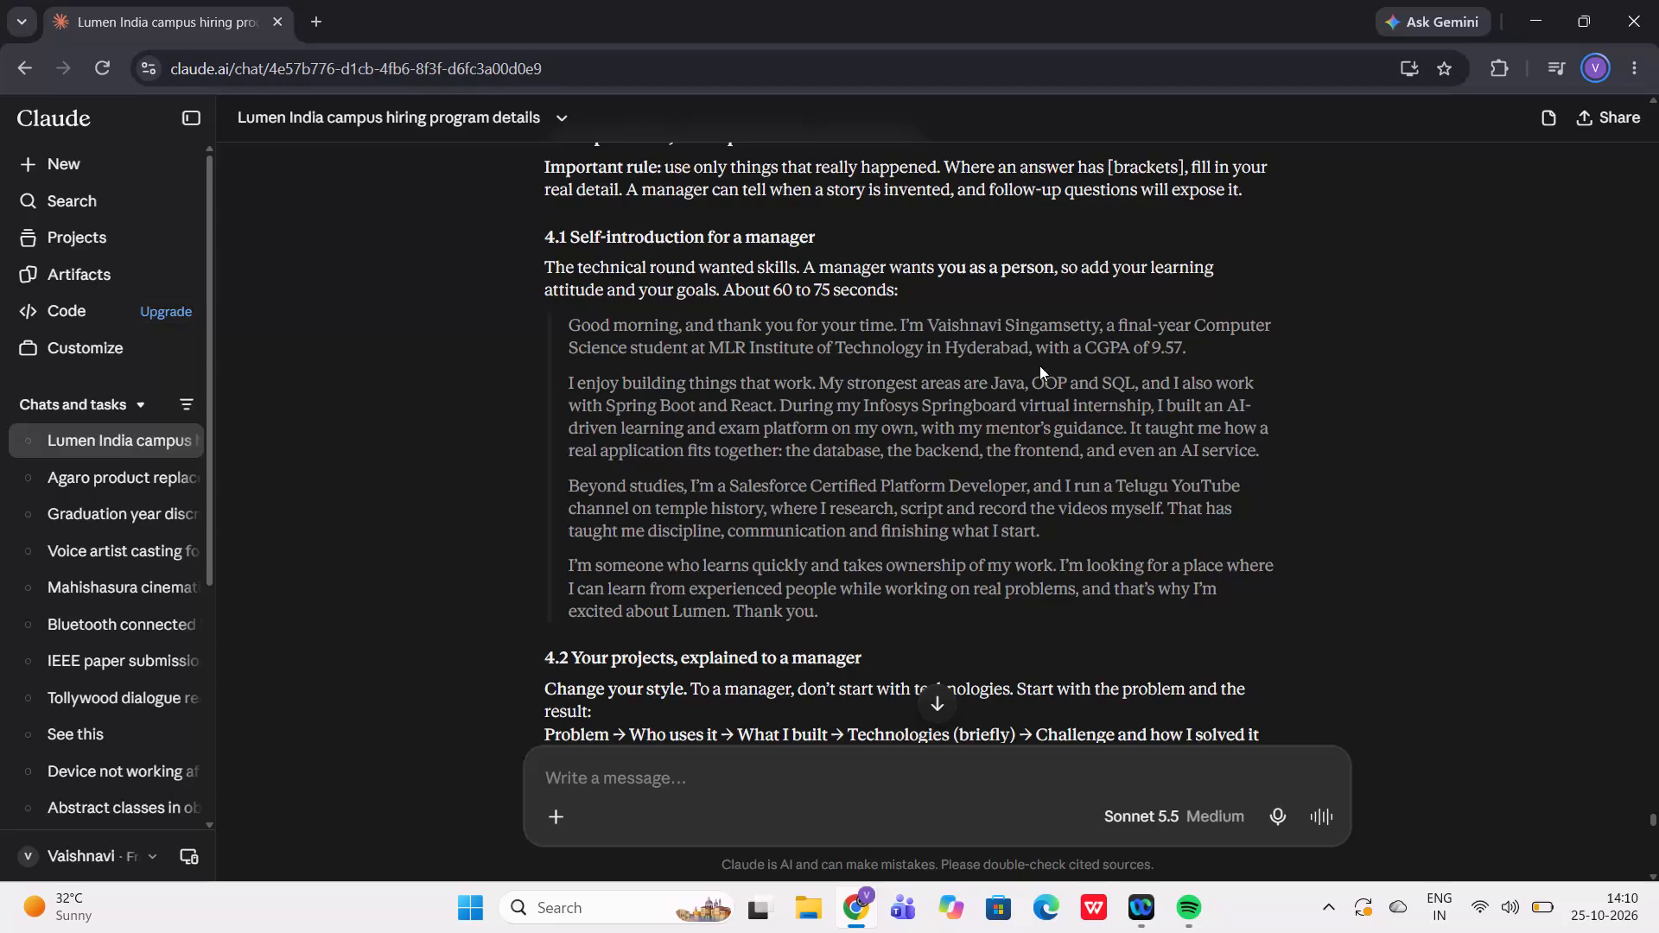
# Switch to CapCut and open the temple video project 0822.
pyautogui.click(312, 31)
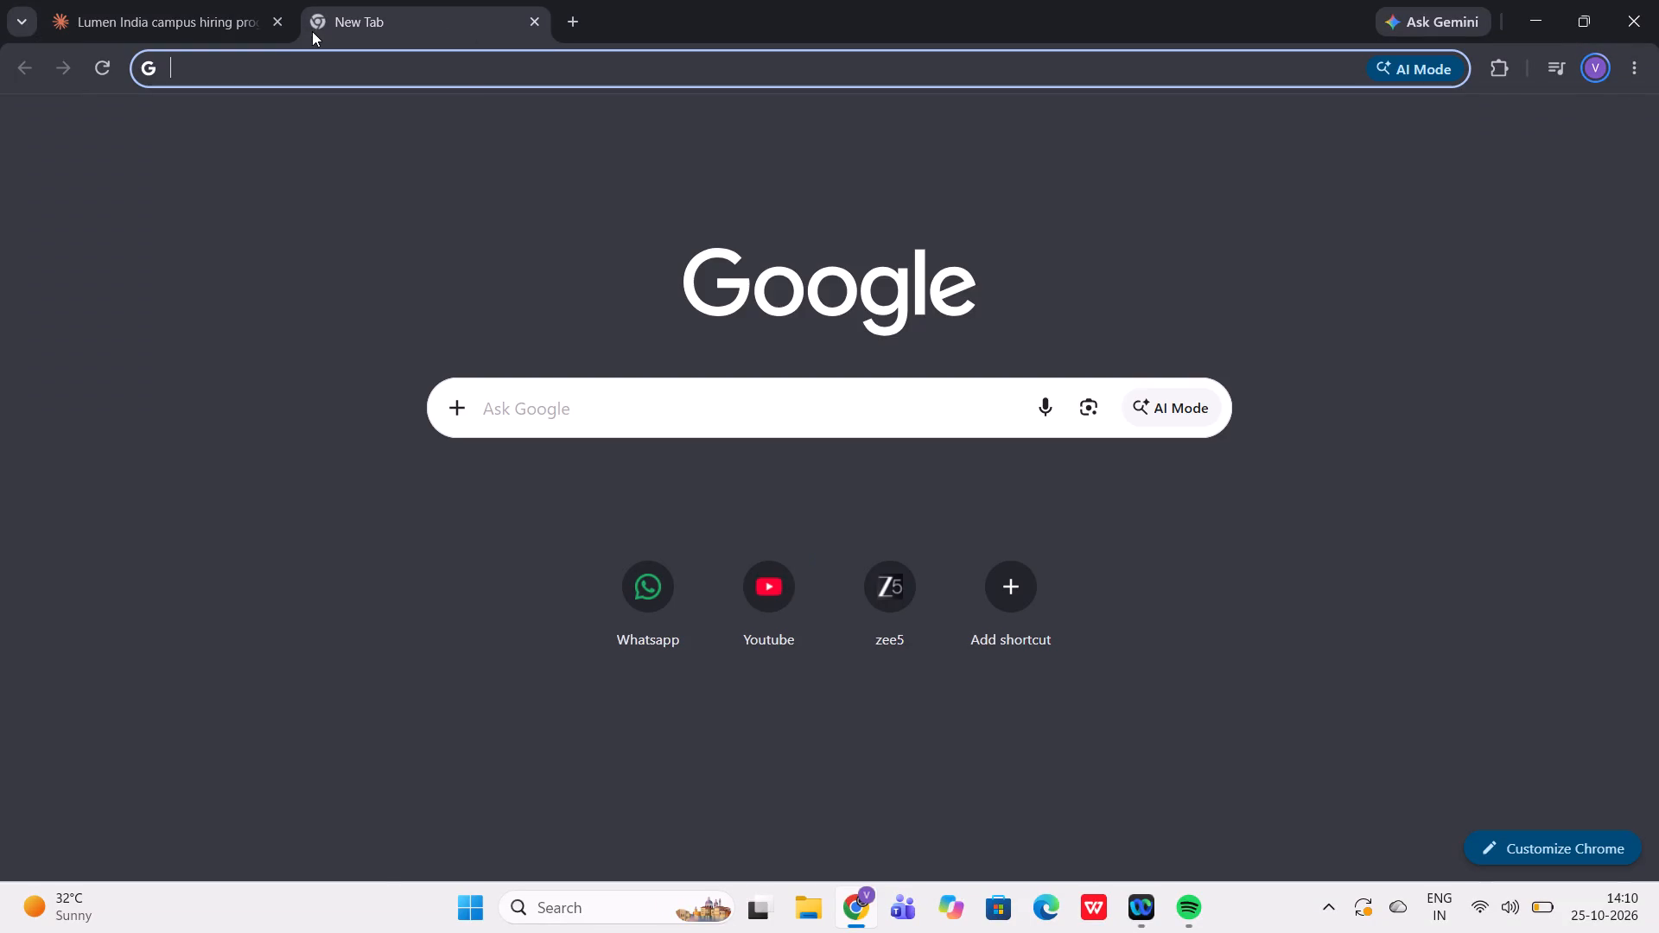
pyautogui.click(1550, 0)
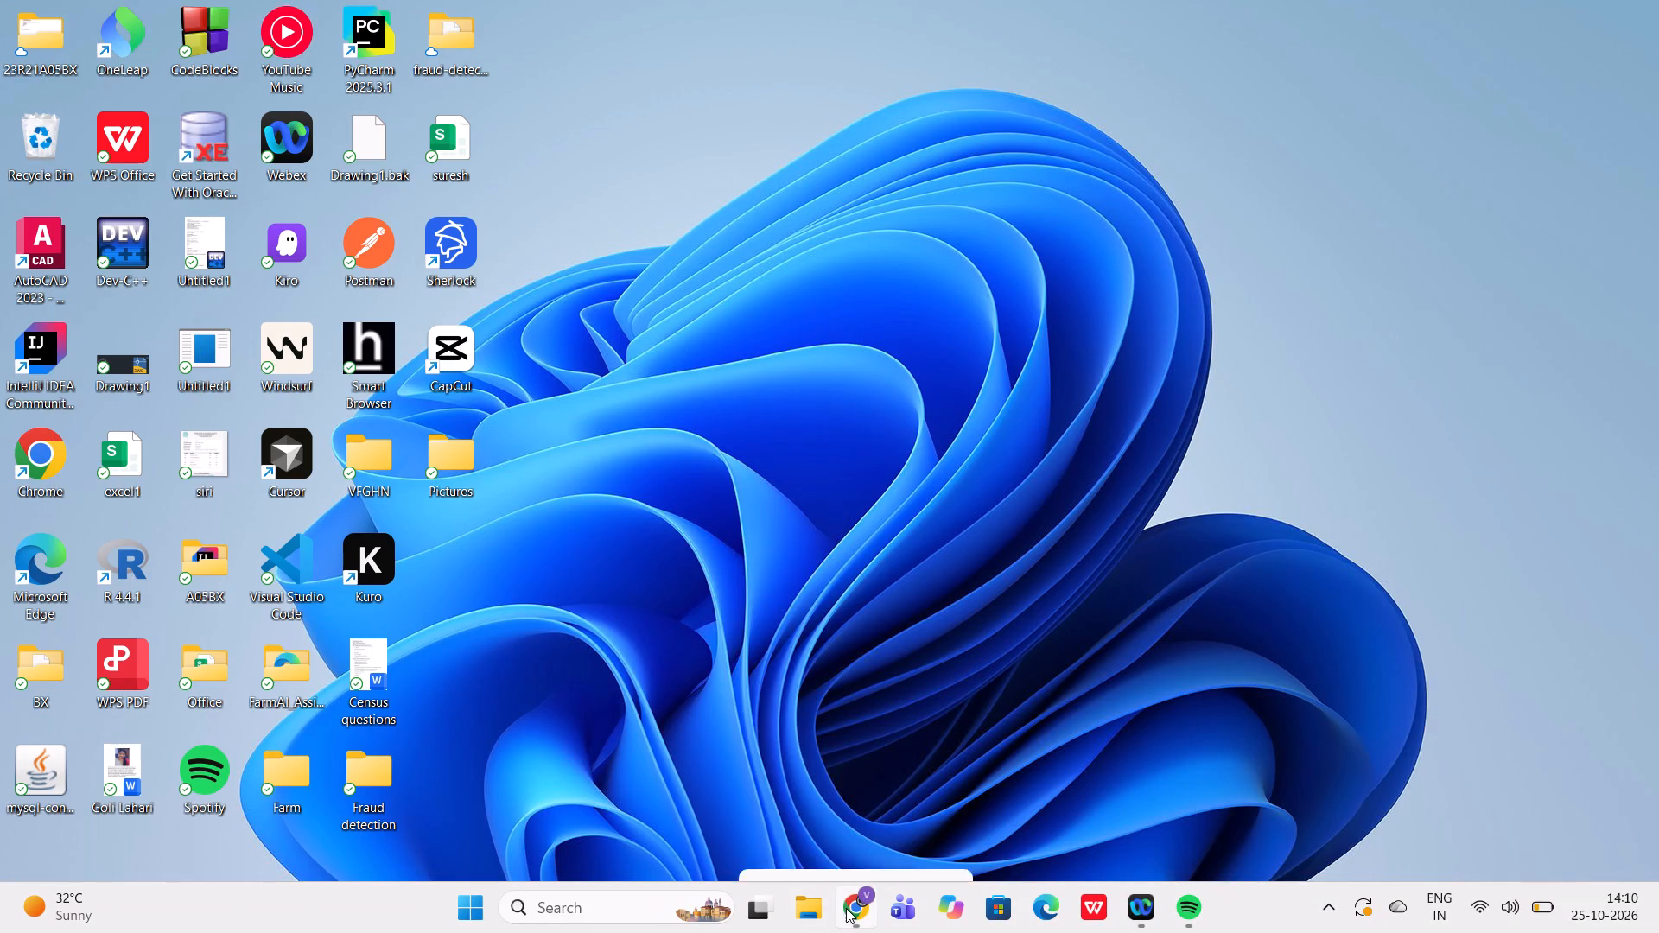
pyautogui.doubleClick(449, 390)
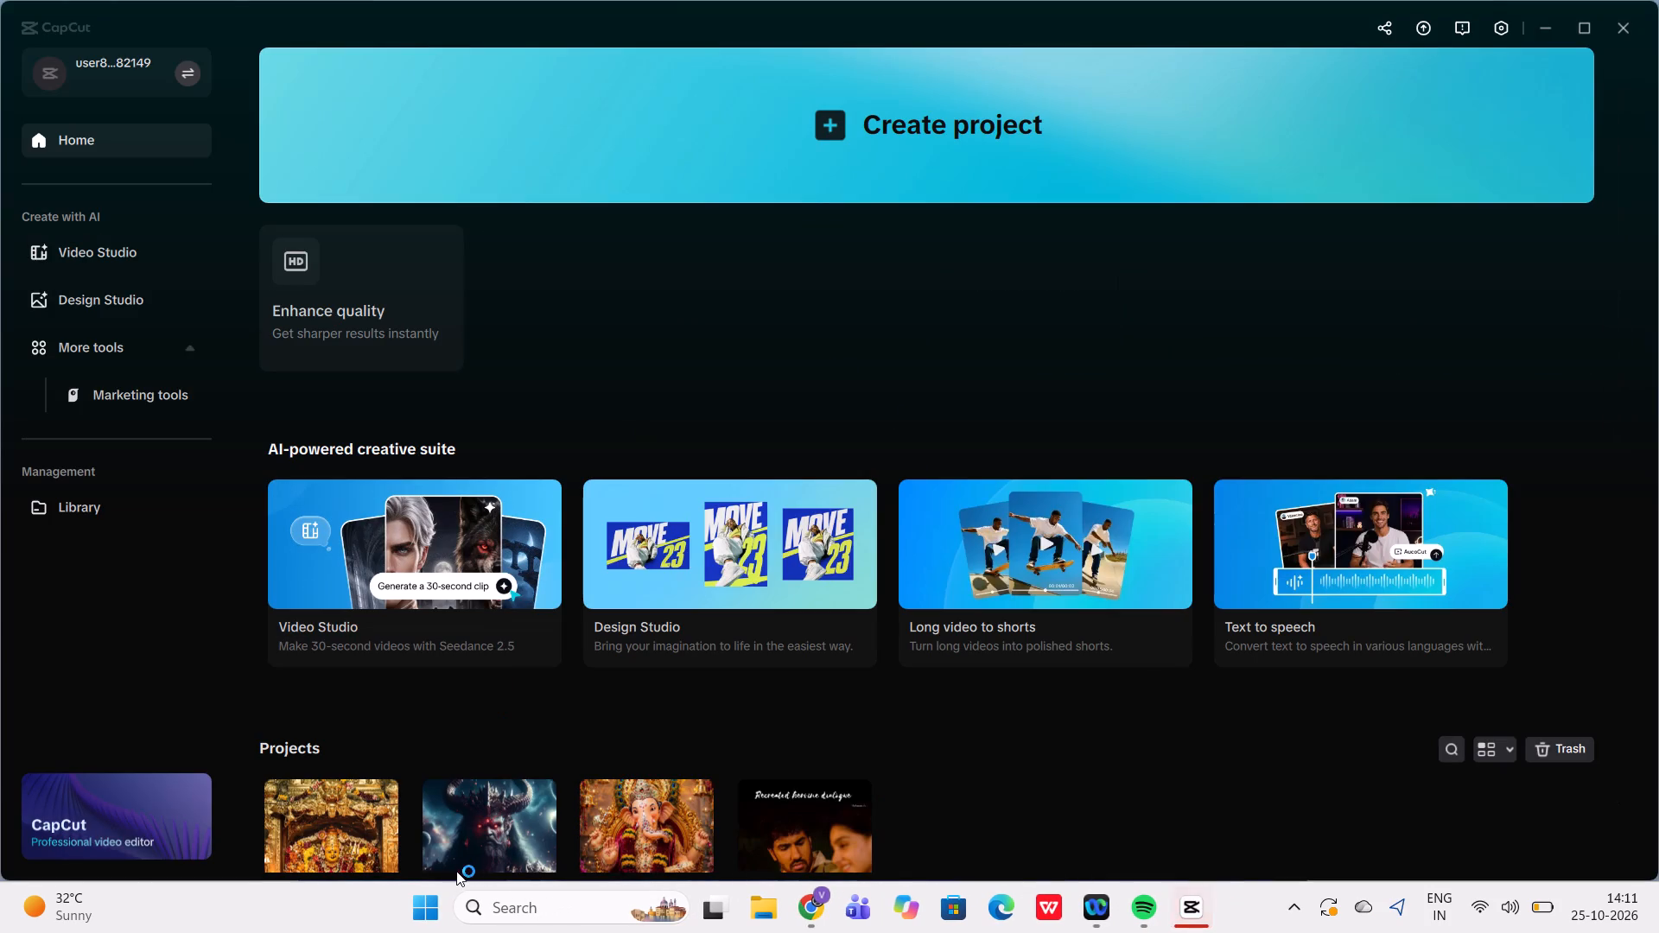
pyautogui.click(375, 842)
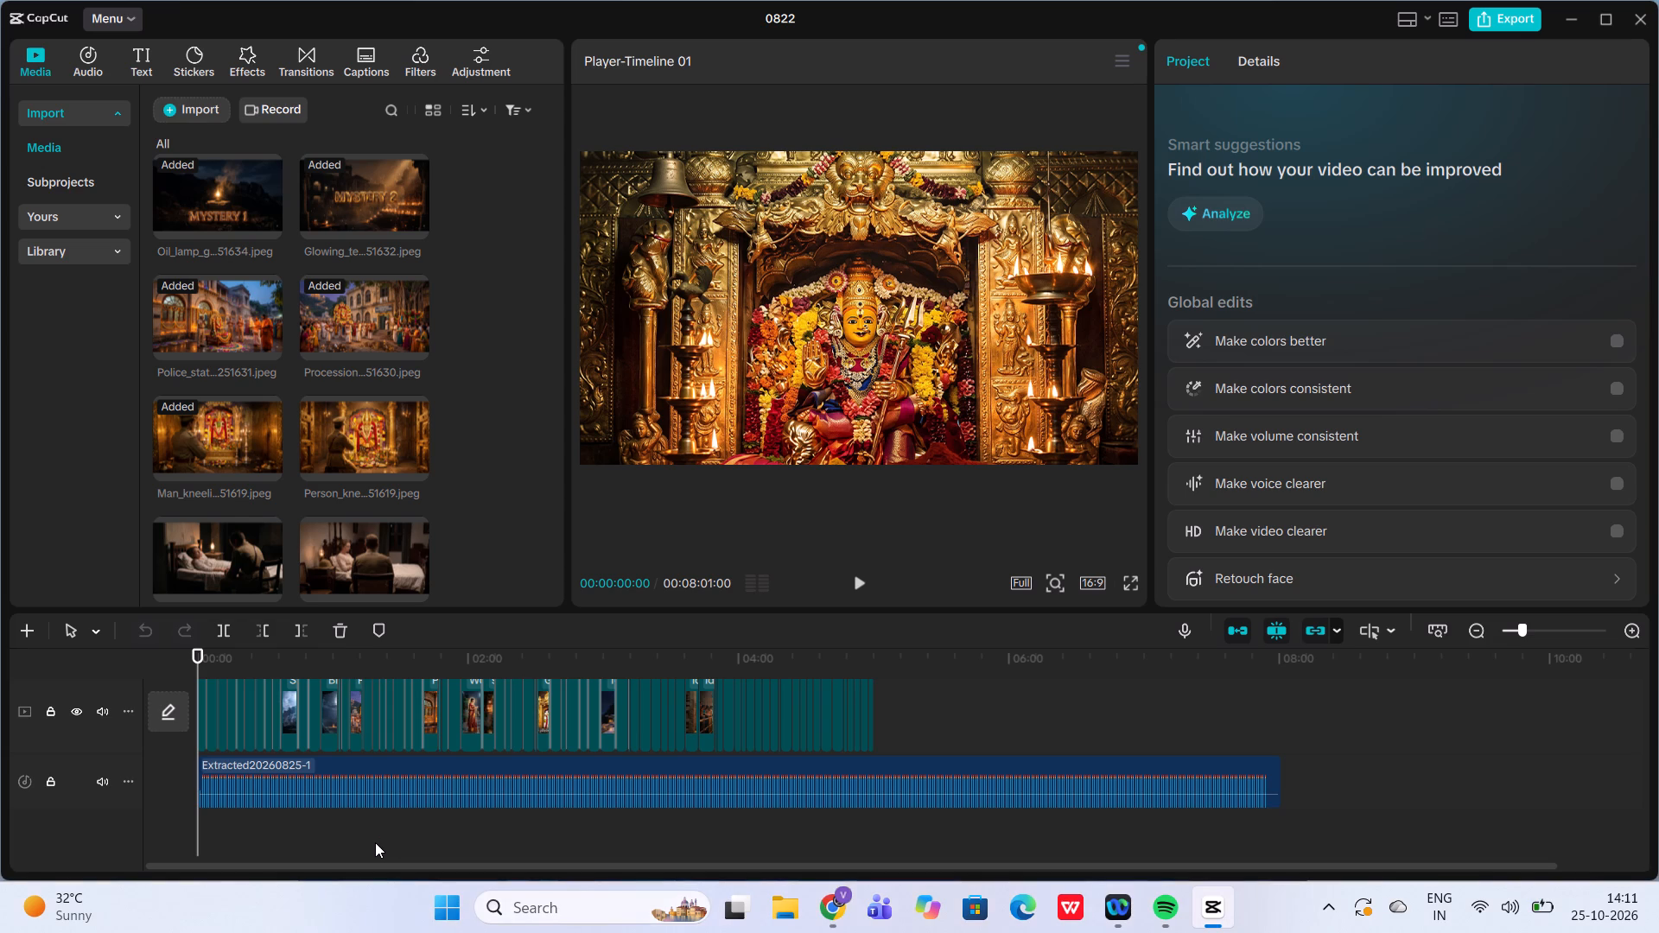
# Play the last image clips from 00:04:55:00 to review where the image sequence ends against the audio.
pyautogui.keyDown('ctrl'); pyautogui.scroll(5, 920, 709); pyautogui.keyUp('ctrl')
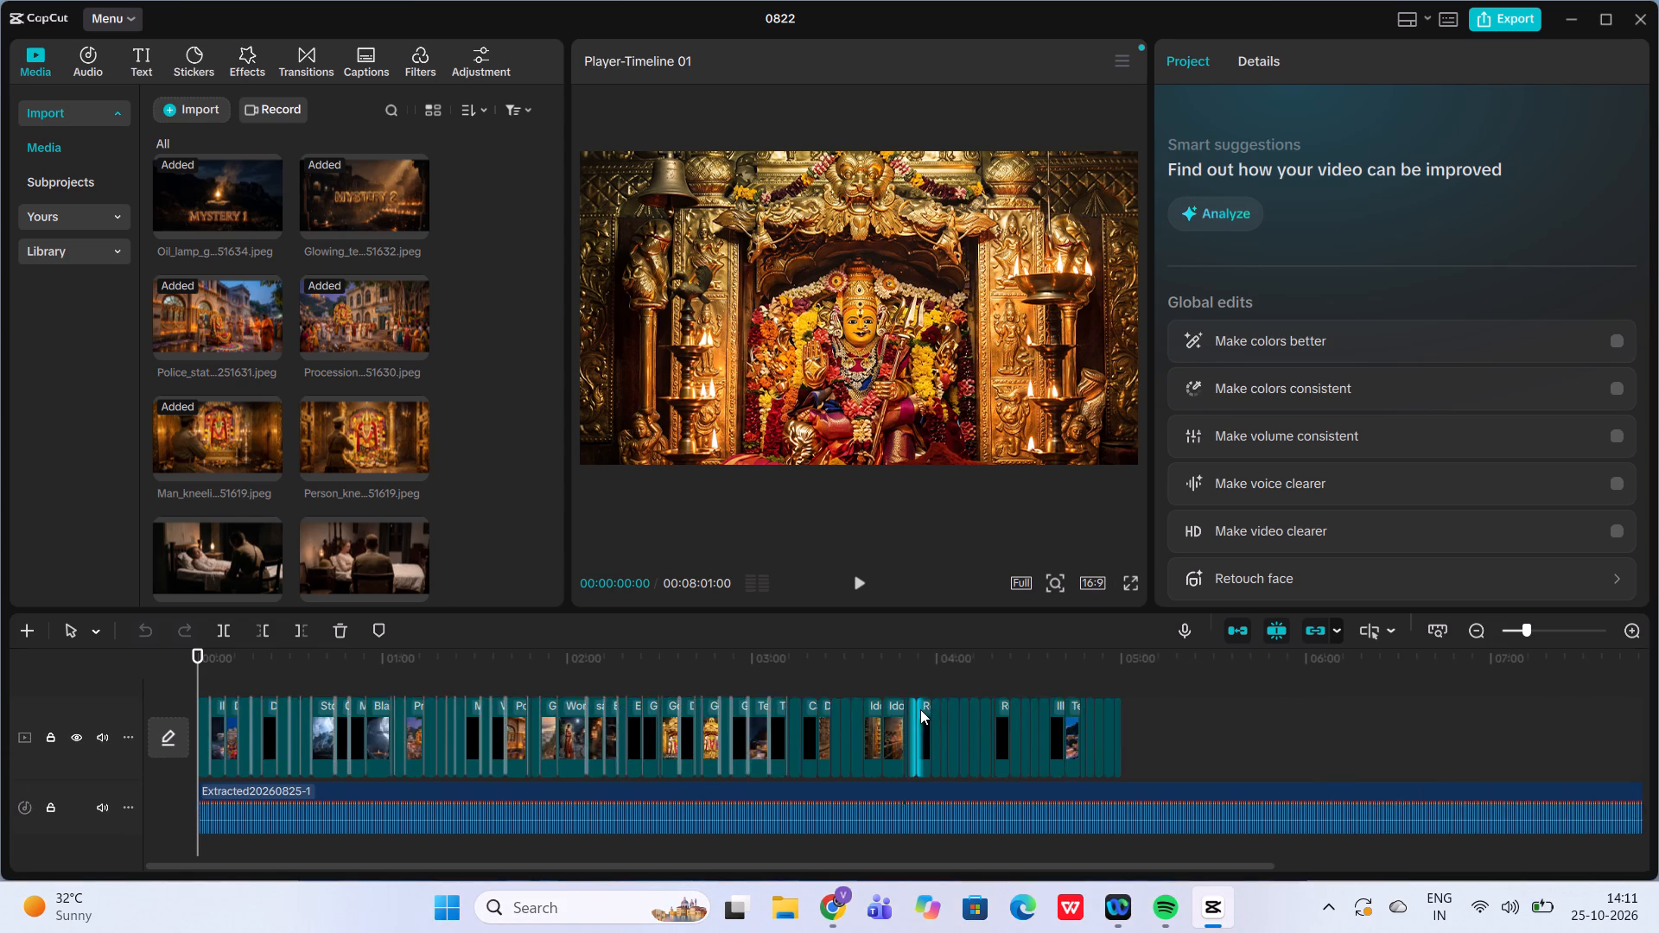
pyautogui.keyDown('ctrl'); pyautogui.scroll(6, 920, 709); pyautogui.keyUp('ctrl')
pyautogui.scroll(3, 920, 709)
pyautogui.keyDown('ctrl'); pyautogui.scroll(5, 920, 709); pyautogui.keyUp('ctrl')
pyautogui.hscroll(-7, 920, 709)
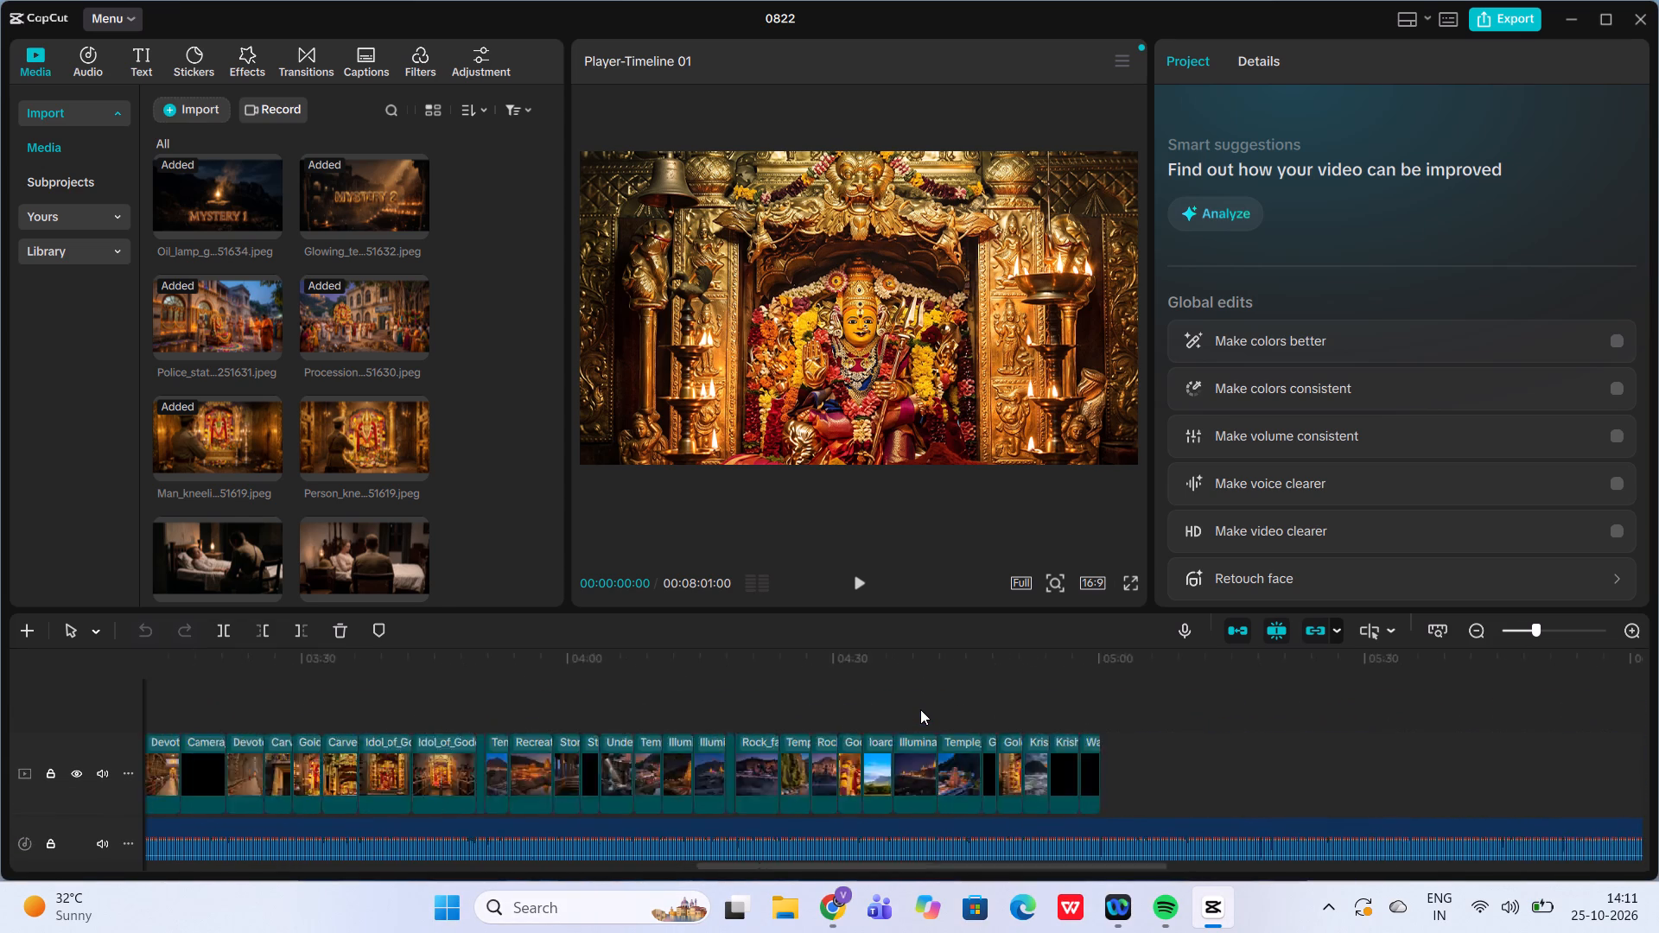
pyautogui.hscroll(1, 920, 709)
pyautogui.keyDown('ctrl'); pyautogui.scroll(4, 920, 709); pyautogui.keyUp('ctrl')
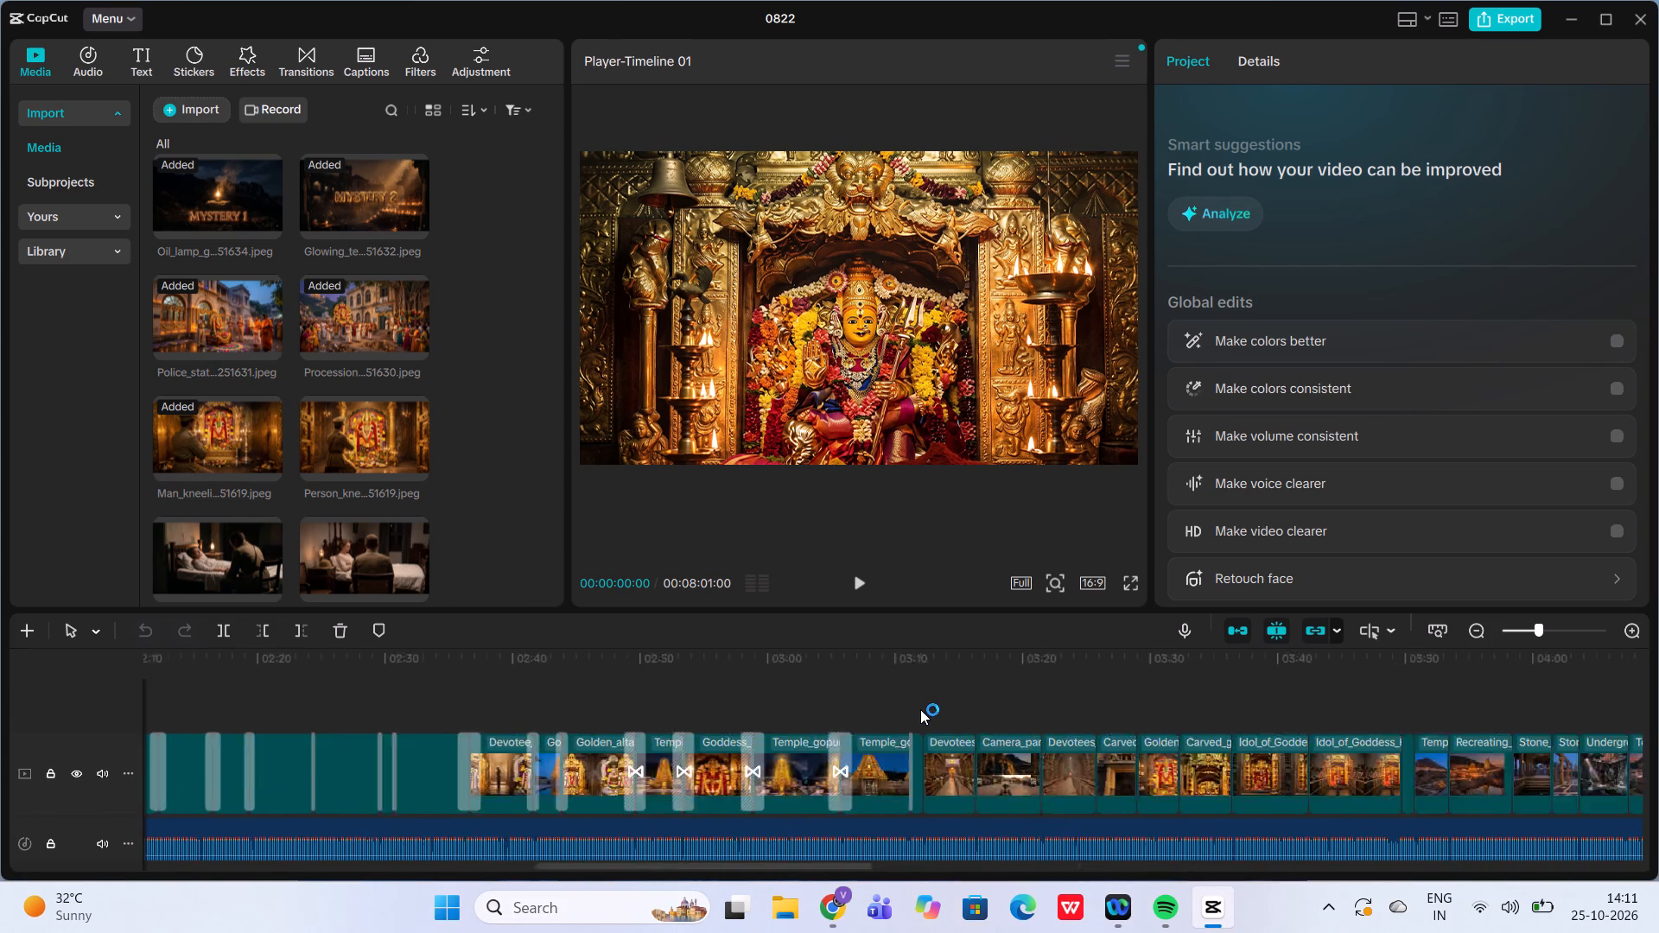
pyautogui.keyDown('ctrl'); pyautogui.scroll(2, 920, 709); pyautogui.keyUp('ctrl')
pyautogui.hscroll(-10, 920, 709)
pyautogui.hscroll(1, 920, 709)
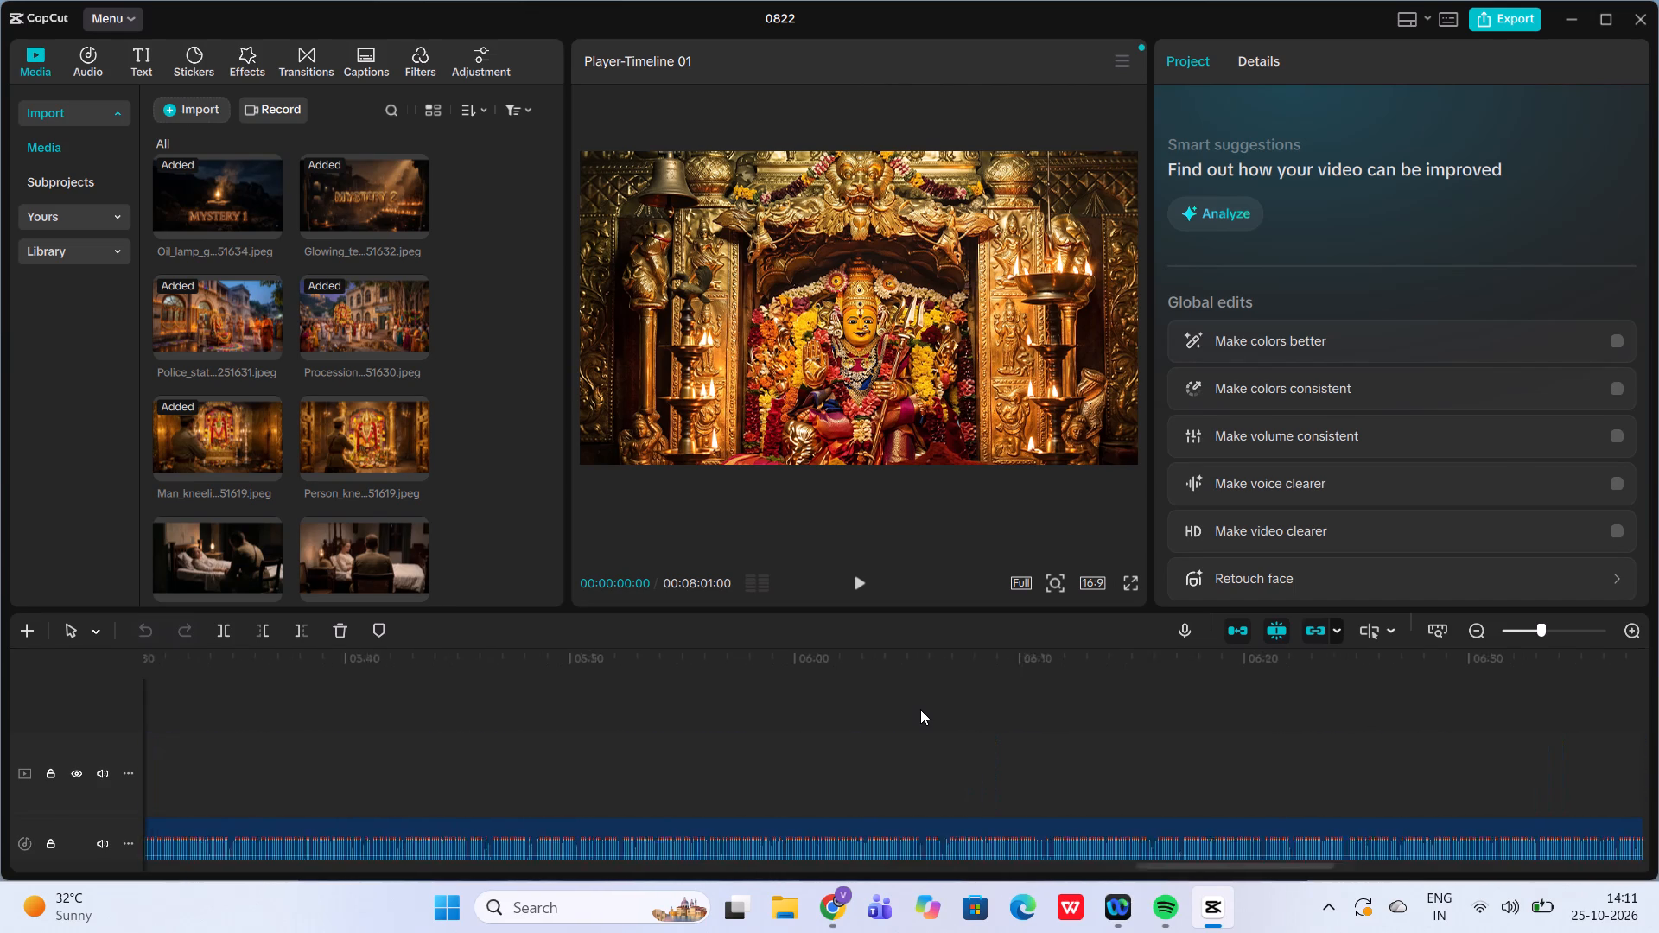
pyautogui.hscroll(2, 920, 709)
pyautogui.click(489, 688)
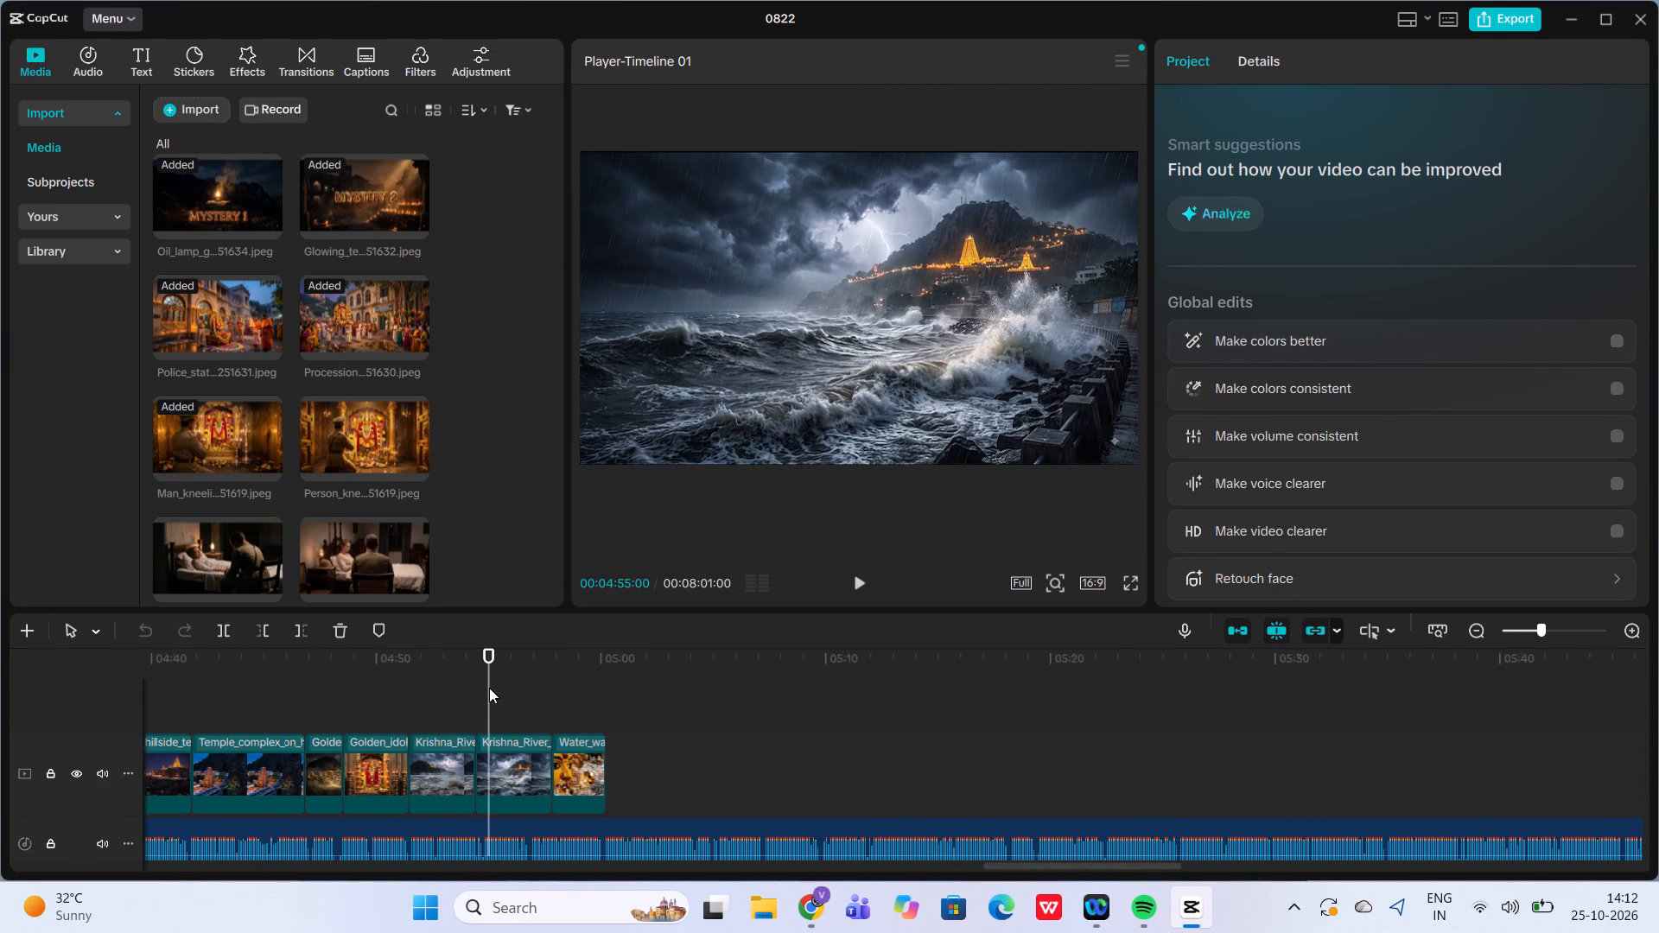
pyautogui.click(850, 576)
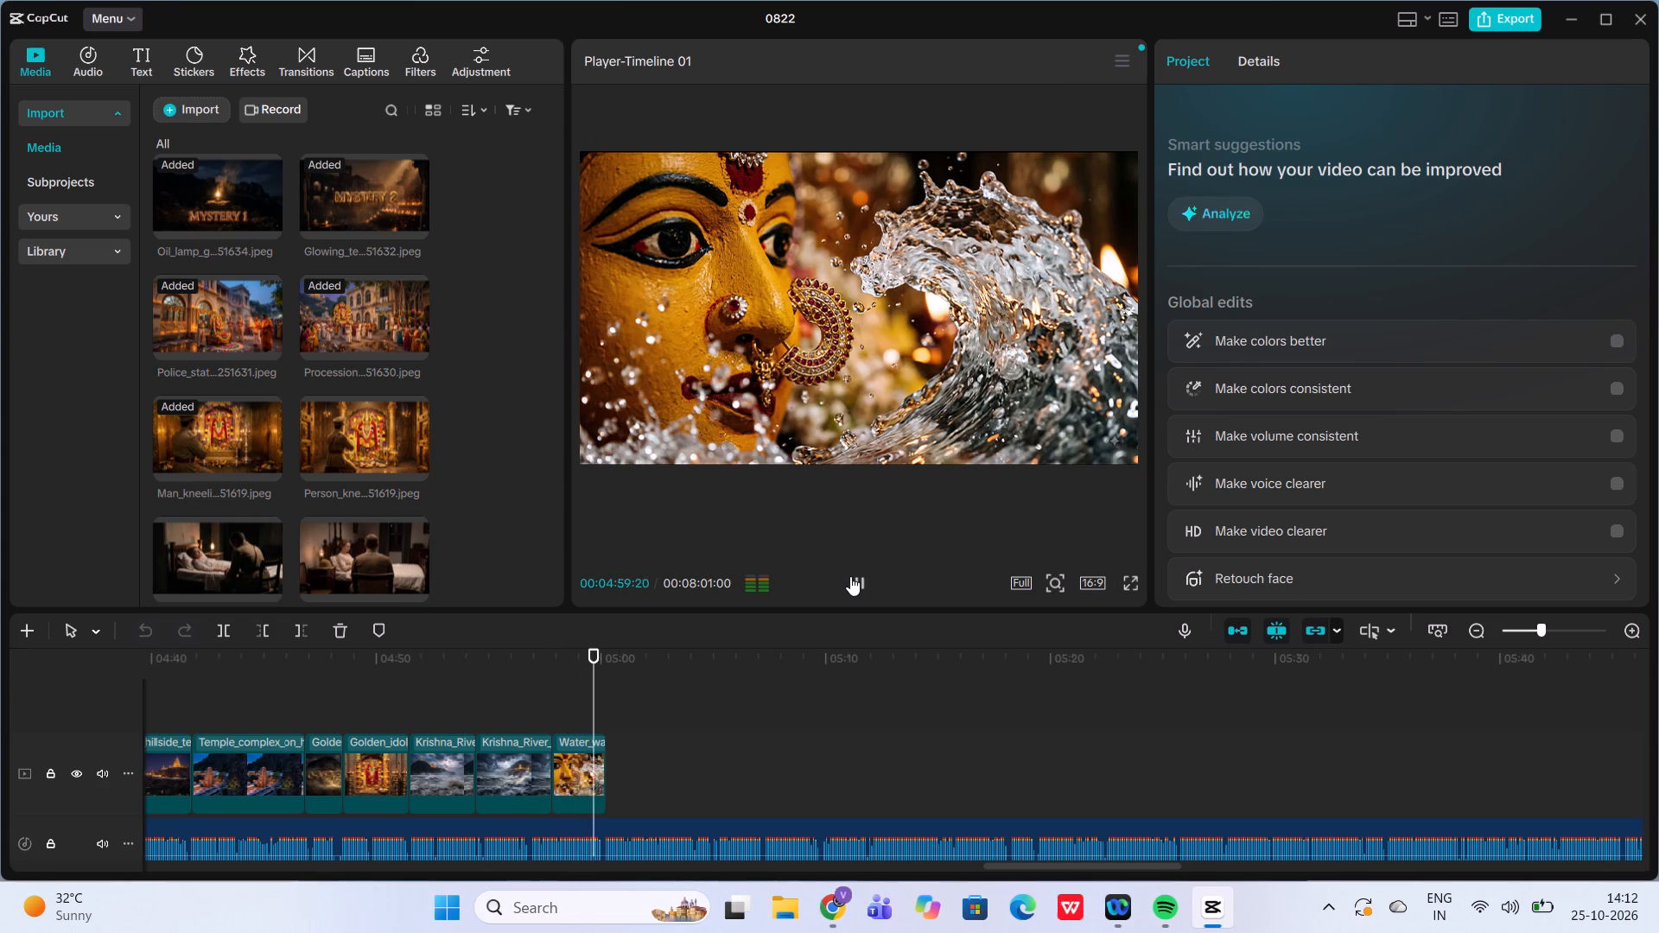
pyautogui.click(850, 576)
pyautogui.click(850, 576)
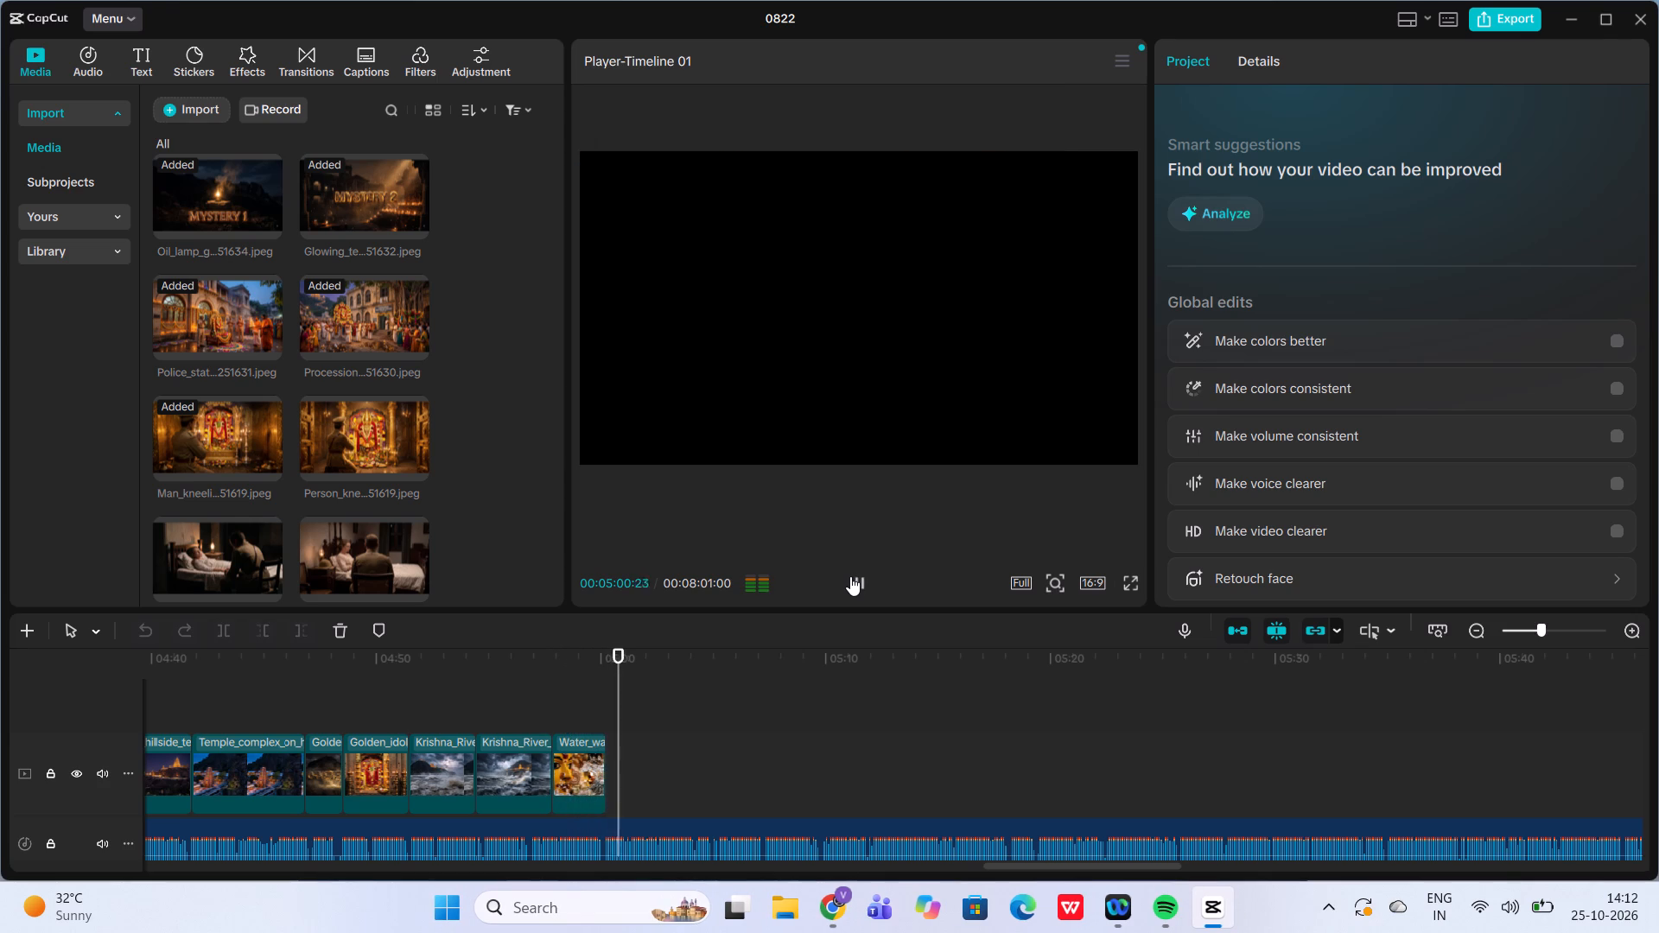
# Preview the goddess images and add Goddess_r...35743.jpg after the last clip, with the playhead at 00:05:00:07.
pyautogui.click(603, 701)
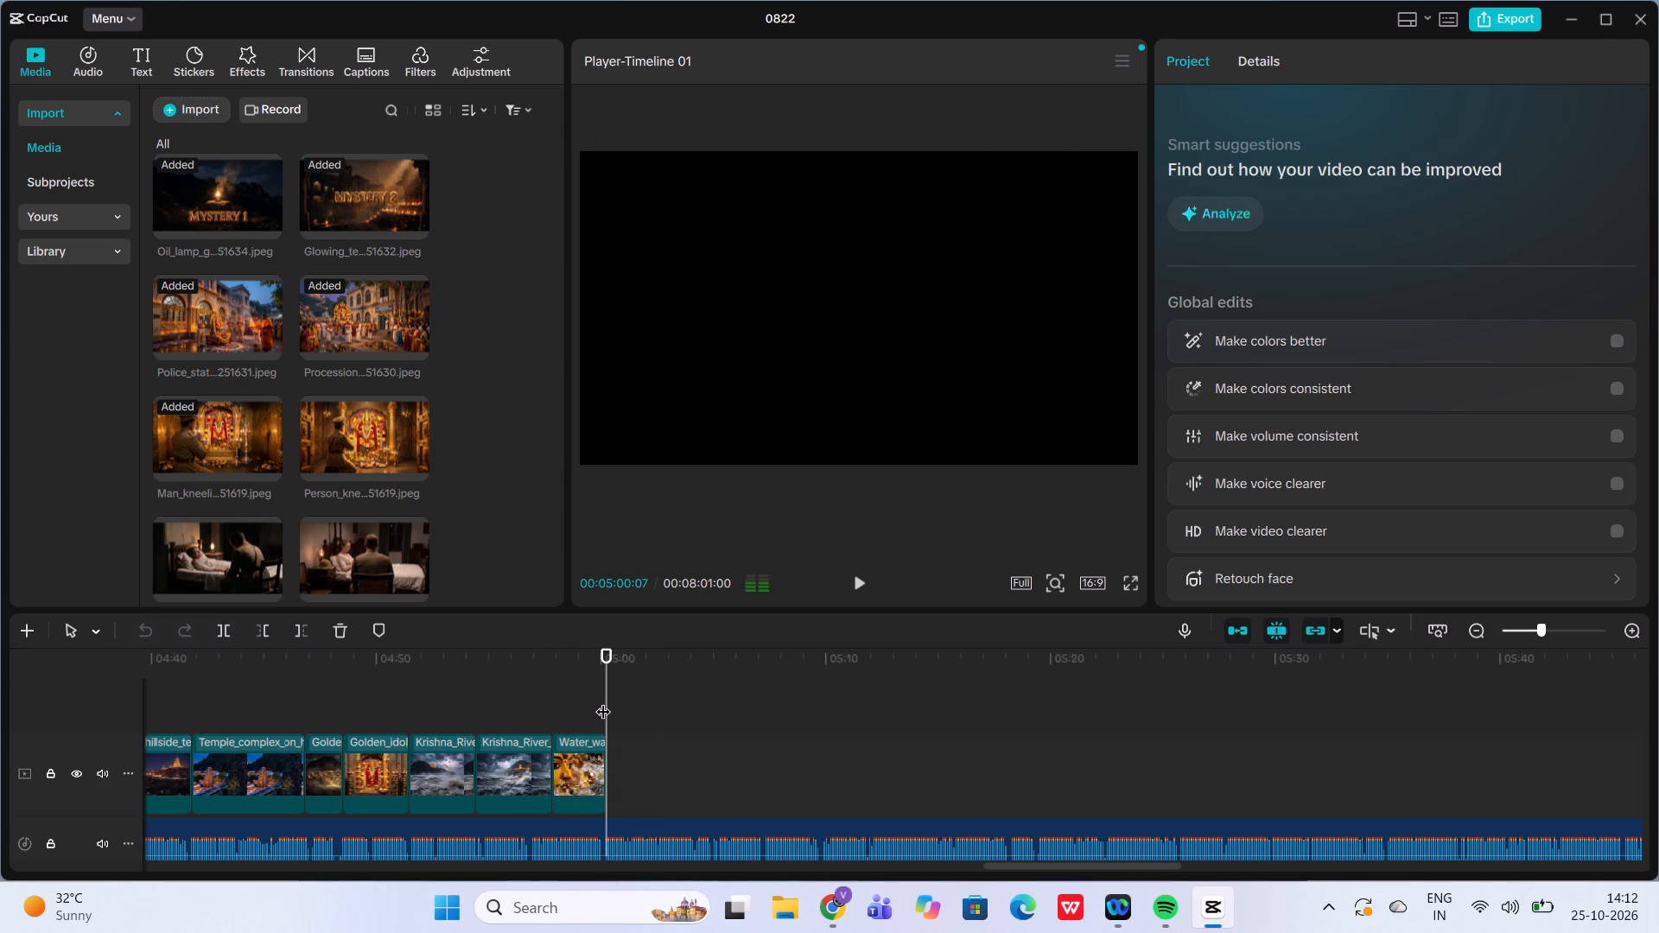
pyautogui.scroll(-16, 385, 460)
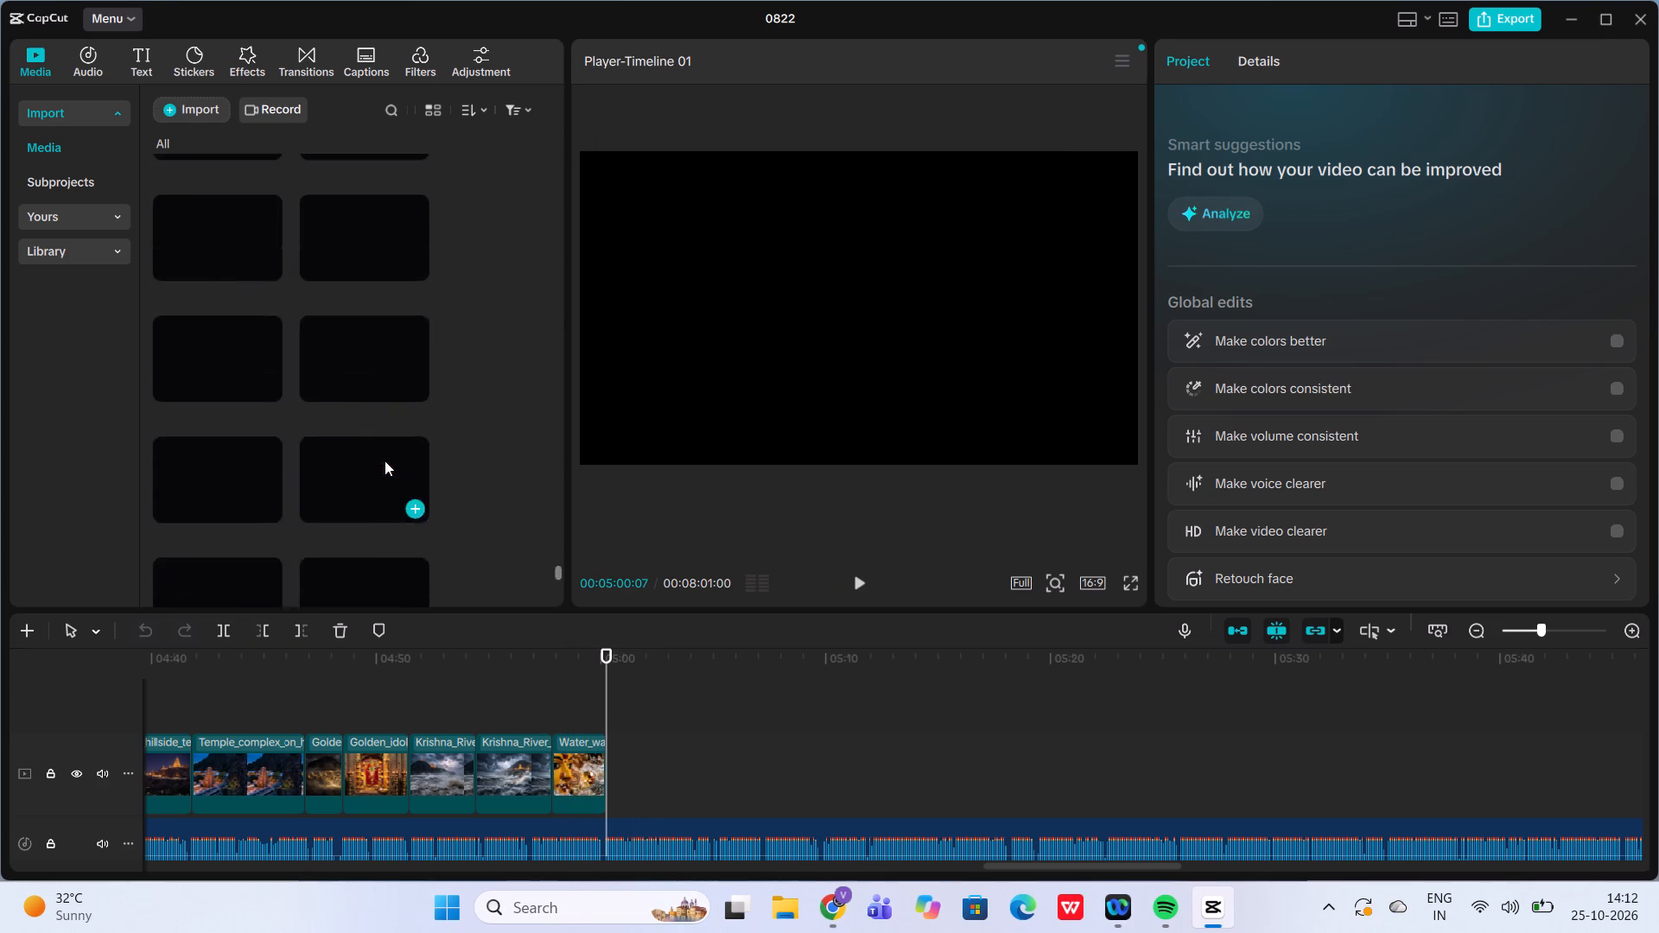
pyautogui.scroll(-4, 385, 460)
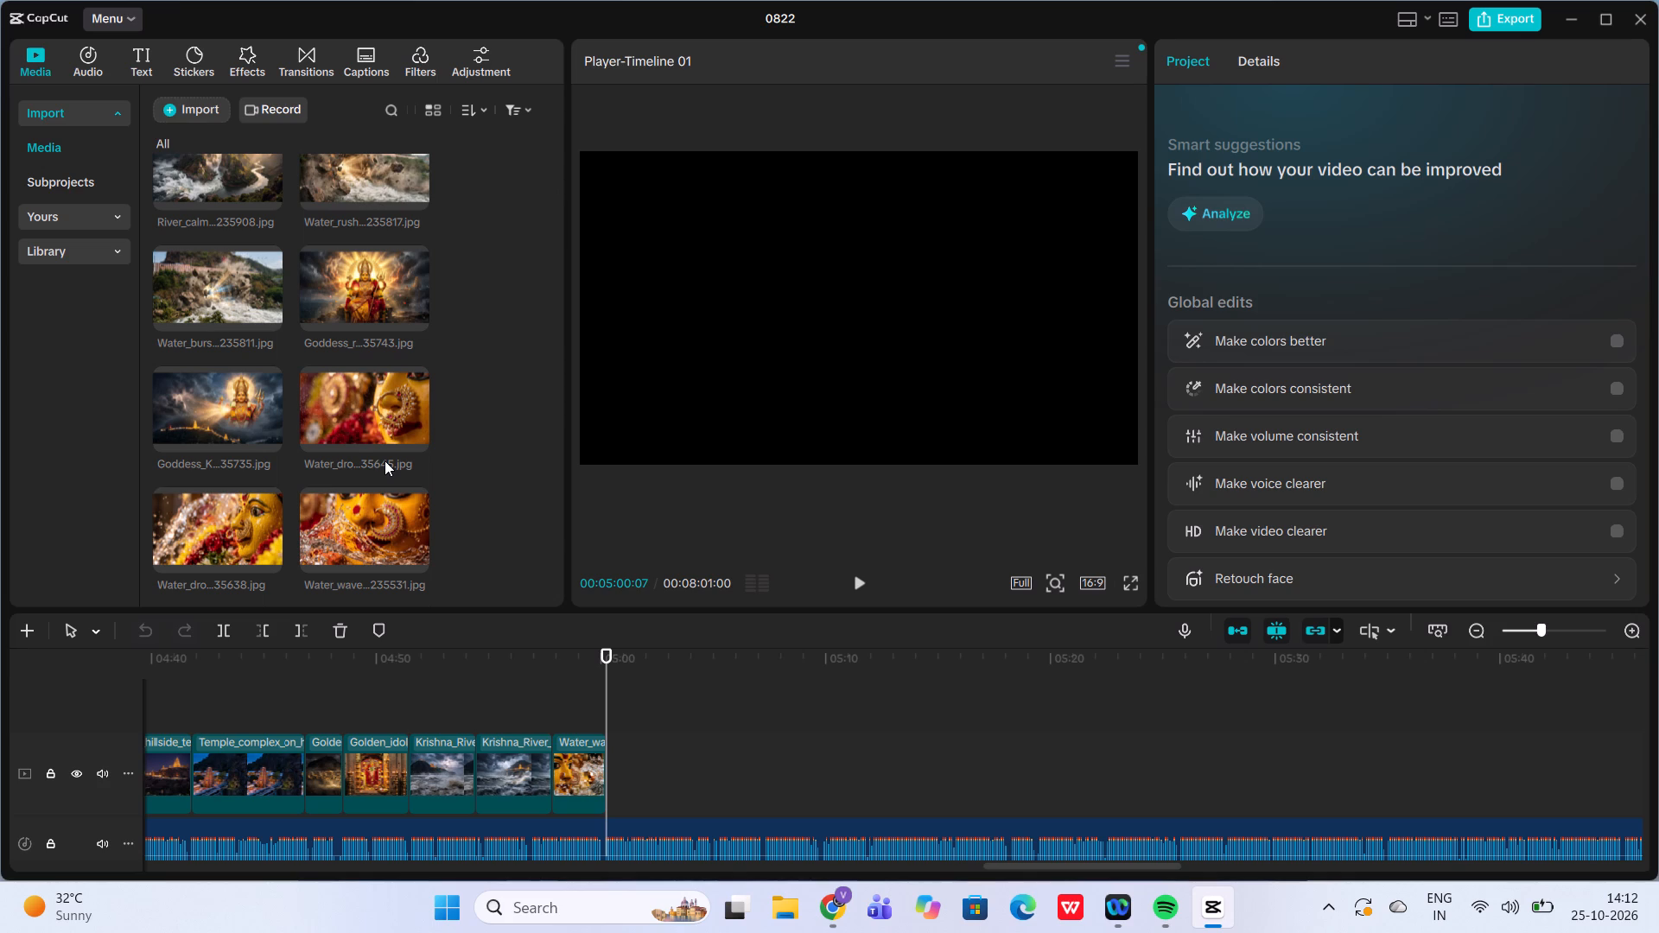
pyautogui.click(366, 266)
pyautogui.click(179, 411)
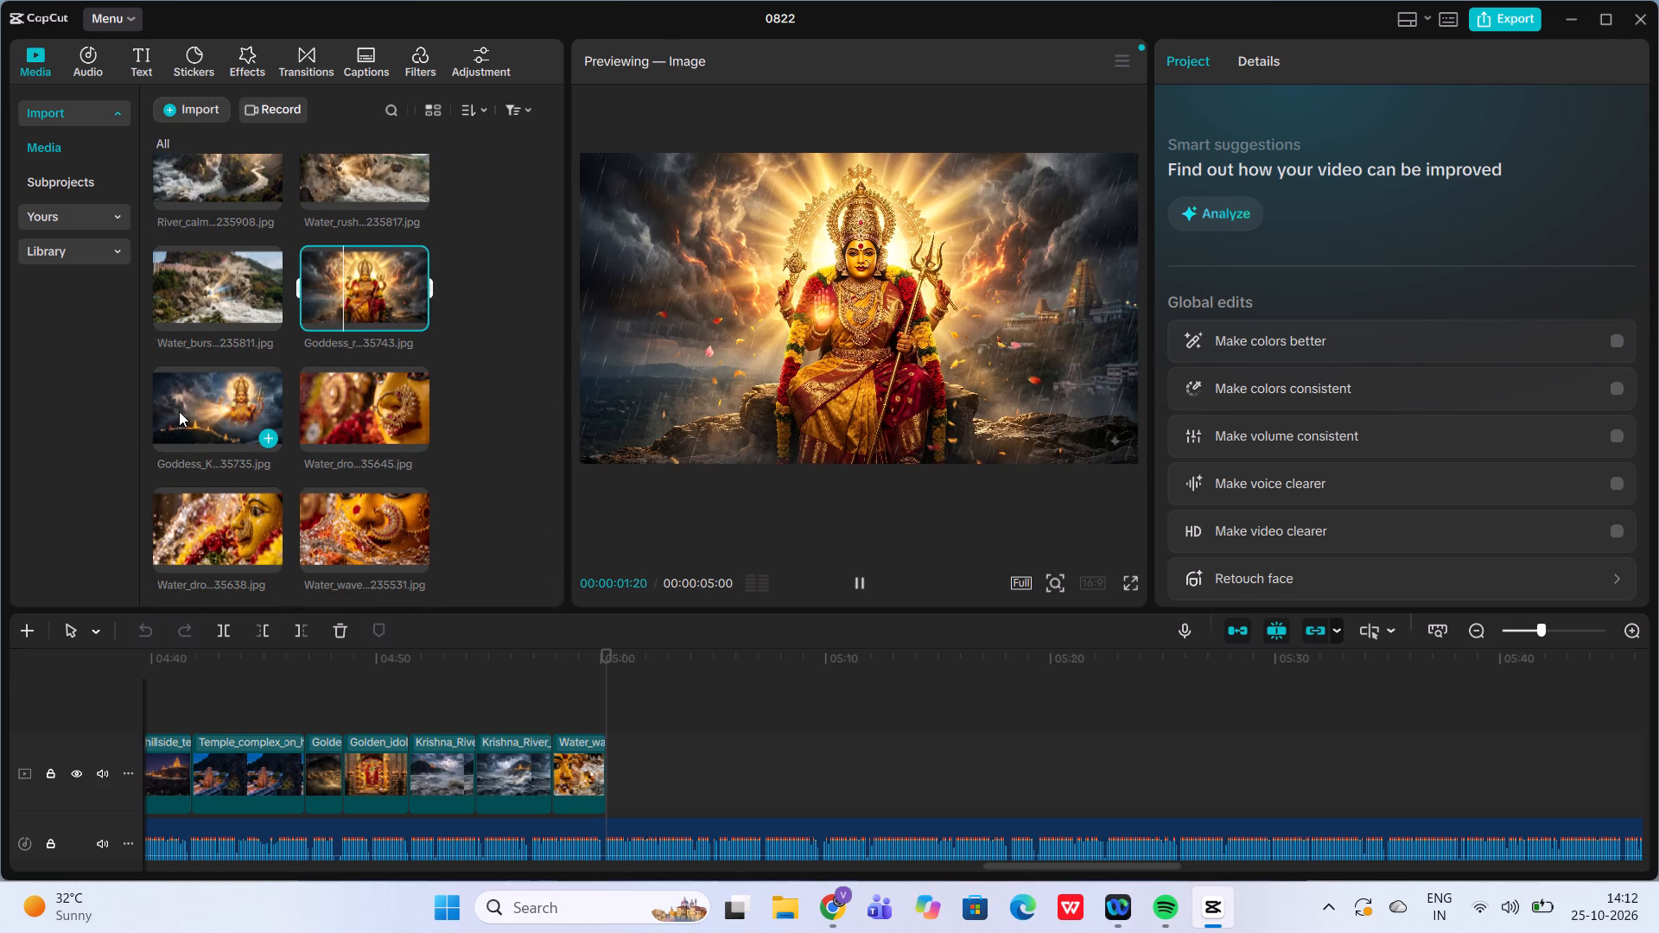
pyautogui.click(350, 284)
pyautogui.click(416, 314)
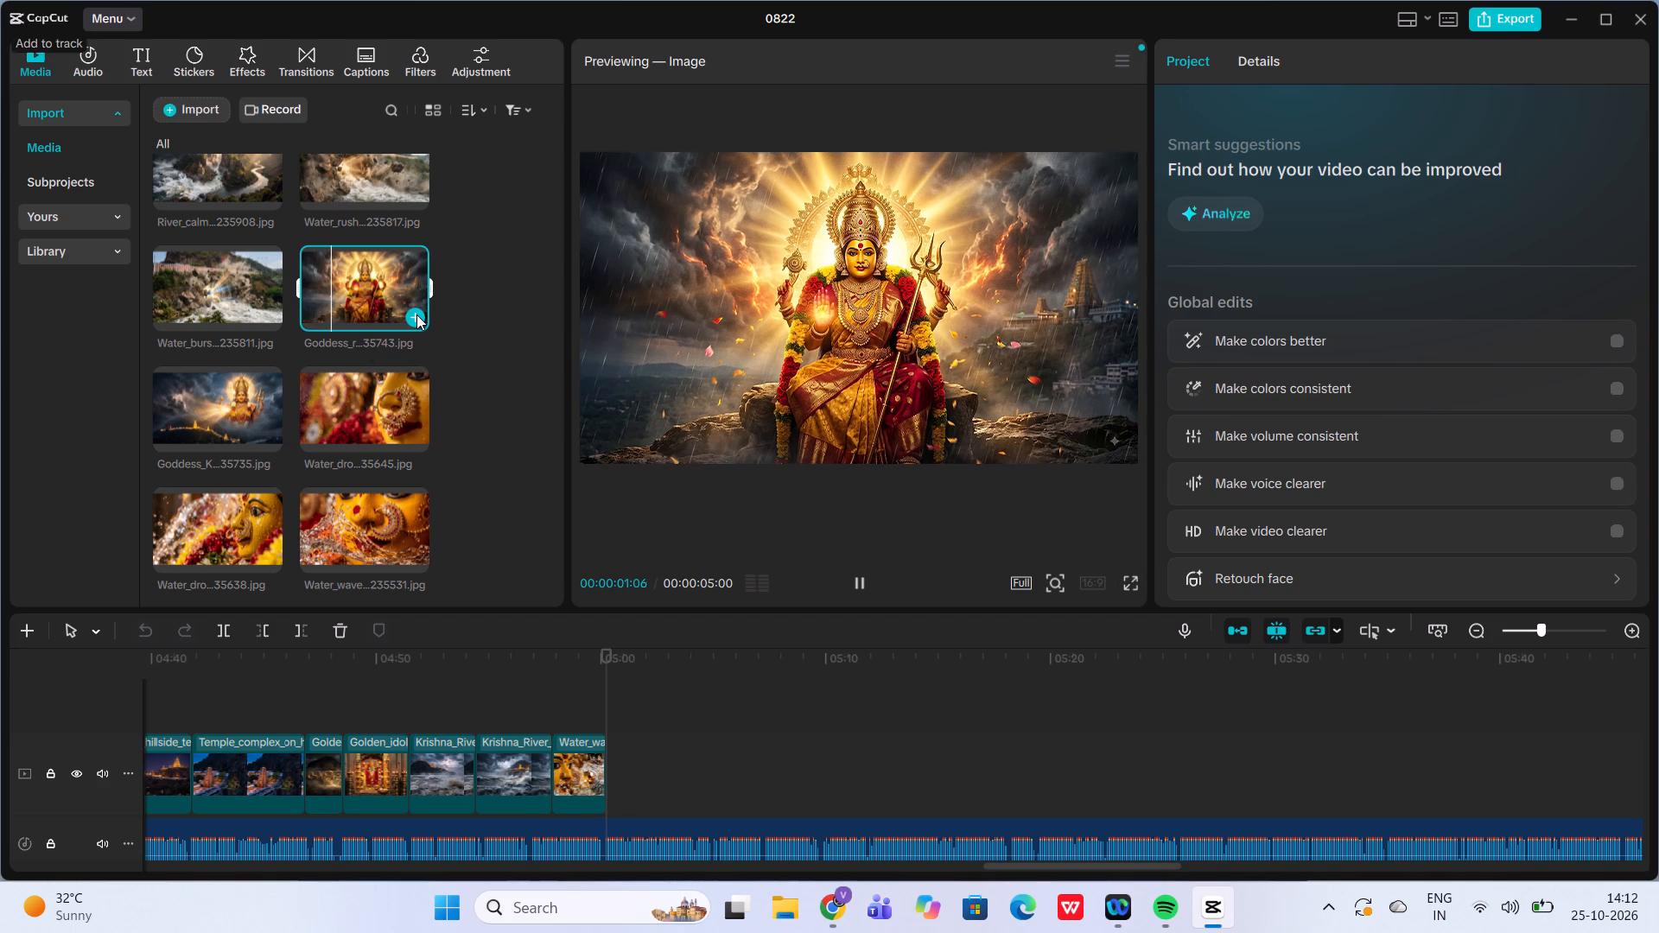
# Play across the new join and trim the end of the Water_wa clip slightly, before the goddess clip.
pyautogui.click(562, 703)
pyautogui.click(856, 587)
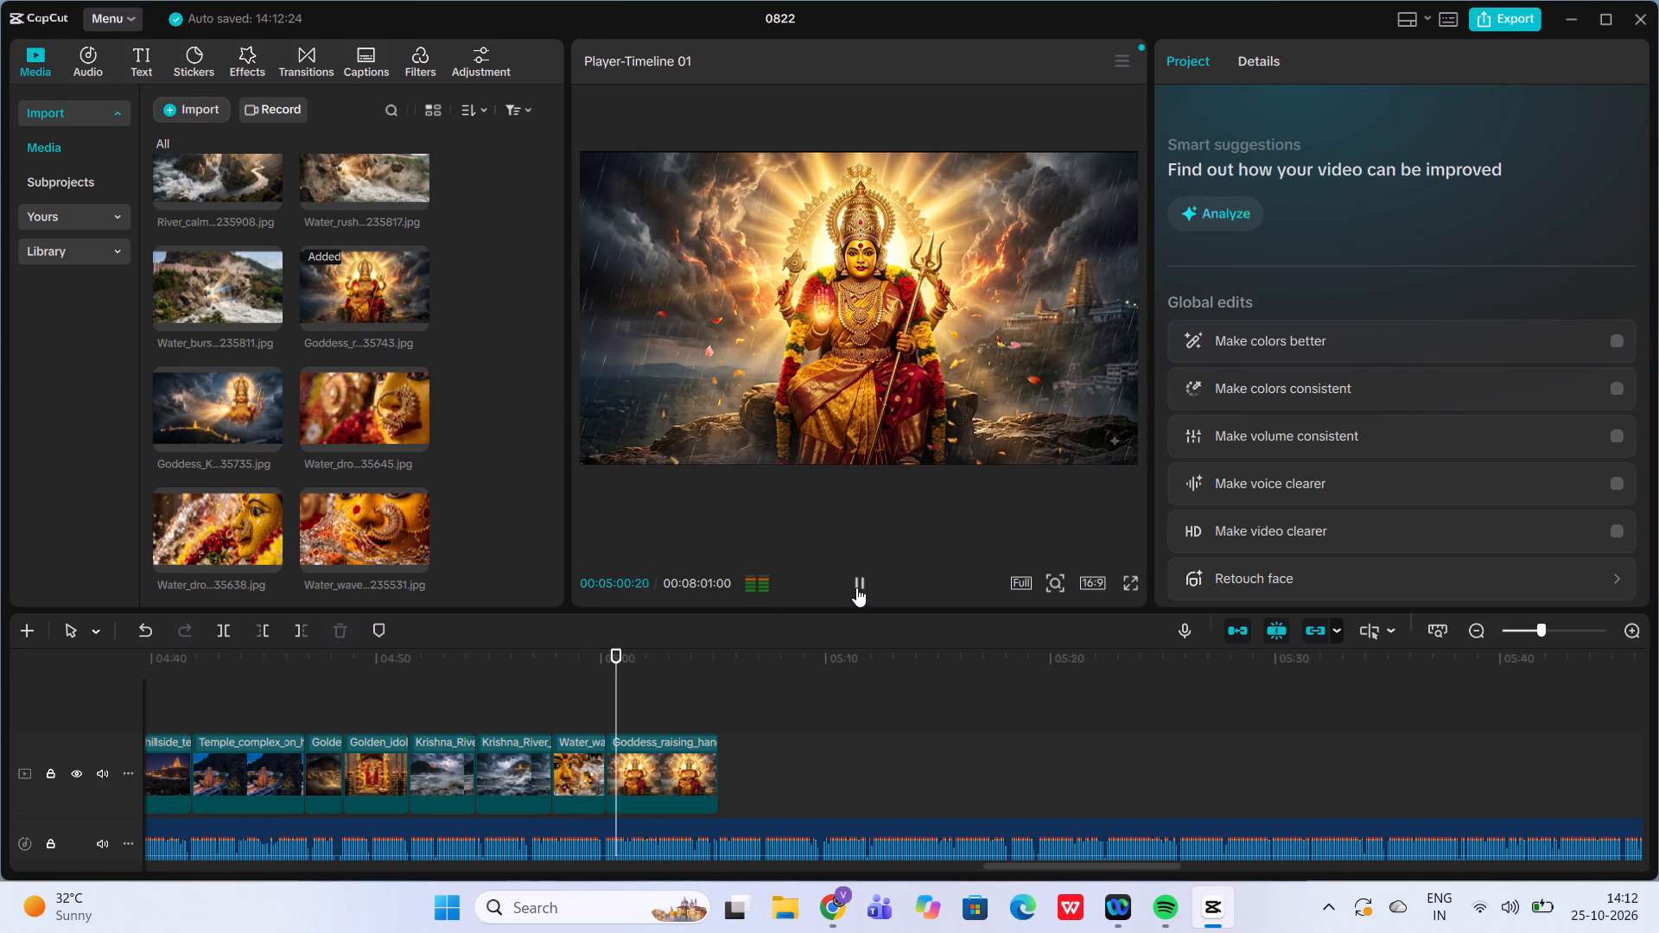
pyautogui.click(856, 587)
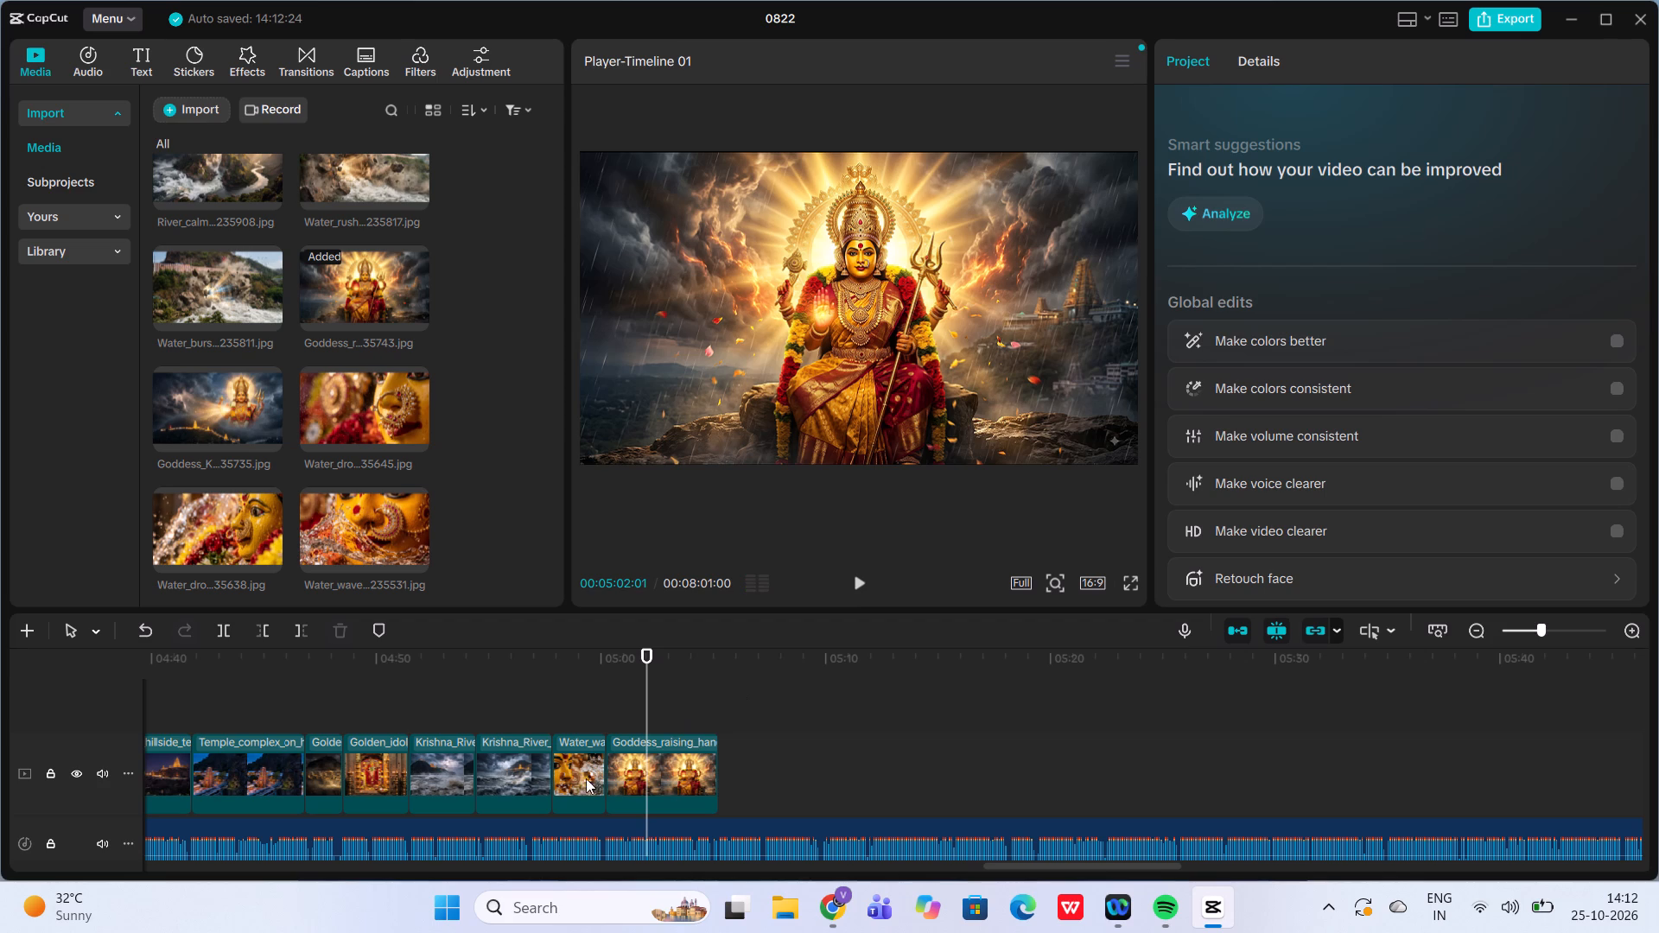
pyautogui.click(578, 784)
pyautogui.moveTo(607, 762); pyautogui.dragTo(599, 766)
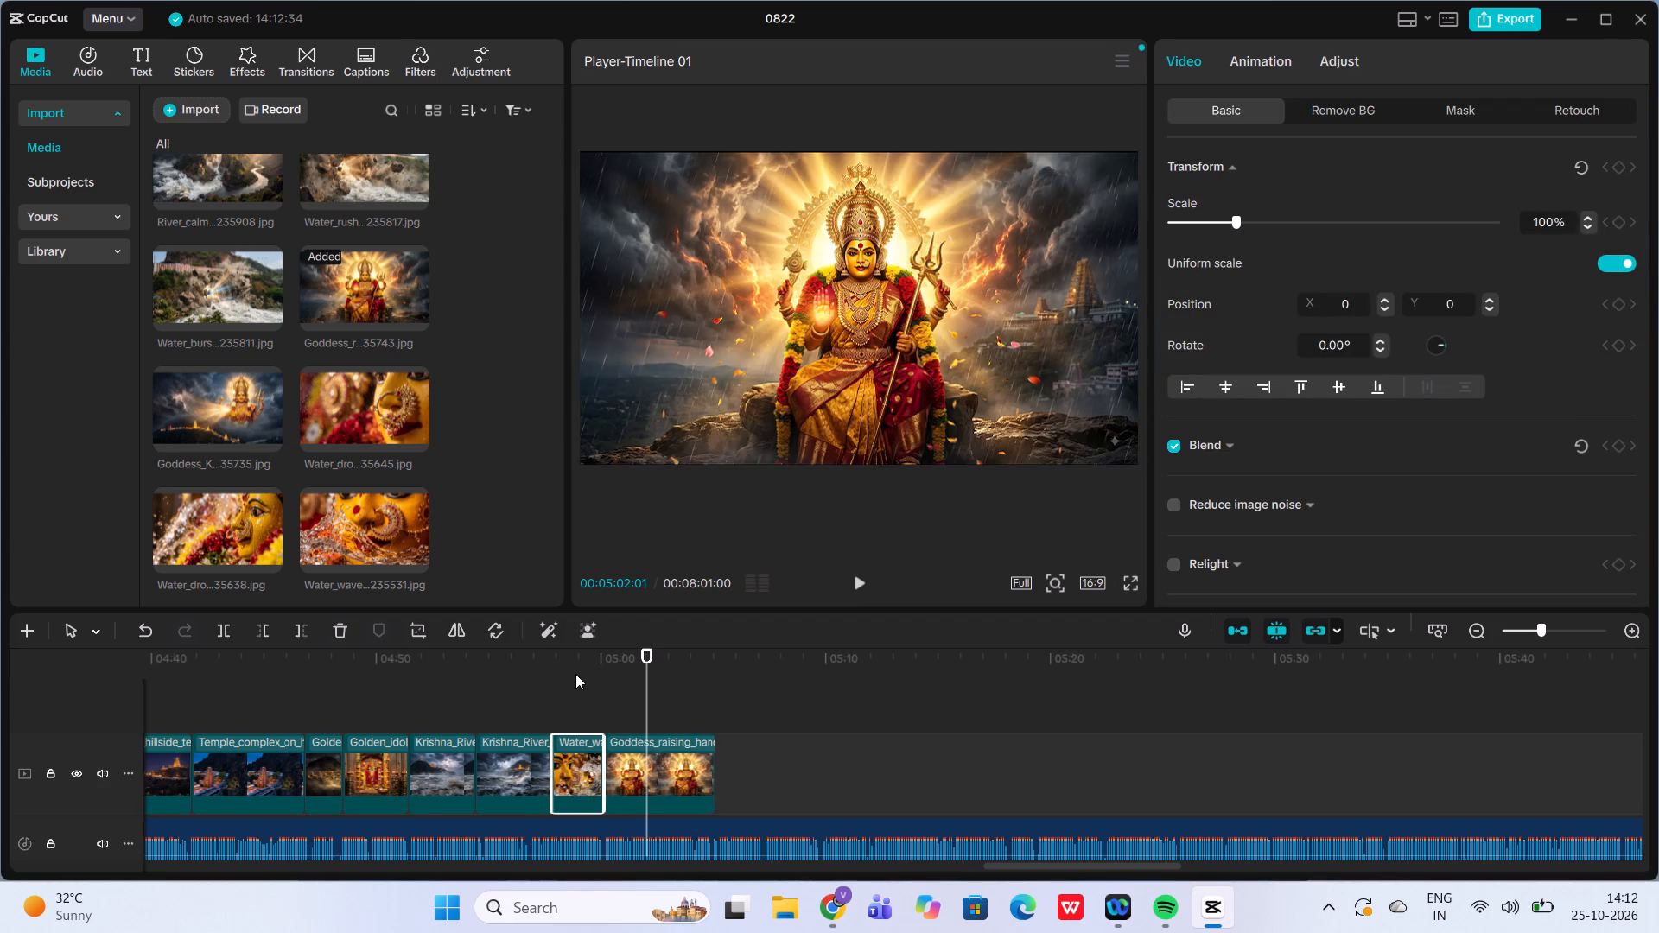
# Play the goddess clip through to its end to check its timing against the audio.
pyautogui.click(575, 674)
pyautogui.click(845, 580)
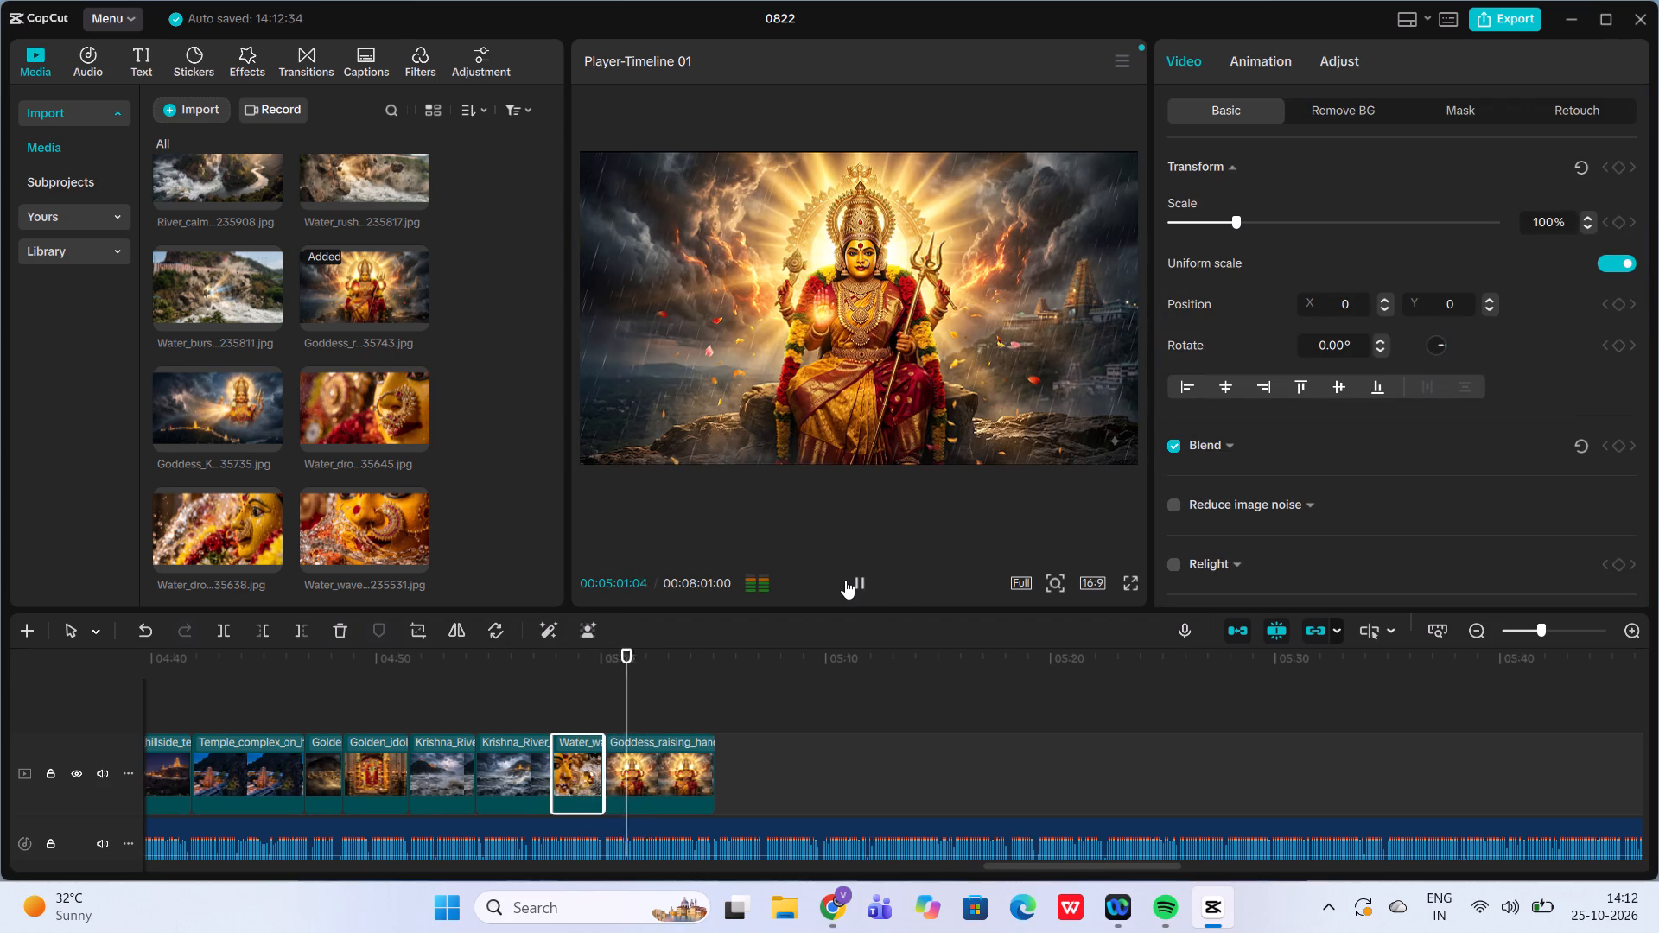
pyautogui.click(686, 763)
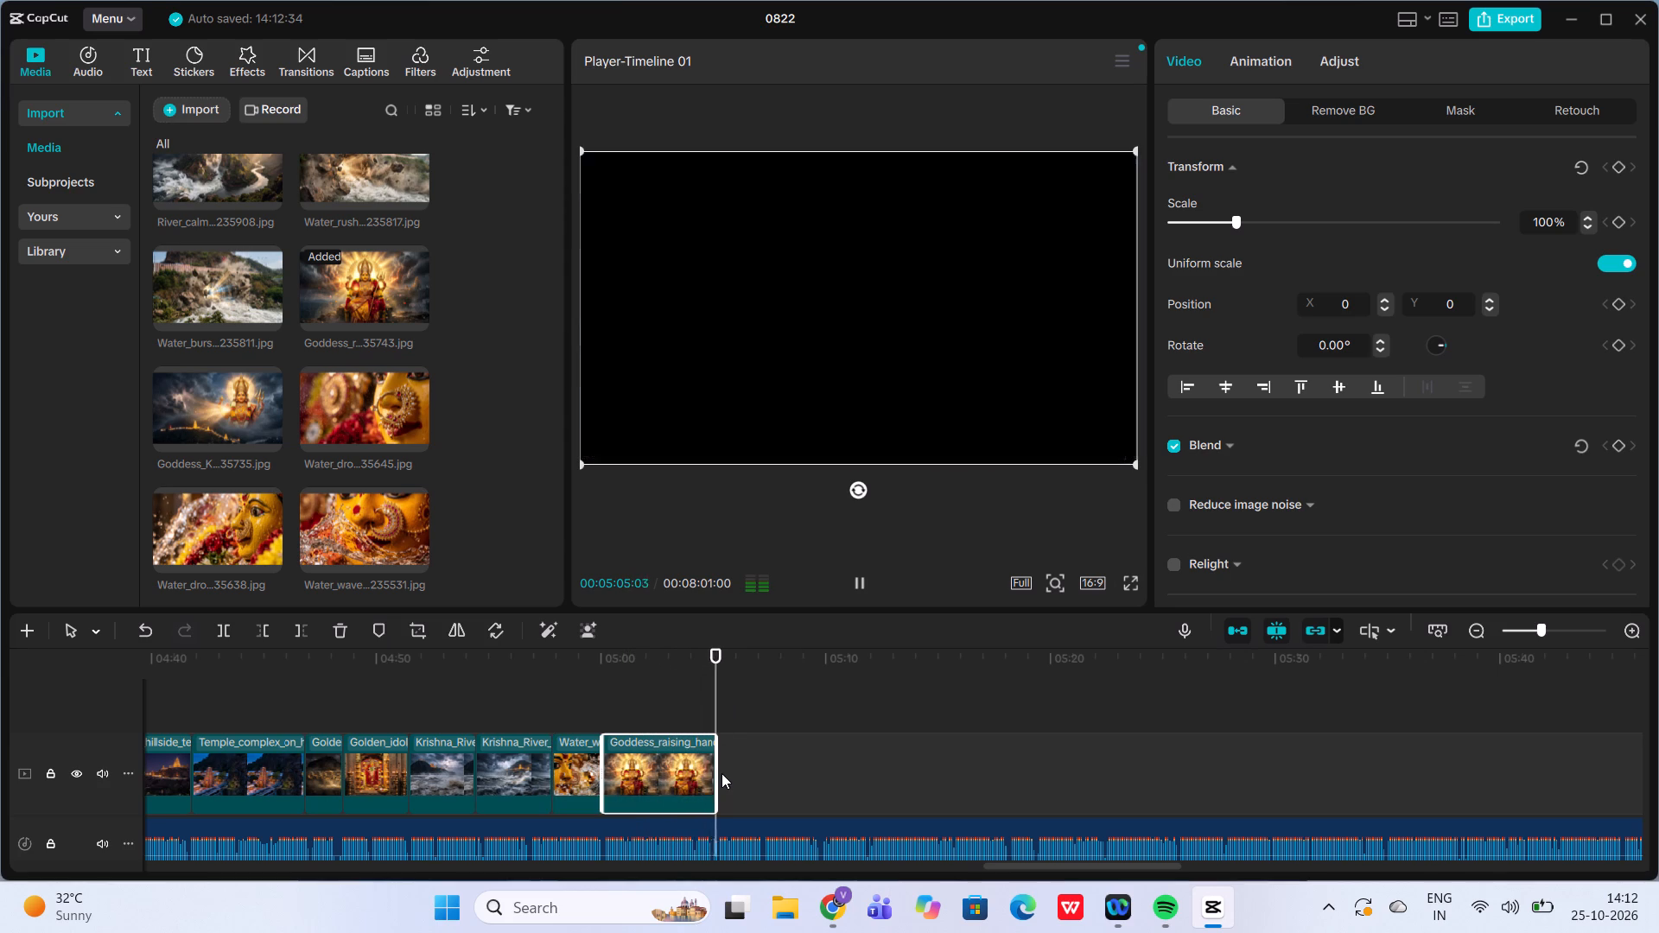
pyautogui.click(716, 720)
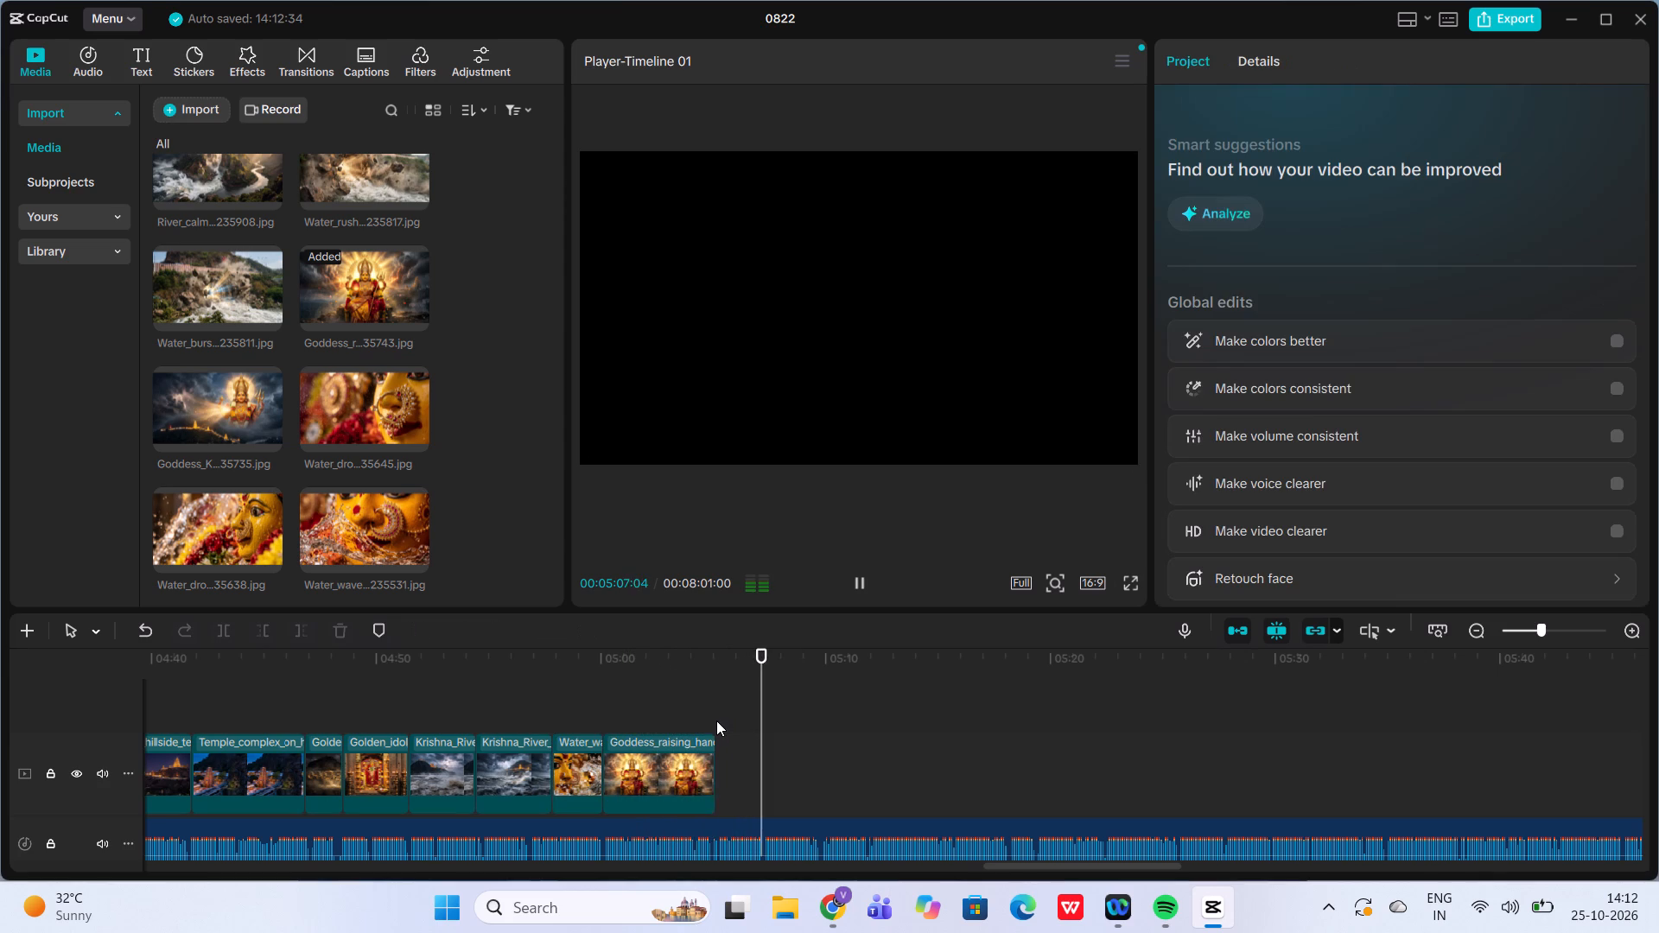
pyautogui.click(666, 697)
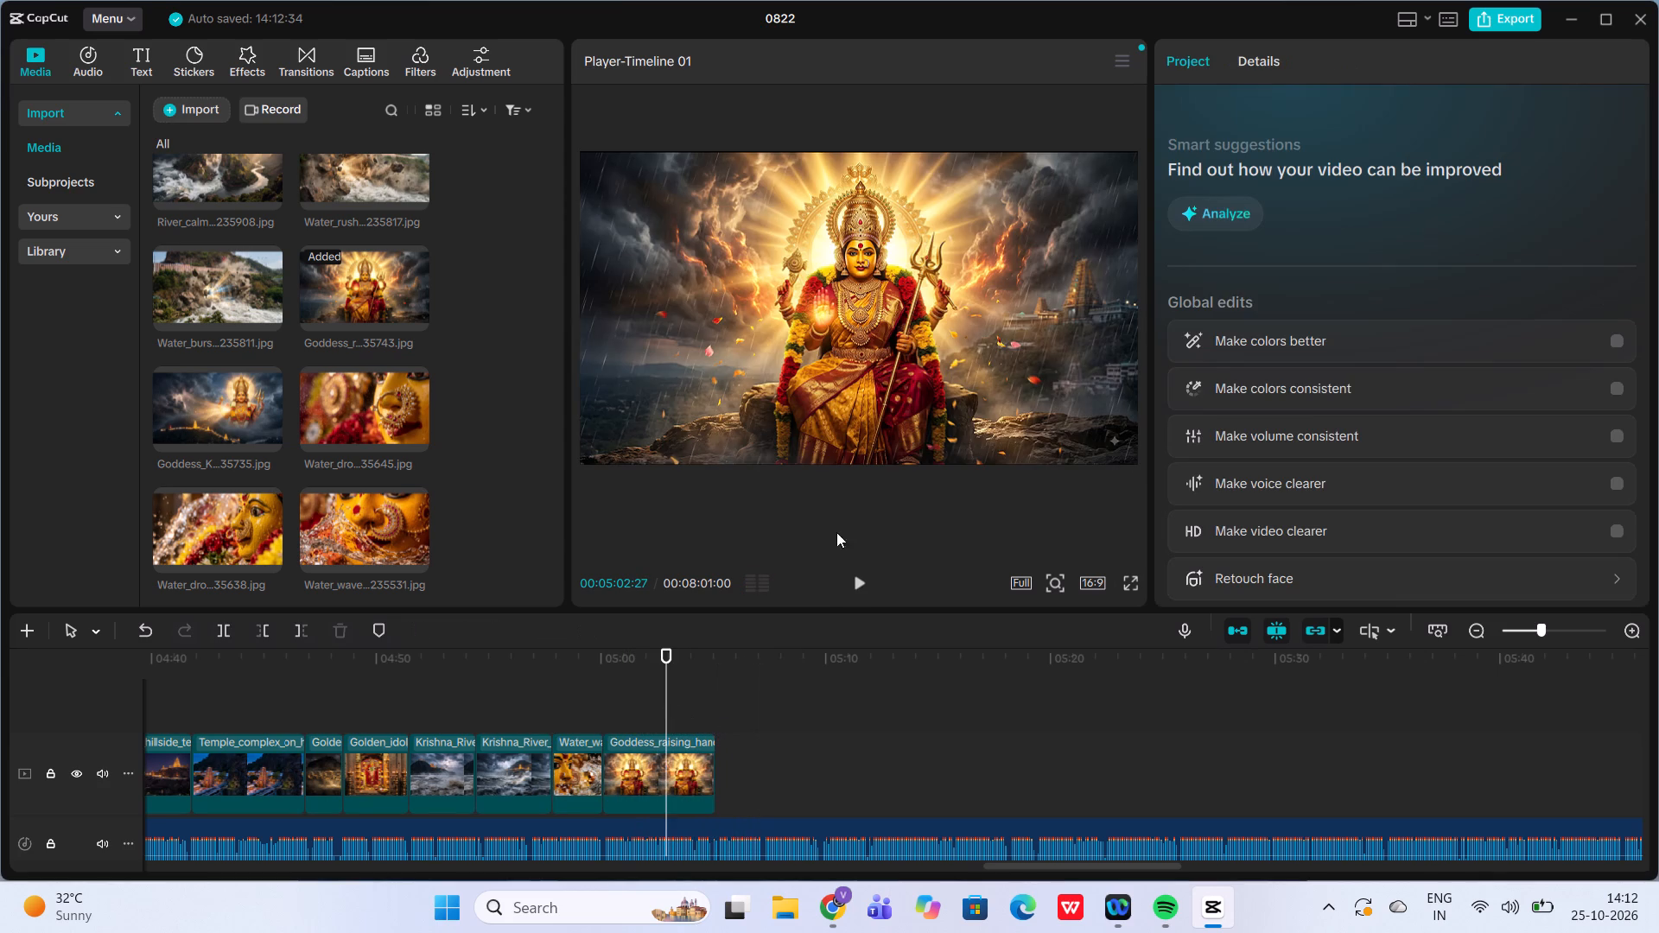
pyautogui.click(849, 579)
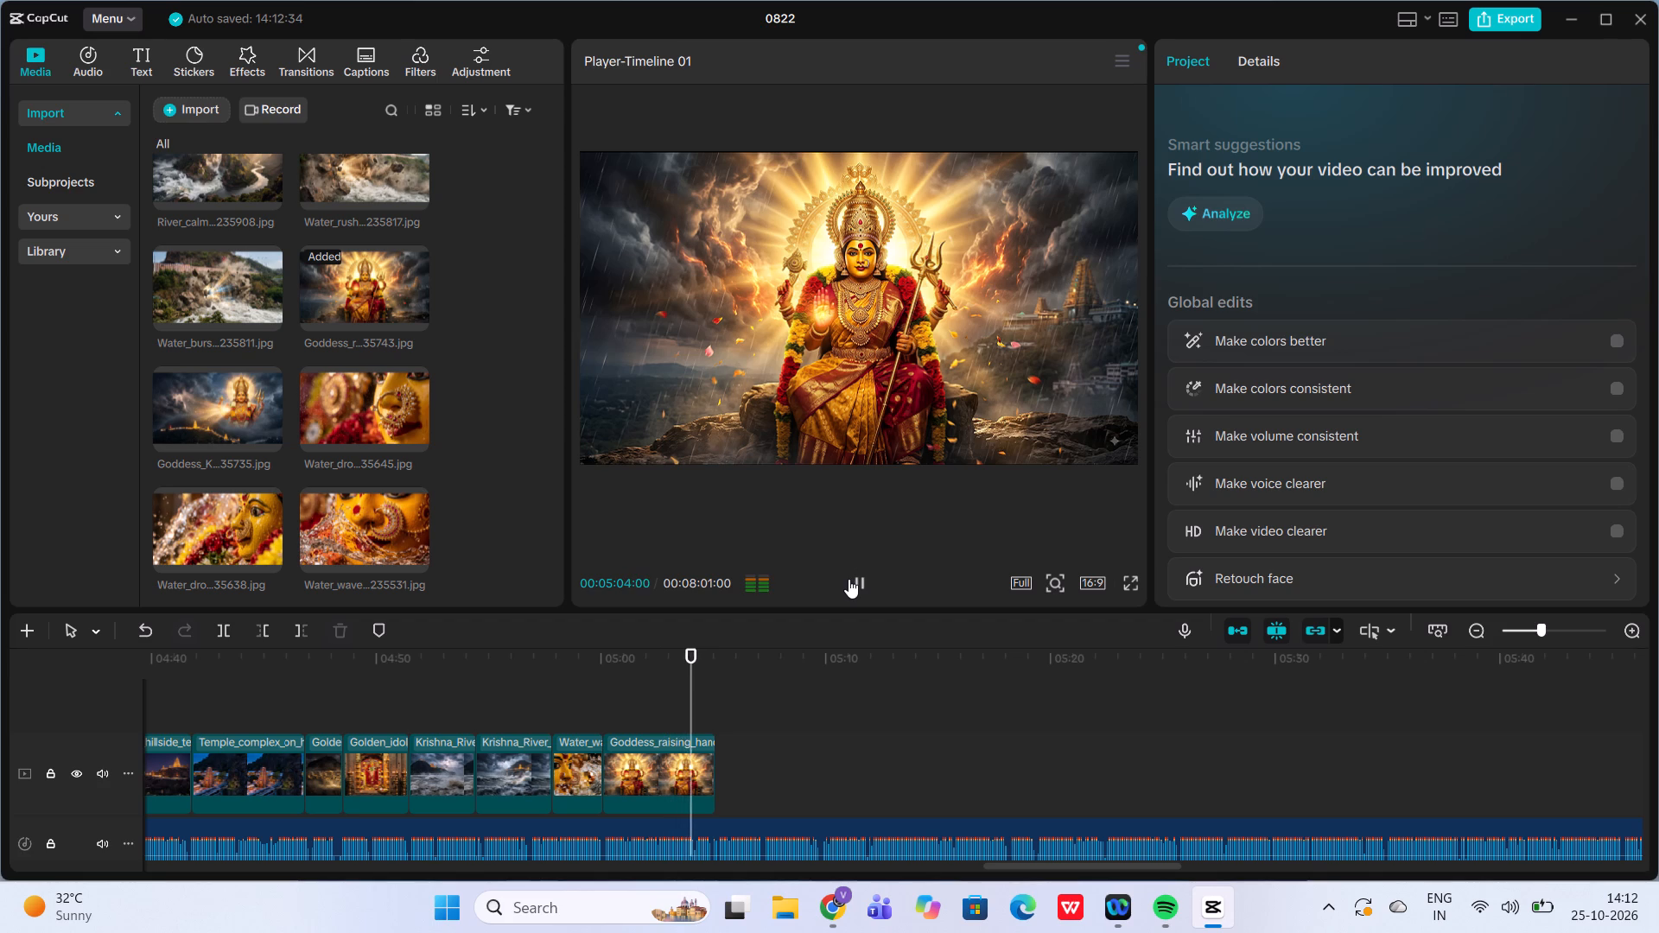
pyautogui.click(849, 579)
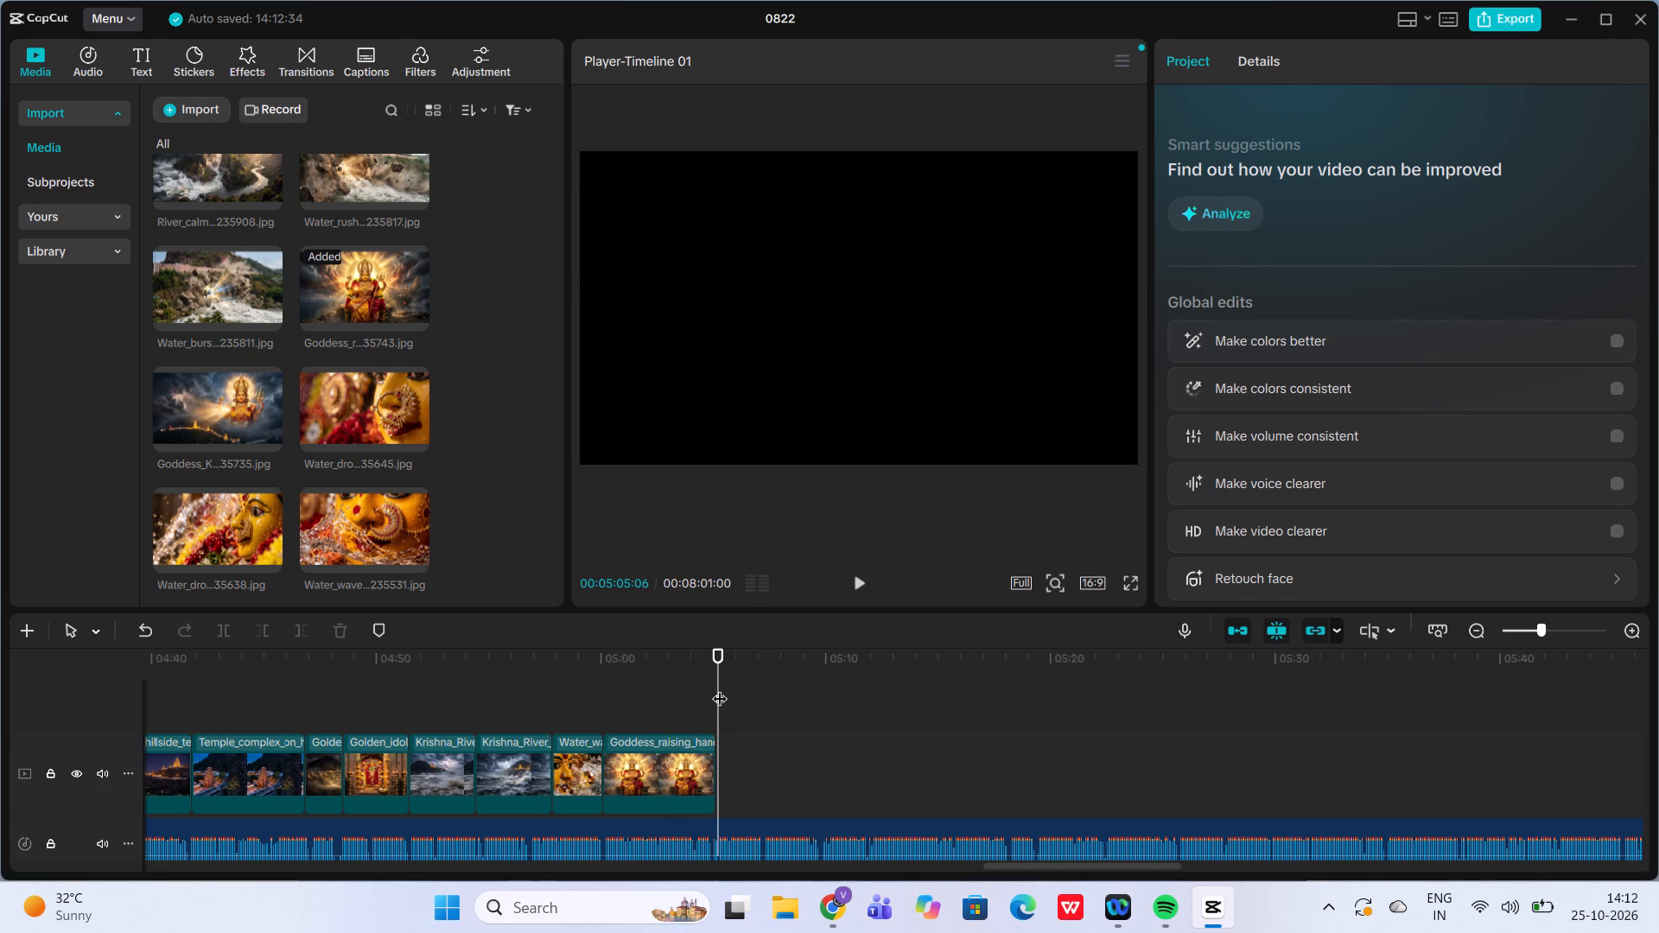
# Preview the river and bursting-rock images and add Water_rush...235817.jpg after the goddess clip at 00:05:05:03.
pyautogui.click(720, 688)
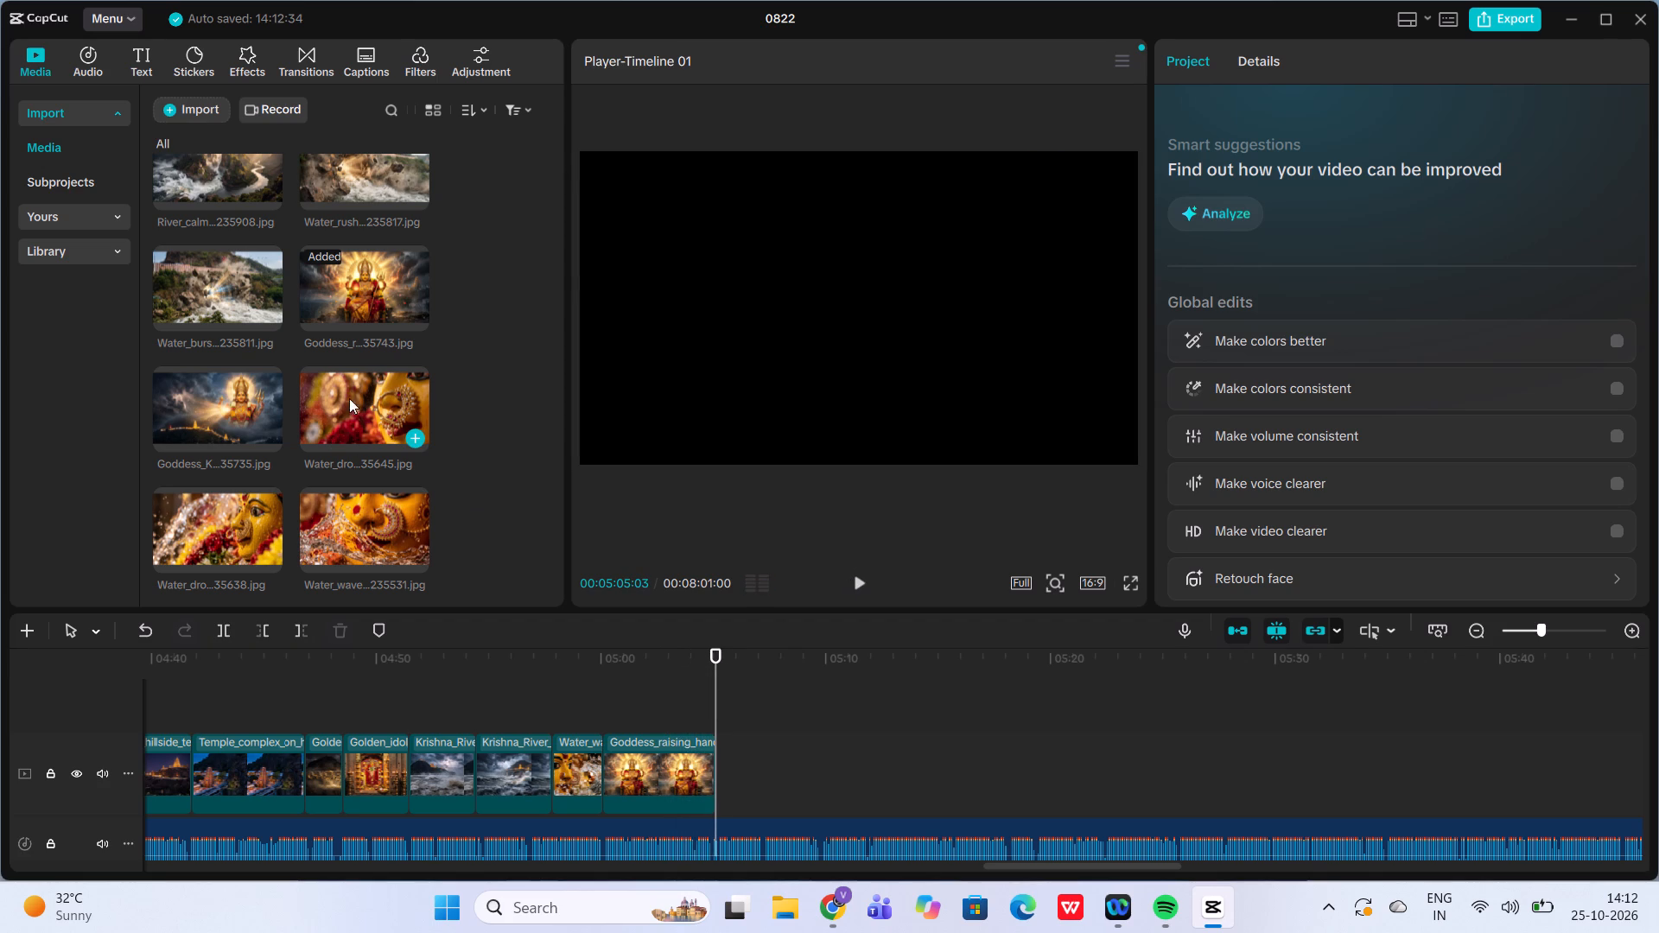
pyautogui.click(241, 292)
pyautogui.scroll(1, 241, 292)
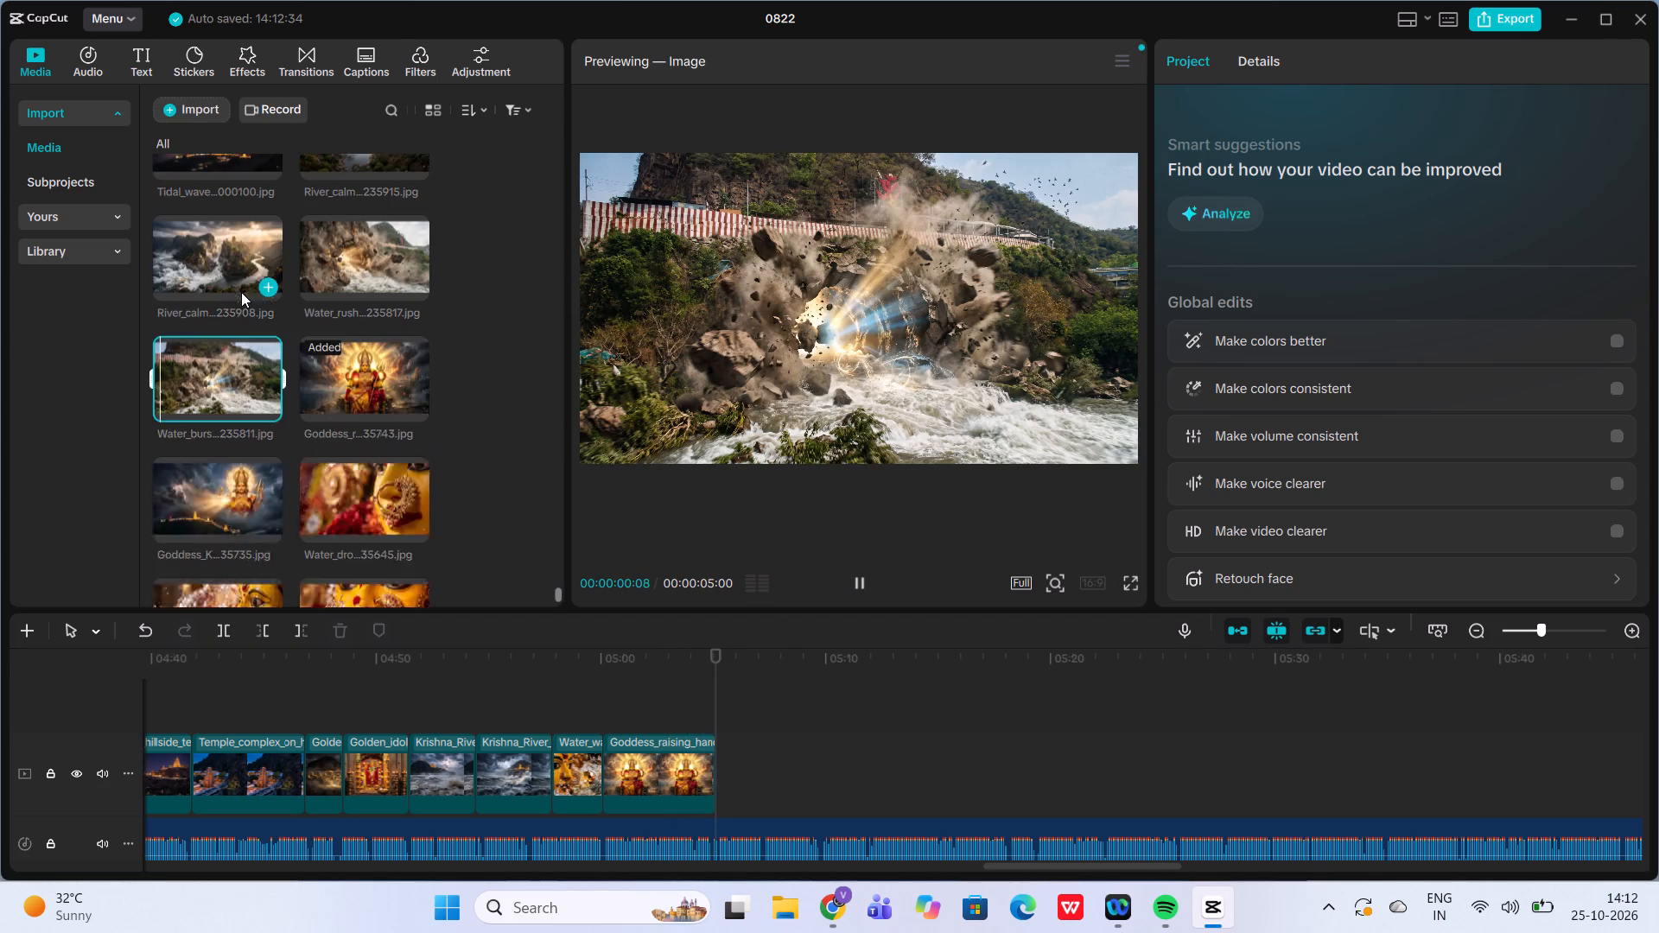
pyautogui.scroll(1, 241, 292)
pyautogui.click(360, 301)
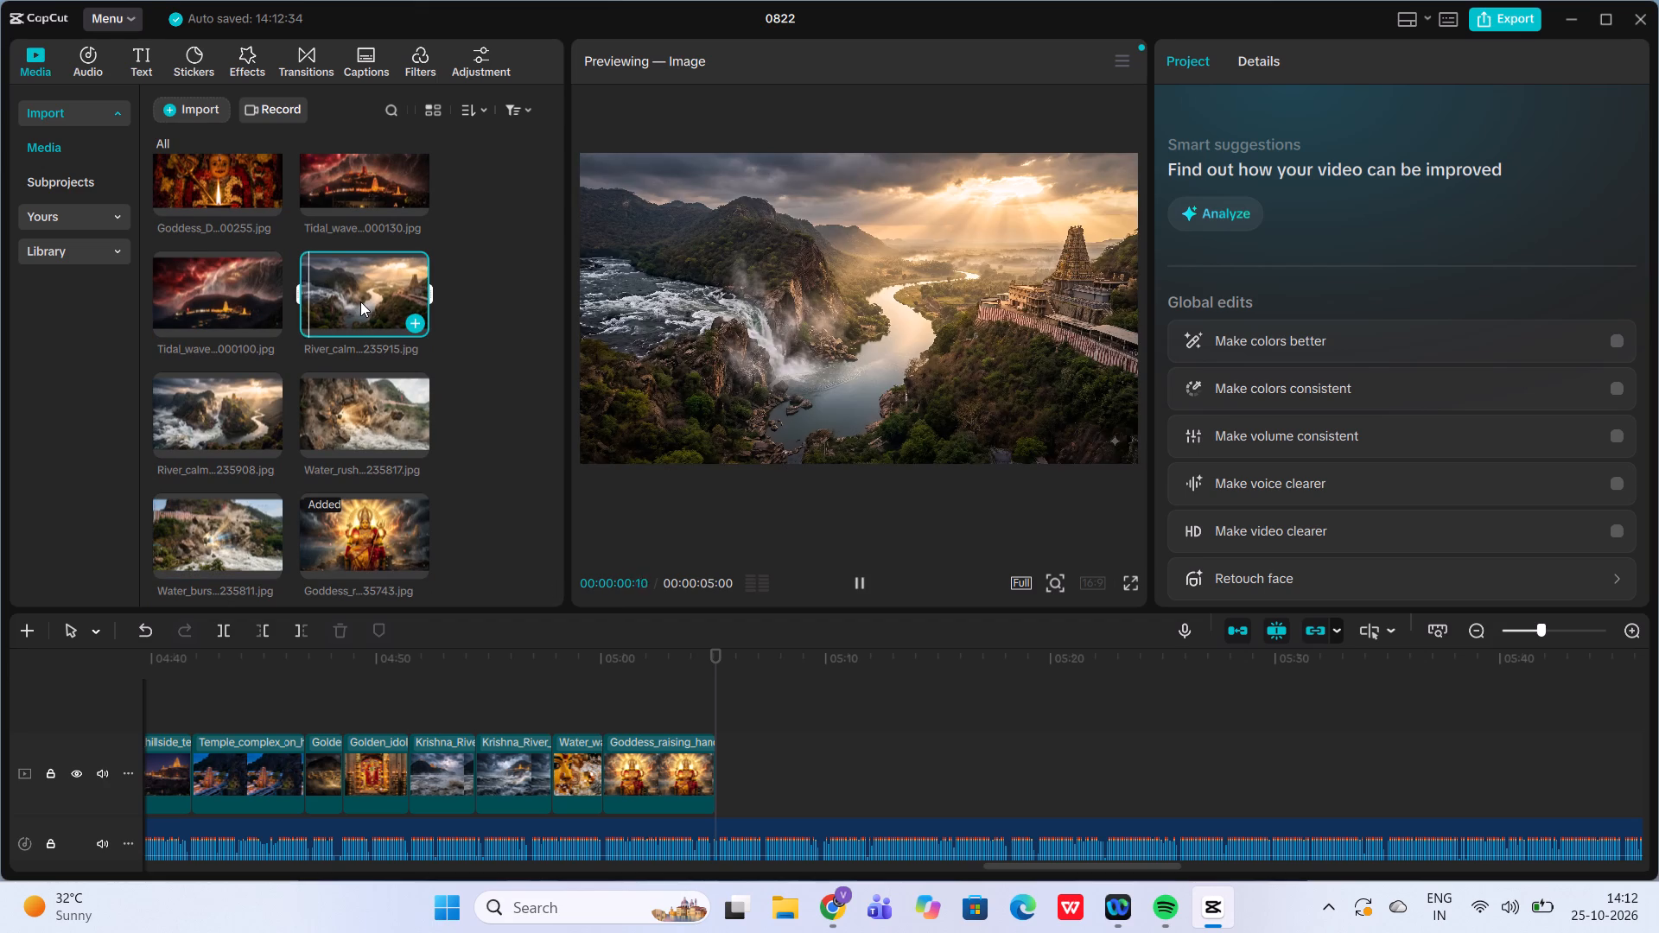
pyautogui.click(370, 391)
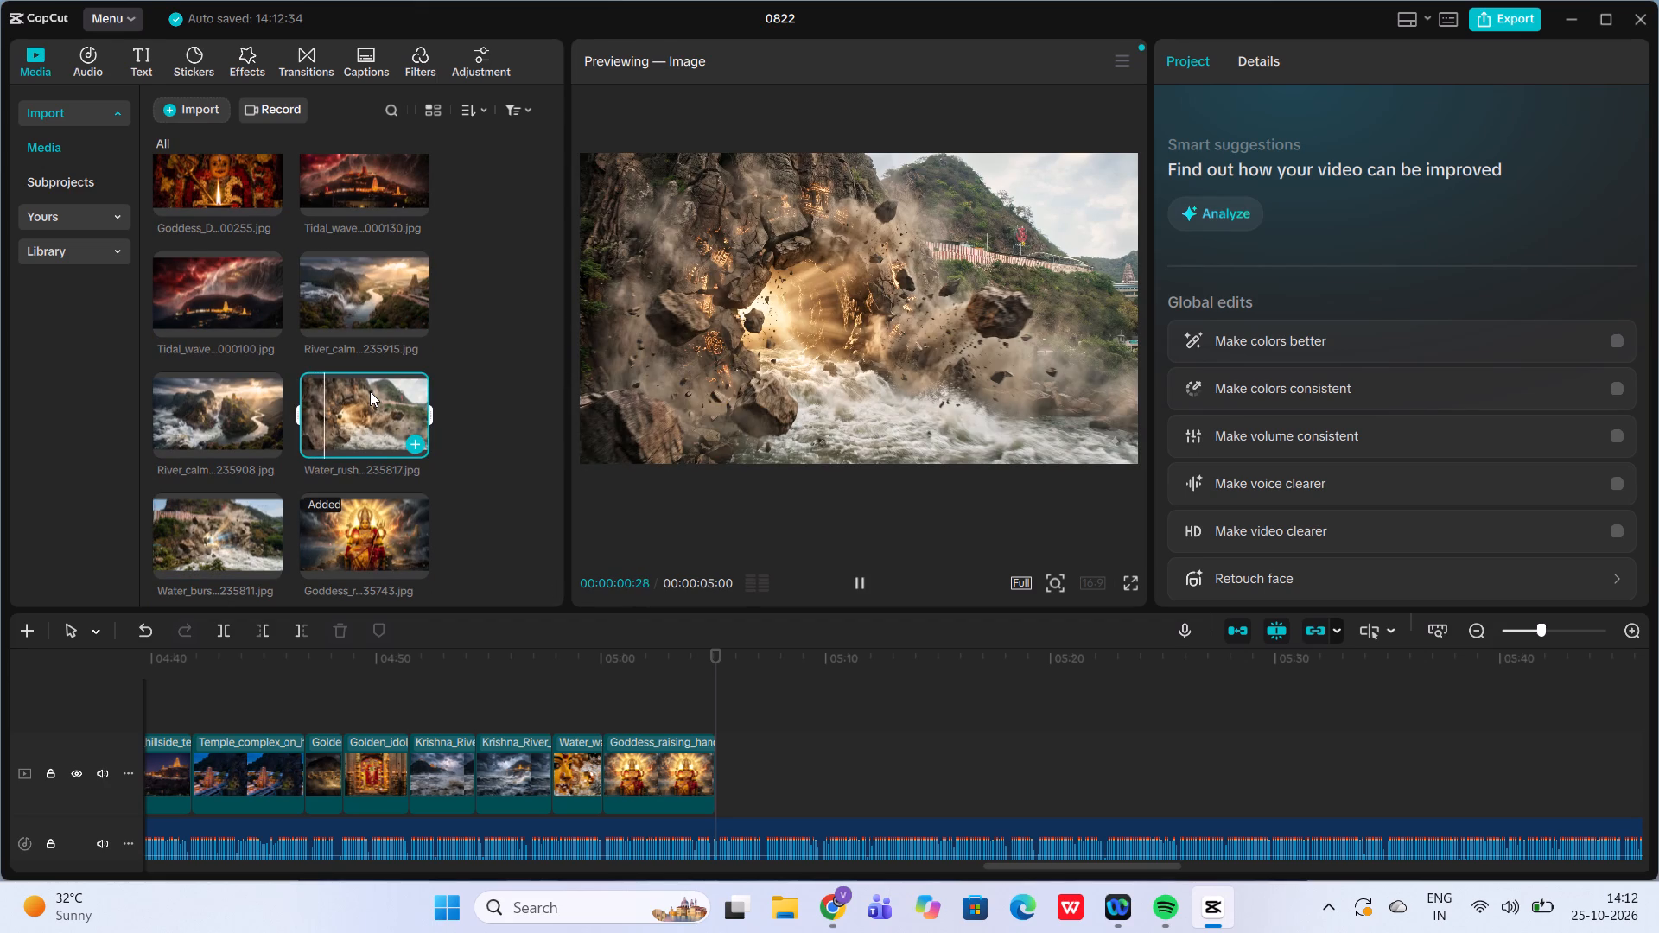
pyautogui.click(237, 417)
pyautogui.click(204, 536)
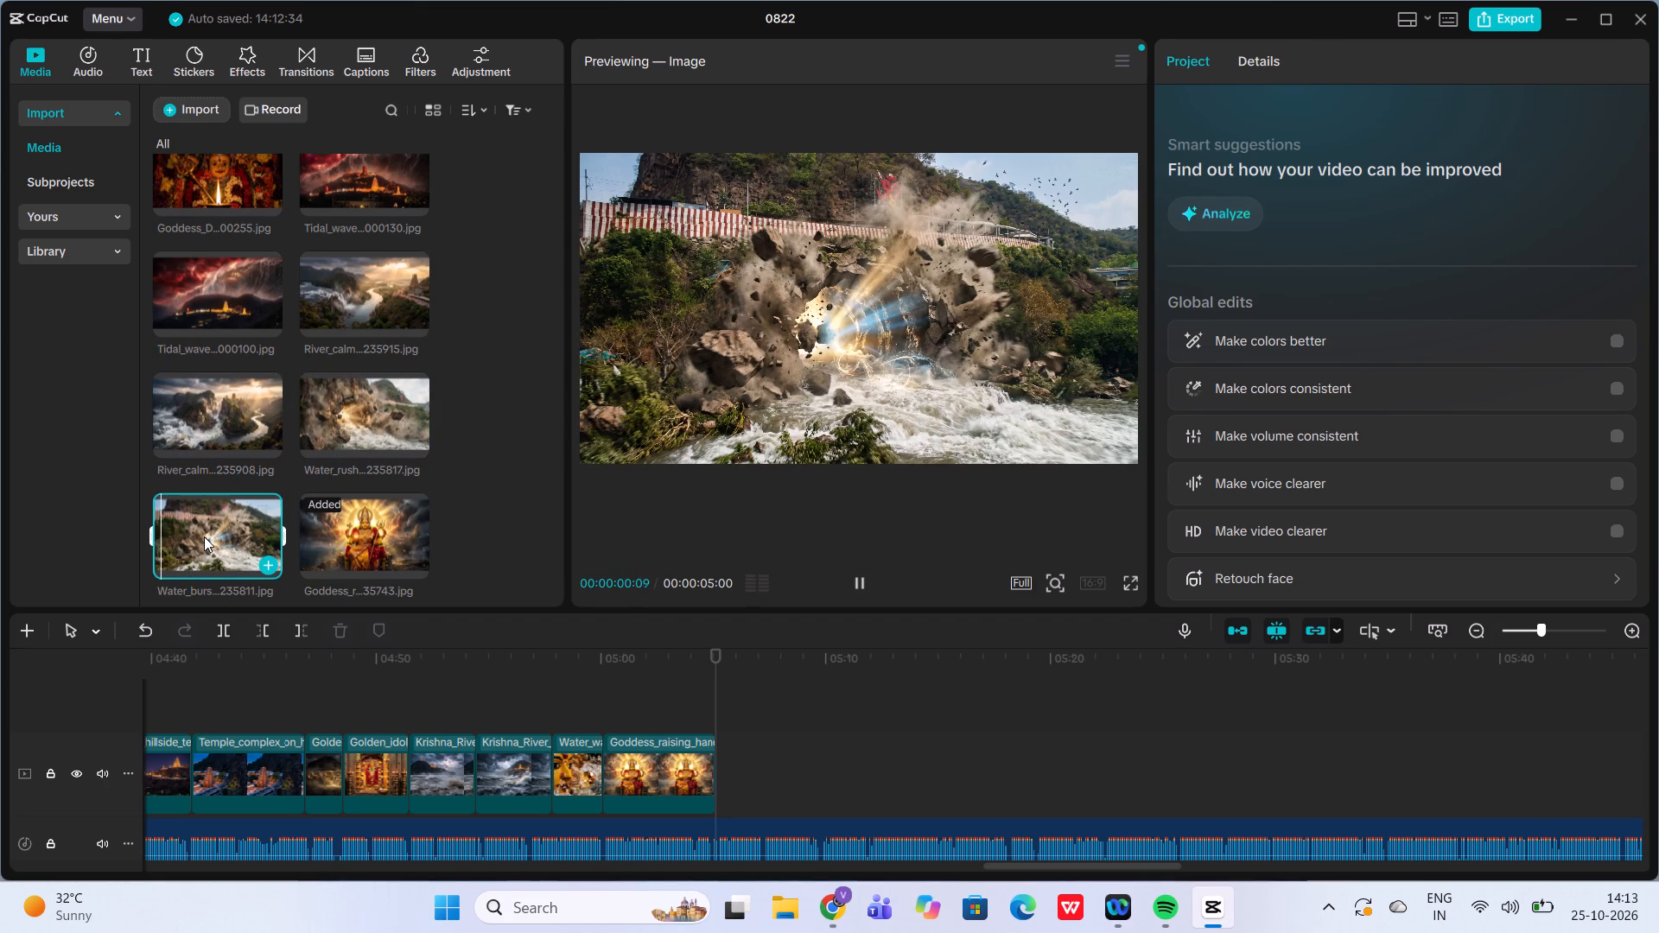
pyautogui.click(360, 440)
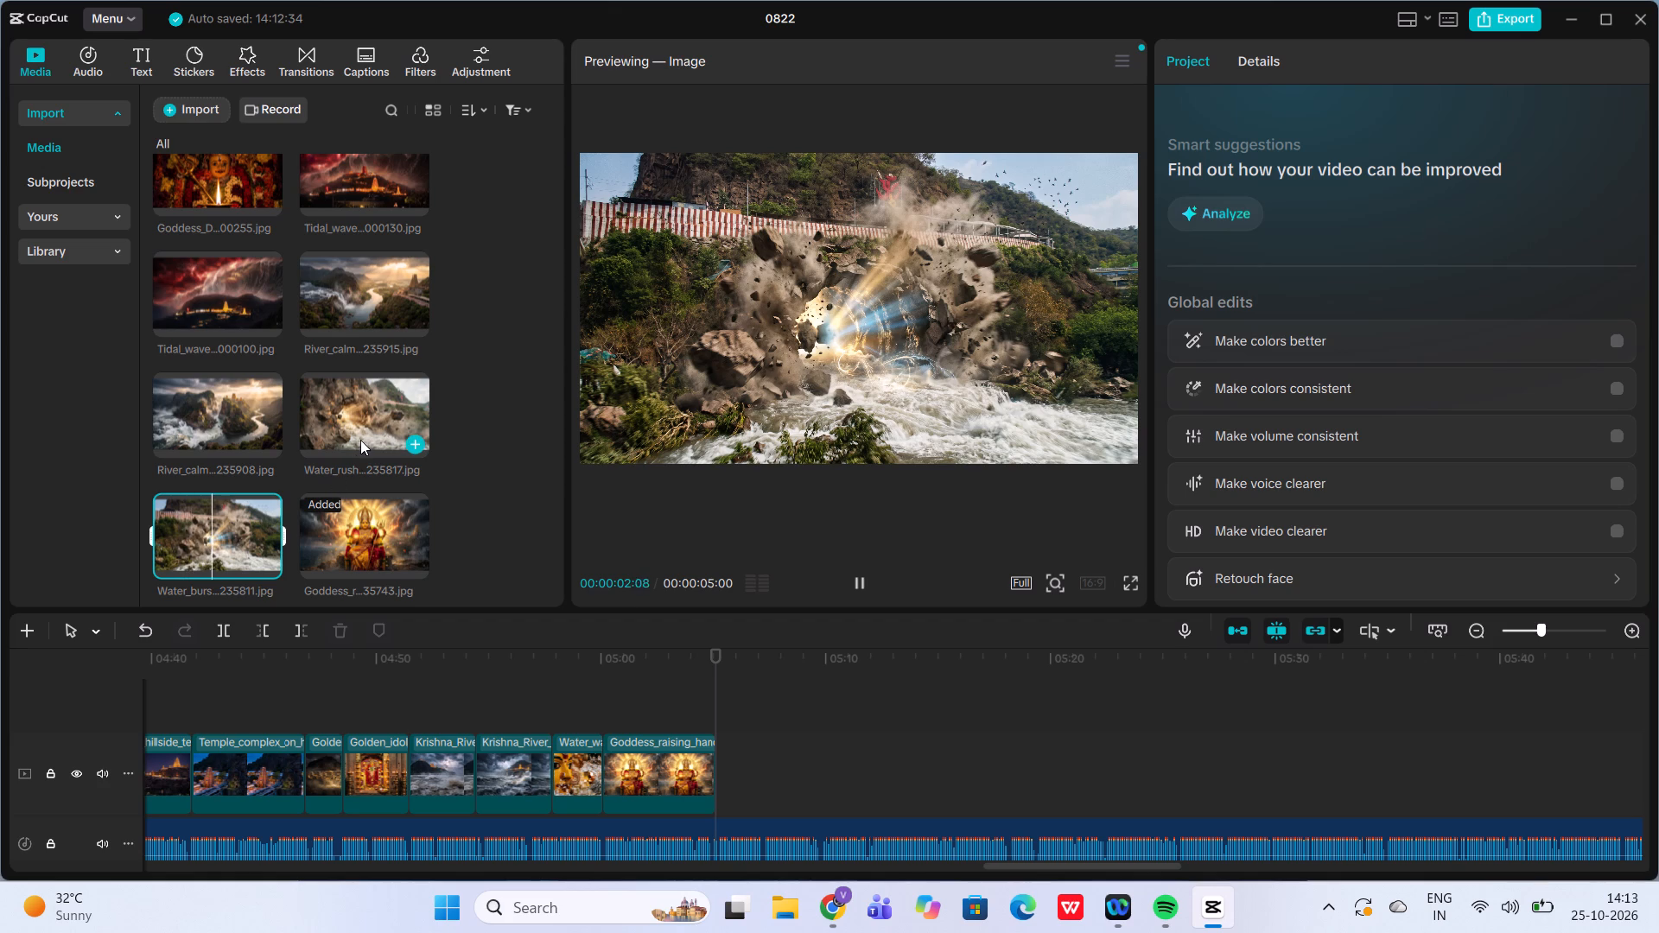
pyautogui.click(415, 440)
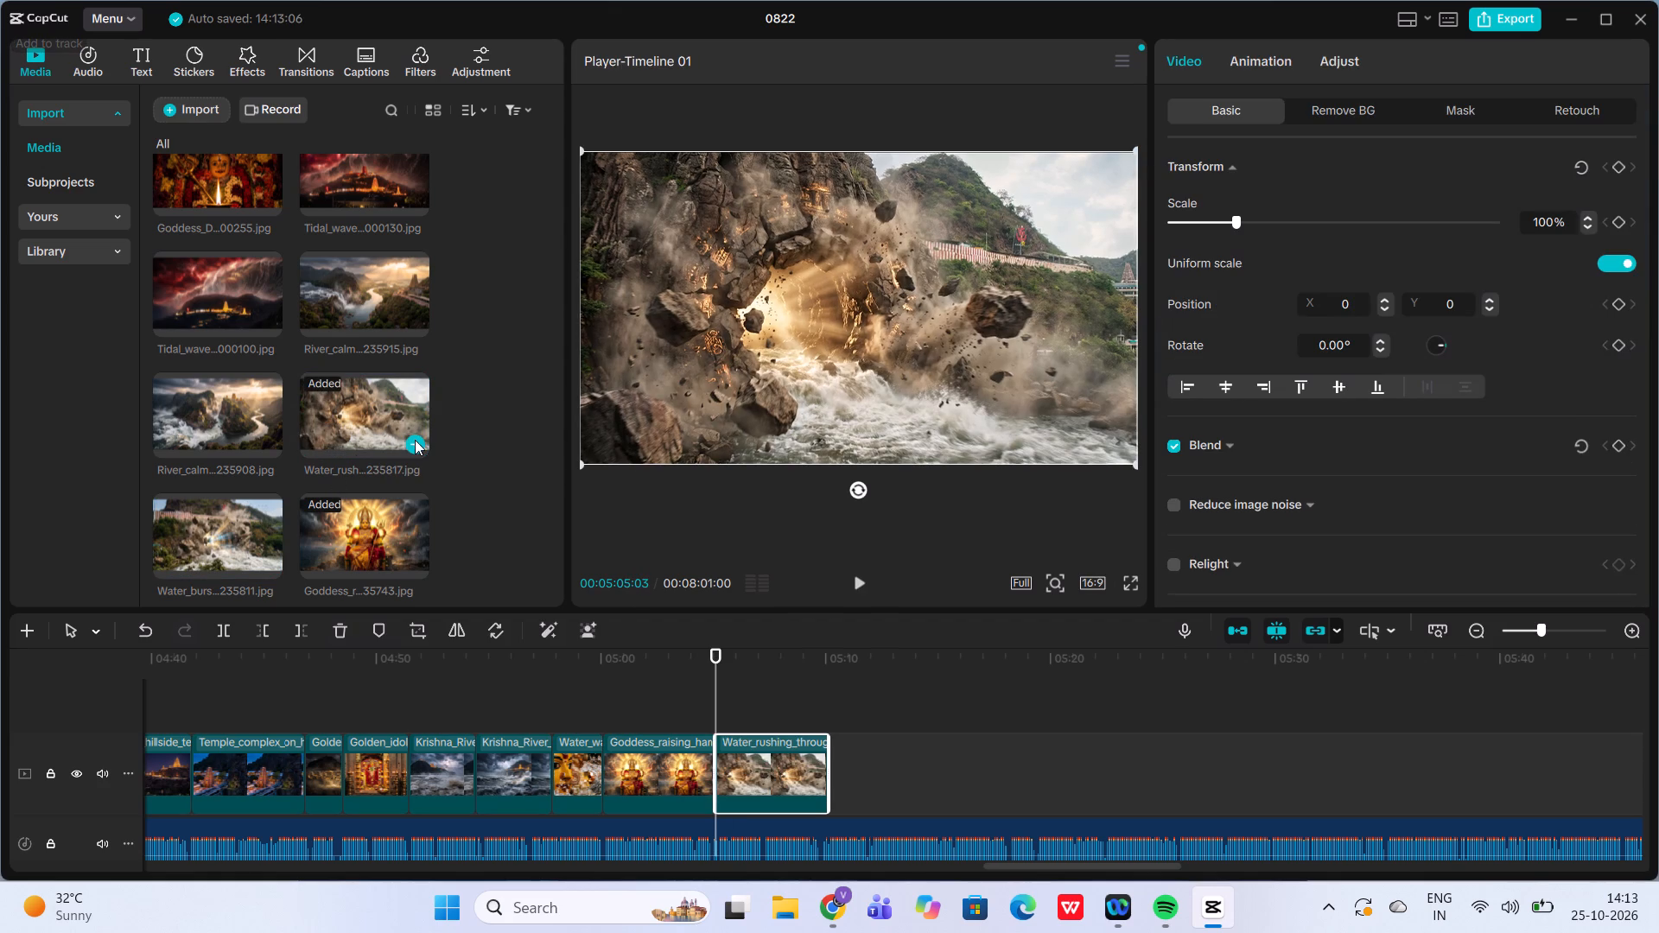
# Play the Water_rushing clip against the narration, trim its end to about 00:05:07:05, and replay the shortened clip.
pyautogui.click(870, 578)
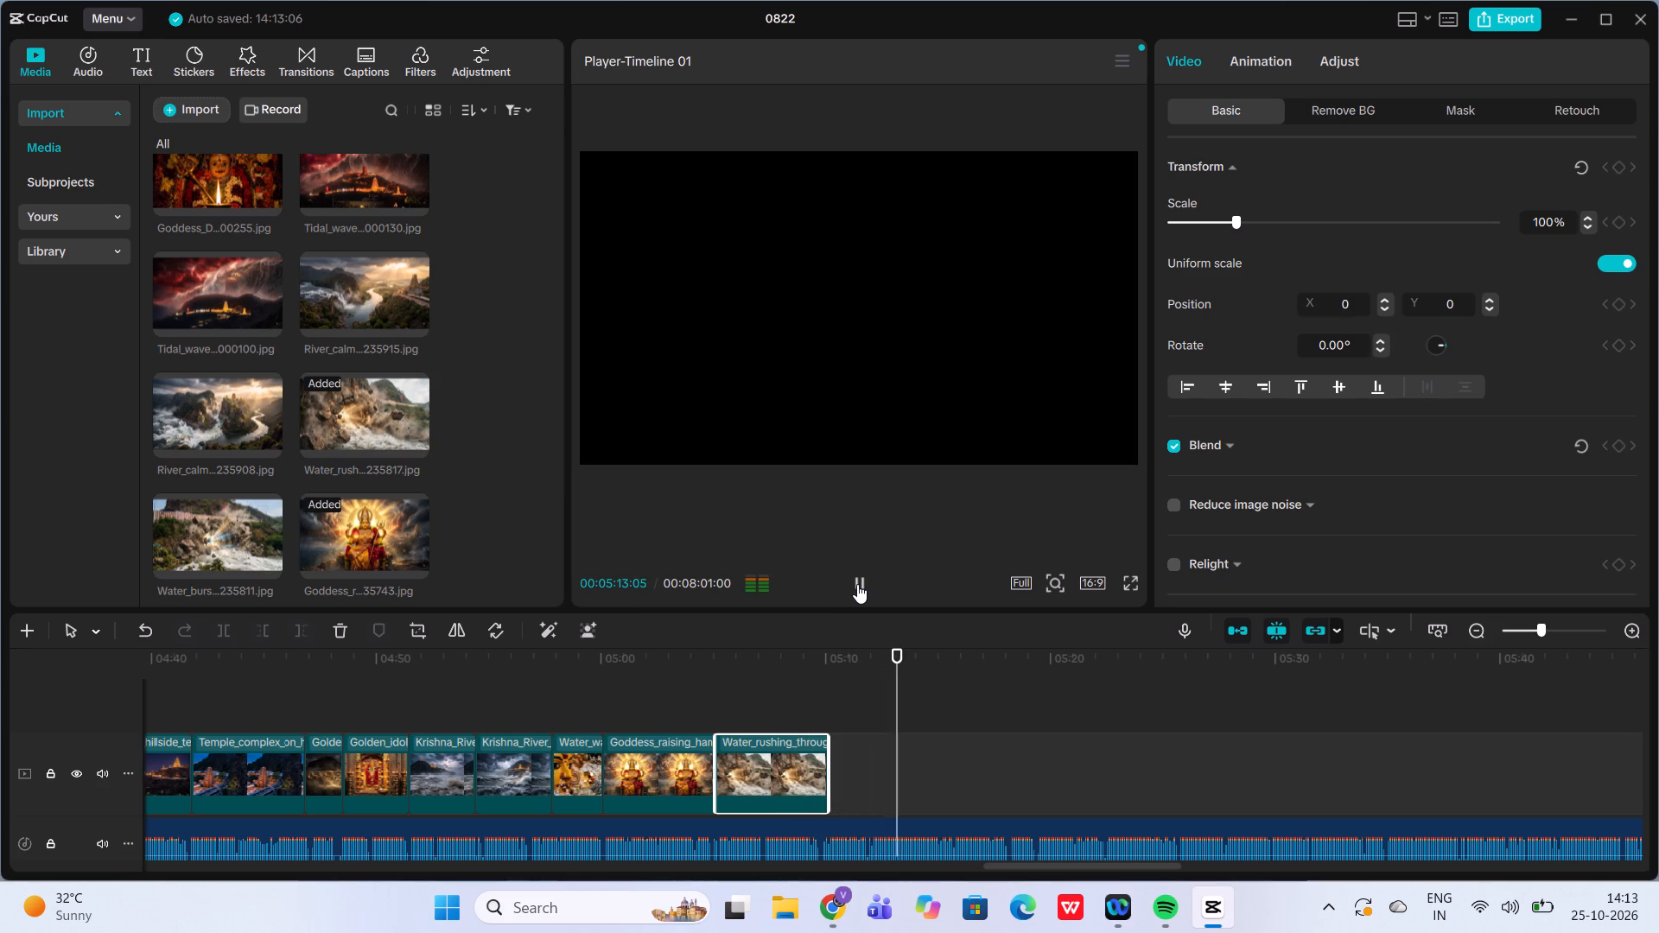
pyautogui.click(857, 584)
pyautogui.click(762, 714)
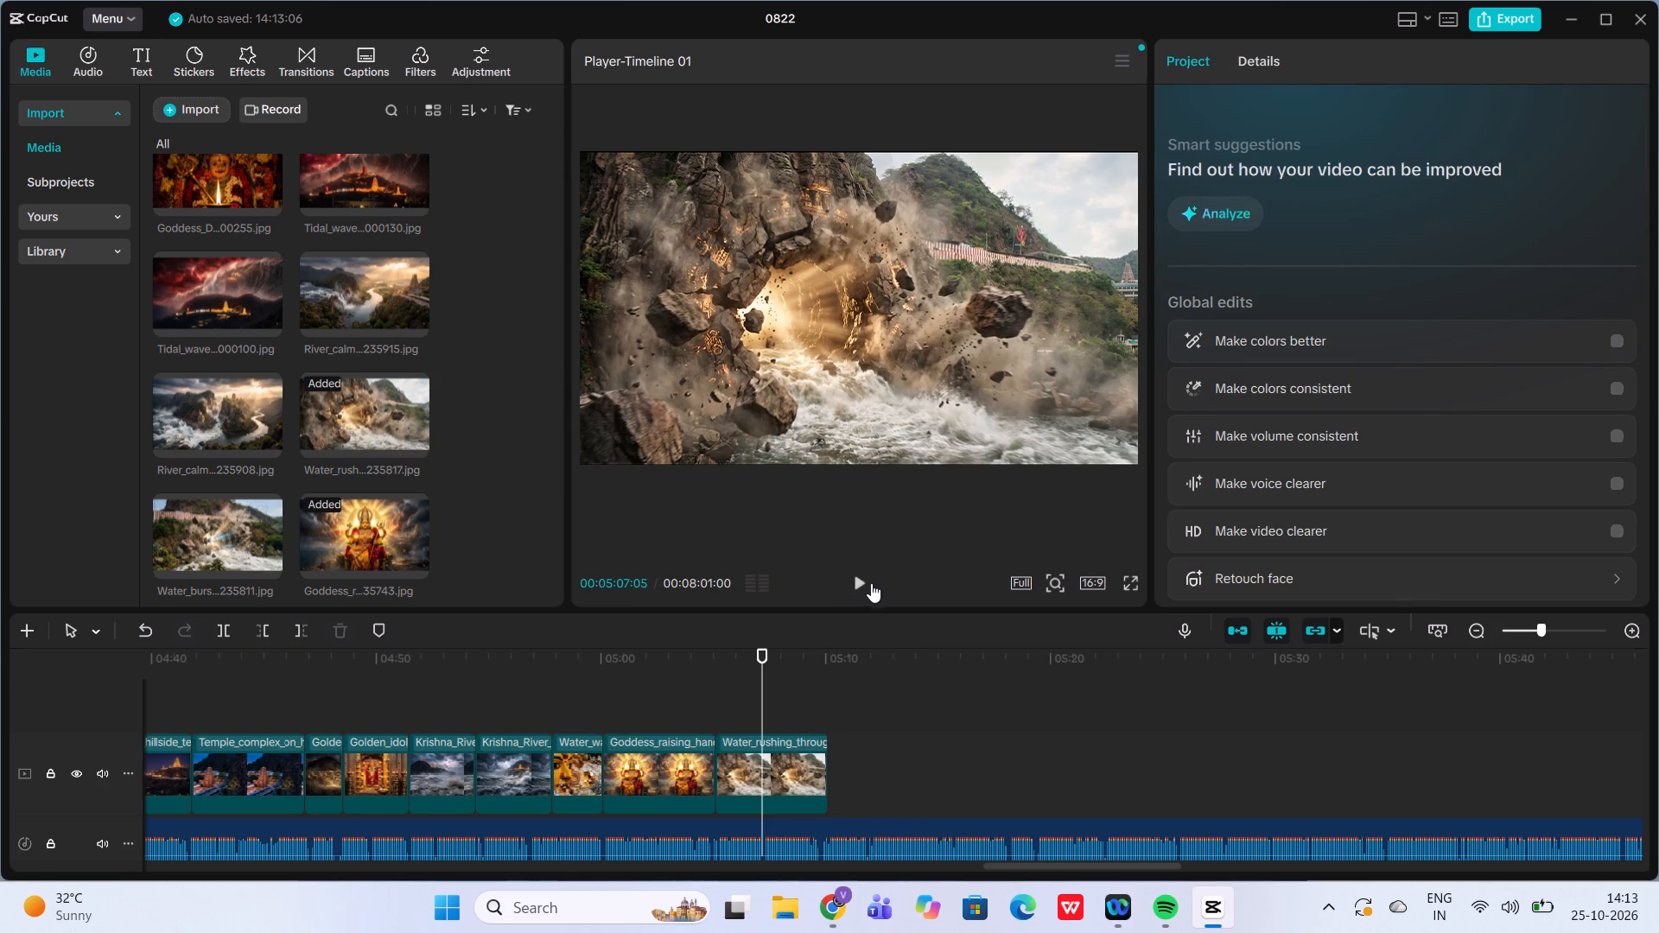
pyautogui.click(855, 577)
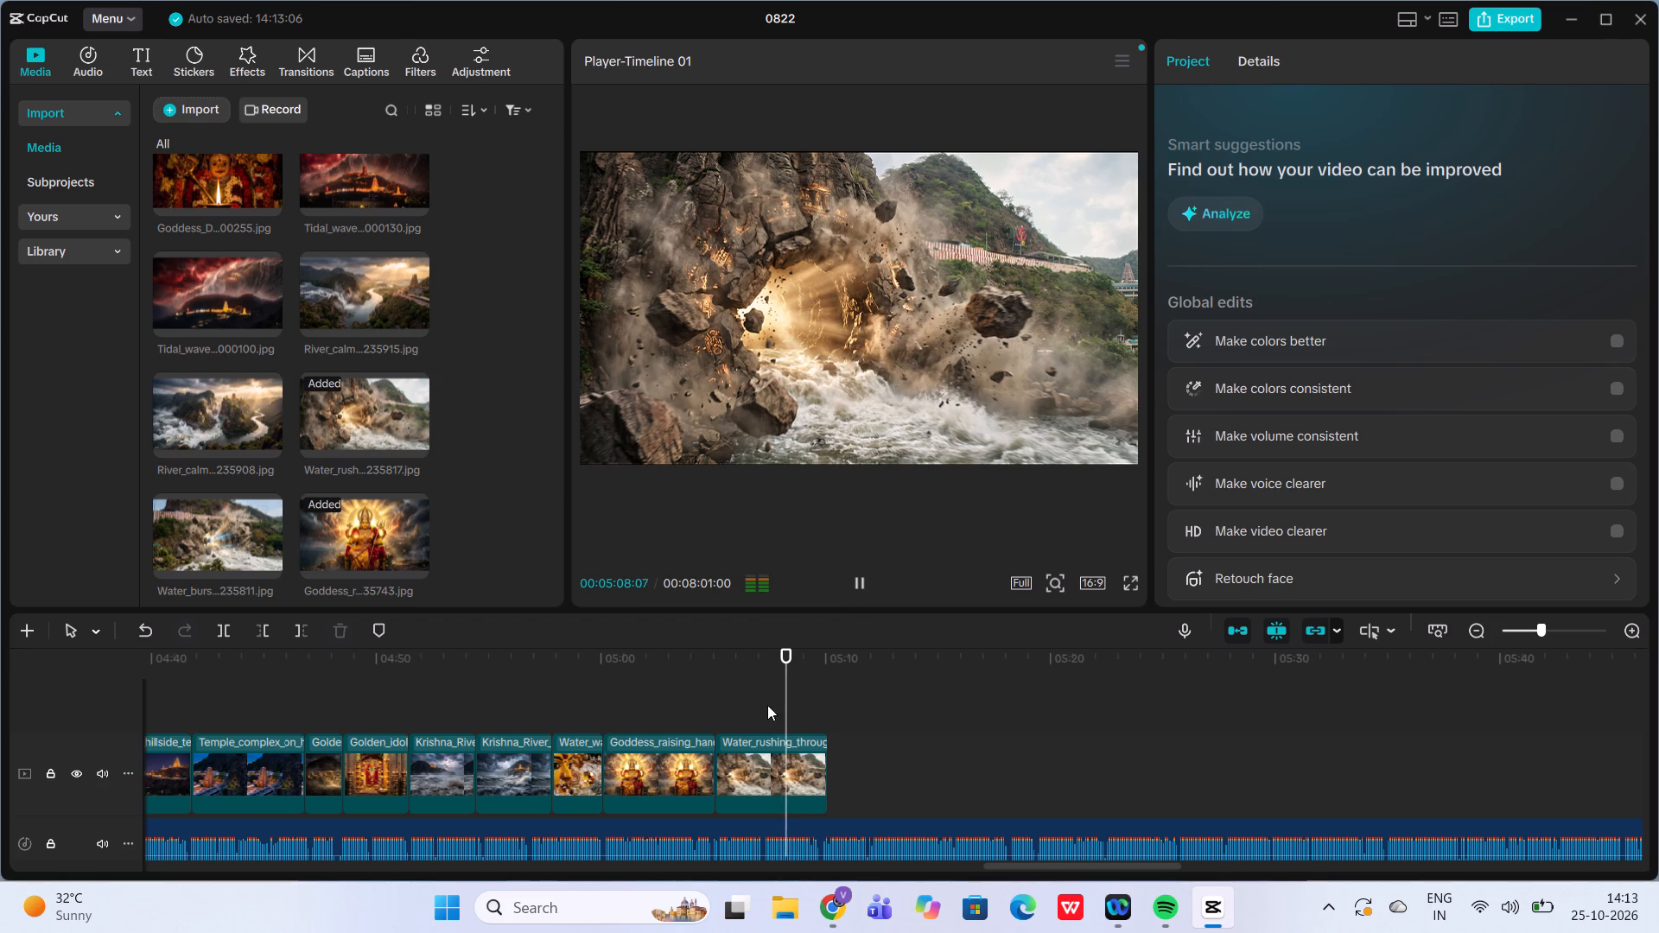
pyautogui.click(754, 705)
pyautogui.click(812, 761)
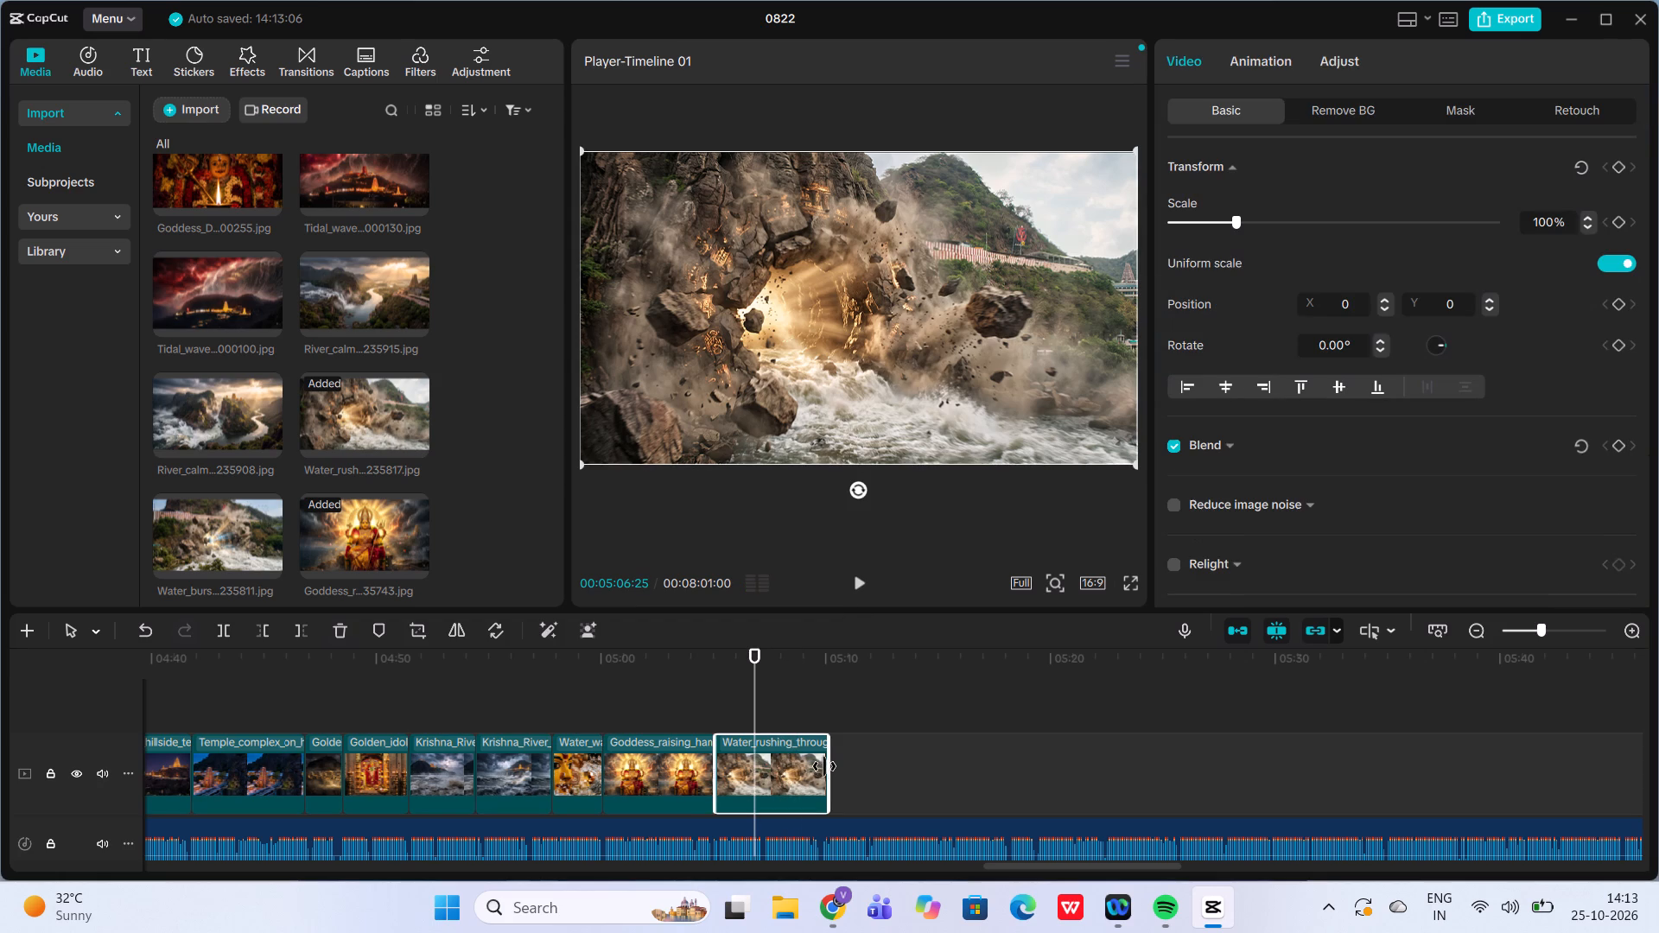
pyautogui.moveTo(826, 766); pyautogui.dragTo(766, 778)
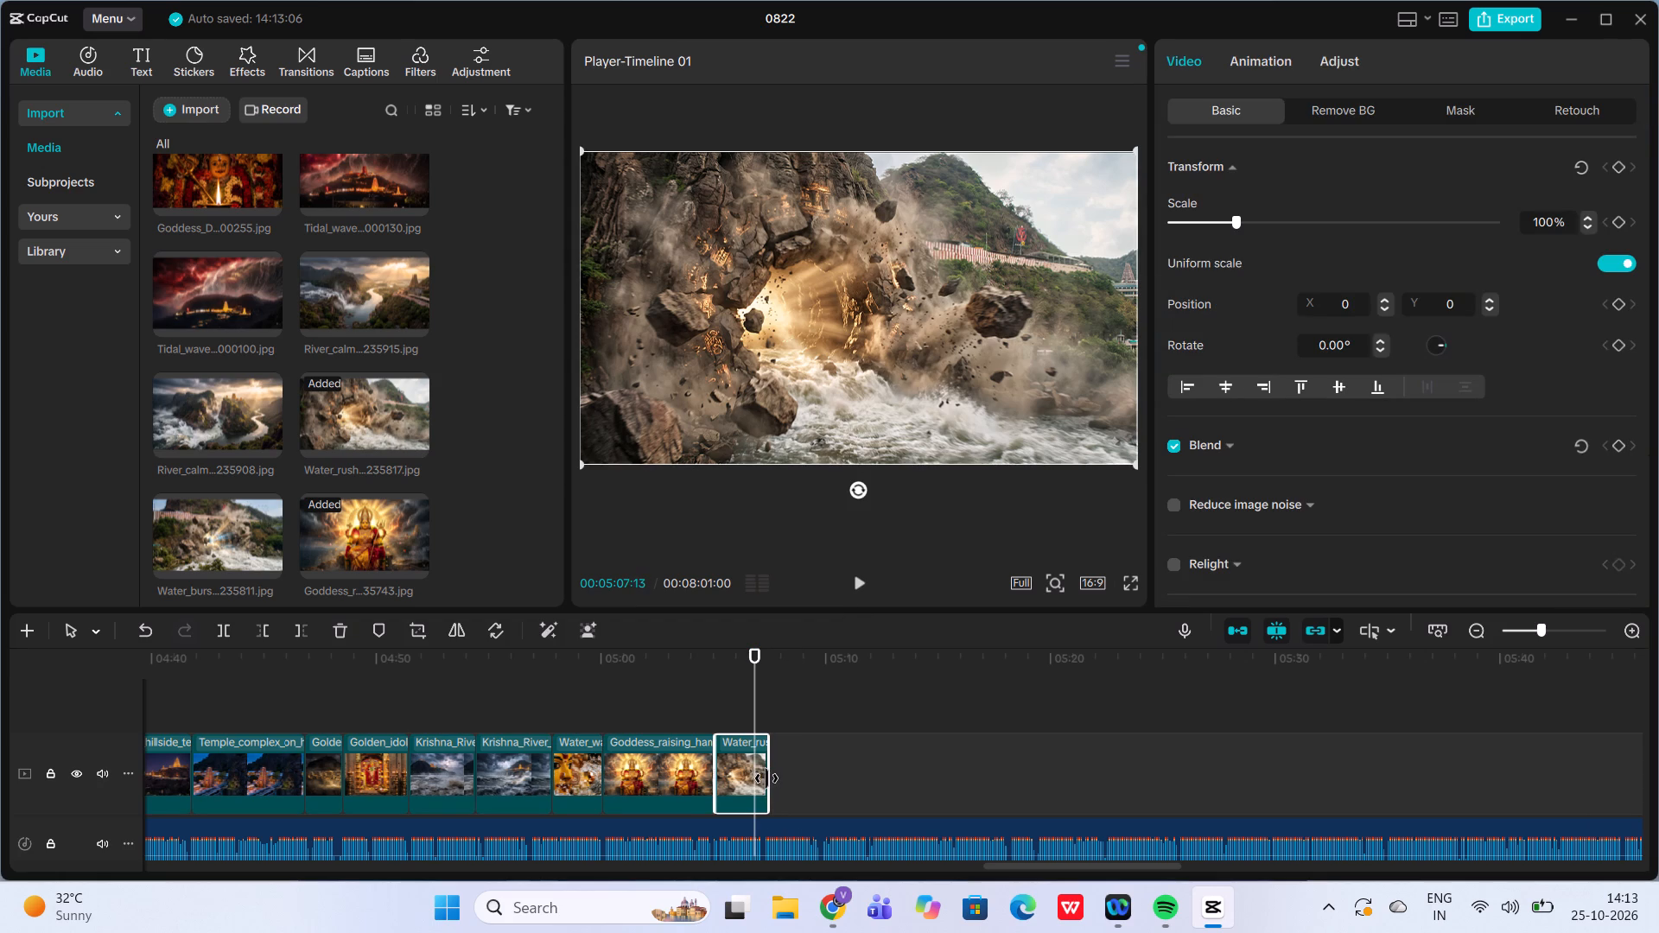
pyautogui.moveTo(766, 778); pyautogui.dragTo(766, 780)
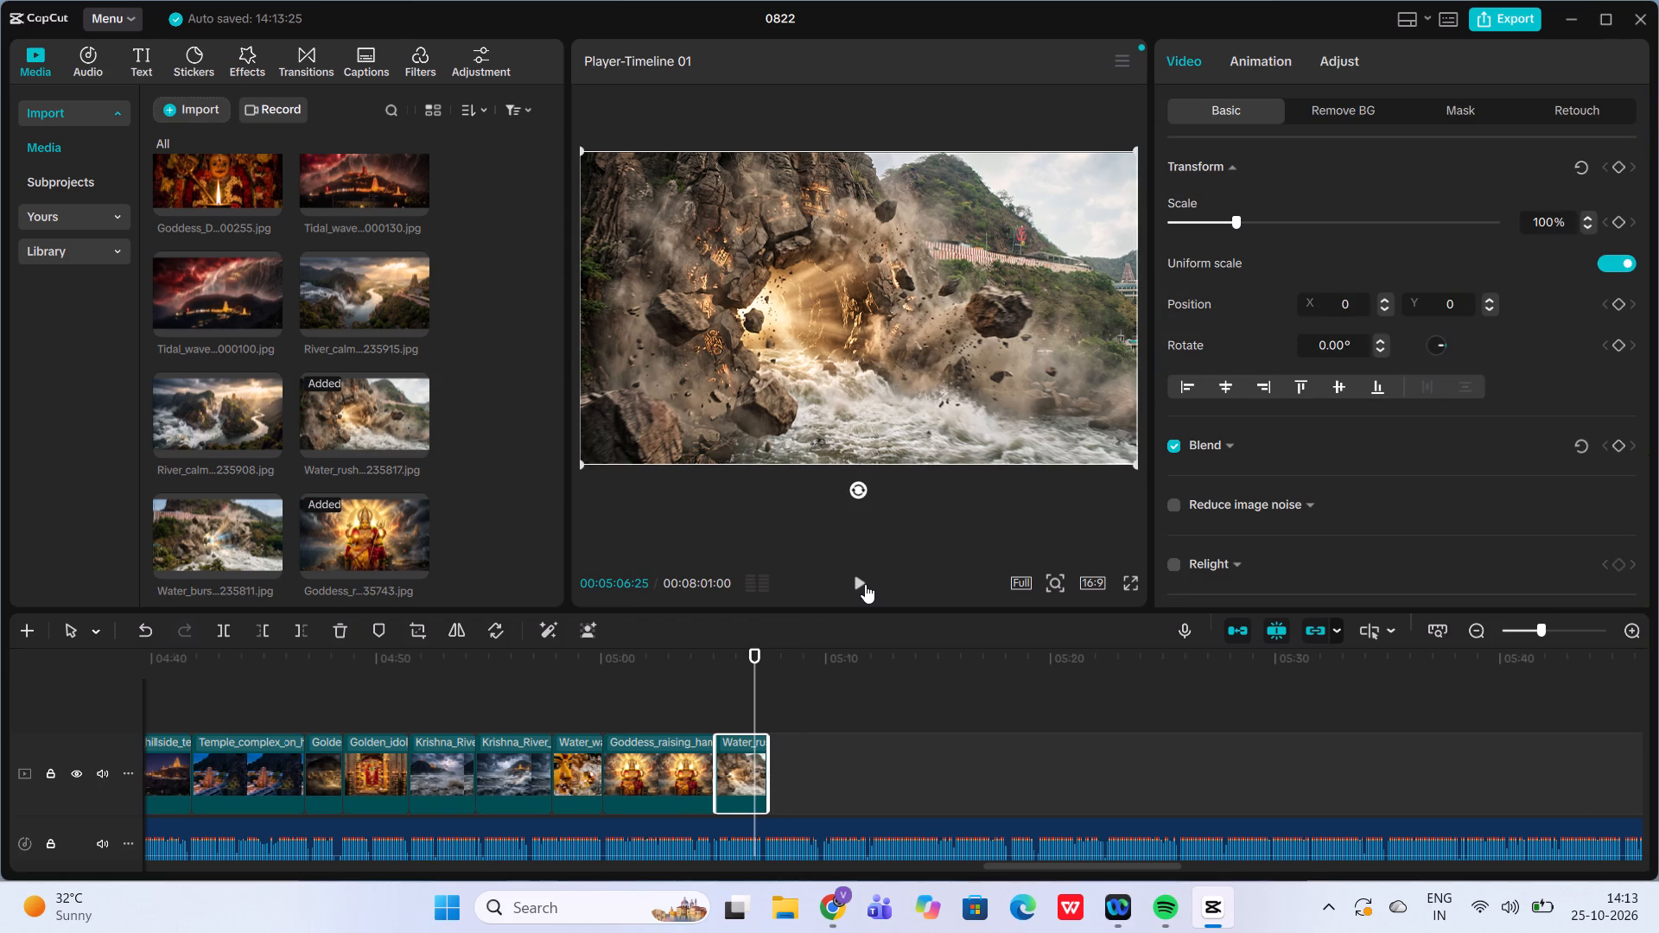
pyautogui.click(865, 584)
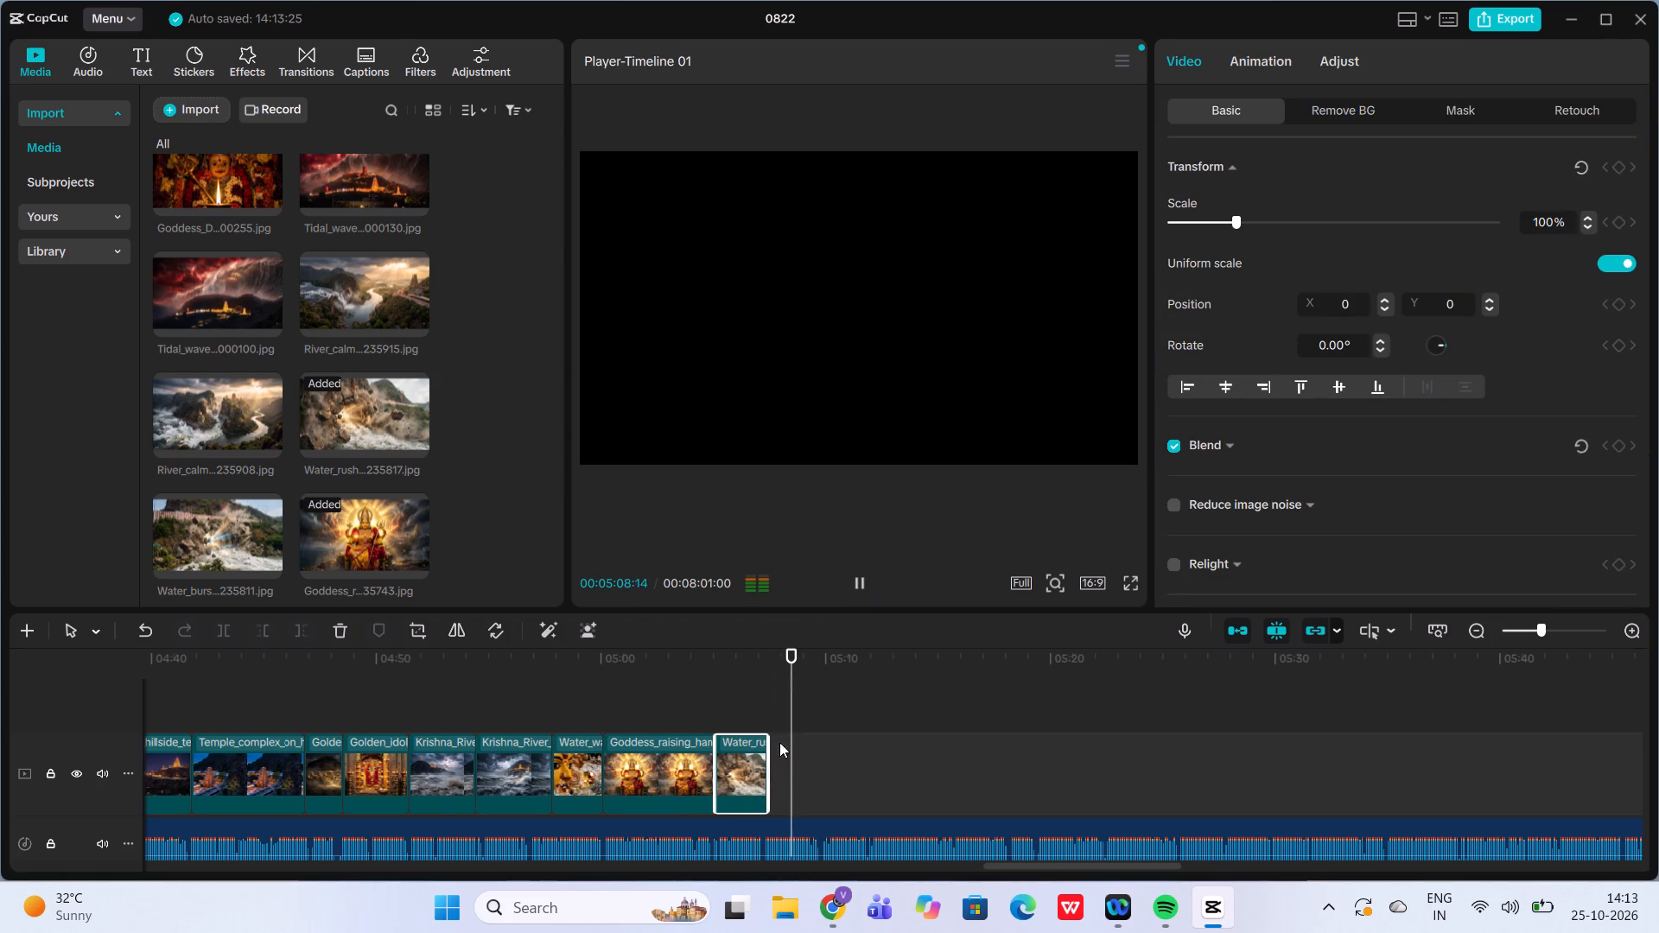
pyautogui.moveTo(769, 791); pyautogui.dragTo(759, 794)
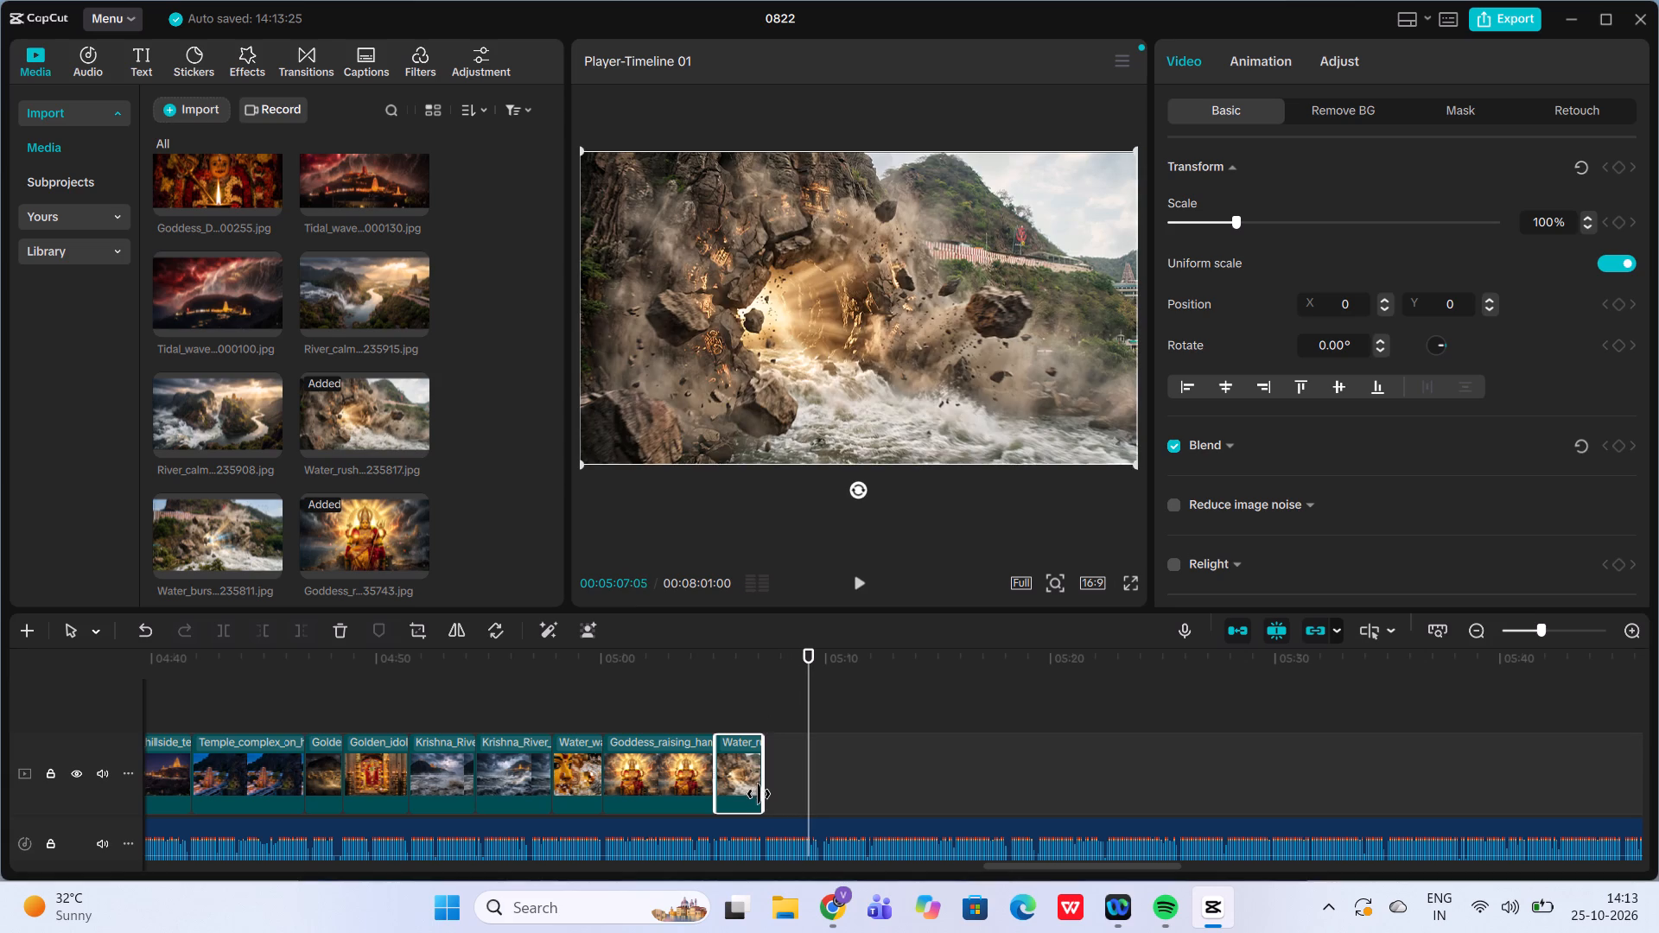
pyautogui.moveTo(759, 794); pyautogui.dragTo(759, 790)
pyautogui.click(729, 705)
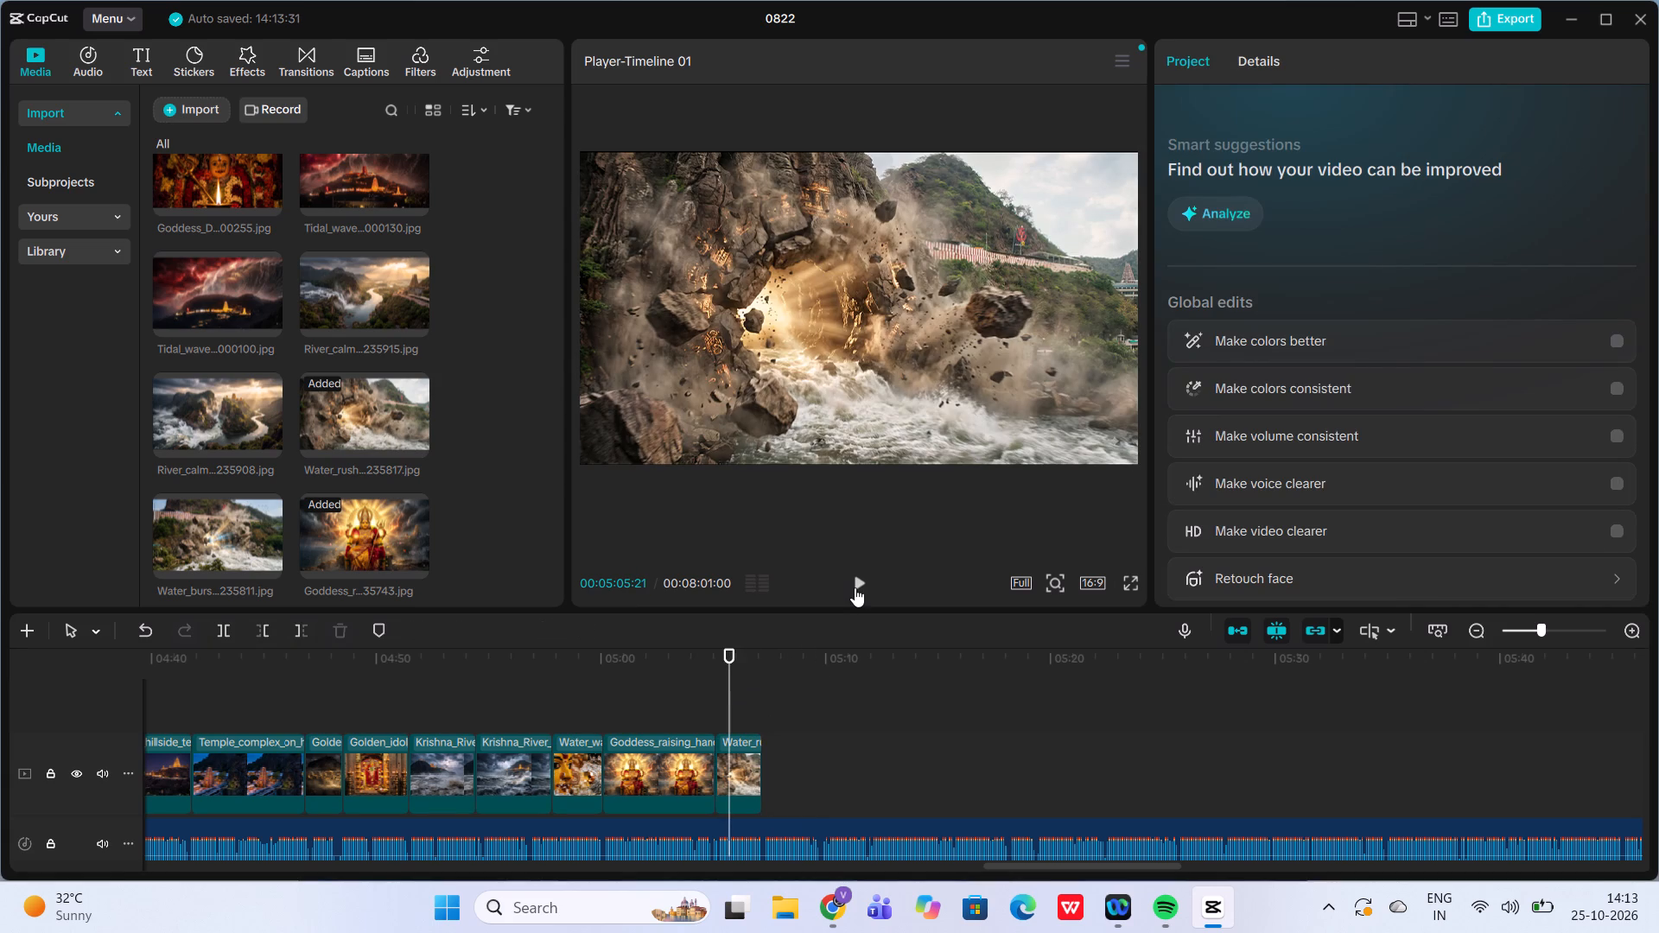
pyautogui.click(855, 587)
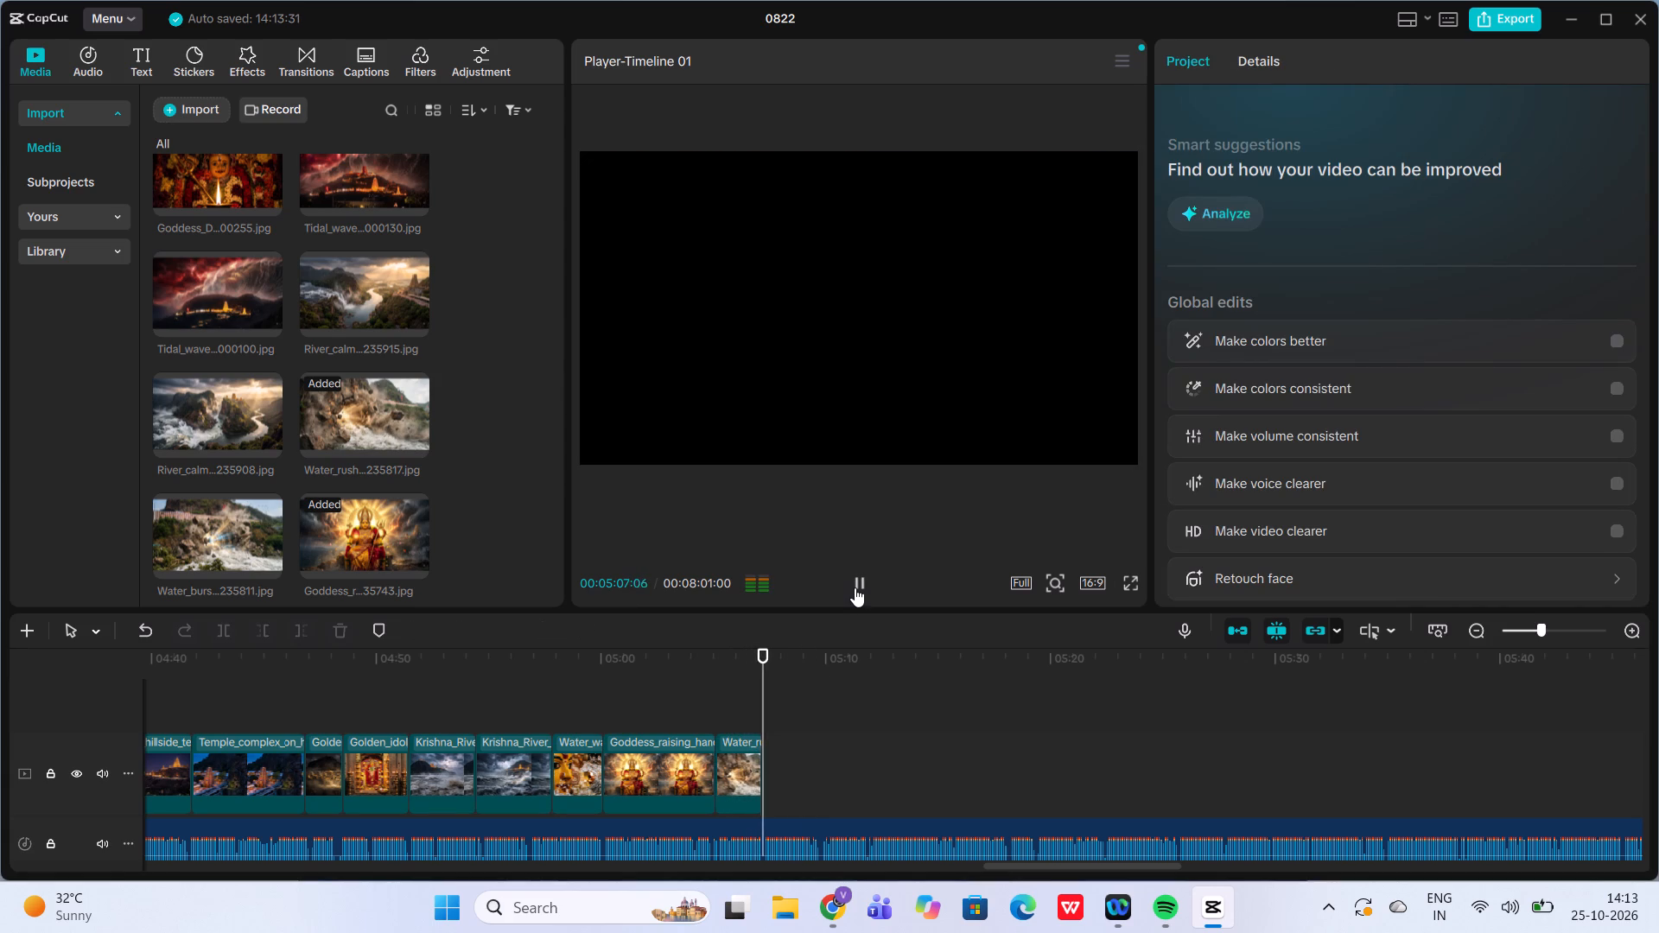
# Add Goddess_K...35735.jpg right after the Water_rushing clip, with the playhead at 00:05:07:05.
pyautogui.click(766, 685)
pyautogui.click(358, 532)
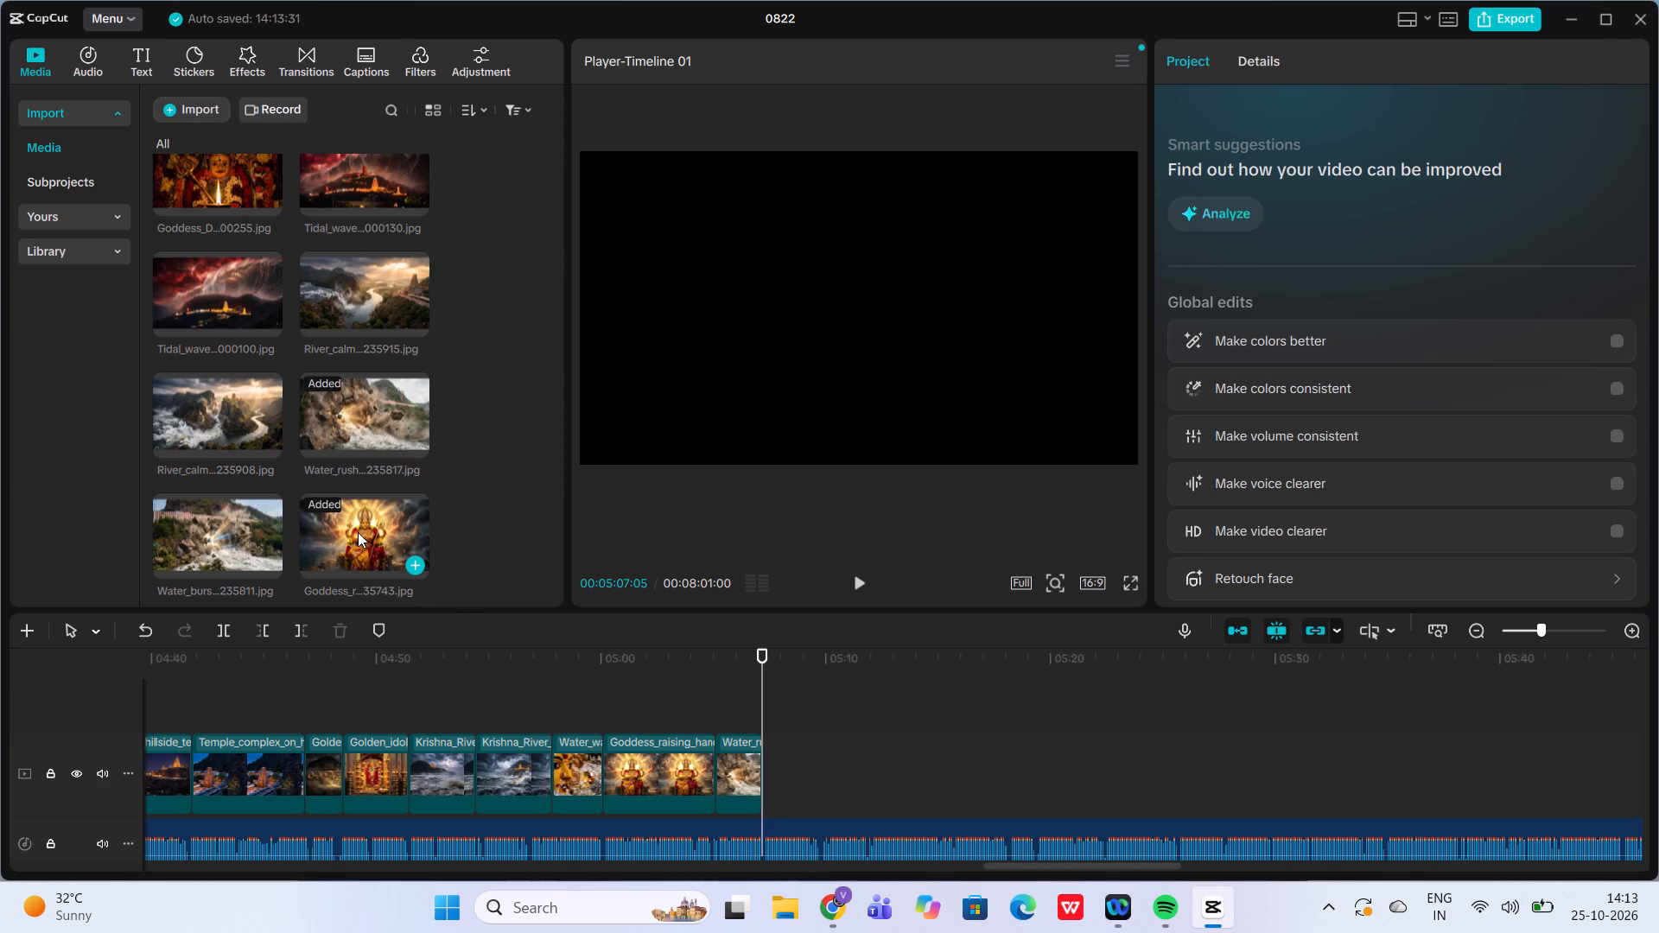
pyautogui.scroll(-1, 358, 532)
pyautogui.click(247, 482)
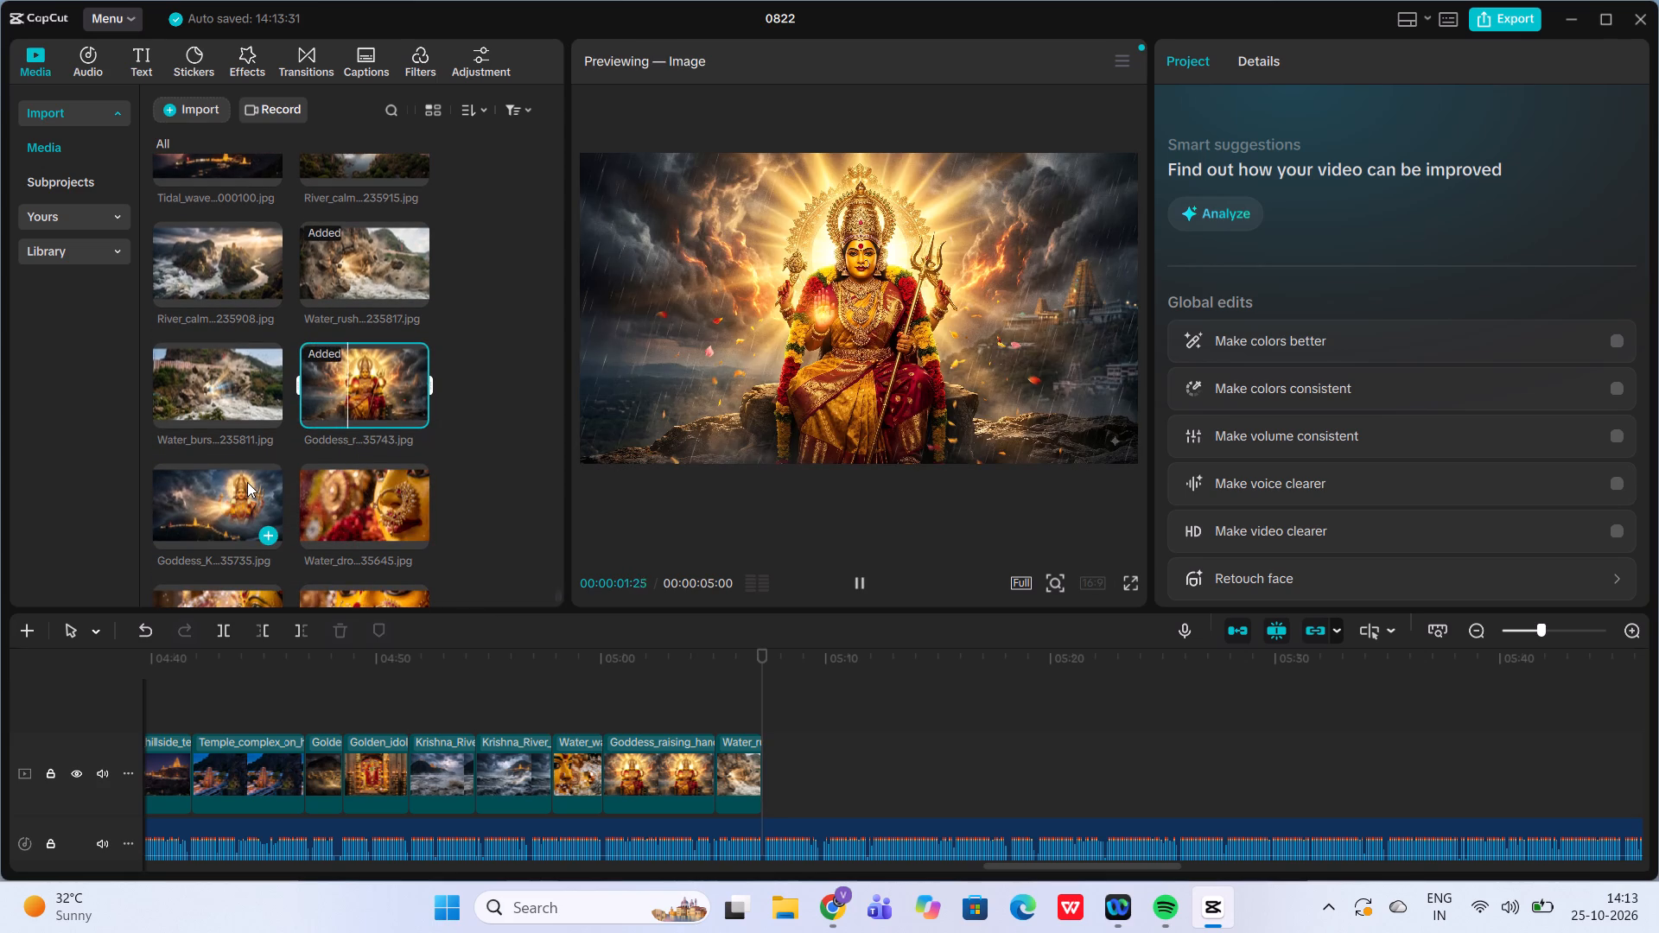
pyautogui.click(268, 535)
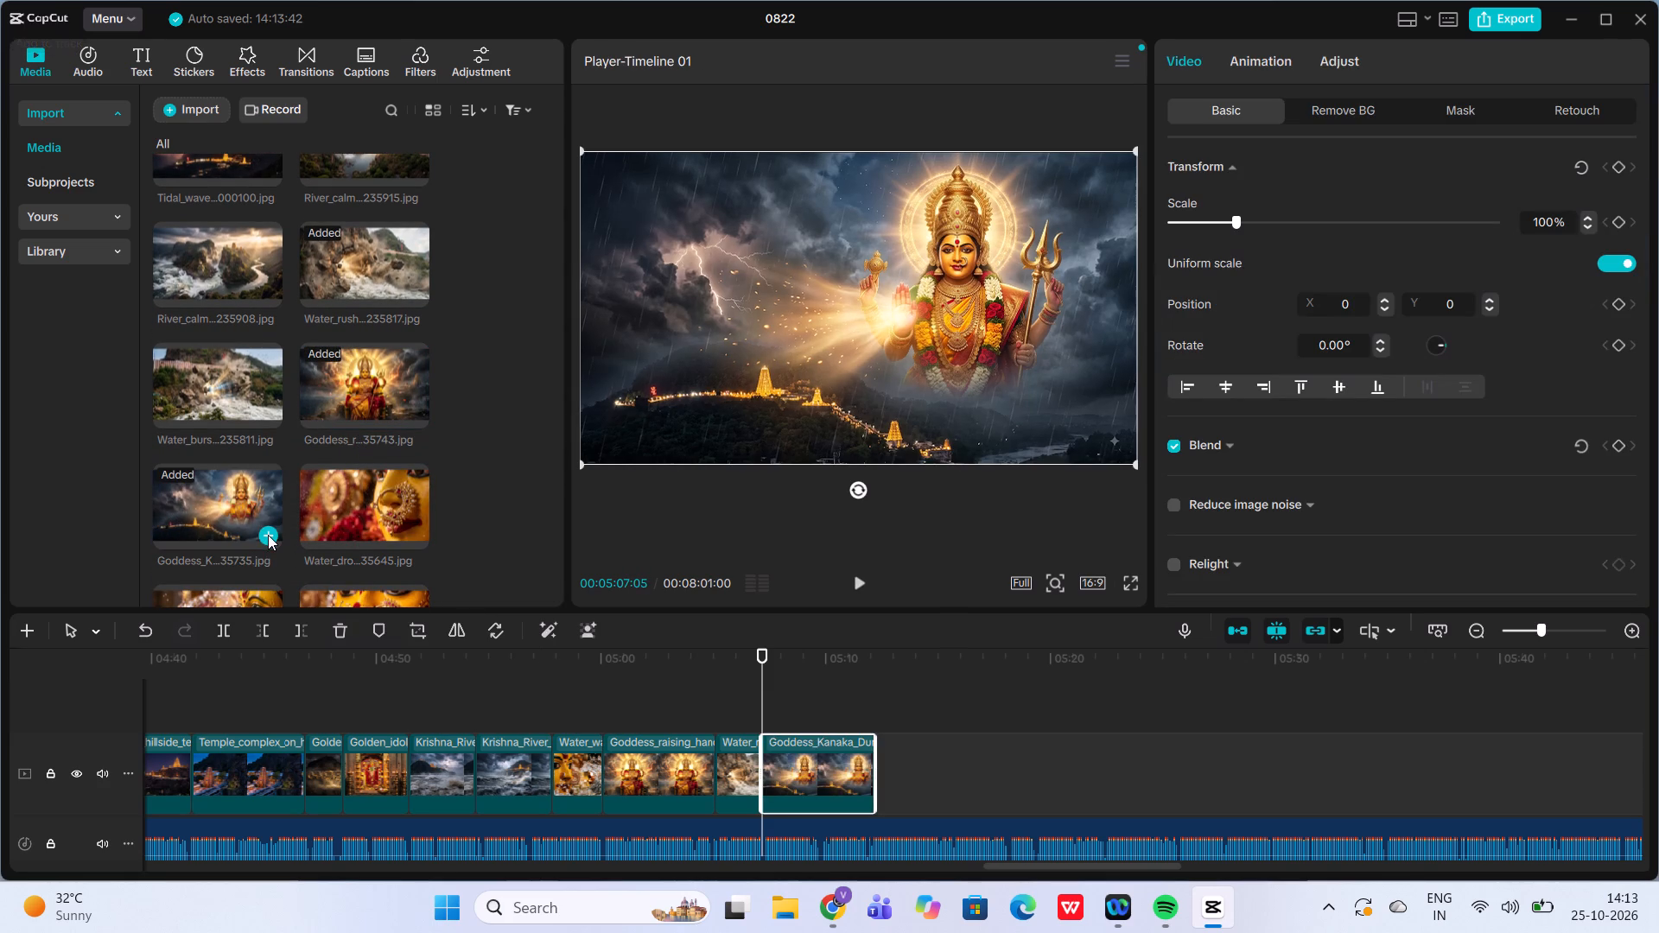
# Play the Goddess_Kanaka clip against the narration, trim its end slightly to about 00:05:12:00, and replay its ending.
pyautogui.click(857, 580)
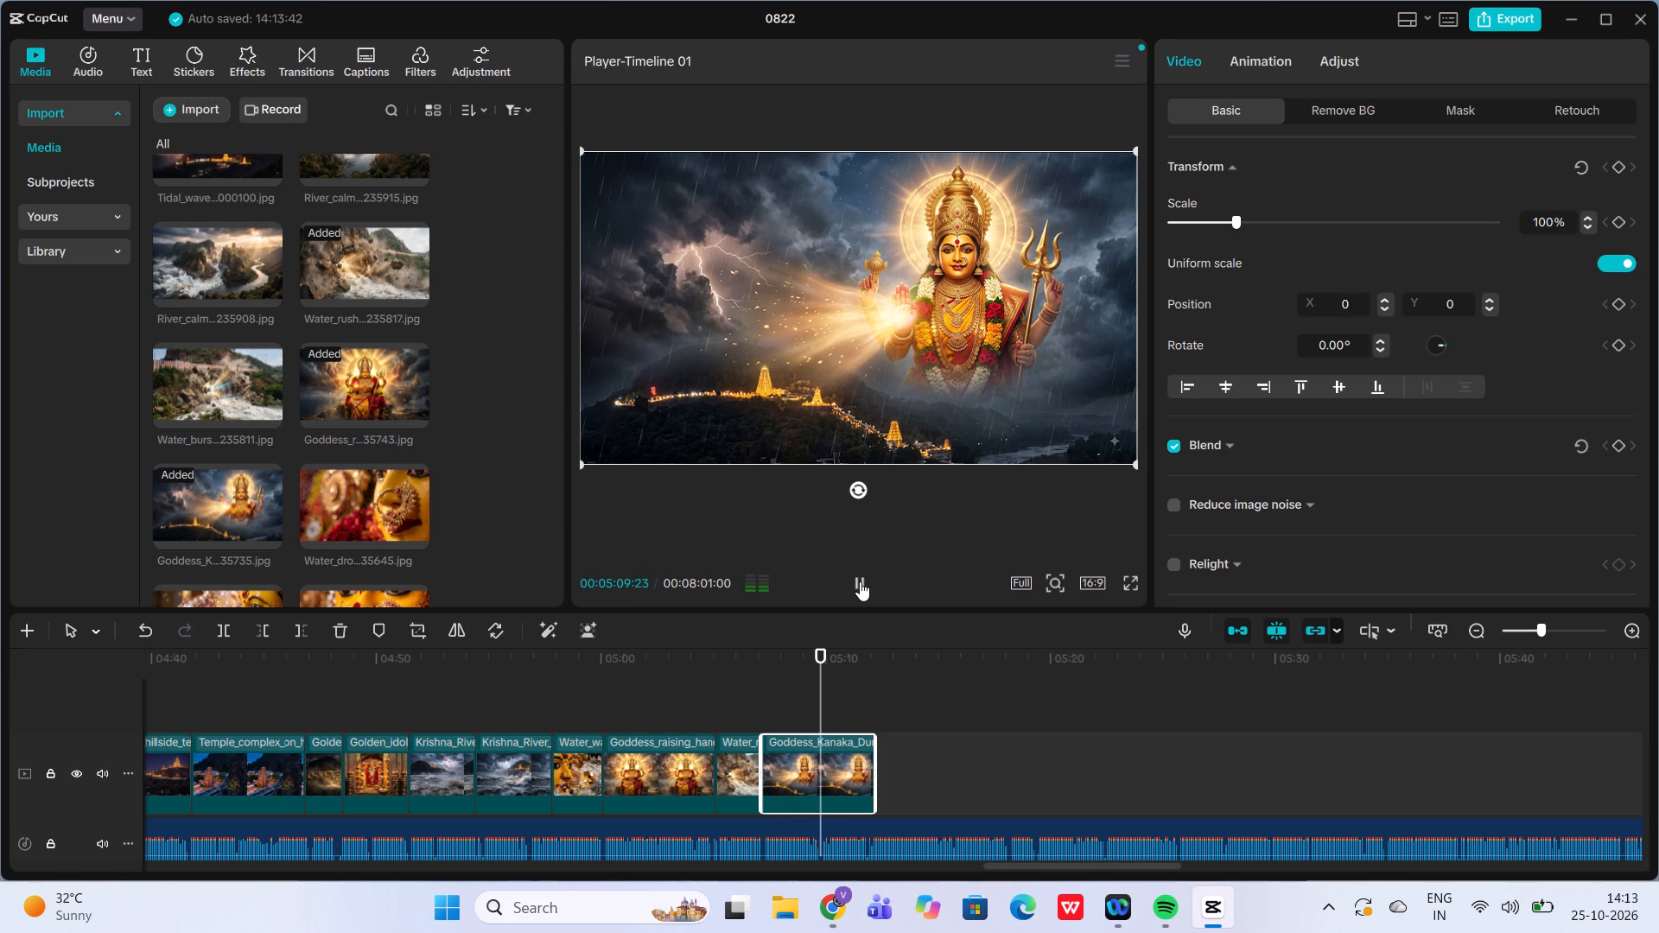
pyautogui.click(860, 581)
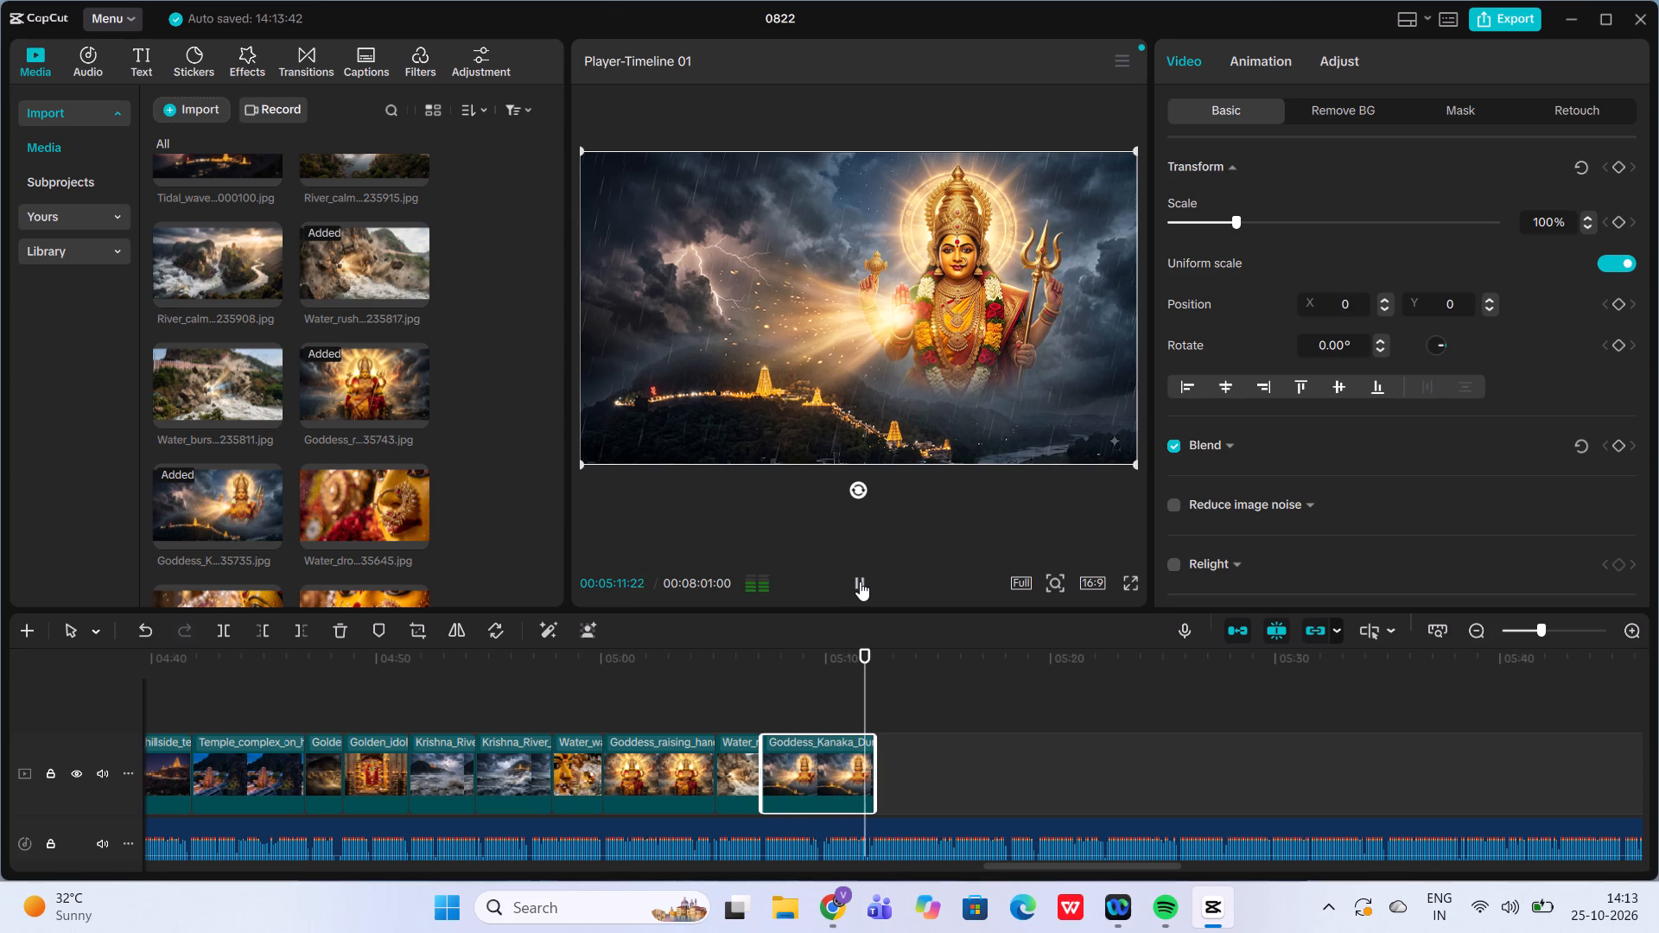
pyautogui.click(860, 581)
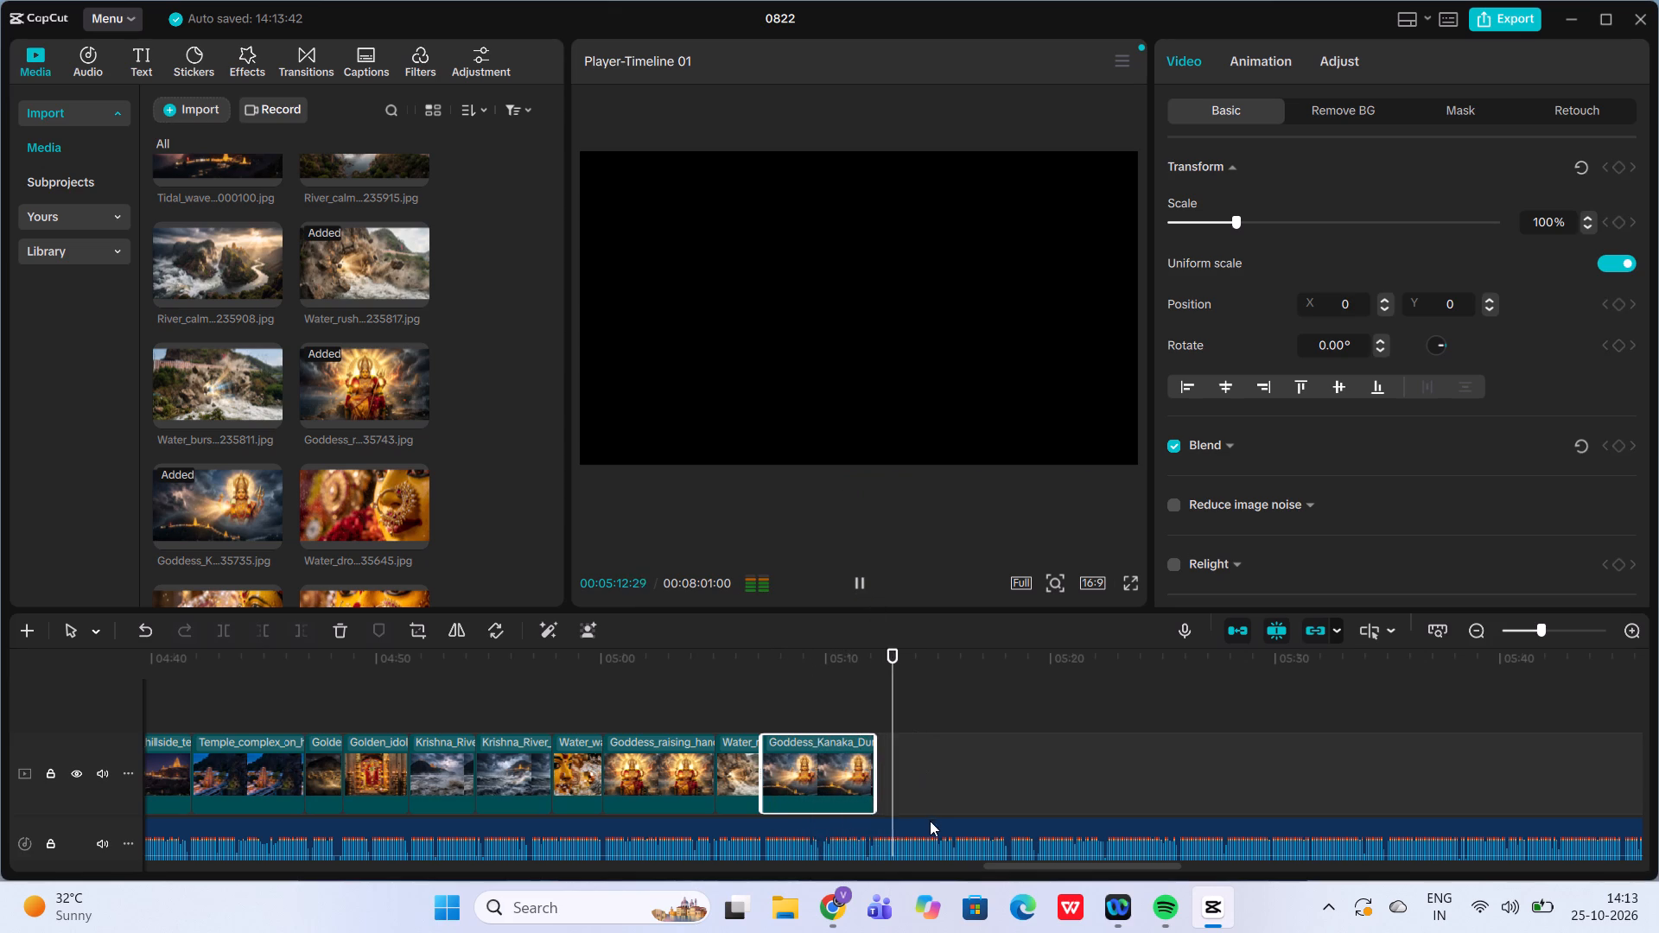
pyautogui.moveTo(874, 774); pyautogui.dragTo(864, 777)
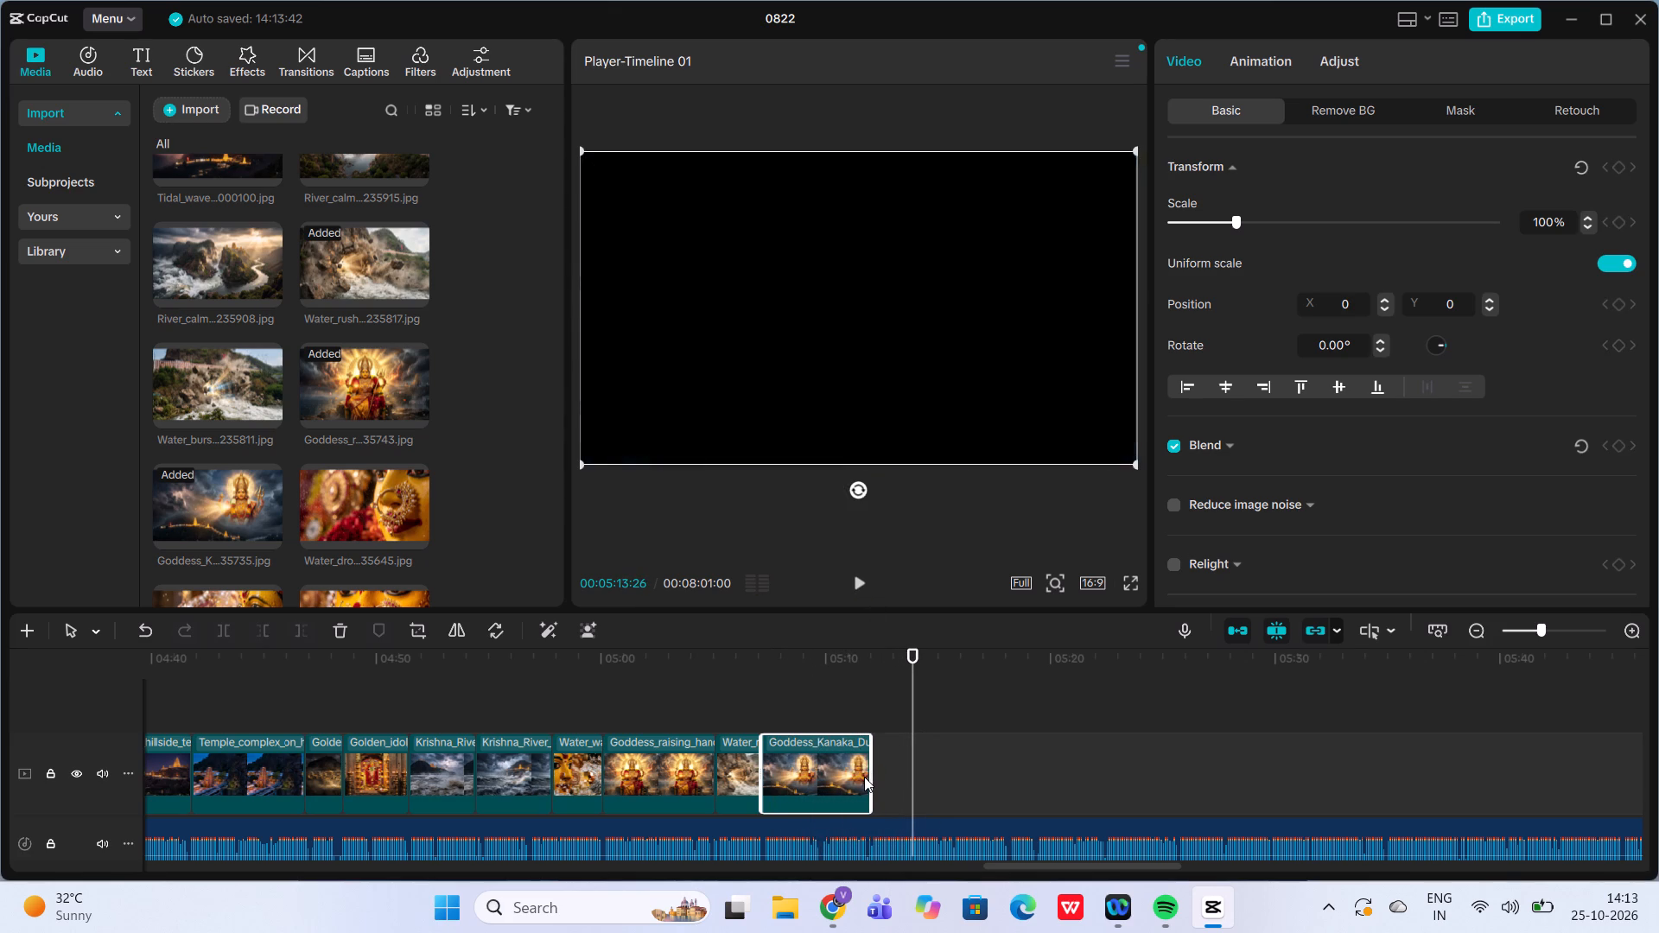
pyautogui.click(846, 692)
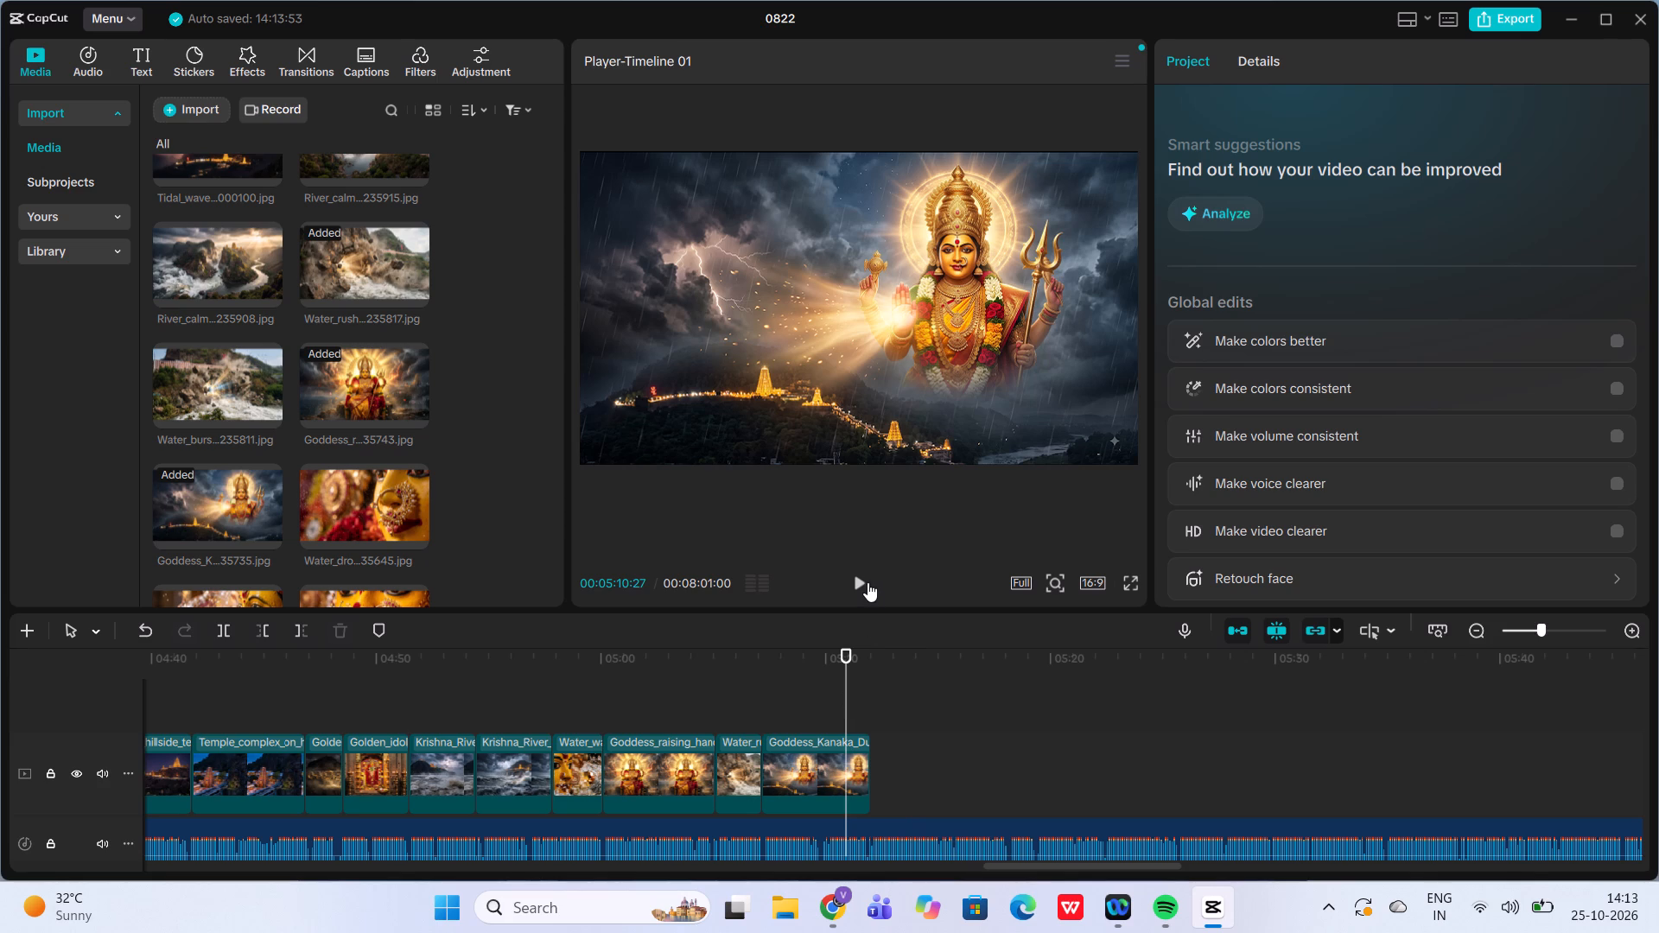
pyautogui.click(868, 582)
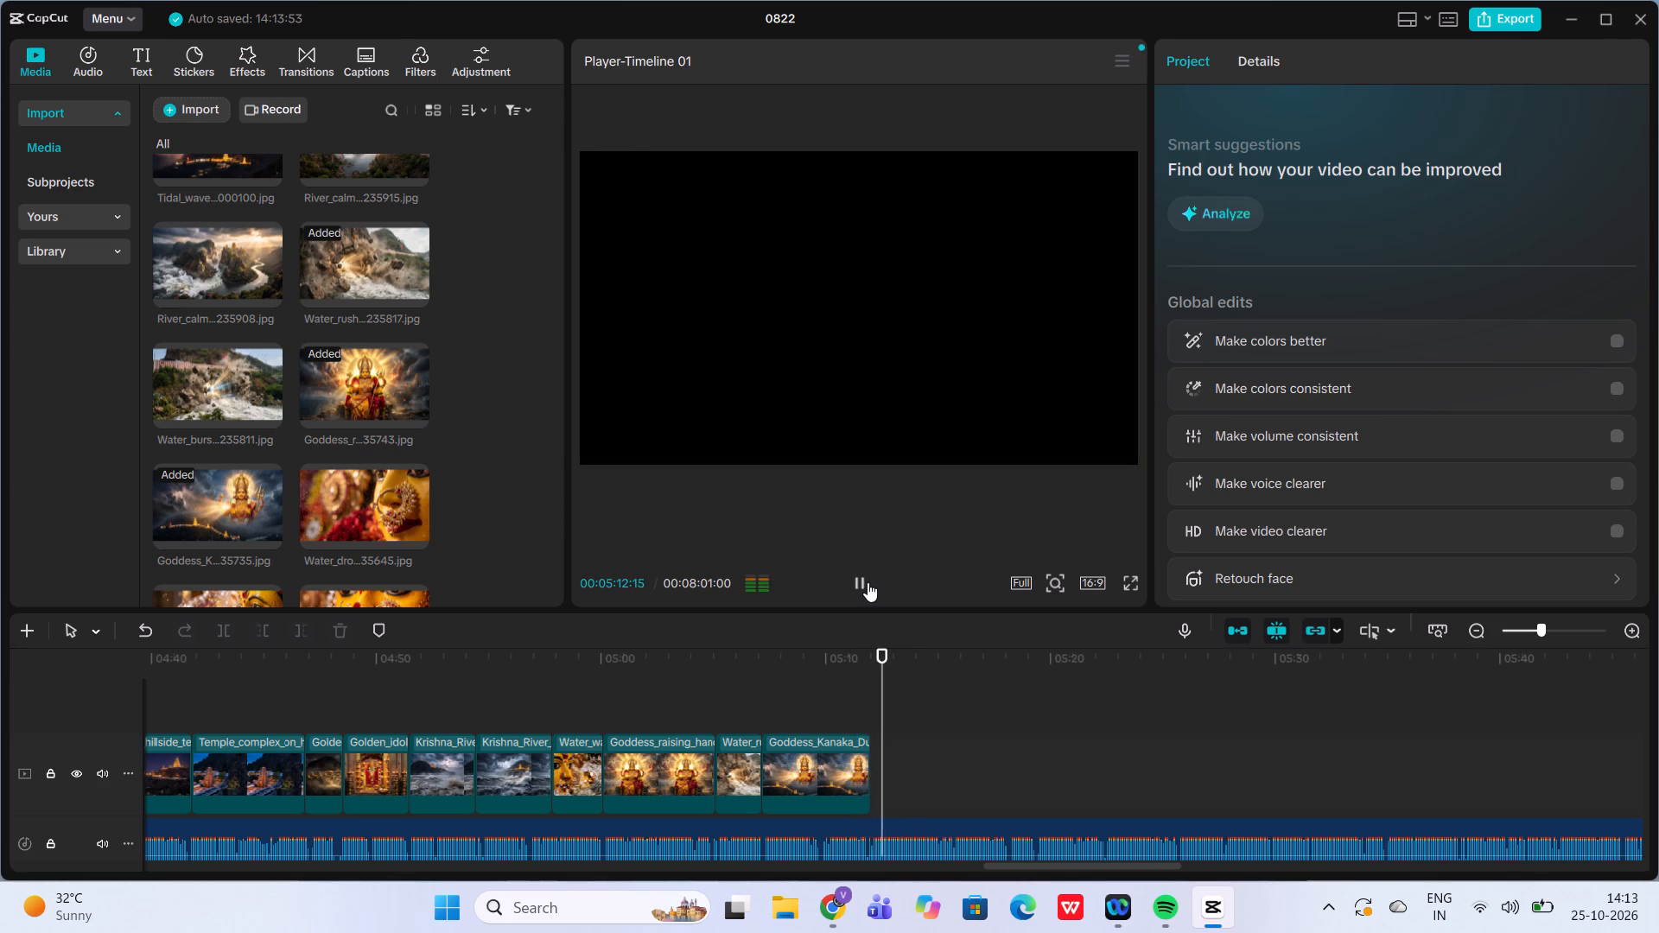
# Preview the calming-river image River_calm...235915.jpg and add it after the Goddess_Kanaka clip at 00:05:12:00.
pyautogui.click(872, 701)
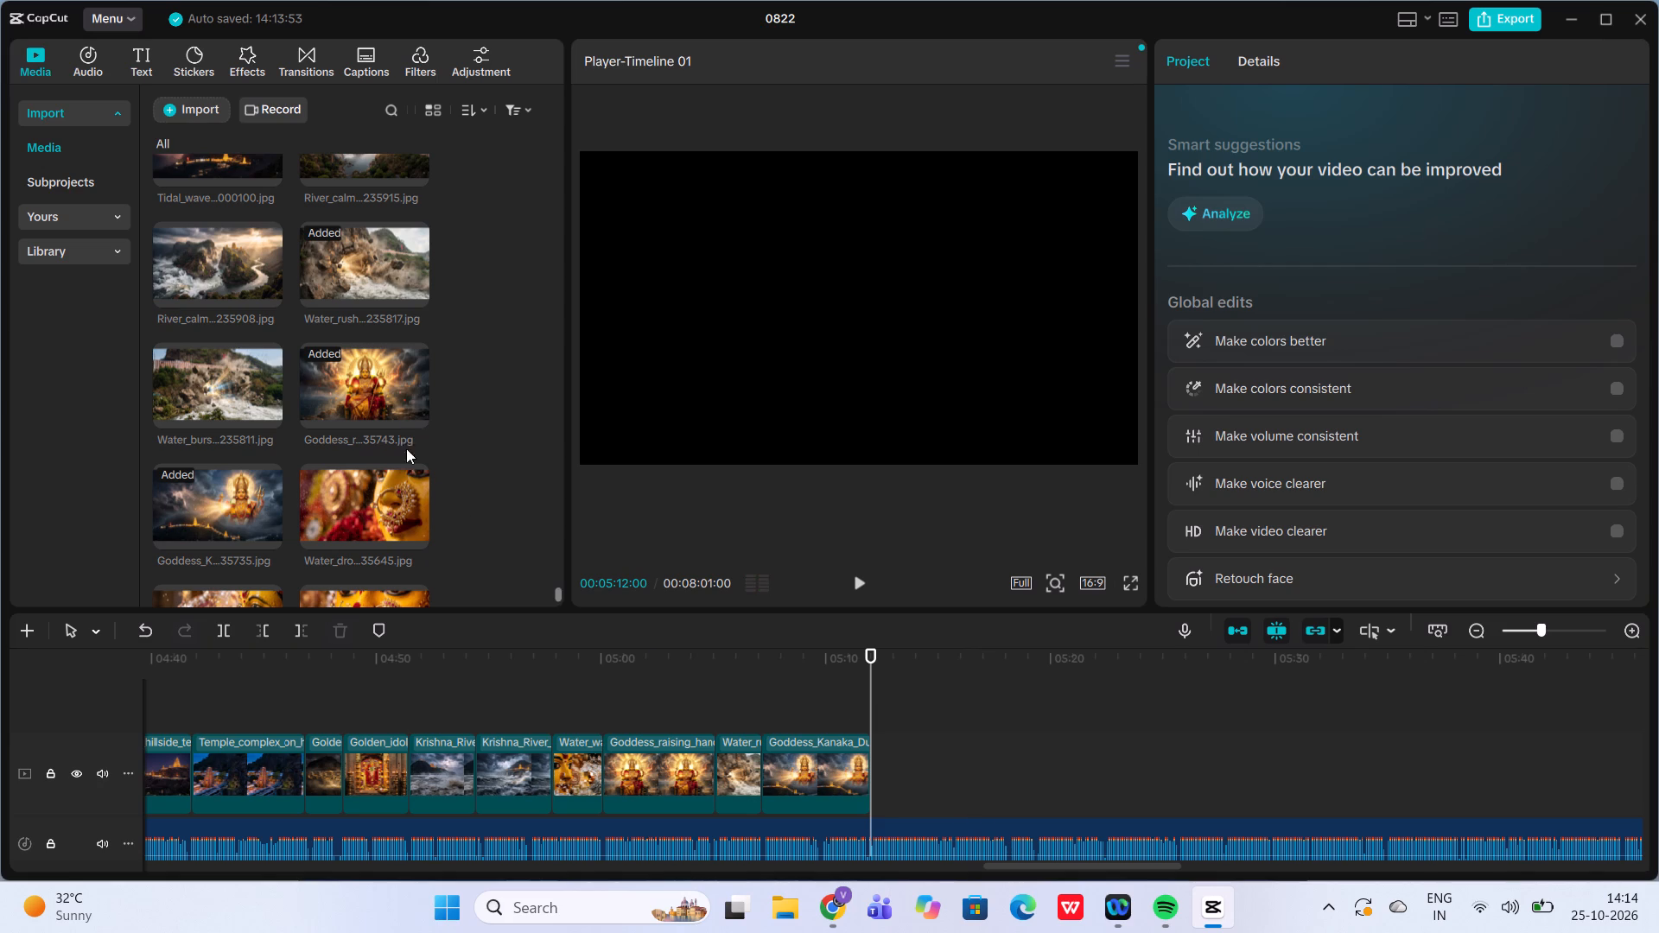
pyautogui.scroll(1, 276, 353)
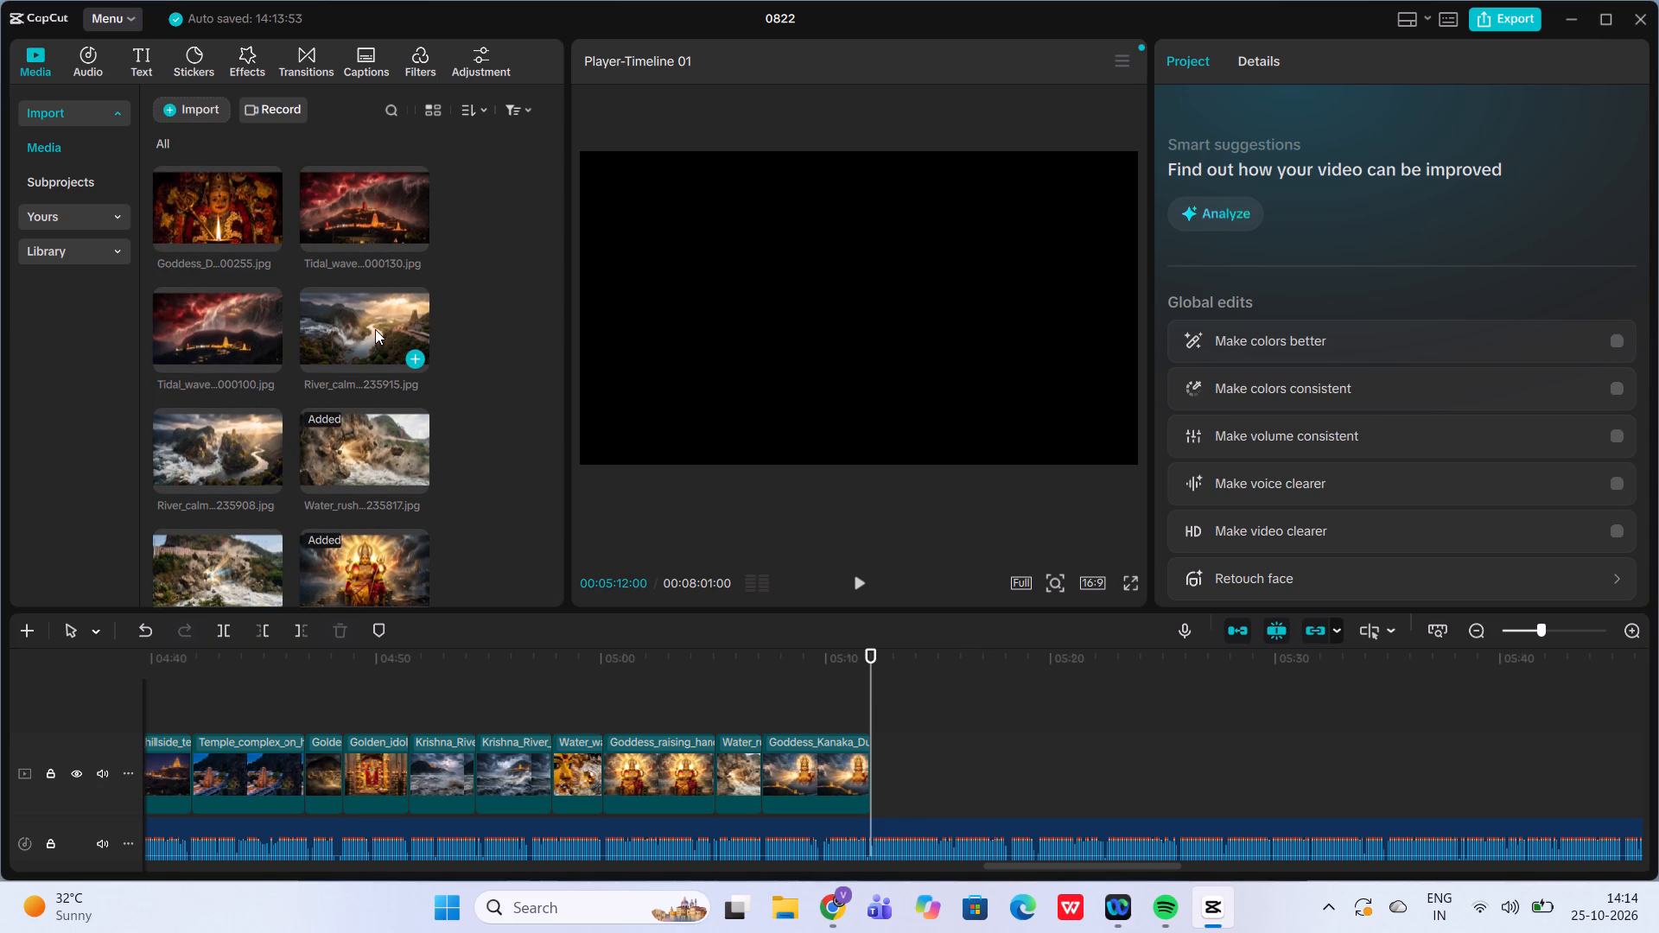
pyautogui.click(375, 329)
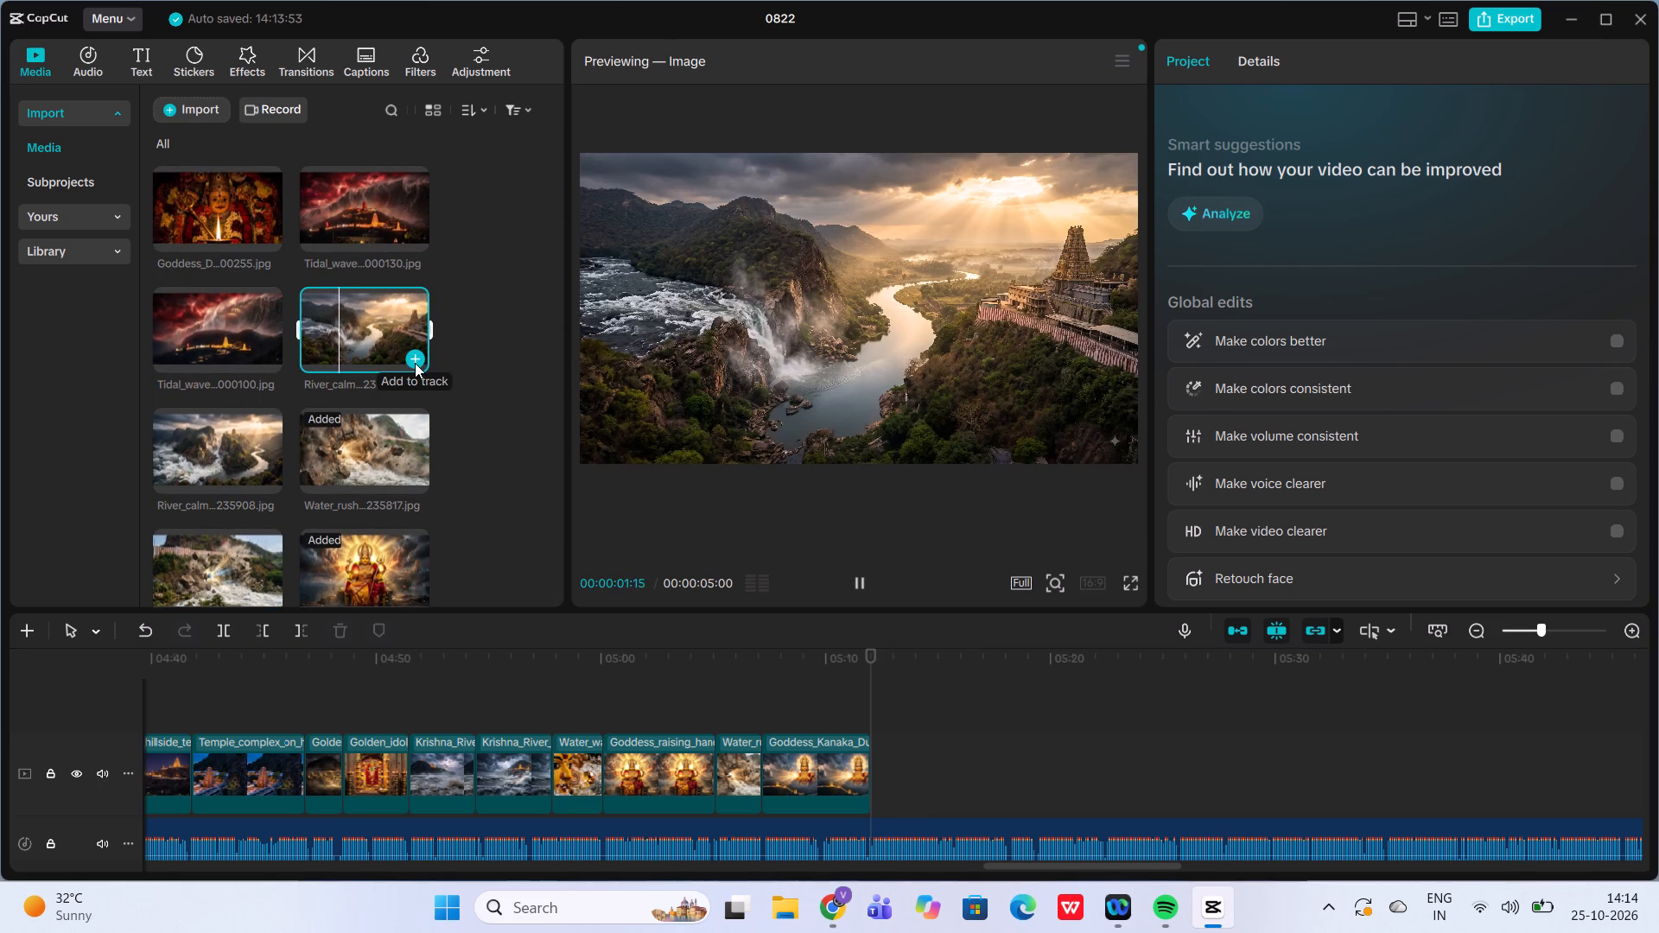
pyautogui.click(415, 363)
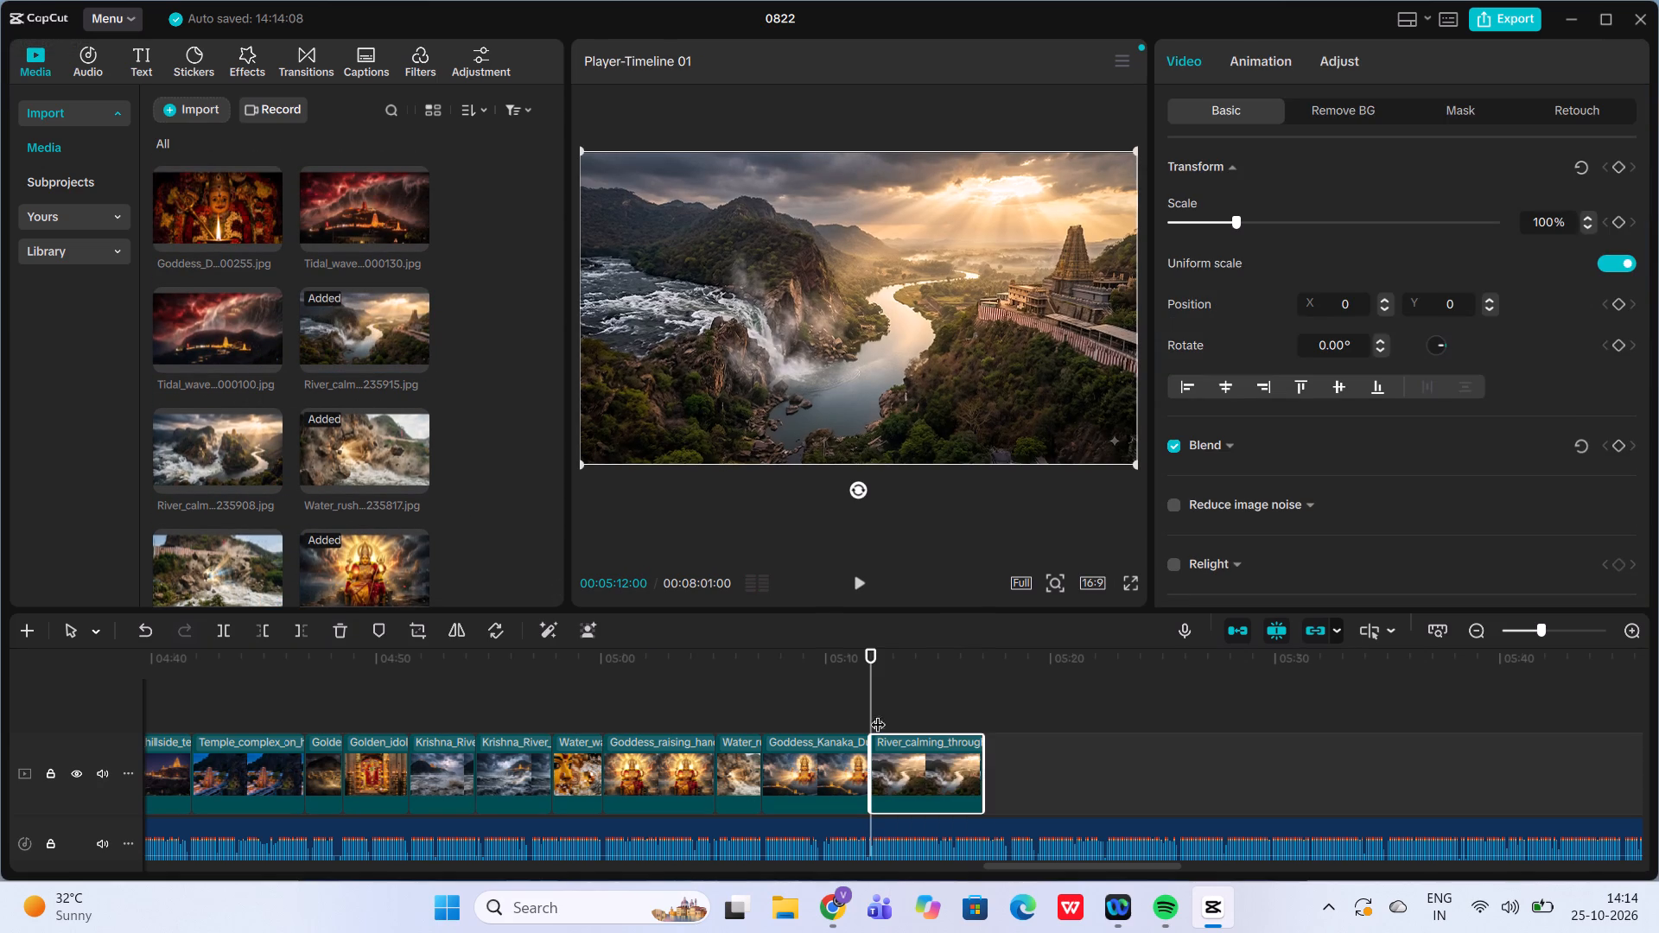
# Play the River_calming clip and trim its end to about 00:05:15:08 to match the narration.
pyautogui.click(855, 587)
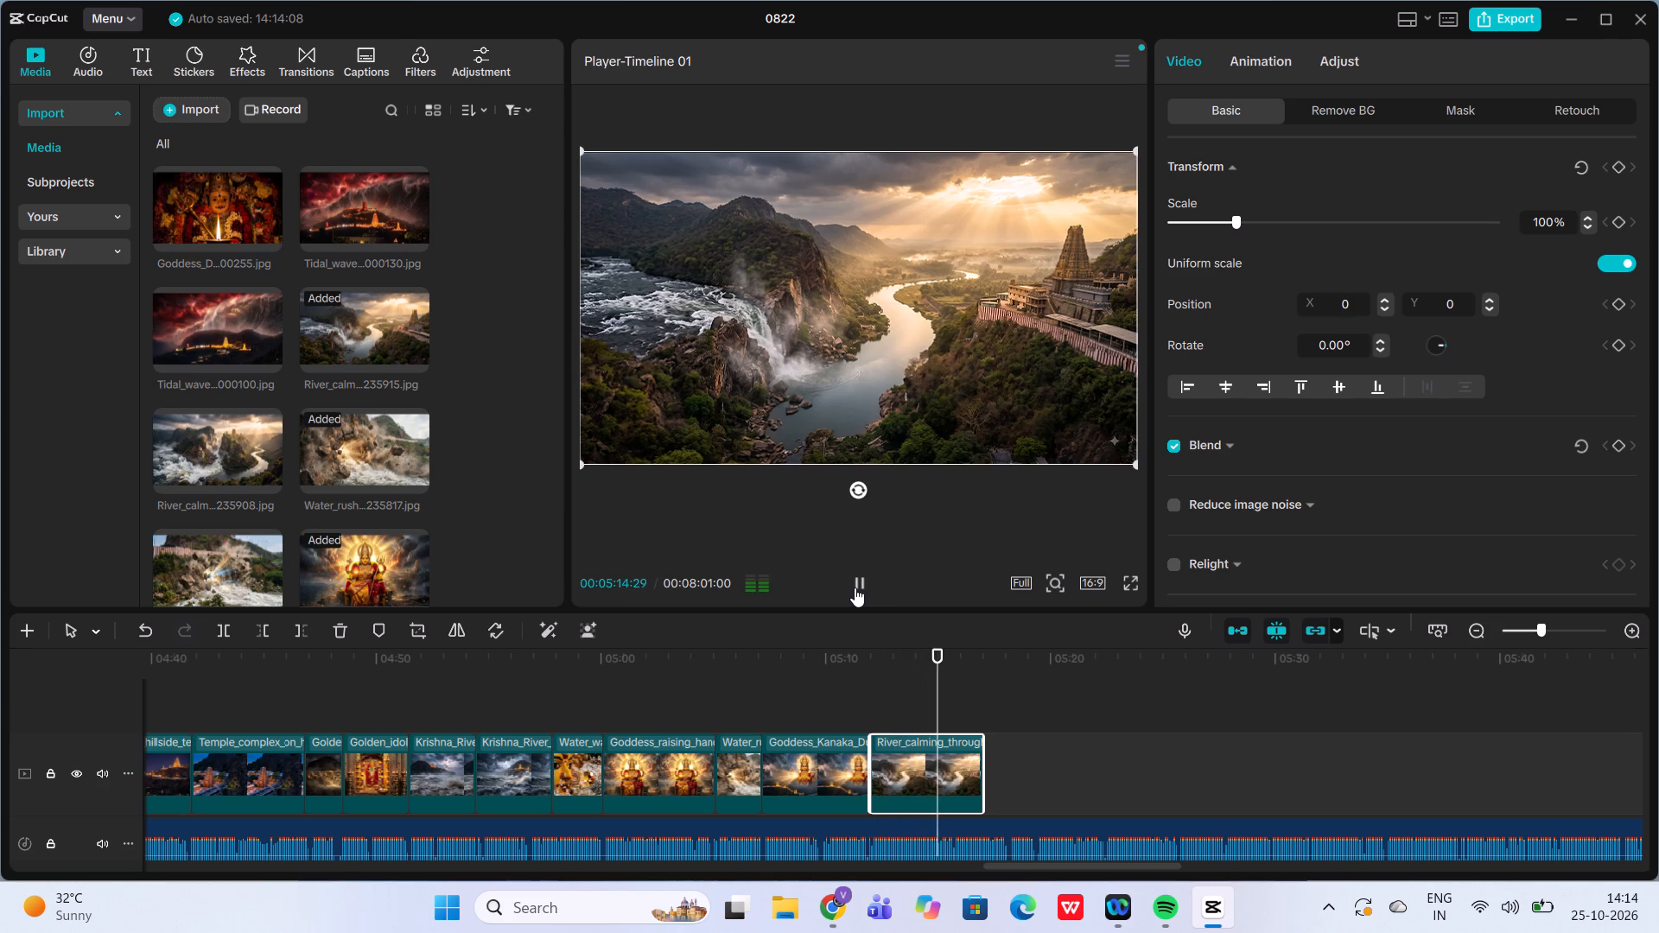
pyautogui.click(855, 587)
pyautogui.moveTo(987, 764); pyautogui.dragTo(945, 767)
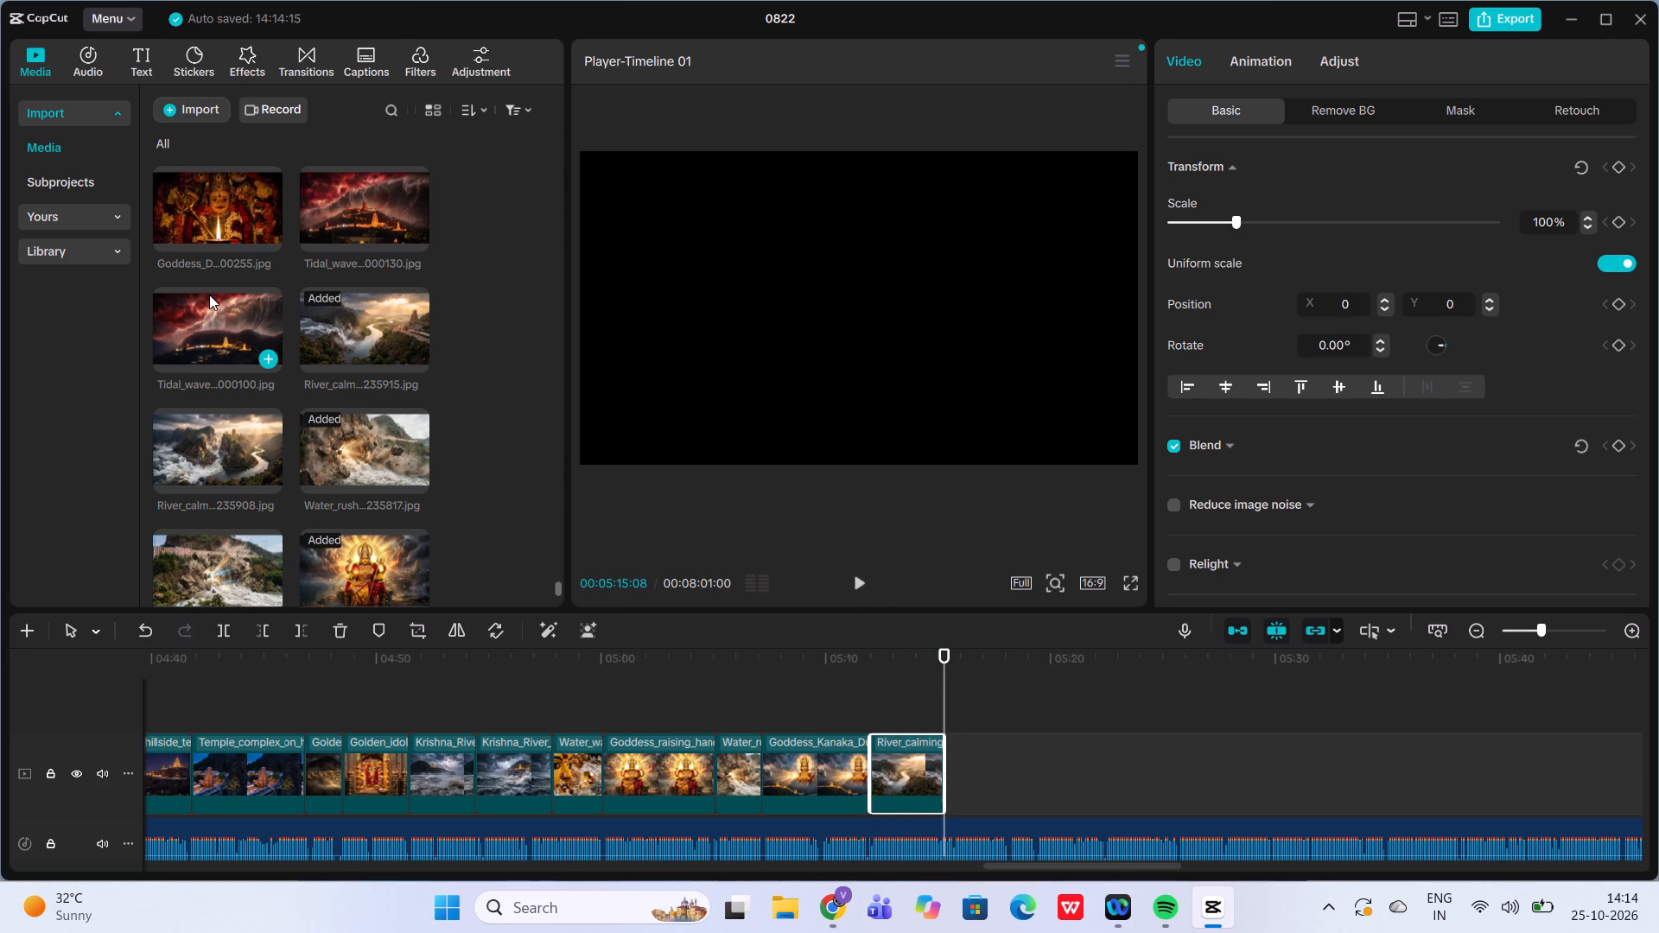
# Preview the two tidal wave images and add Tidal_wave...000100.jpg after the River_calming clip at 00:05:15:08.
pyautogui.click(209, 295)
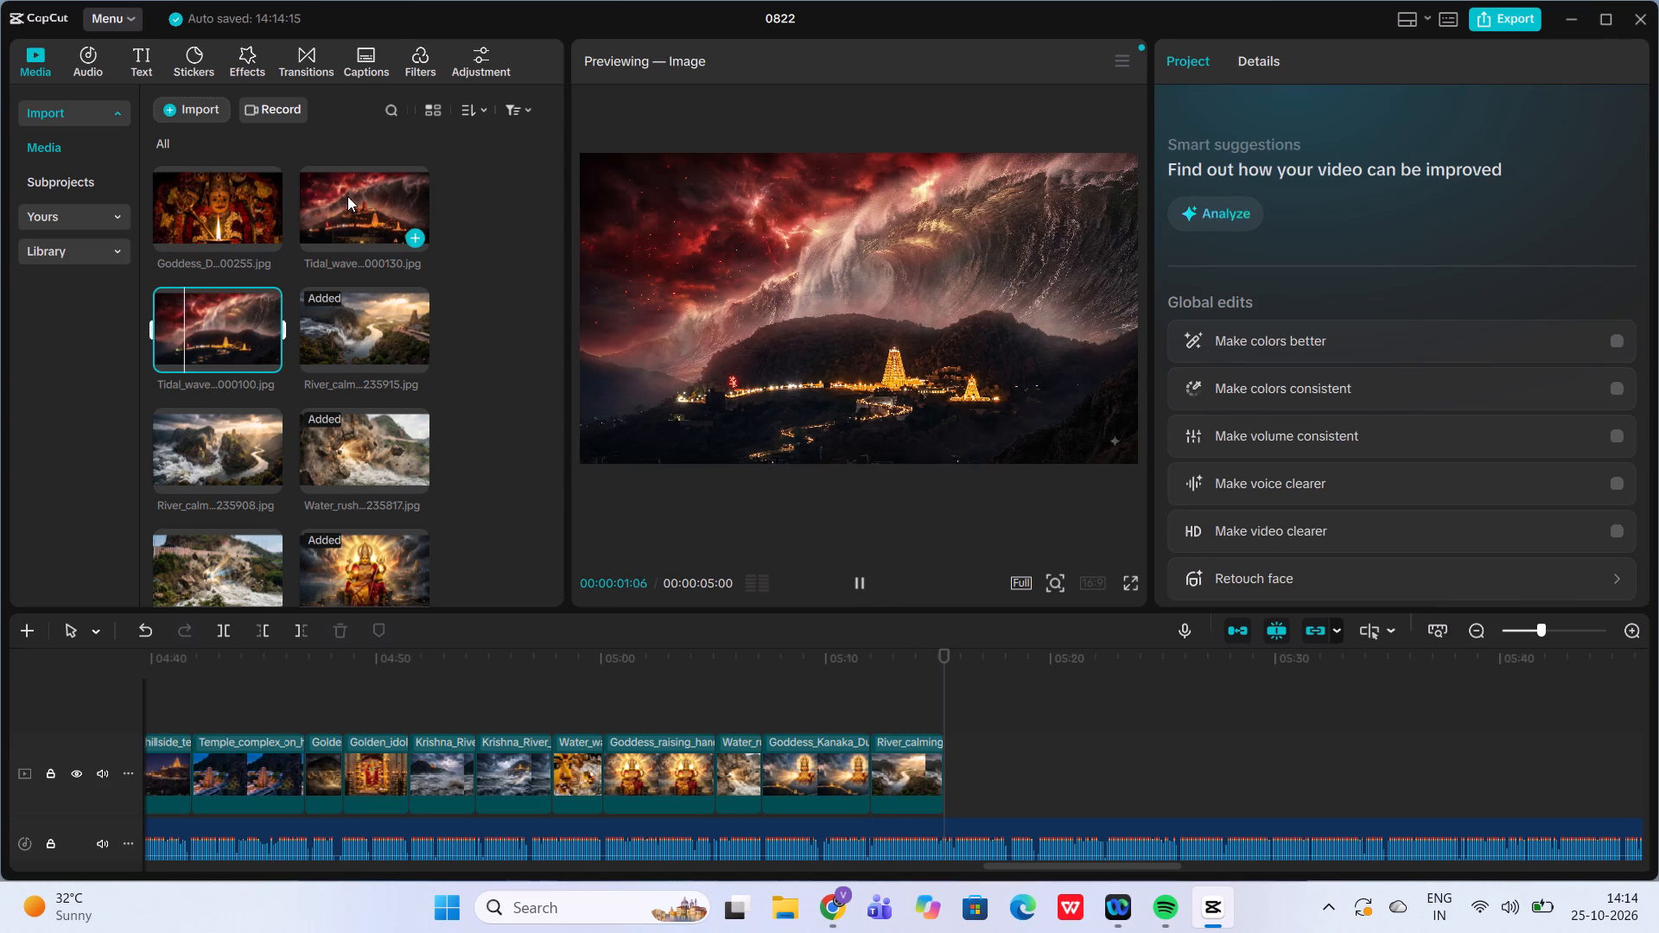
pyautogui.click(346, 198)
pyautogui.scroll(1, 346, 198)
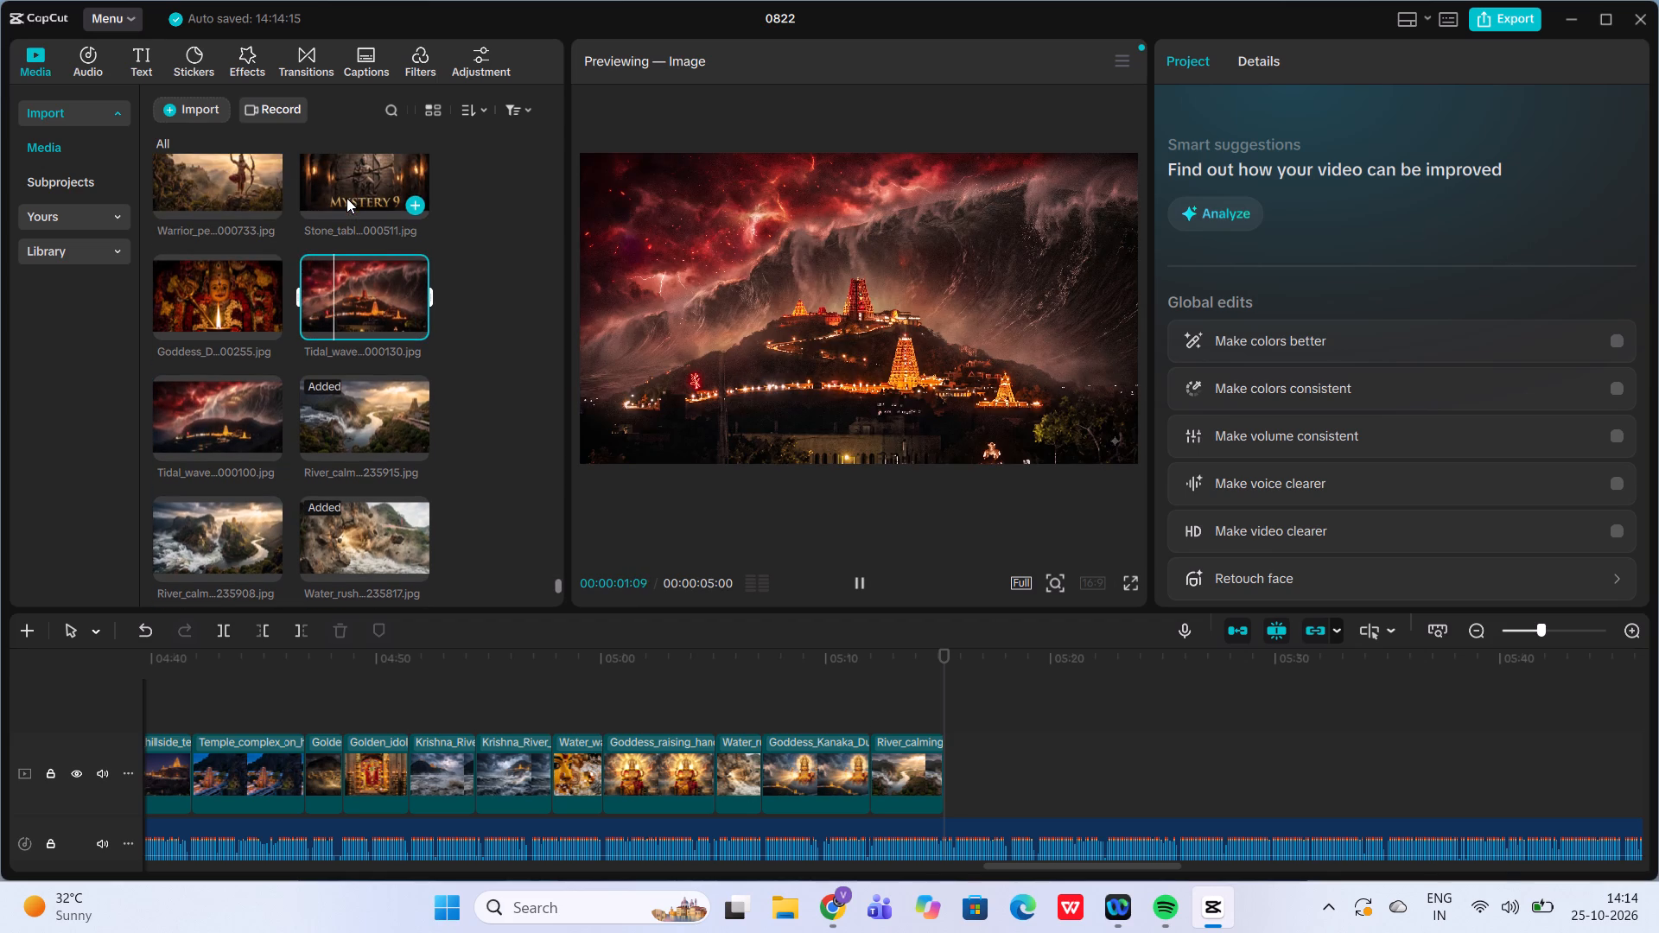
pyautogui.click(236, 417)
pyautogui.click(264, 441)
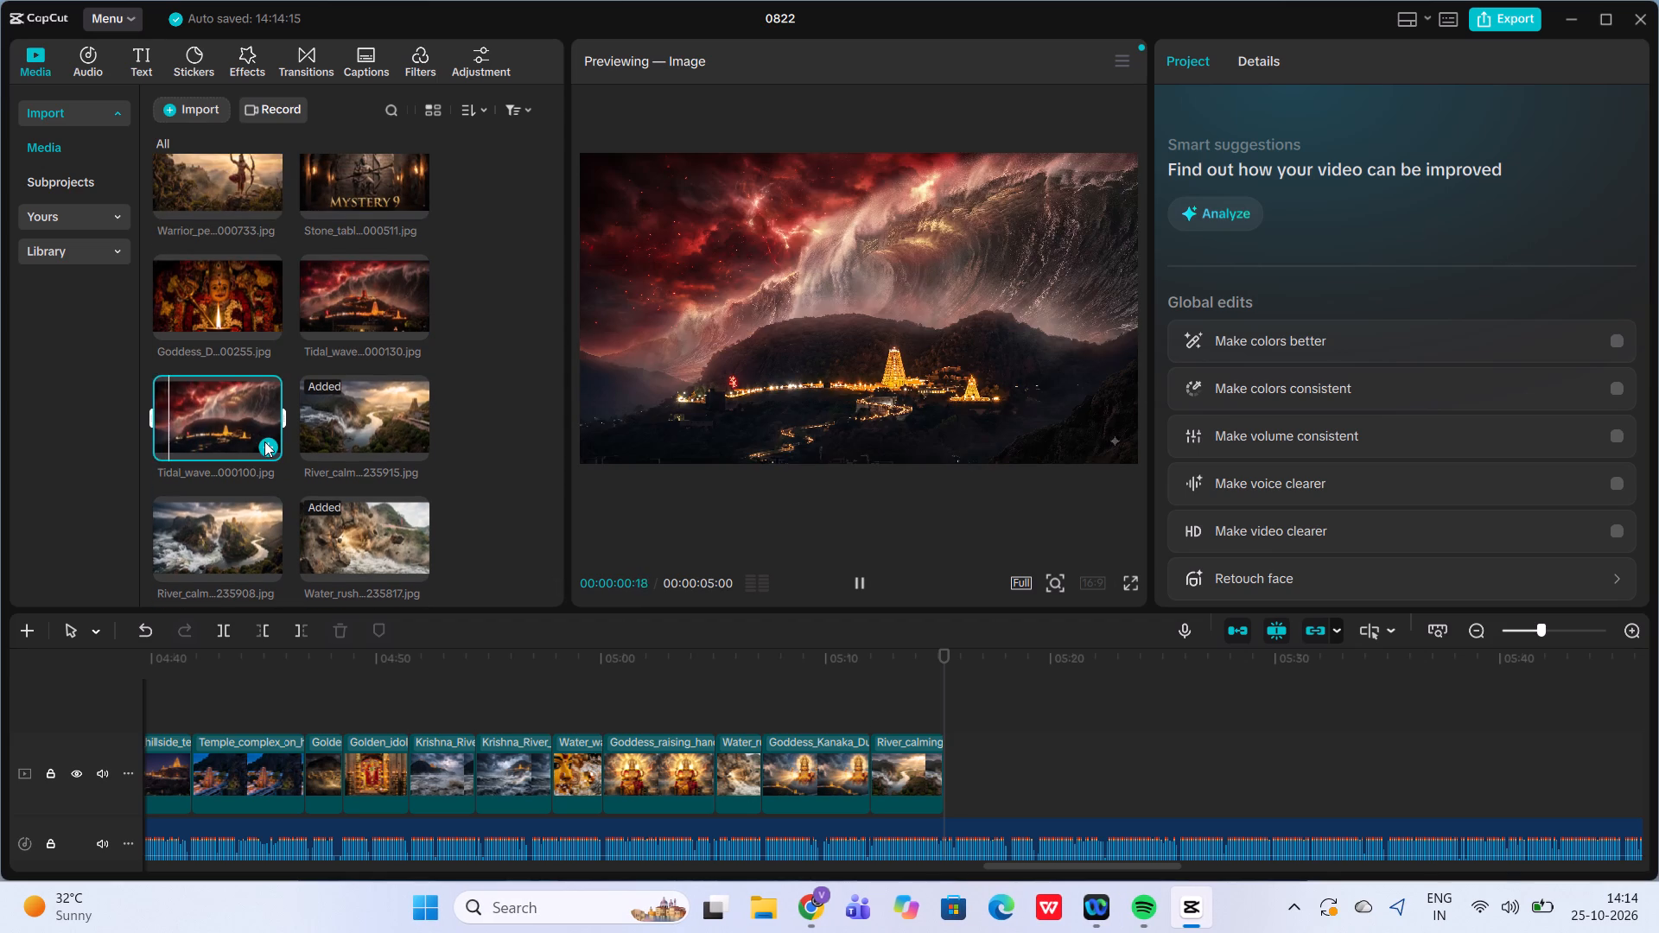
# Replay the sequence from the Goddess_raising clip at 00:05:01:27 to check the image timing against the narration.
pyautogui.click(836, 694)
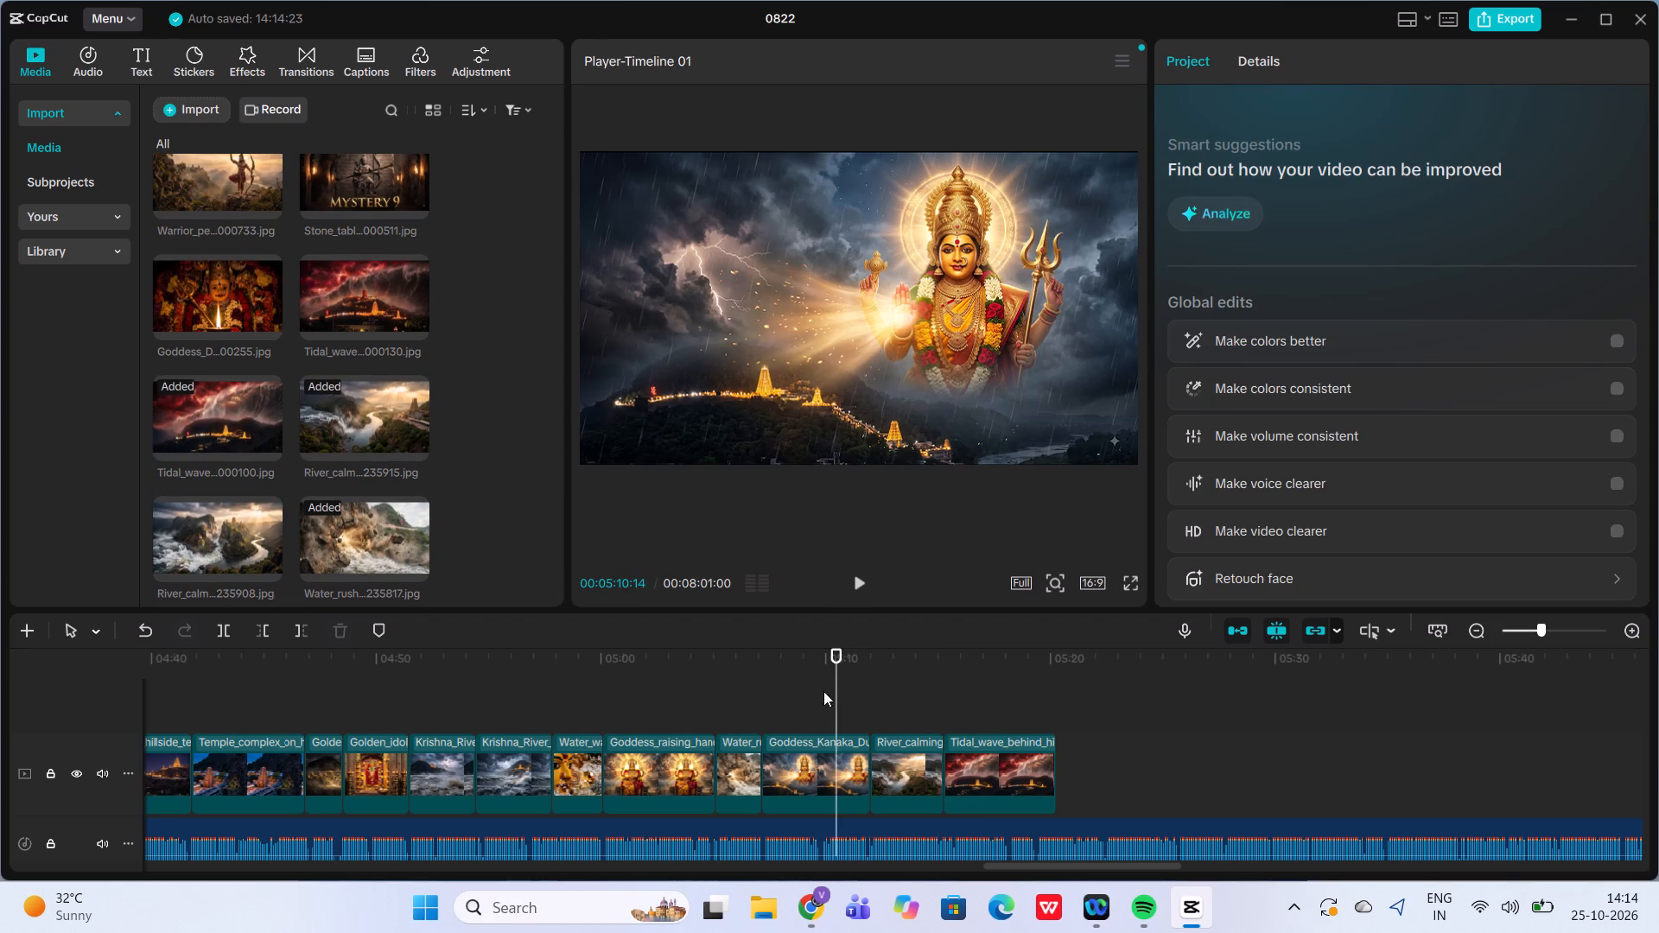
pyautogui.click(644, 669)
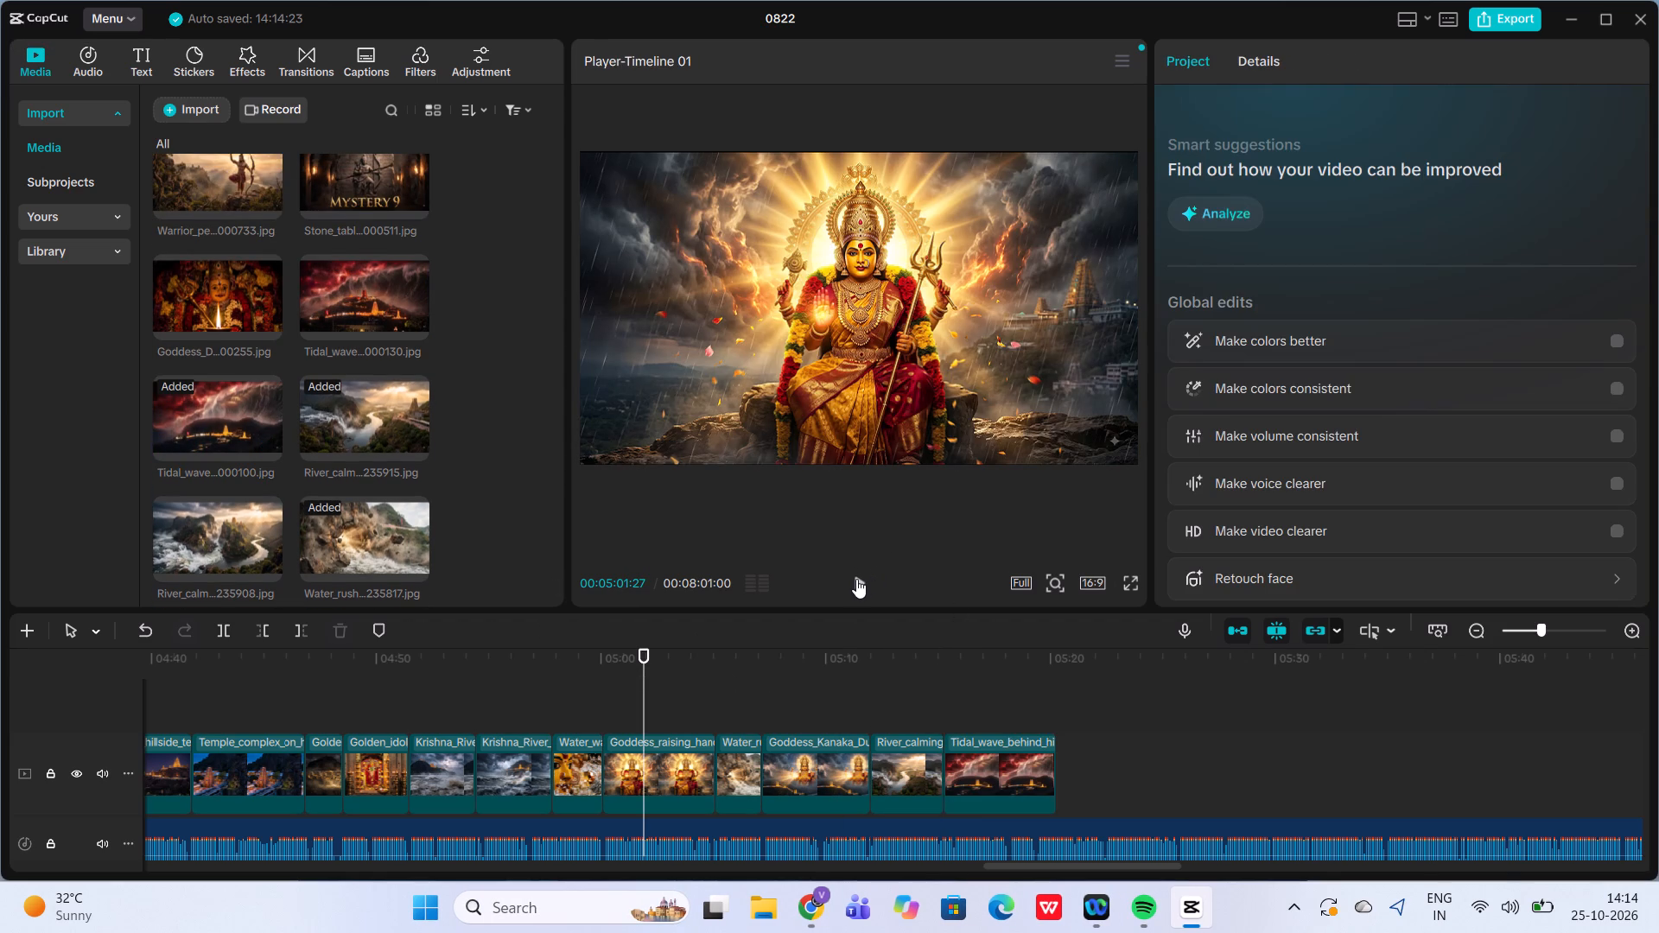
pyautogui.click(856, 579)
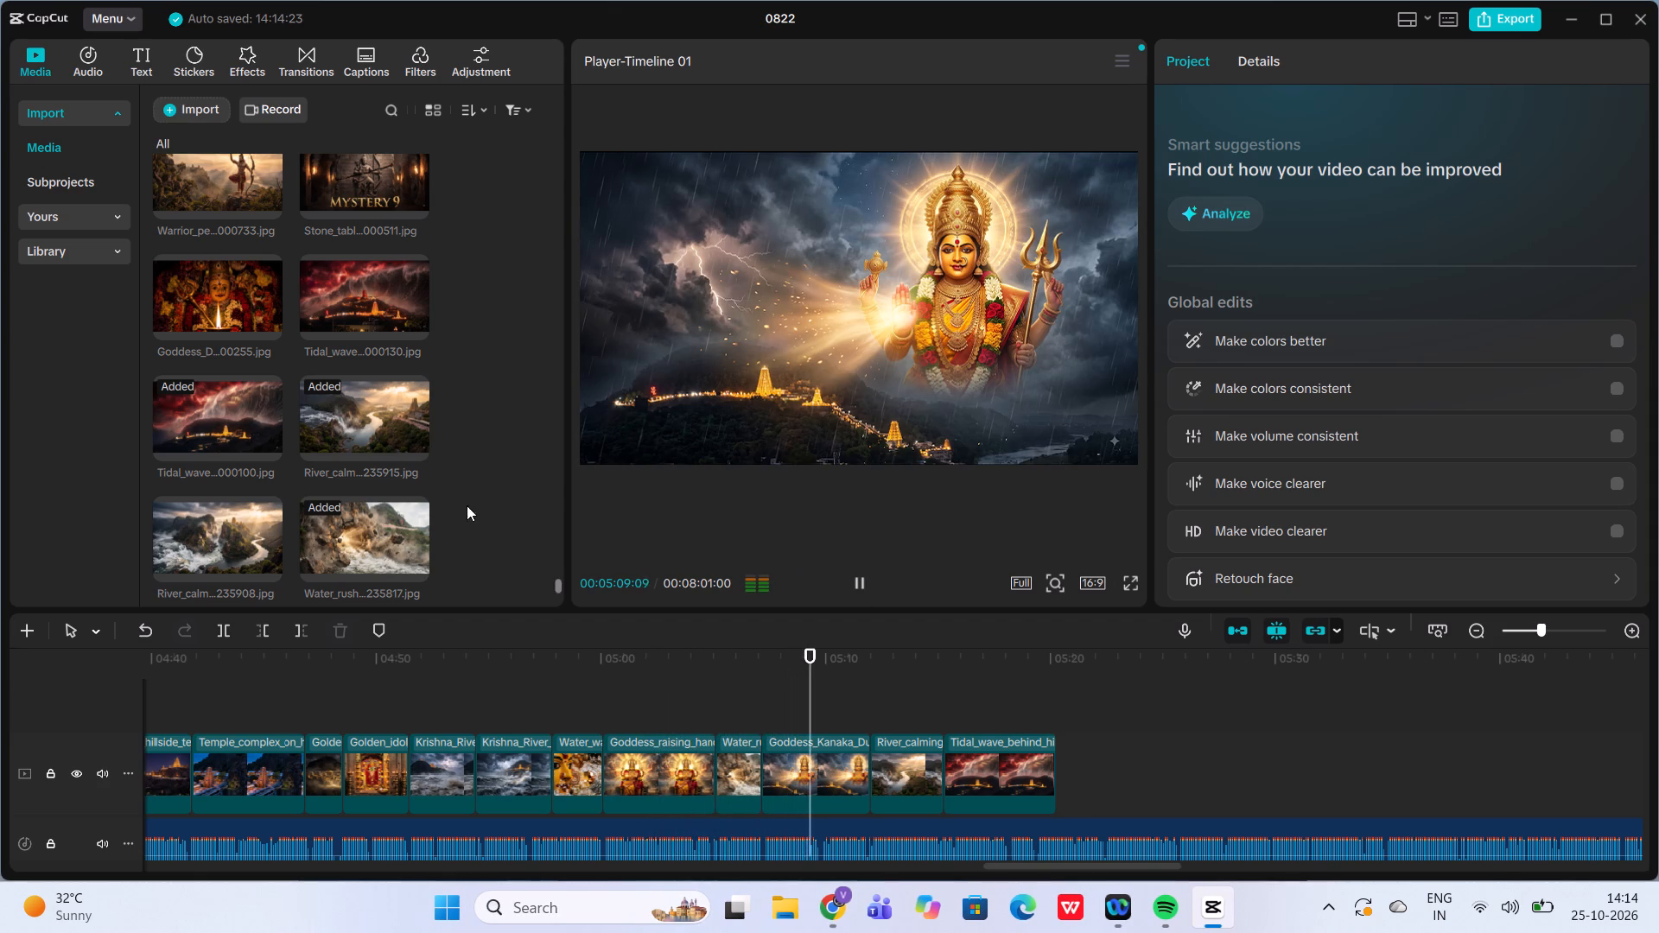
# Preview the river and bursting-water images in the media library, including River_calm...235908.jpg and Water_burs...235811.jpg, to compare them with the placed ones.
pyautogui.click(346, 528)
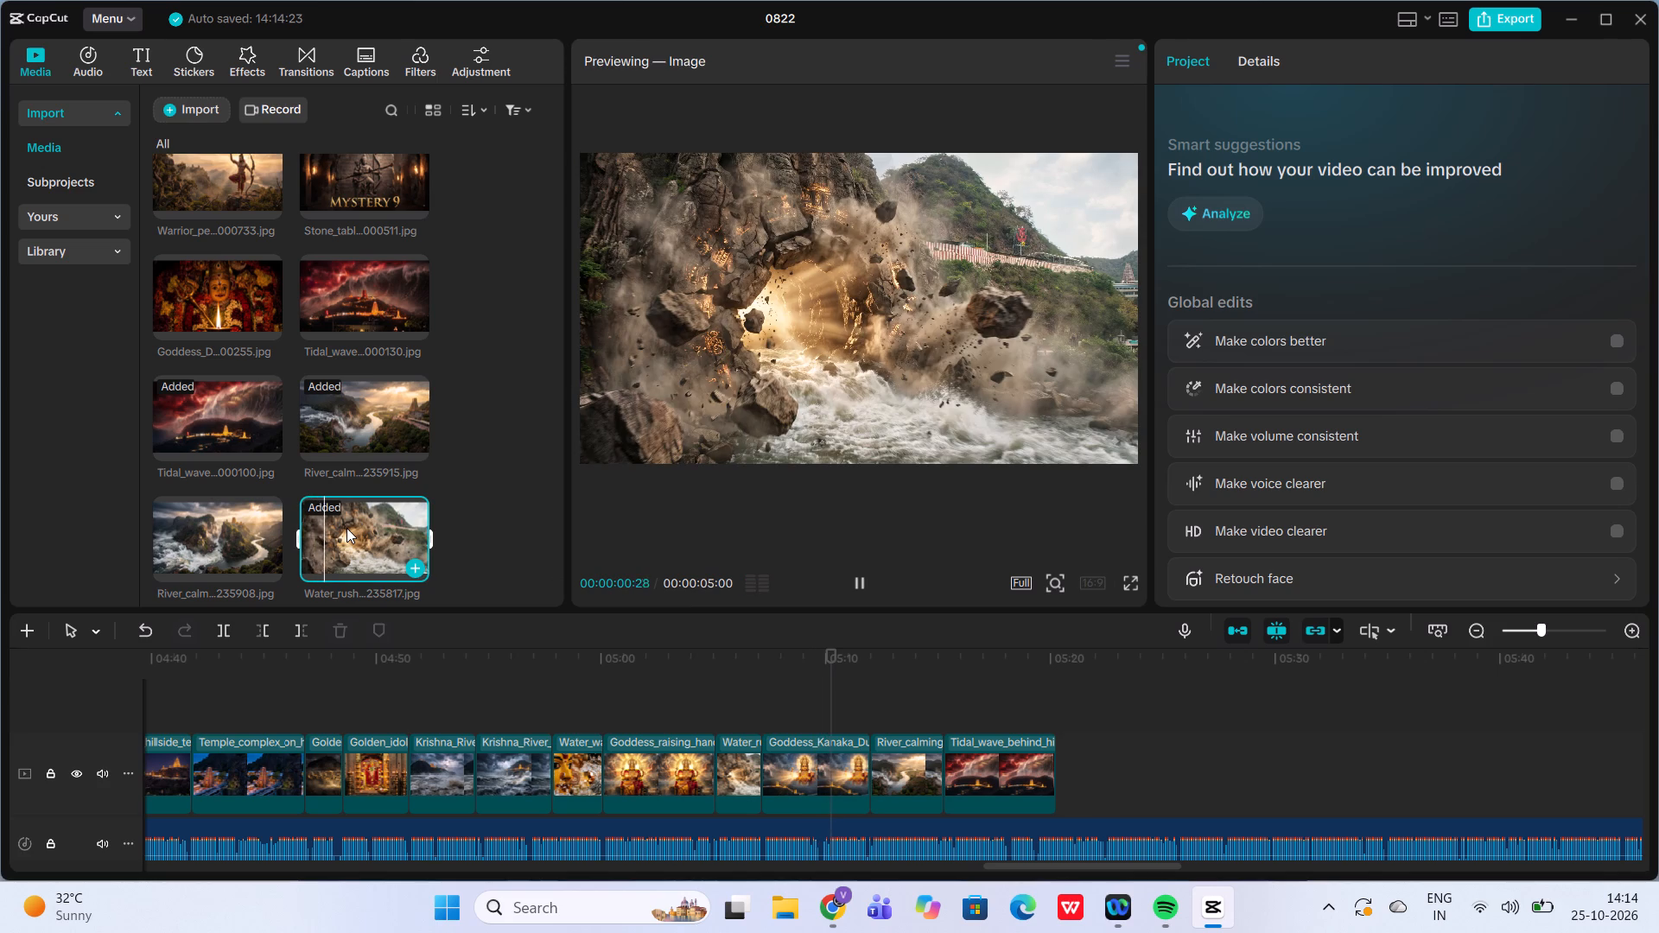
pyautogui.click(222, 523)
pyautogui.scroll(-1, 222, 523)
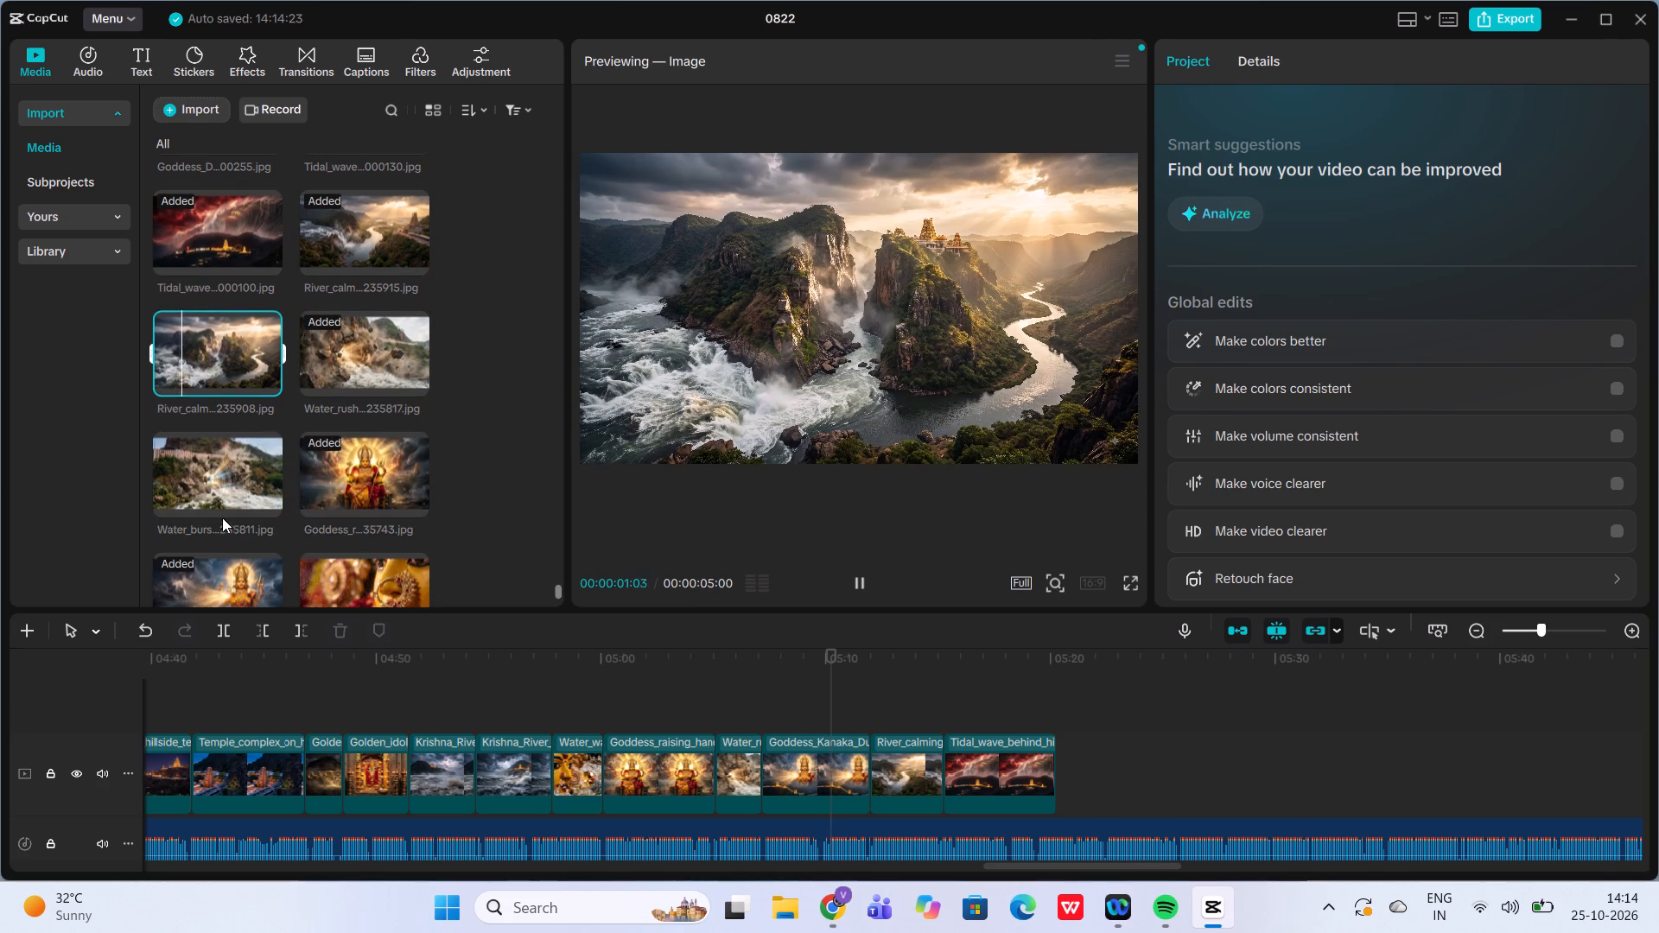
pyautogui.click(229, 474)
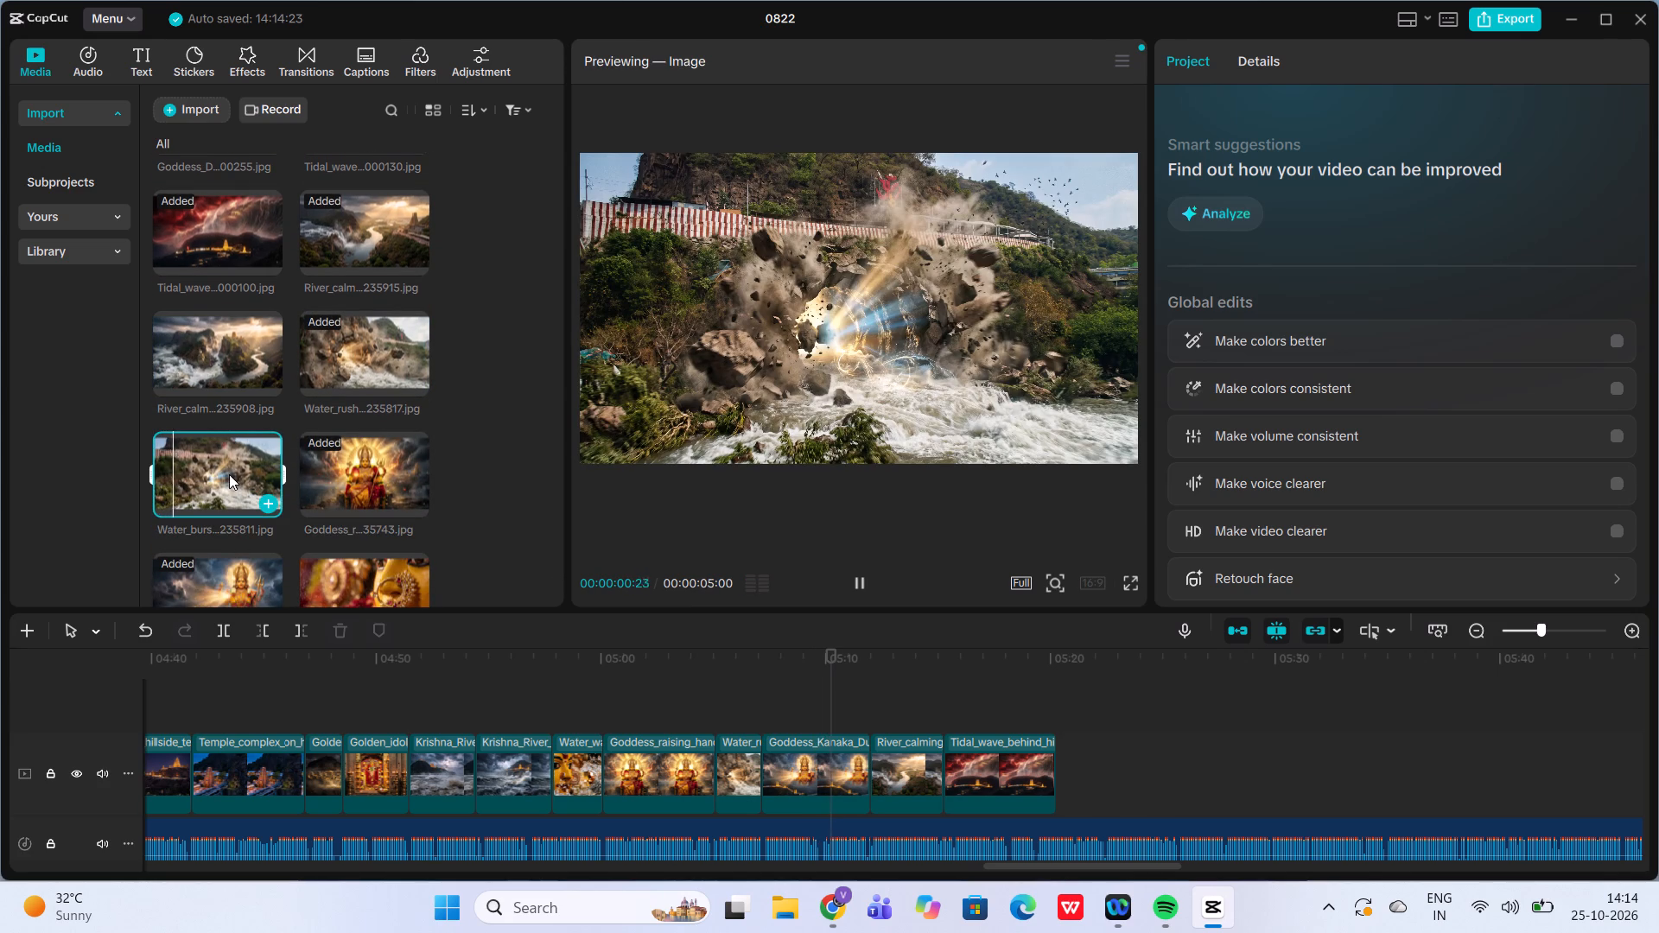
pyautogui.scroll(1, 351, 455)
pyautogui.scroll(-1, 337, 315)
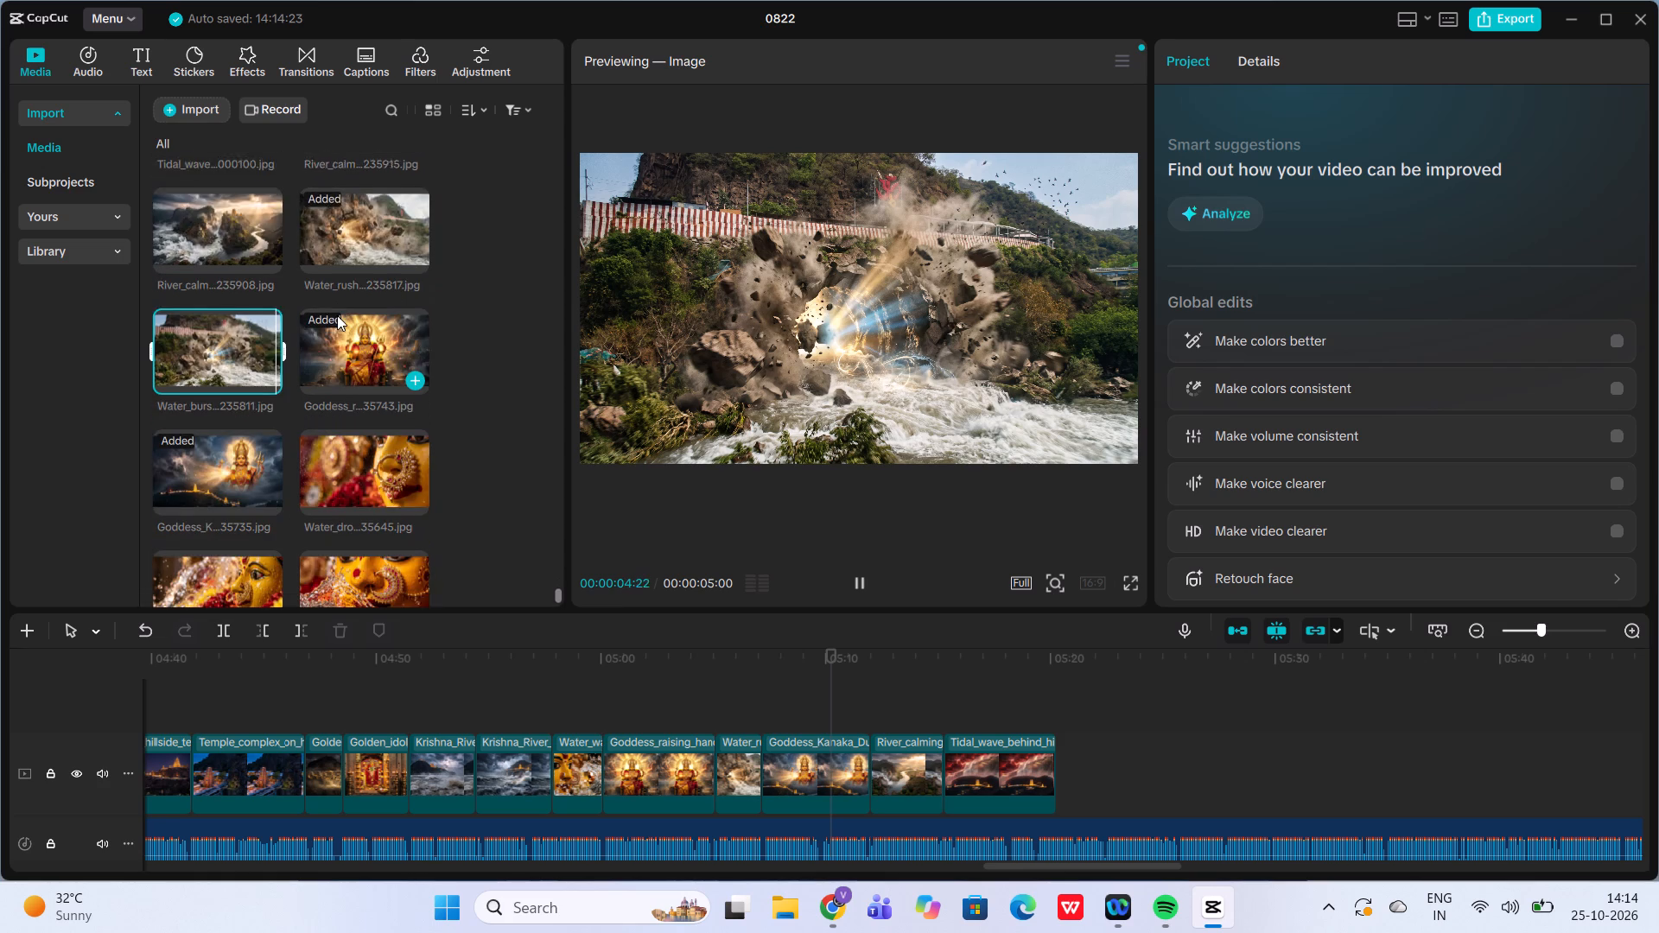
pyautogui.scroll(-2, 337, 315)
pyautogui.scroll(-1, 281, 390)
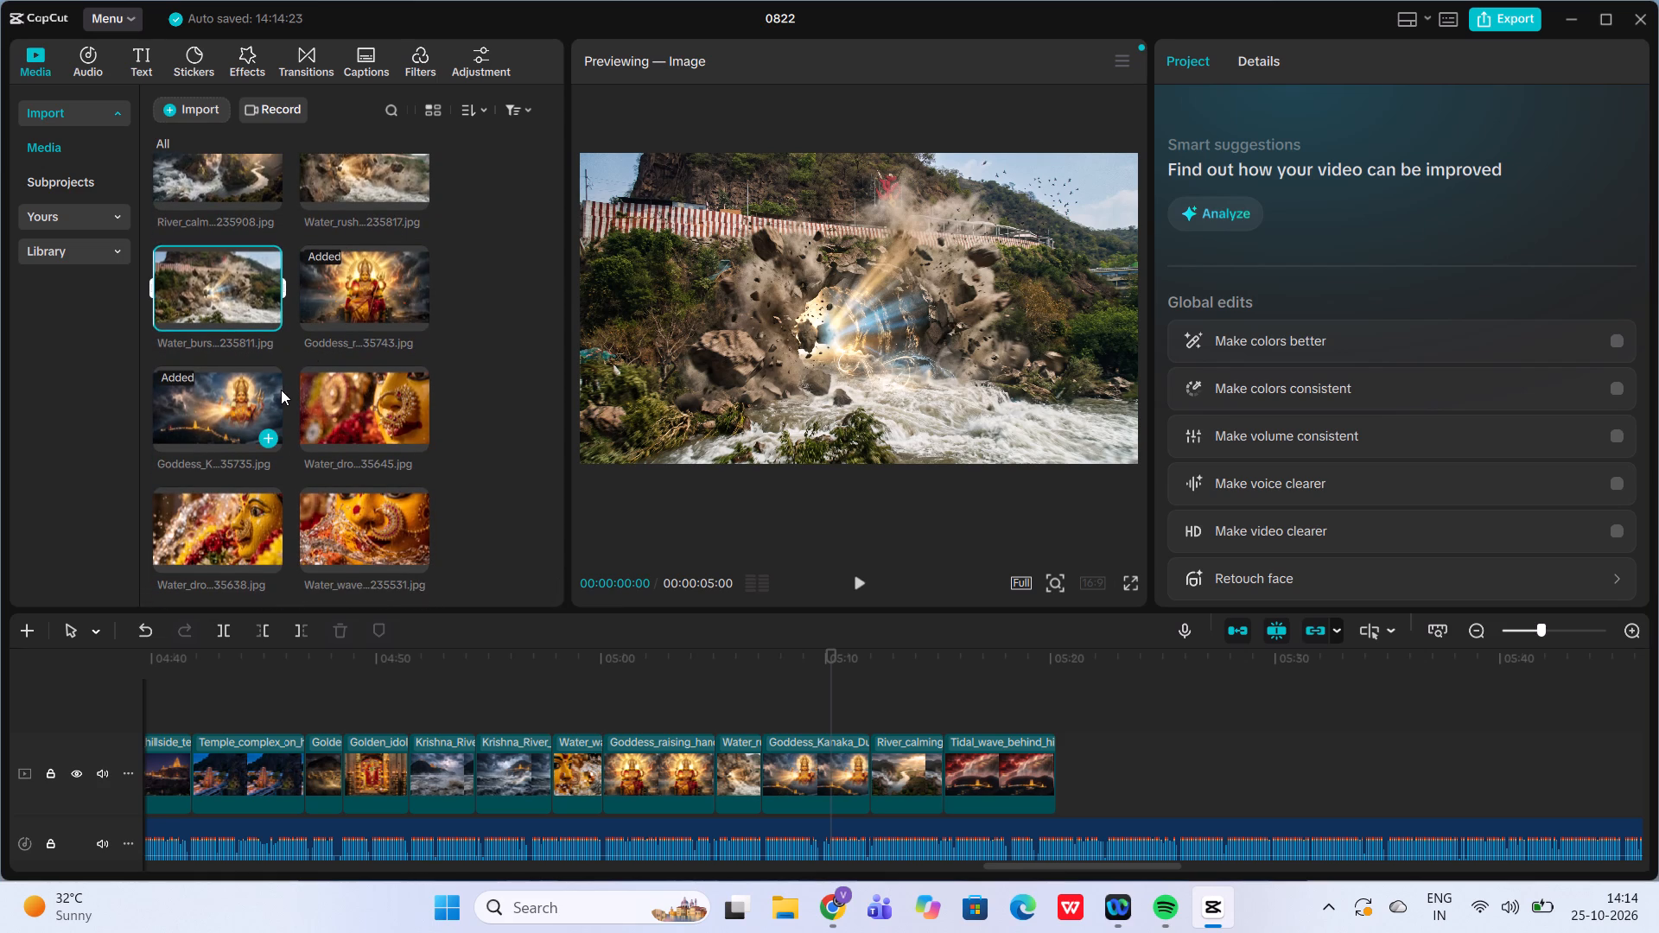
pyautogui.scroll(-1, 281, 390)
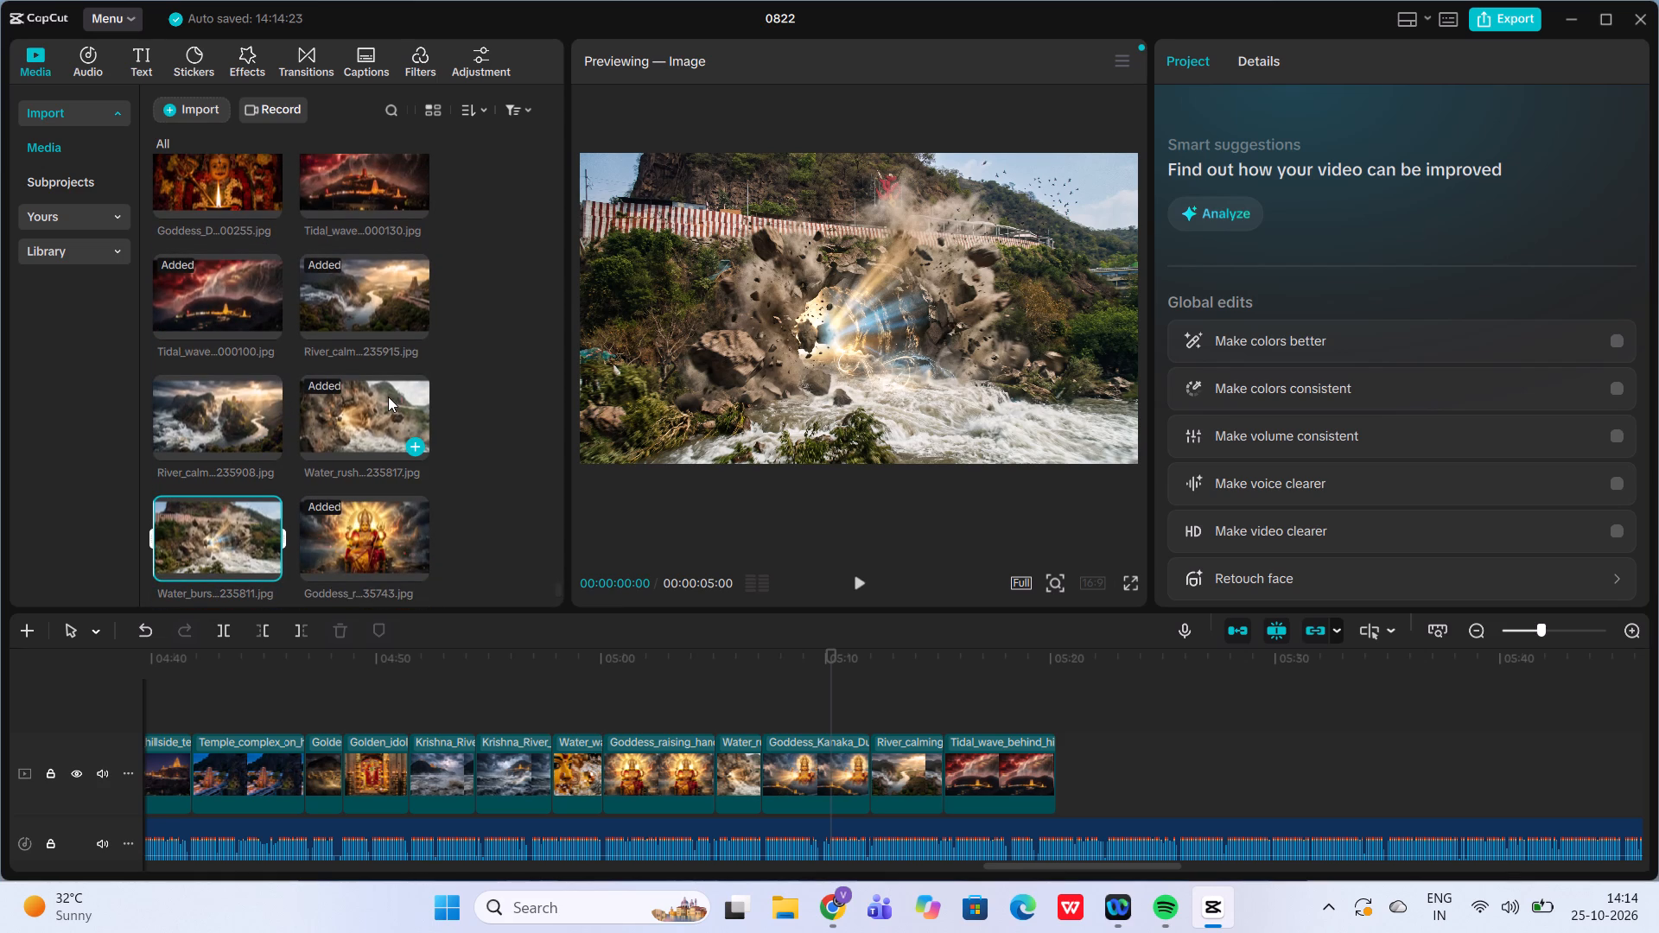
pyautogui.click(257, 422)
pyautogui.scroll(1, 257, 422)
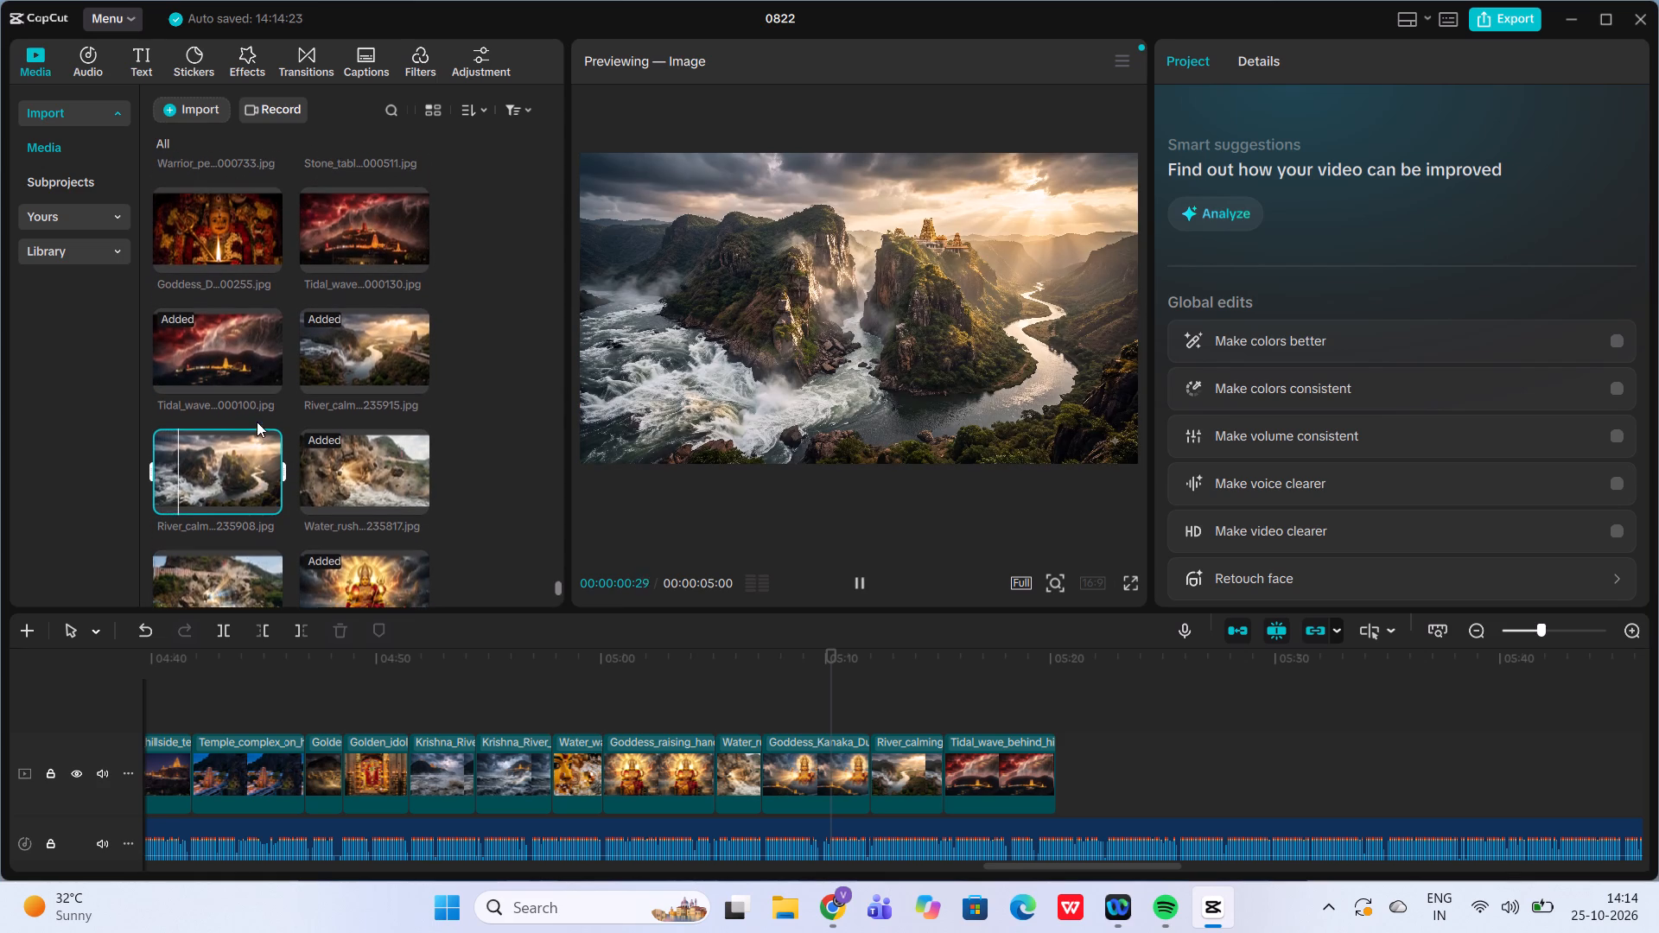
pyautogui.click(369, 358)
pyautogui.scroll(1, 369, 358)
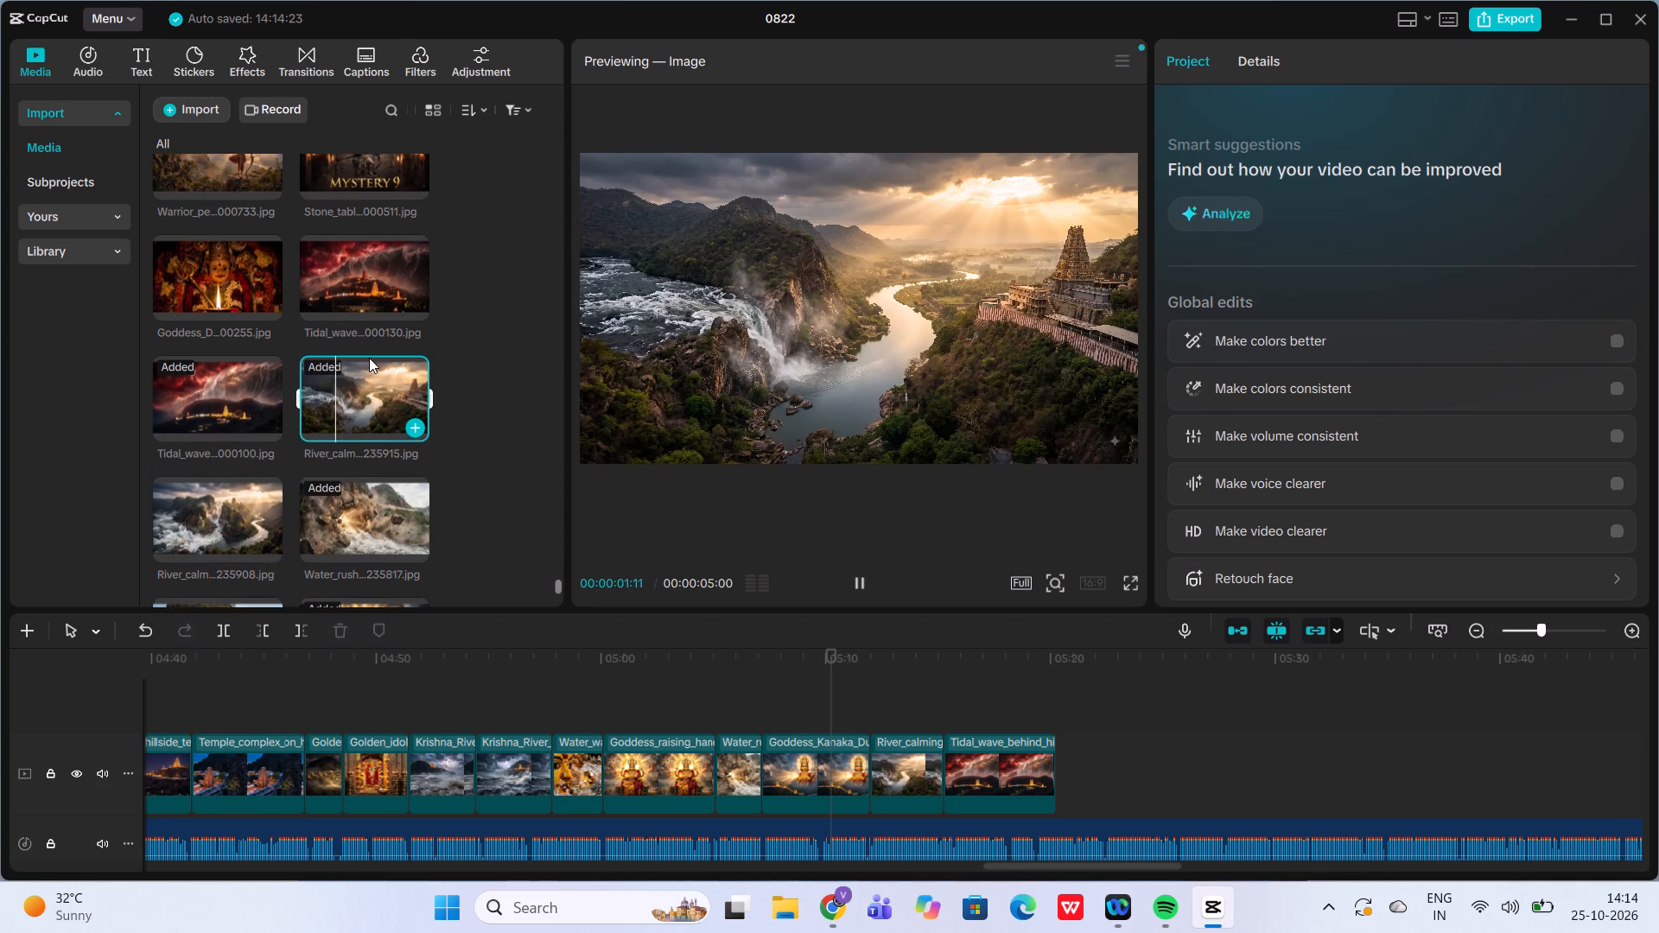
# Play from the Goddess_Kanaka clip and trim the Tidal_wave clip's end to about 00:05:17:29 to match the narration.
pyautogui.click(755, 686)
pyautogui.click(853, 578)
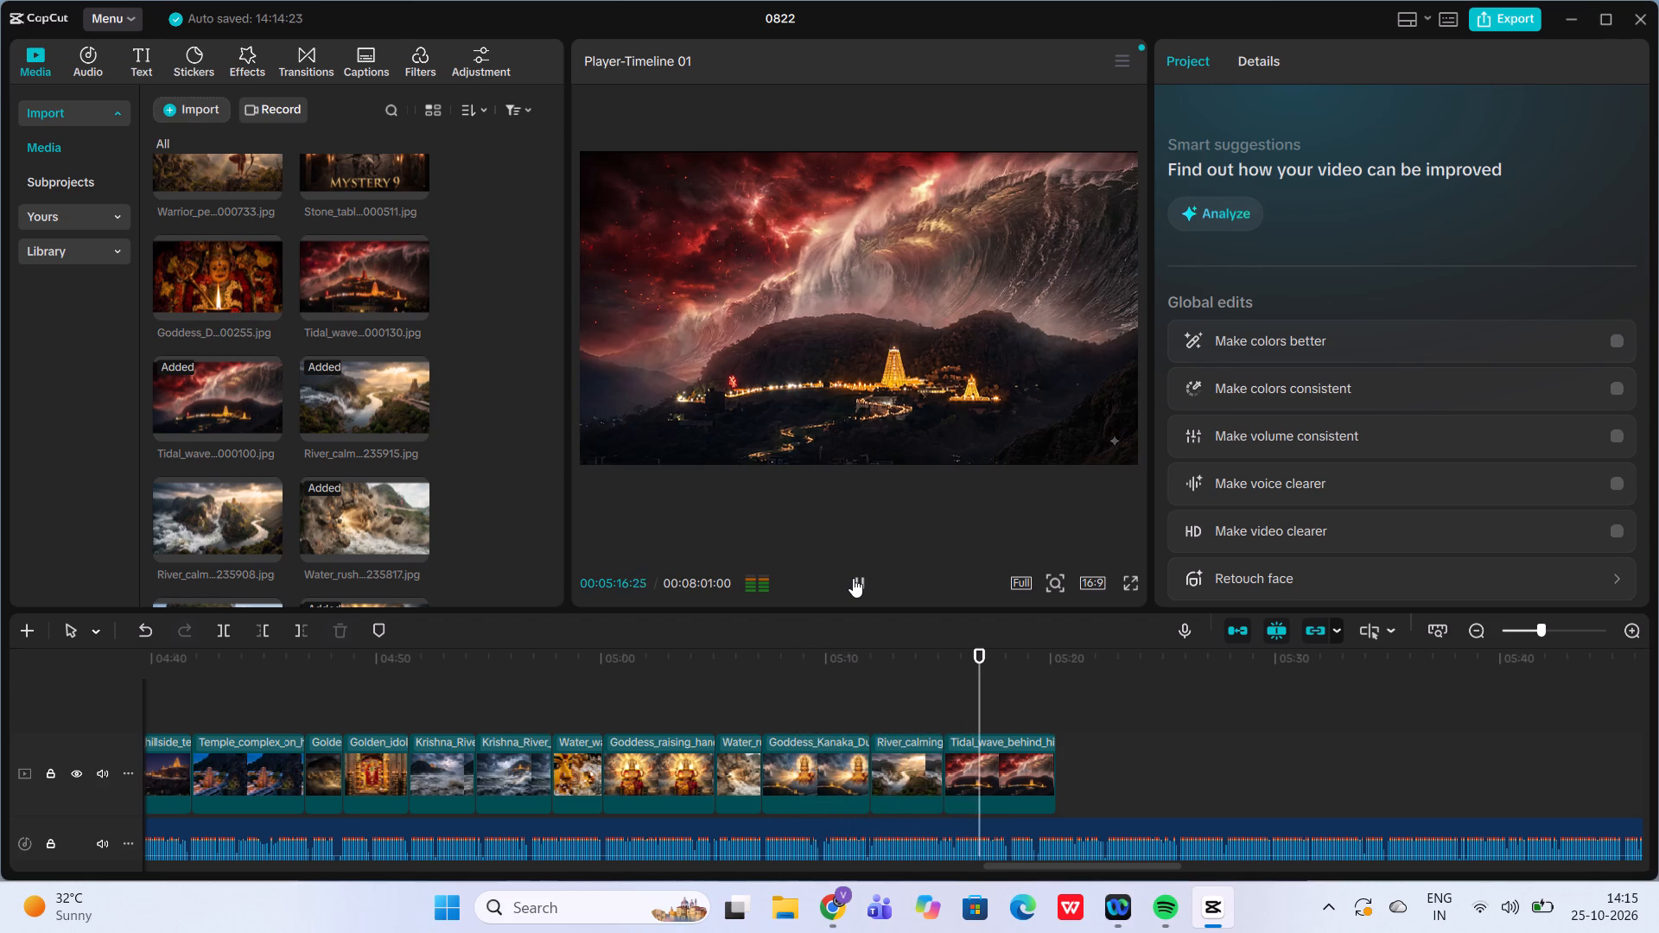
pyautogui.click(853, 578)
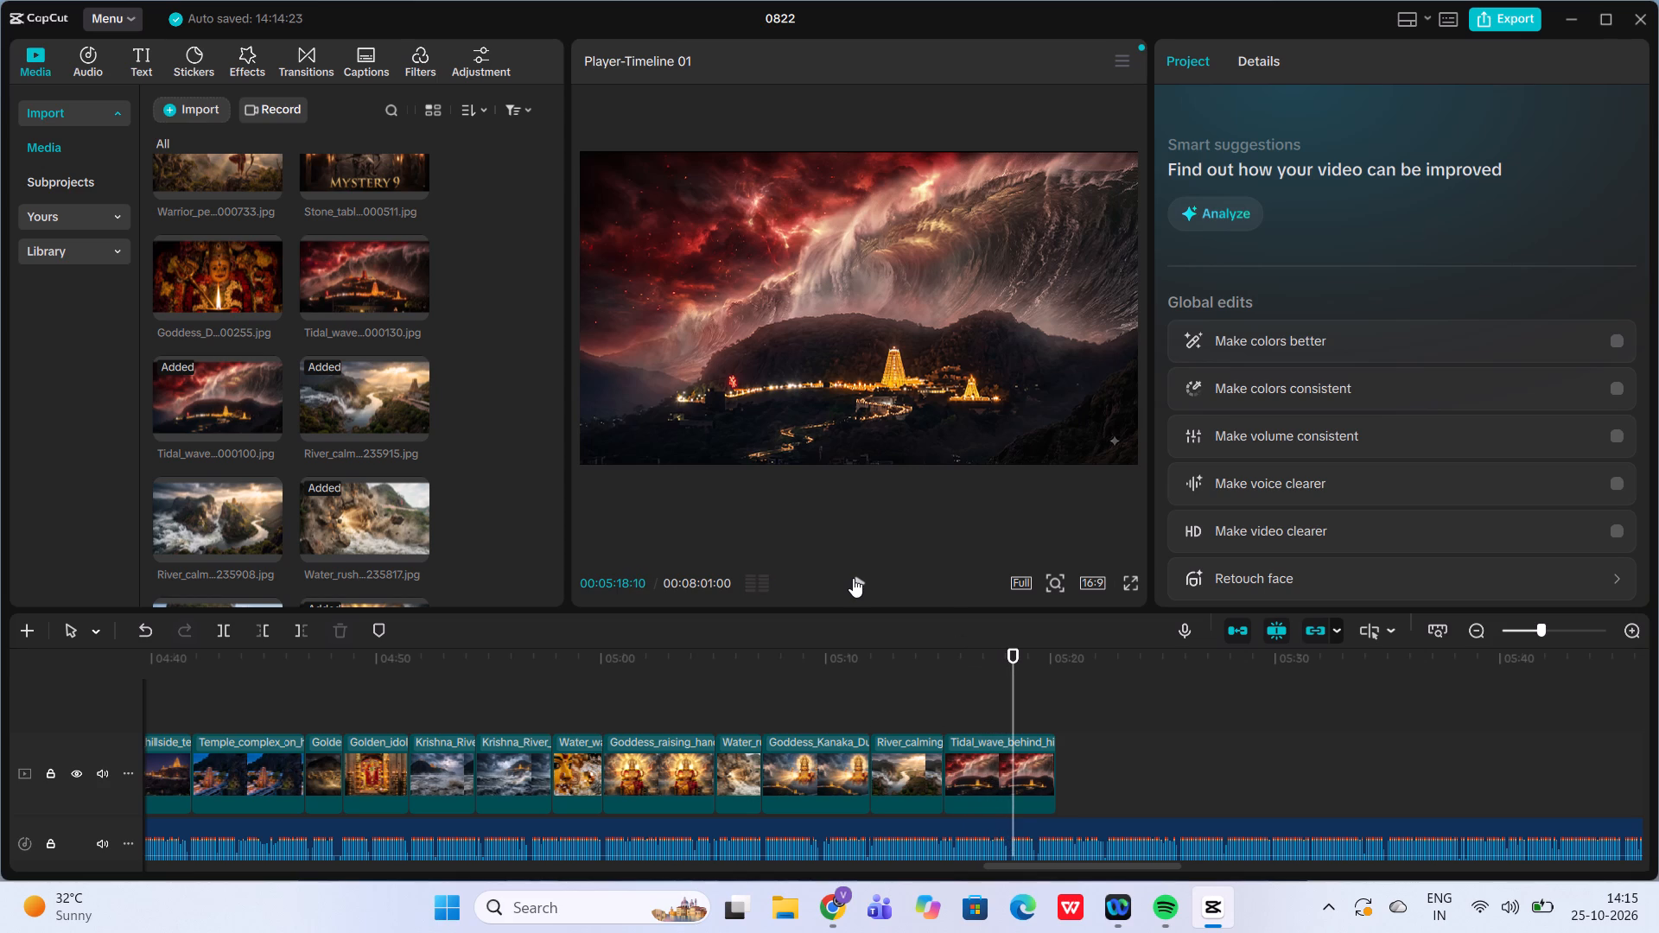
pyautogui.click(1041, 771)
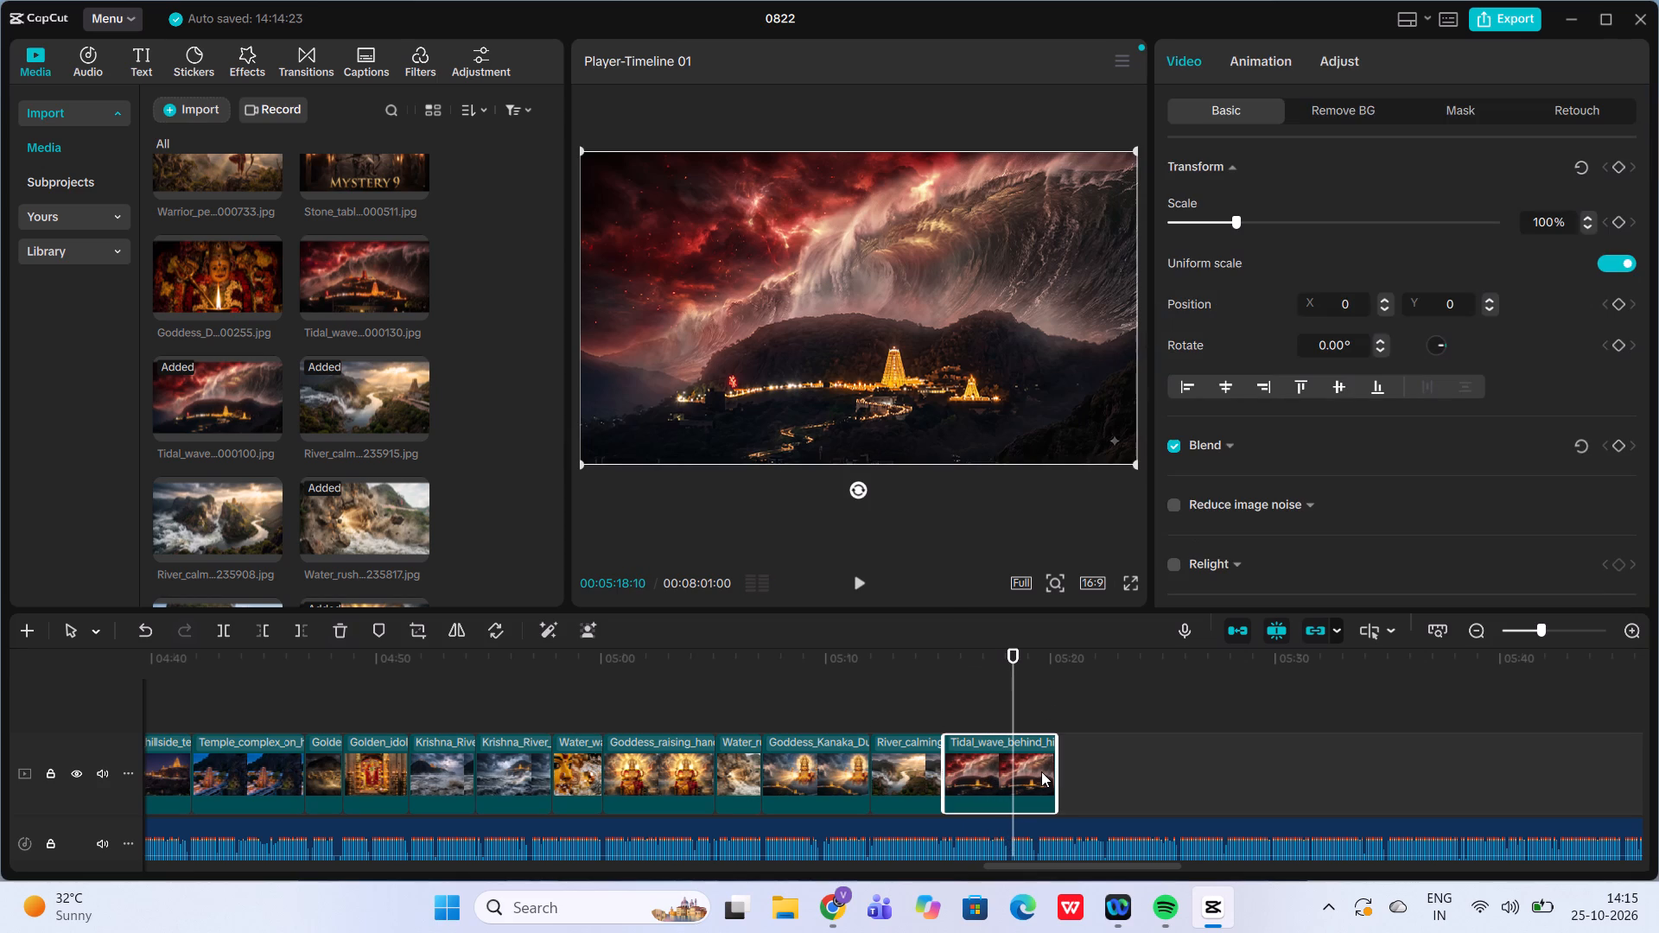
pyautogui.click(1064, 772)
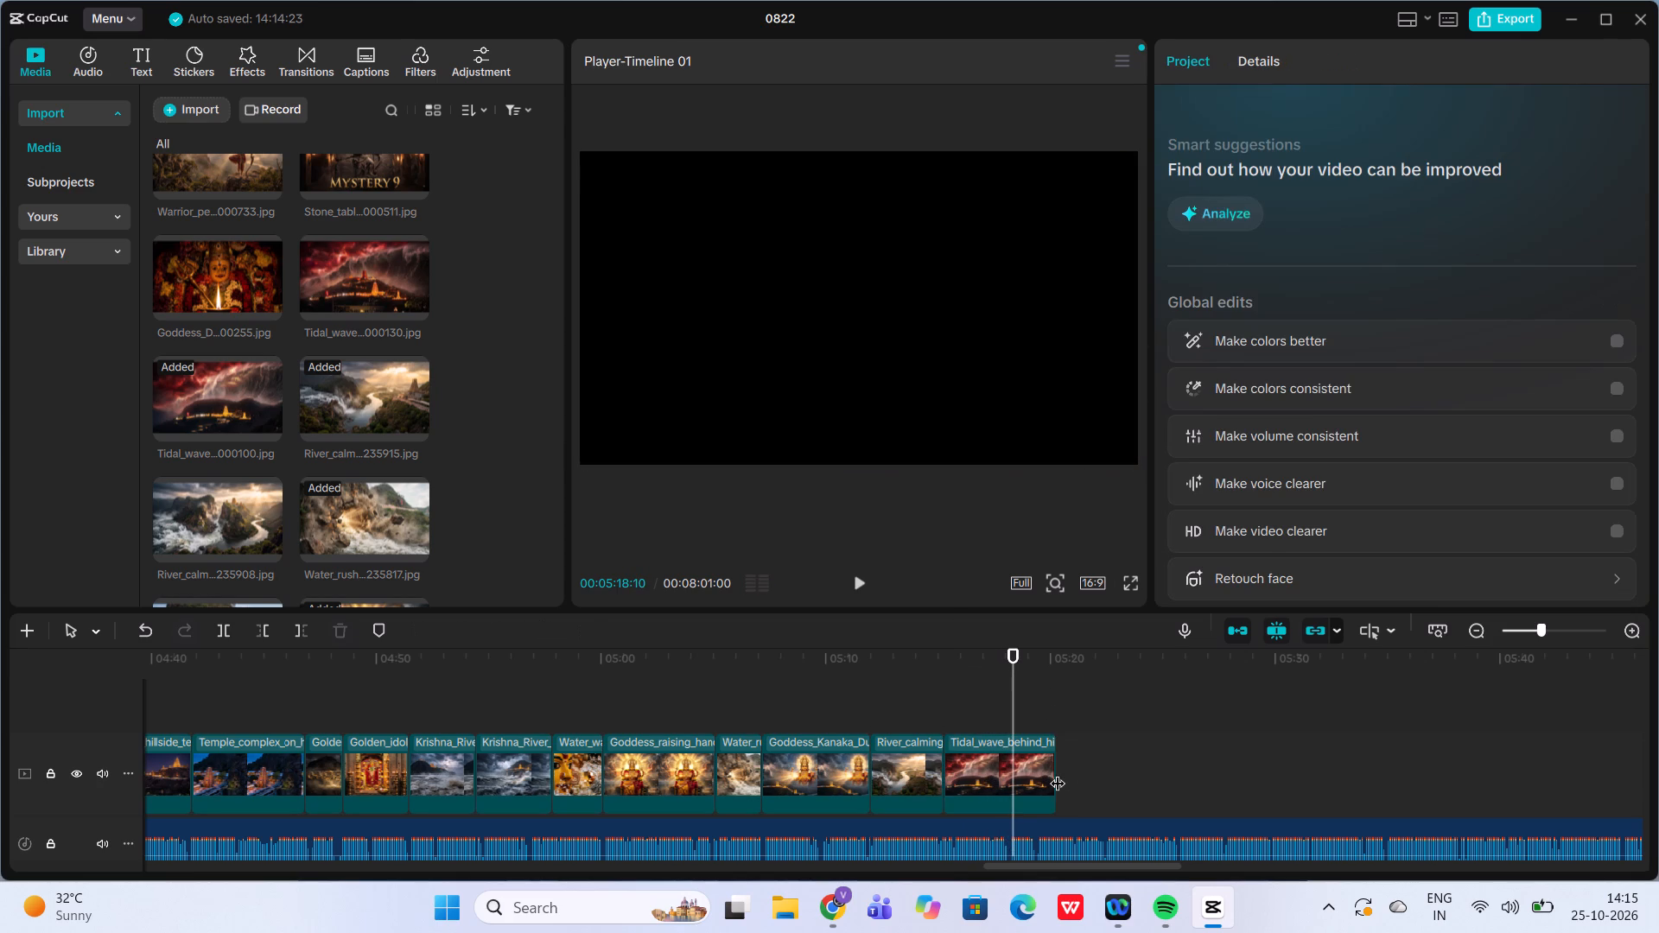
pyautogui.click(1039, 772)
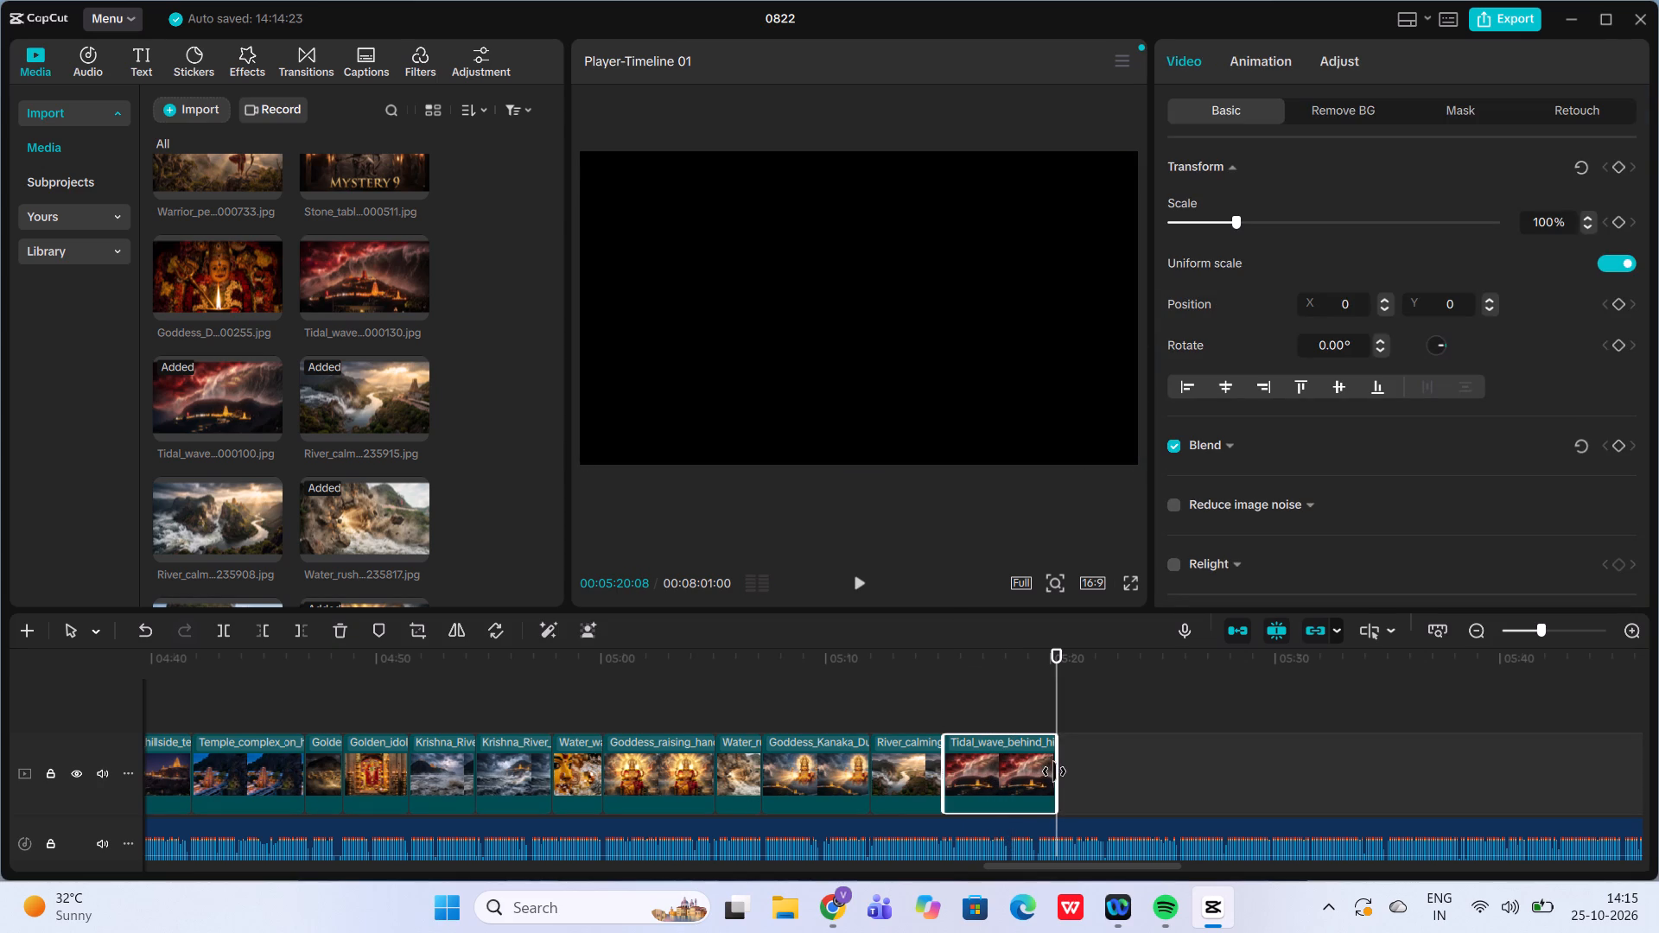
pyautogui.moveTo(1056, 771); pyautogui.dragTo(995, 784)
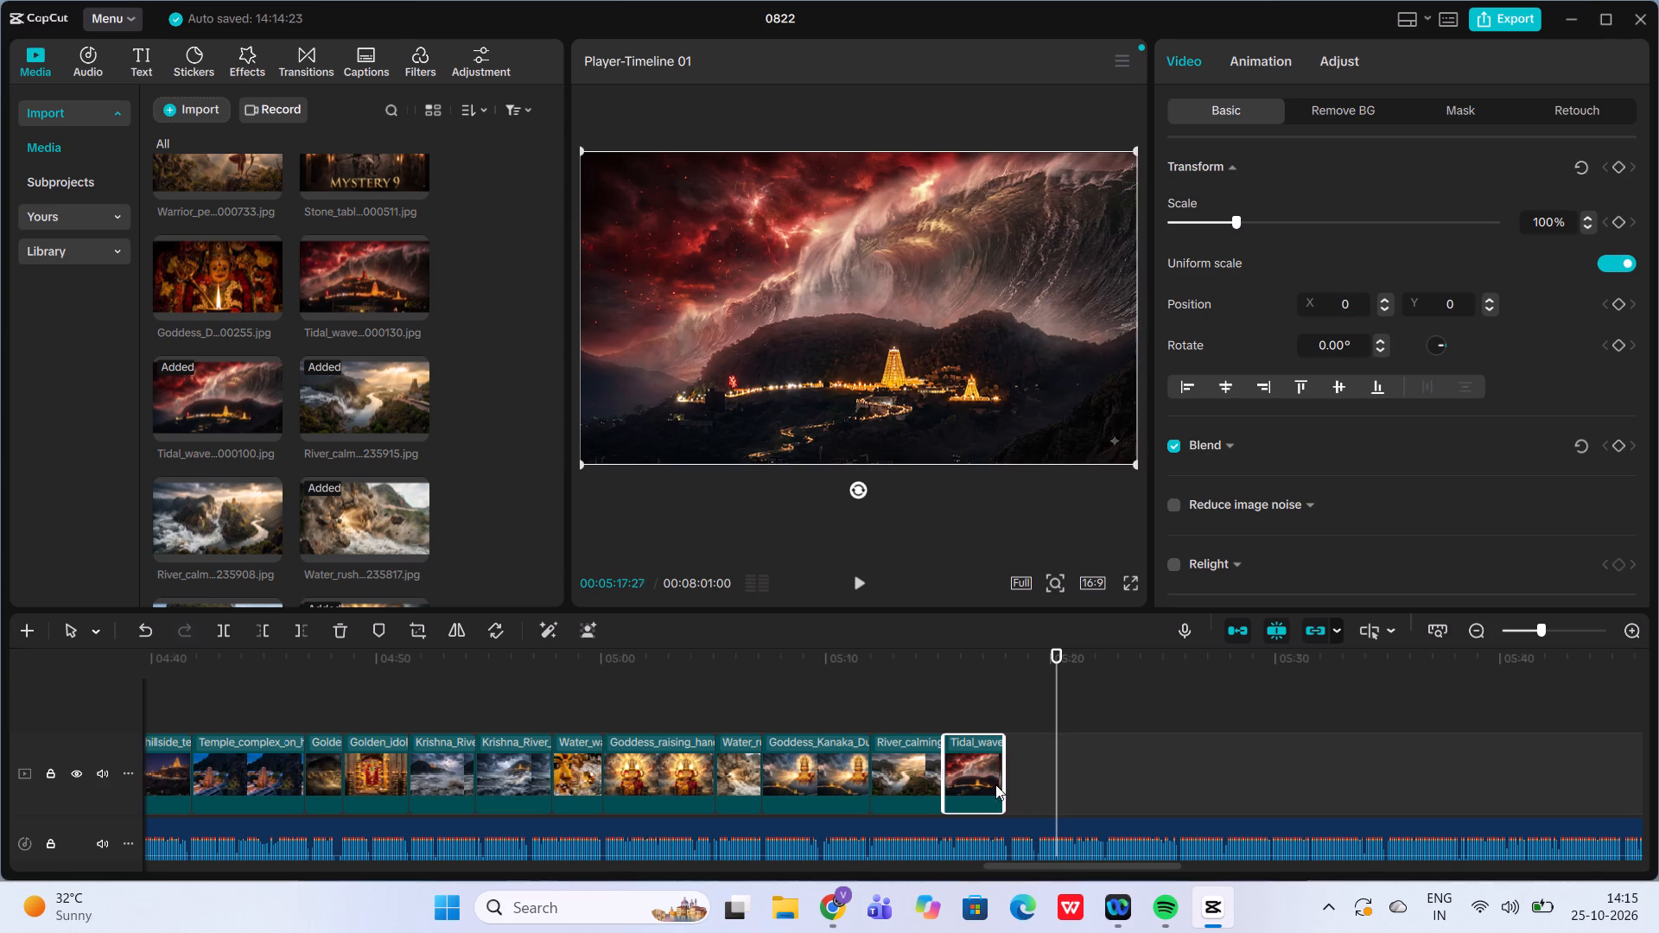
pyautogui.click(981, 672)
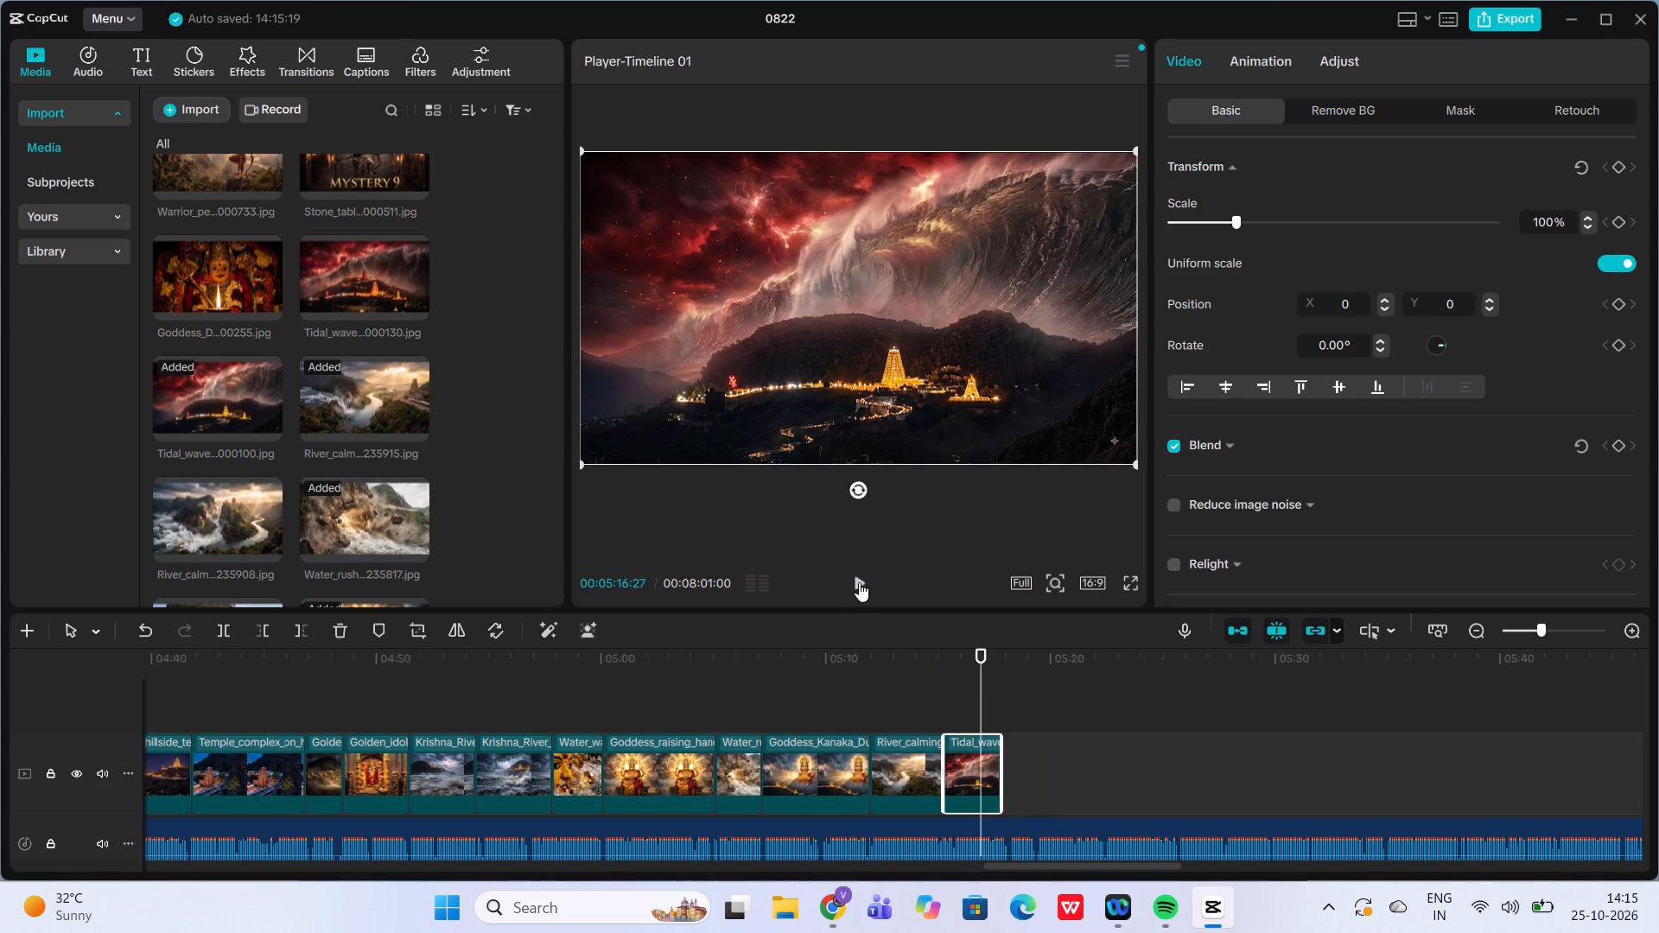
pyautogui.click(860, 582)
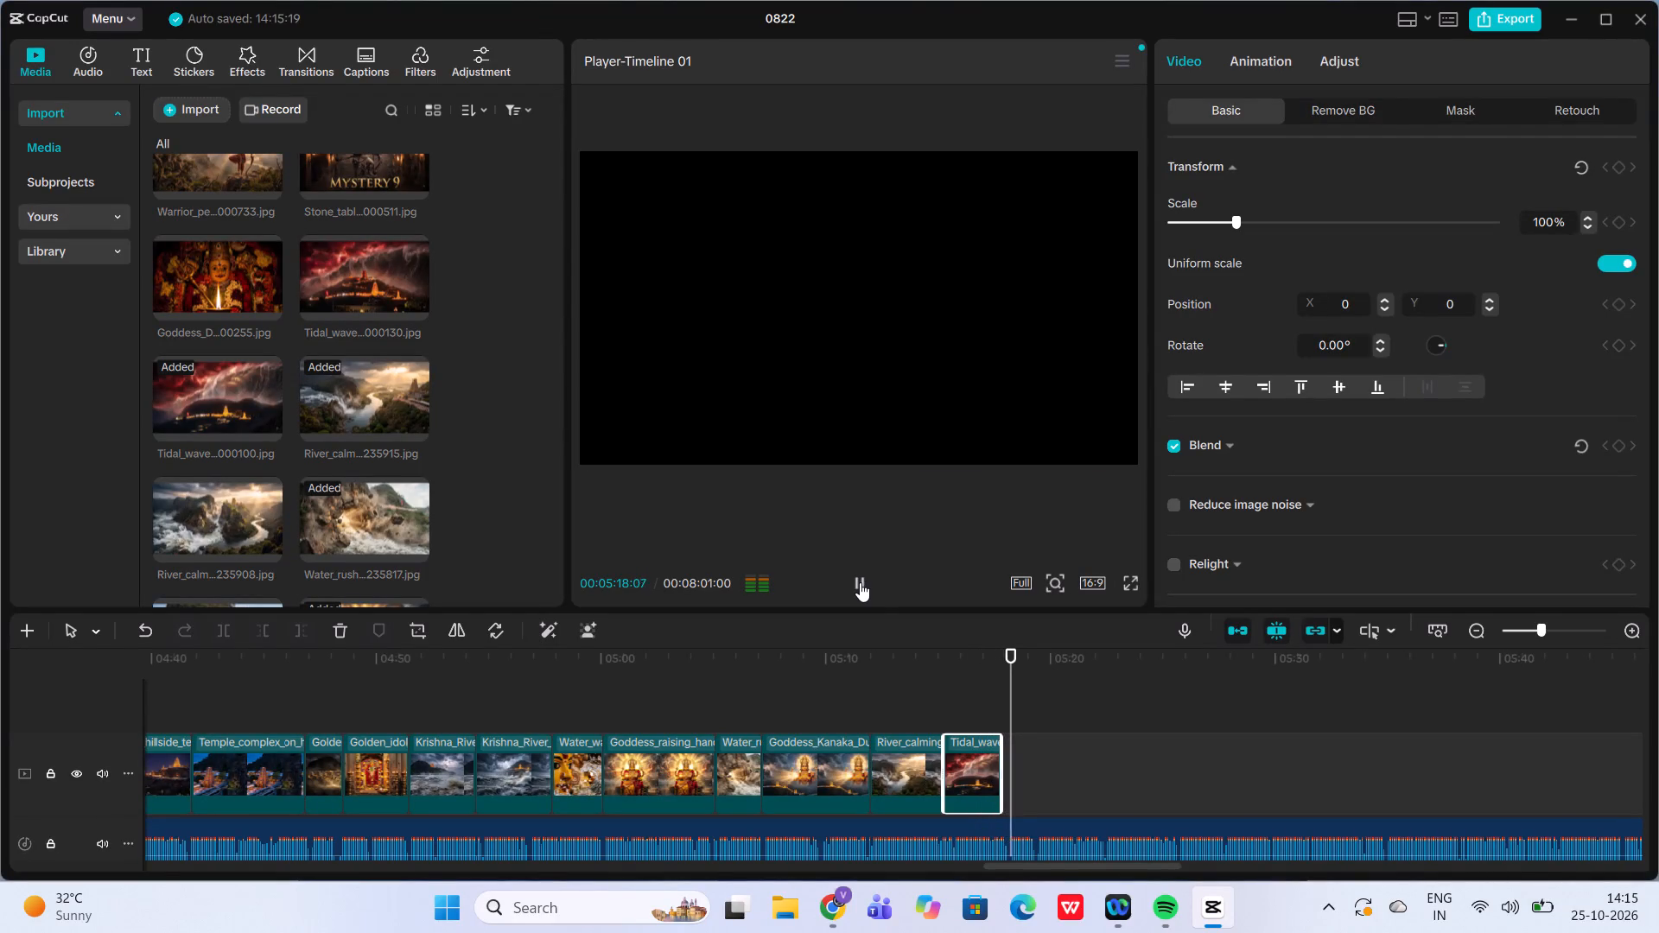
pyautogui.click(1000, 767)
pyautogui.click(995, 695)
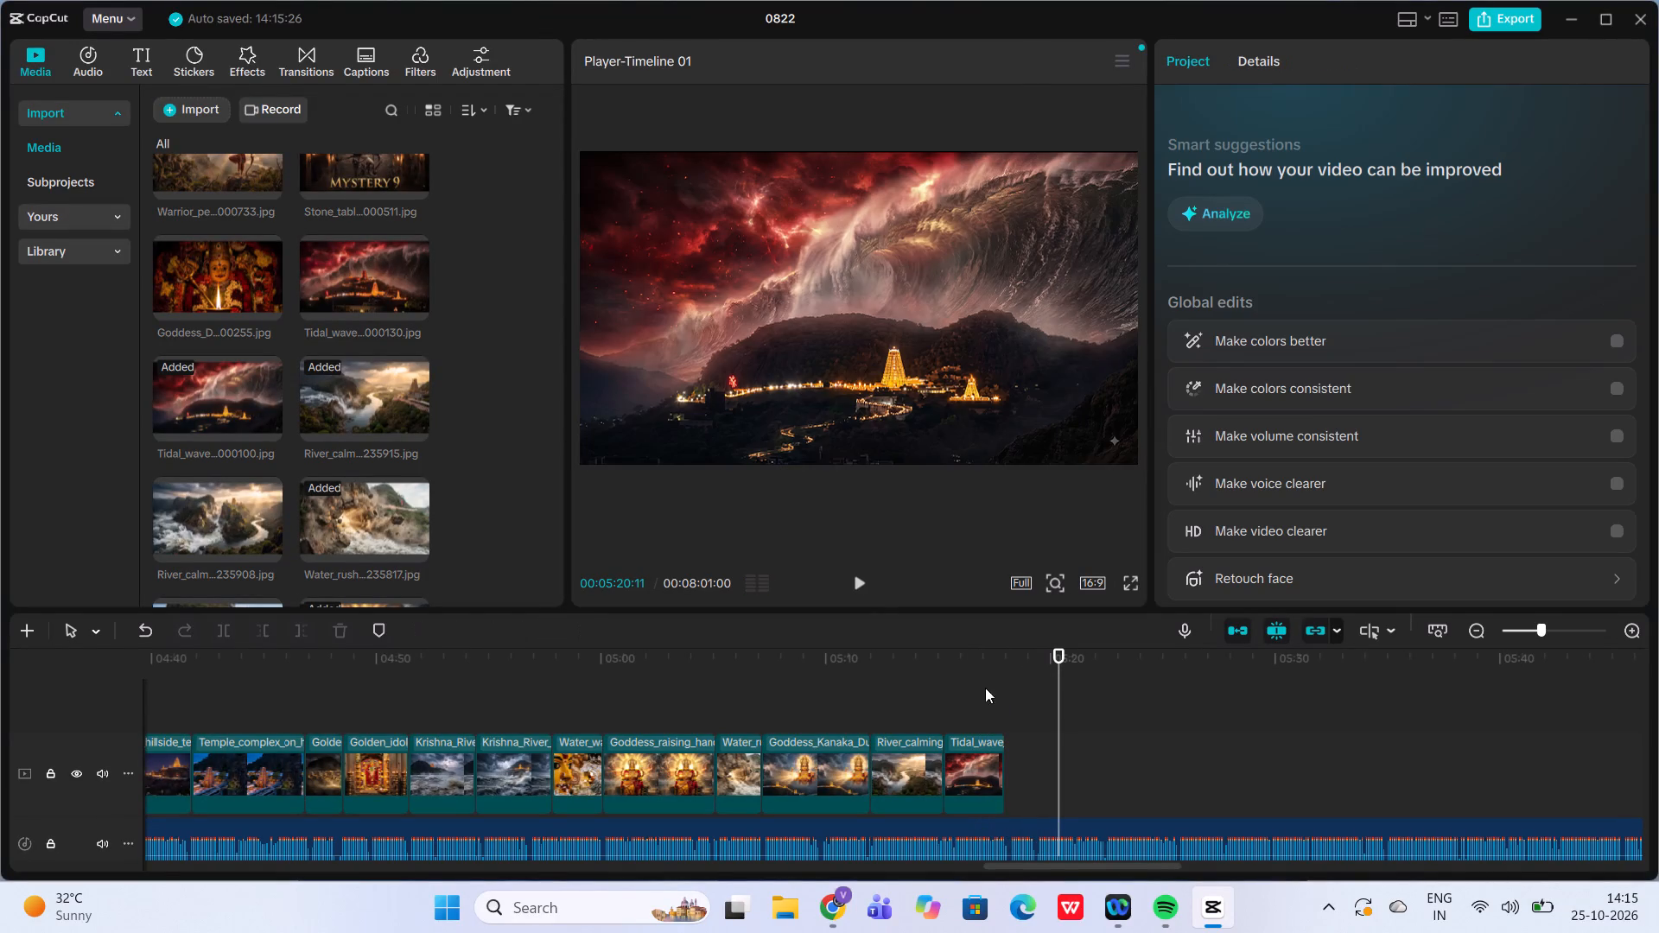
pyautogui.click(858, 581)
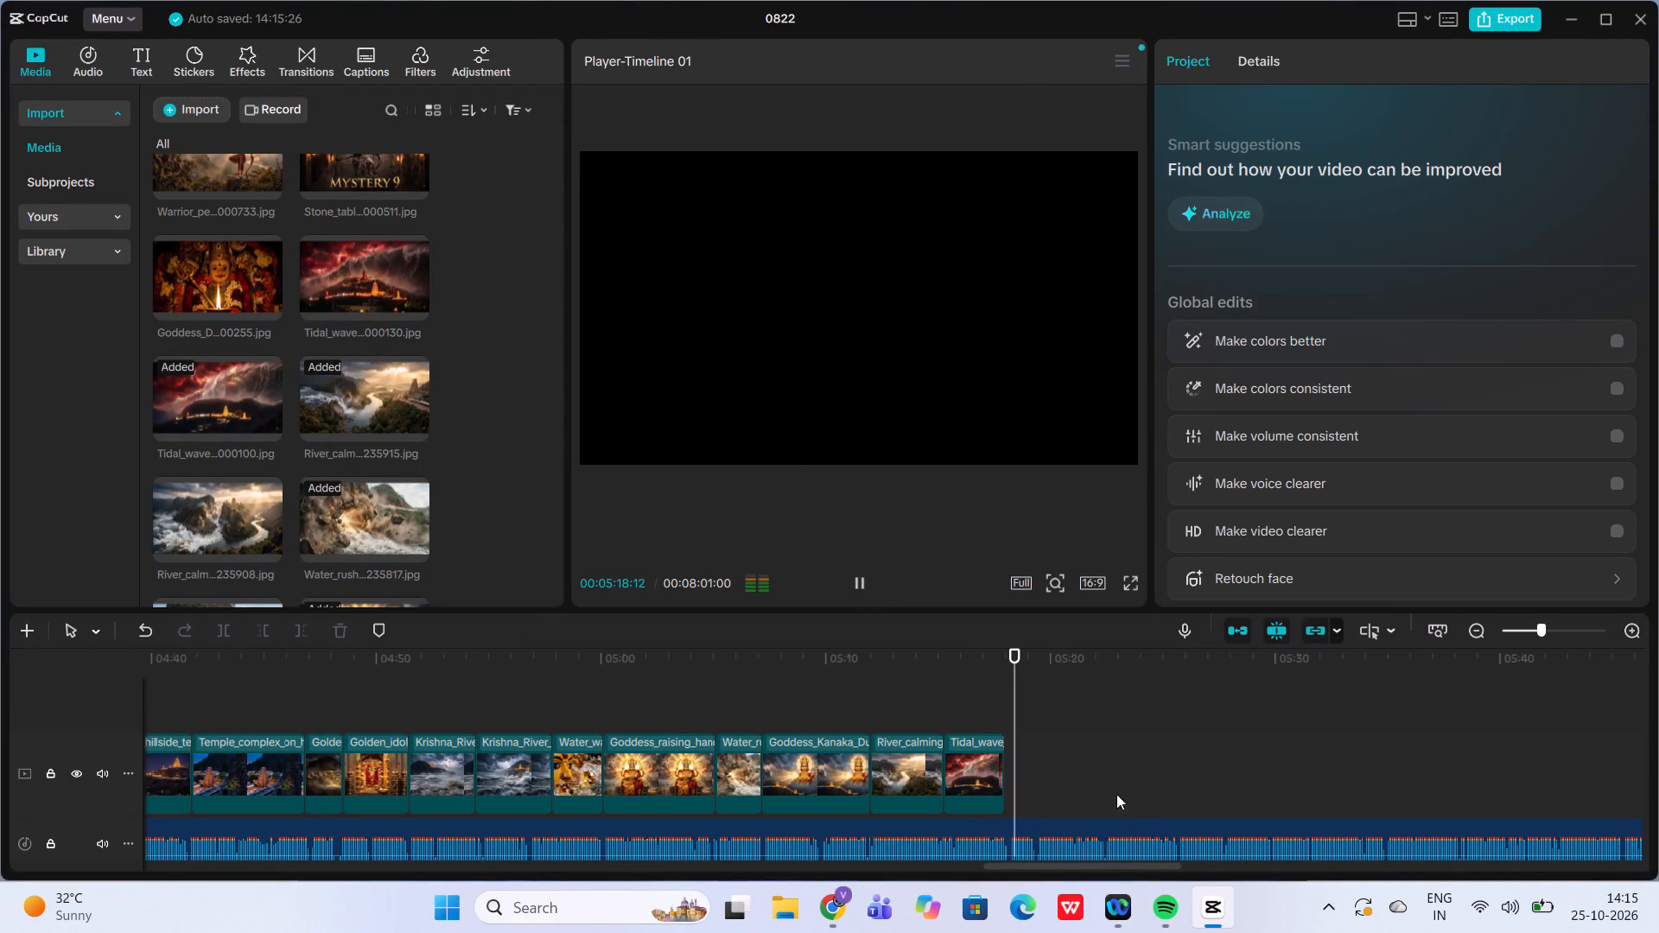
# Add the Mystery 9 title image Stone_tabl...000511.jpg after the Tidal_wave clip at 00:05:17:29.
pyautogui.click(1002, 698)
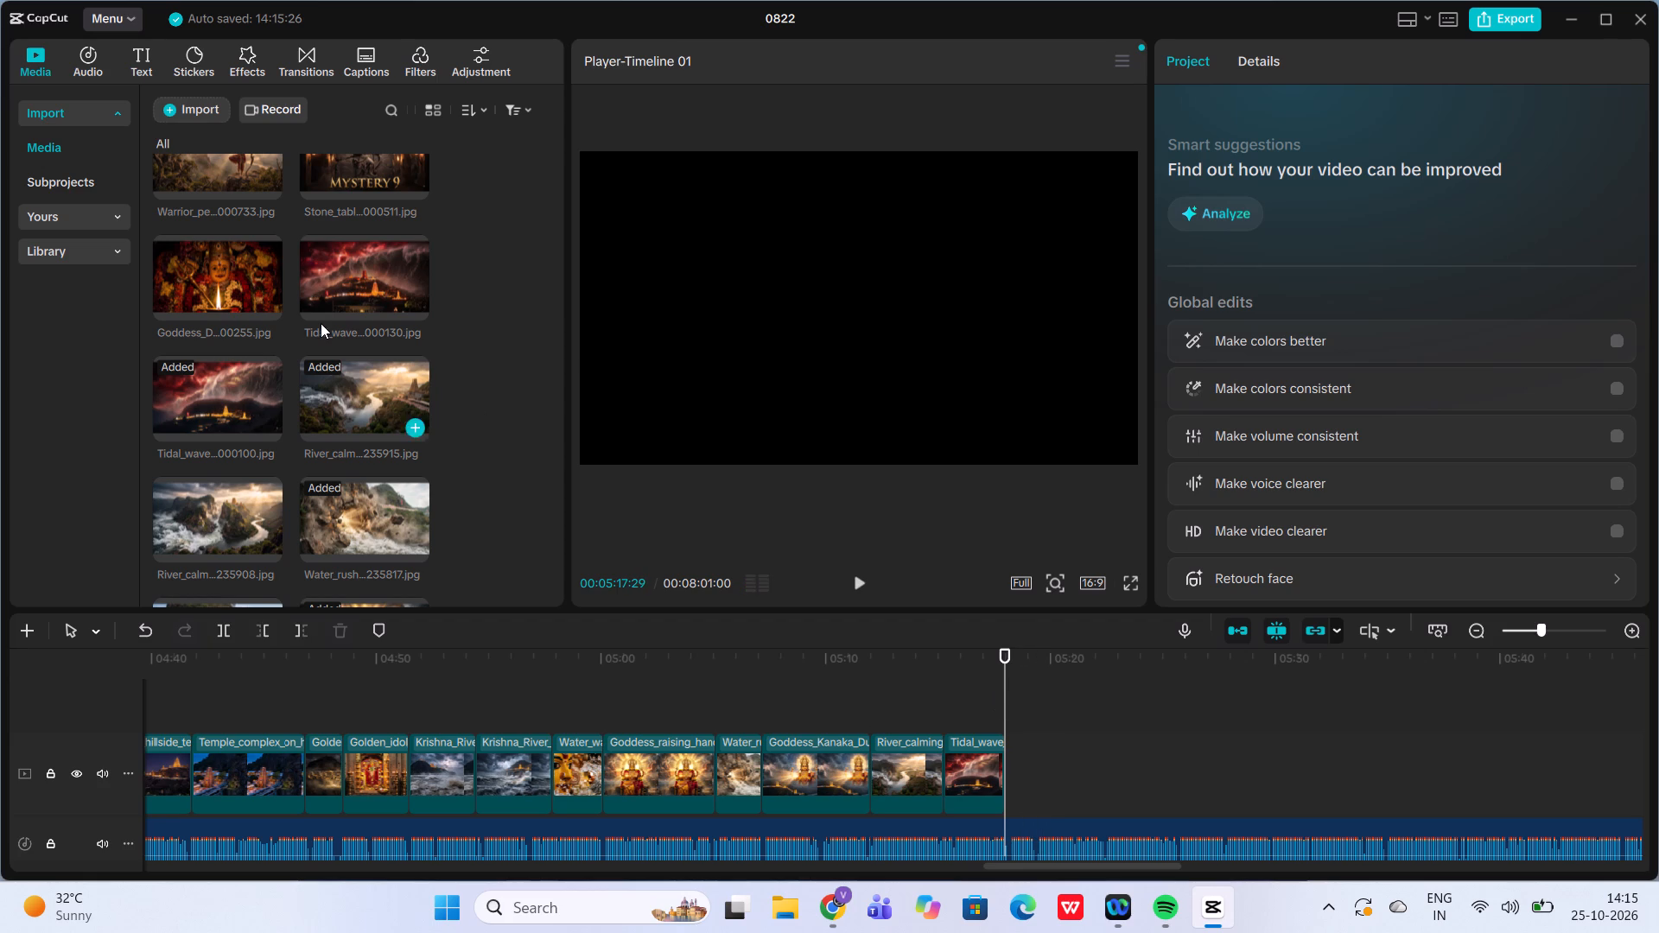
pyautogui.scroll(1, 321, 323)
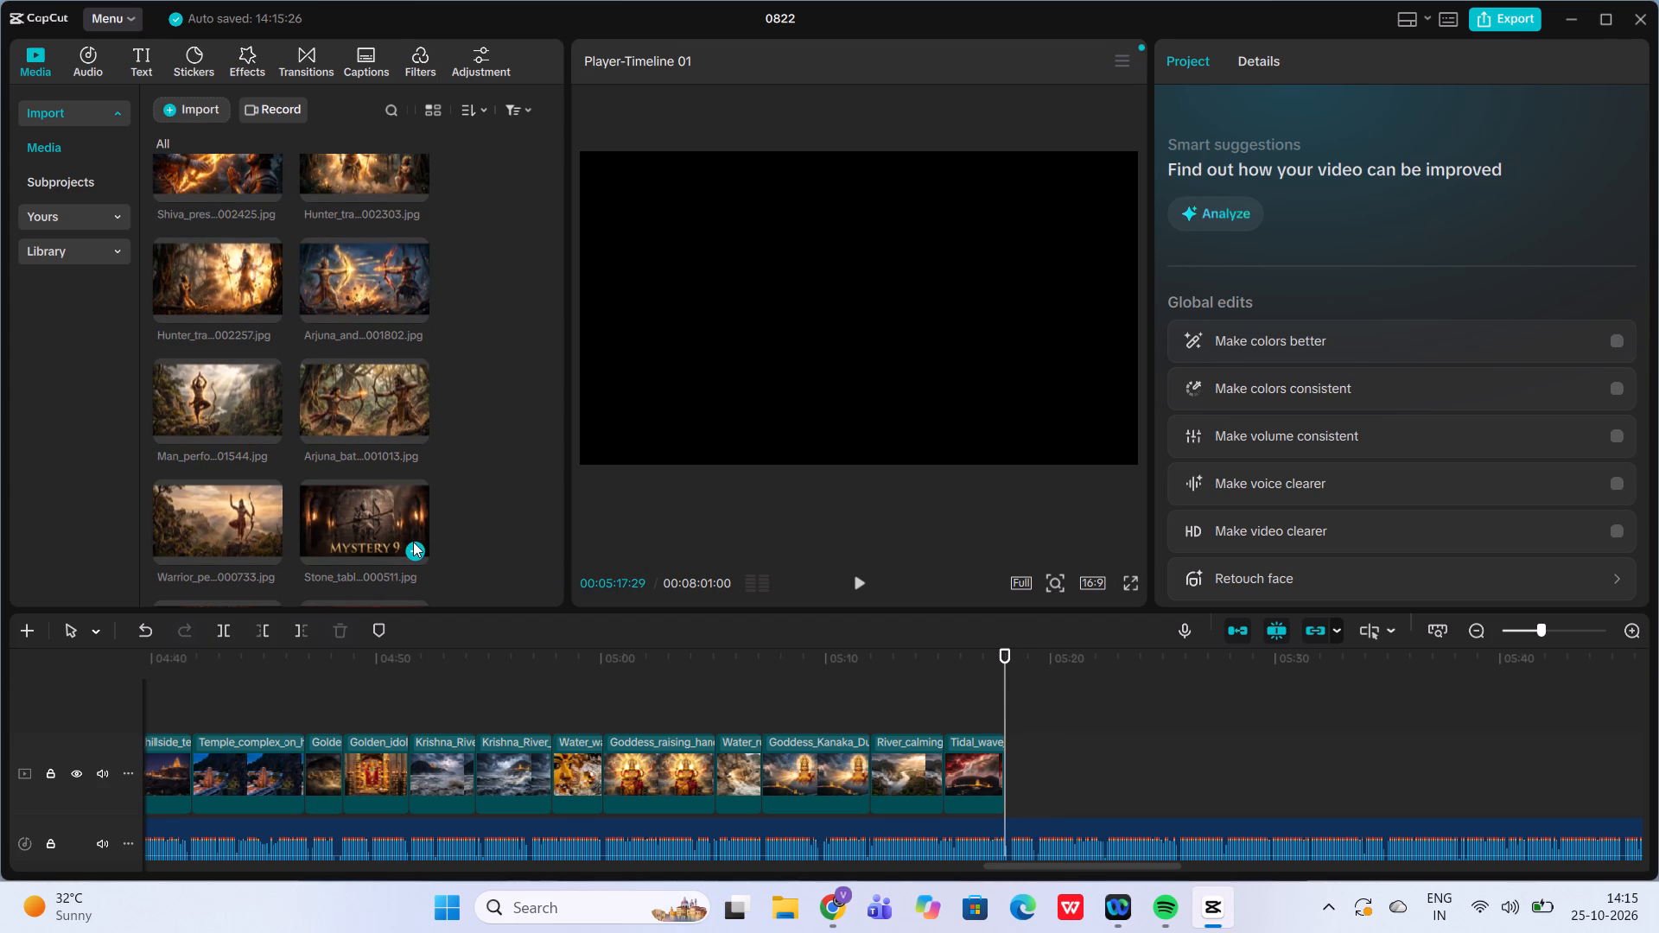
pyautogui.click(413, 543)
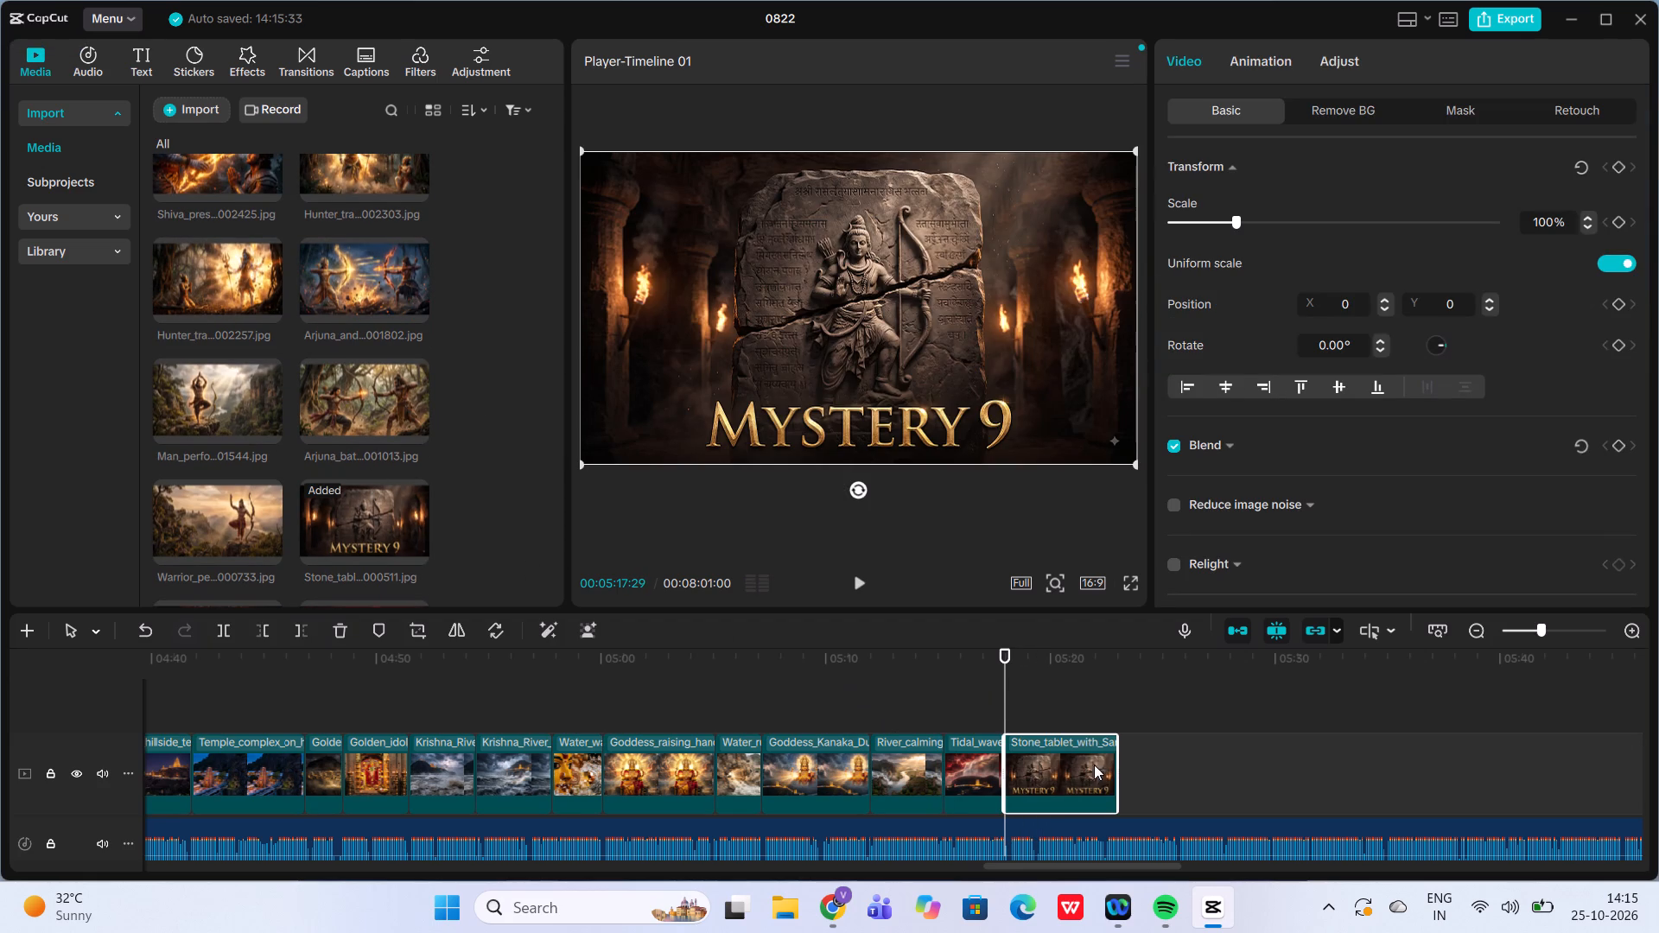
# Adjust the Stone_tablet clip's end against the narration, bringing it to about 00:05:22:14.
pyautogui.moveTo(1119, 777); pyautogui.dragTo(1065, 777)
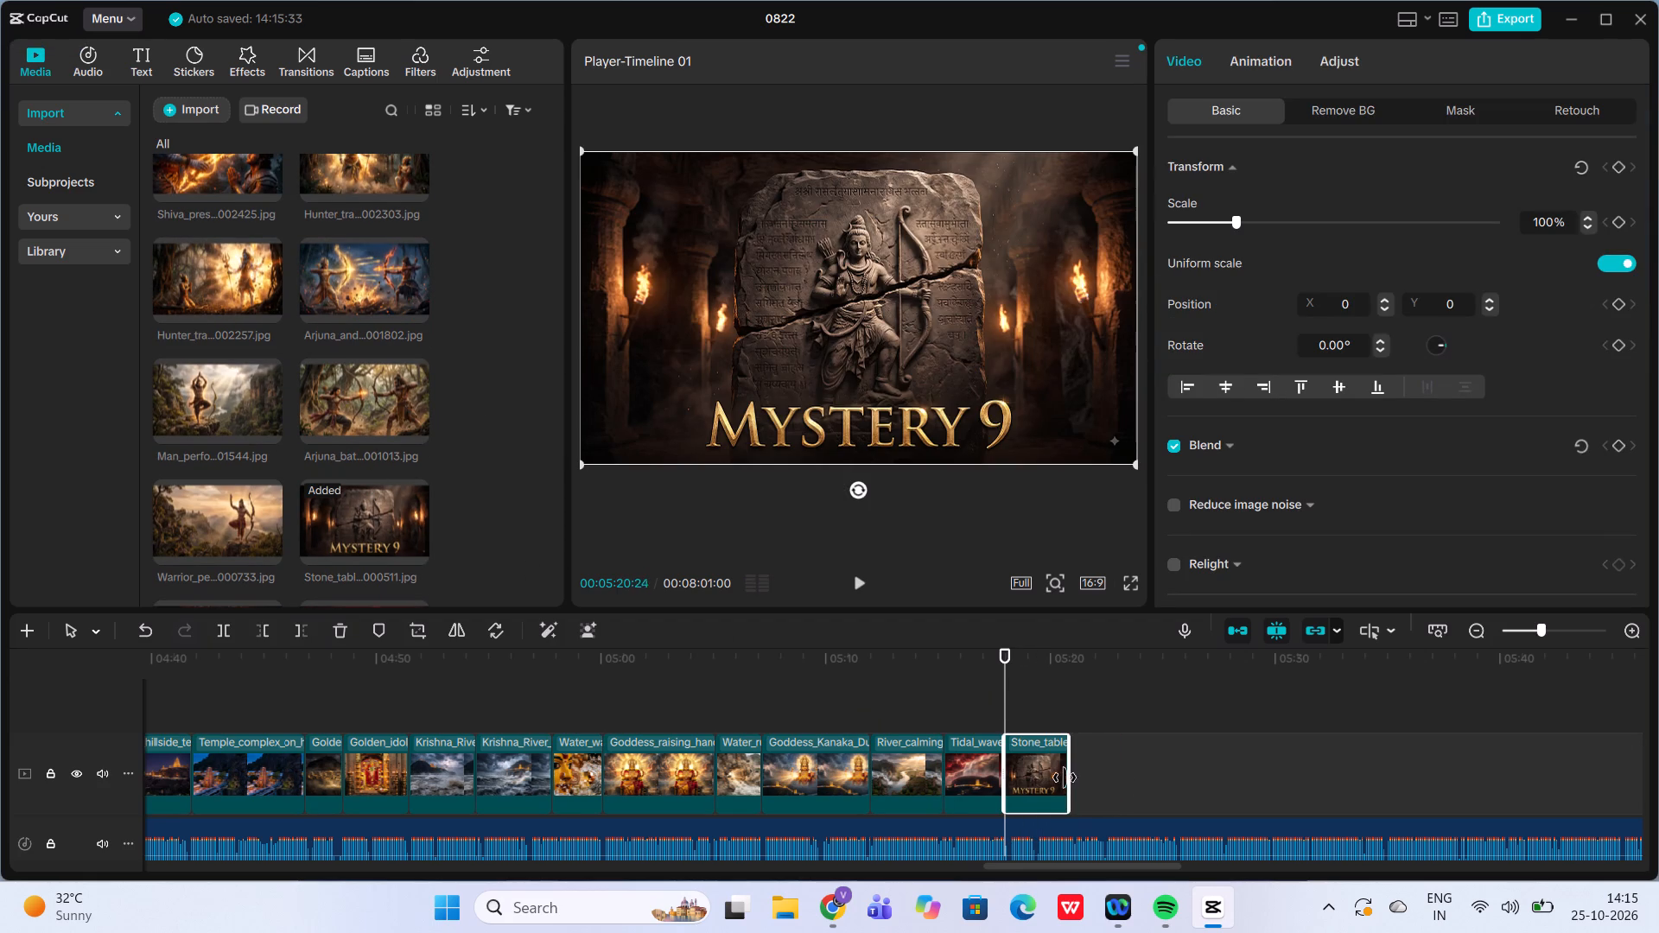
pyautogui.moveTo(1065, 777); pyautogui.dragTo(1039, 775)
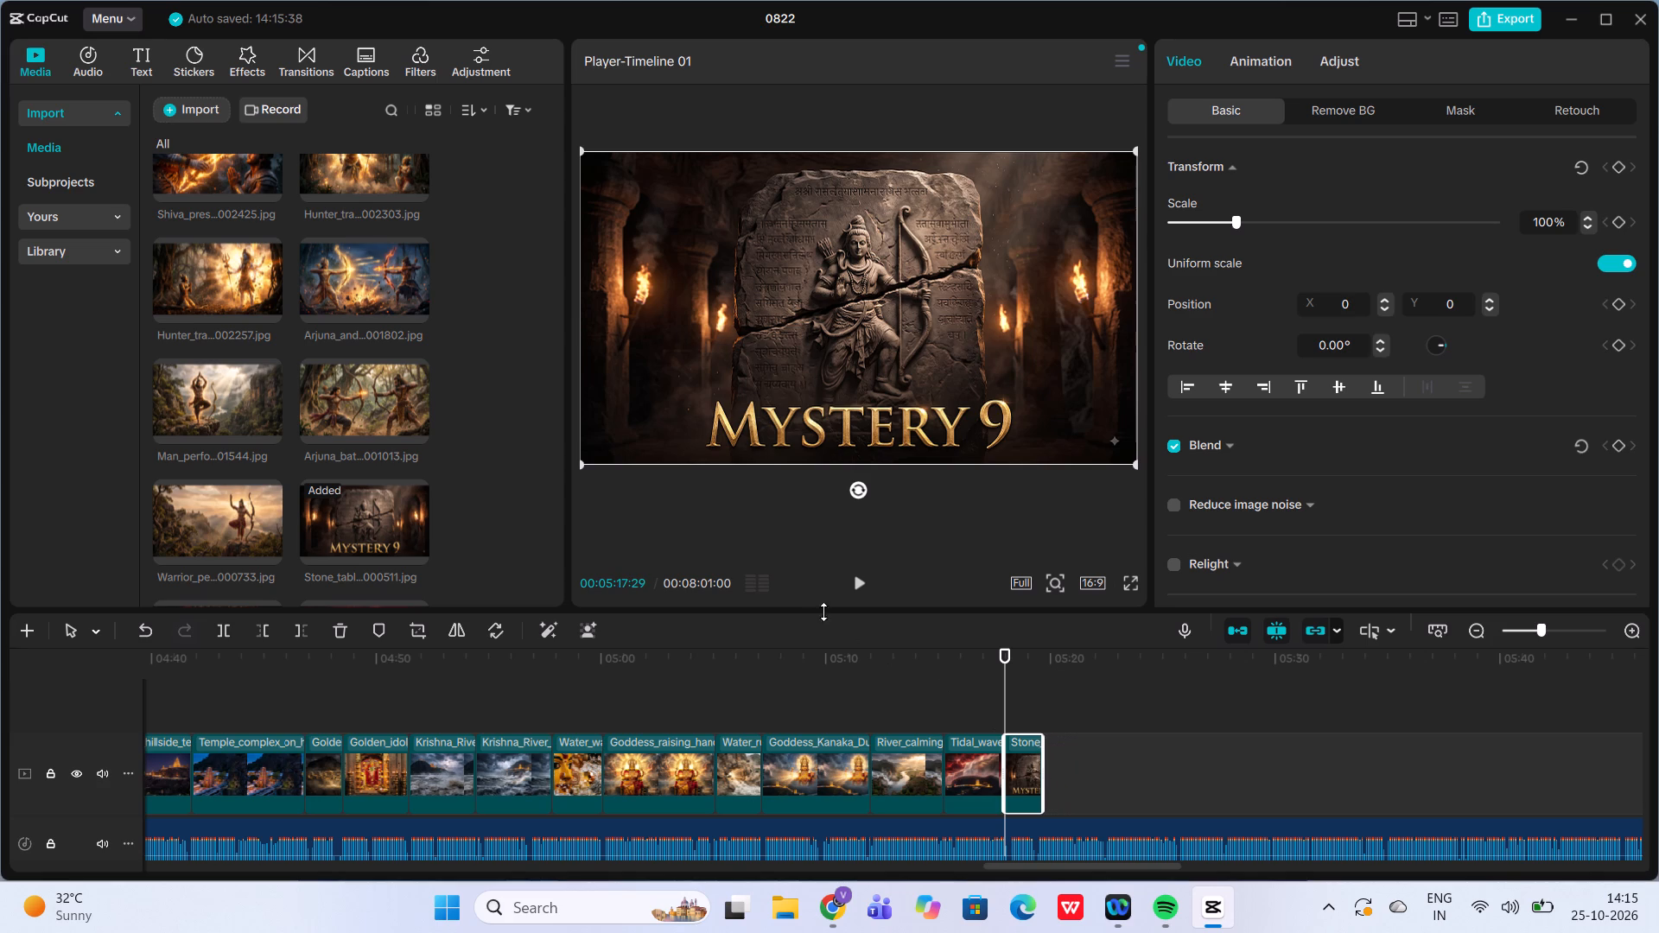
pyautogui.click(861, 587)
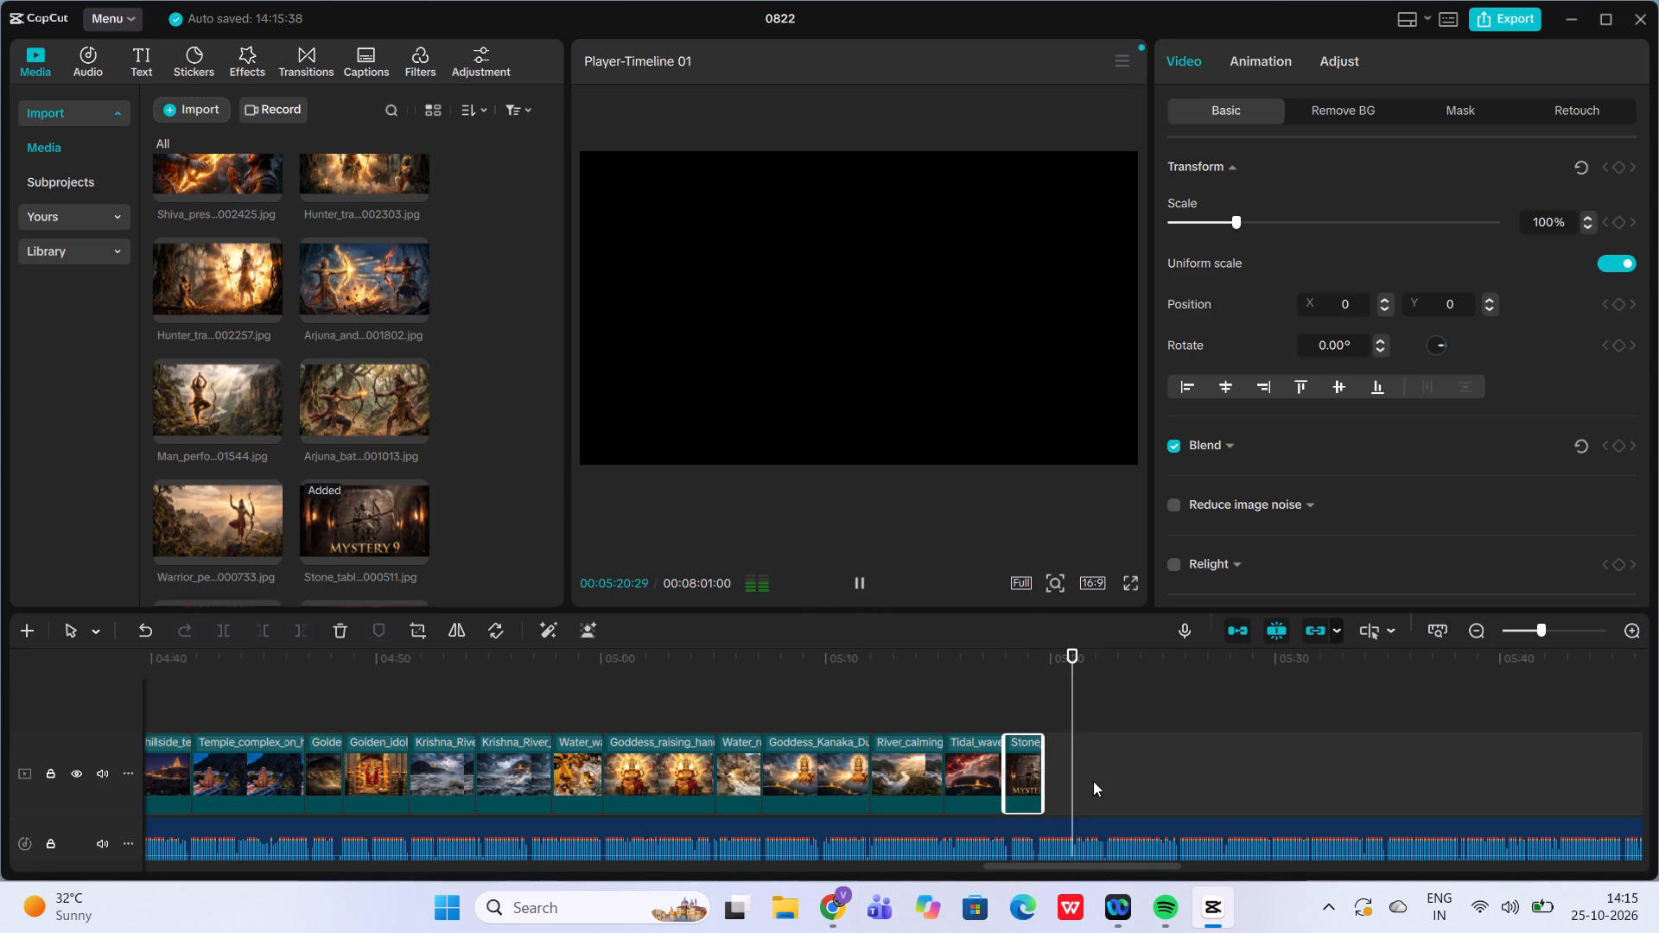
pyautogui.moveTo(1042, 768); pyautogui.dragTo(1085, 771)
pyautogui.click(1041, 701)
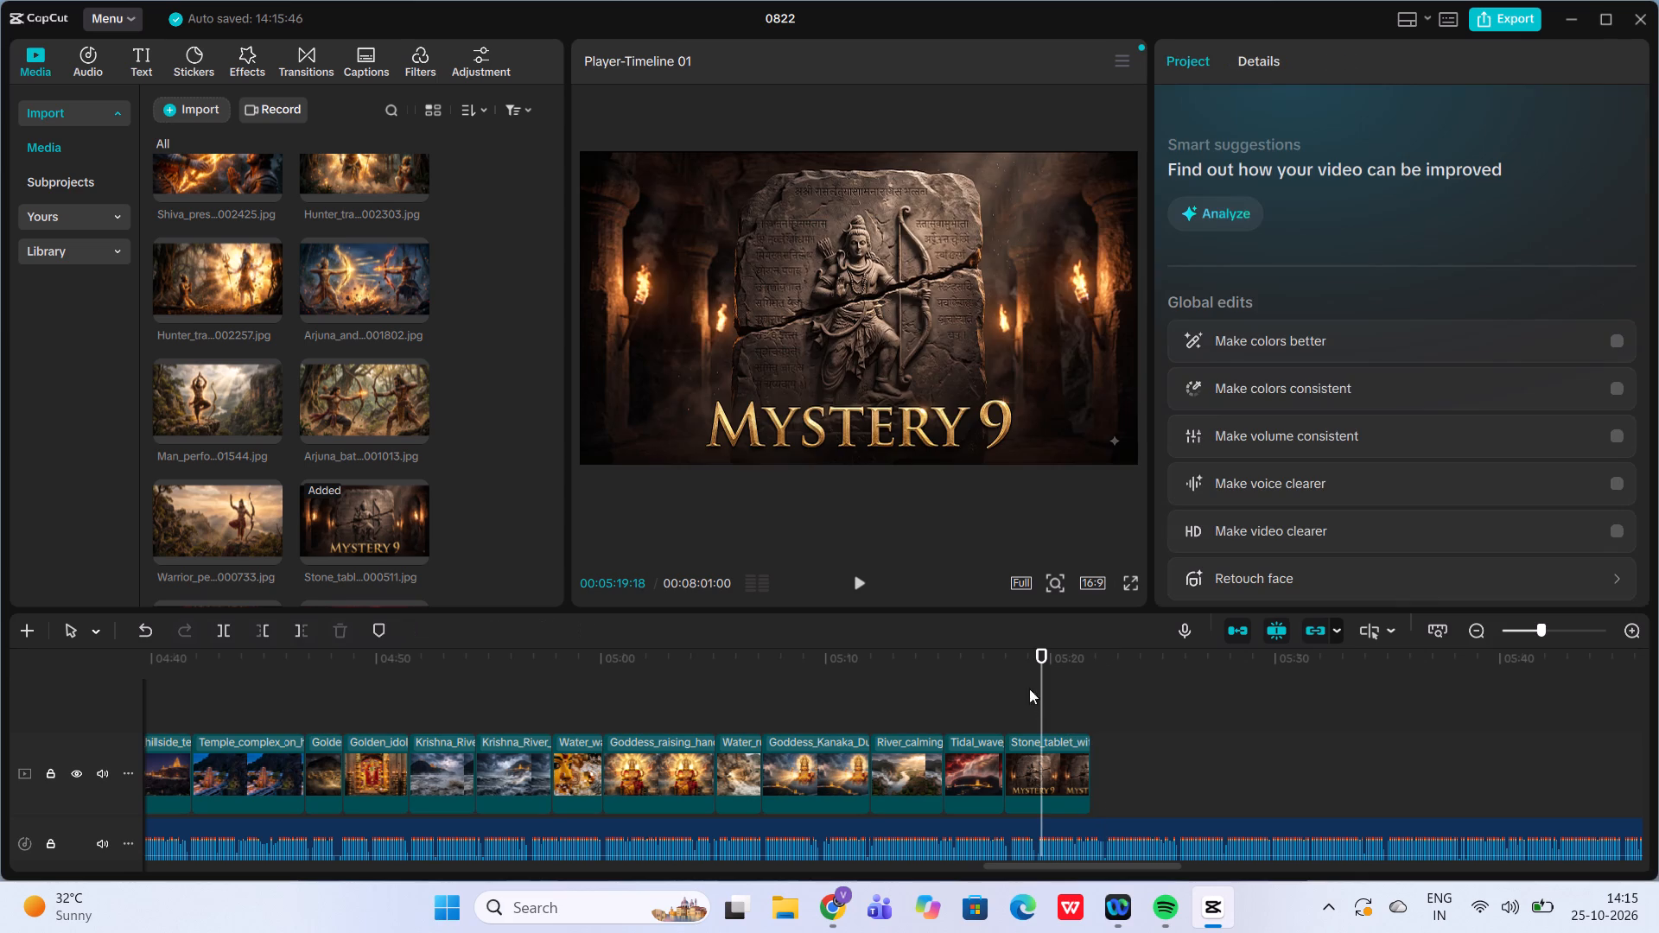
pyautogui.click(863, 585)
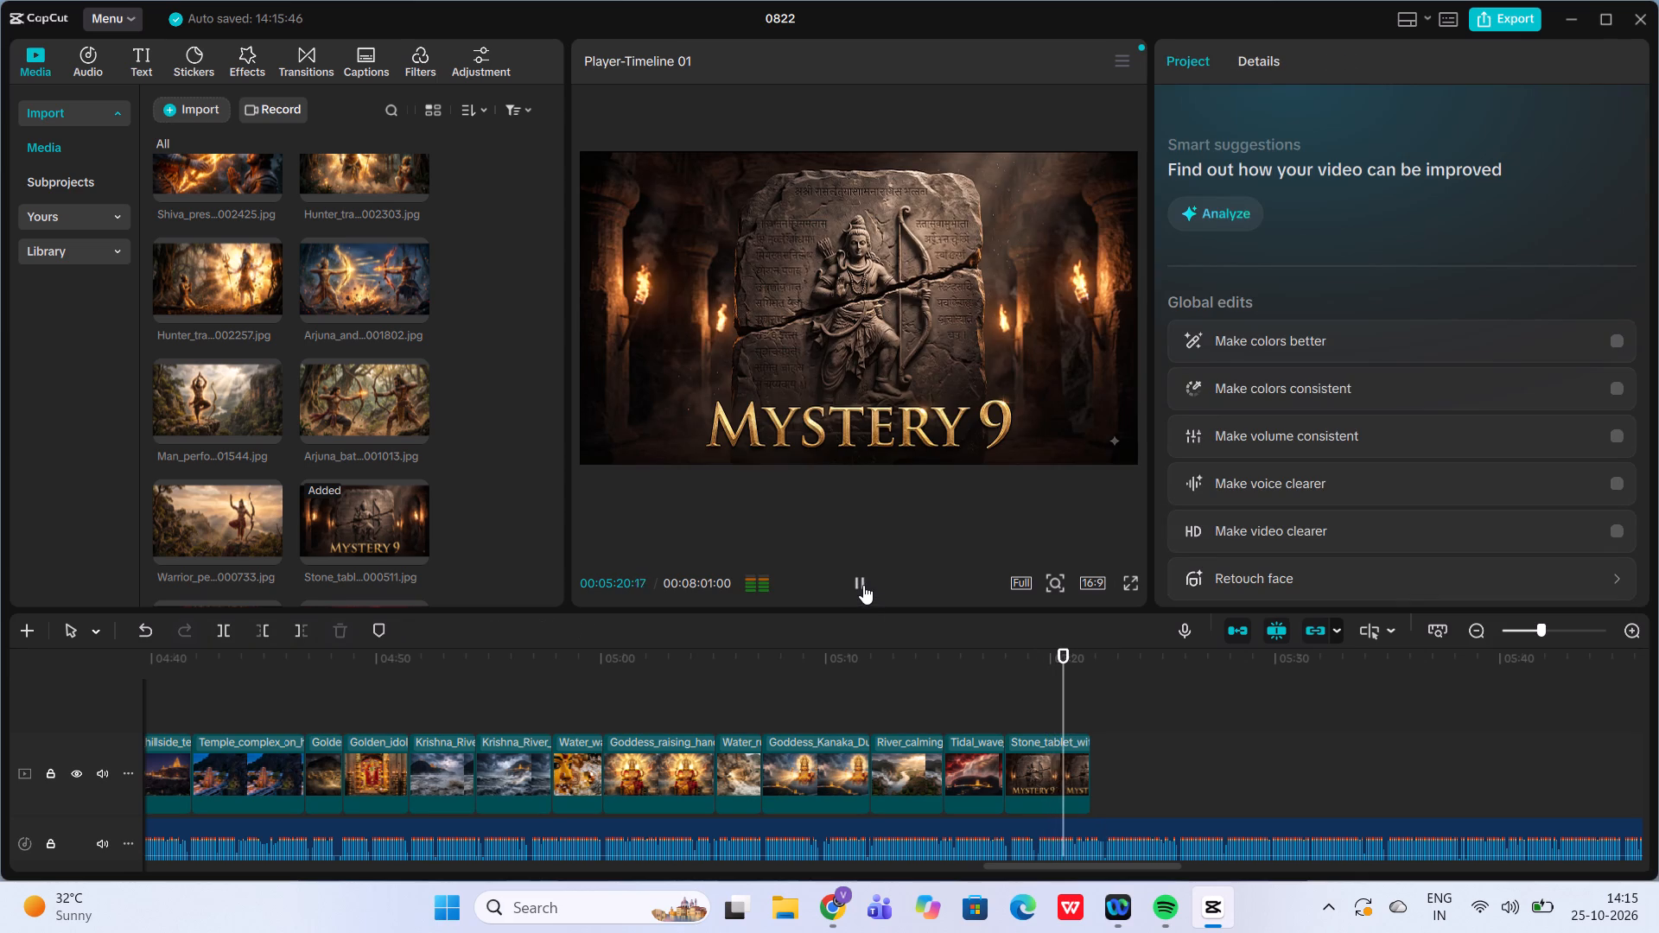
pyautogui.click(1079, 769)
pyautogui.moveTo(1092, 770); pyautogui.dragTo(1106, 775)
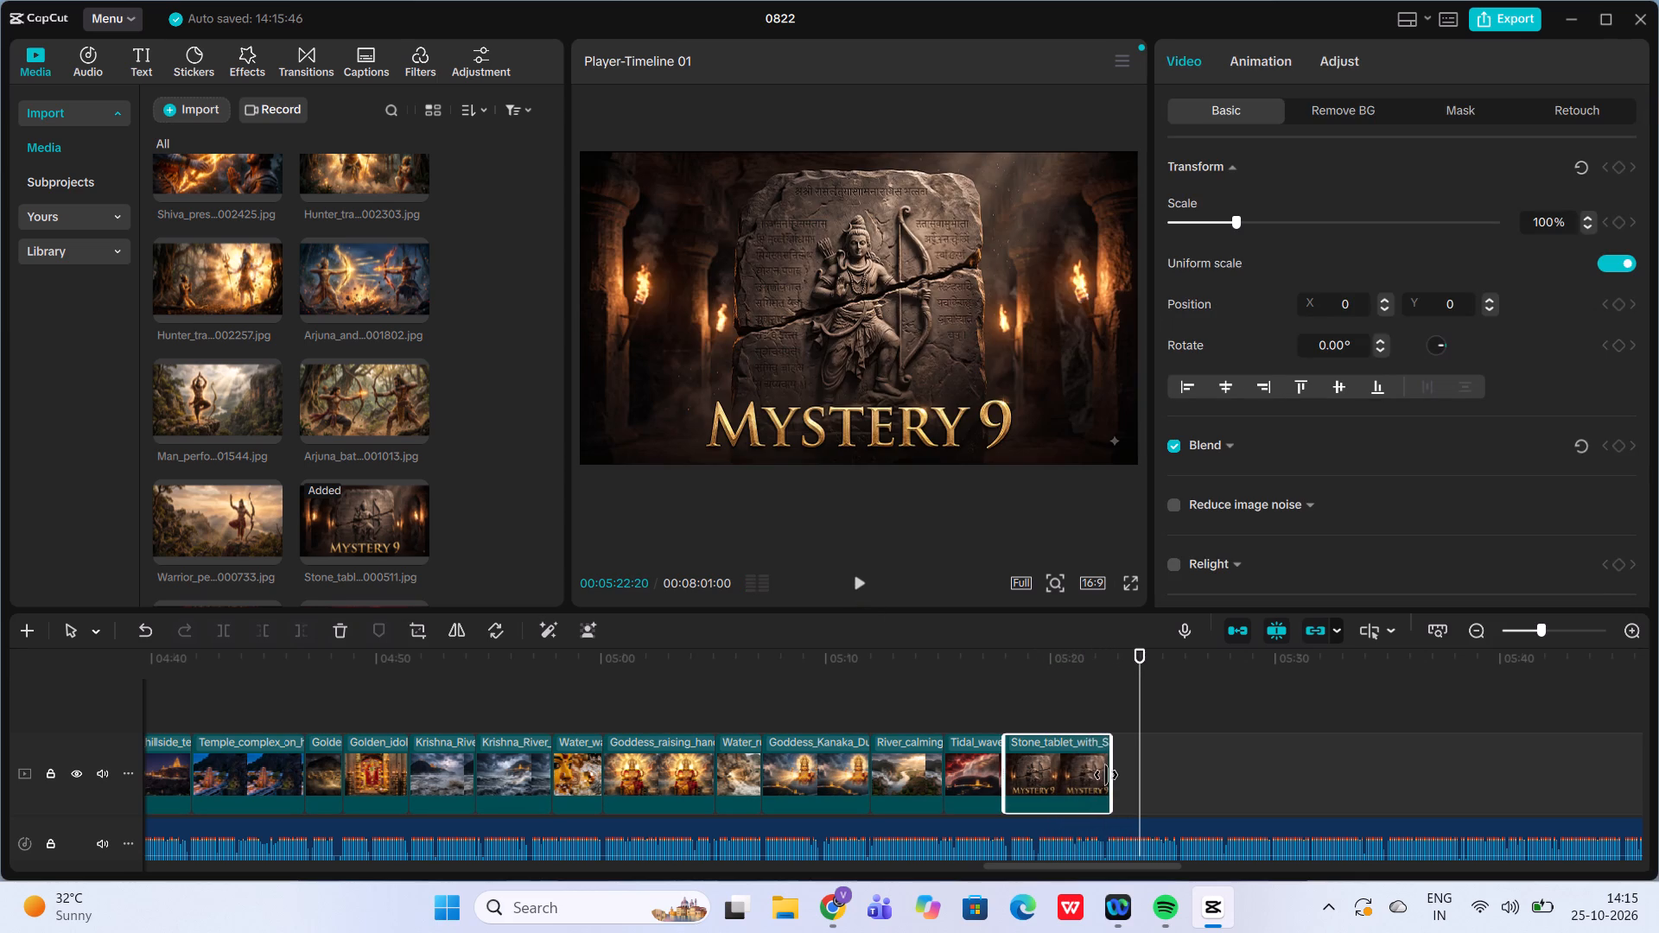
pyautogui.moveTo(1106, 775); pyautogui.dragTo(1102, 779)
pyautogui.click(1076, 695)
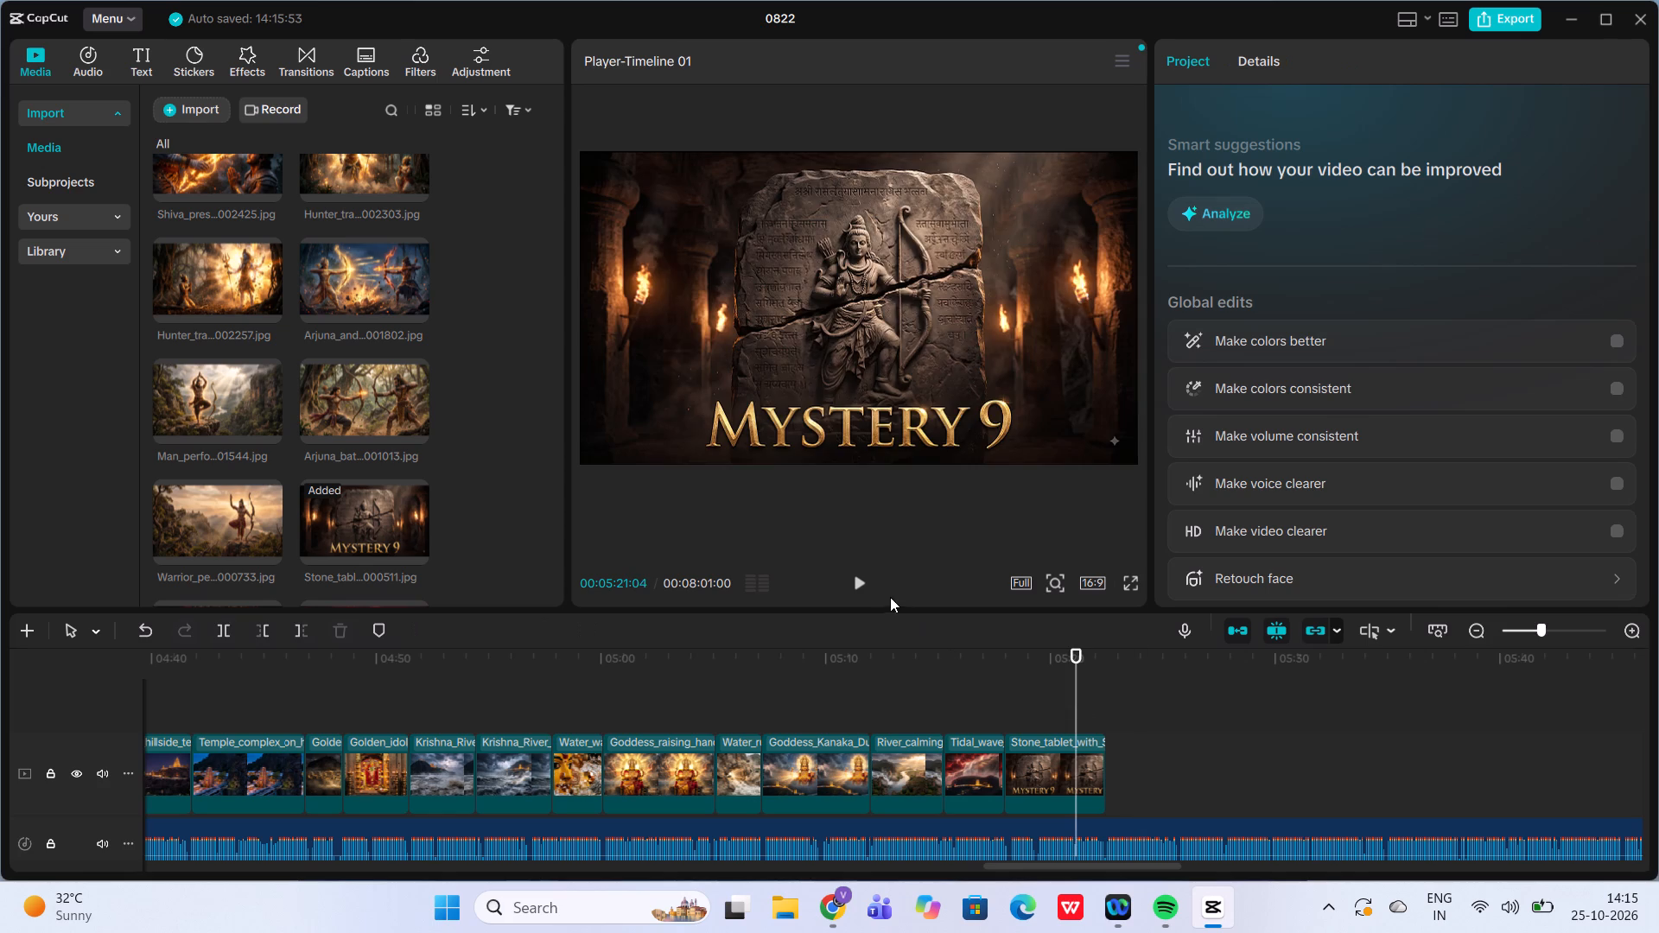
pyautogui.click(854, 577)
pyautogui.click(854, 577)
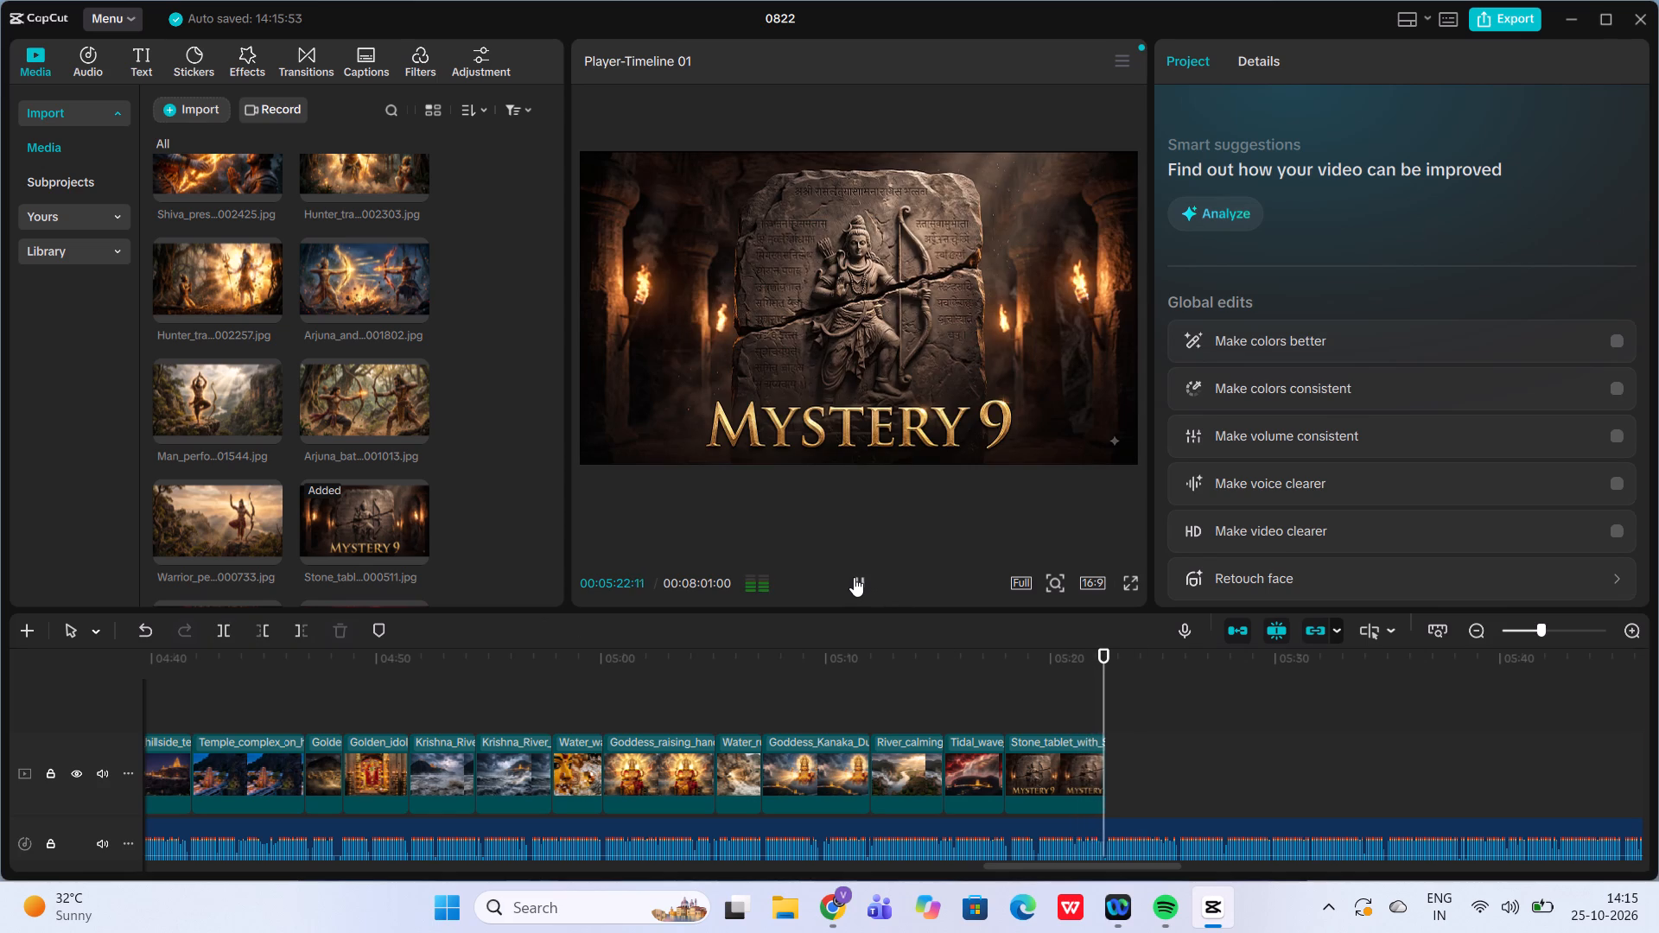
# Fine-tune the Stone_tablet clip's end to about 00:05:22:05, check it by playback and place the playhead there.
pyautogui.click(1092, 777)
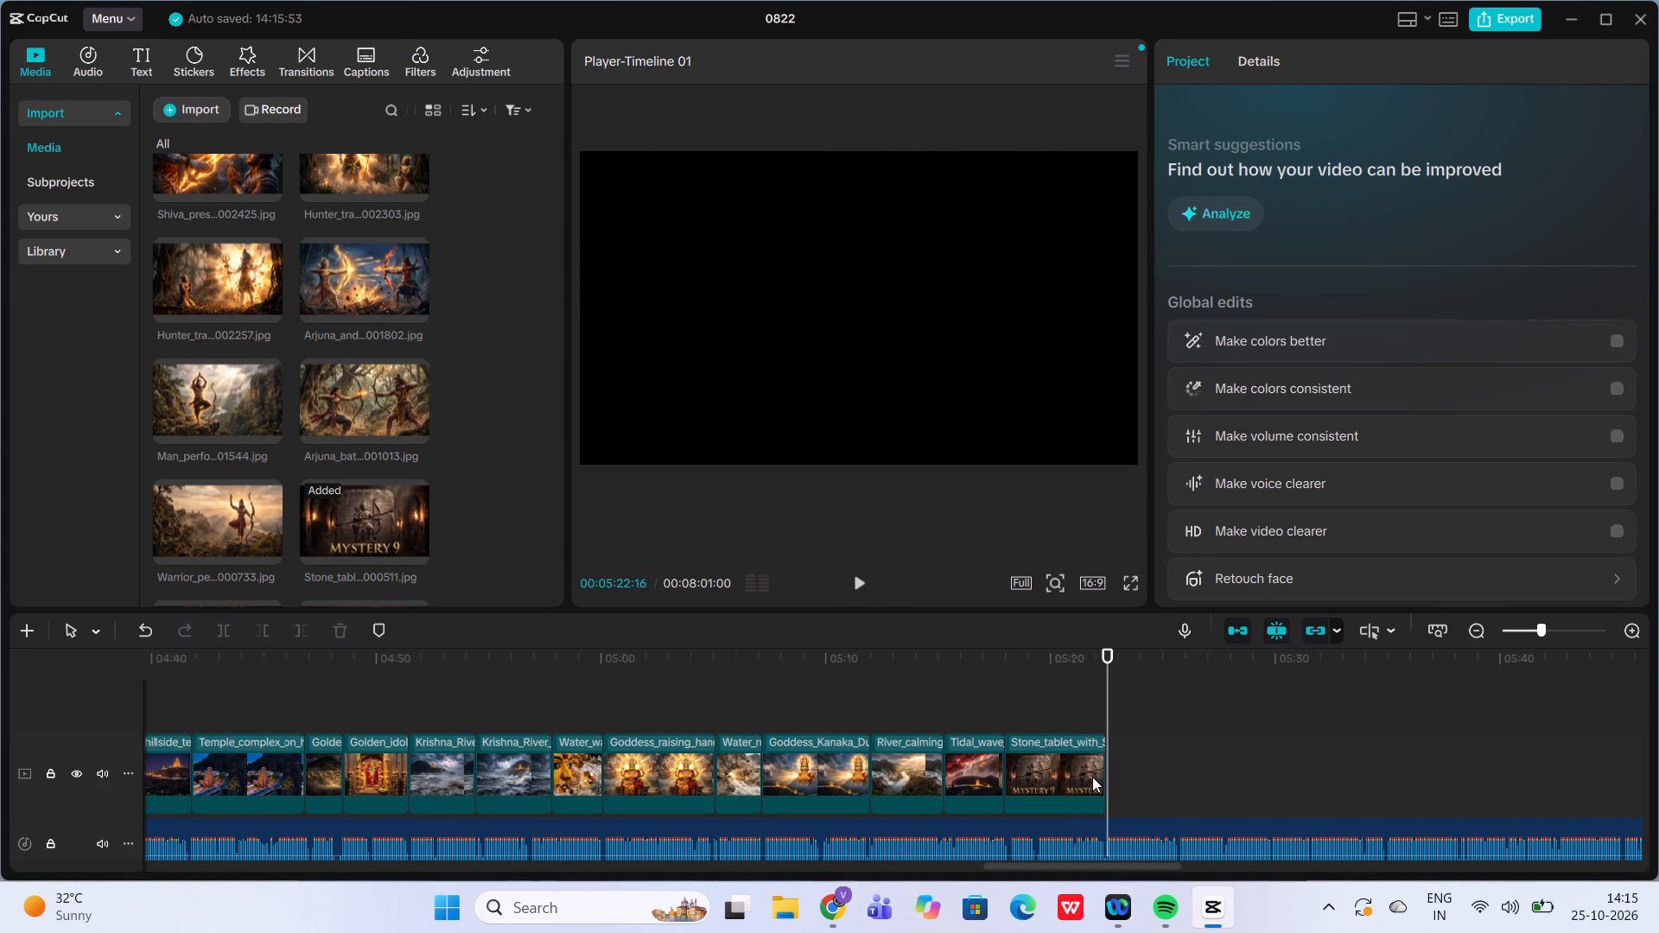
pyautogui.moveTo(1106, 777); pyautogui.dragTo(1104, 777)
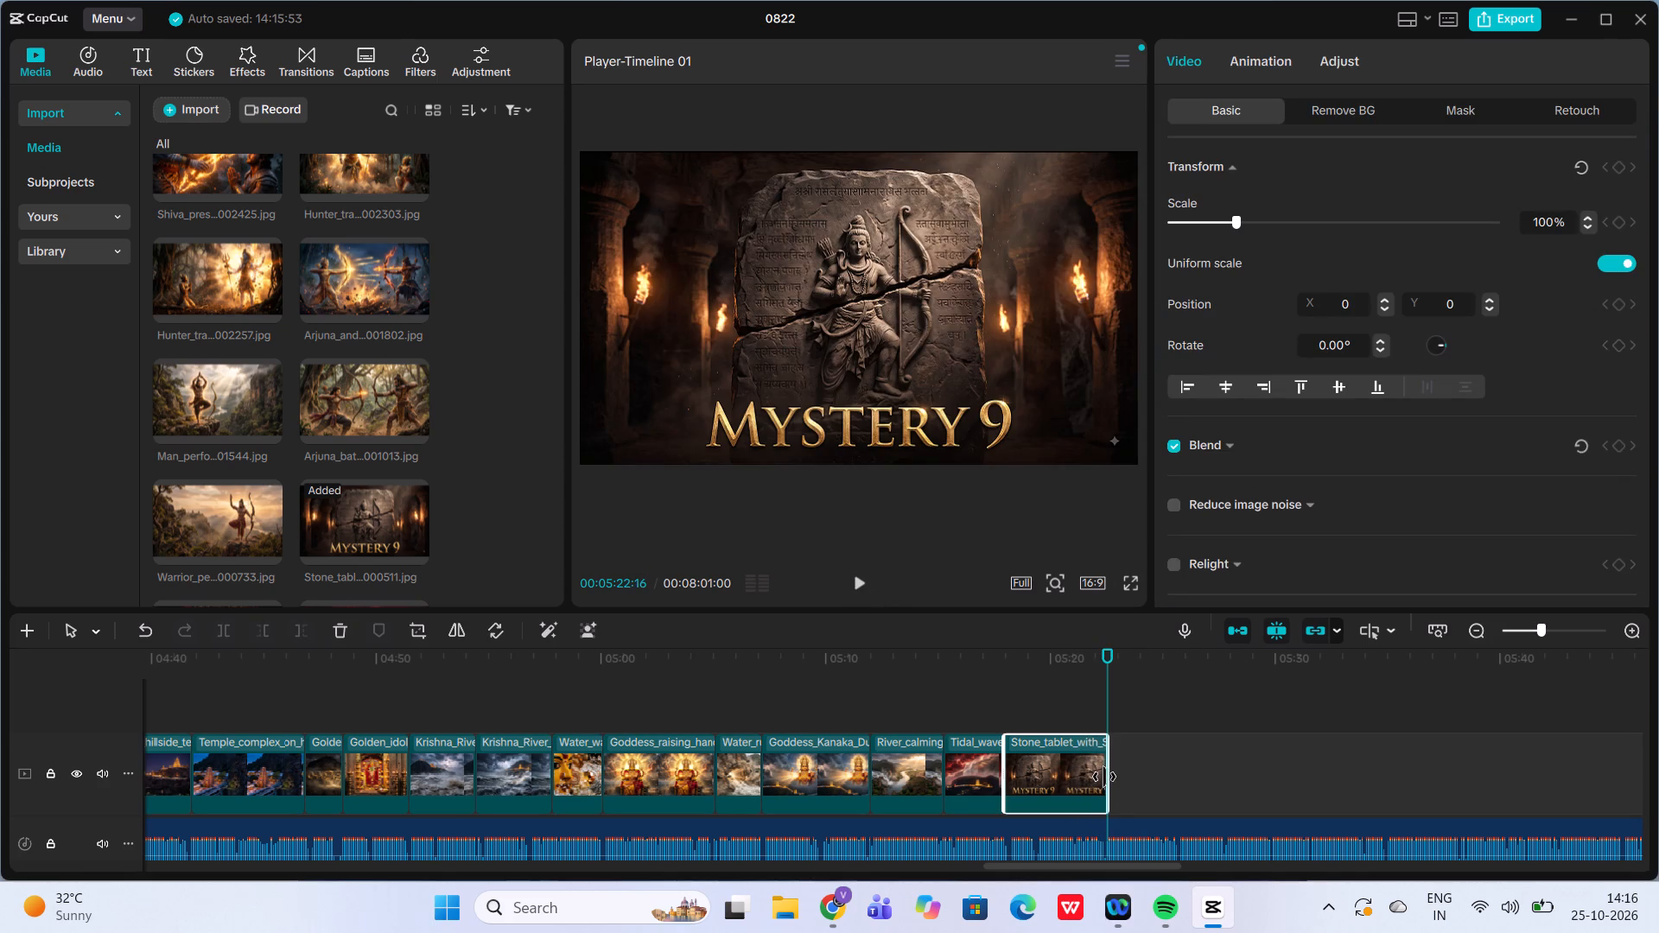
pyautogui.moveTo(1104, 777); pyautogui.dragTo(1094, 778)
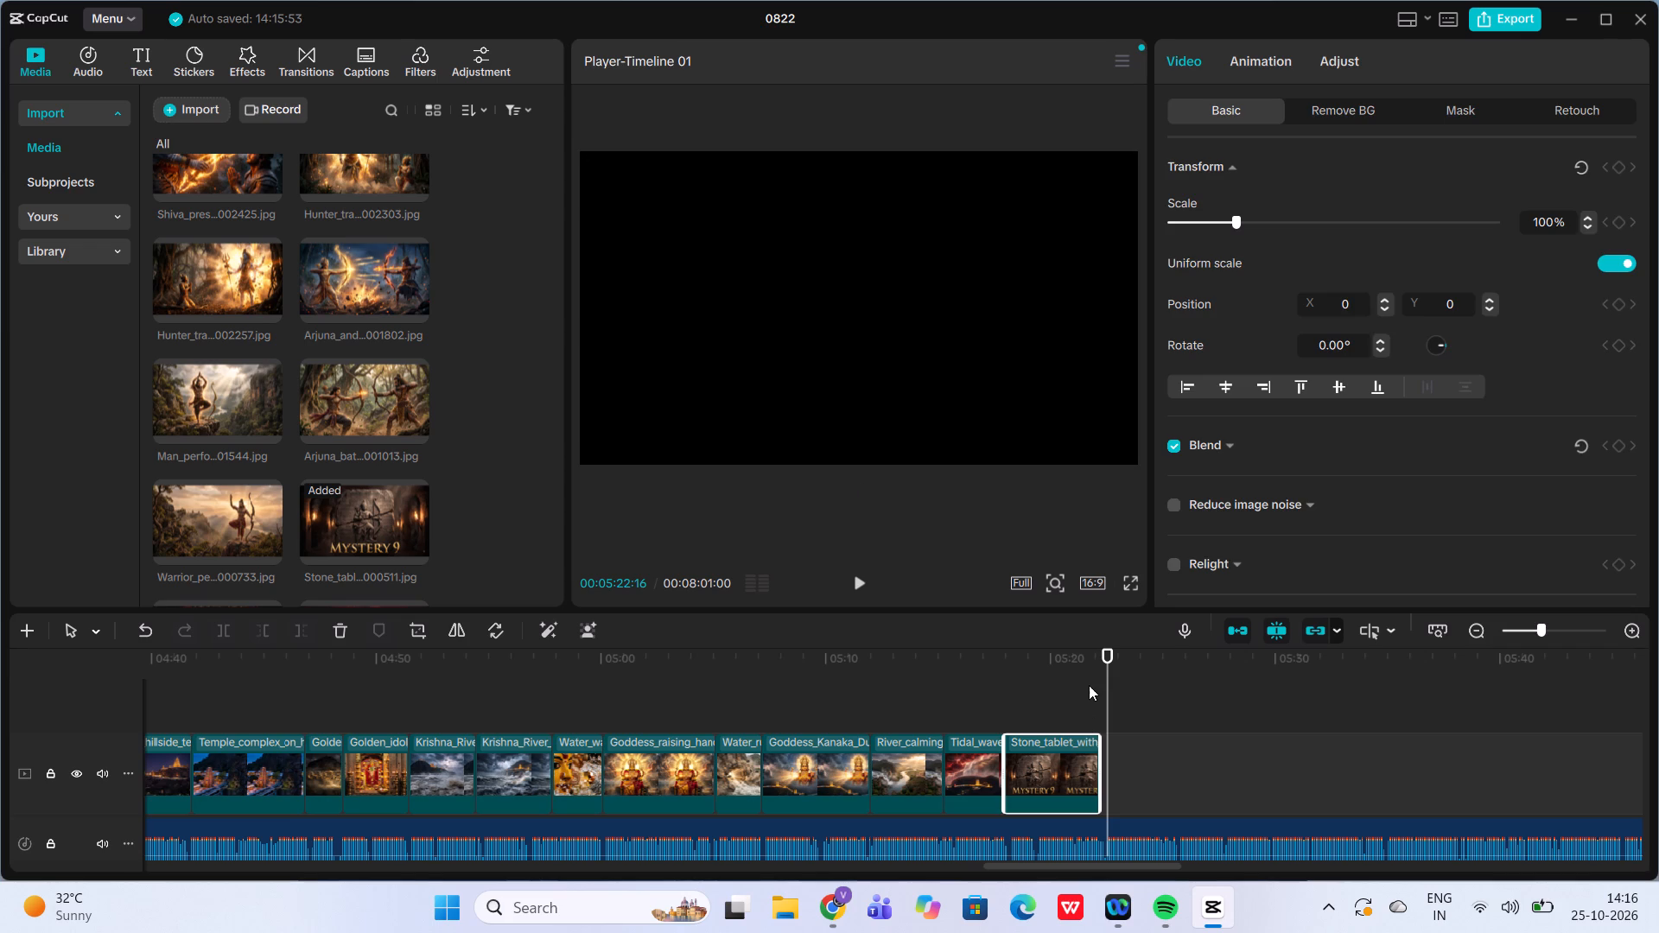
pyautogui.click(1089, 685)
pyautogui.click(853, 573)
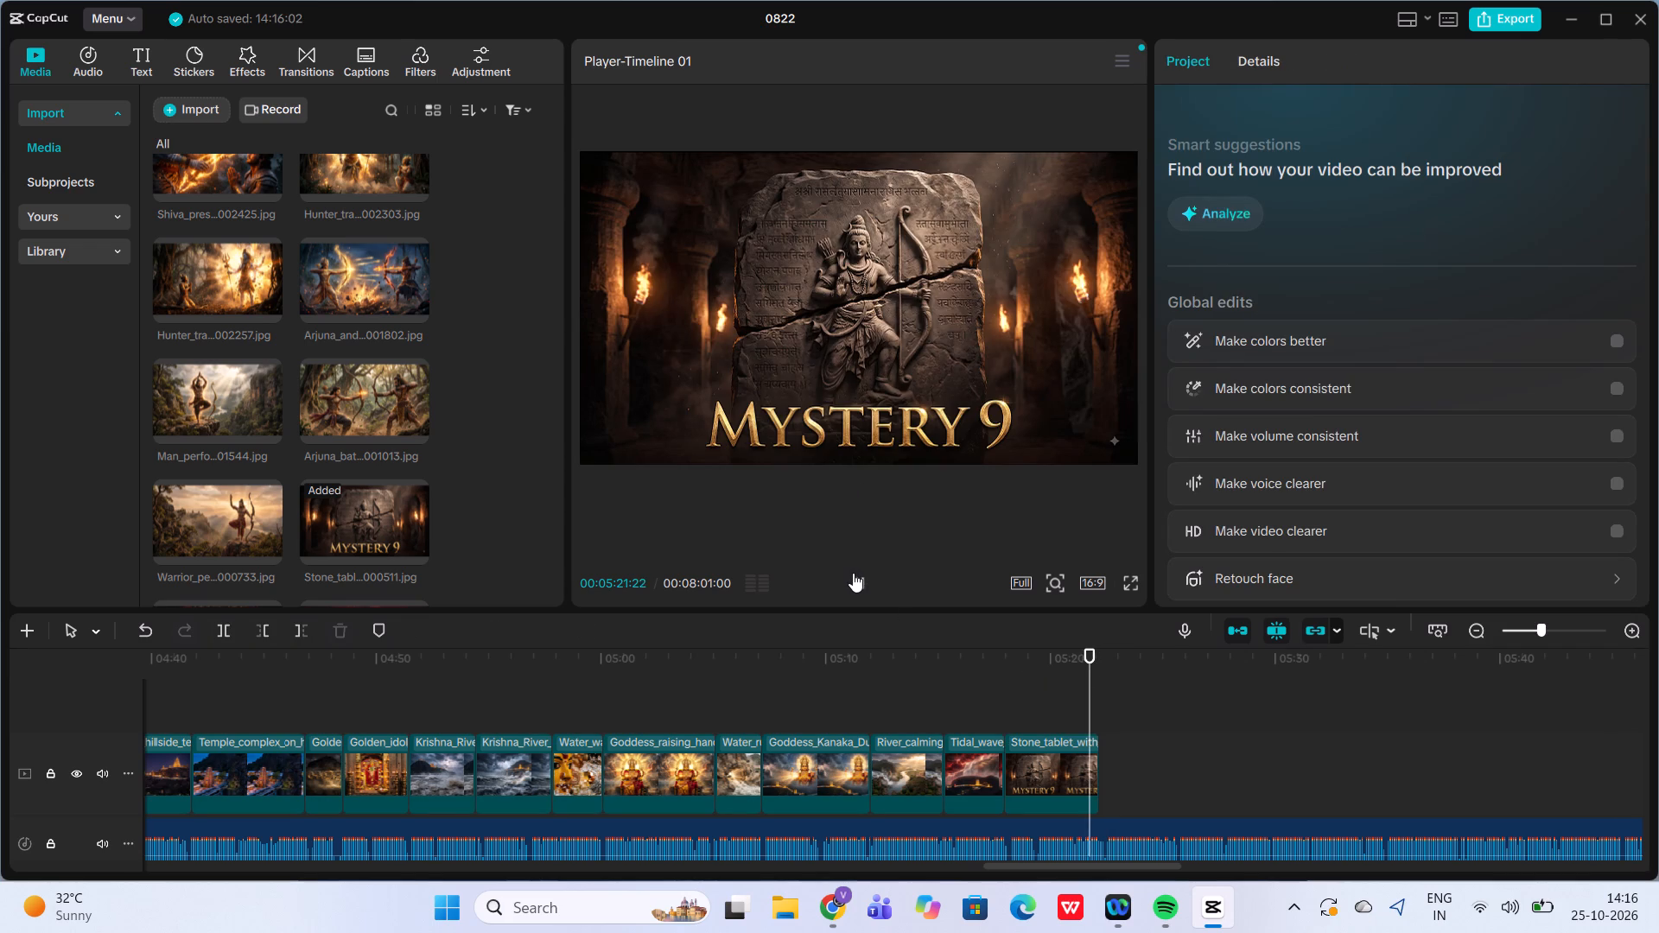
pyautogui.click(853, 573)
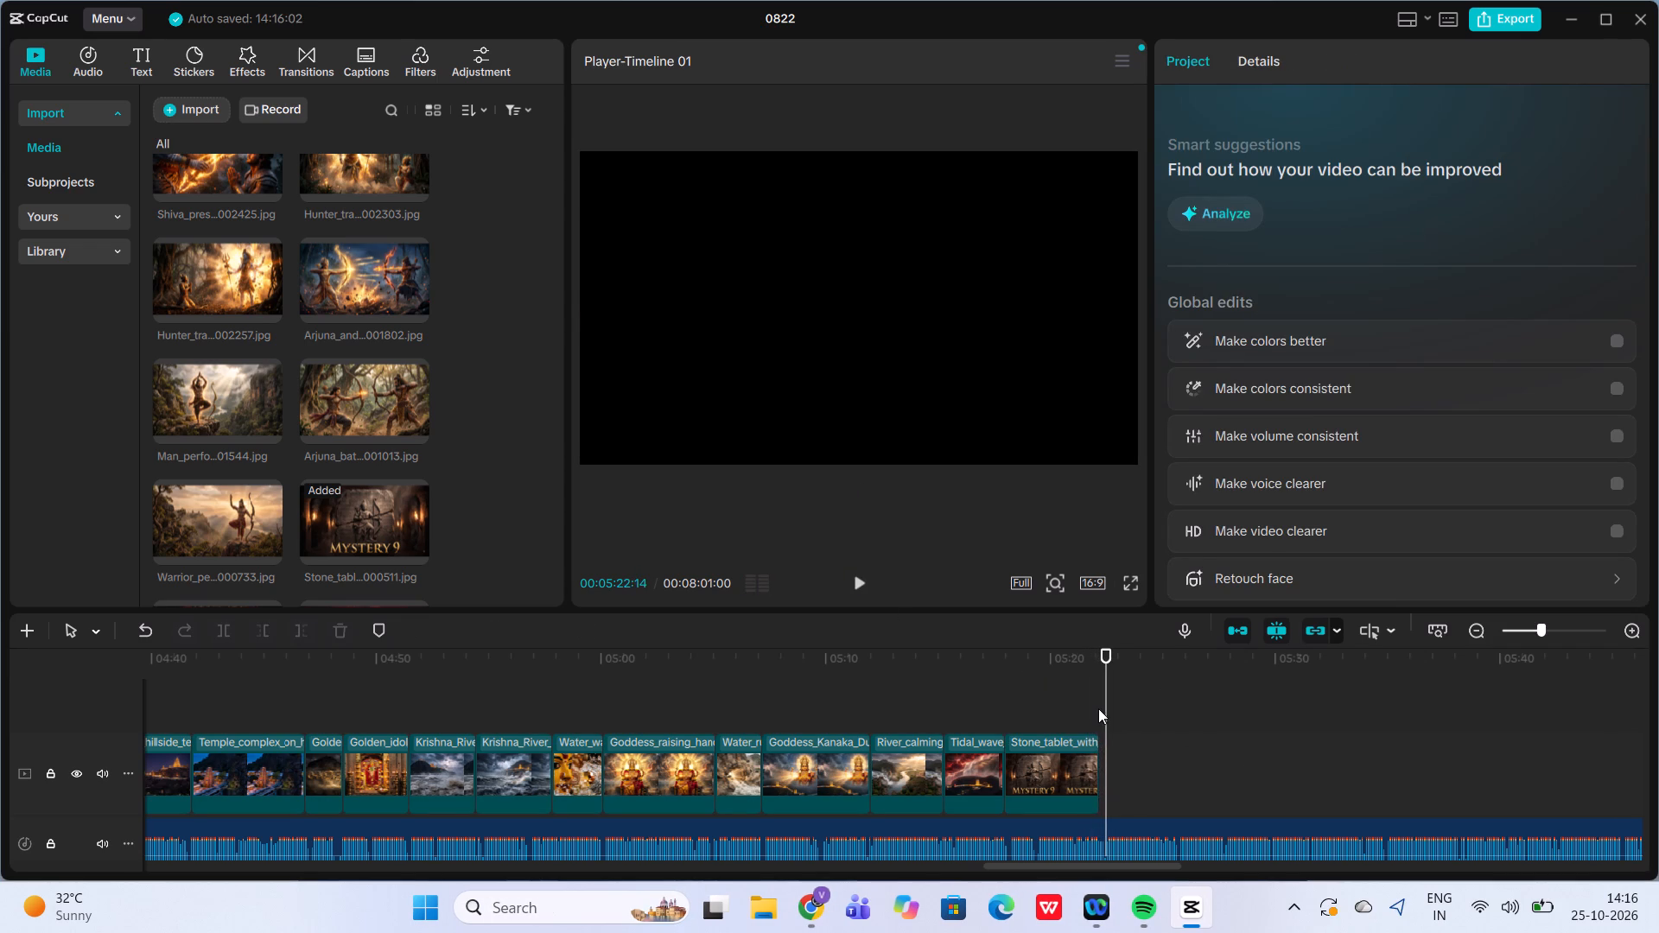
pyautogui.click(1097, 708)
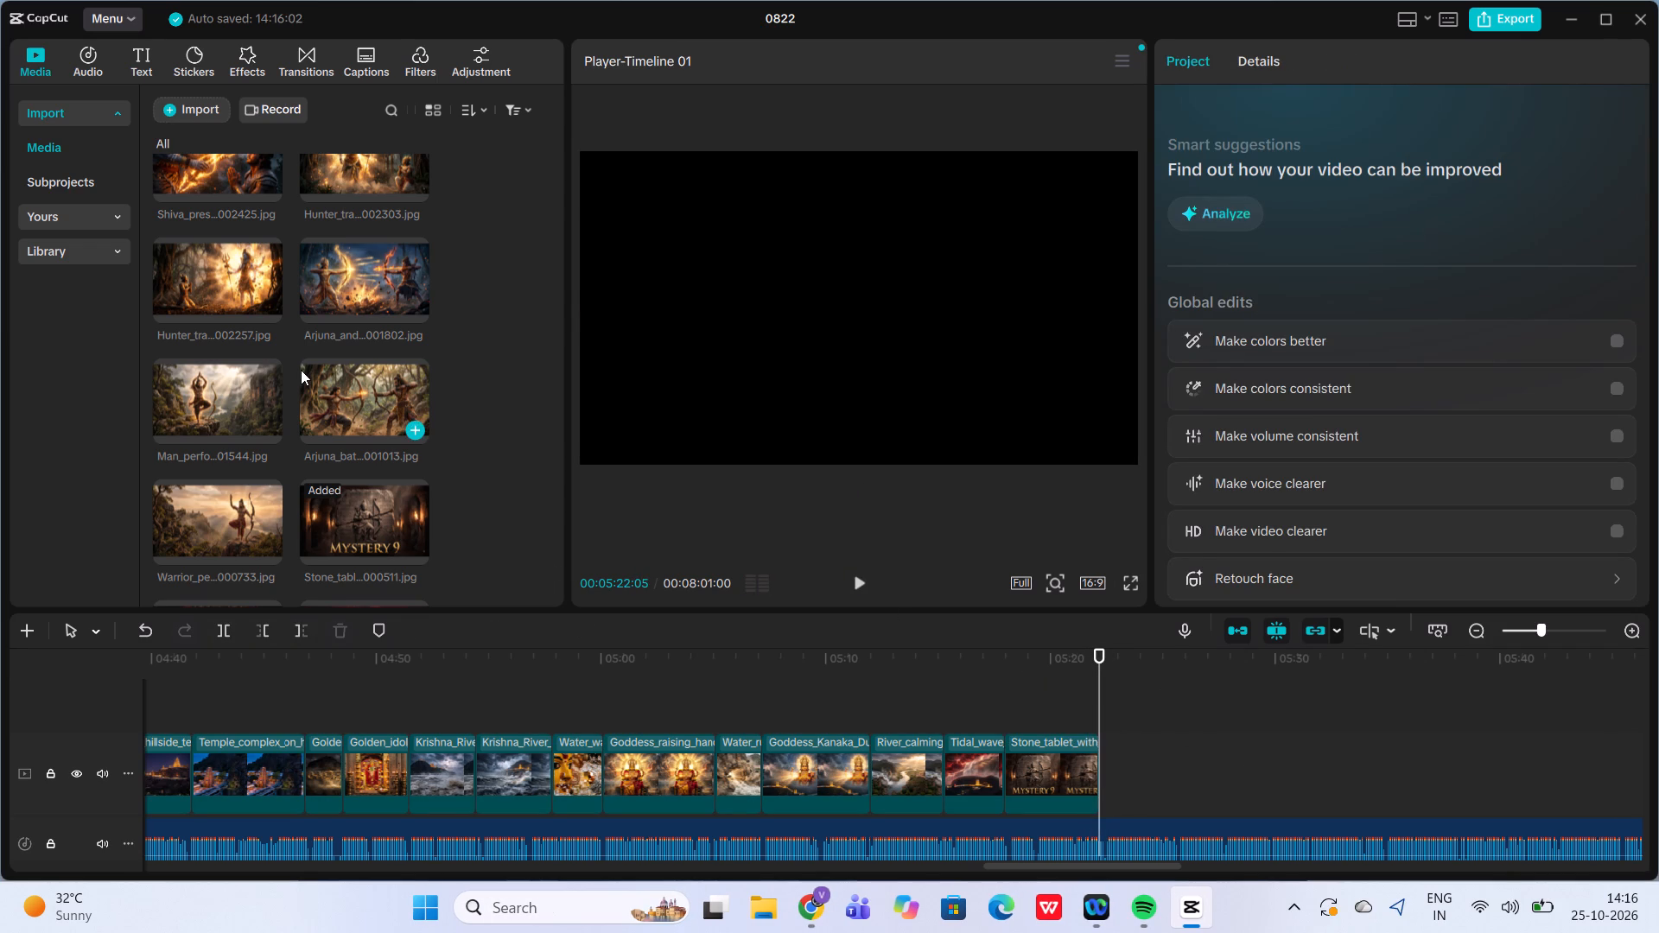
# Preview the next images and add Warrior_pe...000733.jpg after the Stone_tablet clip at 00:05:22:05.
pyautogui.click(204, 369)
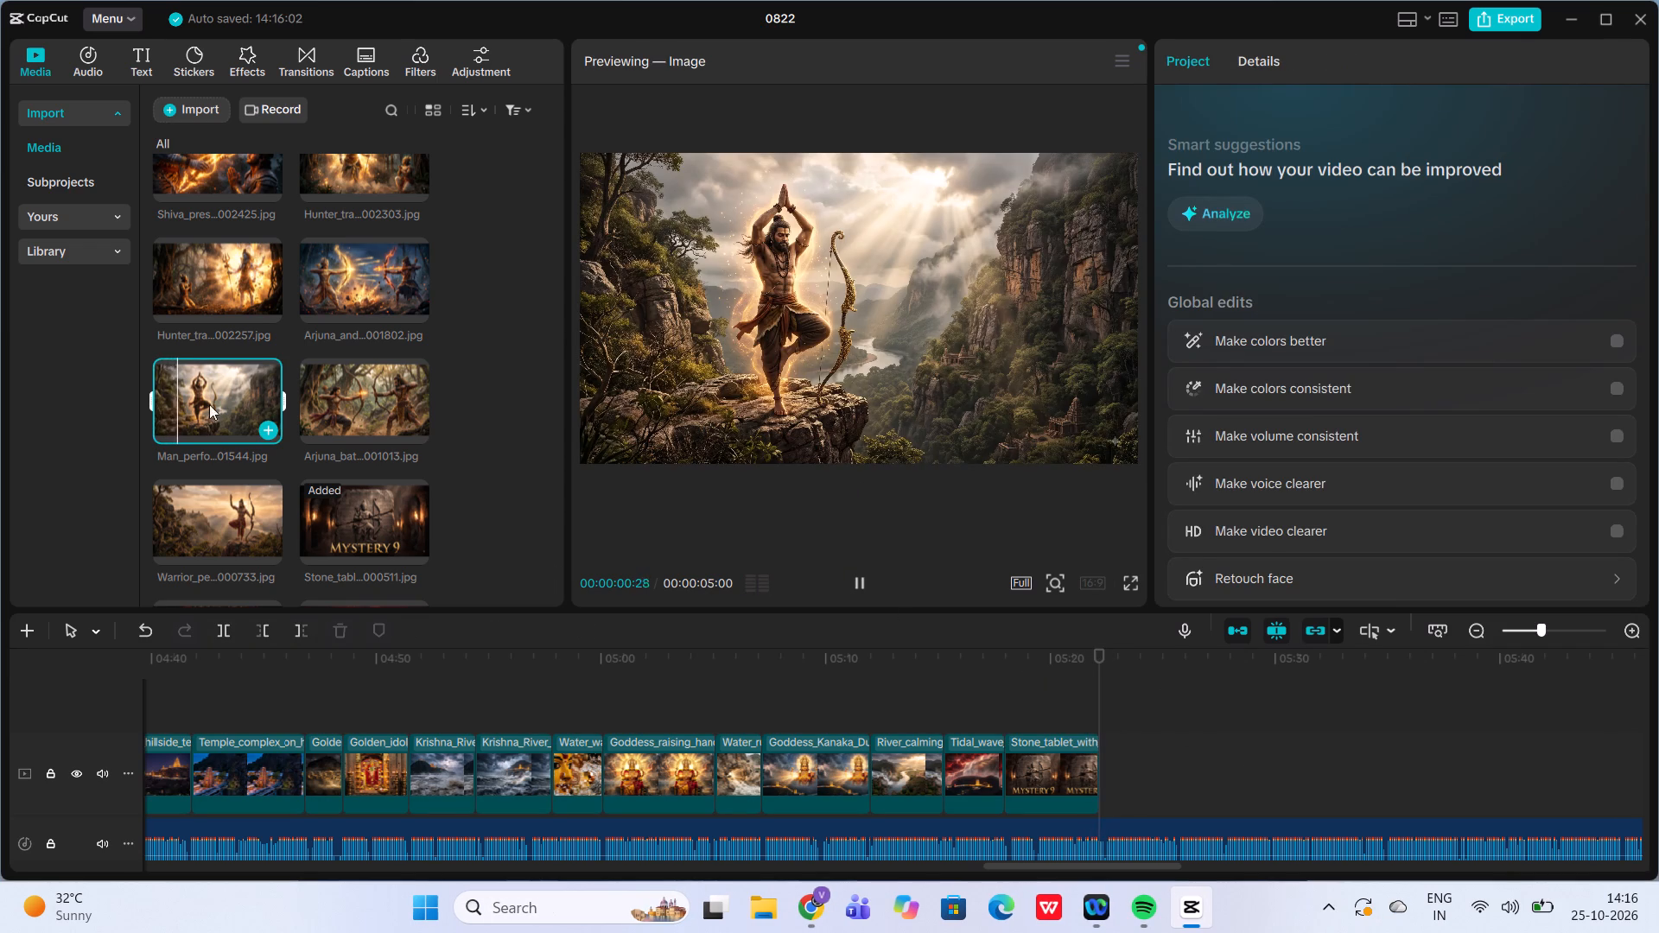
pyautogui.click(207, 515)
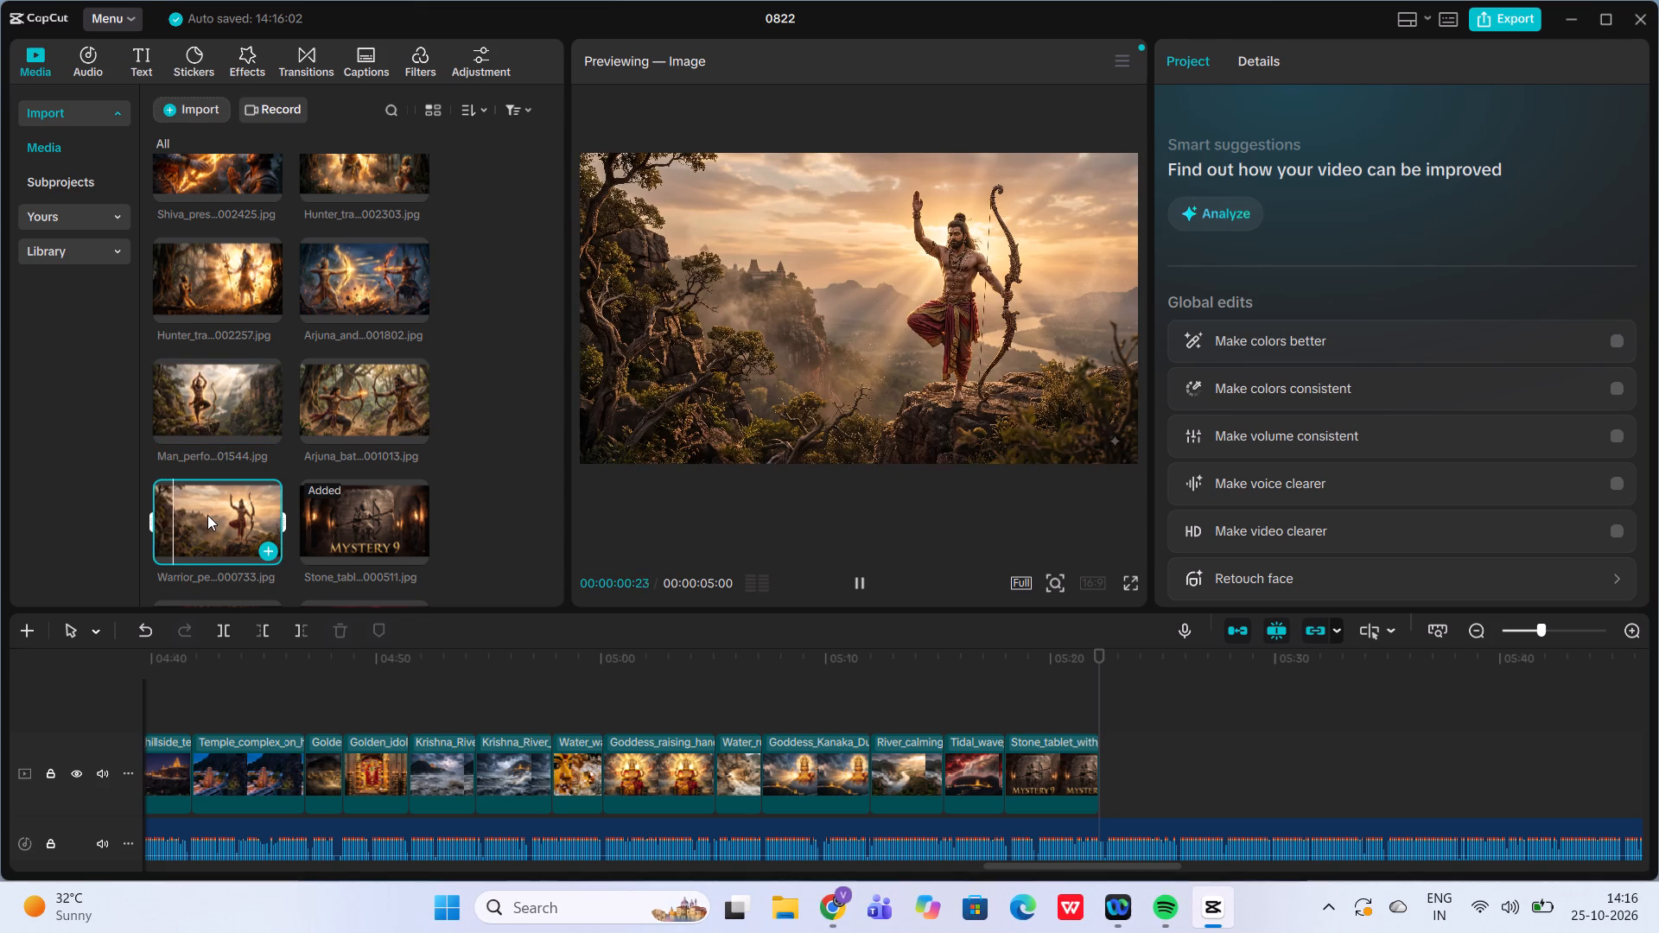
pyautogui.click(267, 551)
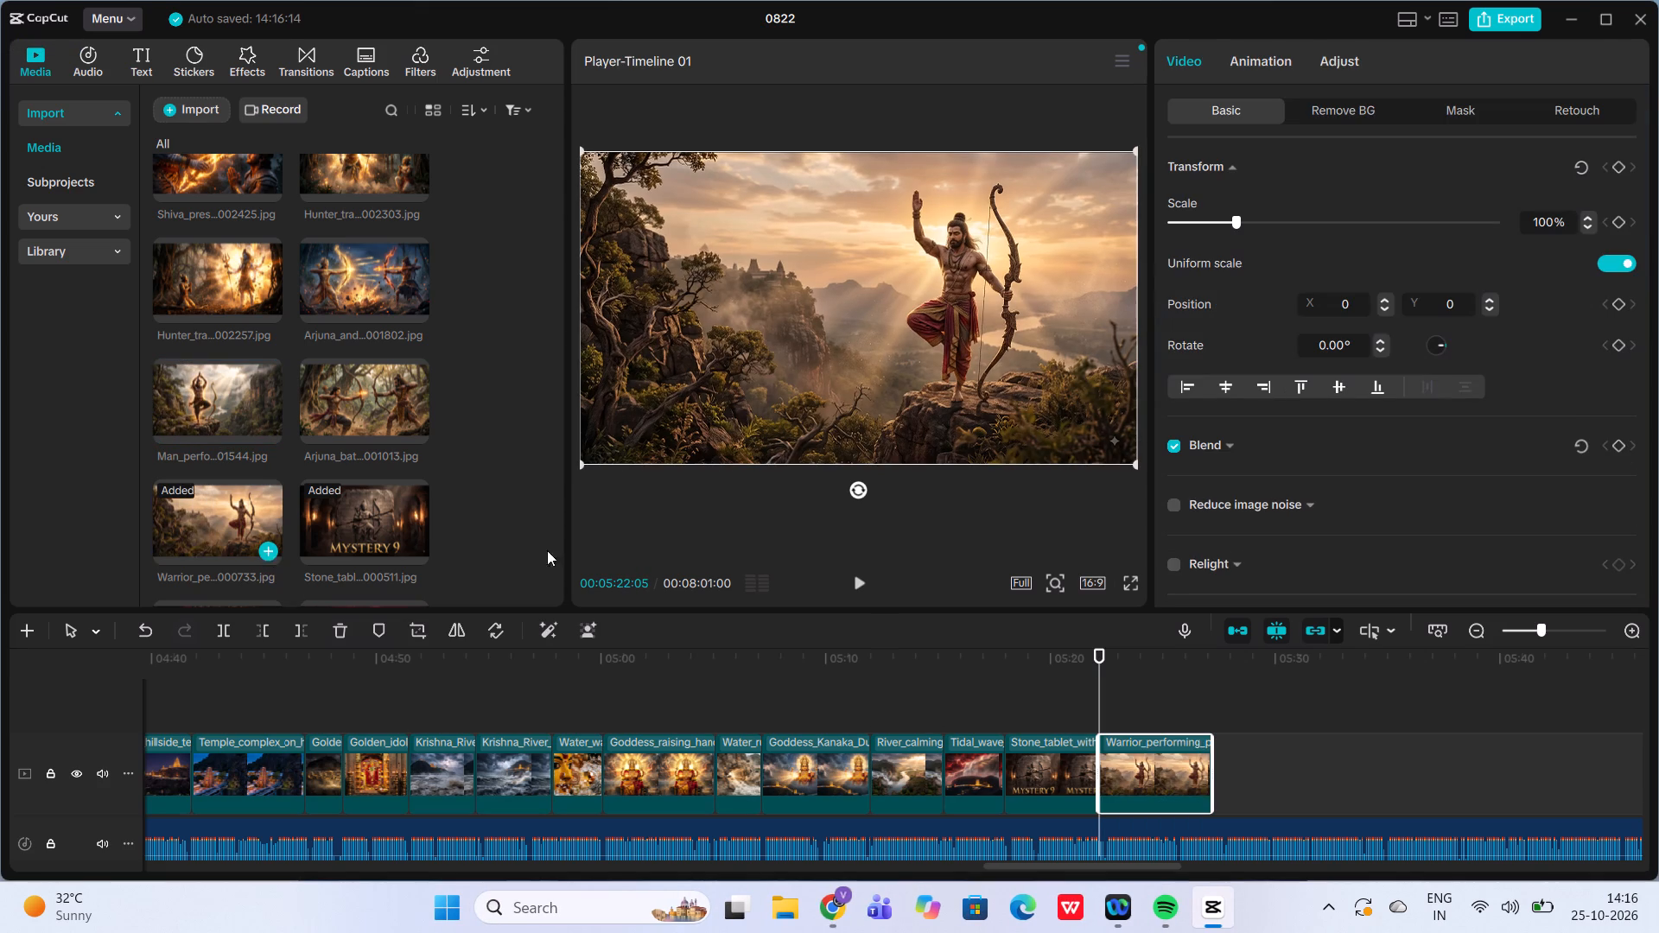
# Play the Warrior_performing clip against the narration and trim its end to about 00:05:25:12.
pyautogui.click(858, 583)
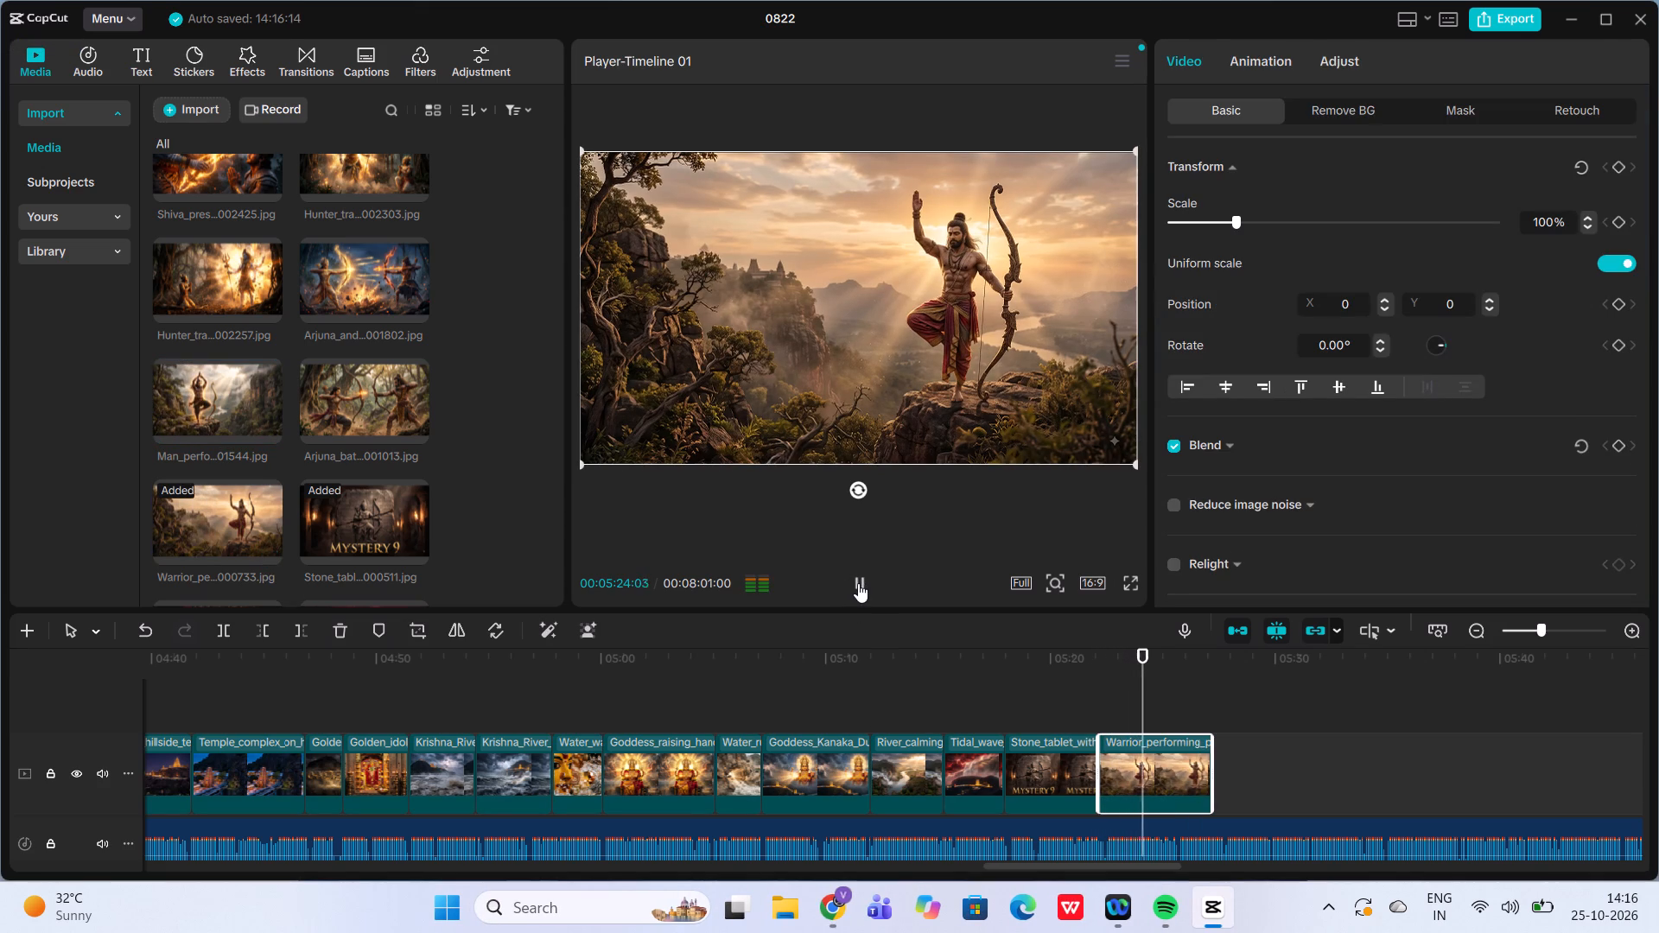
pyautogui.click(858, 583)
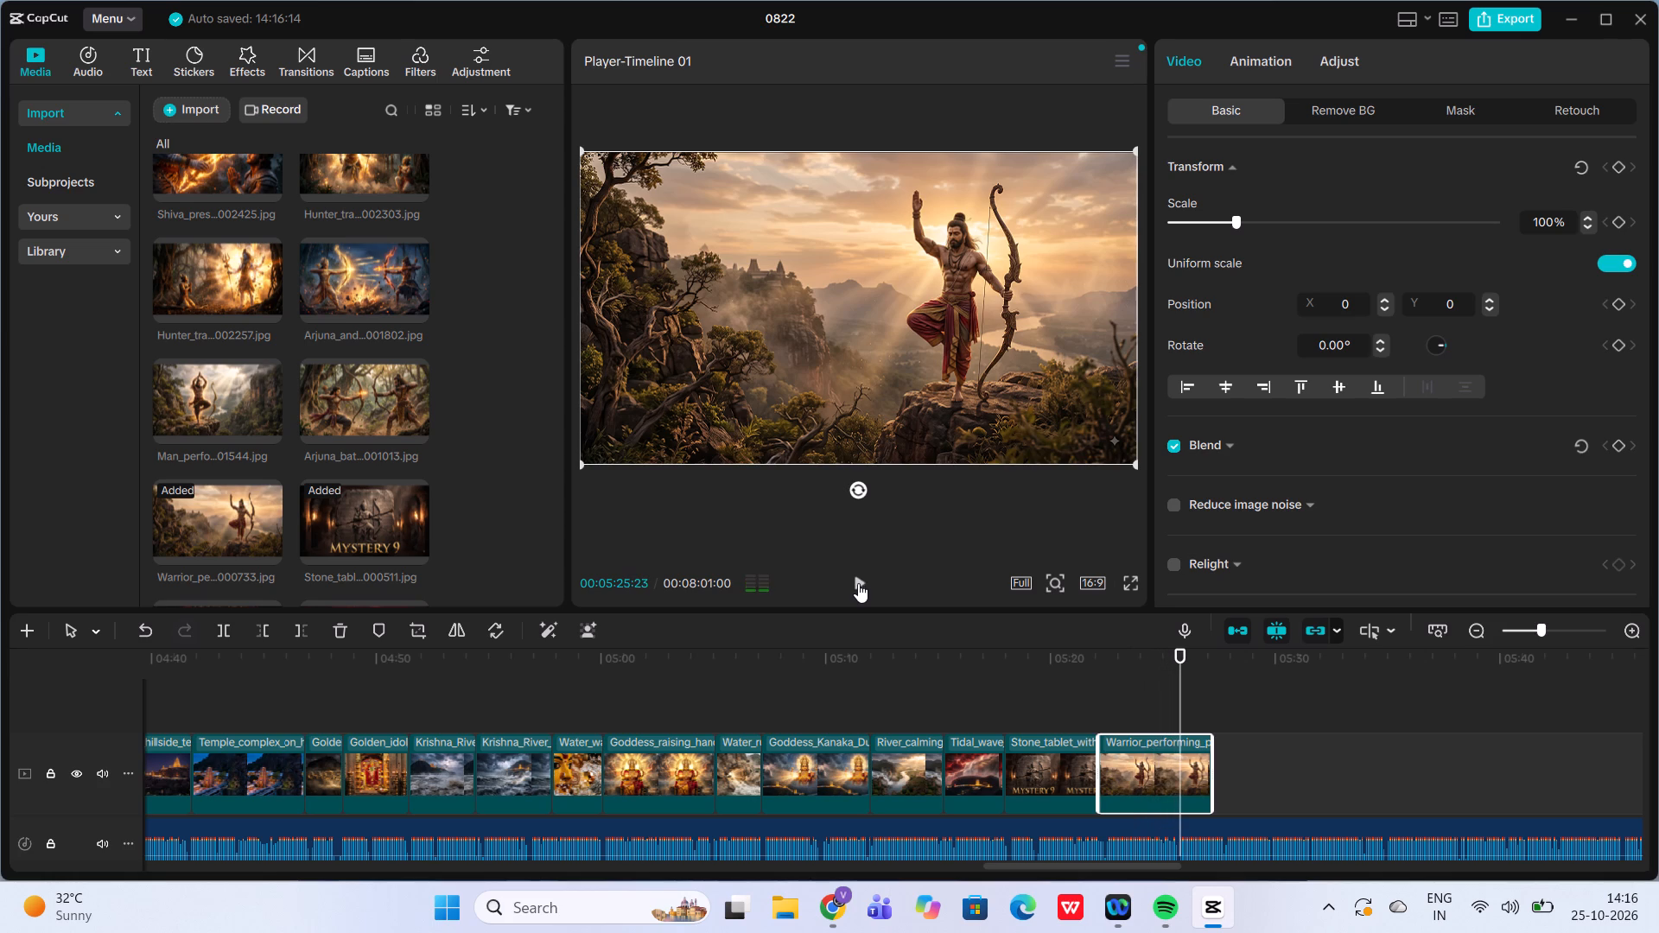
pyautogui.moveTo(1210, 777); pyautogui.dragTo(1170, 788)
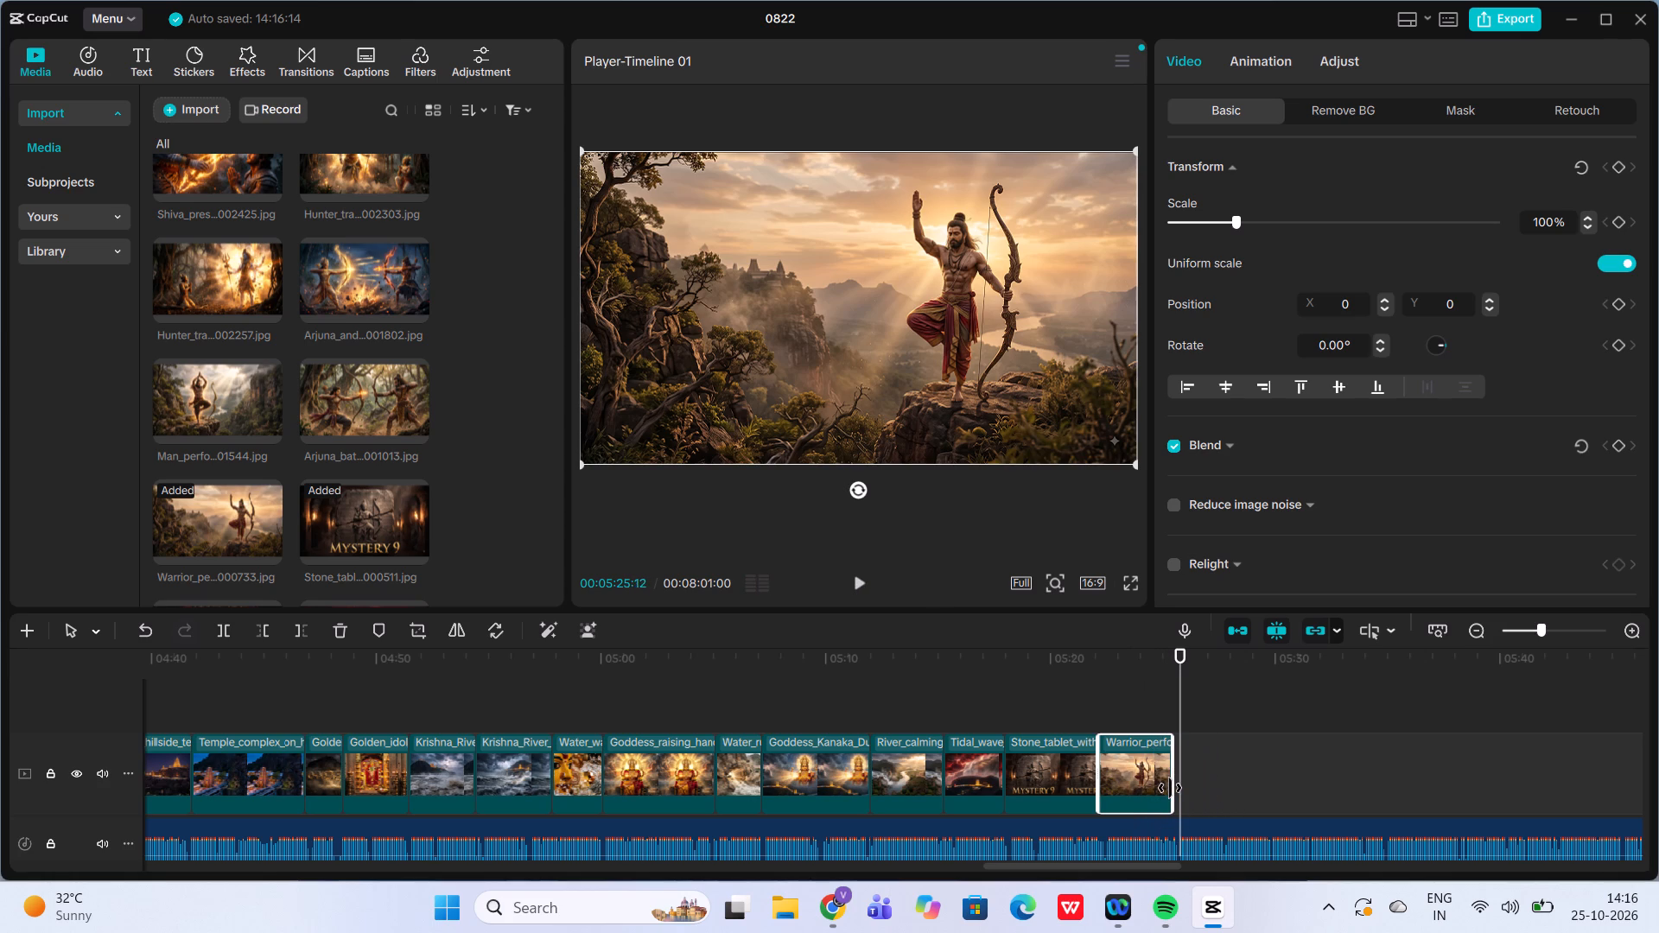
pyautogui.moveTo(1170, 788); pyautogui.dragTo(1169, 788)
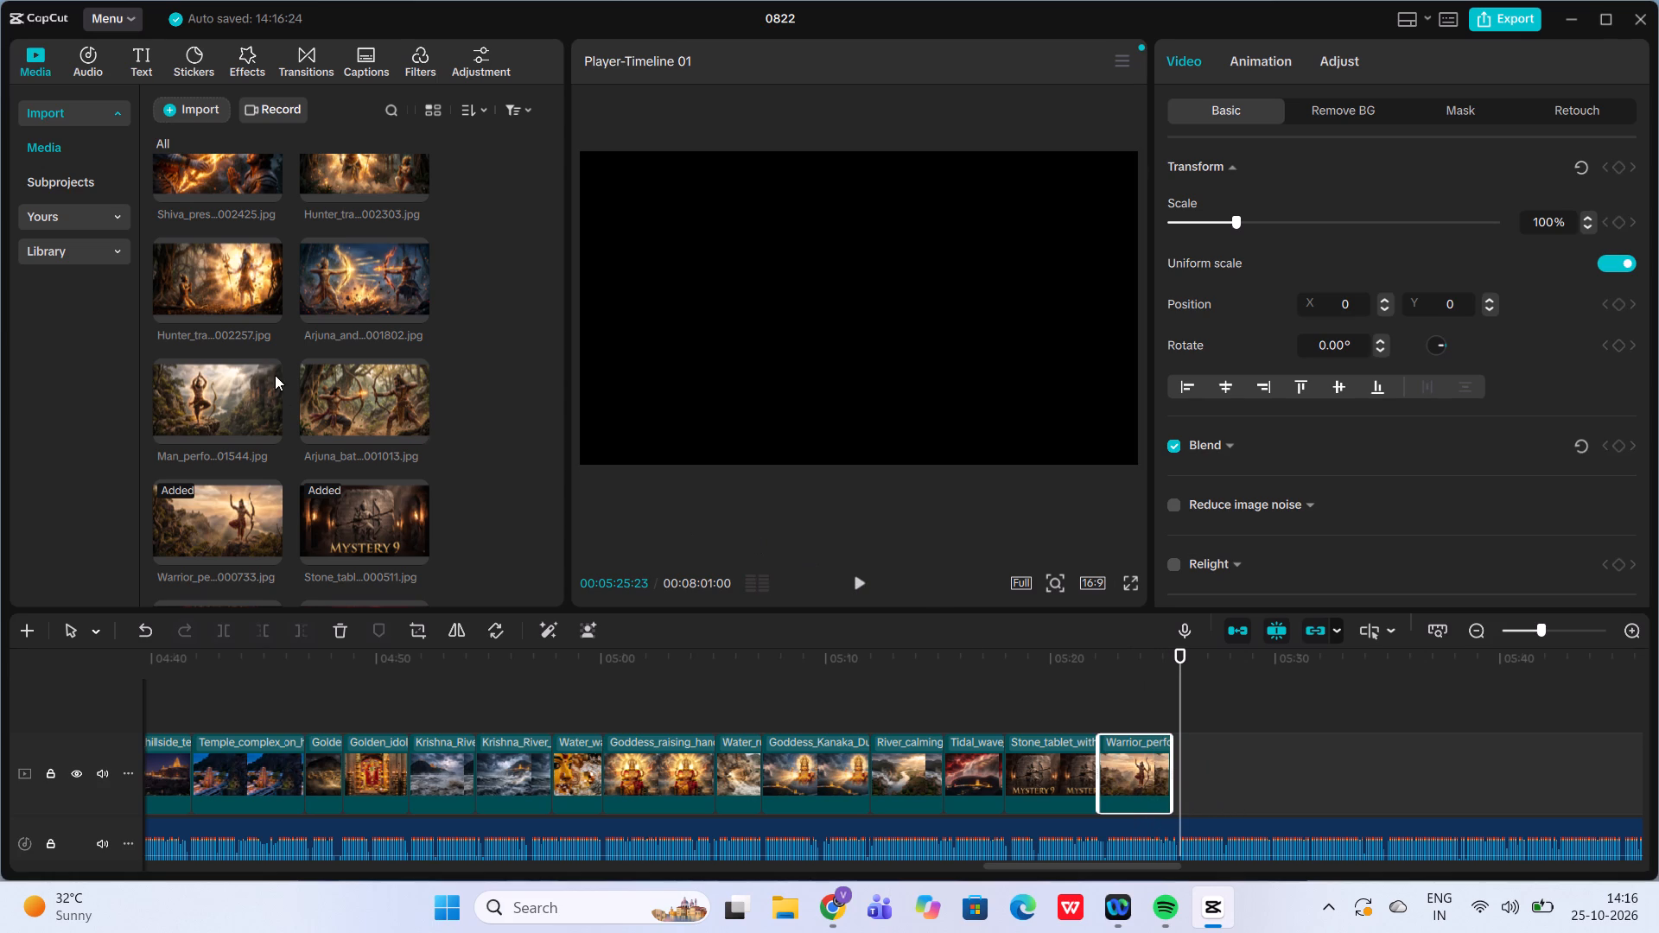
# Preview Man_perfo...01544.jpg and add it directly after the Warrior_performing clip.
pyautogui.click(245, 370)
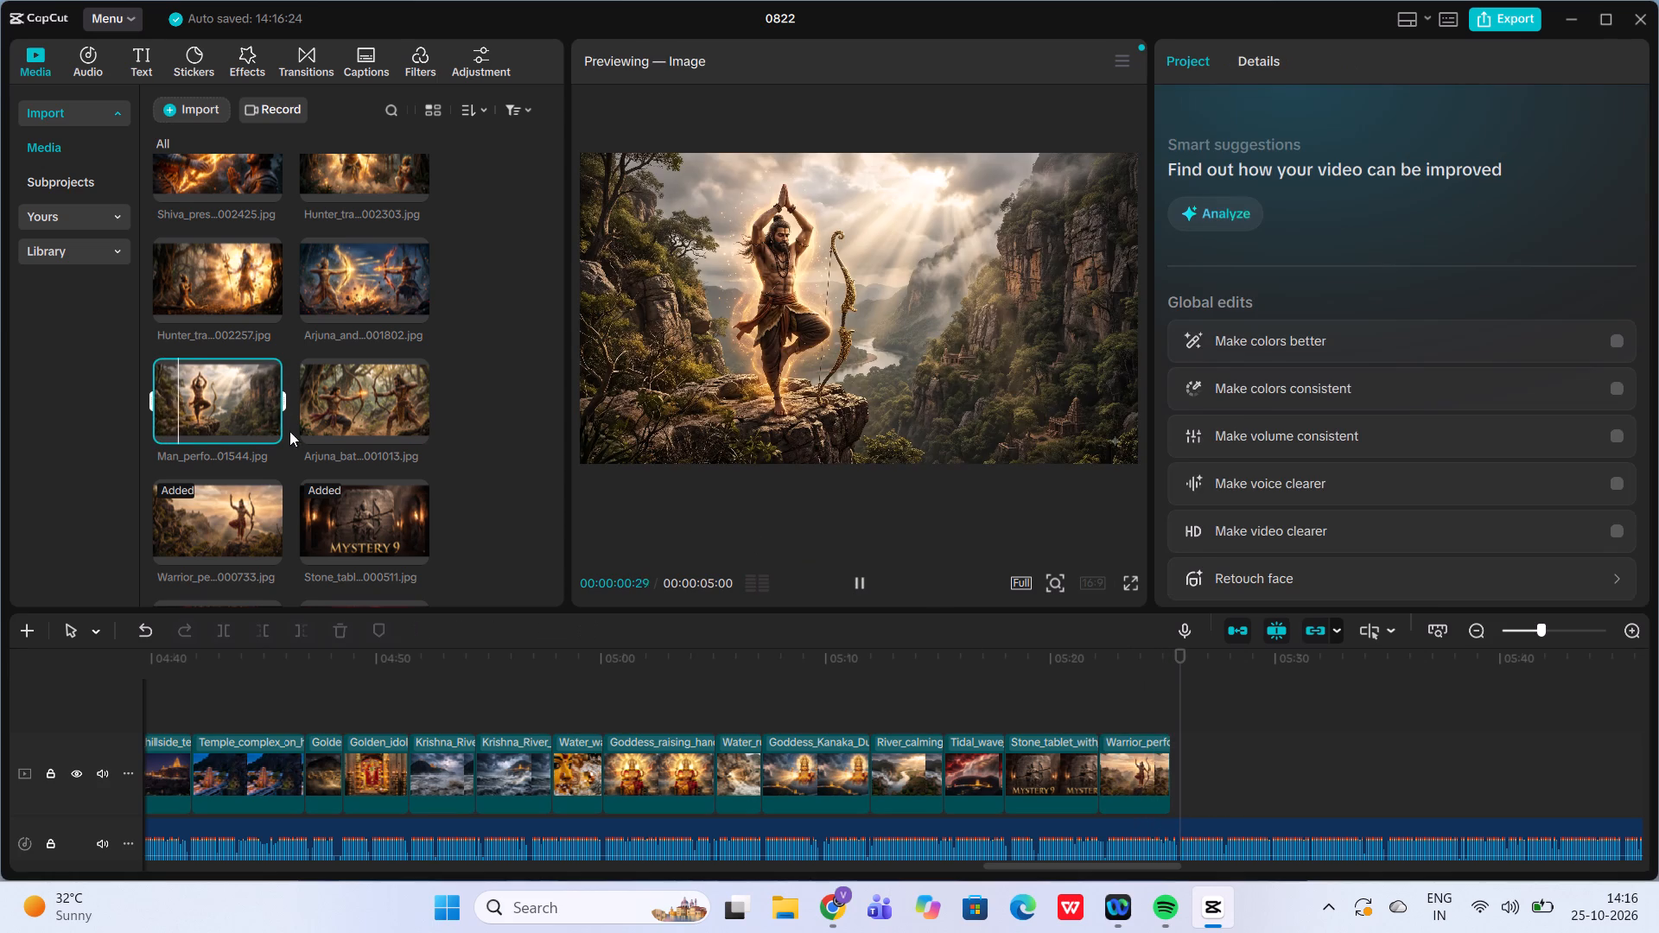
pyautogui.scroll(-1, 282, 433)
pyautogui.scroll(1, 282, 433)
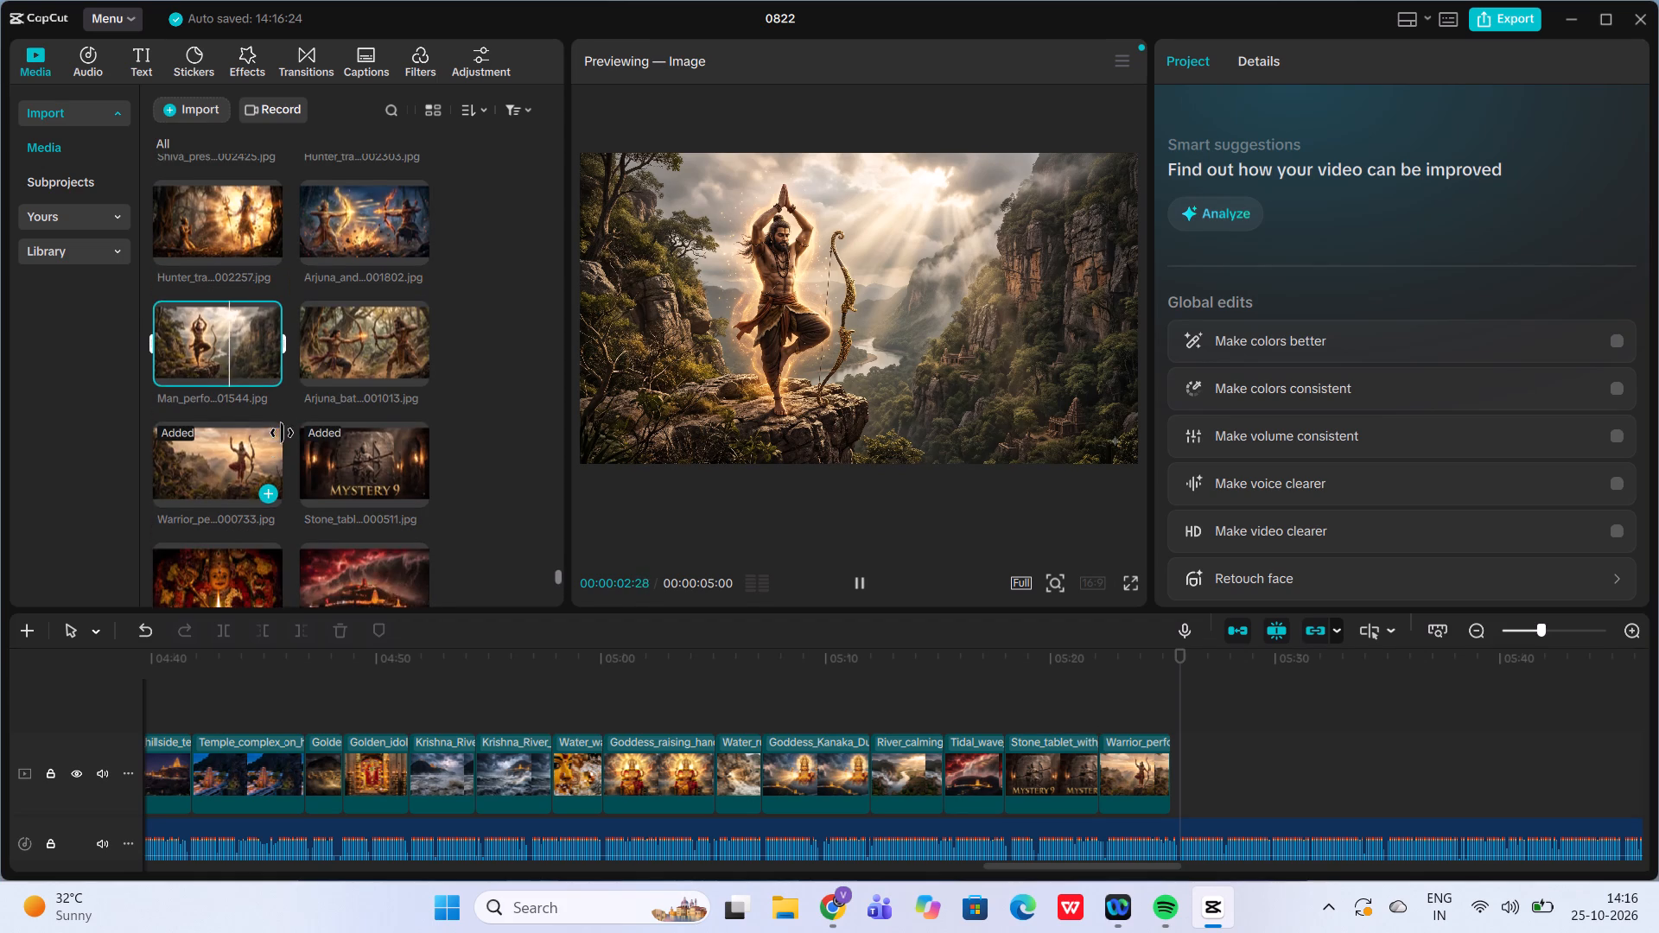
pyautogui.scroll(1, 282, 433)
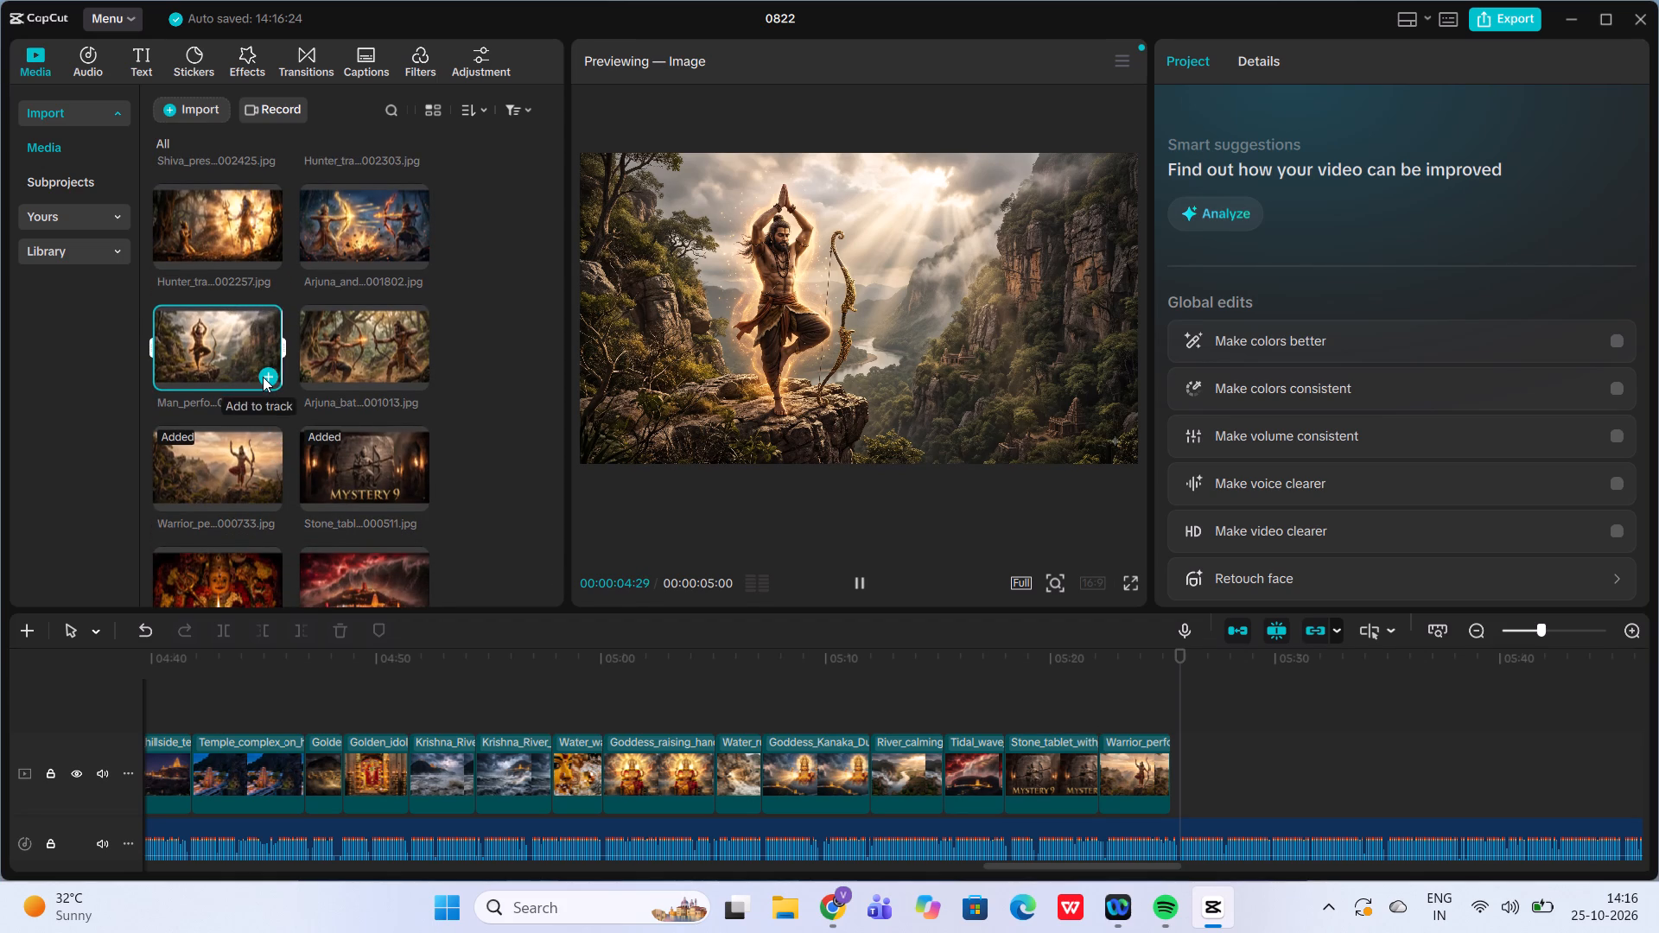
pyautogui.click(263, 377)
pyautogui.scroll(1, 263, 377)
pyautogui.scroll(-1, 263, 377)
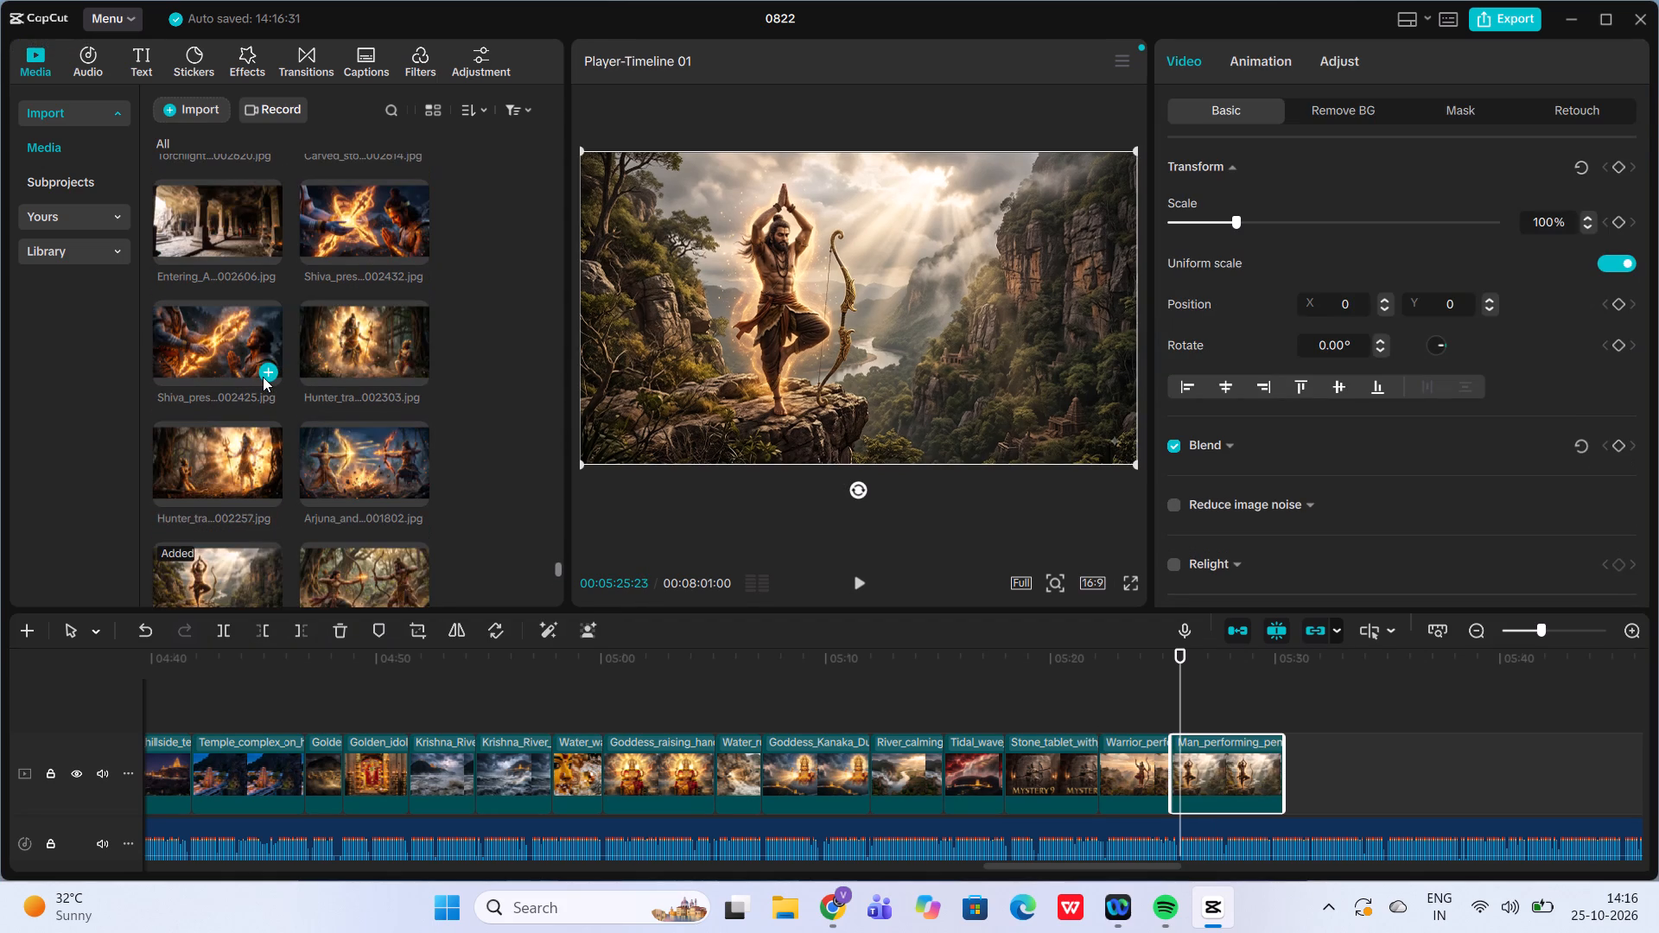
pyautogui.scroll(-1, 263, 377)
# Trim the Man_performing clip's end to 00:05:27:23 to match the narration, check it by playback and place the playhead there.
pyautogui.click(1139, 710)
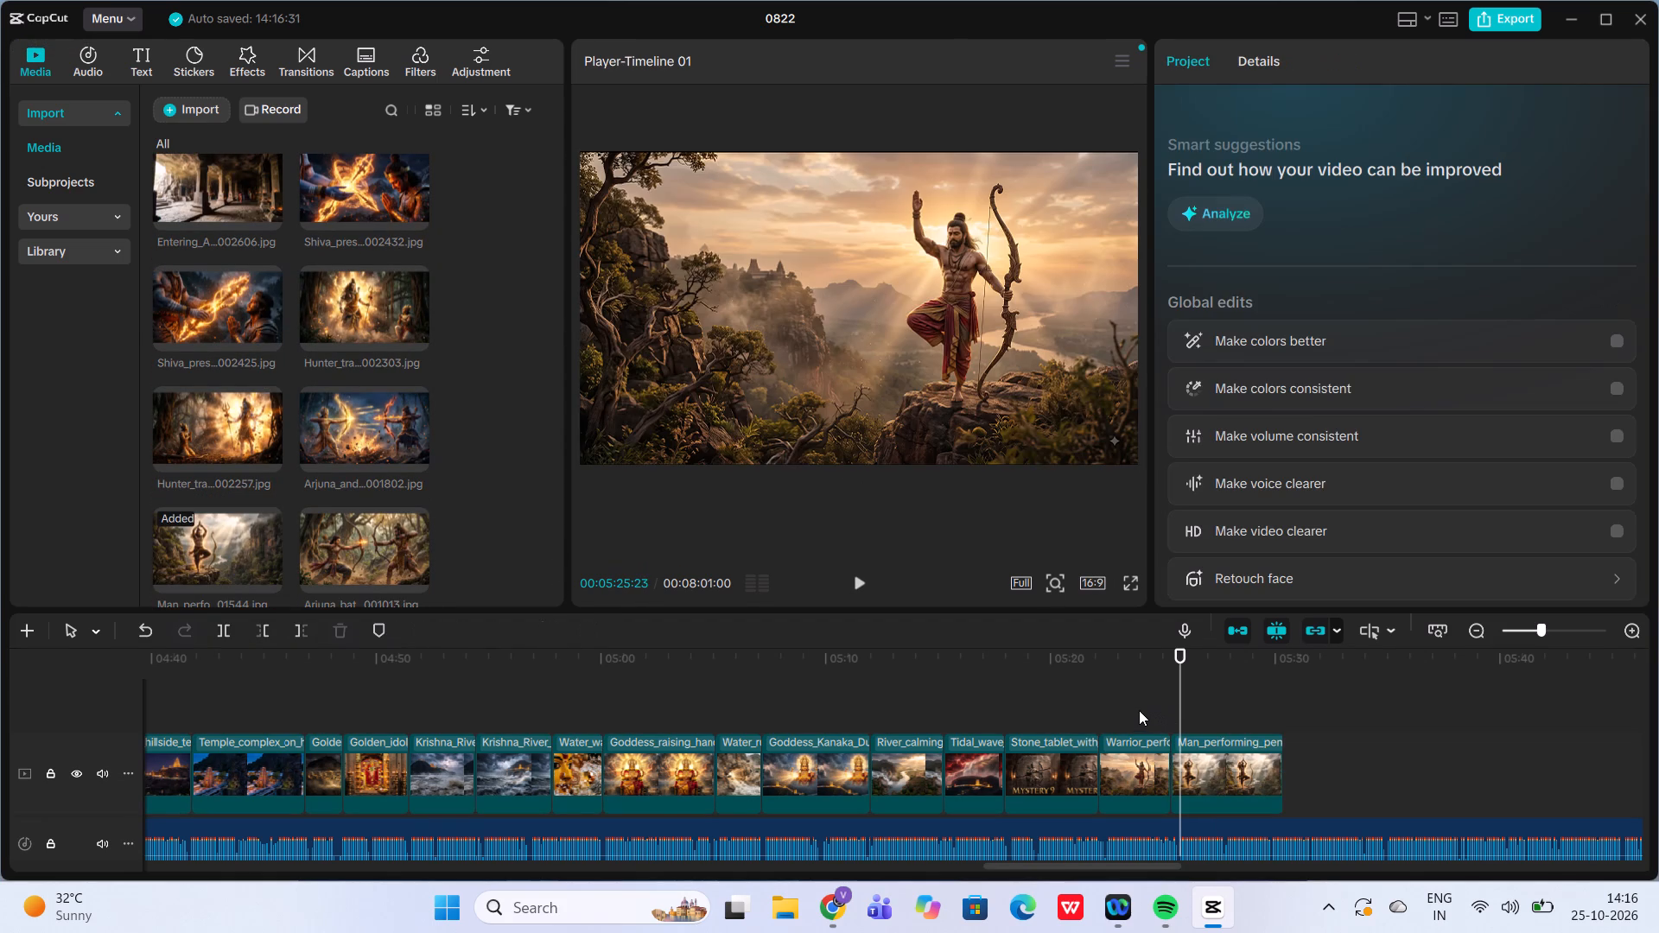
pyautogui.click(859, 583)
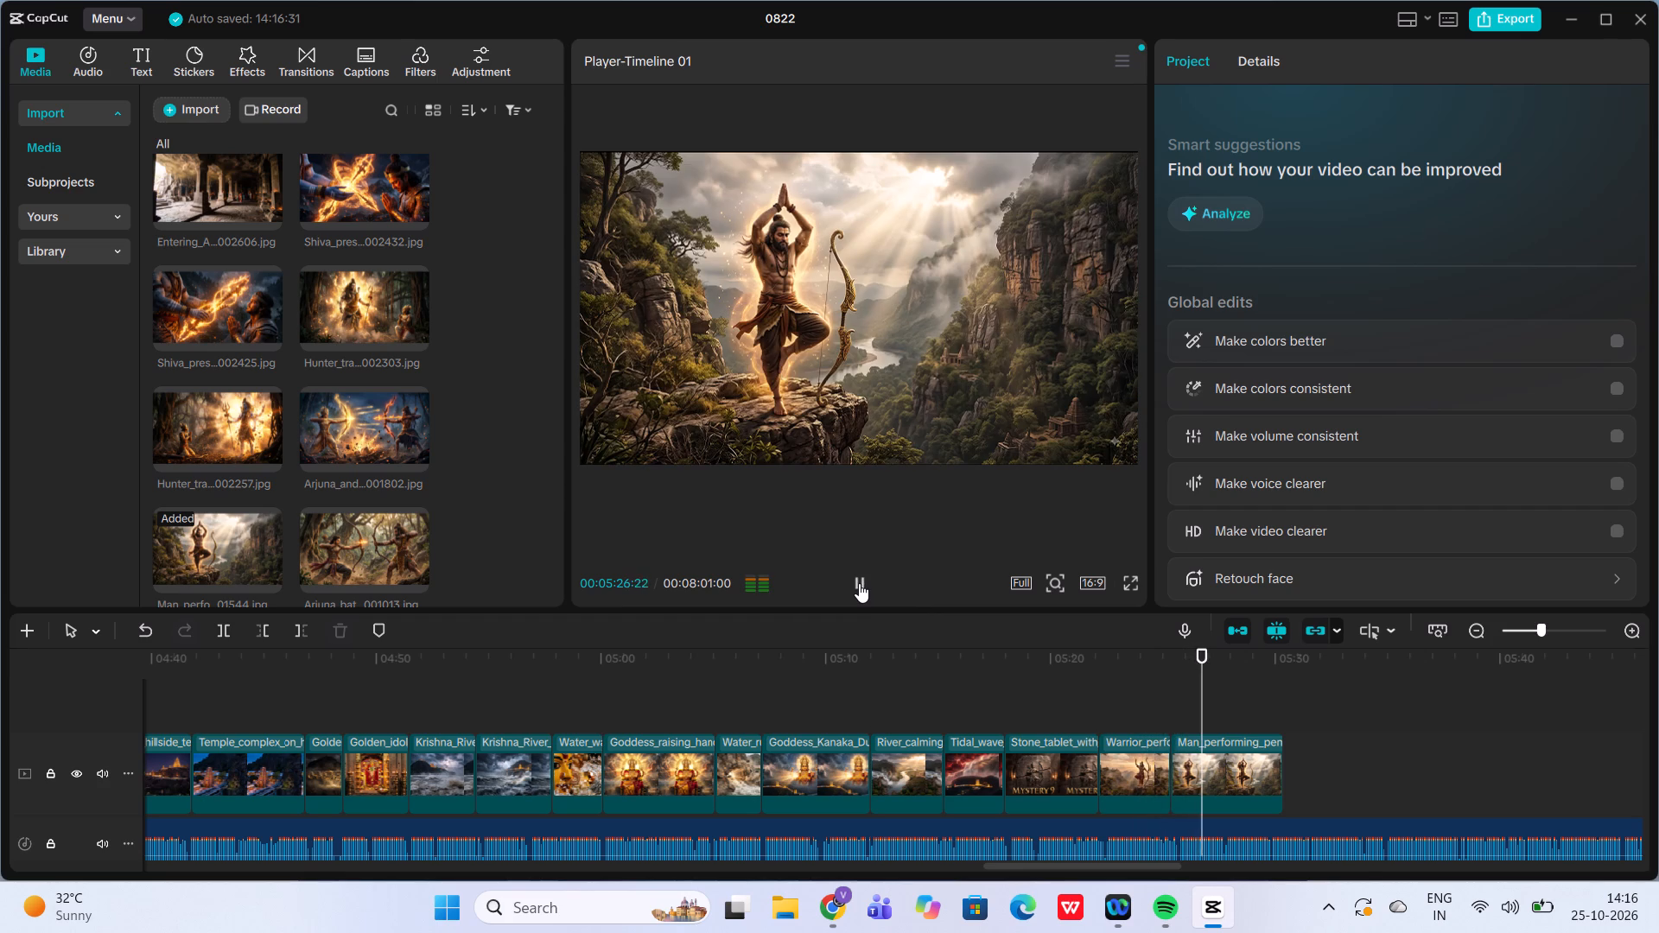
pyautogui.click(859, 583)
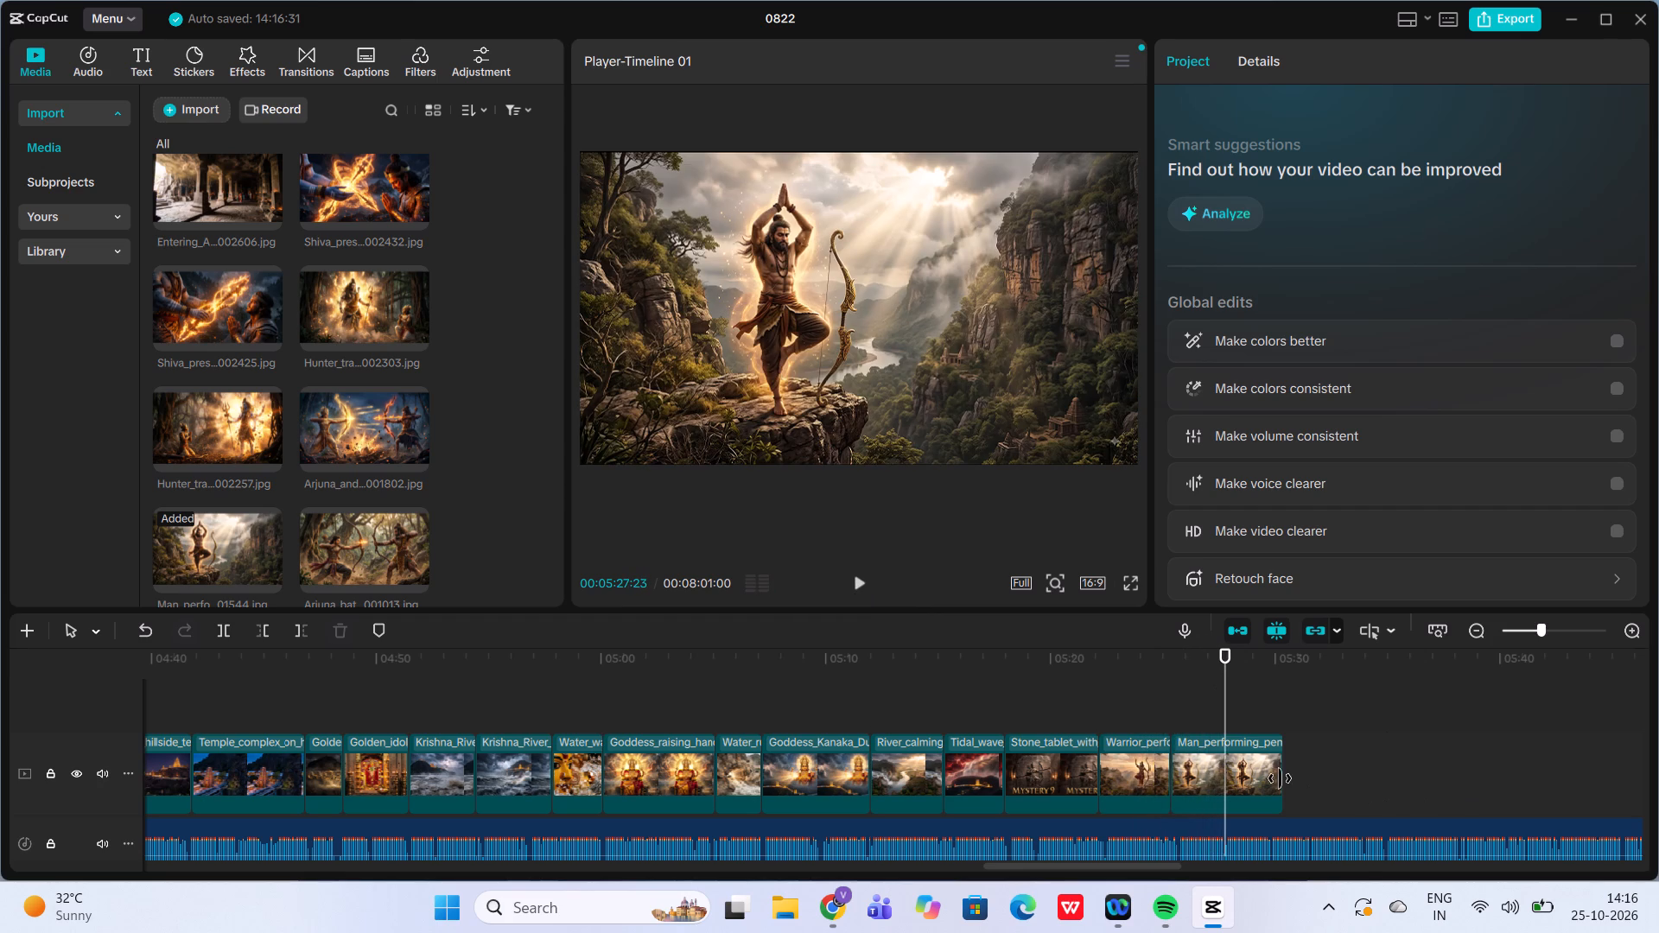
pyautogui.click(1272, 779)
pyautogui.moveTo(1281, 777); pyautogui.dragTo(1213, 785)
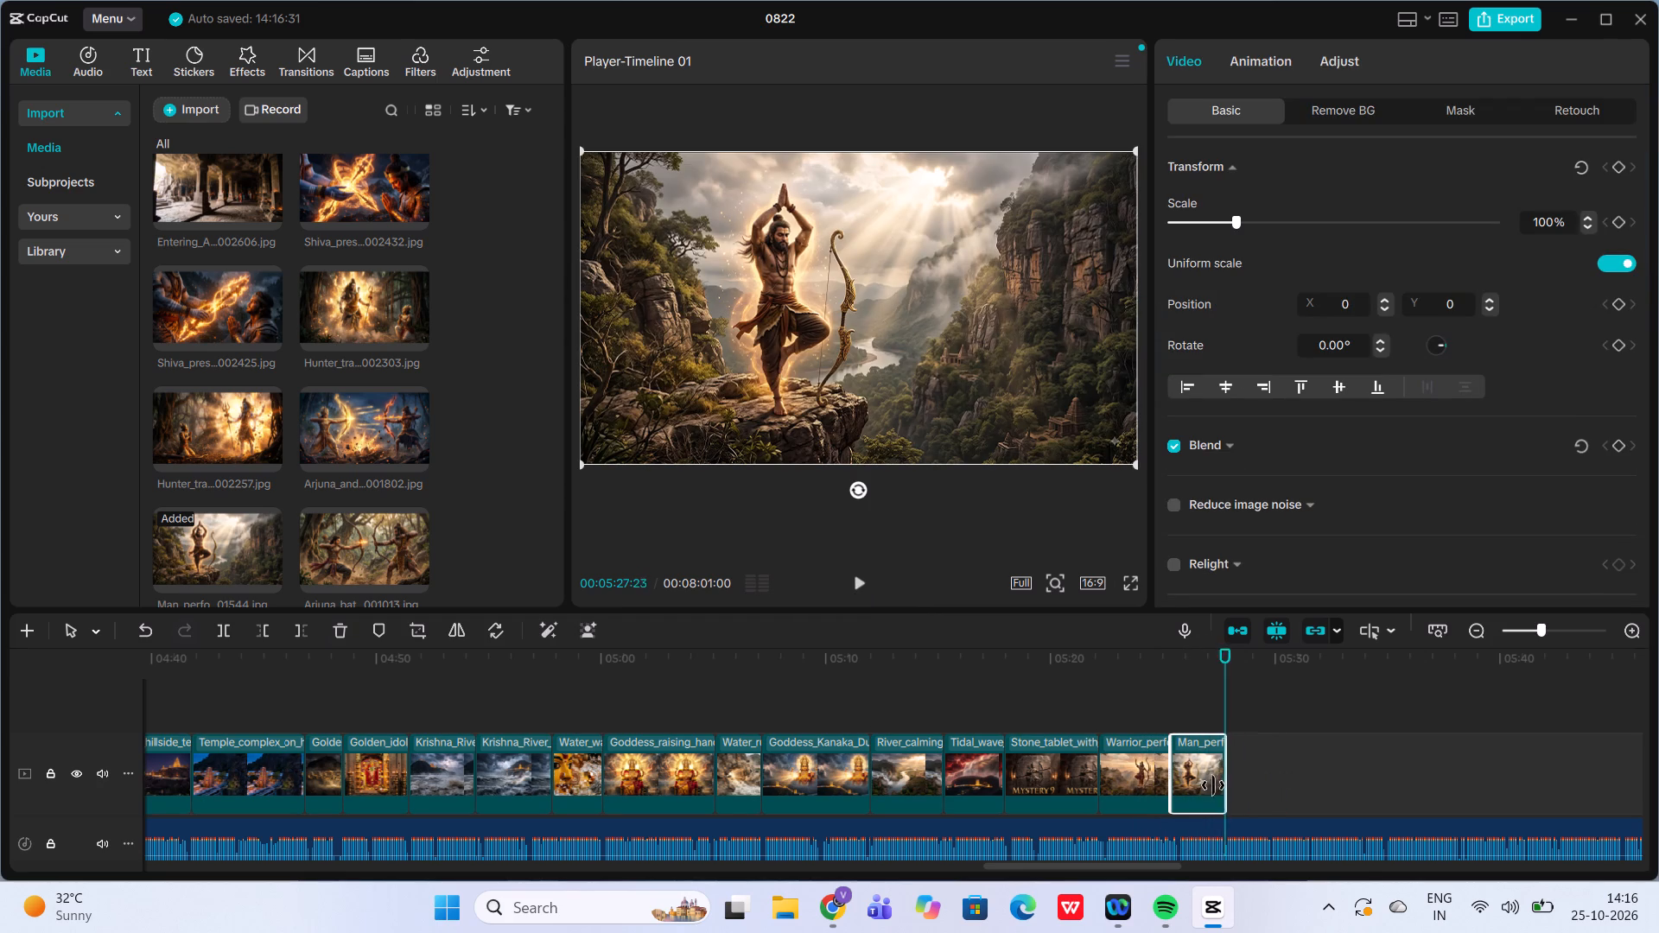
pyautogui.moveTo(1213, 785); pyautogui.dragTo(1211, 785)
pyautogui.moveTo(1212, 785); pyautogui.dragTo(1221, 785)
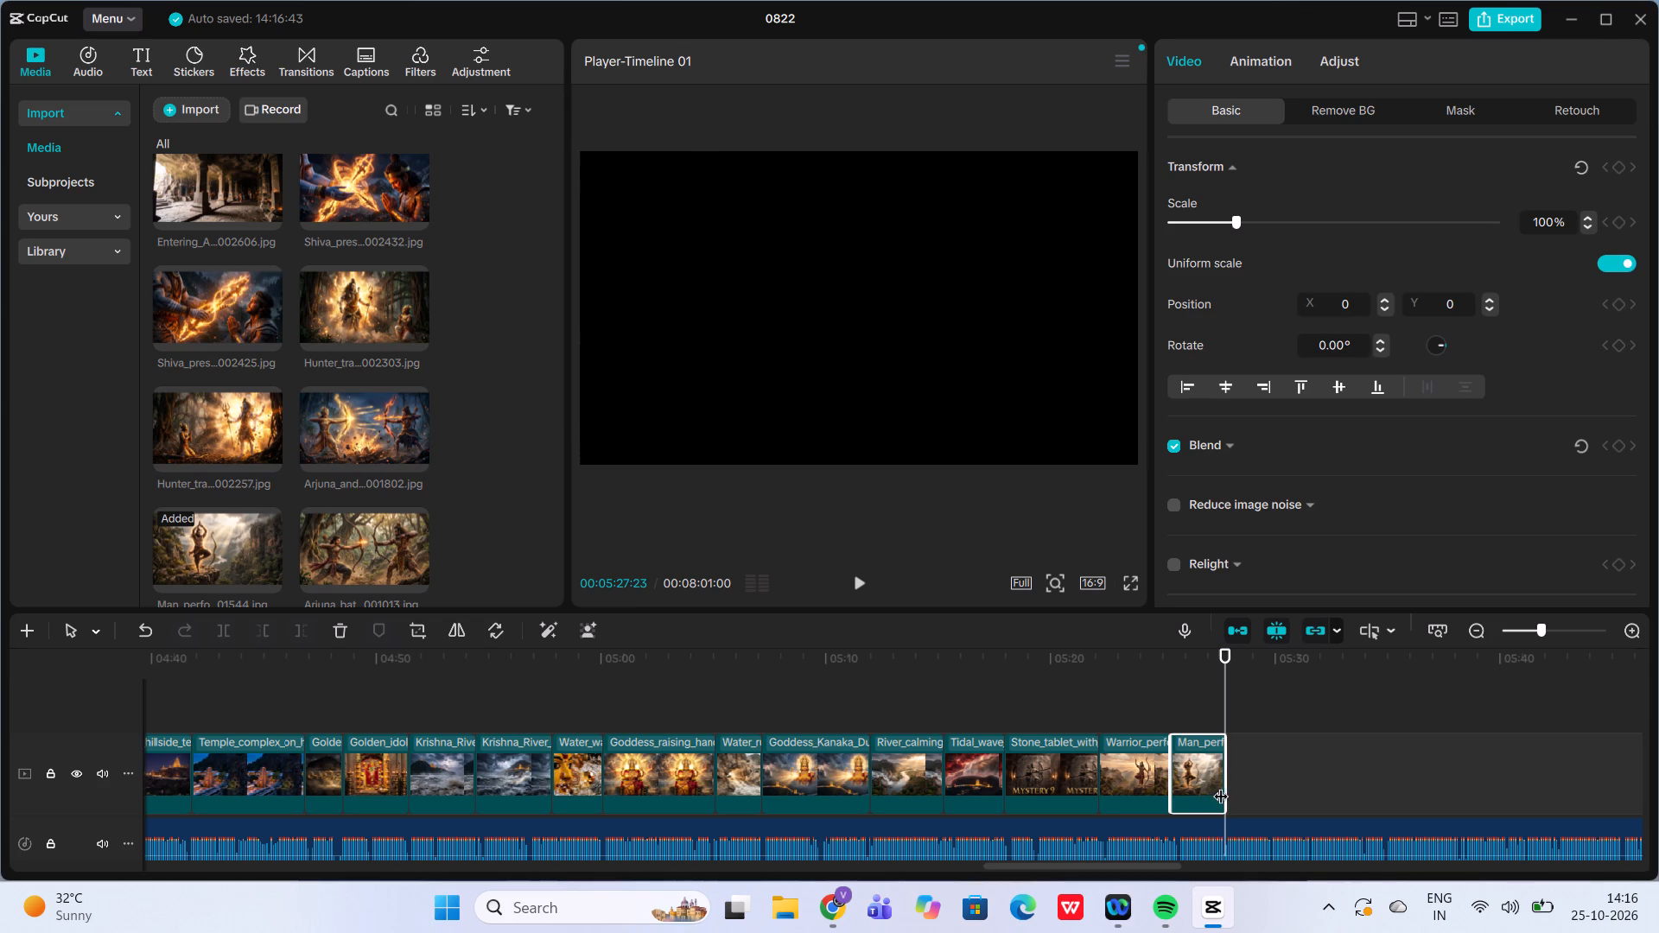
pyautogui.click(1211, 722)
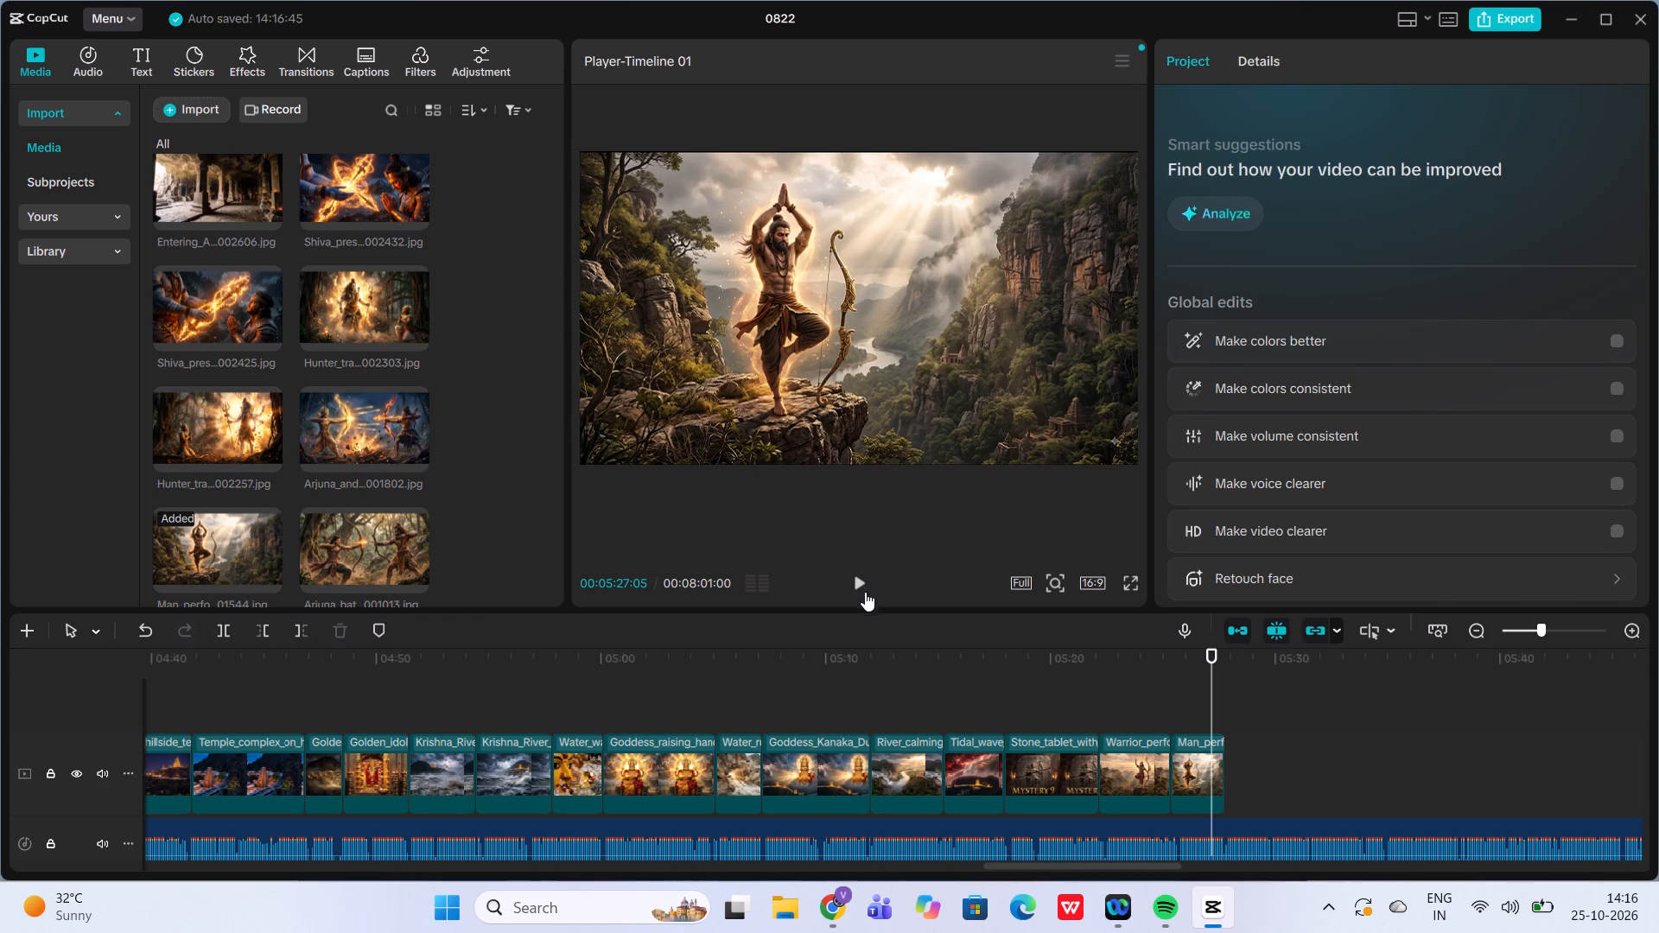
pyautogui.click(859, 583)
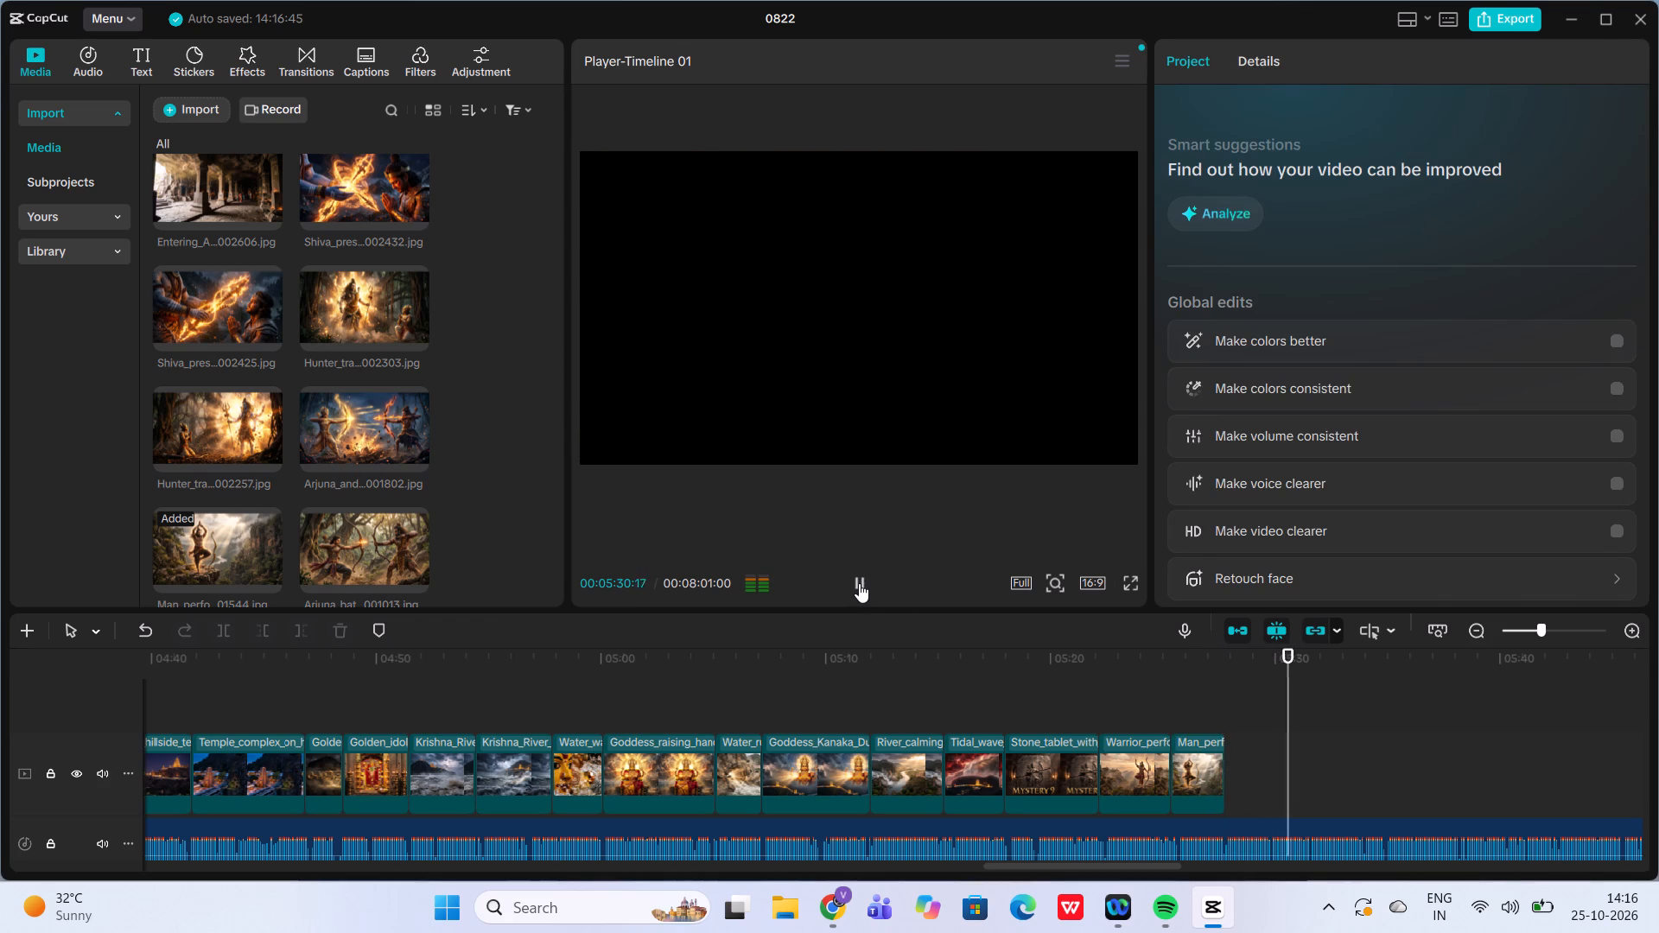
pyautogui.click(859, 583)
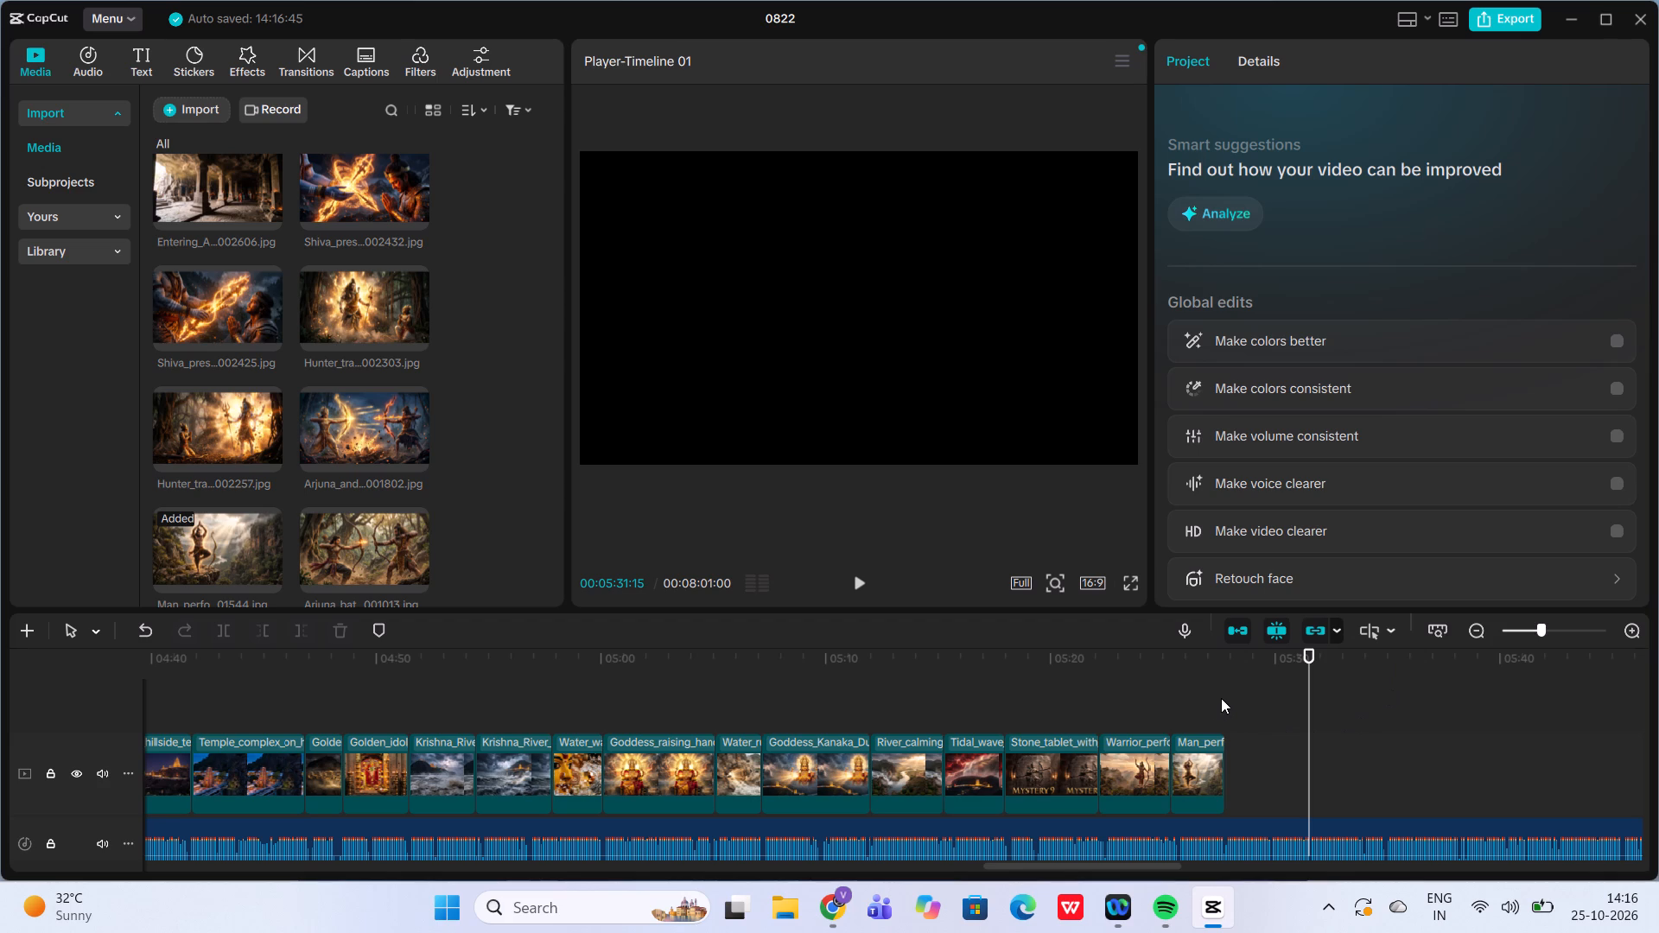
pyautogui.click(1223, 698)
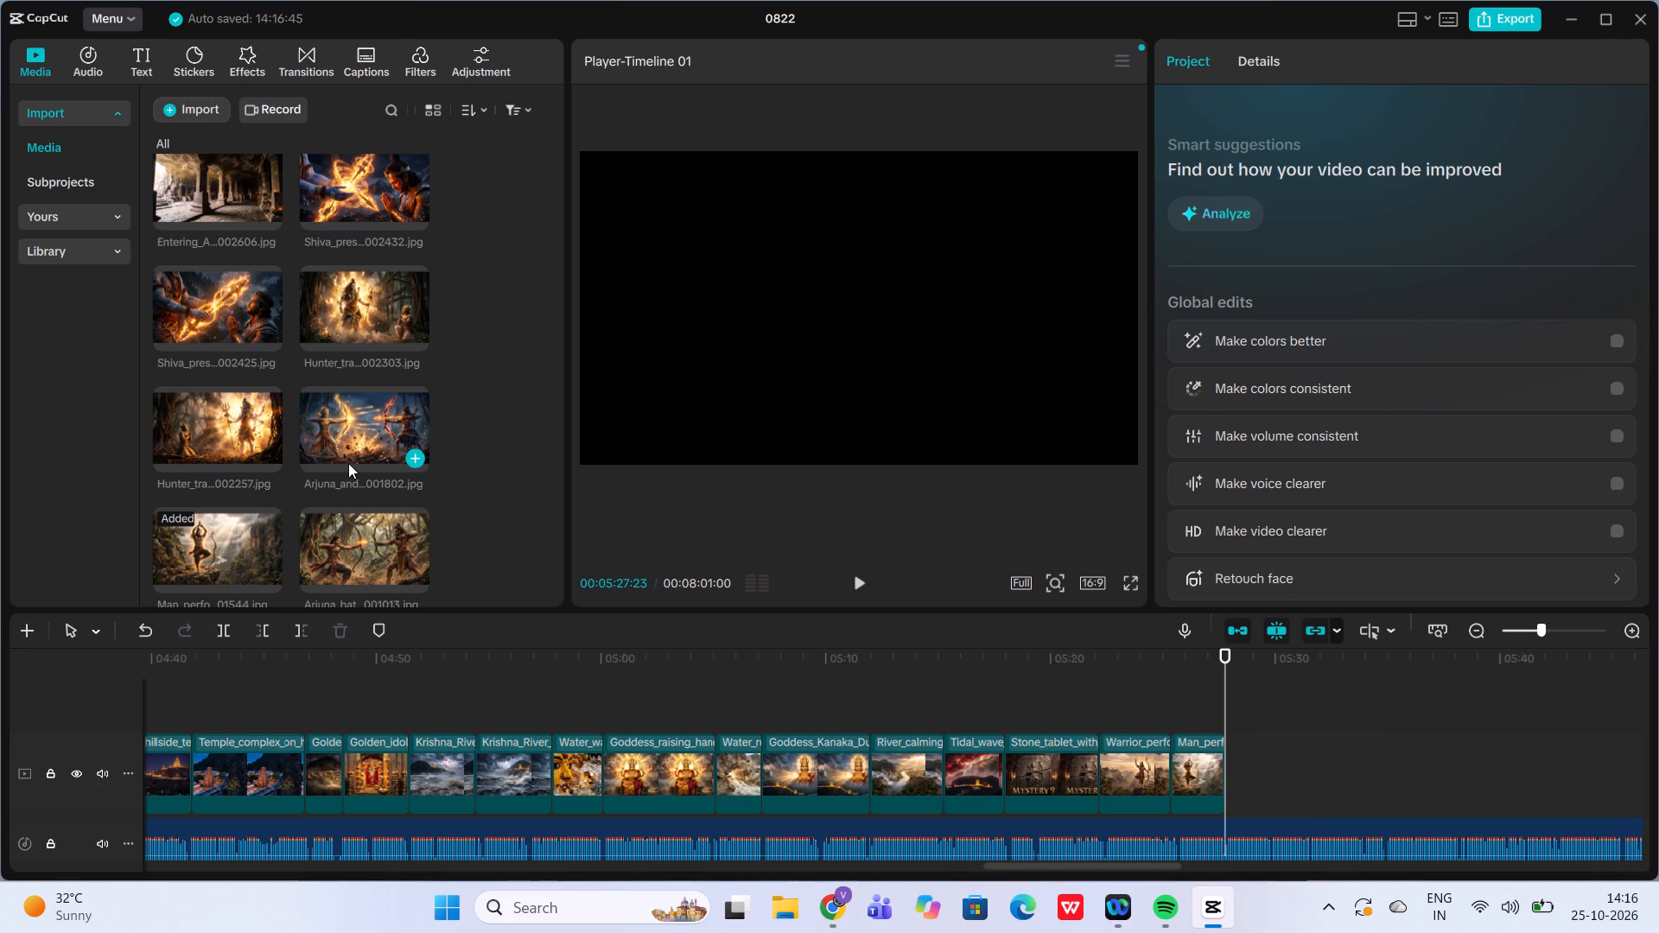
# Preview the Shiva, carved pillar and Arjuna battle images, and add Arjuna_bat...001013.jpg after the Man_performing clip at 00:05:27:23.
pyautogui.click(346, 310)
pyautogui.scroll(1, 346, 310)
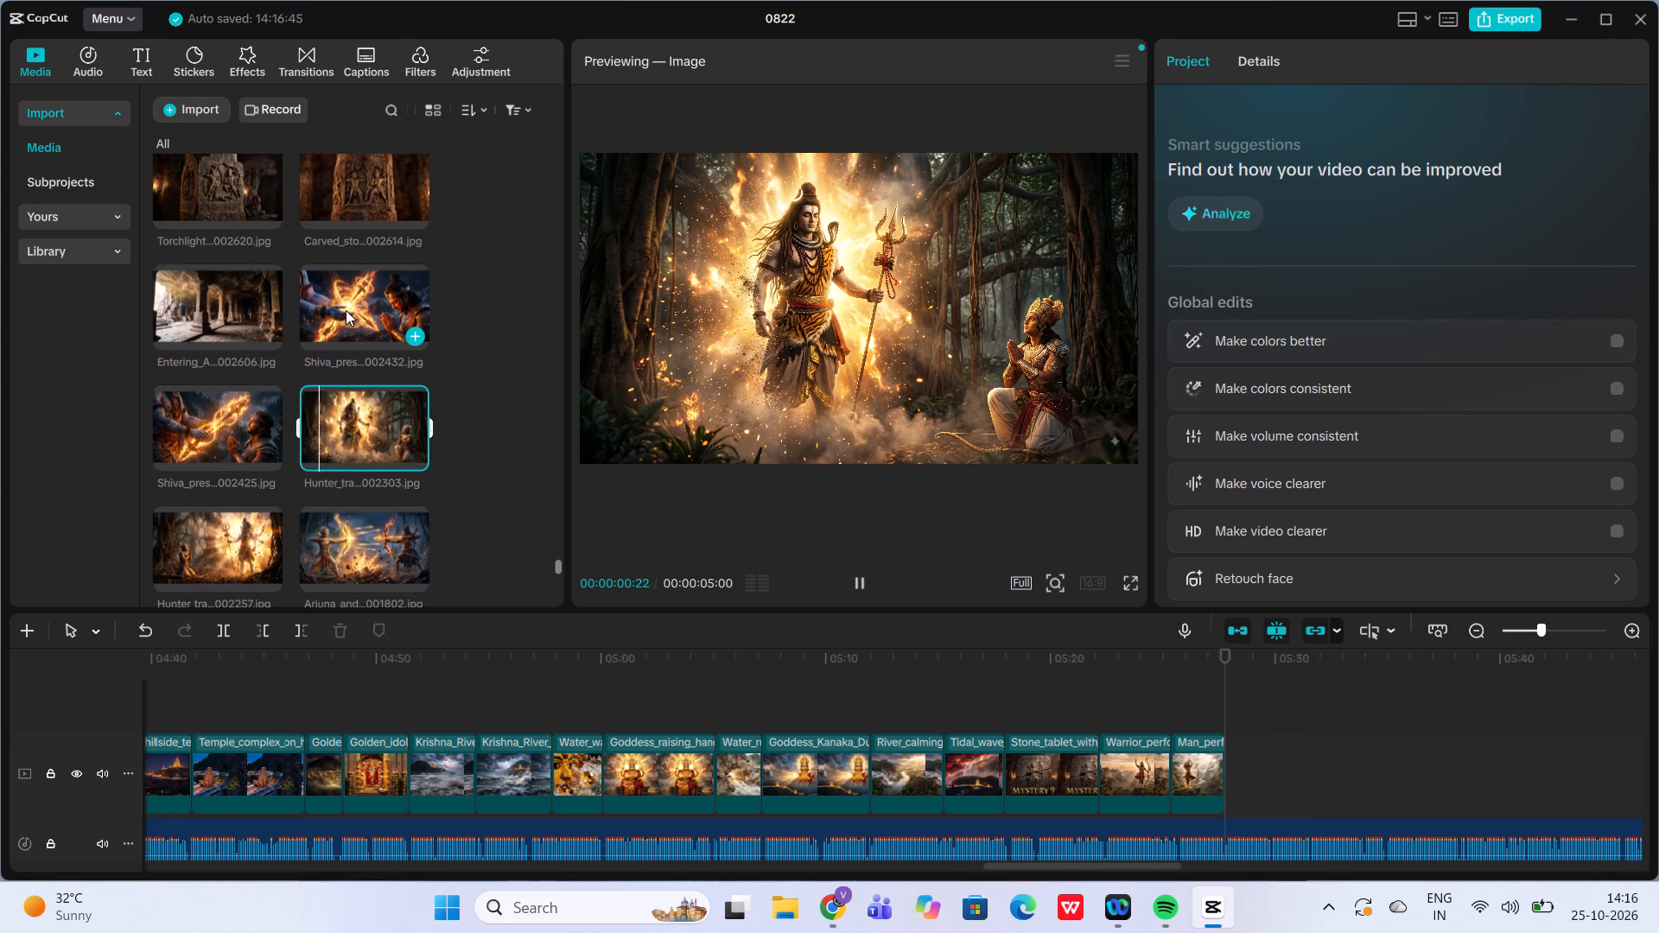
pyautogui.scroll(2, 346, 310)
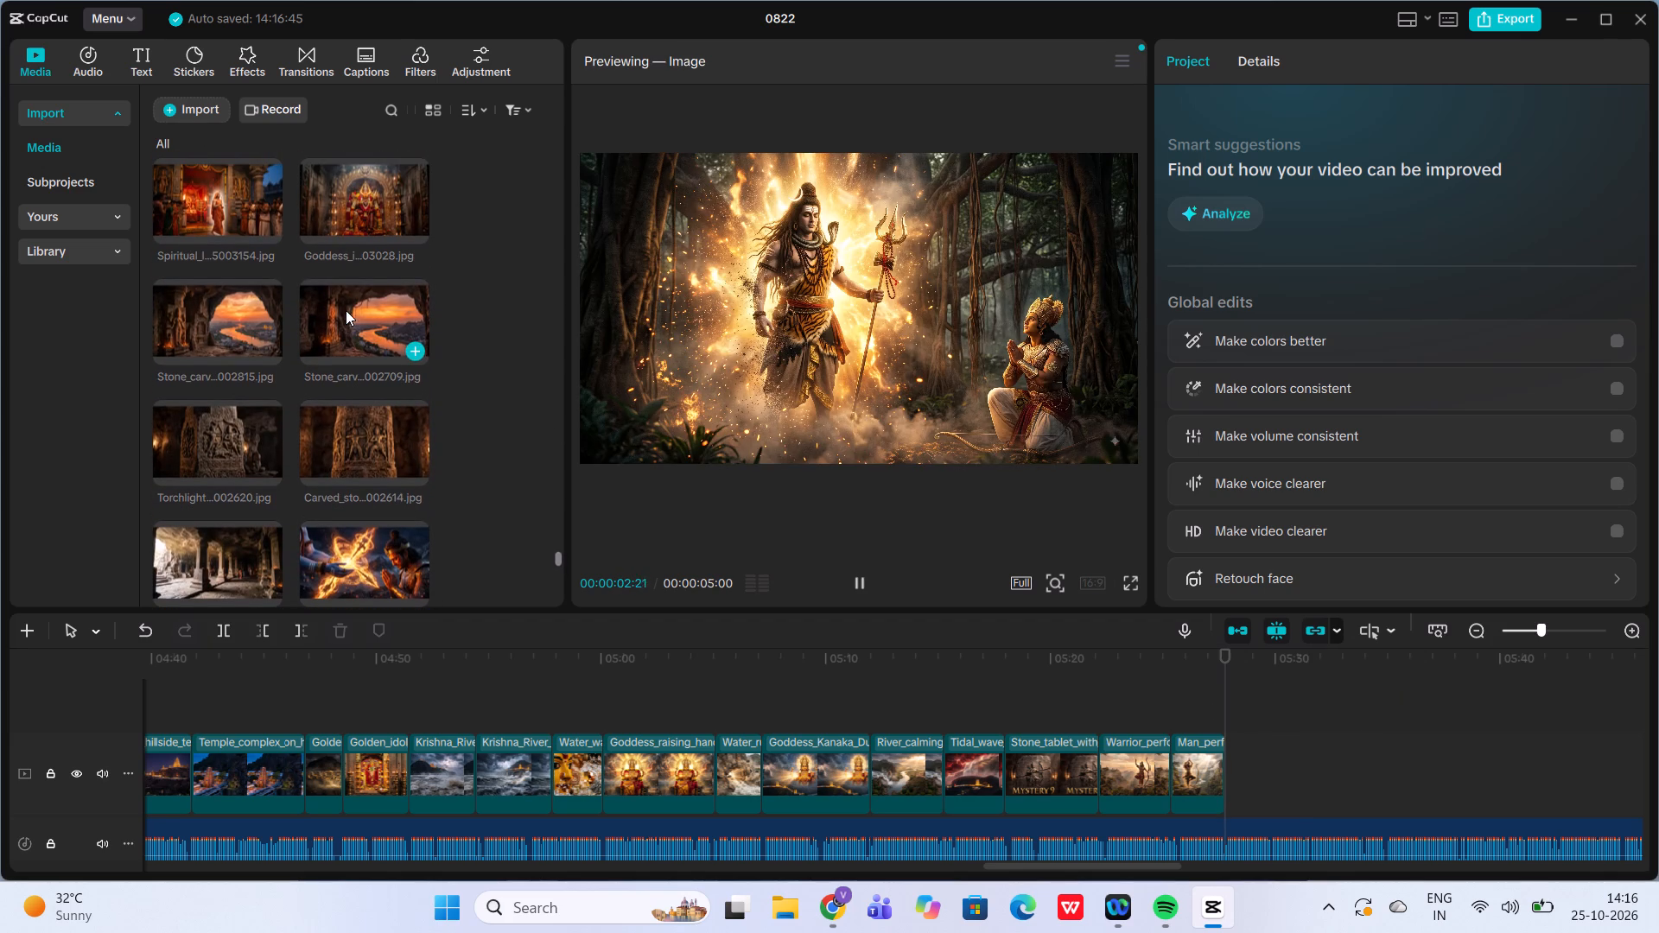
pyautogui.click(379, 466)
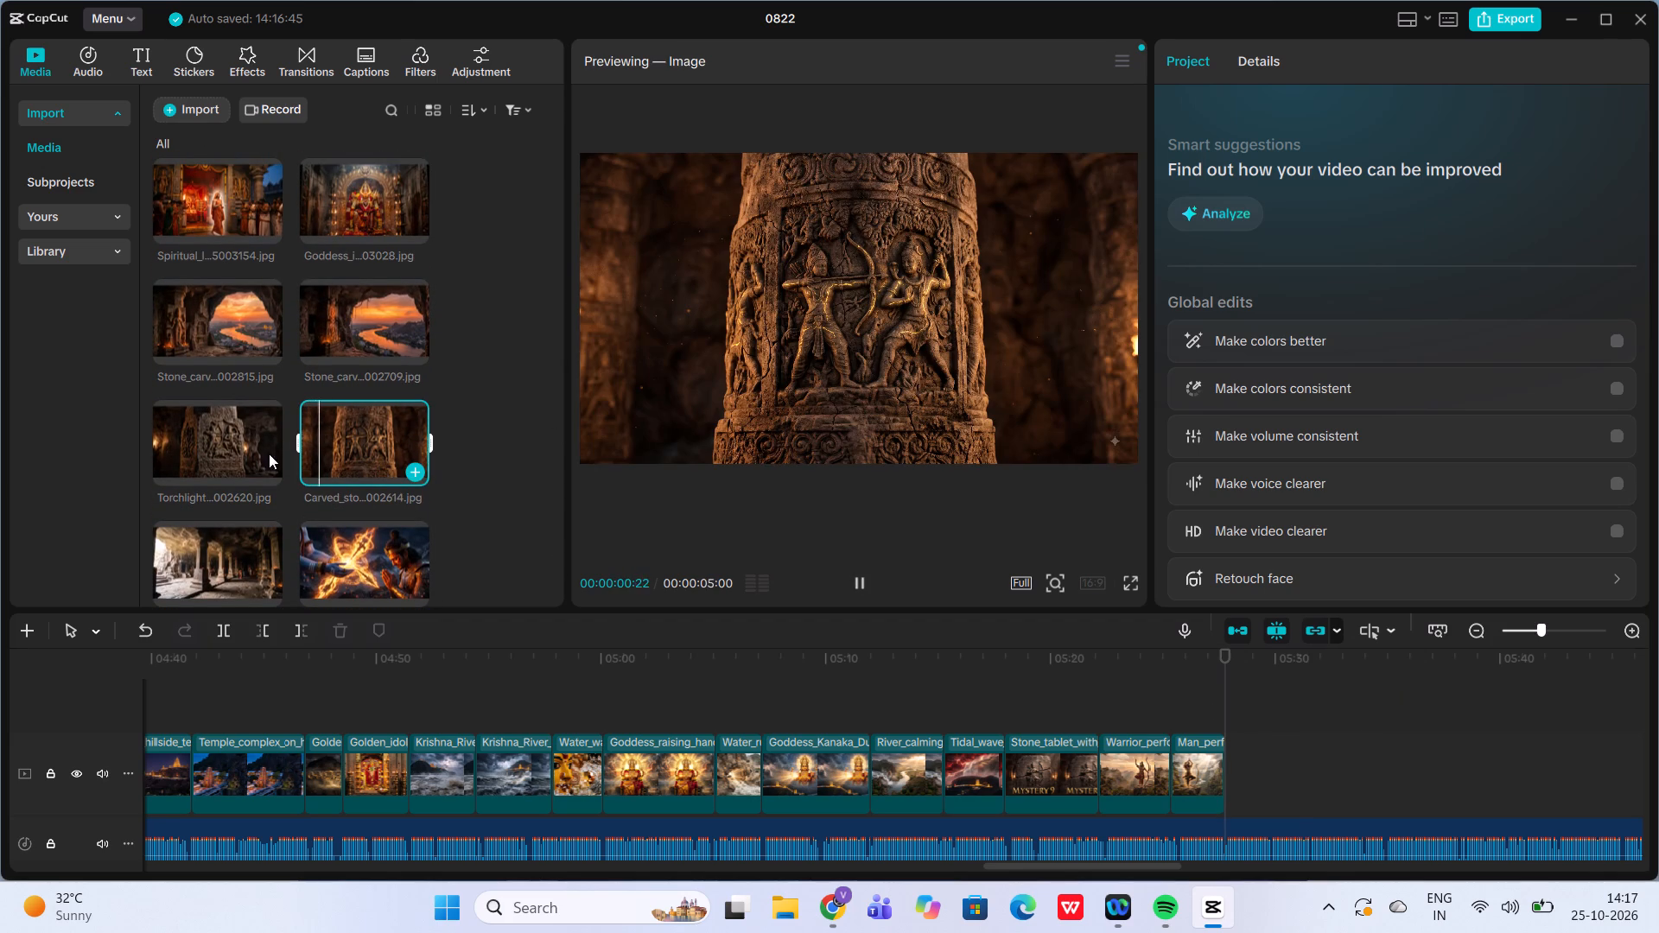
pyautogui.scroll(-1, 218, 438)
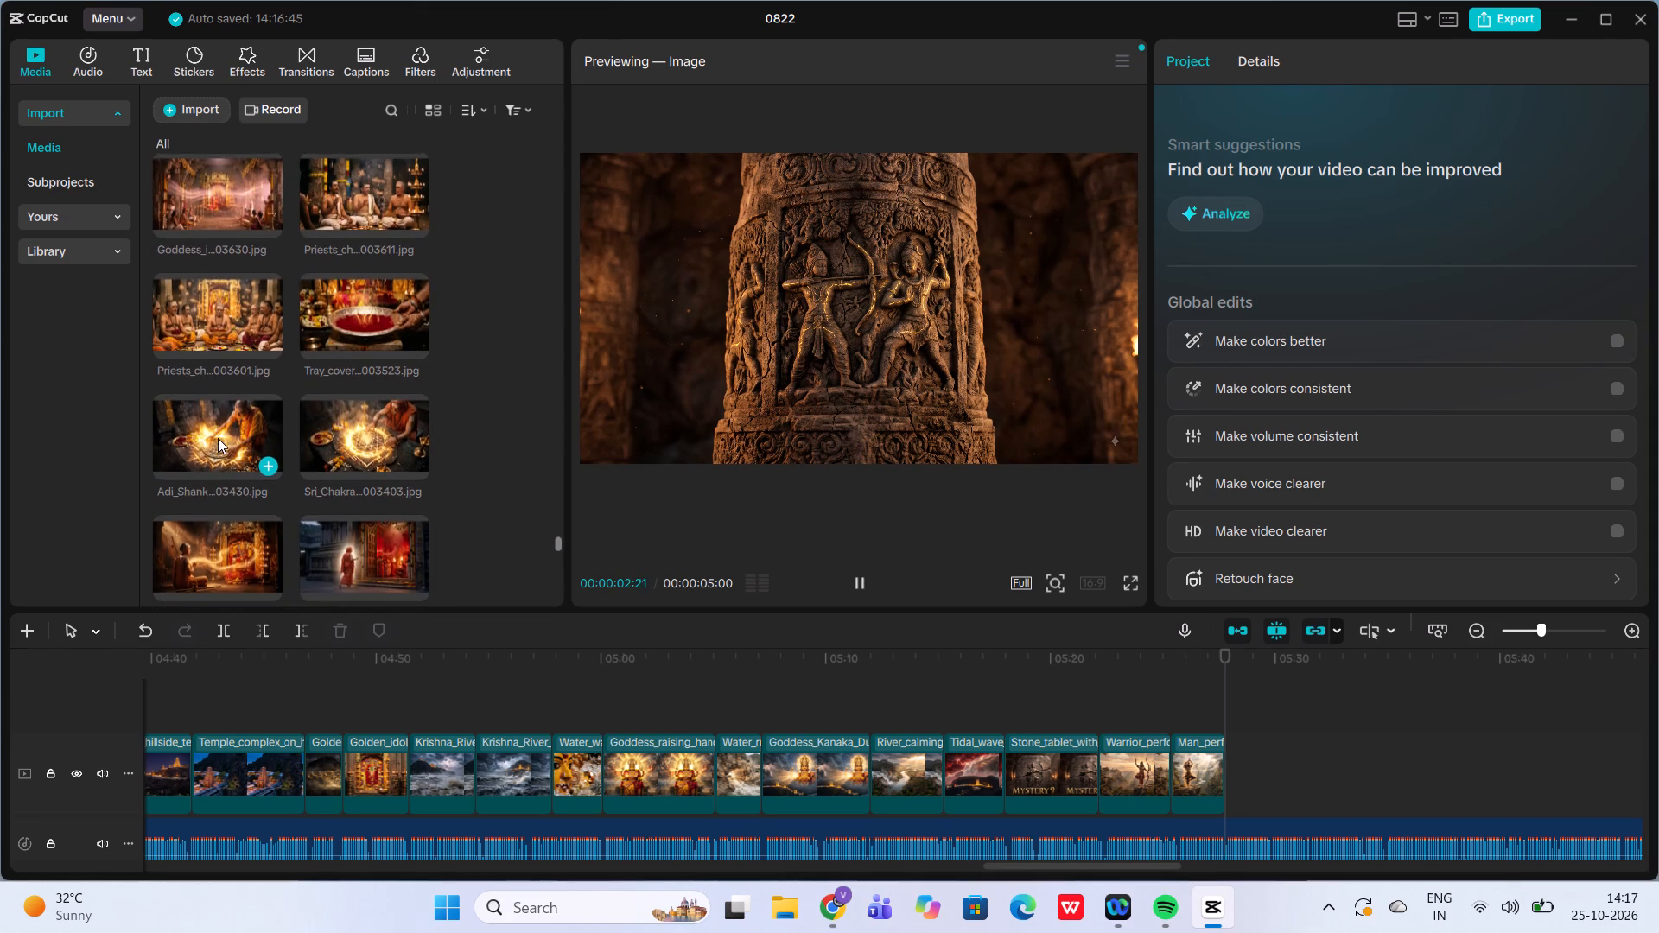
pyautogui.scroll(-1, 218, 438)
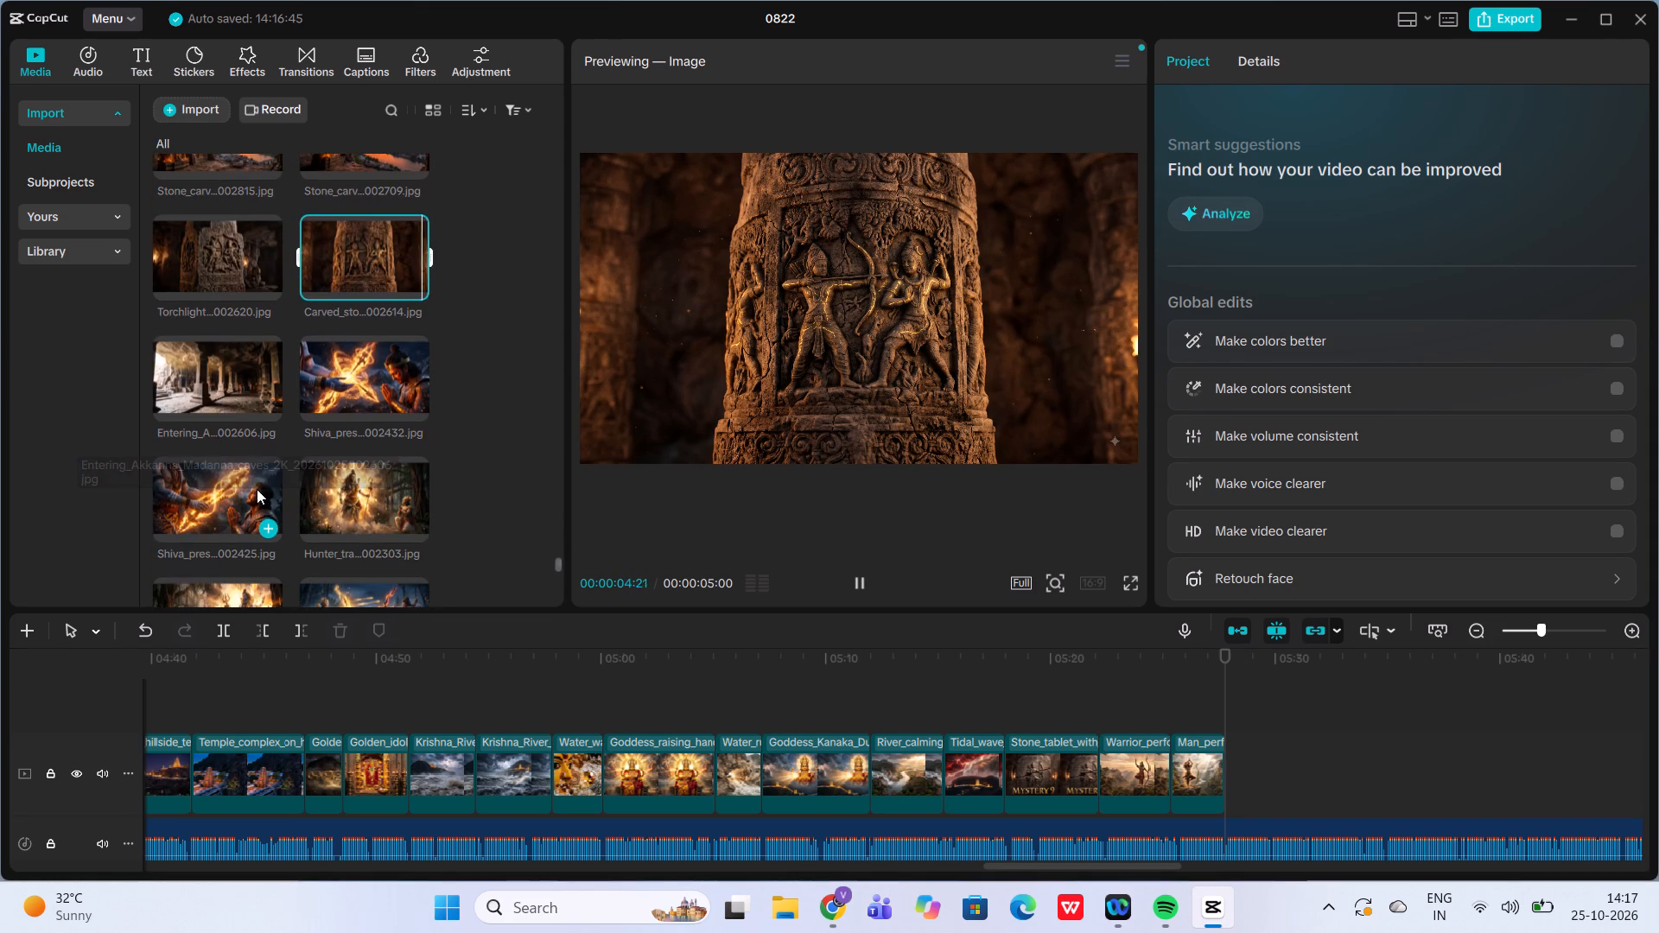
pyautogui.scroll(-1, 262, 540)
pyautogui.click(248, 446)
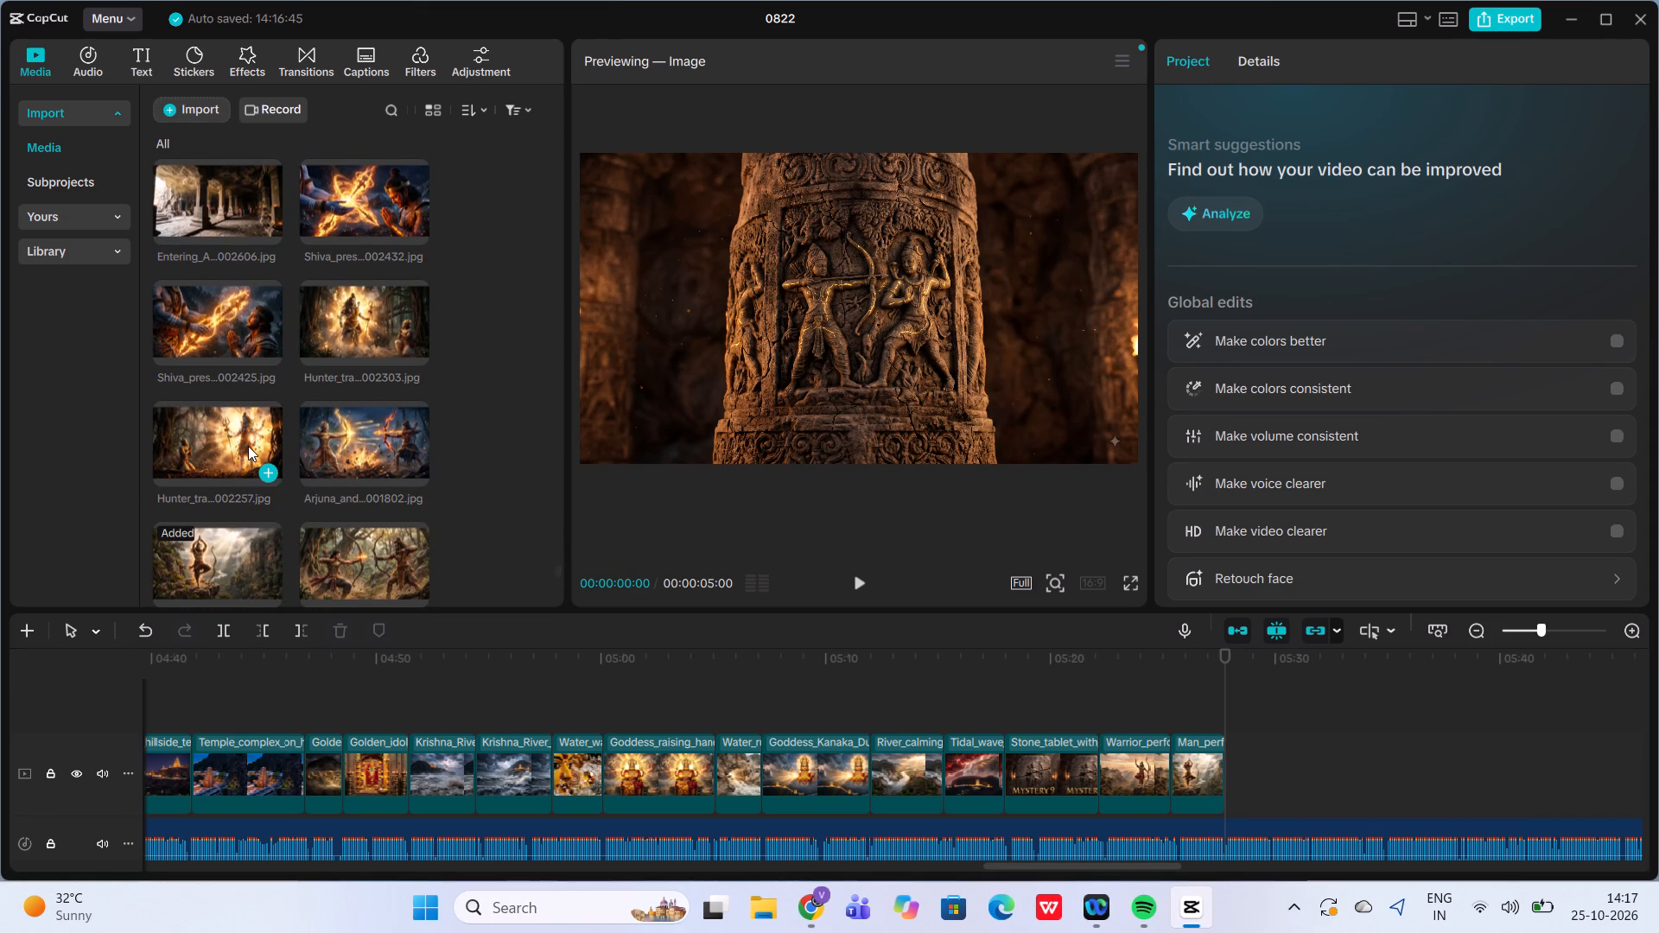
pyautogui.click(339, 456)
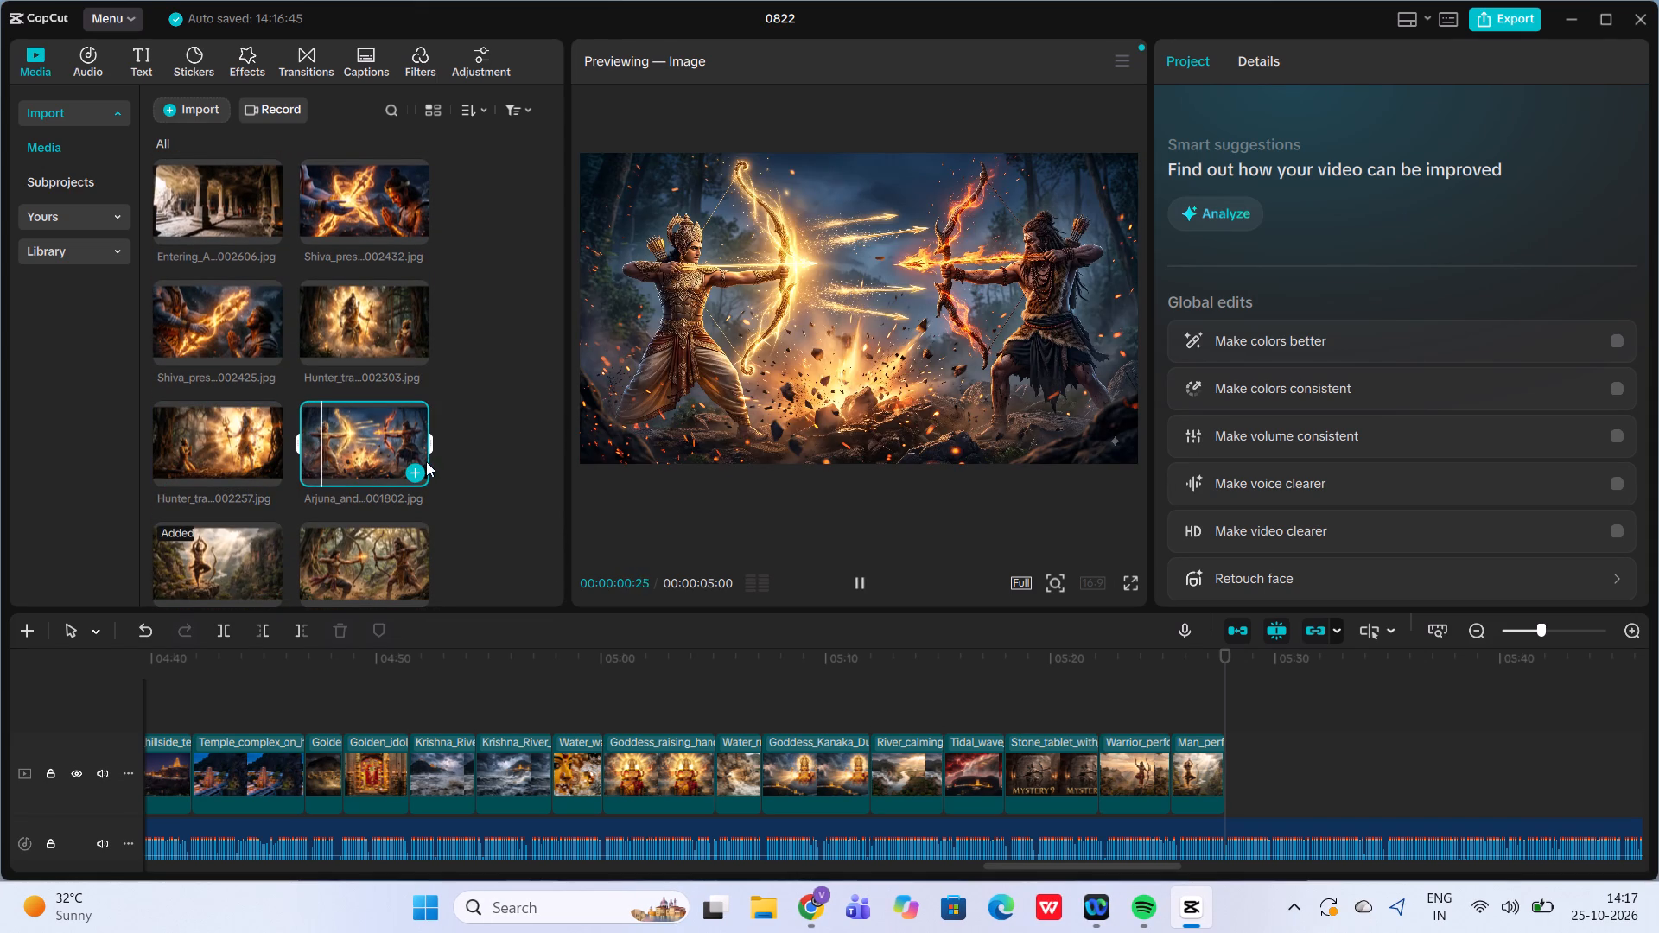
pyautogui.scroll(-1, 418, 474)
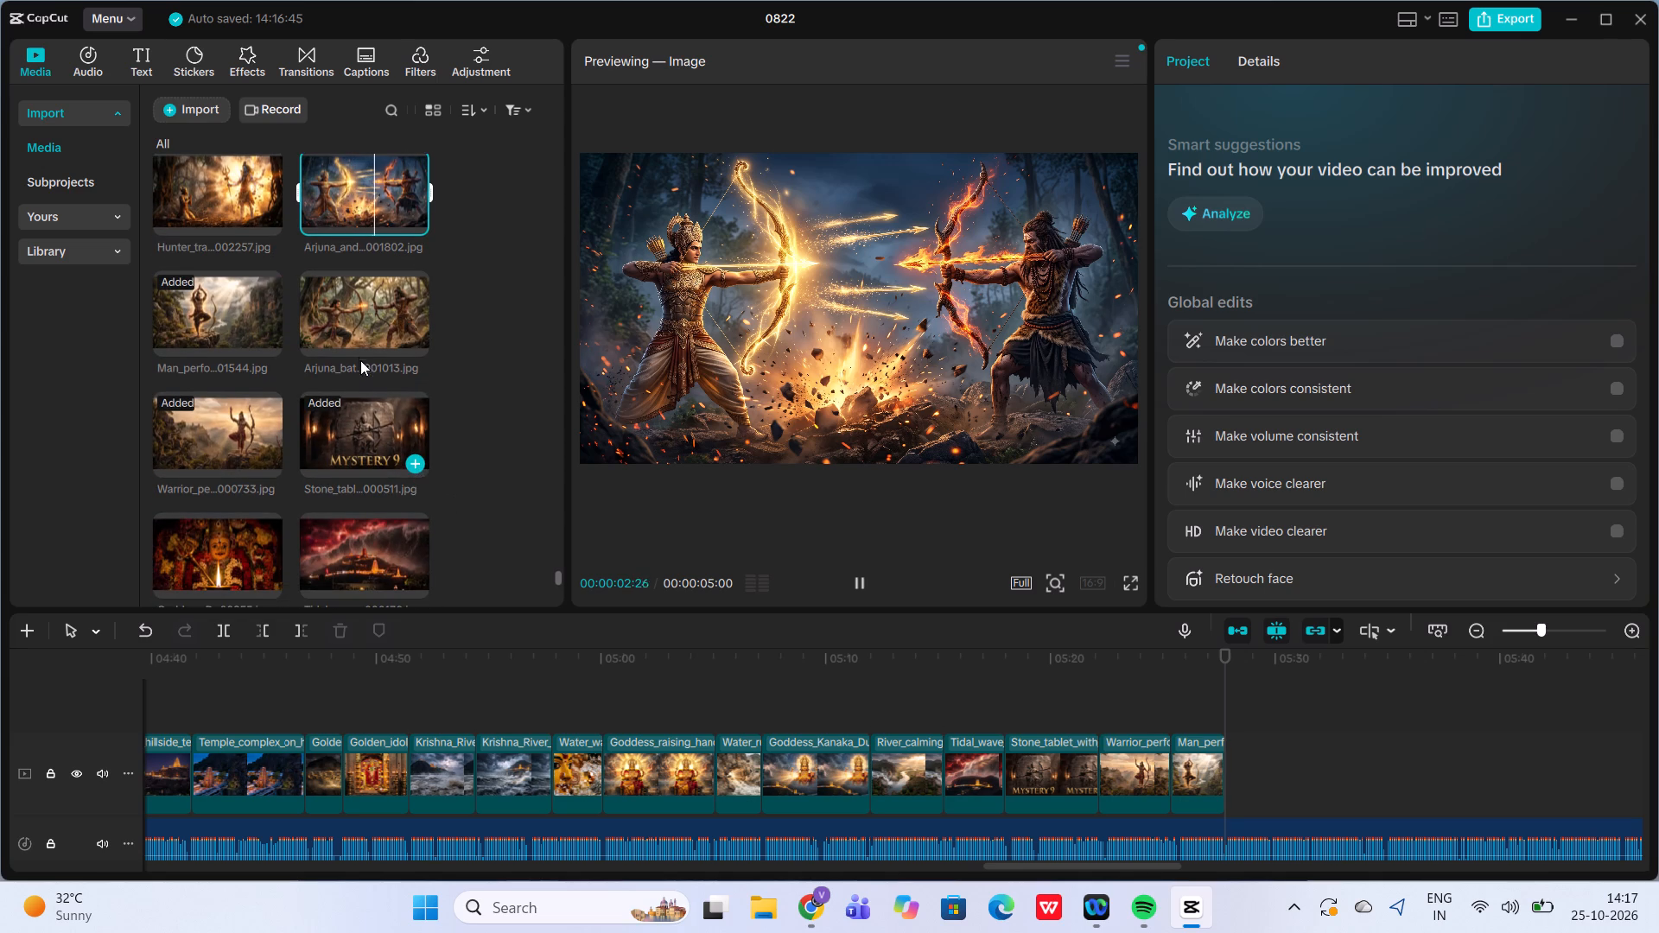
pyautogui.click(359, 351)
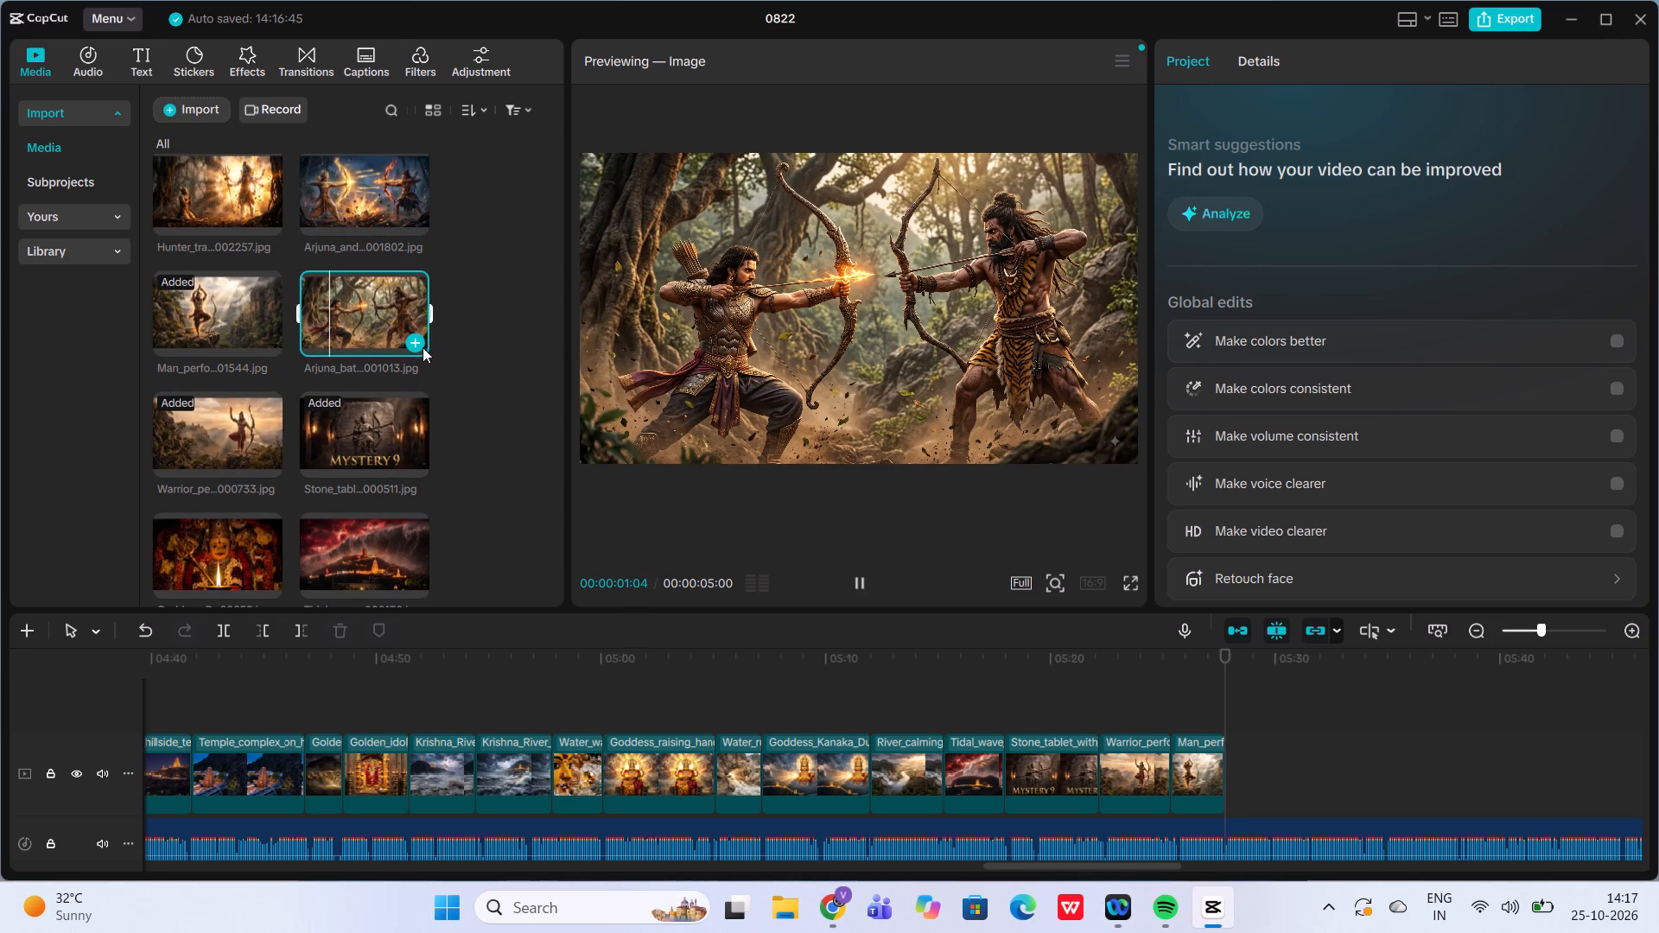
pyautogui.click(418, 337)
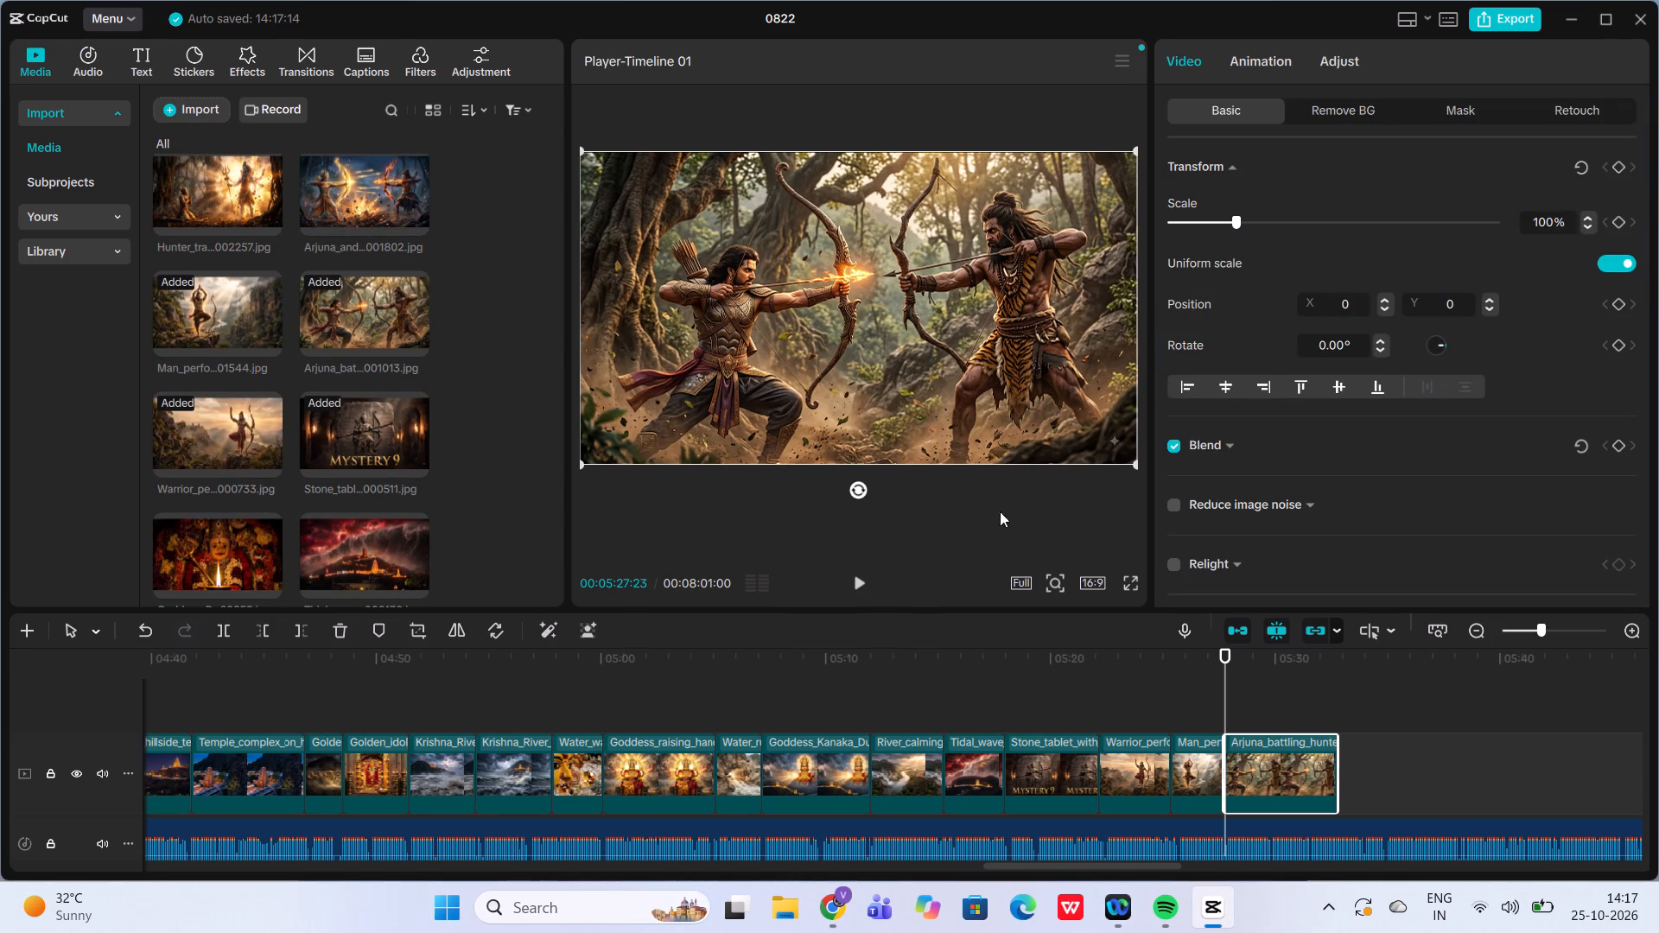
# Trim the Arjuna_battling clip's end to about 00:05:29:18 to match the narration, check it by playback and place the playhead there.
pyautogui.click(856, 574)
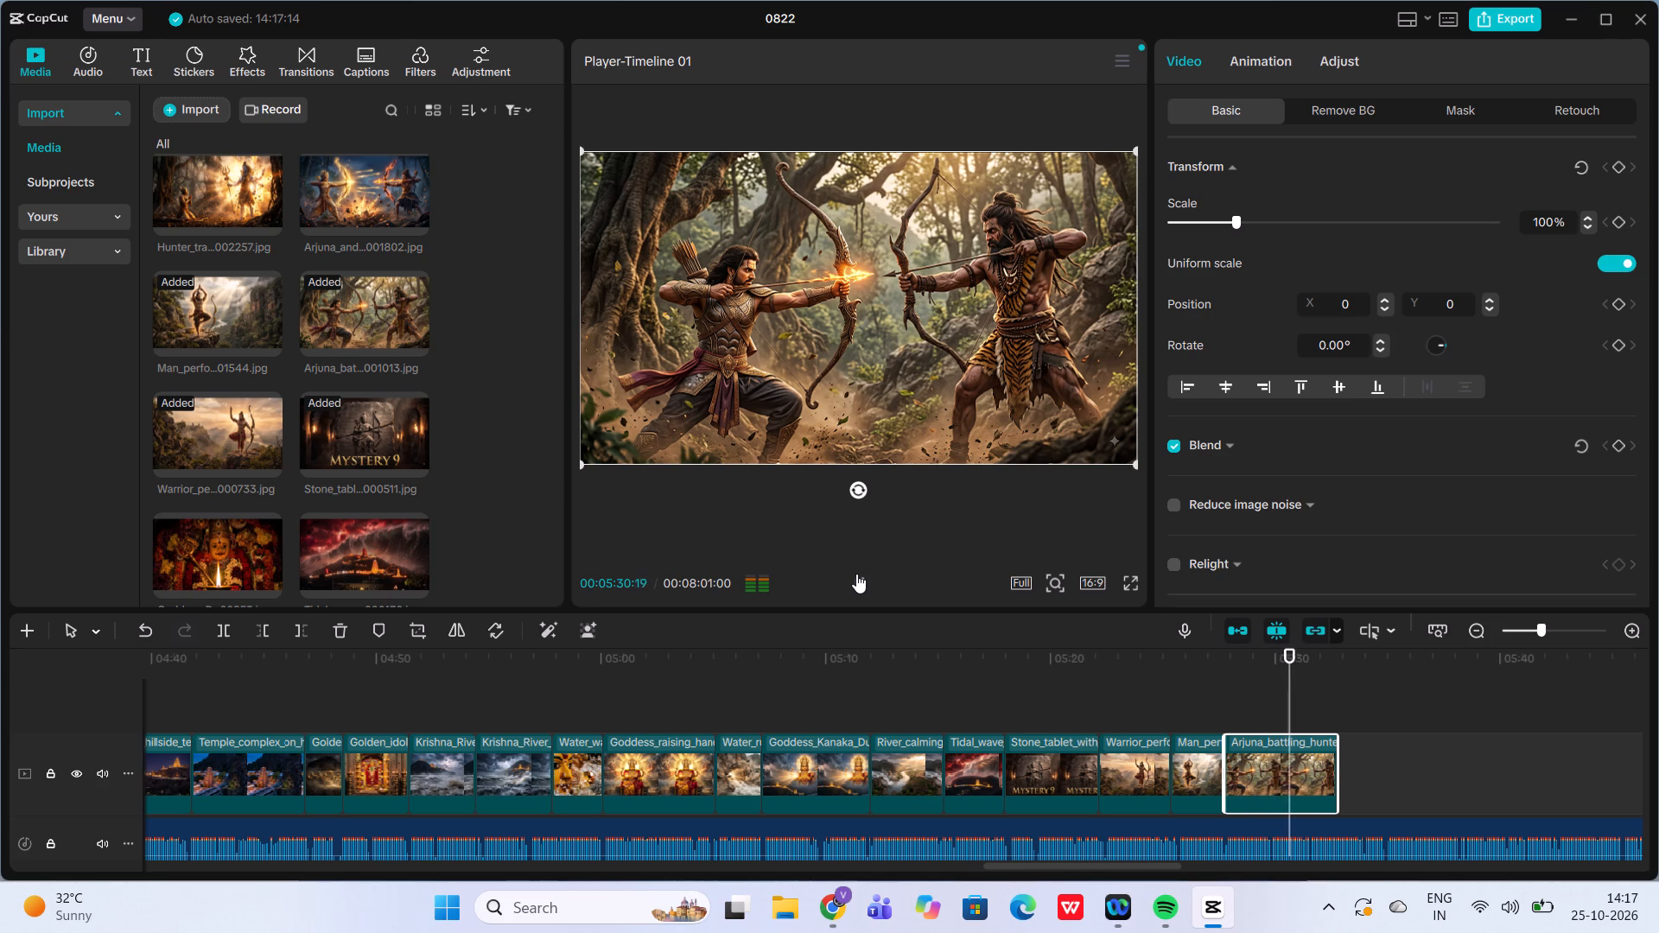
pyautogui.click(856, 574)
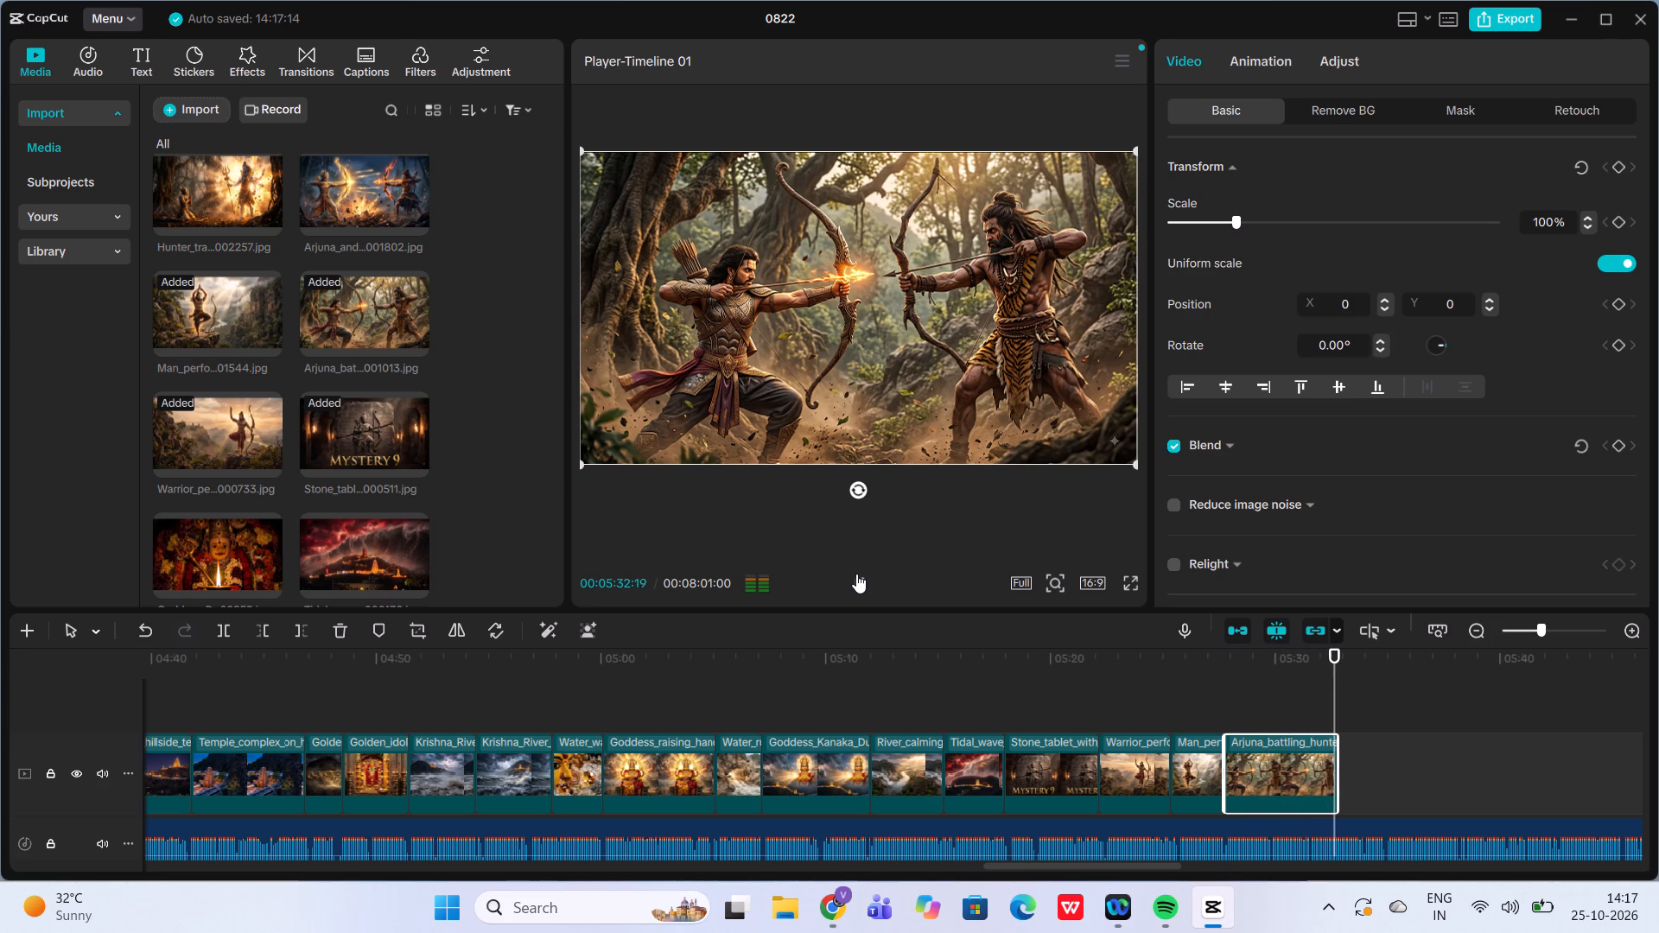
pyautogui.moveTo(1338, 769); pyautogui.dragTo(1291, 777)
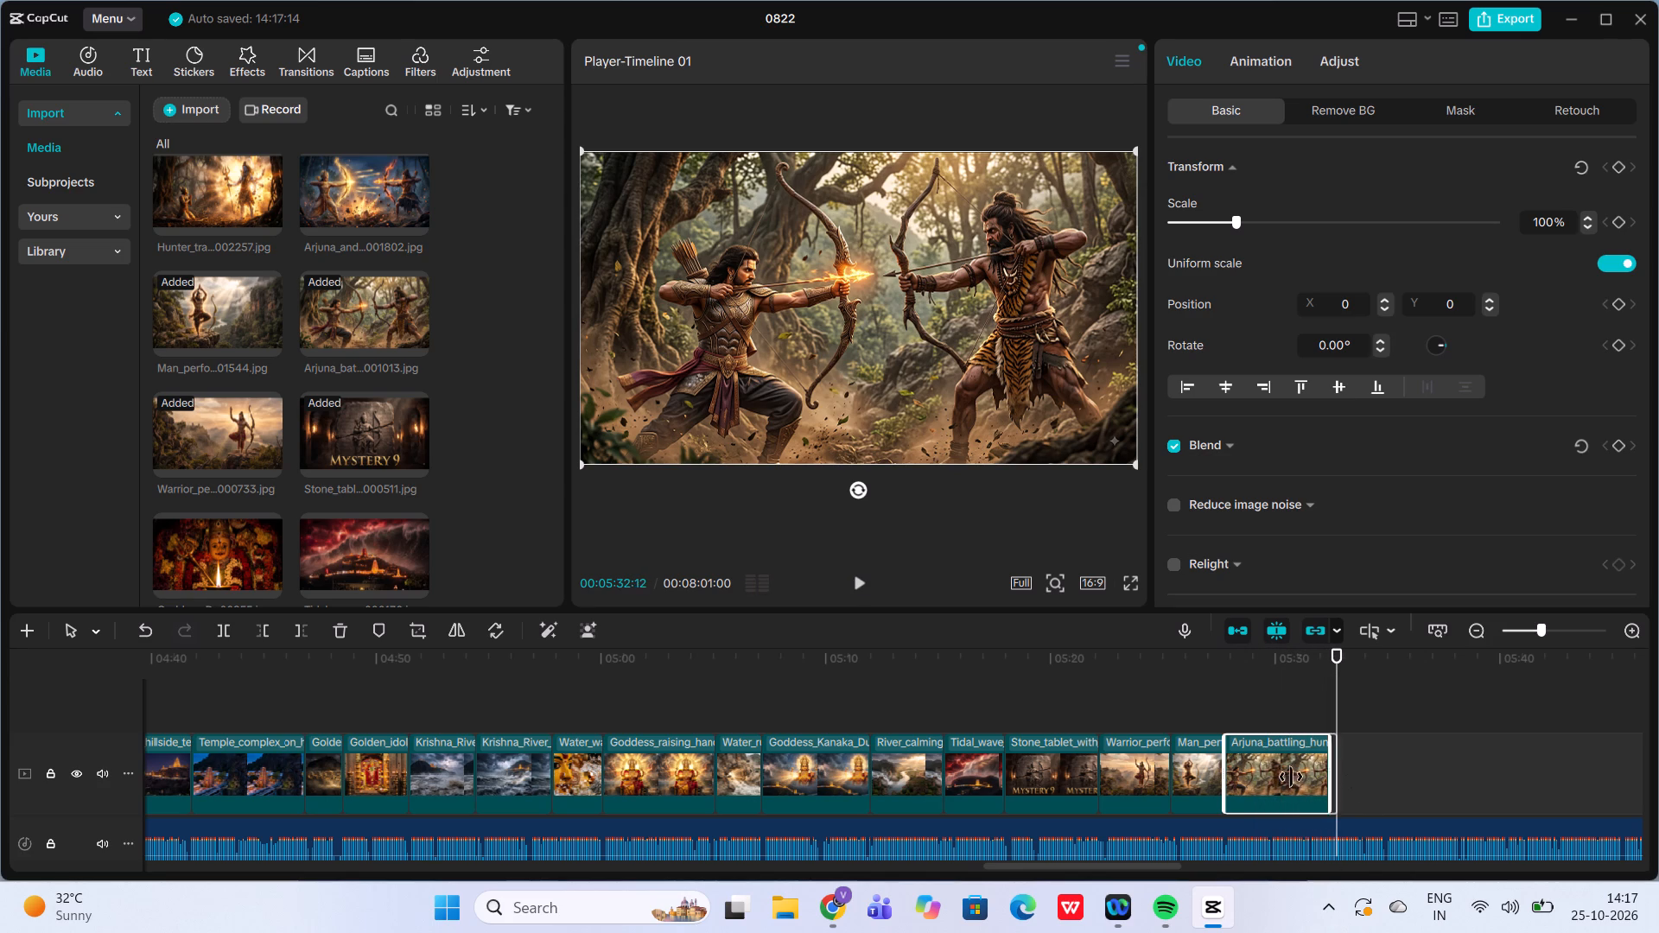
pyautogui.moveTo(1291, 777); pyautogui.dragTo(1259, 775)
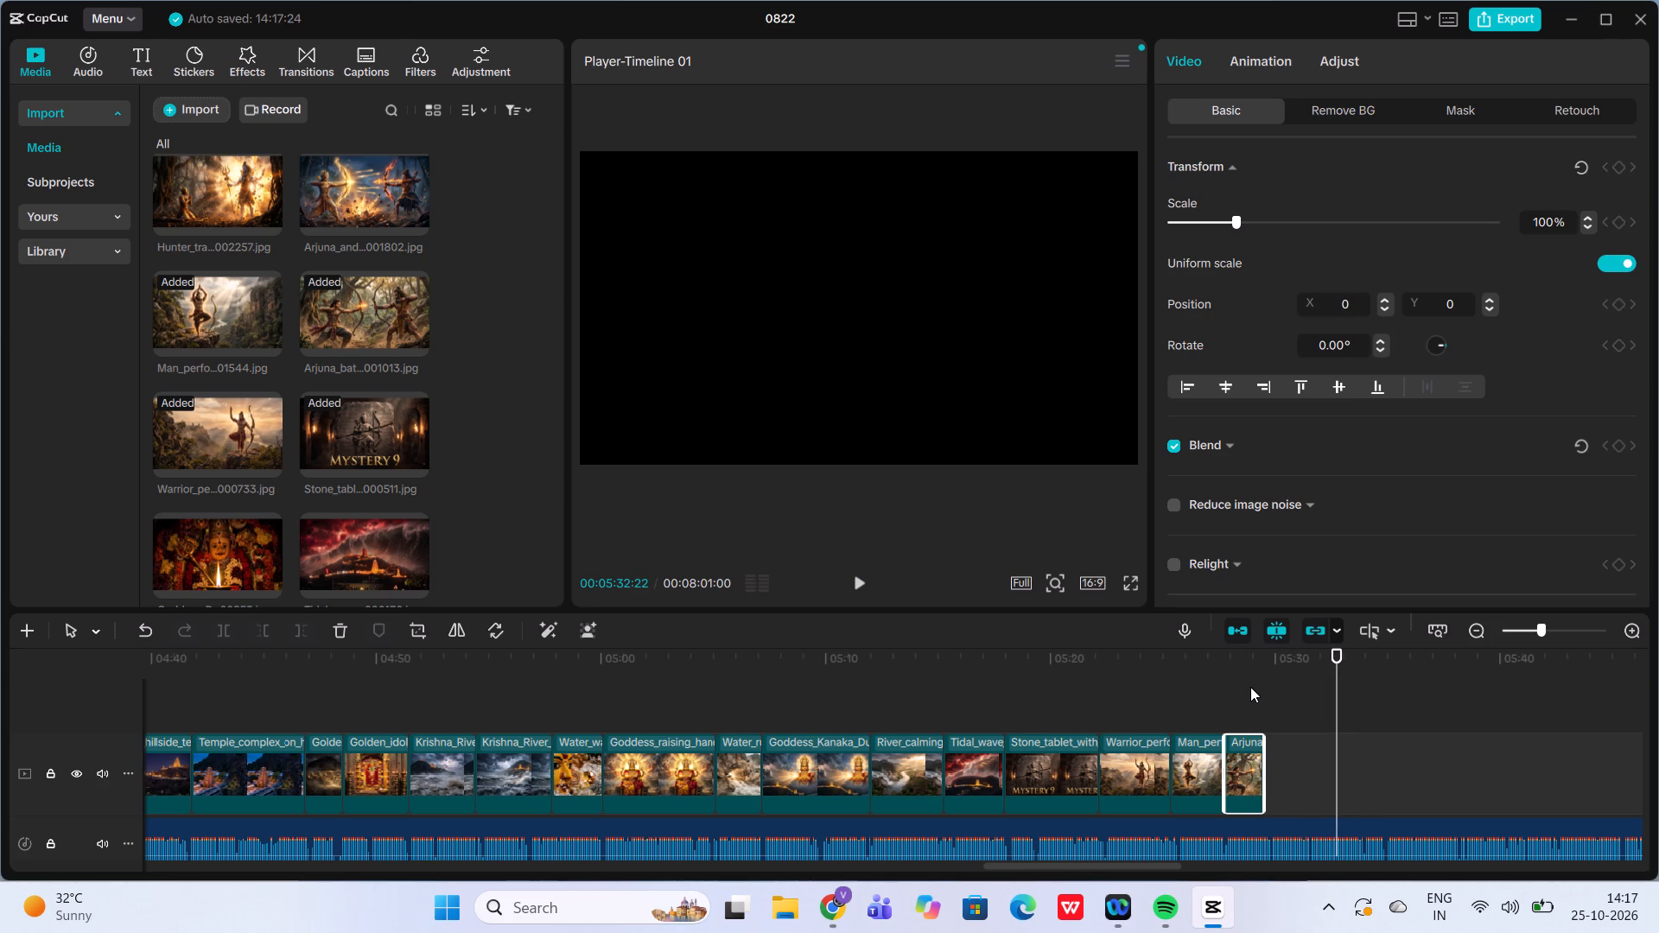
pyautogui.click(1250, 687)
pyautogui.click(865, 581)
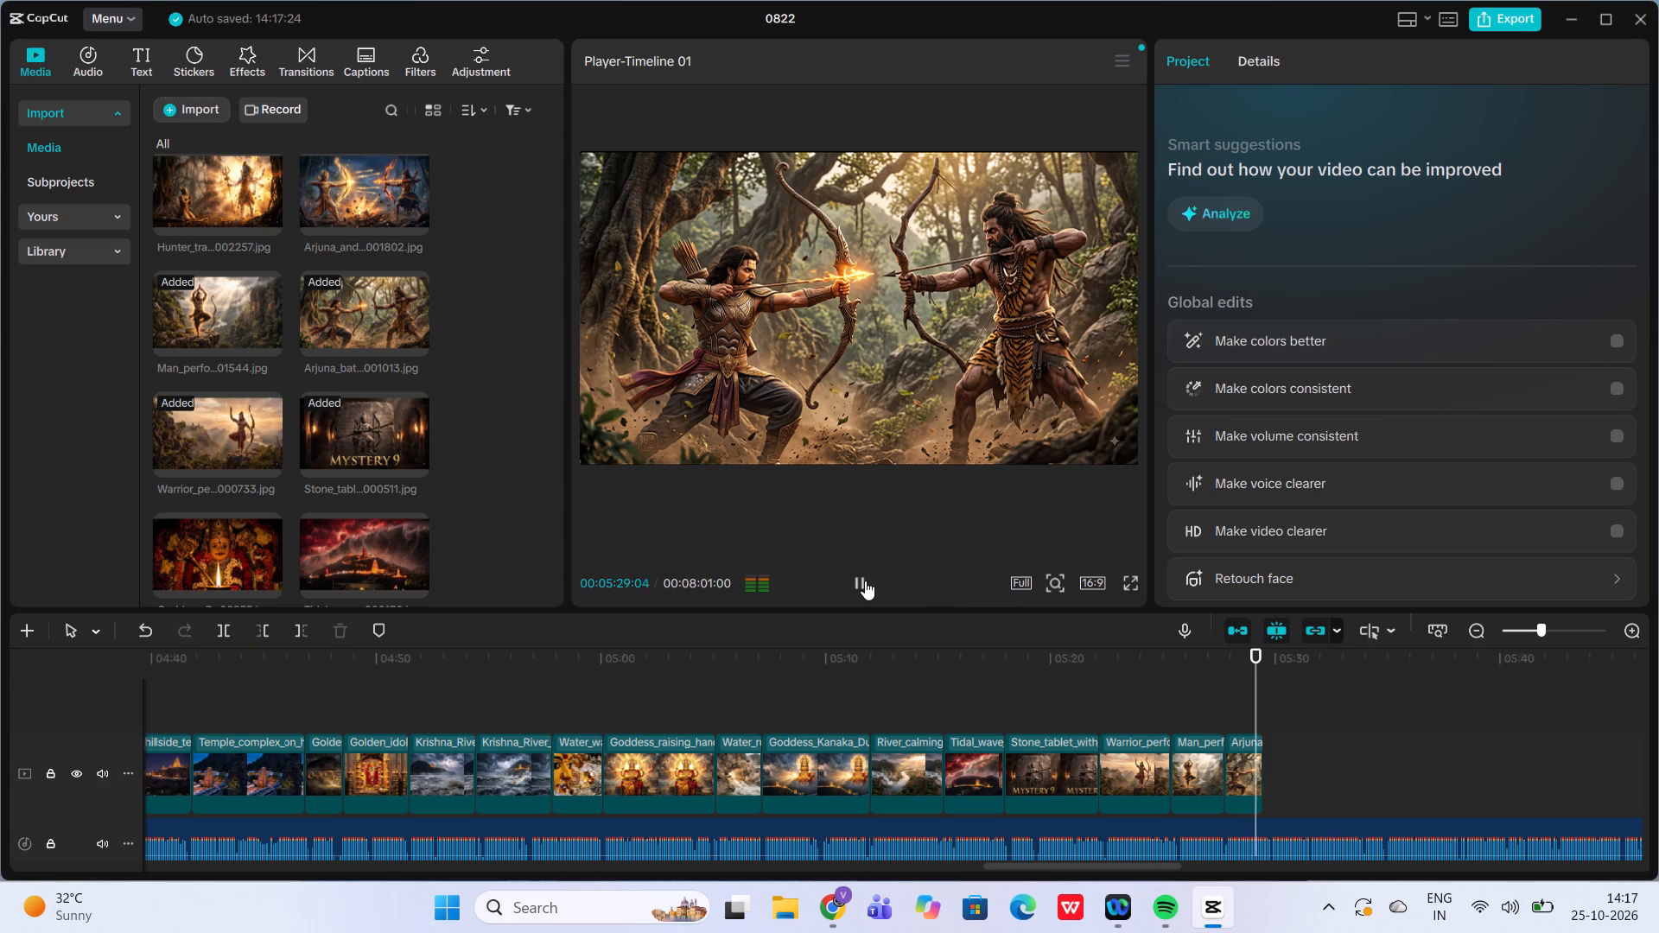
pyautogui.click(865, 581)
pyautogui.click(1251, 766)
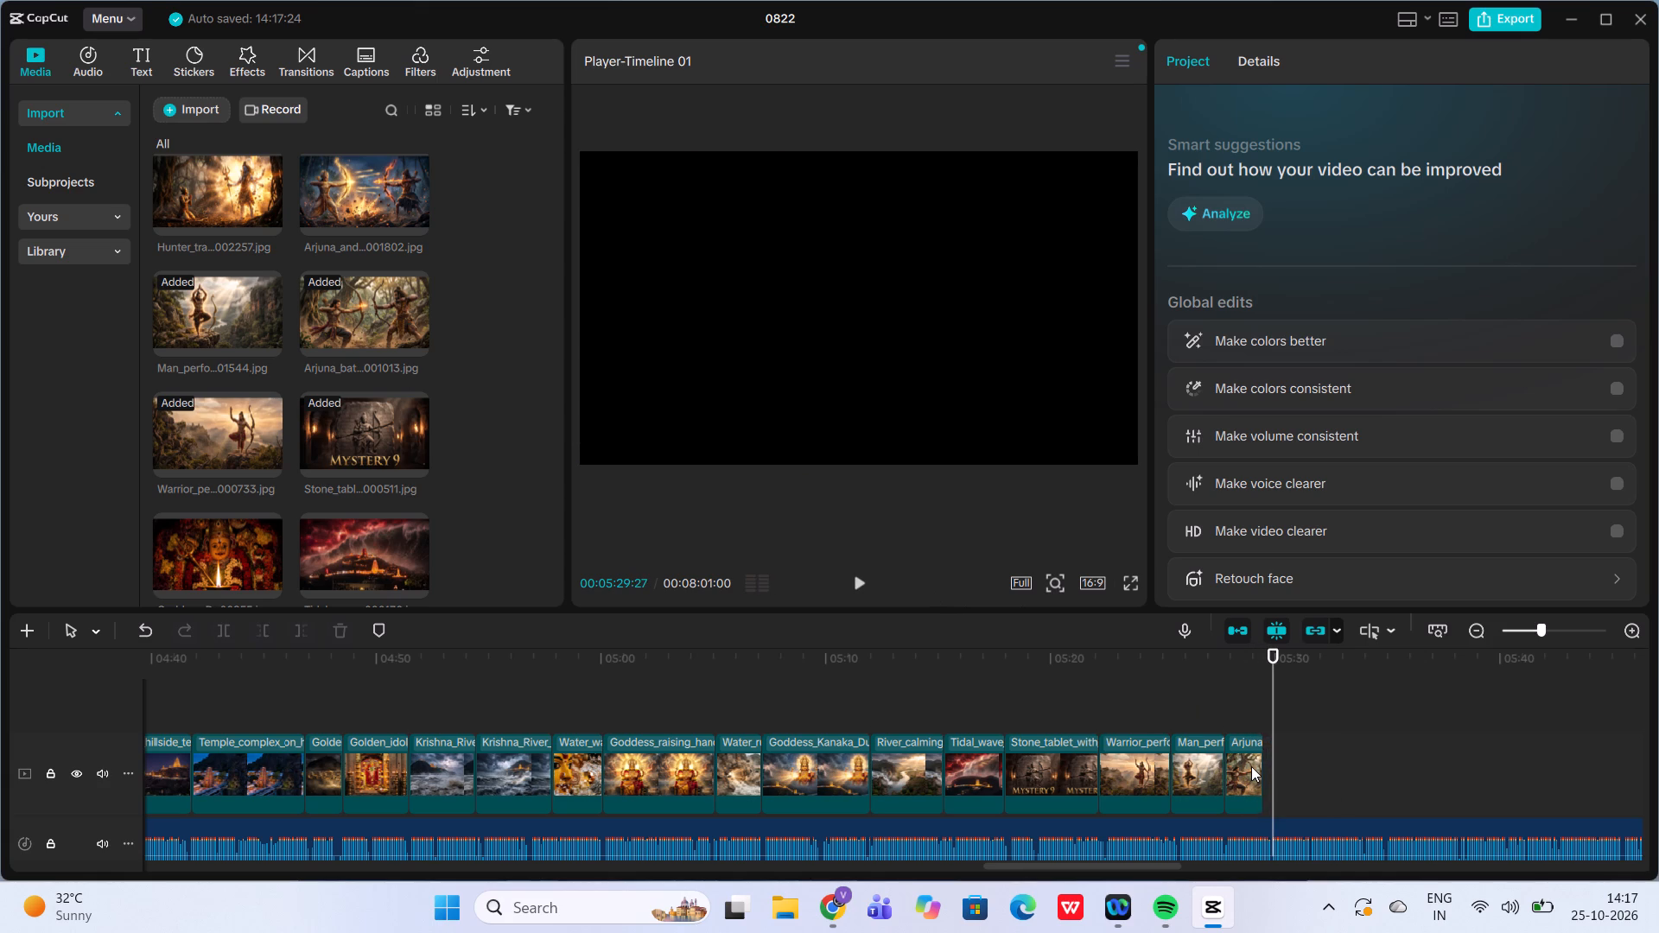
pyautogui.click(1265, 770)
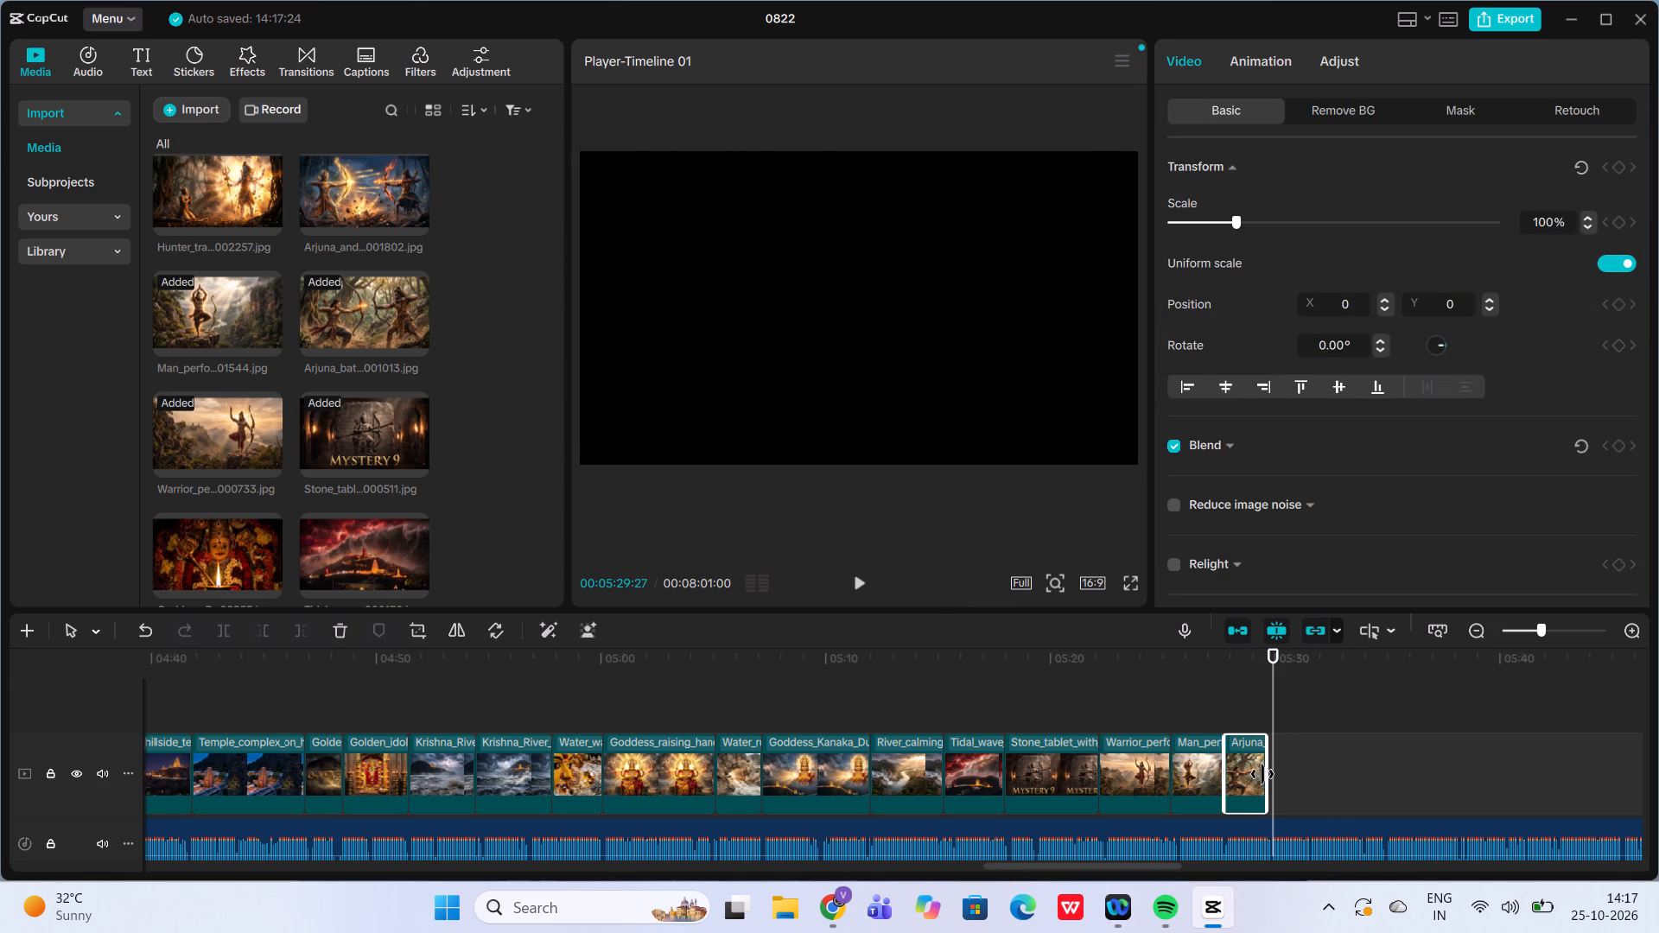
pyautogui.click(1249, 694)
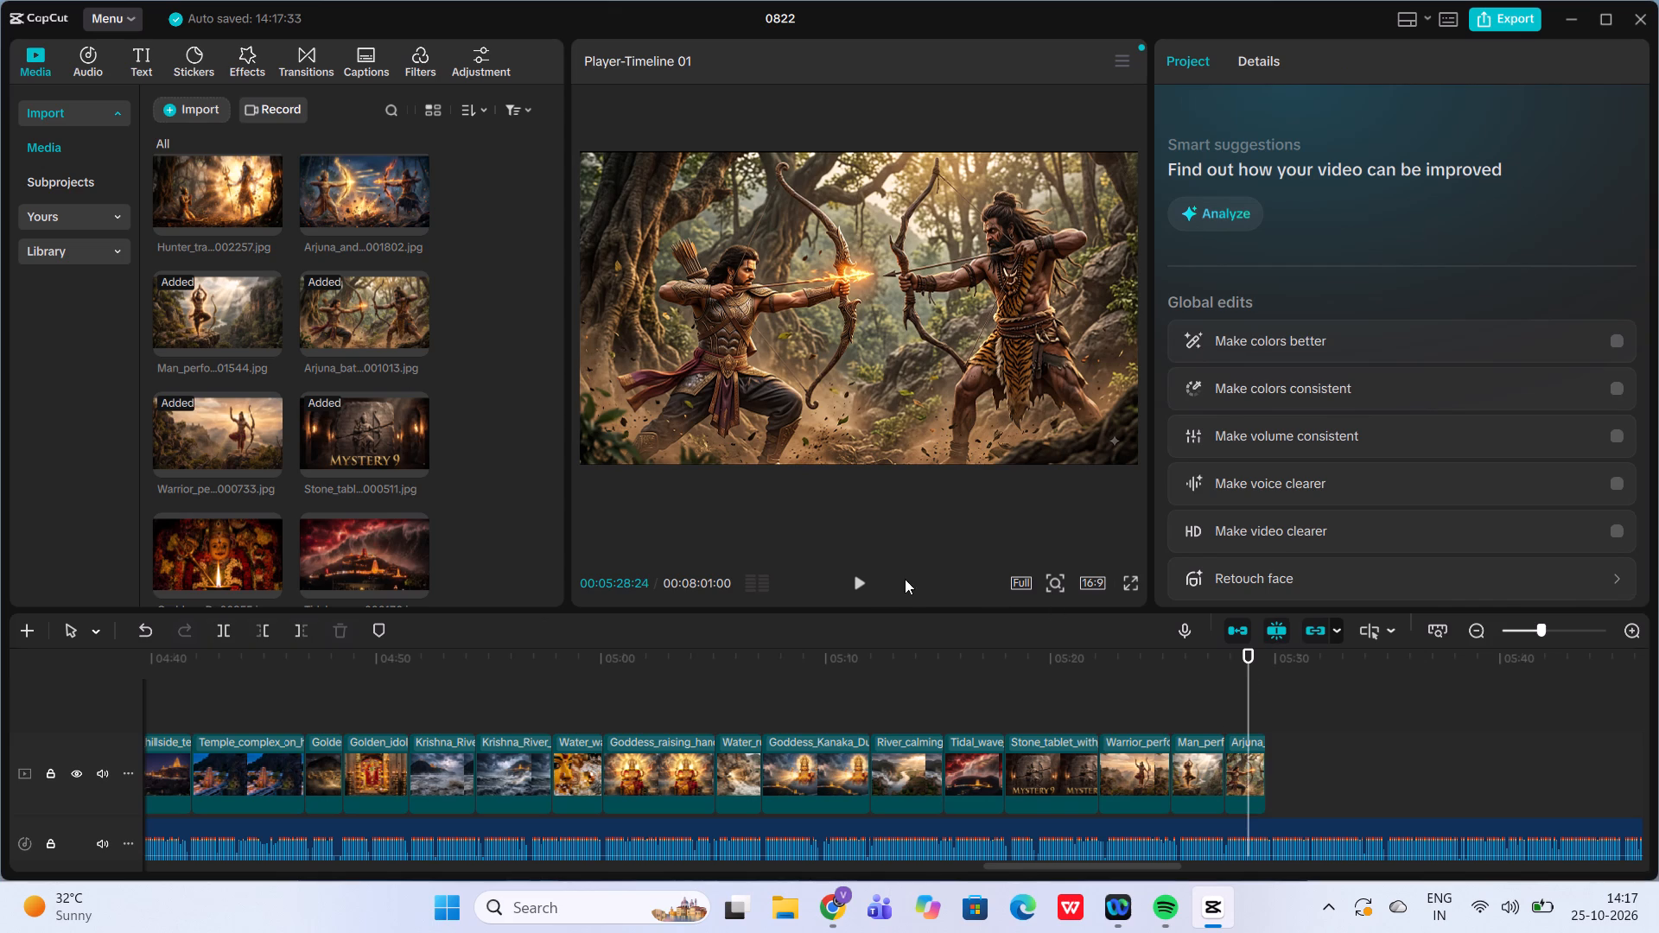
pyautogui.click(864, 588)
pyautogui.click(864, 588)
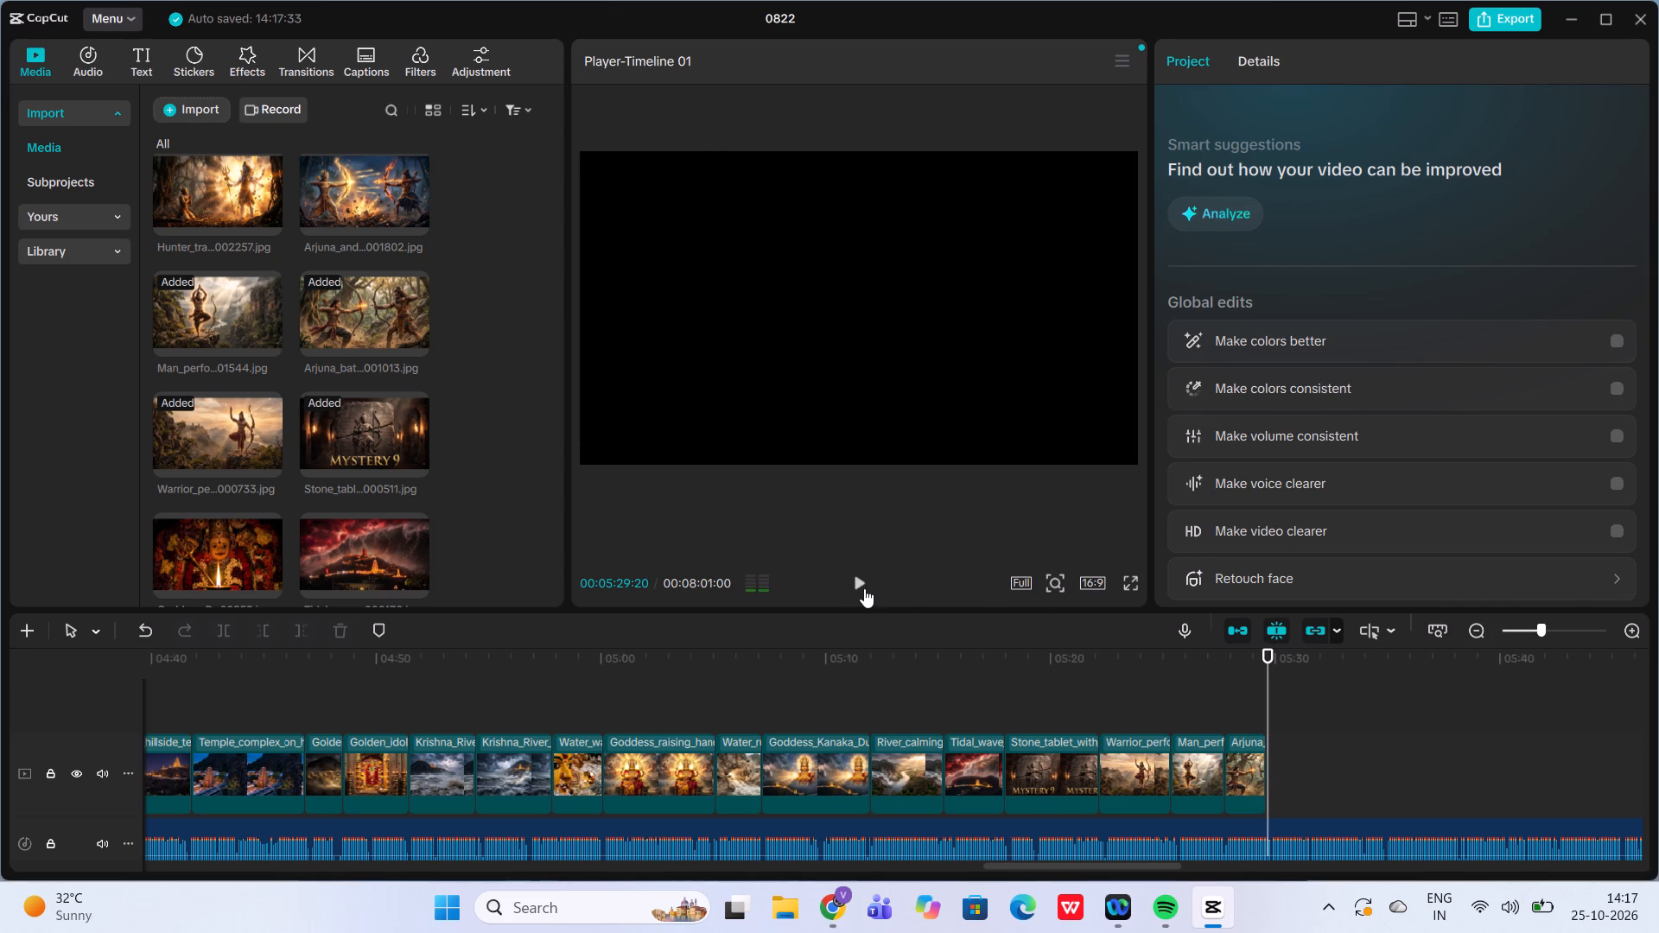
pyautogui.click(1264, 697)
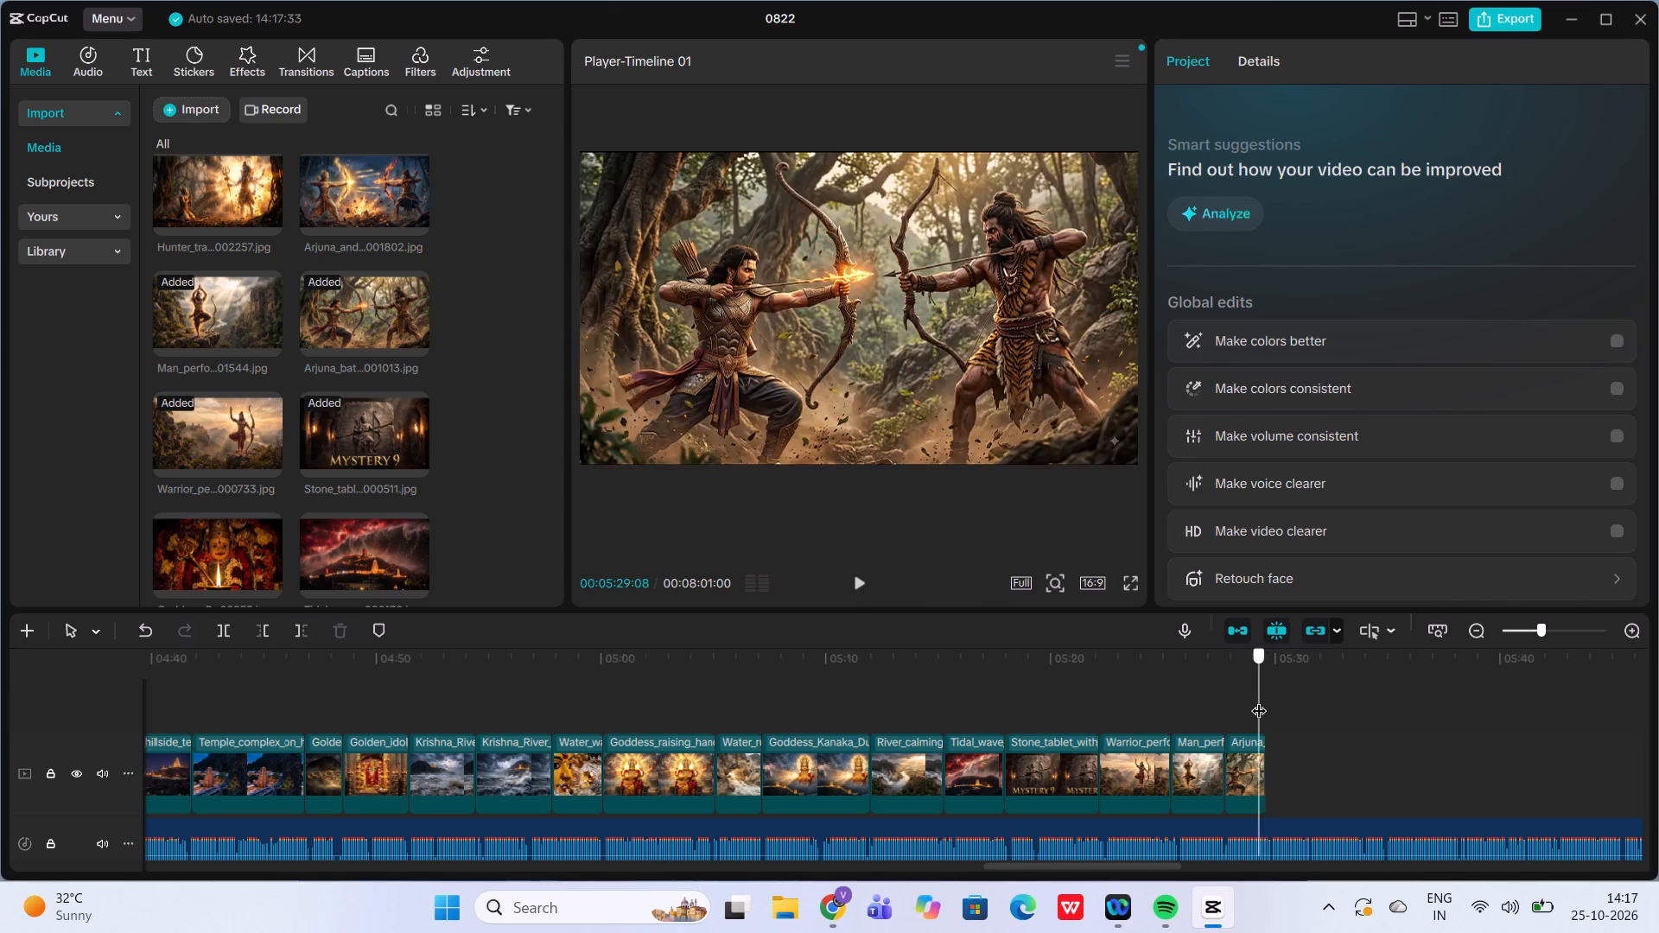
# Preview the Arjuna battle images and add Arjuna_and...001802.jpg after the Arjuna_battling clip at 00:05:29:18.
pyautogui.click(376, 331)
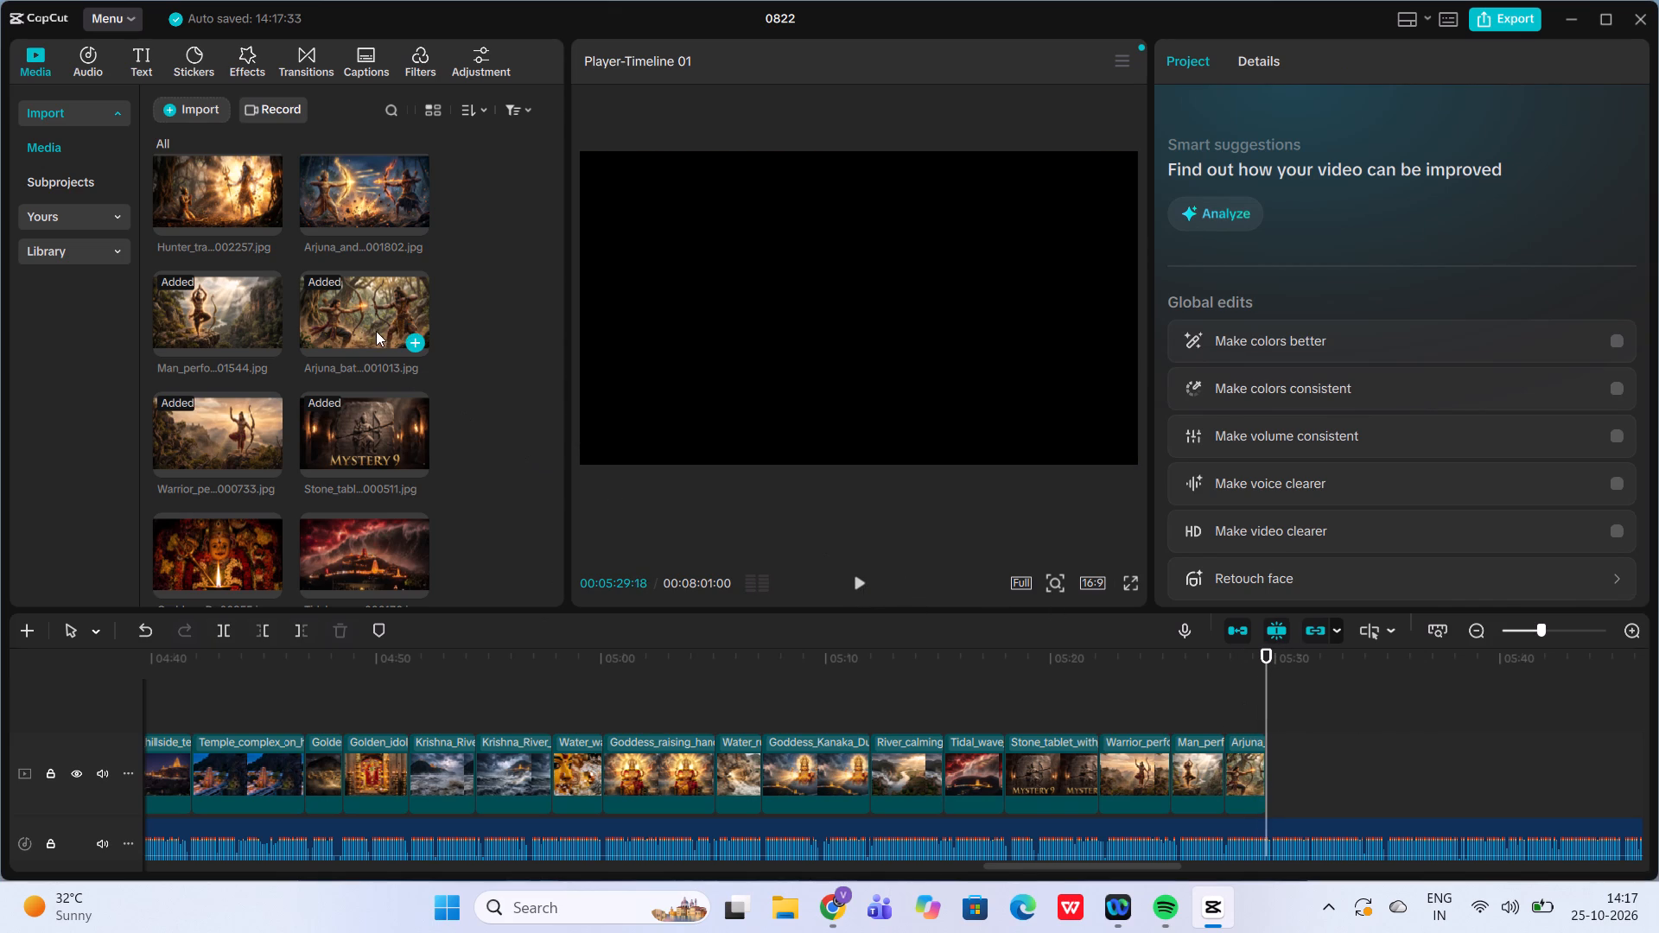
pyautogui.scroll(1, 376, 331)
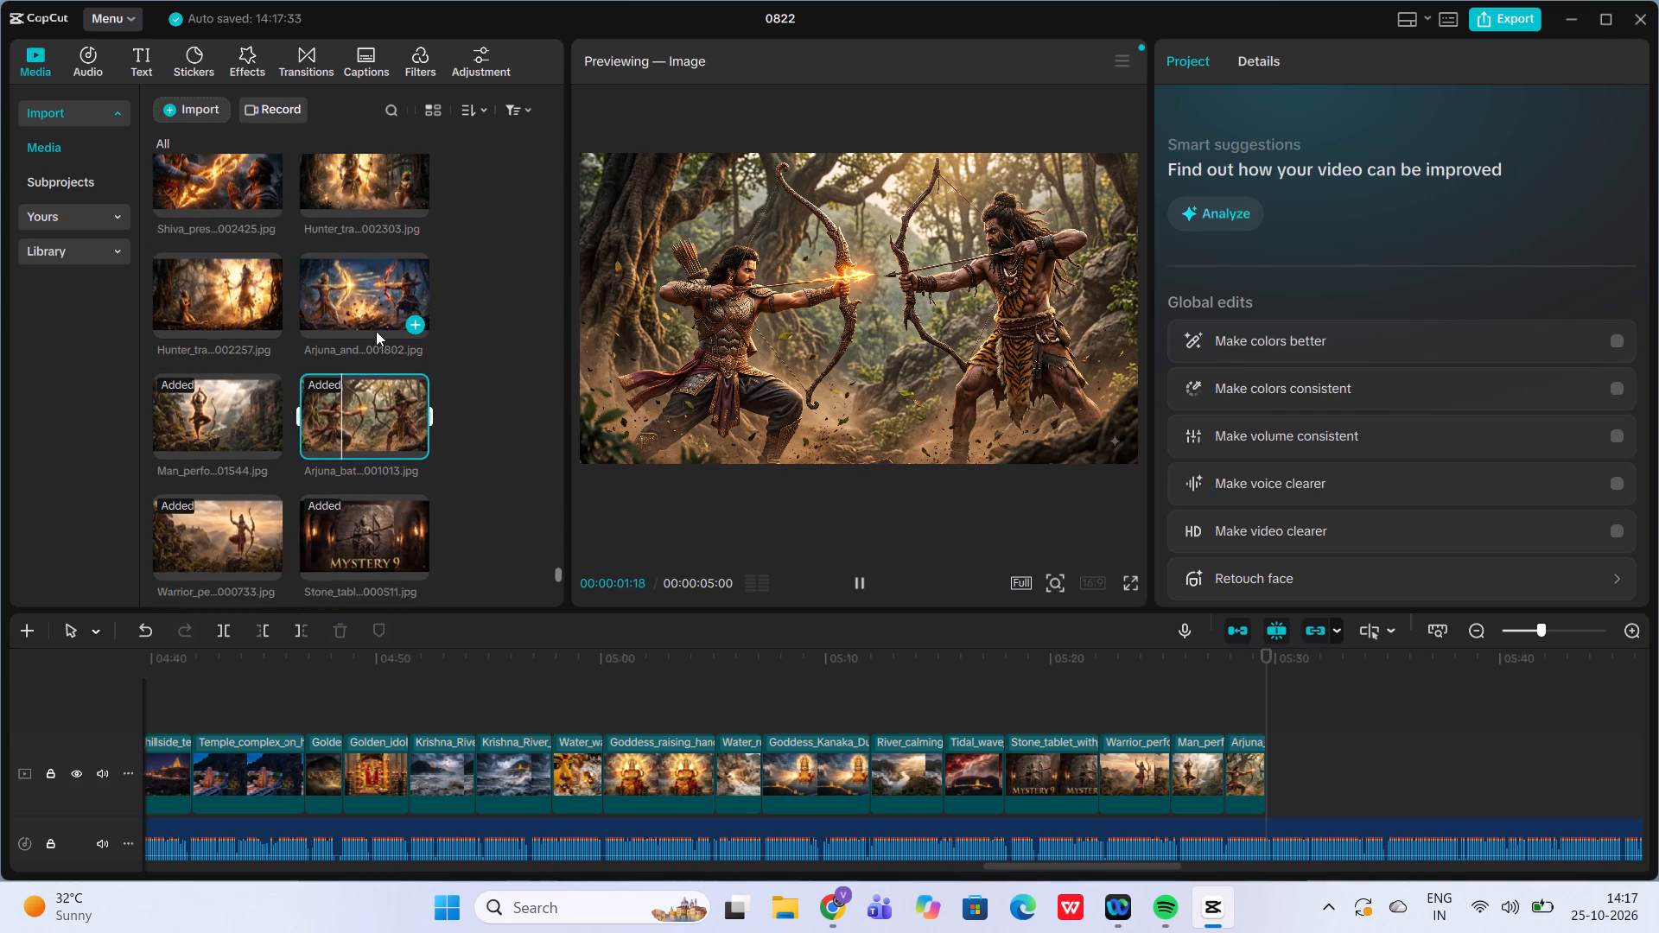
pyautogui.scroll(1, 376, 331)
pyautogui.click(361, 314)
pyautogui.click(411, 351)
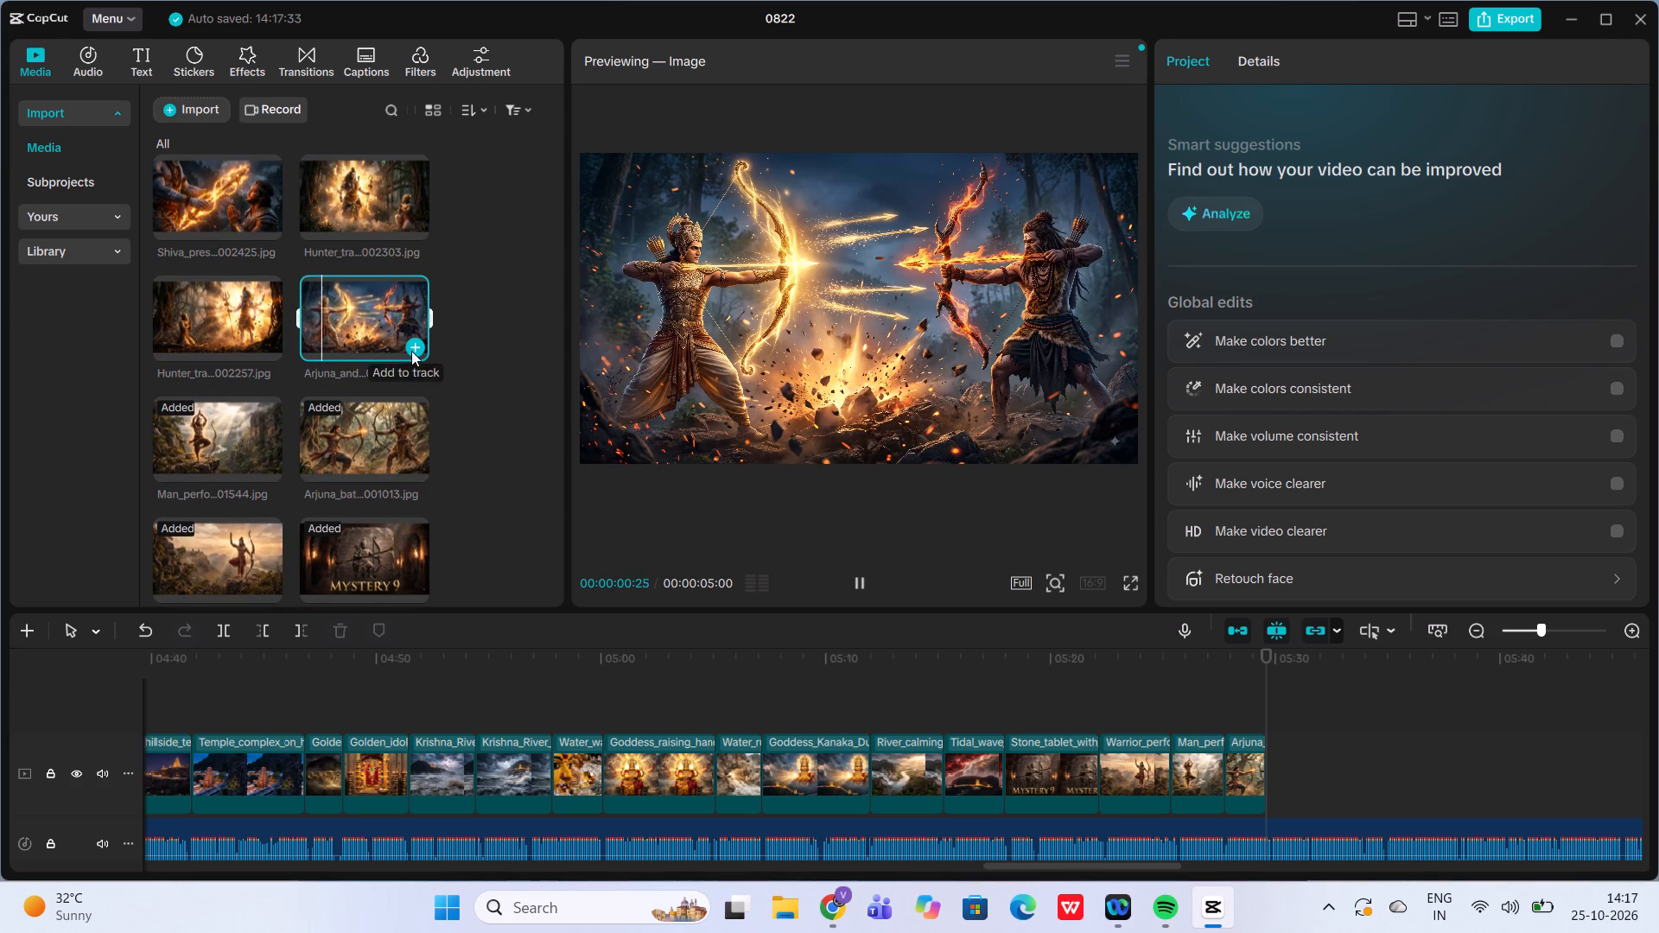
# Trim the Arjuna_and_hunter clip's end to about 00:05:31:17 to match the narration, check it by playback and place the playhead there.
pyautogui.click(859, 579)
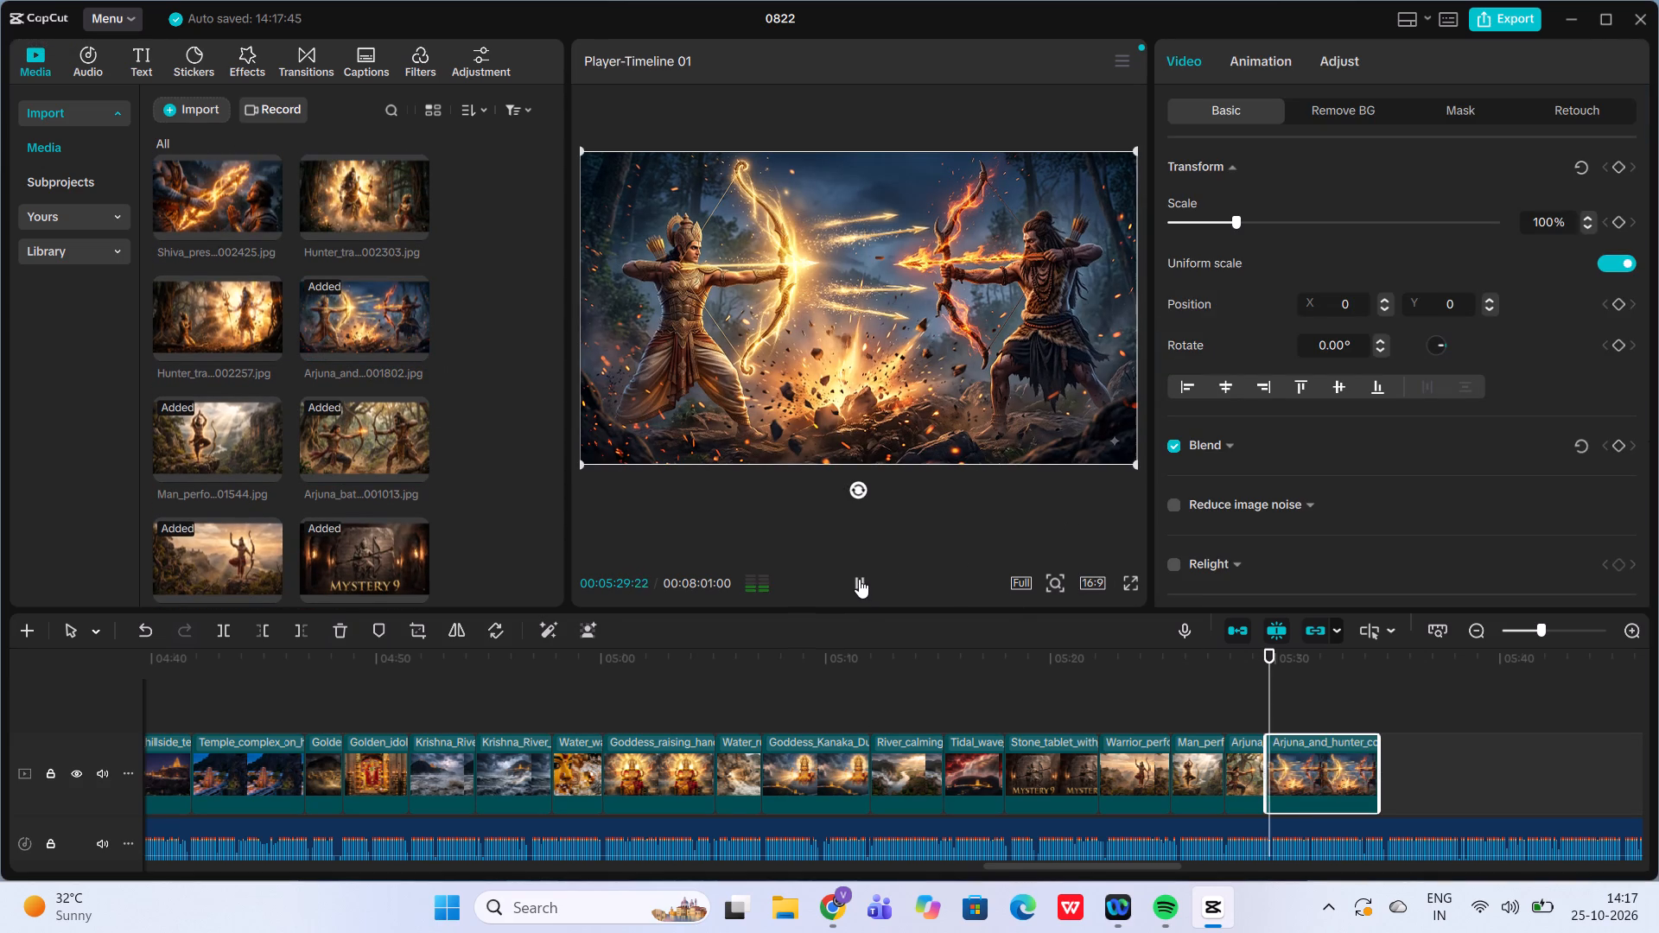
pyautogui.click(859, 579)
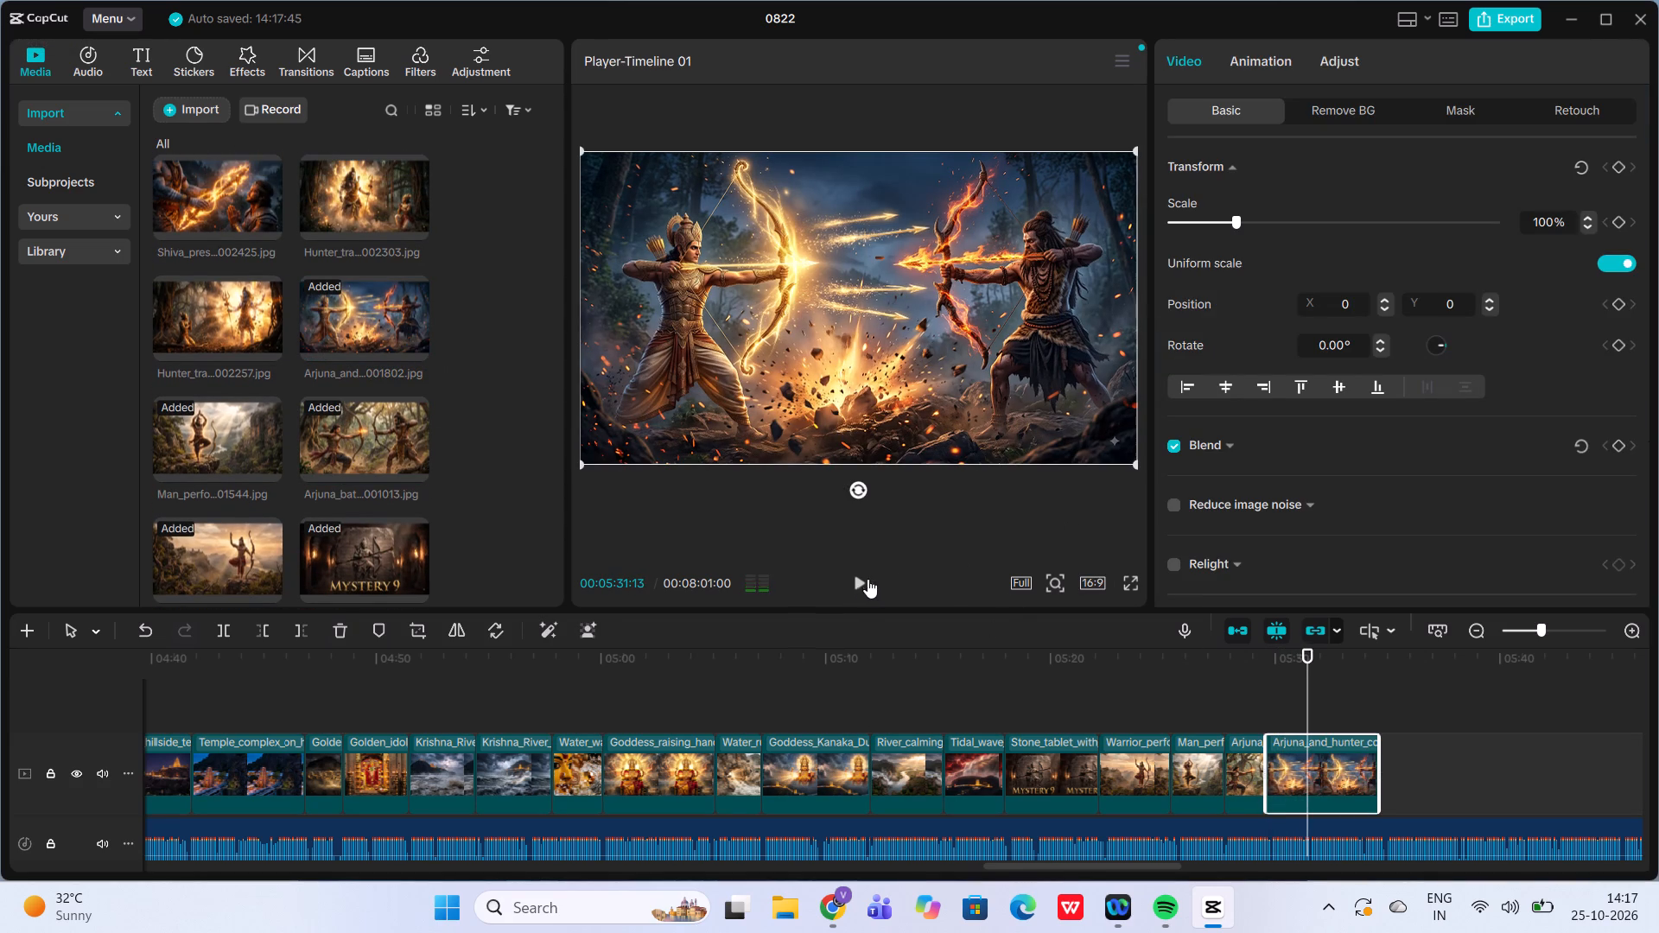
pyautogui.click(1357, 792)
pyautogui.moveTo(1378, 767); pyautogui.dragTo(1304, 774)
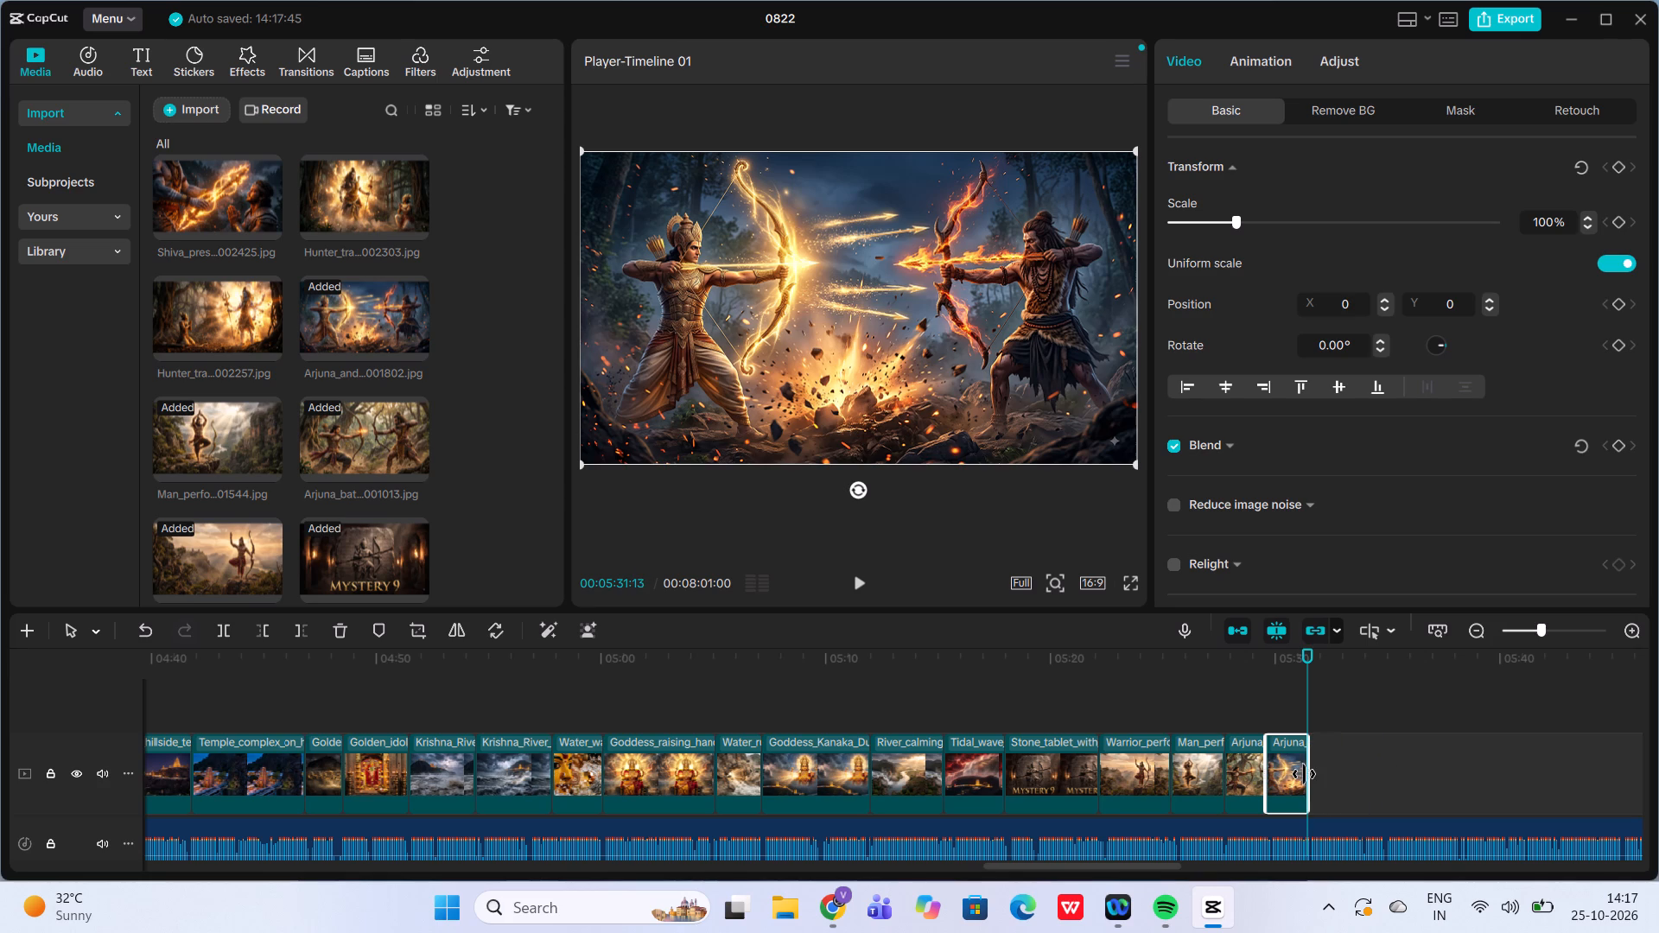
pyautogui.moveTo(1304, 774); pyautogui.dragTo(1309, 771)
pyautogui.moveTo(1309, 771); pyautogui.dragTo(1308, 771)
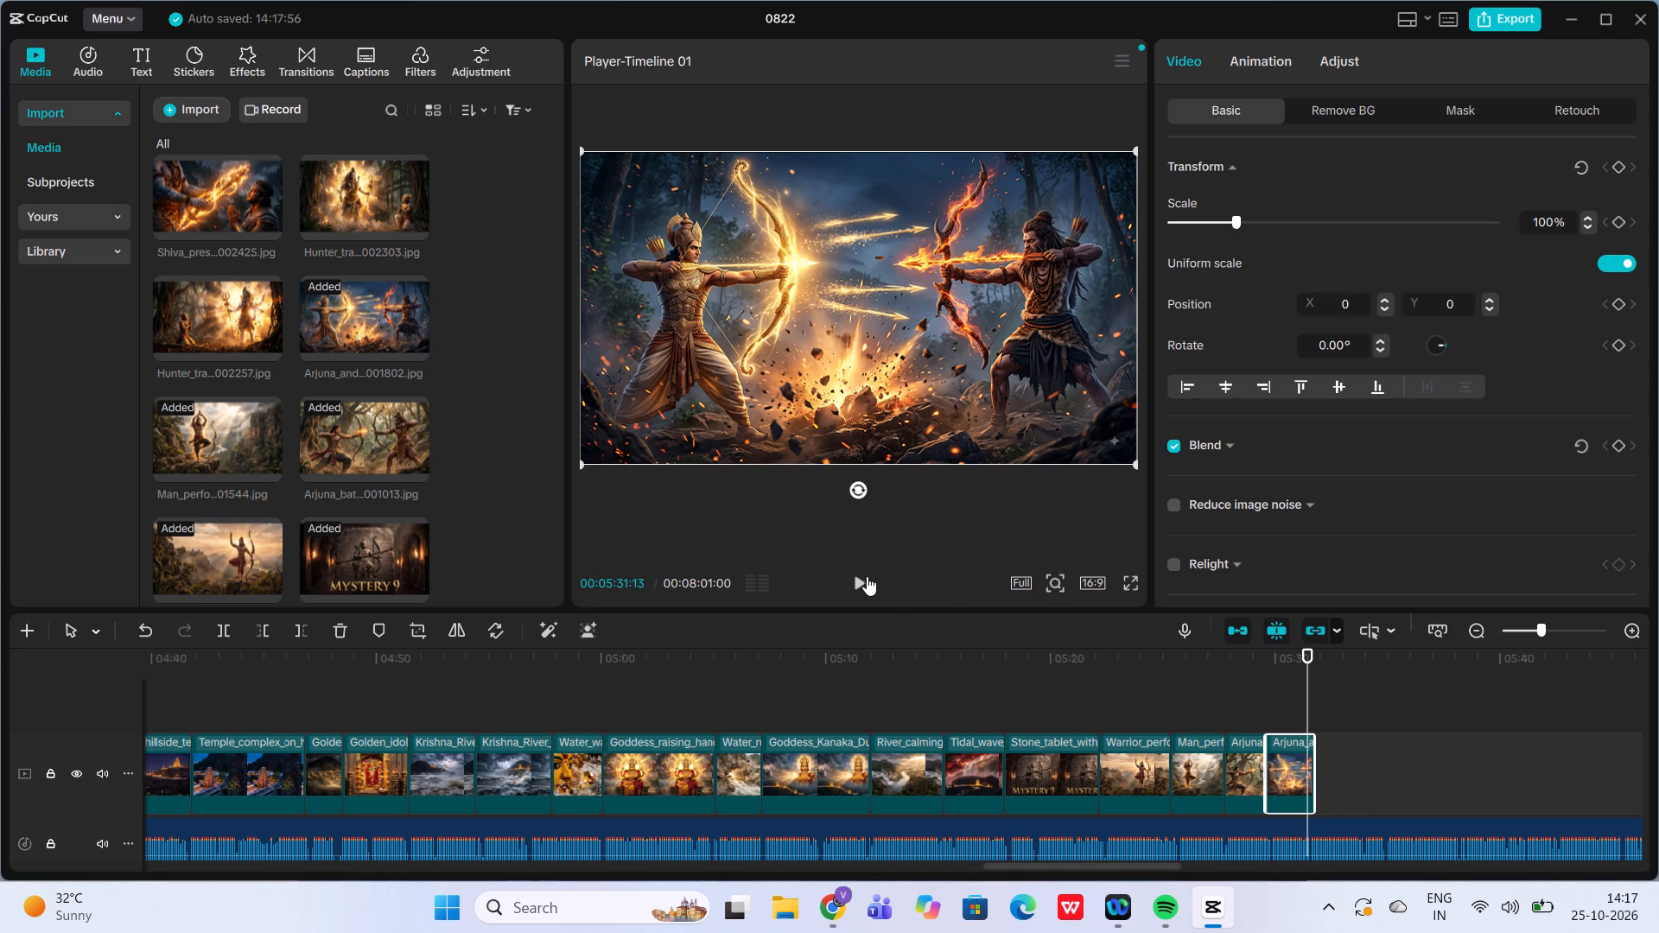
pyautogui.click(864, 575)
pyautogui.click(864, 575)
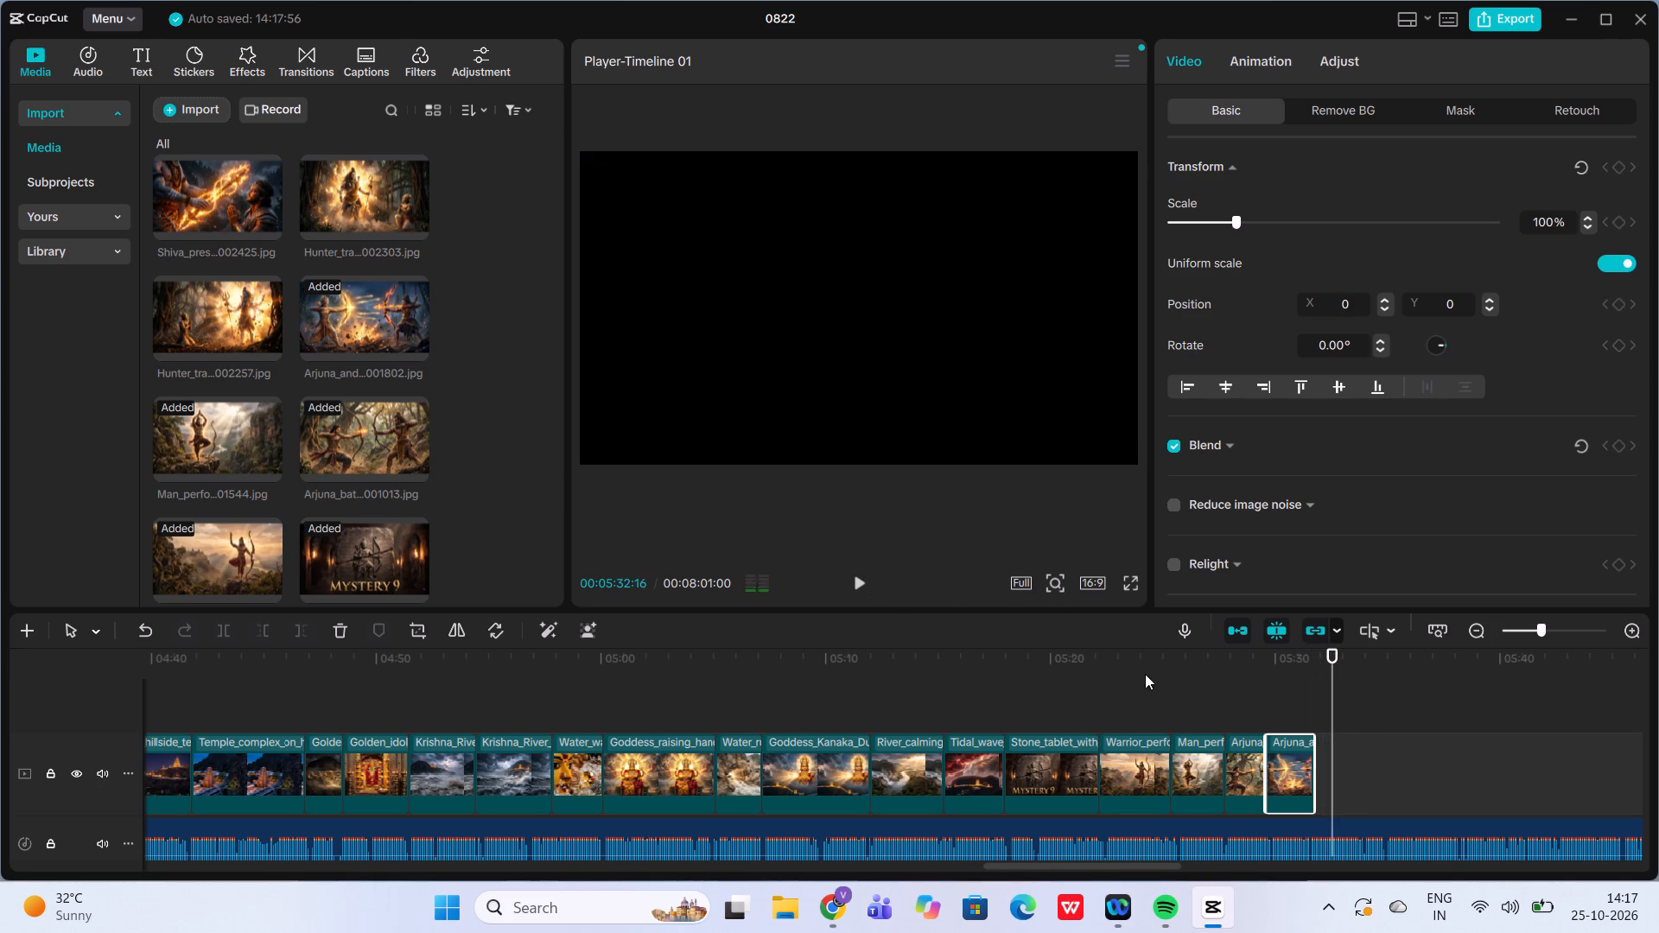
pyautogui.moveTo(1313, 769); pyautogui.dragTo(1311, 770)
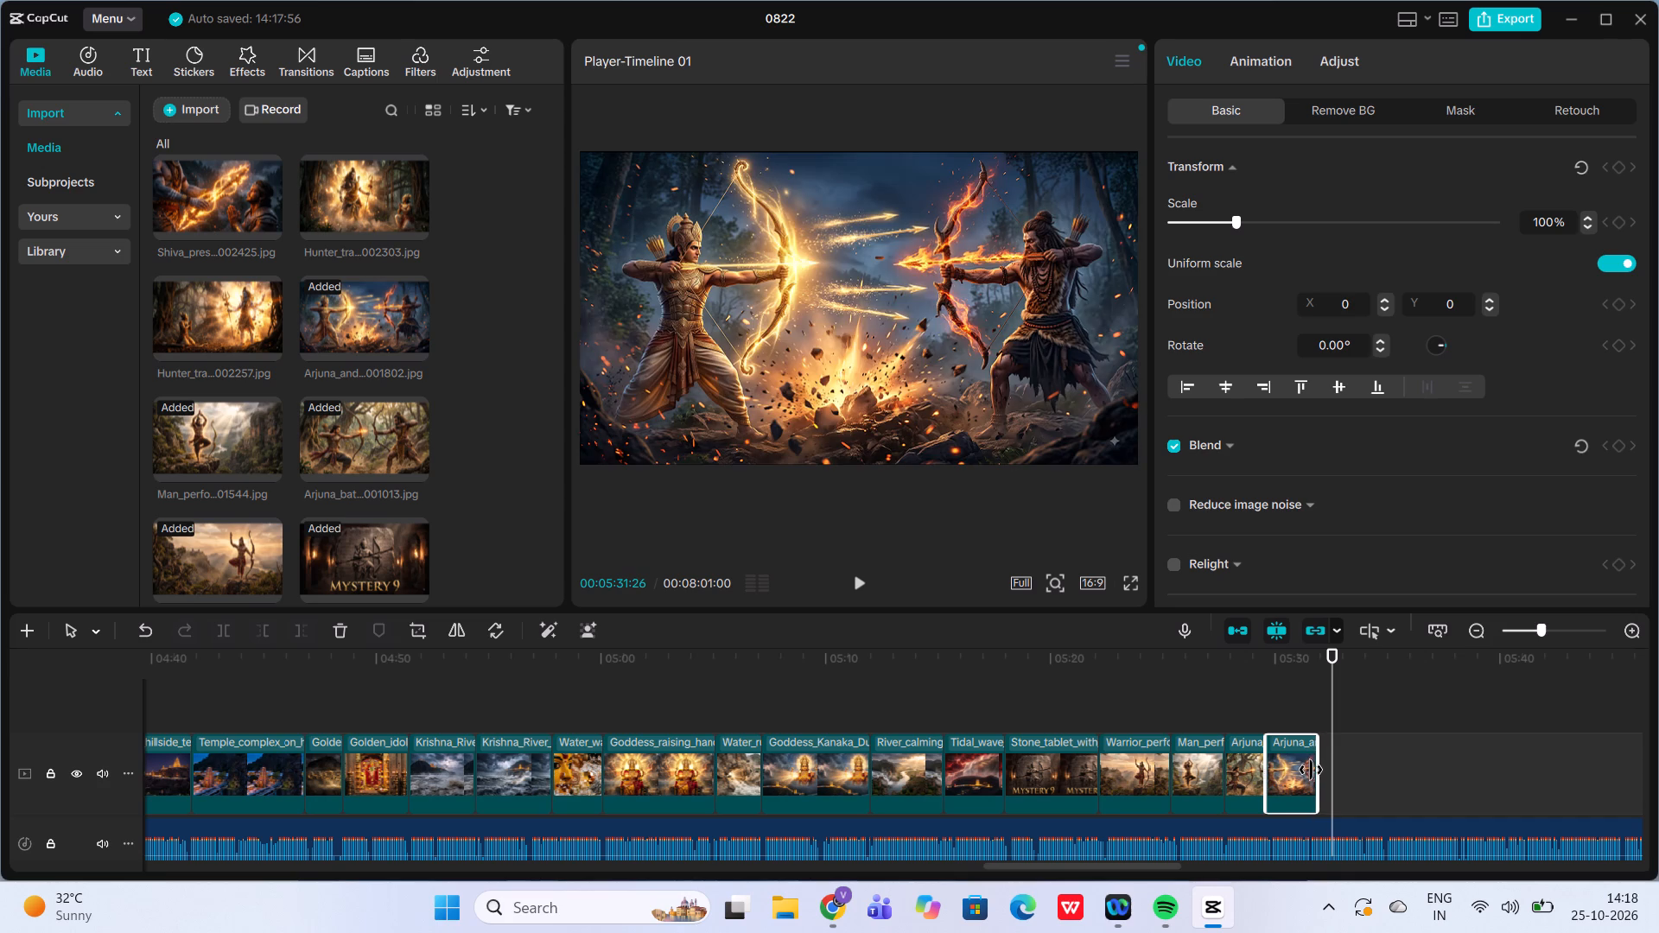
pyautogui.moveTo(1311, 770); pyautogui.dragTo(1304, 772)
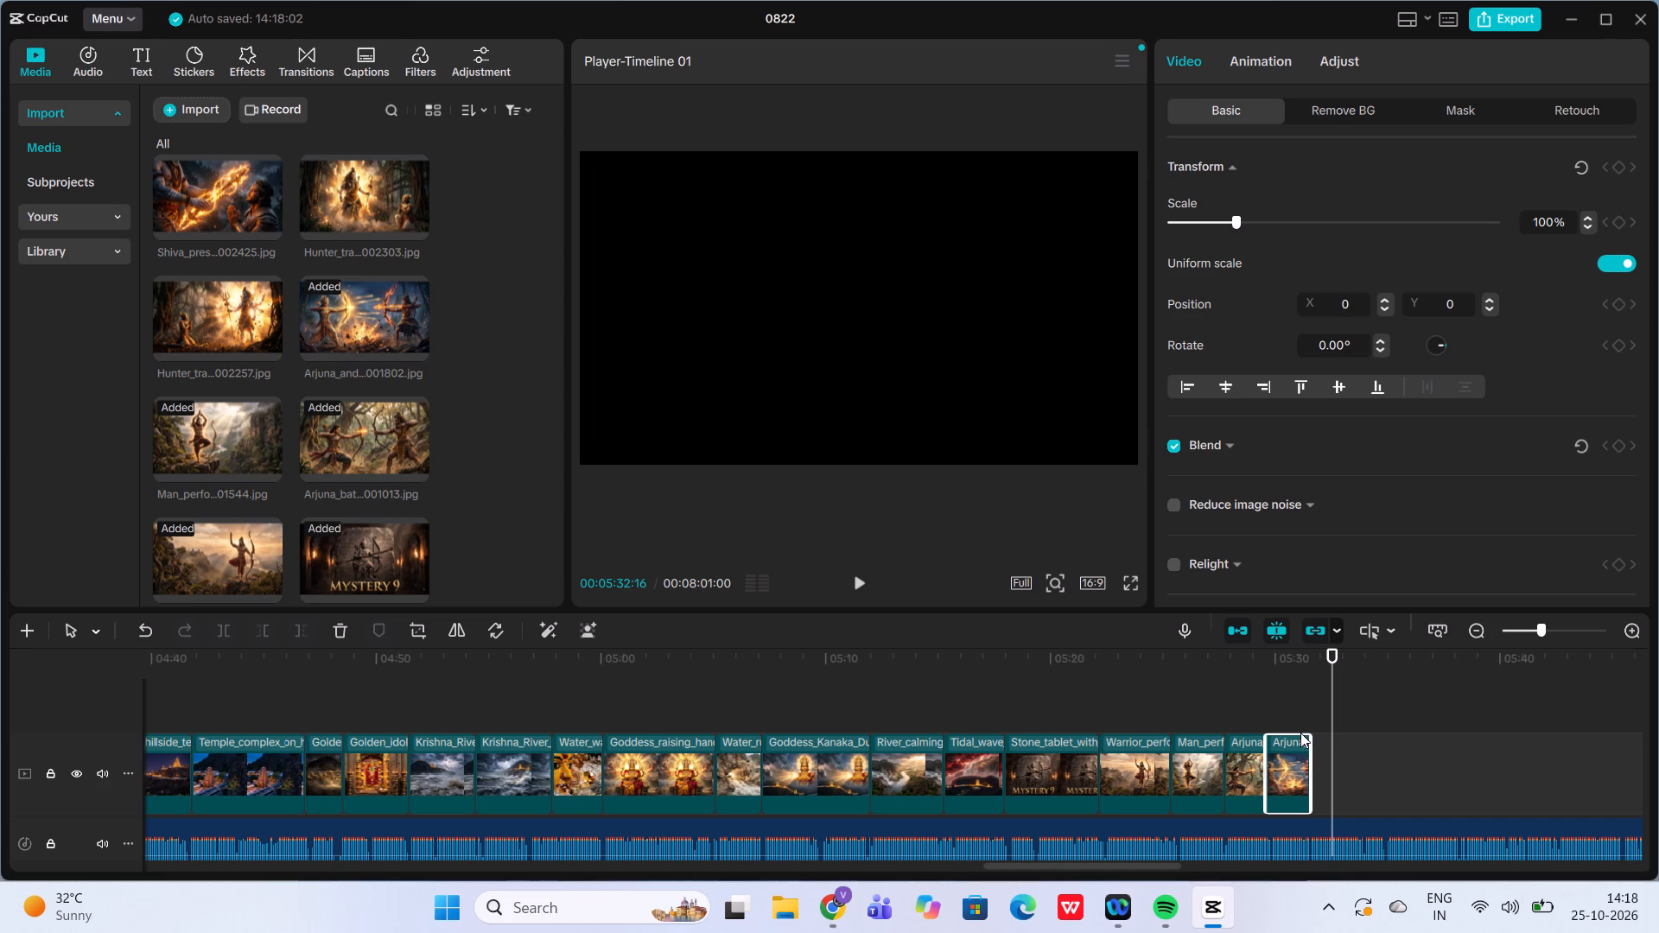
pyautogui.click(1297, 708)
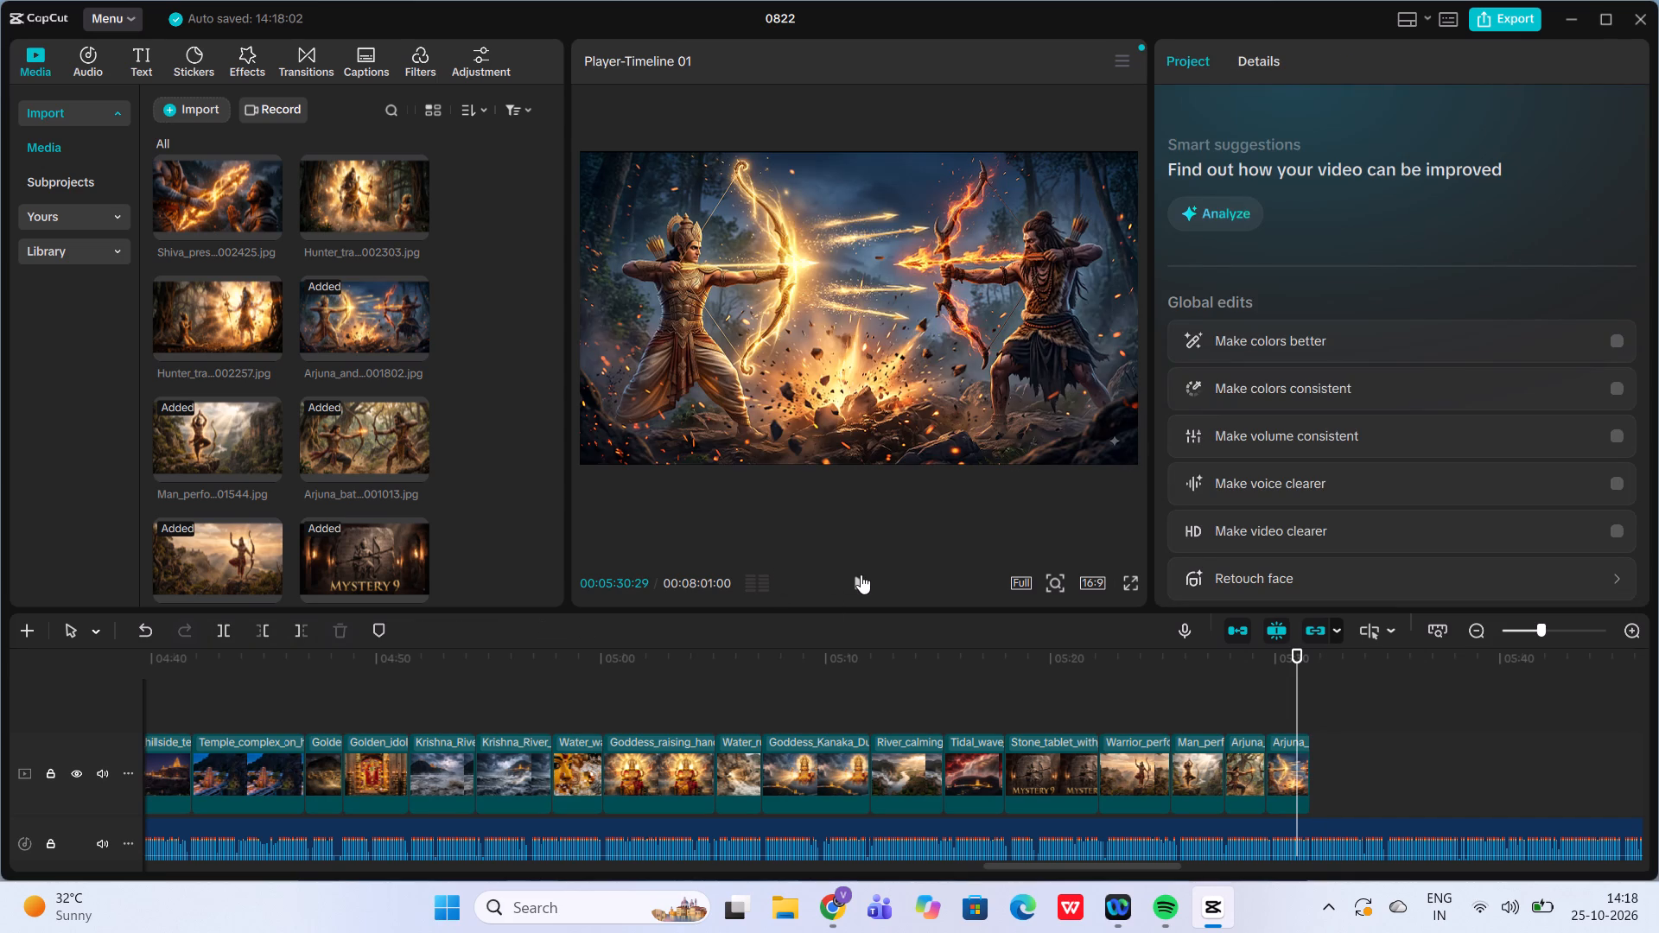
pyautogui.click(861, 574)
pyautogui.click(861, 574)
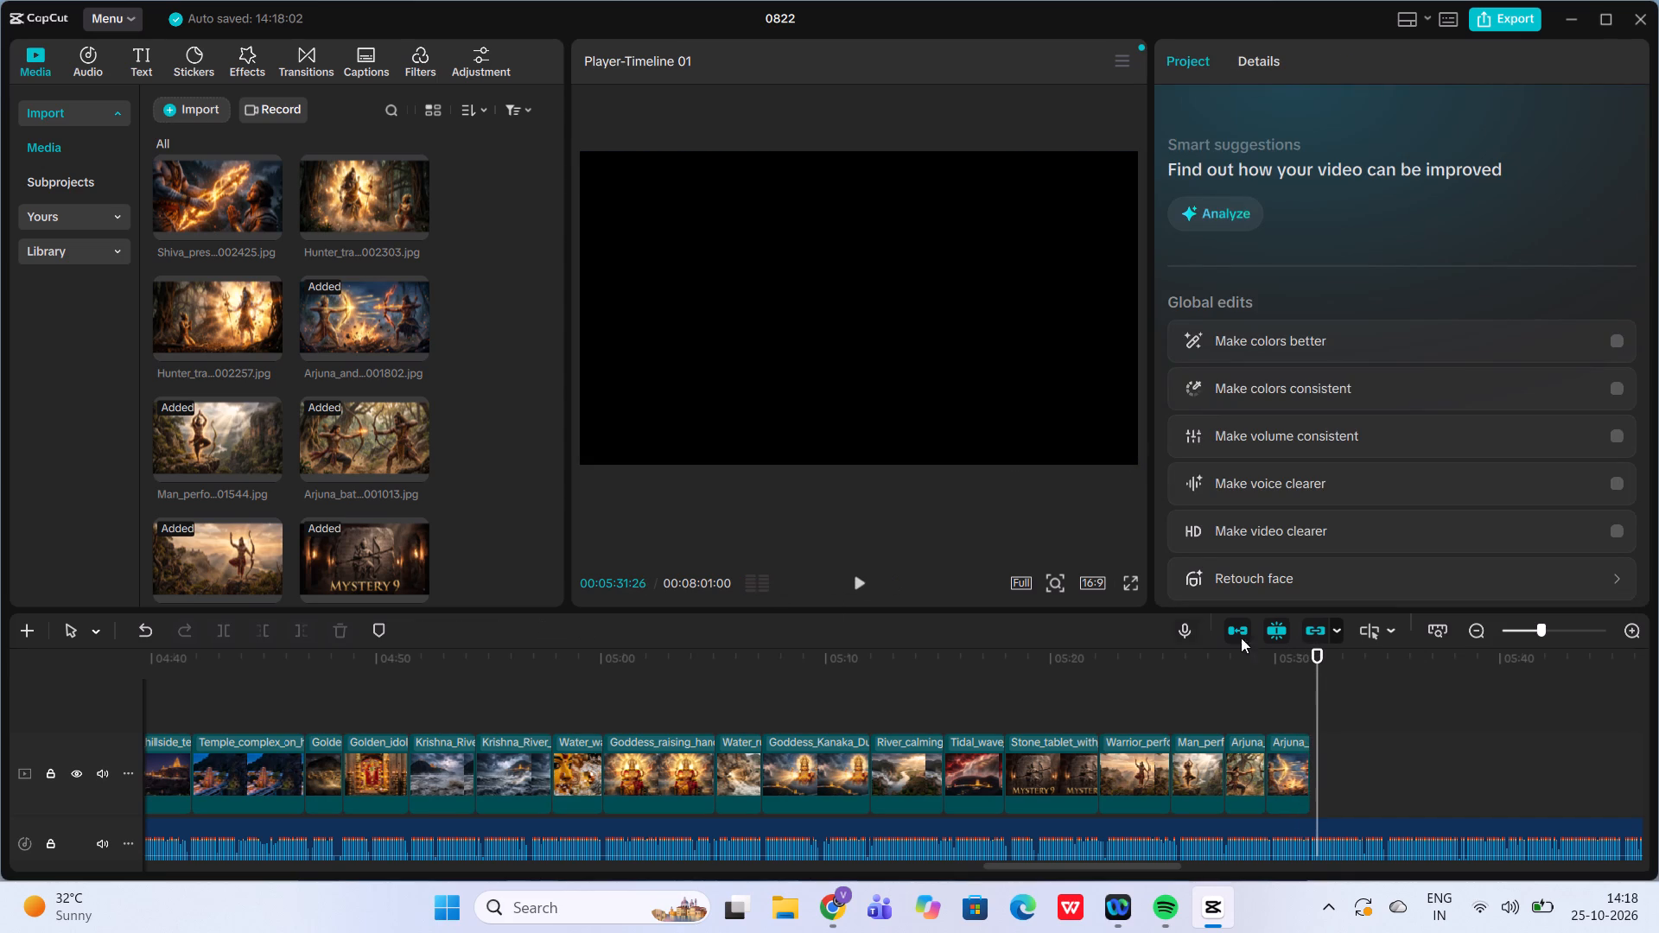
pyautogui.moveTo(1318, 678); pyautogui.dragTo(1306, 684)
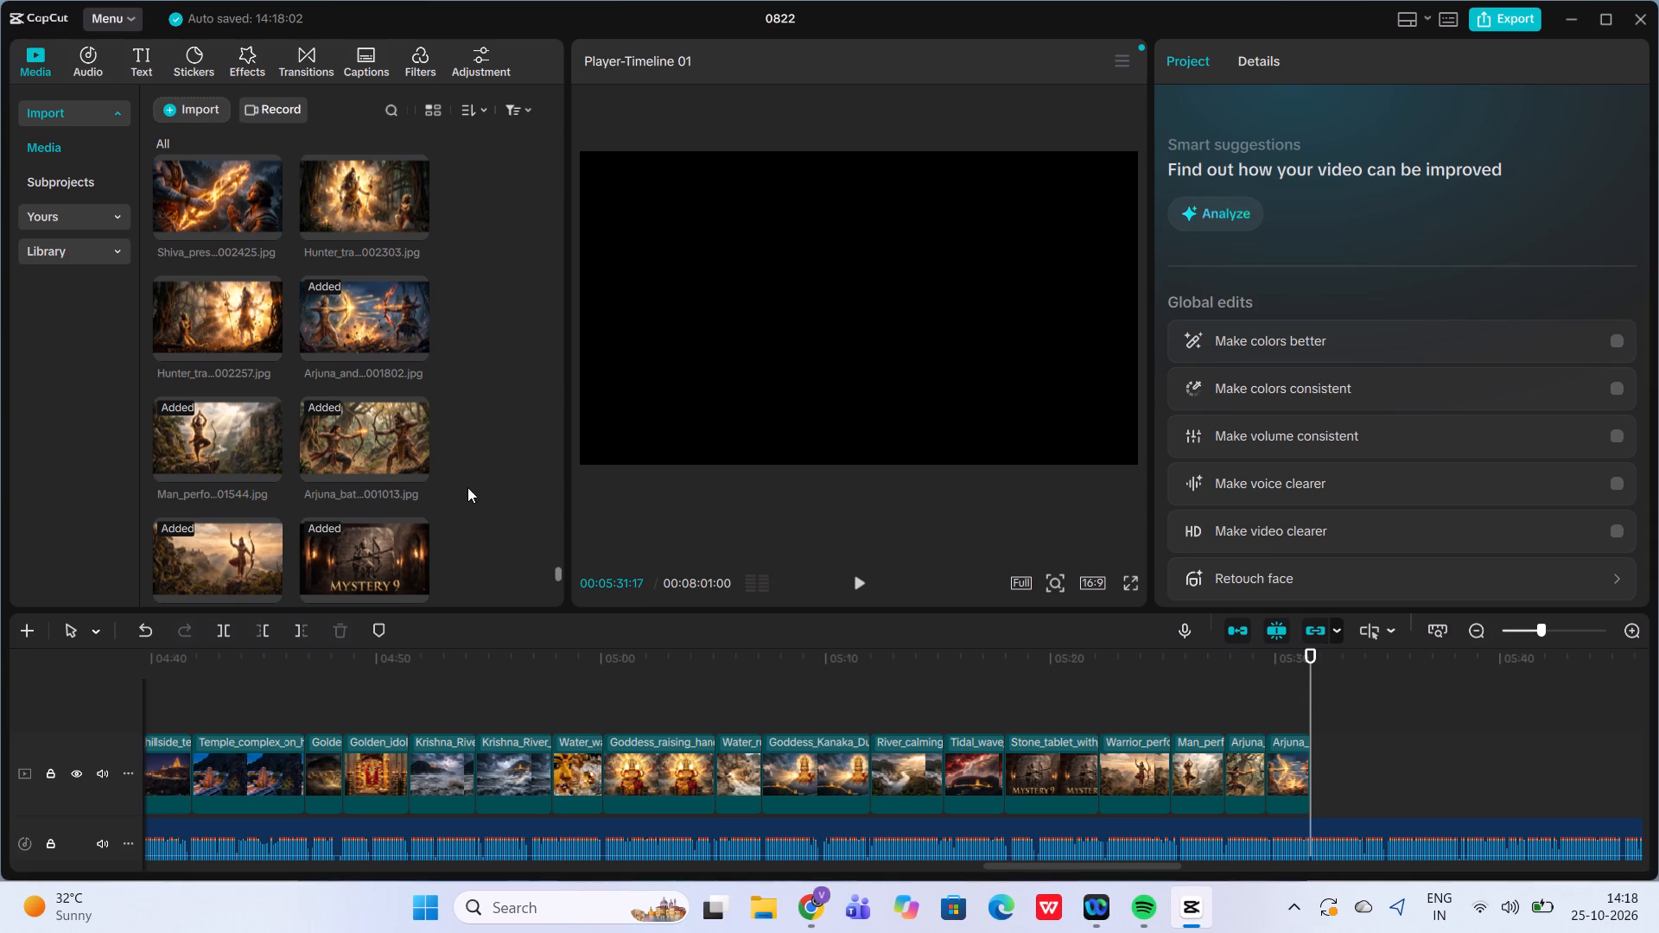
# Preview the two Shiva_presenting images and Hunter_tra...002303.jpg, and add Shiva_pres...002425.jpg after the Arjuna_and_hunter clip at 00:05:31:17.
pyautogui.scroll(1, 373, 470)
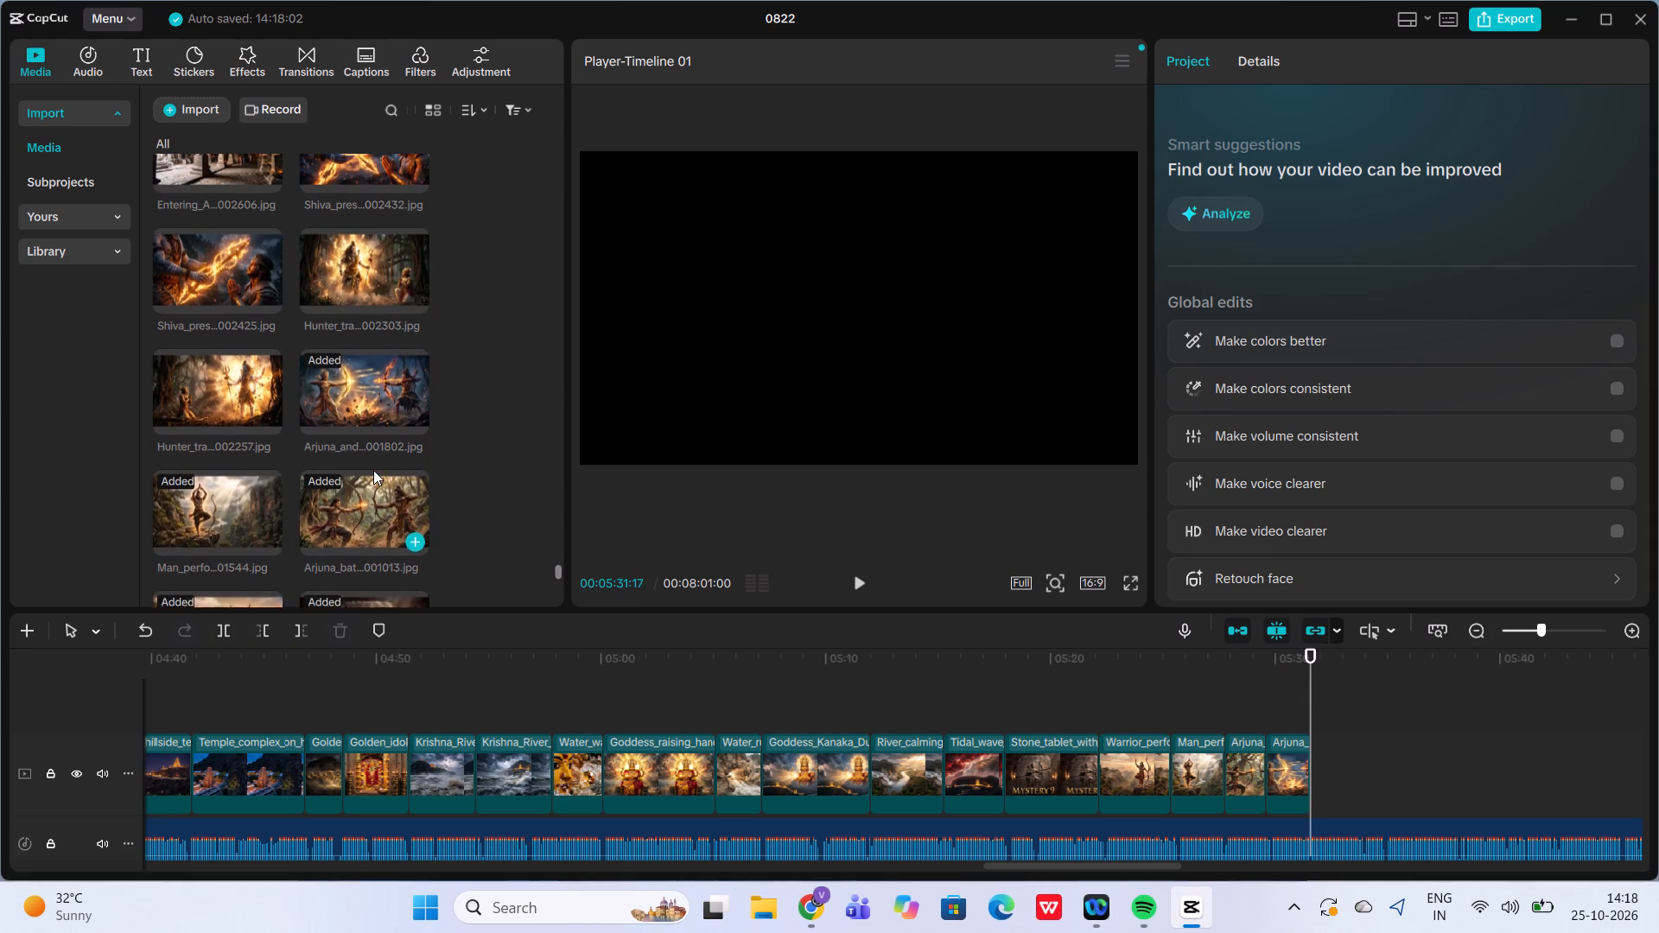
pyautogui.scroll(1, 373, 470)
pyautogui.scroll(1, 348, 332)
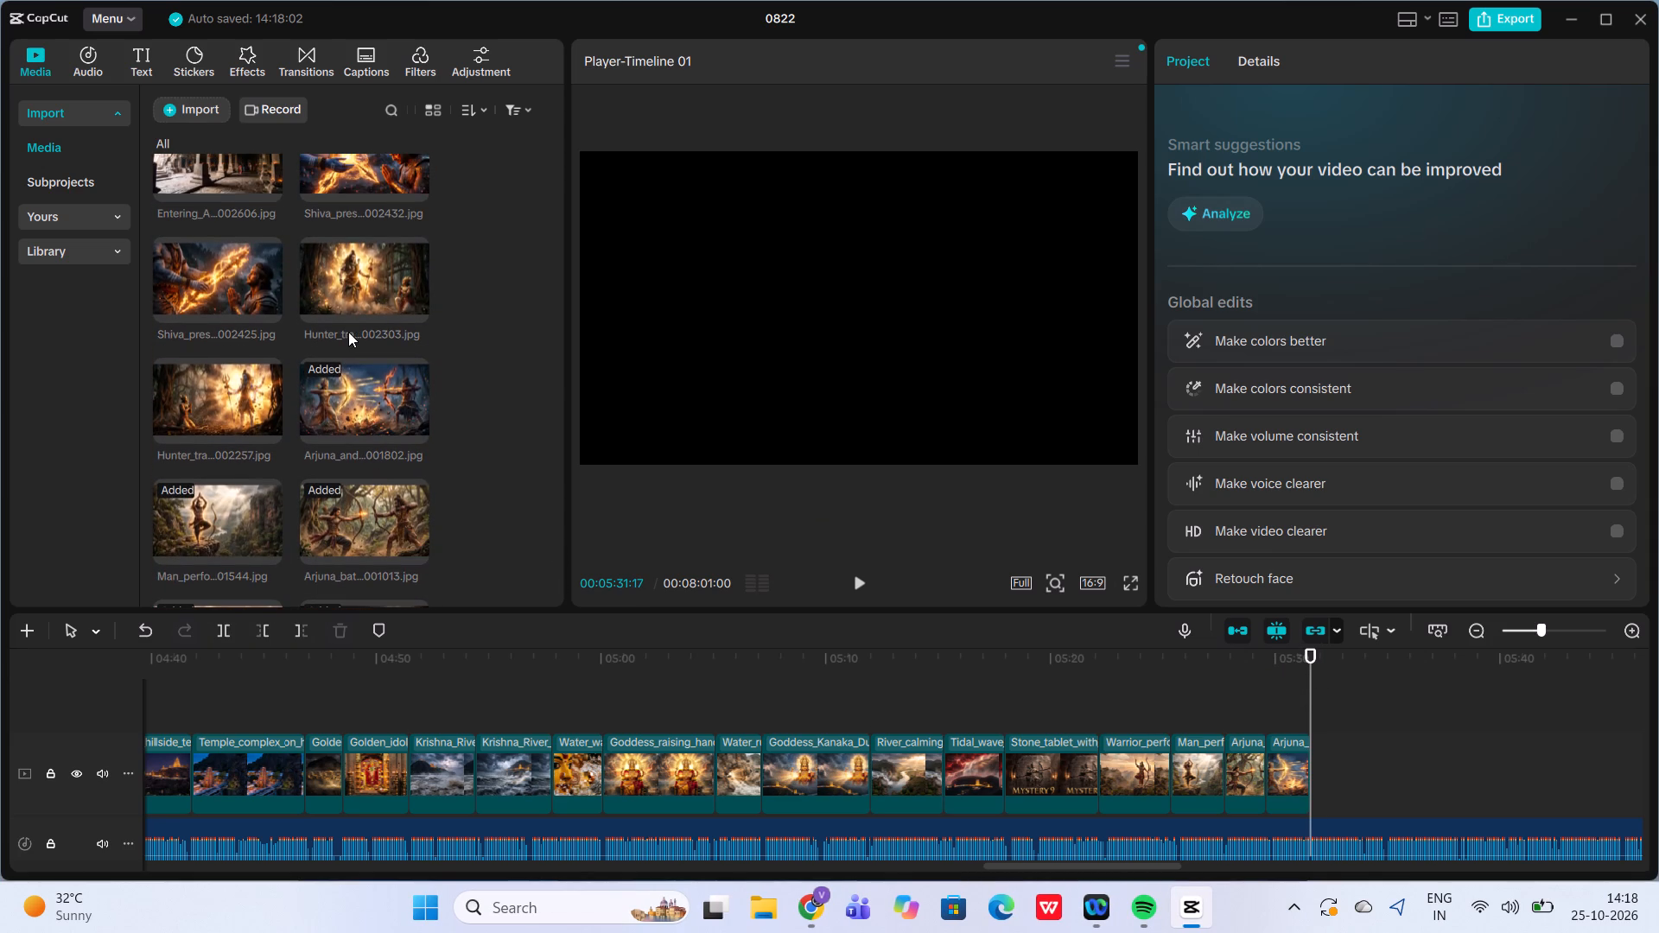
pyautogui.scroll(1, 348, 332)
pyautogui.click(245, 458)
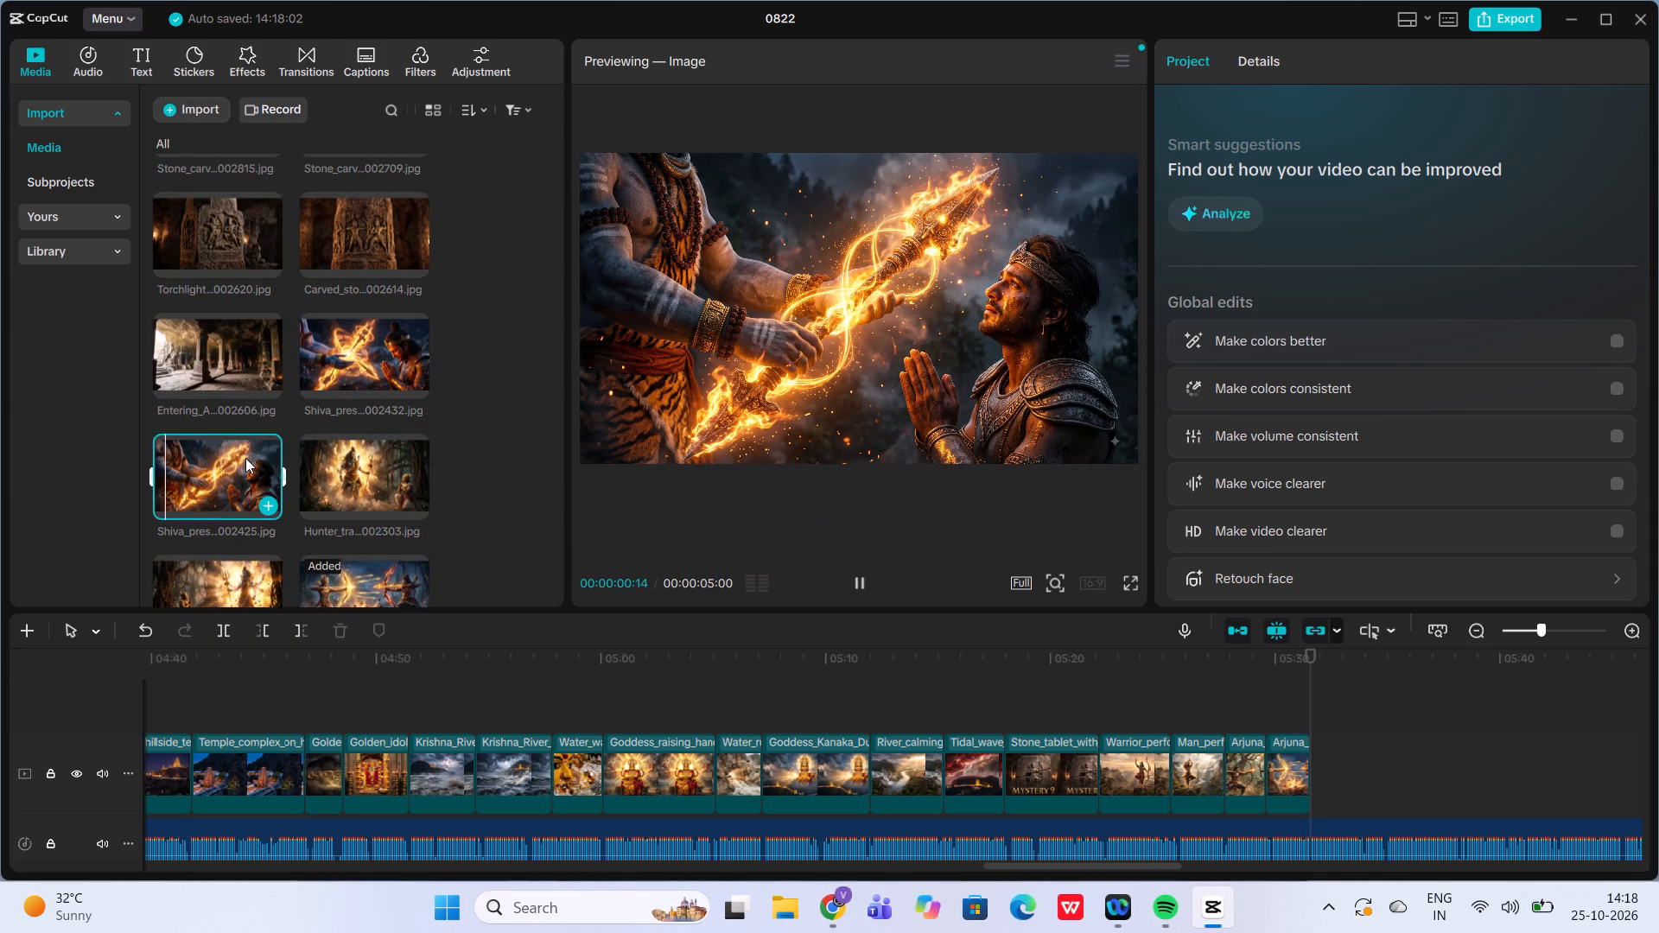
pyautogui.click(363, 369)
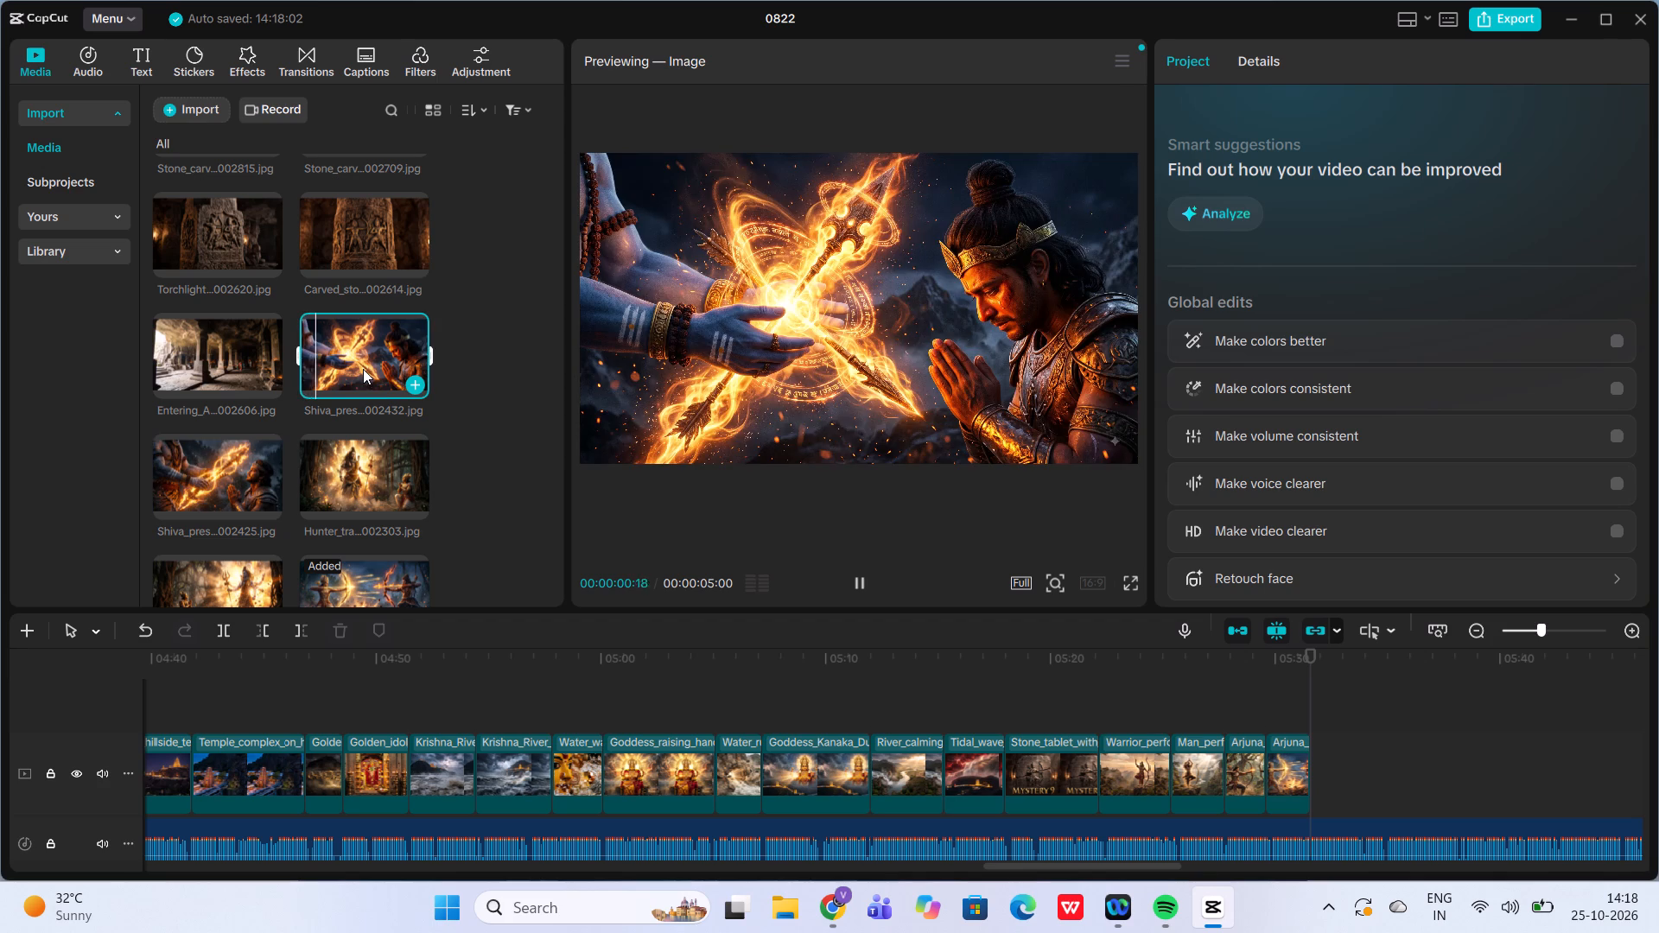
pyautogui.click(367, 459)
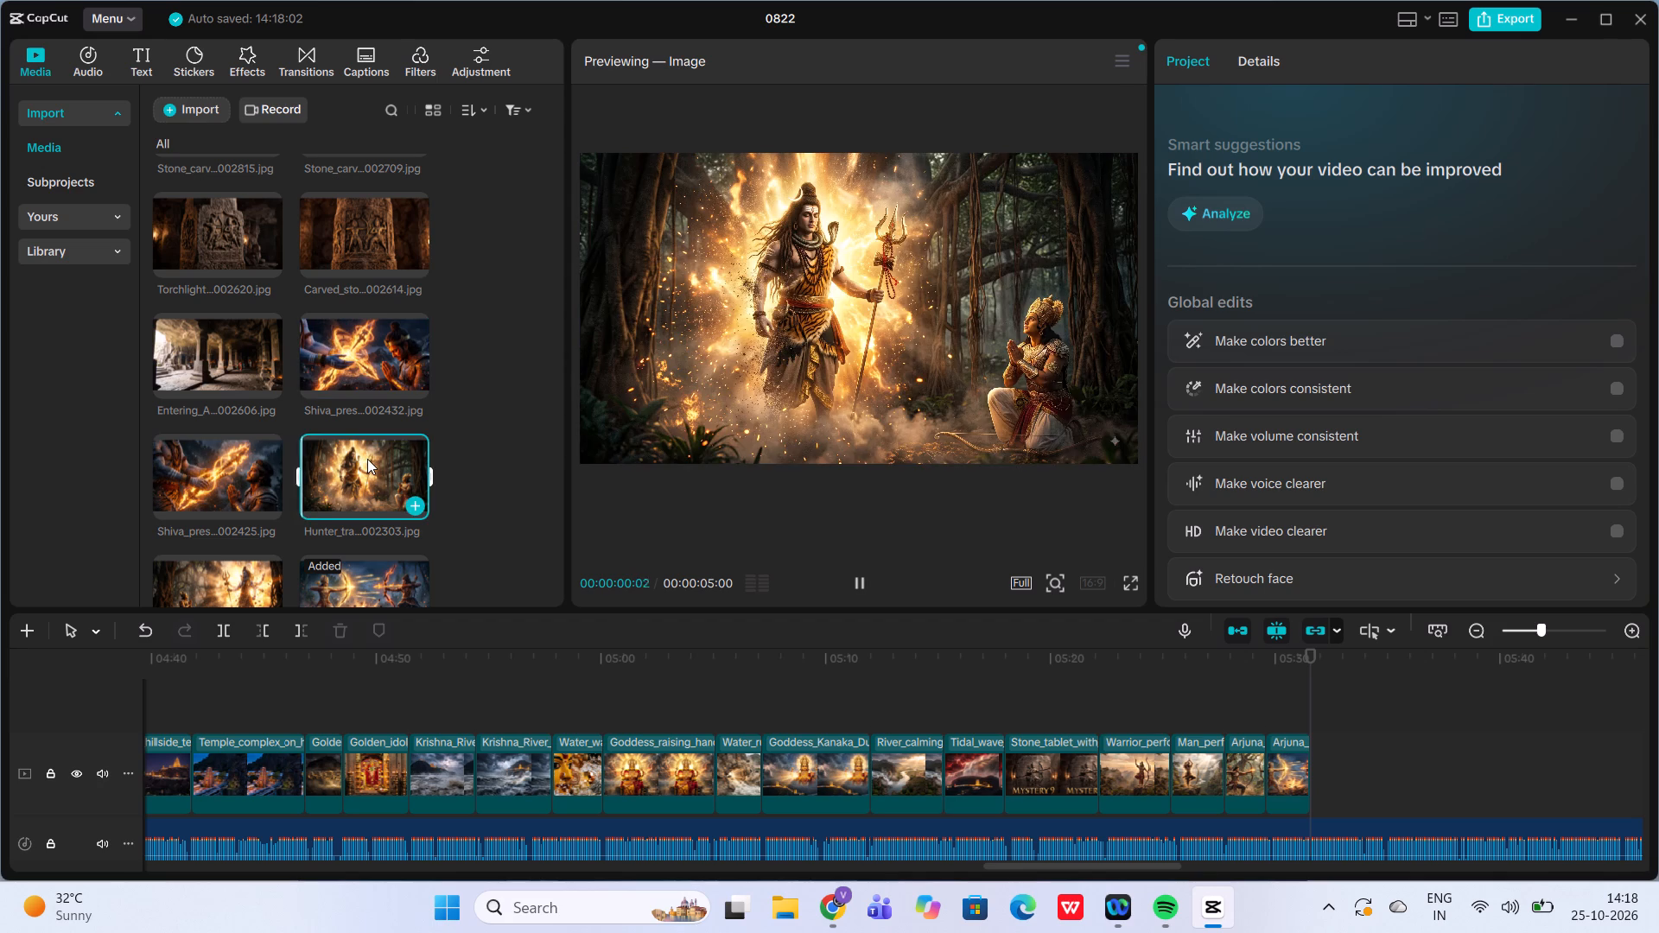
pyautogui.scroll(-1, 367, 459)
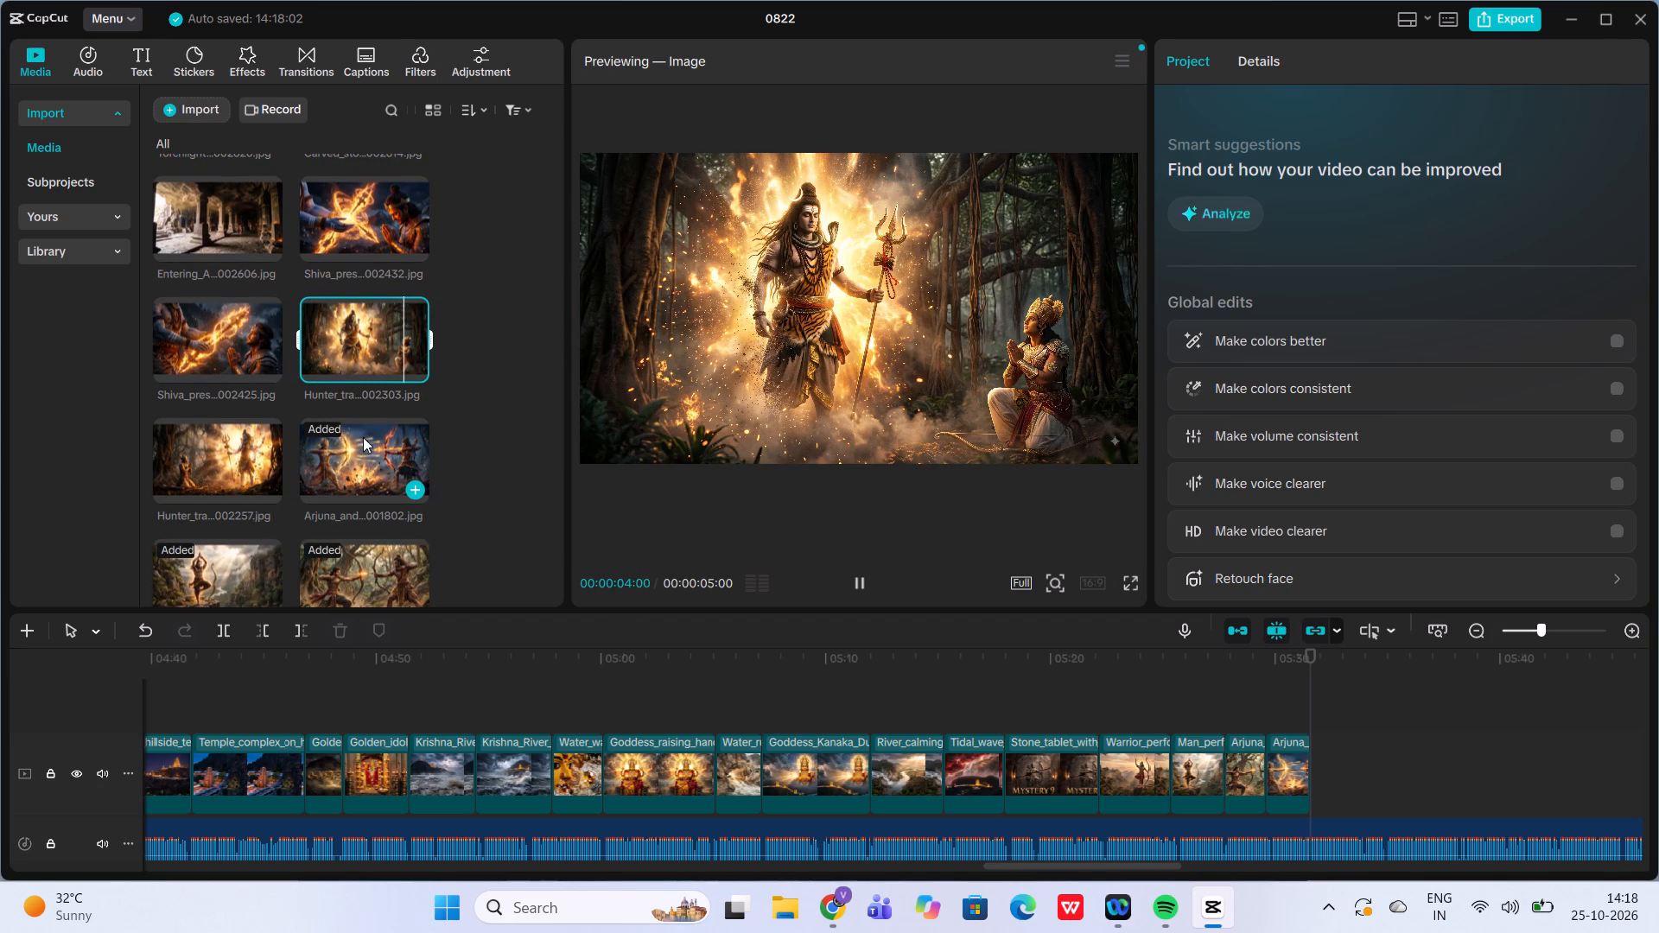
pyautogui.click(226, 331)
pyautogui.click(261, 366)
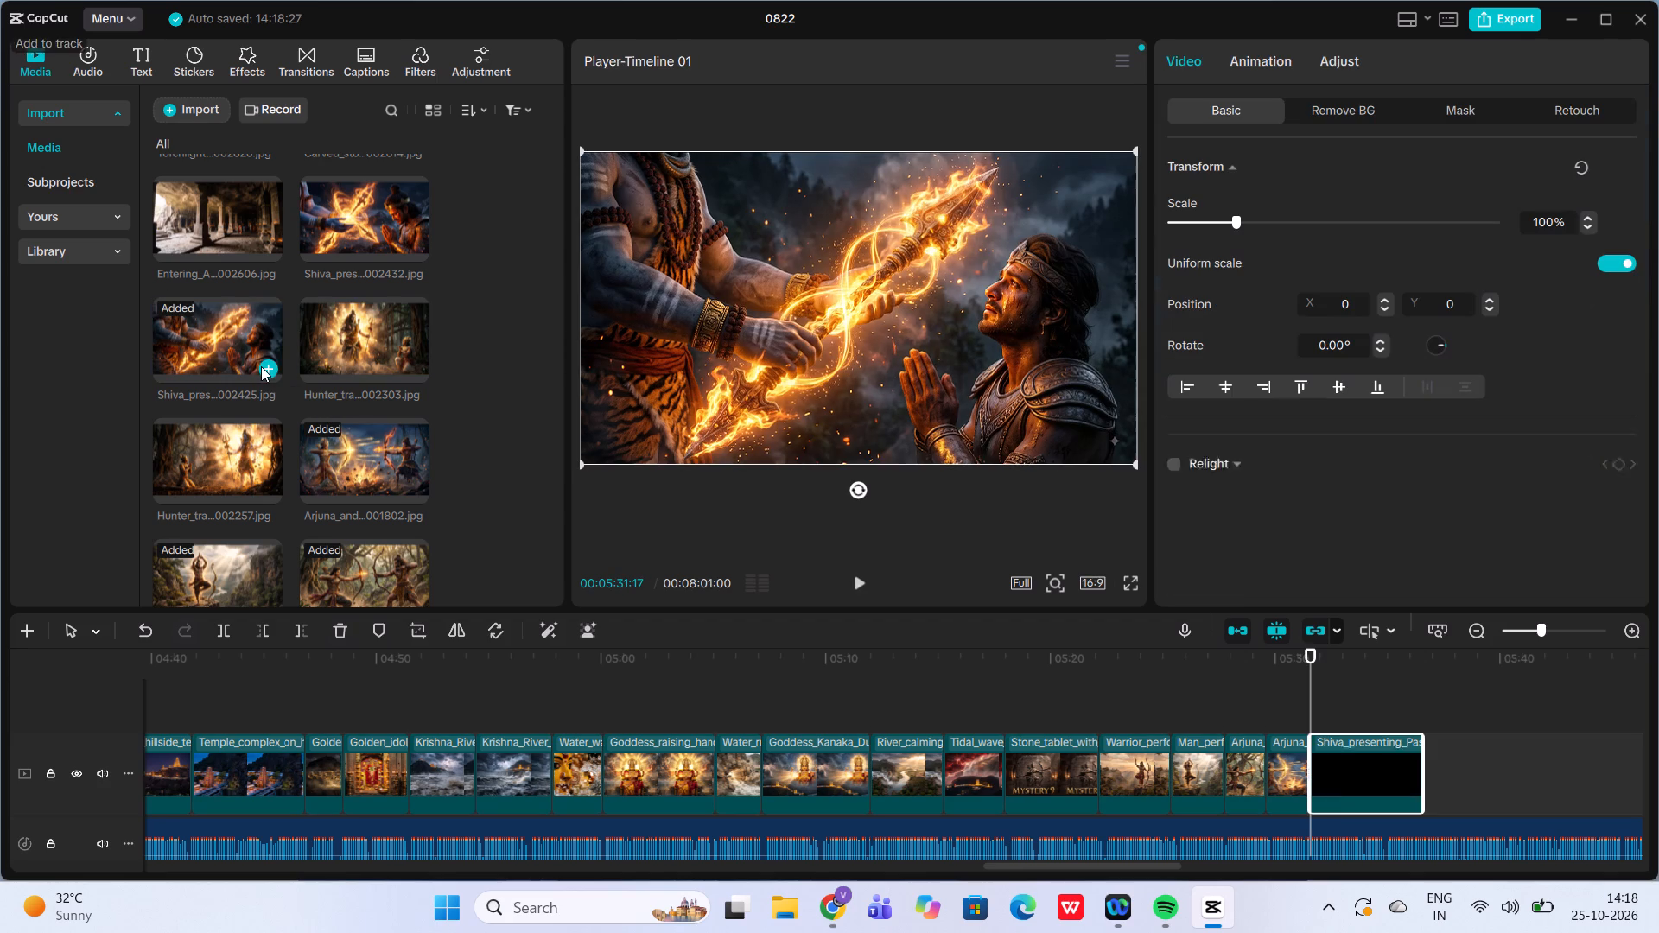
# Trim the Shiva_presenting clip's end to about 00:05:35 to match the narration and check it by playback.
pyautogui.click(863, 575)
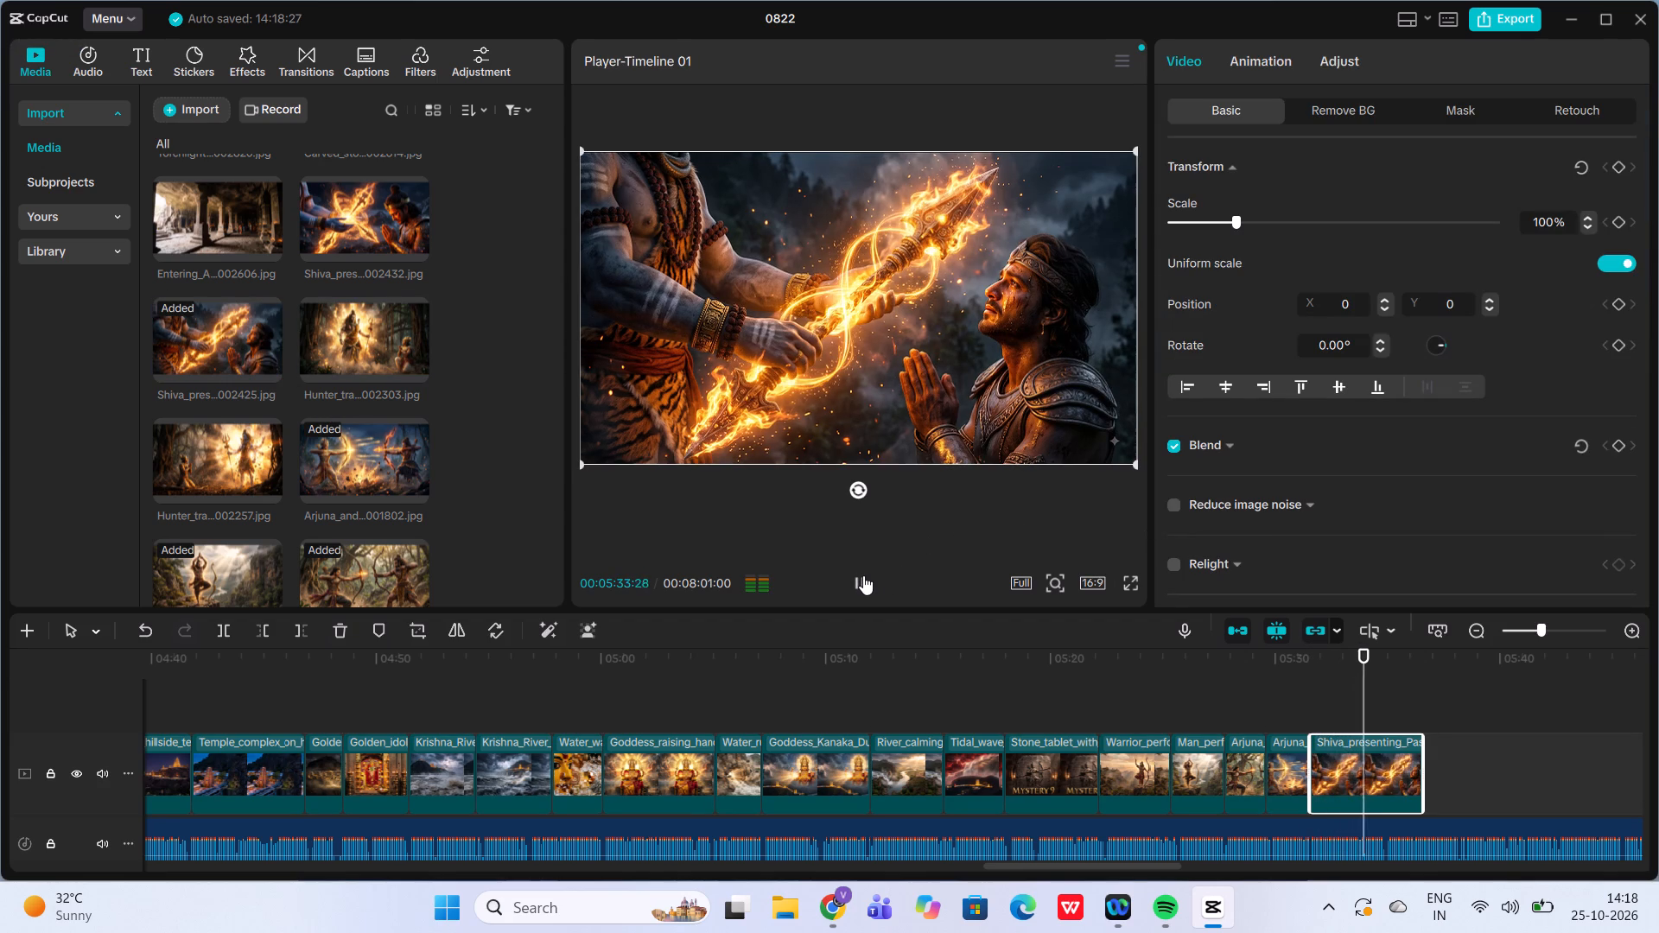
pyautogui.click(863, 575)
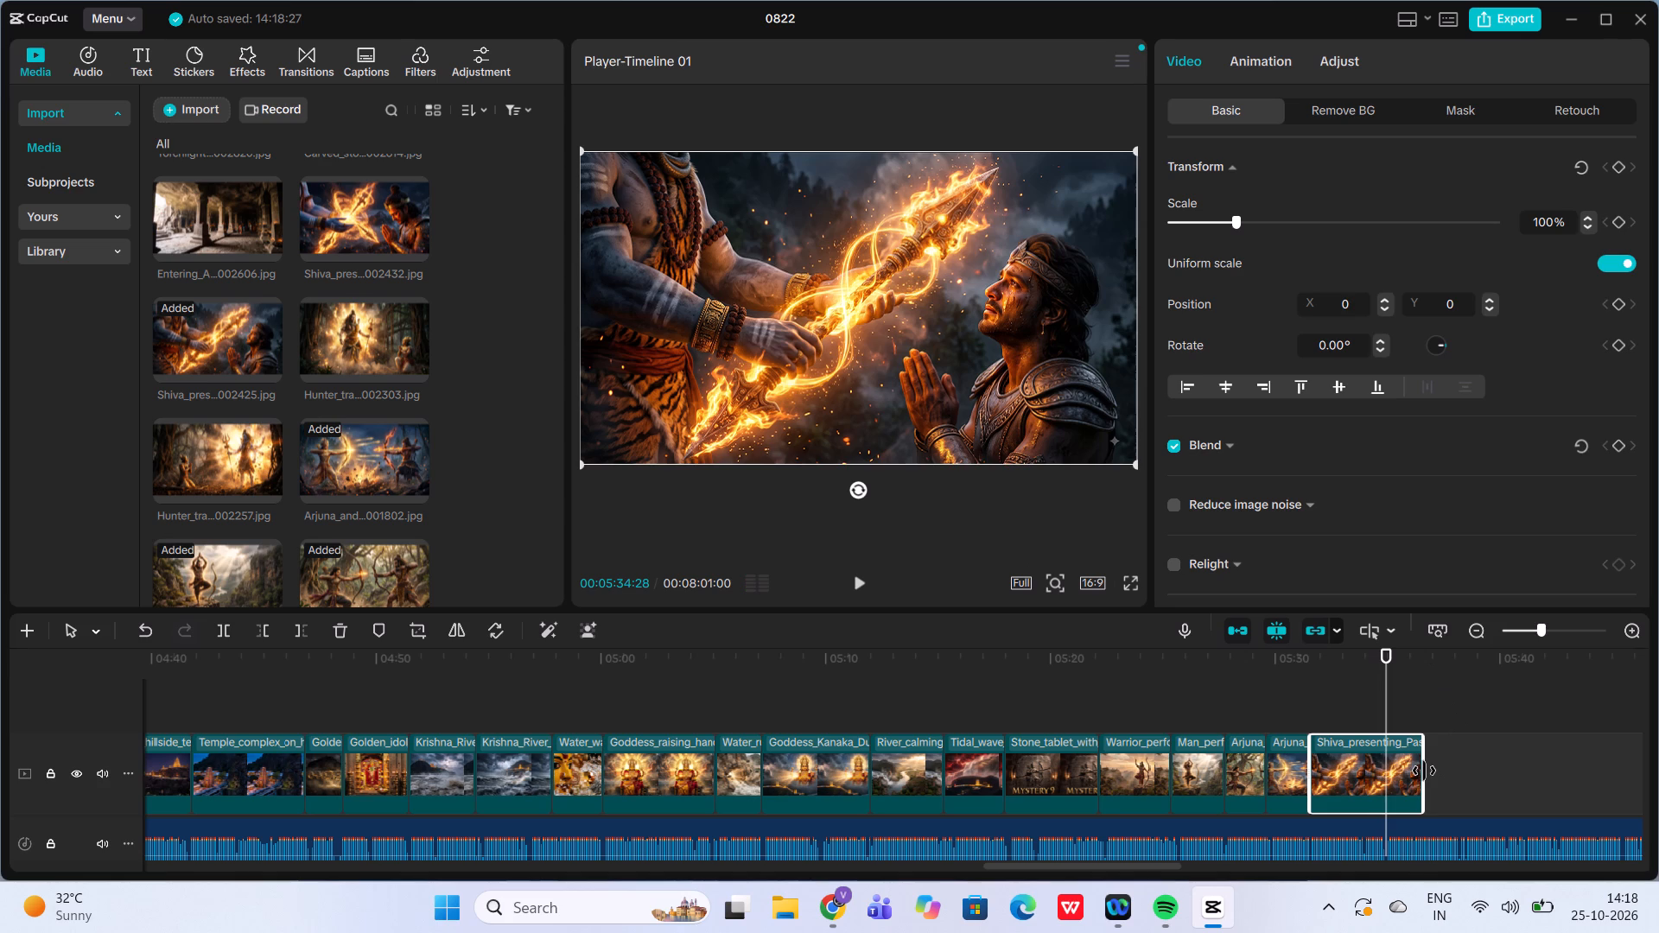
pyautogui.moveTo(1424, 771); pyautogui.dragTo(1390, 784)
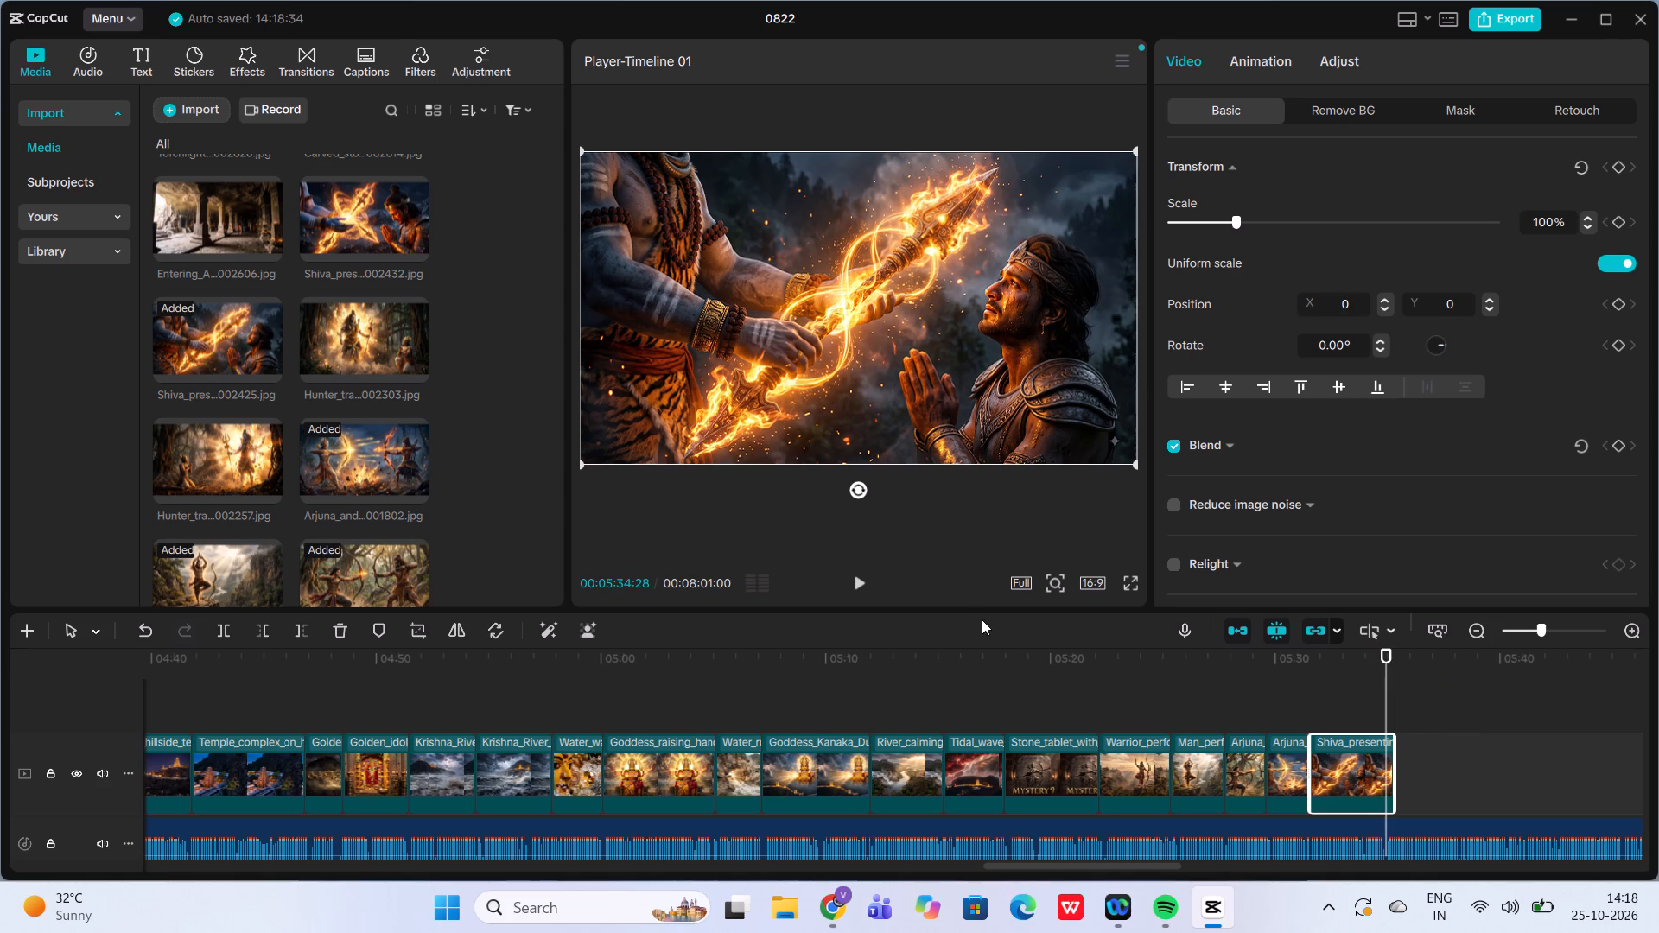
pyautogui.click(859, 586)
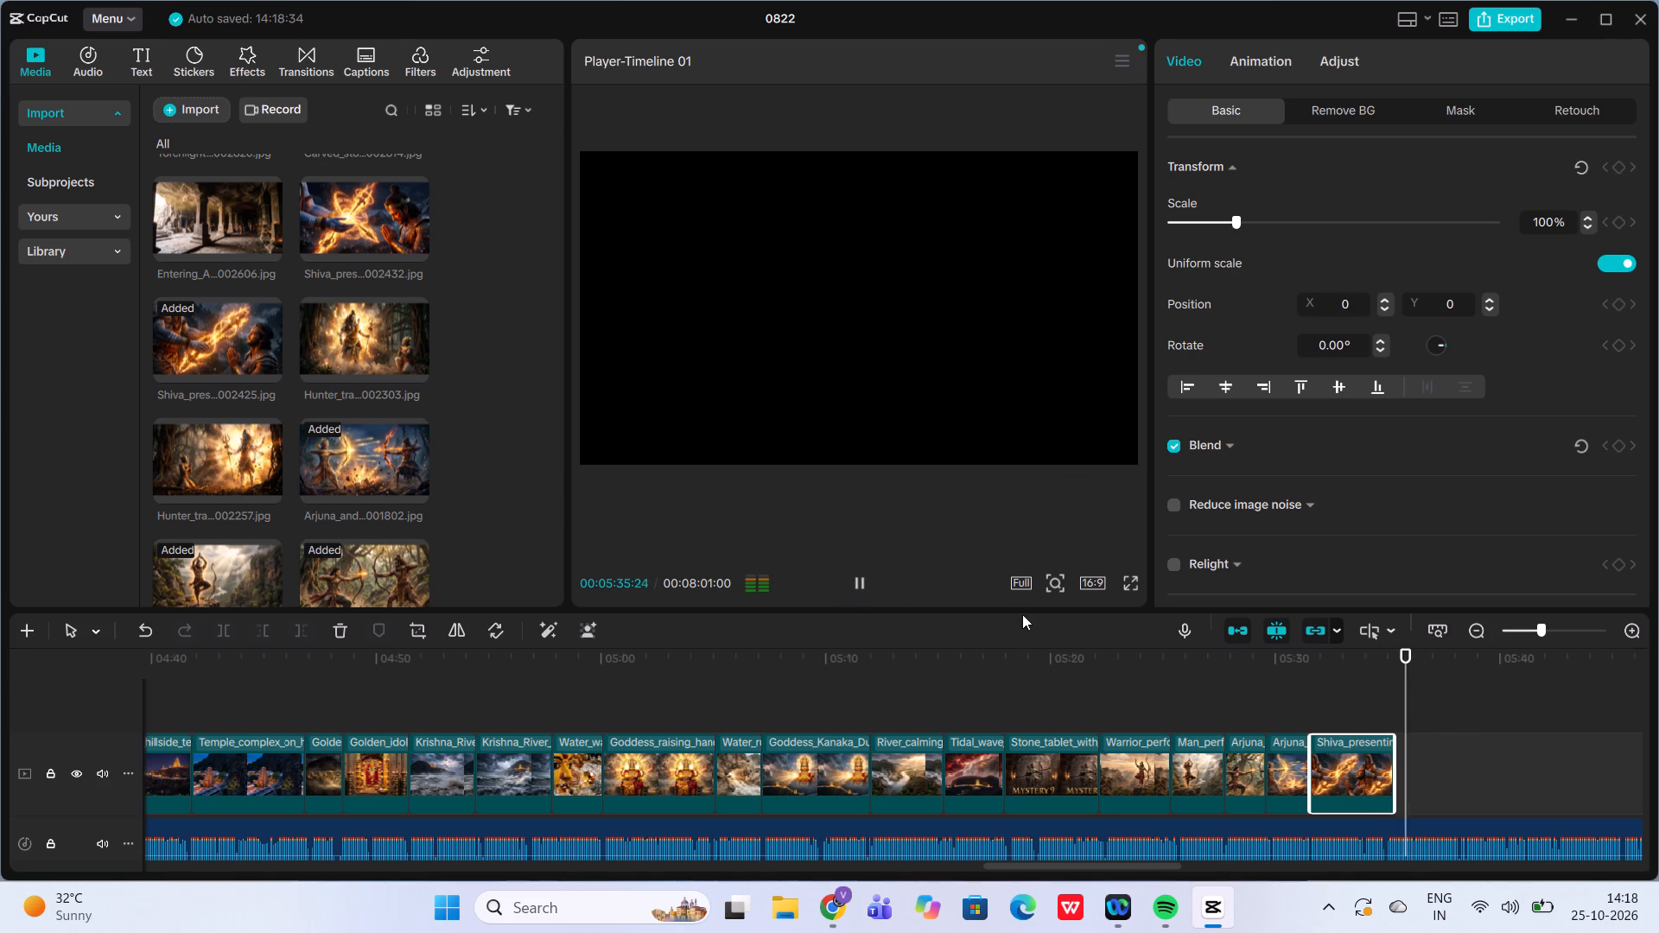
pyautogui.moveTo(1395, 769); pyautogui.dragTo(1391, 772)
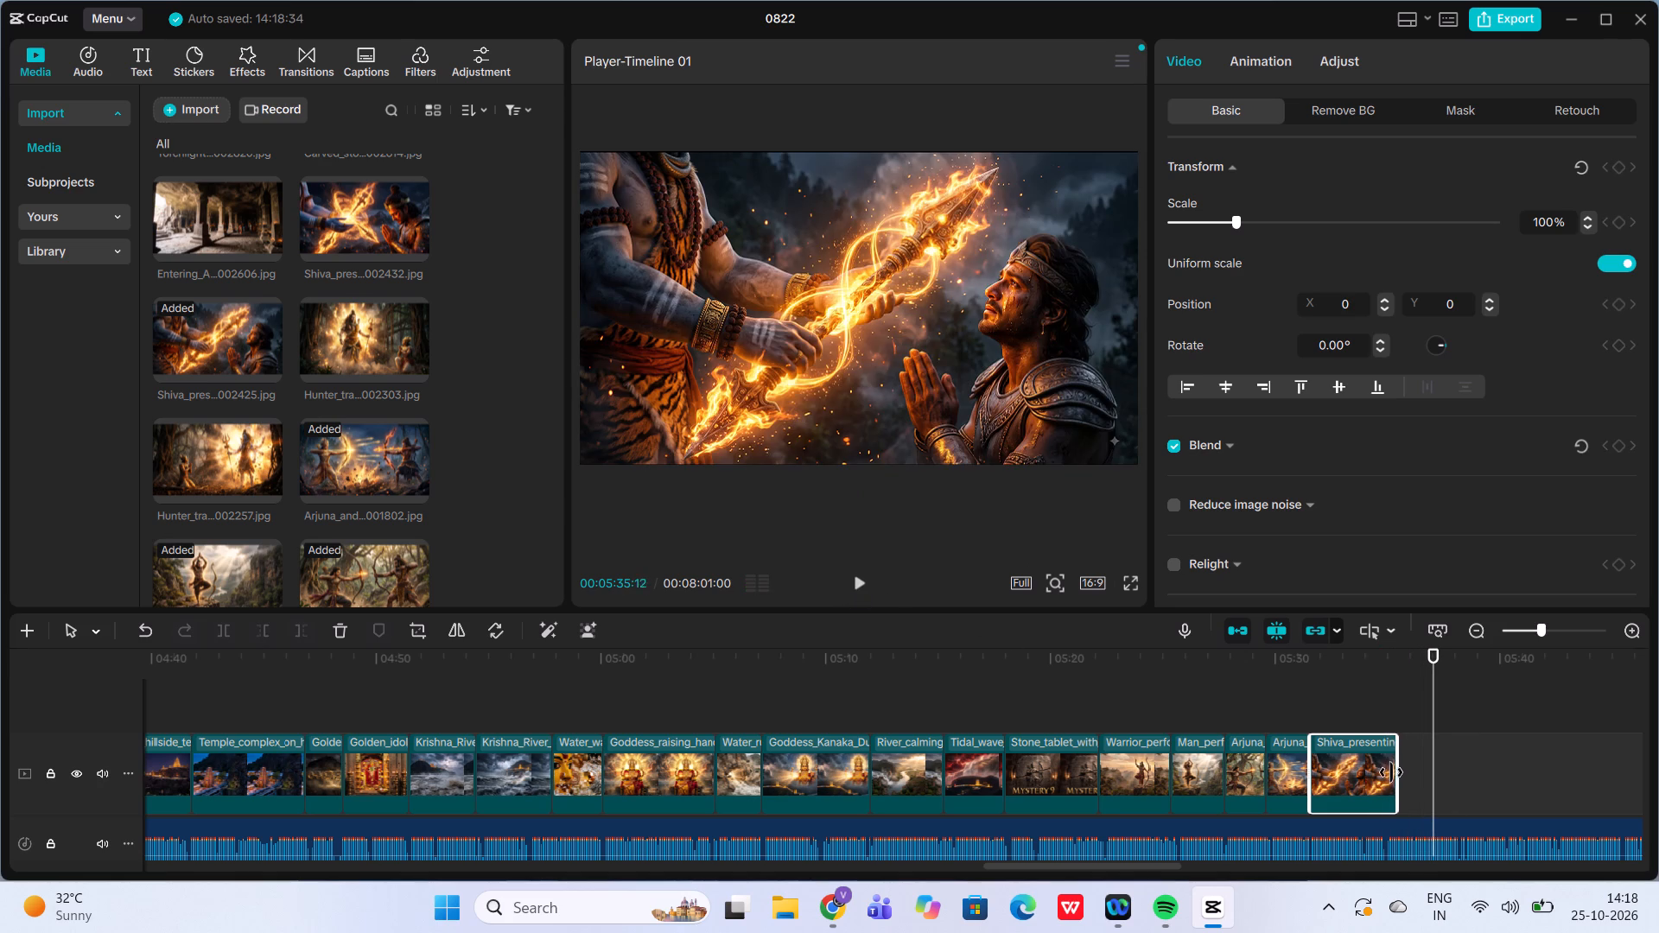
pyautogui.moveTo(1391, 772); pyautogui.dragTo(1384, 776)
pyautogui.click(1212, 706)
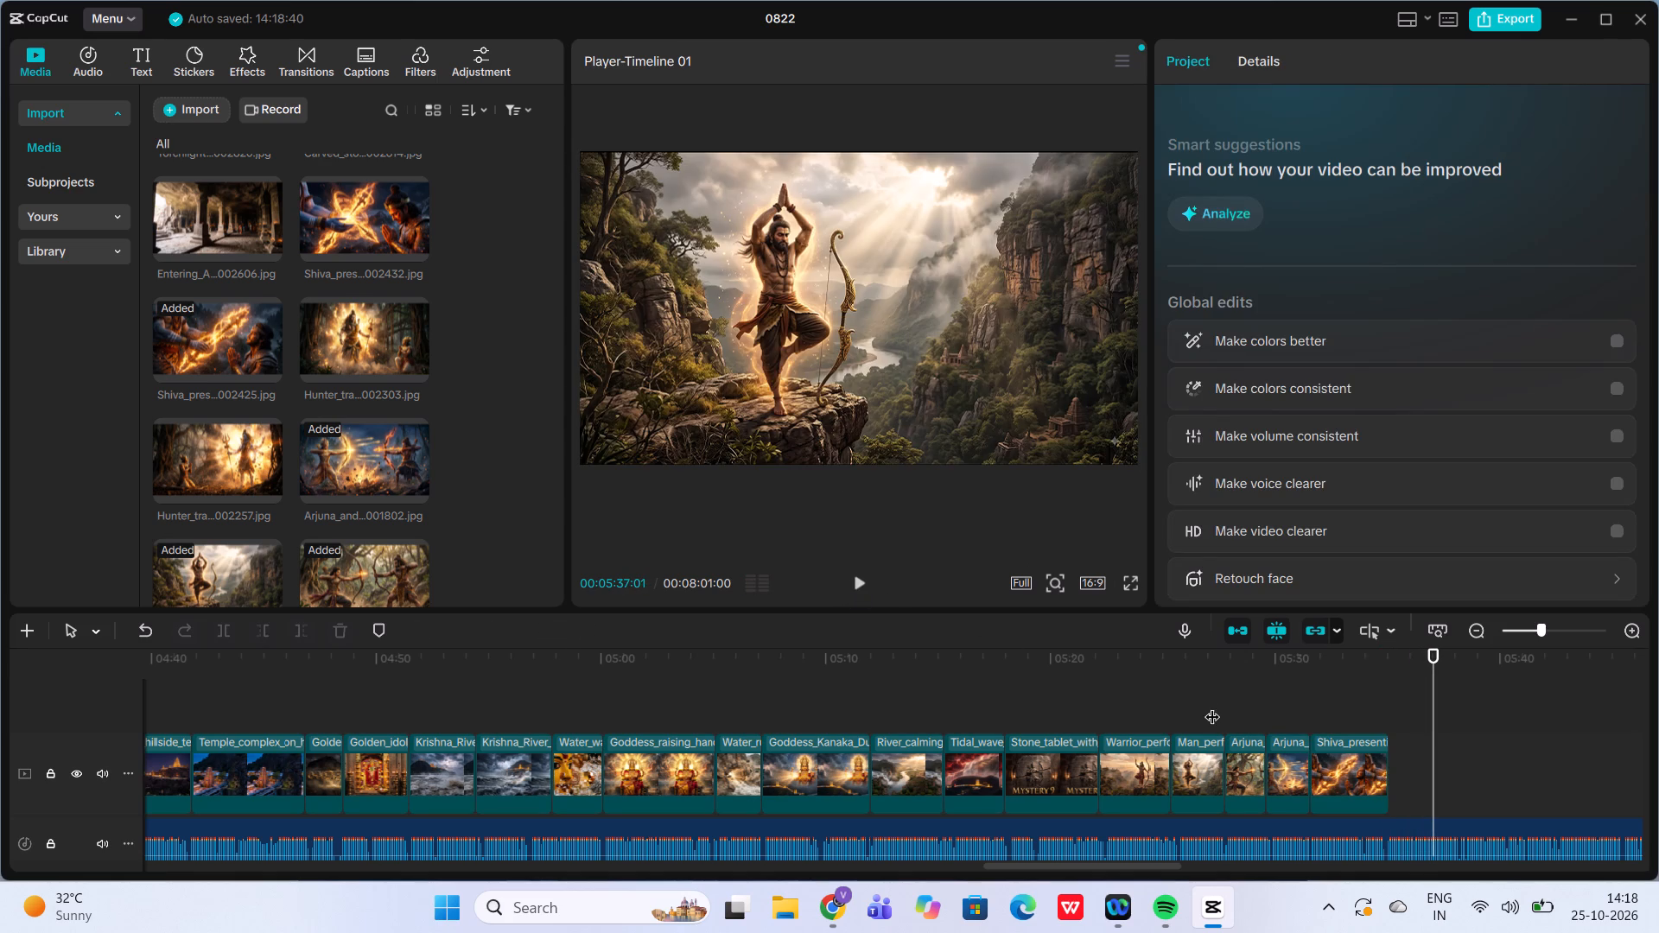
pyautogui.click(850, 581)
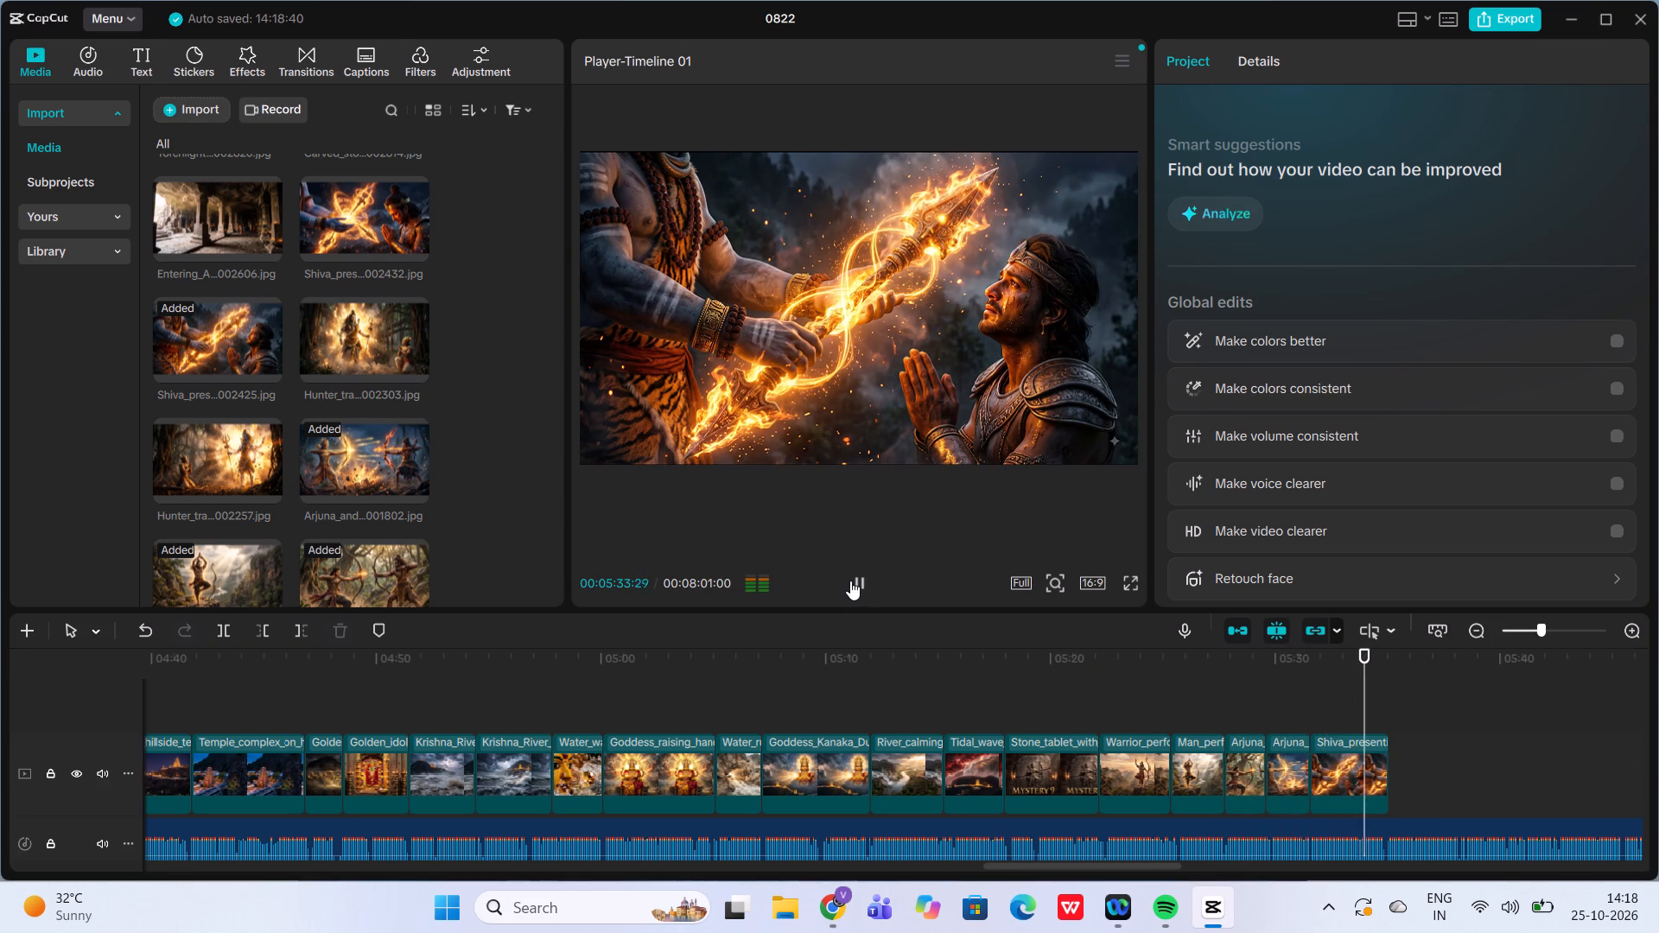
pyautogui.click(850, 581)
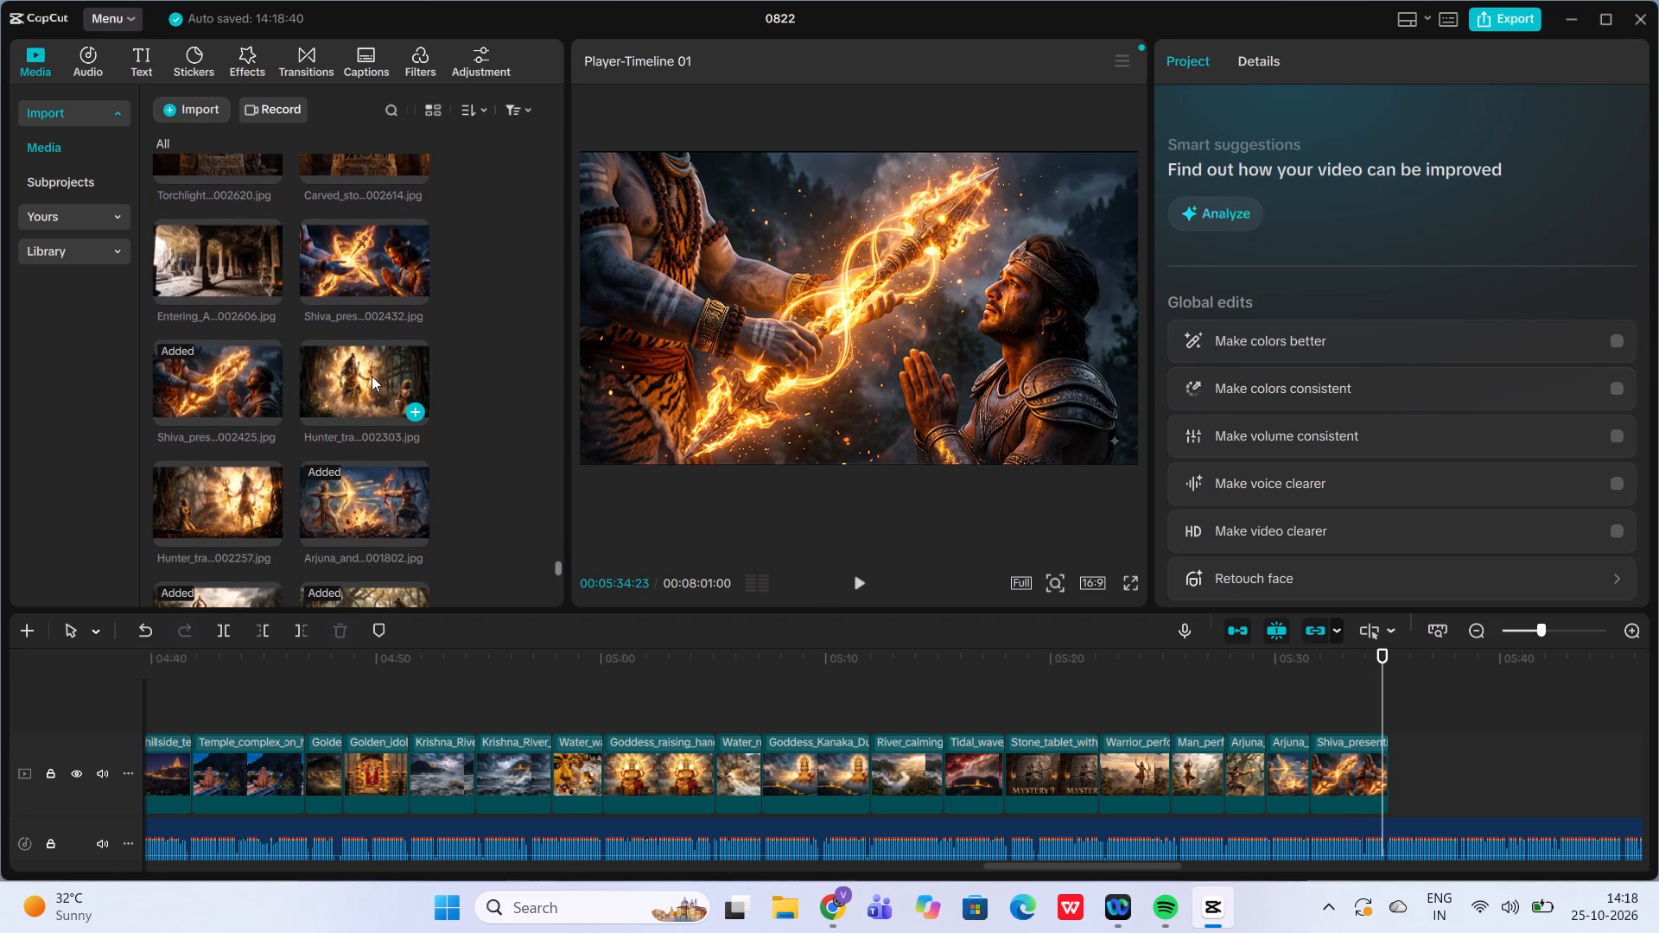
# Preview Hunter_tra...002303.jpg, scrub through the Arjuna_battling clip, and insert the Hunter image just before that clip at 00:05:27:23.
pyautogui.click(372, 376)
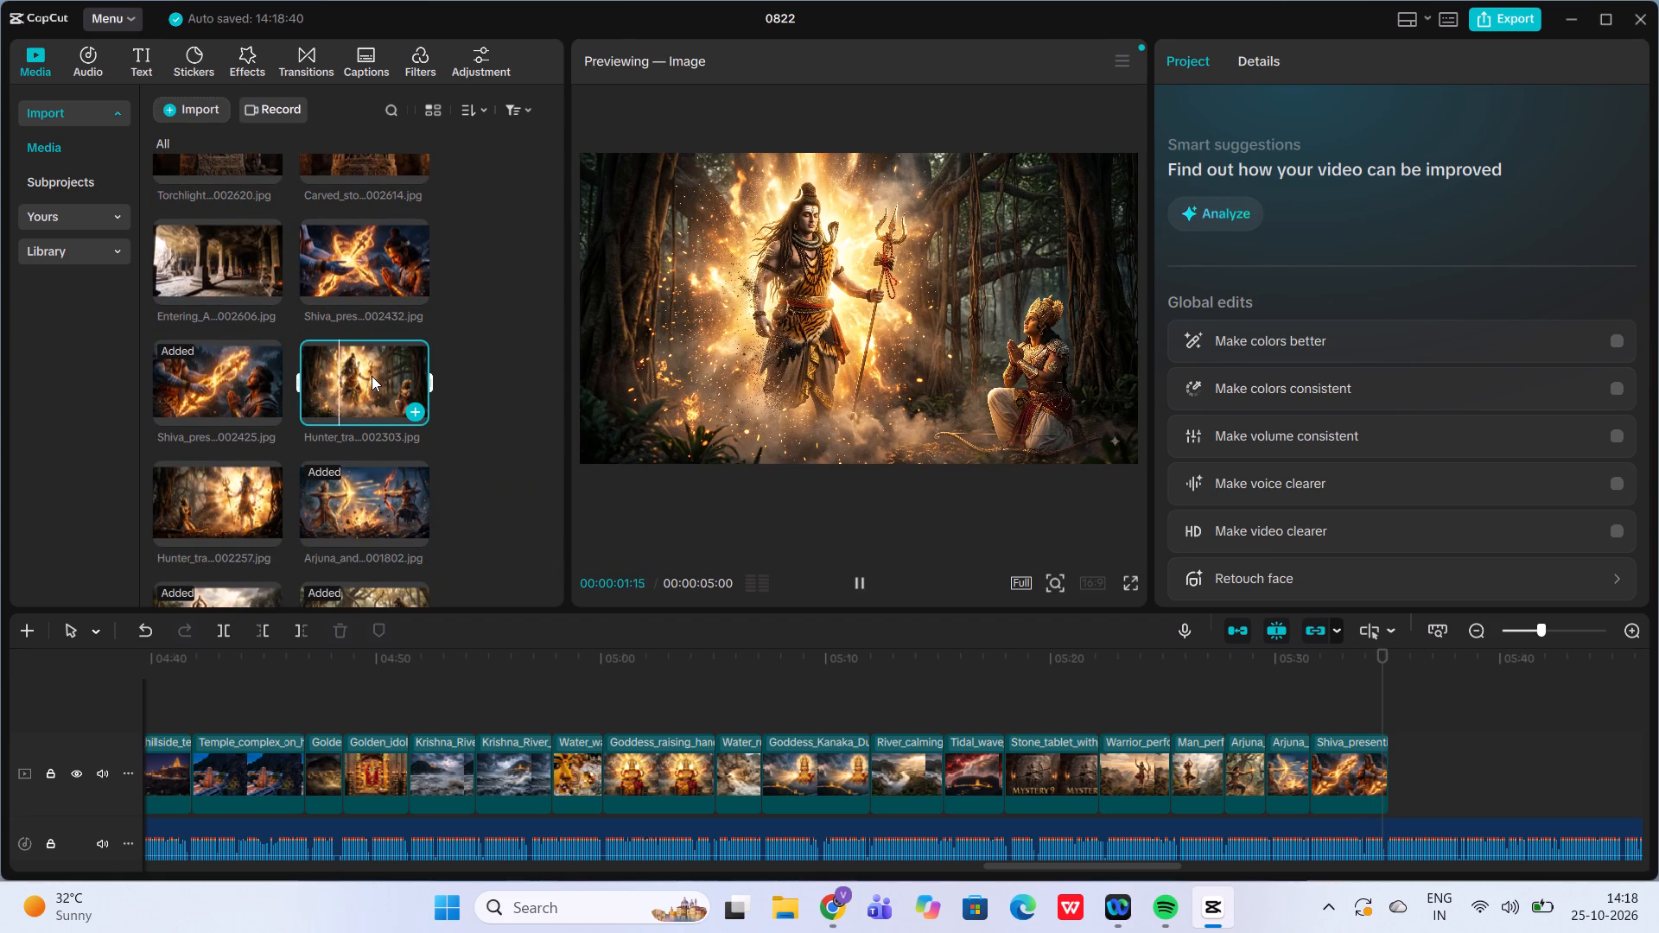
pyautogui.click(1196, 778)
pyautogui.click(1233, 772)
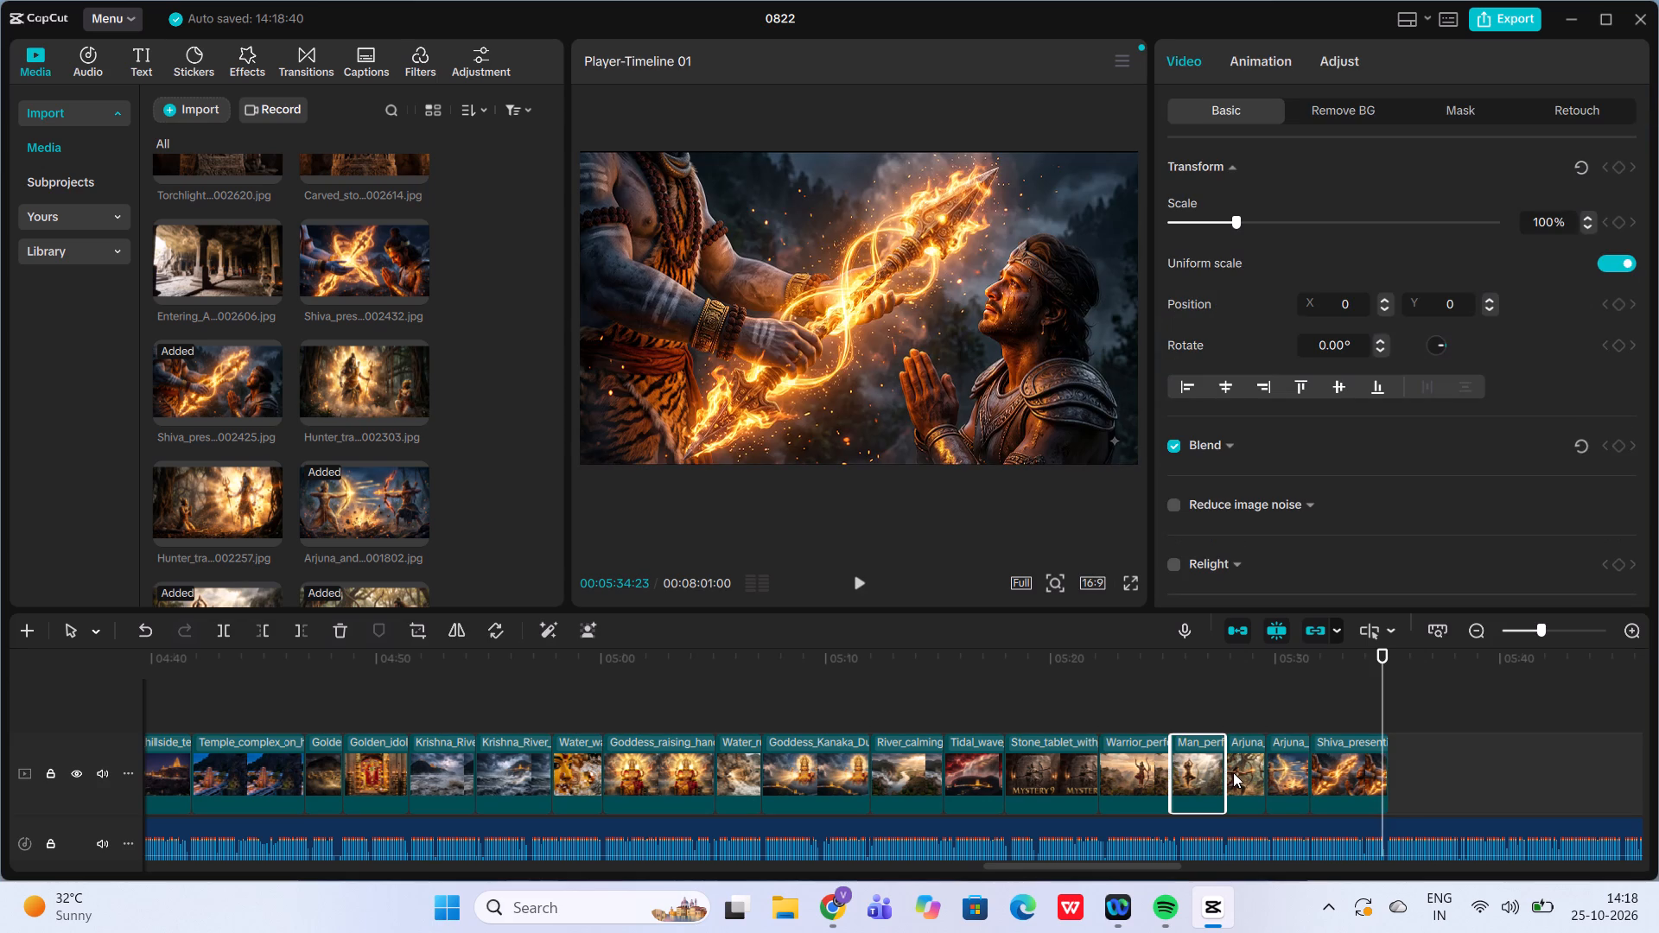
pyautogui.click(1245, 714)
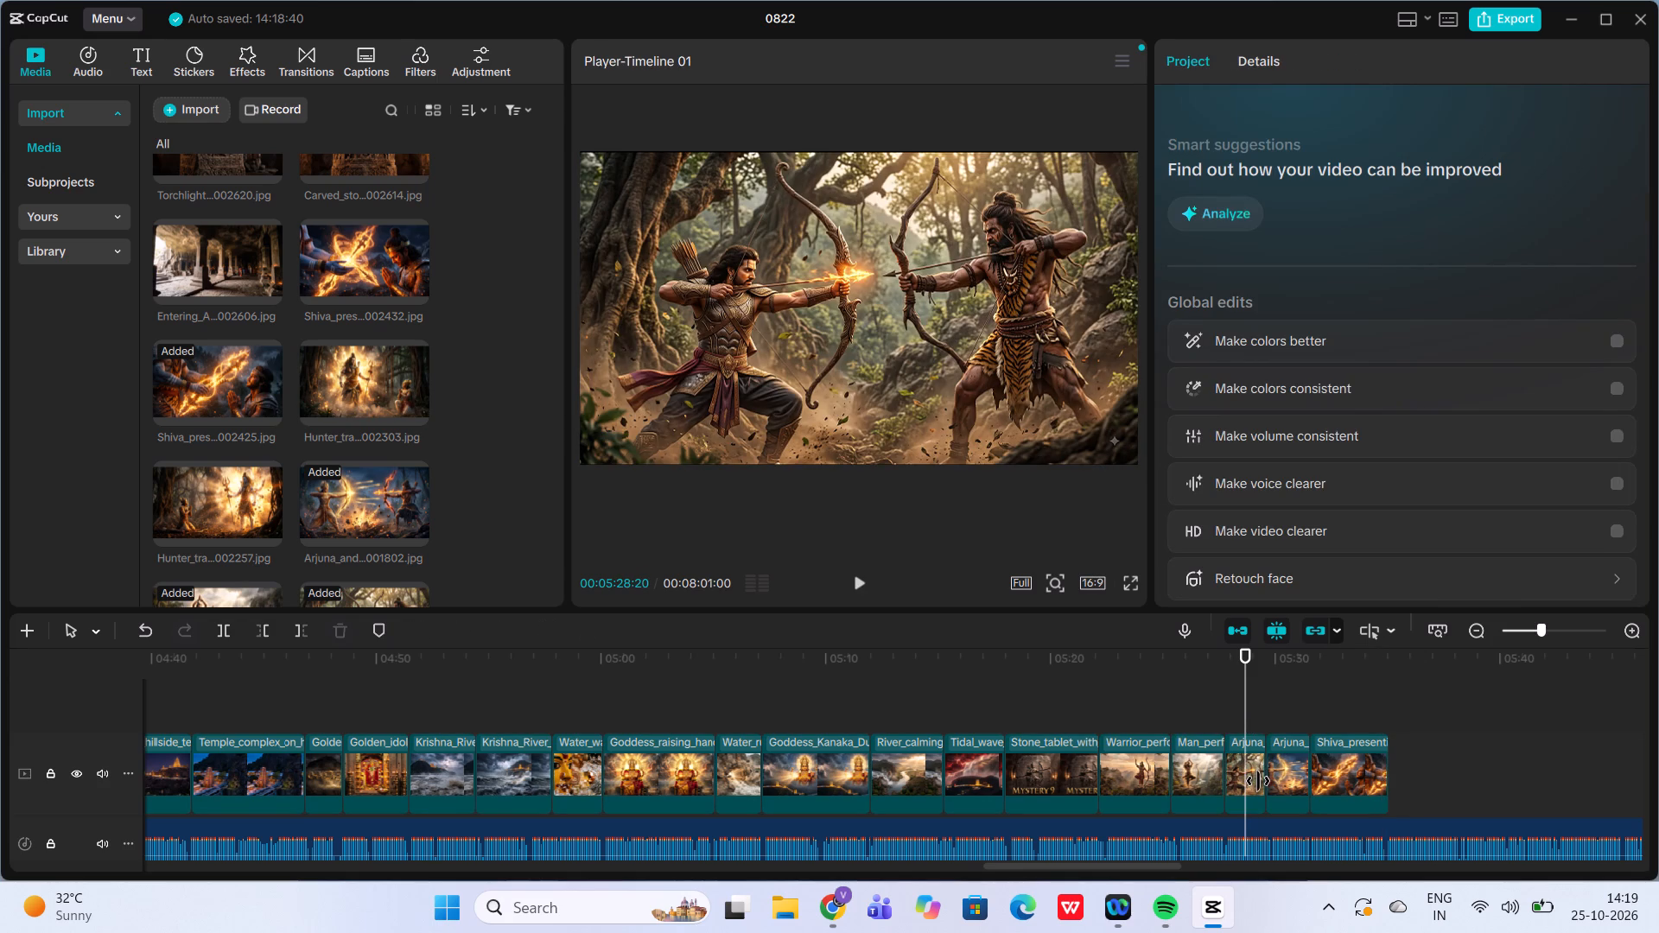
pyautogui.click(1258, 781)
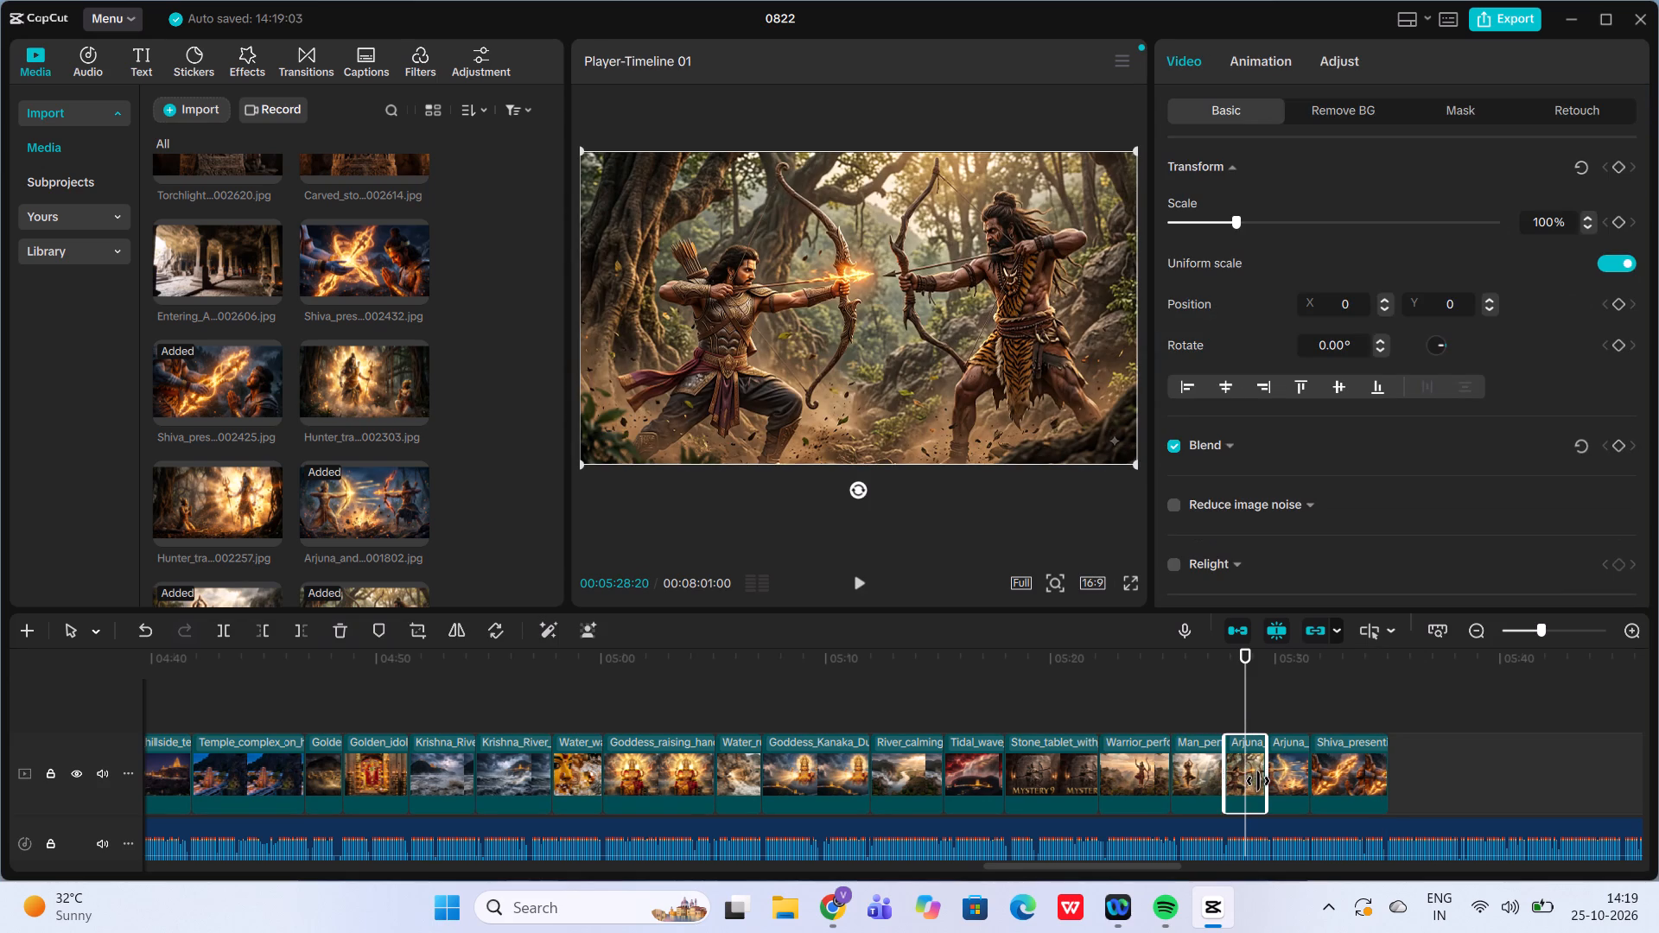
pyautogui.keyDown('ctrl'); pyautogui.scroll(7, 1258, 781); pyautogui.keyUp('ctrl')
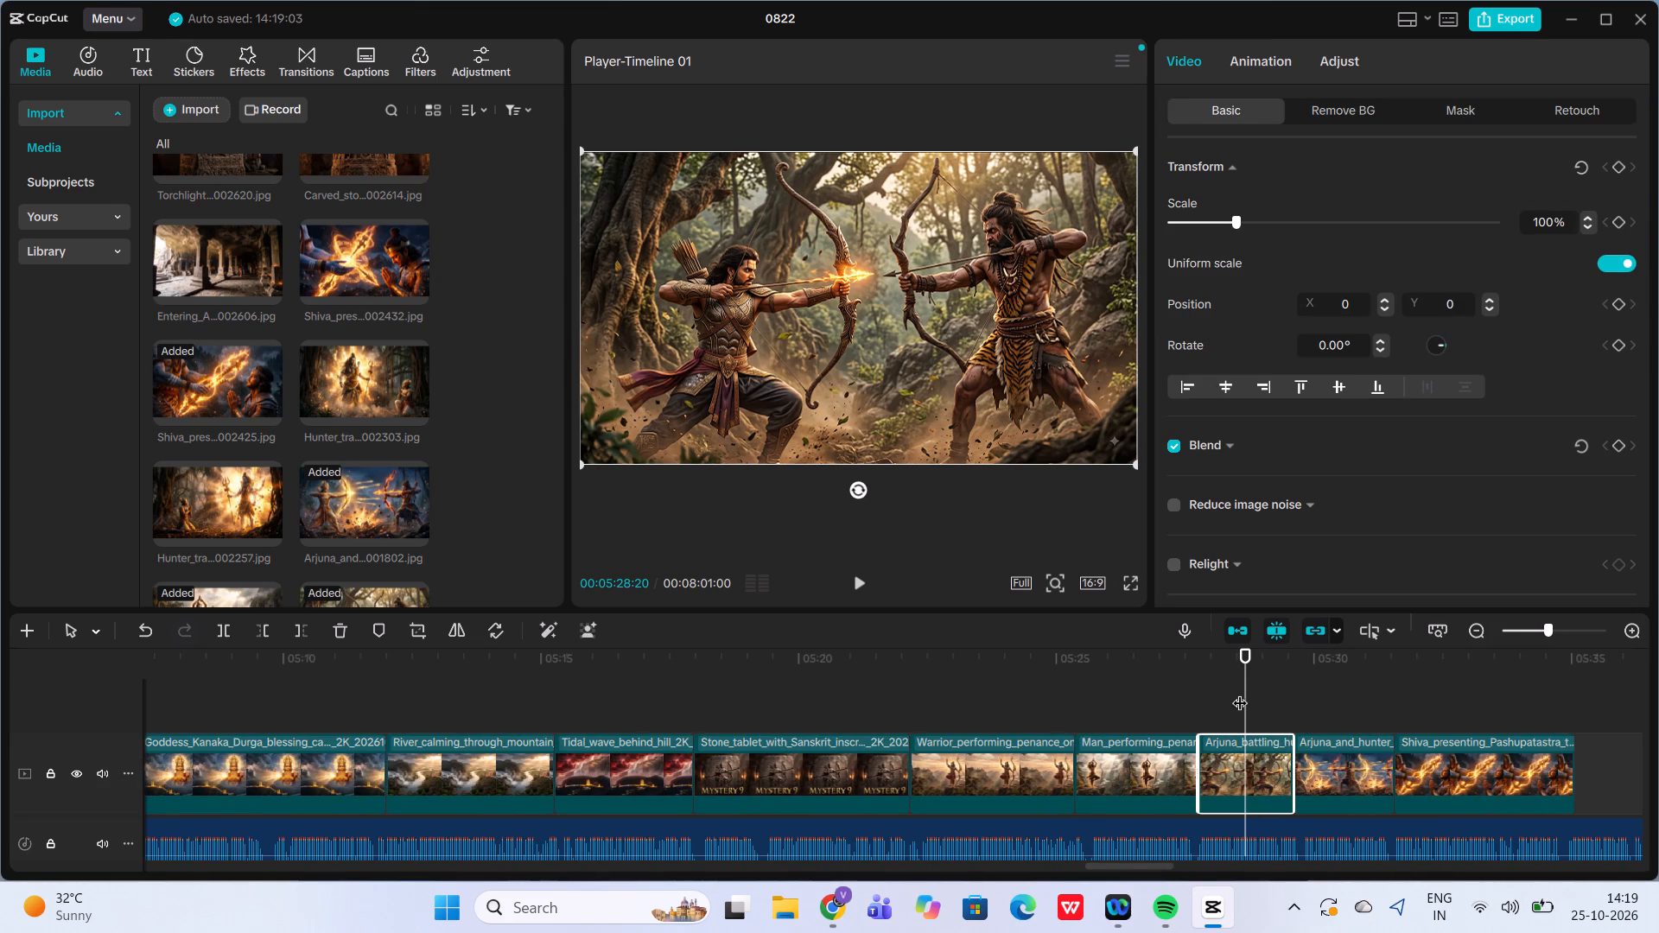
pyautogui.moveTo(1246, 687); pyautogui.dragTo(1248, 694)
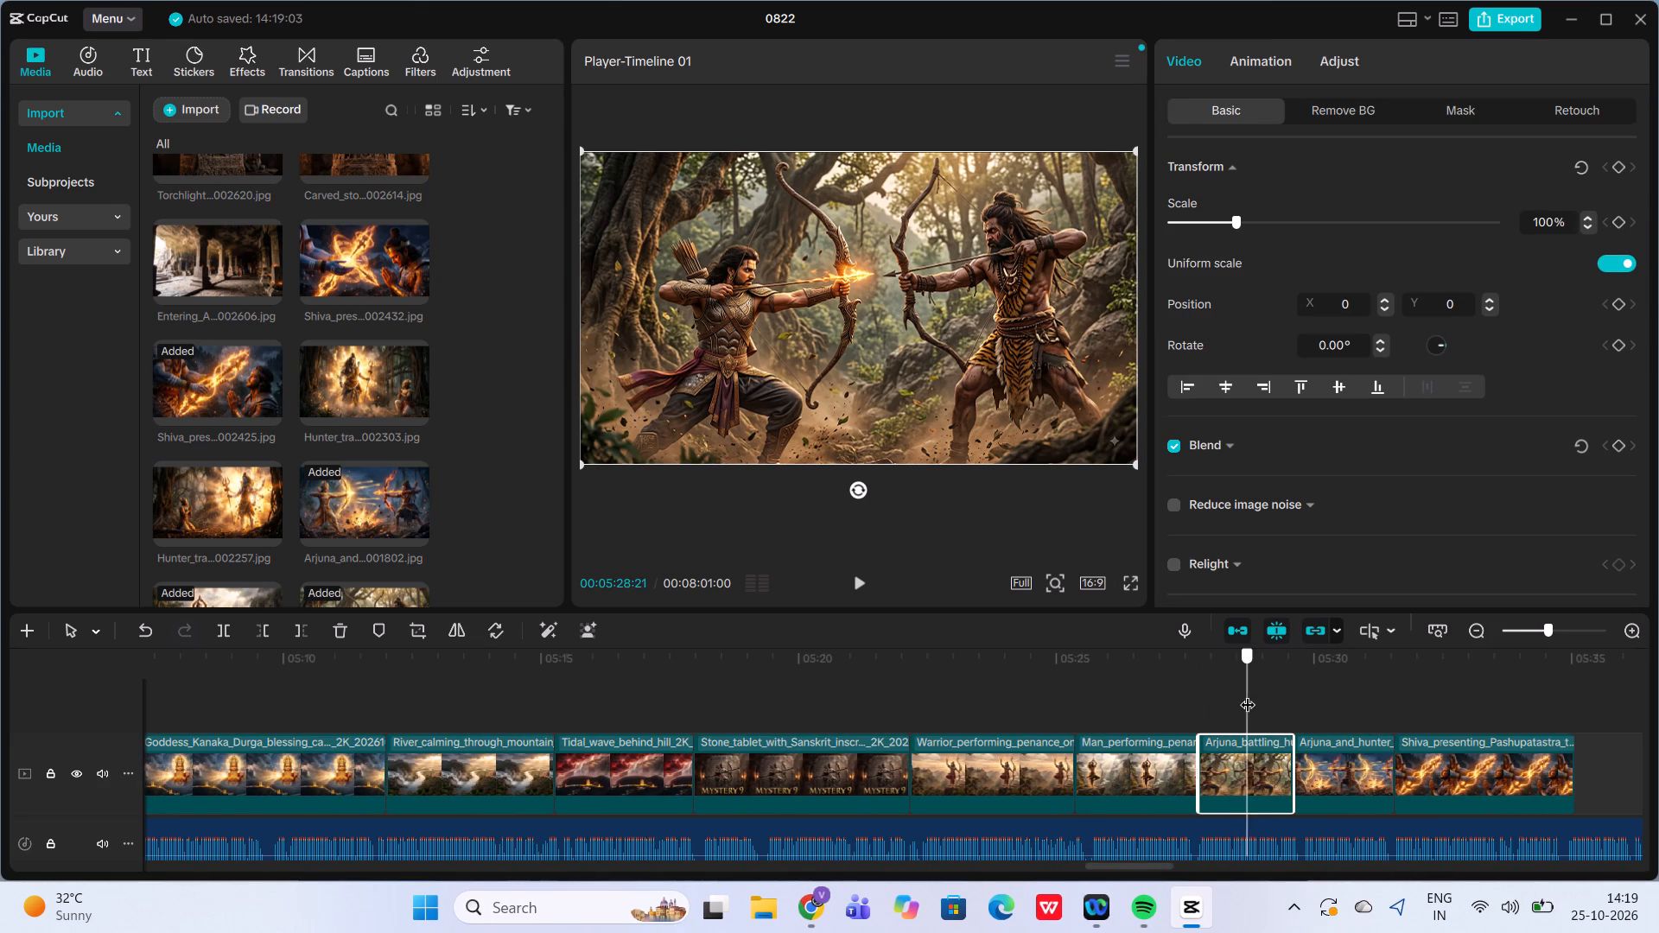
pyautogui.moveTo(1248, 694); pyautogui.dragTo(1240, 699)
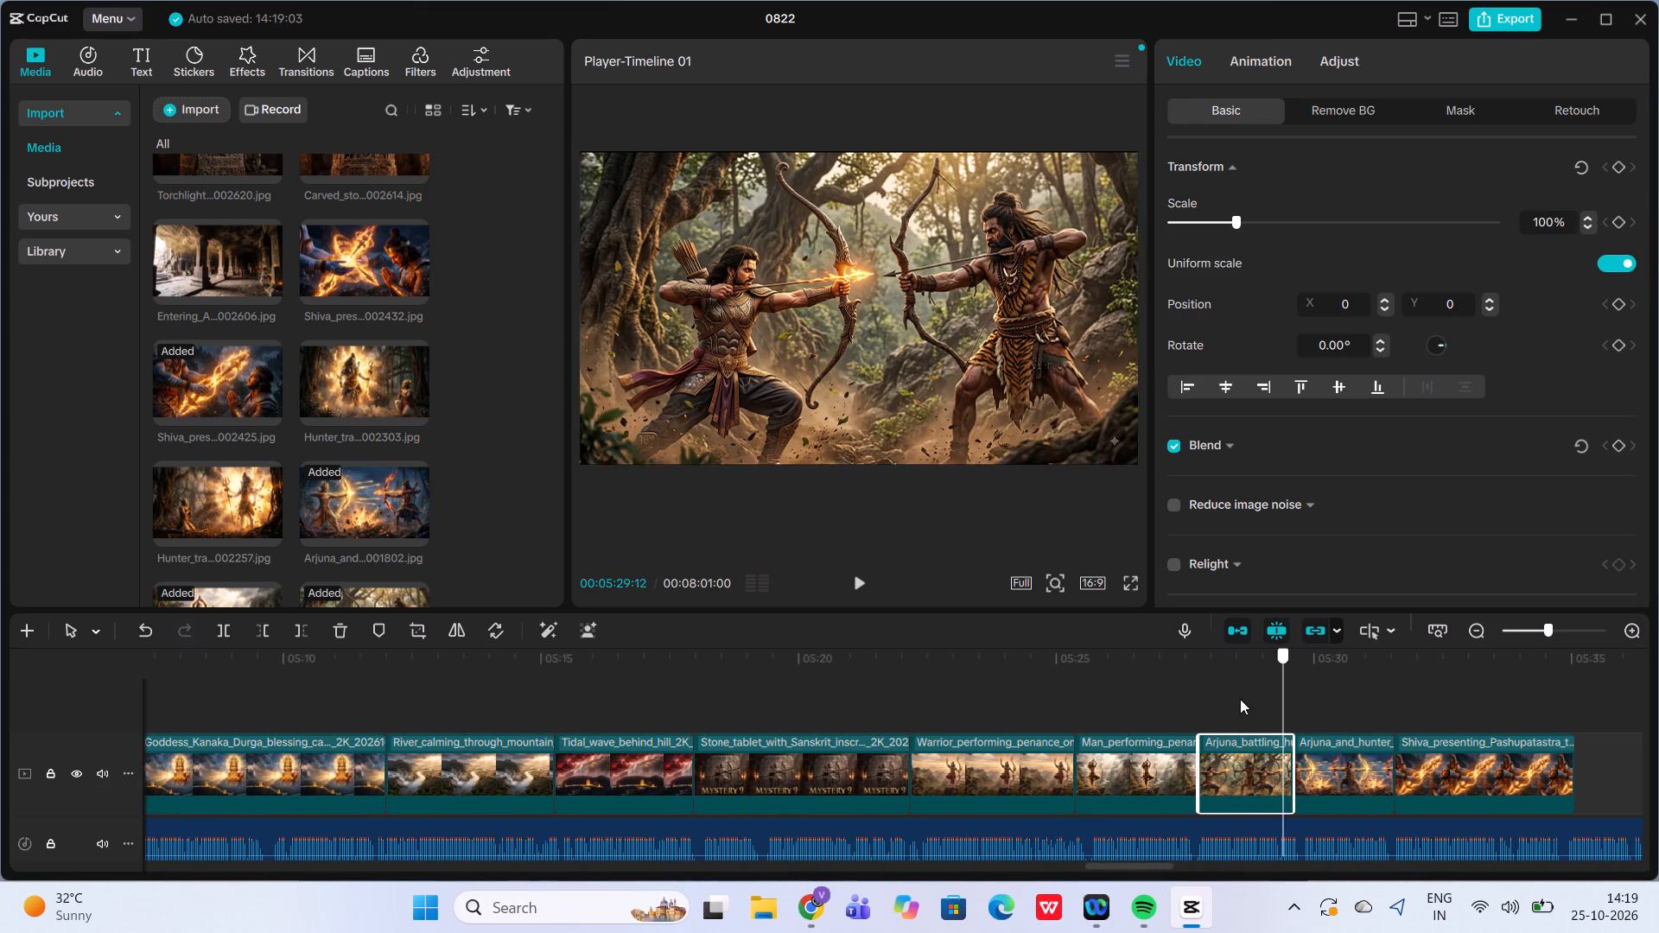
pyautogui.moveTo(1240, 699); pyautogui.dragTo(1201, 702)
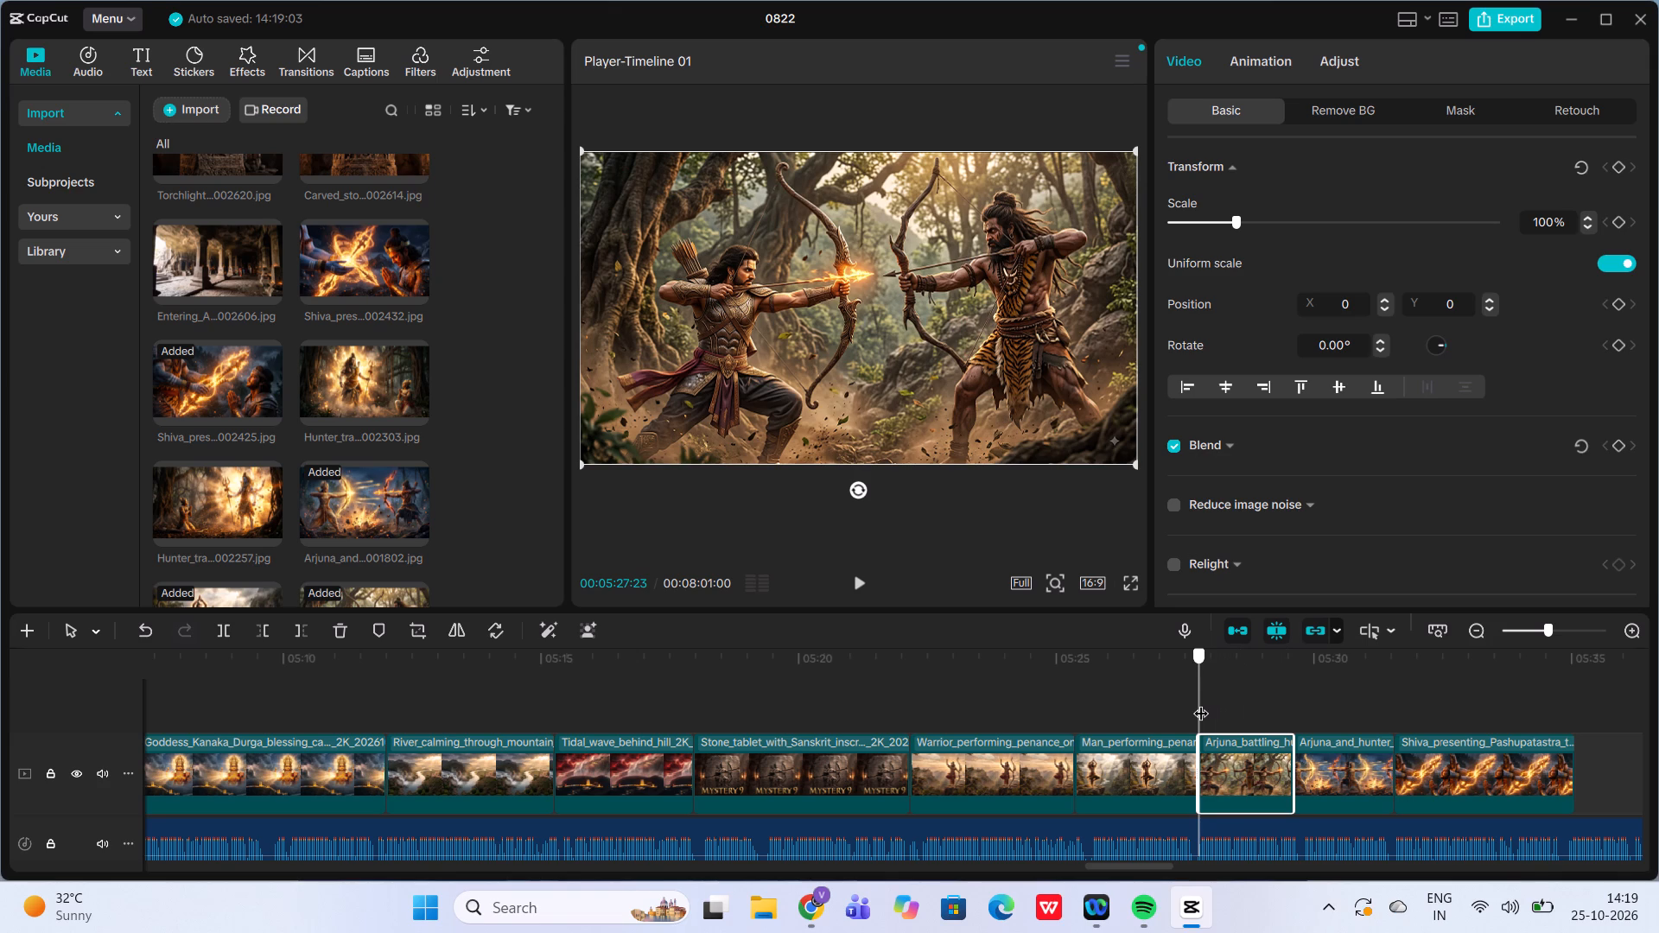
pyautogui.moveTo(1201, 702); pyautogui.dragTo(1291, 696)
pyautogui.moveTo(1291, 696); pyautogui.dragTo(1184, 708)
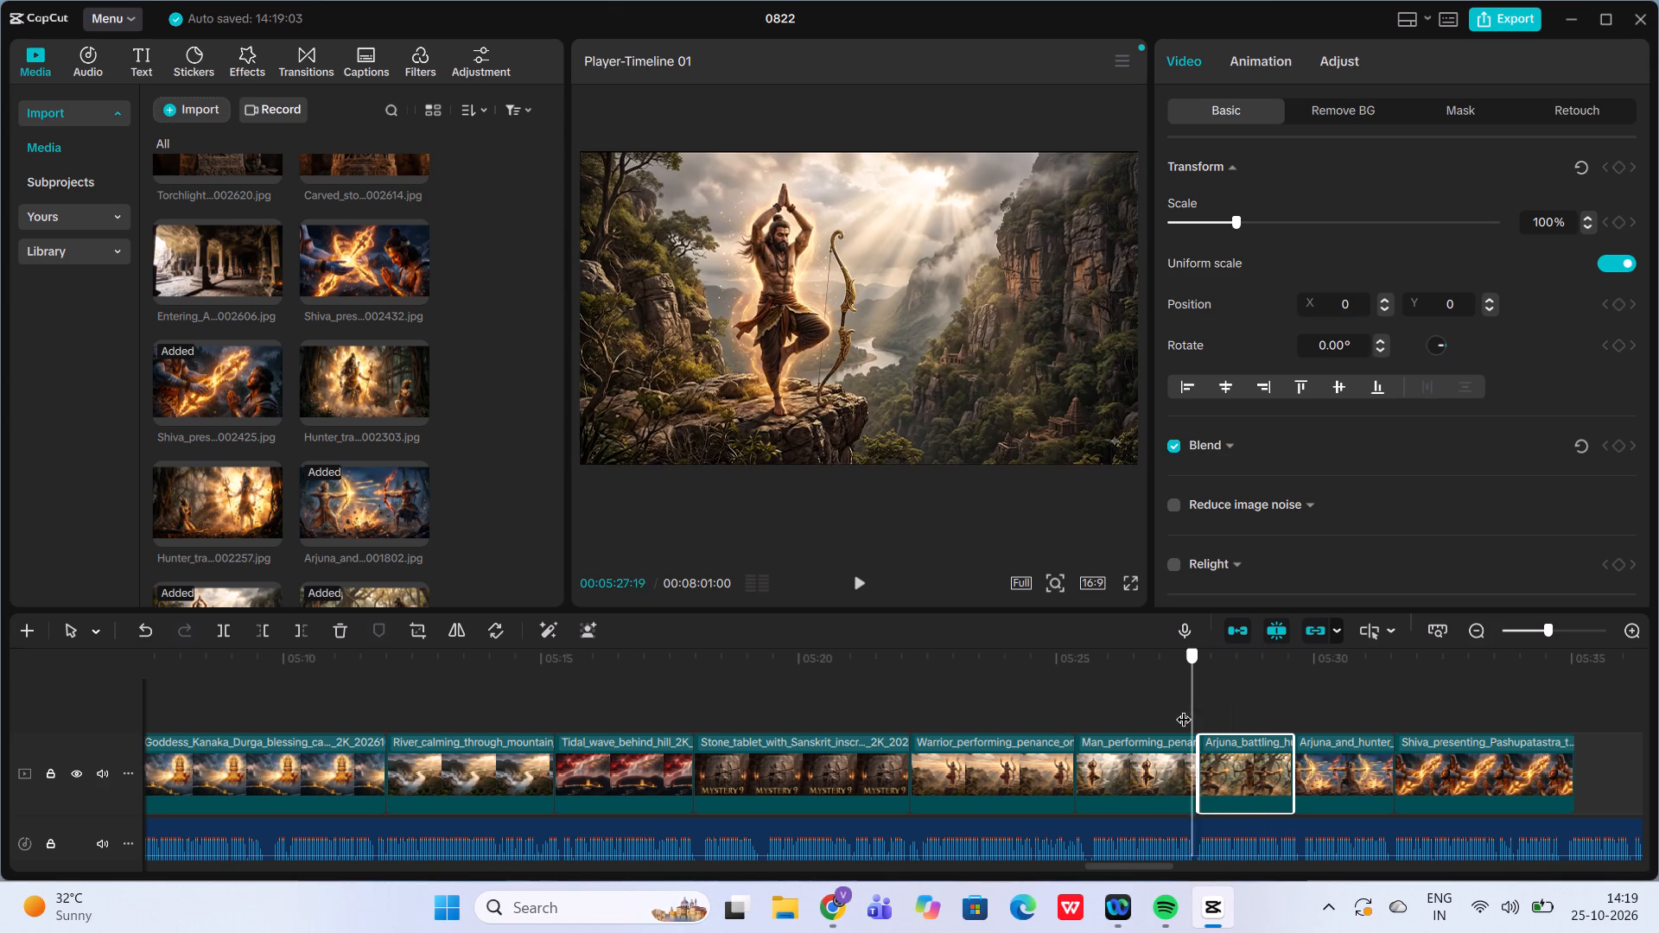
pyautogui.moveTo(1184, 708); pyautogui.dragTo(1201, 708)
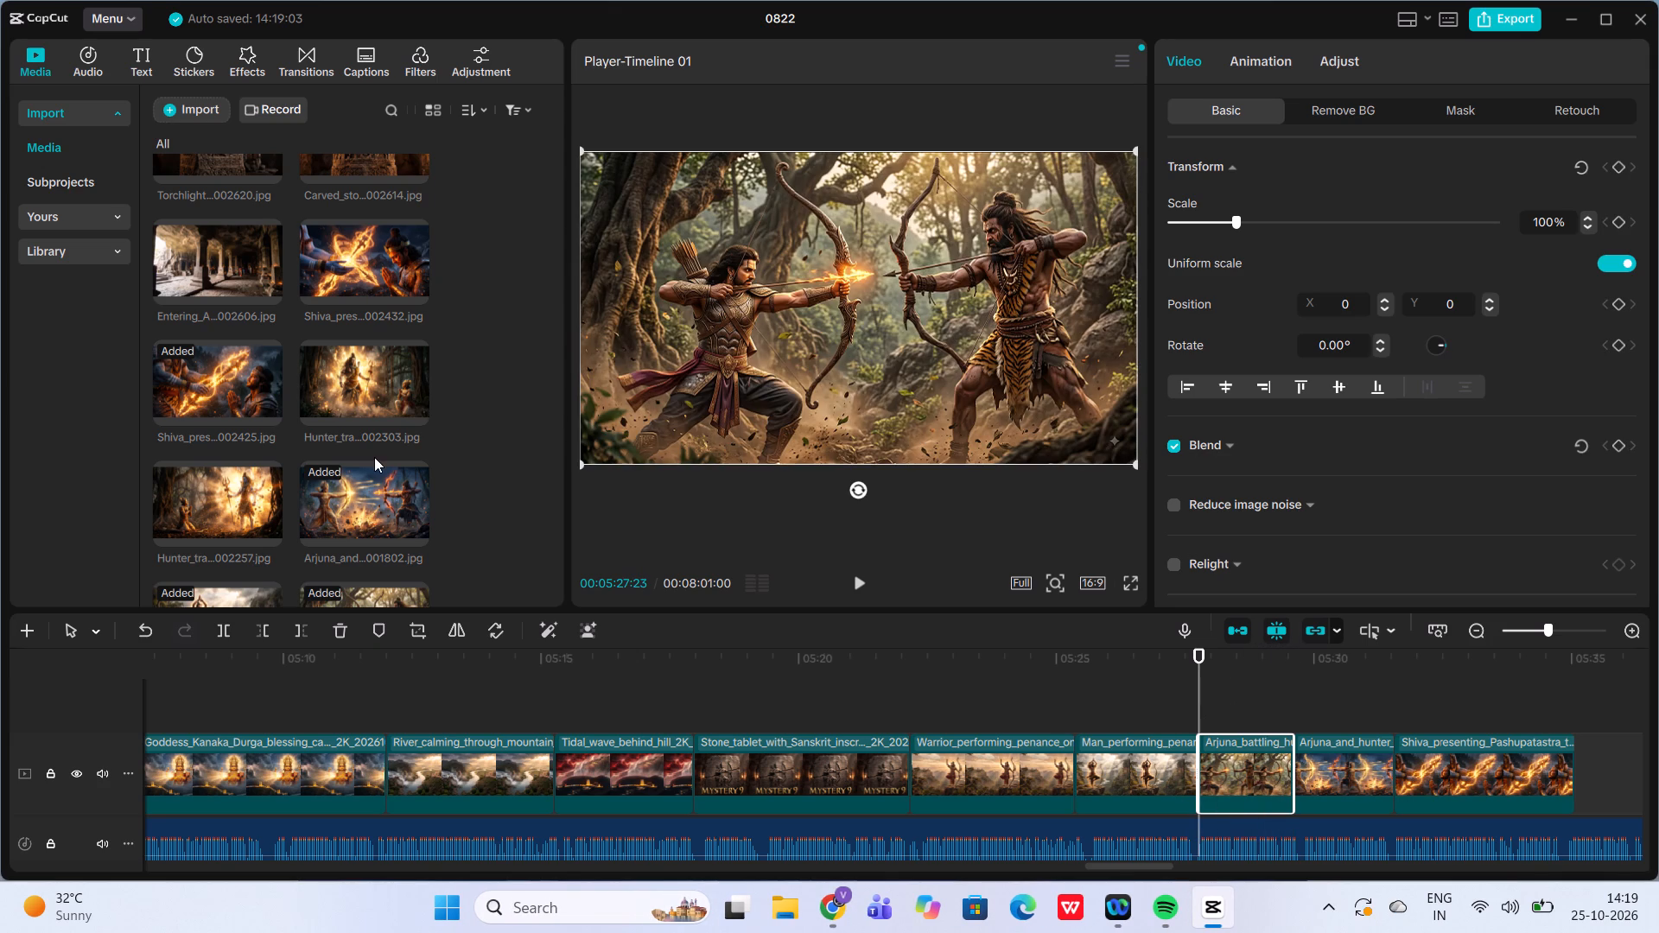
pyautogui.click(367, 407)
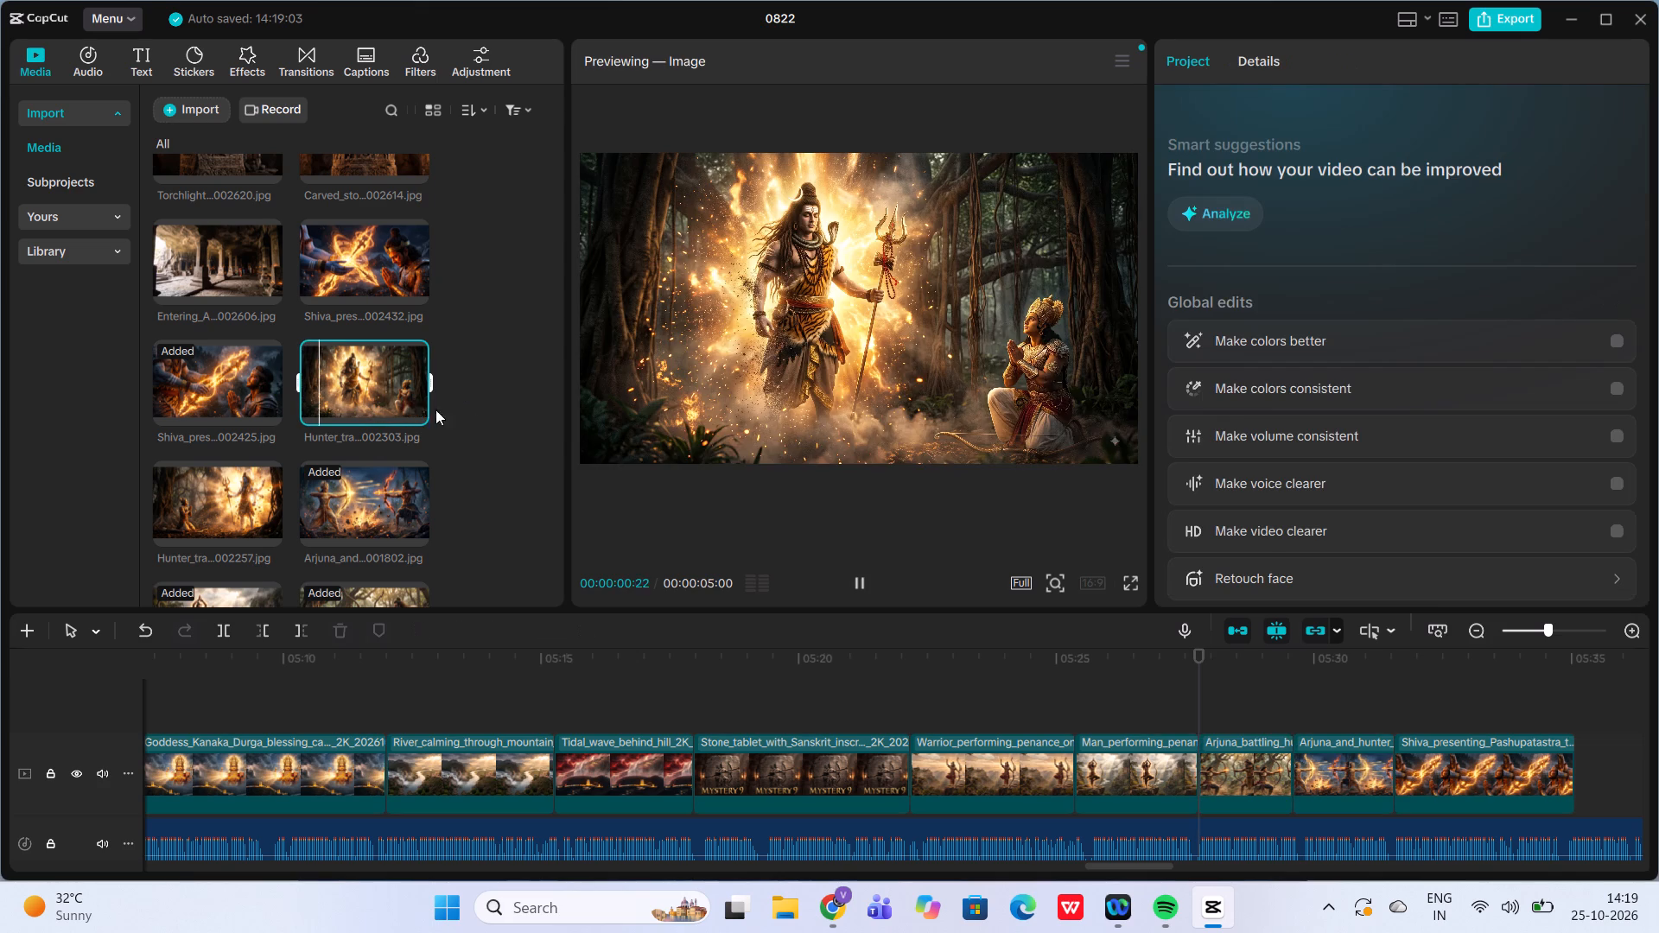
pyautogui.click(414, 404)
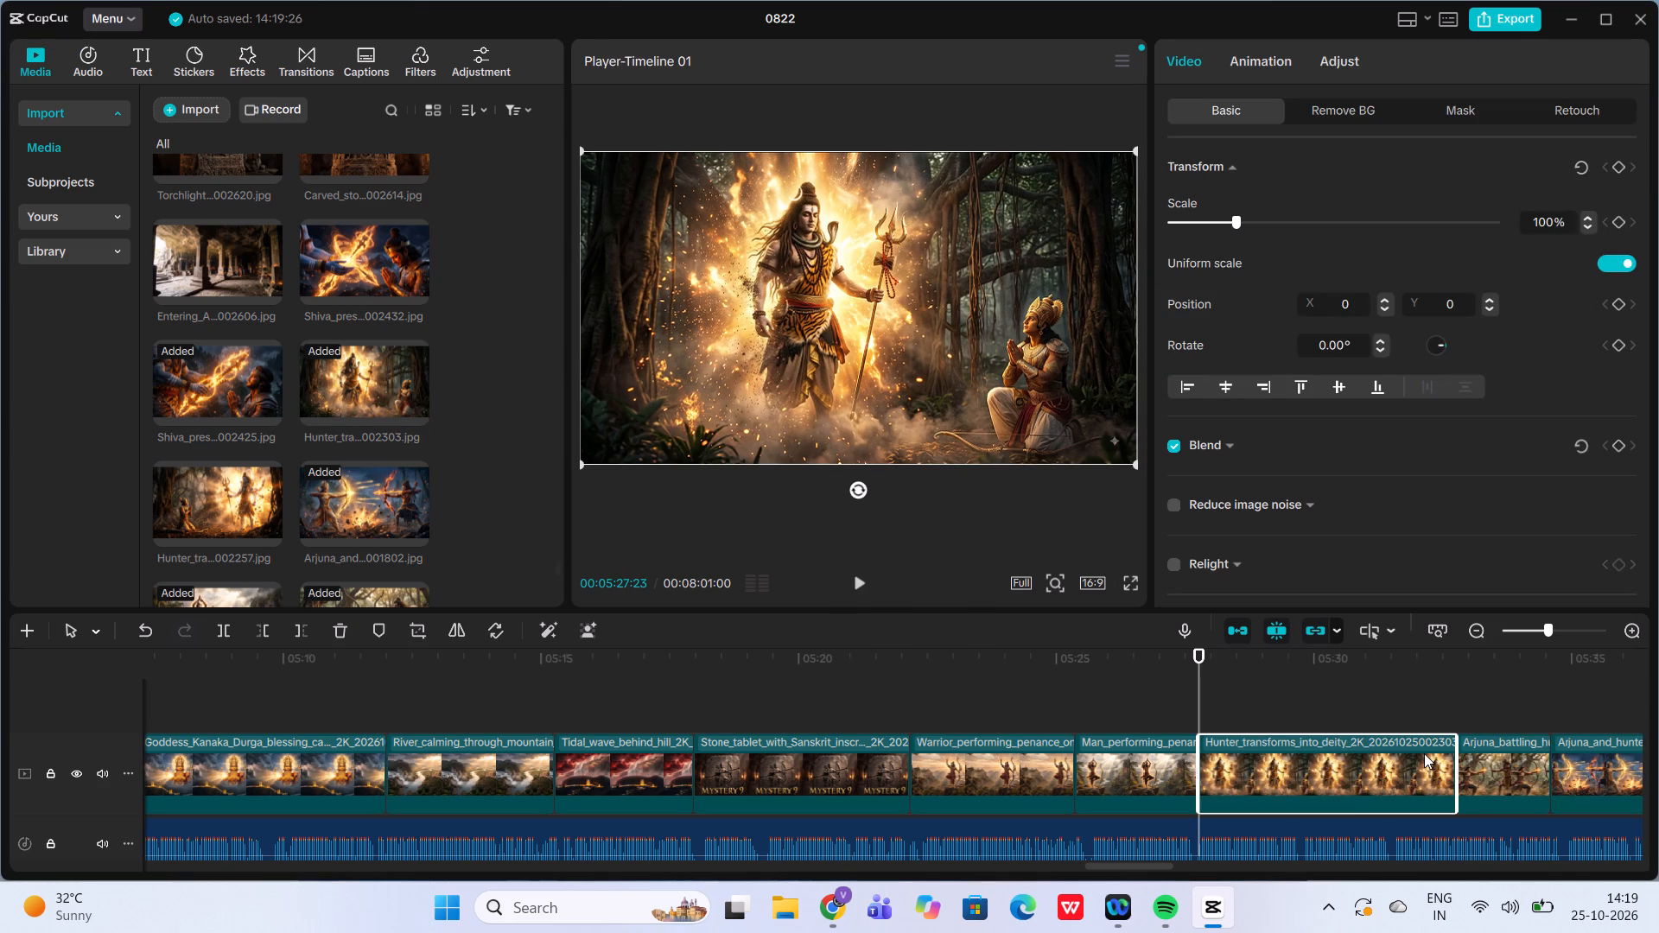
# Trim the inserted Hunter_transforms clip's end to about 00:05:29:18 and place the playhead there.
pyautogui.moveTo(1459, 766); pyautogui.dragTo(1268, 778)
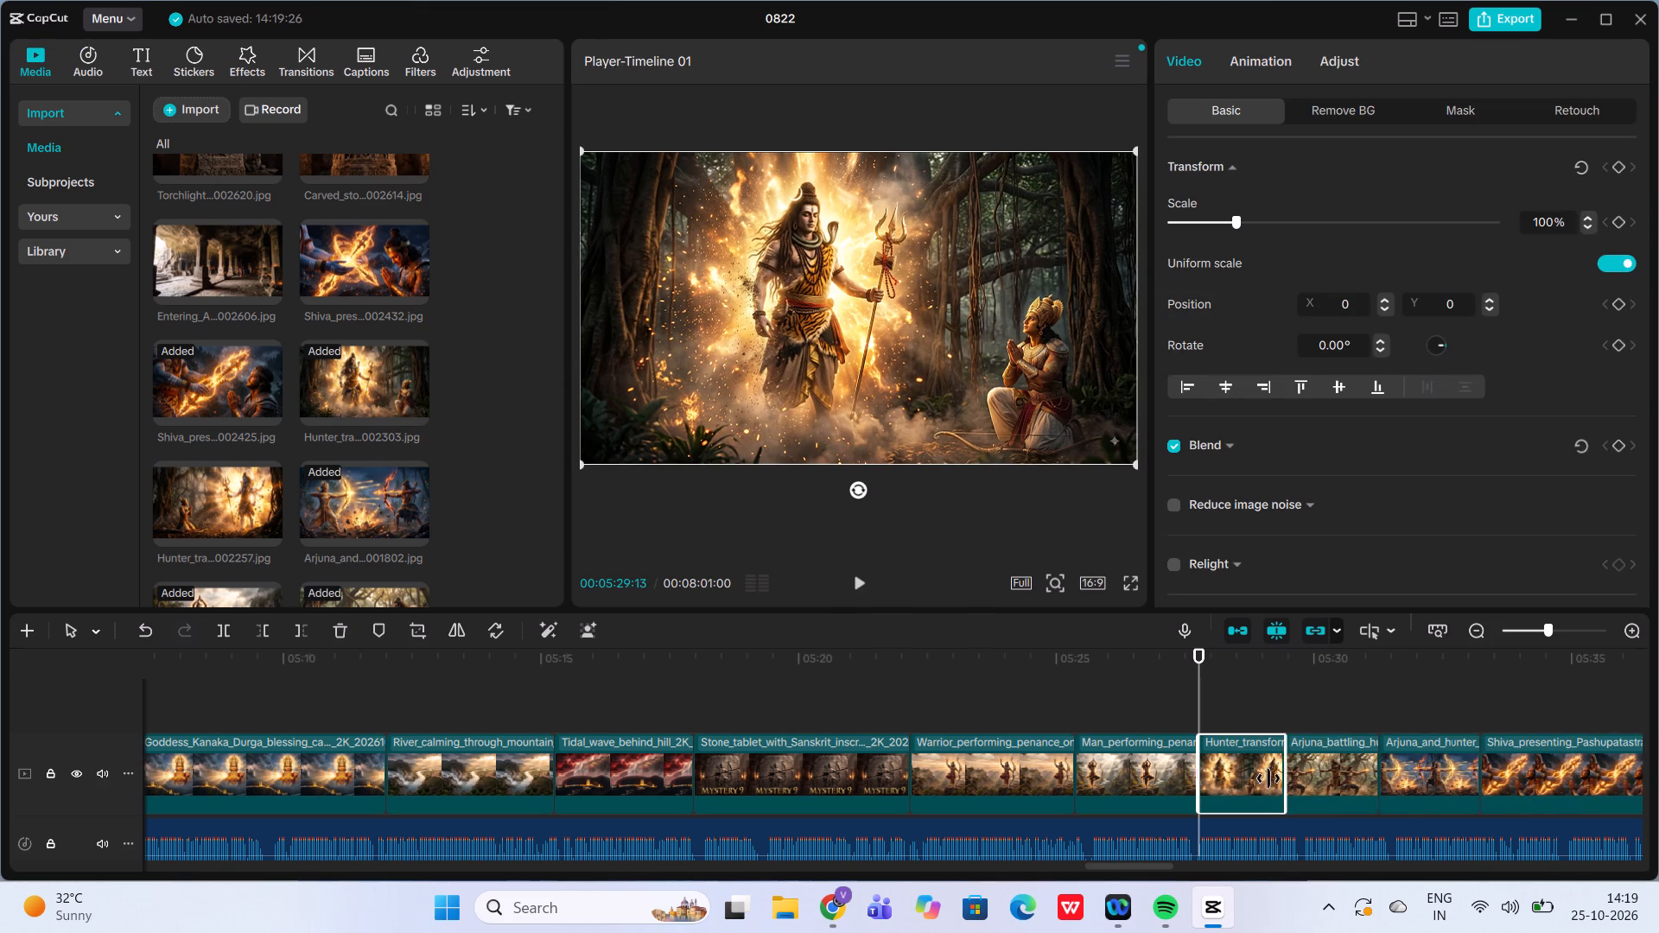
pyautogui.moveTo(1268, 778); pyautogui.dragTo(1268, 780)
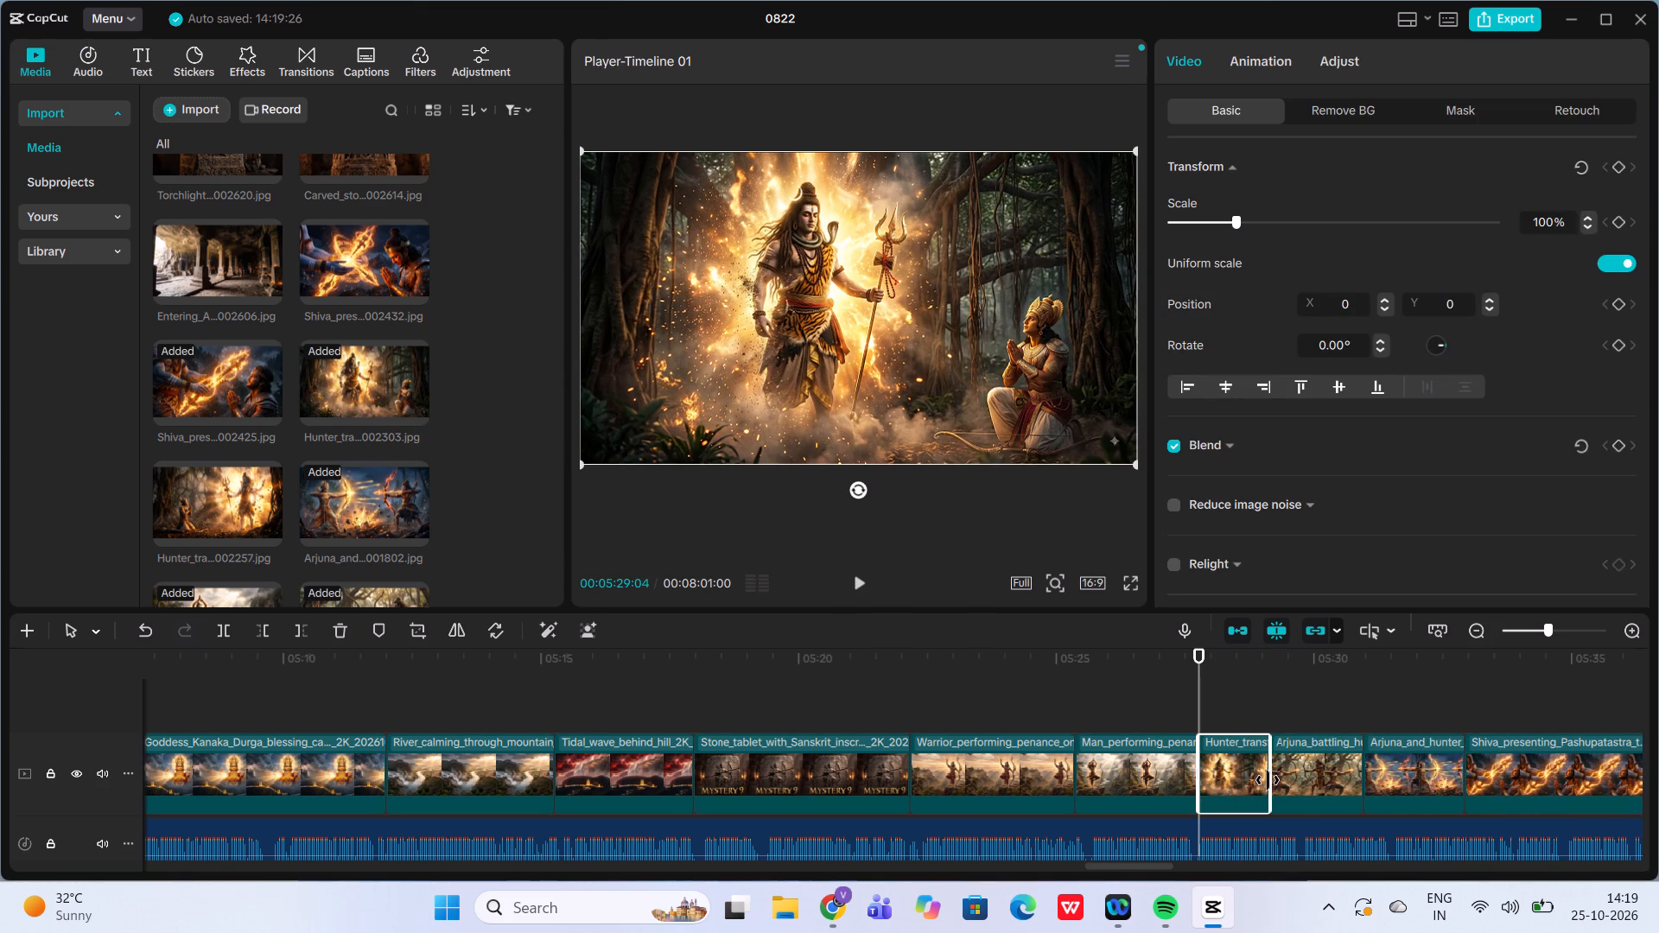
pyautogui.moveTo(1268, 780); pyautogui.dragTo(1281, 779)
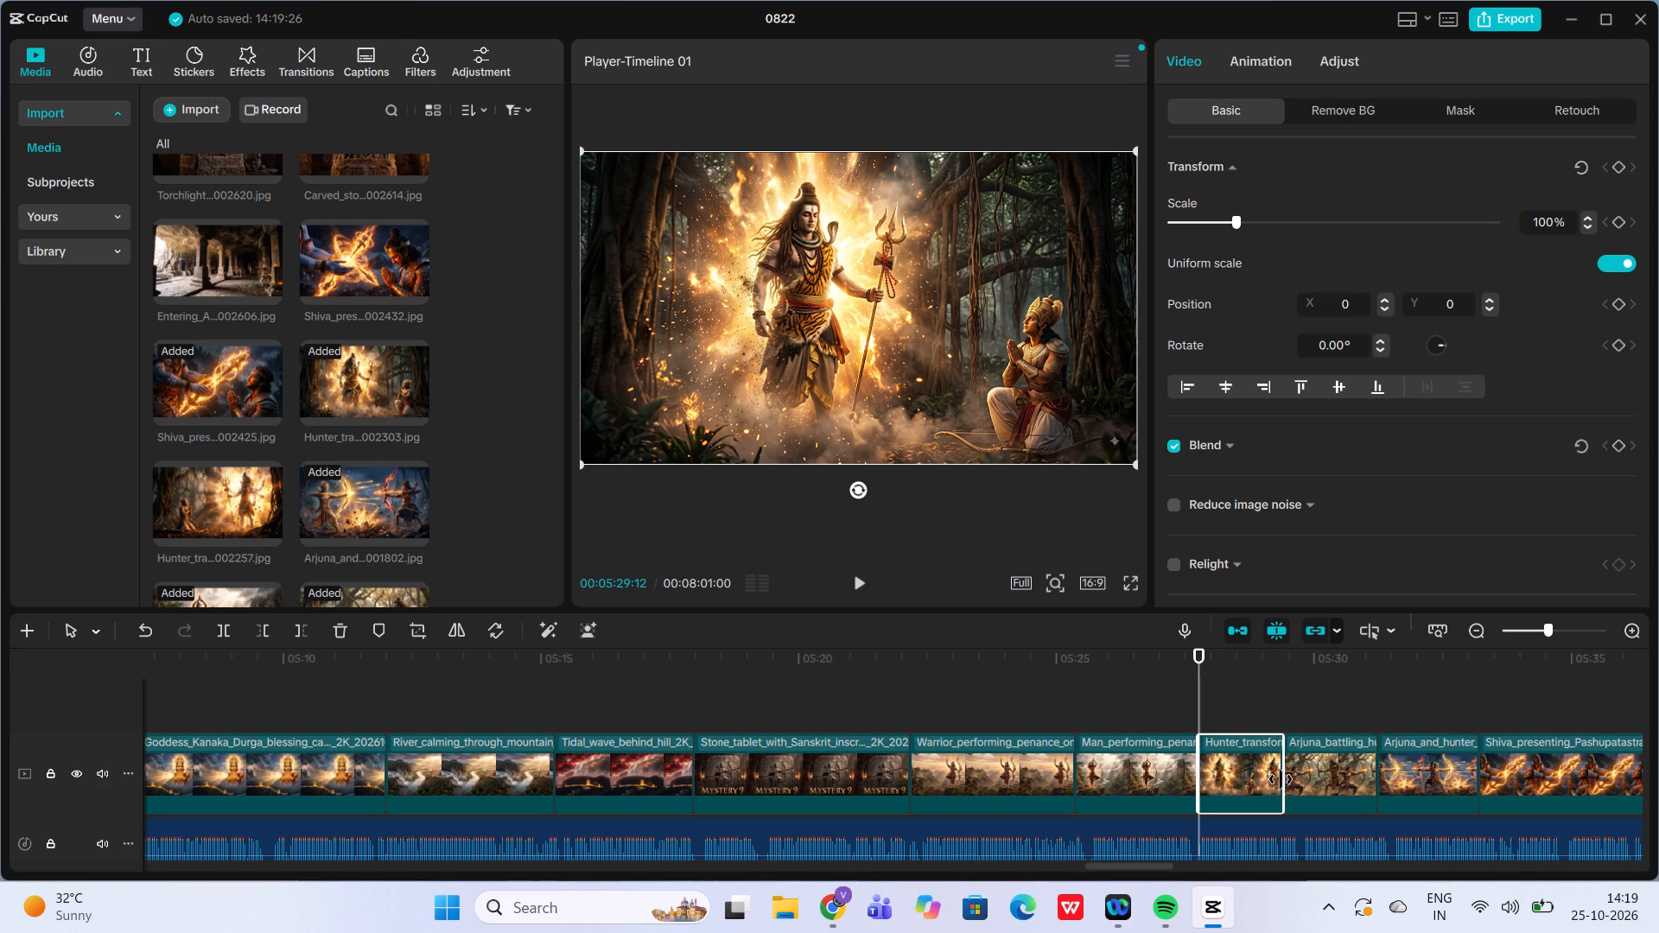
pyautogui.moveTo(1281, 779); pyautogui.dragTo(1287, 777)
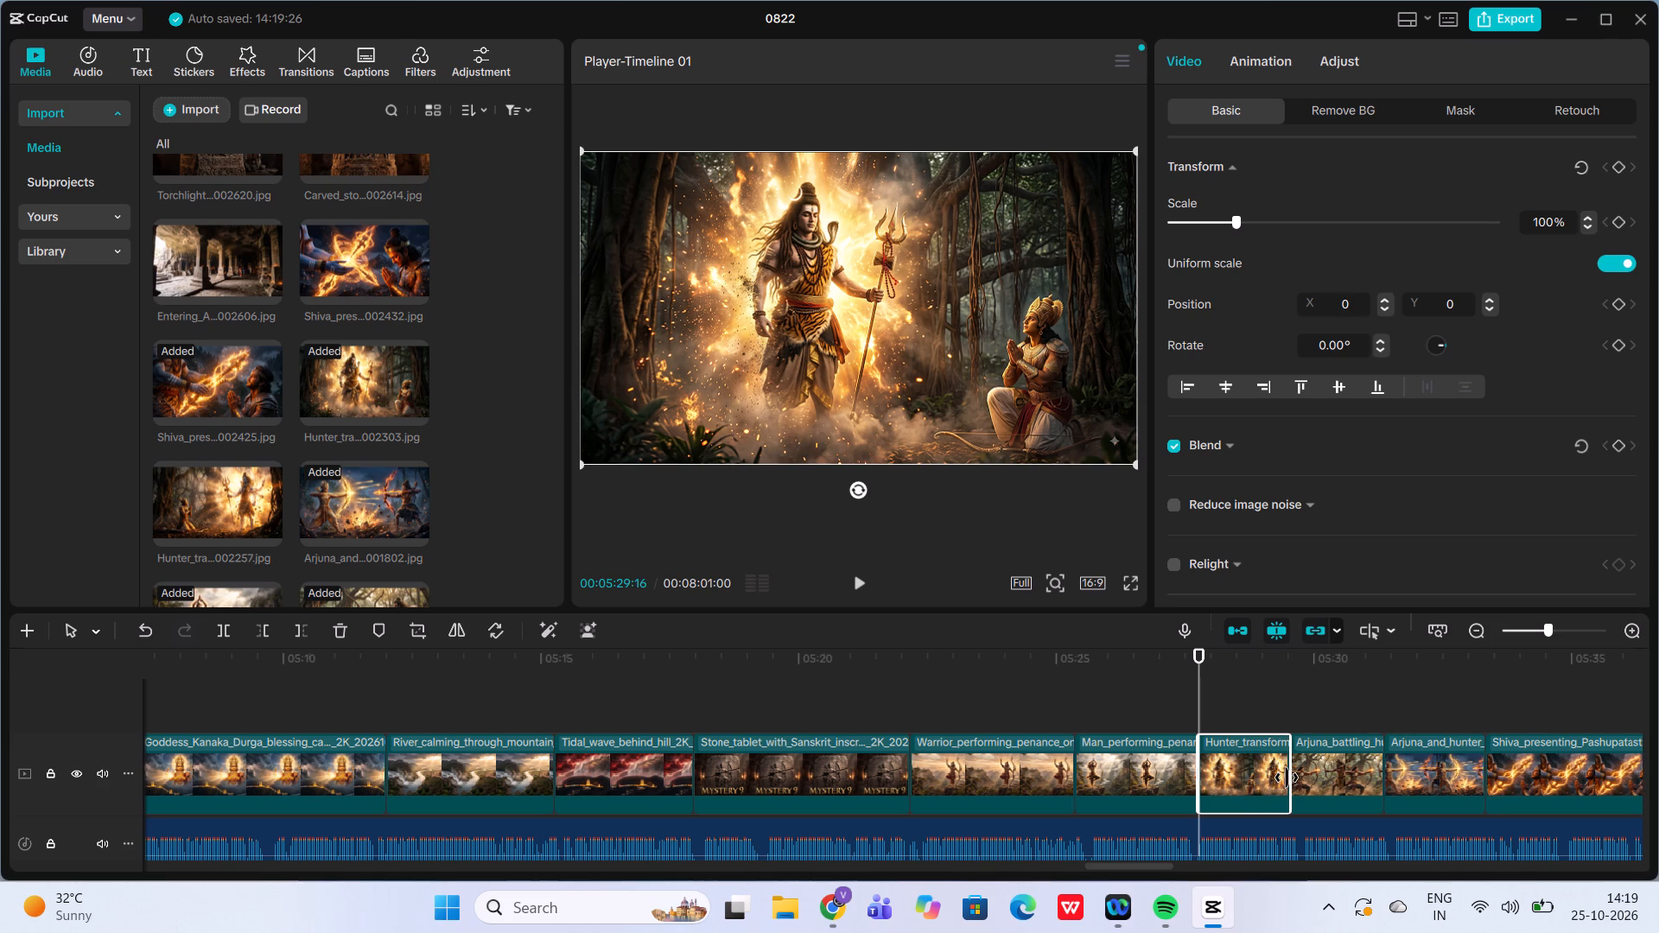
pyautogui.moveTo(1287, 777); pyautogui.dragTo(1291, 777)
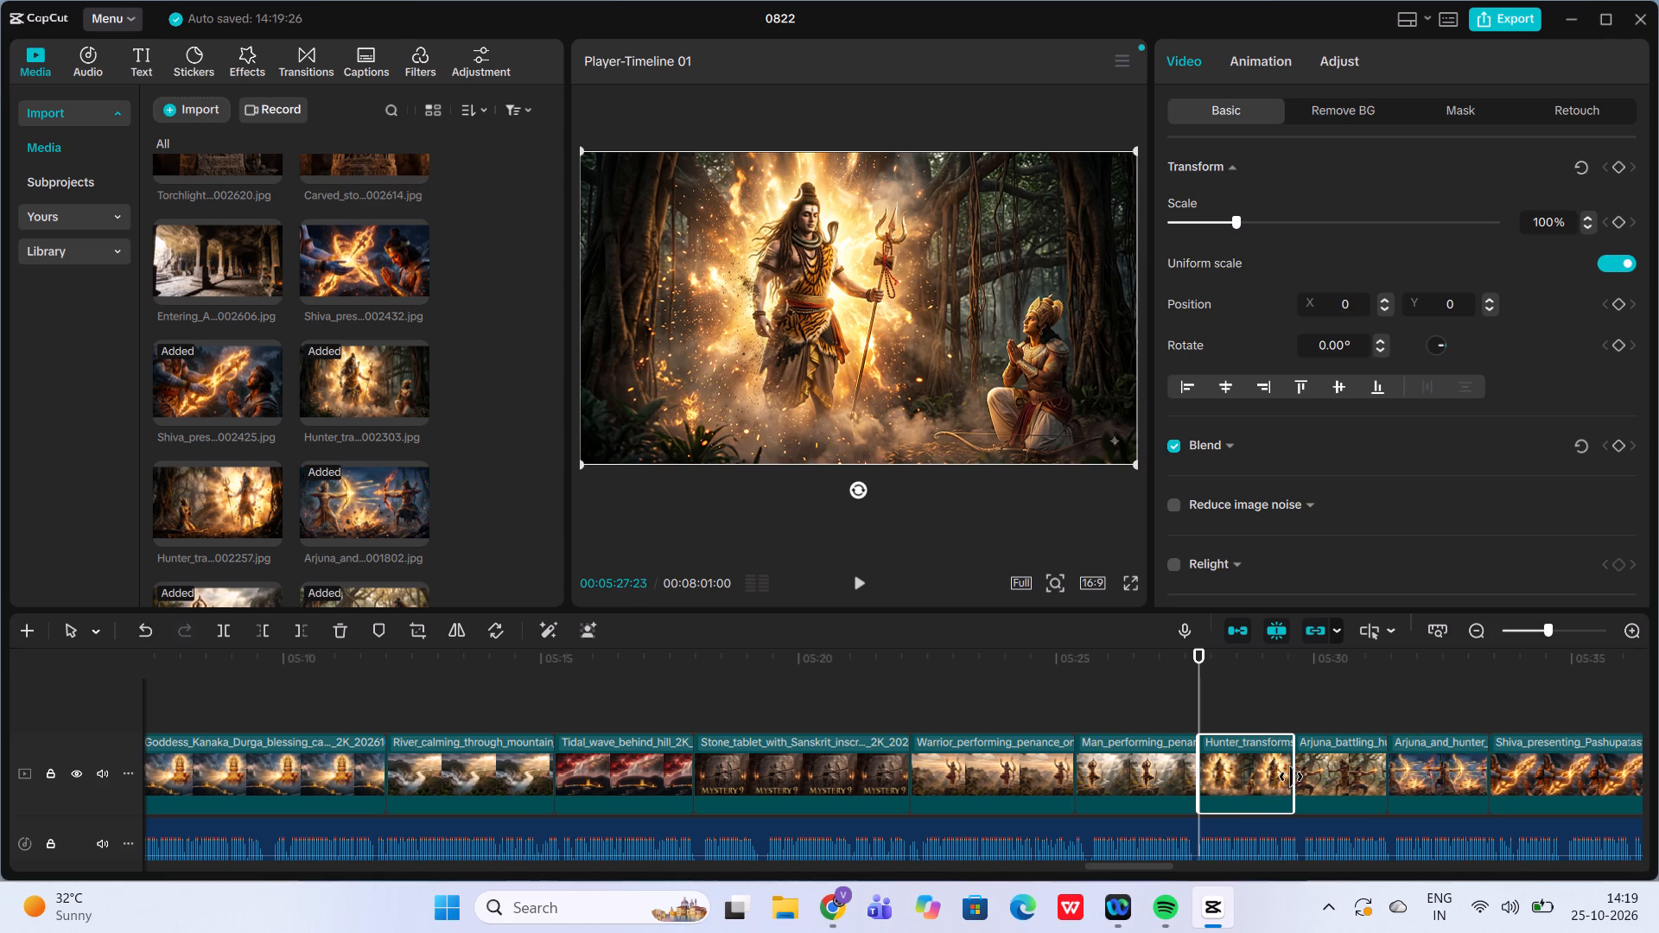
pyautogui.click(1291, 700)
# Delete the Arjuna_battling clip following the Hunter_transforms clip and play the edited section back from 00:05:27:01.
pyautogui.click(1338, 785)
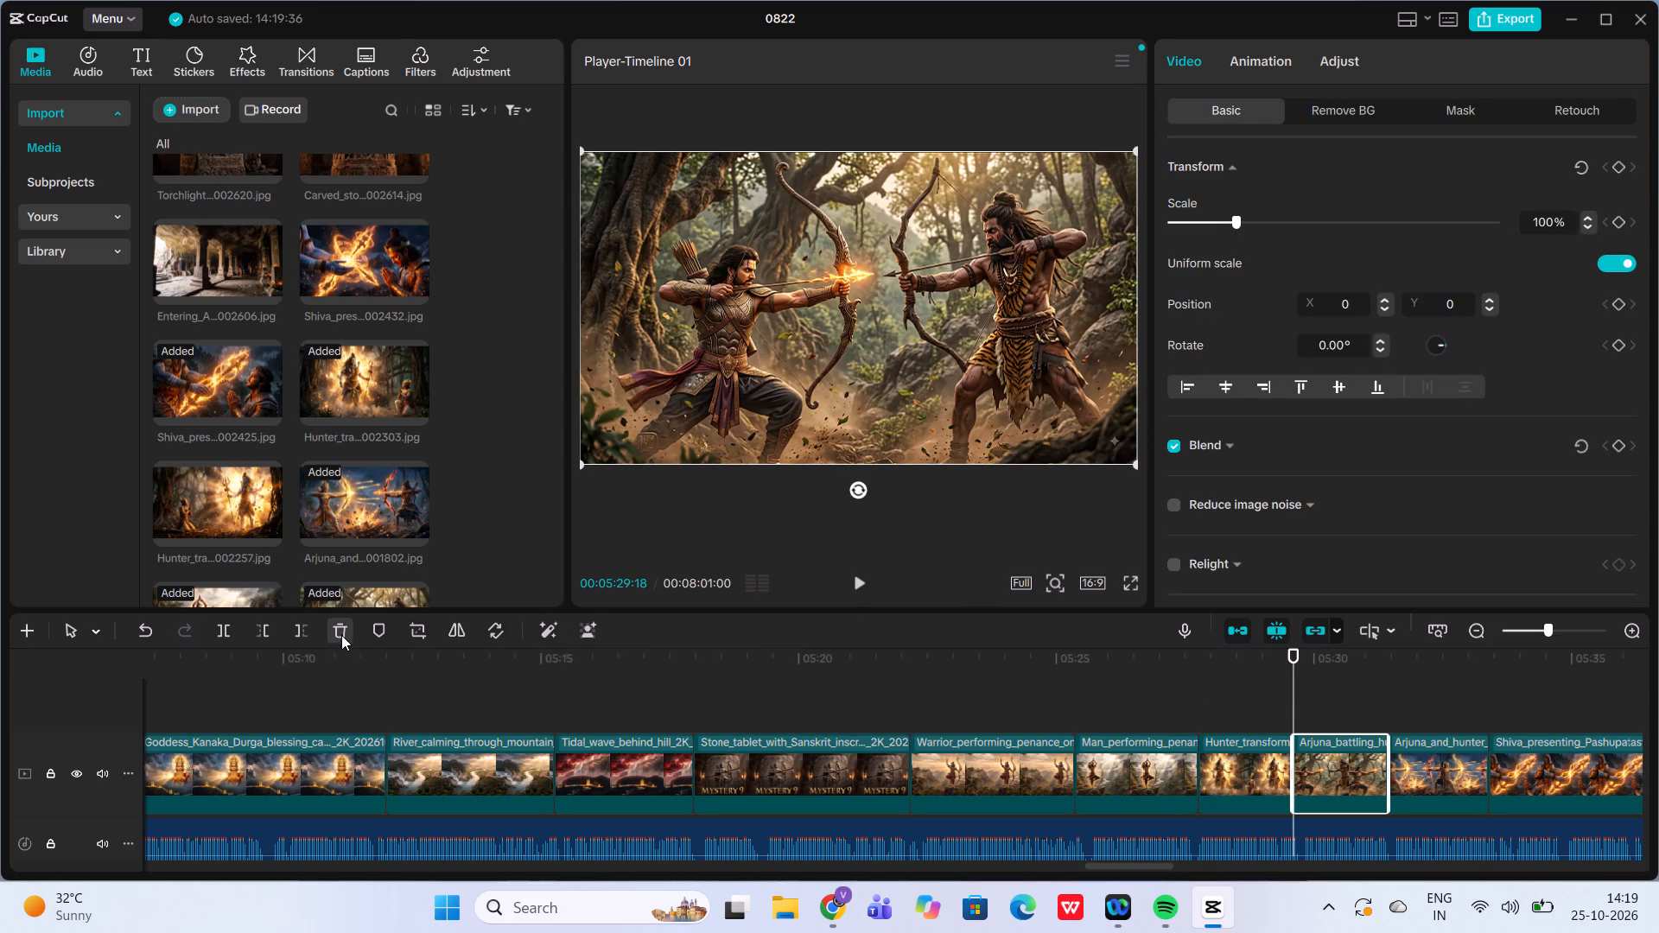
pyautogui.click(340, 627)
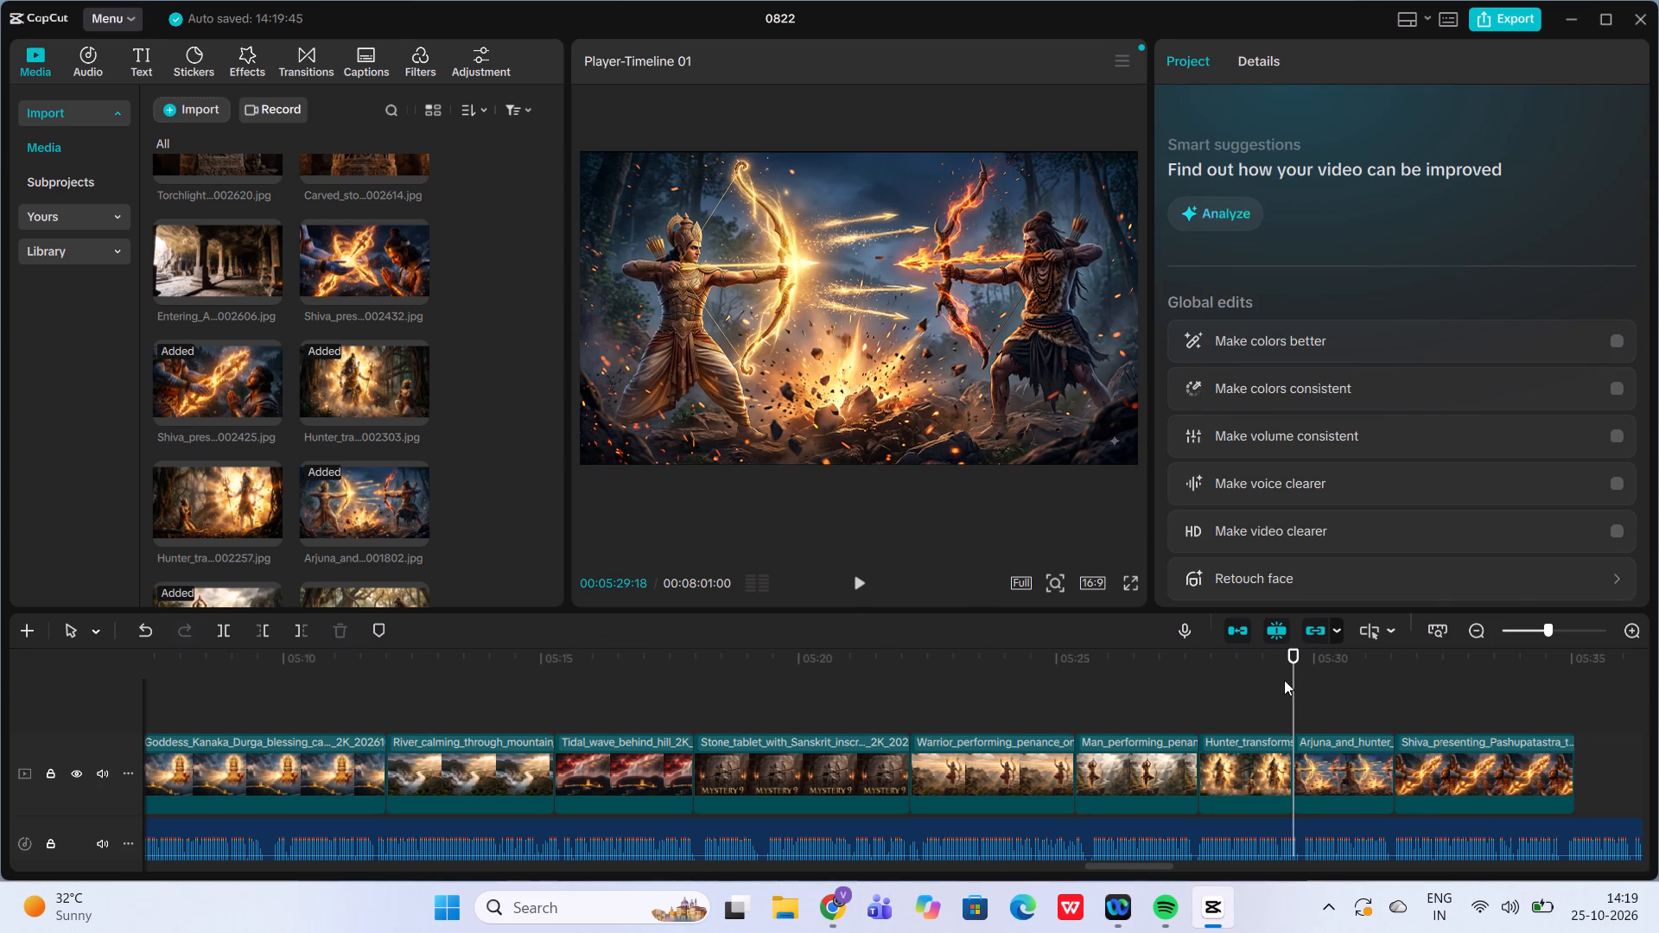
pyautogui.click(1161, 717)
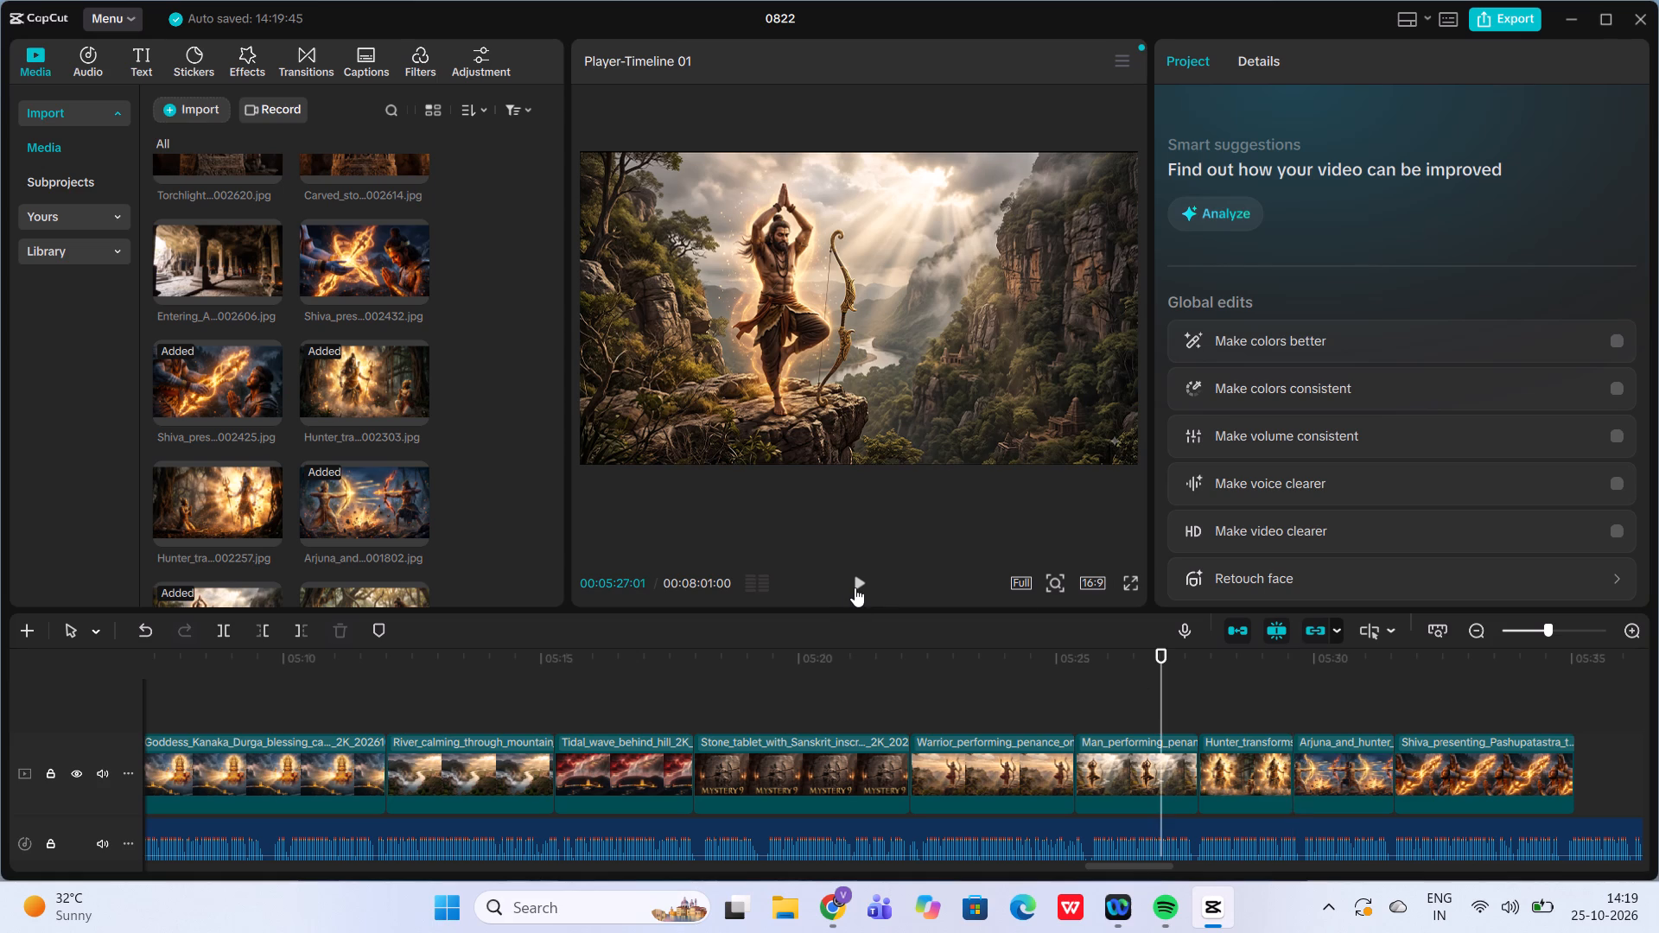
pyautogui.click(855, 587)
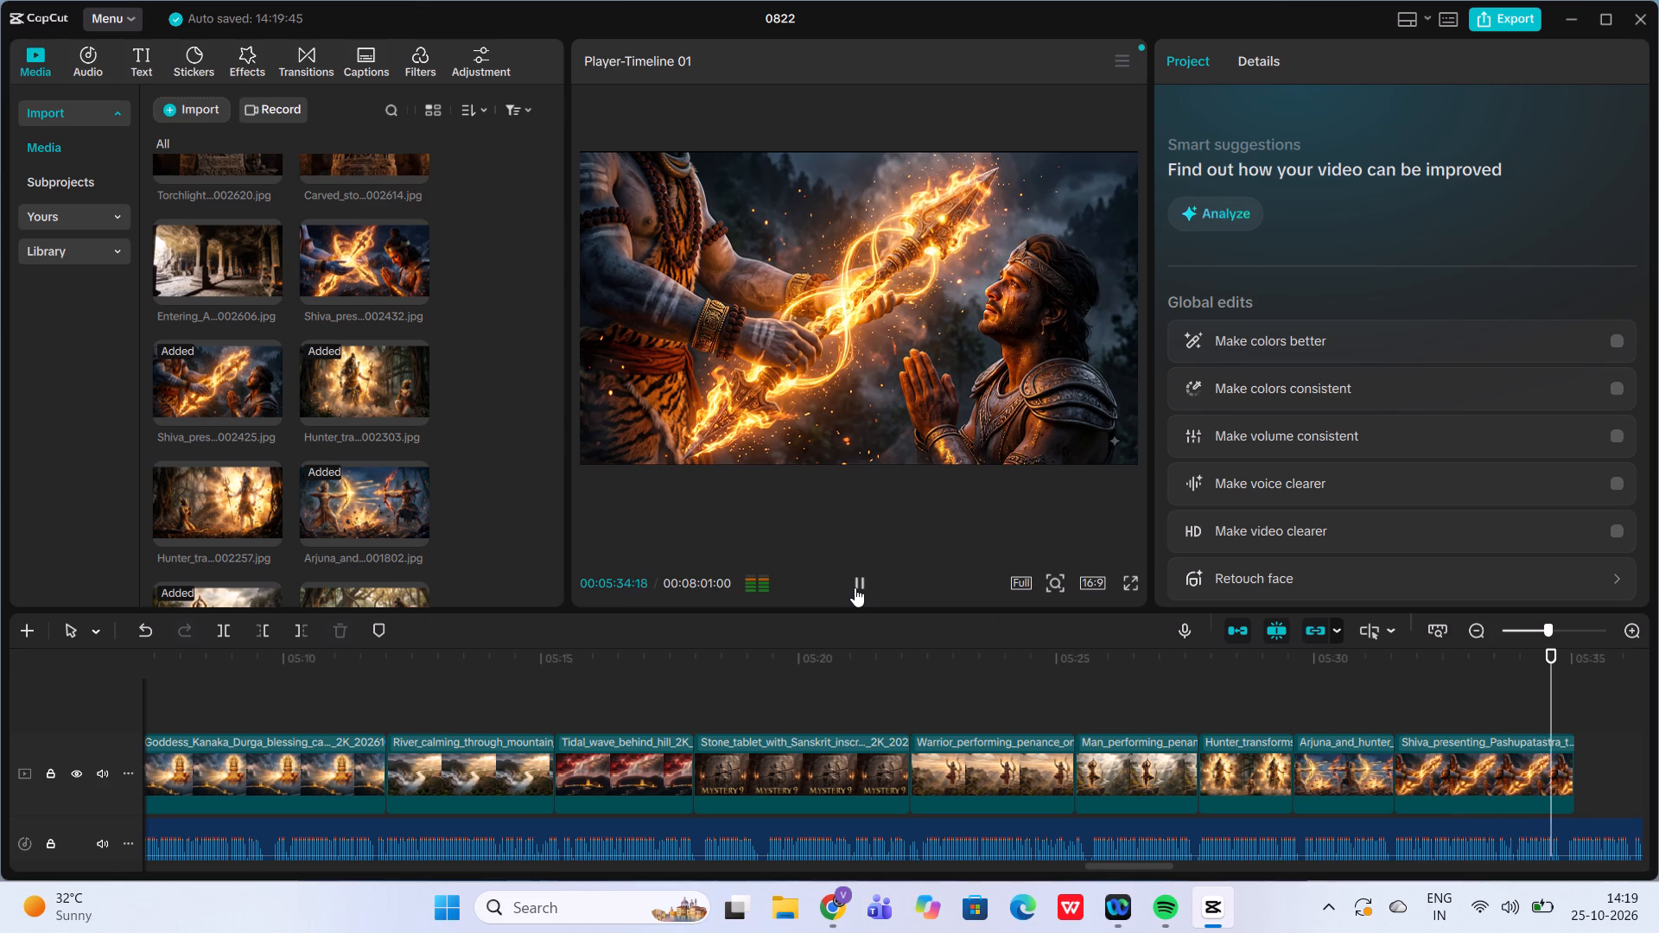
pyautogui.click(855, 587)
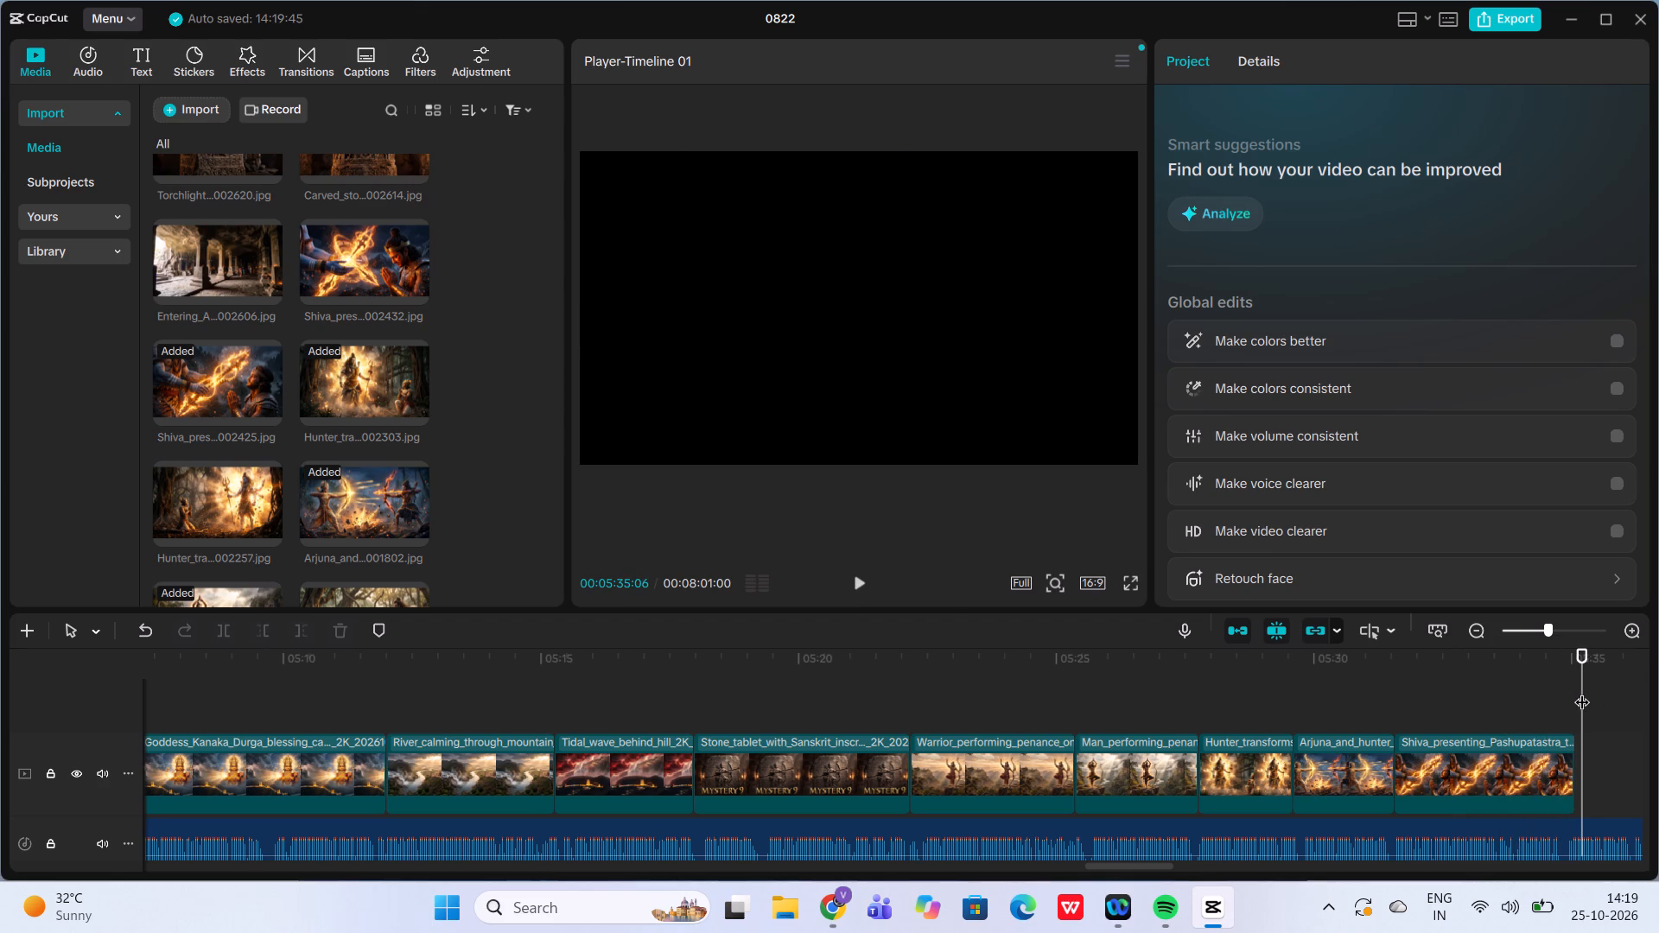
# Listen to the narration past the last clip, compare the Shiva images, and add Shiva_pres...002432.jpg at the video track's end, 00:05:35:02.
pyautogui.click(1582, 691)
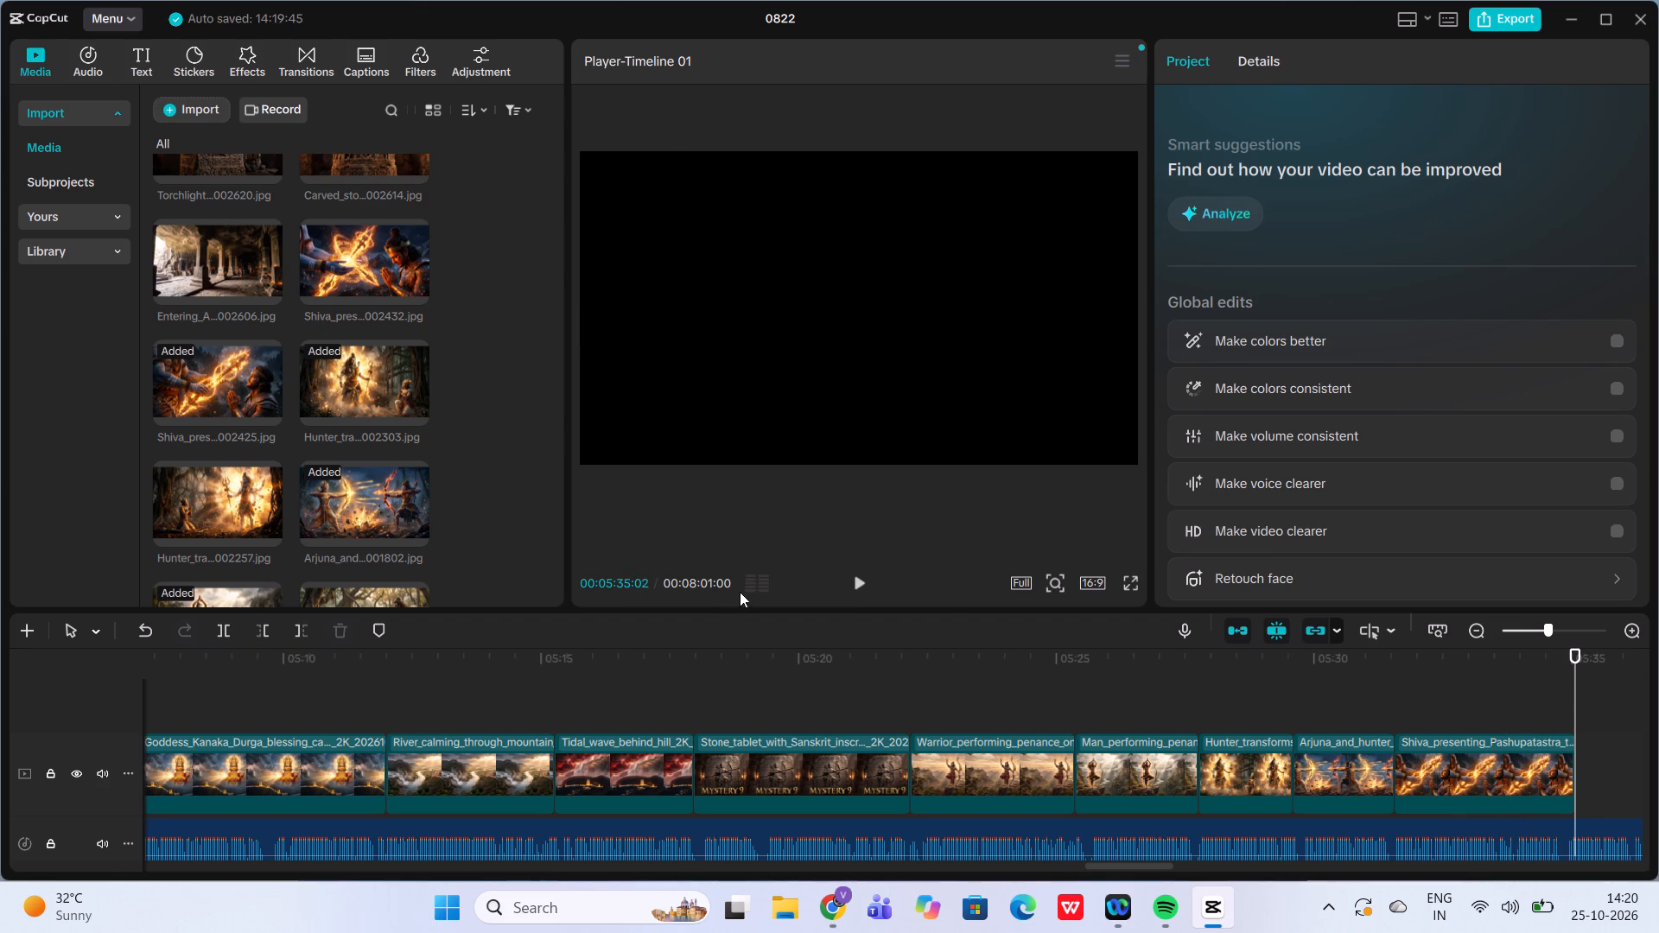
pyautogui.click(858, 581)
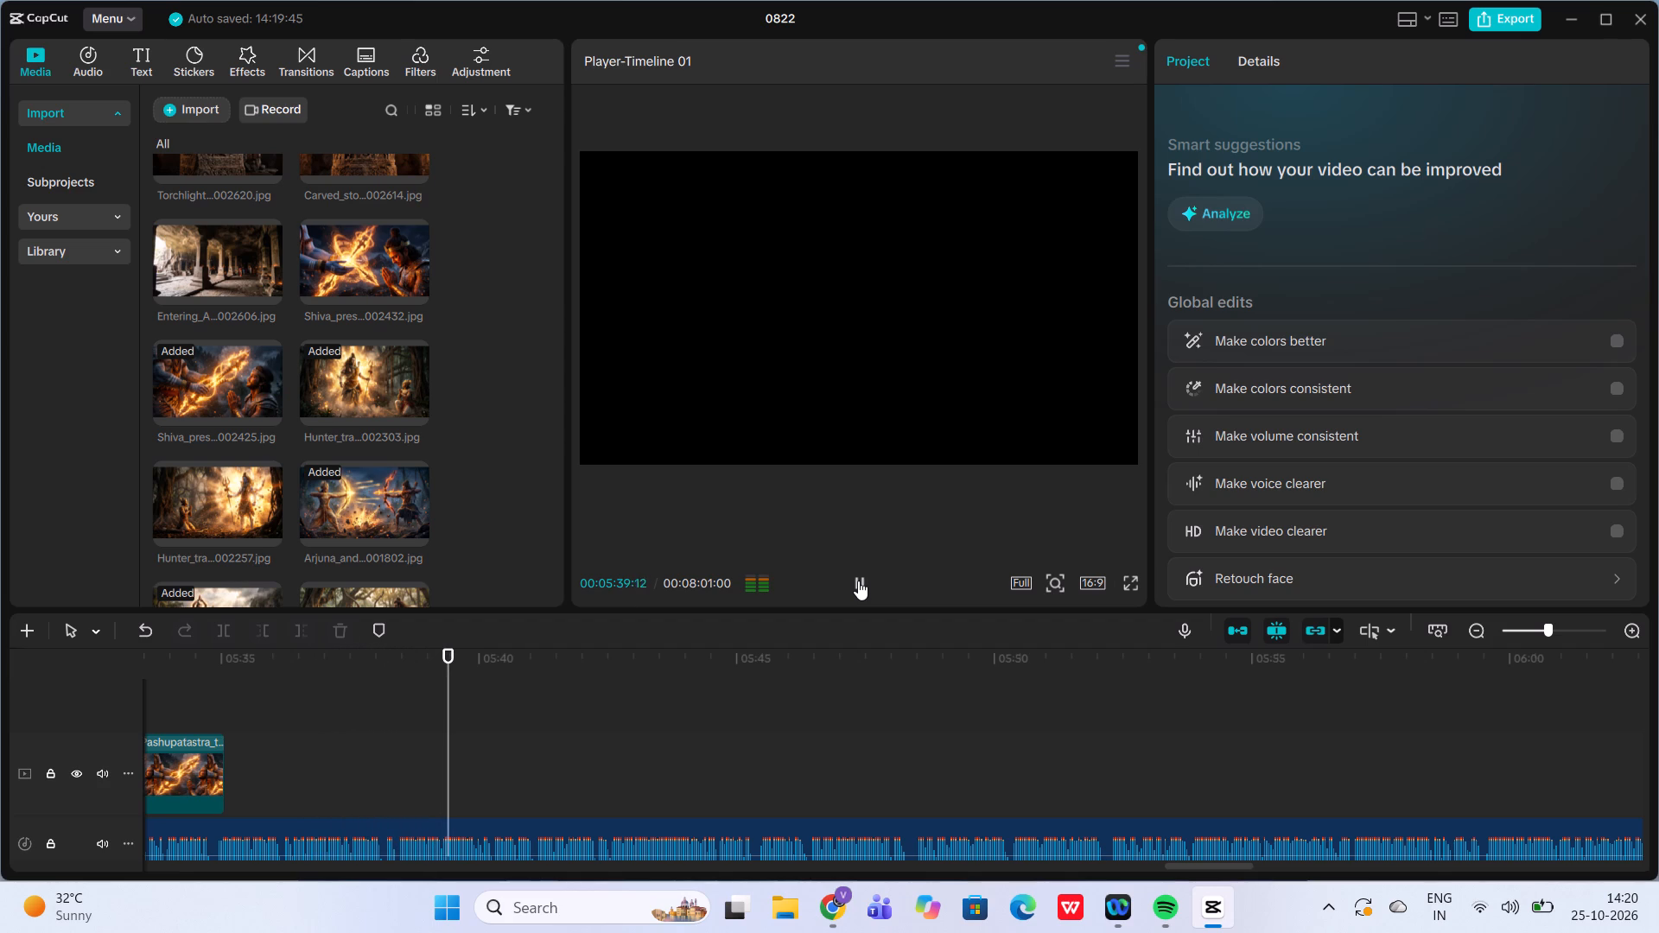
pyautogui.click(858, 581)
pyautogui.click(226, 699)
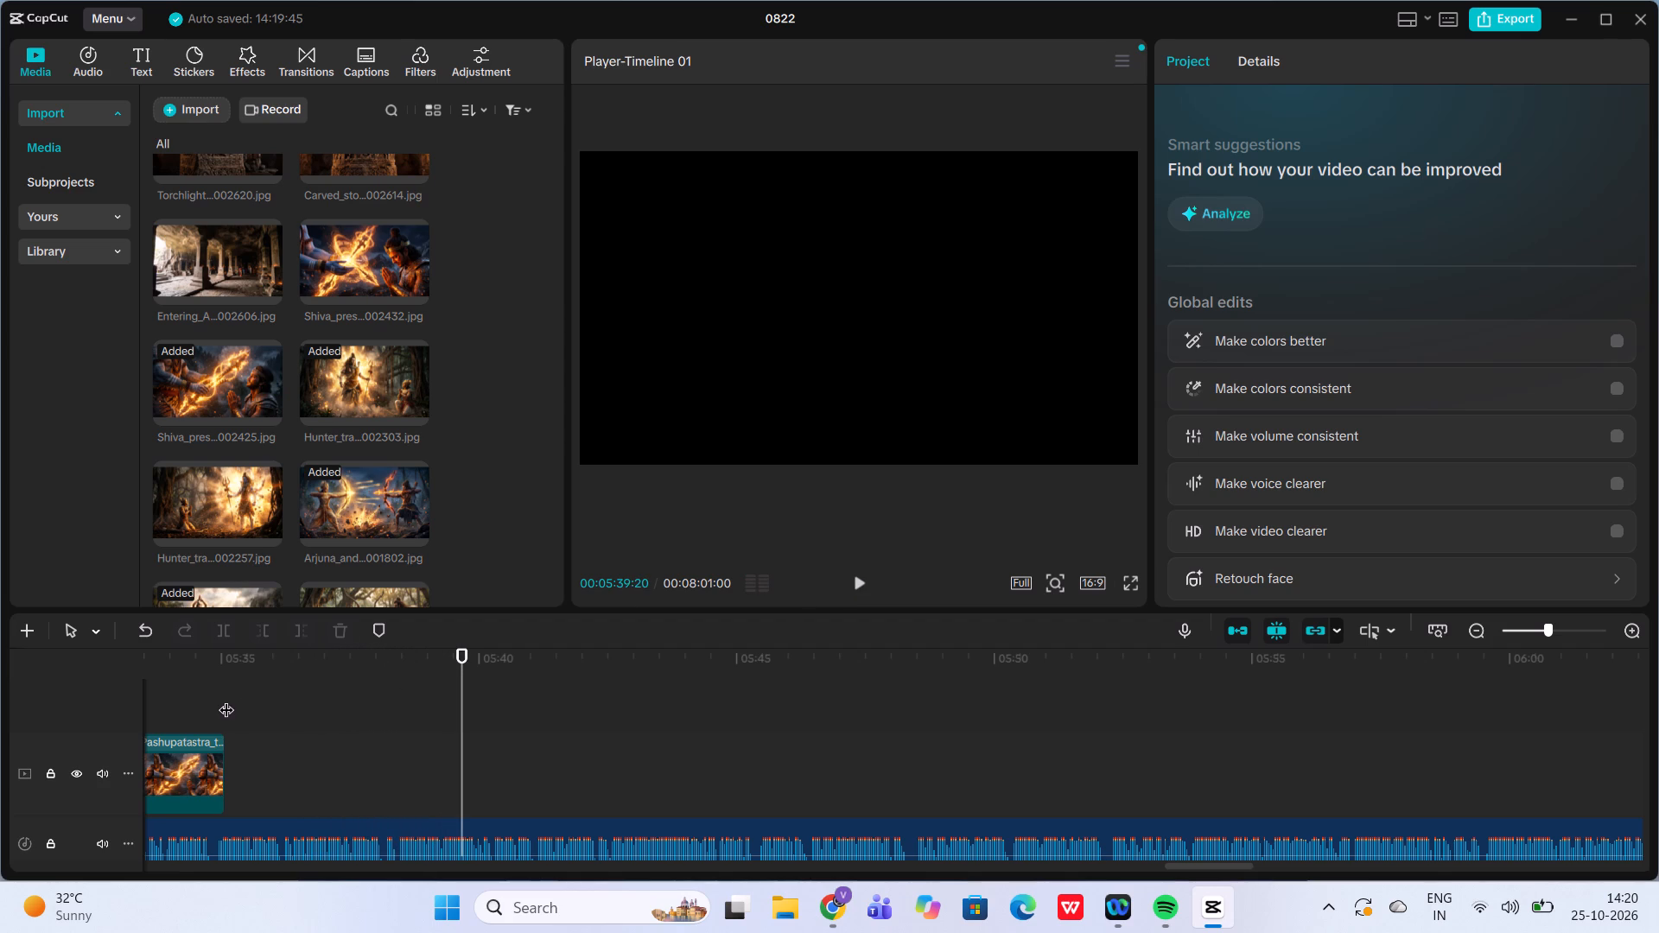
pyautogui.click(361, 237)
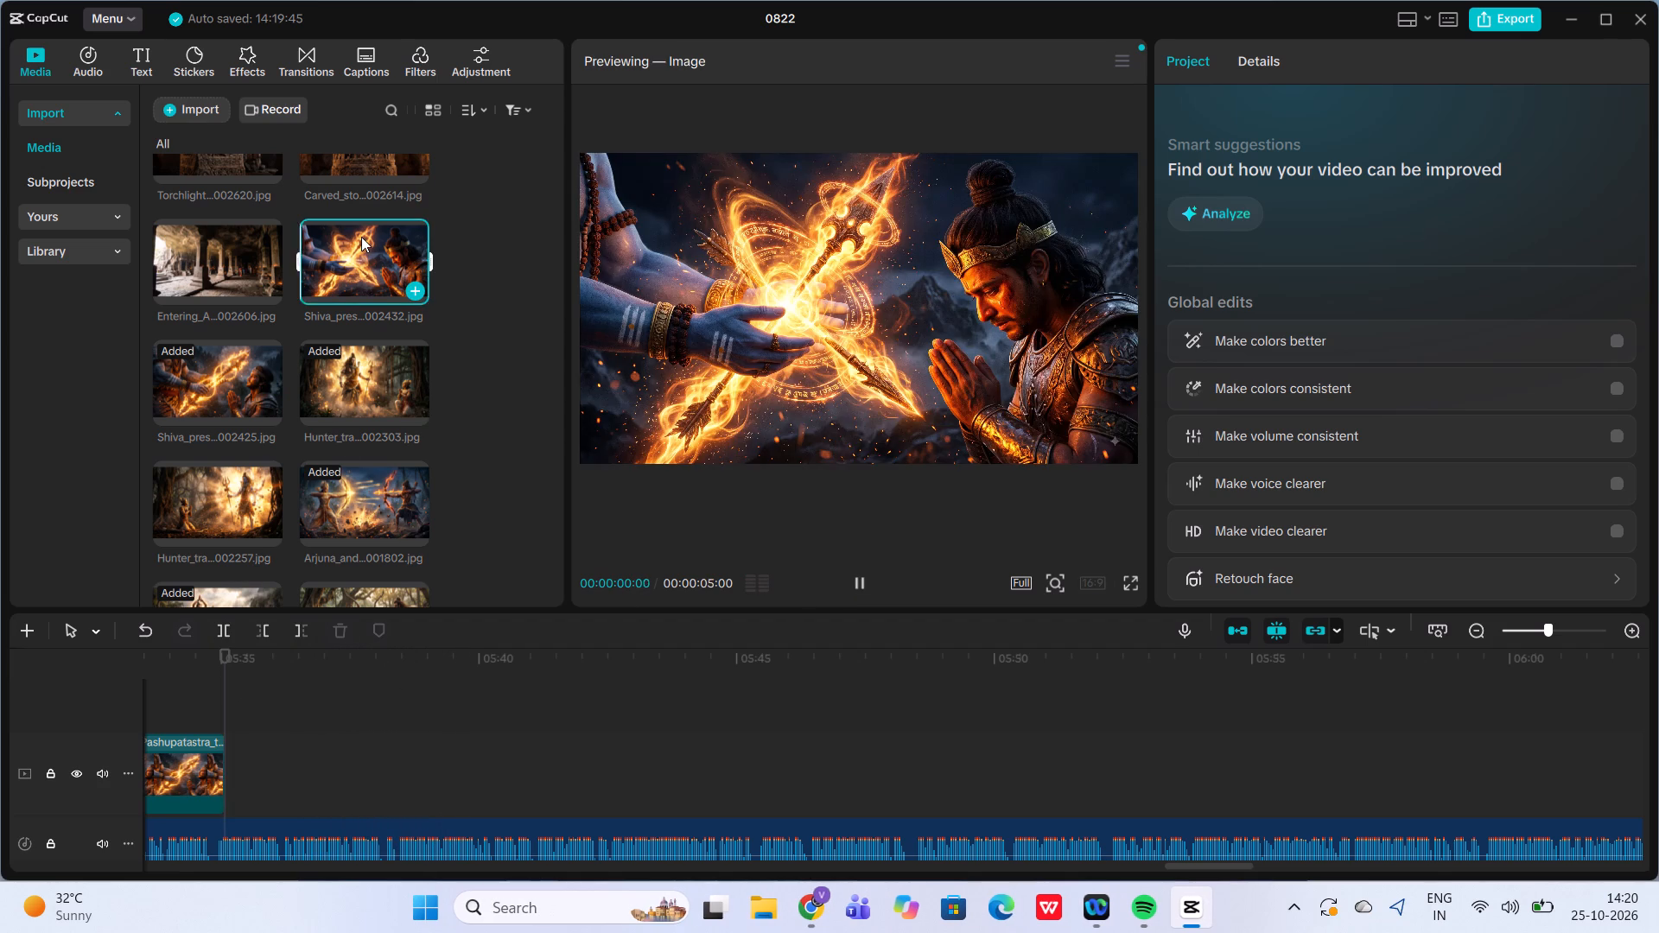
pyautogui.click(232, 359)
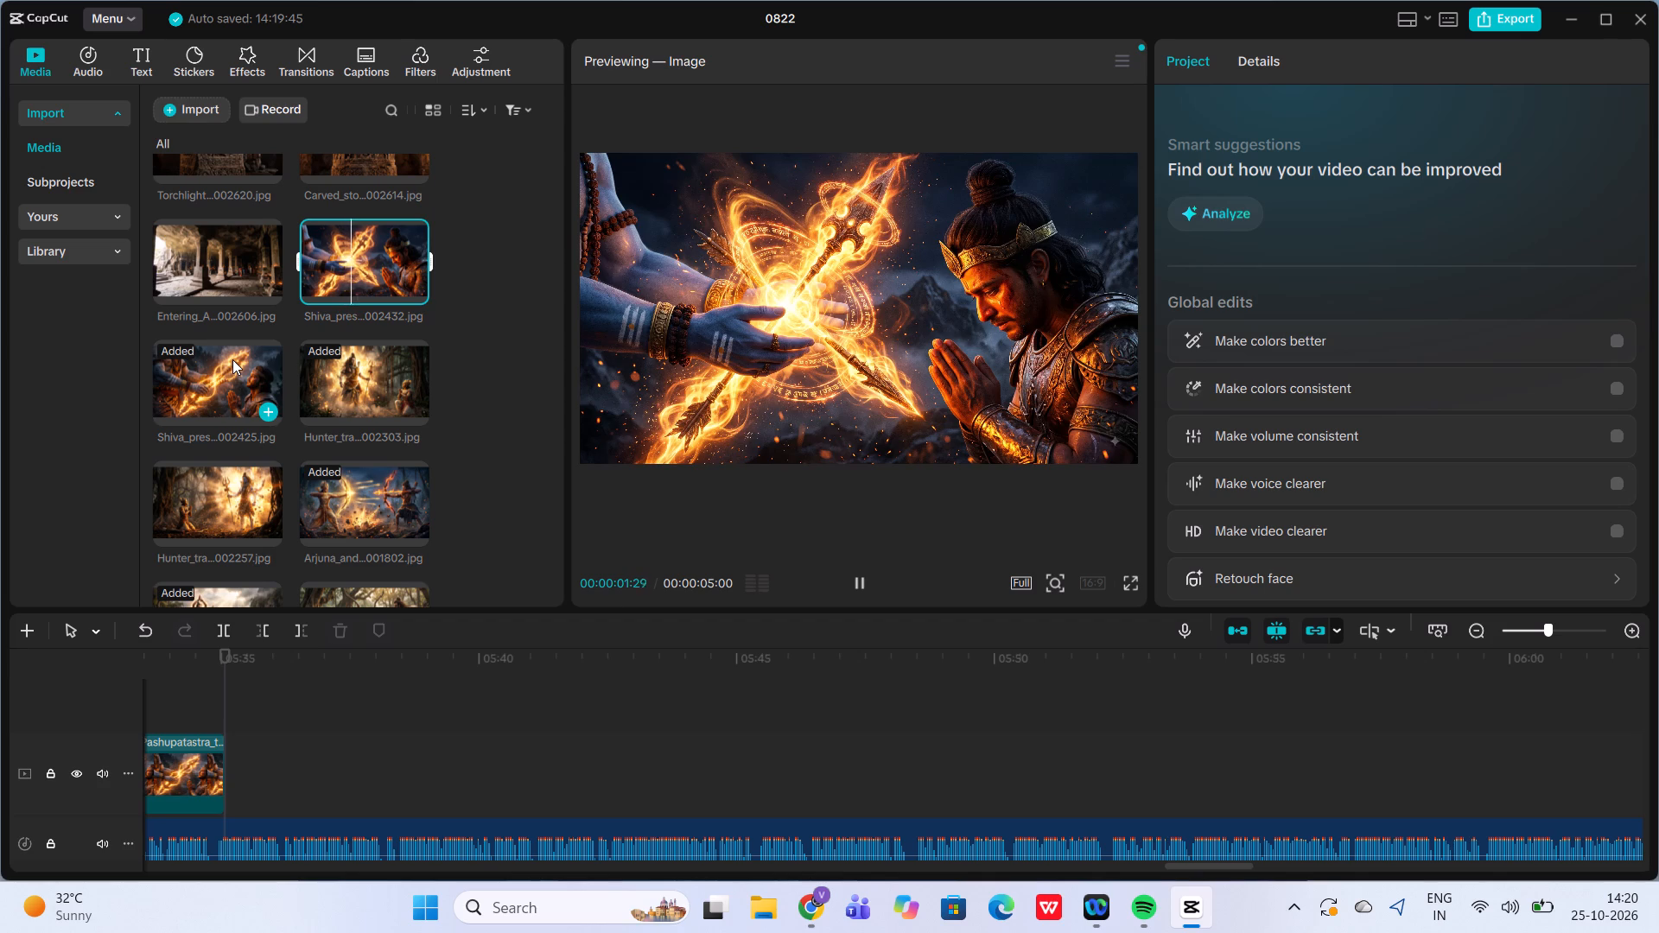
pyautogui.click(357, 243)
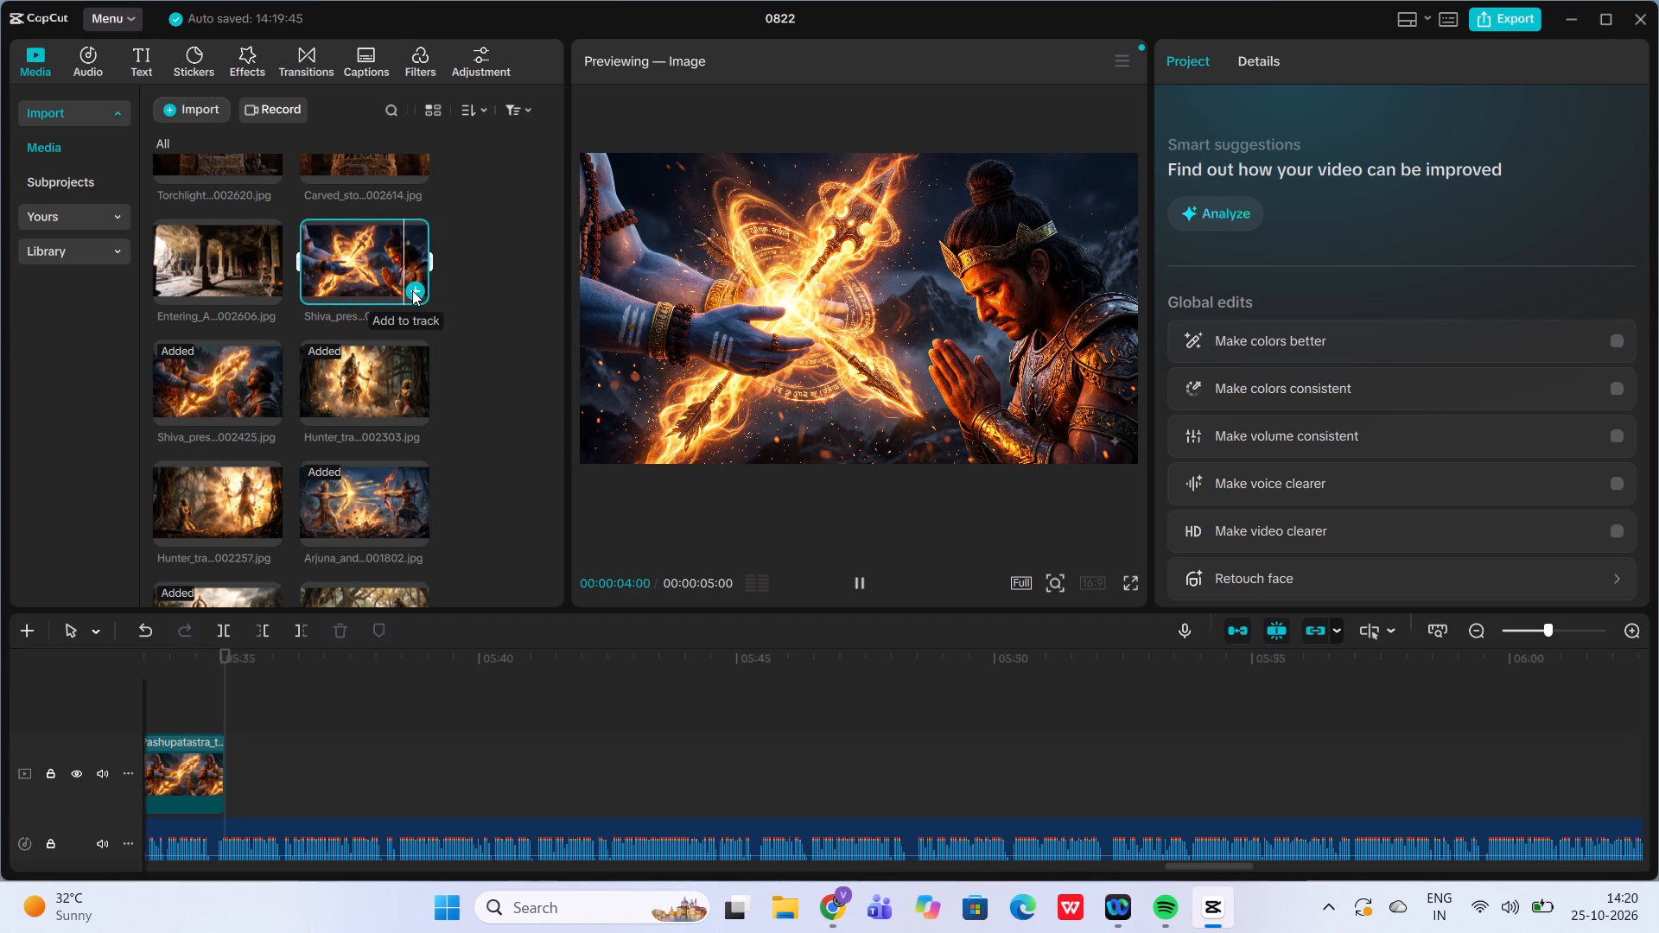
pyautogui.click(412, 290)
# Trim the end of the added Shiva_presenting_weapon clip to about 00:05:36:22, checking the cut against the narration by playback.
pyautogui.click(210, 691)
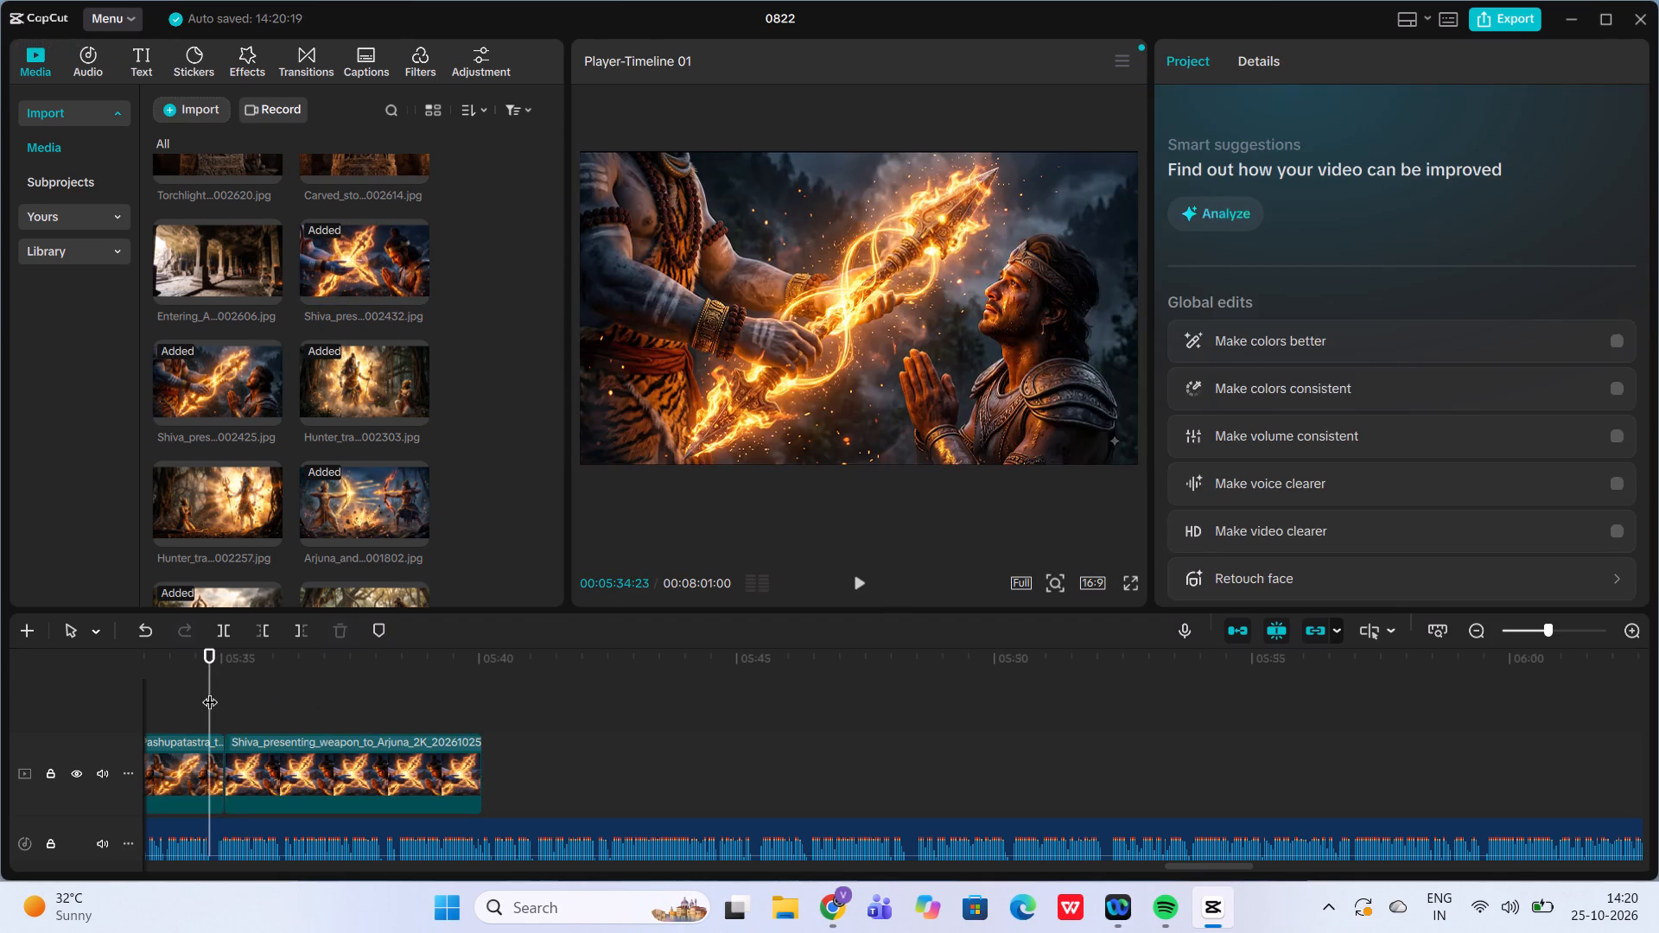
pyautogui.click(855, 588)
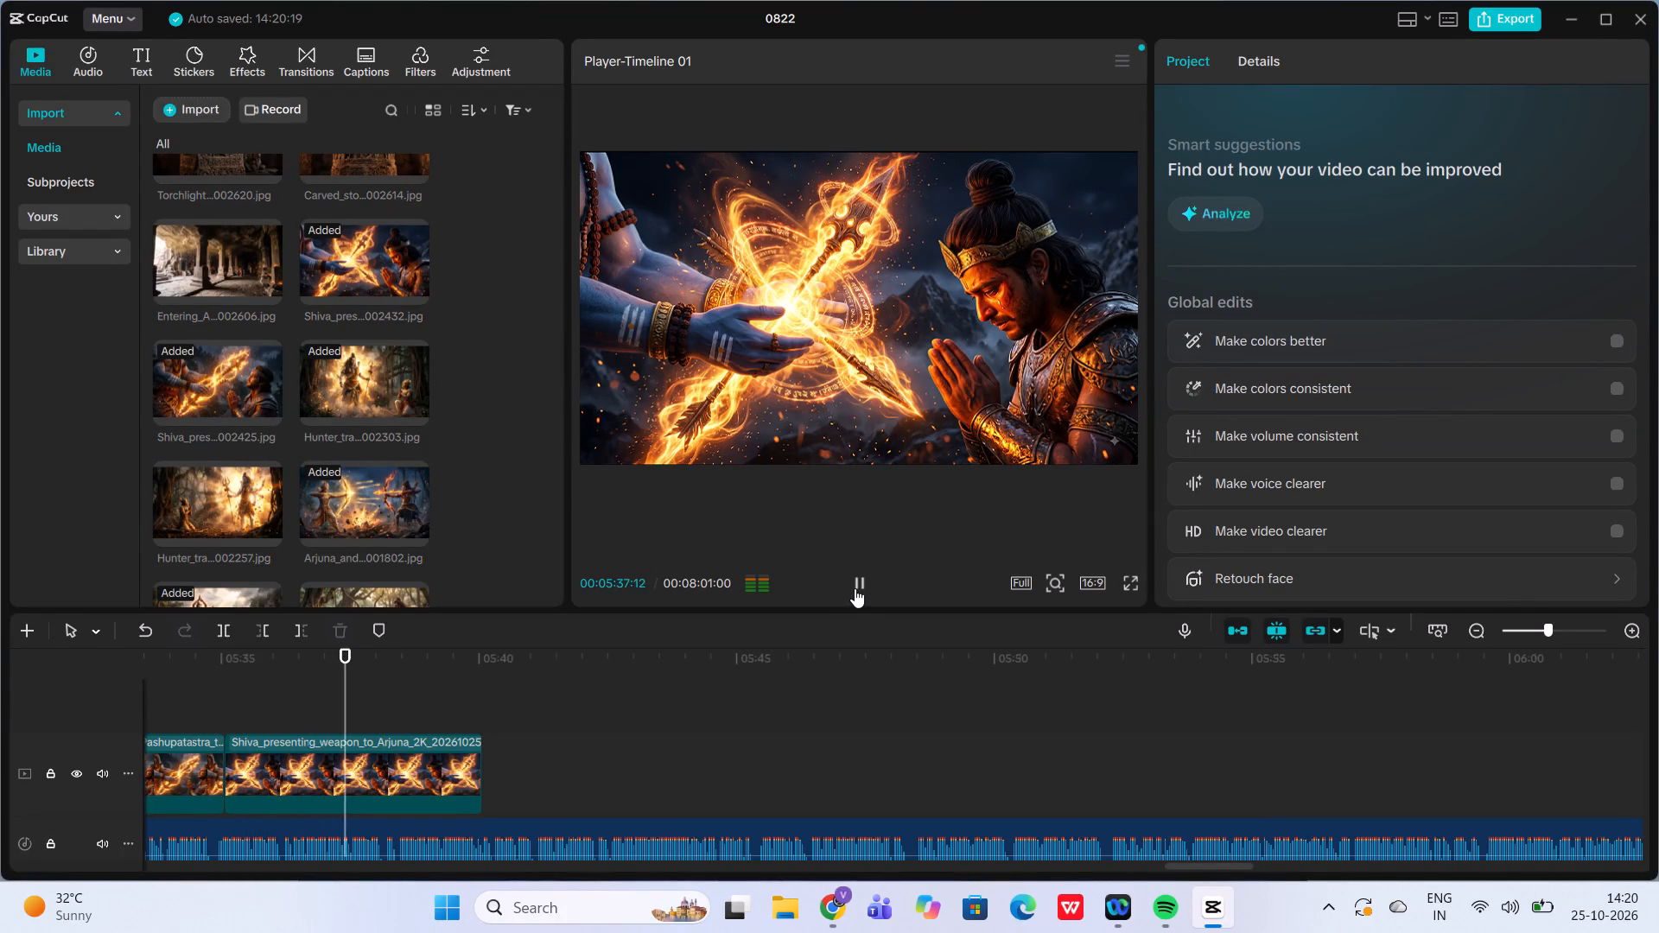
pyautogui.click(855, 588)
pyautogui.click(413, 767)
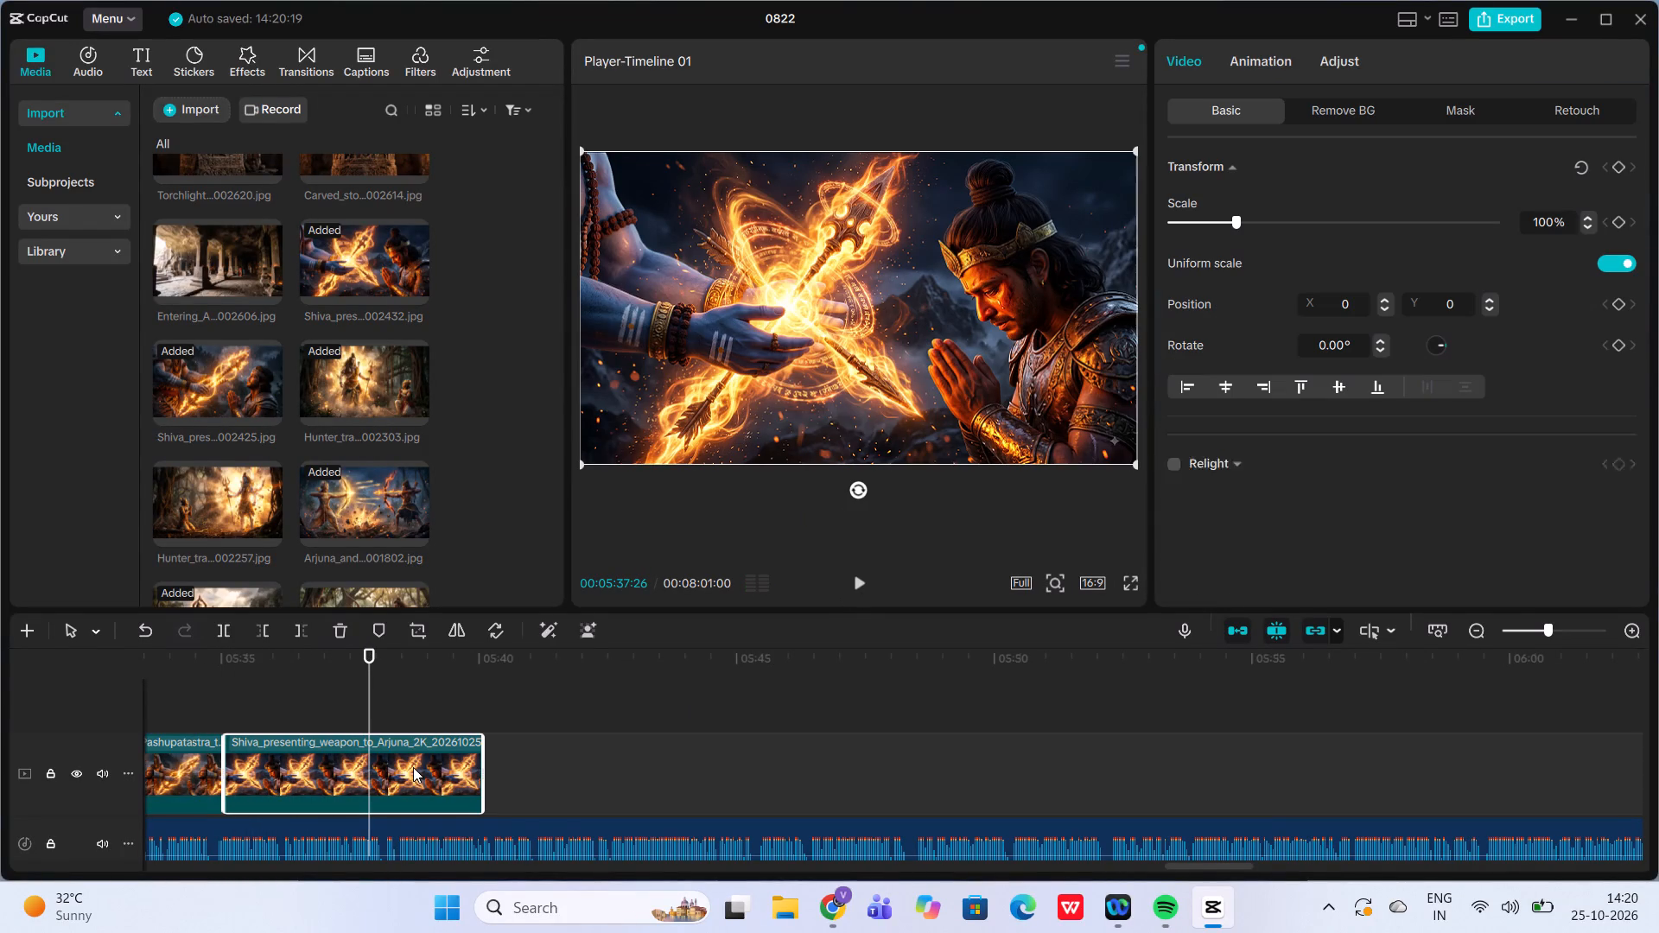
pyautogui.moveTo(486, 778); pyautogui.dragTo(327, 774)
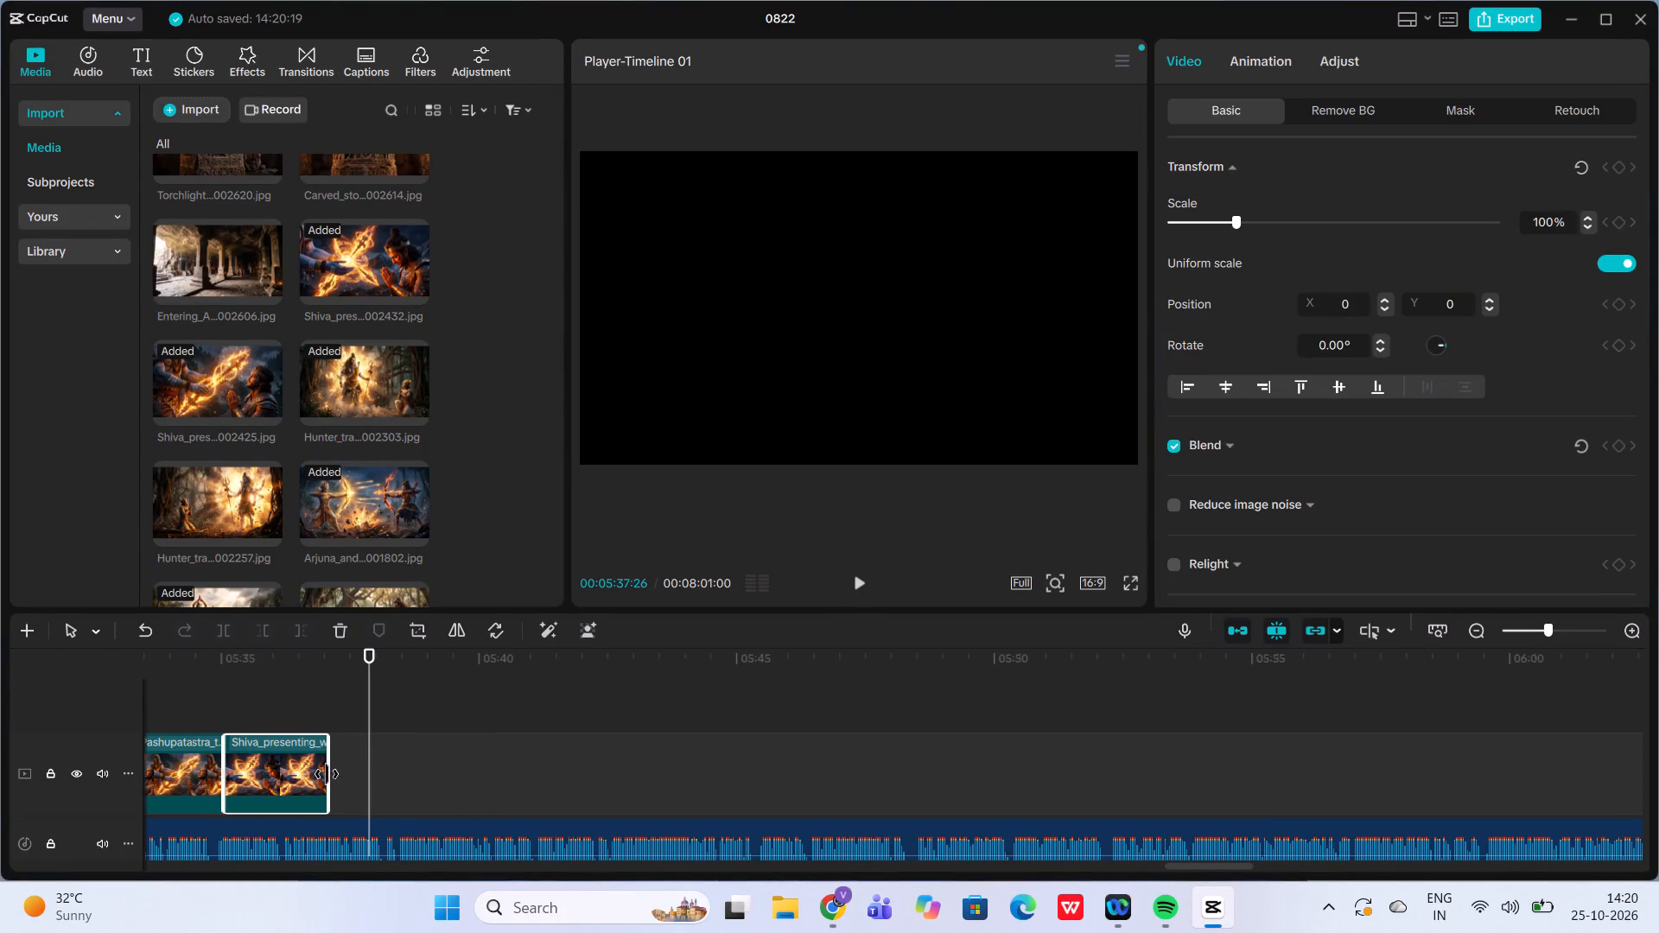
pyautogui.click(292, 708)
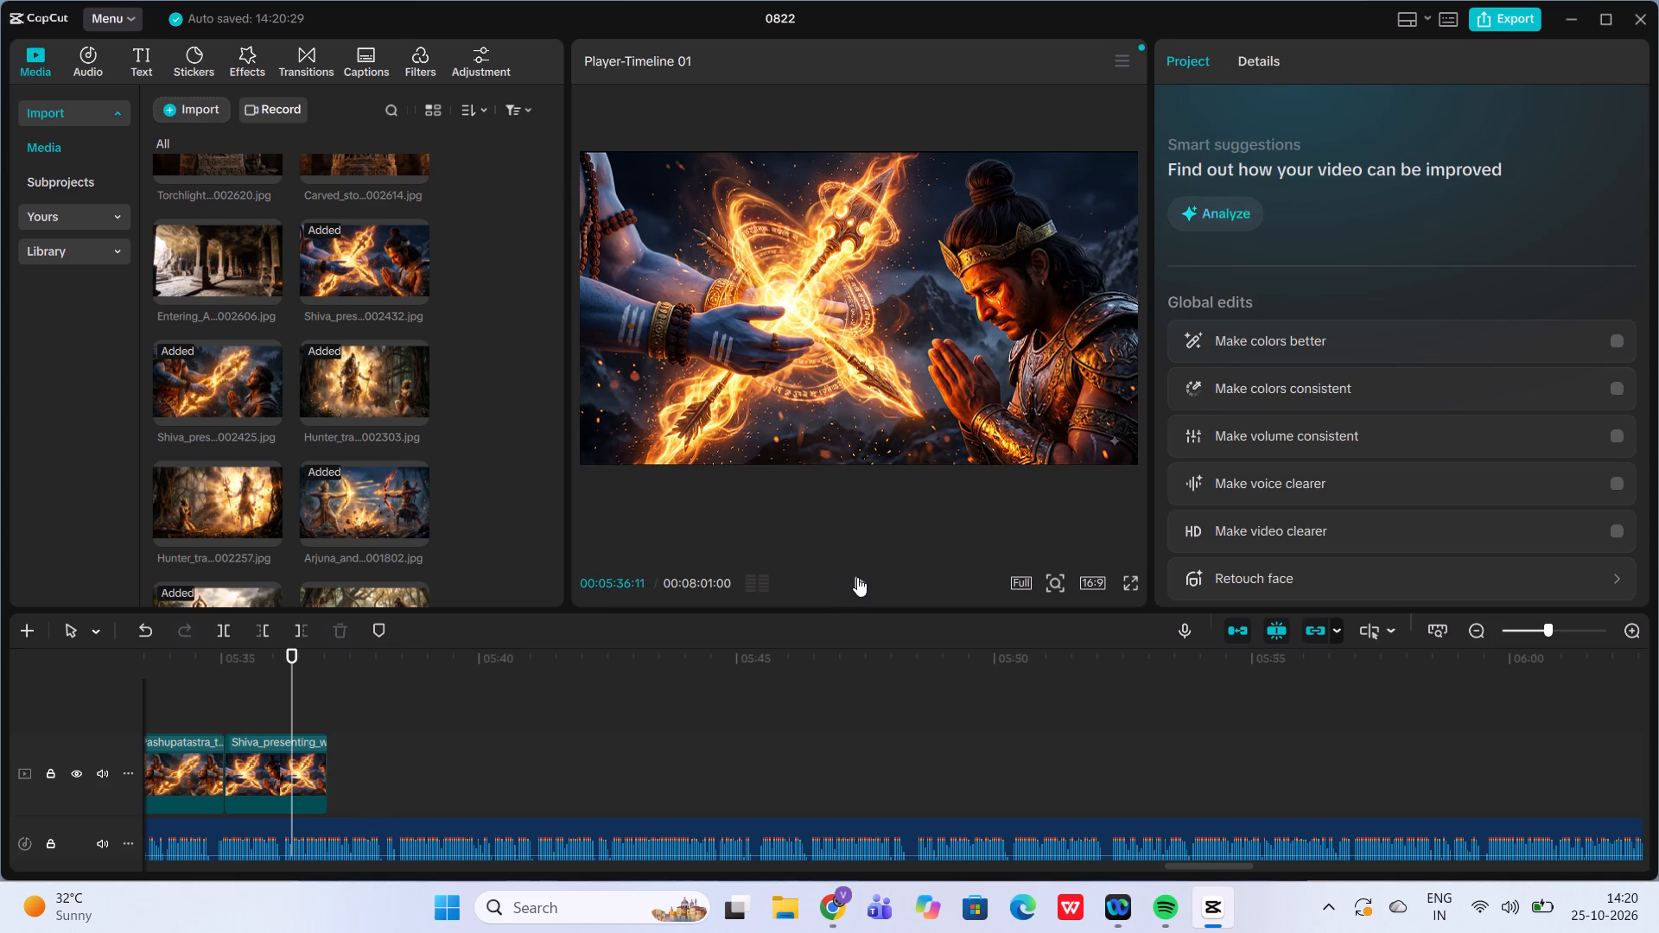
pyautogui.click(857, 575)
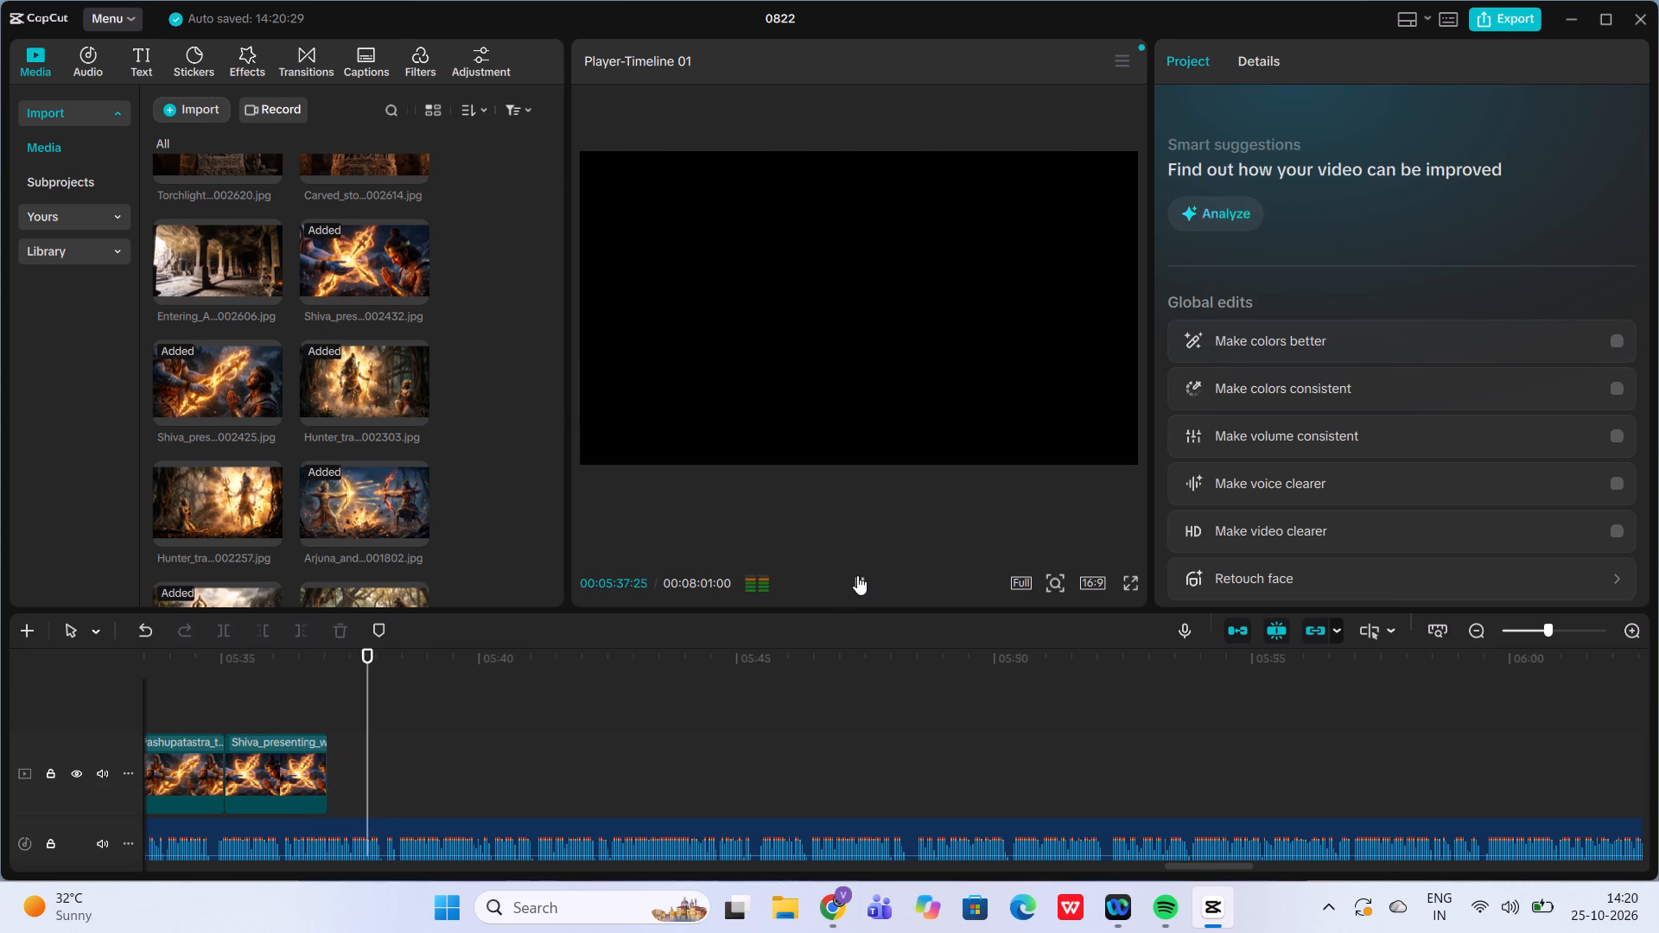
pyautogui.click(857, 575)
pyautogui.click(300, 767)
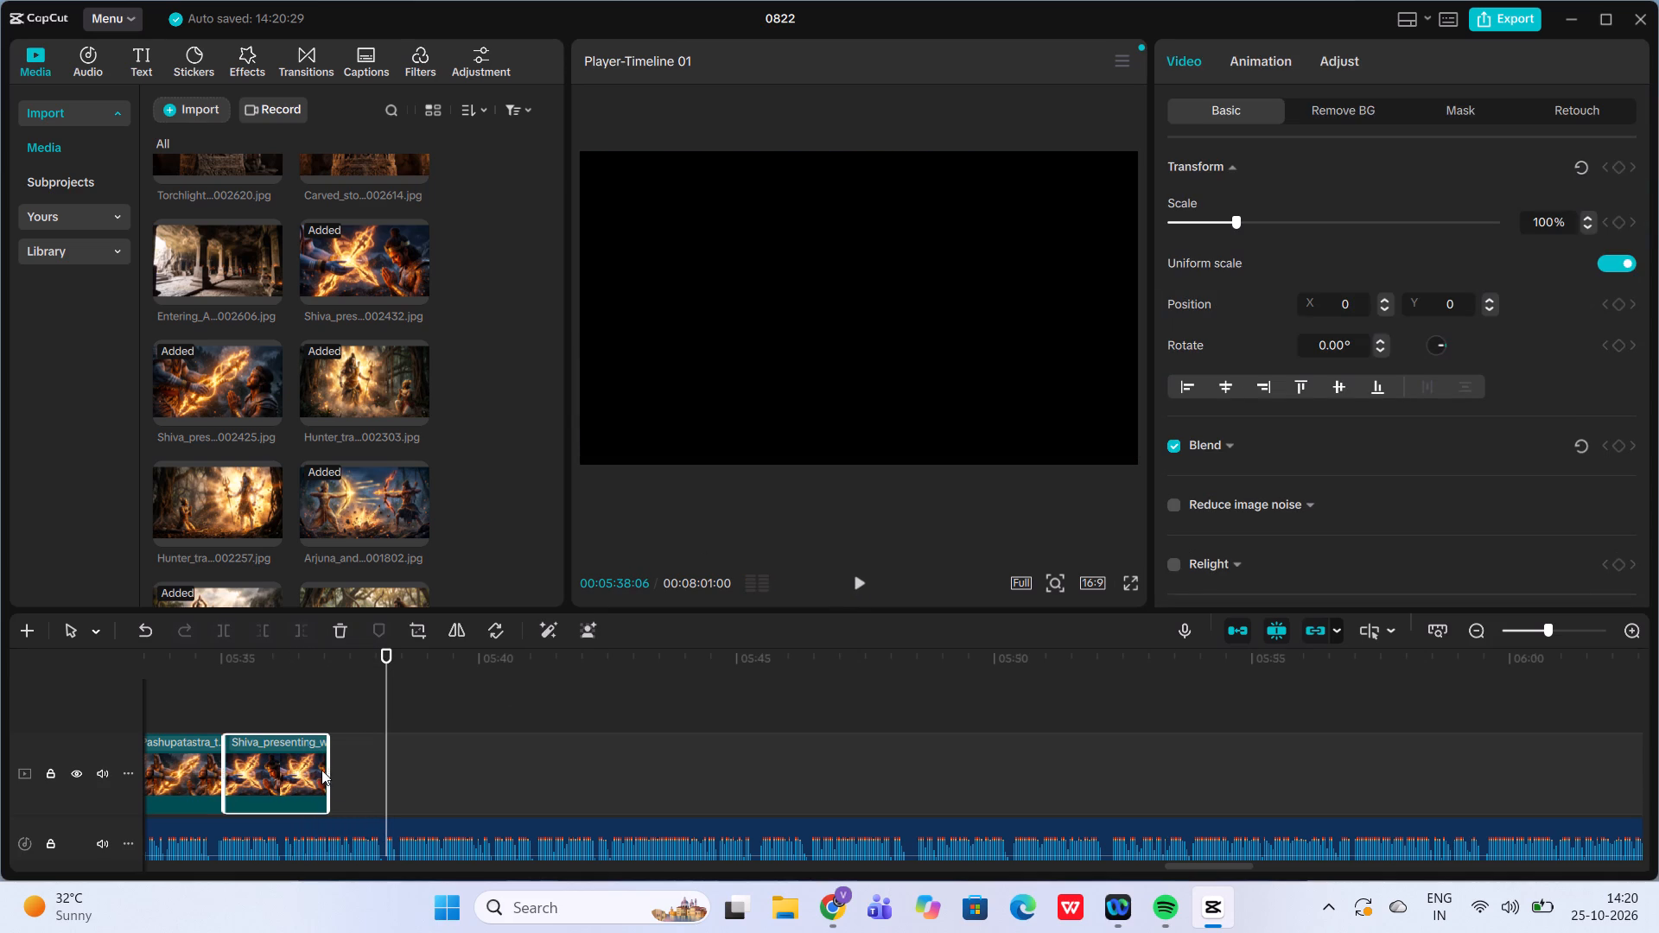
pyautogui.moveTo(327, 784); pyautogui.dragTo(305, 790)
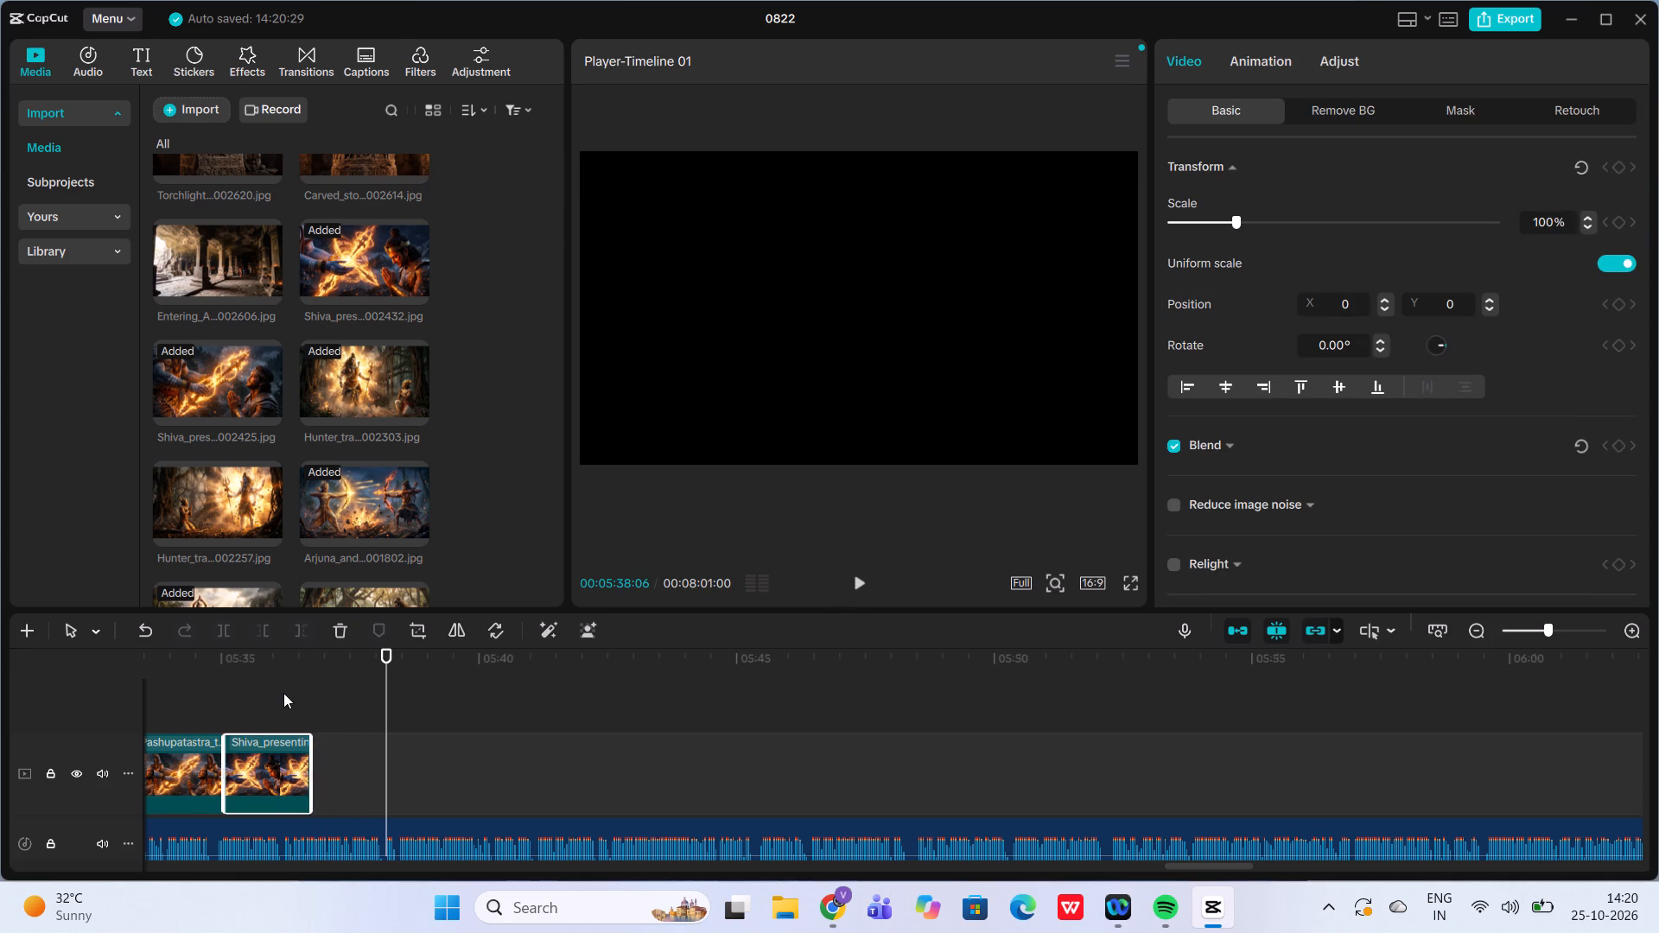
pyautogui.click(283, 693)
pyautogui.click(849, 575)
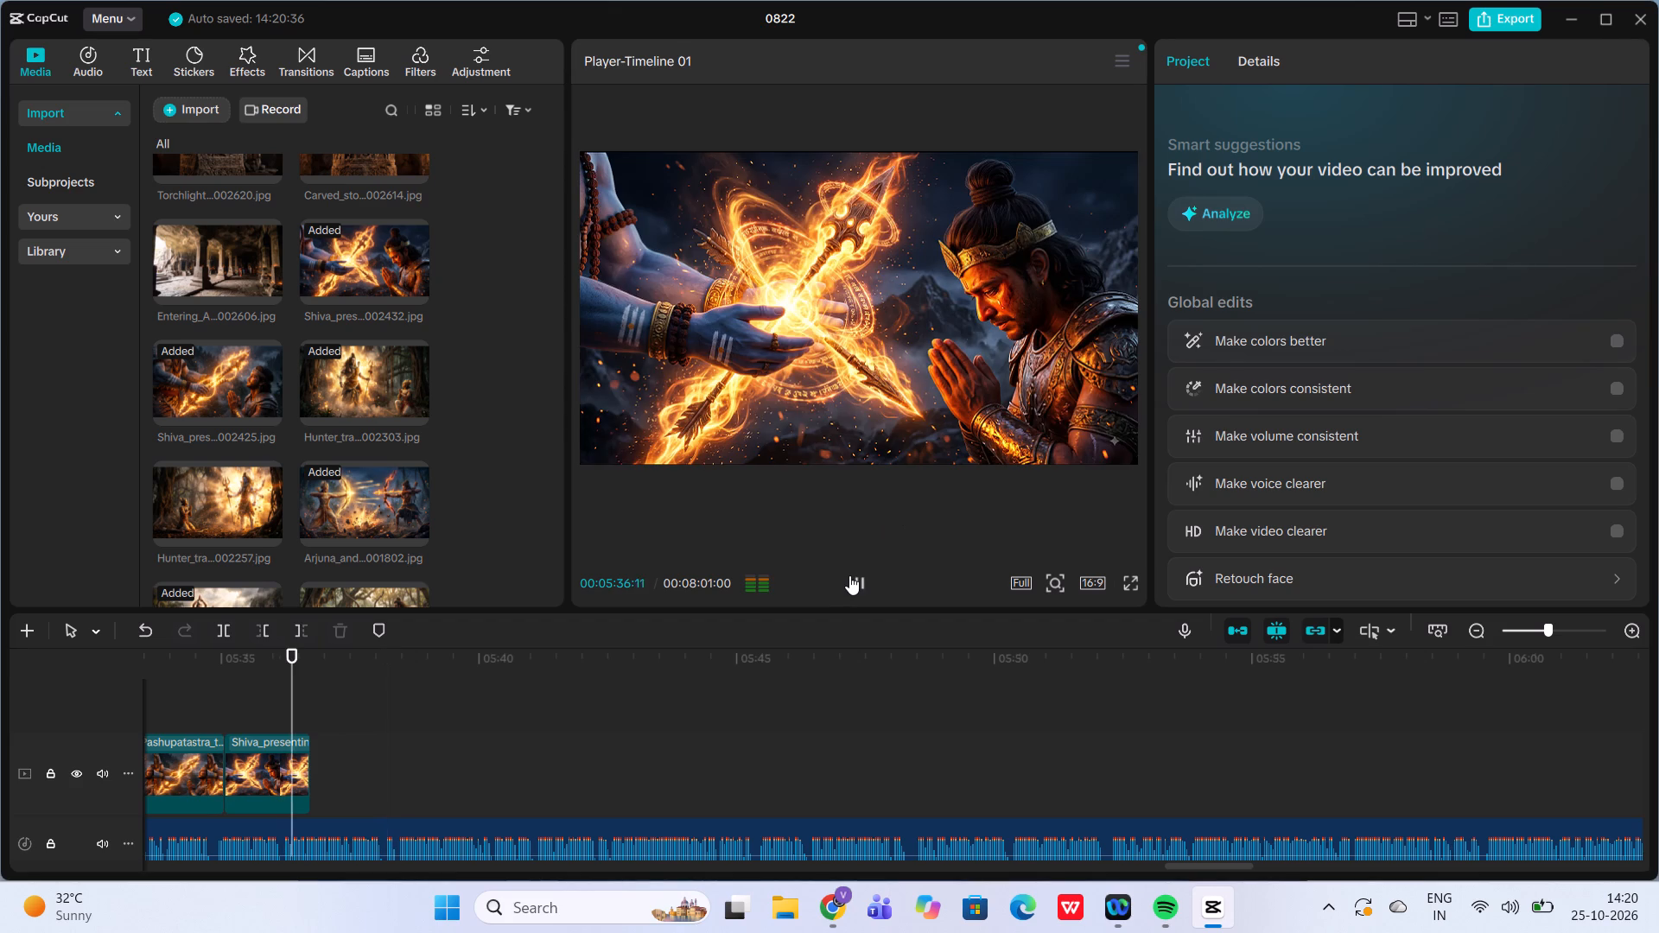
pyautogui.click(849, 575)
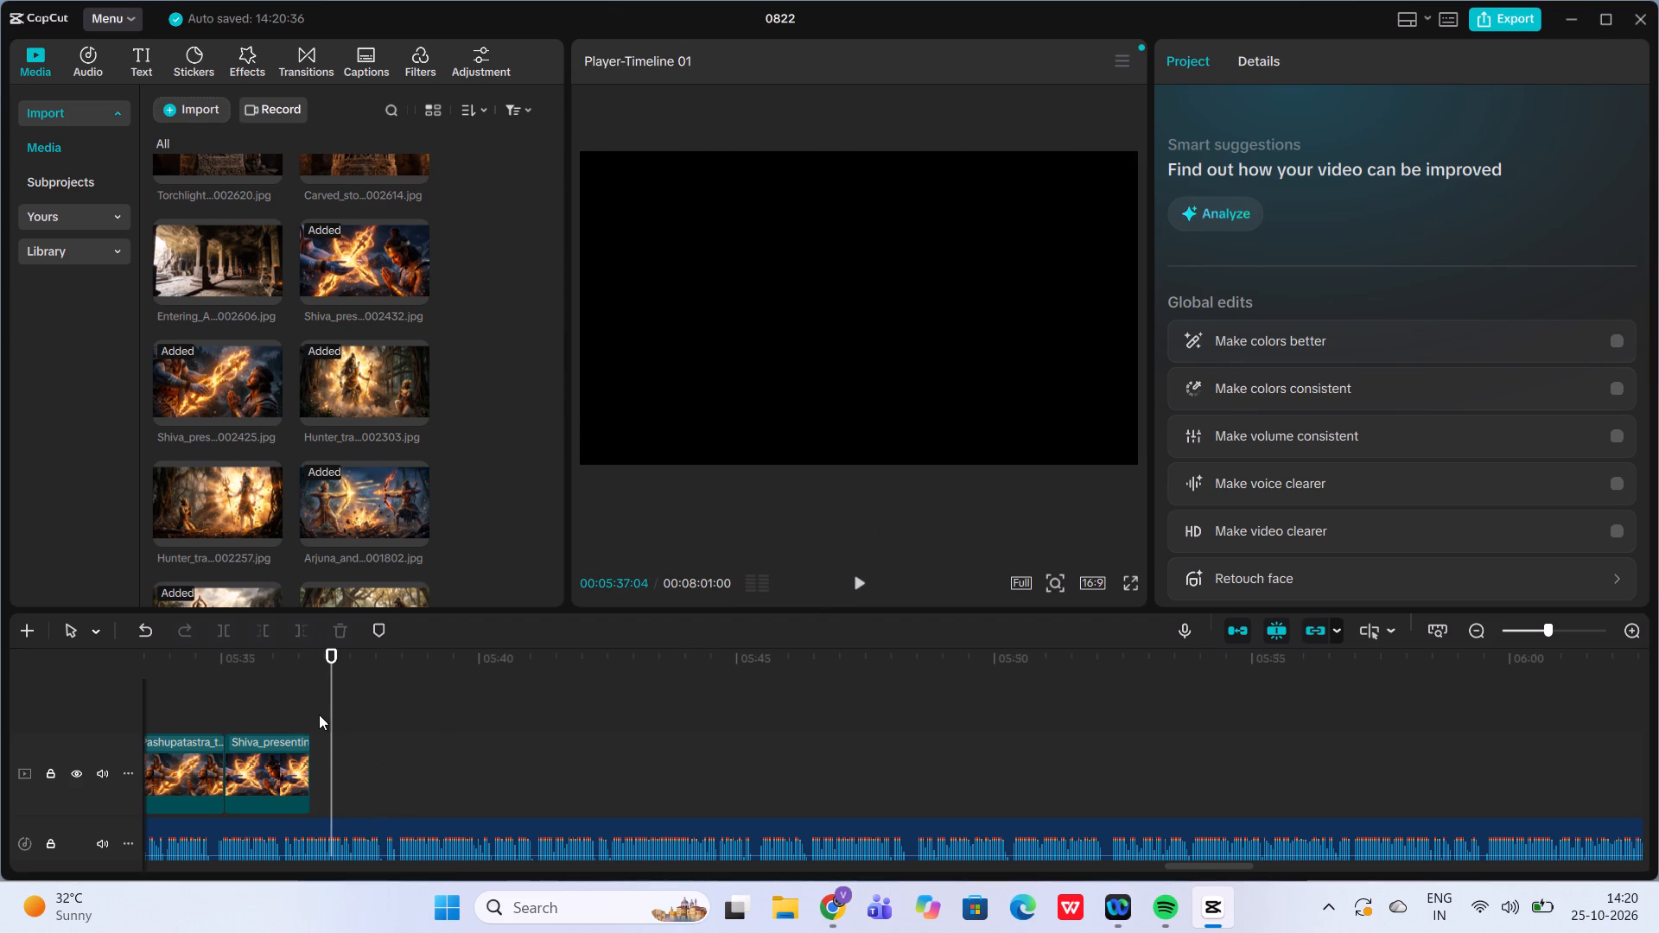
# Add the cave image Entering_A...002606.jpg directly after the Shiva_presenting_weapon clip.
pyautogui.click(308, 713)
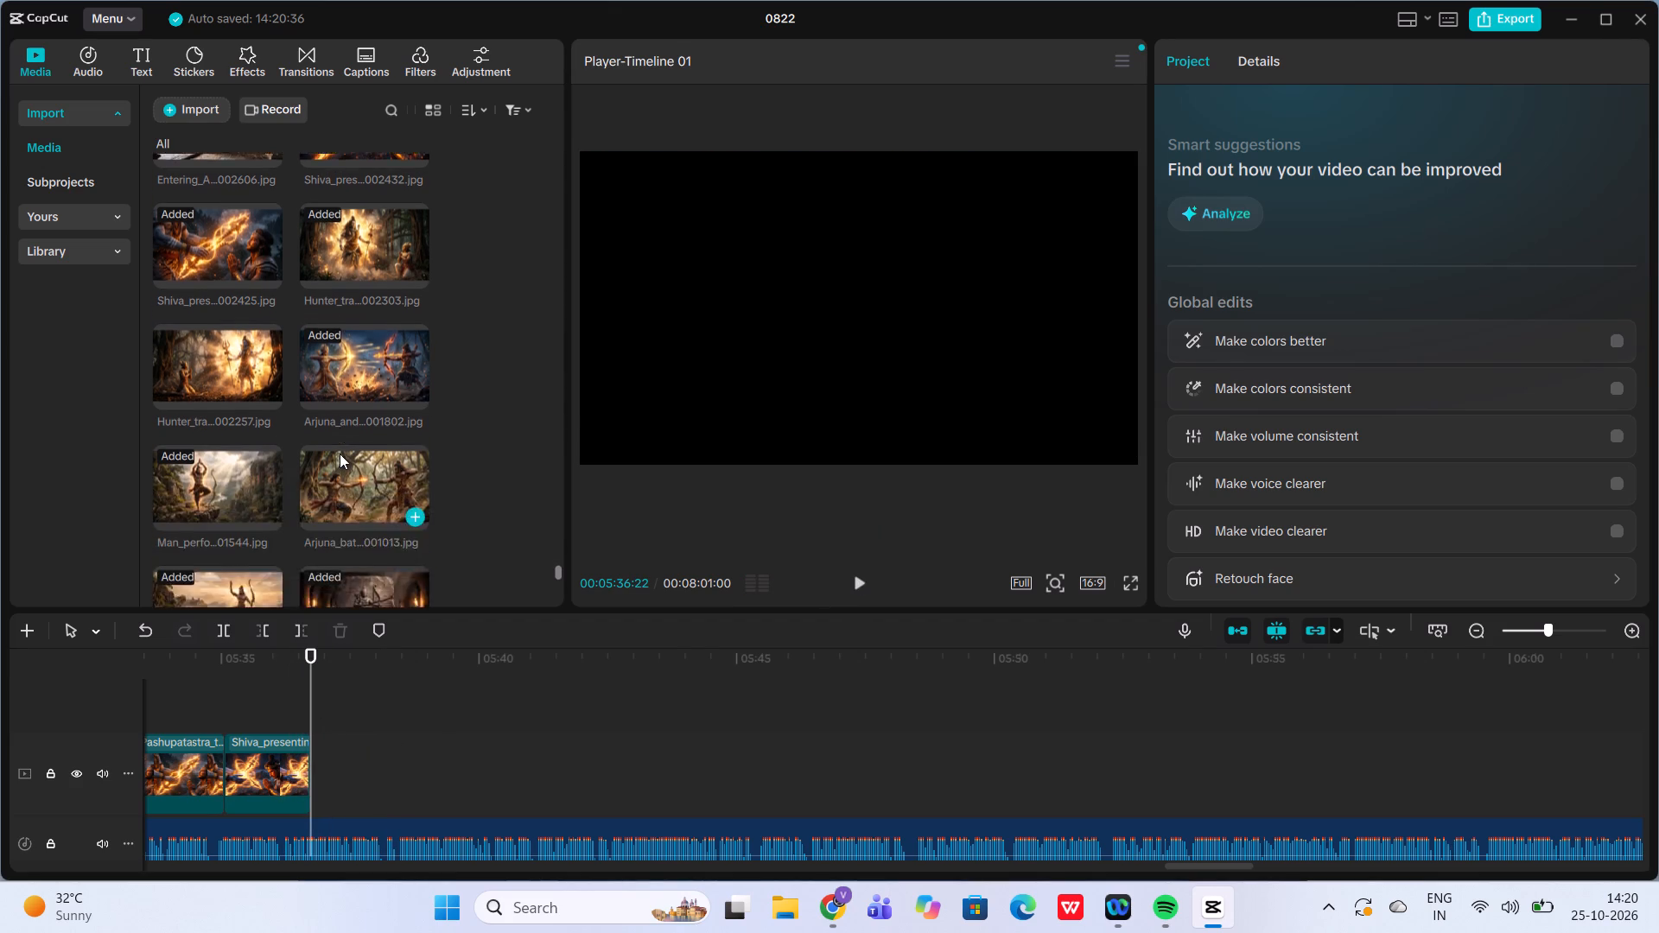
pyautogui.click(247, 409)
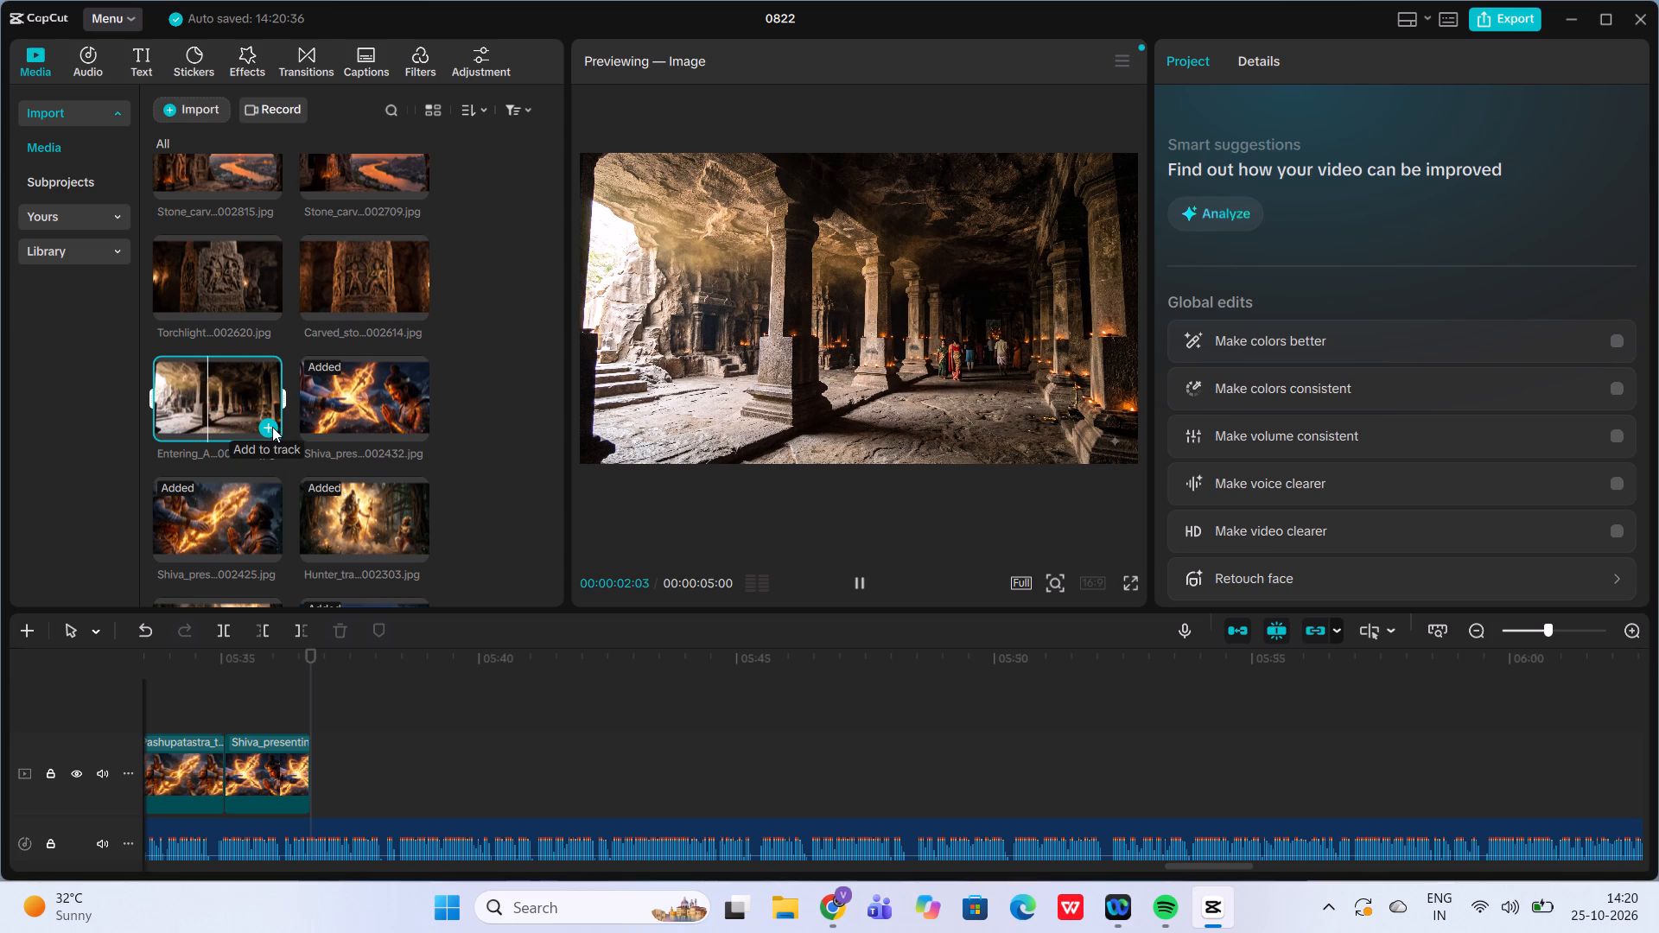
pyautogui.click(272, 427)
# Extend the Shiva_presenting_weapon clip's end to about 00:05:38:06 to match the narration, and play the section back through the cave clip.
pyautogui.click(263, 687)
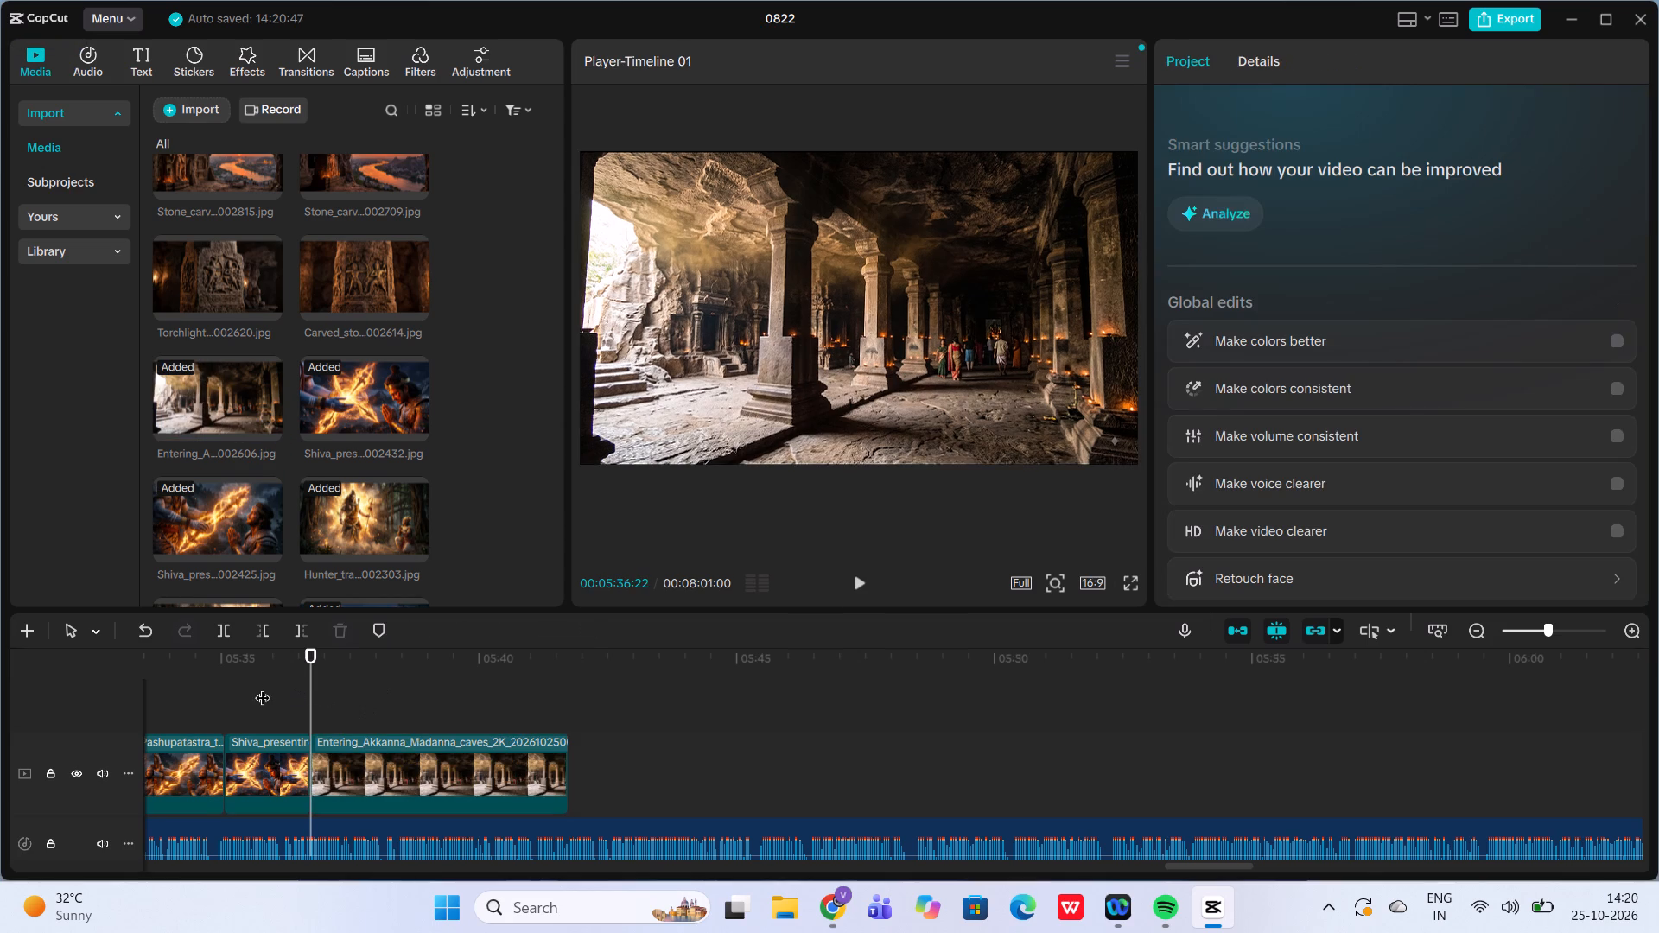
pyautogui.click(858, 574)
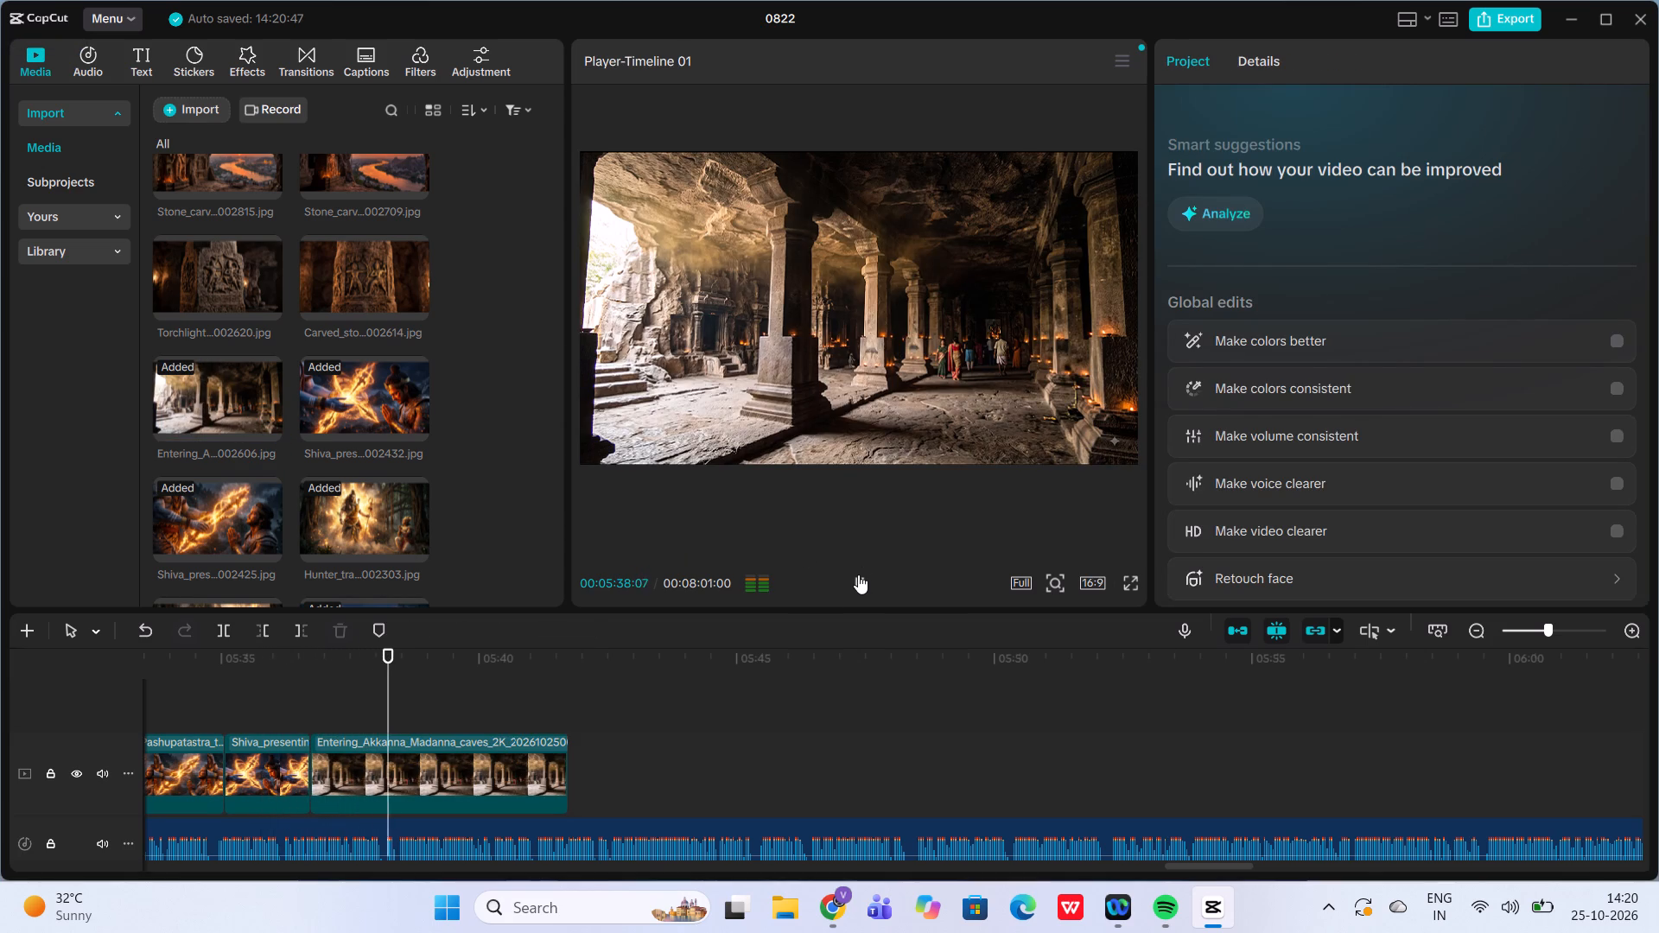
pyautogui.click(858, 574)
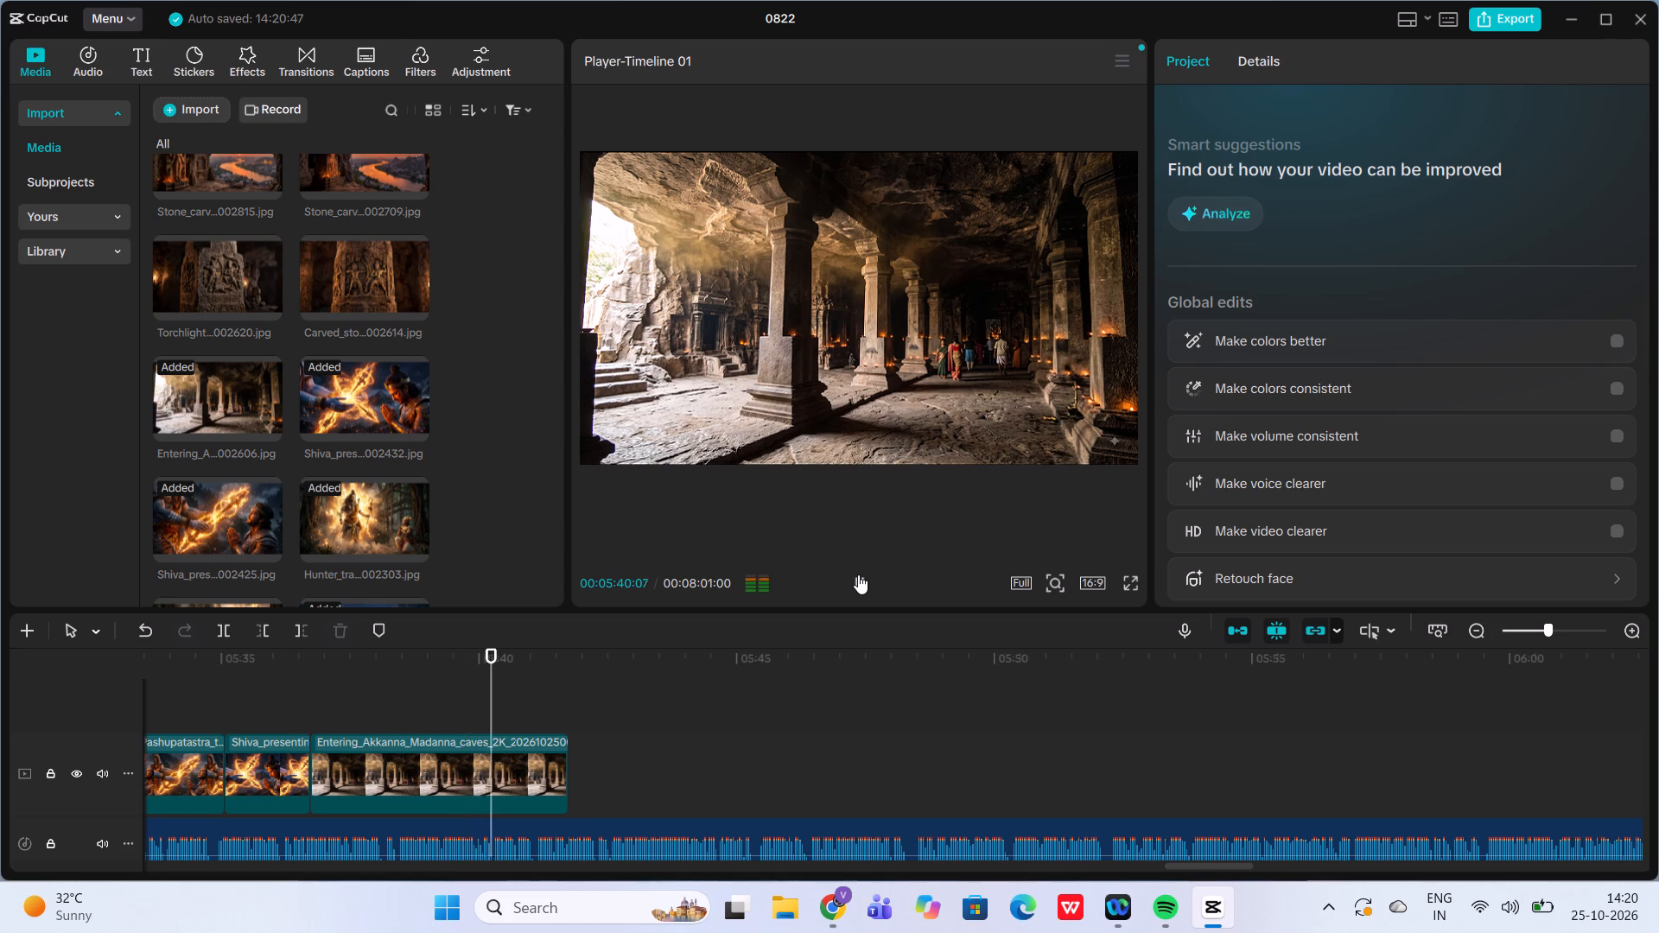
pyautogui.click(288, 770)
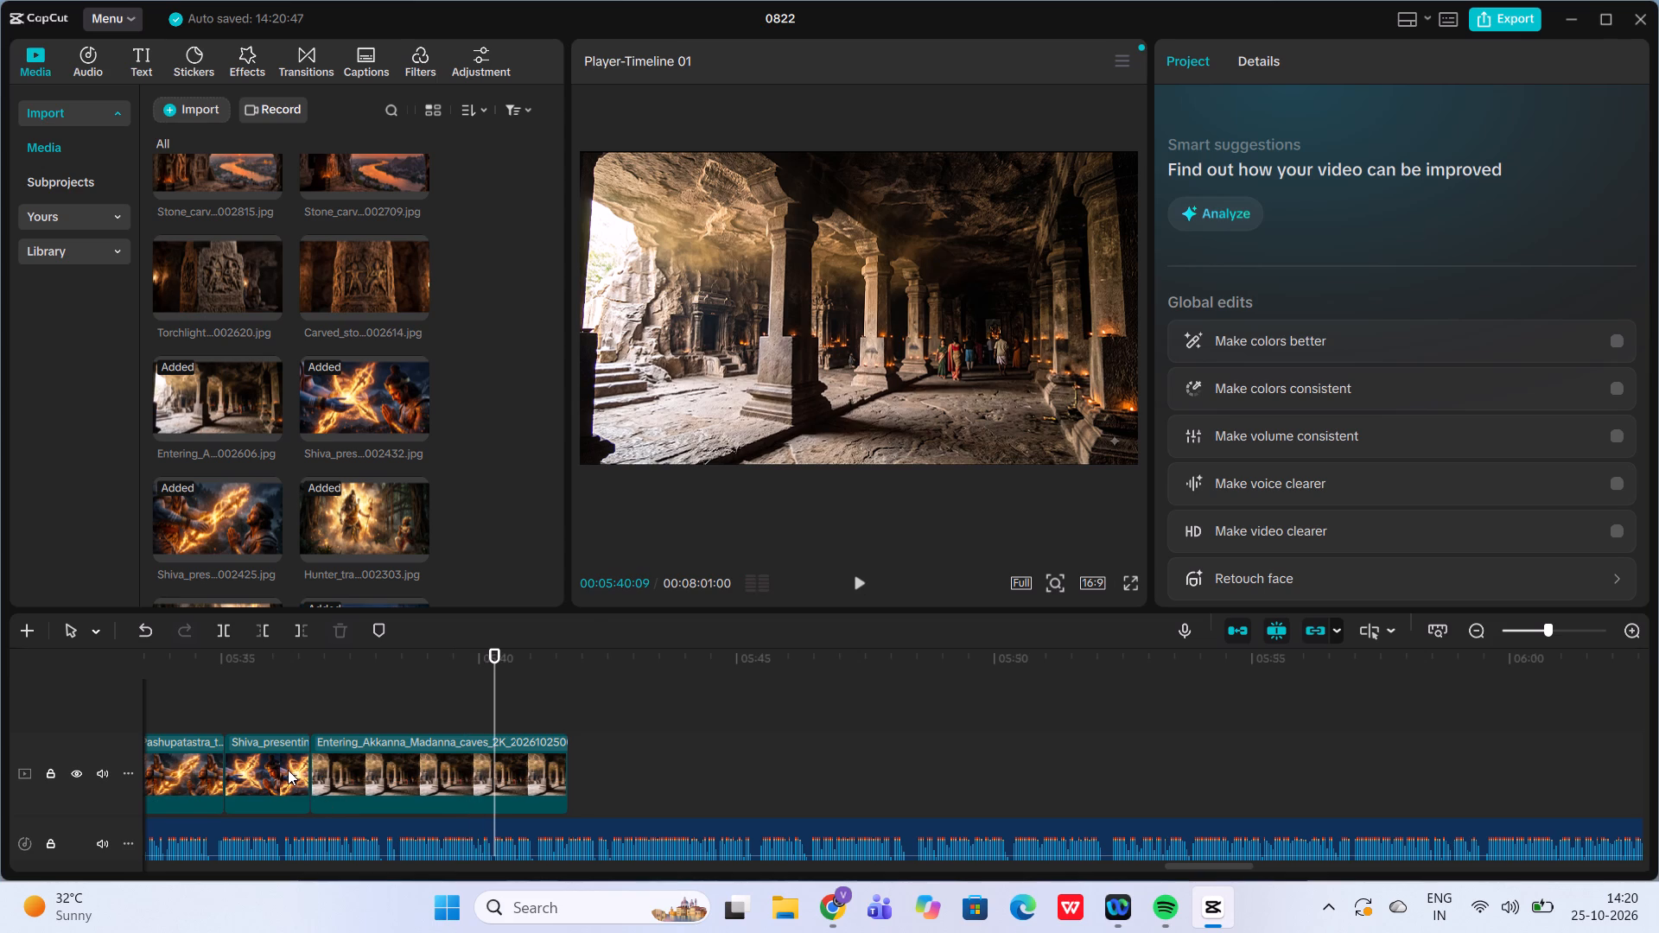
pyautogui.moveTo(310, 770); pyautogui.dragTo(387, 788)
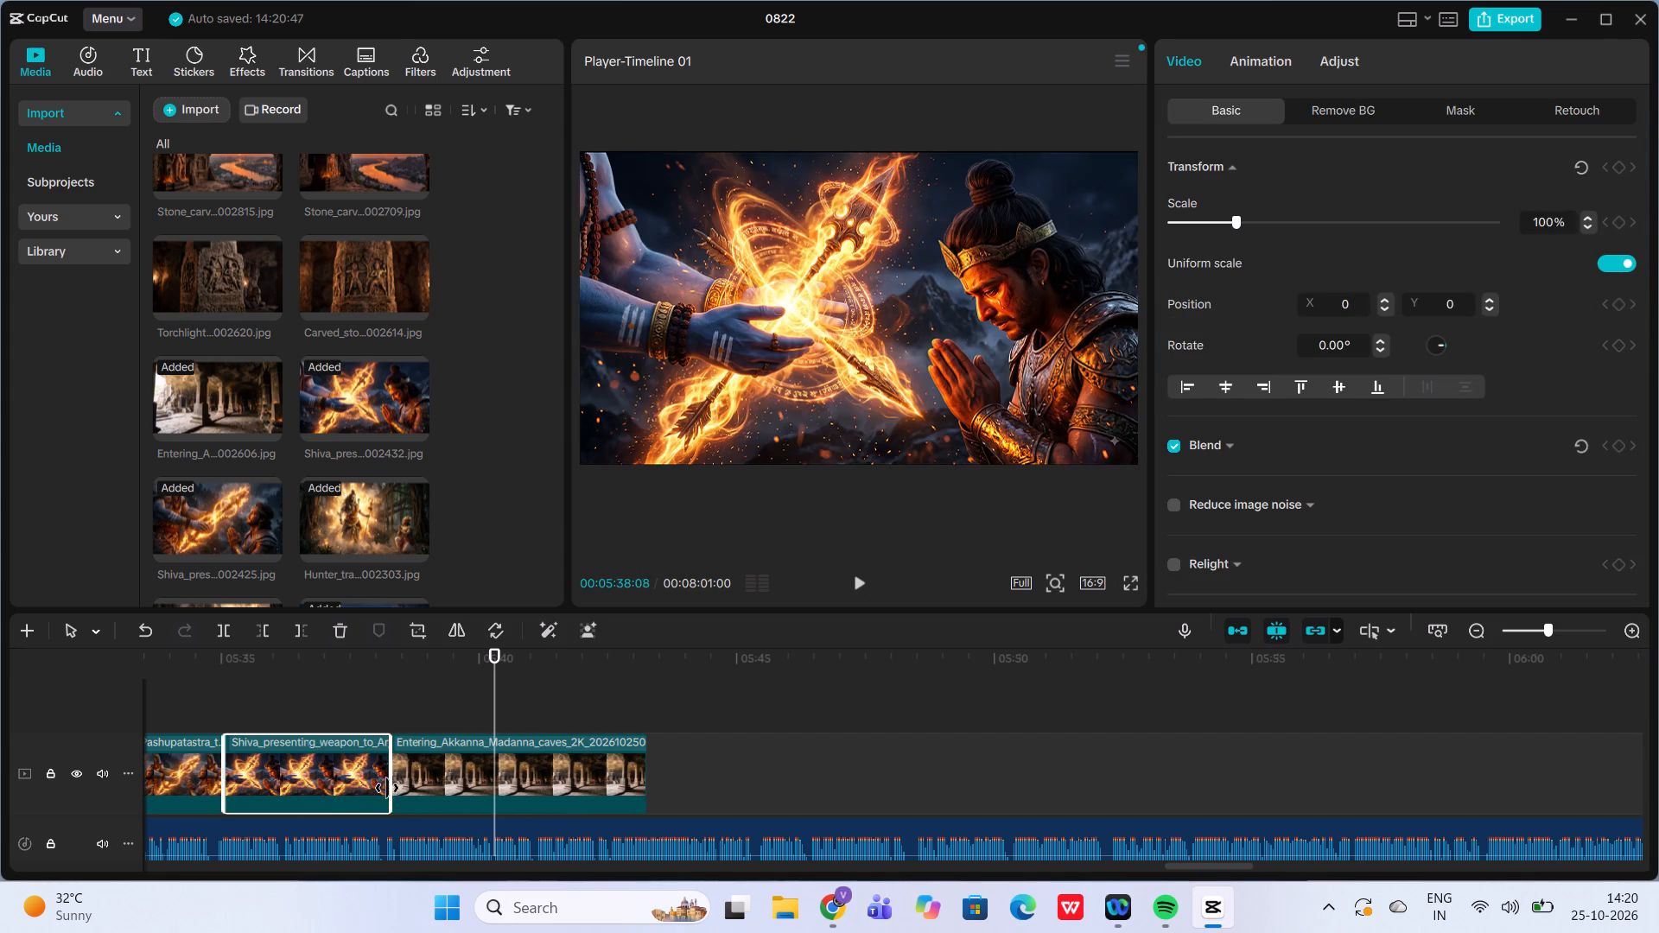
pyautogui.moveTo(387, 788); pyautogui.dragTo(389, 788)
pyautogui.click(369, 708)
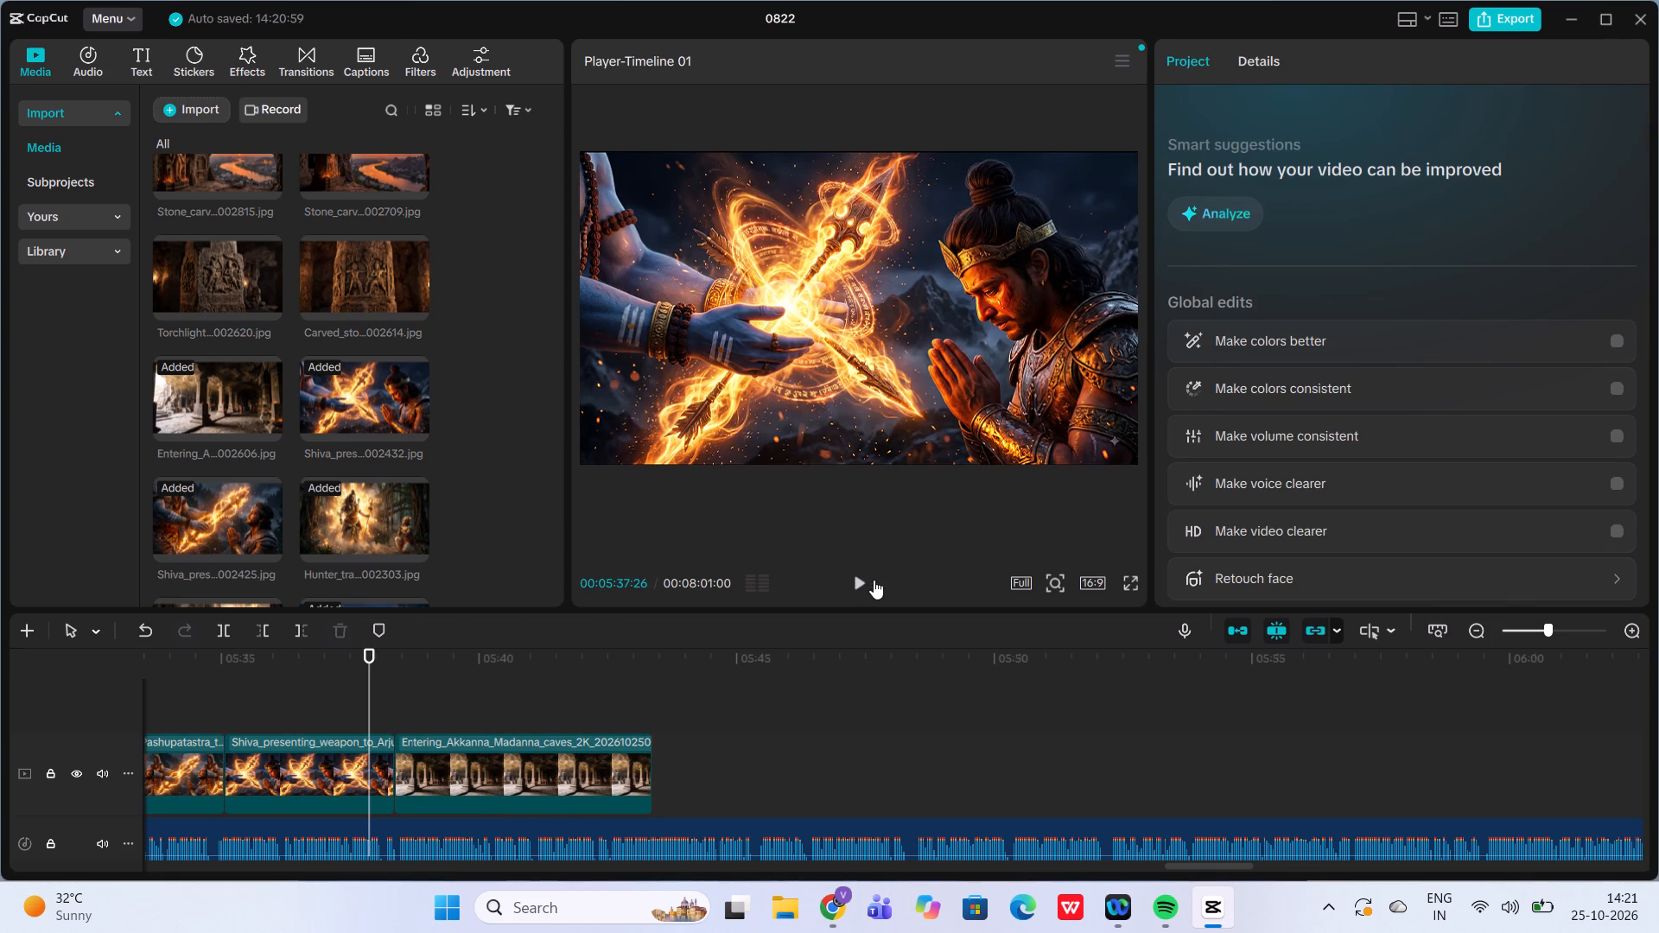
pyautogui.click(866, 584)
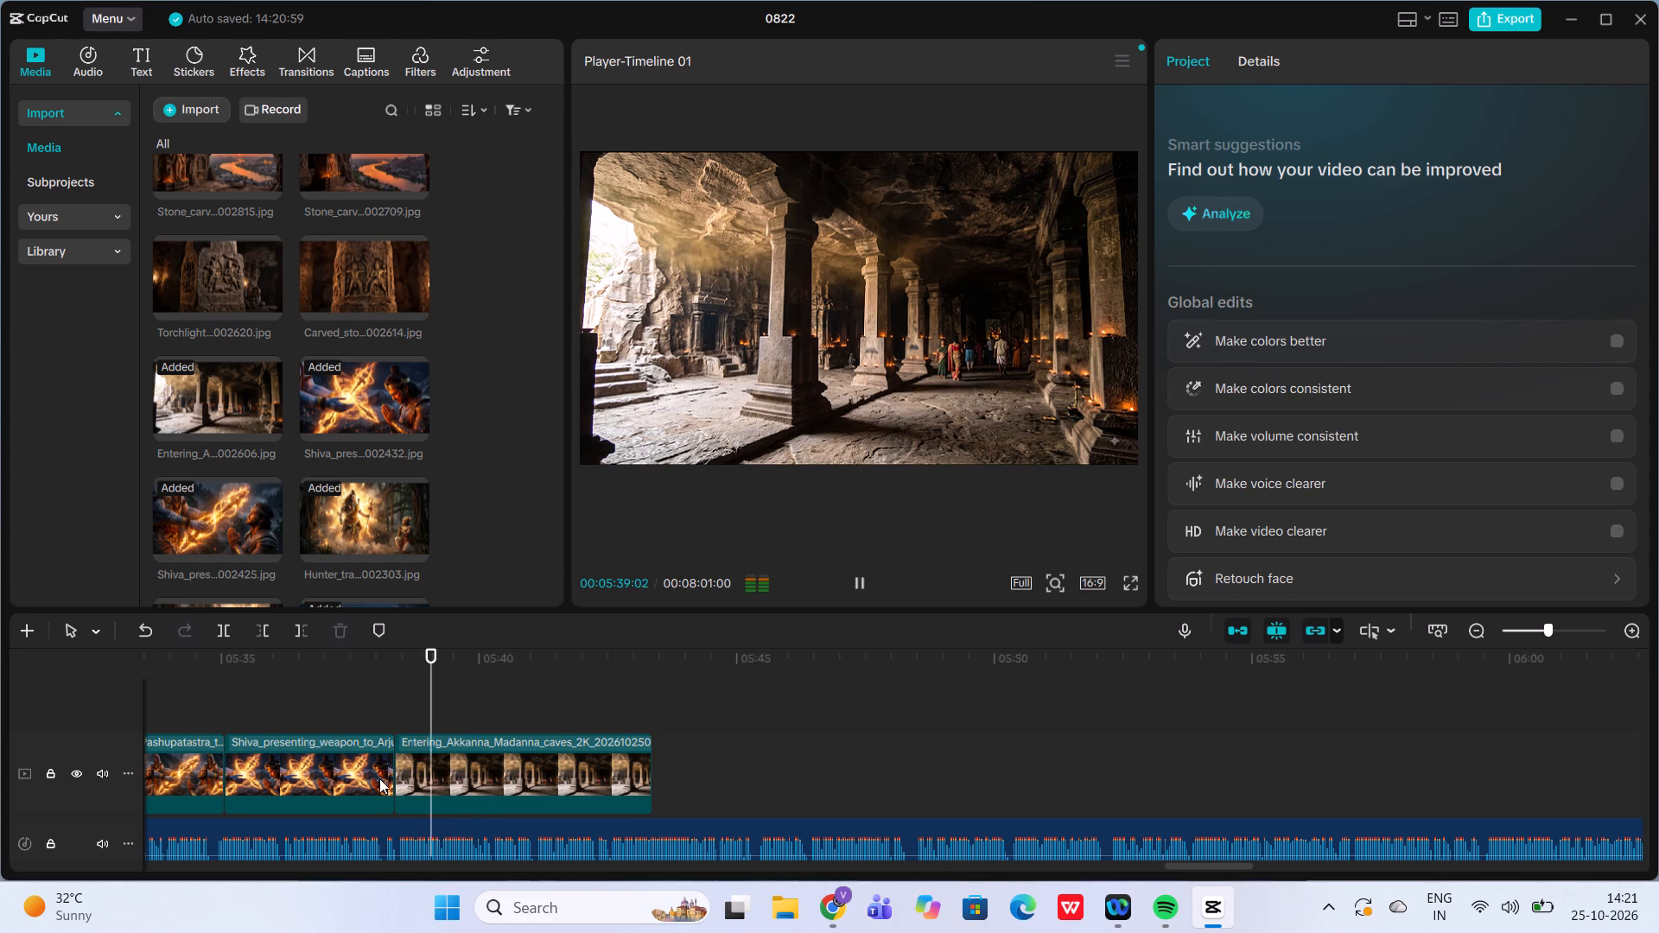
pyautogui.click(378, 777)
pyautogui.moveTo(397, 776); pyautogui.dragTo(396, 776)
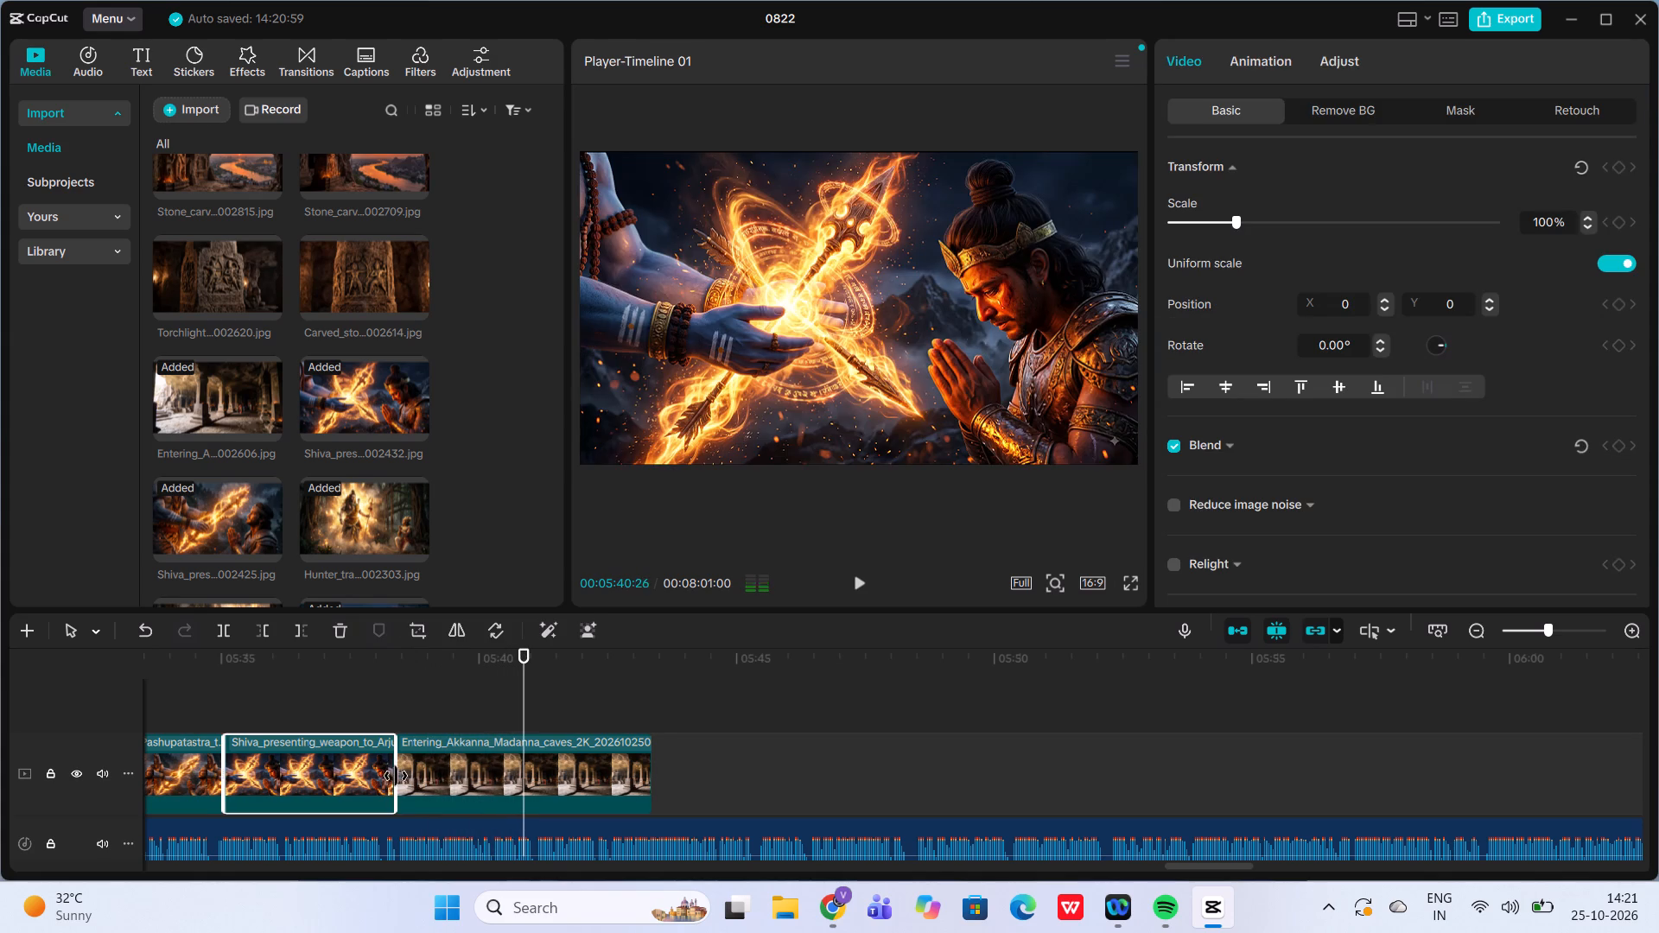
pyautogui.moveTo(396, 776); pyautogui.dragTo(383, 777)
pyautogui.click(369, 712)
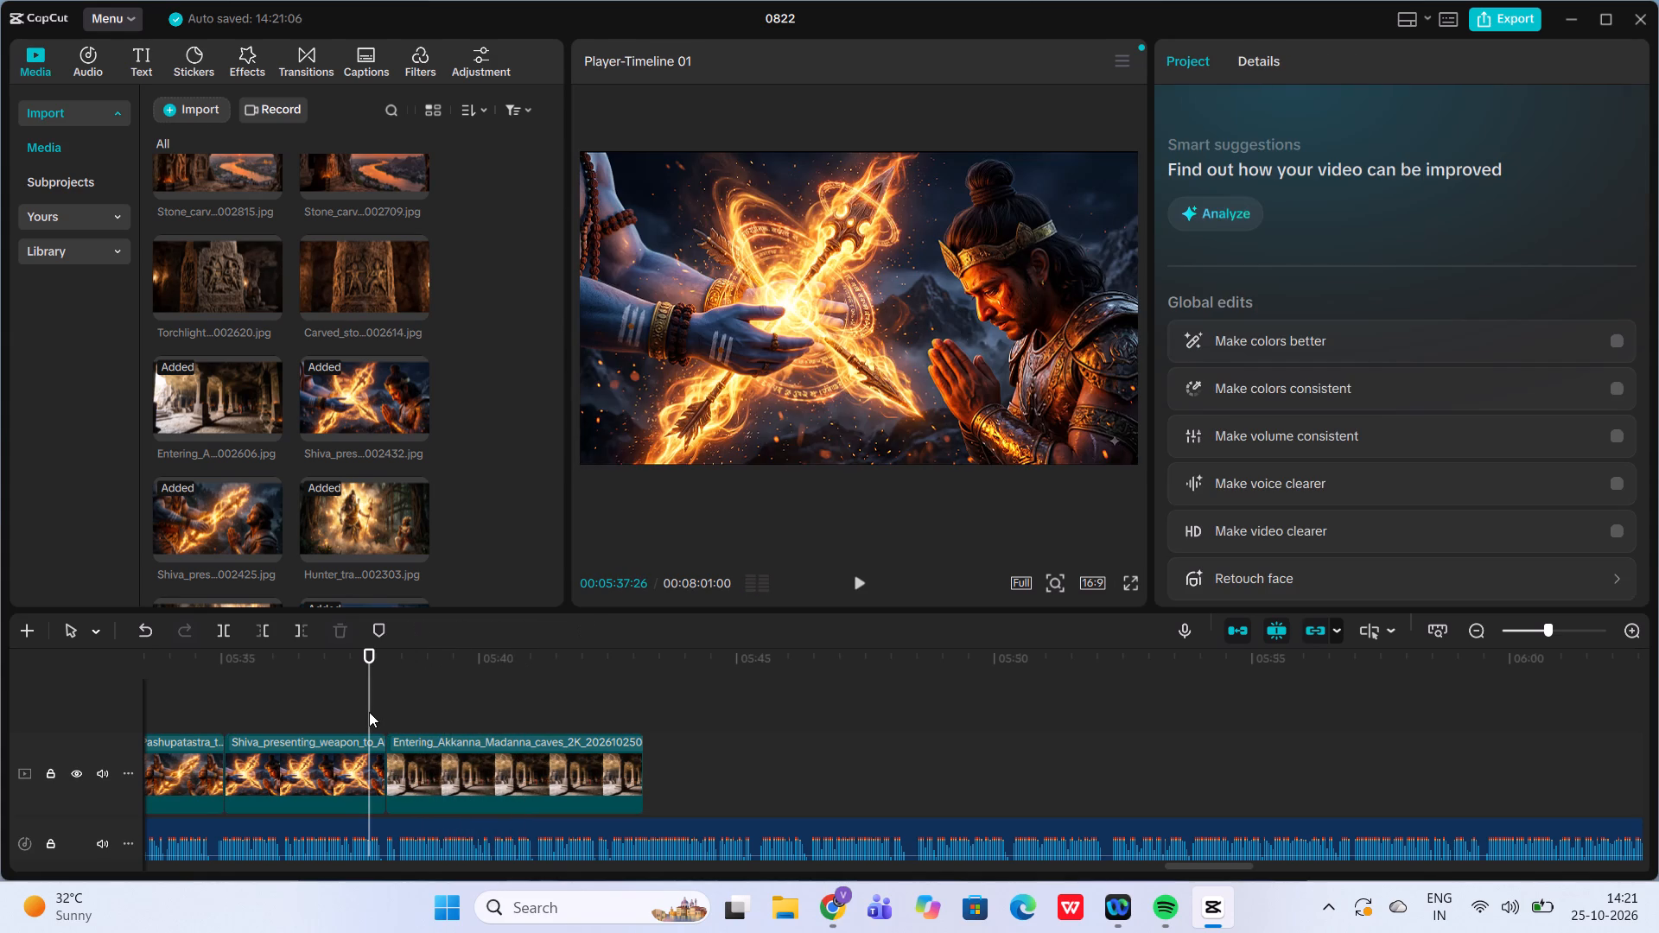
pyautogui.click(852, 575)
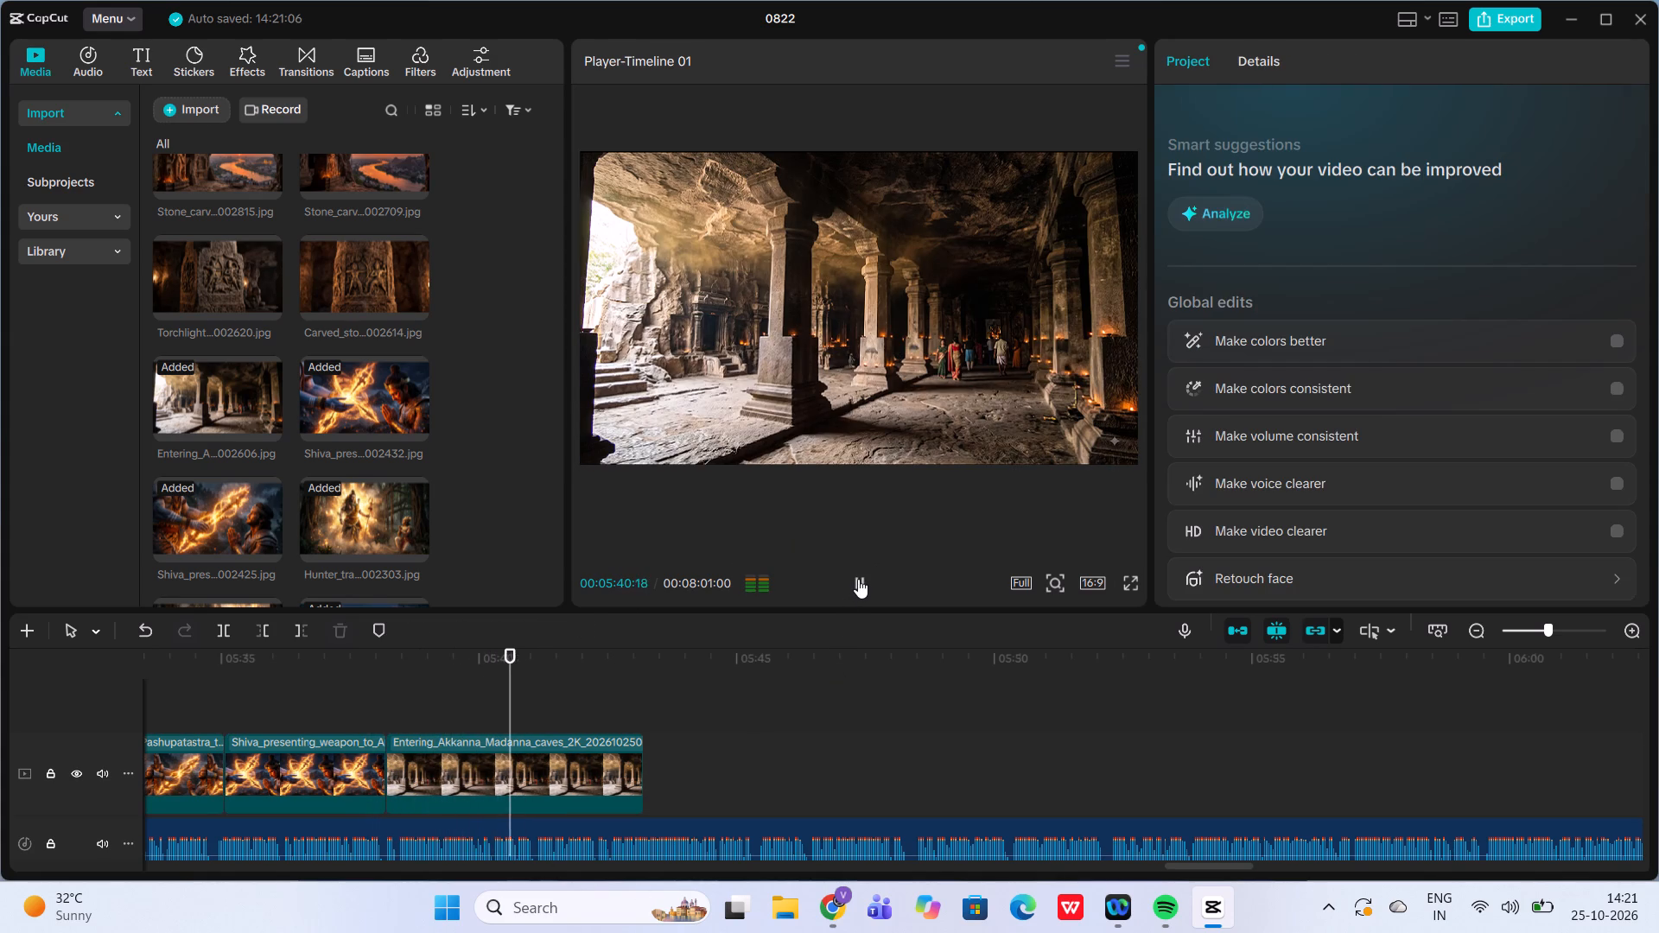
pyautogui.click(858, 579)
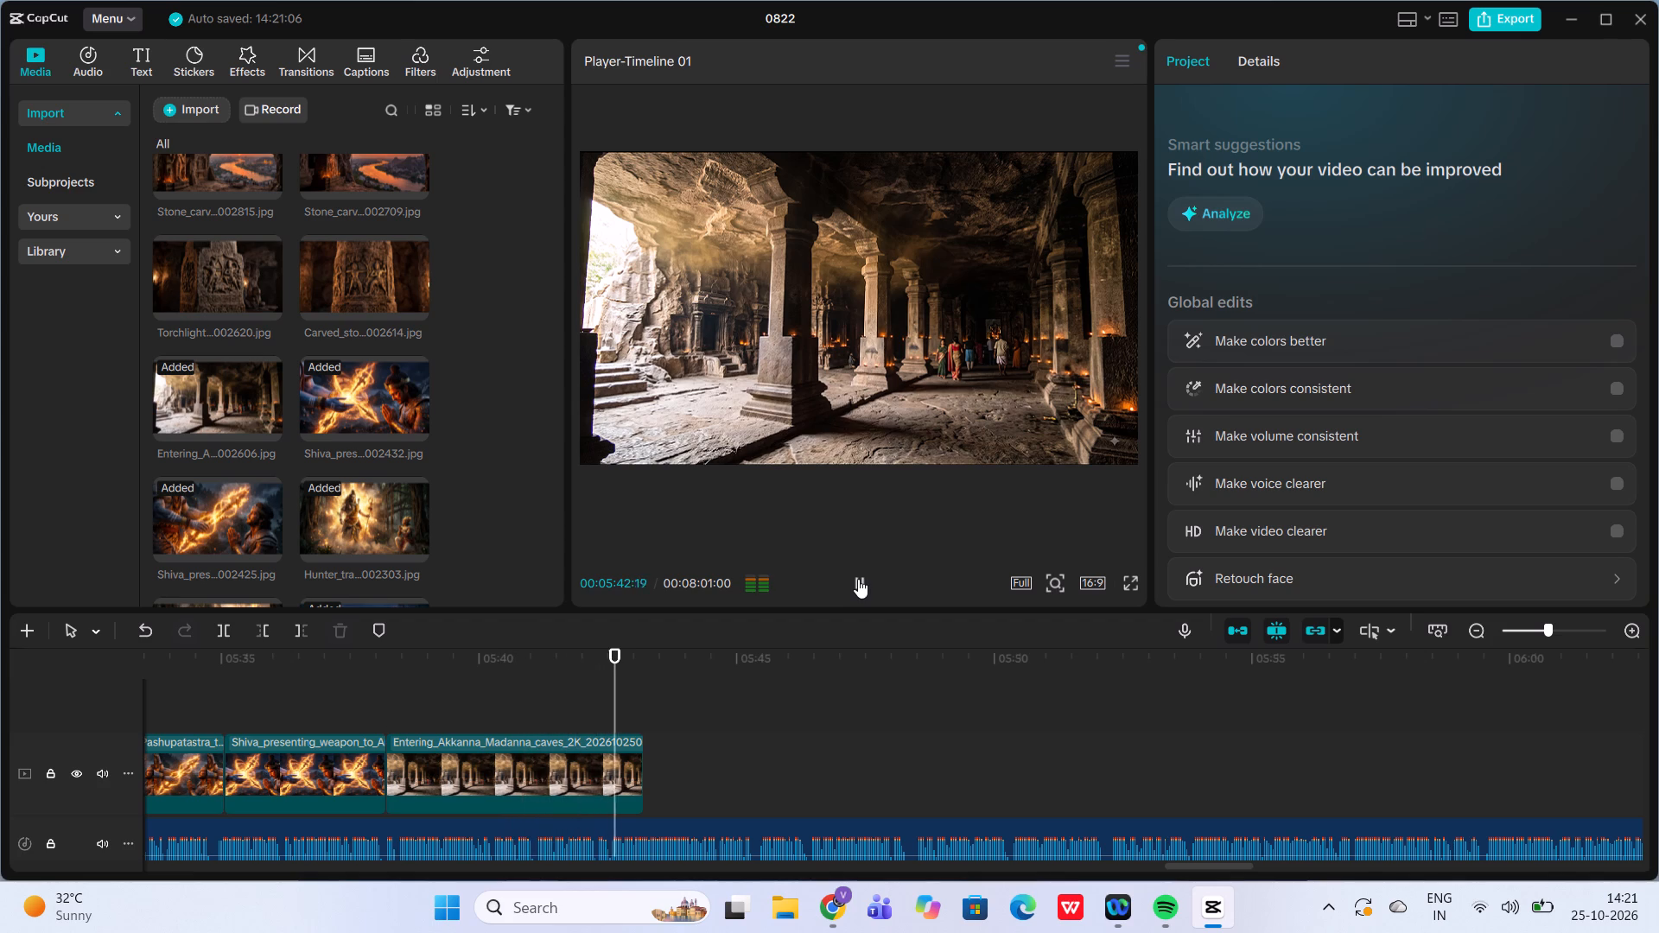
# Trim the end of the Entering_Akkanna_Madanna_caves clip to about 00:05:41 and play it back from 00:05:40:04.
pyautogui.click(601, 780)
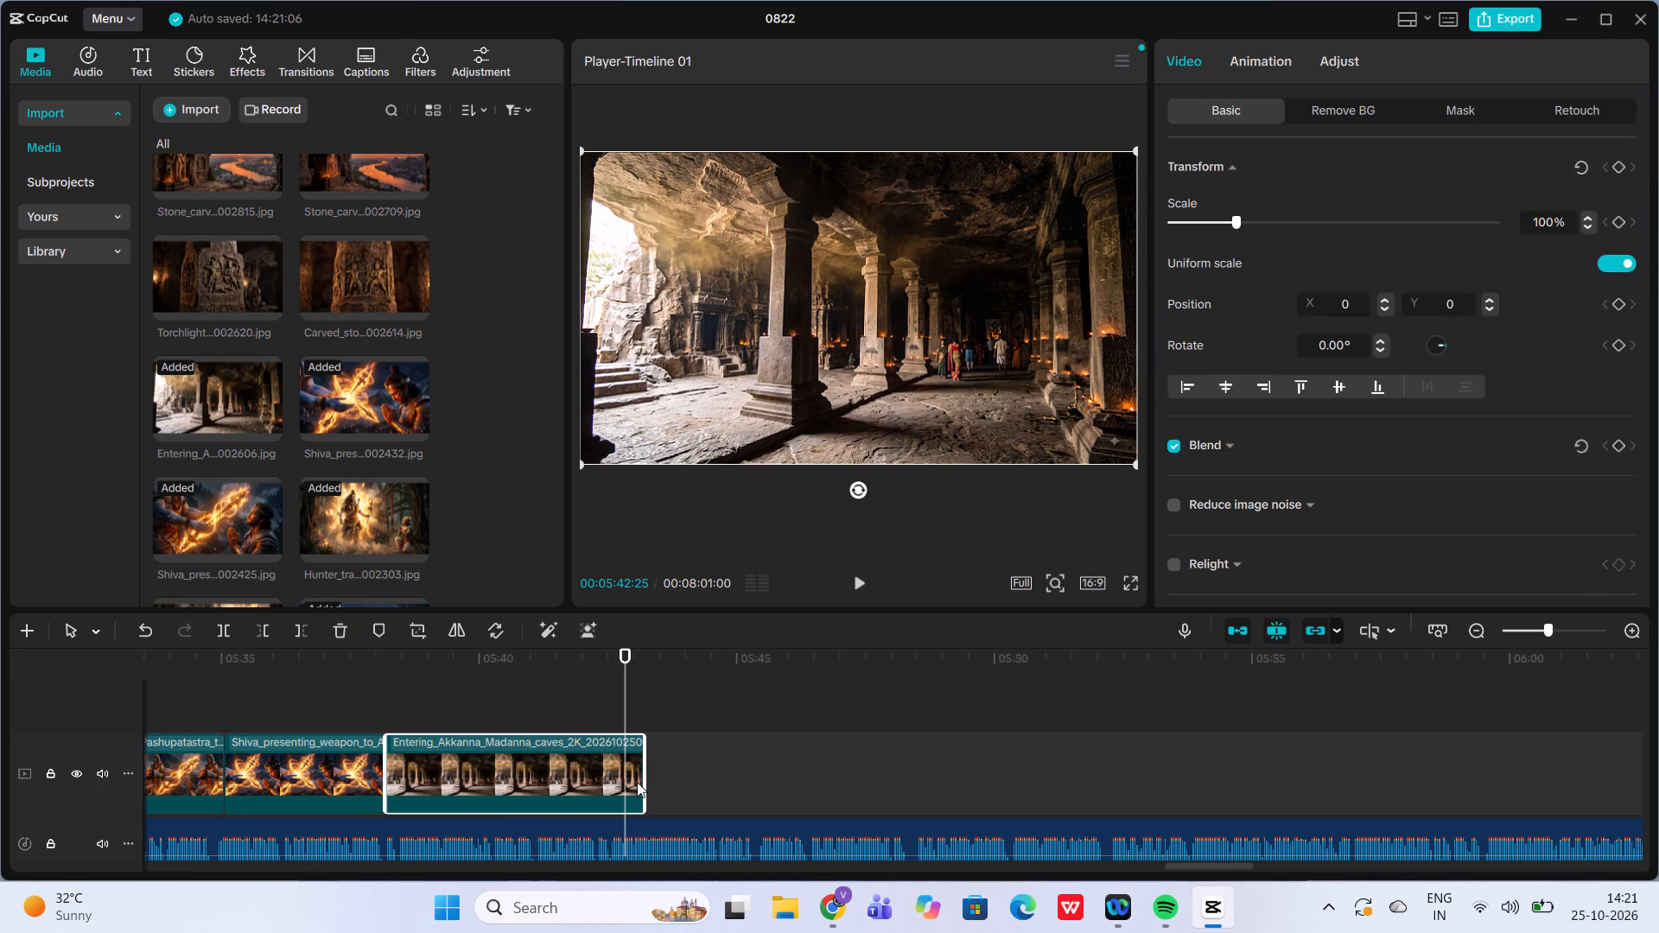
pyautogui.moveTo(647, 779); pyautogui.dragTo(553, 781)
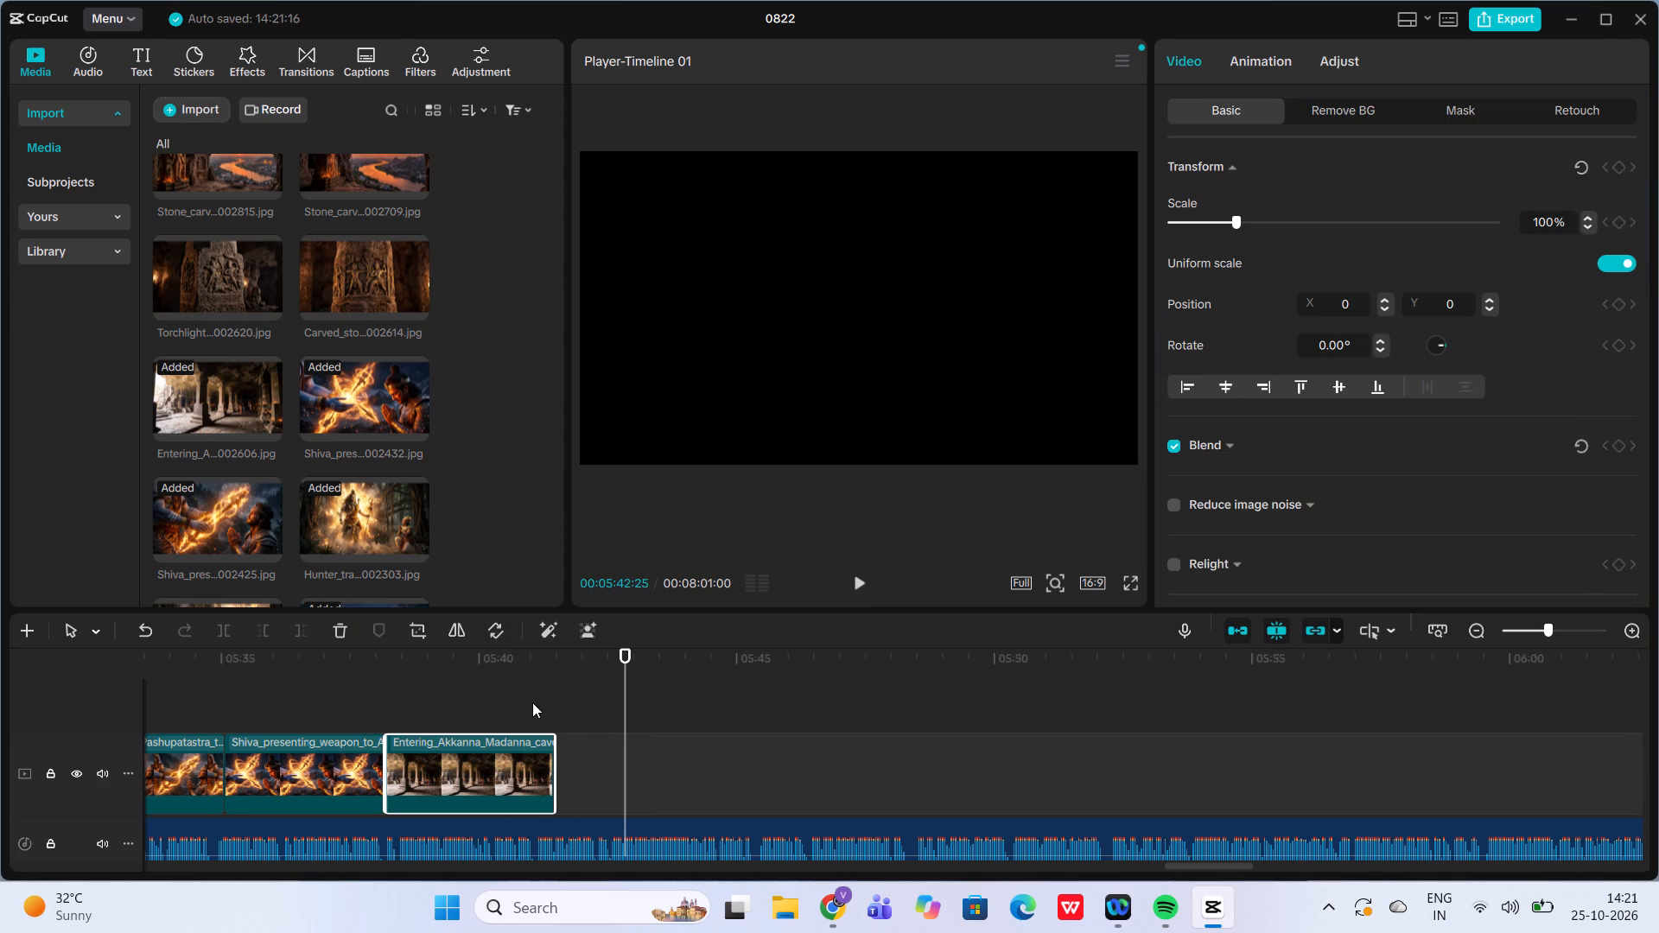
pyautogui.click(531, 702)
pyautogui.click(861, 578)
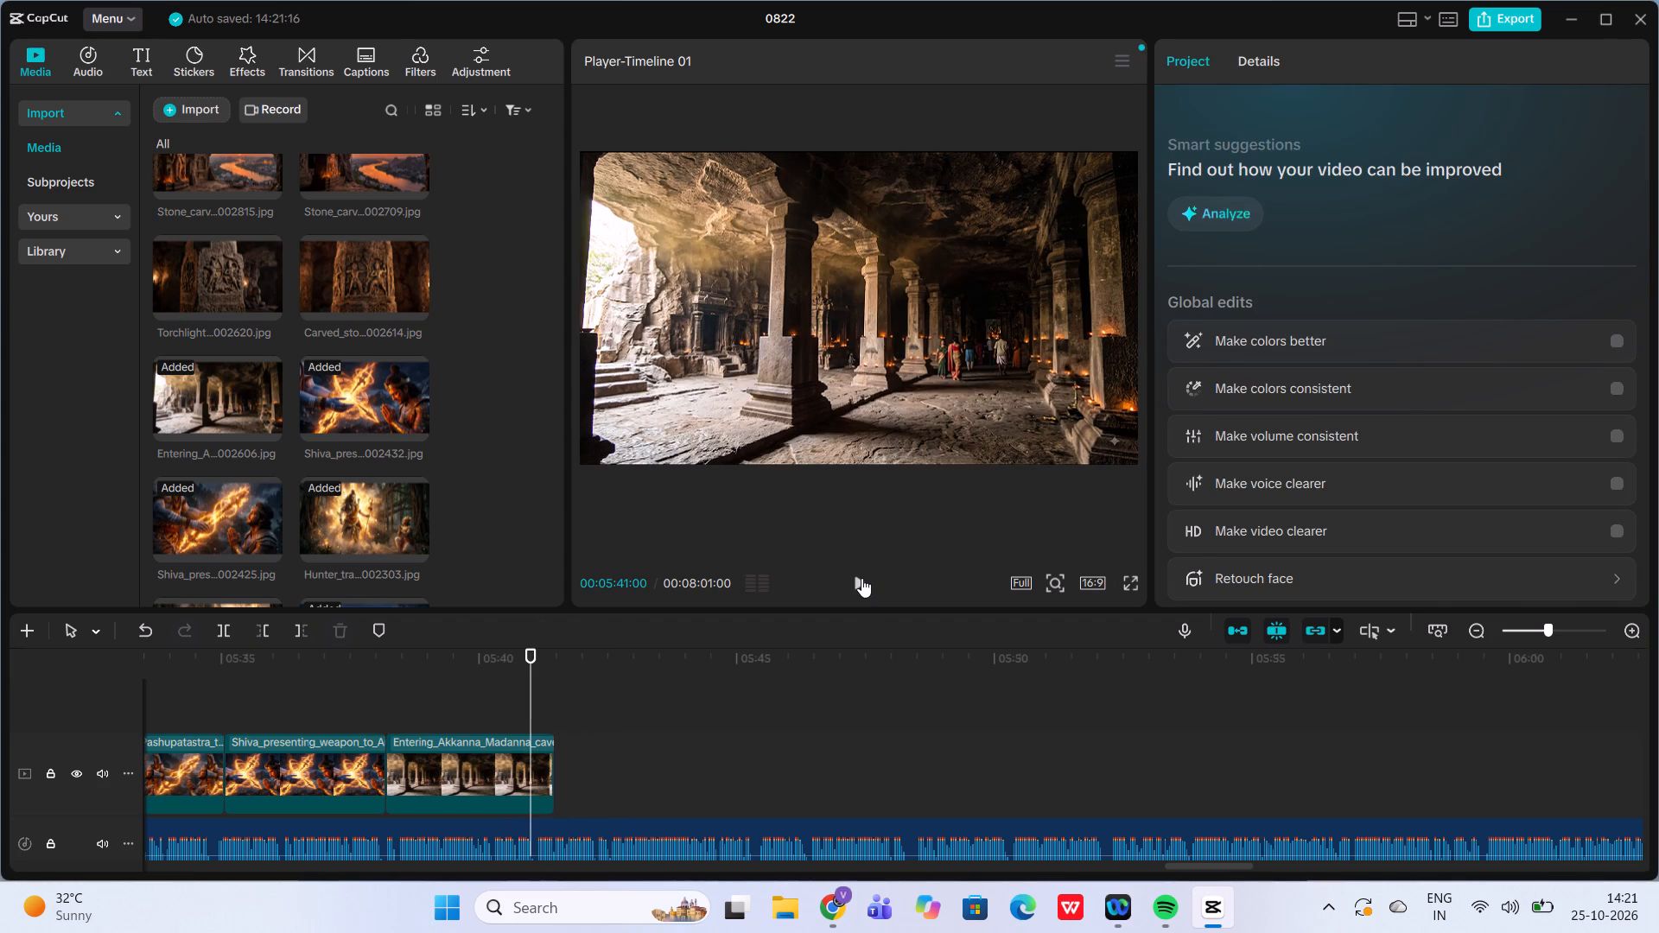
pyautogui.click(534, 772)
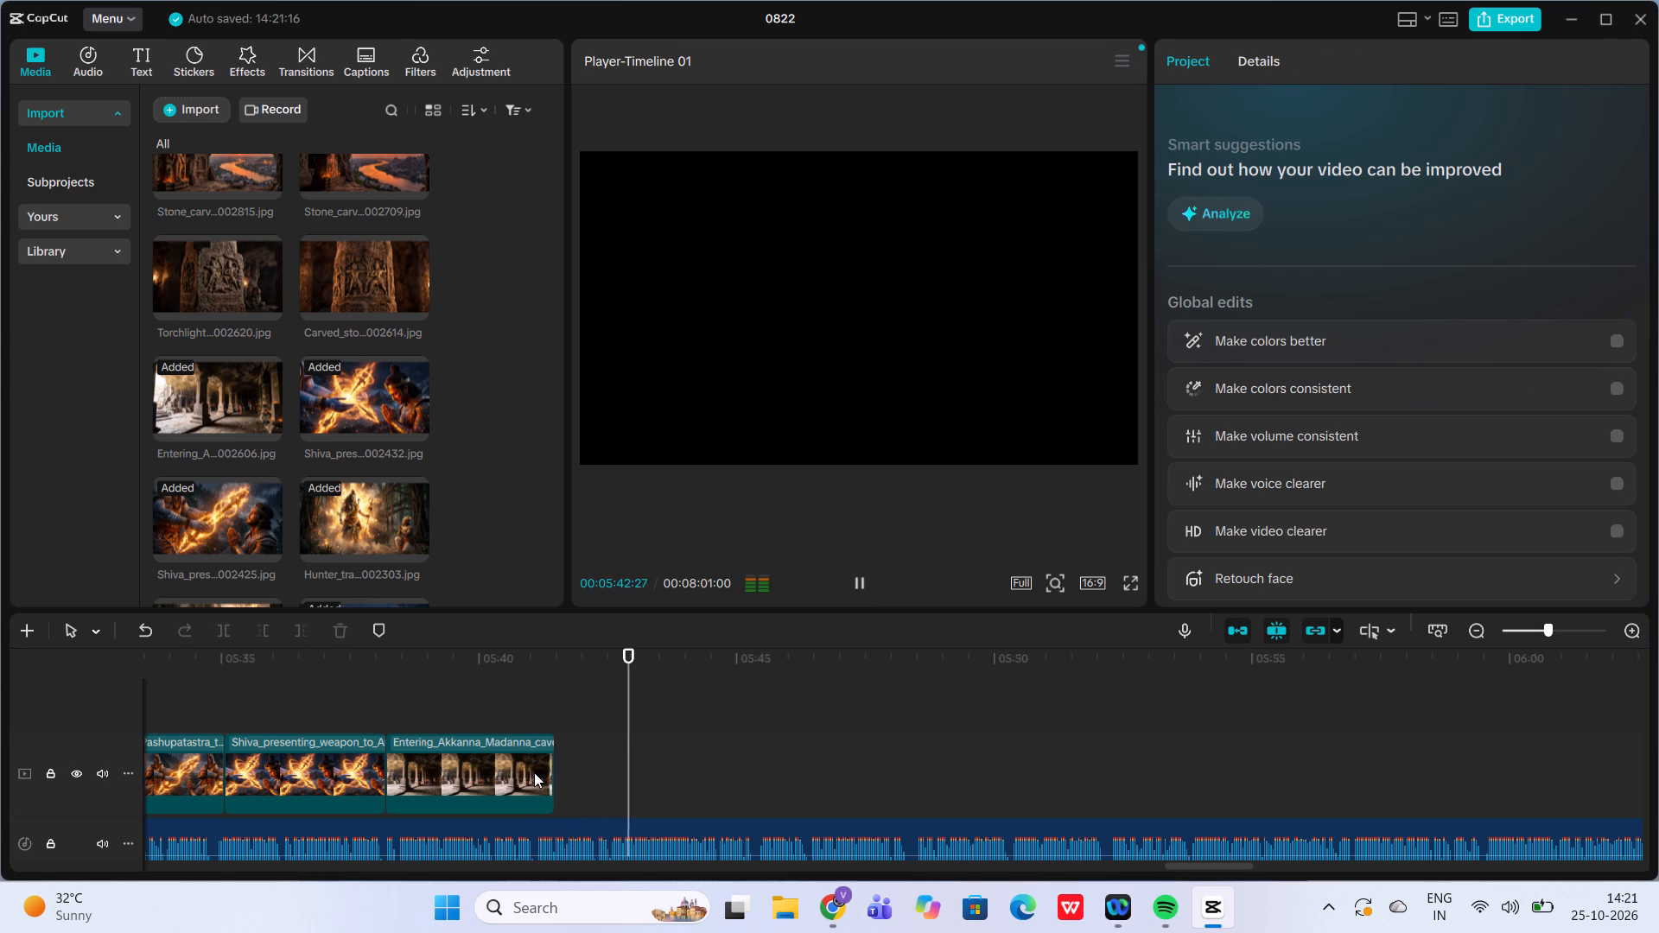
pyautogui.moveTo(550, 777); pyautogui.dragTo(524, 782)
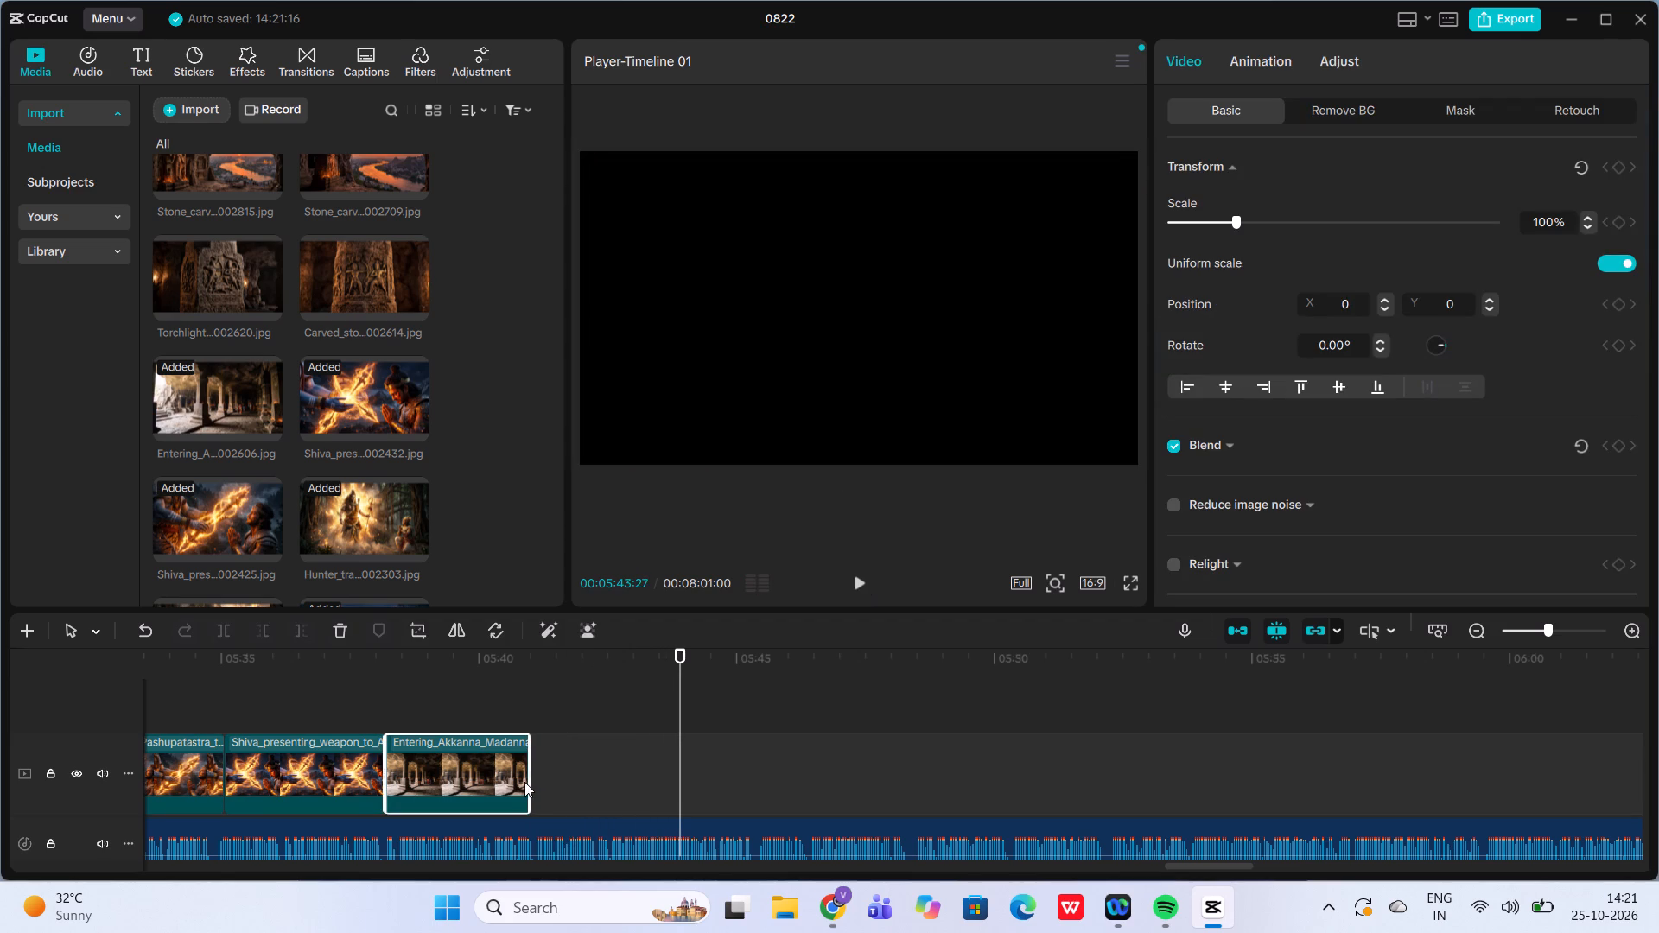
pyautogui.click(486, 692)
pyautogui.click(863, 578)
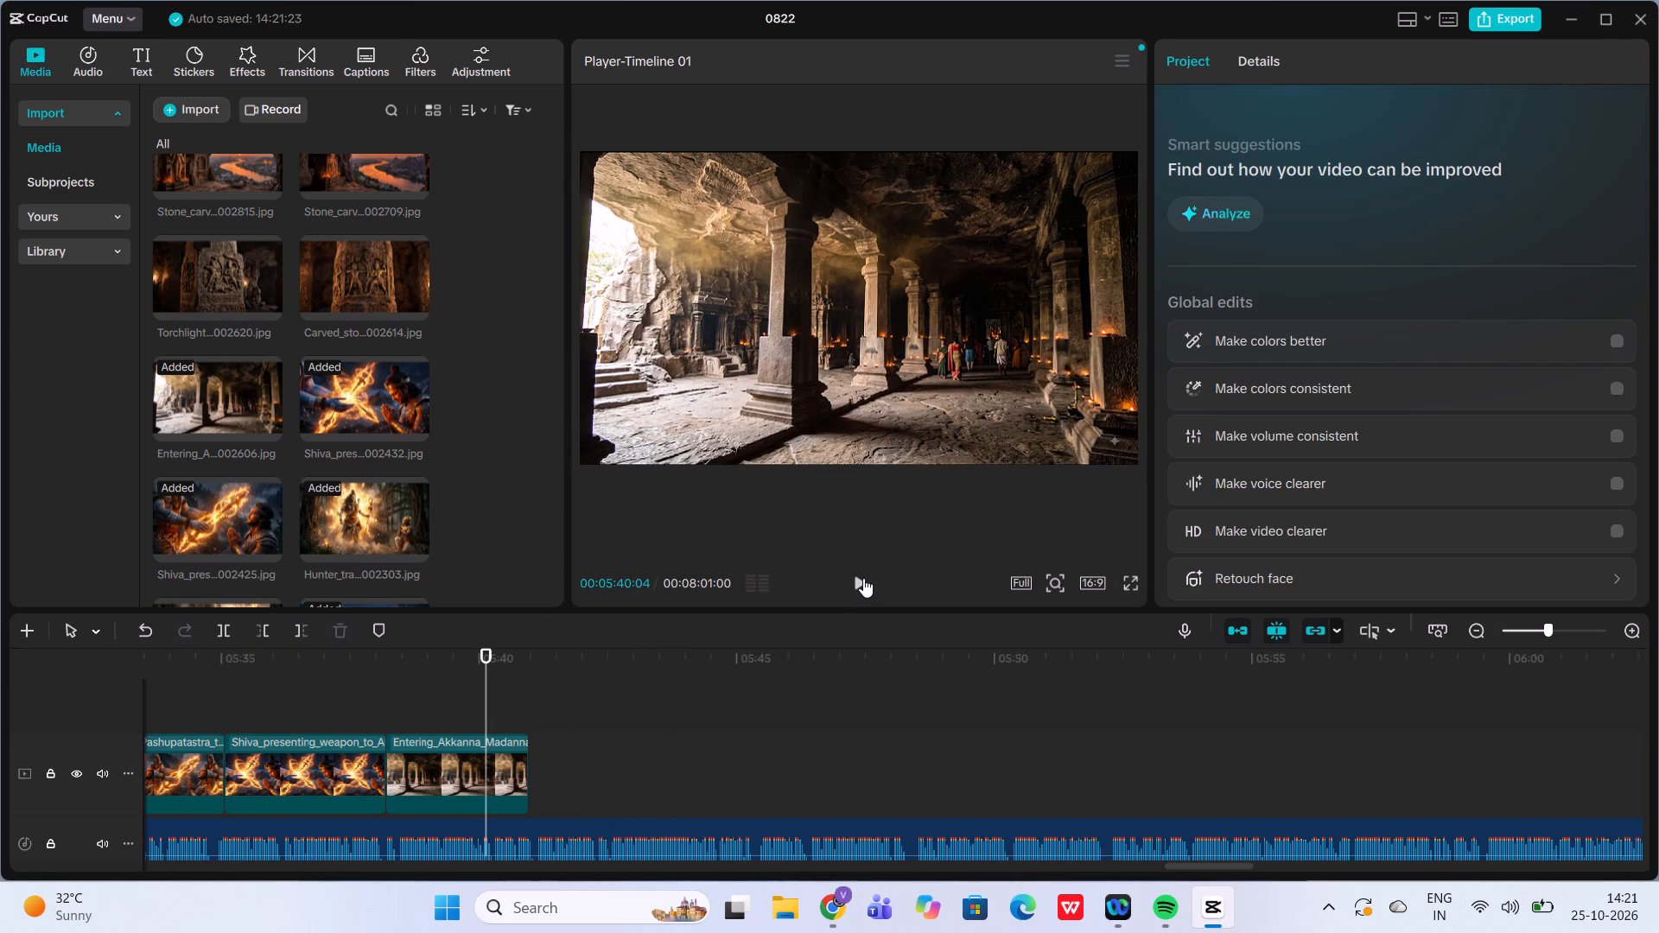
# Preview the Torchlight and Carved stone images and add Carved_sto...002614.jpg directly after the Entering_Akkanna_Madanna caves clip at 00:05:40:29.
pyautogui.click(863, 578)
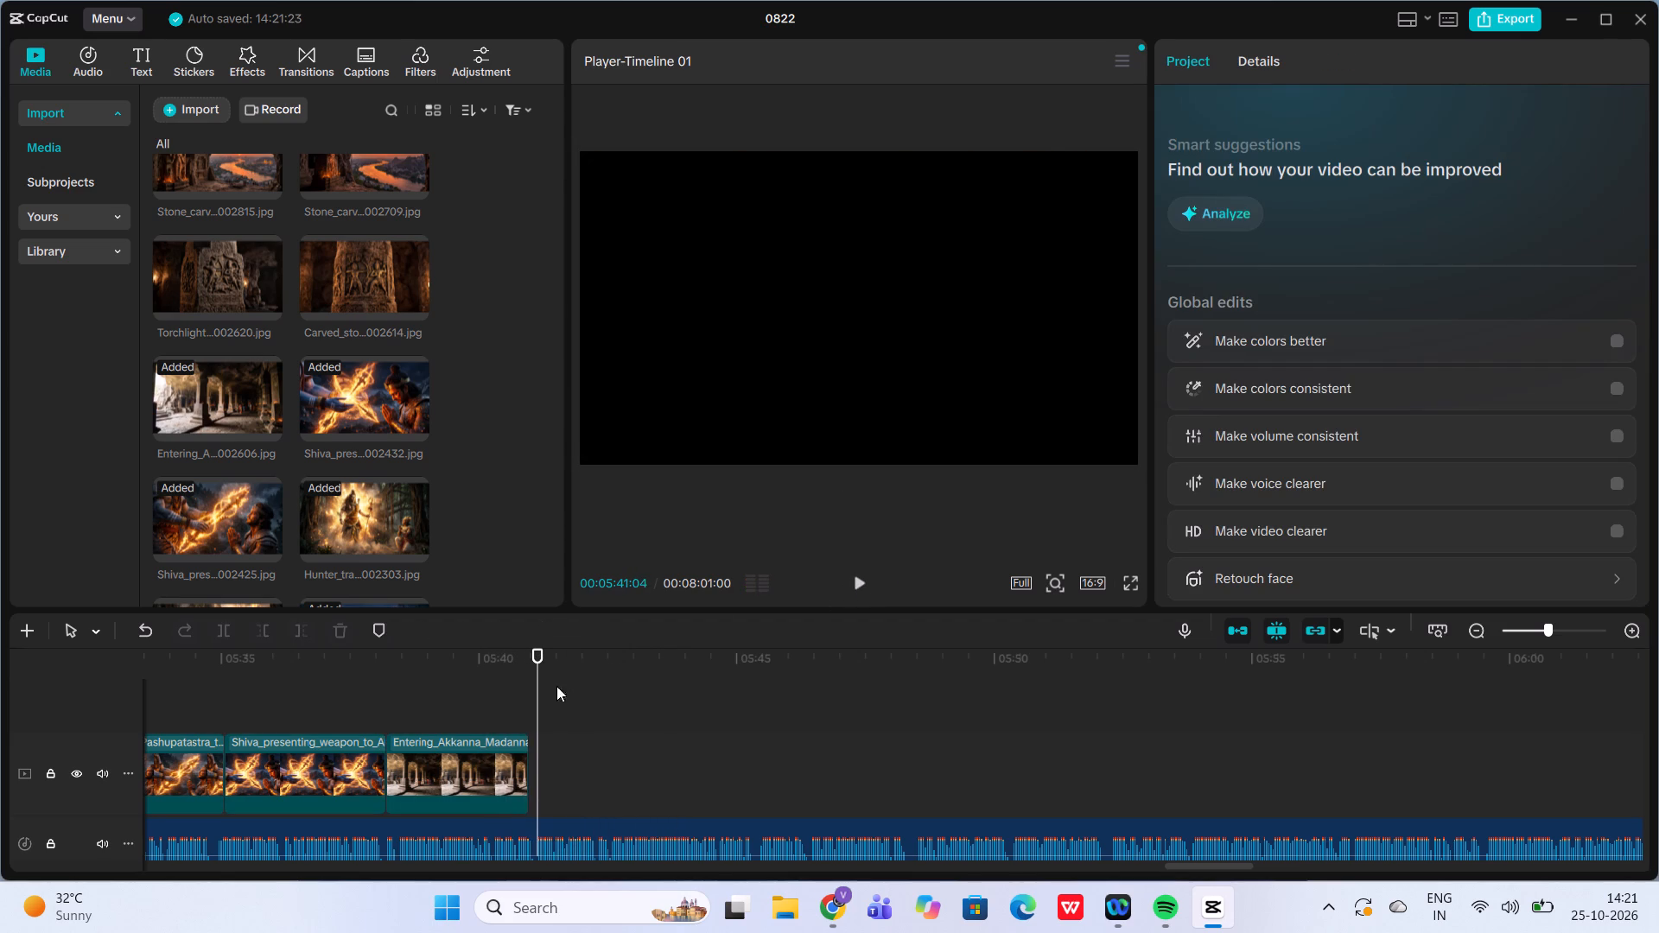
pyautogui.click(528, 706)
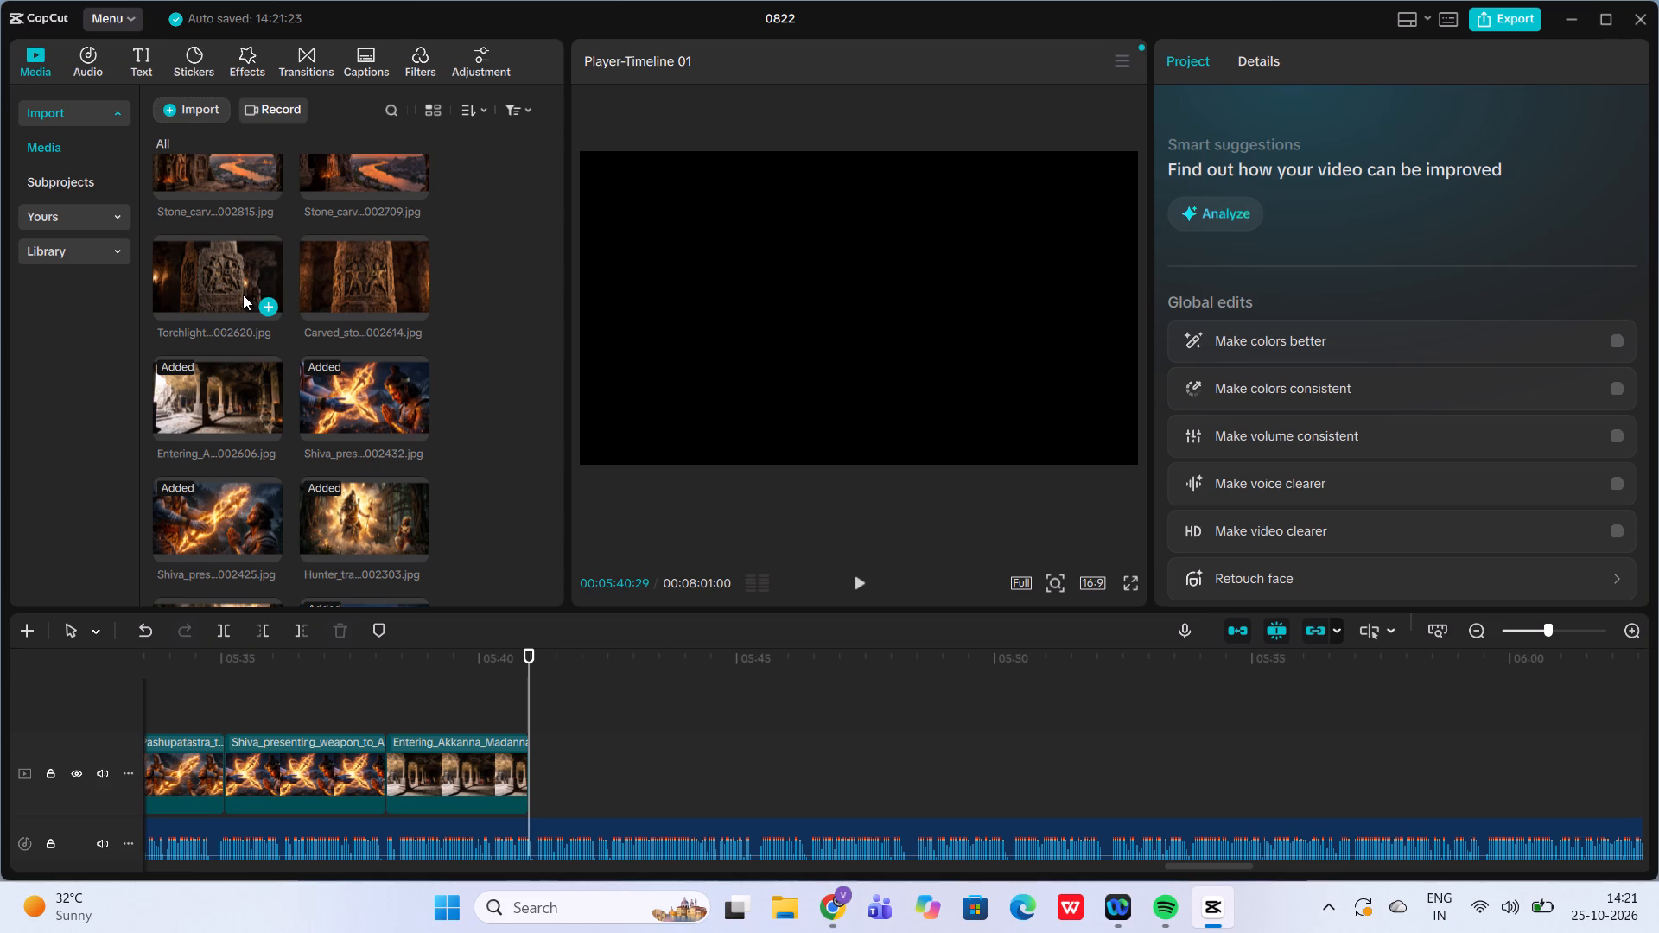
pyautogui.click(243, 295)
pyautogui.click(346, 282)
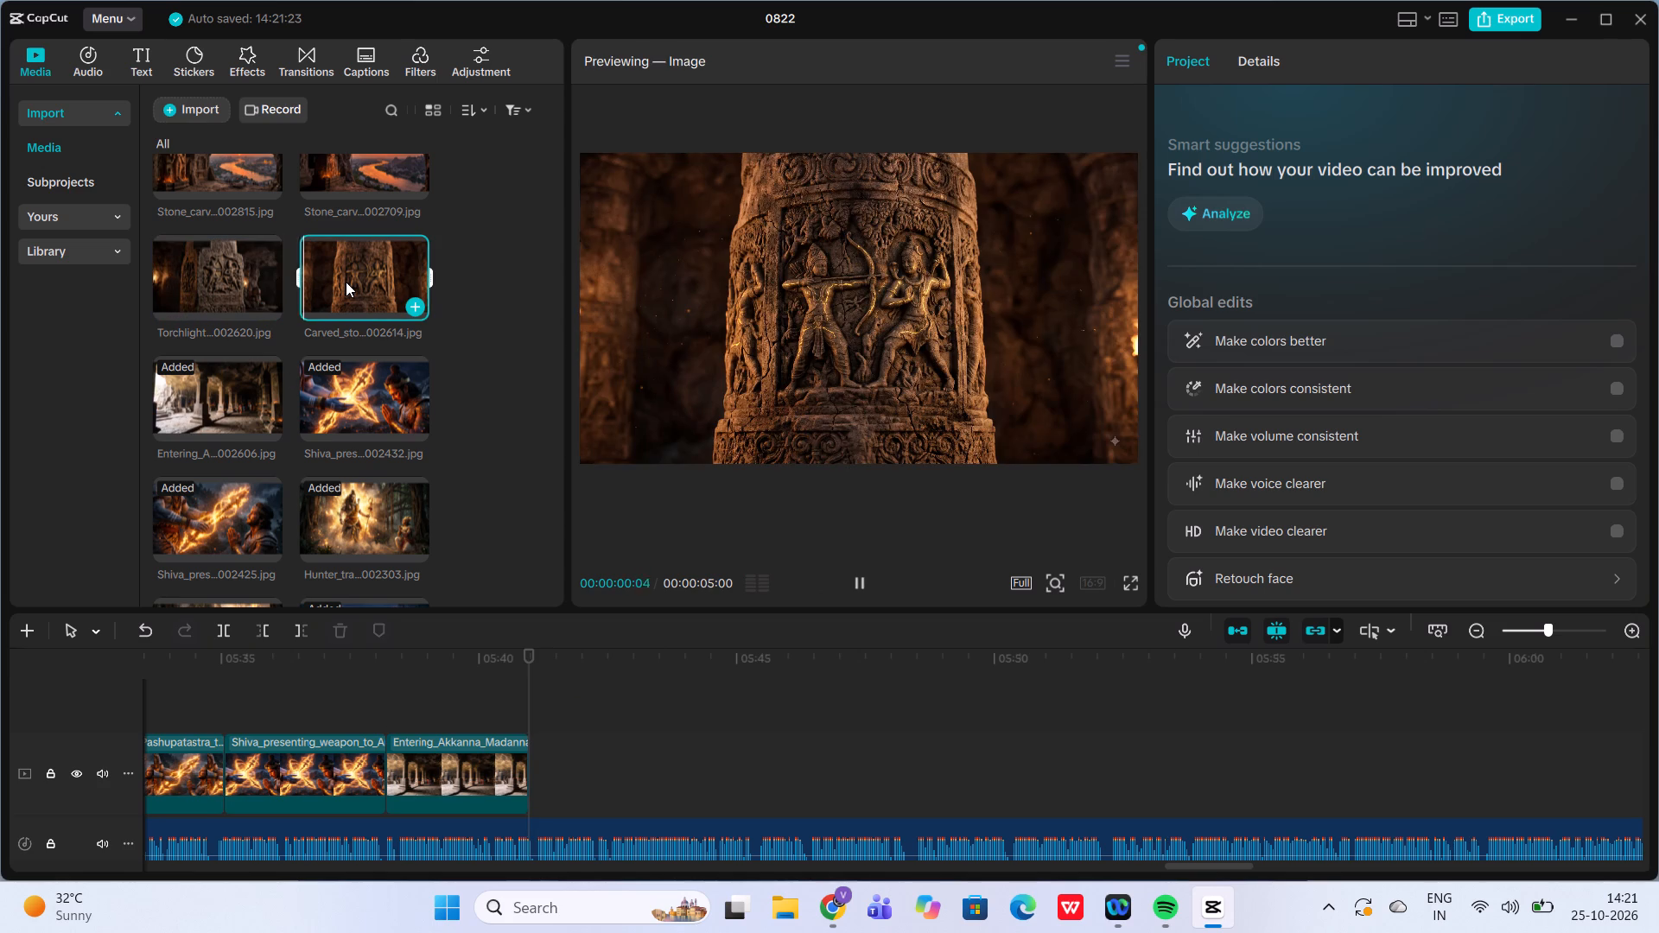
pyautogui.click(193, 273)
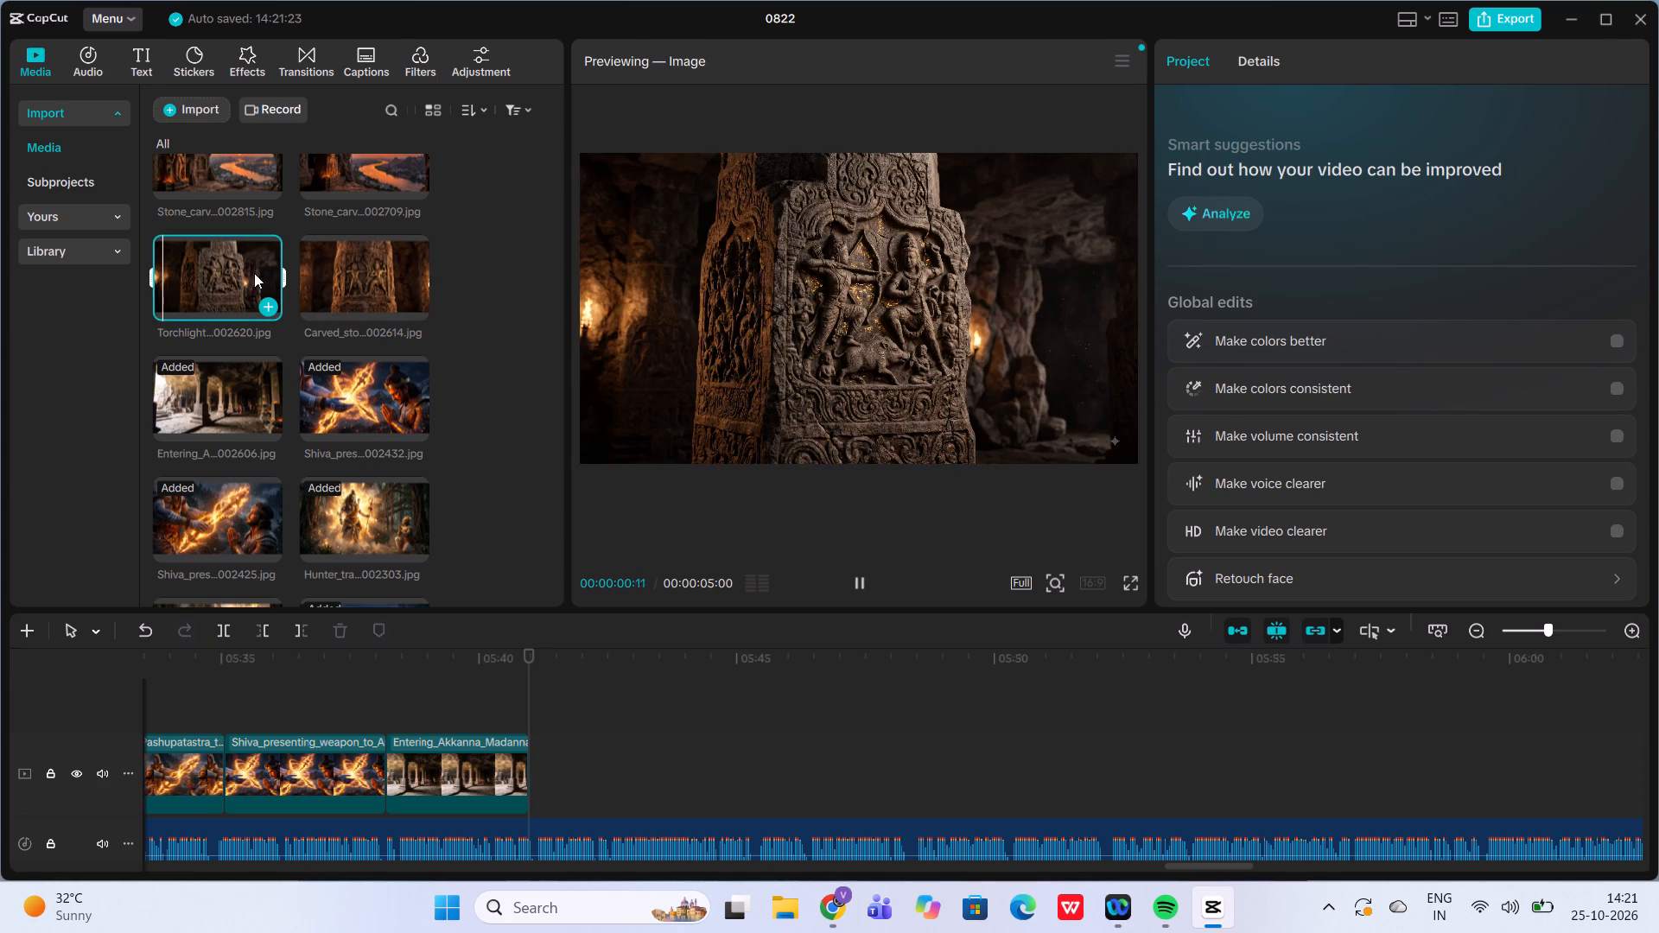
pyautogui.click(410, 301)
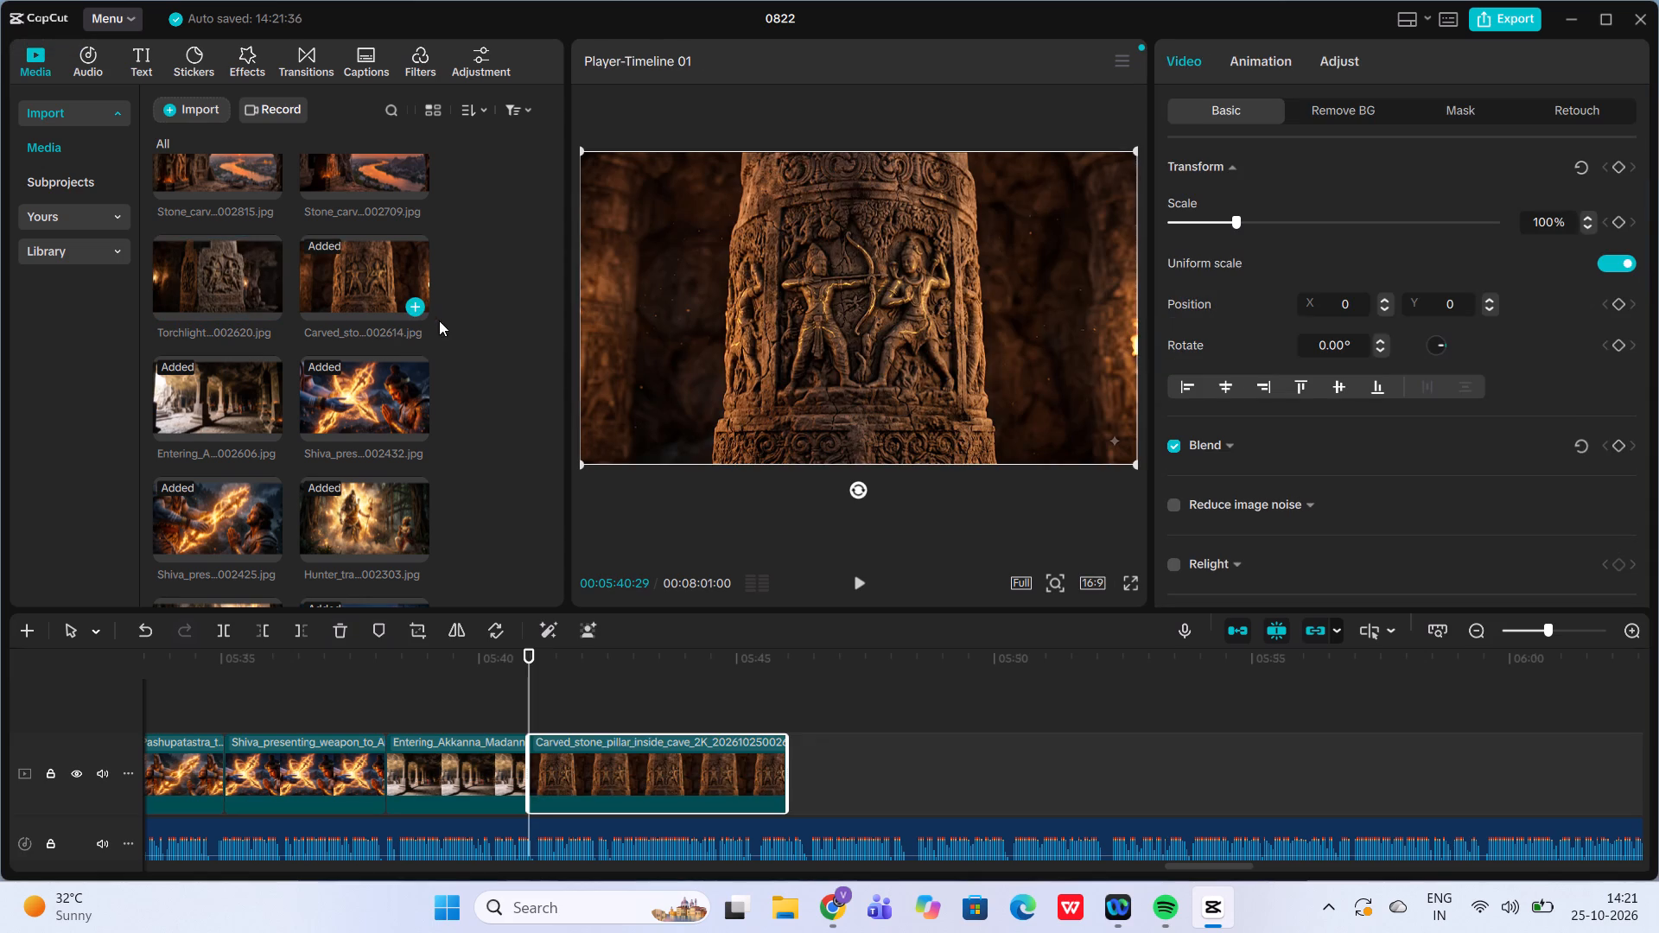
# Play the narration from 00:05:40:14 and trim the end of the Carved_stone_pillar clip to 00:05:45:14.
pyautogui.click(503, 695)
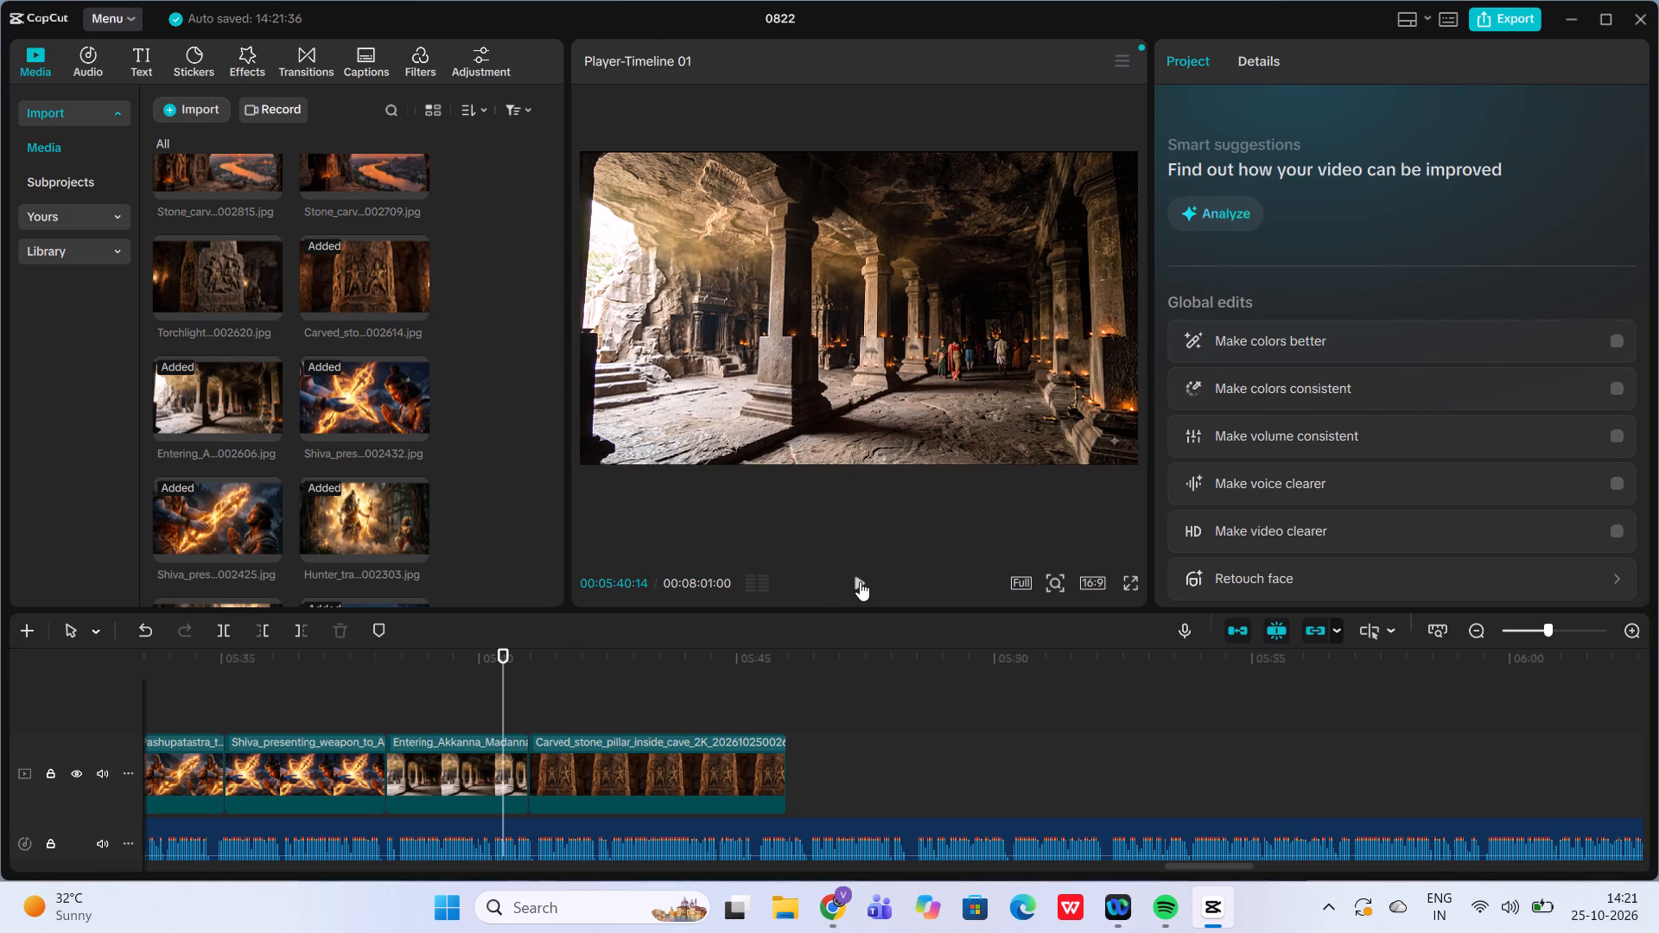
pyautogui.click(860, 581)
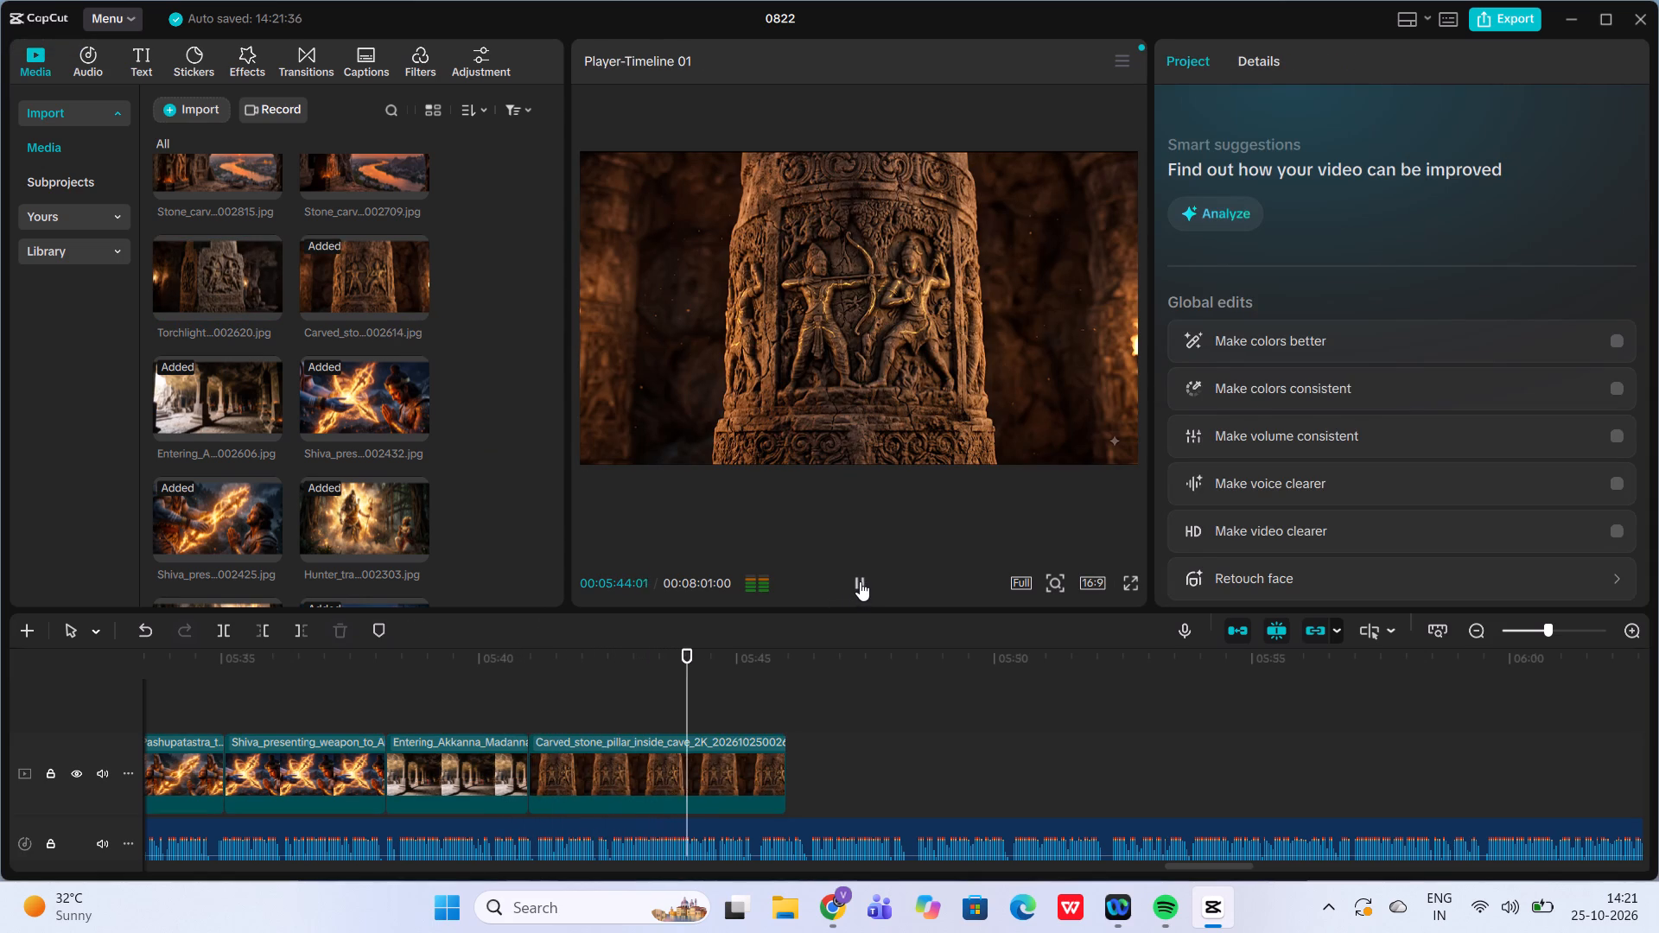
pyautogui.click(860, 581)
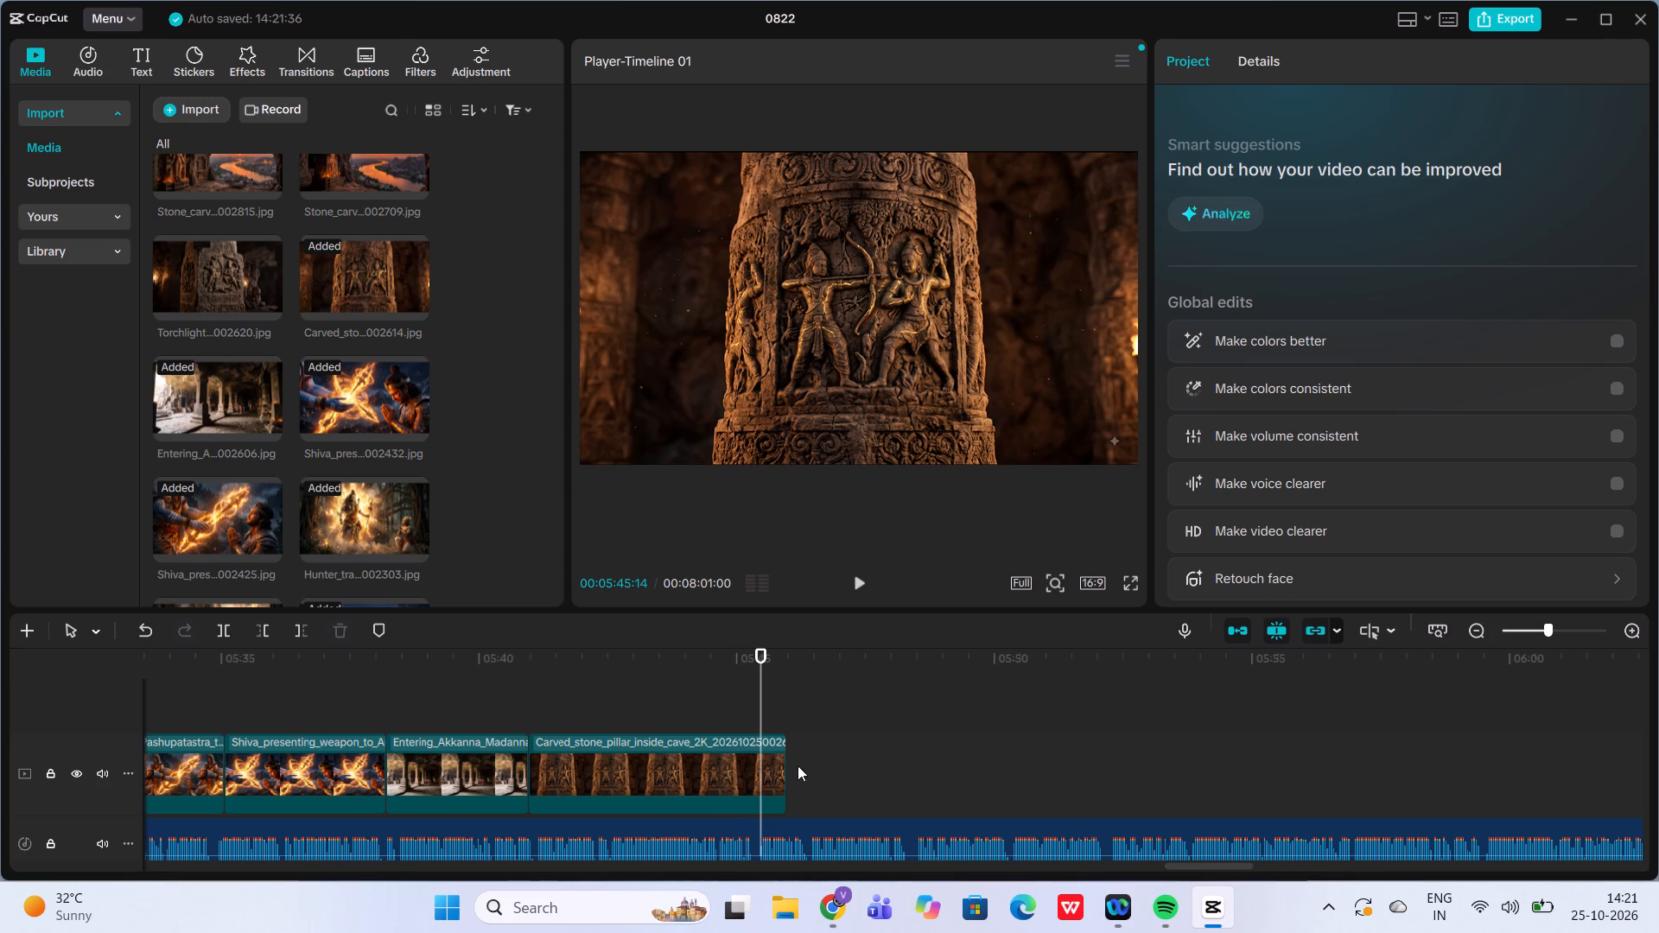
pyautogui.click(766, 773)
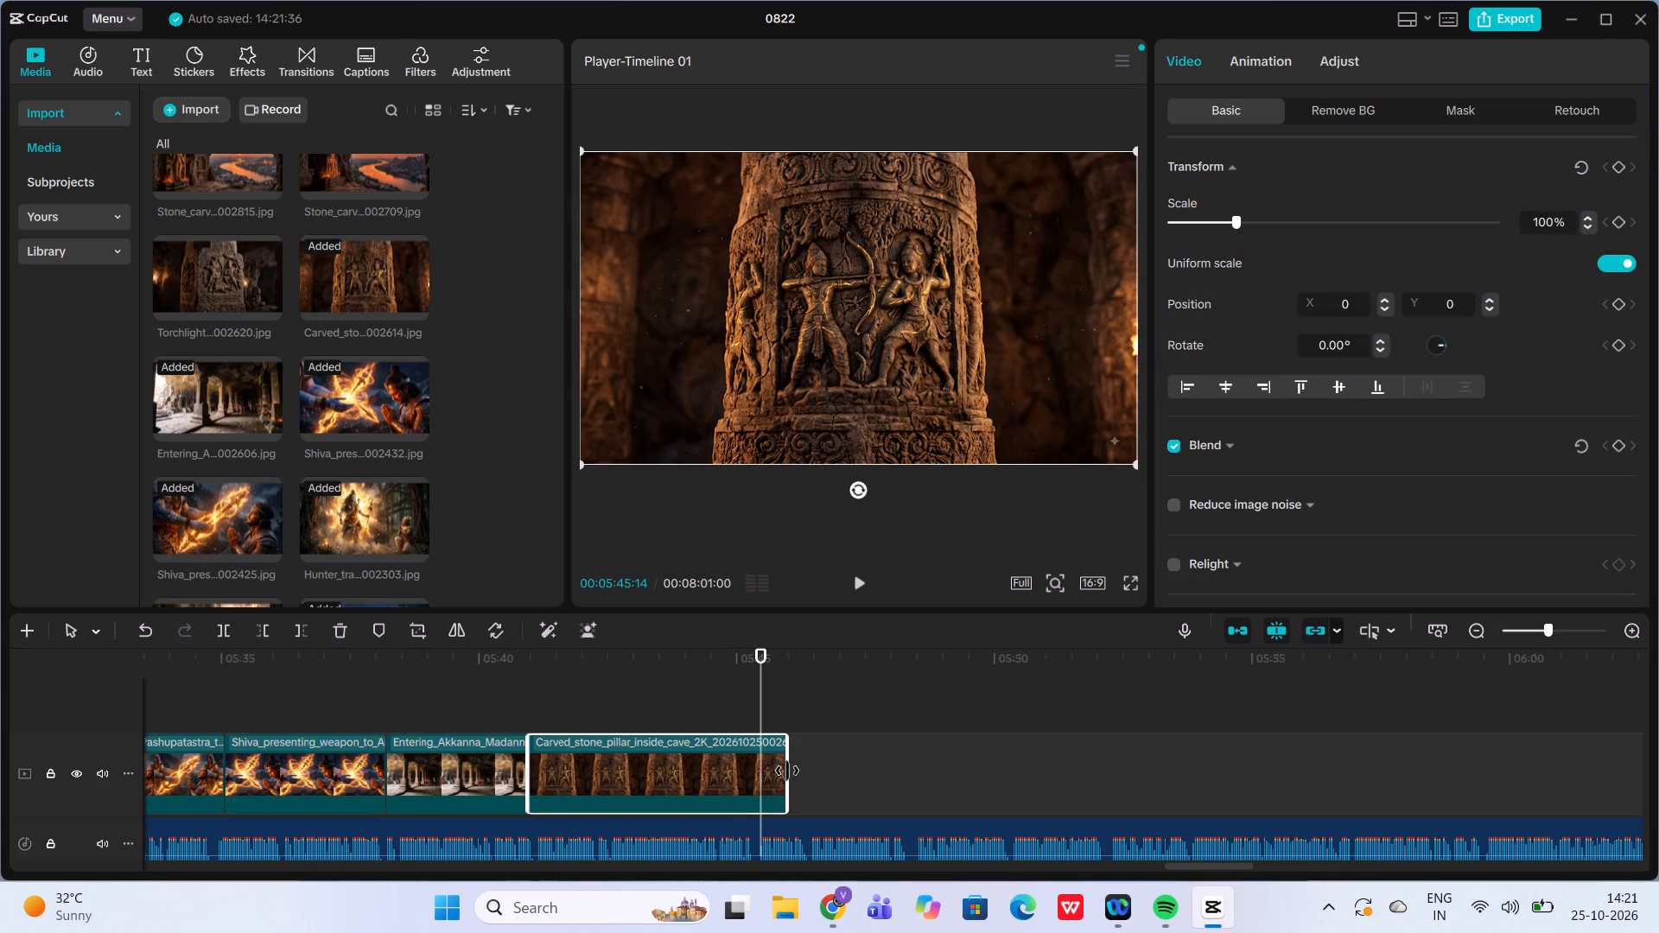
pyautogui.moveTo(787, 771); pyautogui.dragTo(756, 785)
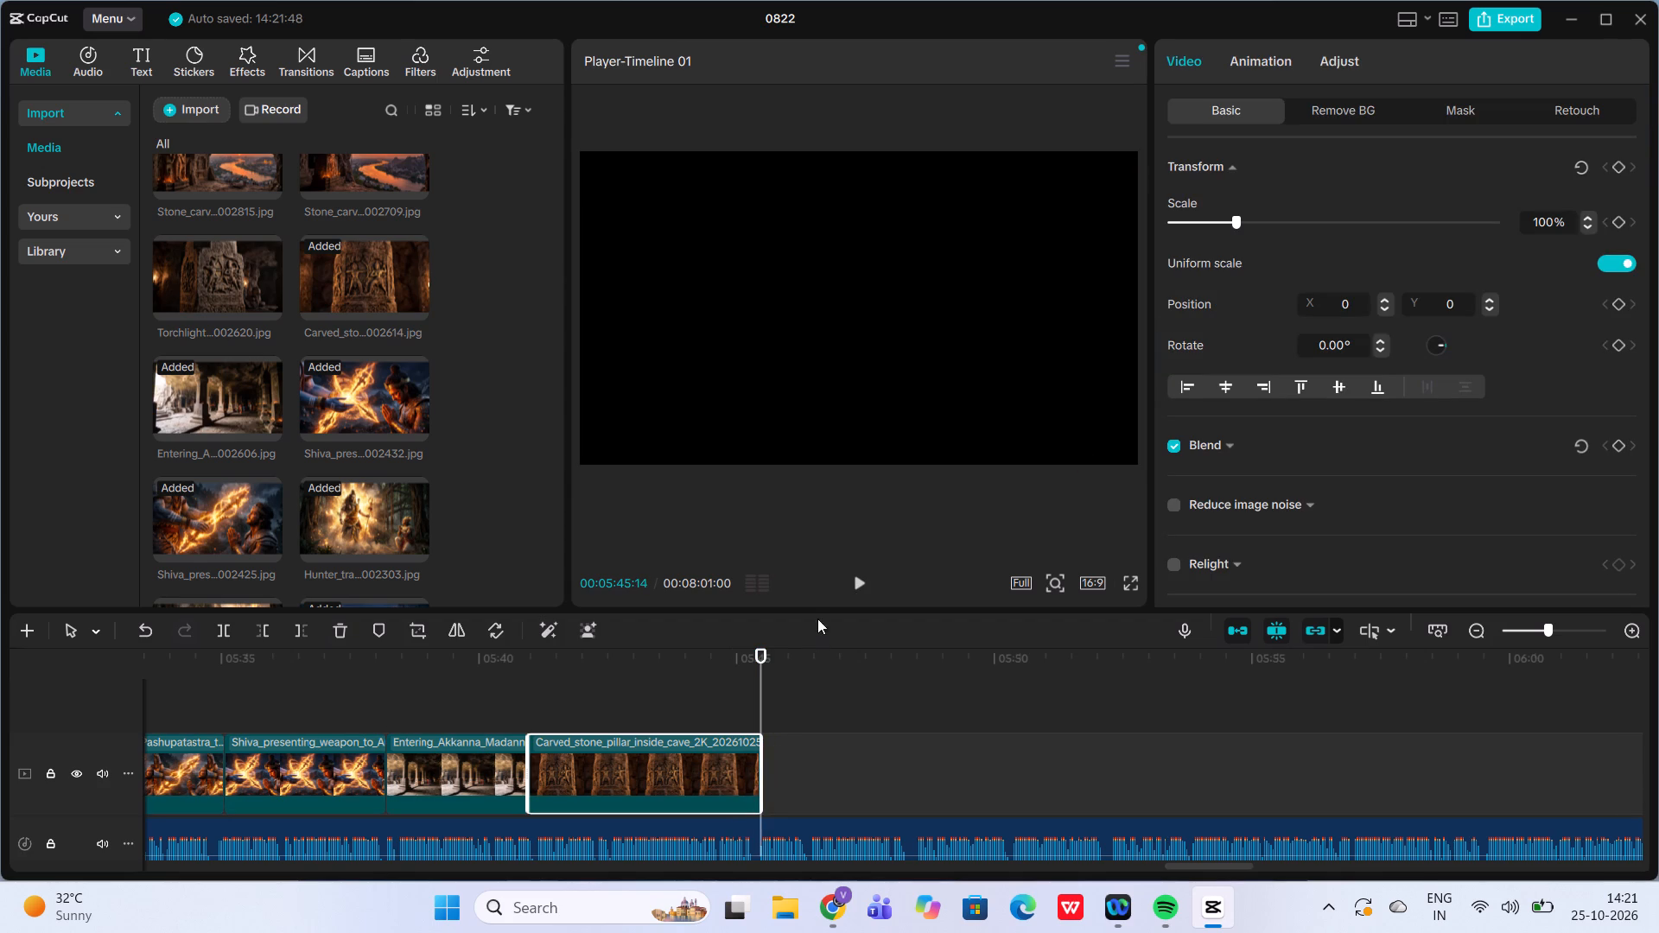
# Fine-trim the Carved_stone_pillar clip's end to 00:05:45:12, checking the cut against the narration by repeated playback.
pyautogui.click(851, 580)
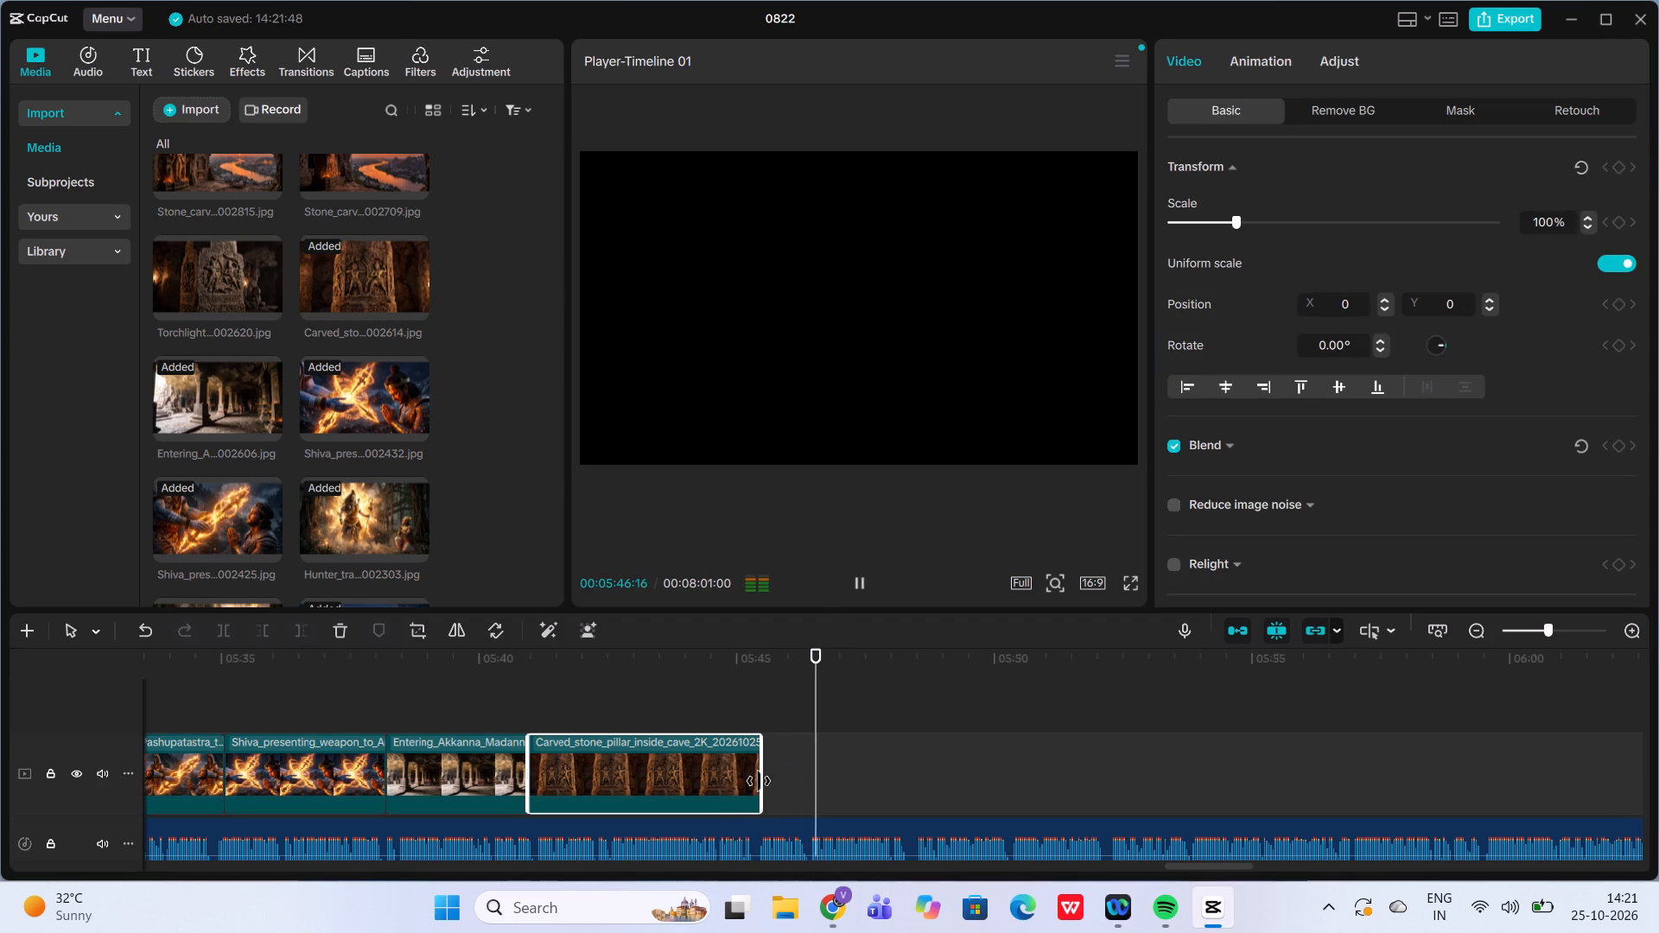
pyautogui.click(759, 781)
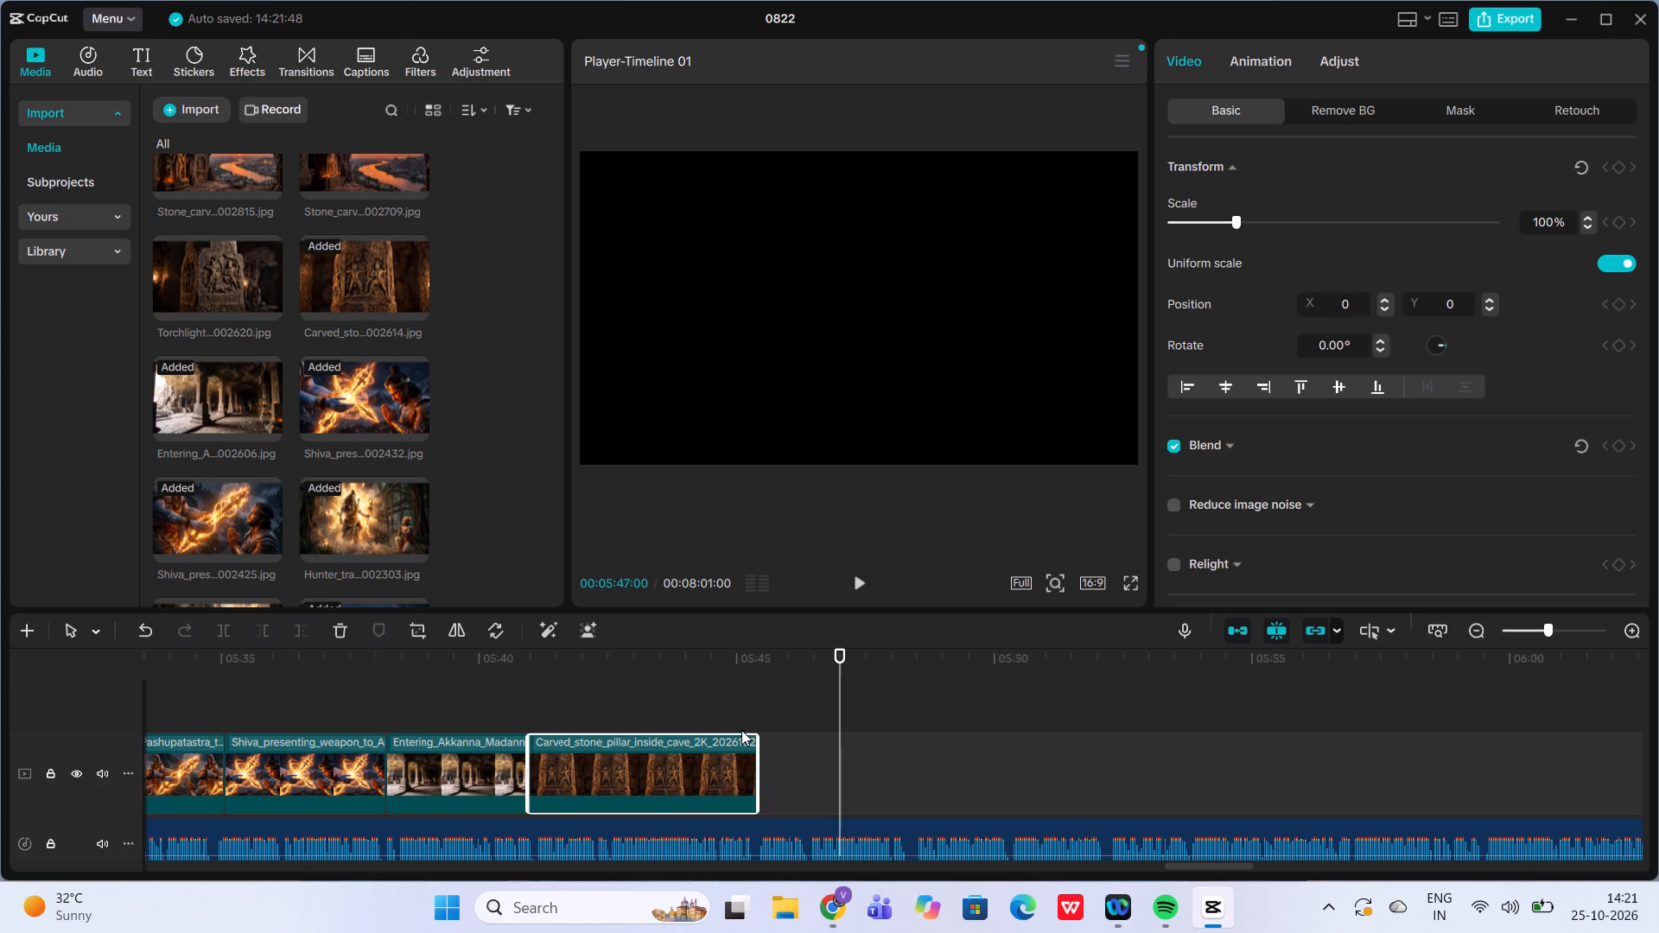
pyautogui.click(738, 713)
pyautogui.click(858, 573)
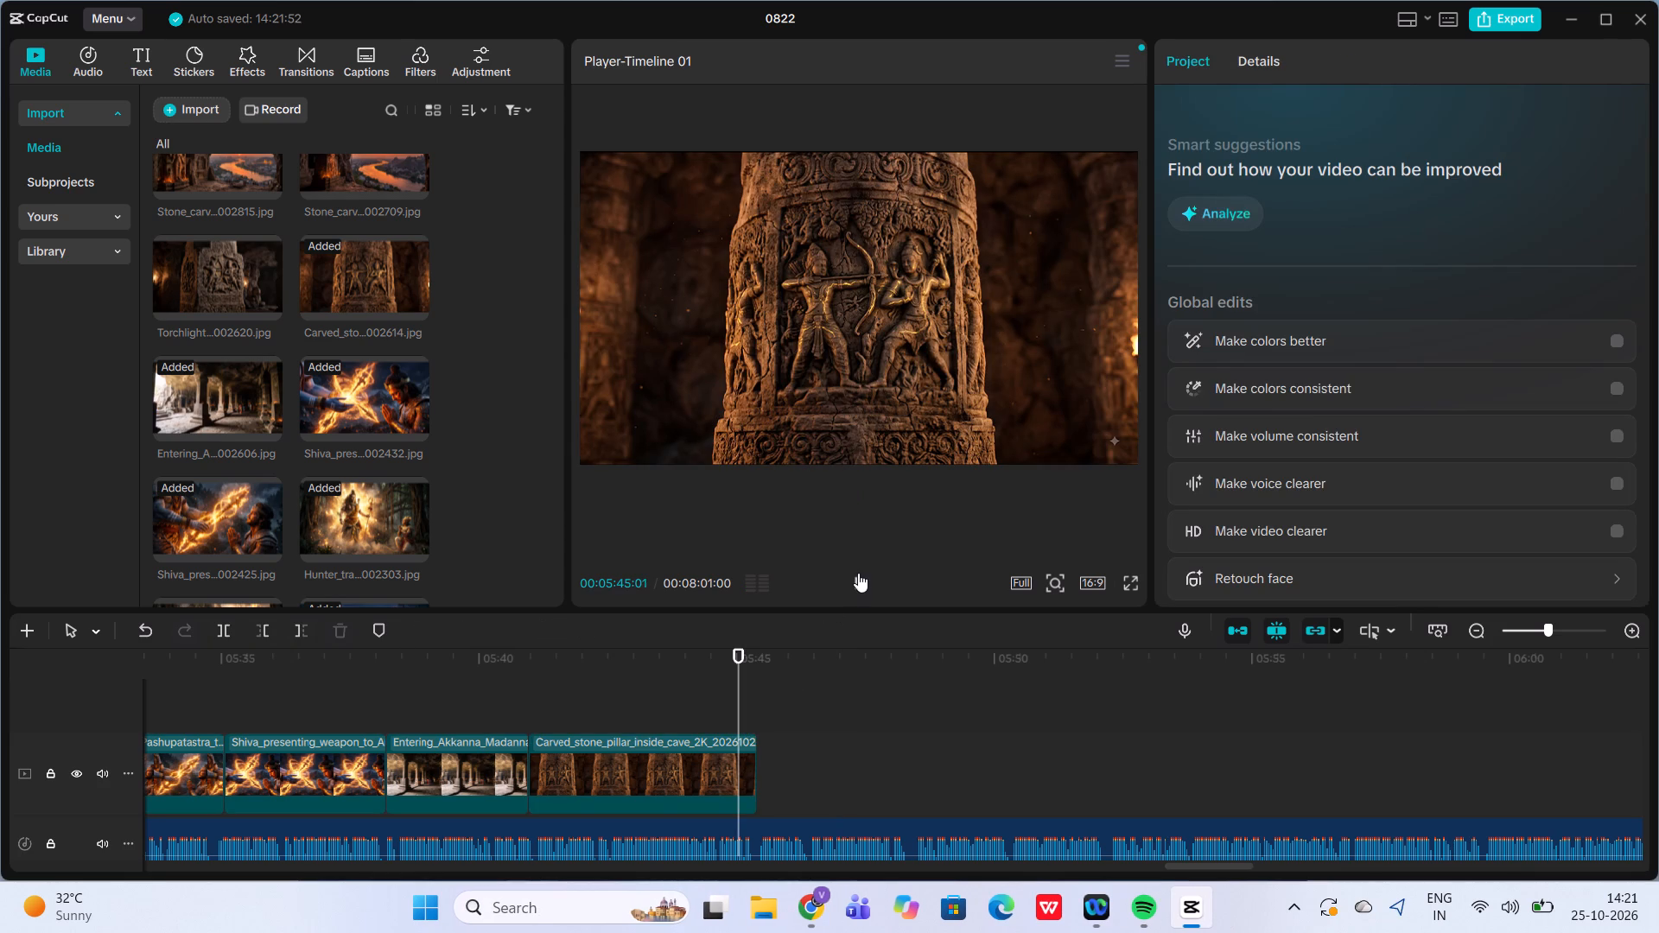
pyautogui.click(858, 573)
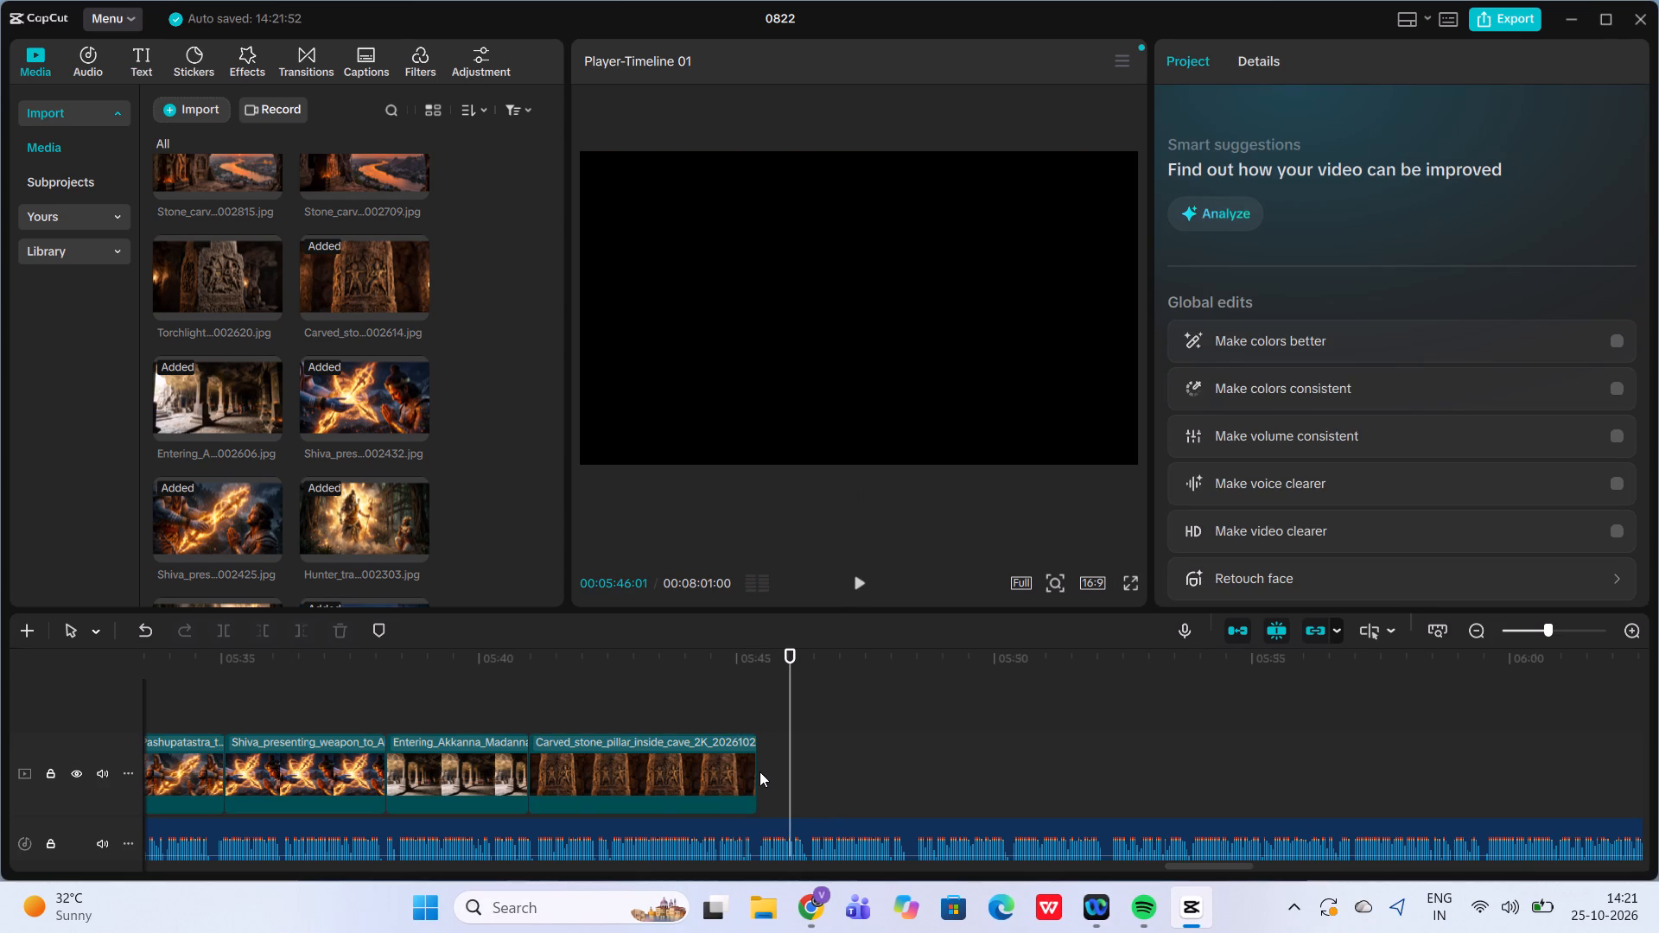
pyautogui.click(756, 695)
pyautogui.click(848, 587)
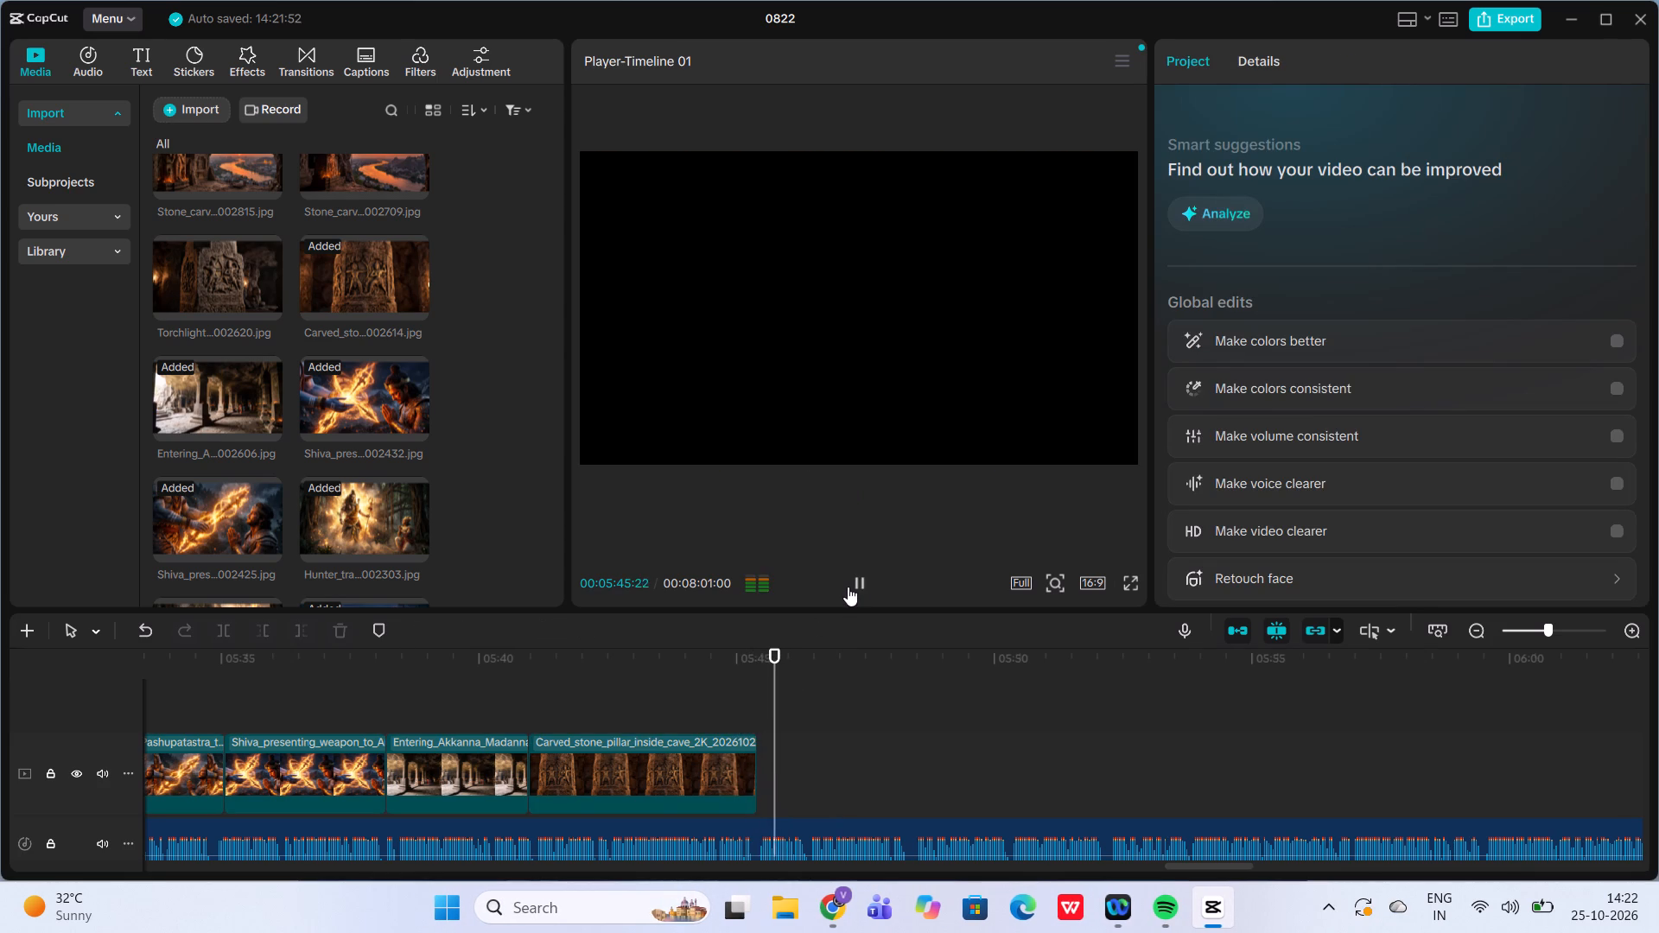
pyautogui.click(848, 587)
pyautogui.click(654, 695)
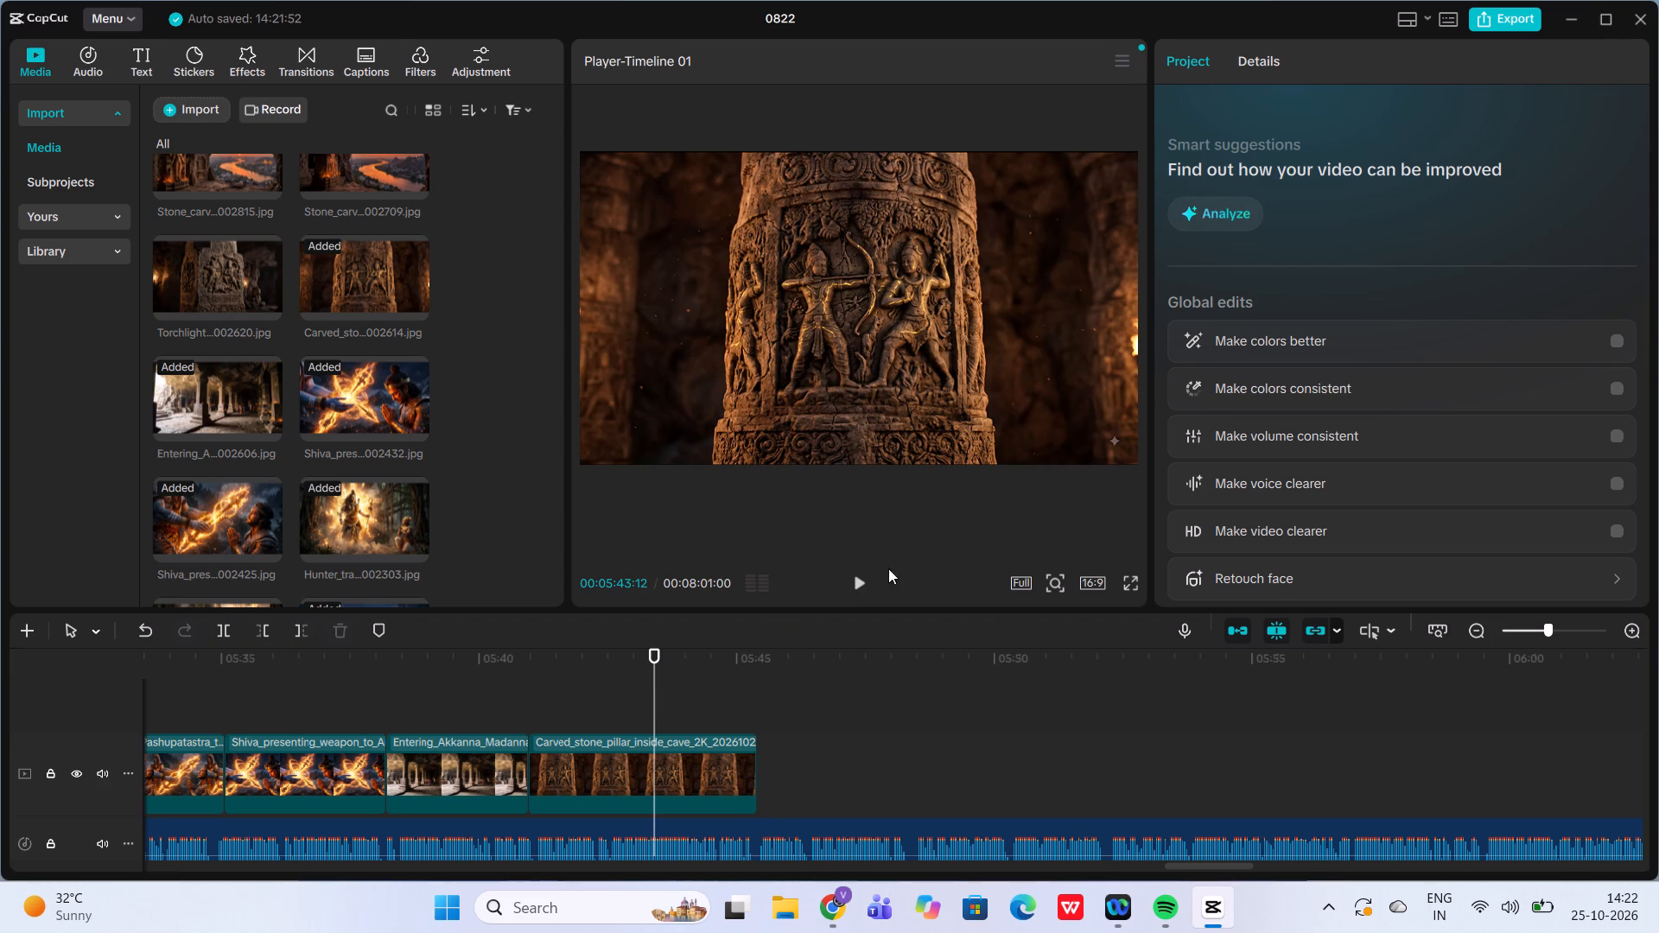
pyautogui.click(858, 578)
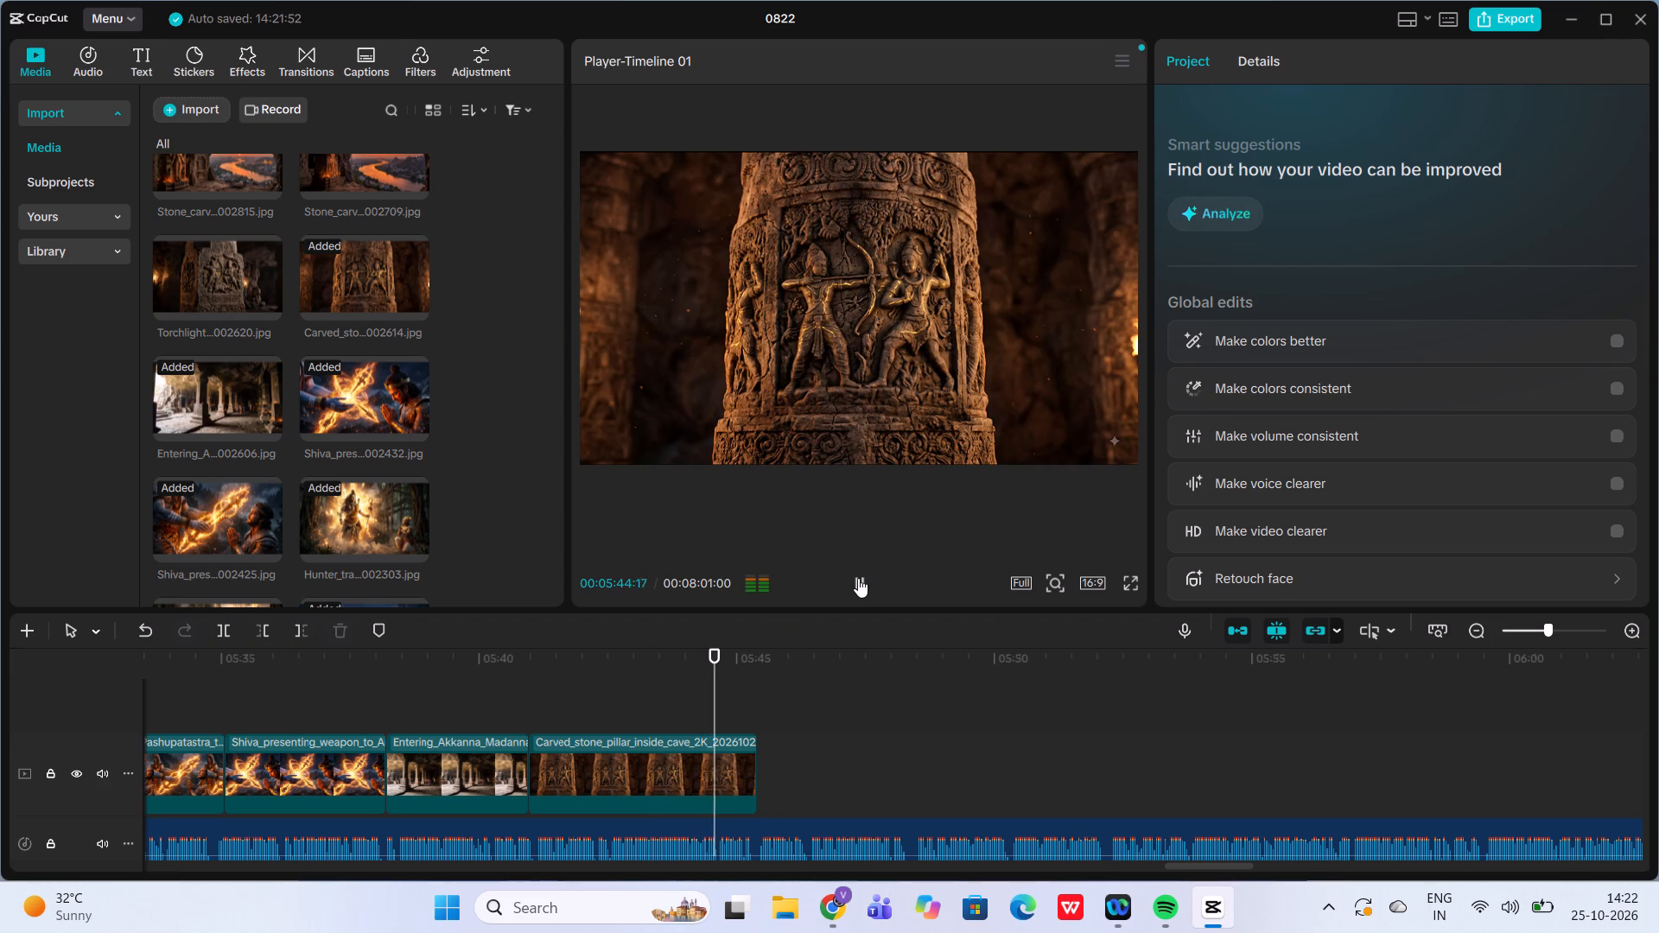
pyautogui.click(858, 578)
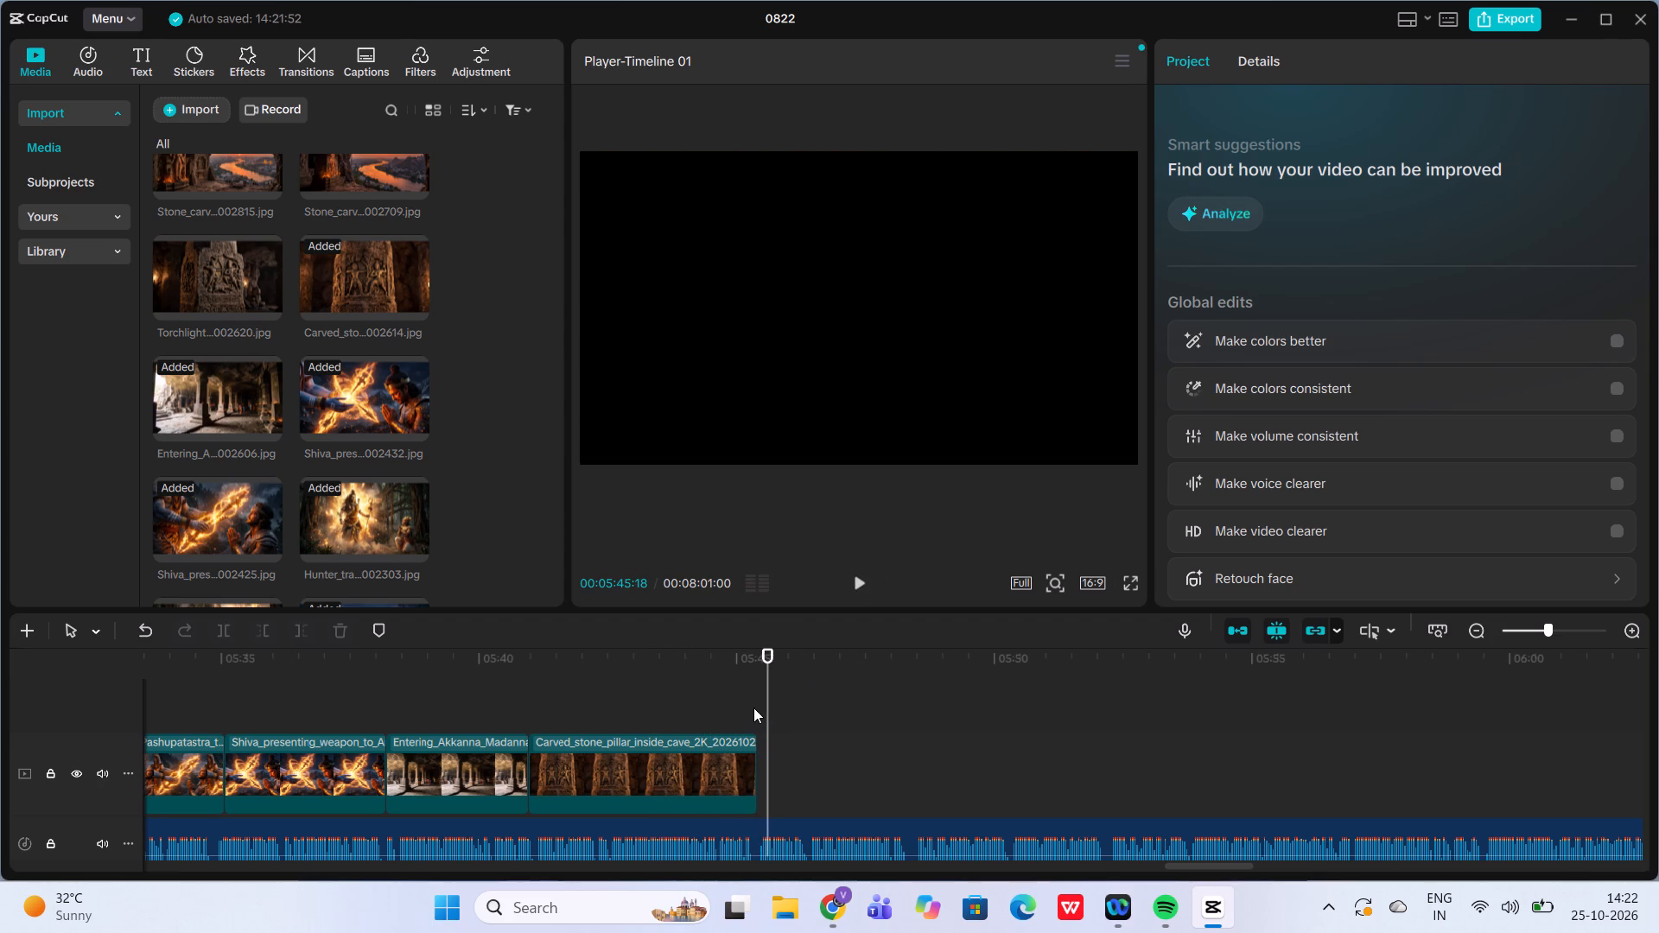
pyautogui.click(753, 708)
# Preview the MYSTERY 8 title image in the media library and scrub through the earlier timeline clips around 00:04:24 to 00:04:47.
pyautogui.scroll(2, 335, 322)
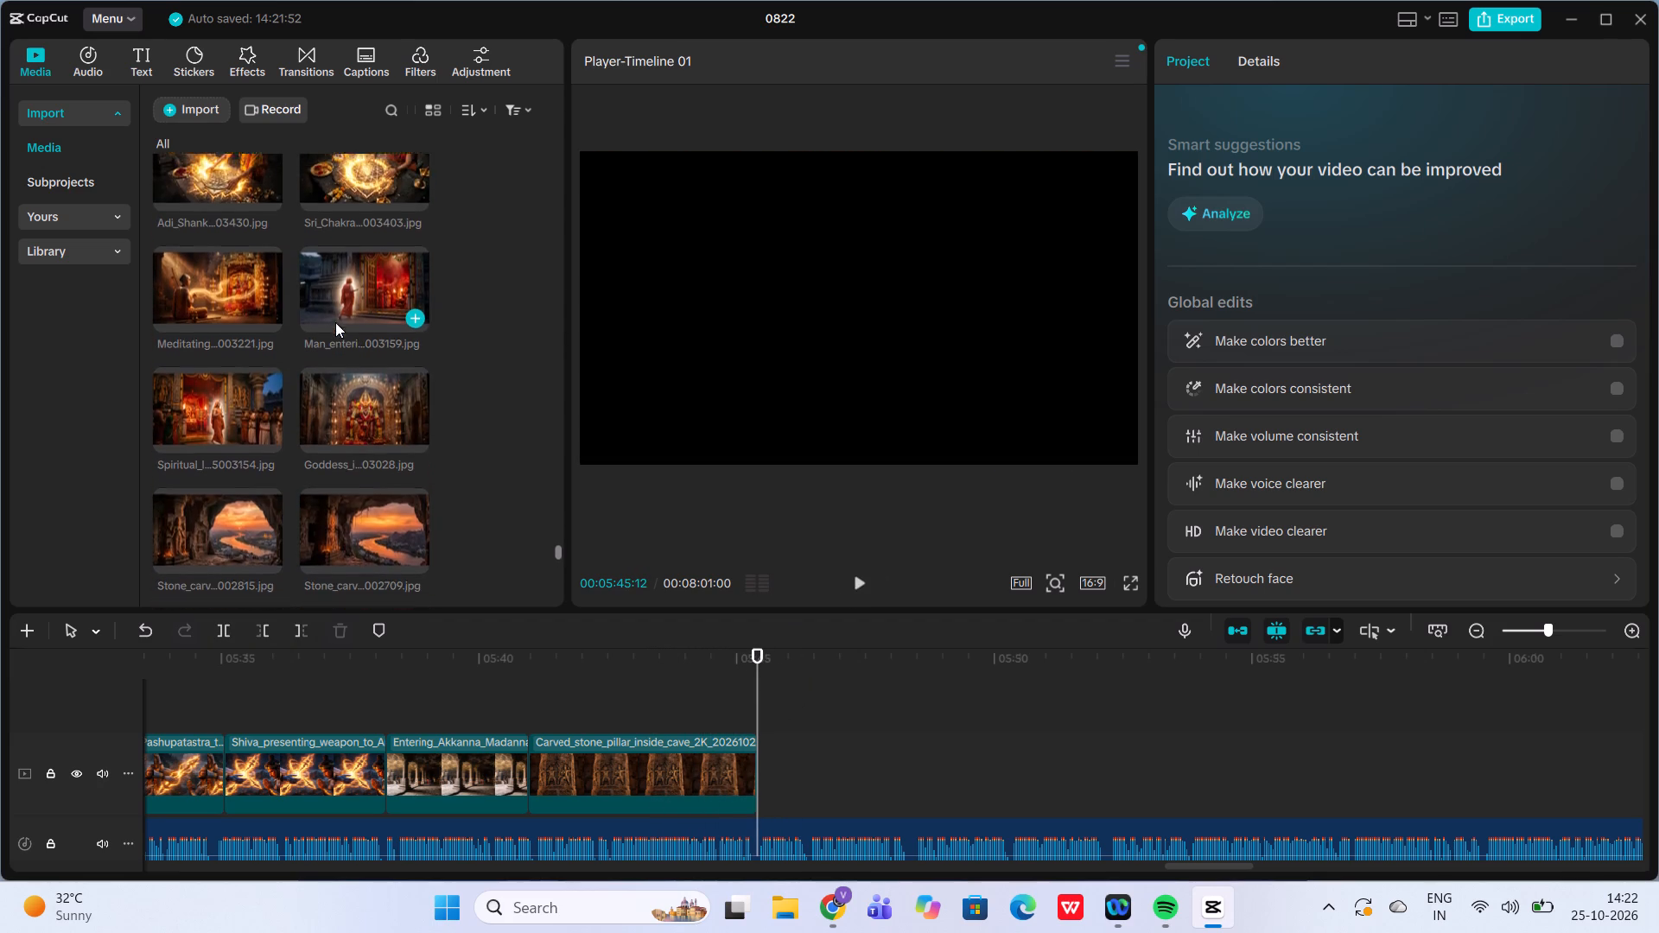
pyautogui.scroll(3, 335, 322)
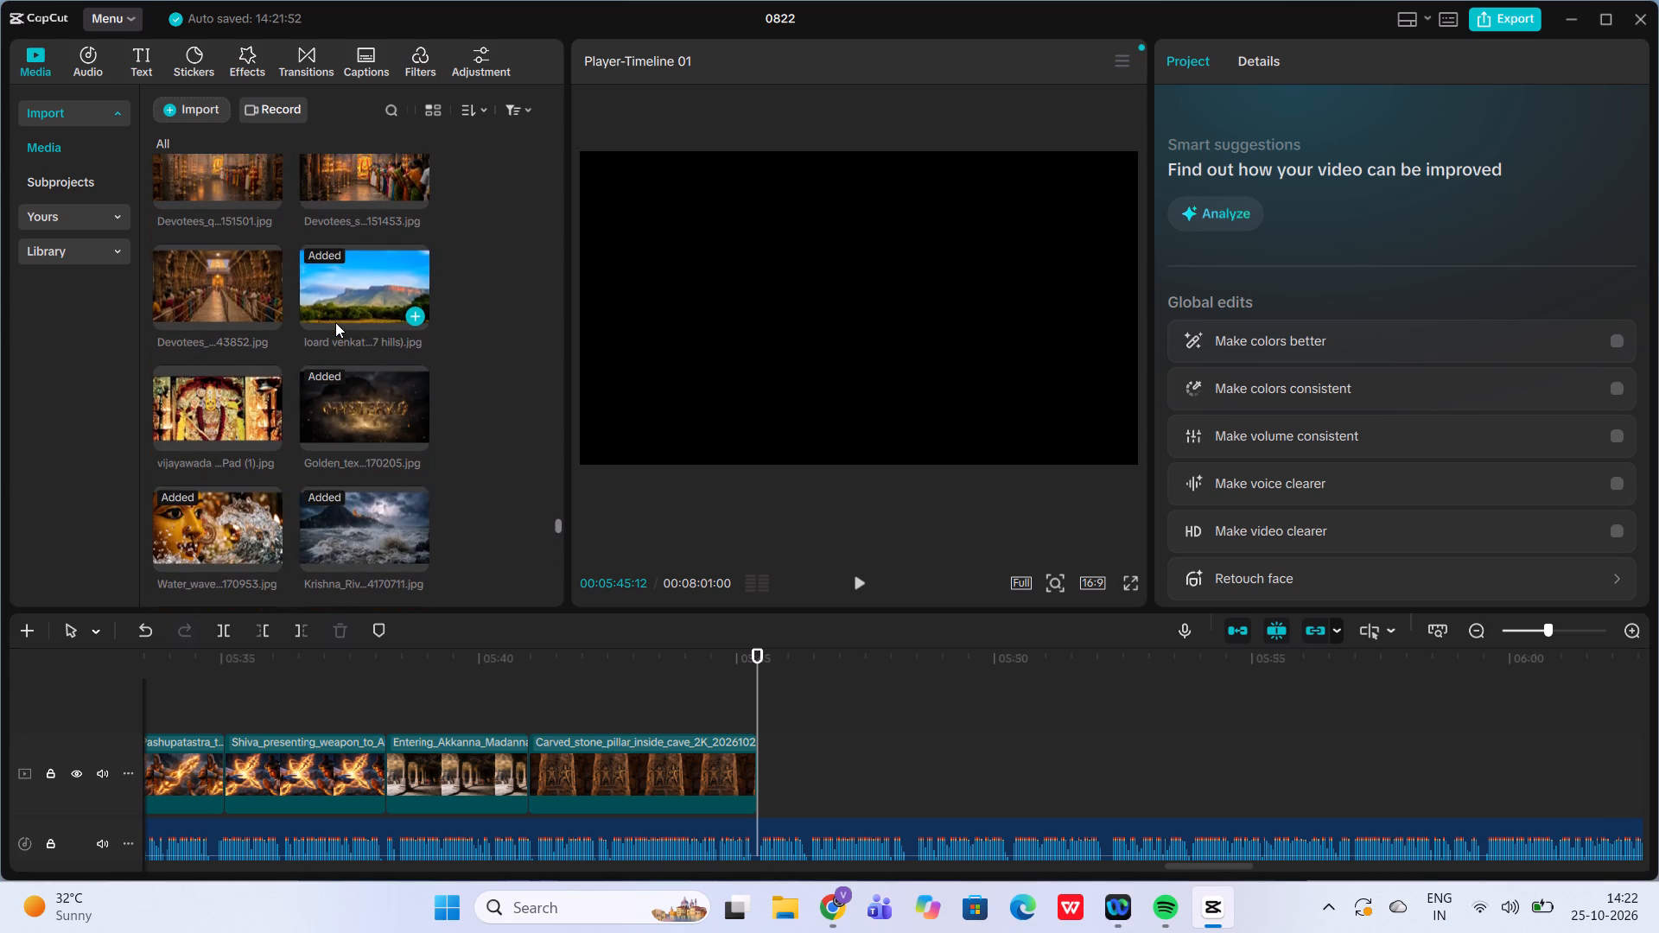
pyautogui.scroll(1, 335, 322)
pyautogui.click(368, 385)
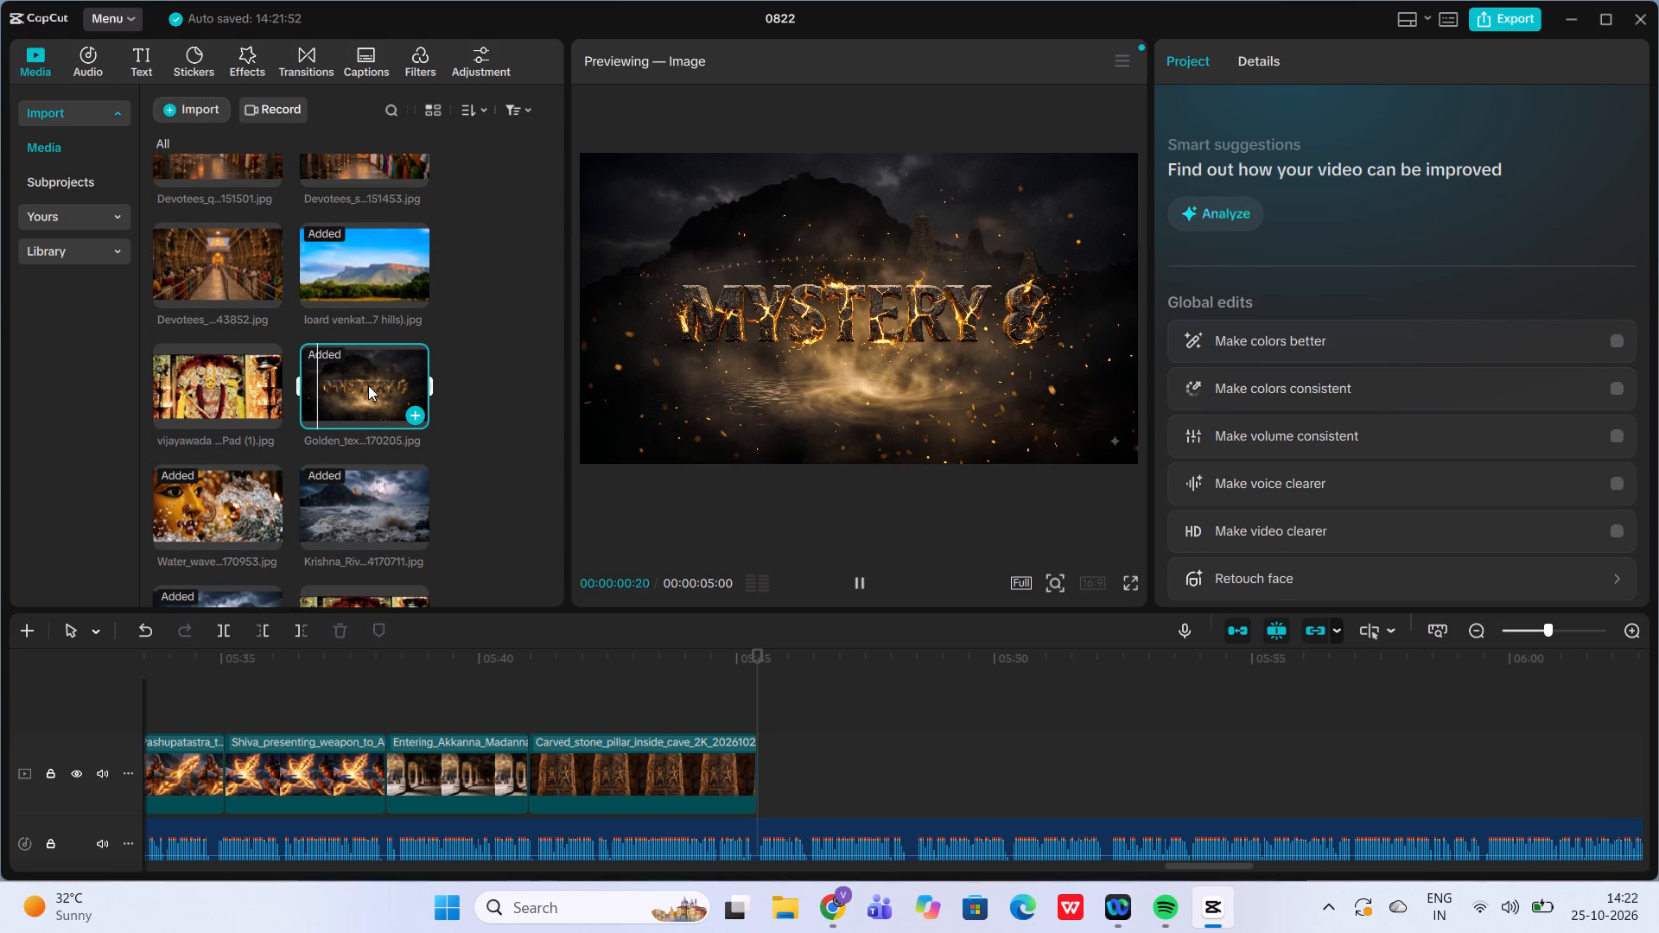
pyautogui.hscroll(2, 435, 667)
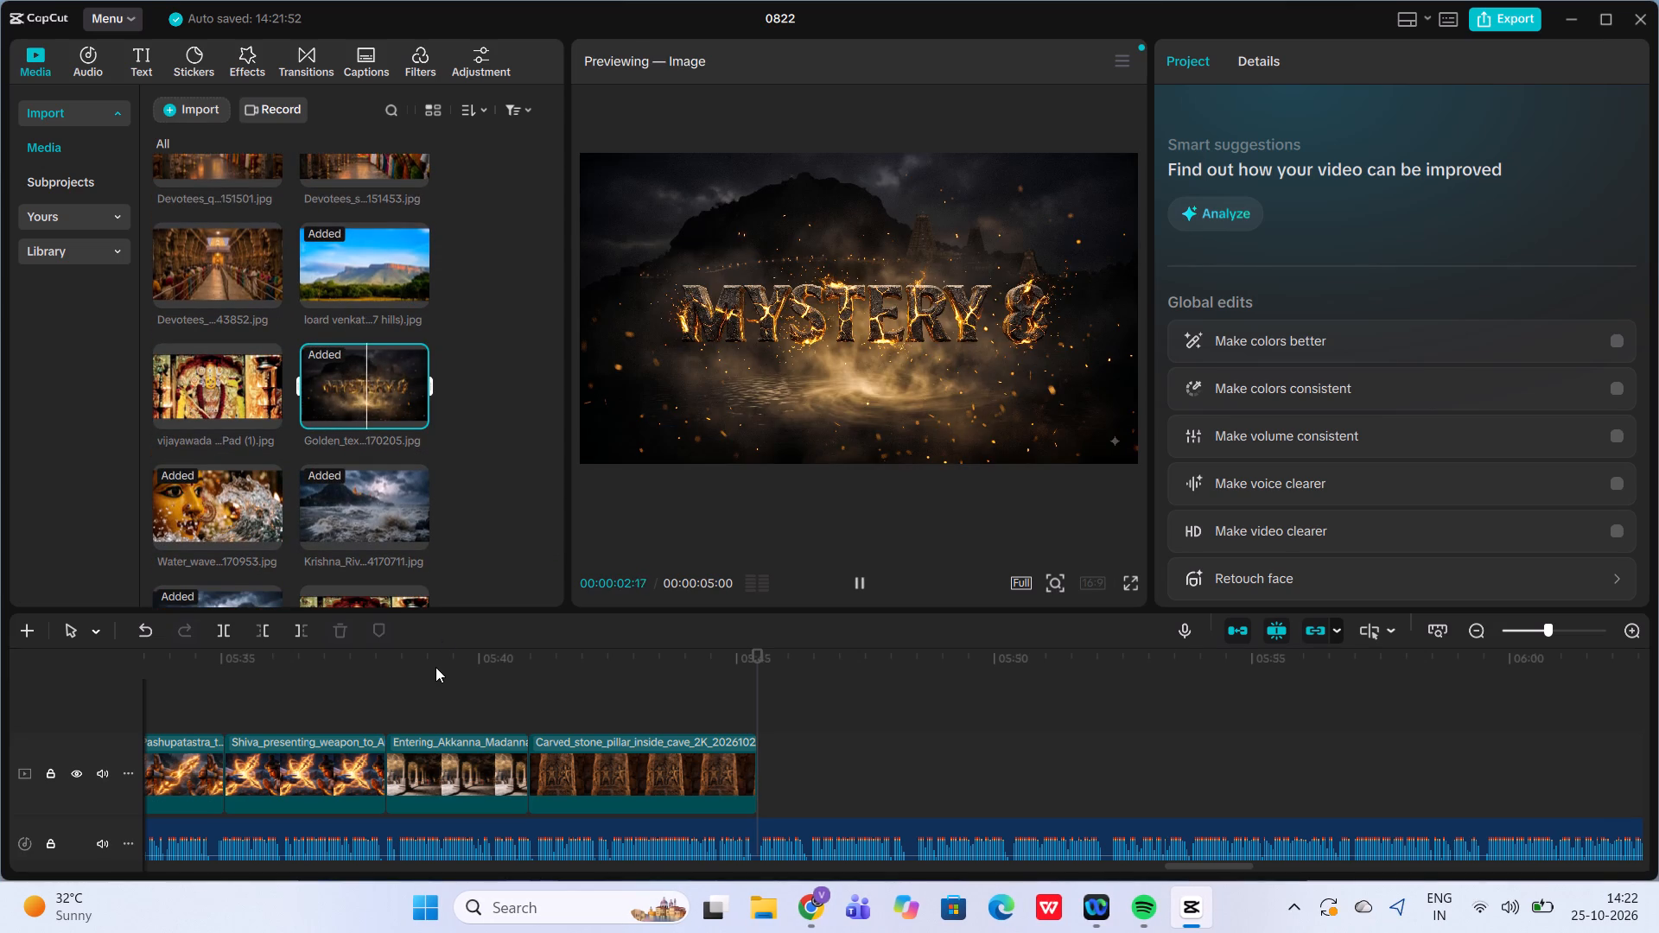
pyautogui.click(721, 708)
pyautogui.moveTo(721, 708); pyautogui.dragTo(245, 700)
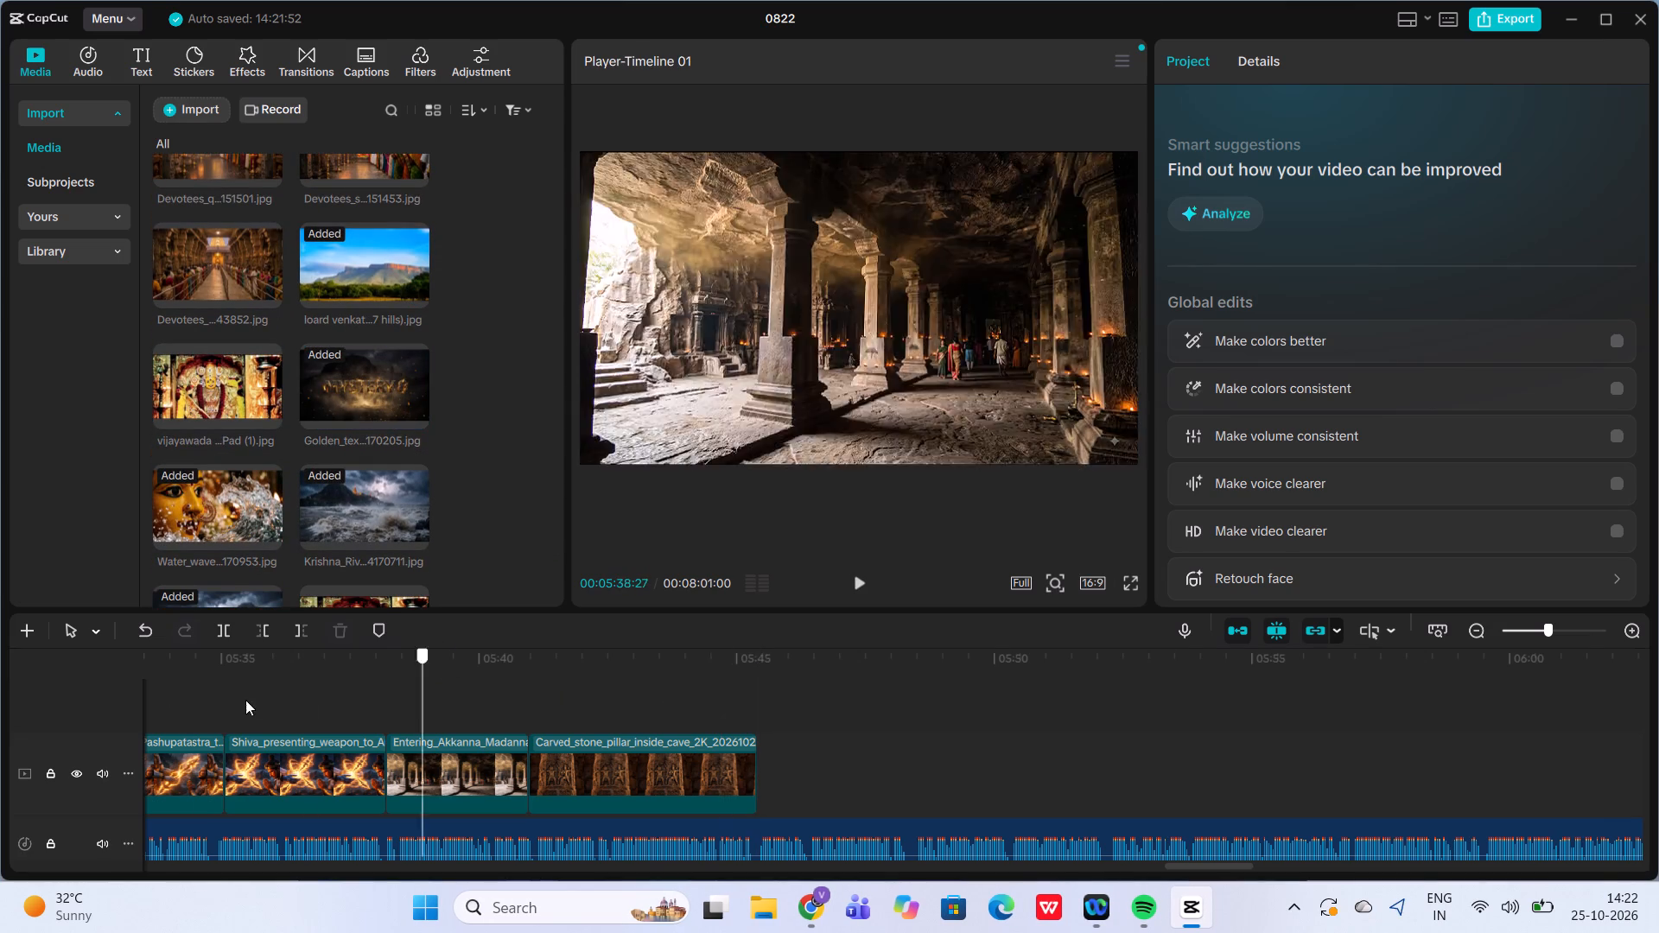
pyautogui.moveTo(245, 700); pyautogui.dragTo(151, 676)
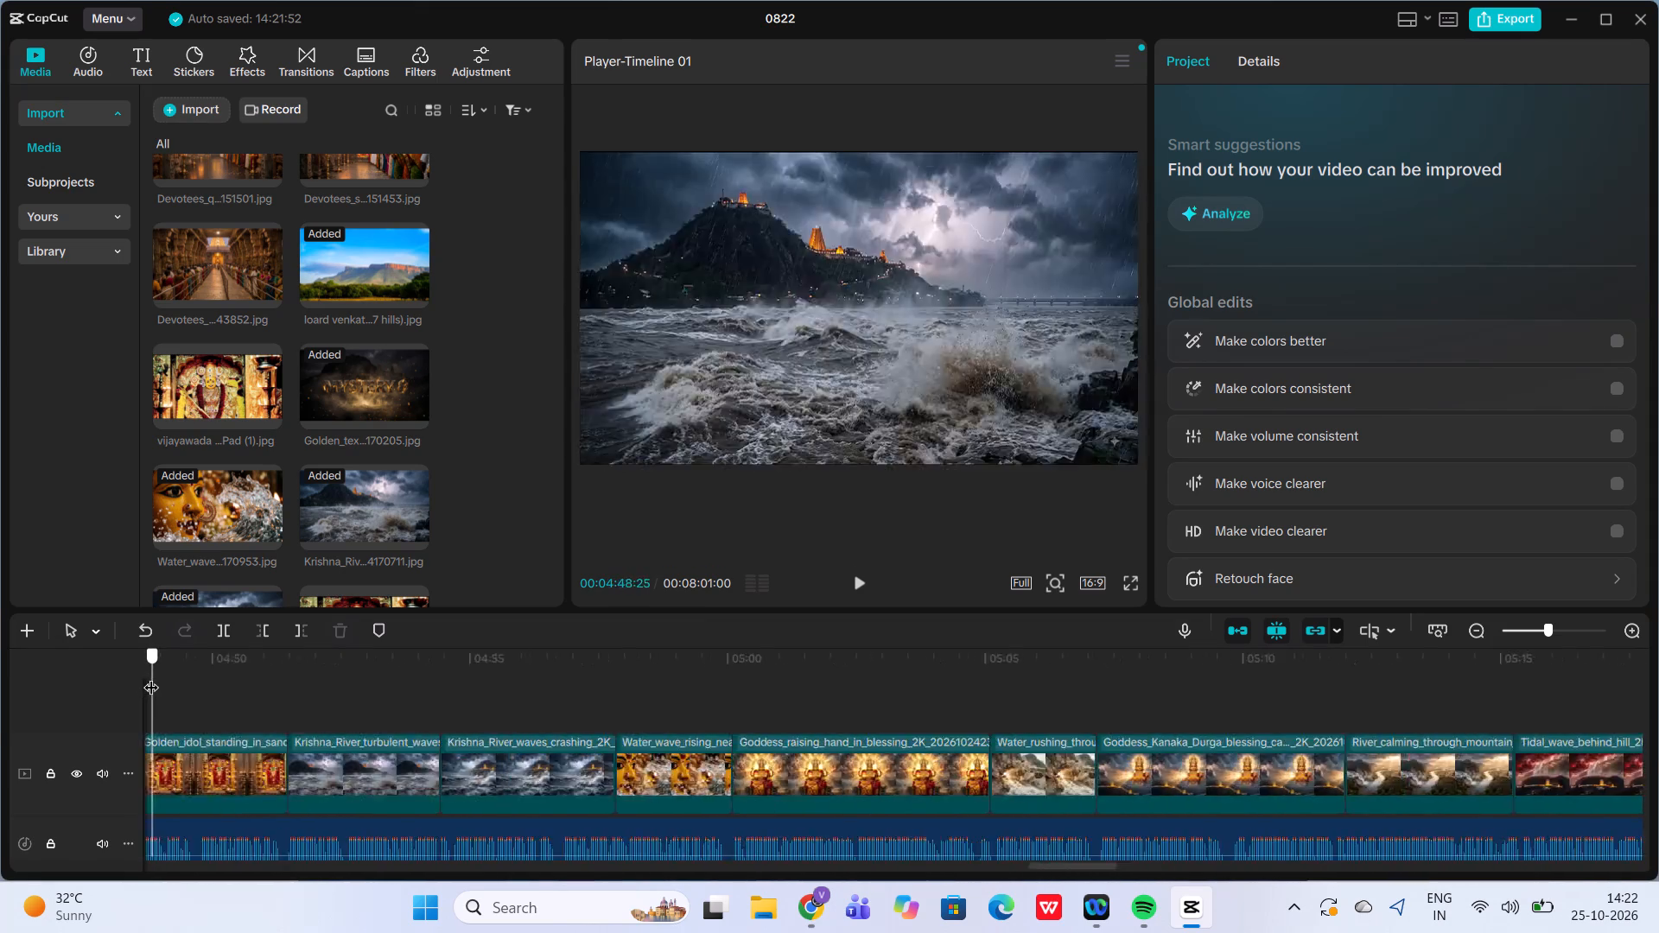
pyautogui.moveTo(151, 676); pyautogui.dragTo(178, 663)
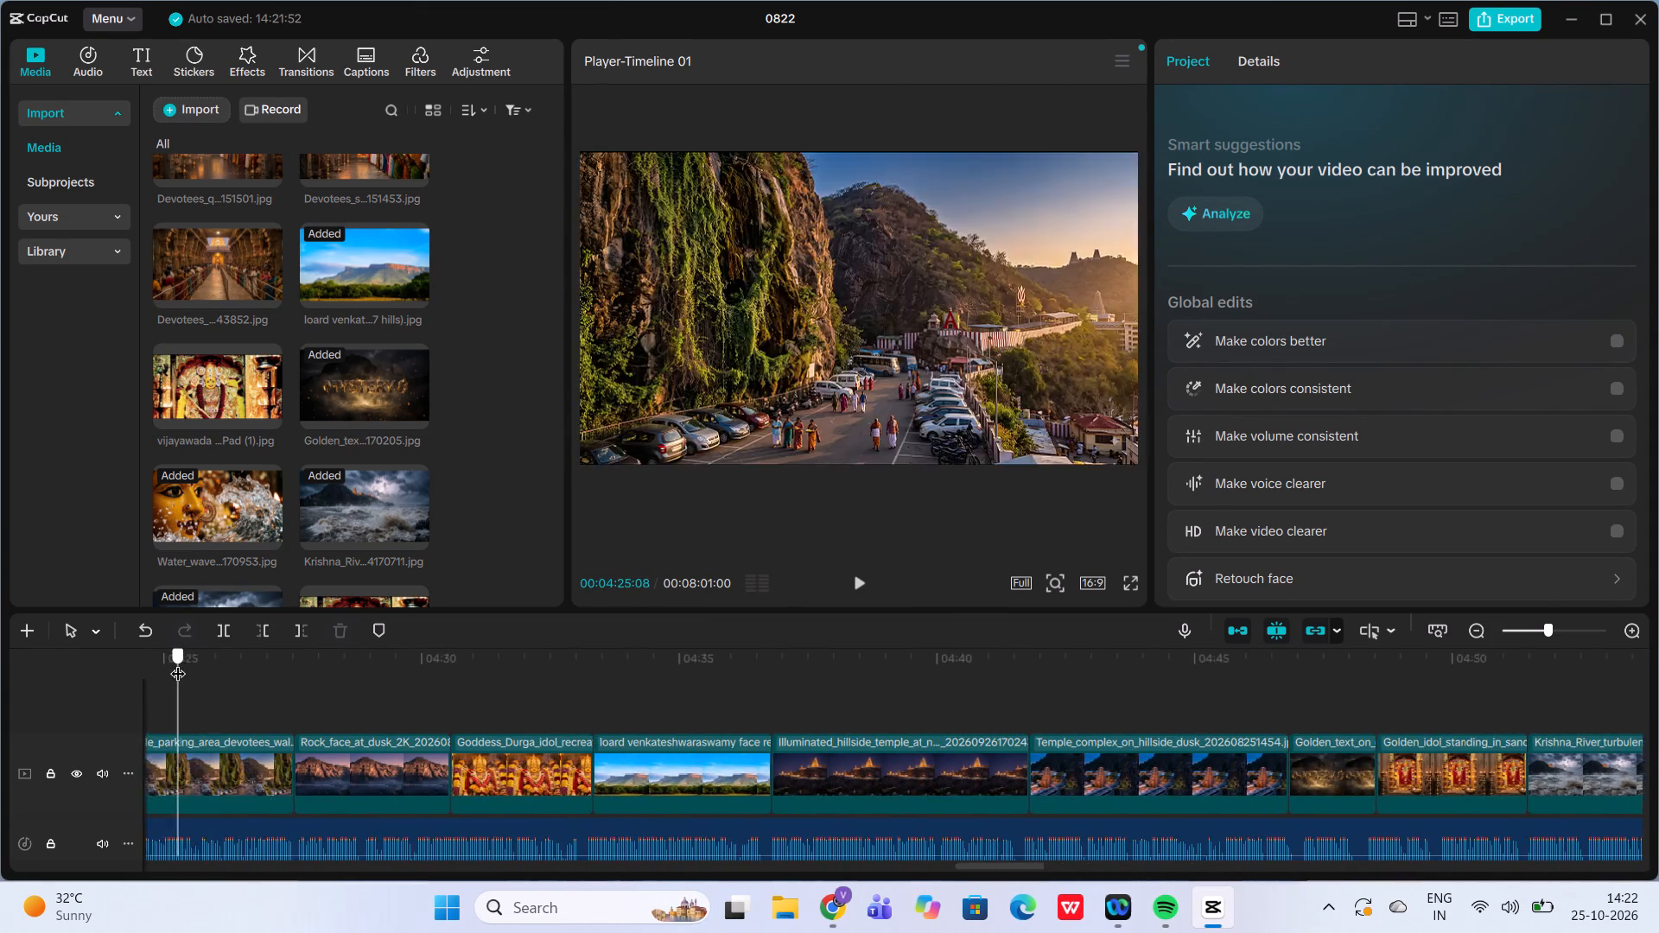
pyautogui.moveTo(178, 663); pyautogui.dragTo(1109, 688)
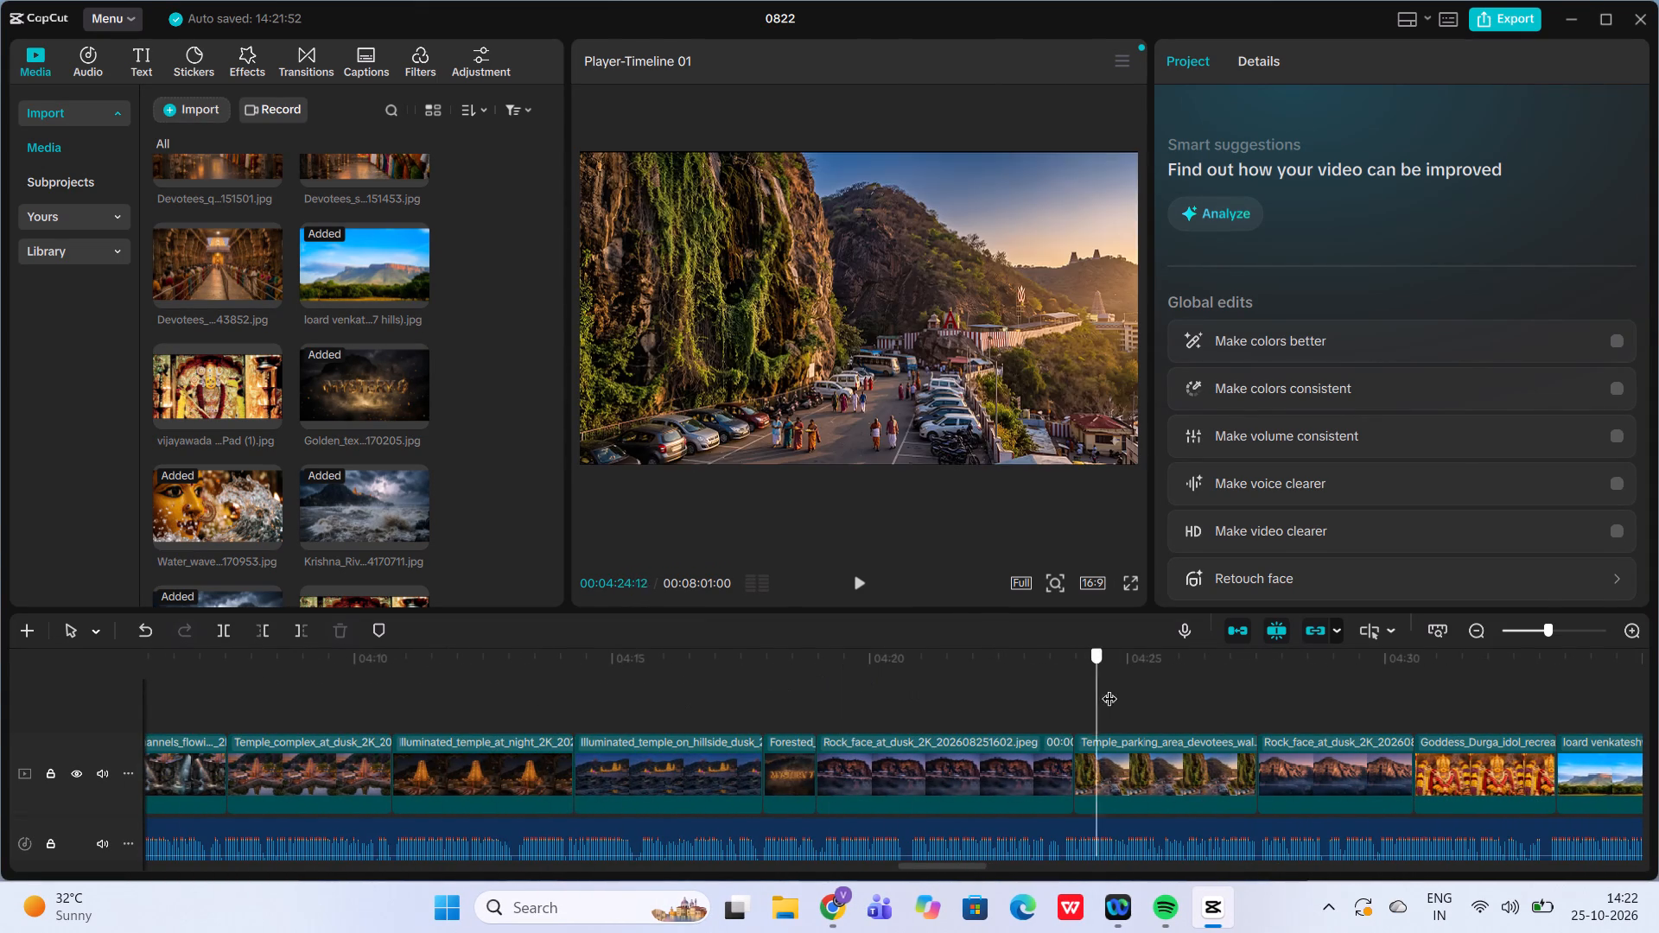
pyautogui.moveTo(1109, 688); pyautogui.dragTo(1466, 689)
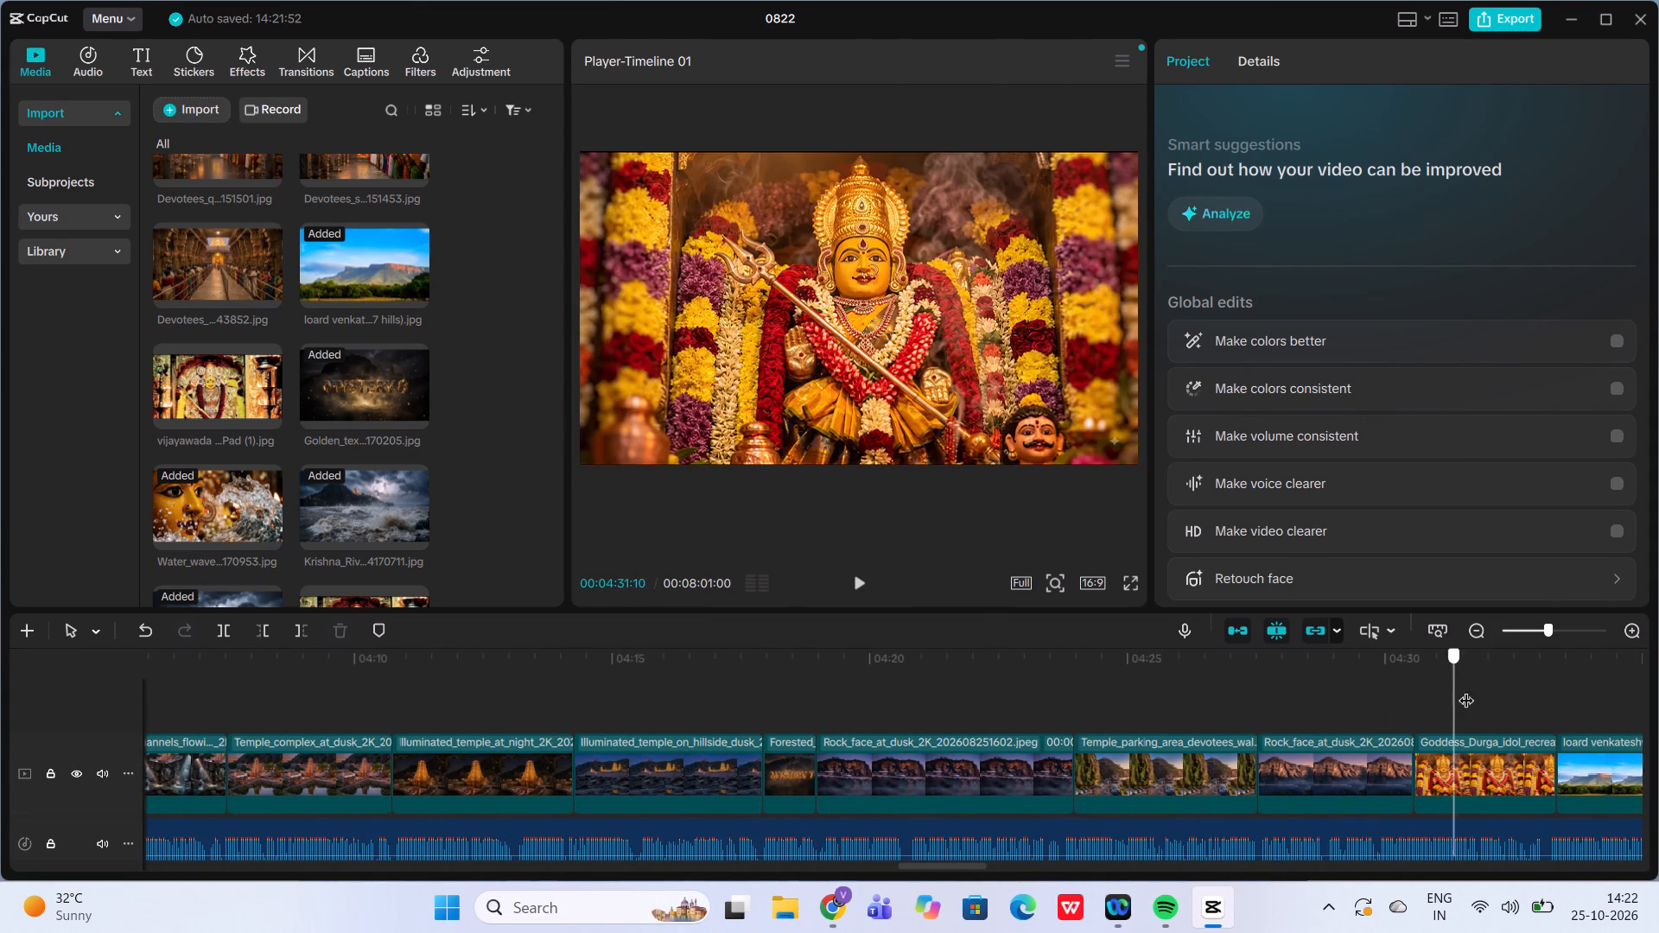
pyautogui.moveTo(1466, 689); pyautogui.dragTo(1097, 788)
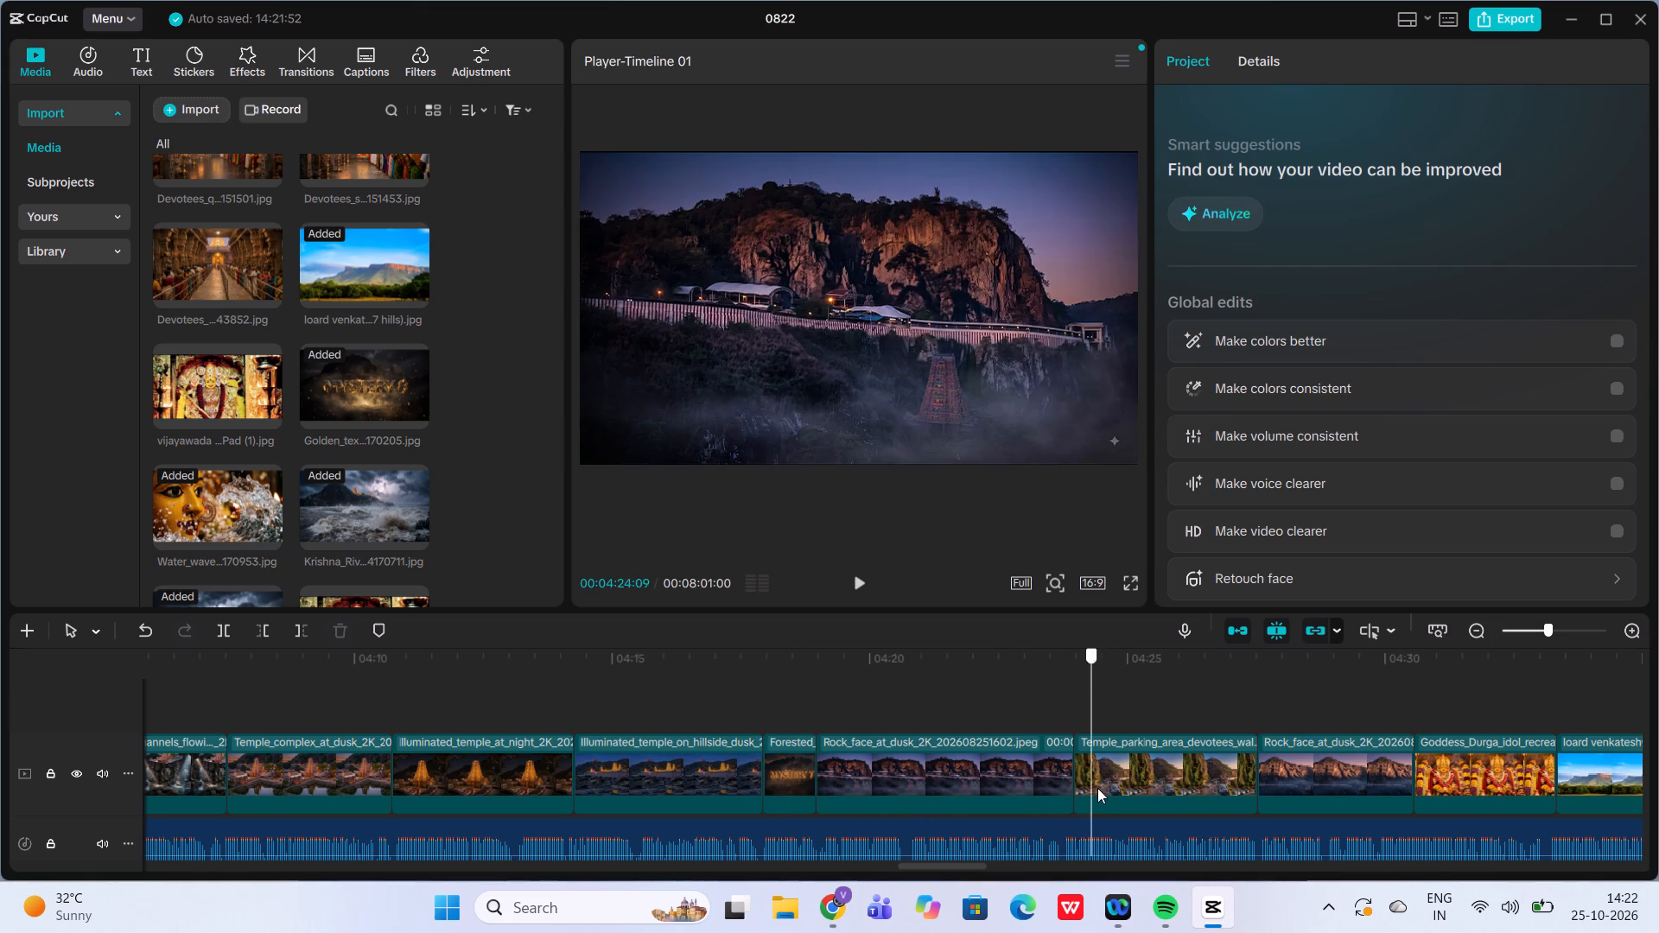
pyautogui.moveTo(1097, 788); pyautogui.dragTo(1516, 792)
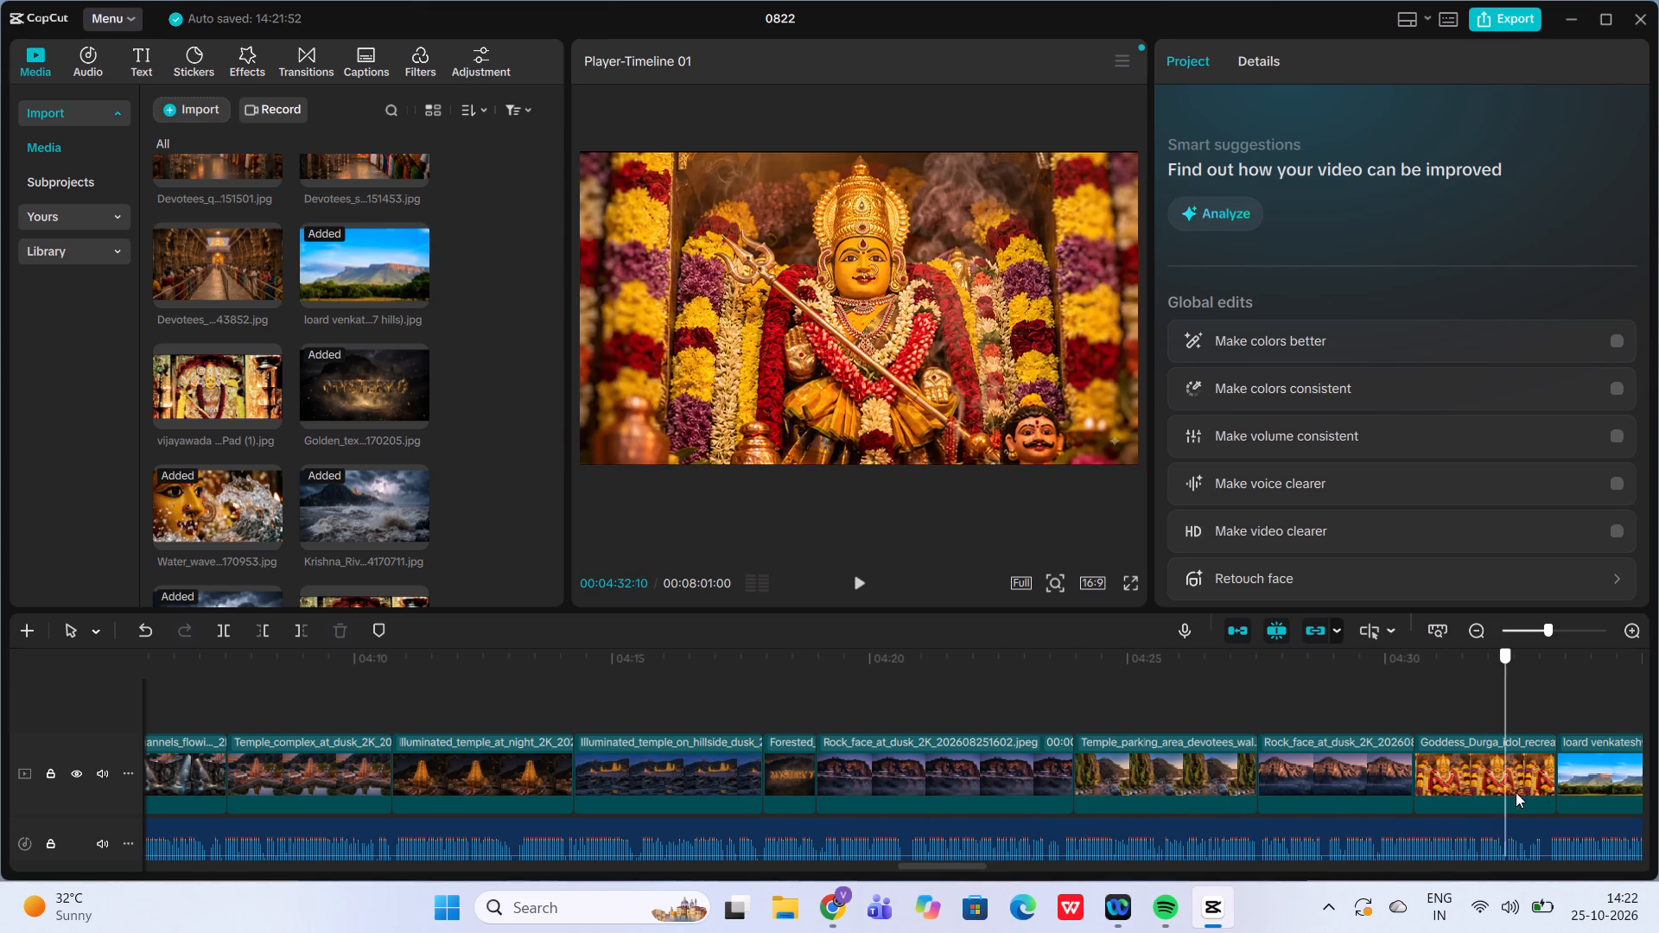
pyautogui.moveTo(1516, 792); pyautogui.dragTo(1159, 841)
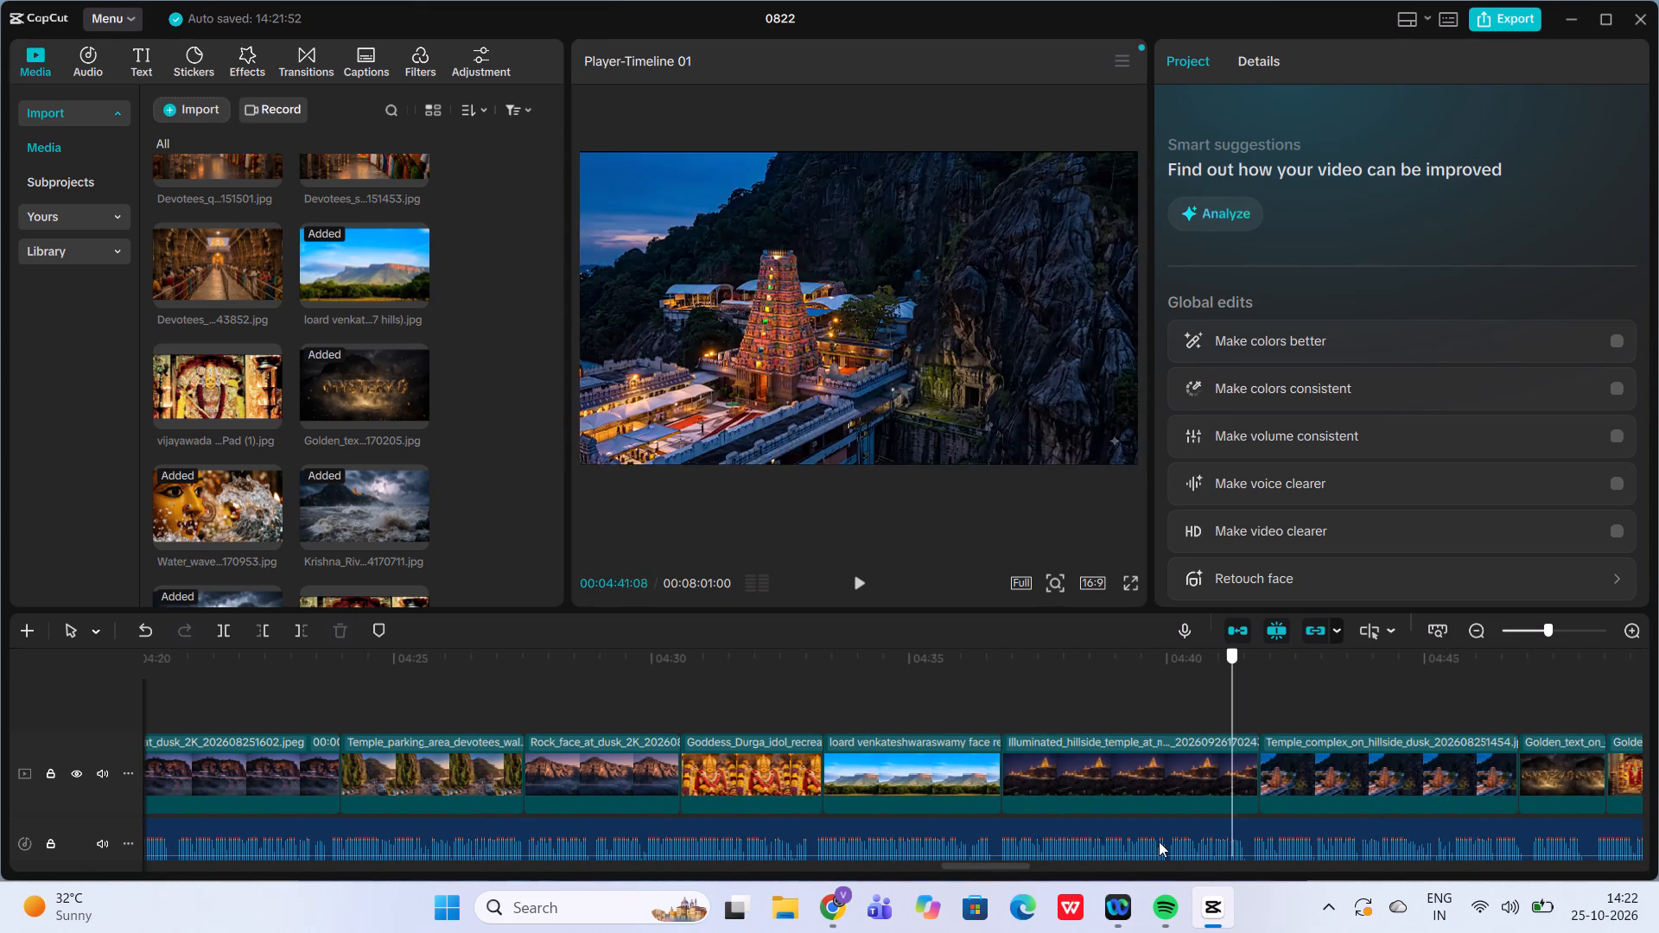
pyautogui.moveTo(1159, 841); pyautogui.dragTo(1547, 812)
# Place the playhead at the end of the Carved_stone_pillar clip and browse the media library for the next image.
pyautogui.hscroll(-1, 1547, 812)
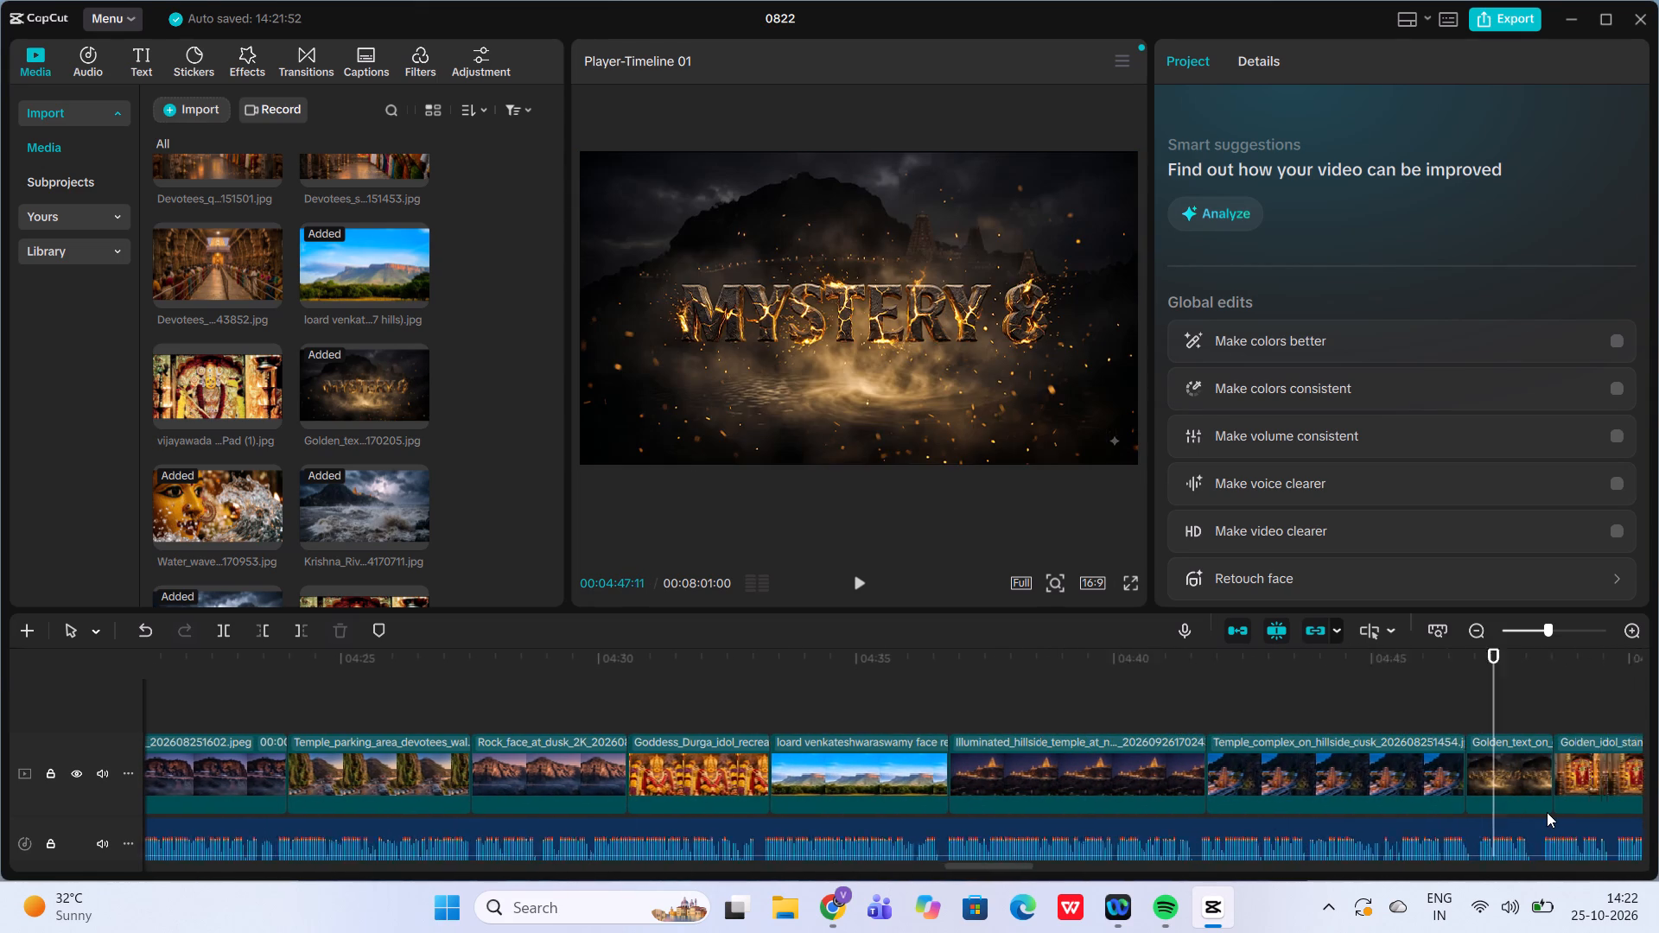
pyautogui.hscroll(-7, 1547, 812)
pyautogui.hscroll(2, 1547, 812)
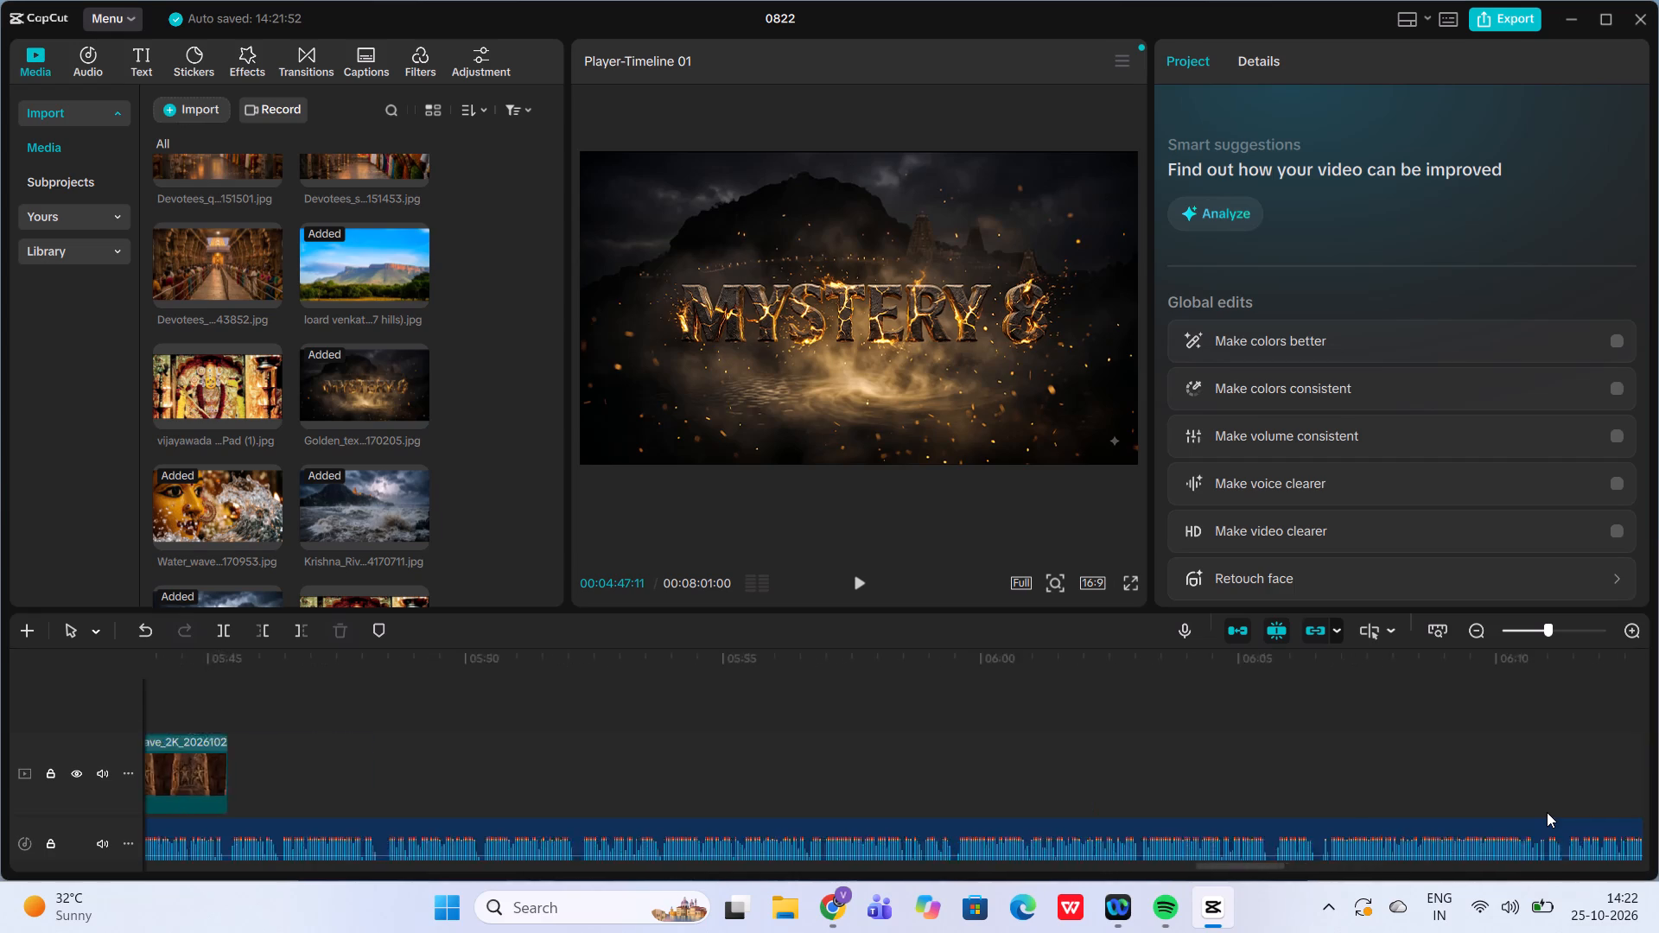
pyautogui.hscroll(2, 1547, 812)
pyautogui.click(787, 691)
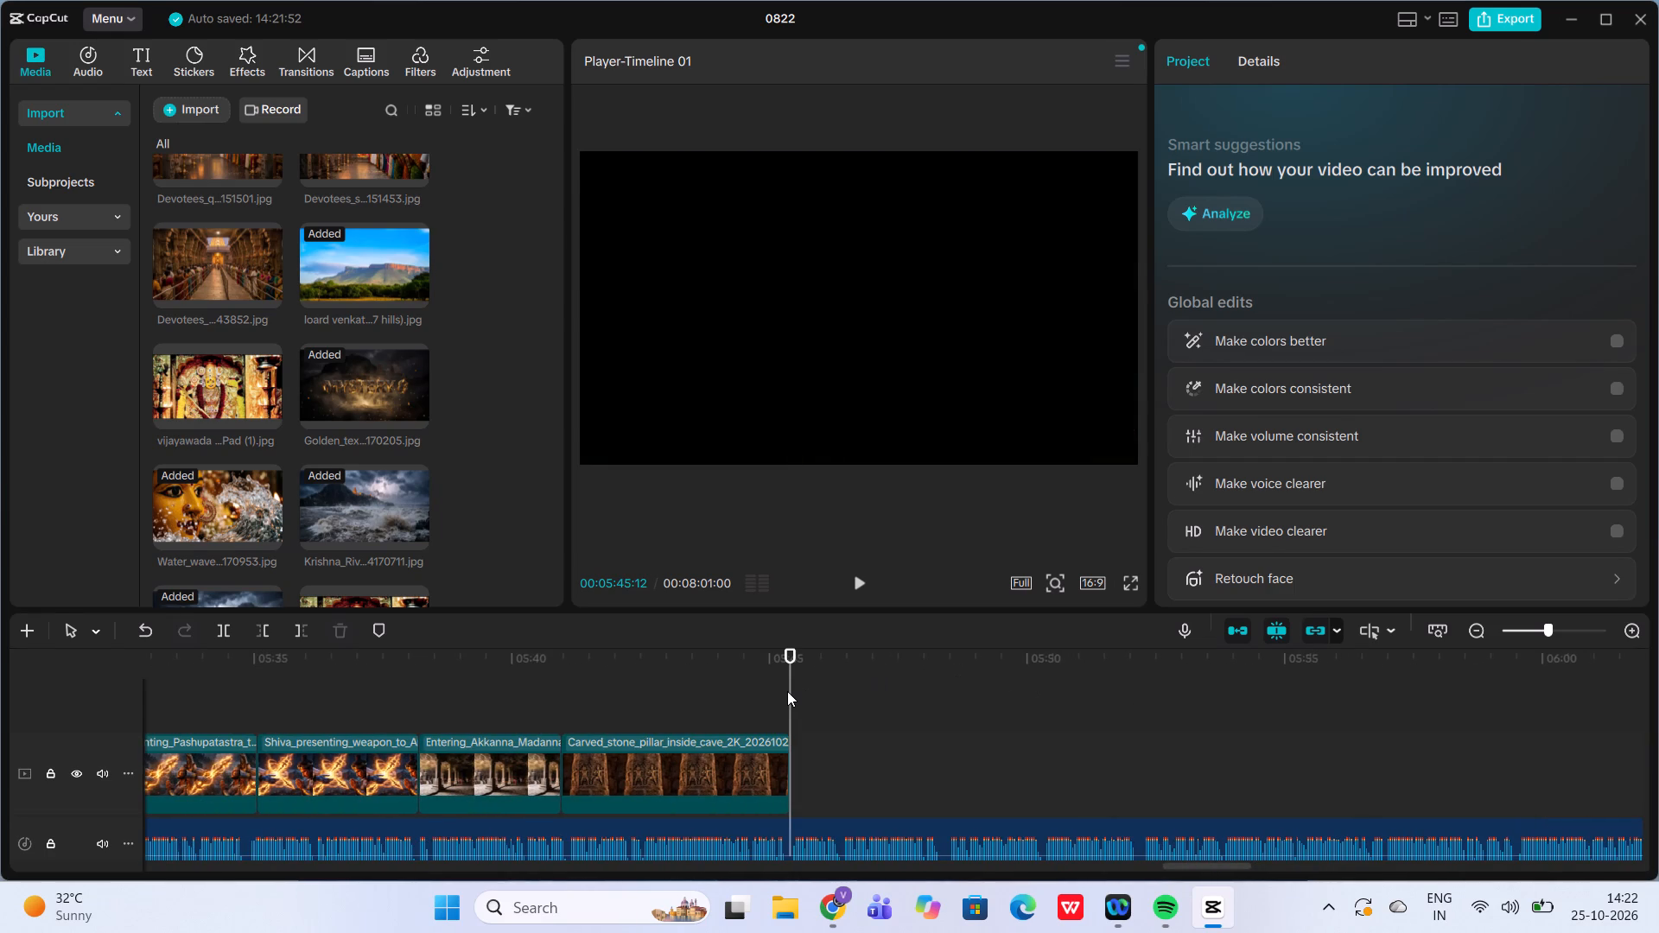
pyautogui.scroll(1, 313, 428)
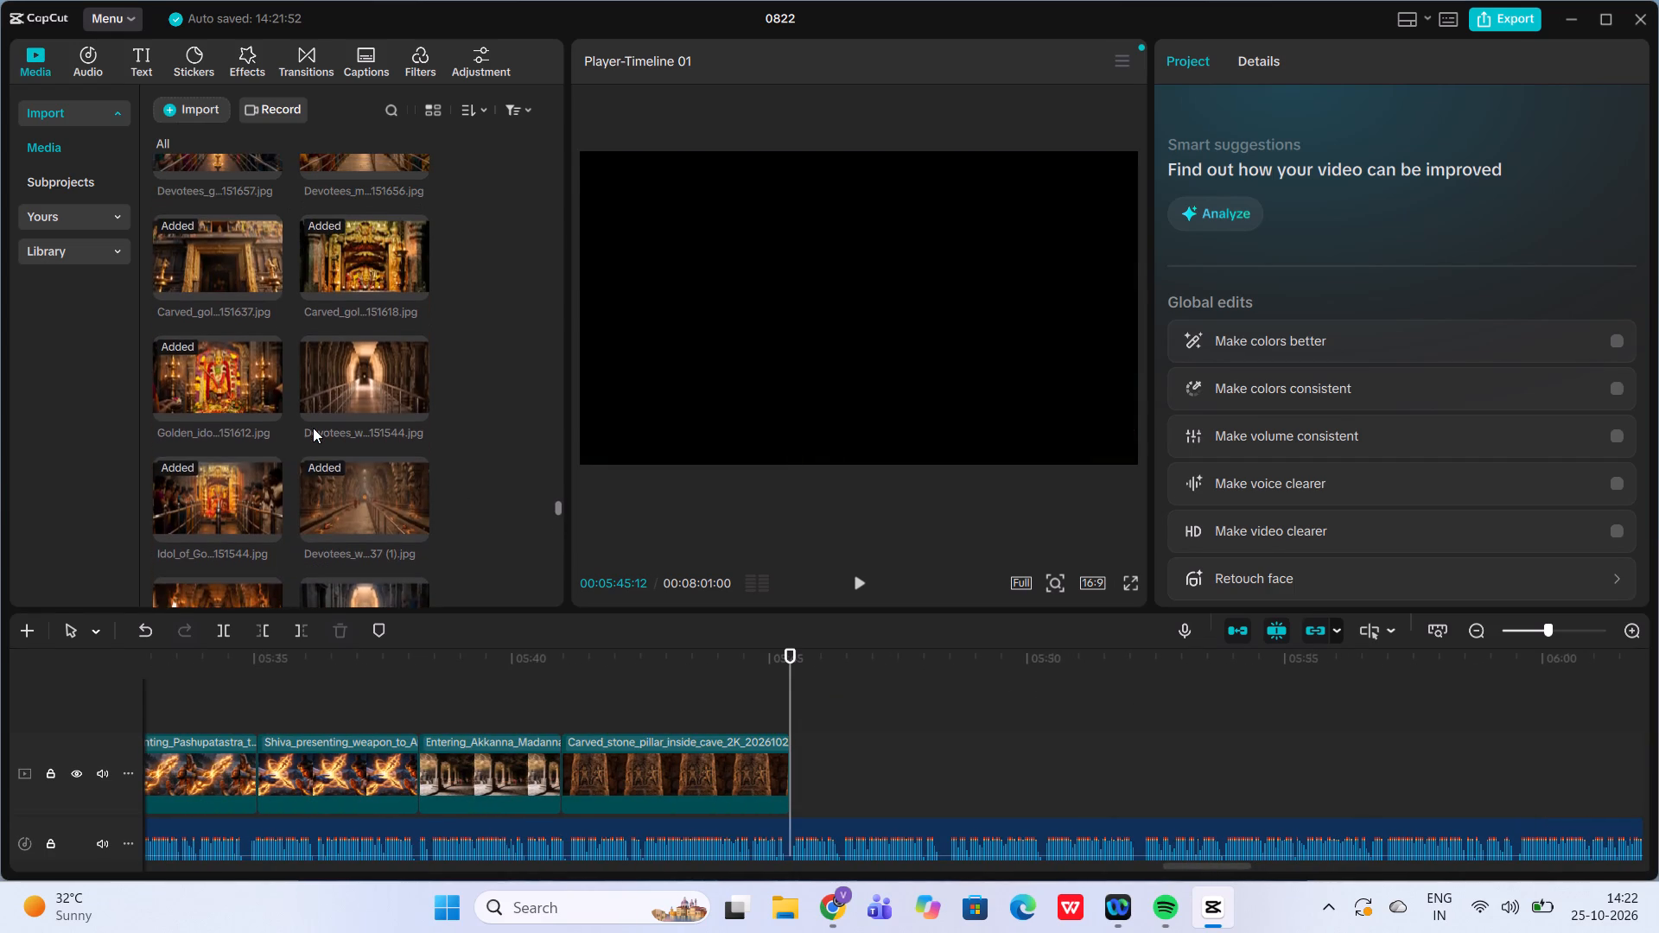
pyautogui.scroll(3, 313, 428)
pyautogui.scroll(-10, 313, 428)
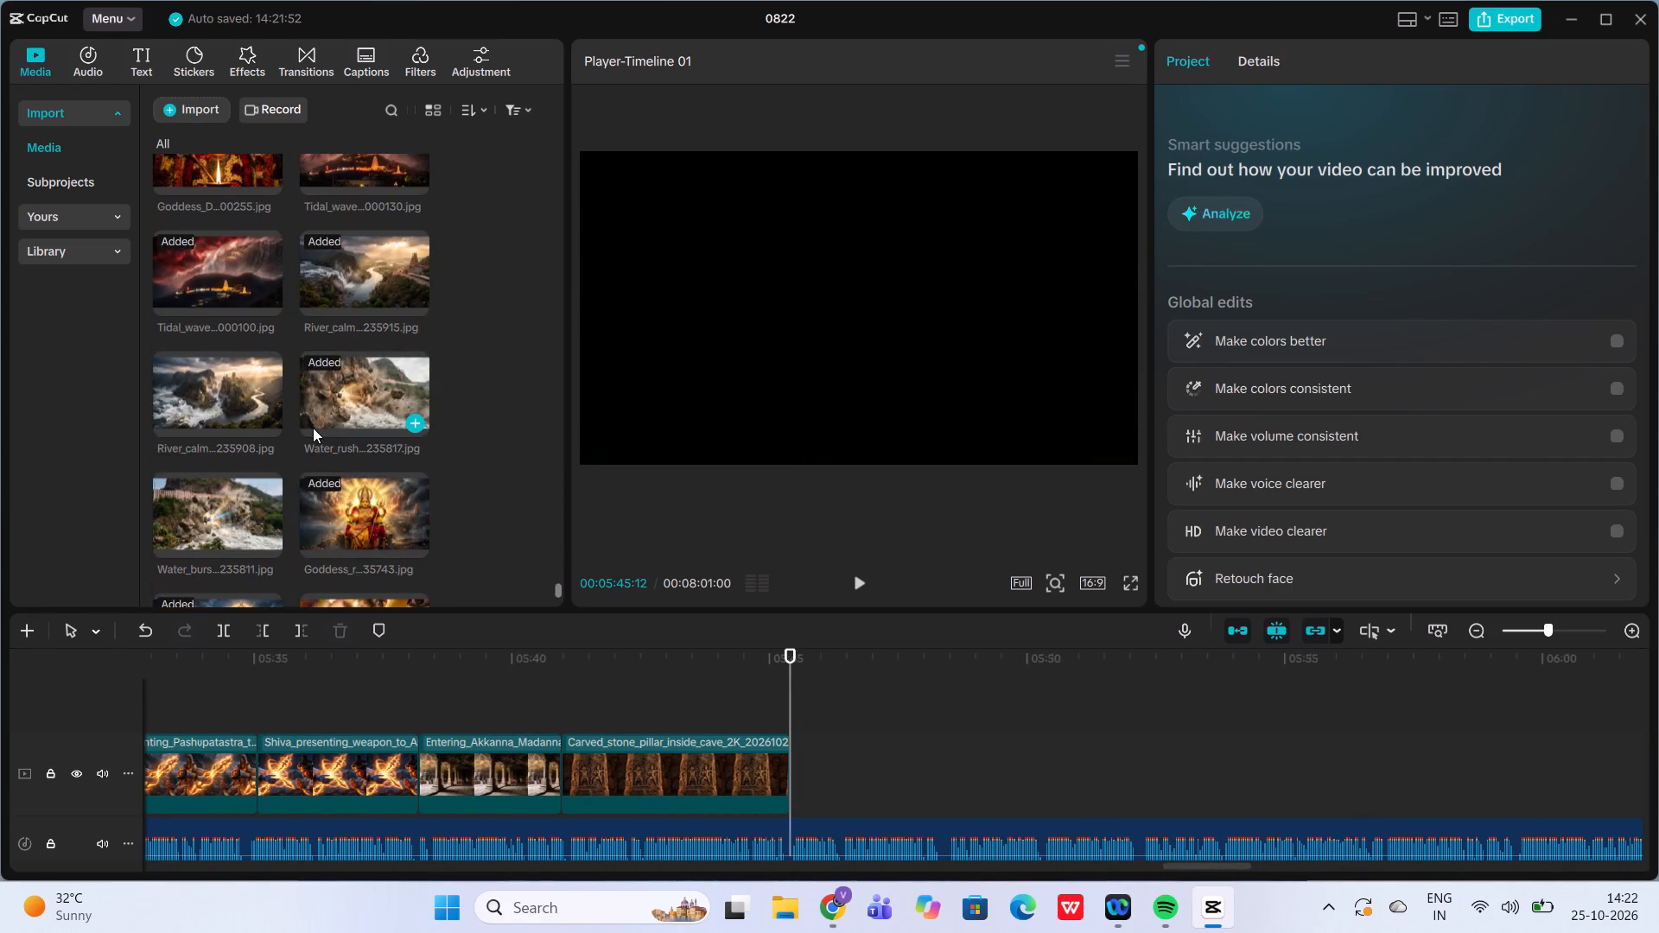
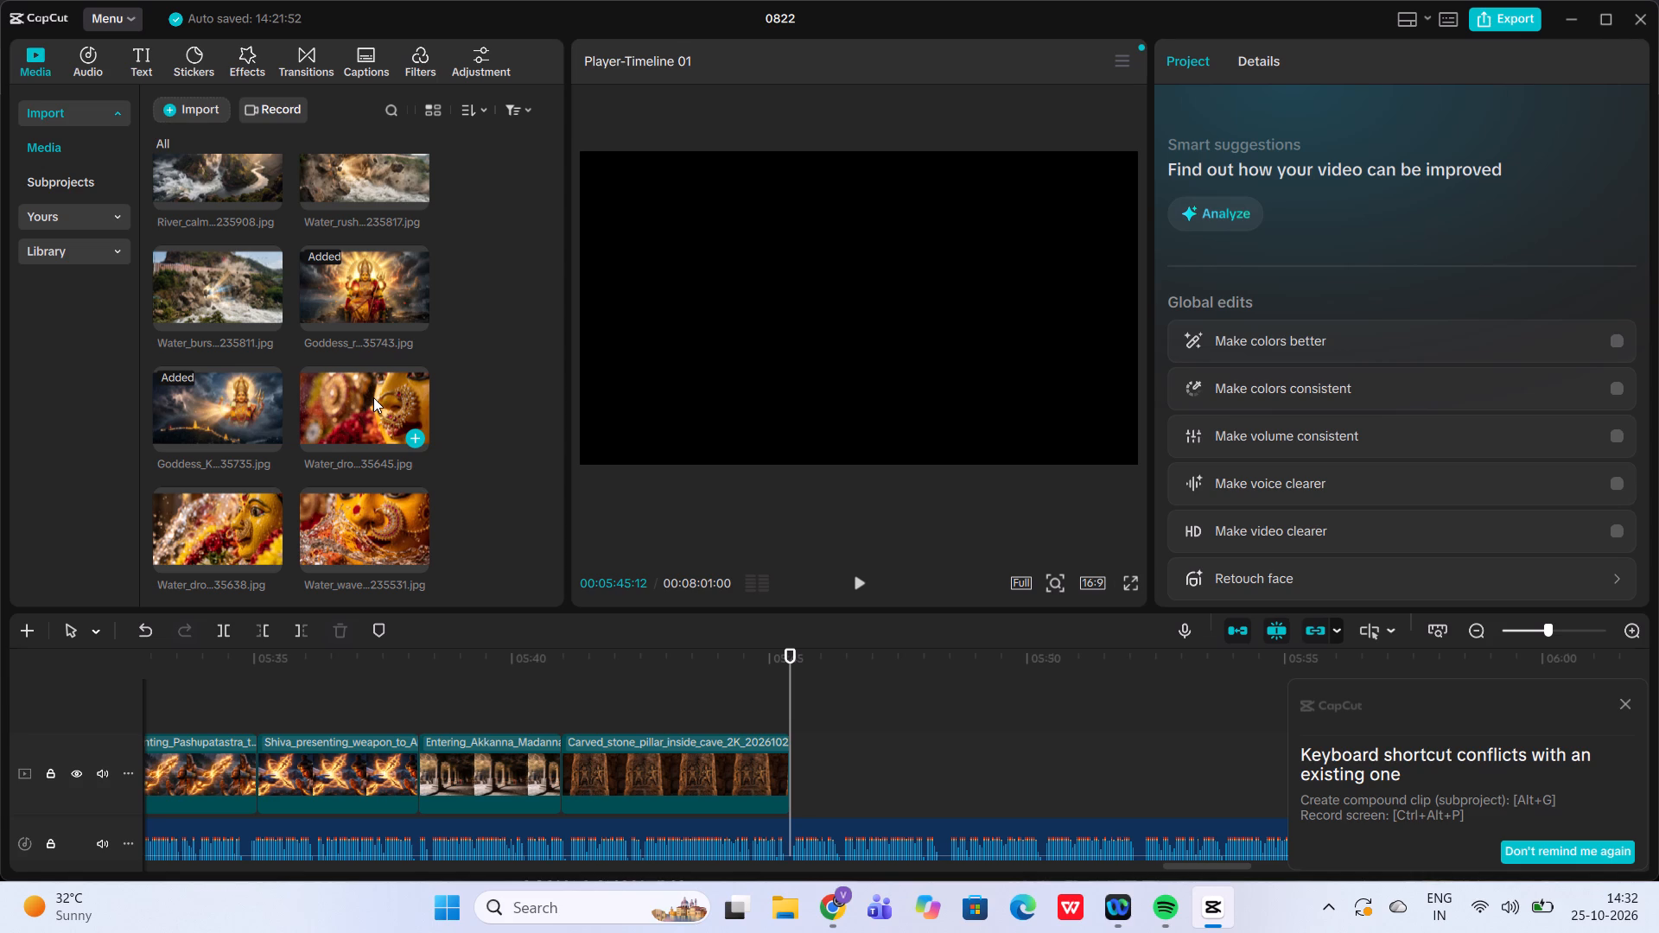
pyautogui.scroll(1, 373, 397)
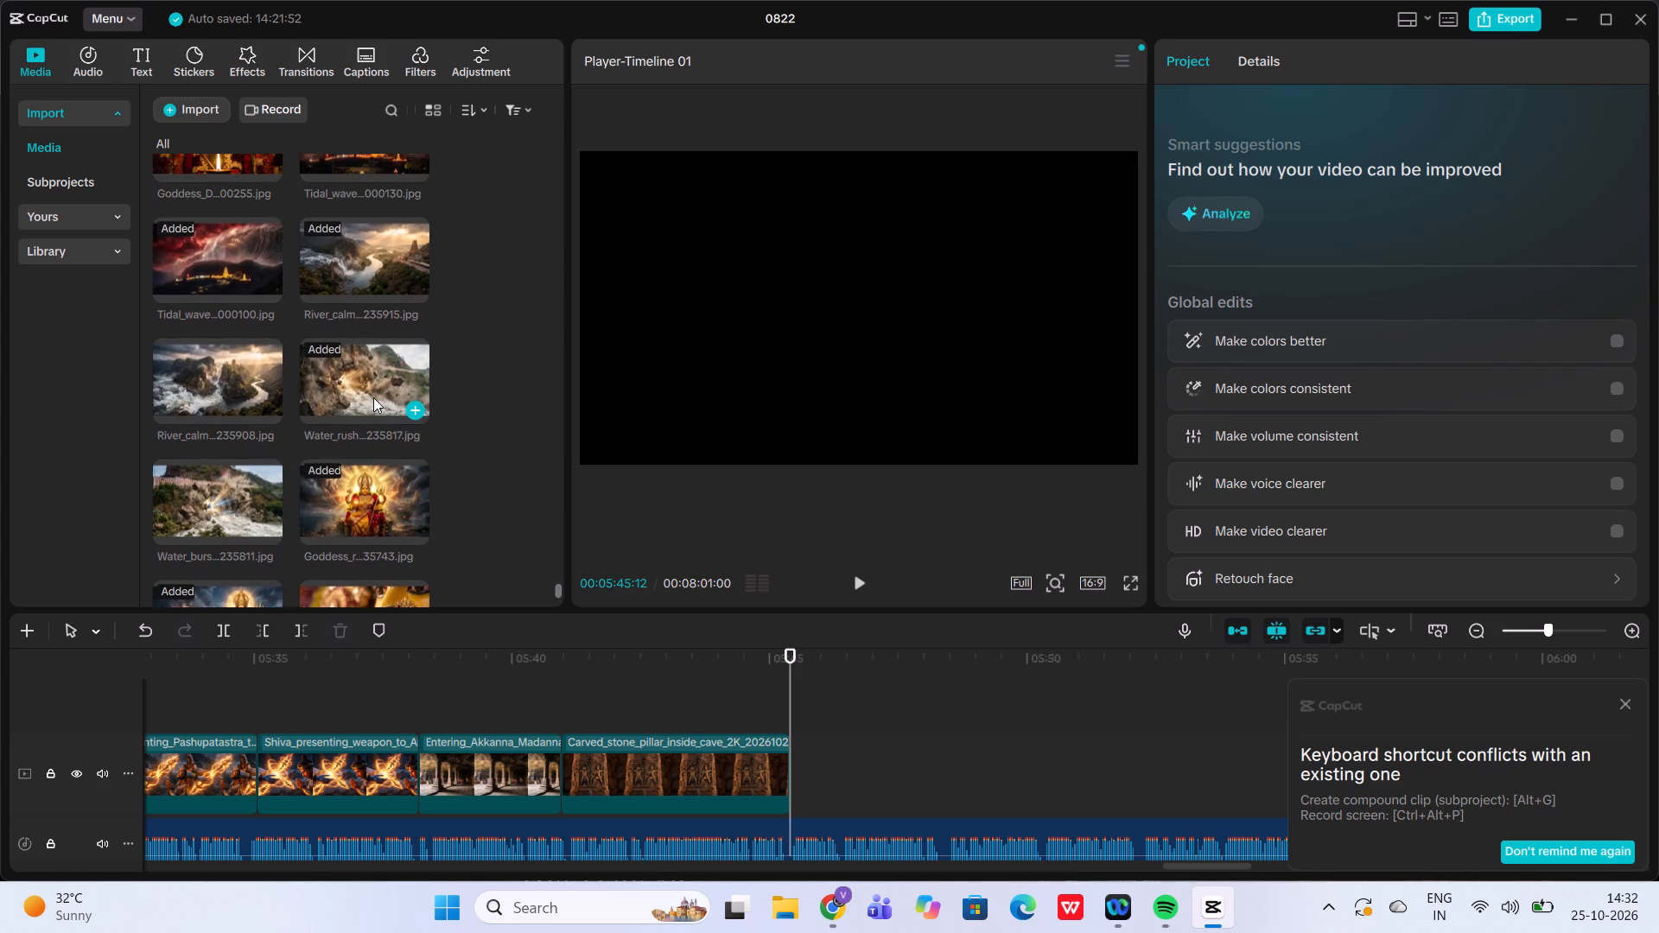
pyautogui.scroll(-1, 373, 397)
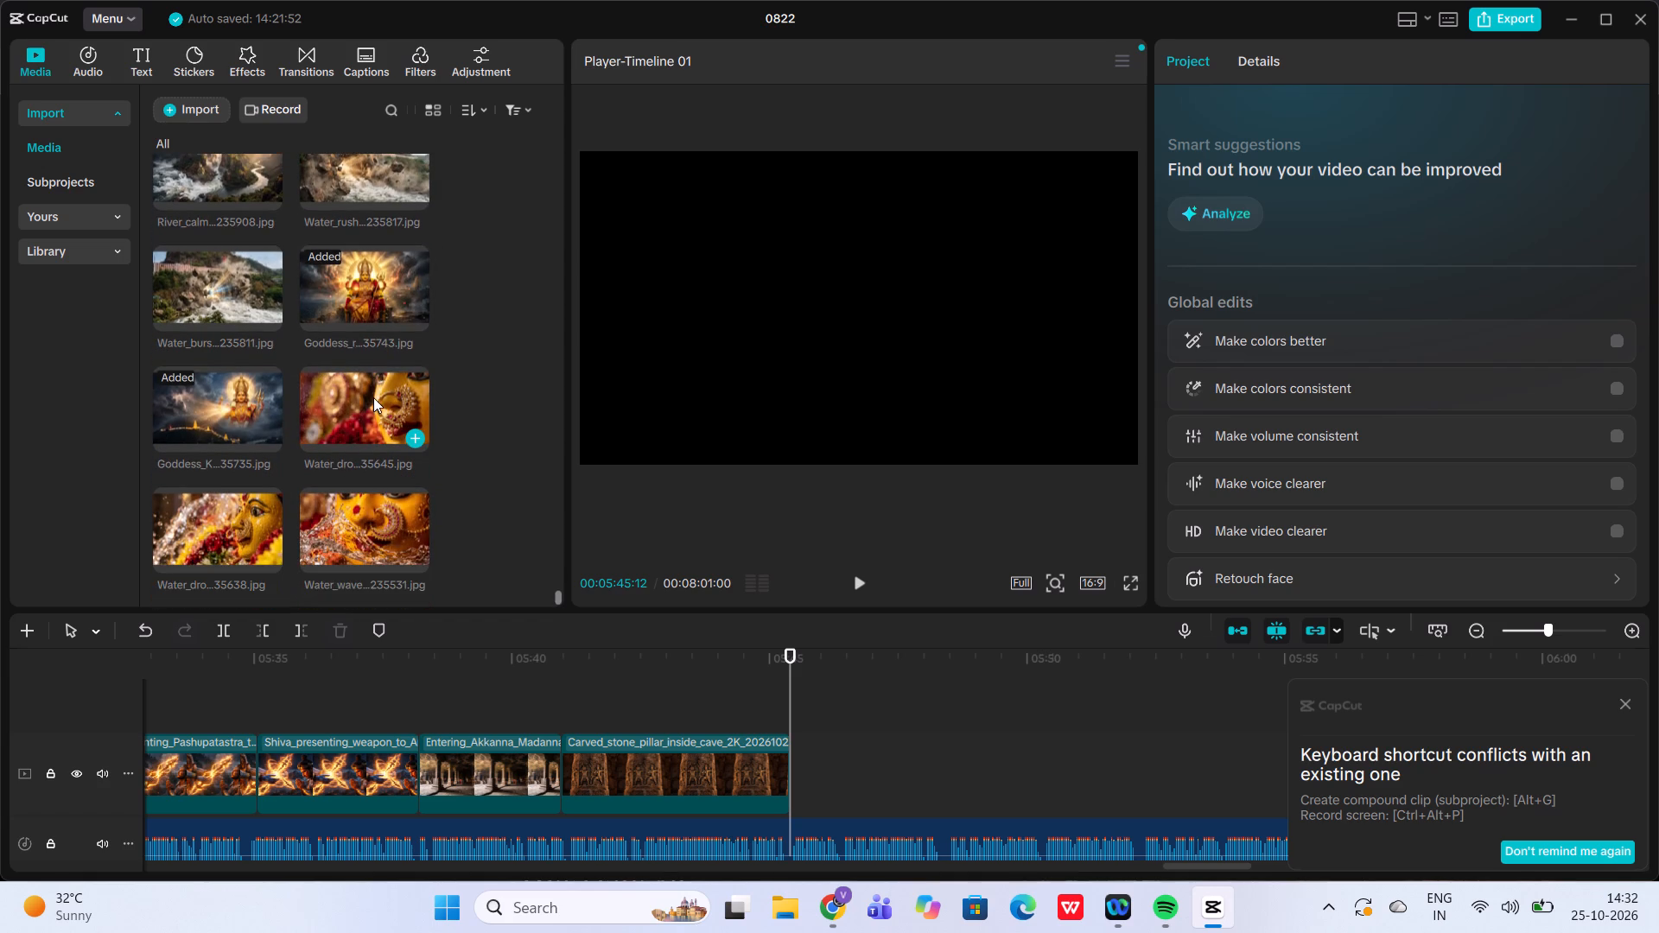
pyautogui.scroll(1, 373, 397)
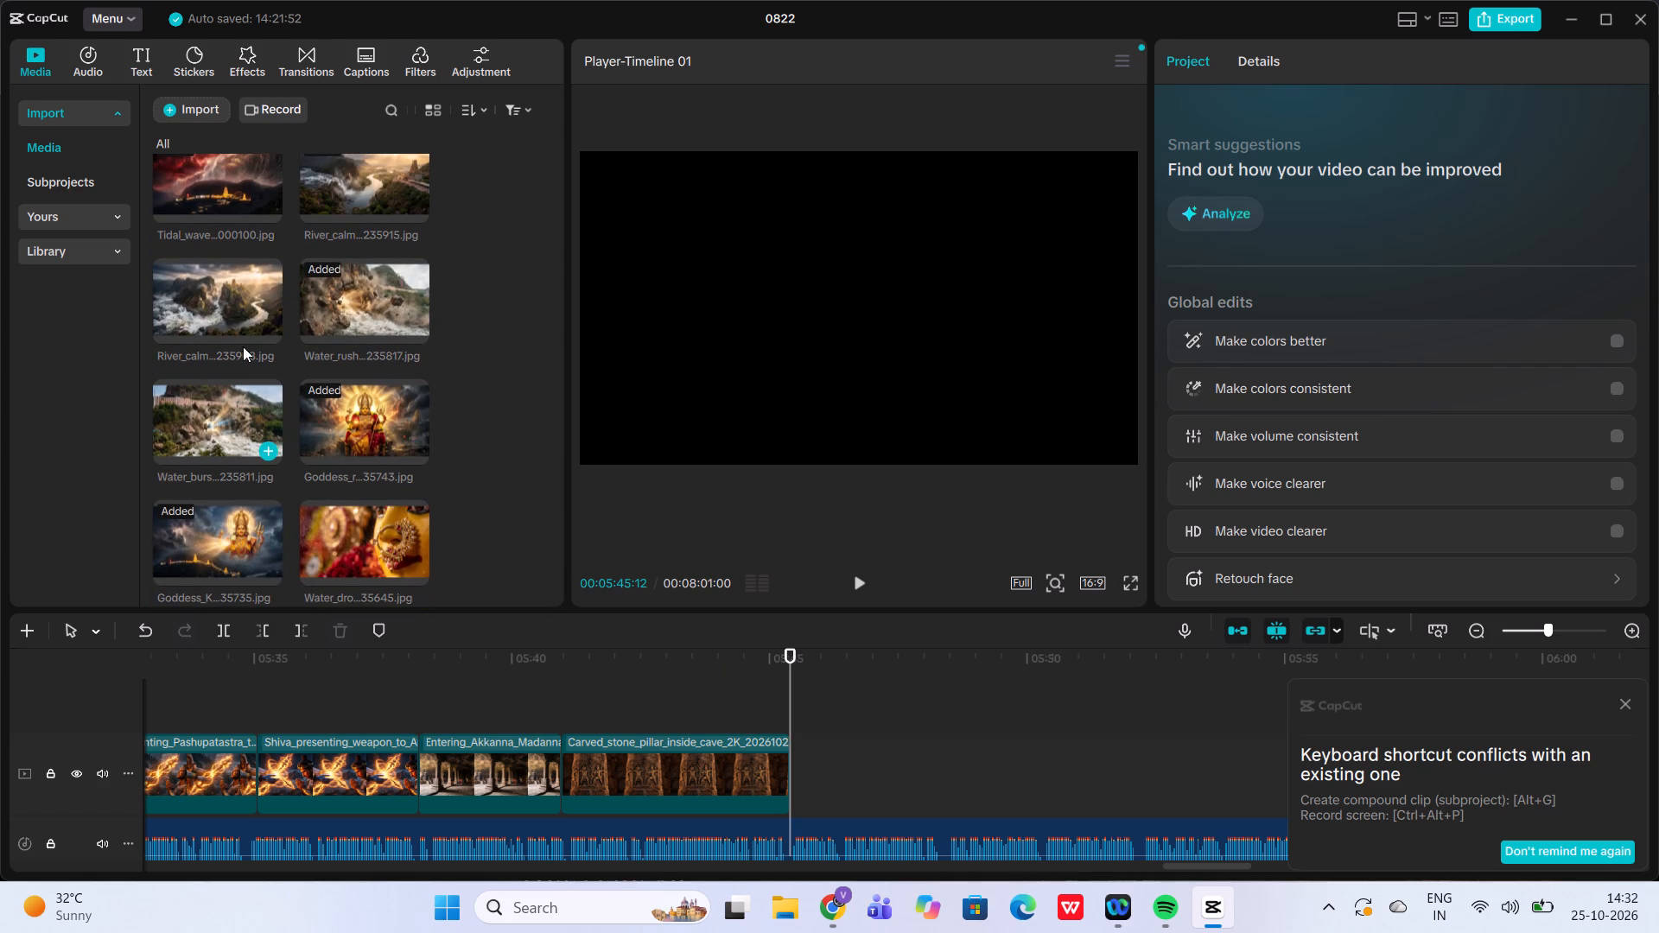
pyautogui.click(190, 113)
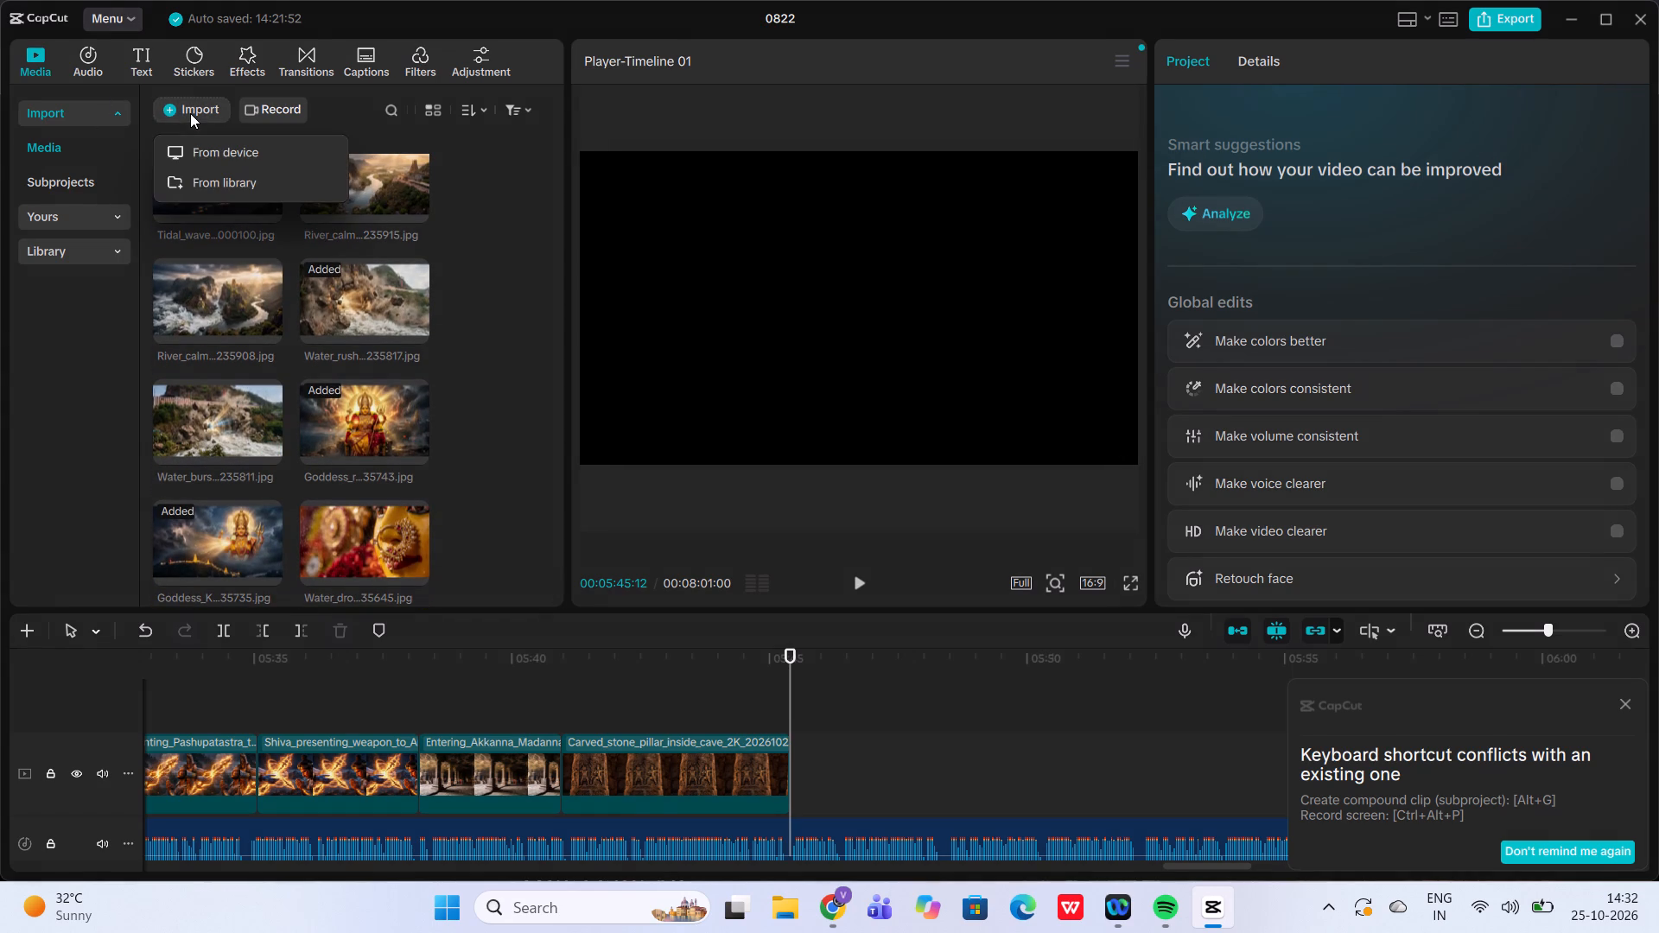
pyautogui.click(225, 142)
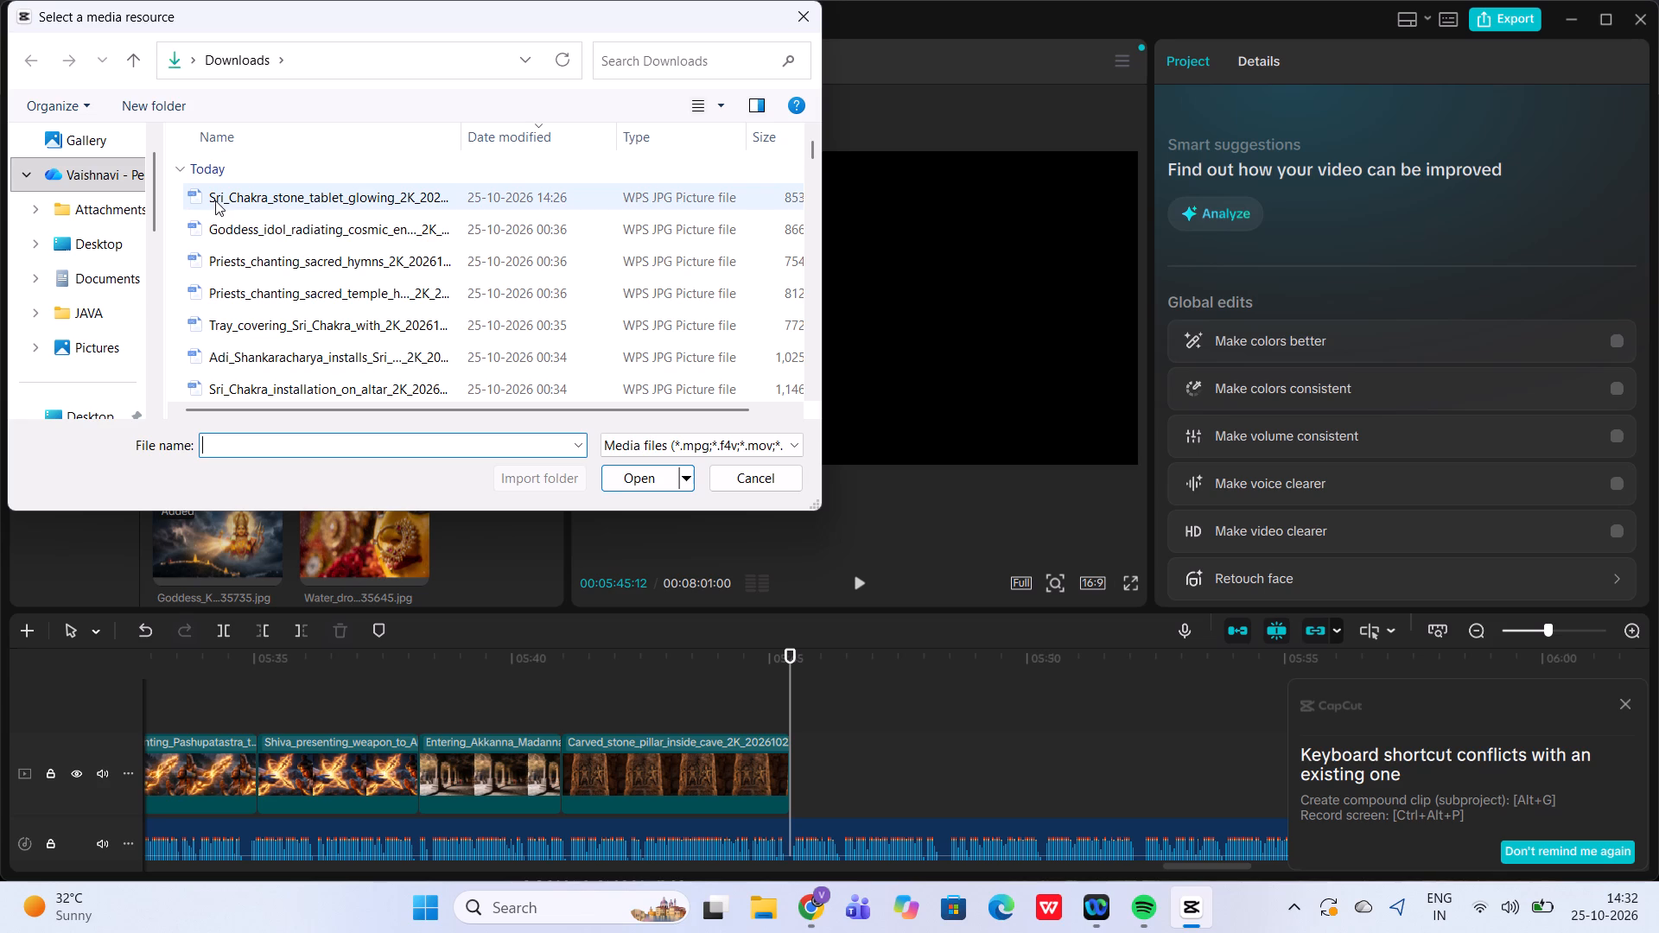
pyautogui.click(556, 60)
pyautogui.scroll(-4, 219, 296)
pyautogui.scroll(13, 219, 296)
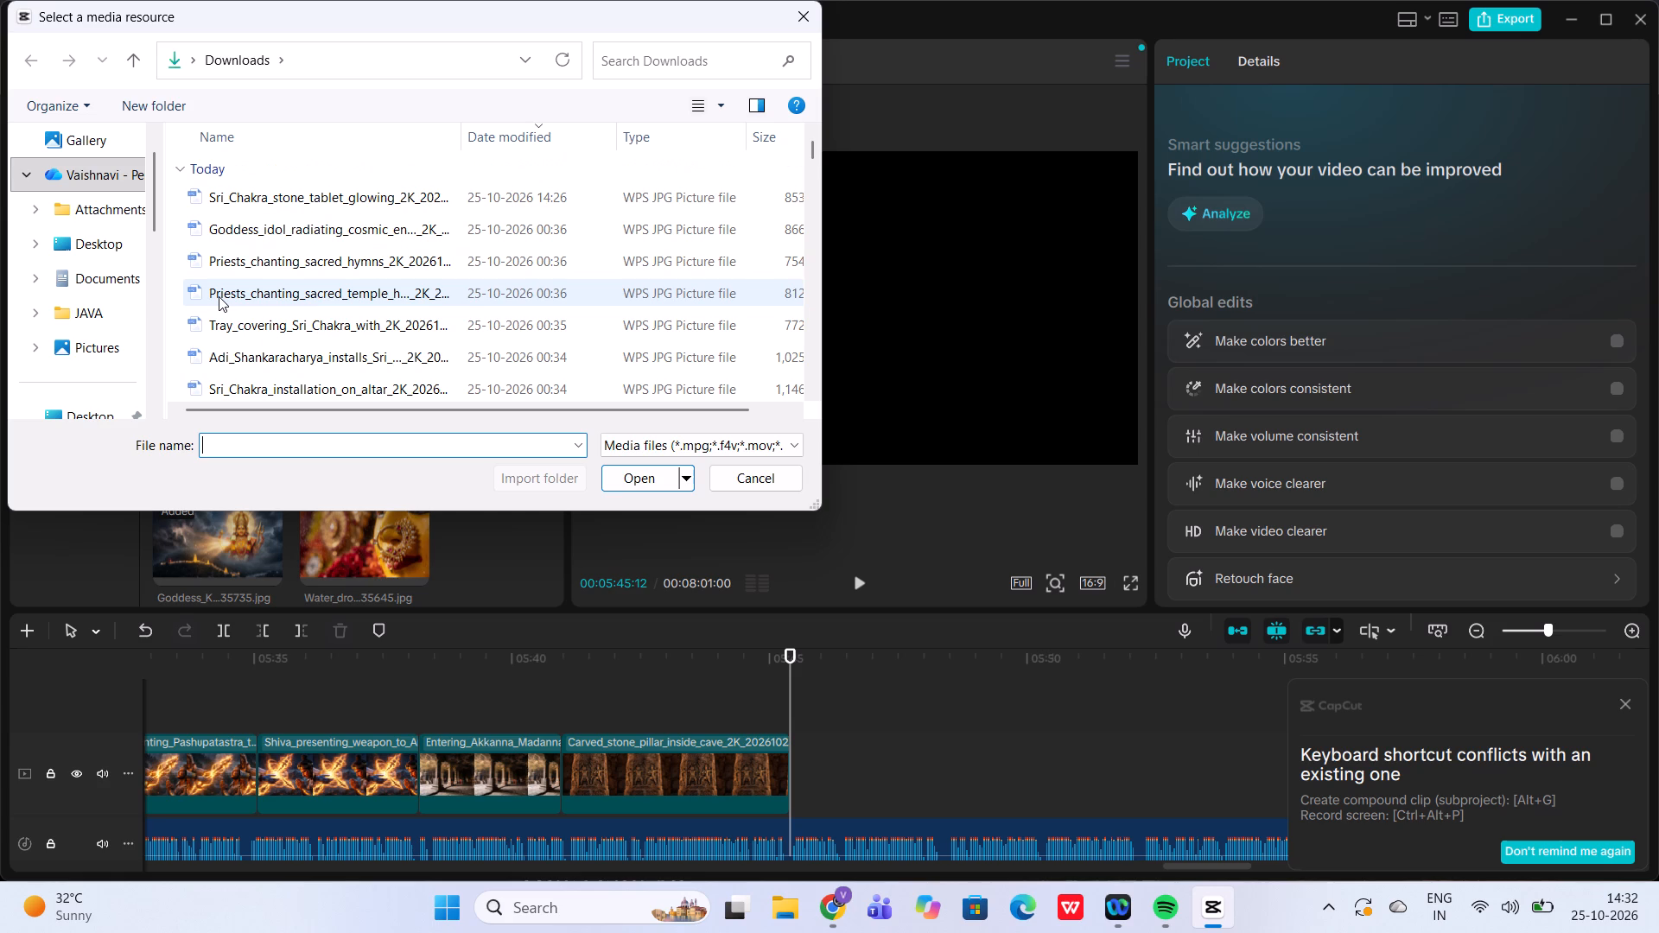
pyautogui.scroll(1, 219, 296)
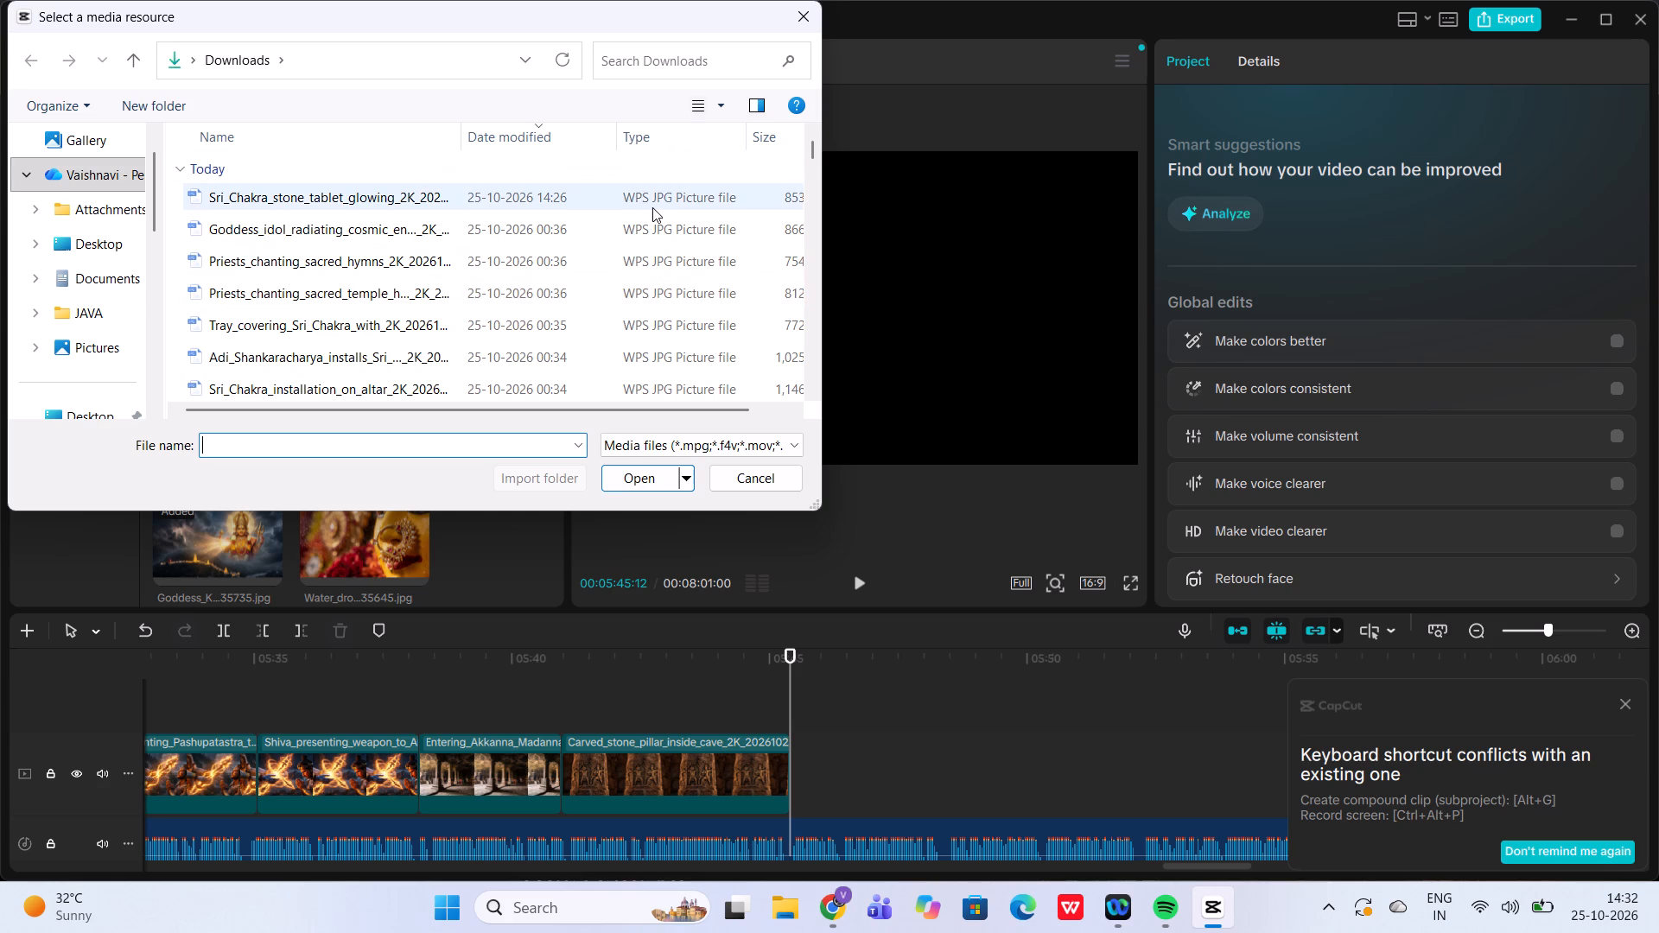
pyautogui.doubleClick(607, 196)
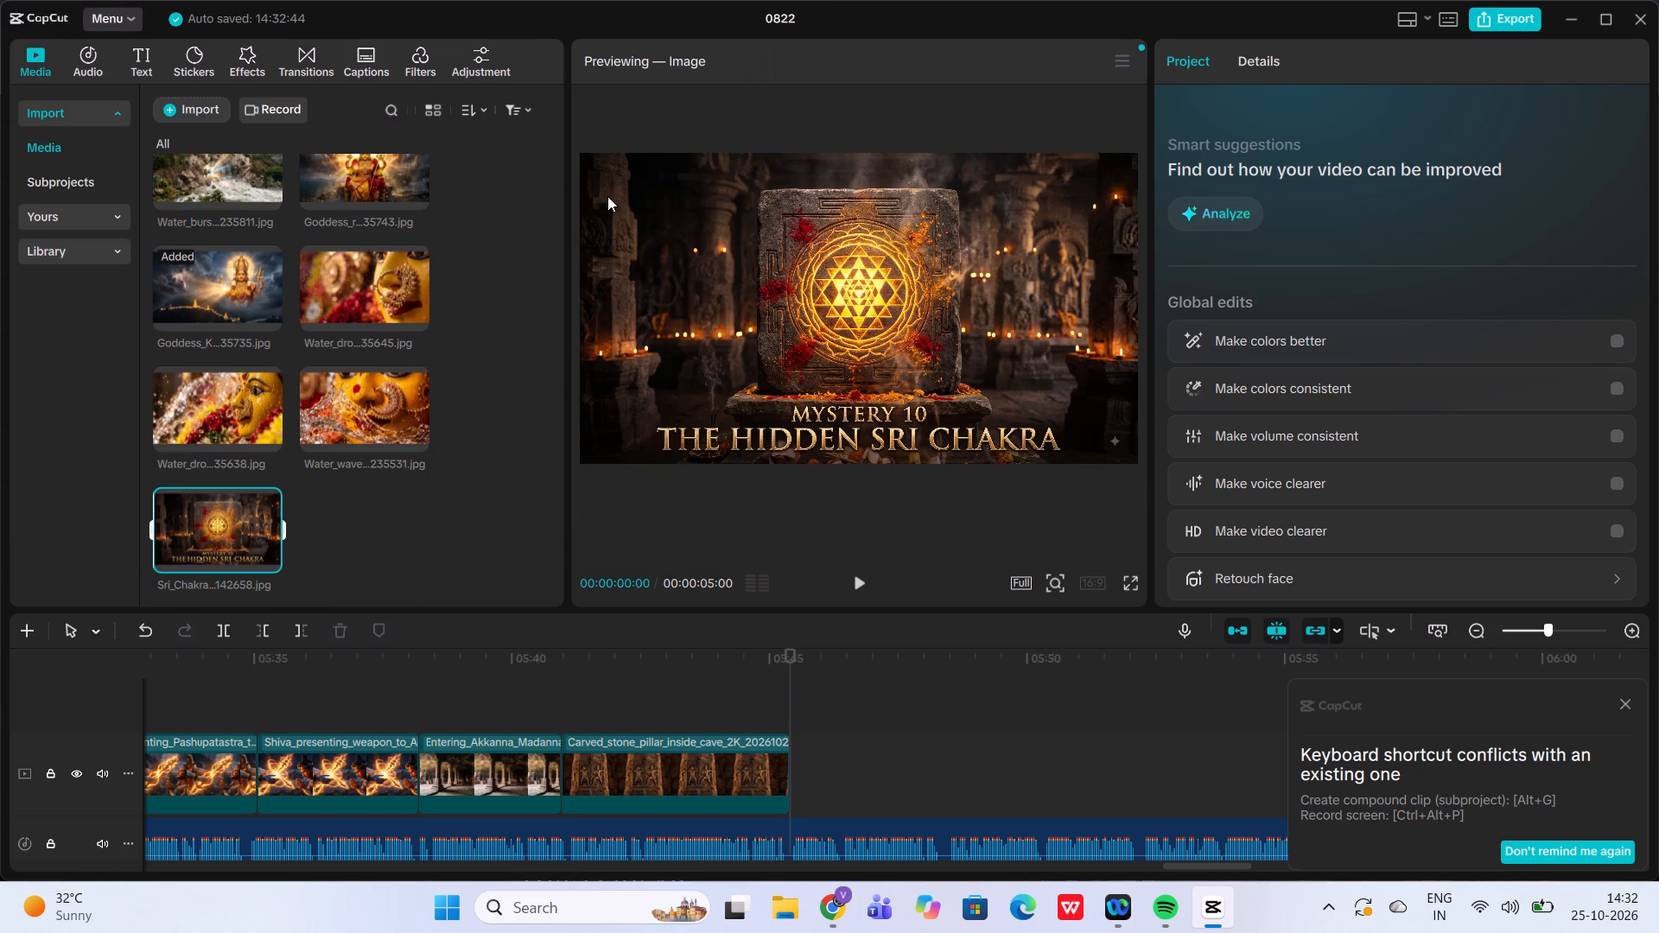
# Add the MYSTERY 10 title card after the carved stone pillar clip and trim it to about 3 seconds to match the audio.
pyautogui.click(266, 562)
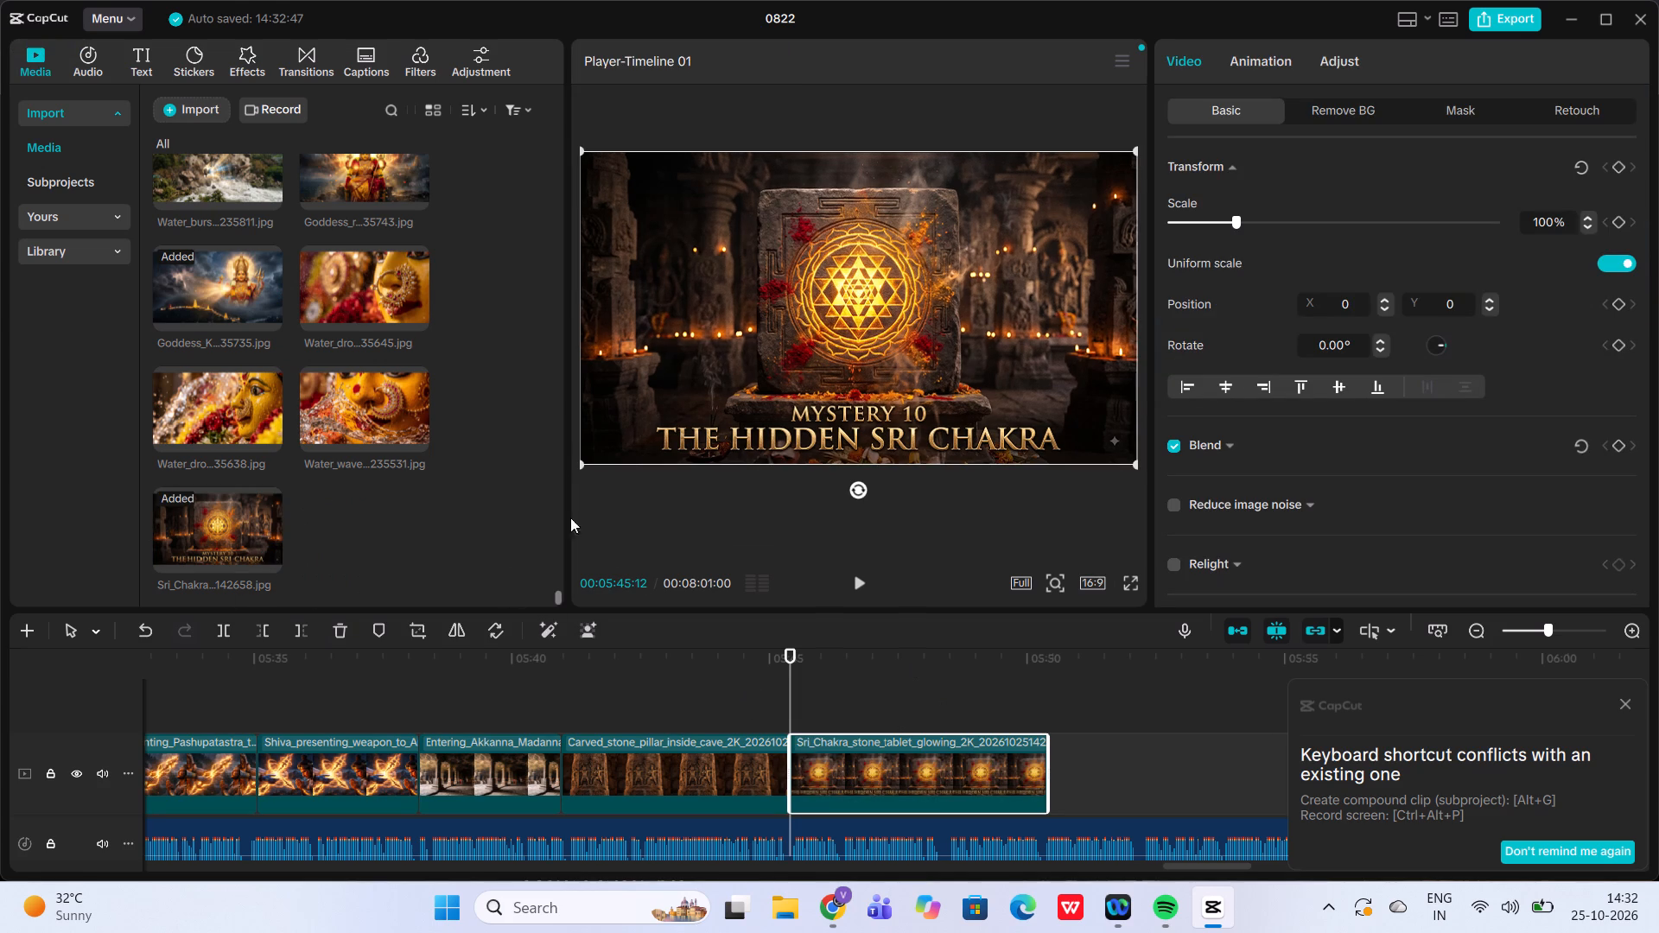
pyautogui.click(866, 578)
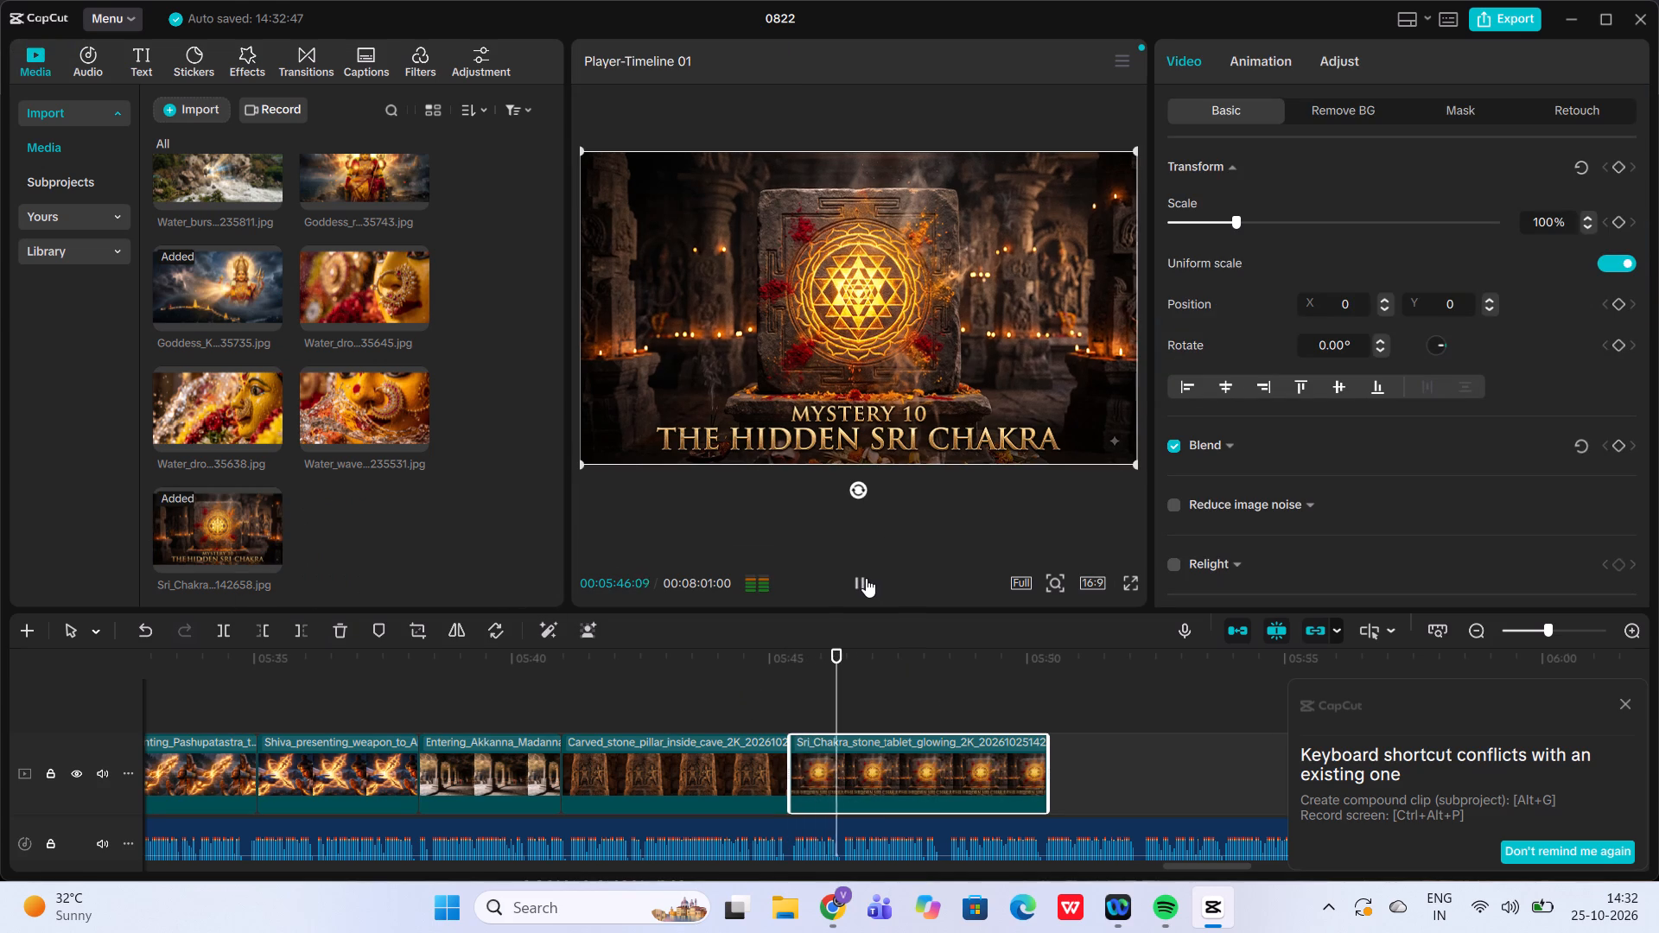
pyautogui.click(866, 578)
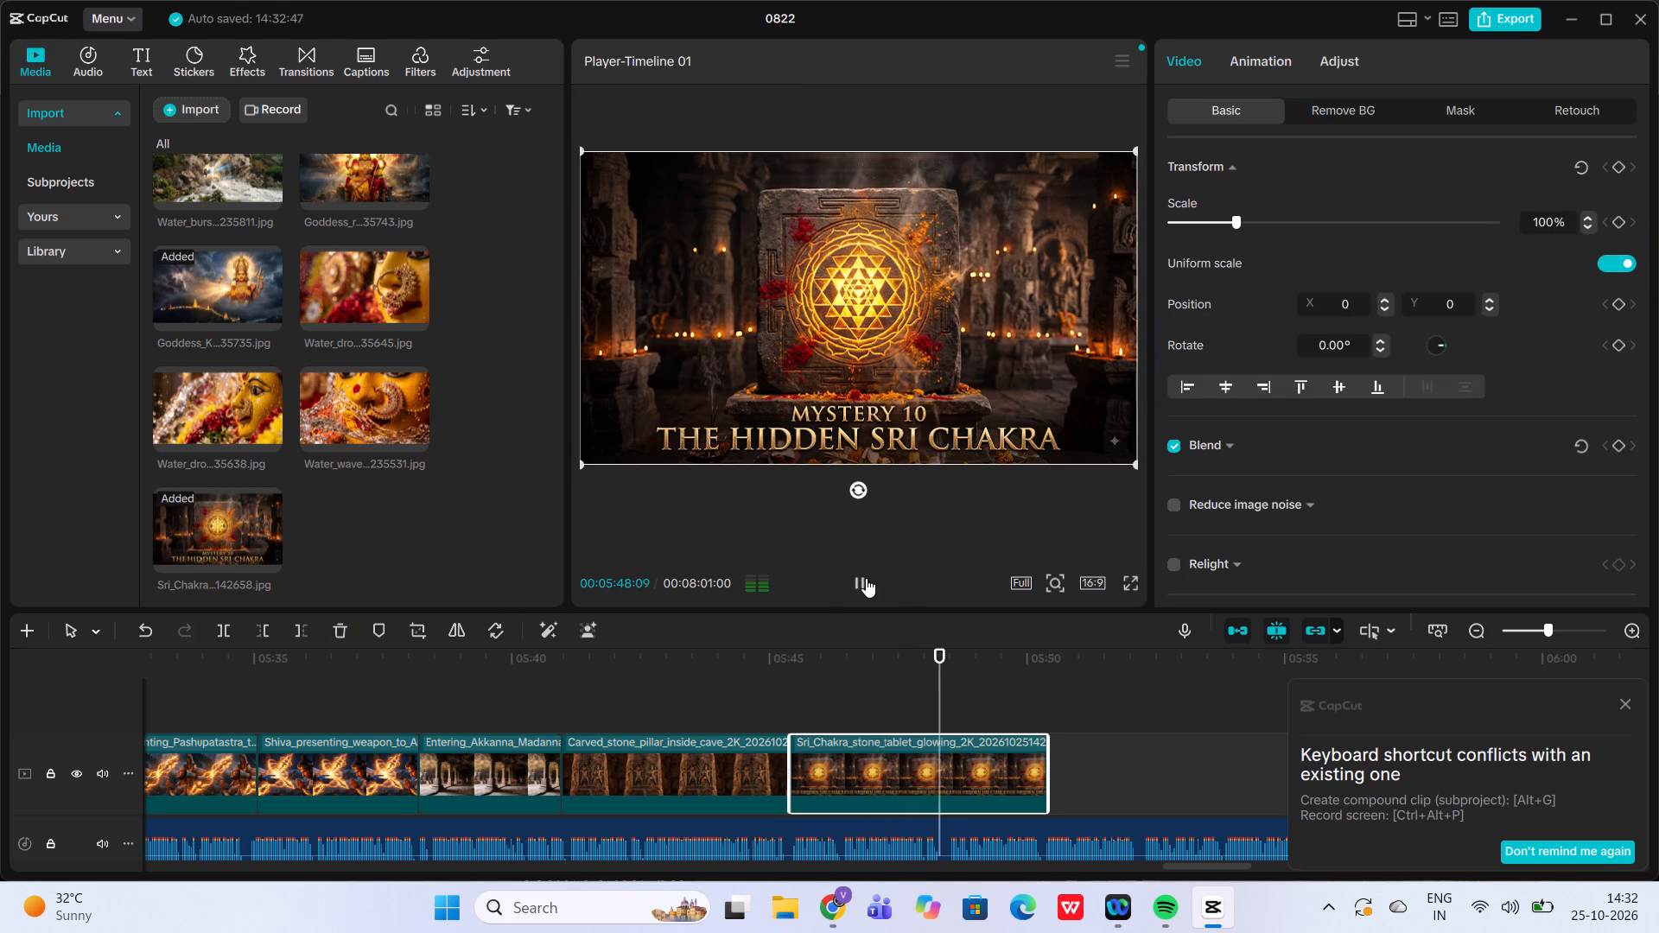
pyautogui.moveTo(1049, 782); pyautogui.dragTo(944, 780)
pyautogui.click(853, 587)
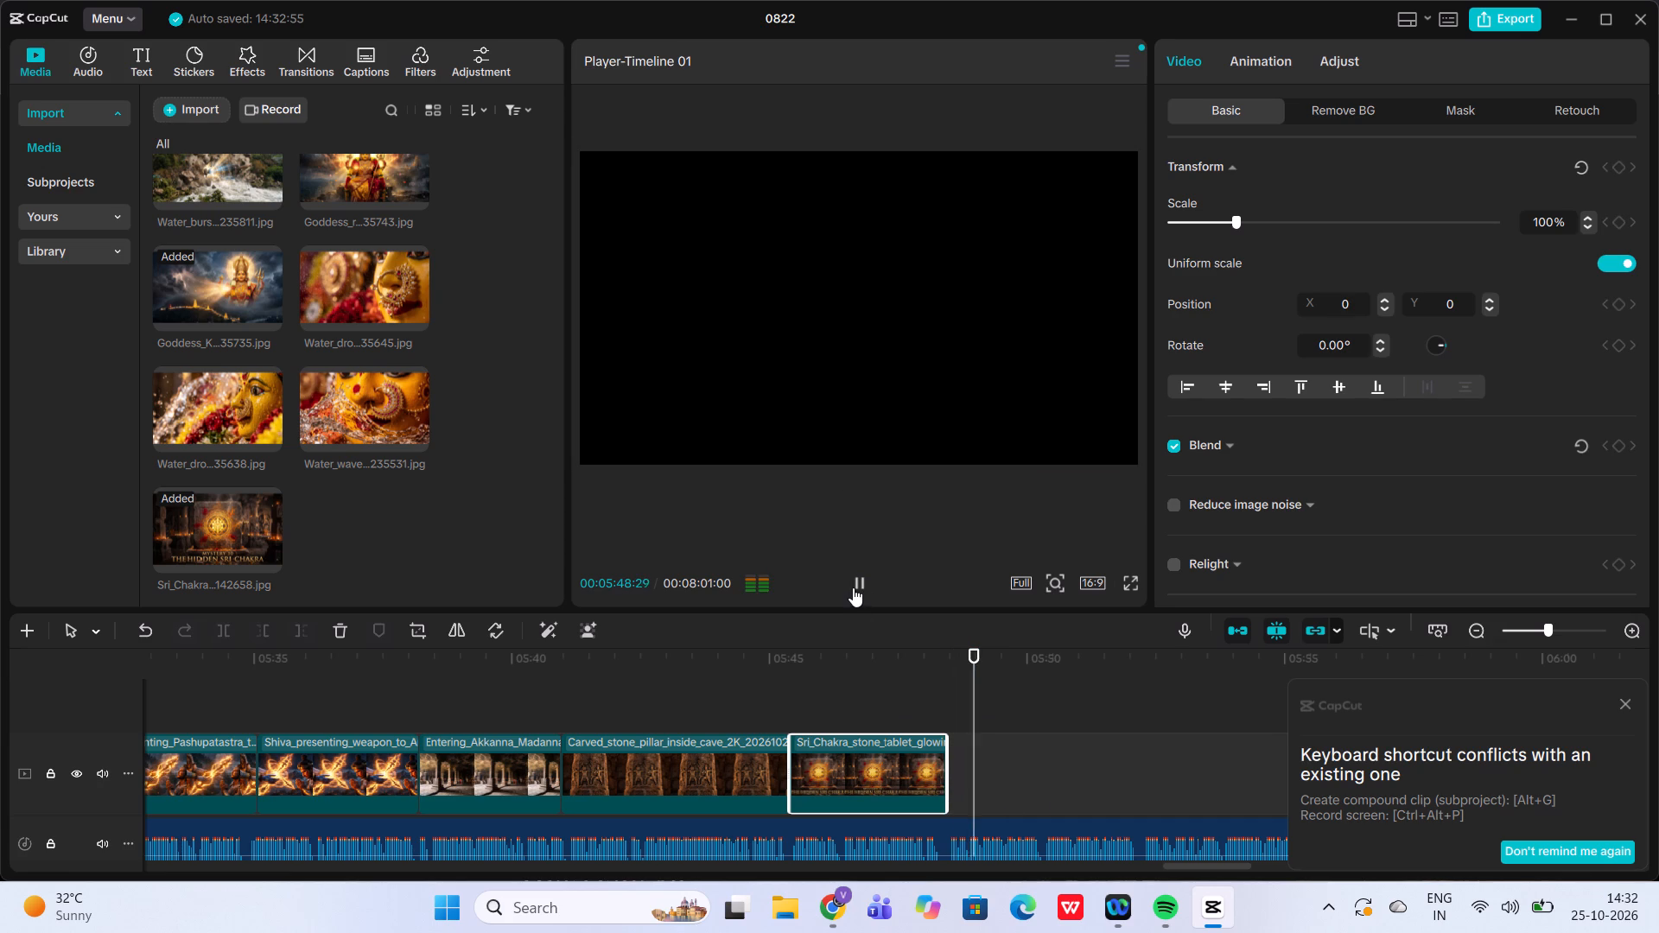
pyautogui.click(853, 587)
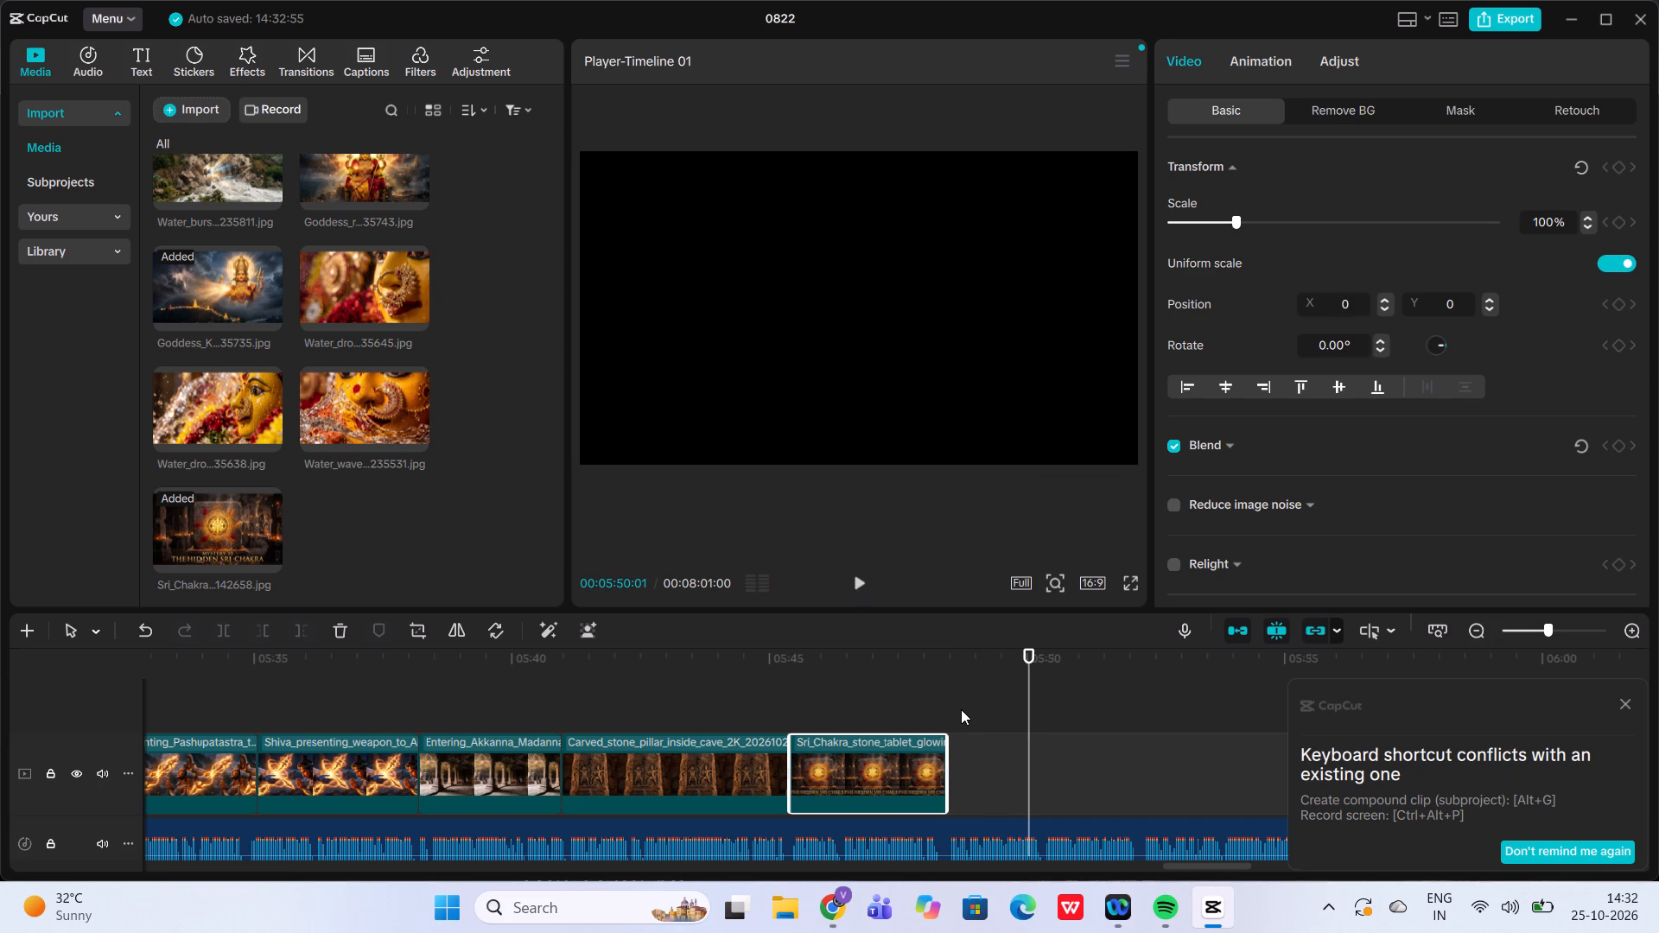
# Append the Goddess_idol_in_temple_sanctum image directly after the MYSTERY 10 title card and play it against the audio.
pyautogui.click(951, 706)
pyautogui.scroll(3, 395, 367)
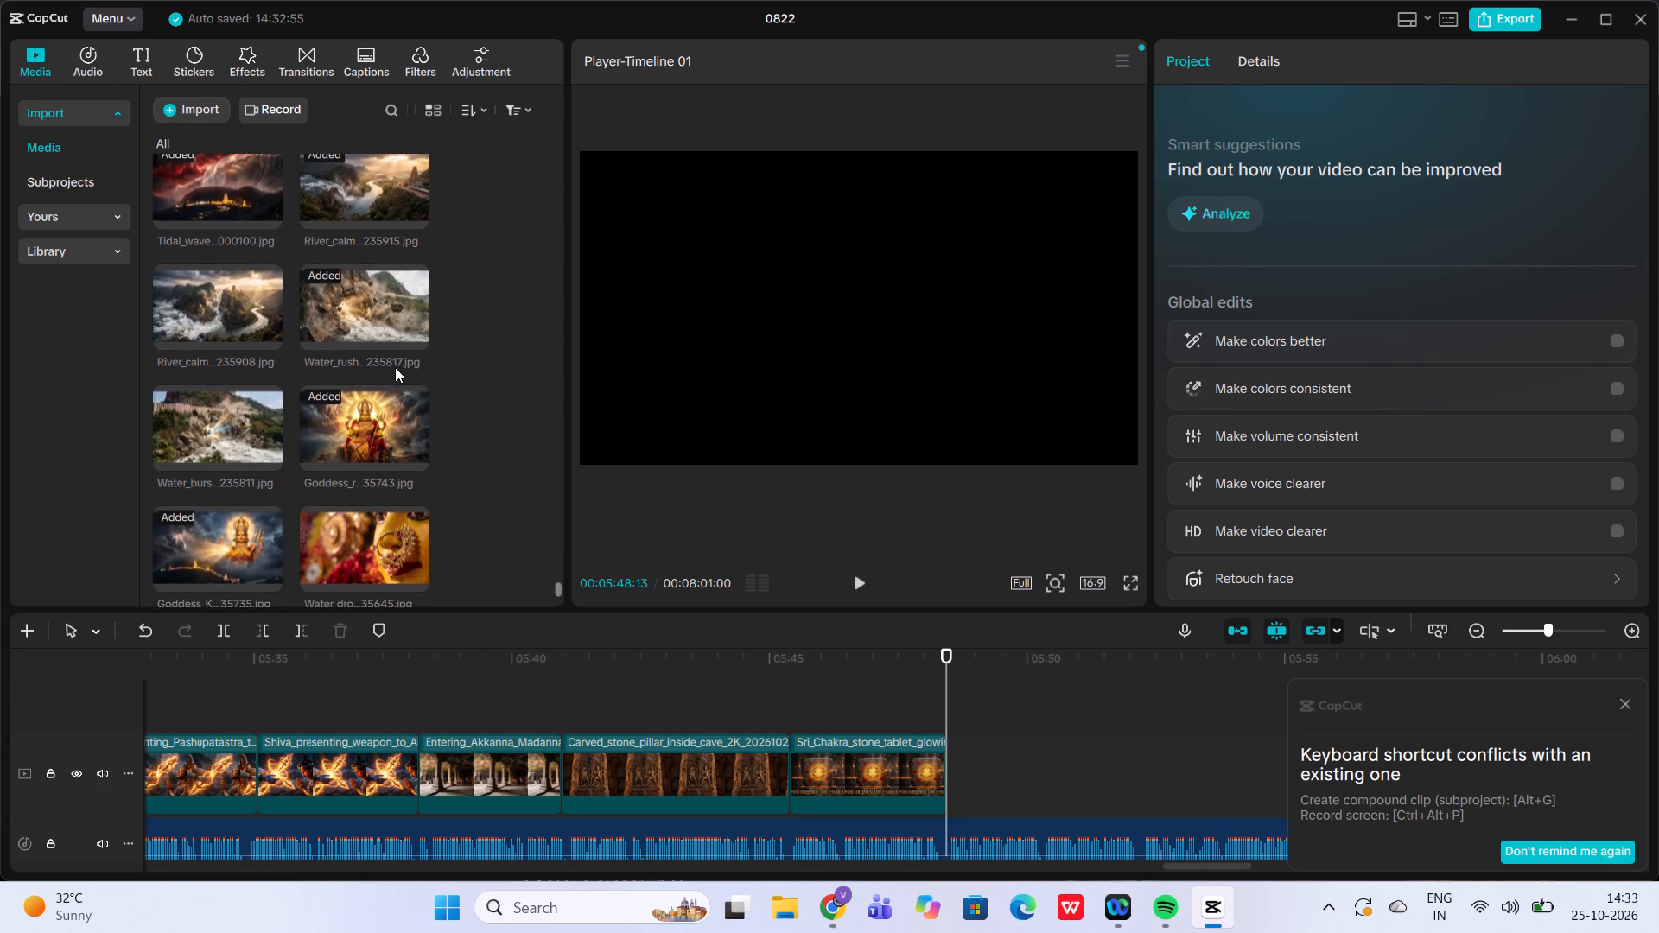
pyautogui.scroll(1, 395, 367)
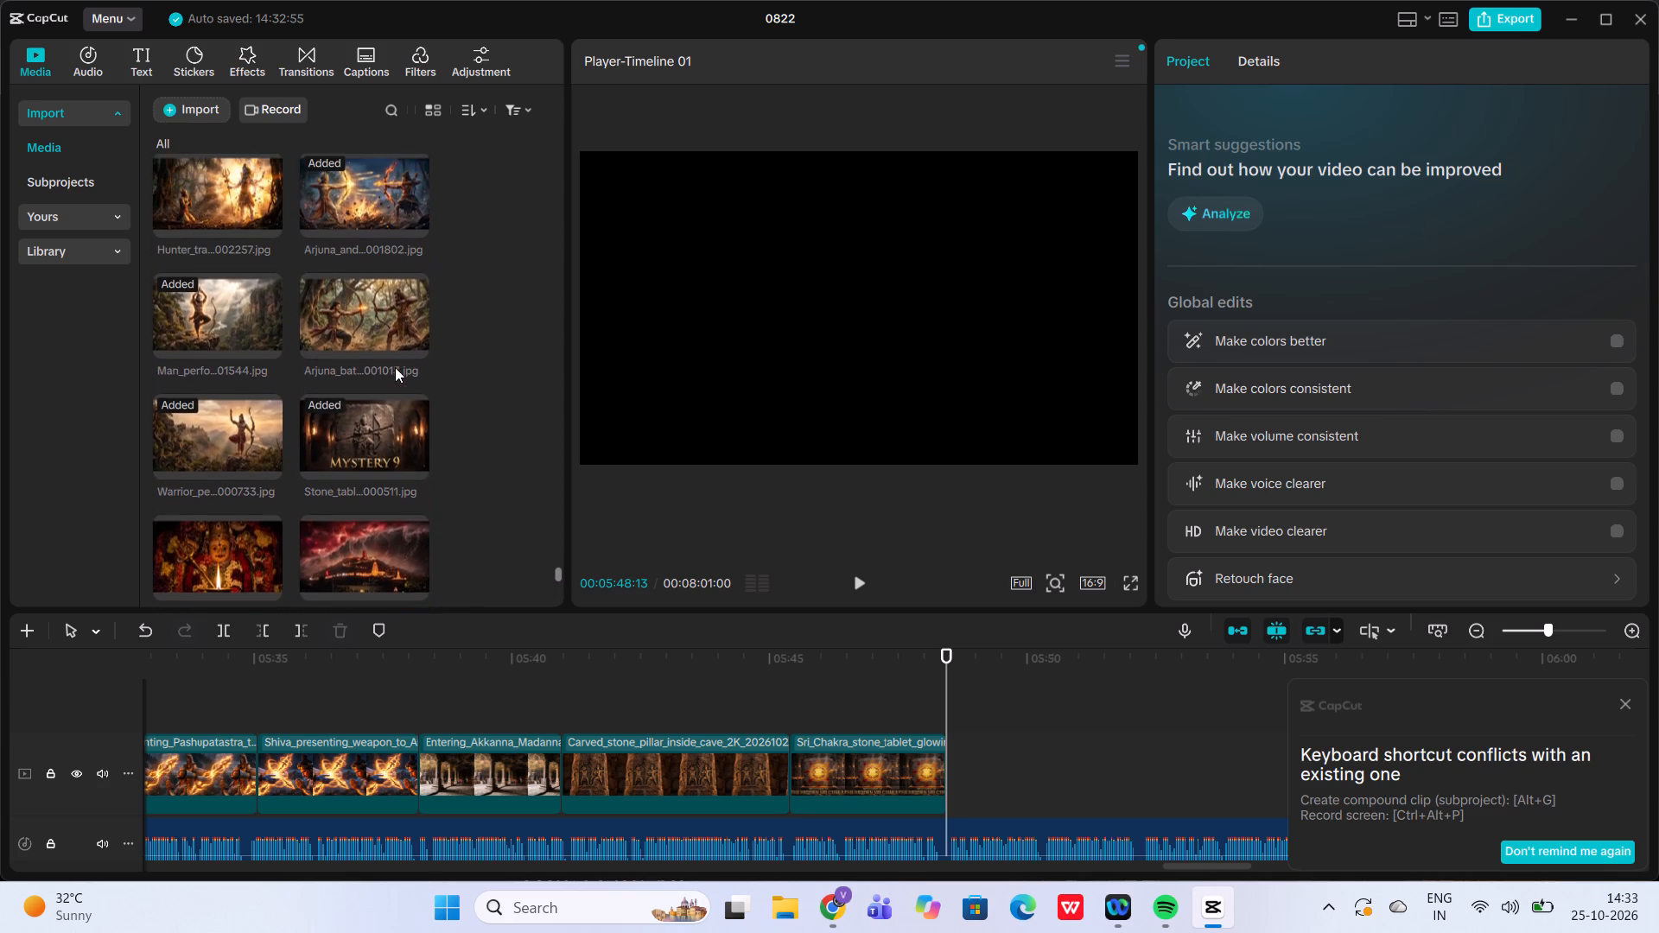
pyautogui.scroll(1, 395, 367)
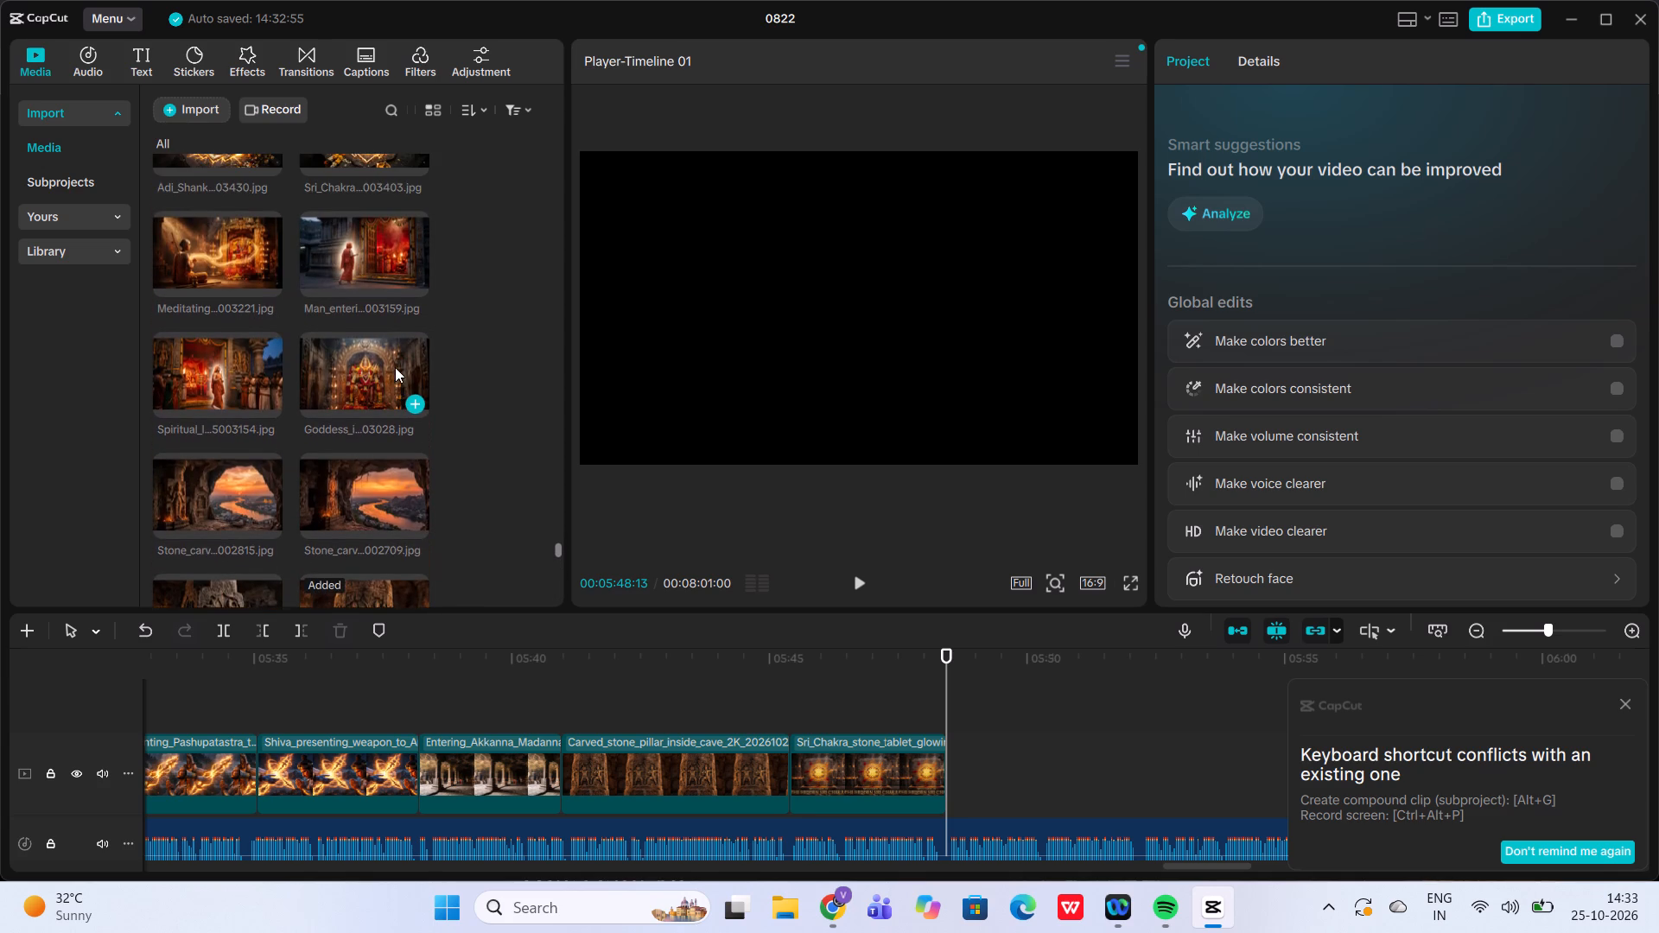
pyautogui.scroll(1, 395, 367)
pyautogui.click(313, 371)
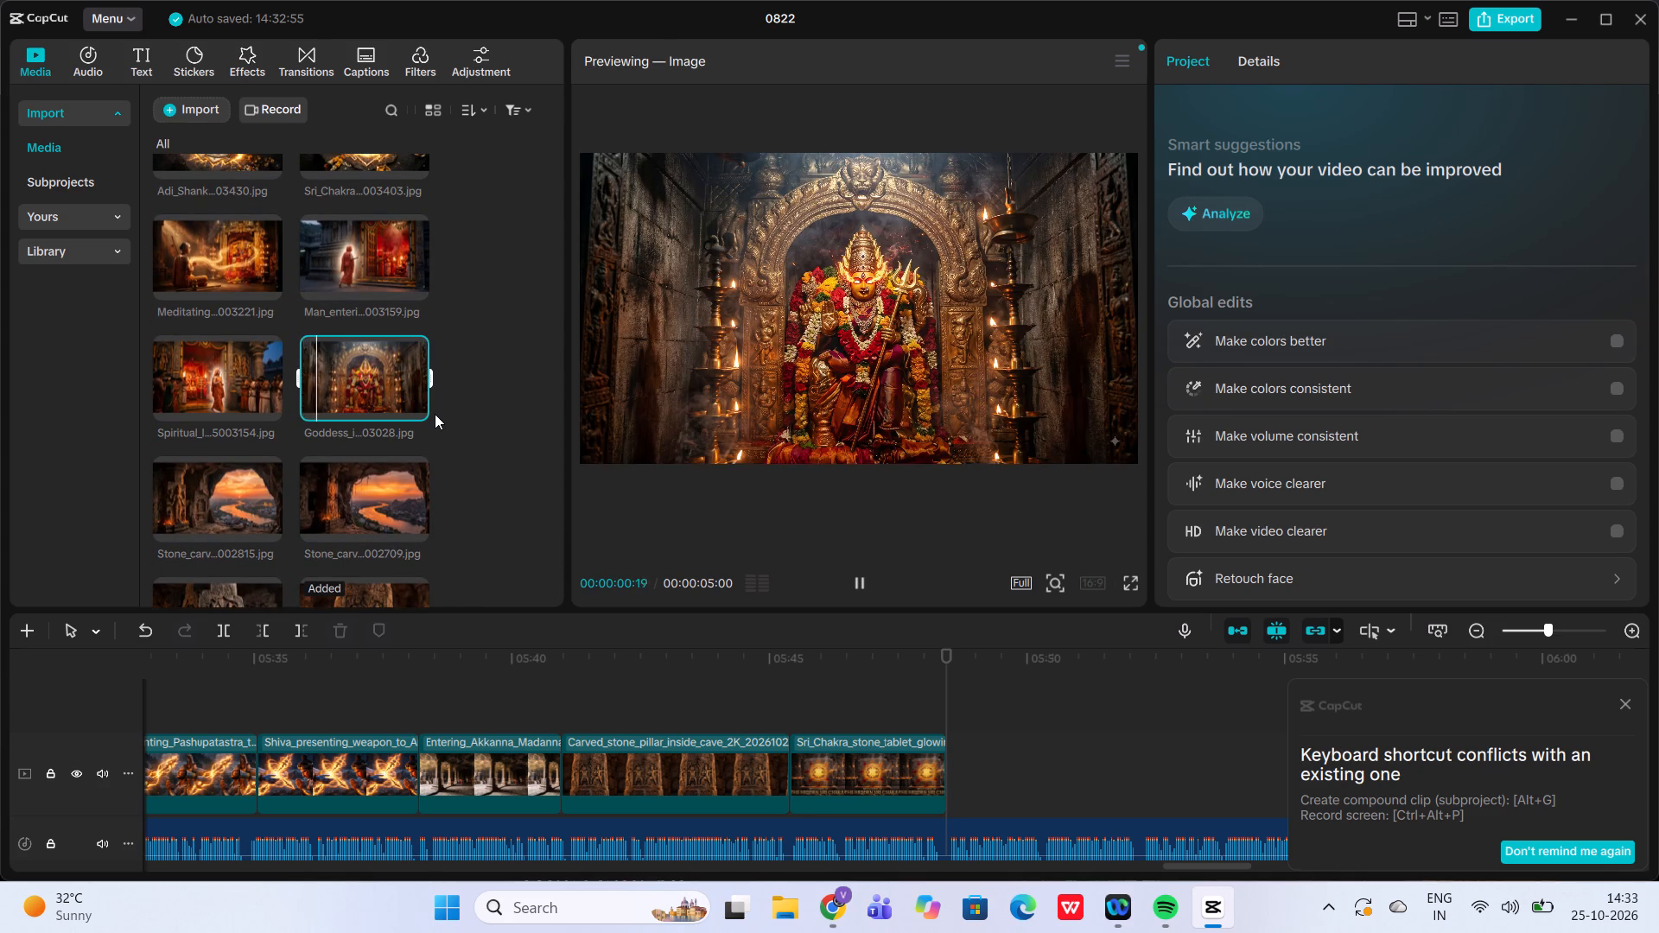
pyautogui.click(413, 409)
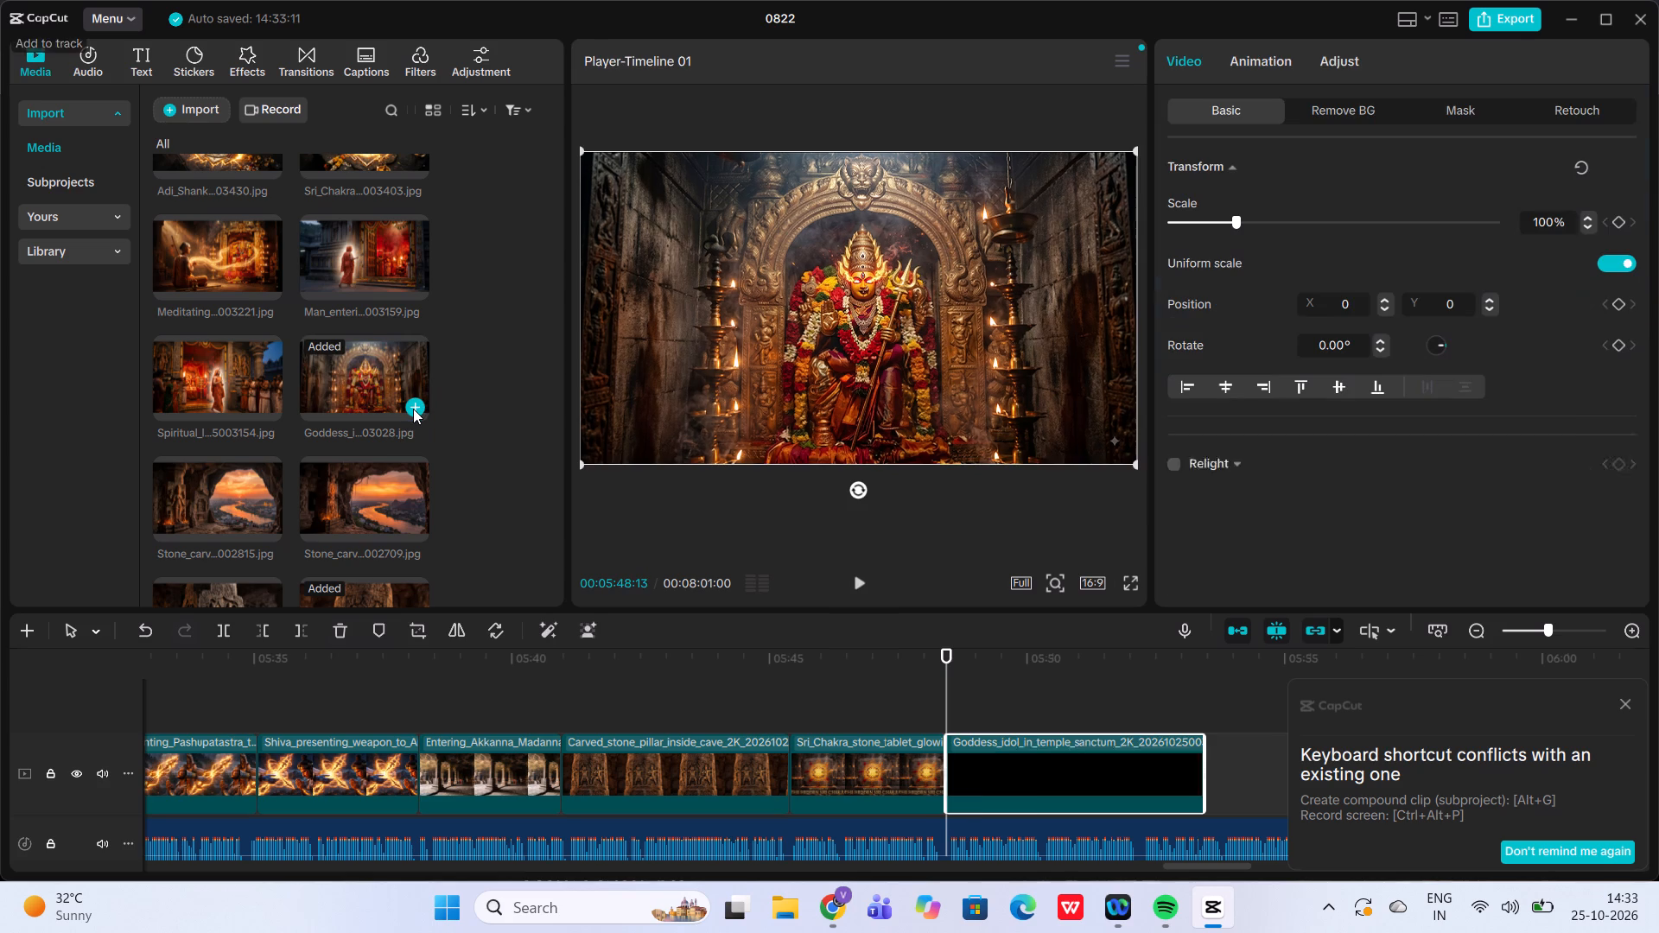
pyautogui.click(846, 581)
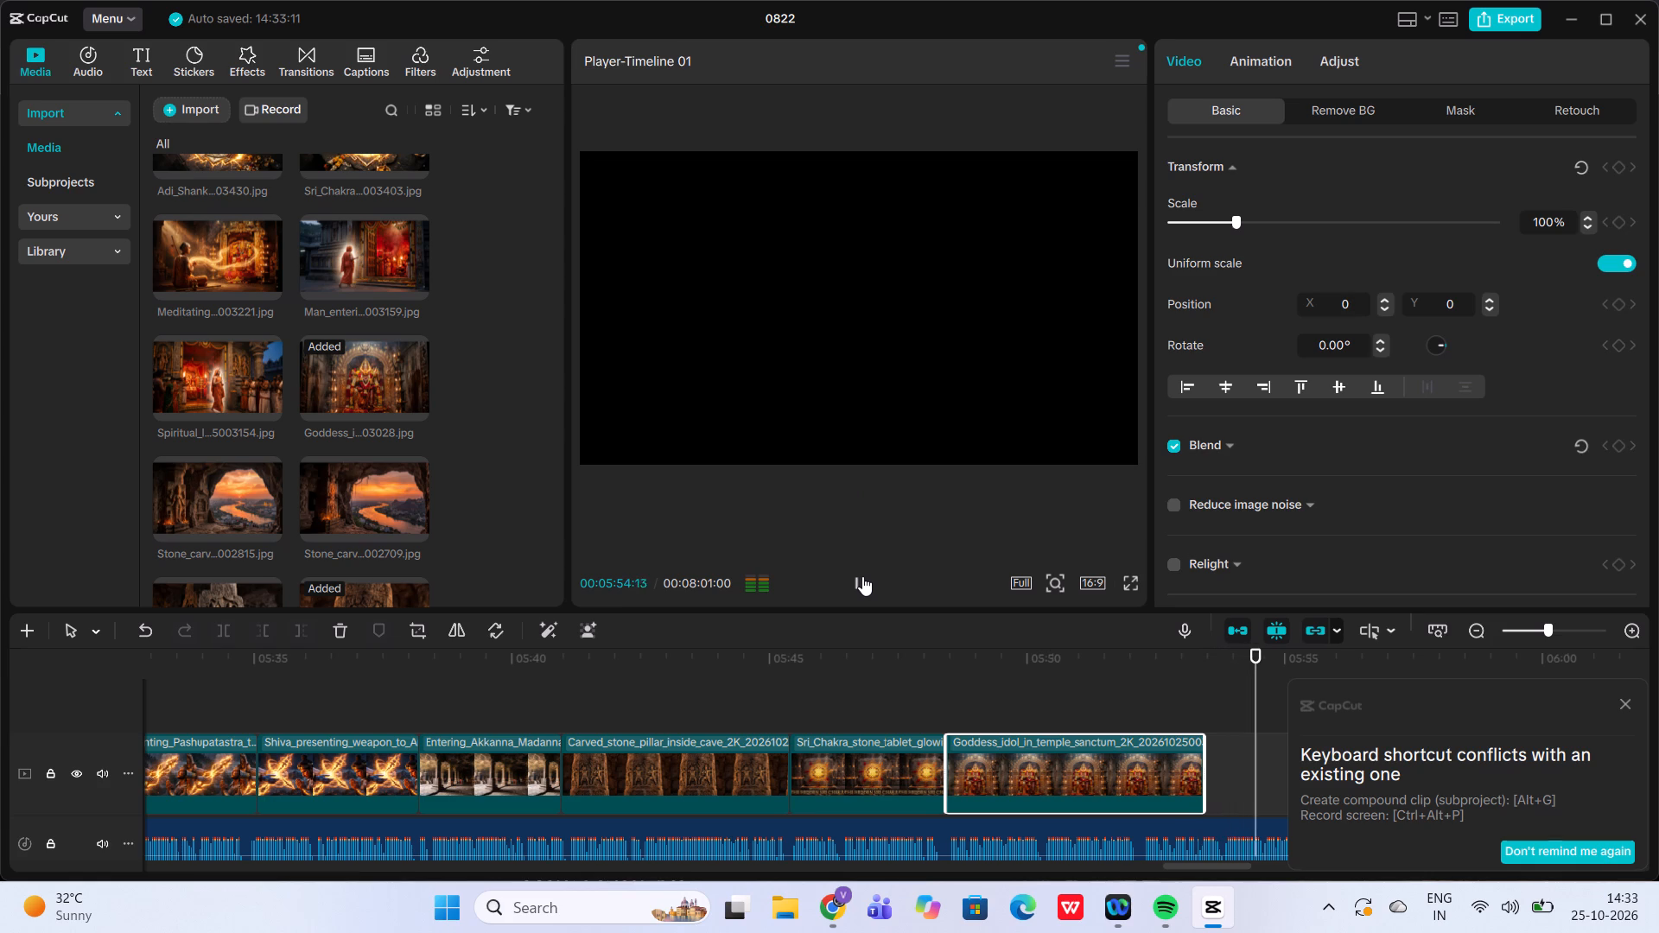
pyautogui.click(862, 576)
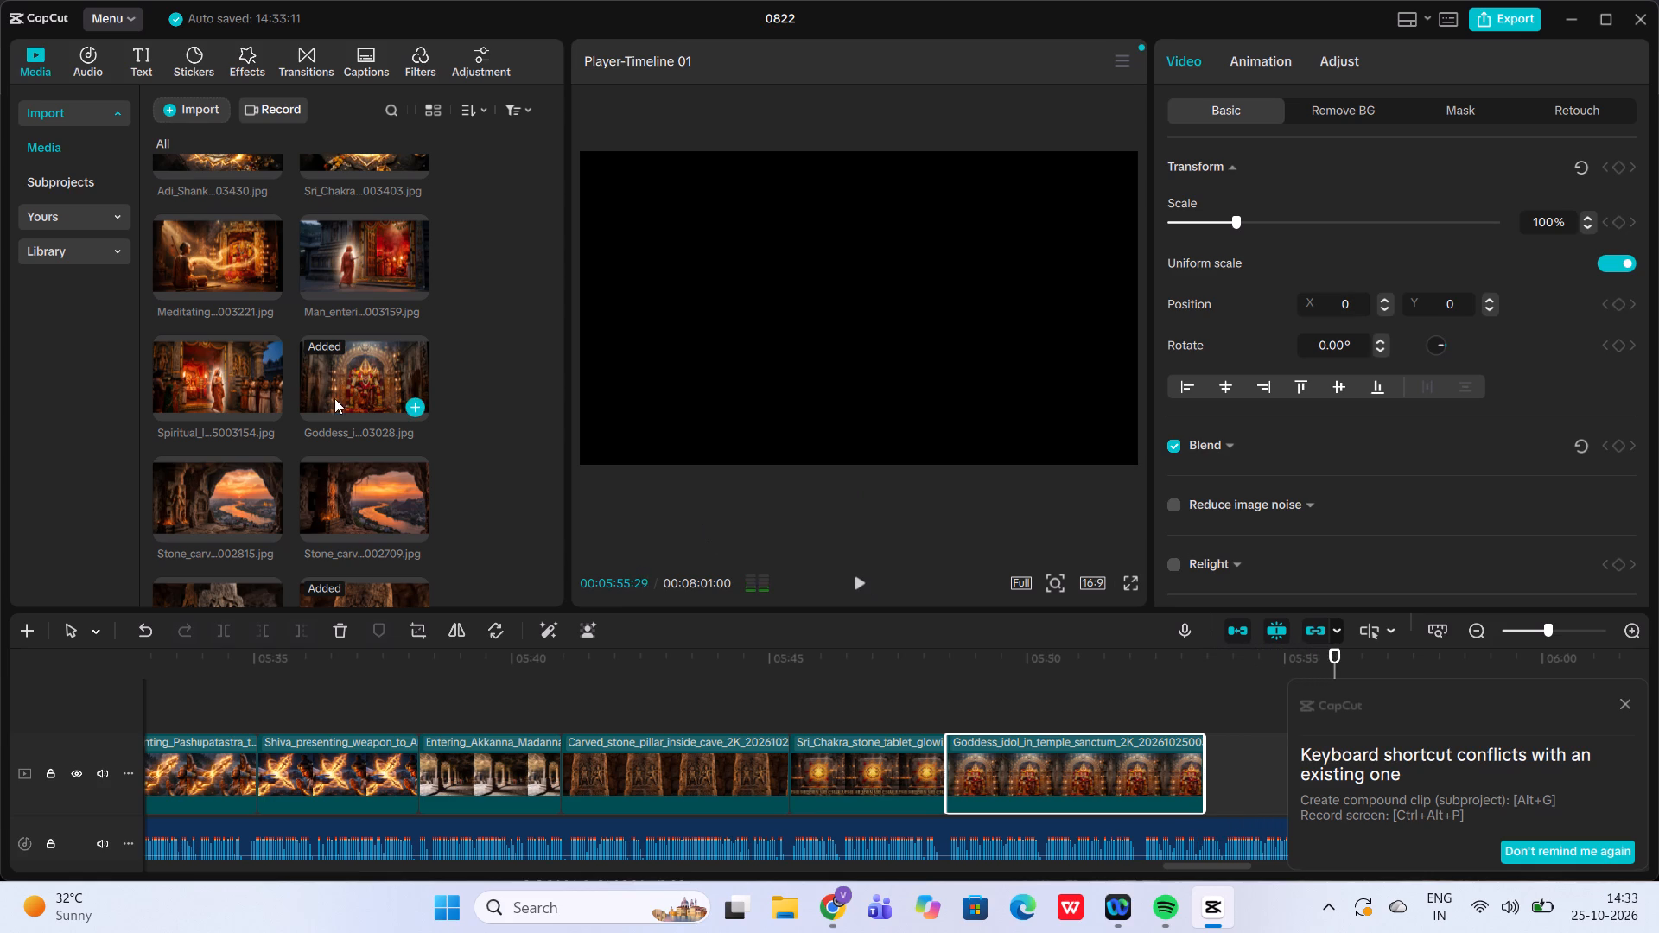
# Look through the imported temple images, dismiss the keyboard shortcut conflict notice and replay the end of the goddess idol clip.
pyautogui.scroll(1, 351, 393)
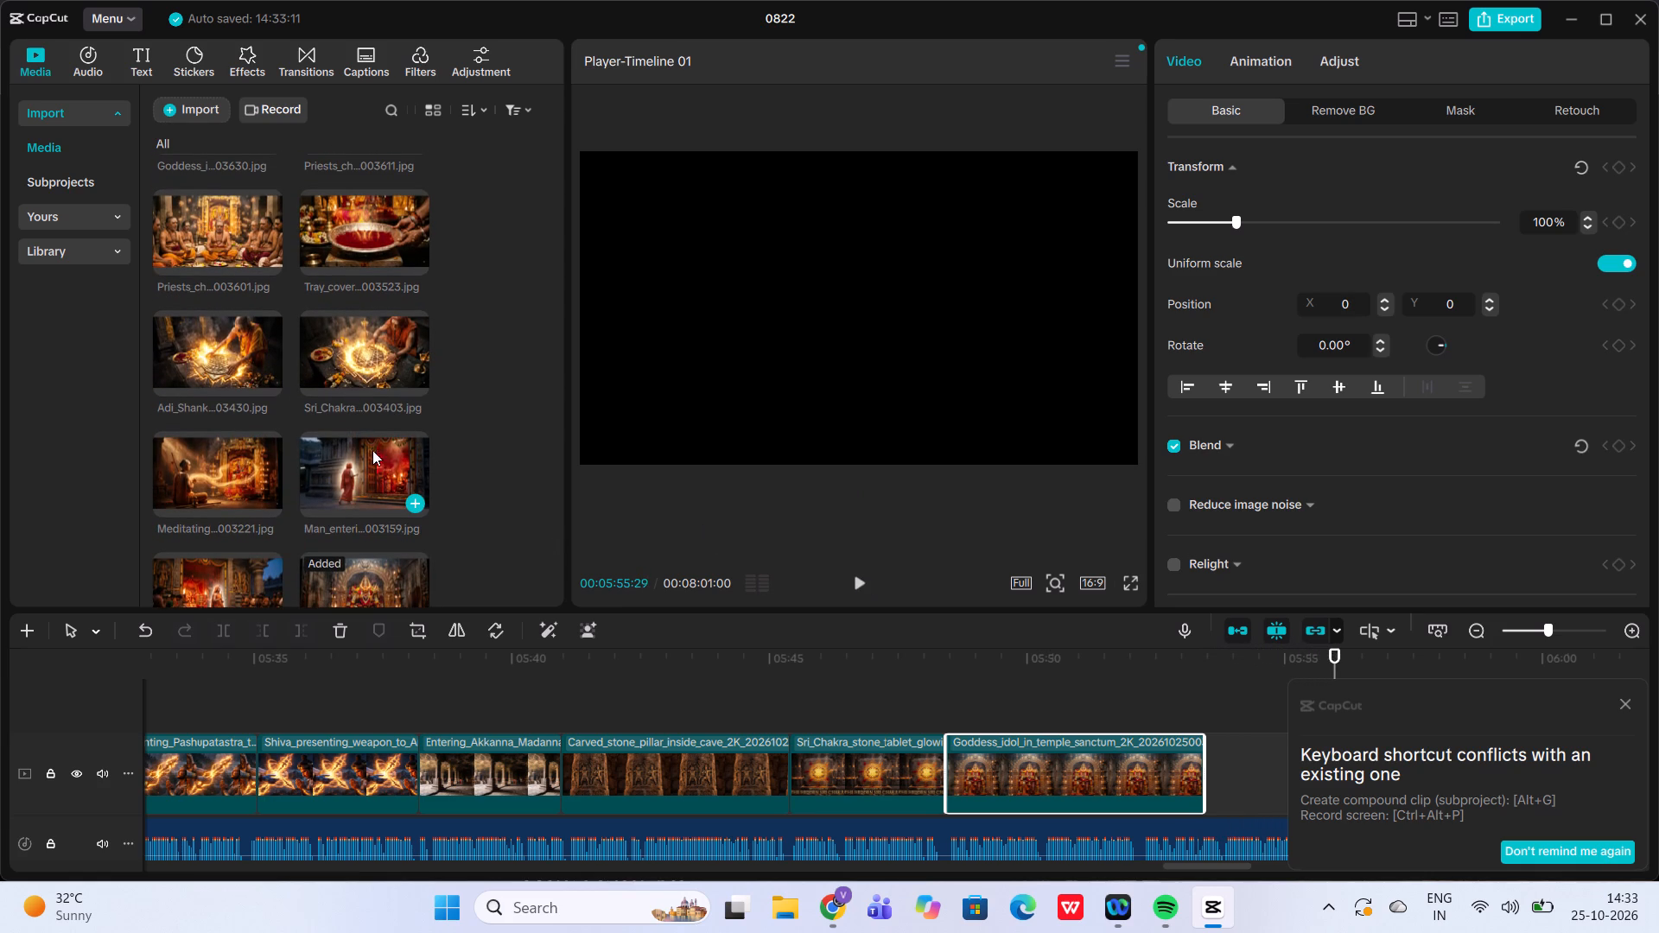
pyautogui.scroll(-2, 361, 376)
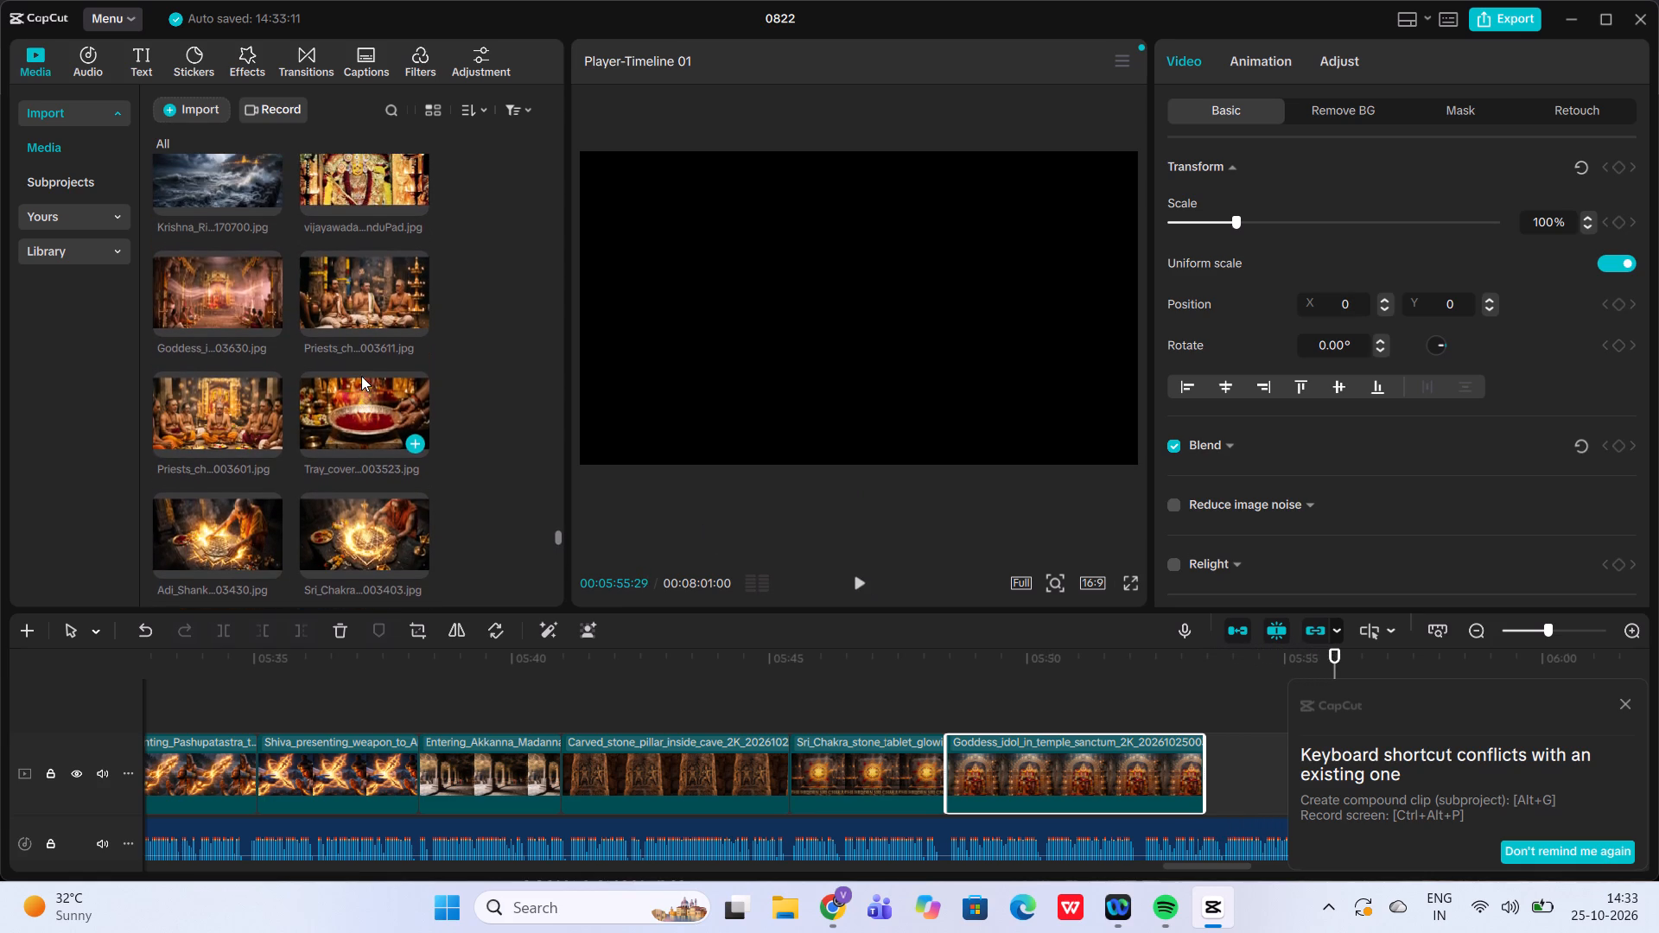
pyautogui.scroll(-1, 361, 376)
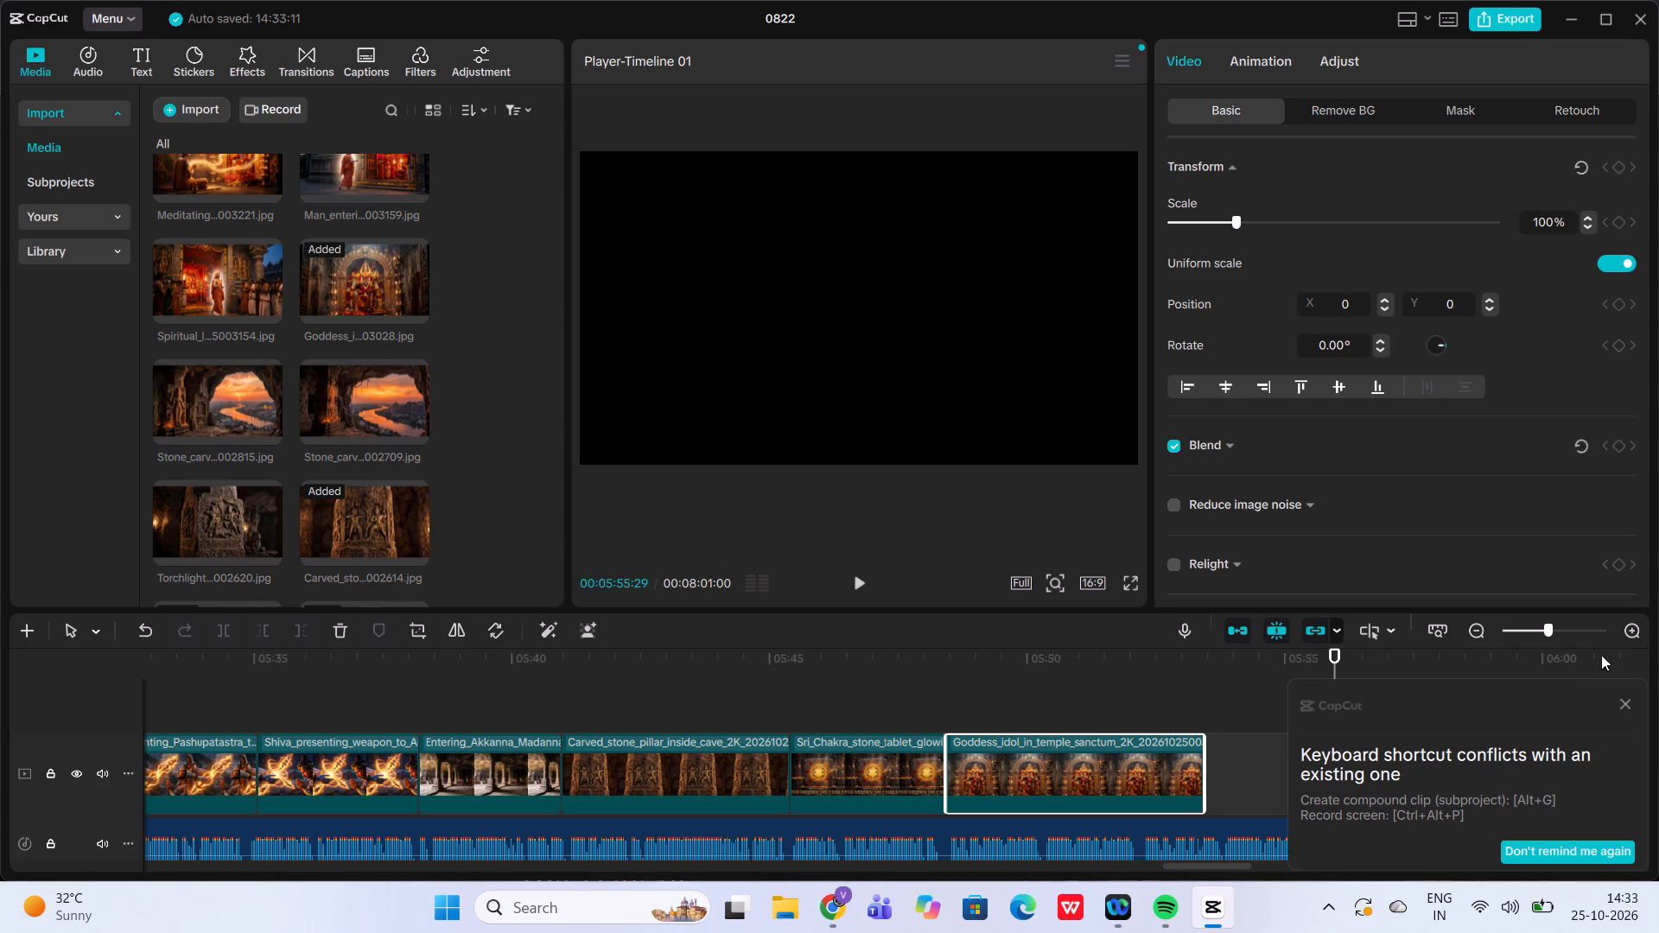
pyautogui.click(1624, 700)
pyautogui.click(1176, 697)
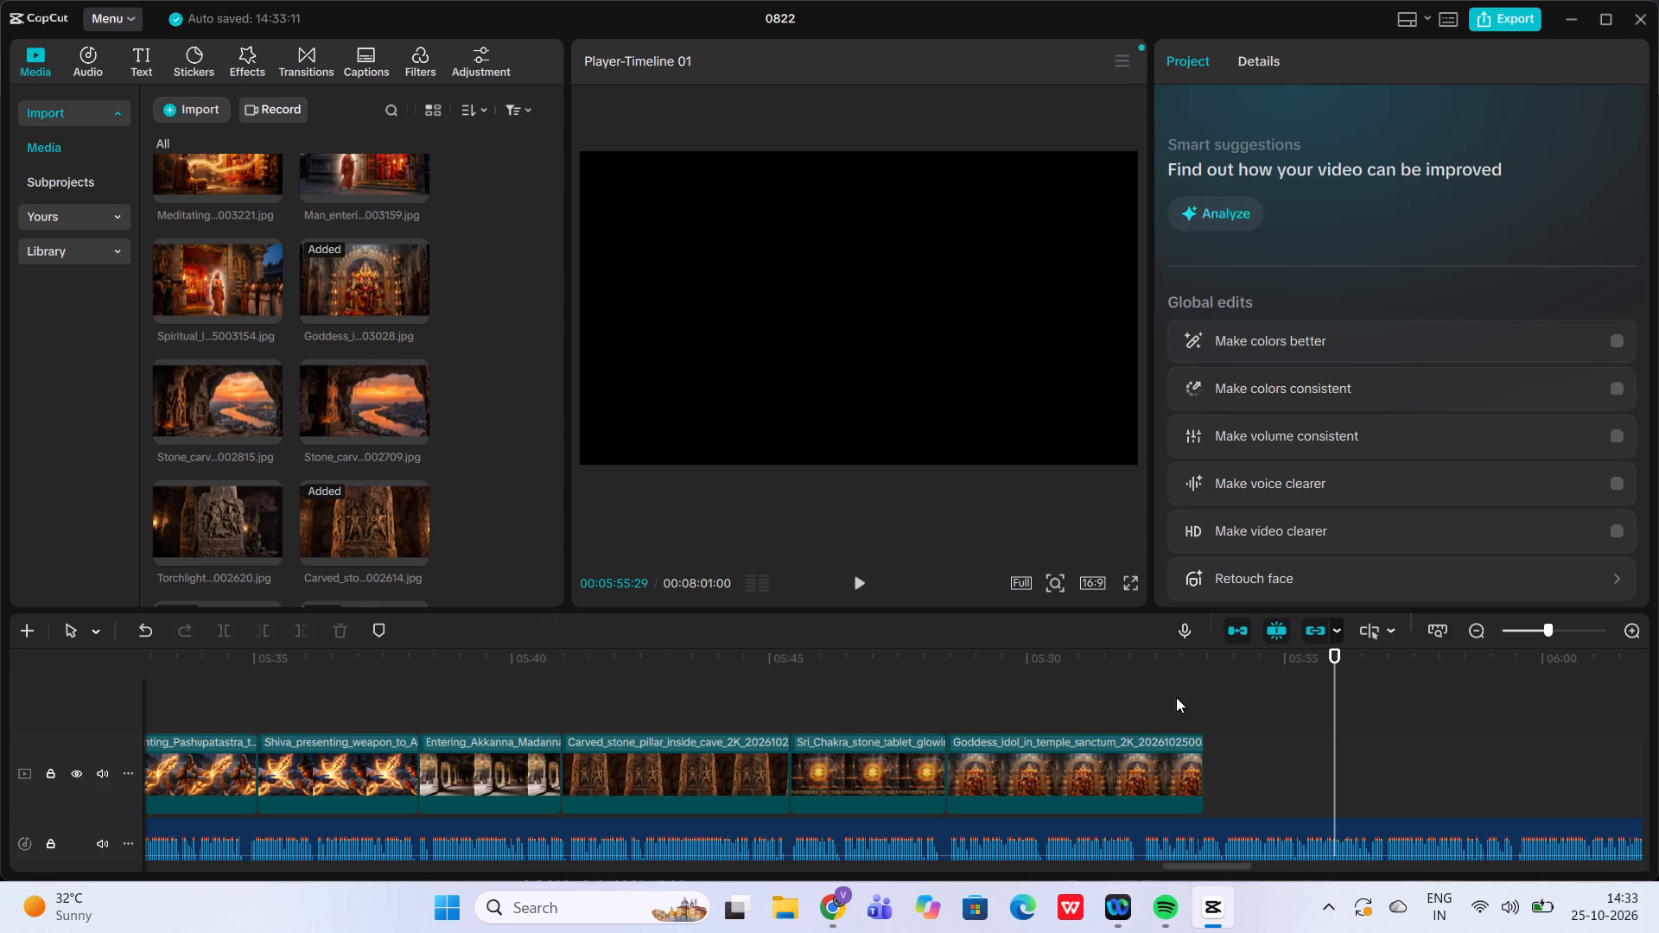
pyautogui.click(858, 584)
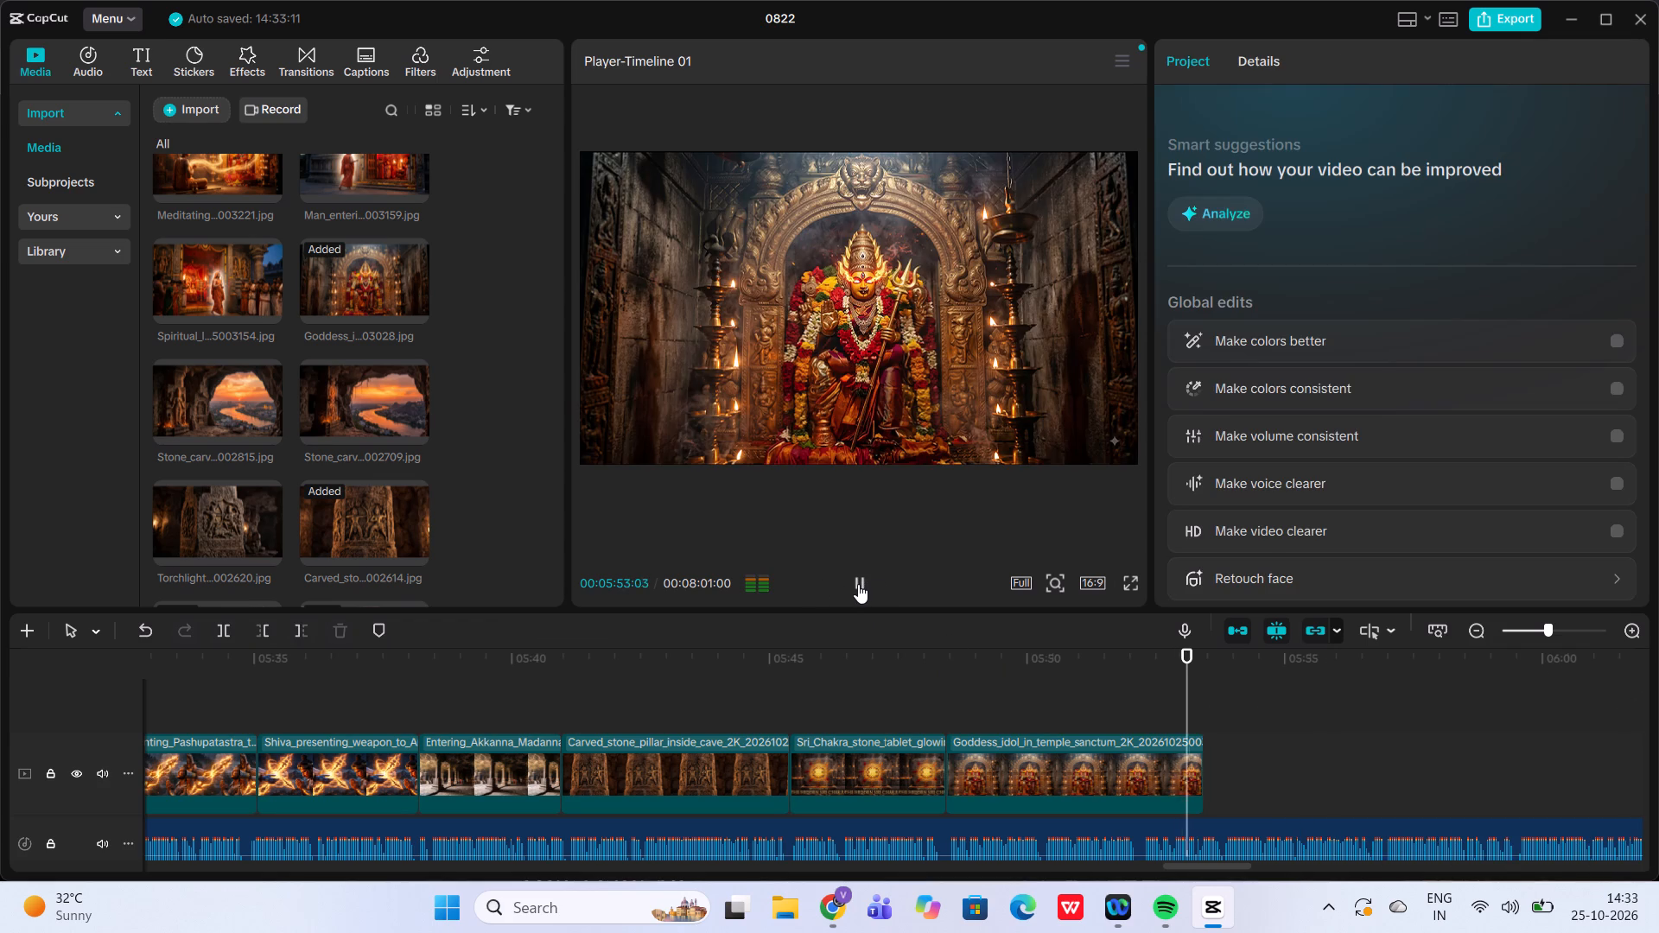
pyautogui.click(858, 584)
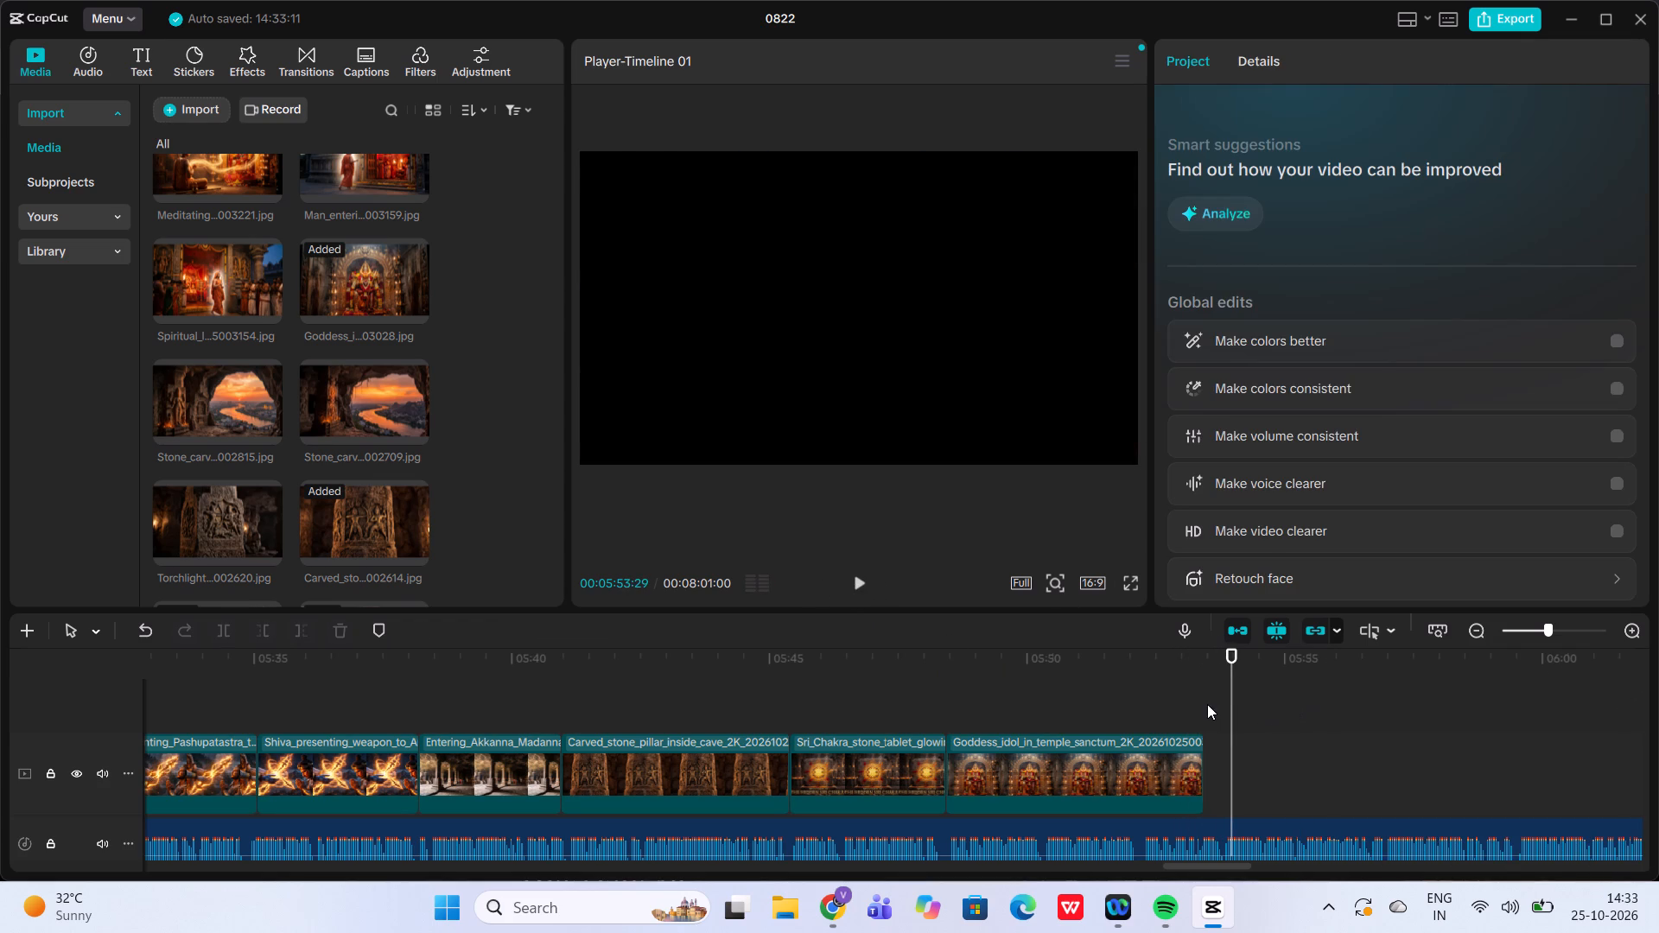
# Compare the two images of the glowing monk at the temple, append Man_entering_temple_doorway after the goddess idol clip and play it with the audio.
pyautogui.click(1207, 704)
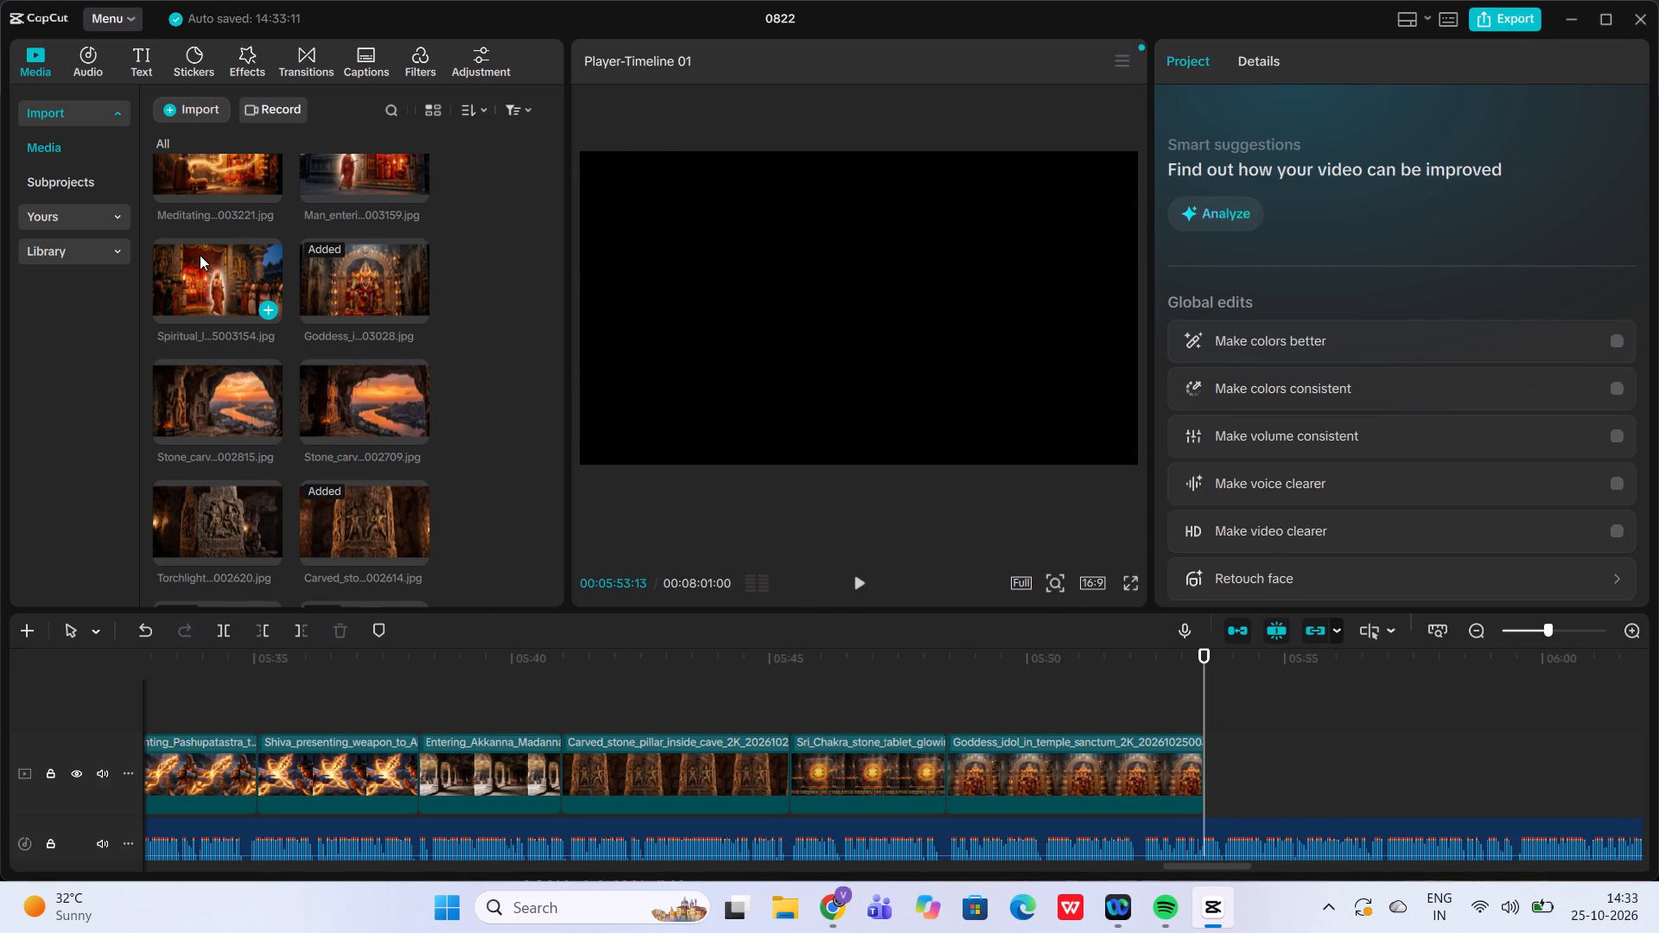
pyautogui.click(200, 255)
pyautogui.scroll(1, 200, 255)
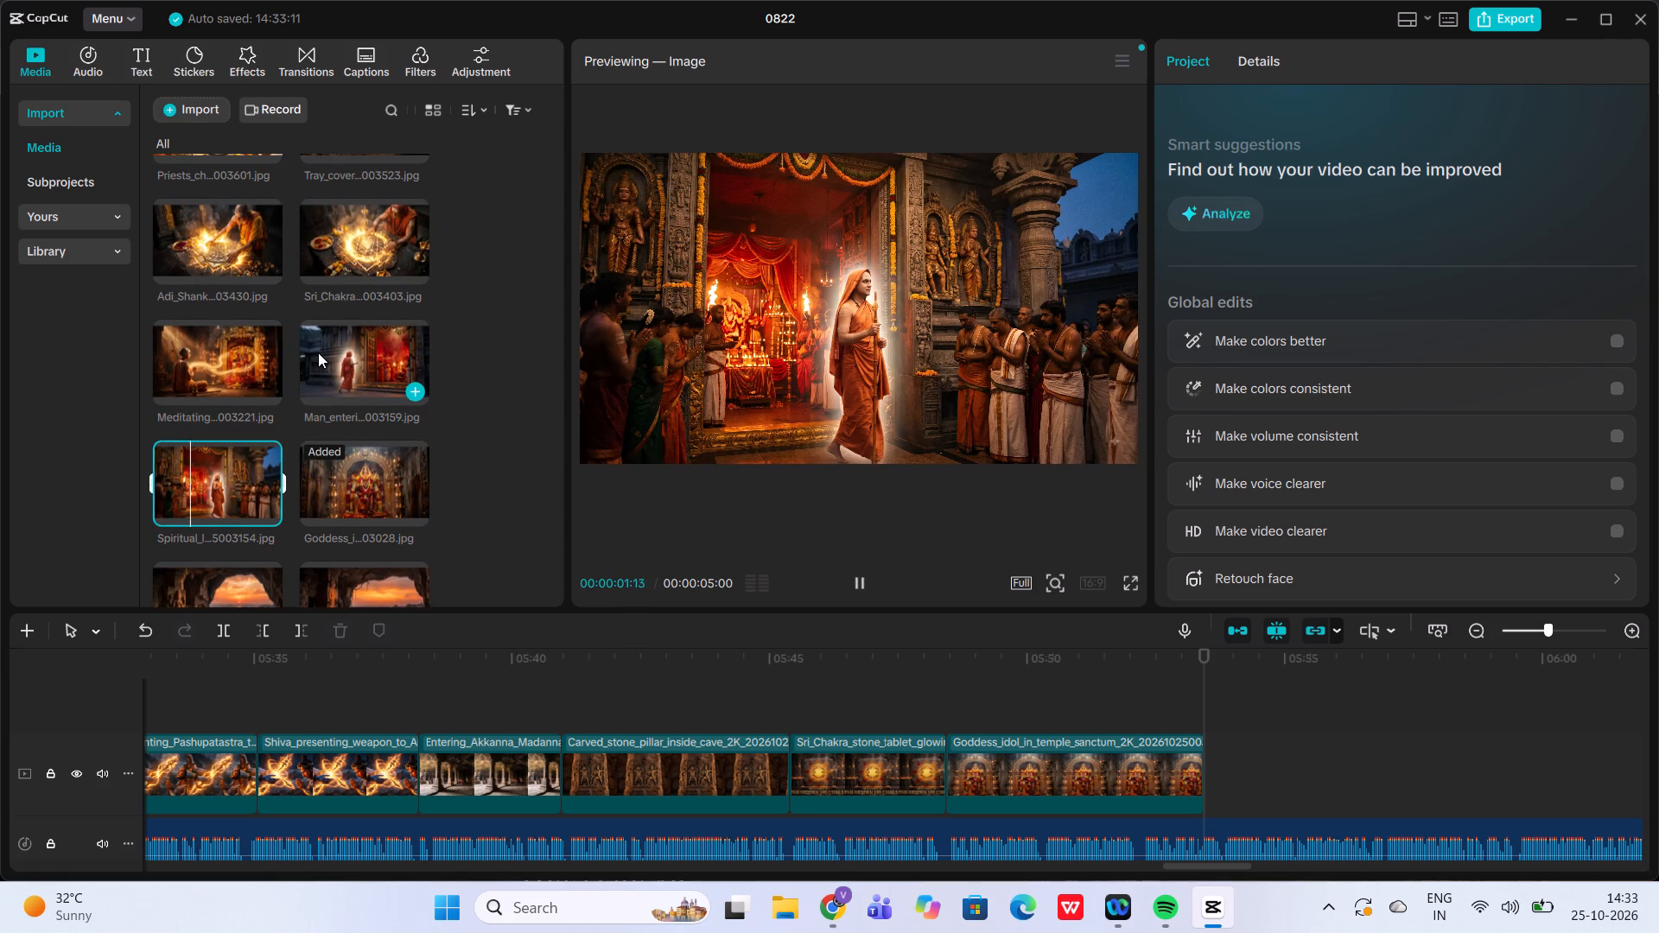
pyautogui.click(318, 352)
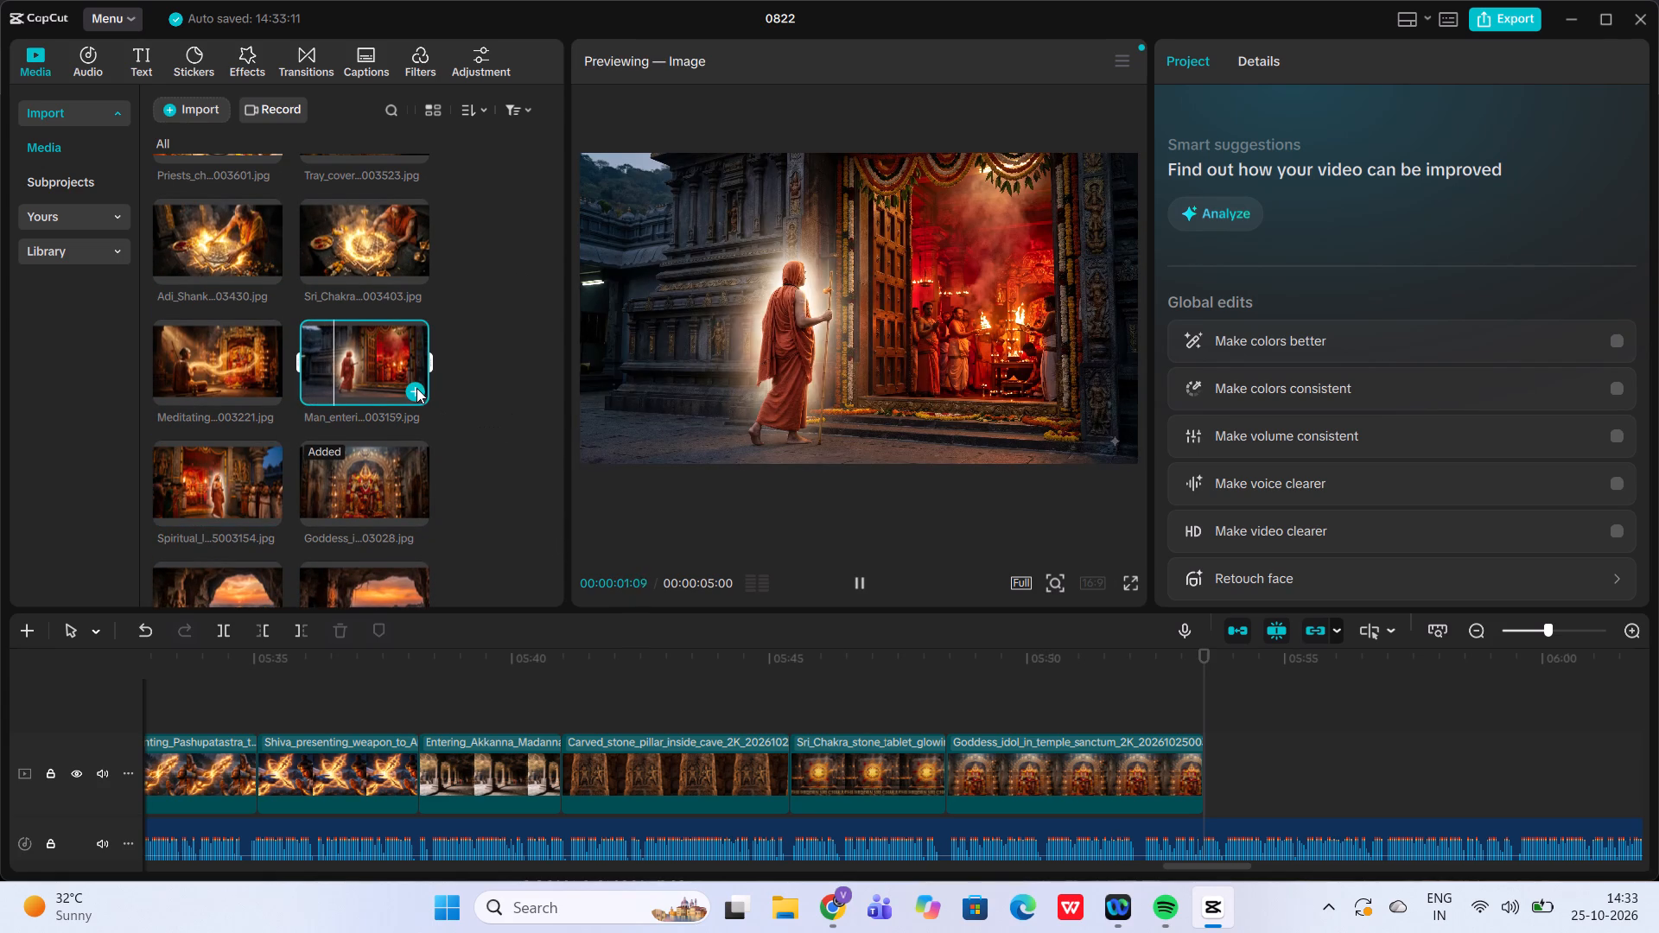
pyautogui.click(416, 388)
pyautogui.click(853, 584)
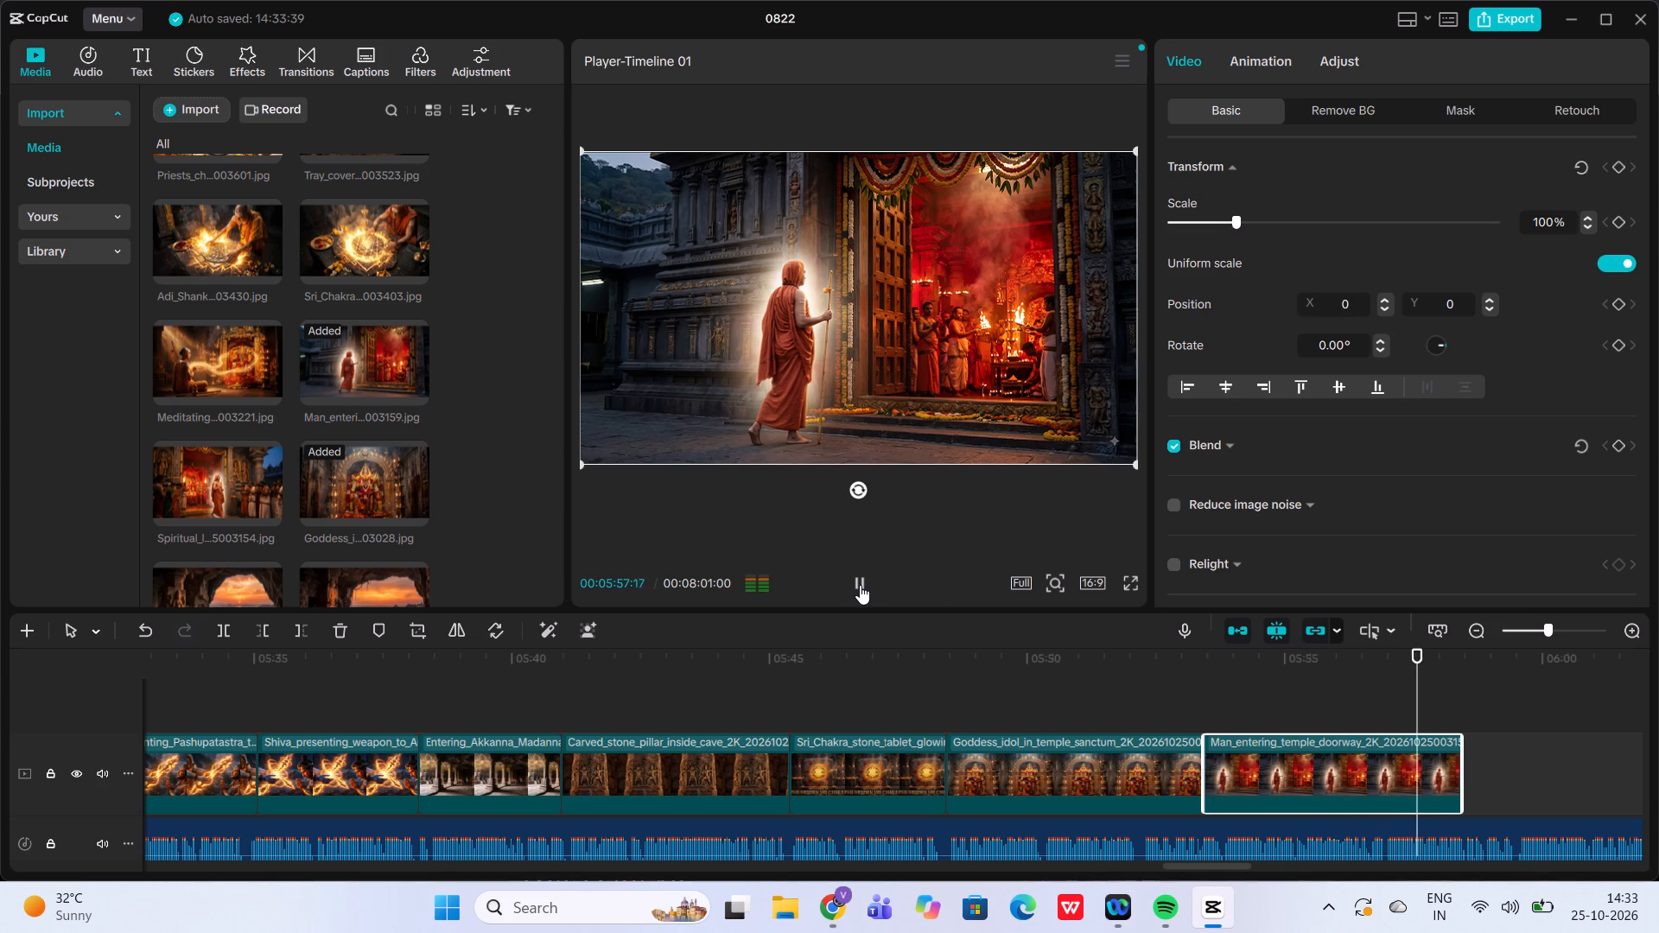
pyautogui.click(860, 585)
pyautogui.click(860, 585)
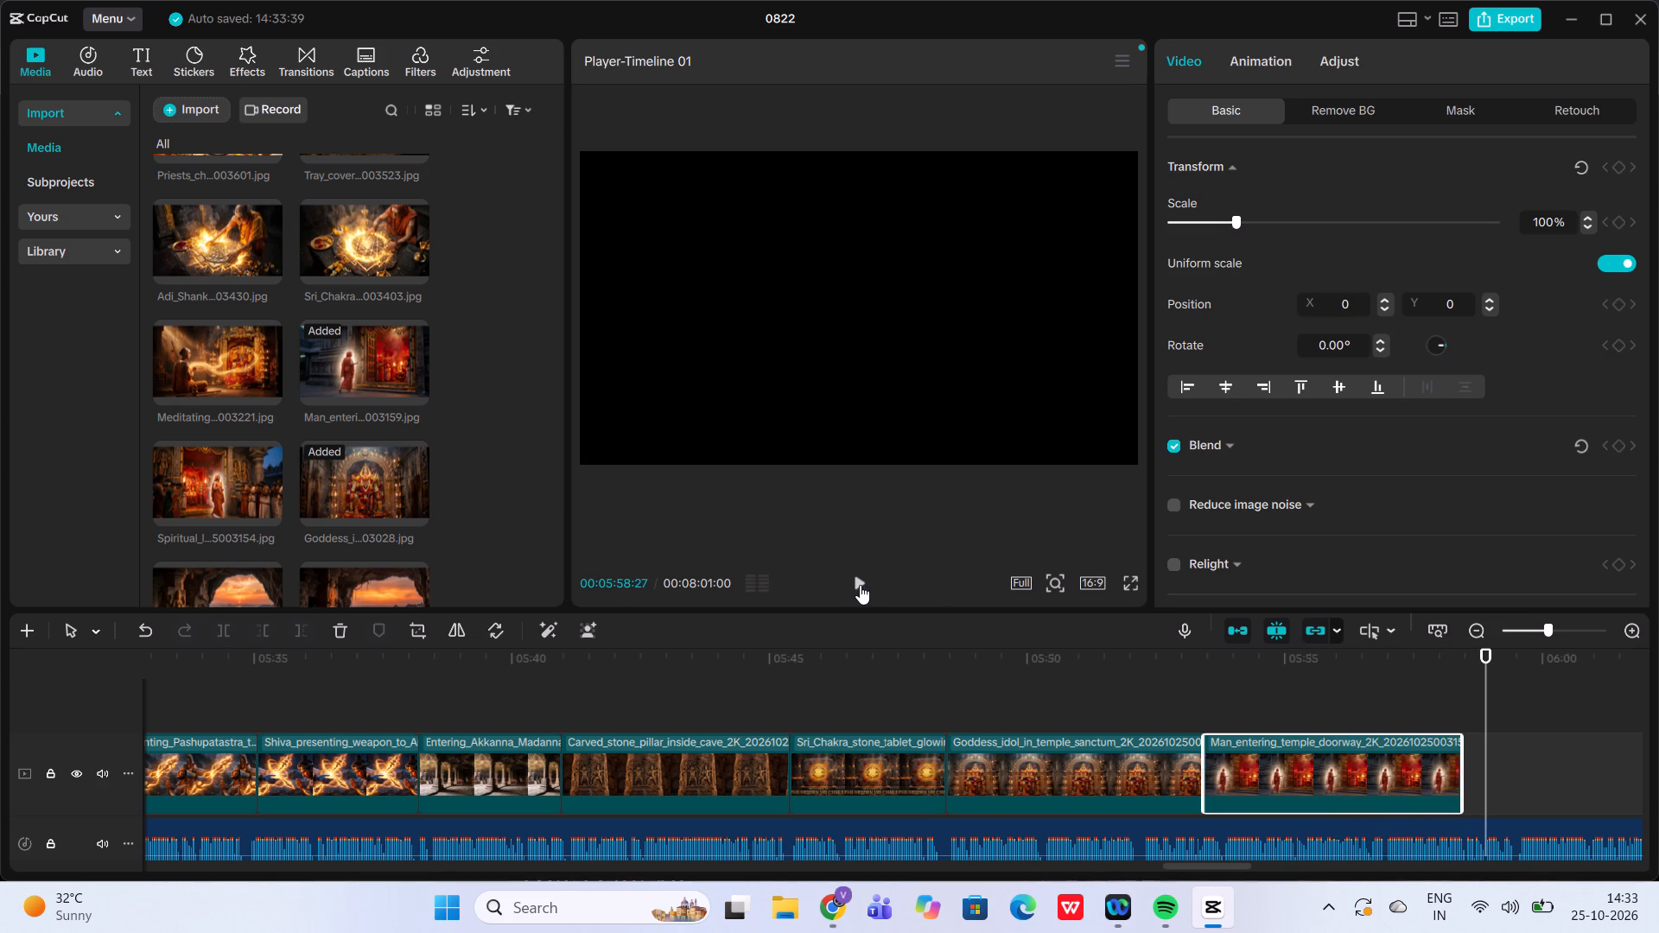
pyautogui.click(860, 585)
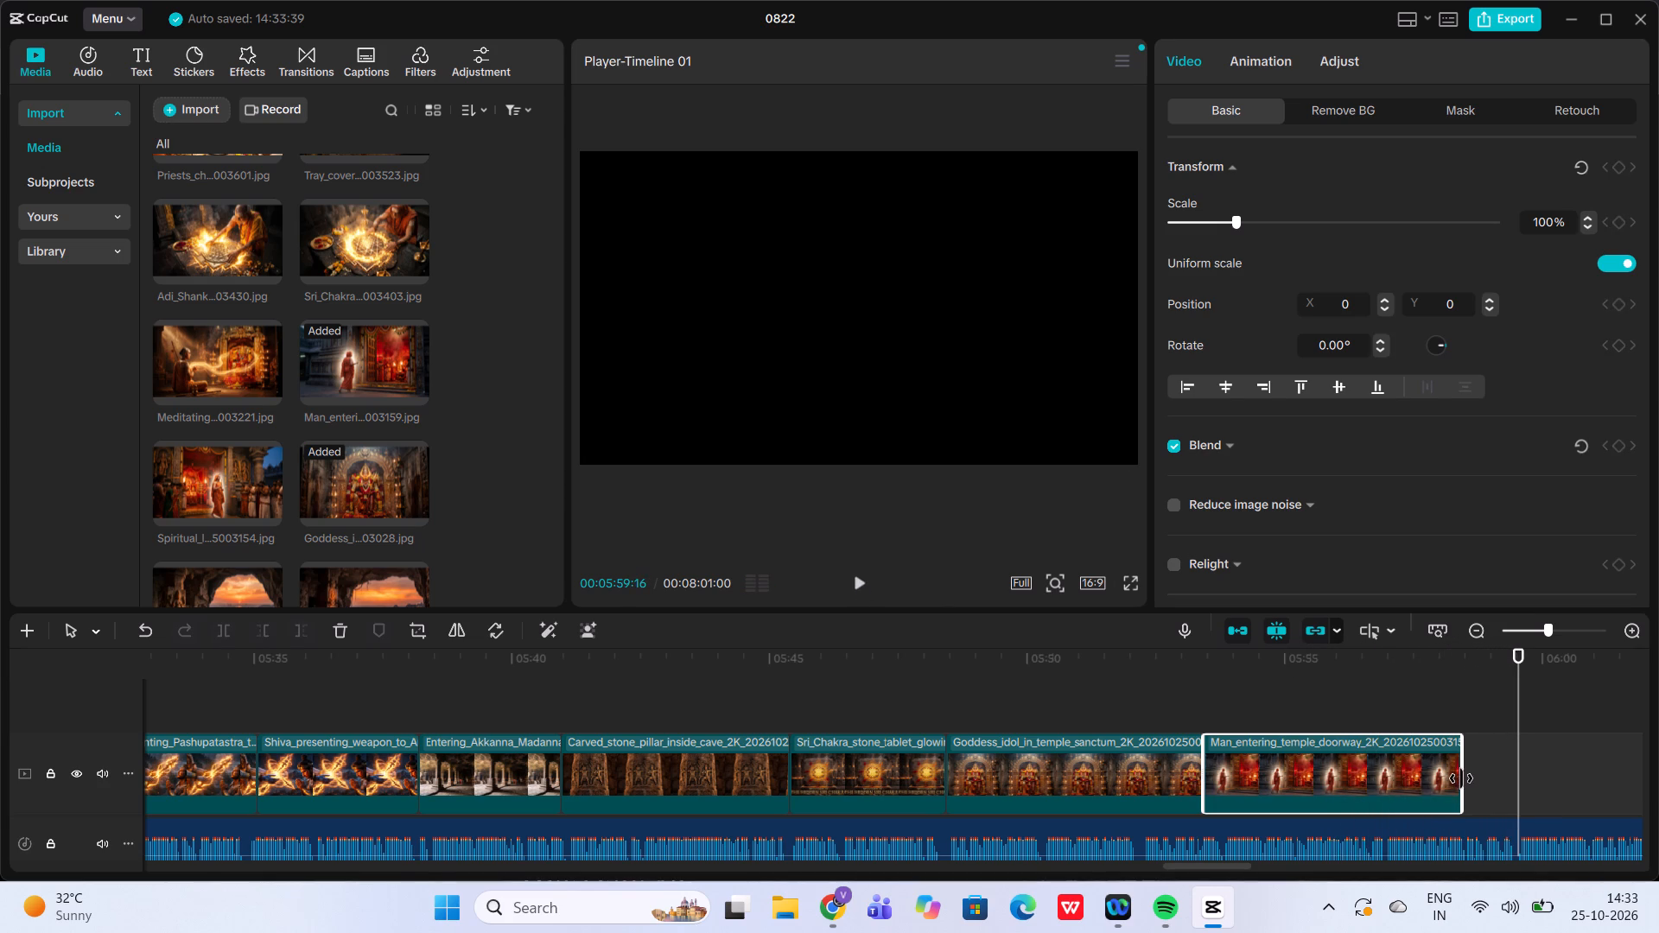
# Extend the Man_entering_temple_doorway clip to about 6 seconds so it ends near 05:59:15, playing its end against the audio.
pyautogui.moveTo(1461, 778); pyautogui.dragTo(1499, 780)
pyautogui.click(1479, 694)
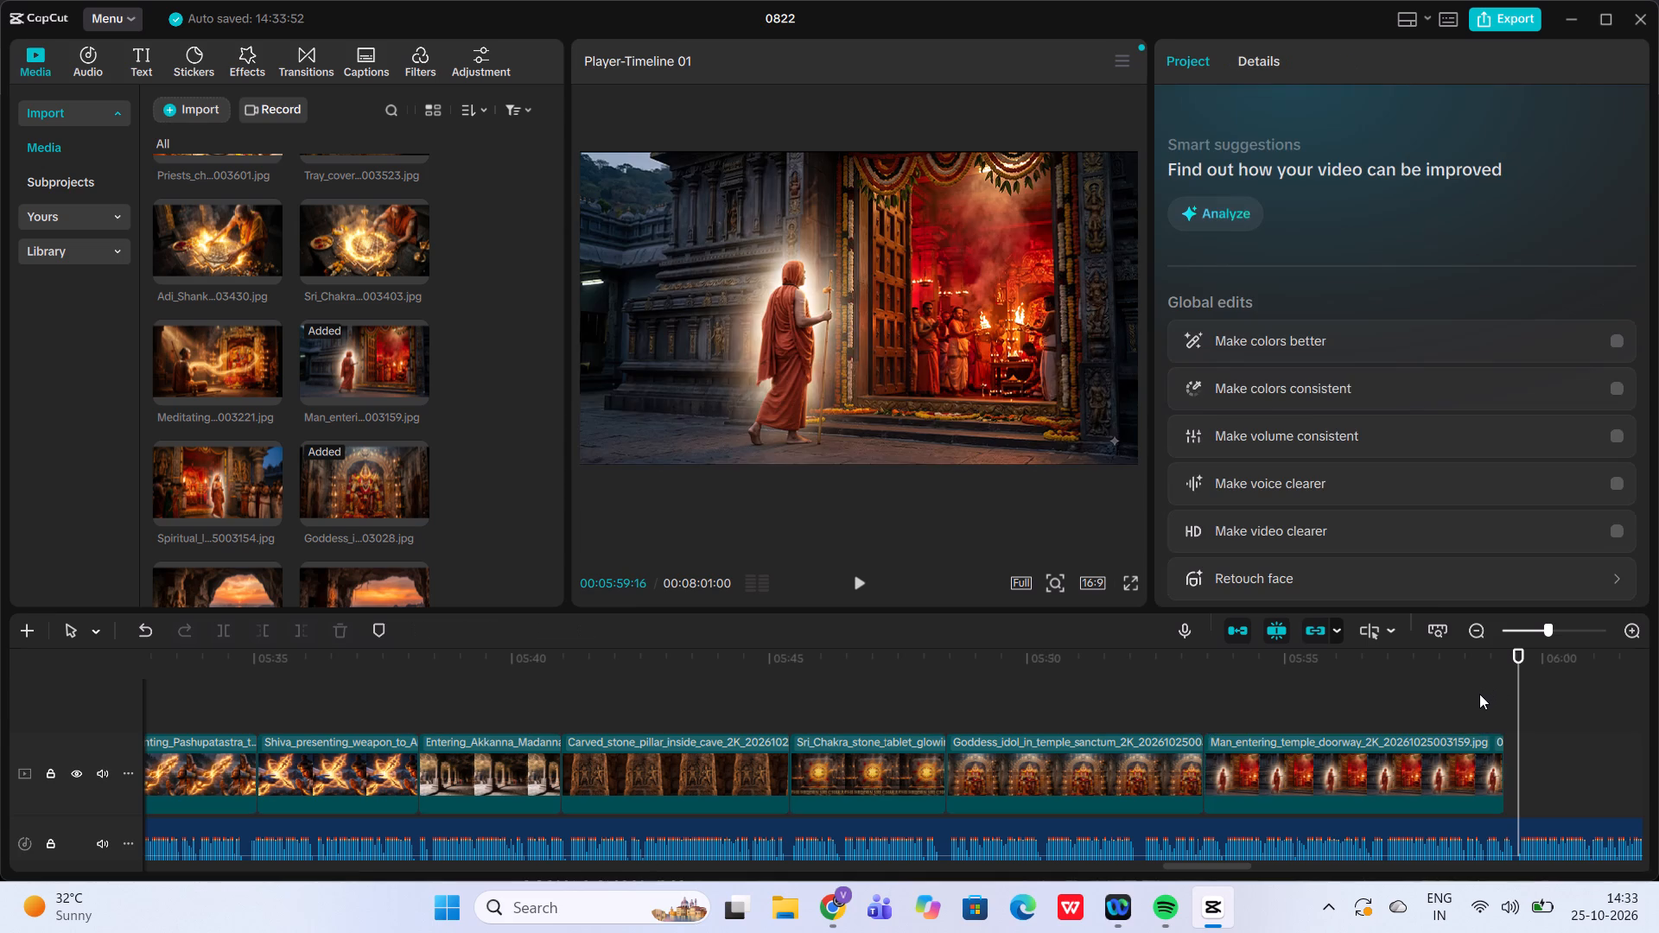
pyautogui.click(867, 587)
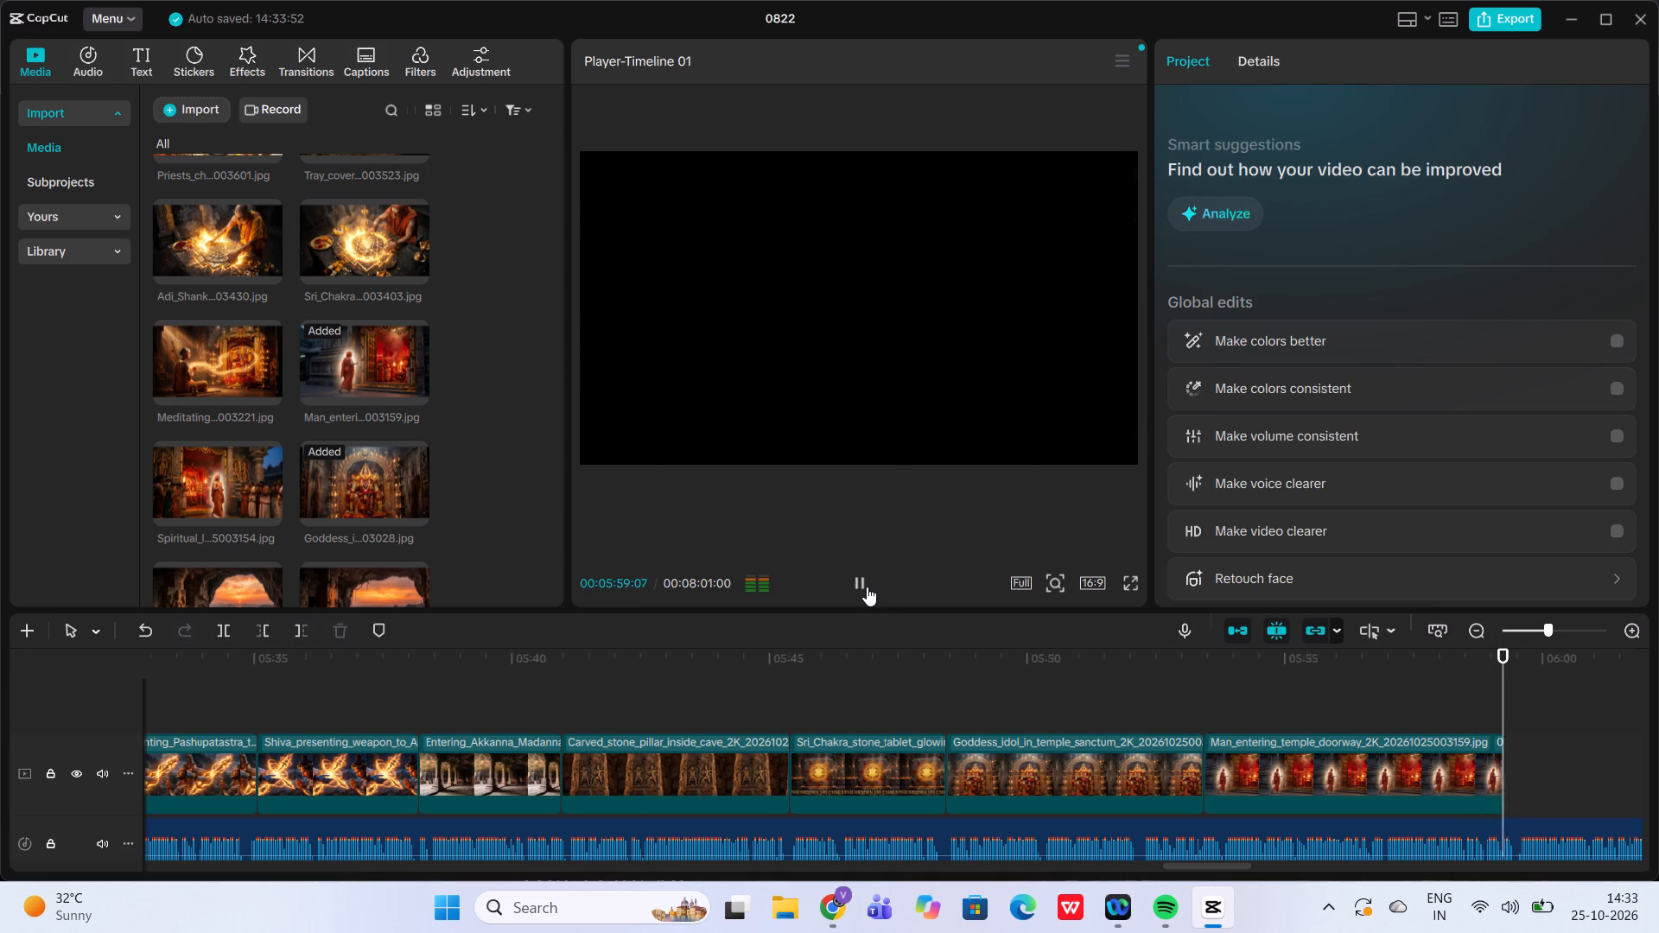
pyautogui.click(867, 587)
pyautogui.click(1488, 768)
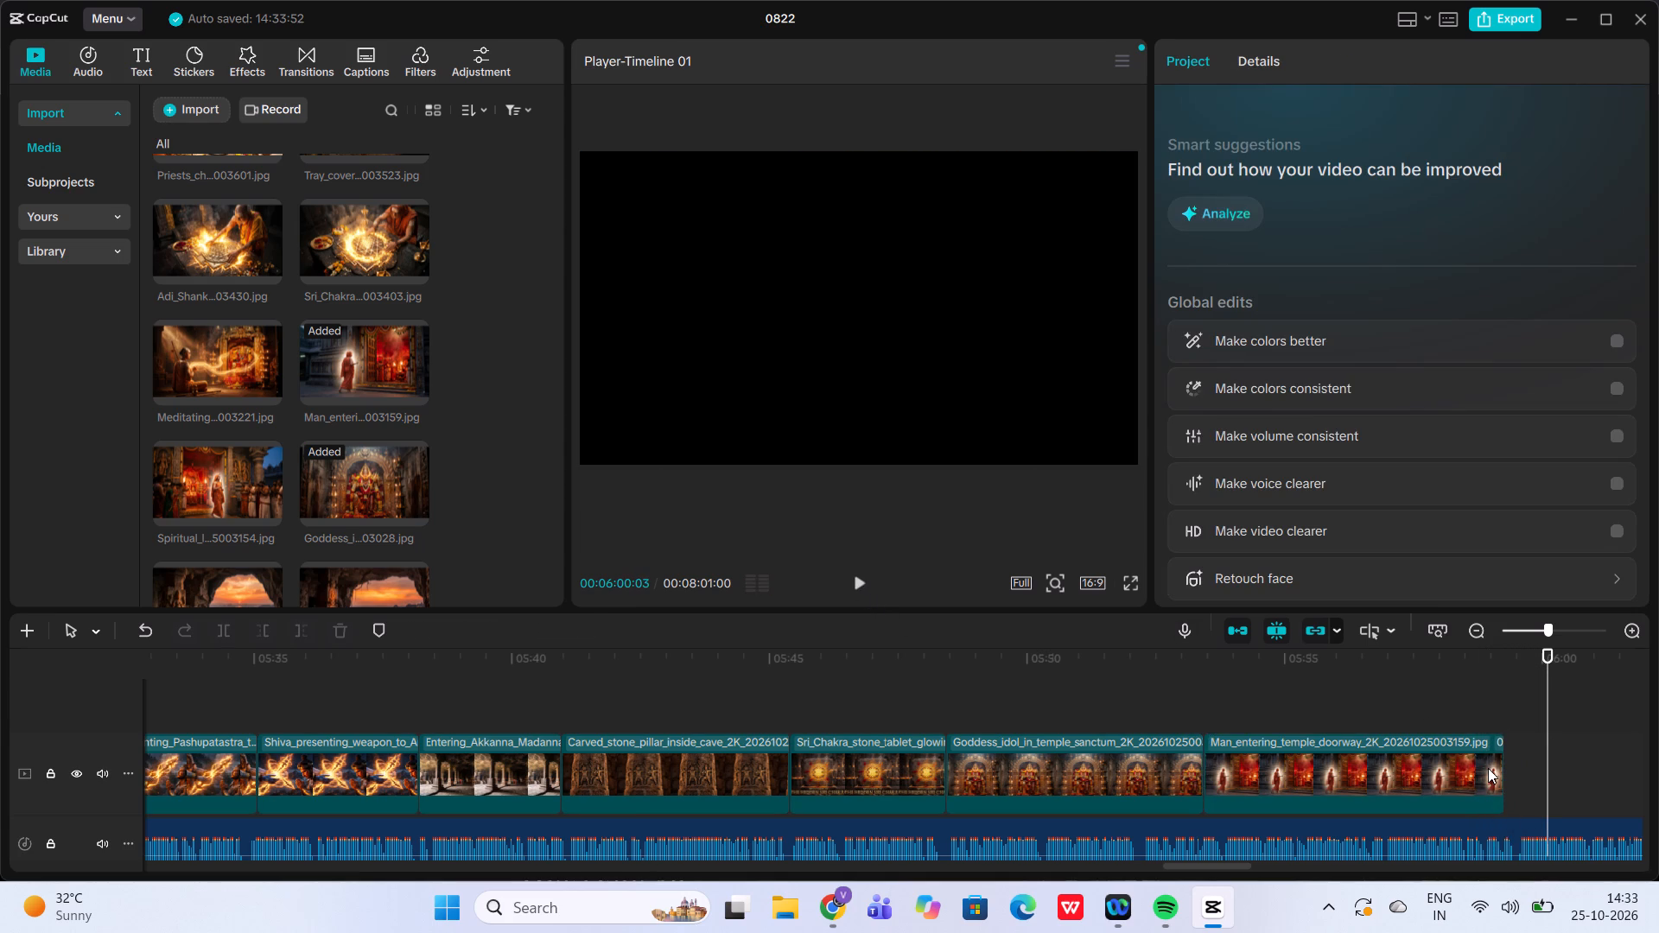
pyautogui.moveTo(1507, 771); pyautogui.dragTo(1514, 784)
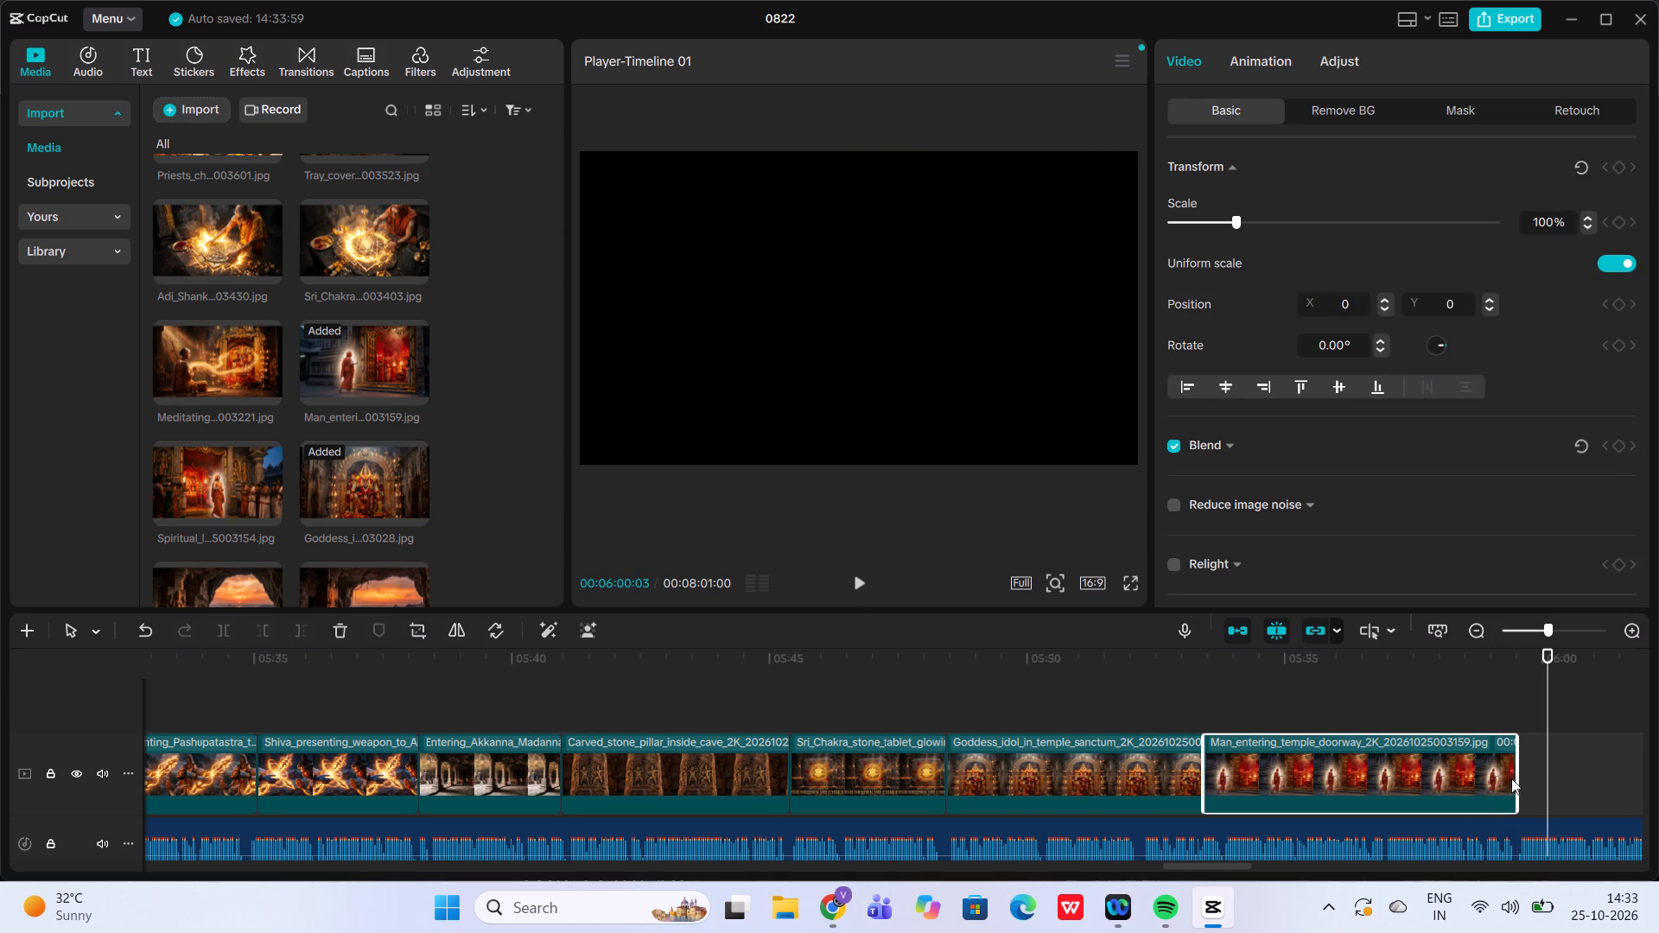
pyautogui.click(1473, 711)
pyautogui.click(859, 583)
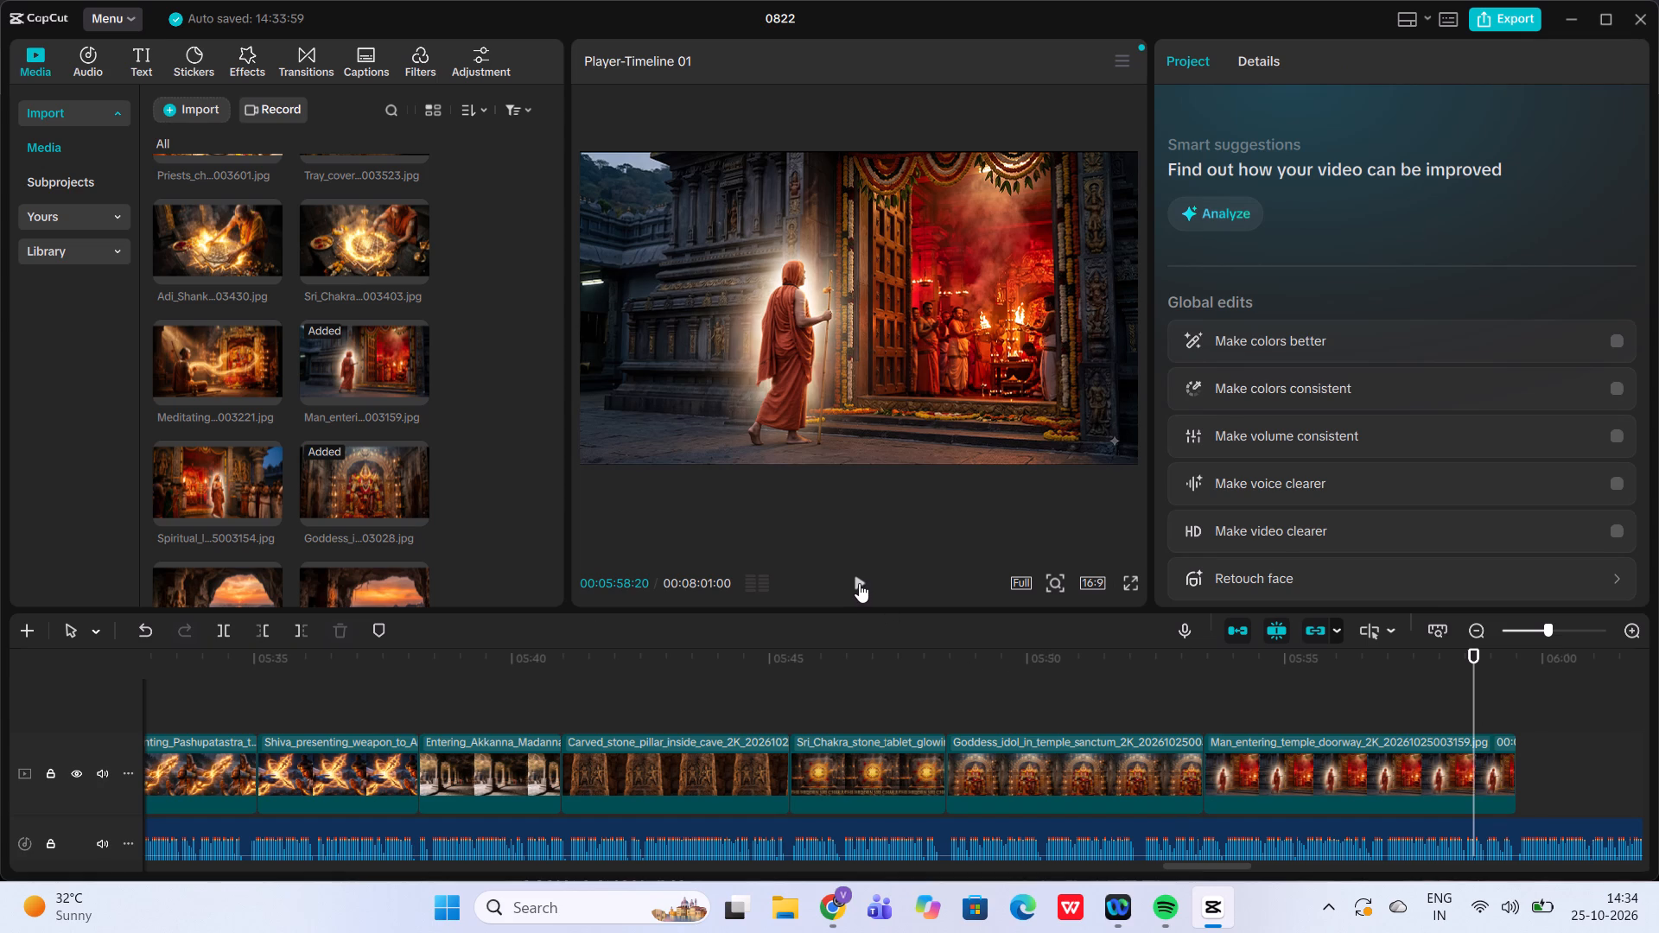
pyautogui.click(859, 583)
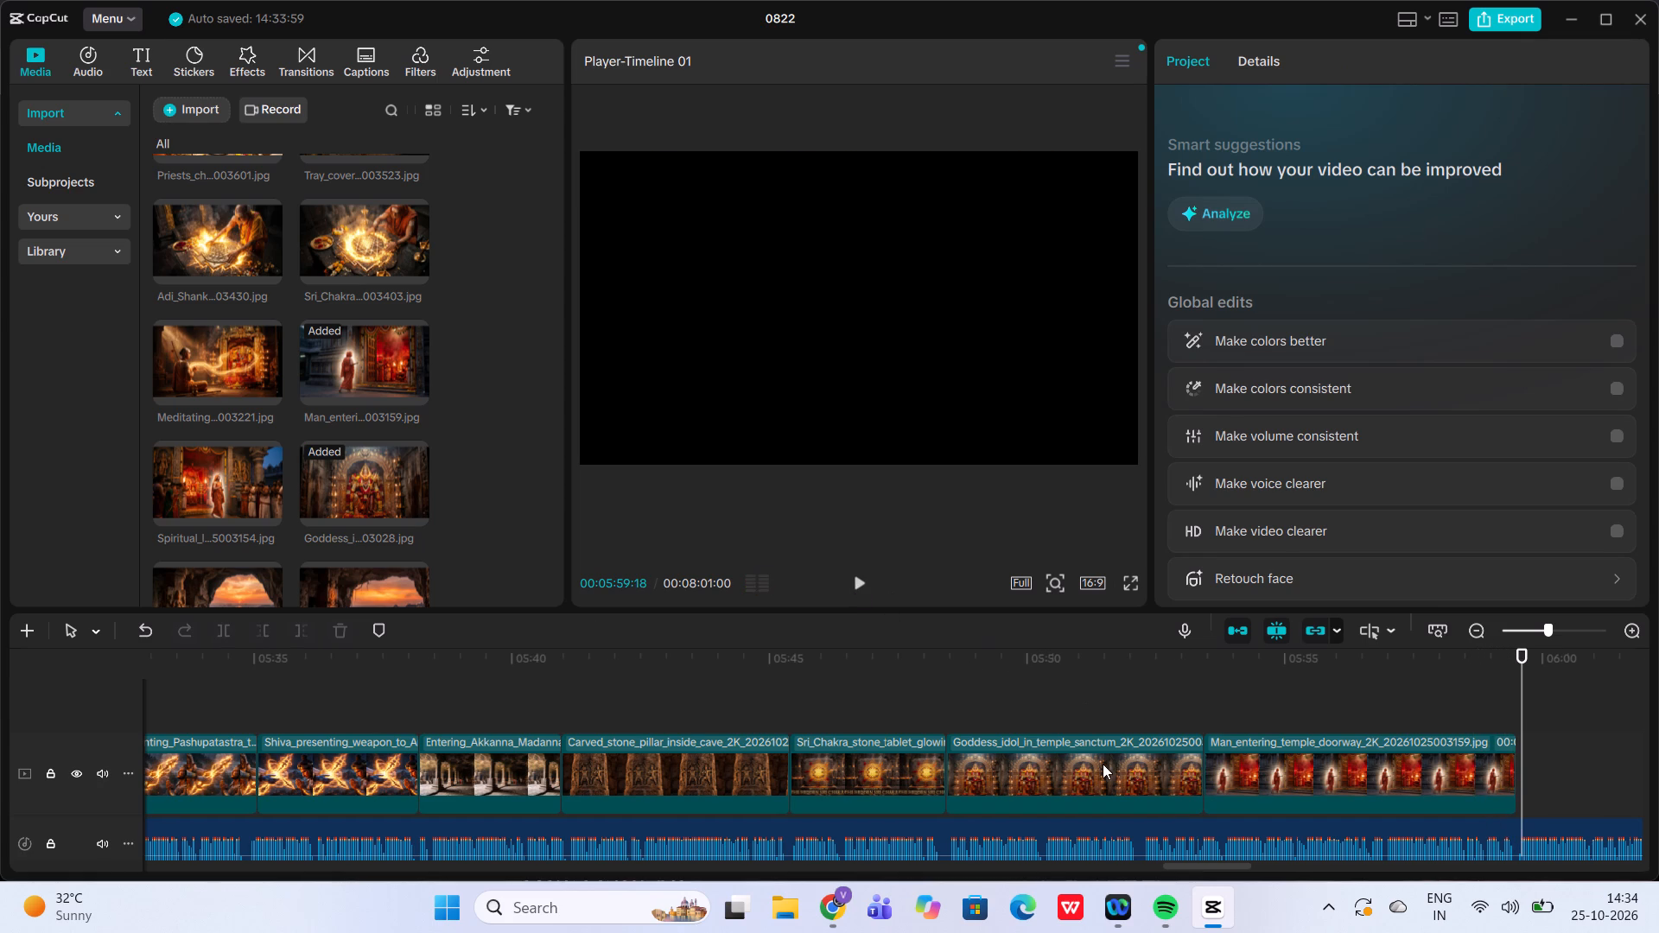
# Listen to the audio past the doorway clip, preview candidate images, and append Tray_covering_Sri_Chakra_with directly after that clip.
pyautogui.hscroll(-1, 1103, 764)
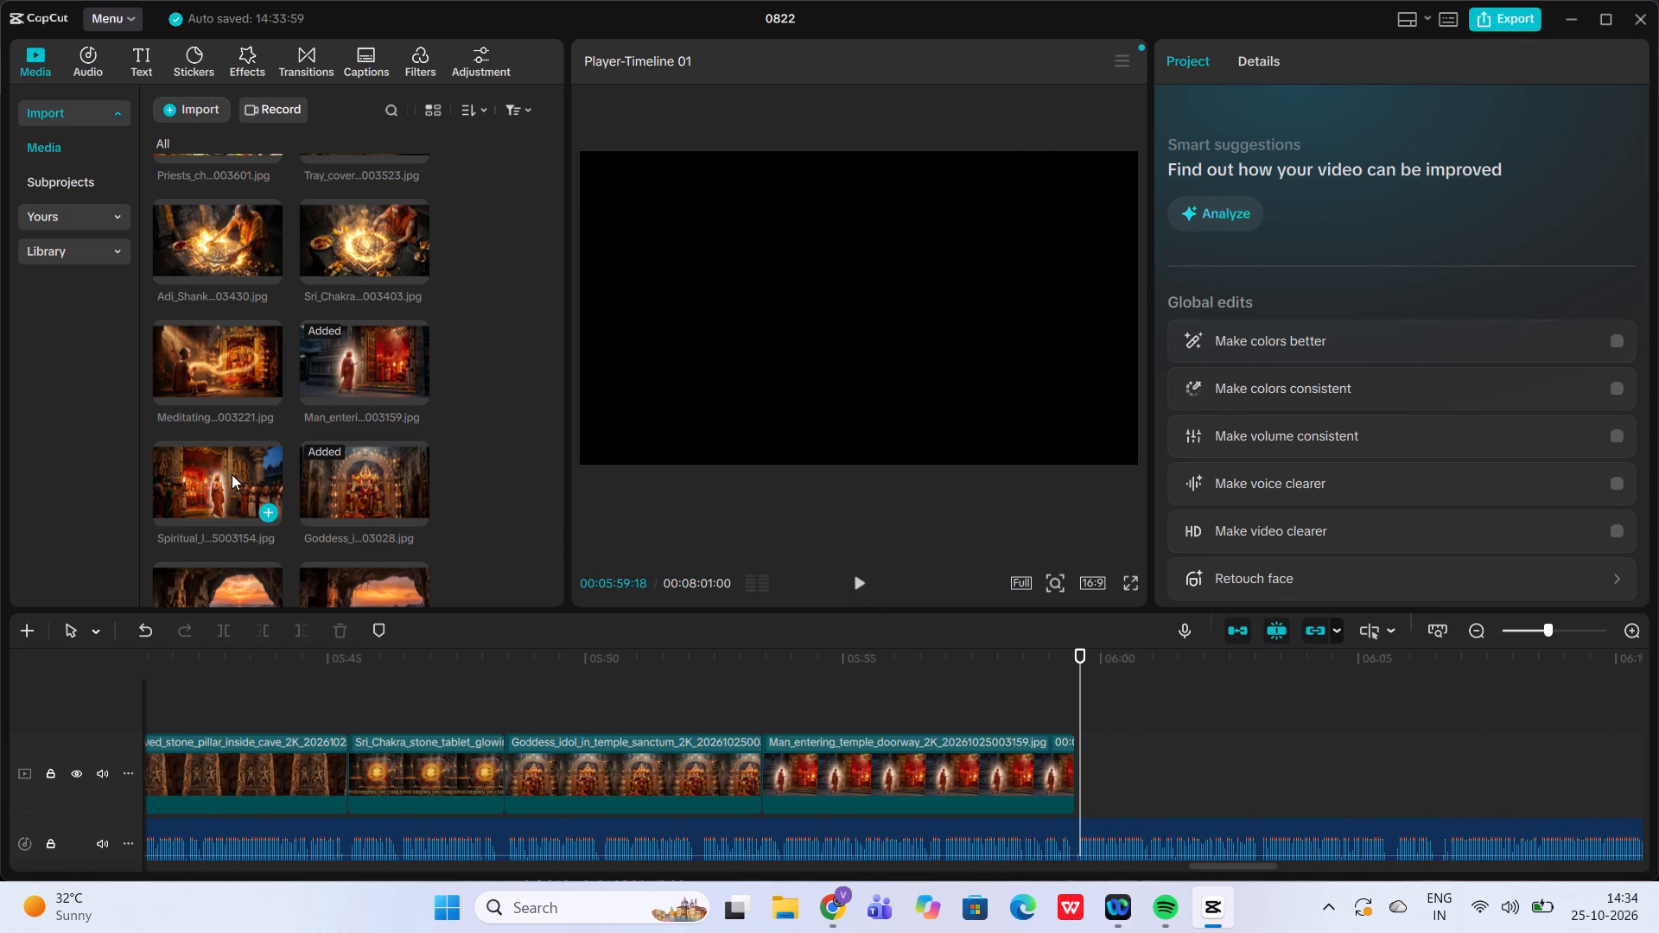
pyautogui.scroll(1, 232, 474)
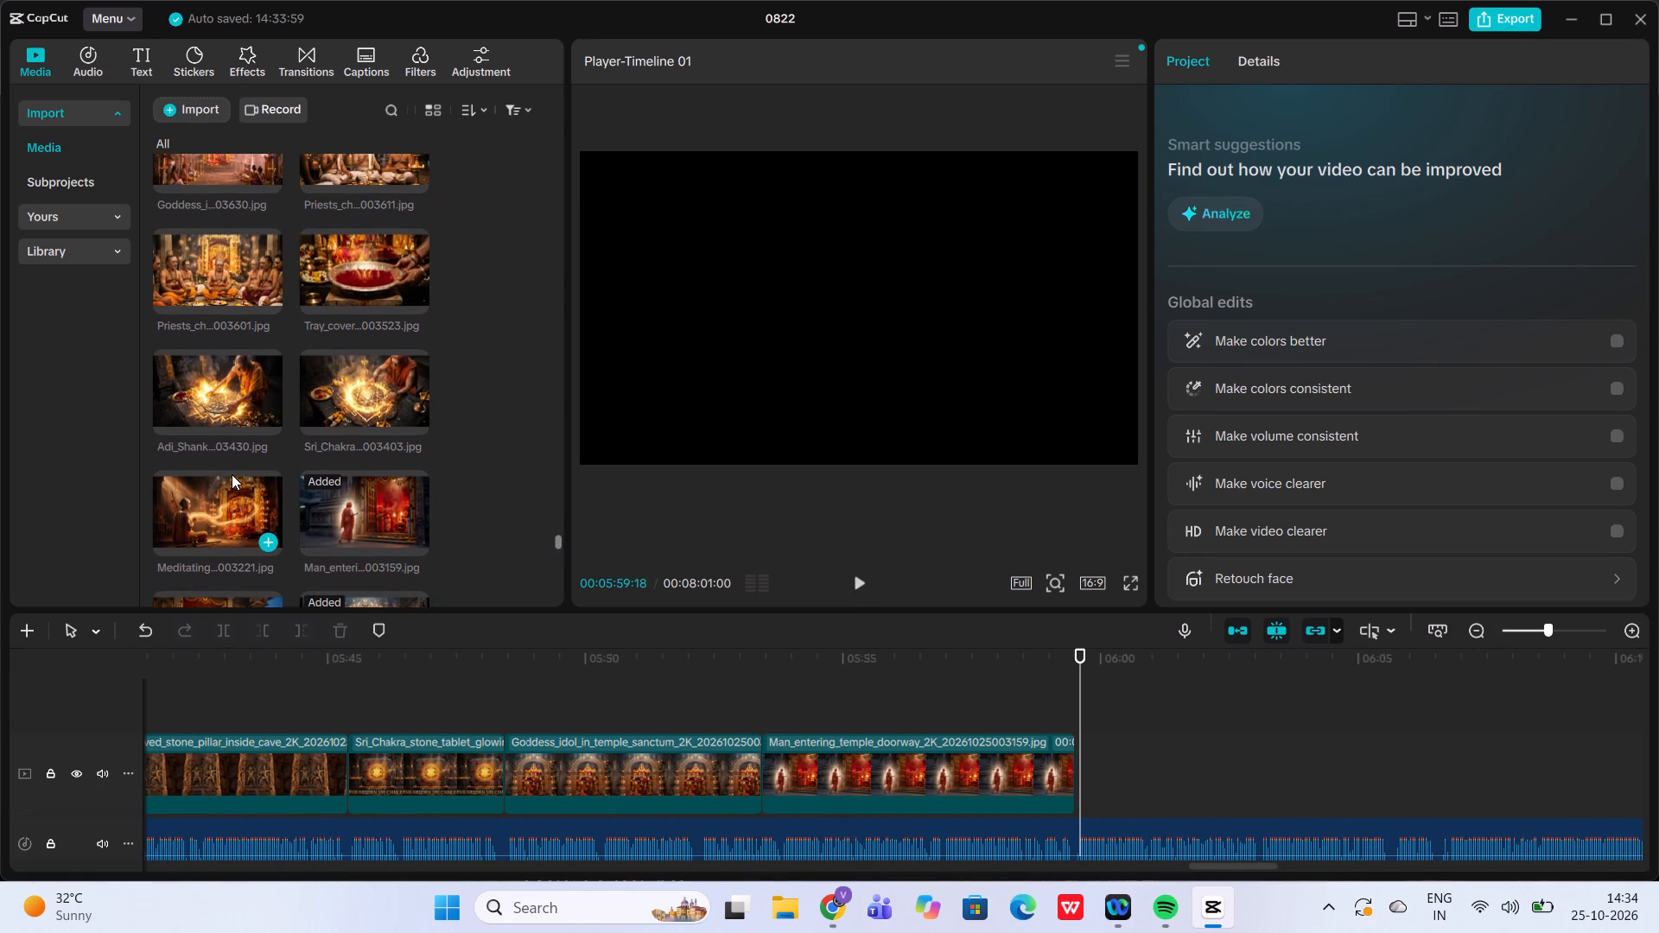
pyautogui.scroll(1, 232, 474)
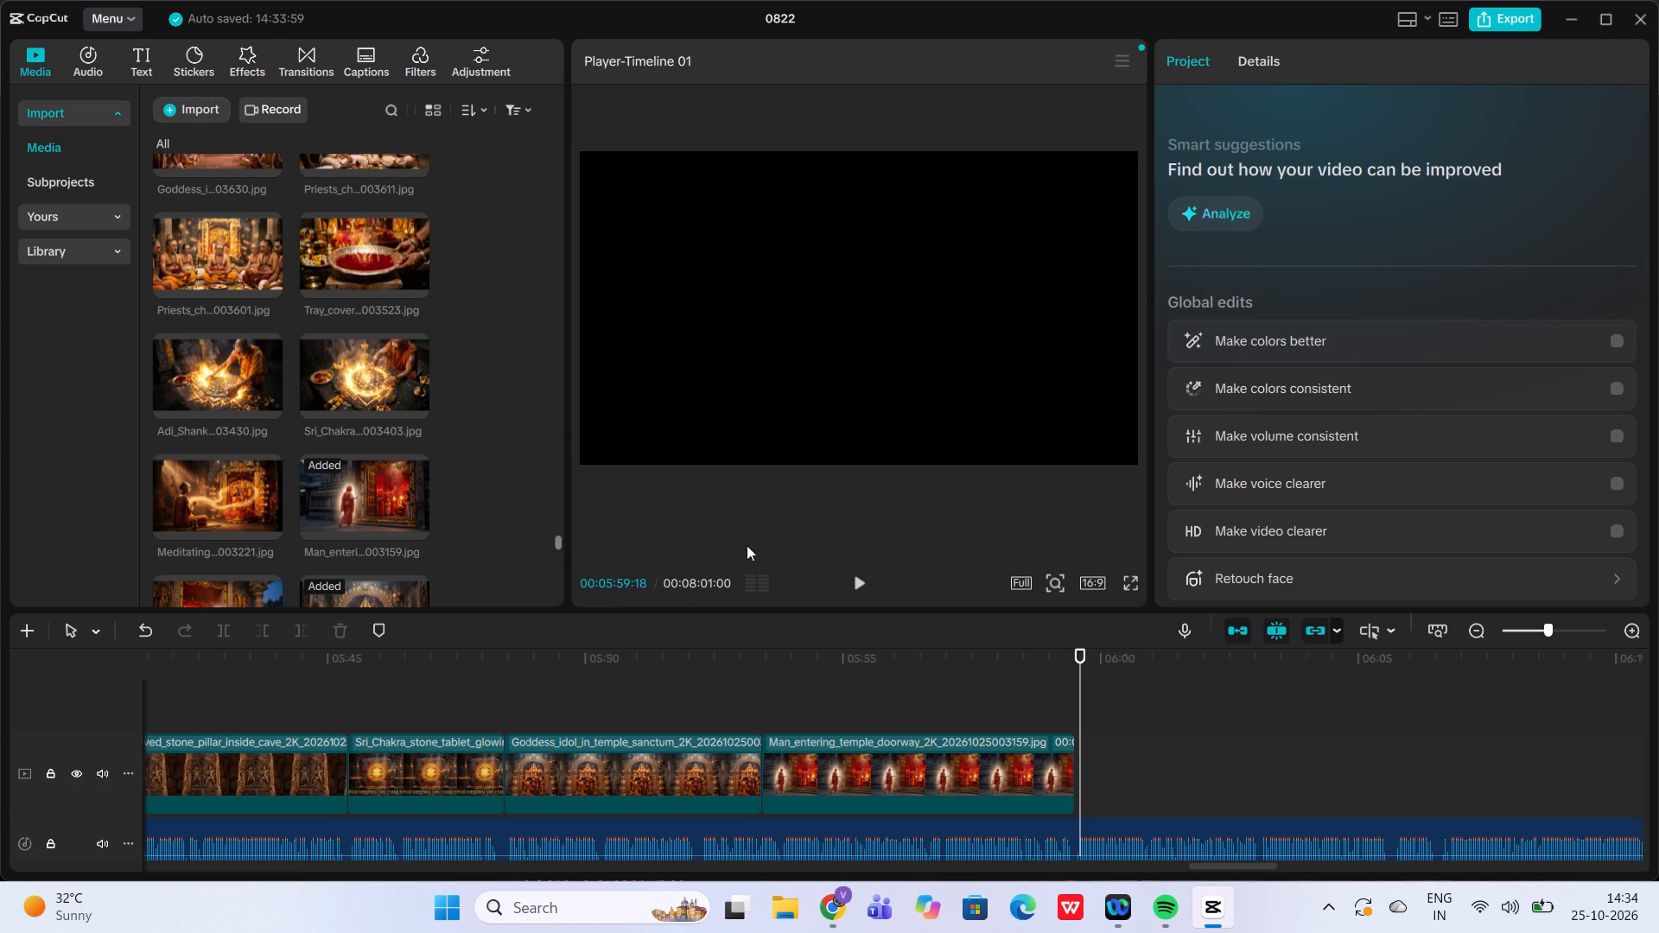
pyautogui.click(862, 581)
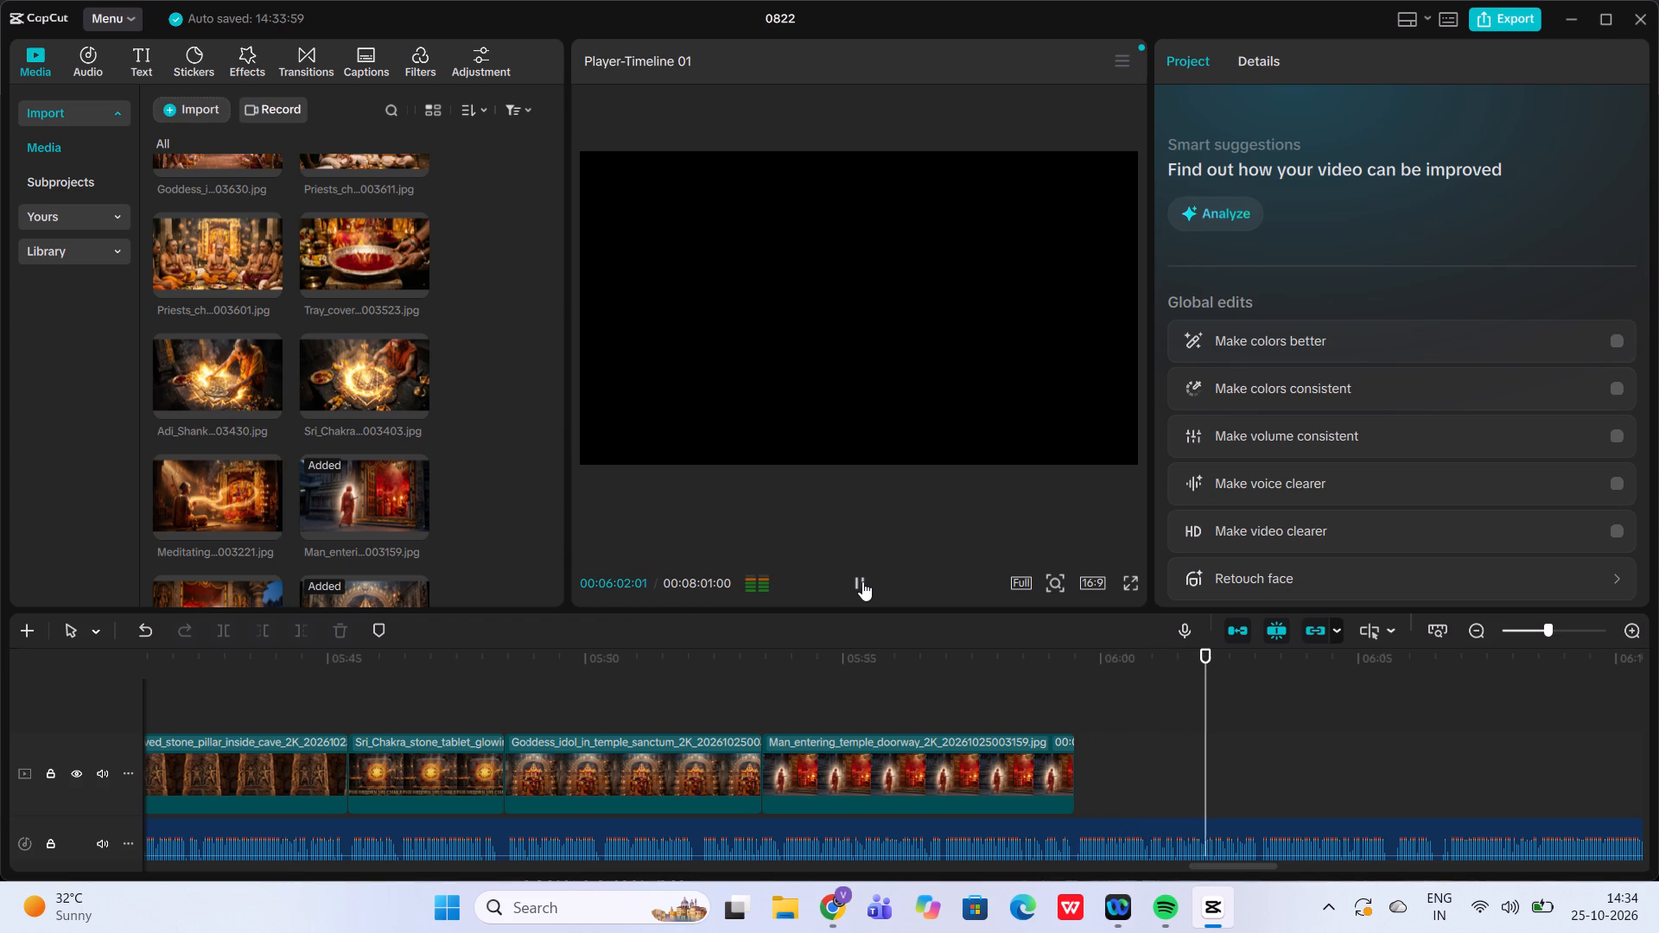
pyautogui.click(862, 581)
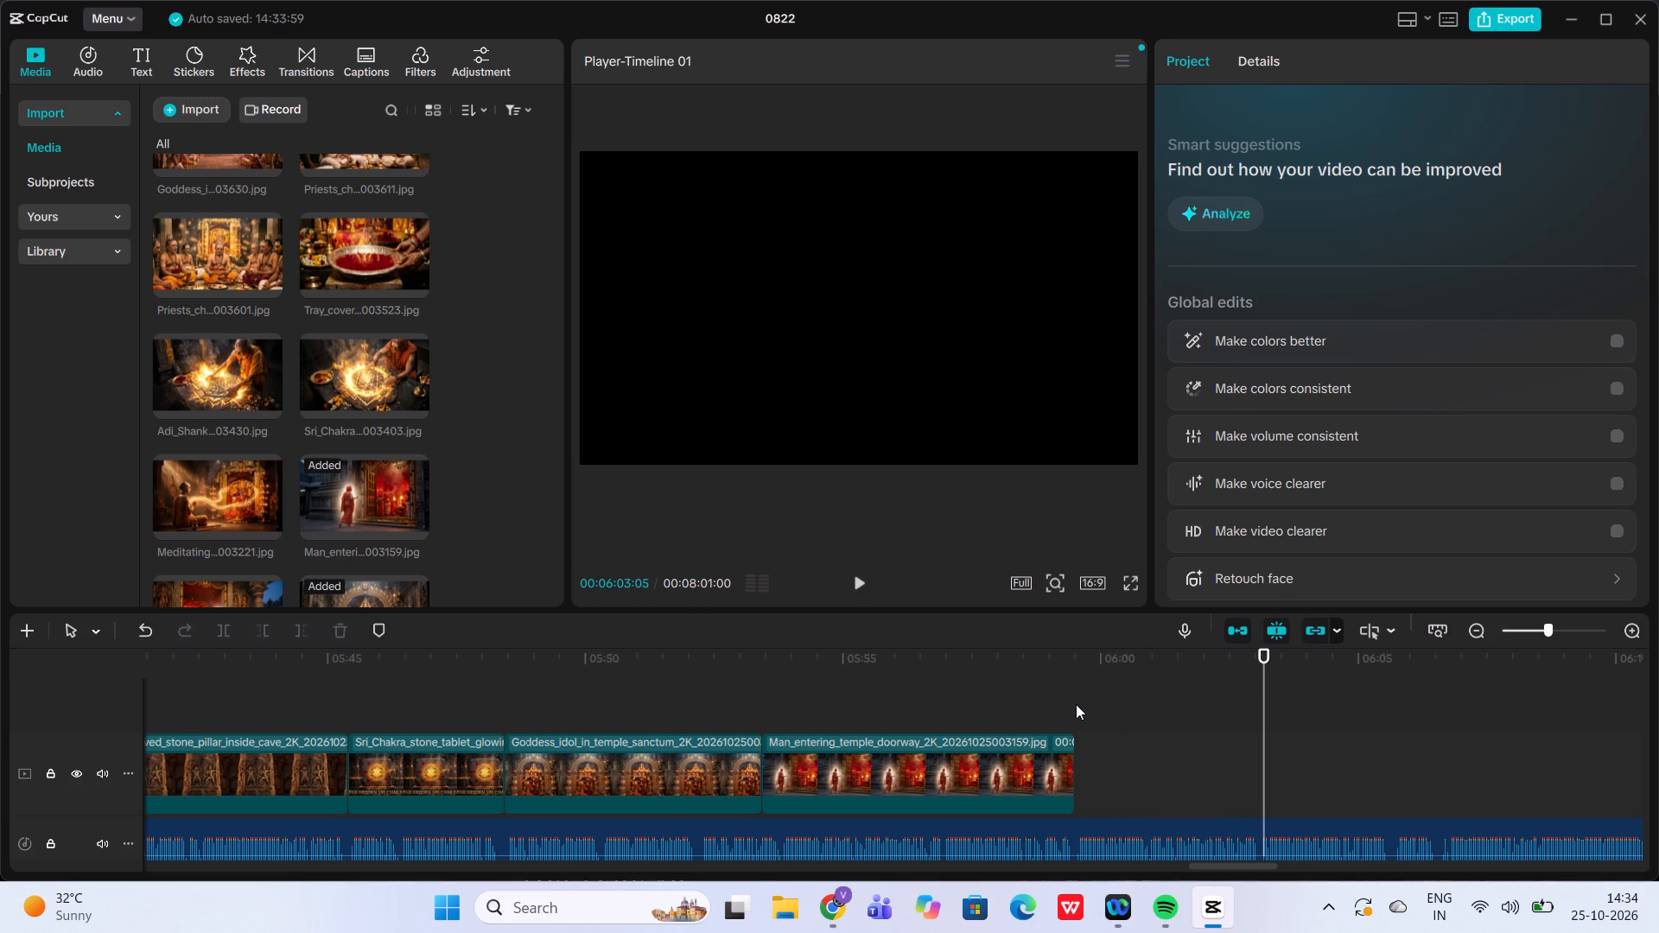
pyautogui.click(1073, 703)
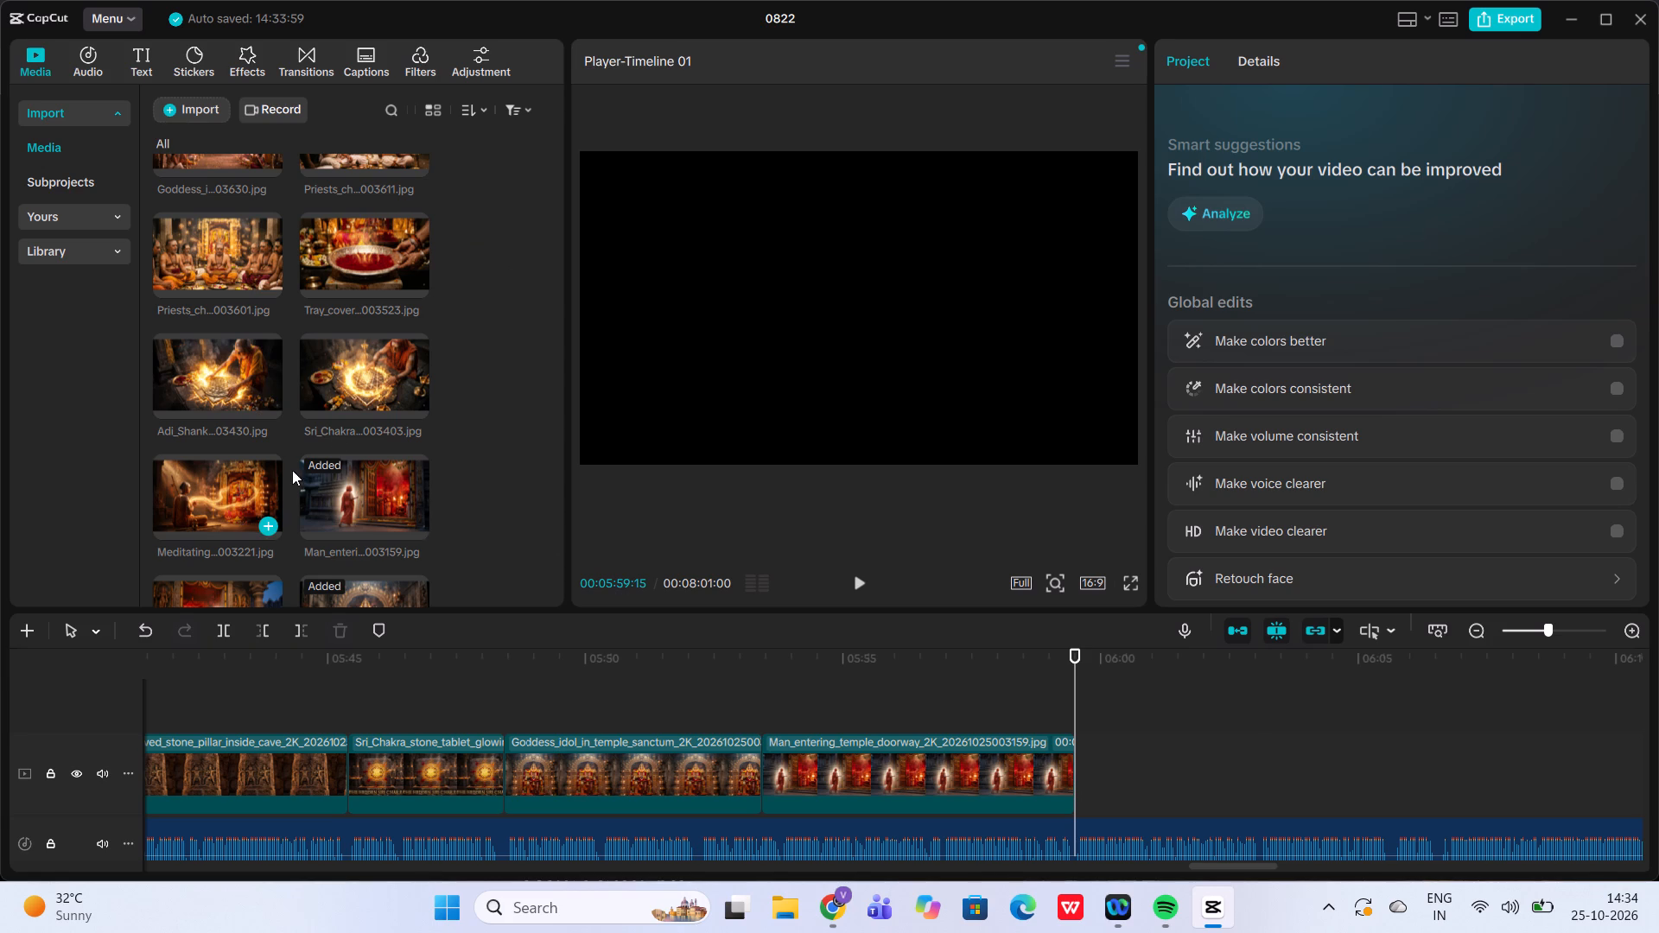
pyautogui.click(351, 400)
pyautogui.scroll(1, 351, 400)
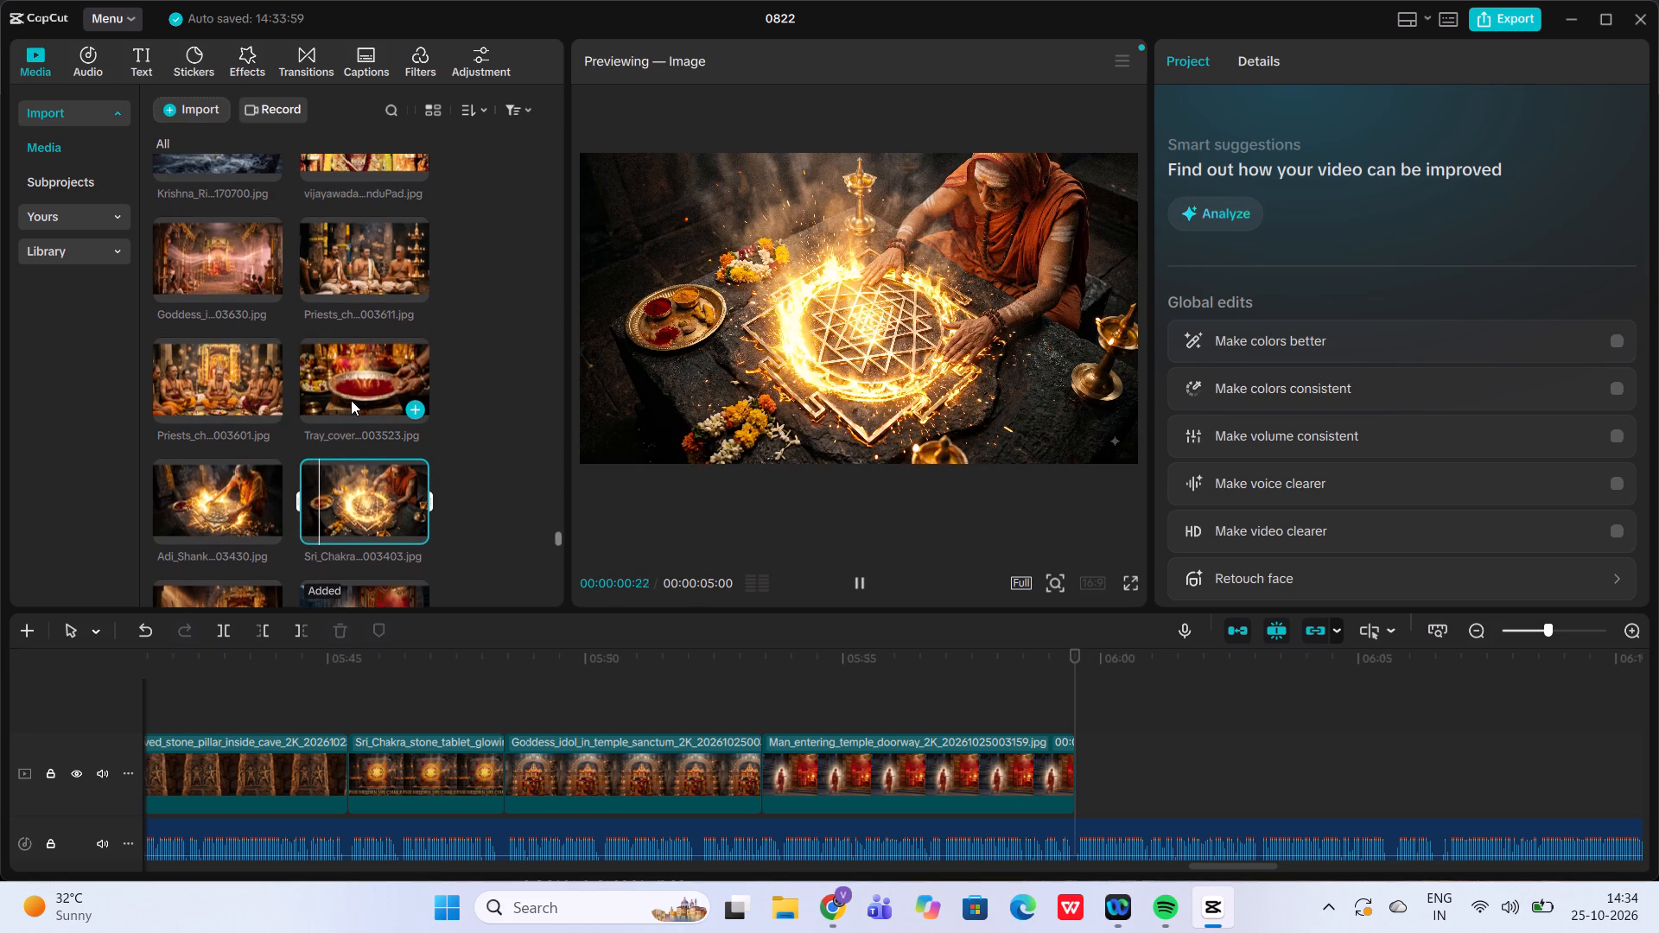
pyautogui.click(335, 359)
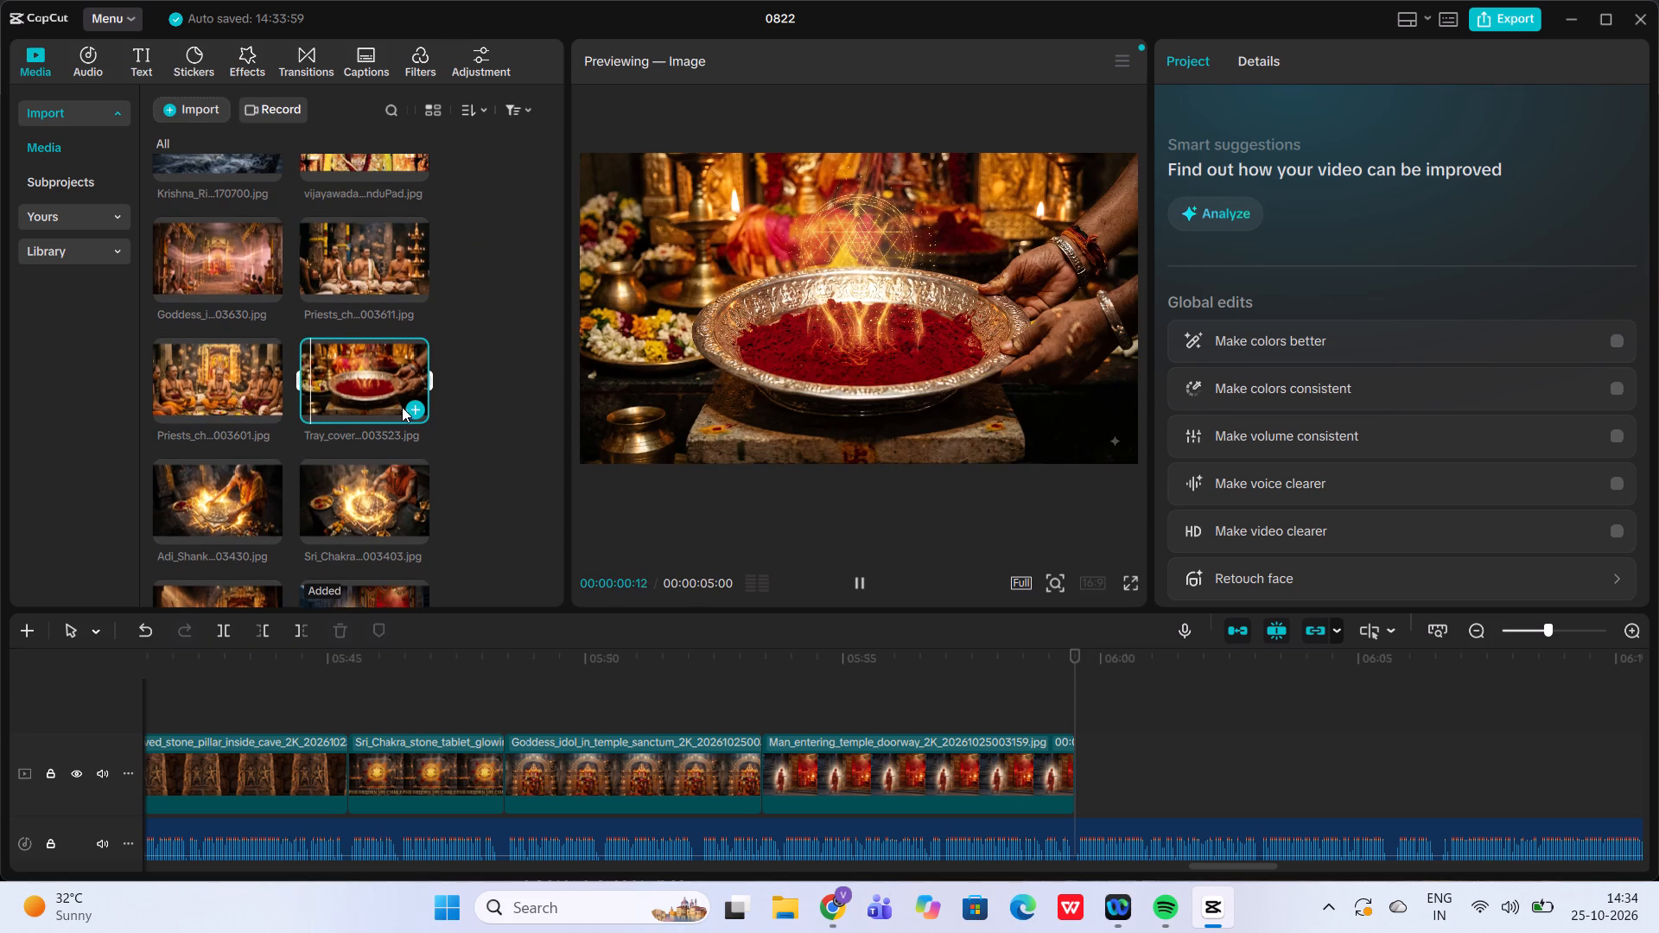
pyautogui.click(416, 408)
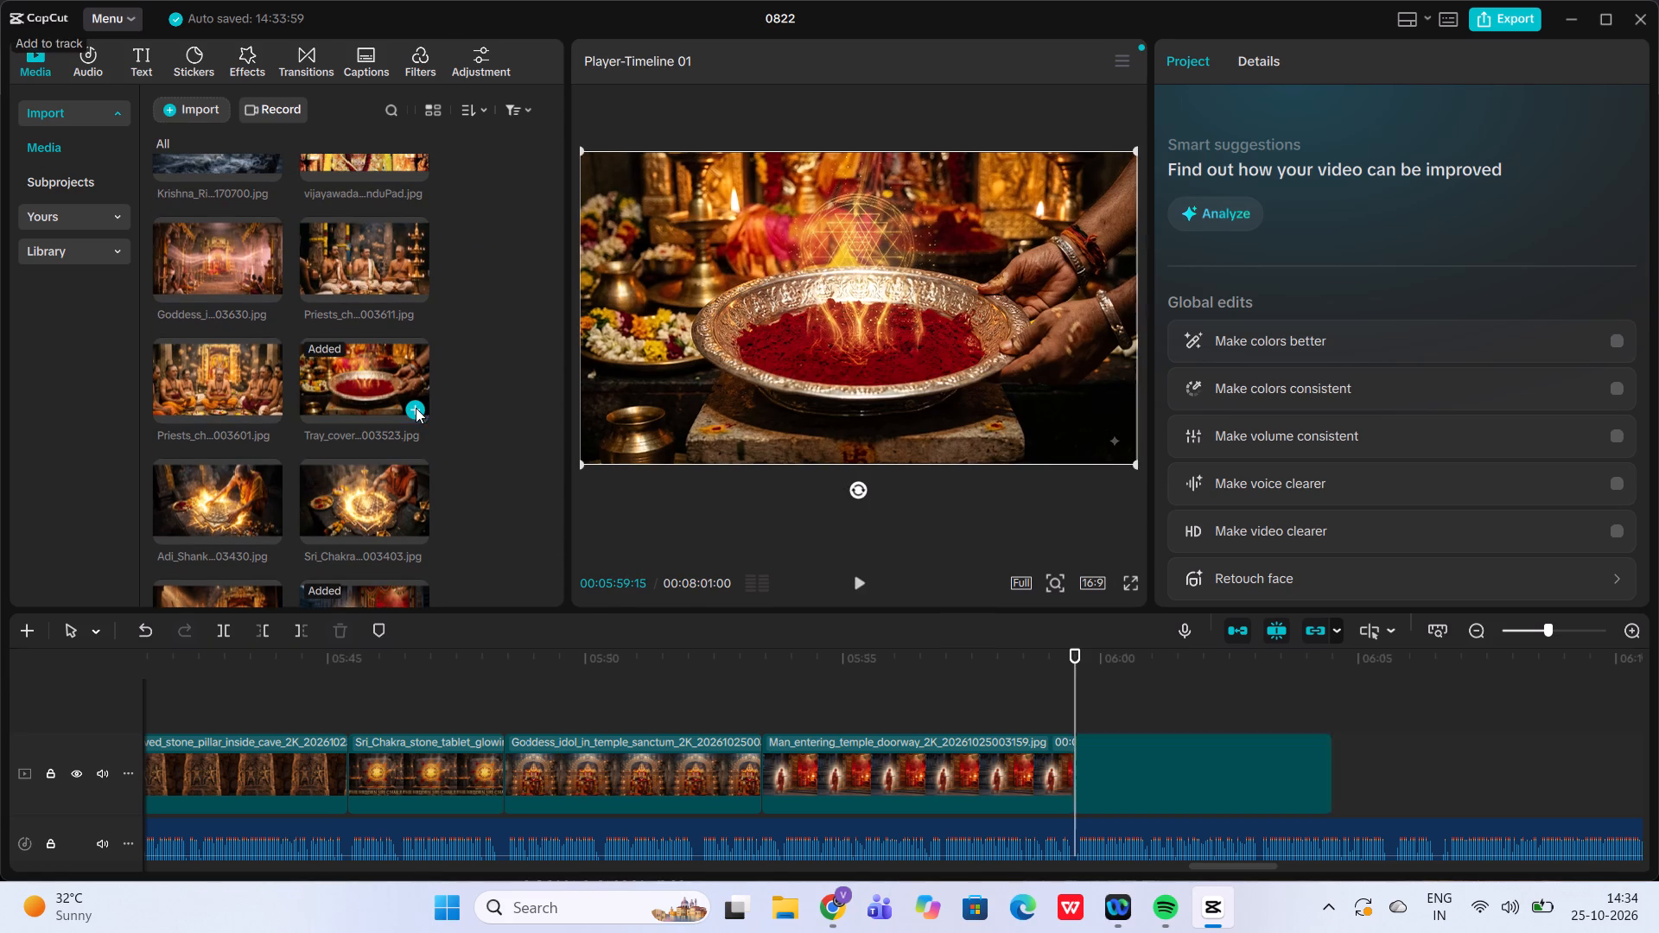
# Trim the Tray_covering_Sri_Chakra_with clip to about 3.5 seconds, ending at 06:03:02, and play on from there with the audio.
pyautogui.click(848, 570)
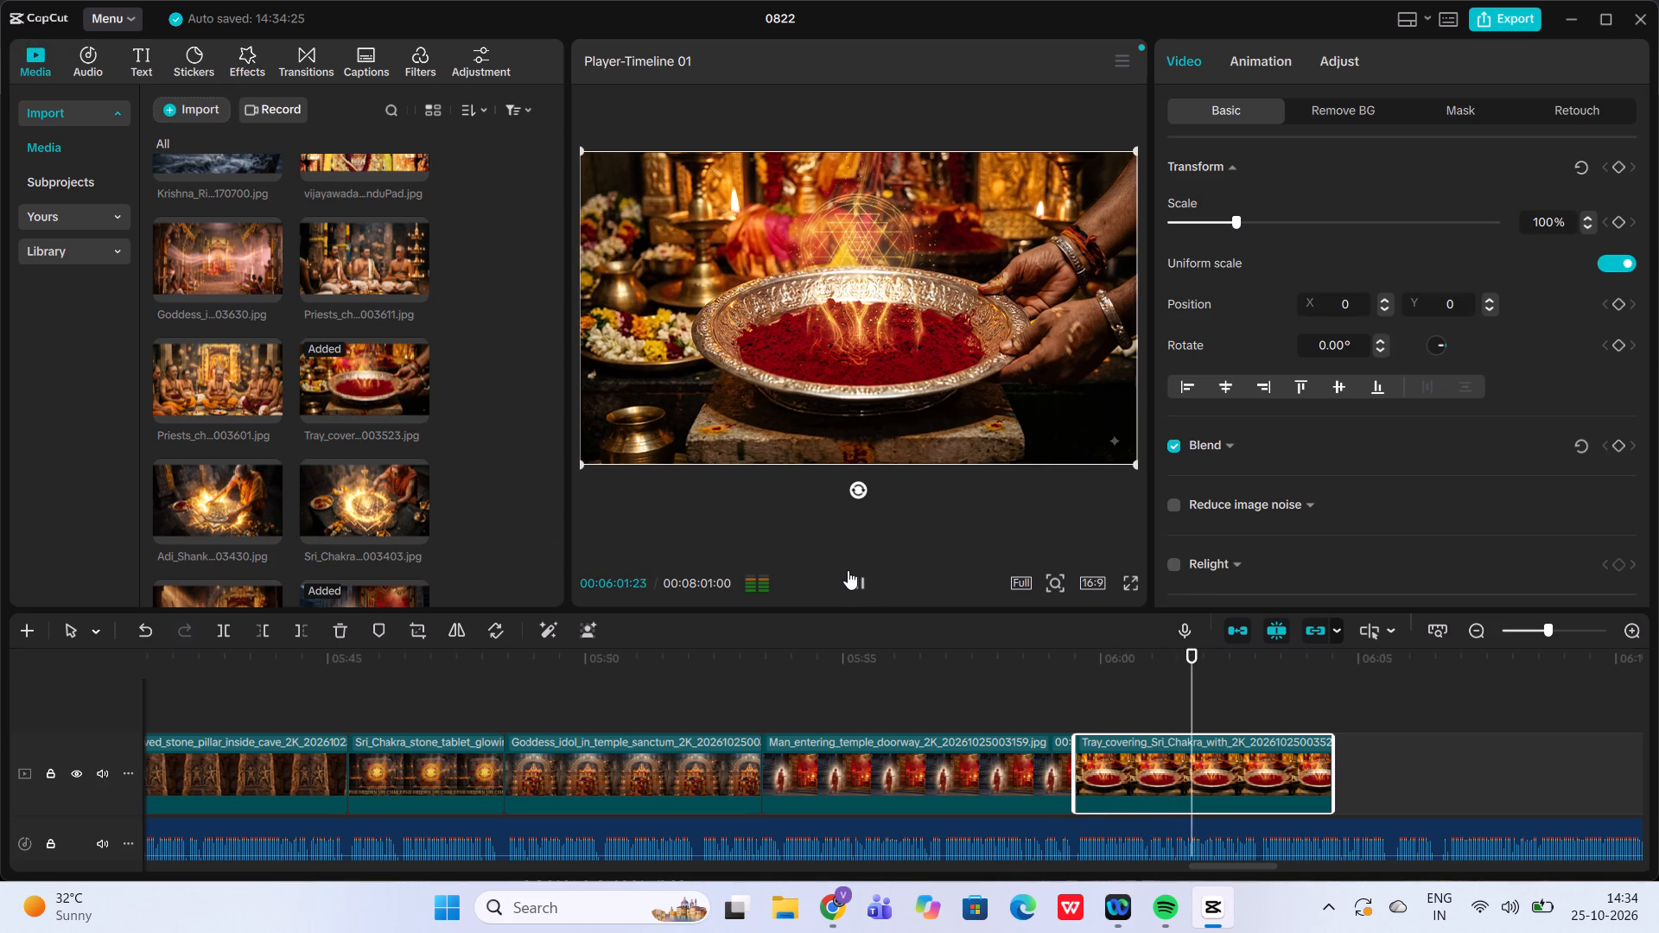
pyautogui.click(848, 570)
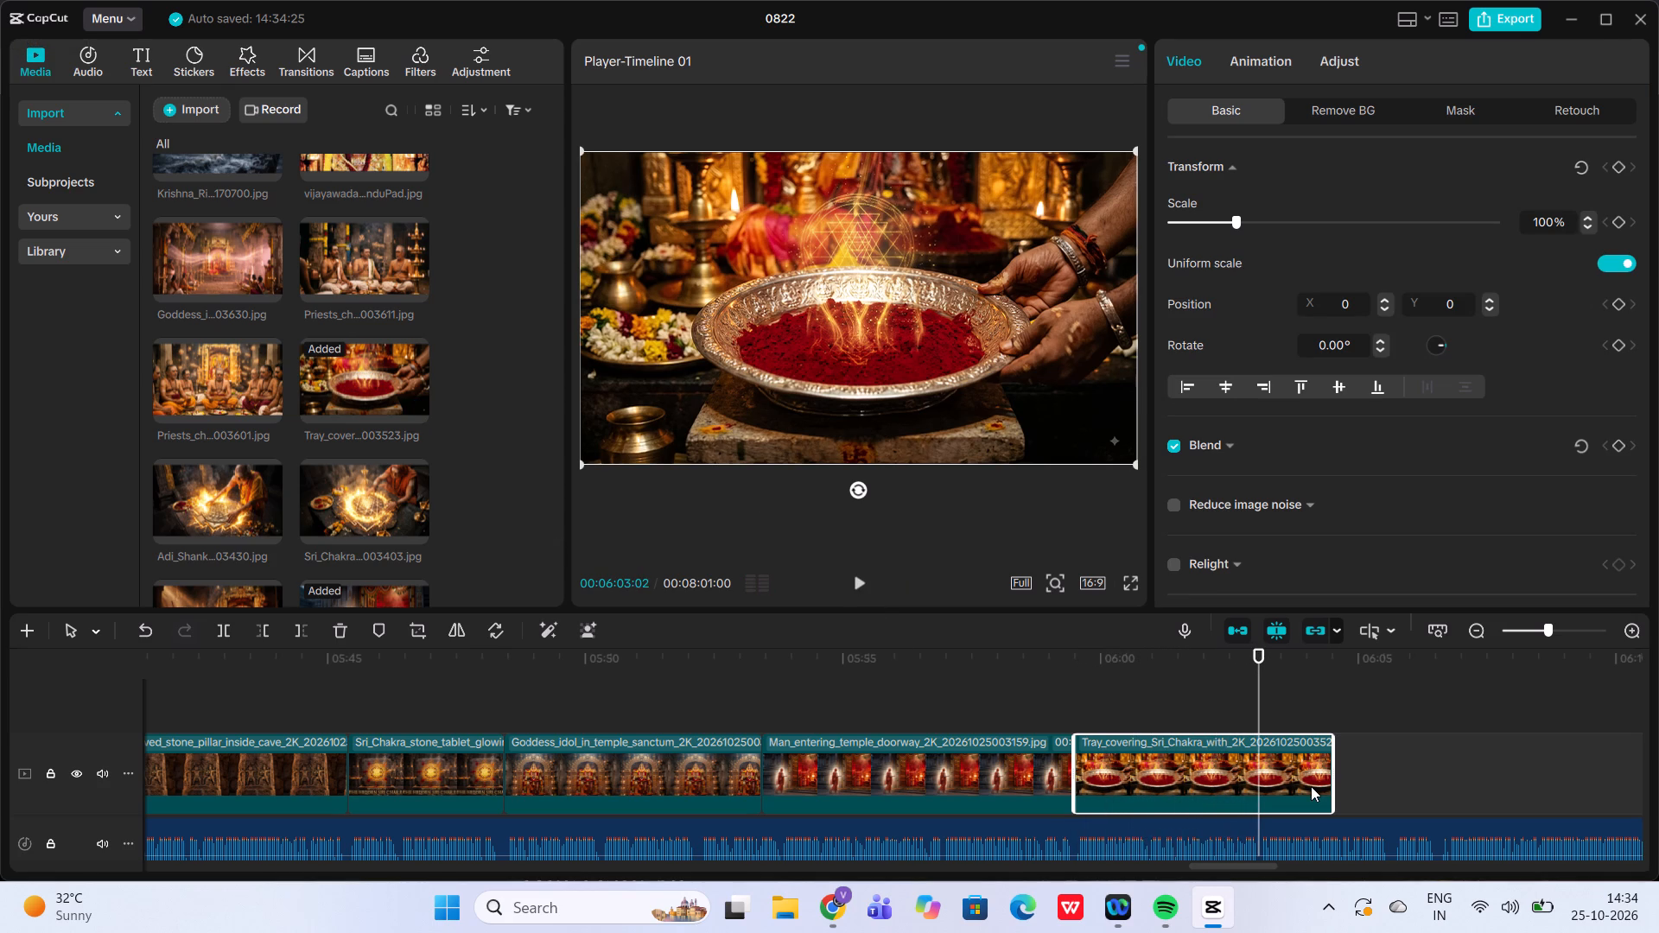
pyautogui.moveTo(1333, 773); pyautogui.dragTo(1278, 781)
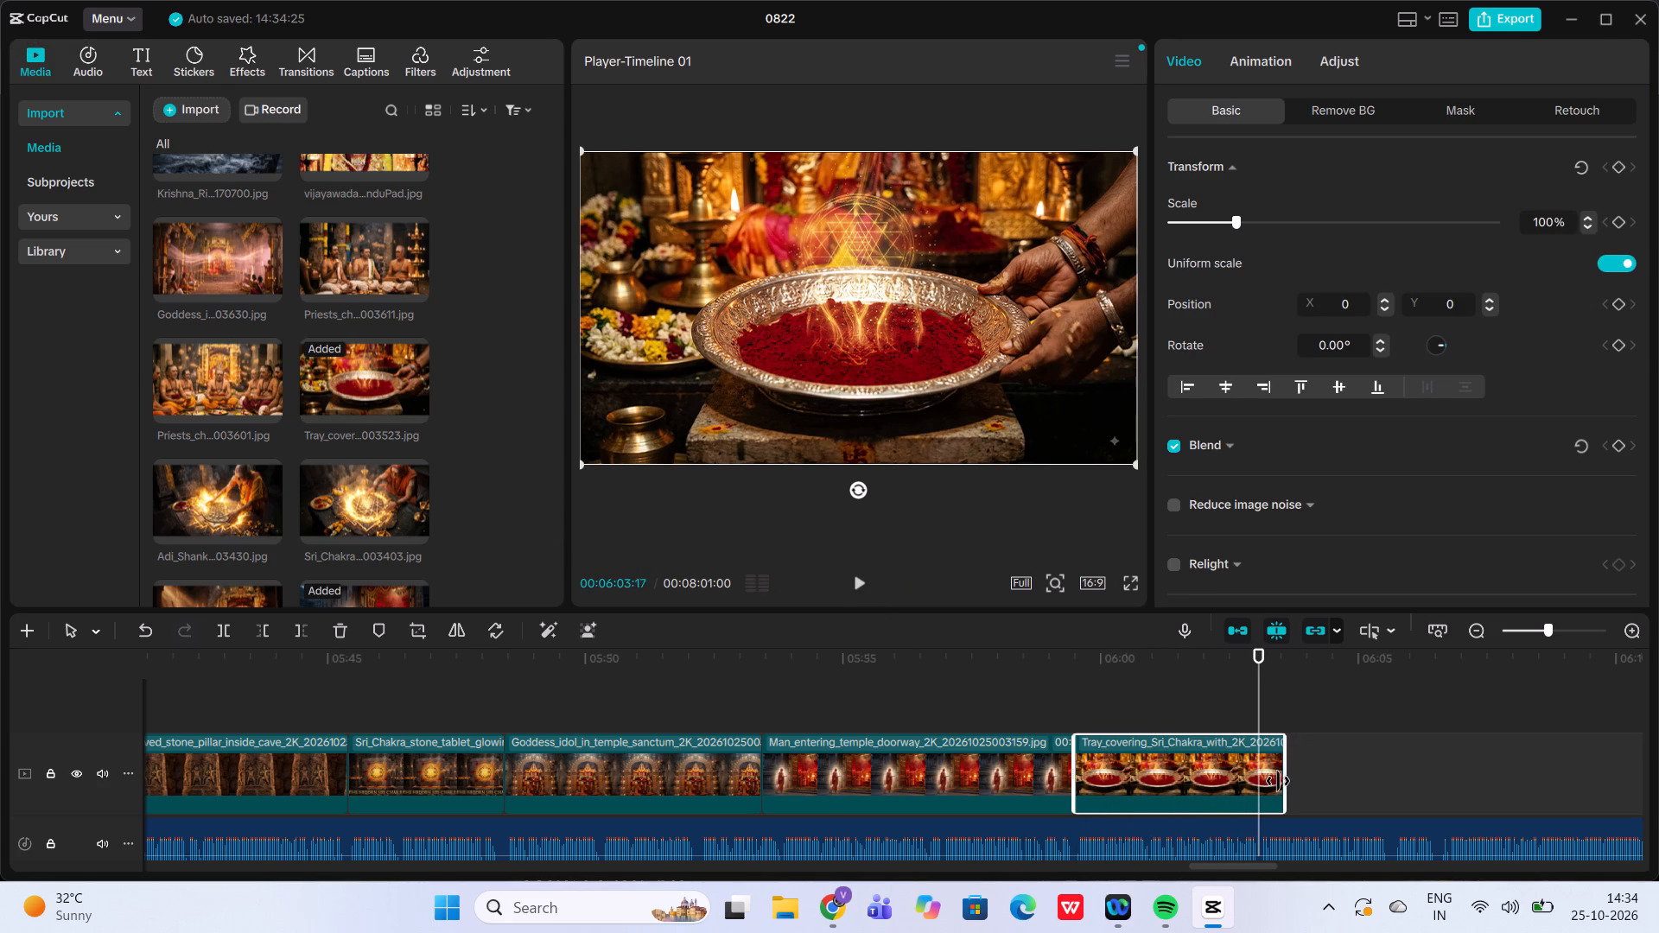
pyautogui.moveTo(1278, 781); pyautogui.dragTo(1259, 785)
pyautogui.click(854, 583)
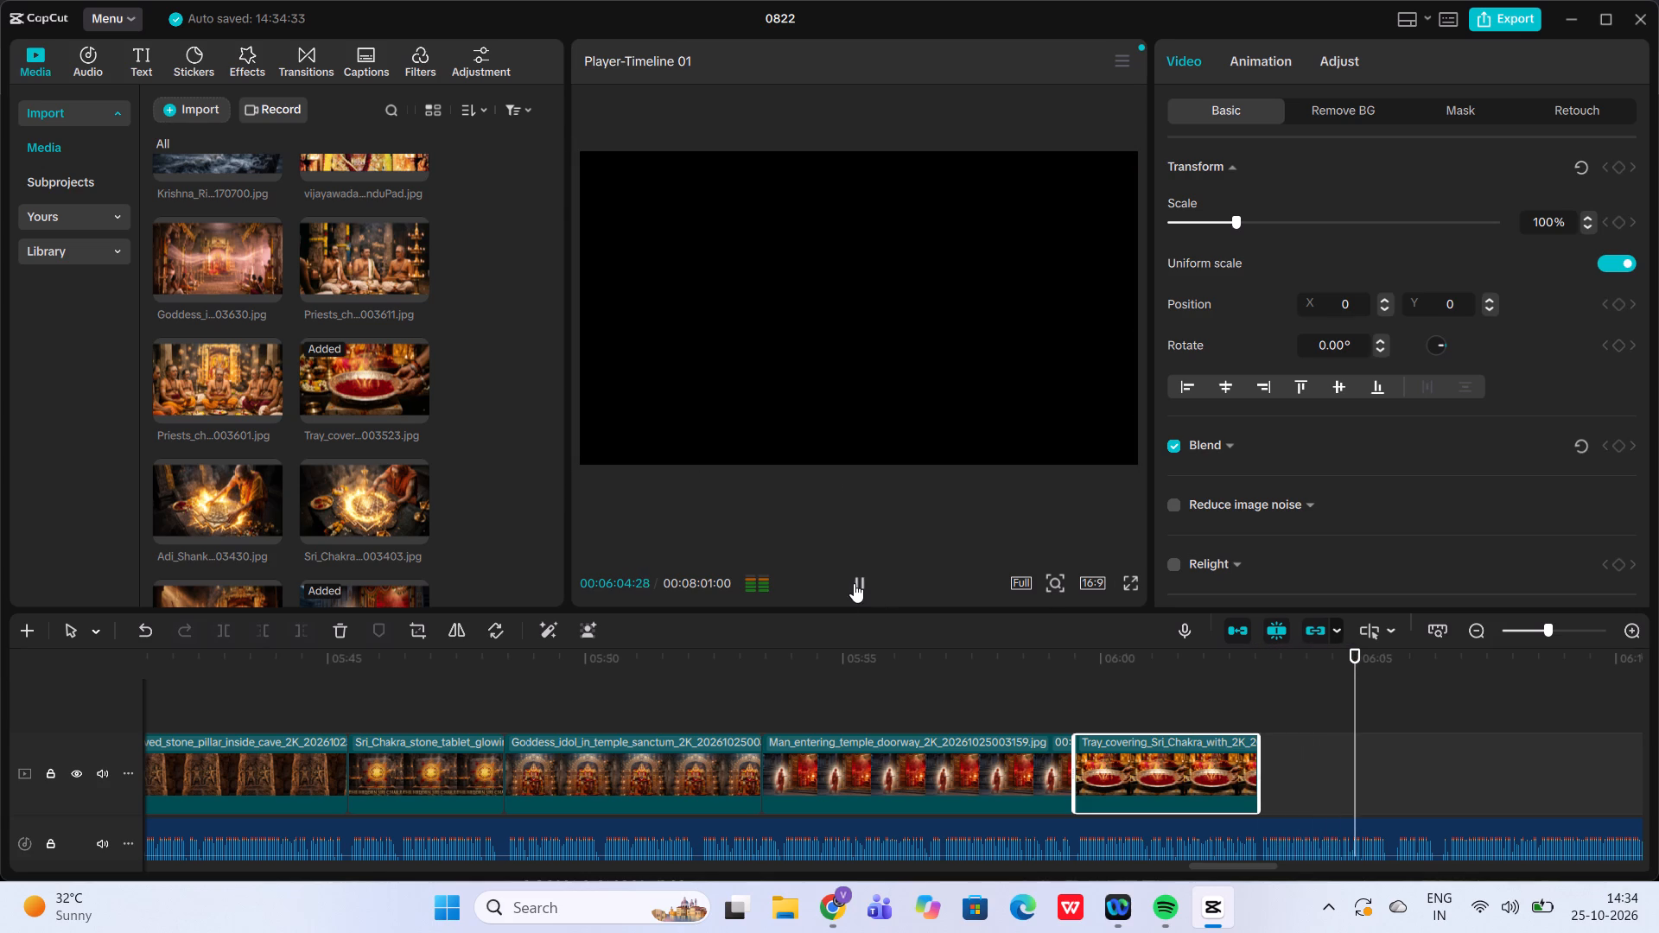
pyautogui.click(854, 583)
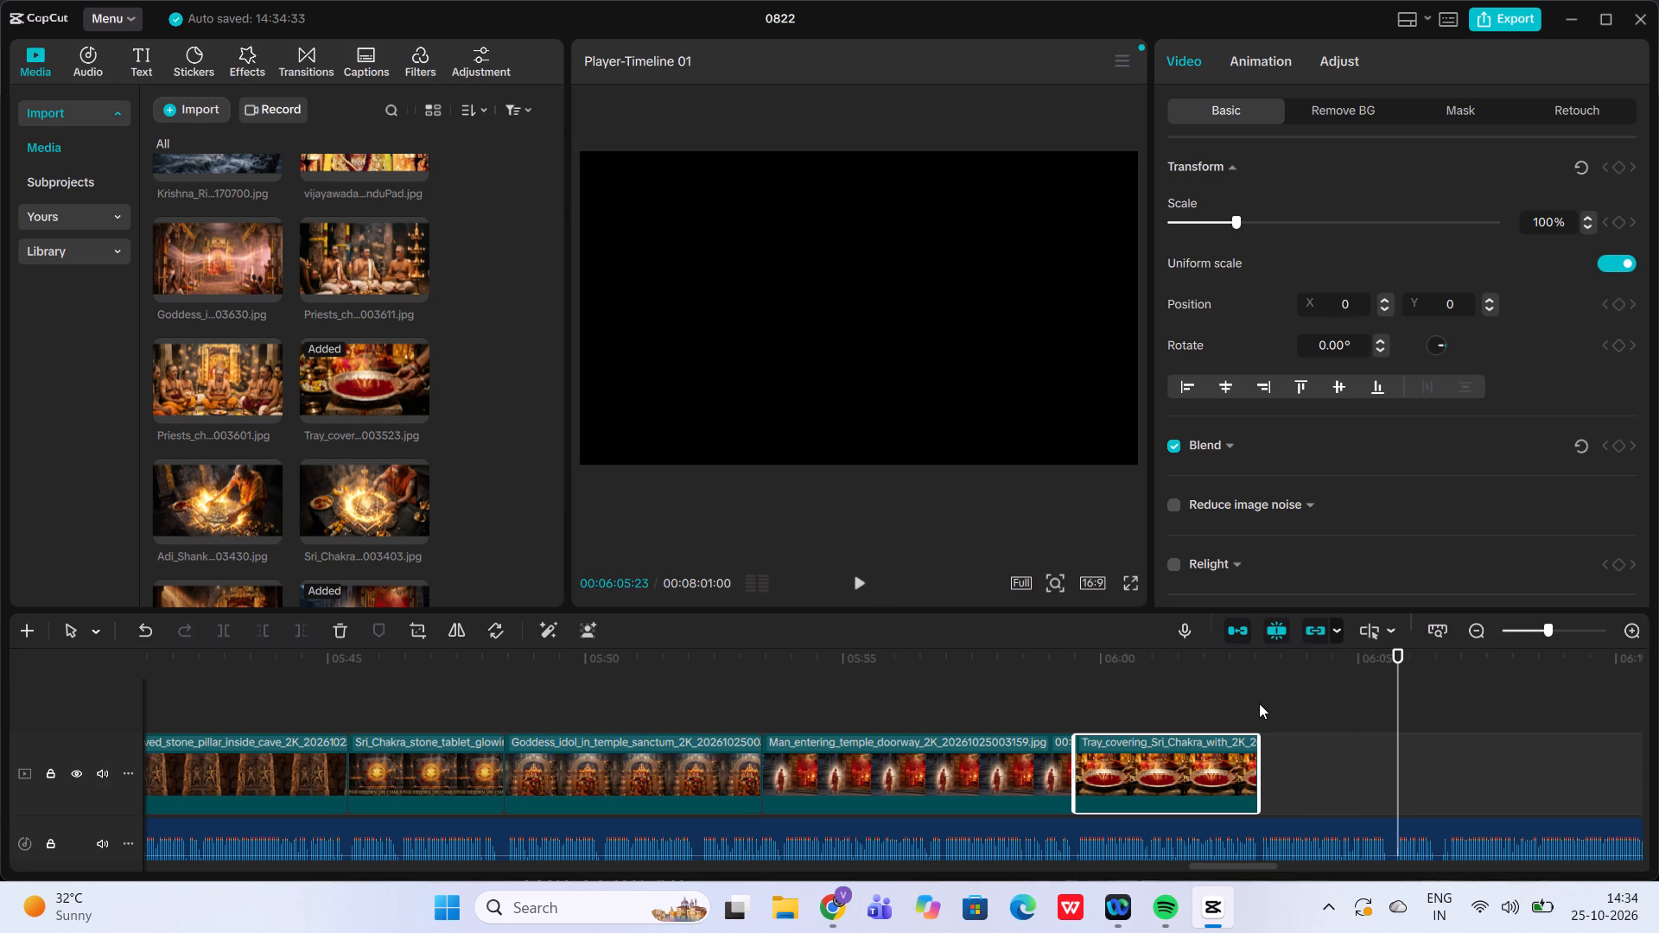
# Compare the two glowing Sri Chakra ritual images and append Adi_Shankaracharya_installs_Sri directly after the tray clip.
pyautogui.click(1259, 703)
pyautogui.click(380, 479)
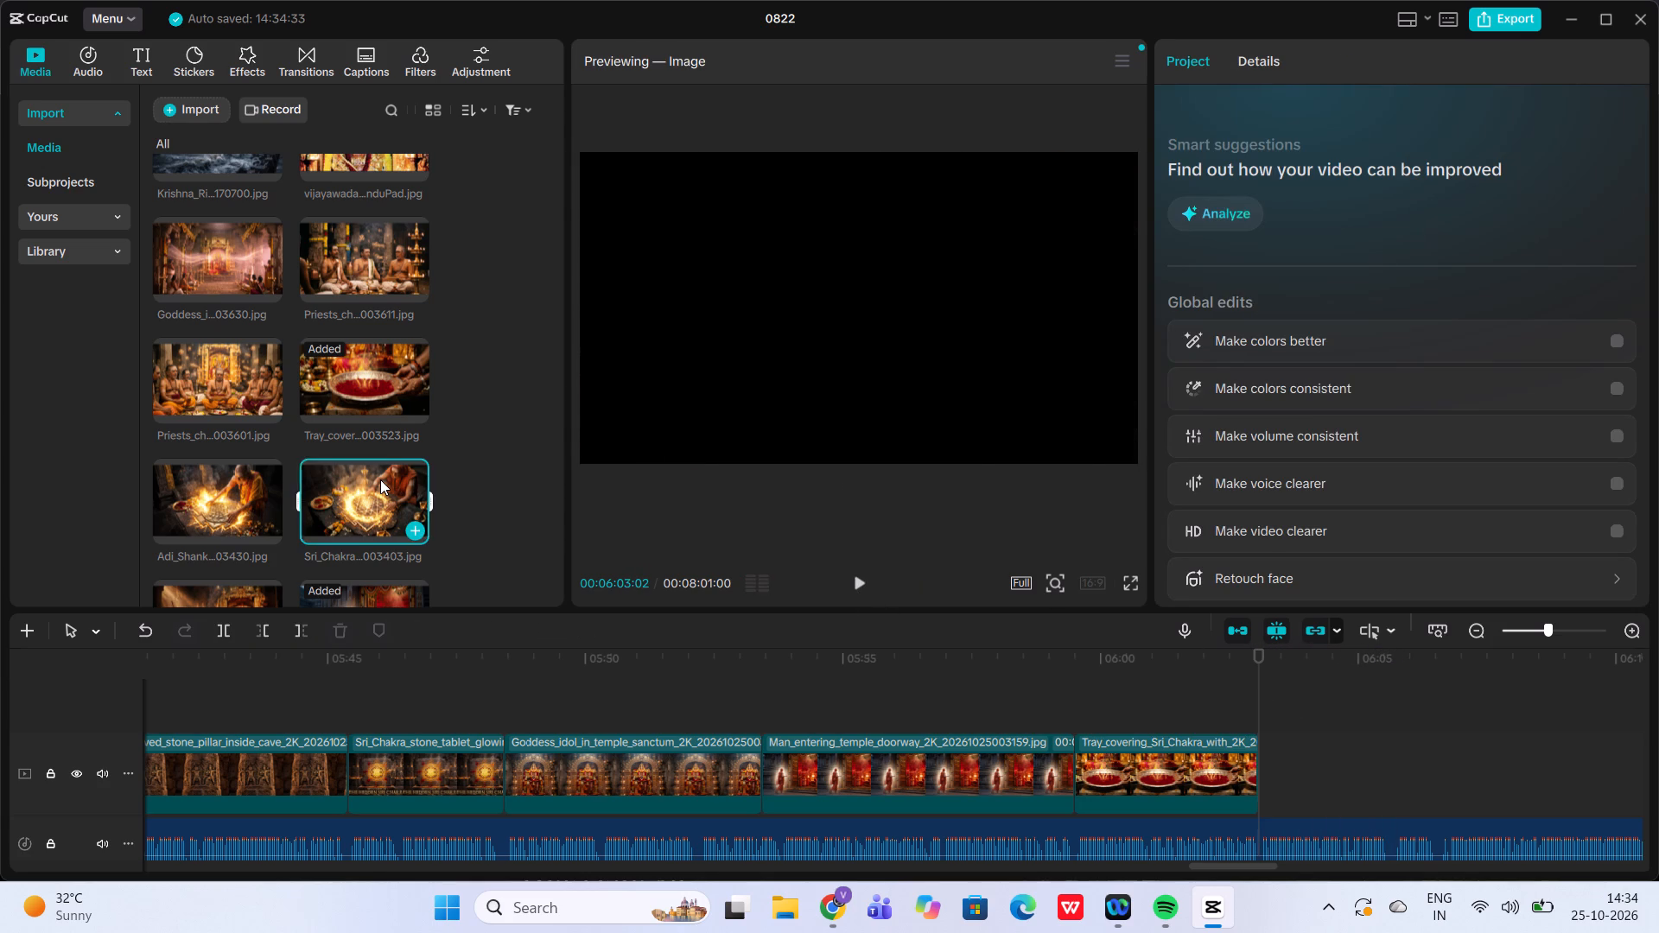
pyautogui.click(169, 482)
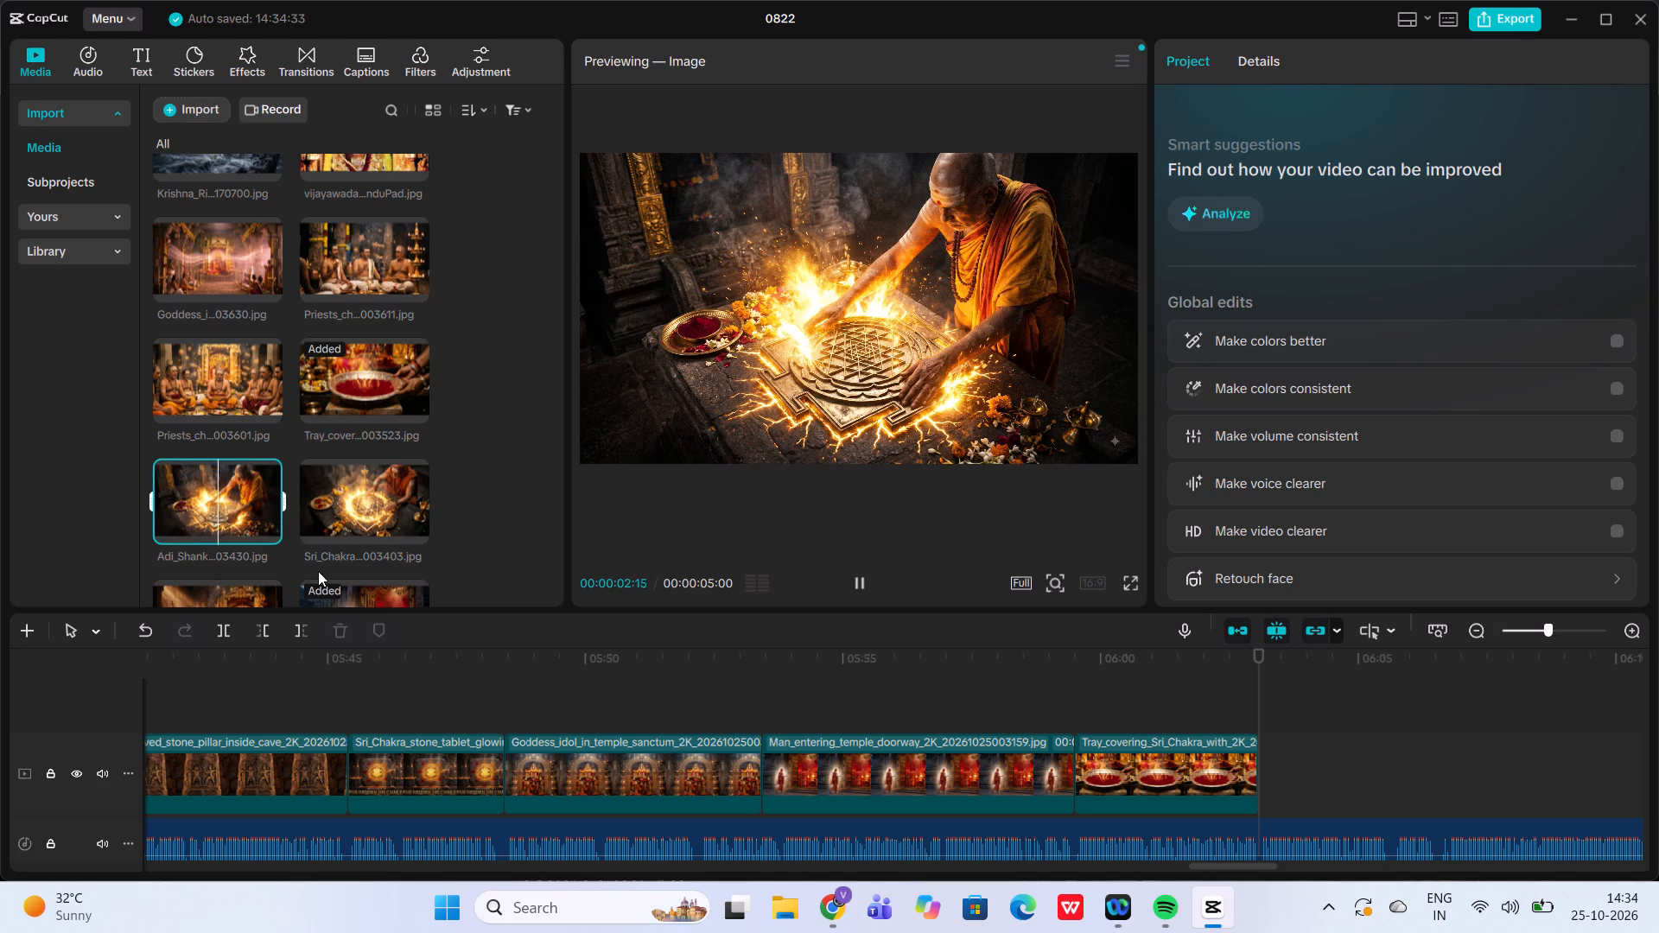
pyautogui.scroll(-1, 318, 571)
pyautogui.click(346, 378)
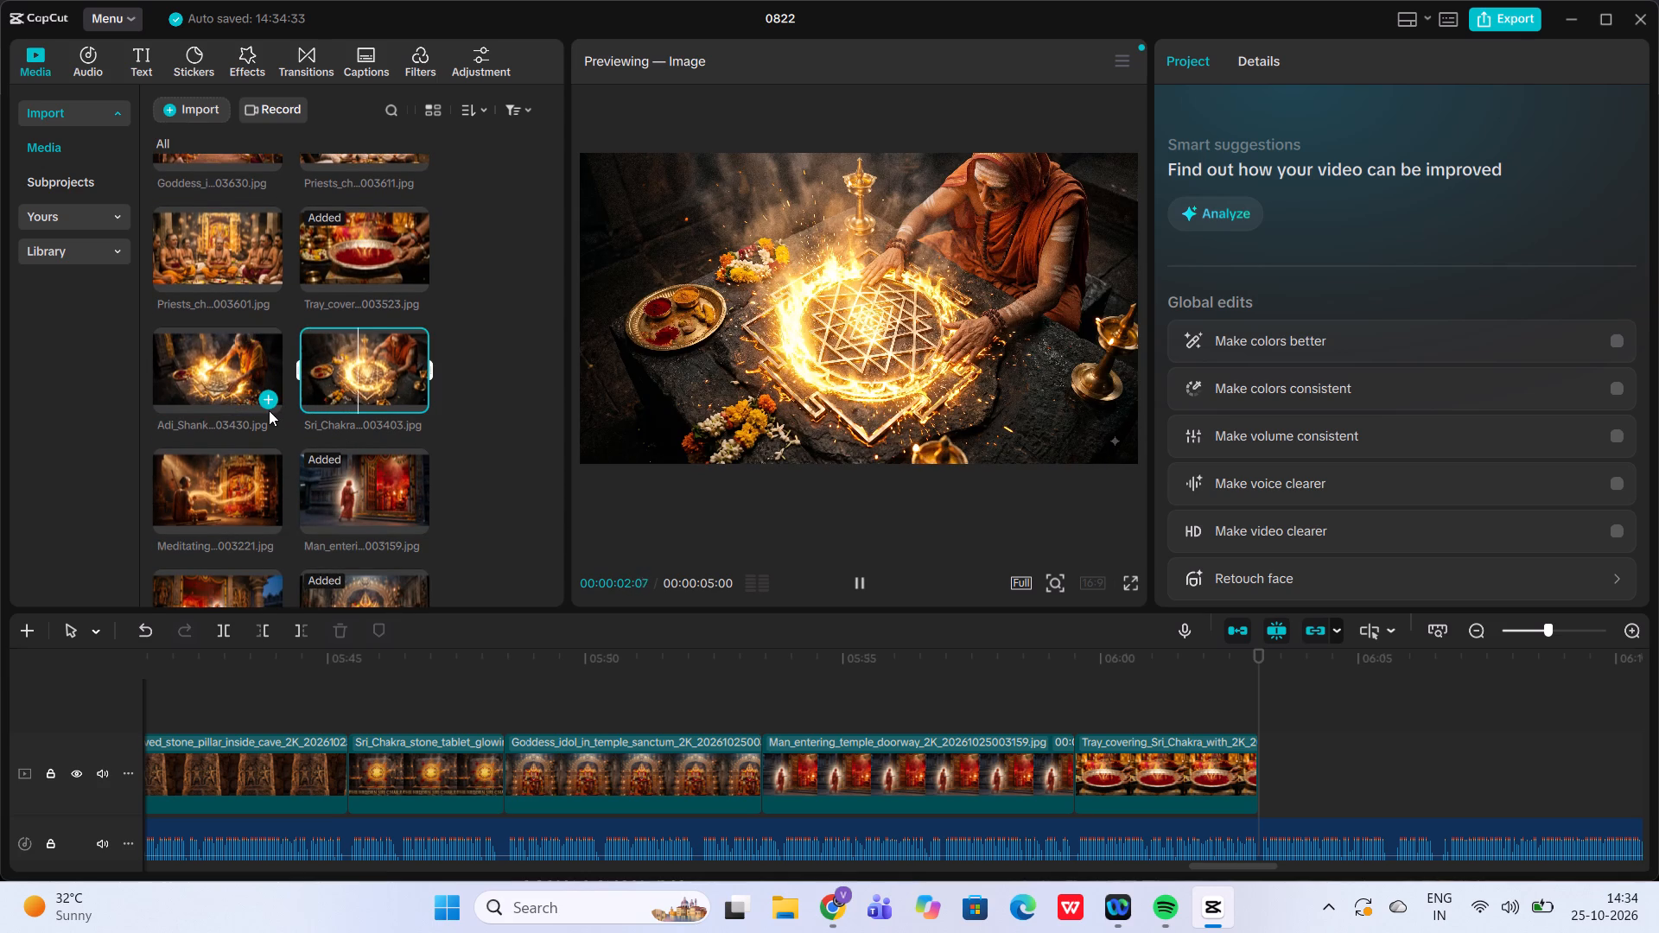
pyautogui.click(269, 410)
pyautogui.click(267, 396)
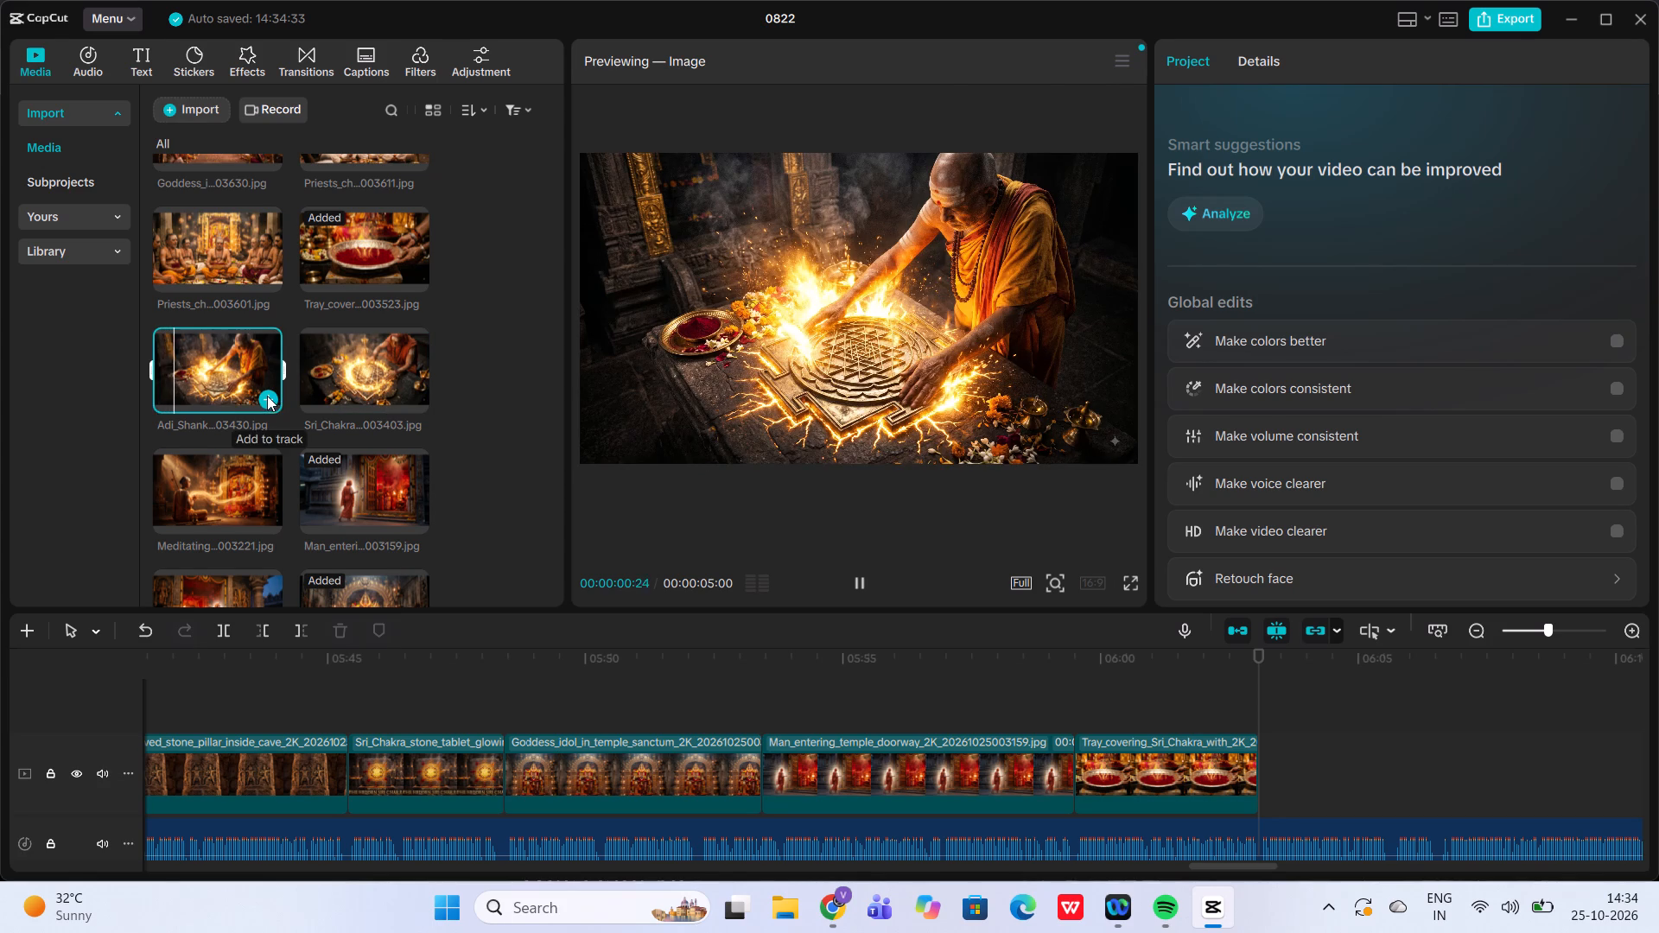
# Play the Adi_Shankaracharya_installs_Sri clip with the audio and trim it to about 2.5 seconds, ending at 06:05:19.
pyautogui.click(859, 580)
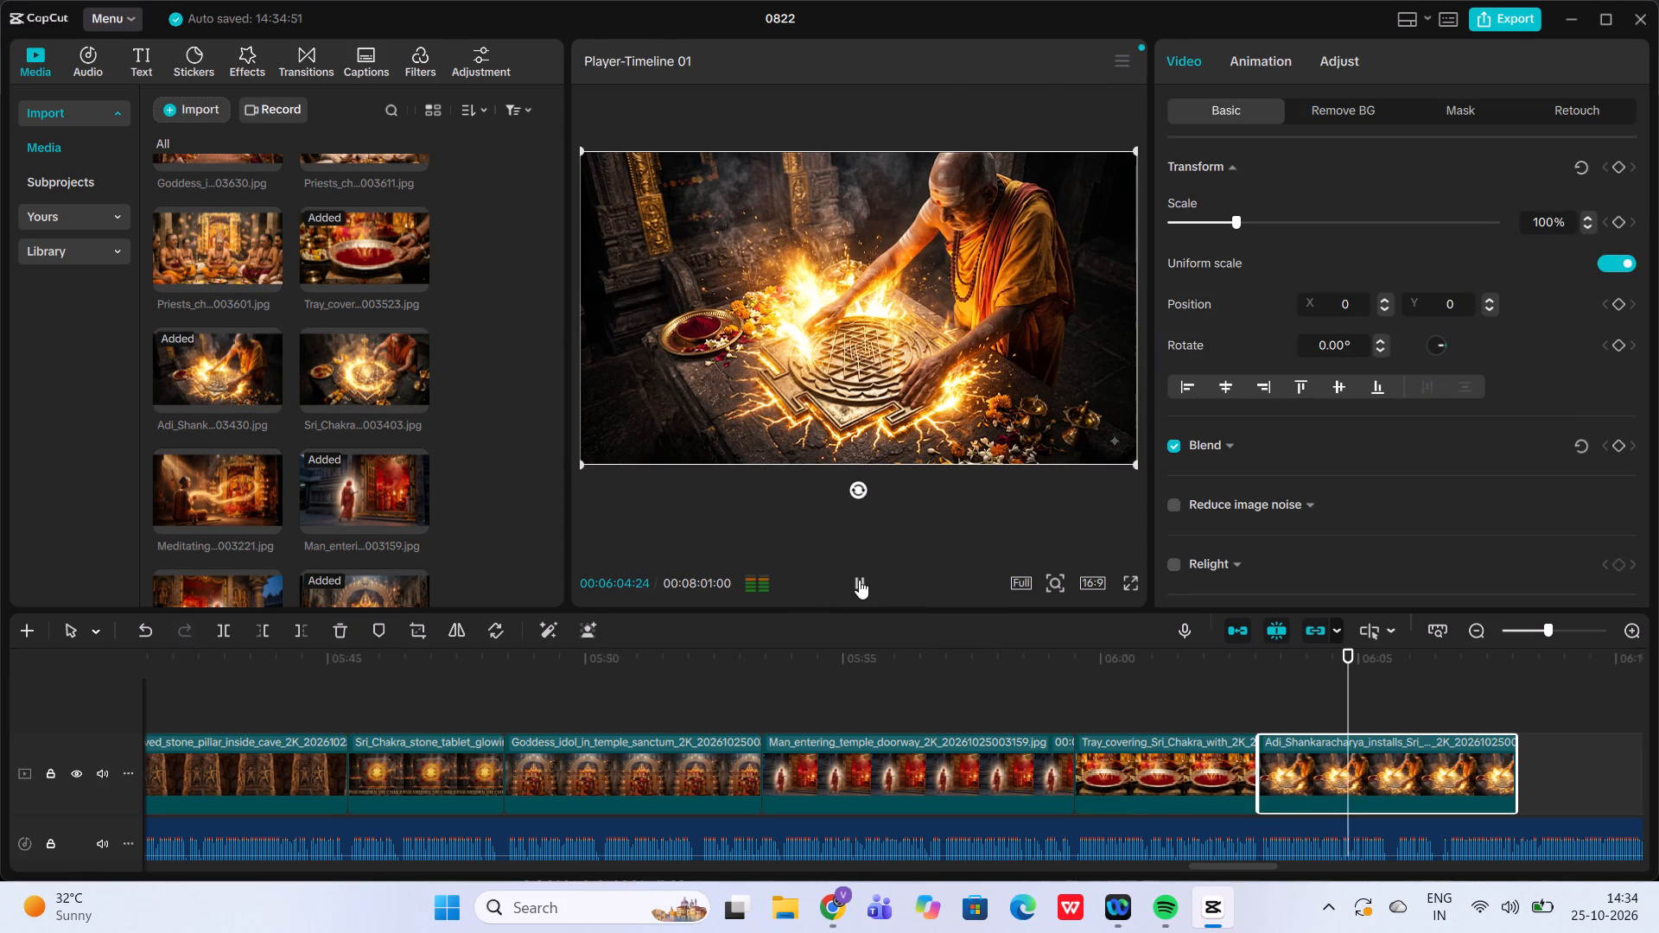
pyautogui.click(859, 580)
pyautogui.click(859, 580)
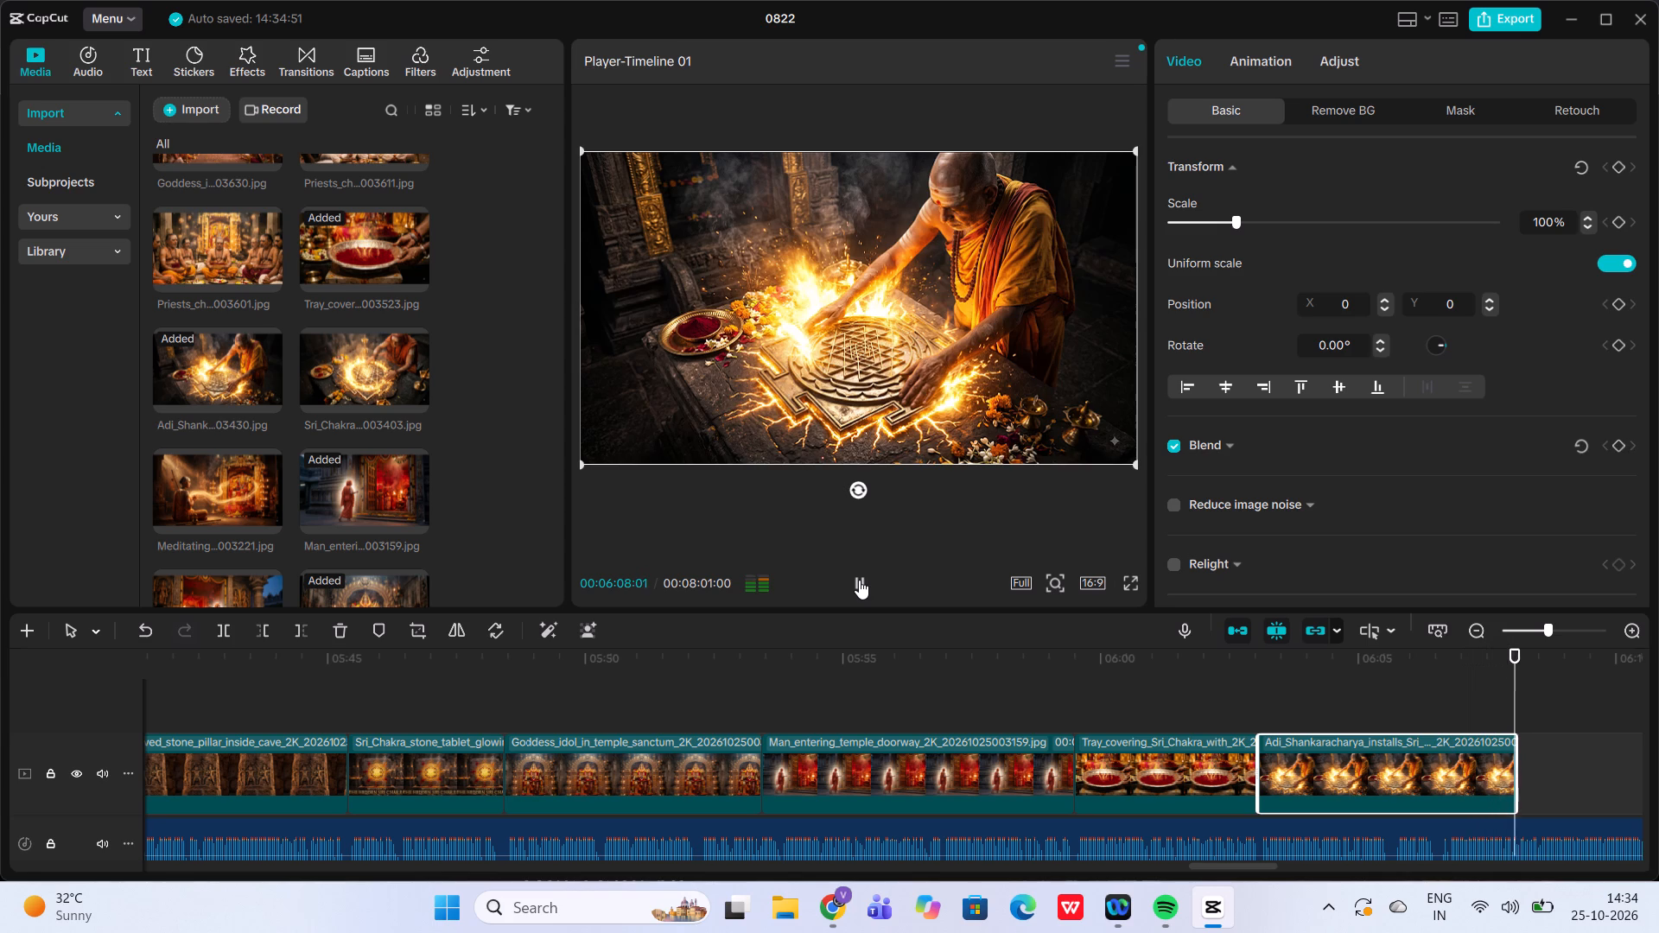
pyautogui.click(859, 580)
pyautogui.click(1321, 697)
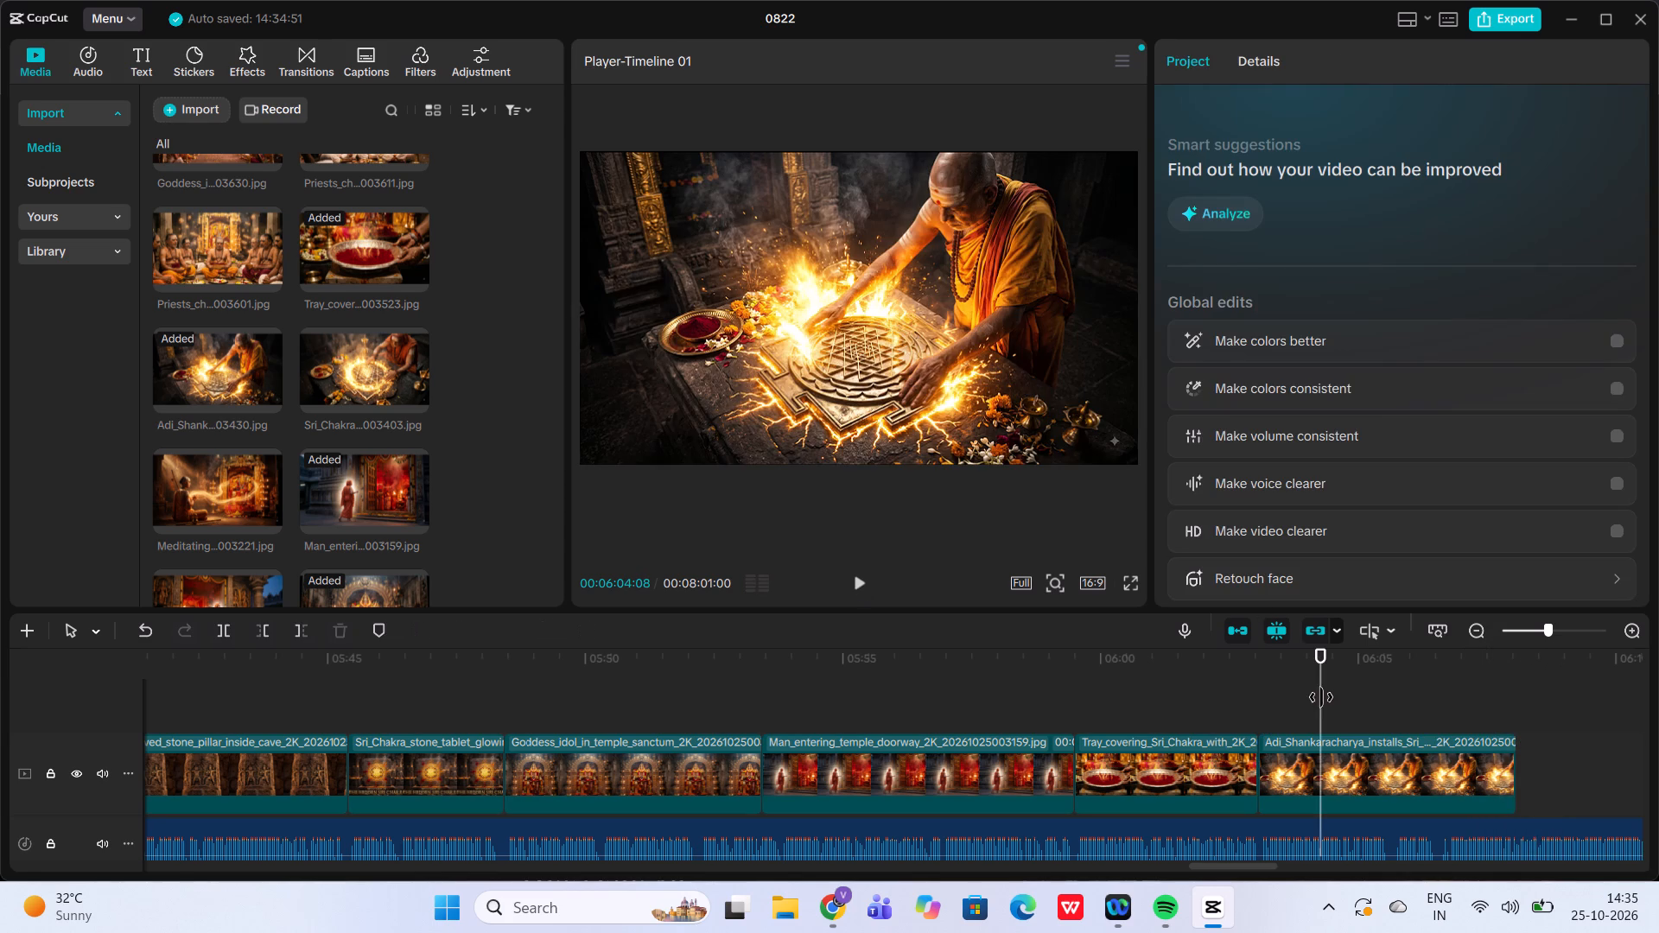
pyautogui.click(854, 582)
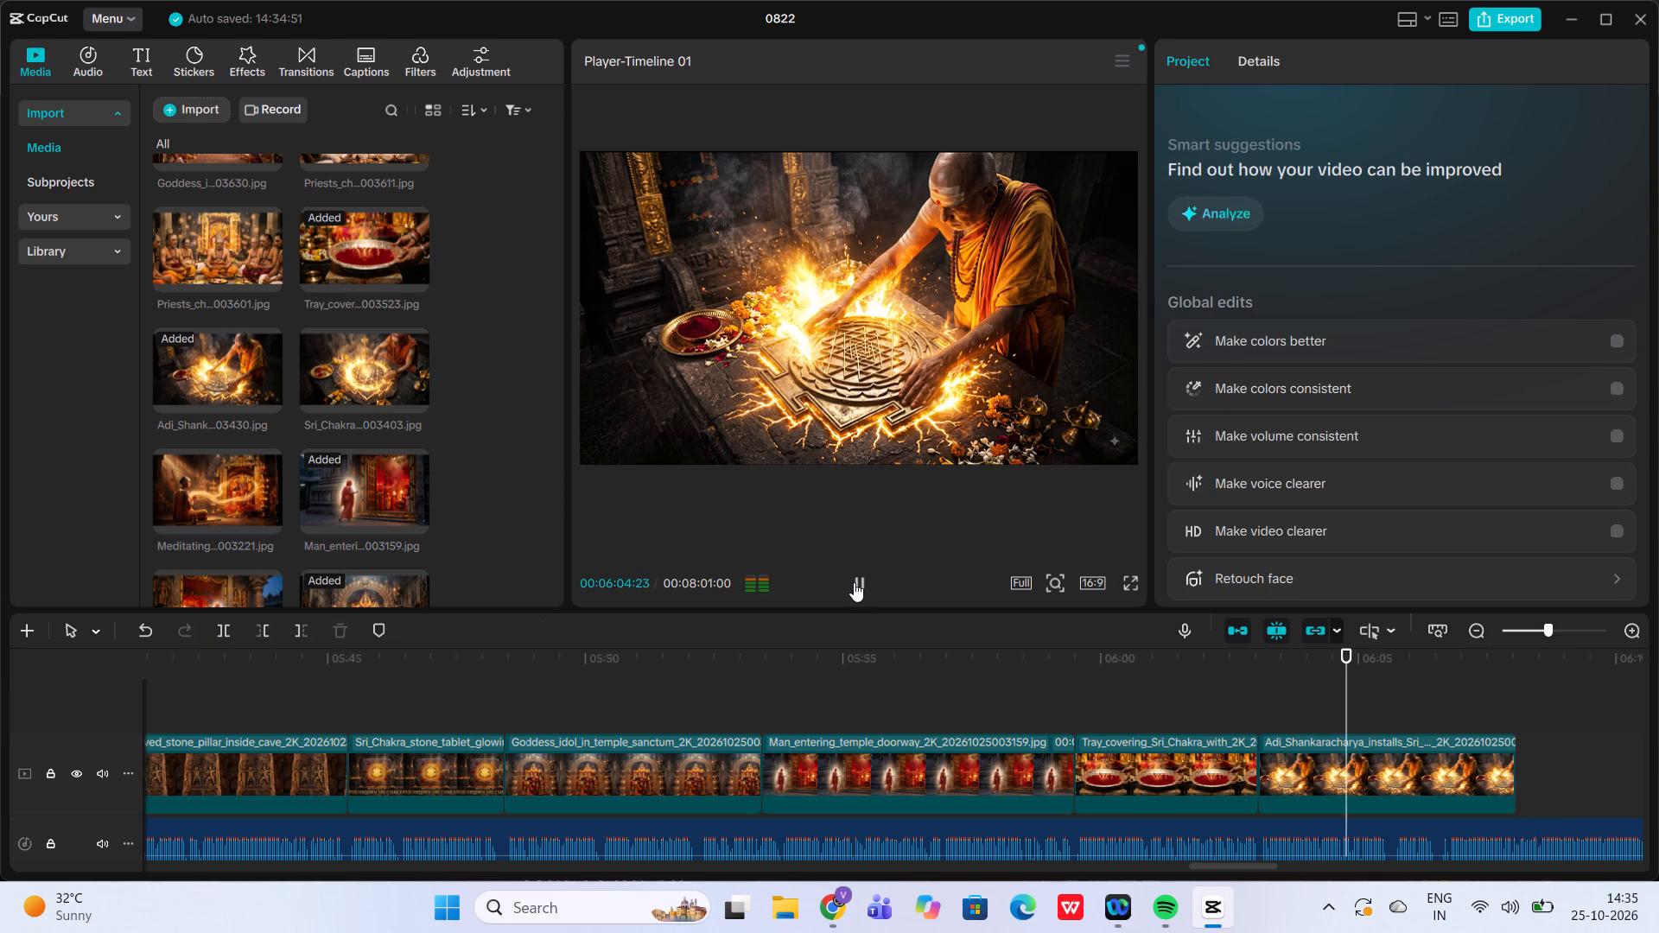
pyautogui.click(854, 582)
pyautogui.click(1485, 771)
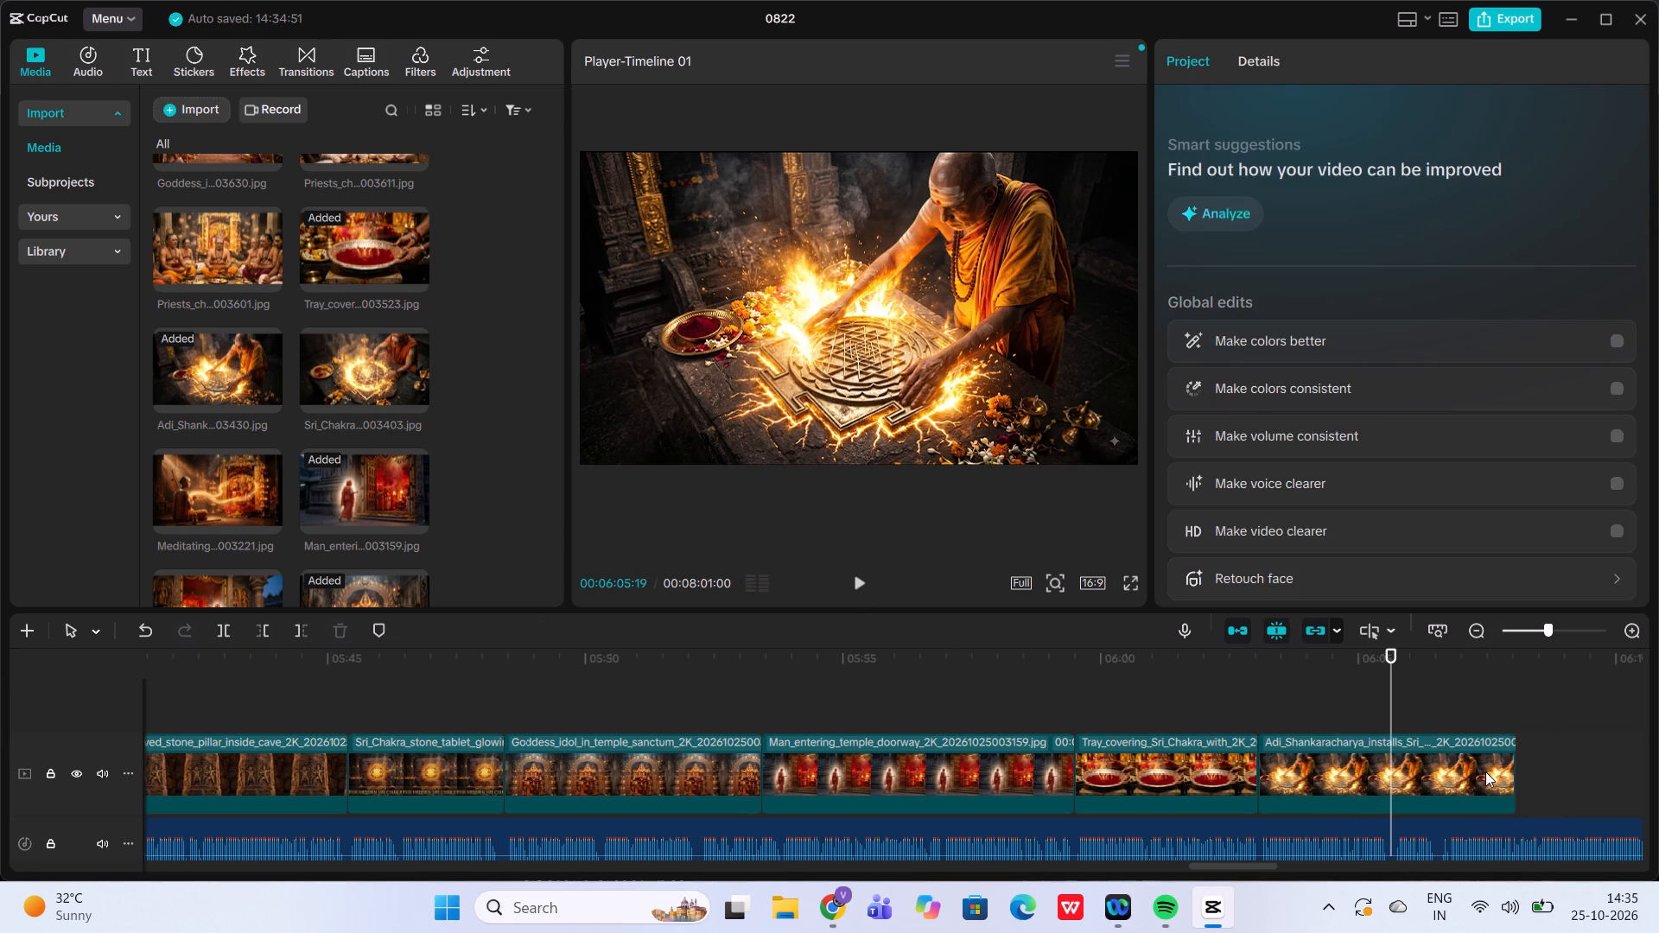
pyautogui.moveTo(1517, 771); pyautogui.dragTo(1394, 772)
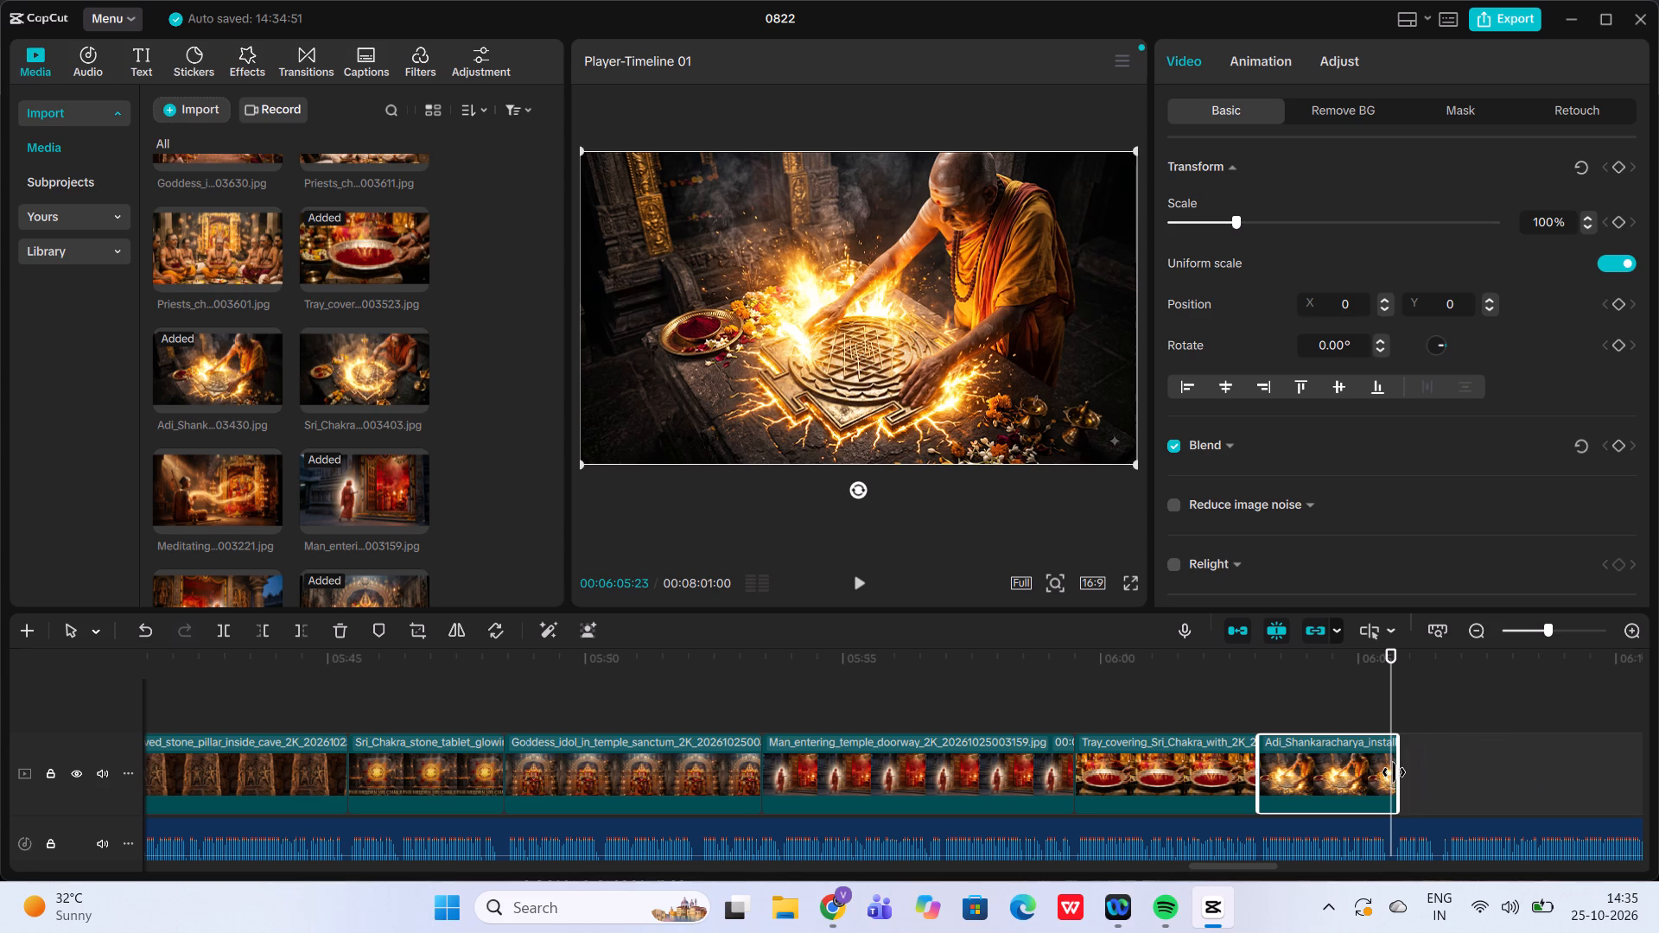
pyautogui.moveTo(1394, 772); pyautogui.dragTo(1389, 771)
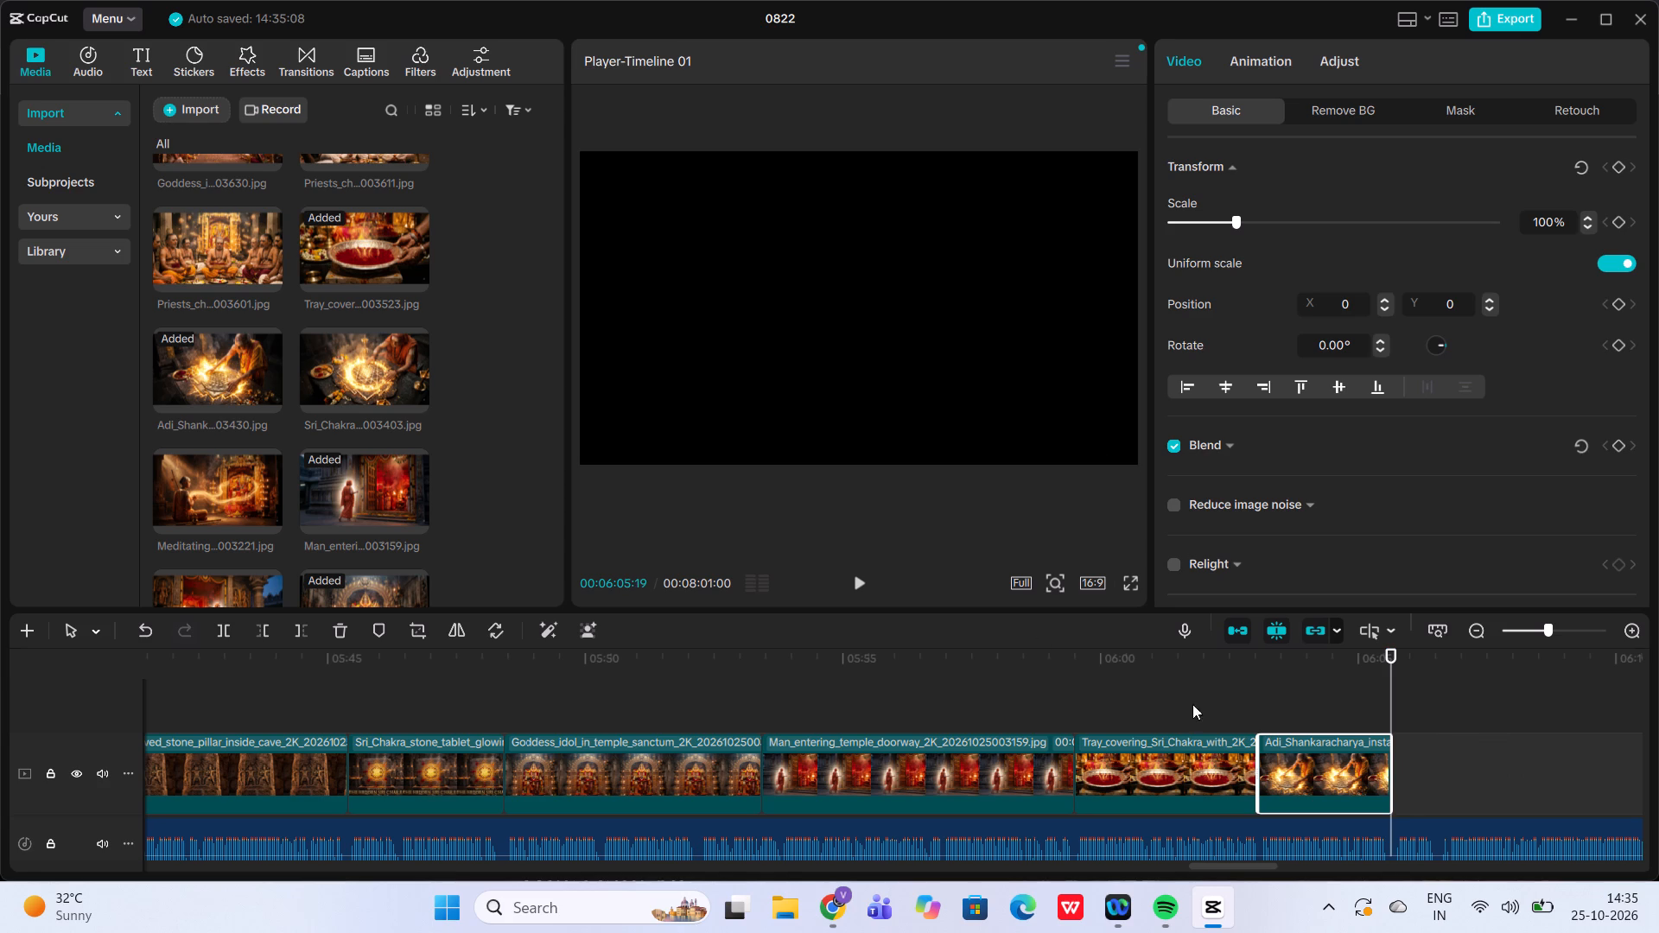
pyautogui.click(853, 586)
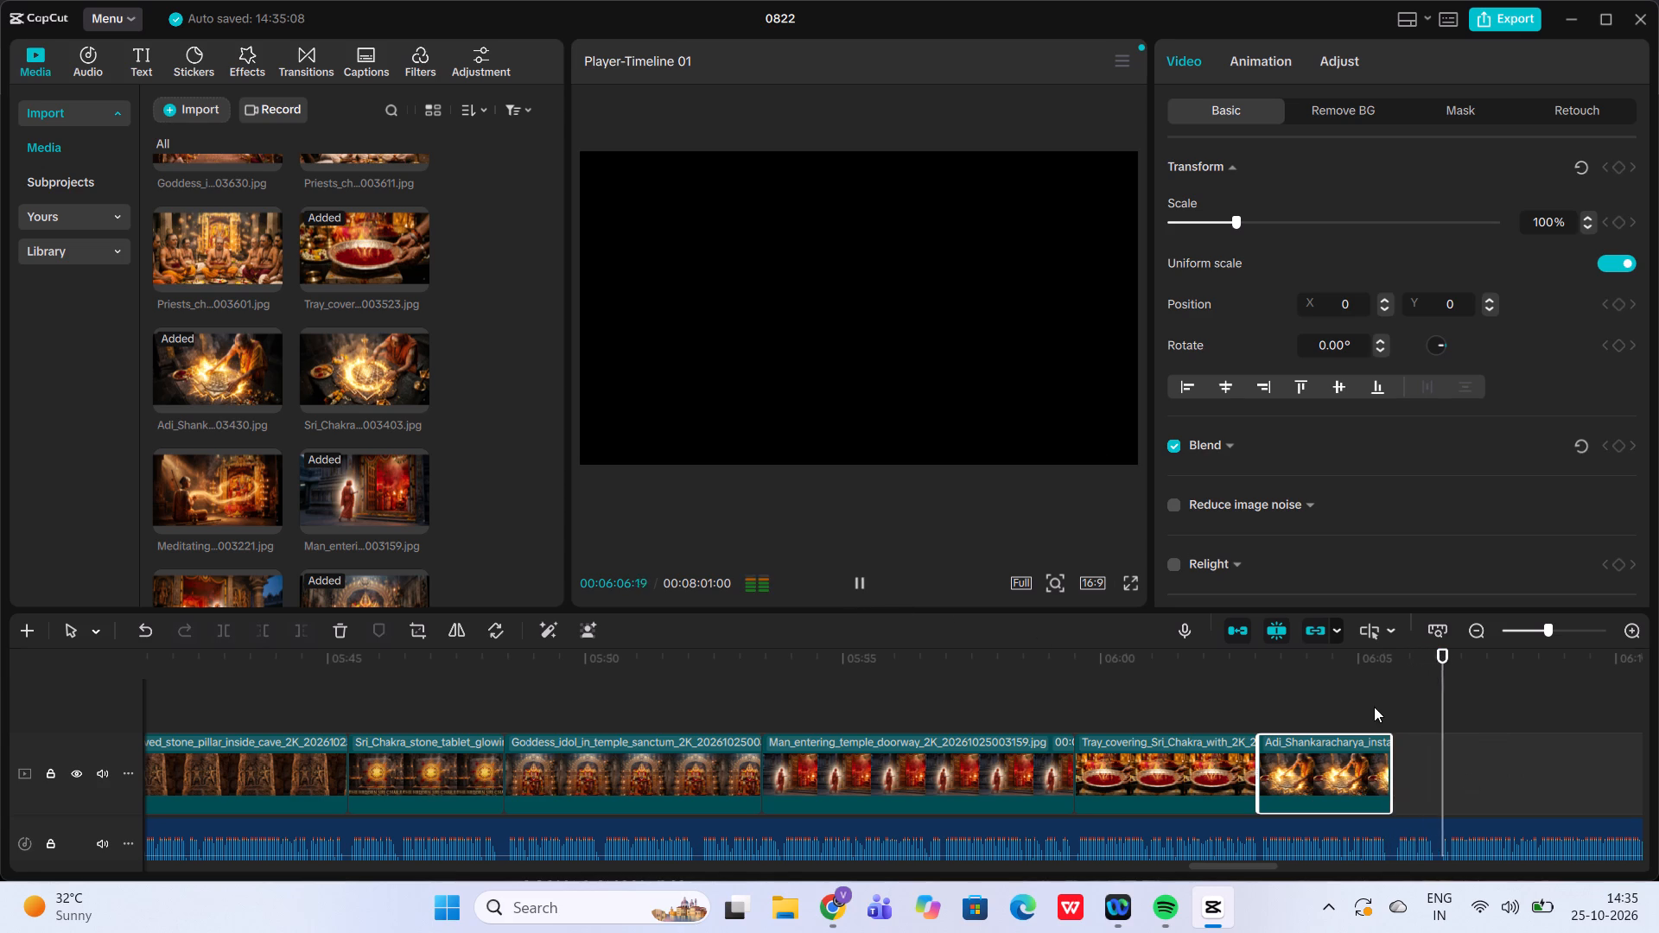
# Preview the glowing Sri Chakra and priest images, and append Priests_chanting_sacred_hymns directly after the Adi_Shankaracharya_installs_Sri clip.
pyautogui.click(1392, 701)
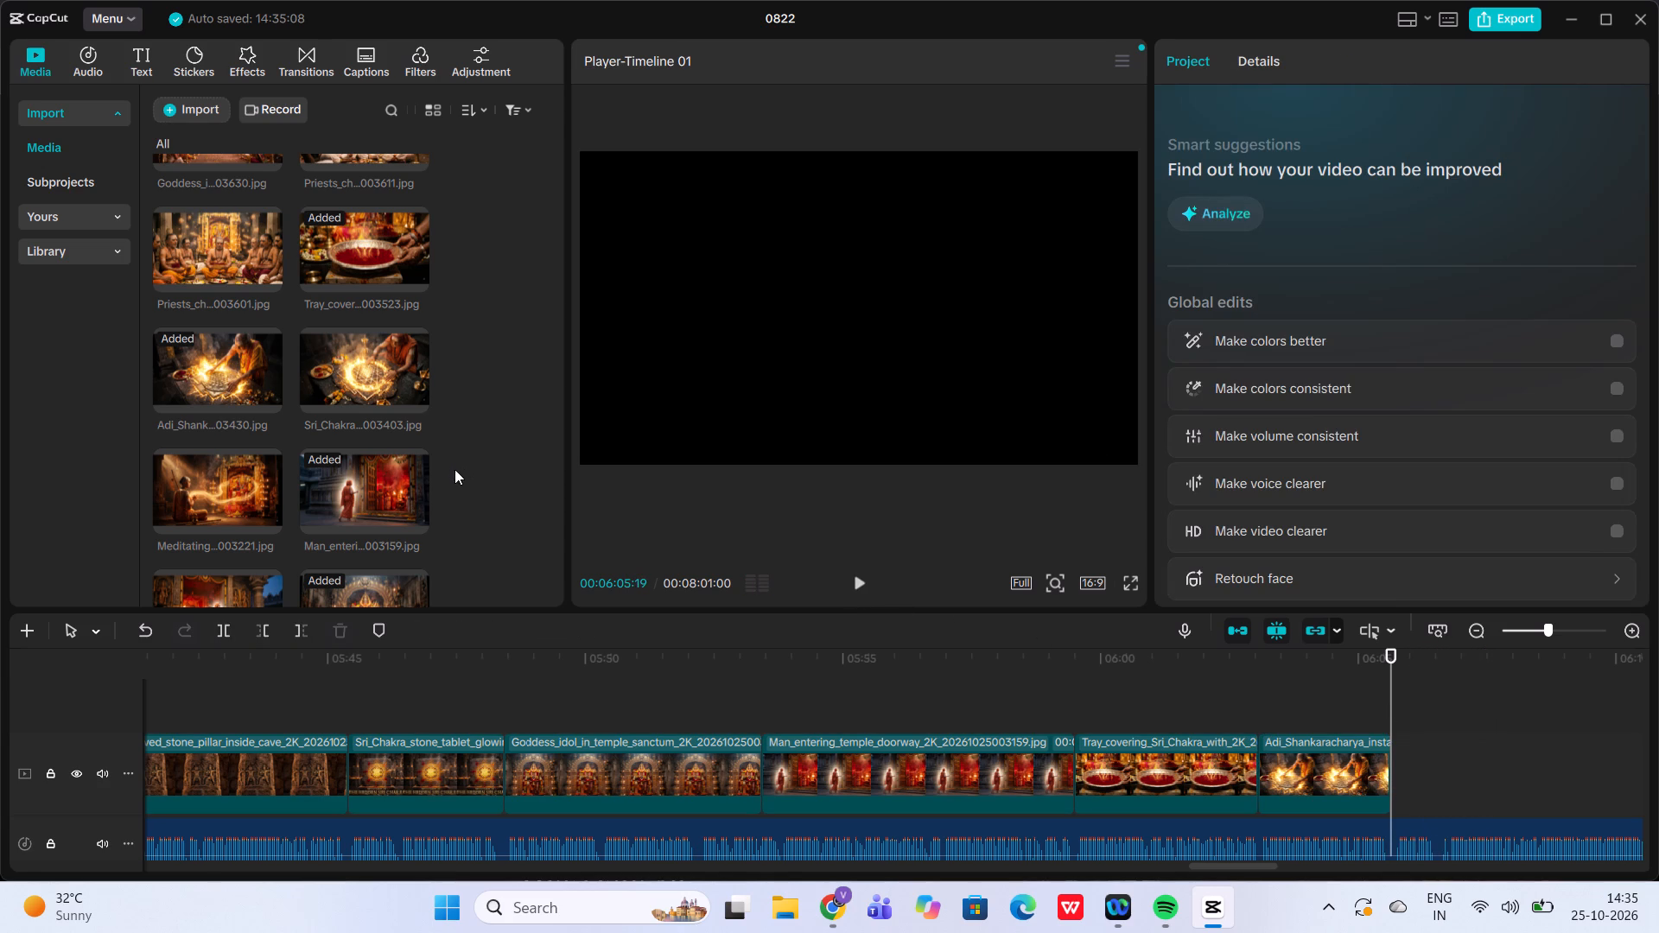
pyautogui.click(341, 402)
pyautogui.scroll(1, 341, 402)
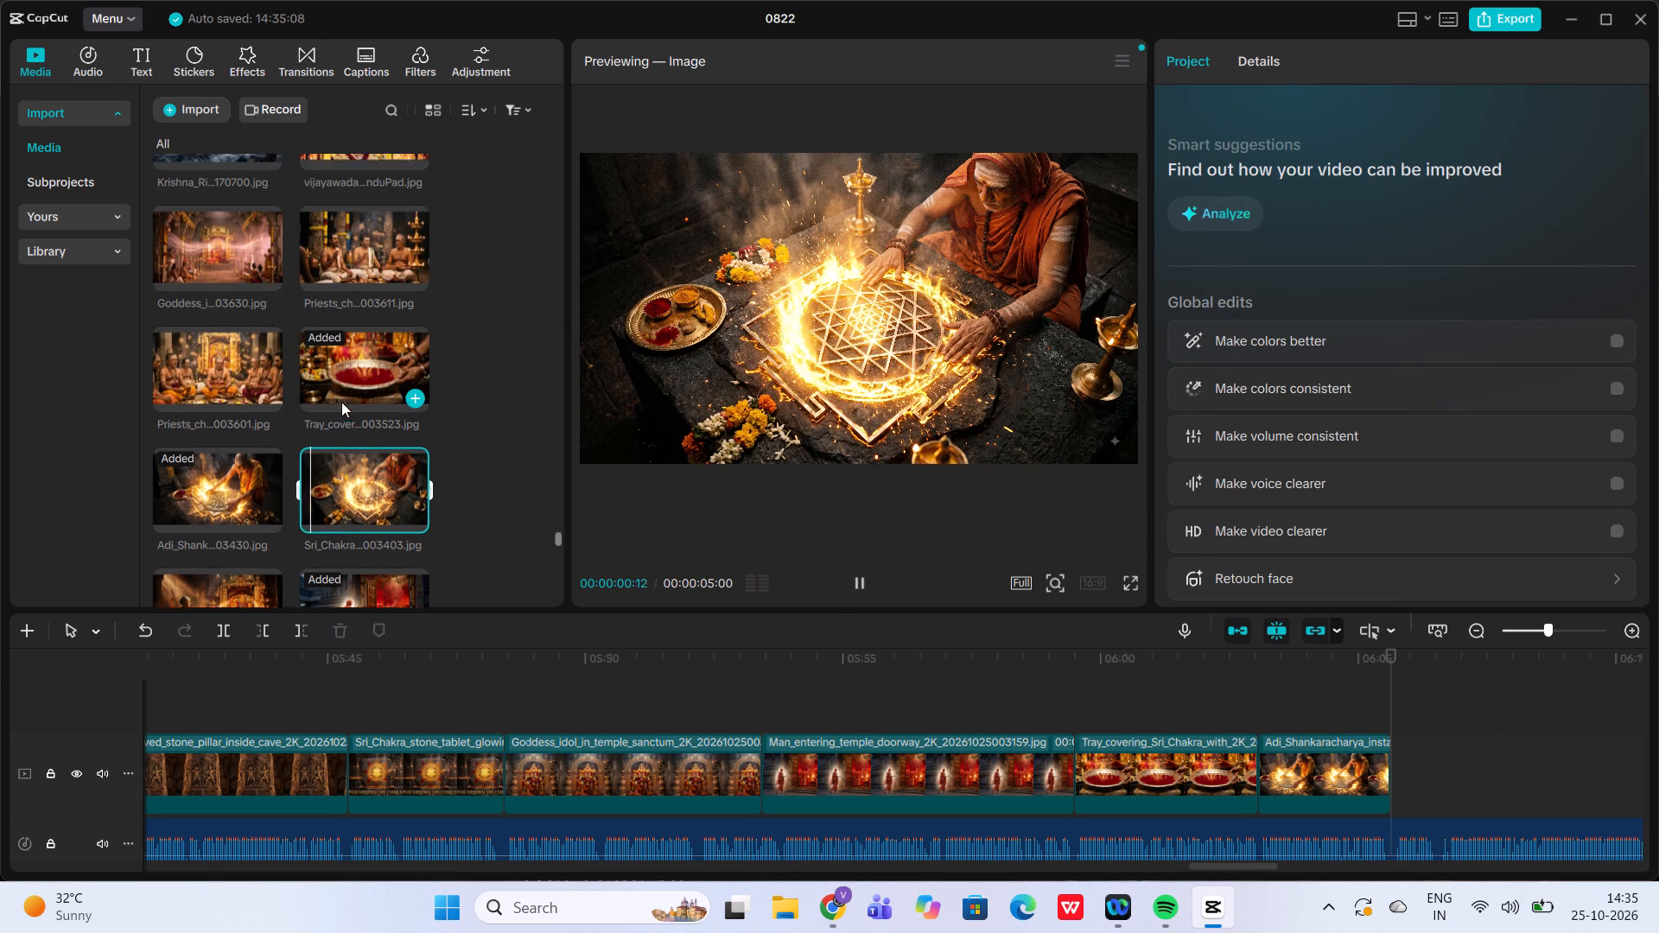
pyautogui.scroll(1, 341, 402)
pyautogui.click(235, 424)
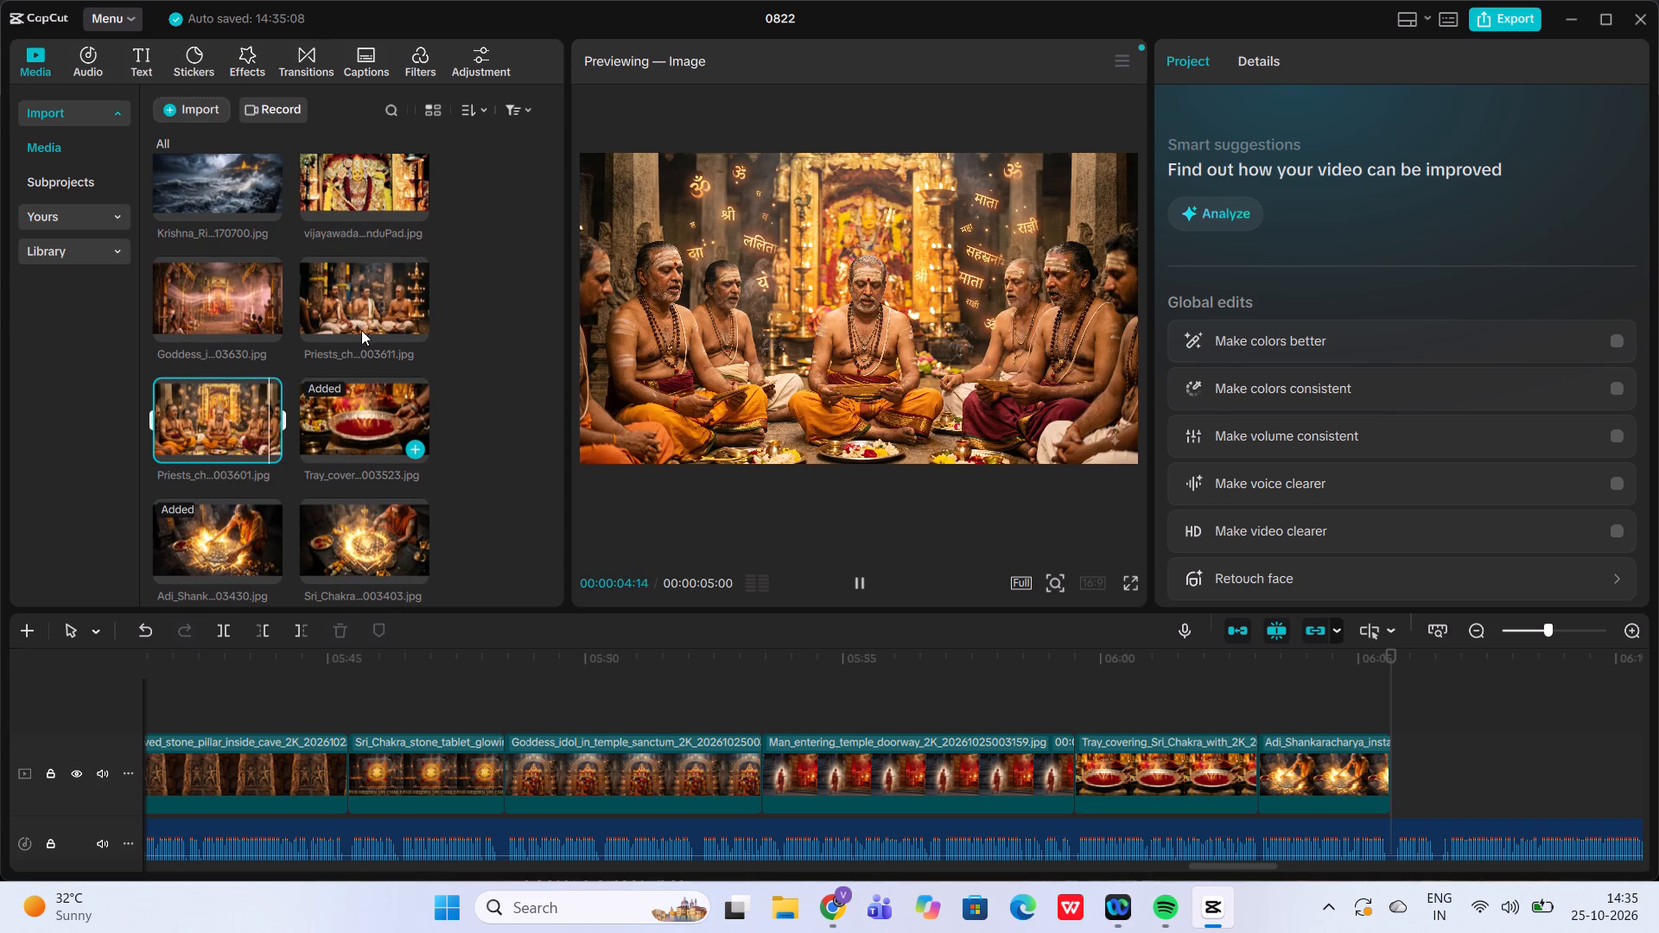
pyautogui.click(370, 282)
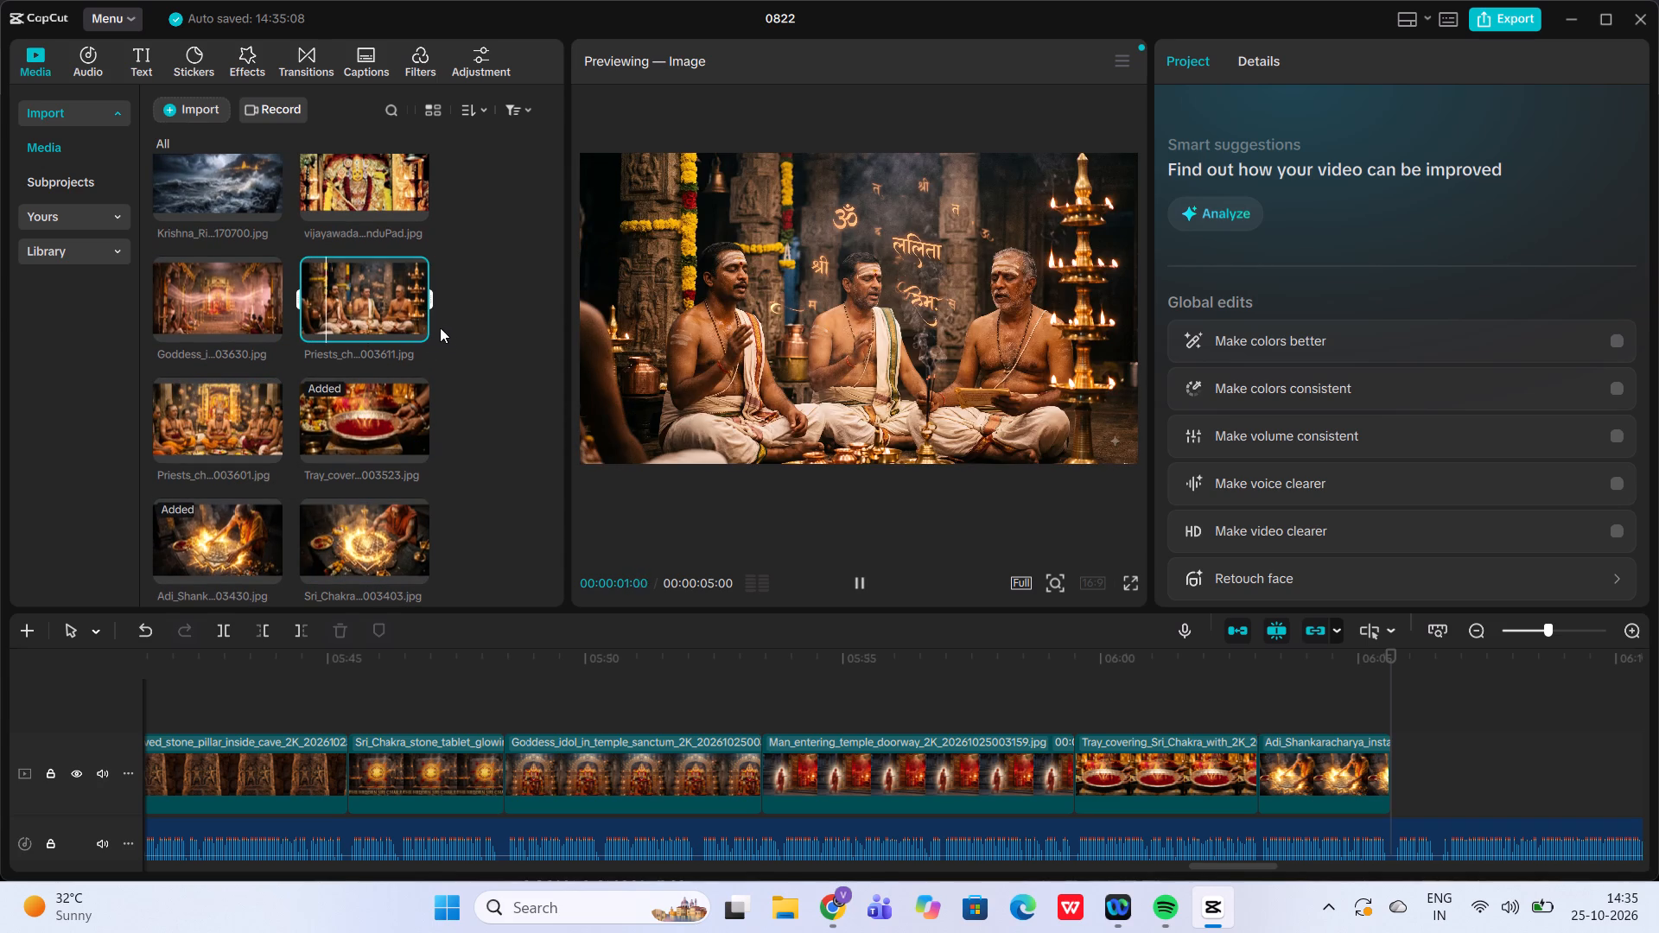
pyautogui.click(412, 325)
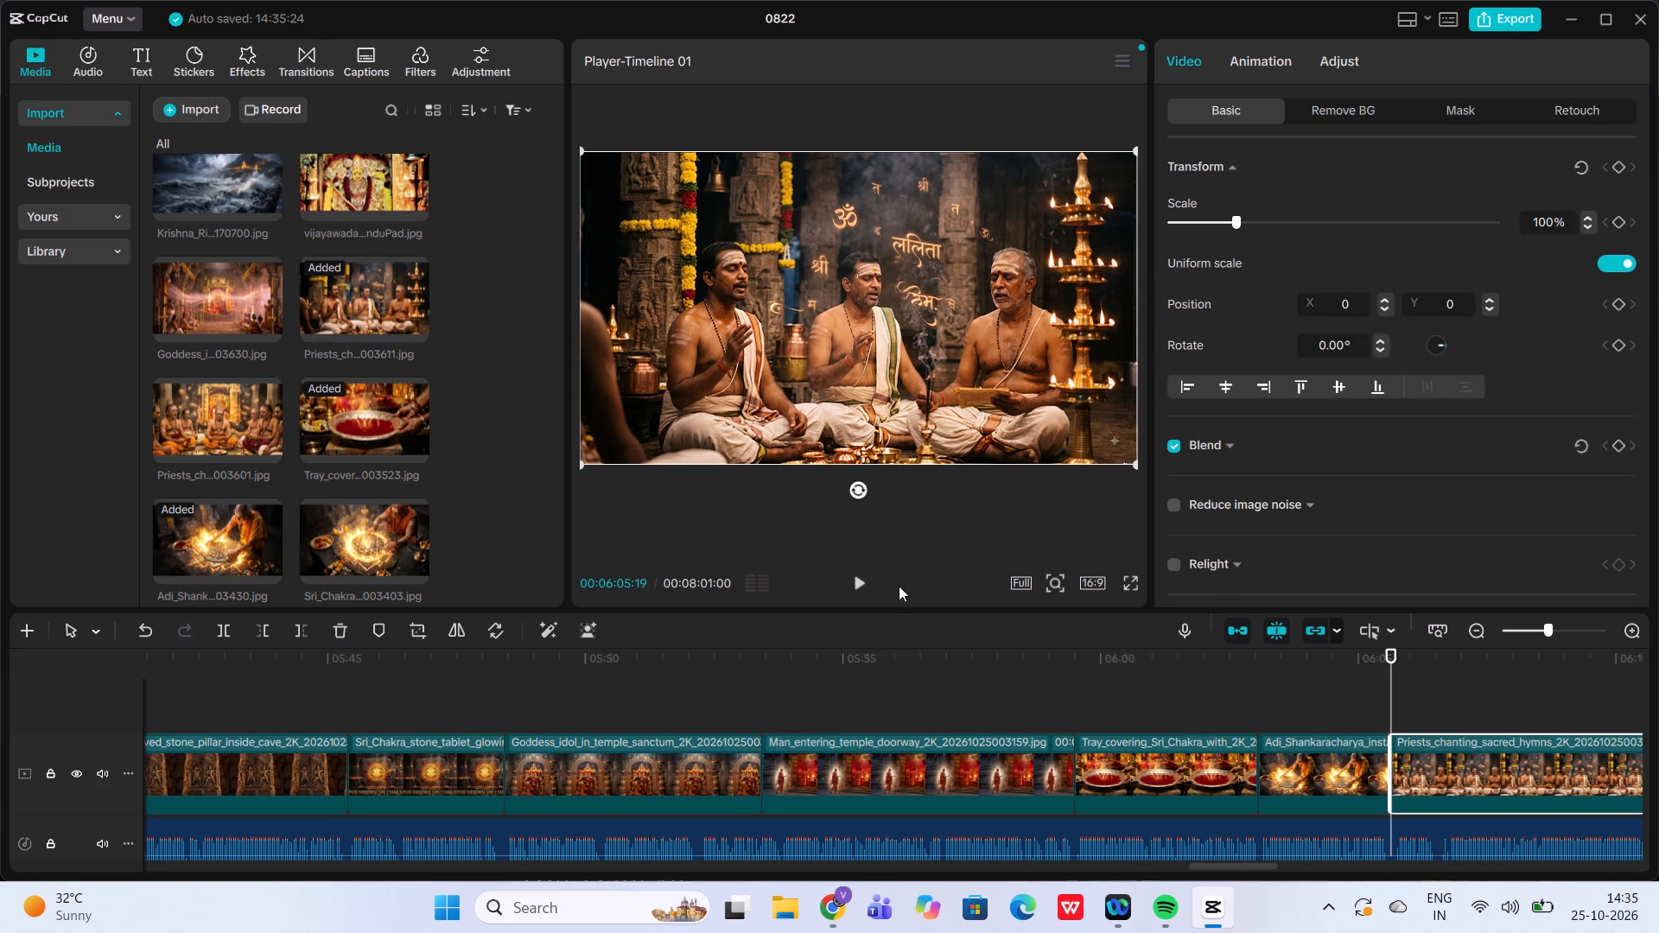
# Play the Priests_chanting_sacred_hymns clip with the audio and trim it to about 2.7 seconds, ending at 06:08:10.
pyautogui.click(849, 578)
pyautogui.hscroll(-1, 925, 730)
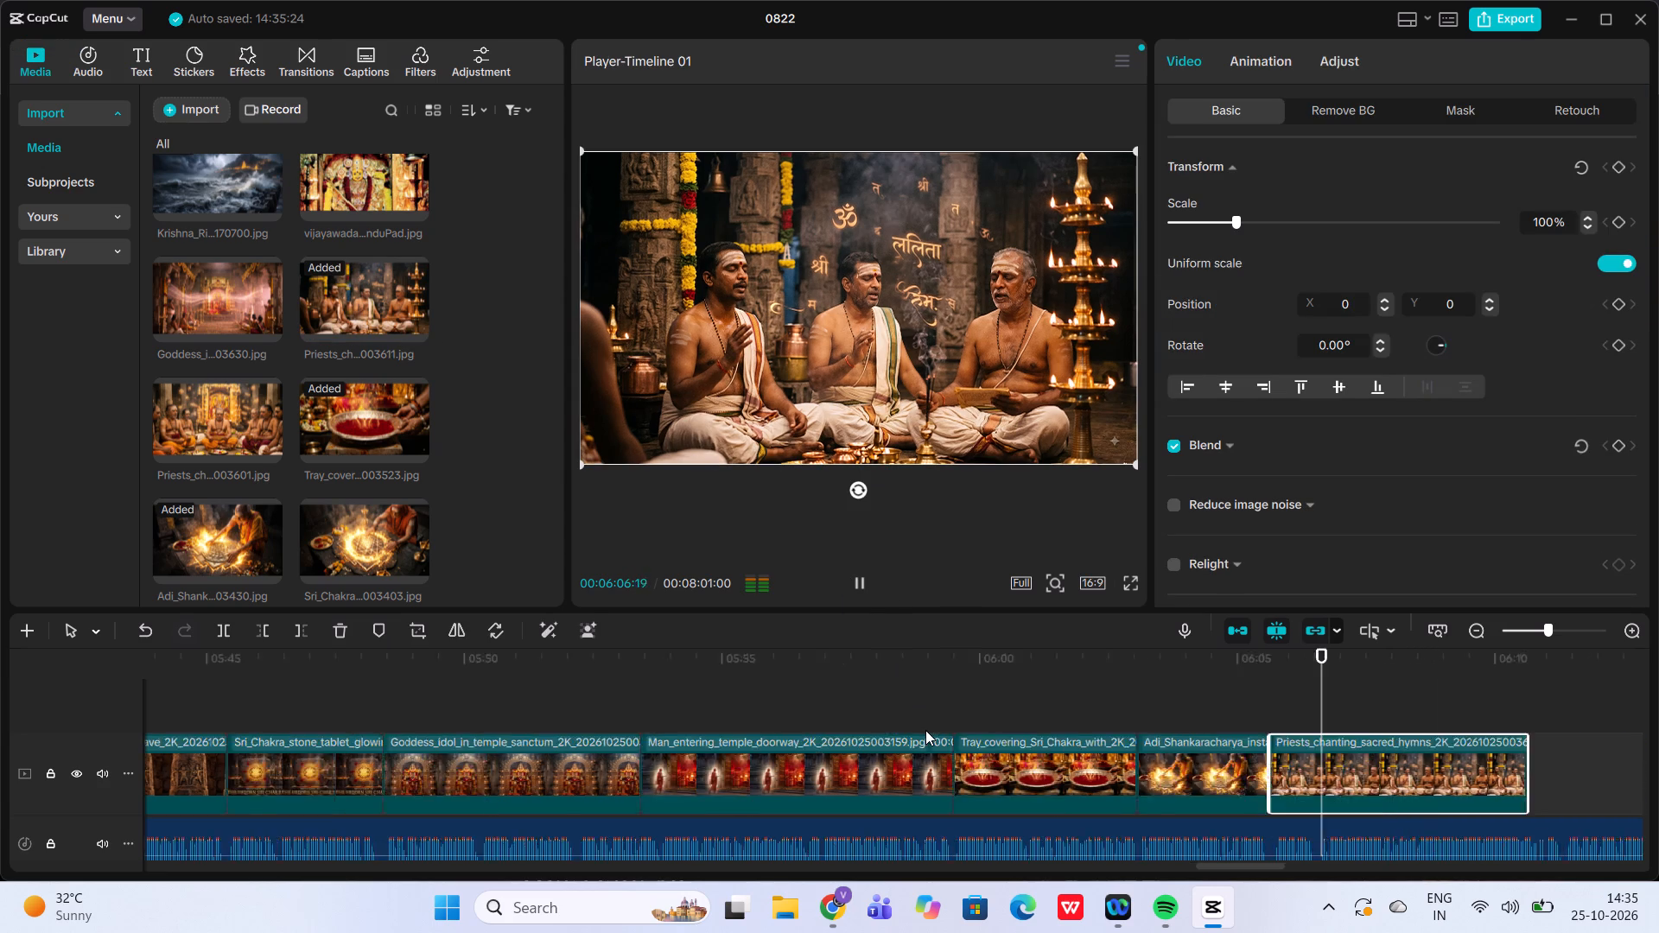
pyautogui.hscroll(-2, 925, 730)
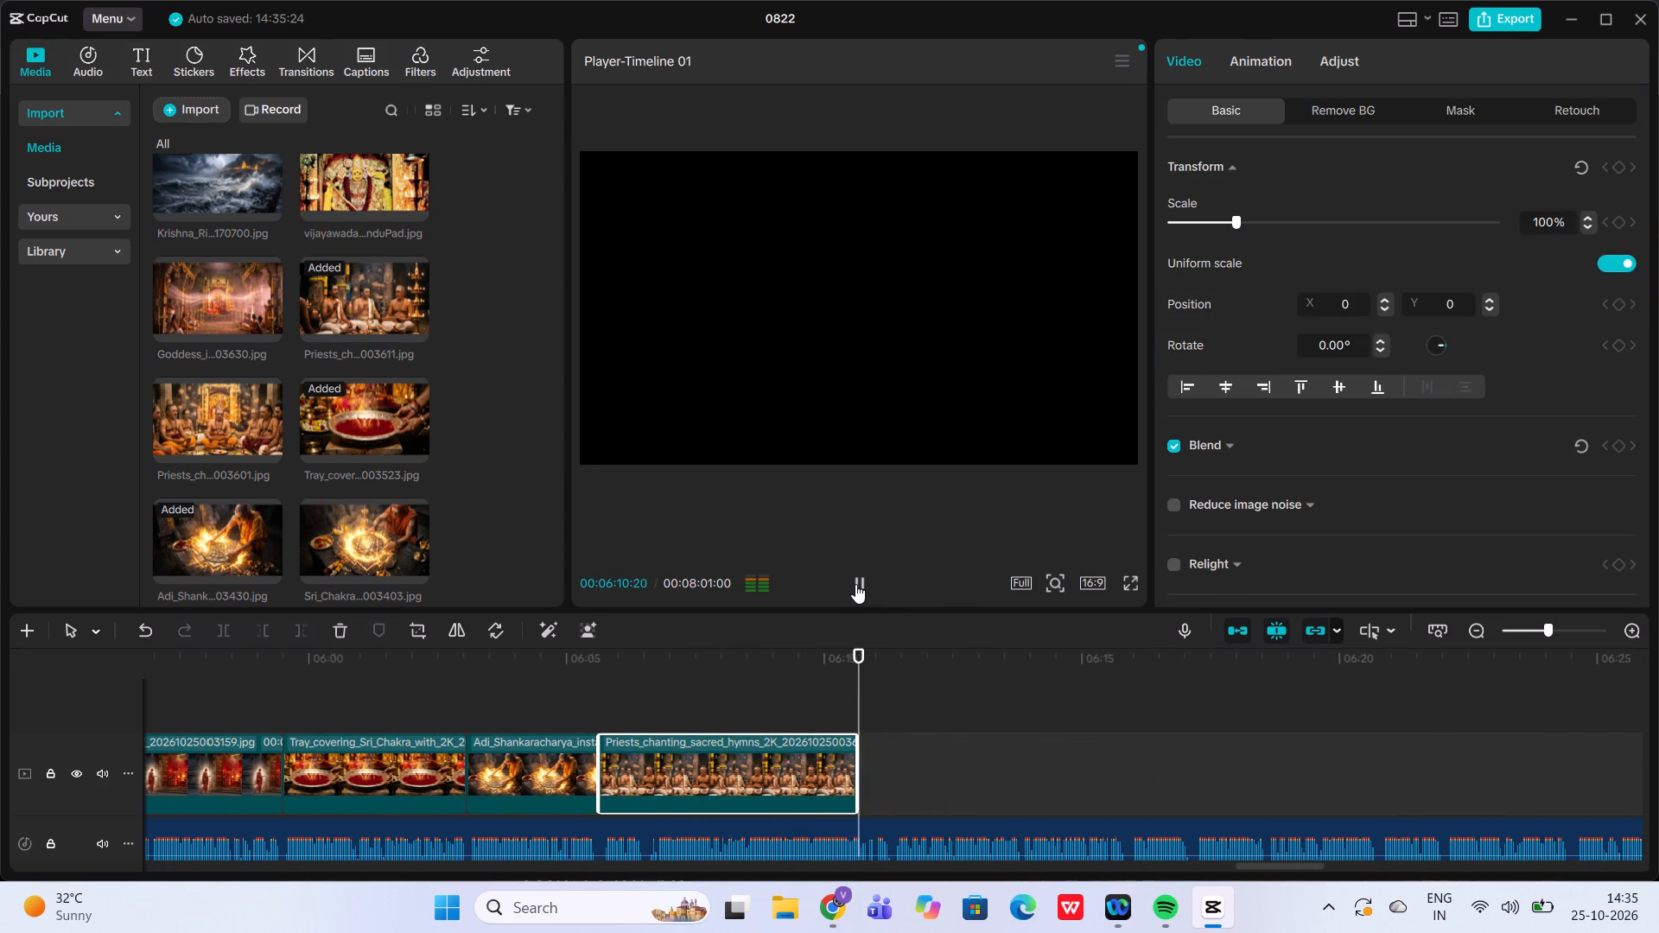
pyautogui.click(855, 584)
pyautogui.click(729, 695)
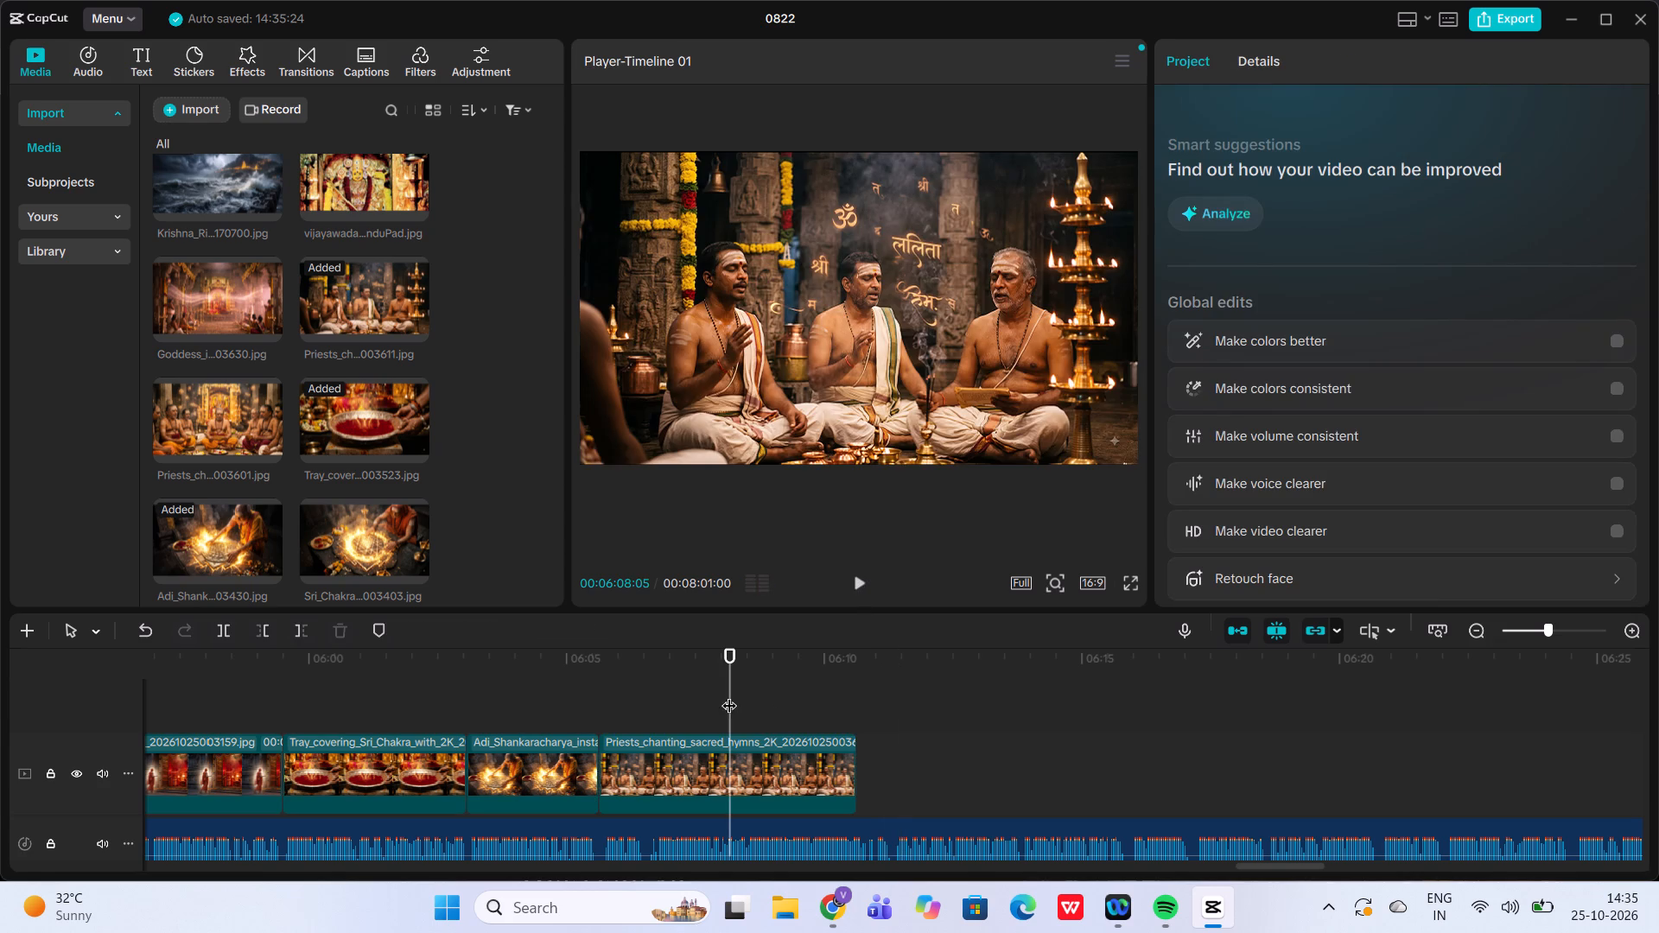
pyautogui.click(825, 765)
pyautogui.moveTo(857, 782); pyautogui.dragTo(829, 782)
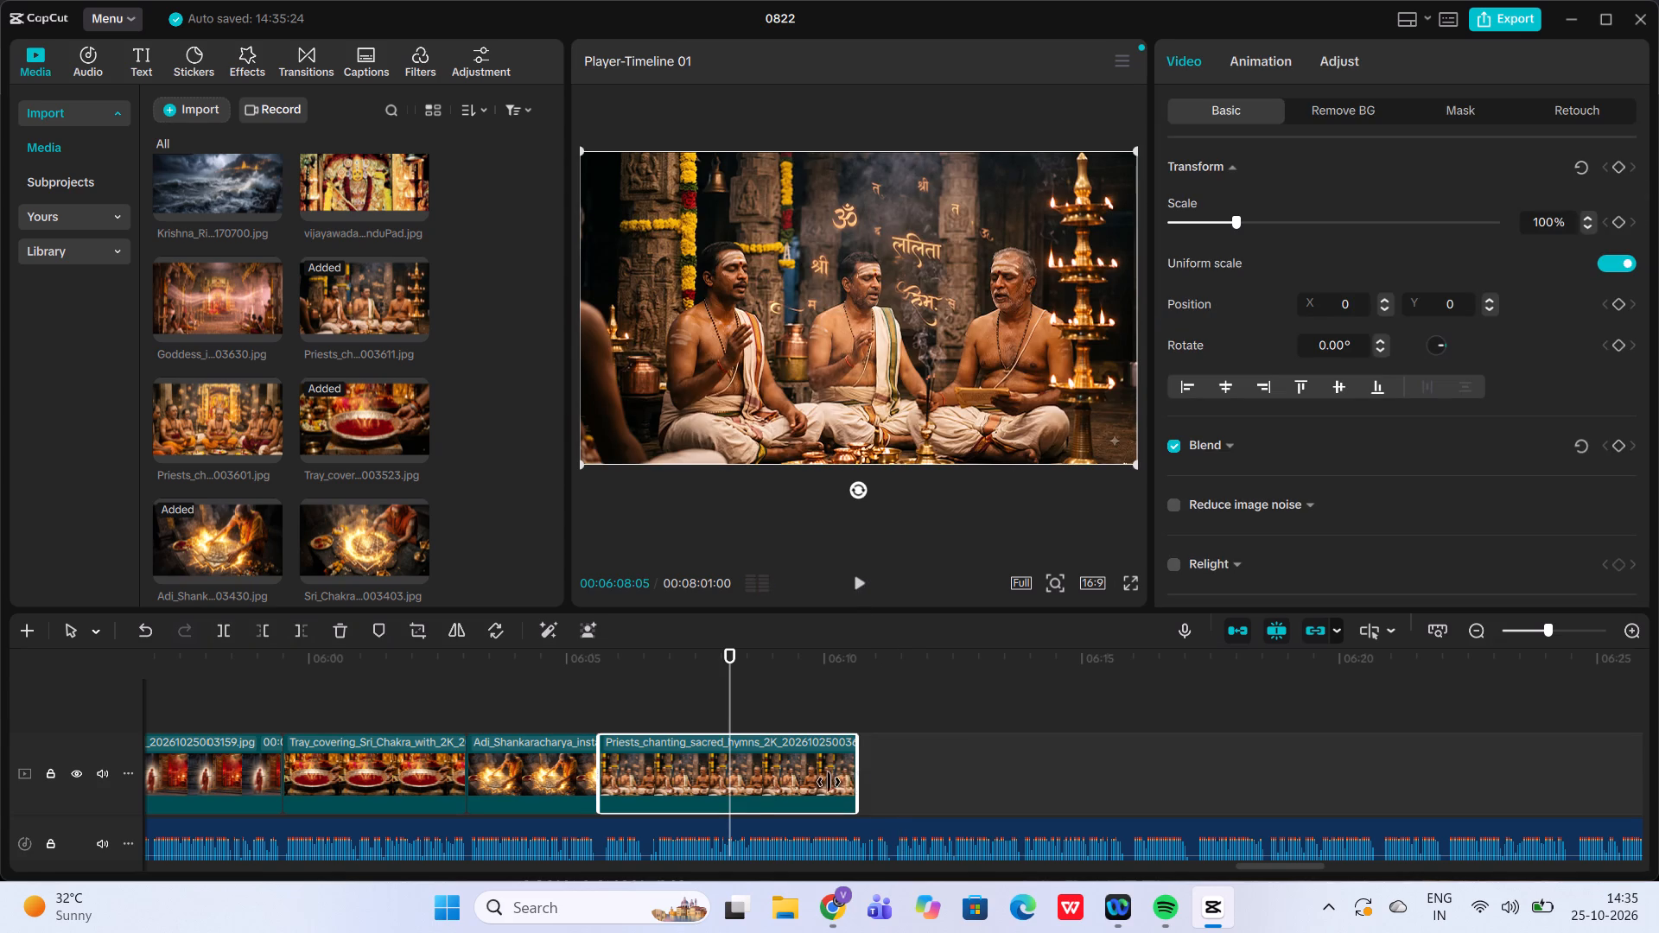
pyautogui.moveTo(829, 782); pyautogui.dragTo(759, 777)
pyautogui.click(855, 579)
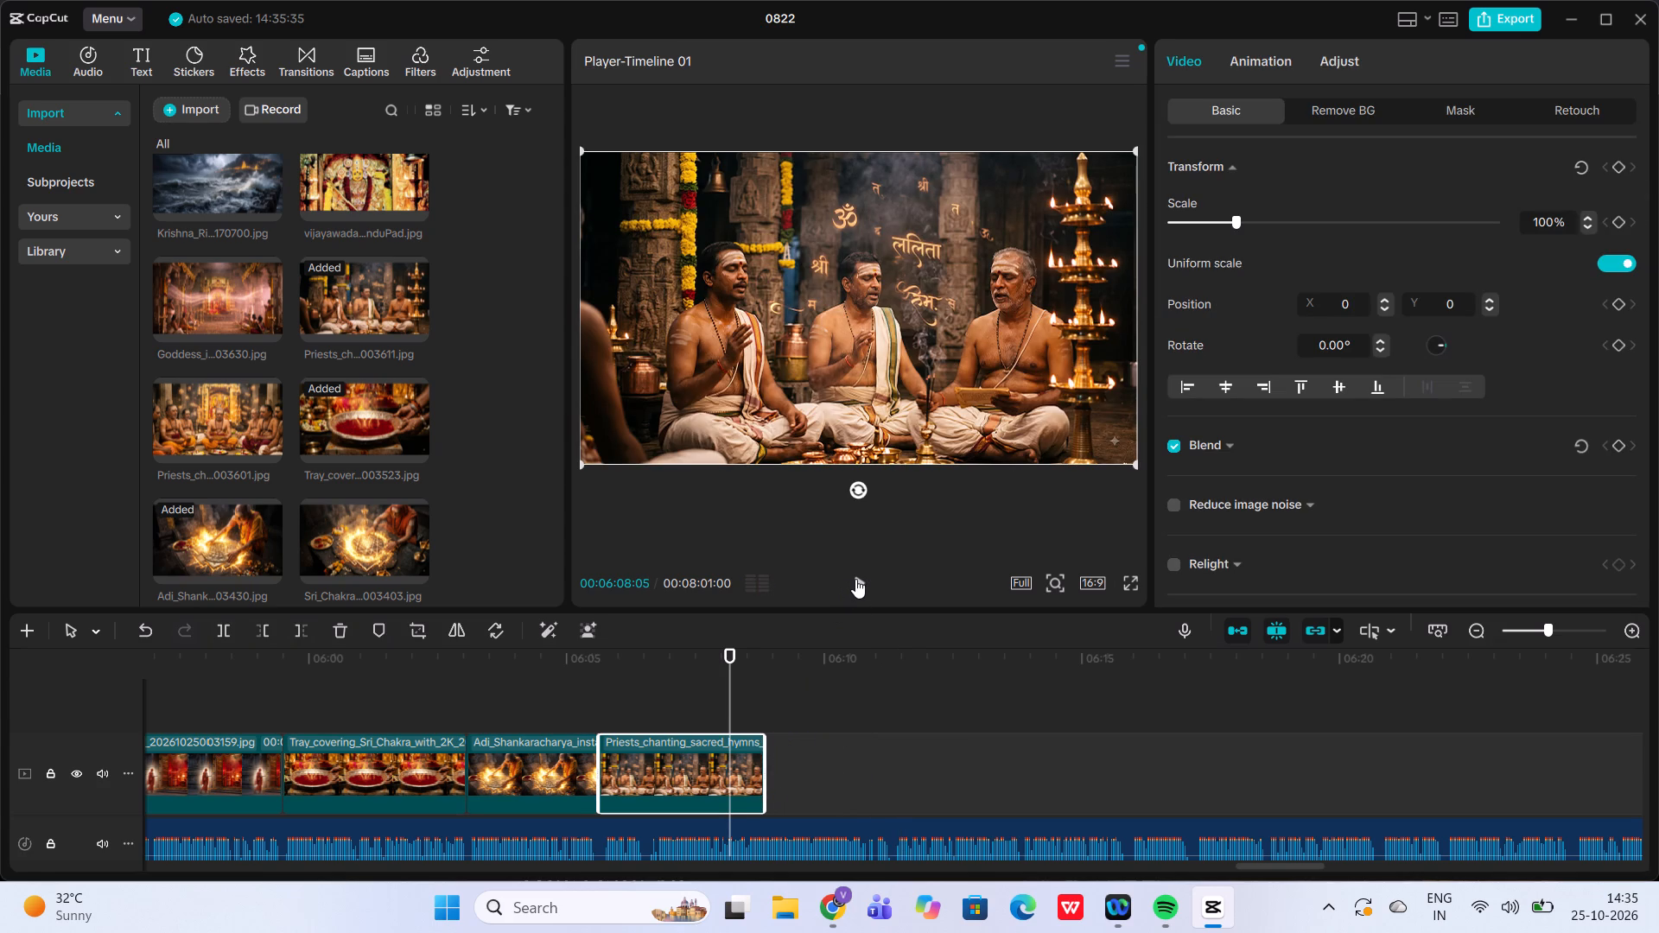
pyautogui.click(855, 579)
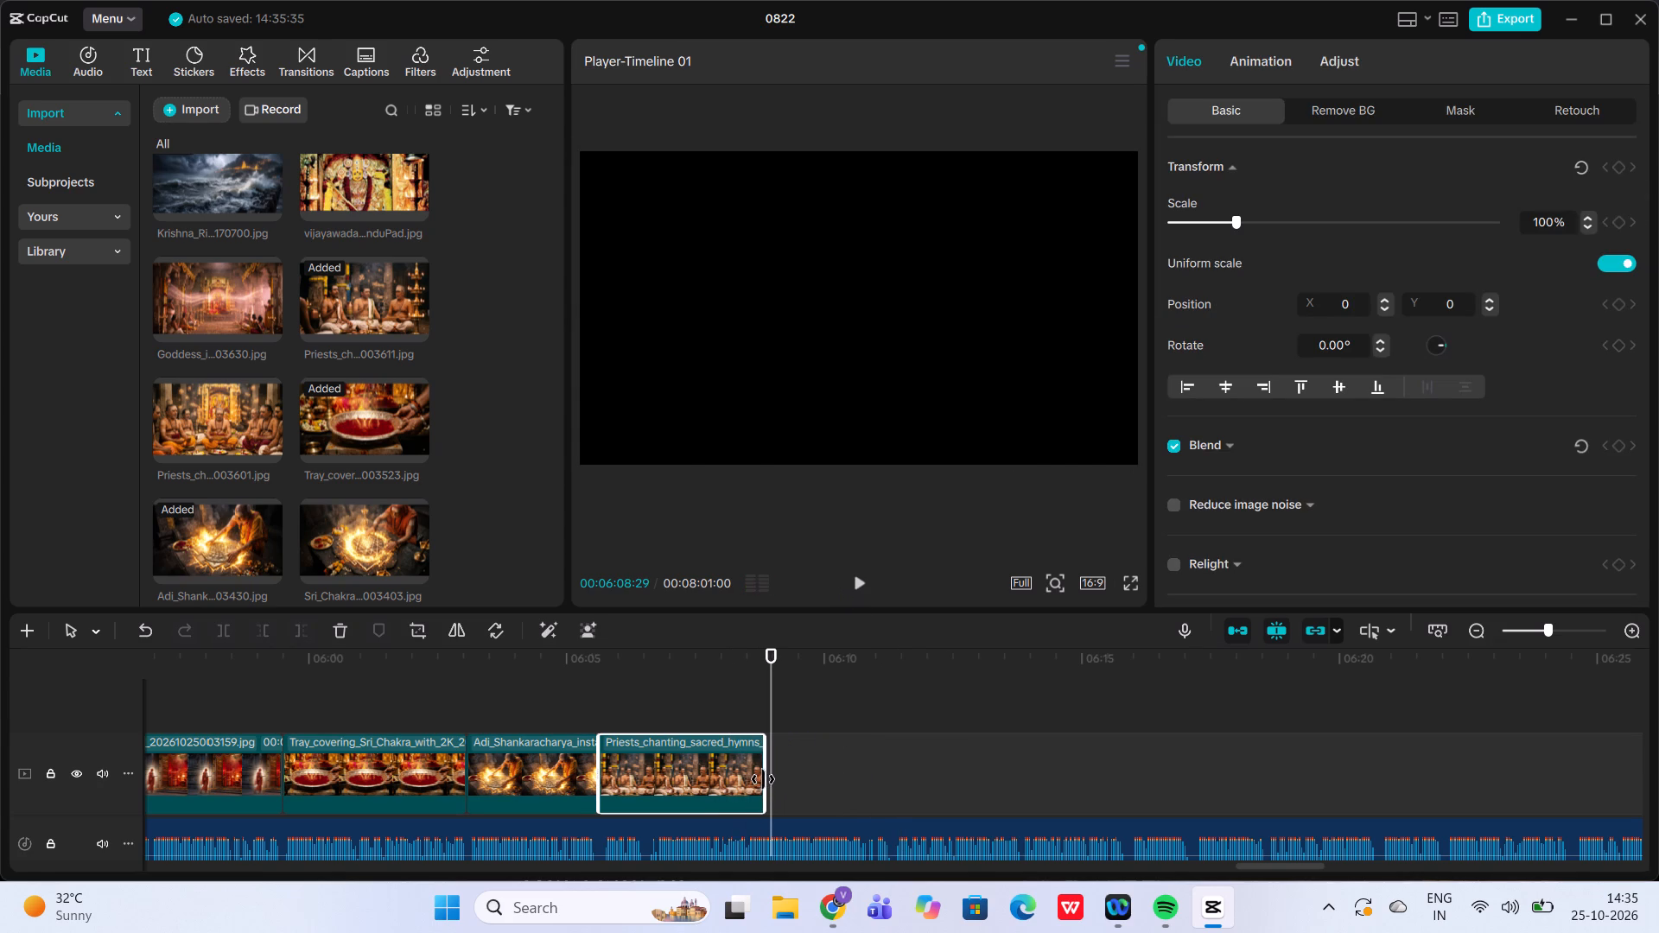
pyautogui.moveTo(763, 779); pyautogui.dragTo(738, 782)
# Compare the priest and meditation images and append Priests_chanting_sacred_temple, the group before the golden shrine, directly after the trimmed hymns clip.
pyautogui.click(737, 714)
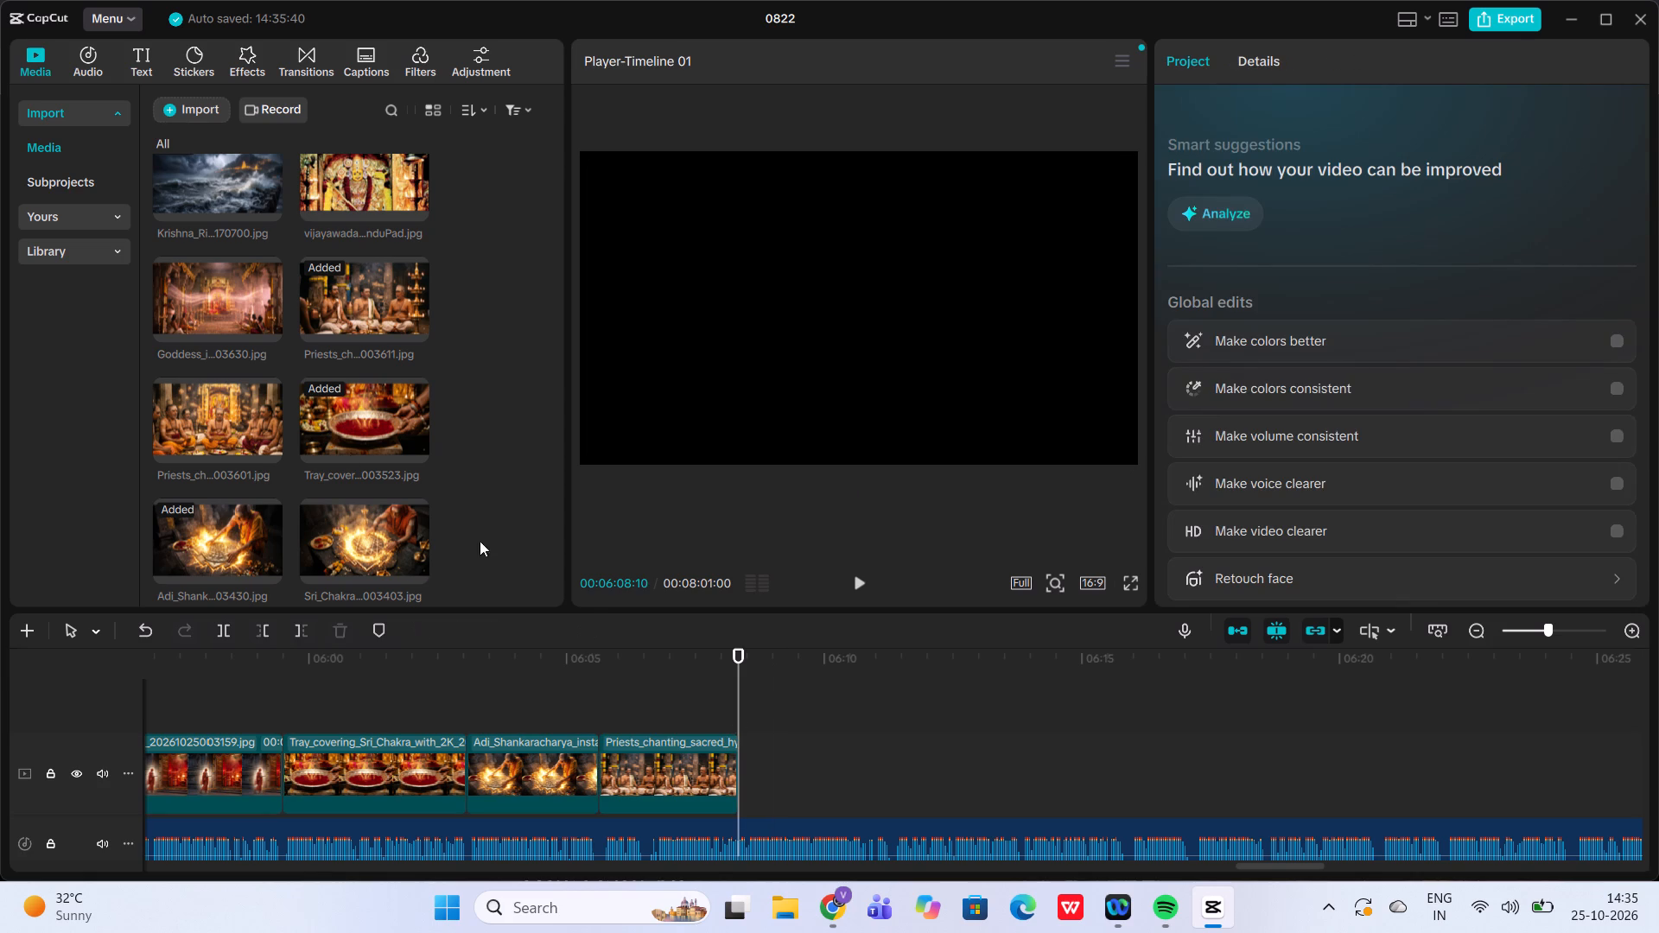
pyautogui.click(219, 402)
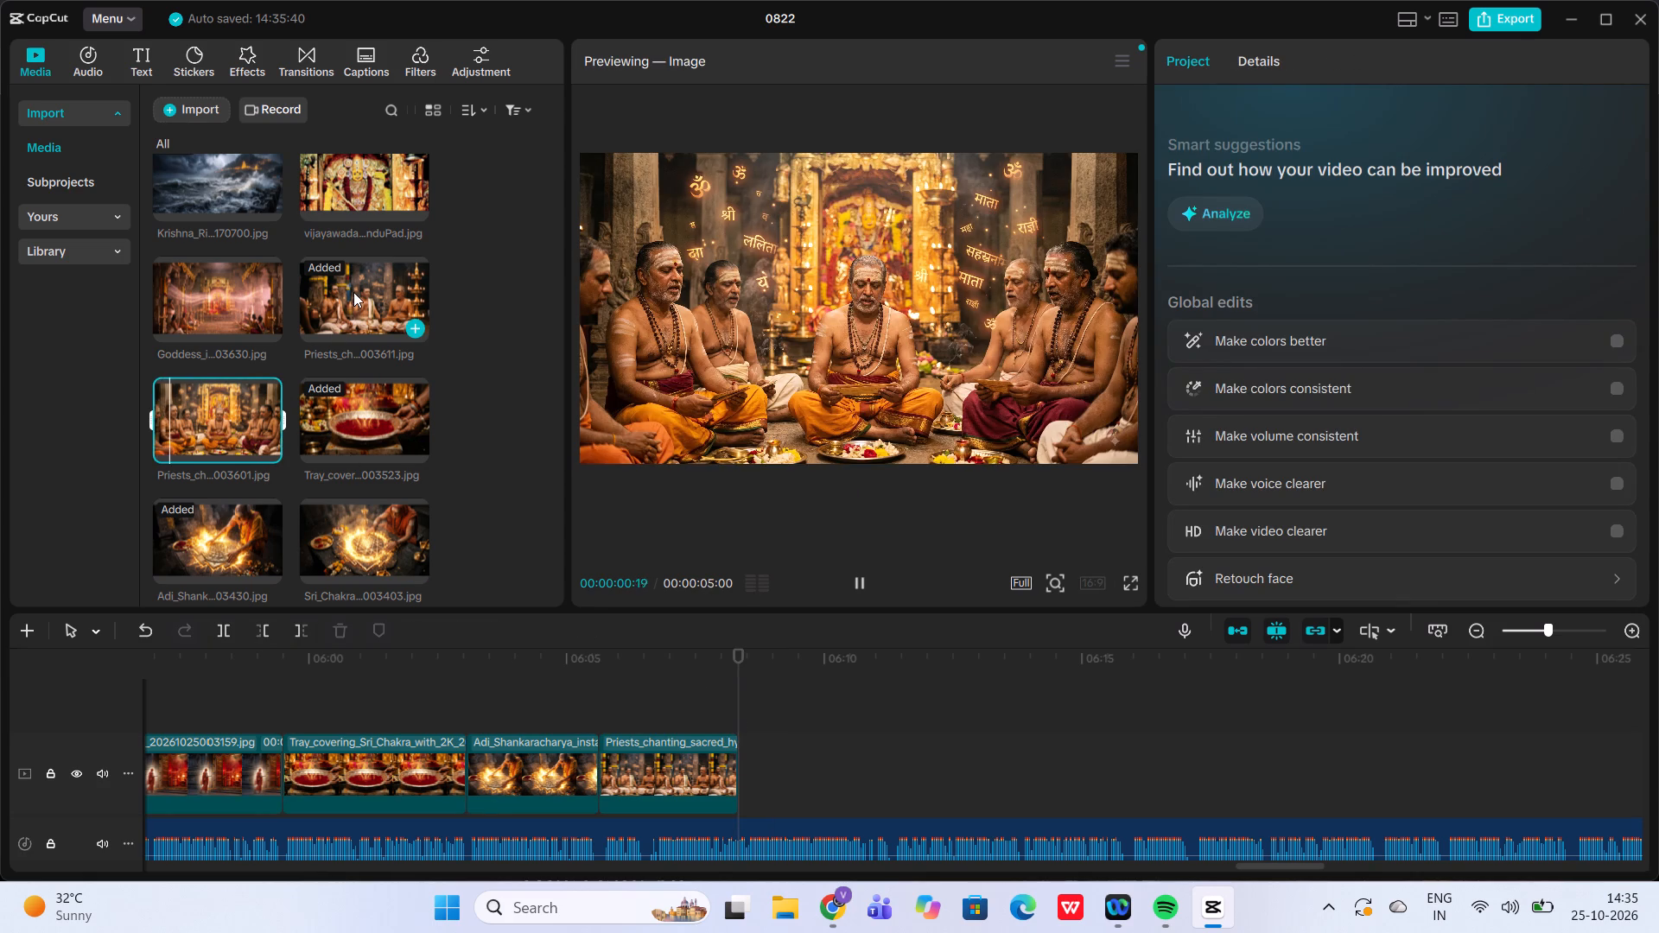
pyautogui.click(353, 292)
pyautogui.scroll(-1, 353, 292)
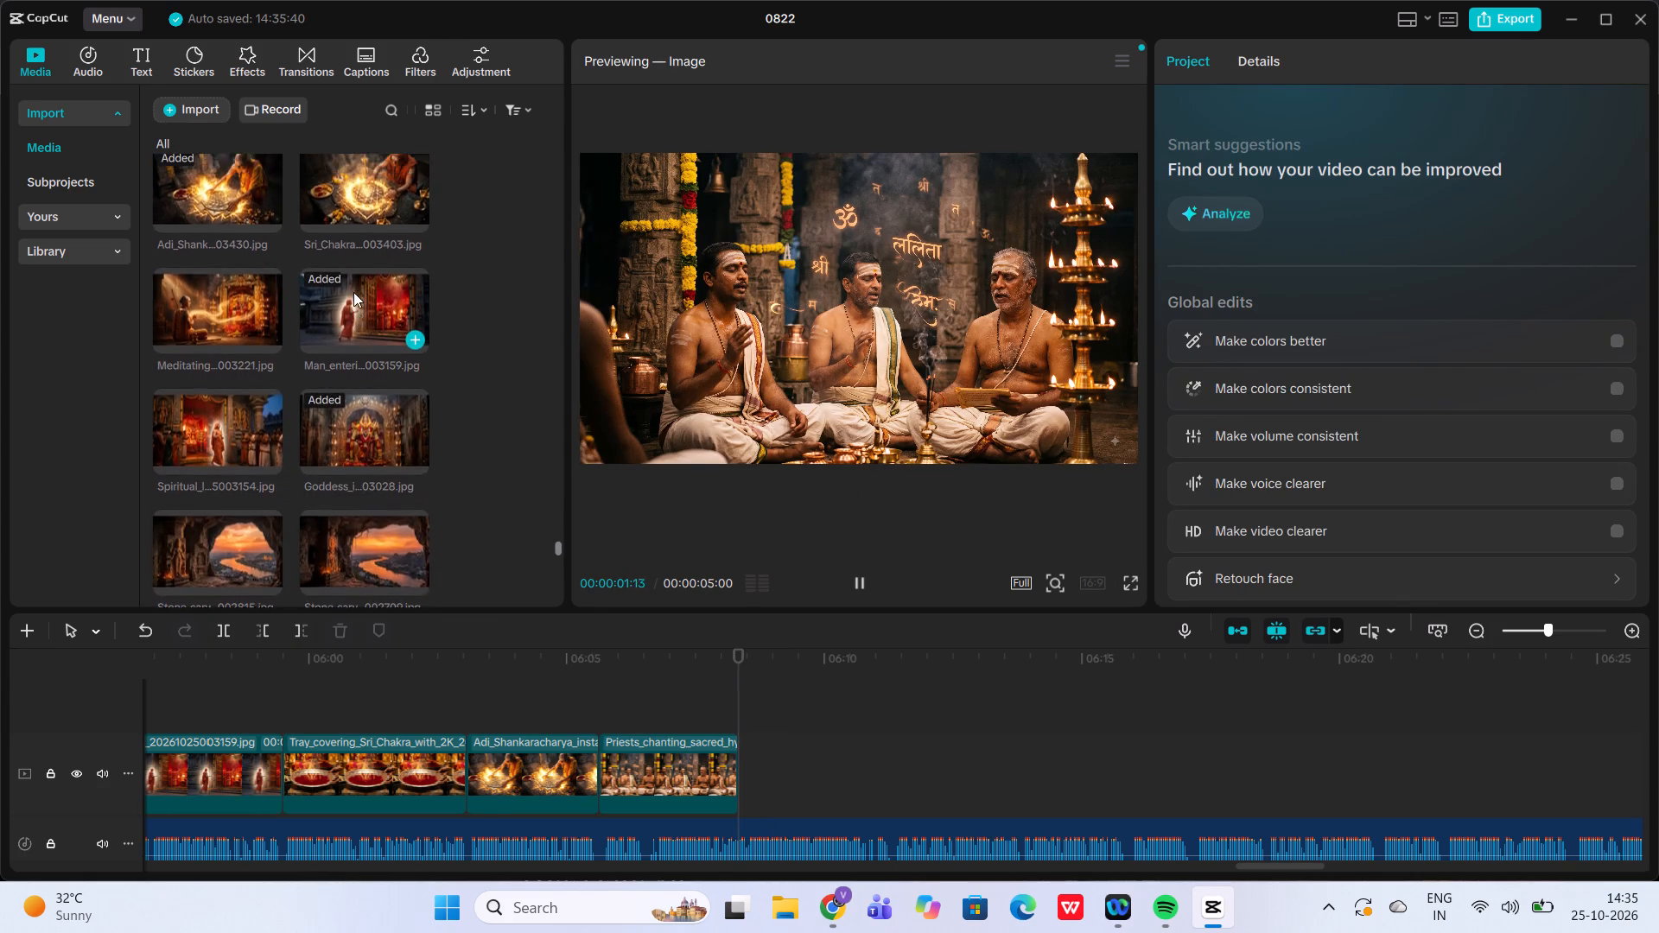
pyautogui.scroll(-1, 353, 292)
pyautogui.click(233, 516)
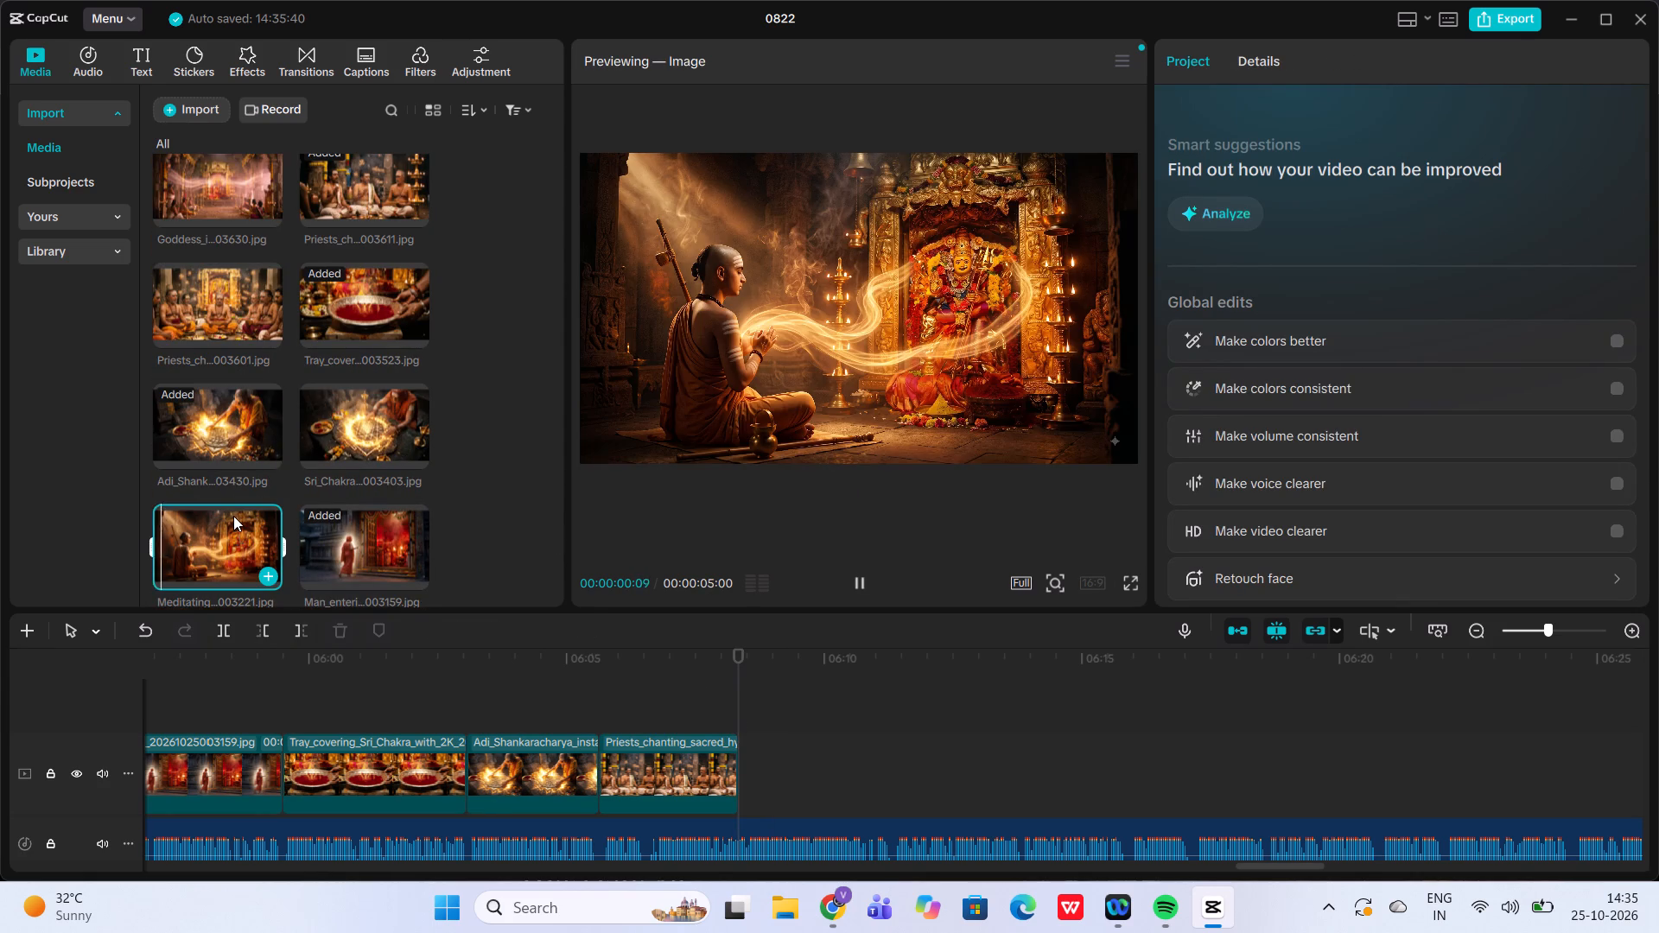
pyautogui.scroll(1, 233, 516)
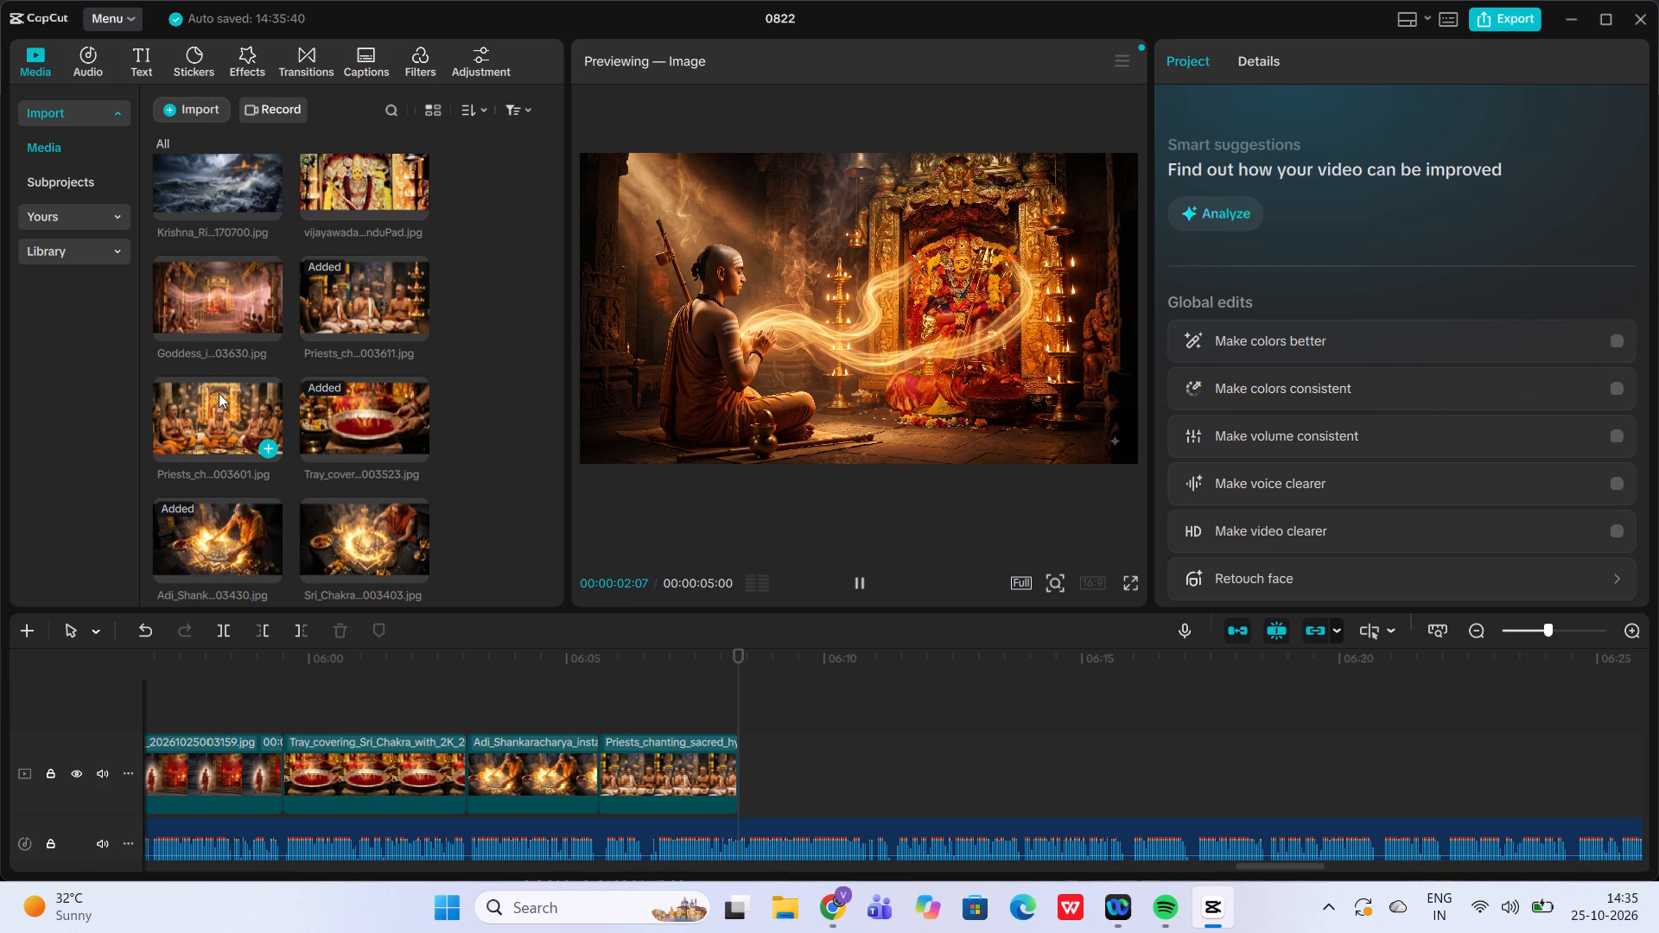
pyautogui.click(219, 394)
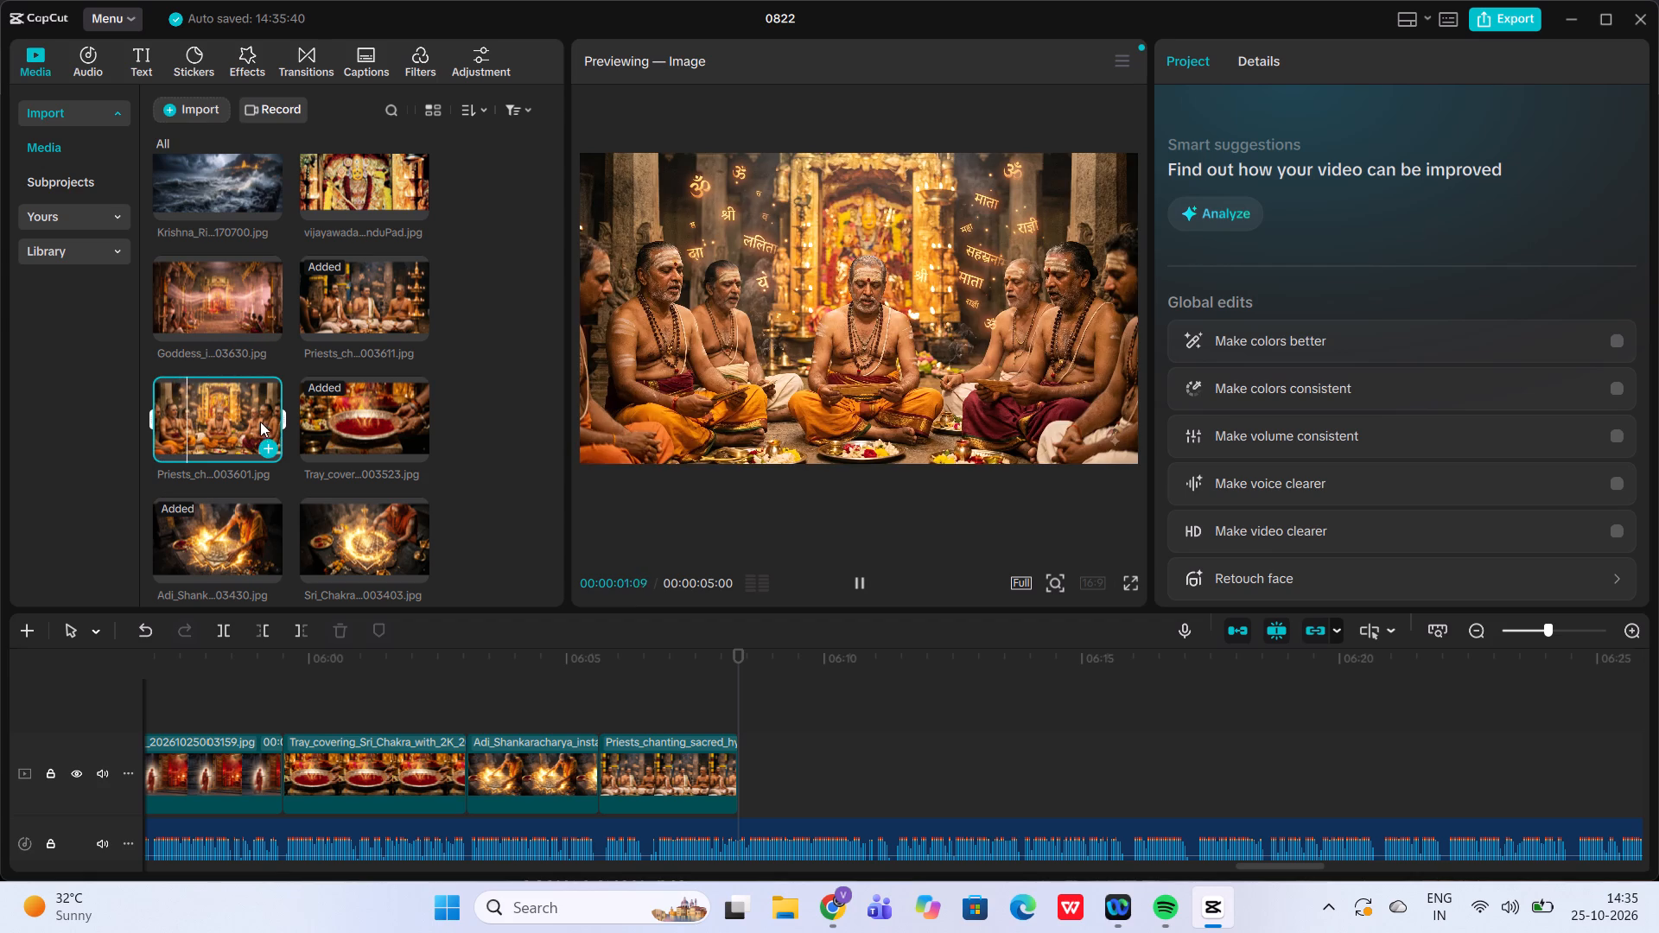
pyautogui.click(269, 440)
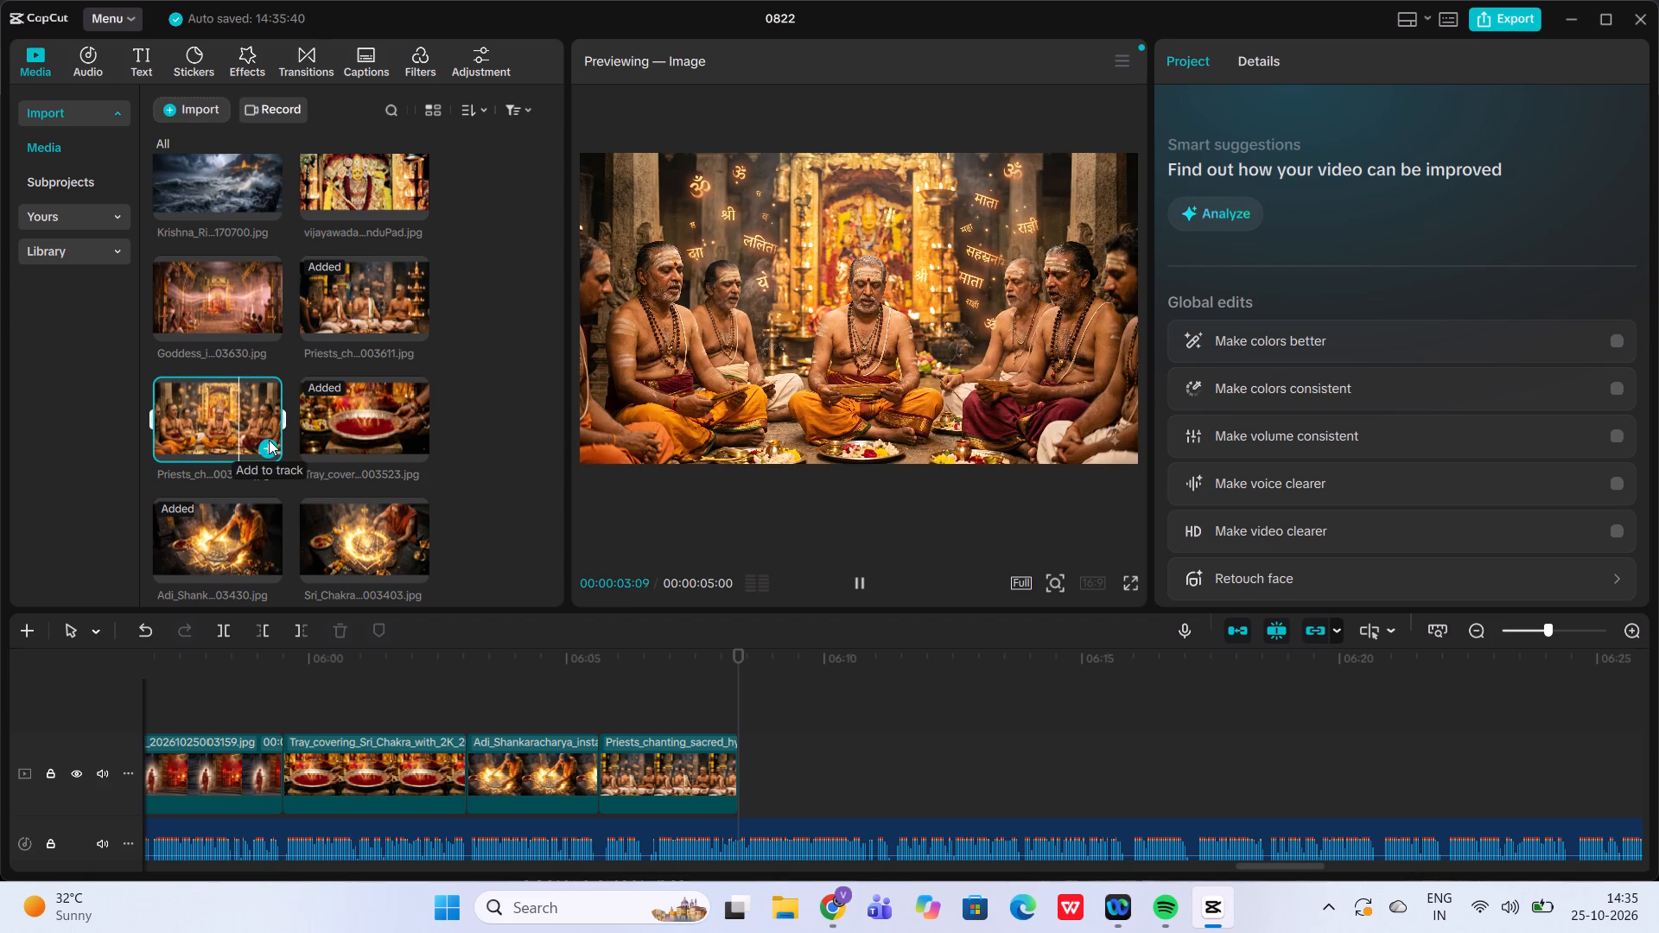
# Play the Priests_chanting_sacred_temple clip with the audio, trim it to about 3 seconds, ending at 06:11:12, and replay its end.
pyautogui.click(859, 593)
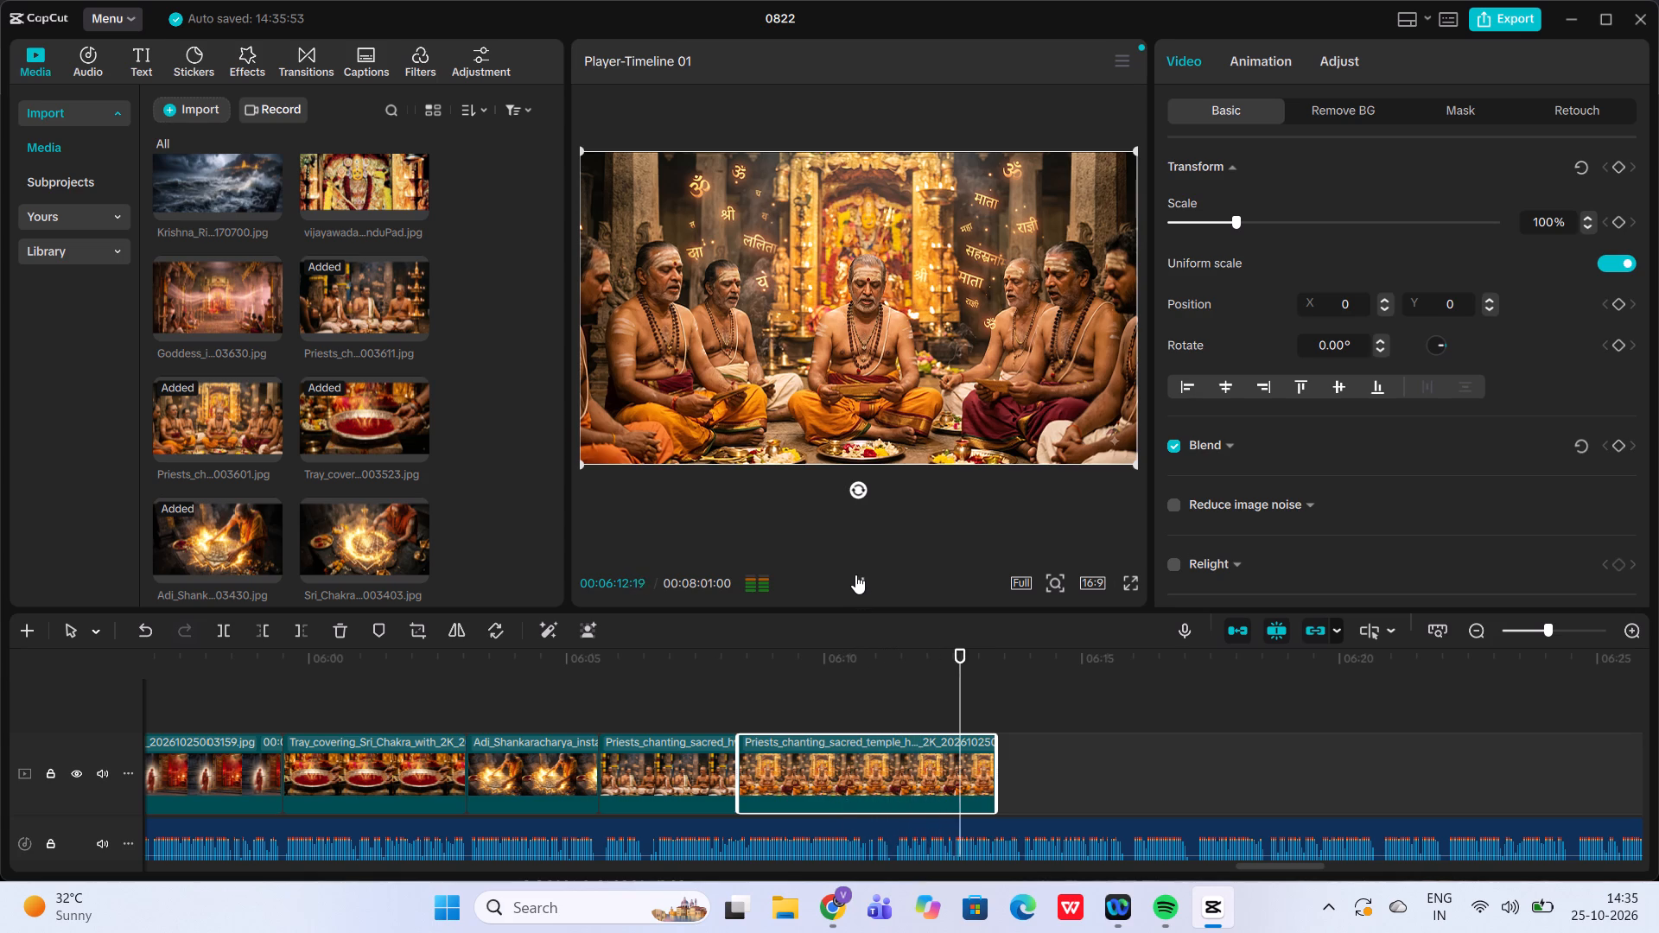
pyautogui.click(855, 574)
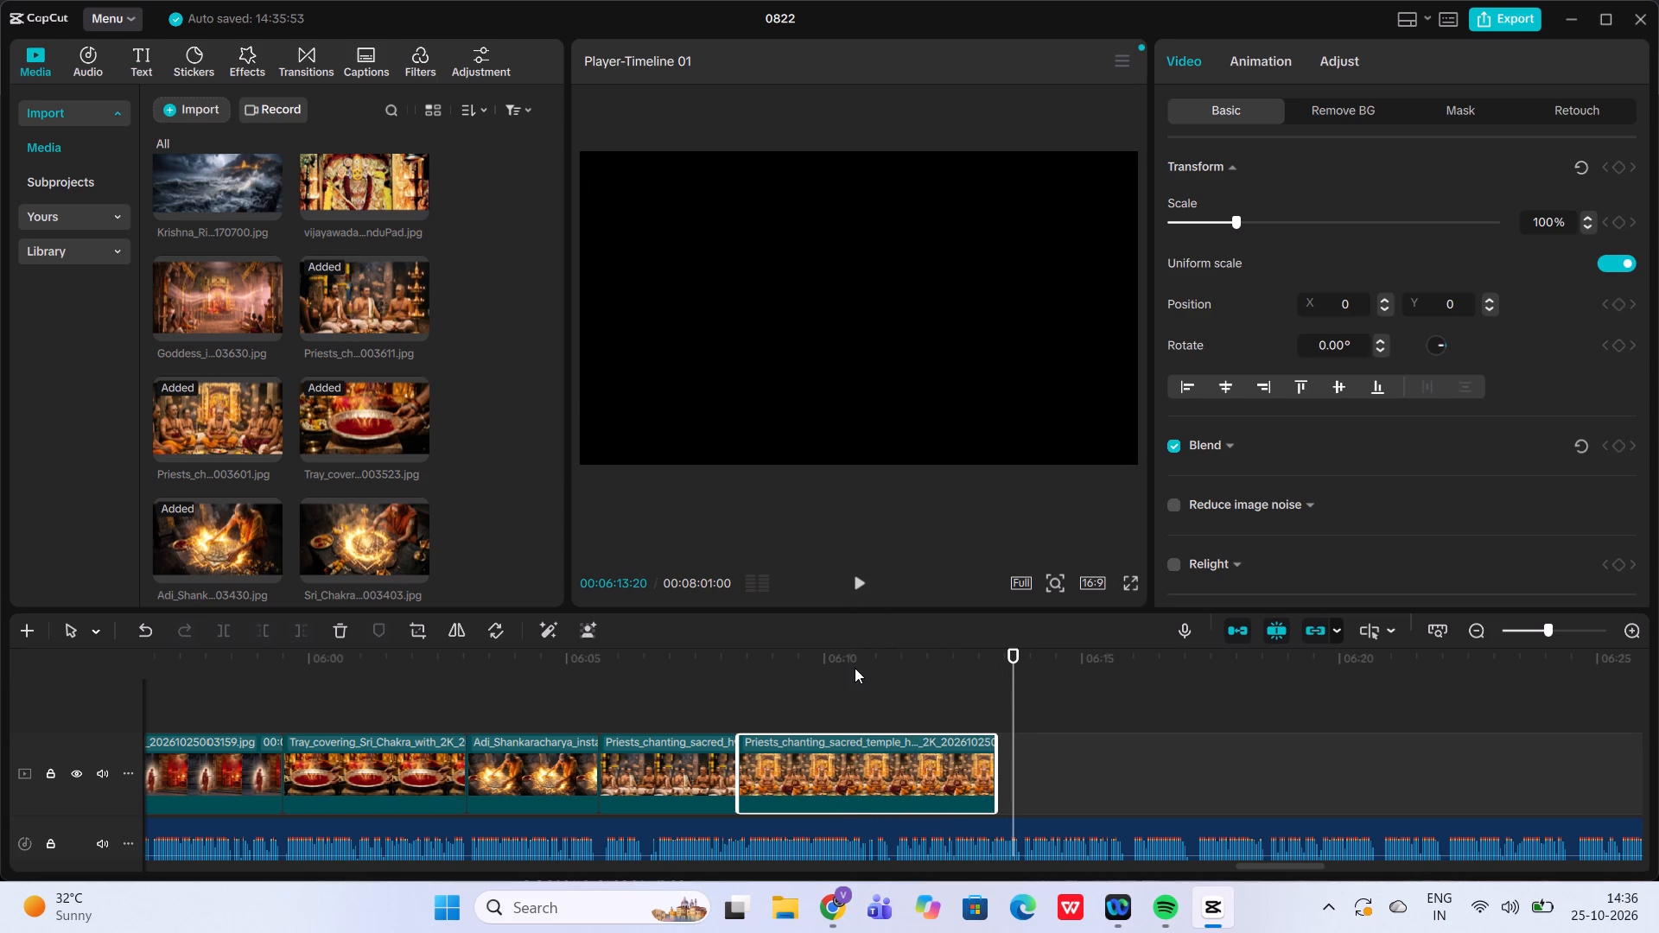
pyautogui.click(855, 668)
pyautogui.click(853, 588)
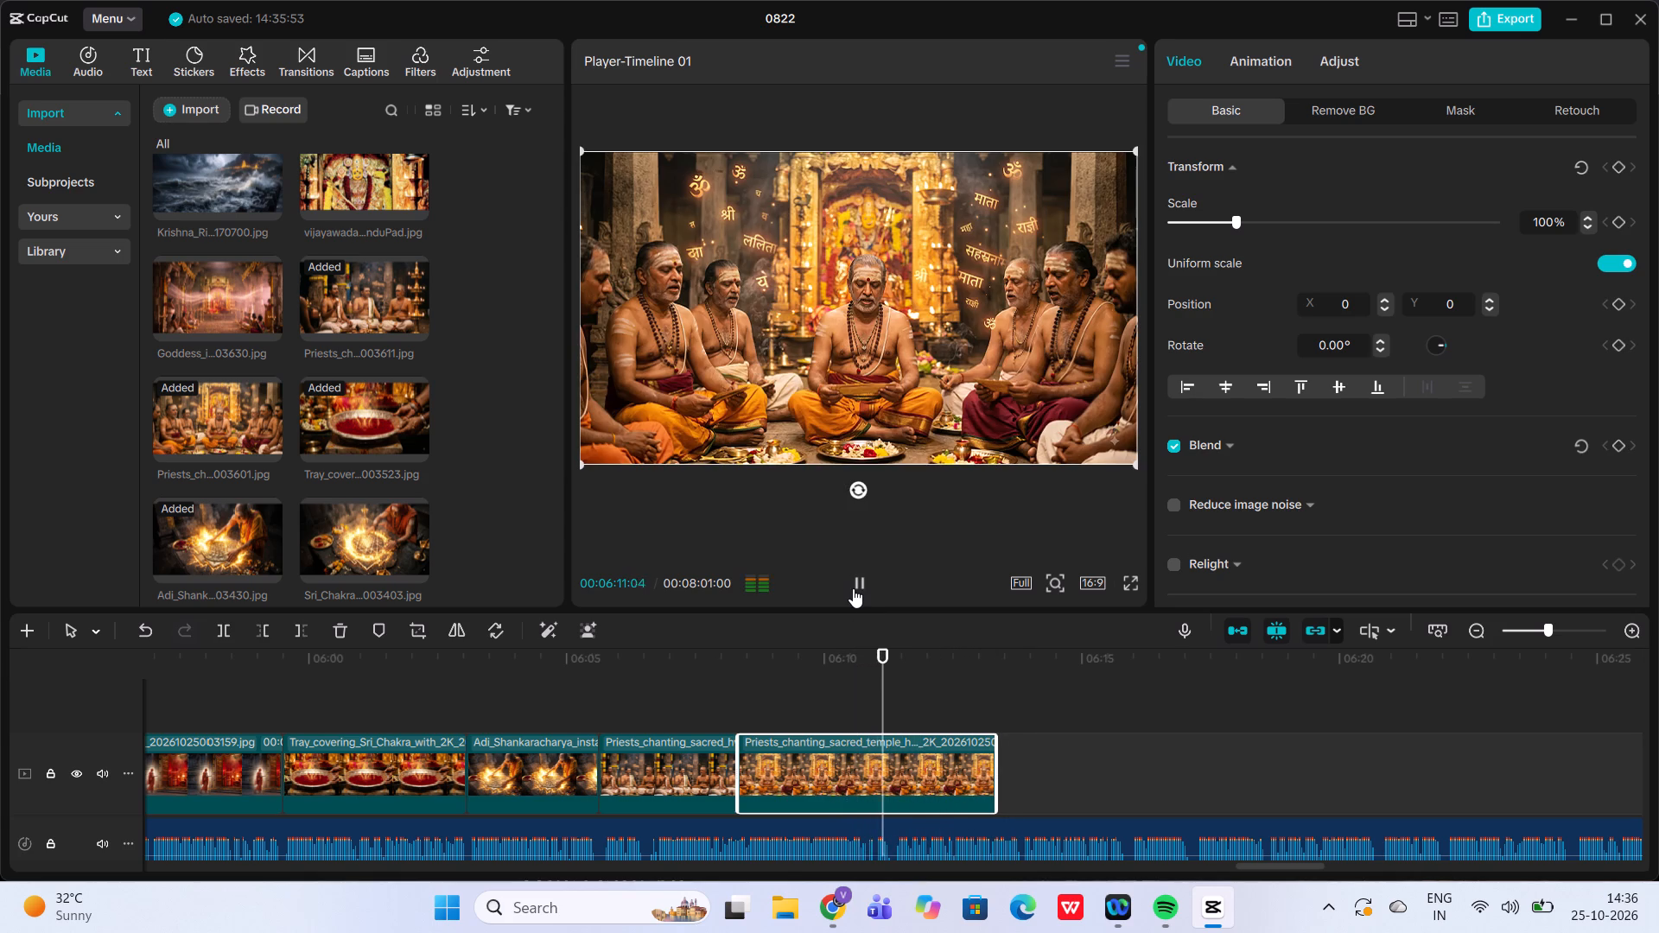
pyautogui.click(853, 588)
pyautogui.moveTo(997, 788); pyautogui.dragTo(904, 790)
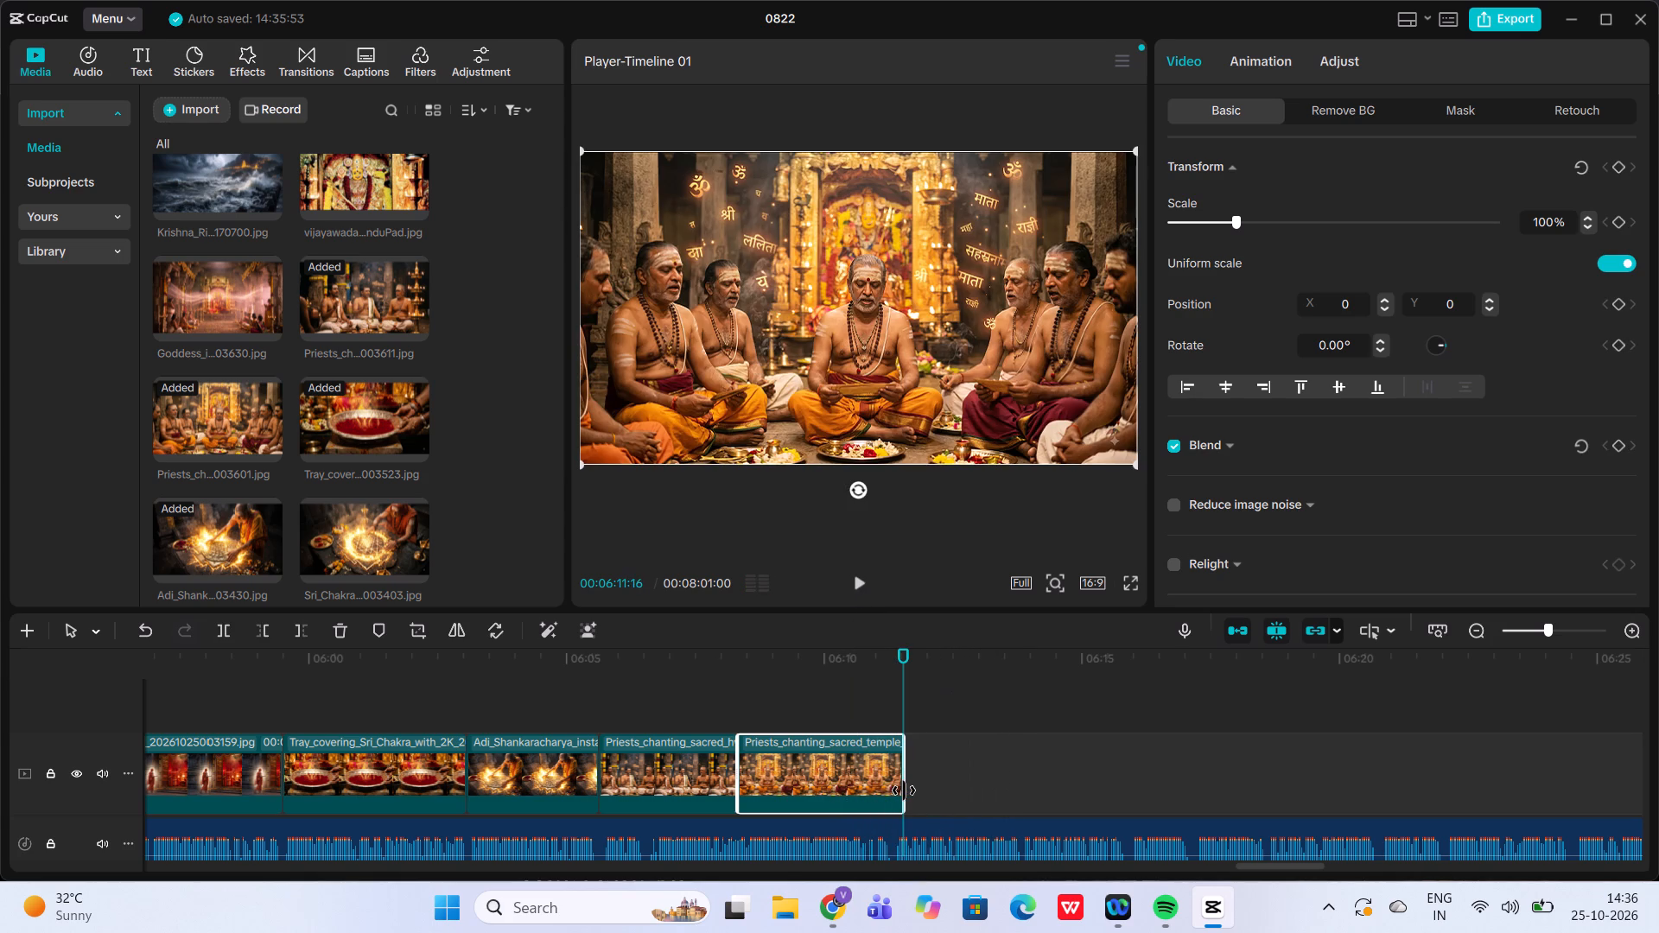
pyautogui.moveTo(904, 790); pyautogui.dragTo(893, 790)
pyautogui.moveTo(893, 790); pyautogui.dragTo(885, 786)
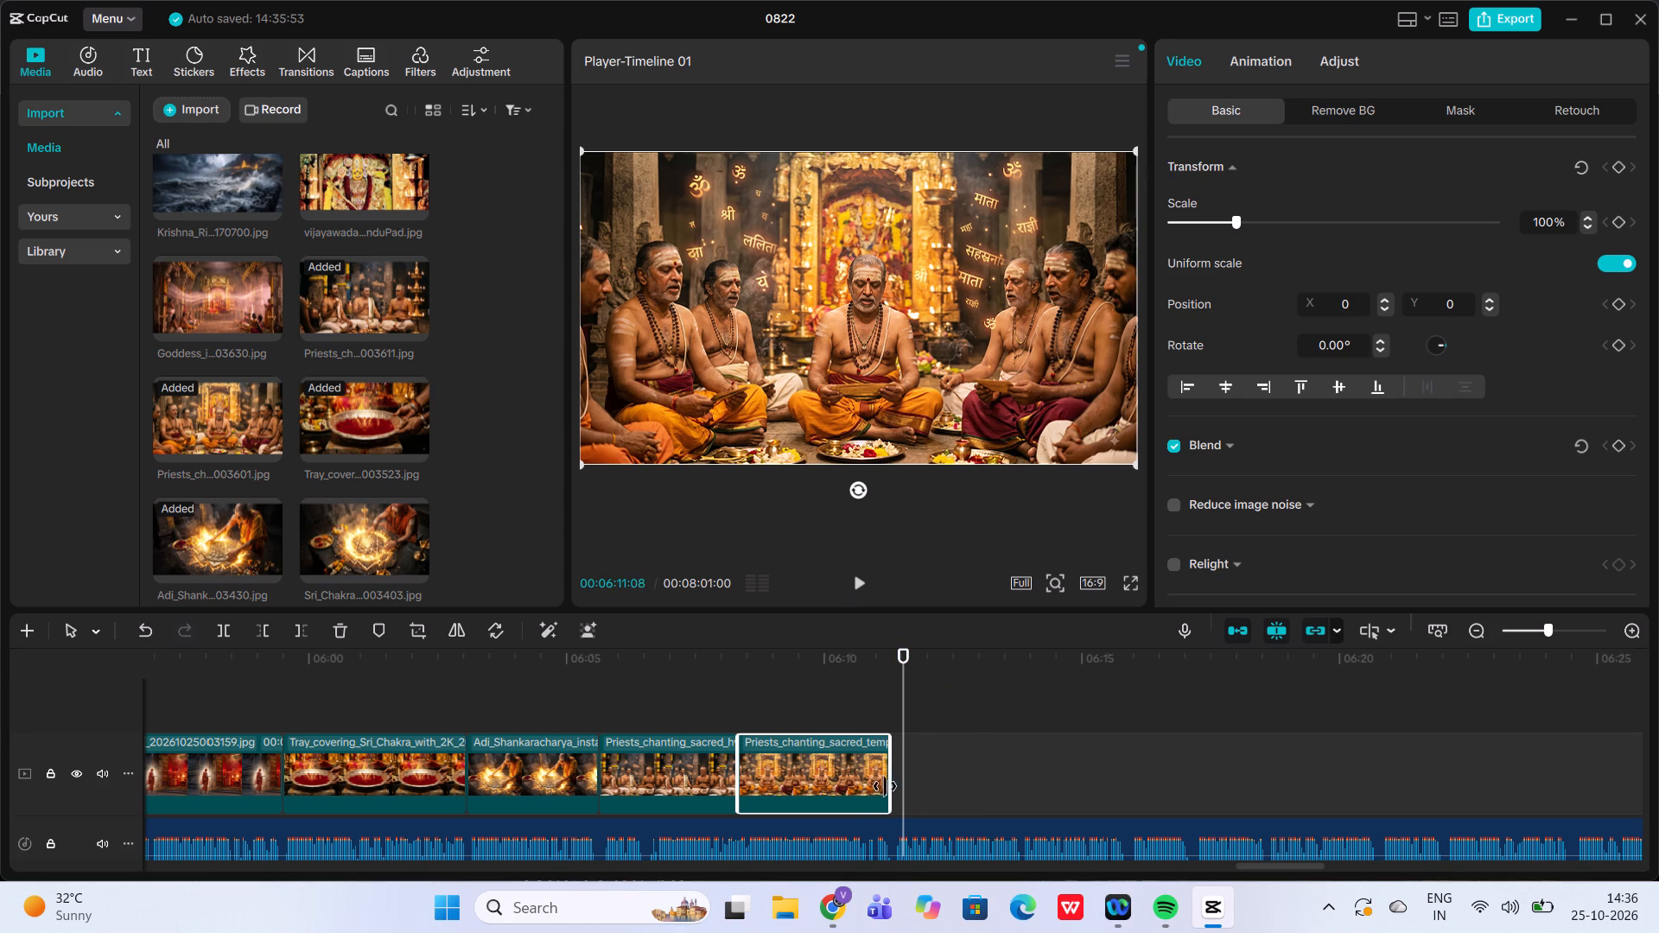
pyautogui.moveTo(885, 786); pyautogui.dragTo(895, 782)
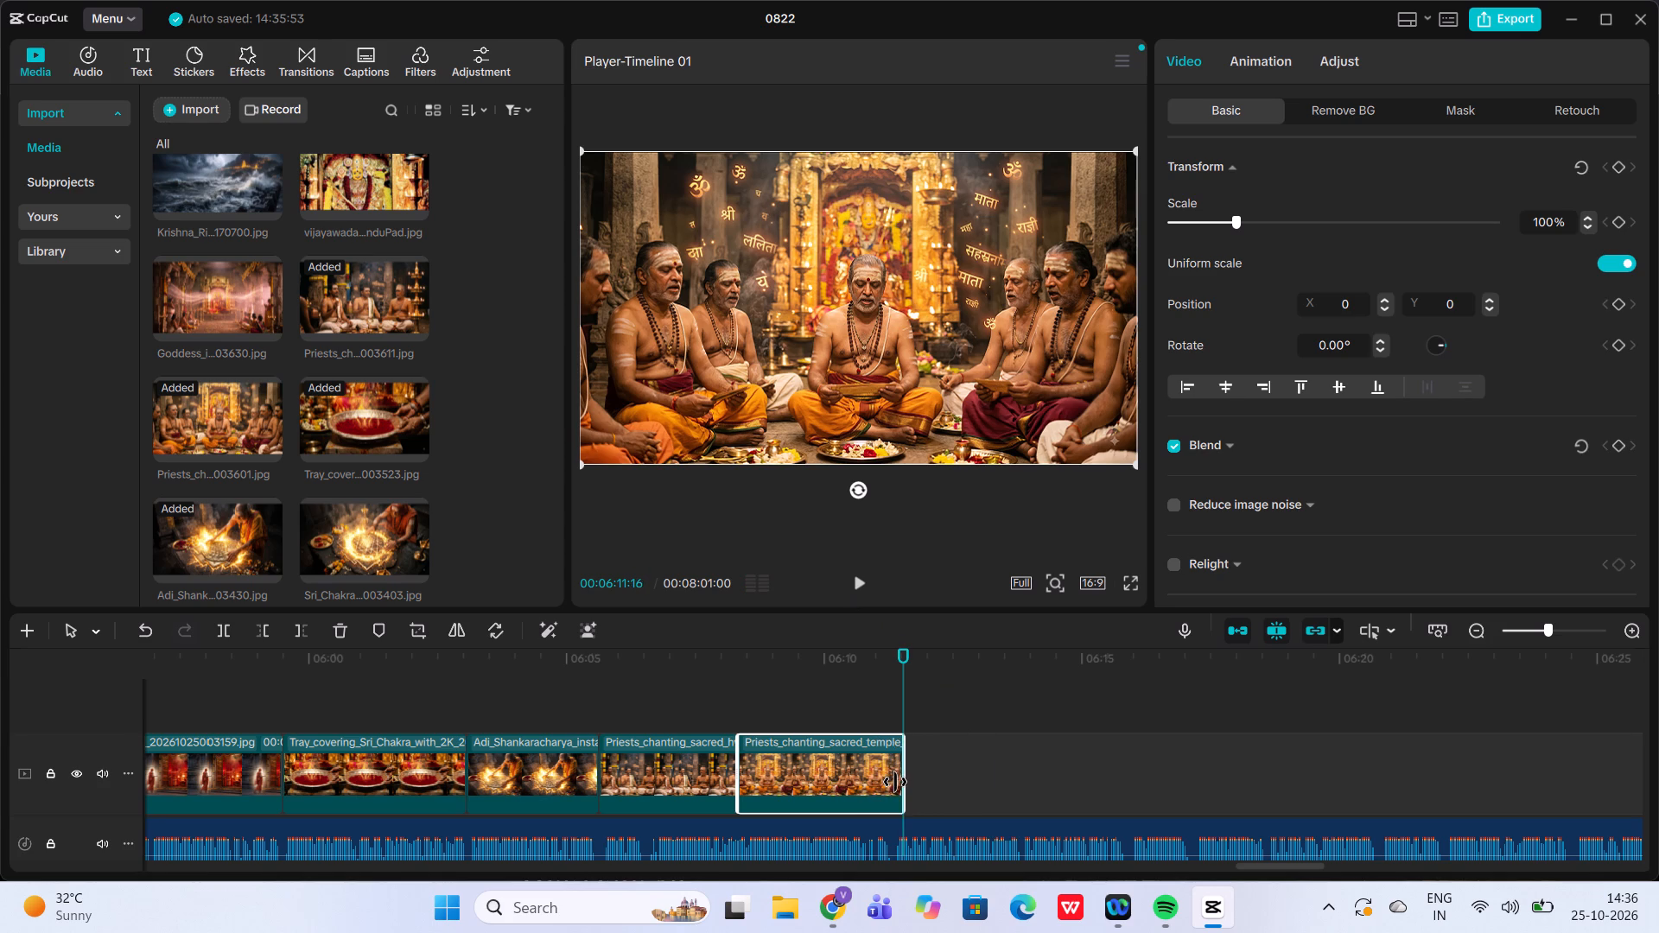
pyautogui.moveTo(895, 782); pyautogui.dragTo(893, 784)
pyautogui.click(883, 711)
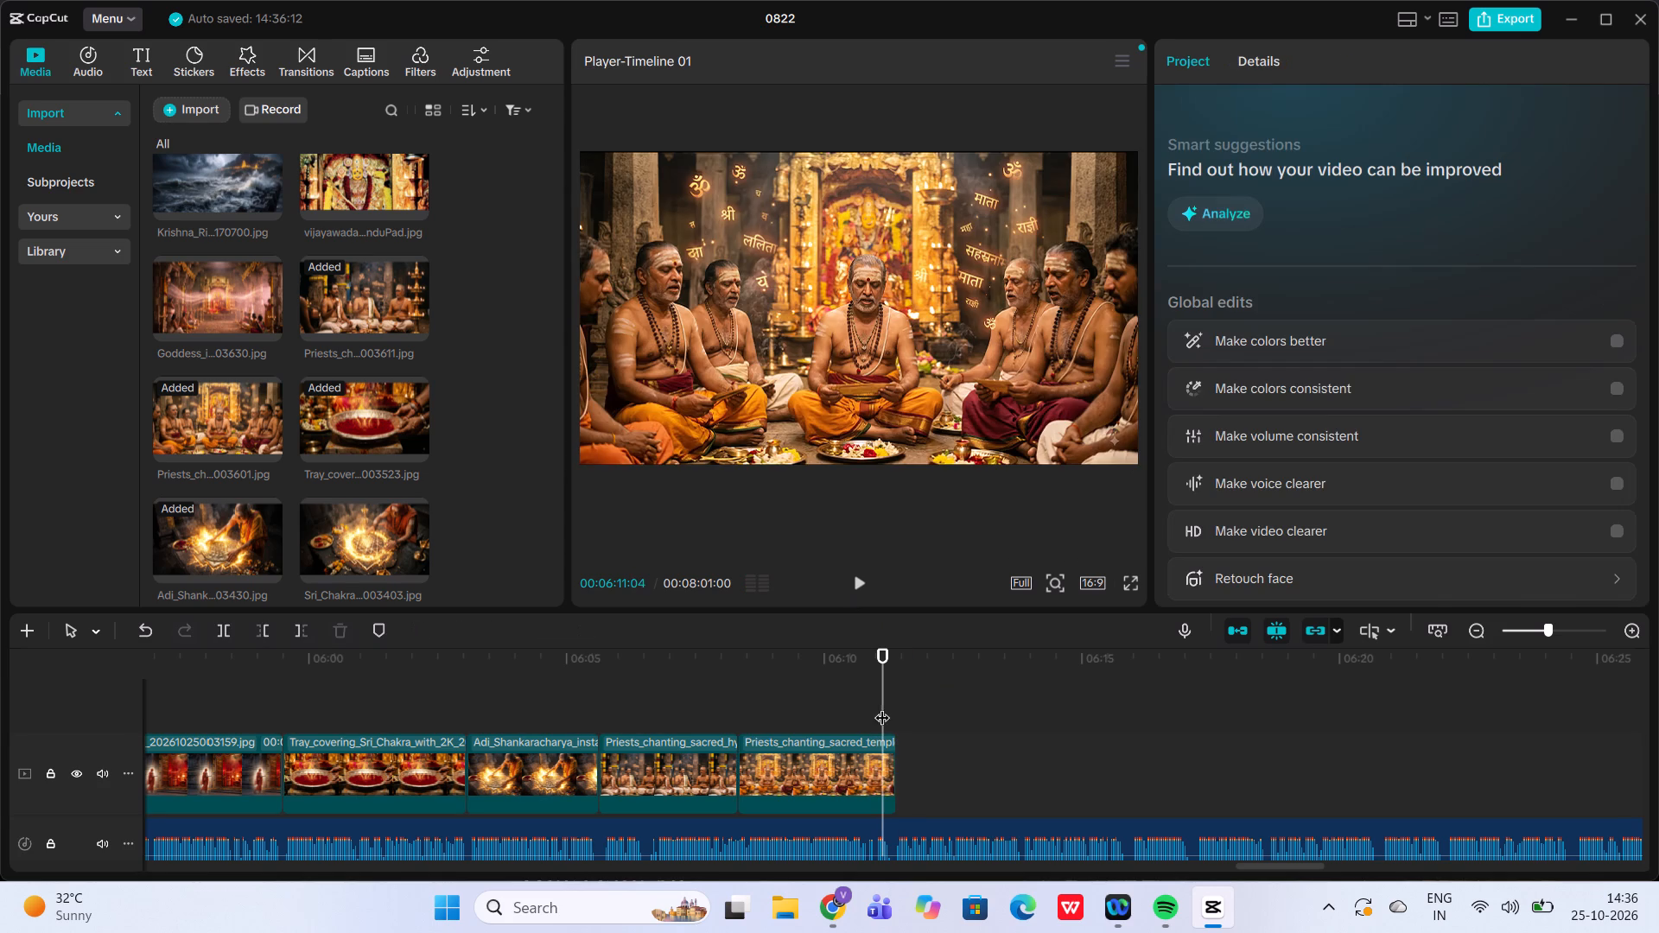
pyautogui.click(848, 581)
pyautogui.click(848, 581)
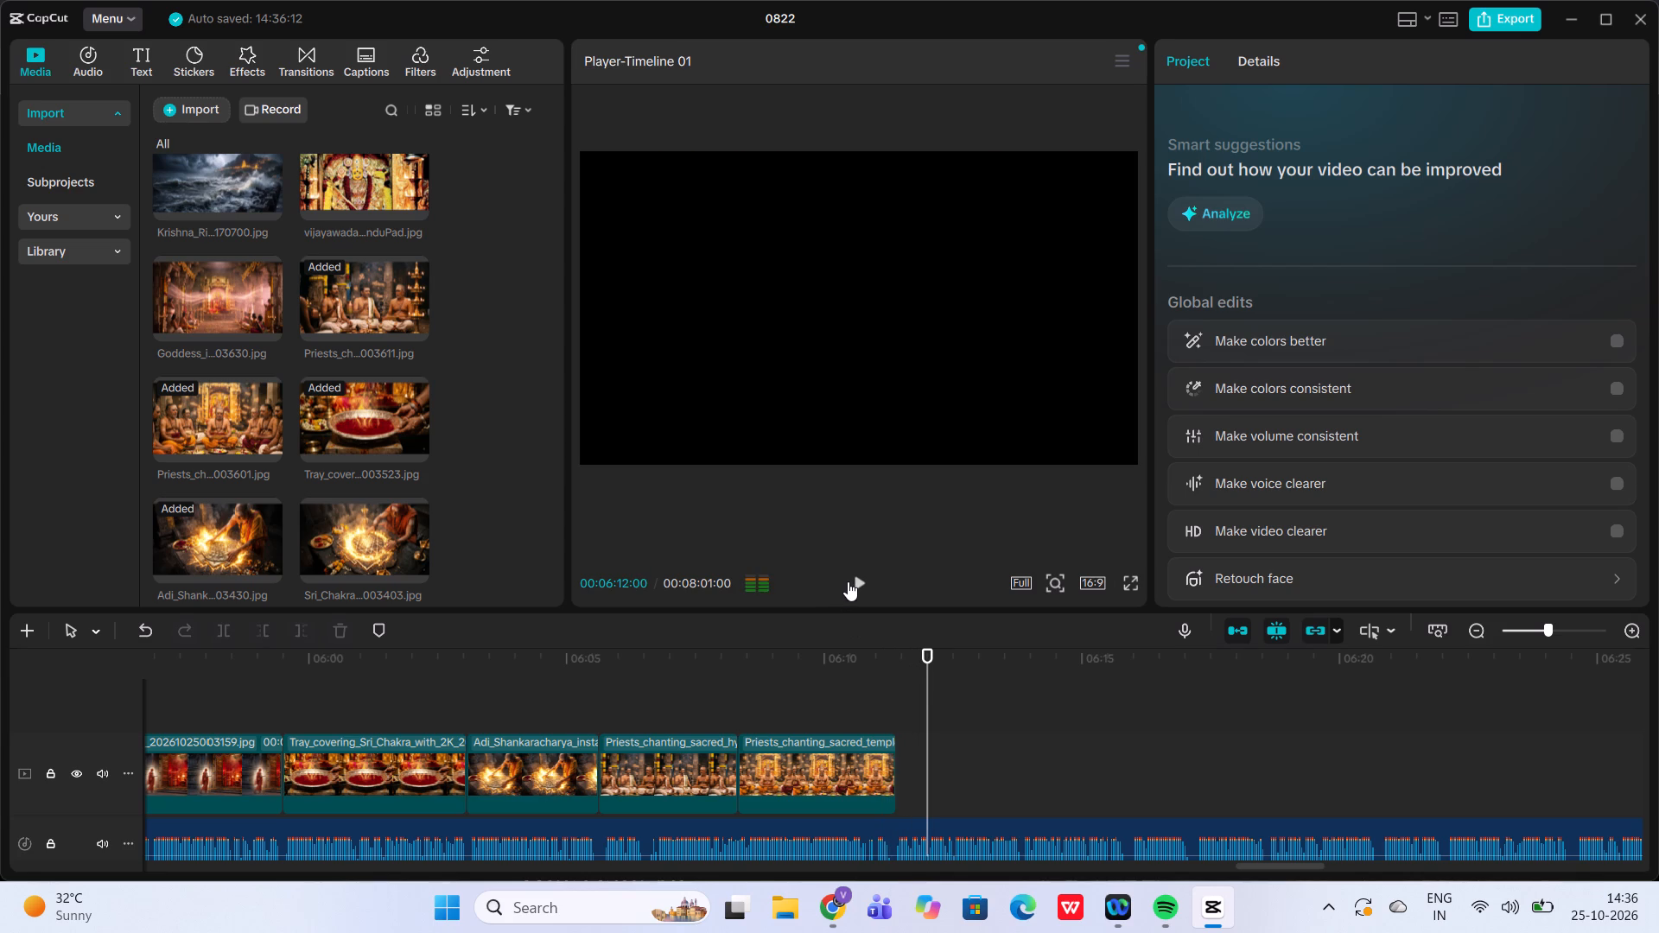
# Preview the Sri Chakra, meditation and goddess images, and append Goddess_idol_radiating_cosmic directly after the Priests_chanting_sacred_temple clip.
pyautogui.click(900, 708)
pyautogui.scroll(-1, 395, 492)
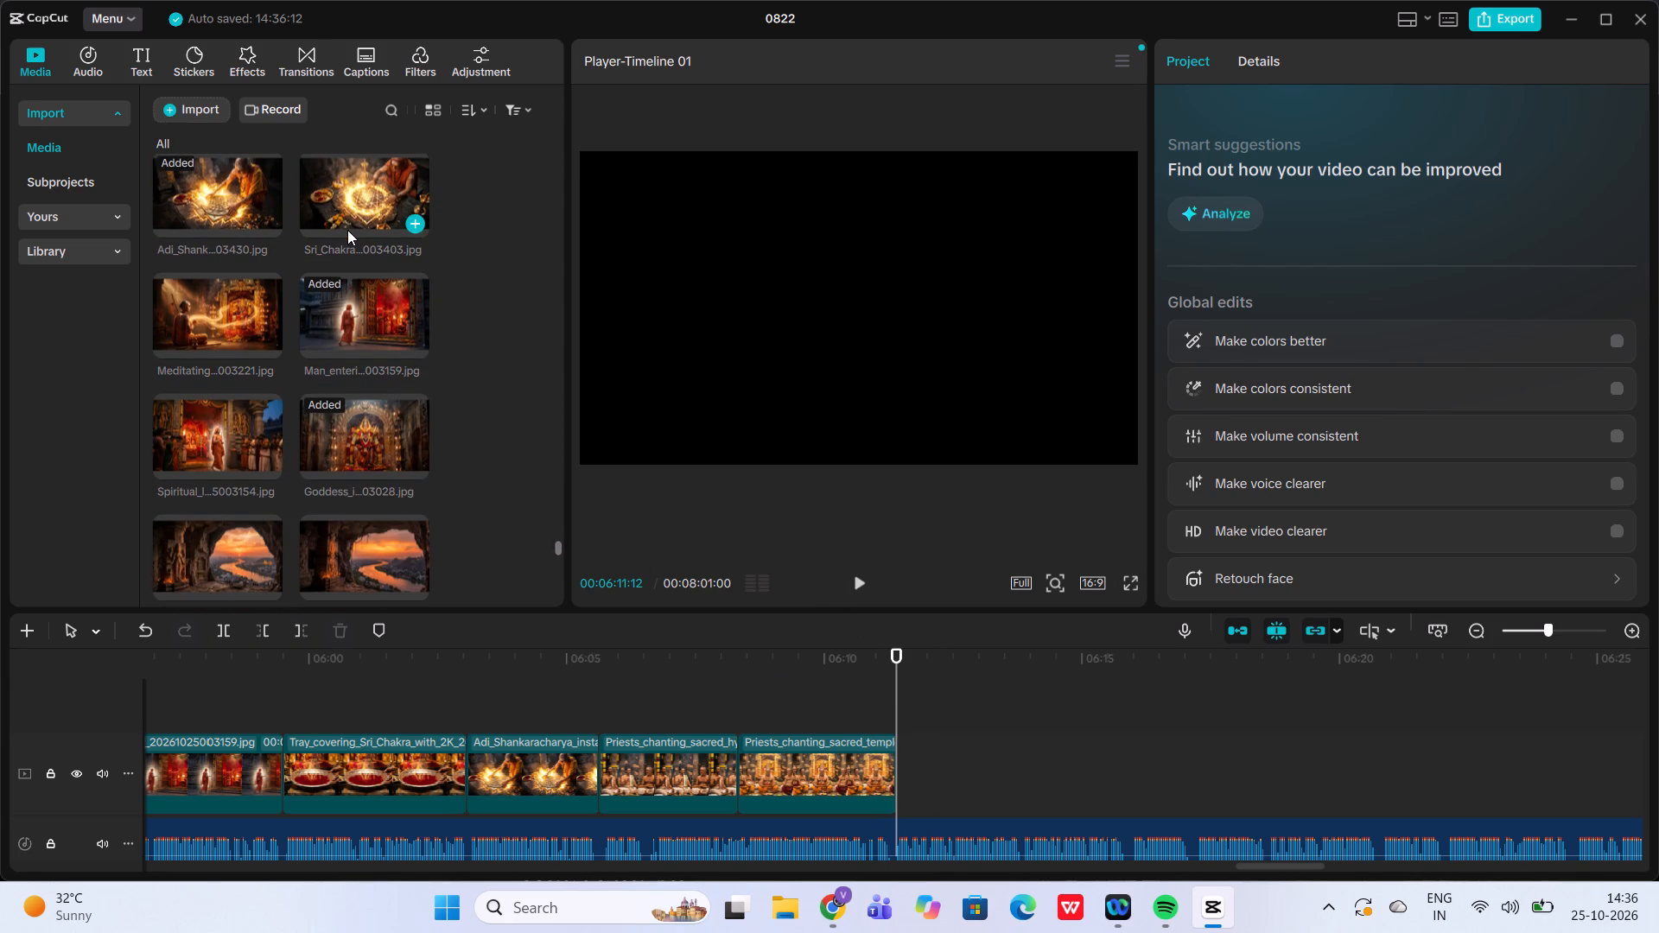
pyautogui.click(347, 229)
pyautogui.scroll(1, 347, 229)
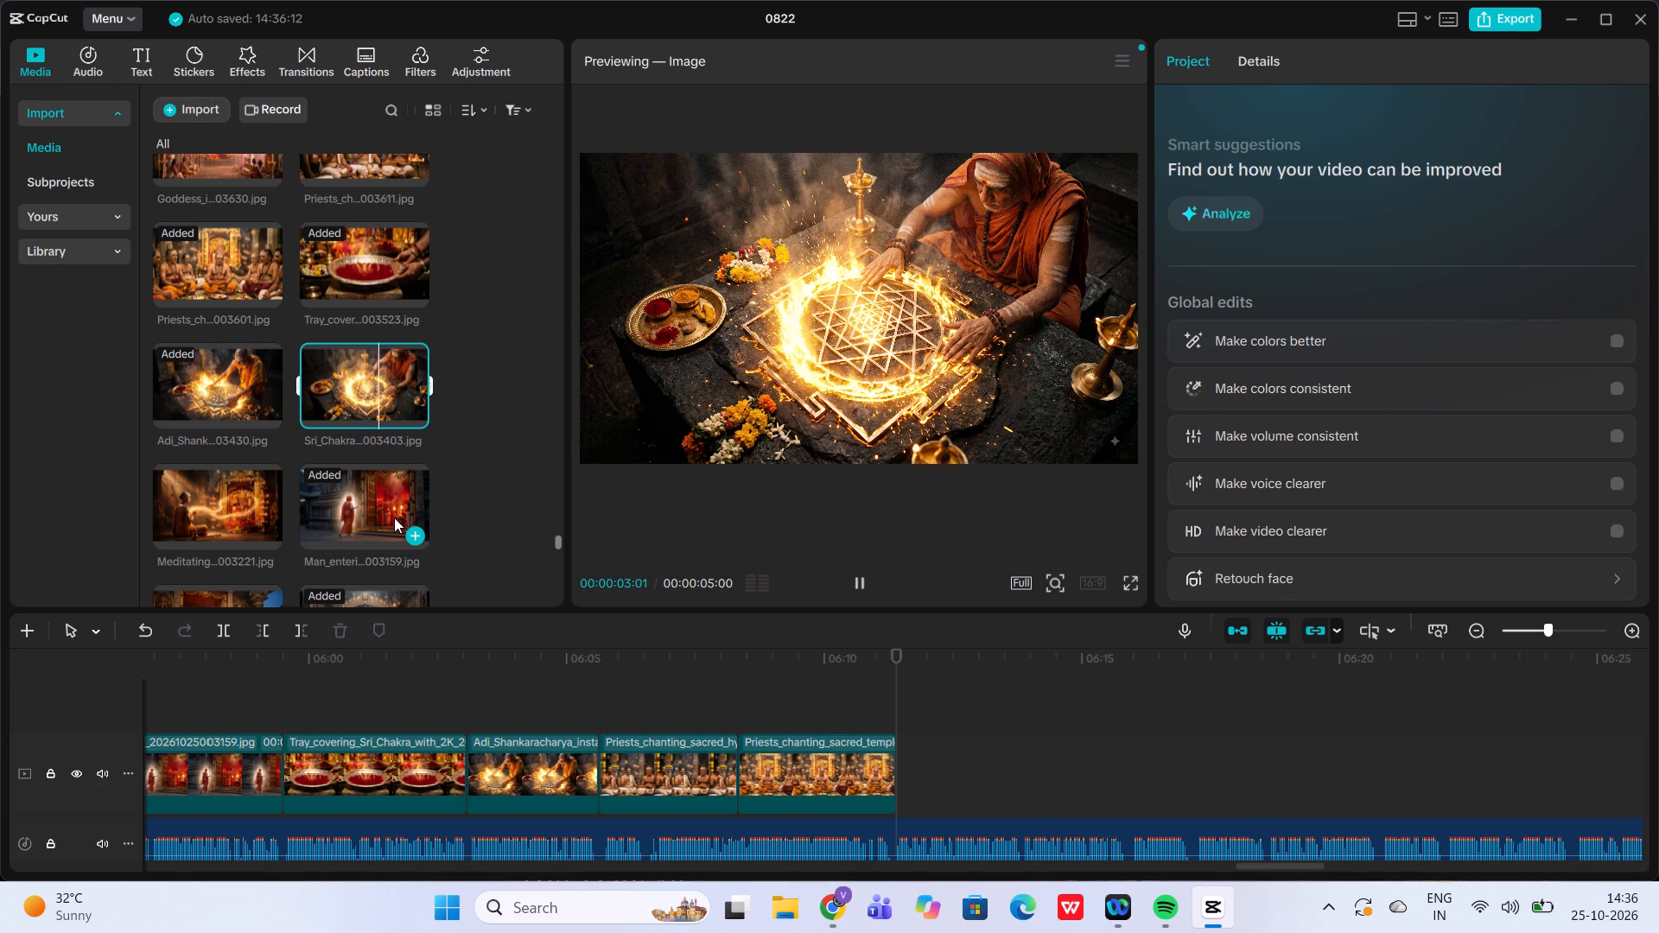
pyautogui.scroll(-2, 324, 444)
pyautogui.click(214, 335)
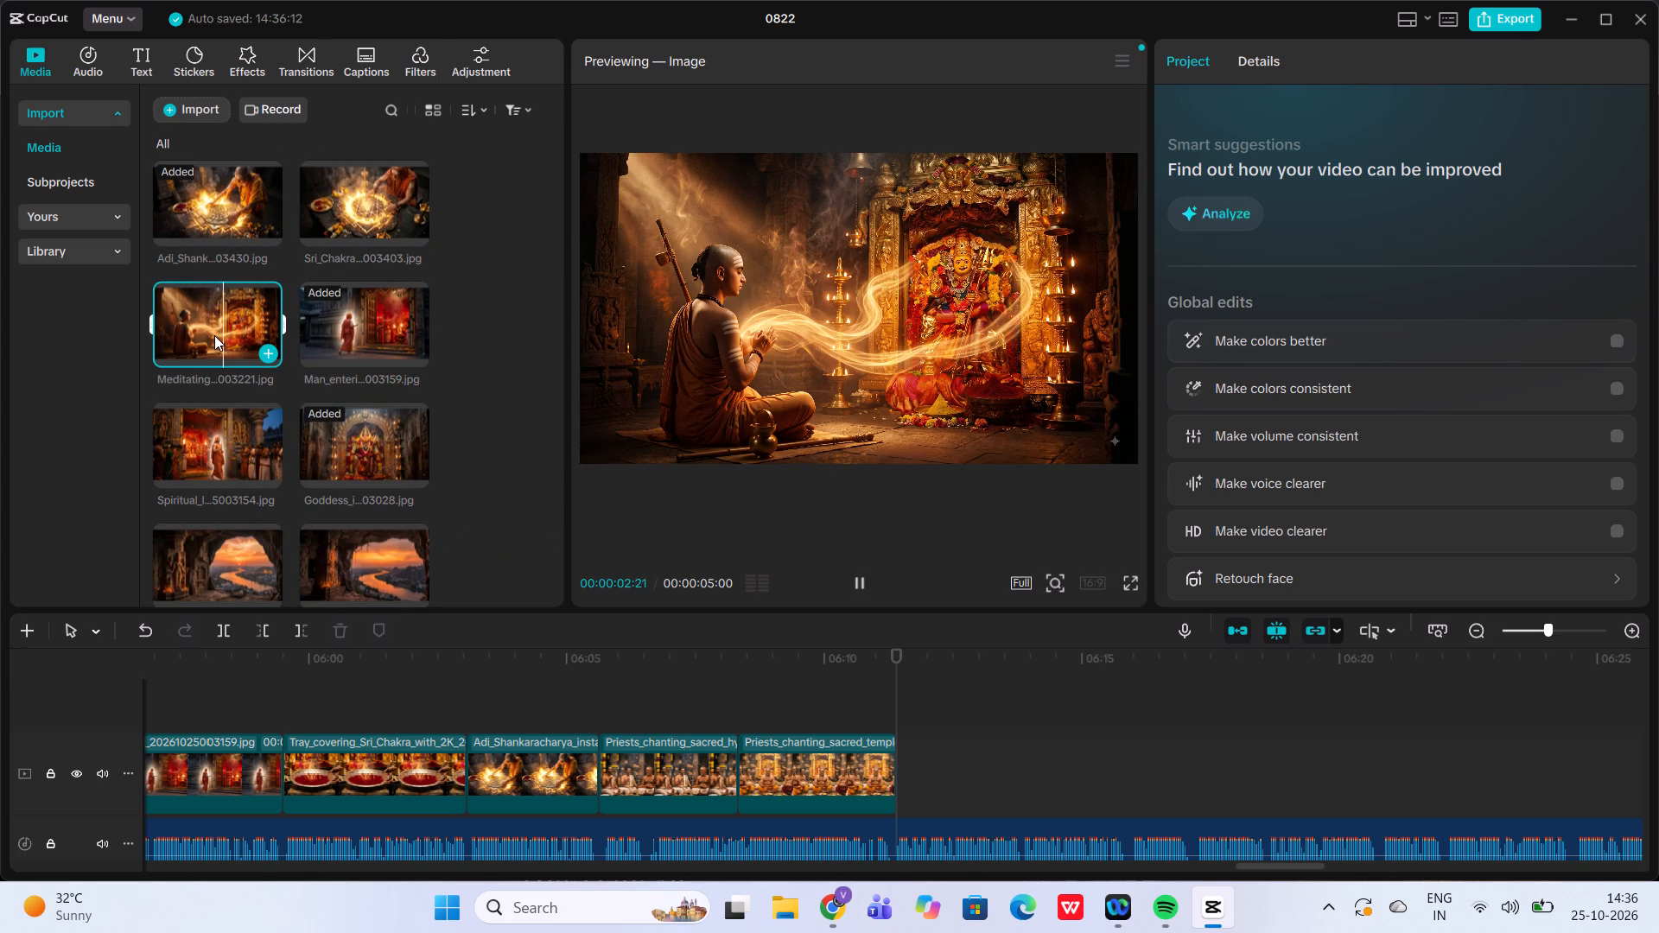
pyautogui.scroll(1, 214, 335)
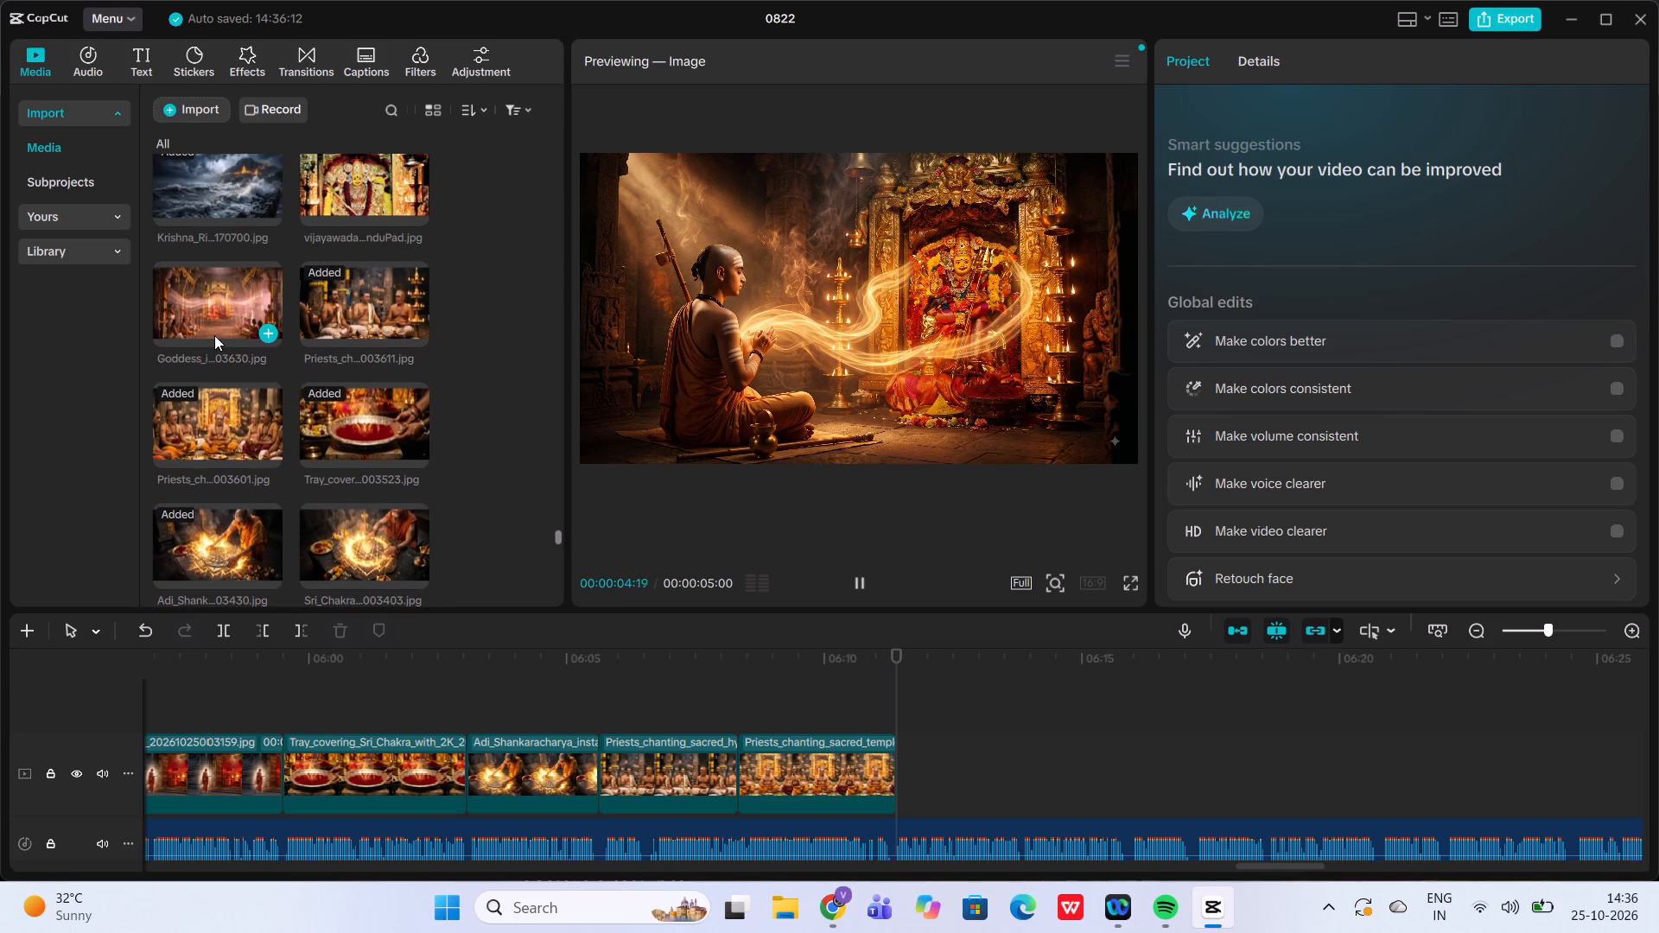
pyautogui.scroll(1, 214, 335)
pyautogui.click(214, 335)
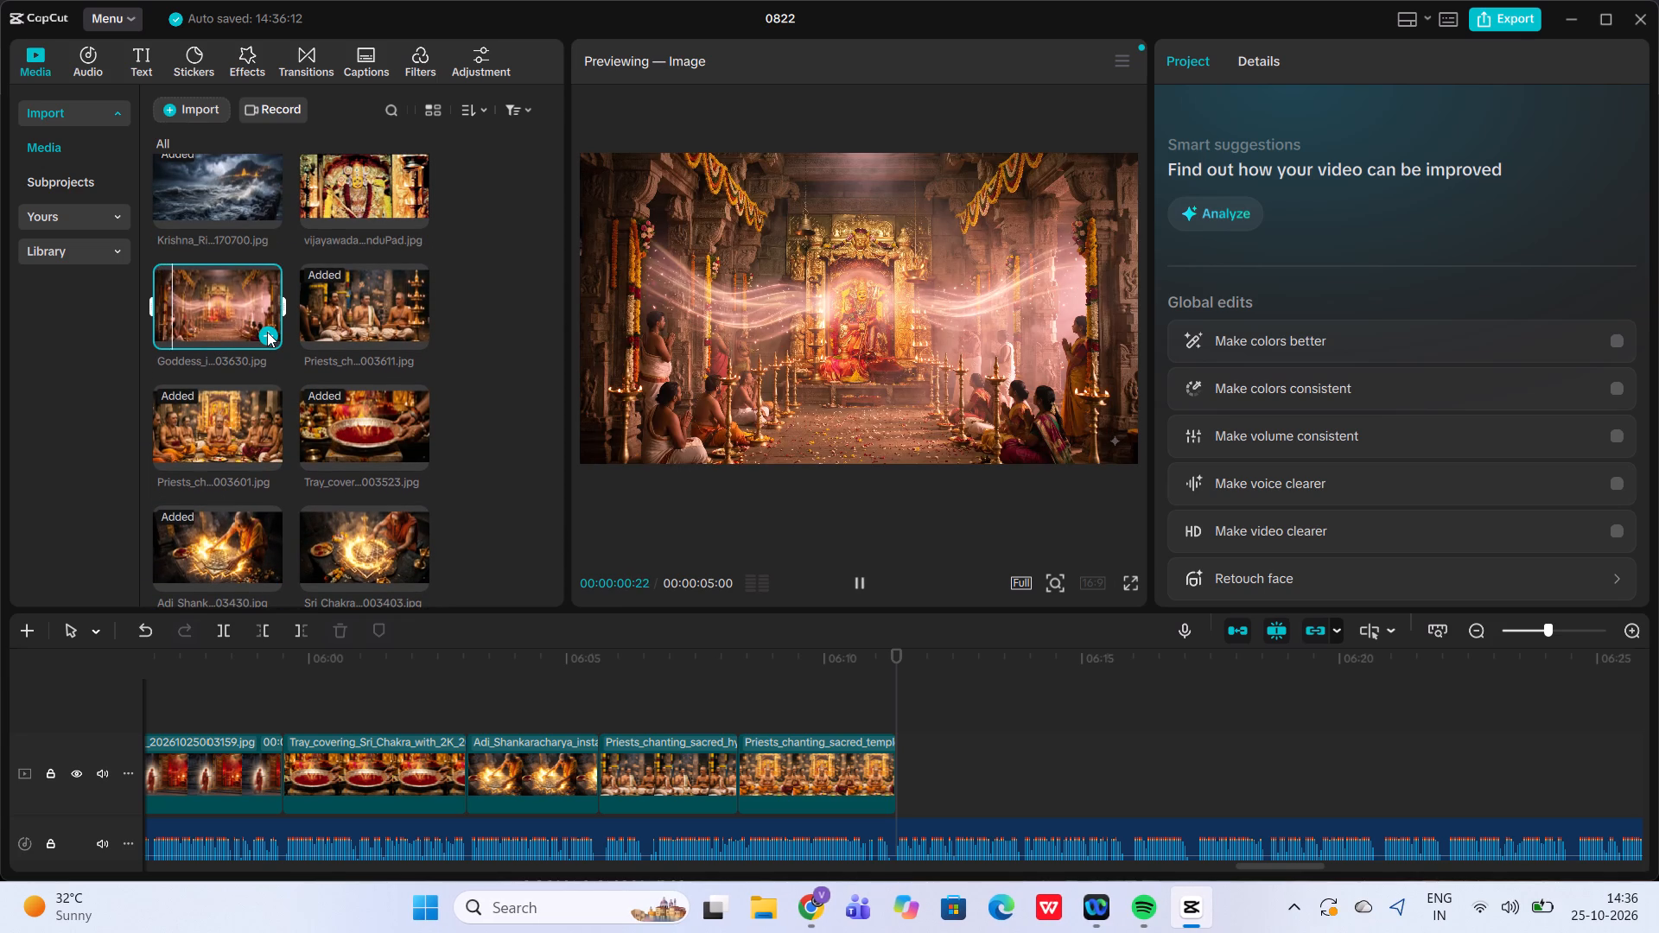
pyautogui.click(268, 332)
# Play the Goddess_idol_radiating_cosmic clip with the audio, previewing the Meditating and Stone_carving images, and trim the clip to about 3 seconds, ending at 06:14:13.
pyautogui.click(859, 586)
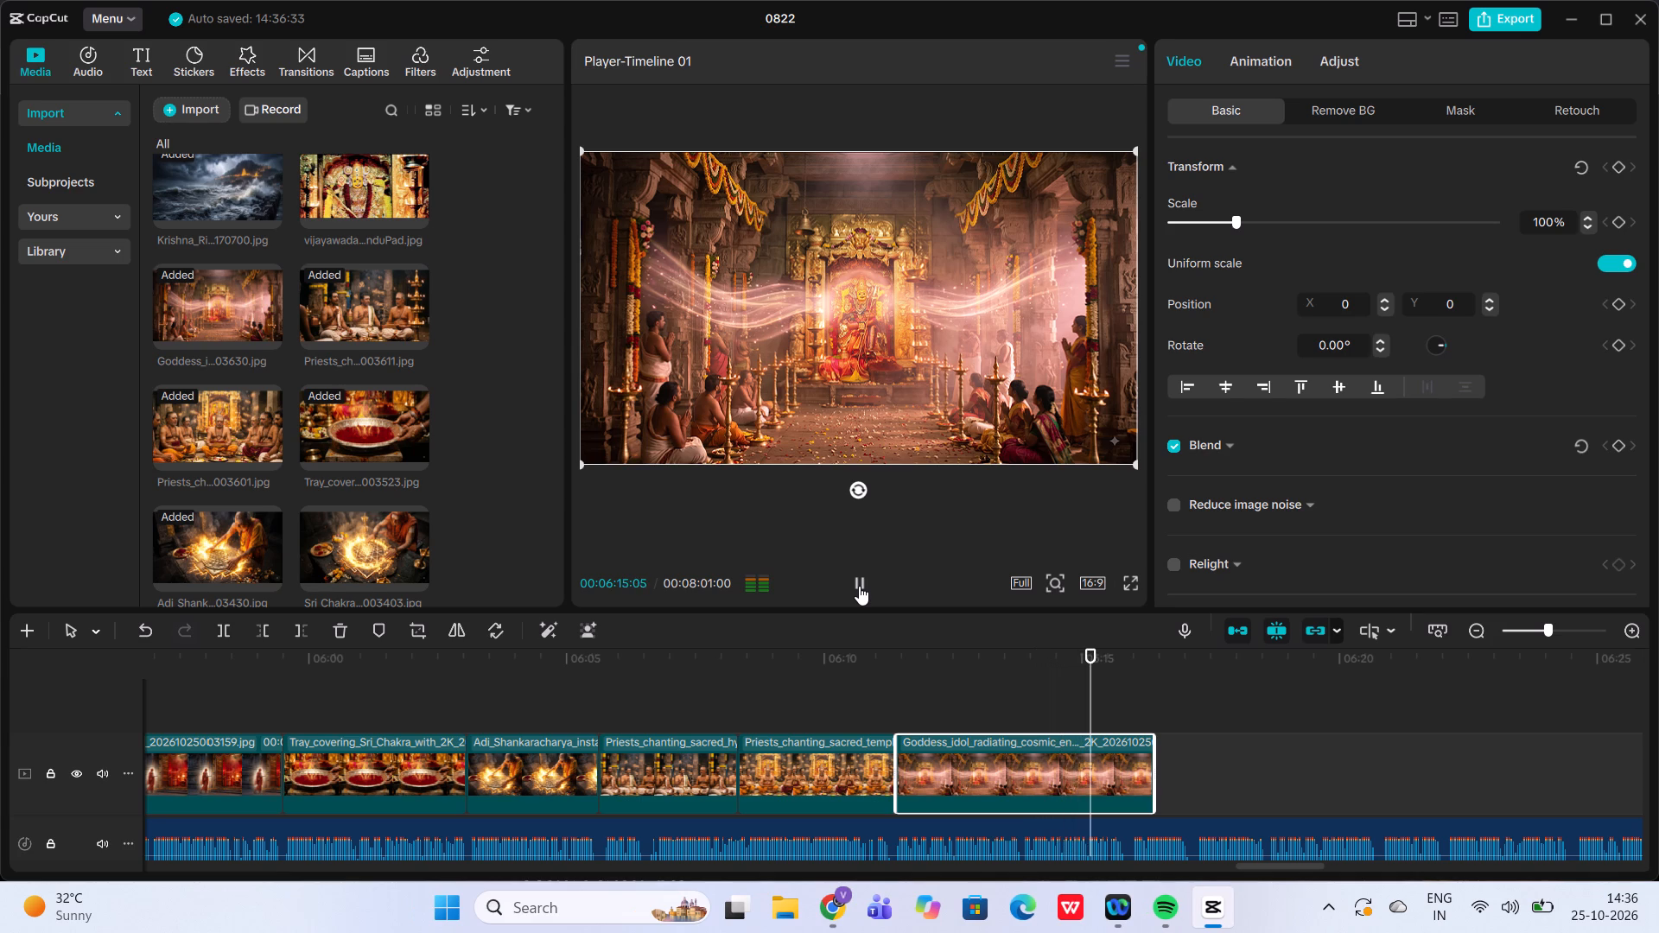
pyautogui.click(859, 586)
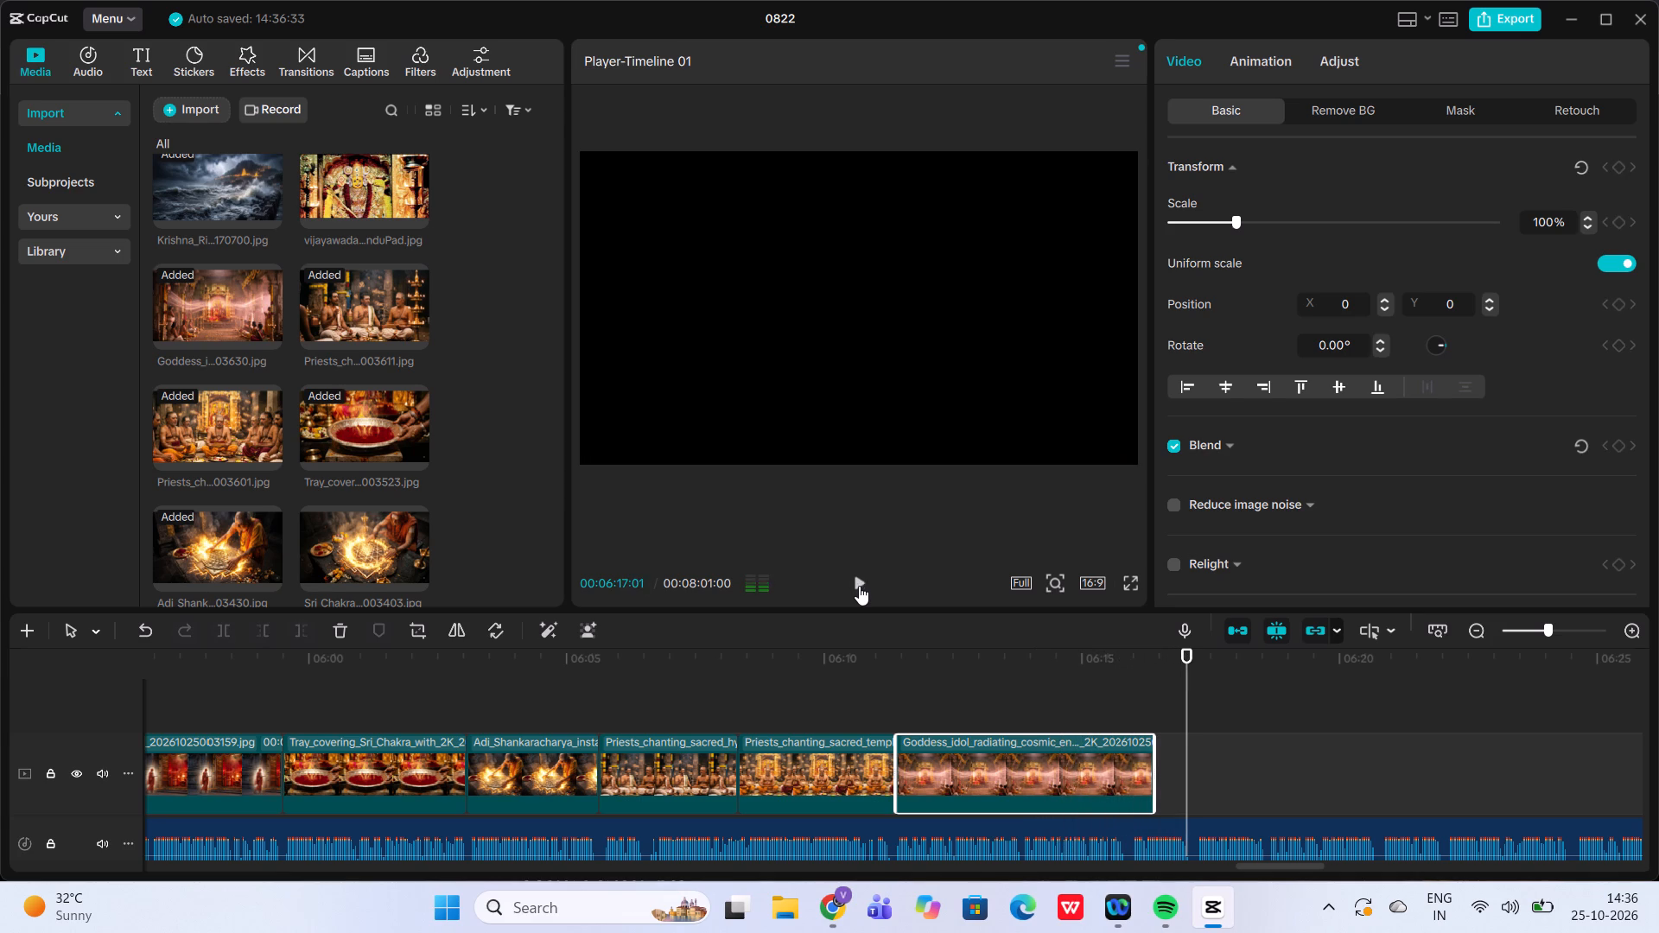
pyautogui.moveTo(1150, 772); pyautogui.dragTo(1119, 781)
pyautogui.click(1052, 688)
pyautogui.scroll(-1, 324, 423)
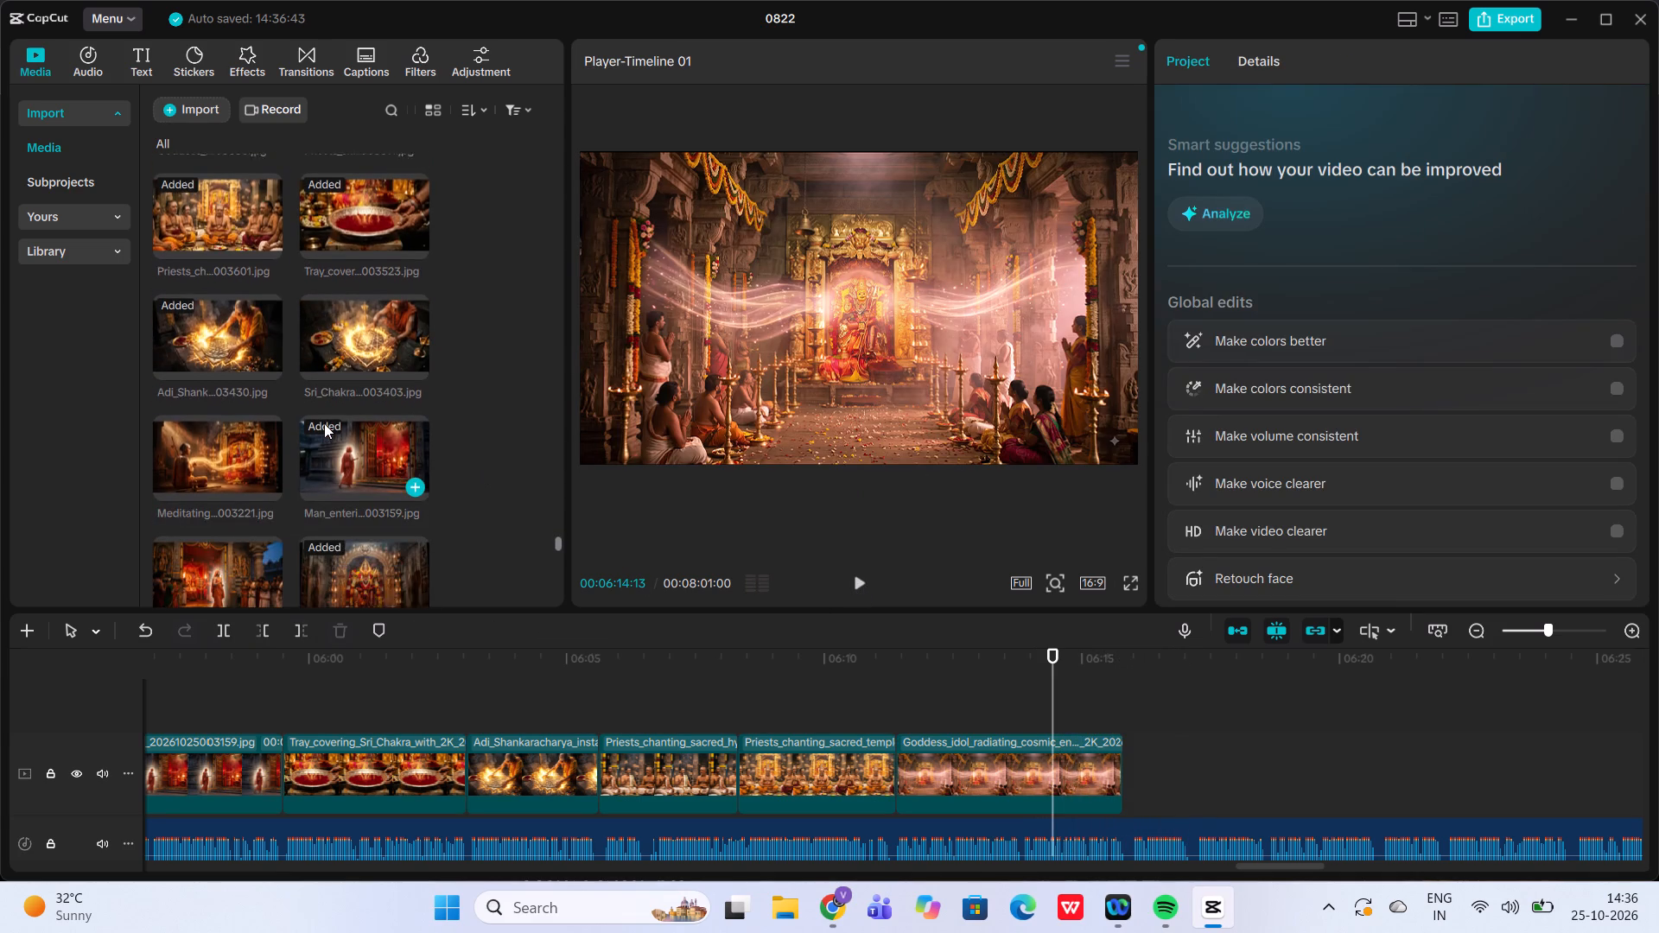
pyautogui.scroll(-2, 324, 423)
pyautogui.click(202, 310)
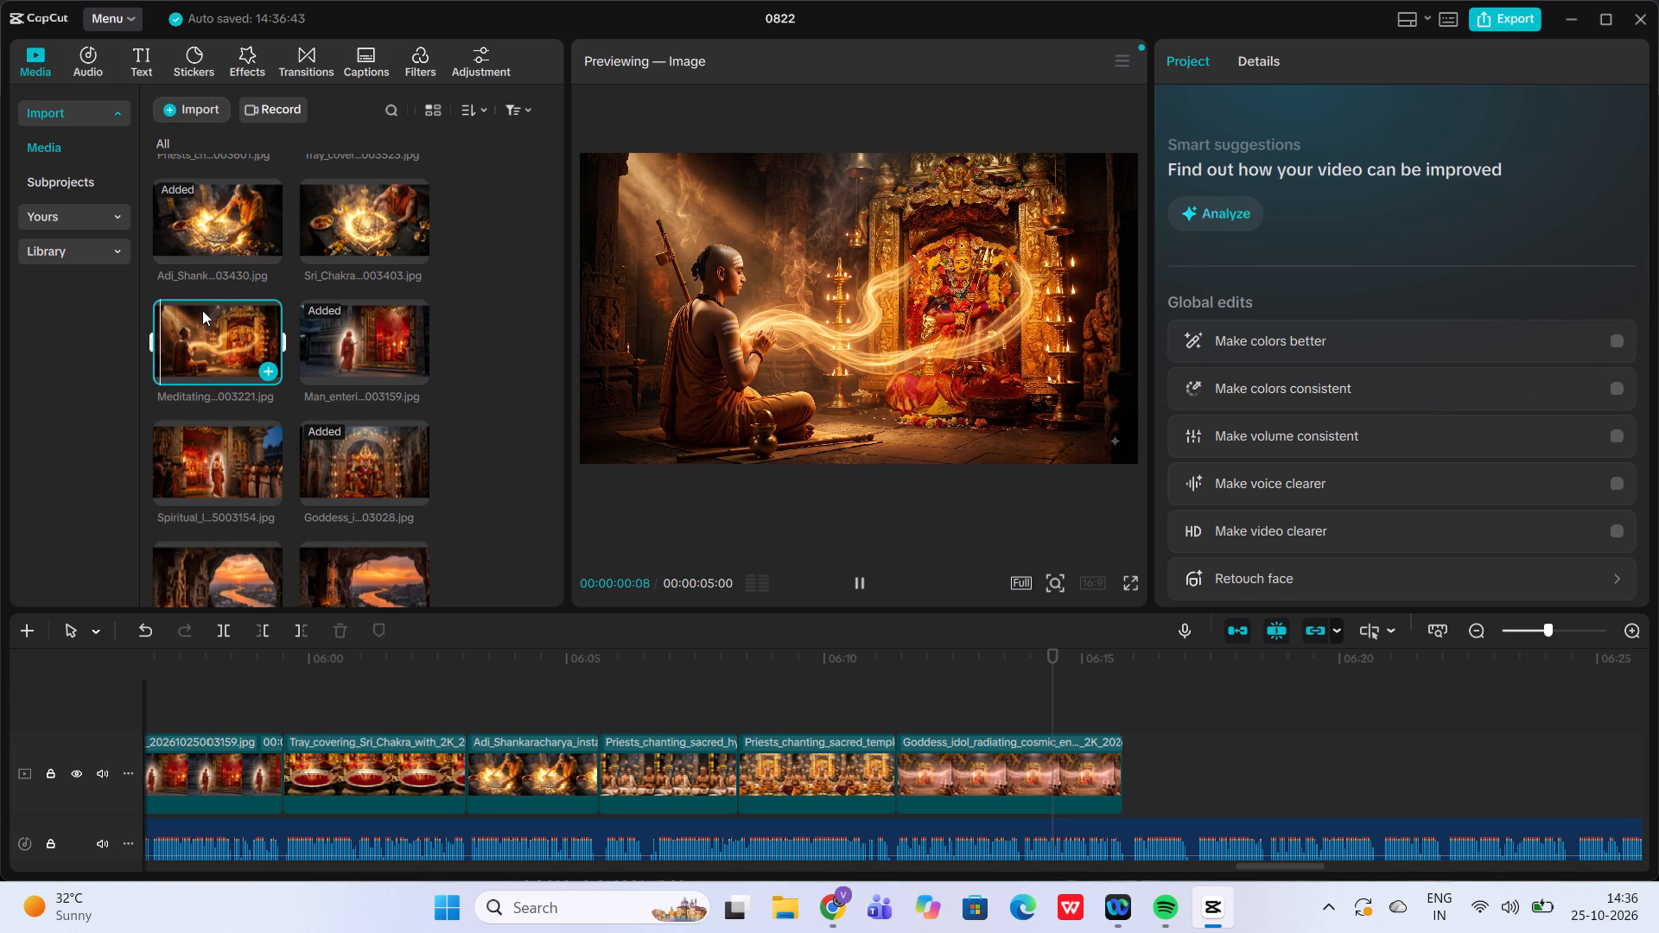
pyautogui.scroll(-1, 202, 310)
pyautogui.click(218, 342)
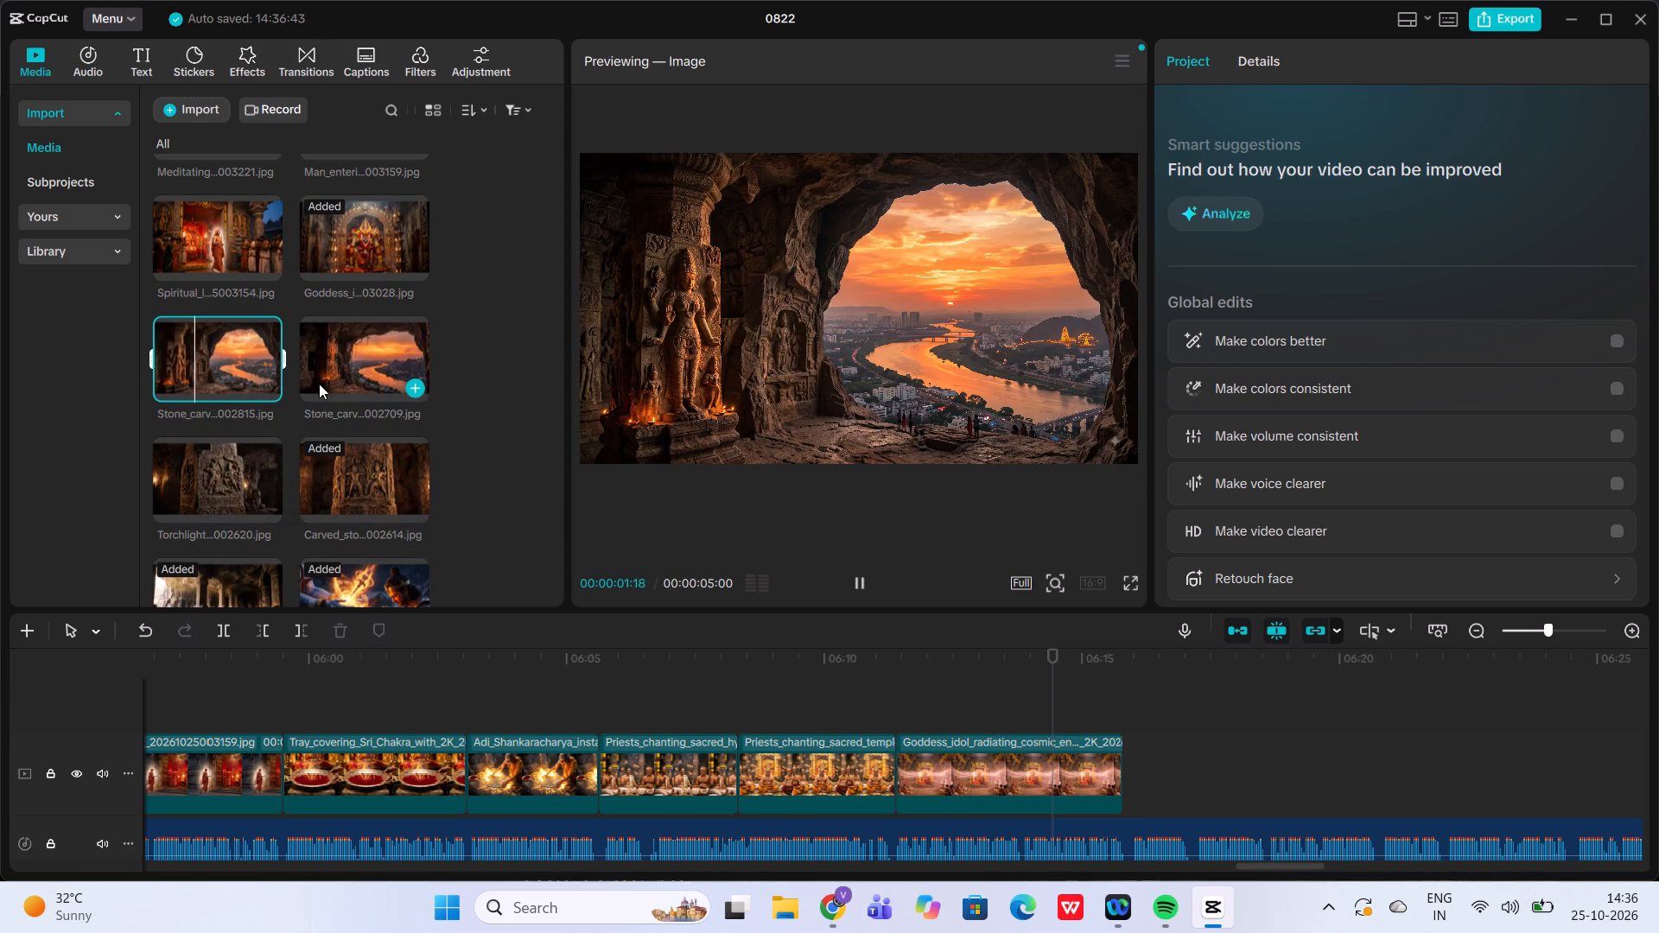
pyautogui.click(1052, 776)
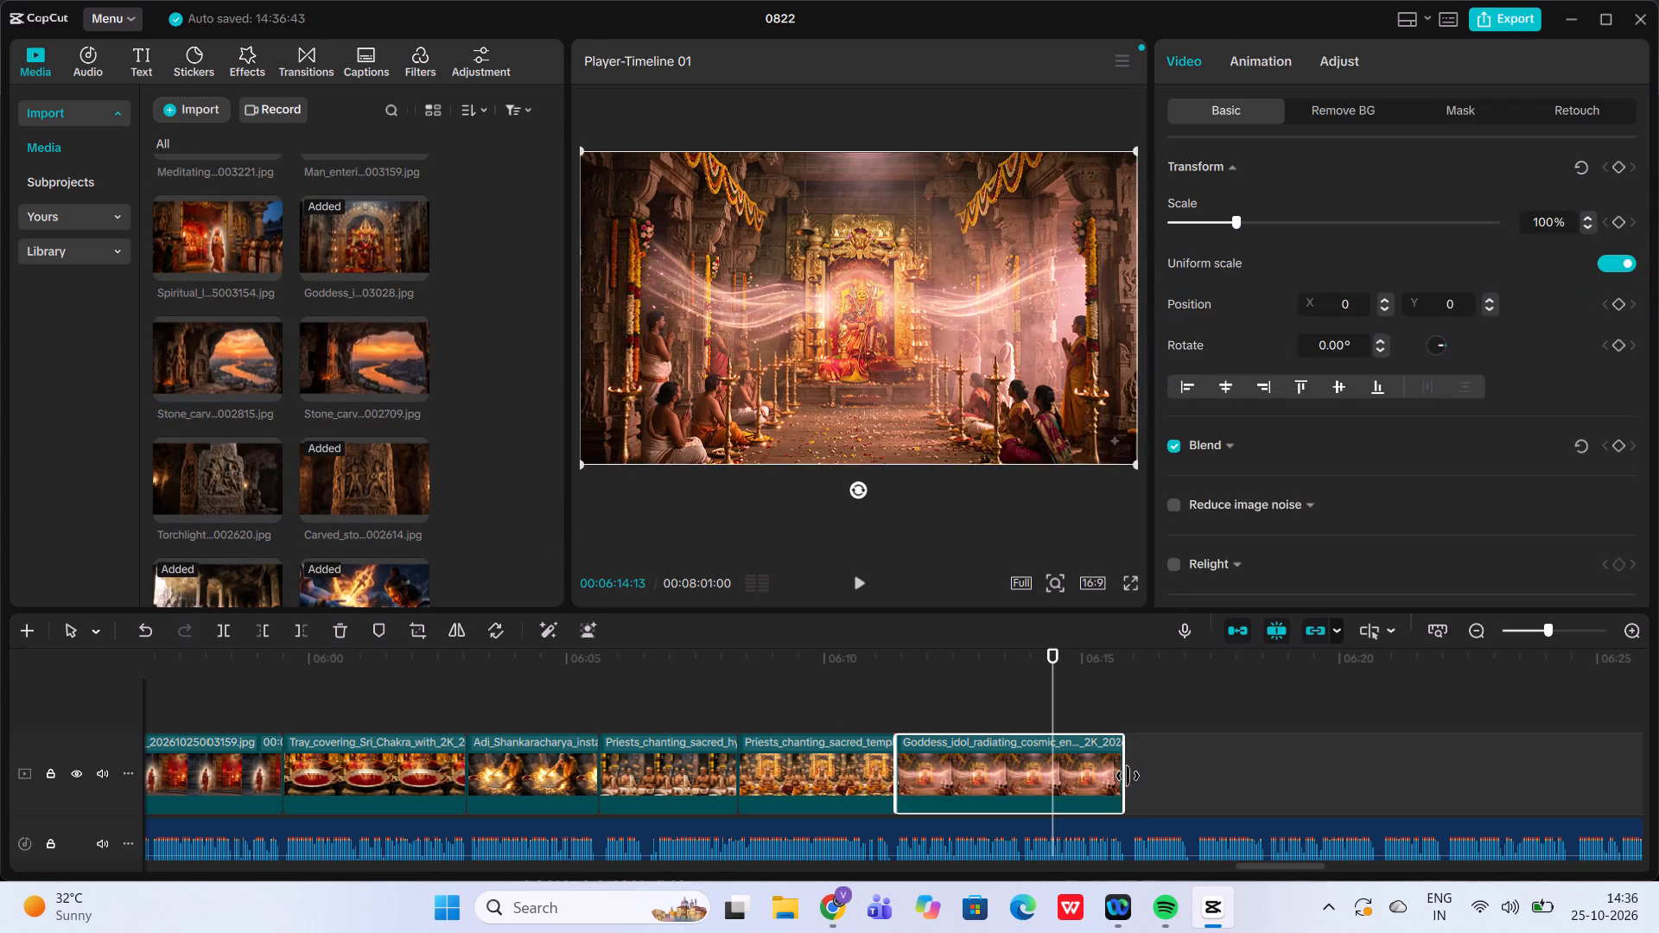
pyautogui.moveTo(1128, 776); pyautogui.dragTo(1052, 782)
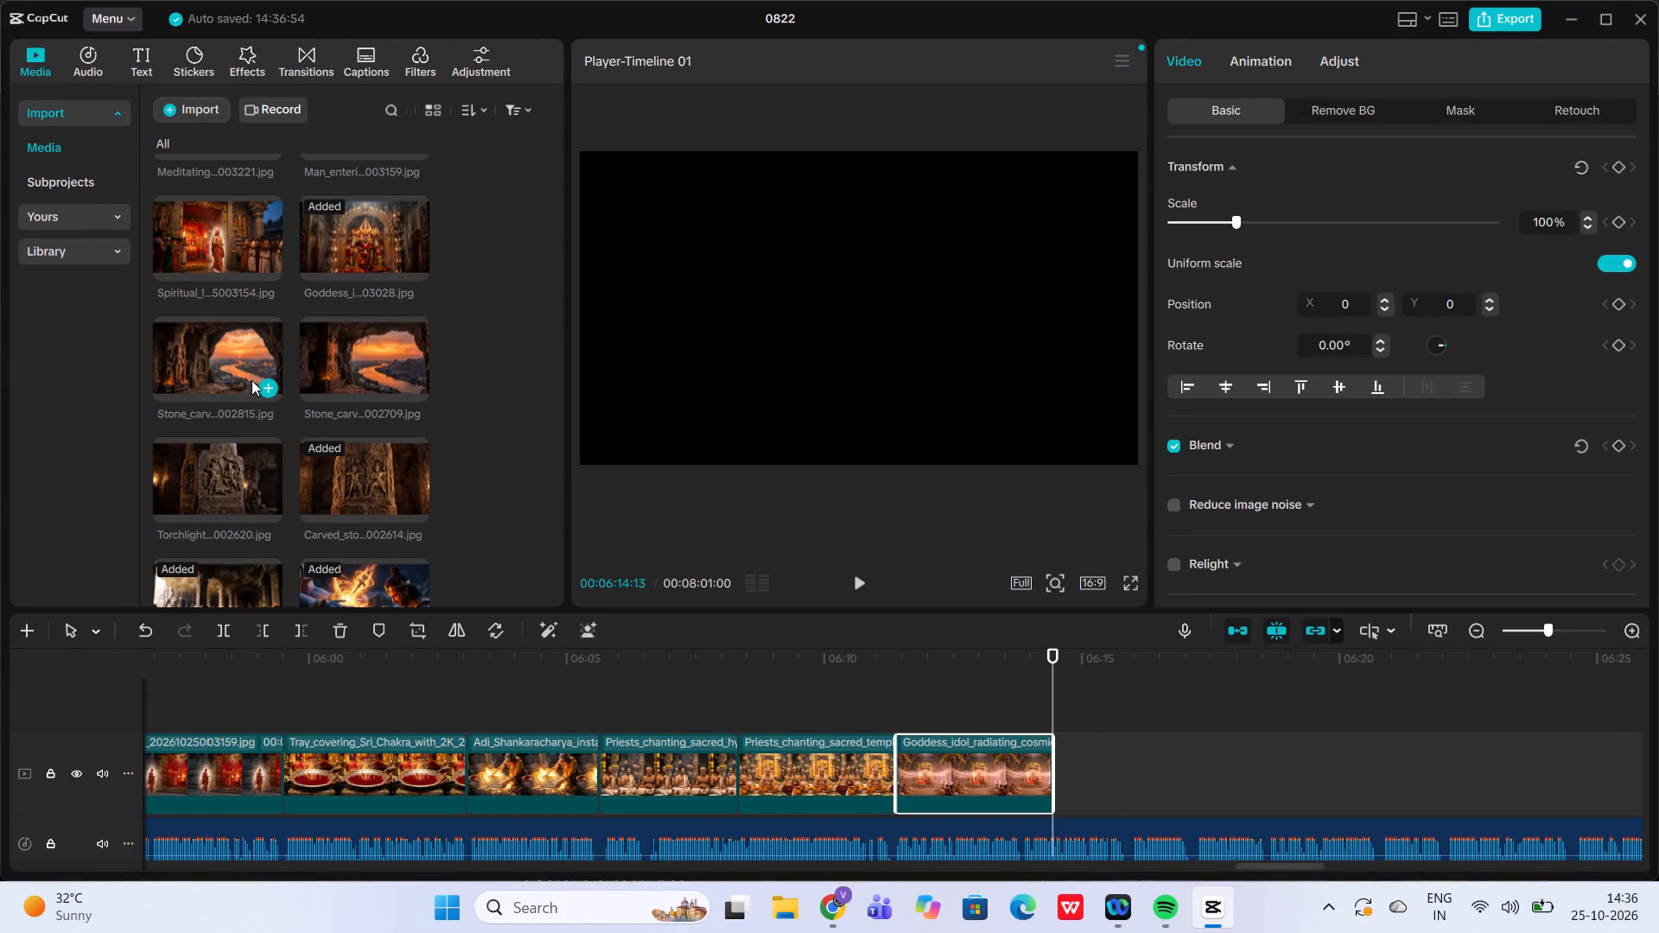
# Compare the two Stone_carving cave images and append the darker 002709 version directly after the Goddess_idol_radiating_cosmic clip.
pyautogui.click(243, 331)
pyautogui.click(357, 343)
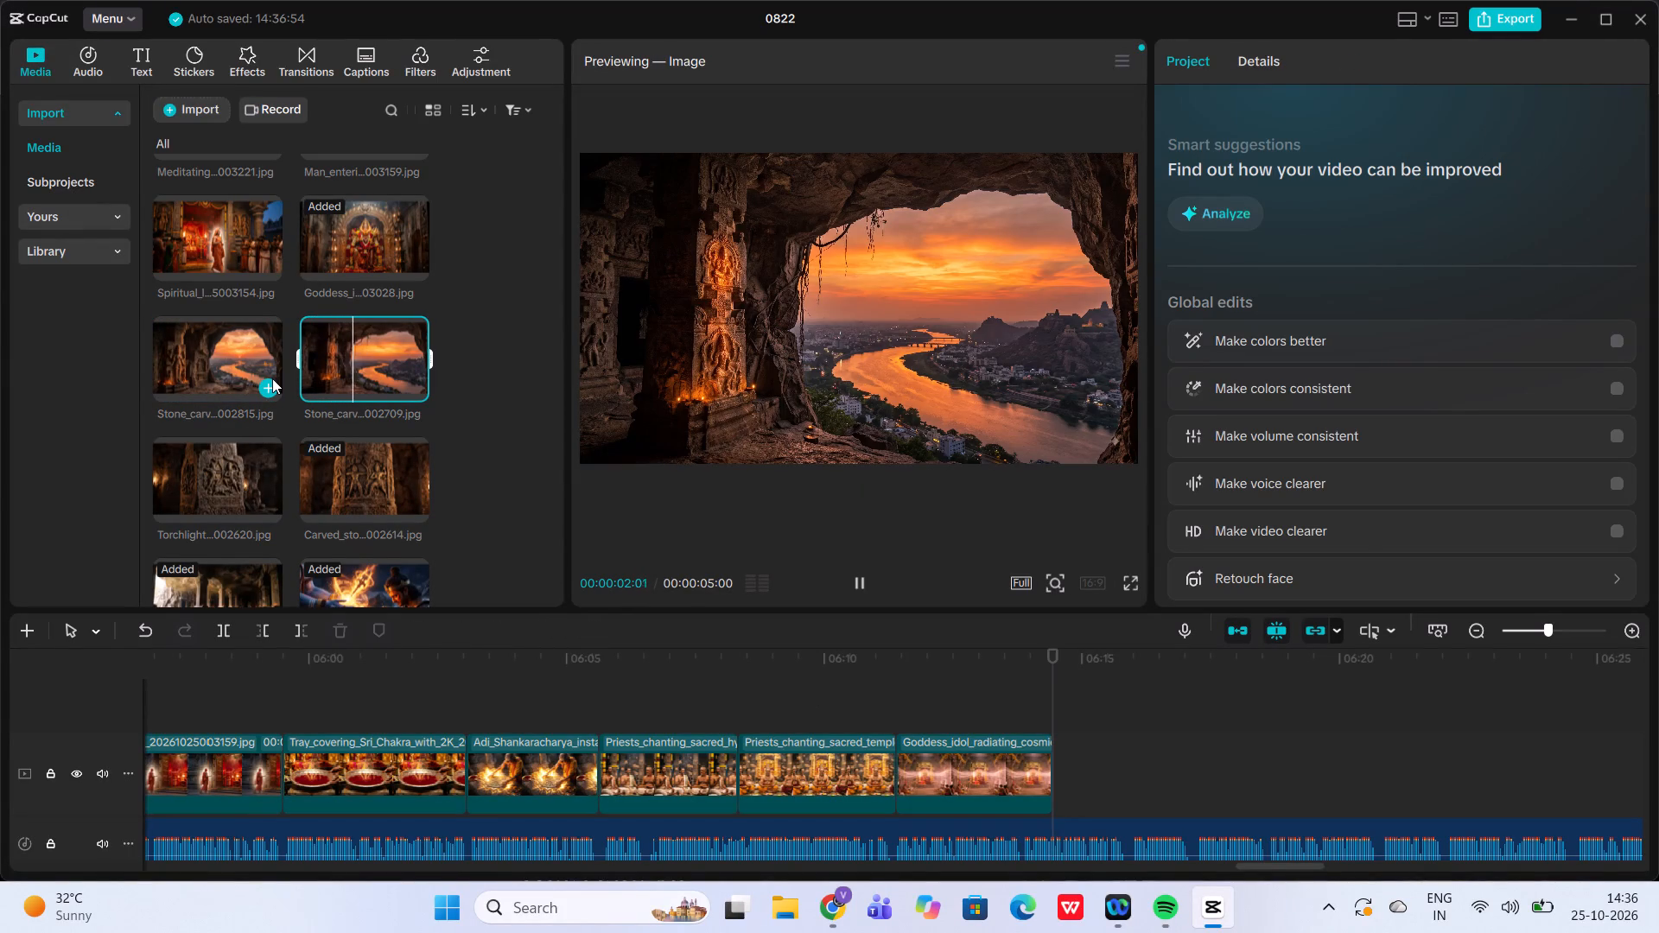
pyautogui.click(222, 362)
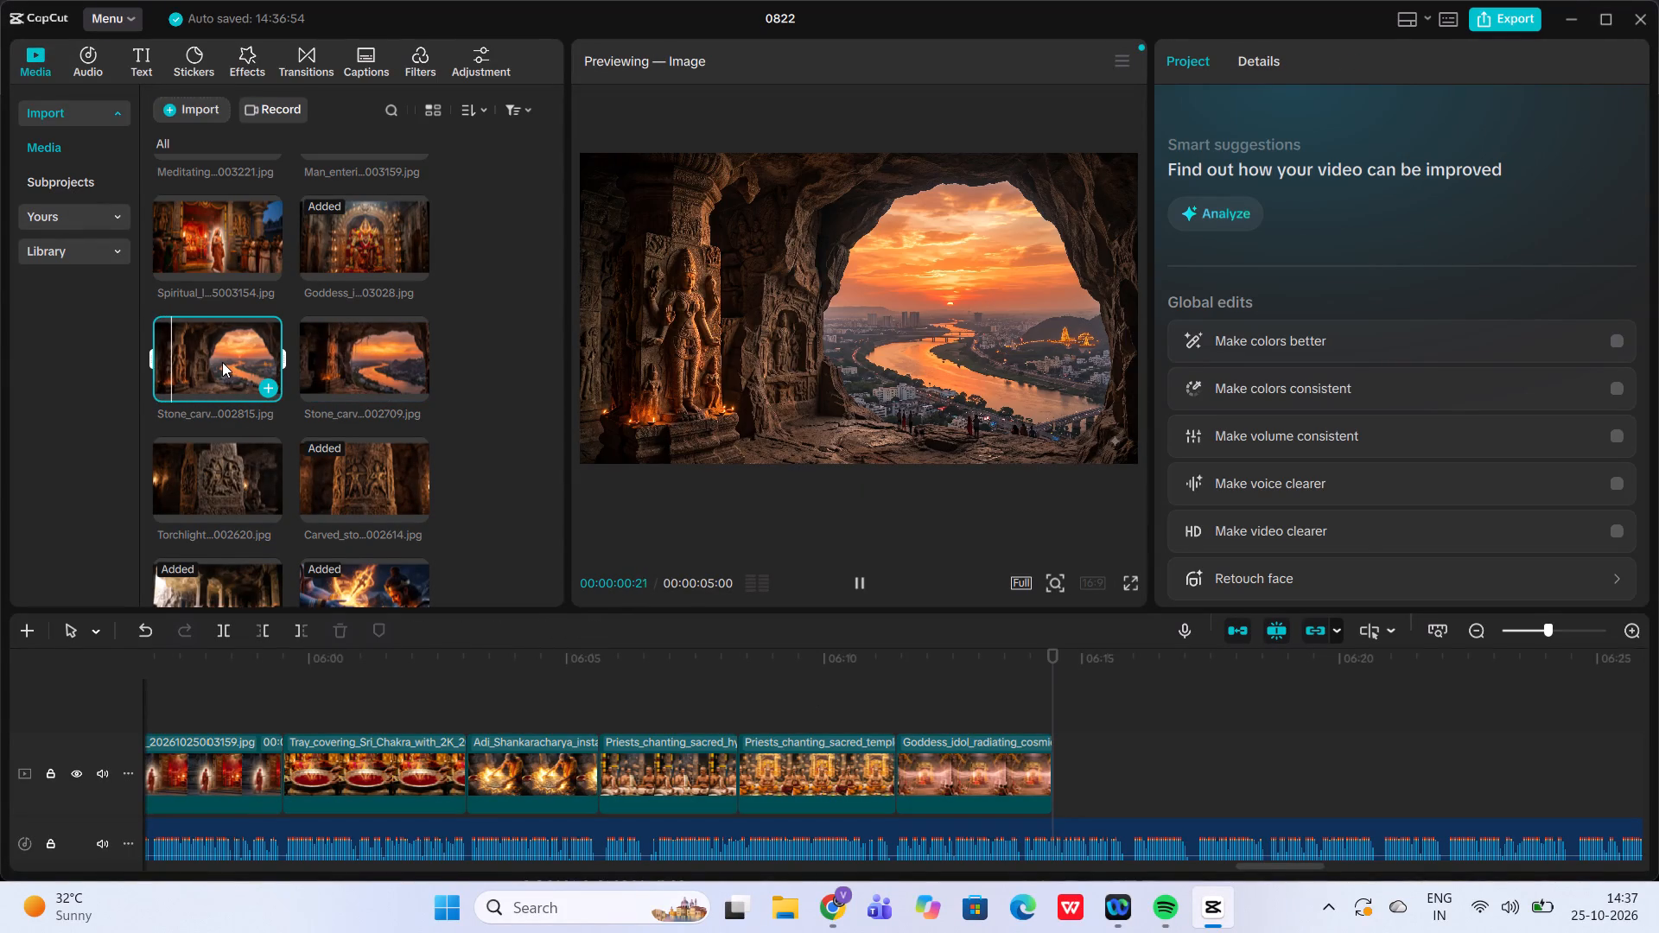
pyautogui.click(353, 371)
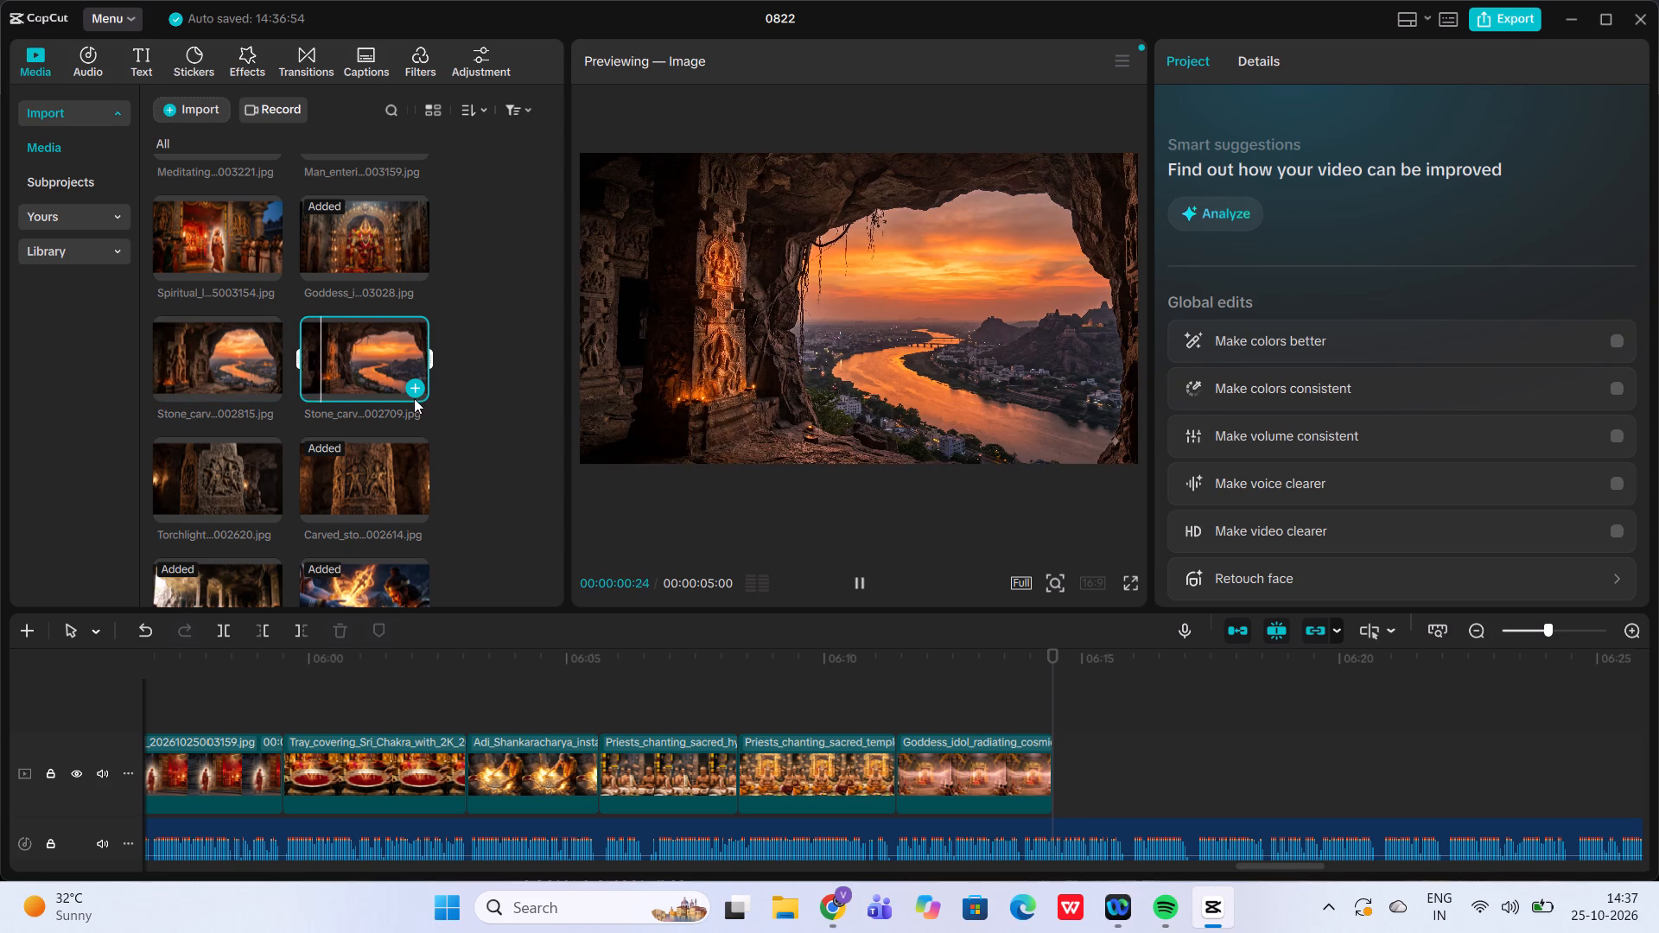
pyautogui.click(416, 385)
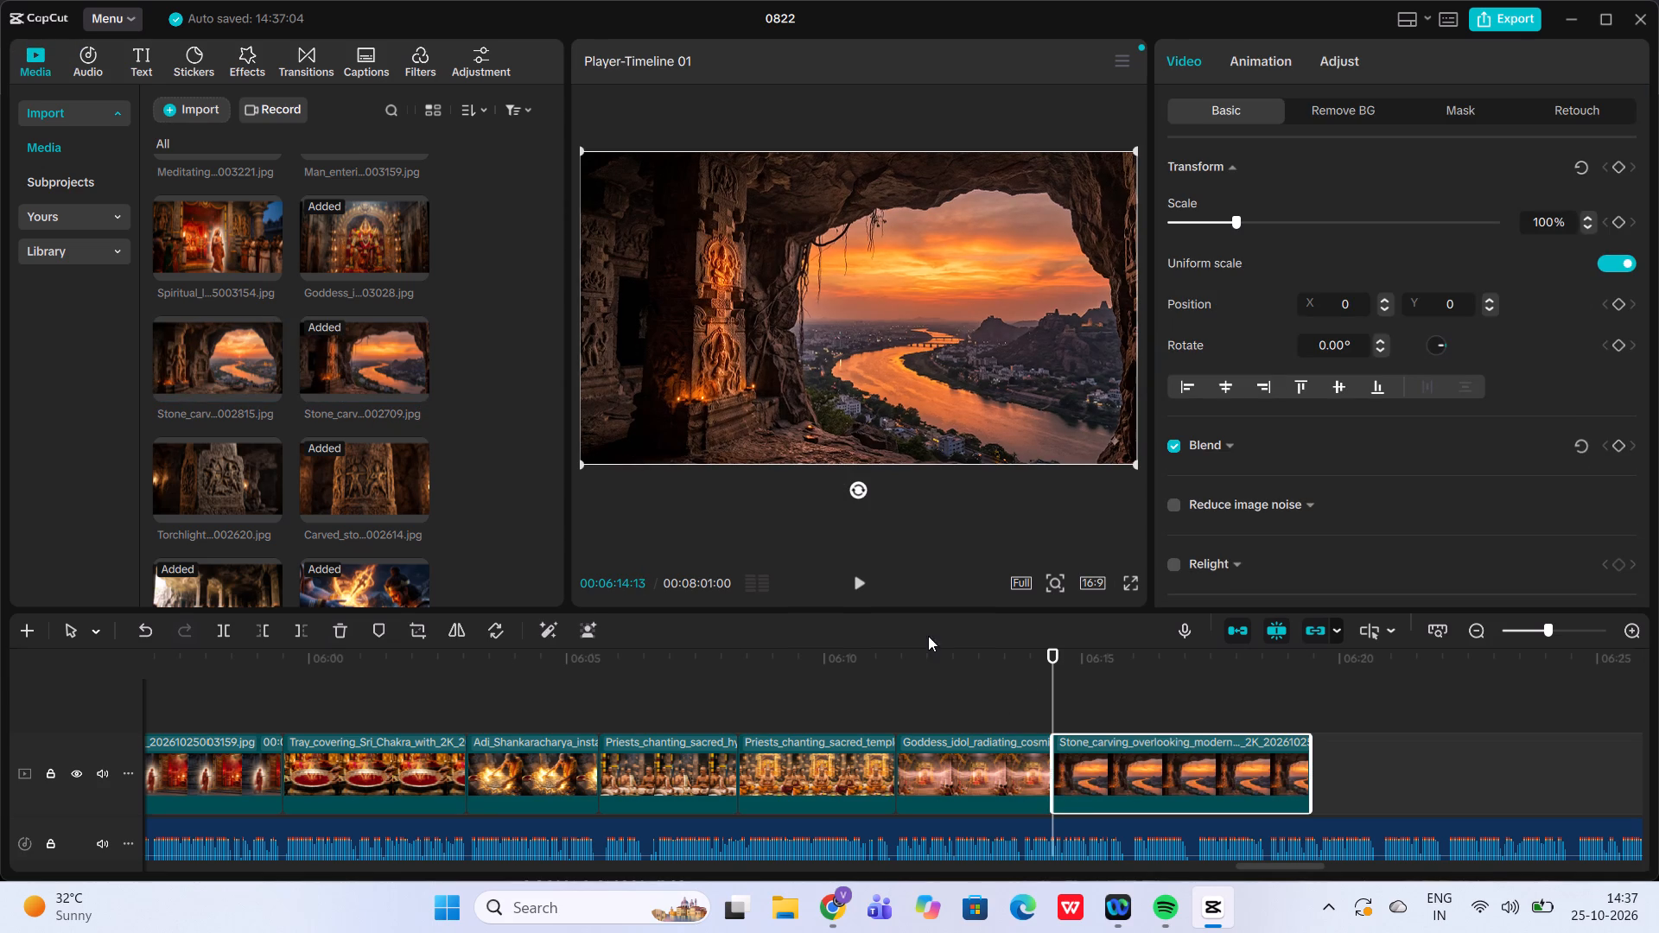
# Play on with the audio, trim the Goddess_idol_radiating_cosmic clip to about 2.4 seconds, ending at about 06:13:25, and replay the cut.
pyautogui.click(861, 575)
pyautogui.click(861, 575)
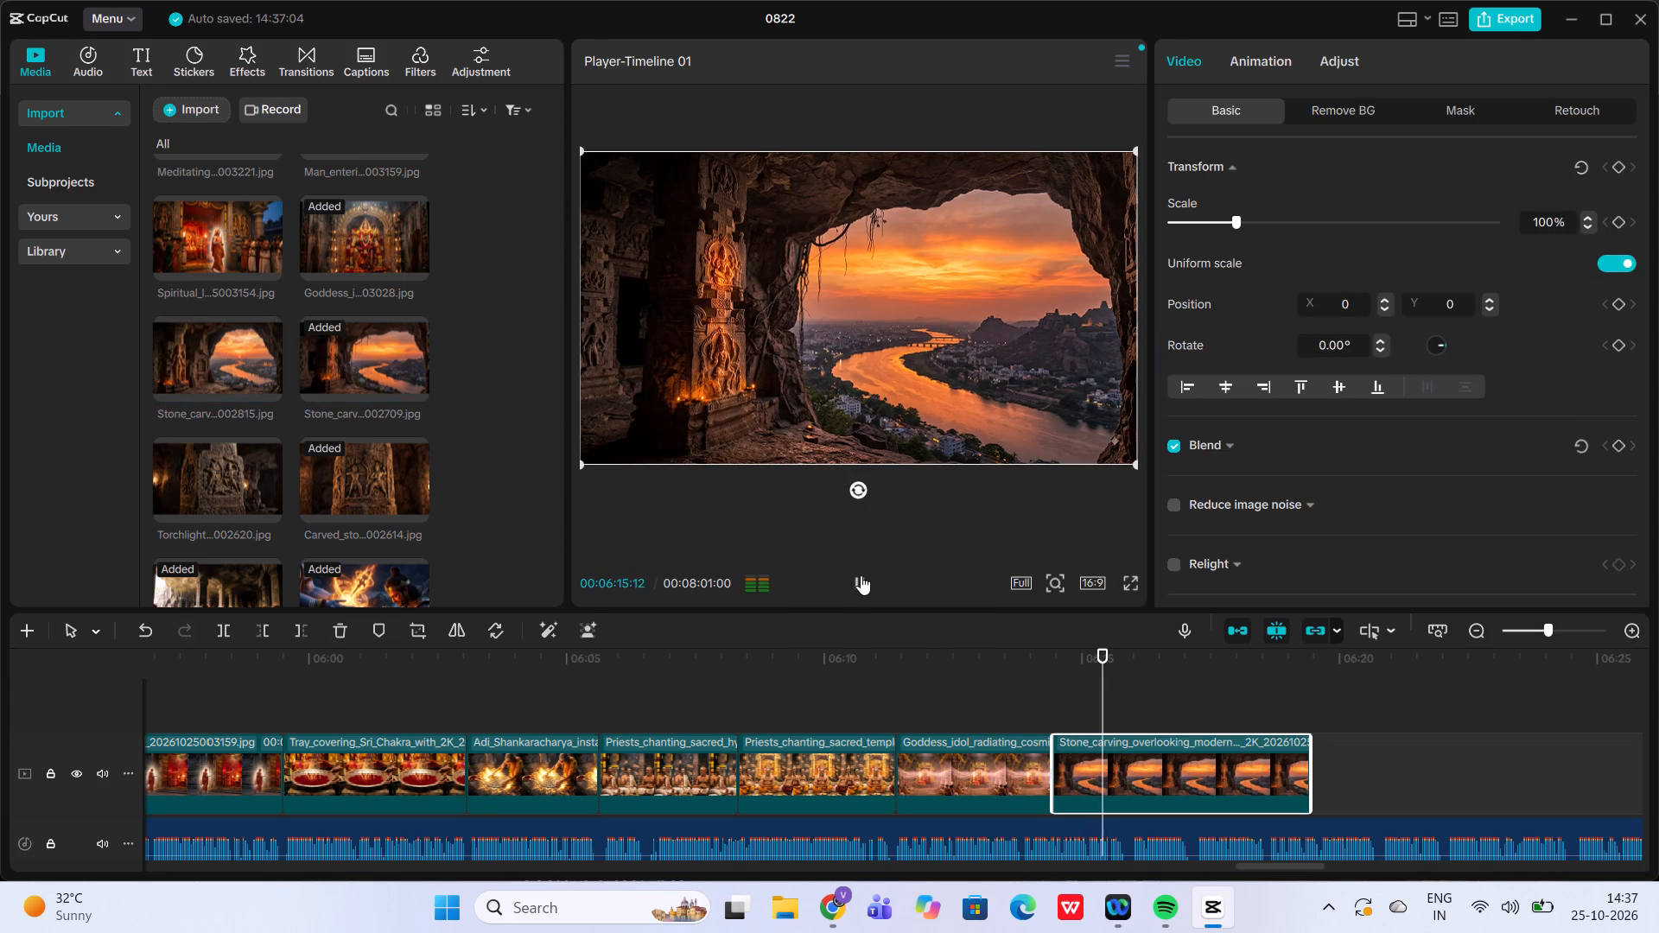
pyautogui.click(1001, 783)
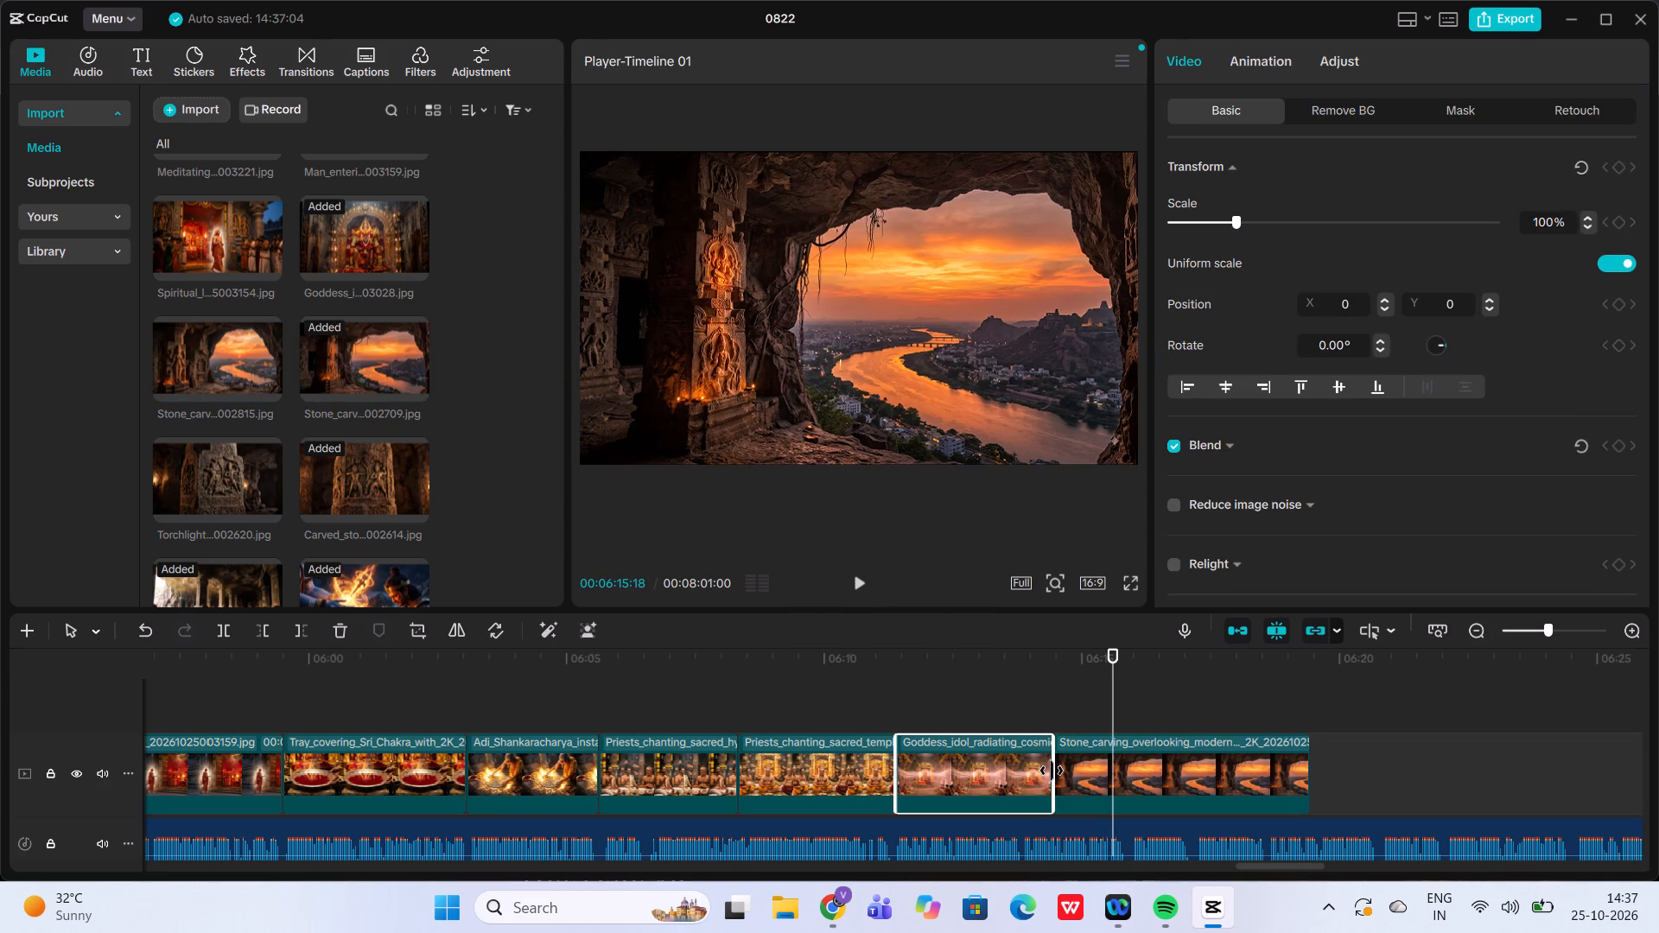
pyautogui.moveTo(1052, 771); pyautogui.dragTo(1021, 775)
pyautogui.click(992, 688)
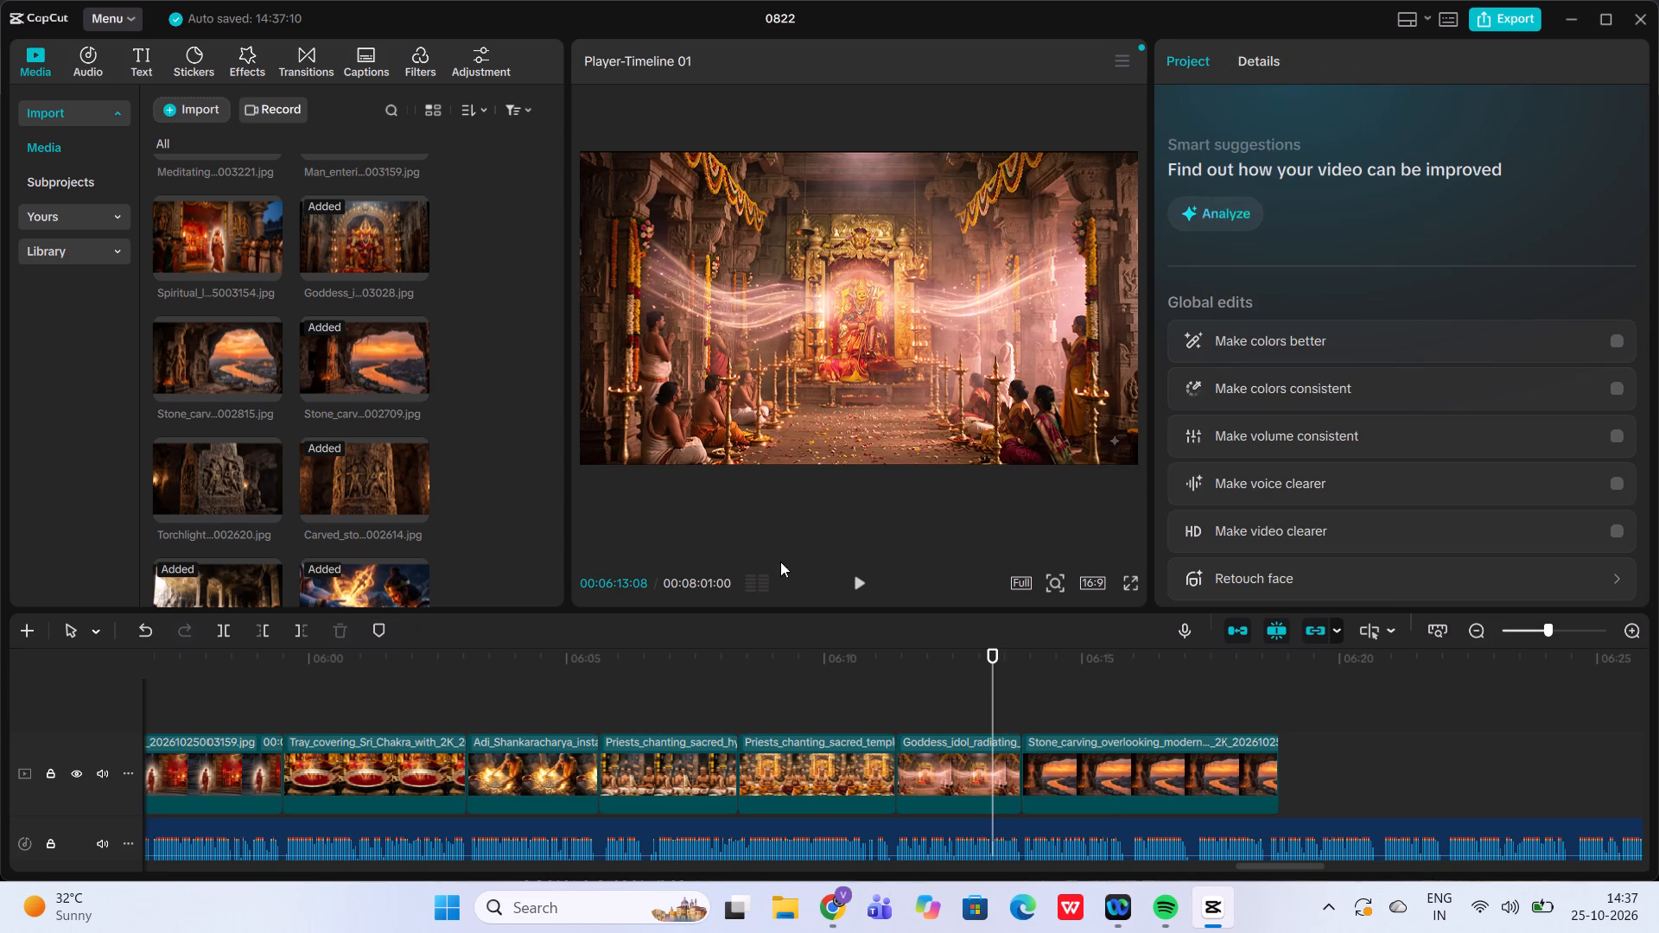
pyautogui.click(851, 576)
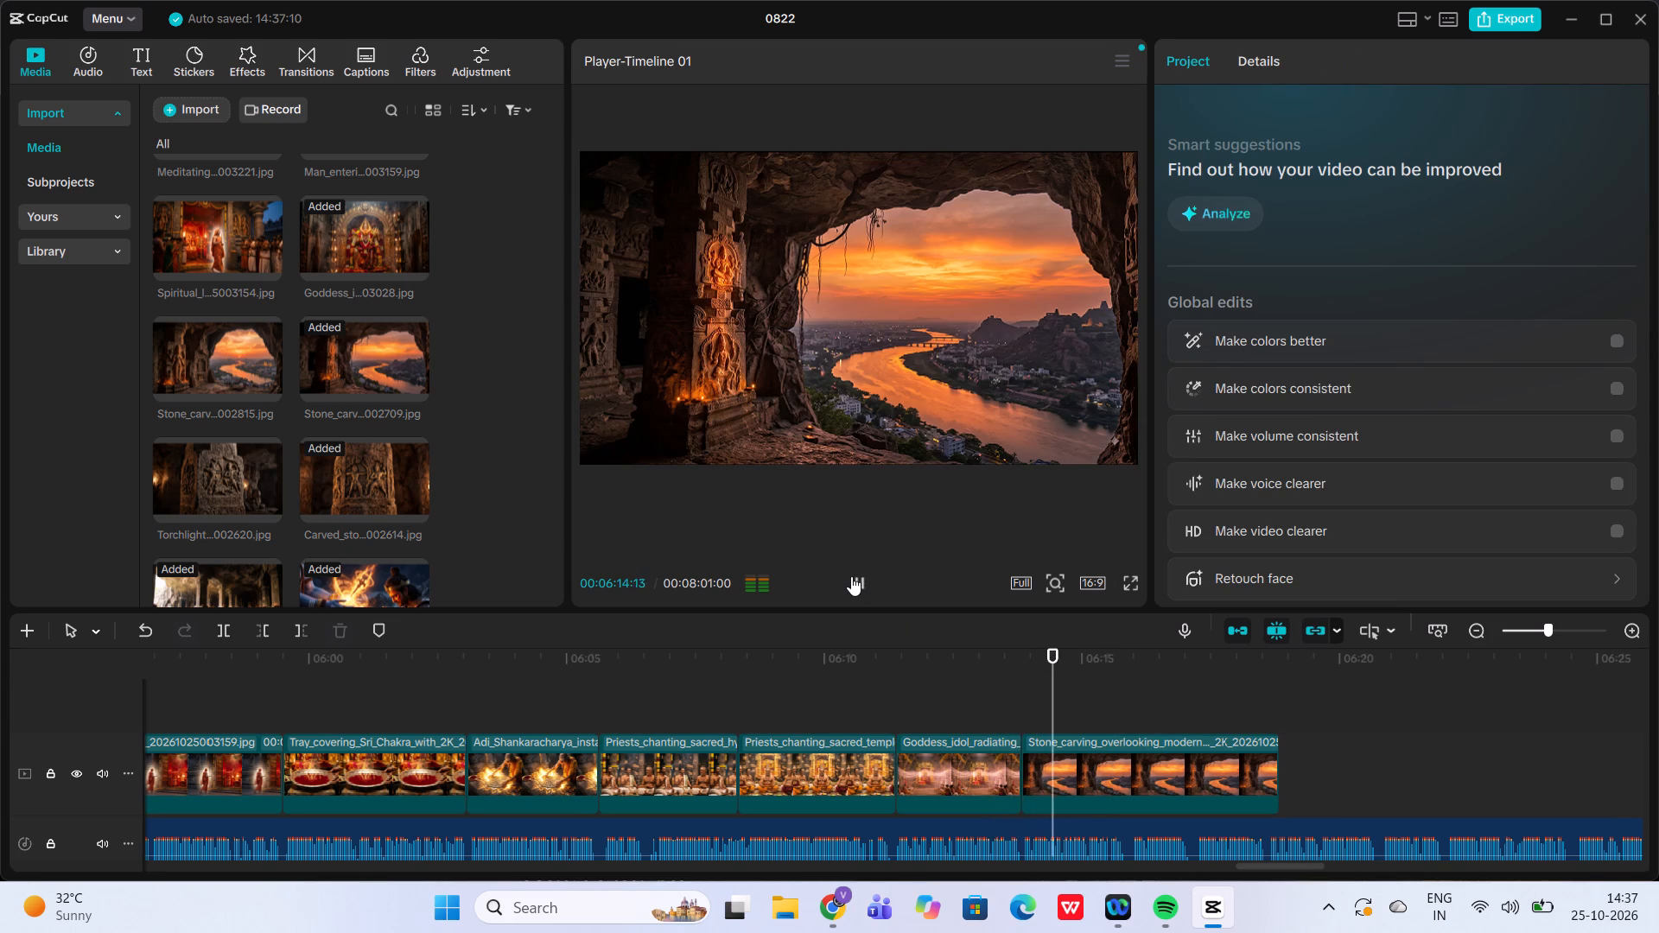
pyautogui.click(851, 576)
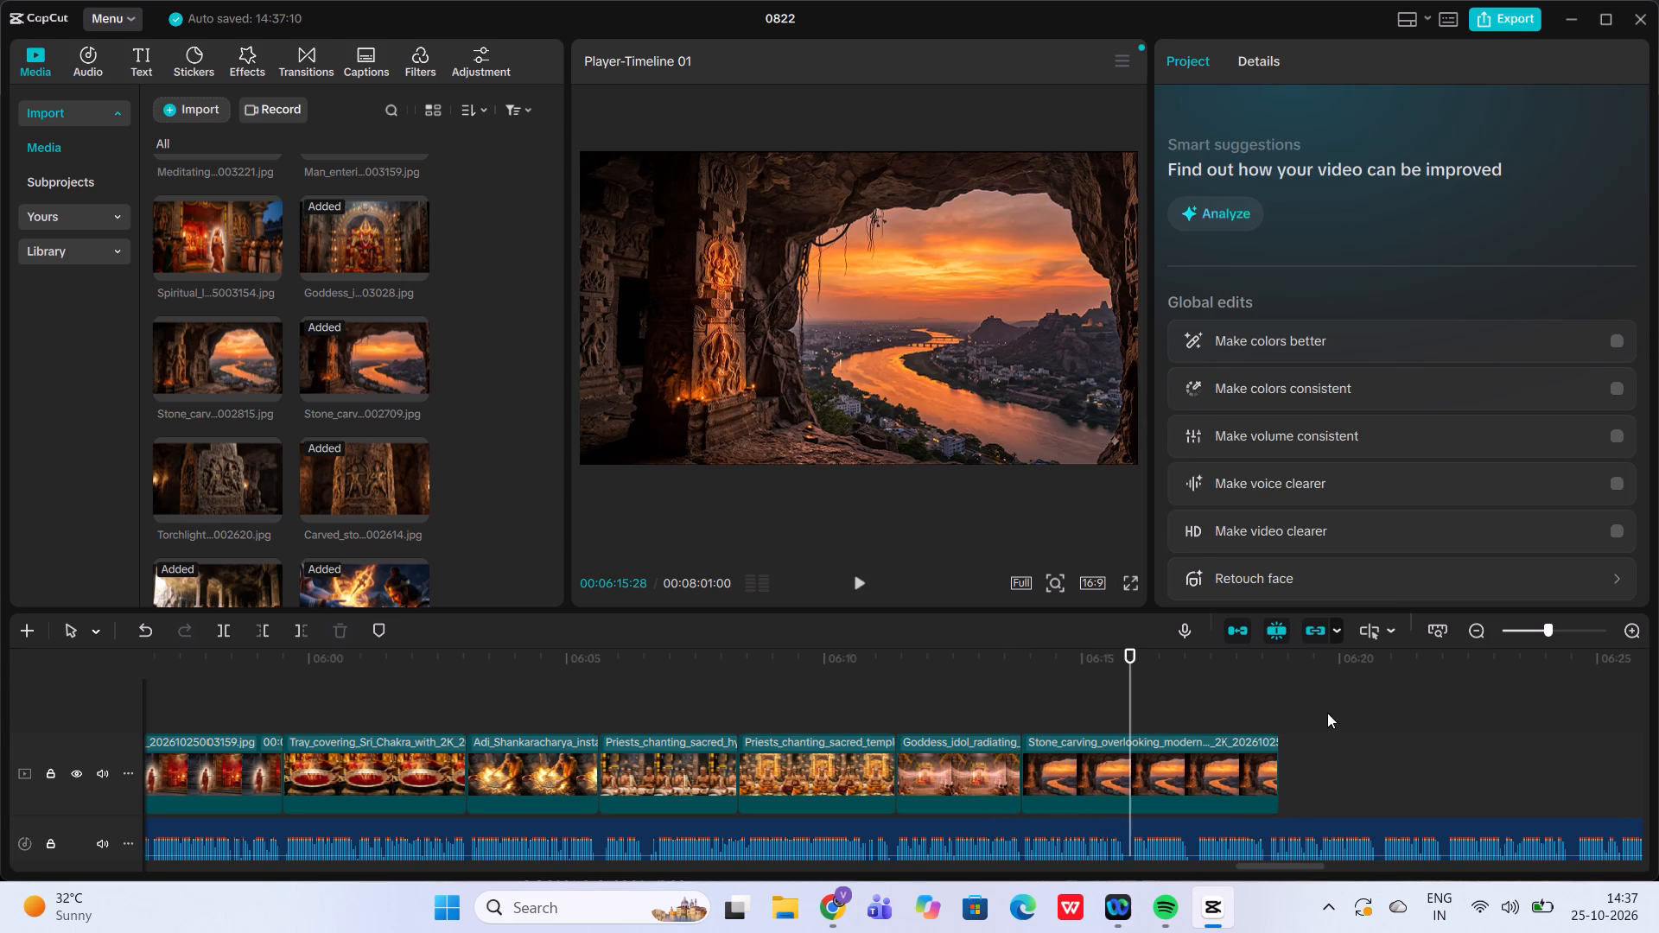
# Trim the Stone_carving_overlooking_modern clip to about 2.2 seconds, replaying its end with the audio, and park the playhead at its end, 06:16:00.
pyautogui.click(1286, 761)
pyautogui.click(1261, 766)
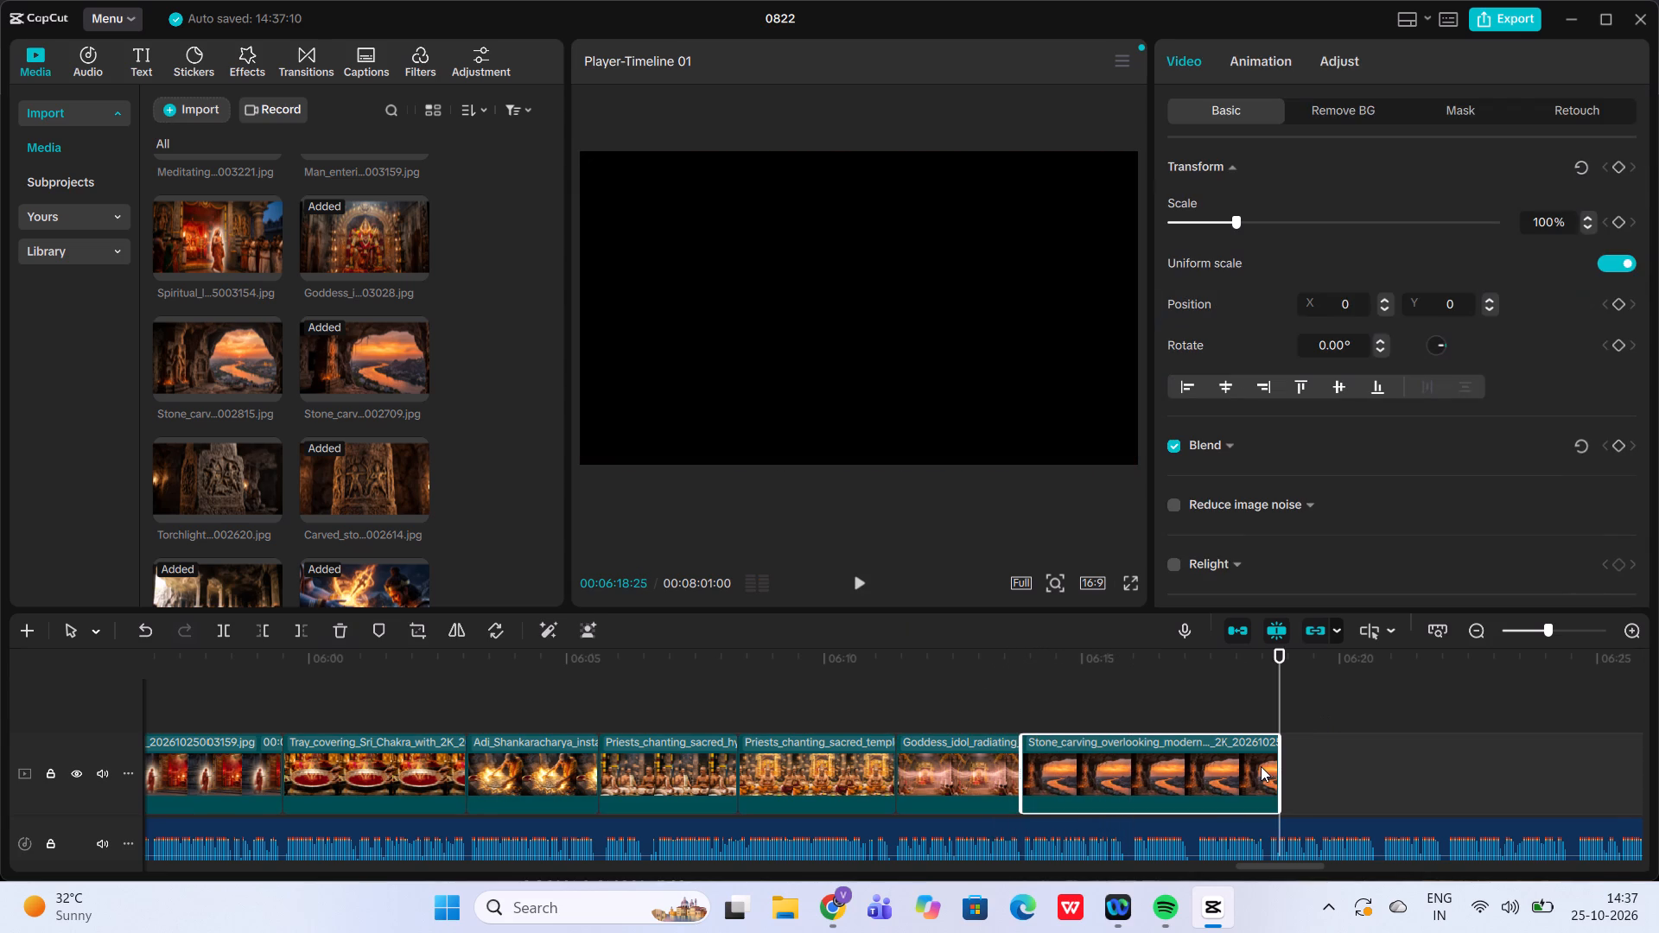
pyautogui.moveTo(1280, 771); pyautogui.dragTo(1138, 790)
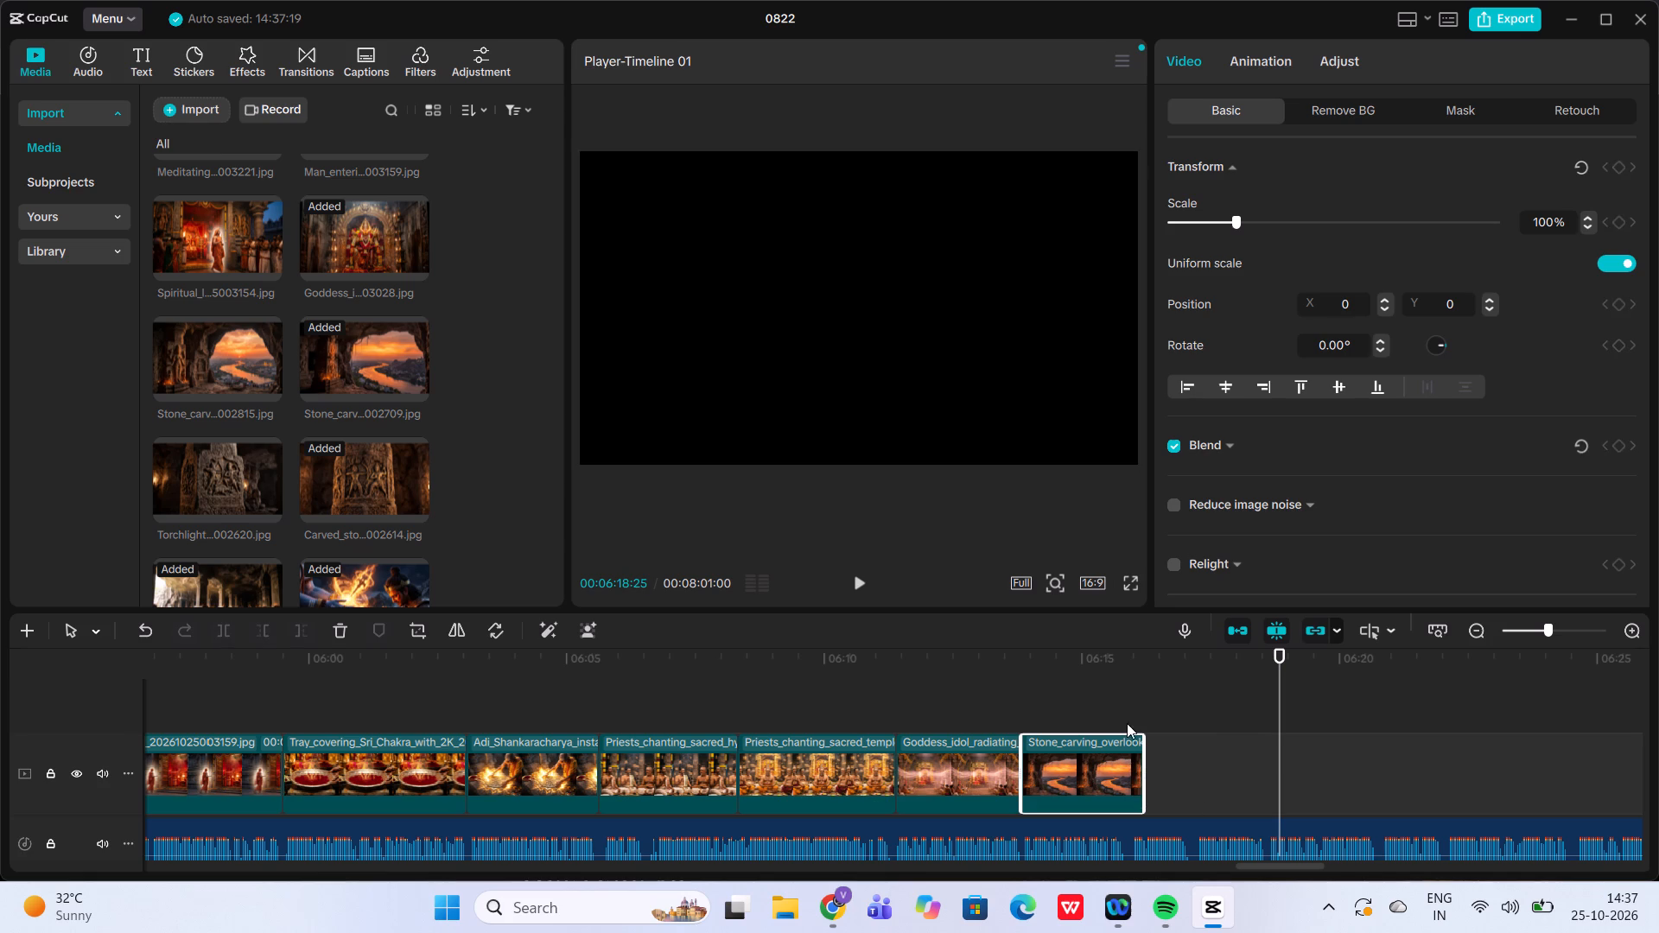
pyautogui.click(1120, 711)
pyautogui.click(851, 581)
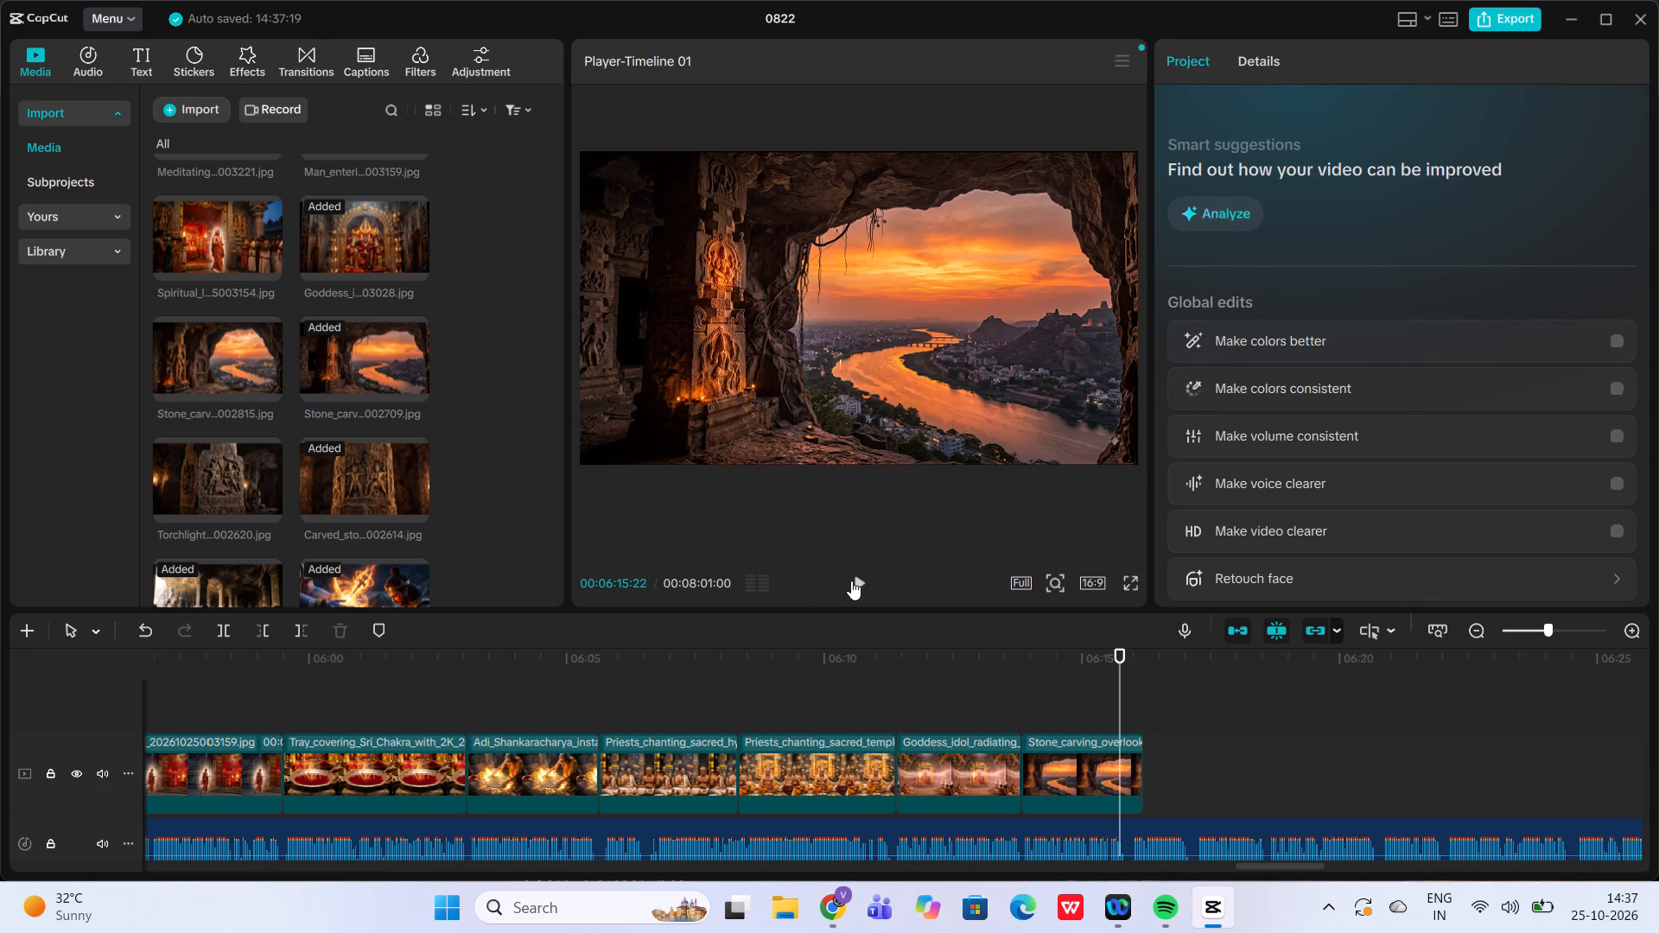
pyautogui.click(851, 581)
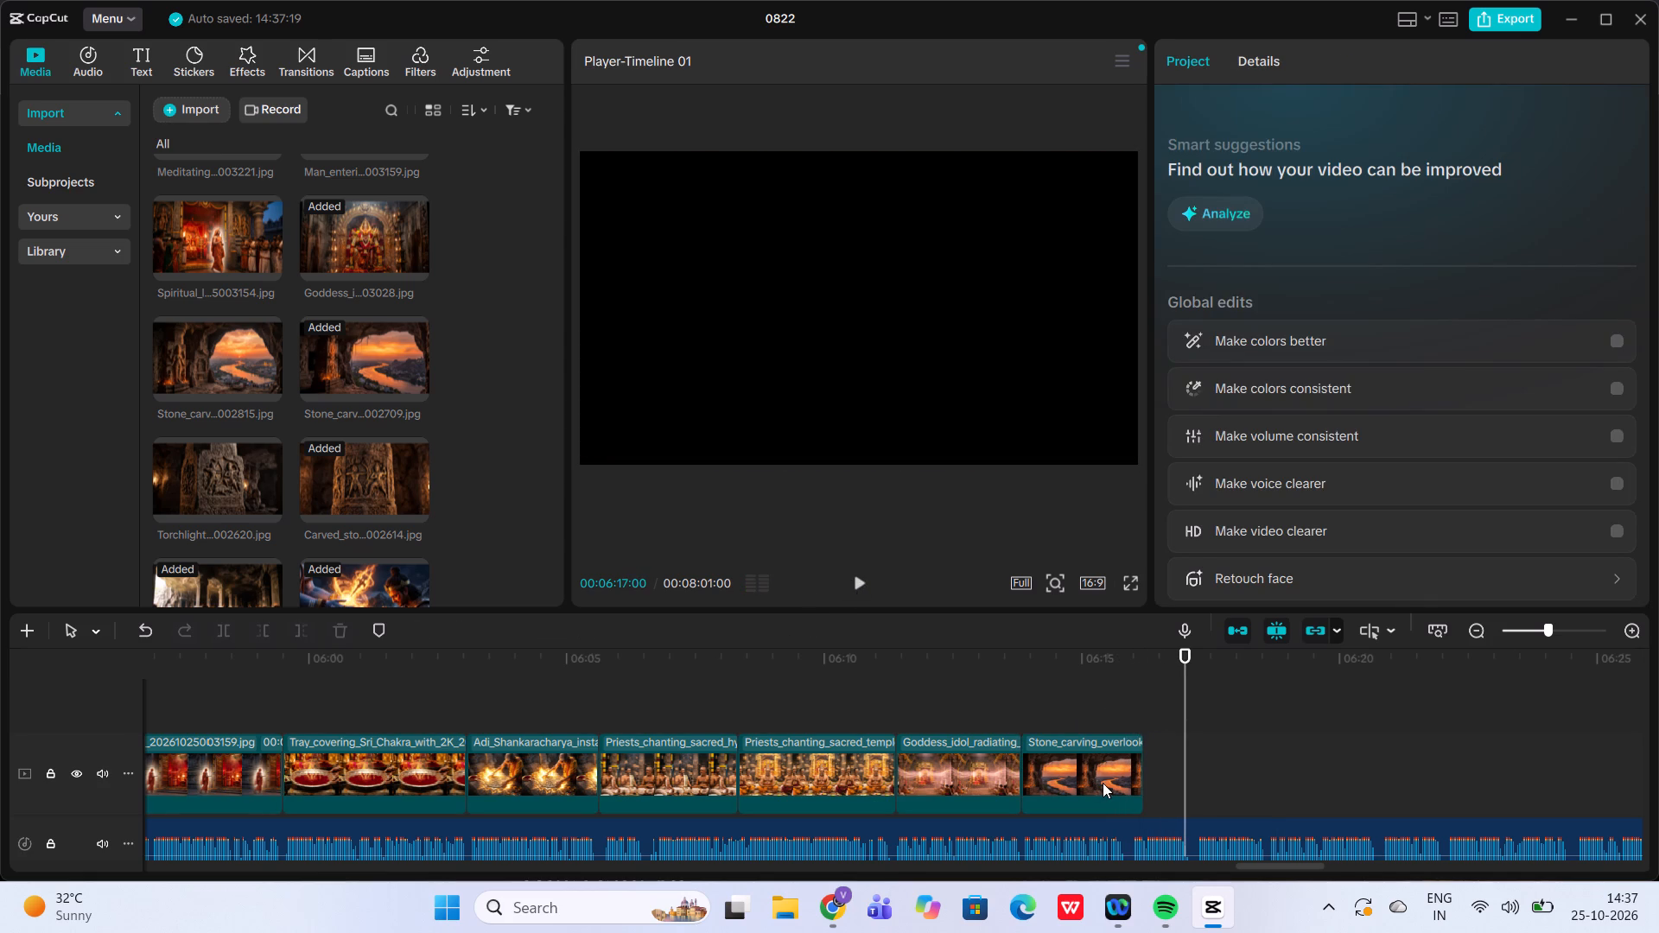
pyautogui.click(1103, 783)
pyautogui.moveTo(1142, 771); pyautogui.dragTo(1133, 771)
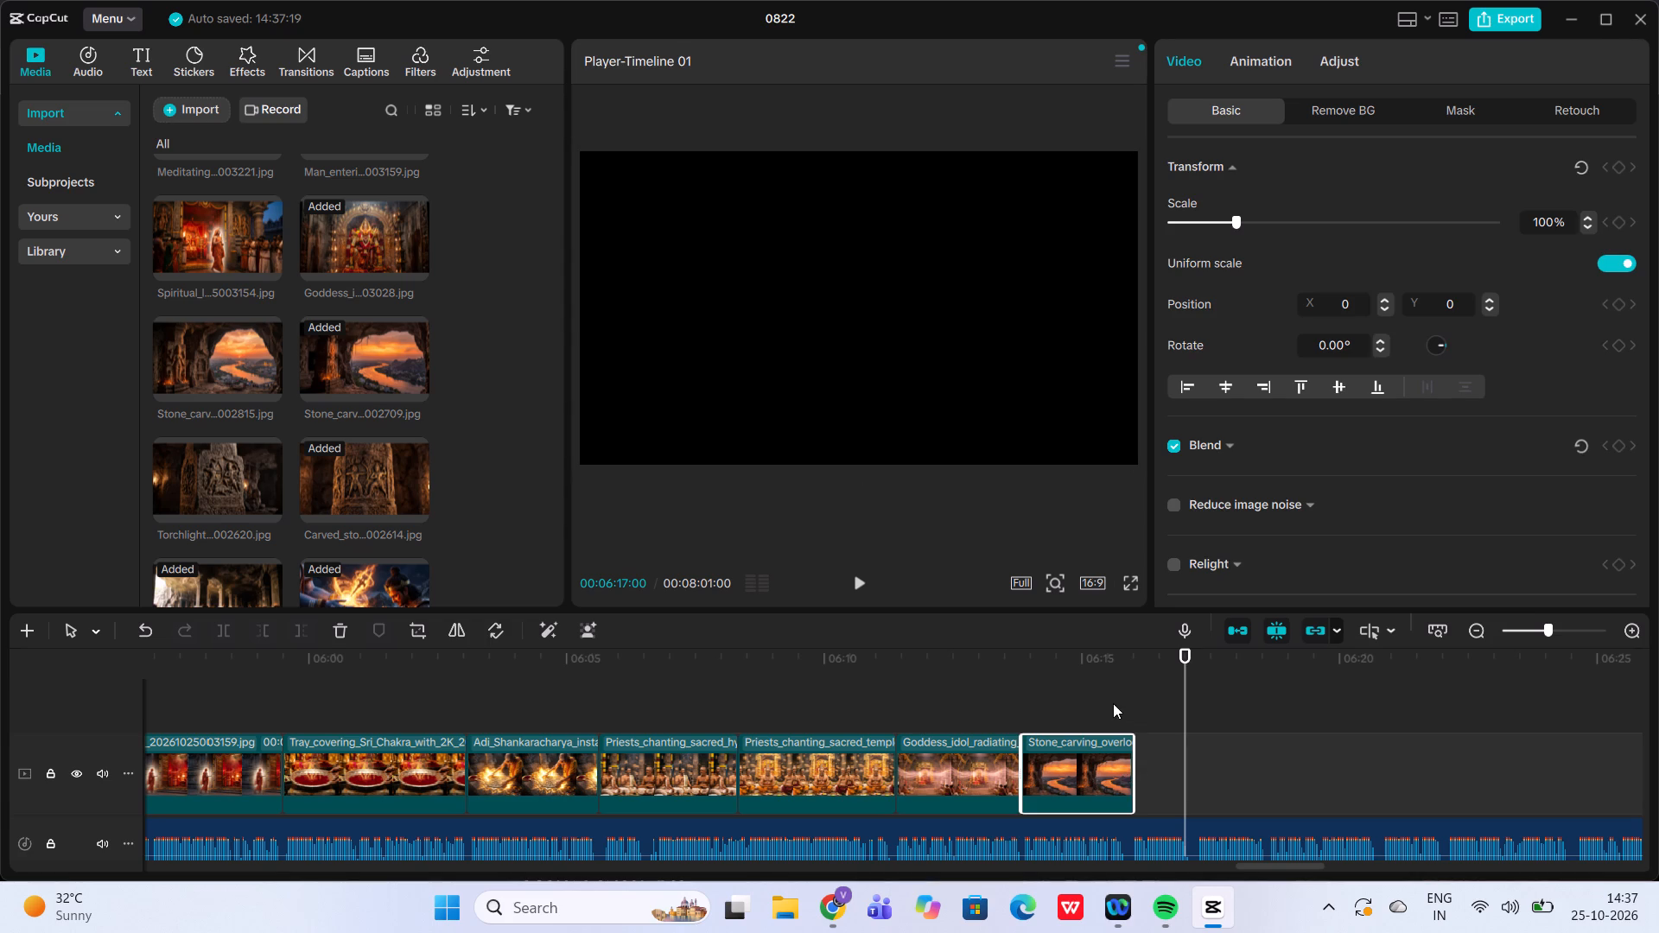
pyautogui.click(1113, 703)
pyautogui.click(860, 581)
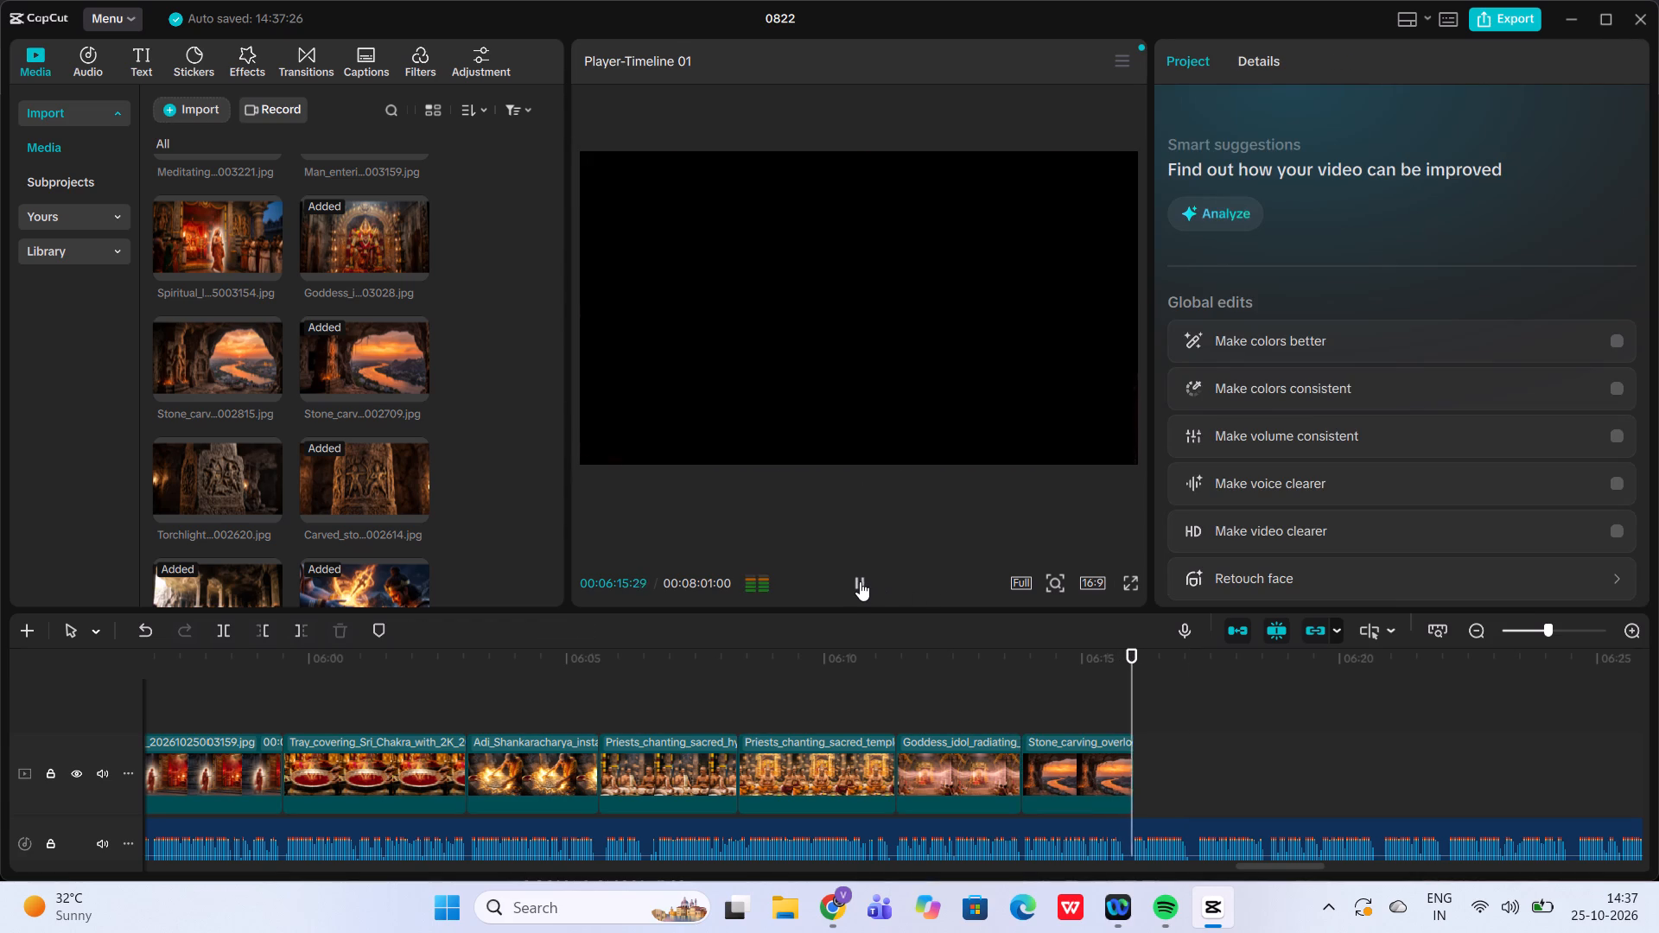
pyautogui.click(860, 581)
pyautogui.click(1125, 704)
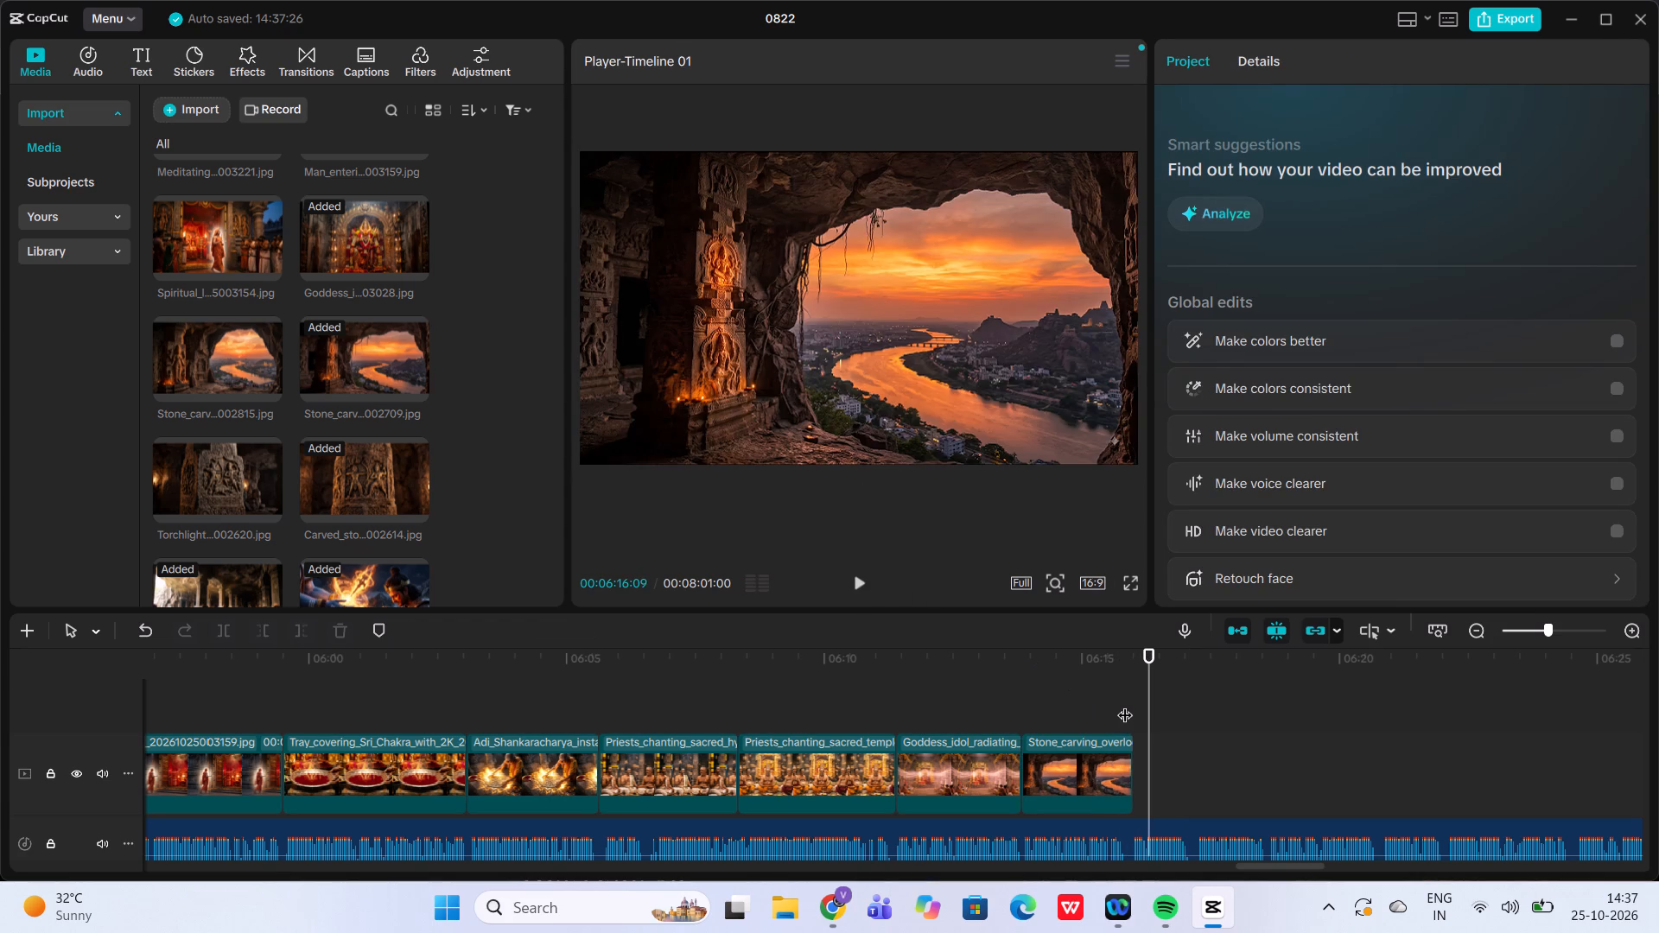
pyautogui.click(1125, 704)
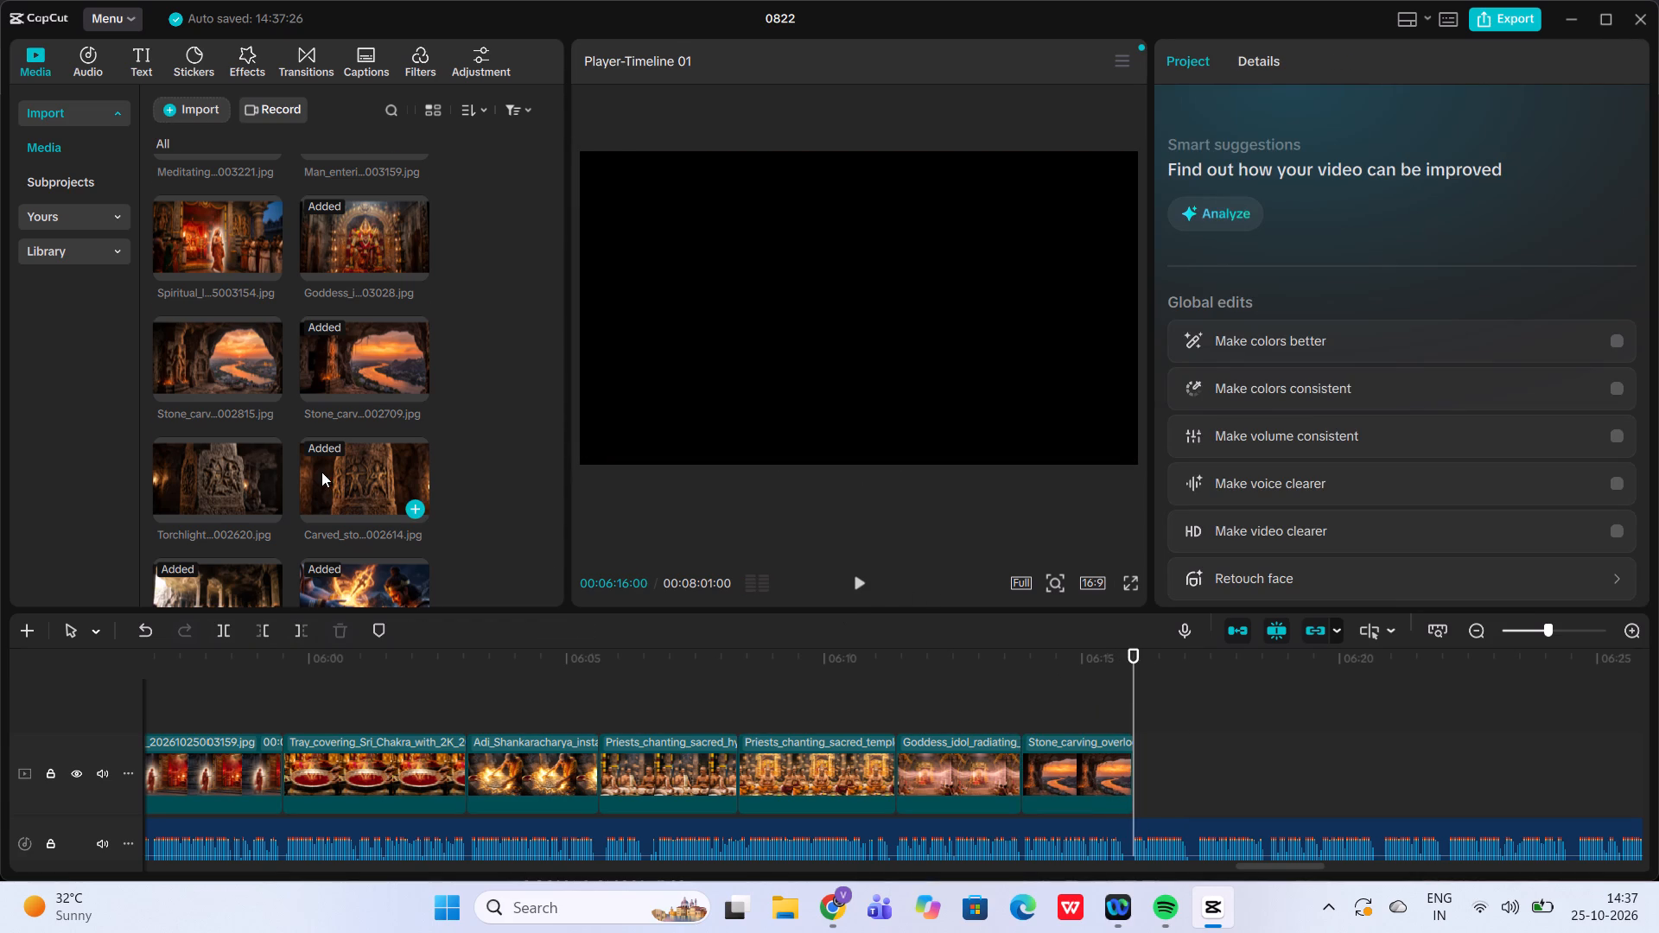
pyautogui.scroll(-8, 321, 472)
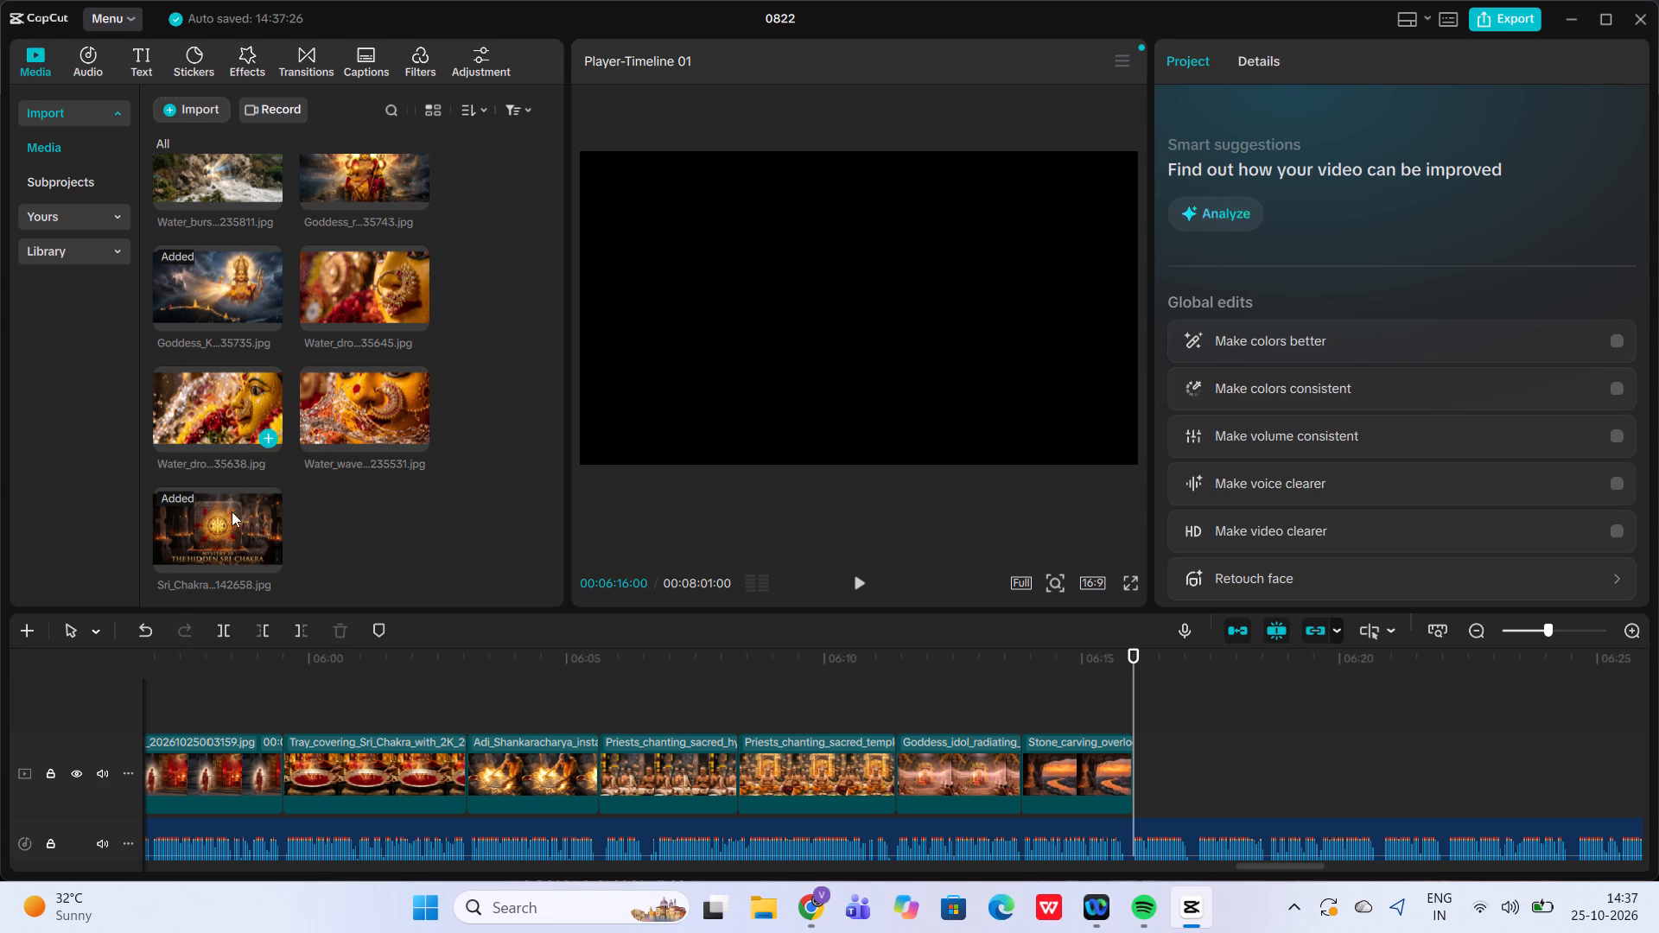
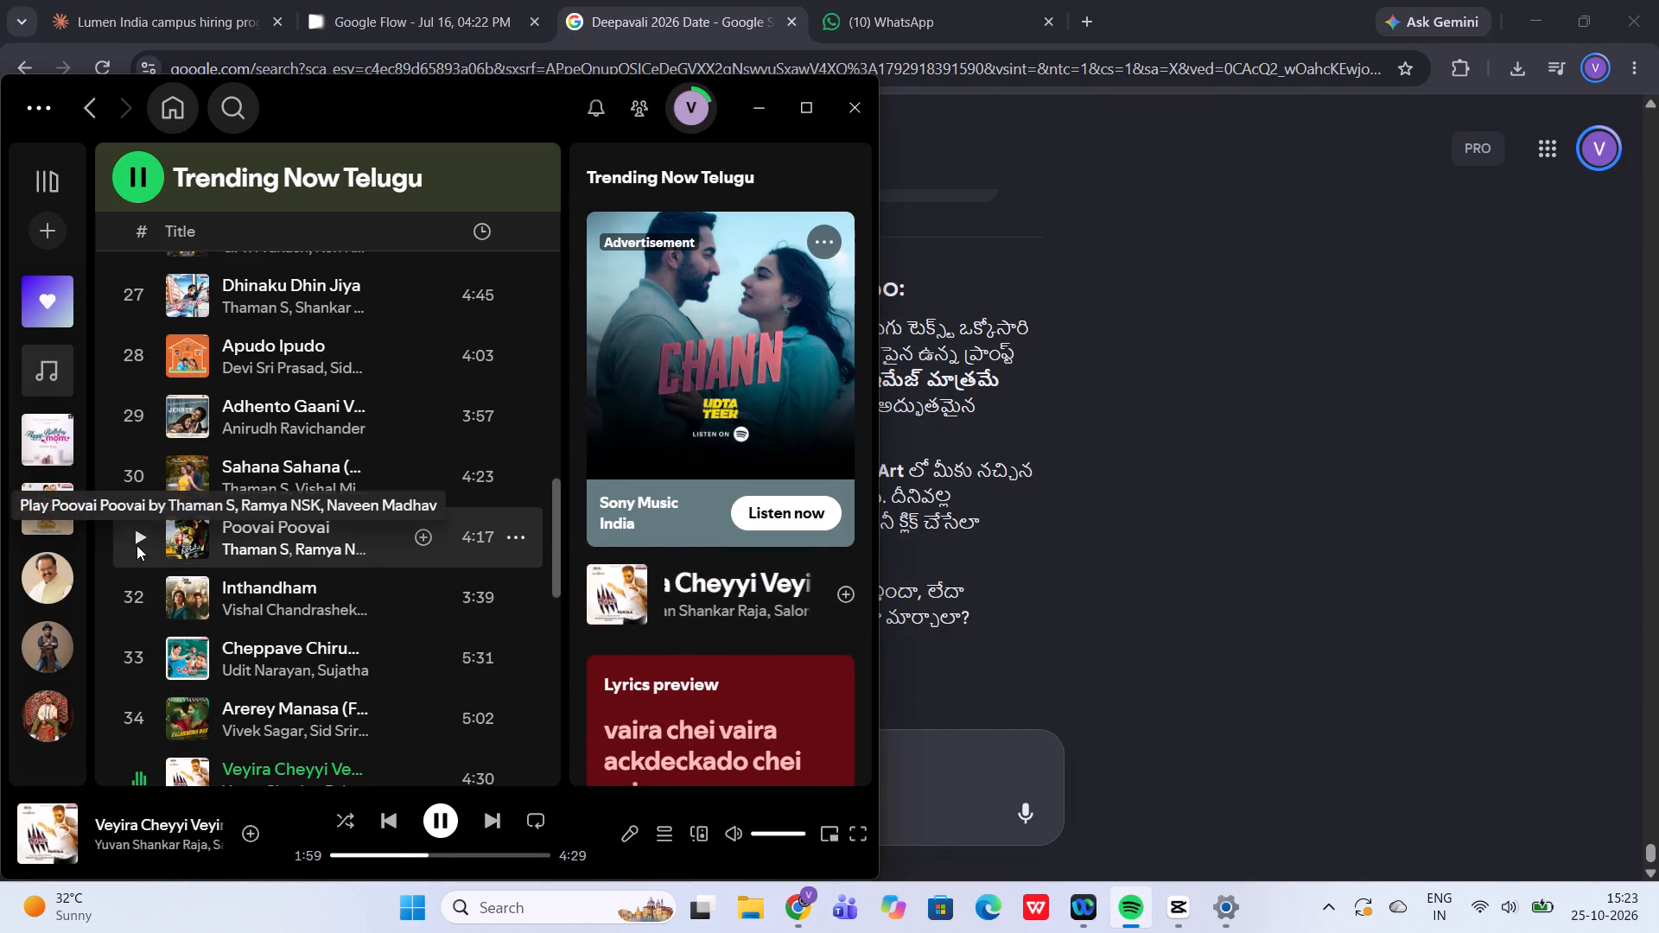
pyautogui.scroll(-1, 135, 600)
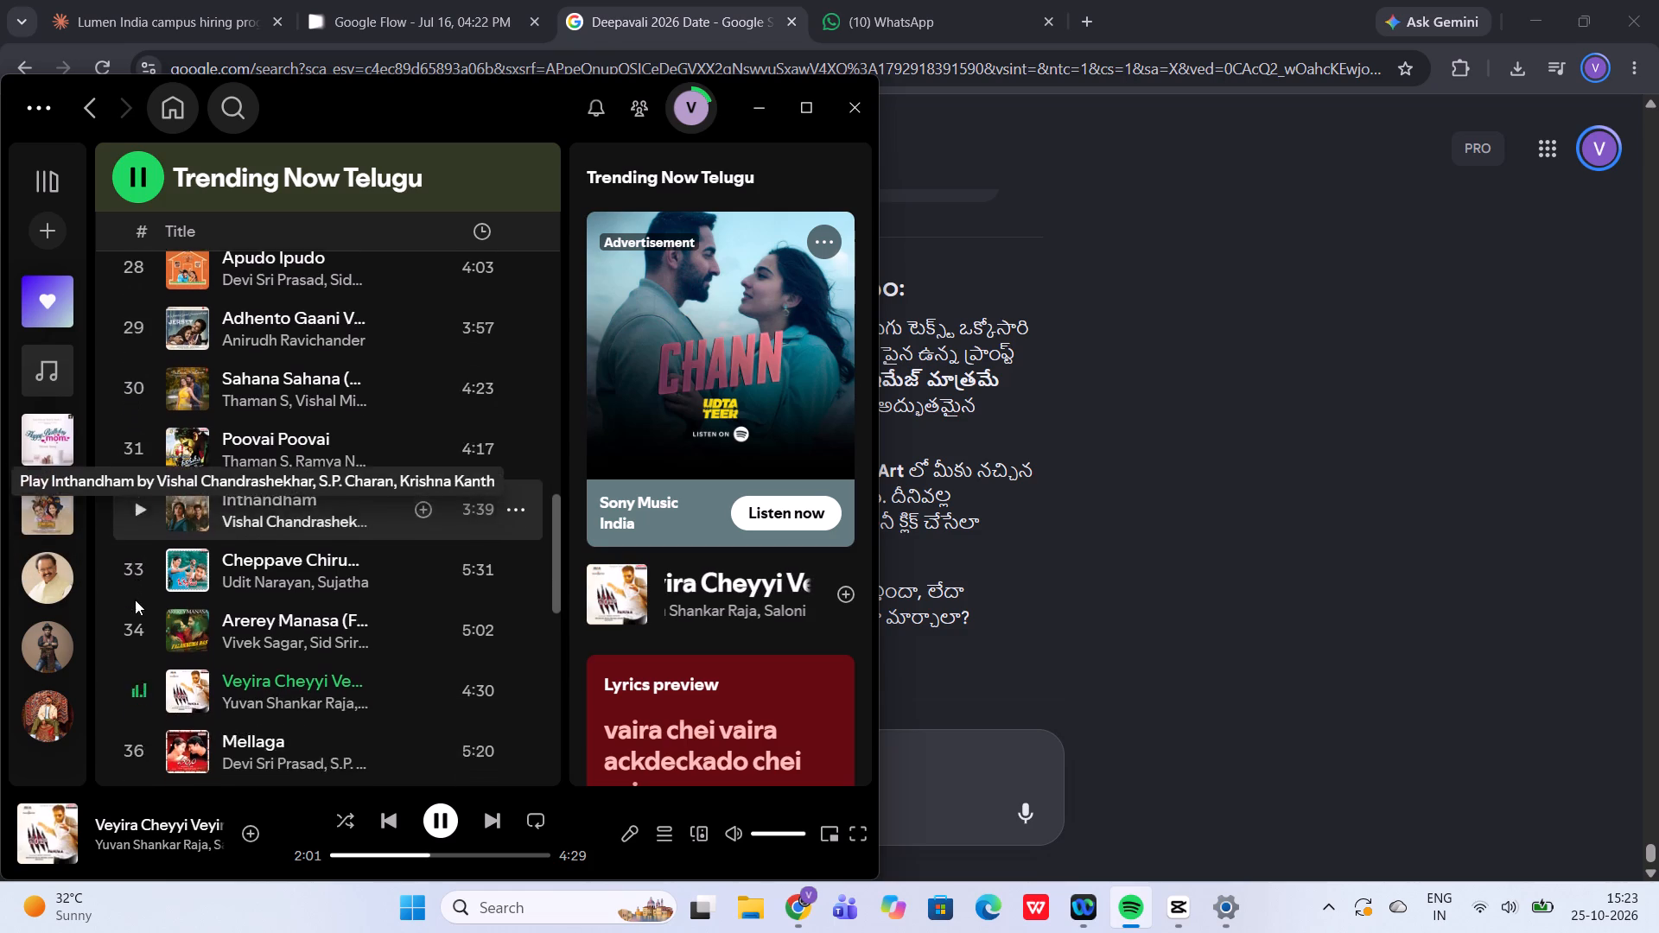
pyautogui.scroll(-4, 135, 600)
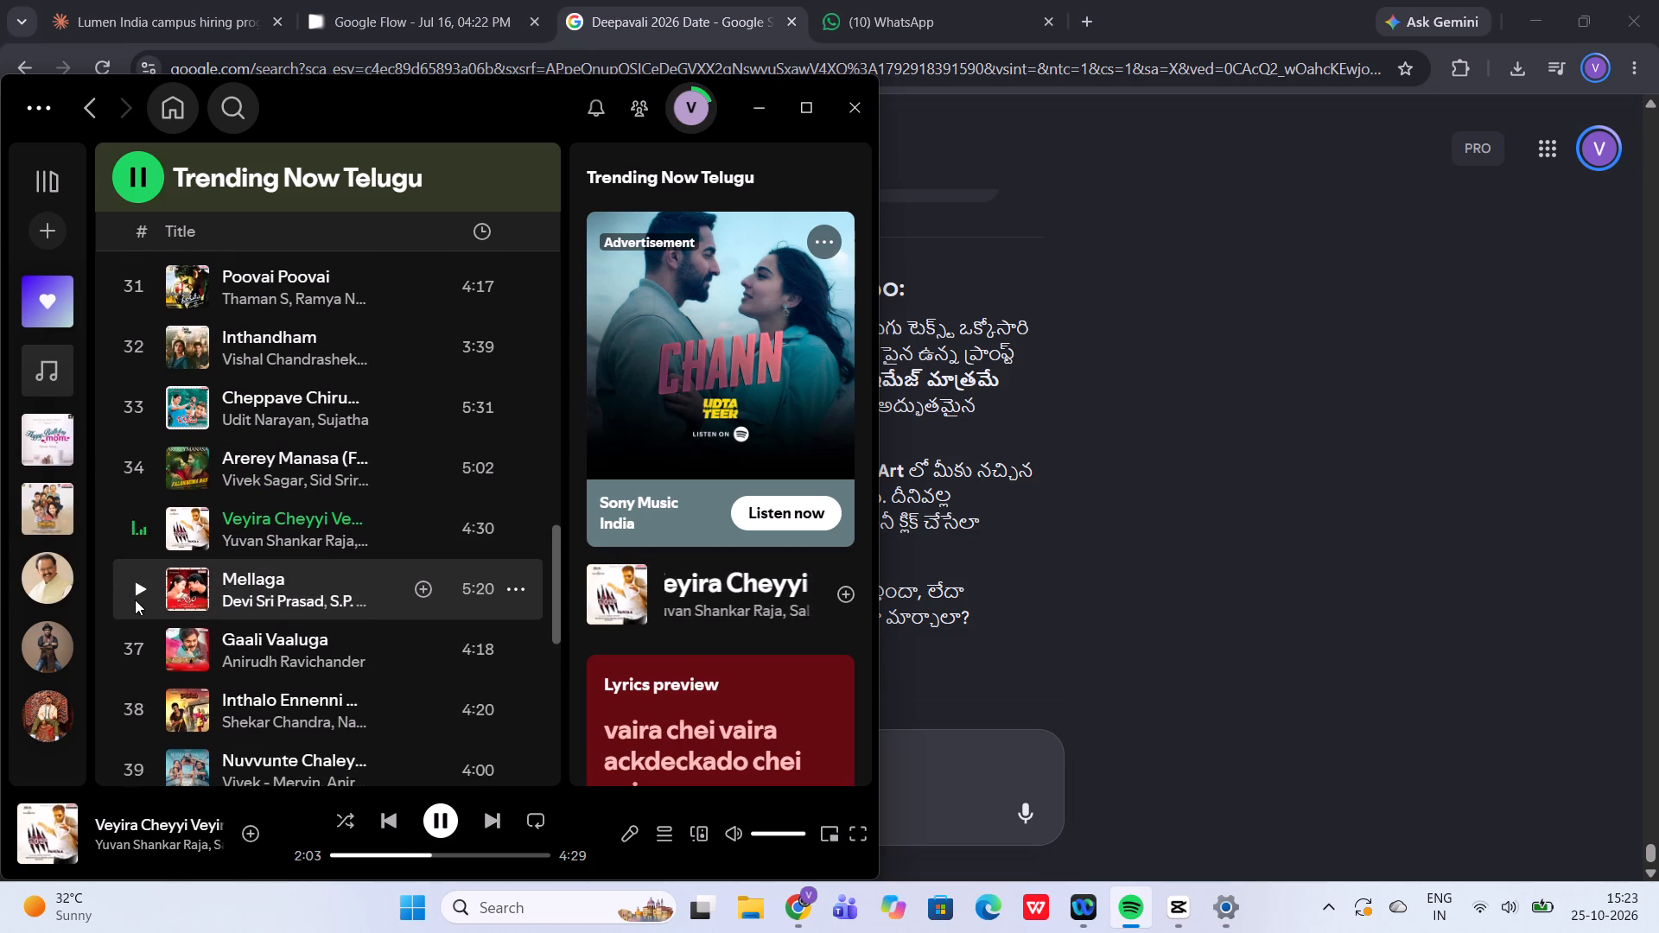
pyautogui.scroll(-2, 135, 600)
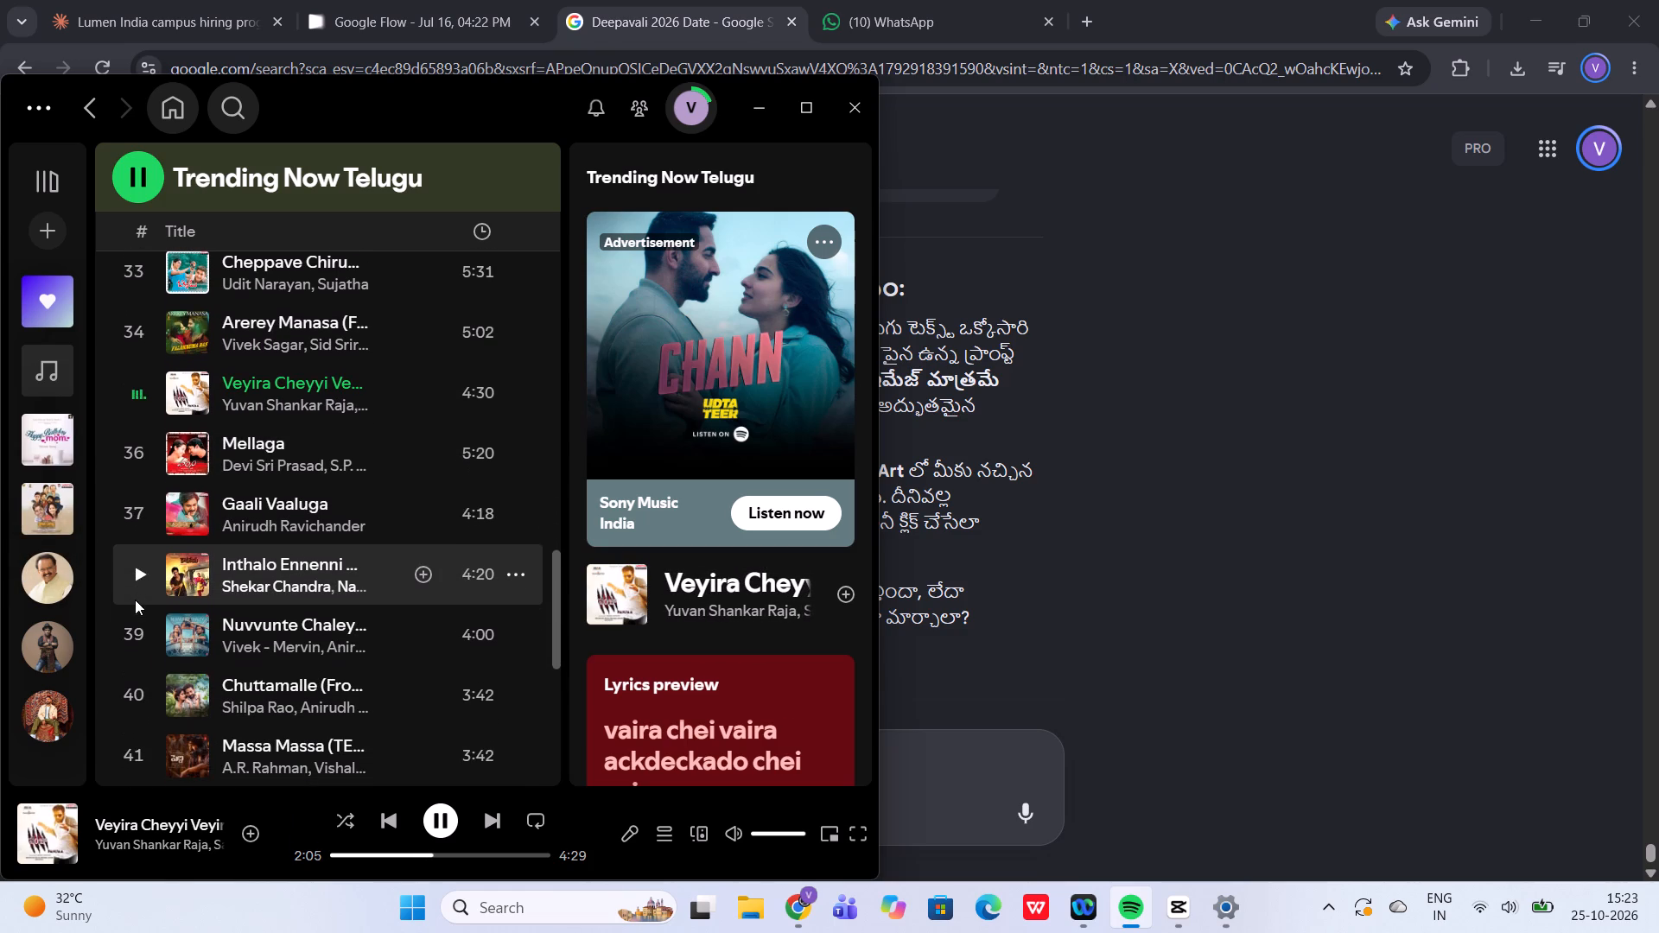
pyautogui.click(140, 570)
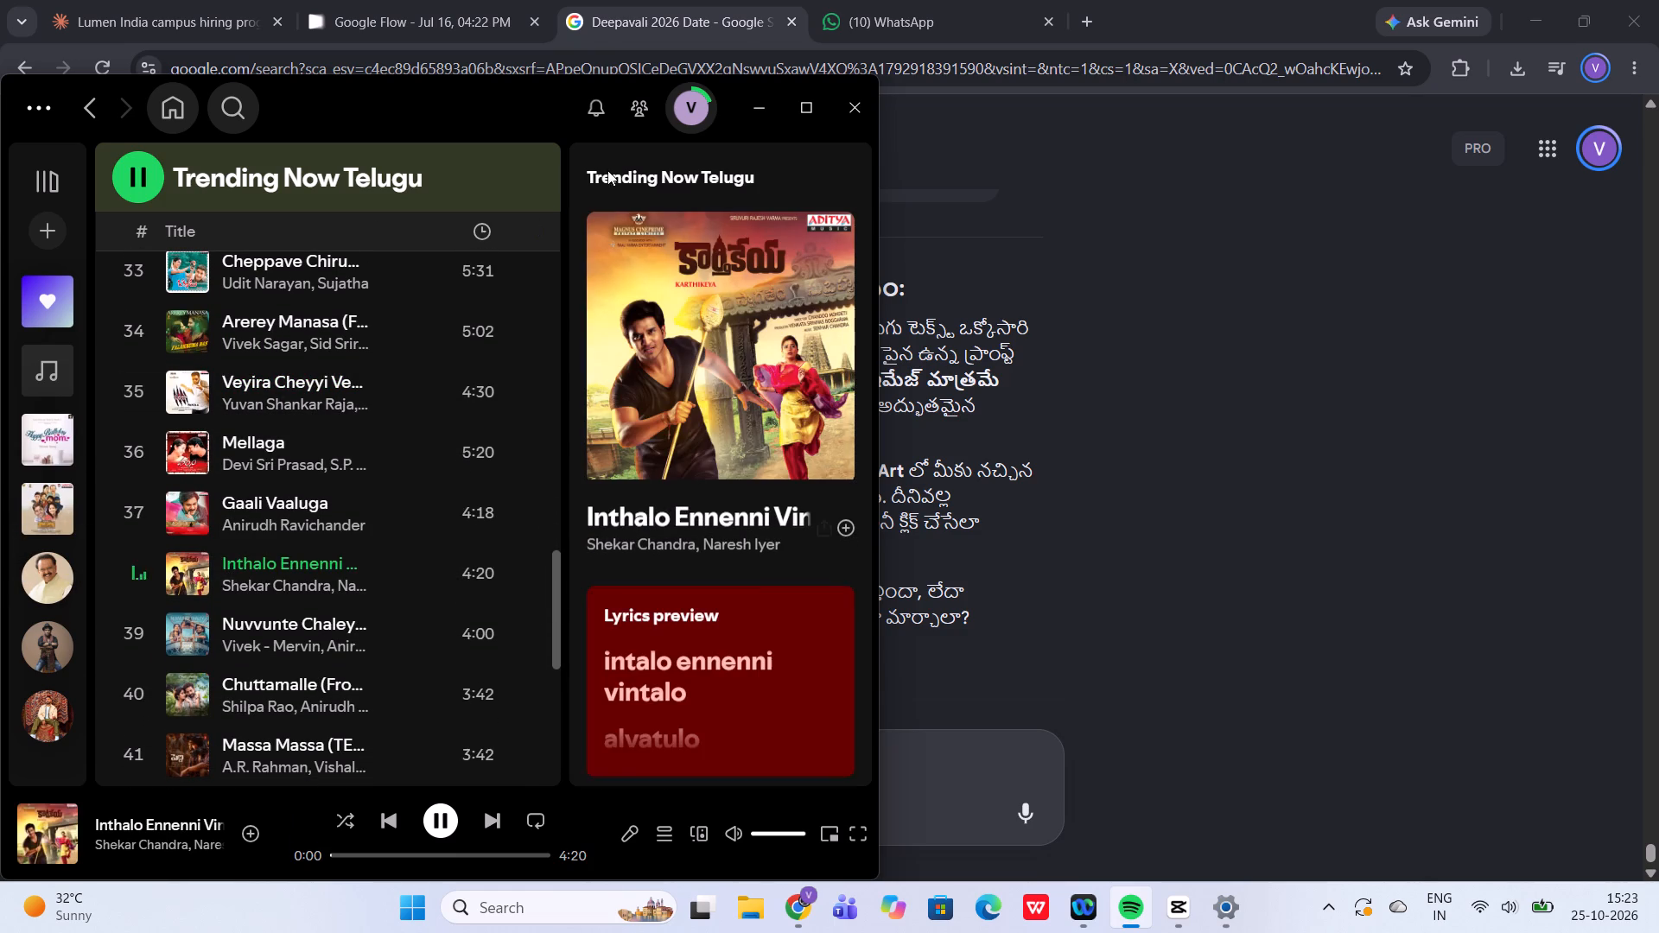
pyautogui.click(734, 116)
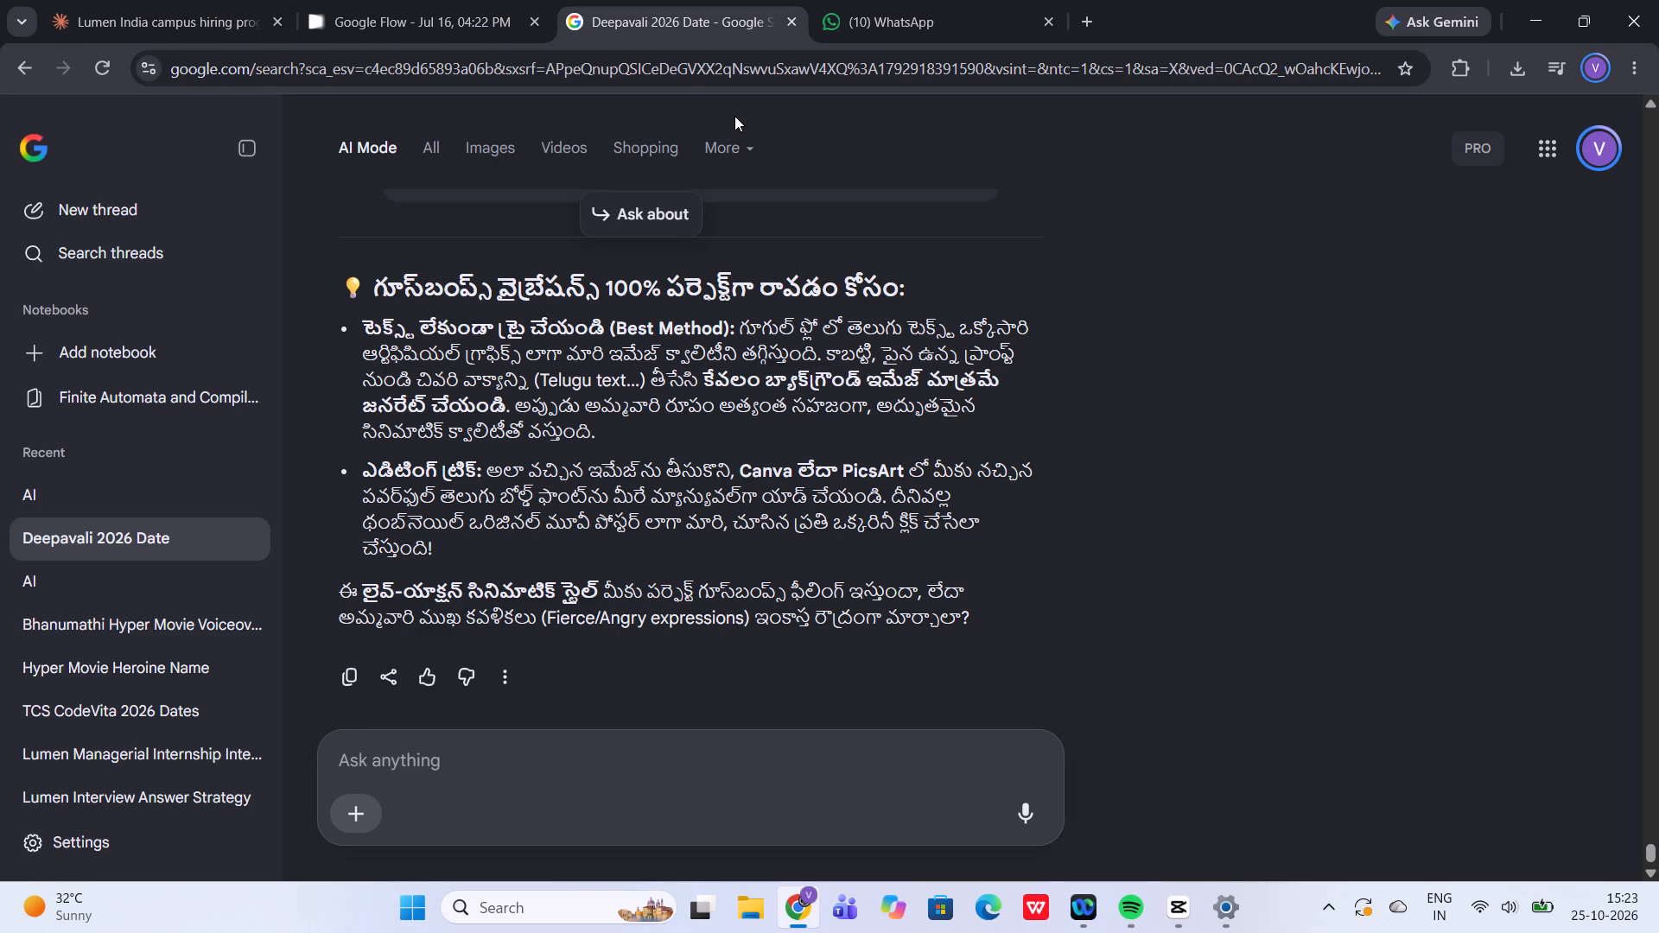
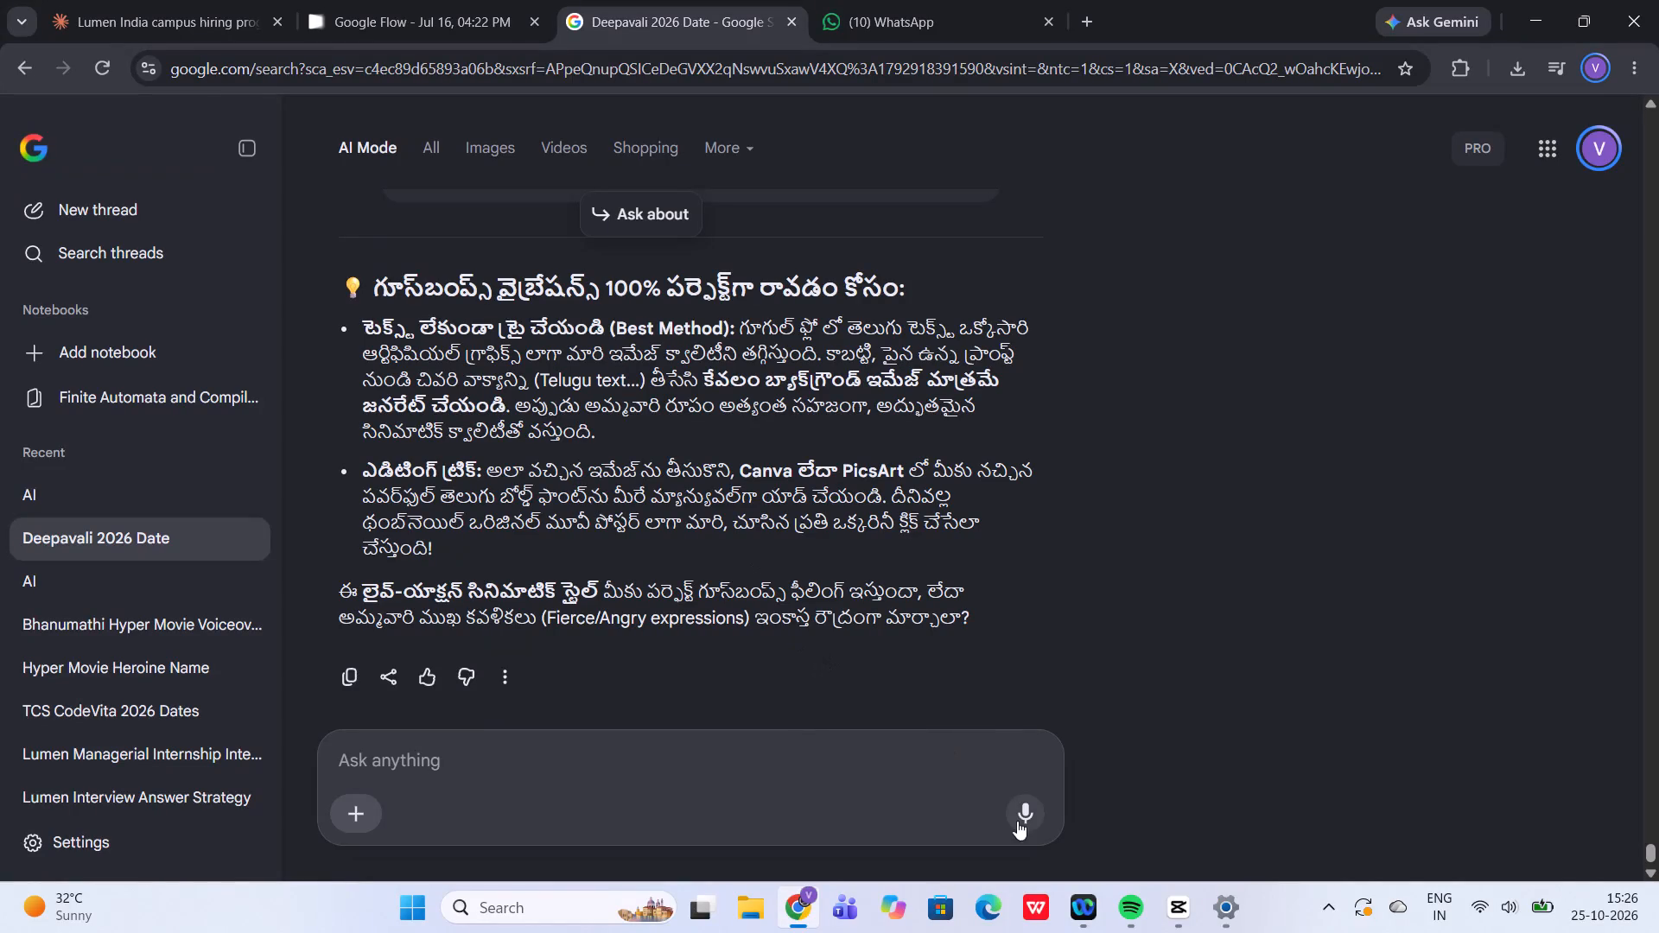
pyautogui.click(1179, 930)
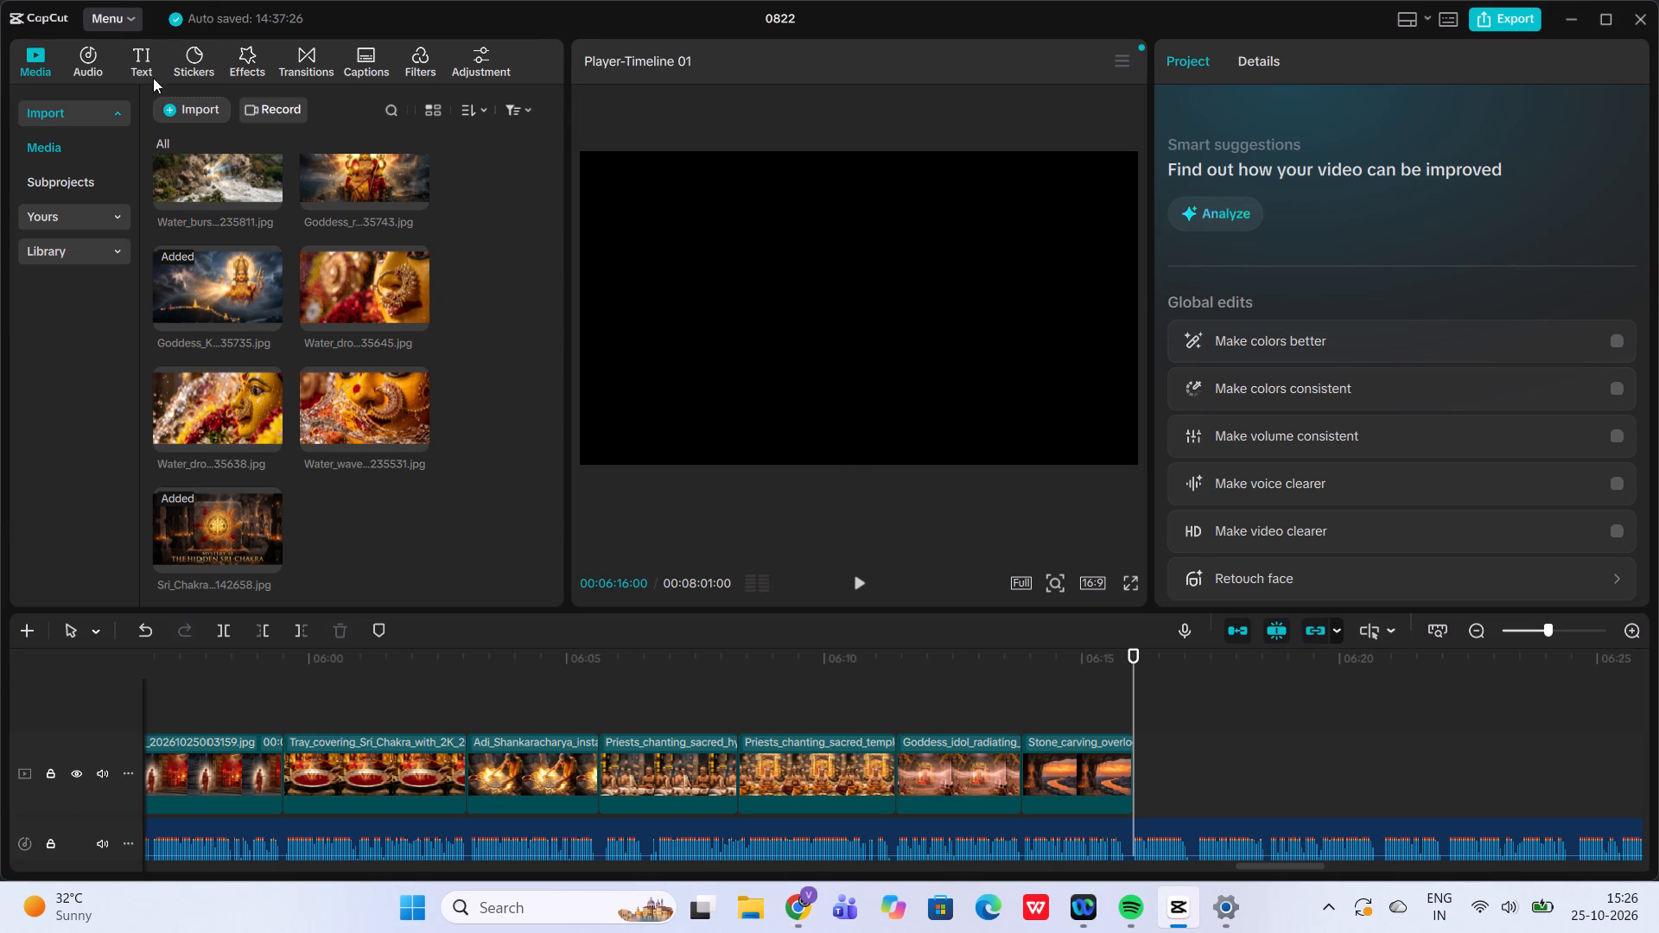
pyautogui.click(172, 106)
pyautogui.click(223, 144)
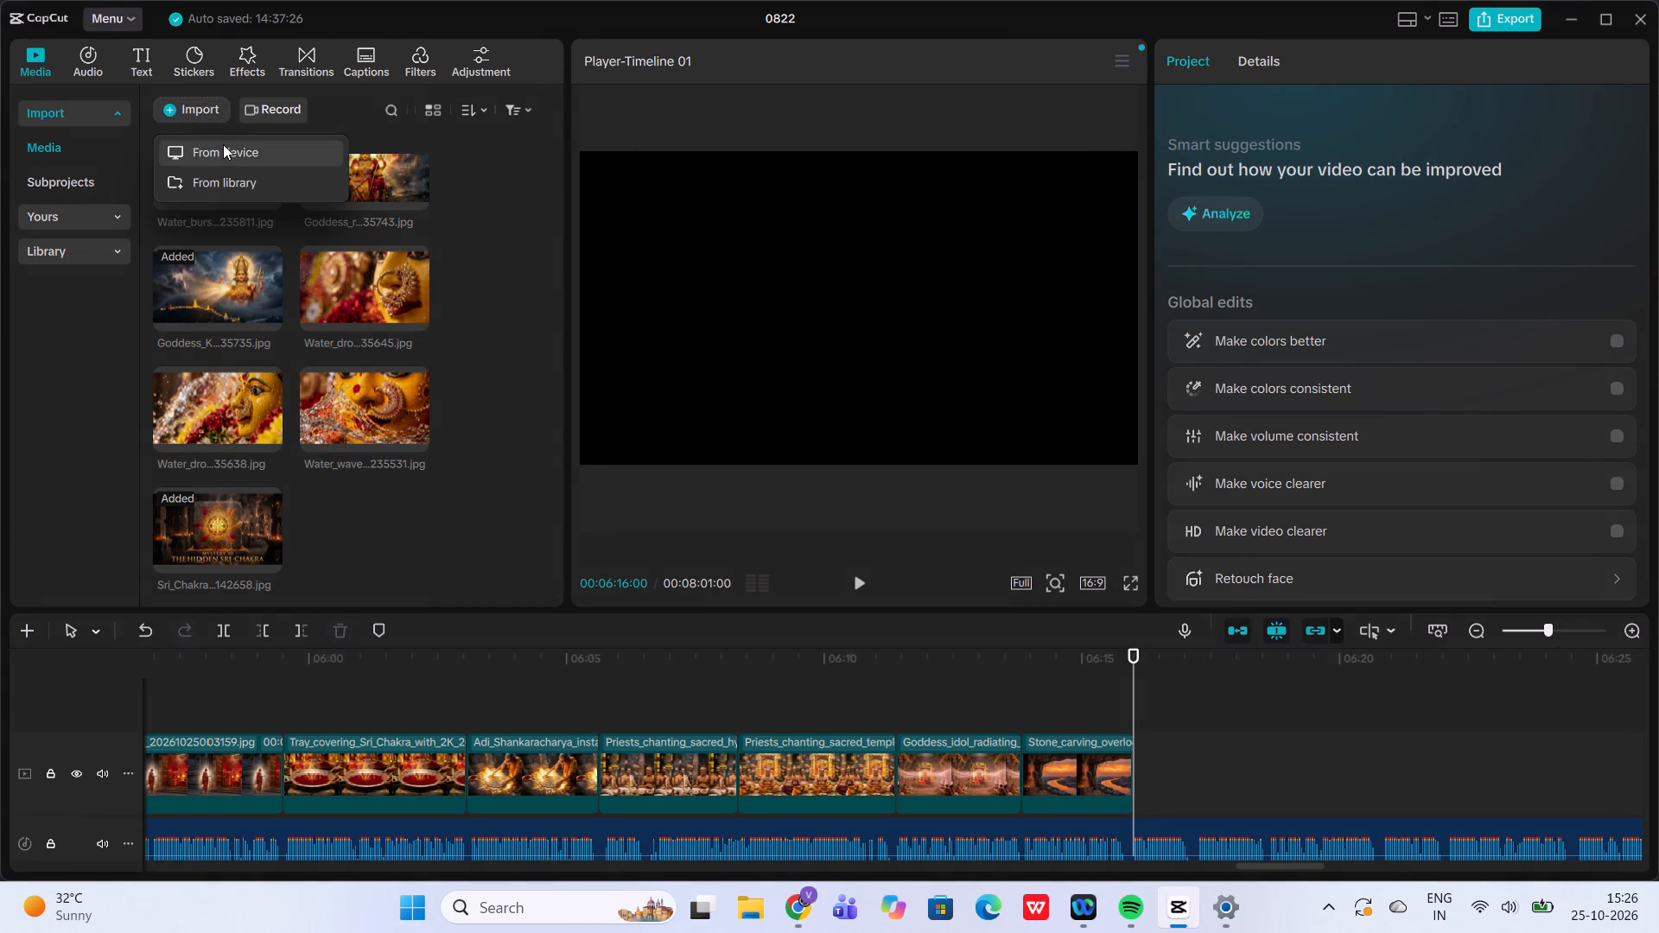
pyautogui.scroll(-1, 270, 318)
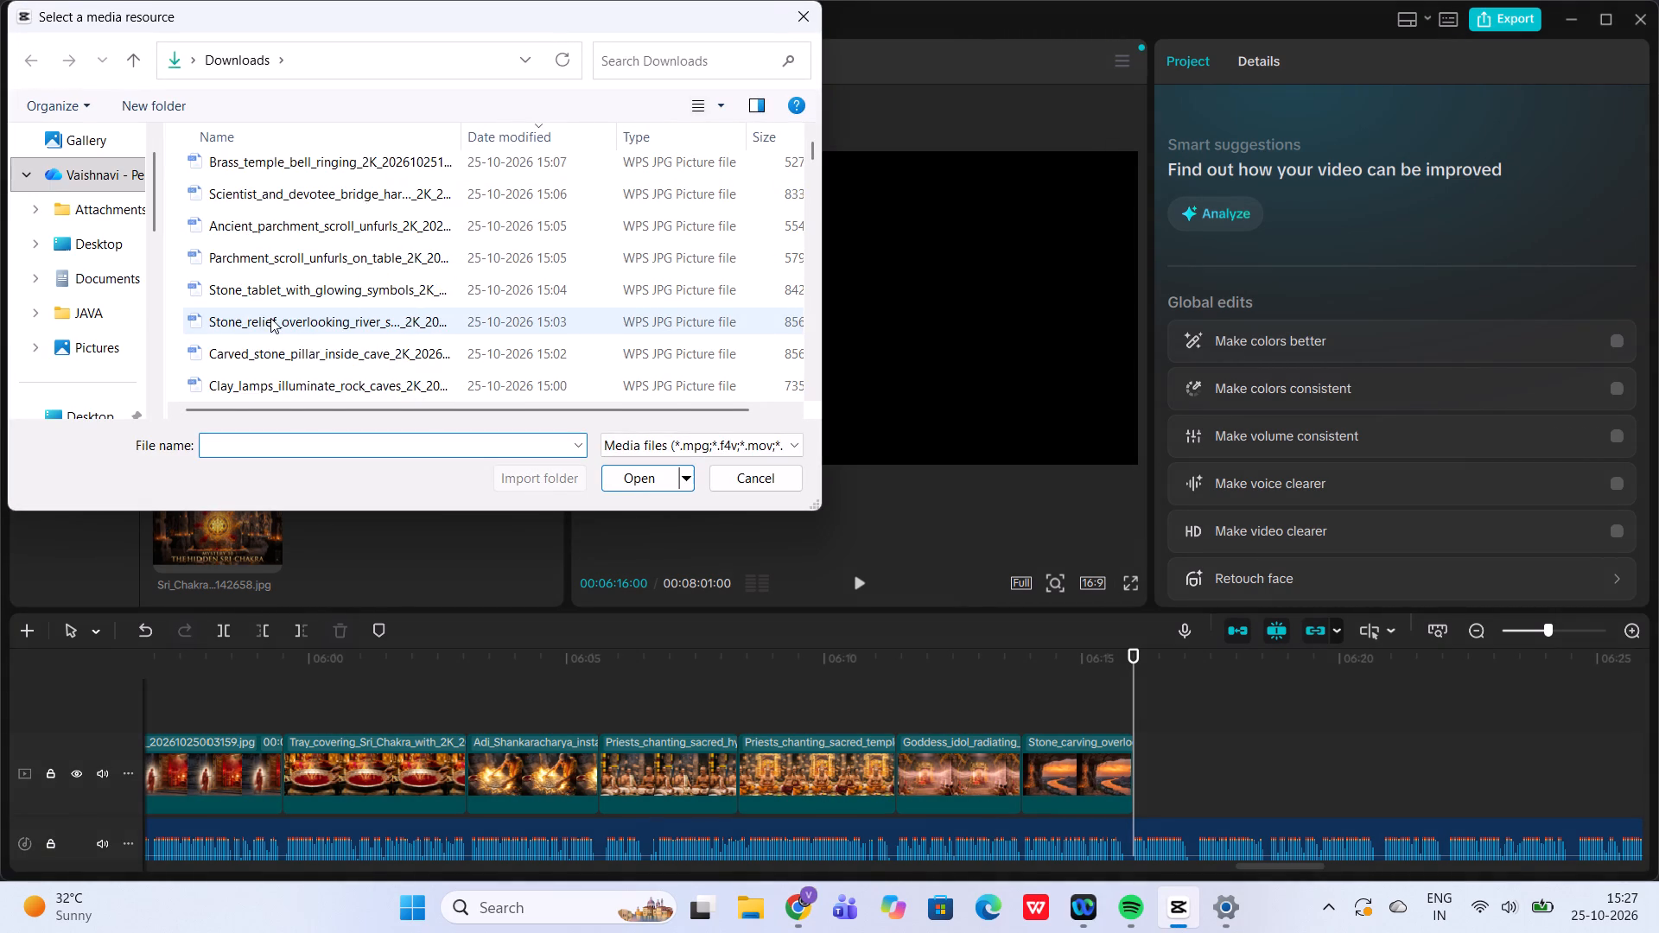
pyautogui.scroll(-2, 270, 318)
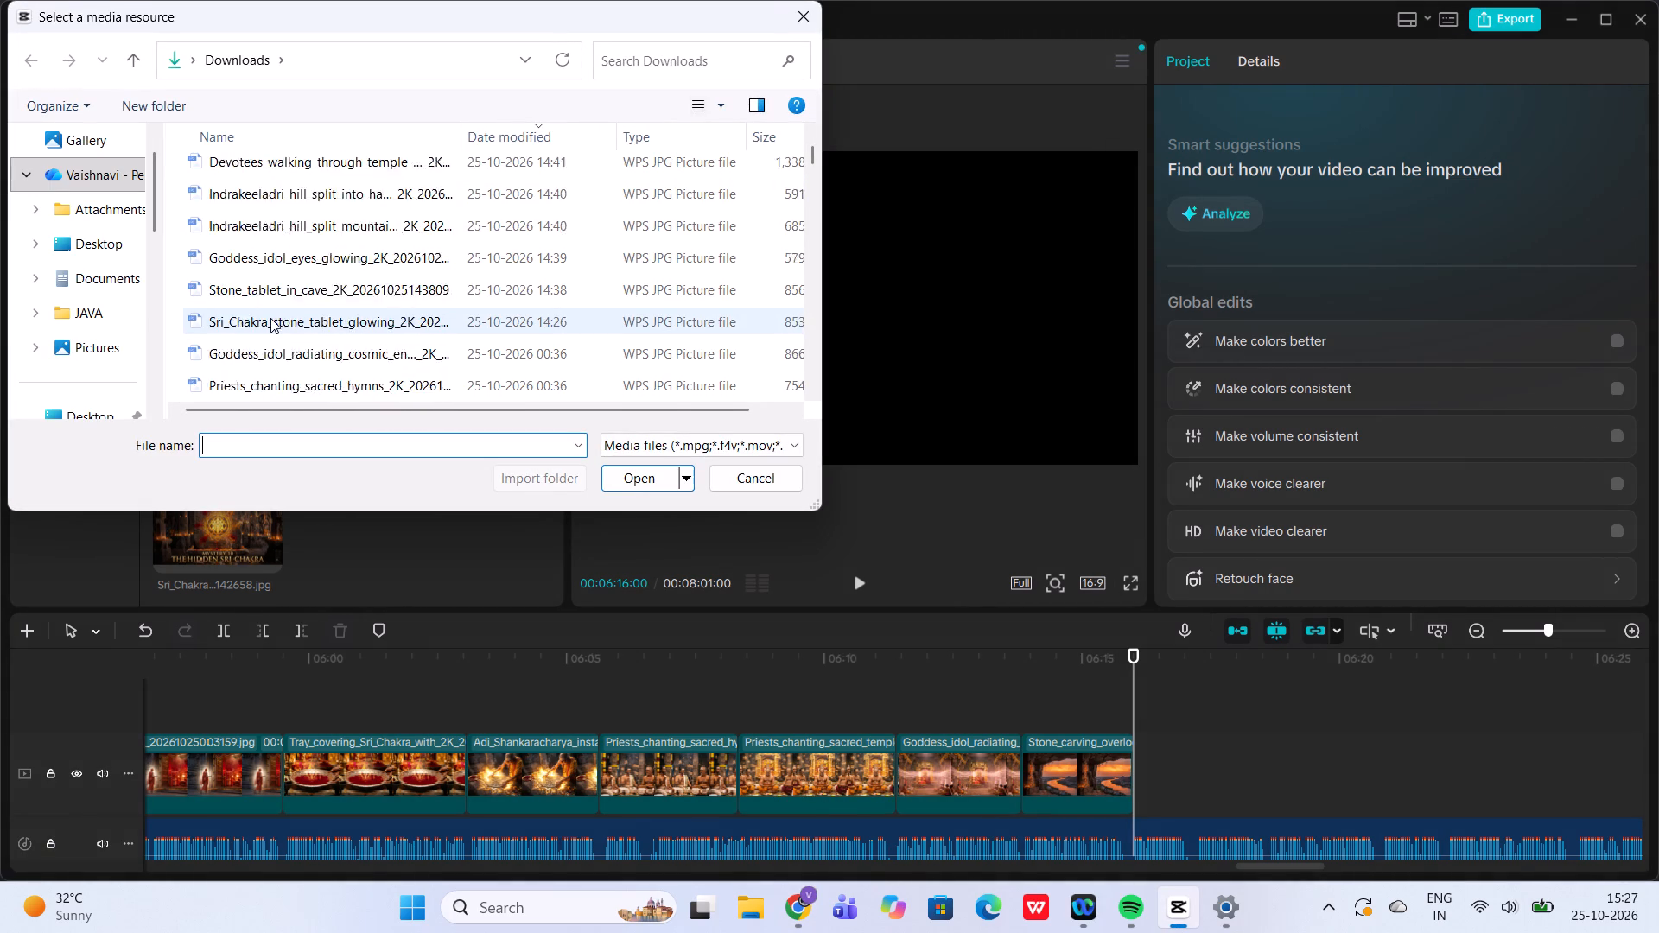
pyautogui.scroll(-1, 270, 318)
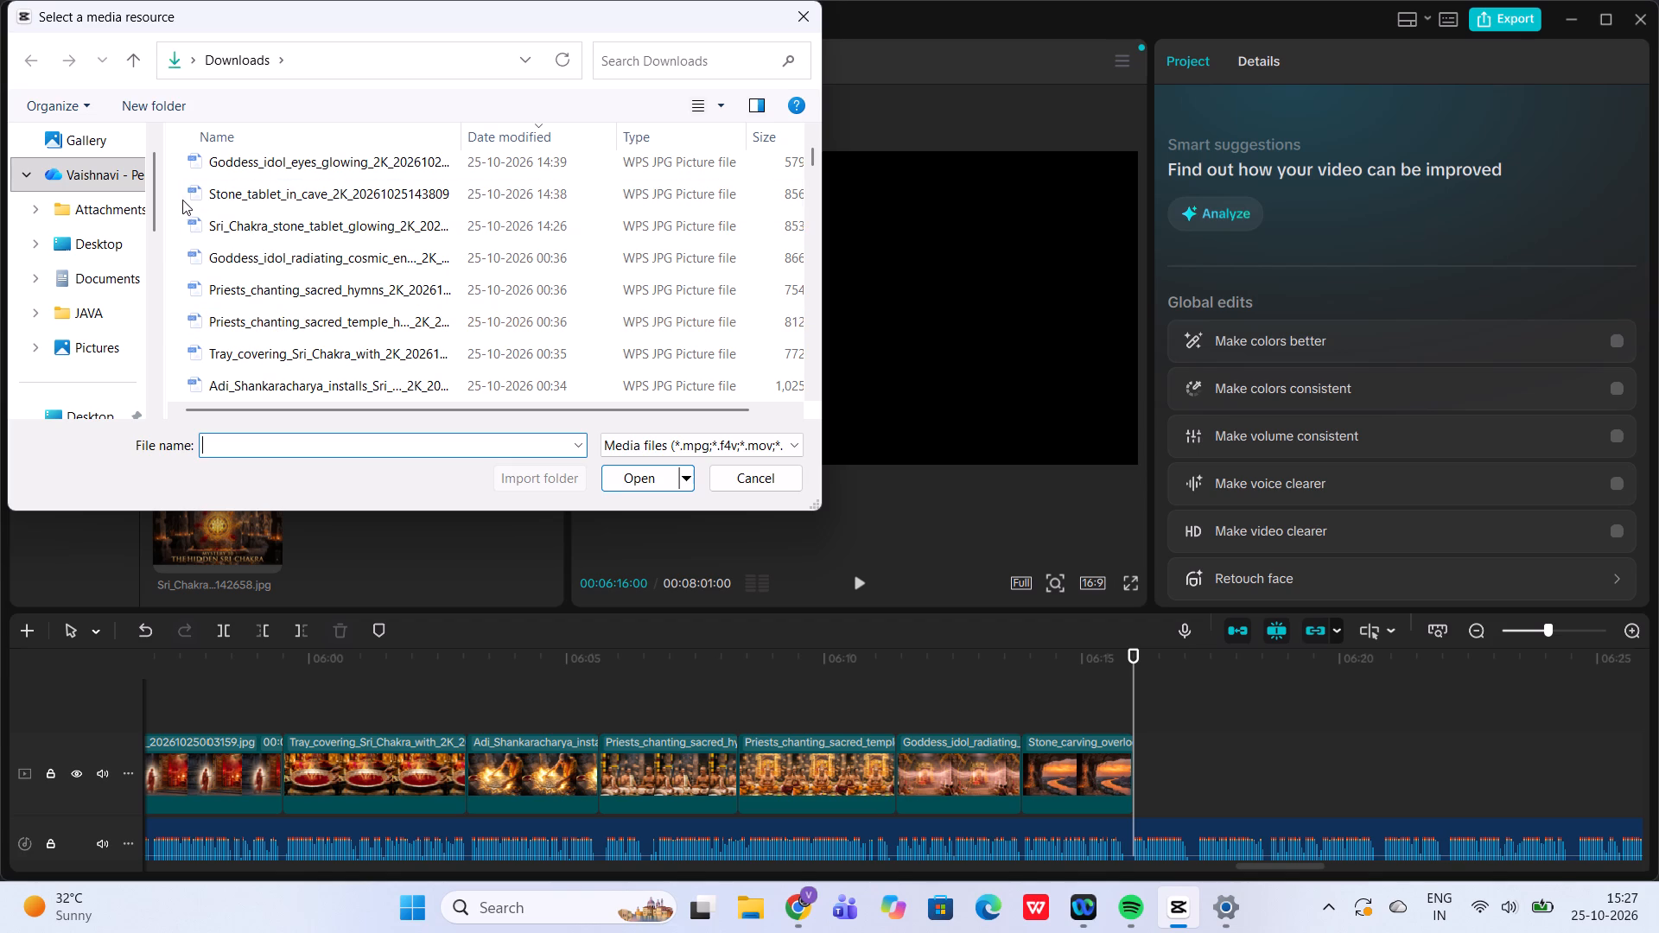
pyautogui.moveTo(177, 194); pyautogui.dragTo(239, 118)
pyautogui.press('Return')
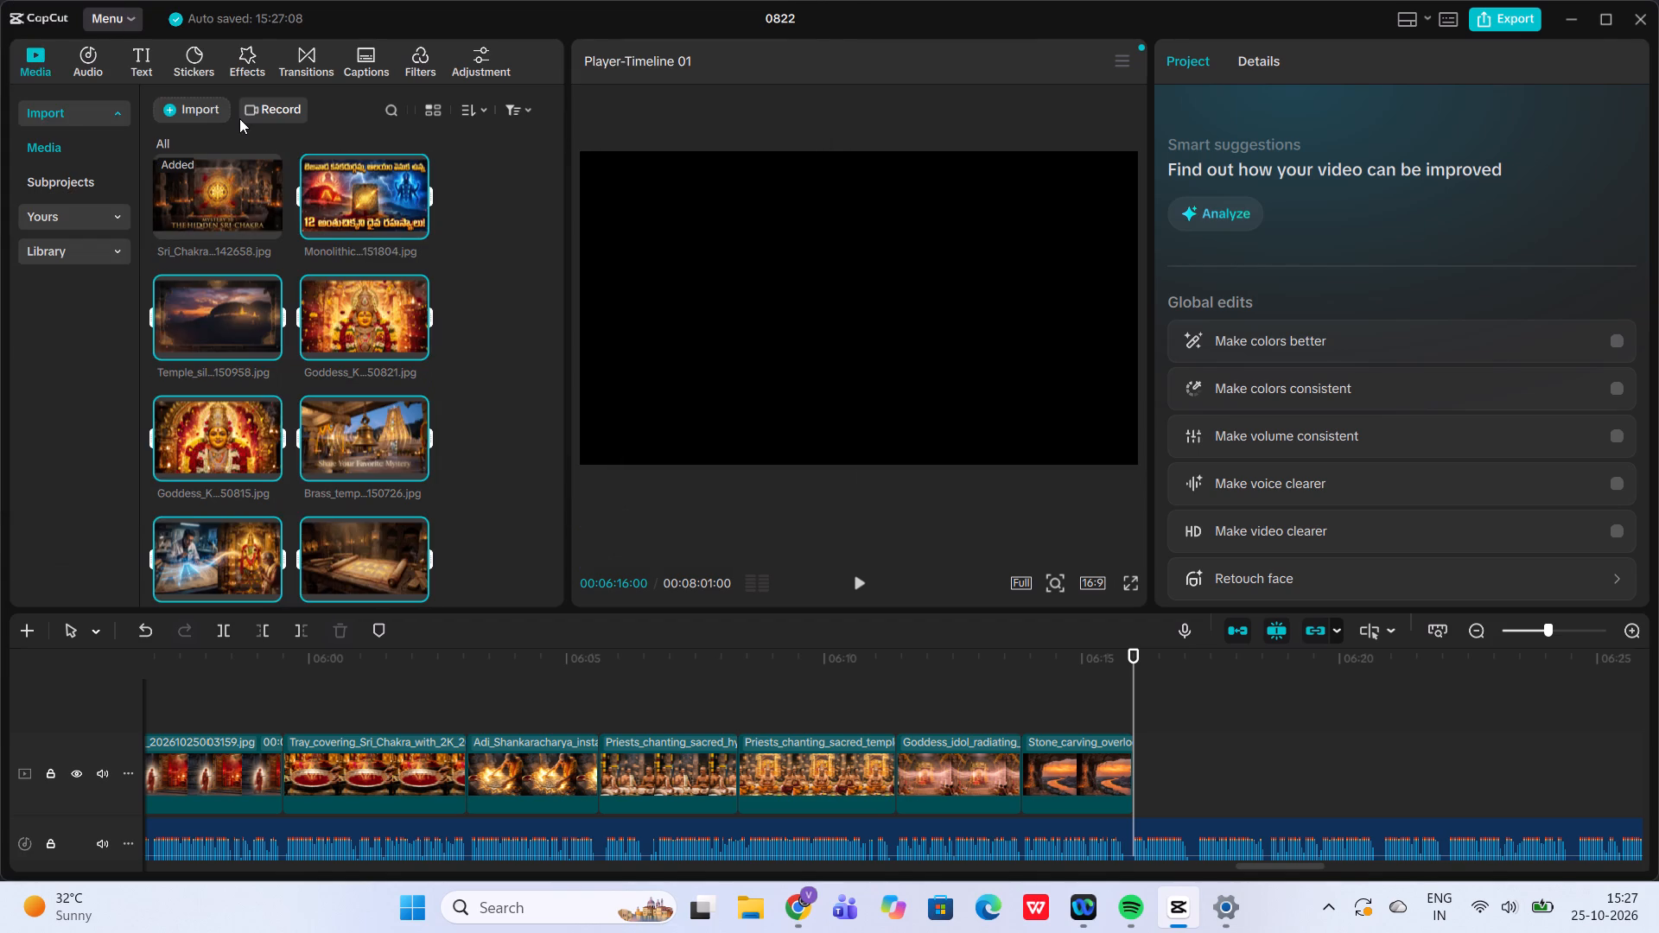
pyautogui.click(483, 470)
# Look through the media bin to check the older images against the newly imported ones.
pyautogui.scroll(1, 483, 470)
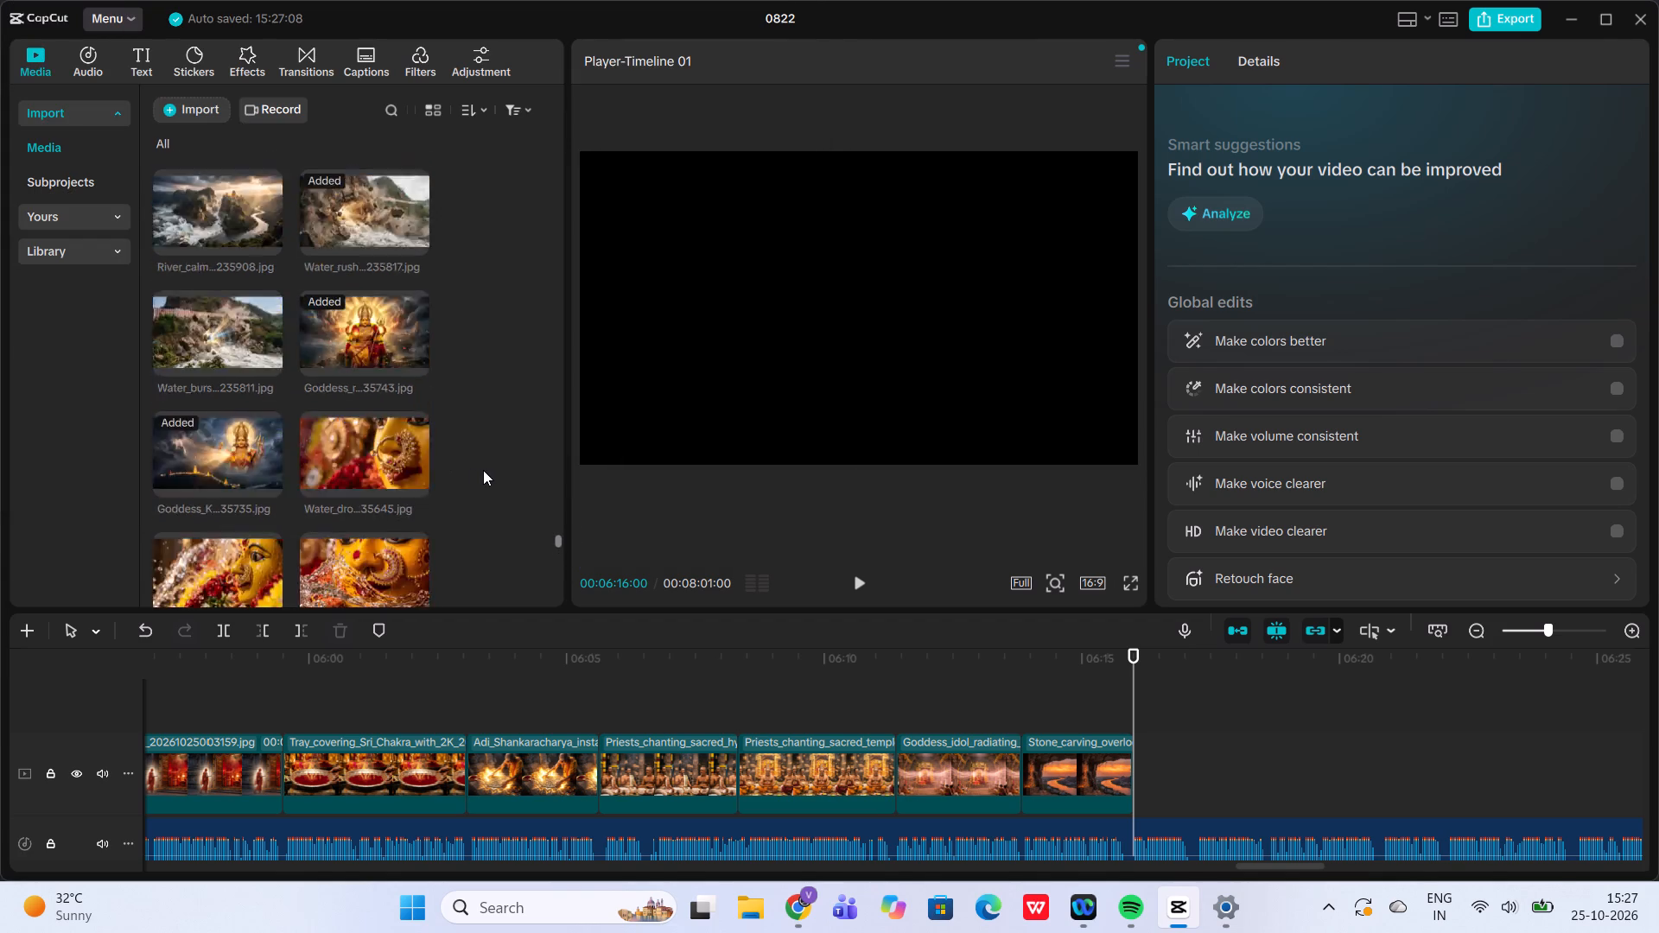
pyautogui.scroll(1, 483, 470)
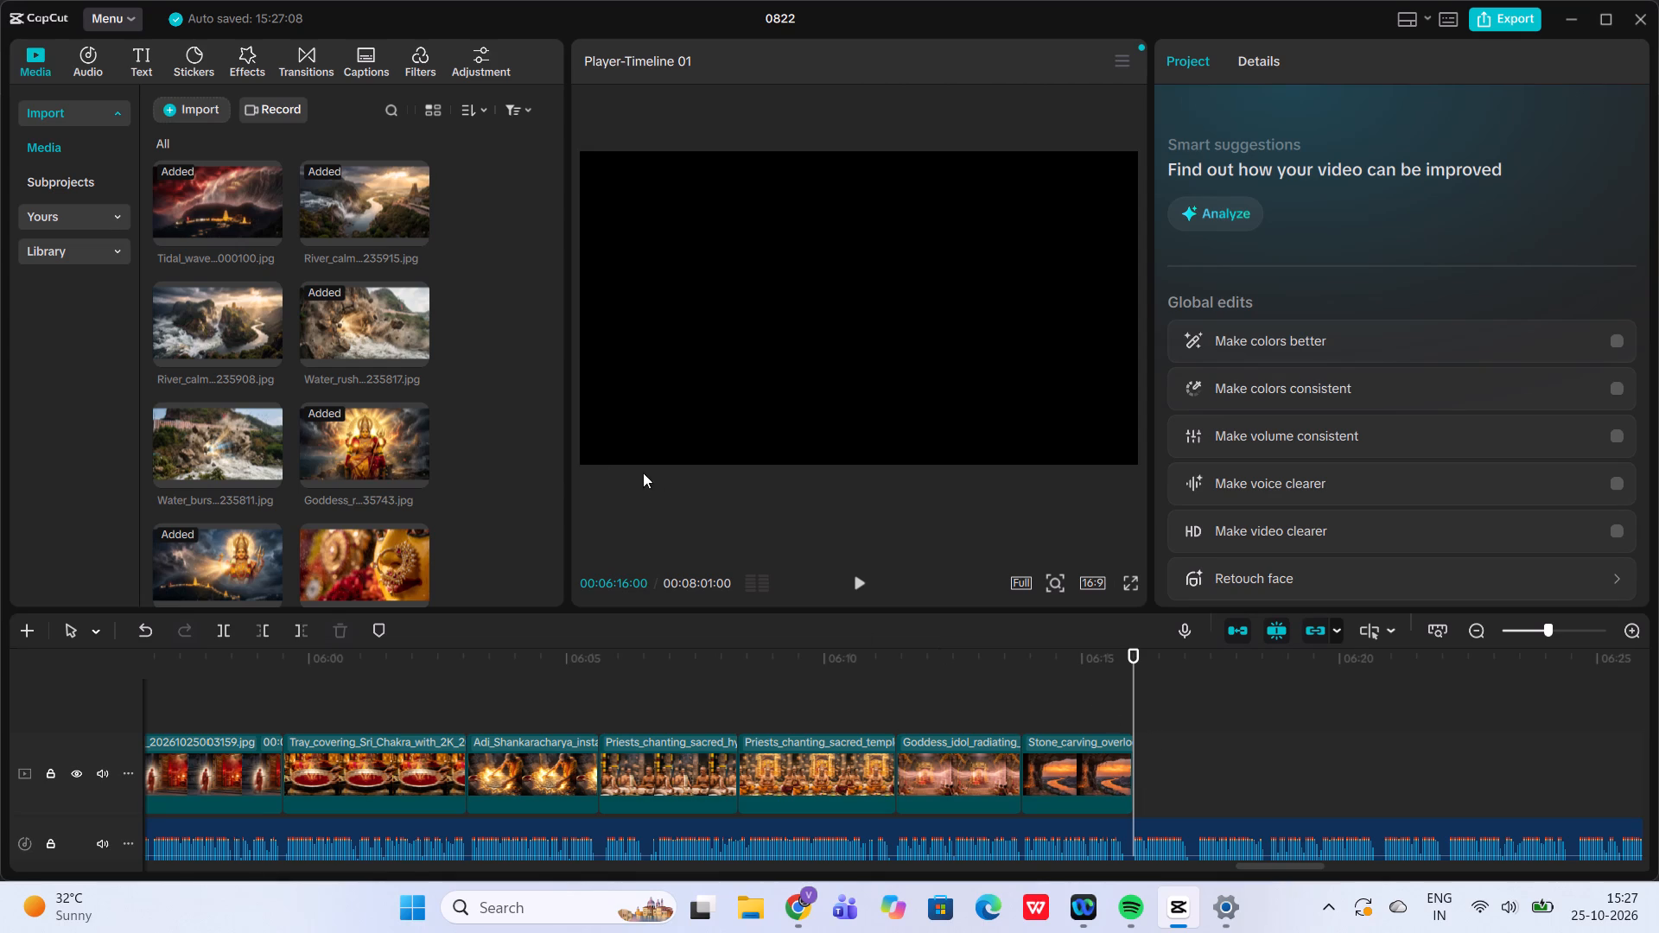
pyautogui.scroll(3, 539, 451)
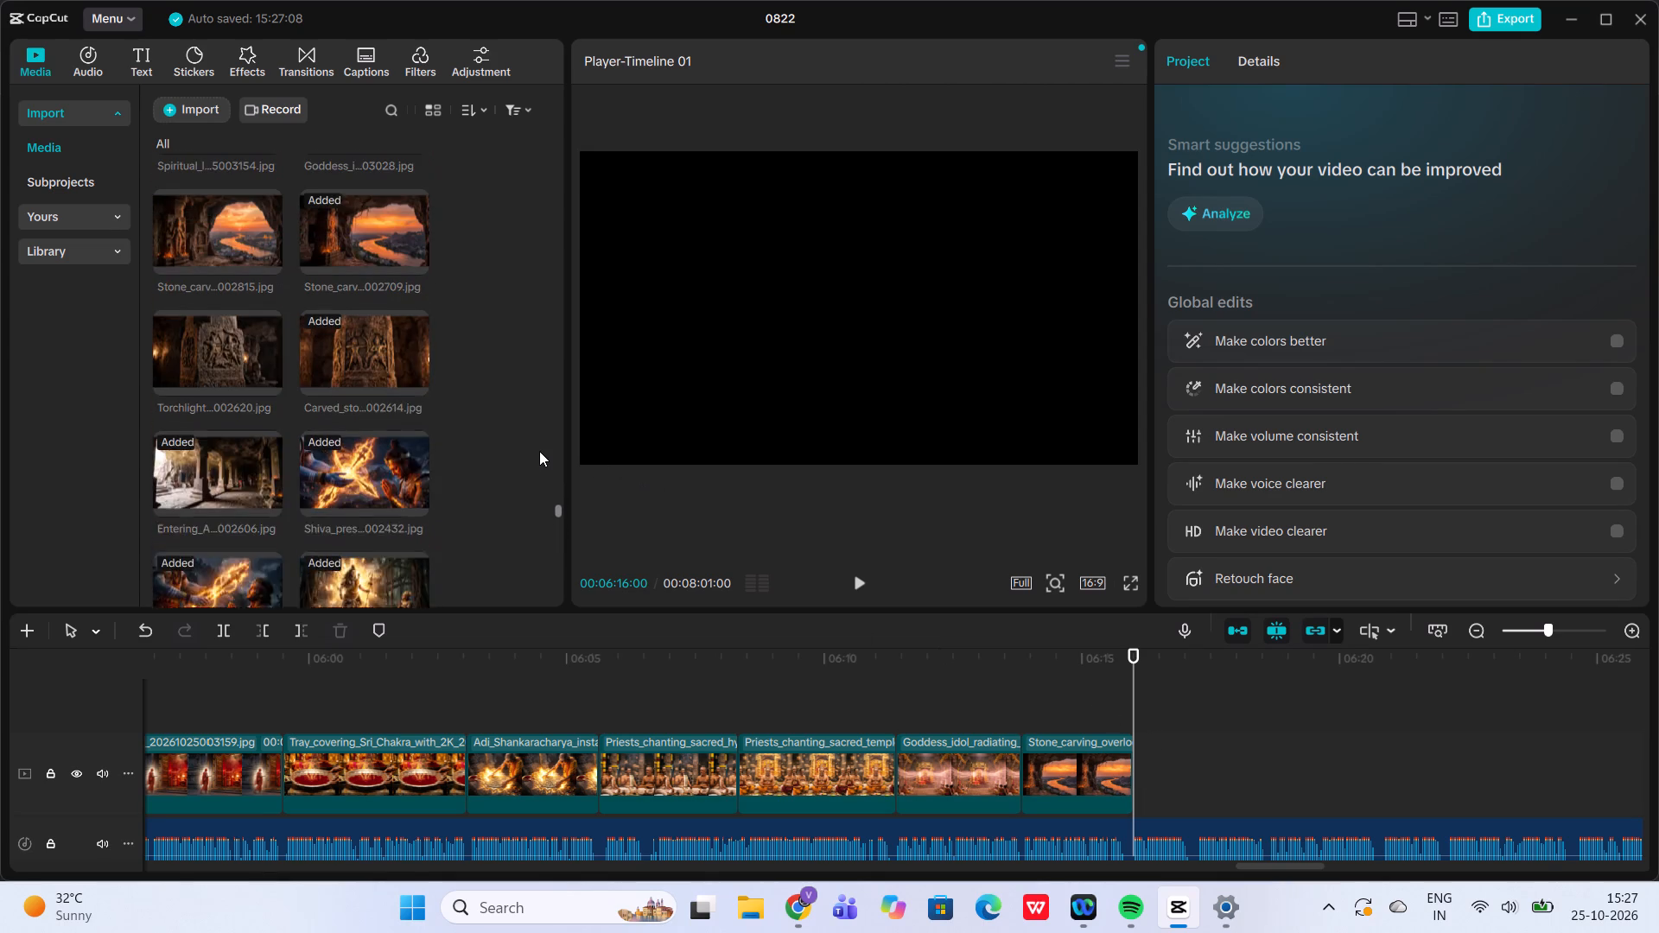
pyautogui.scroll(2, 539, 451)
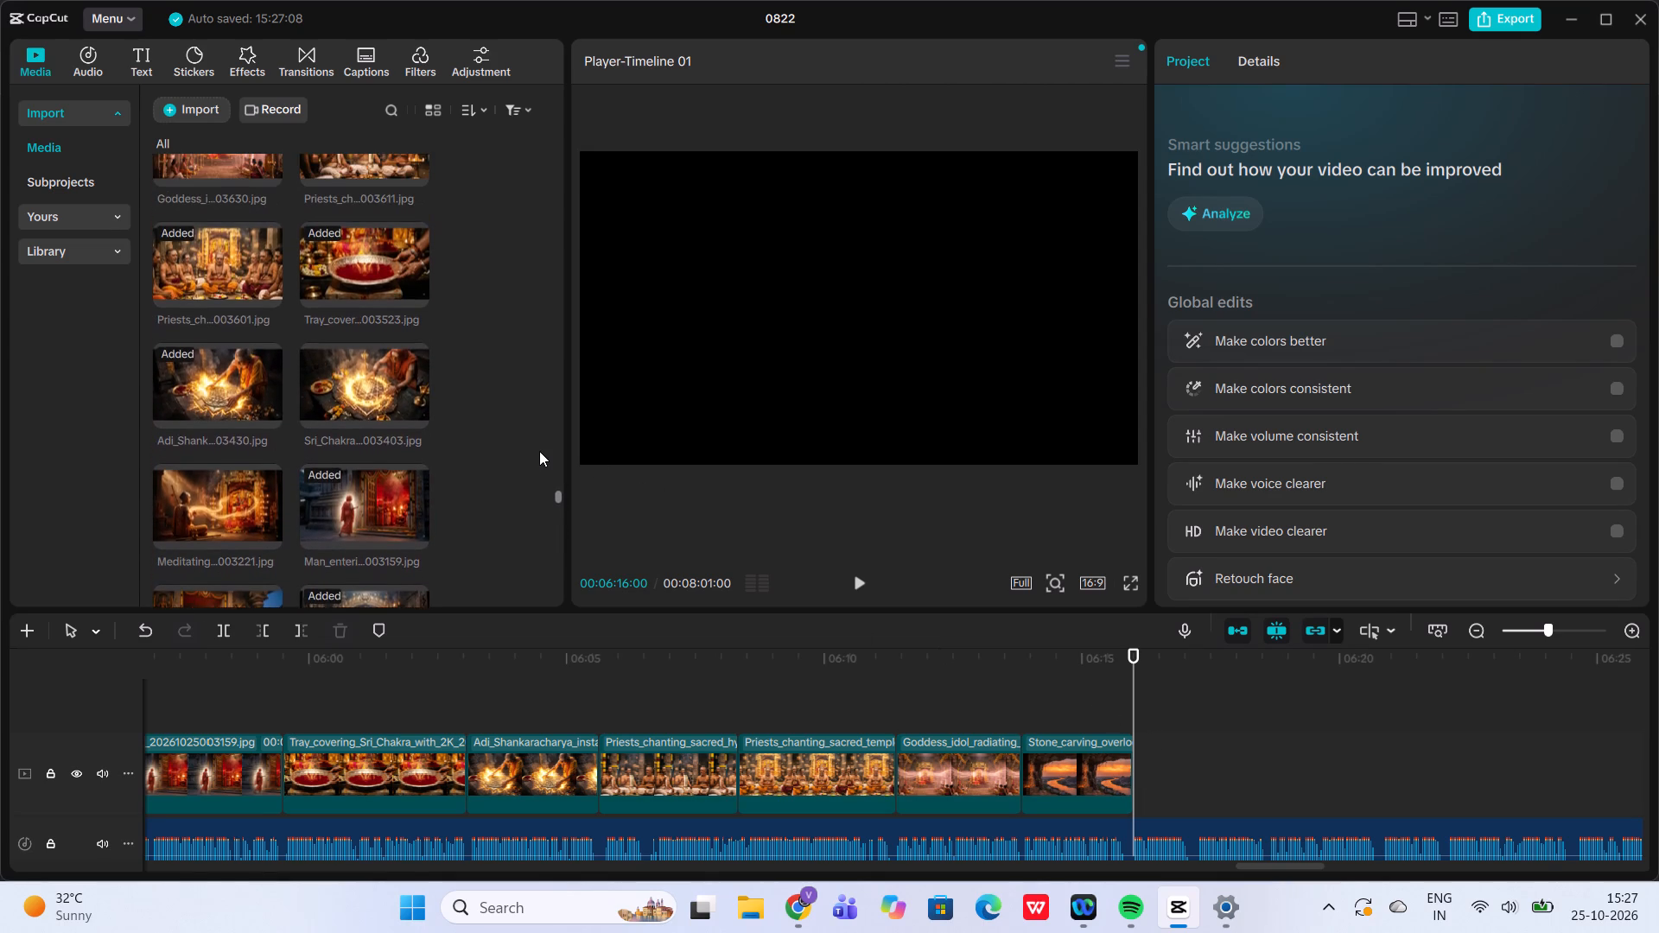
pyautogui.scroll(1, 539, 451)
pyautogui.scroll(-1, 539, 451)
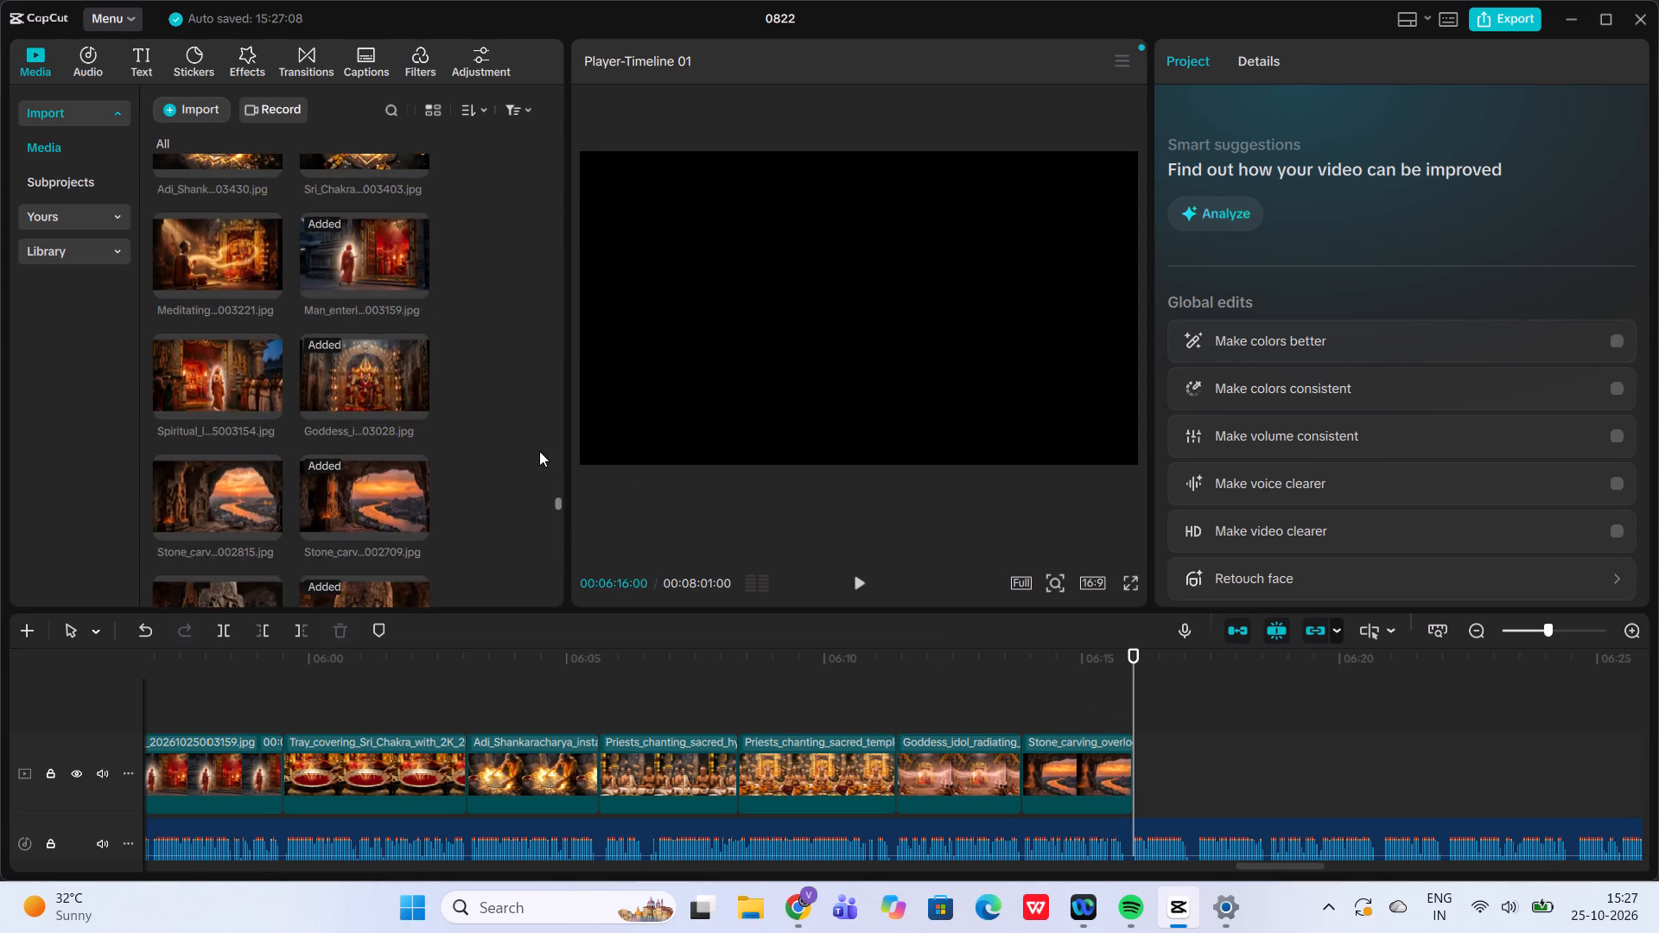
pyautogui.scroll(-4, 539, 451)
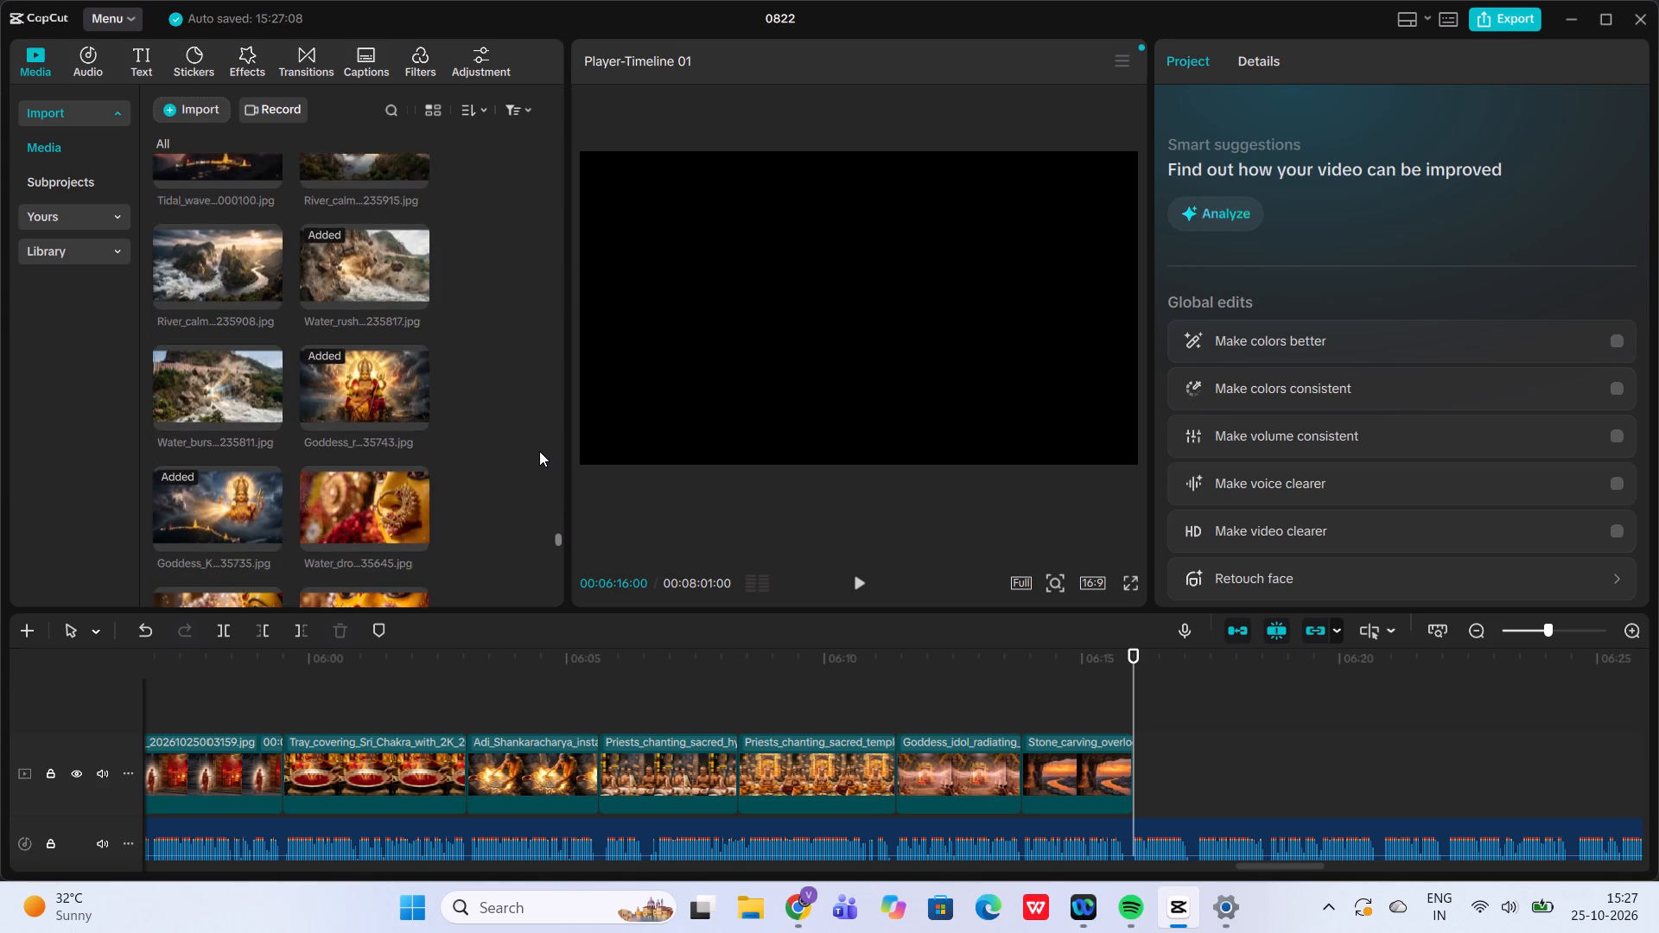
pyautogui.scroll(-1, 539, 451)
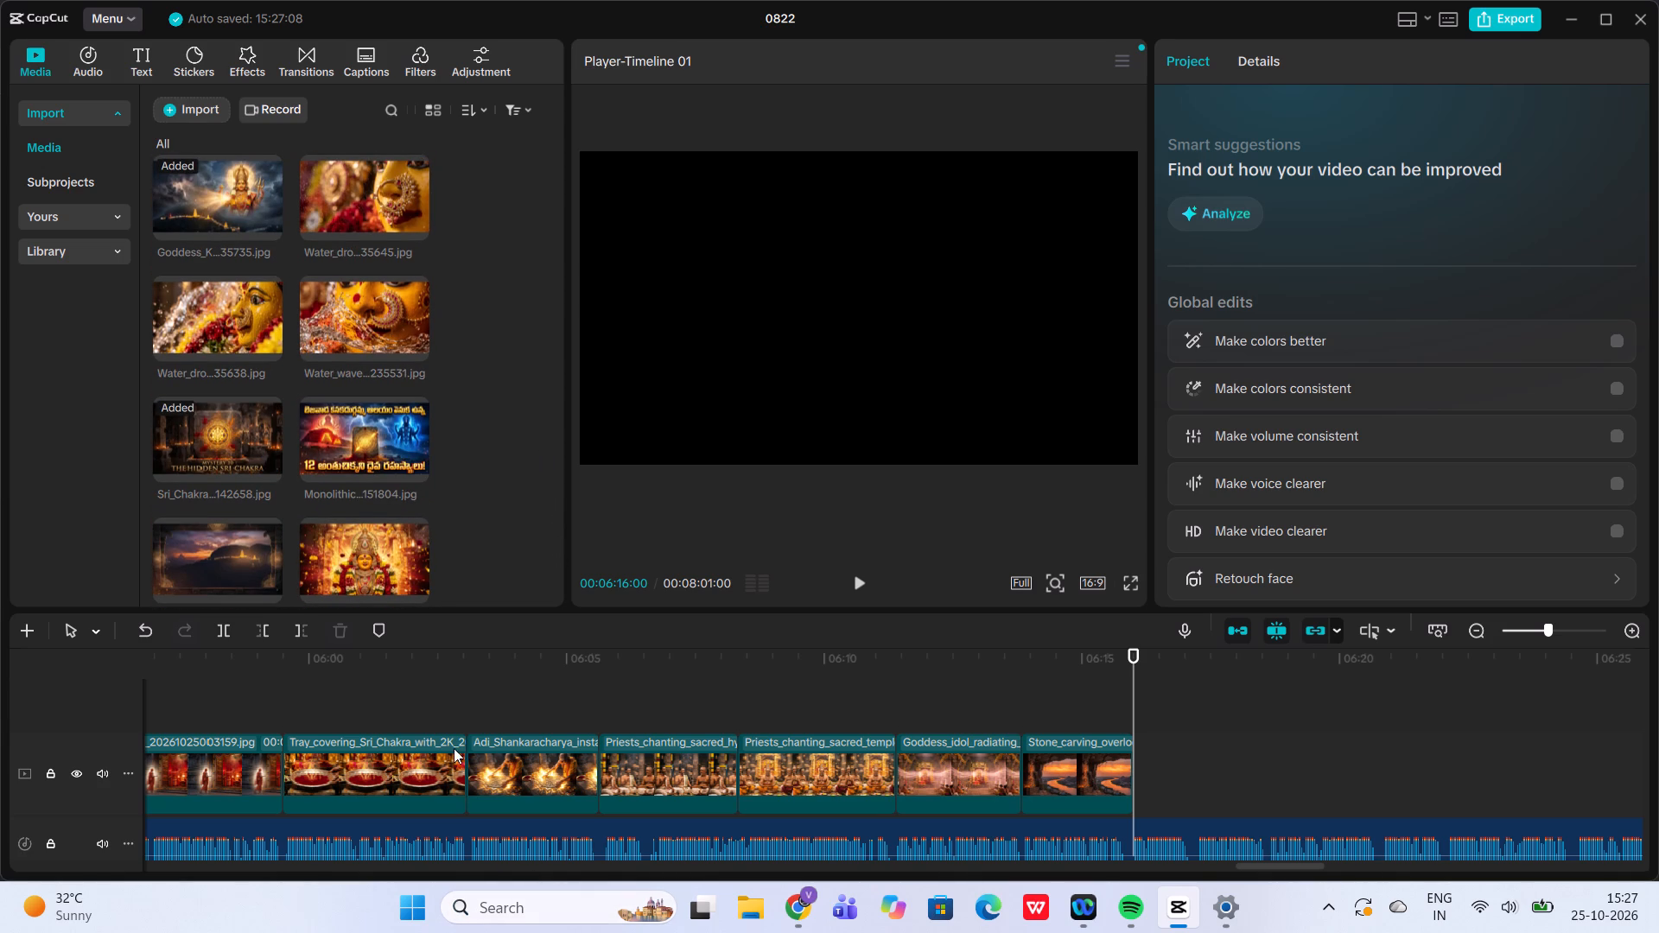
# Review the last clips on the timeline and the unused imported images to see which scenes come next.
pyautogui.hscroll(4, 446, 752)
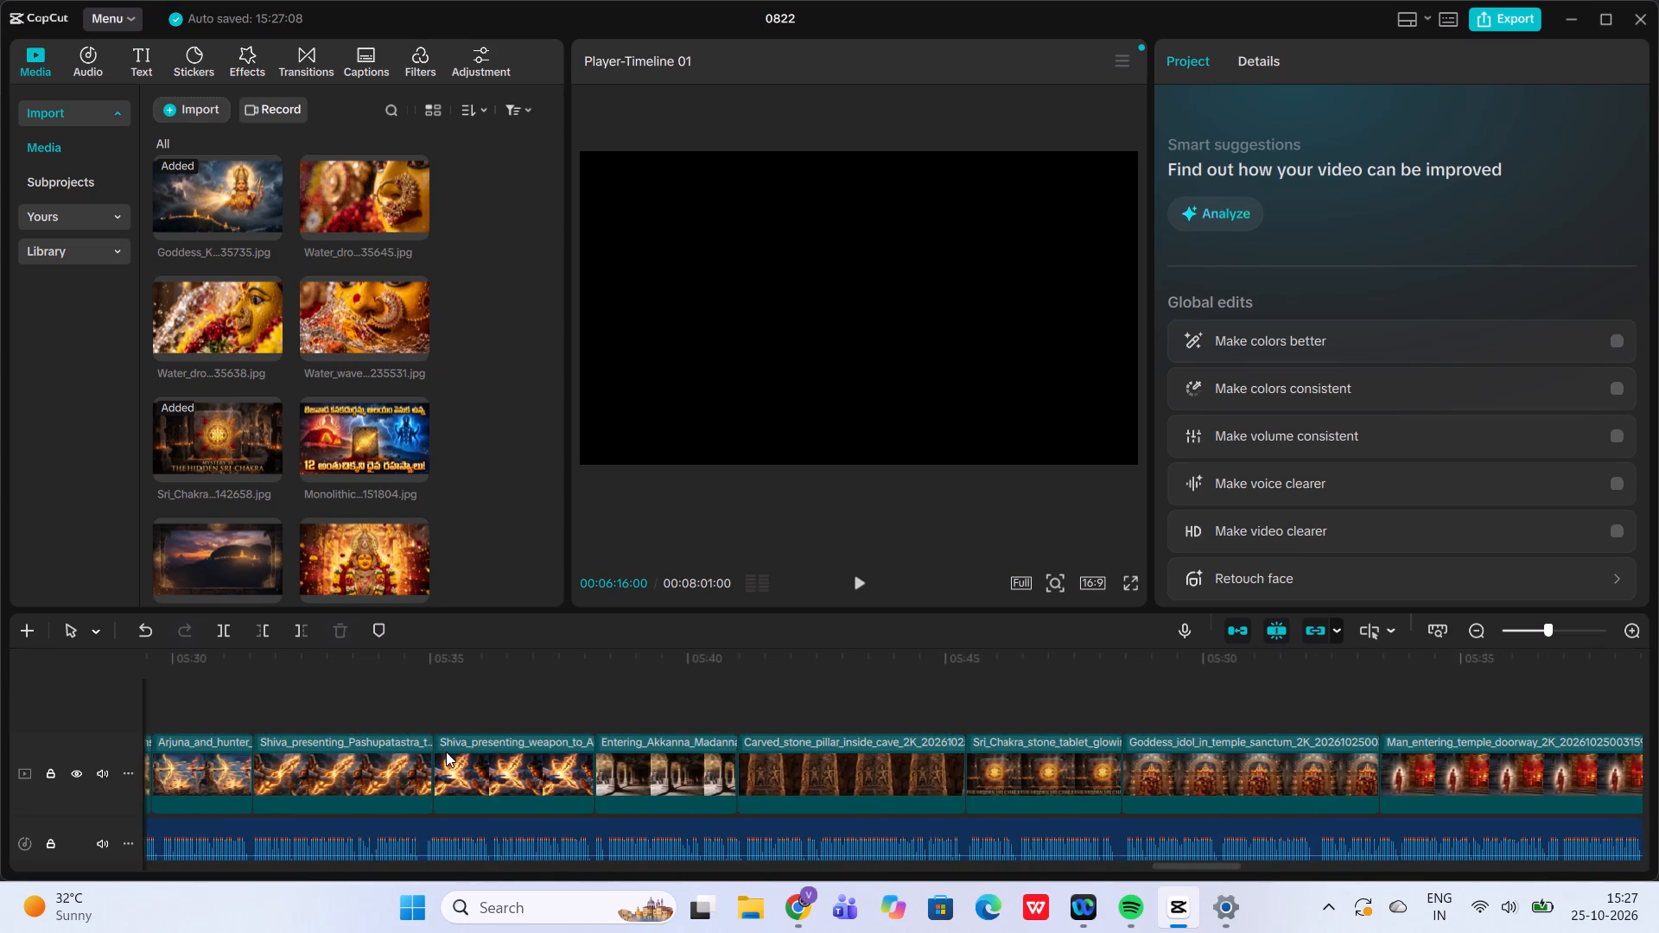
pyautogui.hscroll(-1, 446, 752)
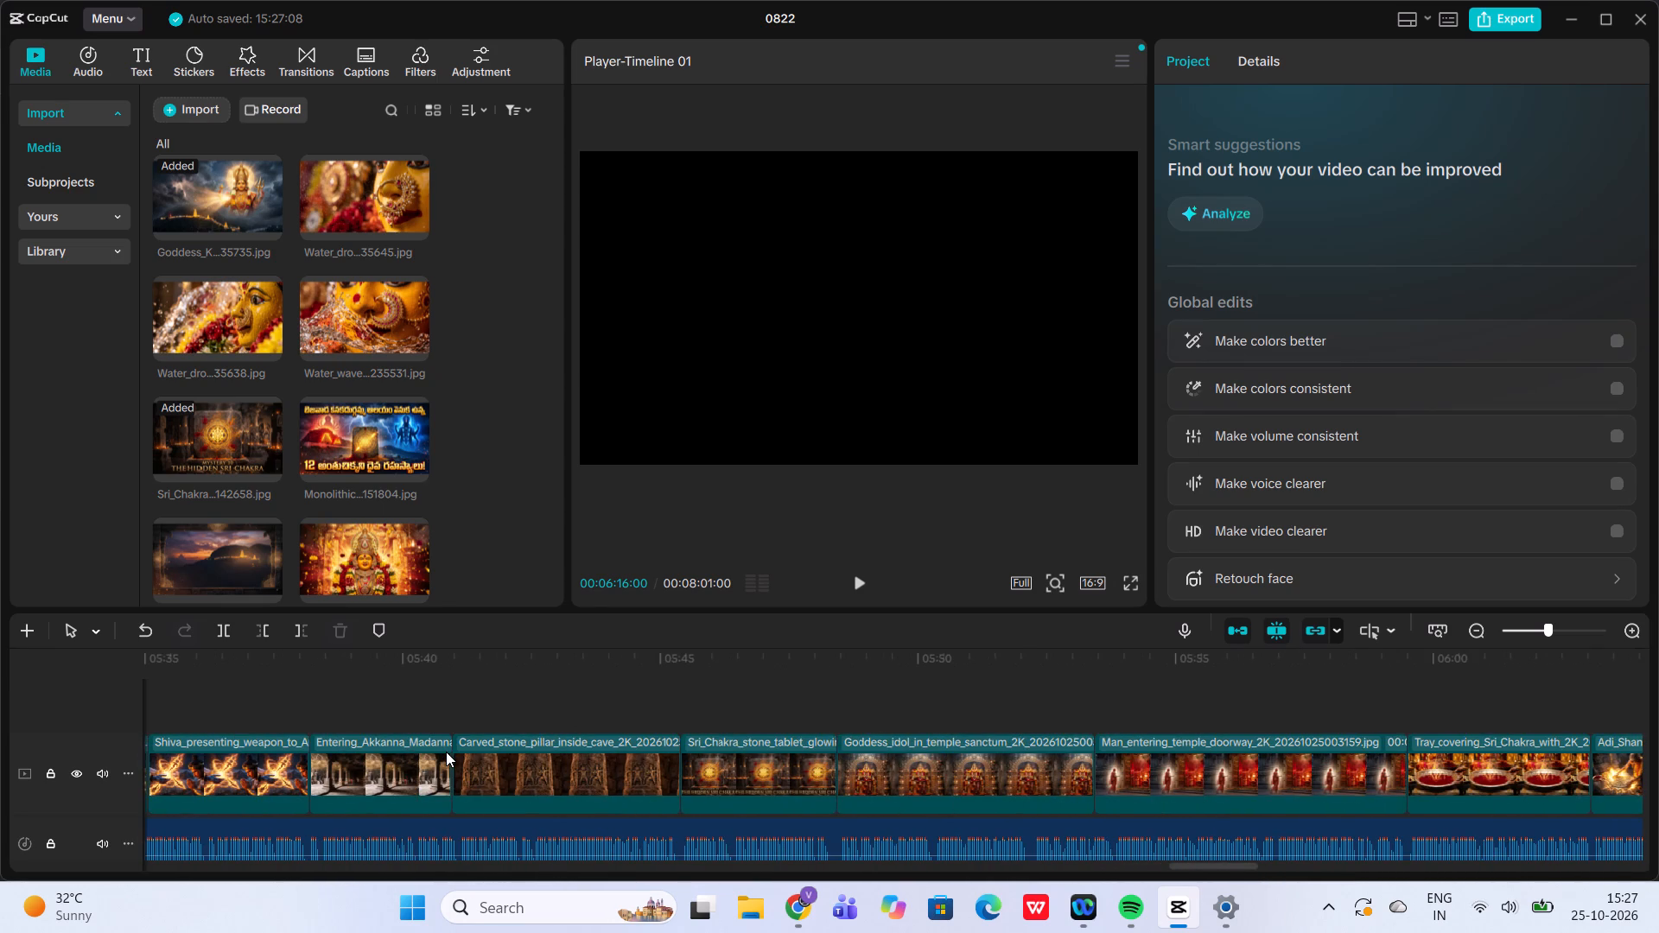
pyautogui.hscroll(-12, 446, 752)
pyautogui.hscroll(1, 446, 752)
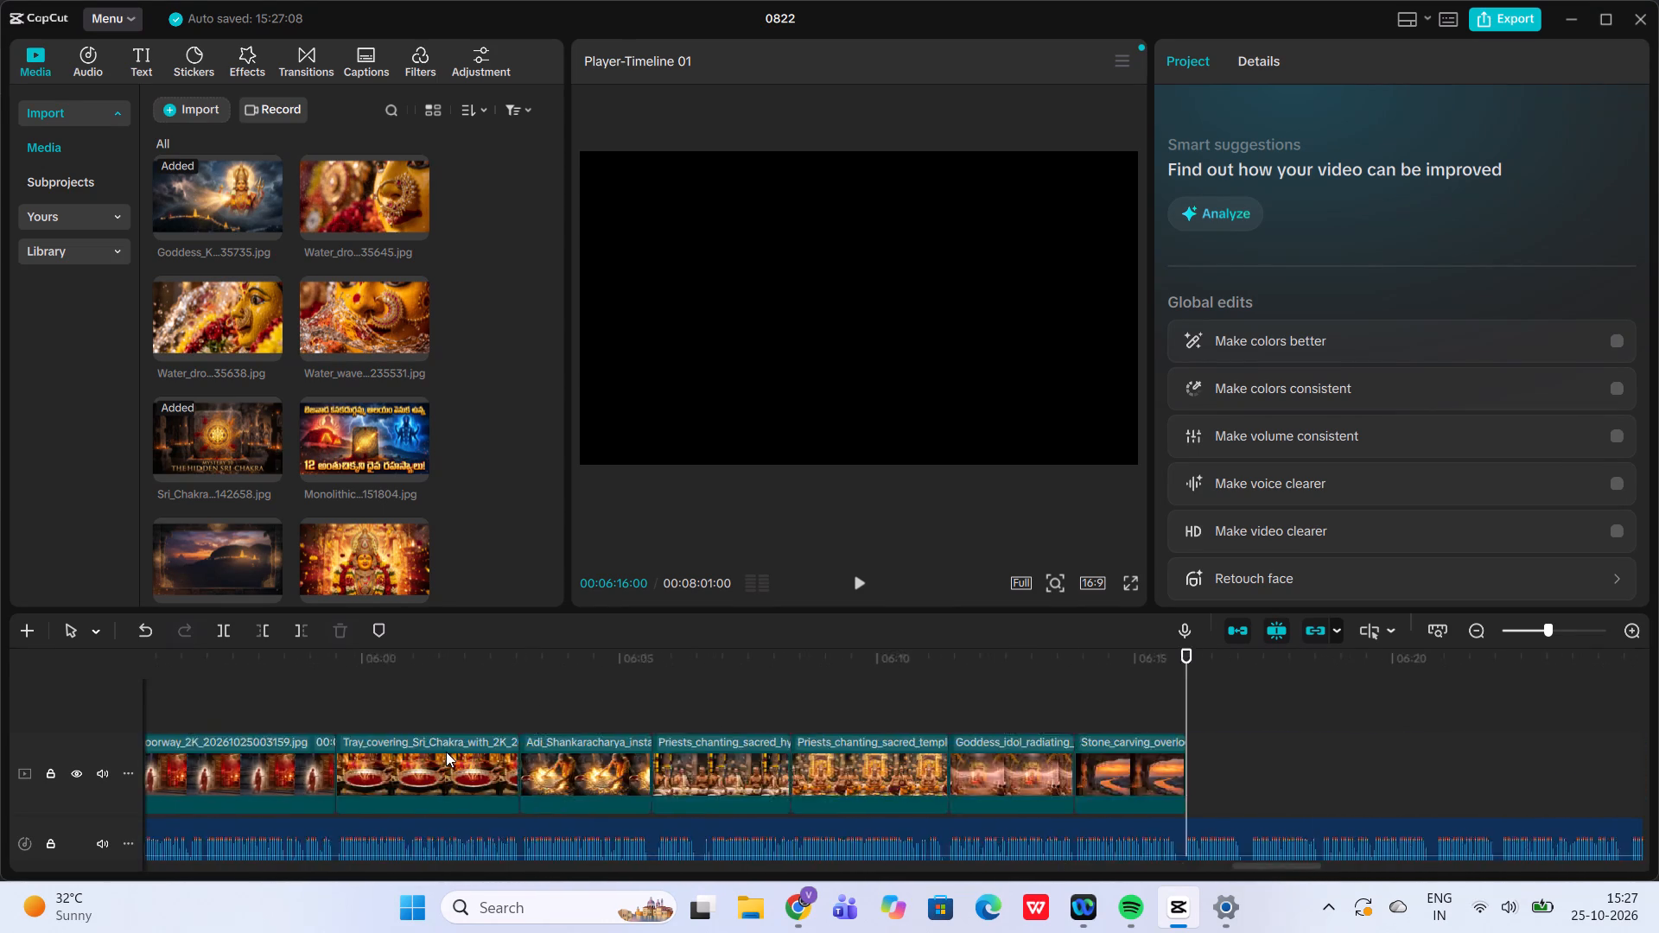
pyautogui.hscroll(1, 446, 752)
pyautogui.scroll(-1, 364, 428)
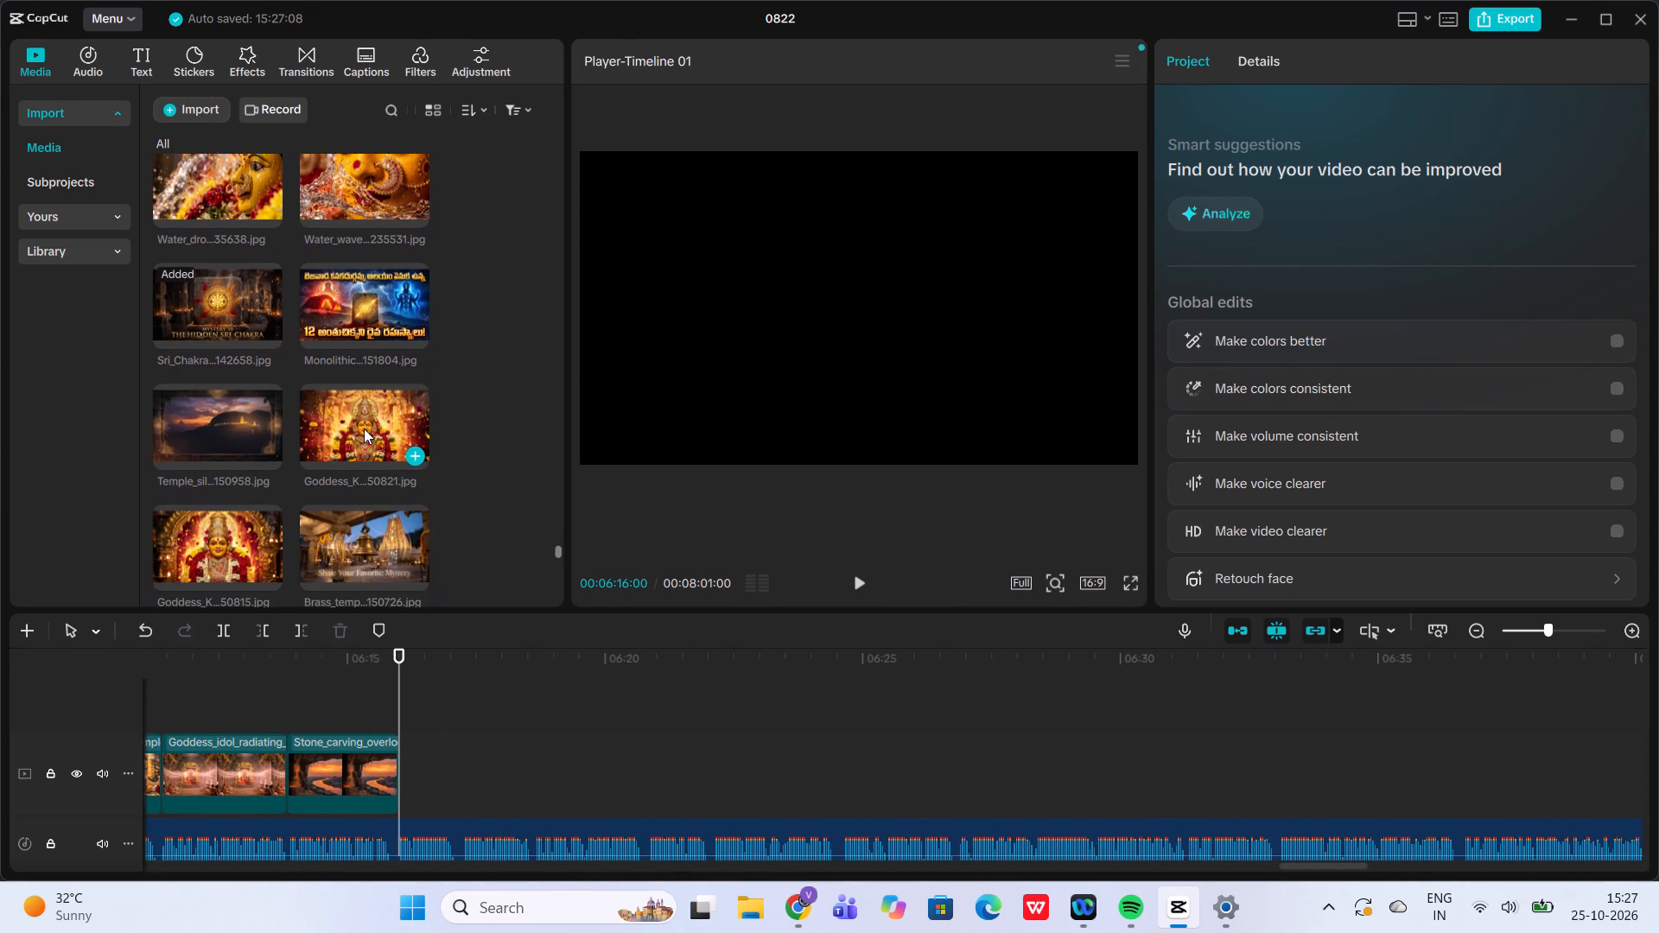
pyautogui.scroll(-3, 364, 428)
pyautogui.scroll(1, 364, 428)
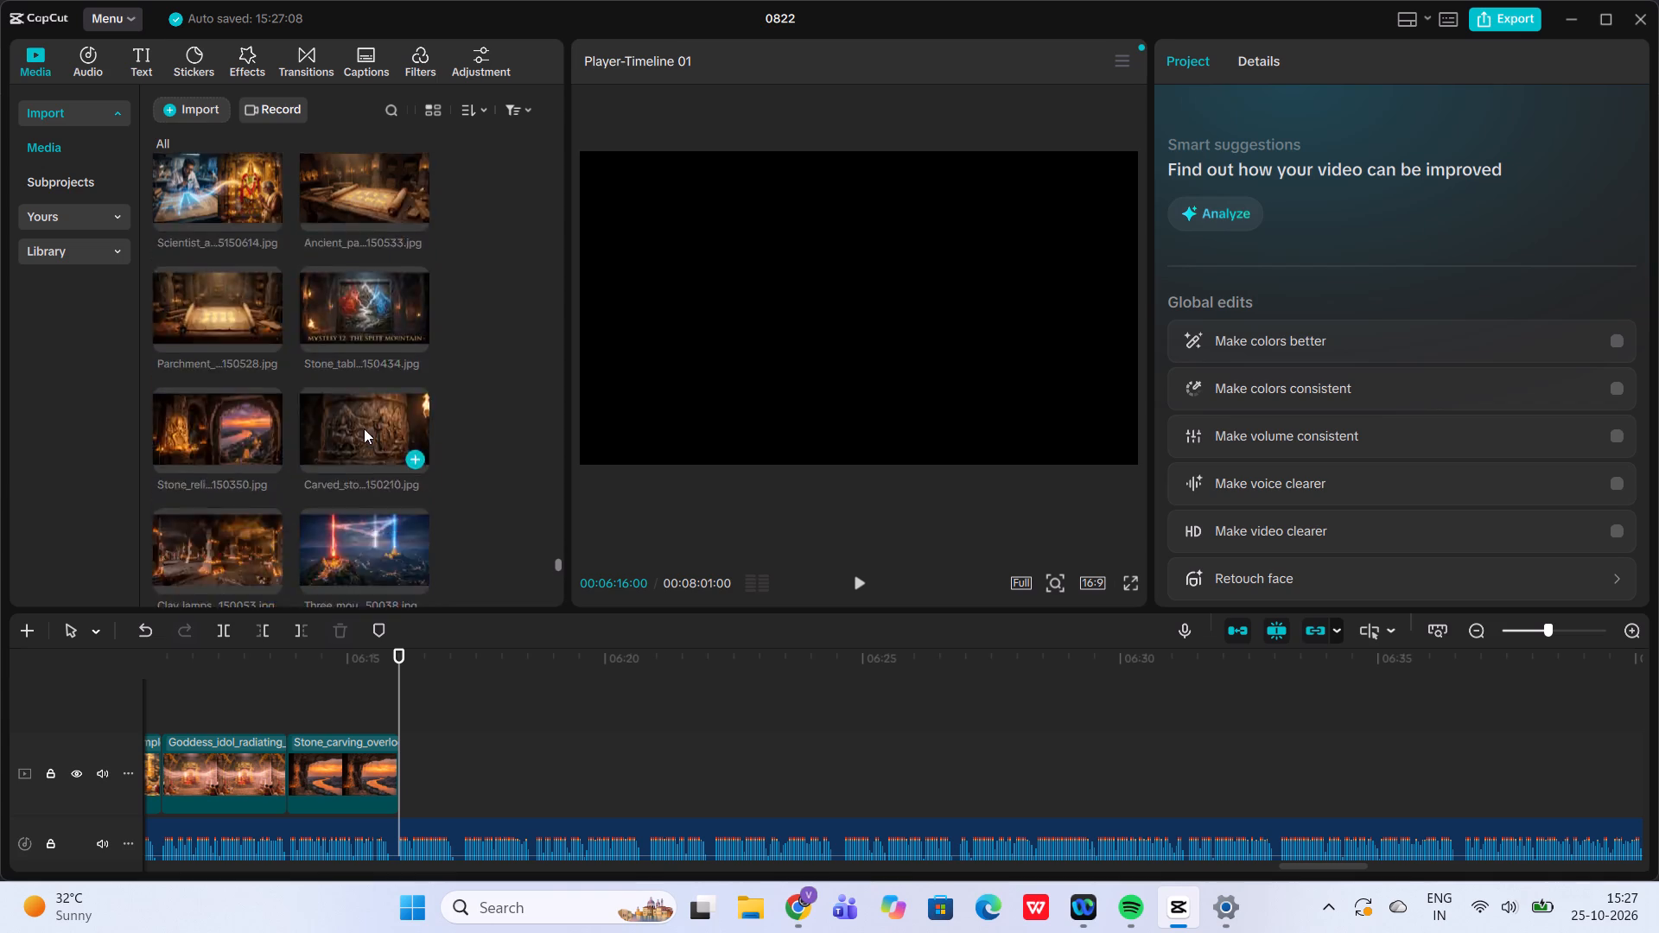
pyautogui.scroll(1, 364, 428)
pyautogui.scroll(-1, 364, 428)
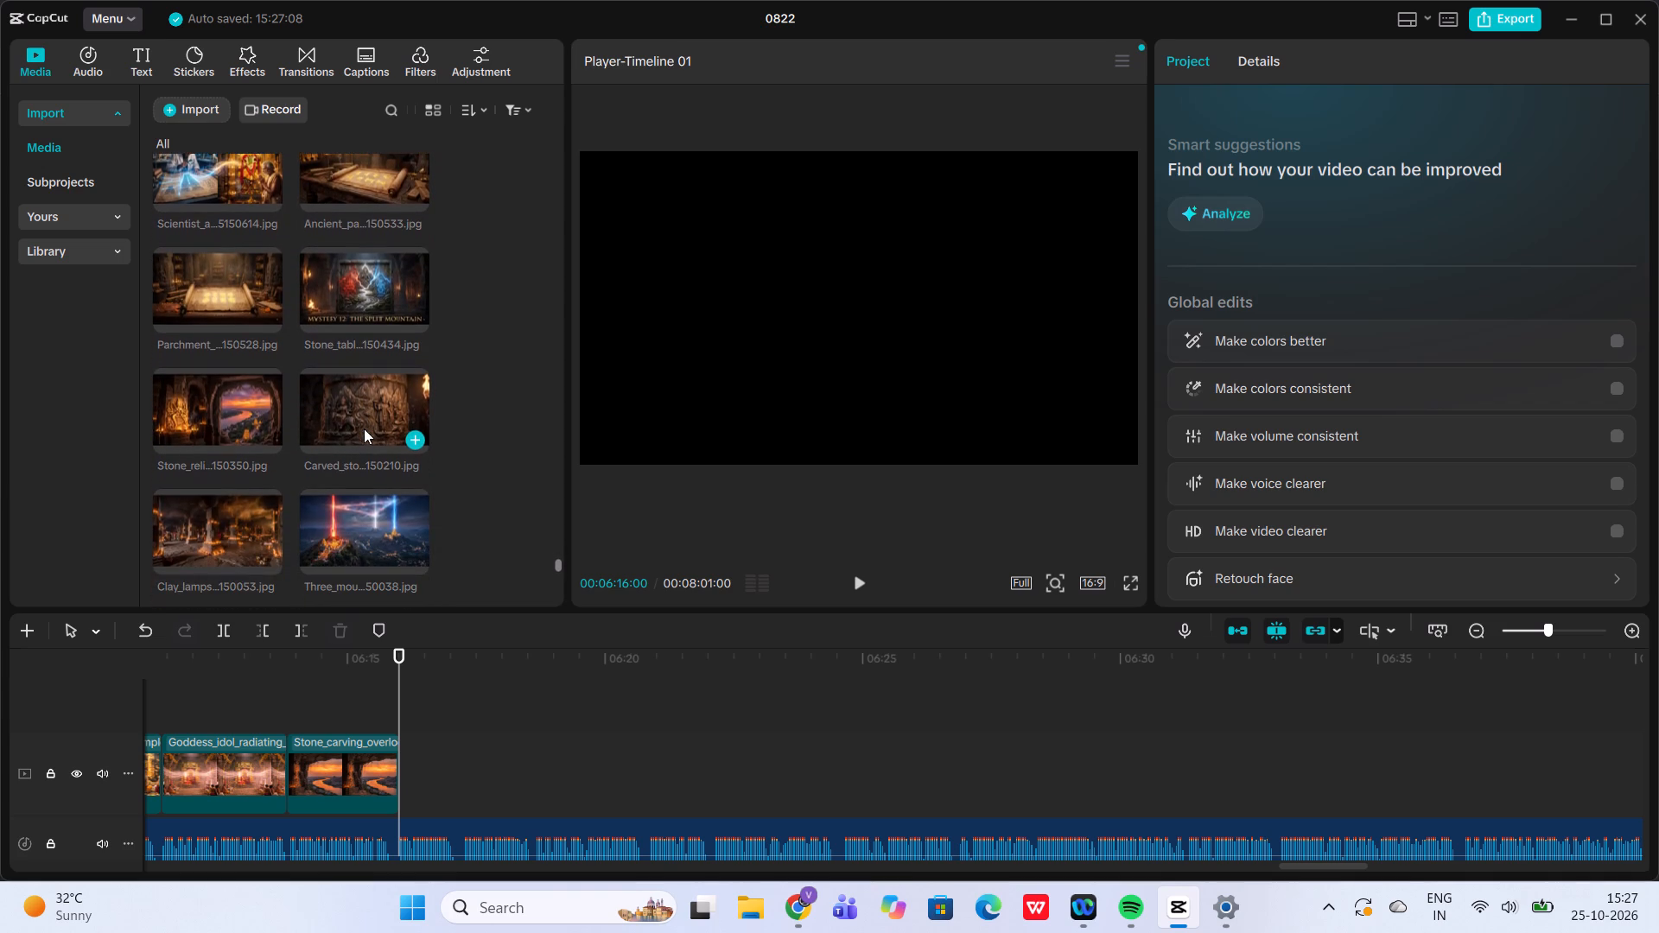
# Play the voice-over just past the last clip, and set the playhead back to that clip's end at 00:06:16:00.
pyautogui.click(319, 684)
pyautogui.click(854, 581)
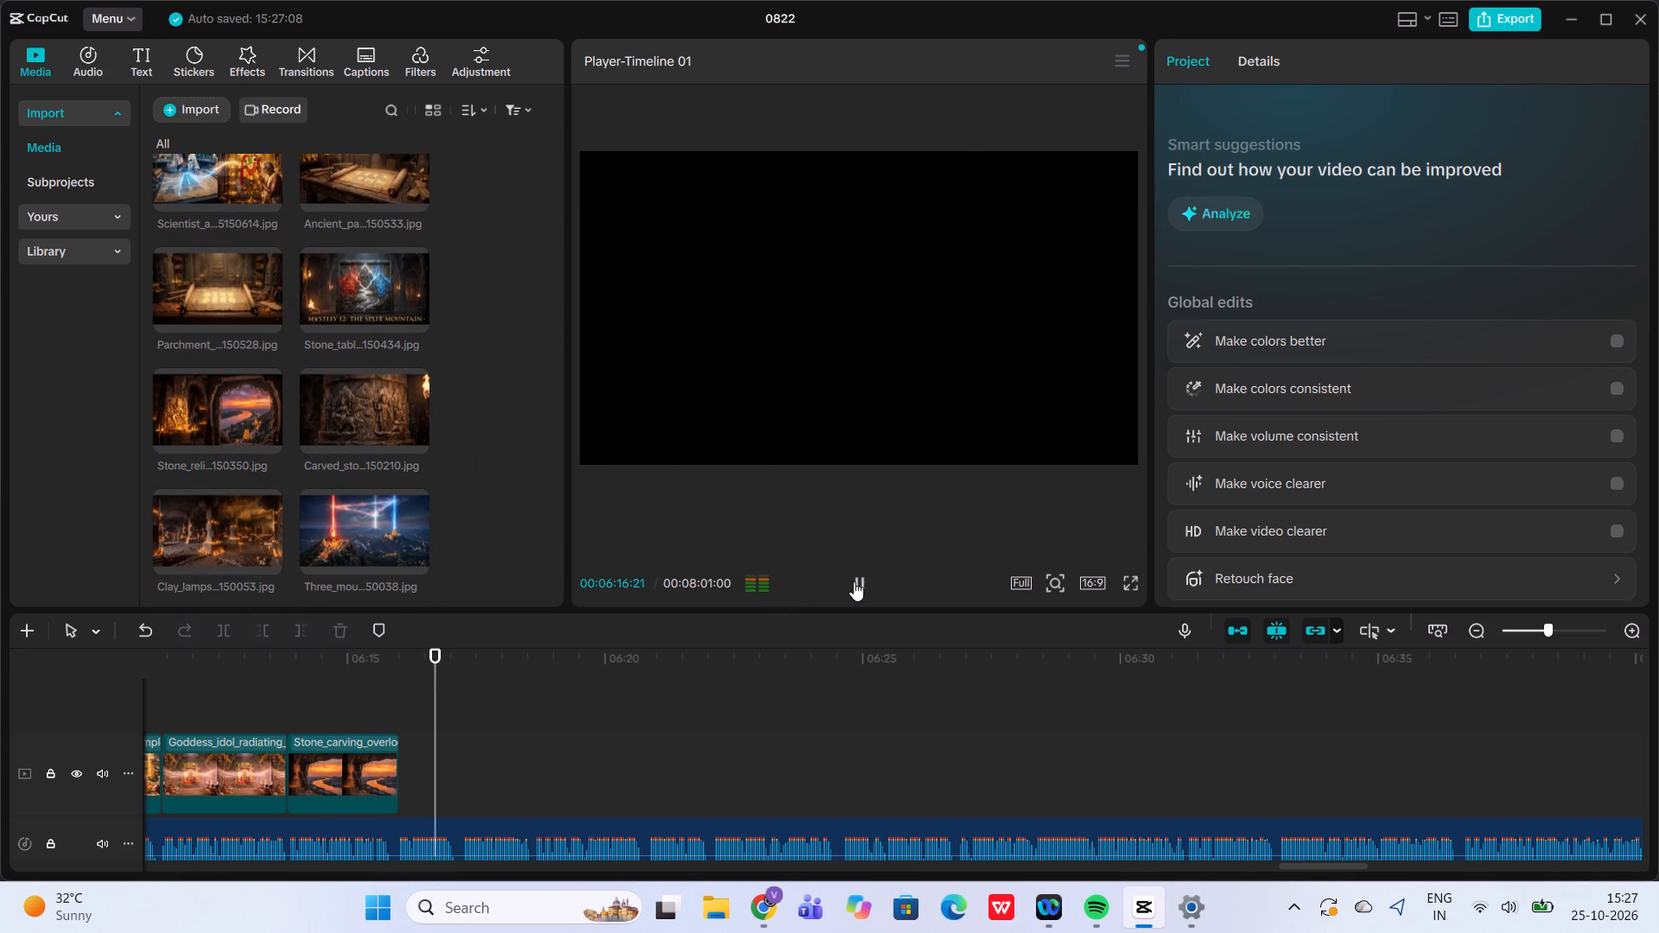
pyautogui.click(854, 581)
pyautogui.click(392, 708)
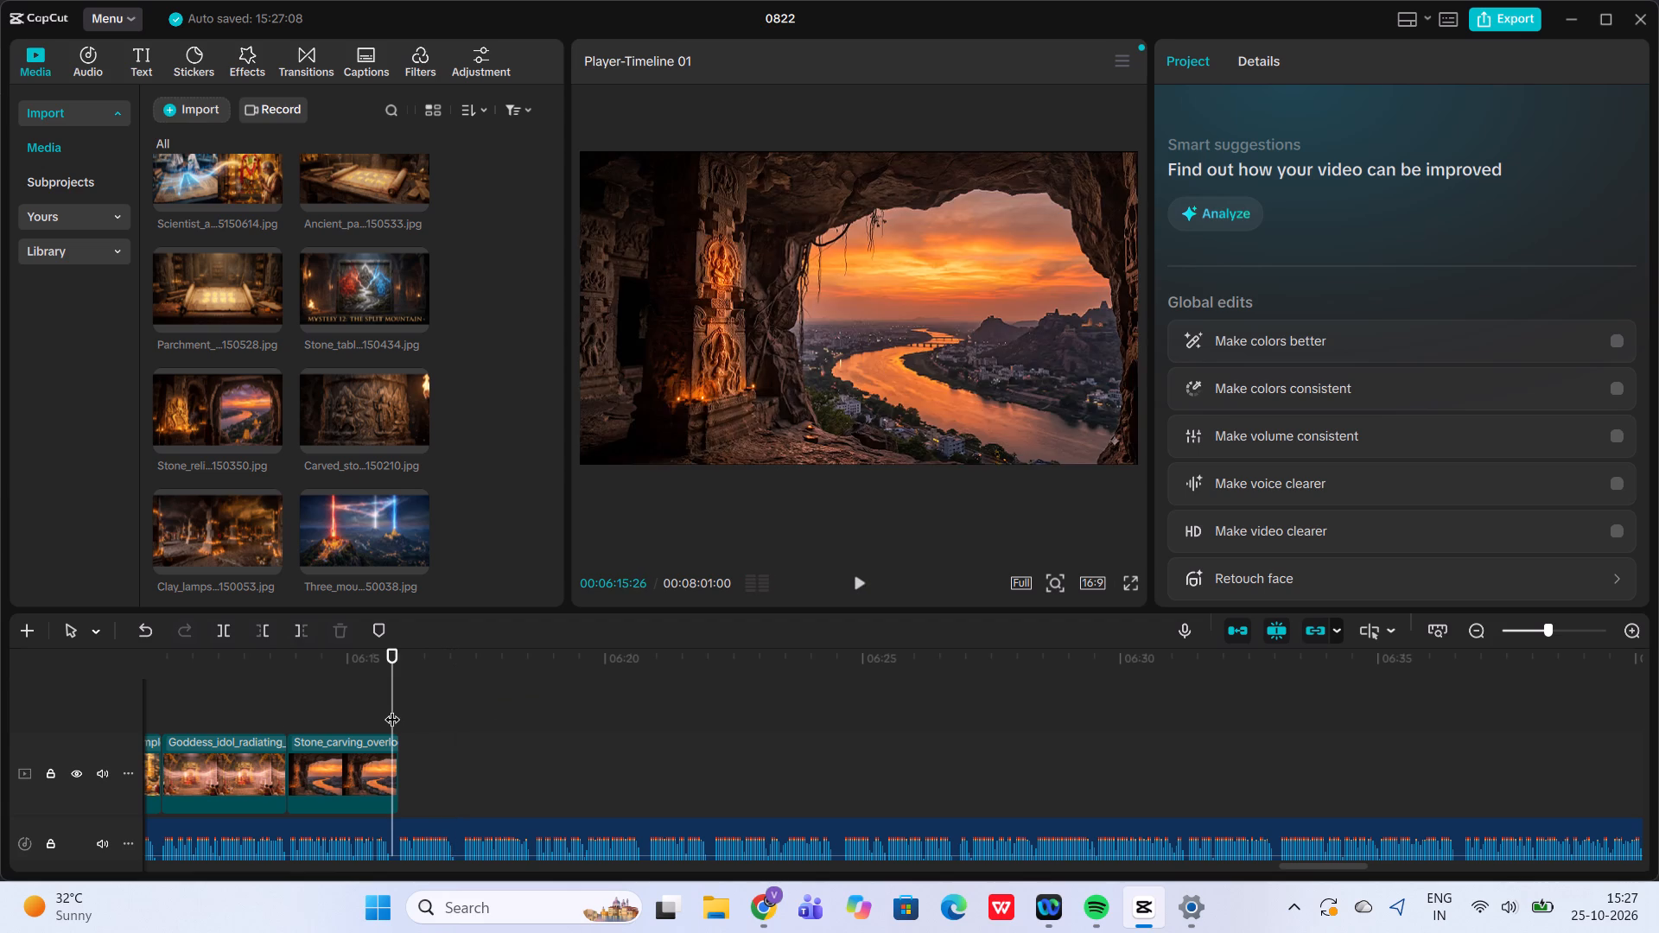
pyautogui.moveTo(392, 708); pyautogui.dragTo(402, 708)
# Find the Mystery 11 stone tablet image among the imported media and add it to the timeline at 00:06:16:00.
pyautogui.scroll(-1, 353, 470)
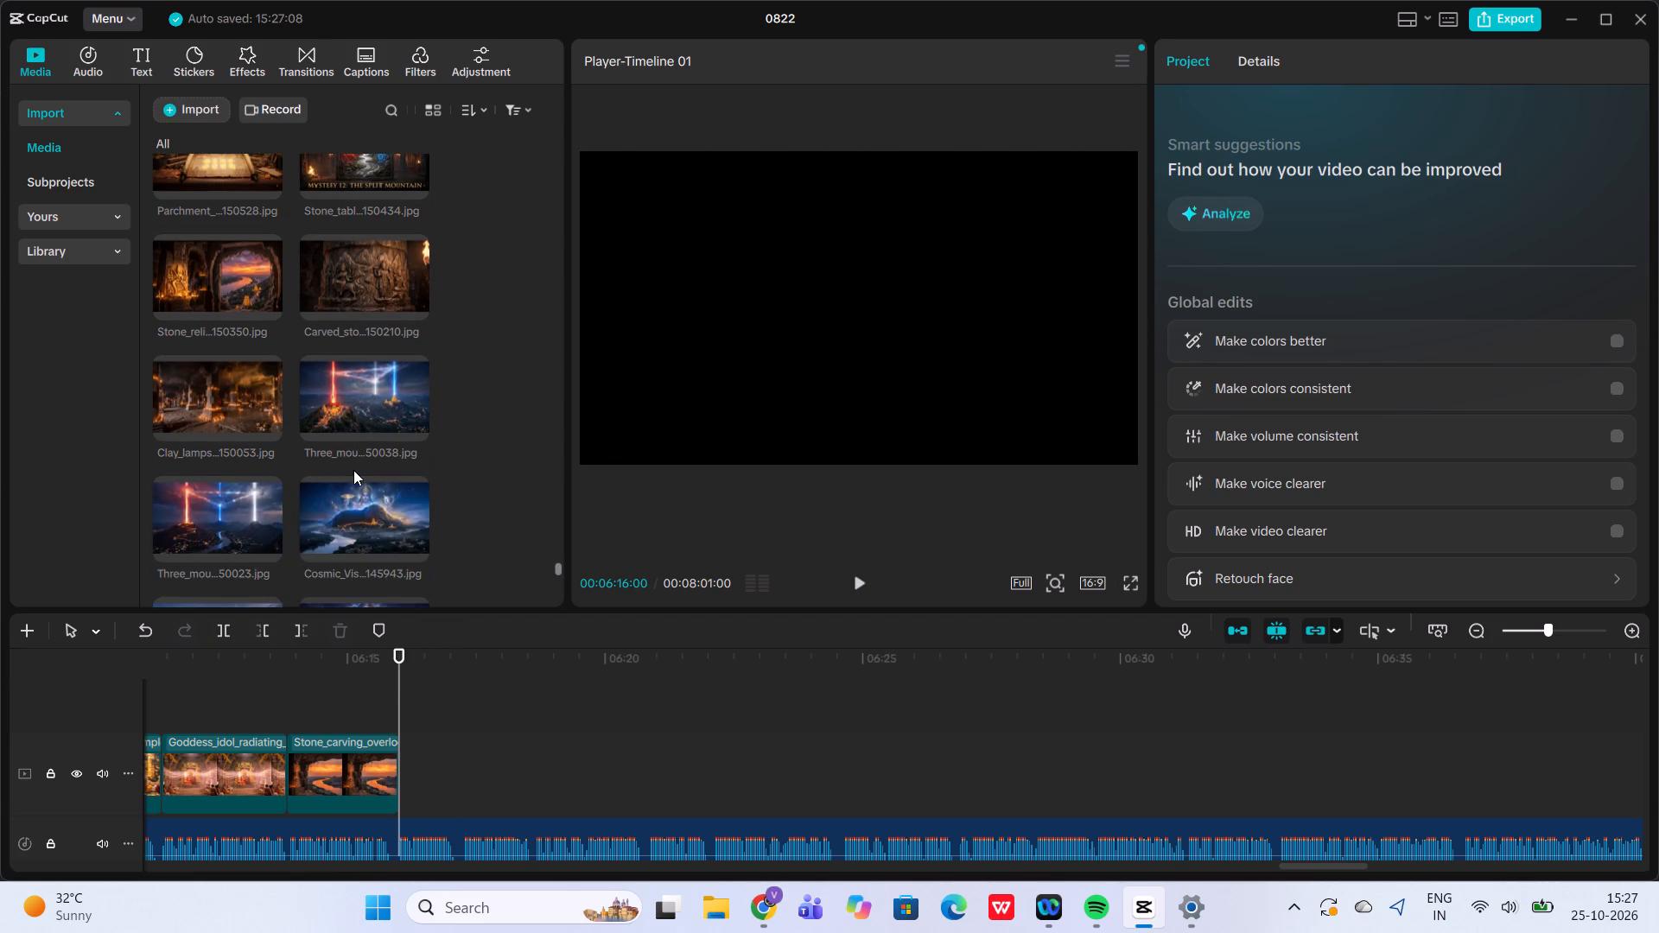
pyautogui.scroll(2, 353, 470)
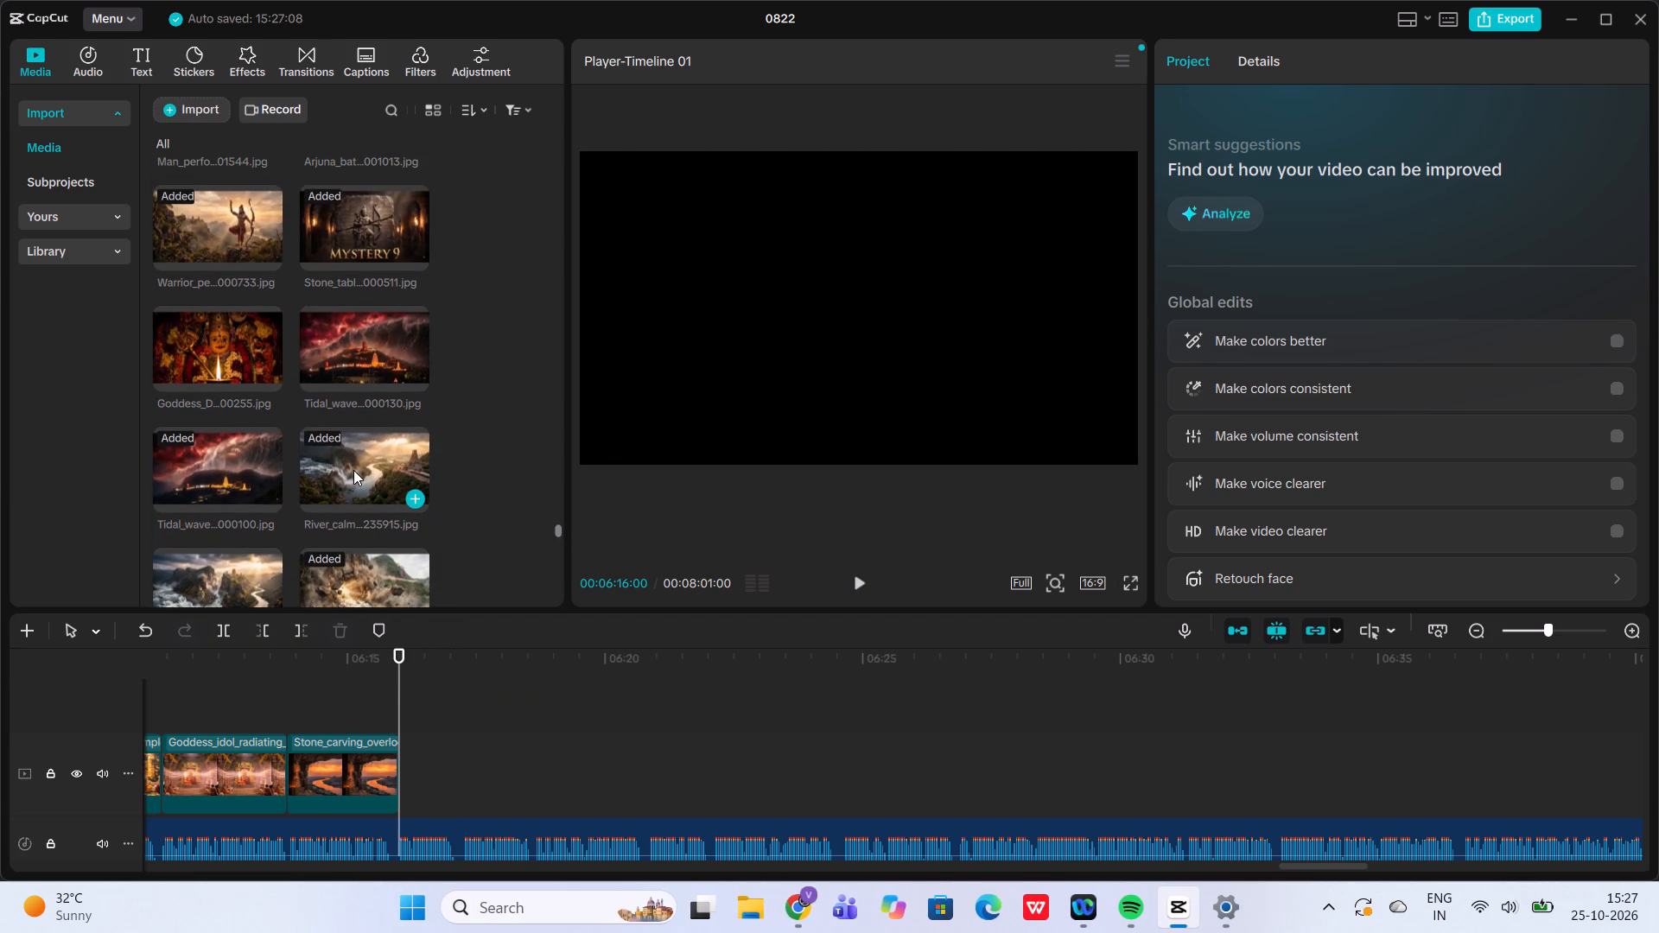
pyautogui.scroll(1, 353, 470)
pyautogui.scroll(-1, 353, 470)
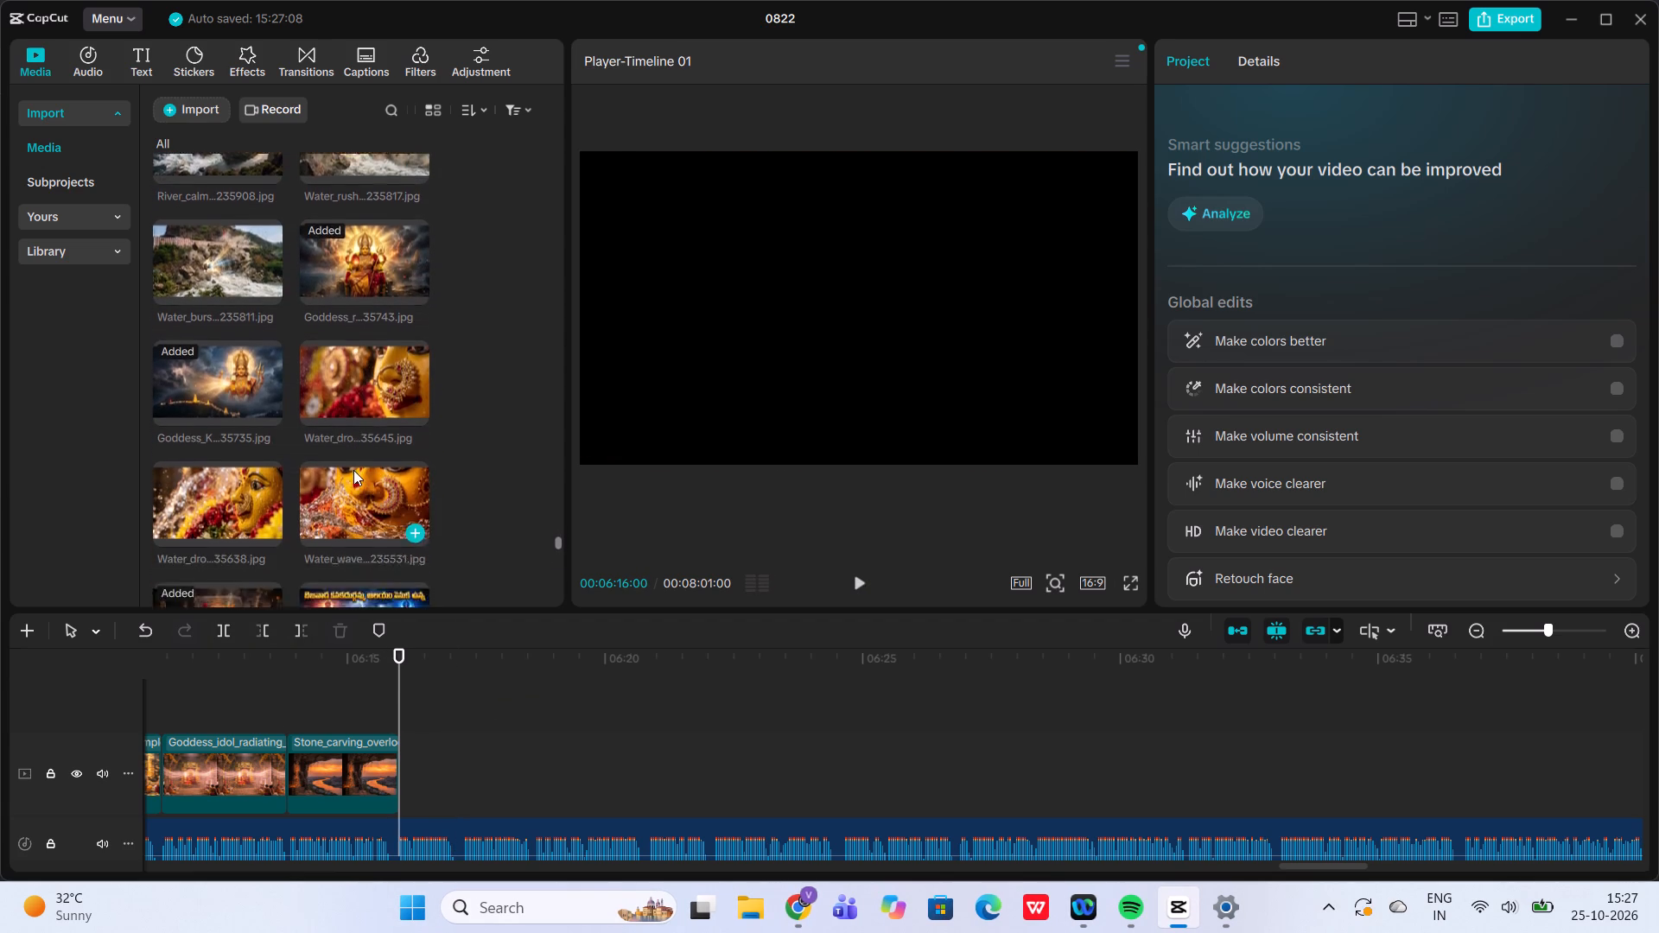
pyautogui.scroll(-2, 353, 470)
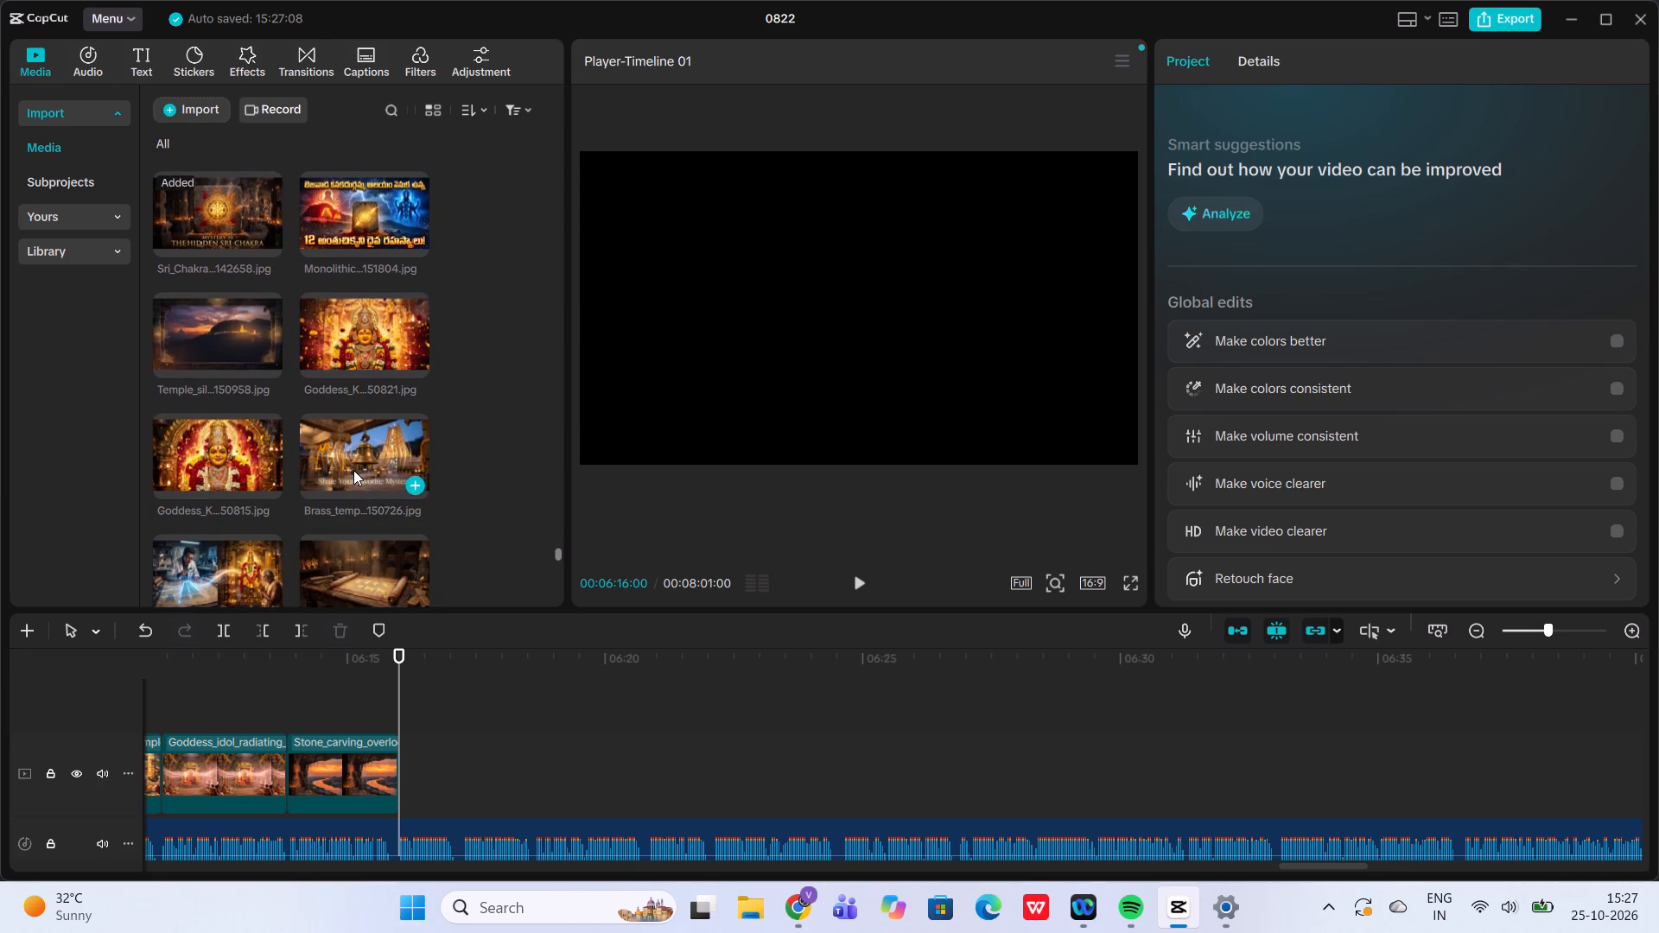
pyautogui.scroll(-2, 353, 470)
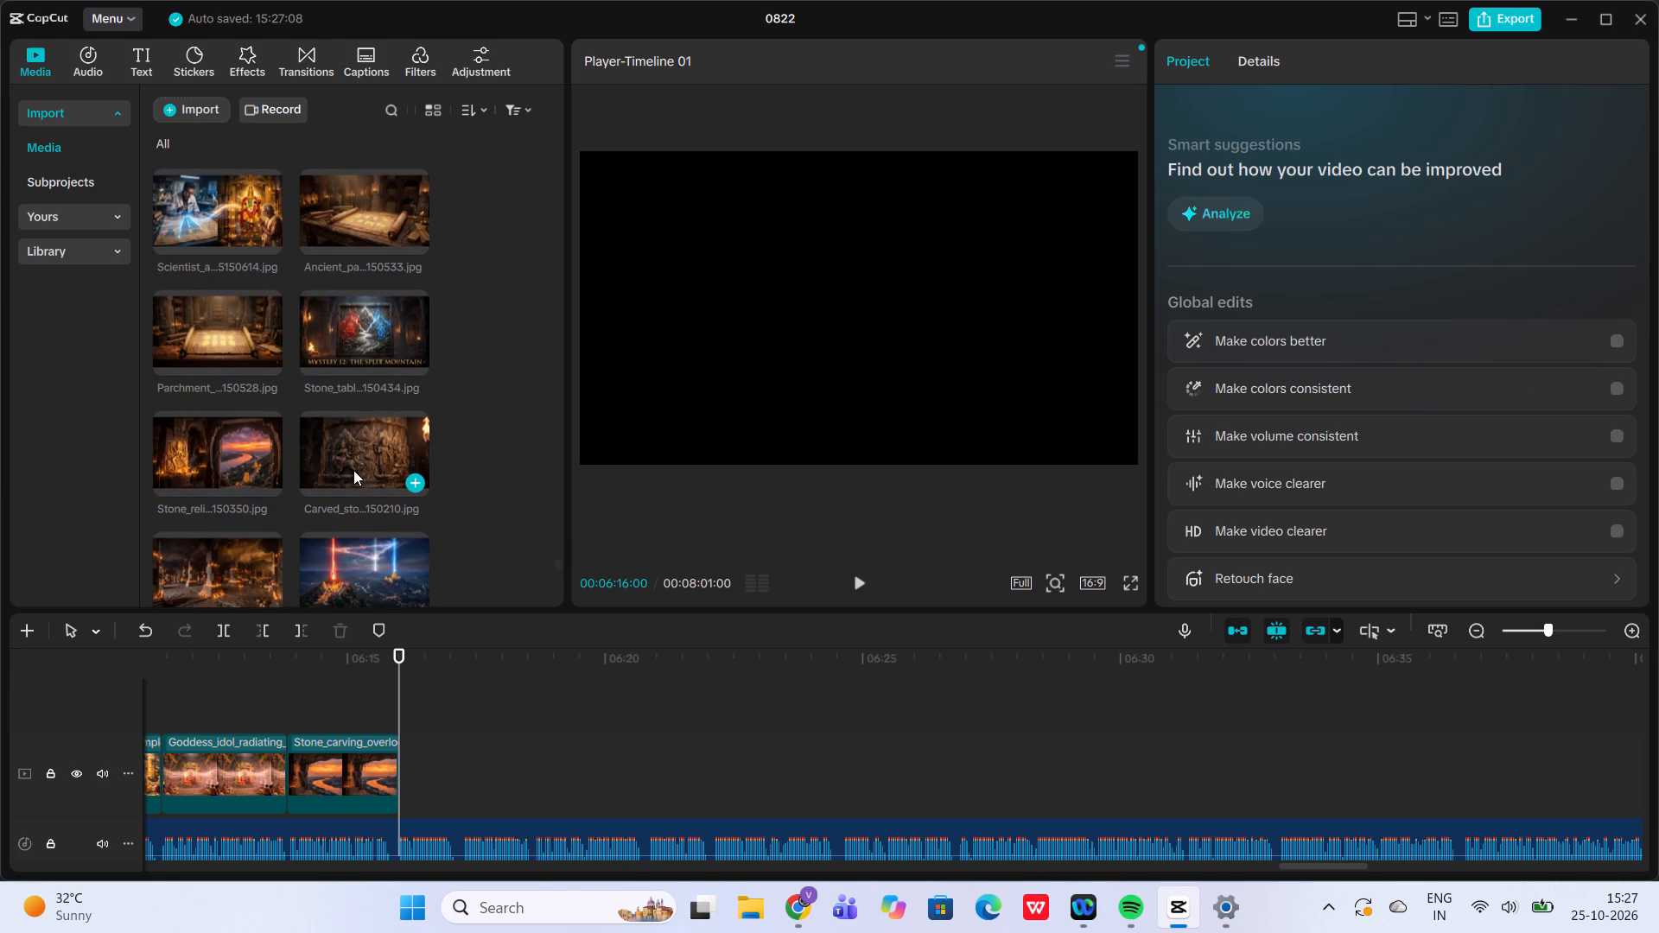
pyautogui.scroll(-1, 389, 295)
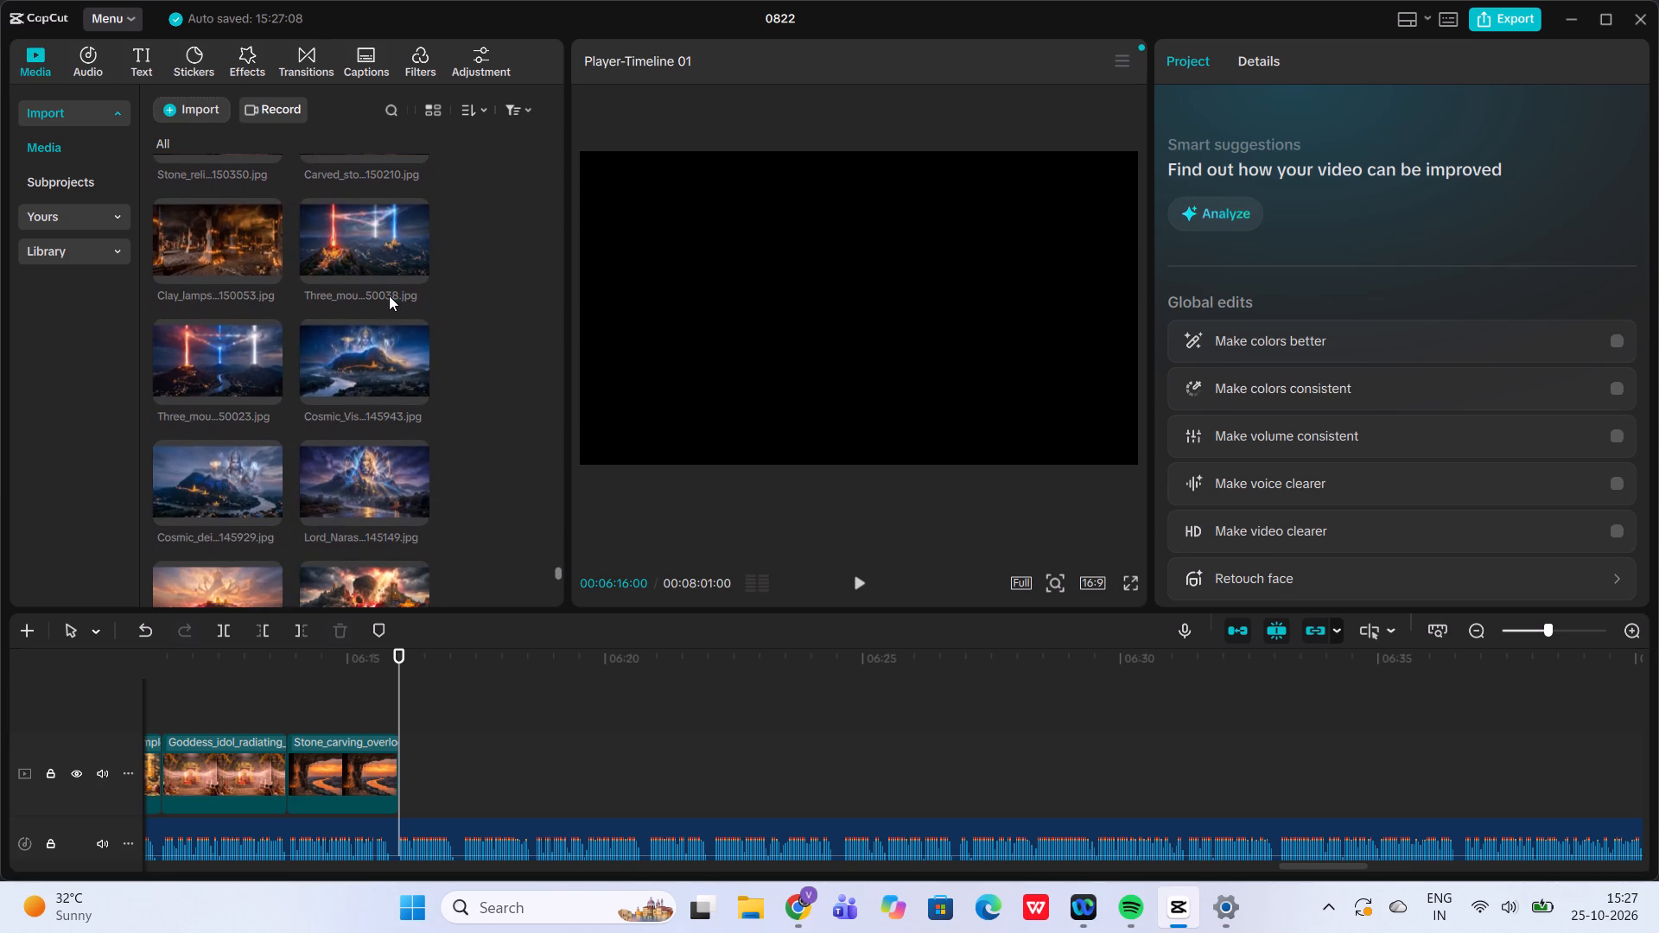
pyautogui.scroll(-2, 389, 295)
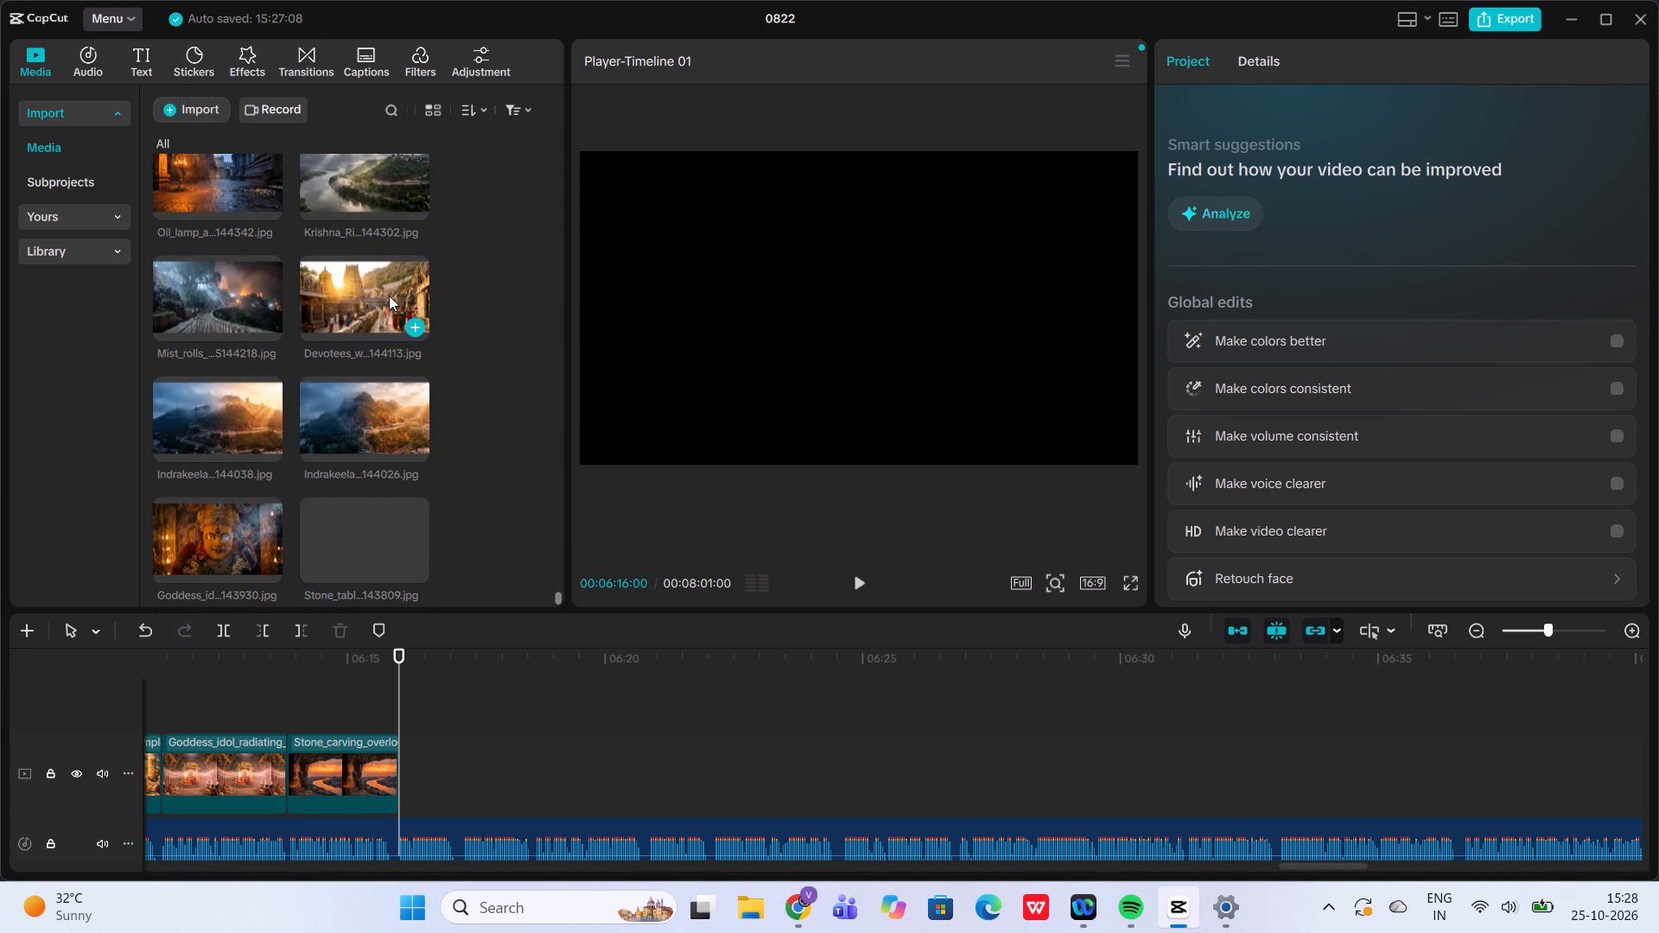
pyautogui.scroll(-1, 389, 295)
pyautogui.click(410, 556)
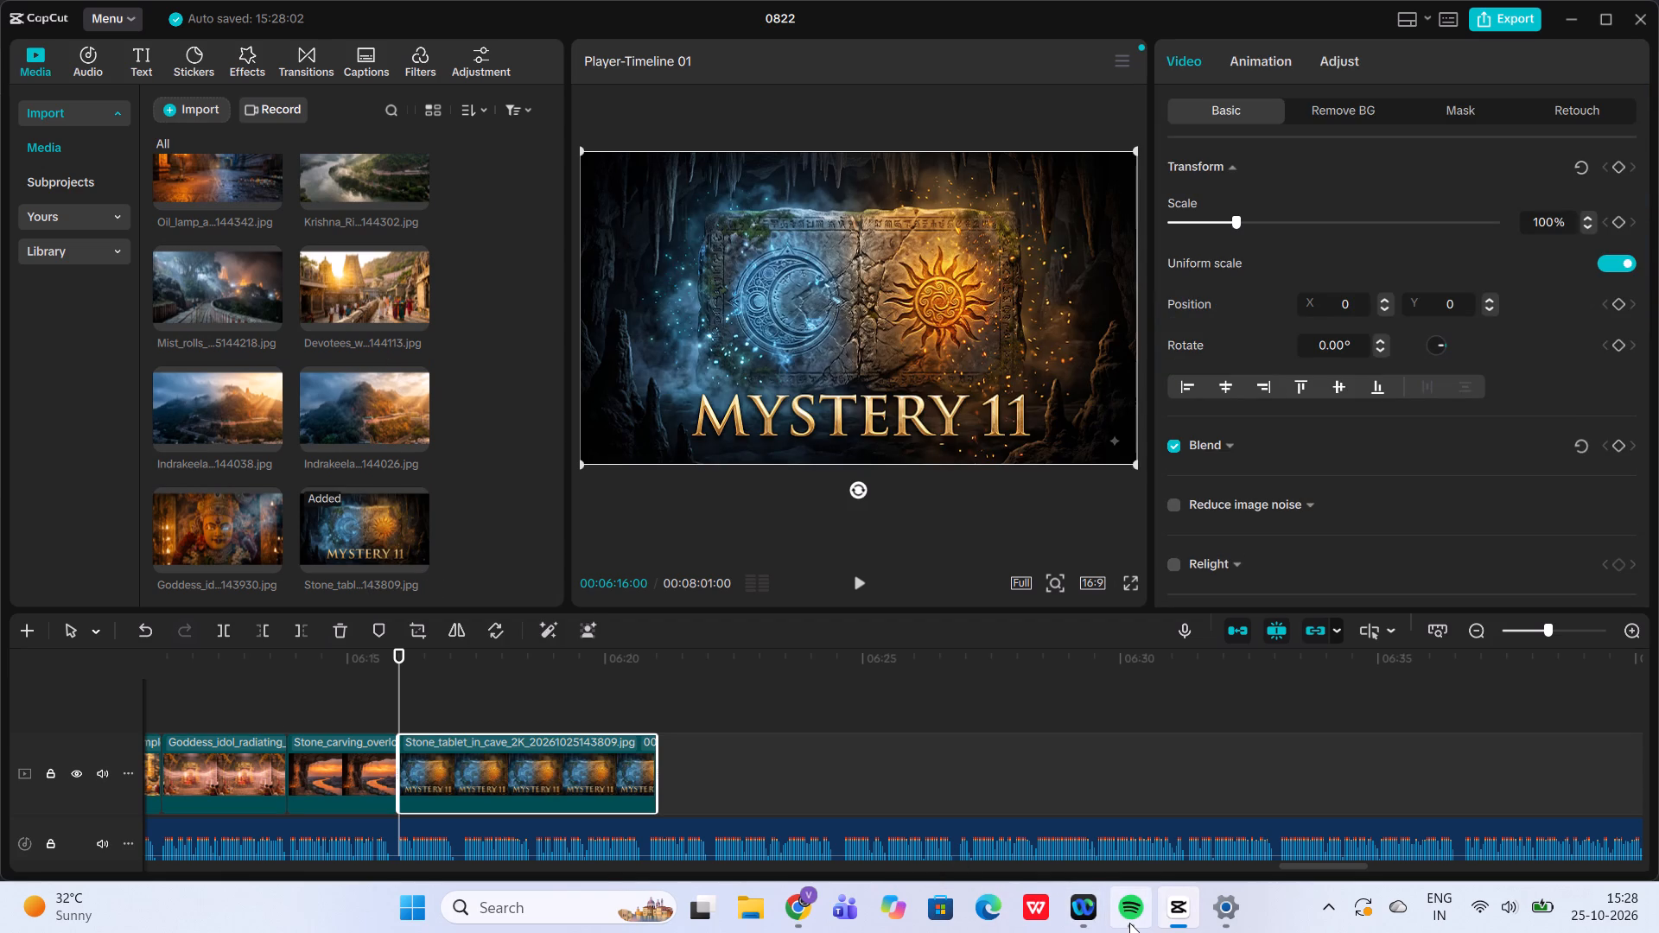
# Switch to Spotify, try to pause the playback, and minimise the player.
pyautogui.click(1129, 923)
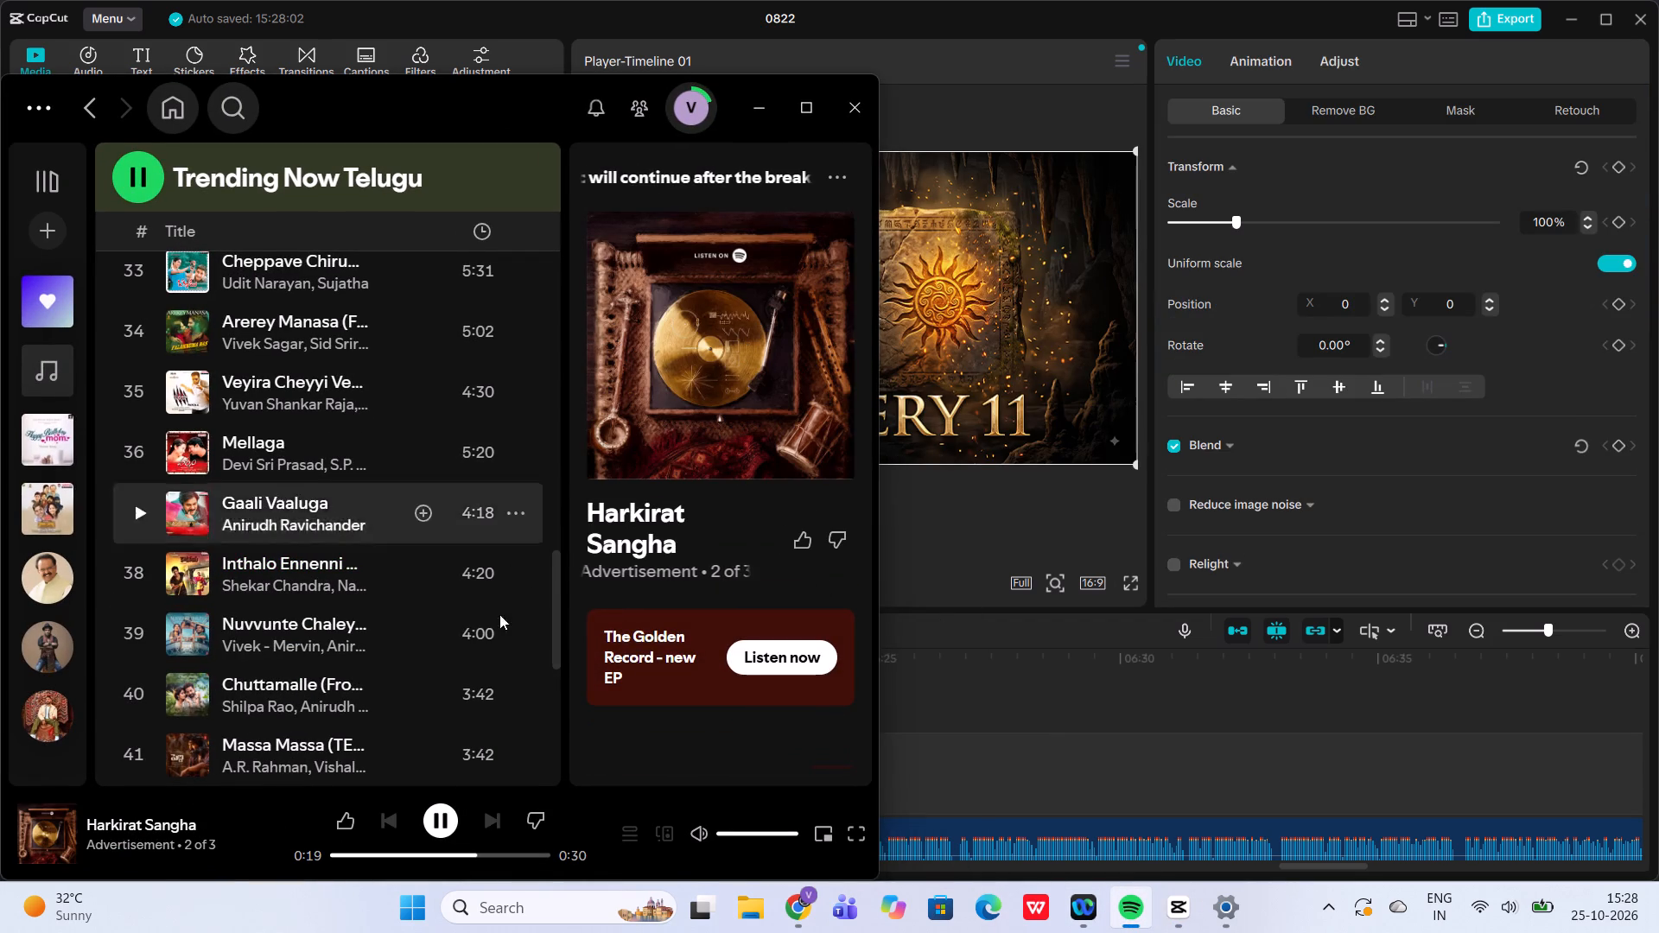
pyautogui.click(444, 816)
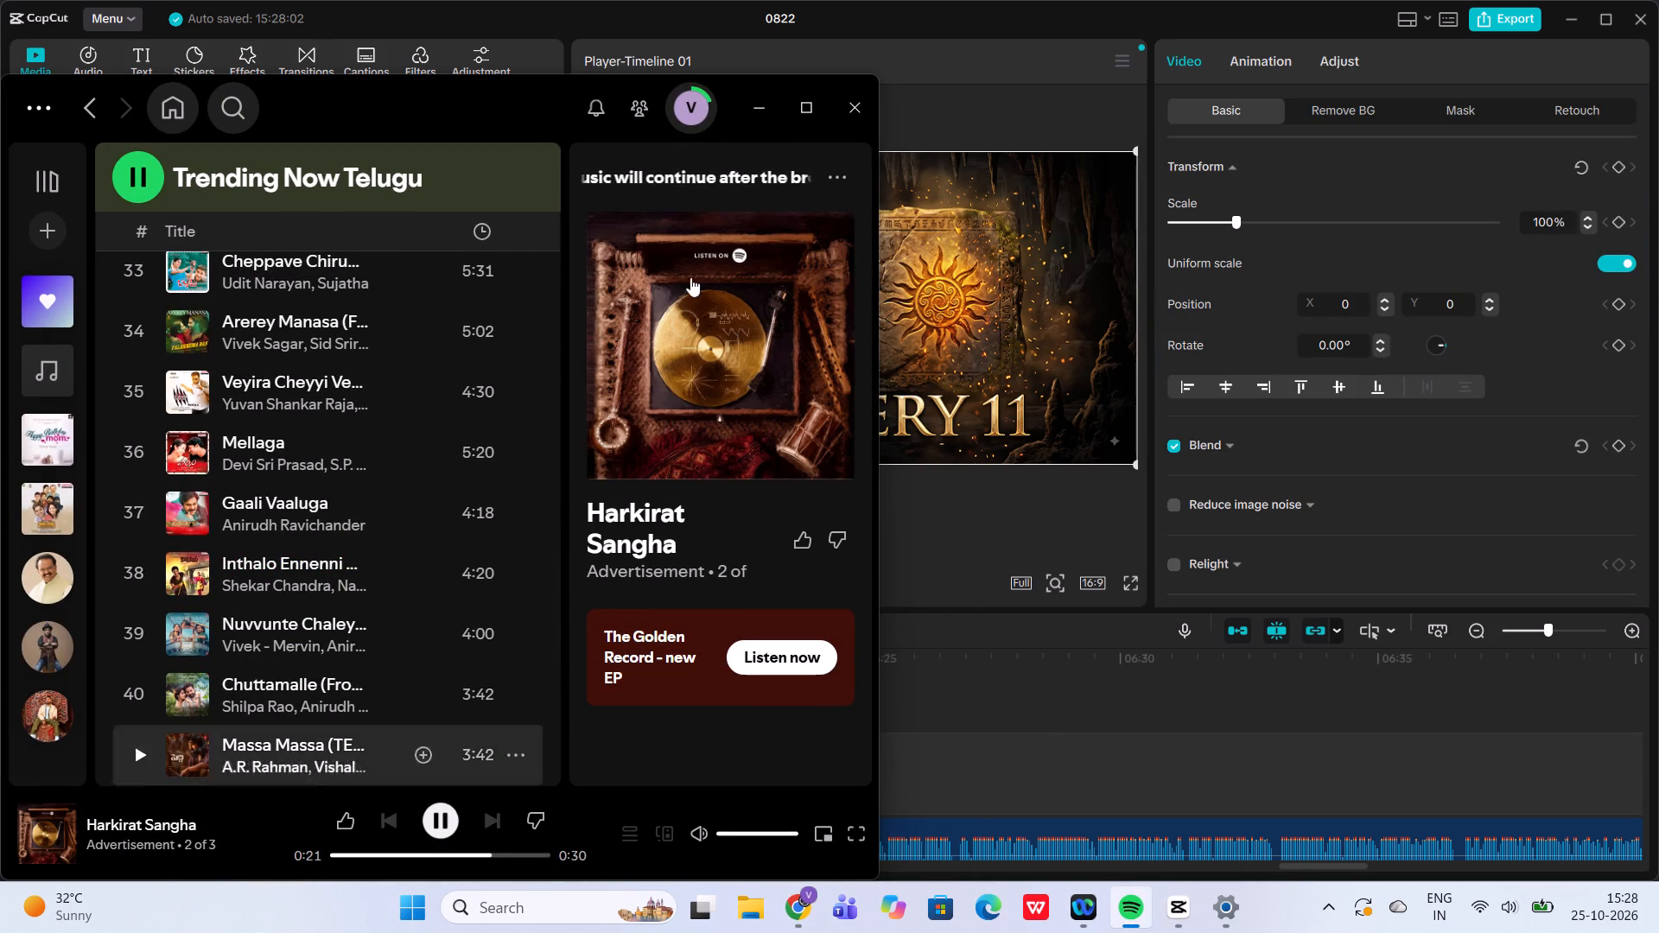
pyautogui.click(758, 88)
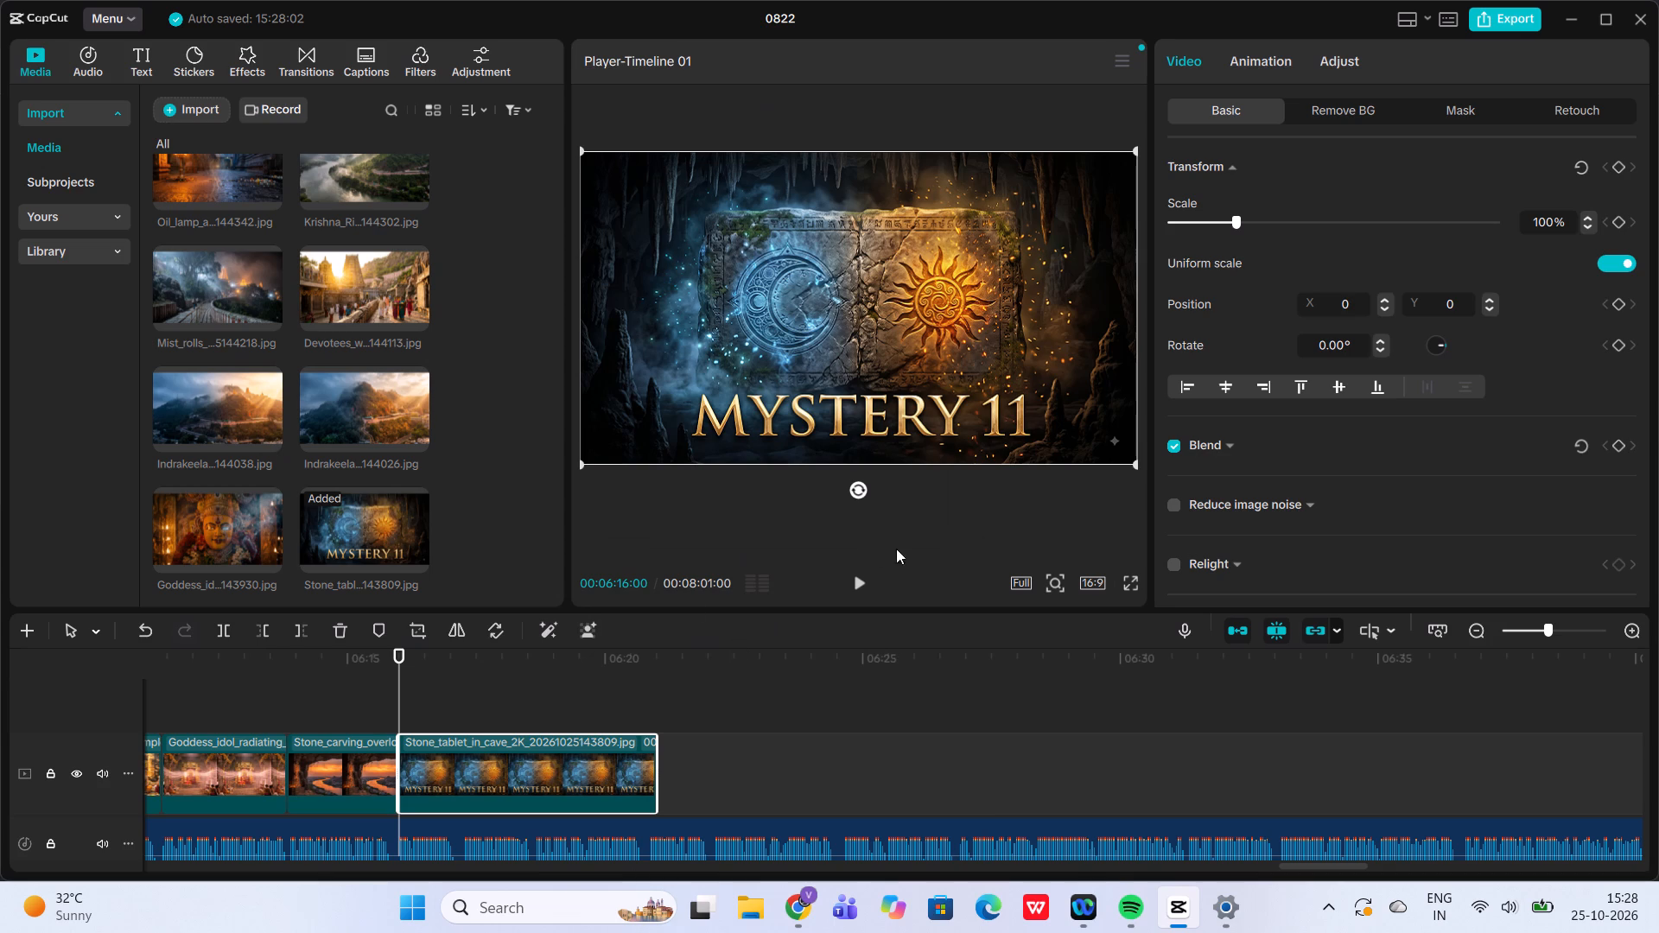
# Play the voice-over under the Mystery 11 clip and trim the clip's end to about 00:06:18:20.
pyautogui.click(848, 593)
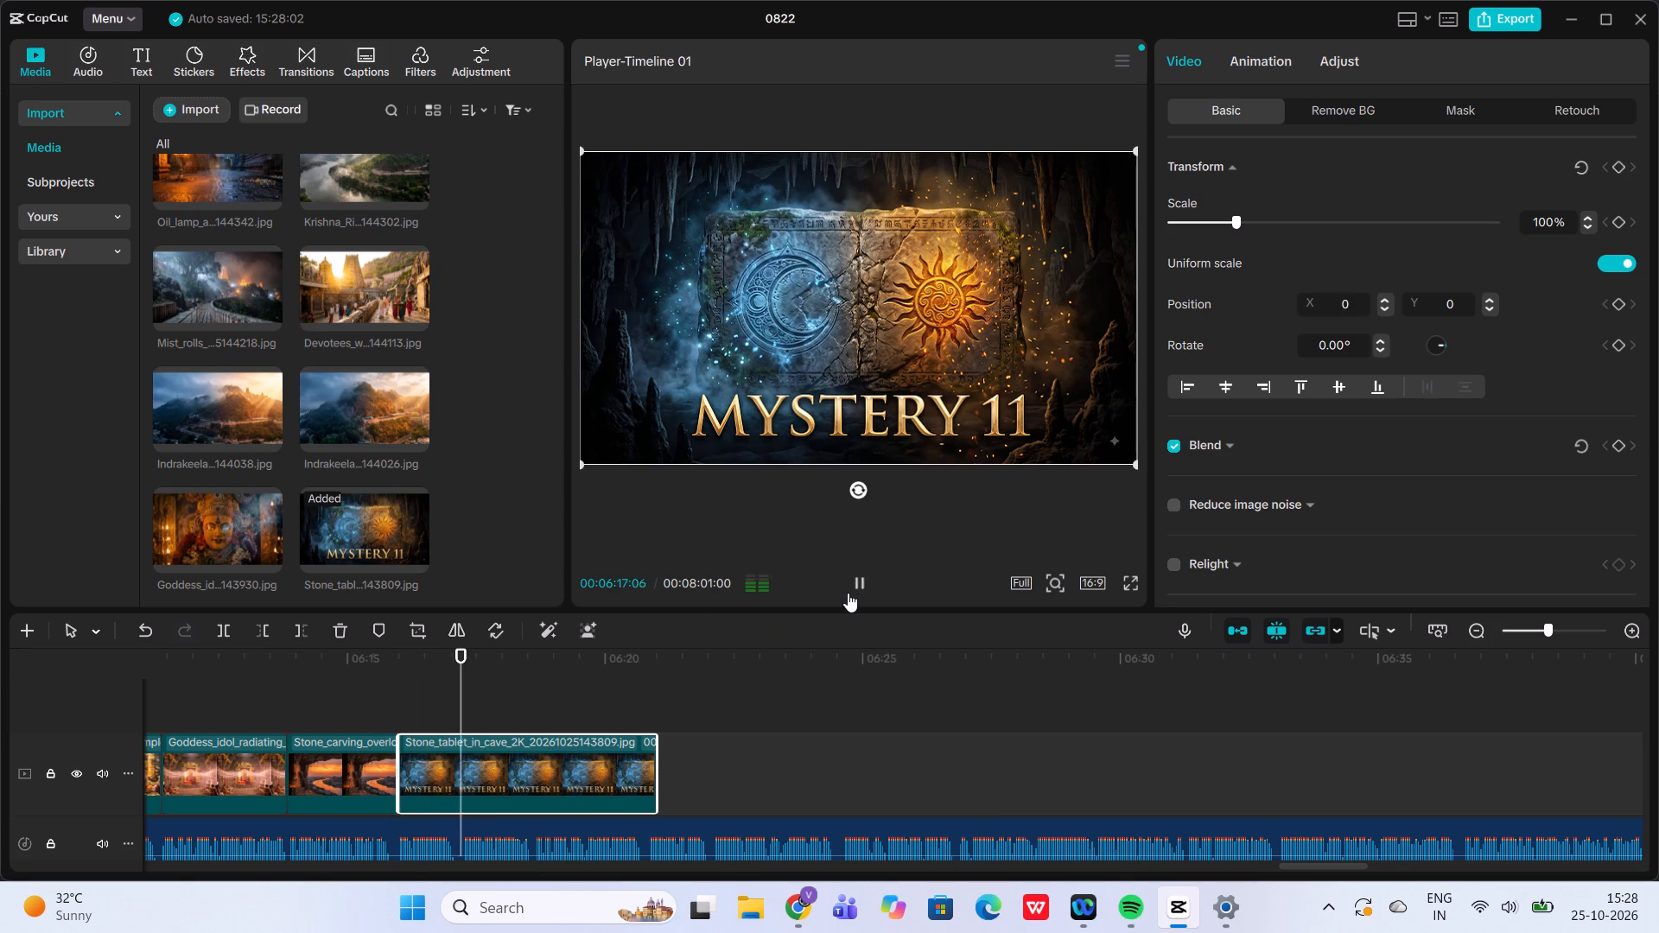
pyautogui.click(848, 593)
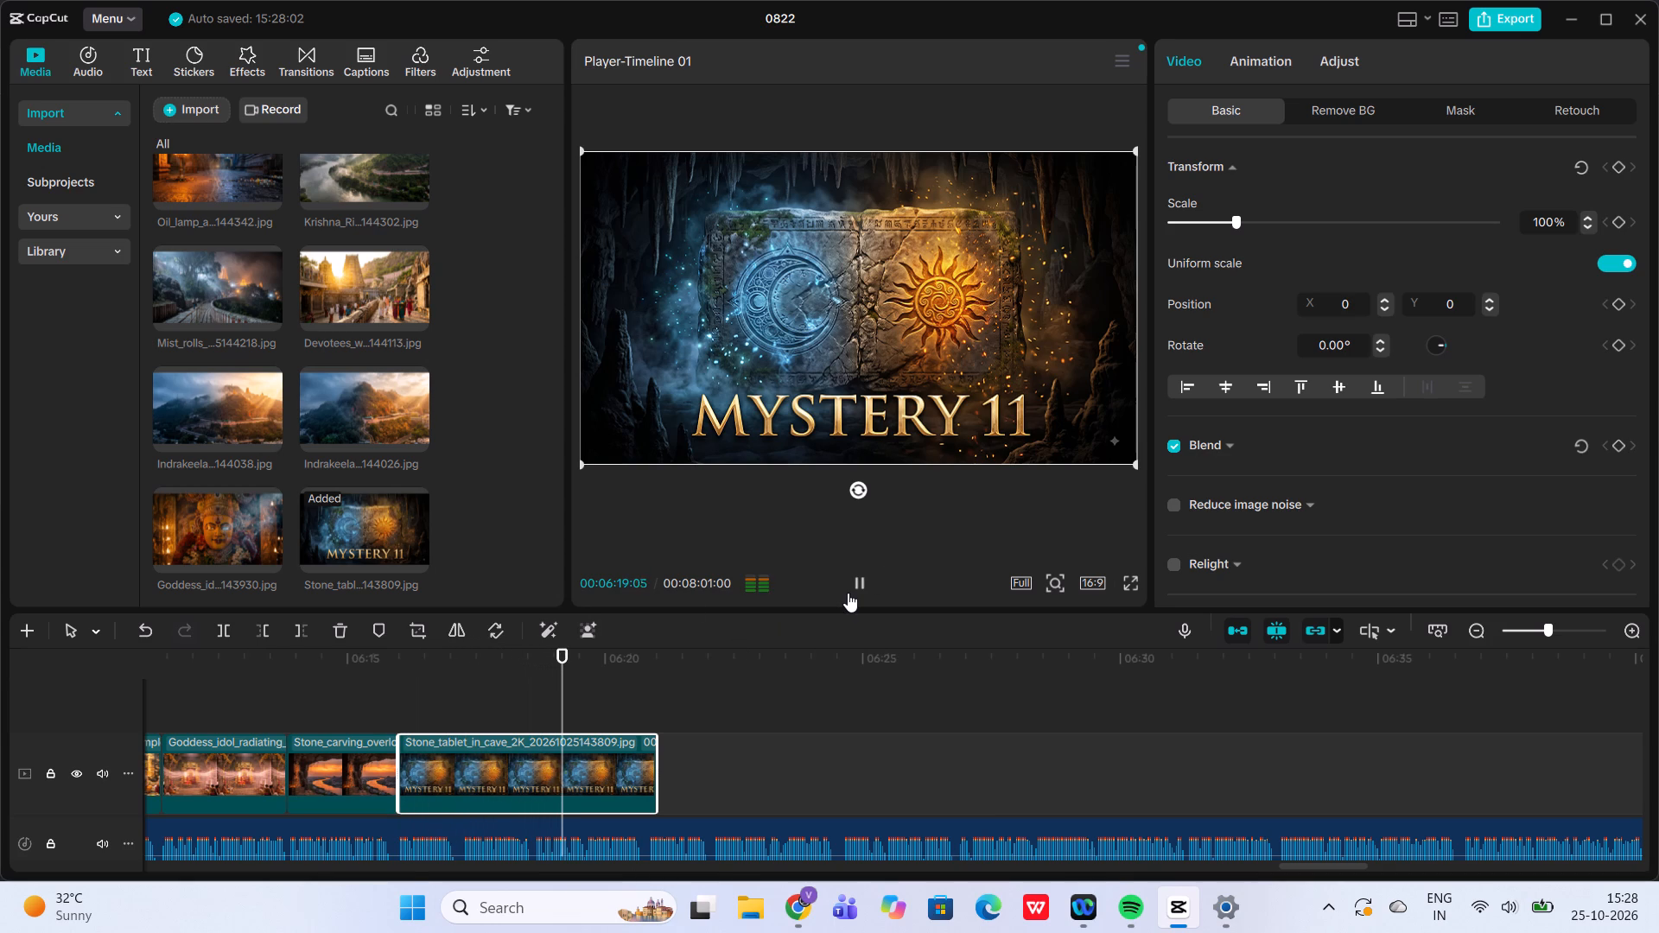
pyautogui.moveTo(655, 769); pyautogui.dragTo(532, 771)
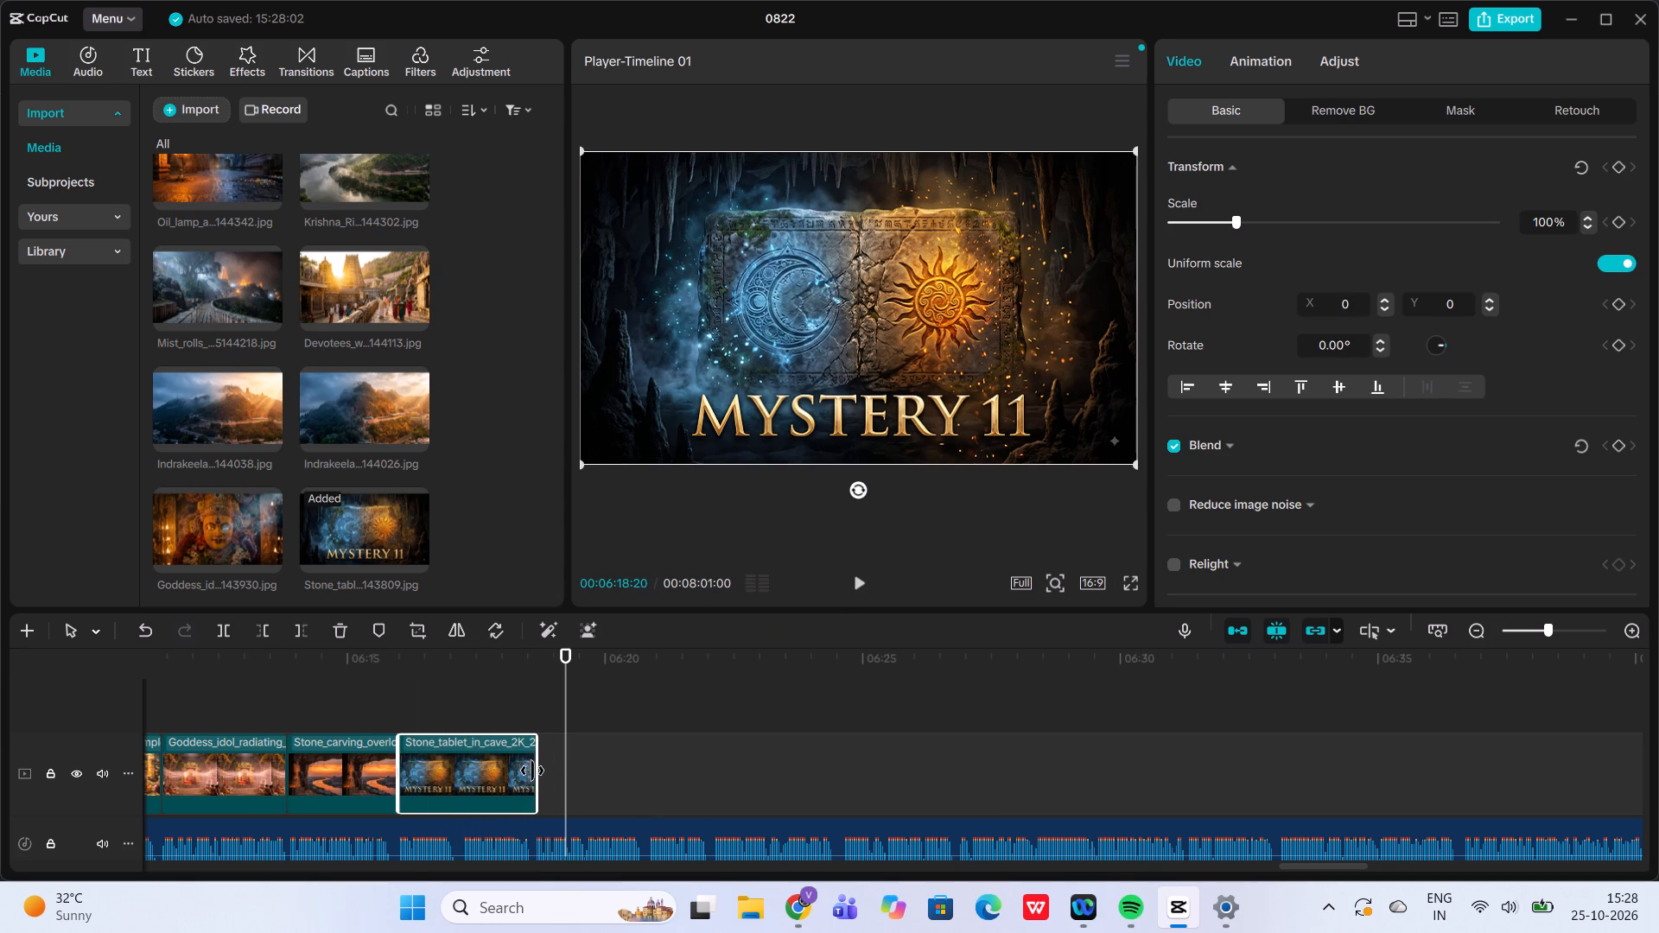
# Fine-trim the end of the Mystery 11 clip to about 00:06:18:19 and play across the cut to check it.
pyautogui.moveTo(532, 771); pyautogui.dragTo(532, 770)
pyautogui.click(518, 708)
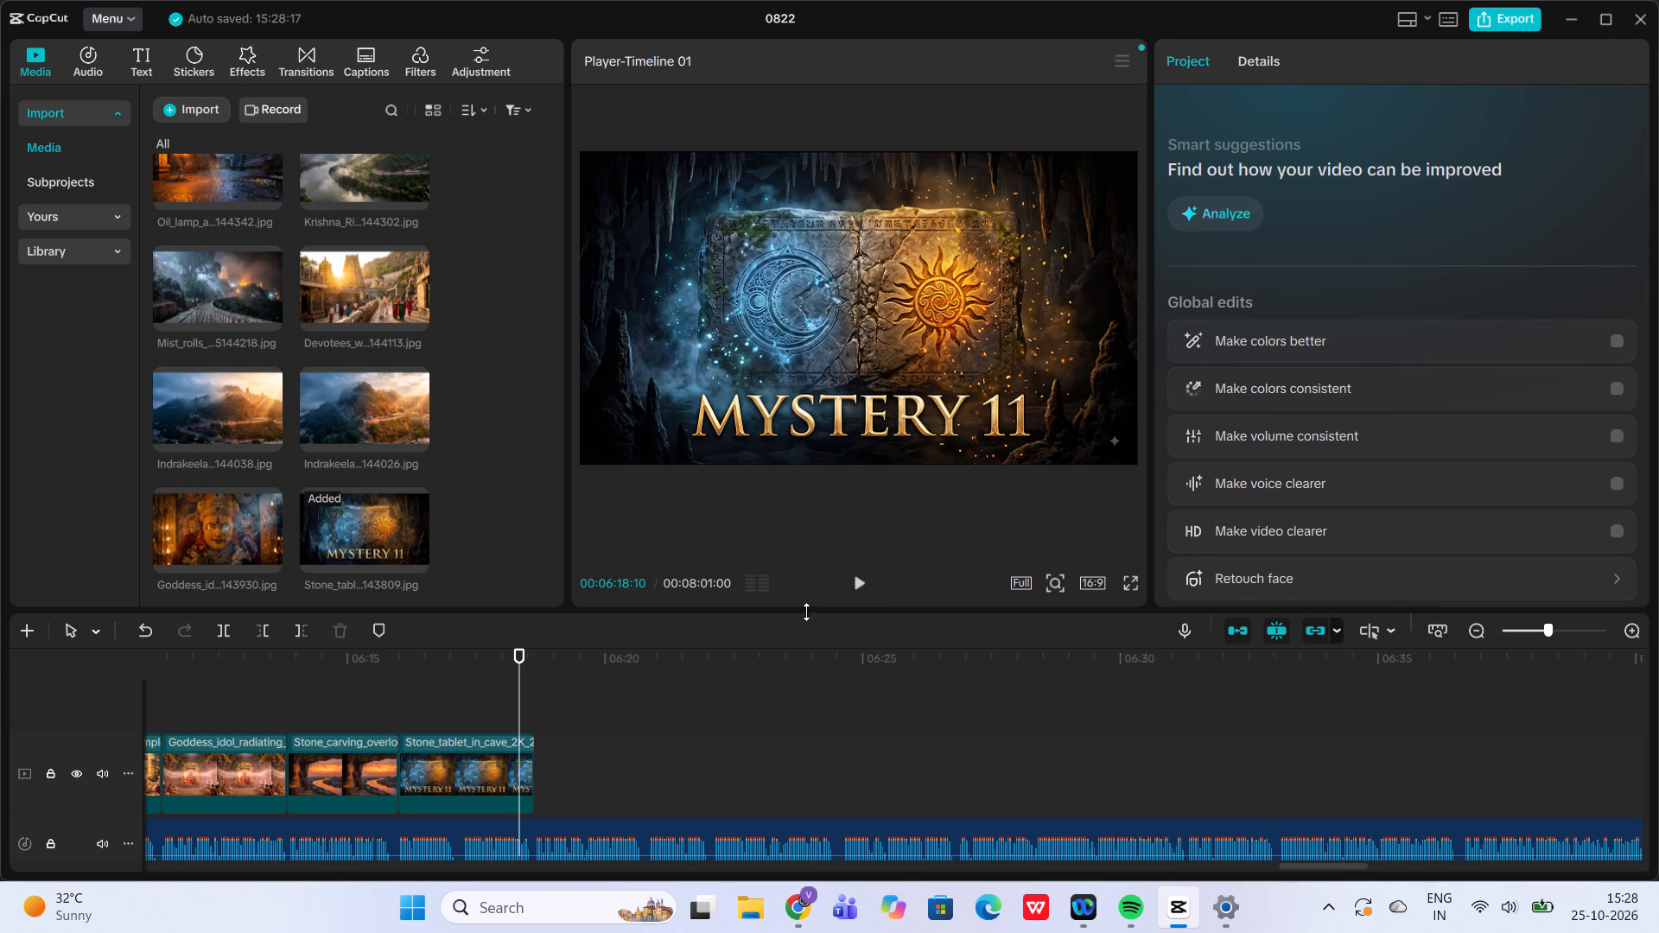
pyautogui.click(866, 573)
pyautogui.click(866, 573)
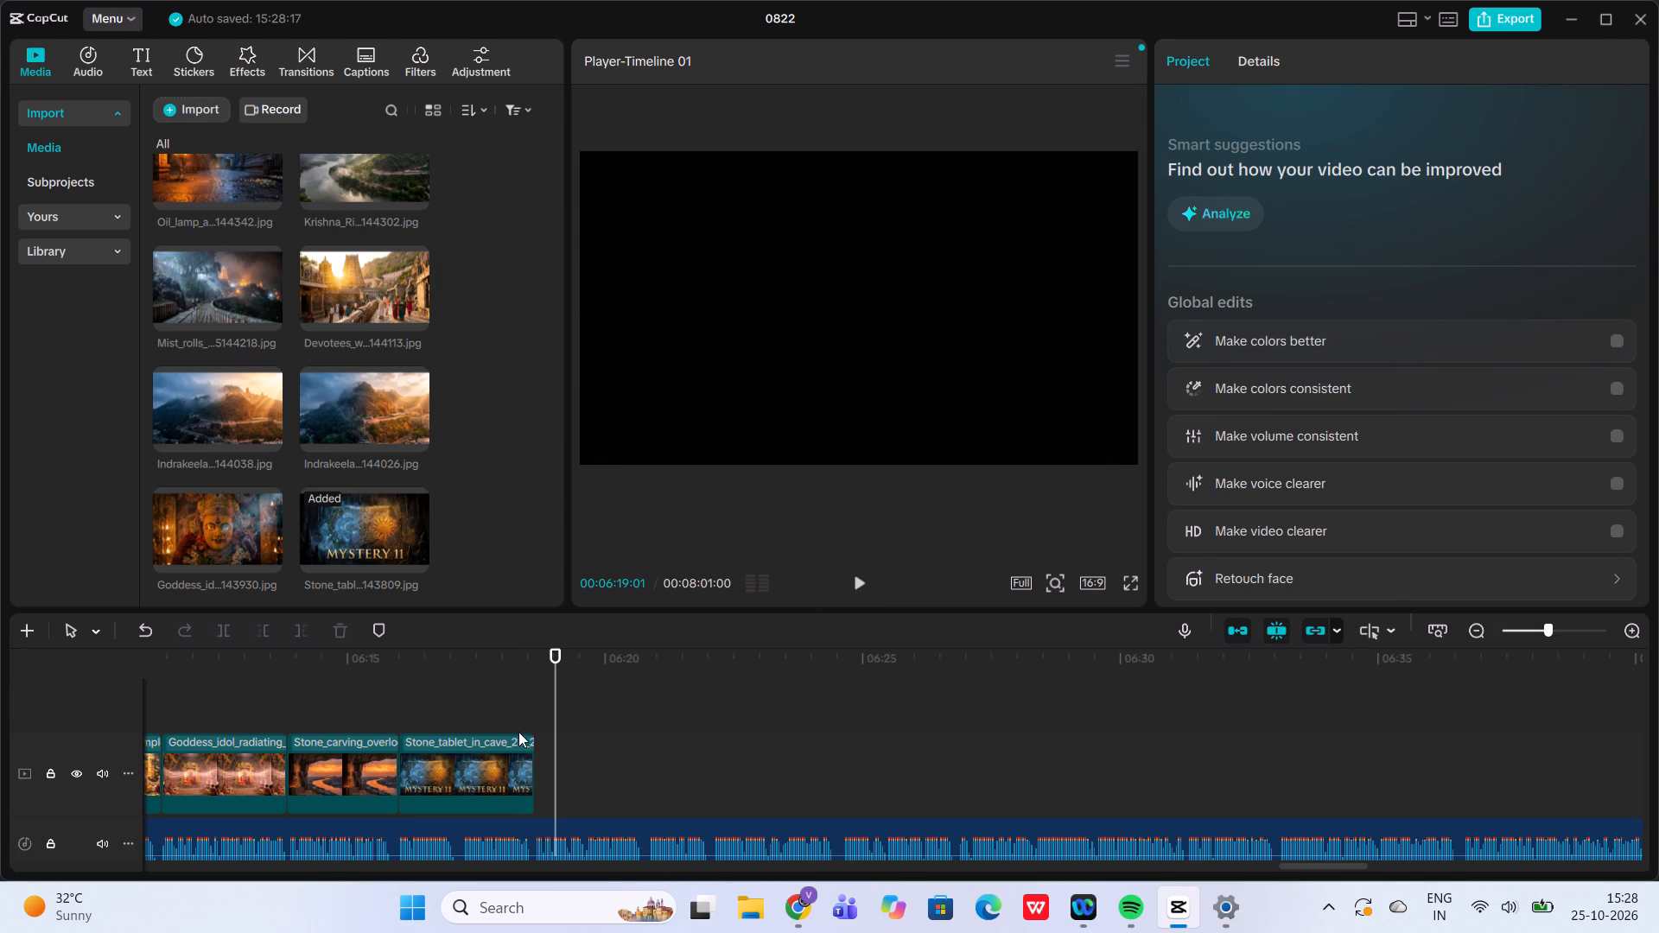
# Listen to the narration after the Mystery 11 clip, preview candidate images, and add the split-mountain Indrakeeladri hill image ending in 144026 at 00:06:18:19.
pyautogui.click(529, 711)
pyautogui.click(529, 711)
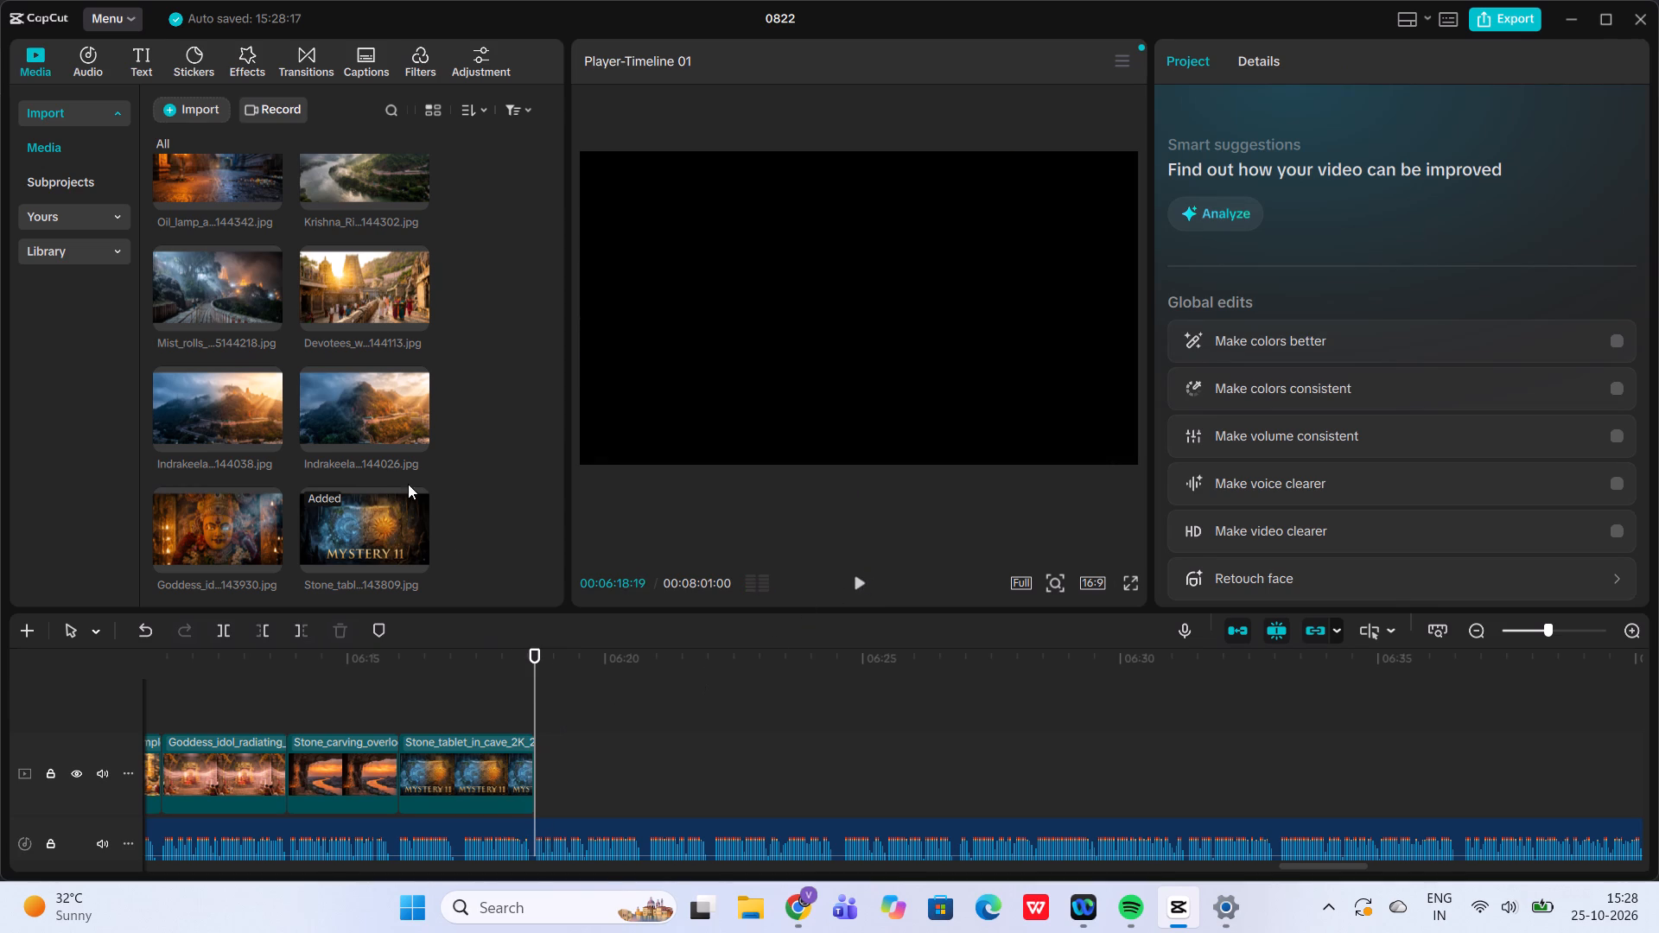
pyautogui.scroll(-1, 388, 457)
pyautogui.click(213, 517)
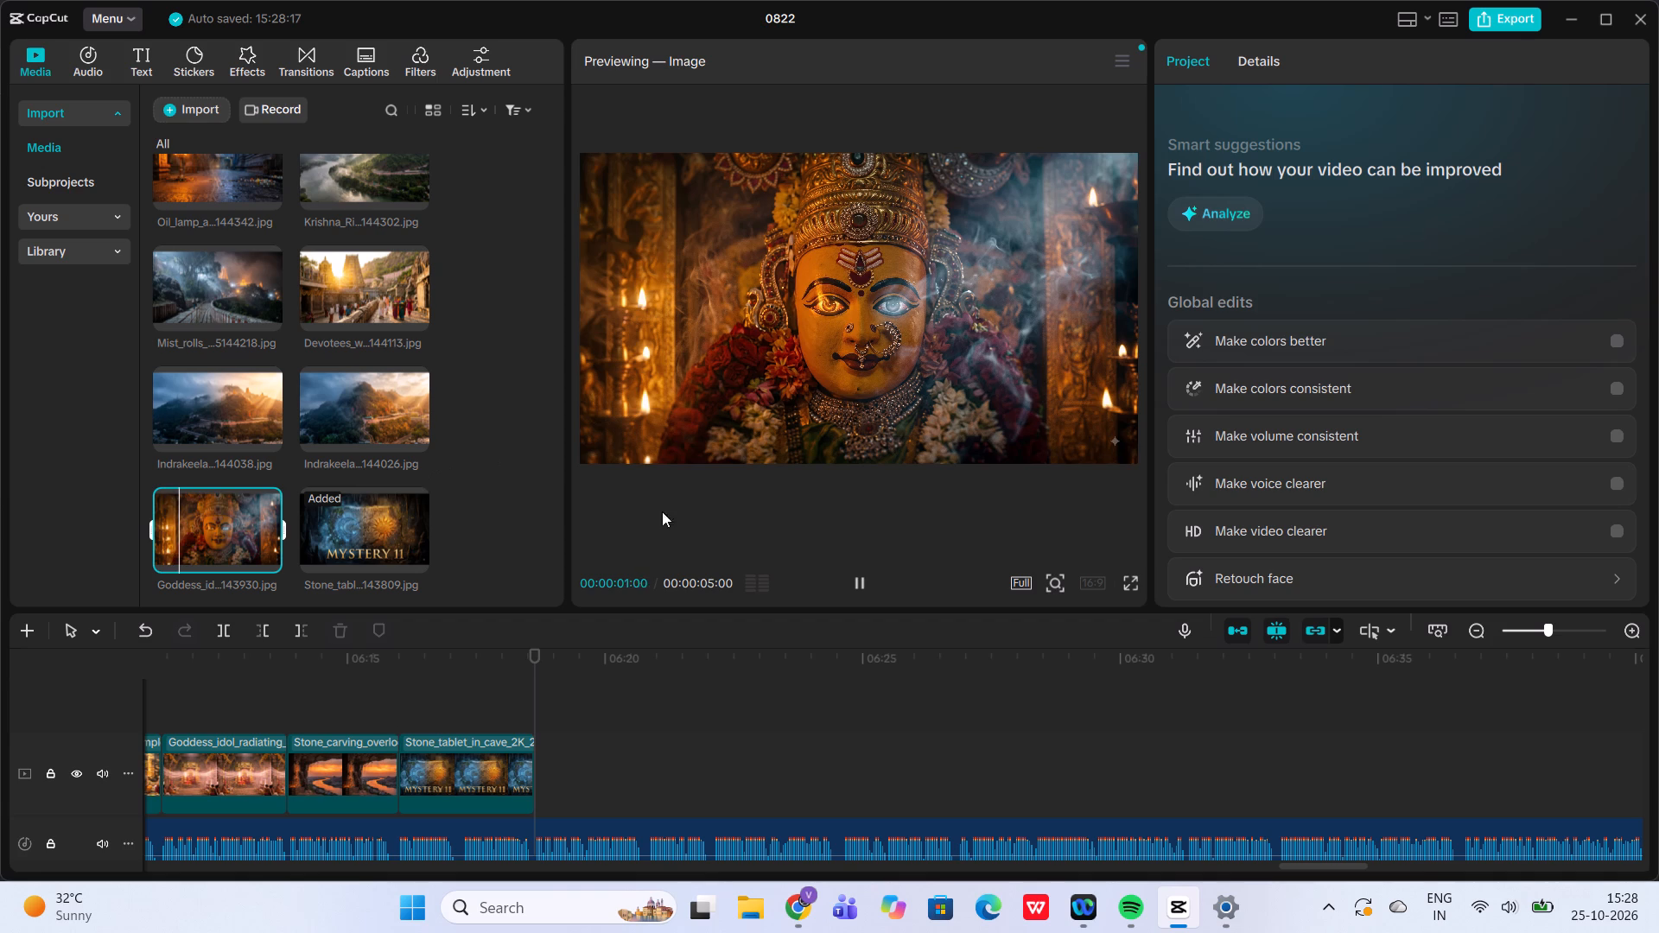
pyautogui.click(531, 691)
pyautogui.click(861, 589)
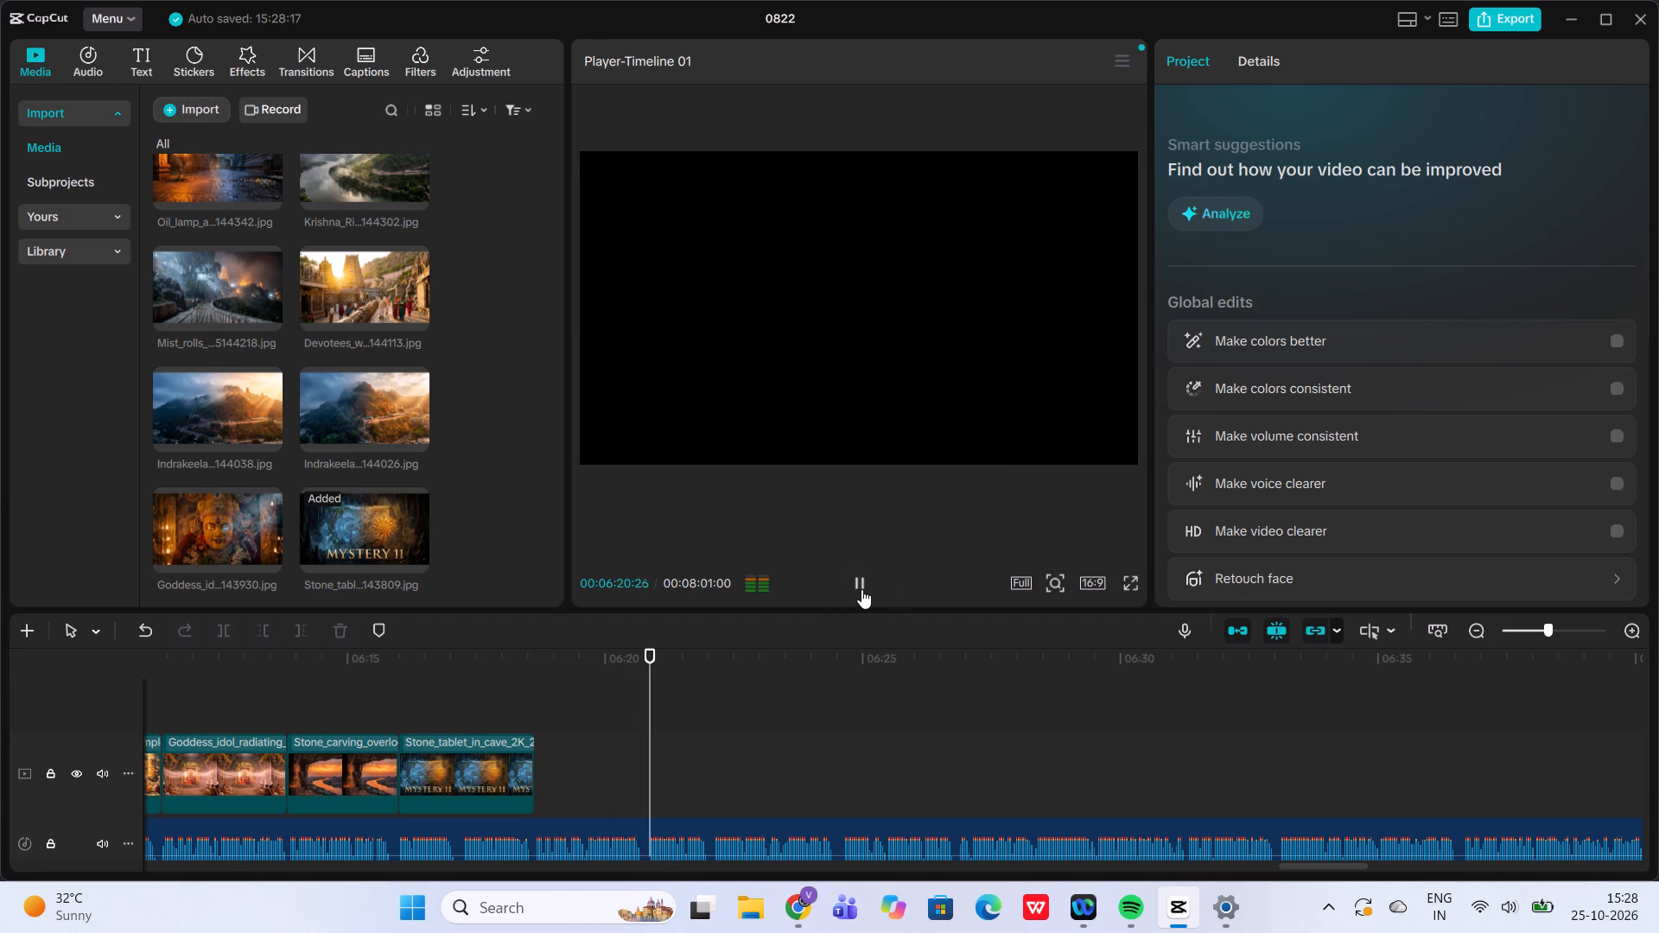
pyautogui.click(861, 589)
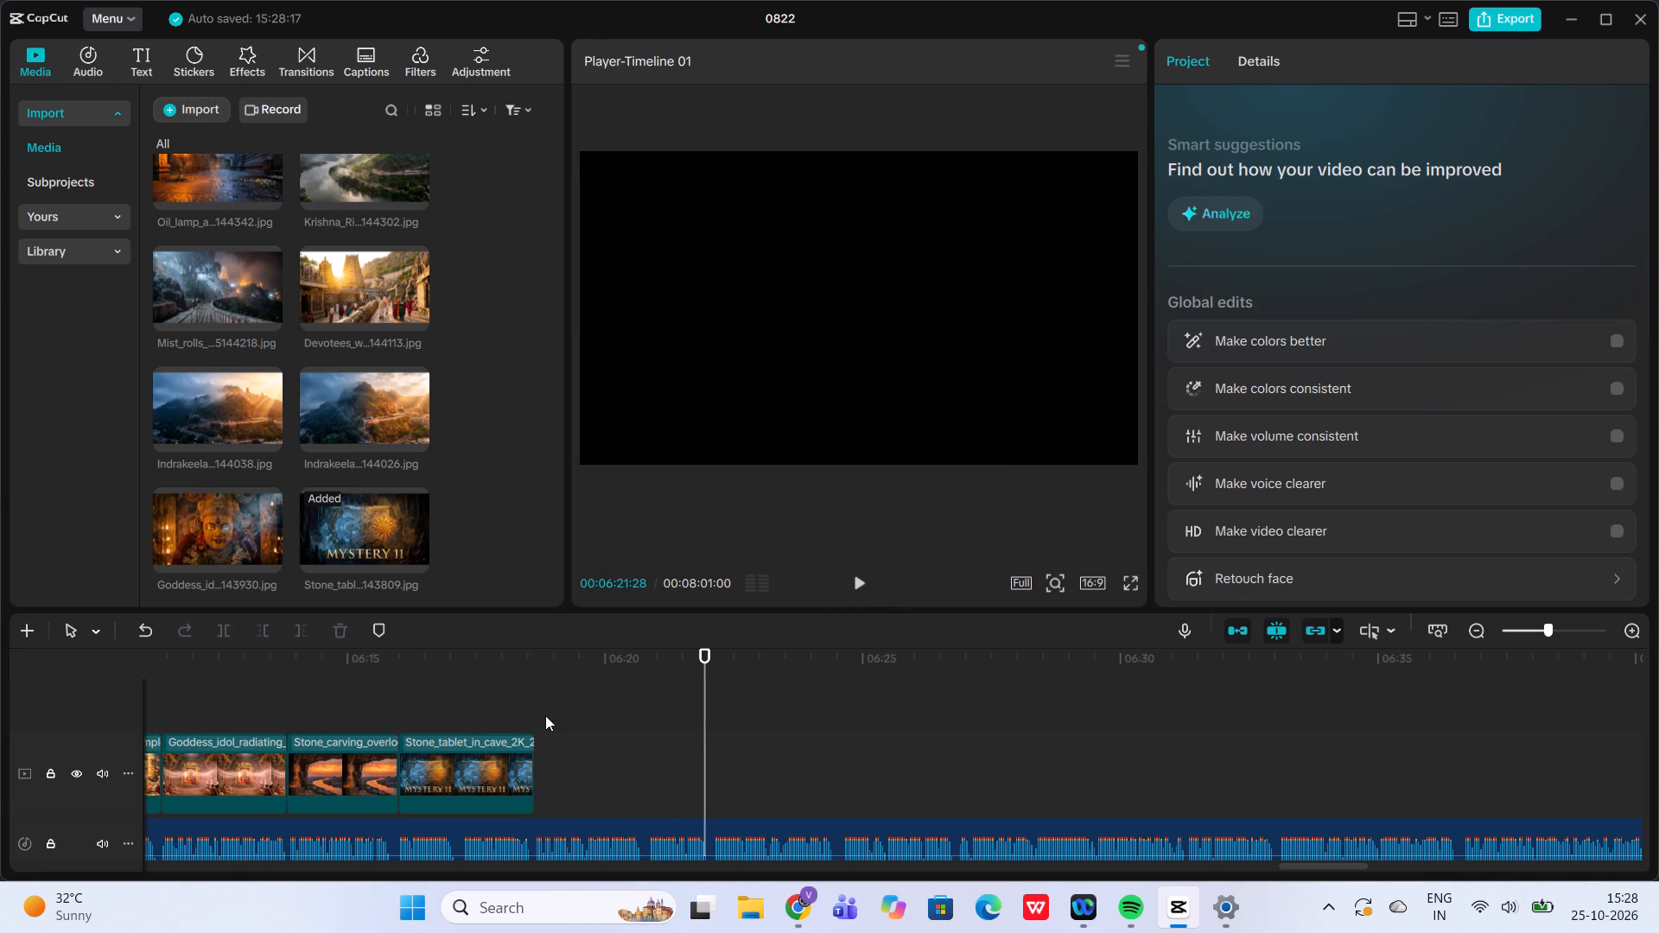
pyautogui.click(535, 711)
pyautogui.click(370, 383)
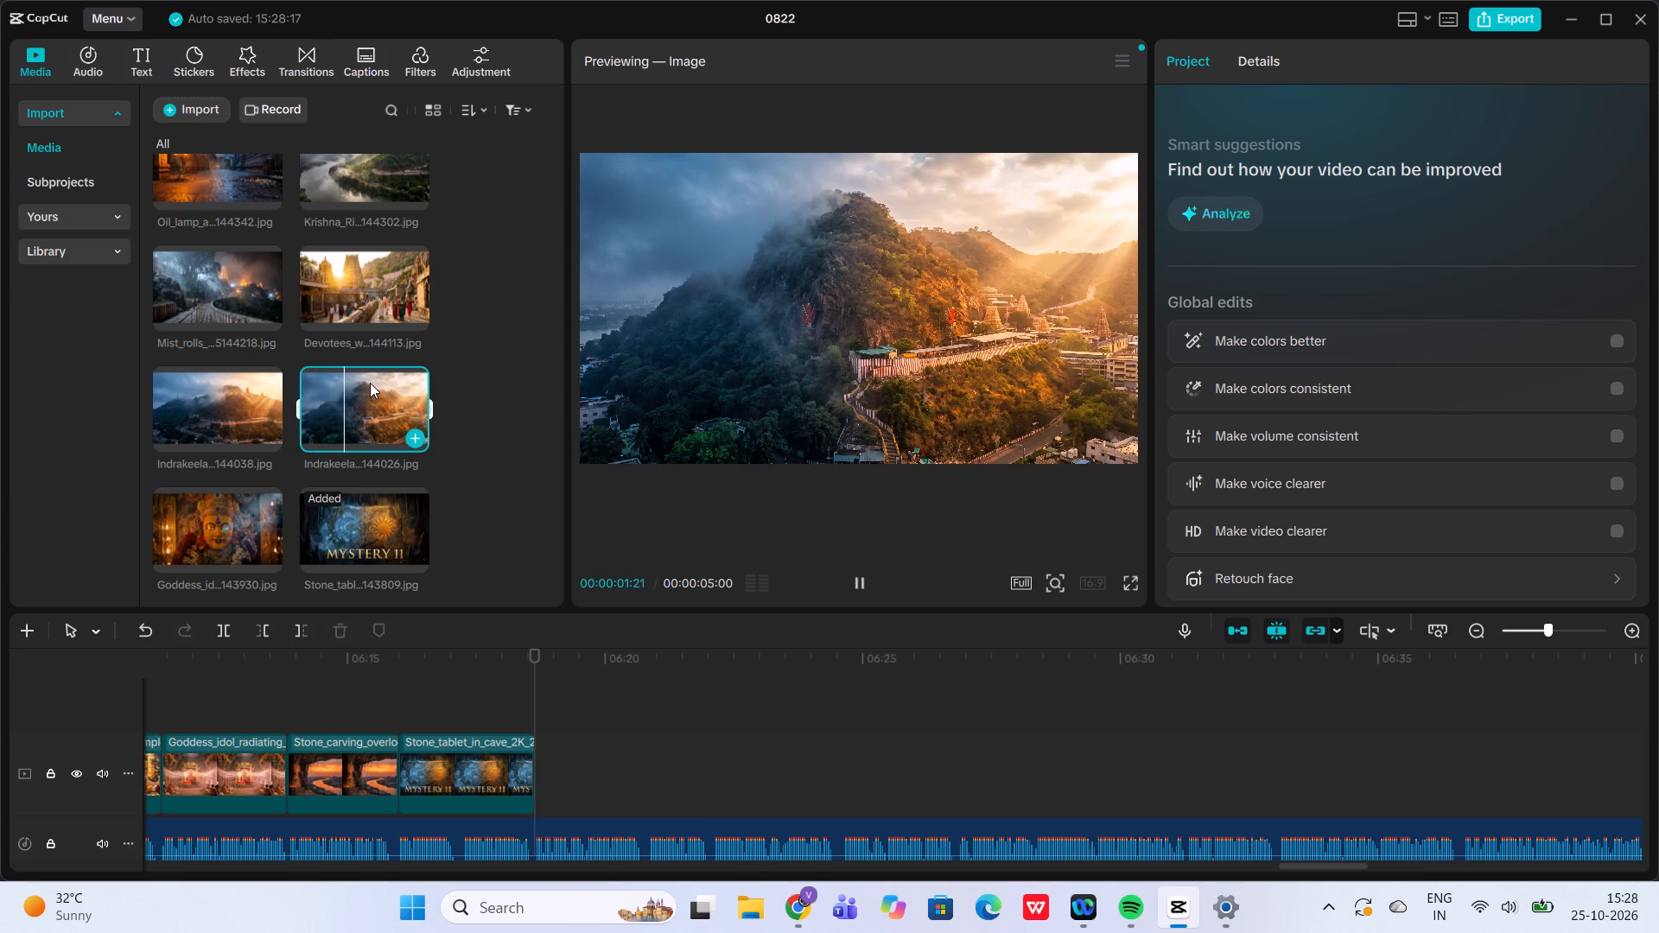
pyautogui.click(205, 412)
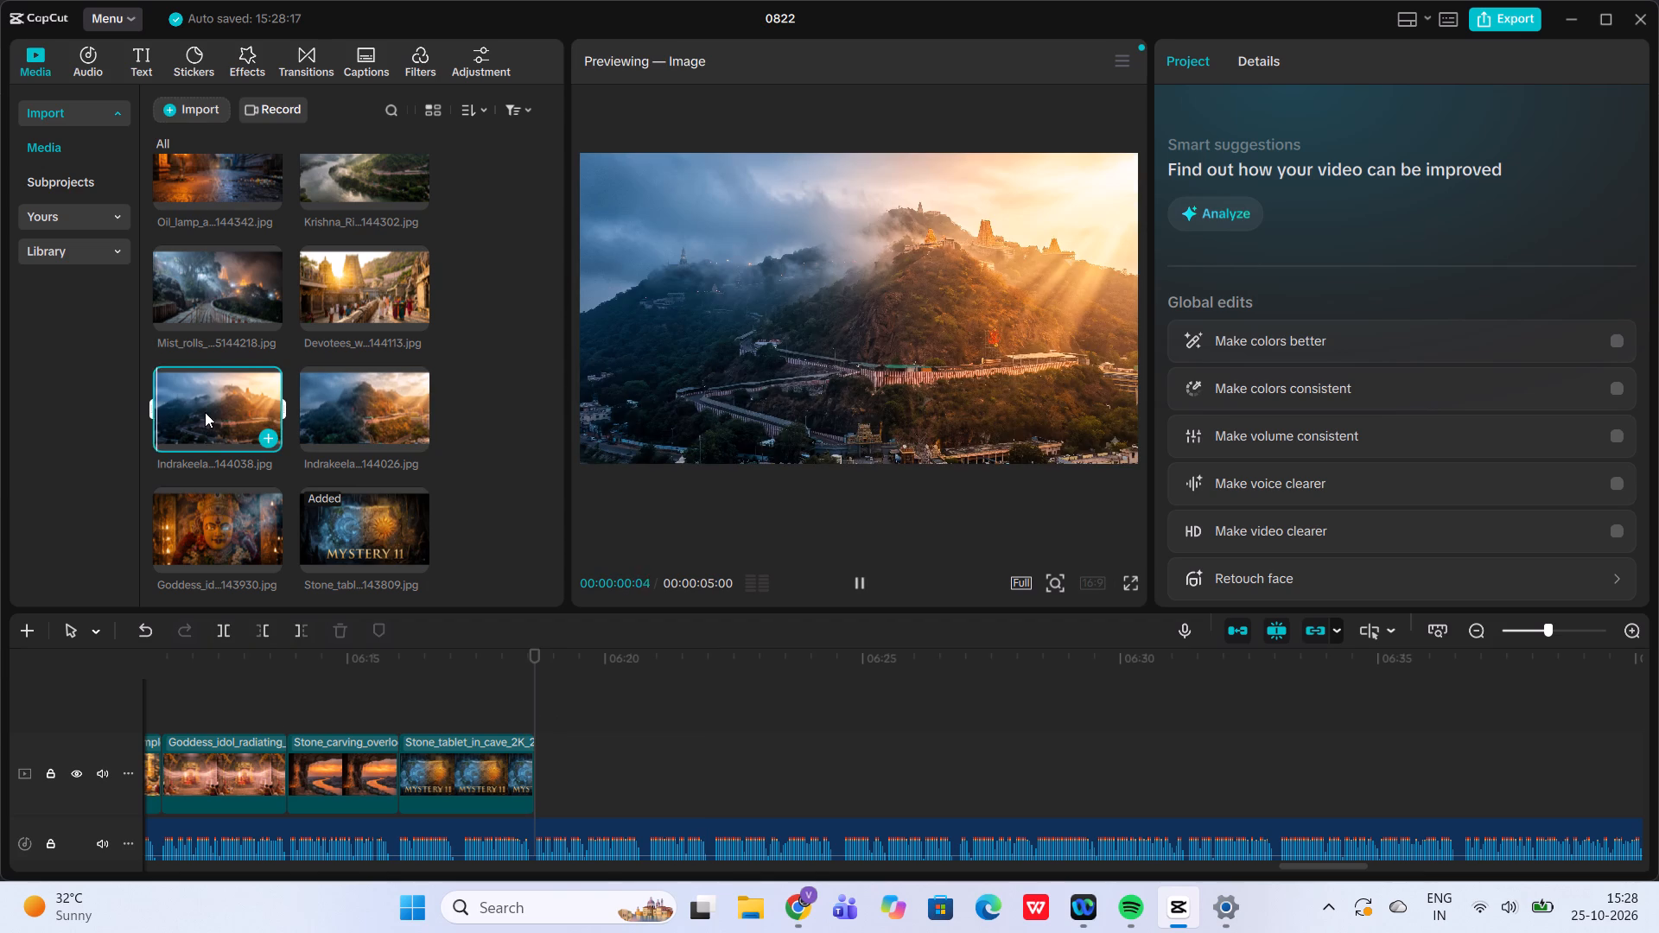
pyautogui.click(354, 397)
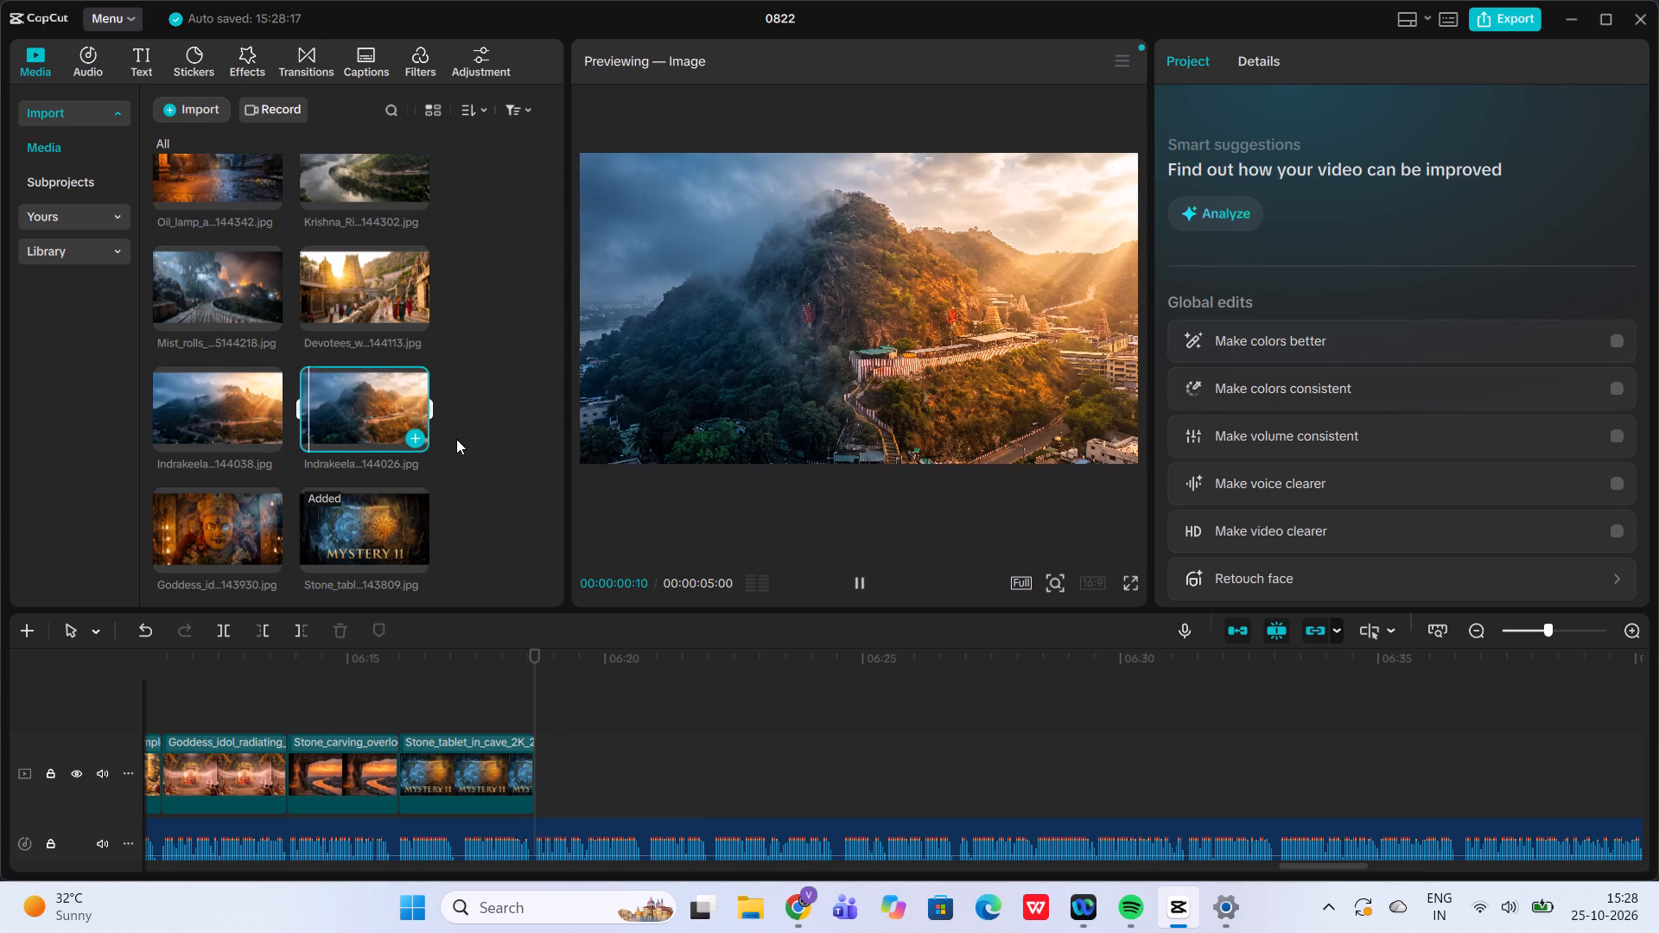
pyautogui.click(412, 436)
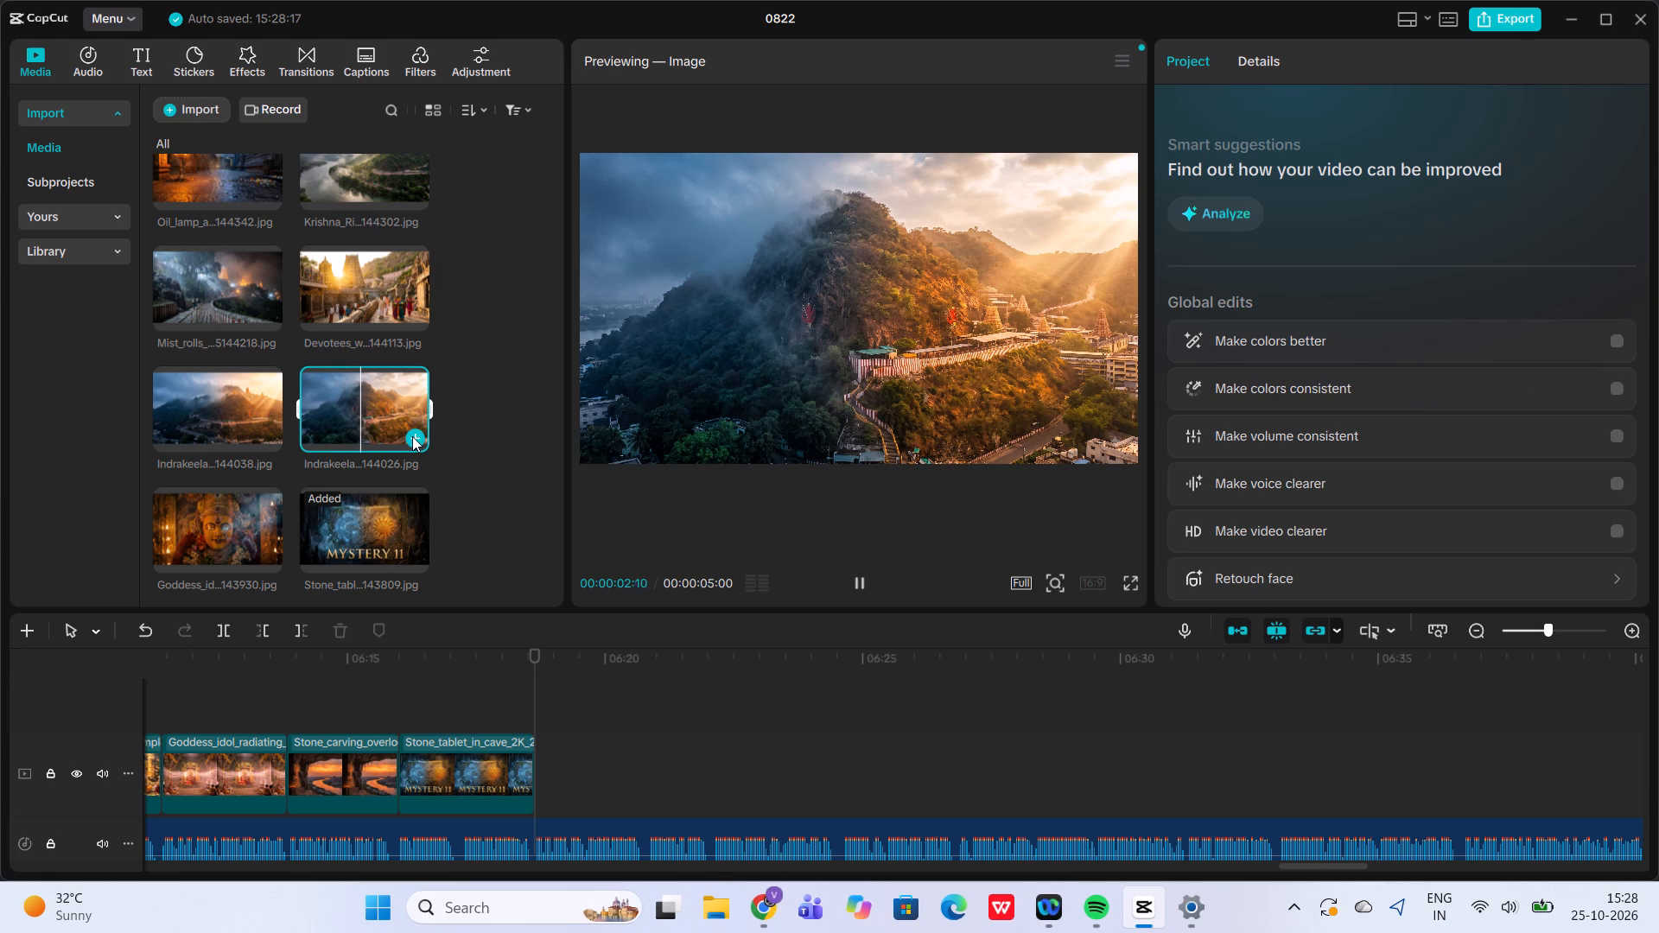
# Play the voice-over under the Indrakeeladri hill clip, trim the clip's end to about 00:06:22, and replay the cut.
pyautogui.click(859, 581)
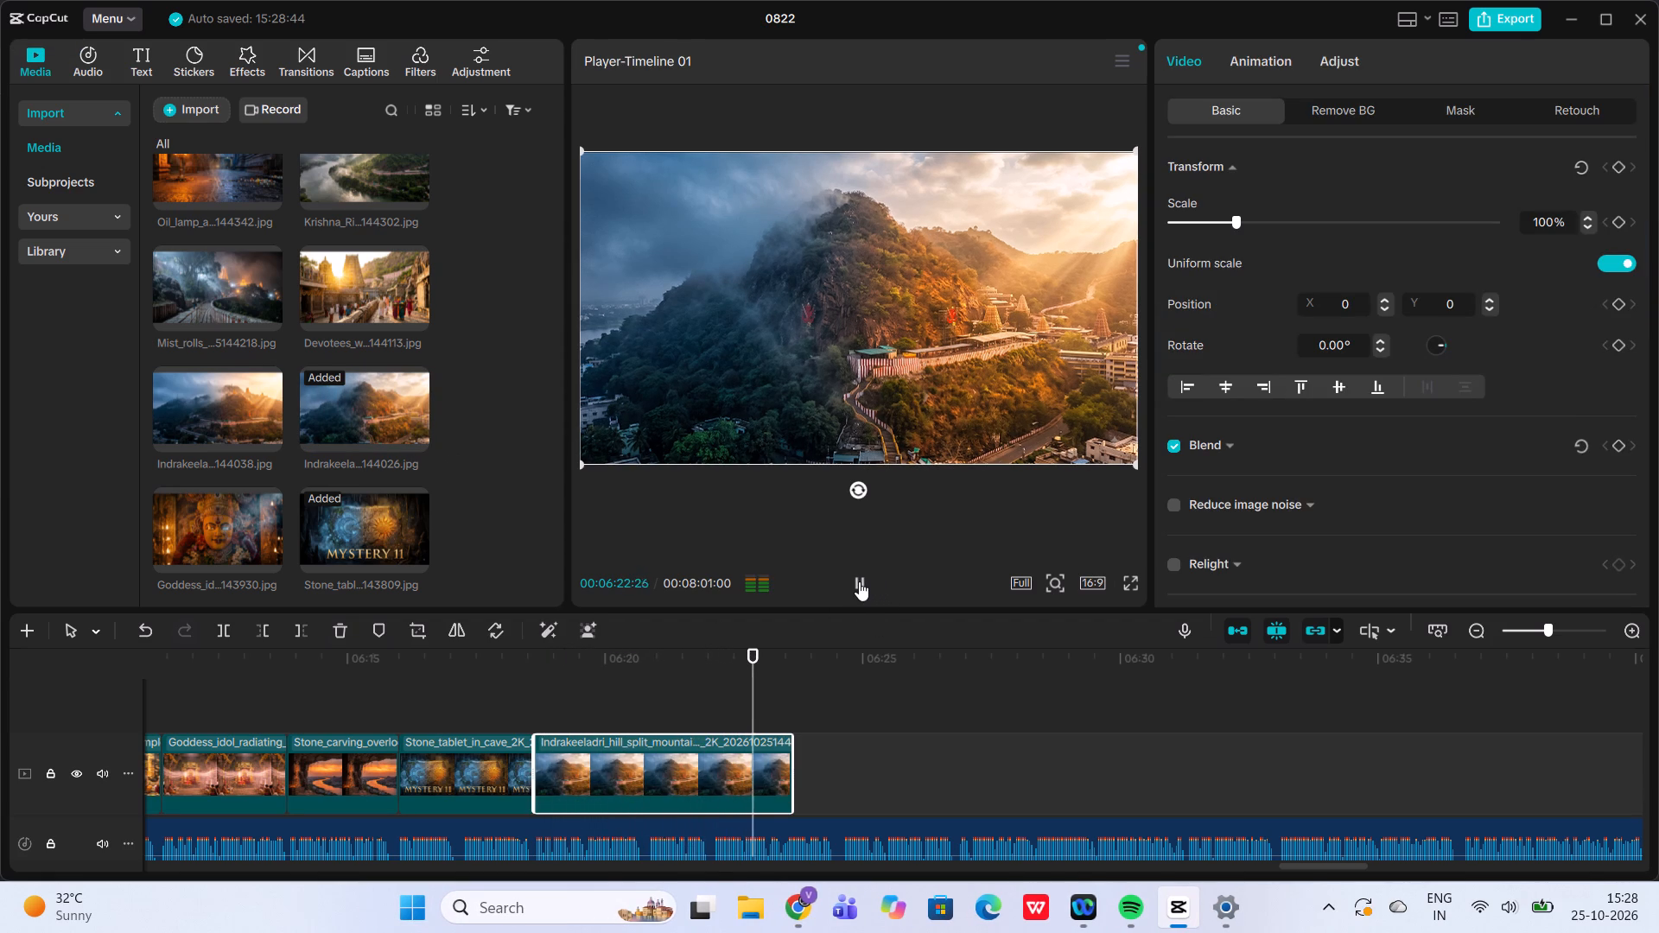
pyautogui.click(859, 581)
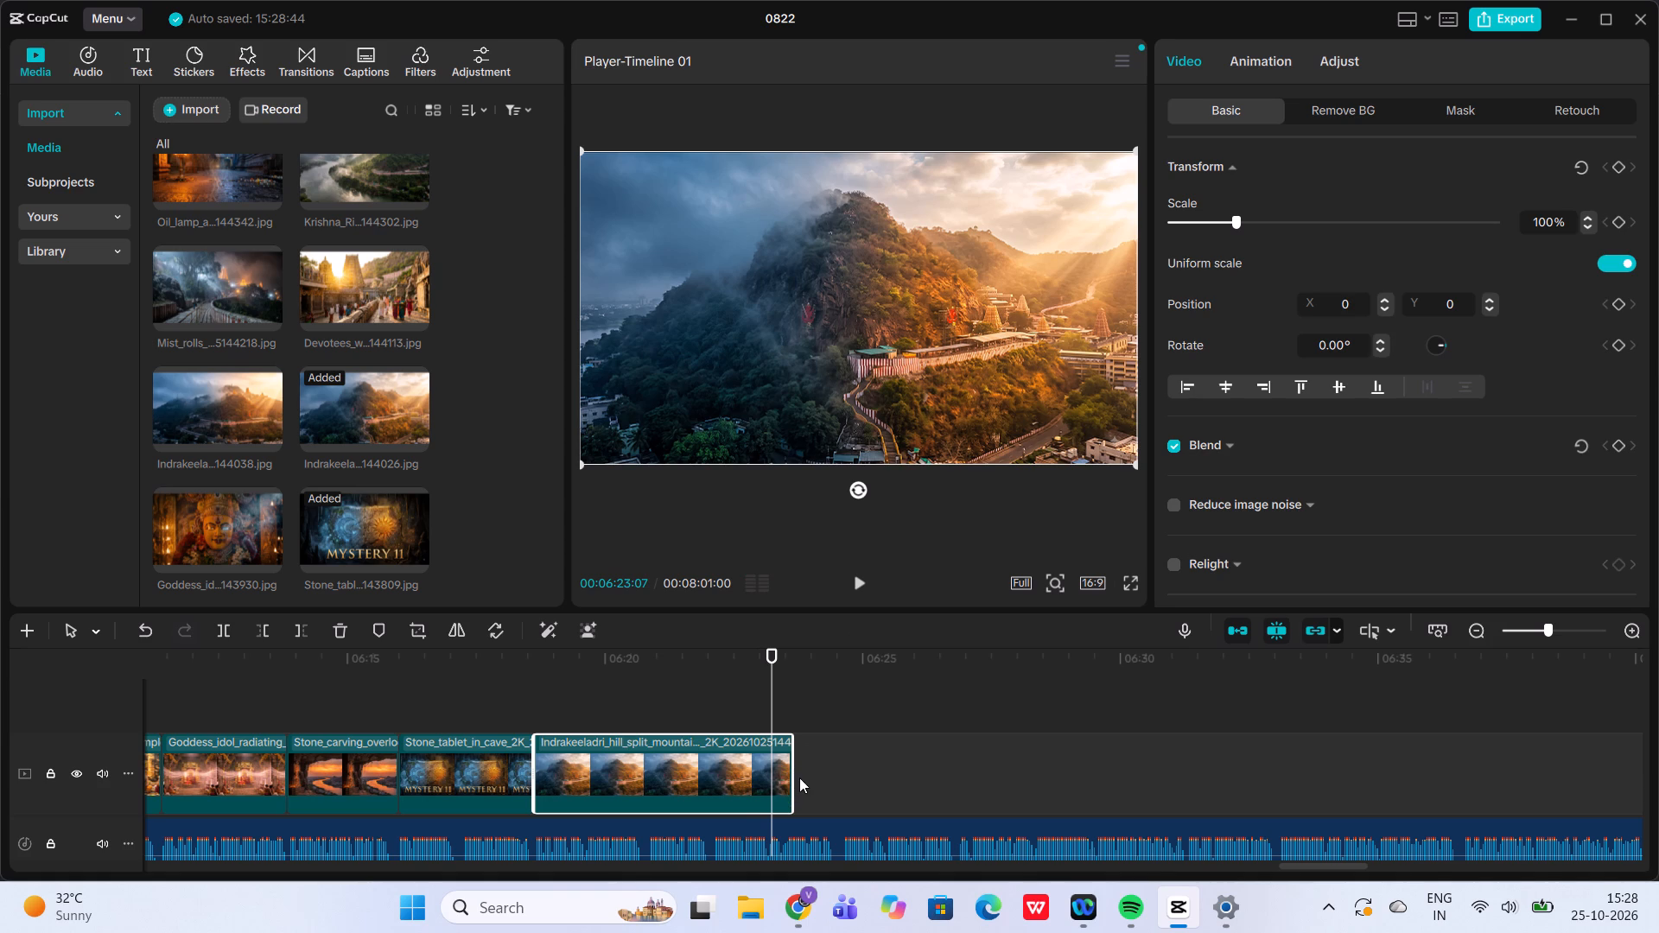
pyautogui.moveTo(793, 775); pyautogui.dragTo(730, 774)
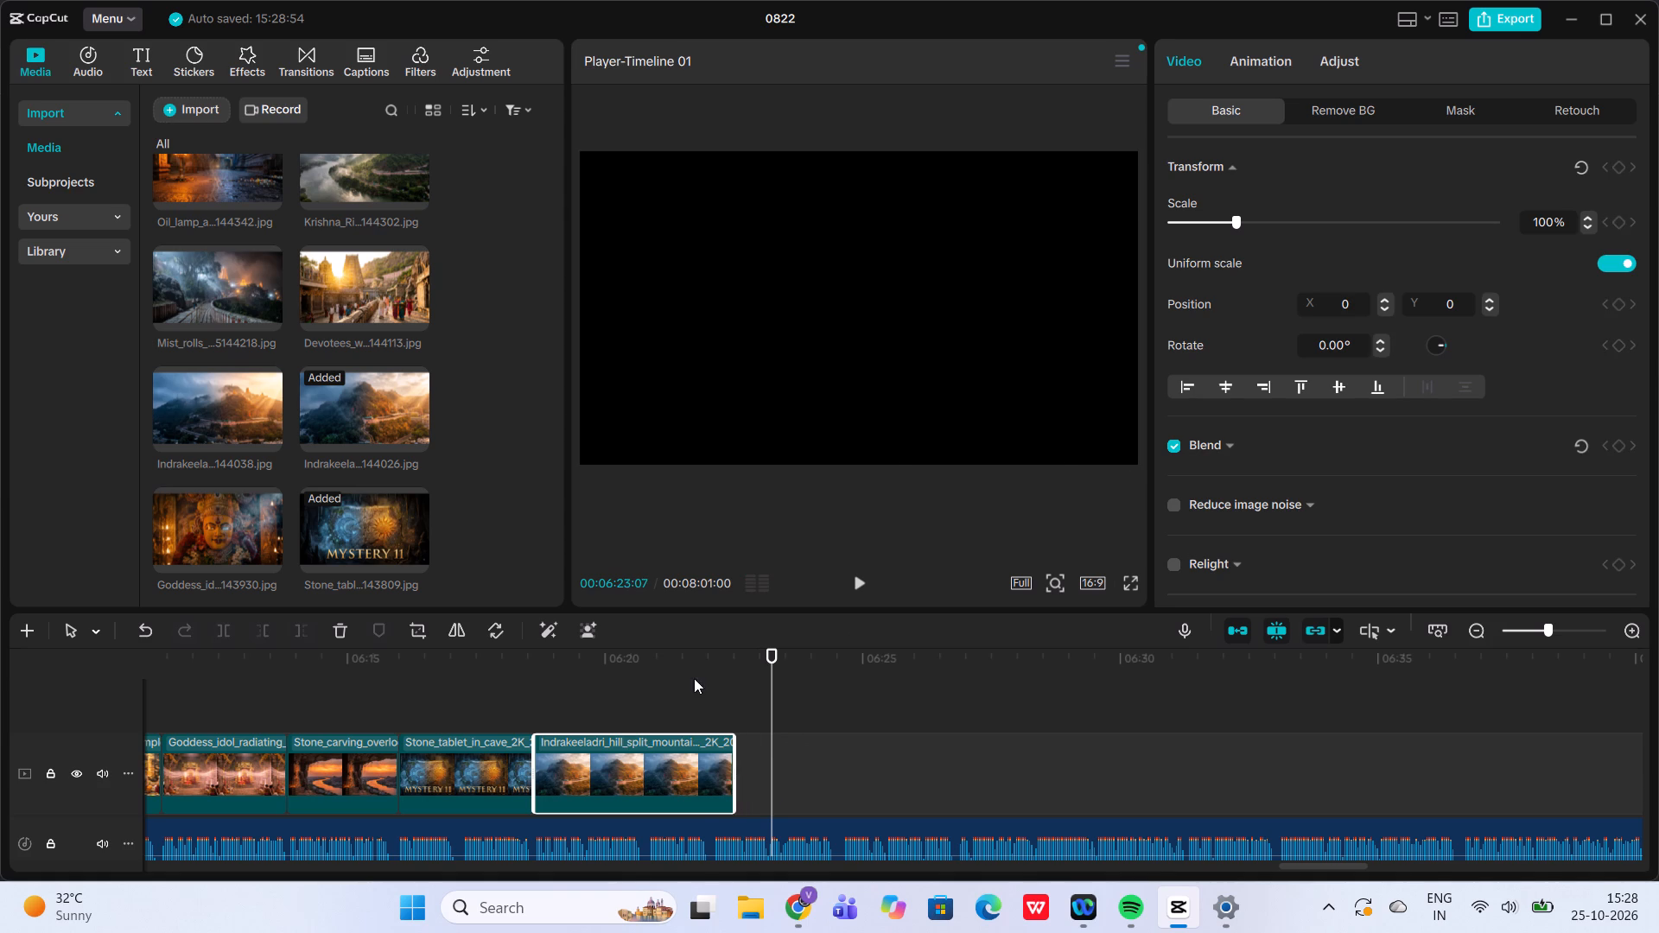
pyautogui.click(694, 678)
pyautogui.click(863, 575)
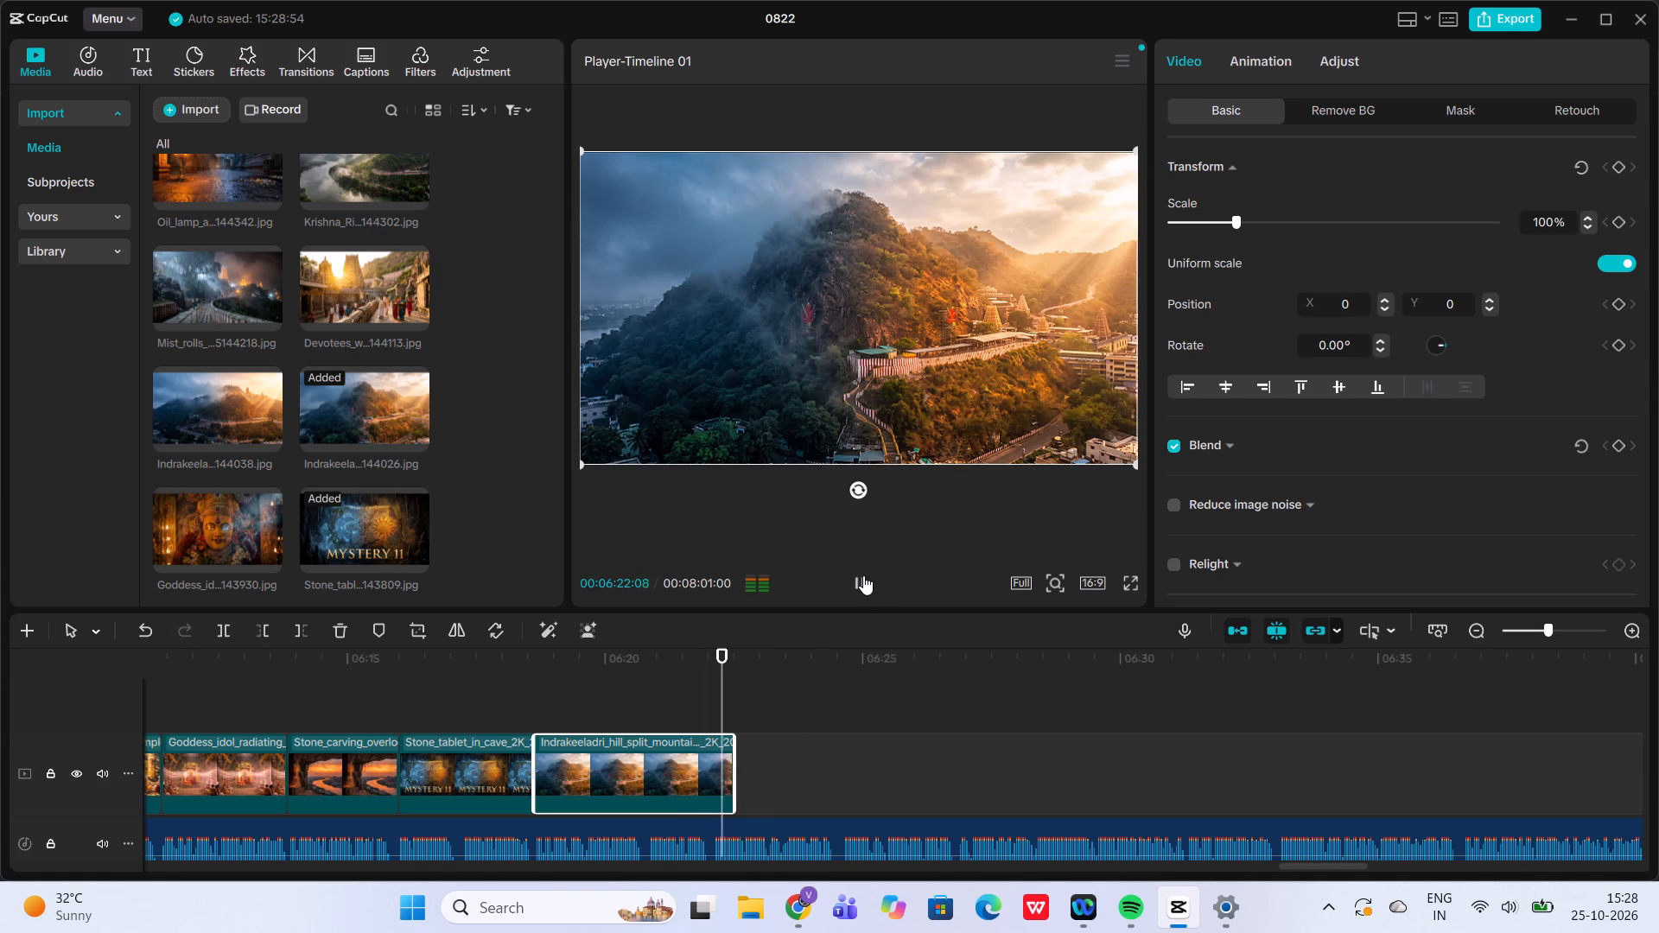
pyautogui.moveTo(734, 769); pyautogui.dragTo(716, 770)
pyautogui.click(683, 681)
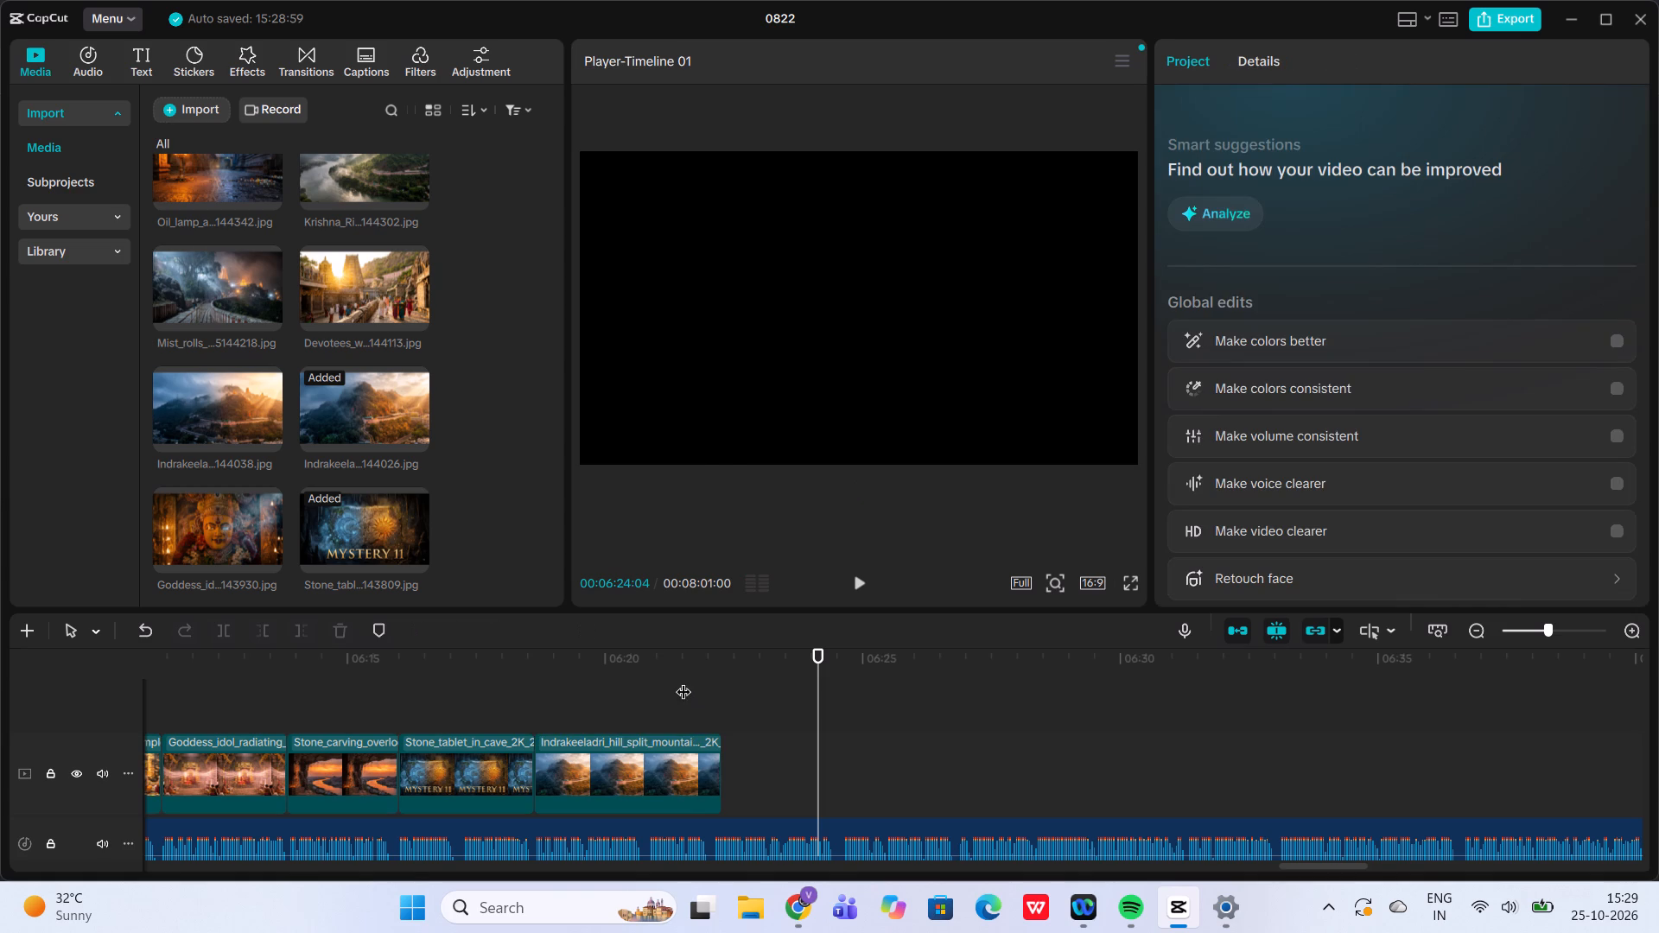
pyautogui.click(855, 578)
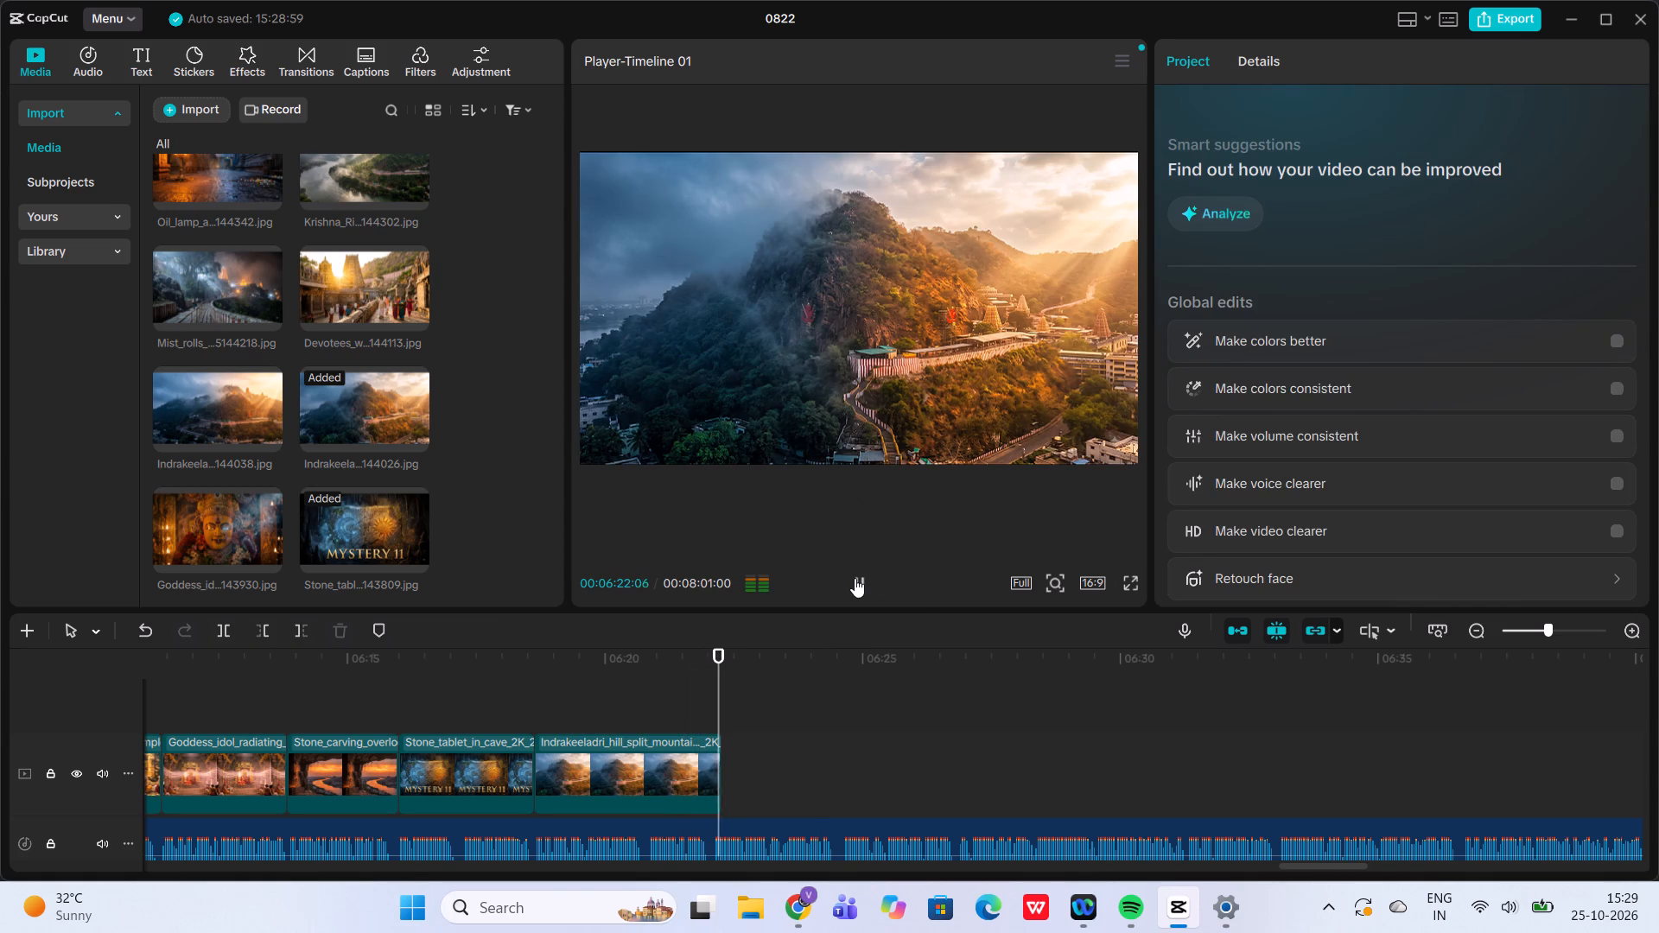
pyautogui.click(855, 578)
# Add the goddess idol image with glowing eyes to the timeline directly after the Indrakeeladri hill clip.
pyautogui.click(721, 696)
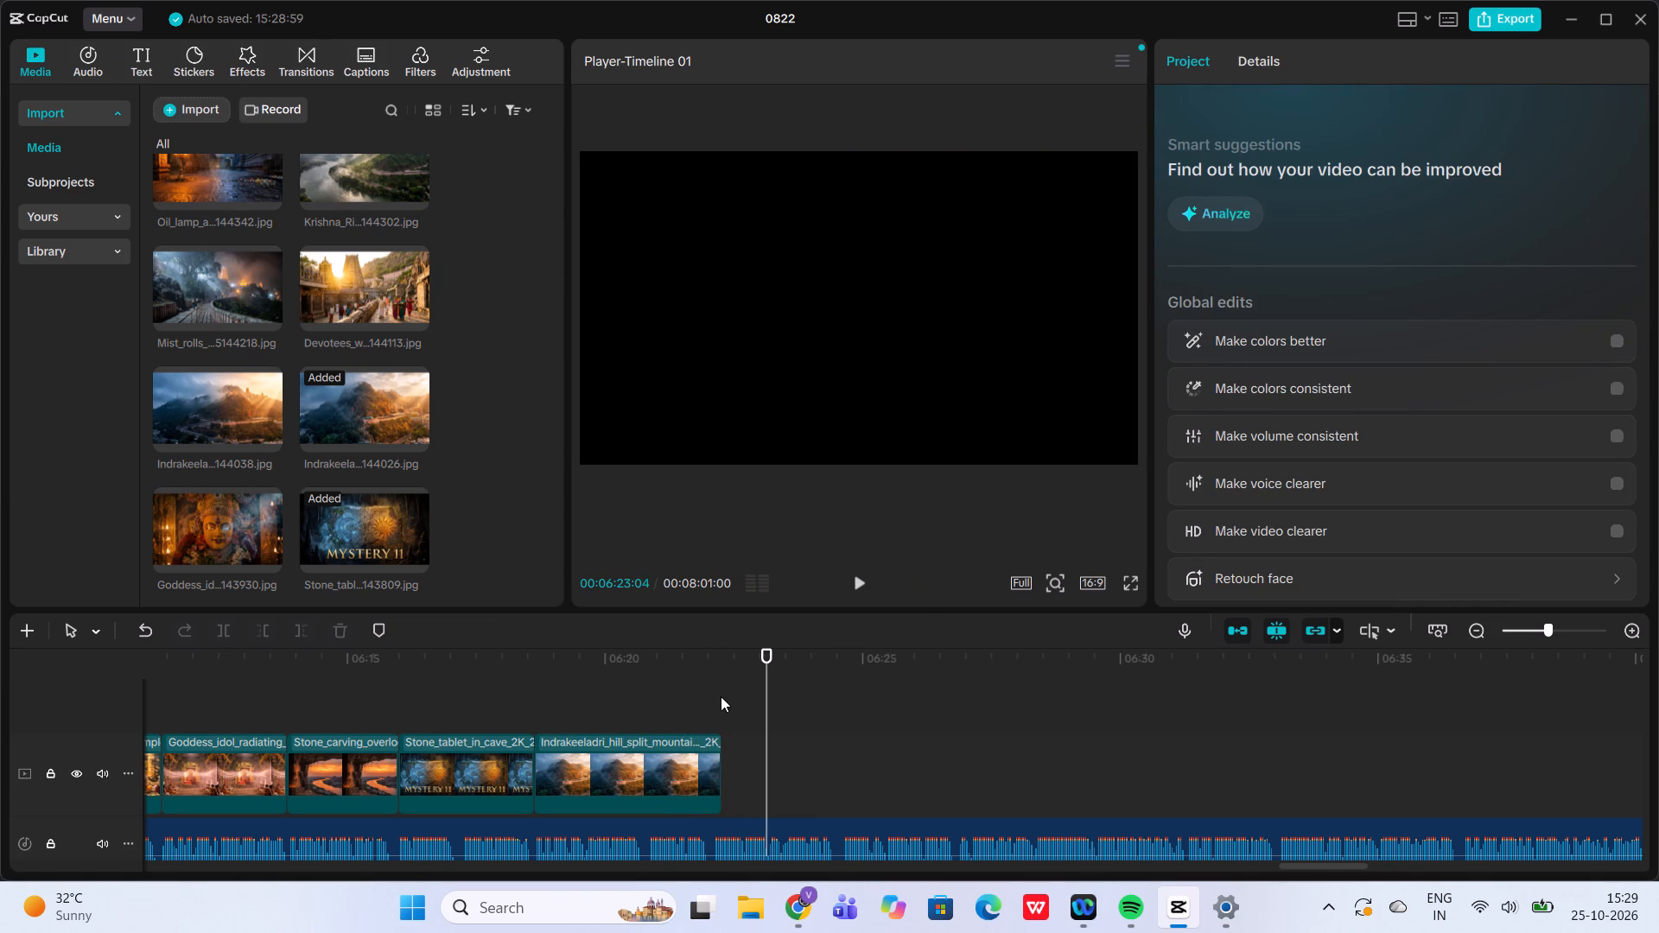
pyautogui.click(227, 532)
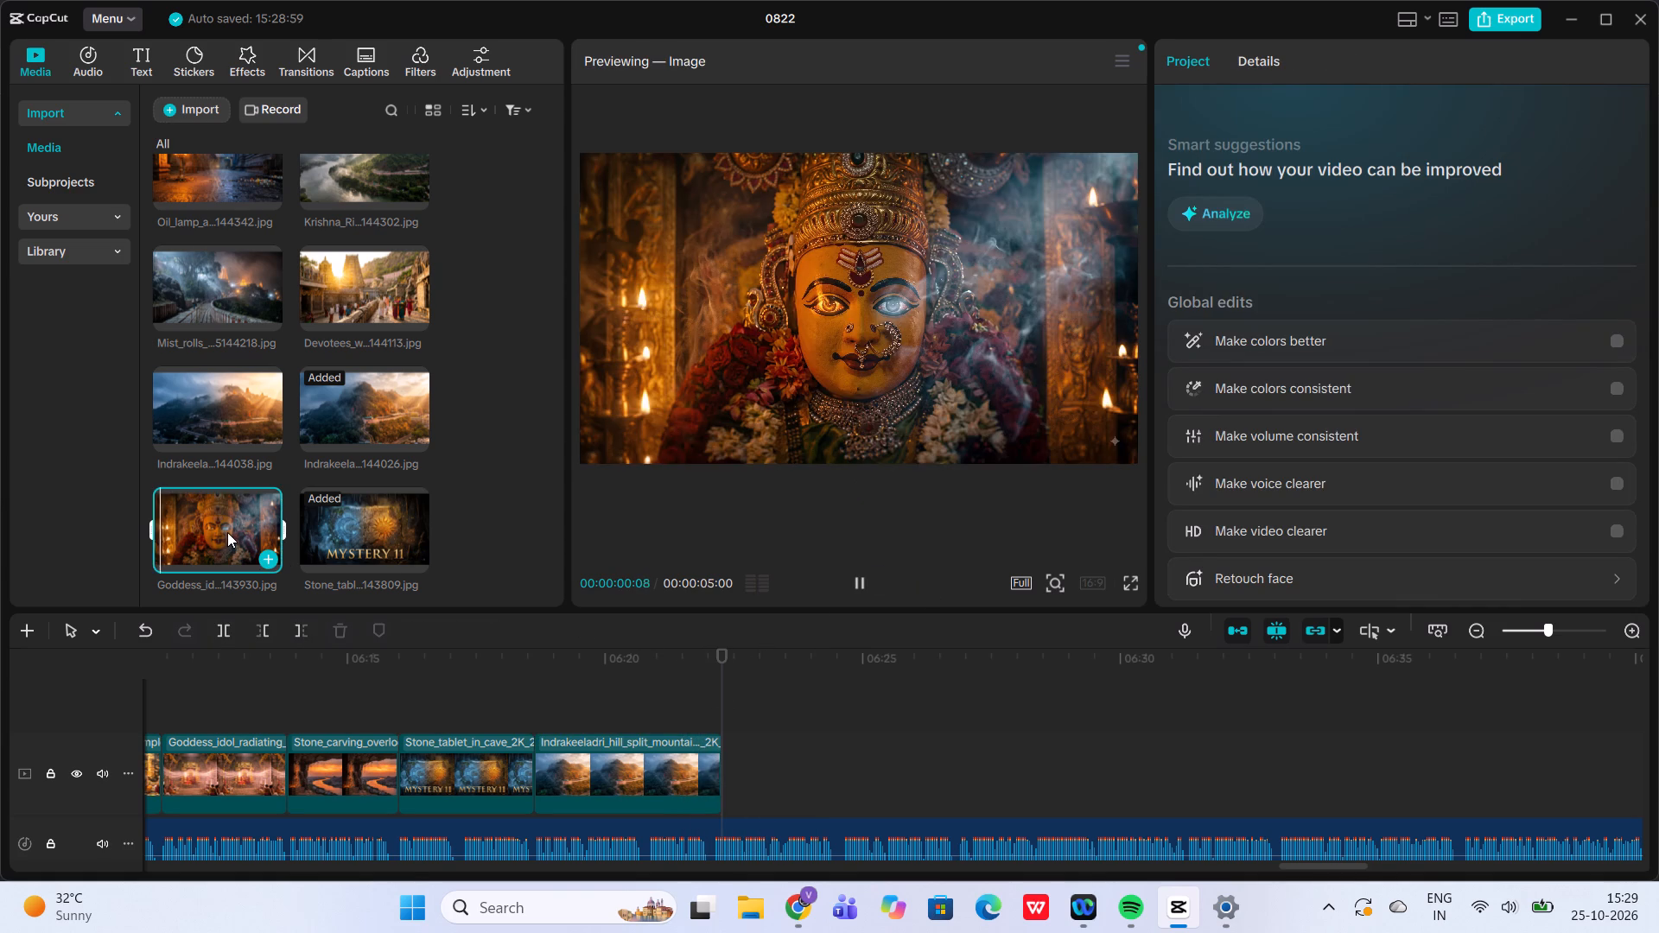
pyautogui.click(270, 563)
# Play the voice-over under the glowing-eyes goddess clip, trim the clip's end to about 00:06:26:26, and replay the cut.
pyautogui.click(863, 584)
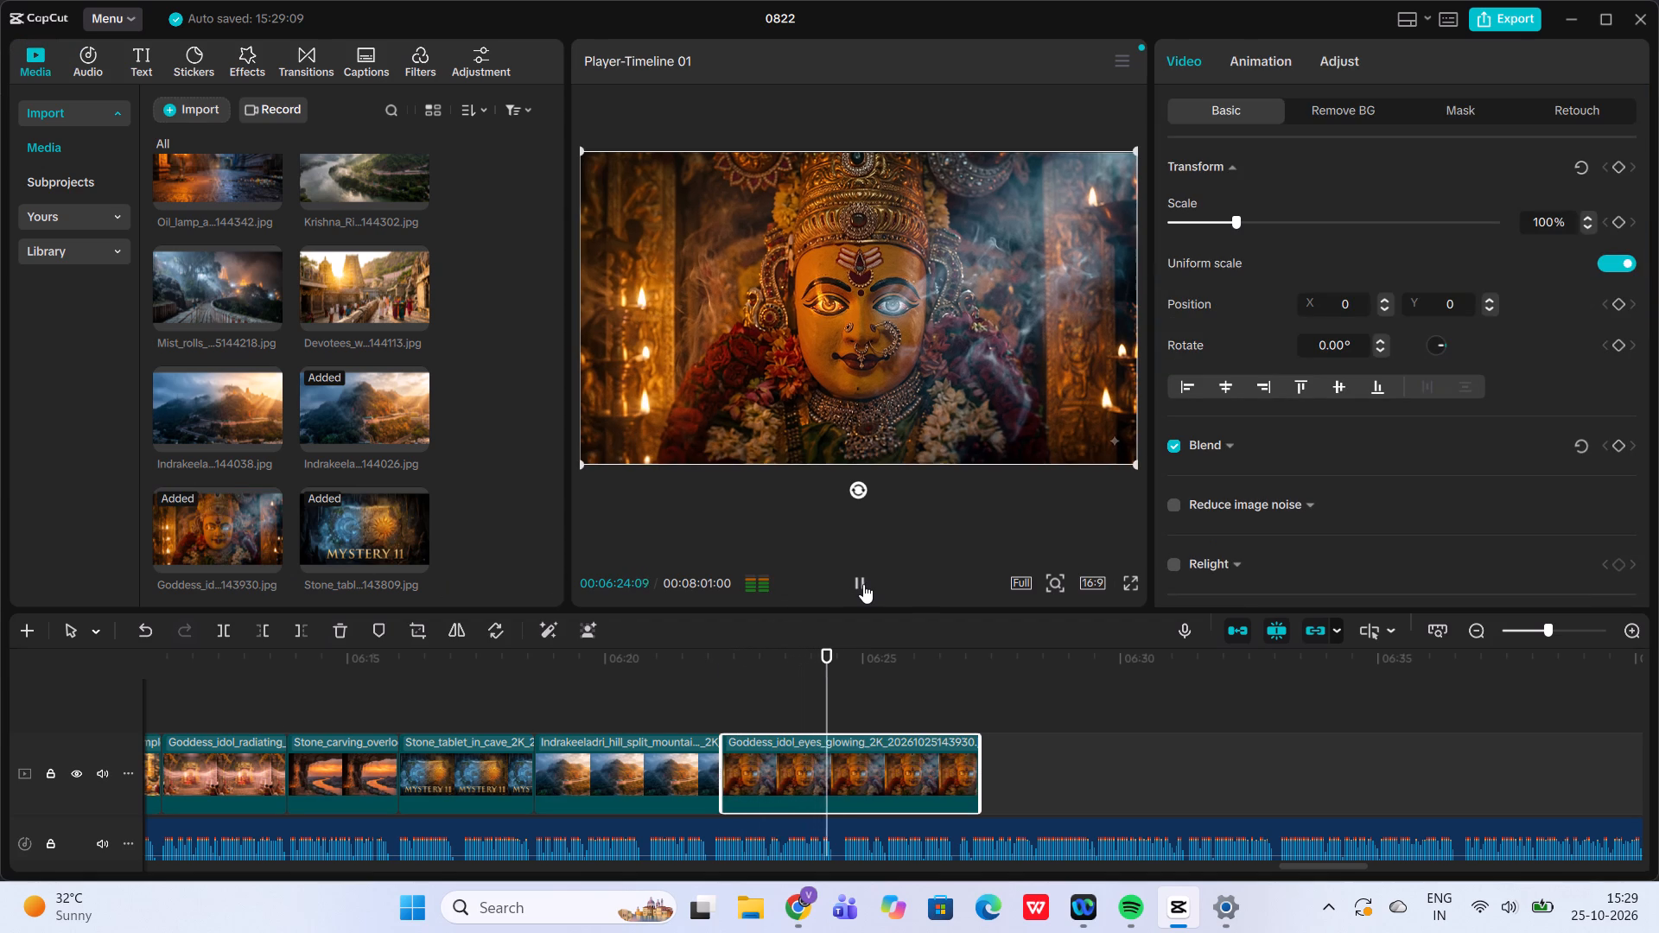
pyautogui.click(863, 584)
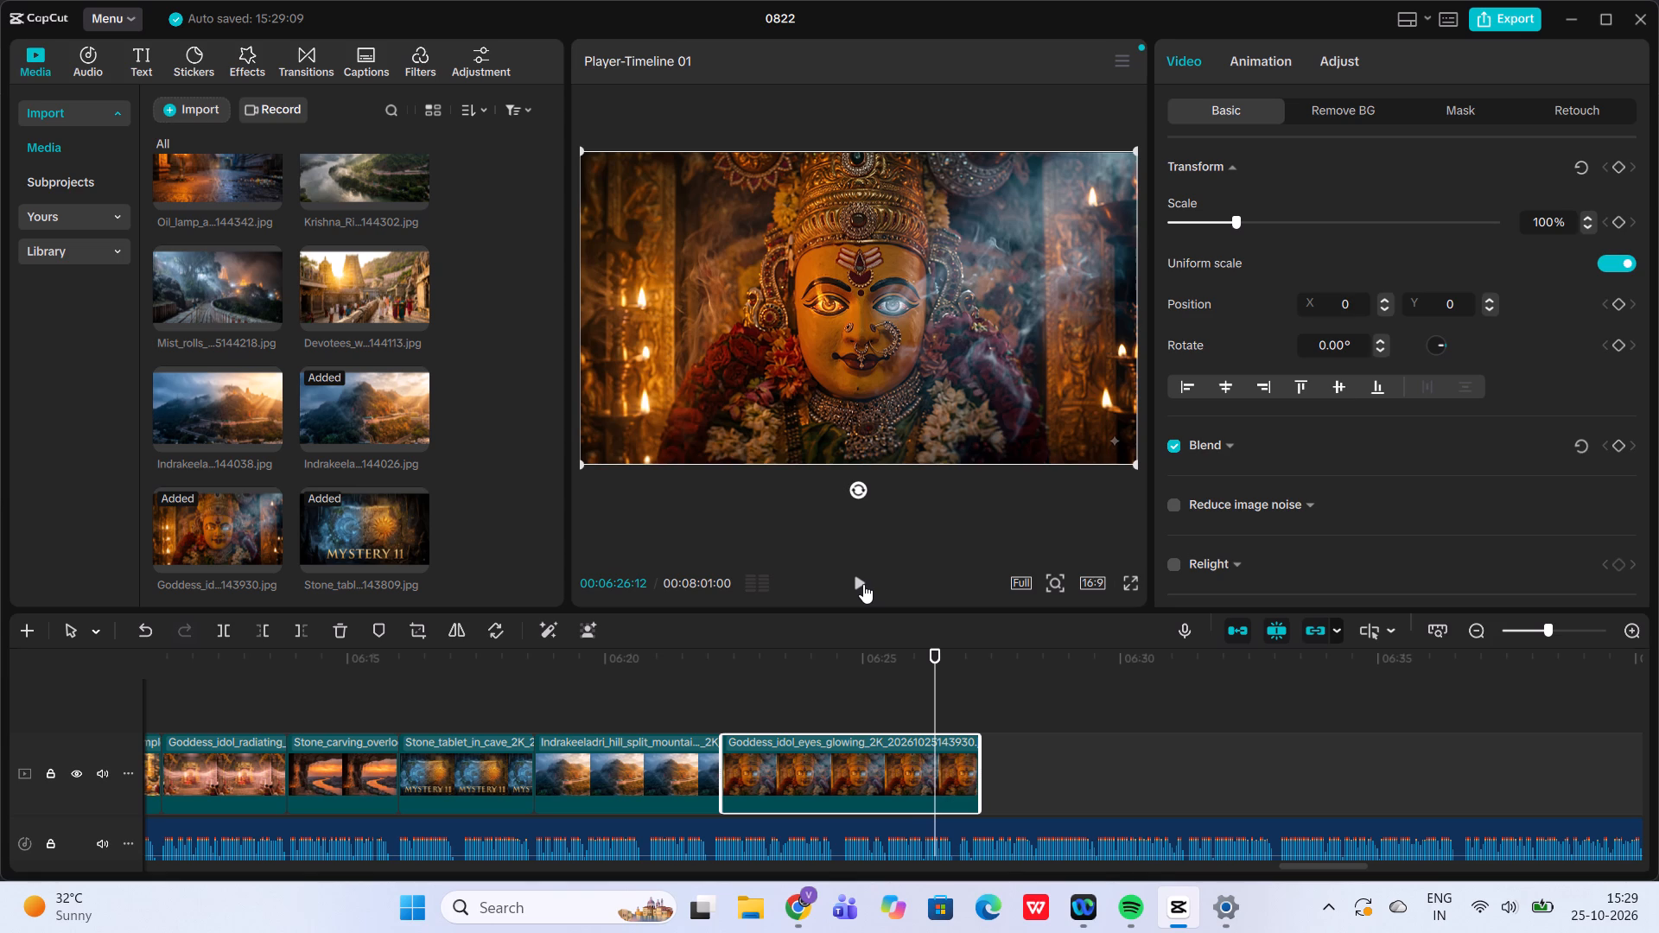
pyautogui.click(863, 584)
pyautogui.click(863, 584)
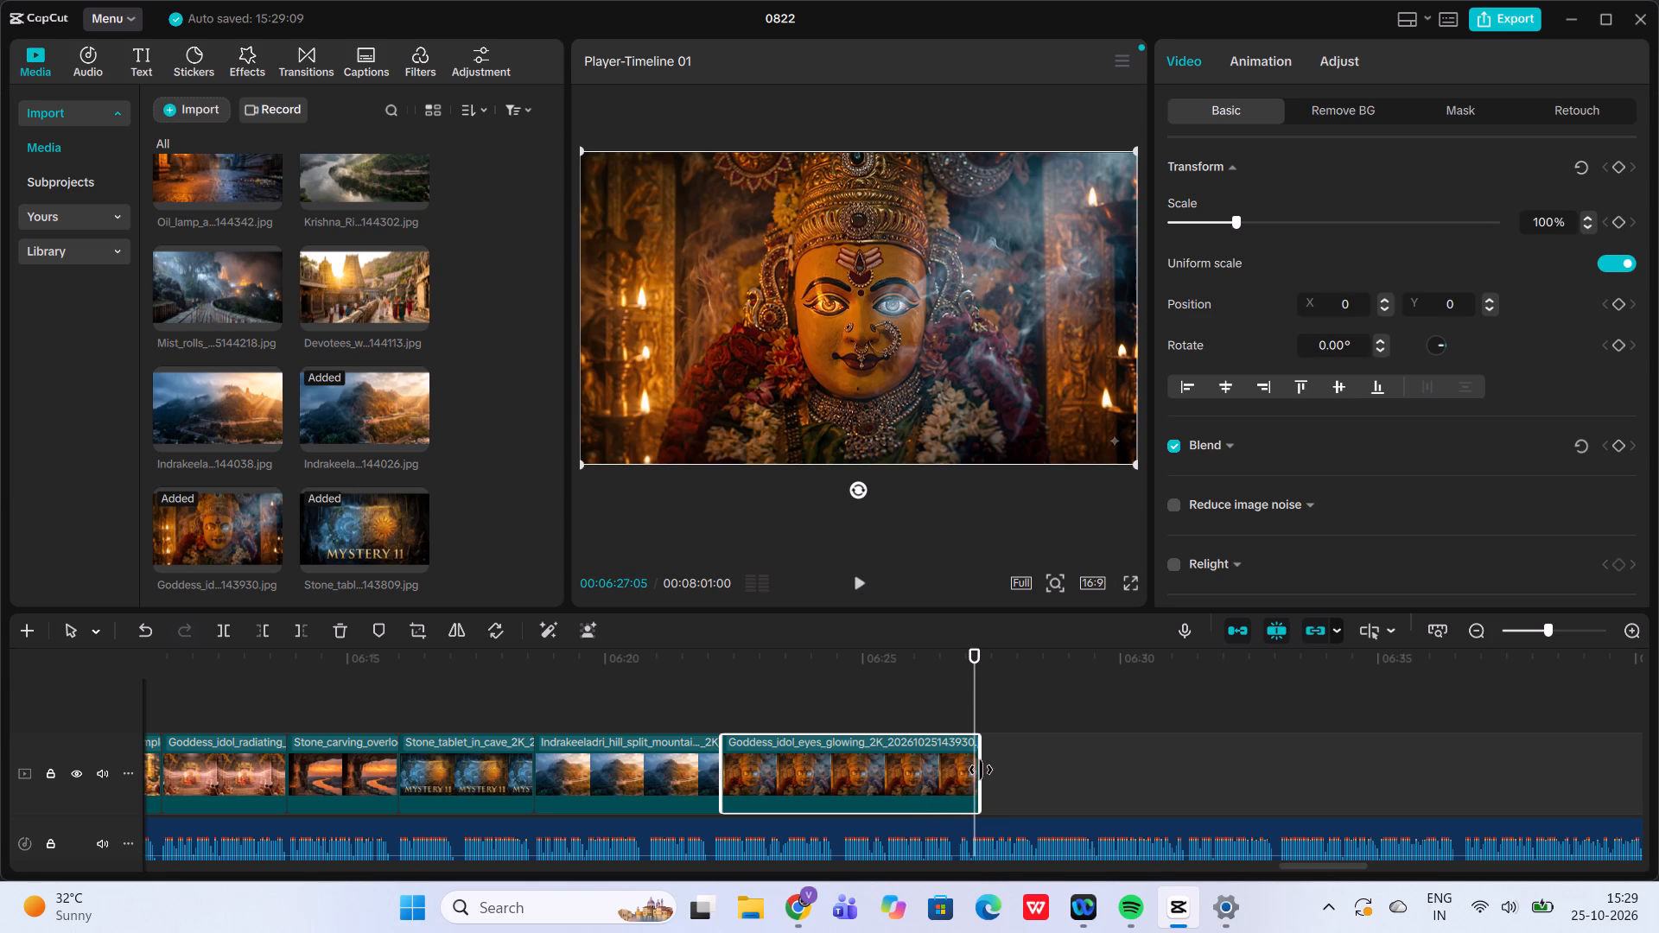
pyautogui.moveTo(980, 767); pyautogui.dragTo(954, 767)
pyautogui.click(926, 682)
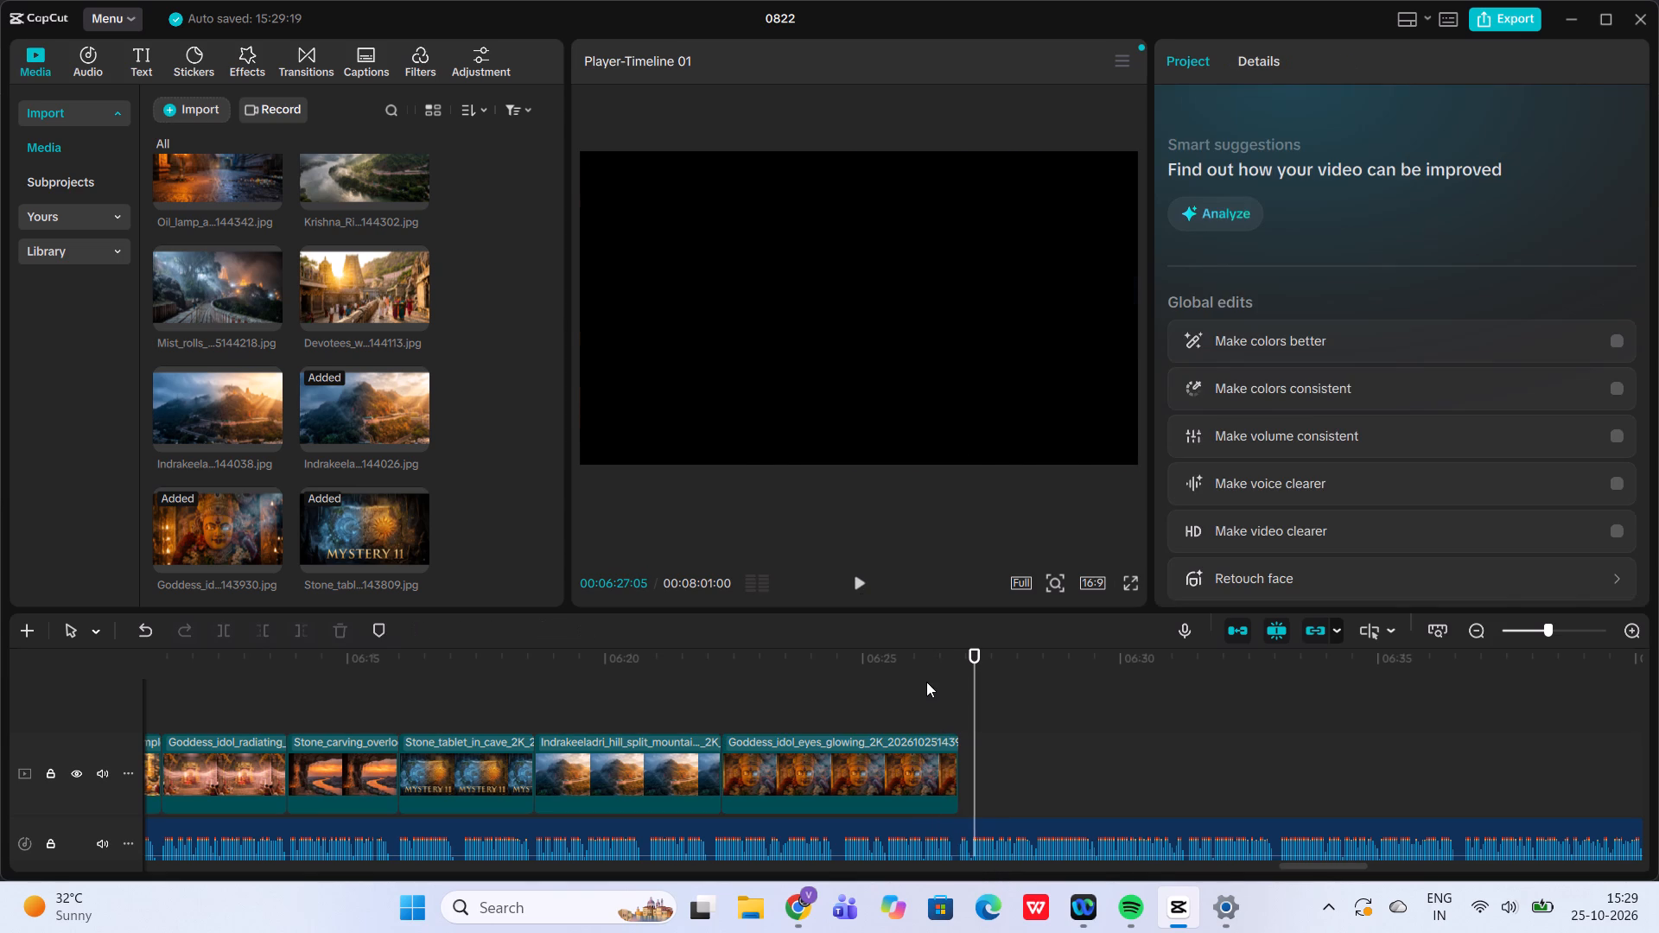
pyautogui.click(852, 589)
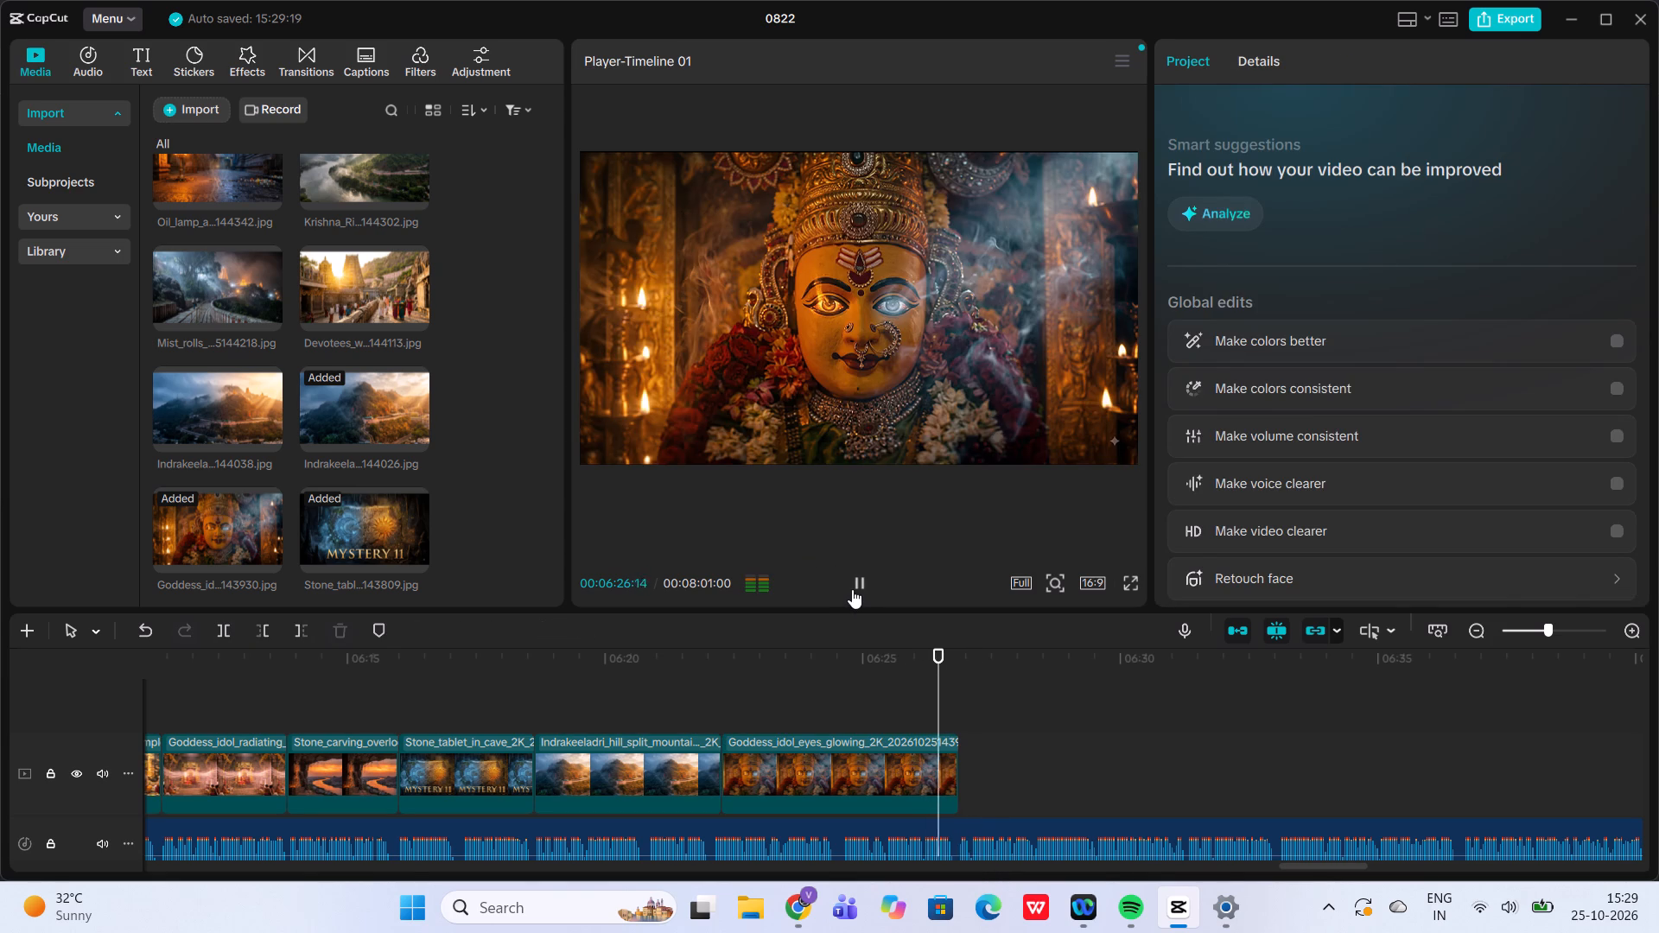
pyautogui.click(852, 589)
pyautogui.click(860, 558)
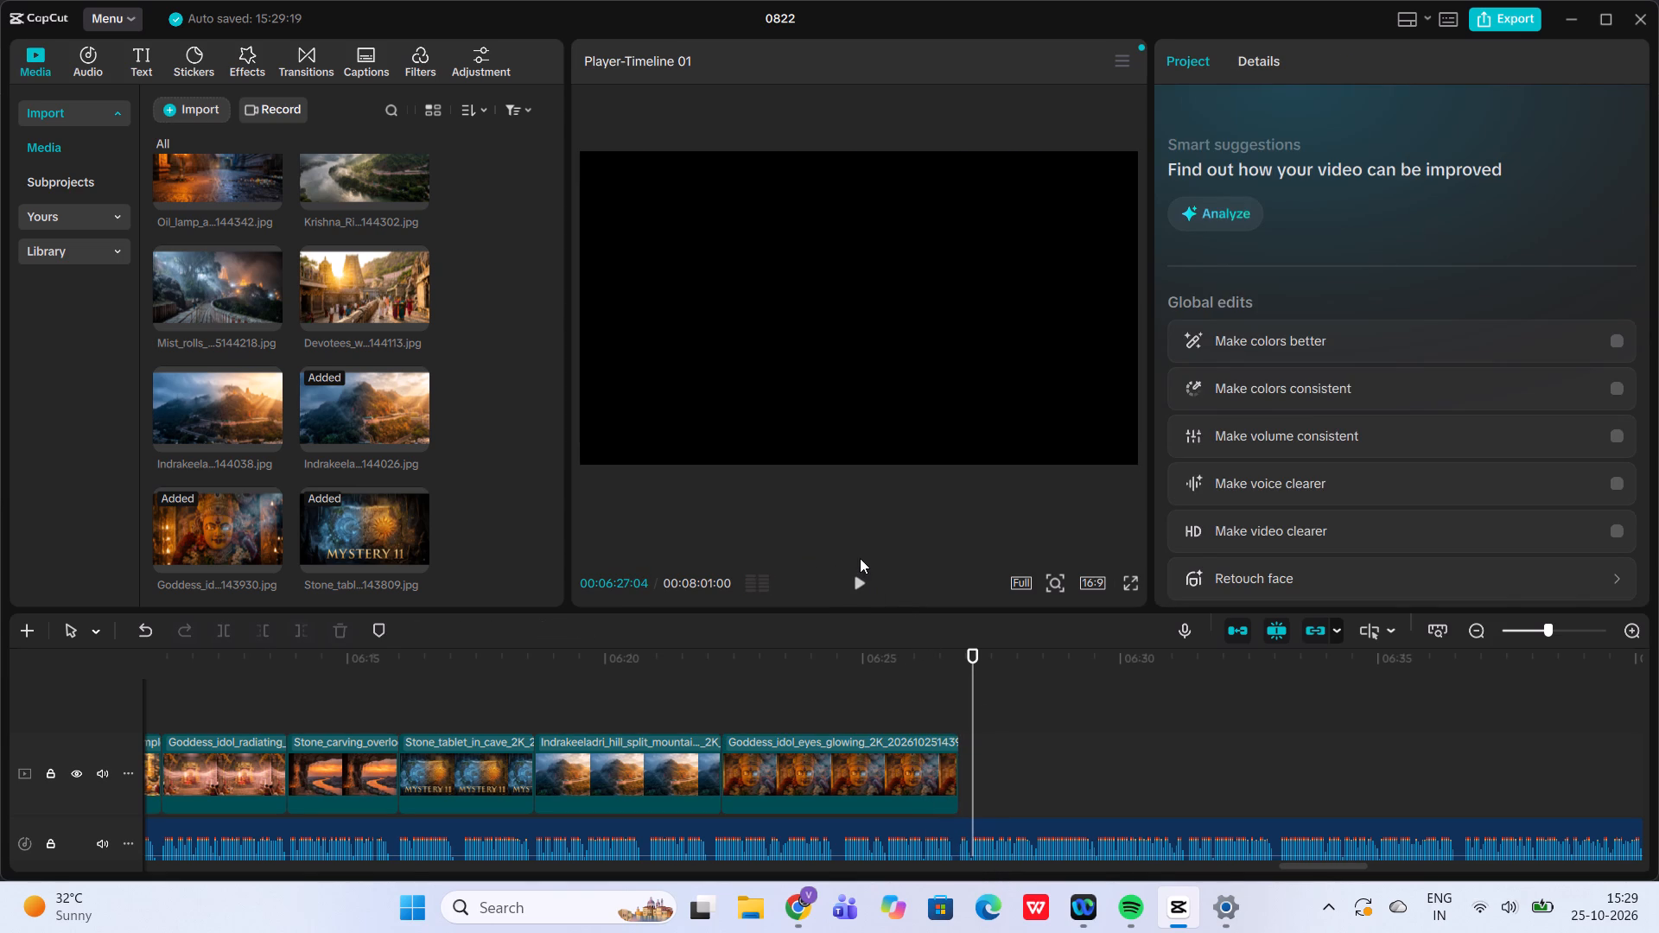
# Listen to the narration that follows, and add the image of devotees walking through the temple at 00:06:26:26.
pyautogui.click(857, 571)
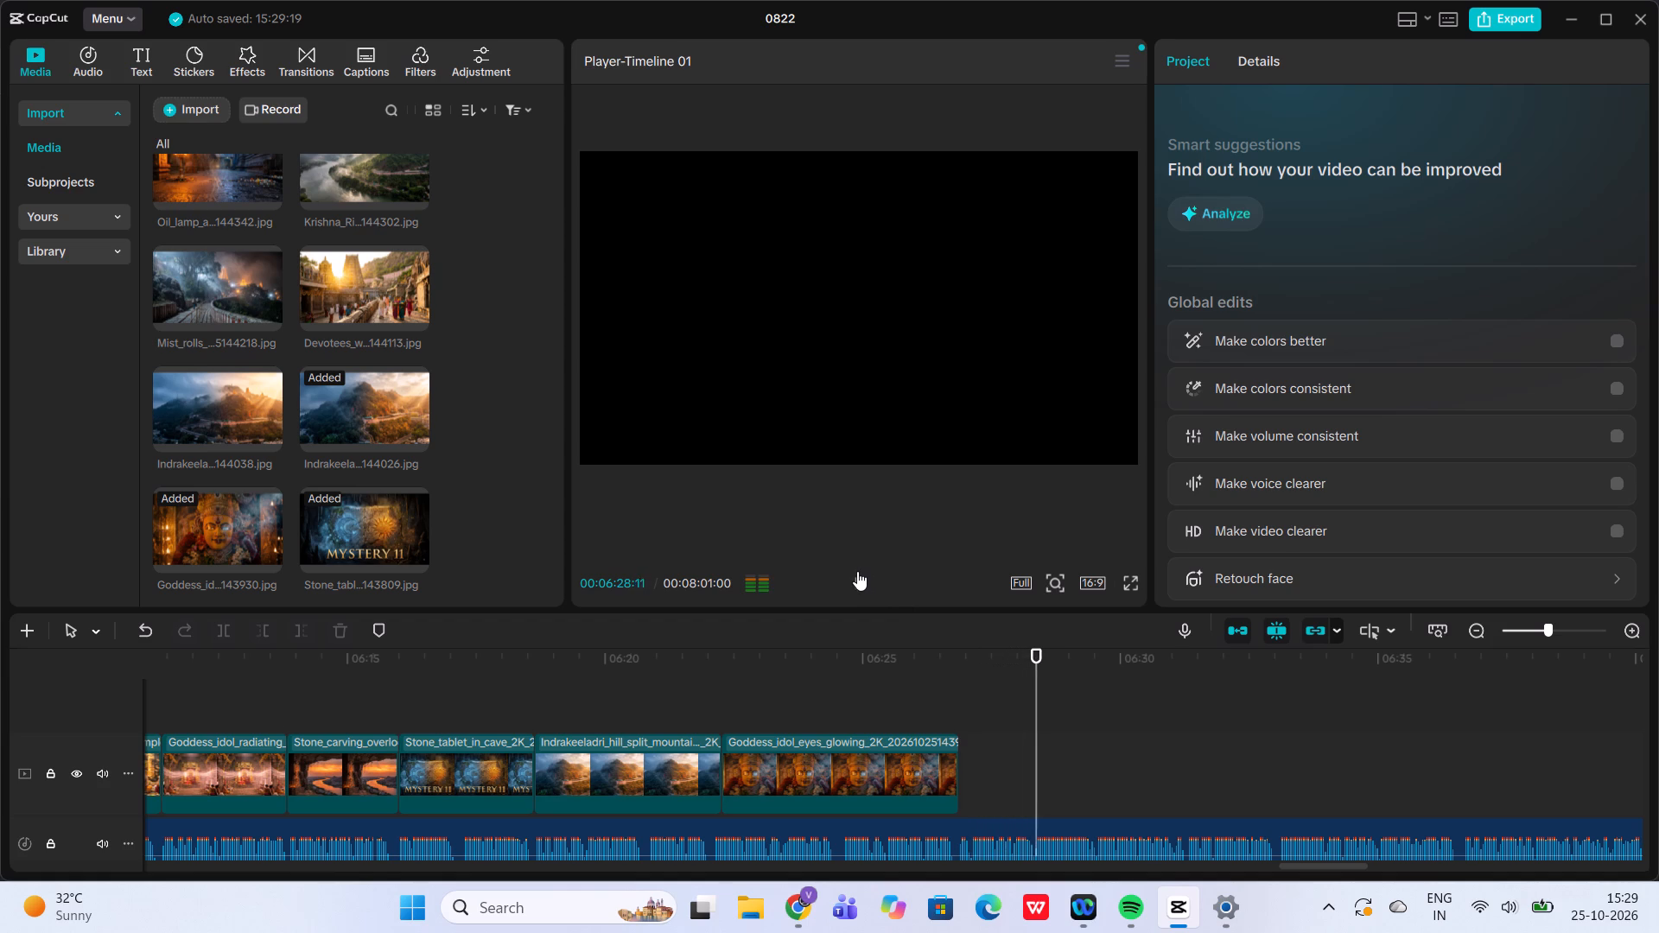
pyautogui.click(959, 701)
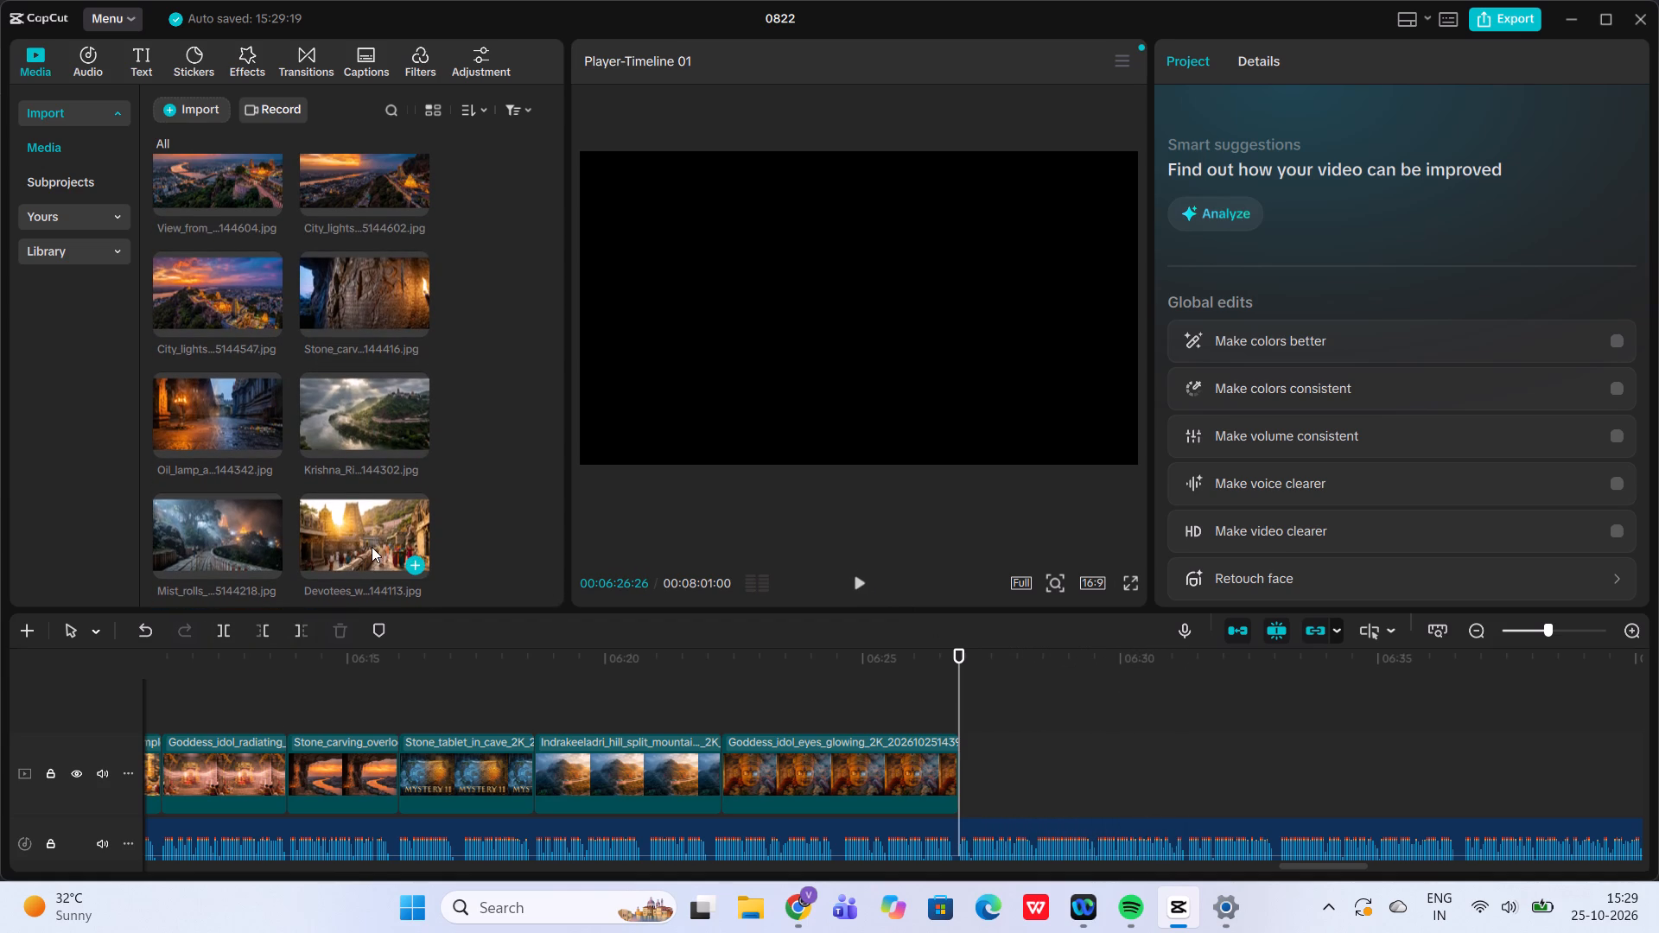
pyautogui.click(414, 568)
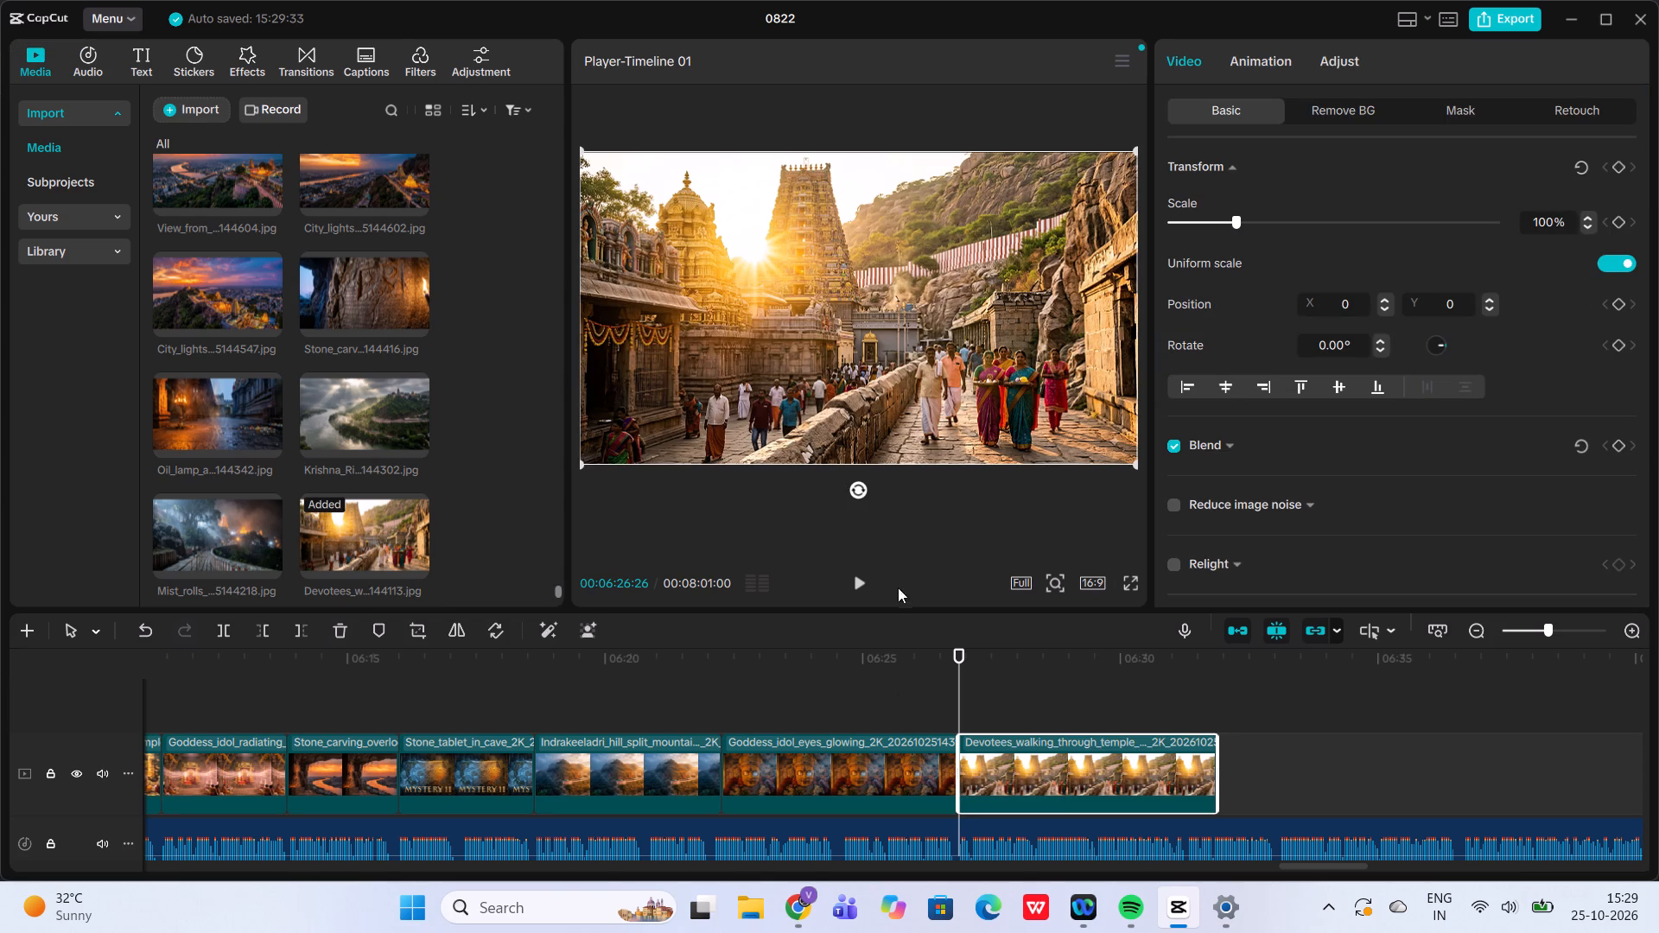
# Listen to the narration past the devotees clip and preview the city view, goddess-over-hill and celestial rock images as candidates.
pyautogui.click(854, 574)
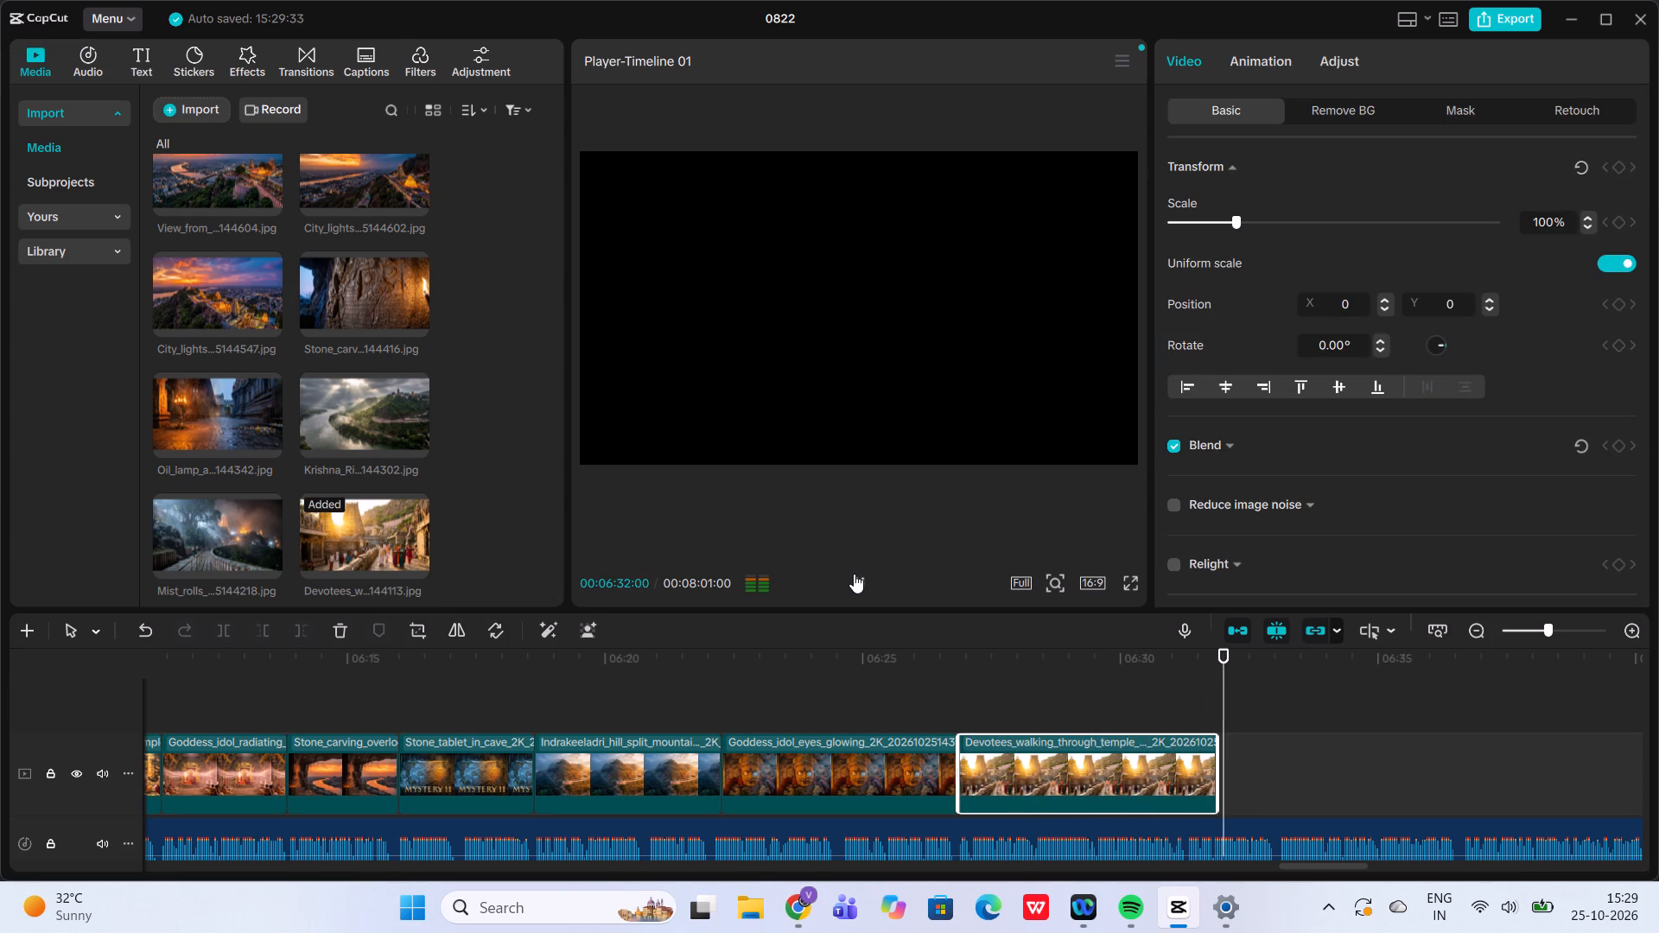
pyautogui.click(854, 574)
pyautogui.scroll(-1, 342, 469)
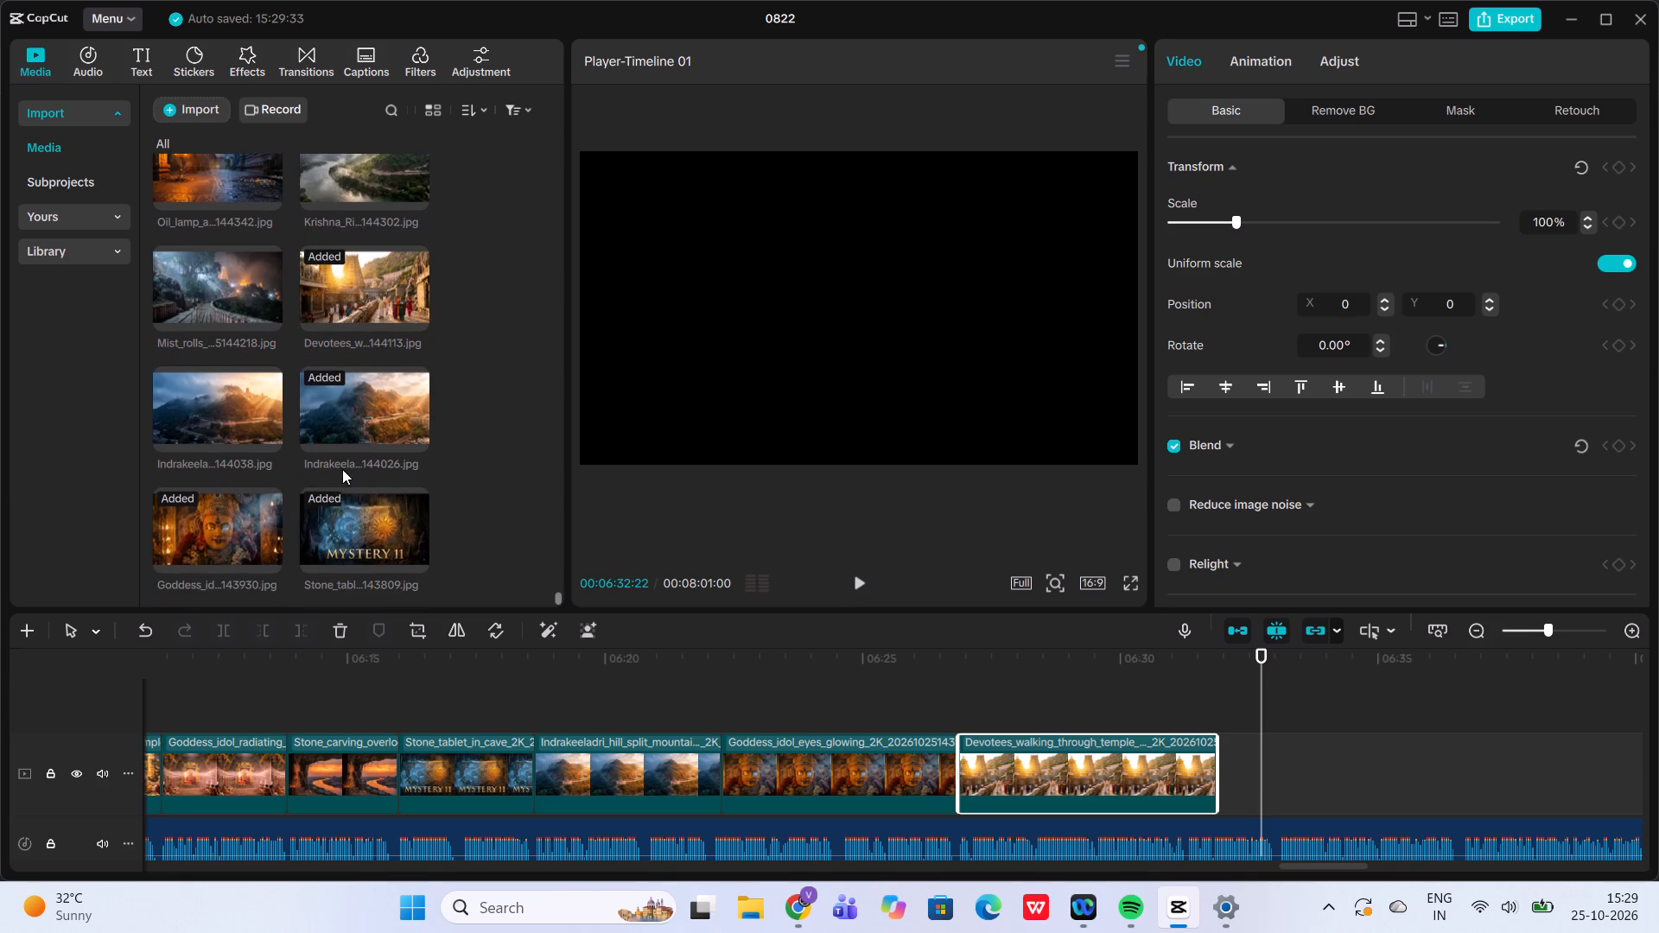
pyautogui.scroll(-1, 342, 469)
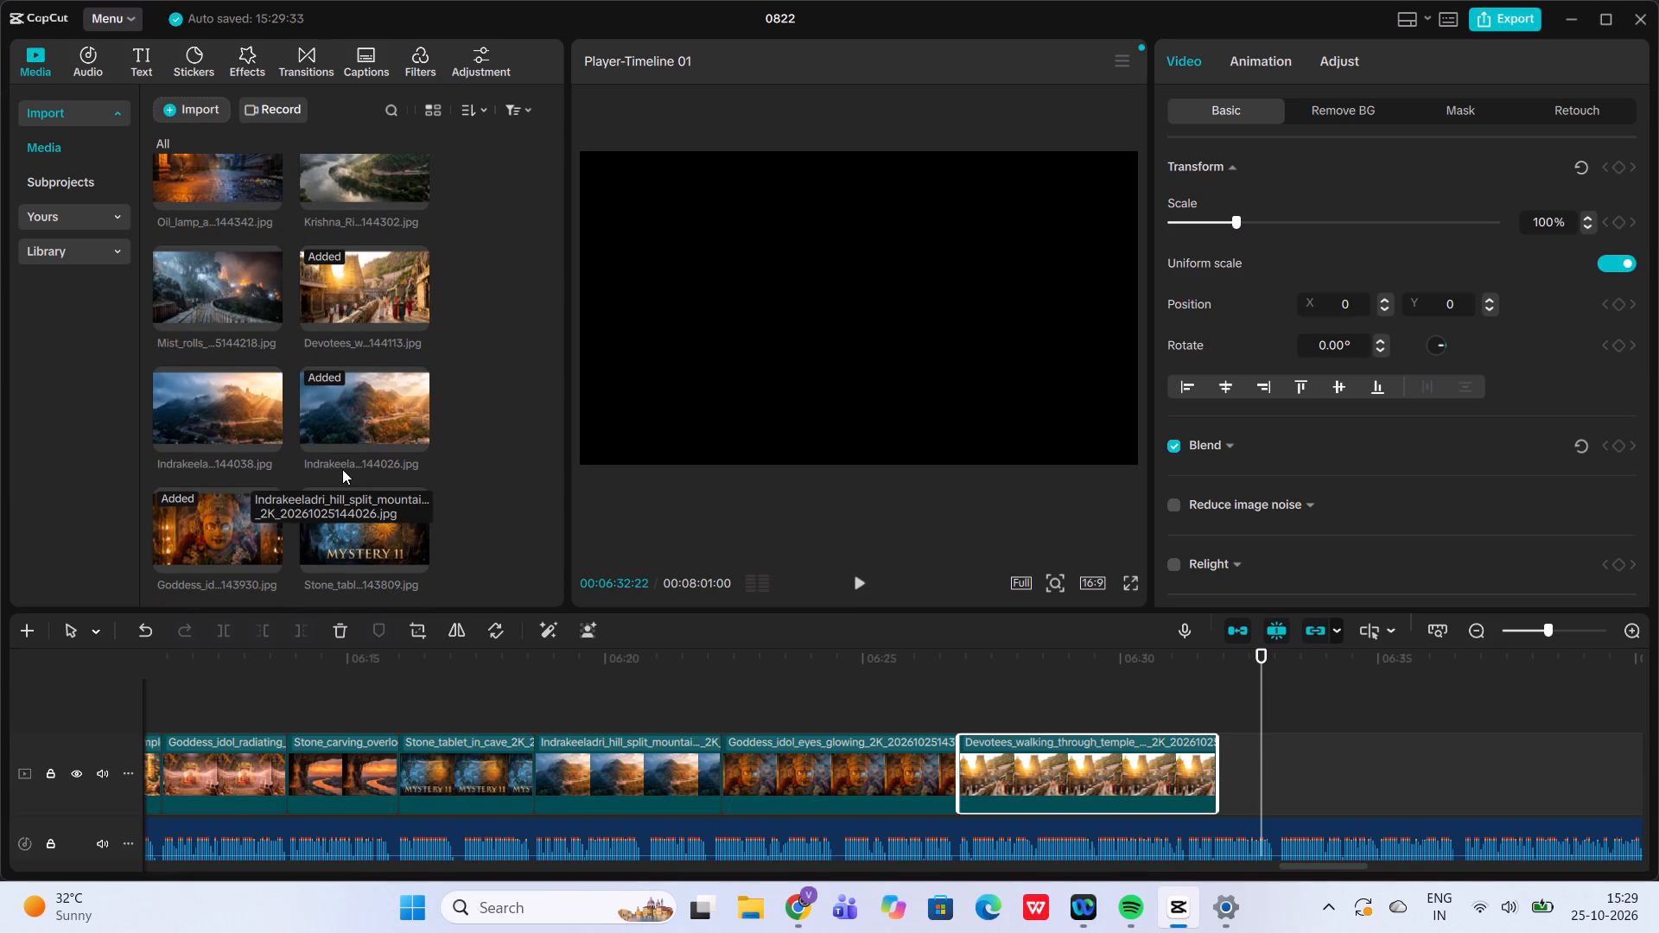
pyautogui.scroll(-1, 342, 469)
pyautogui.scroll(1, 321, 312)
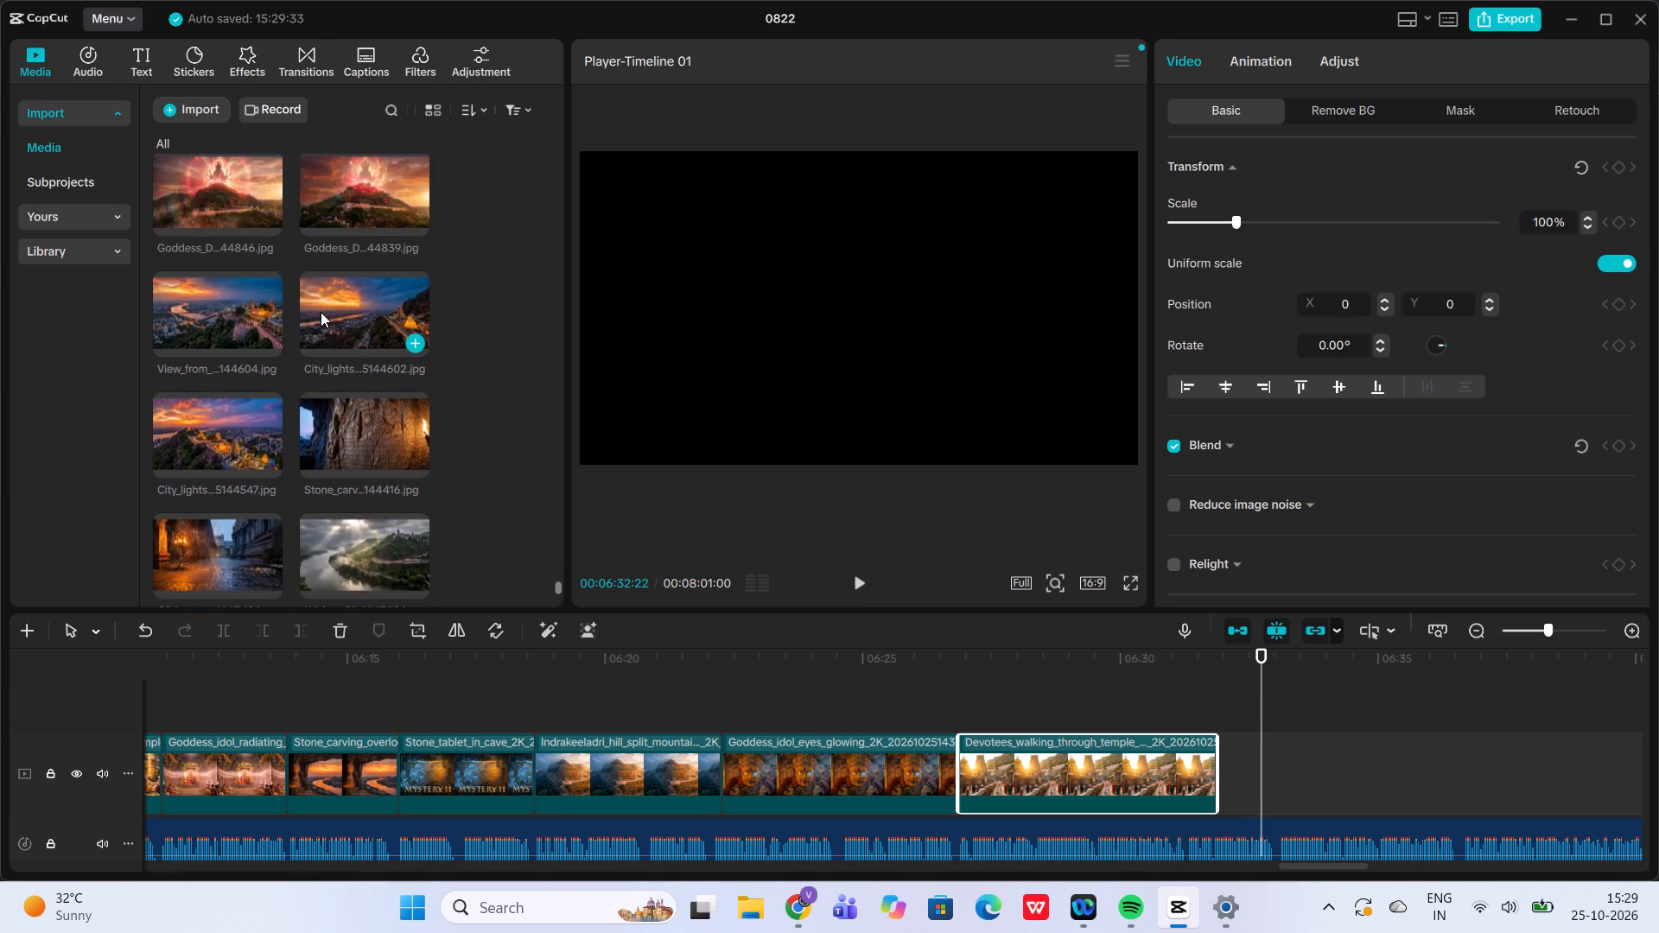
pyautogui.scroll(-1, 321, 312)
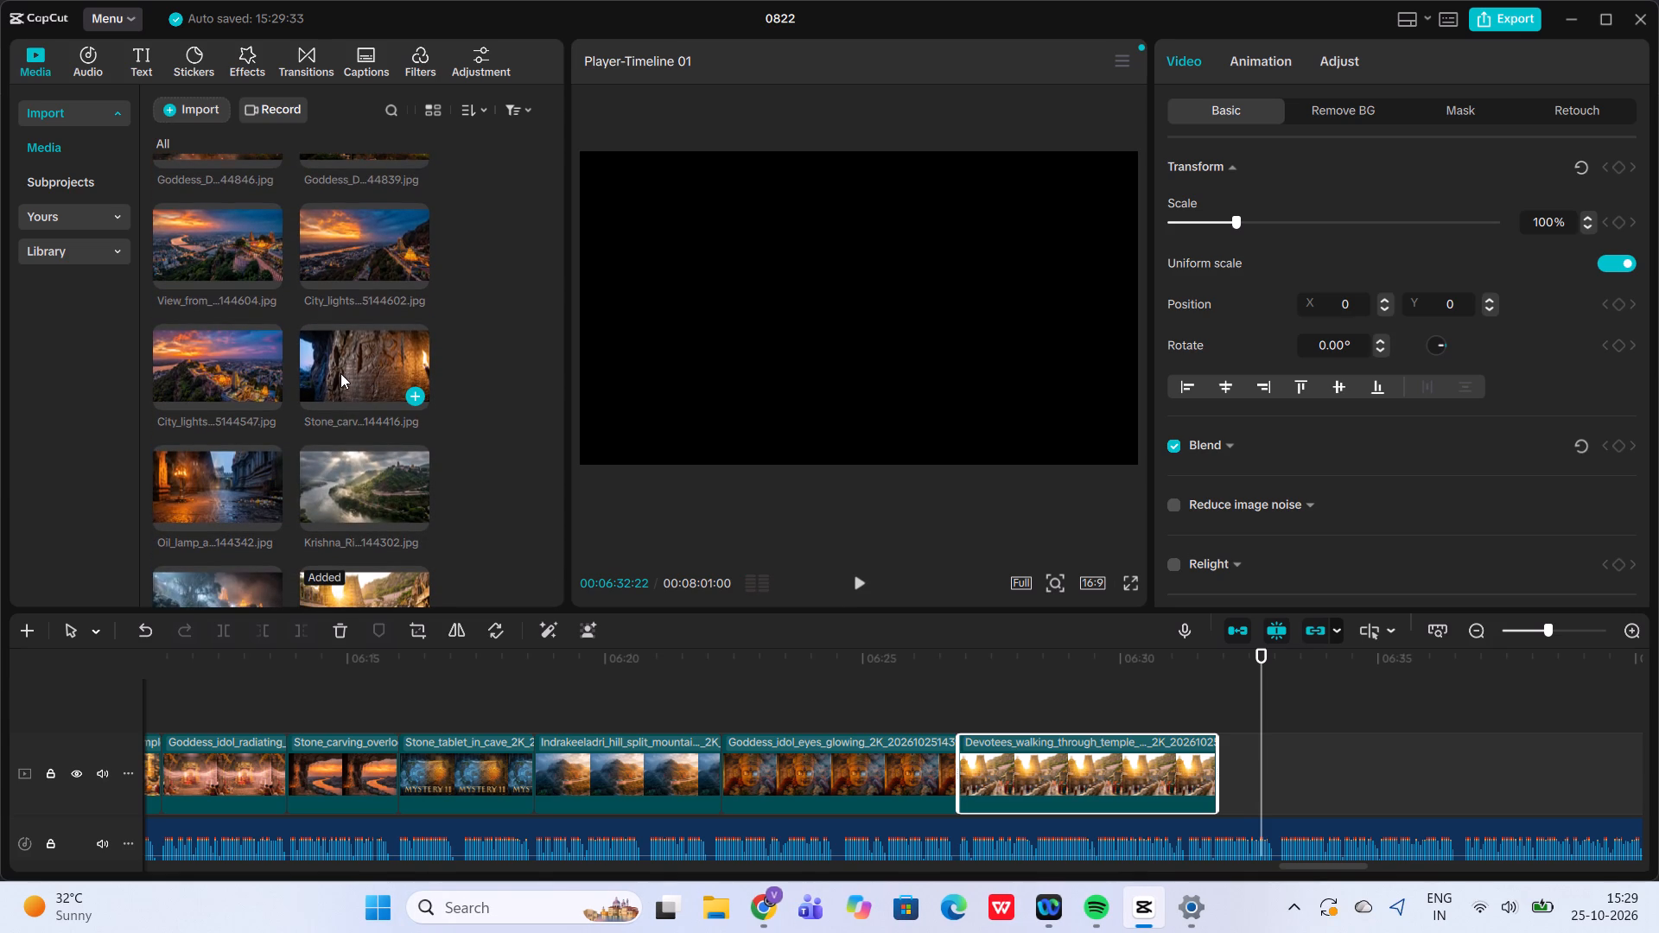
pyautogui.scroll(1, 338, 373)
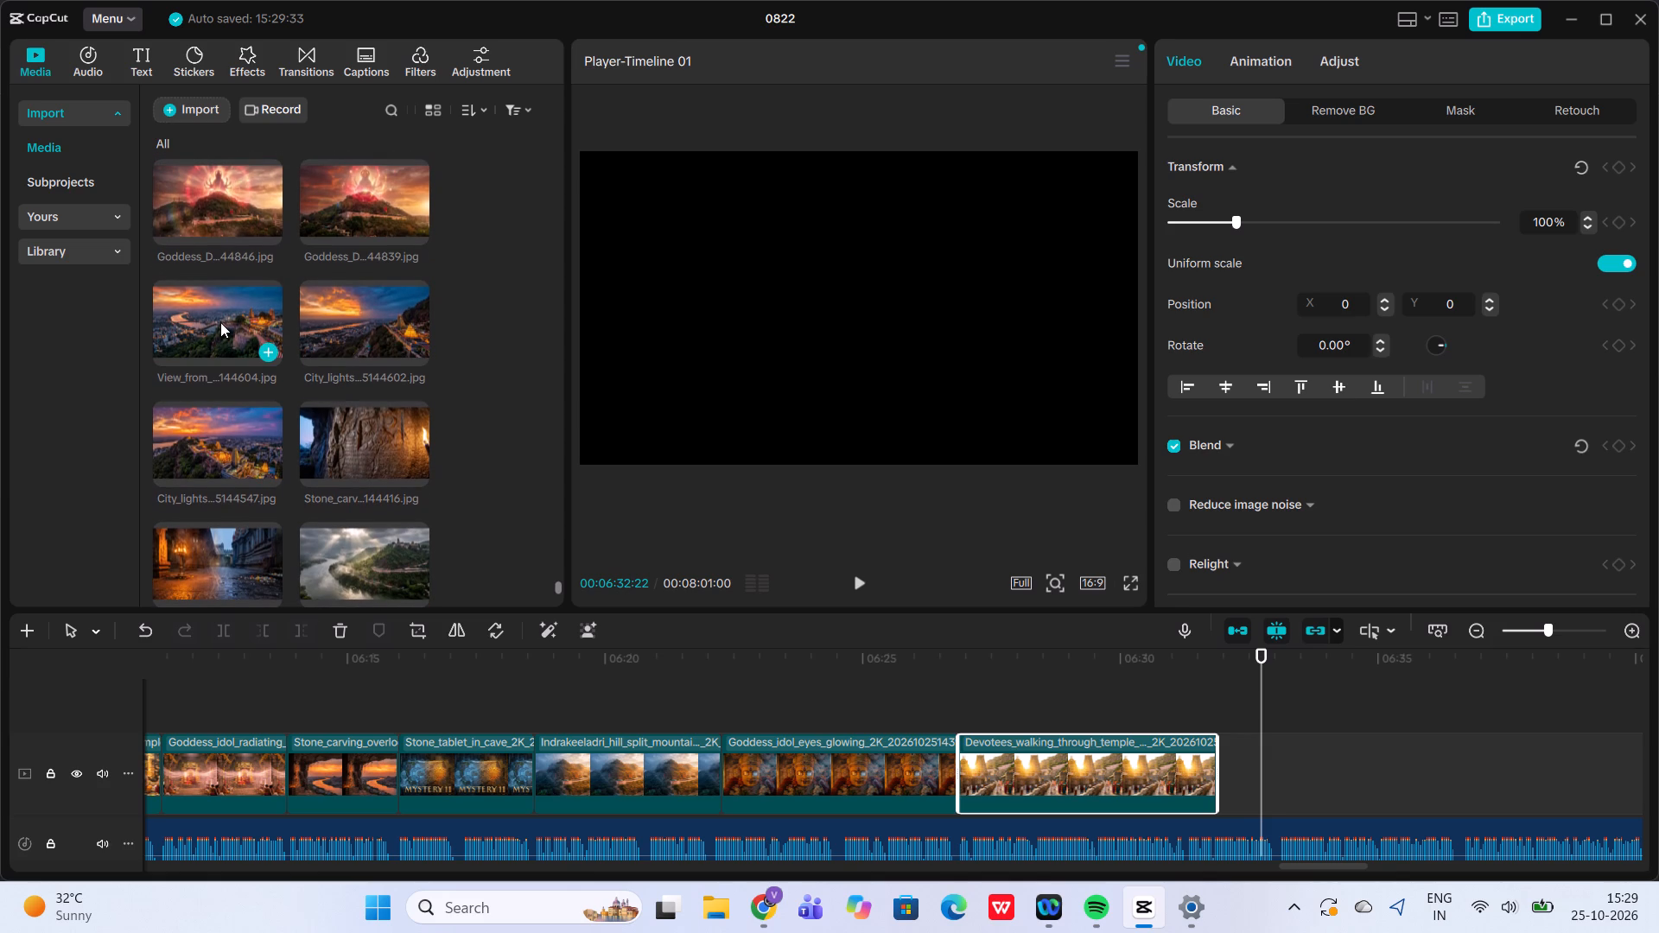
pyautogui.click(220, 321)
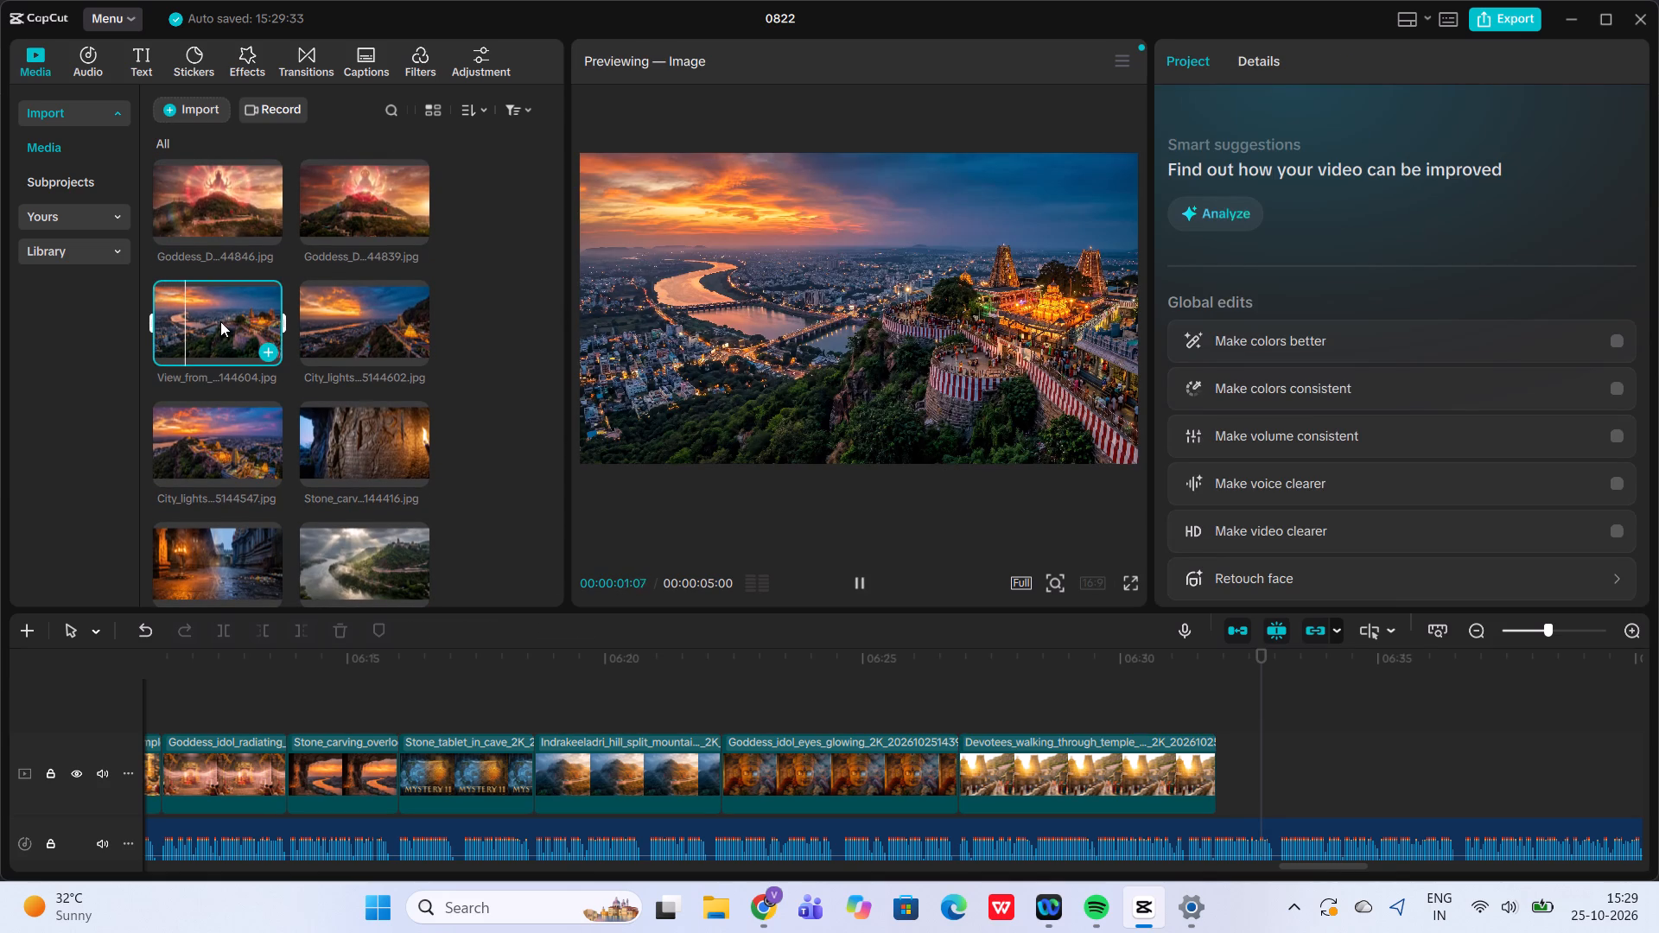
pyautogui.scroll(1, 308, 294)
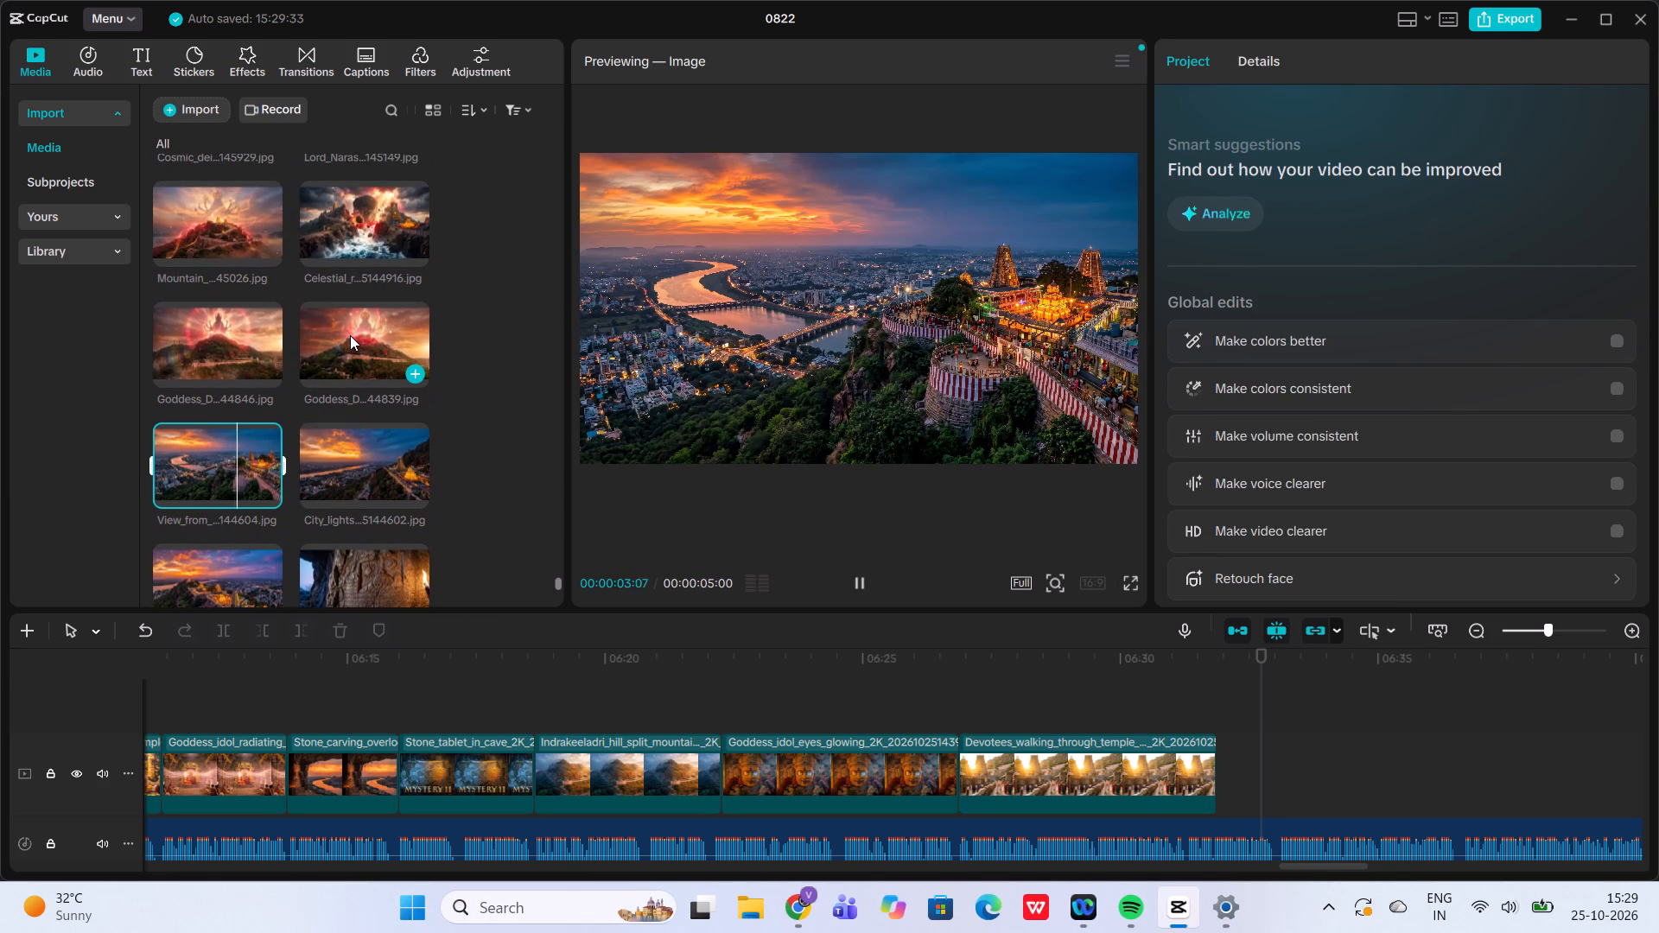
pyautogui.click(350, 335)
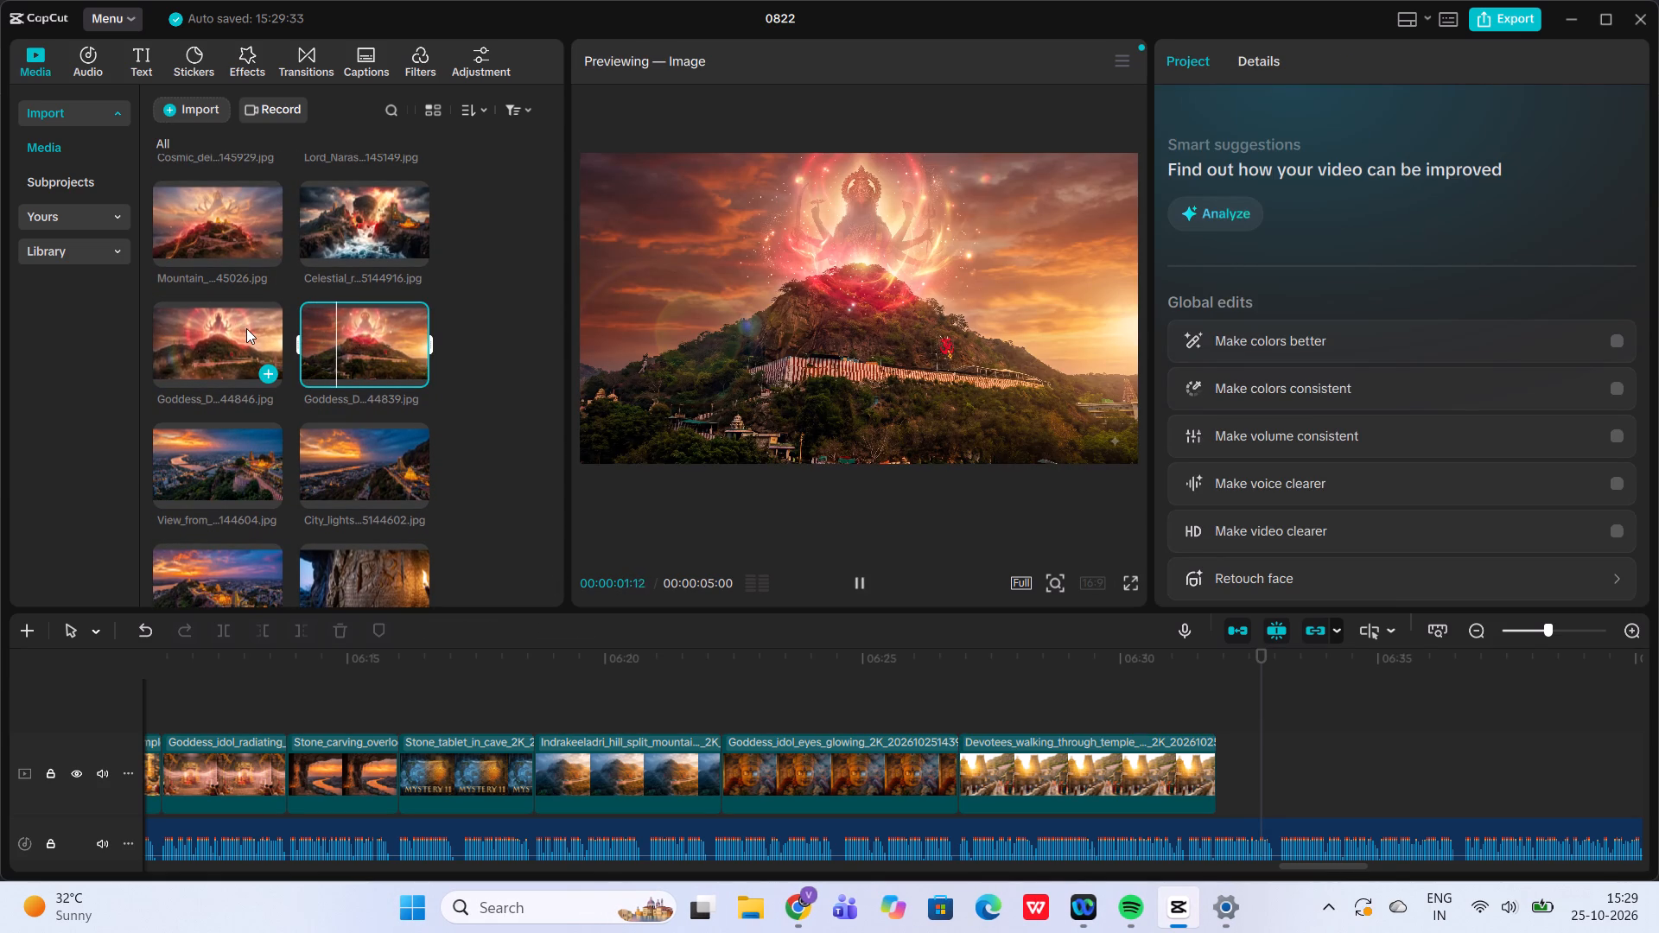
pyautogui.click(243, 328)
pyautogui.scroll(1, 243, 328)
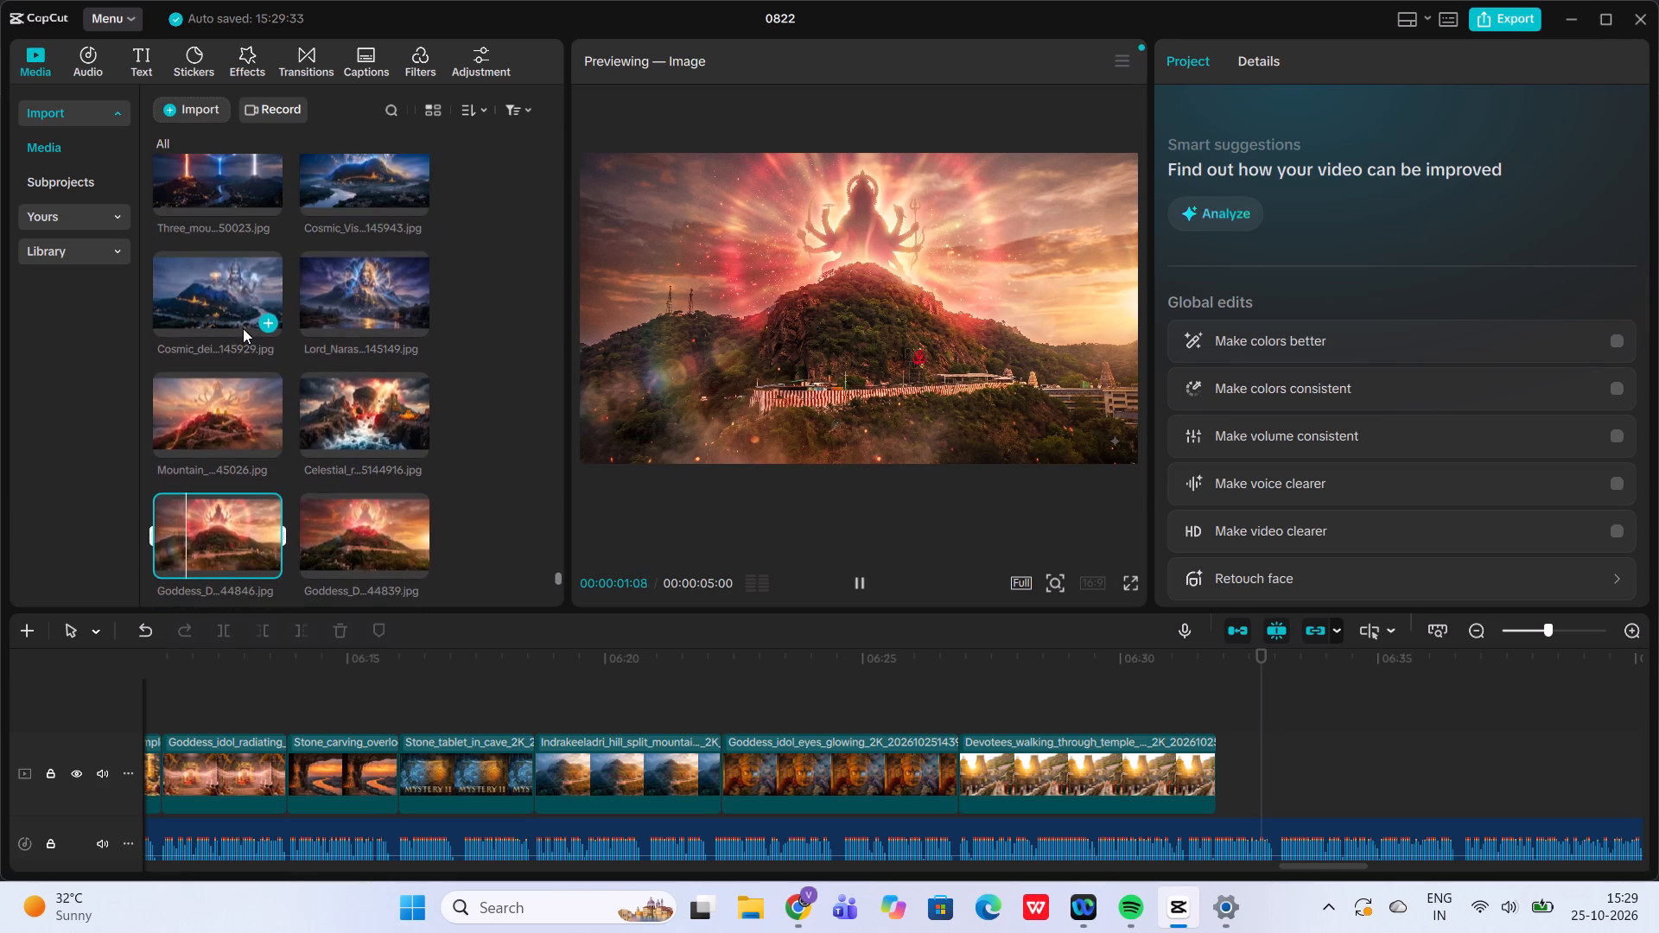
pyautogui.click(349, 406)
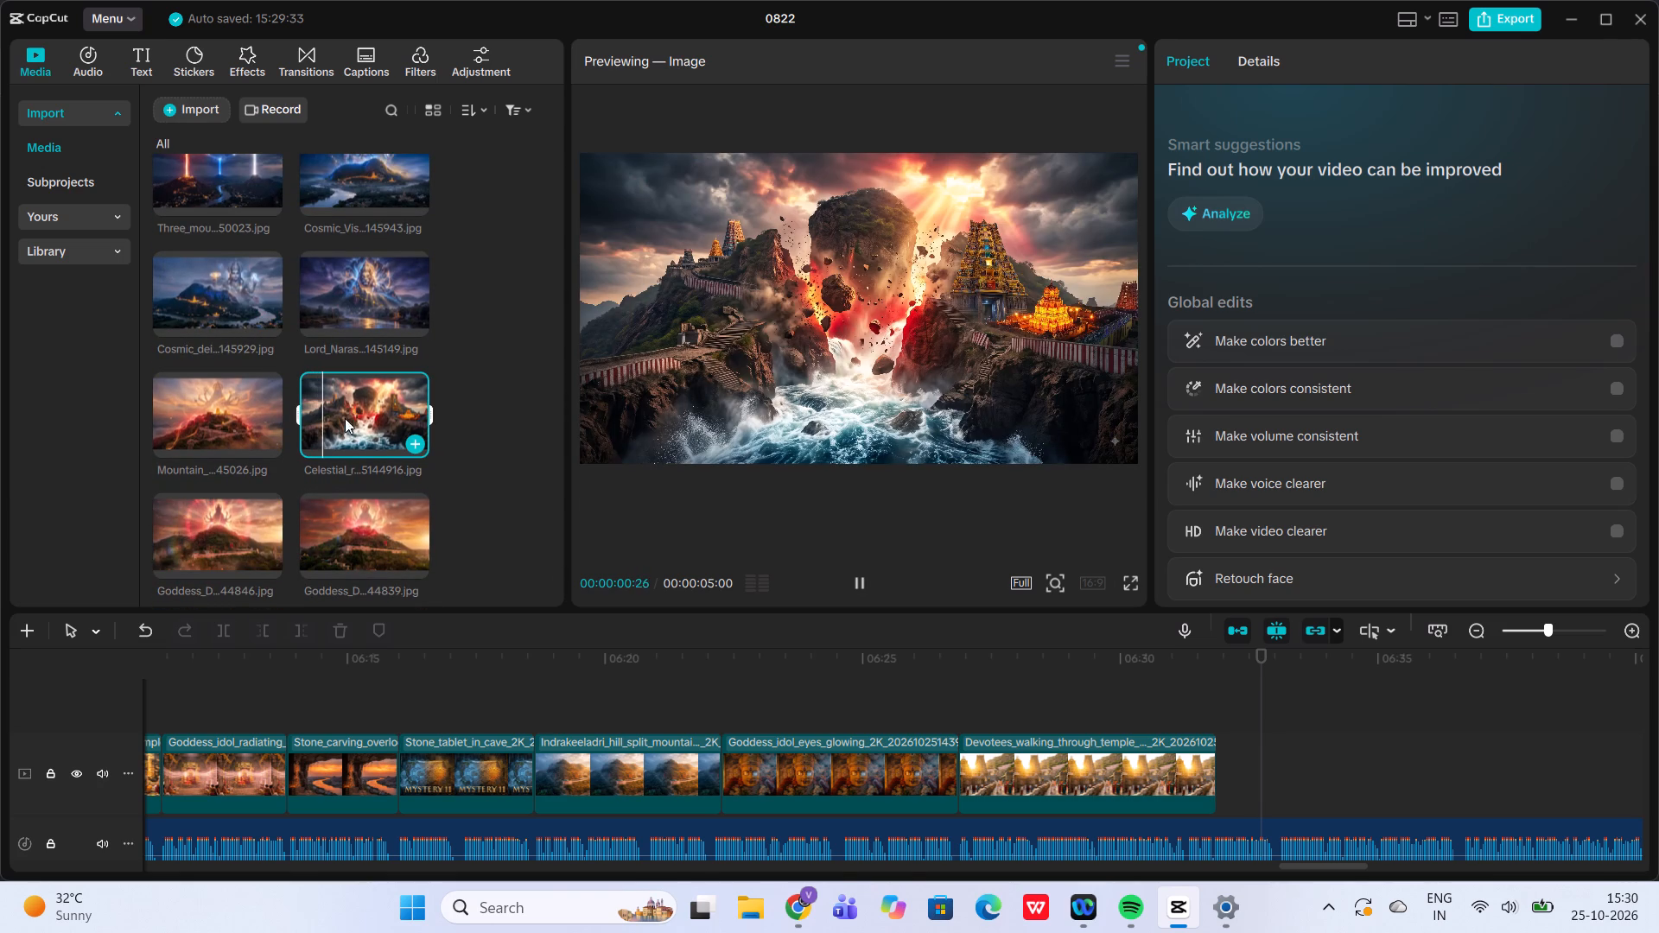
pyautogui.click(228, 508)
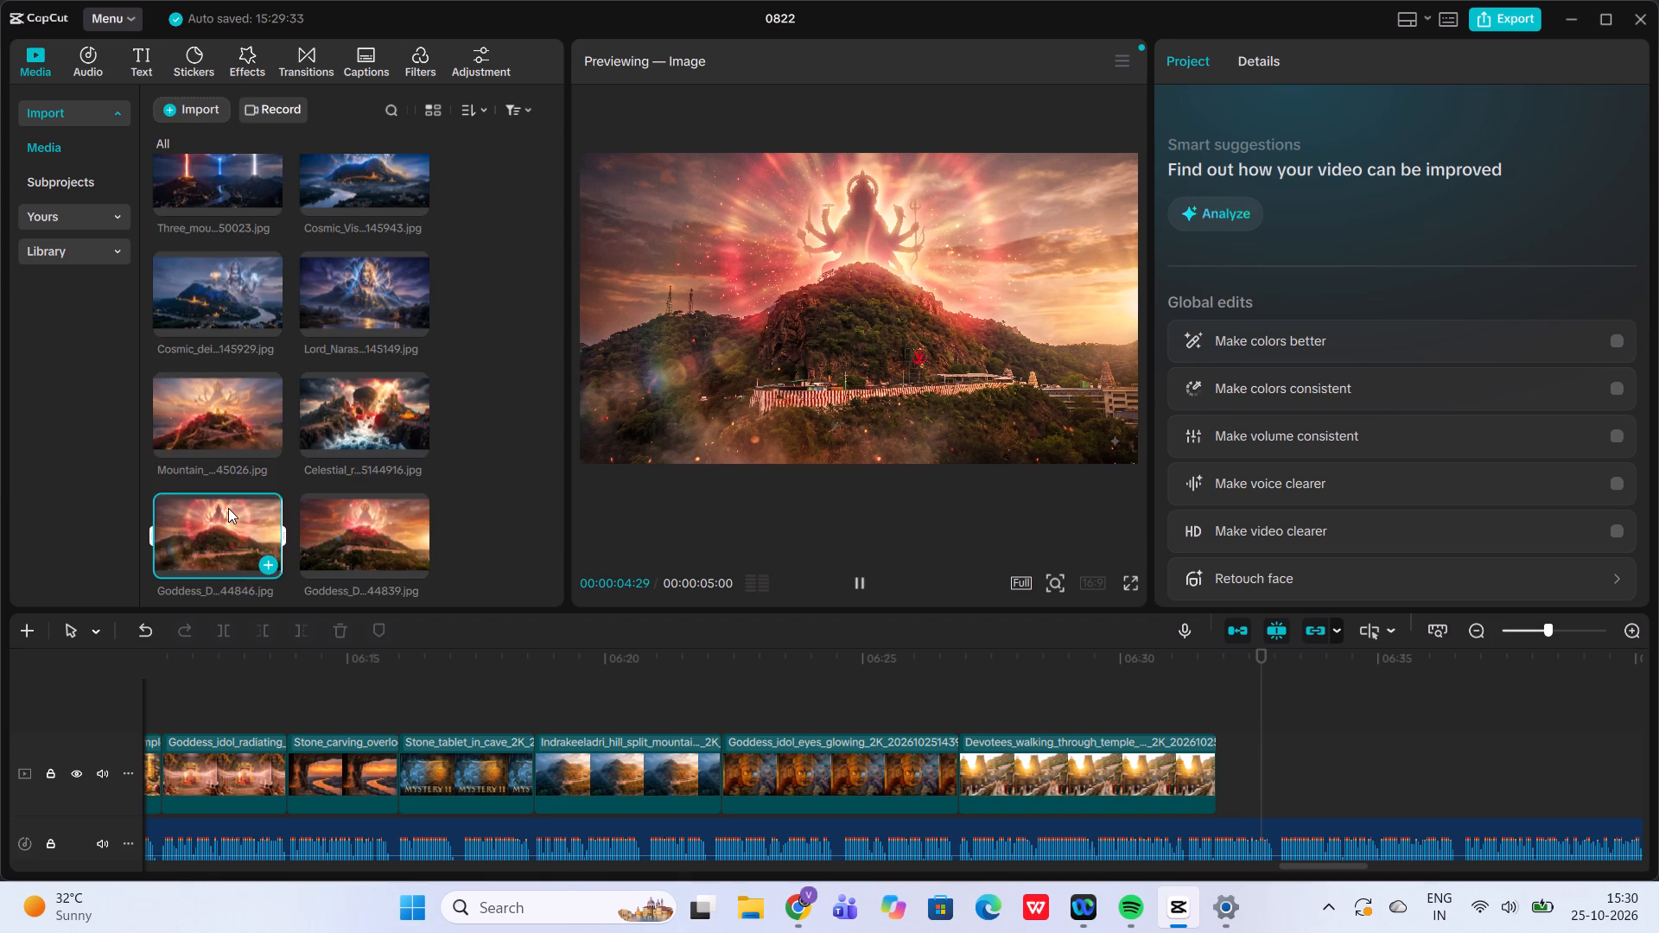
# Examine the imported images around the devotees picture, including the Indrakeeladri hill and misty pathway images, for one matching the narration.
pyautogui.scroll(2, 228, 508)
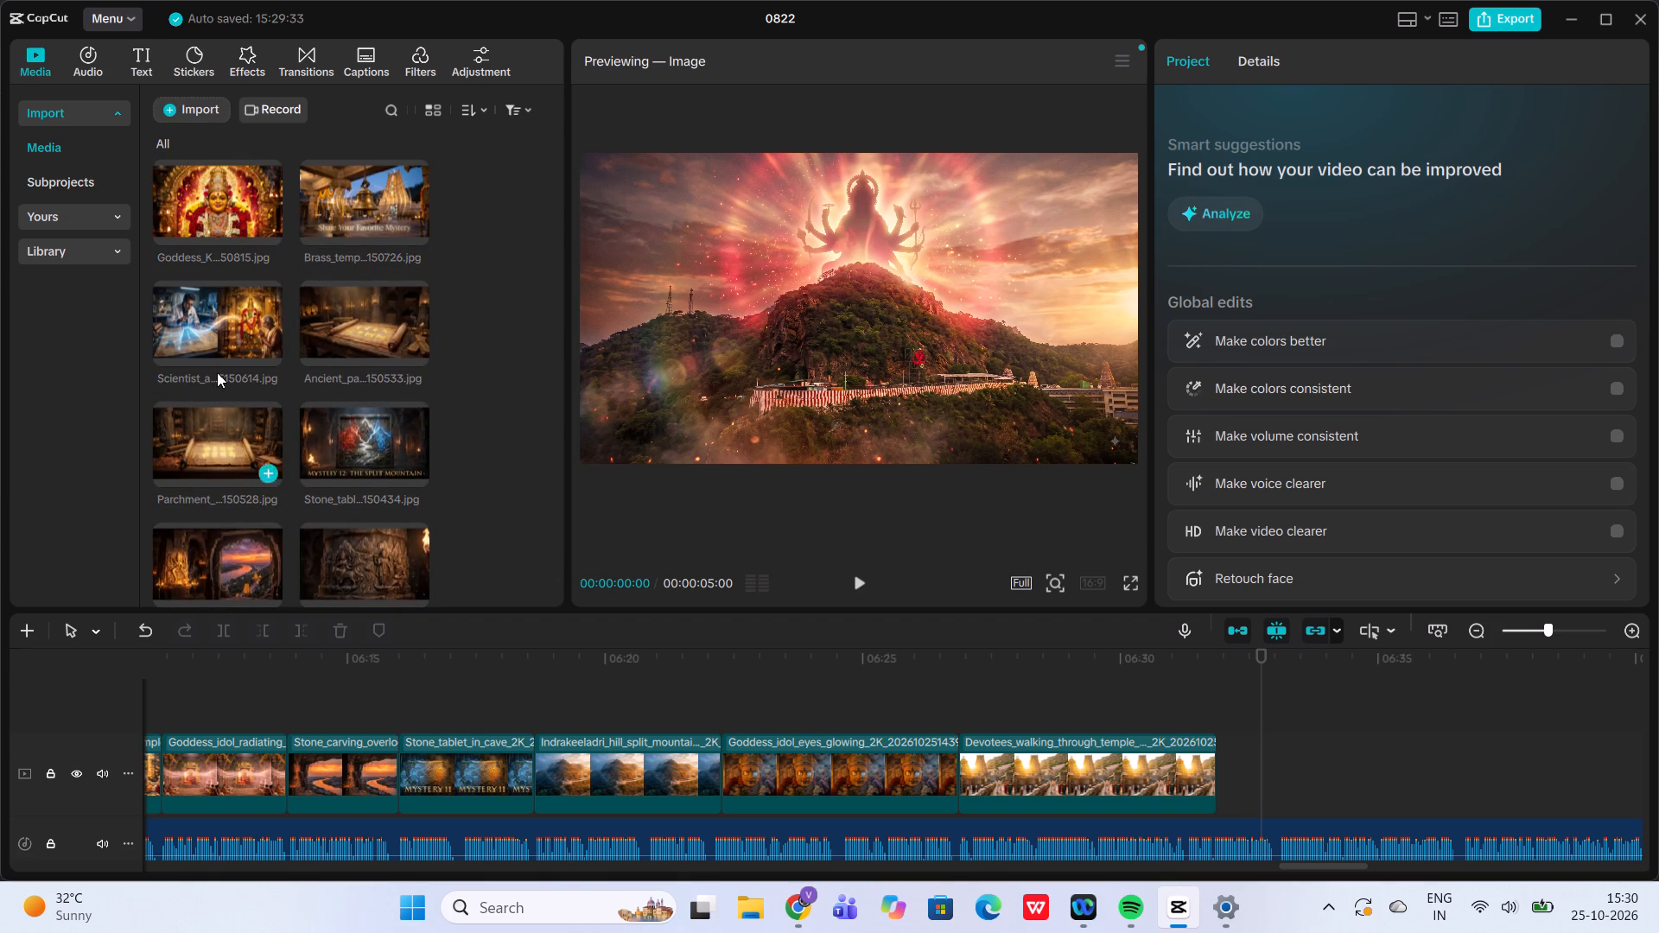
pyautogui.scroll(-3, 207, 342)
pyautogui.click(205, 409)
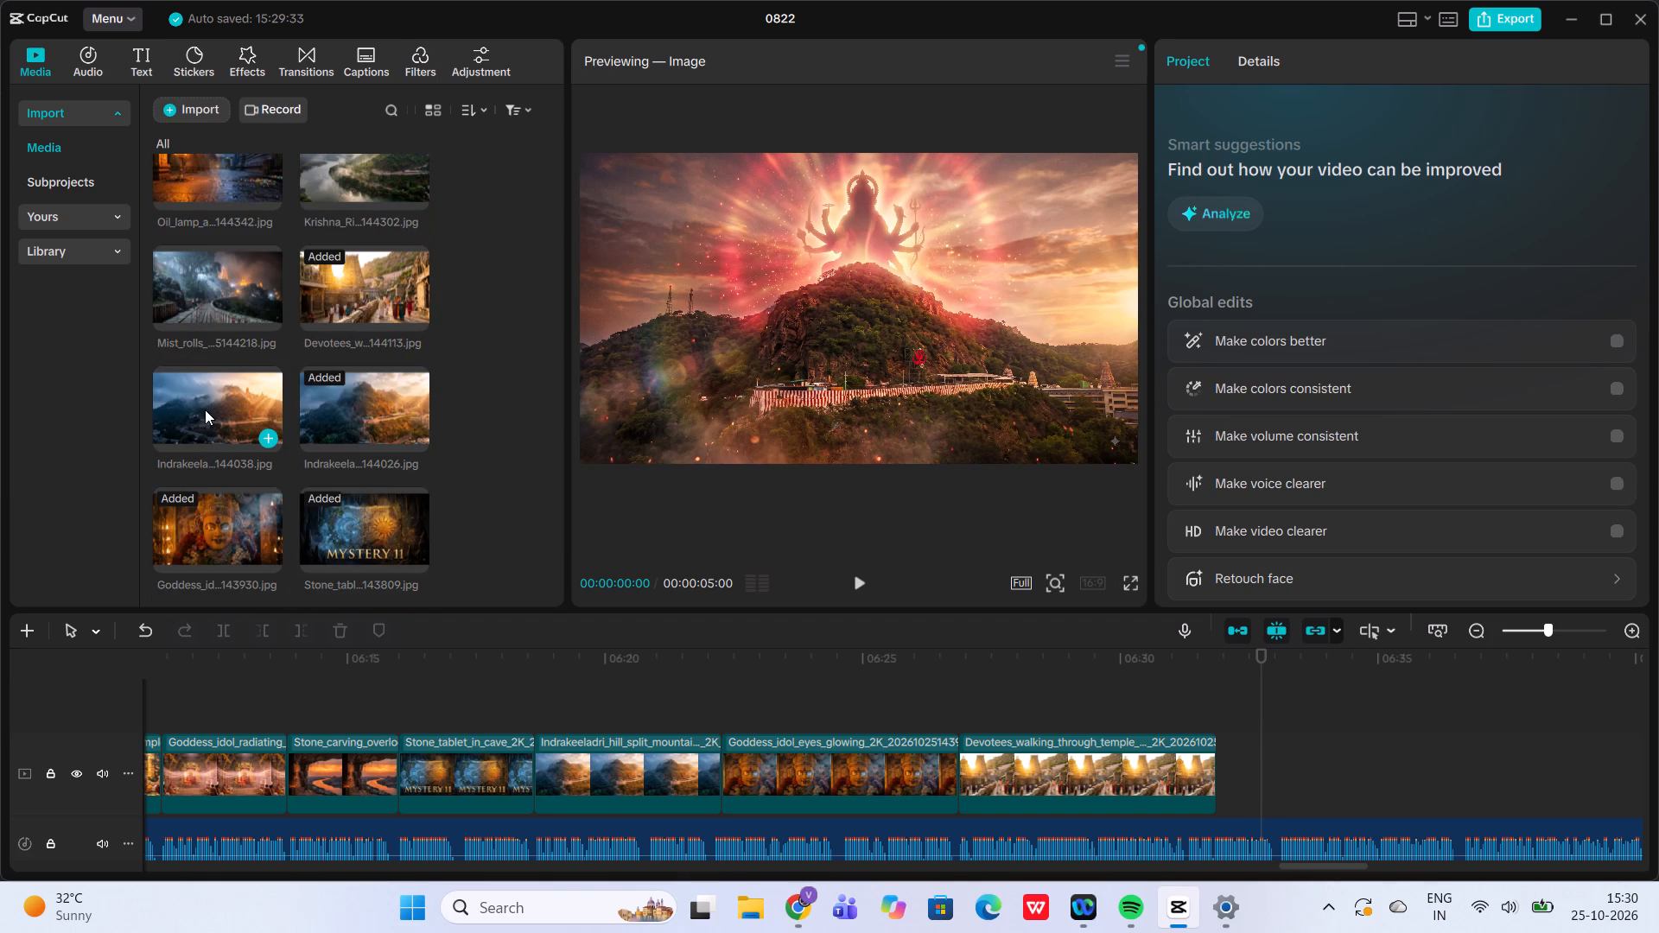
pyautogui.click(394, 401)
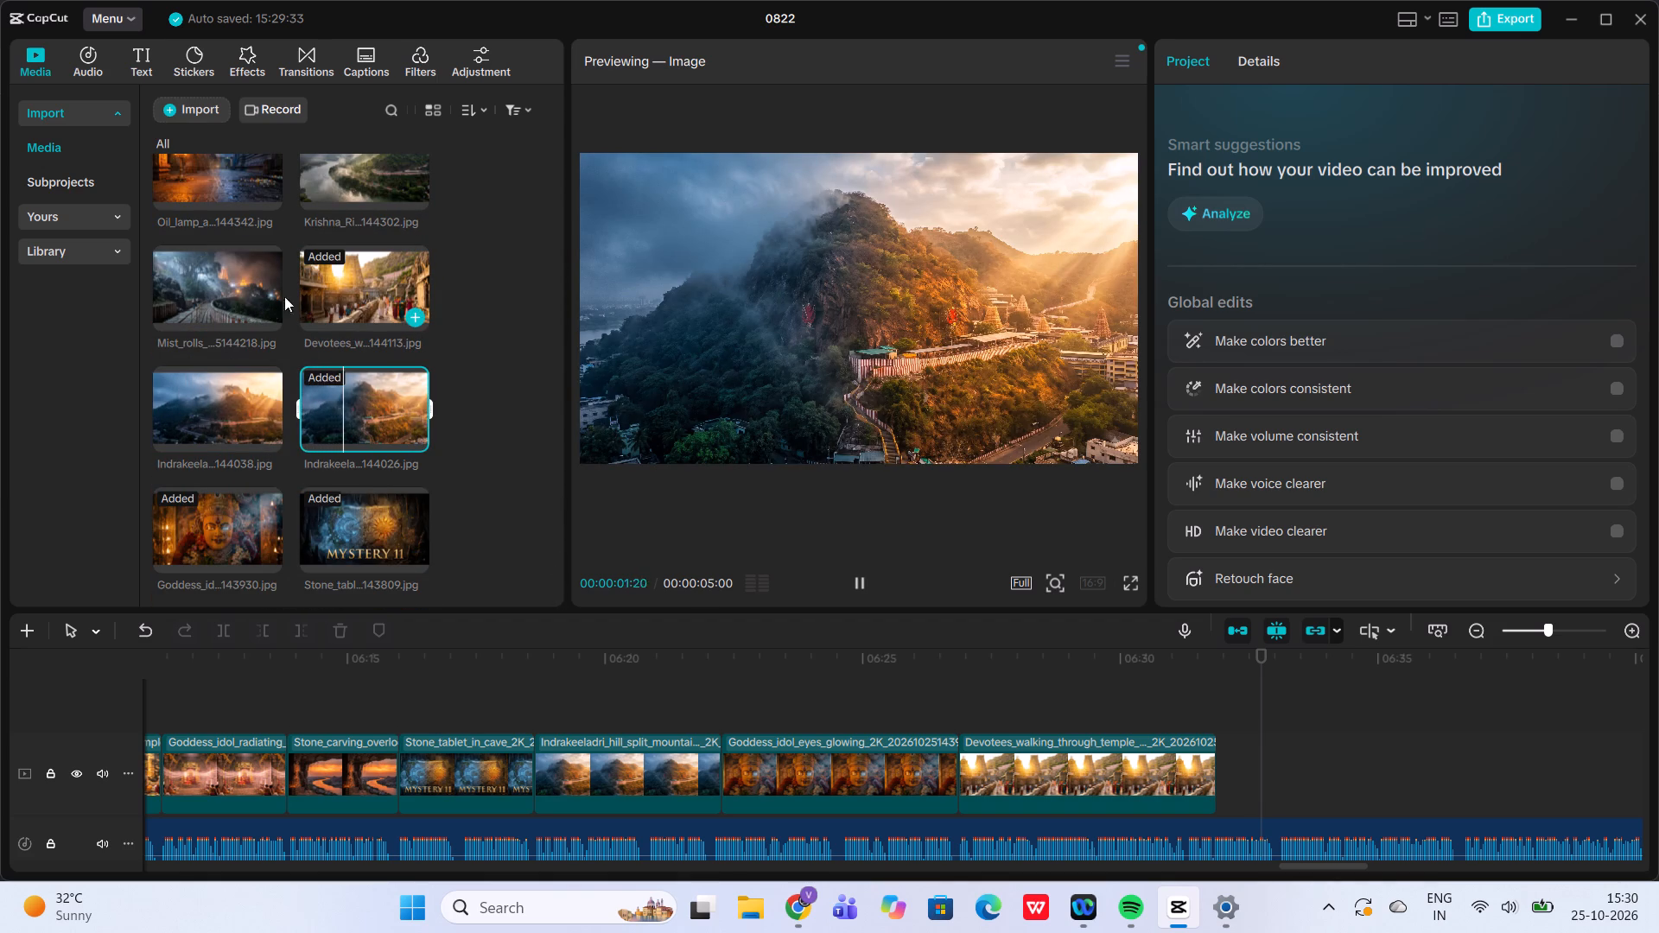
pyautogui.click(213, 295)
pyautogui.scroll(1, 213, 295)
pyautogui.scroll(-1, 213, 295)
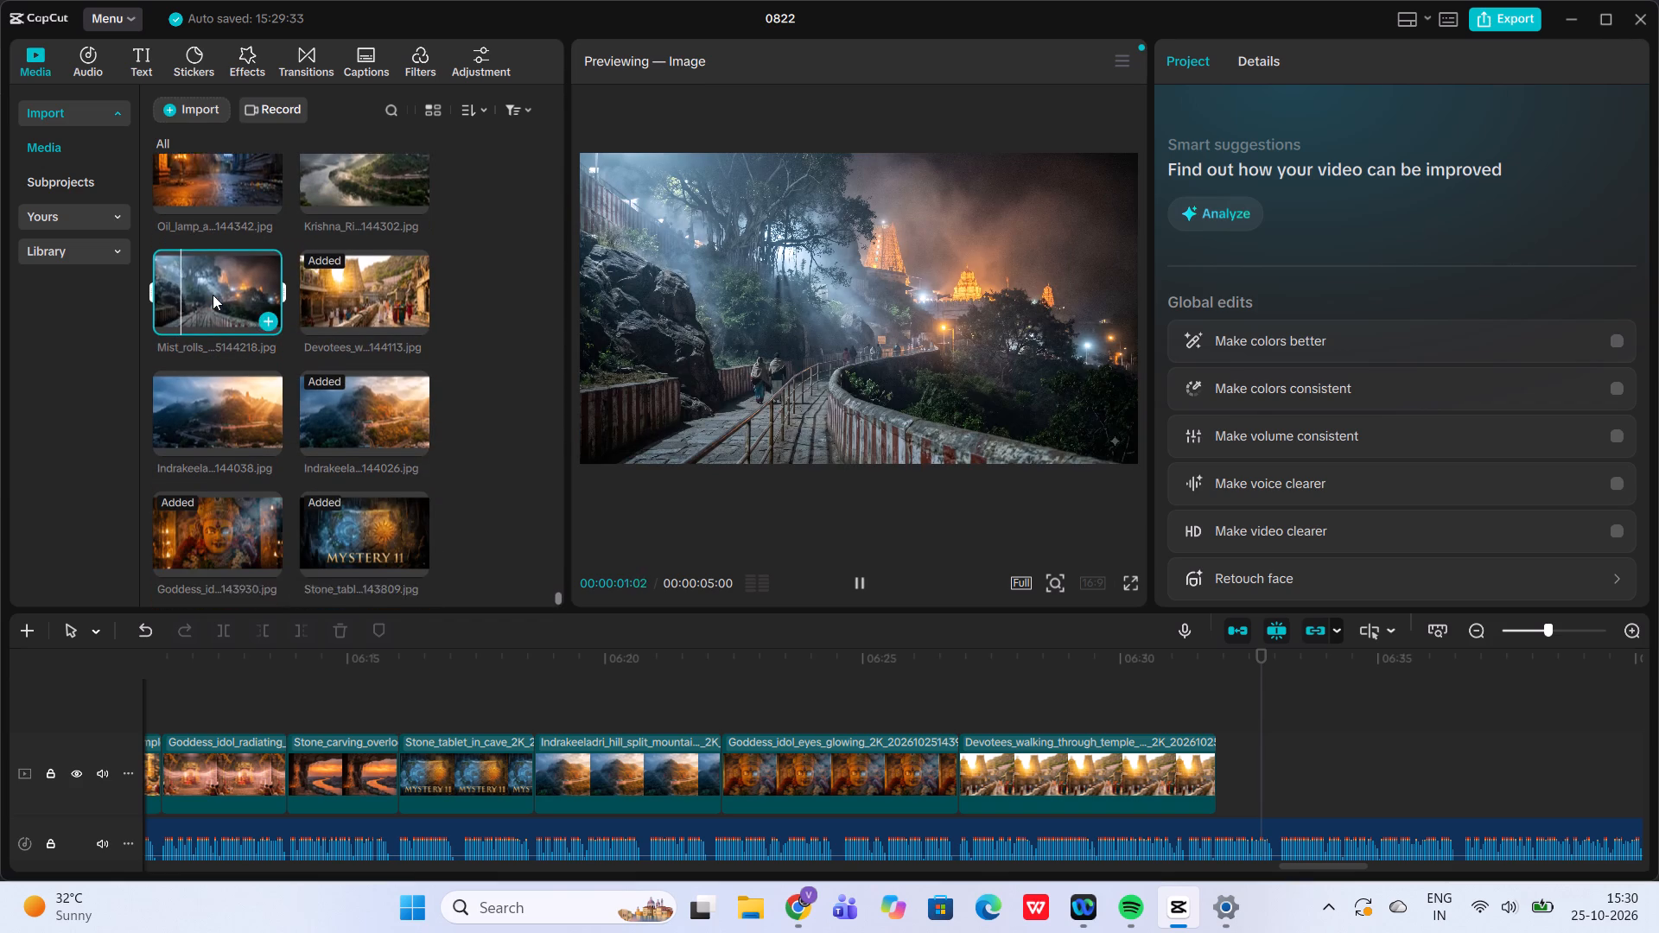
pyautogui.scroll(-1, 213, 295)
# Replay the narration from 00:06:28:10 under the devotees clip and extend the clip's end to 00:06:33:02.
pyautogui.click(1073, 672)
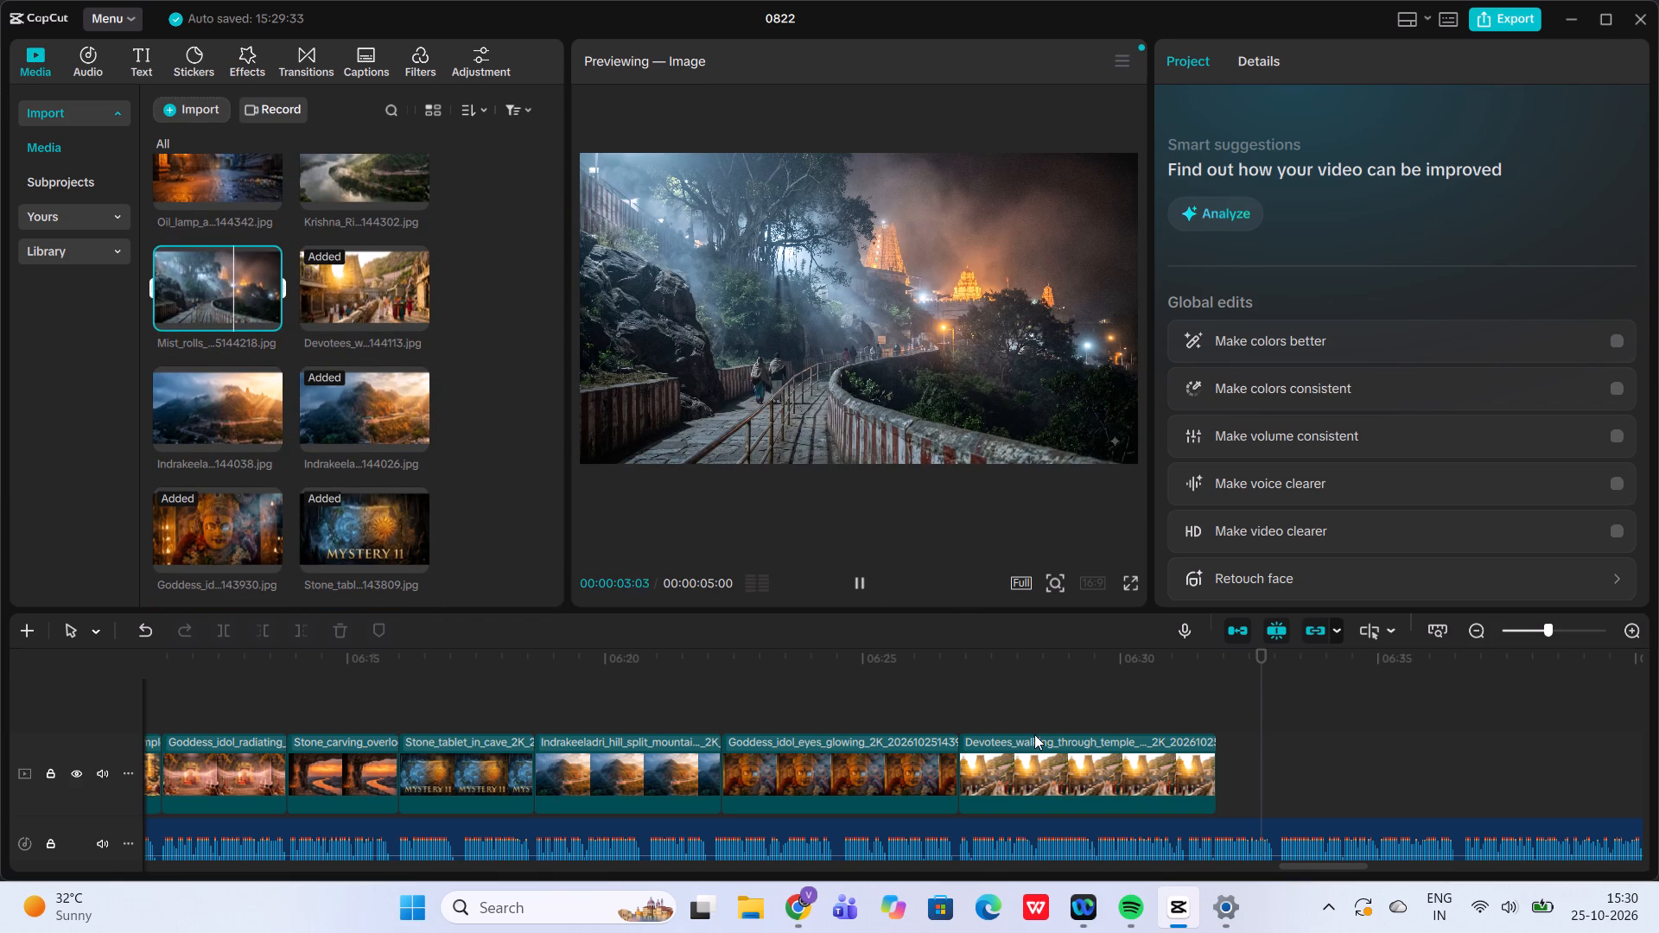
pyautogui.click(1037, 738)
pyautogui.click(1035, 658)
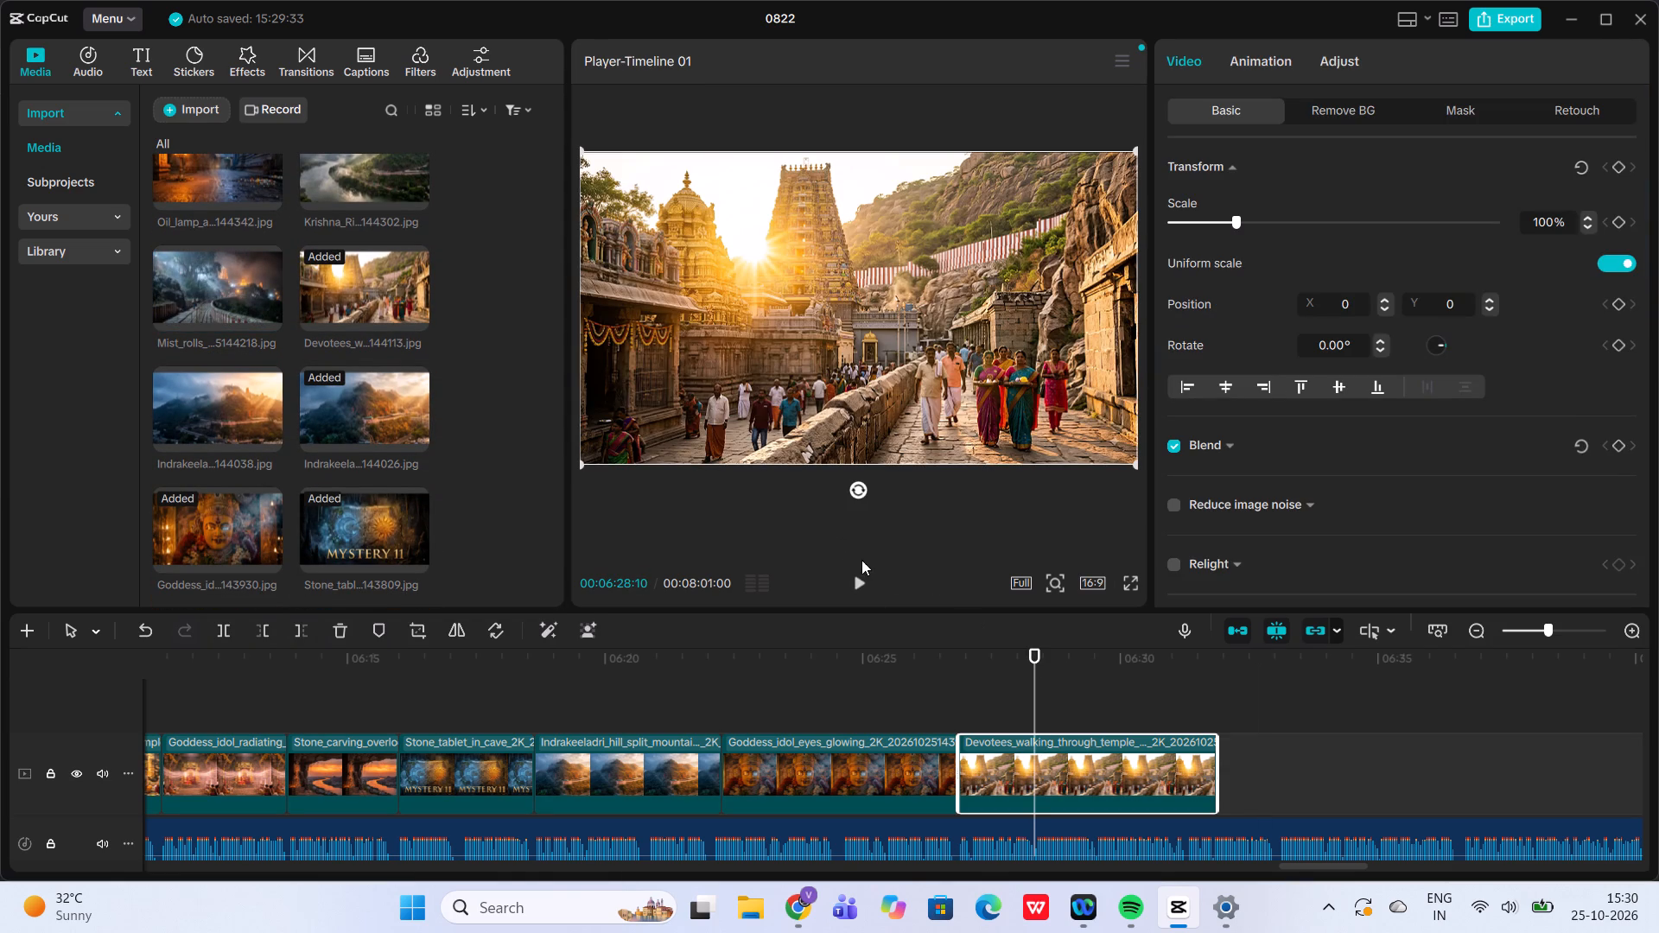
pyautogui.click(866, 571)
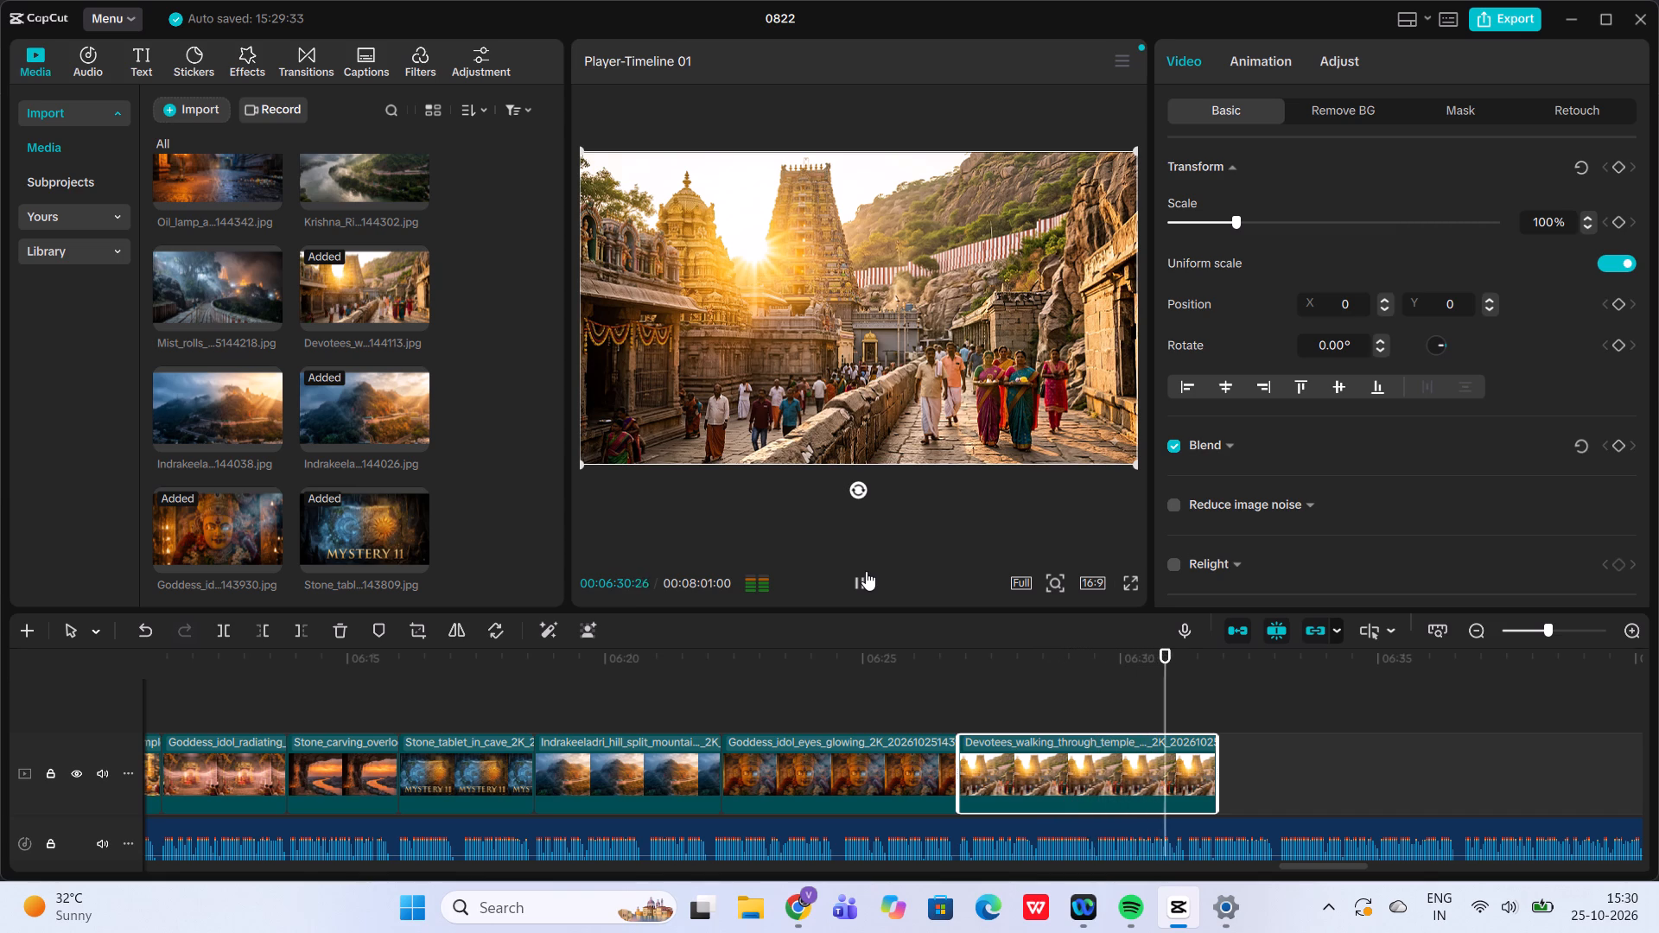
pyautogui.click(866, 571)
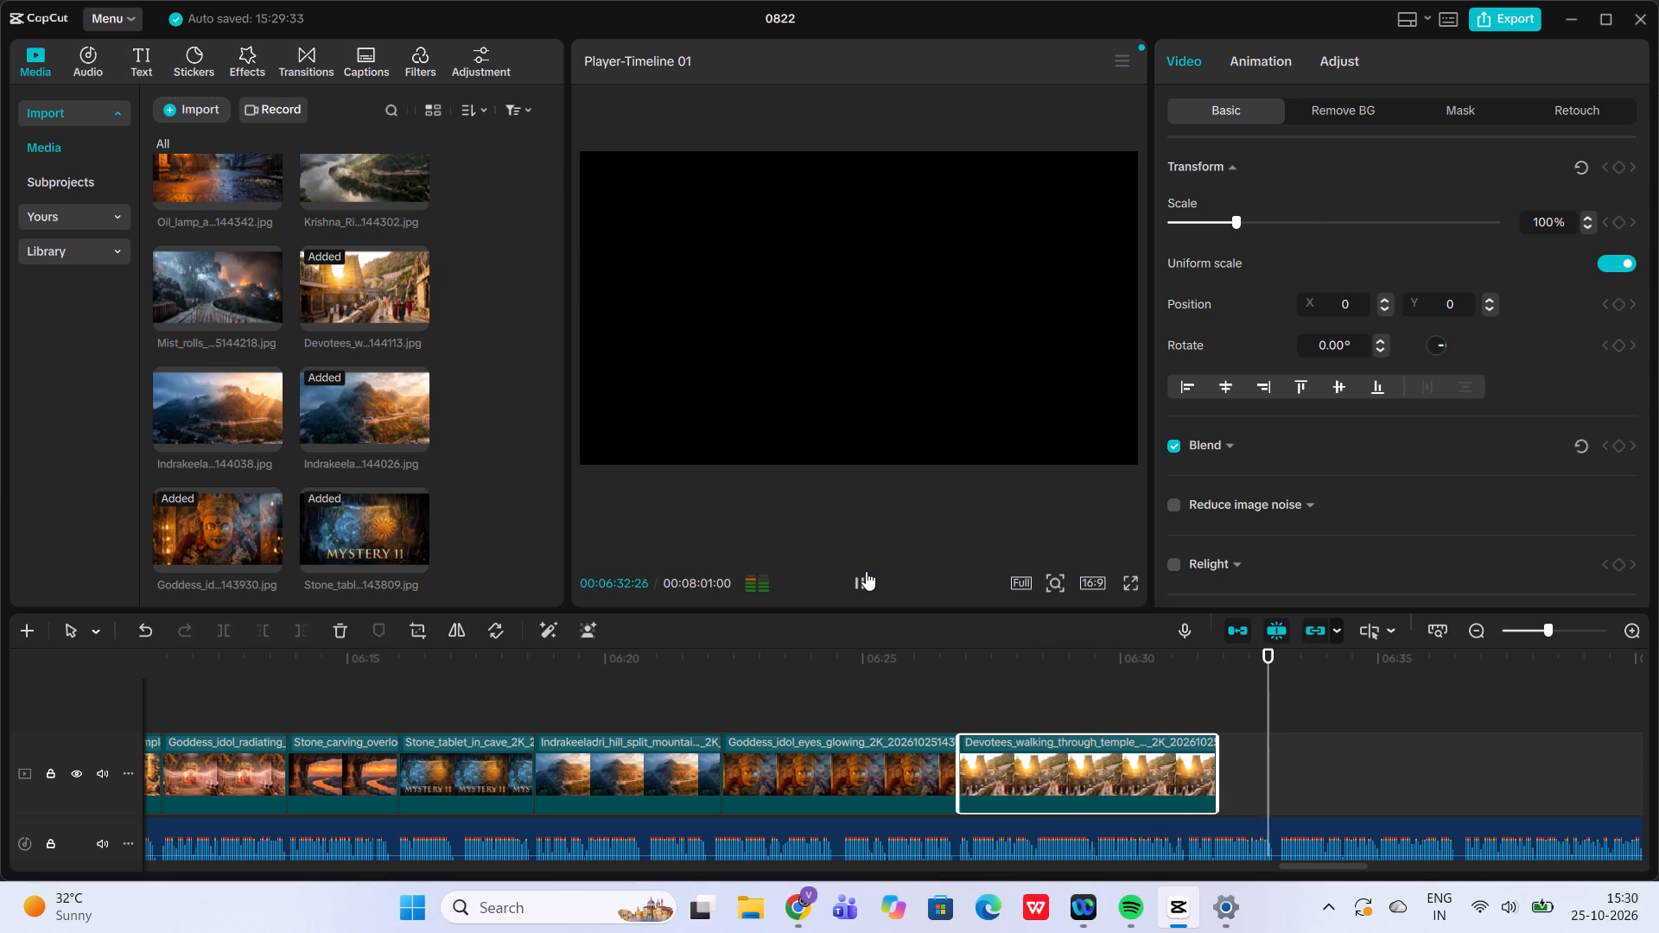
pyautogui.moveTo(1215, 779); pyautogui.dragTo(1222, 779)
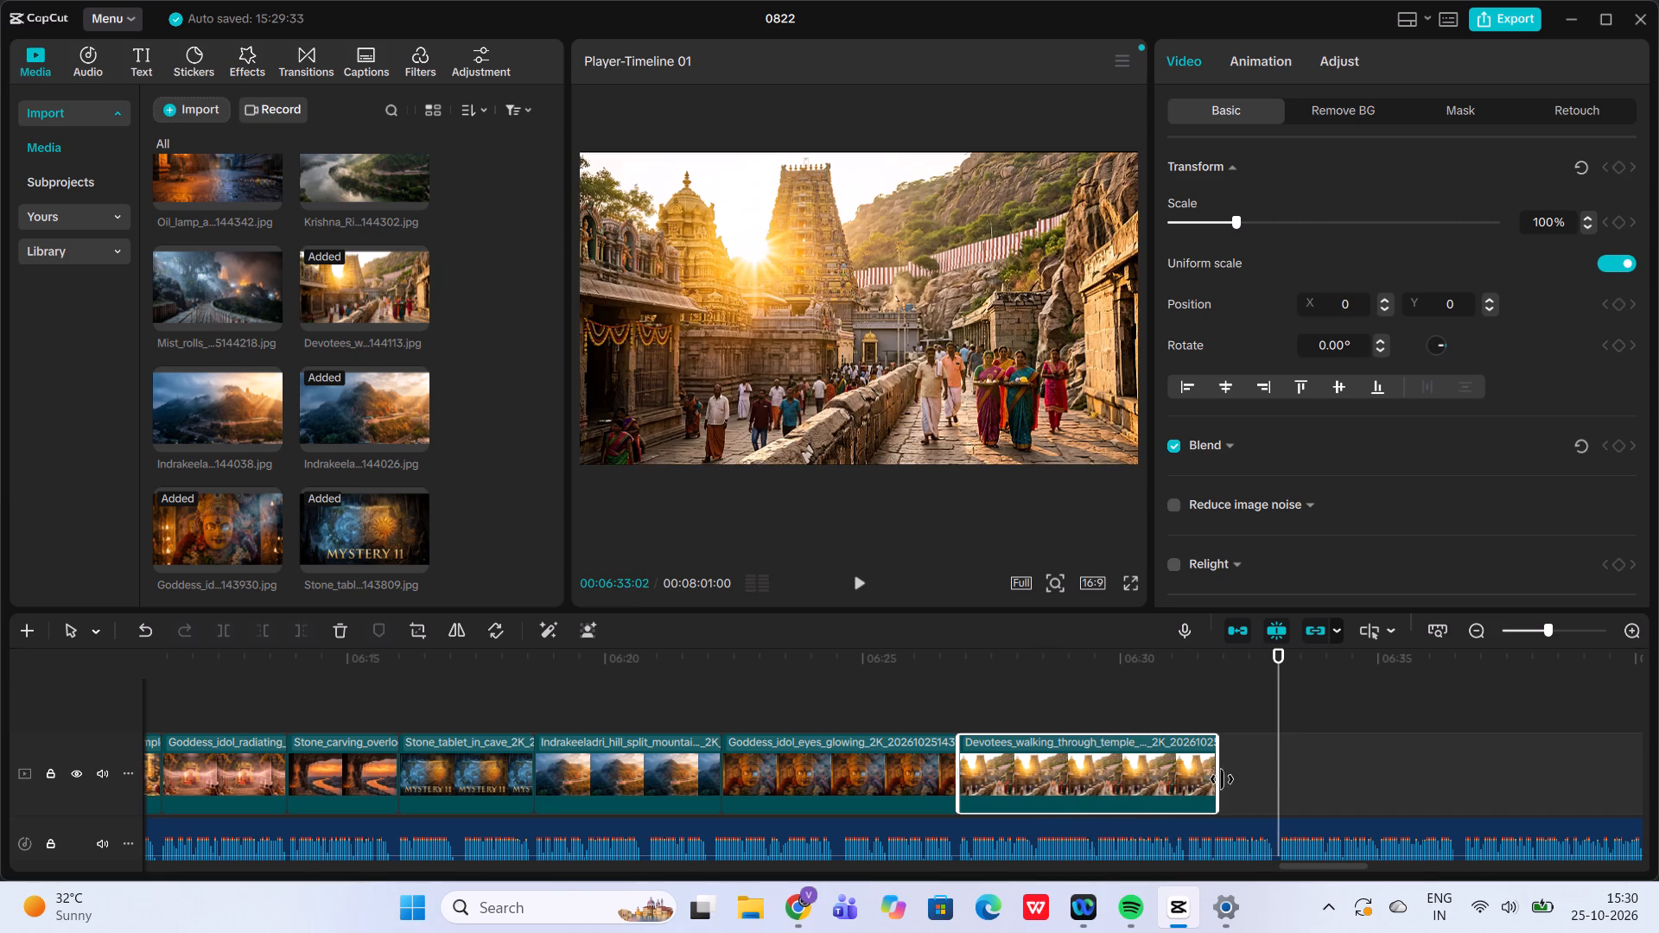
pyautogui.moveTo(1222, 779); pyautogui.dragTo(1281, 791)
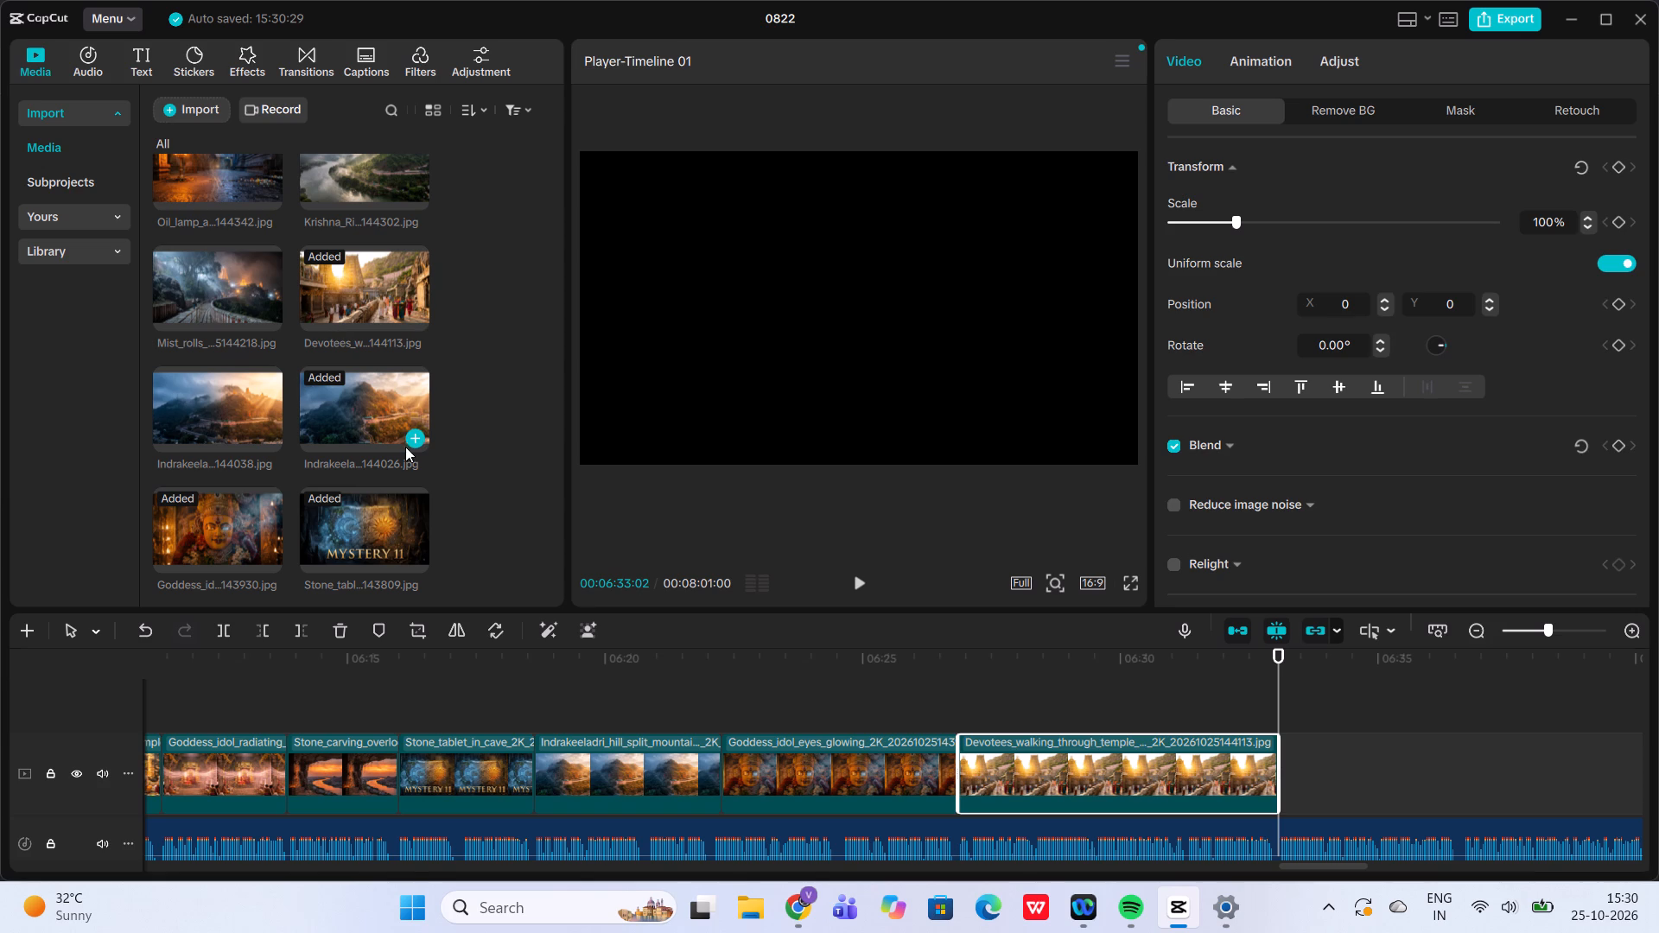
# Compare the two Indrakeeladri hill images and replay the narration from 00:06:26:15 into the devotees clip.
pyautogui.click(374, 426)
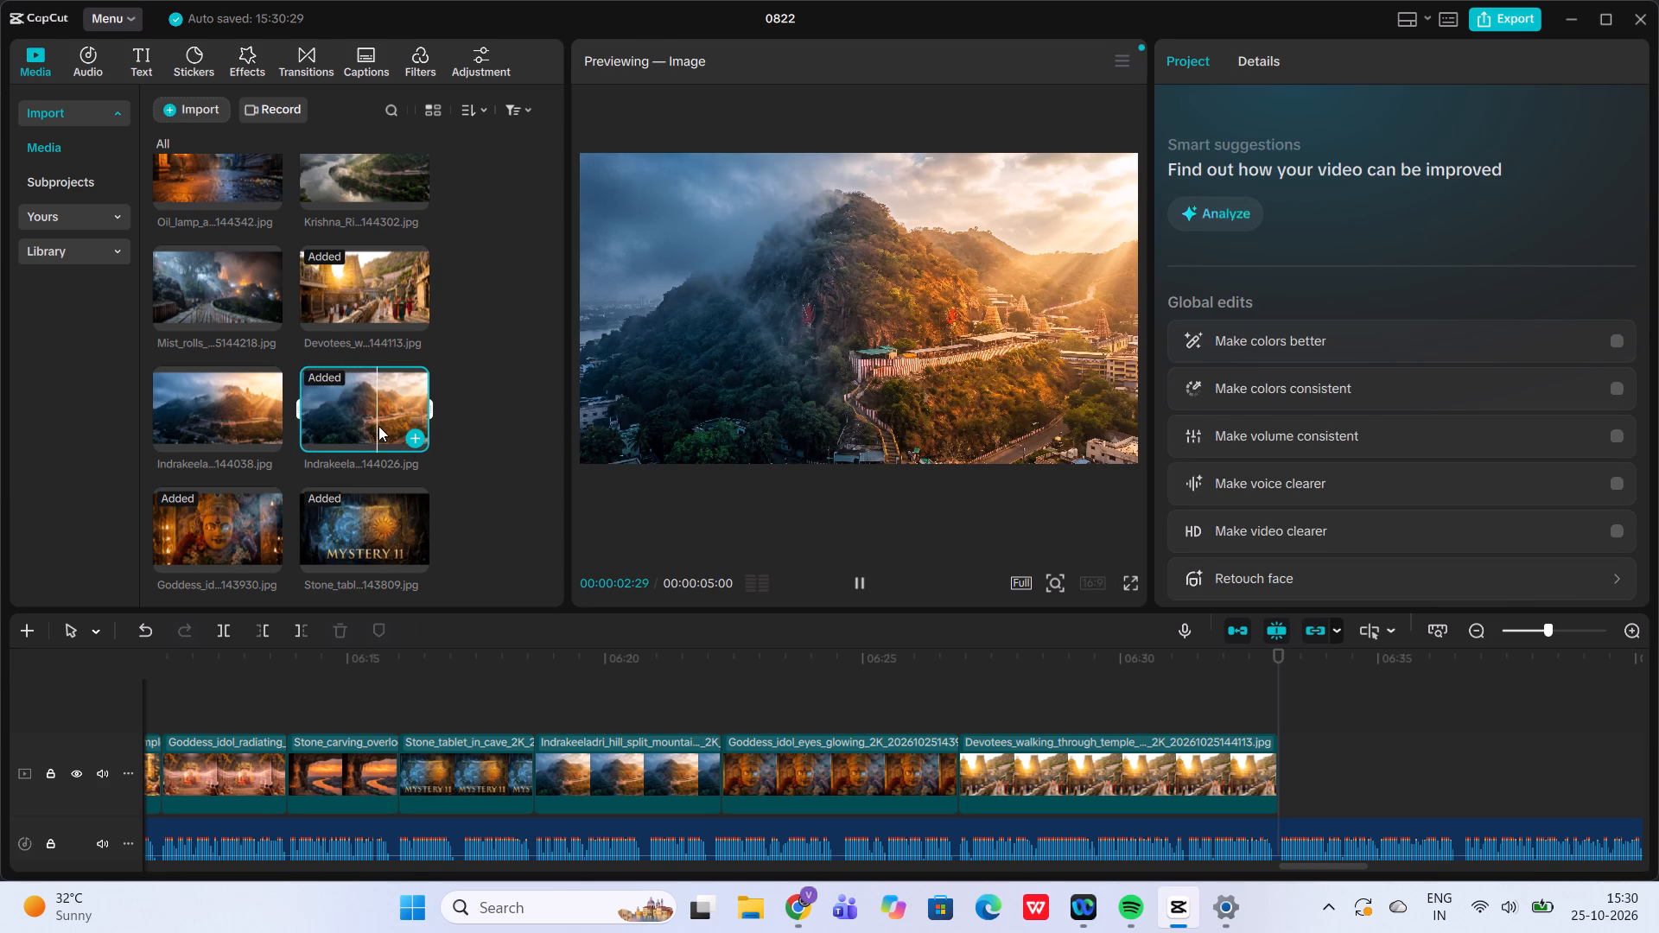
pyautogui.click(208, 416)
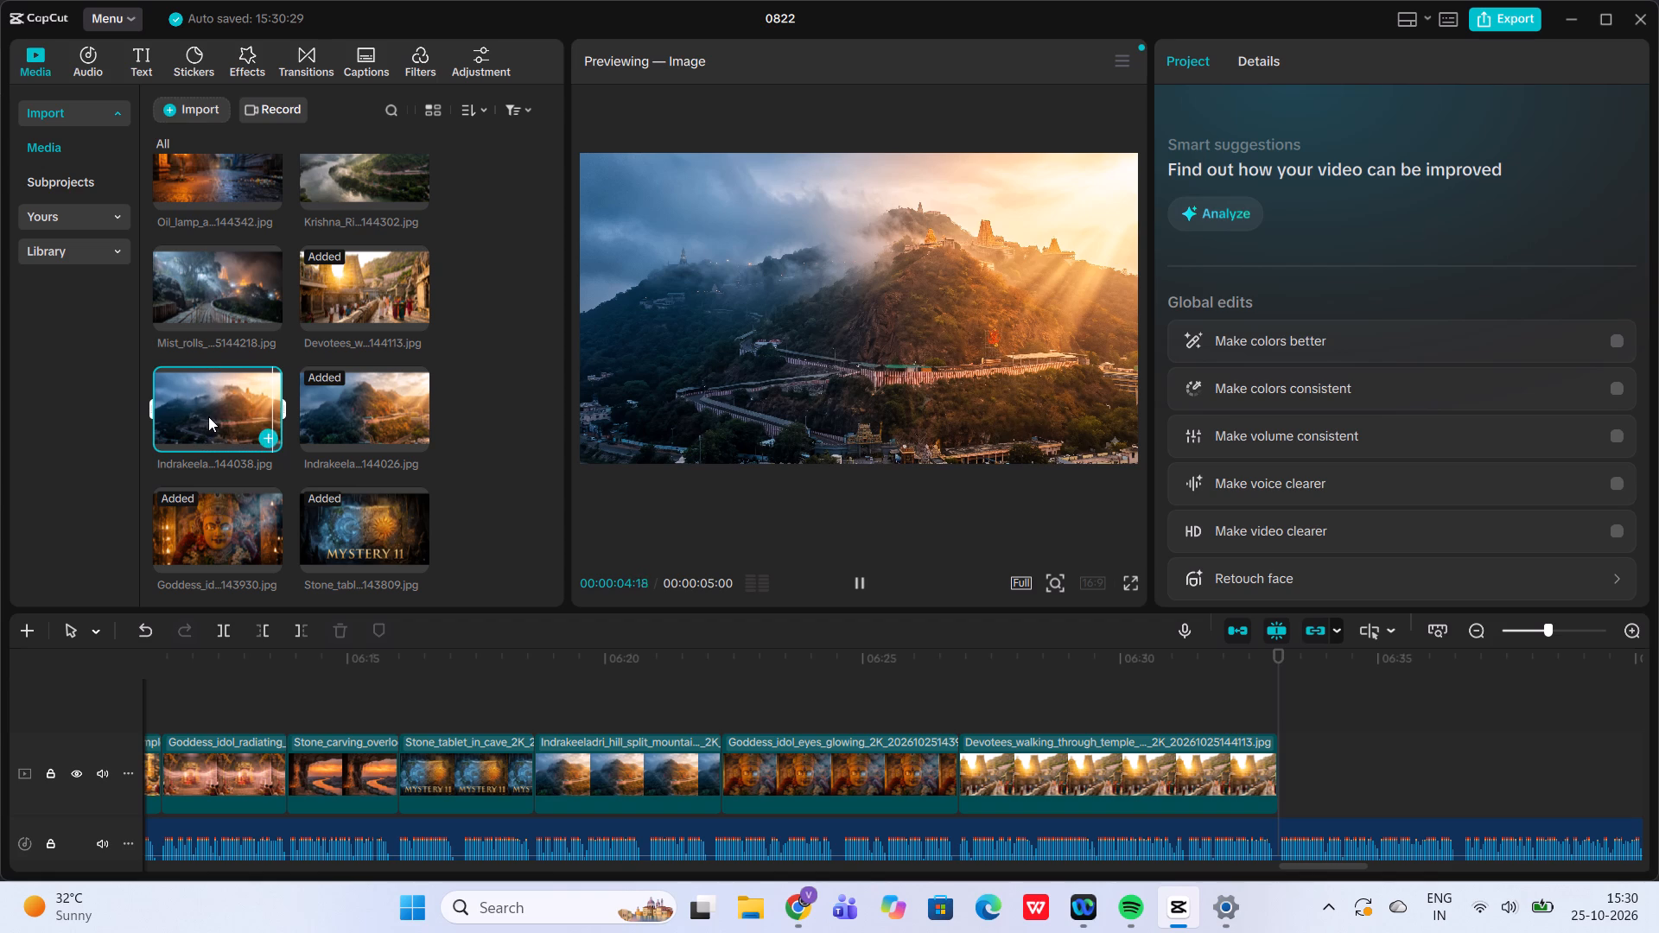
pyautogui.click(1069, 684)
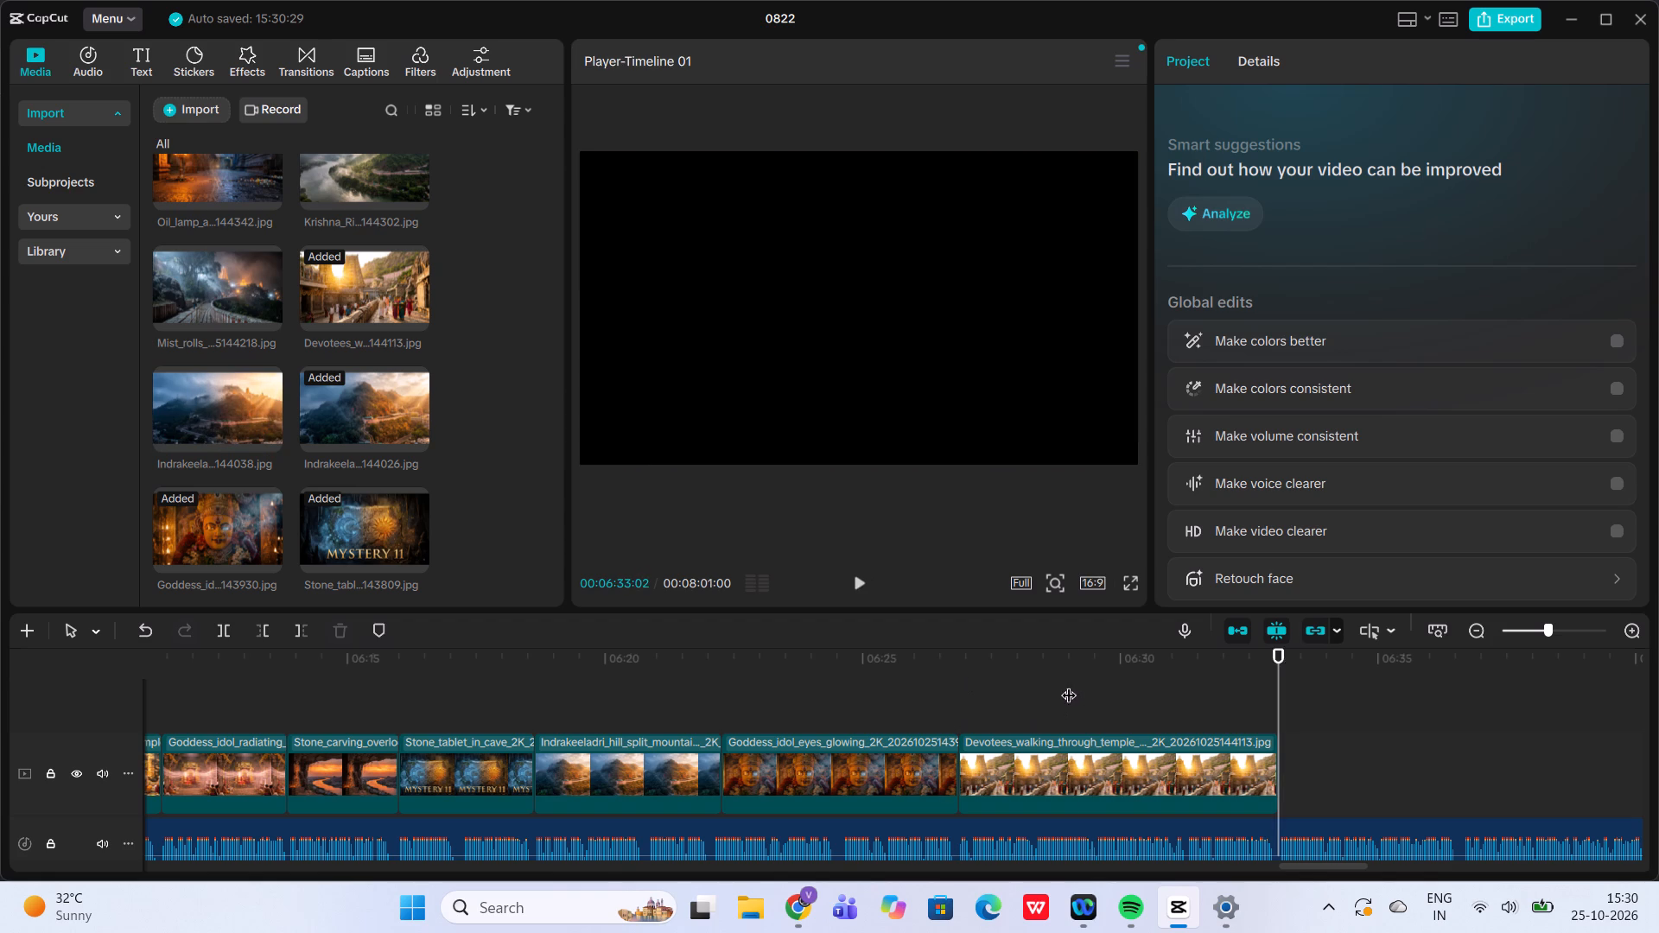
pyautogui.click(940, 693)
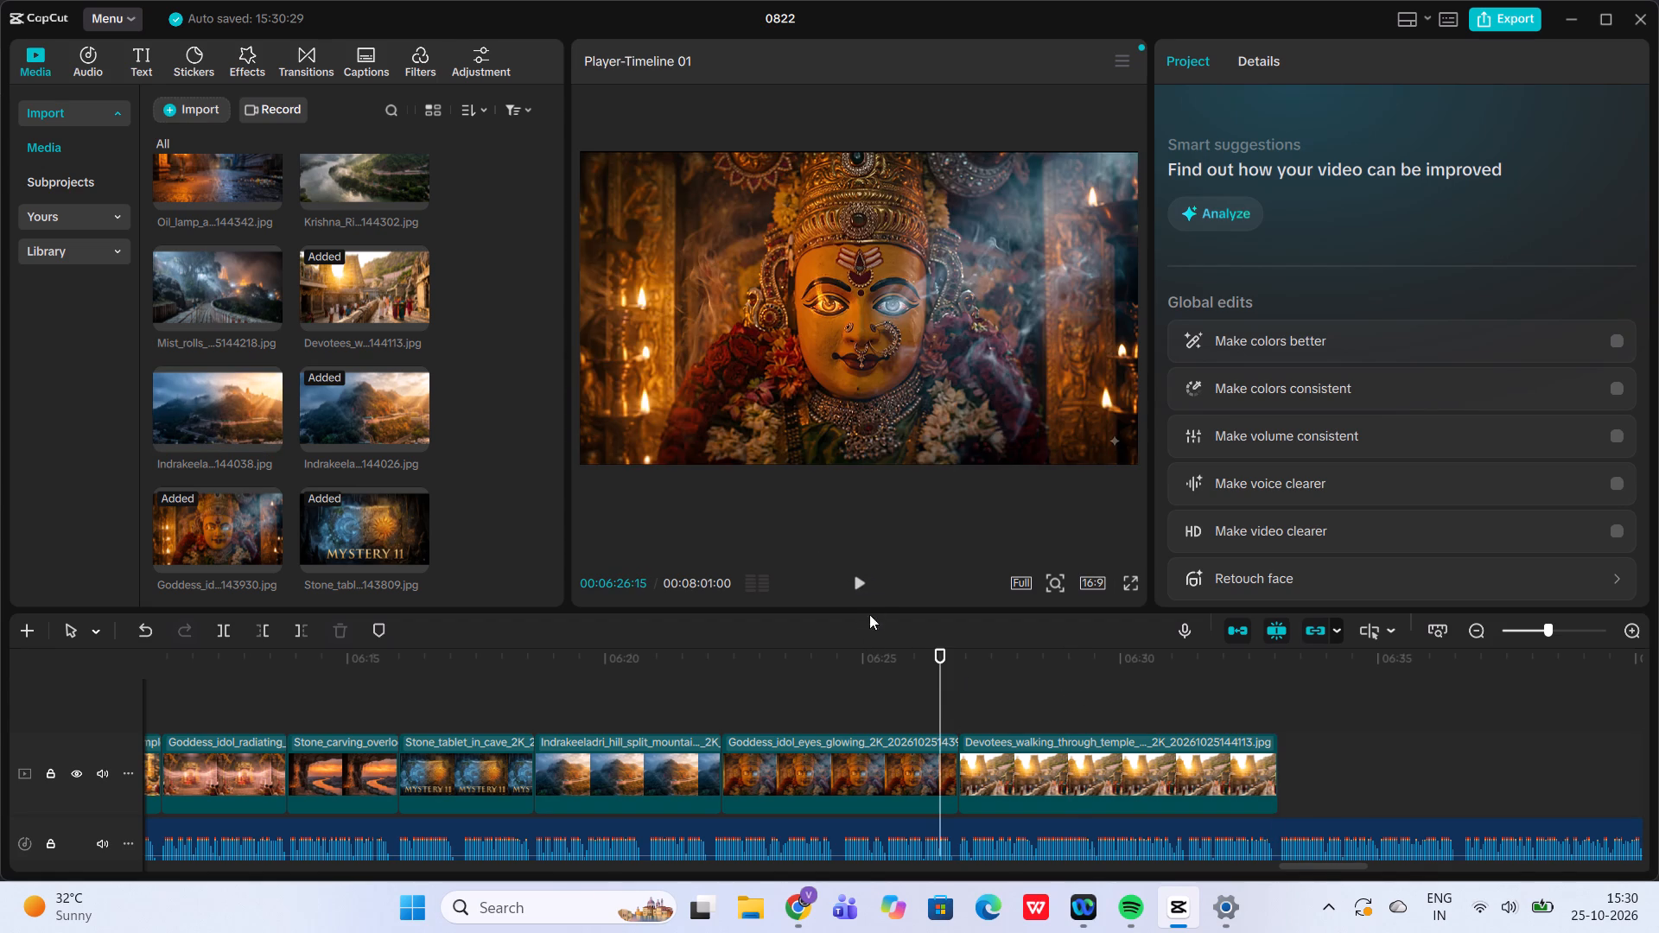
pyautogui.click(860, 572)
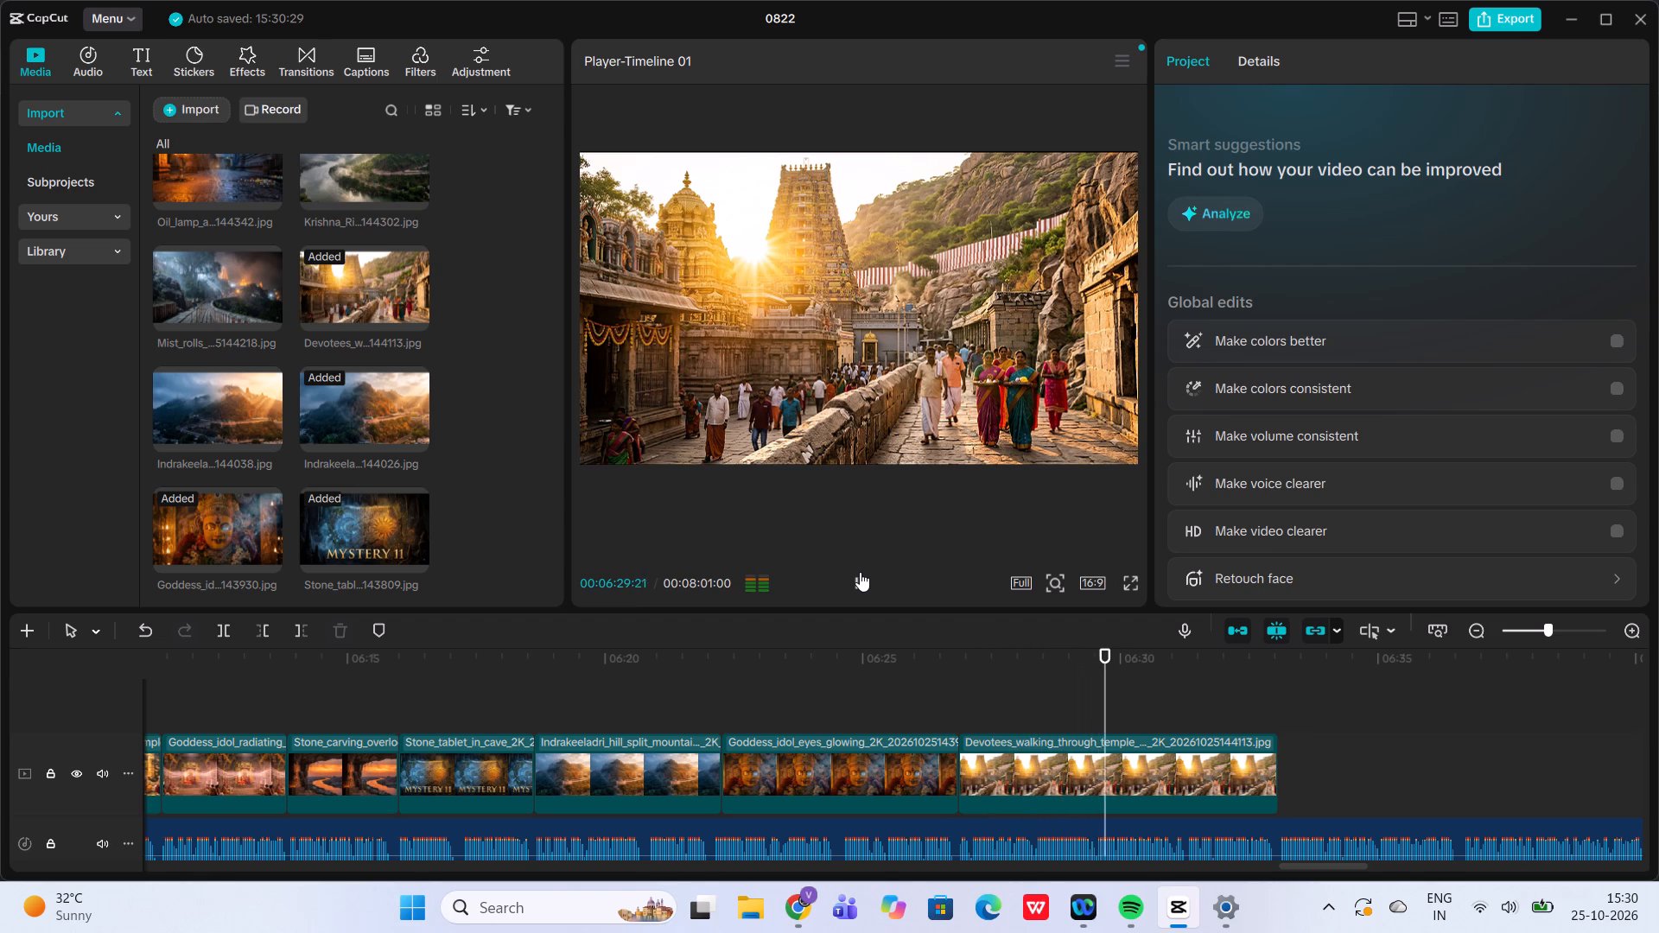
pyautogui.click(860, 572)
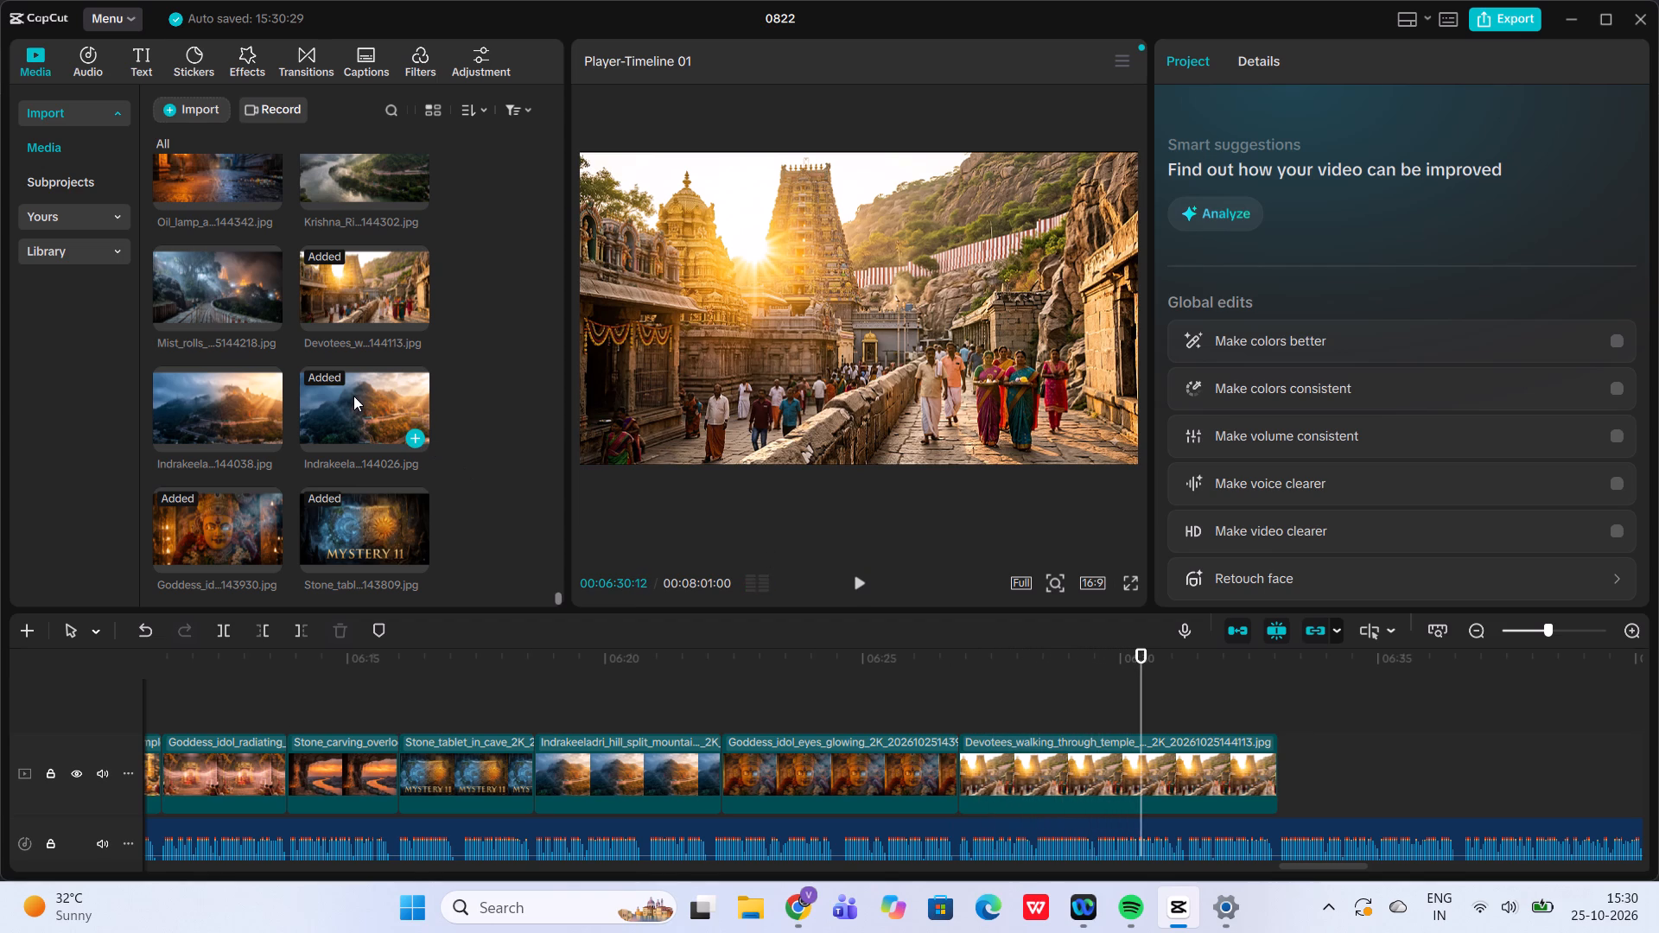
# Preview the Indrakeeladri hill, Krishna River, oil lamp, city lights and misty temple pathway images as candidates for the next clip.
pyautogui.click(353, 396)
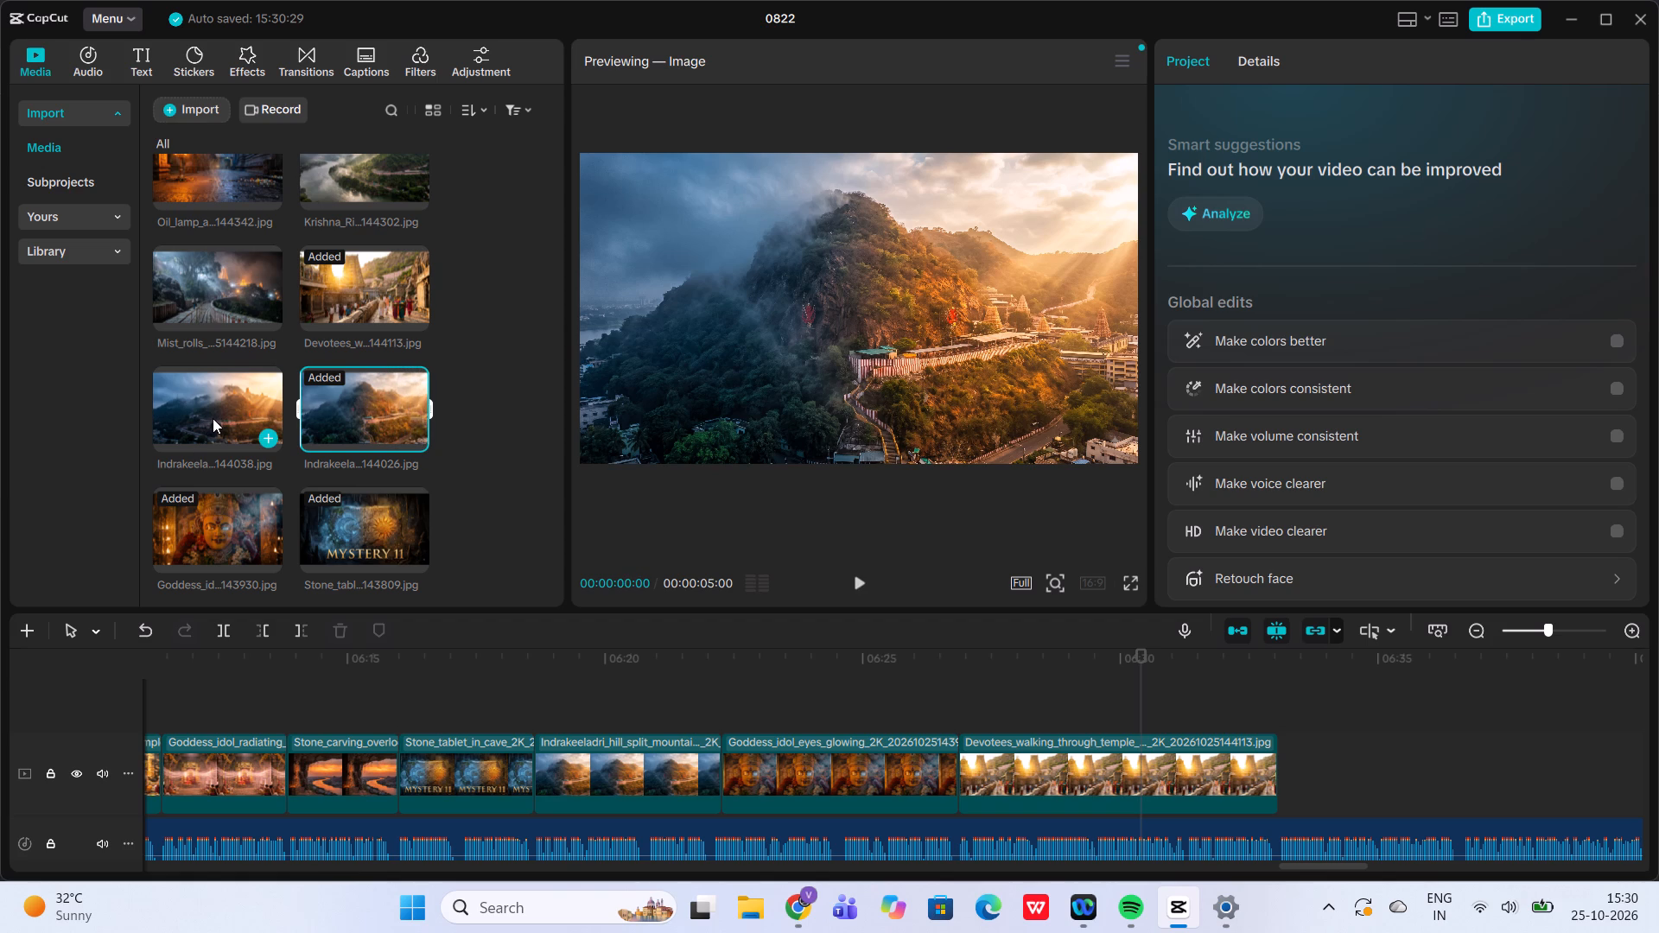
pyautogui.scroll(1, 213, 418)
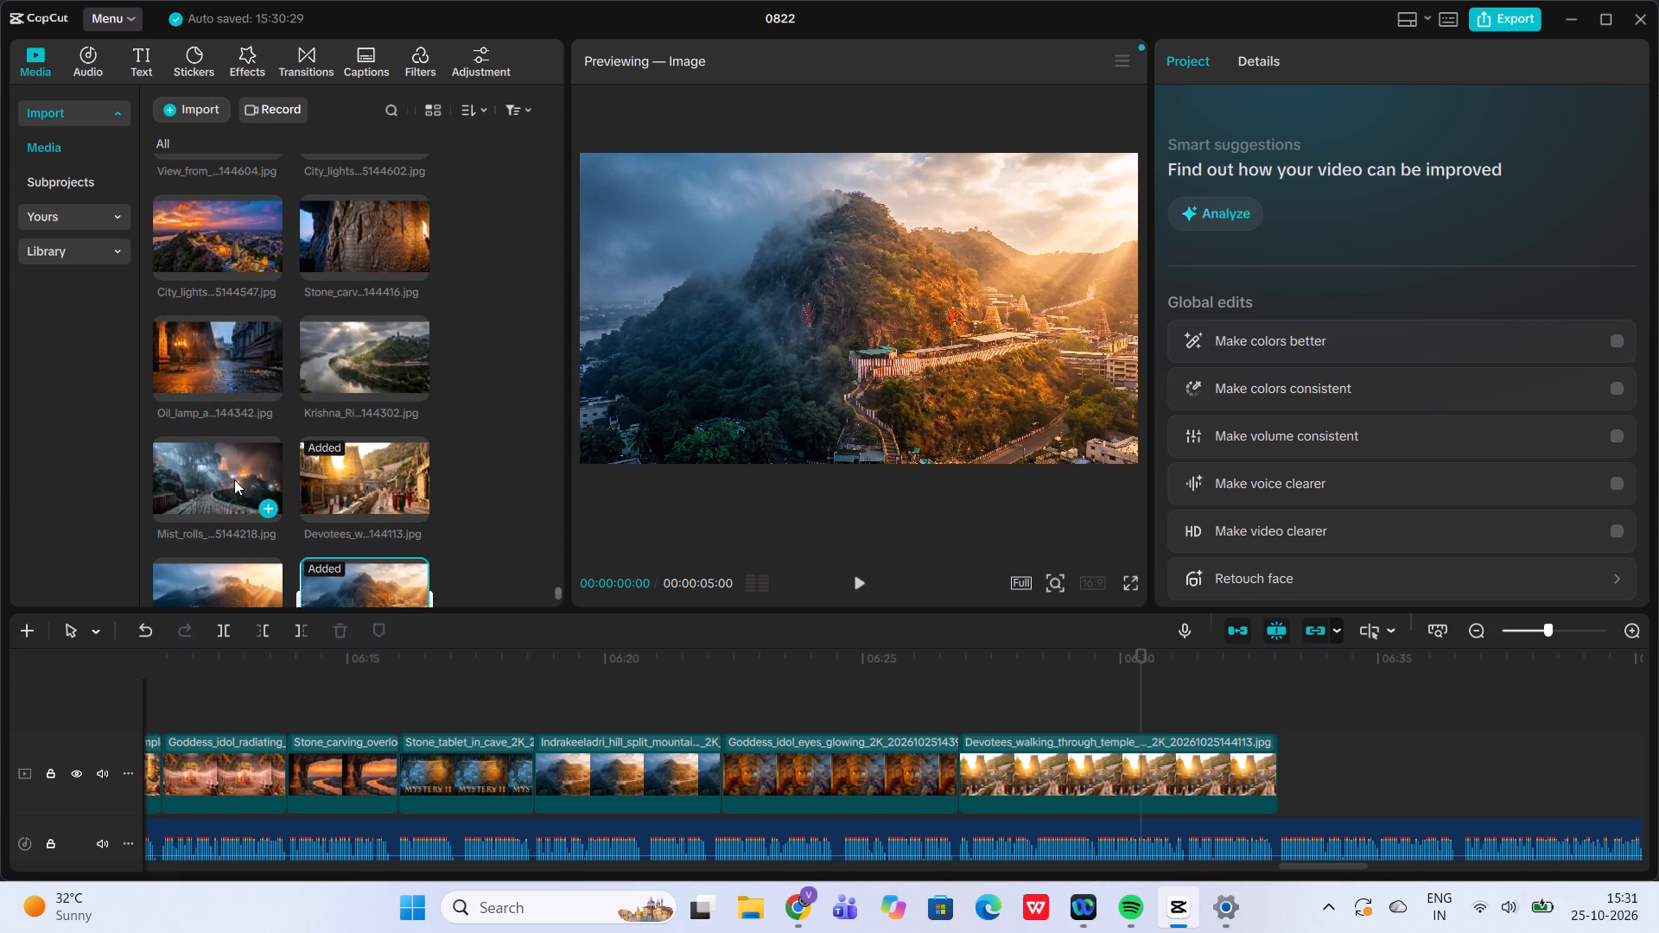
pyautogui.click(234, 479)
pyautogui.click(382, 378)
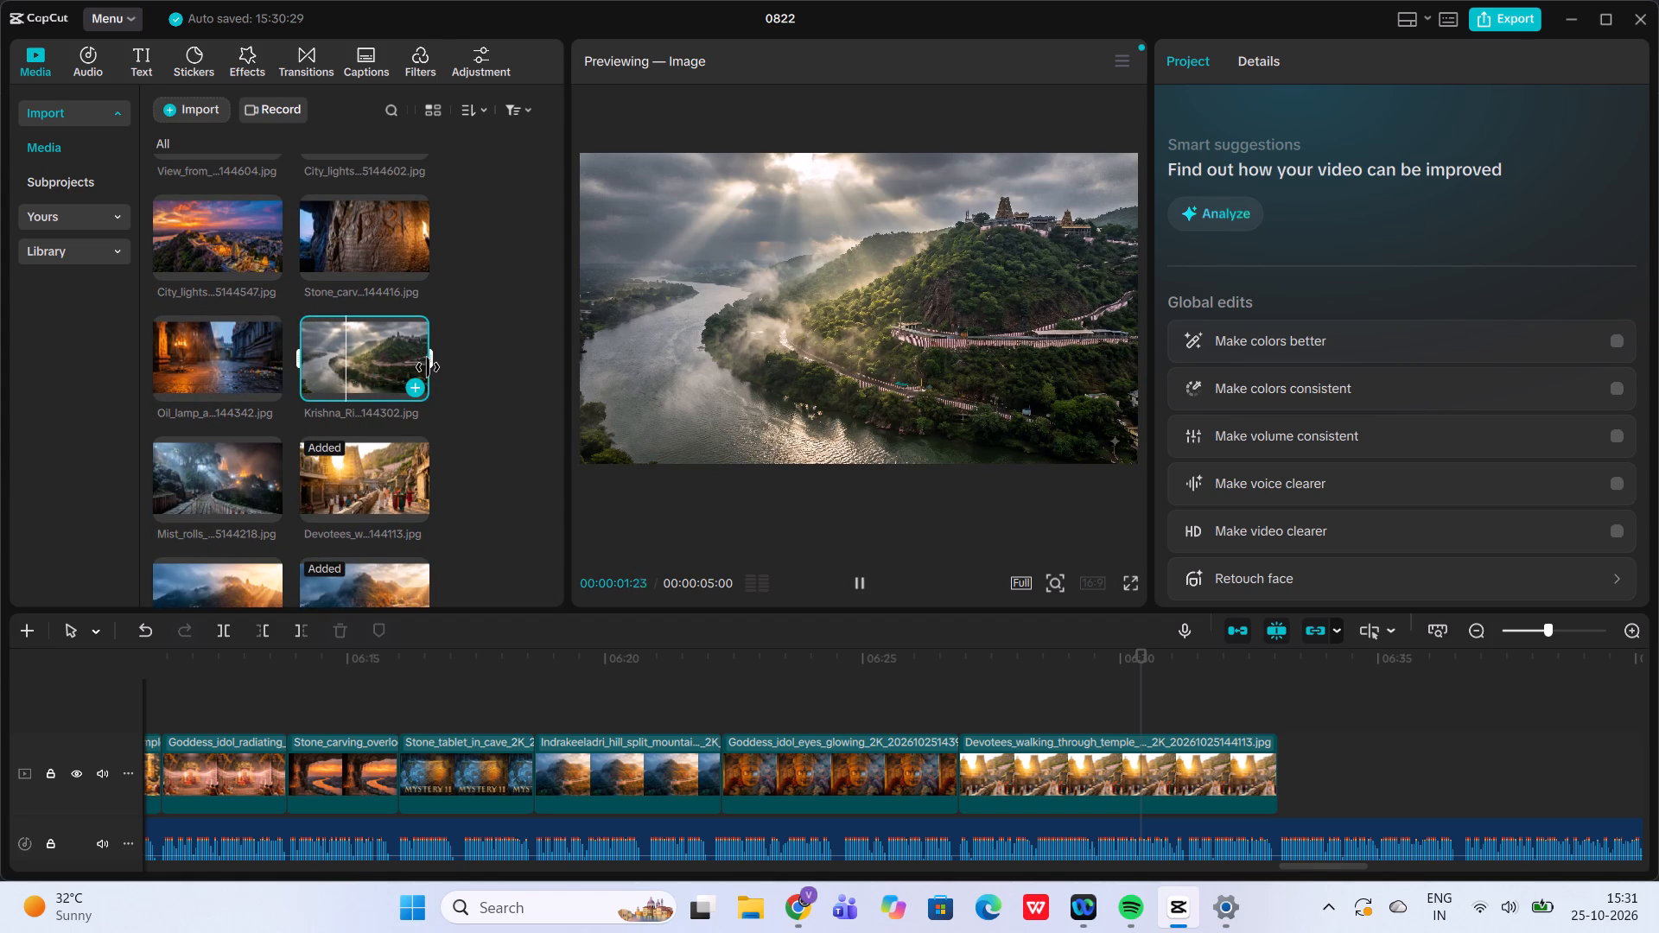
pyautogui.click(384, 482)
pyautogui.click(365, 340)
pyautogui.click(219, 362)
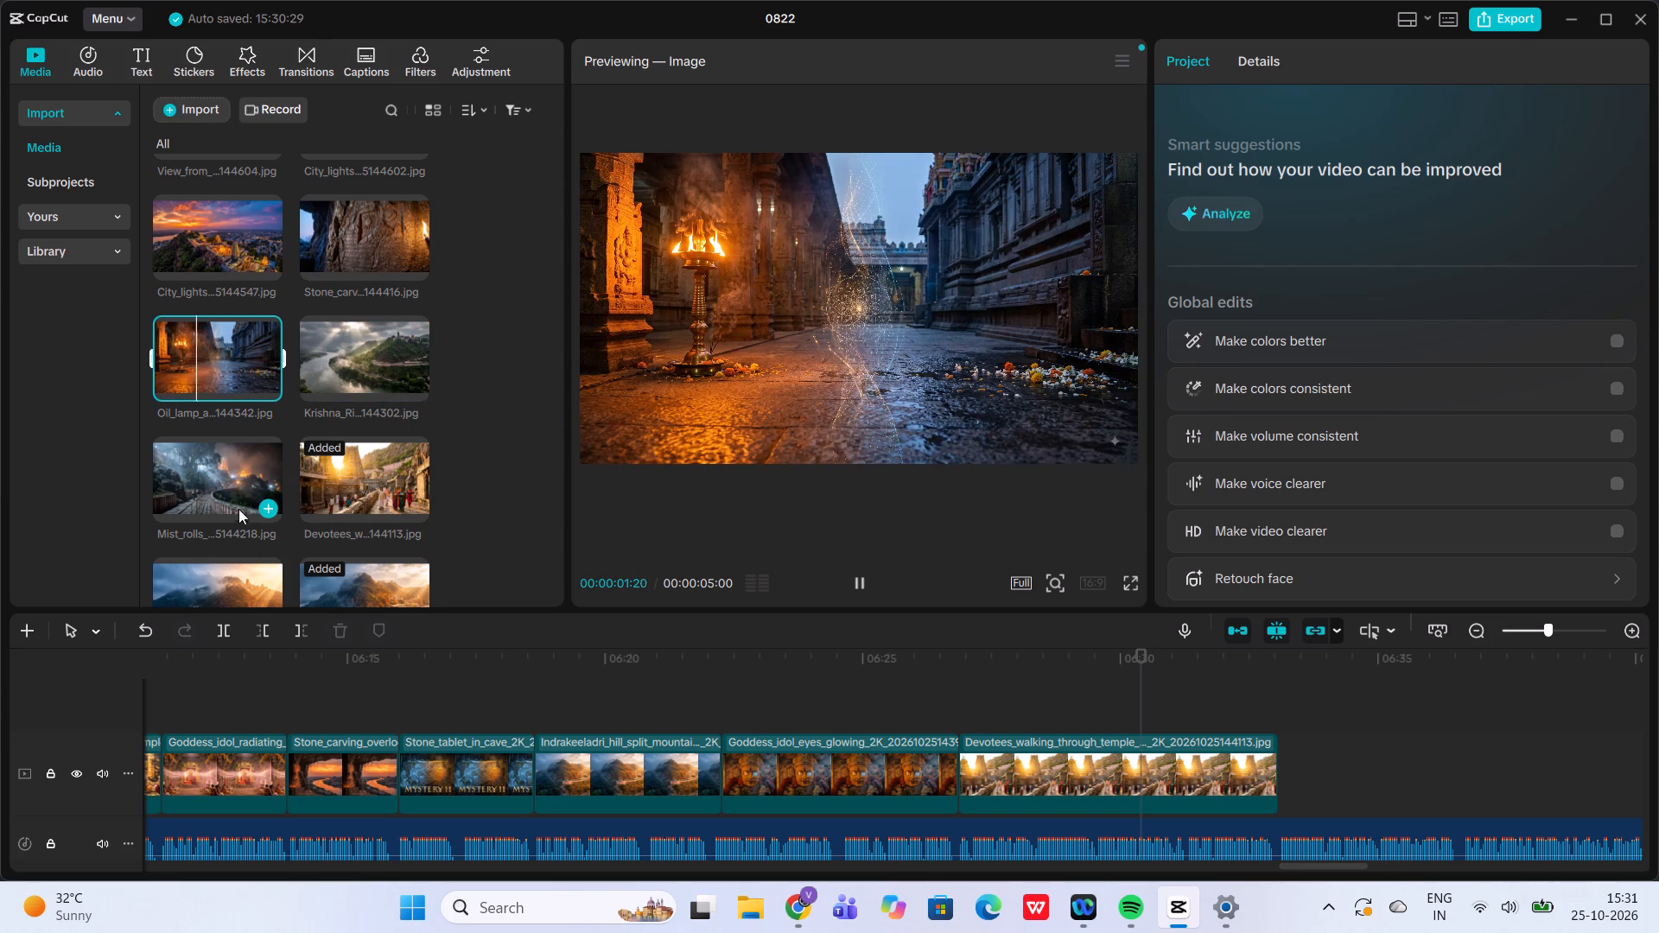
pyautogui.click(230, 257)
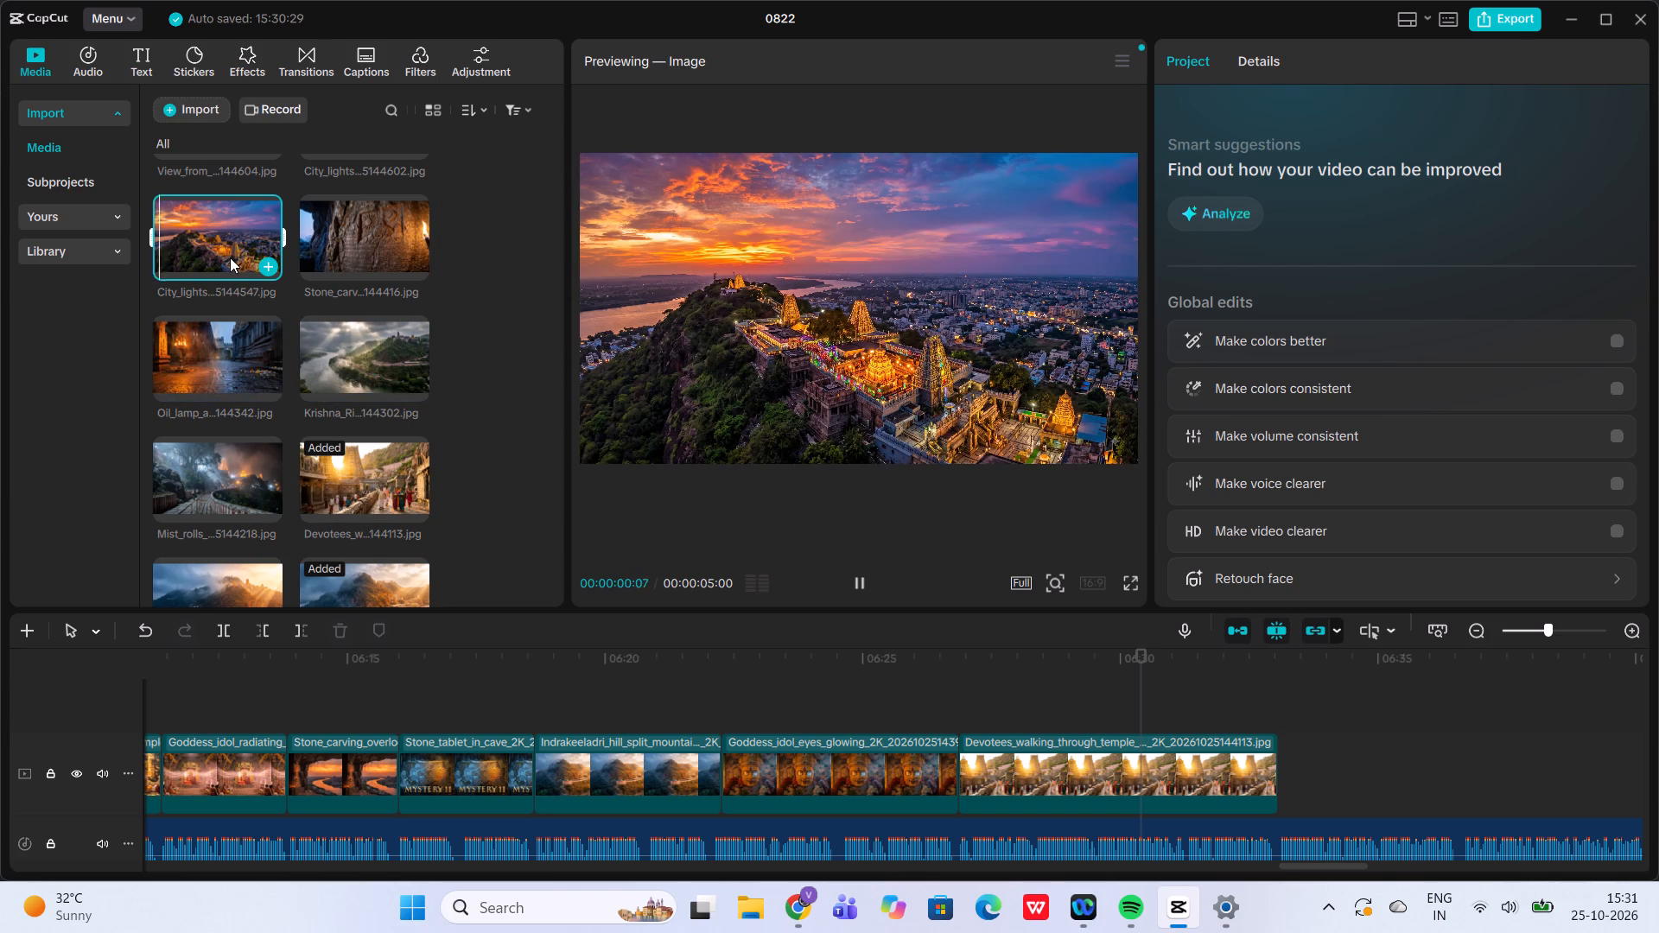
pyautogui.click(232, 455)
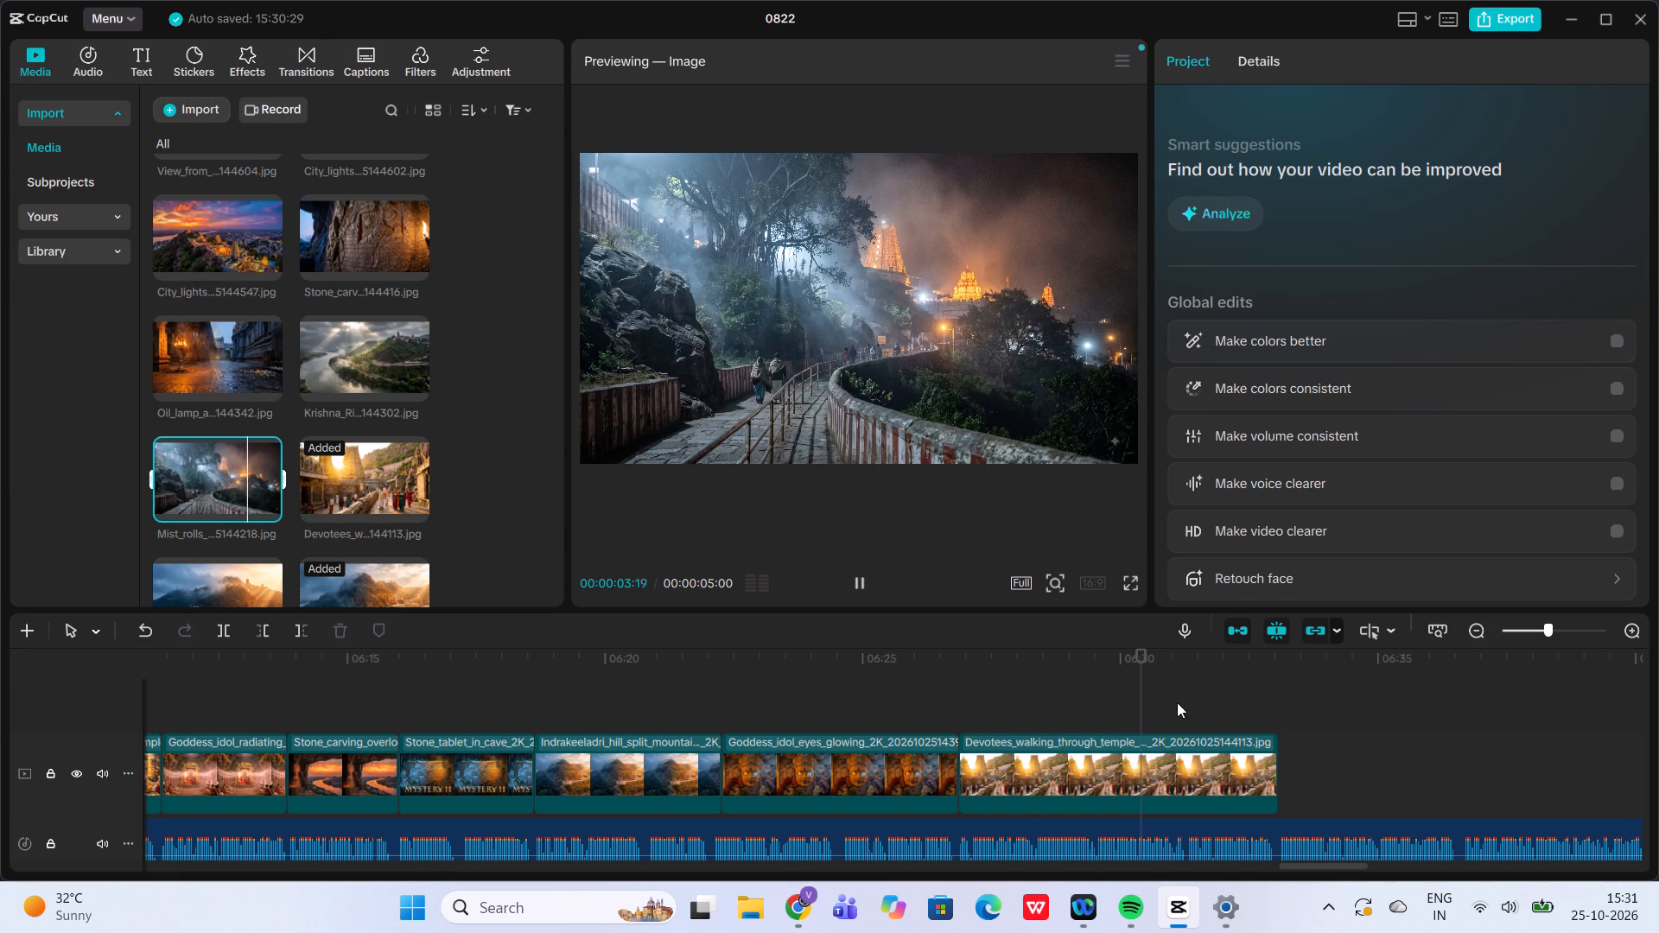
# Replay the end of the devotees clip and add the image of mist rolling over the temple complex at 00:06:33:02.
pyautogui.click(1215, 700)
pyautogui.click(859, 582)
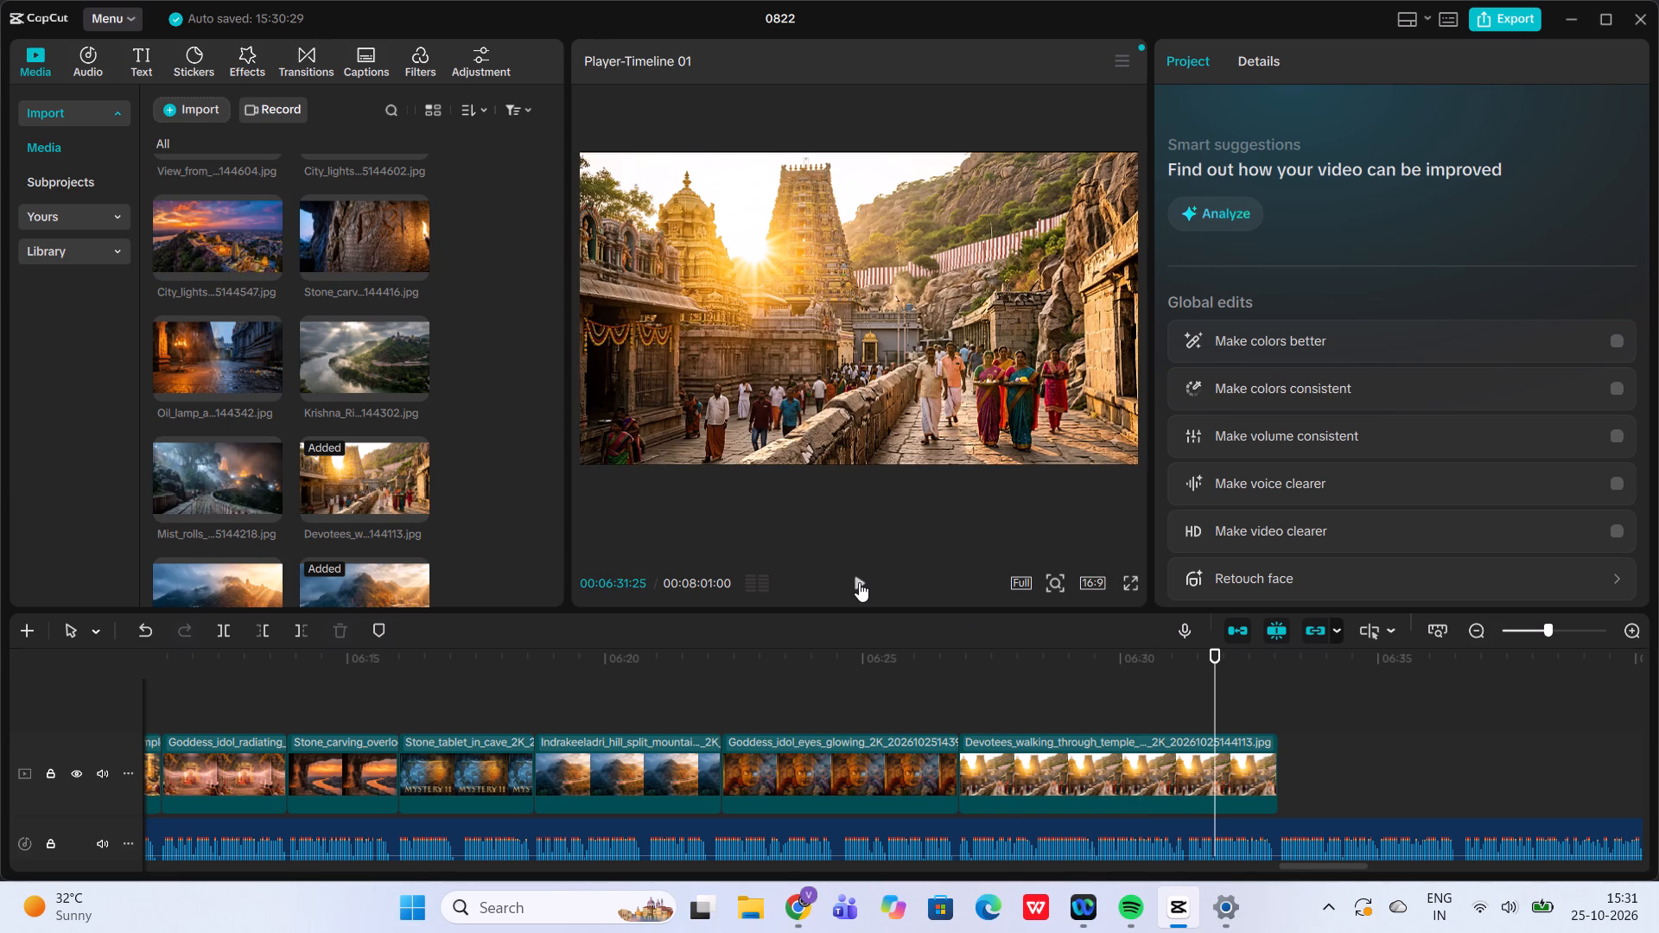
pyautogui.click(859, 582)
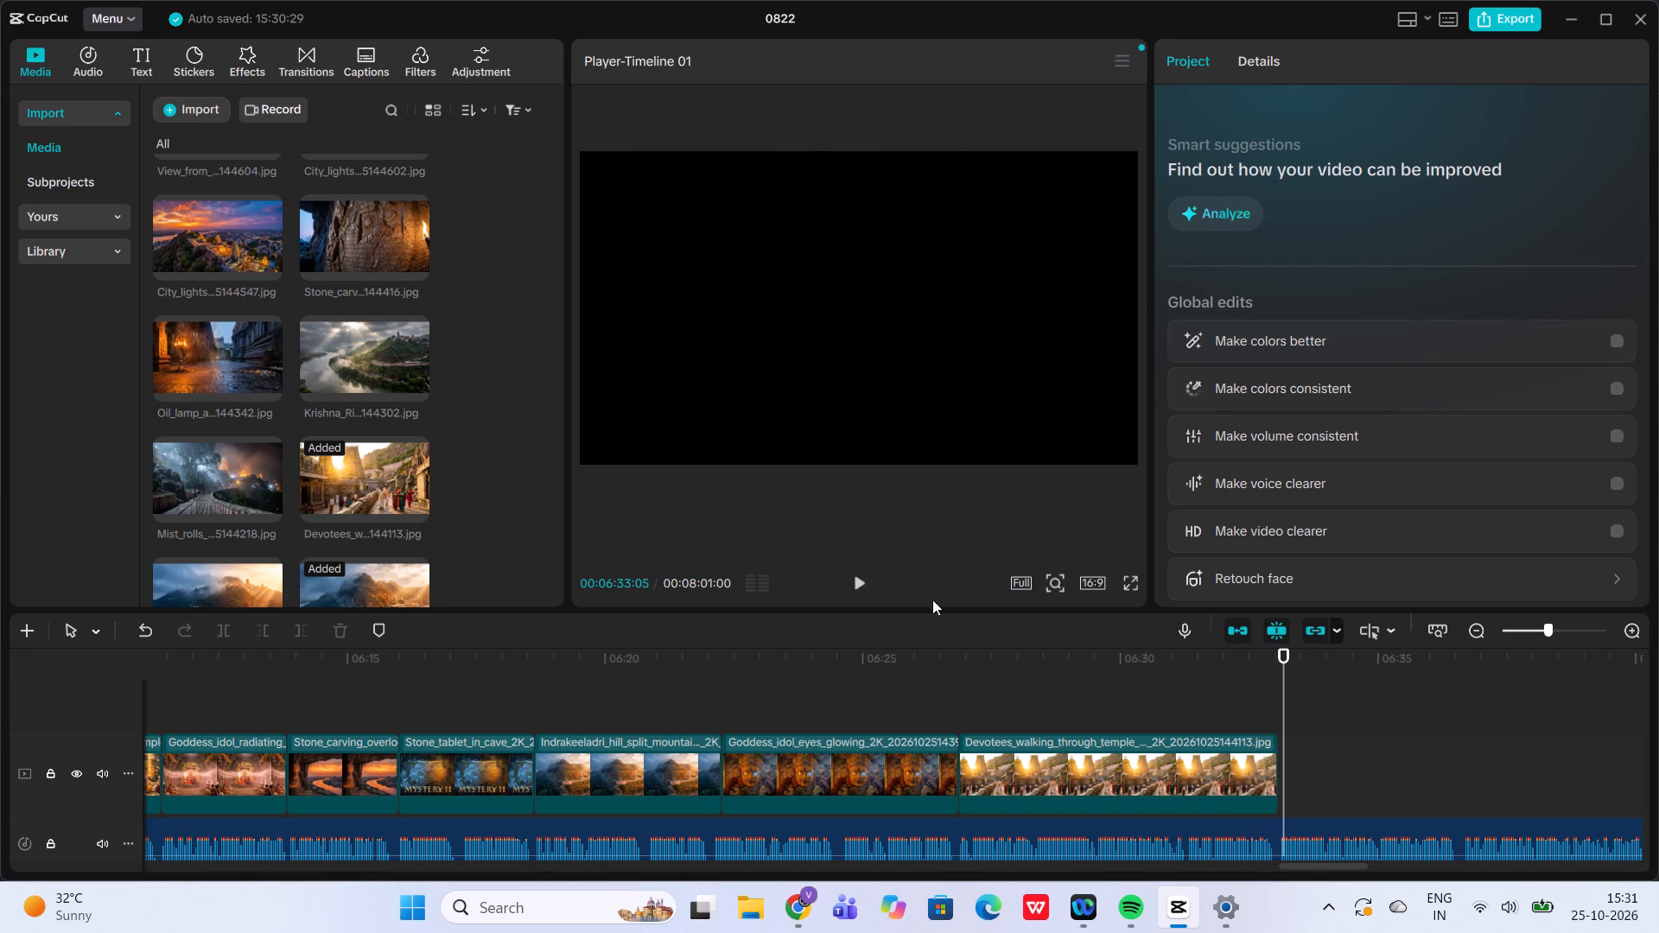
pyautogui.click(1284, 691)
pyautogui.click(1284, 691)
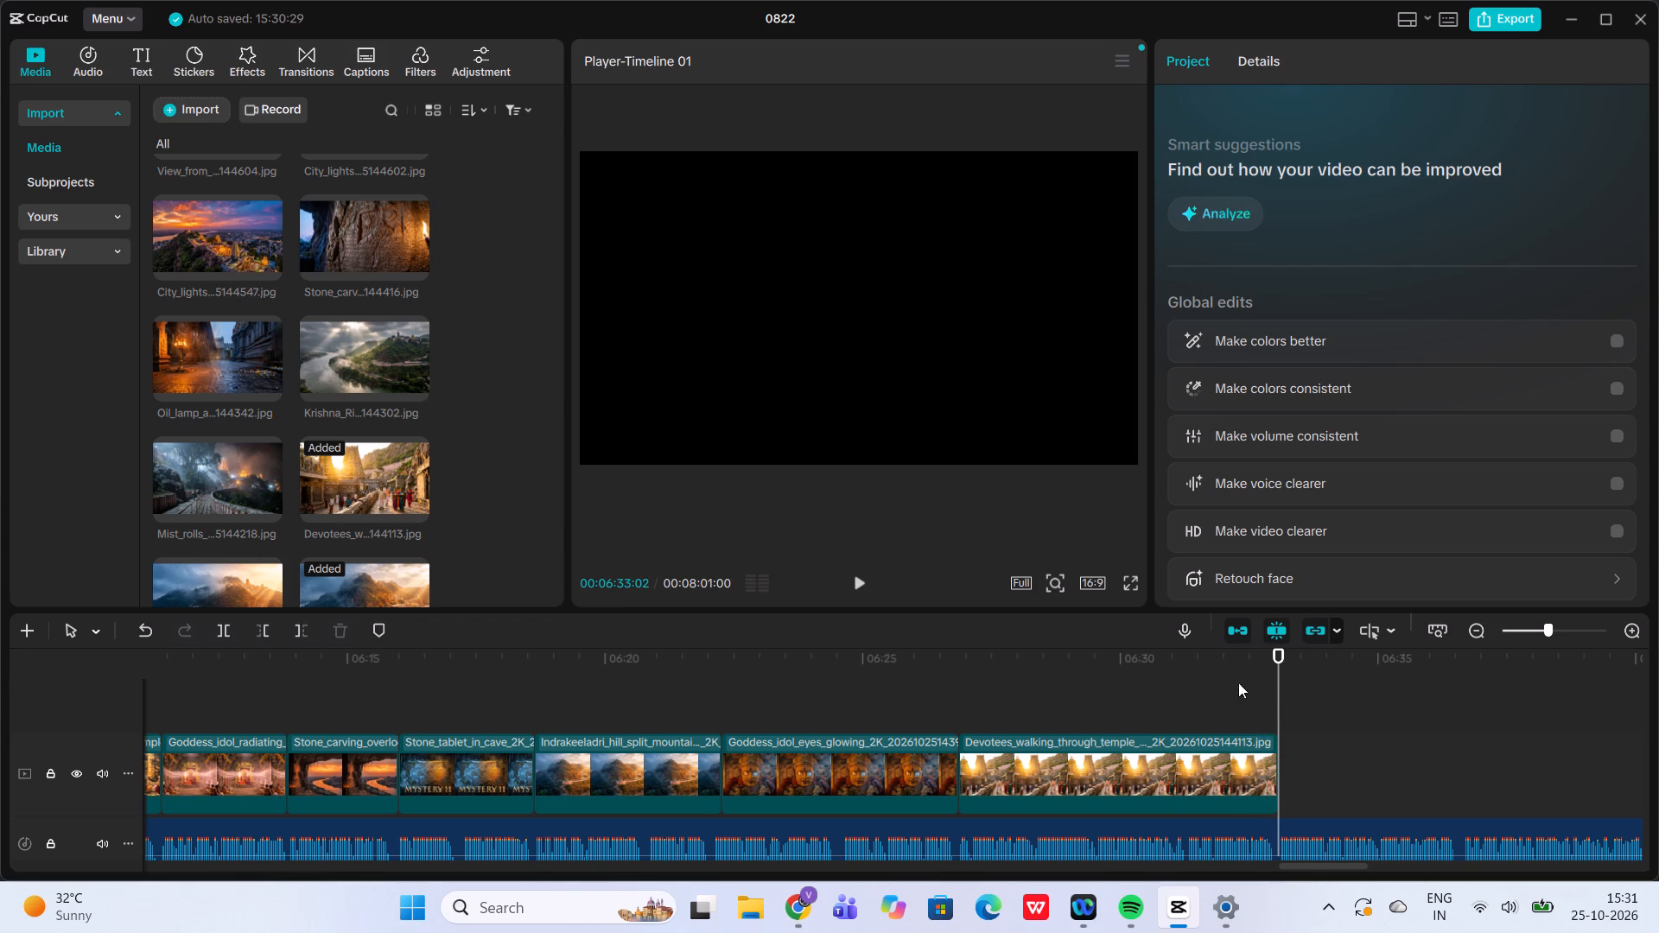
pyautogui.click(223, 471)
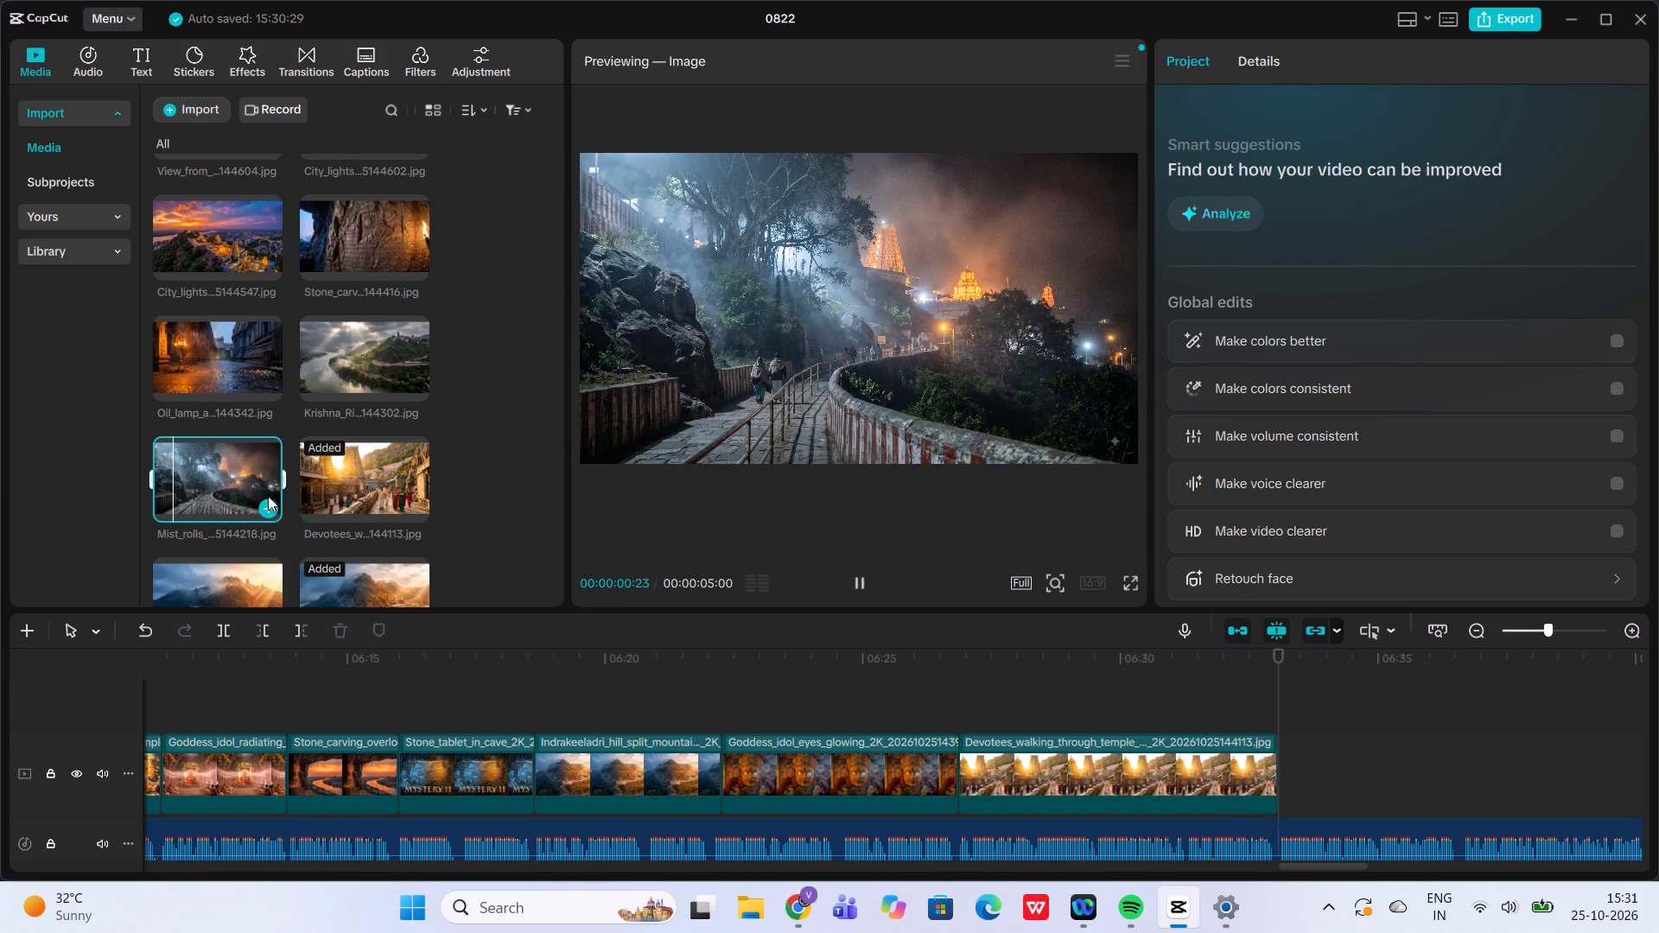
pyautogui.click(268, 496)
pyautogui.click(267, 508)
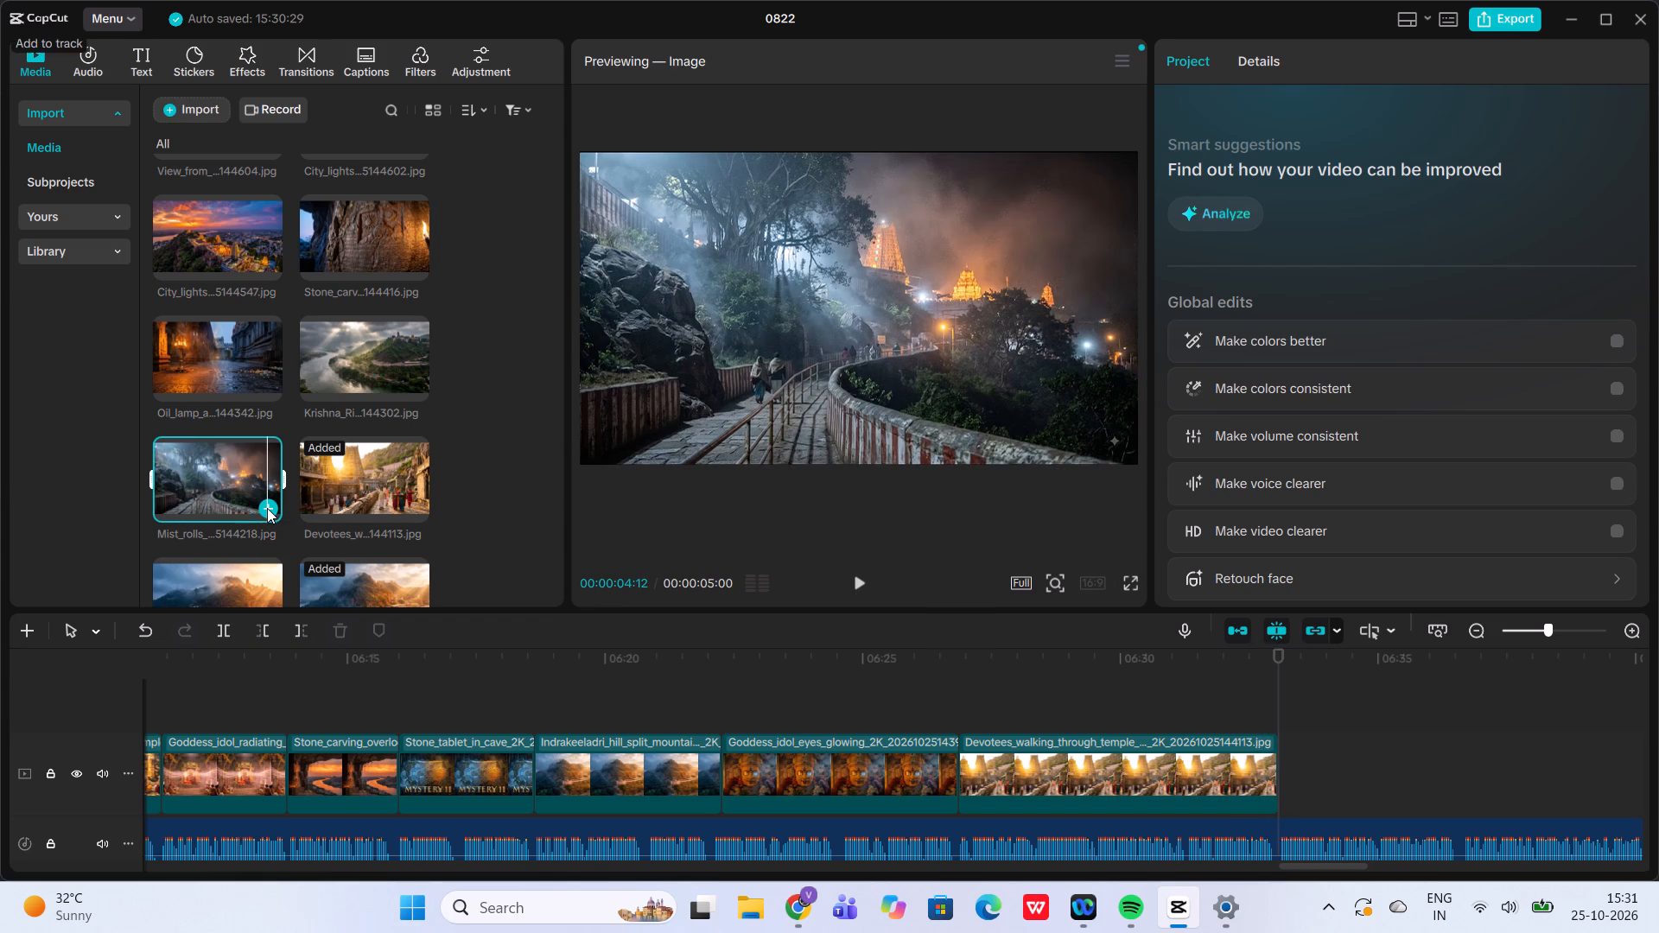
# Listen to the narration under the mist clip and trim the clip's end to 00:06:36:17.
pyautogui.click(860, 577)
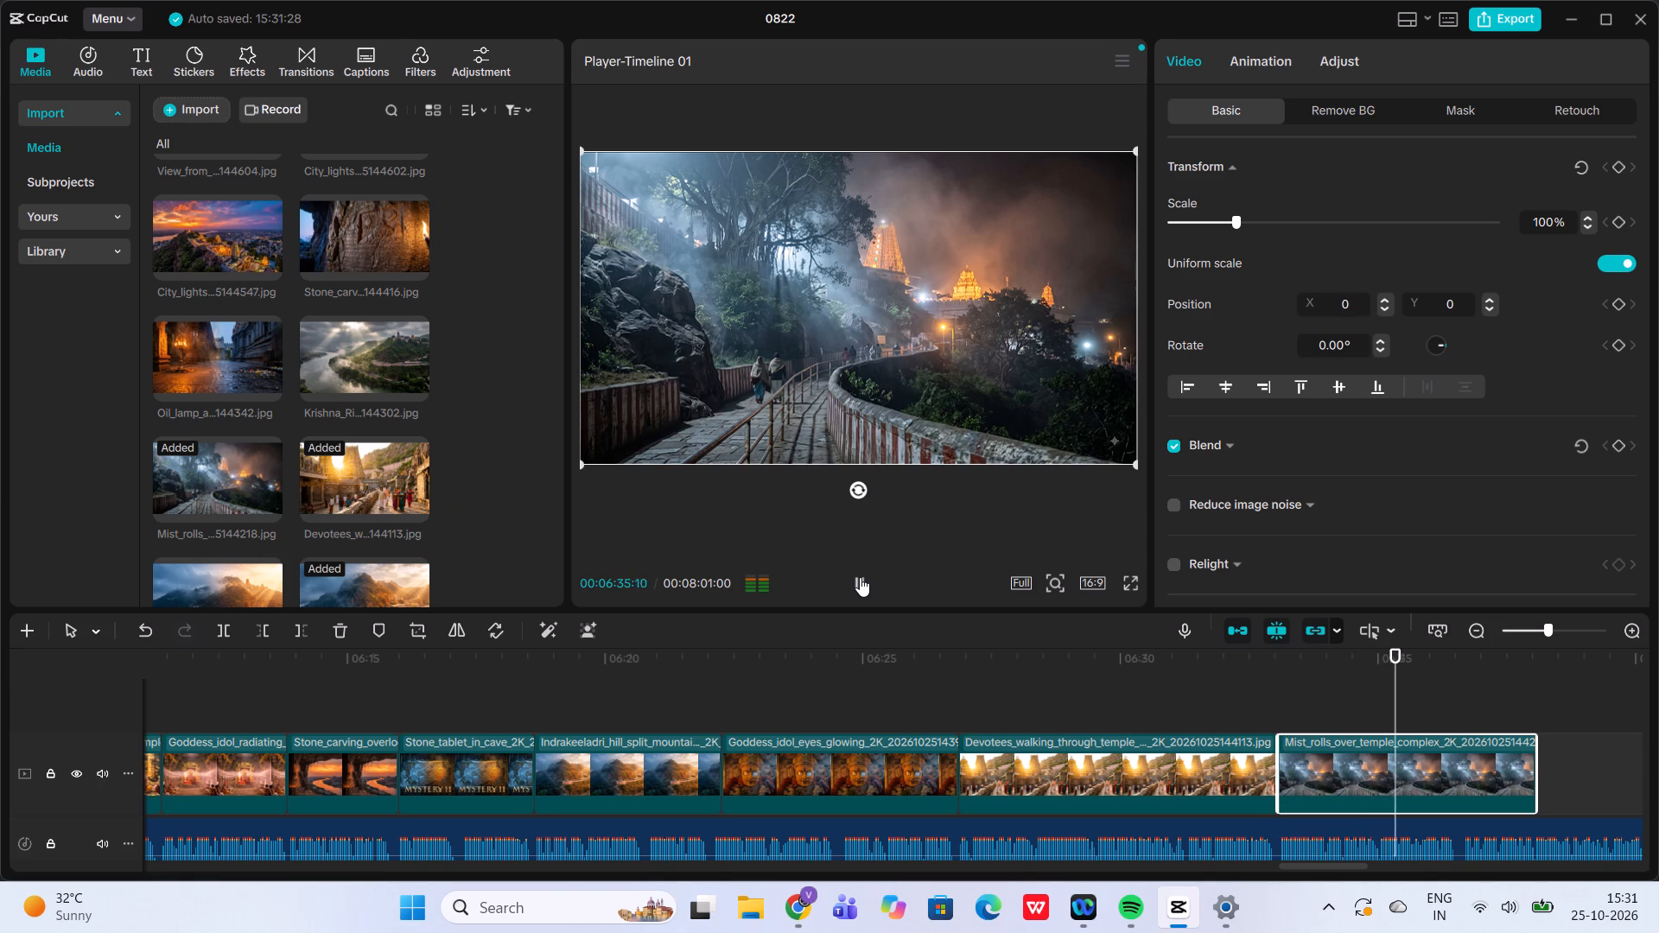
pyautogui.click(860, 577)
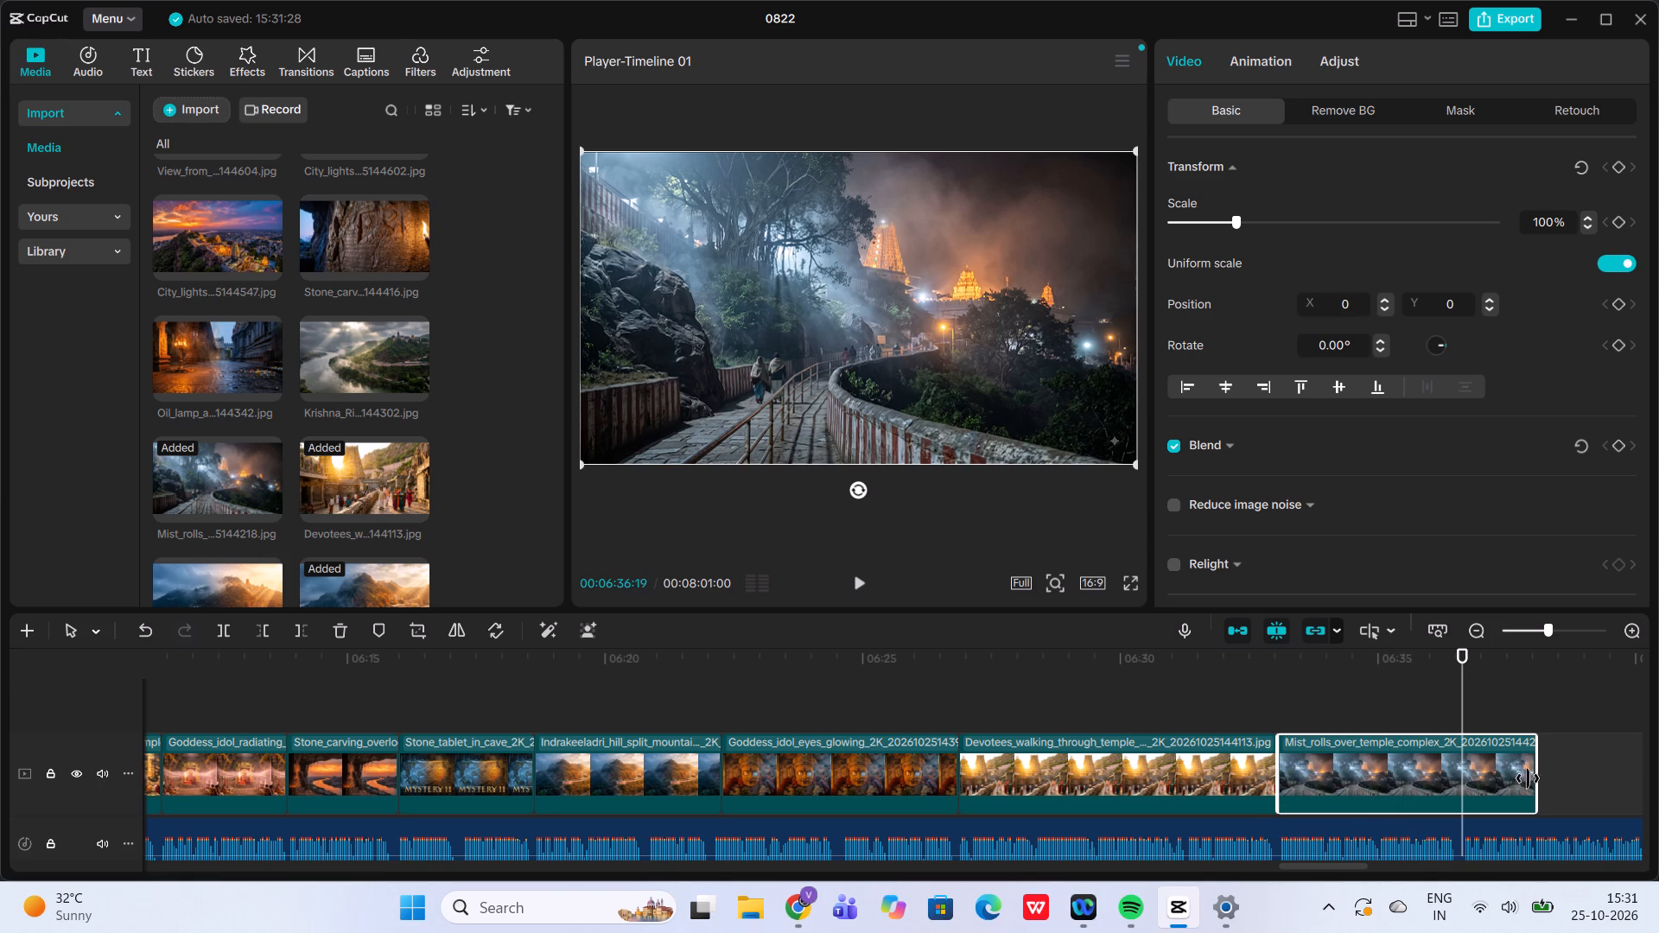
pyautogui.moveTo(1535, 773); pyautogui.dragTo(1451, 784)
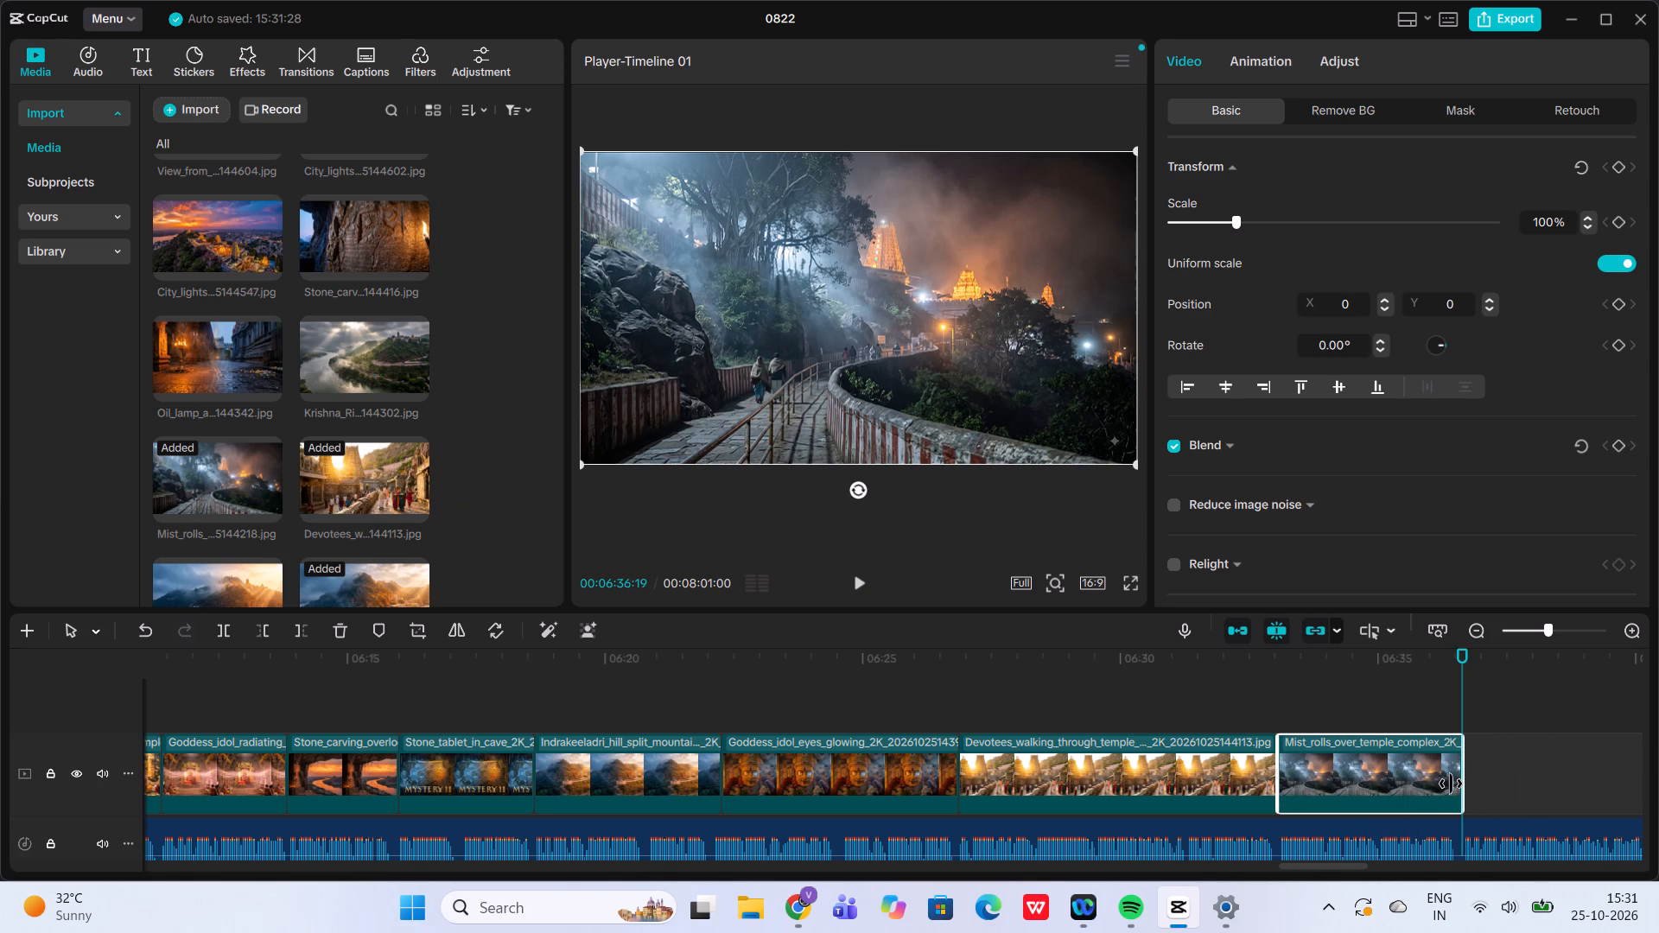
pyautogui.moveTo(1451, 784); pyautogui.dragTo(1450, 782)
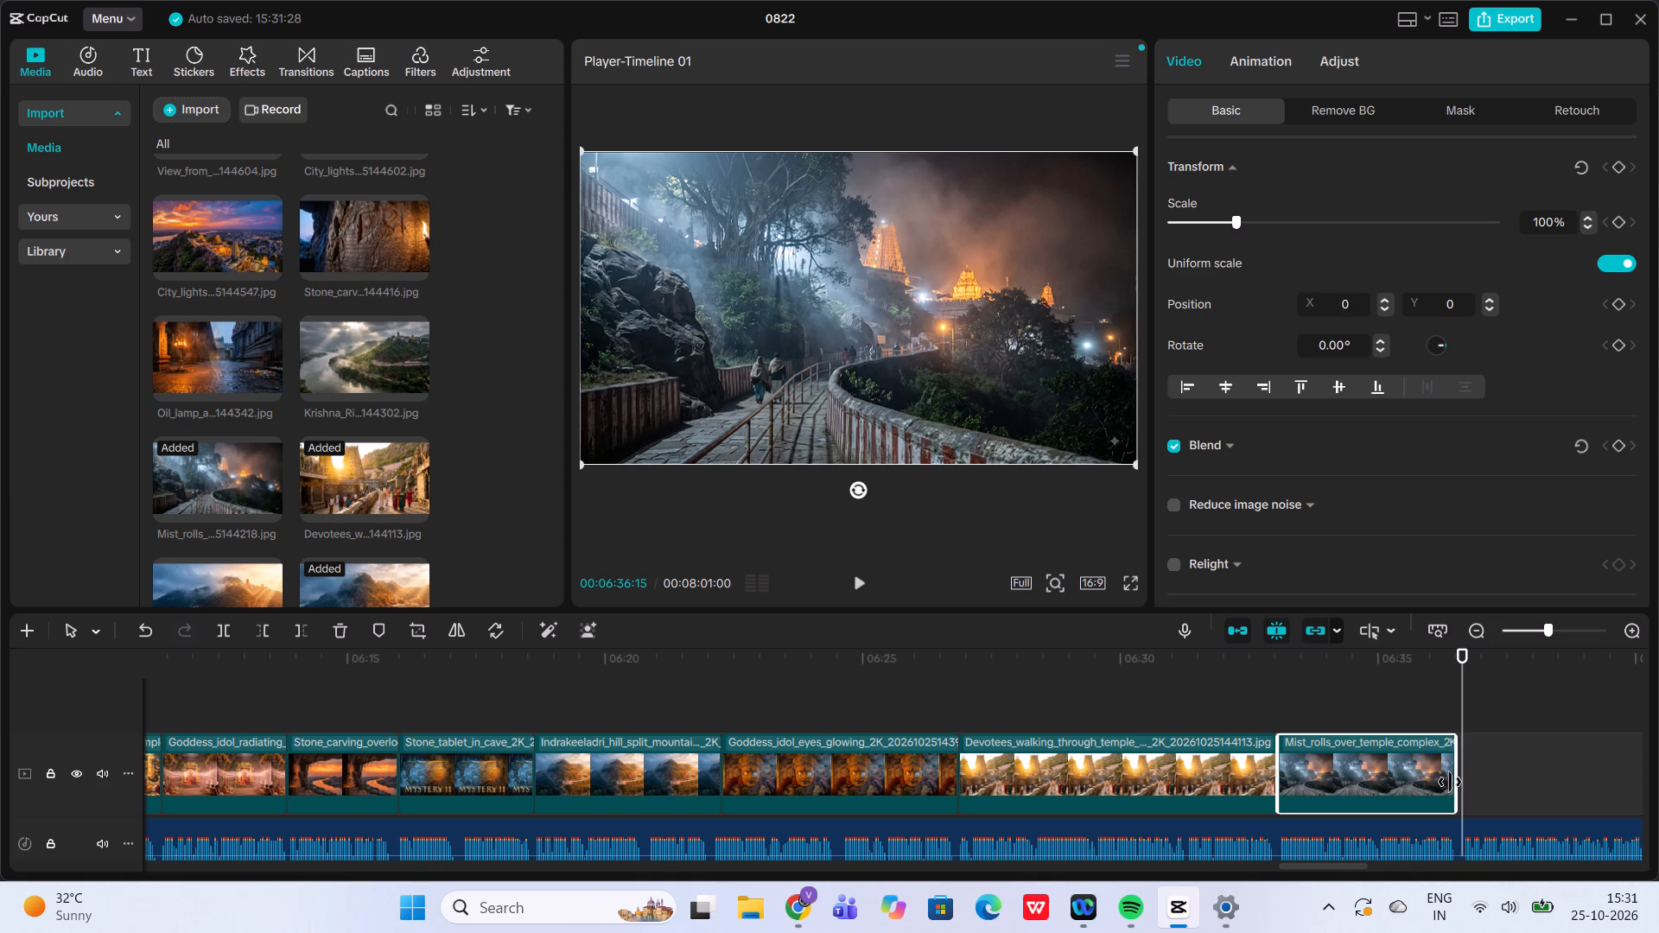
pyautogui.moveTo(1450, 782); pyautogui.dragTo(1451, 783)
pyautogui.click(1456, 717)
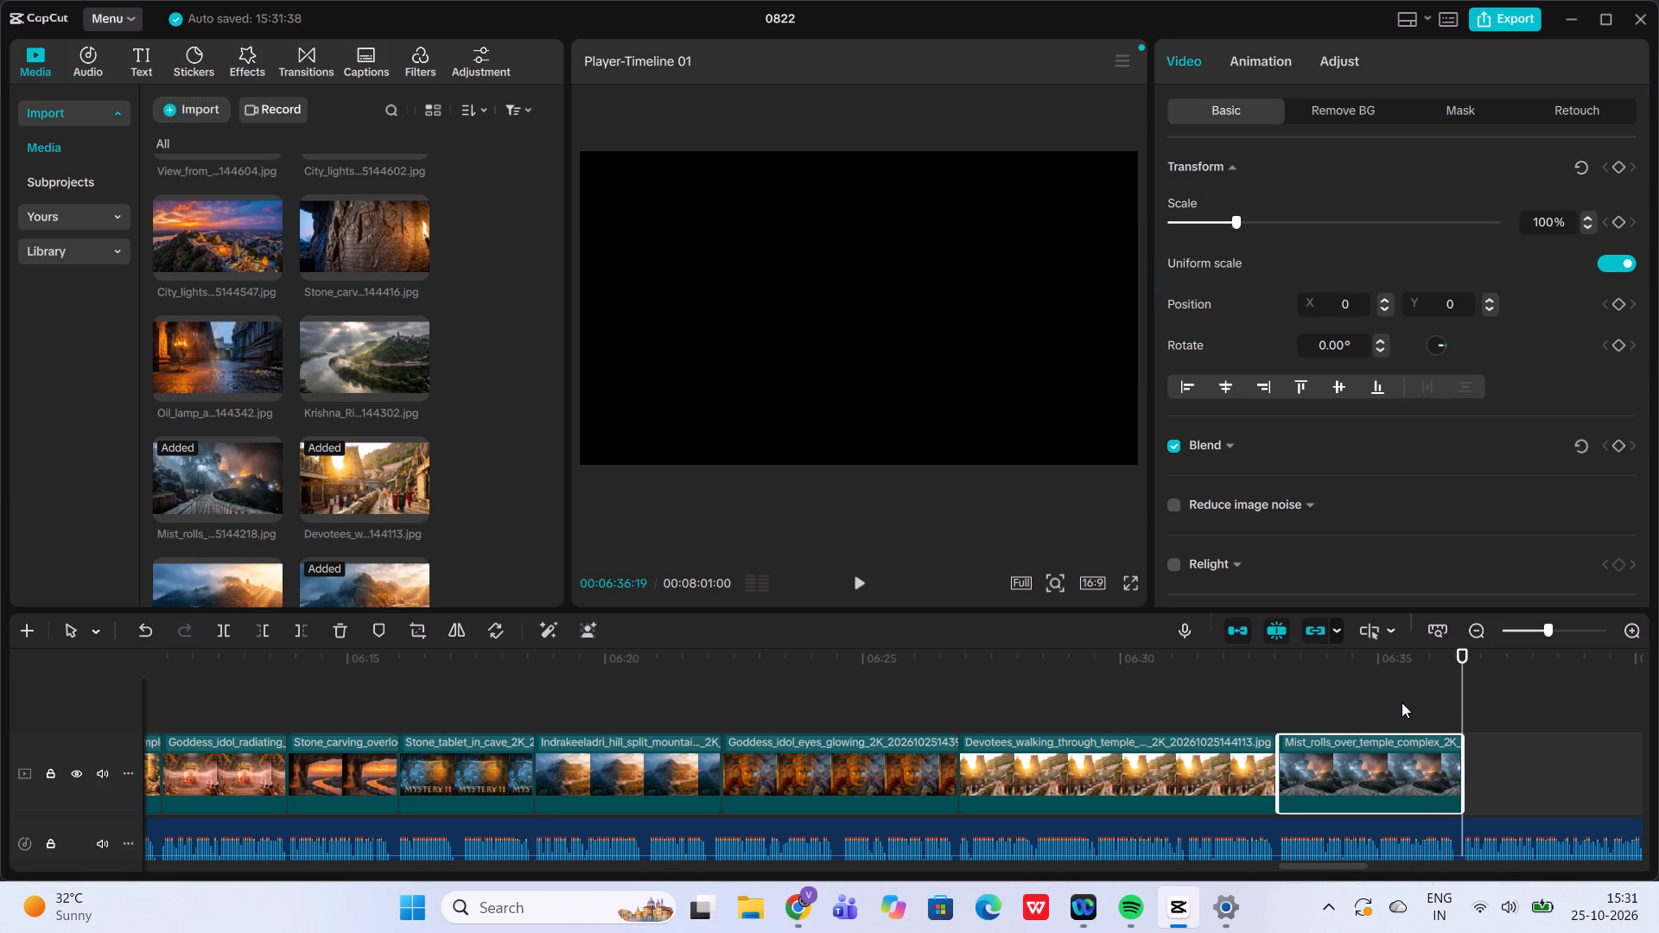
pyautogui.click(1402, 702)
pyautogui.click(1444, 770)
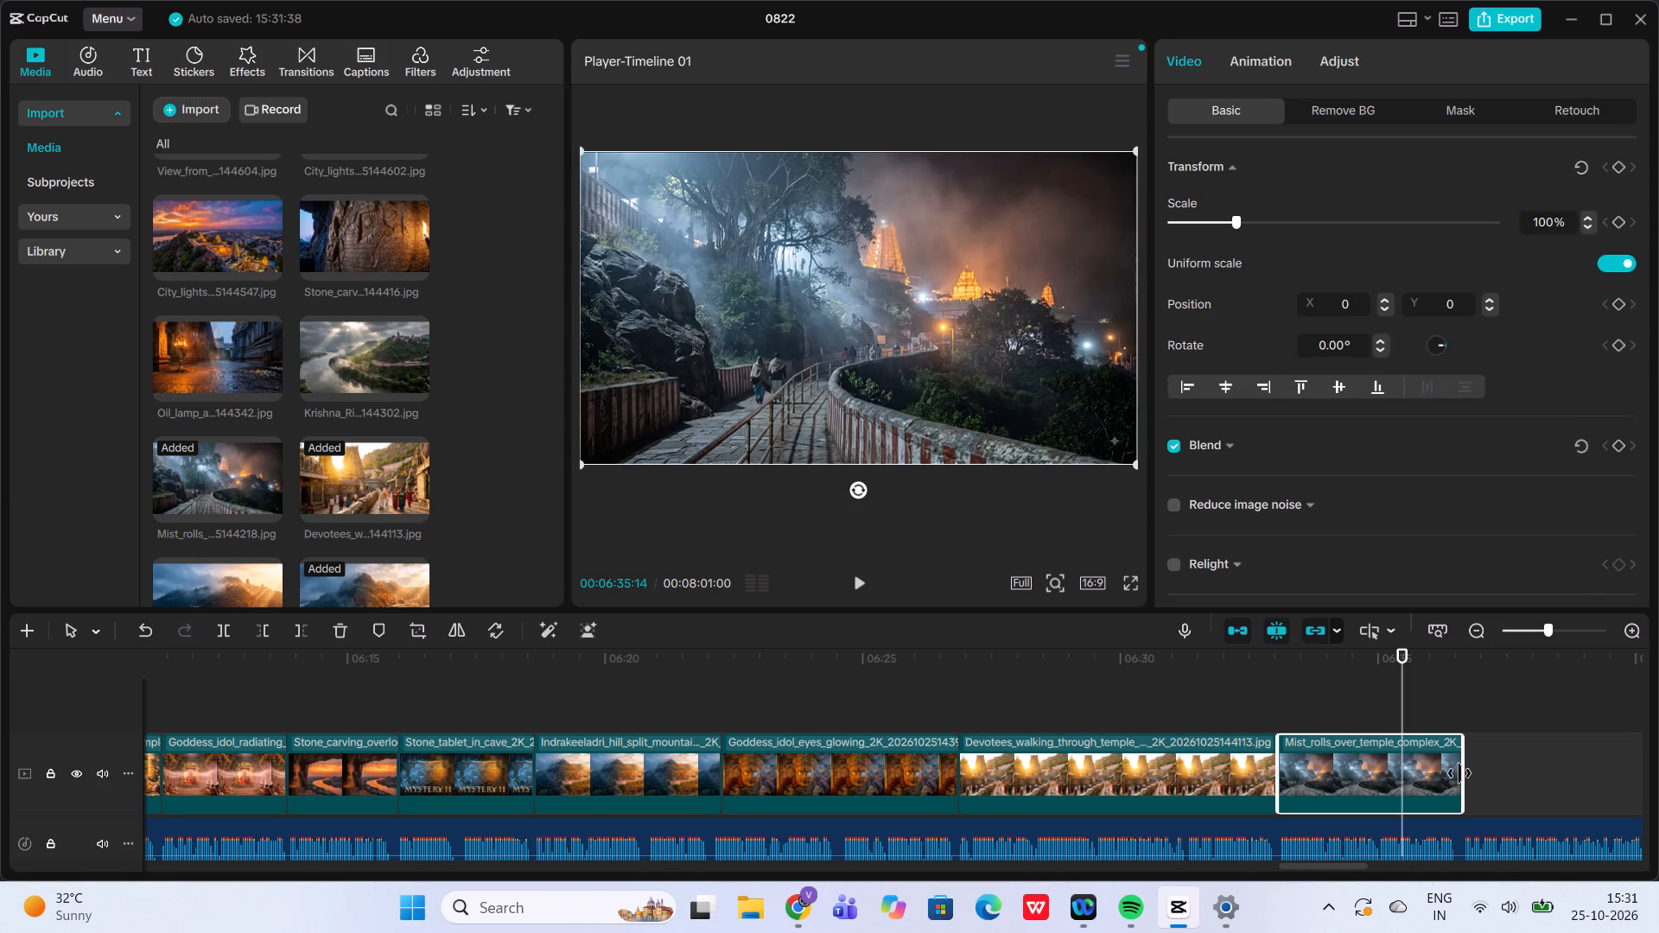
pyautogui.click(1461, 773)
# Listen to the narration past the mist clip, and add the image of the view from Indrakeeladri hill at 00:06:36:17.
pyautogui.click(854, 579)
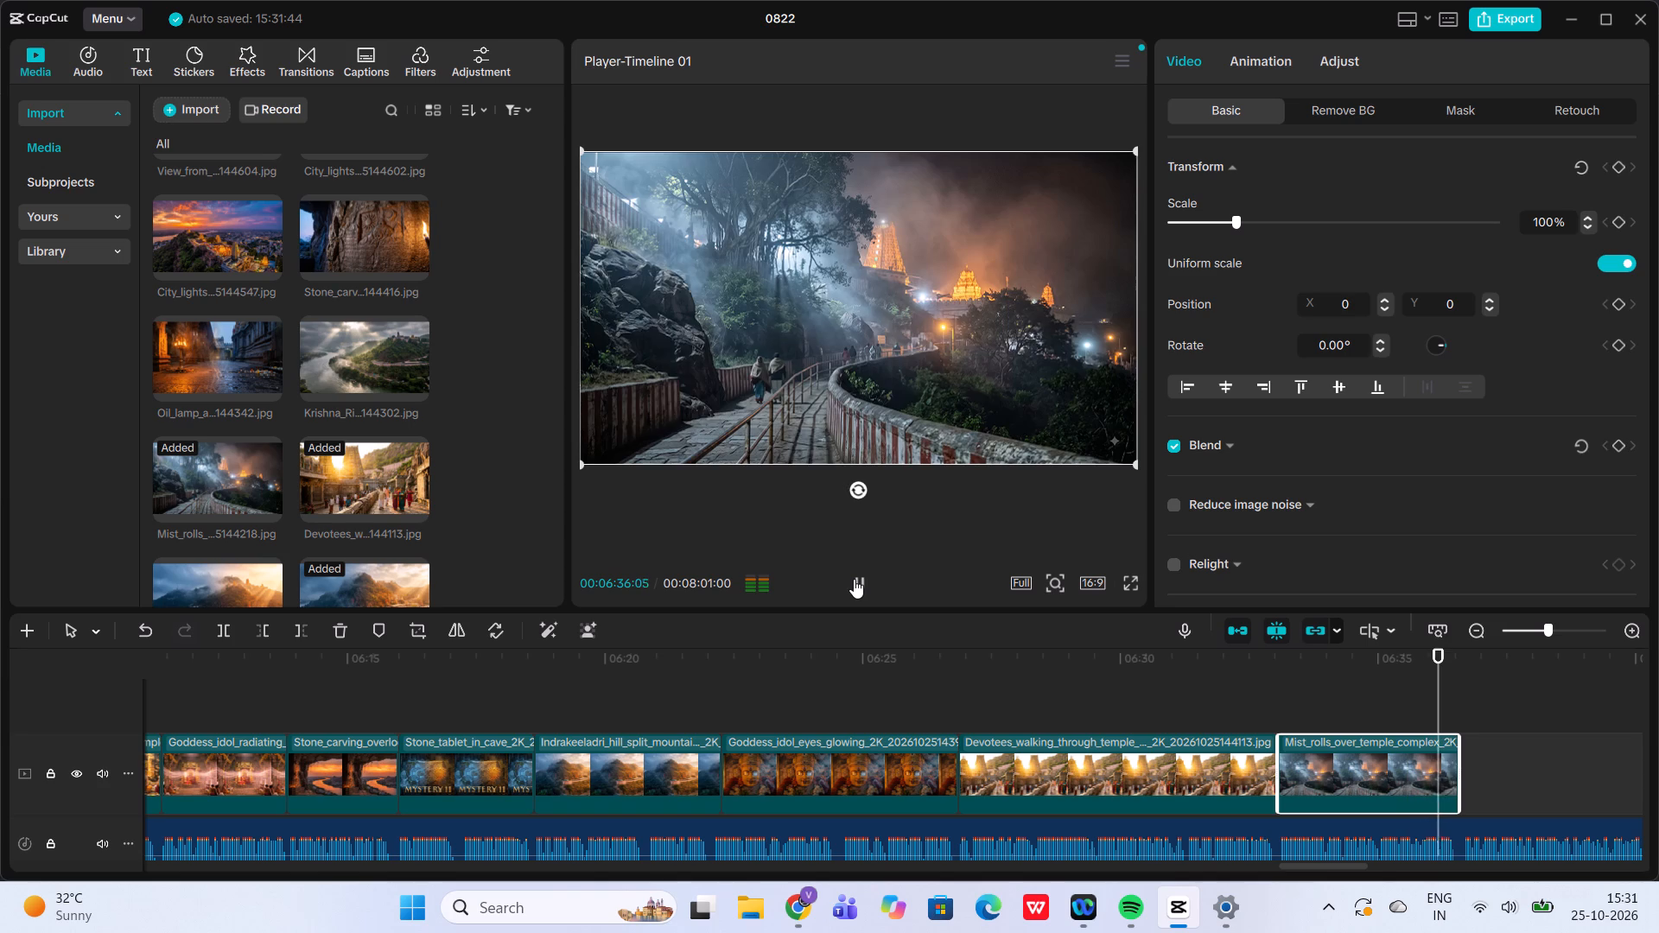
pyautogui.click(854, 579)
pyautogui.click(854, 579)
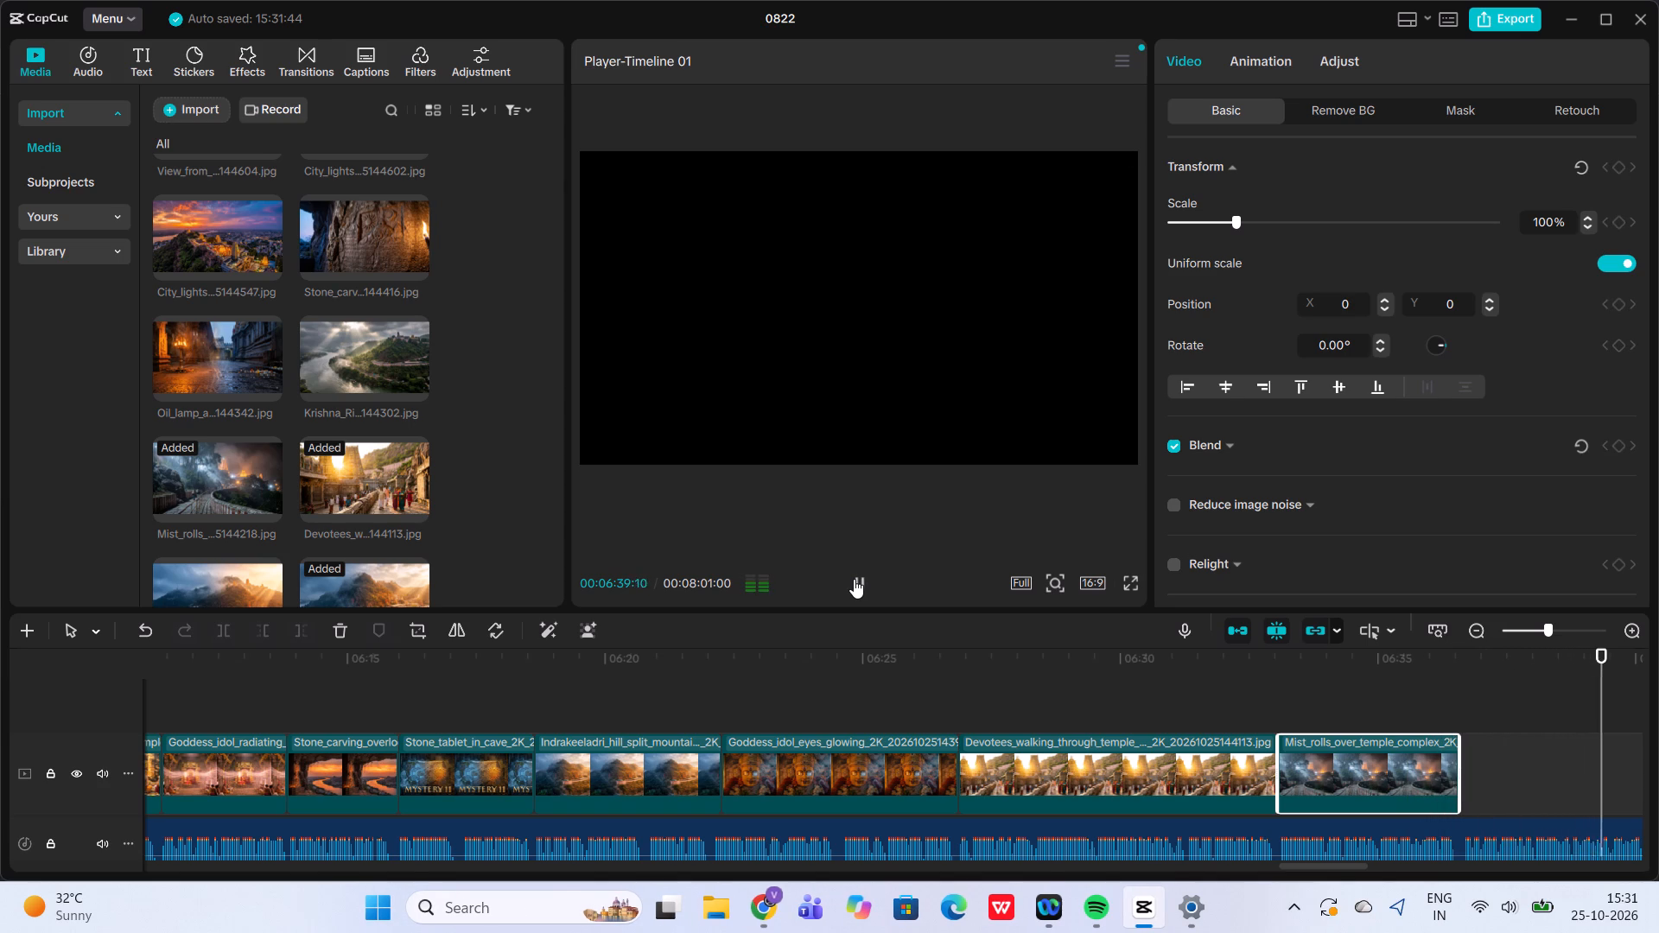
pyautogui.click(854, 579)
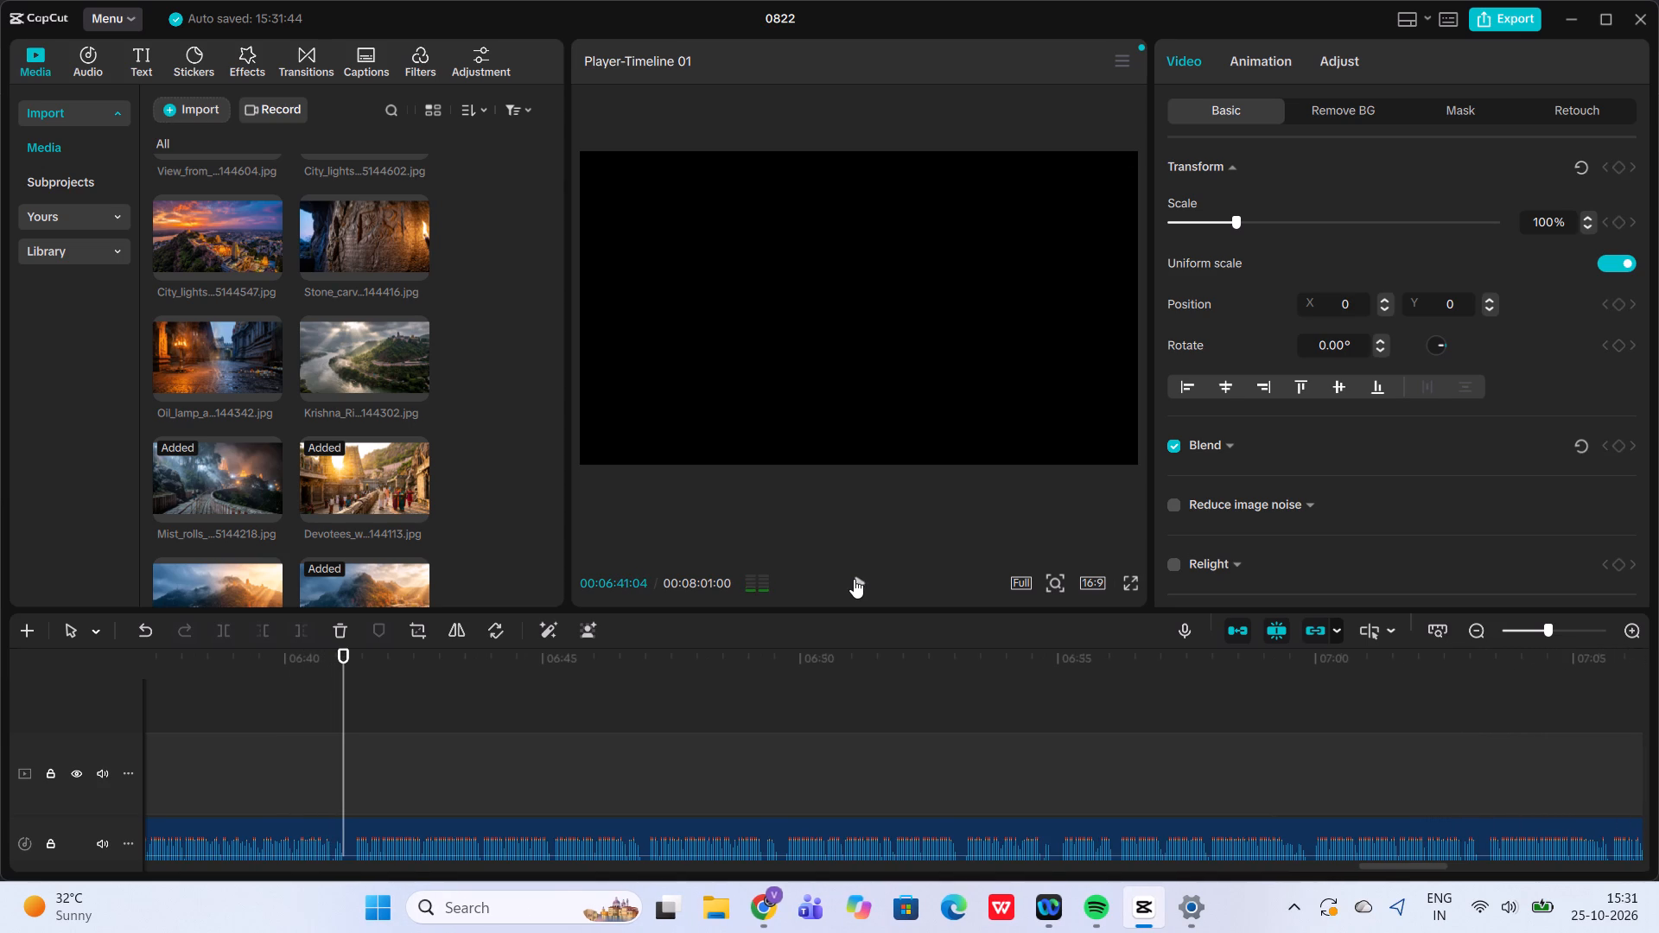
pyautogui.hscroll(1, 607, 790)
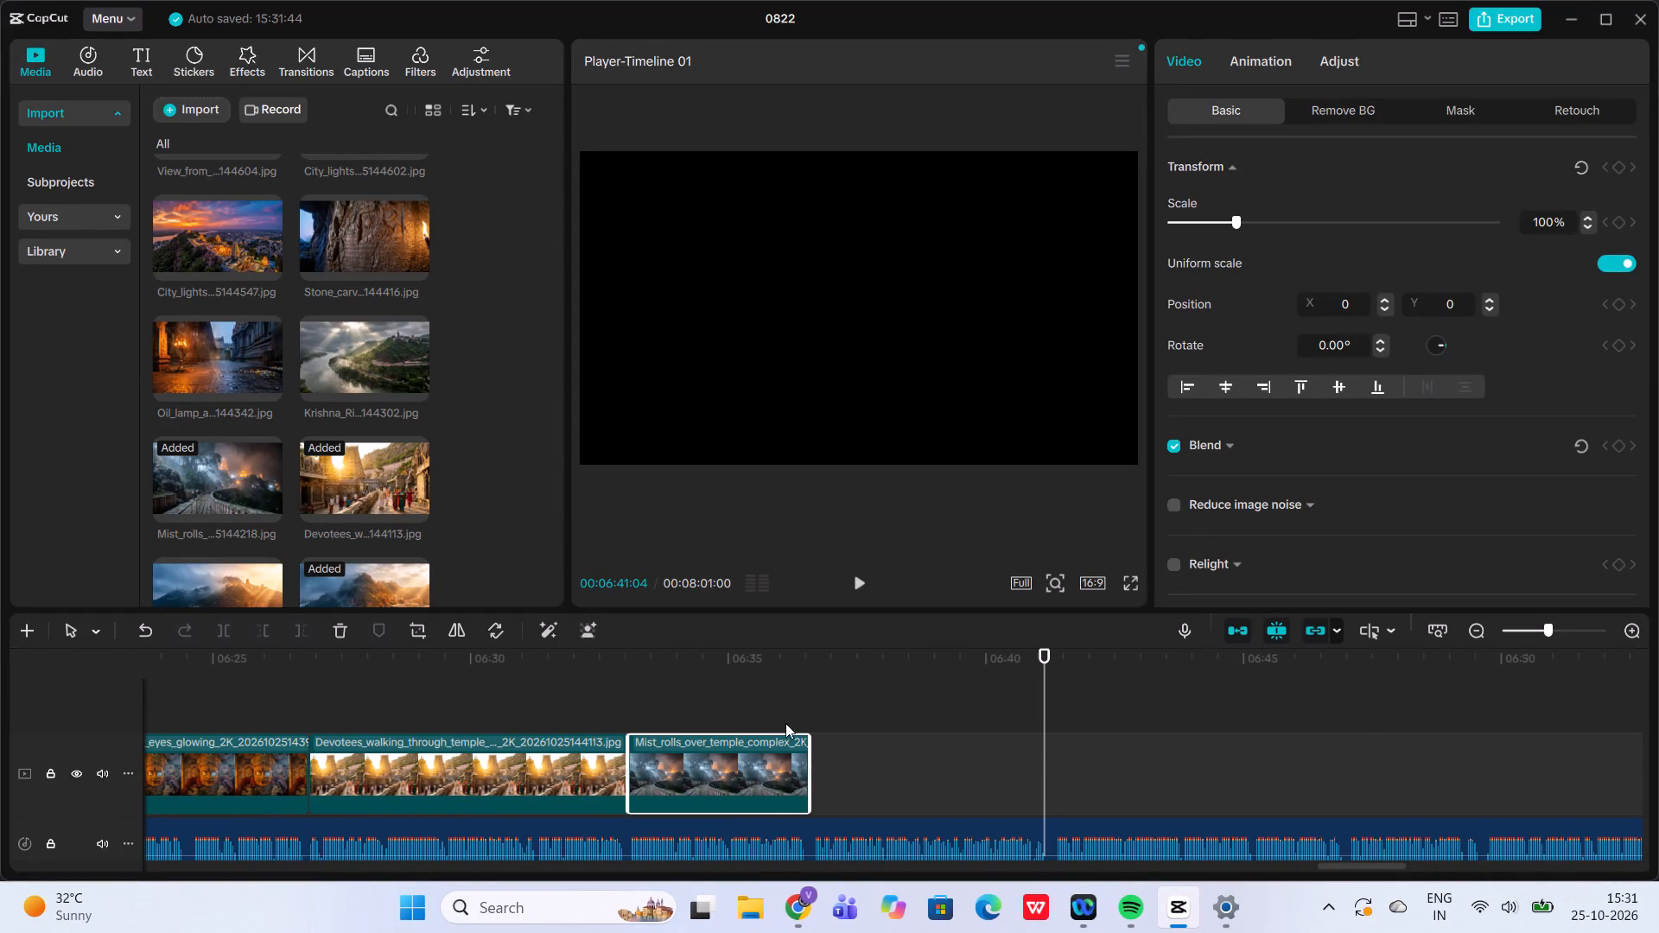
pyautogui.click(811, 710)
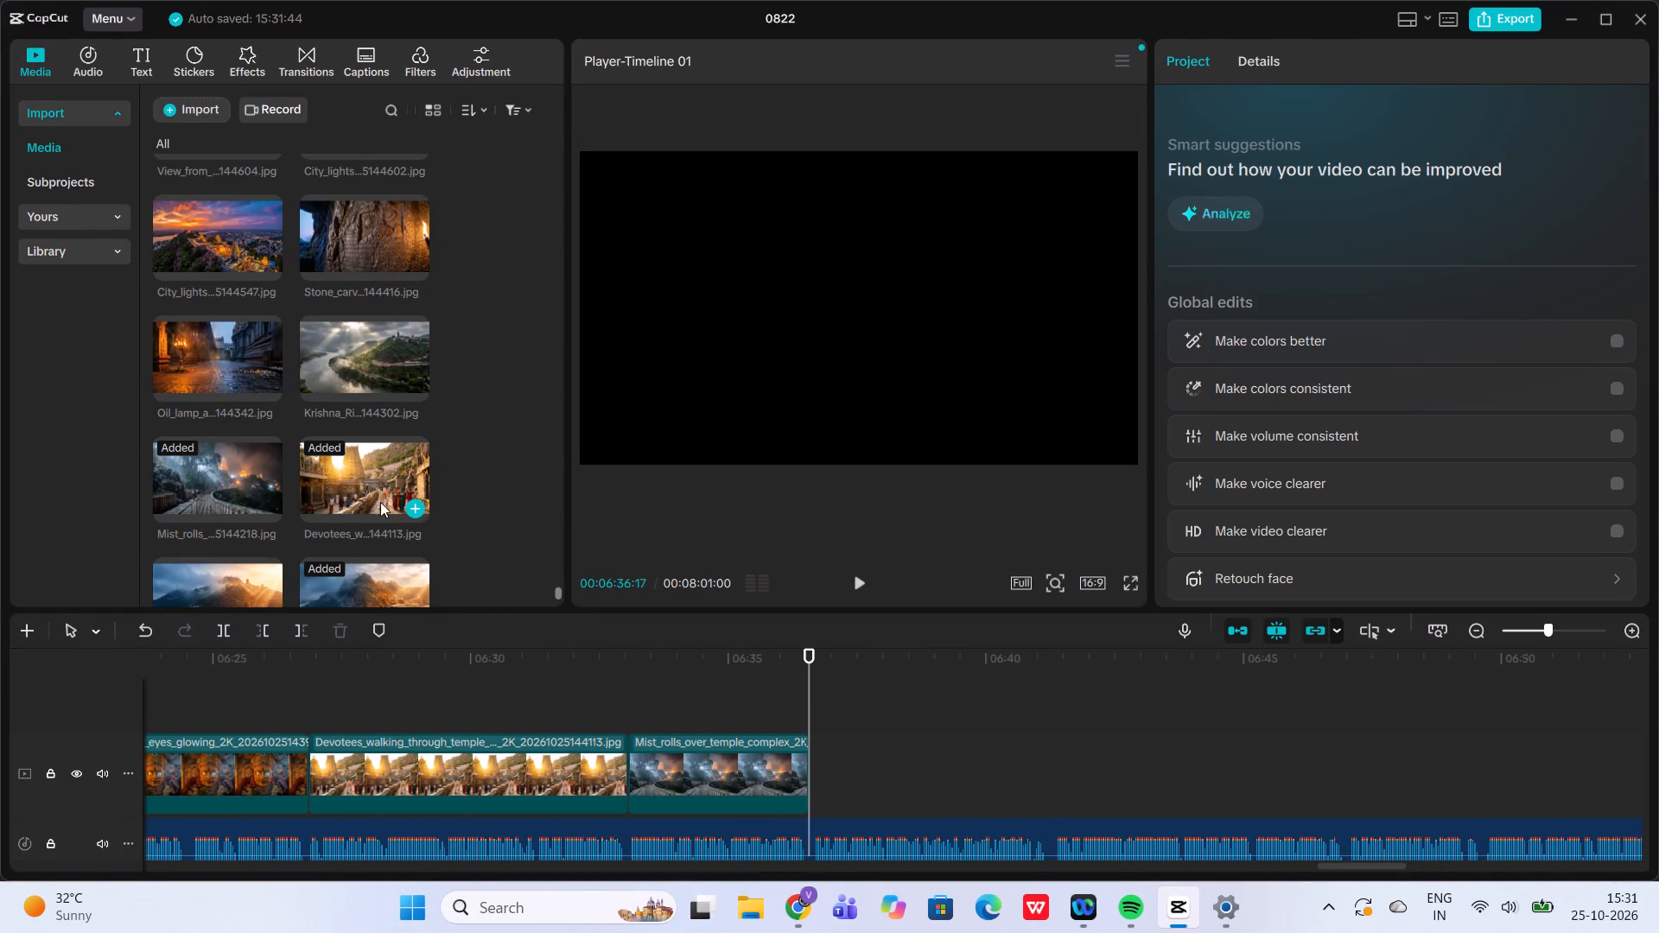
pyautogui.click(379, 346)
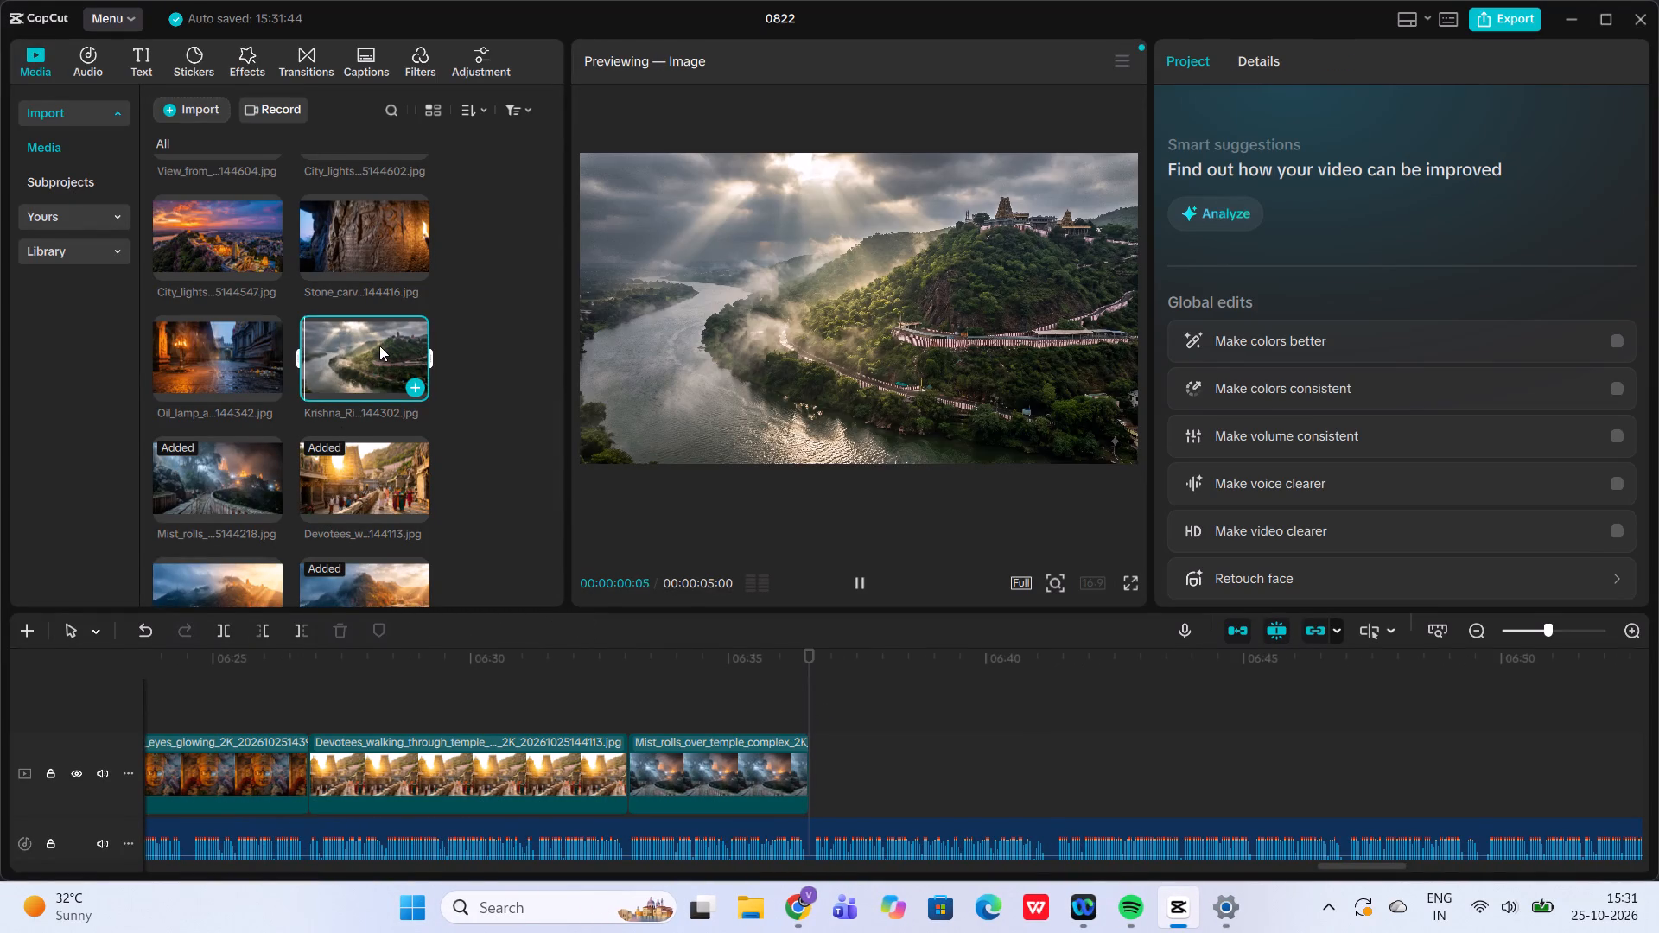
pyautogui.scroll(1, 379, 346)
pyautogui.click(252, 364)
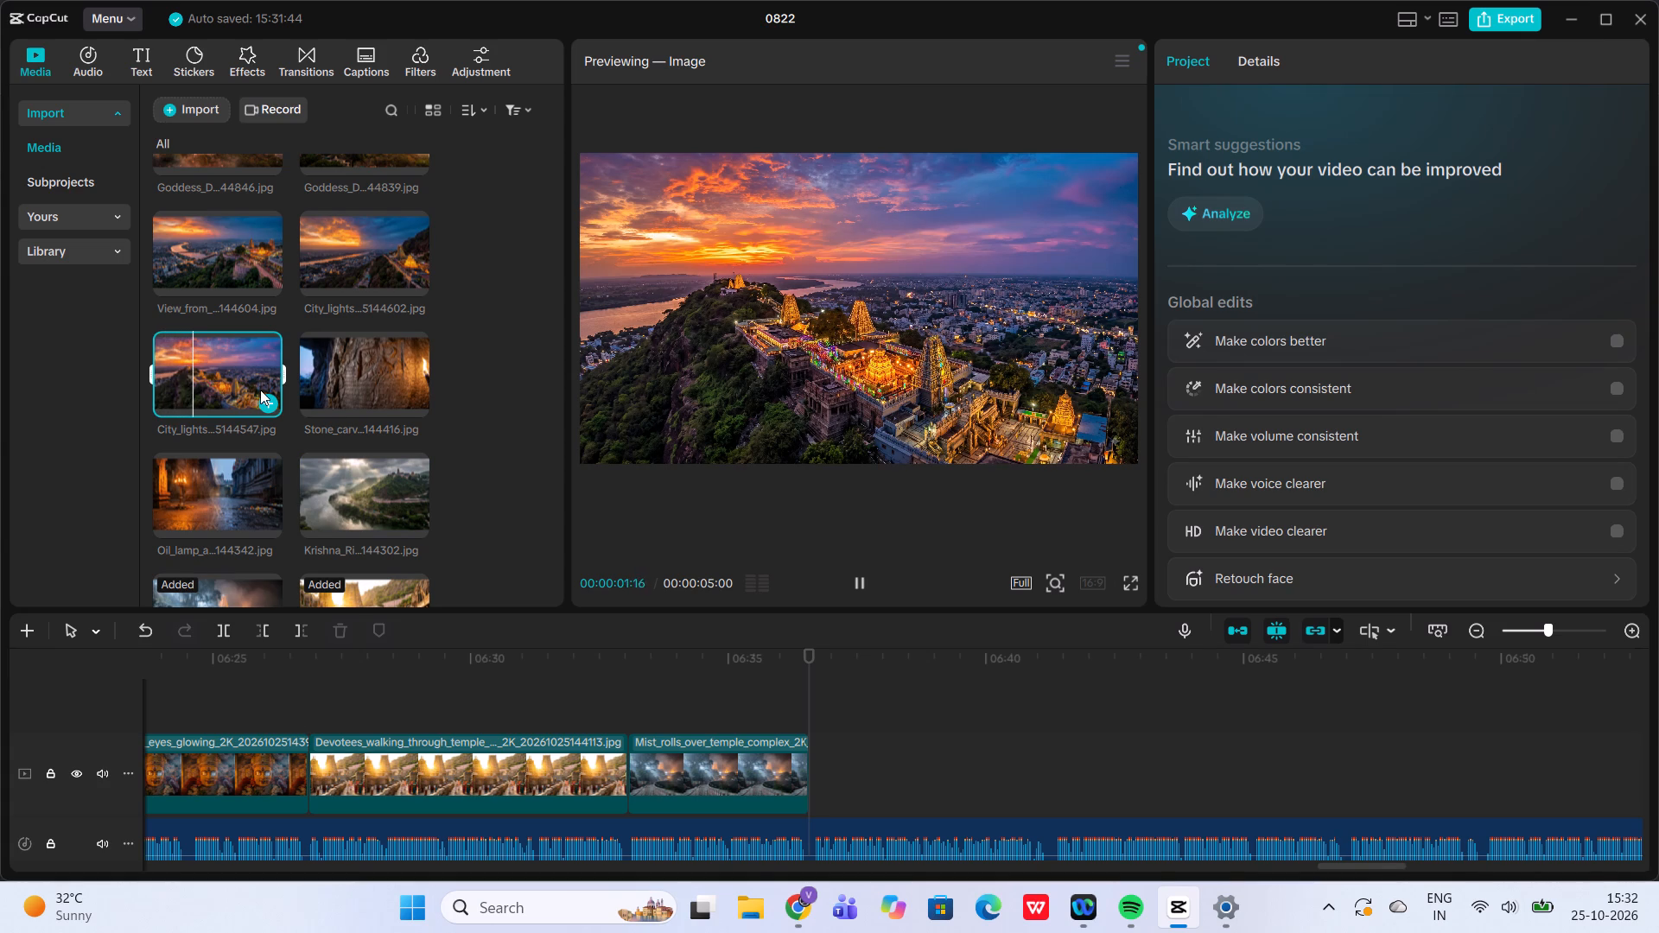
pyautogui.click(346, 267)
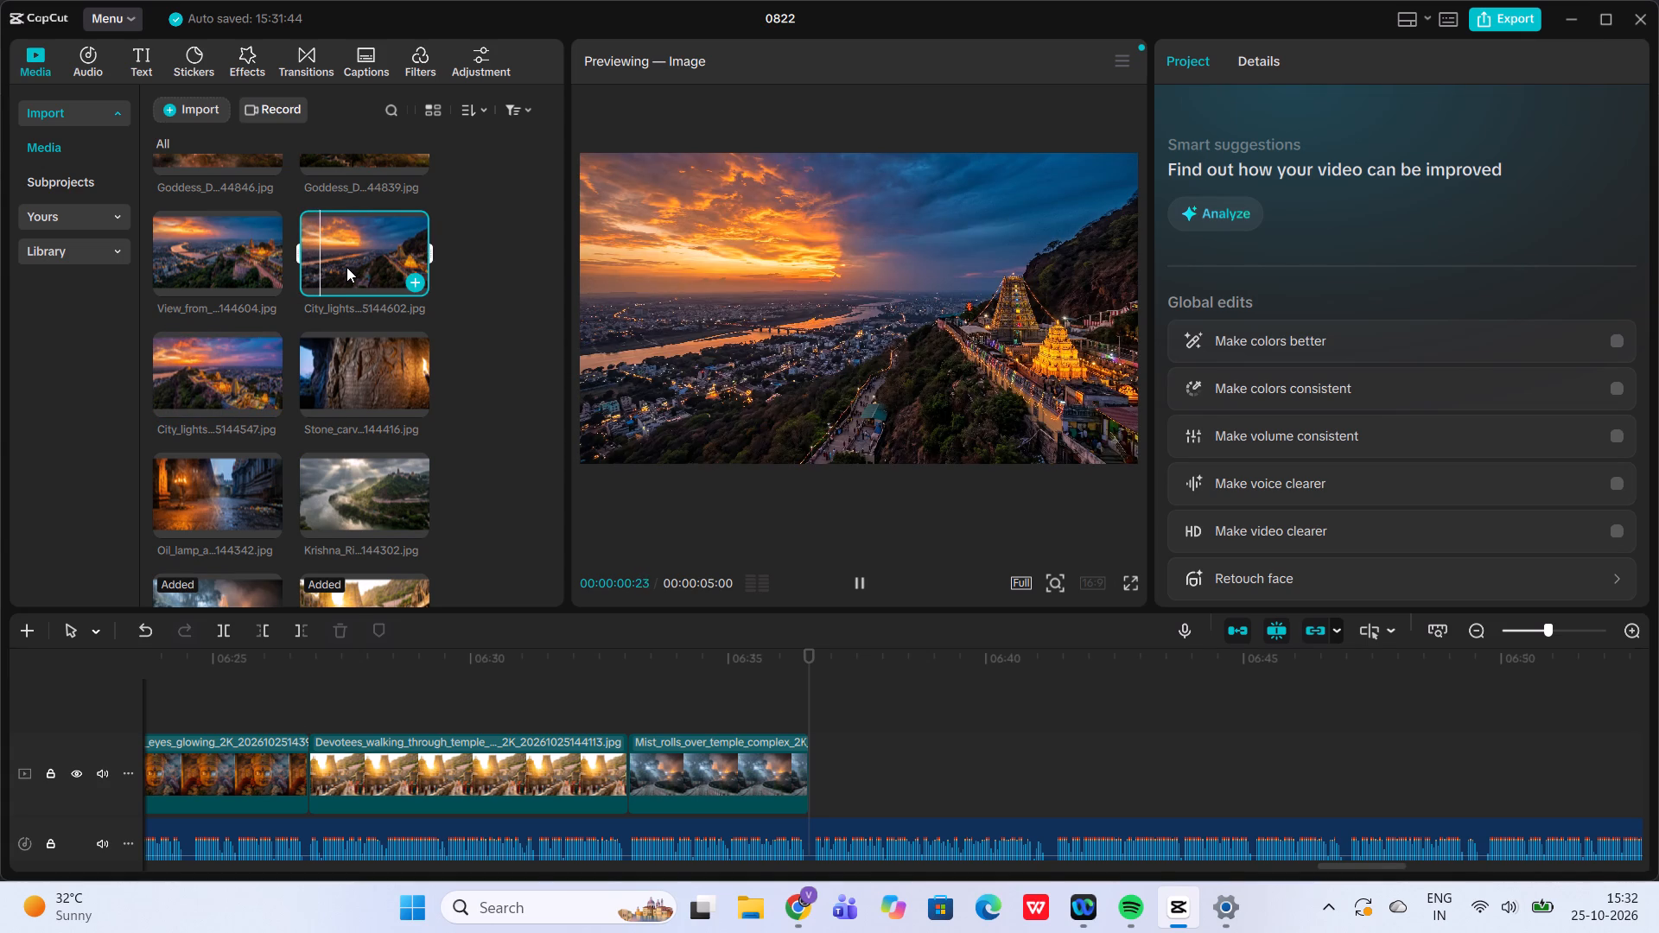
pyautogui.click(218, 239)
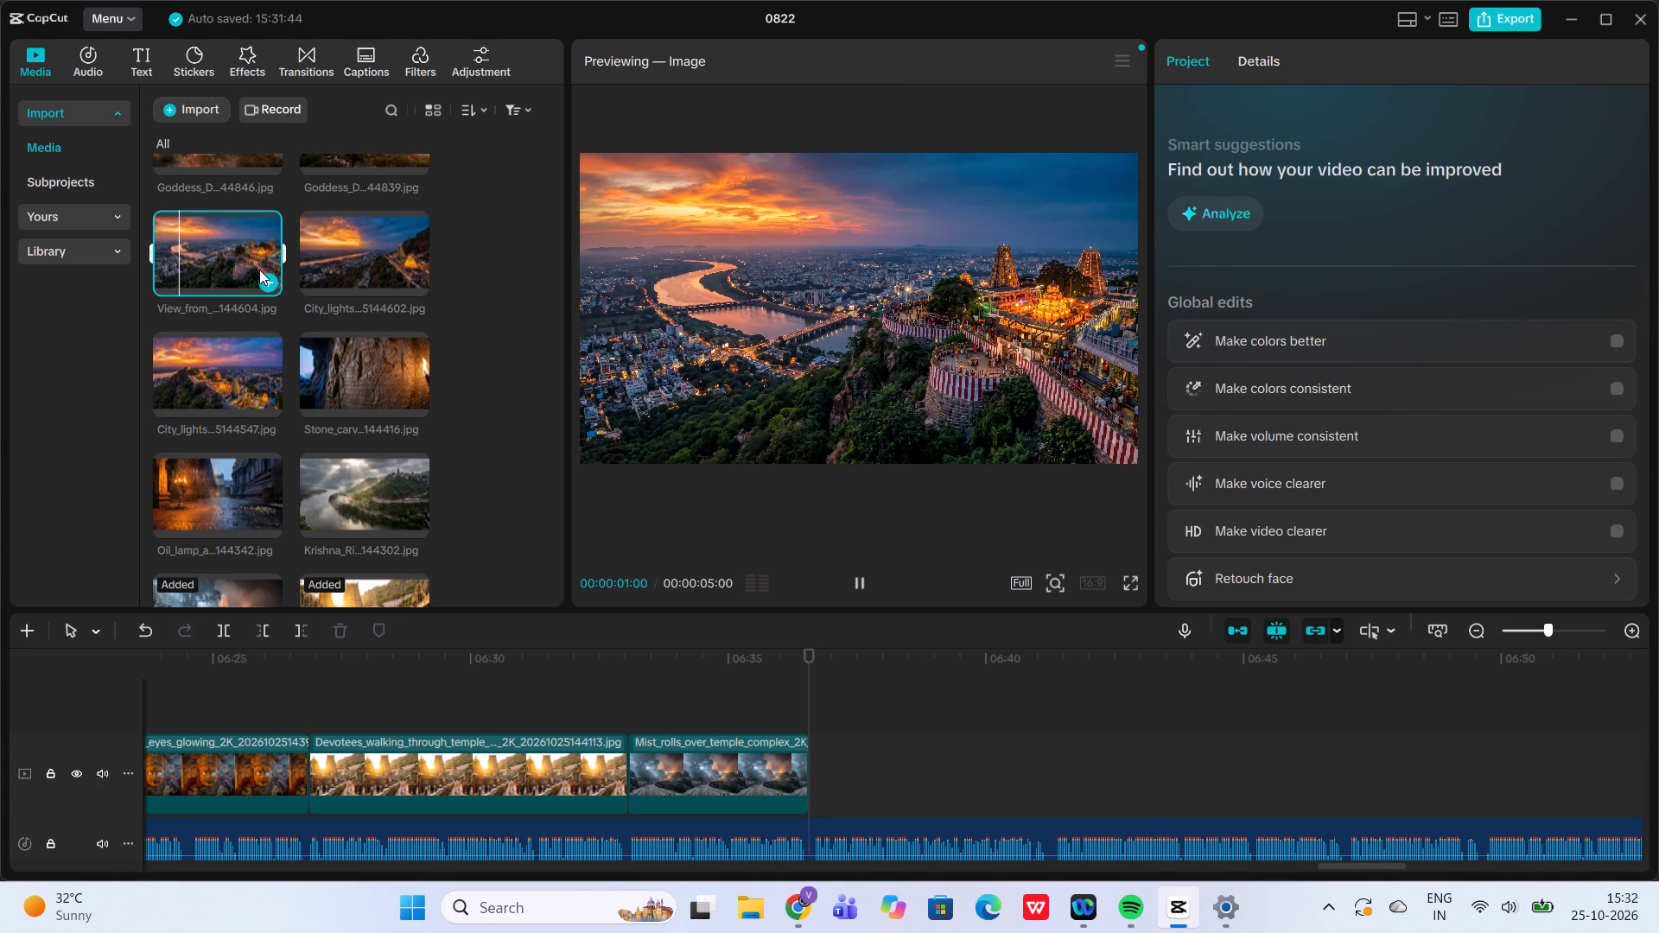
pyautogui.click(269, 278)
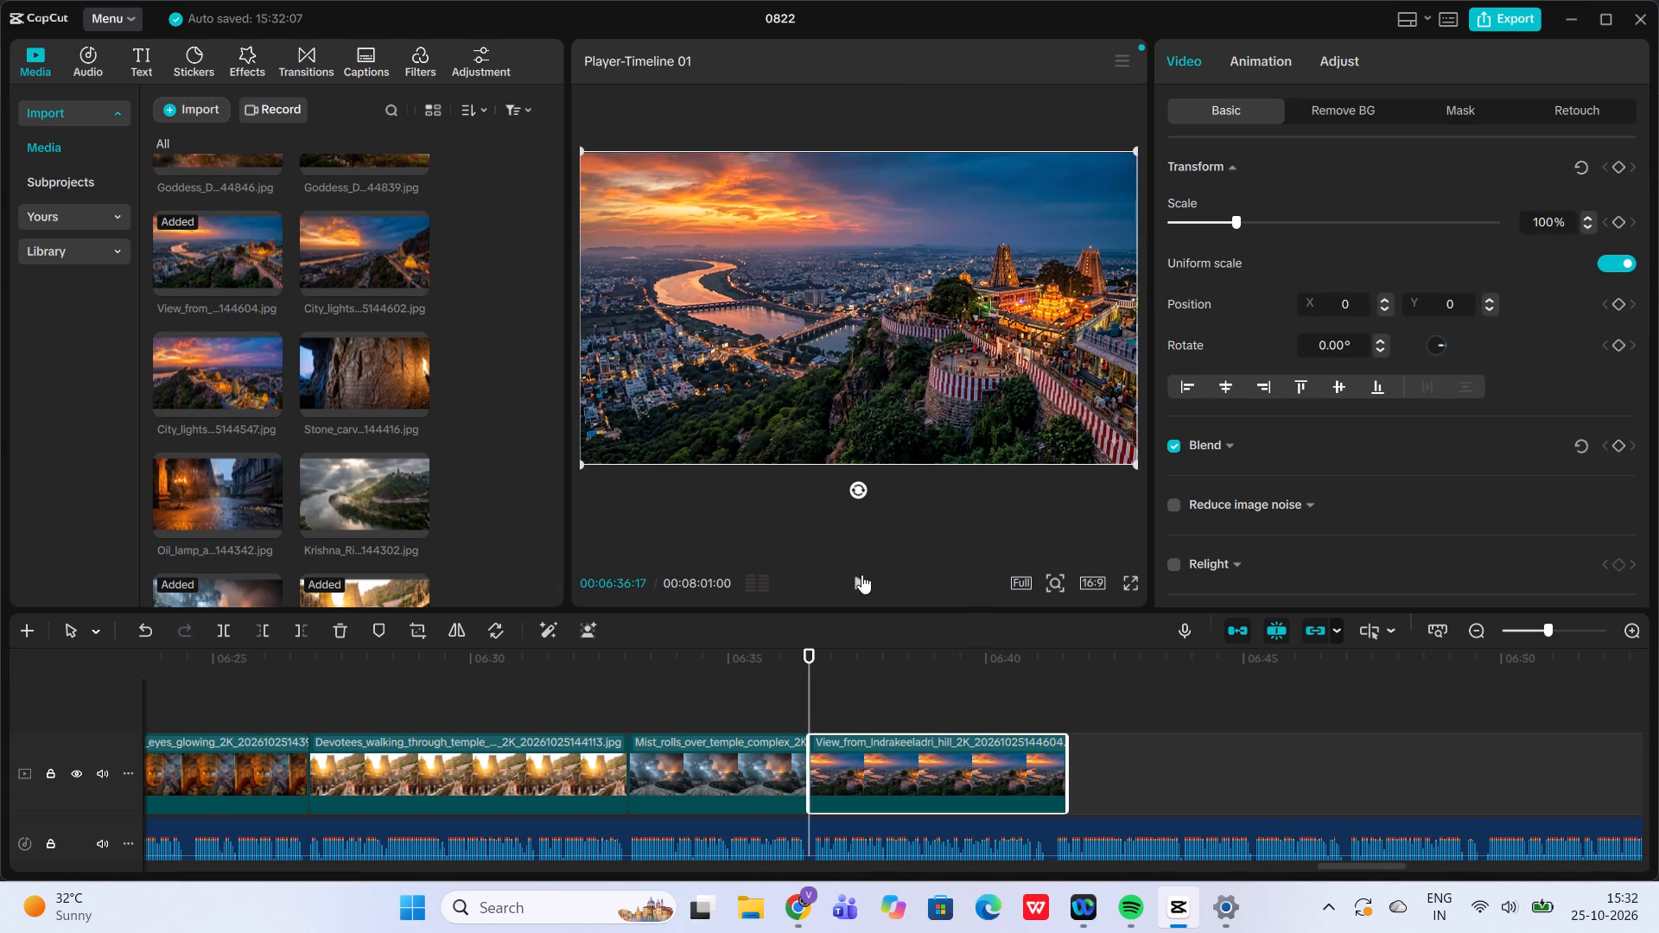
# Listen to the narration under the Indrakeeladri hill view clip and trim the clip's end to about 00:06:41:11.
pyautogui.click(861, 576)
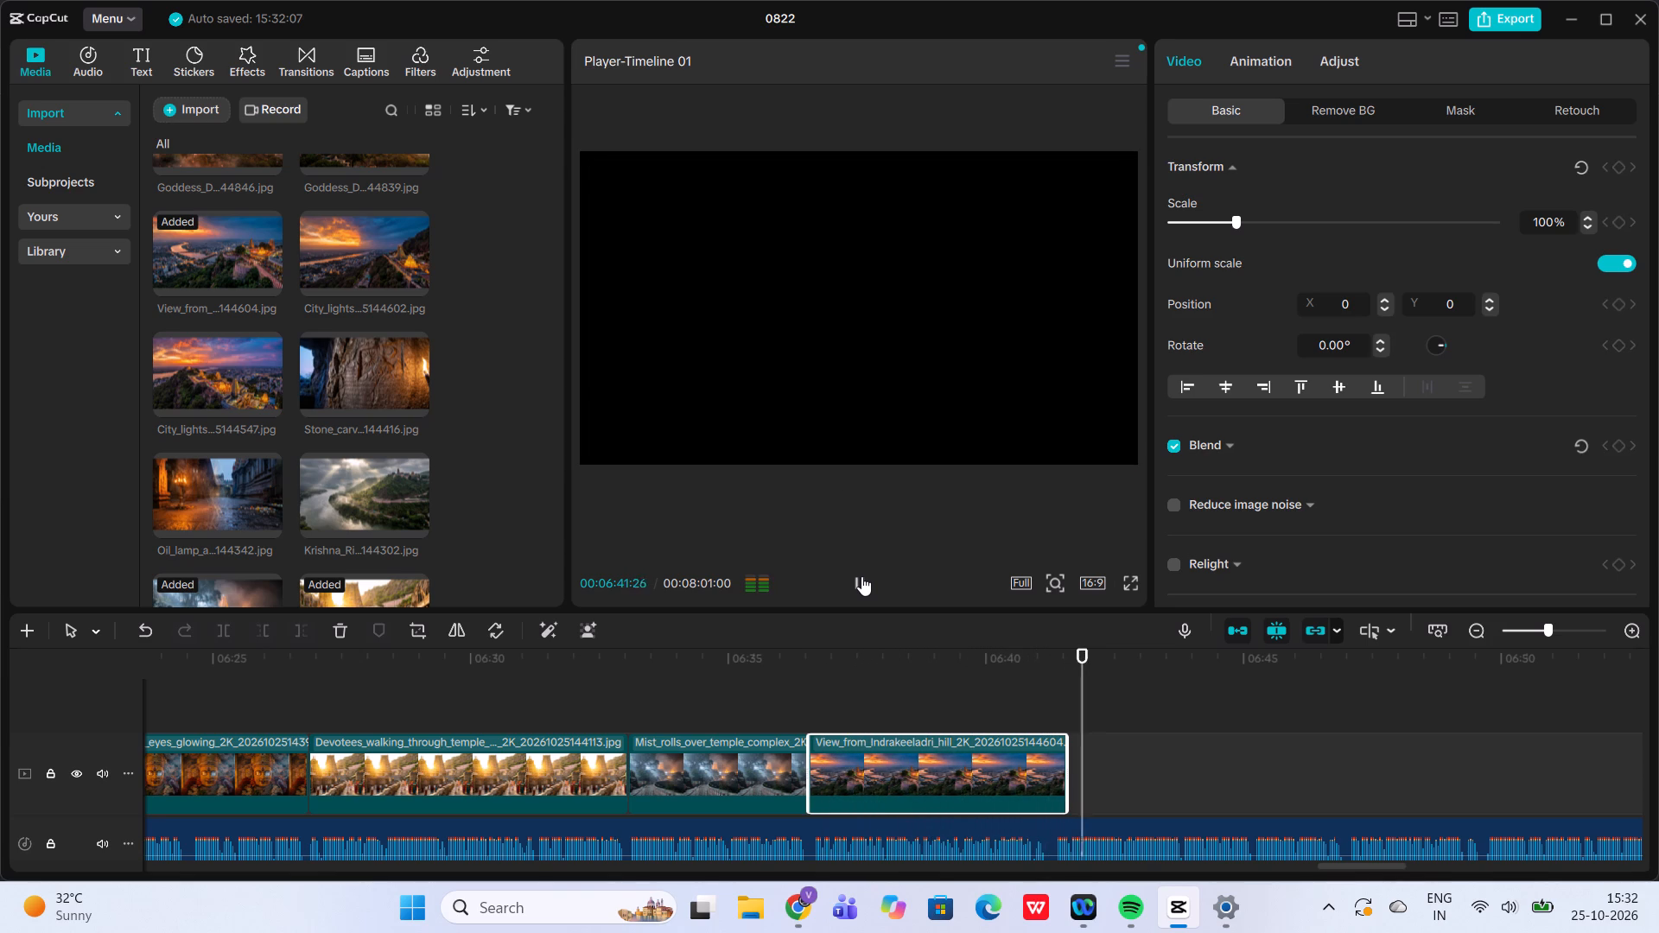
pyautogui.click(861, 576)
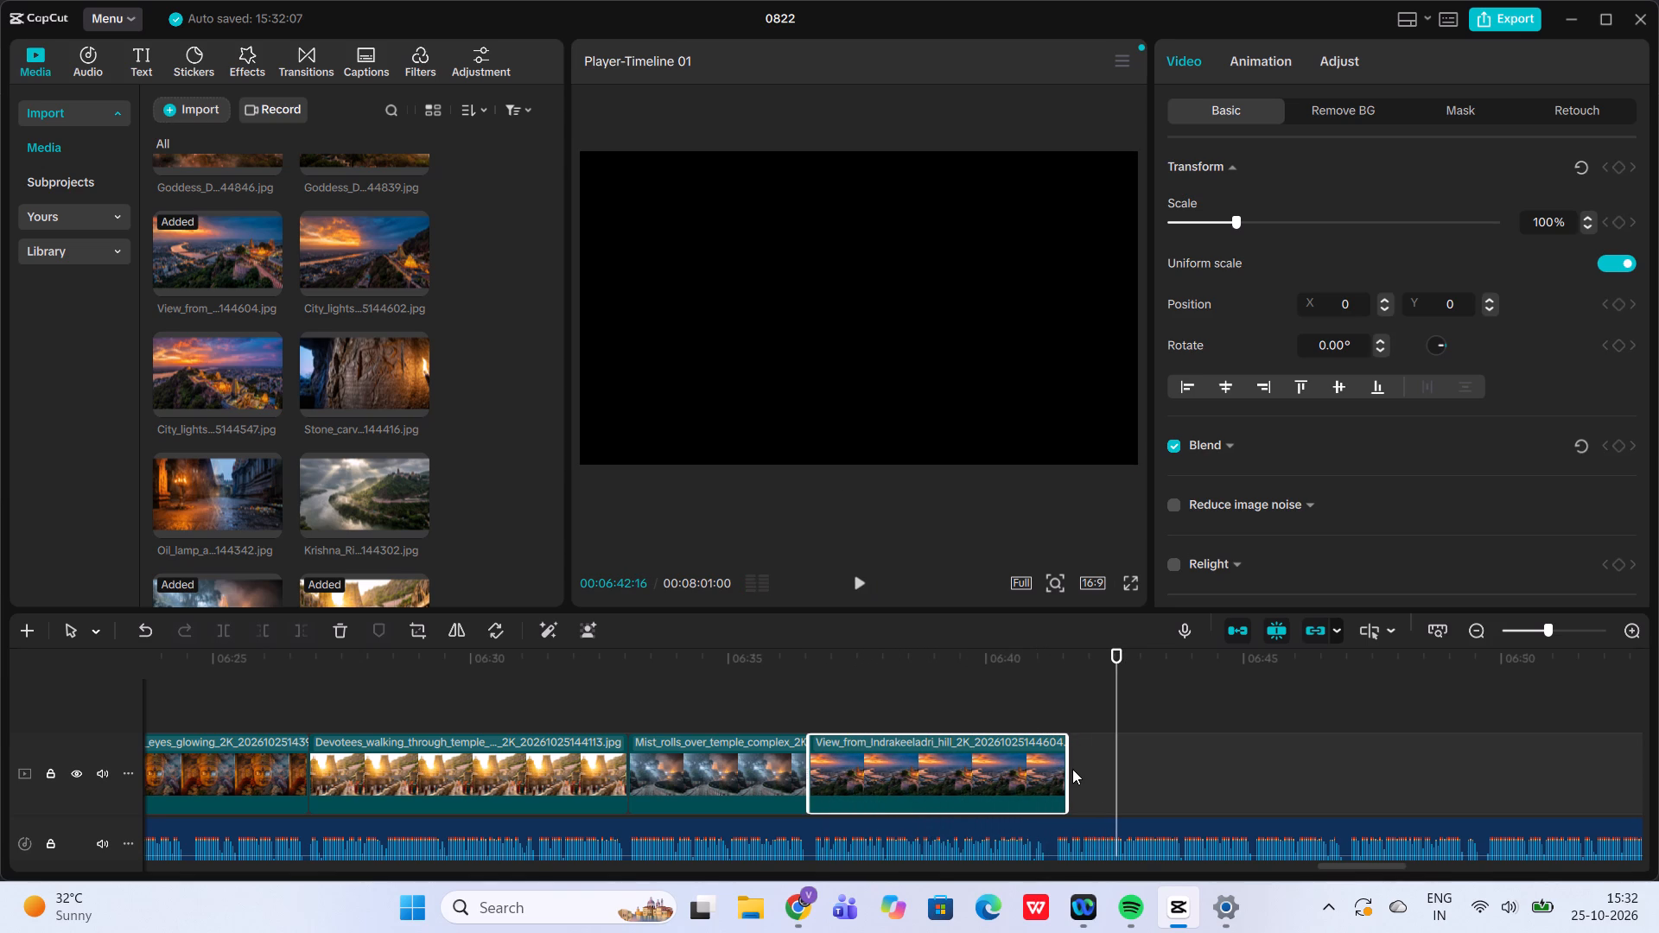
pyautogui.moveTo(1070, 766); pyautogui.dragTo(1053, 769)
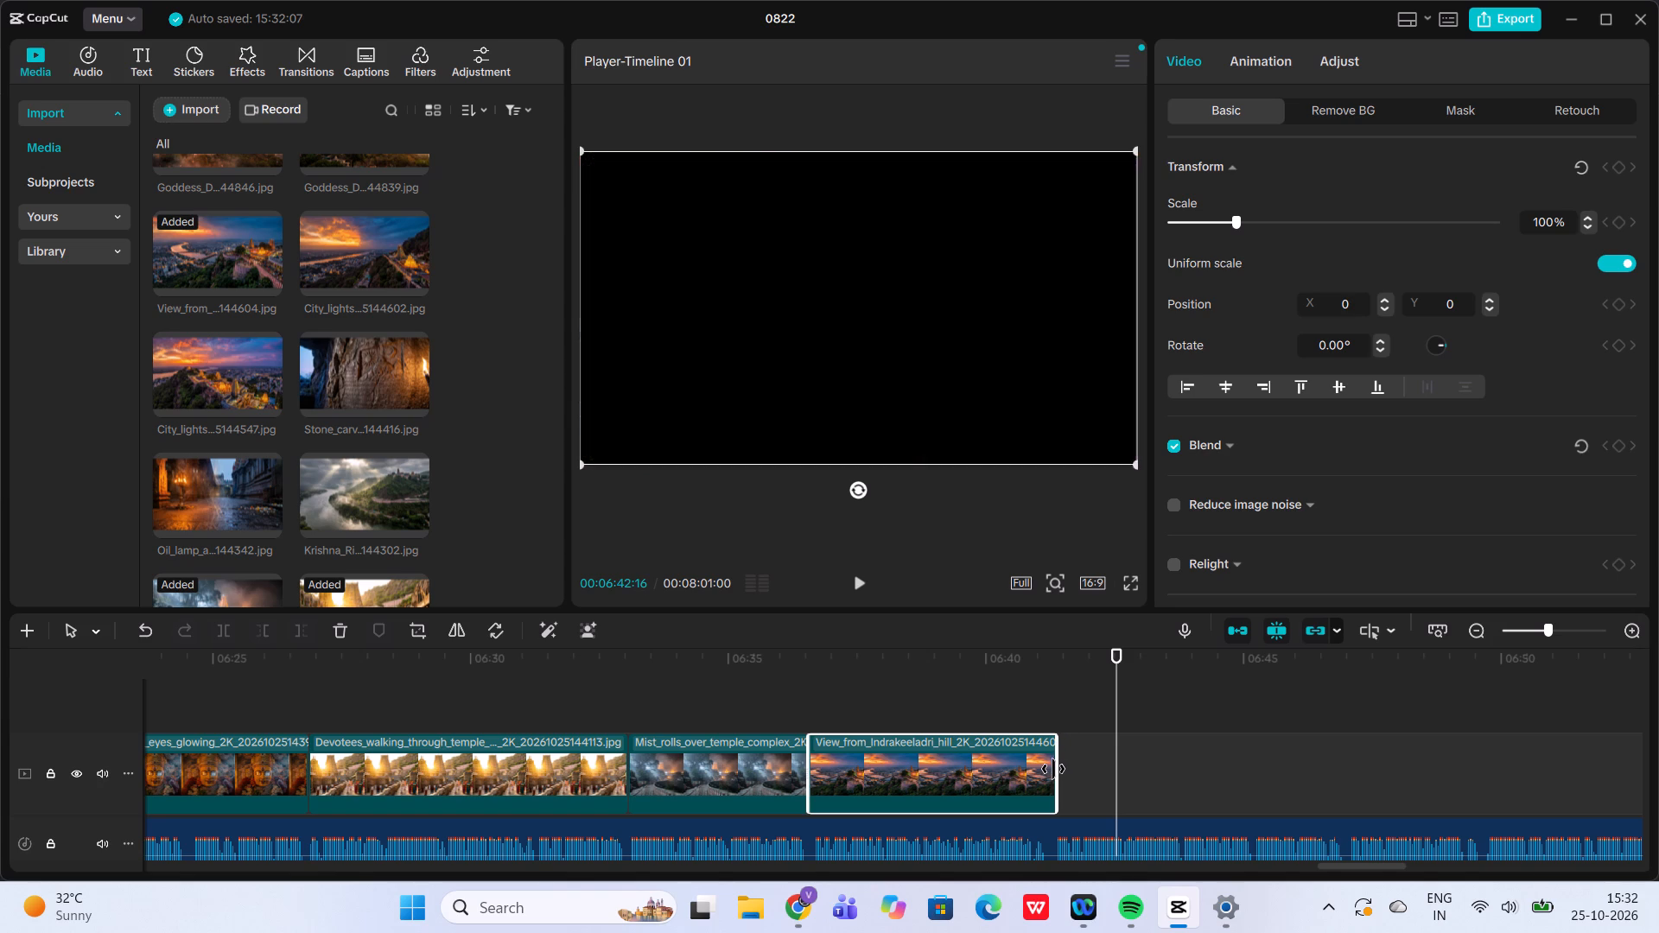
# Listen to the narration that follows, and insert the split Indrakeeladri hill image (144038) at 00:06:36:17, ahead of the hill view clip.
pyautogui.click(863, 578)
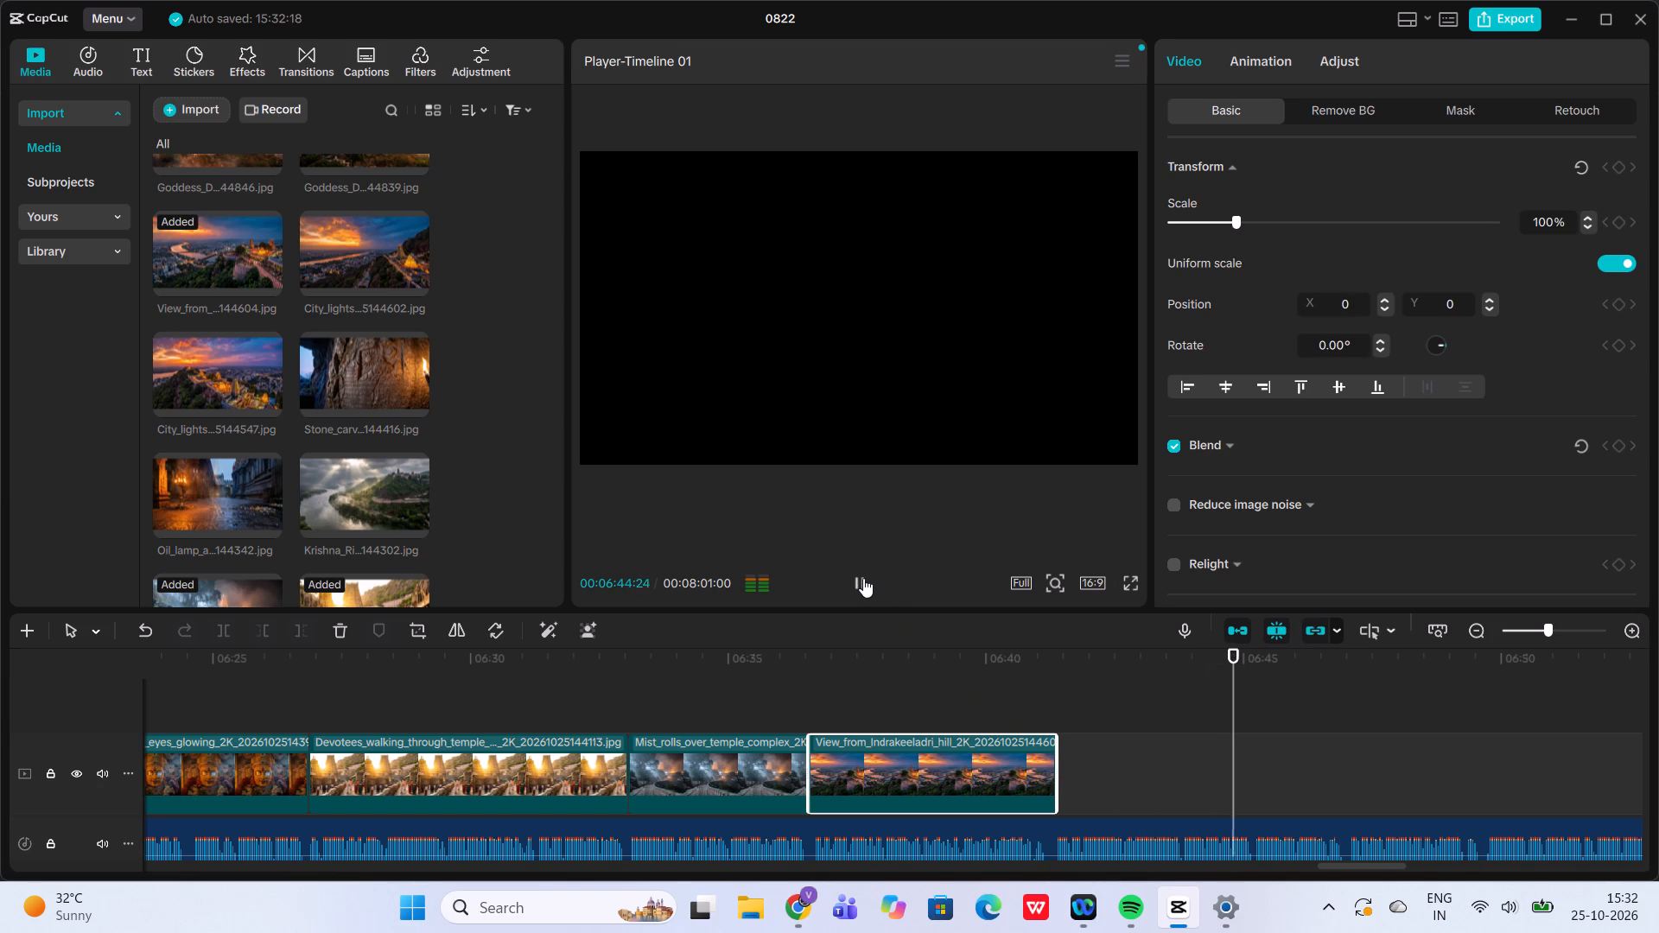
pyautogui.click(806, 699)
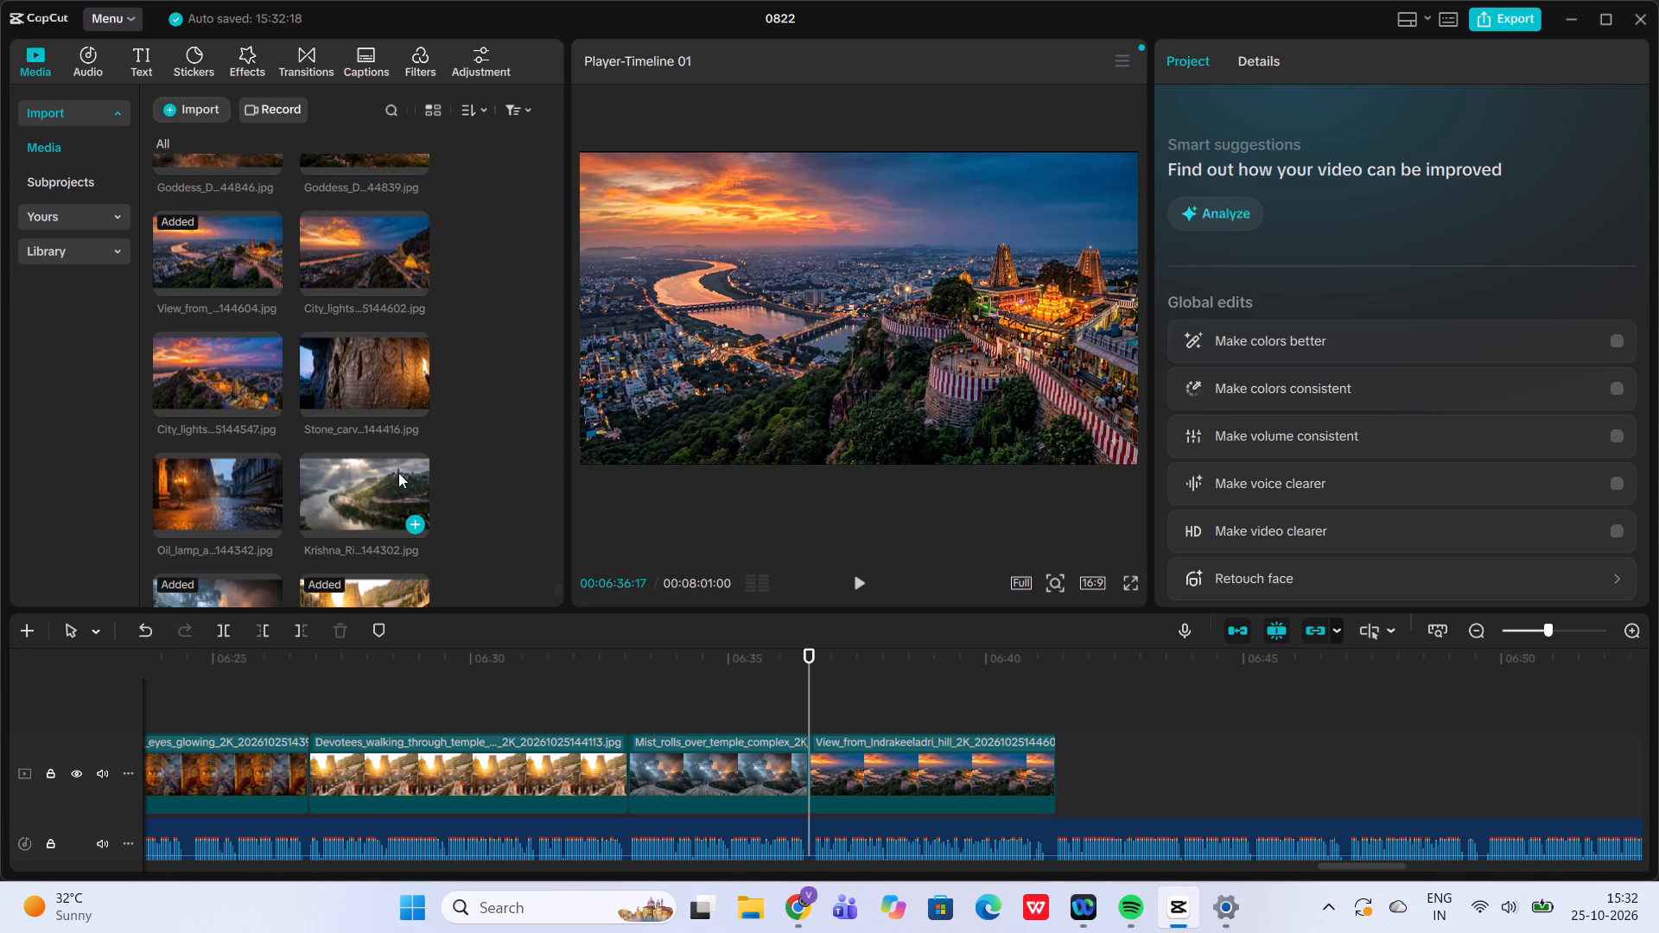
pyautogui.scroll(-1, 398, 473)
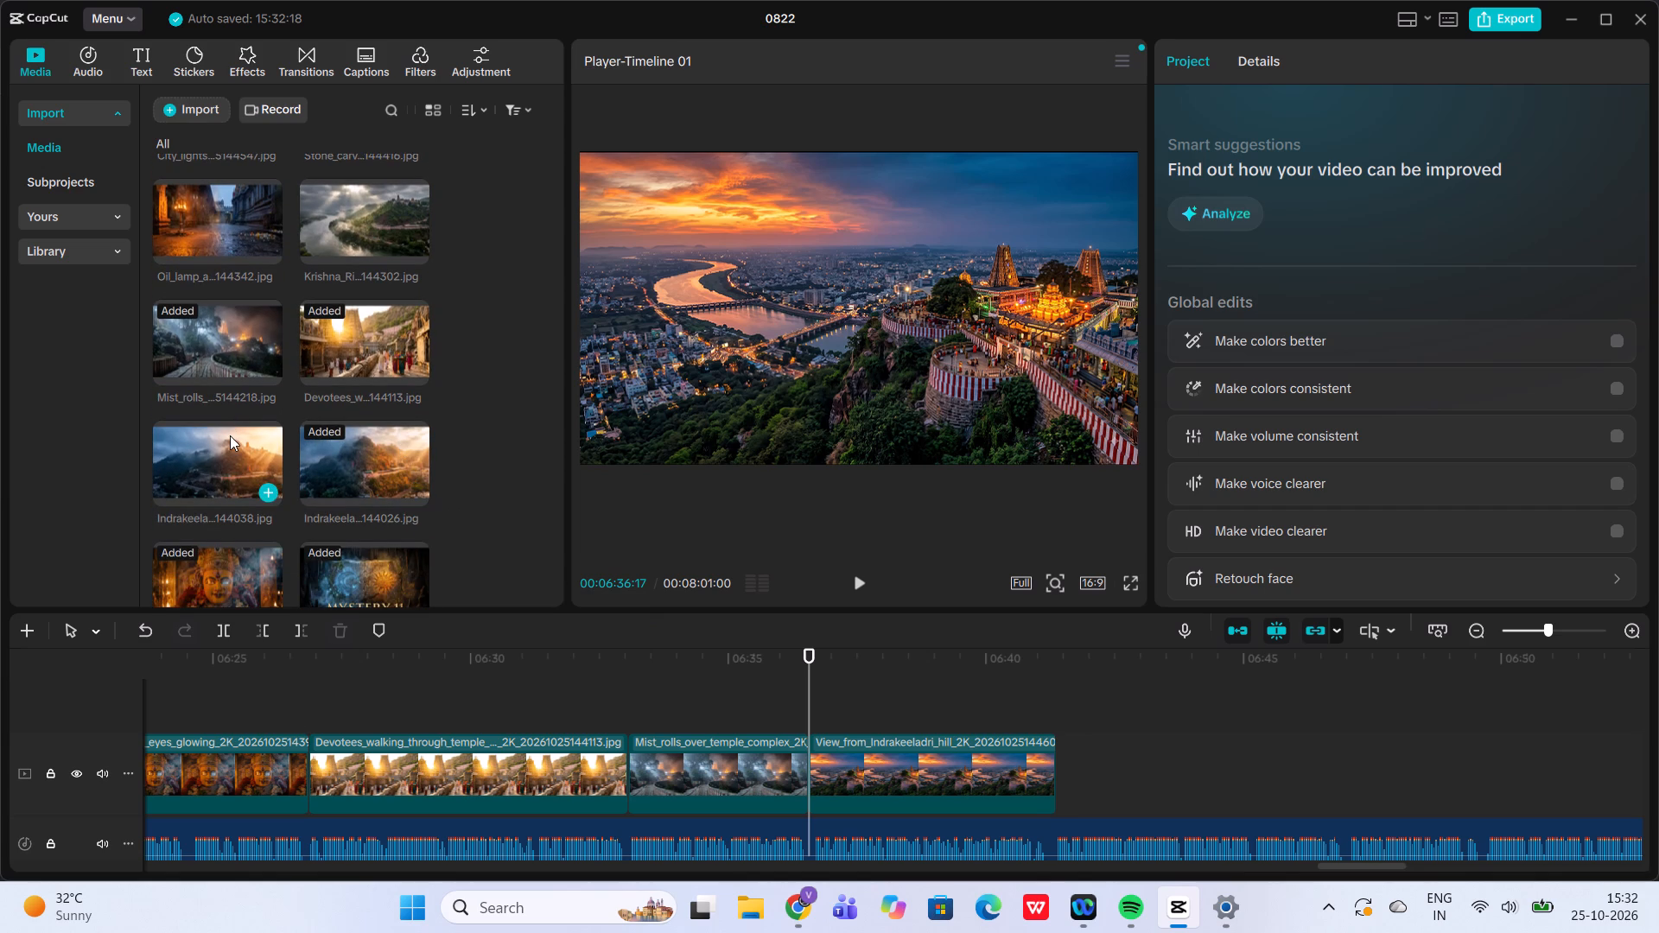
pyautogui.click(230, 435)
pyautogui.click(270, 494)
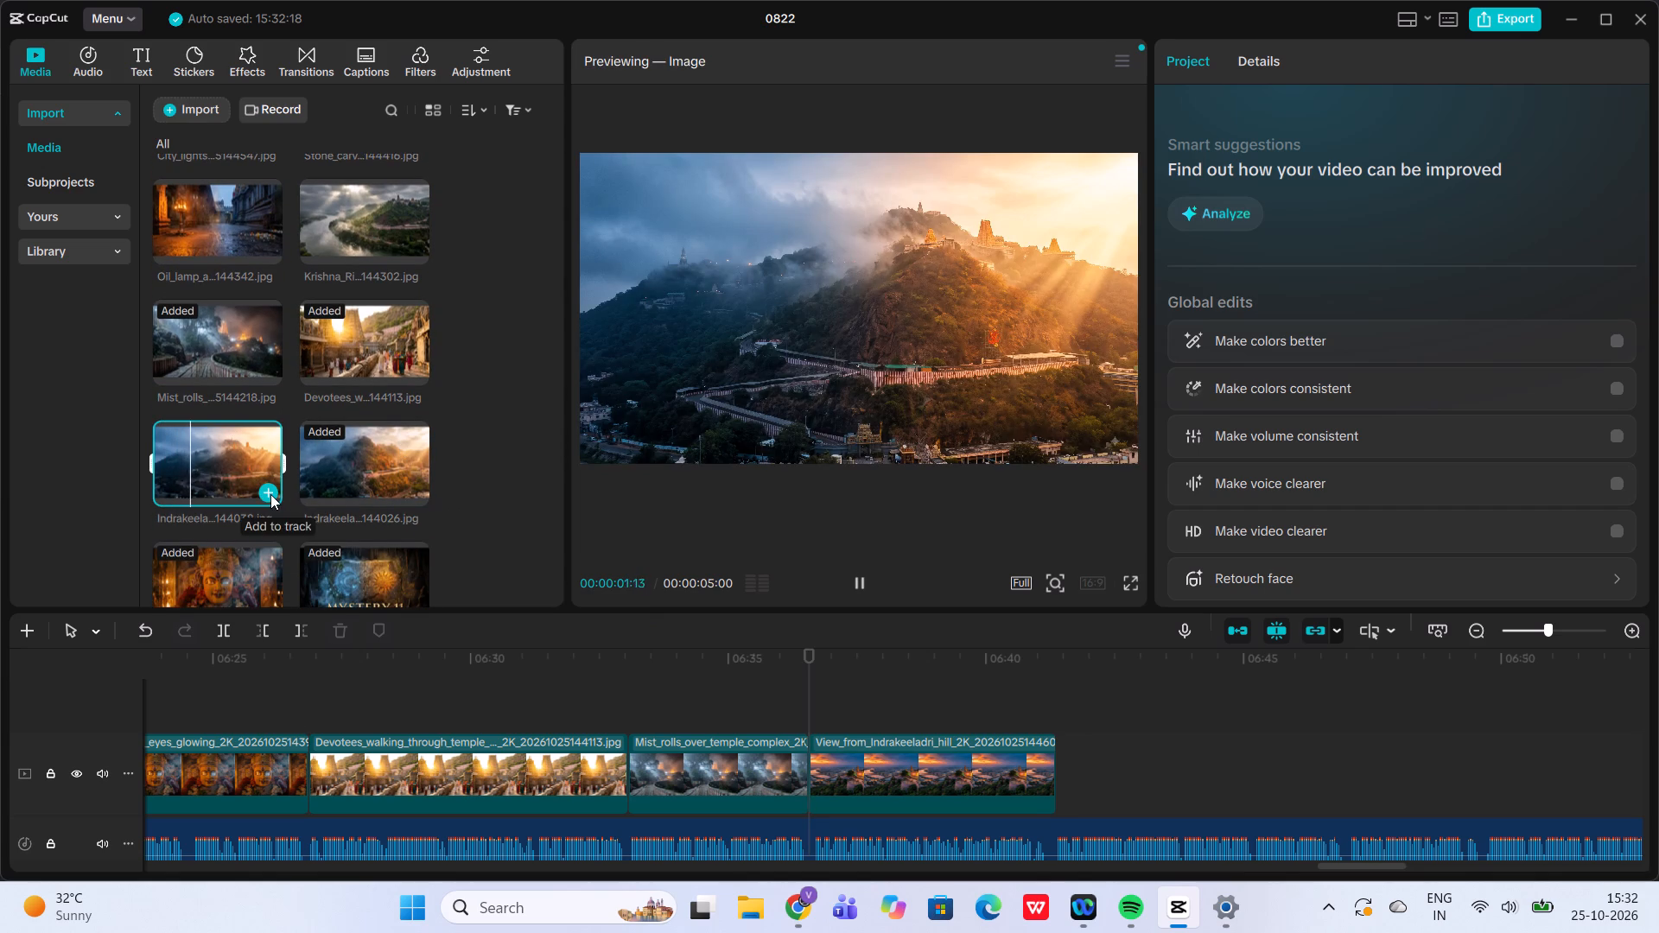
# Listen to the narration under the split Indrakeeladri hill clip and trim the clip's end to 00:06:41:11.
pyautogui.click(866, 585)
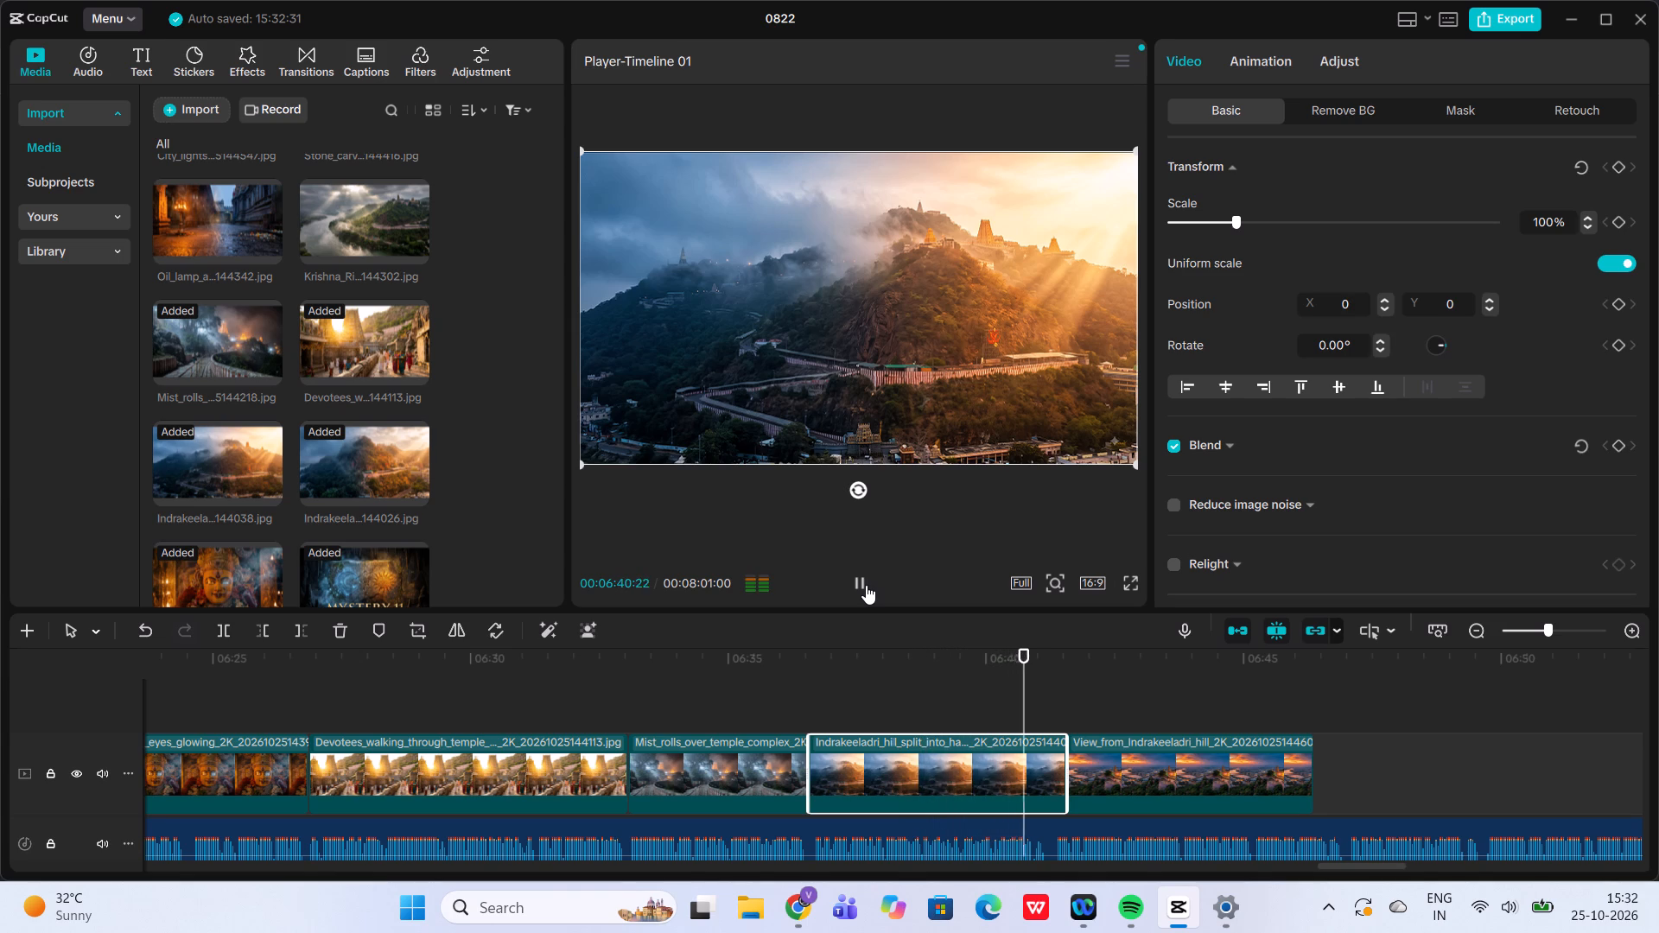
pyautogui.click(866, 585)
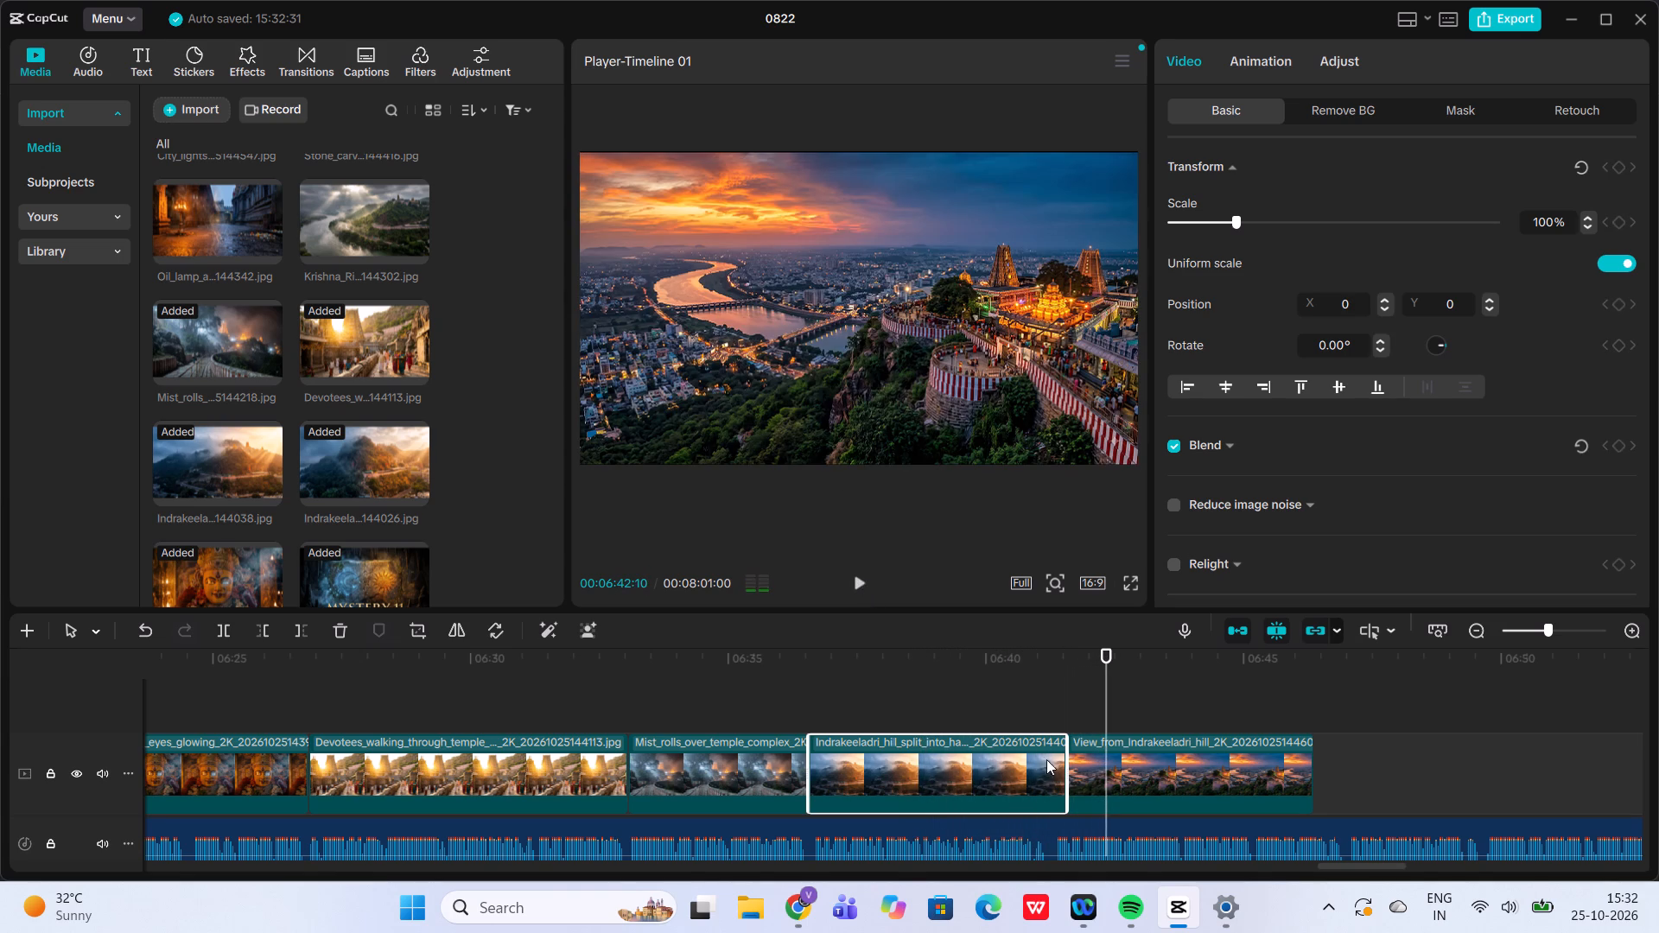
pyautogui.moveTo(1068, 784); pyautogui.dragTo(1052, 787)
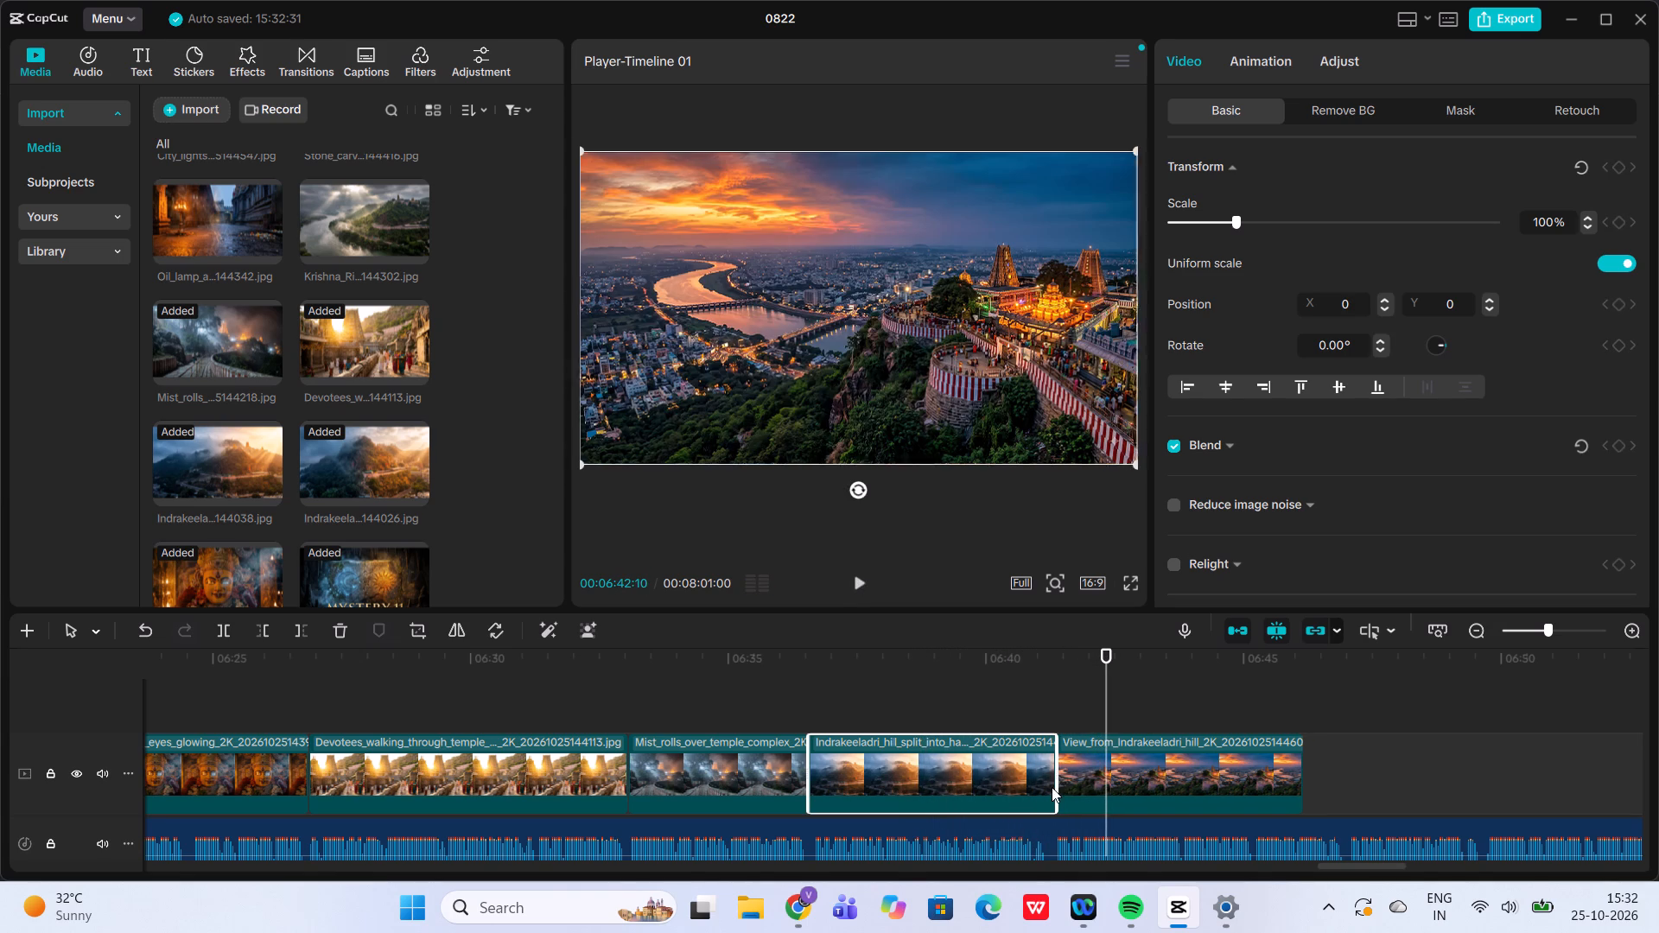
# Listen to the narration from 00:06:40:10, preview the Krishna River image and insert it at 00:06:41:11, before the hill view clip.
pyautogui.click(1002, 702)
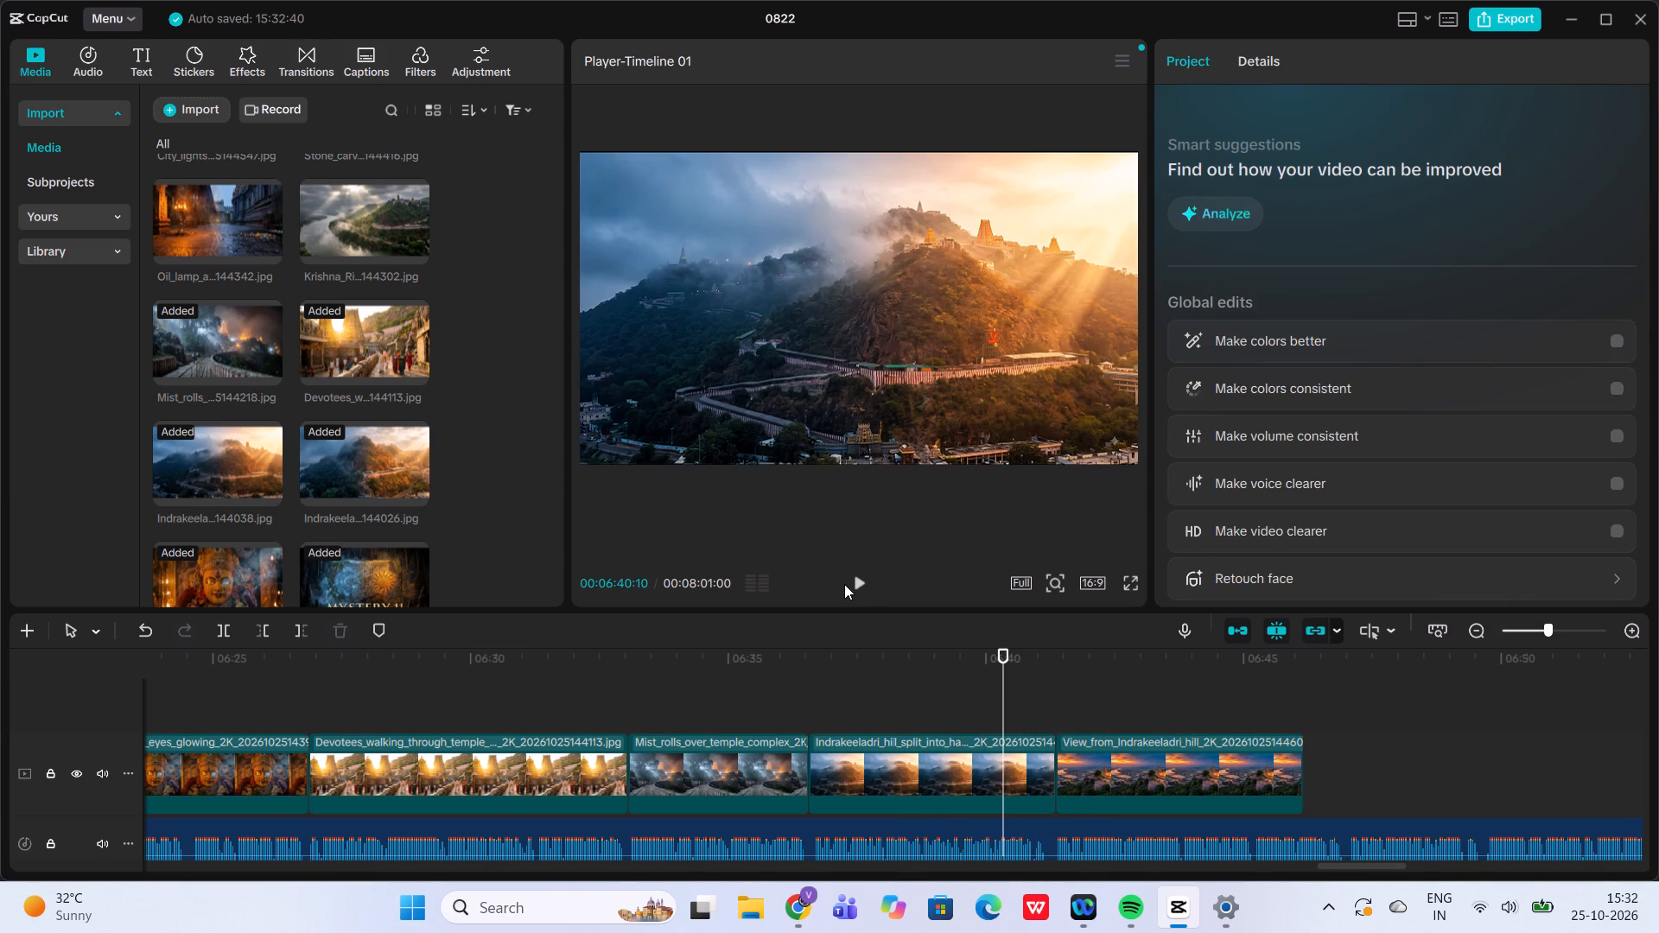
pyautogui.click(847, 584)
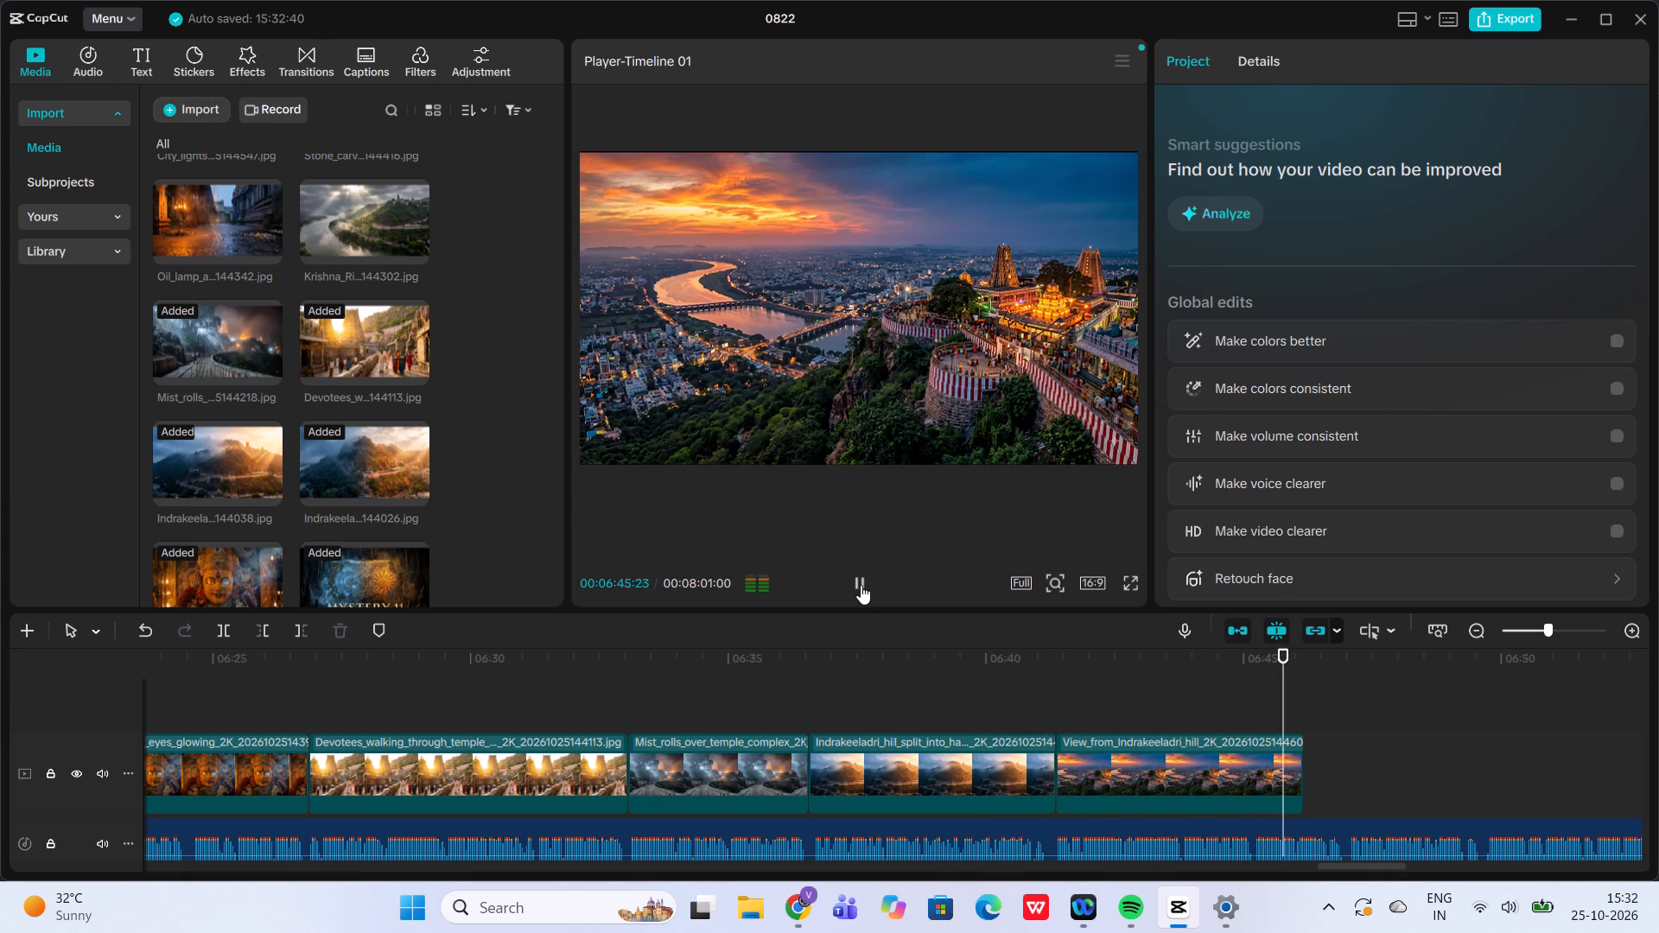
pyautogui.click(861, 585)
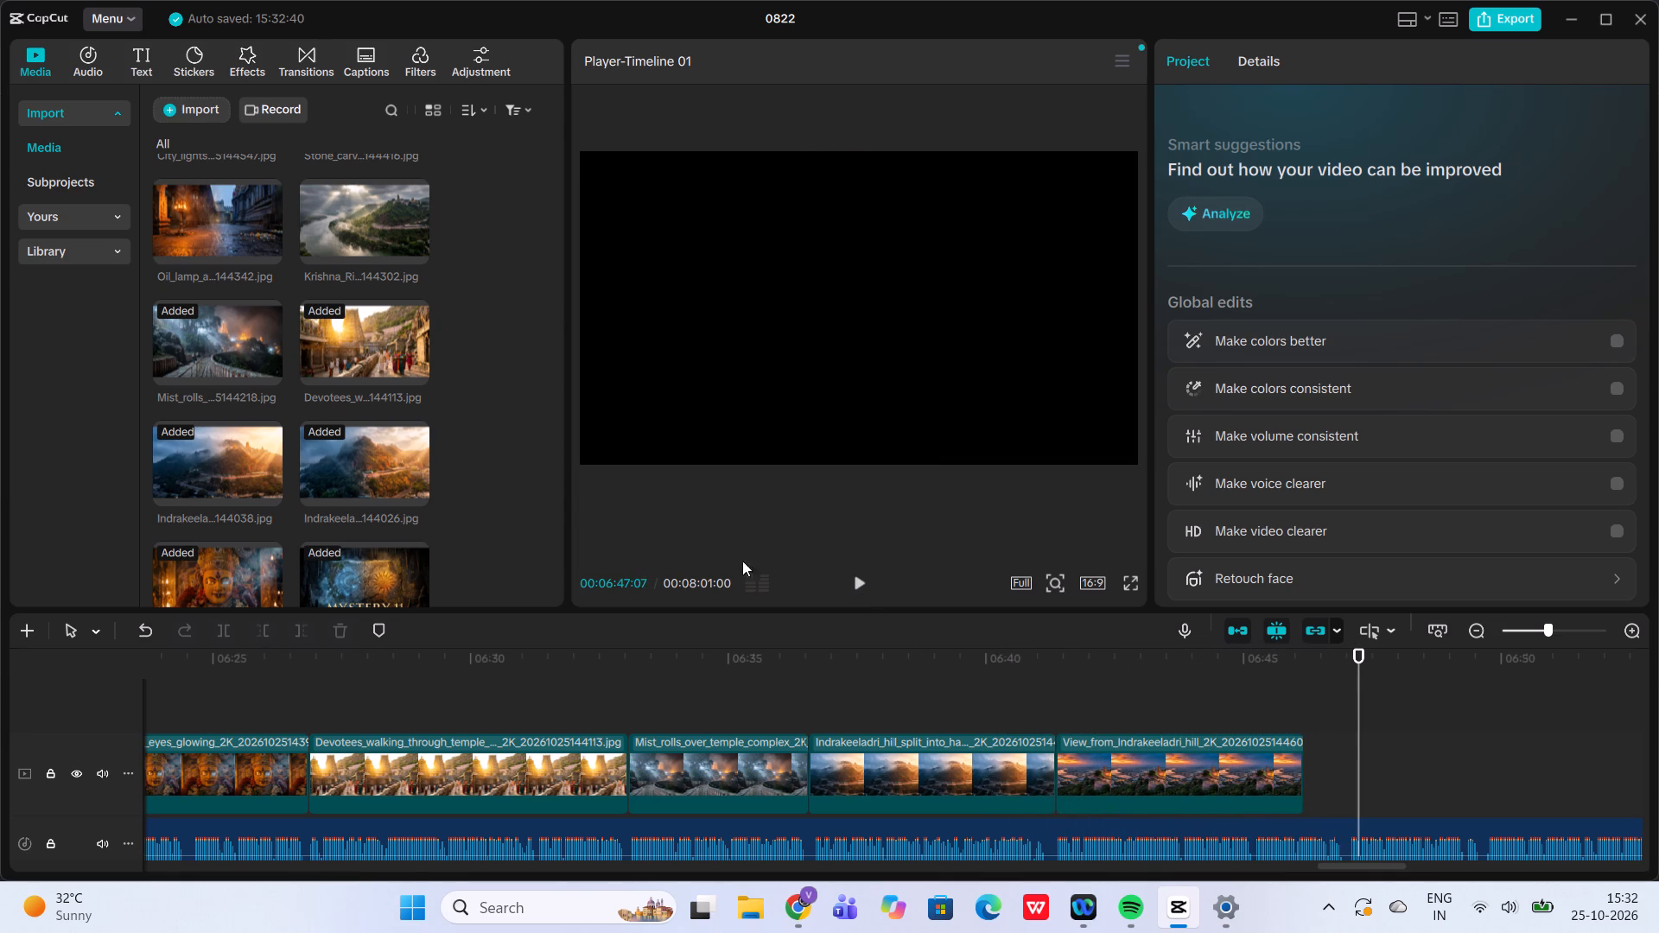
pyautogui.scroll(1, 344, 450)
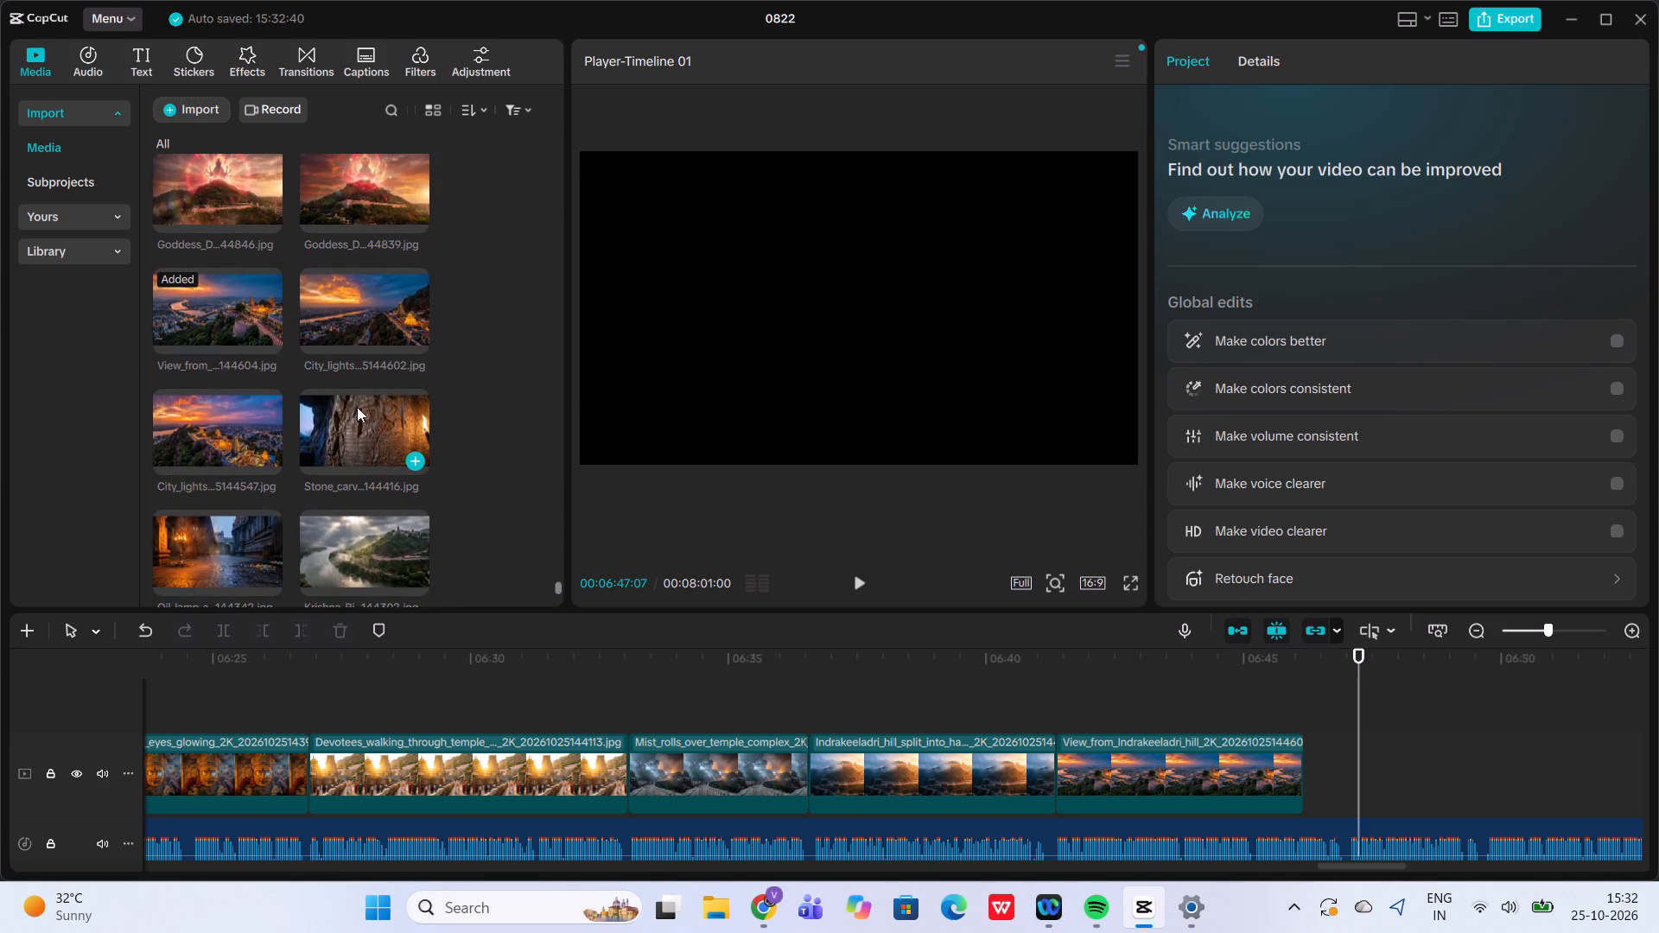
pyautogui.click(362, 530)
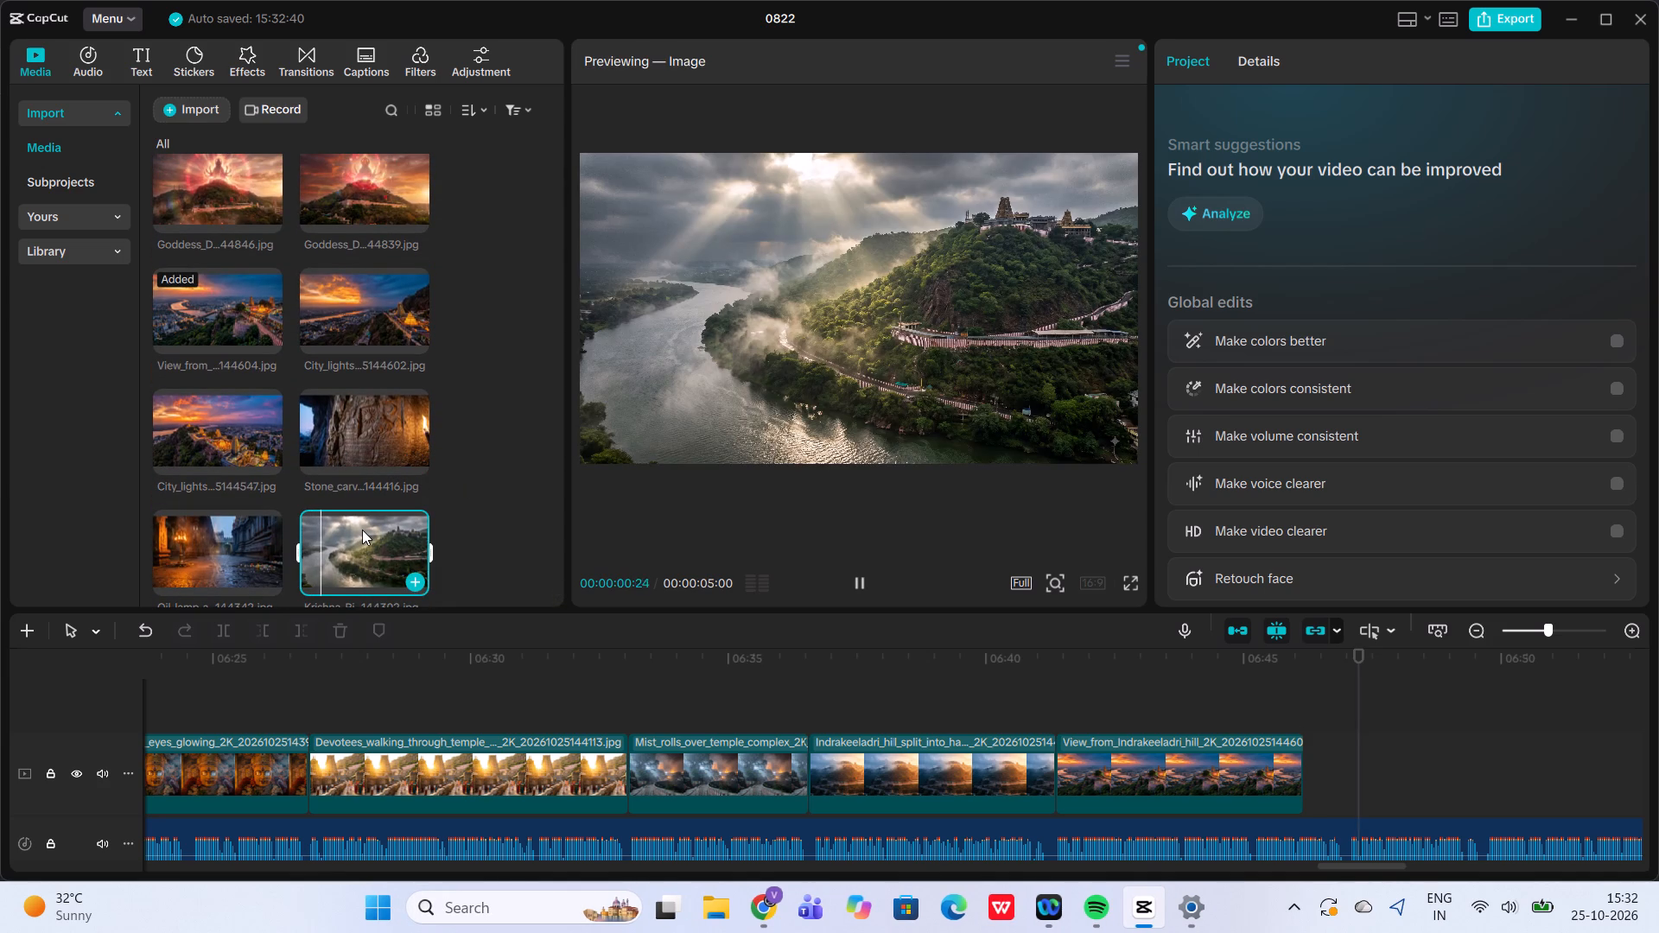
pyautogui.click(1058, 714)
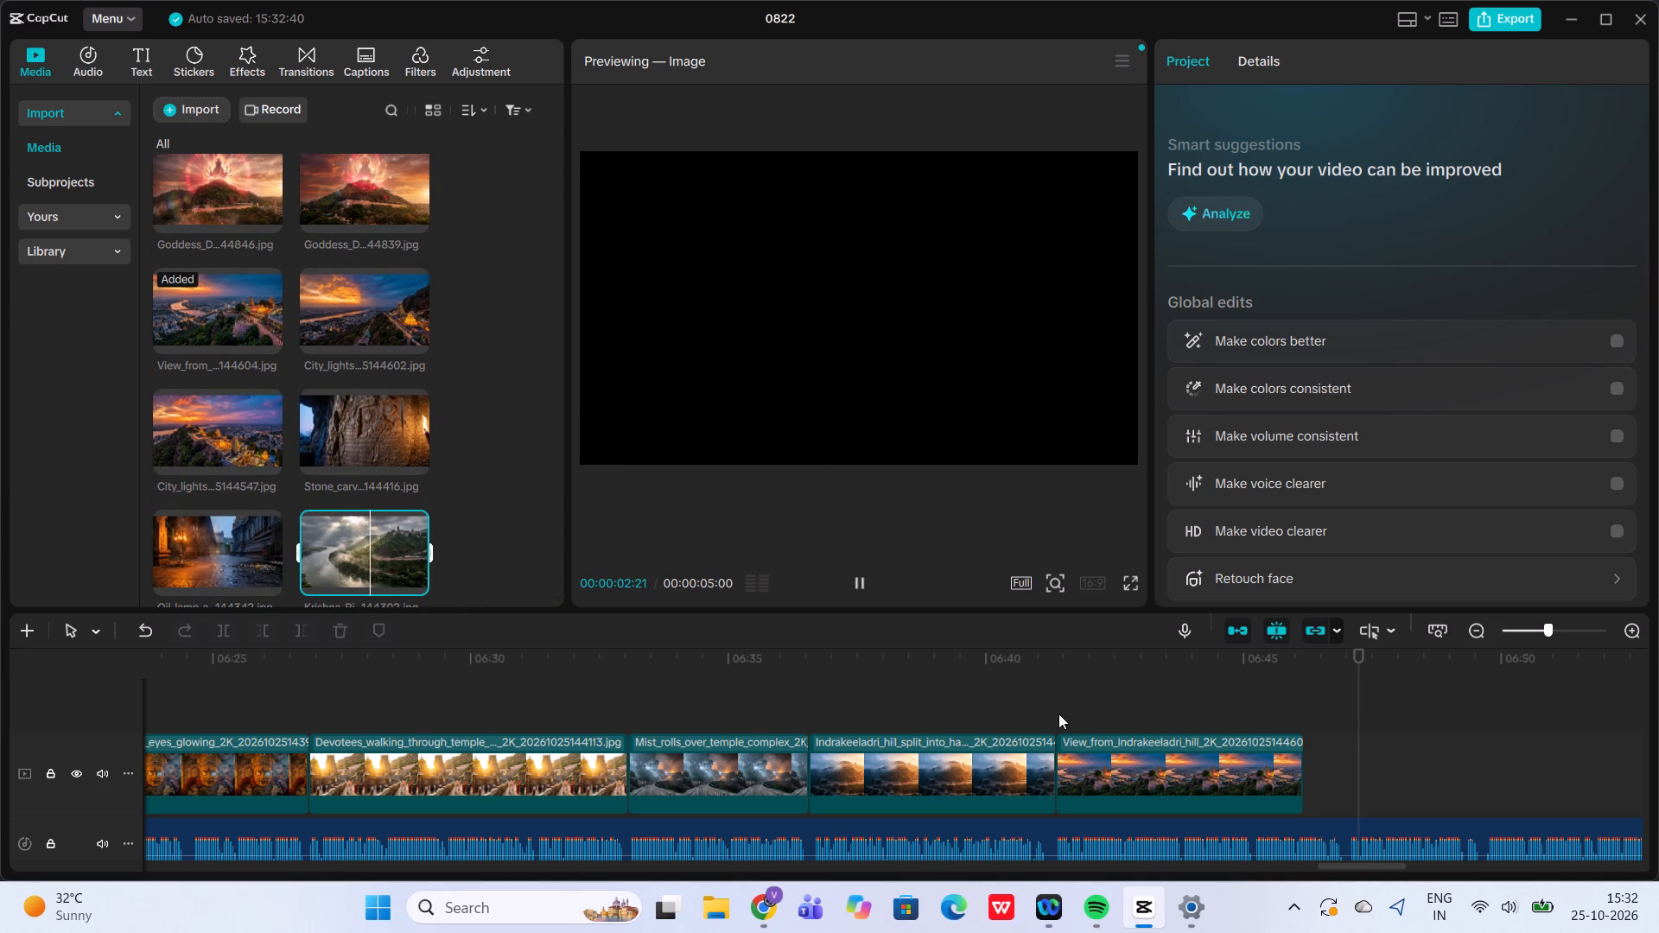
pyautogui.click(418, 582)
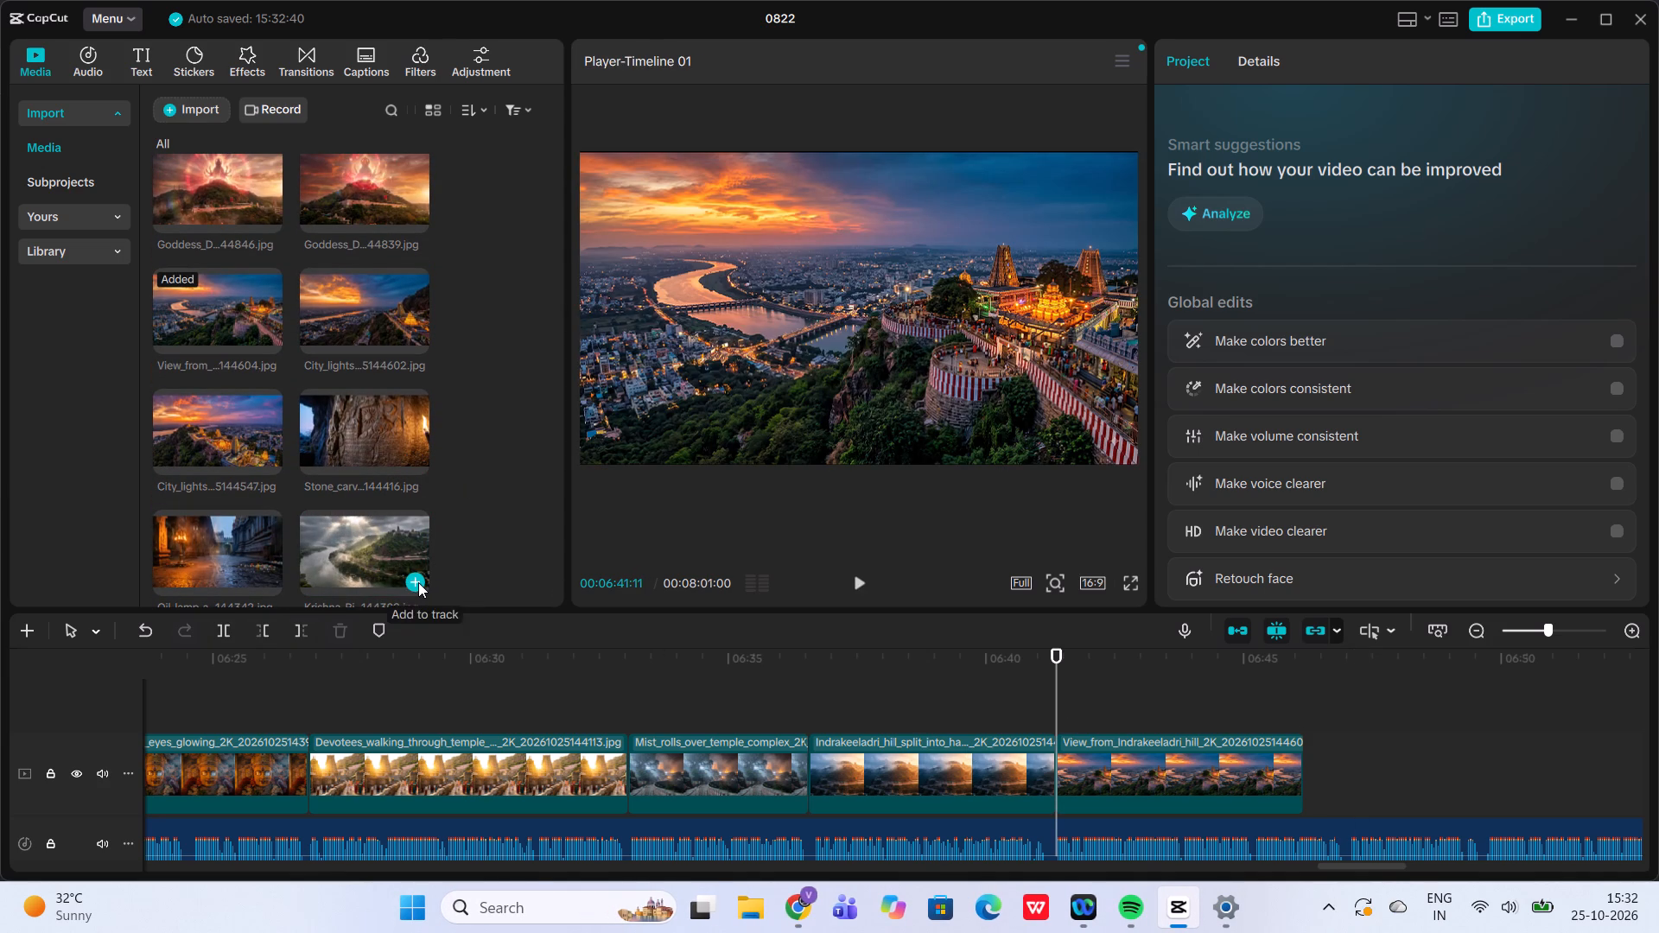
# Listen to the narration under the Krishna River clip and trim the clip's end to about 00:06:44.
pyautogui.click(861, 591)
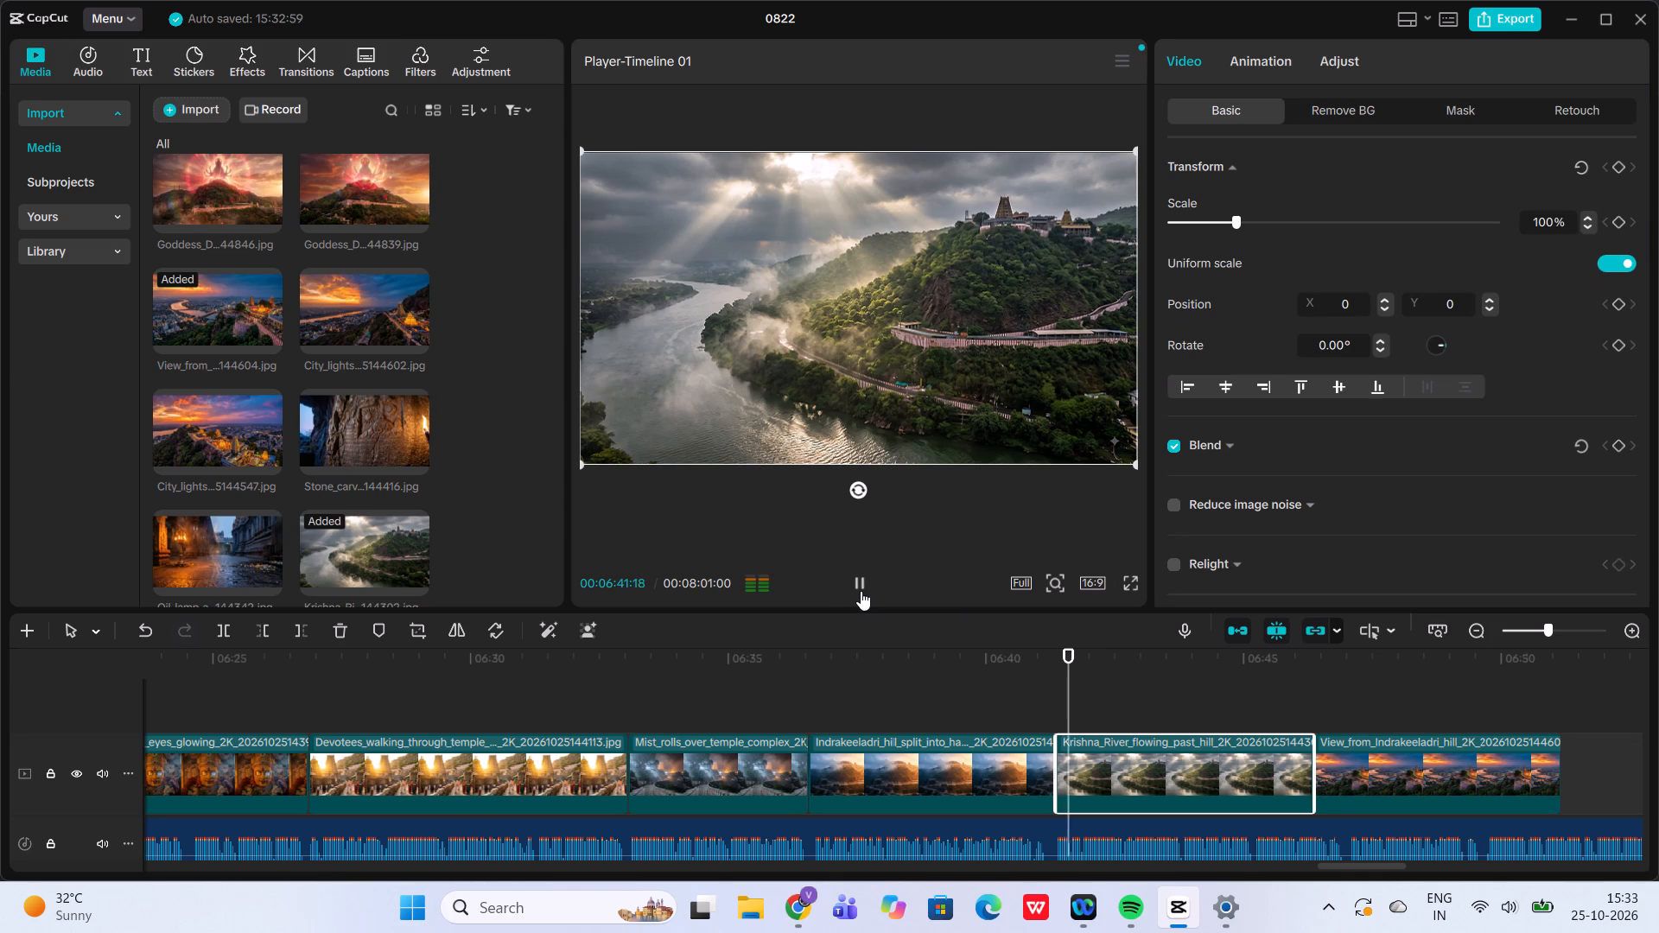
pyautogui.click(861, 591)
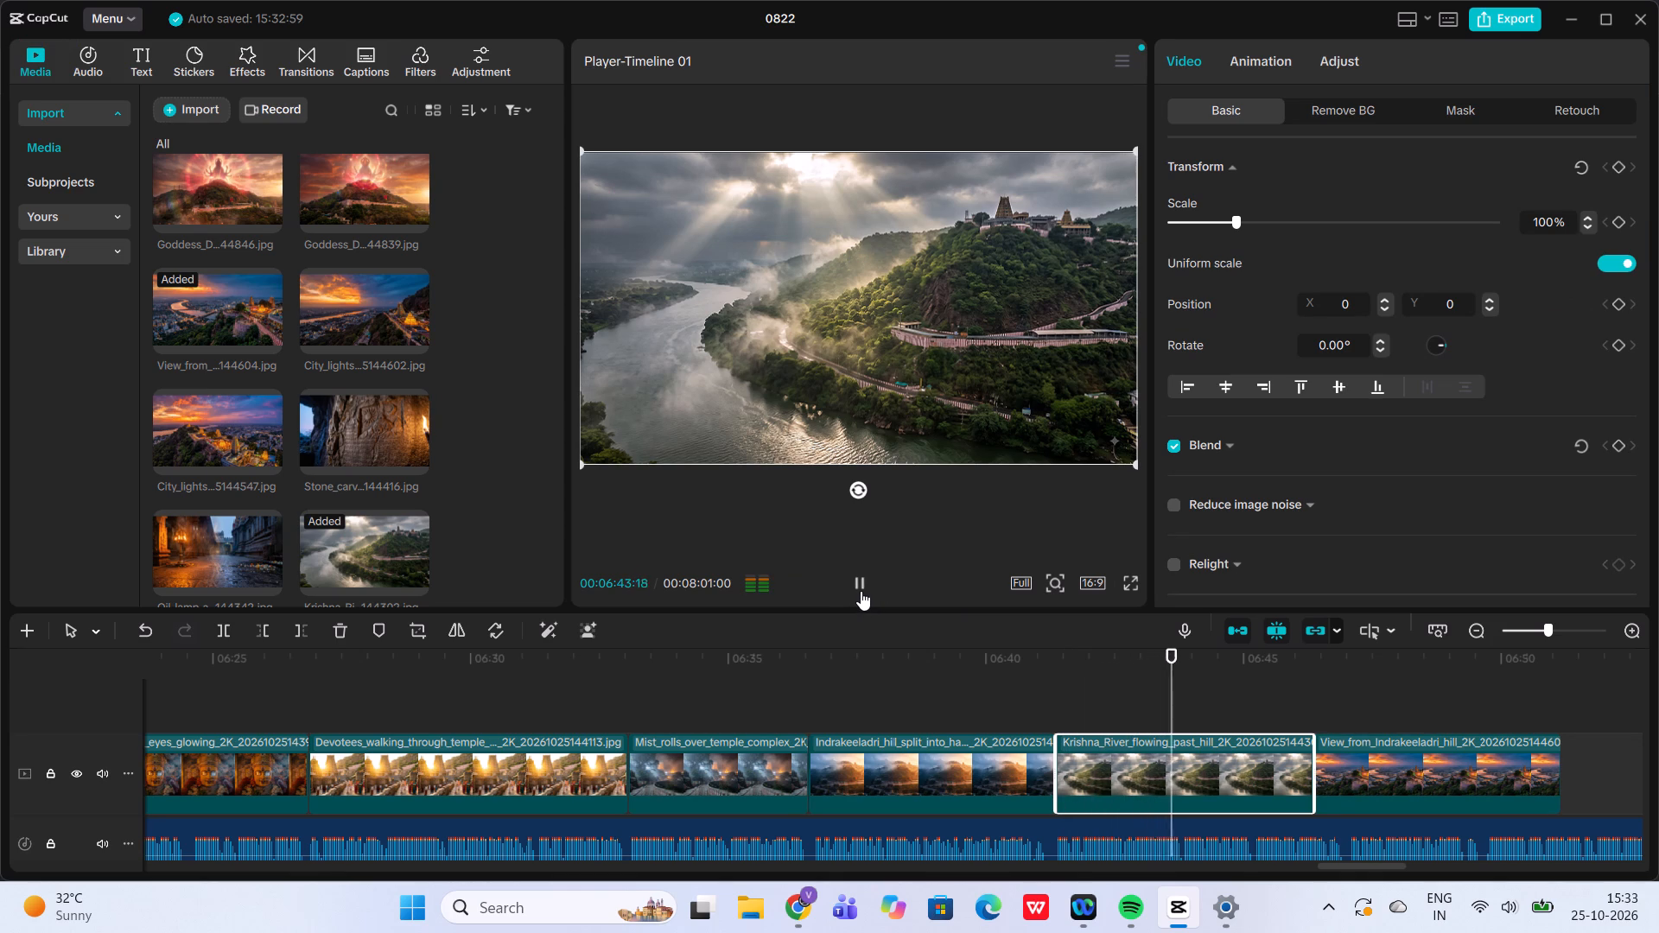
pyautogui.moveTo(1313, 754); pyautogui.dragTo(1198, 756)
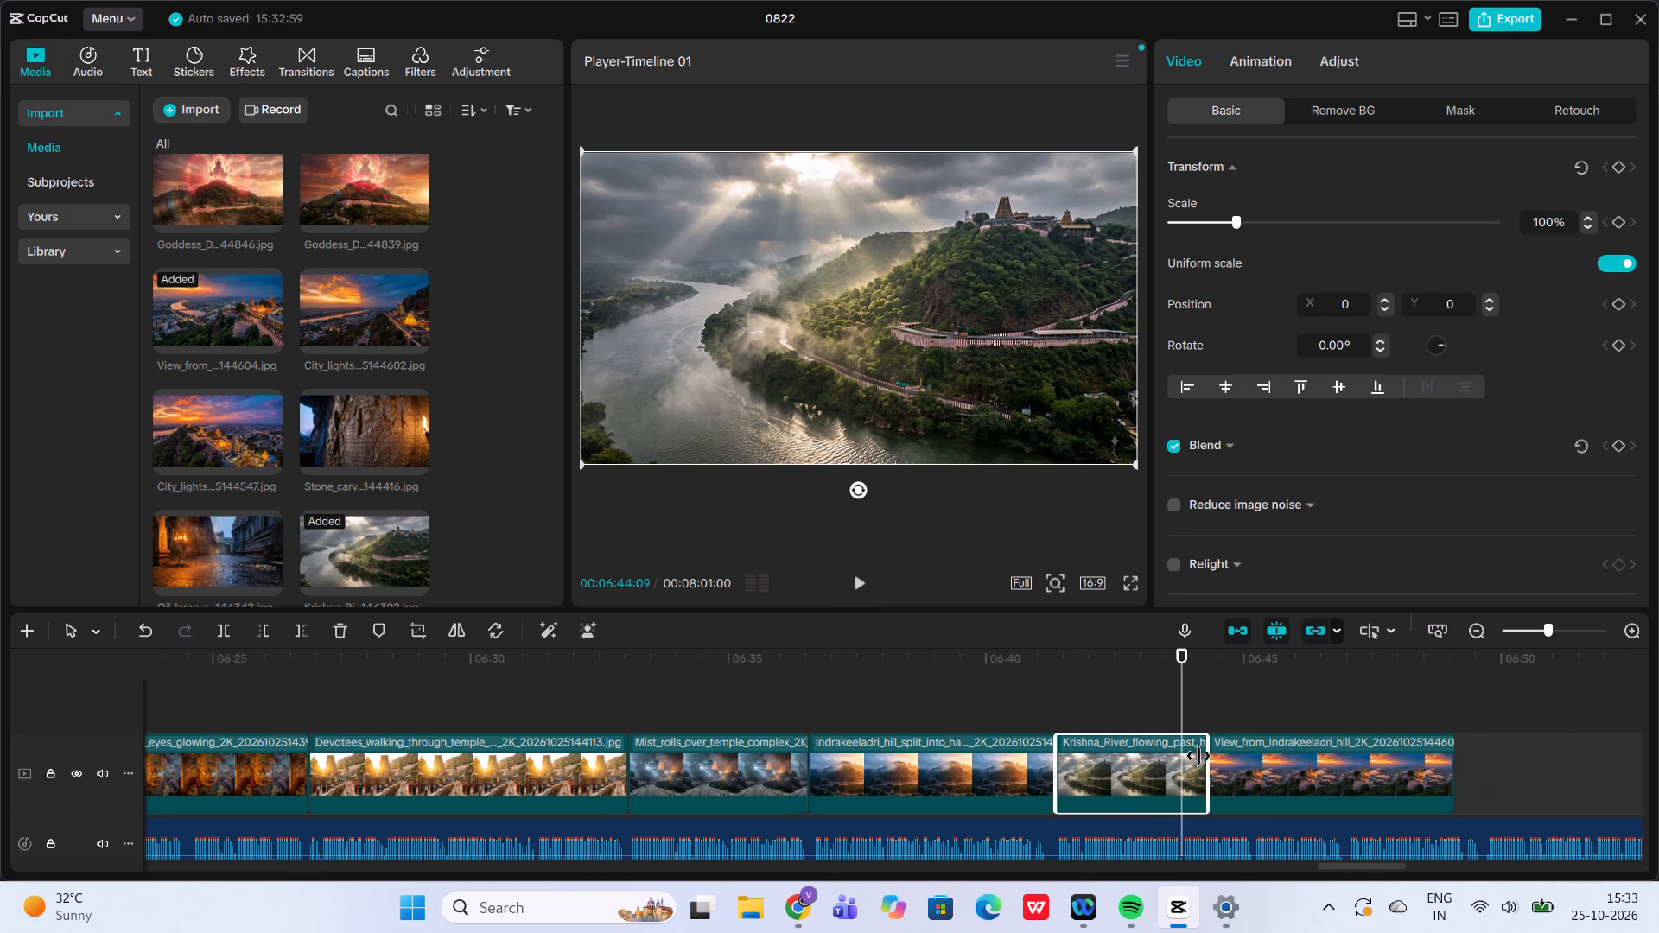
pyautogui.moveTo(1198, 756); pyautogui.dragTo(1185, 756)
# Listen to the narration under the Indrakeeladri hill view clip and trim the clip's end in two passes to 00:06:47:02.
pyautogui.click(855, 569)
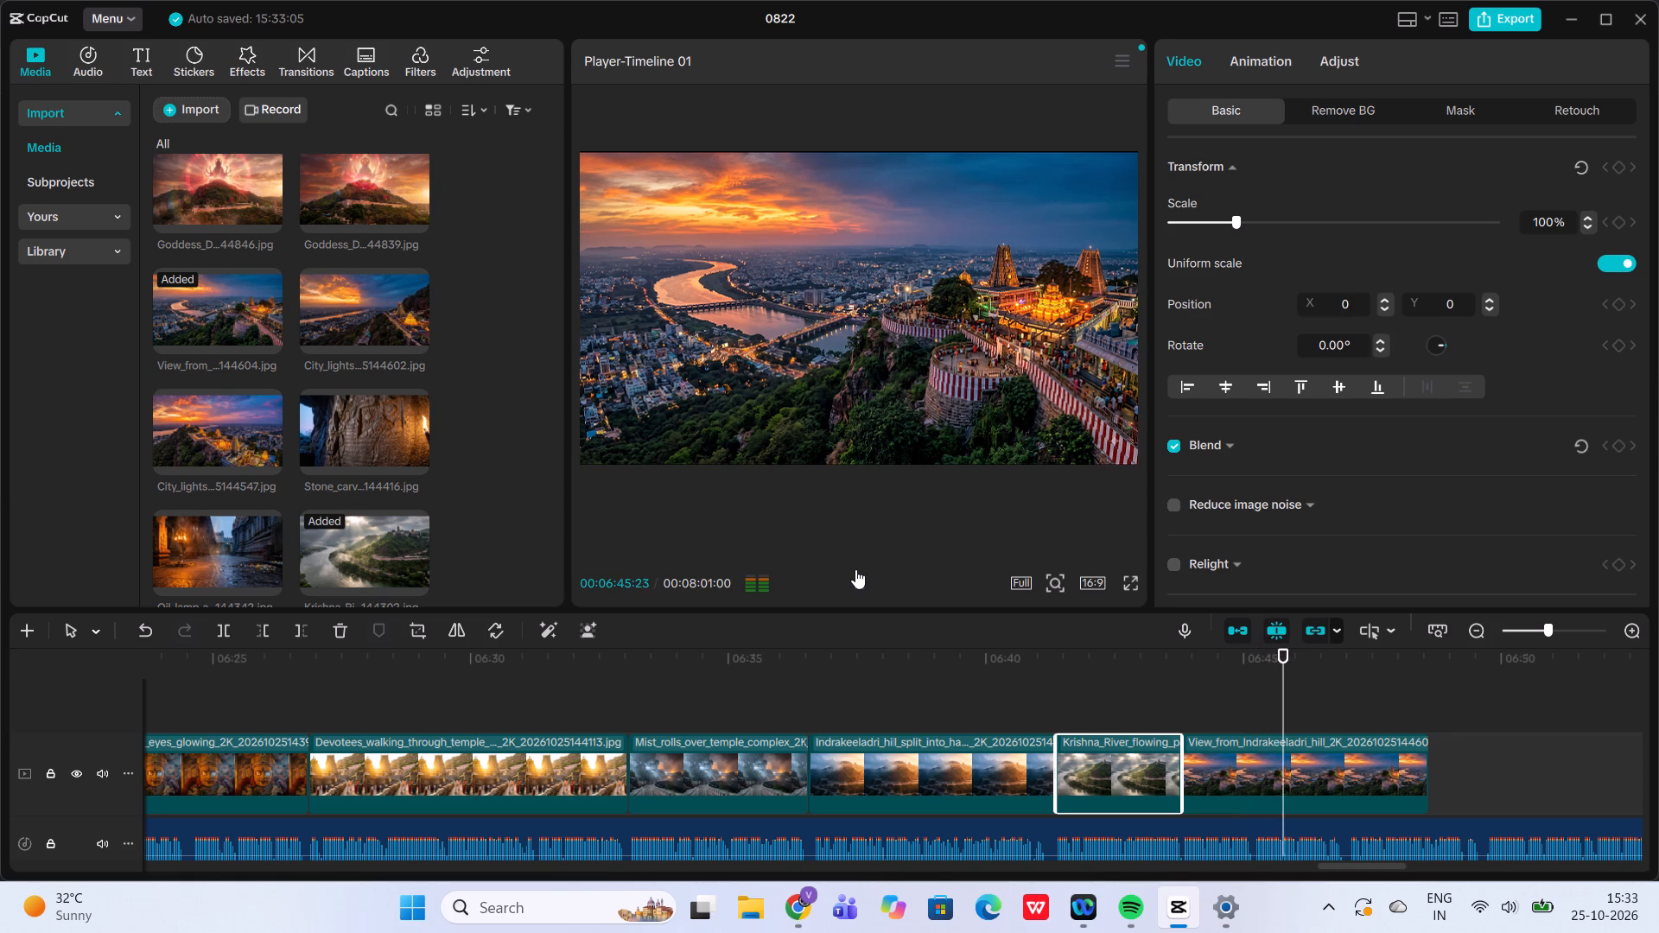
pyautogui.click(855, 569)
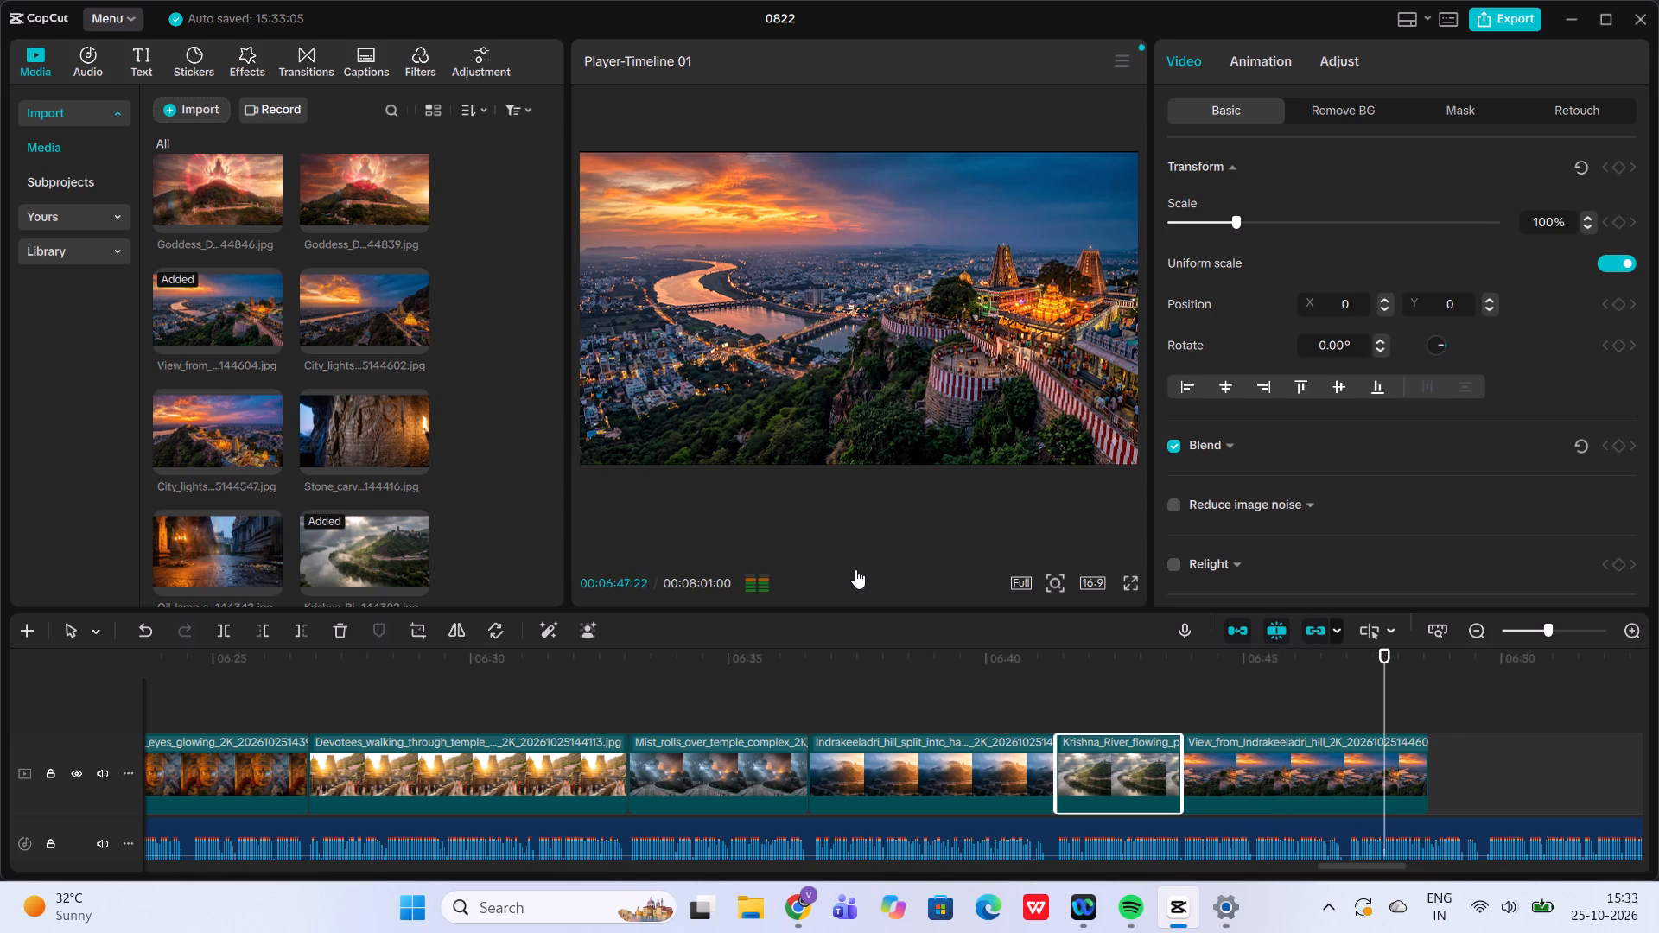
pyautogui.click(1424, 770)
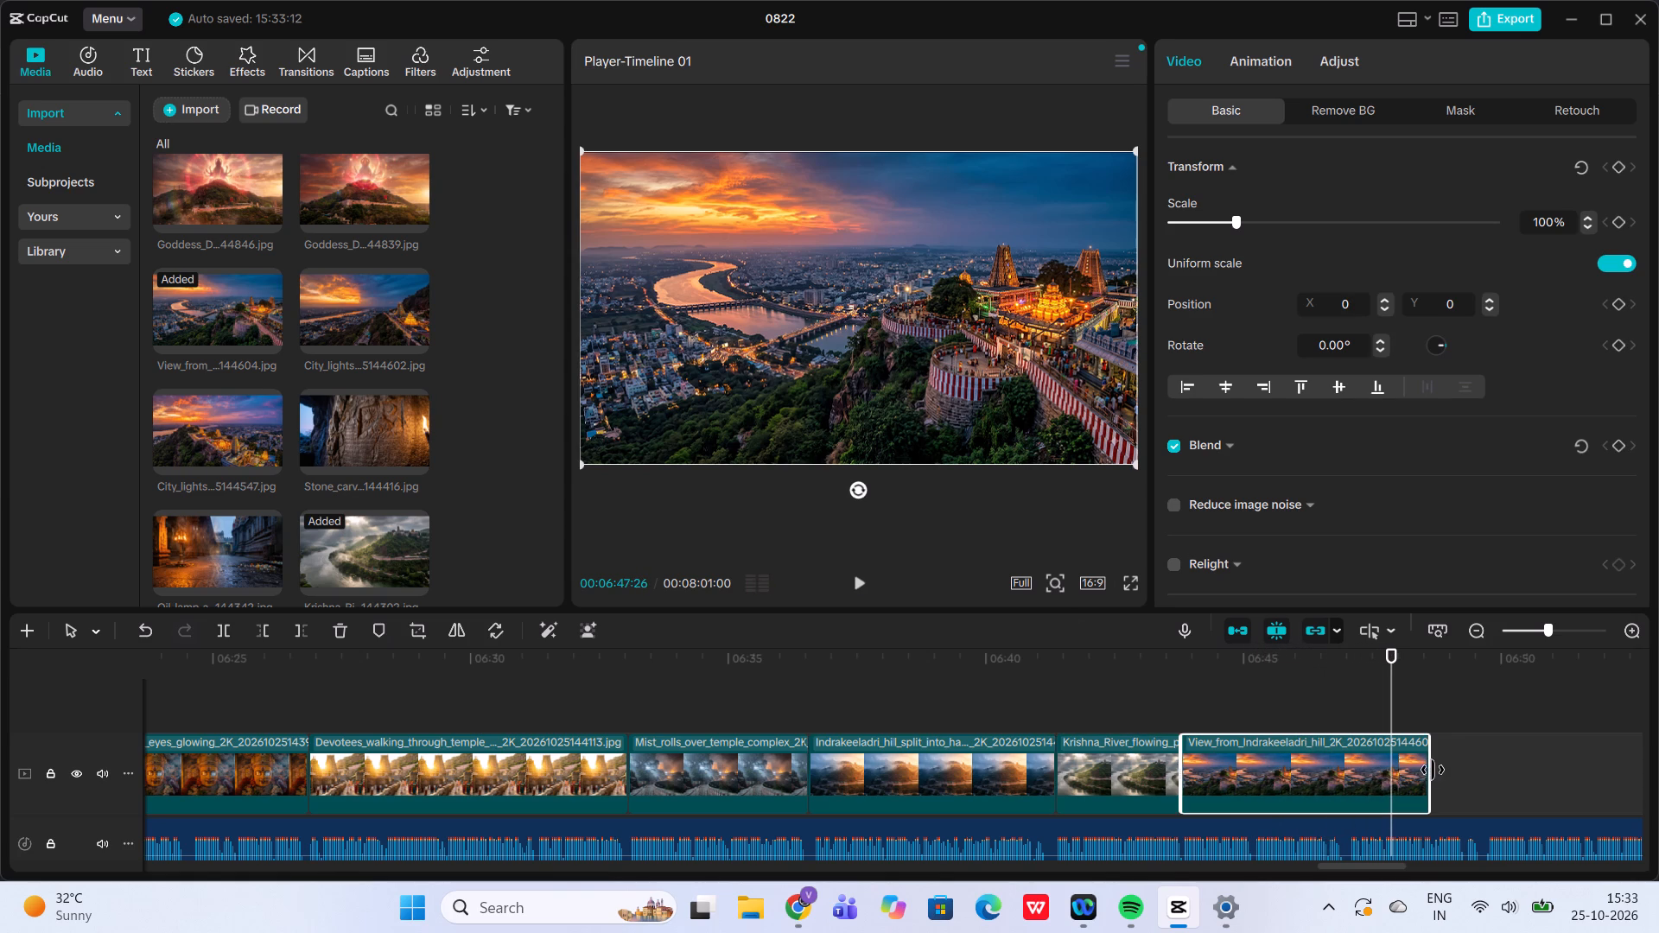
pyautogui.moveTo(1432, 770); pyautogui.dragTo(1370, 778)
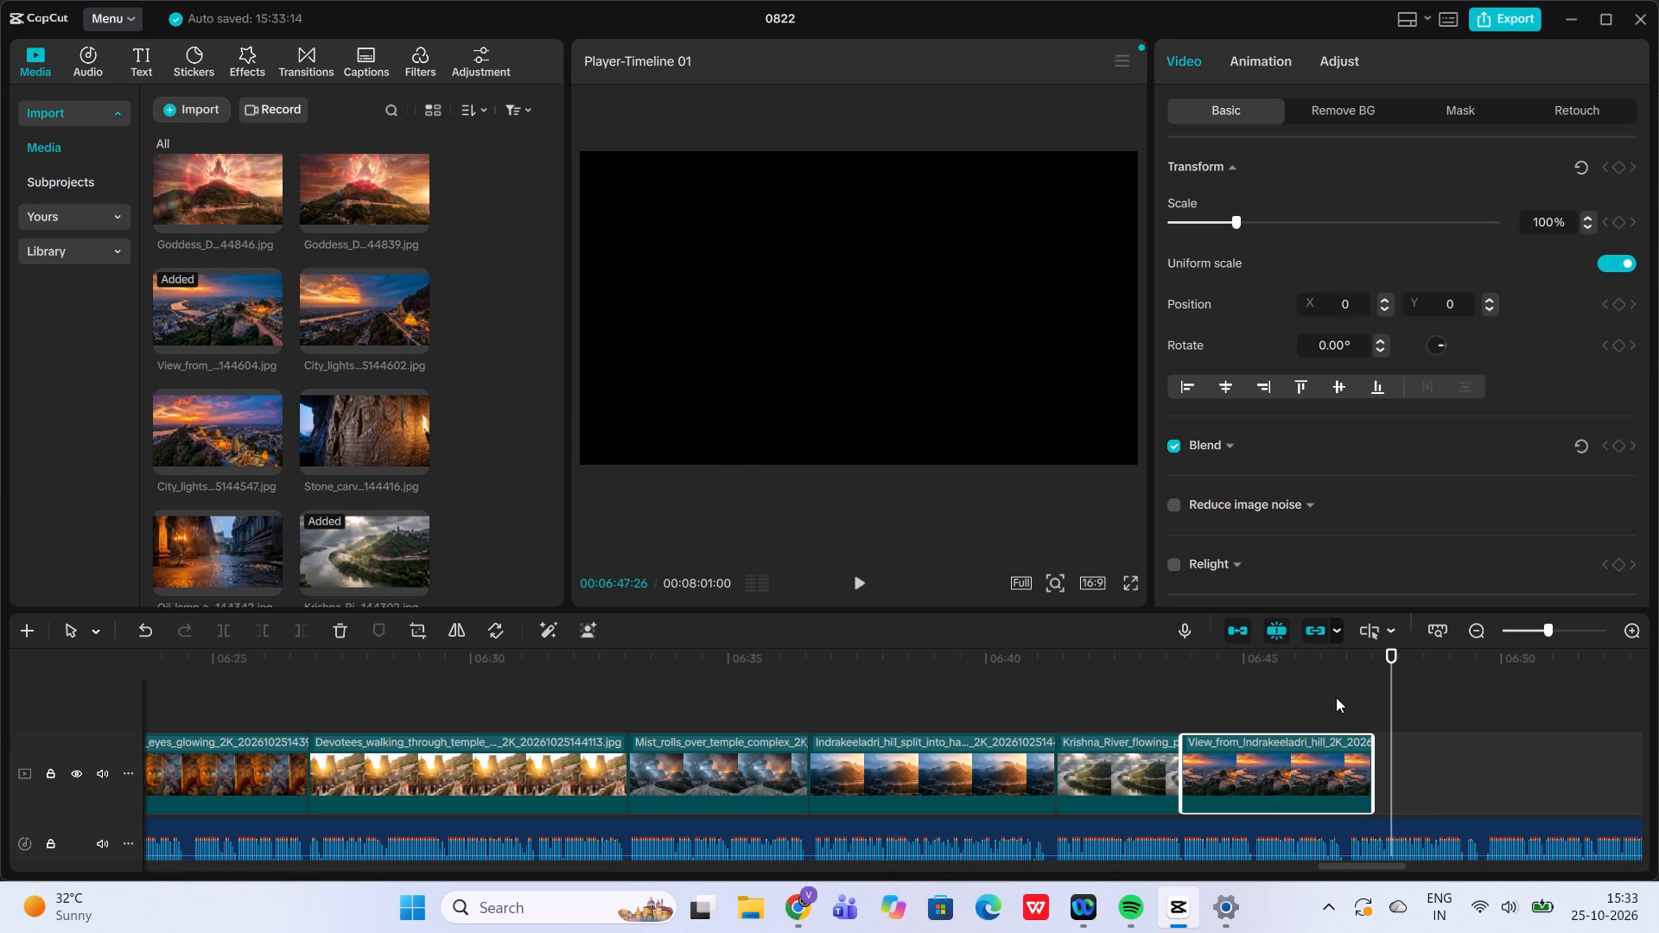
pyautogui.click(1336, 697)
pyautogui.click(865, 581)
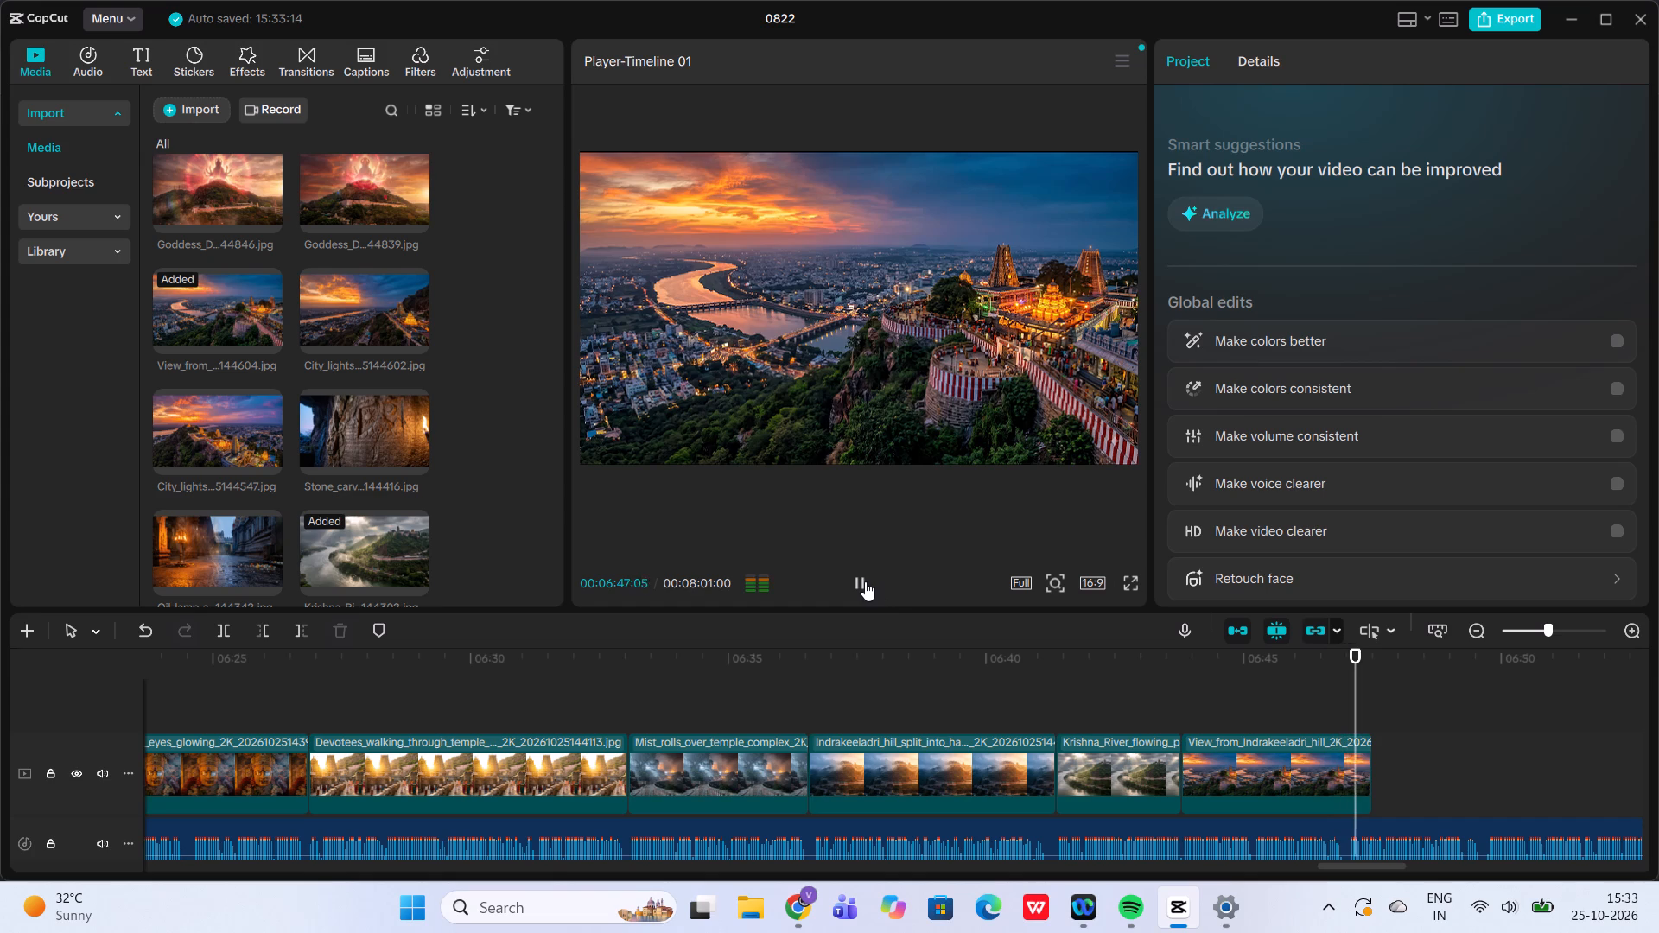
pyautogui.click(865, 581)
pyautogui.click(1359, 772)
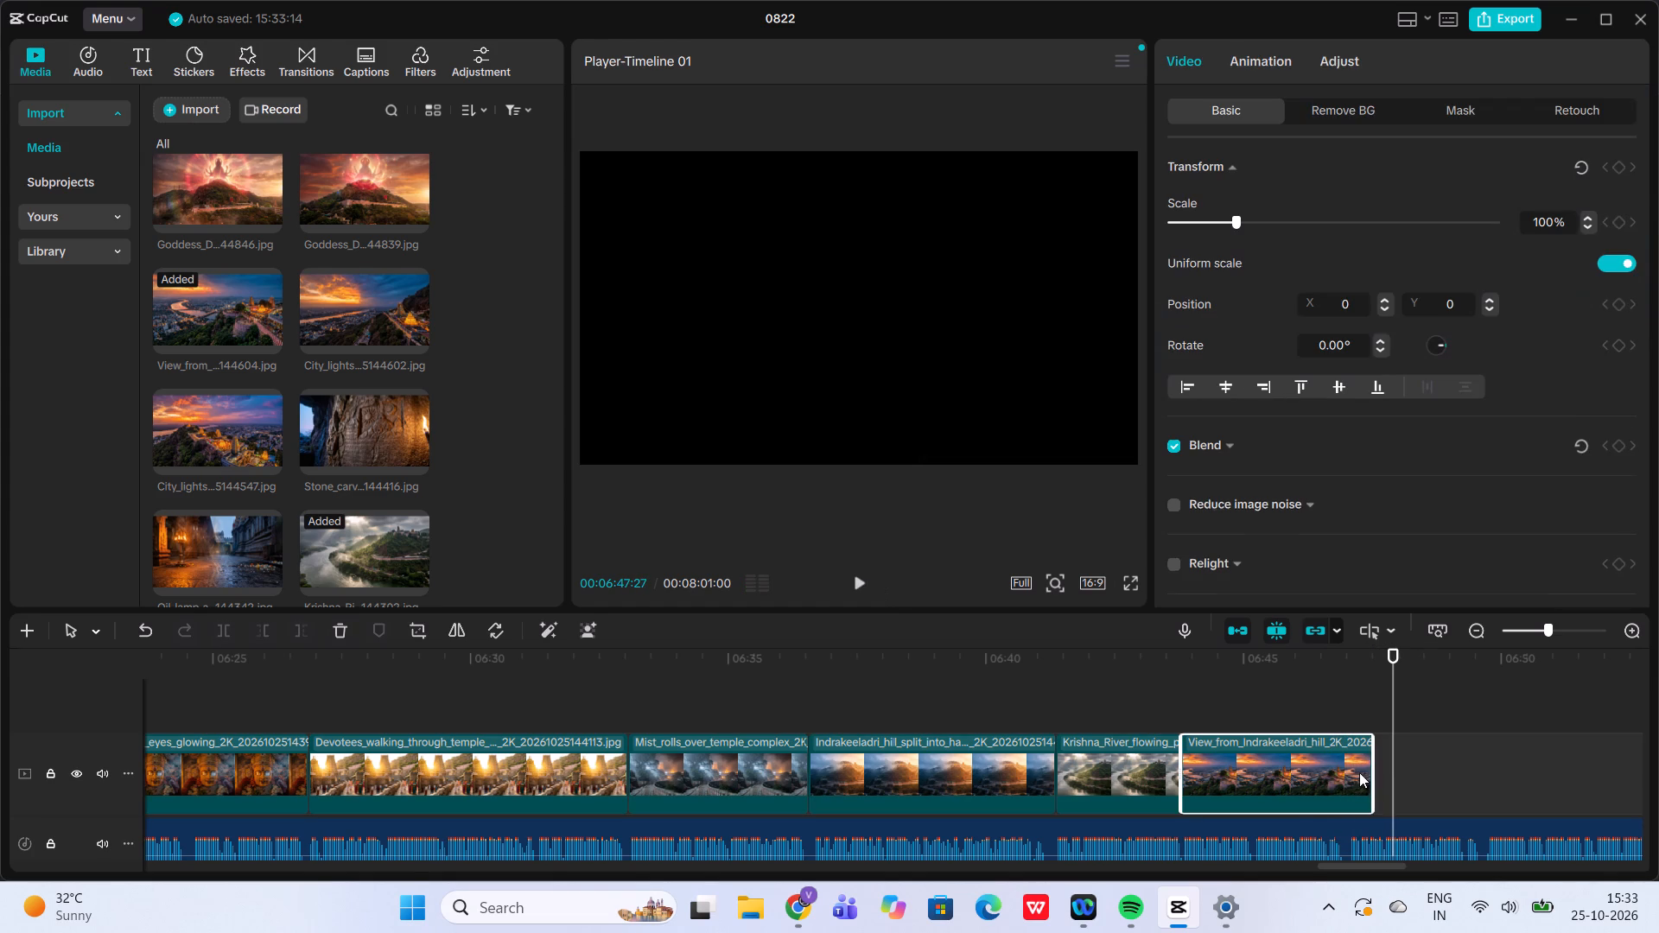
pyautogui.moveTo(1373, 772); pyautogui.dragTo(1344, 774)
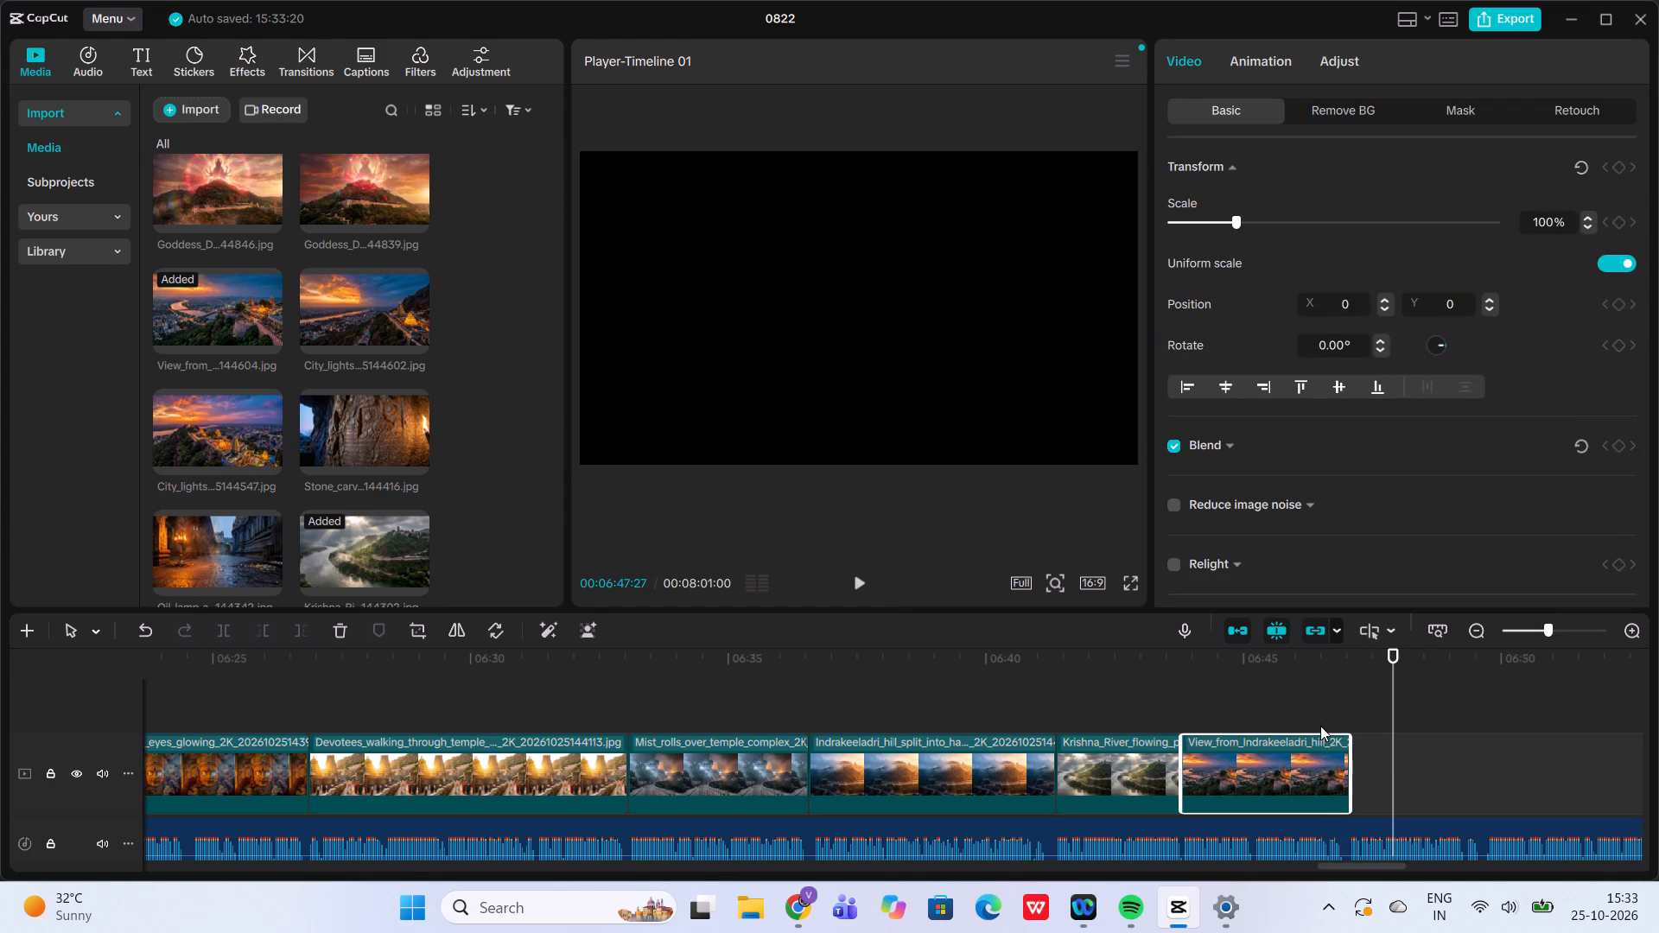
# Listen to the narration past the hill view clip, and add the oil lamp and water droplets image at 00:06:47:02.
pyautogui.click(1320, 726)
pyautogui.click(861, 568)
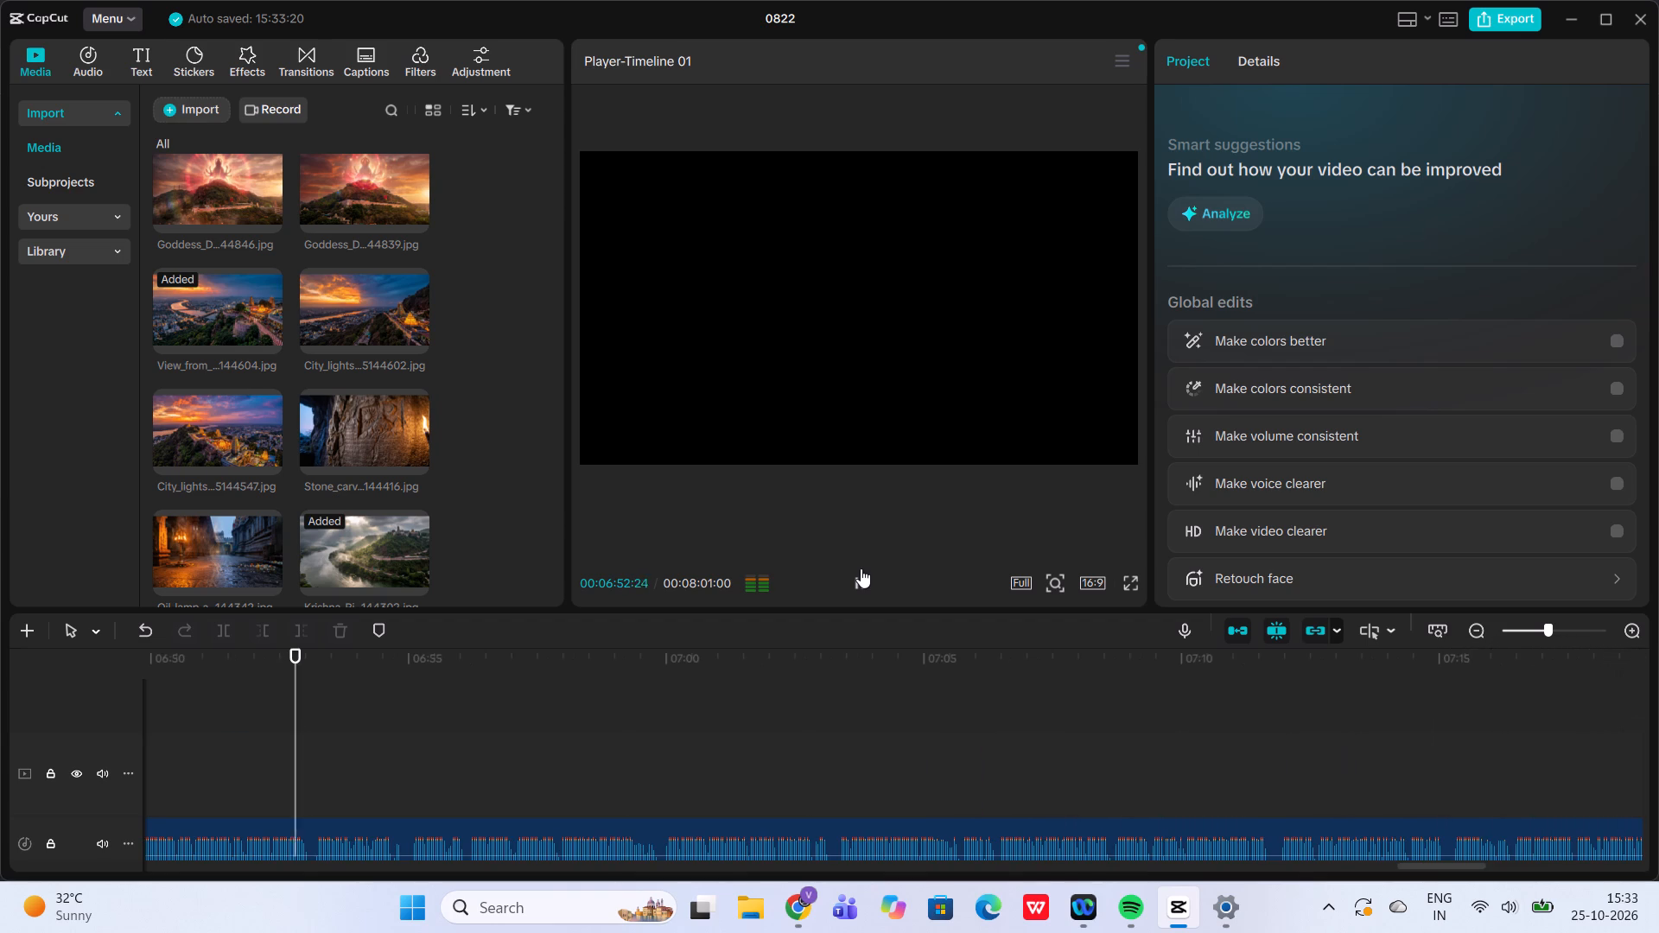
pyautogui.click(861, 568)
pyautogui.hscroll(1, 627, 733)
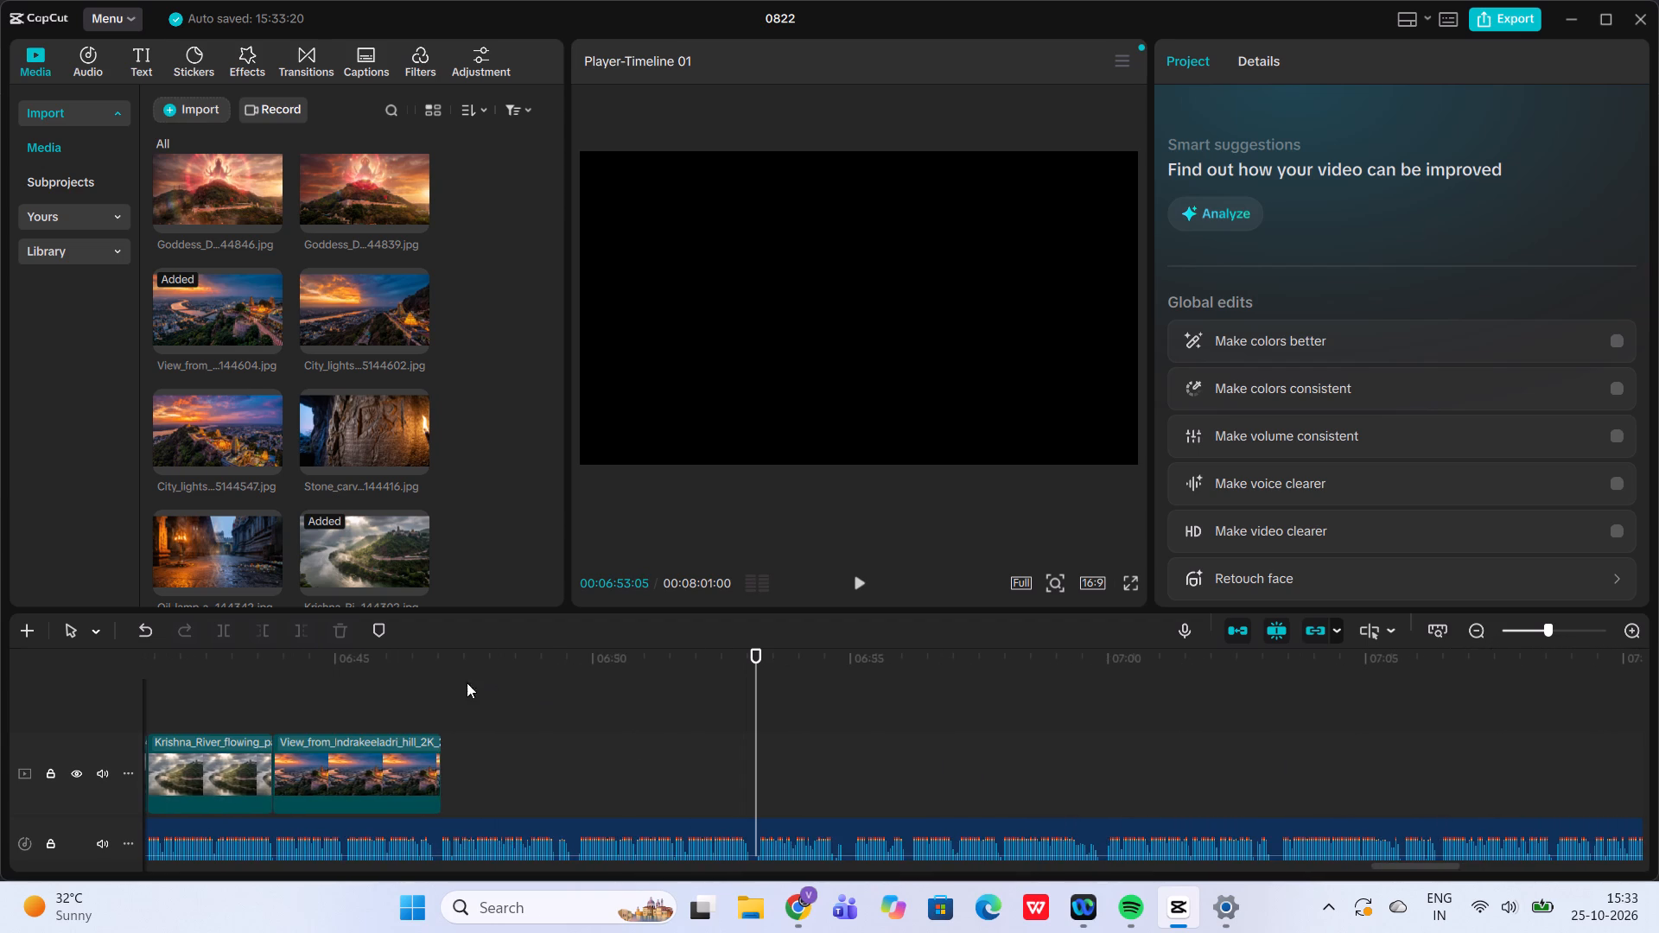
pyautogui.click(446, 688)
pyautogui.click(229, 549)
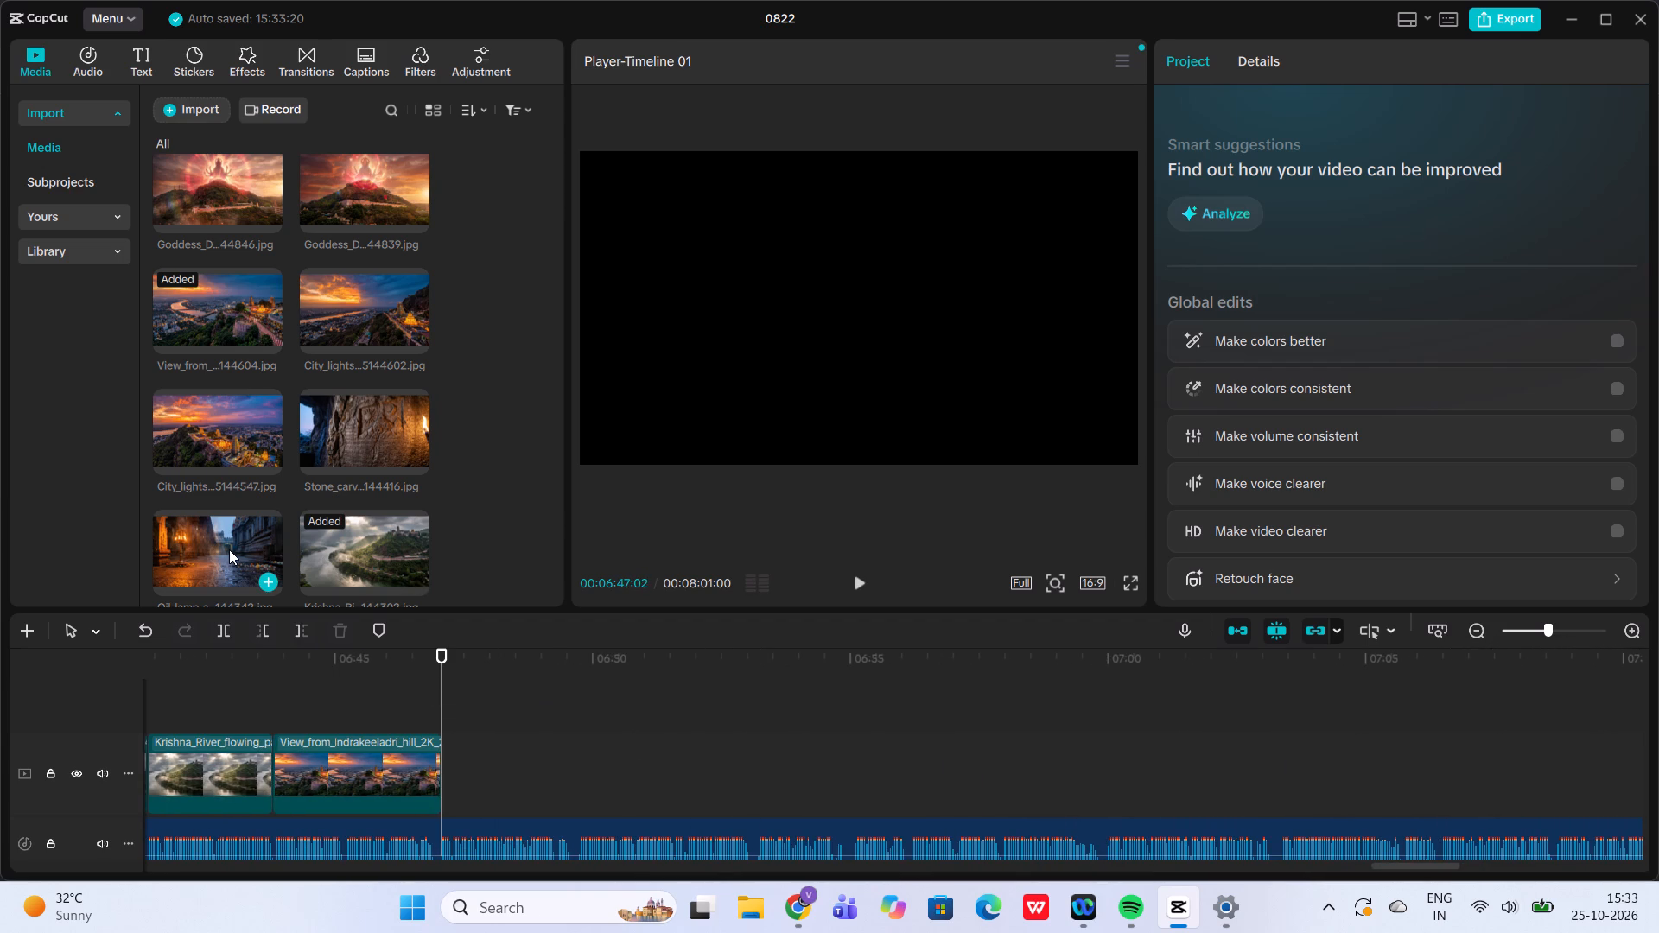
pyautogui.click(268, 577)
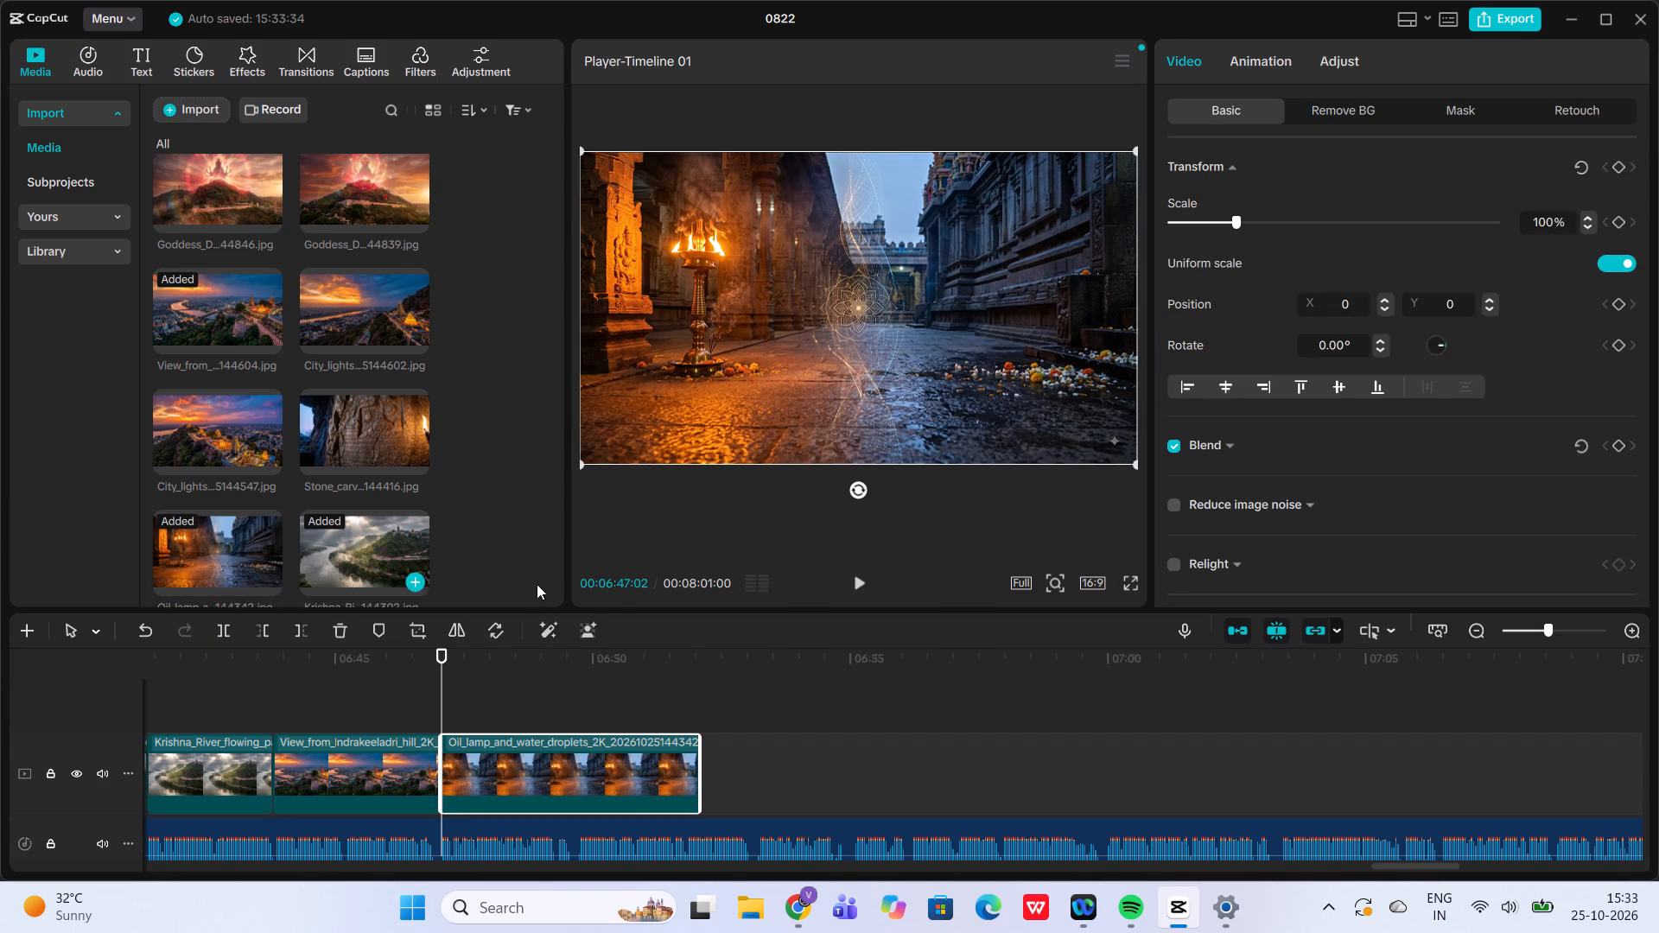
# Browse the imported images and preview the city lights, goddess over the hill and Goddess Kanaka Durga pictures as candidates for the coming narration.
pyautogui.scroll(-1, 389, 490)
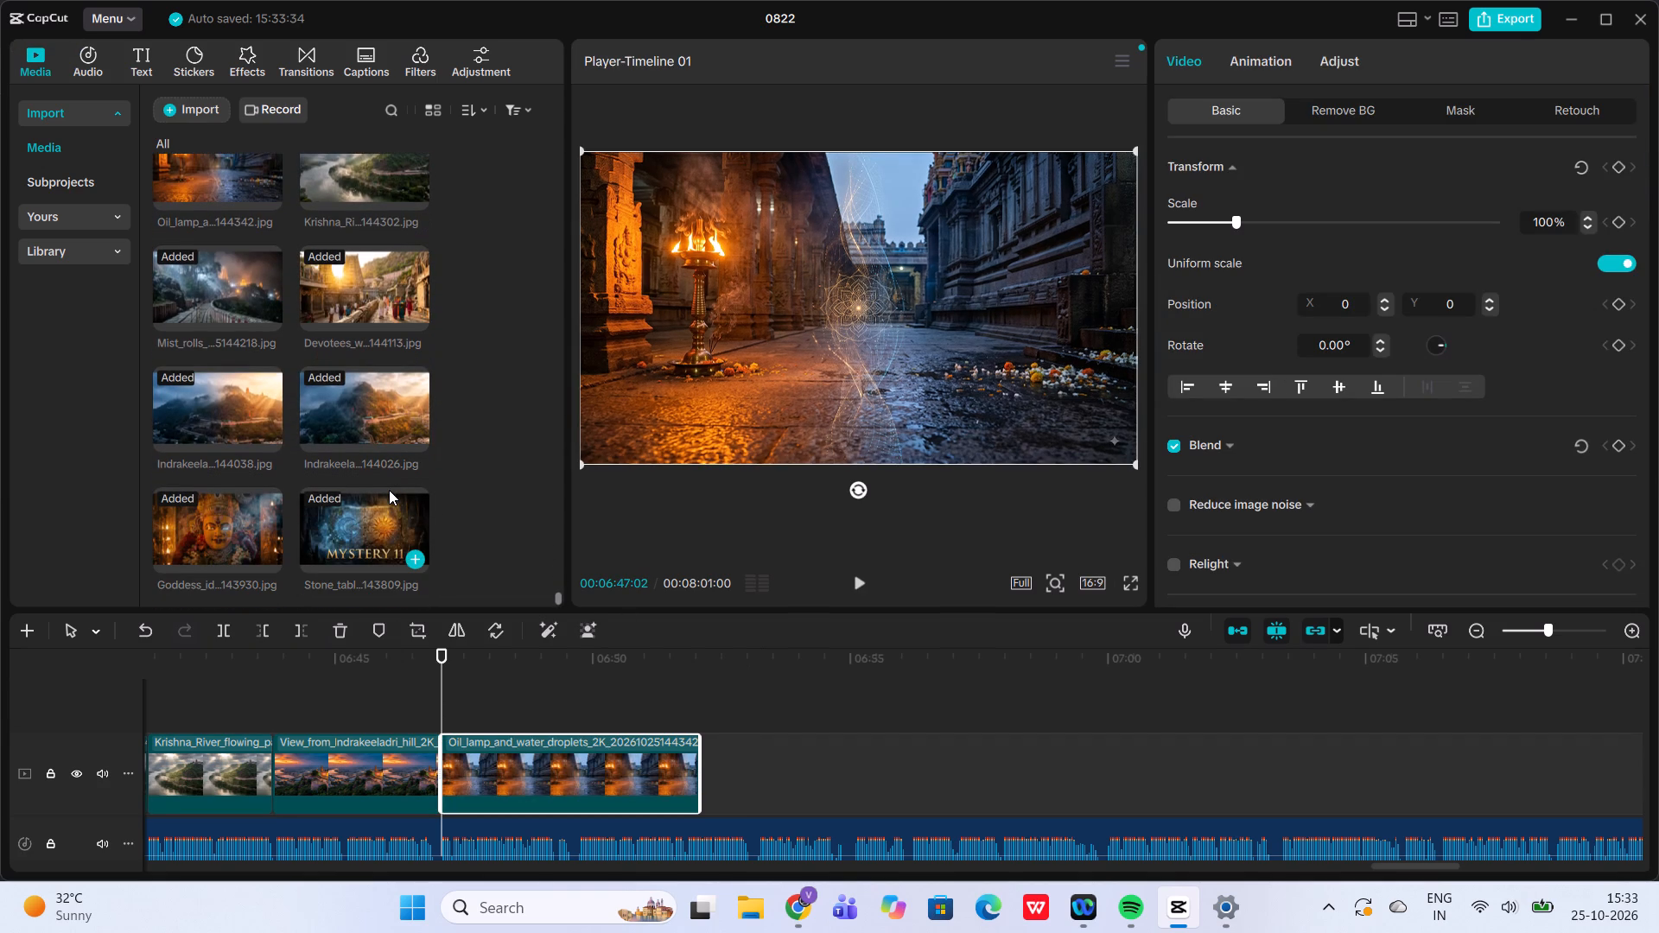
pyautogui.scroll(-4, 389, 490)
pyautogui.scroll(1, 389, 490)
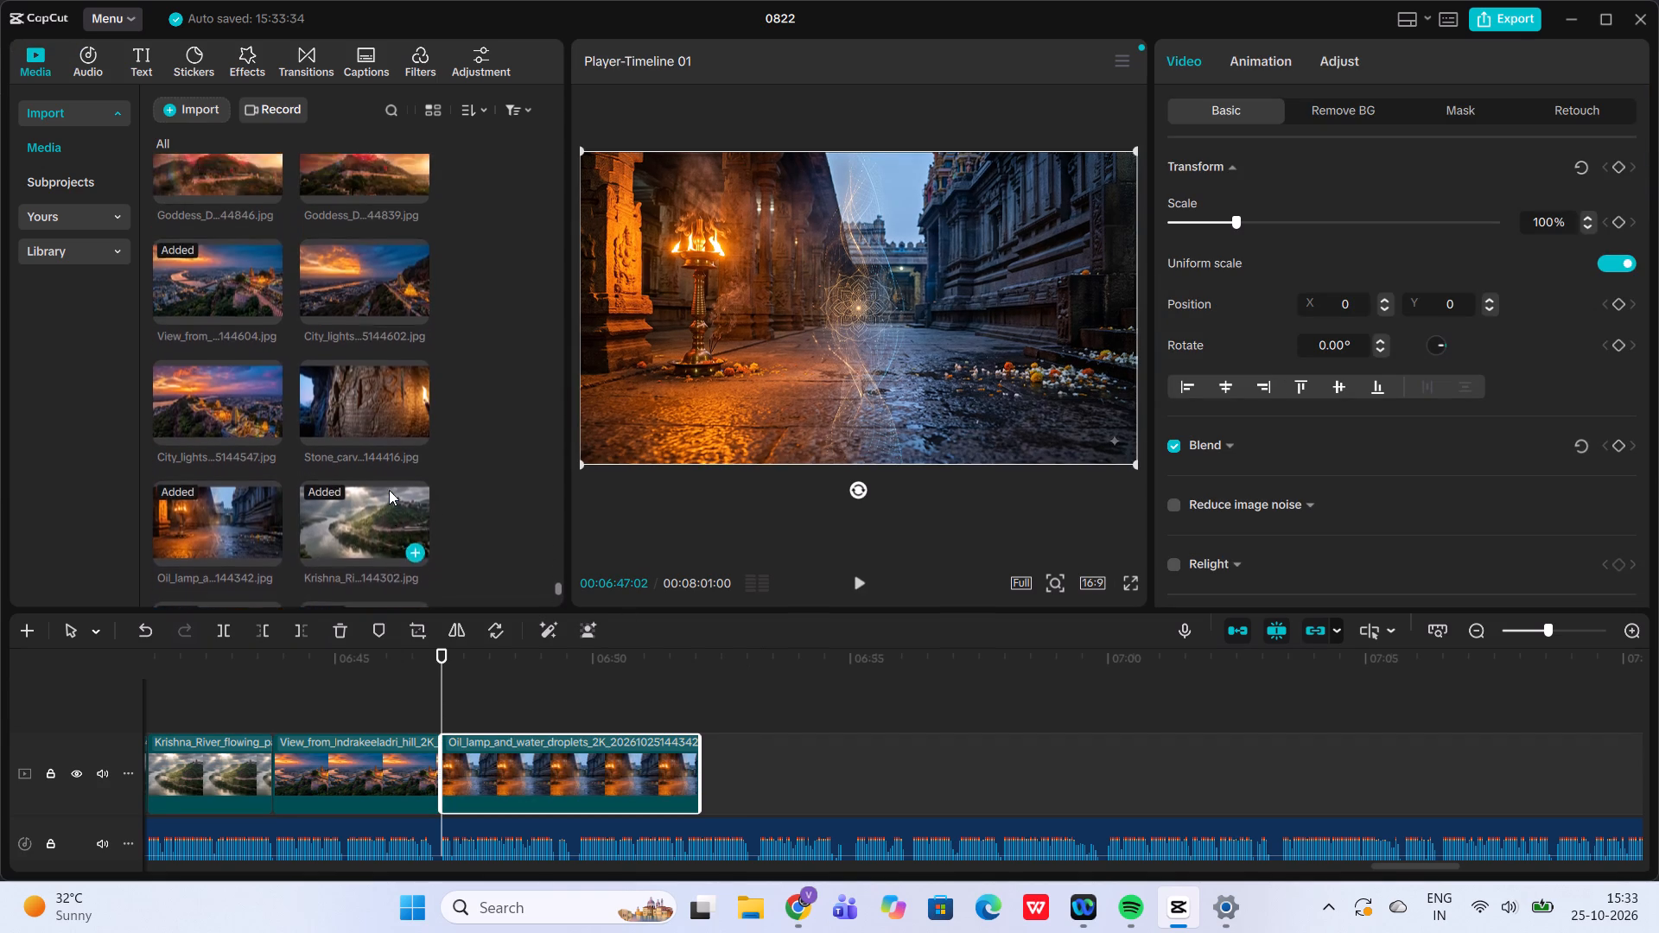
pyautogui.scroll(1, 389, 490)
pyautogui.click(368, 472)
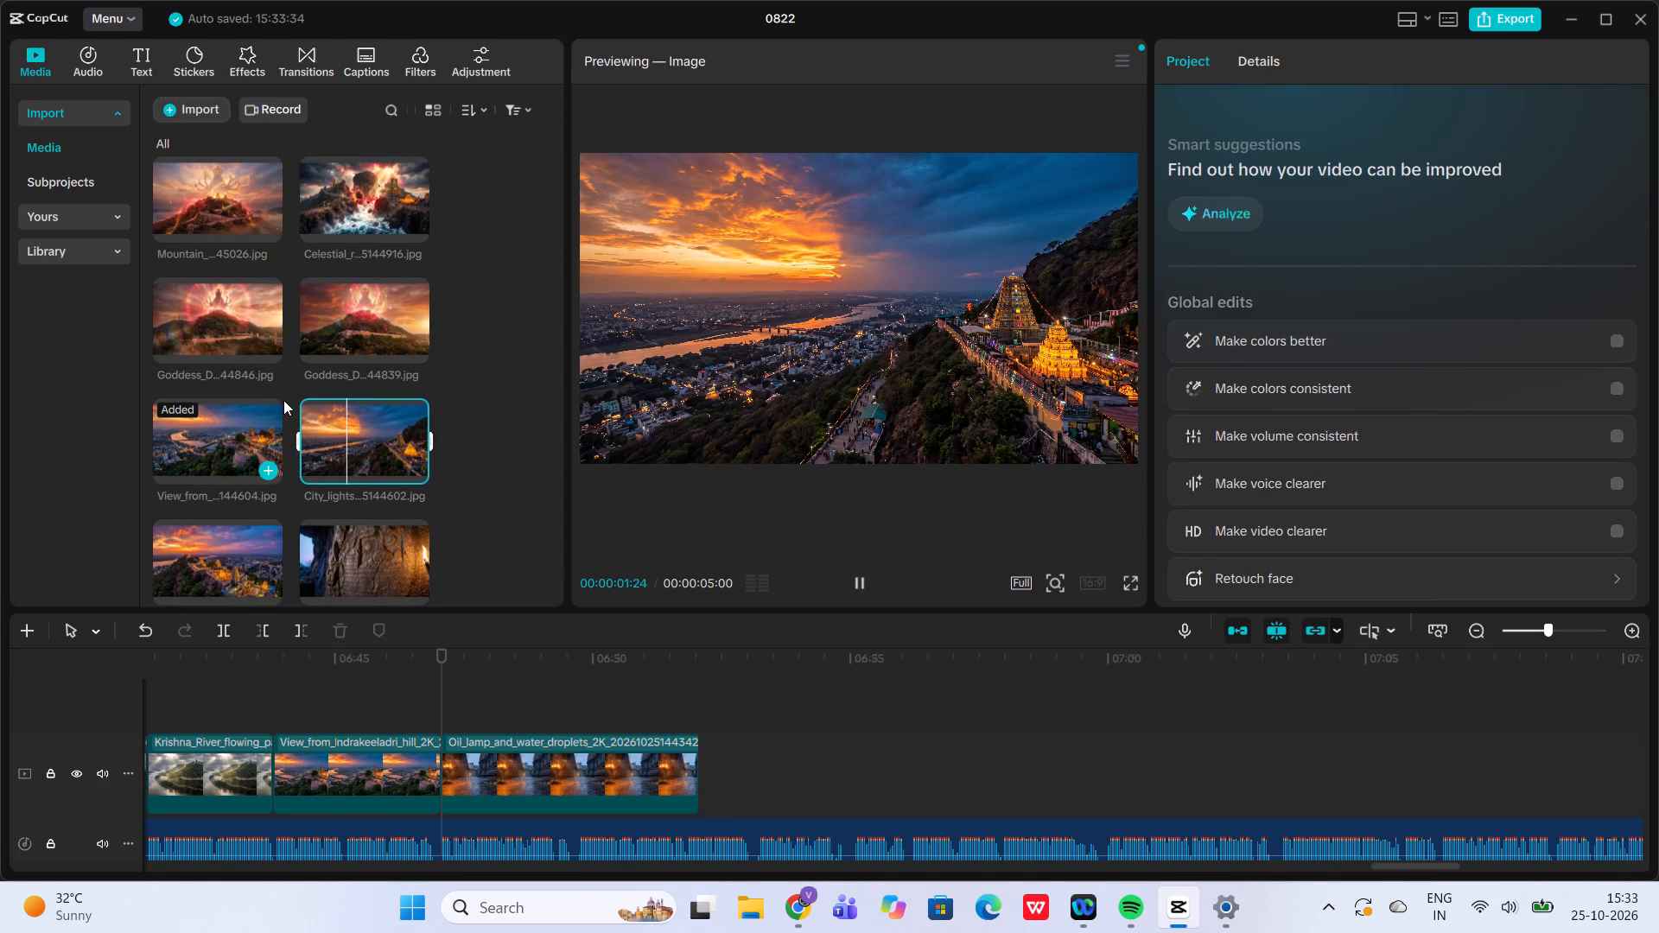
pyautogui.click(368, 339)
pyautogui.scroll(1, 368, 339)
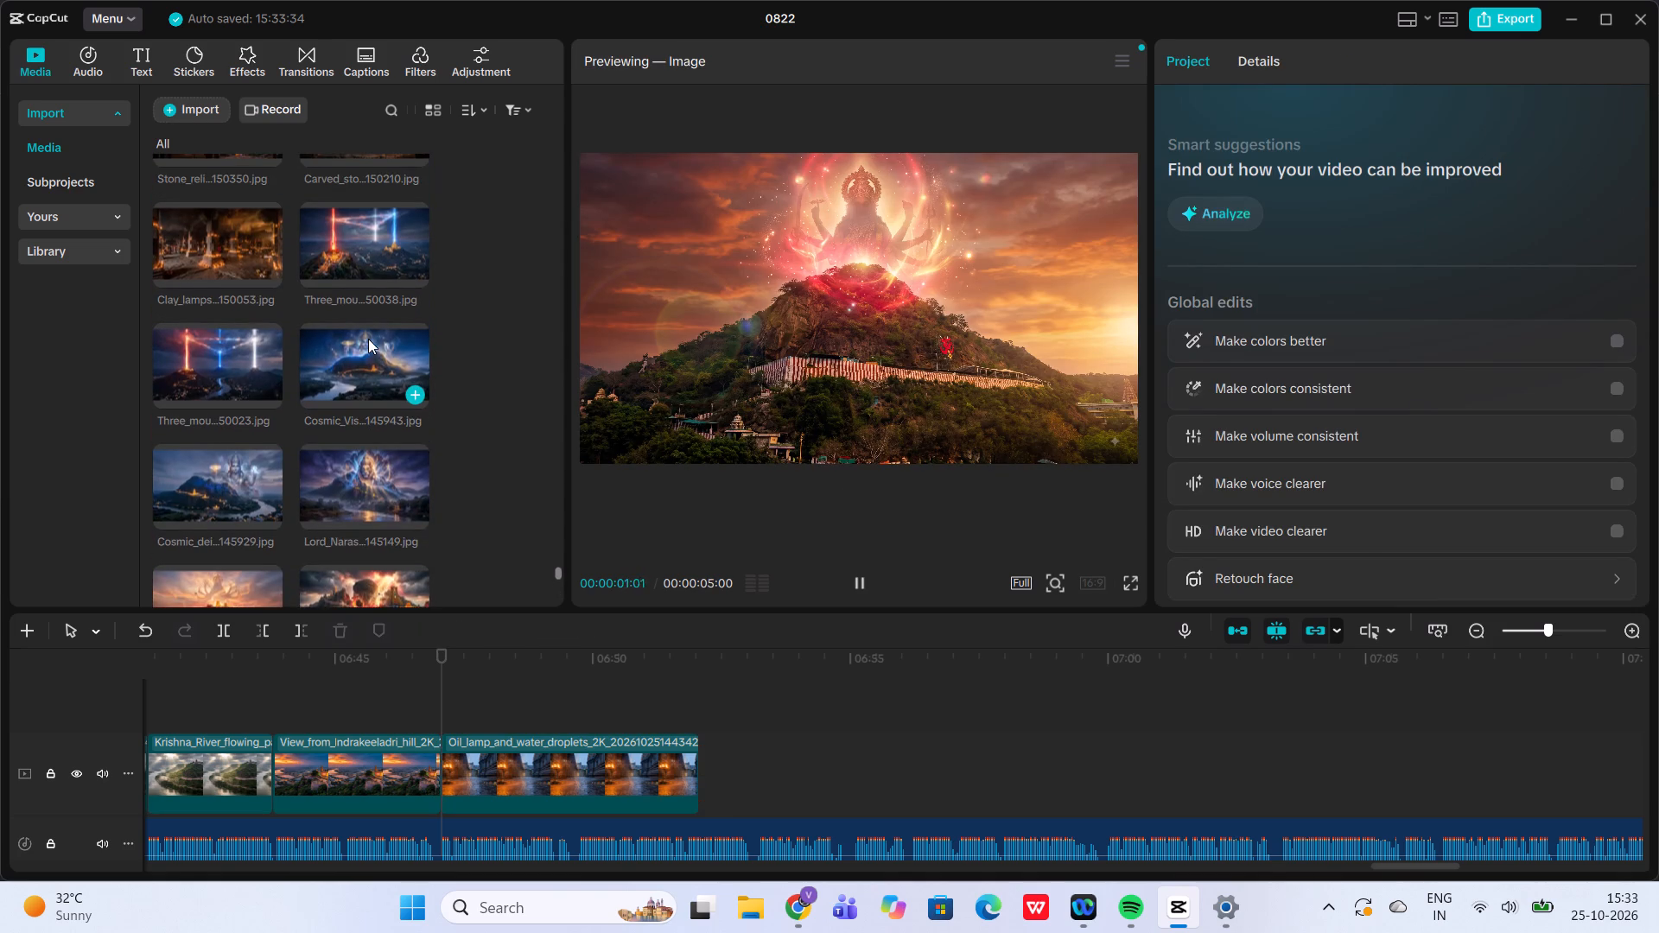
pyautogui.scroll(2, 368, 339)
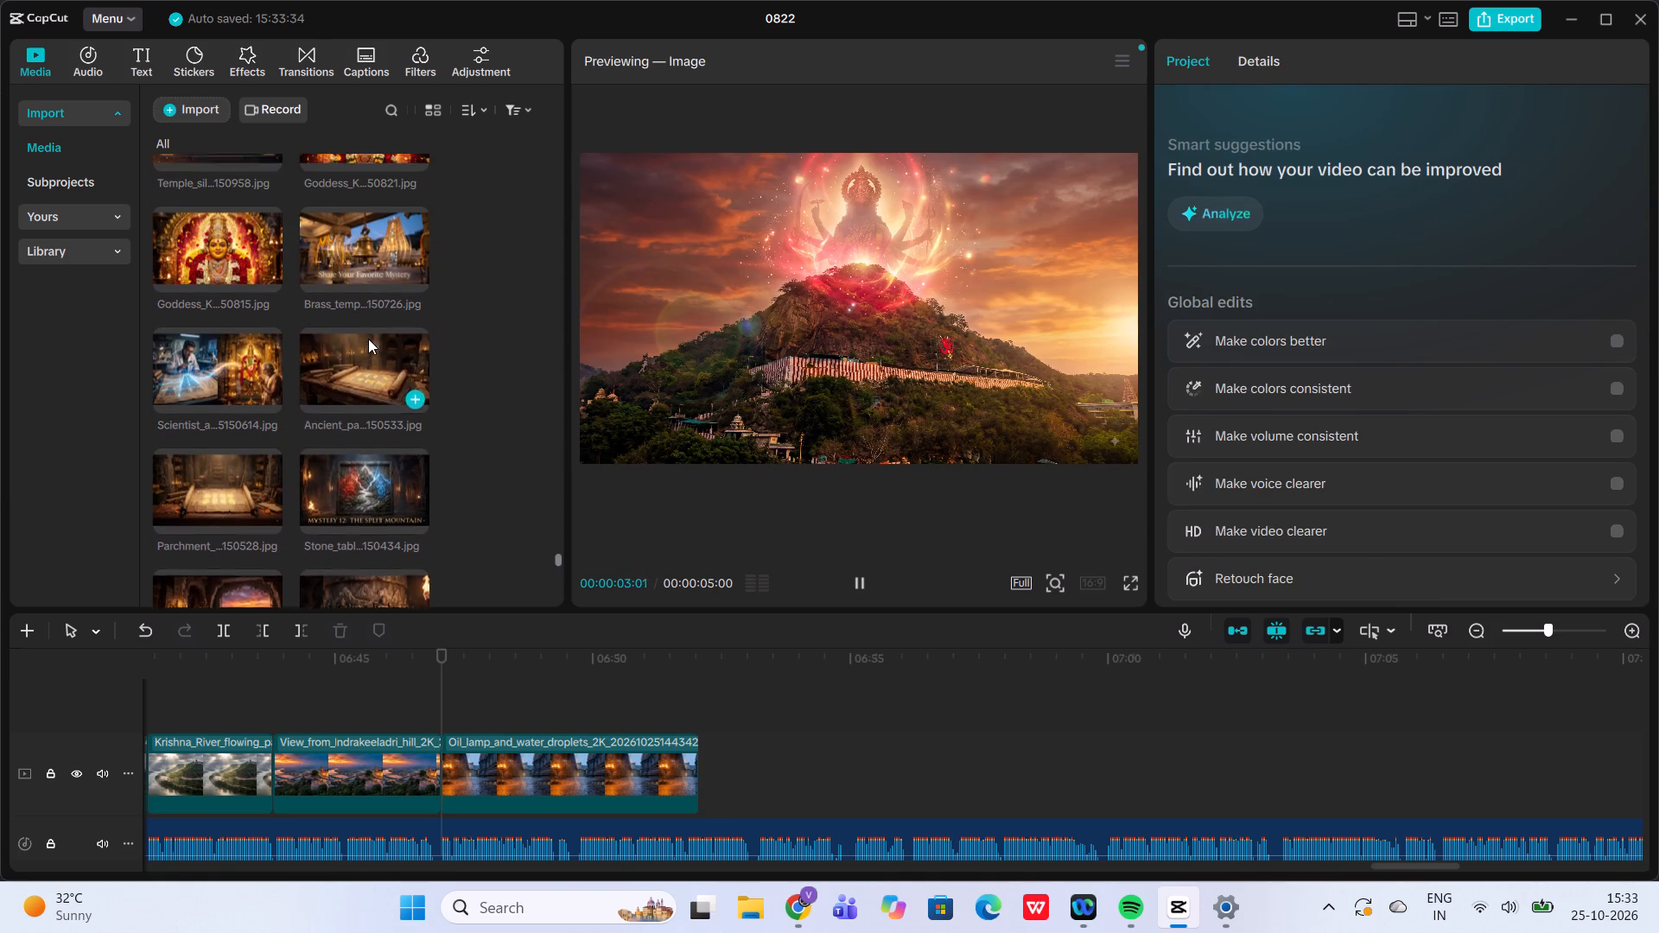
pyautogui.scroll(1, 368, 339)
pyautogui.click(238, 314)
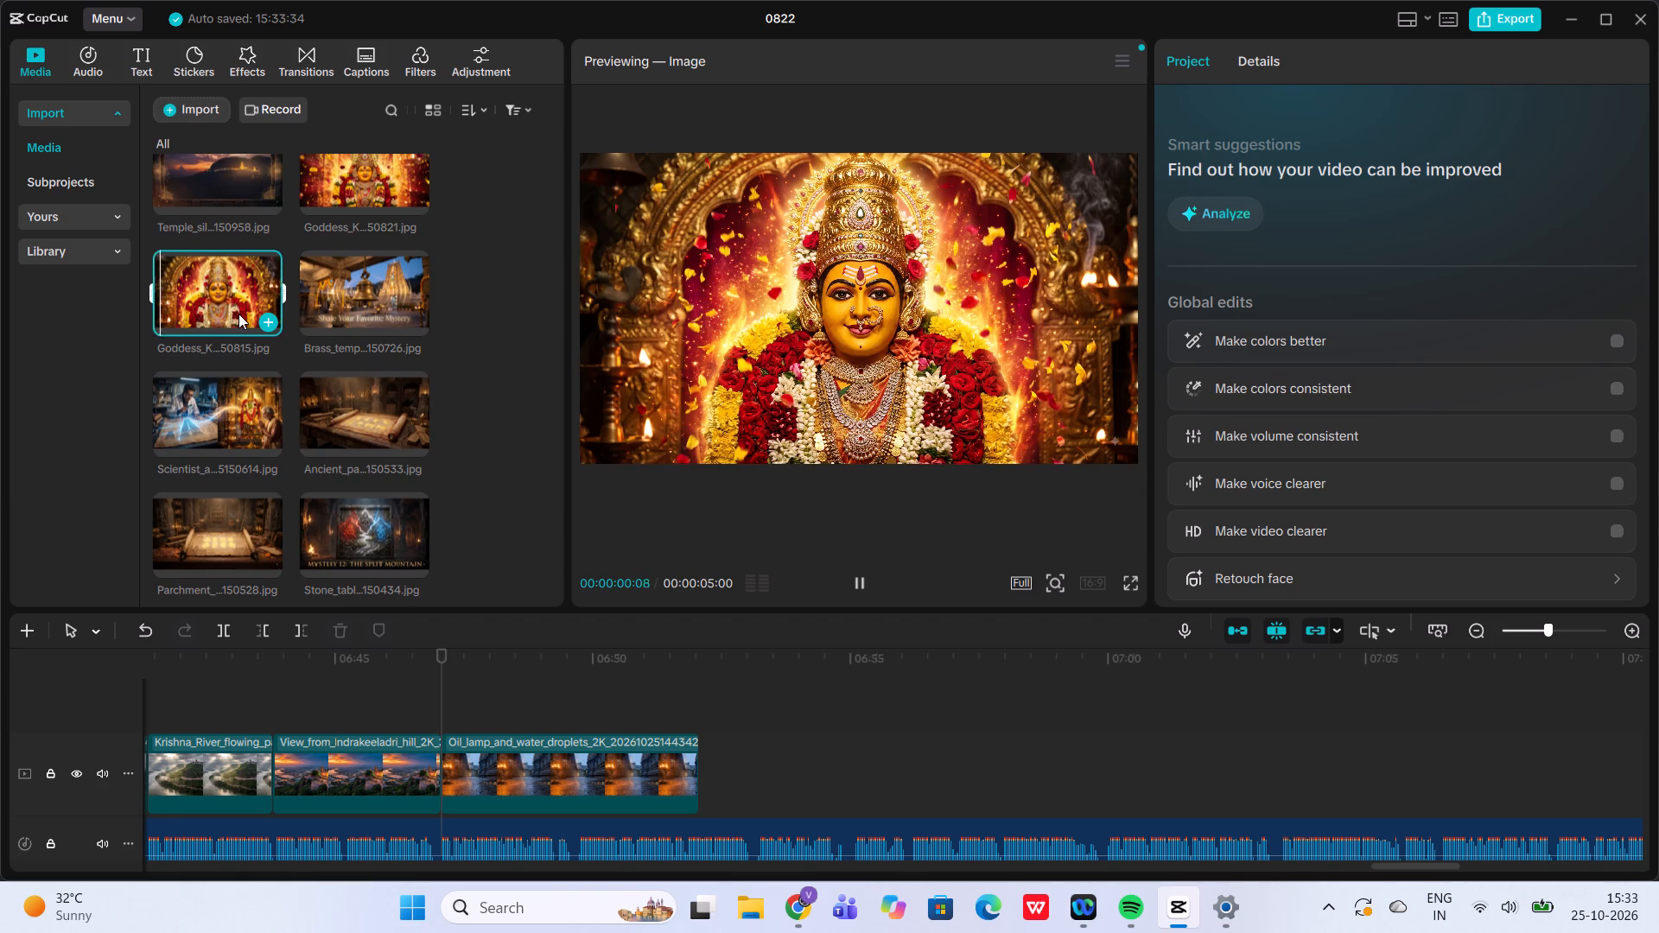
pyautogui.scroll(1, 238, 314)
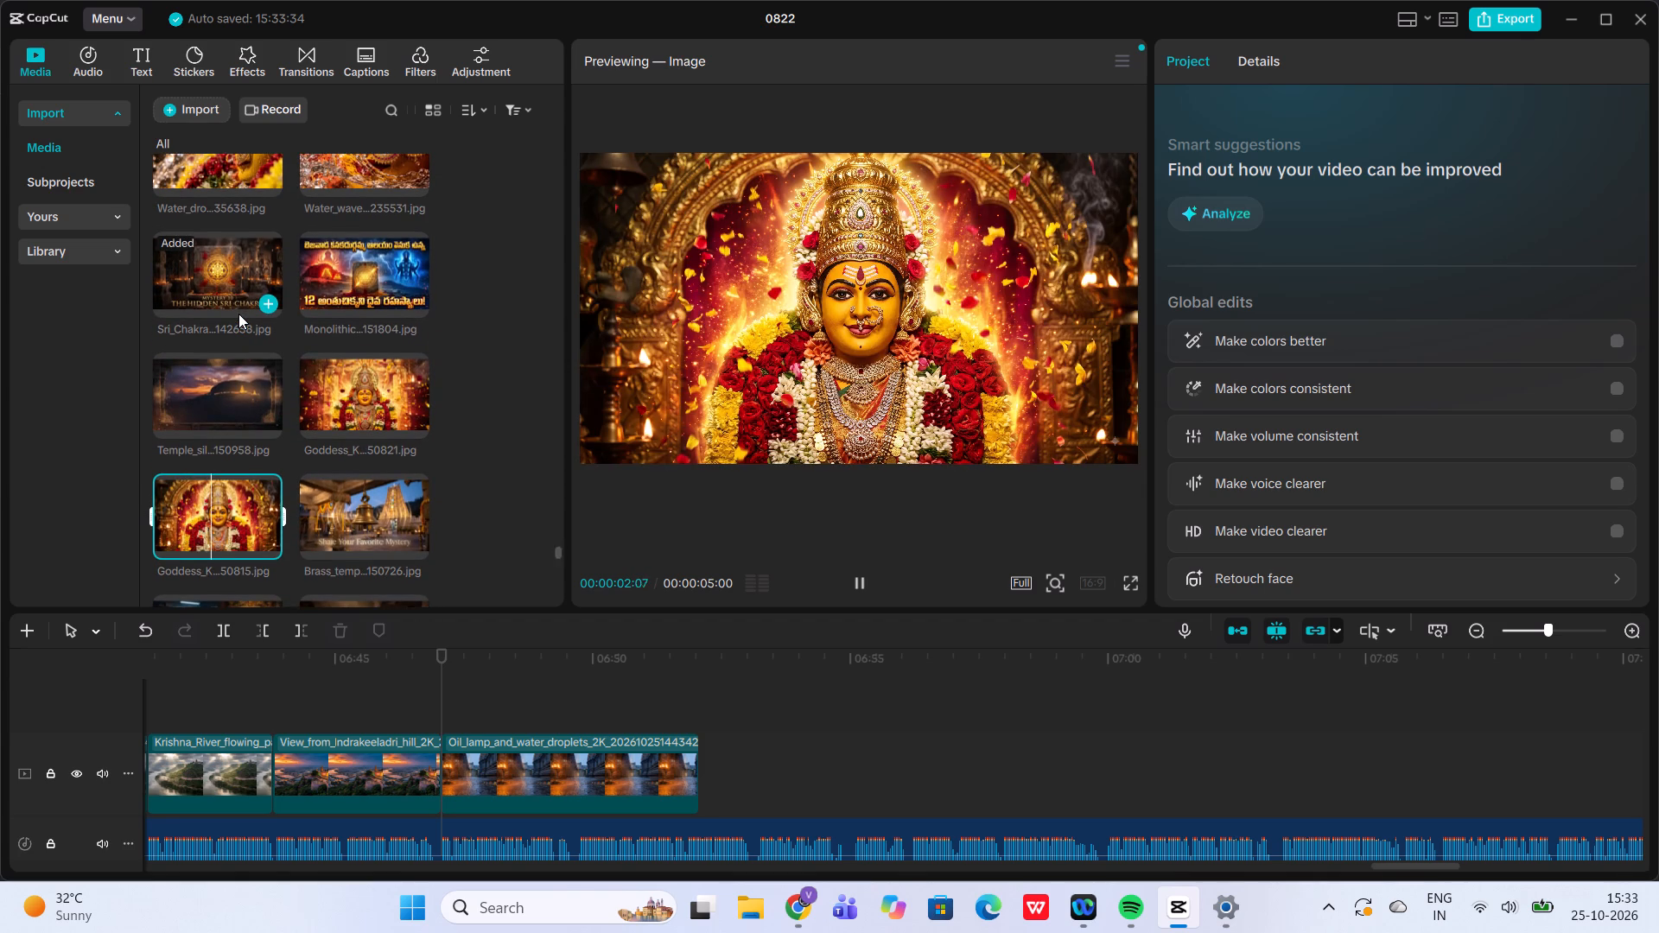
pyautogui.scroll(-4, 238, 314)
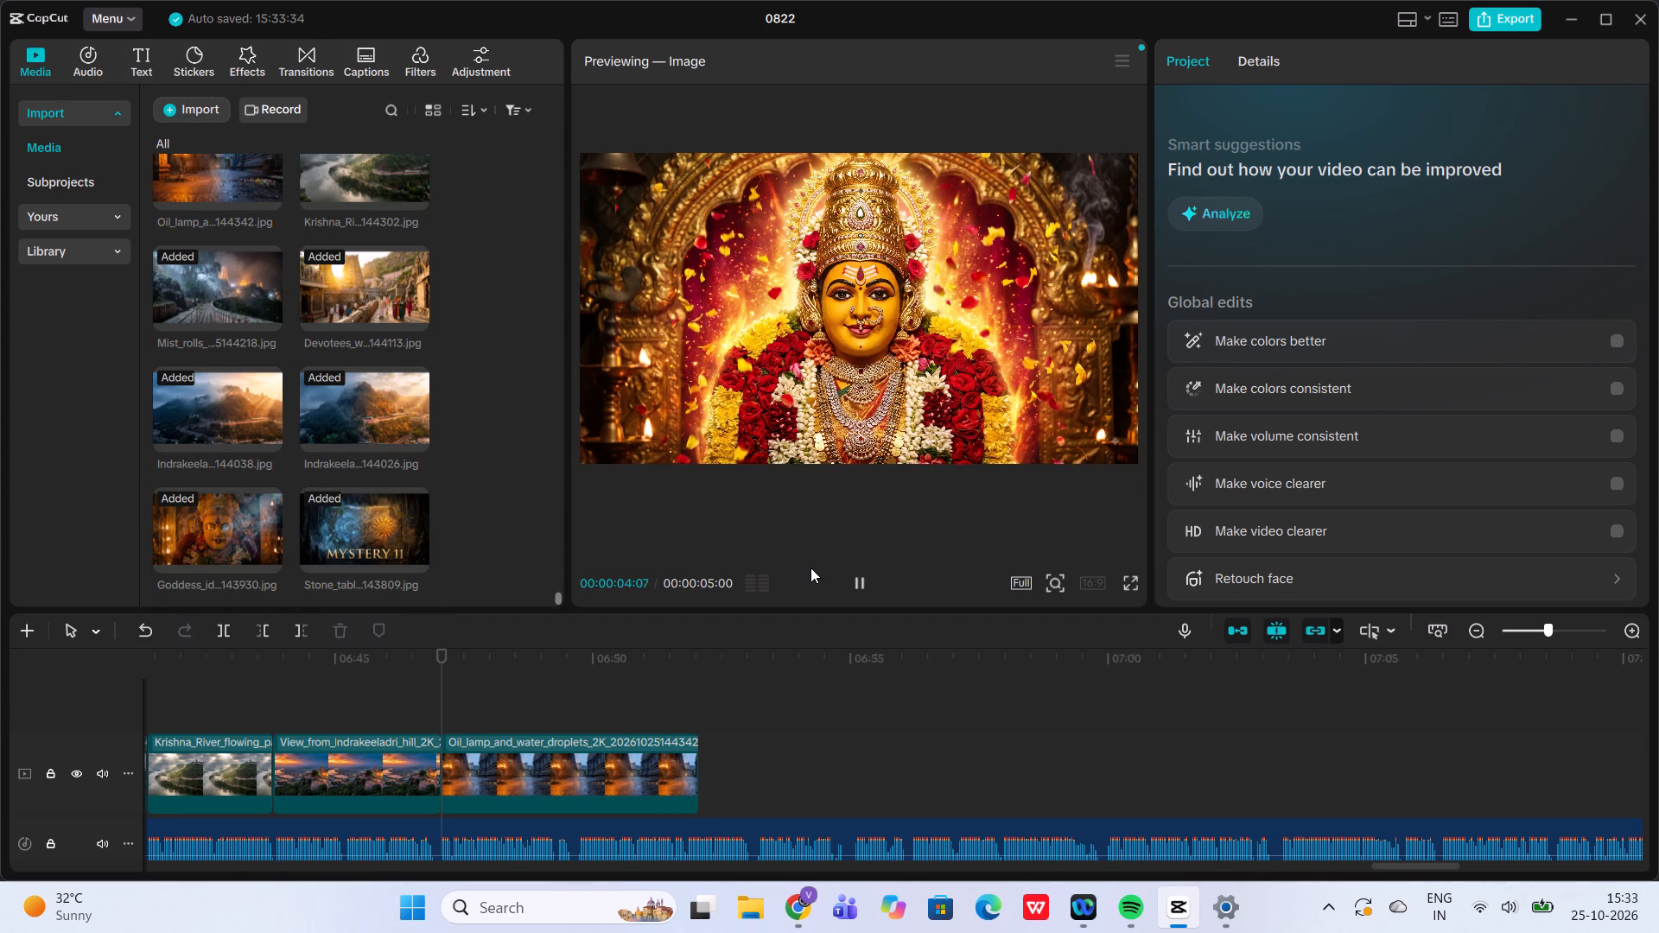
# Listen to the narration under the oil lamp clip from 00:06:47:02 and trim the clip's end in two passes to 00:06:49:18.
pyautogui.click(437, 690)
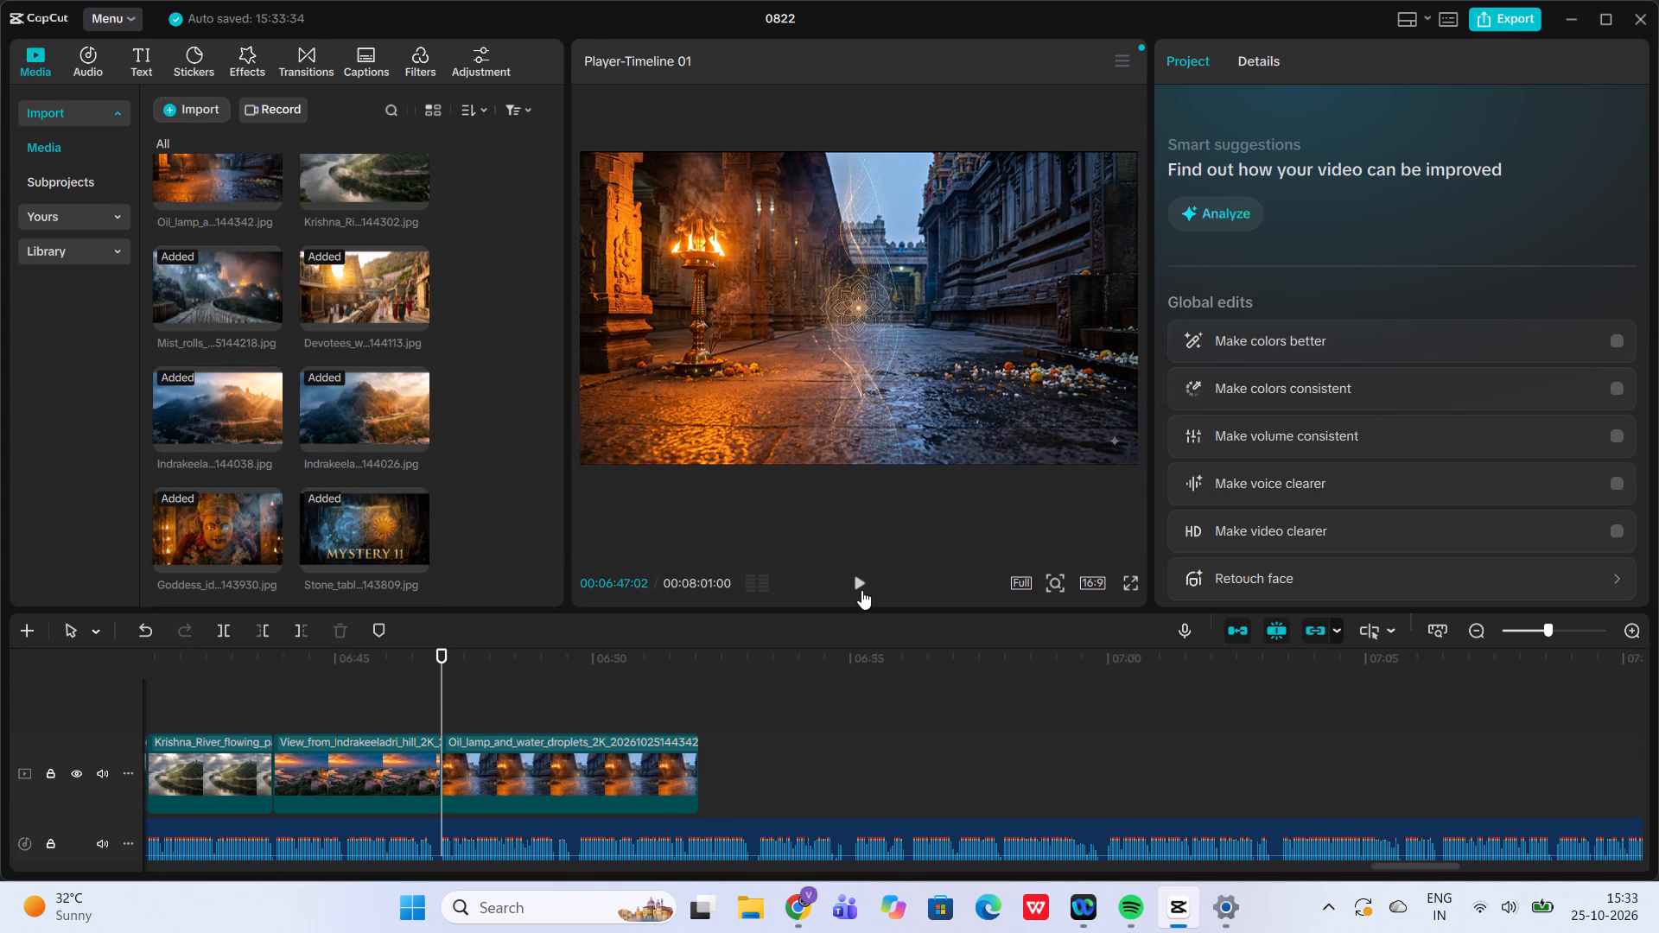
pyautogui.click(862, 591)
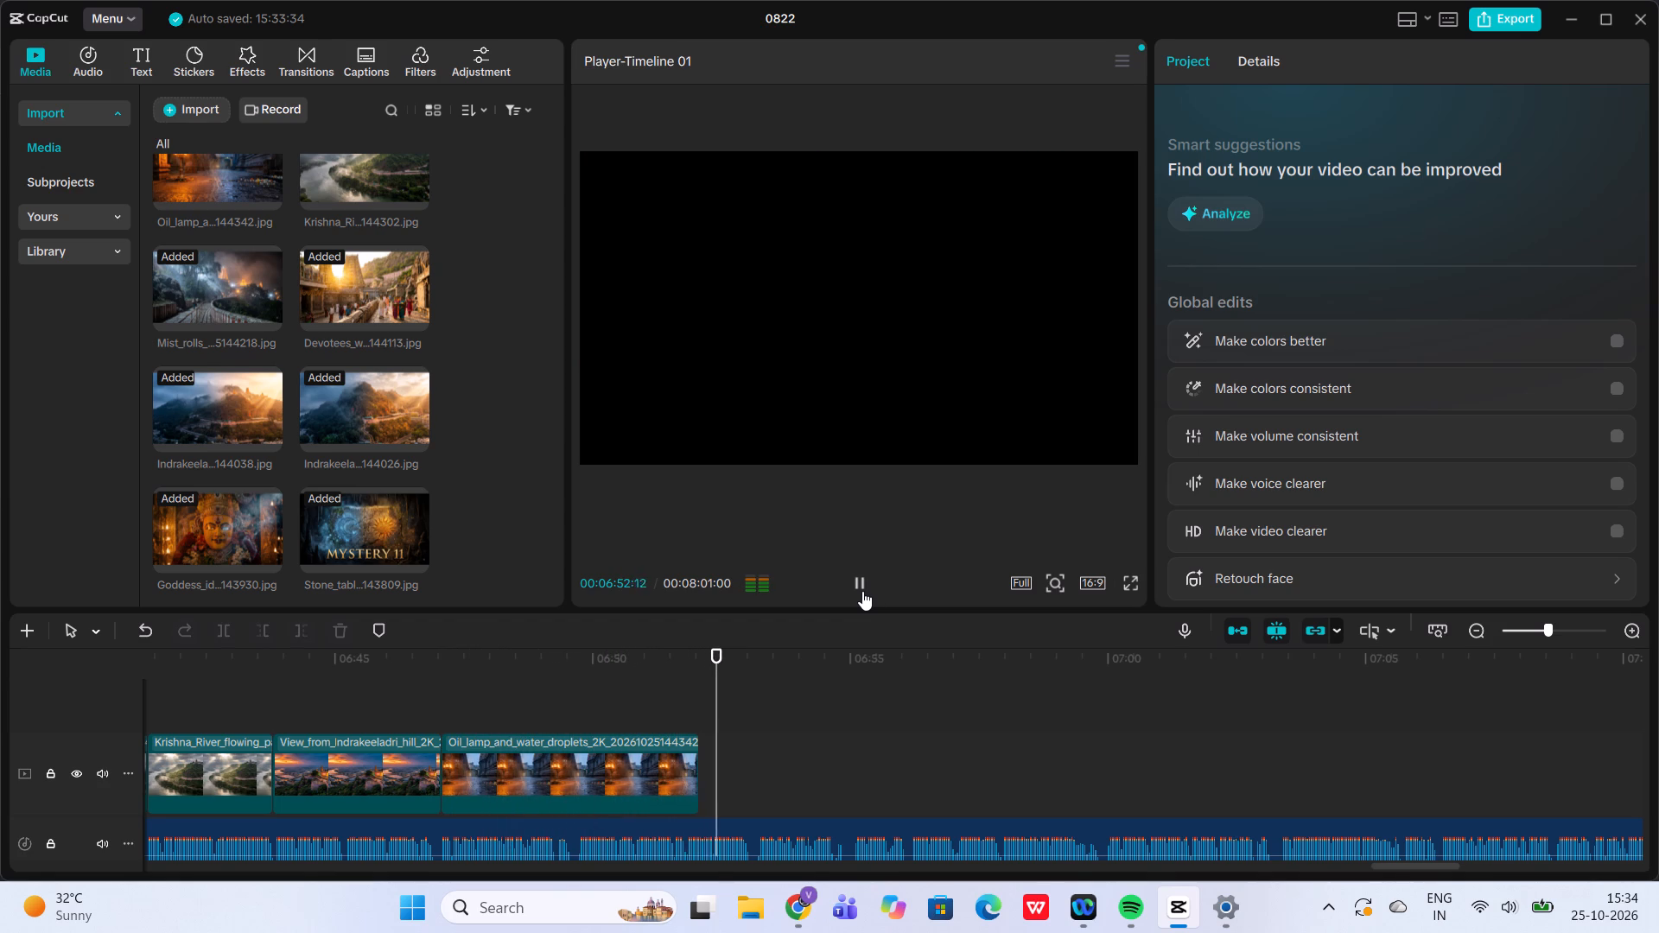
pyautogui.click(862, 591)
pyautogui.doubleClick(590, 797)
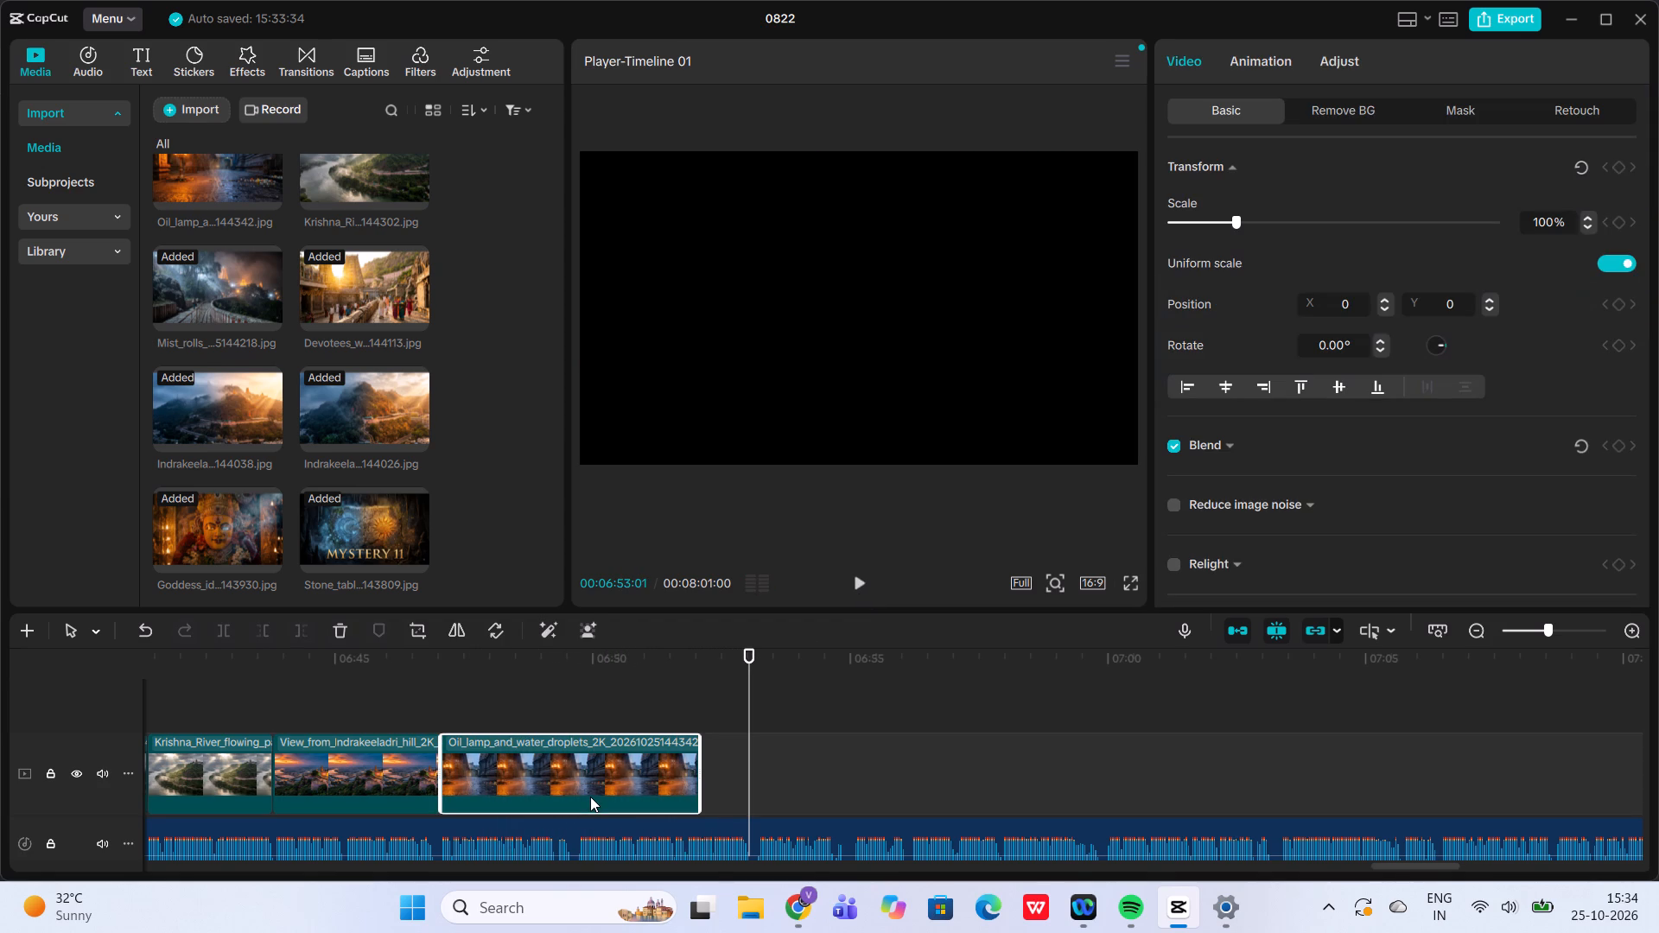
pyautogui.moveTo(697, 771); pyautogui.dragTo(591, 779)
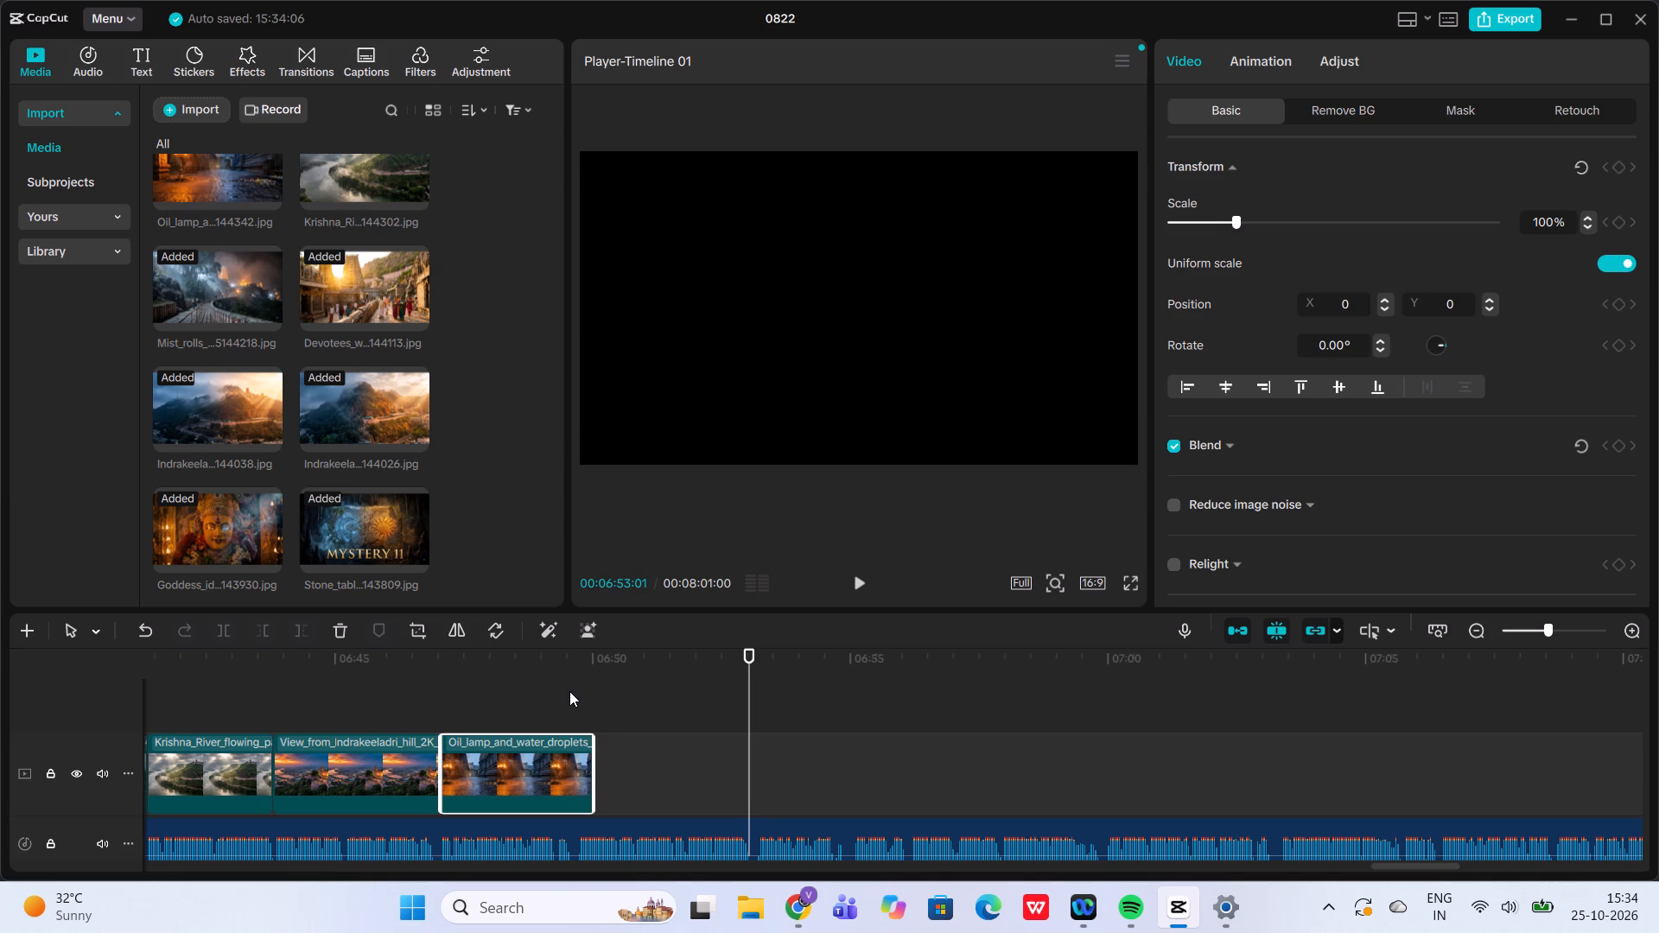
pyautogui.click(569, 690)
pyautogui.click(868, 574)
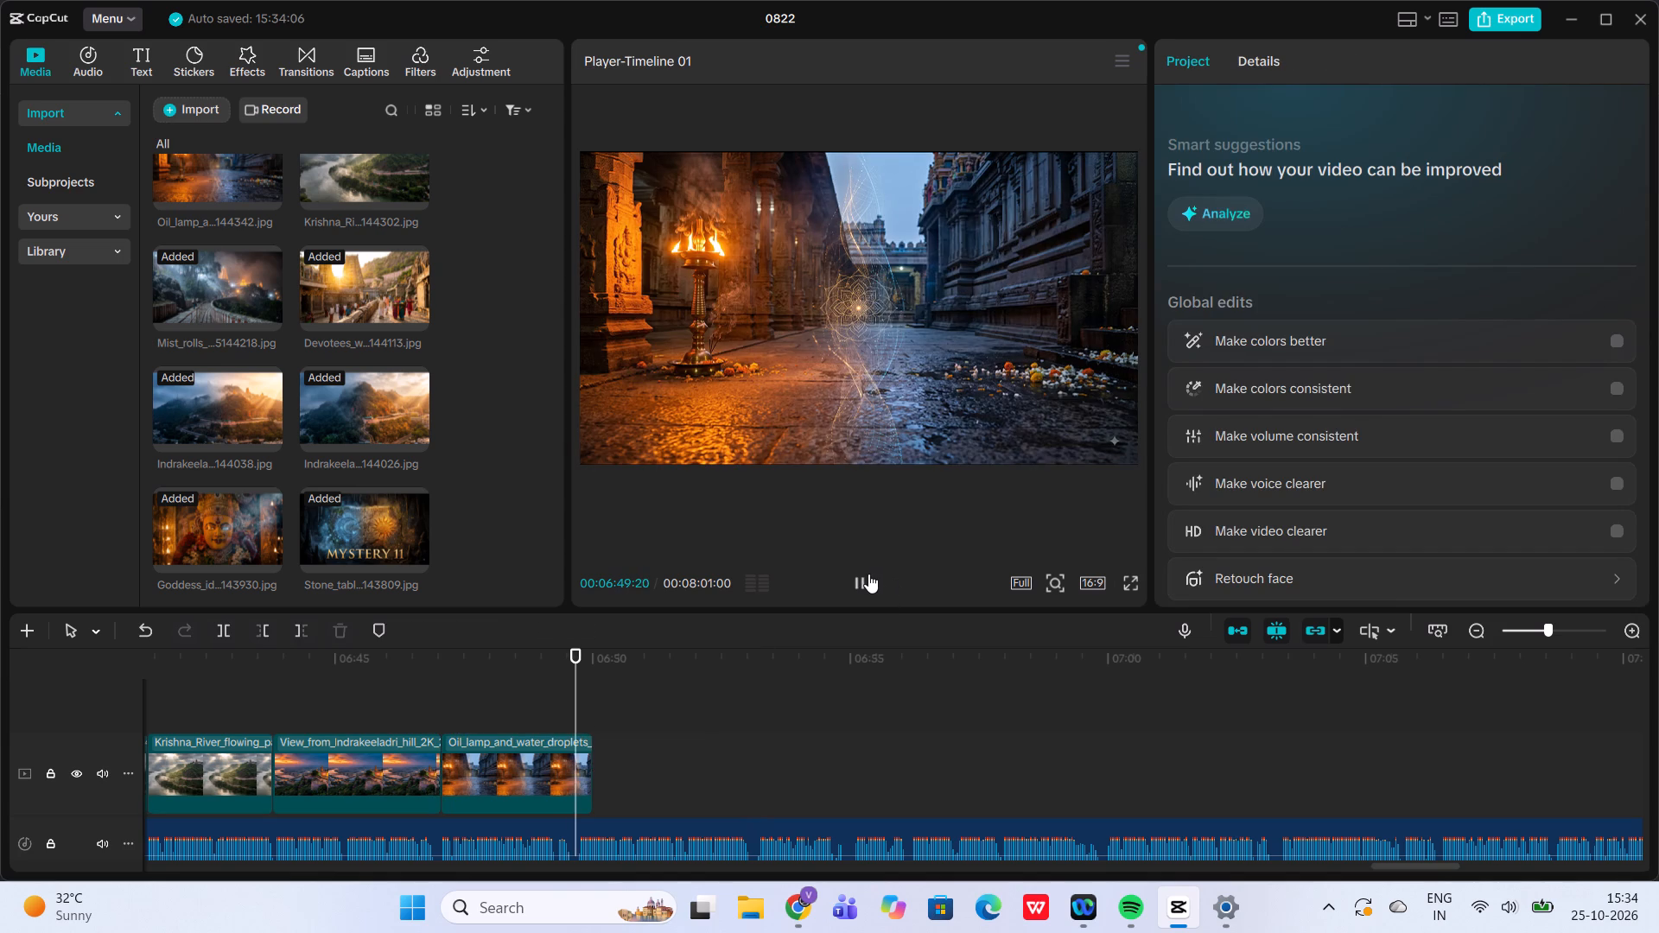
pyautogui.click(868, 574)
pyautogui.click(552, 737)
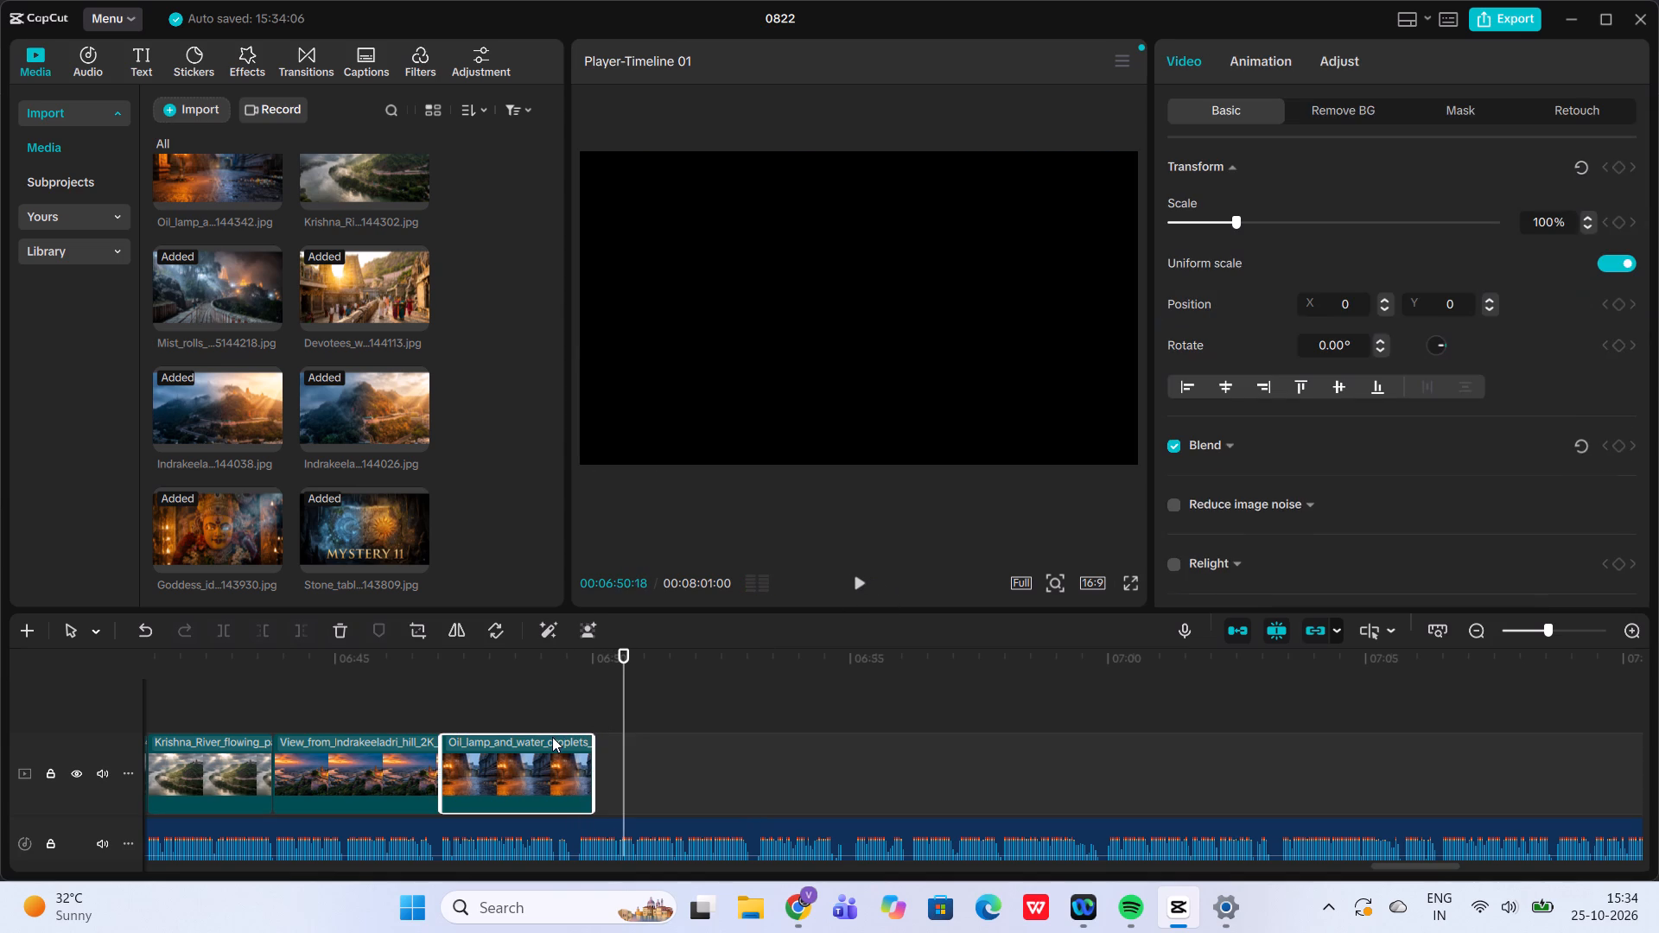
pyautogui.moveTo(591, 779); pyautogui.dragTo(570, 782)
pyautogui.click(530, 677)
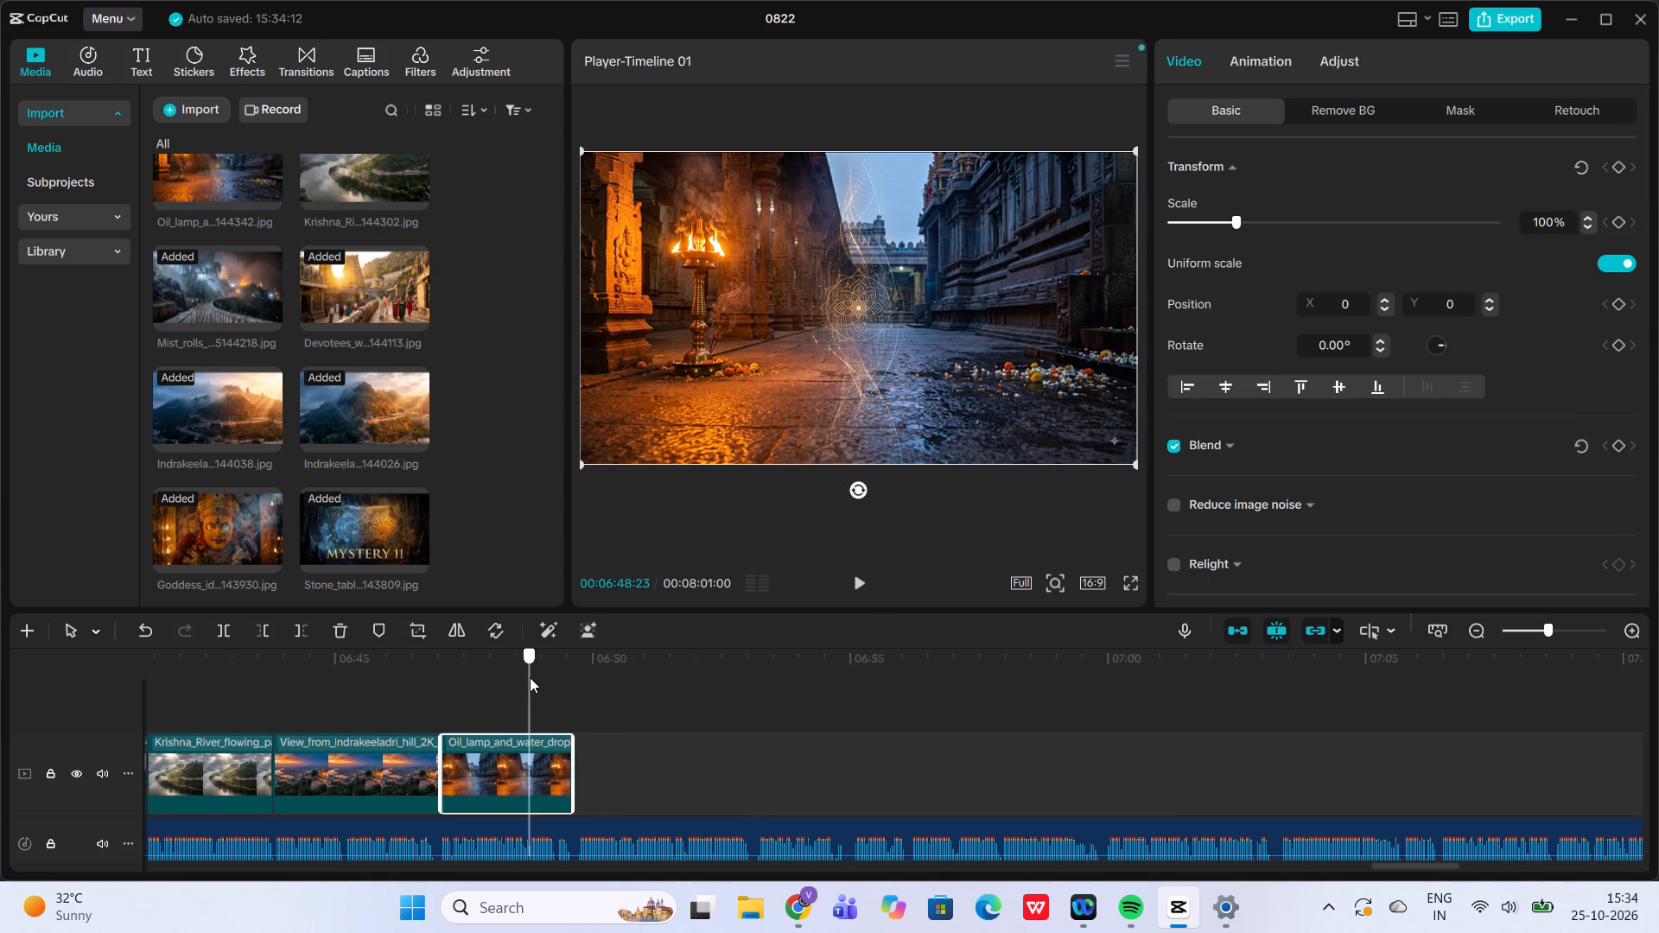
pyautogui.click(860, 568)
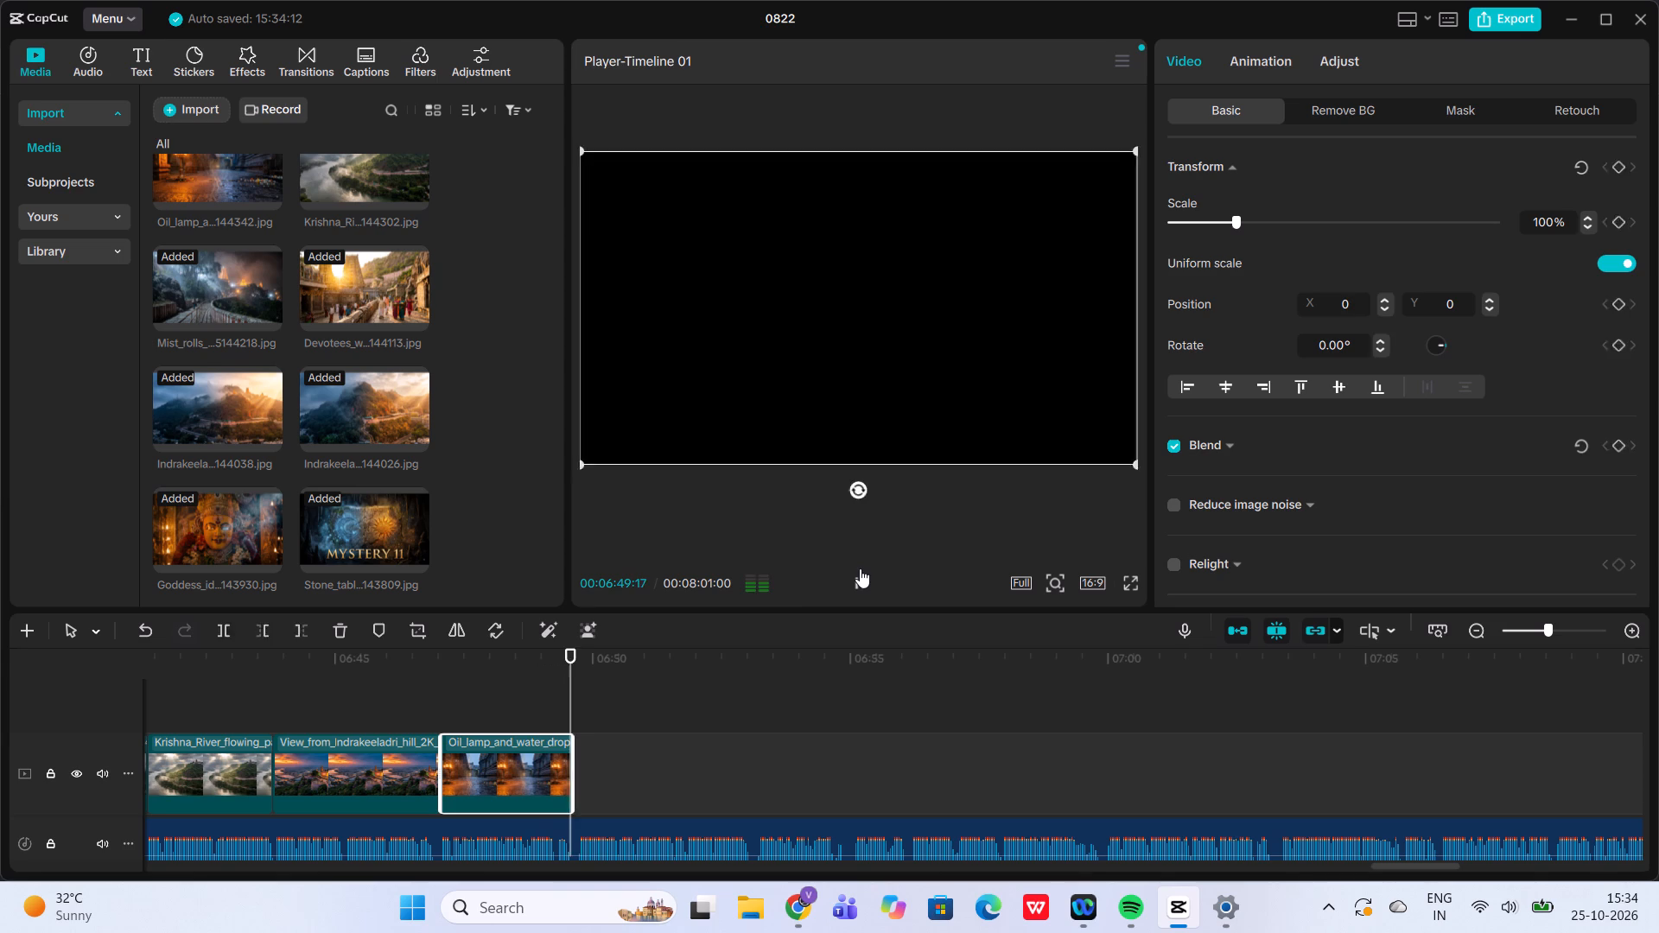
pyautogui.click(860, 568)
# Preview the goddess images and add the smiling Goddess Kanaka Durga image ending in 50821 at 00:06:49:18, after the oil lamp clip.
pyautogui.click(578, 716)
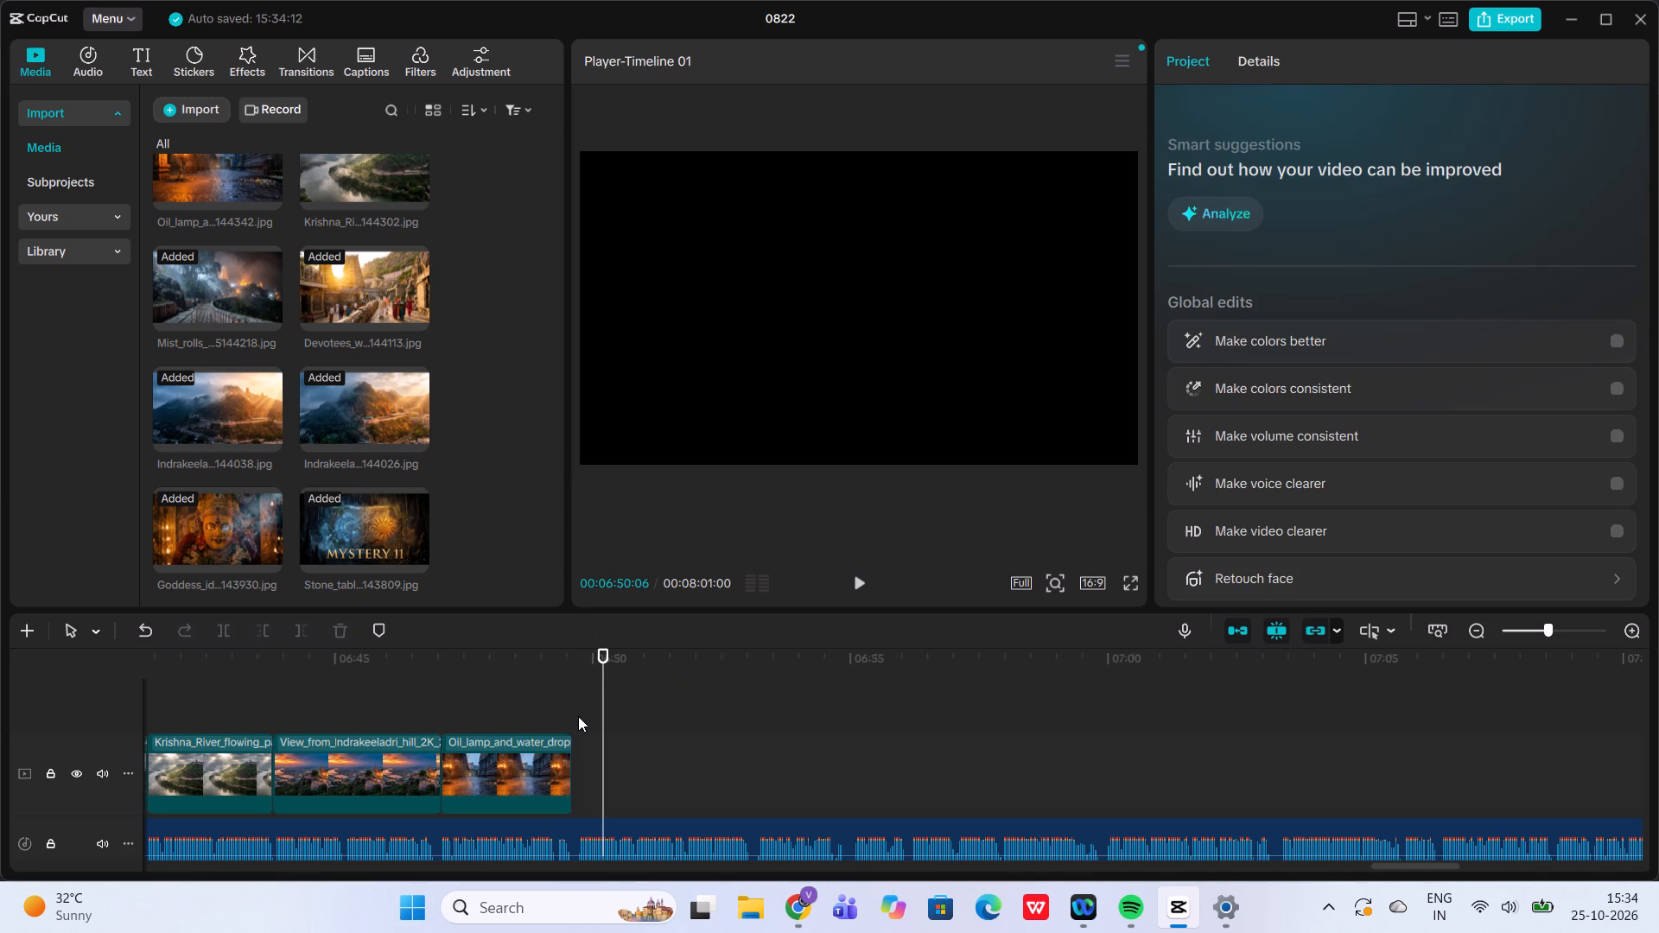
pyautogui.scroll(-1, 426, 554)
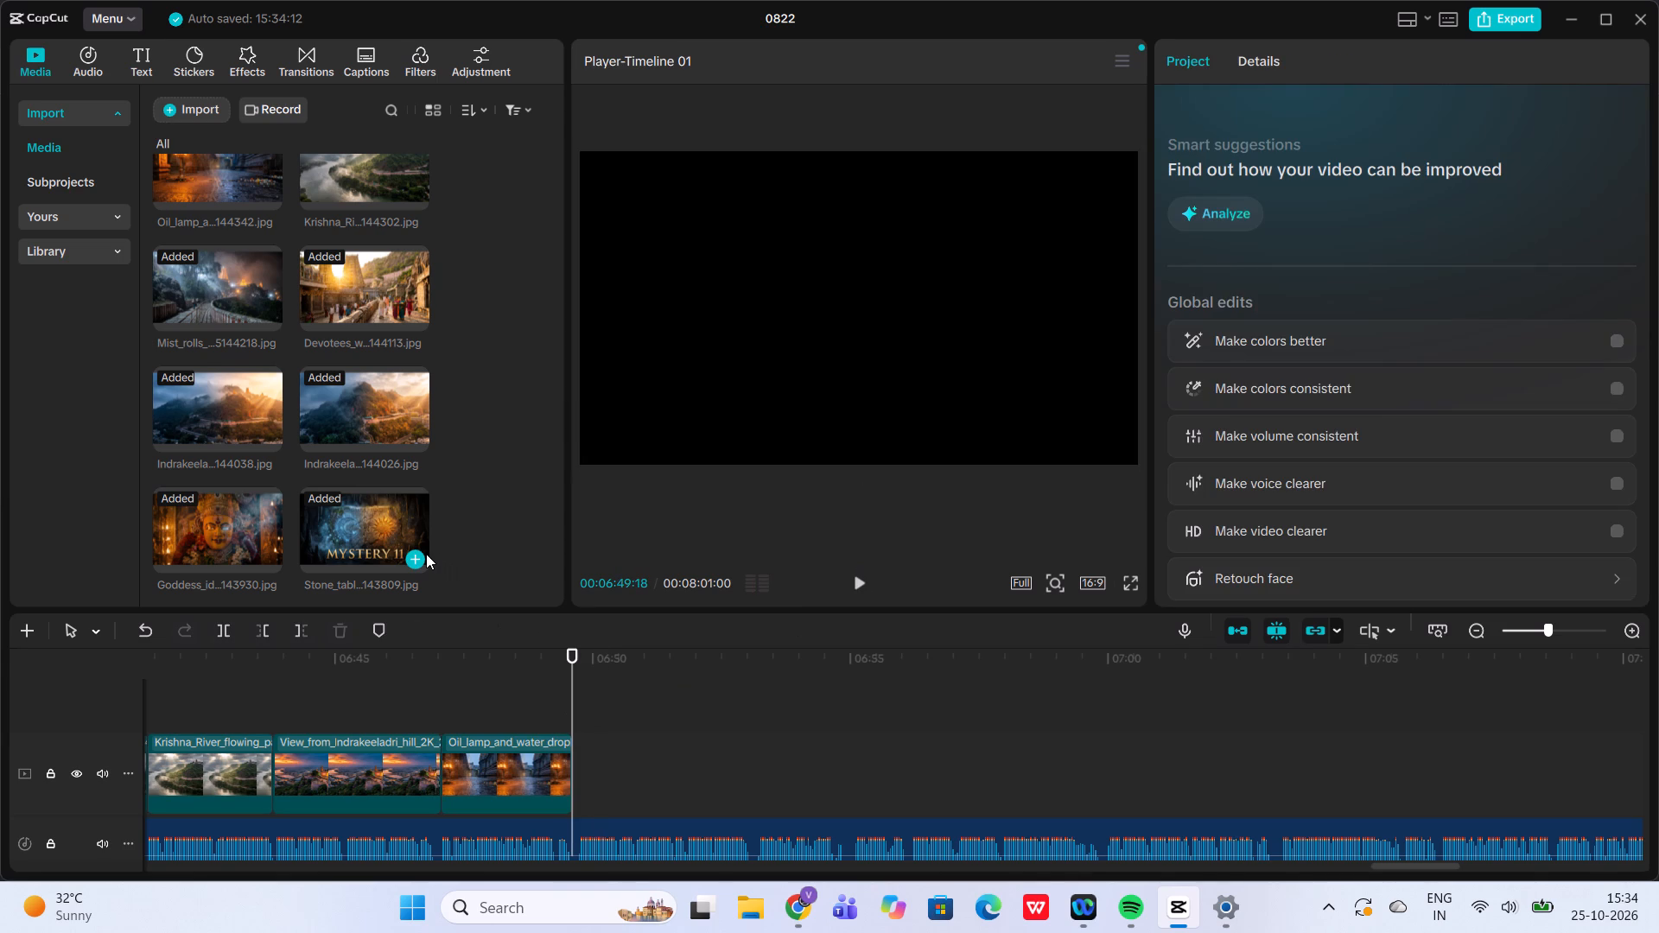
pyautogui.scroll(-1, 426, 554)
pyautogui.moveTo(426, 554); pyautogui.dragTo(226, 513)
pyautogui.click(226, 513)
pyautogui.scroll(1, 226, 513)
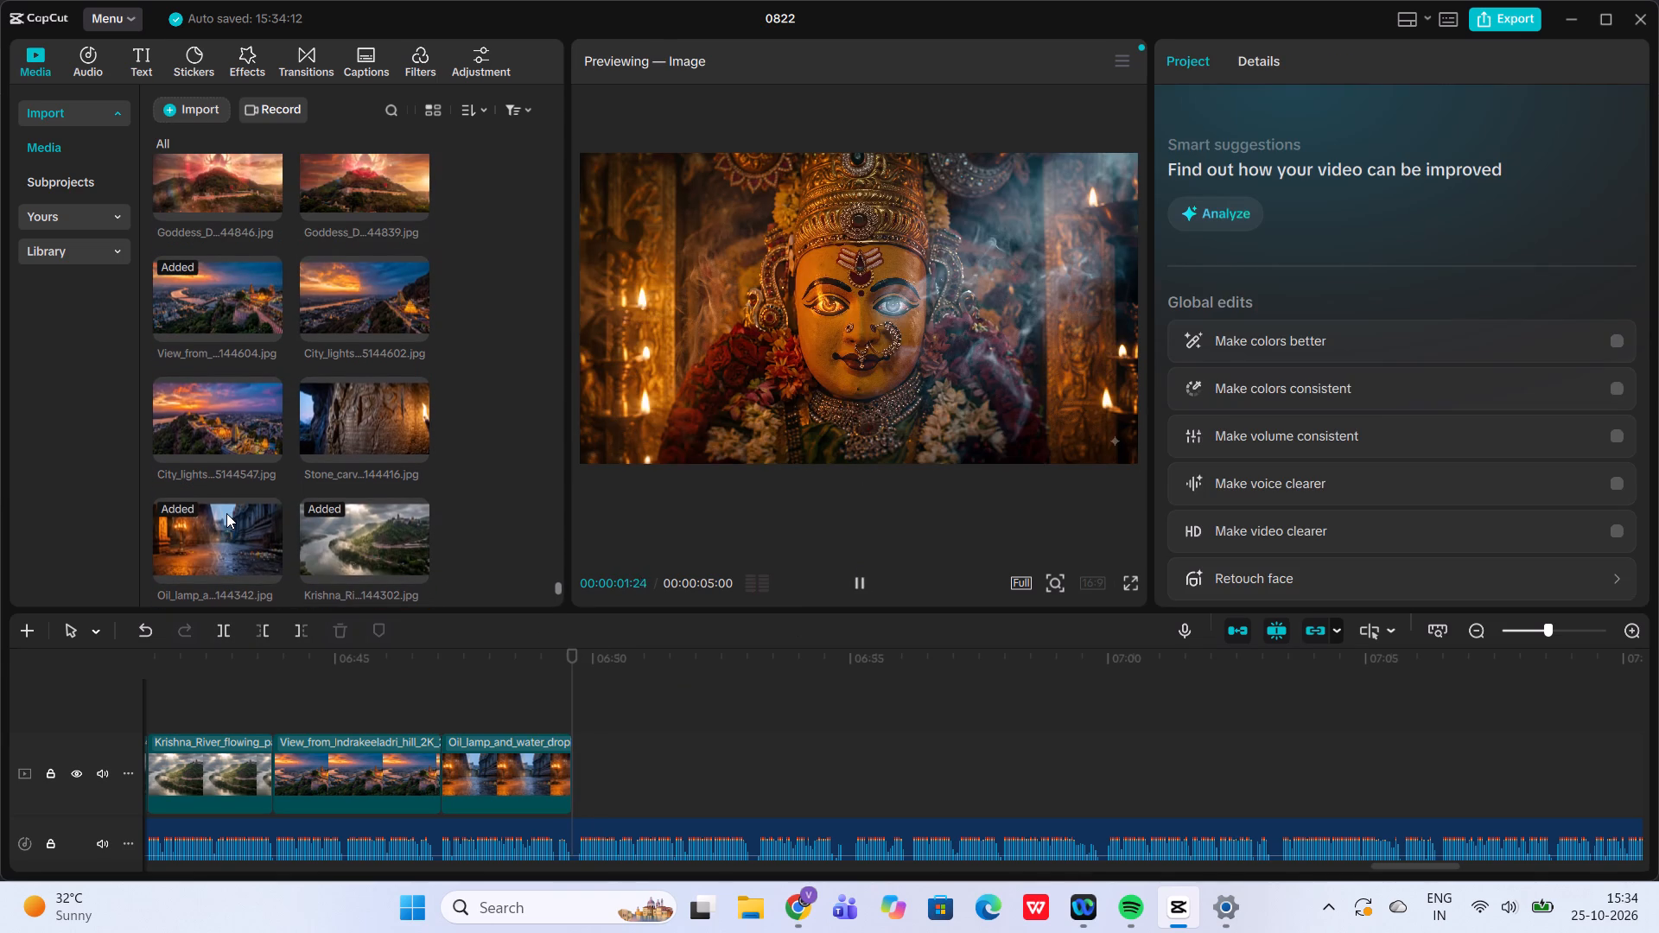
pyautogui.scroll(2, 226, 513)
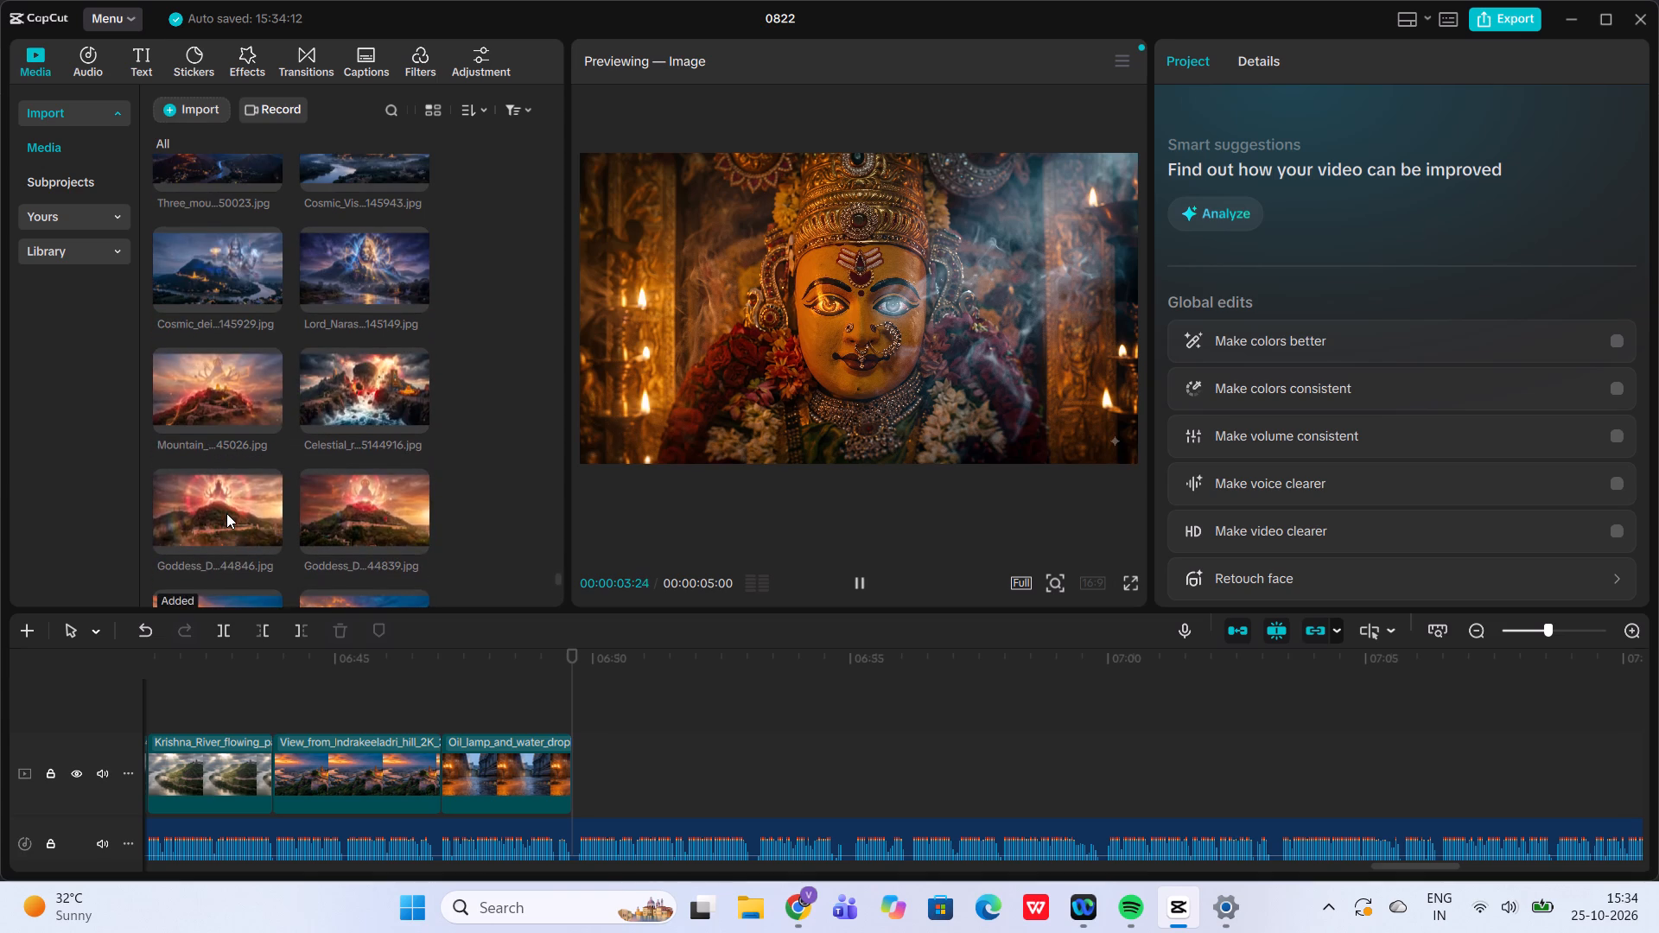
pyautogui.scroll(3, 226, 513)
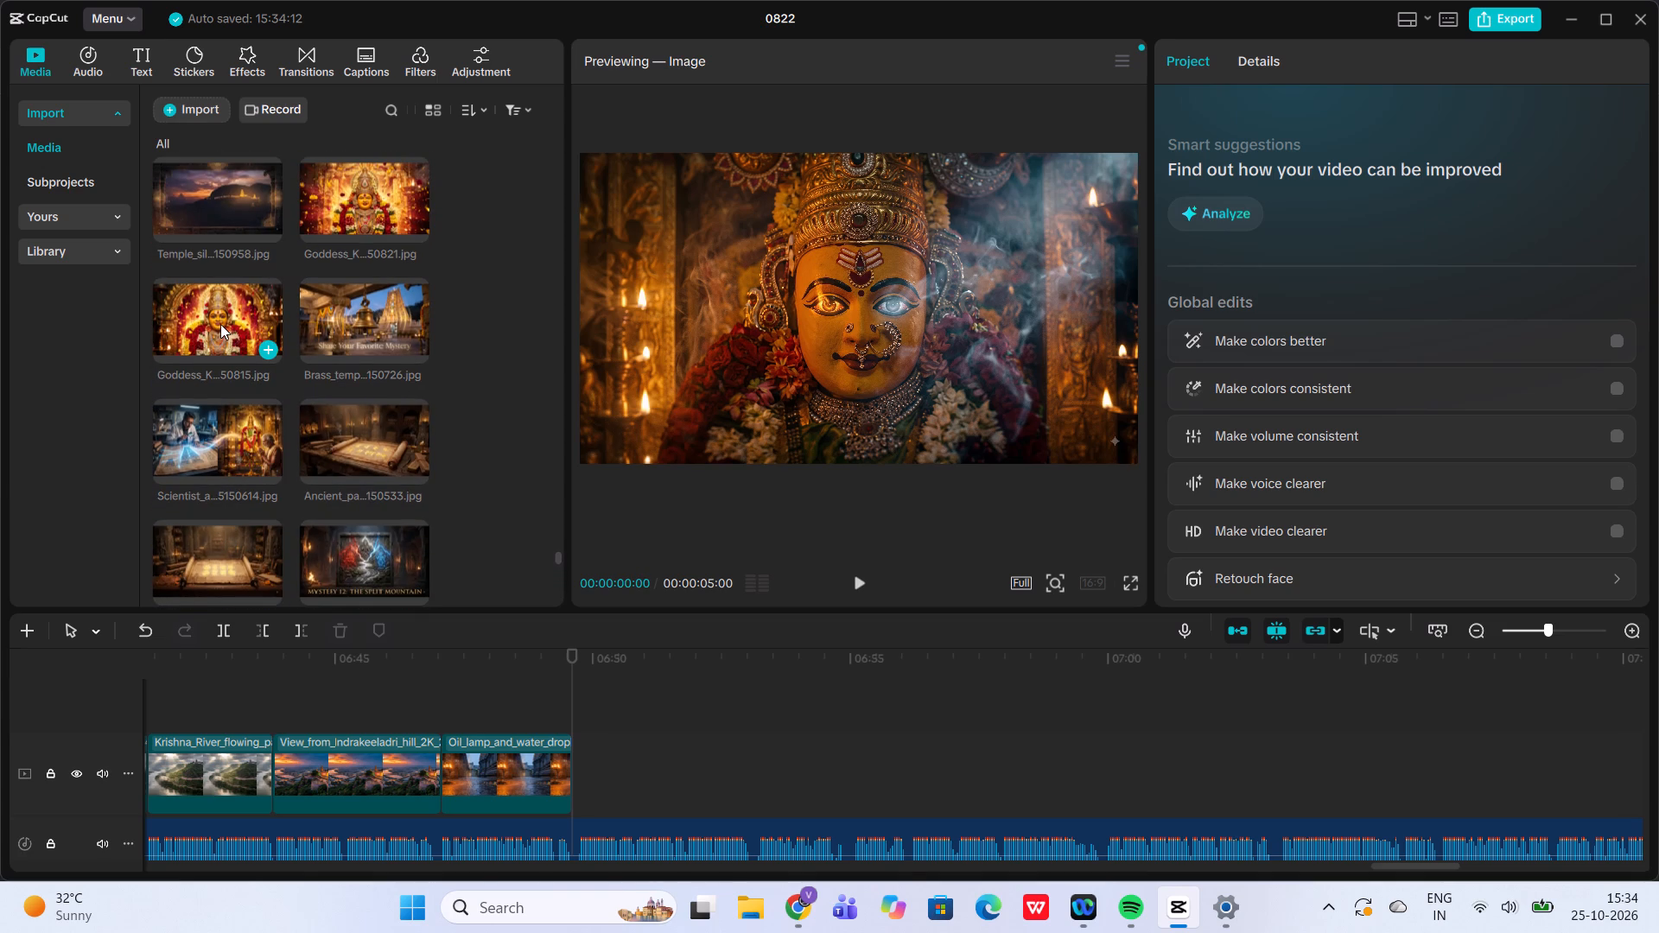
pyautogui.click(220, 321)
pyautogui.scroll(1, 220, 321)
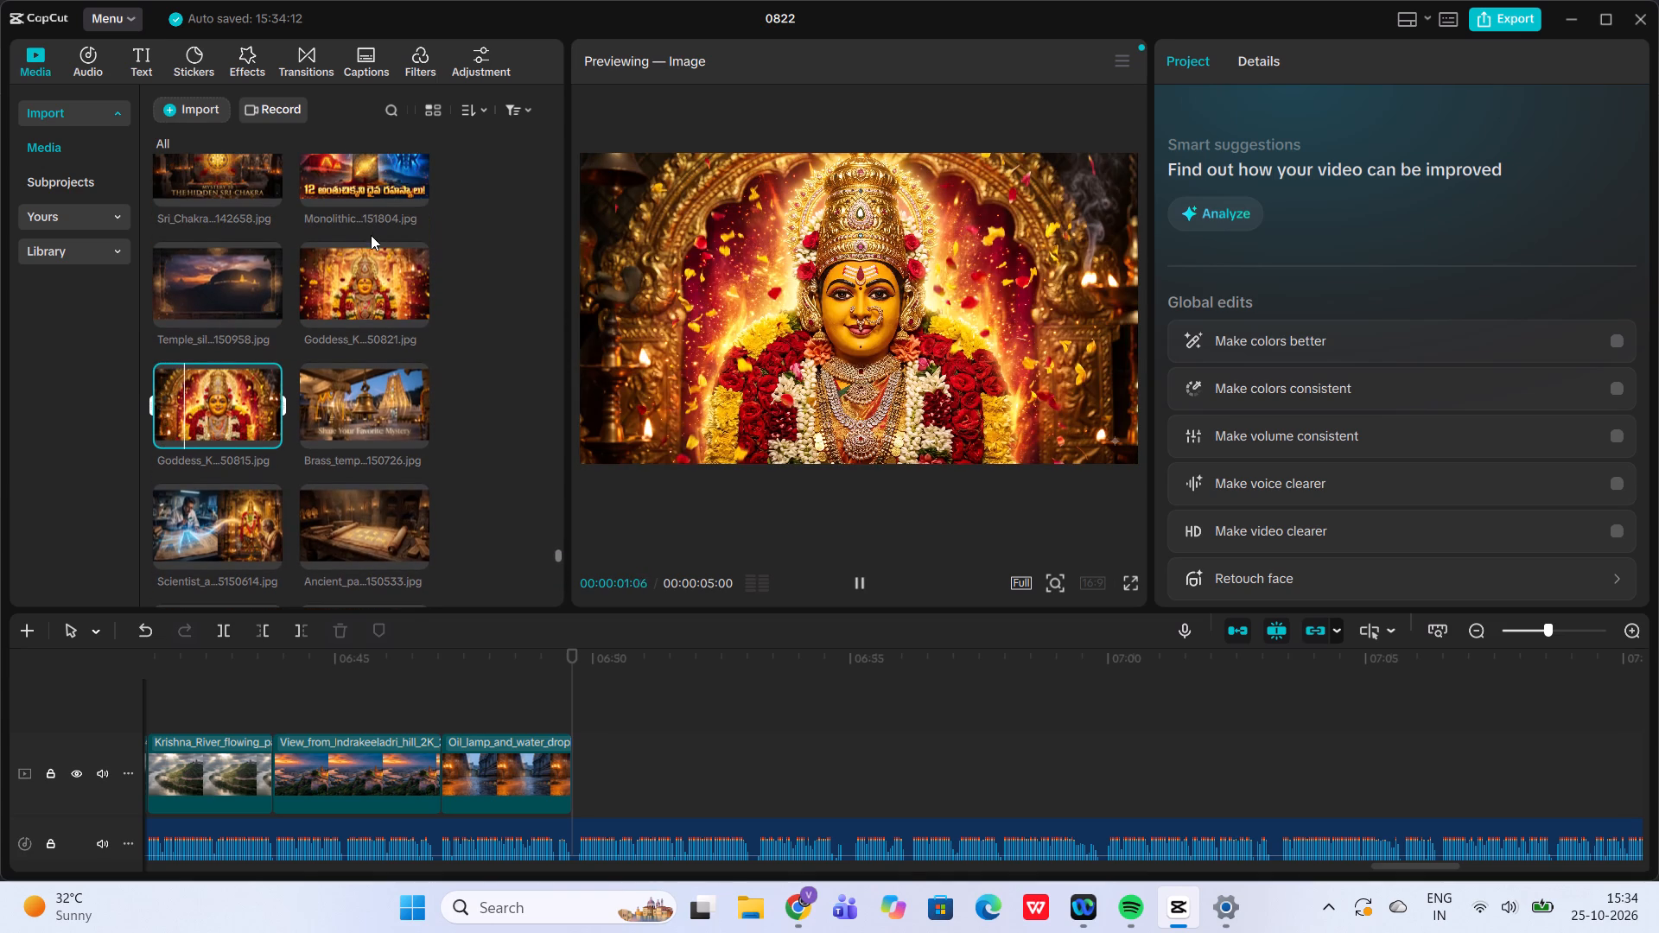
pyautogui.click(352, 270)
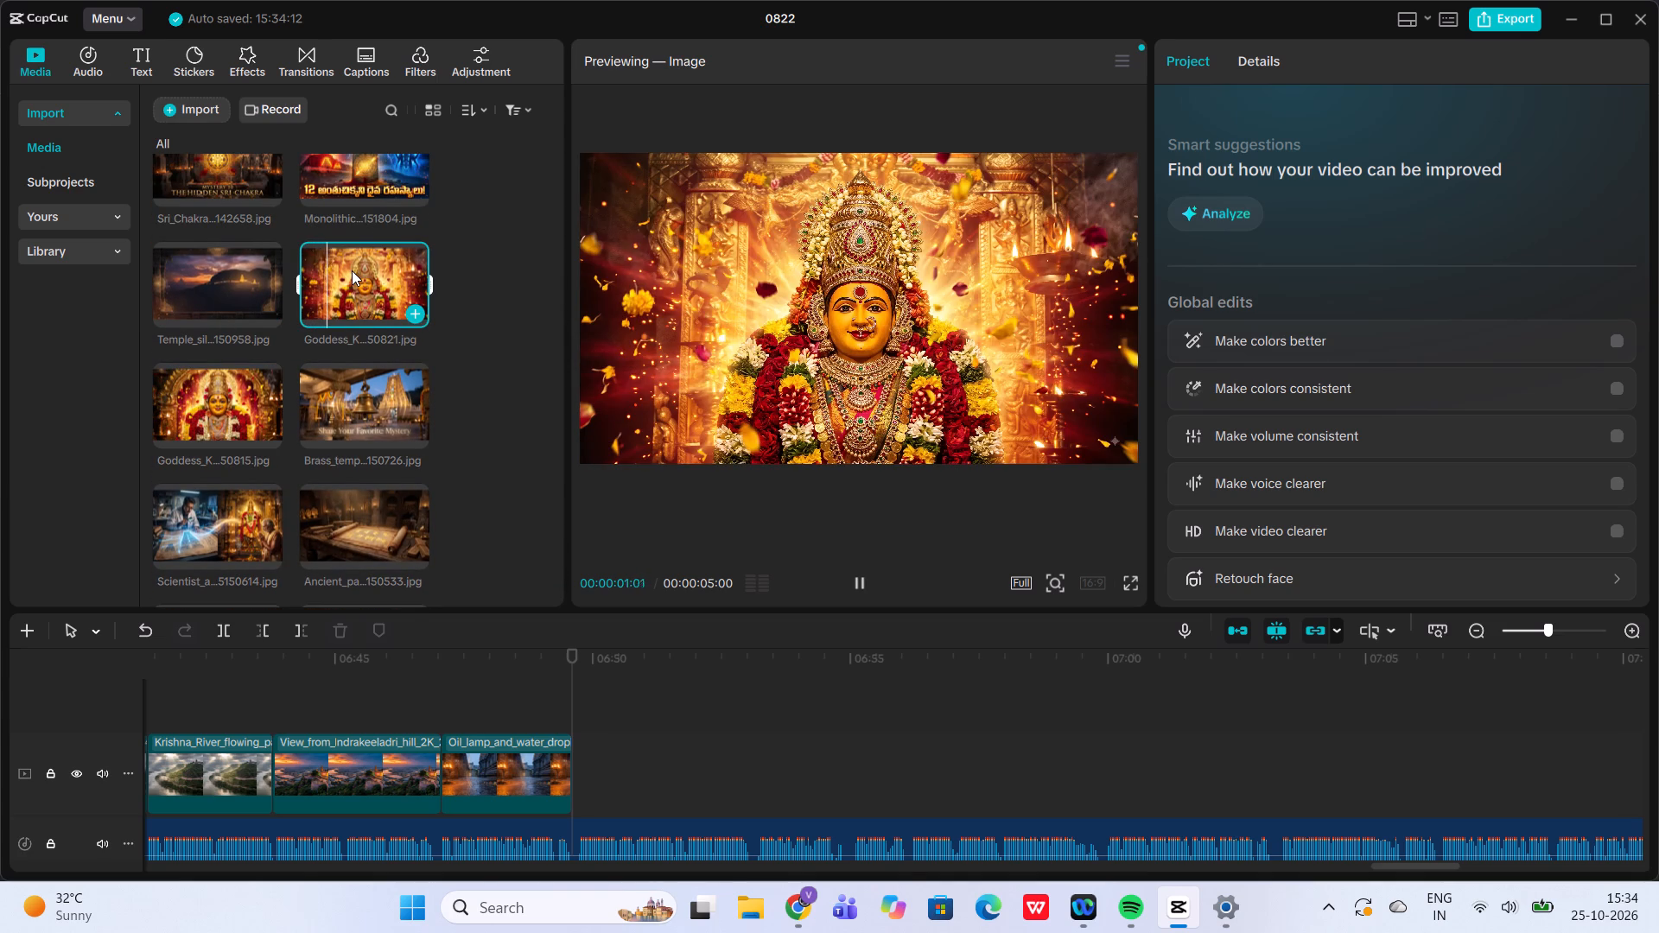
pyautogui.click(419, 308)
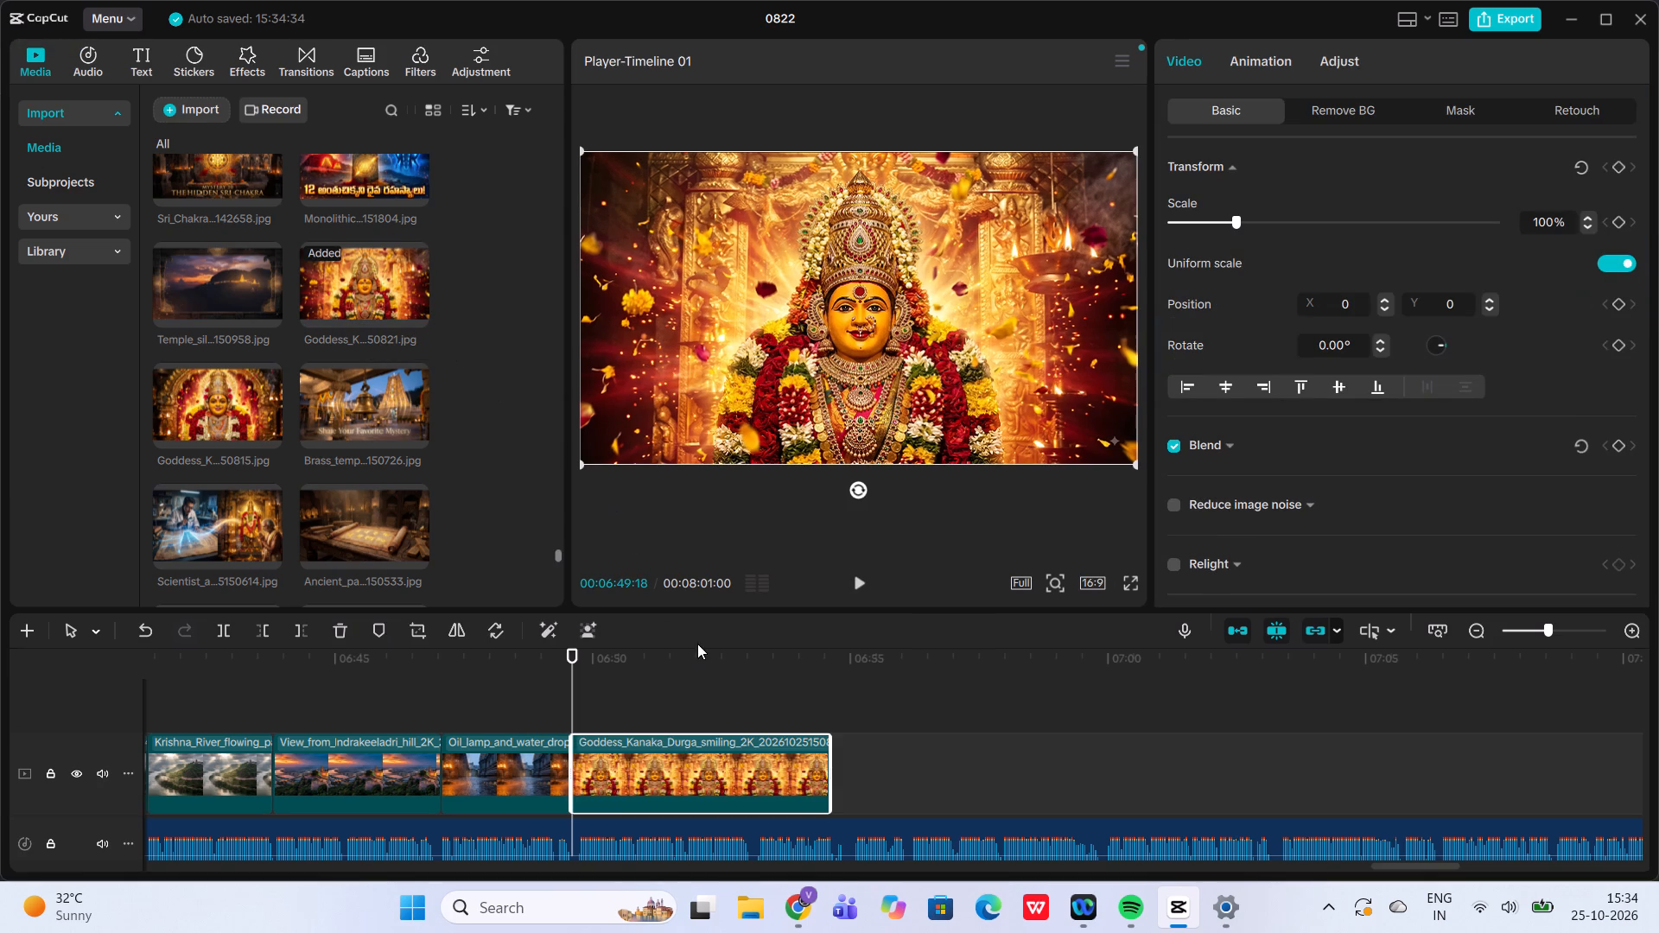
# Listen to the narration under the smiling Goddess Kanaka Durga clip and extend the clip's end to 00:06:55:02.
pyautogui.click(864, 586)
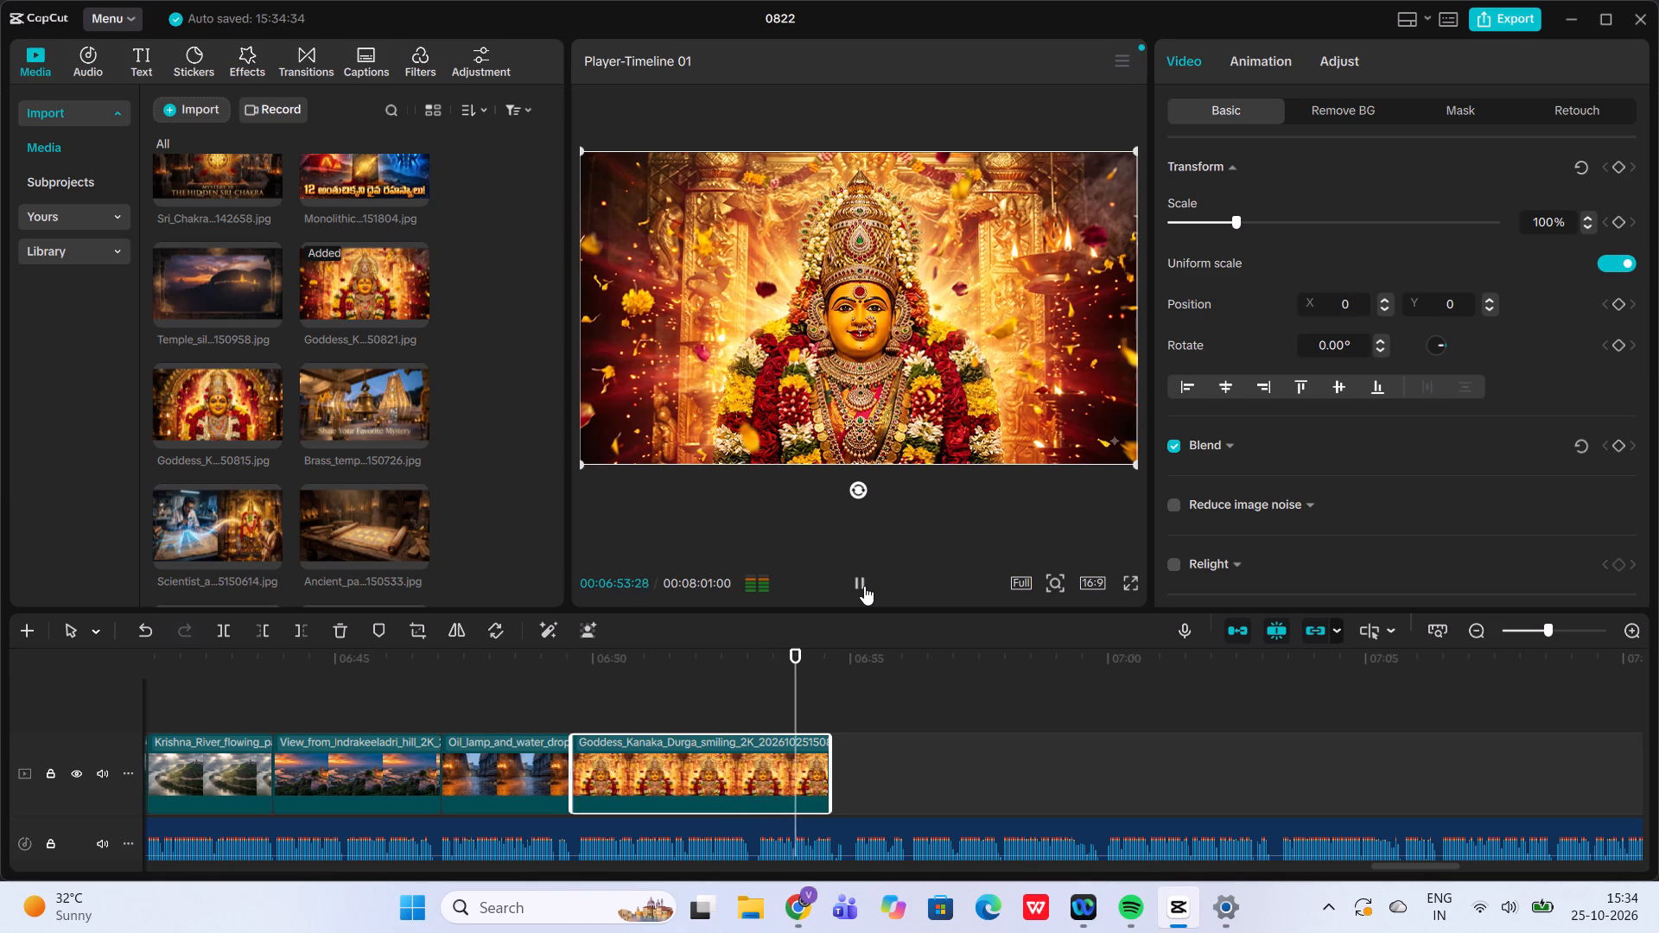
pyautogui.click(864, 586)
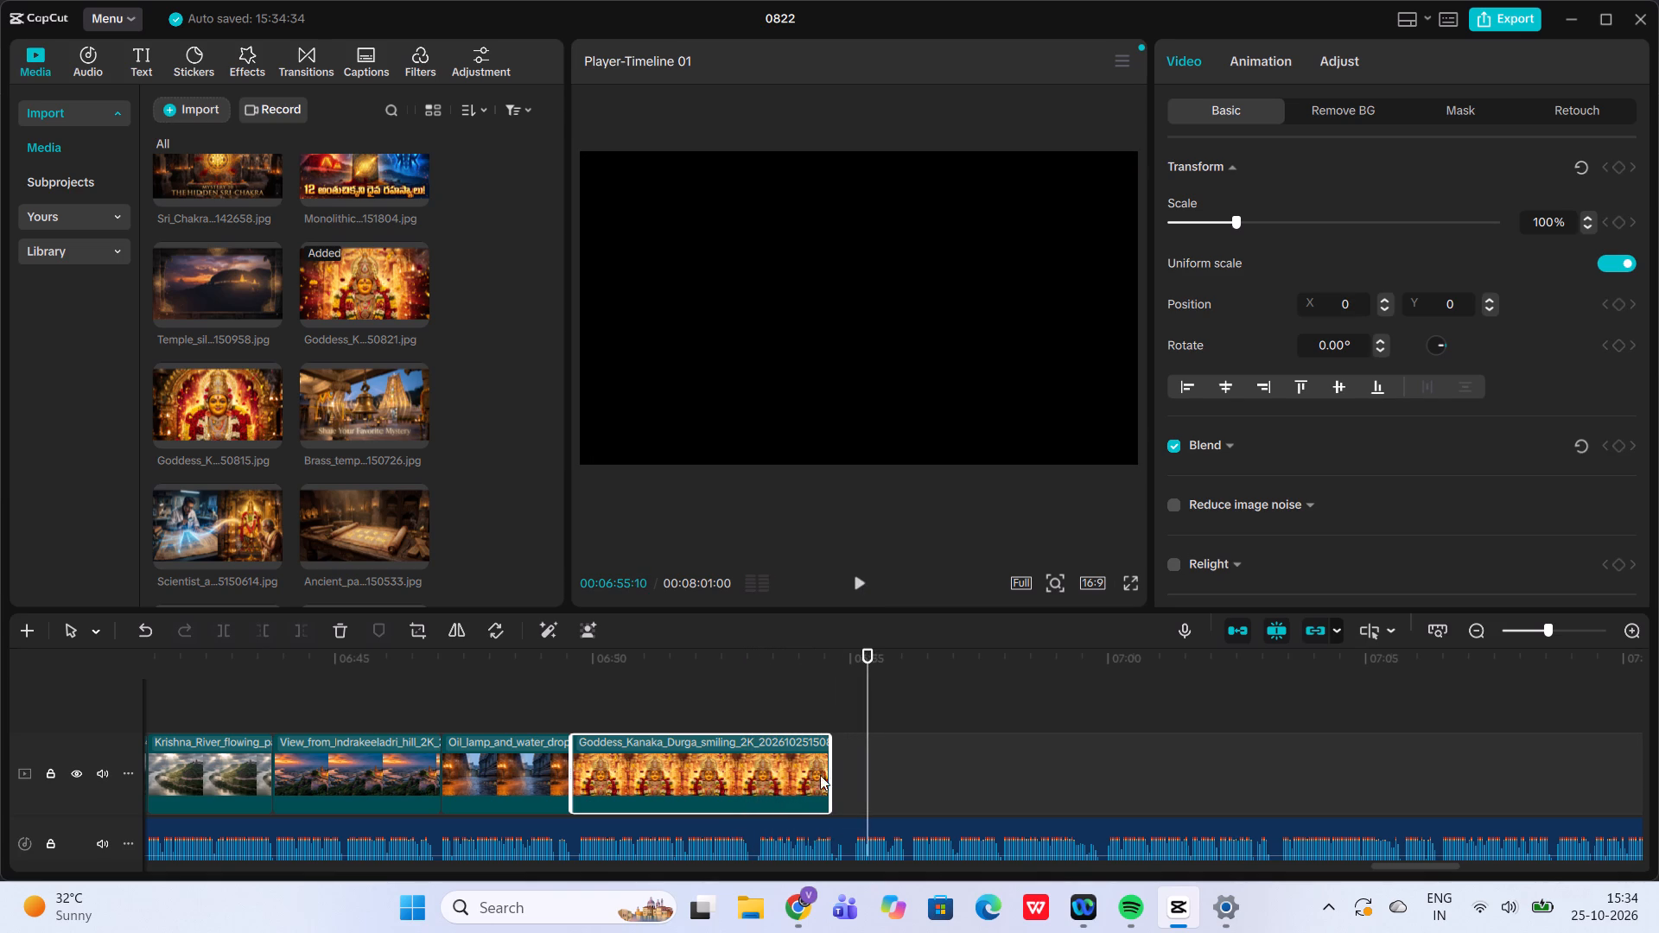
pyautogui.moveTo(831, 773); pyautogui.dragTo(858, 785)
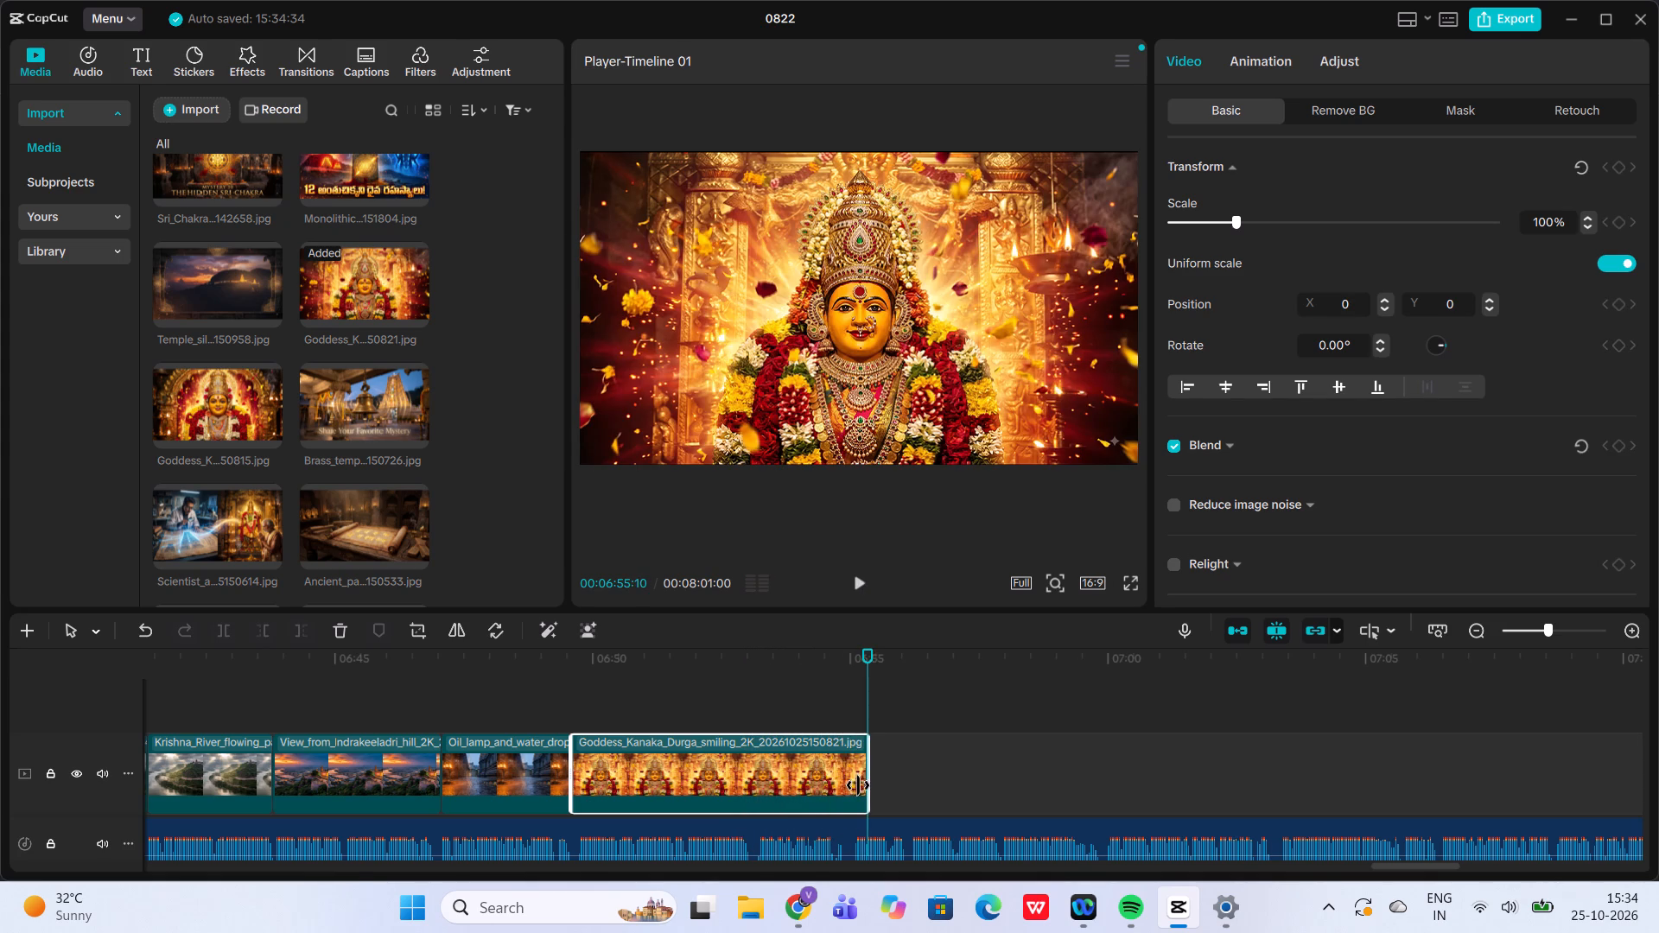
pyautogui.moveTo(858, 785); pyautogui.dragTo(850, 786)
pyautogui.click(835, 685)
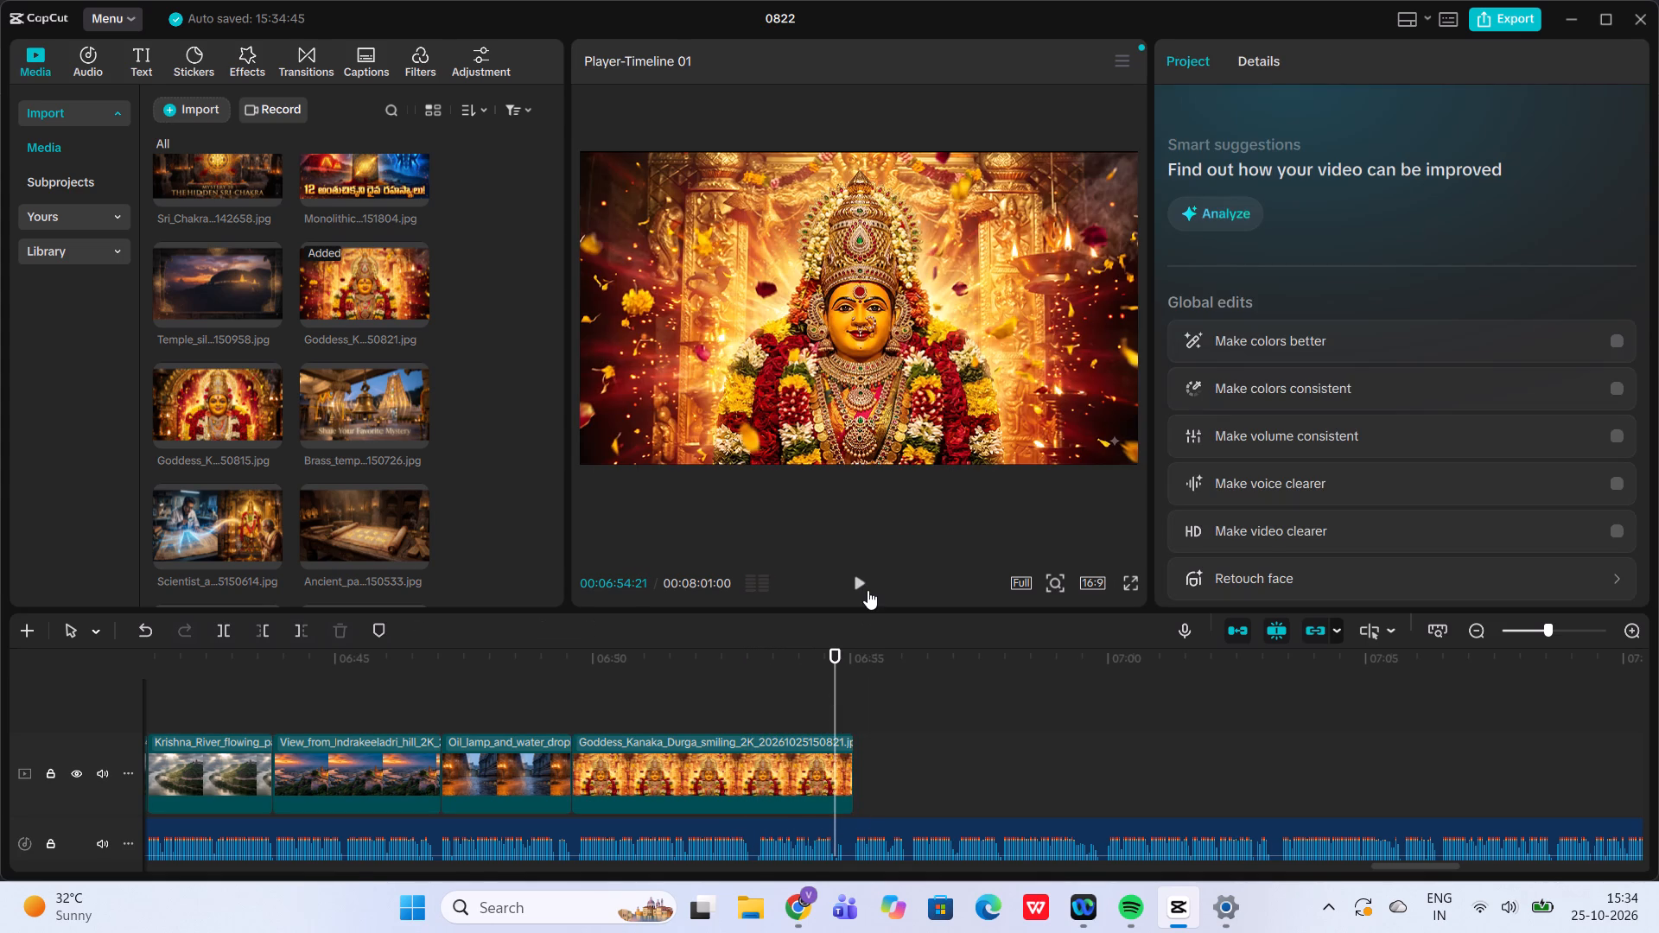
pyautogui.click(867, 586)
pyautogui.click(867, 586)
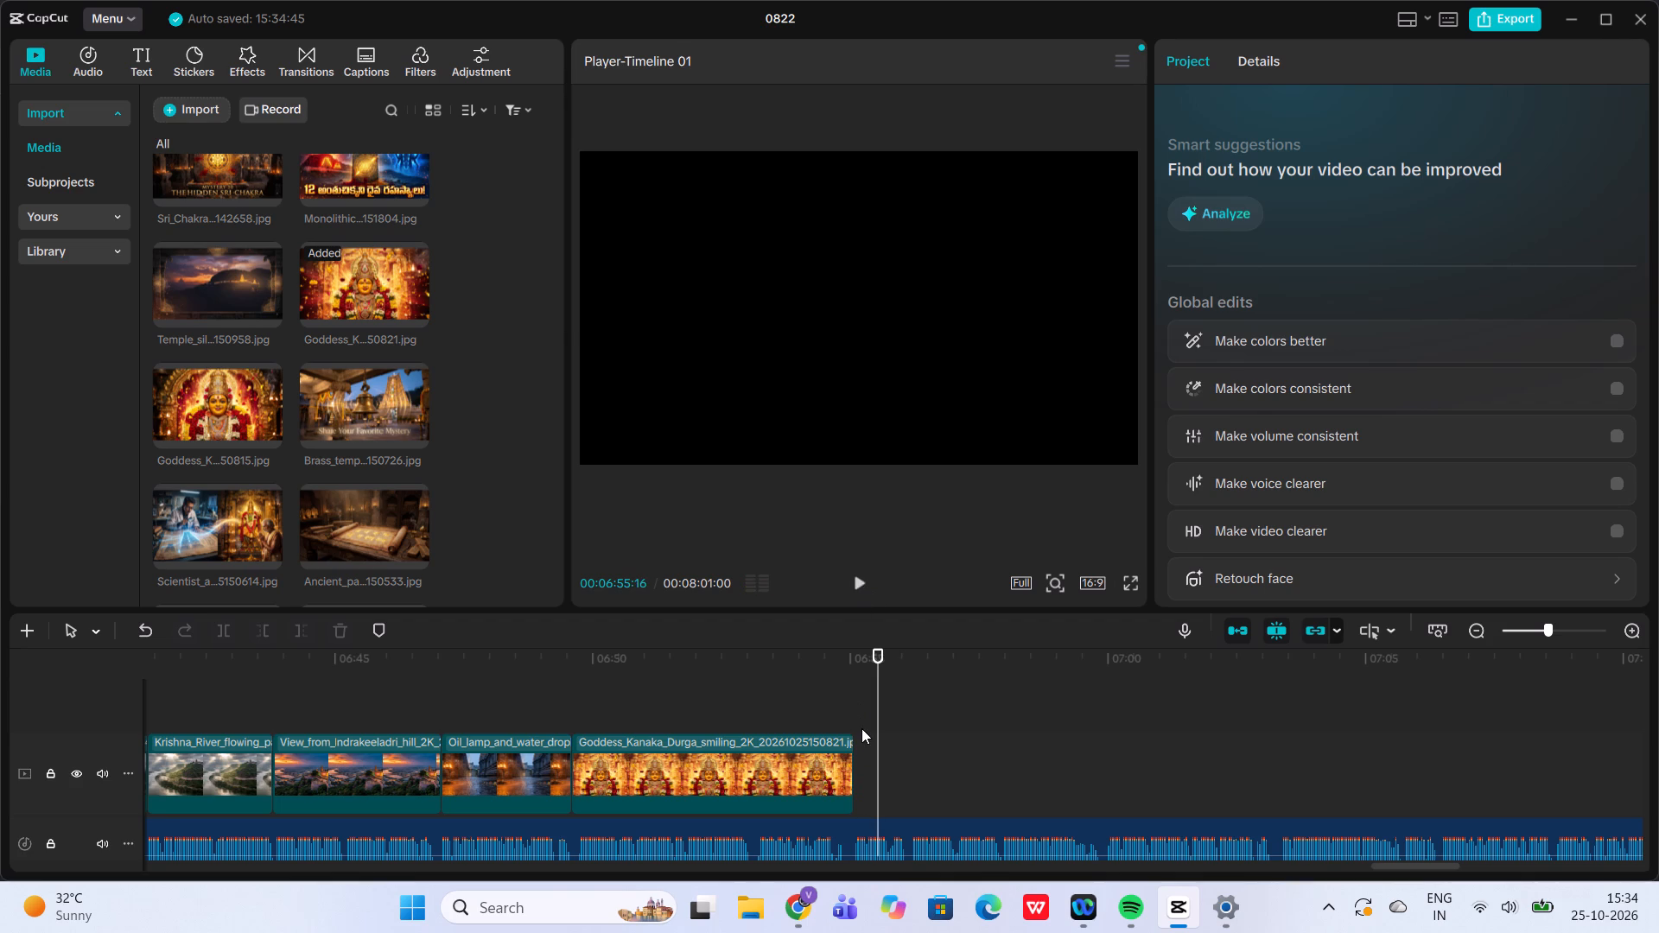
# Find the "Mystery 12: The Split Mountain" stone tablet image and add it at 00:06:55:02, after the smiling goddess clip.
pyautogui.click(850, 707)
pyautogui.scroll(-2, 379, 433)
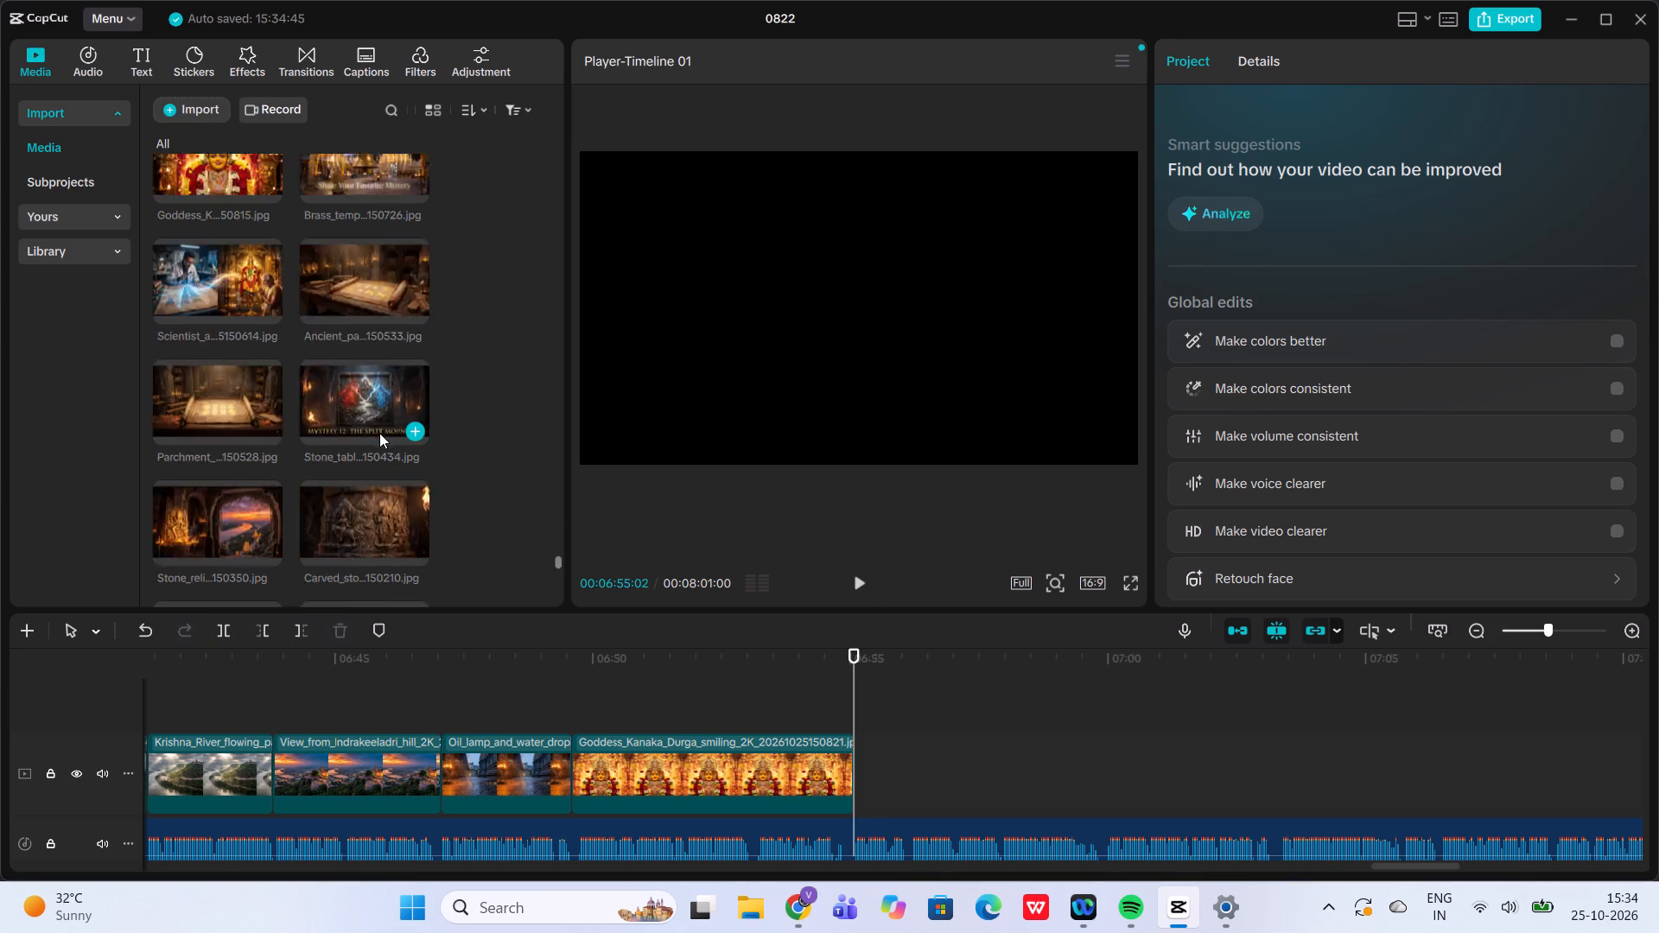
pyautogui.scroll(-2, 379, 433)
pyautogui.scroll(4, 379, 433)
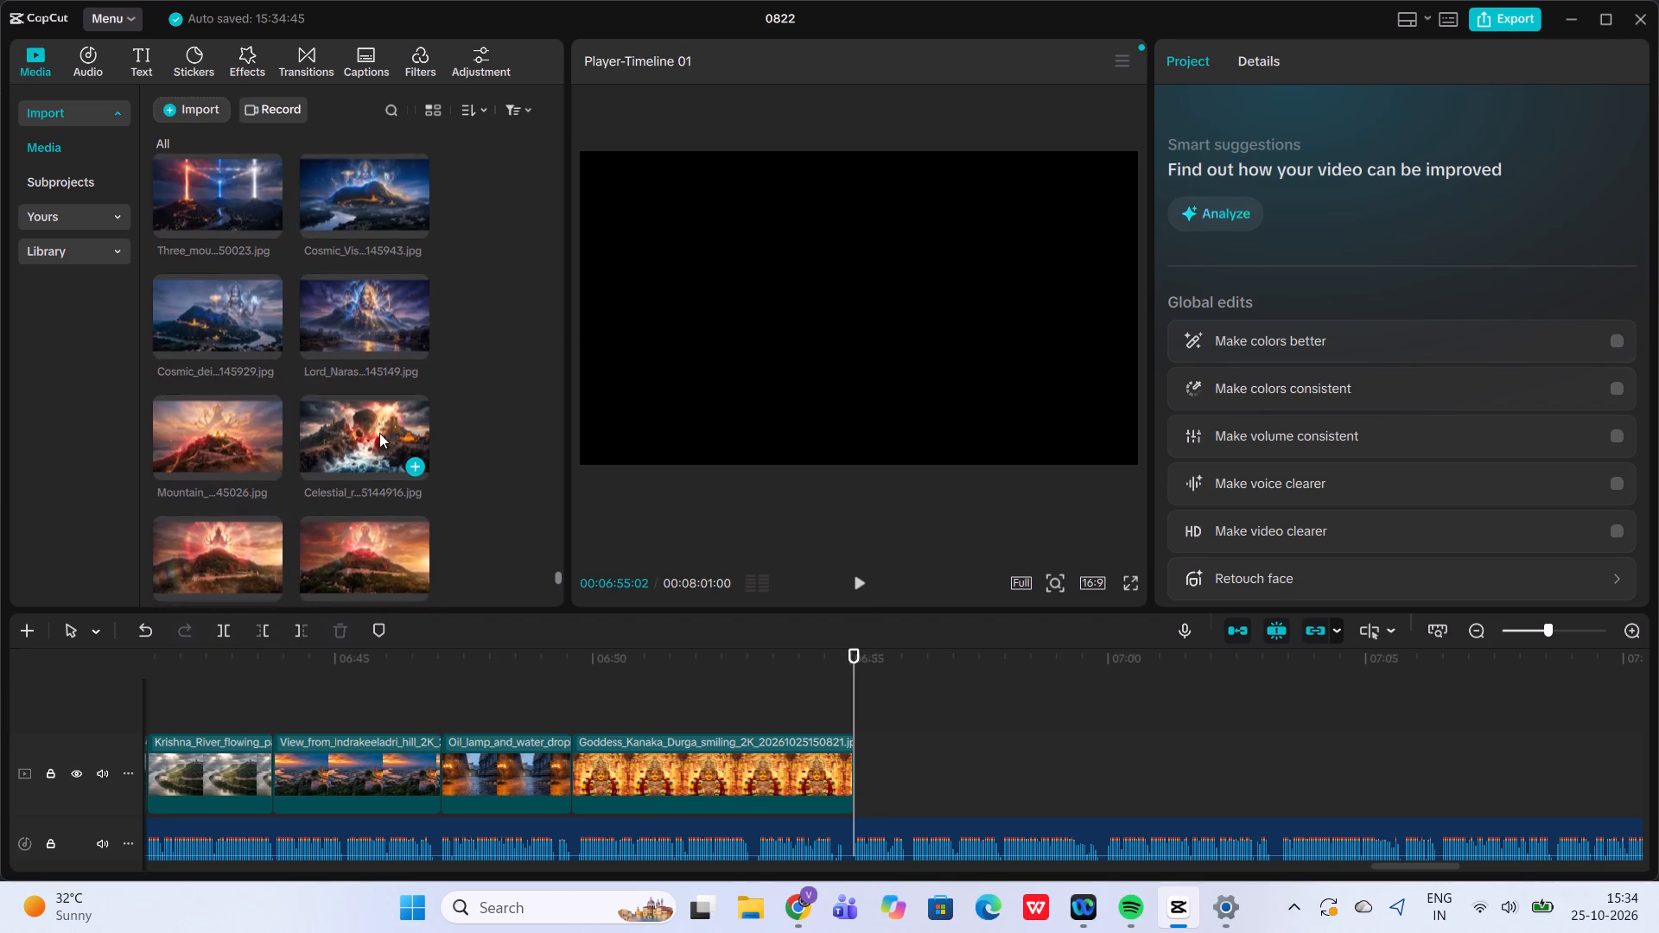
pyautogui.scroll(3, 379, 433)
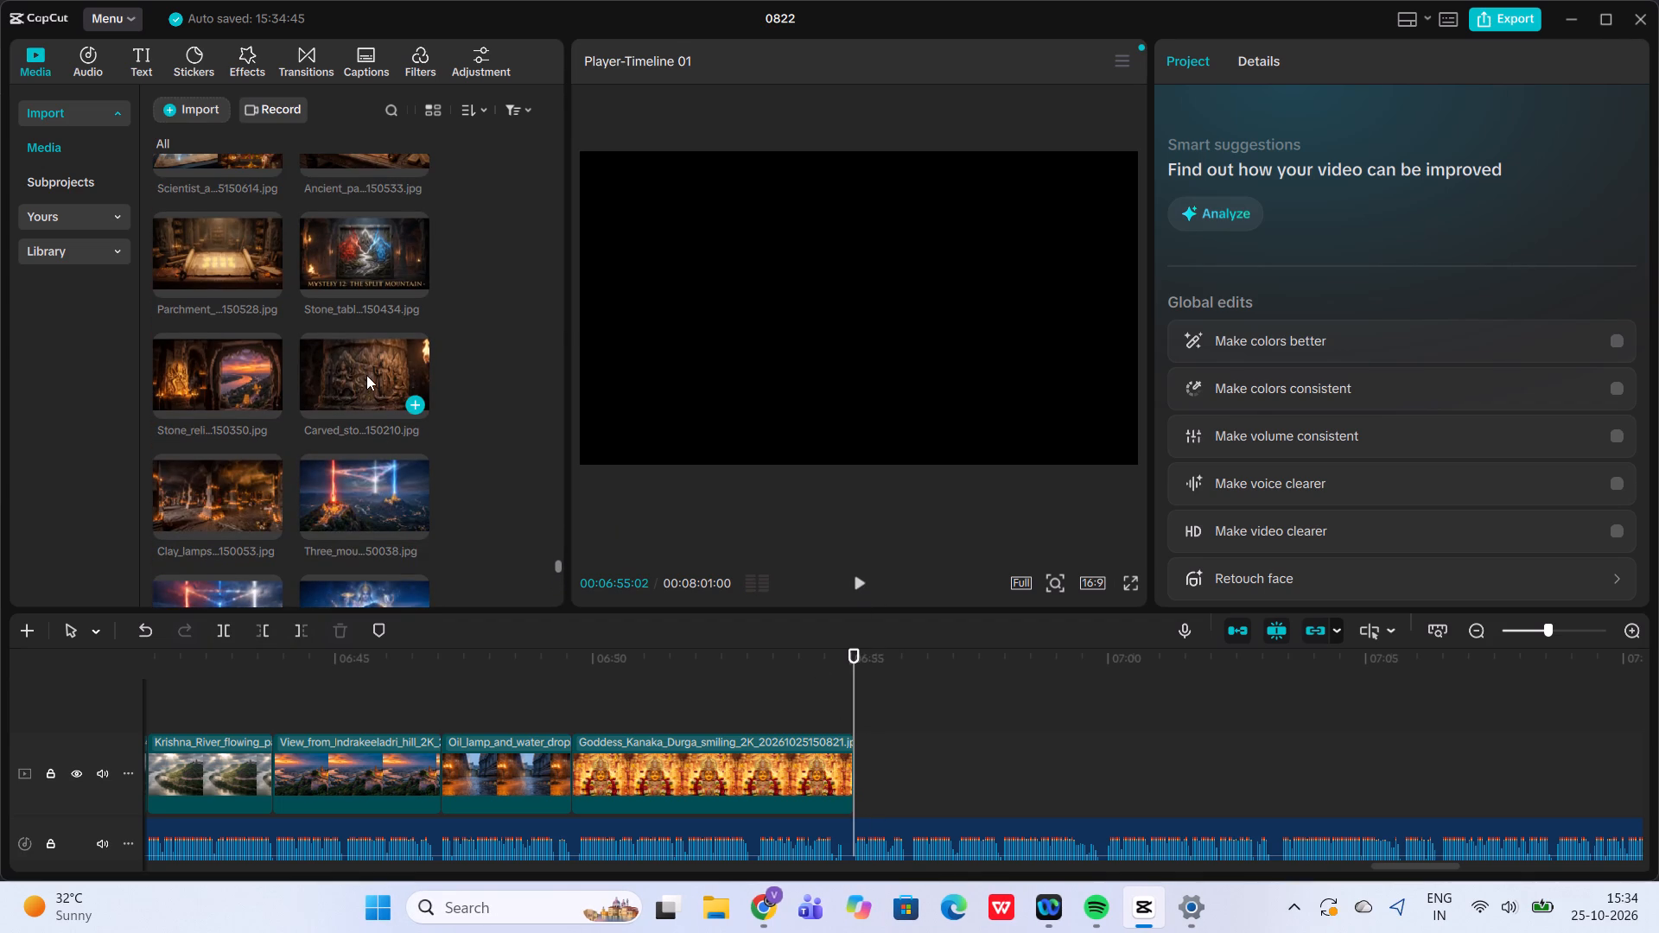
pyautogui.scroll(1, 366, 374)
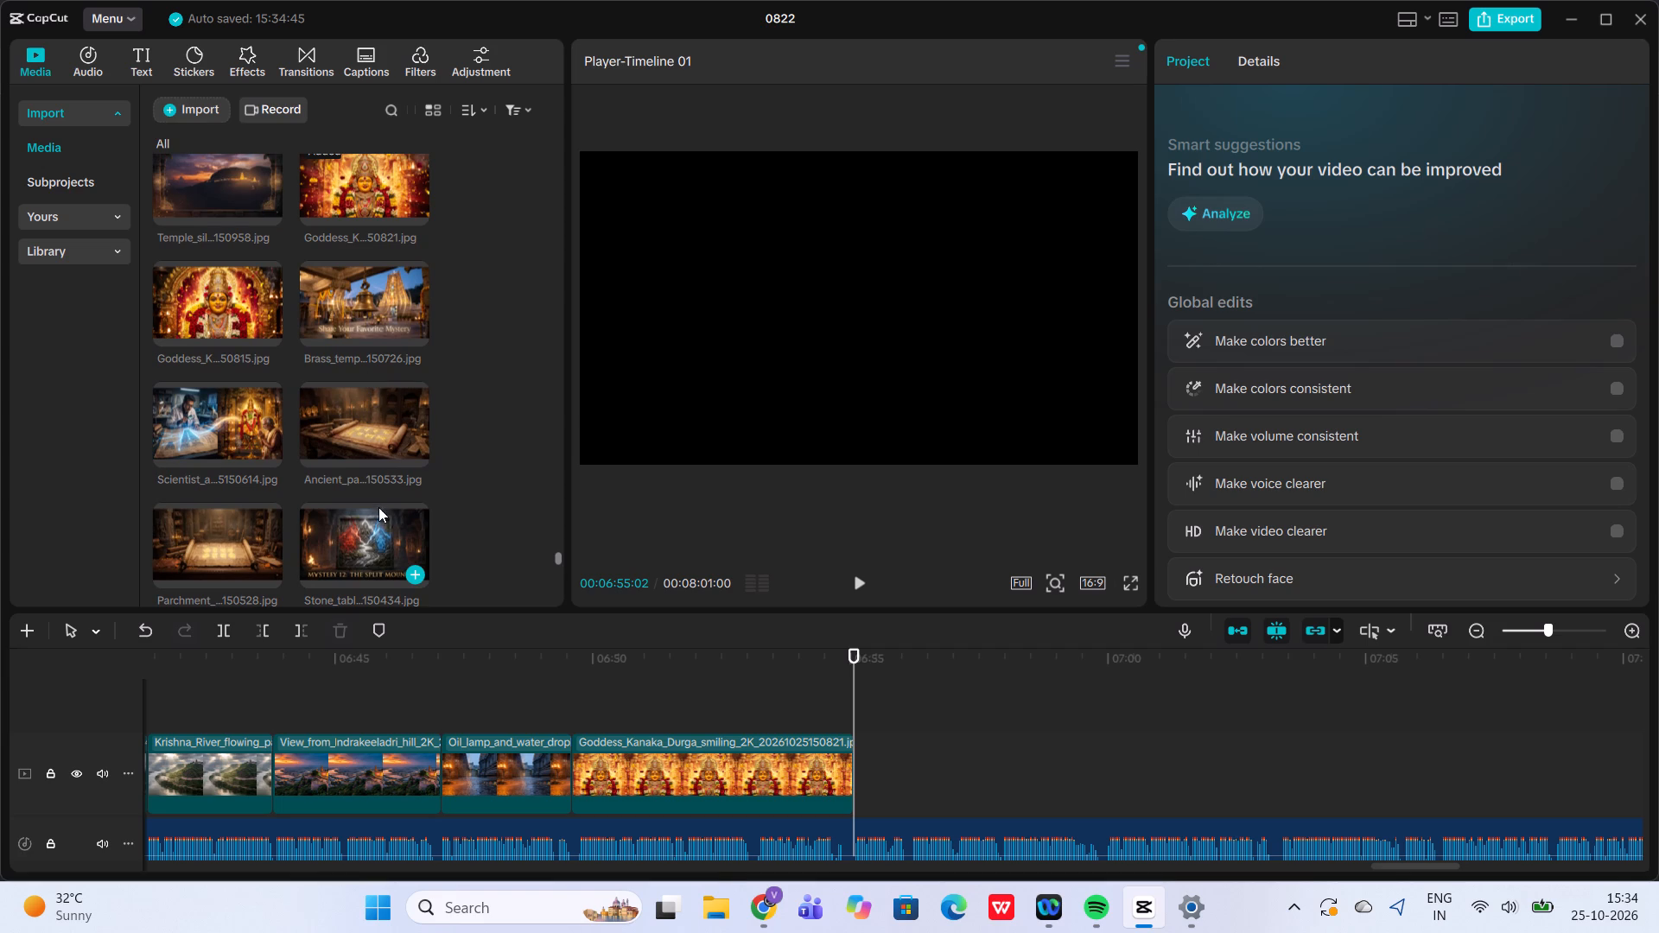
pyautogui.click(378, 522)
pyautogui.click(418, 571)
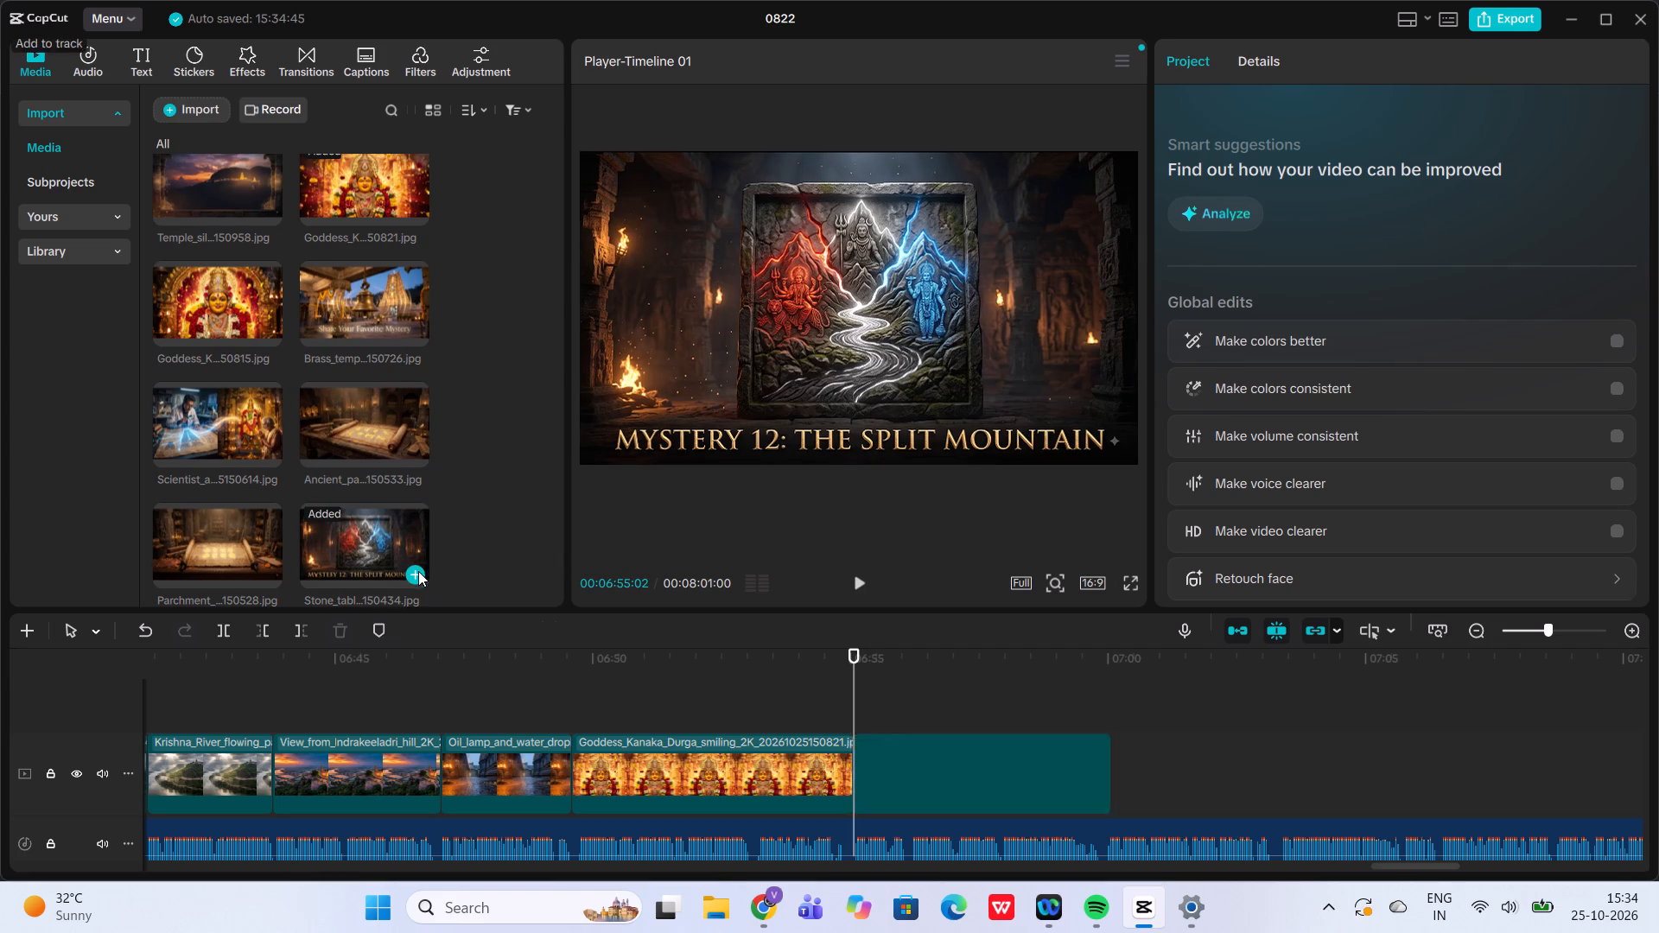
# Listen to the narration under the Mystery 12 stone tablet clip and trim the clip's end to 00:06:59:27.
pyautogui.click(862, 577)
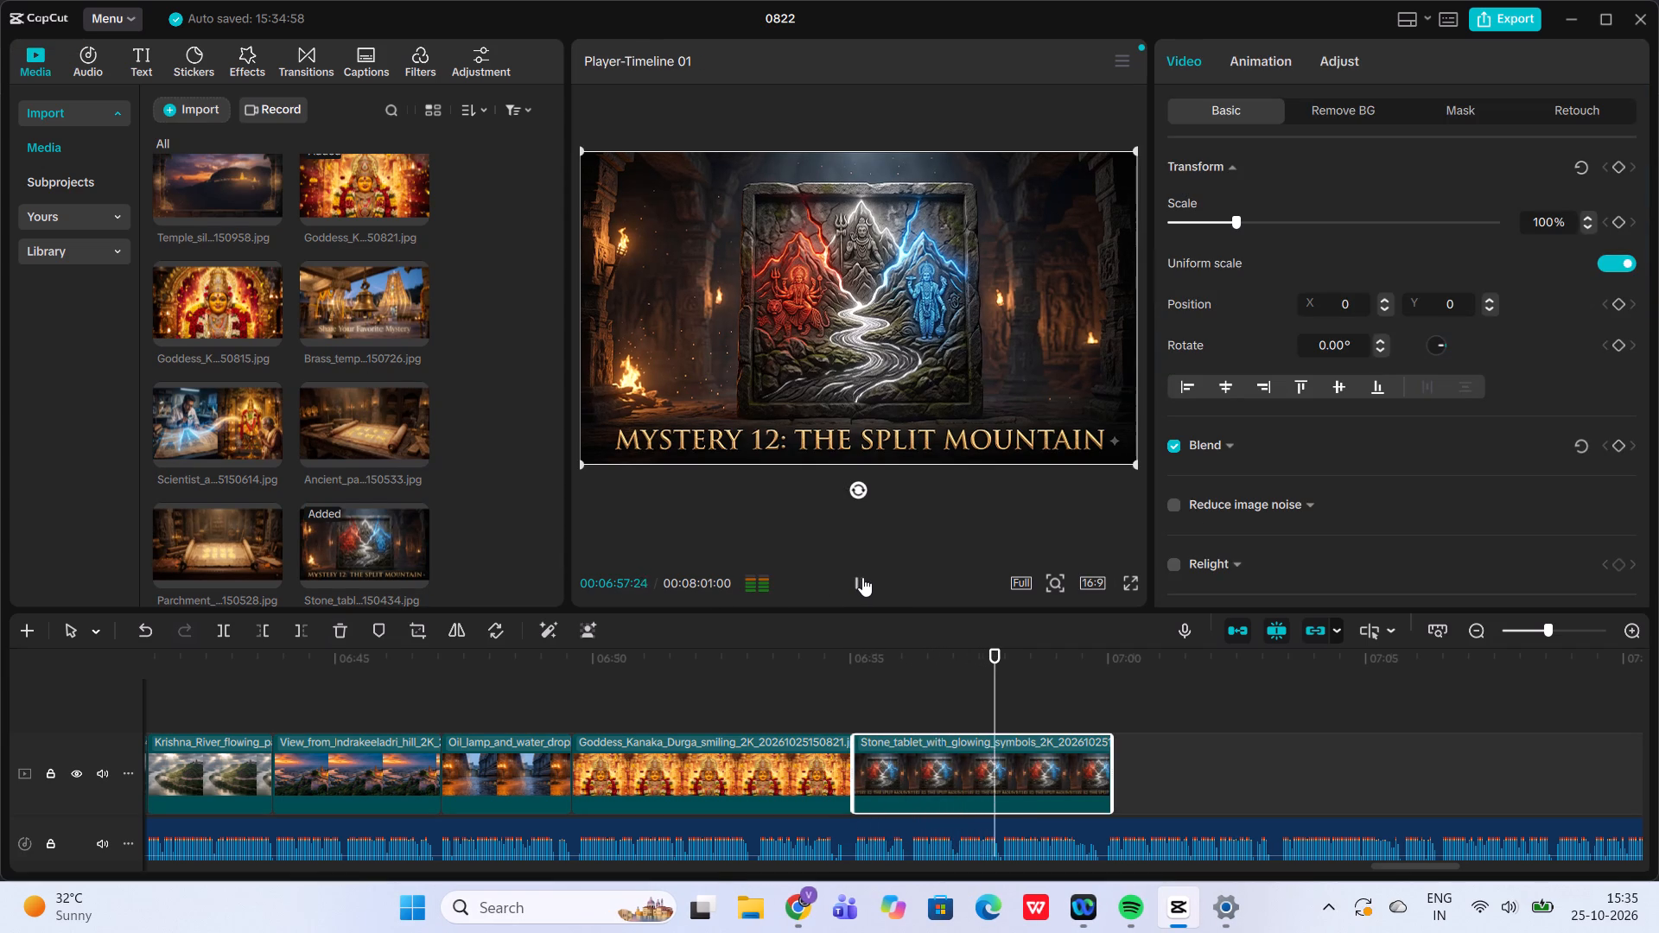
pyautogui.click(862, 577)
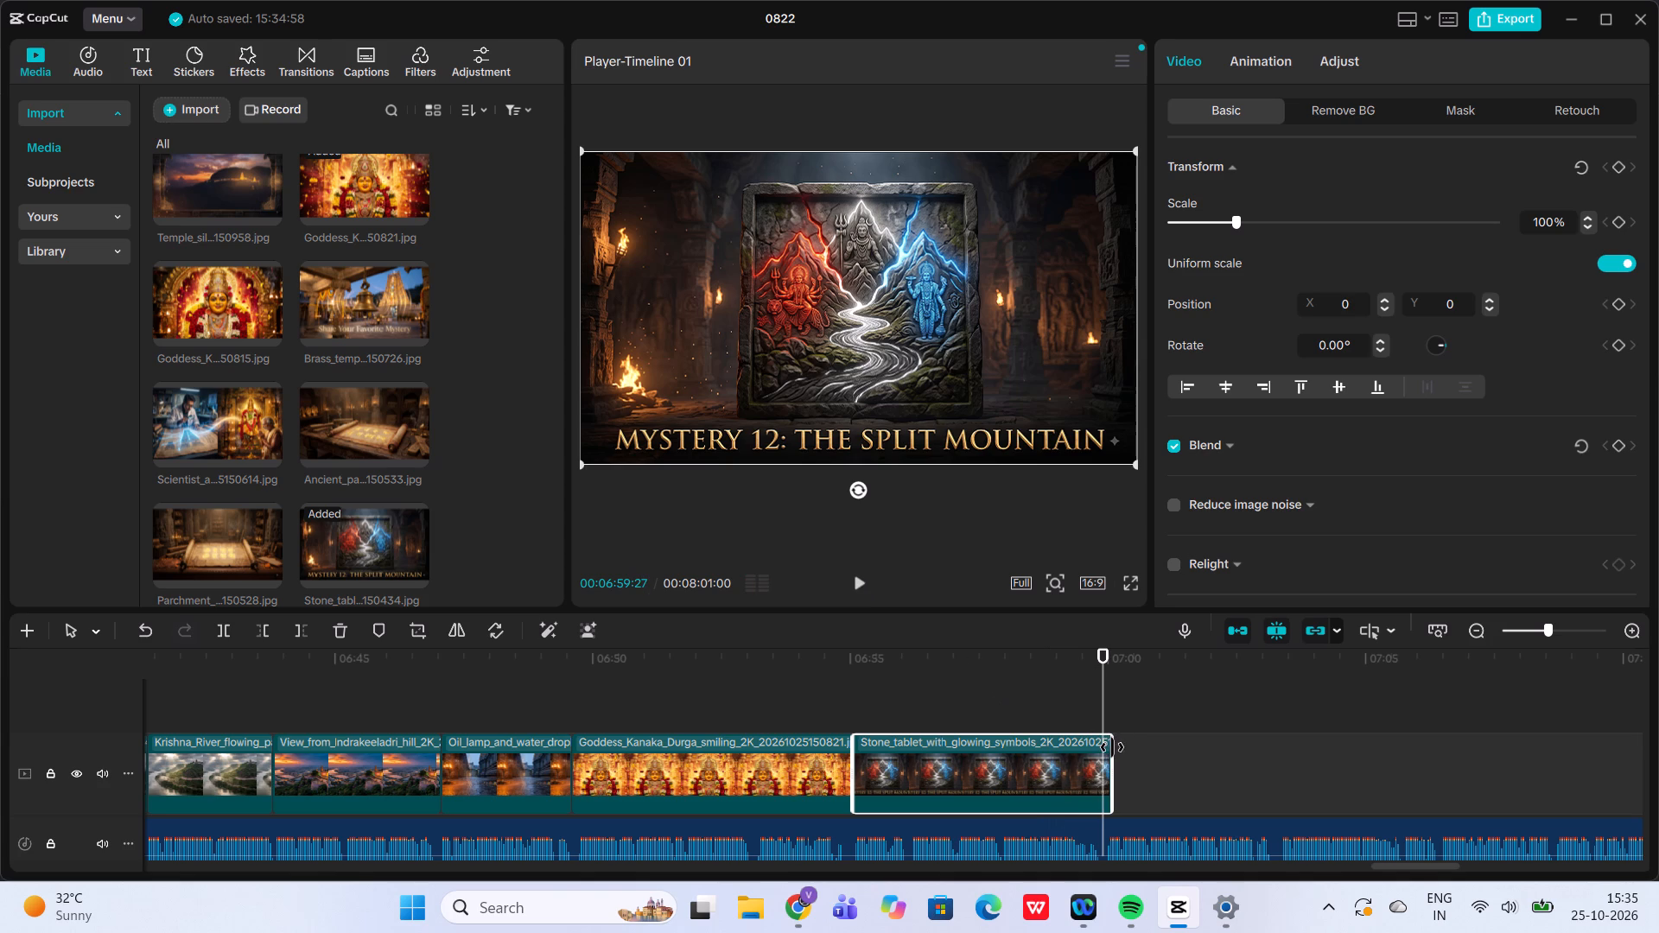
pyautogui.moveTo(1112, 747); pyautogui.dragTo(1101, 751)
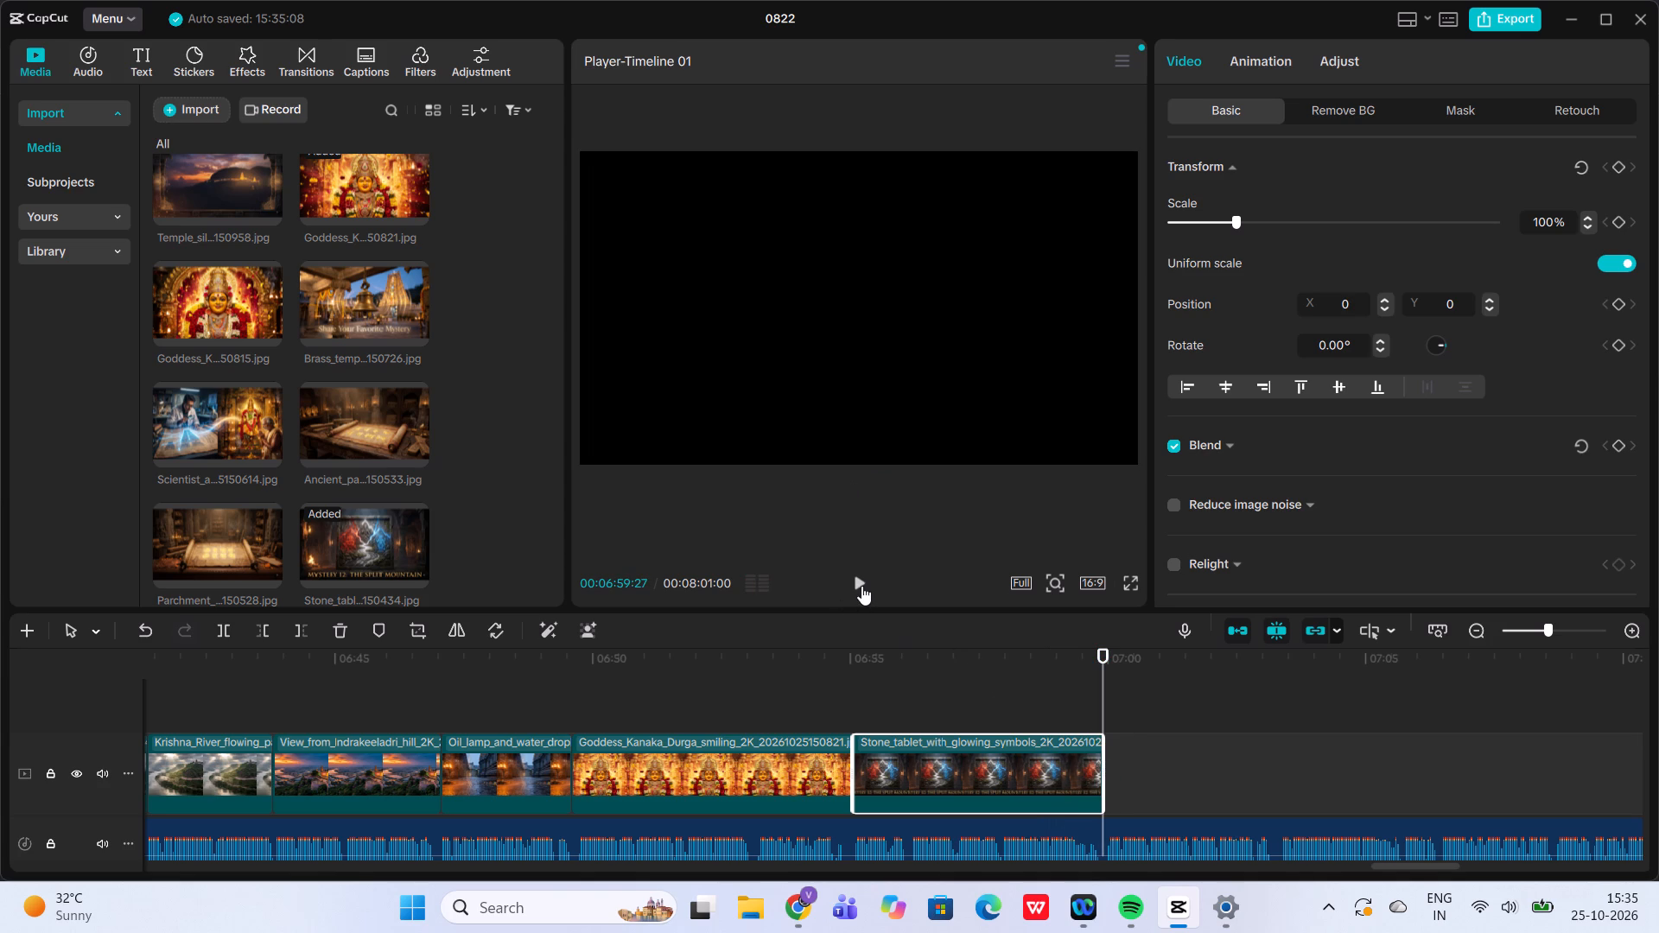
# Listen to the narration following the Mystery 12 title, preview the celestial river splitting image and add it at 00:06:59:27.
pyautogui.click(861, 586)
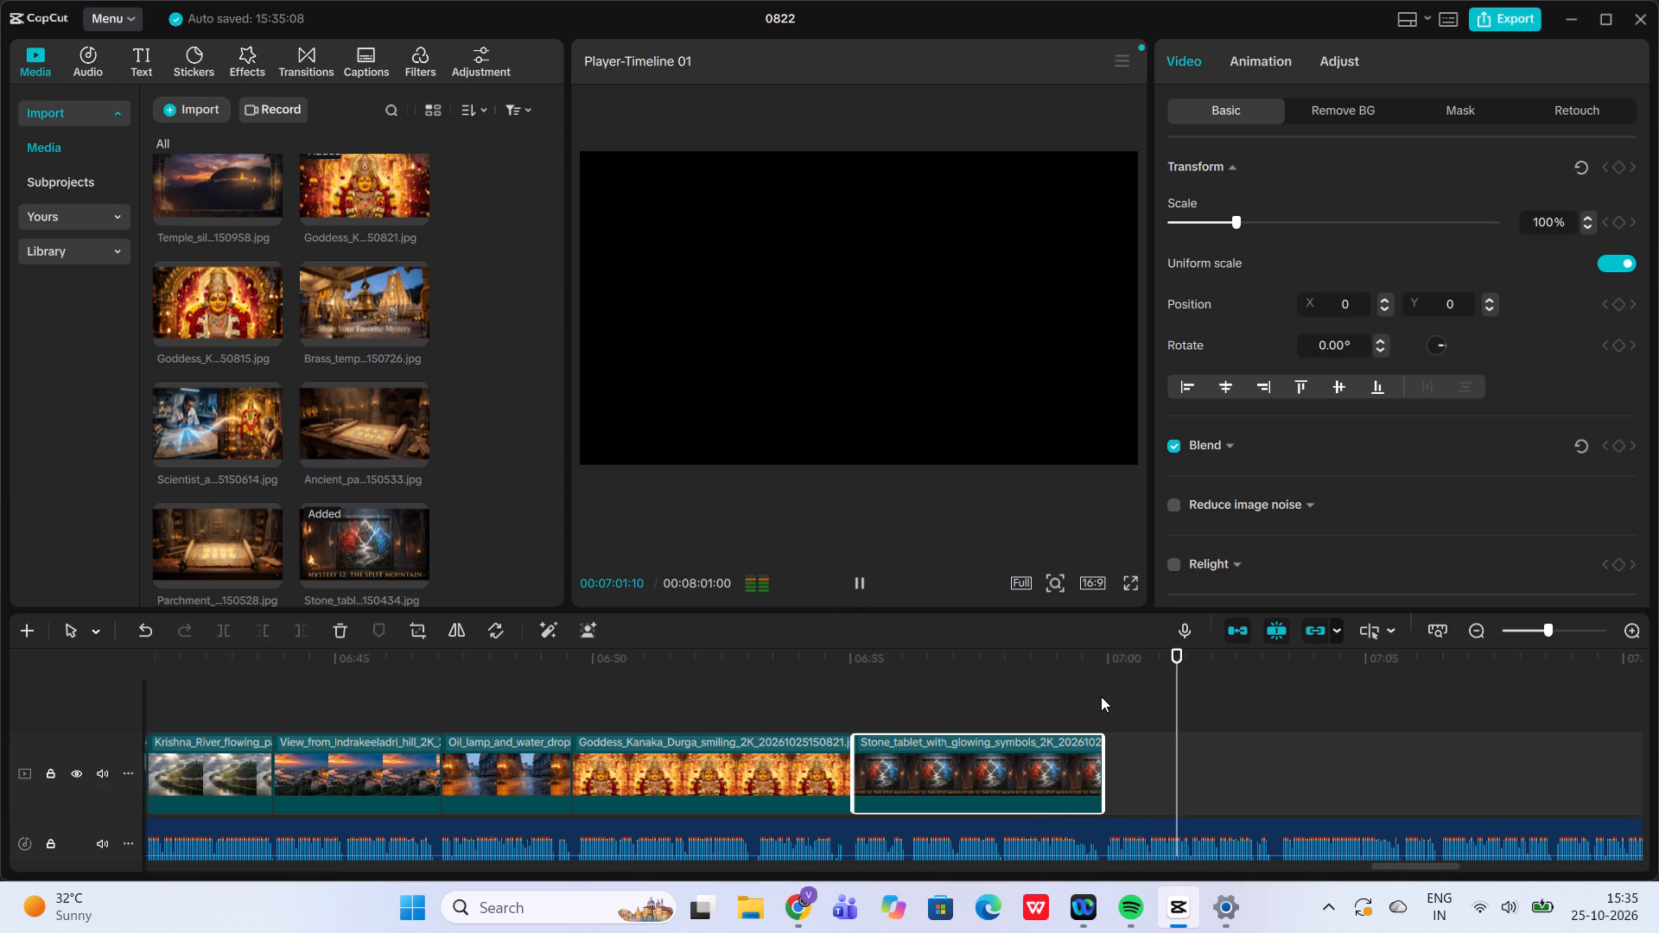
pyautogui.click(1101, 696)
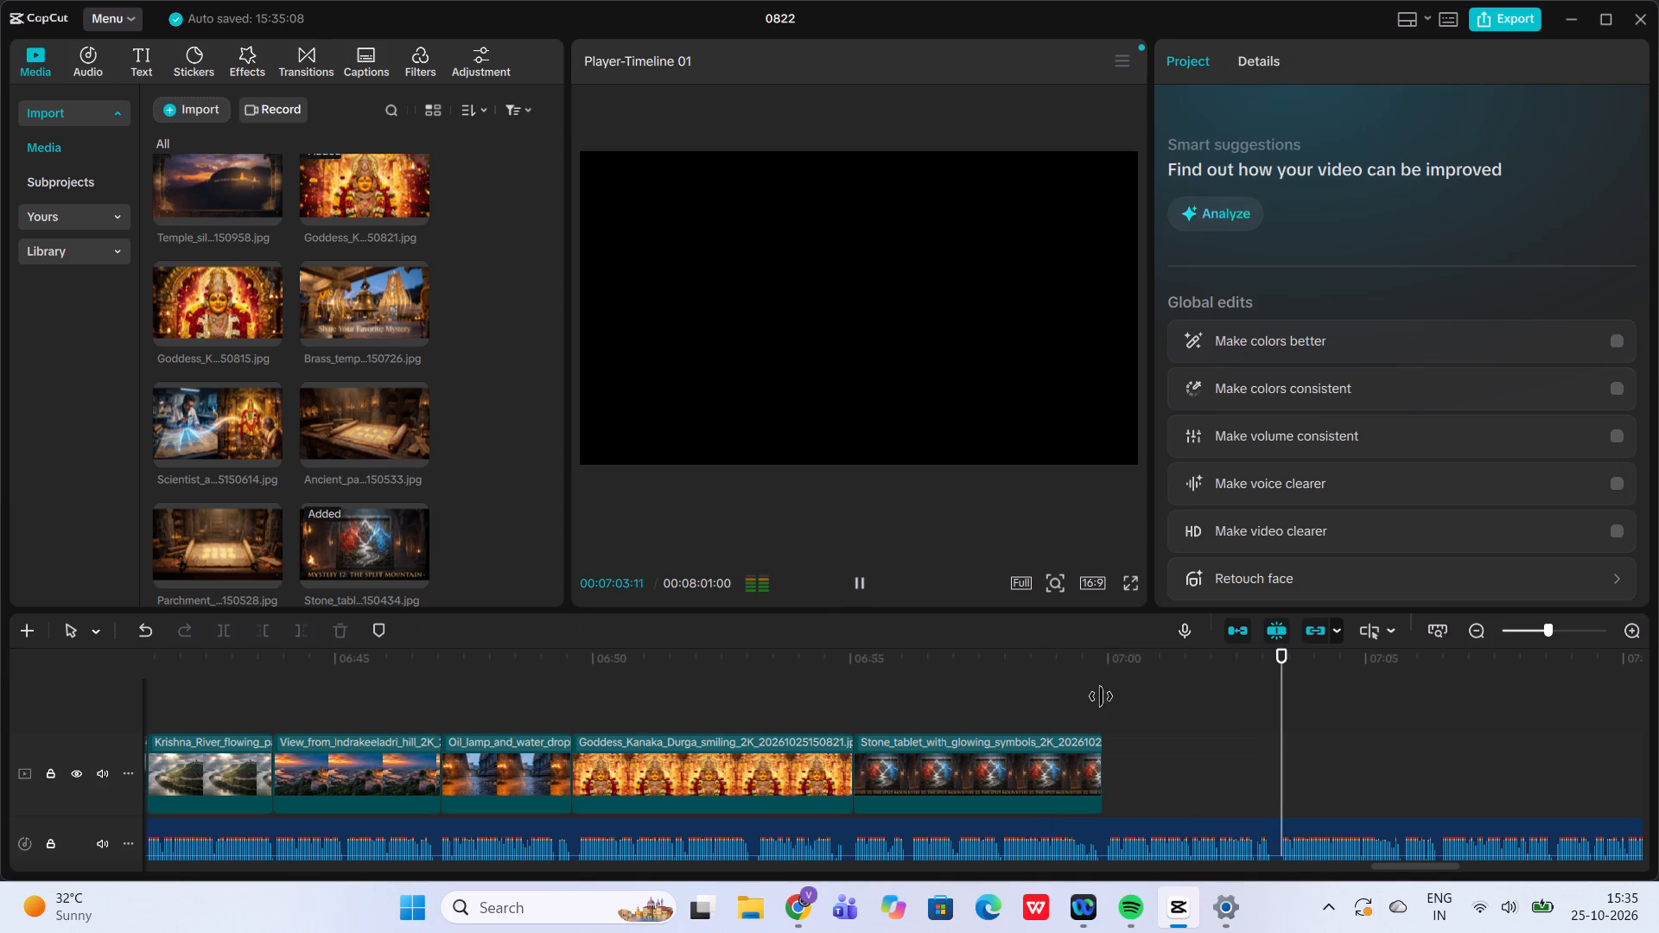
pyautogui.click(1101, 696)
pyautogui.scroll(-1, 404, 451)
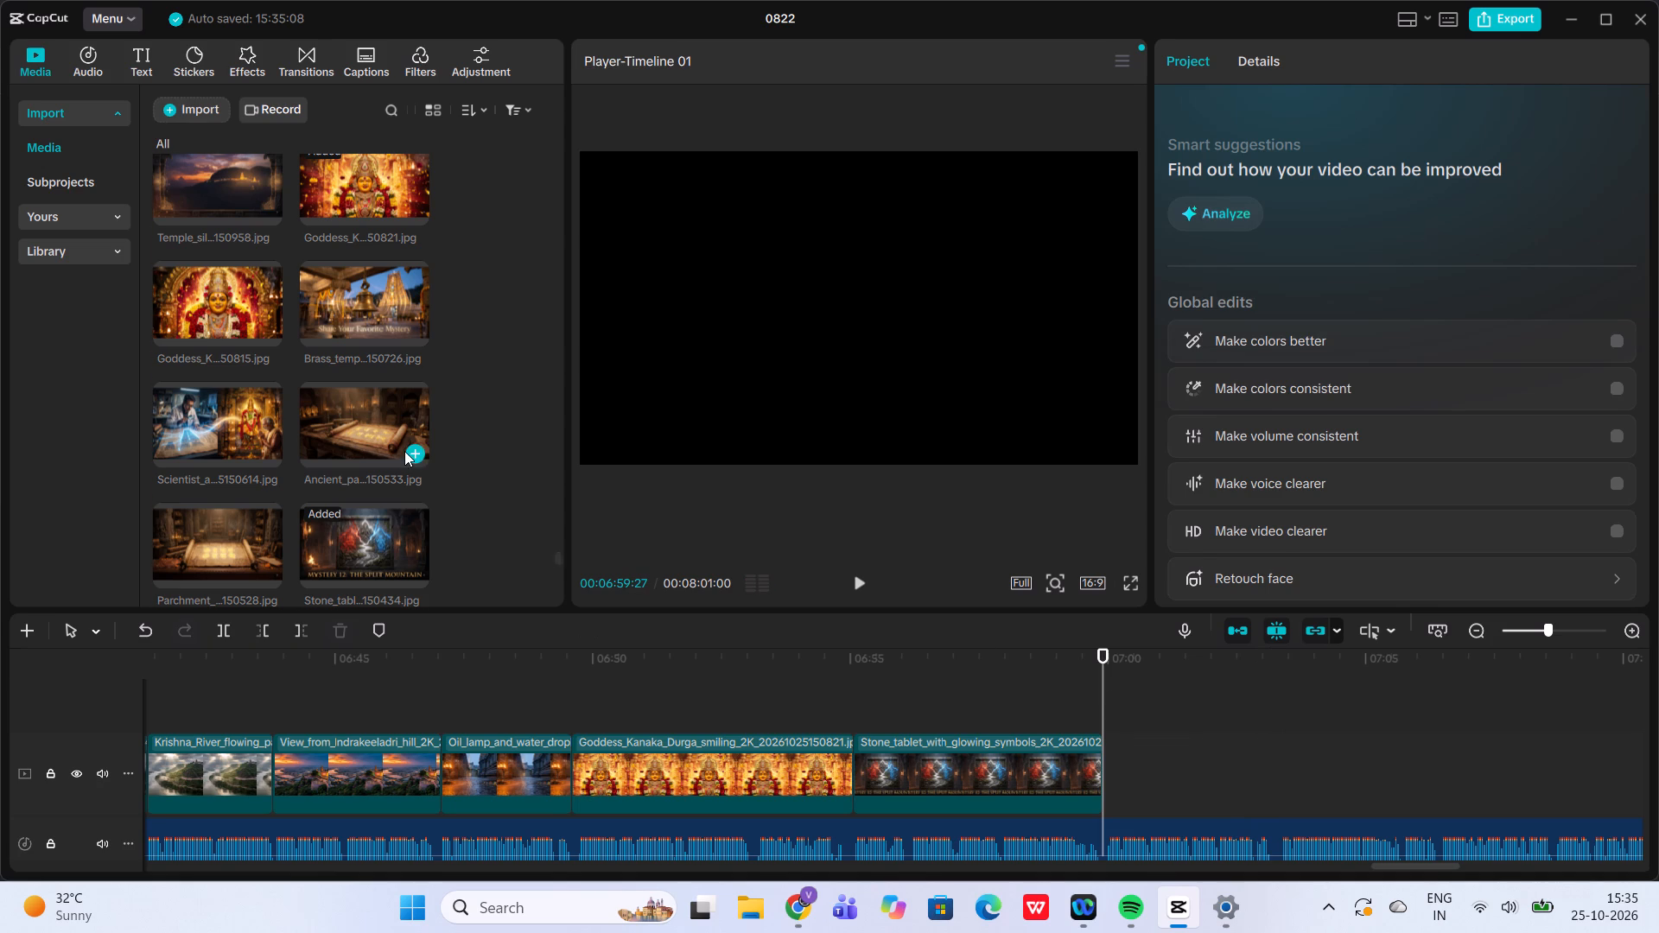
pyautogui.scroll(-1, 404, 451)
pyautogui.scroll(-1, 323, 505)
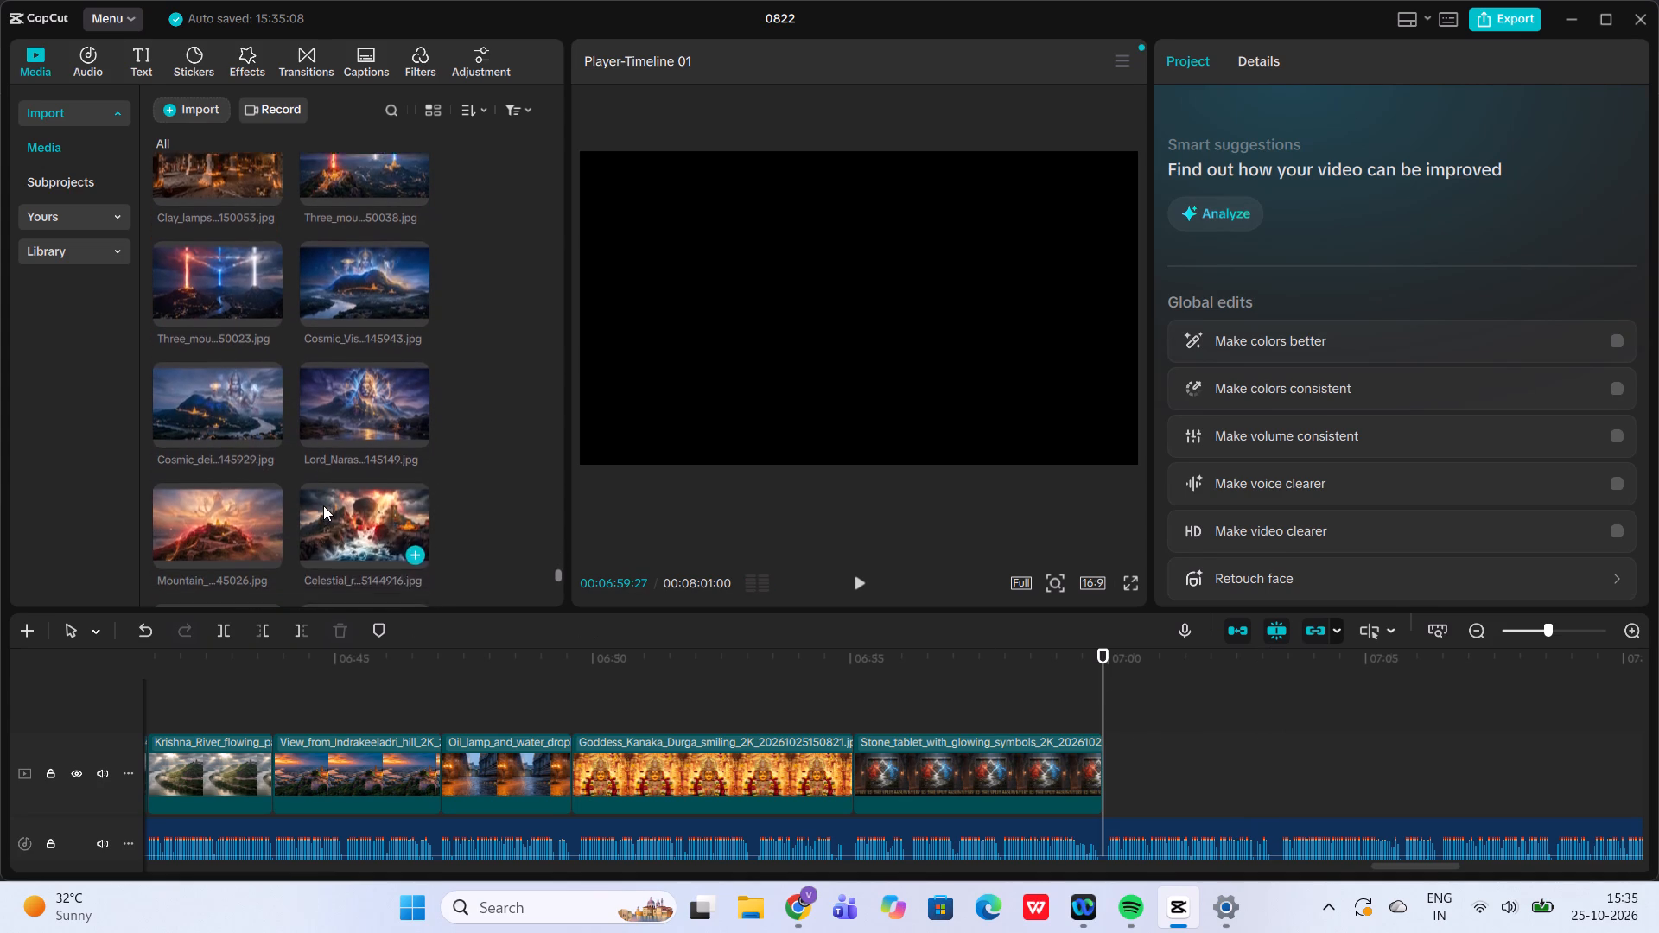
pyautogui.scroll(-1, 323, 505)
pyautogui.click(323, 505)
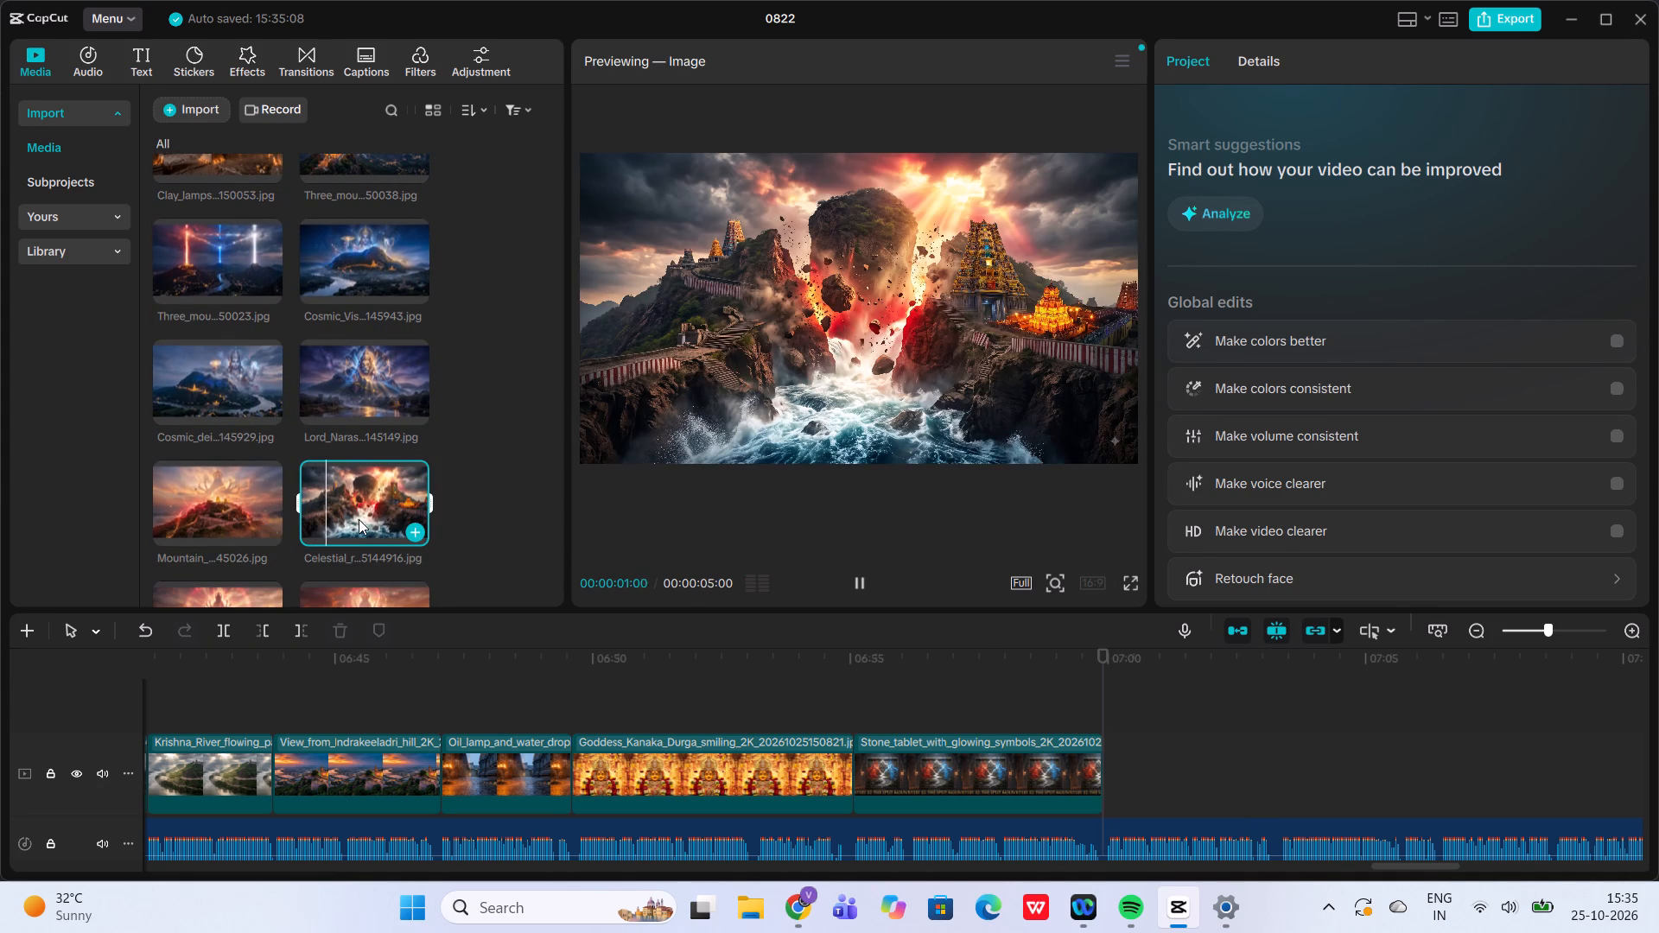
pyautogui.scroll(-1, 409, 549)
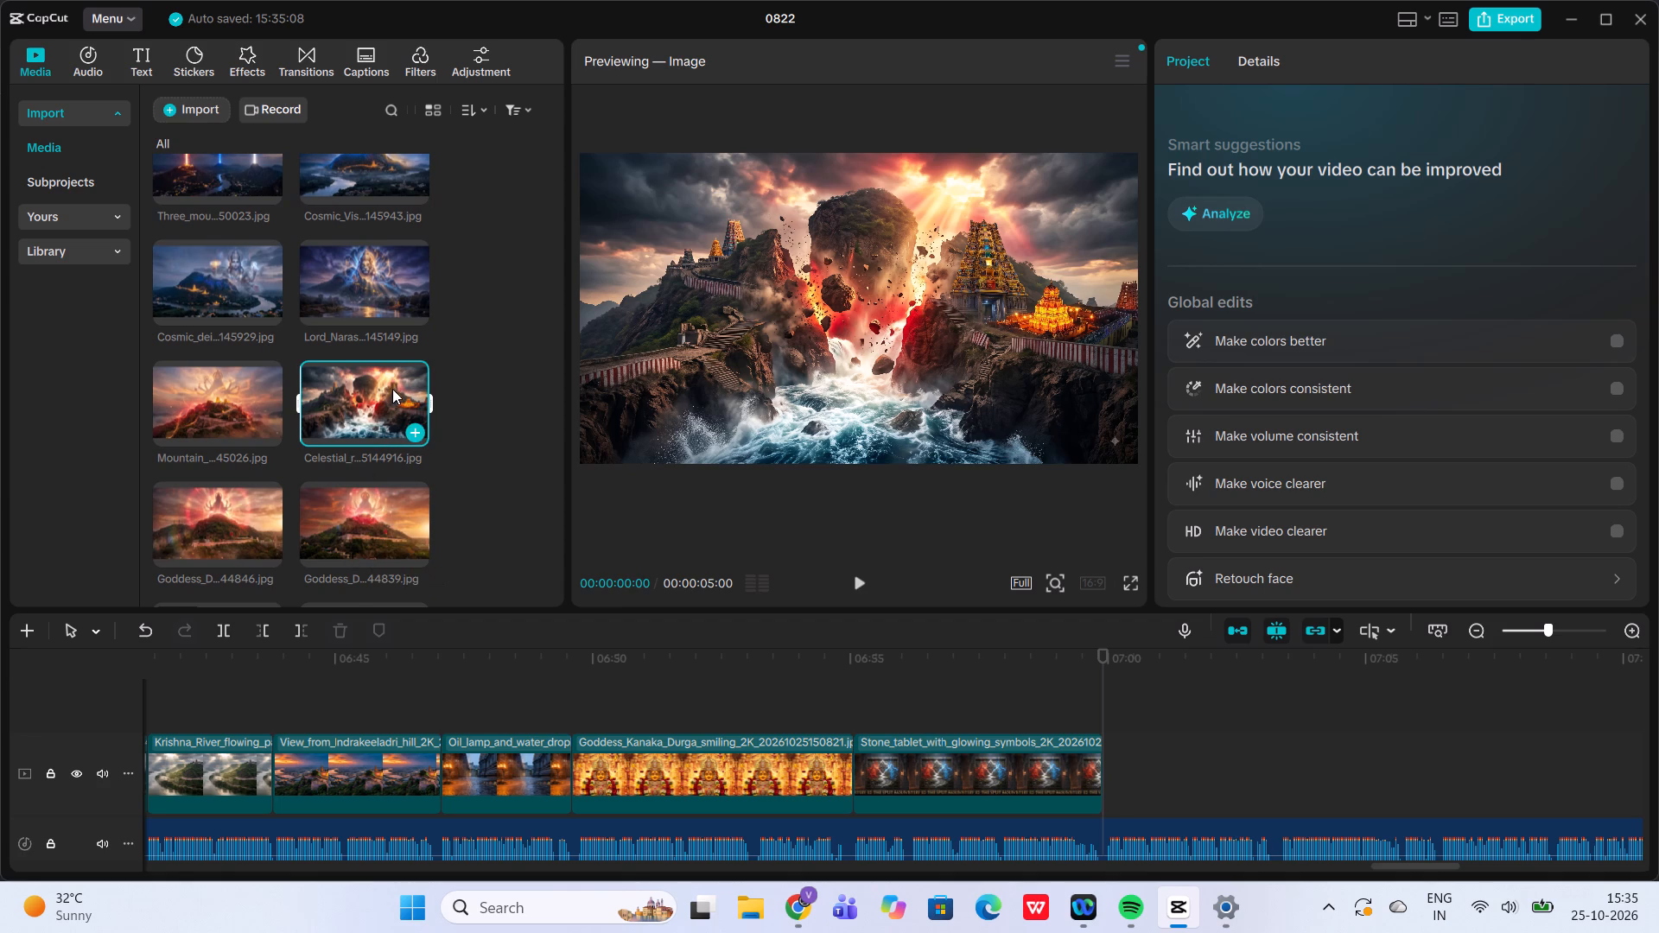
pyautogui.click(413, 424)
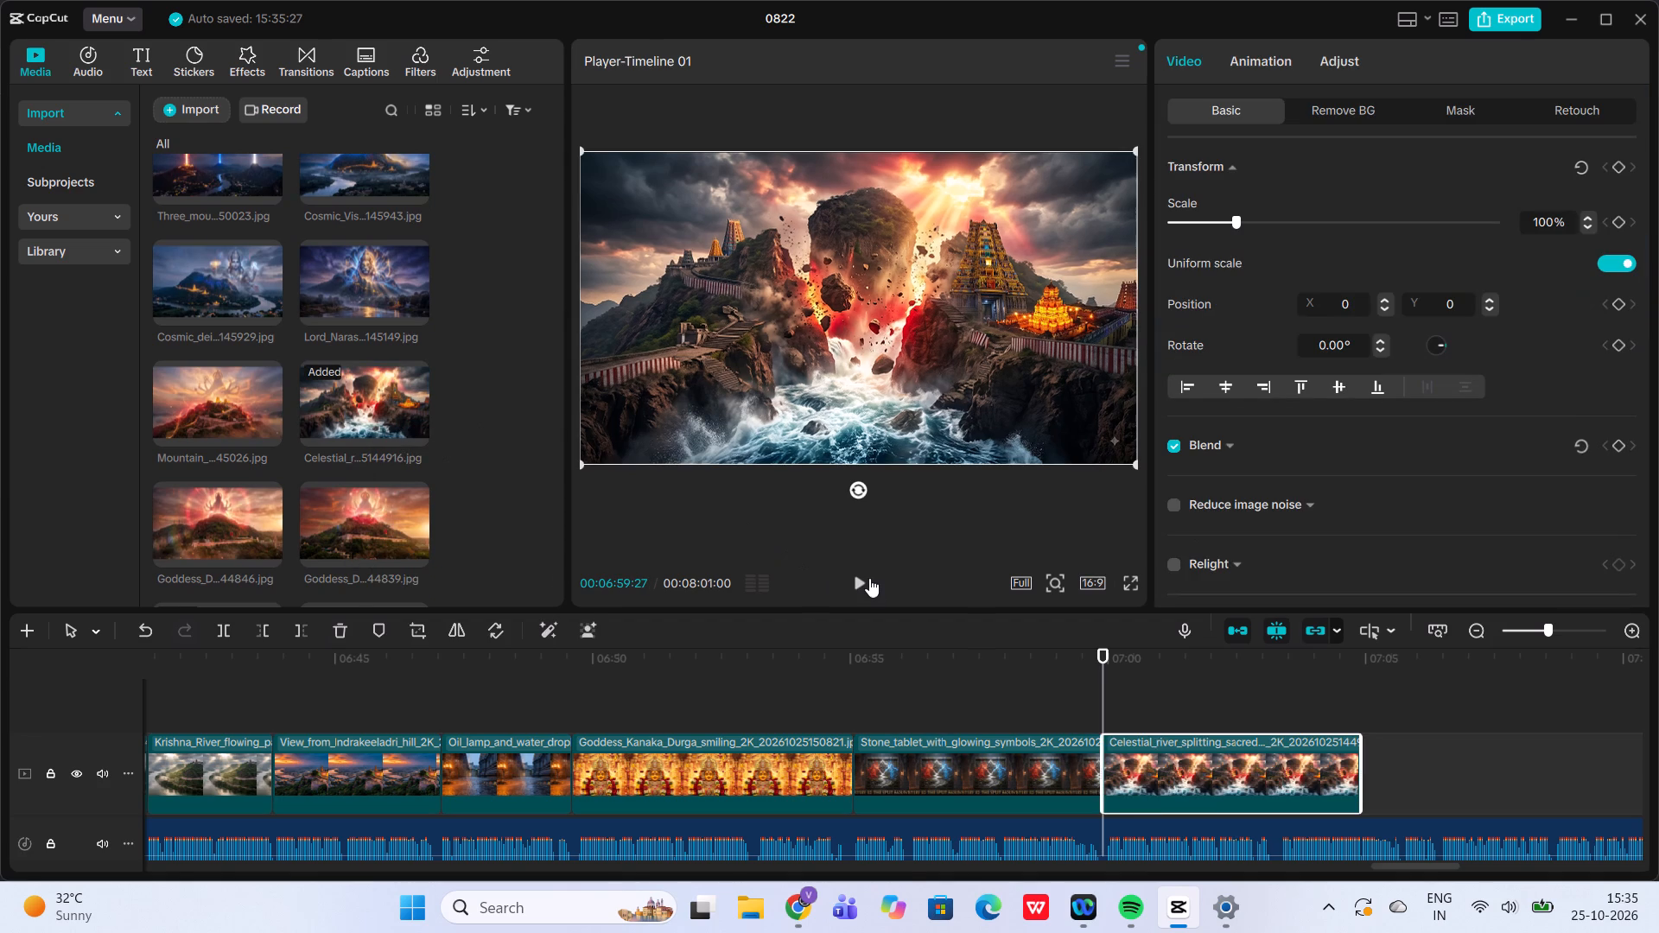
# Listen to the narration under the celestial river splitting clip and extend the clip's end to 00:07:06:13.
pyautogui.click(868, 578)
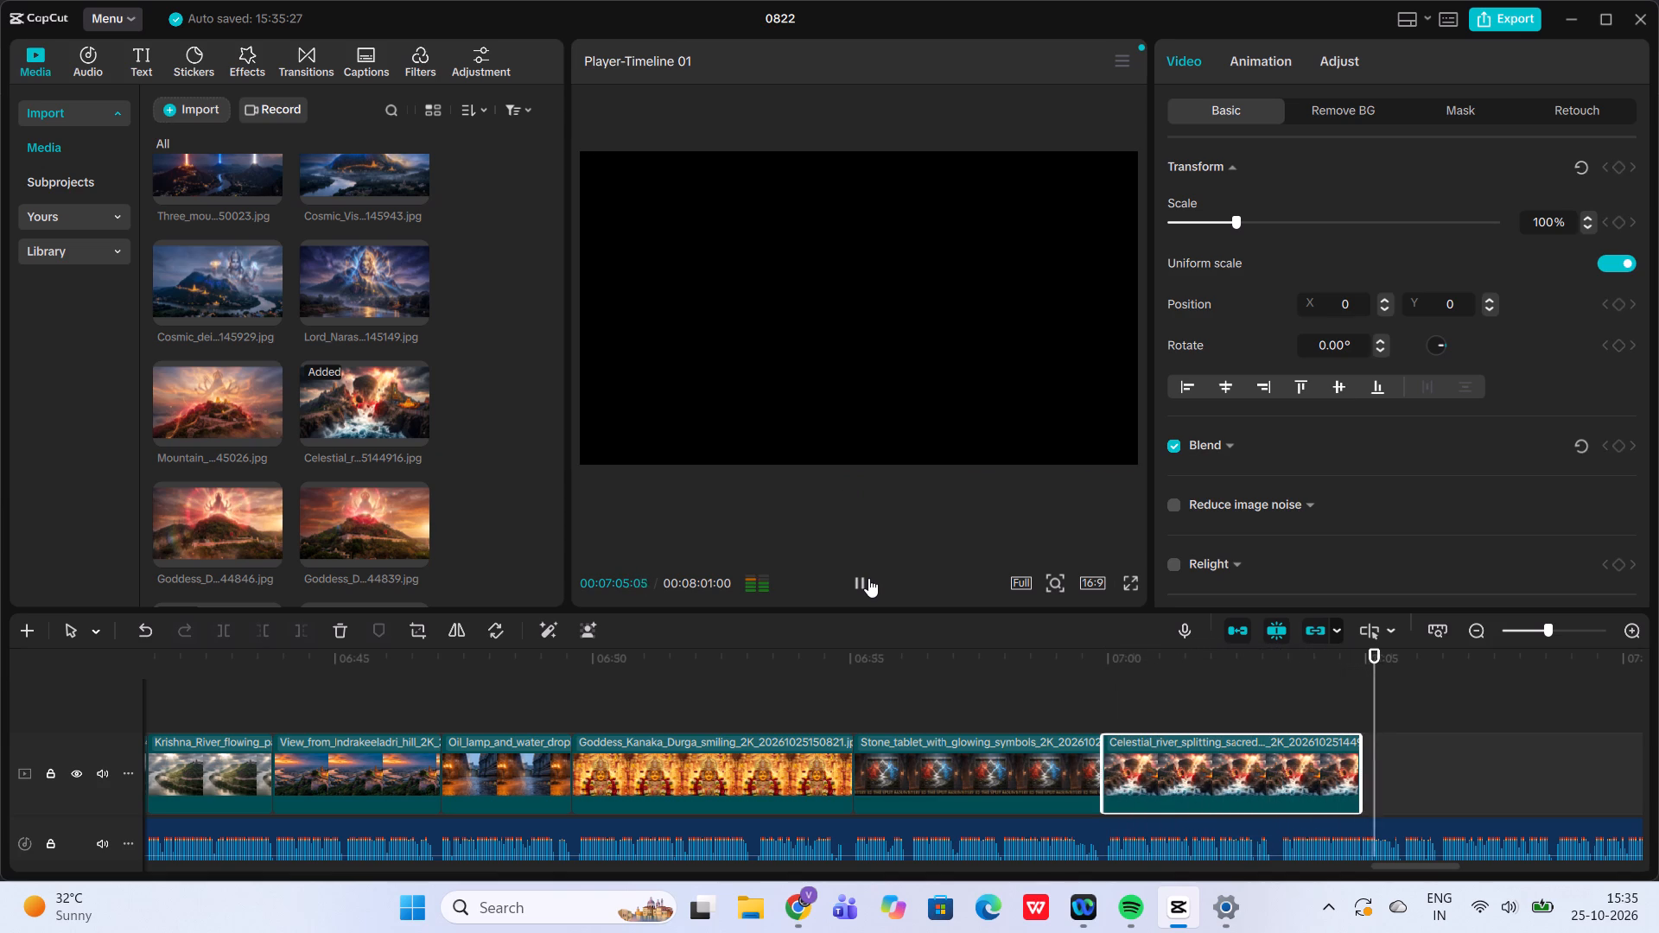
pyautogui.click(868, 578)
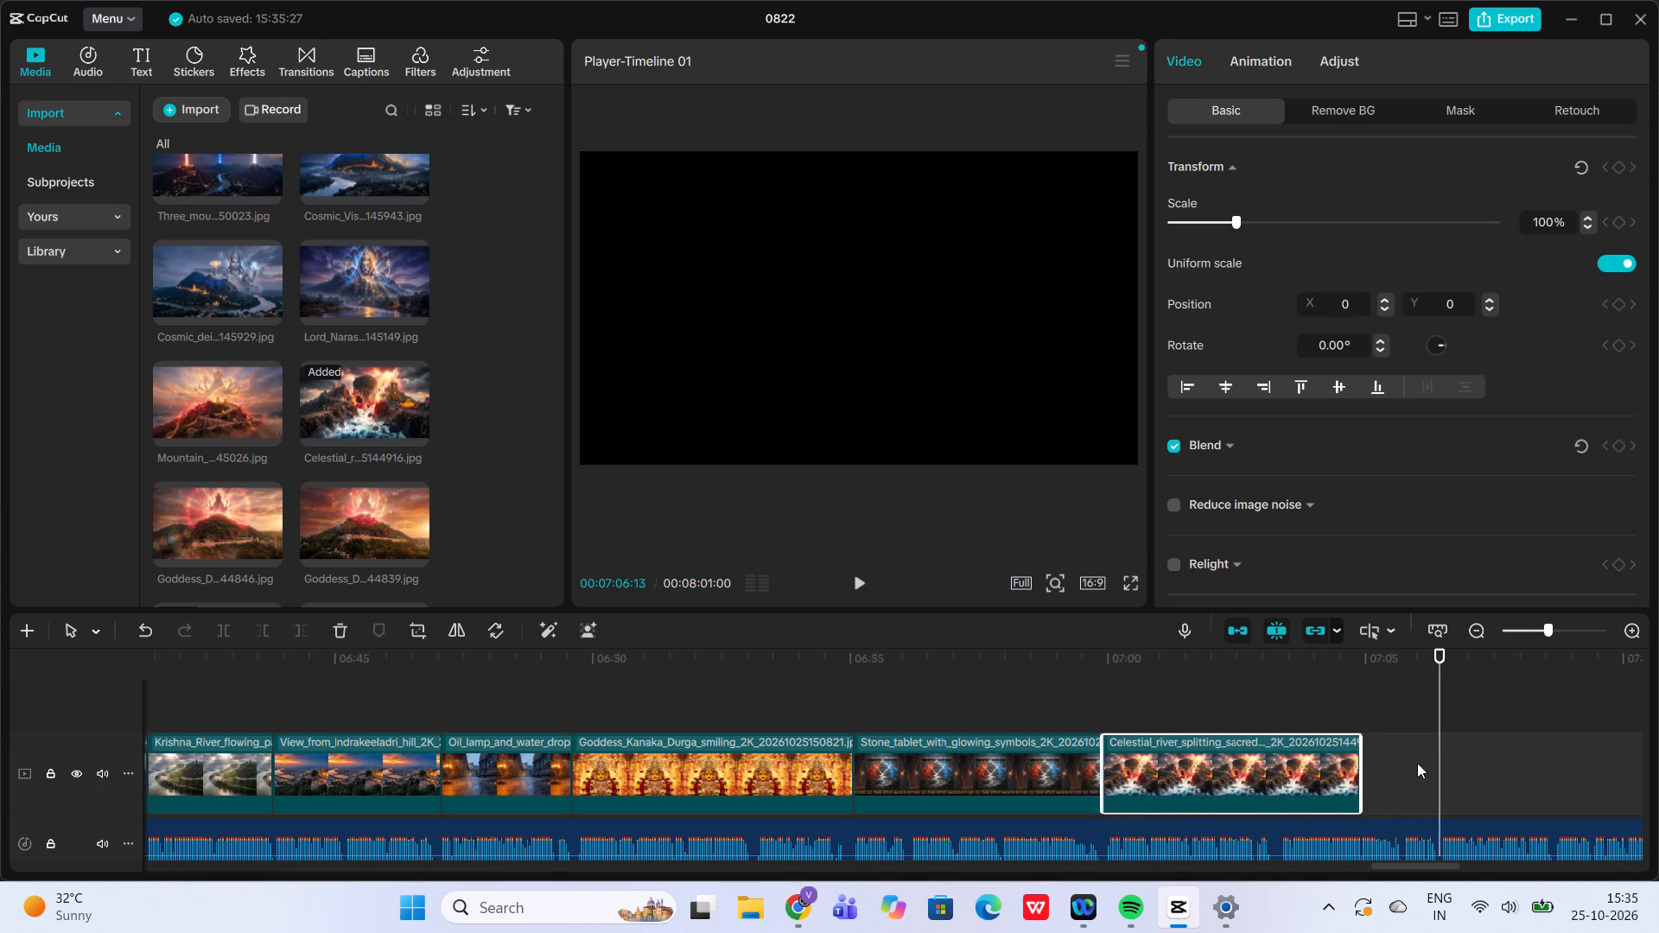
pyautogui.moveTo(1357, 782); pyautogui.dragTo(1433, 792)
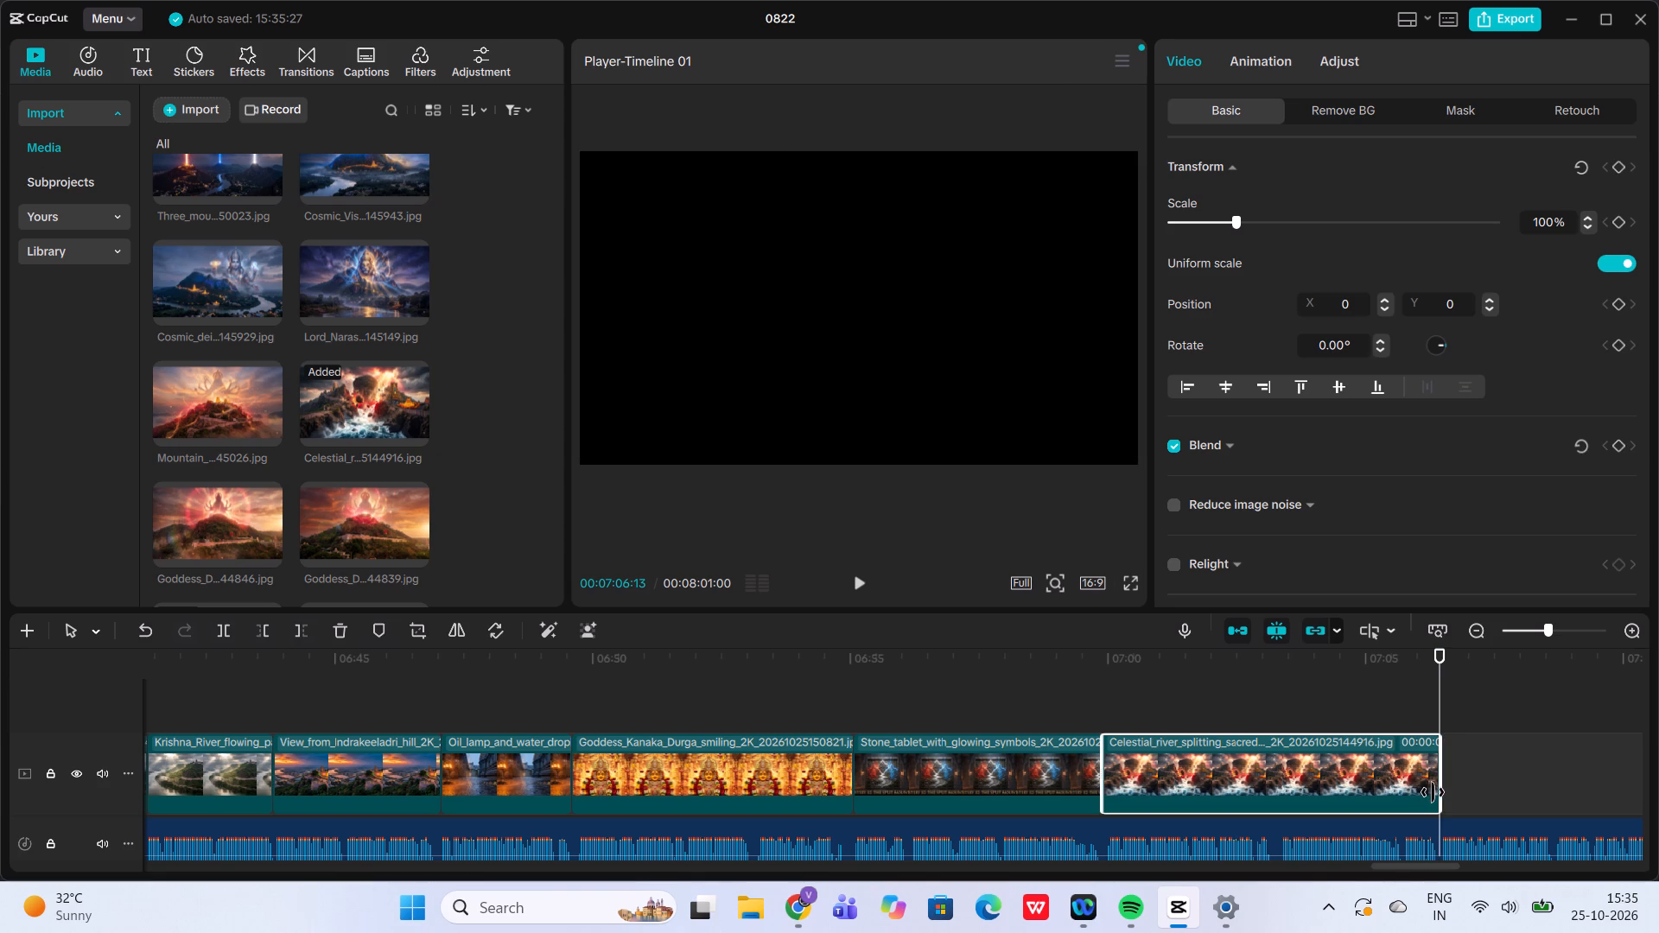
# Browse the imported images and preview both city lights pictures and the glowing mountain picture as candidates for the coming narration.
pyautogui.scroll(-1, 431, 476)
pyautogui.scroll(2, 431, 476)
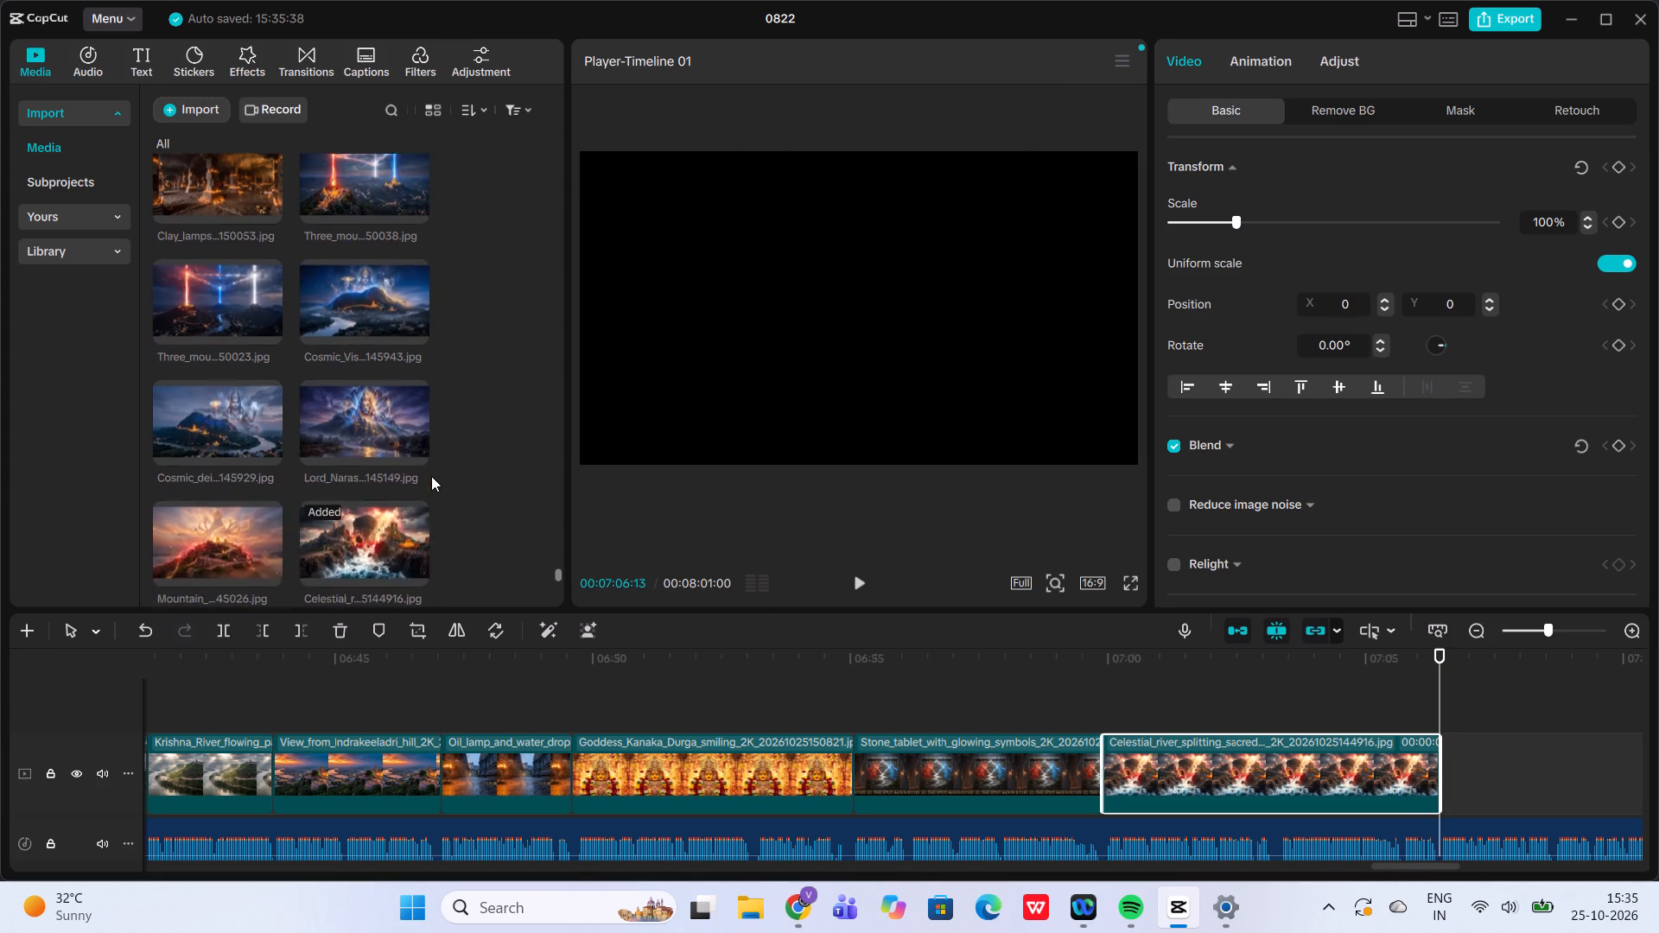
pyautogui.scroll(1, 431, 476)
pyautogui.scroll(-1, 431, 476)
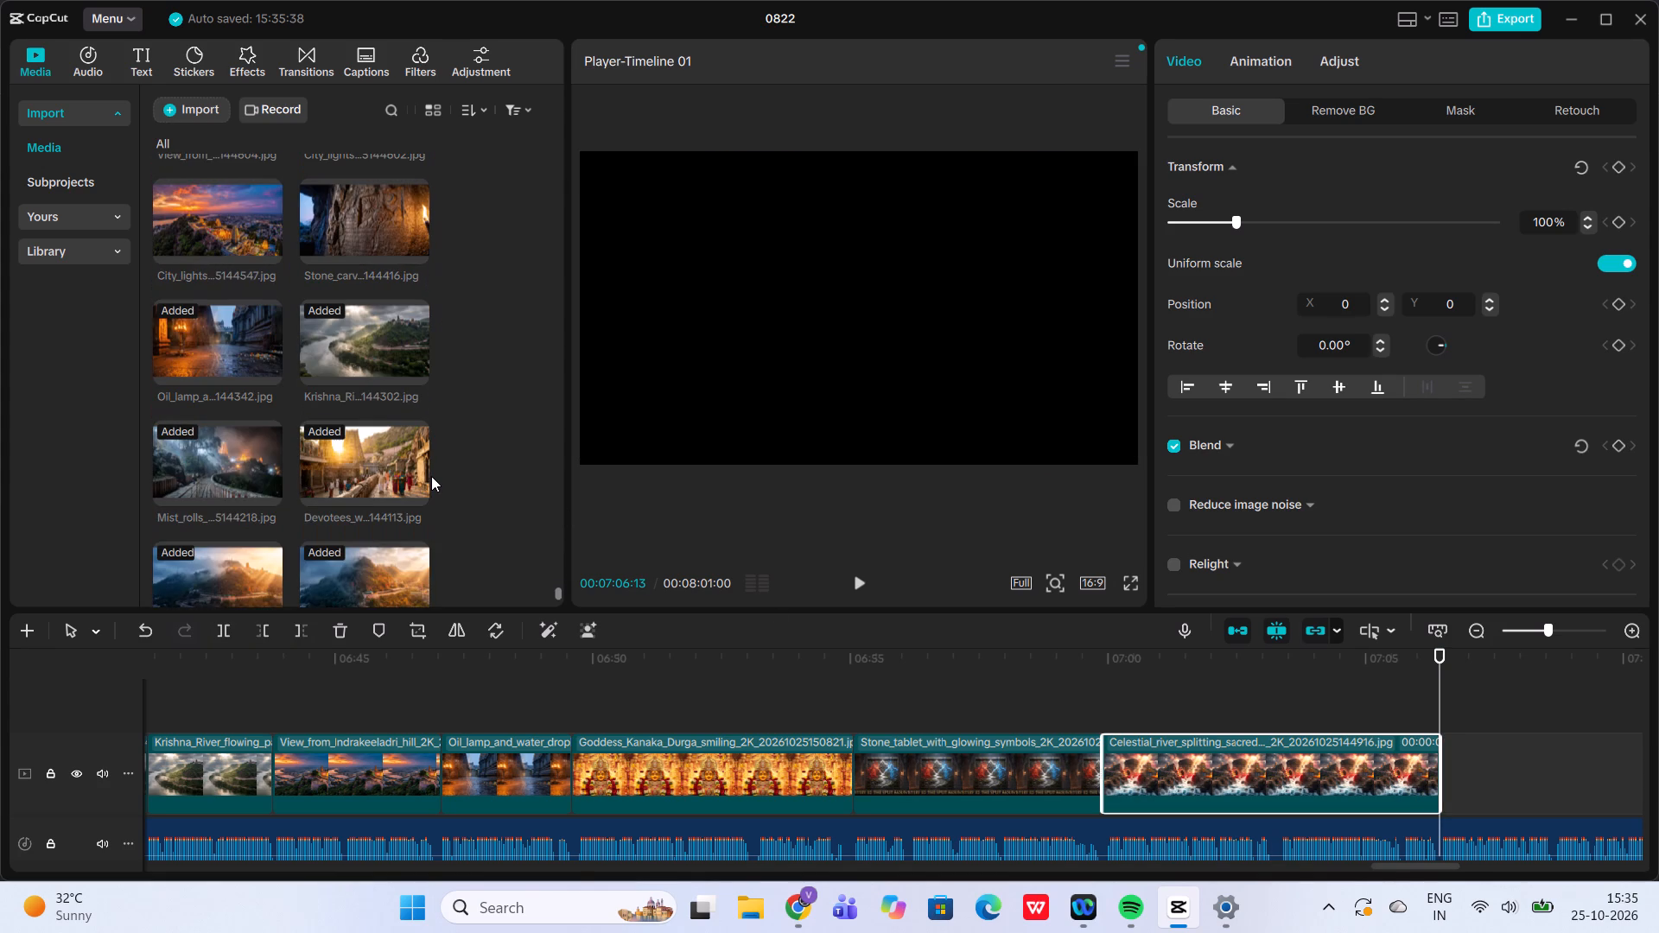
pyautogui.scroll(-1, 431, 476)
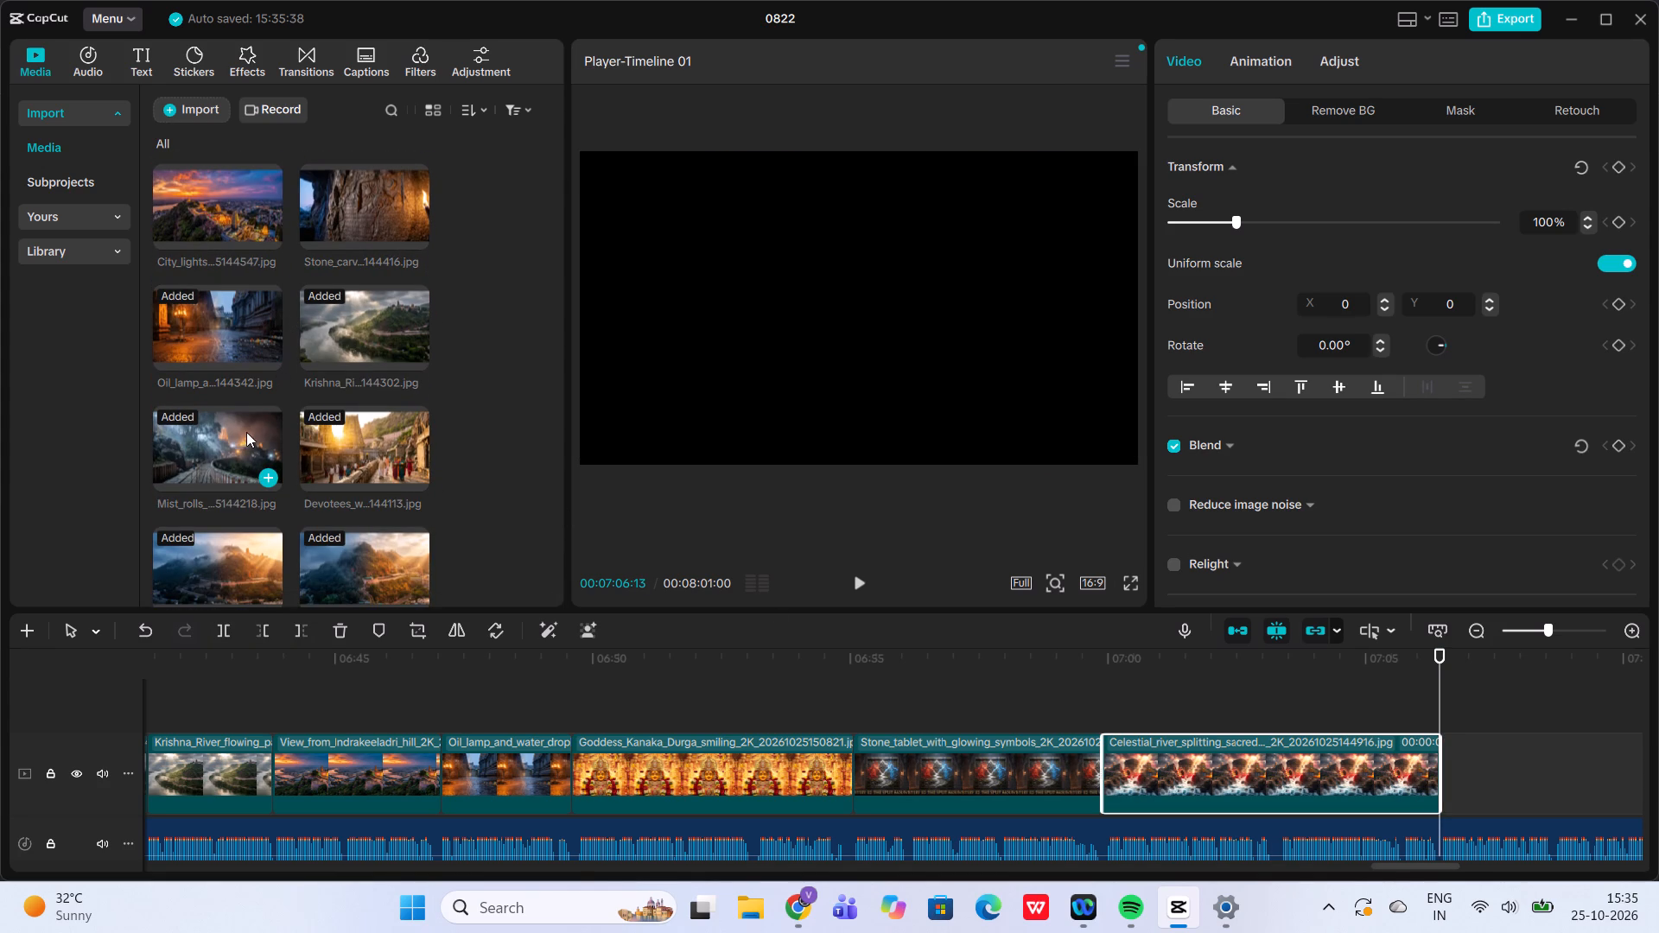
pyautogui.scroll(-1, 244, 434)
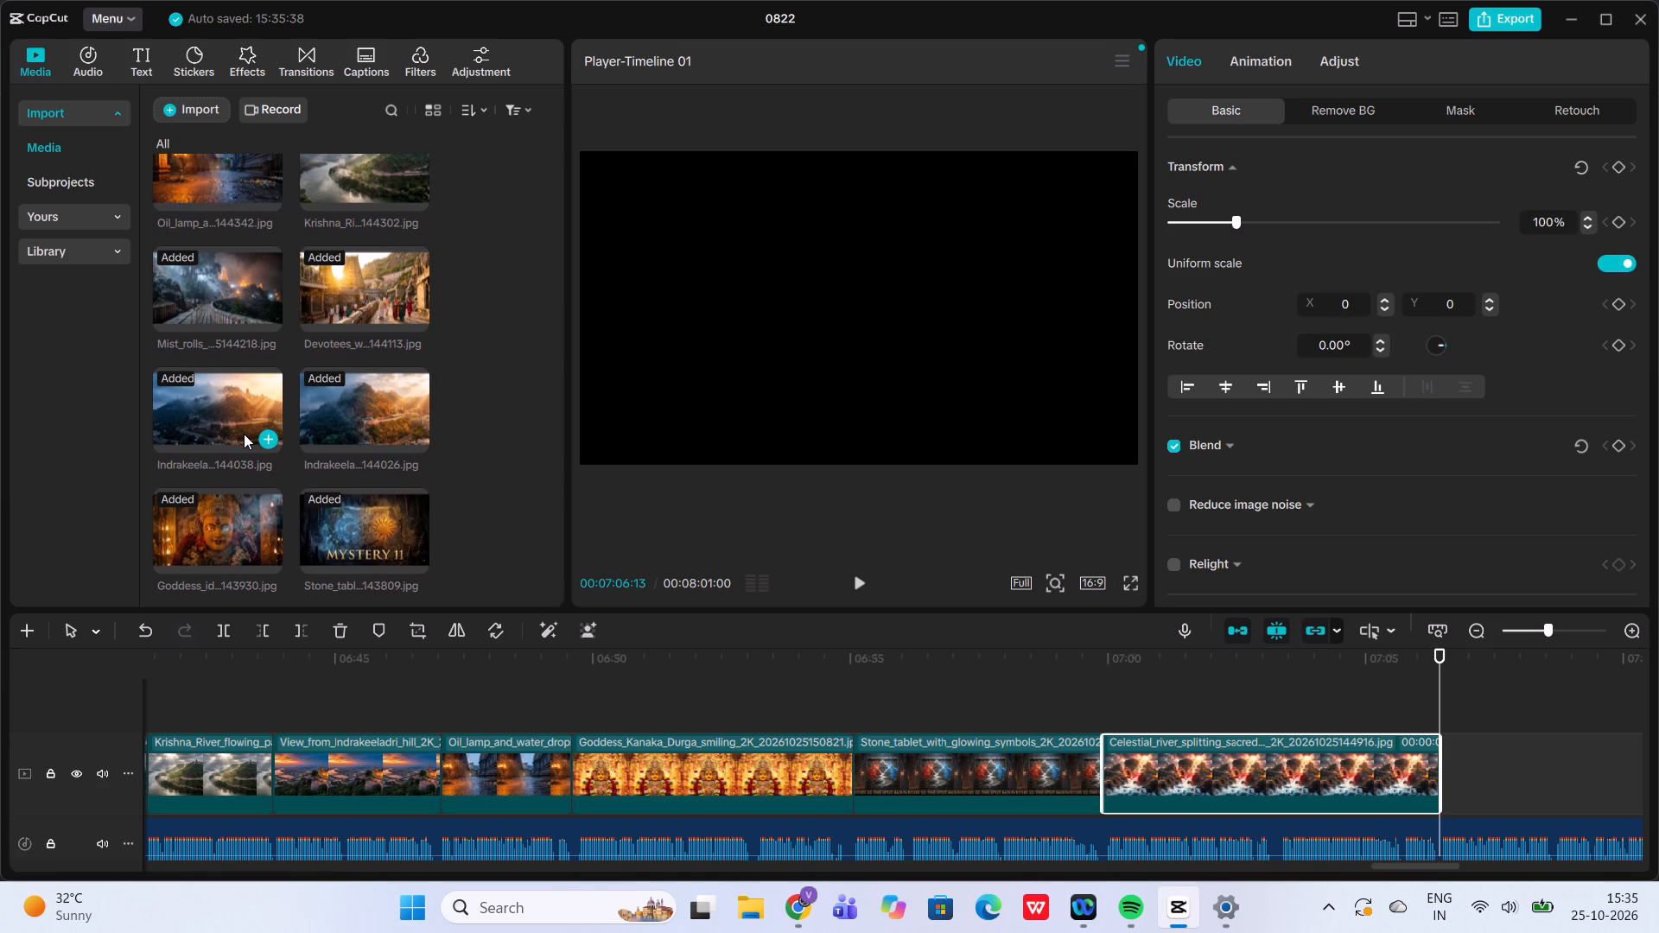
pyautogui.scroll(1, 244, 434)
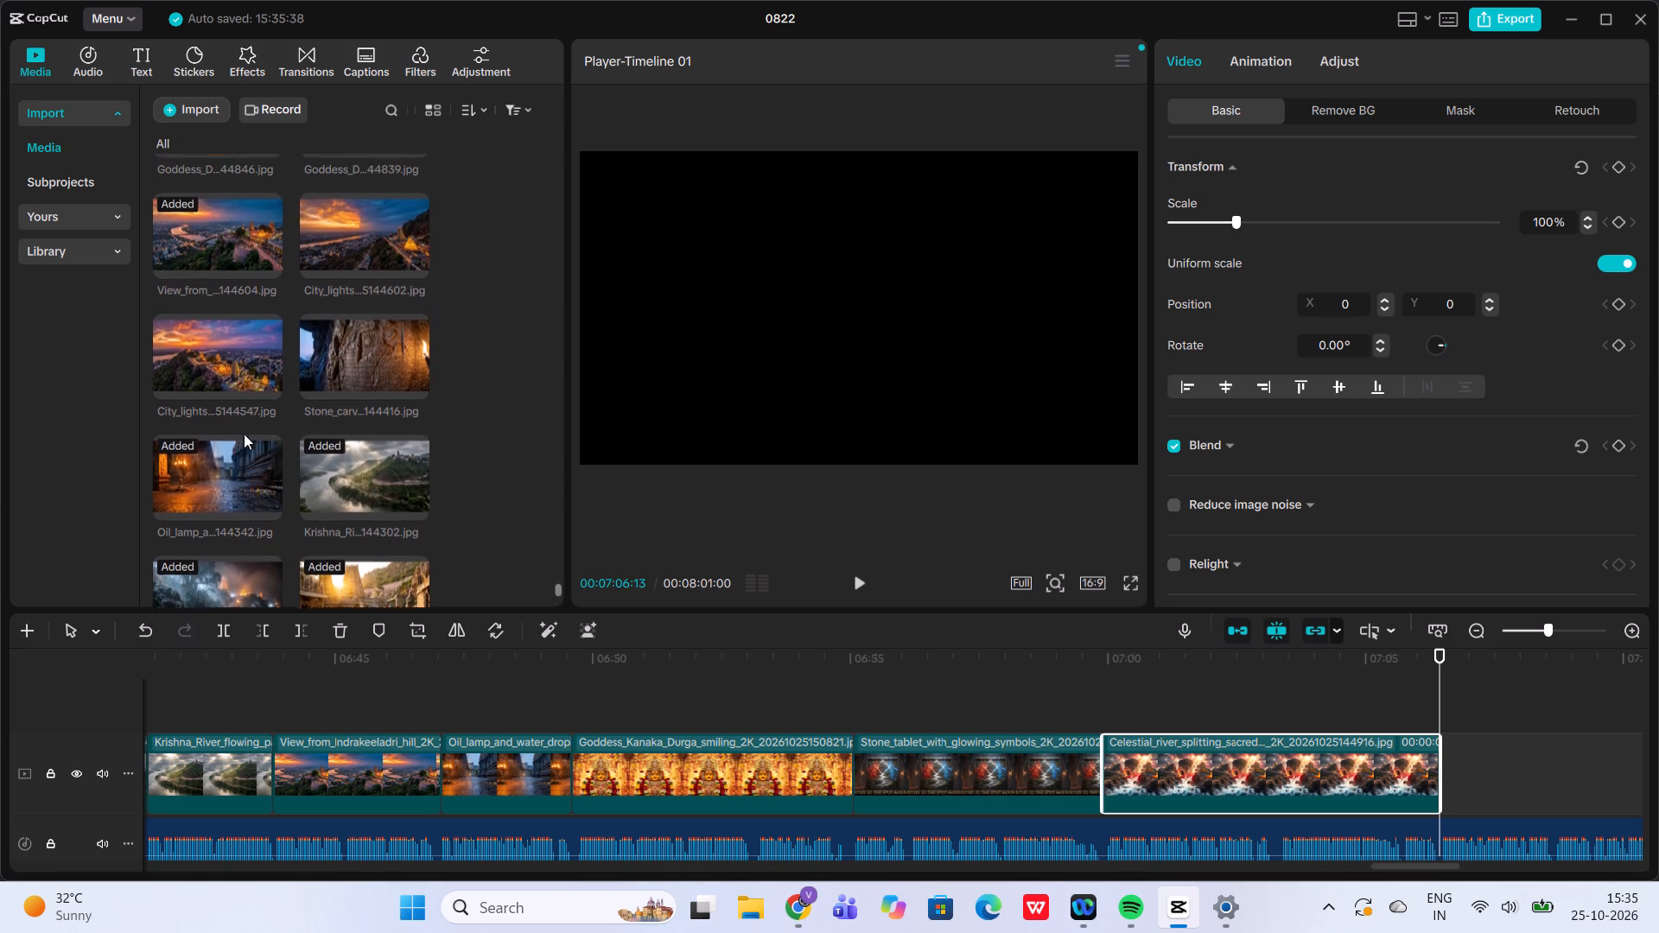
pyautogui.scroll(1, 244, 434)
pyautogui.click(241, 397)
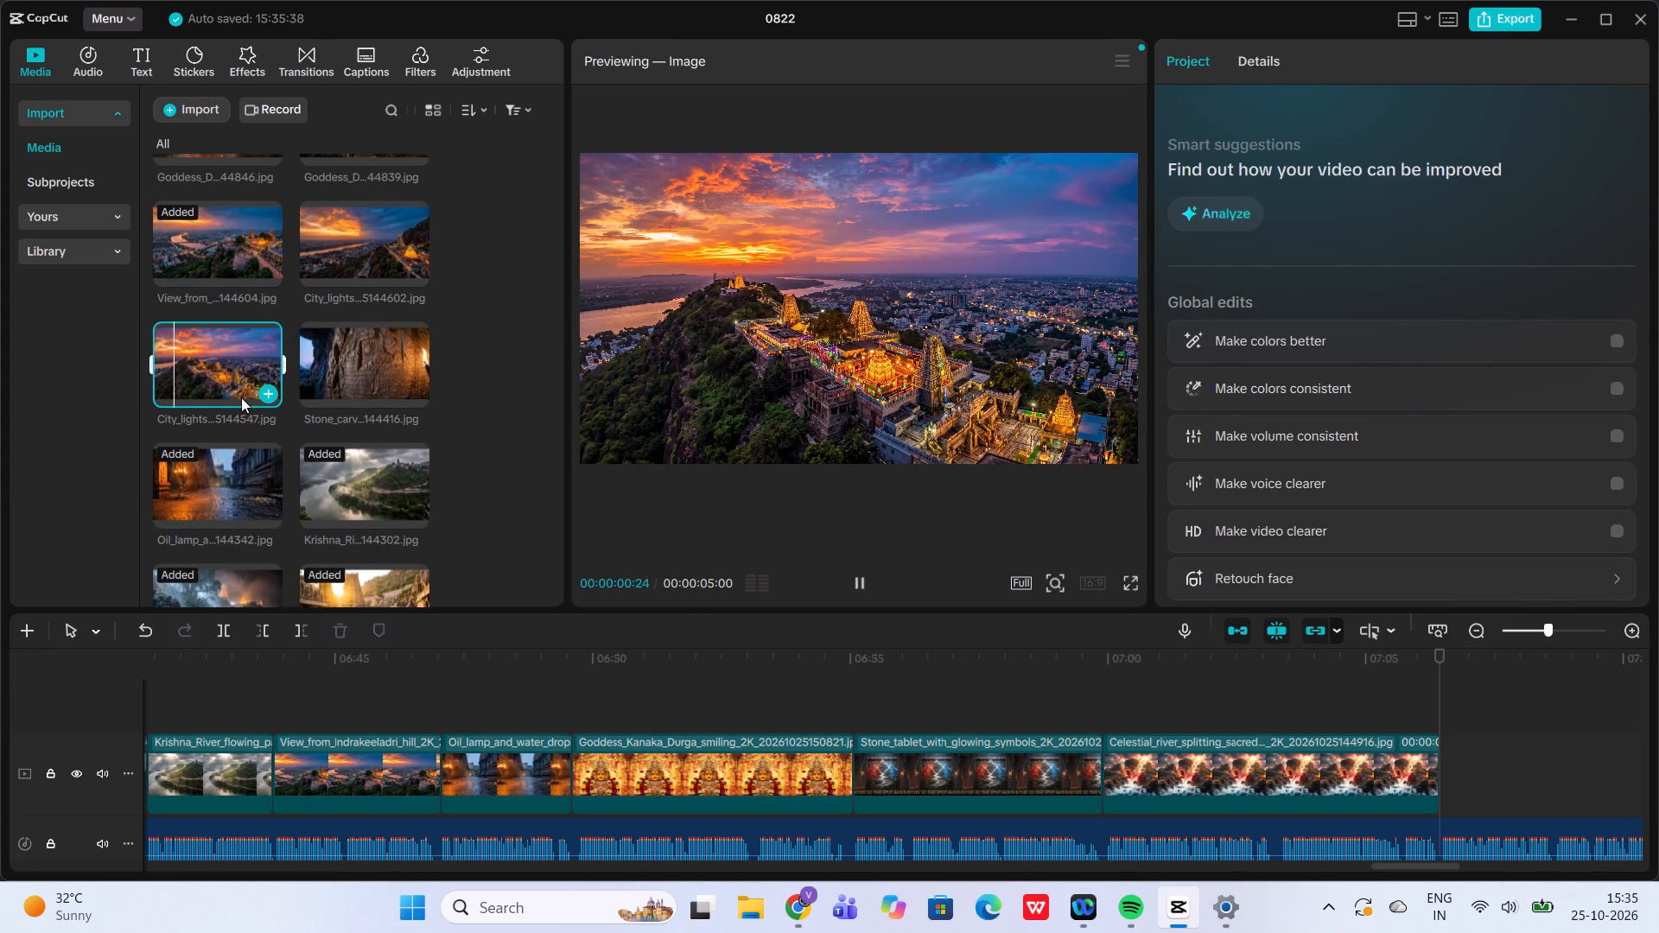
pyautogui.scroll(1, 241, 397)
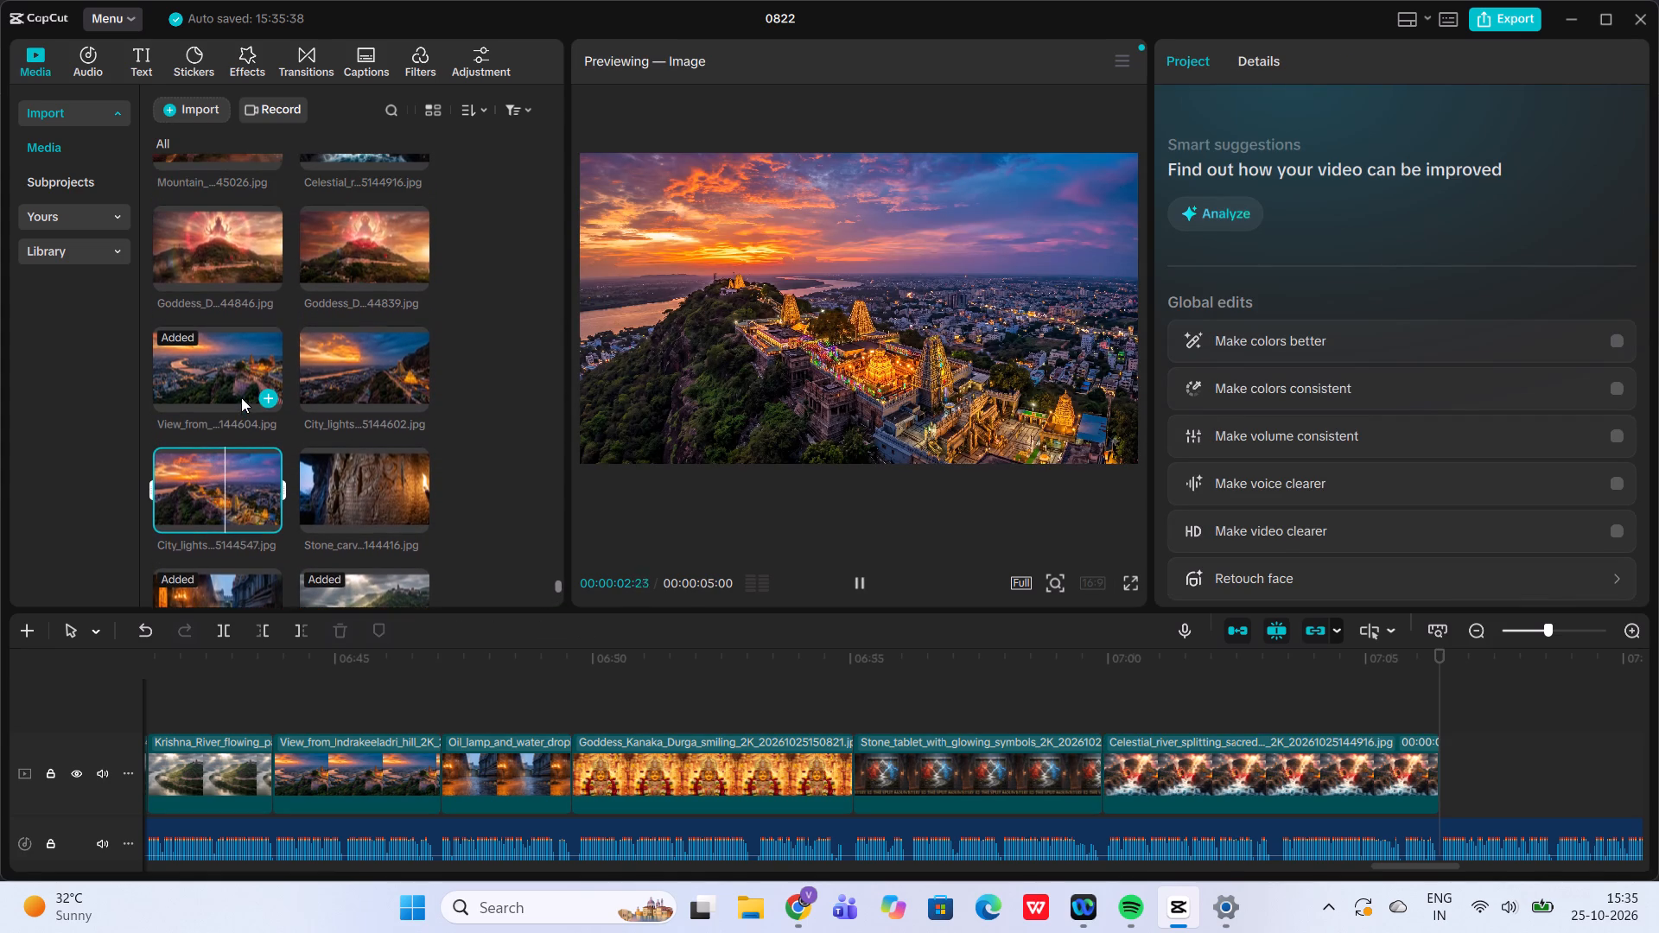
pyautogui.click(371, 385)
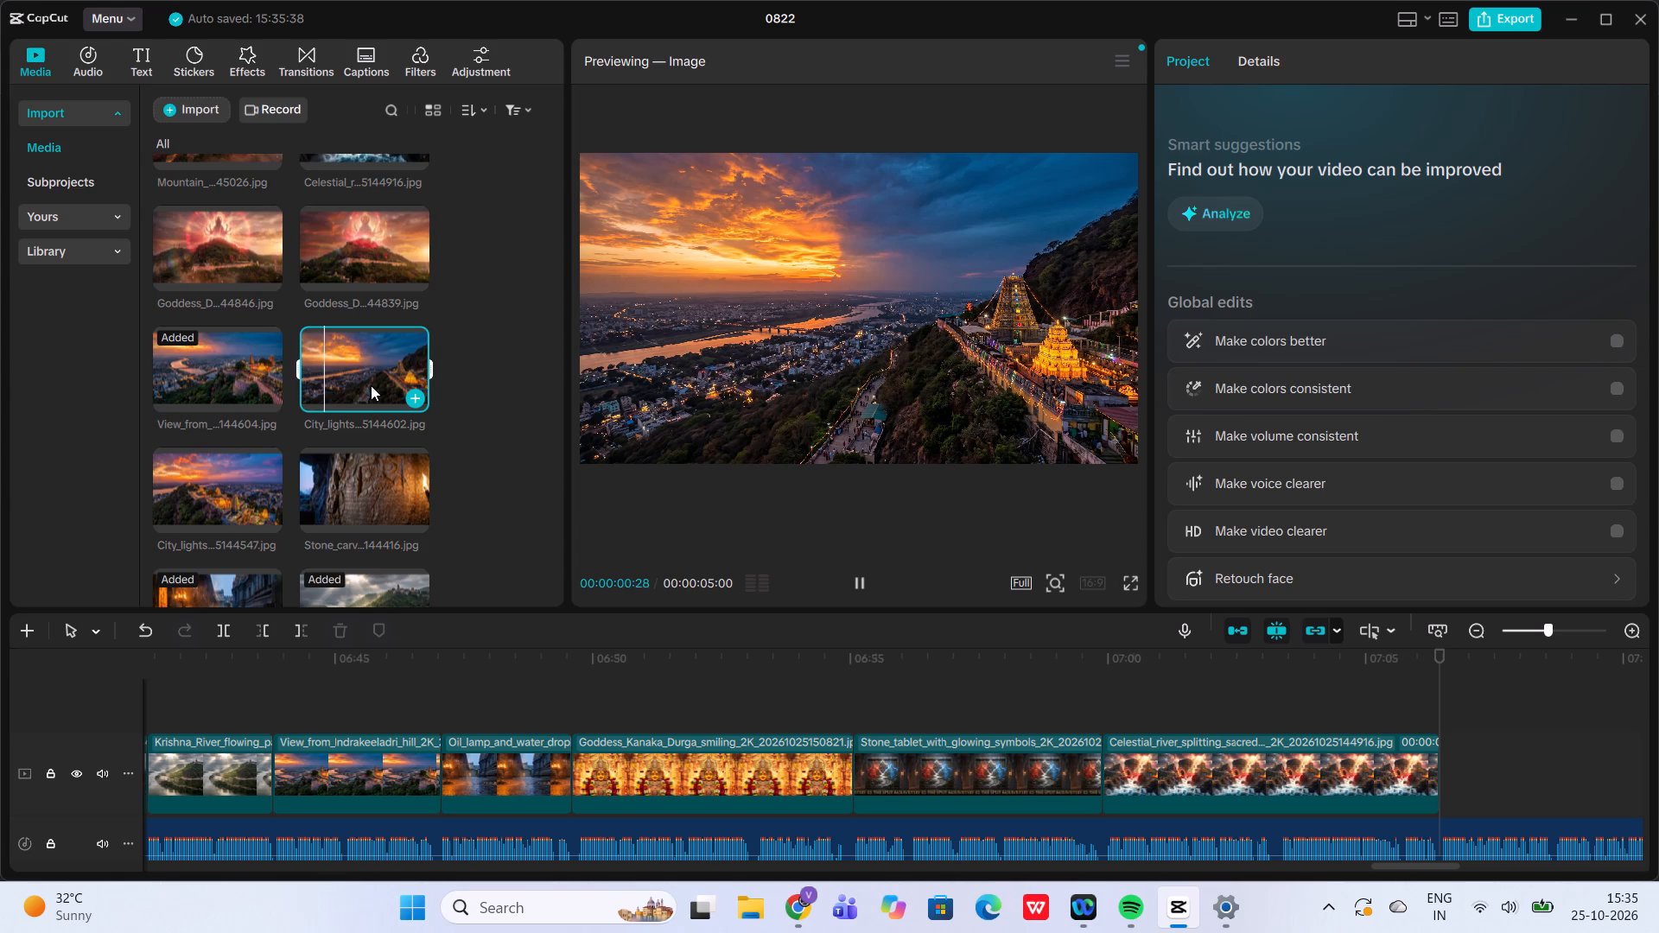
pyautogui.scroll(1, 371, 385)
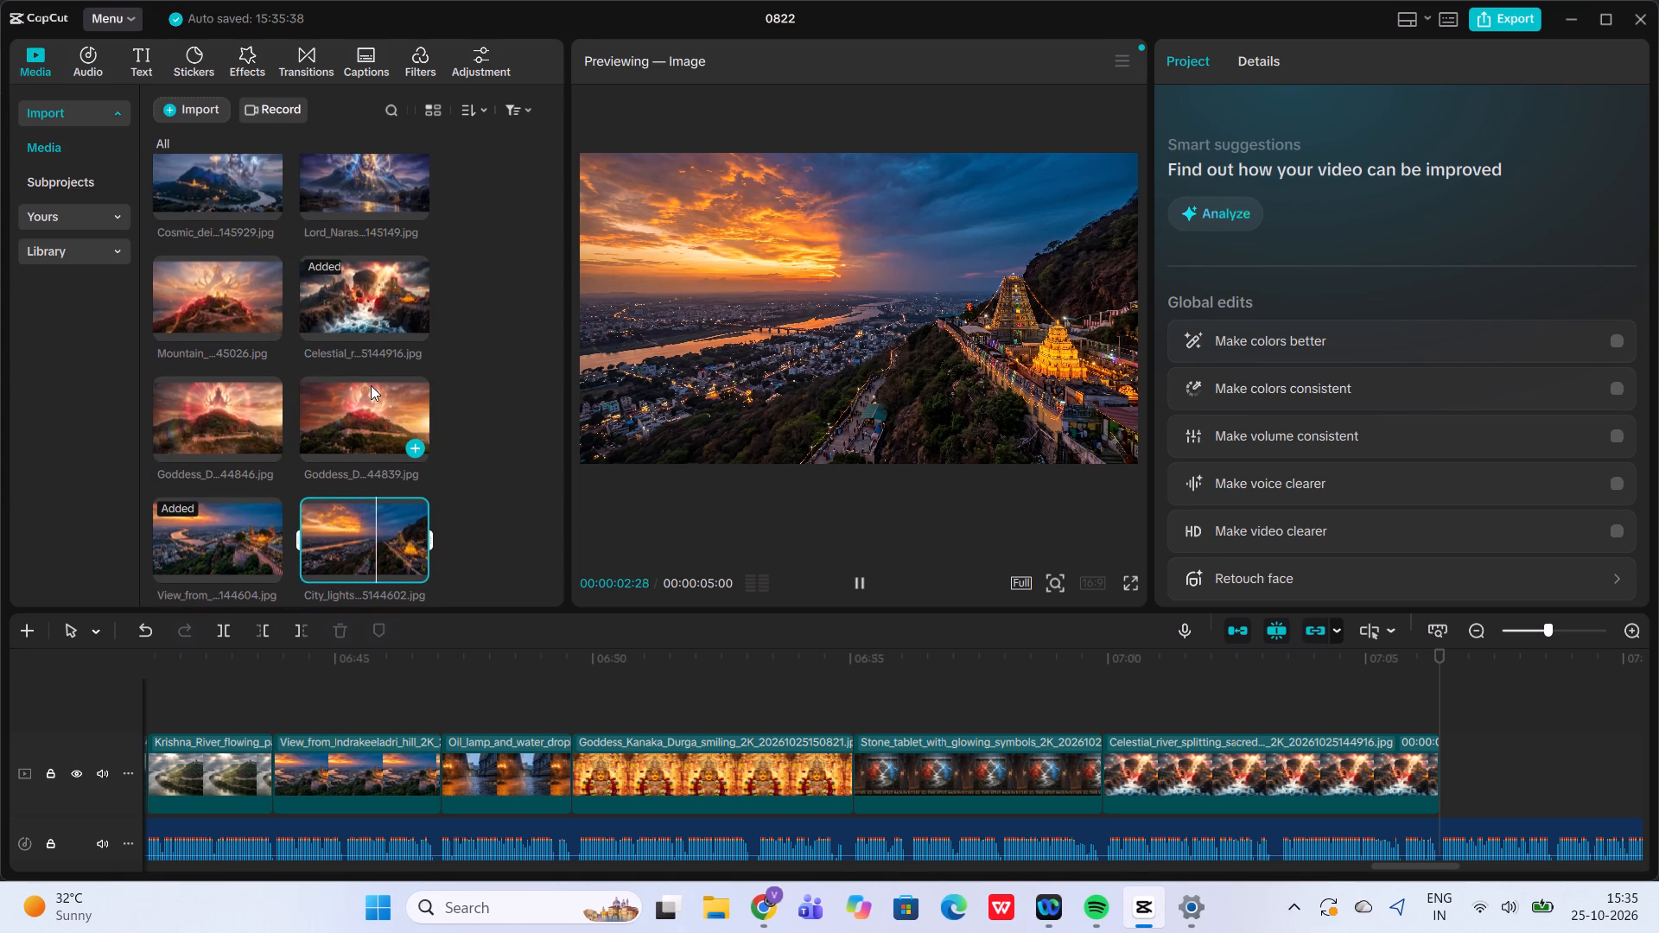
pyautogui.scroll(1, 371, 385)
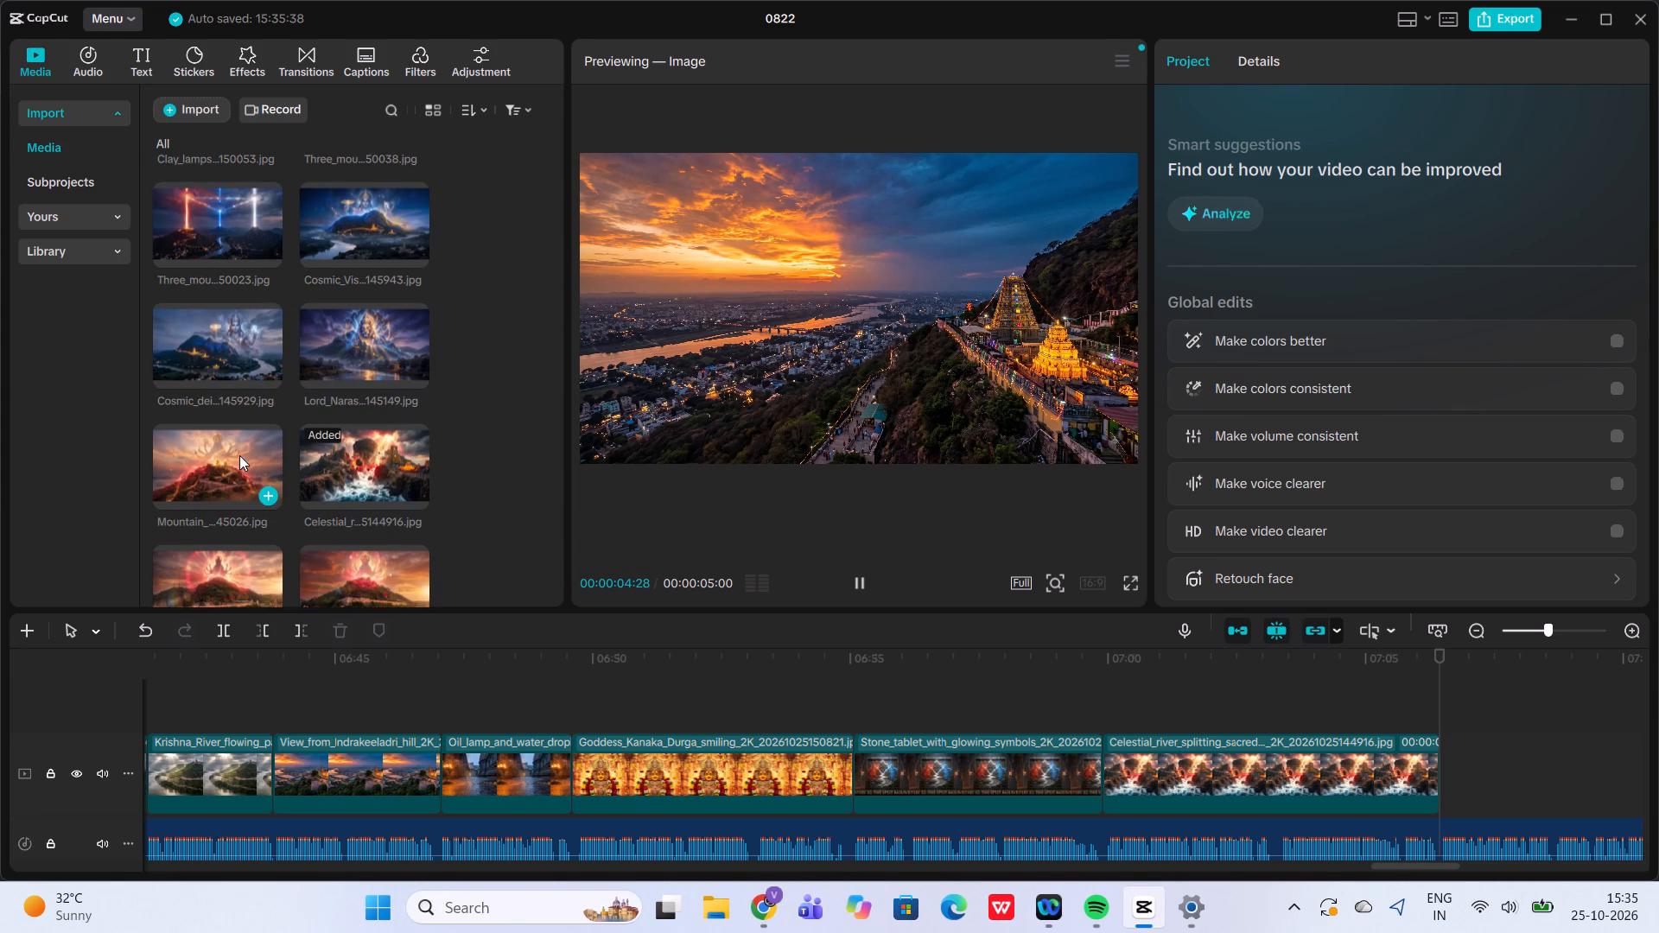
pyautogui.click(233, 453)
pyautogui.scroll(1, 233, 453)
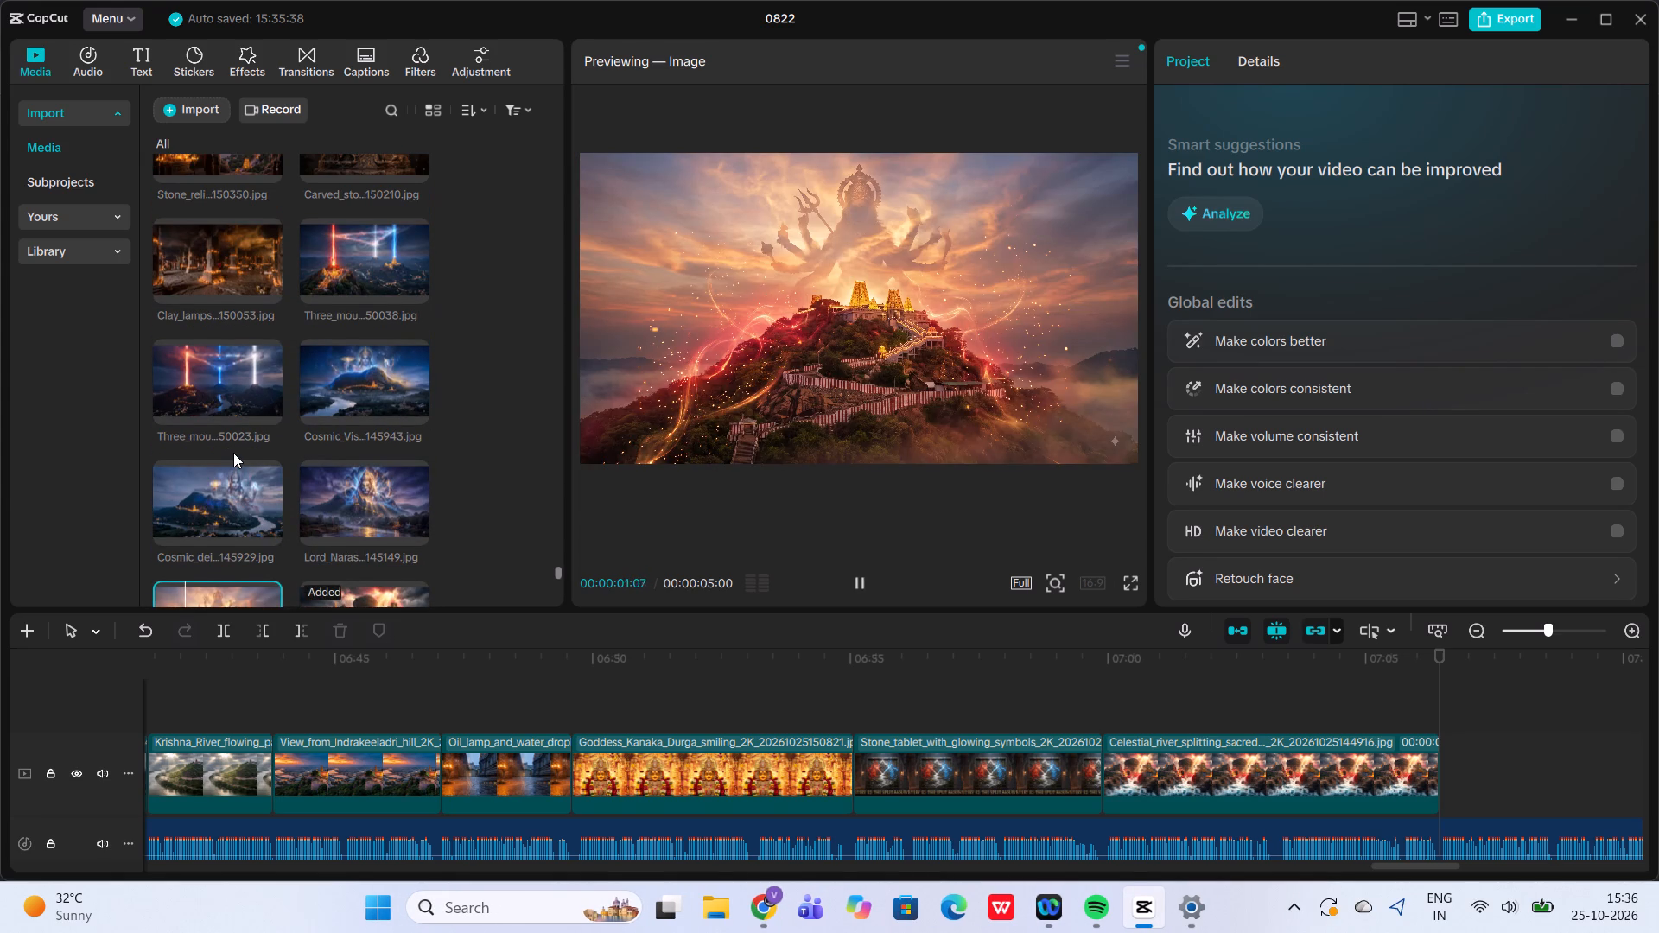
# Compare the three mountains, clay lamps and cosmic Vishnu images, and add the three mountains image ending in 50023 at 00:07:06:13.
pyautogui.click(230, 396)
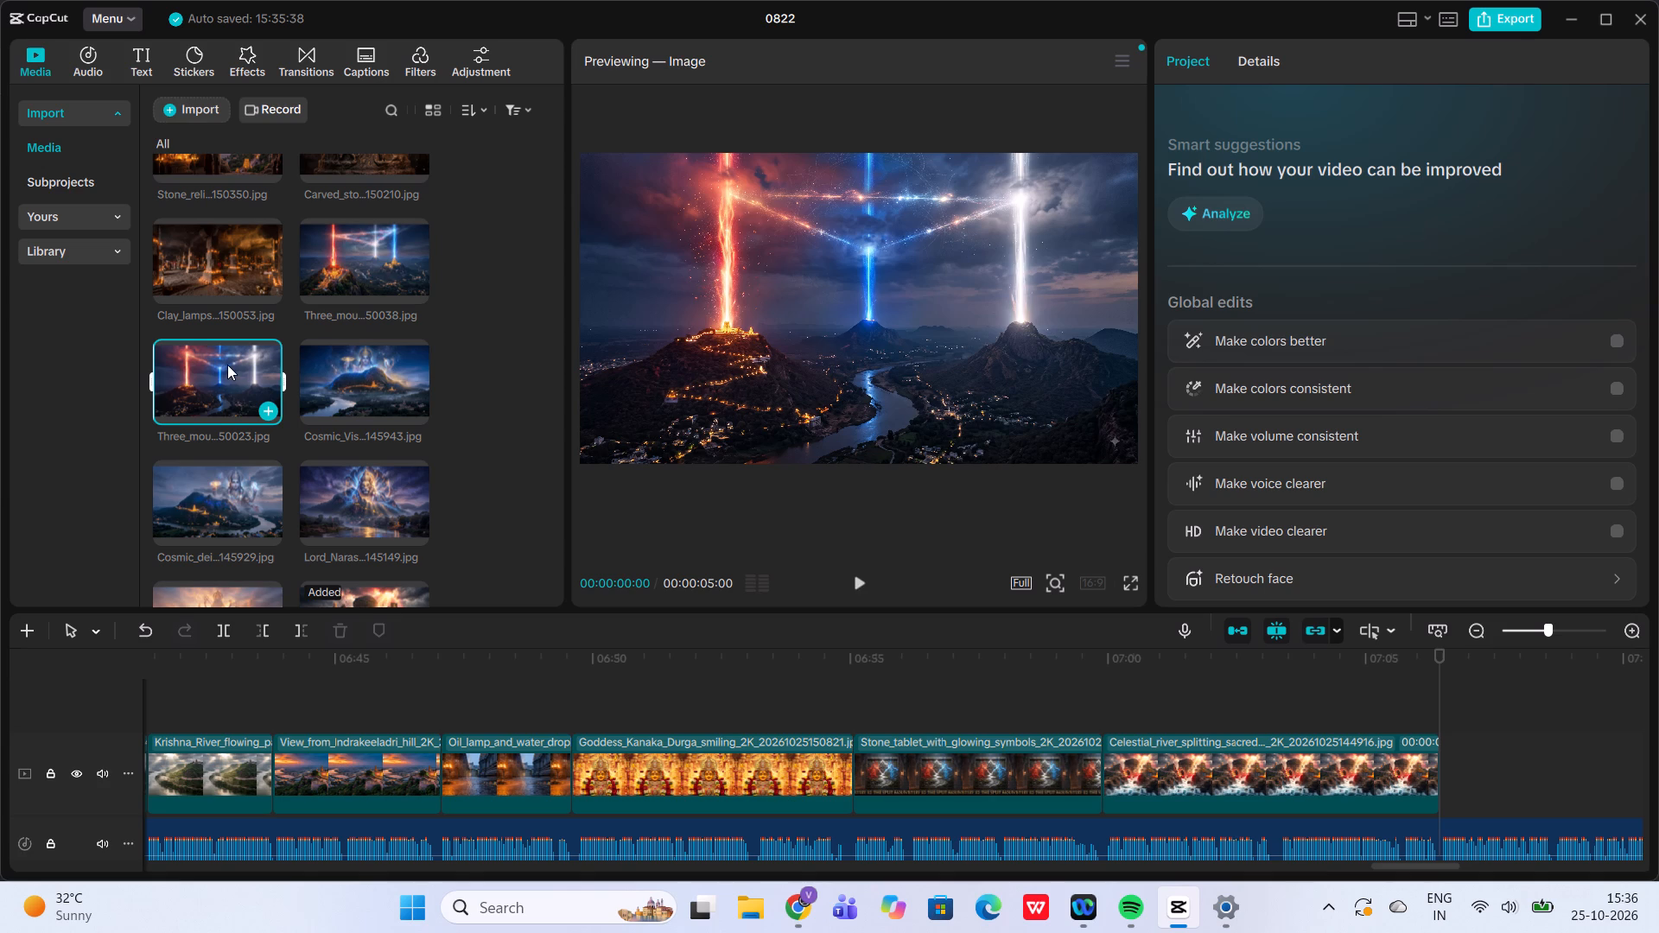
pyautogui.click(274, 396)
pyautogui.click(215, 278)
pyautogui.click(321, 265)
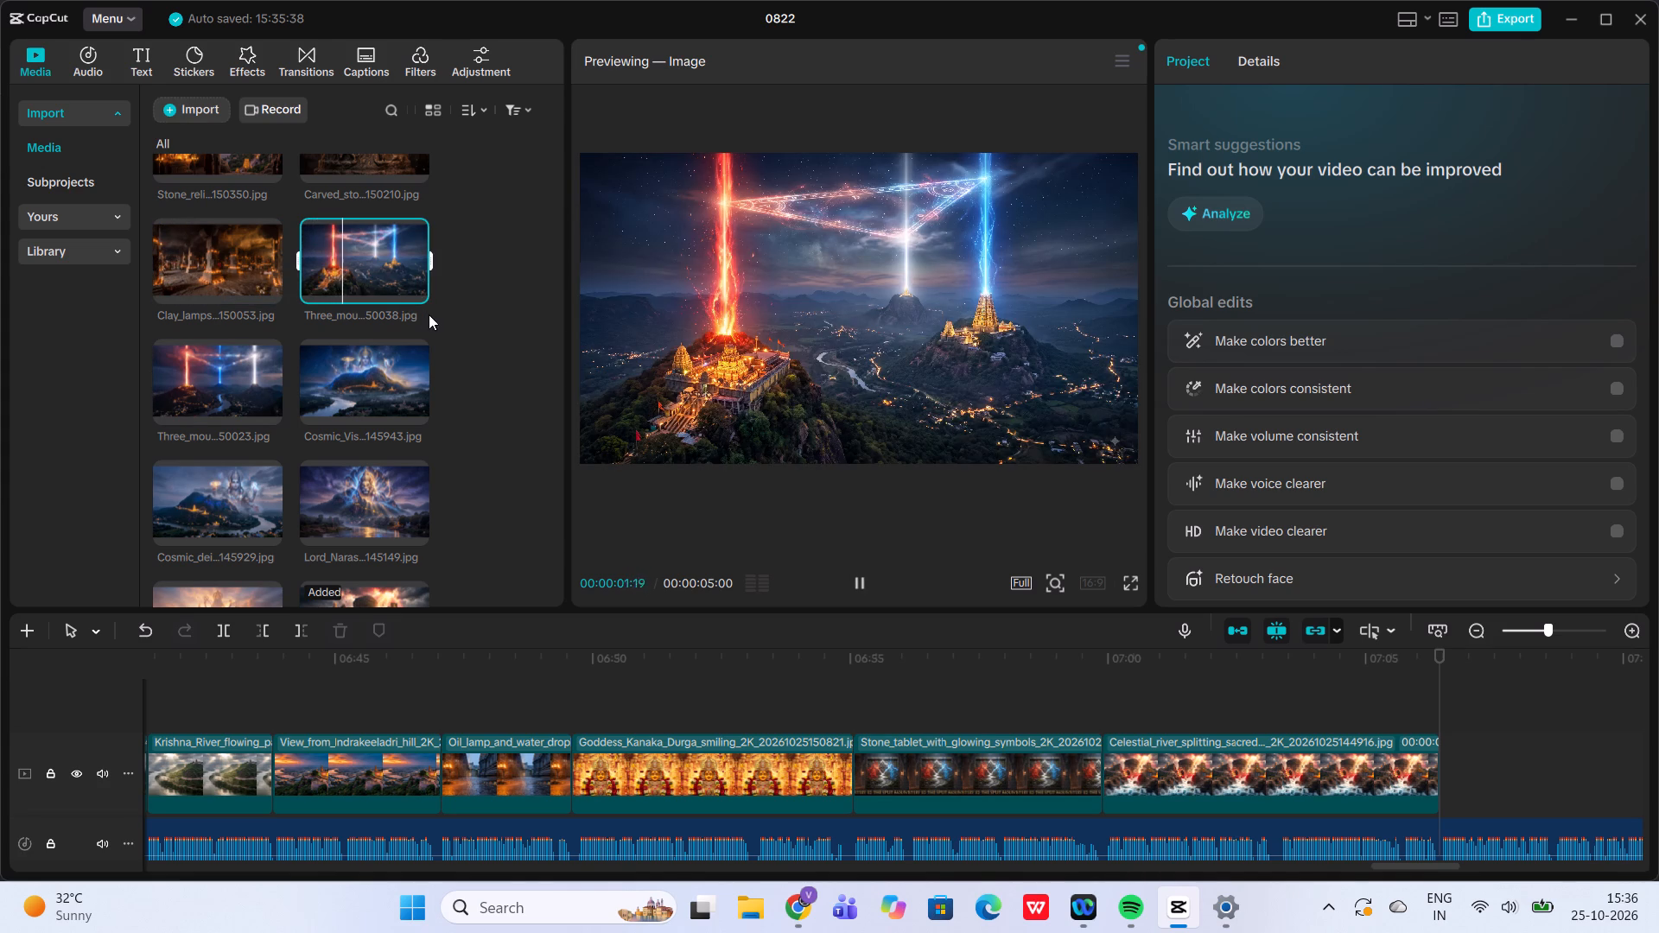
pyautogui.doubleClick(380, 364)
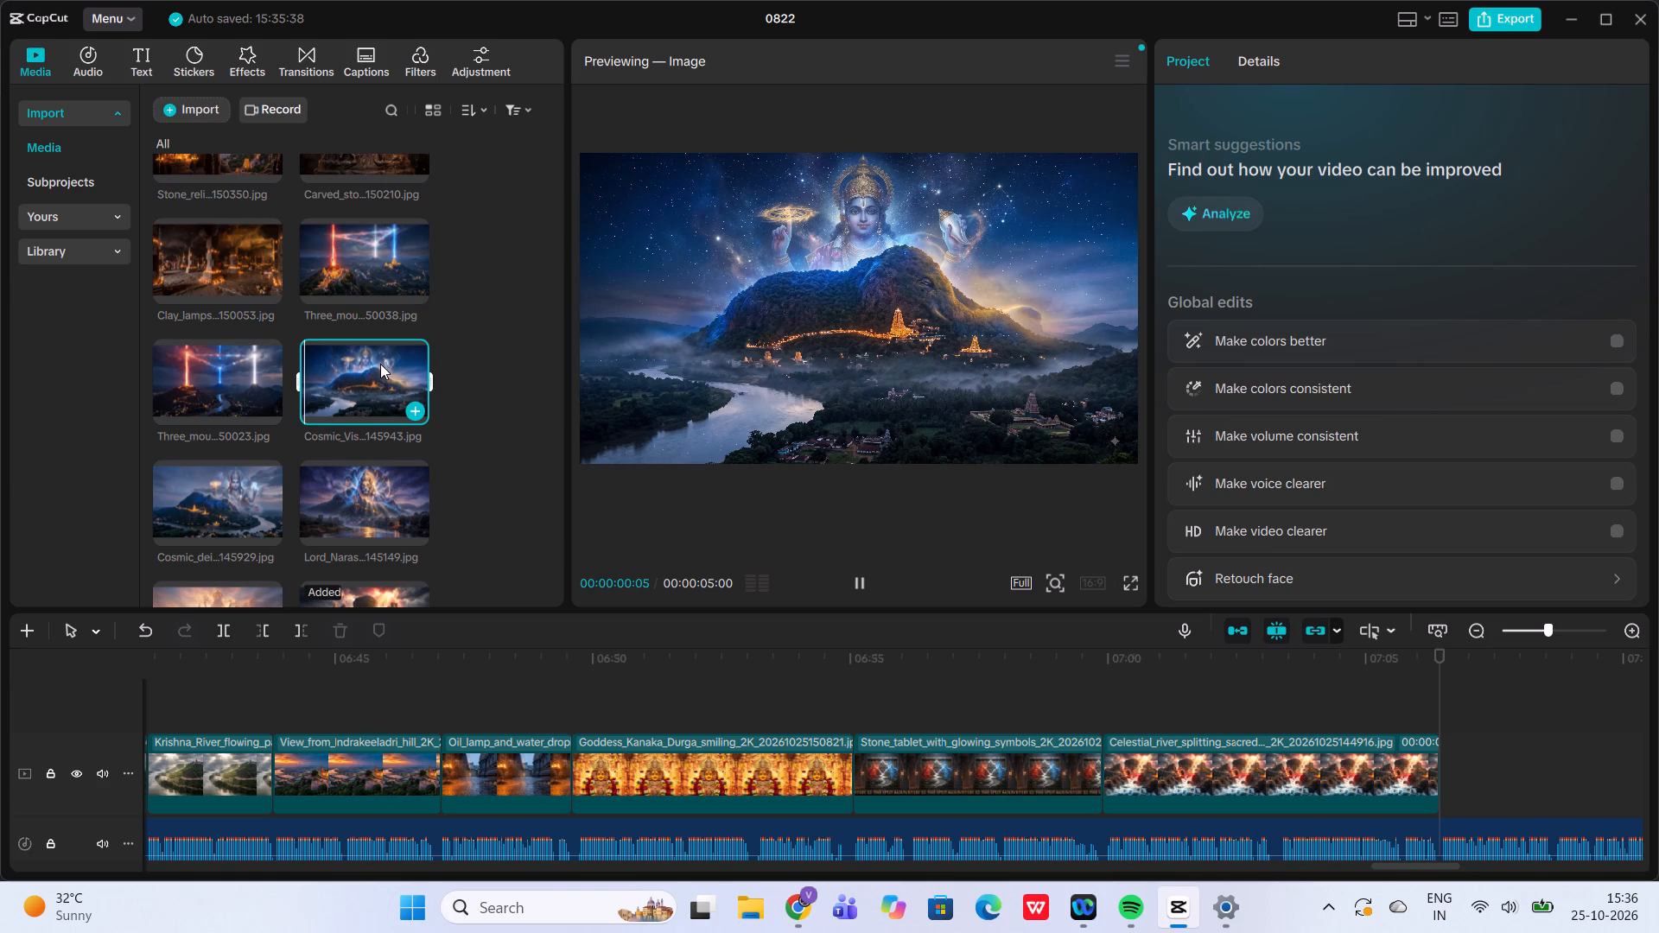
pyautogui.click(261, 348)
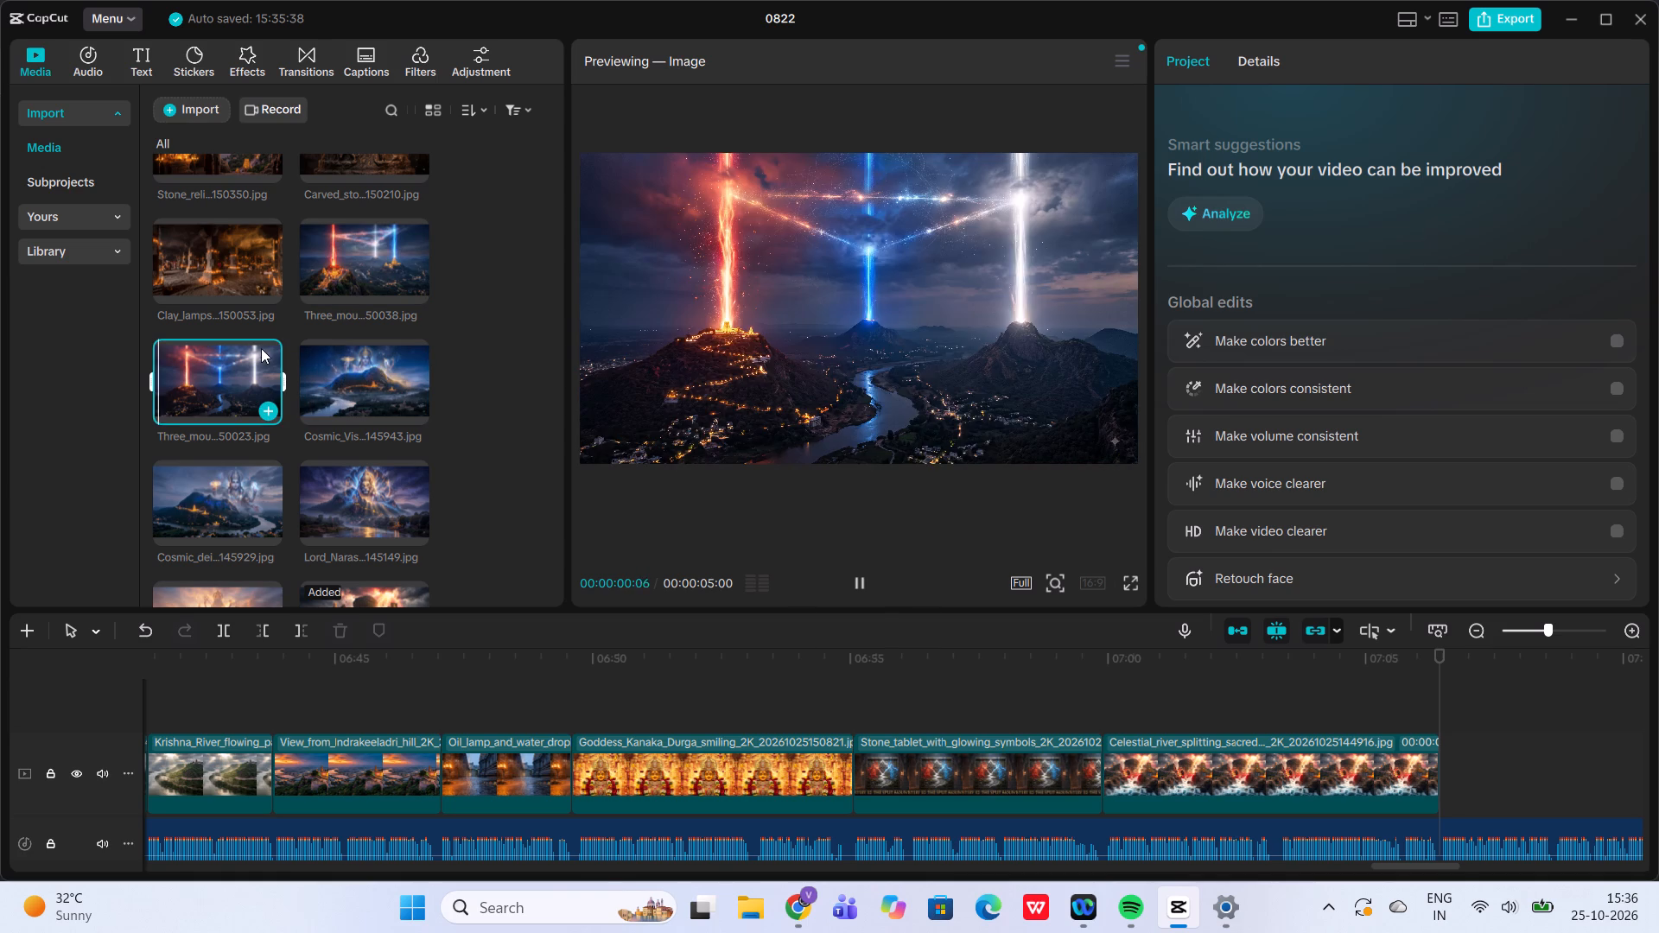
pyautogui.click(276, 412)
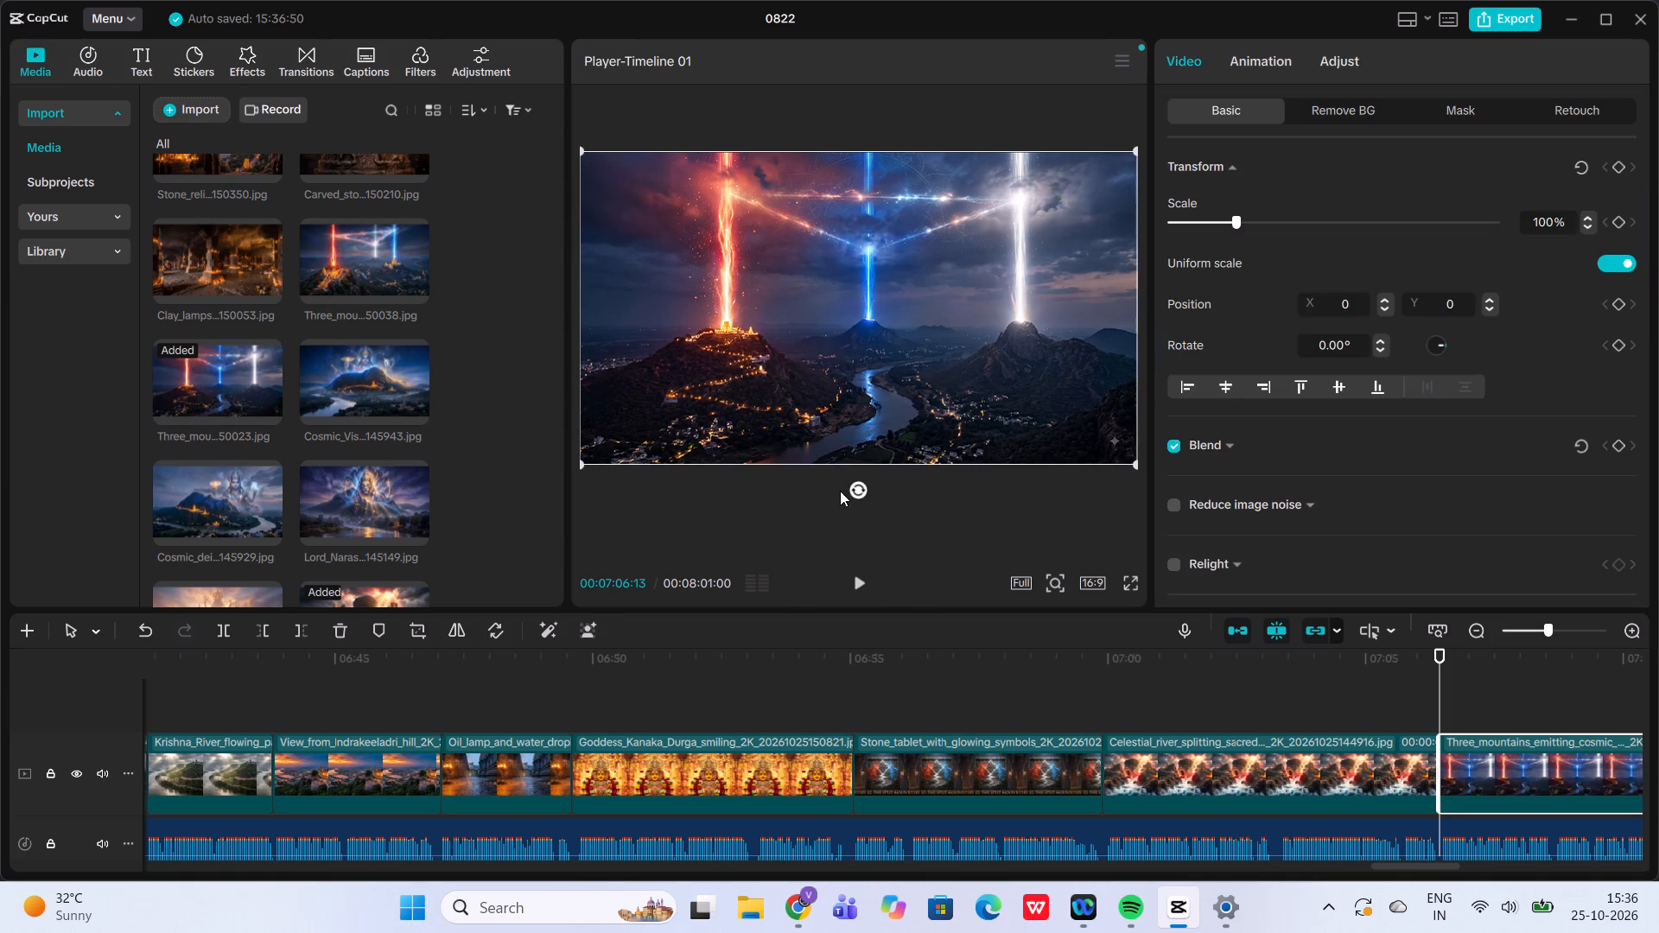
# Move the celestial river splitting clip after the three mountains clip on the main track.
pyautogui.moveTo(1210, 793); pyautogui.dragTo(1389, 750)
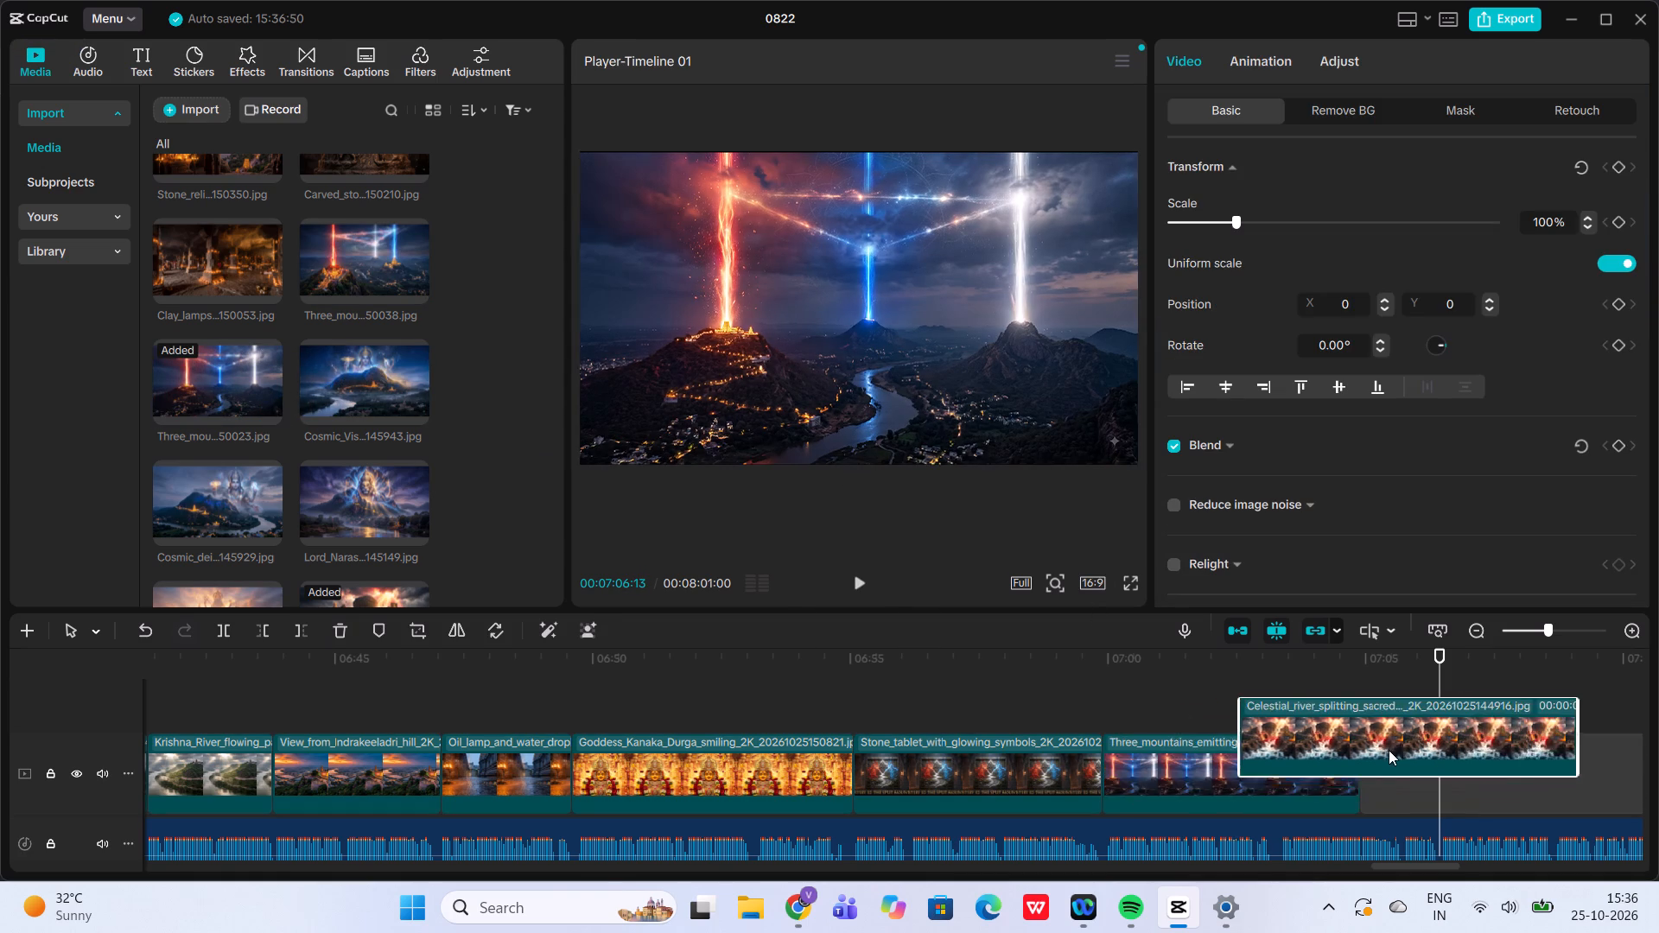
pyautogui.moveTo(1389, 750); pyautogui.dragTo(1435, 759)
# Play a short stretch of narration and trim the three mountains clip's end to about 00:07:03.
pyautogui.click(1223, 766)
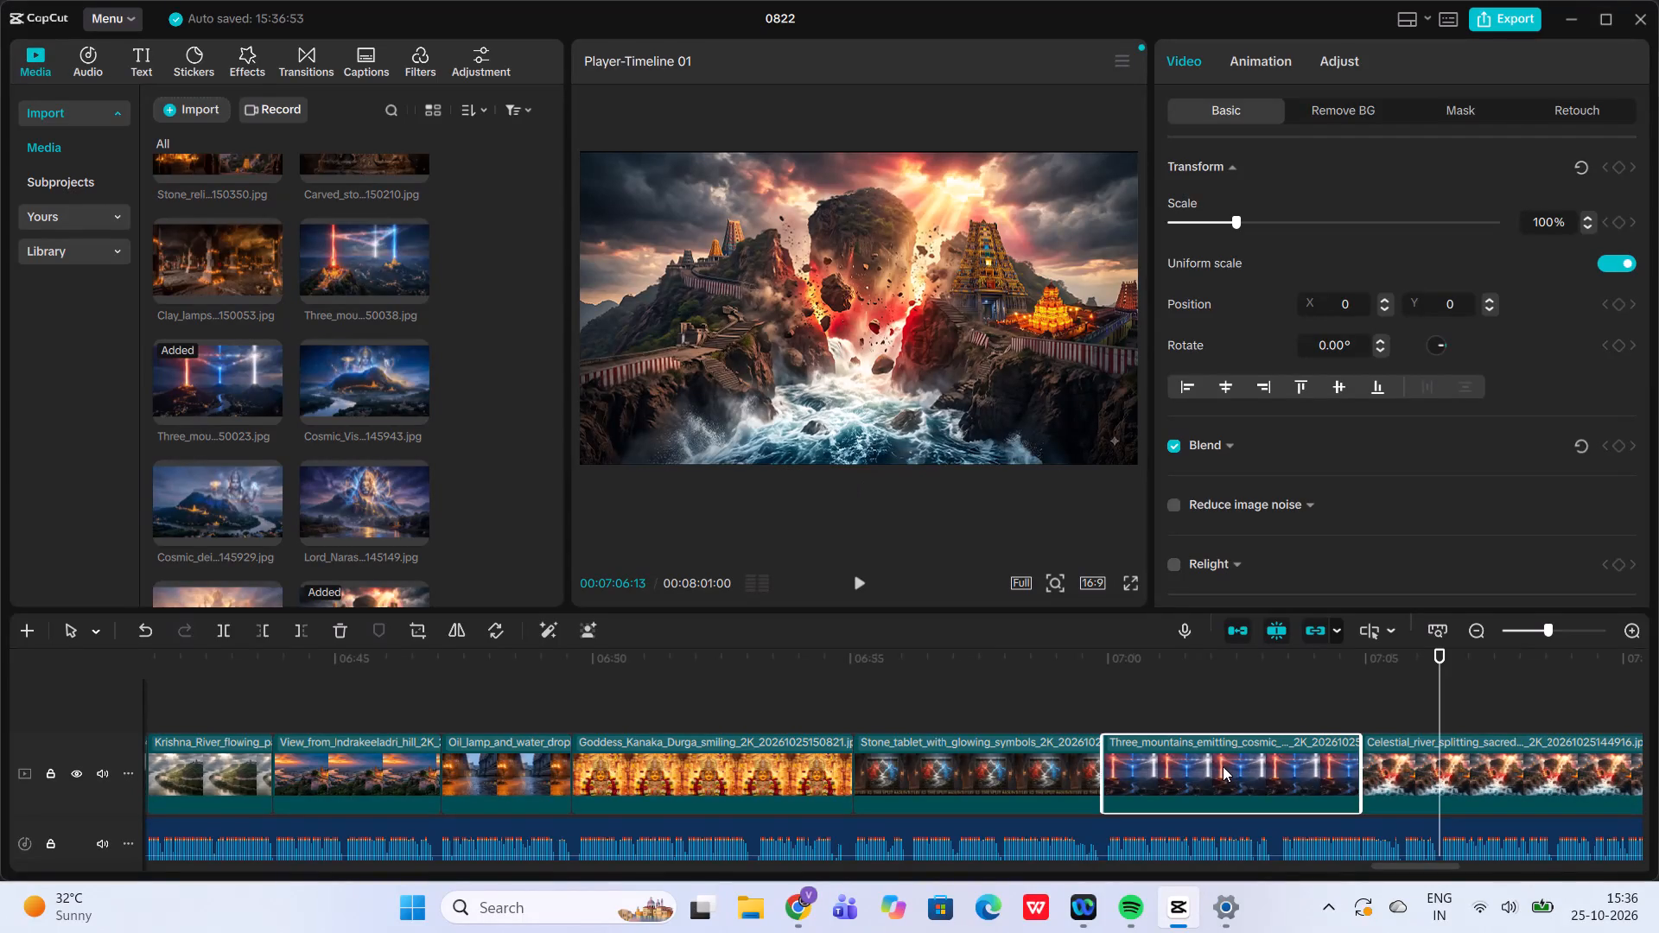
pyautogui.click(1237, 704)
pyautogui.click(848, 569)
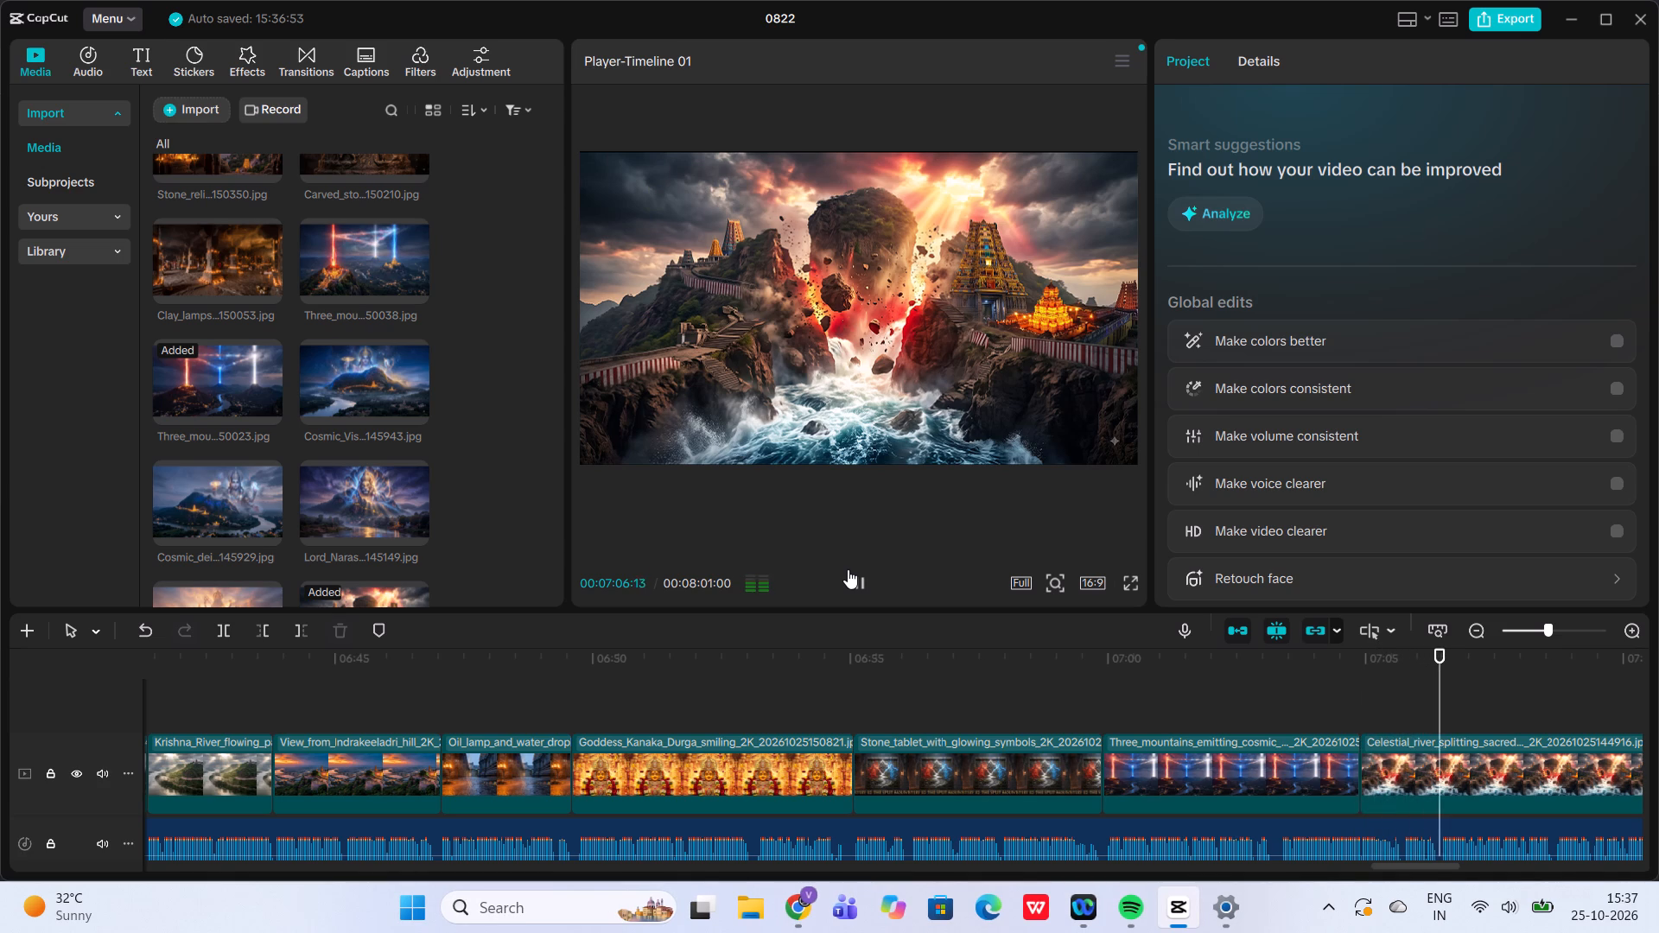
pyautogui.click(848, 569)
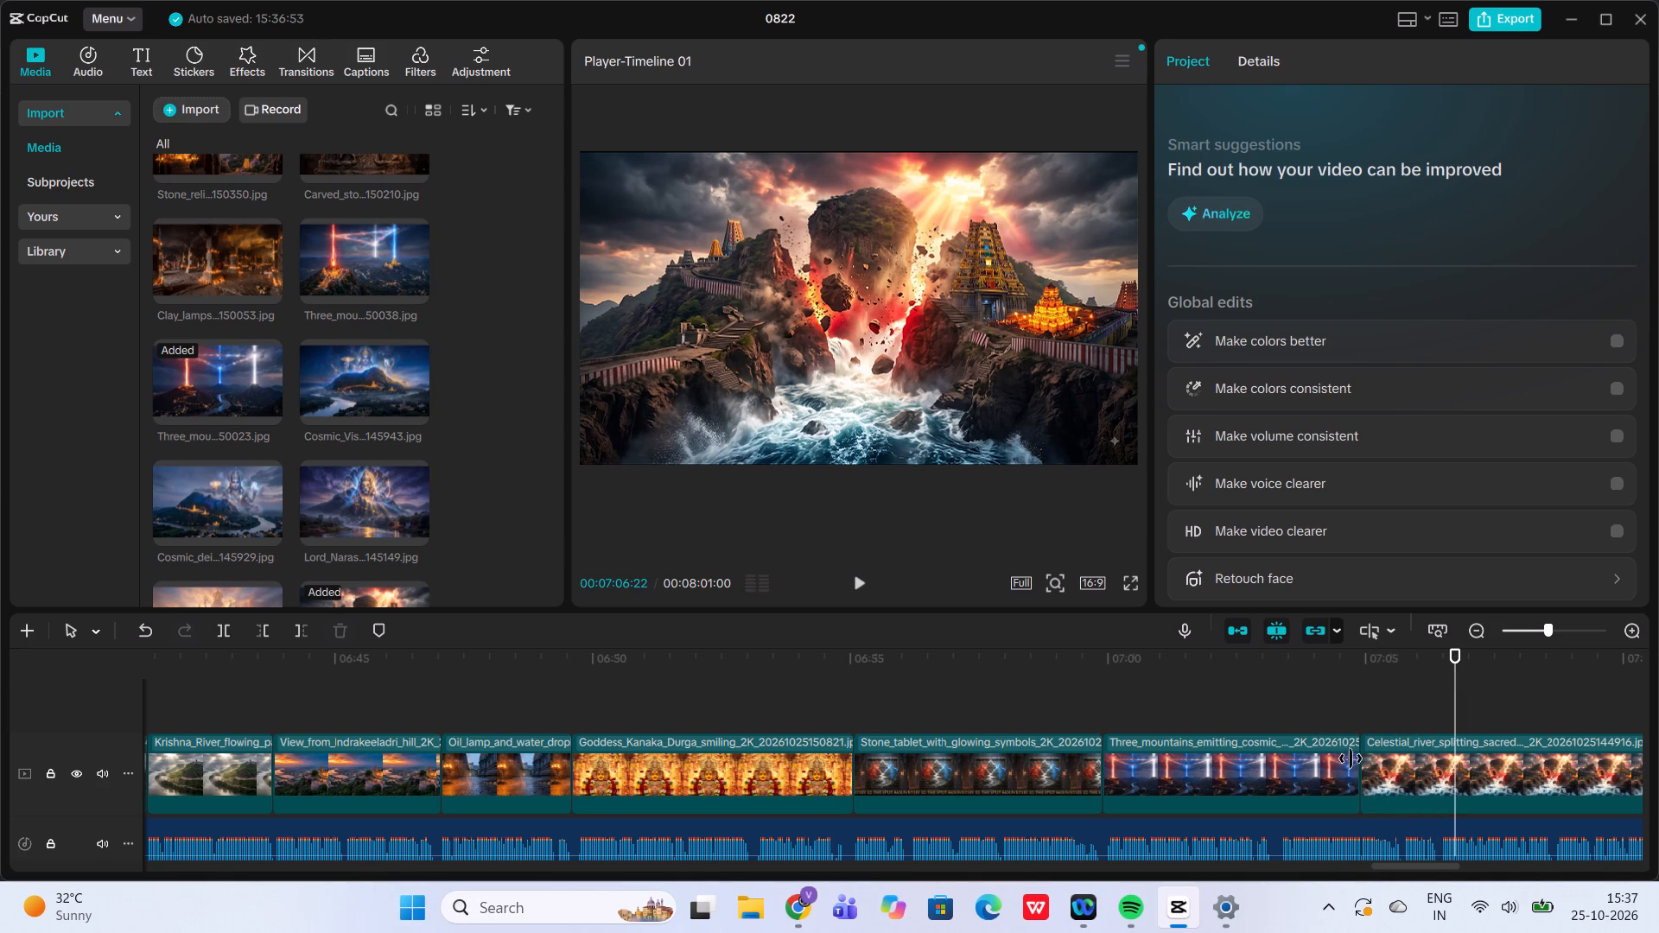
pyautogui.click(1347, 767)
pyautogui.moveTo(1359, 761); pyautogui.dragTo(1210, 766)
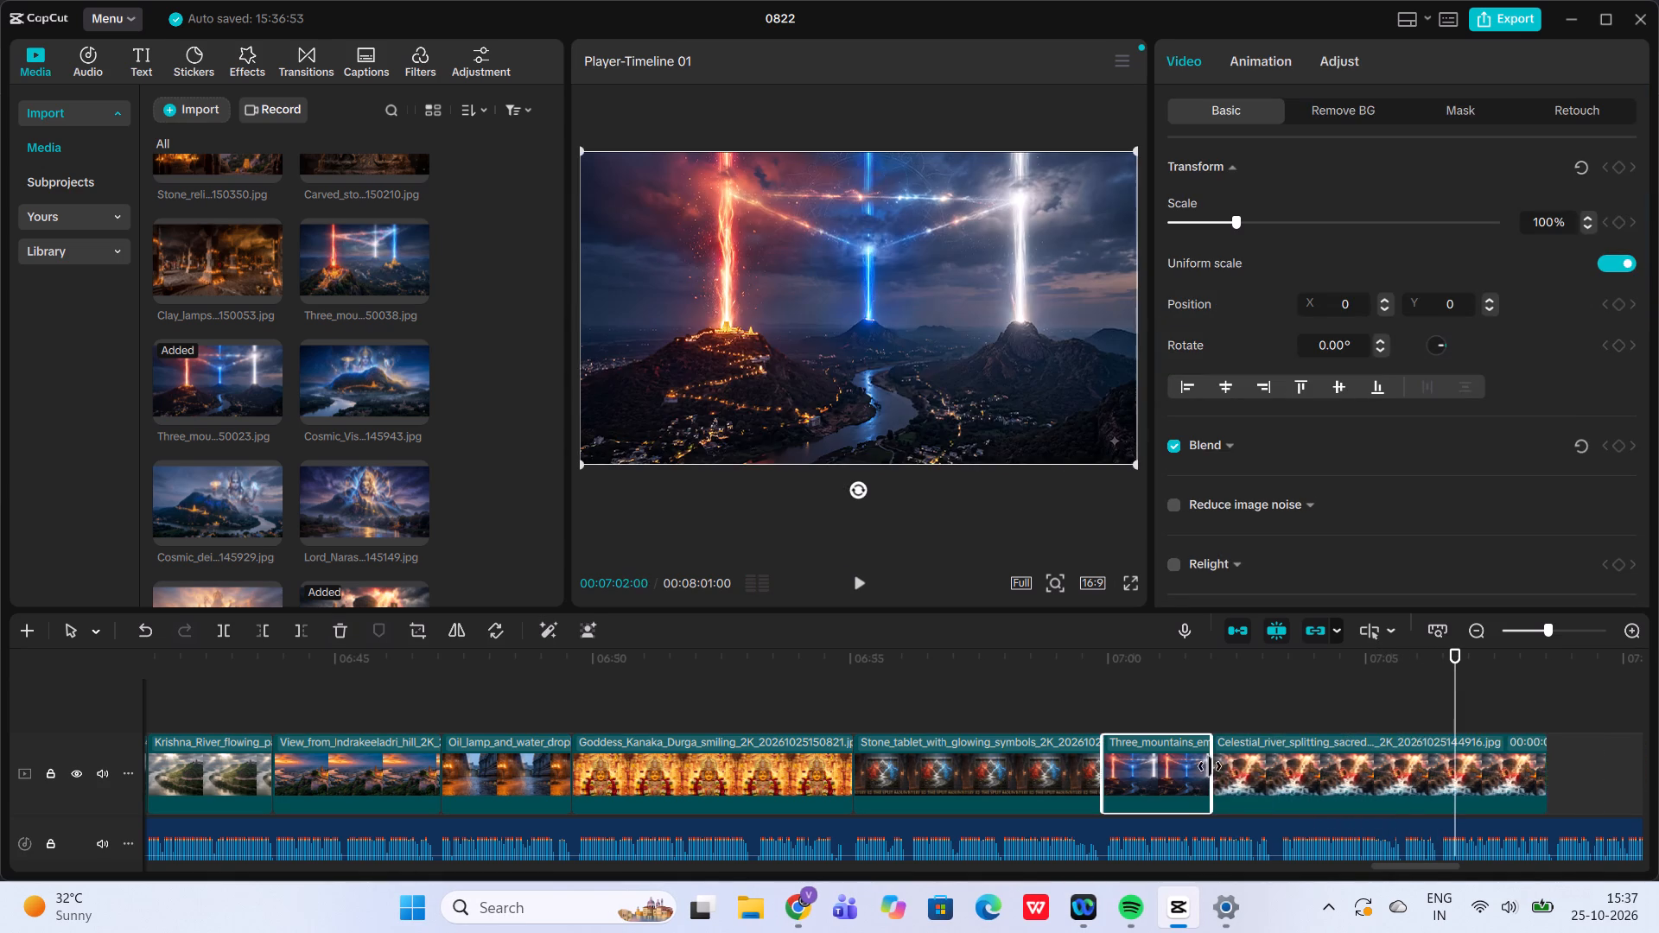
pyautogui.moveTo(1210, 766); pyautogui.dragTo(1276, 761)
# Listen to the narration from 00:07:01:25 and trim the celestial river splitting clip's end to 00:07:06:13.
pyautogui.click(1202, 713)
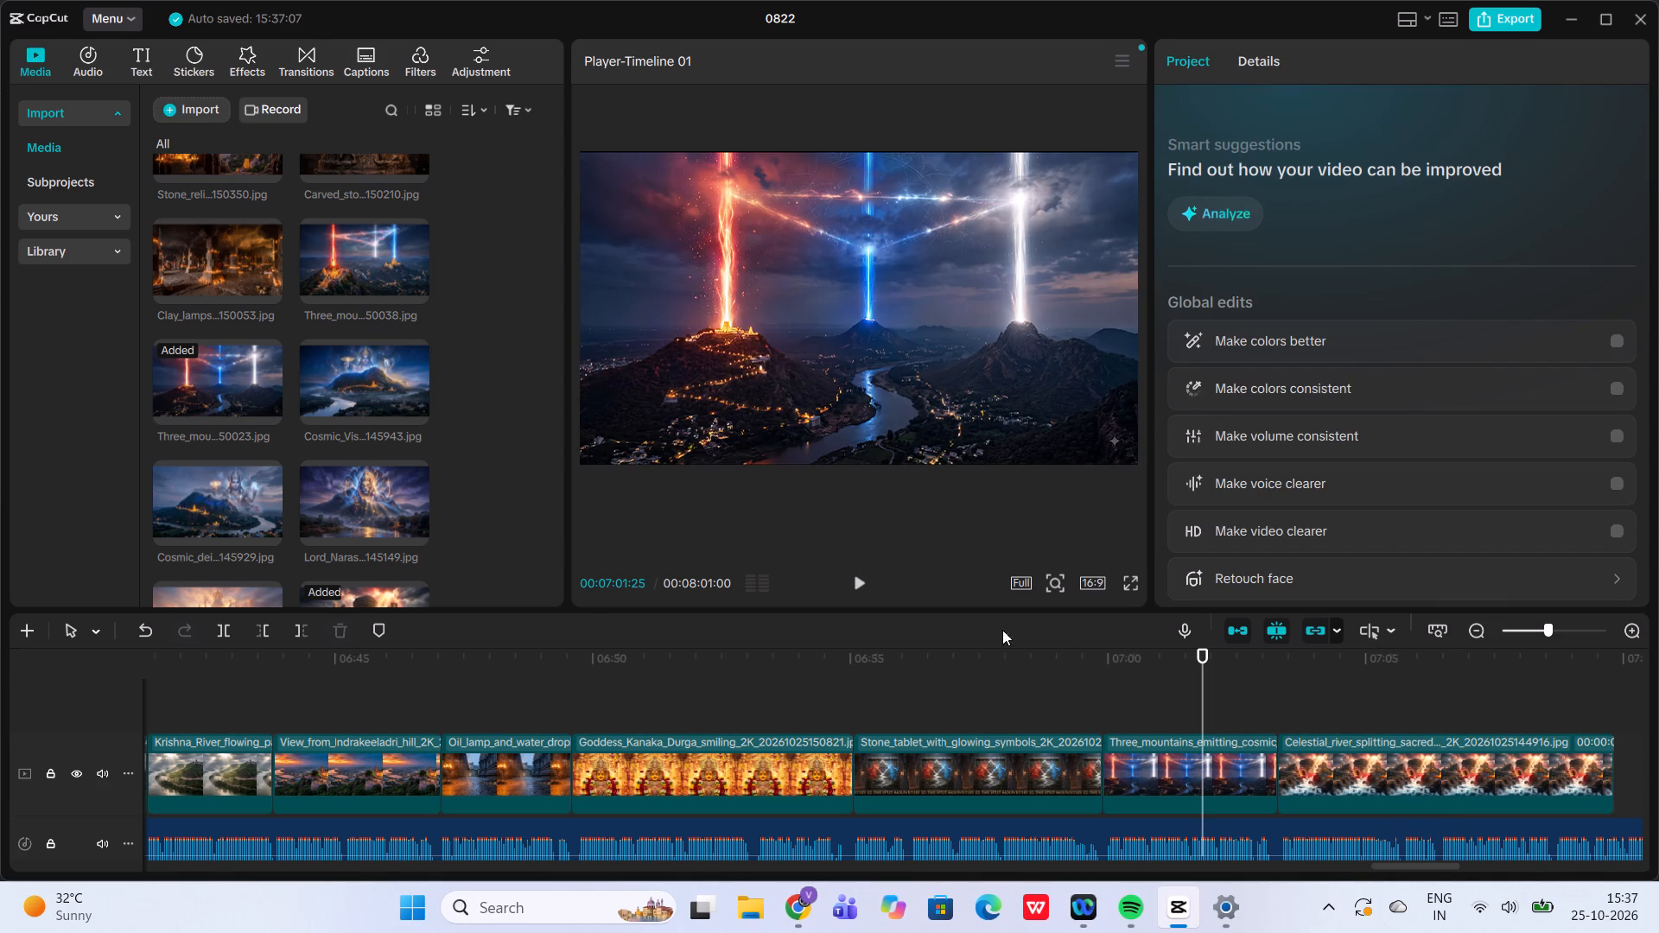
pyautogui.click(869, 580)
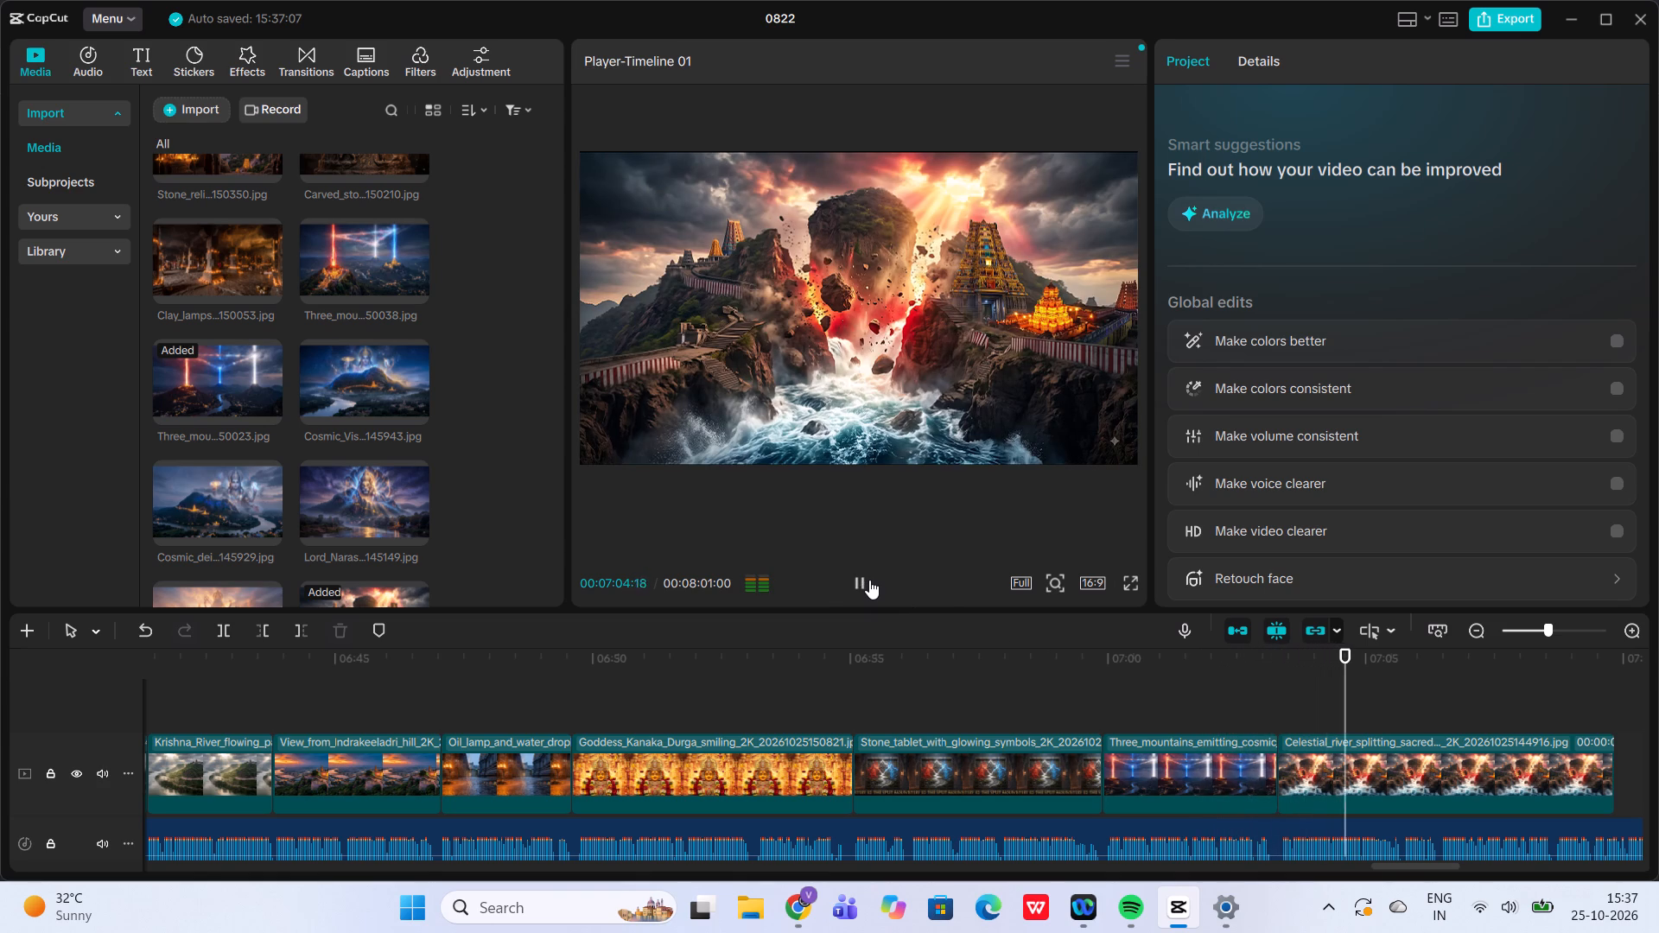
pyautogui.click(869, 580)
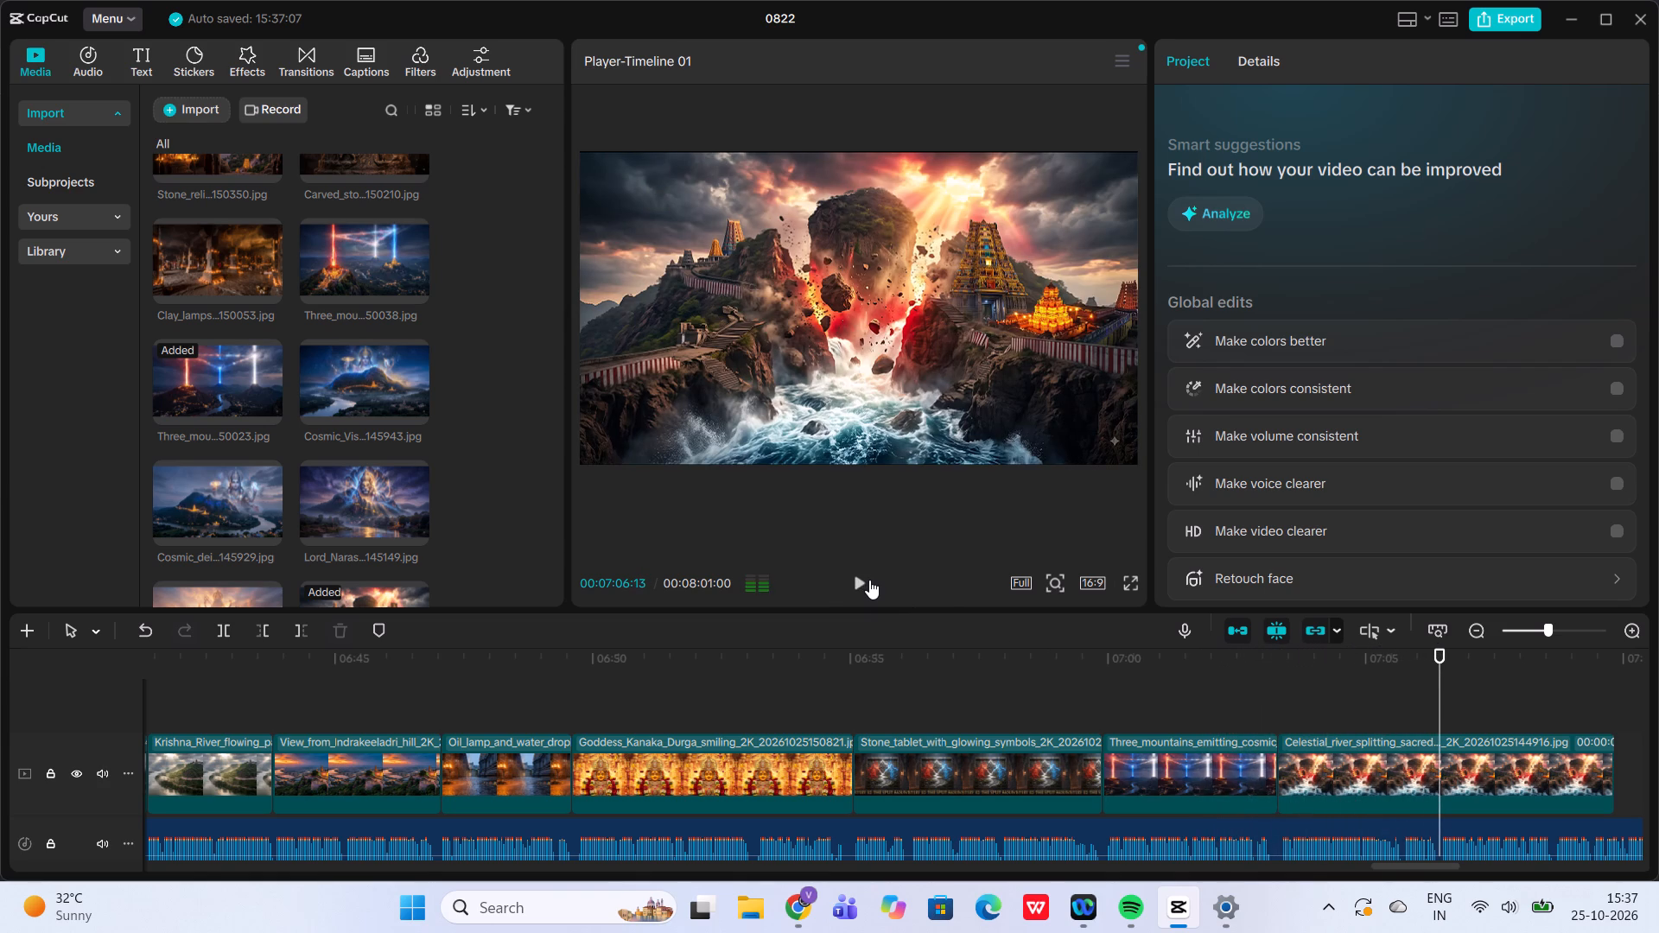
pyautogui.click(1599, 760)
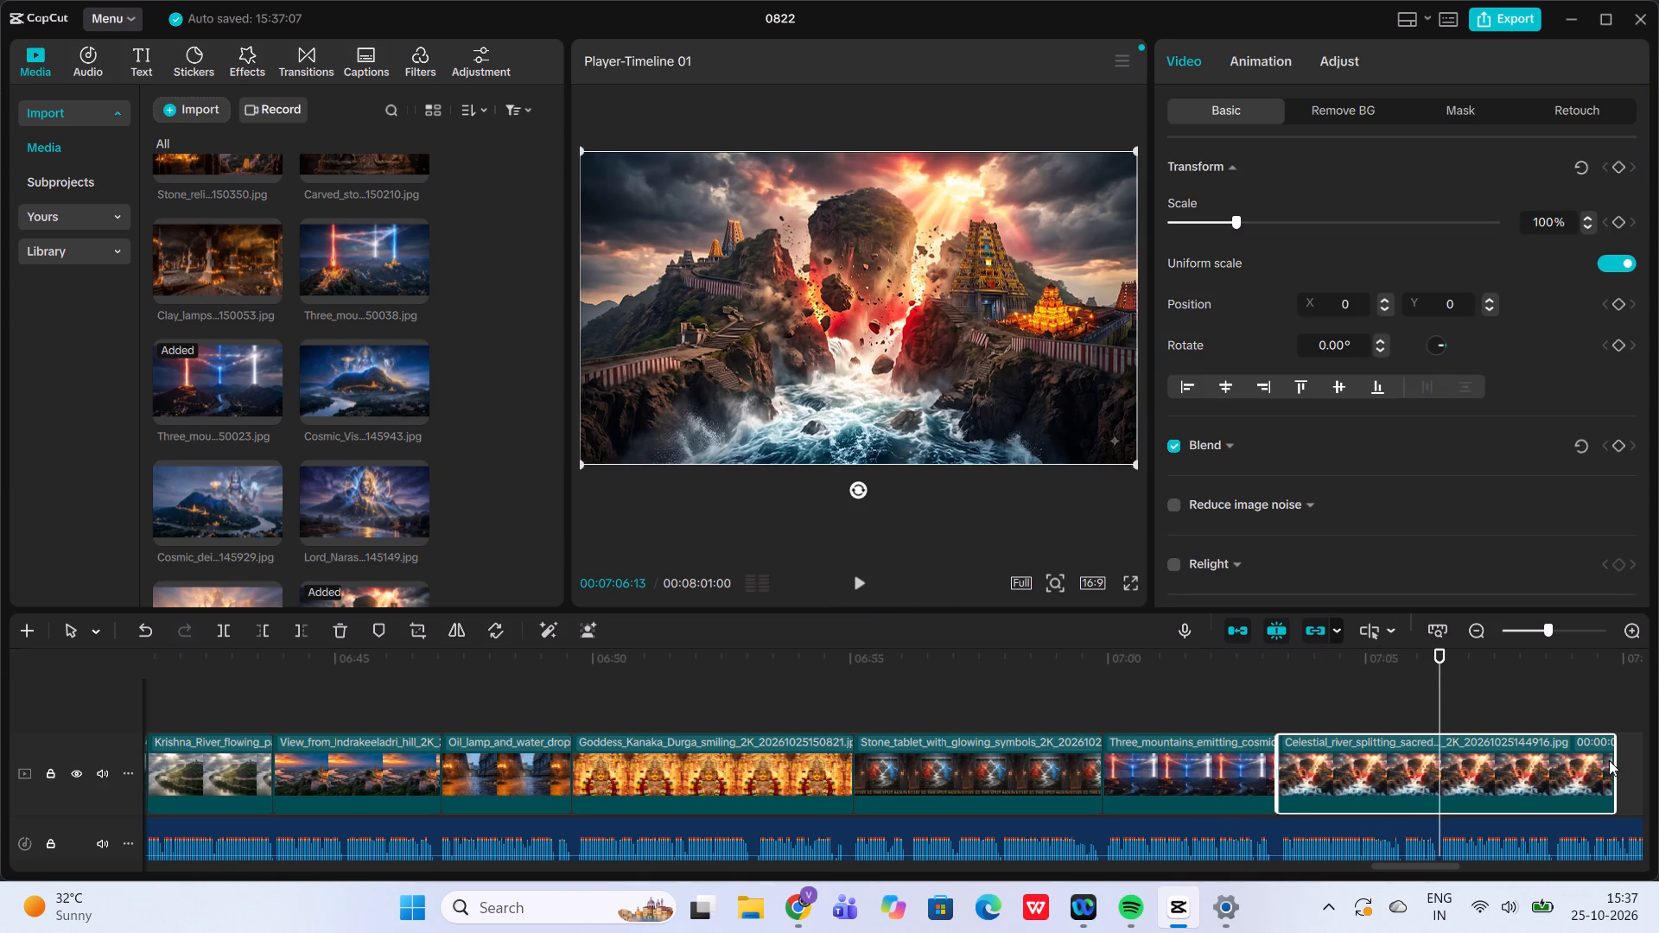
pyautogui.moveTo(1615, 759); pyautogui.dragTo(1439, 771)
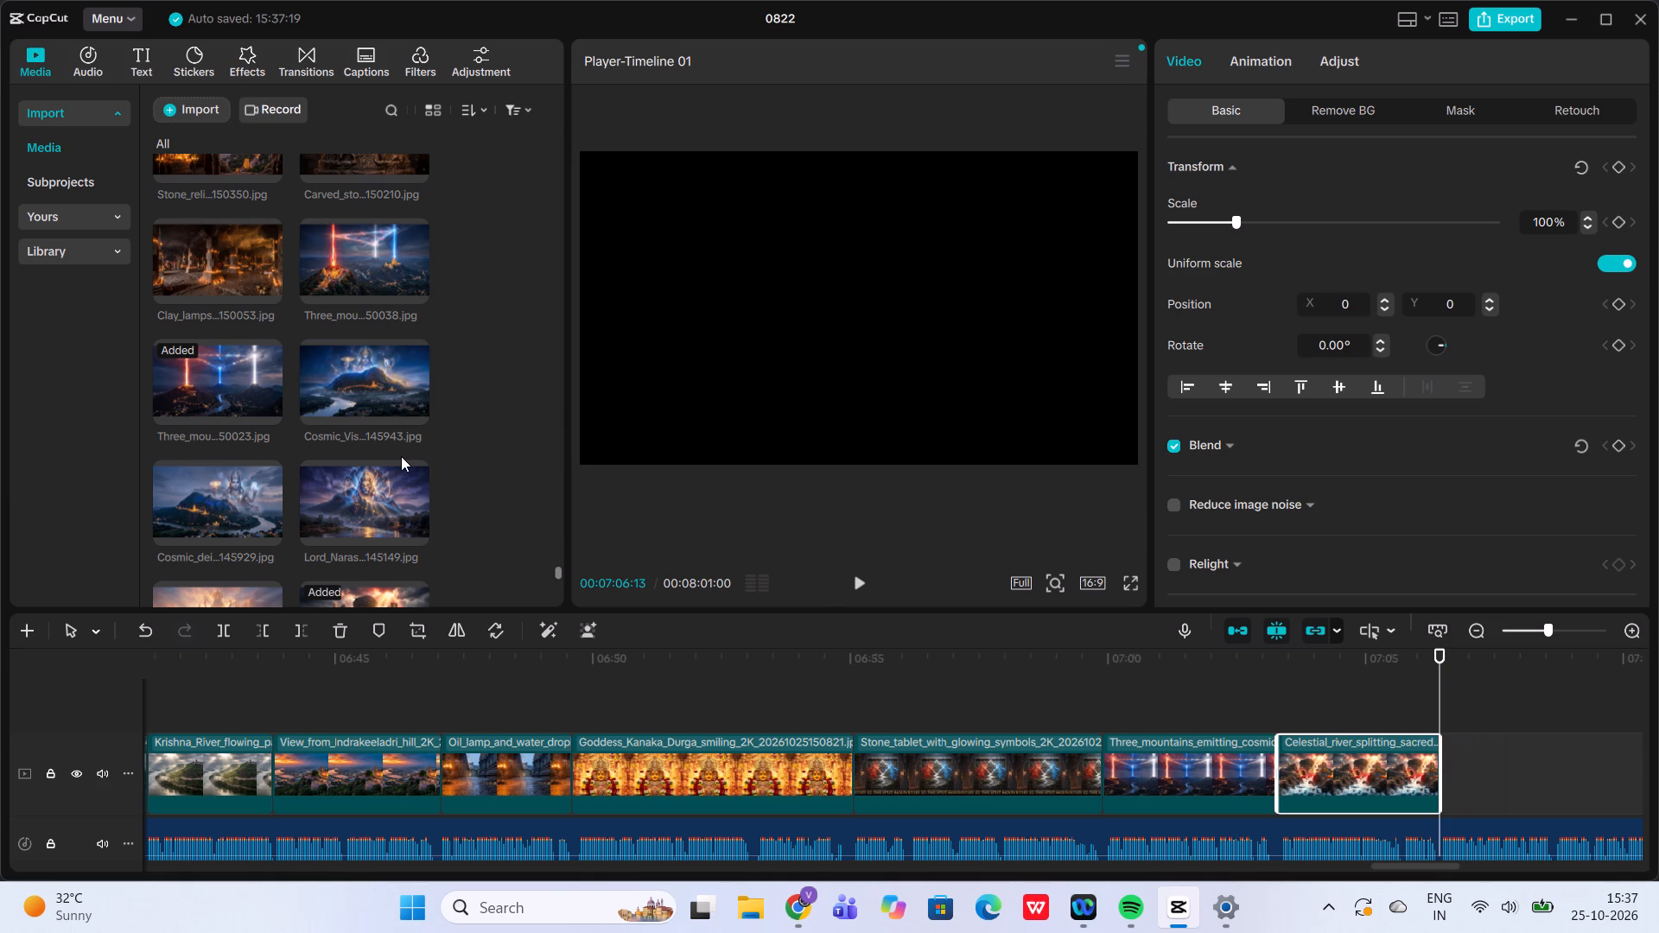
# Compare both goddess-above-hill images with the glowing mountain peak image ending in 45026, and add the mountain peak image at 00:07:06:13.
pyautogui.scroll(-1, 263, 445)
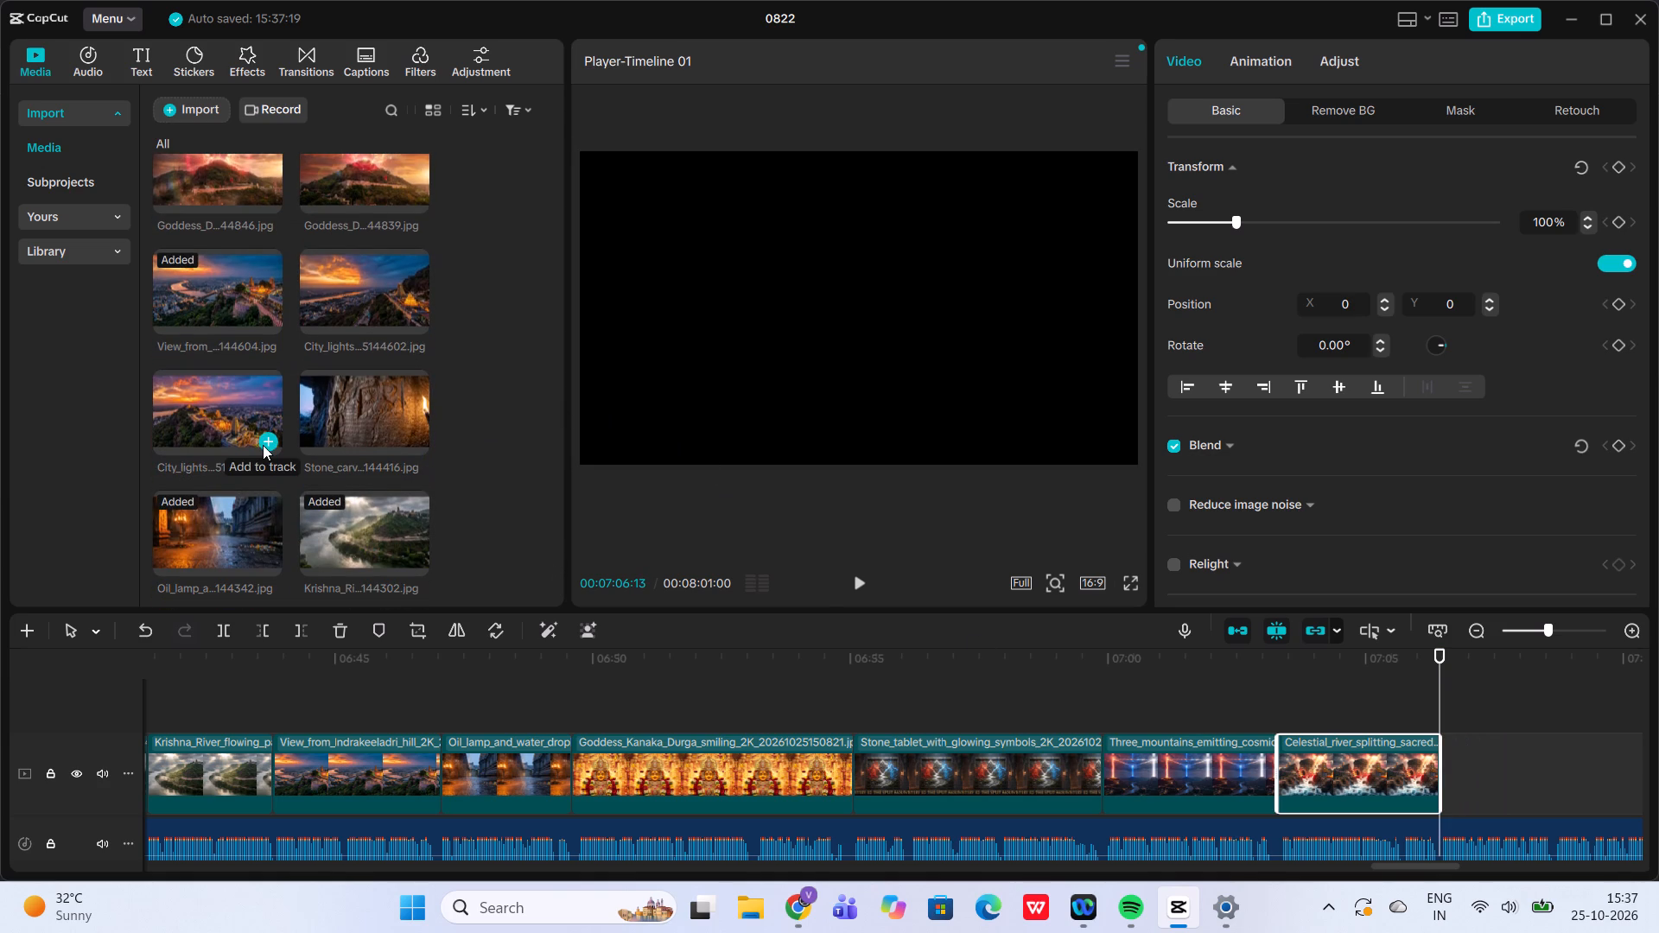
pyautogui.scroll(1, 263, 445)
pyautogui.click(330, 399)
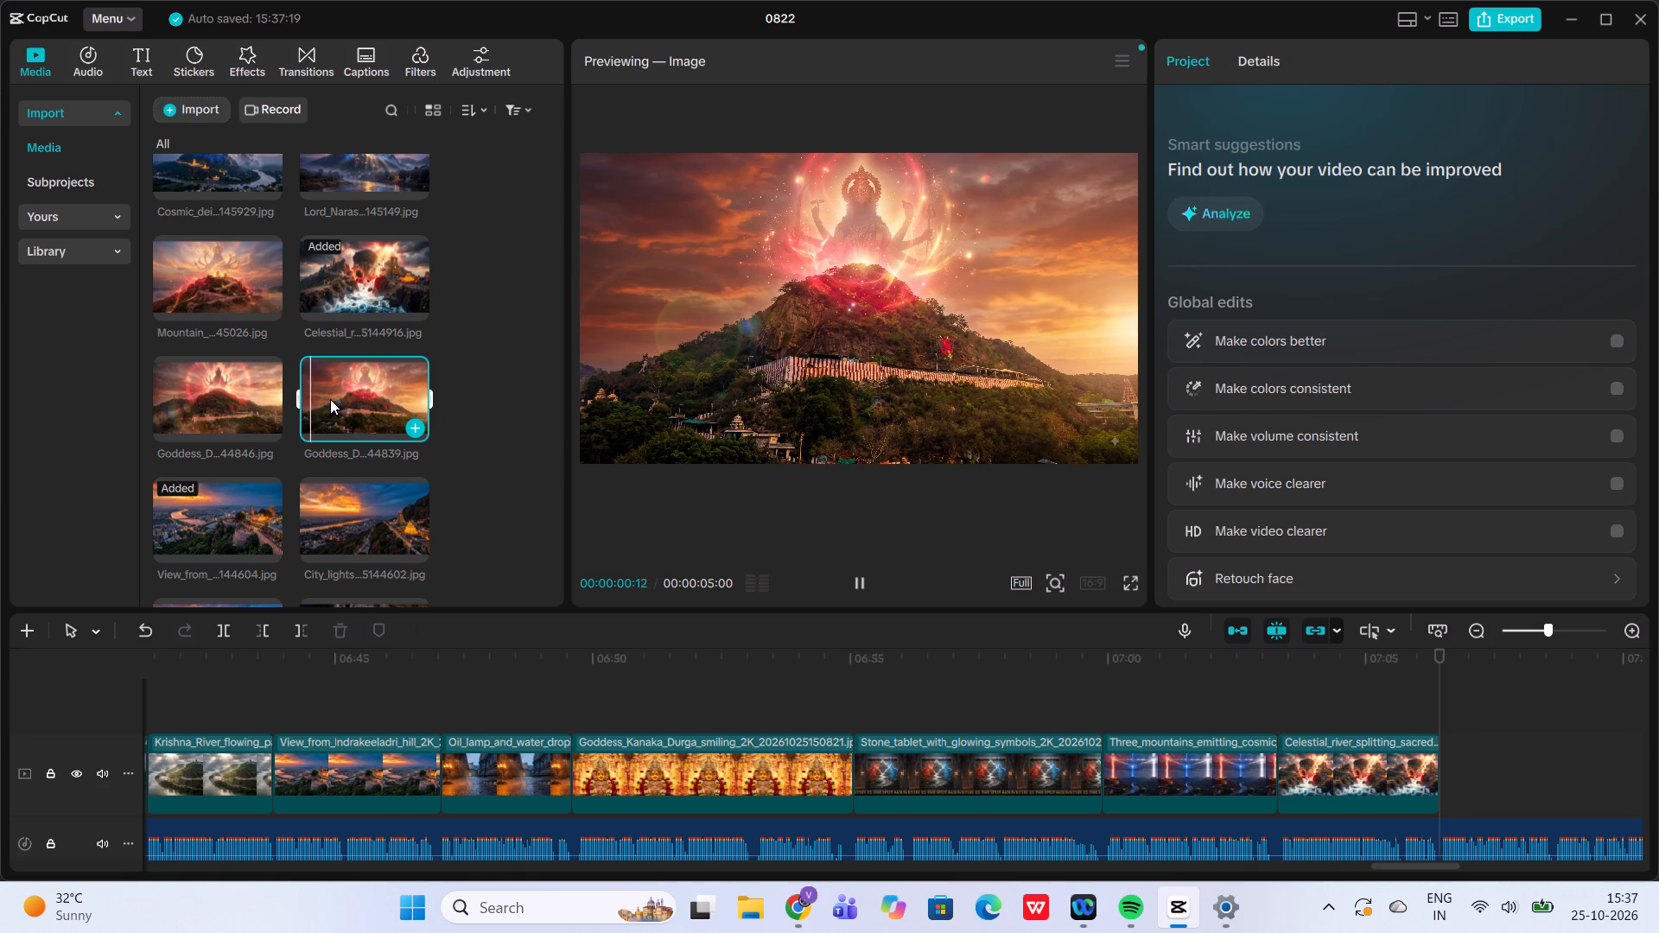
pyautogui.click(255, 407)
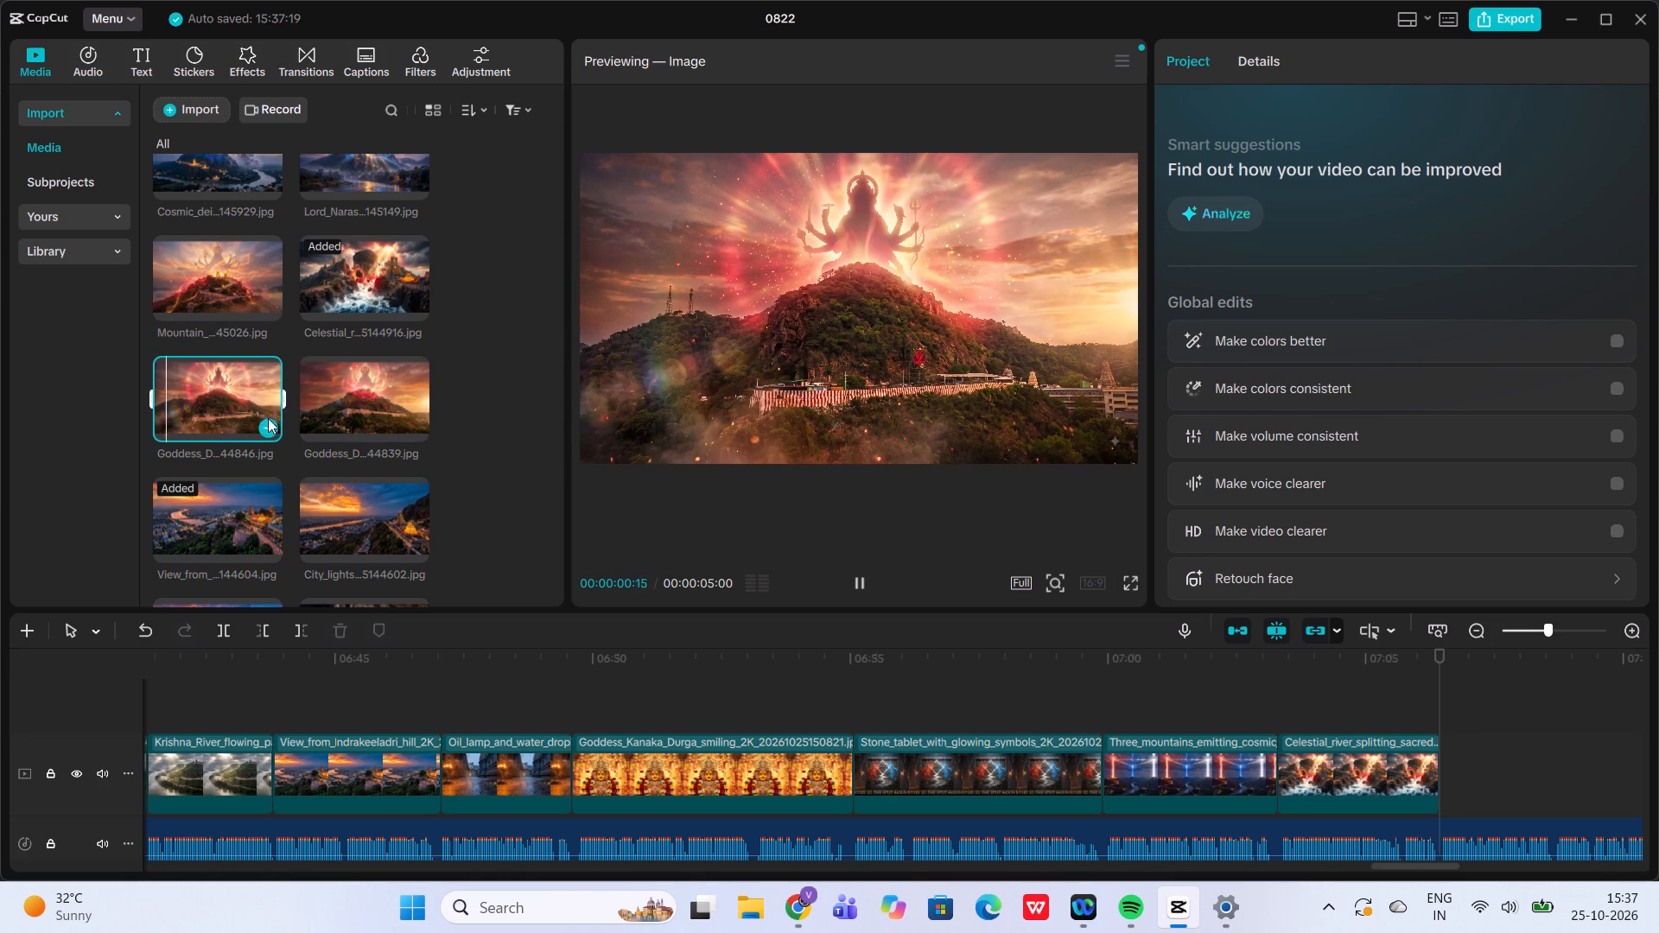
pyautogui.click(378, 274)
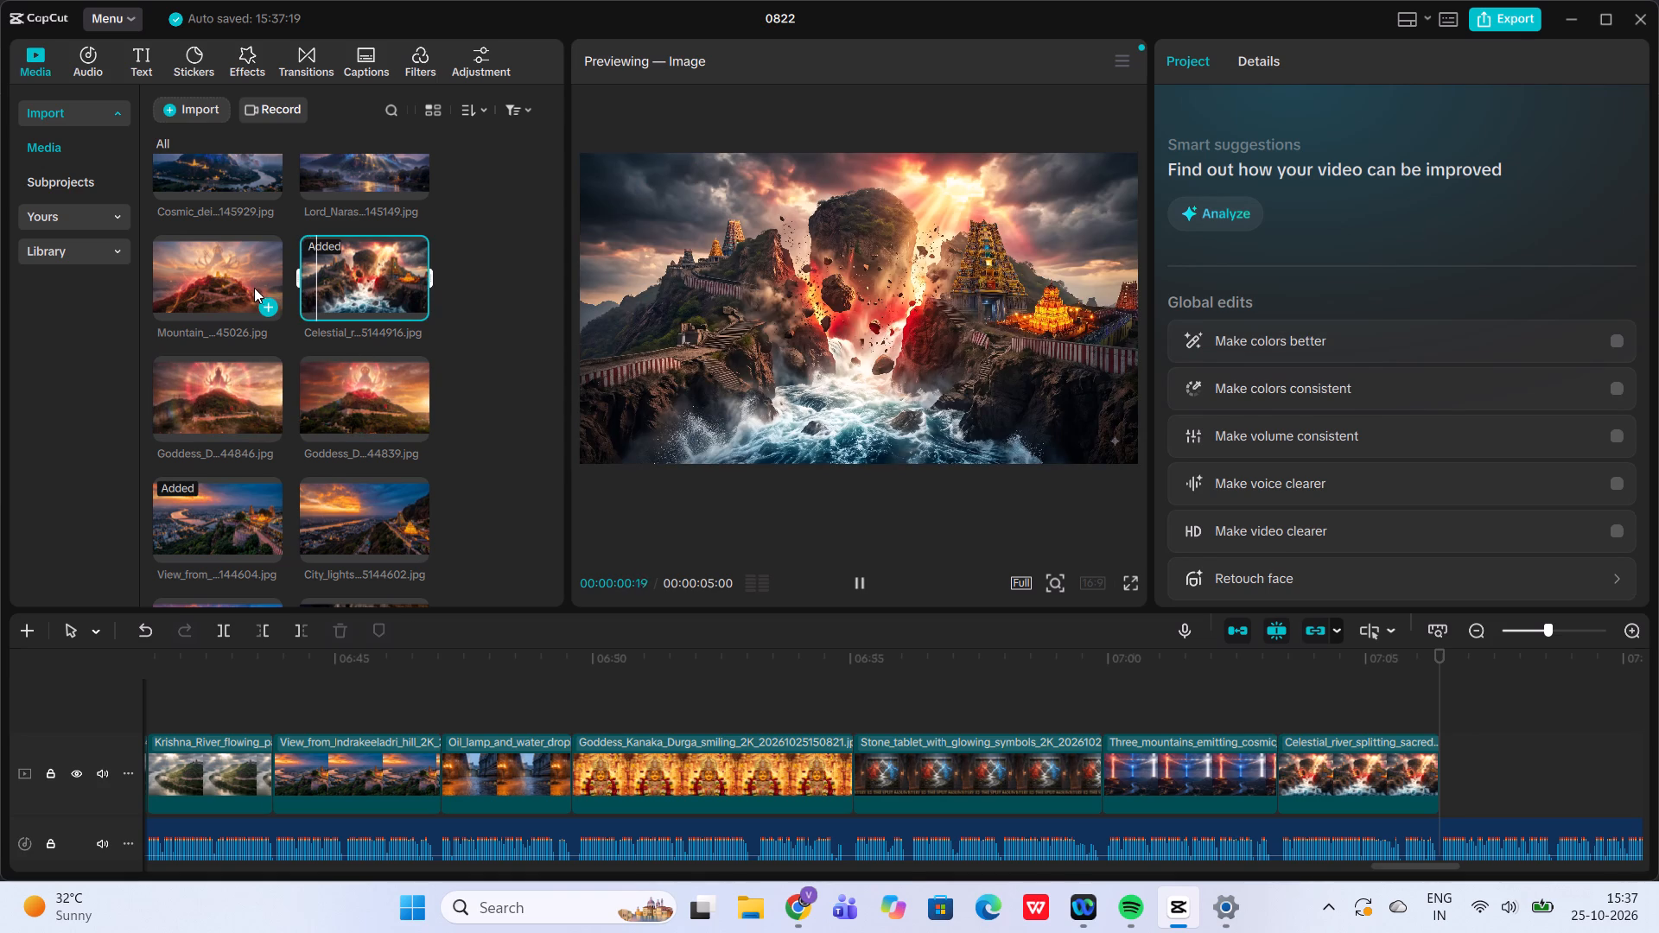
pyautogui.click(251, 286)
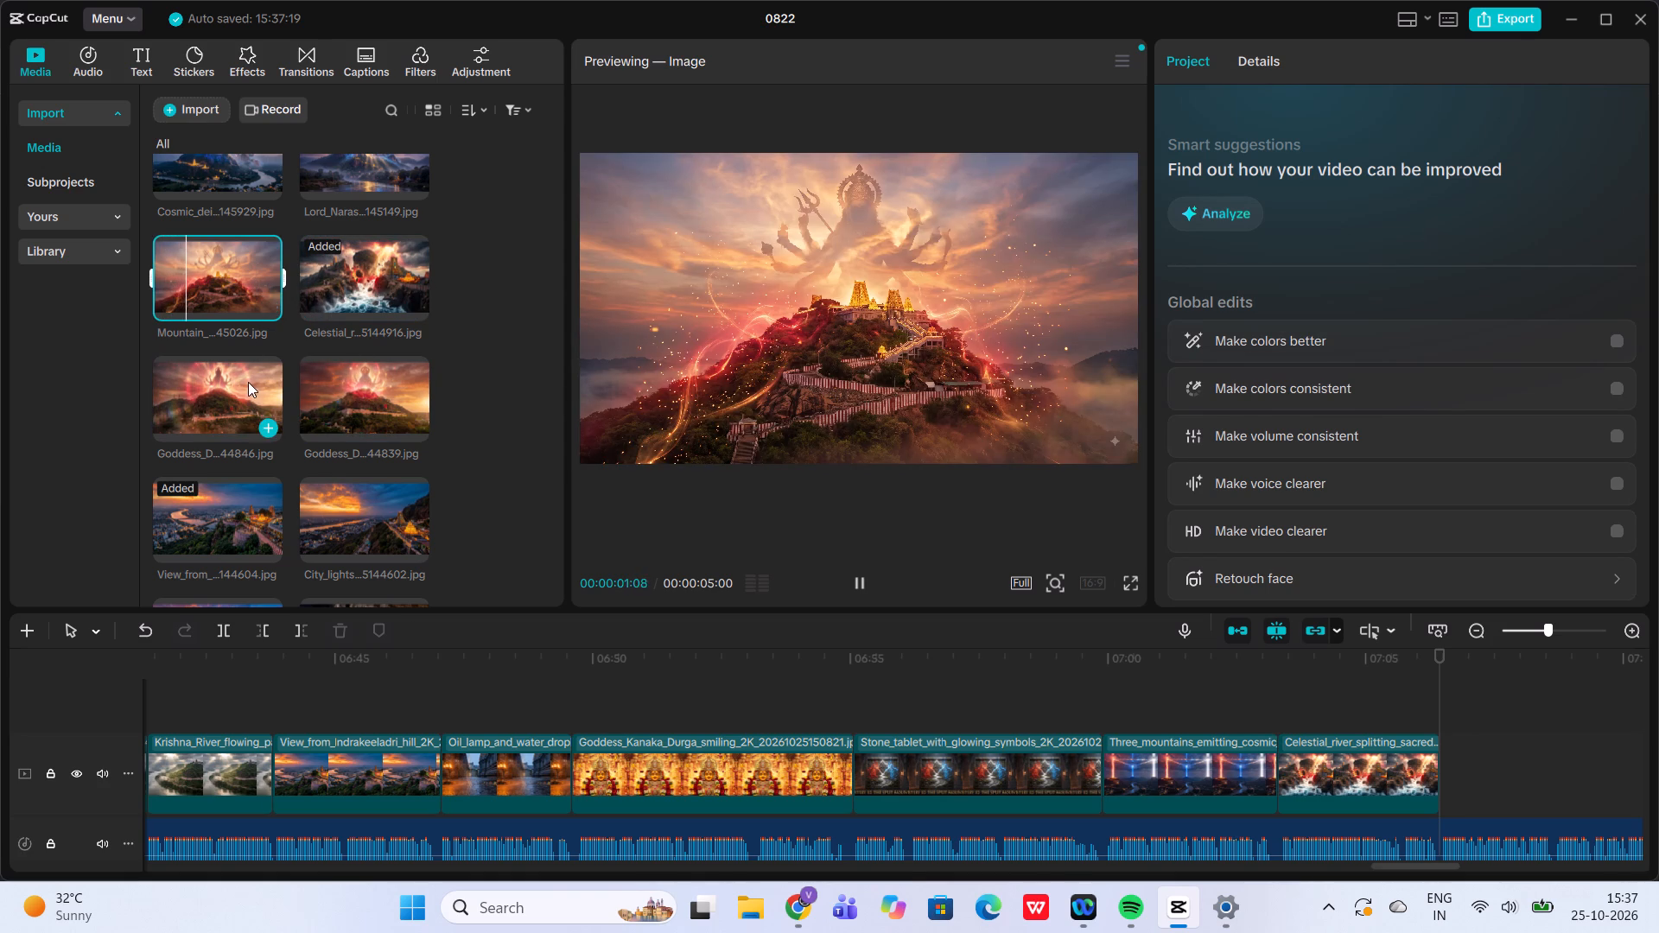
pyautogui.click(243, 384)
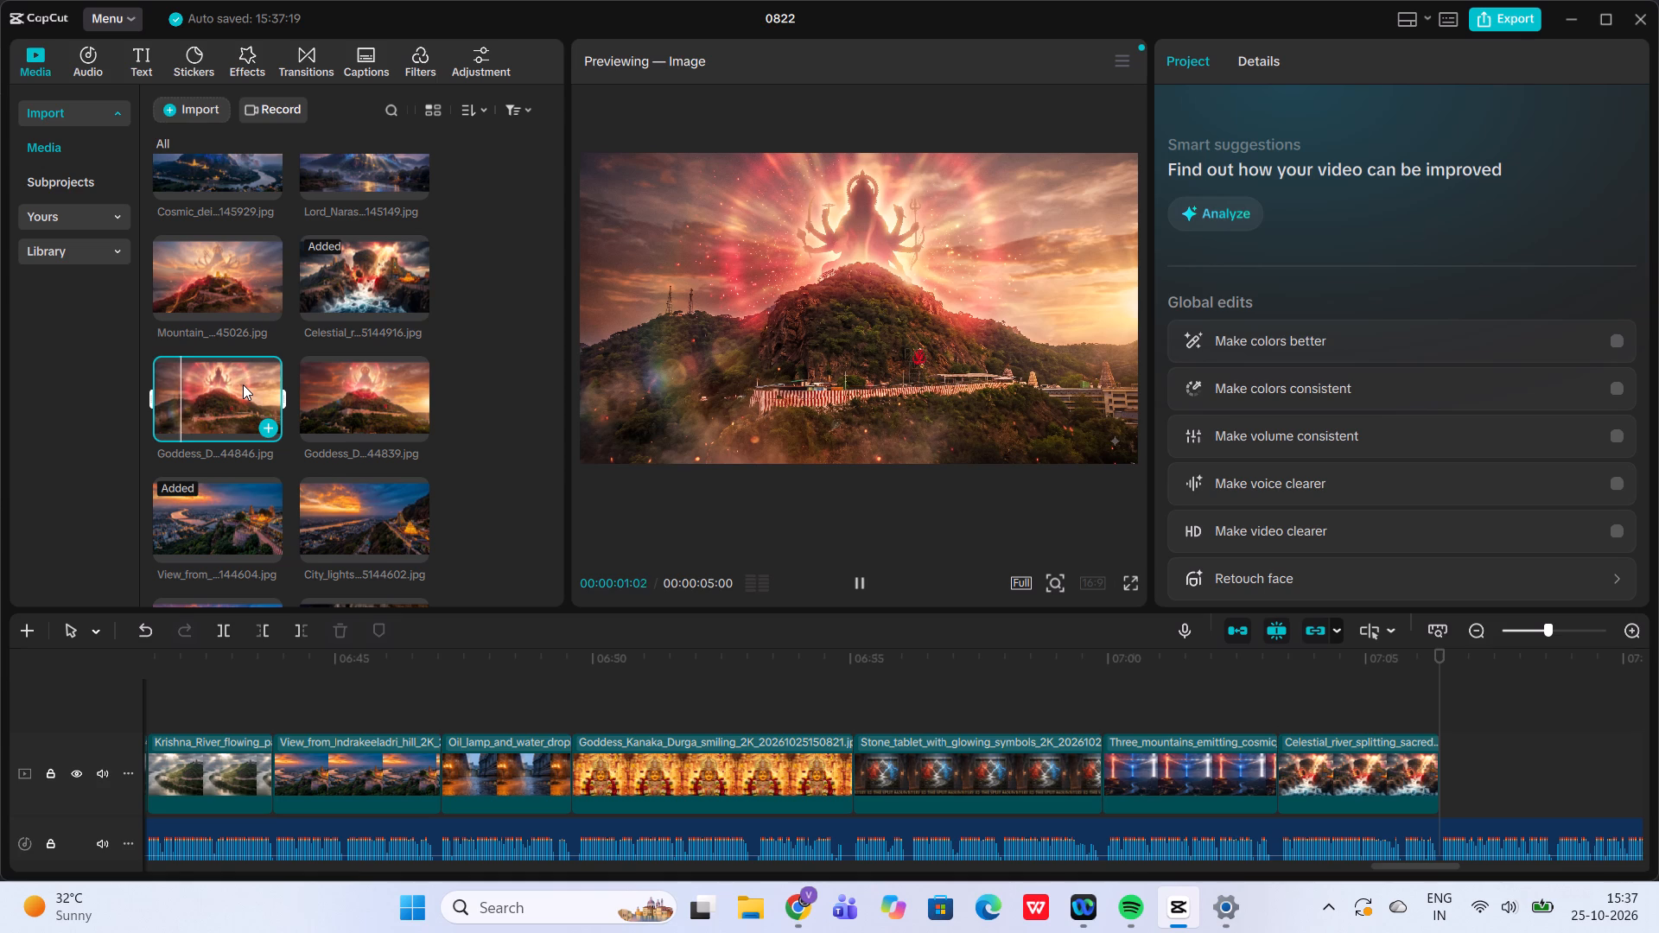
pyautogui.click(196, 270)
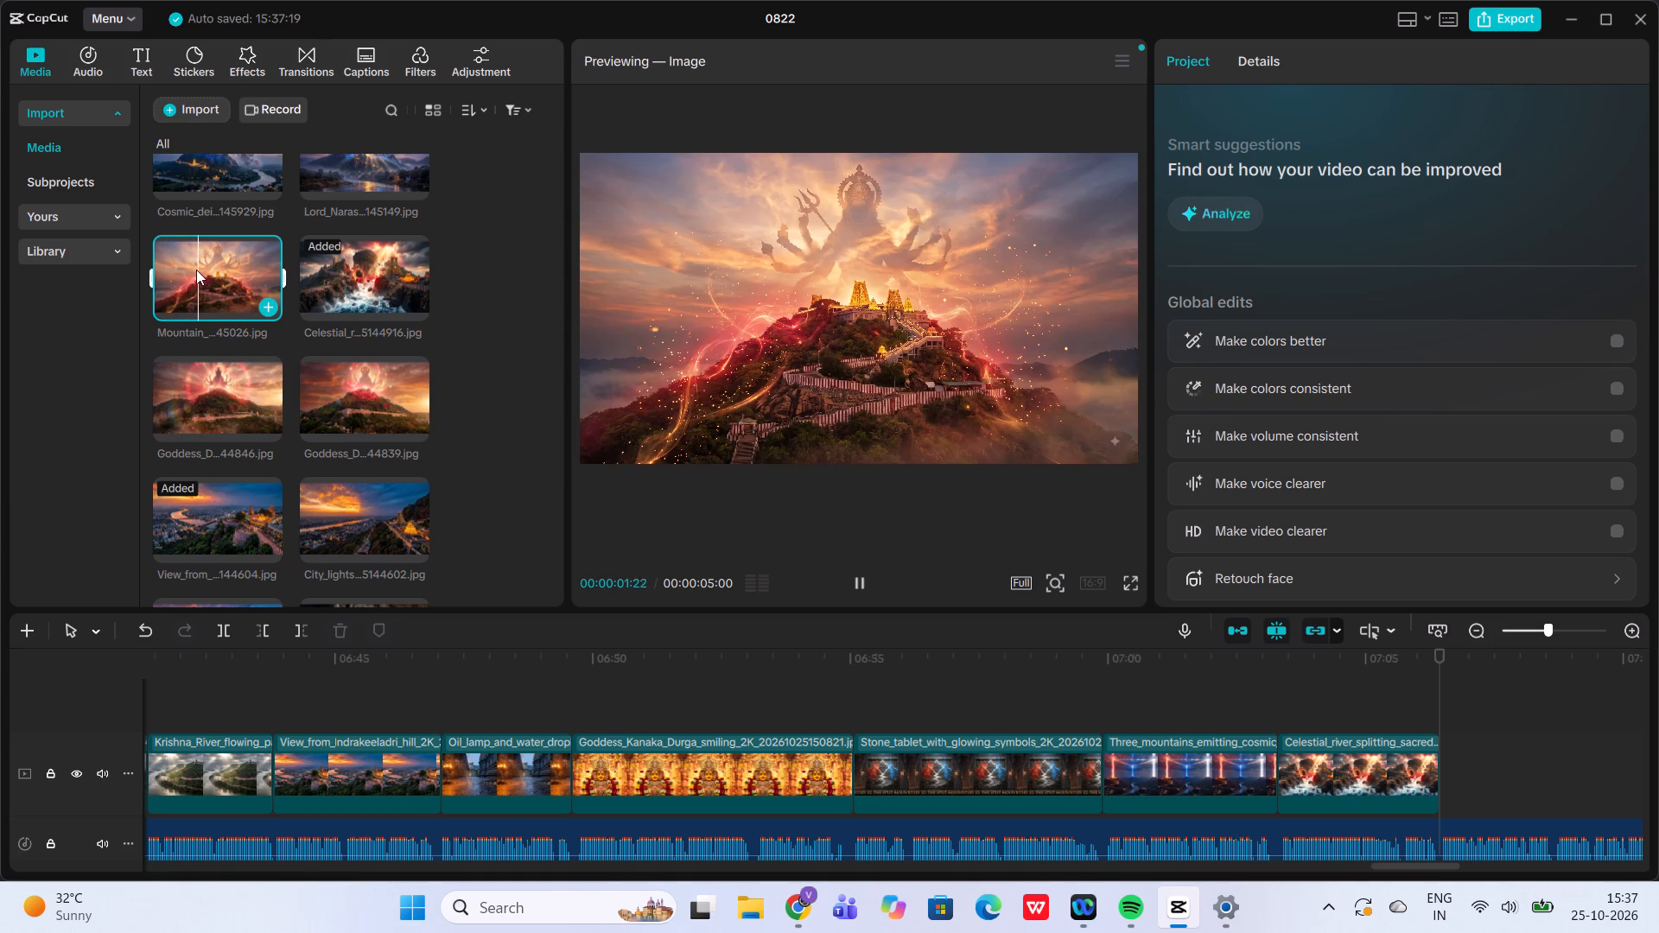
pyautogui.click(219, 358)
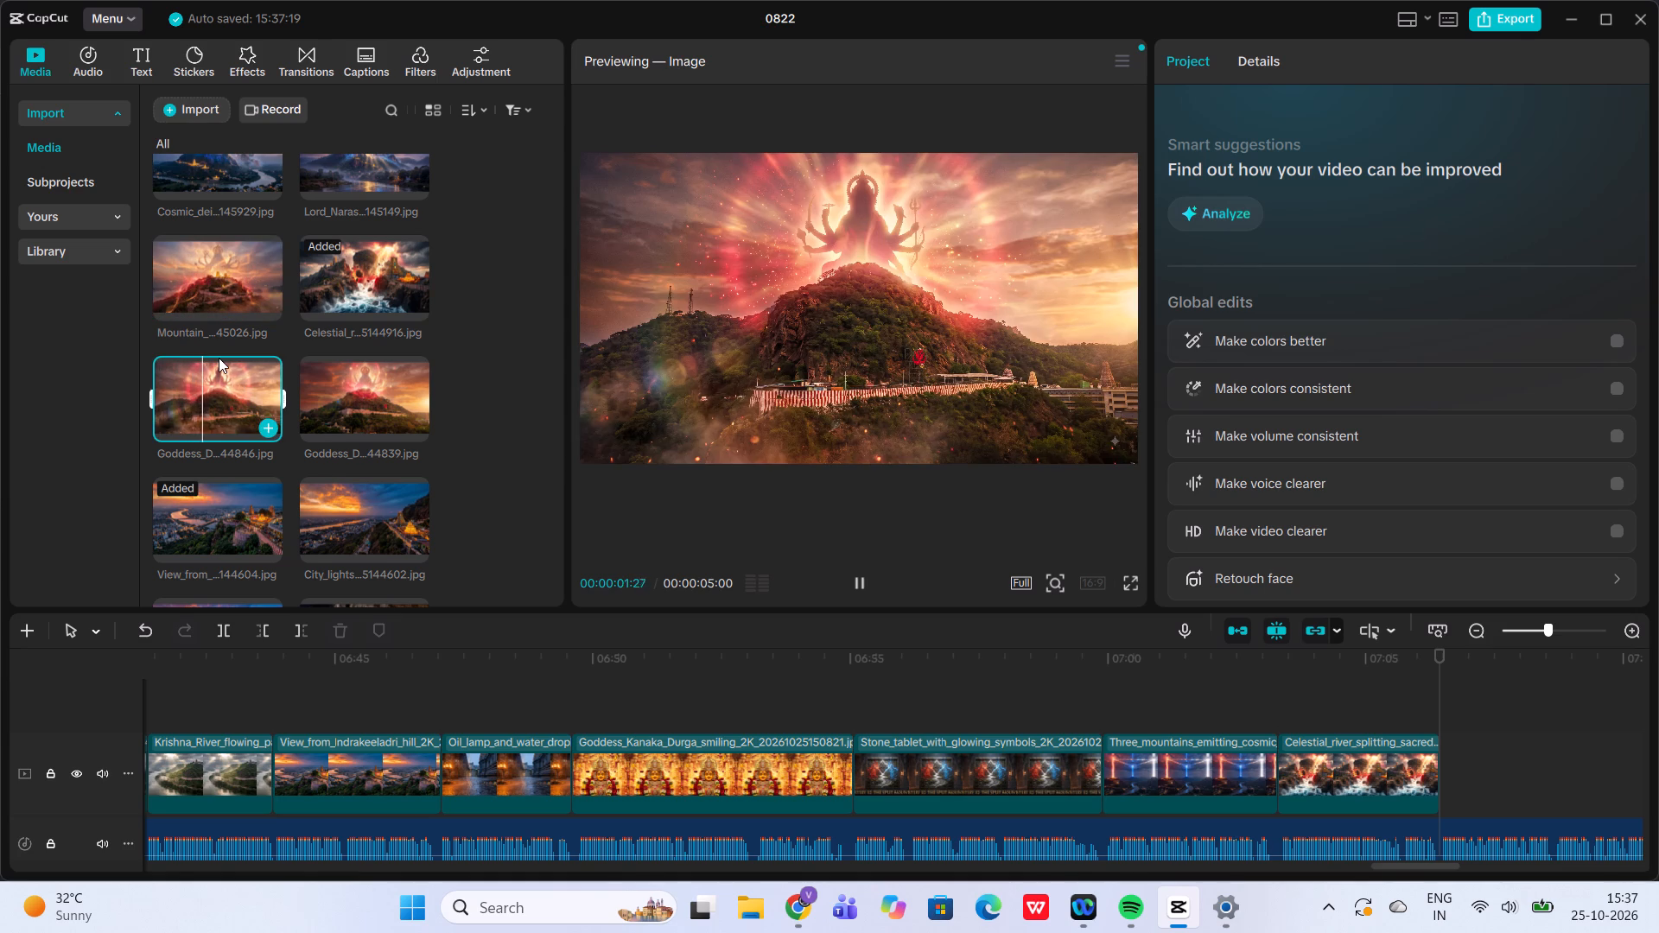
pyautogui.click(308, 402)
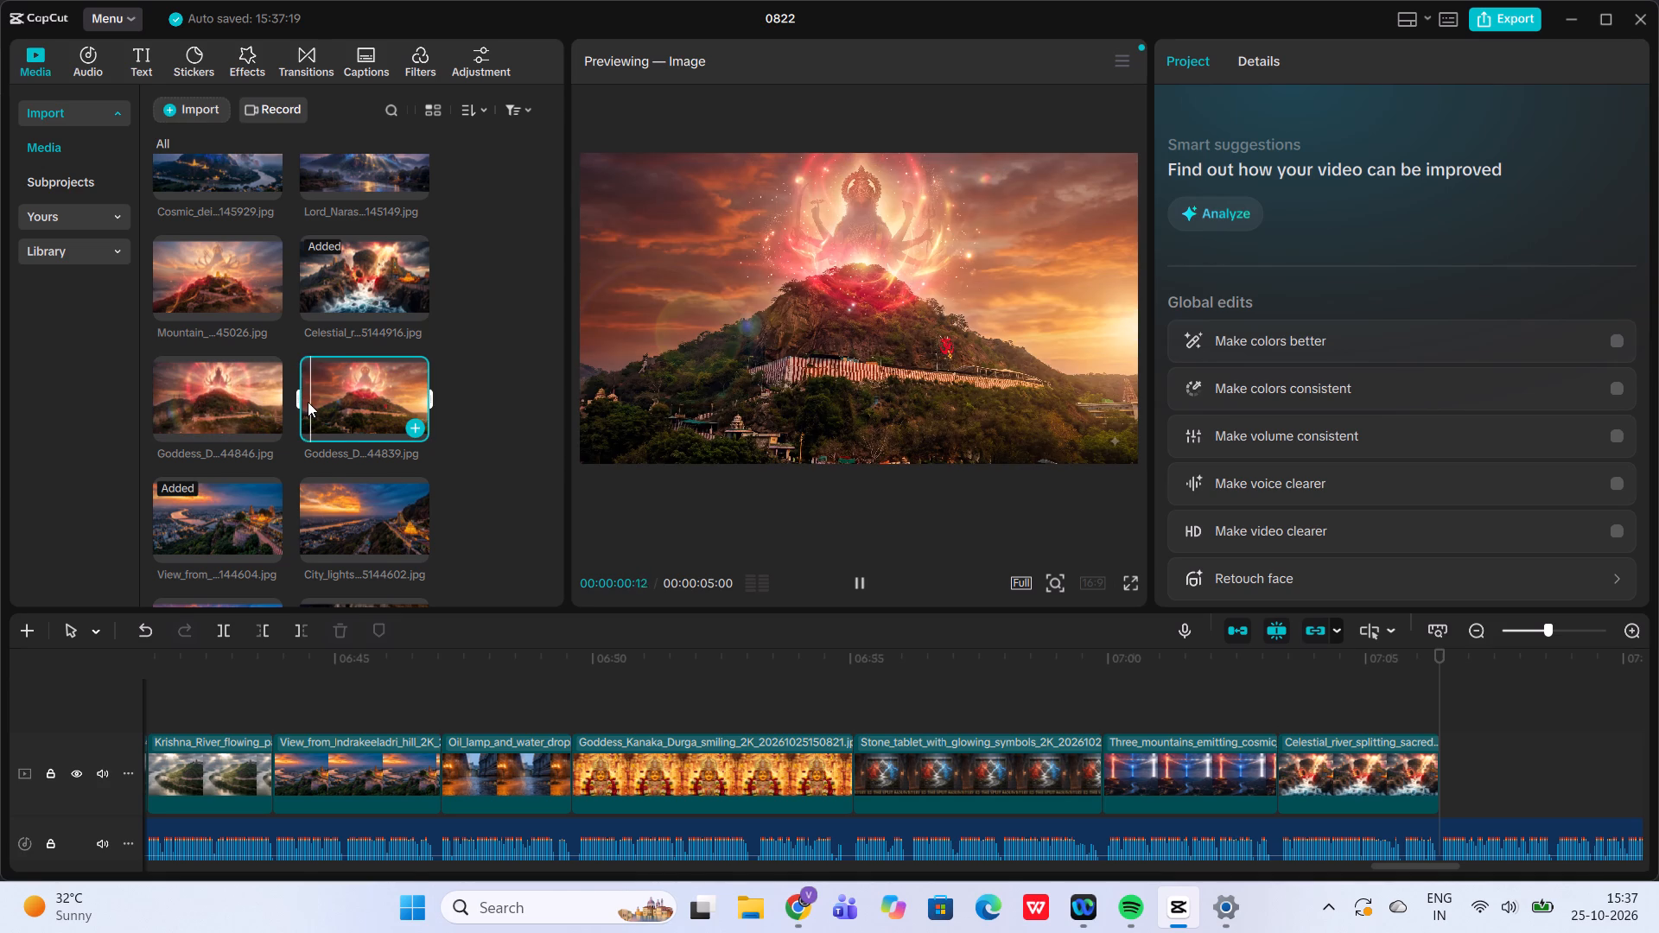
pyautogui.click(237, 384)
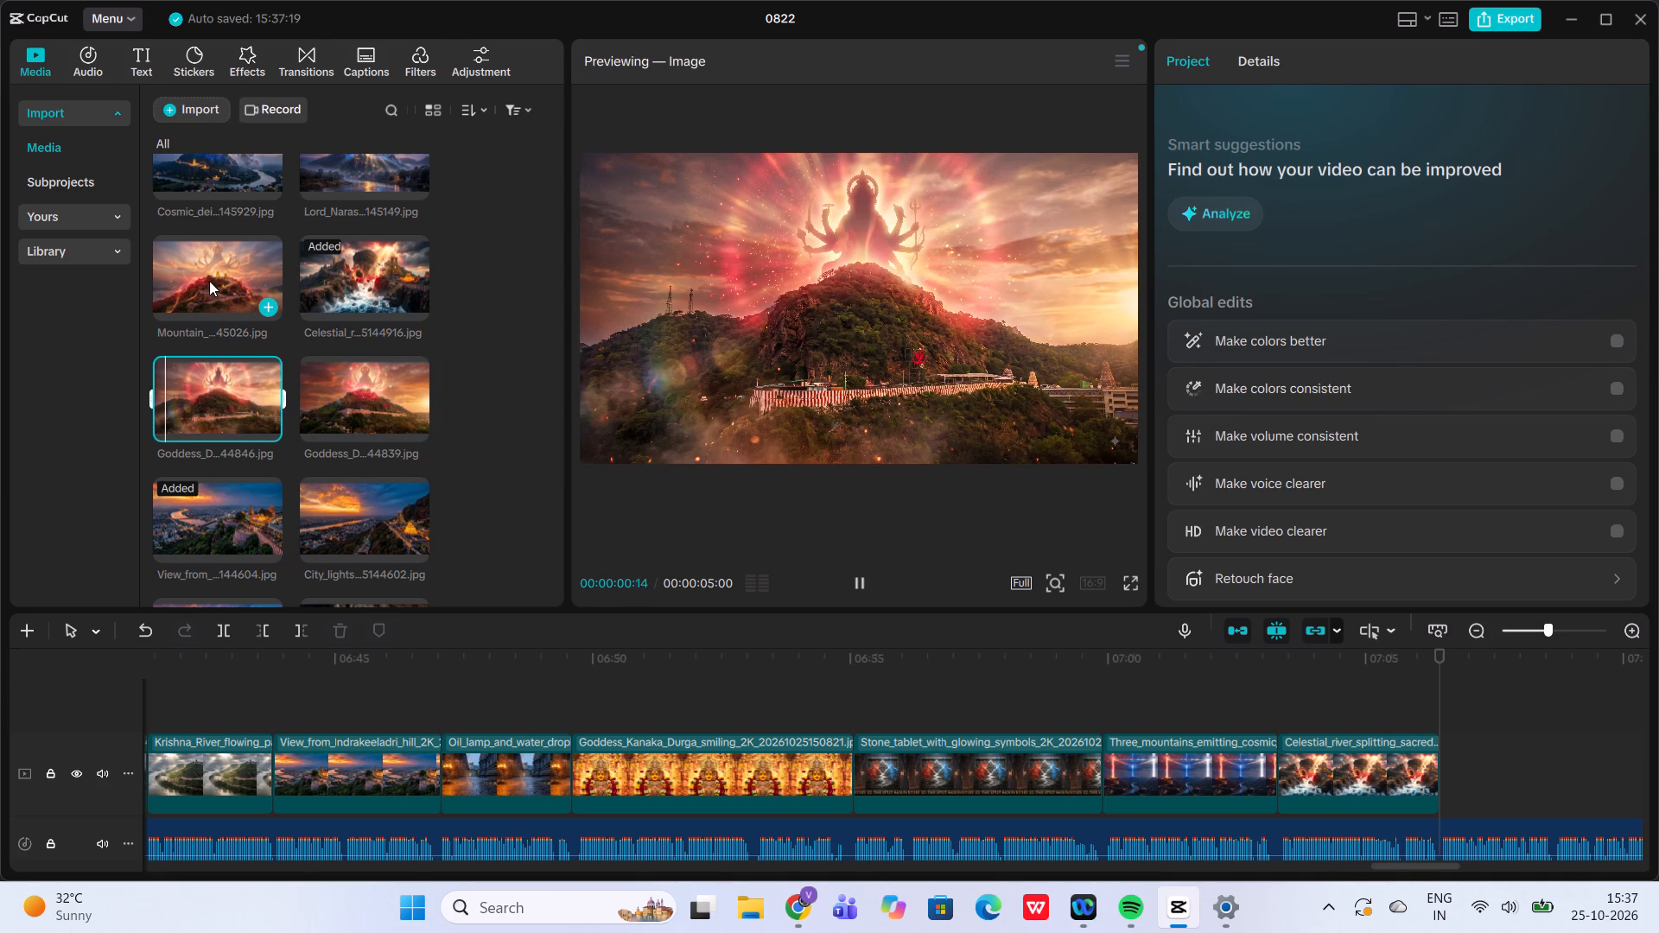
pyautogui.click(207, 272)
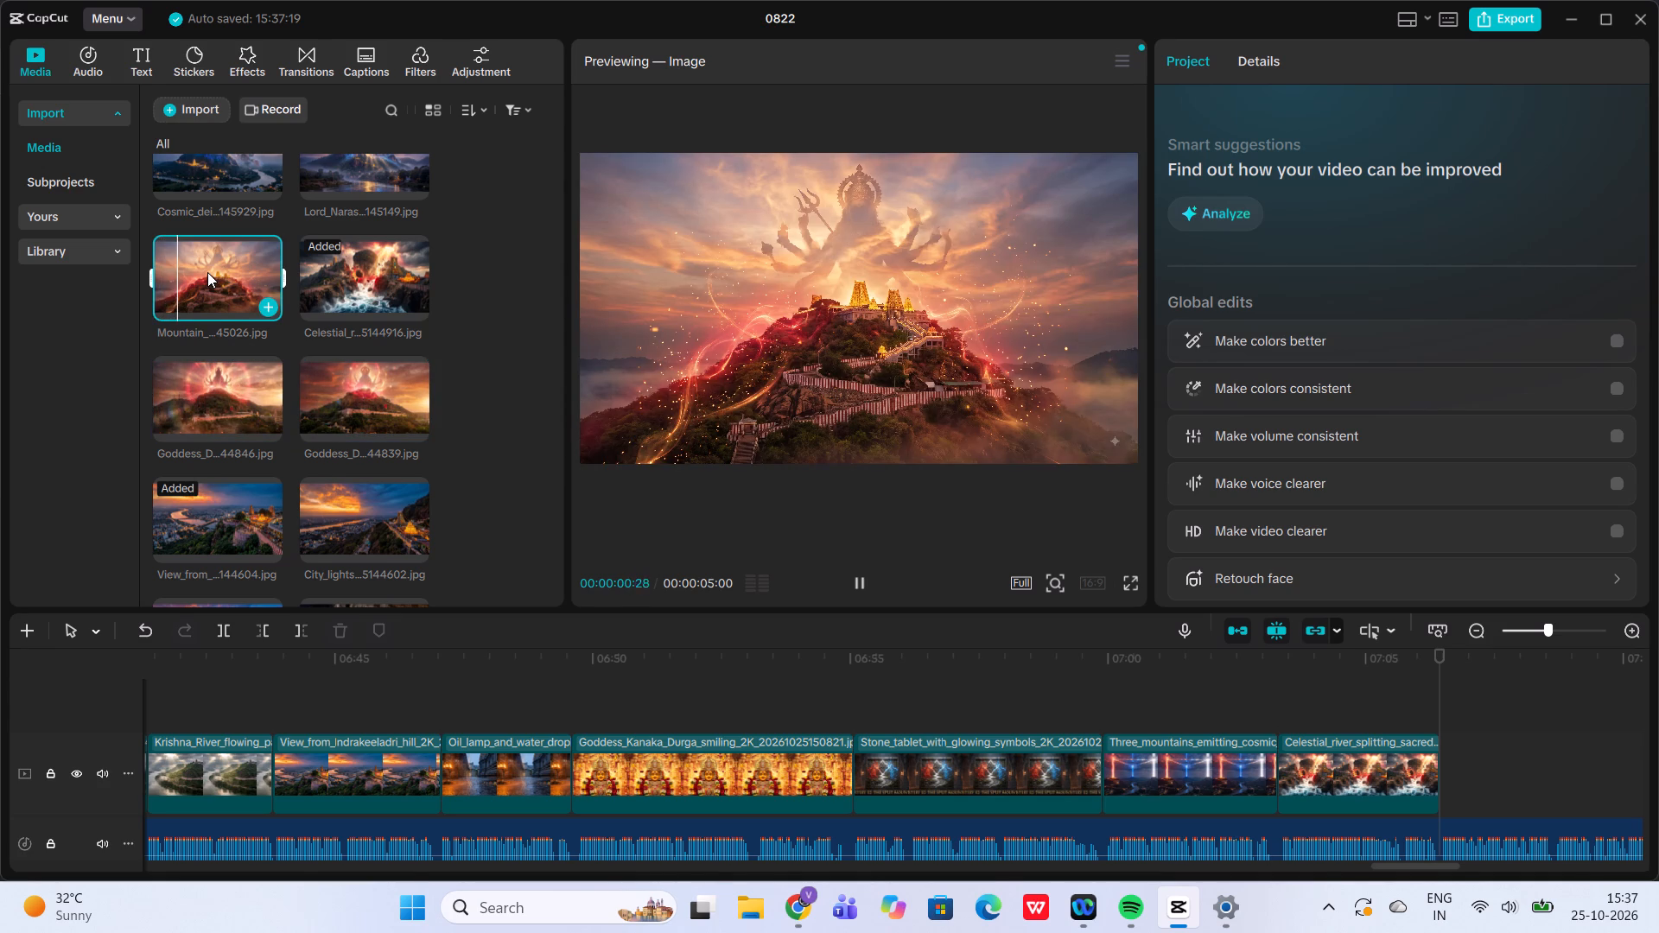
pyautogui.click(238, 382)
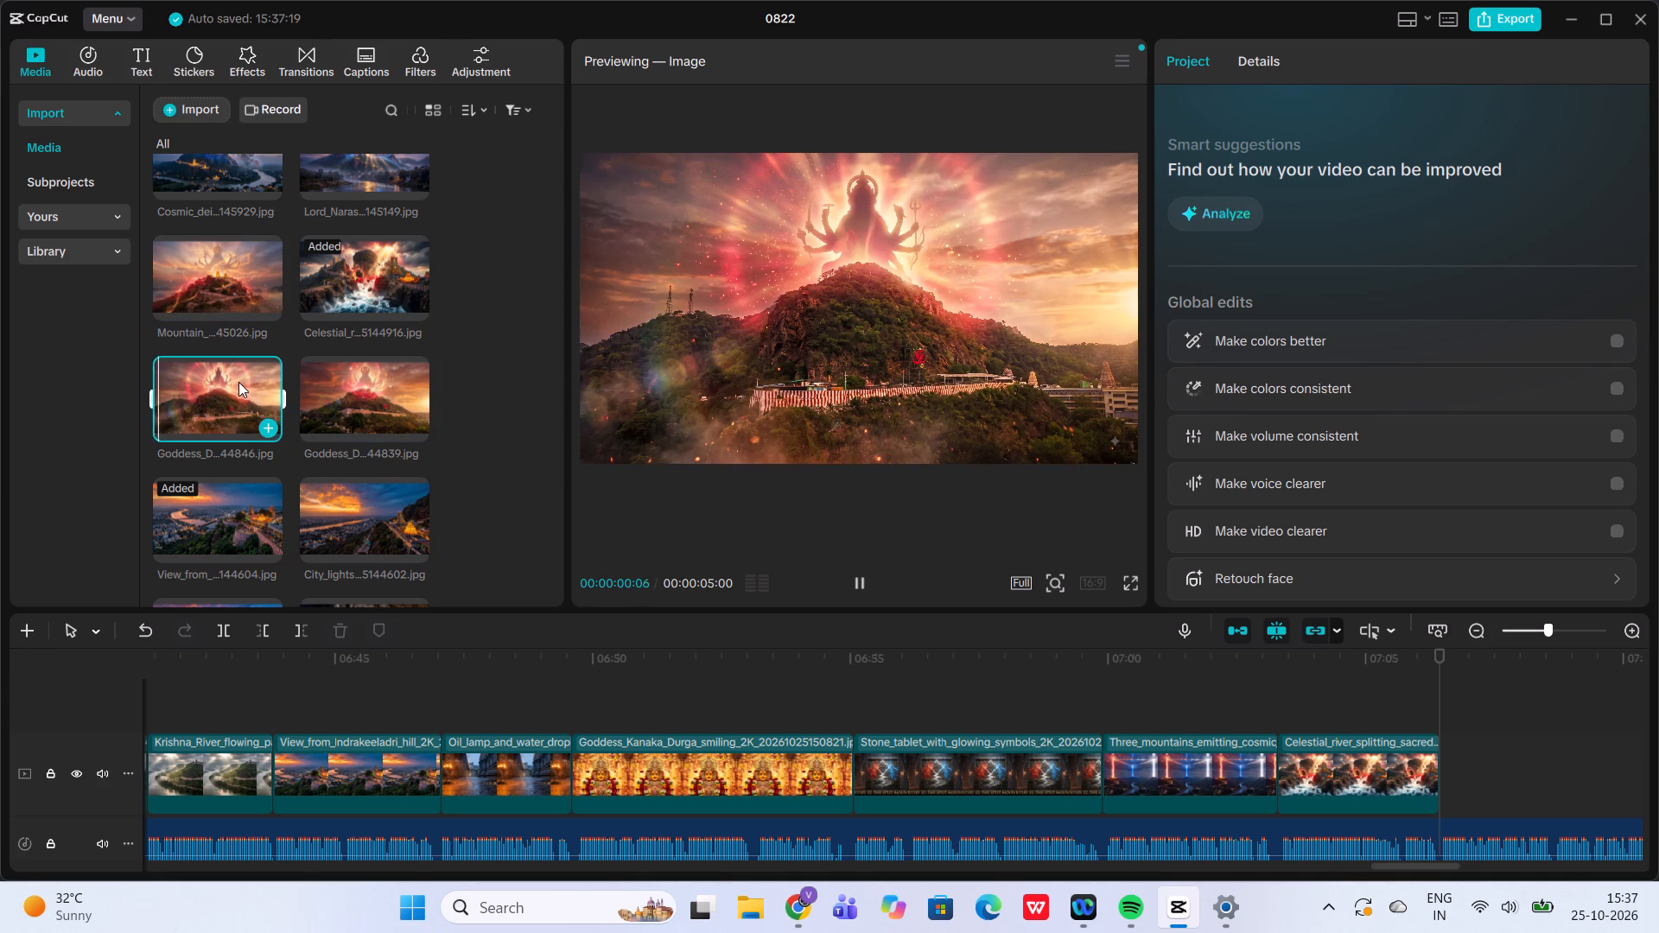
pyautogui.click(222, 291)
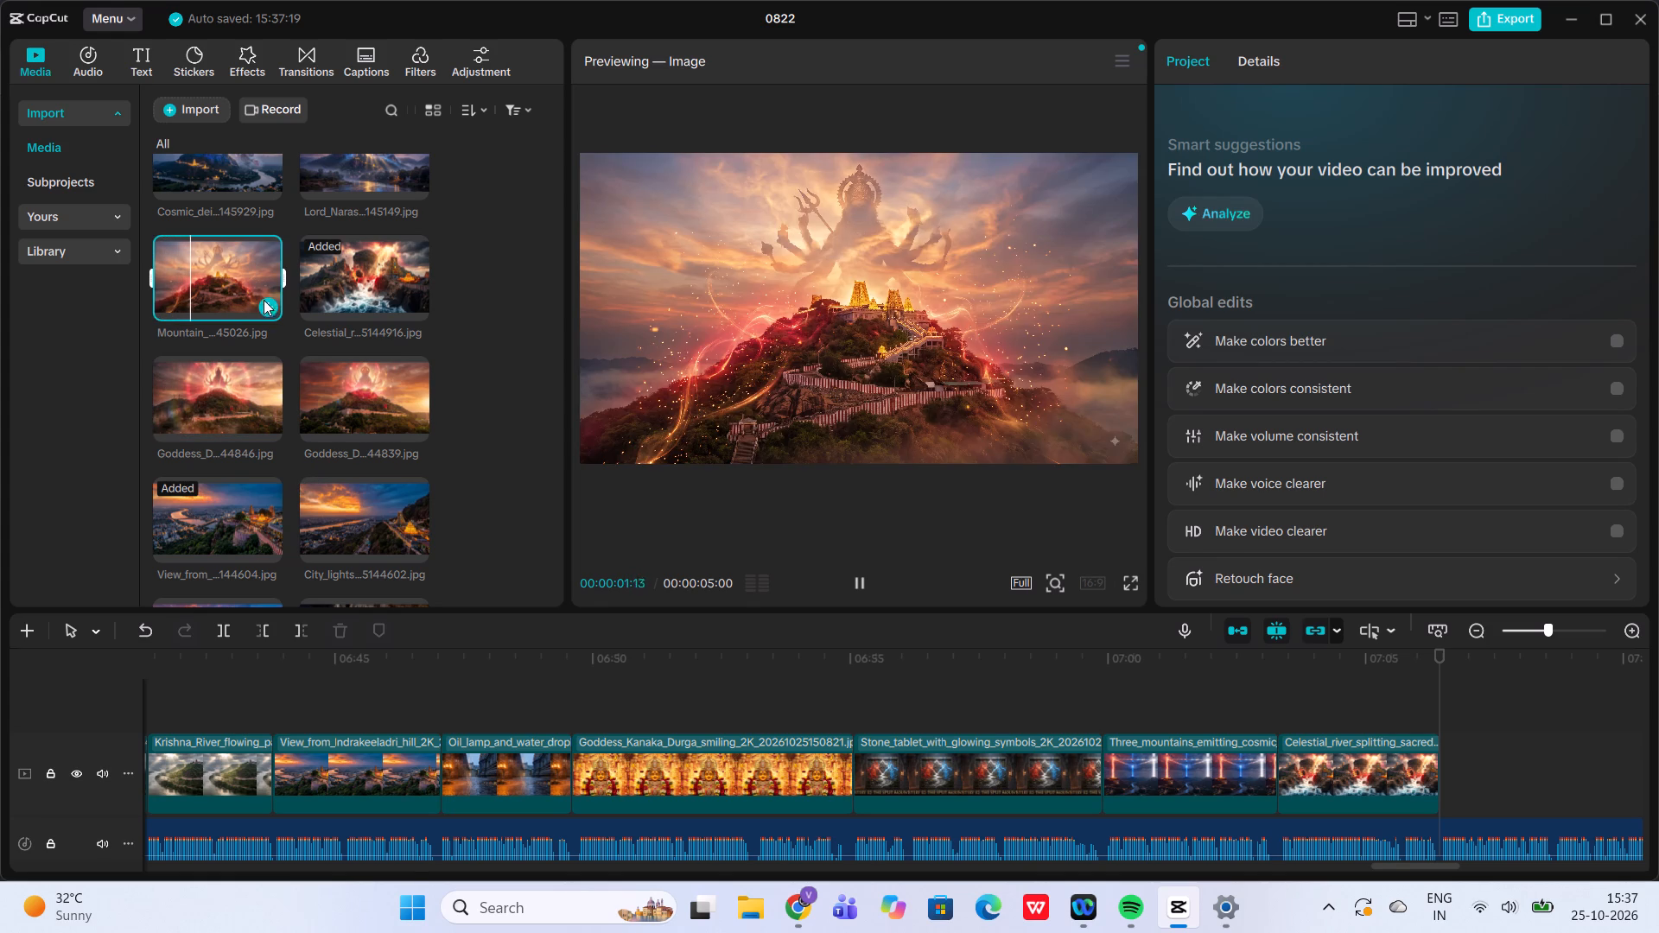
pyautogui.click(270, 308)
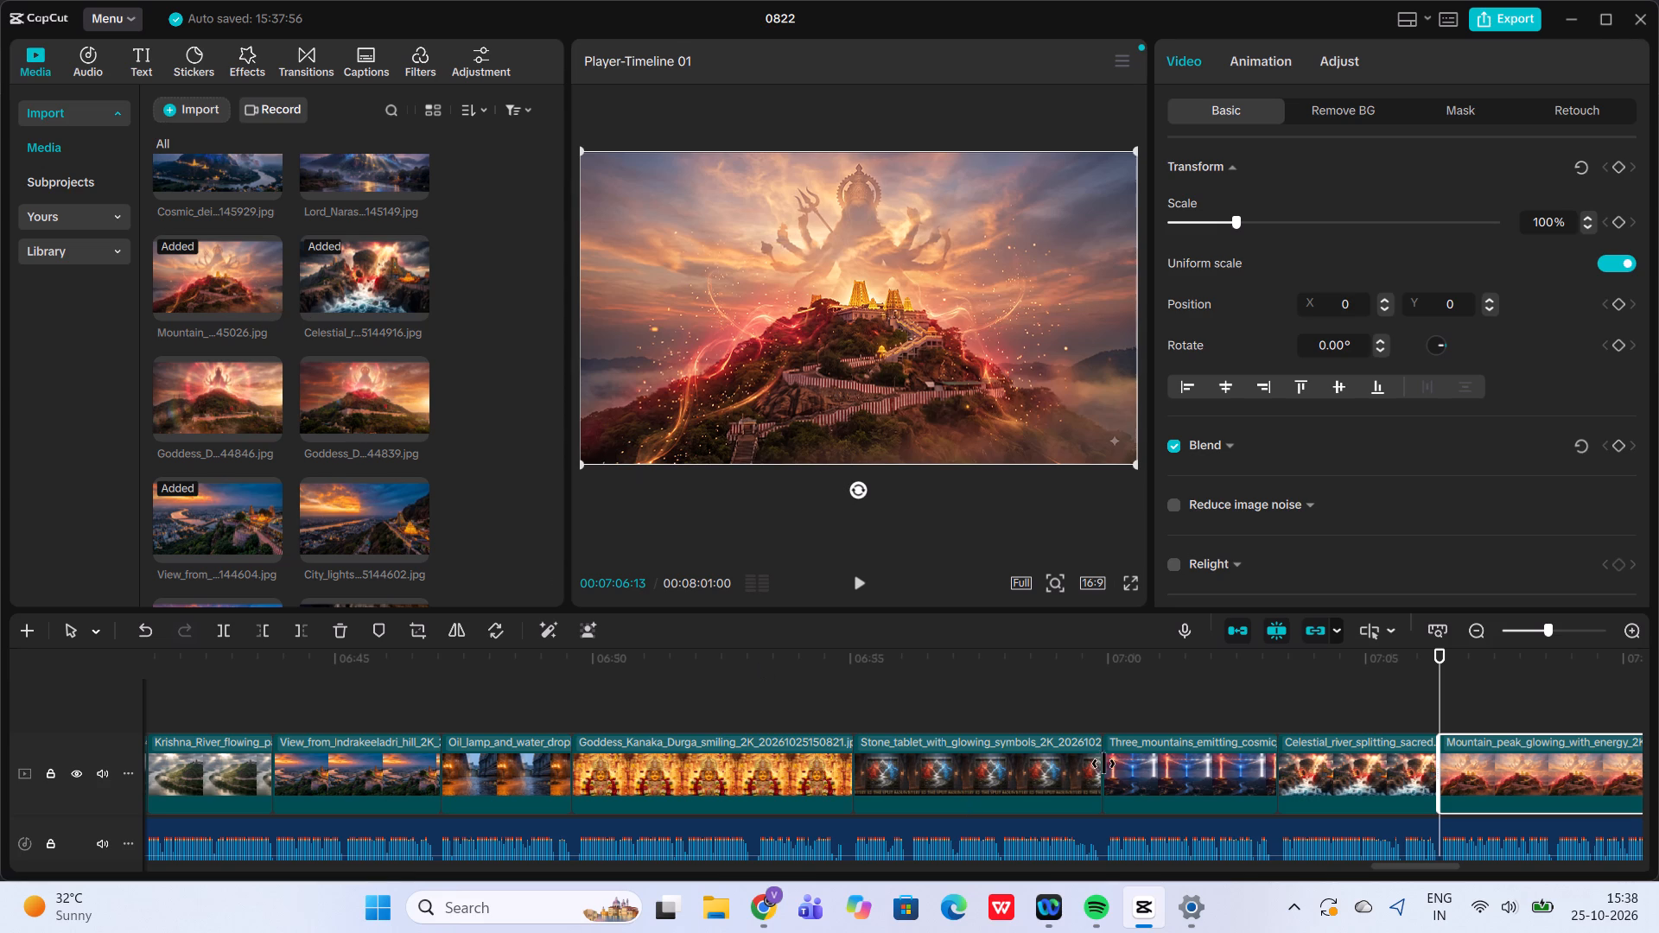
# Listen to the narration under the mountain peak clip and trim the clip's end to about 00:07:08:21.
pyautogui.click(855, 577)
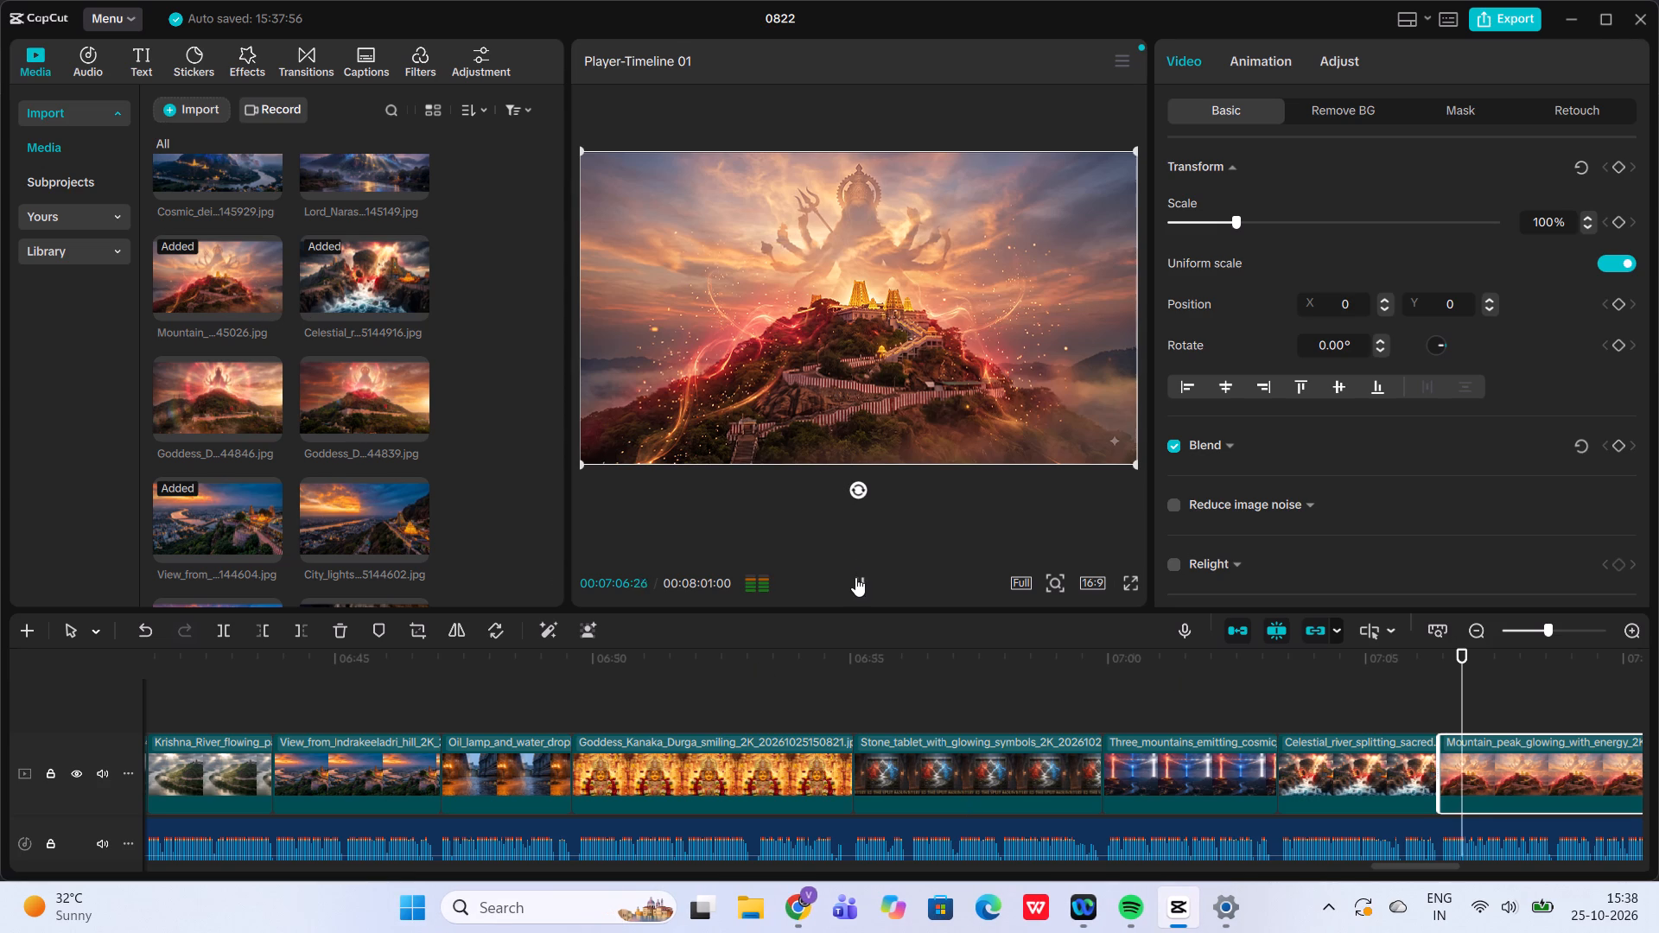
pyautogui.click(855, 577)
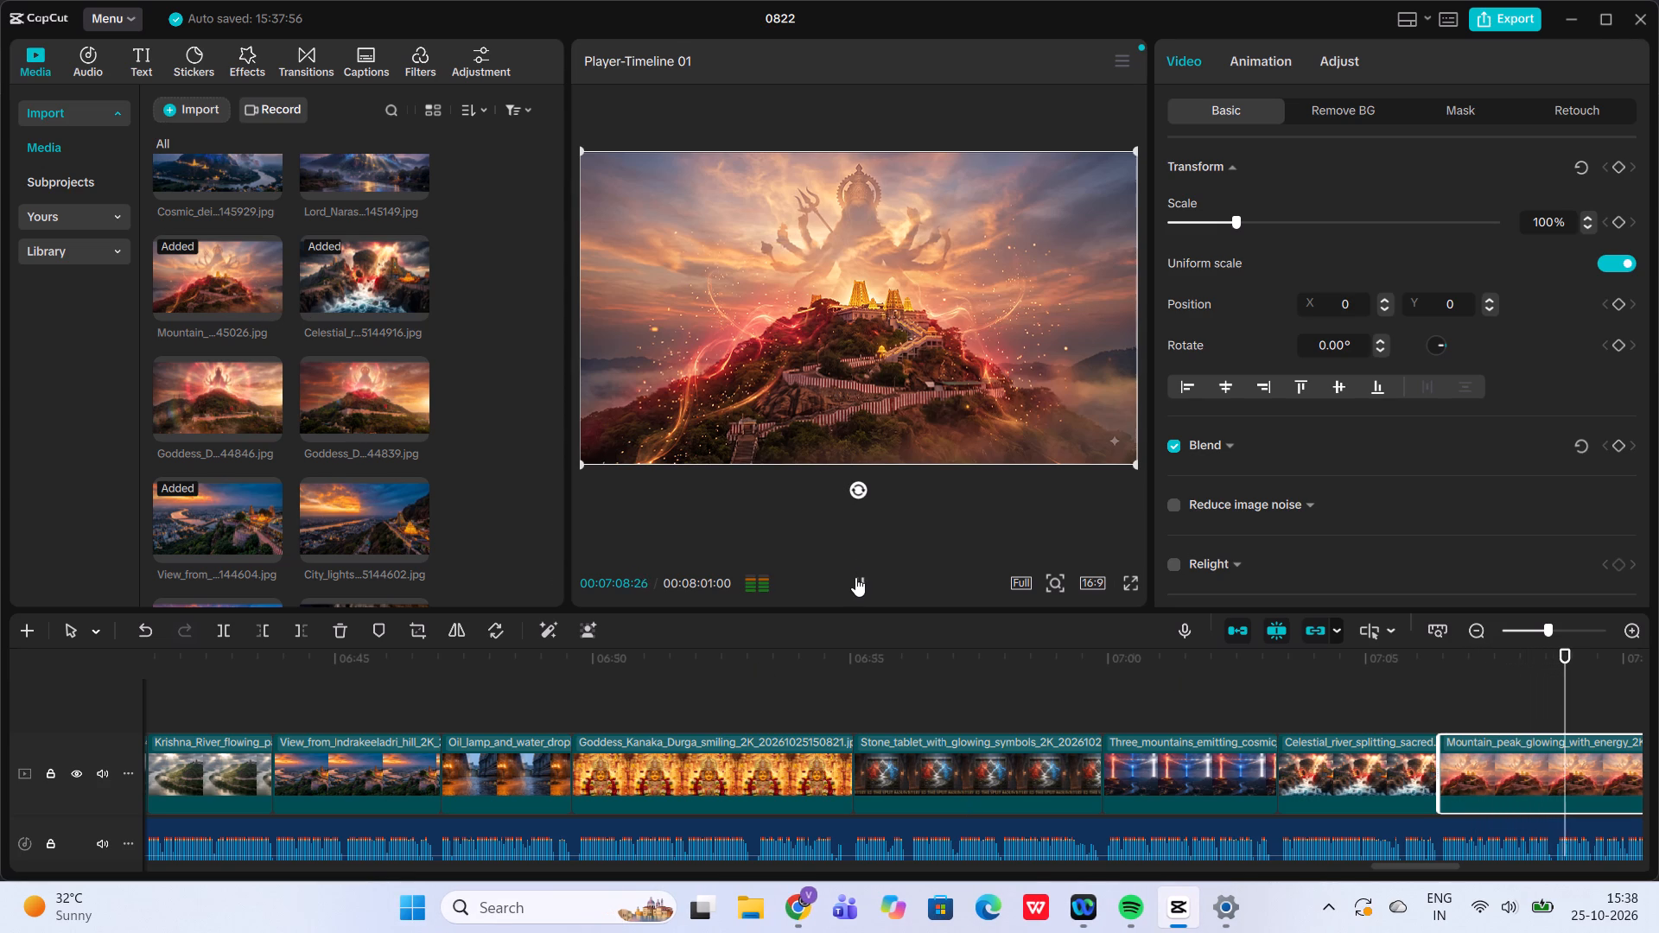
pyautogui.hscroll(-2, 1109, 793)
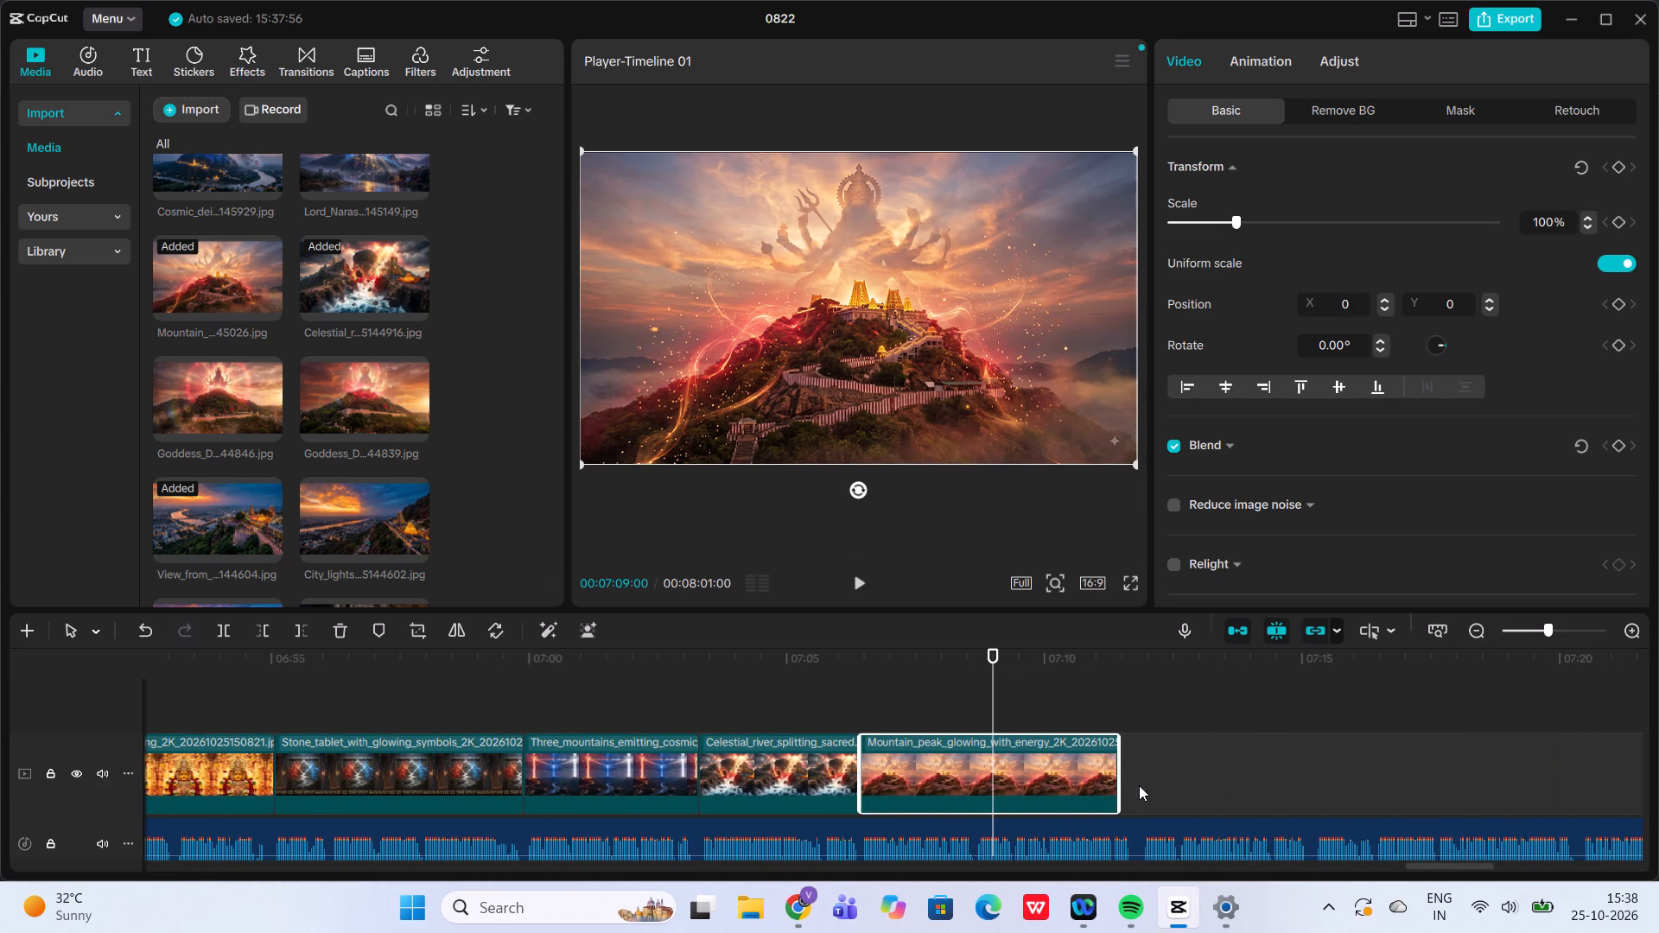
pyautogui.moveTo(1119, 780); pyautogui.dragTo(969, 755)
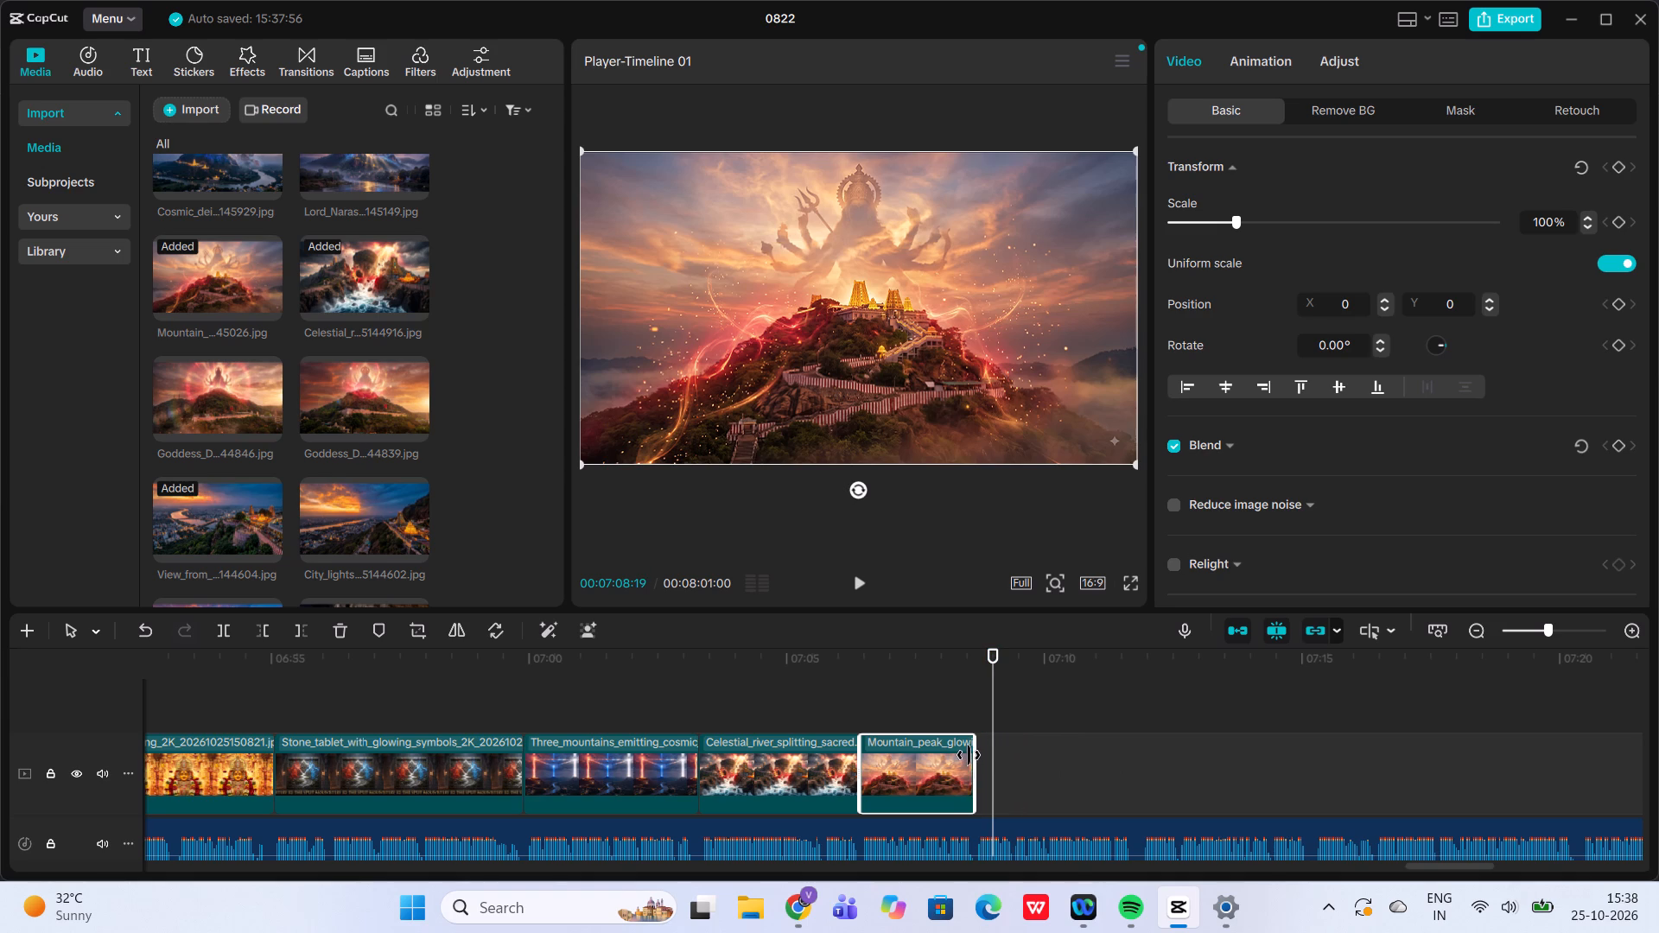
pyautogui.moveTo(969, 755); pyautogui.dragTo(972, 753)
# Listen to the upcoming narration, compare the cosmic Vishnu and cosmic deity images, and add the cosmic deity image ending in 145929 at 00:07:08:21.
pyautogui.click(962, 715)
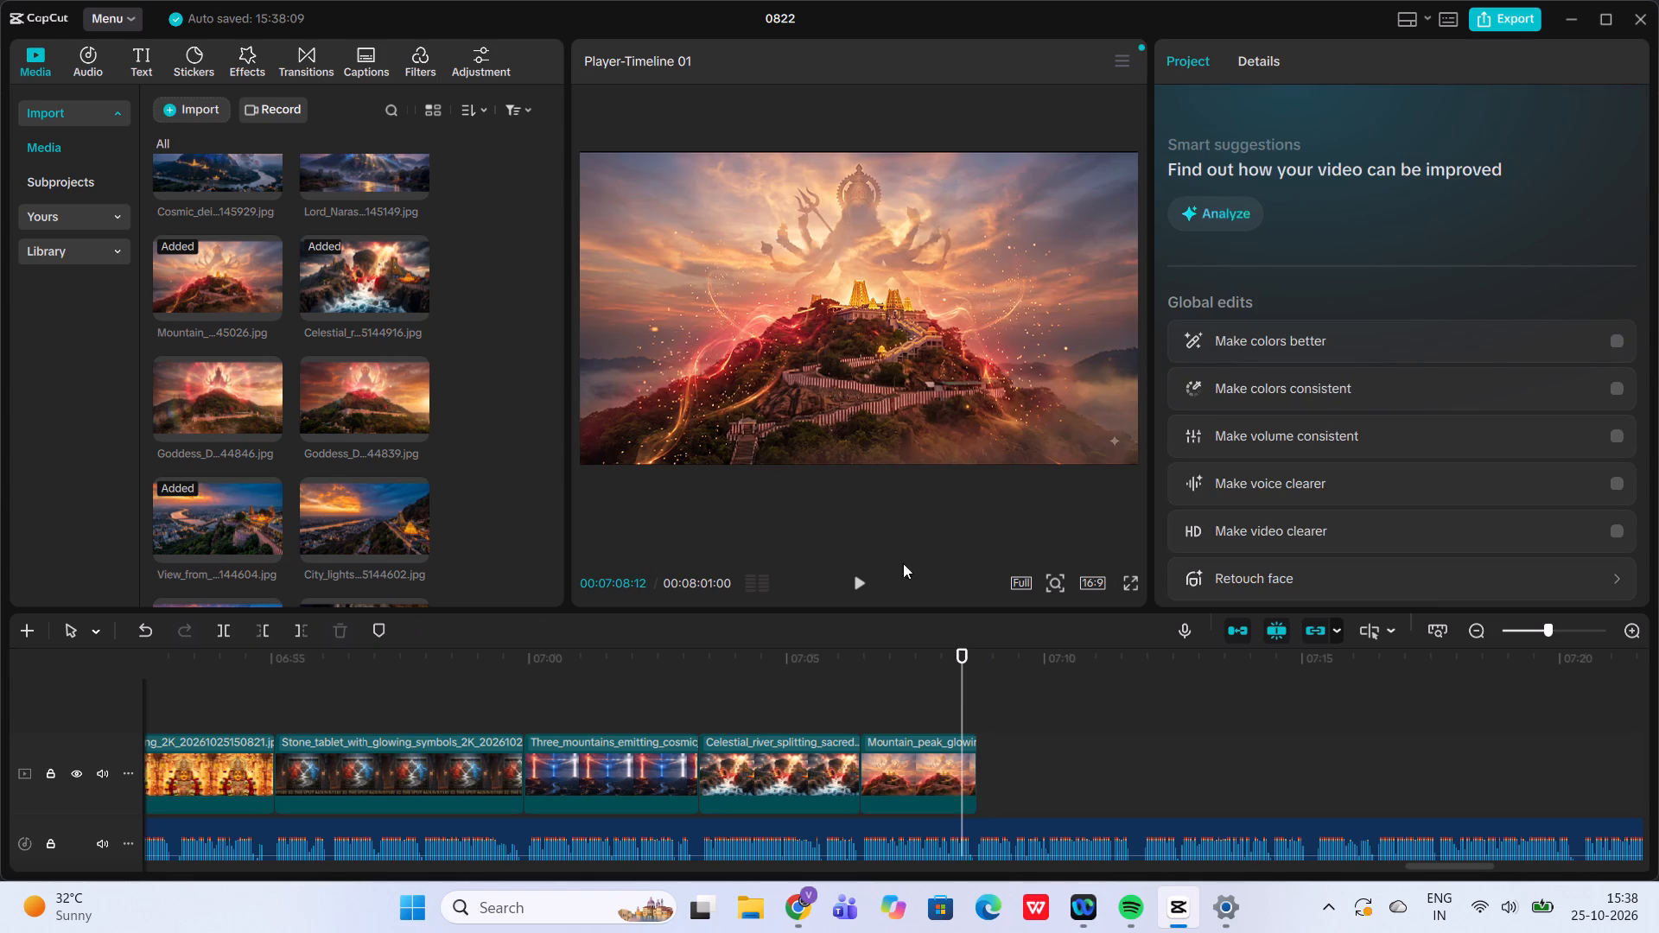
pyautogui.click(862, 568)
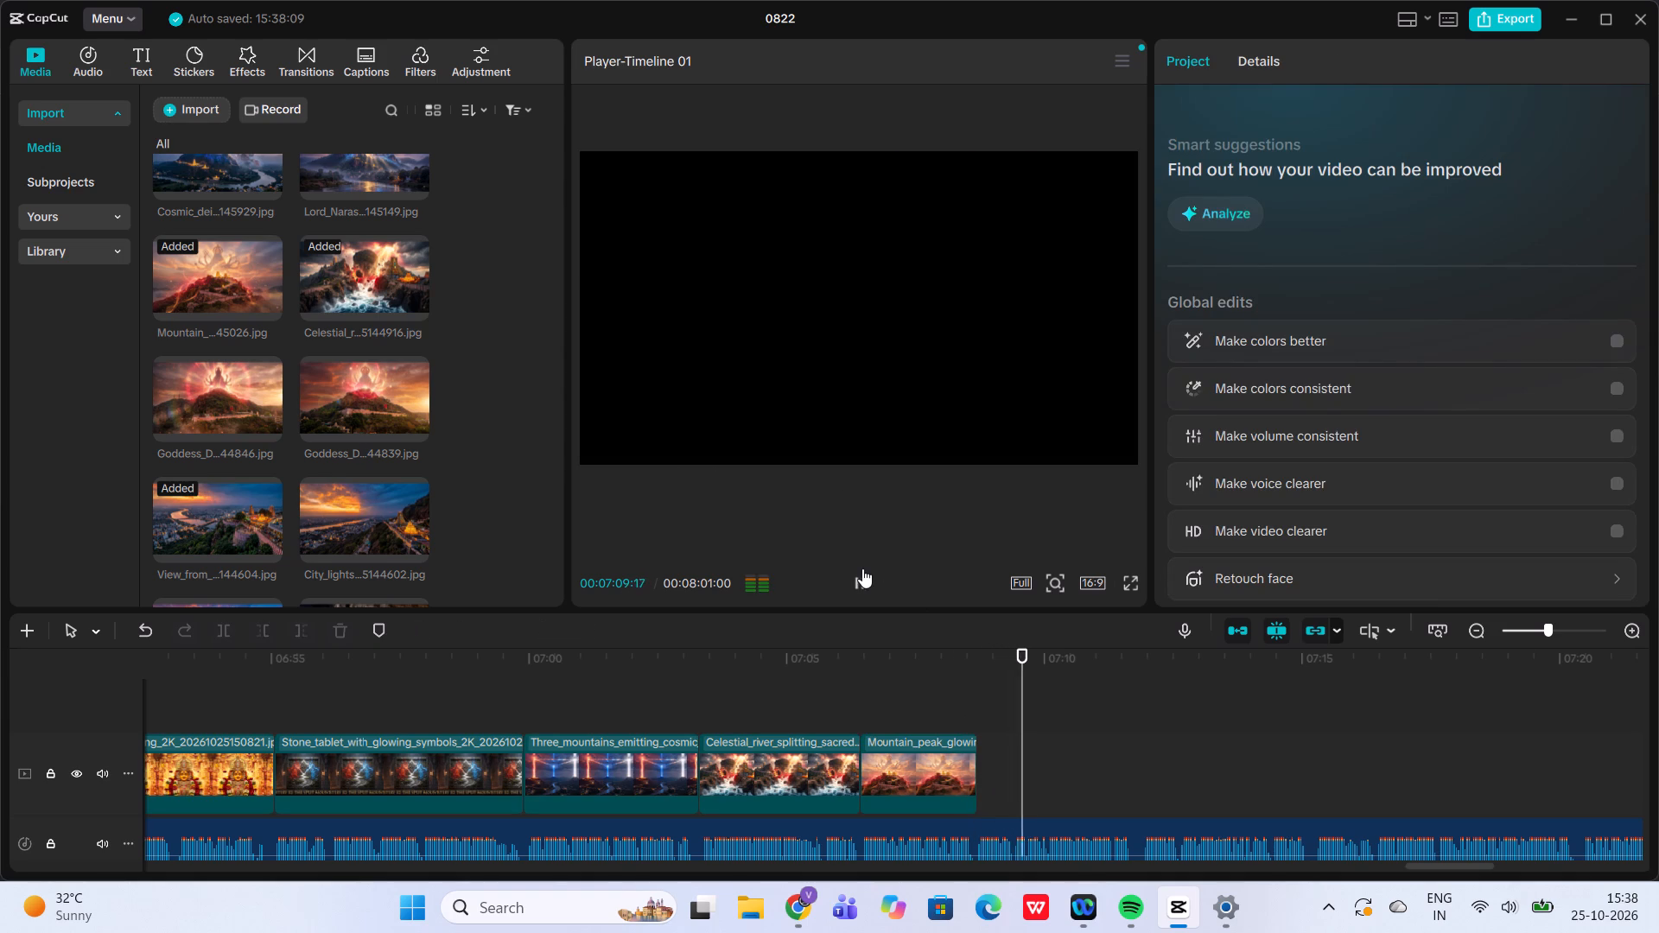
pyautogui.click(860, 579)
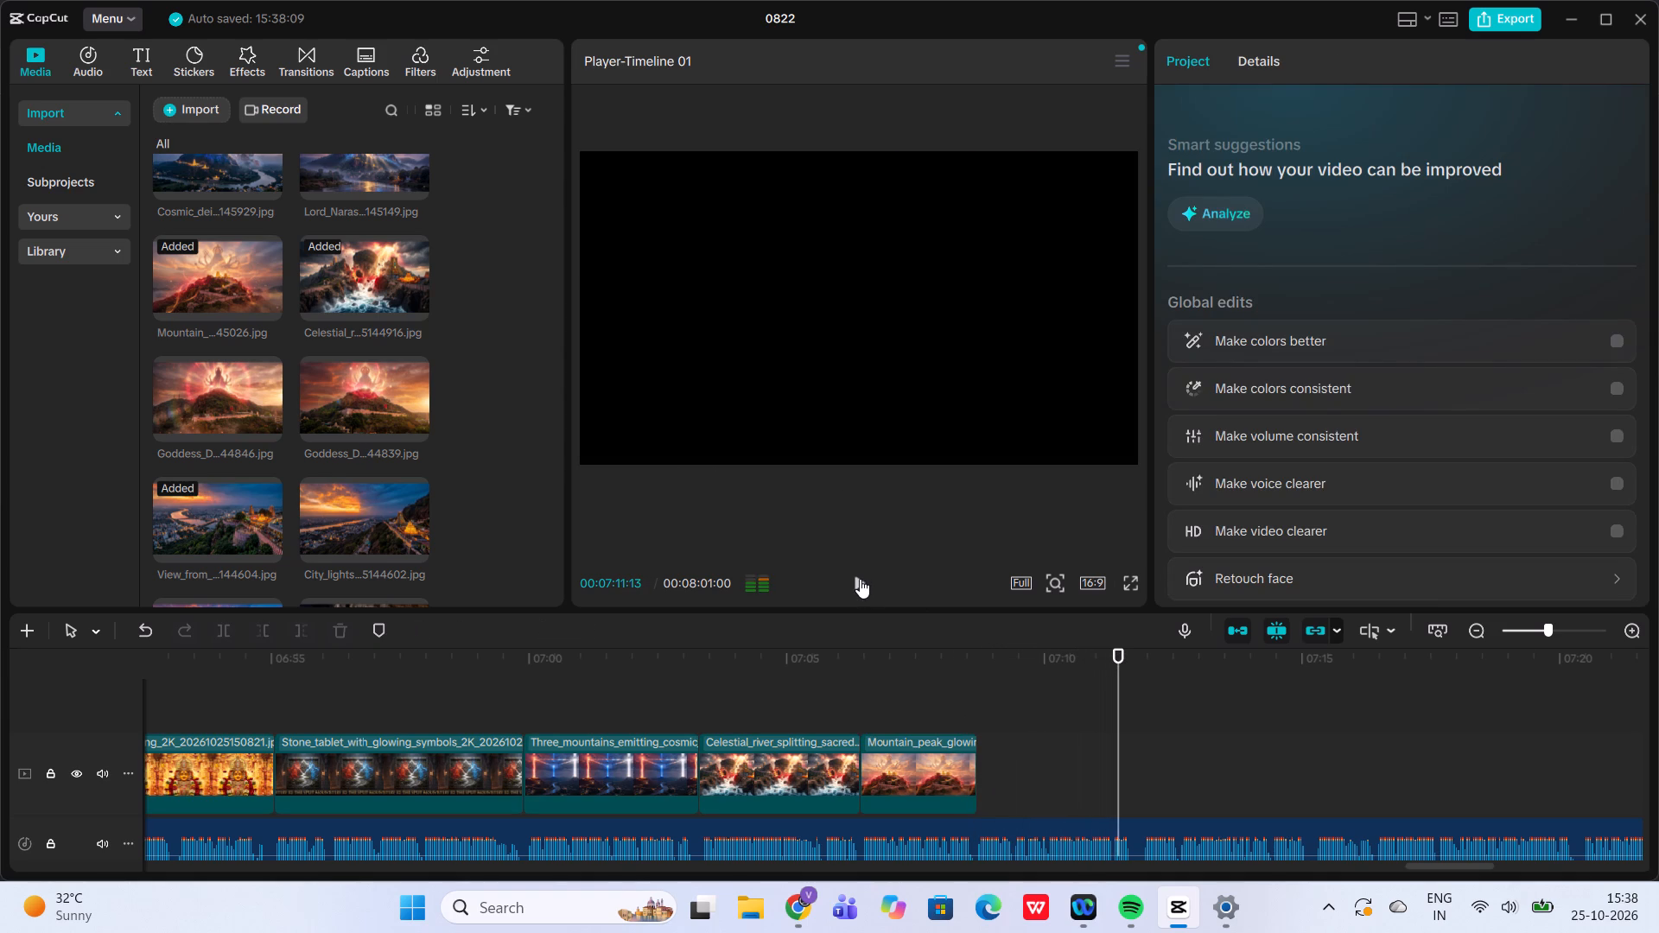
pyautogui.click(980, 718)
pyautogui.scroll(1, 386, 459)
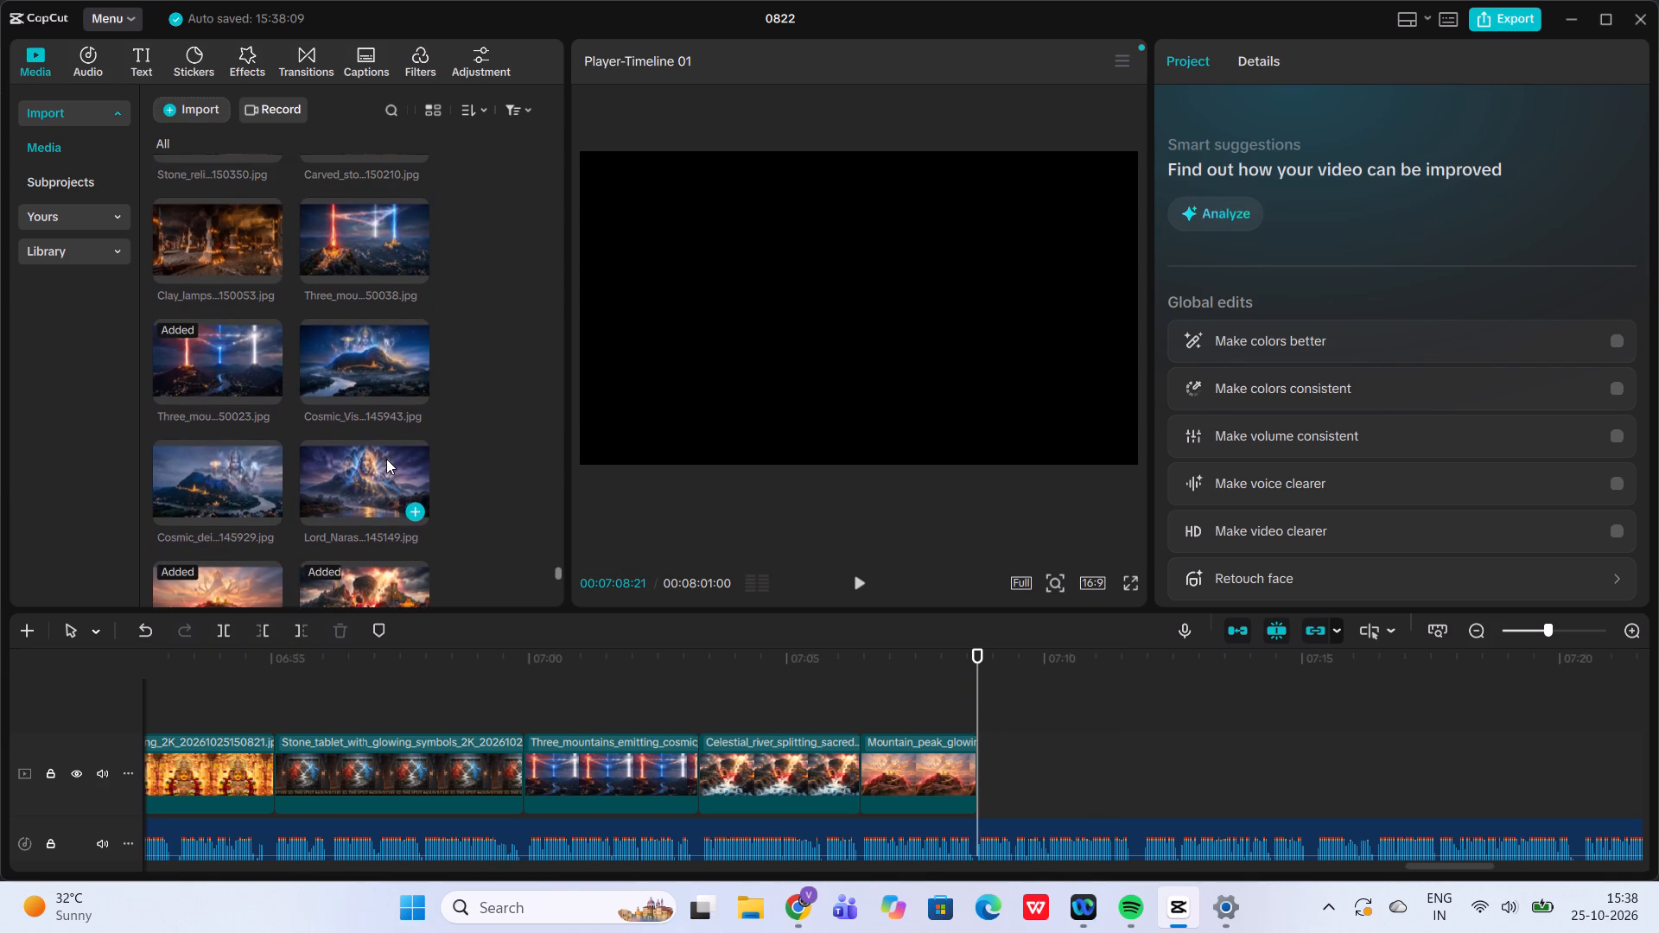
pyautogui.click(232, 482)
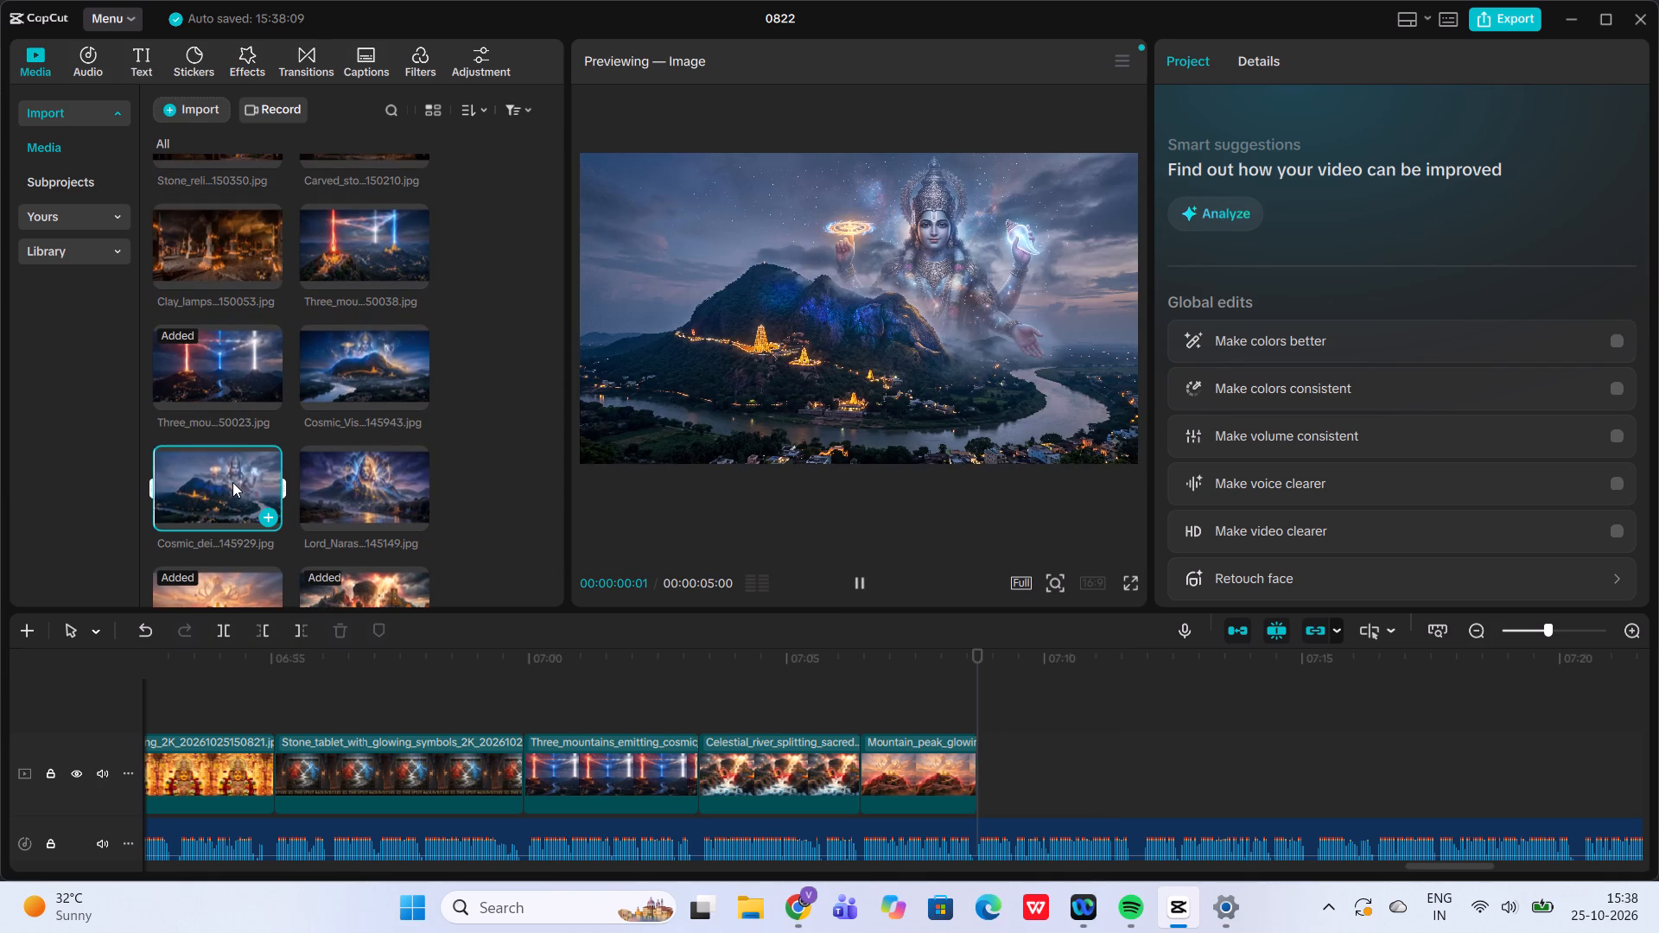
pyautogui.click(323, 390)
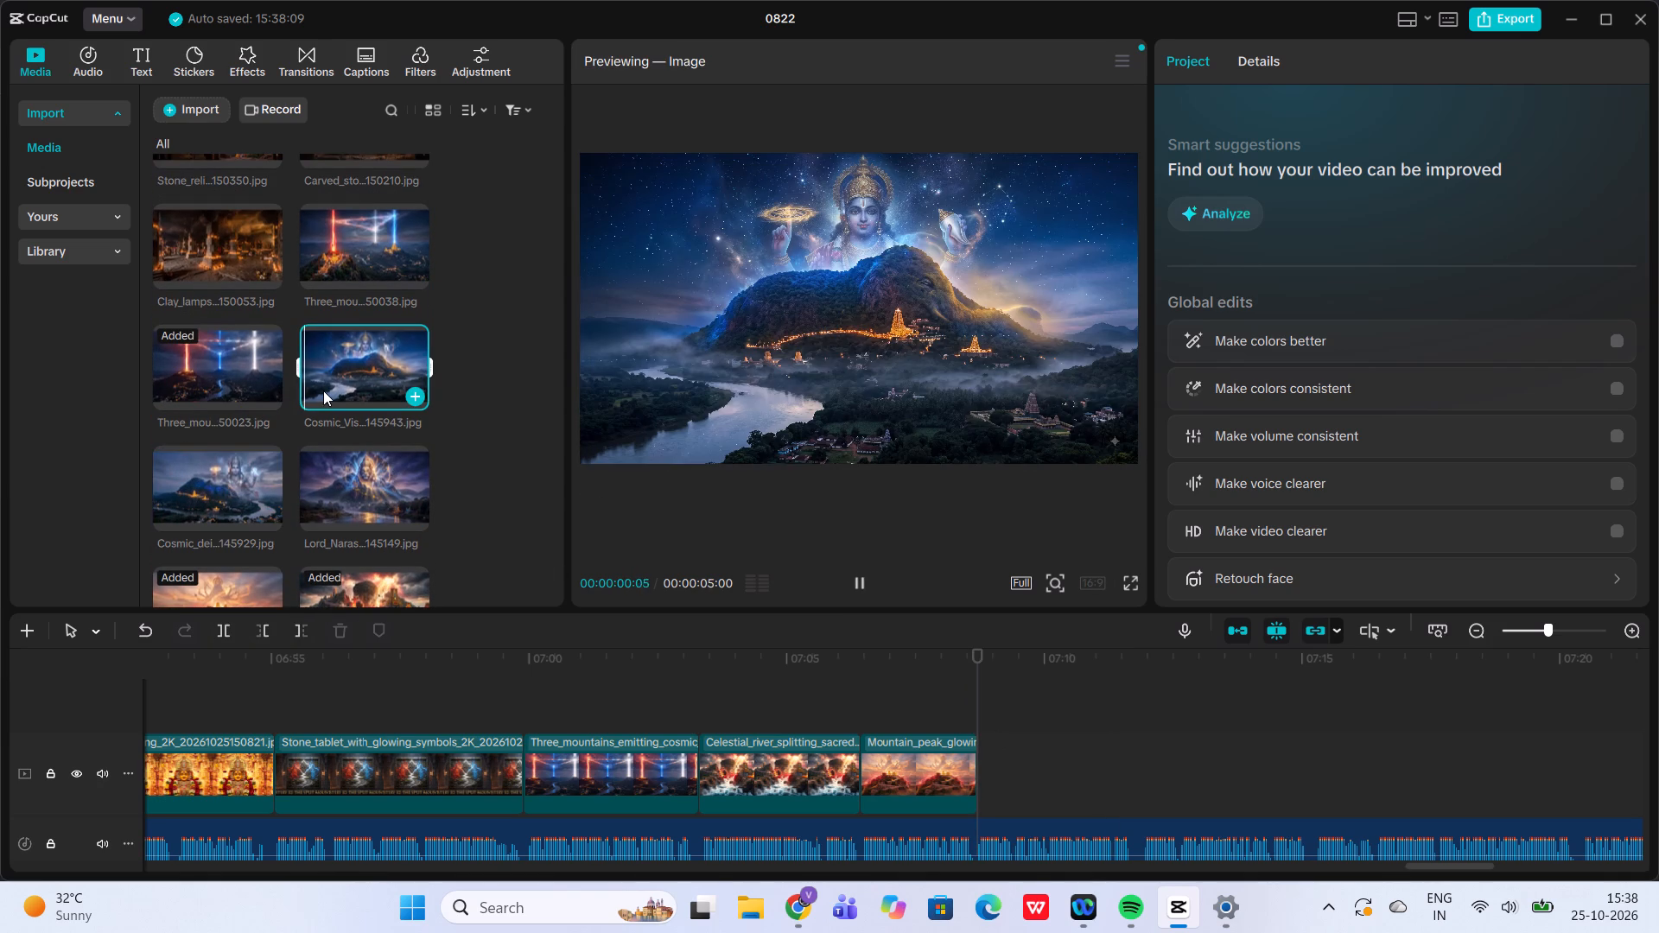
pyautogui.click(230, 479)
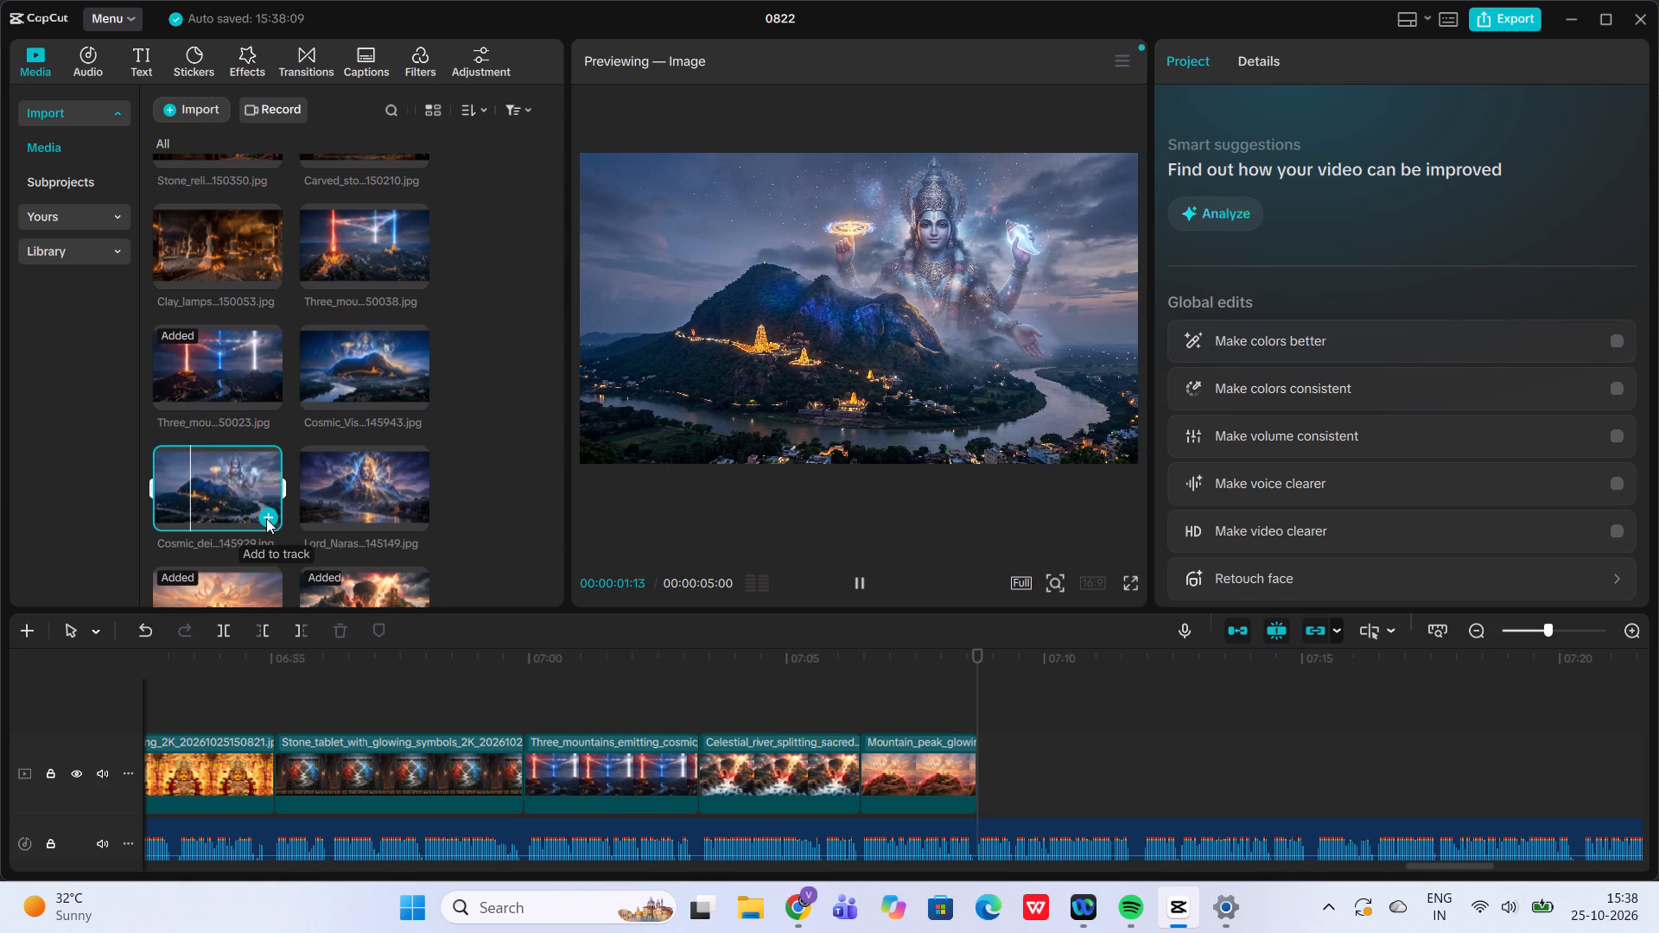
pyautogui.click(266, 518)
# Listen to the narration under the cosmic deity clip and trim the clip's end to about 00:07:11:26.
pyautogui.click(859, 580)
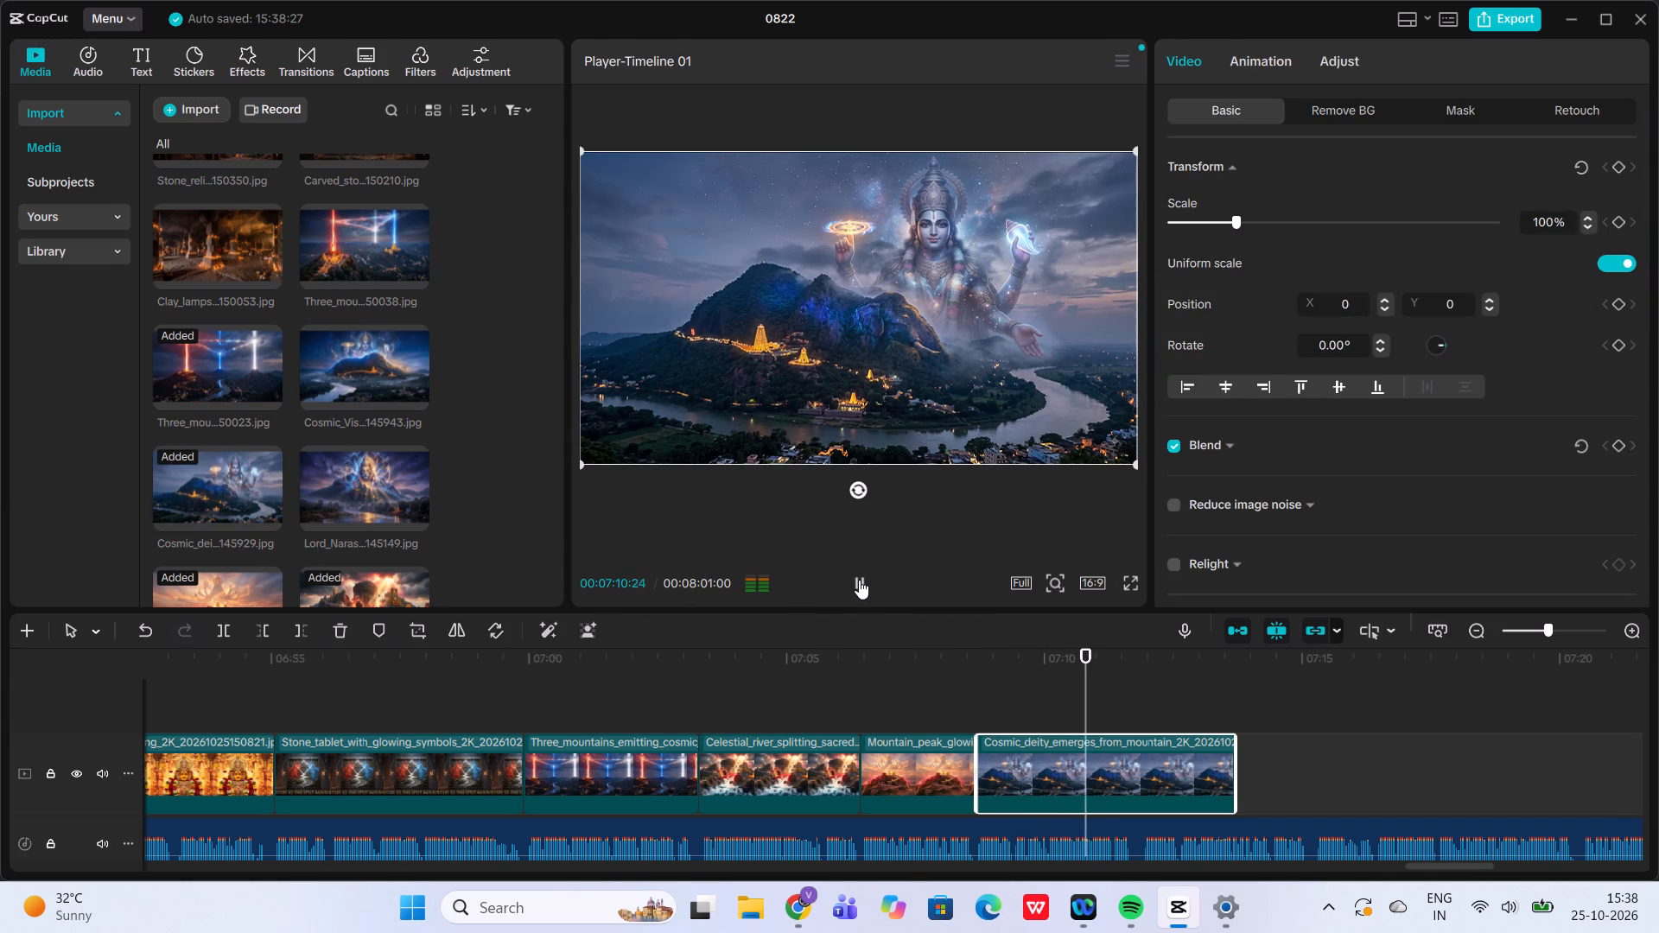
pyautogui.click(859, 580)
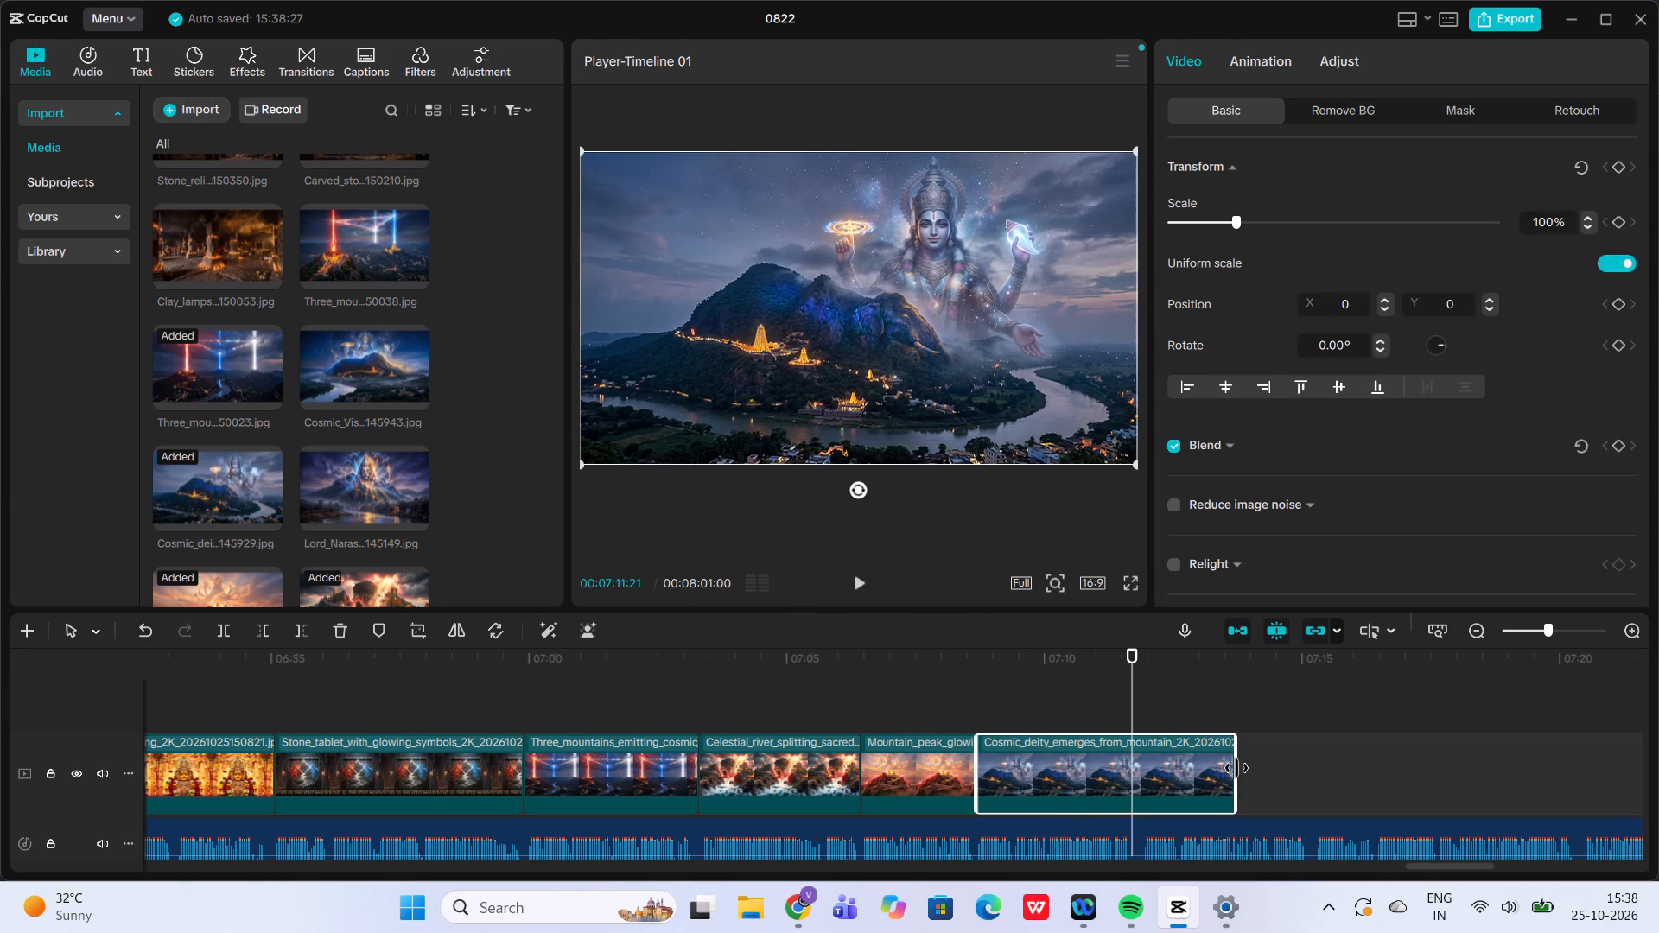
pyautogui.moveTo(1236, 768); pyautogui.dragTo(1138, 769)
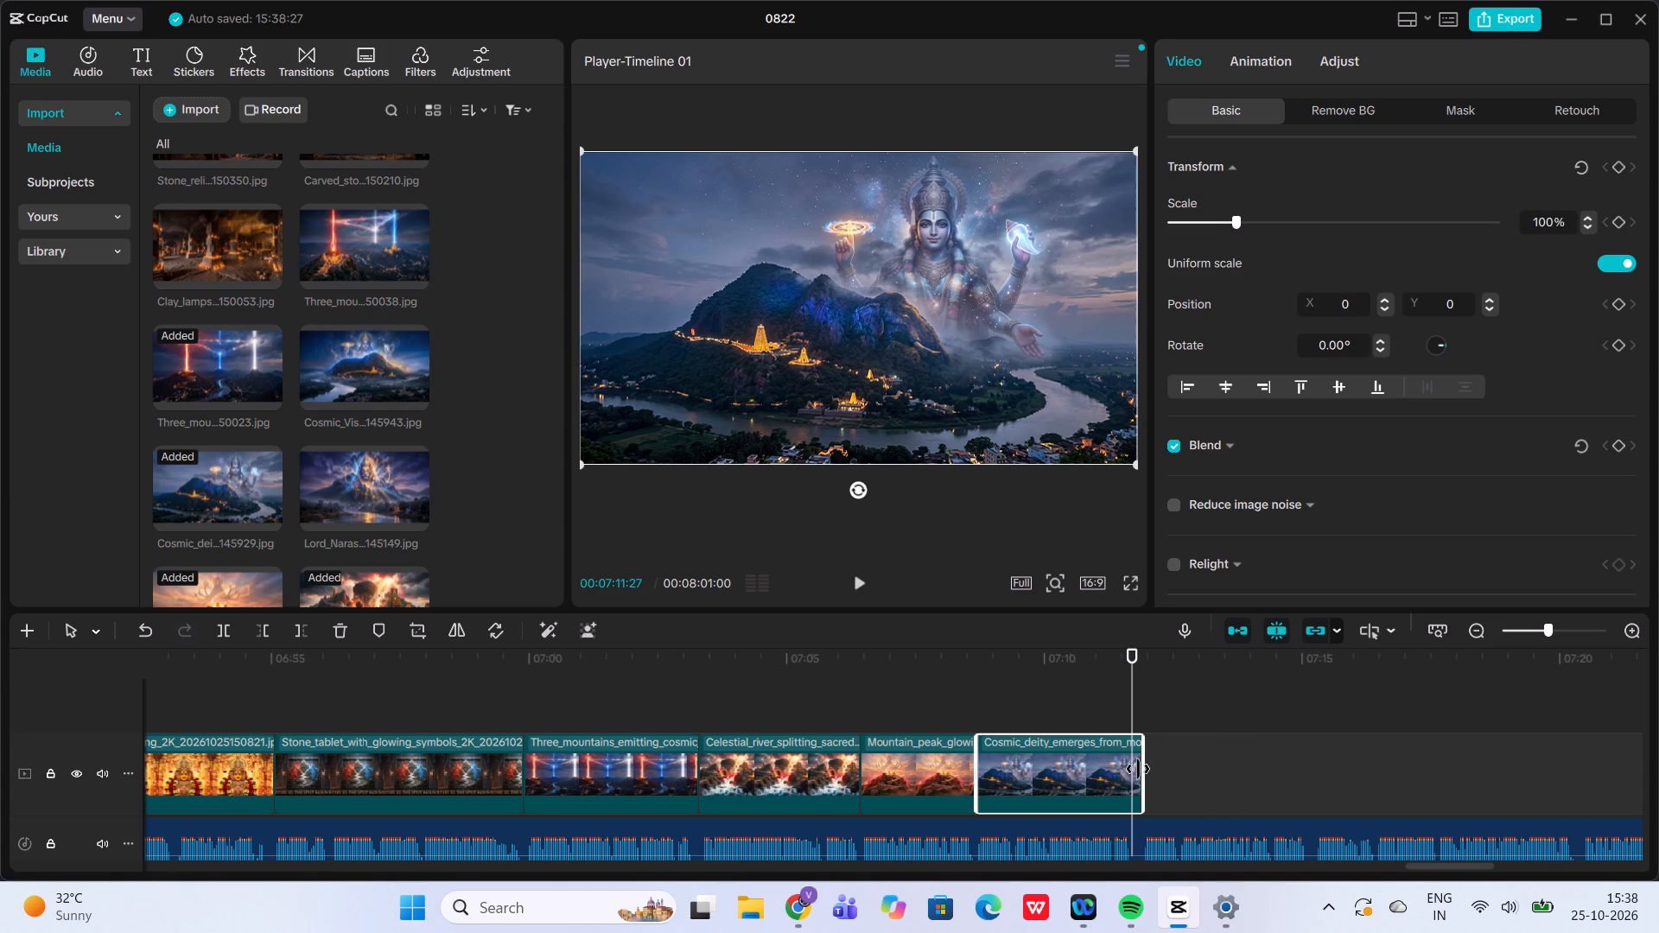
pyautogui.moveTo(1138, 769); pyautogui.dragTo(1133, 768)
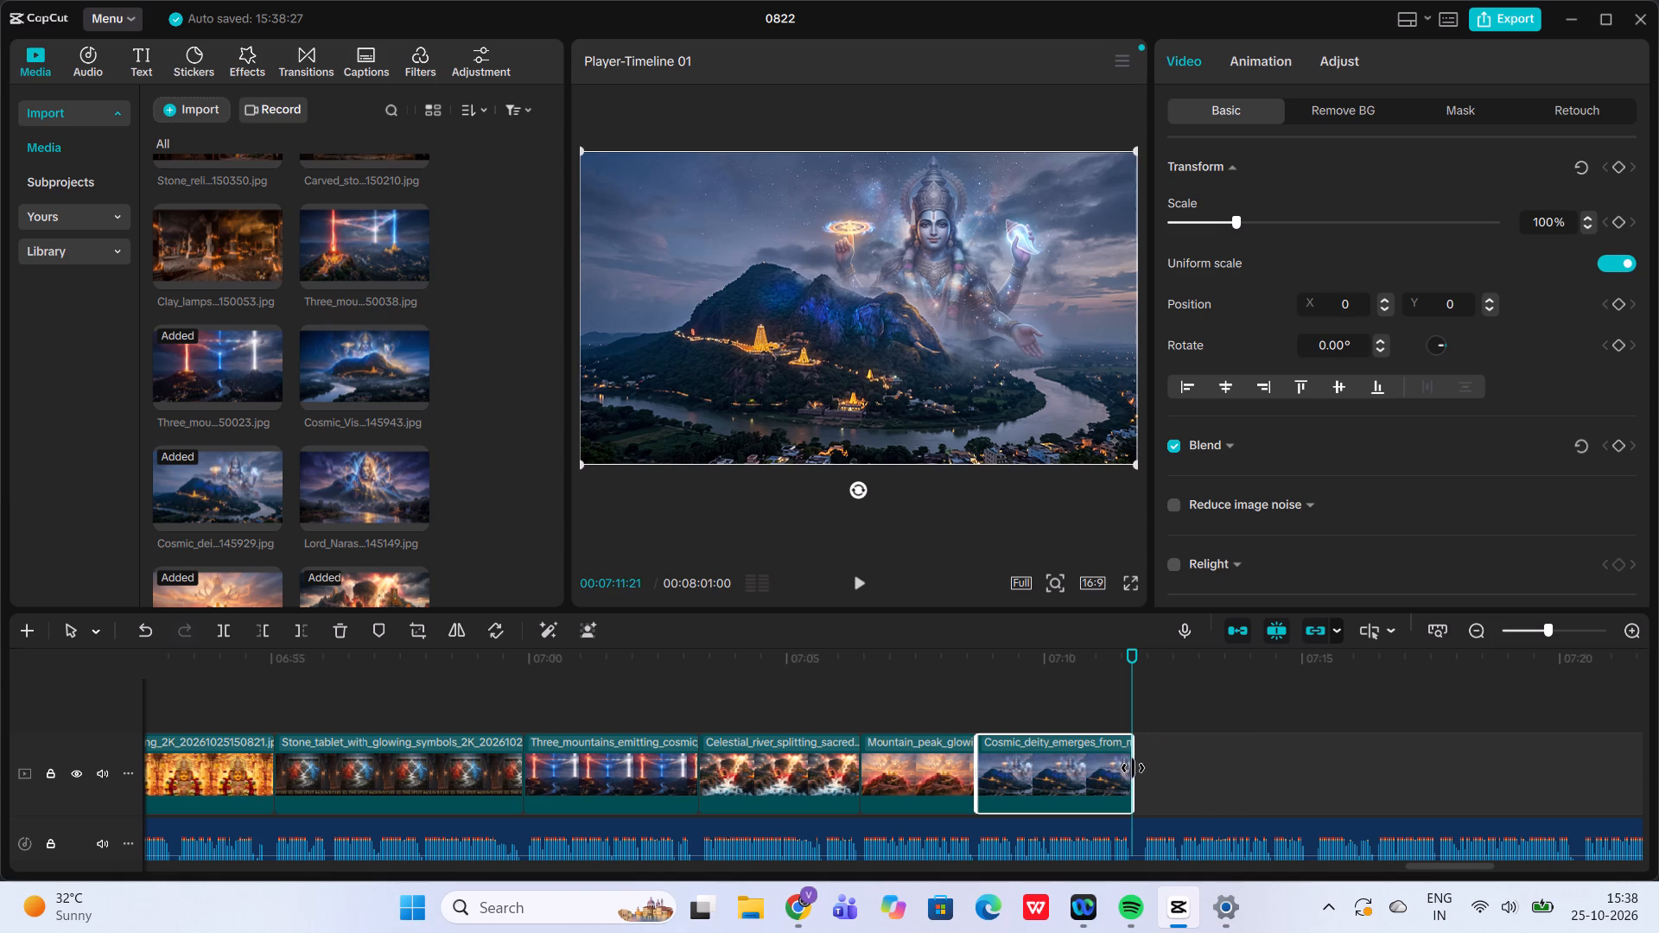
pyautogui.moveTo(1133, 768); pyautogui.dragTo(1136, 768)
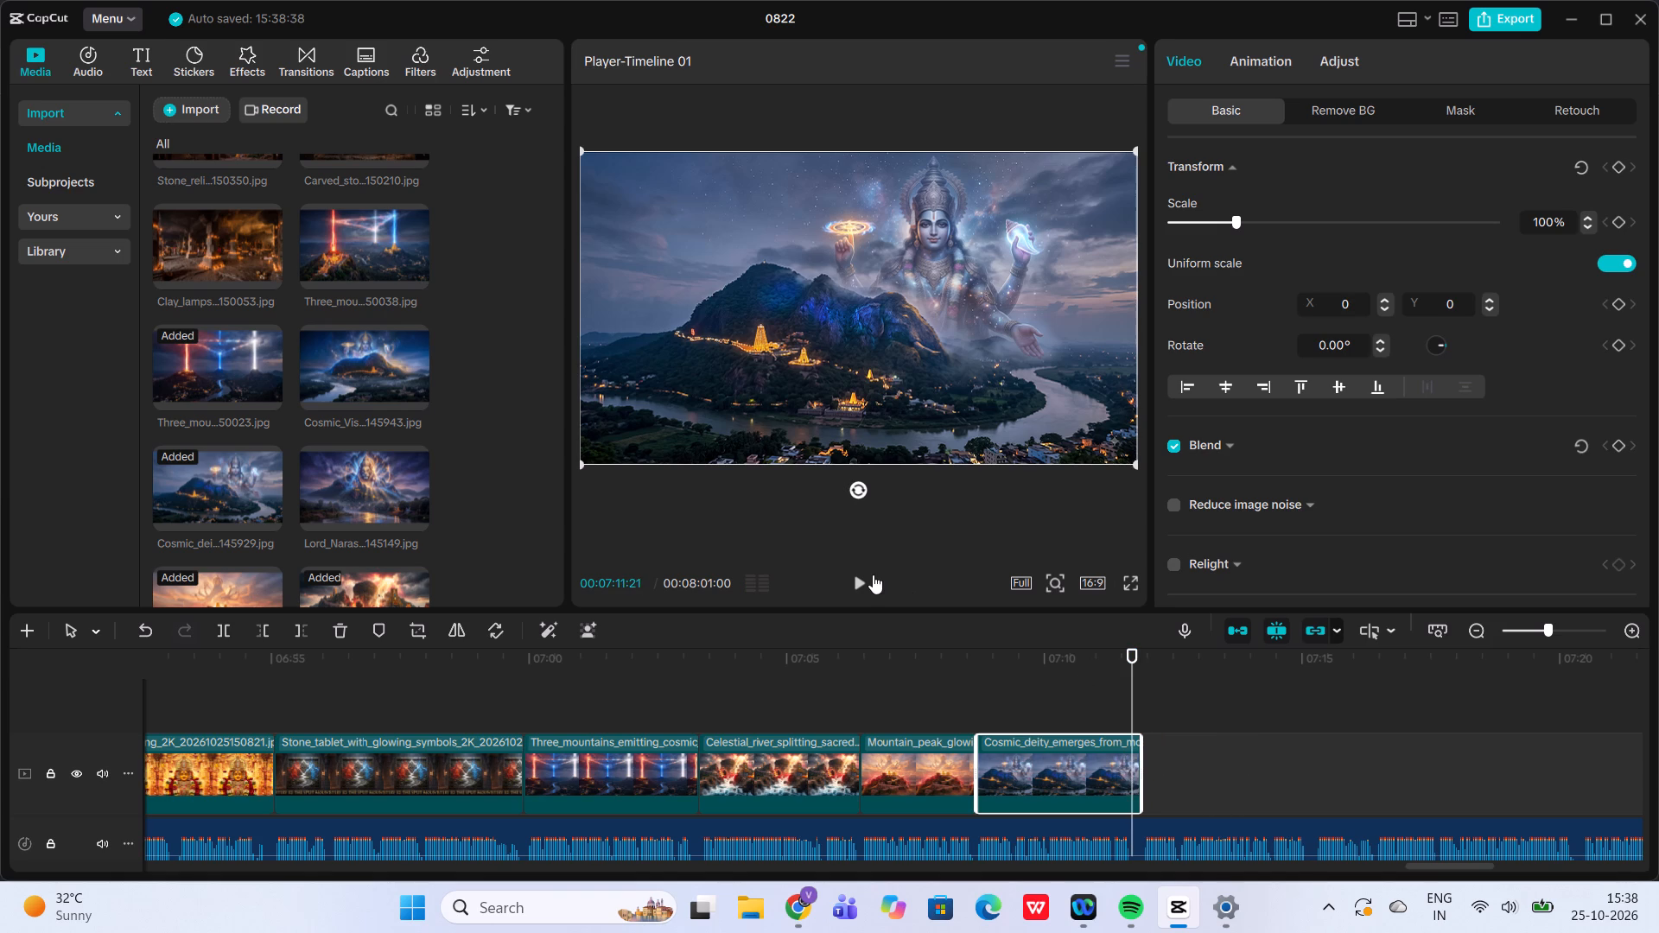
# Listen to the narration after the cosmic deity clip and browse the Mystery 11 and 12 images, previewing the Lord Narasimha and cosmic deity images.
pyautogui.click(873, 574)
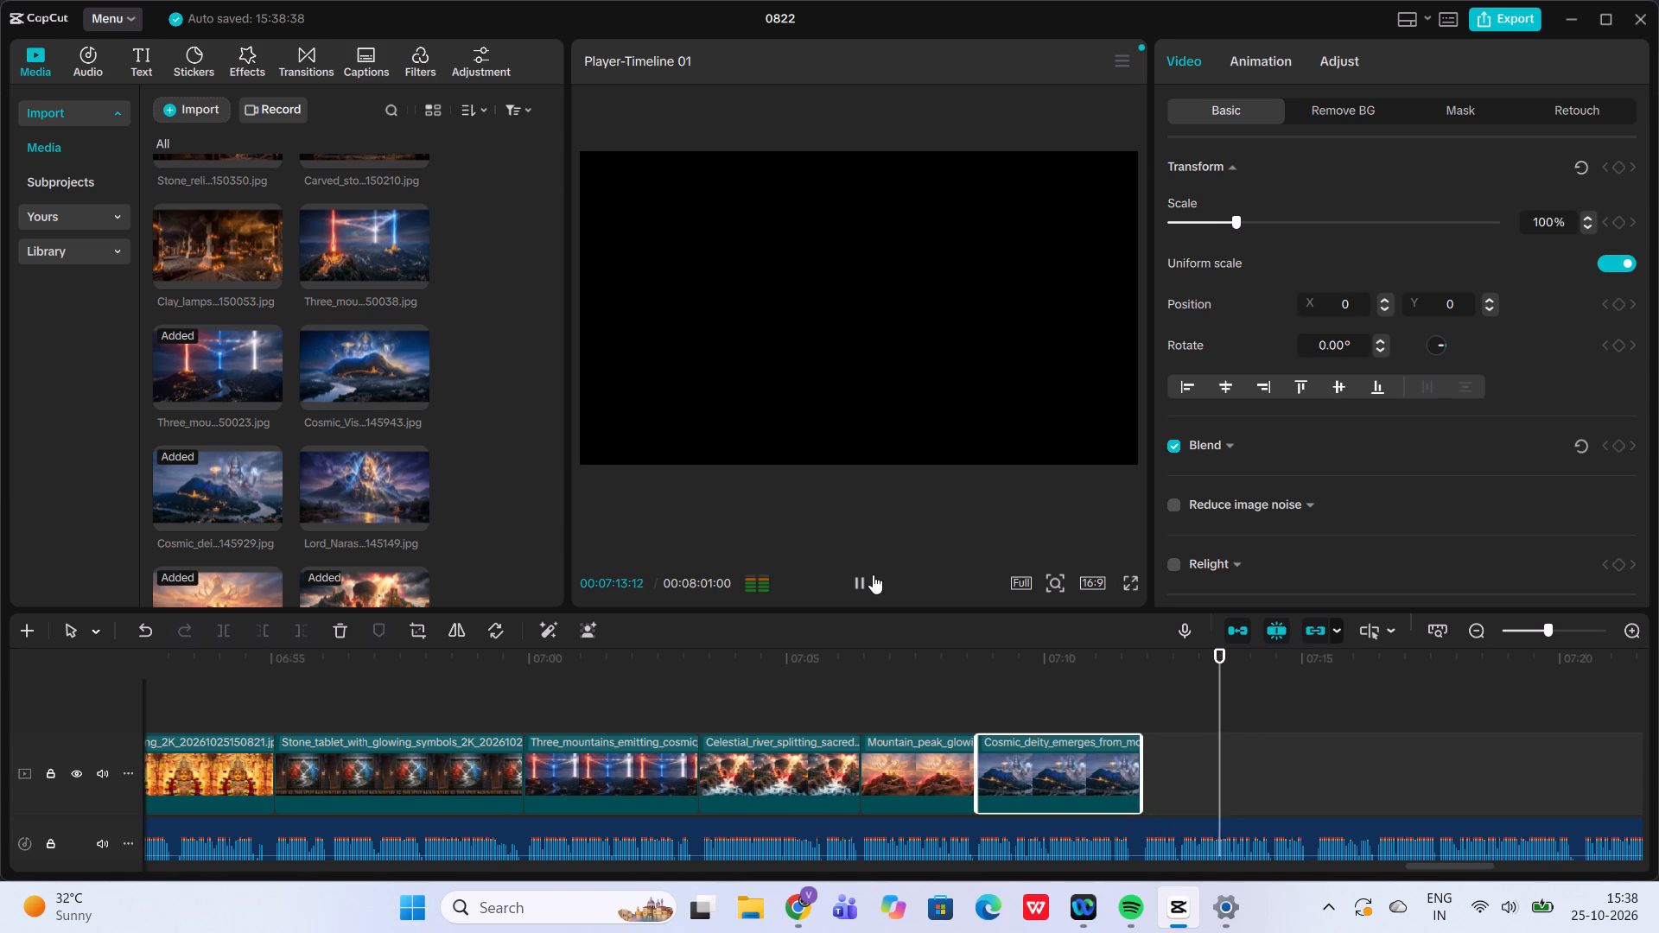
pyautogui.click(1145, 719)
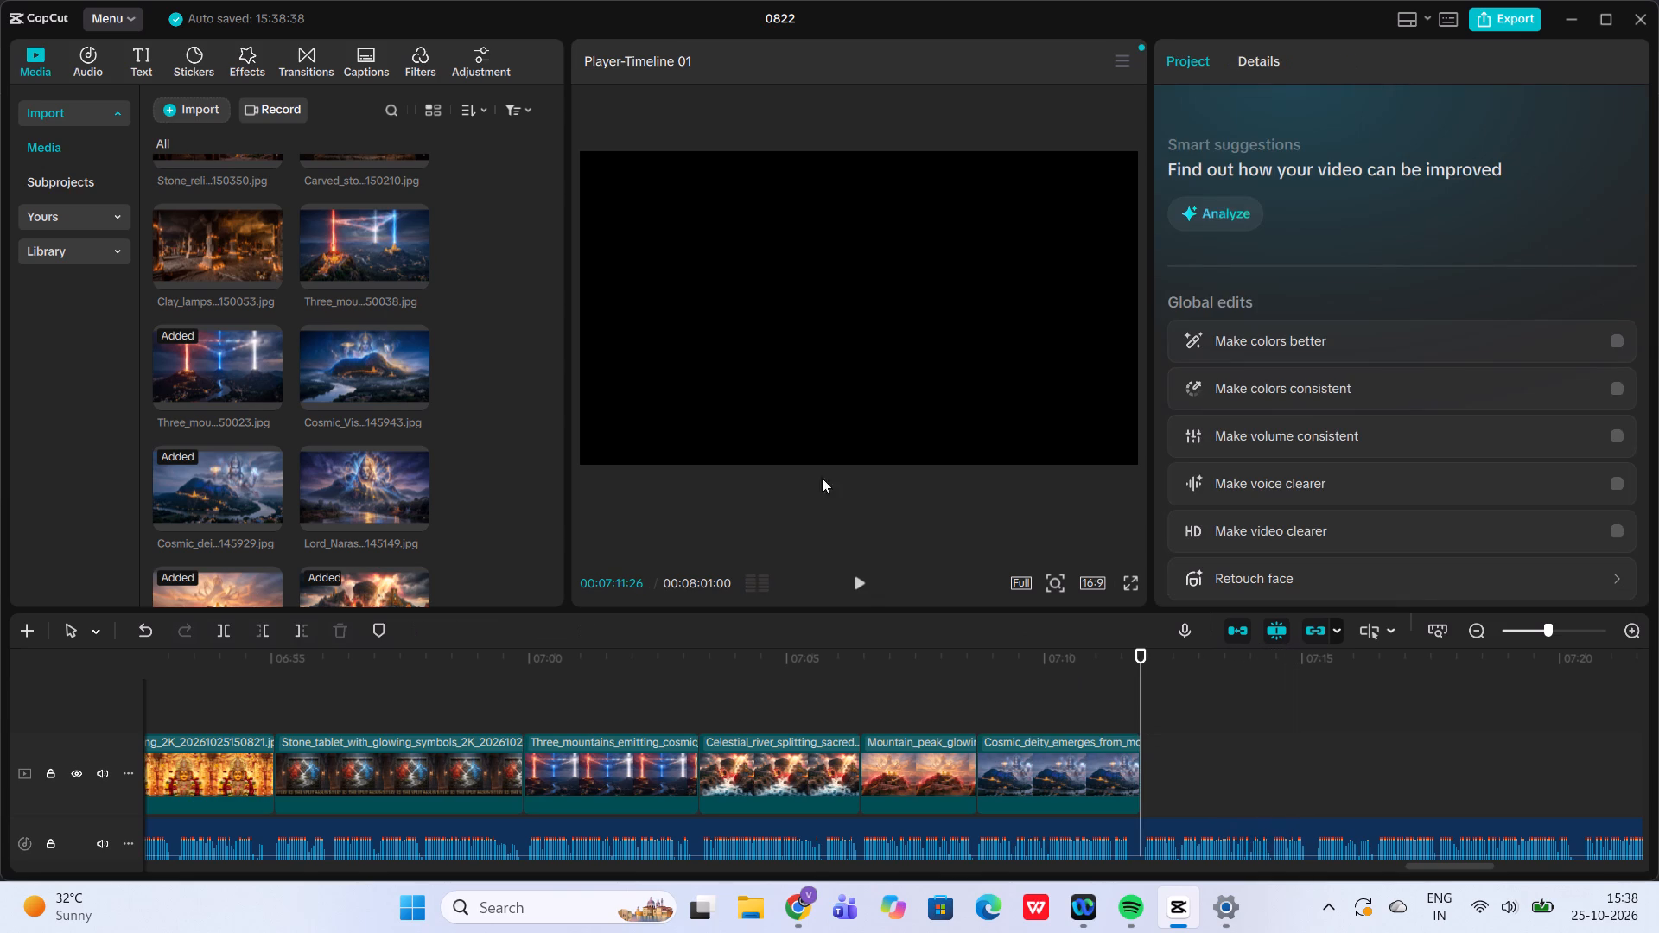
pyautogui.scroll(2, 389, 357)
pyautogui.hscroll(1, 389, 357)
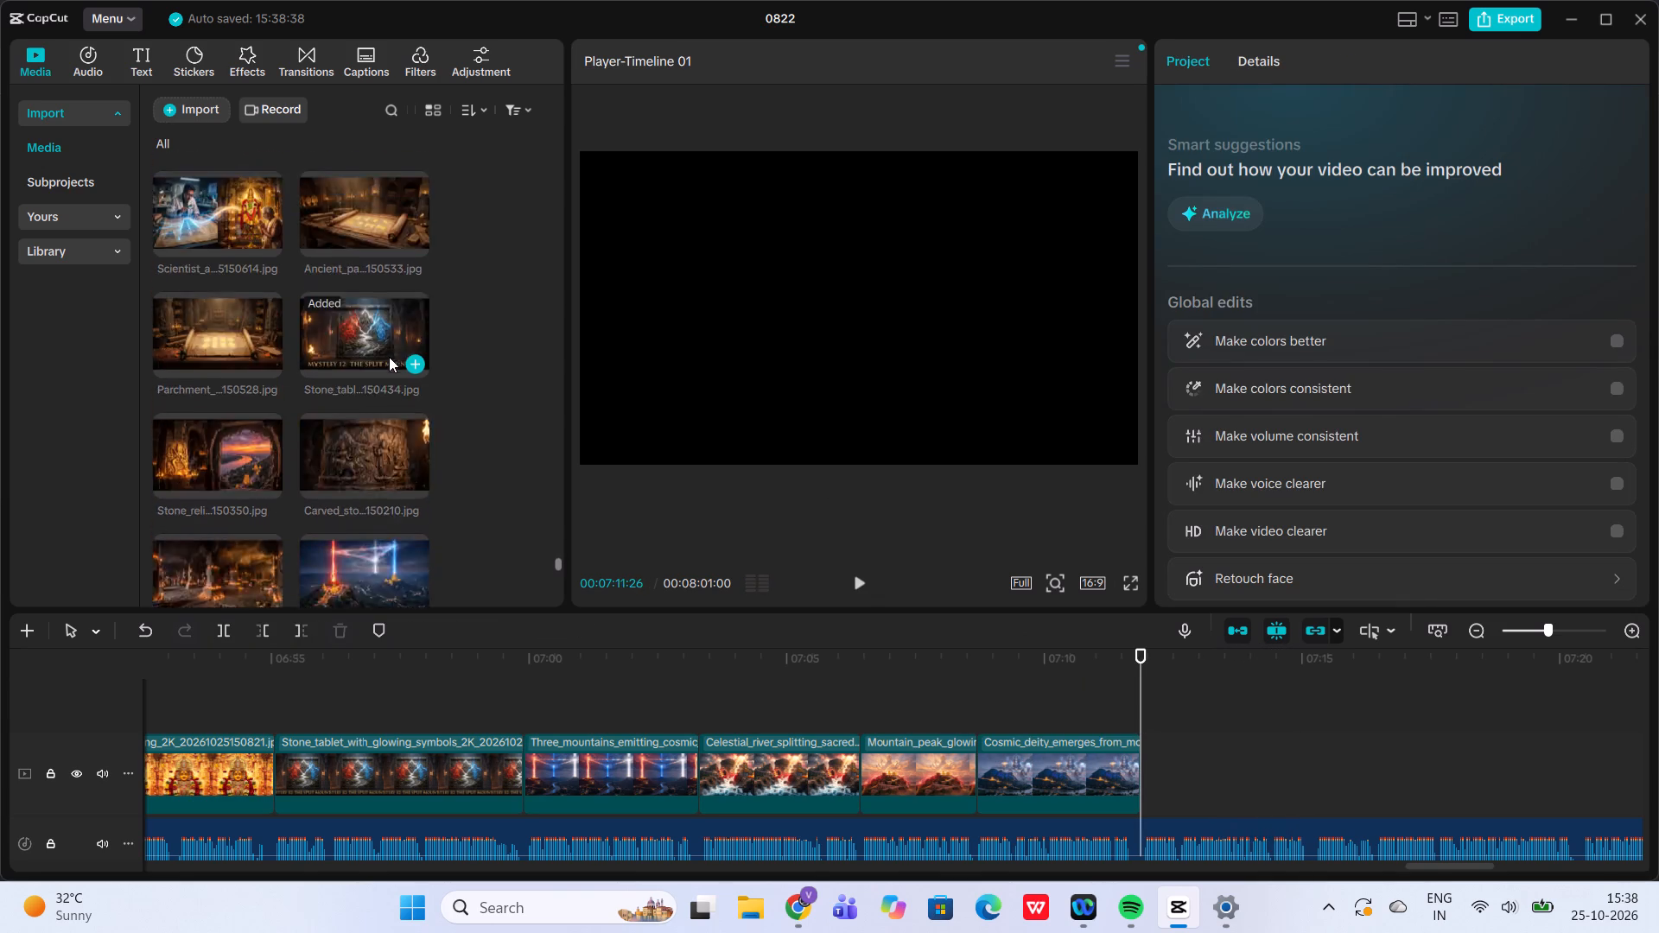
pyautogui.hscroll(2, 389, 357)
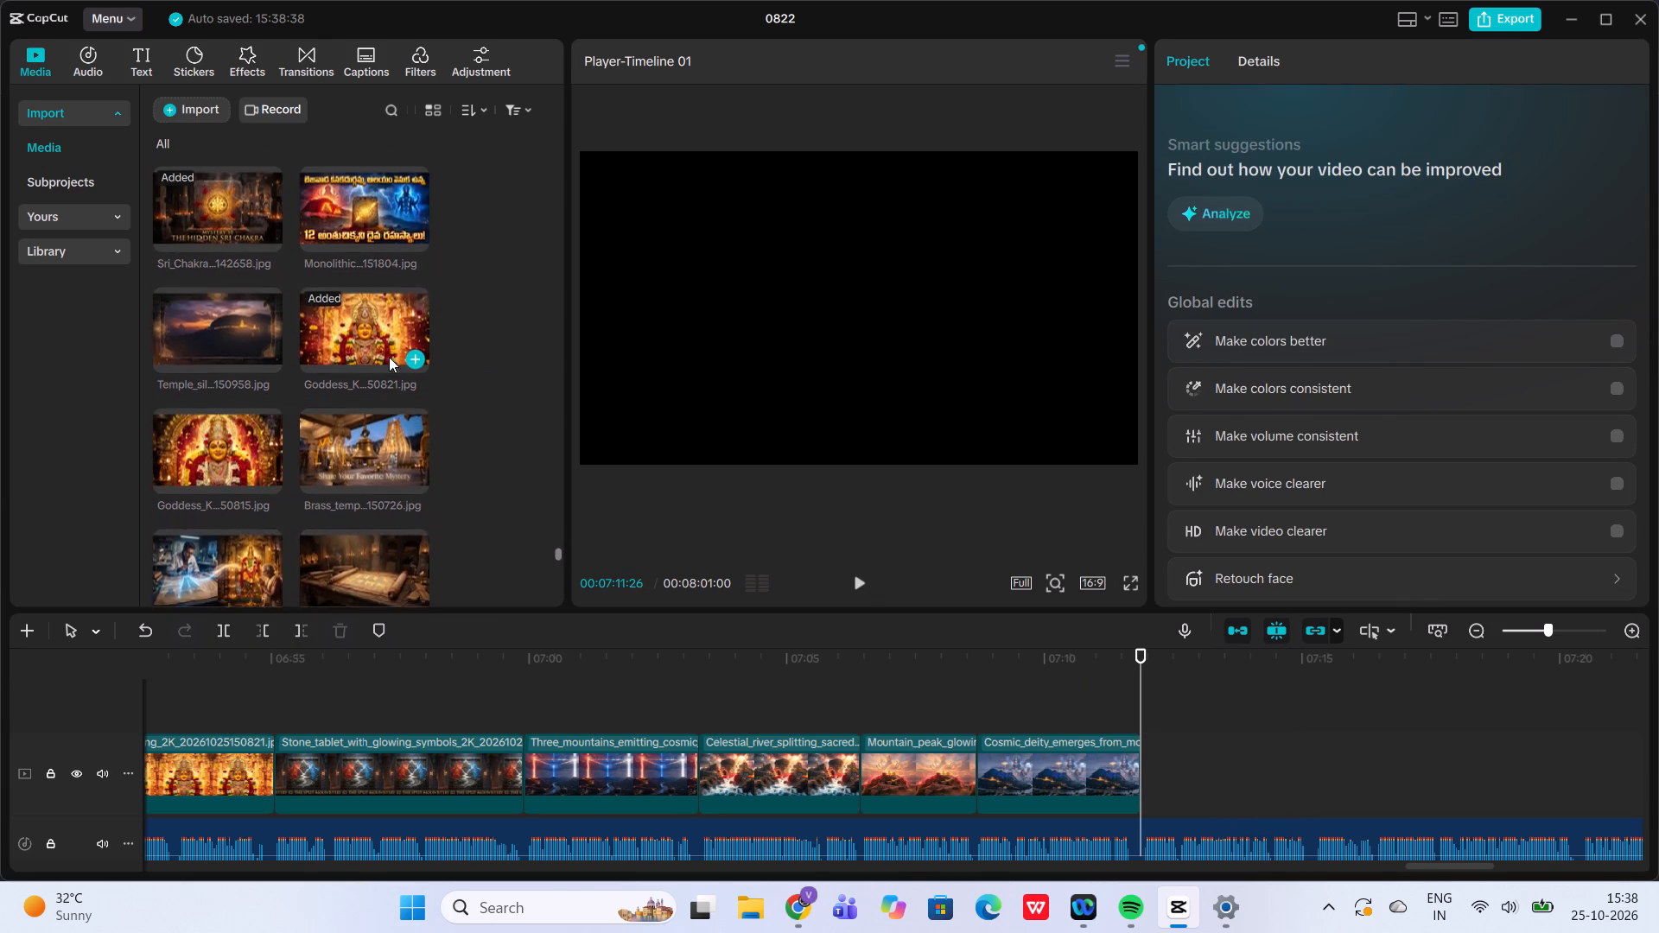
pyautogui.hscroll(1, 389, 357)
pyautogui.scroll(-1, 389, 357)
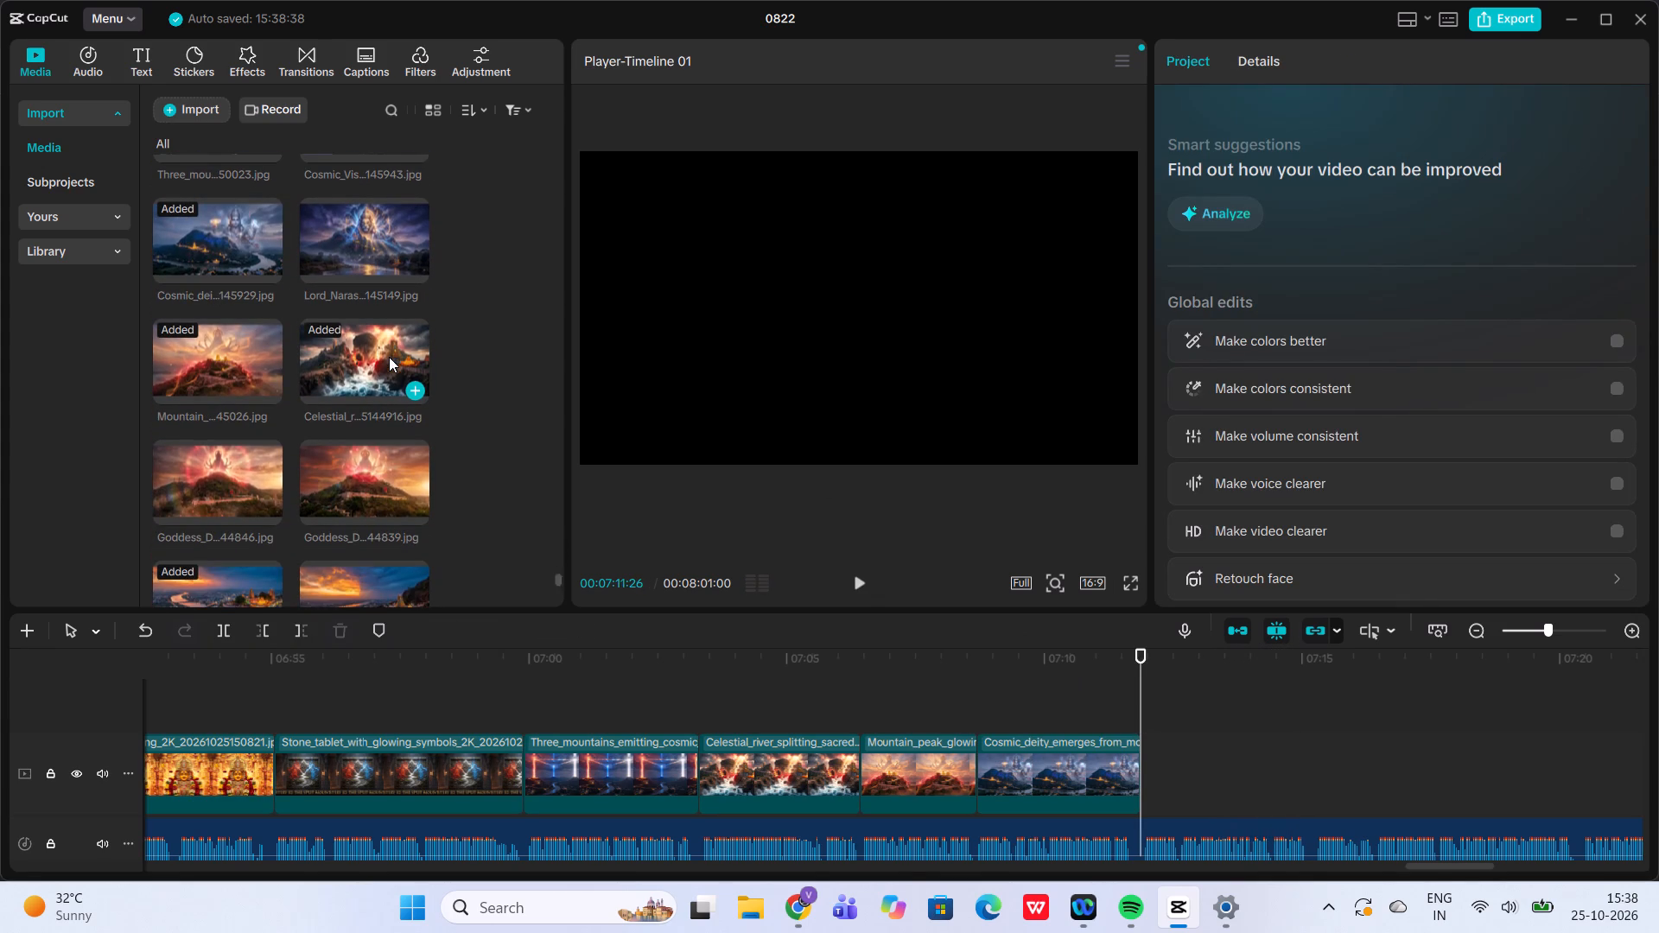
pyautogui.scroll(-1, 378, 468)
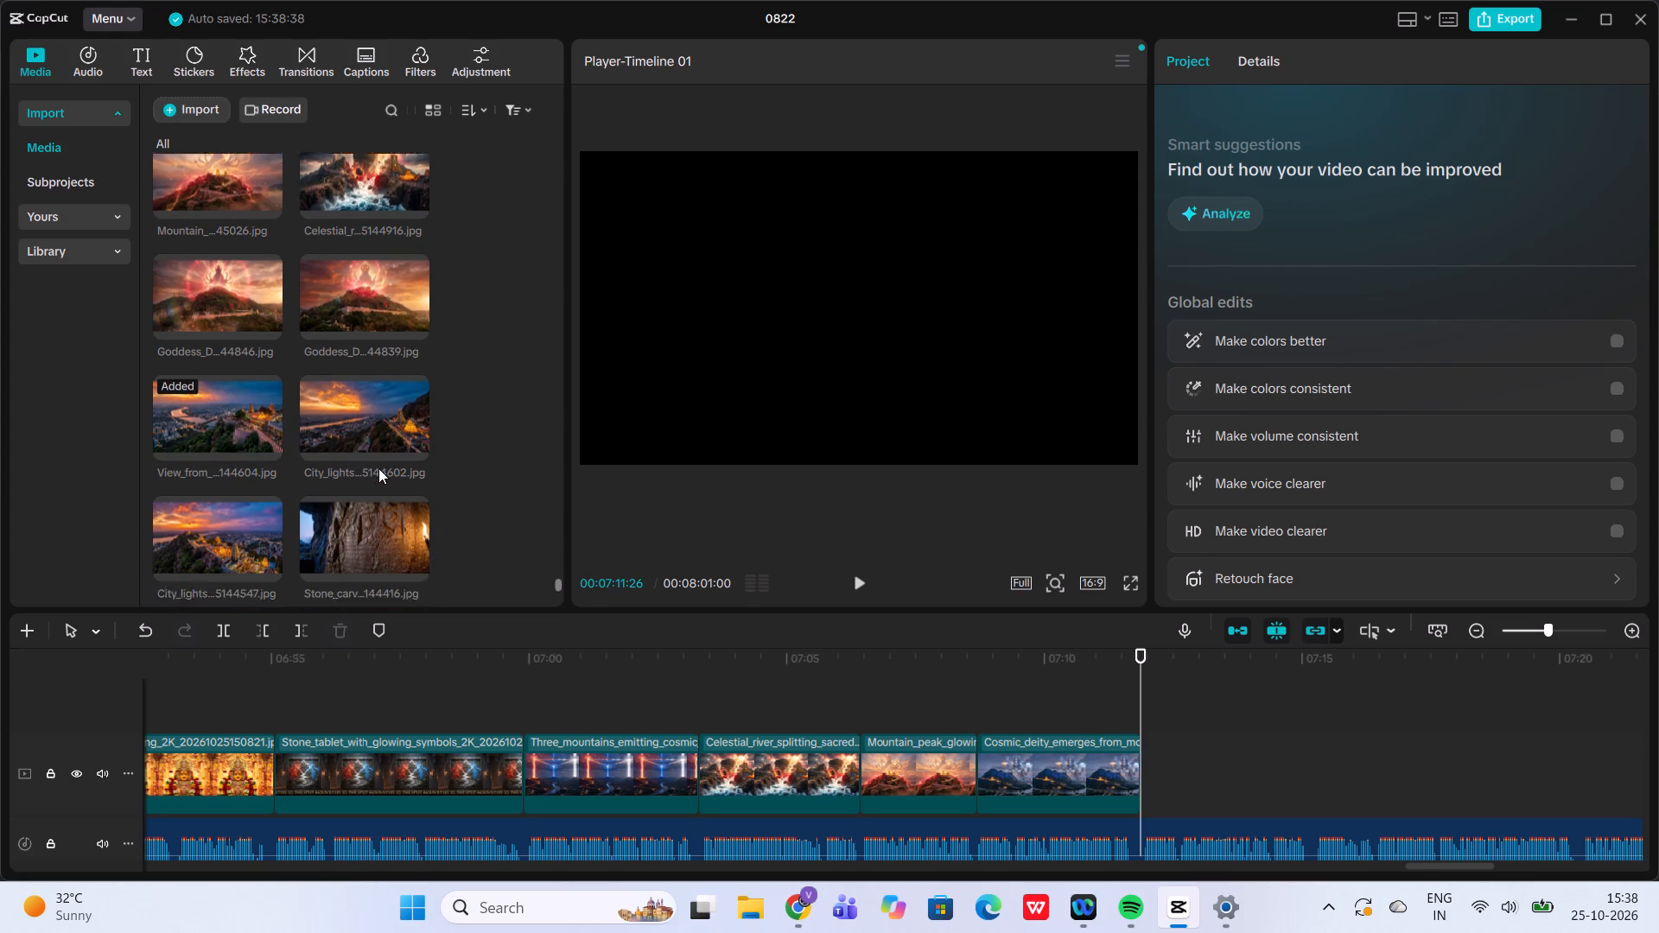
pyautogui.scroll(-2, 378, 468)
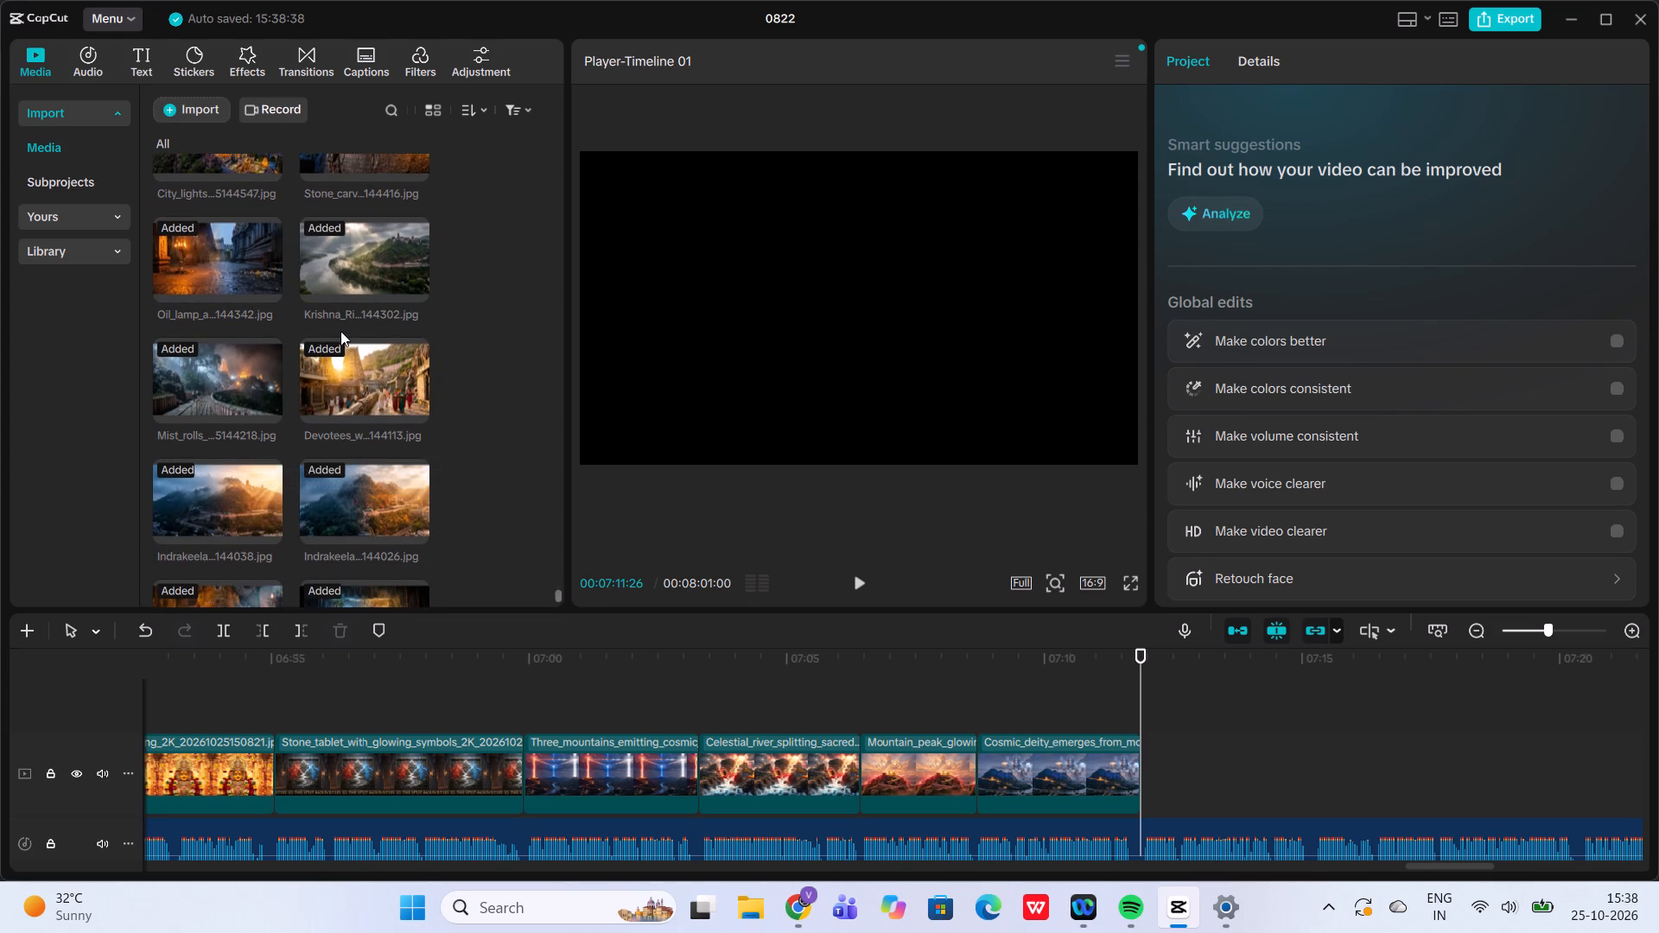
pyautogui.scroll(-1, 339, 331)
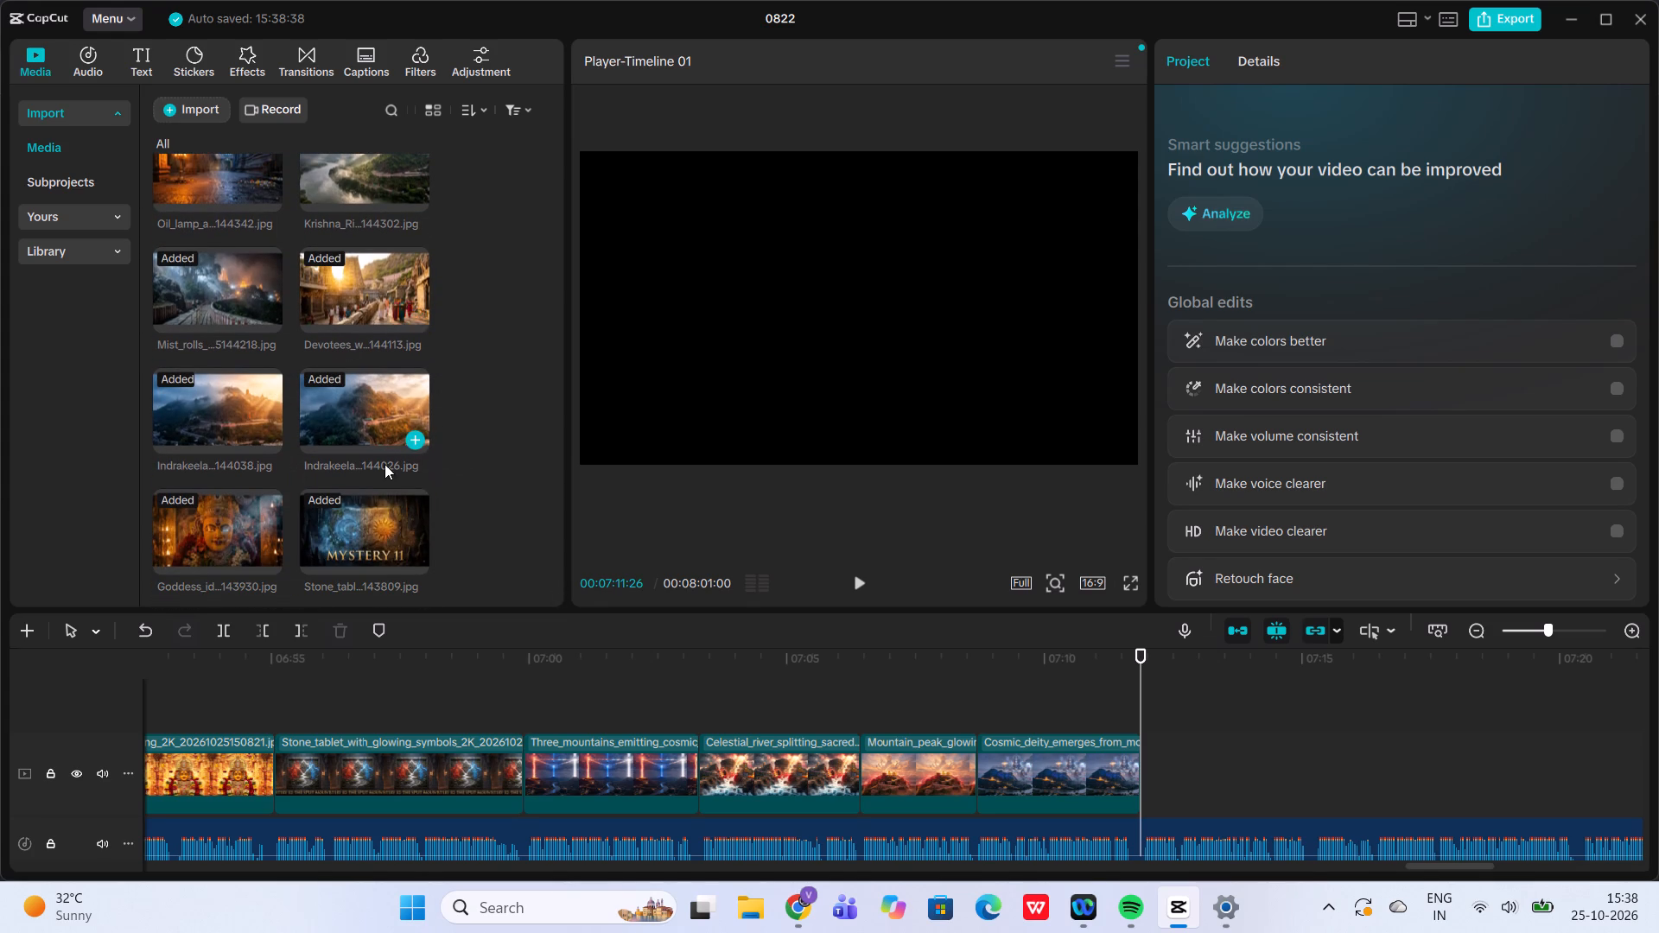
pyautogui.scroll(2, 385, 464)
pyautogui.scroll(1, 361, 378)
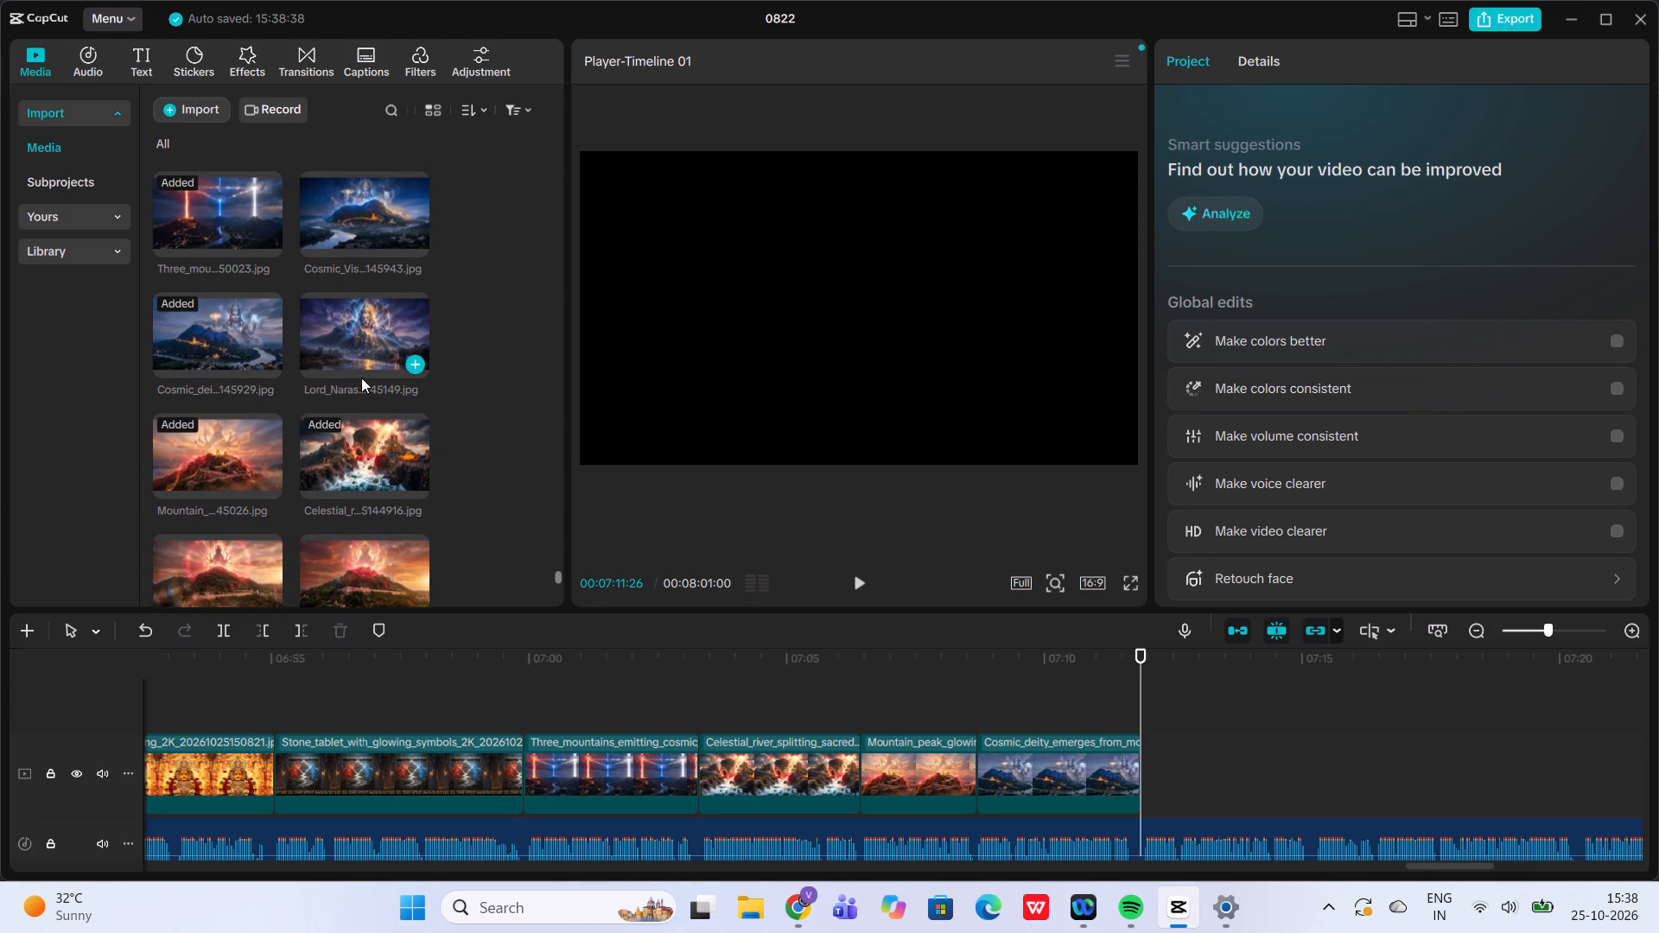
pyautogui.click(358, 348)
pyautogui.click(218, 311)
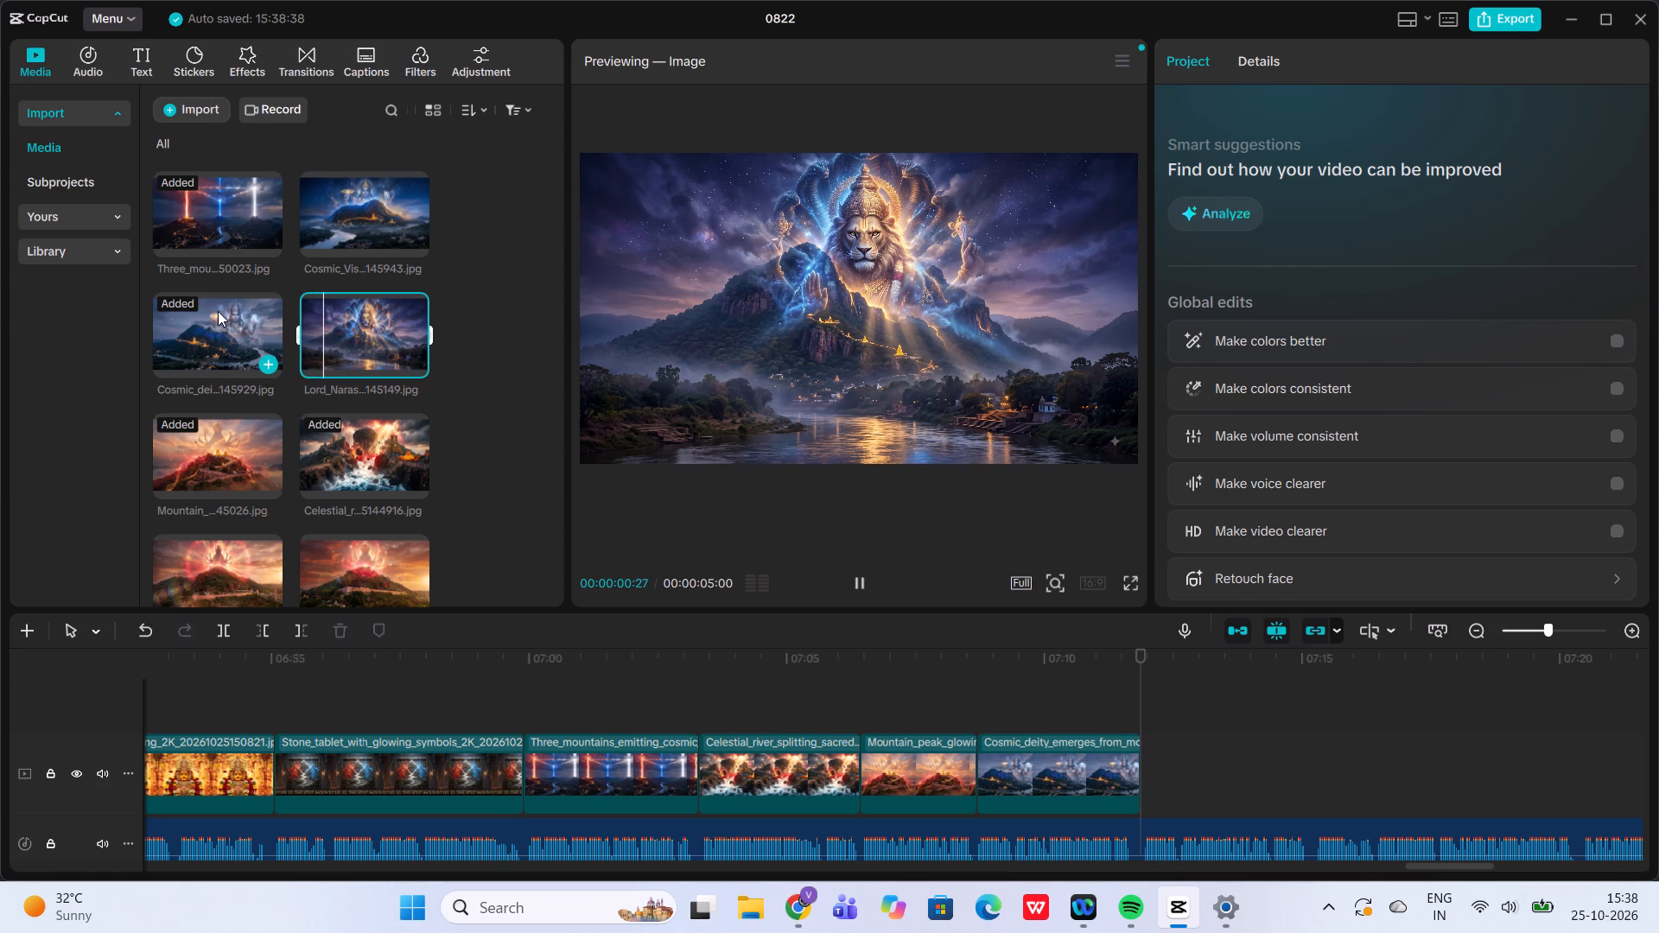
# Search the earlier imported images for a visual matching the narration, previewing the rushing water image ending in 235817 and the calm river image ending in 235908.
pyautogui.scroll(1, 218, 311)
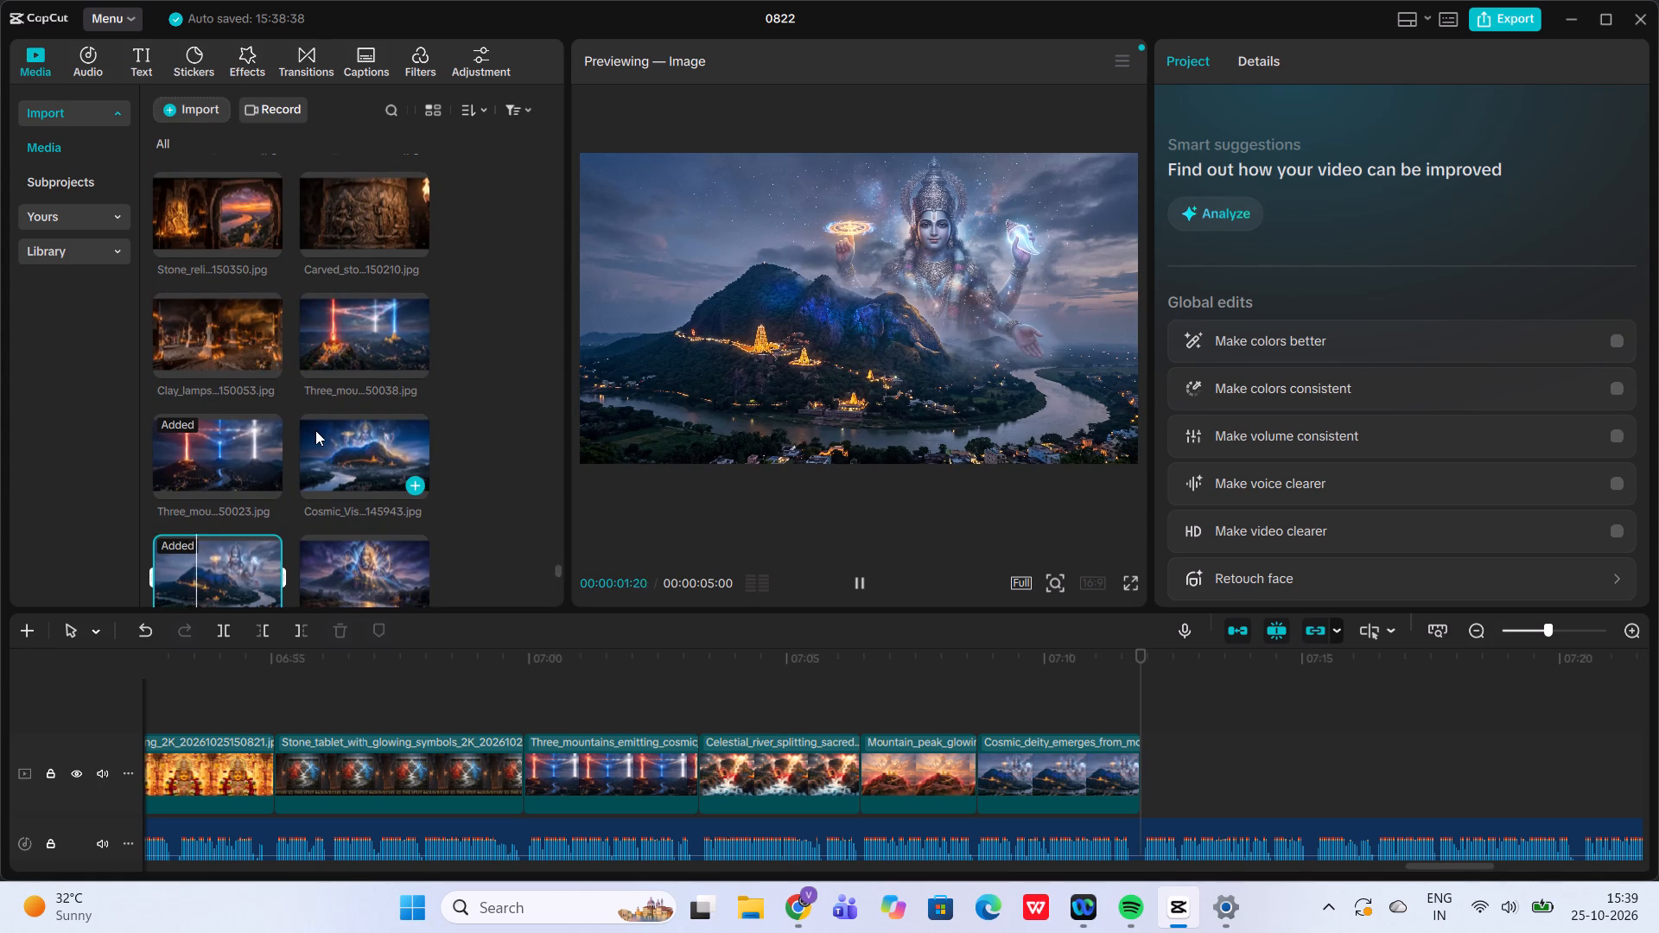
pyautogui.scroll(2, 326, 333)
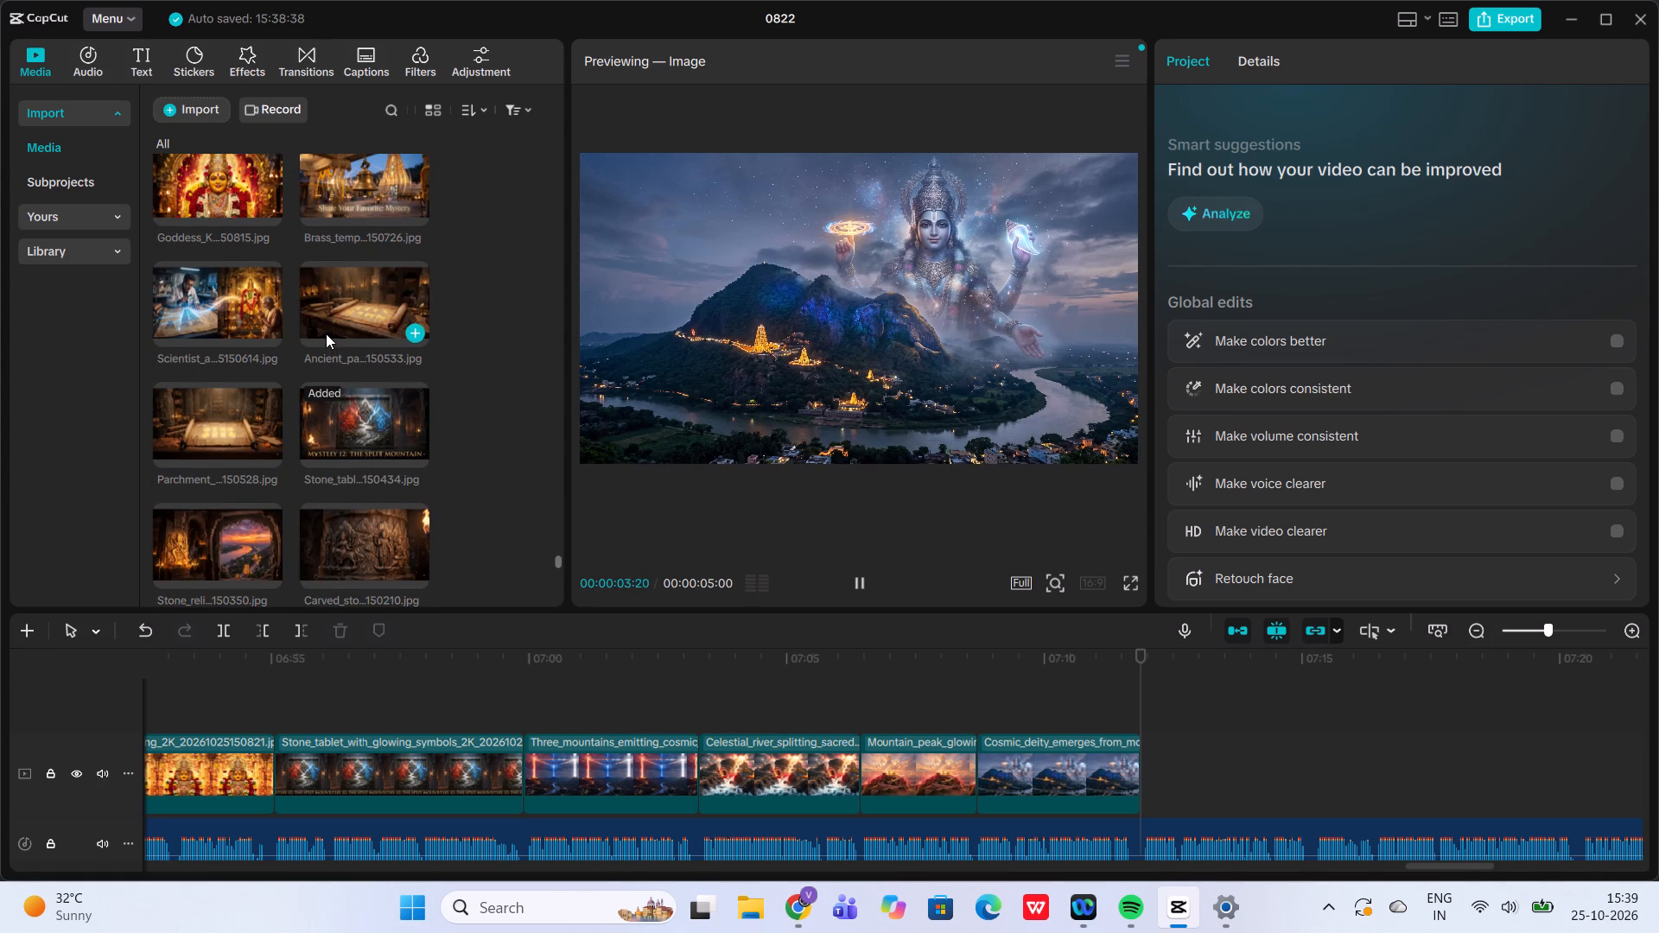
pyautogui.scroll(4, 326, 333)
pyautogui.scroll(-1, 326, 333)
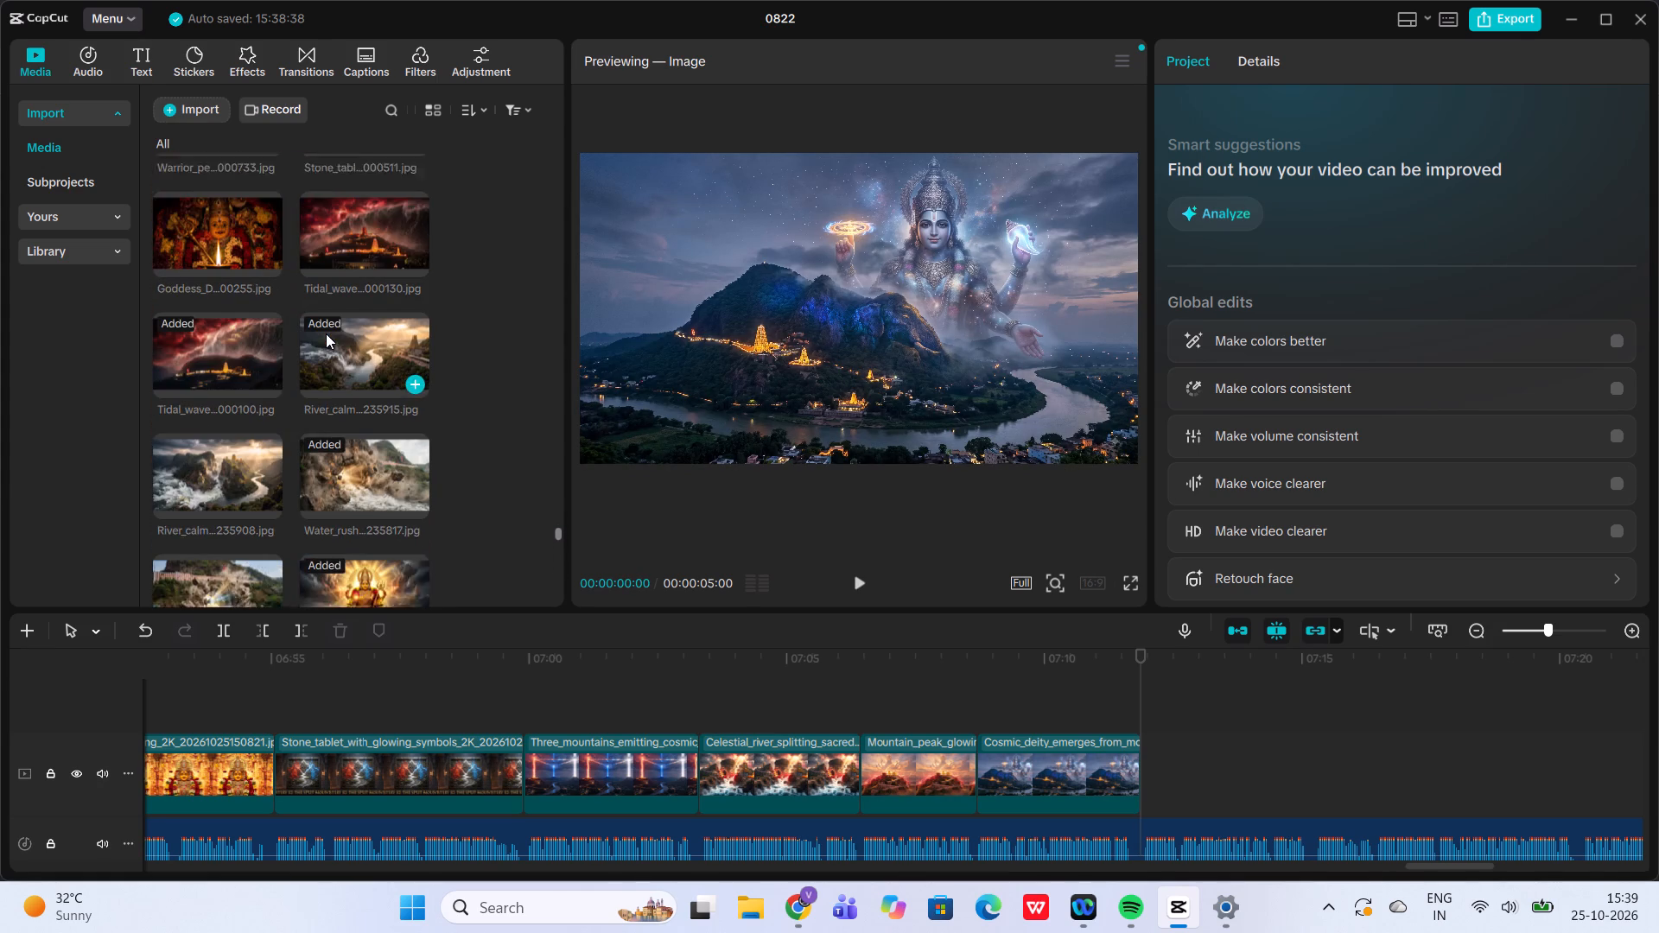
pyautogui.scroll(-1, 326, 333)
pyautogui.click(359, 397)
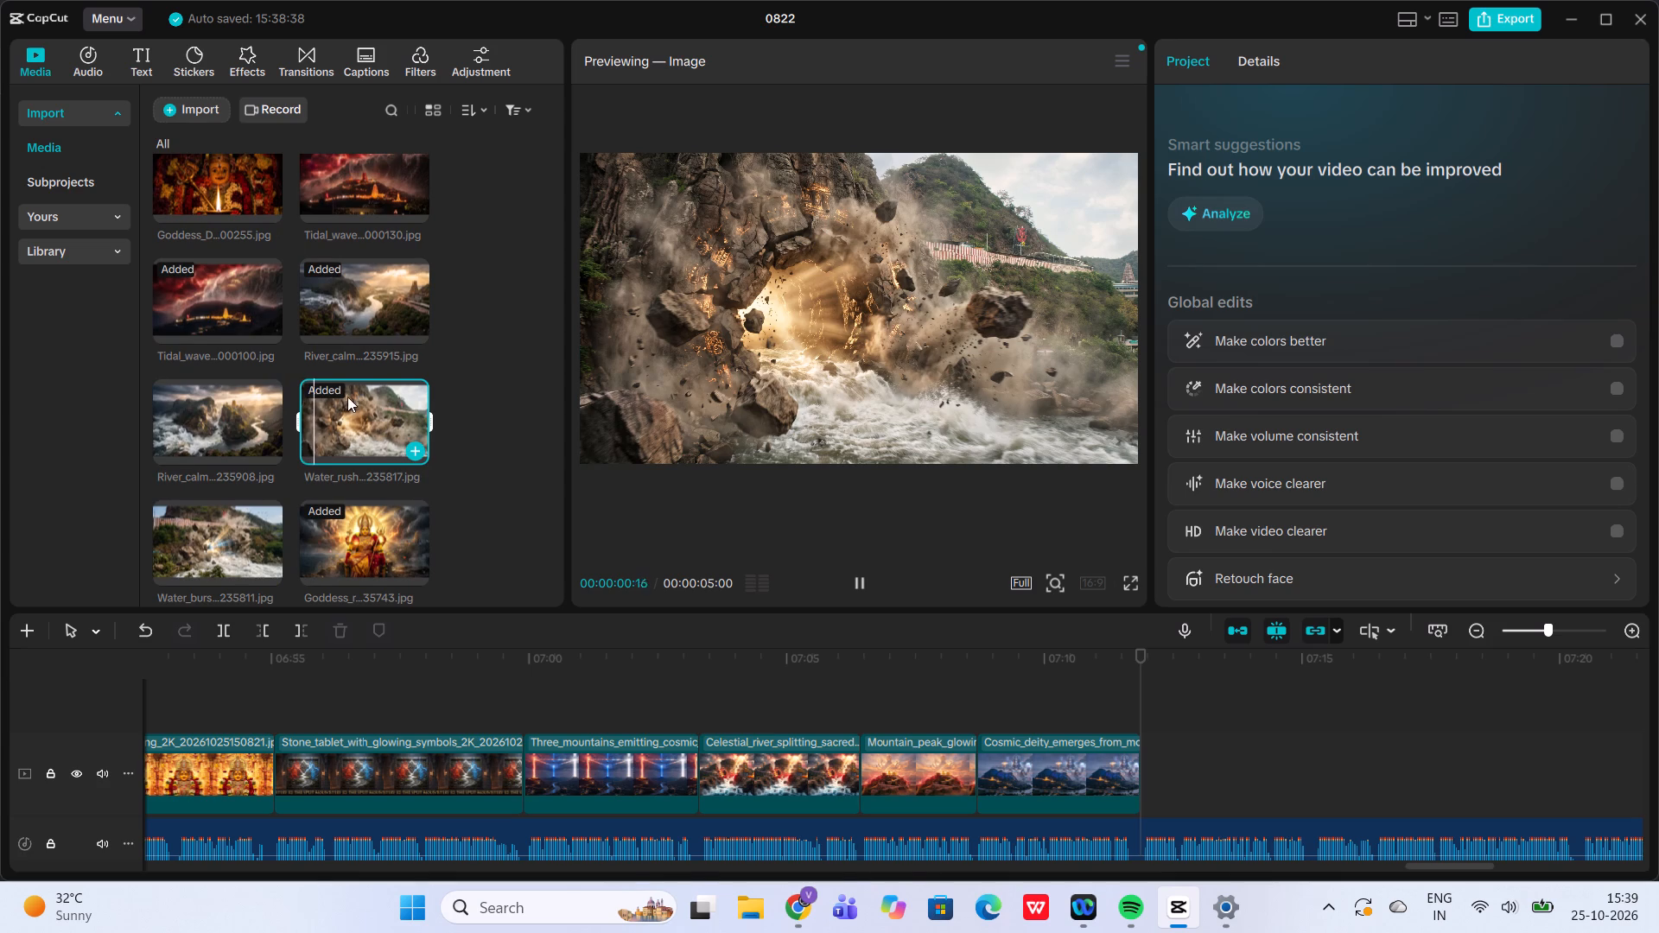
pyautogui.click(261, 378)
pyautogui.click(261, 378)
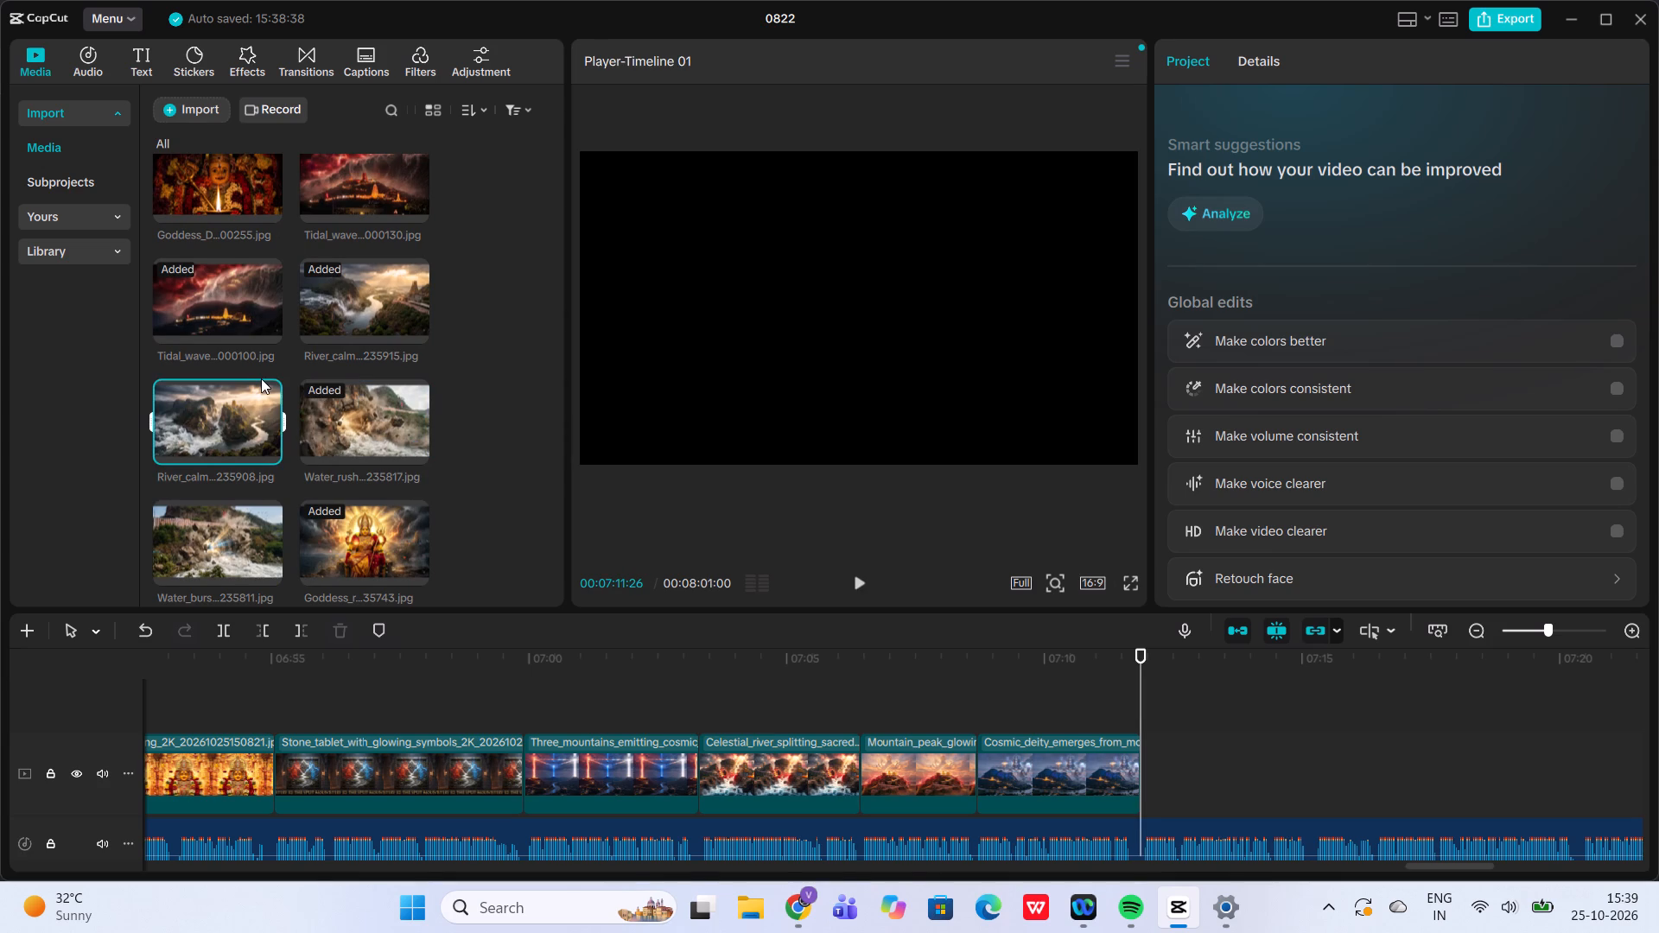
pyautogui.scroll(1, 261, 378)
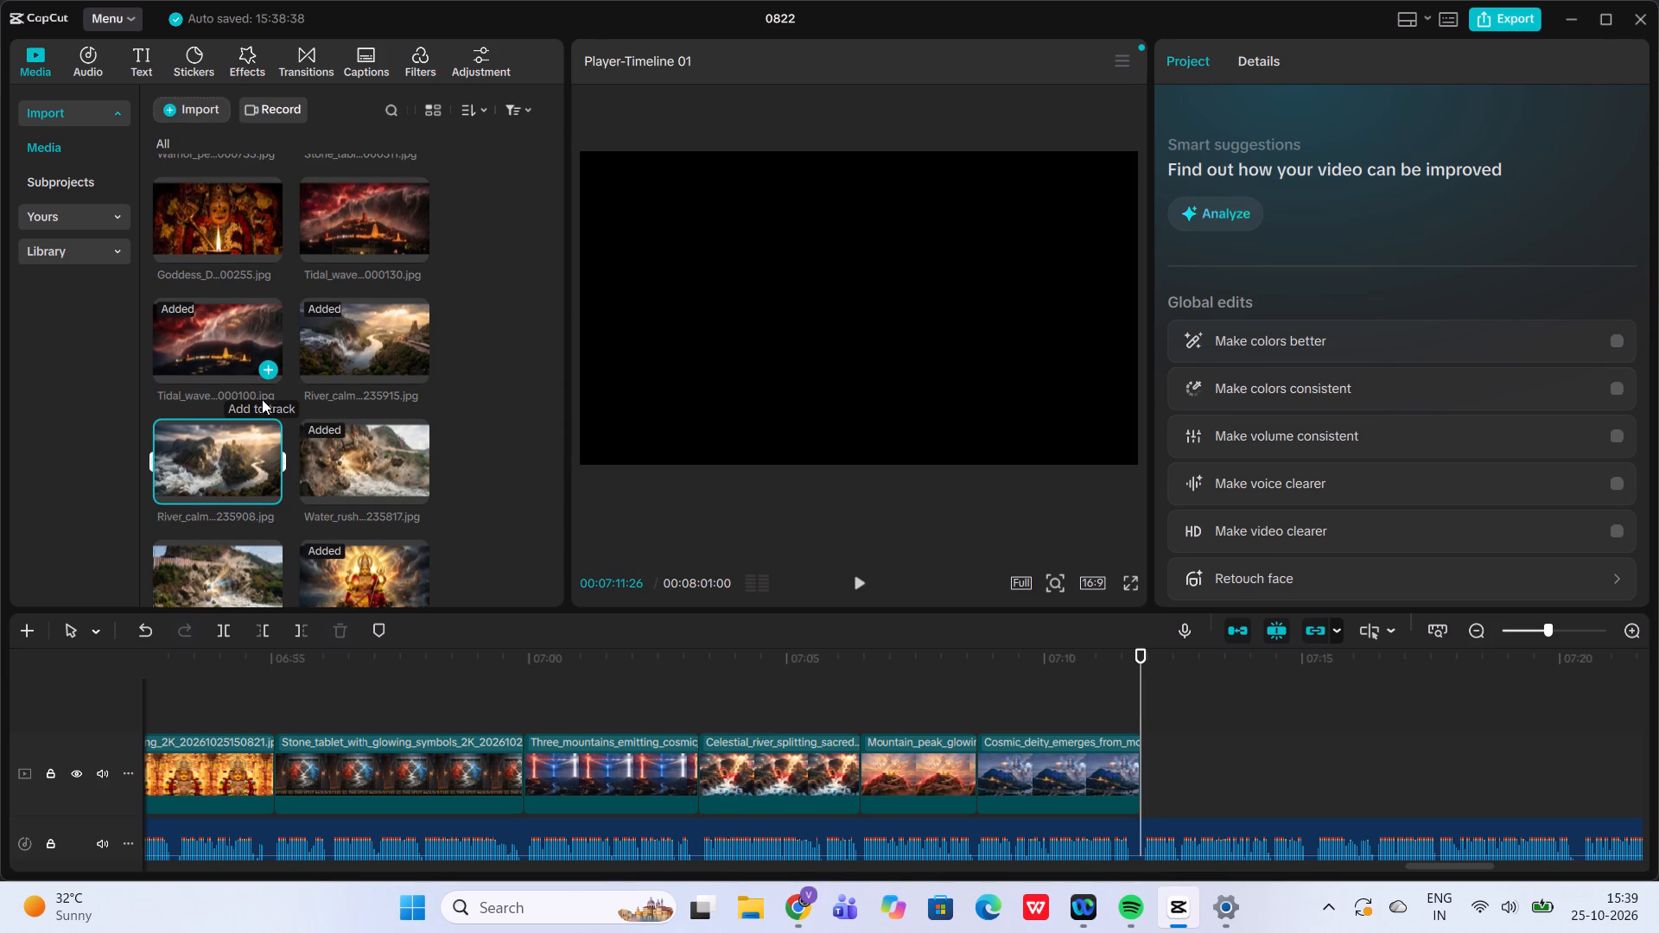
pyautogui.scroll(1, 323, 335)
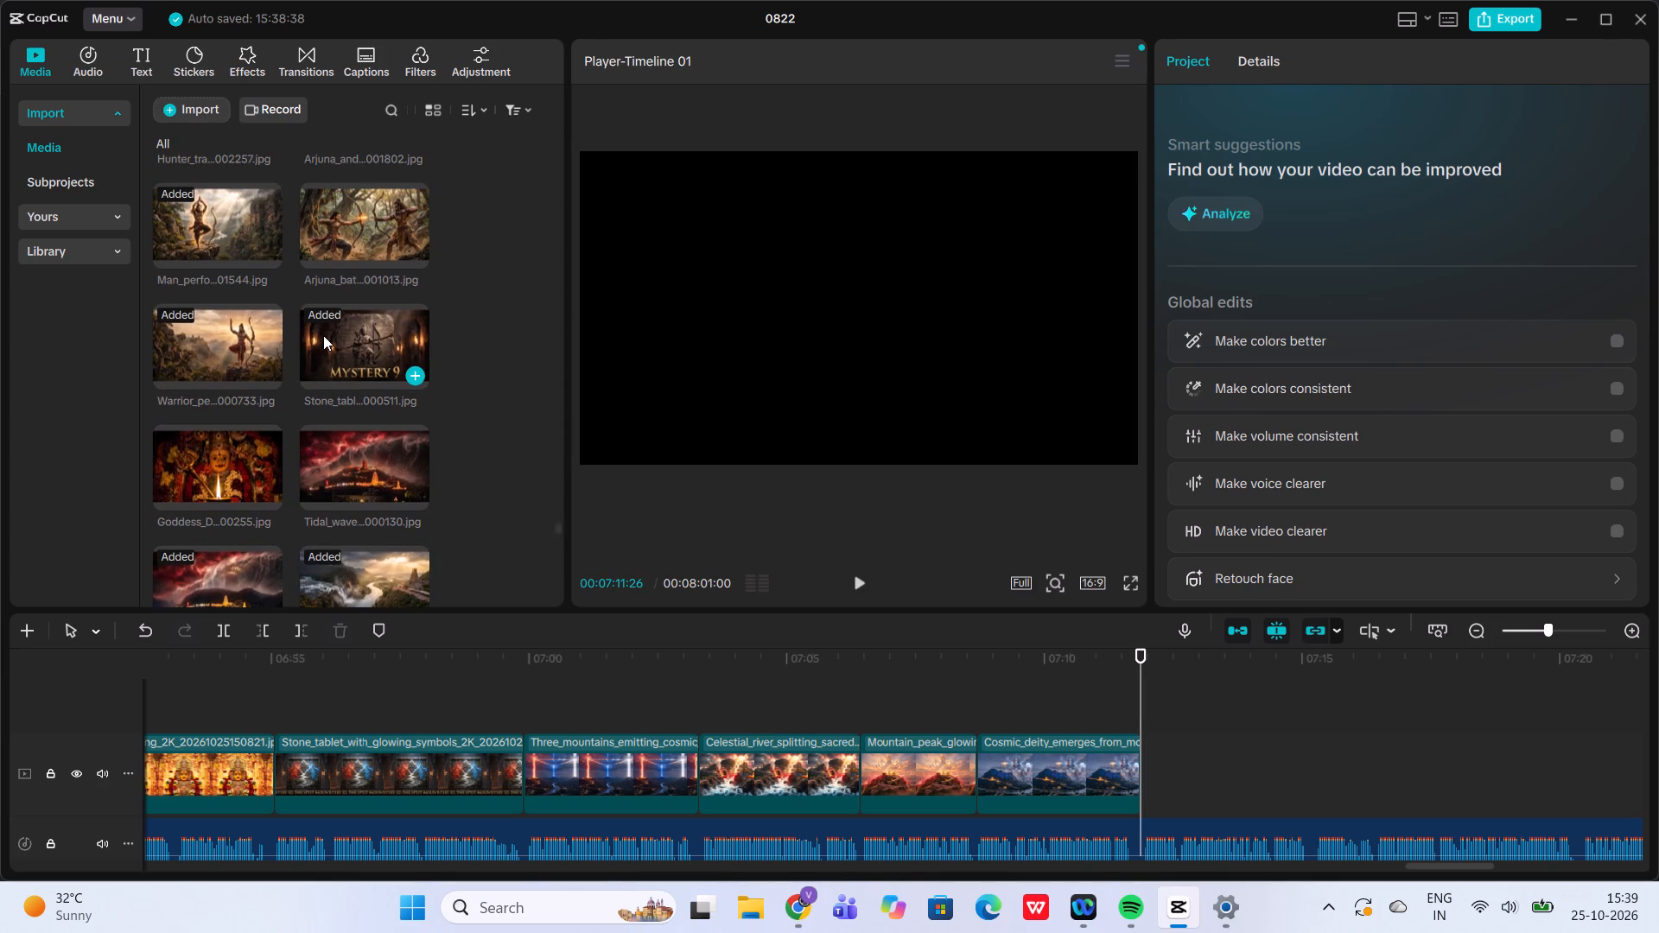
# Continue searching the imported images through the Mystery 12 and 11 sets for a visual matching the narration, previewing the celestial river image ending in 5144916.
pyautogui.scroll(-1, 323, 335)
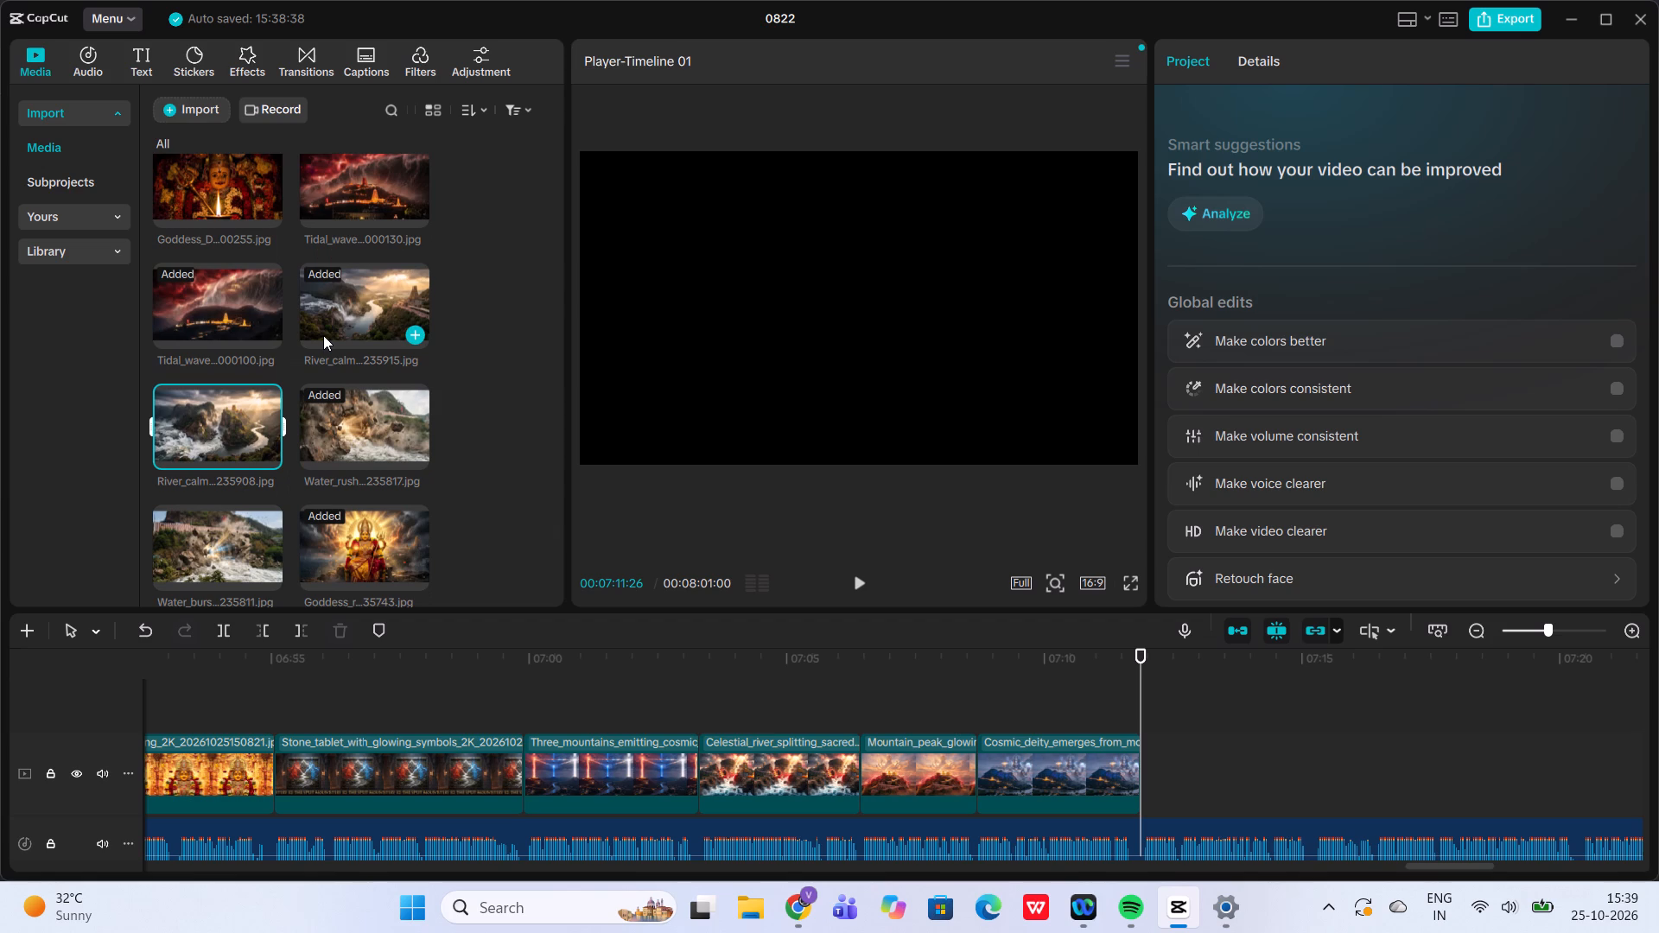
pyautogui.scroll(-1, 346, 319)
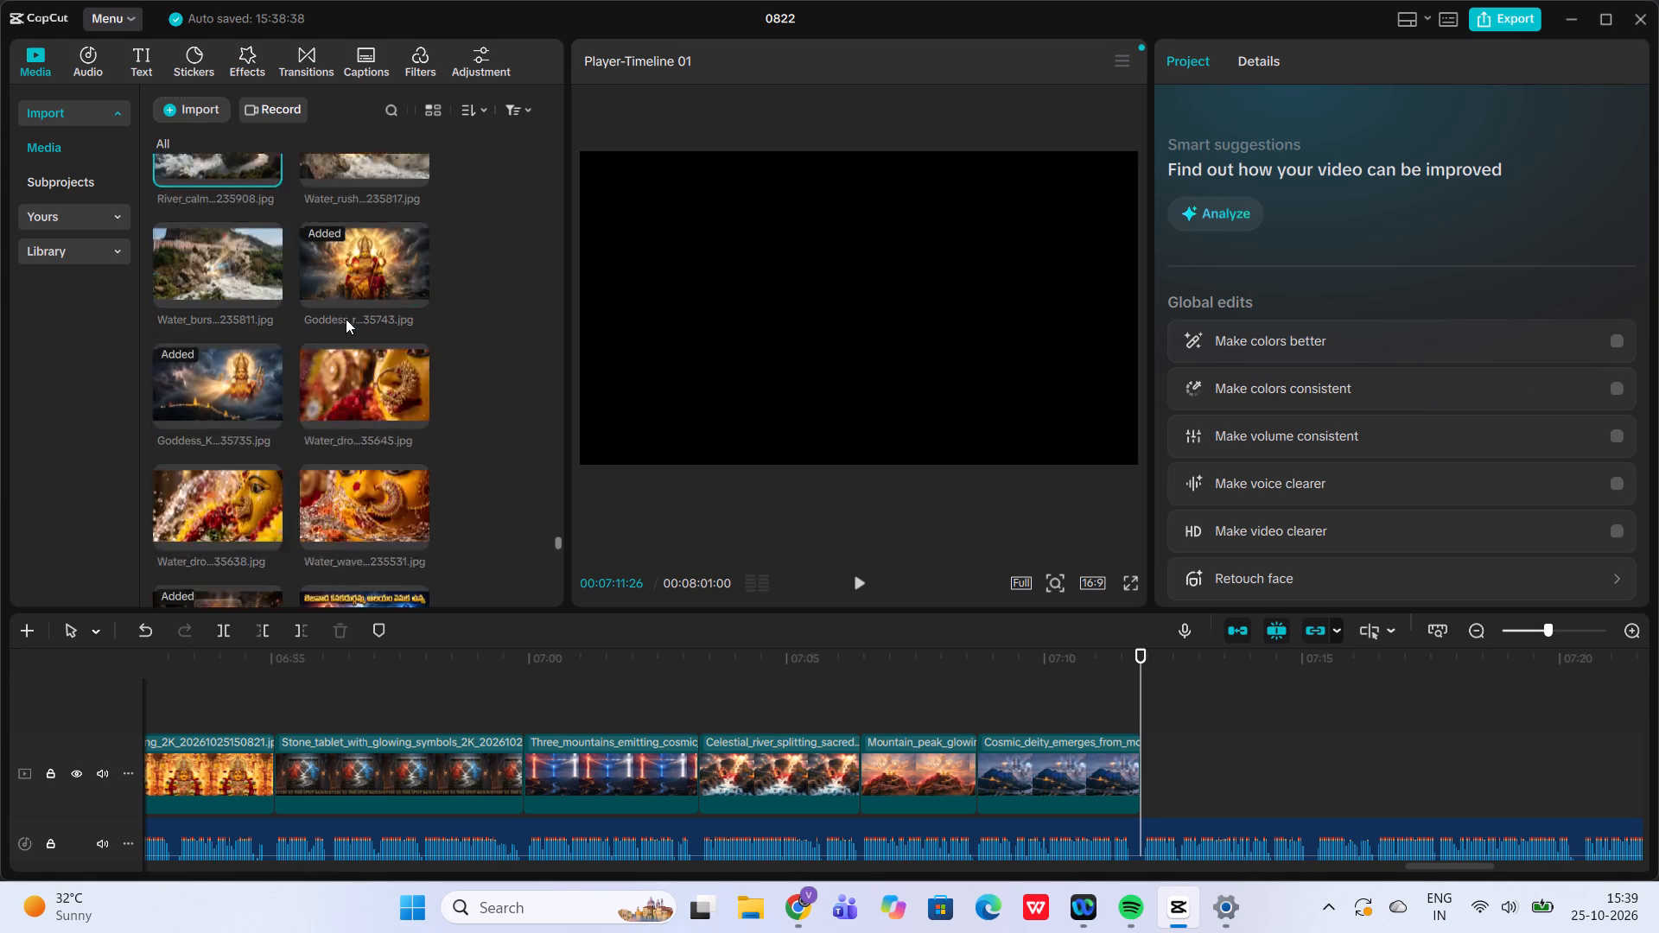
pyautogui.scroll(-2, 346, 319)
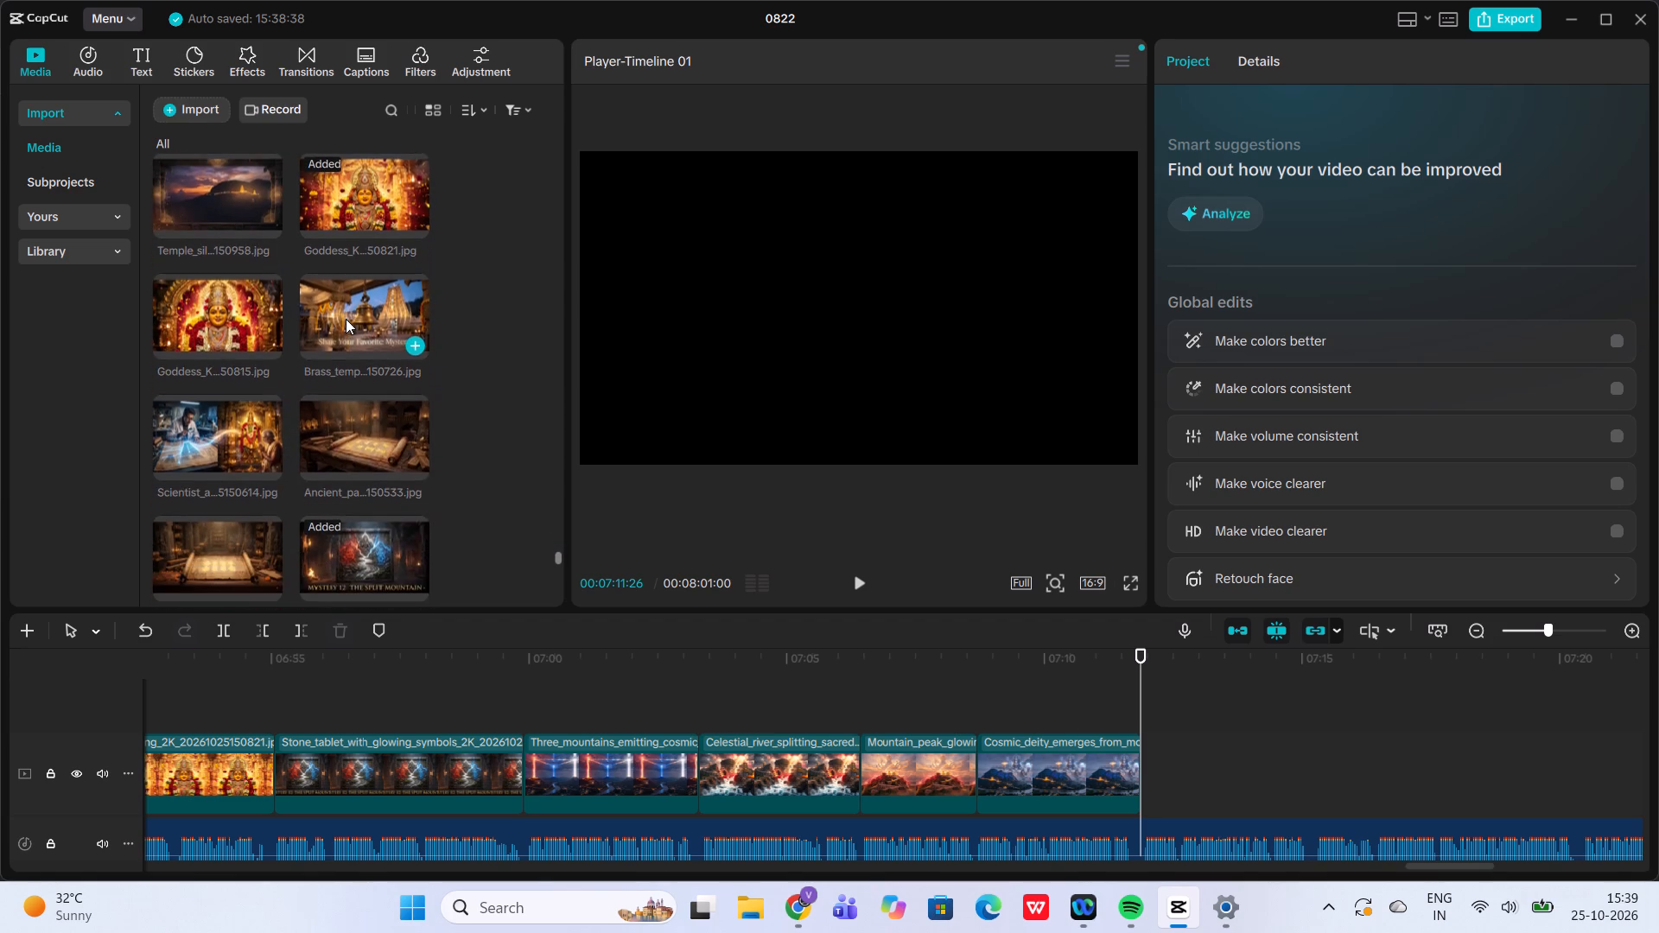
pyautogui.scroll(-3, 346, 319)
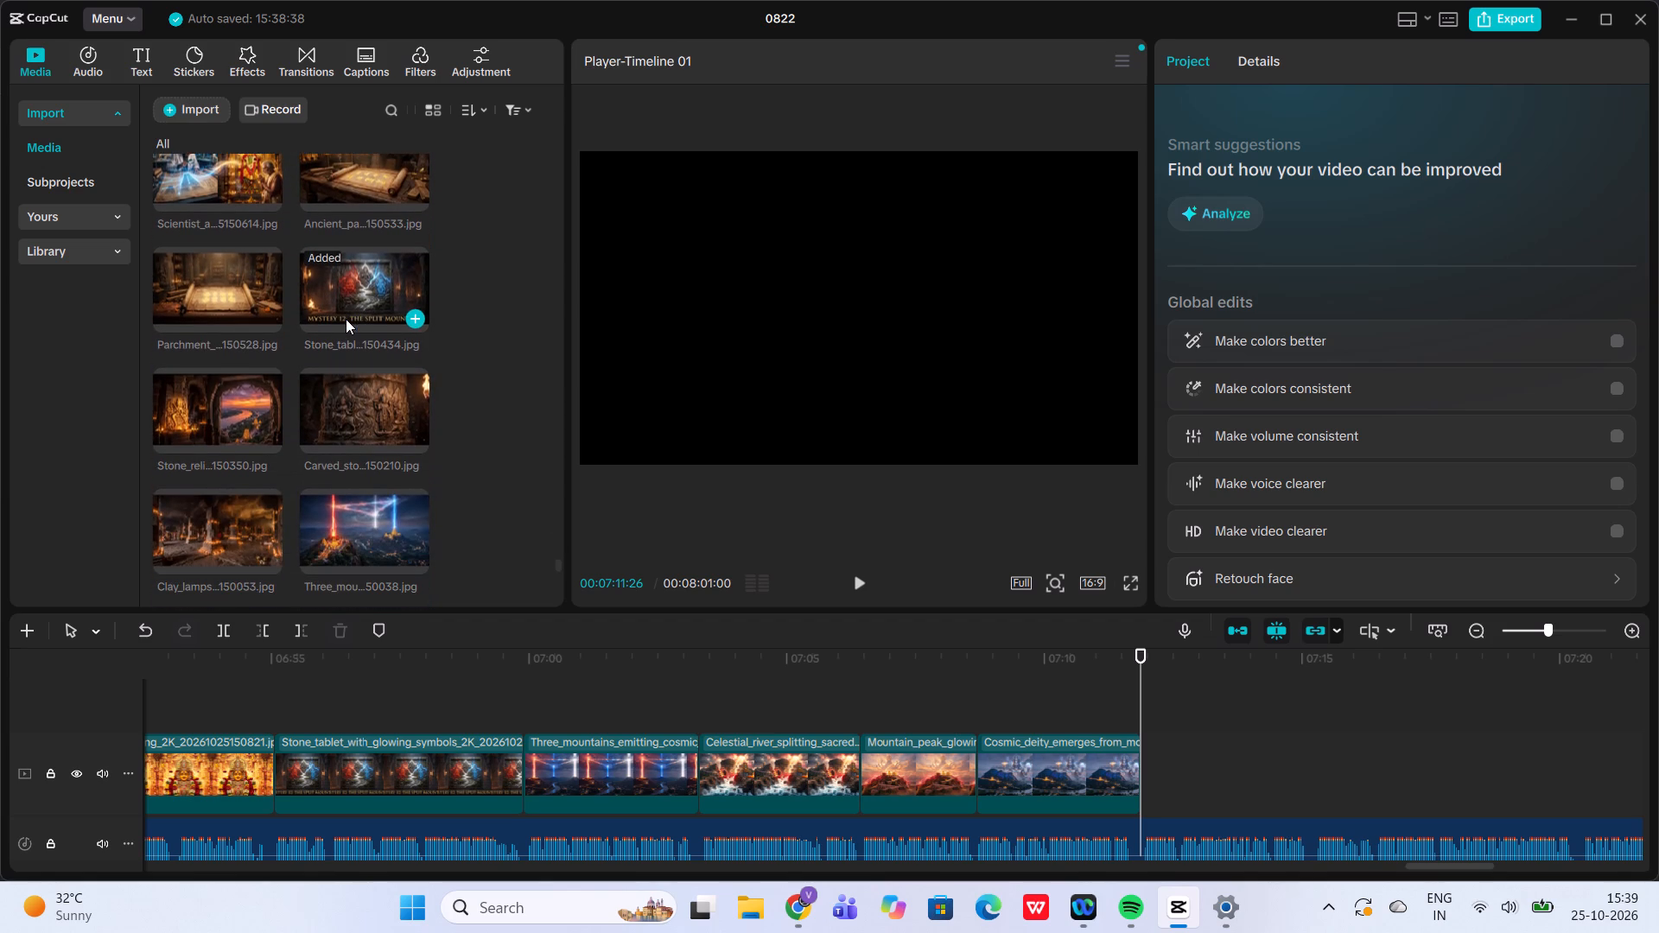
pyautogui.scroll(-1, 346, 319)
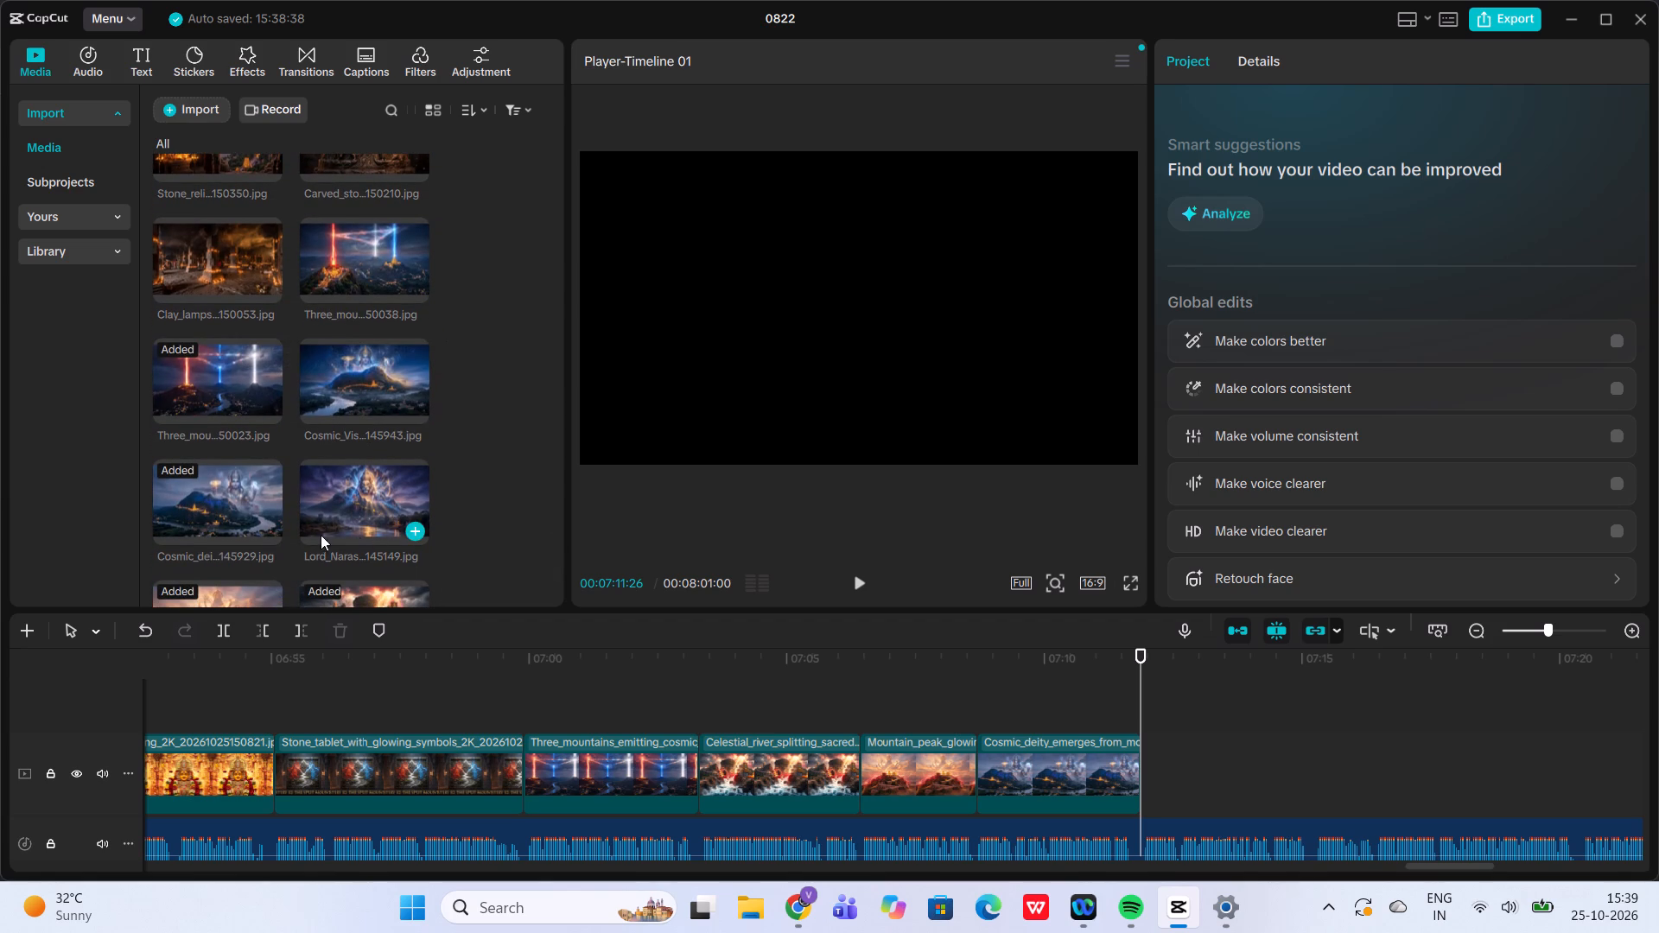
pyautogui.scroll(-2, 344, 546)
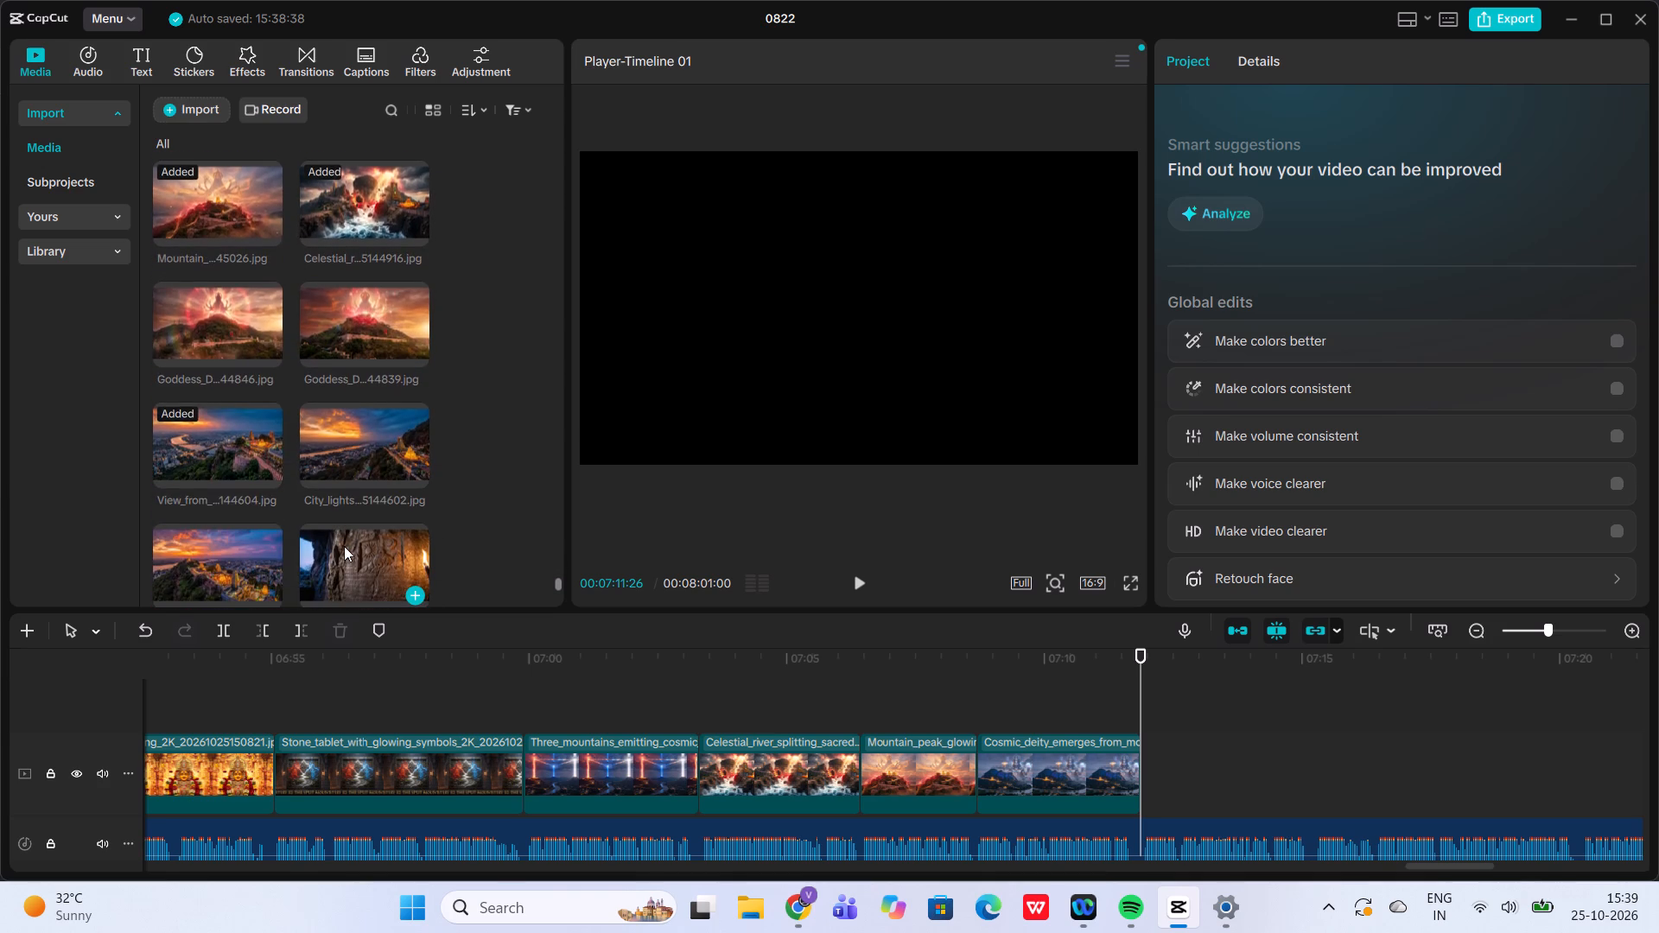
pyautogui.scroll(-2, 344, 546)
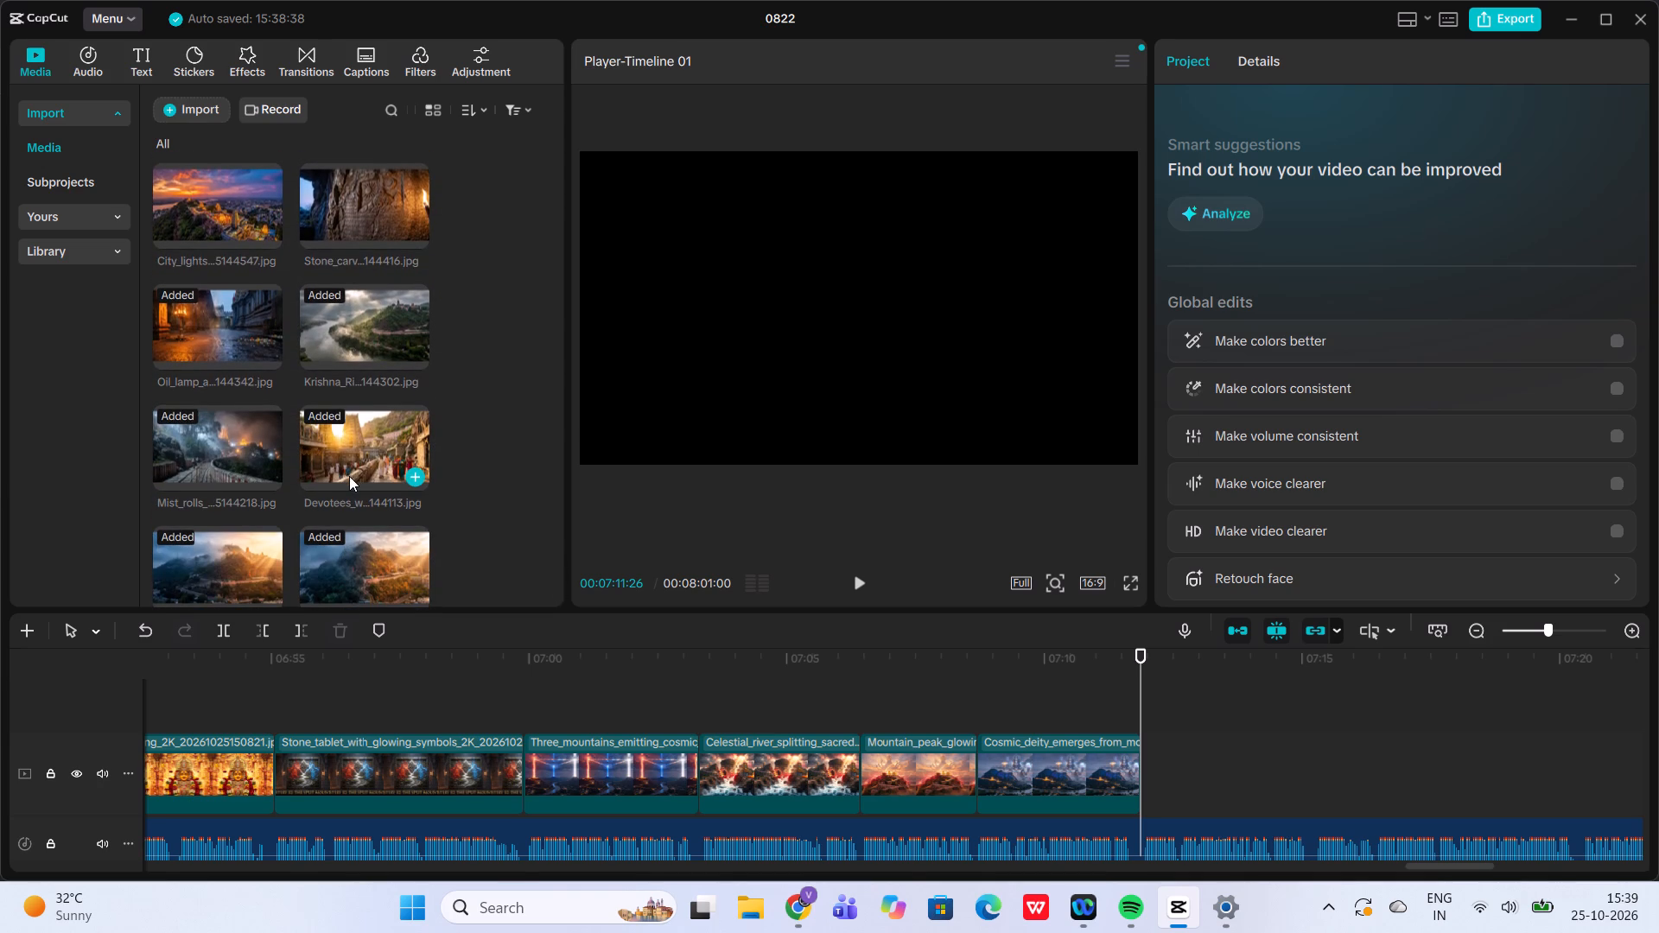
pyautogui.scroll(-3, 349, 476)
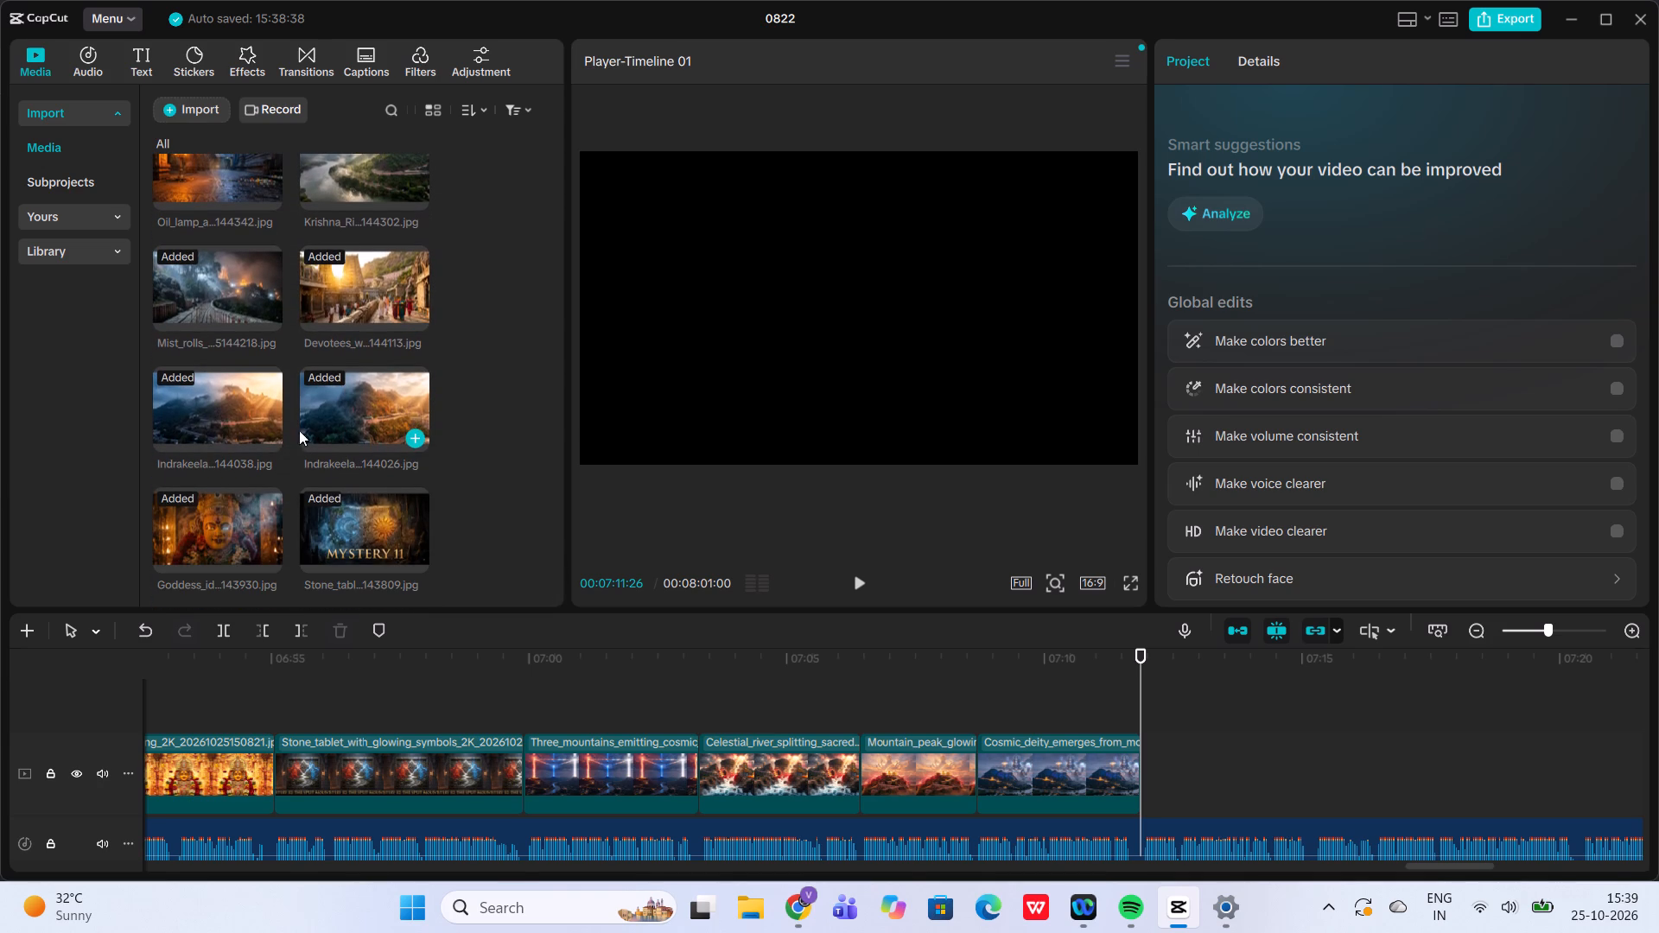
pyautogui.scroll(2, 363, 390)
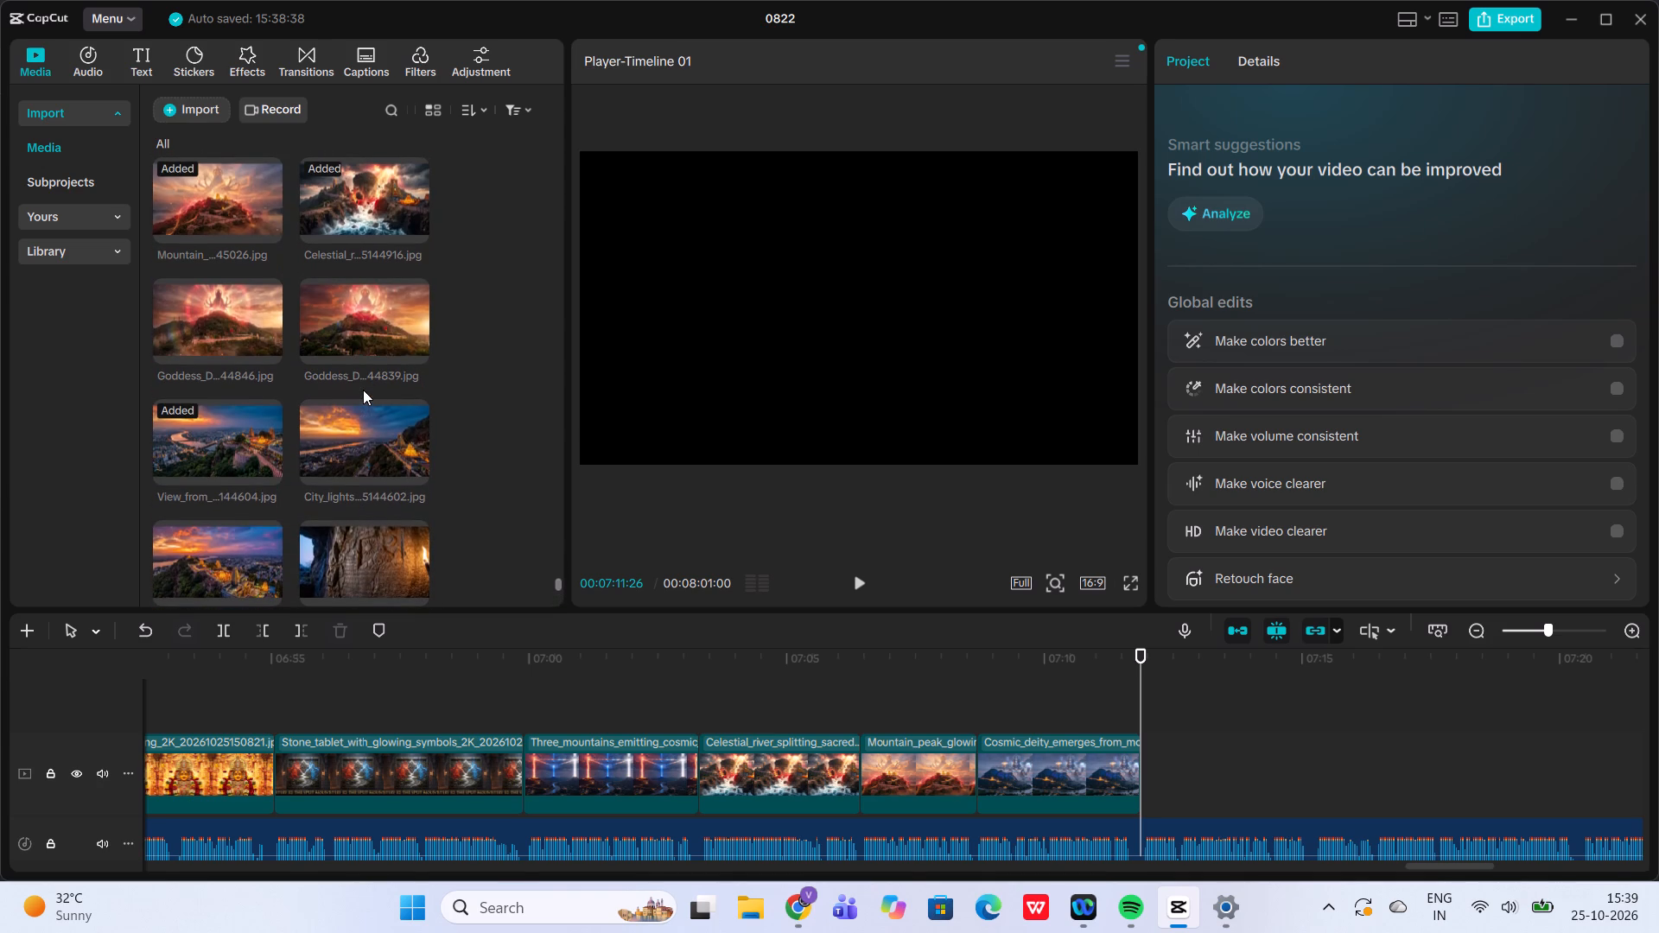
pyautogui.scroll(1, 330, 390)
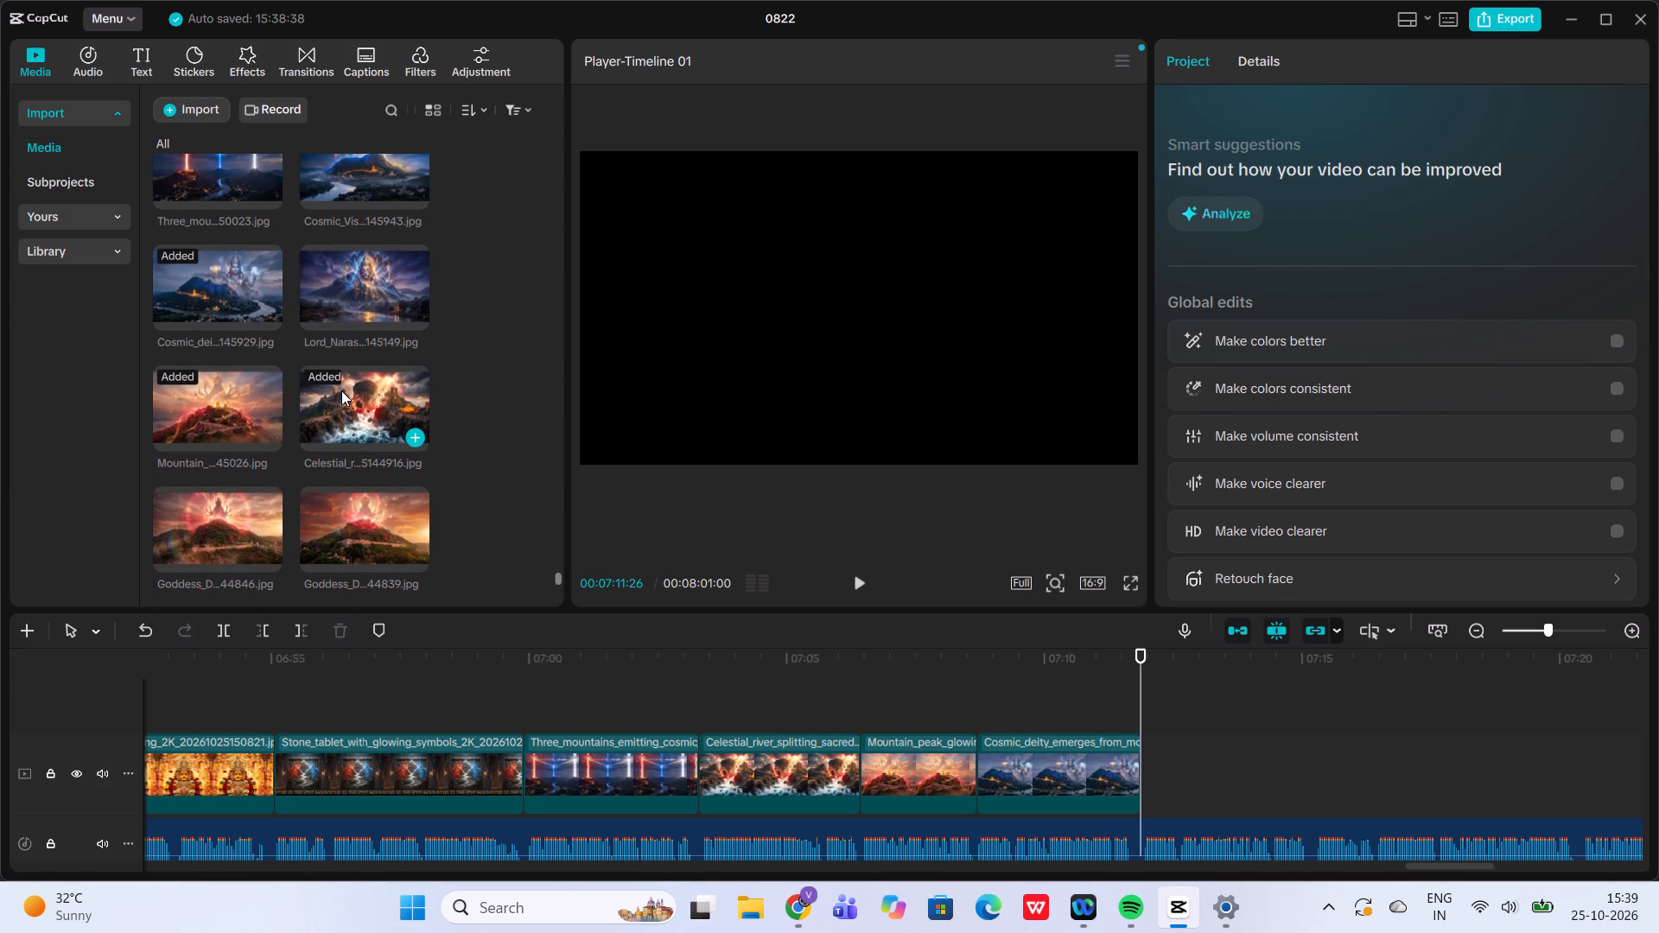
pyautogui.click(341, 390)
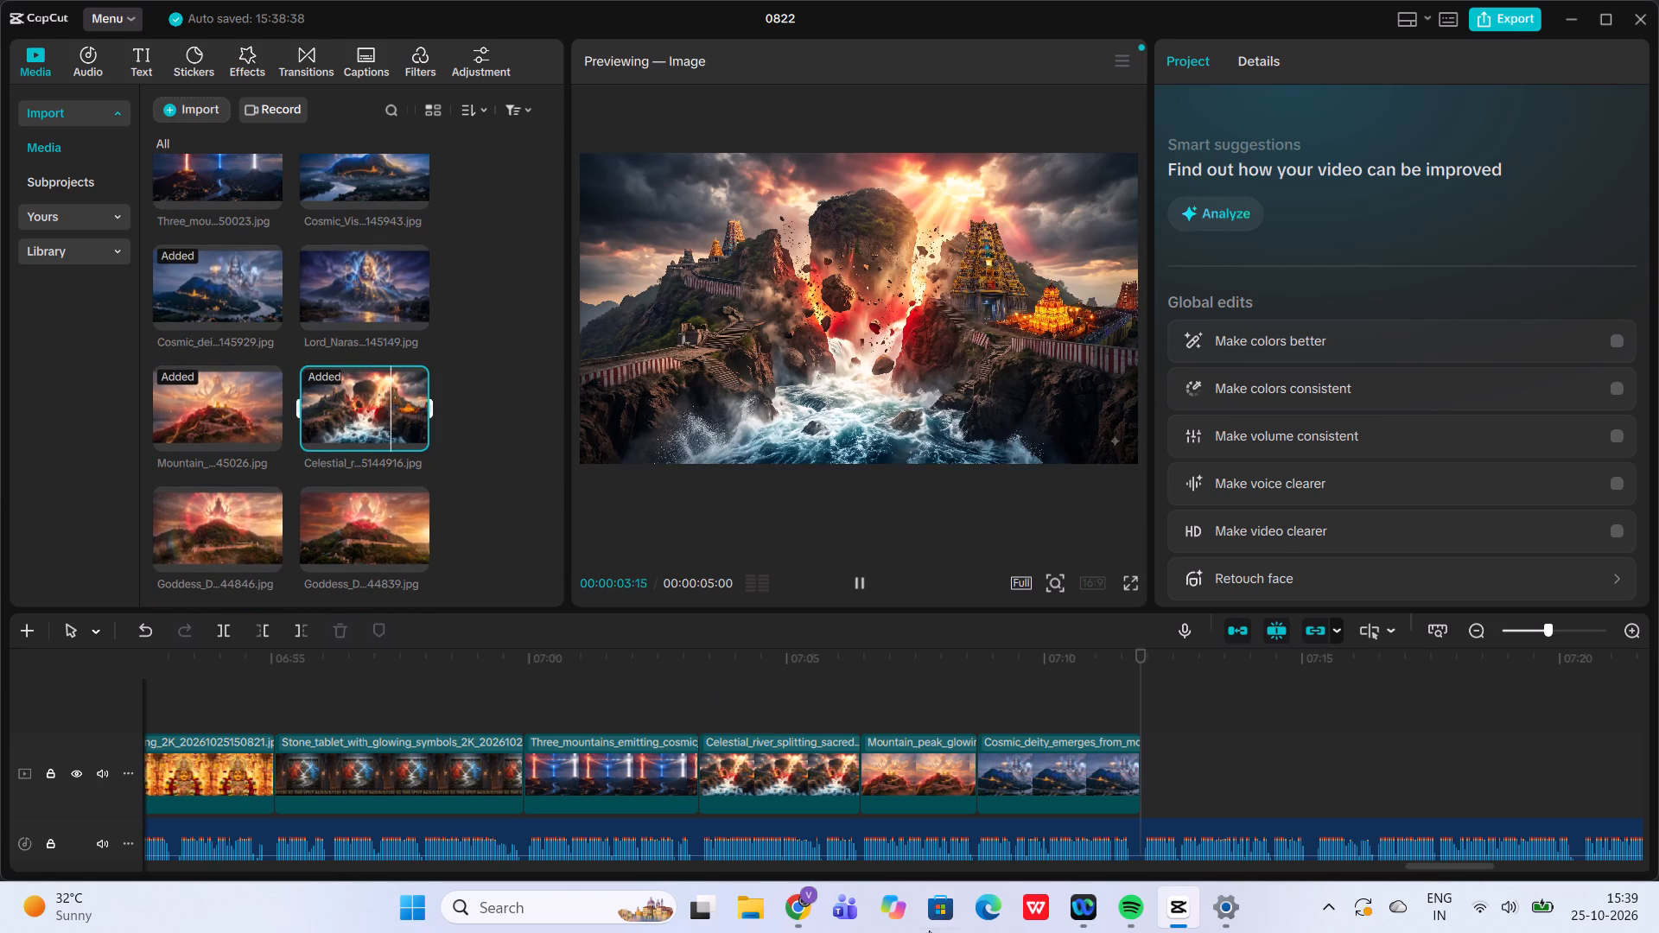
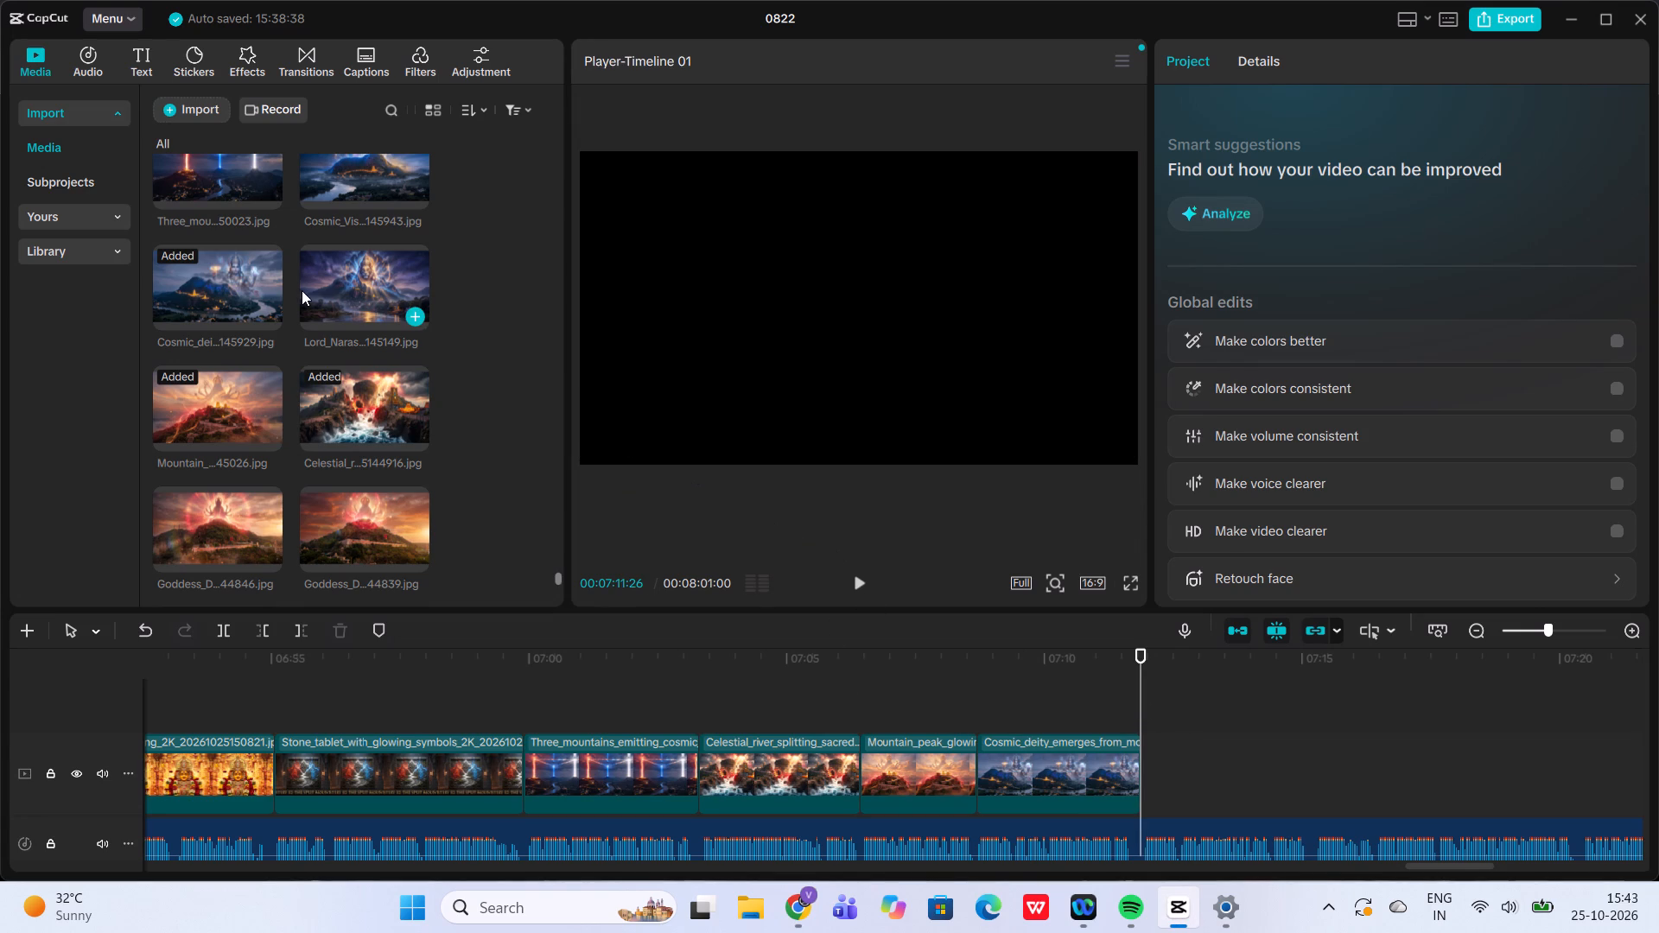
pyautogui.click(202, 96)
pyautogui.click(197, 103)
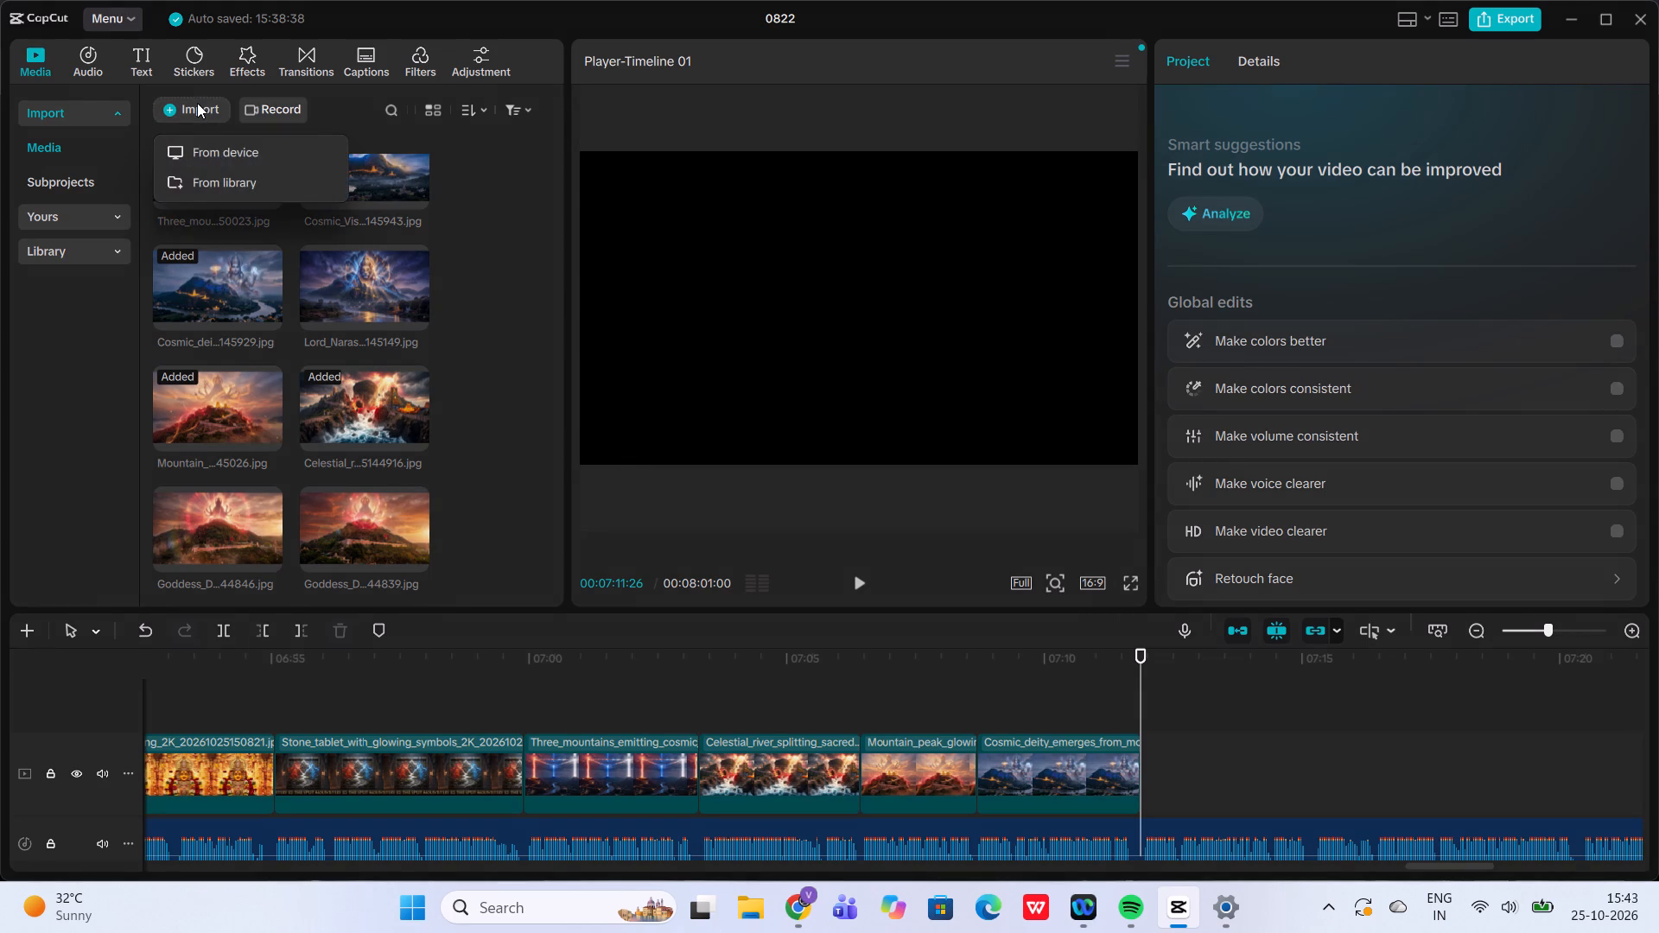
pyautogui.click(223, 147)
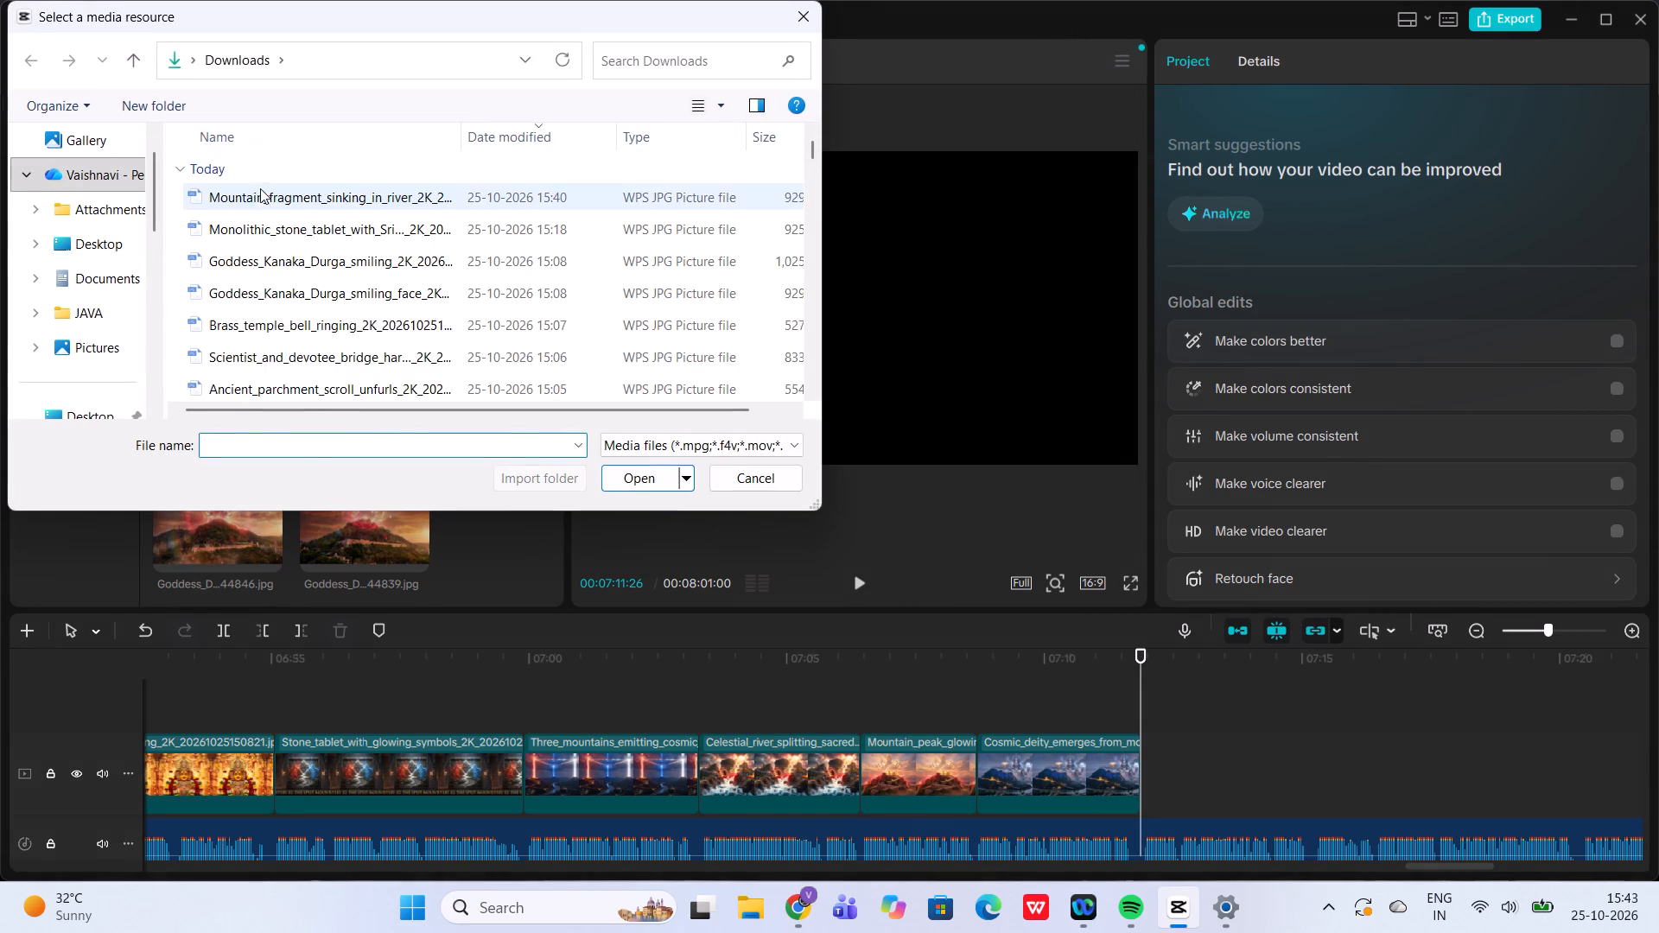
pyautogui.doubleClick(263, 193)
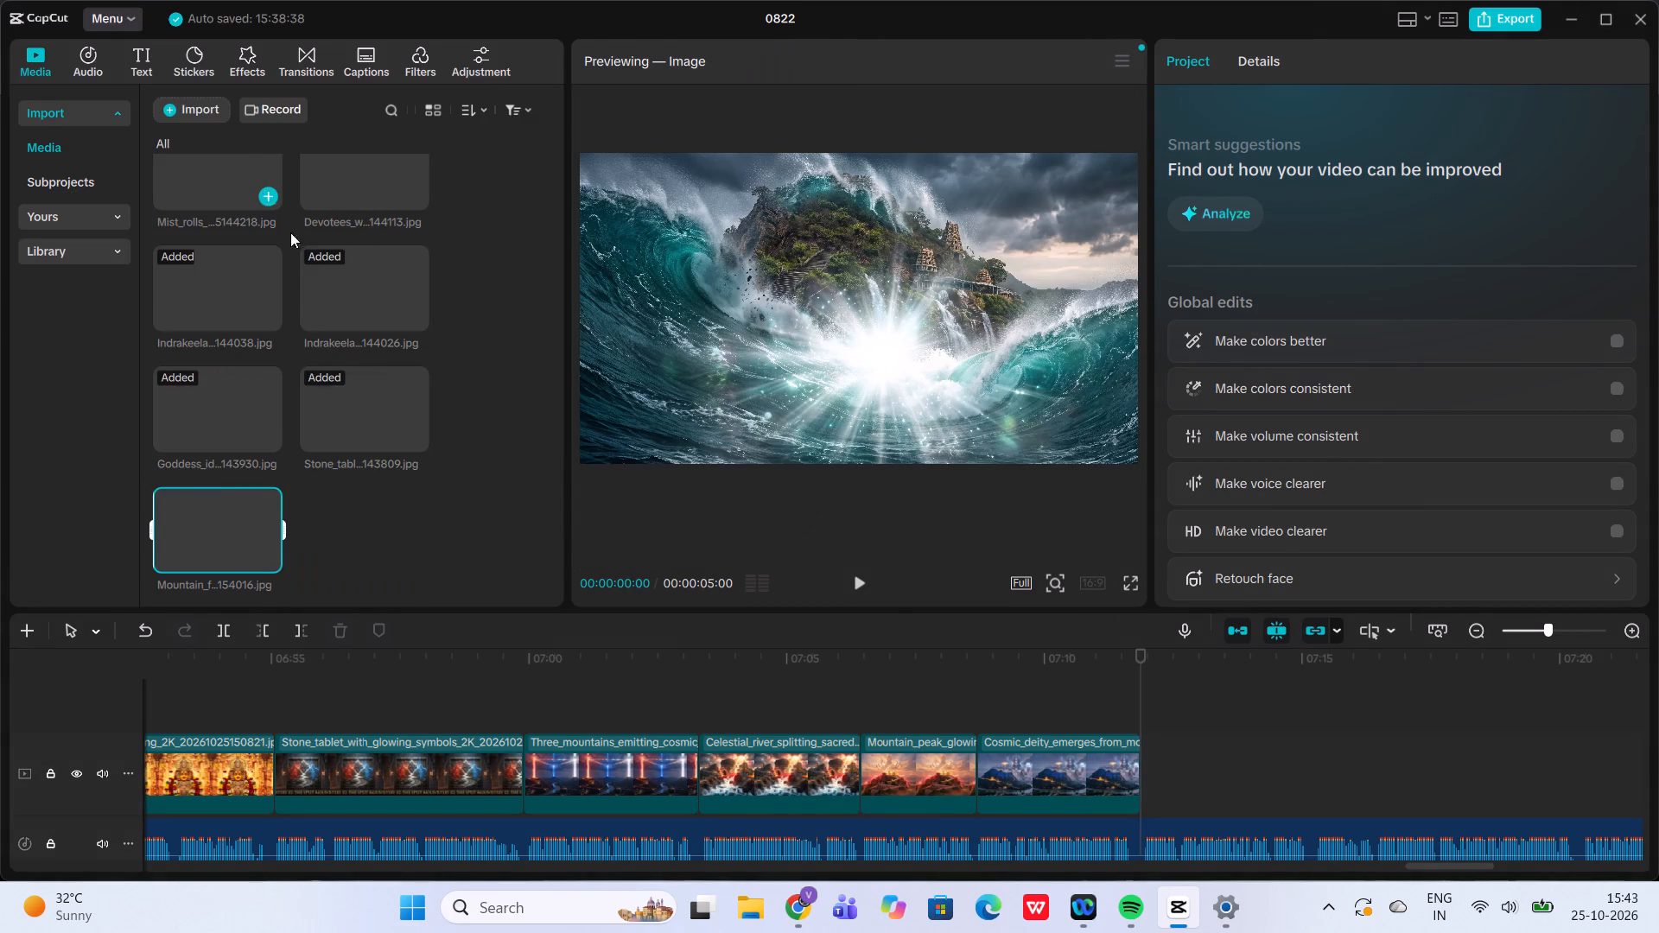
# Add the sinking mountain fragment image after the cosmic deity clip and trim it with the narration to end at about 07:15.
pyautogui.click(271, 562)
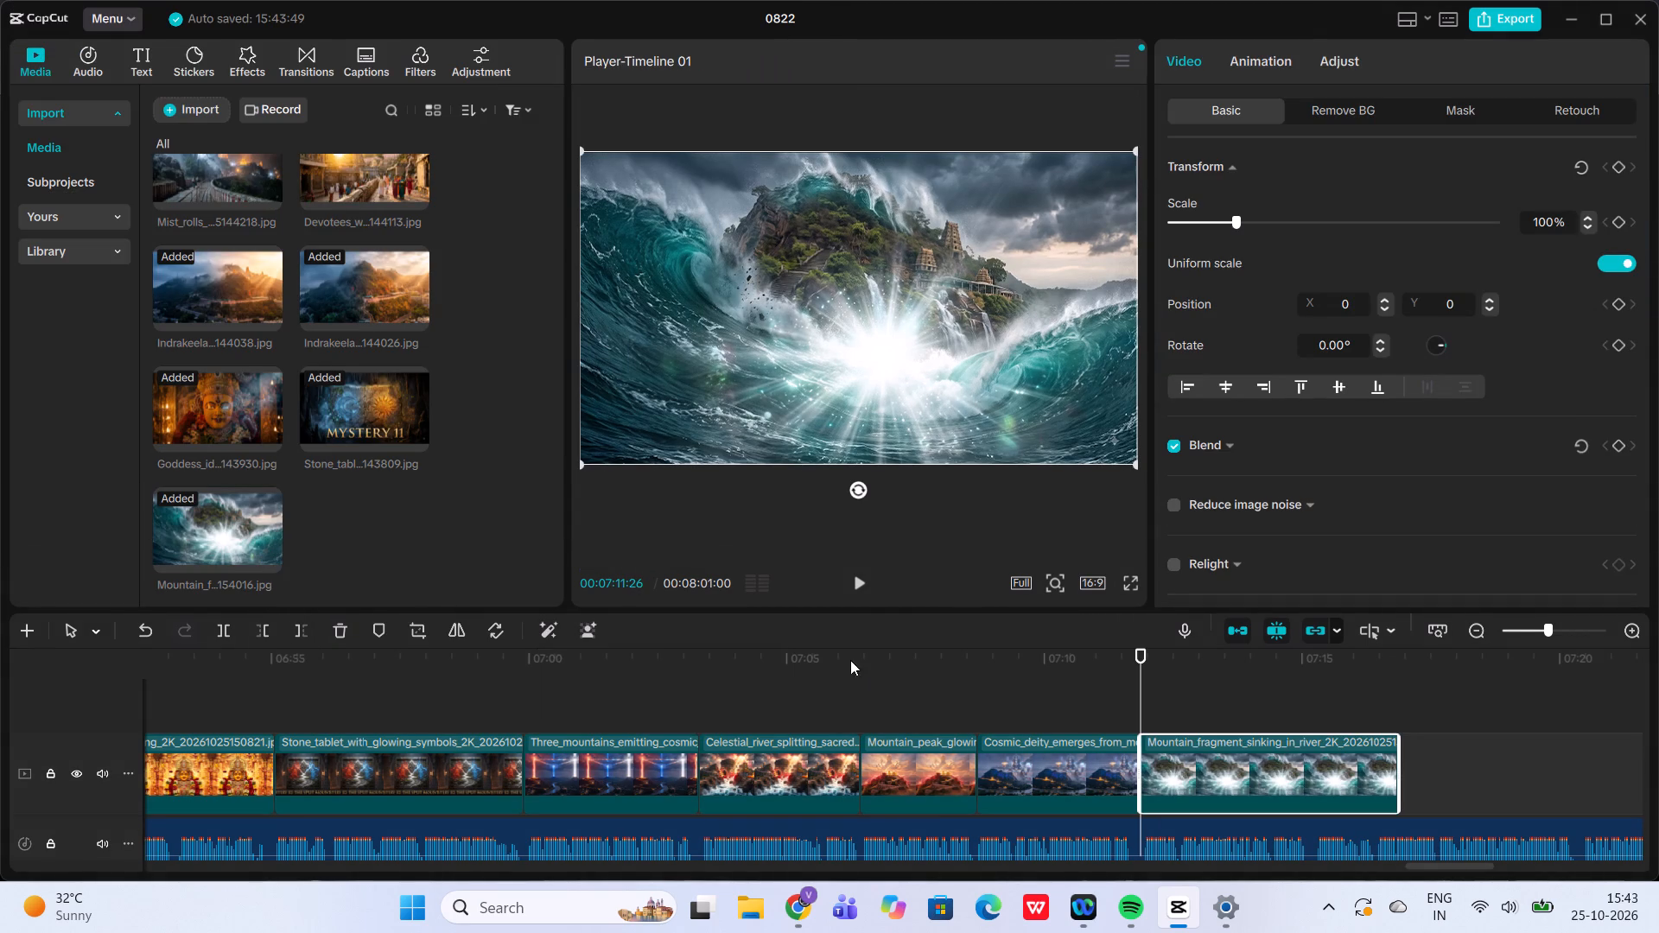
pyautogui.click(860, 588)
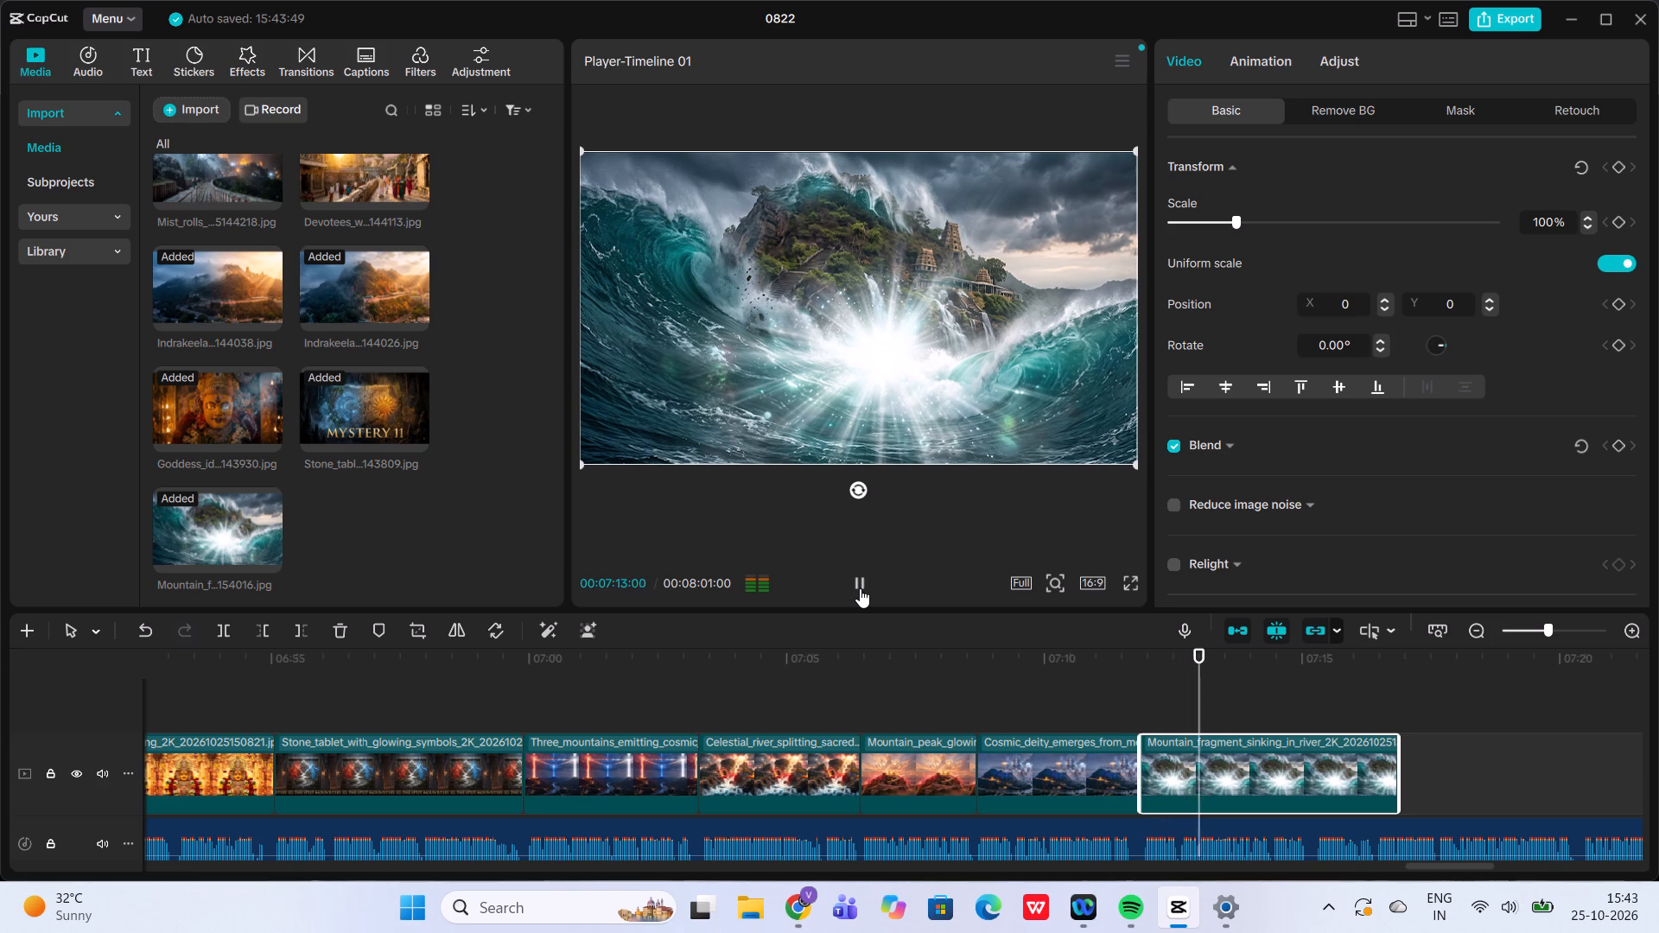
pyautogui.click(860, 588)
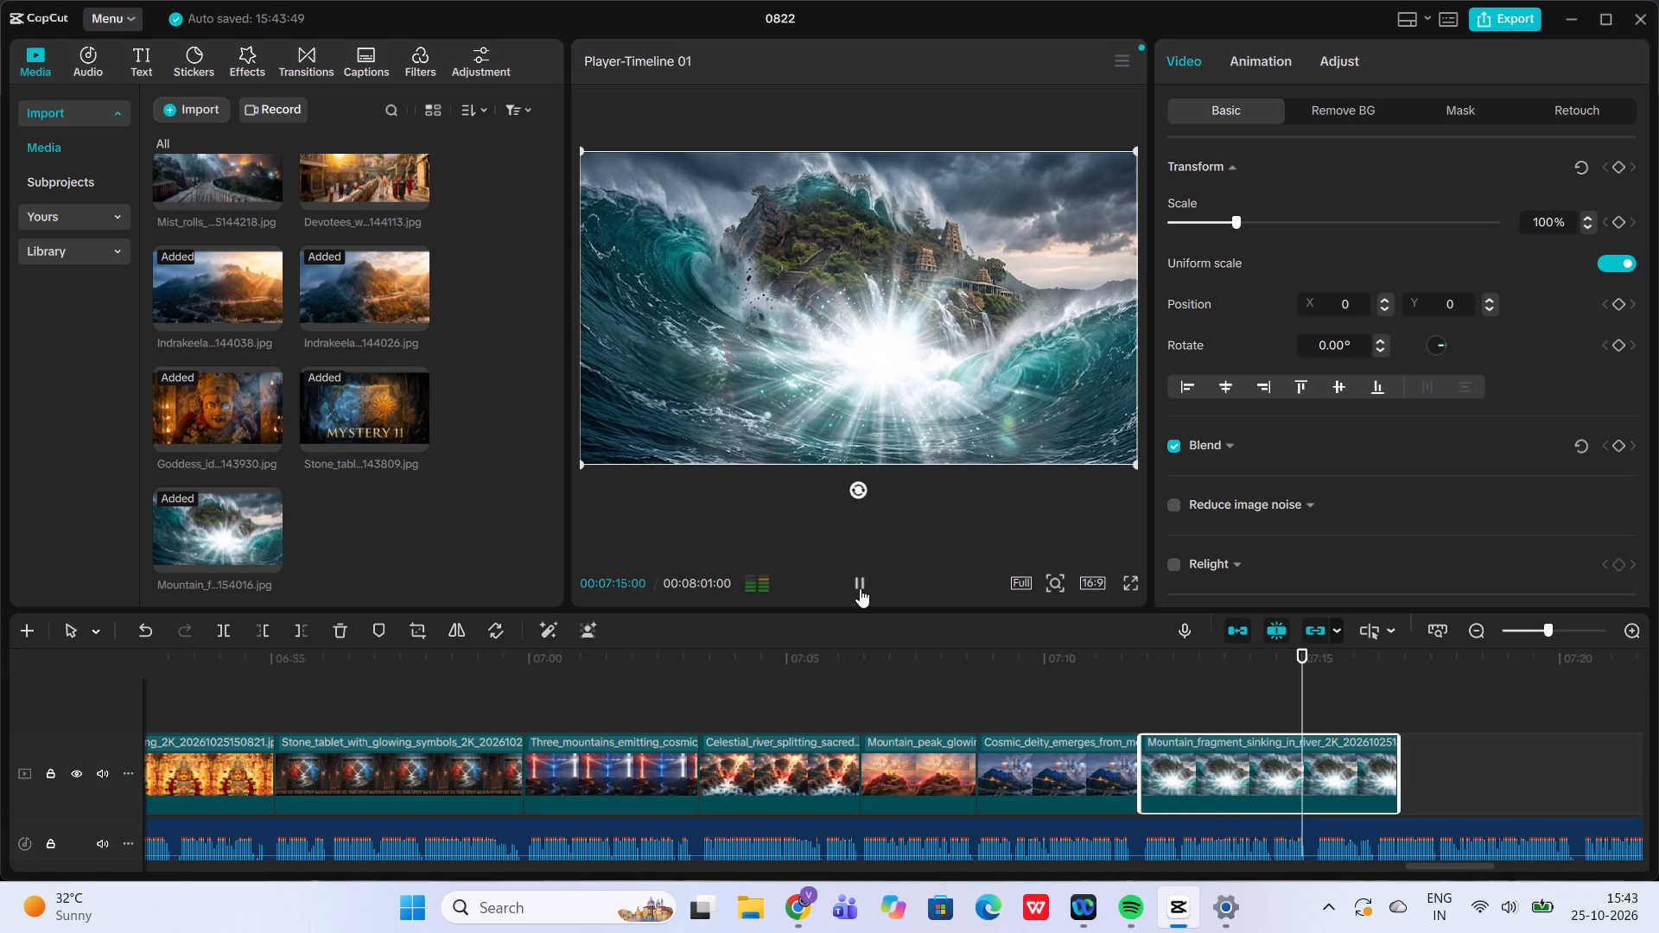
pyautogui.moveTo(1402, 784); pyautogui.dragTo(1328, 767)
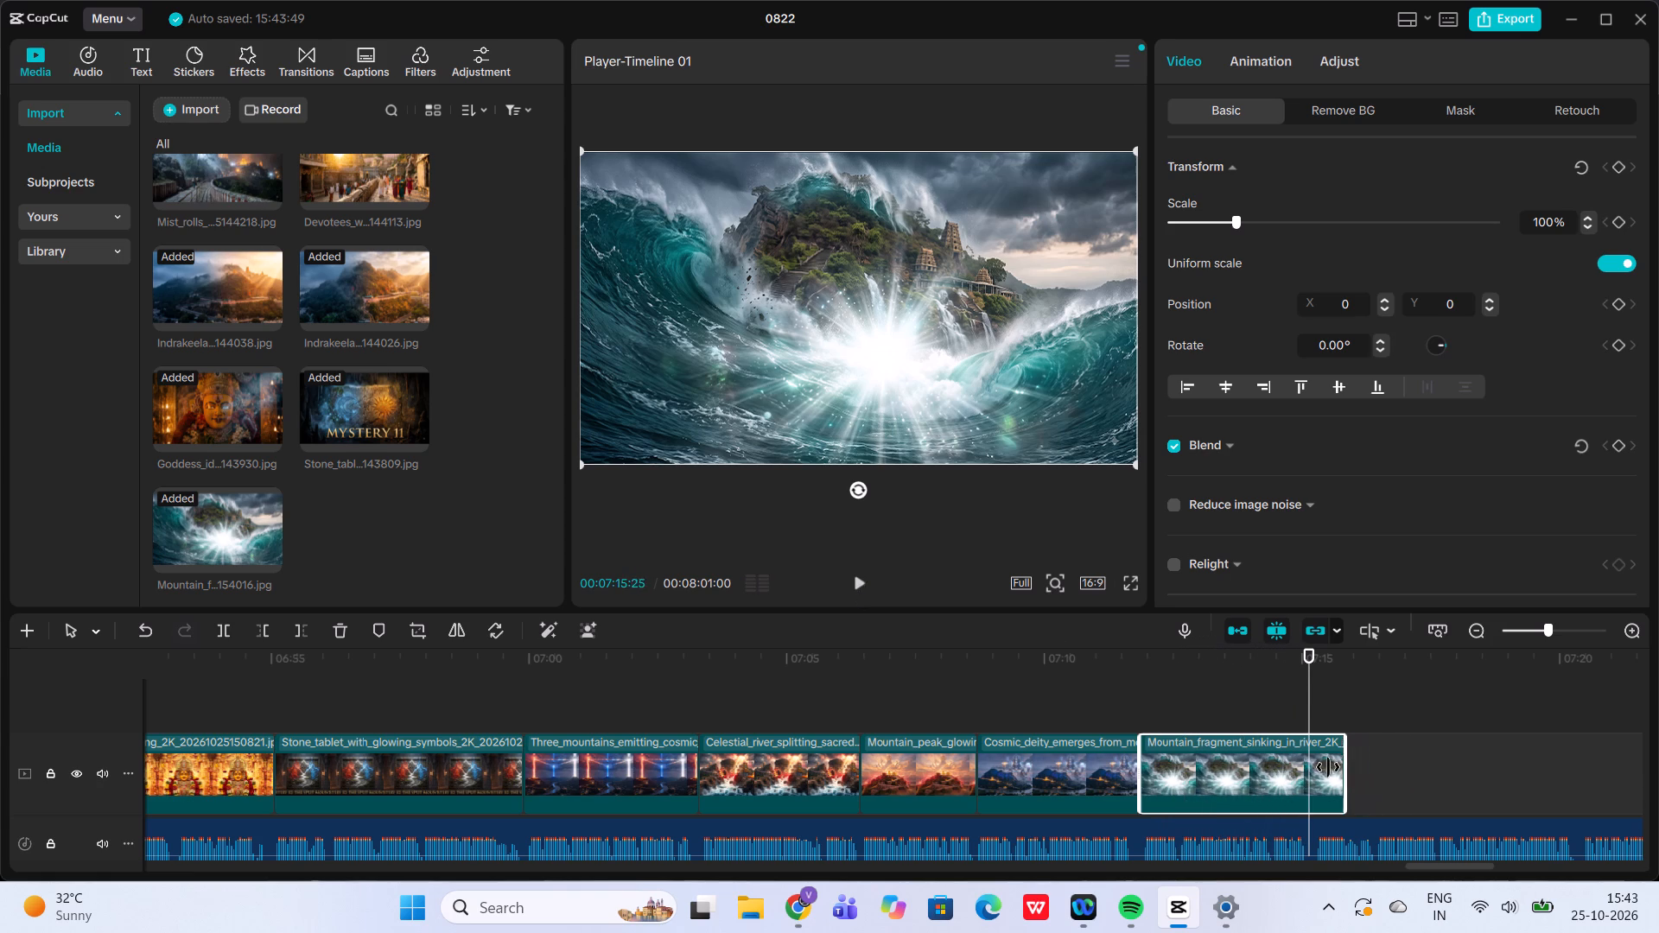
pyautogui.moveTo(1328, 767); pyautogui.dragTo(1309, 765)
# Listen to the following narration, return to the sinking mountain clip's end at 07:15:04, and add the "Three_mountains" image ending in 150038 there.
pyautogui.click(864, 577)
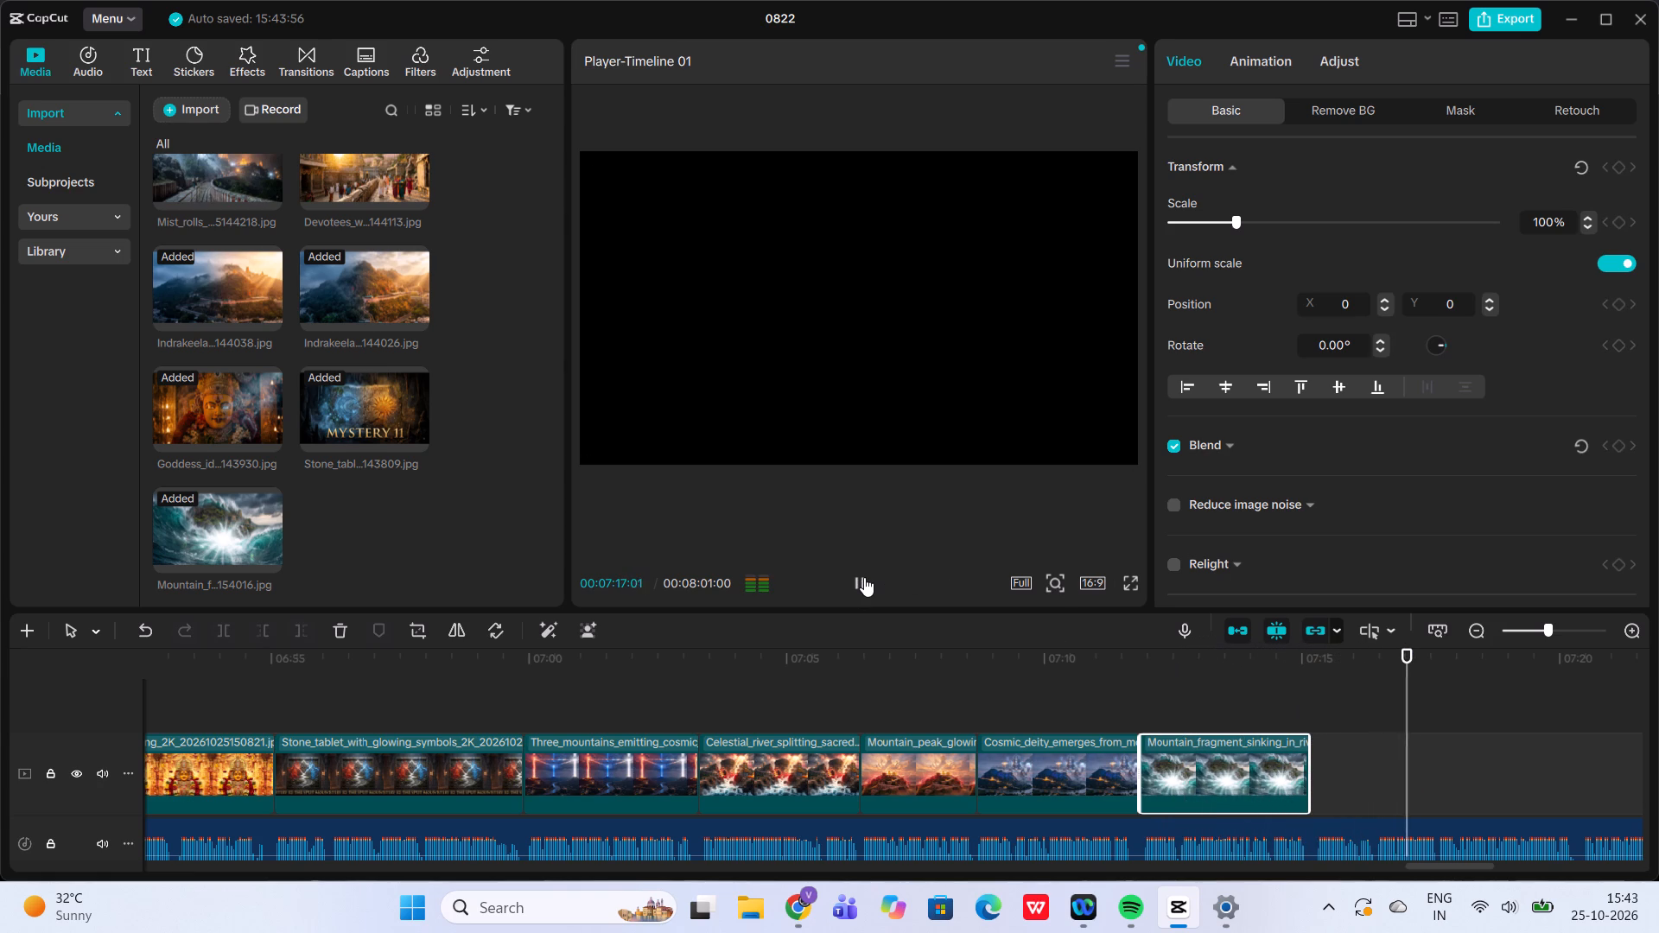
pyautogui.click(1313, 699)
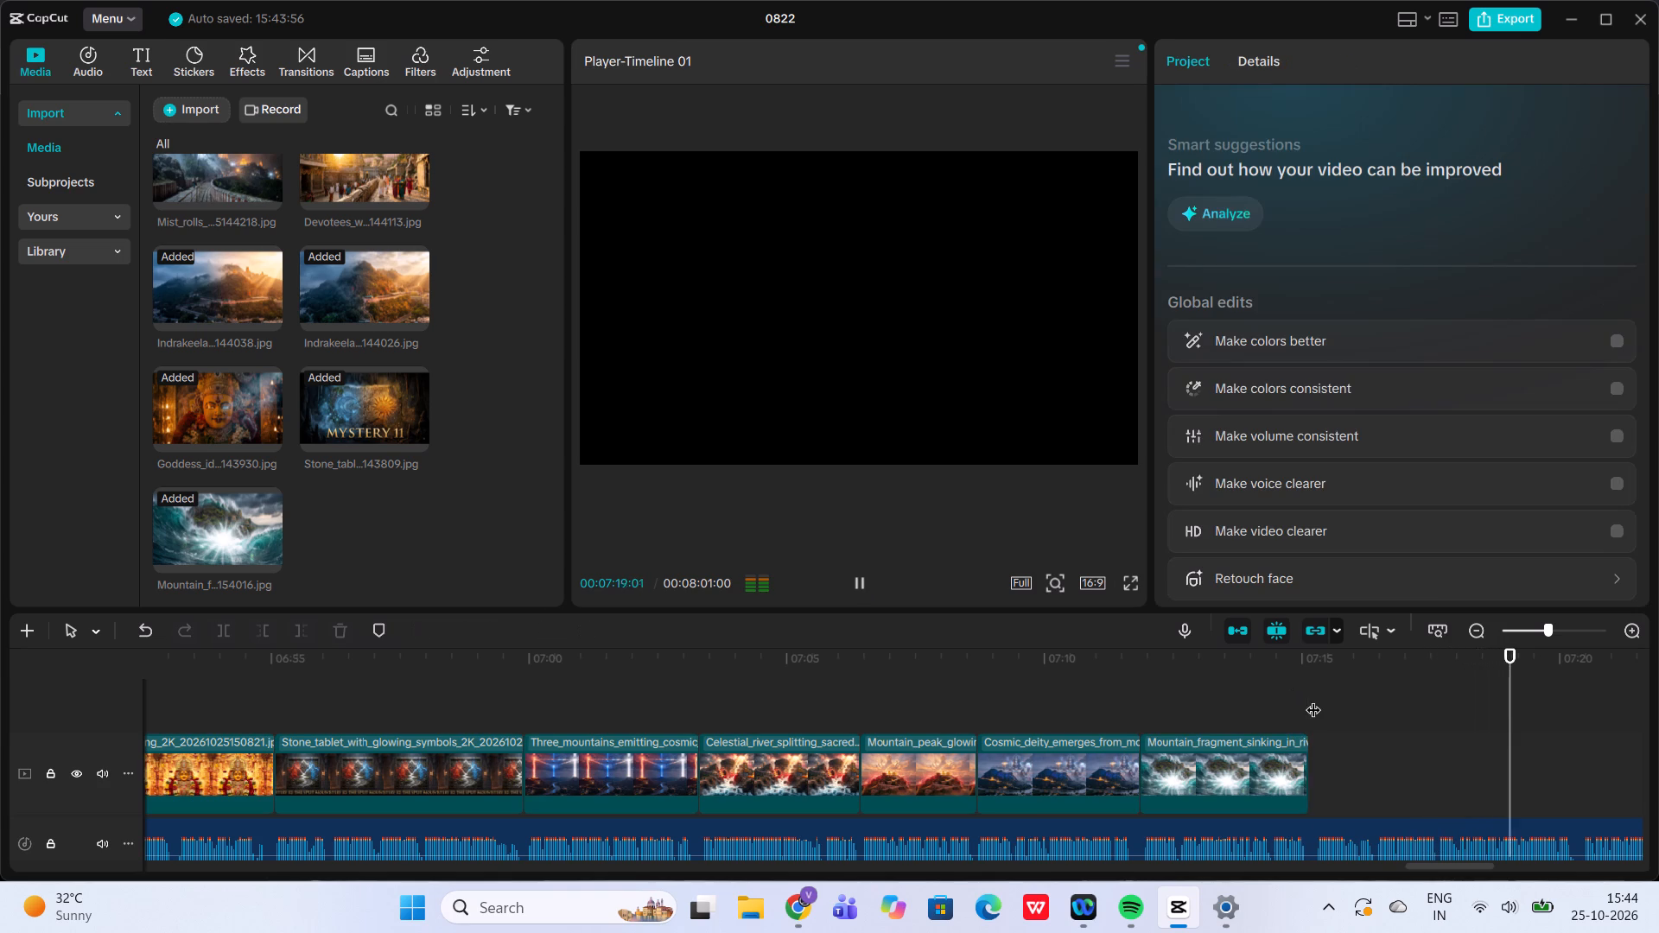
pyautogui.scroll(1, 308, 320)
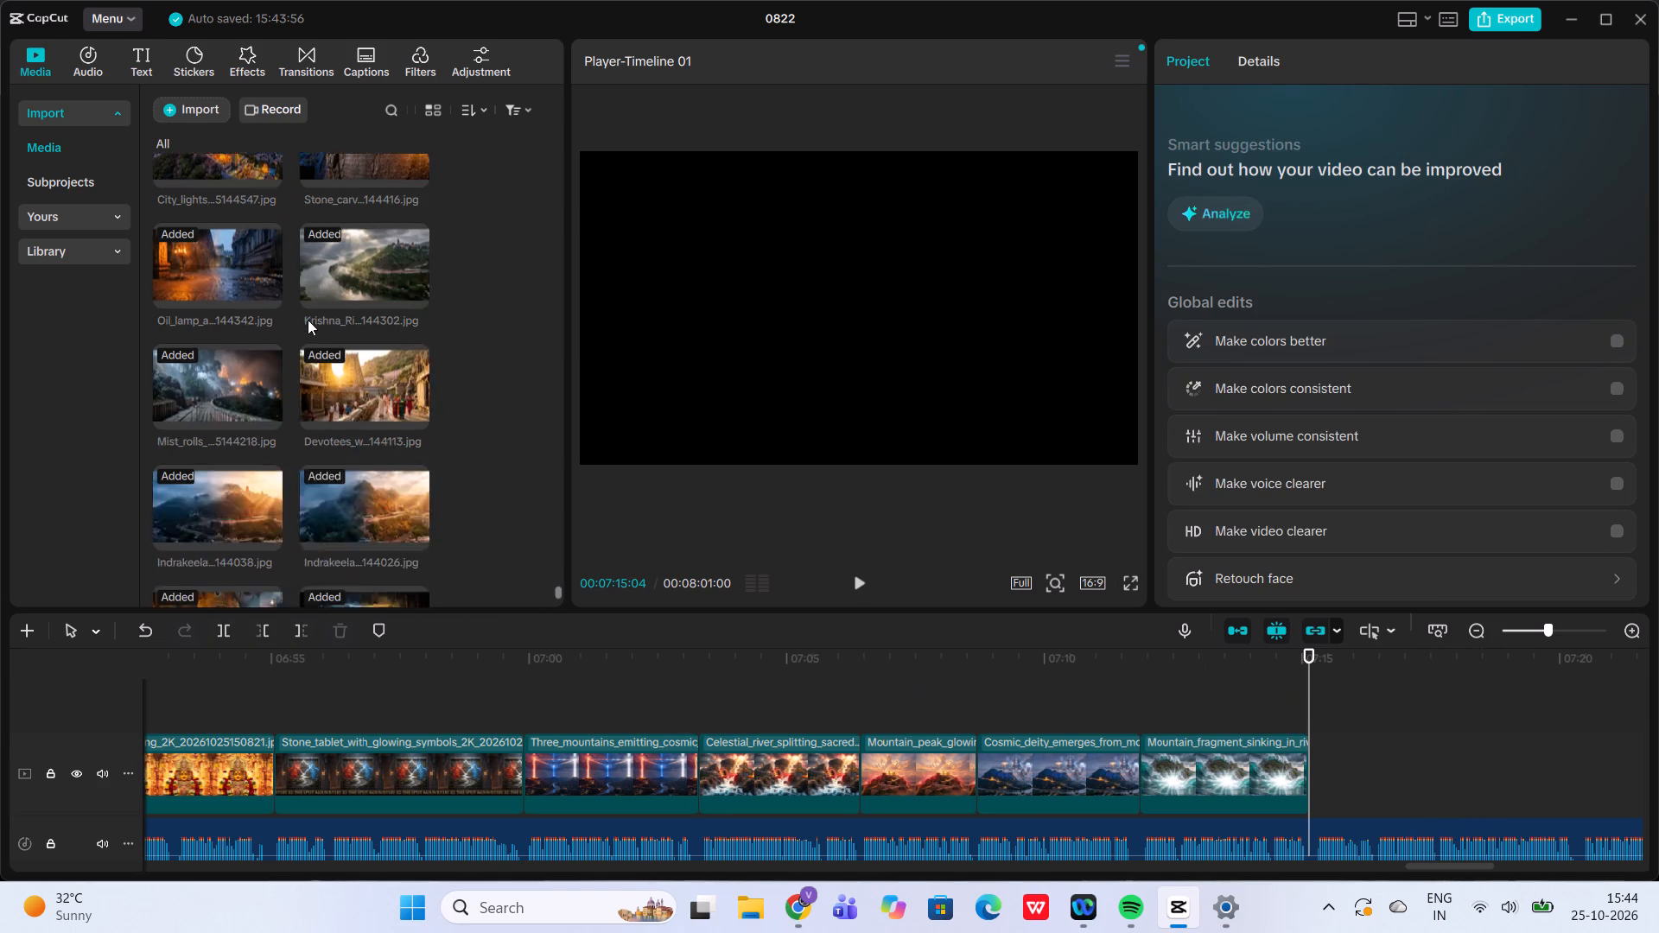
pyautogui.scroll(3, 308, 320)
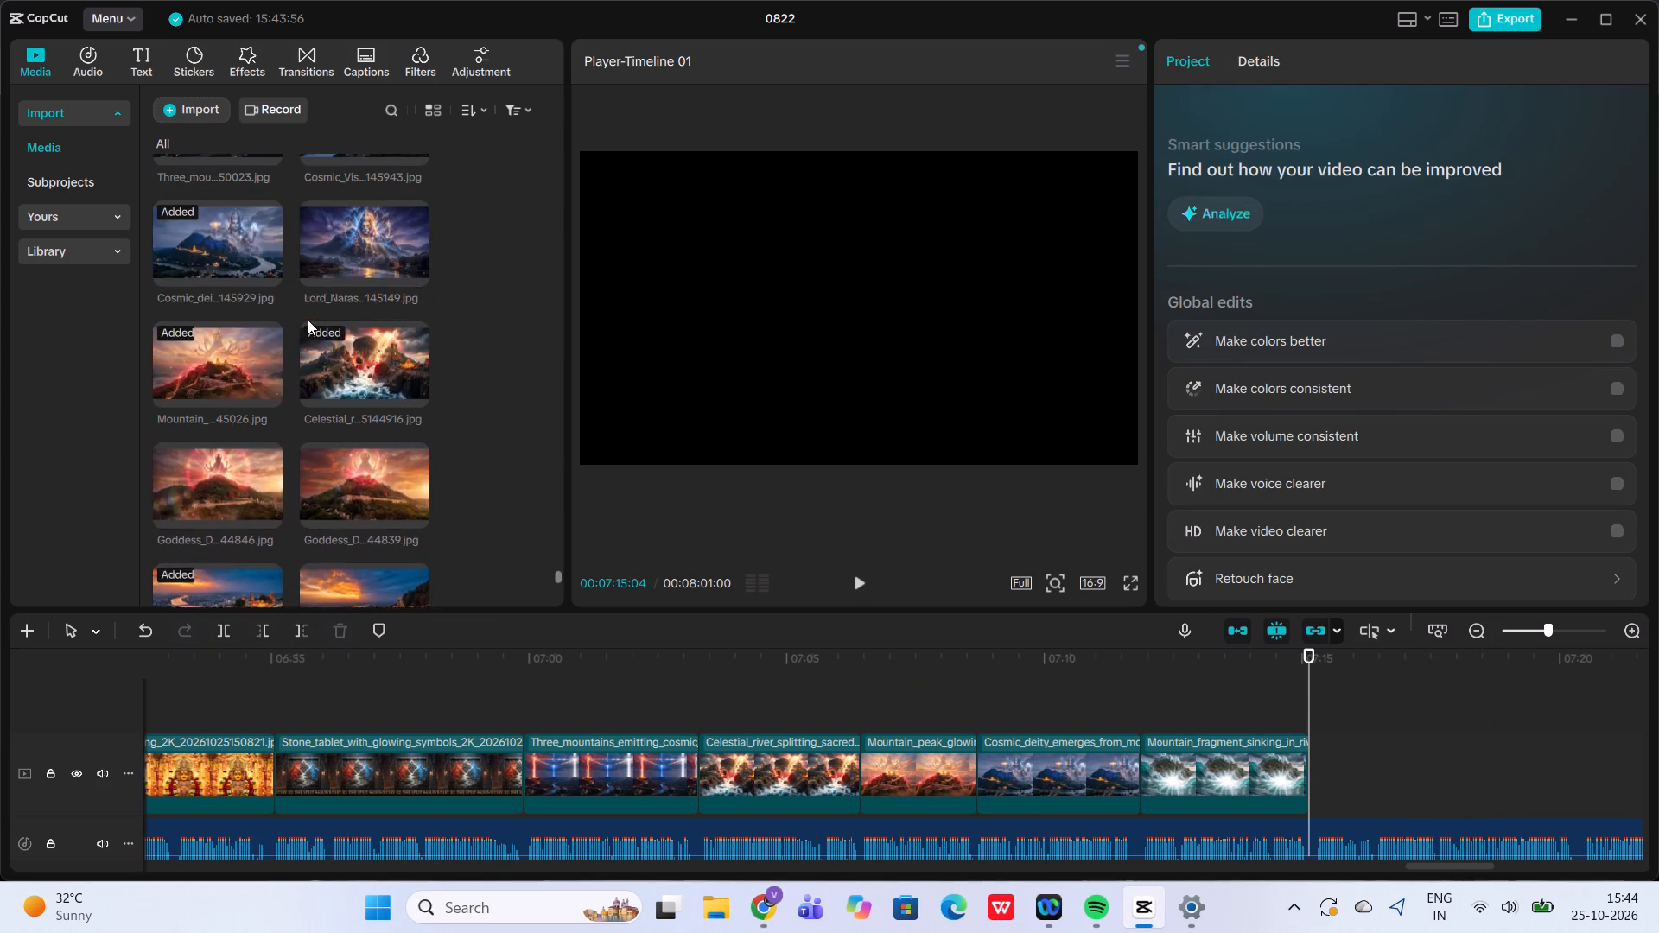
pyautogui.scroll(1, 308, 320)
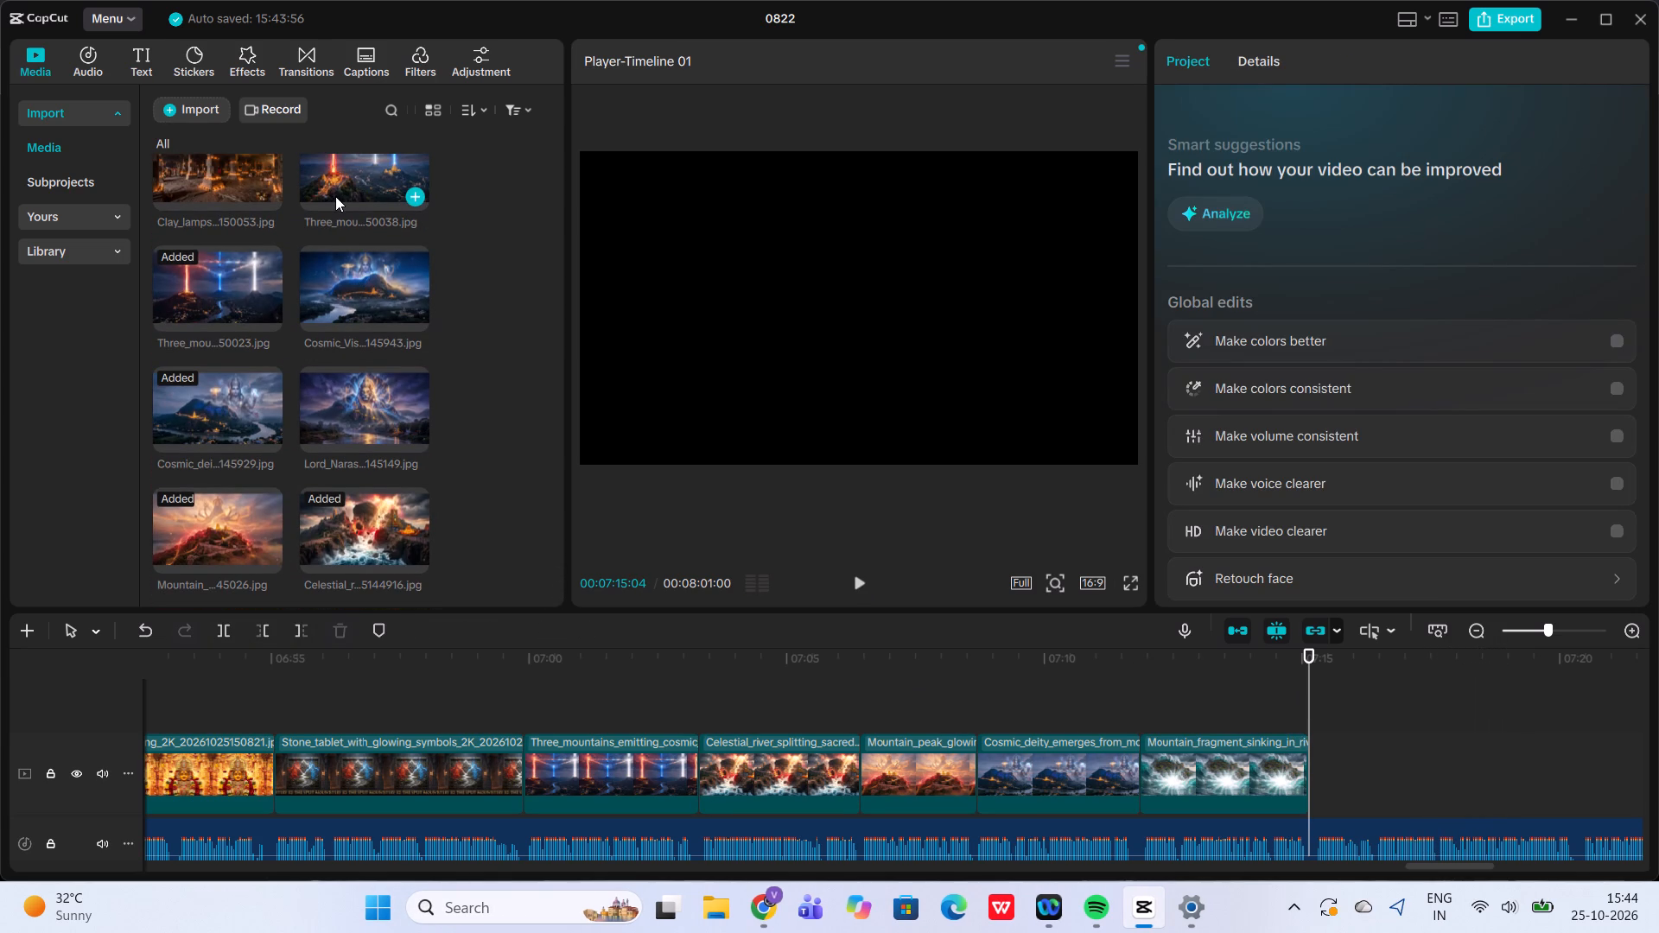
pyautogui.click(416, 276)
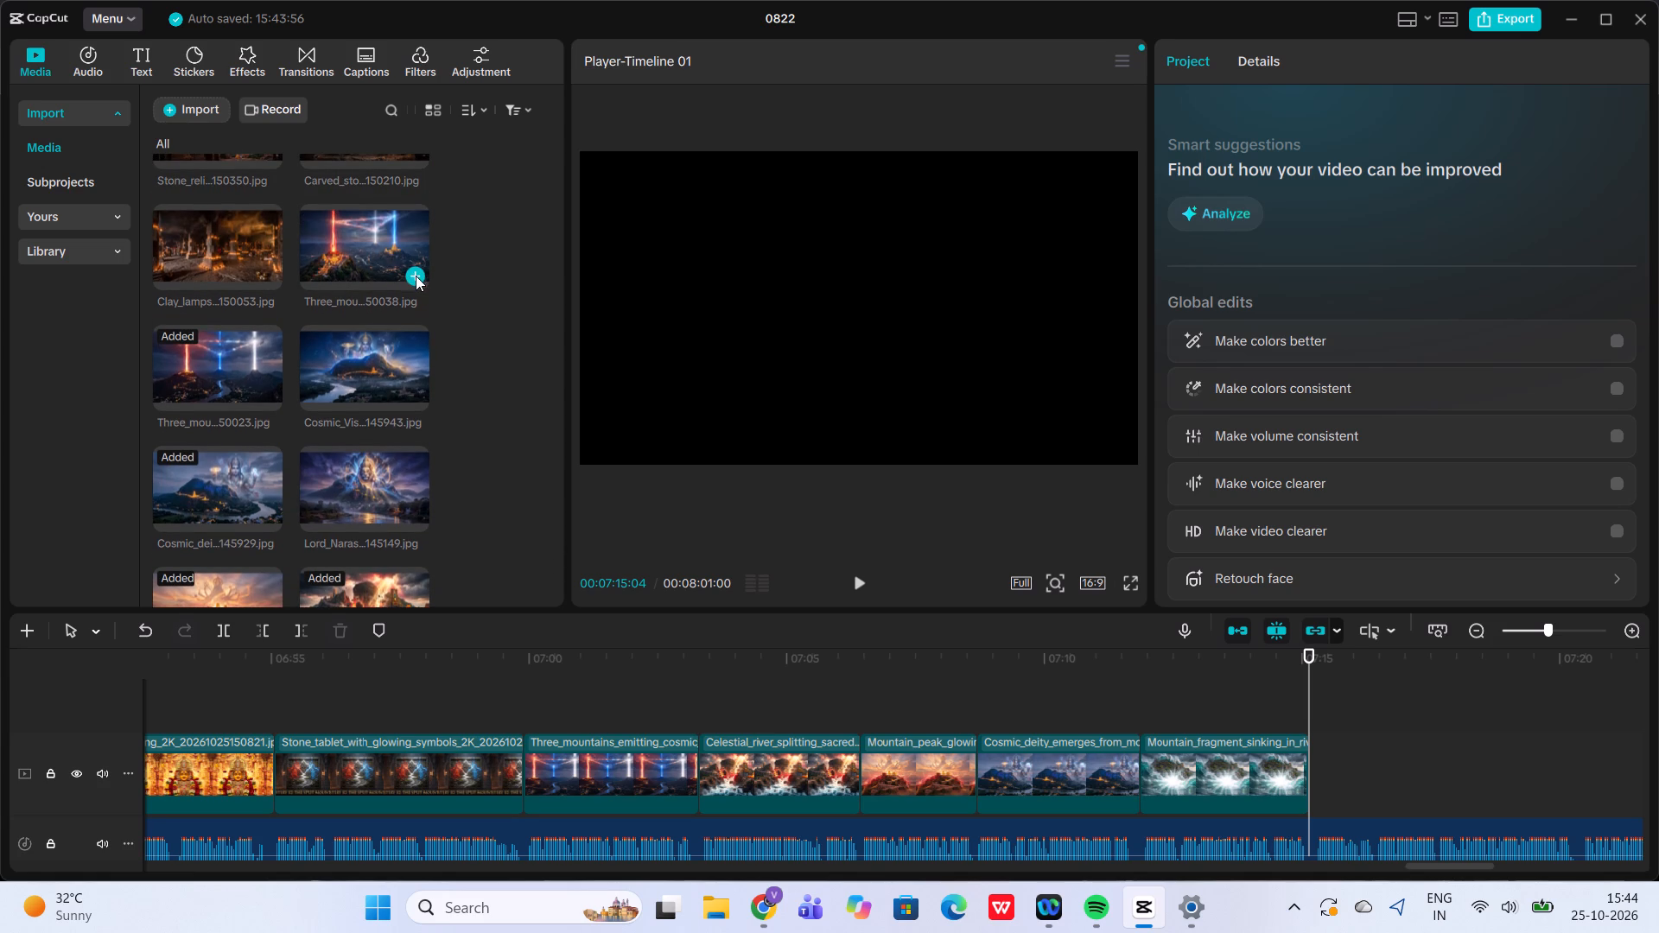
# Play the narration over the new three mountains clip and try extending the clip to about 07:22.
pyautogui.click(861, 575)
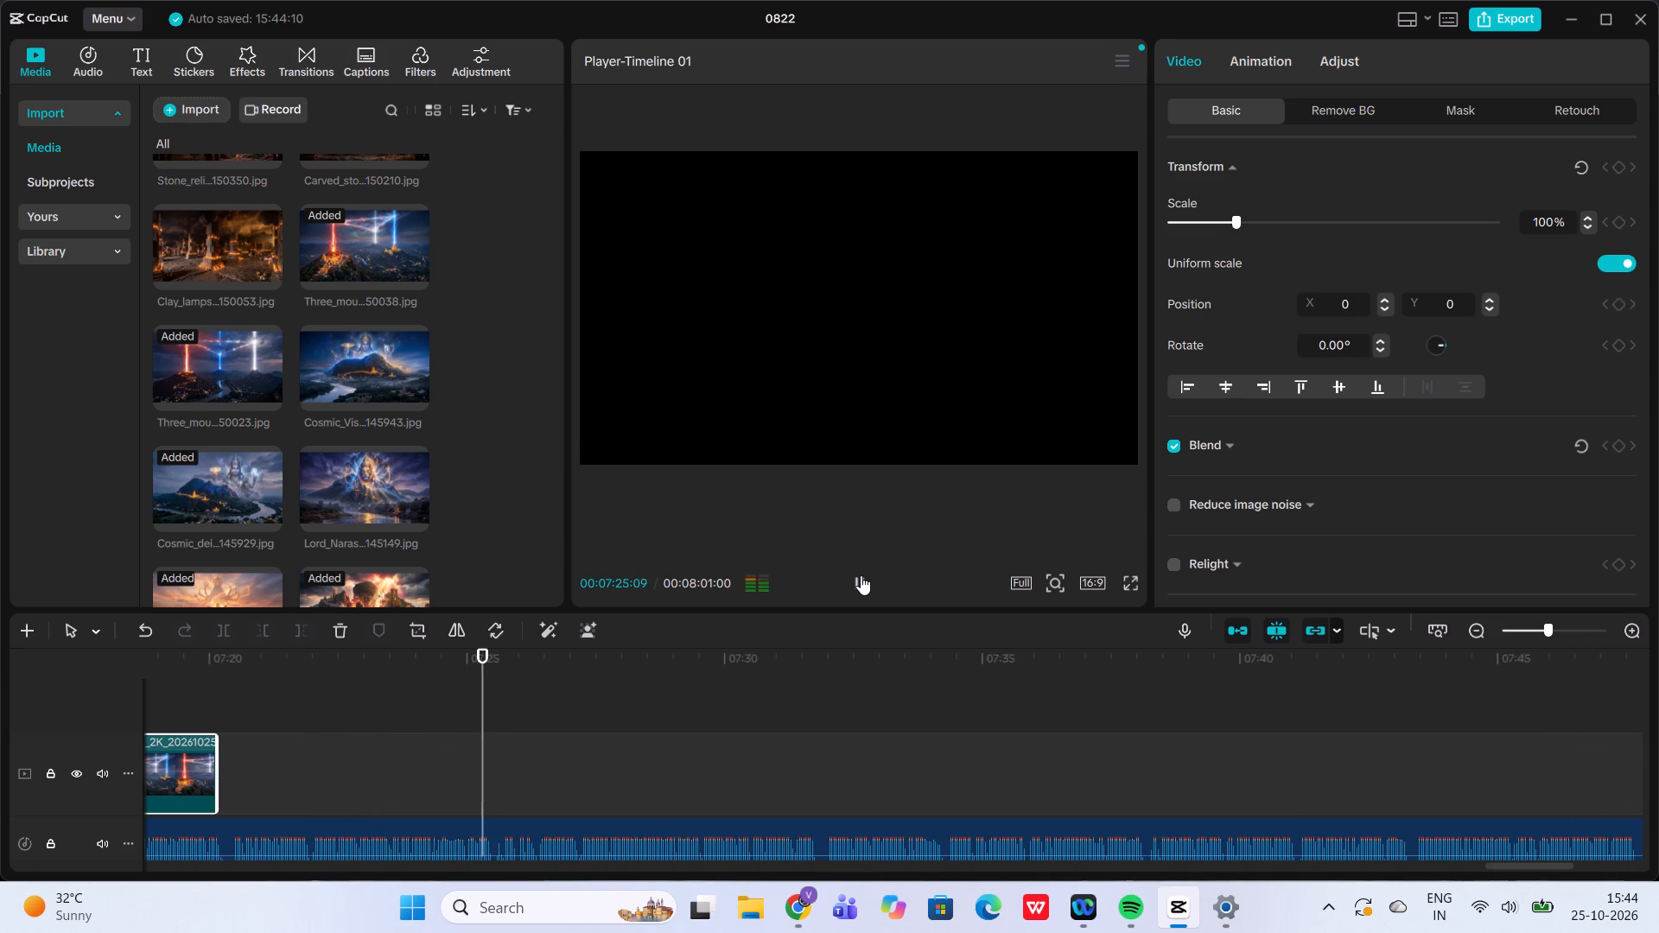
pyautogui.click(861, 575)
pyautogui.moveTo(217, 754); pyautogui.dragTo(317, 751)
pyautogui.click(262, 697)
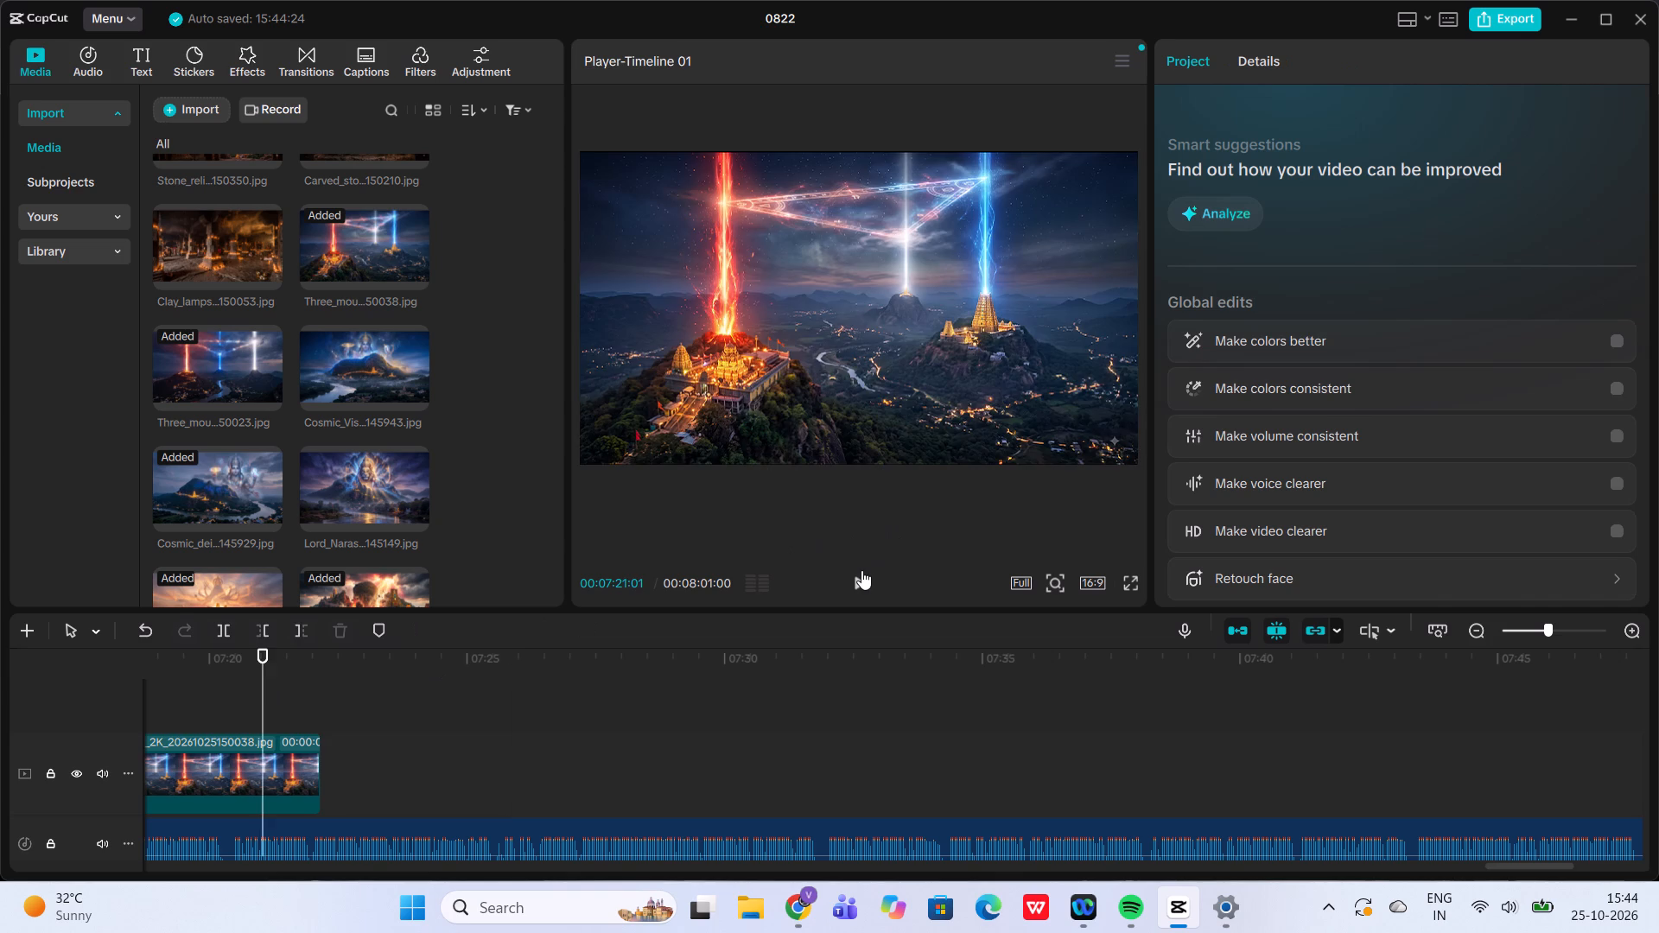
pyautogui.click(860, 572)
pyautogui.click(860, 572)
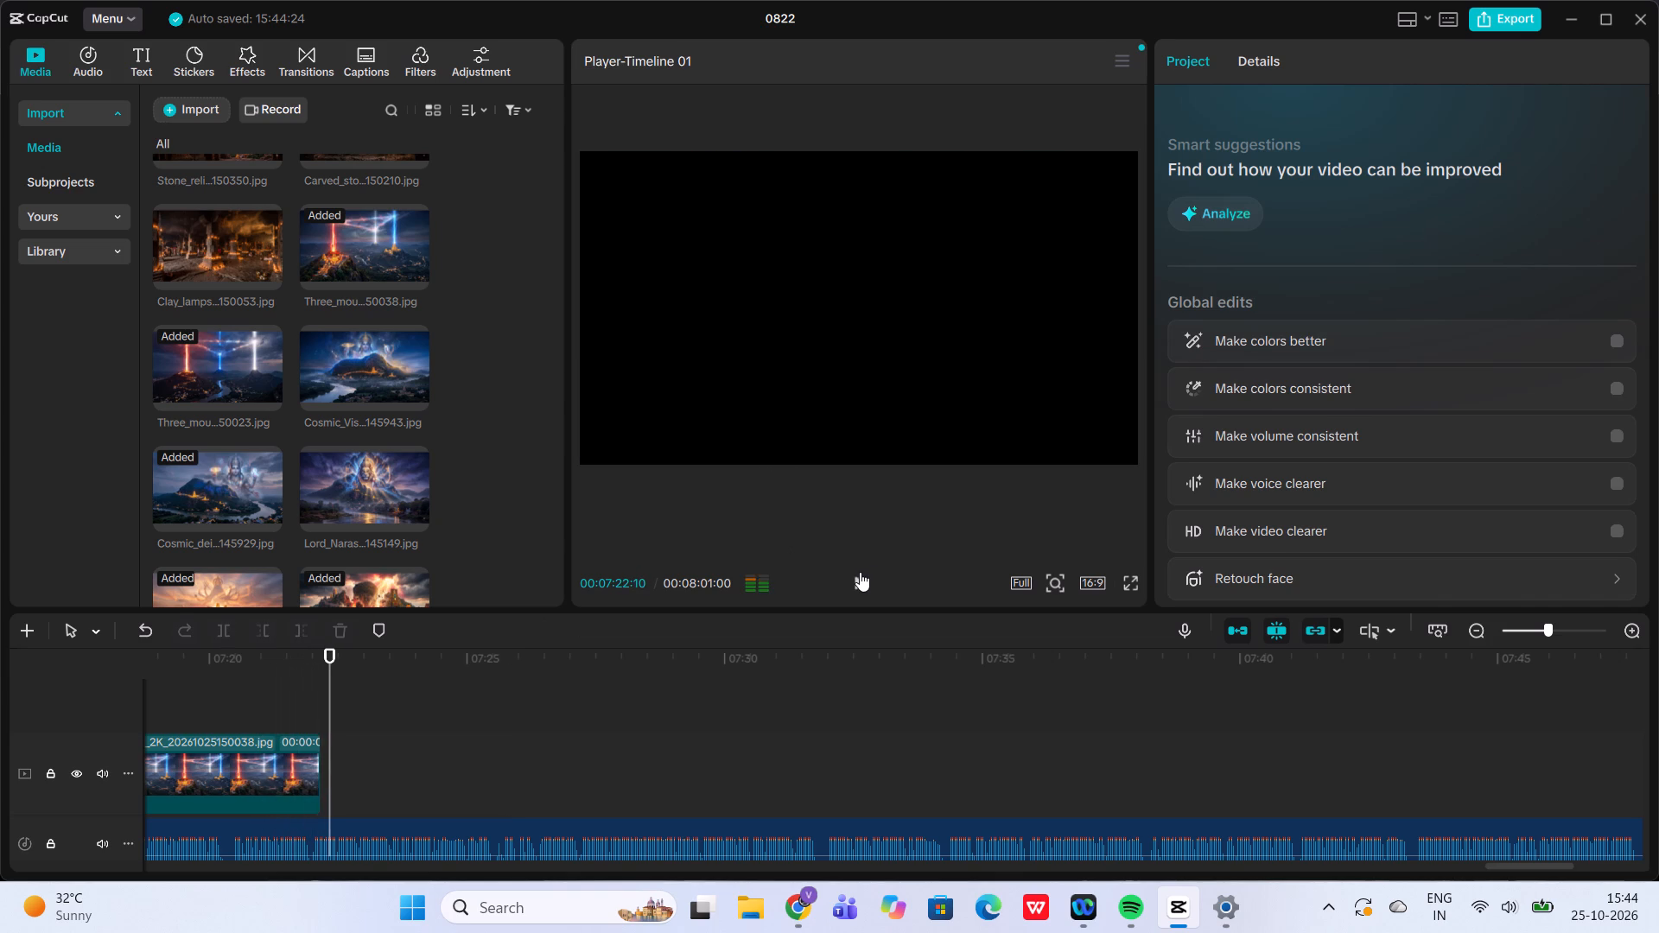
# Shorten the last three mountains clip, replay its narration, and trim its end to 07:20:11.
pyautogui.click(299, 751)
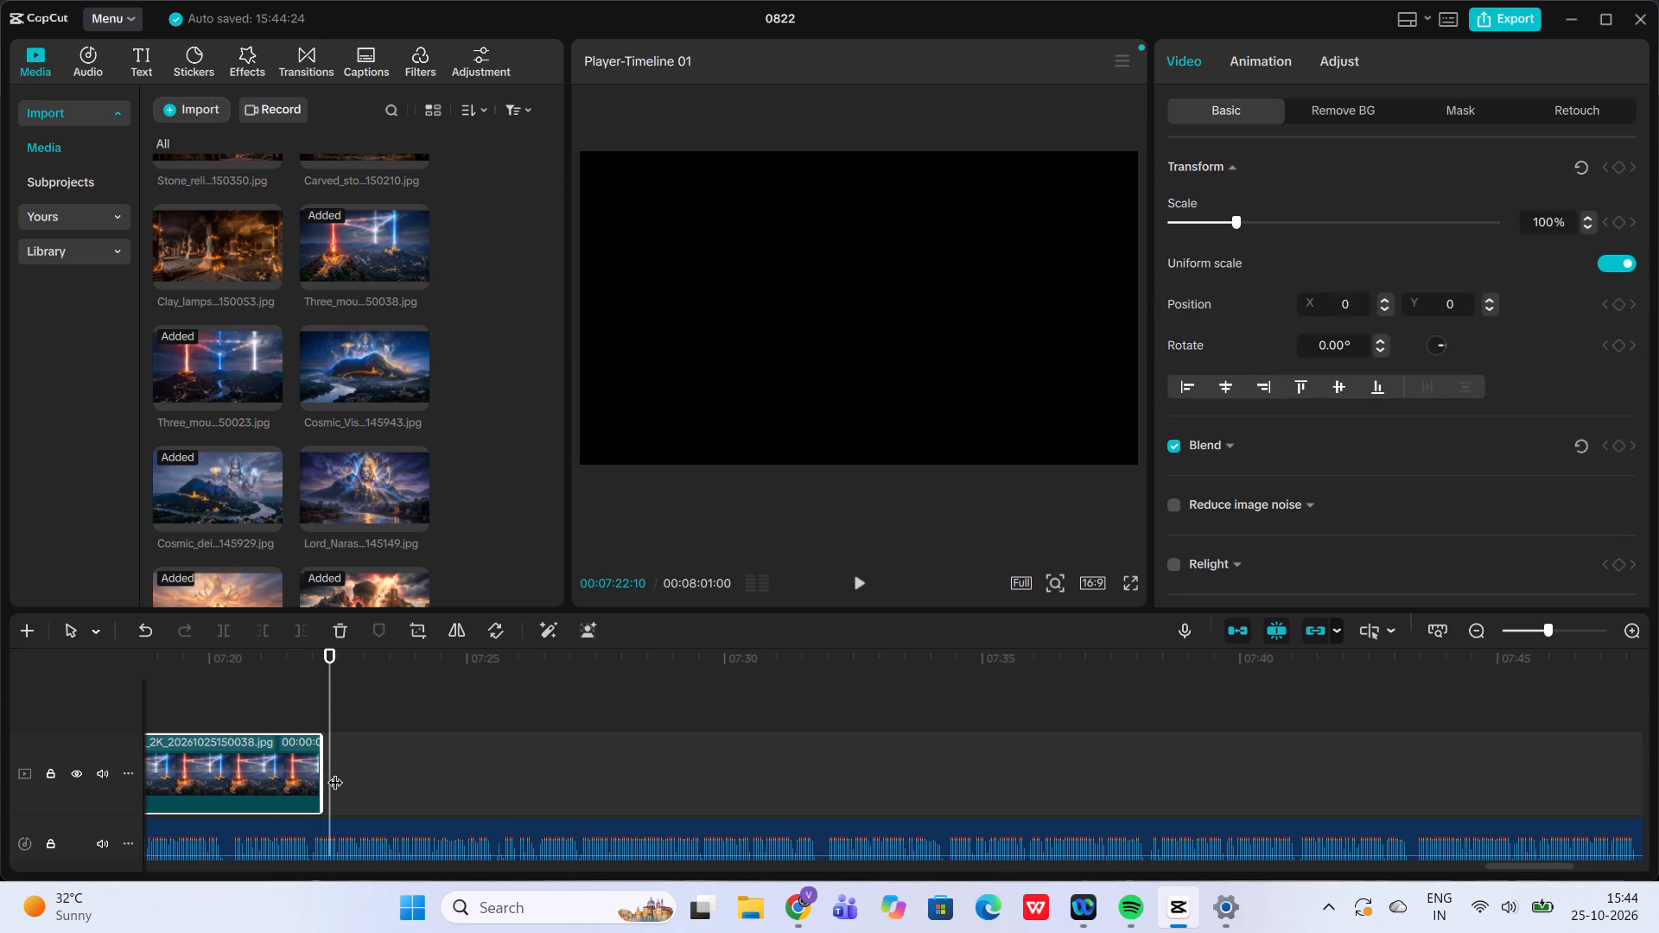
pyautogui.moveTo(323, 771); pyautogui.dragTo(251, 768)
pyautogui.click(194, 682)
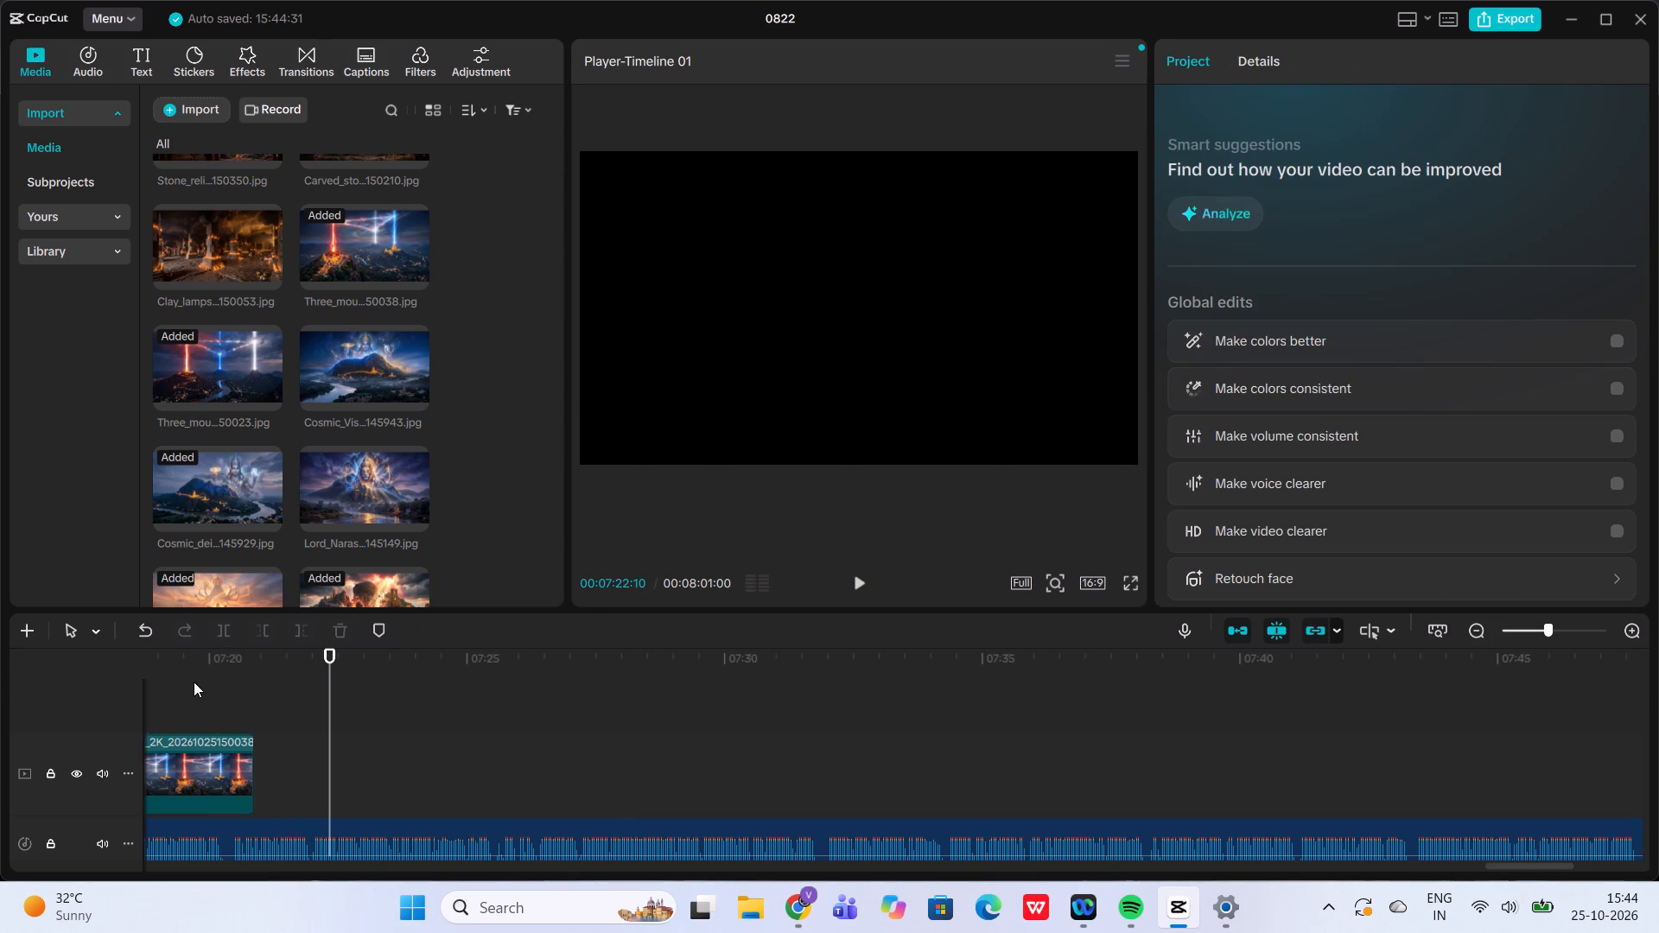
pyautogui.hscroll(4, 194, 682)
pyautogui.click(565, 715)
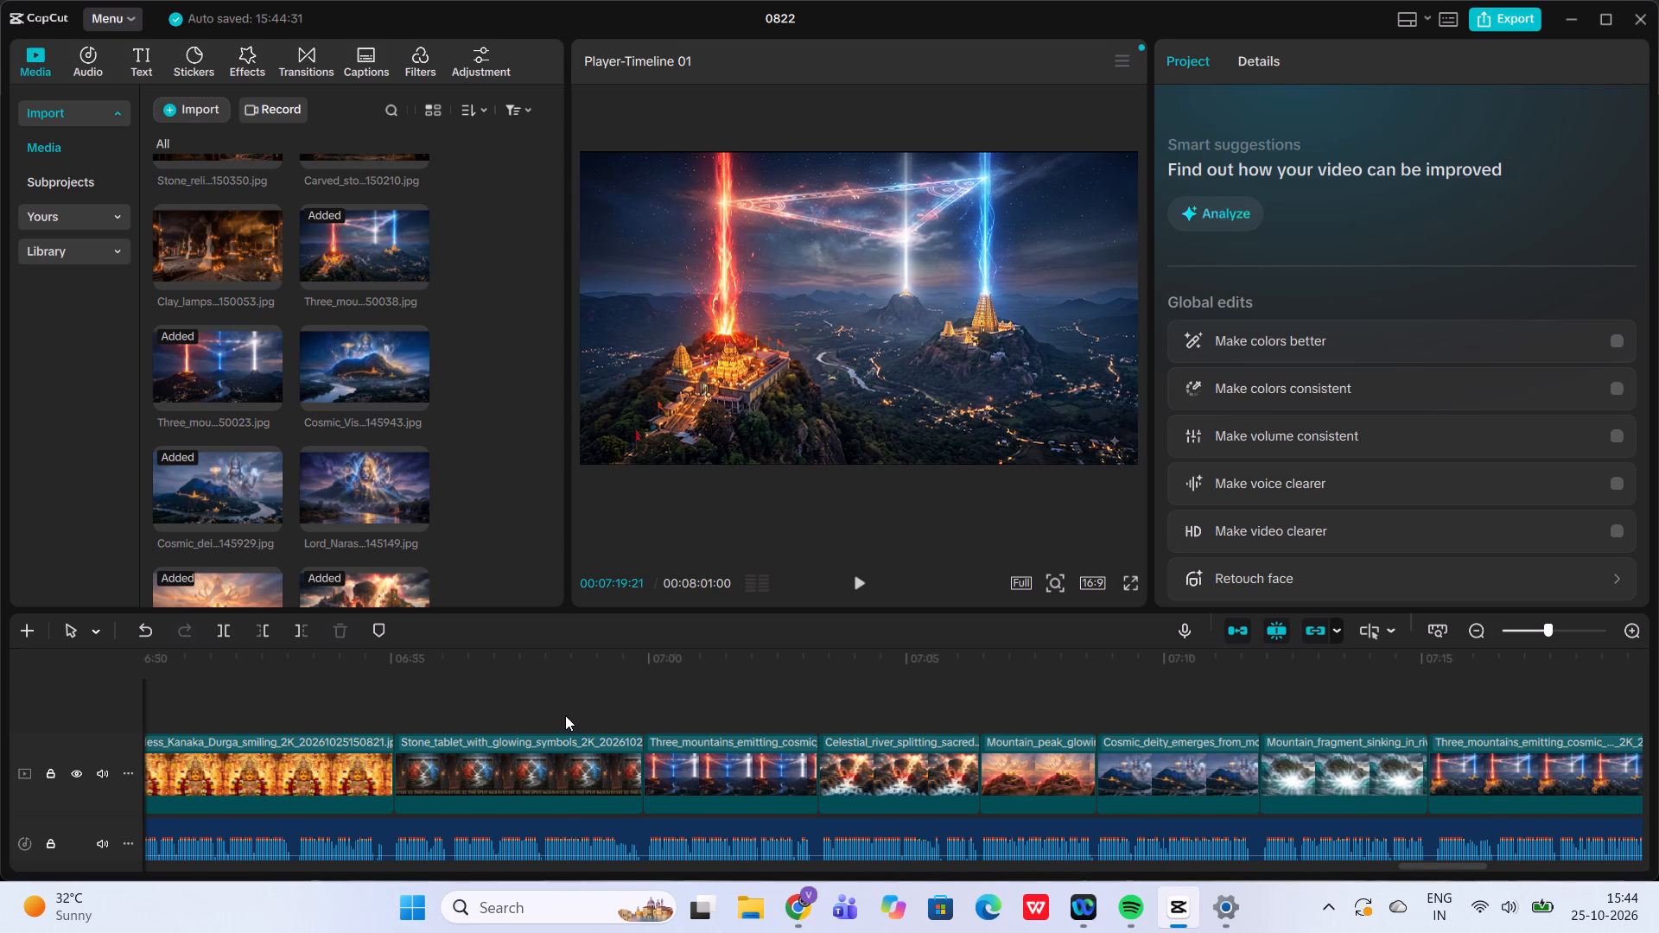
pyautogui.click(857, 581)
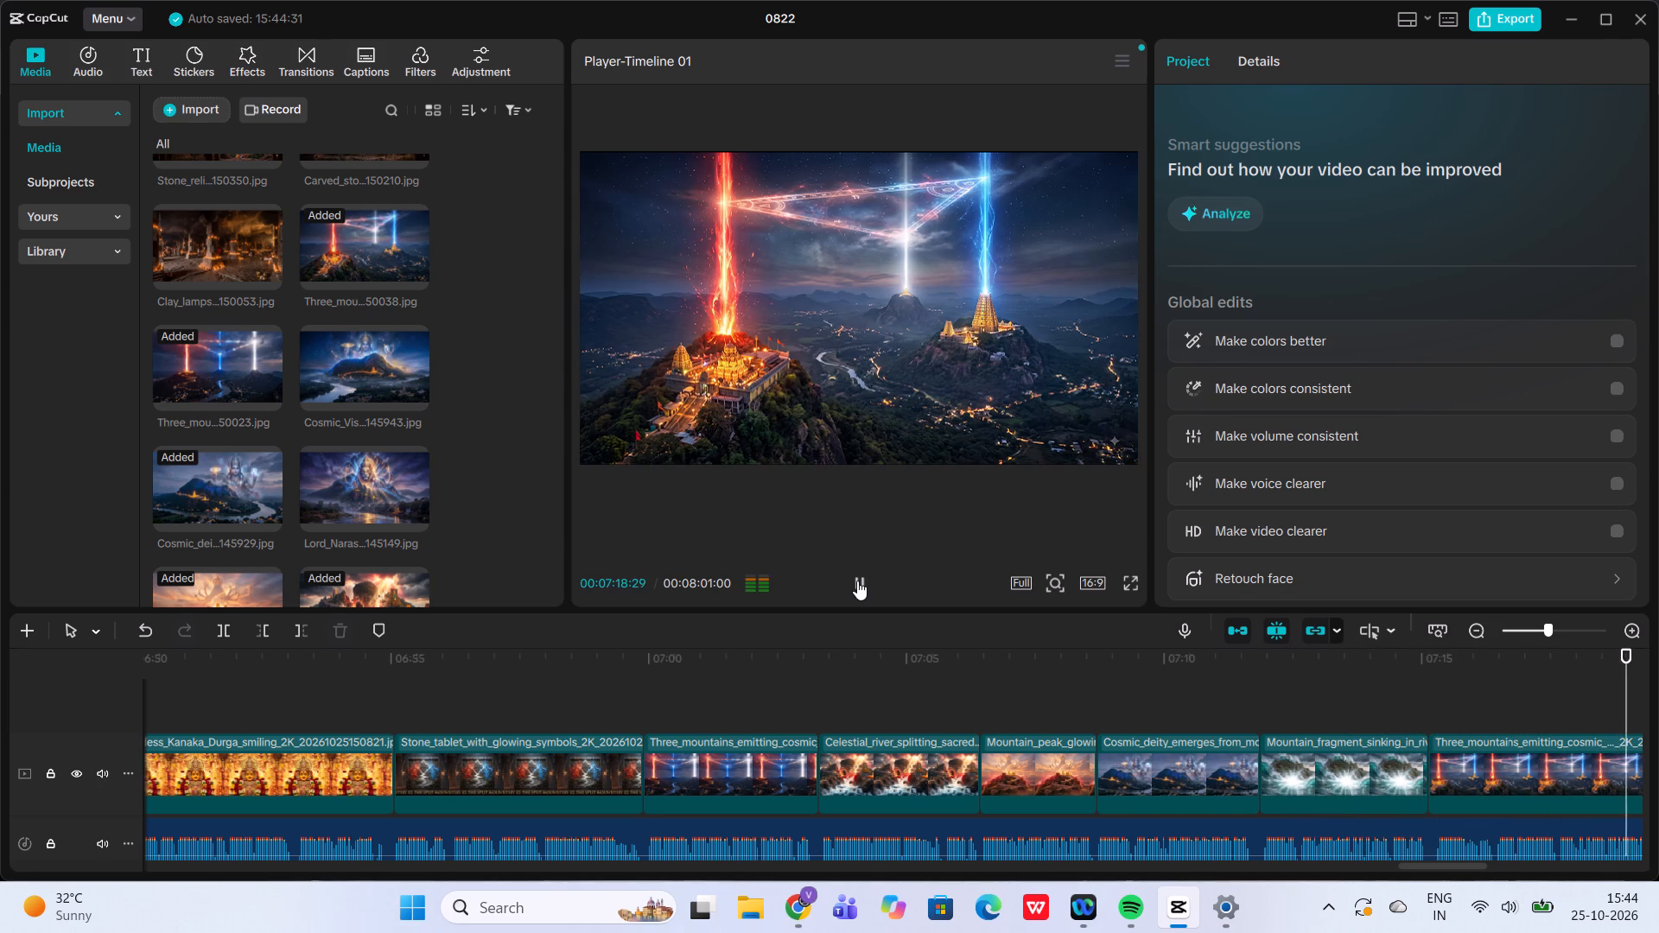
pyautogui.click(857, 581)
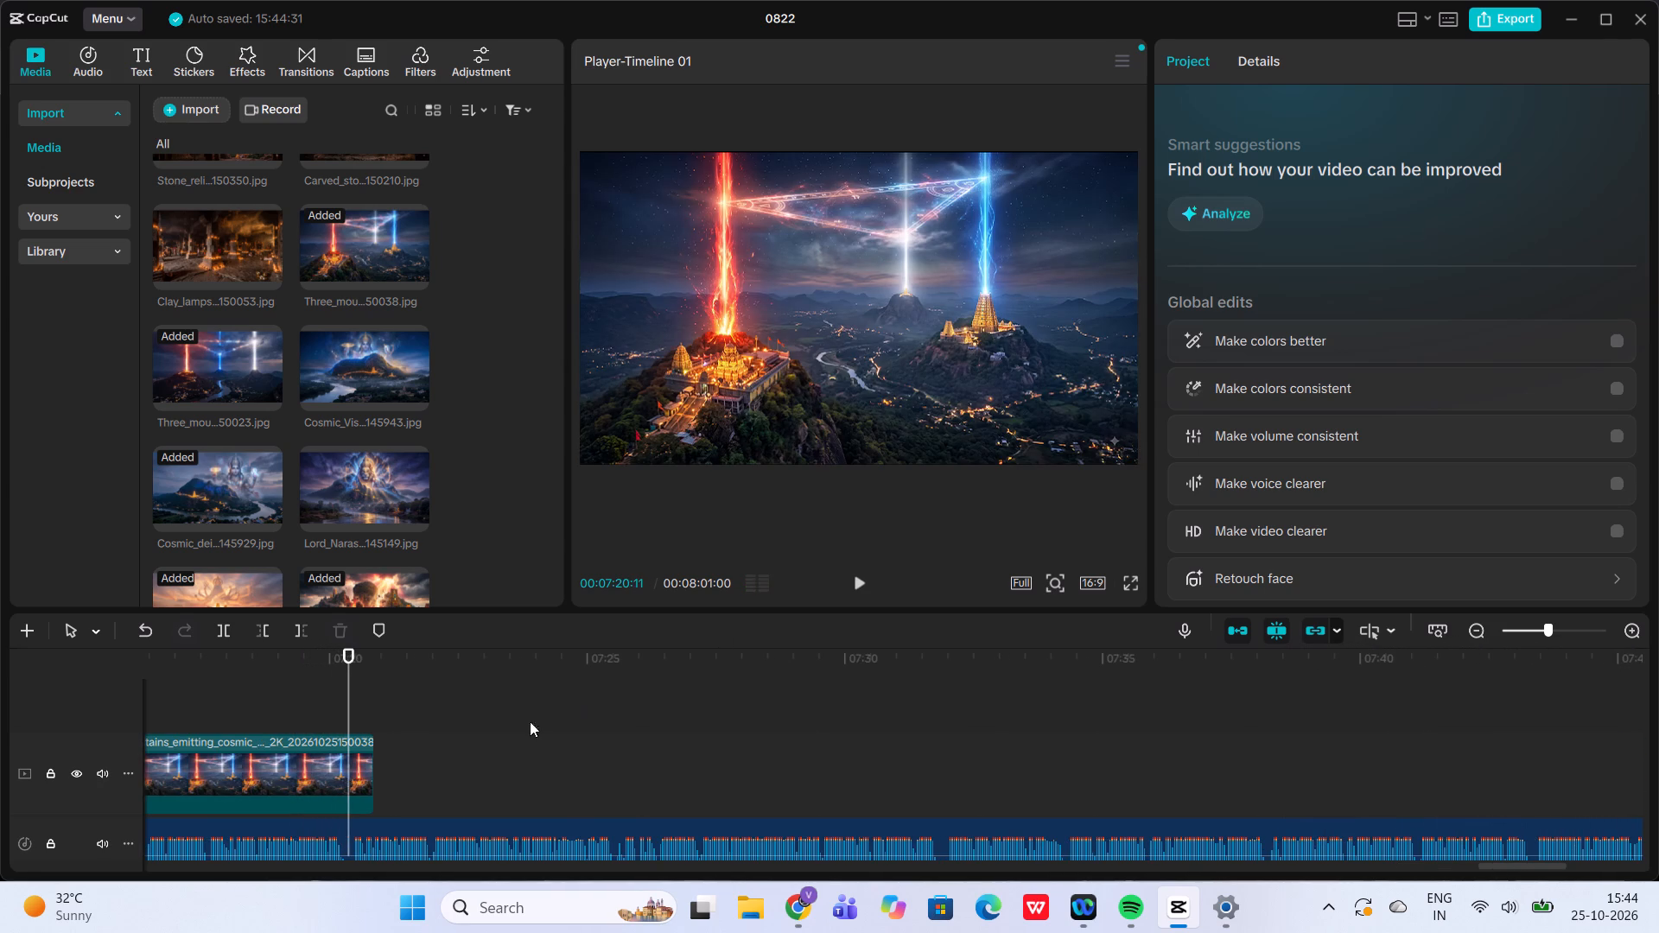
pyautogui.click(369, 765)
pyautogui.moveTo(376, 766); pyautogui.dragTo(346, 766)
# Preview the celestial river, goddess and city view images, and add the "City_lights_from_hill" image ending in 5144547 at 07:20:11.
pyautogui.scroll(-1, 356, 538)
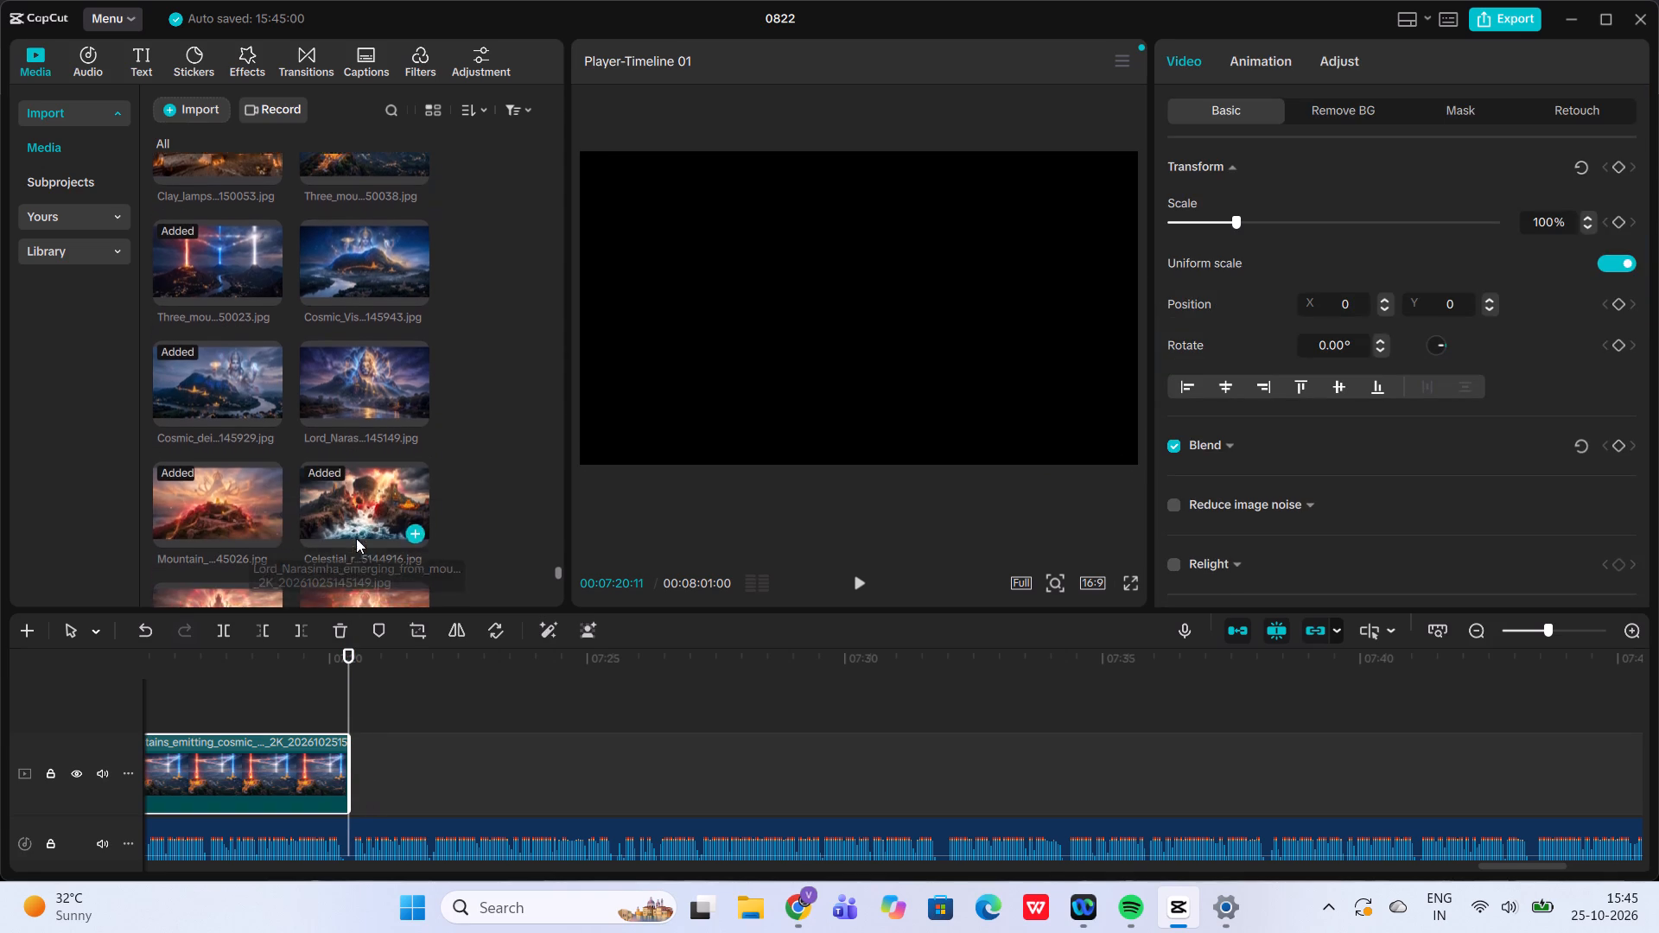
pyautogui.scroll(-1, 356, 538)
pyautogui.click(355, 489)
pyautogui.scroll(-1, 355, 489)
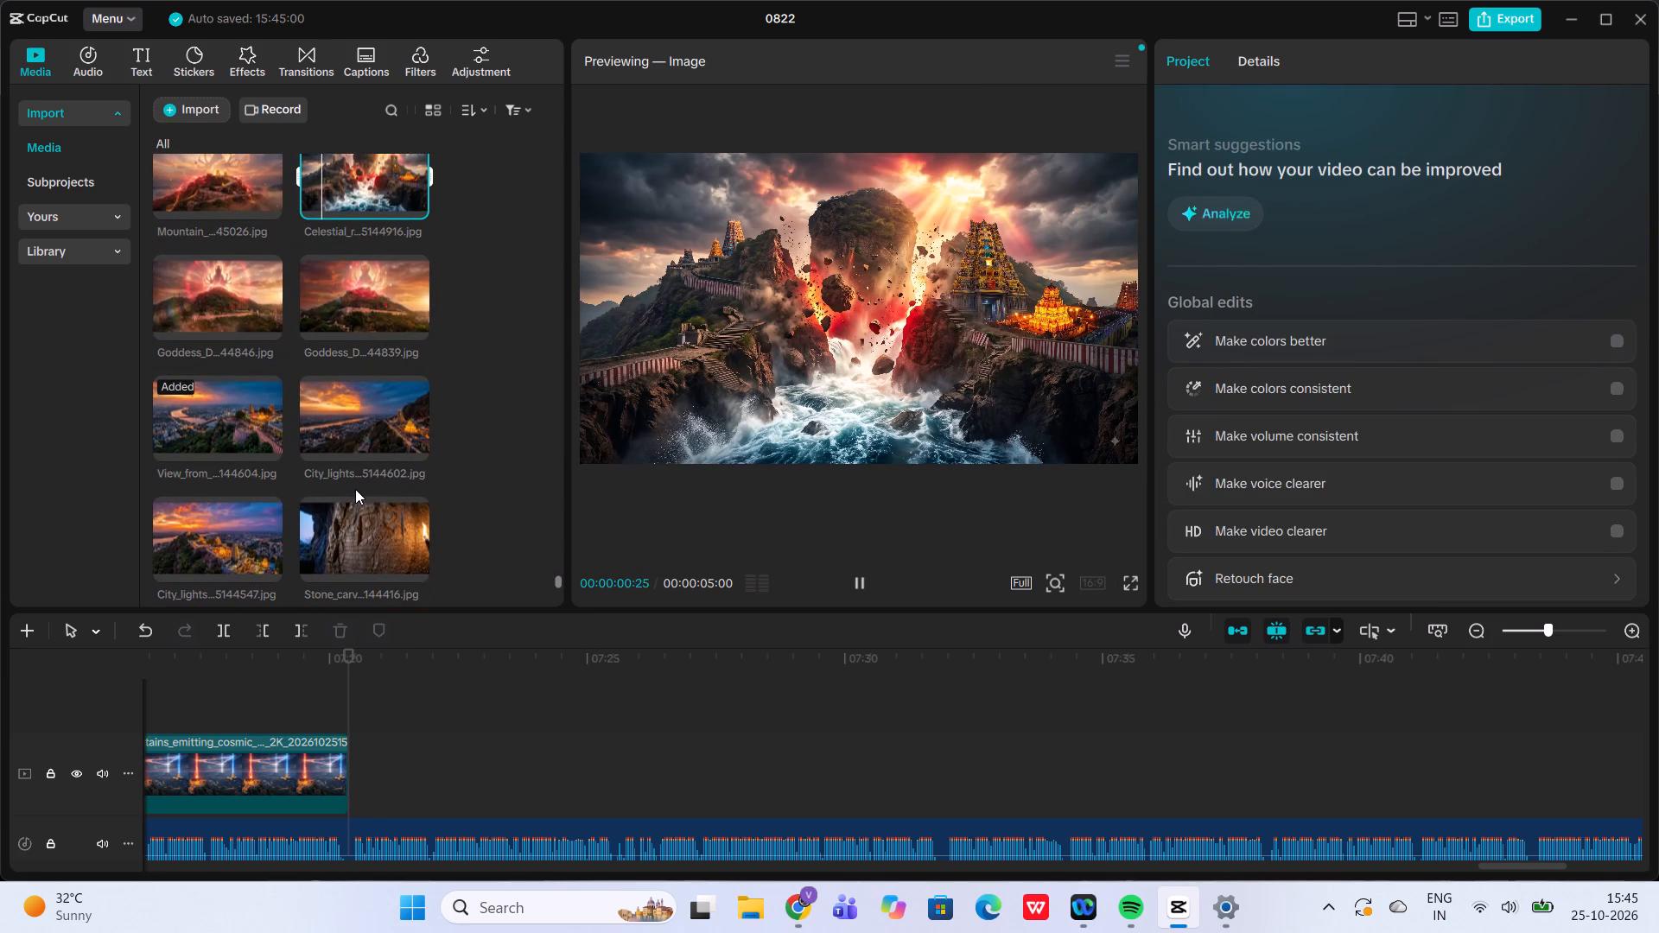
pyautogui.click(326, 307)
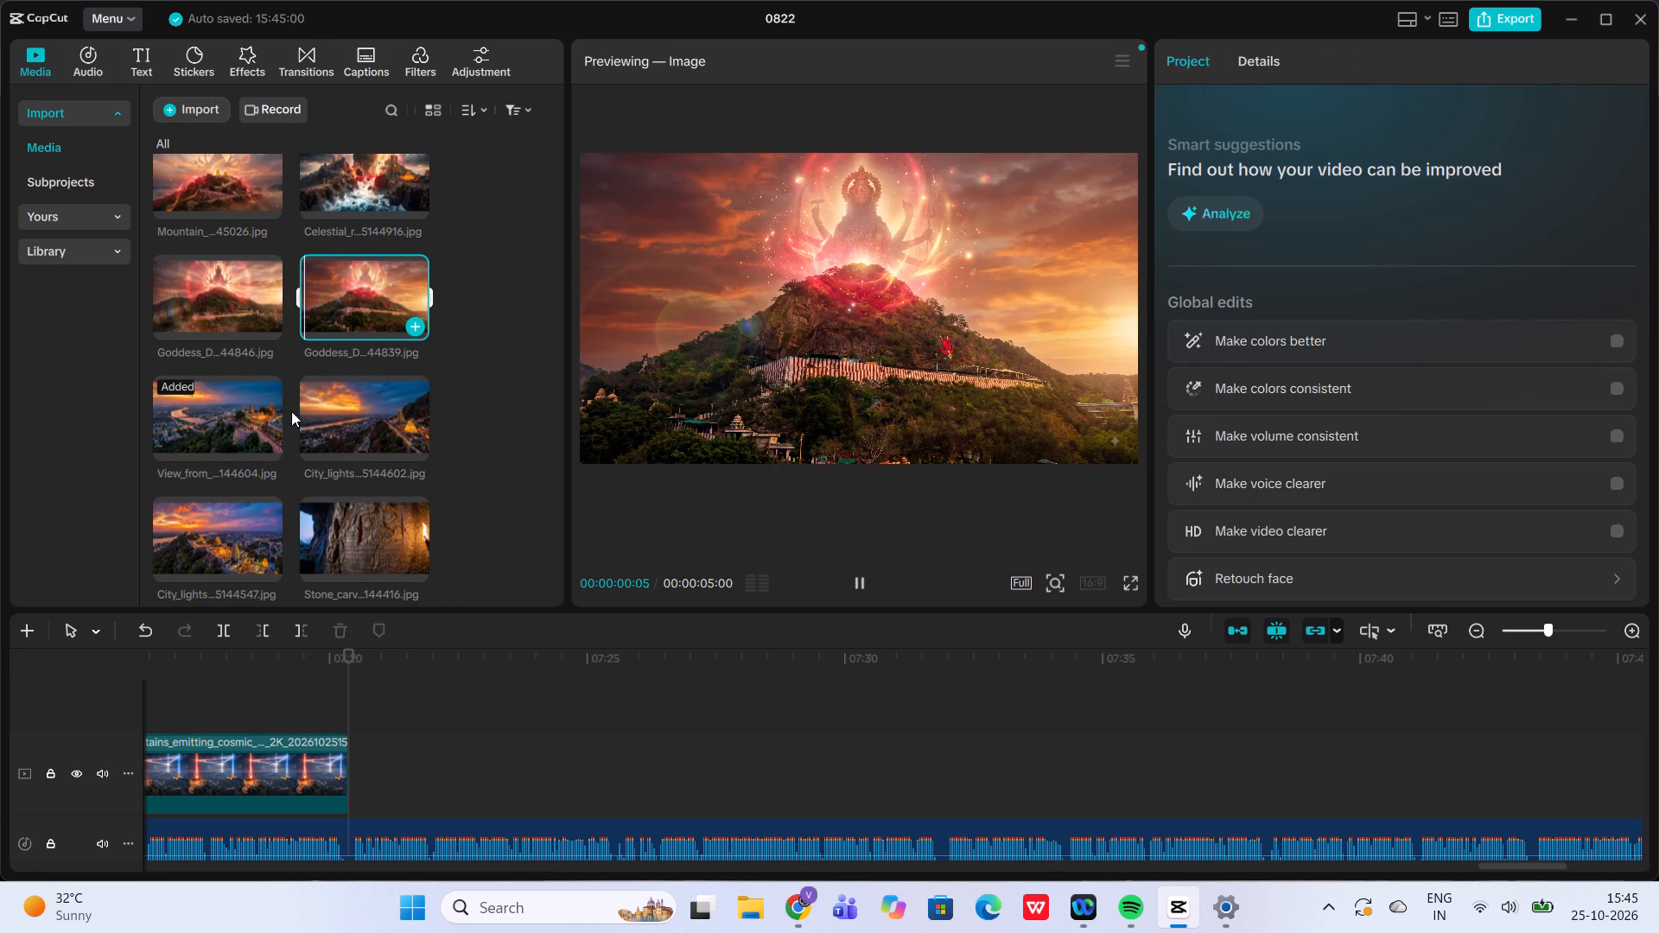
pyautogui.click(246, 419)
pyautogui.click(304, 383)
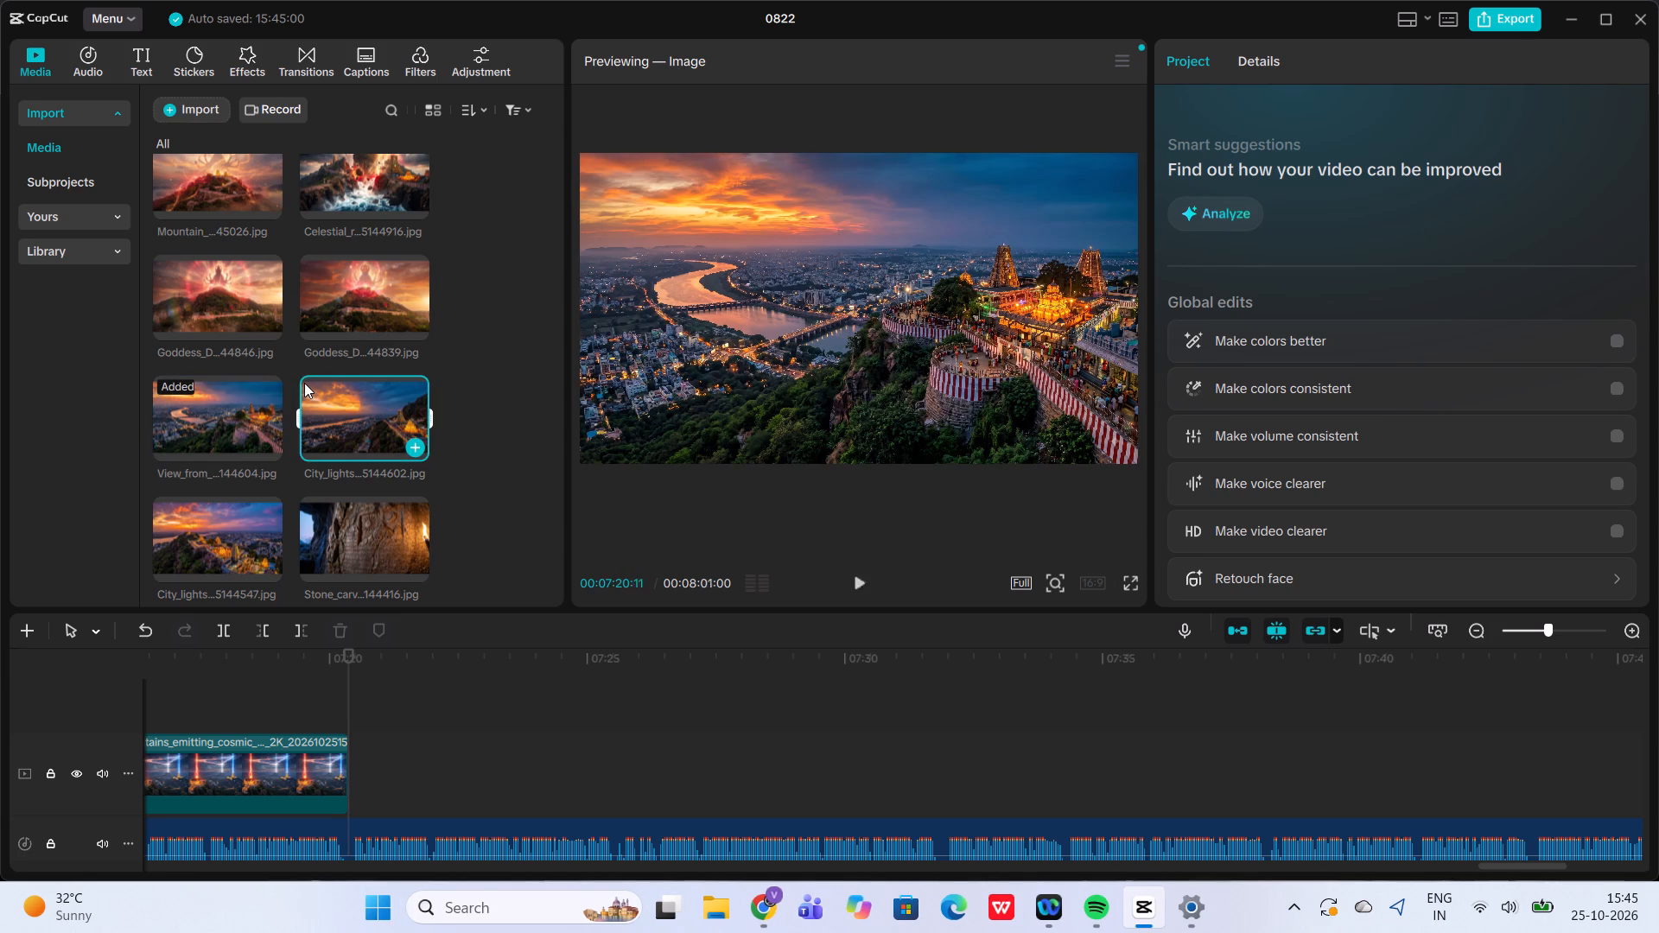
pyautogui.click(226, 517)
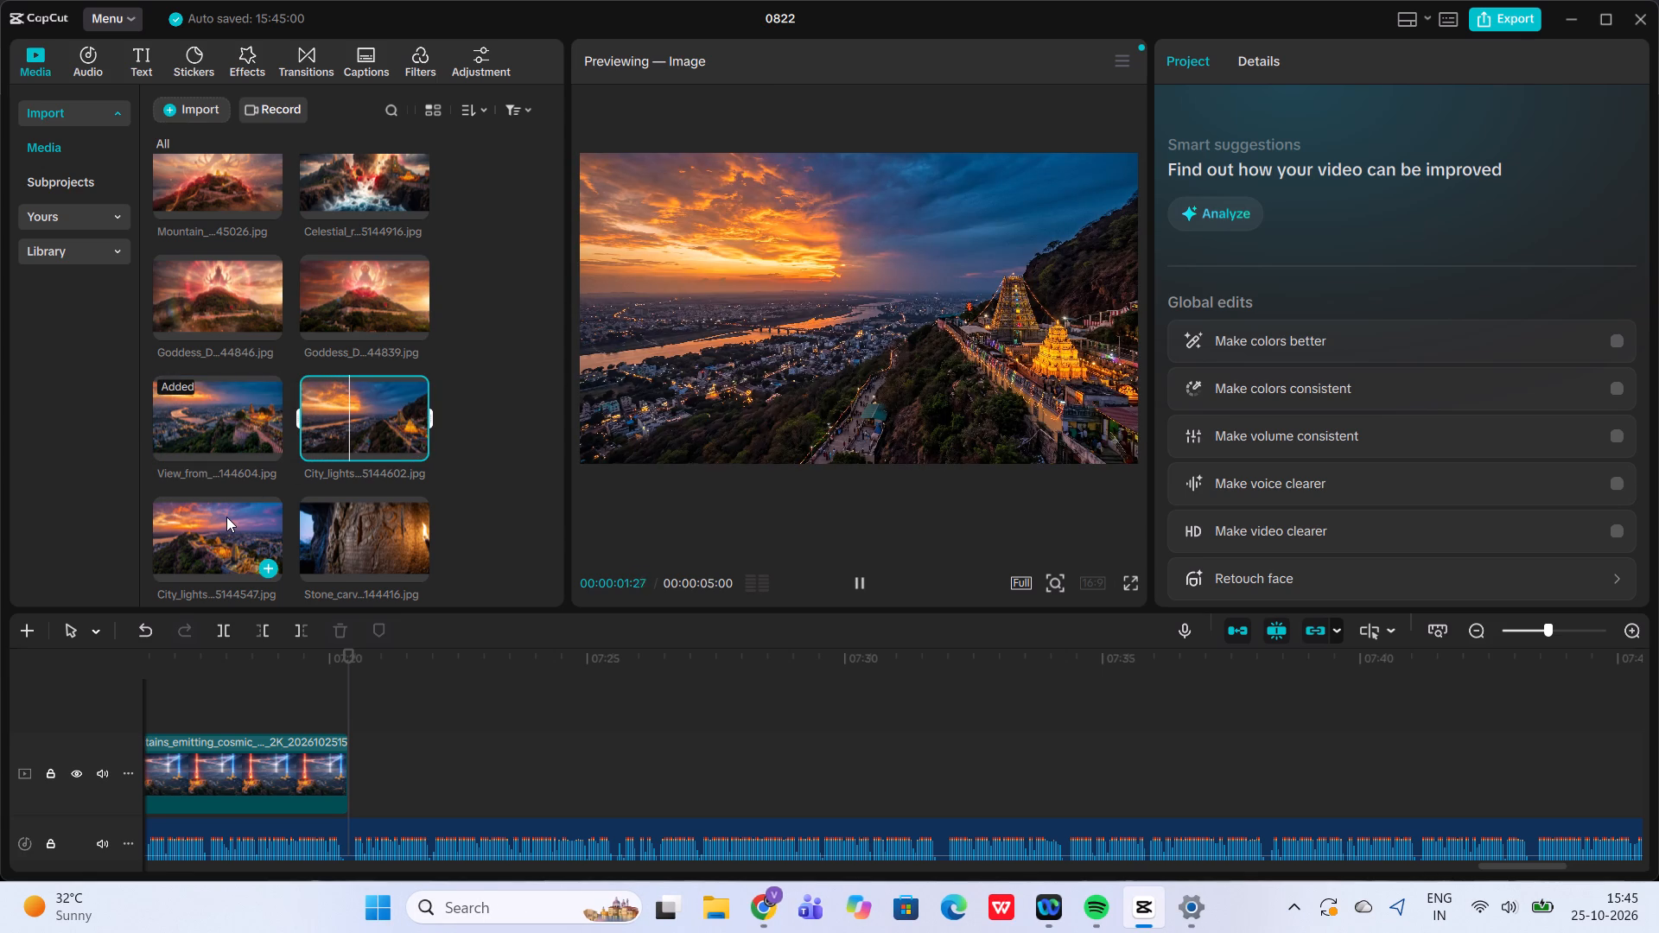
pyautogui.click(272, 565)
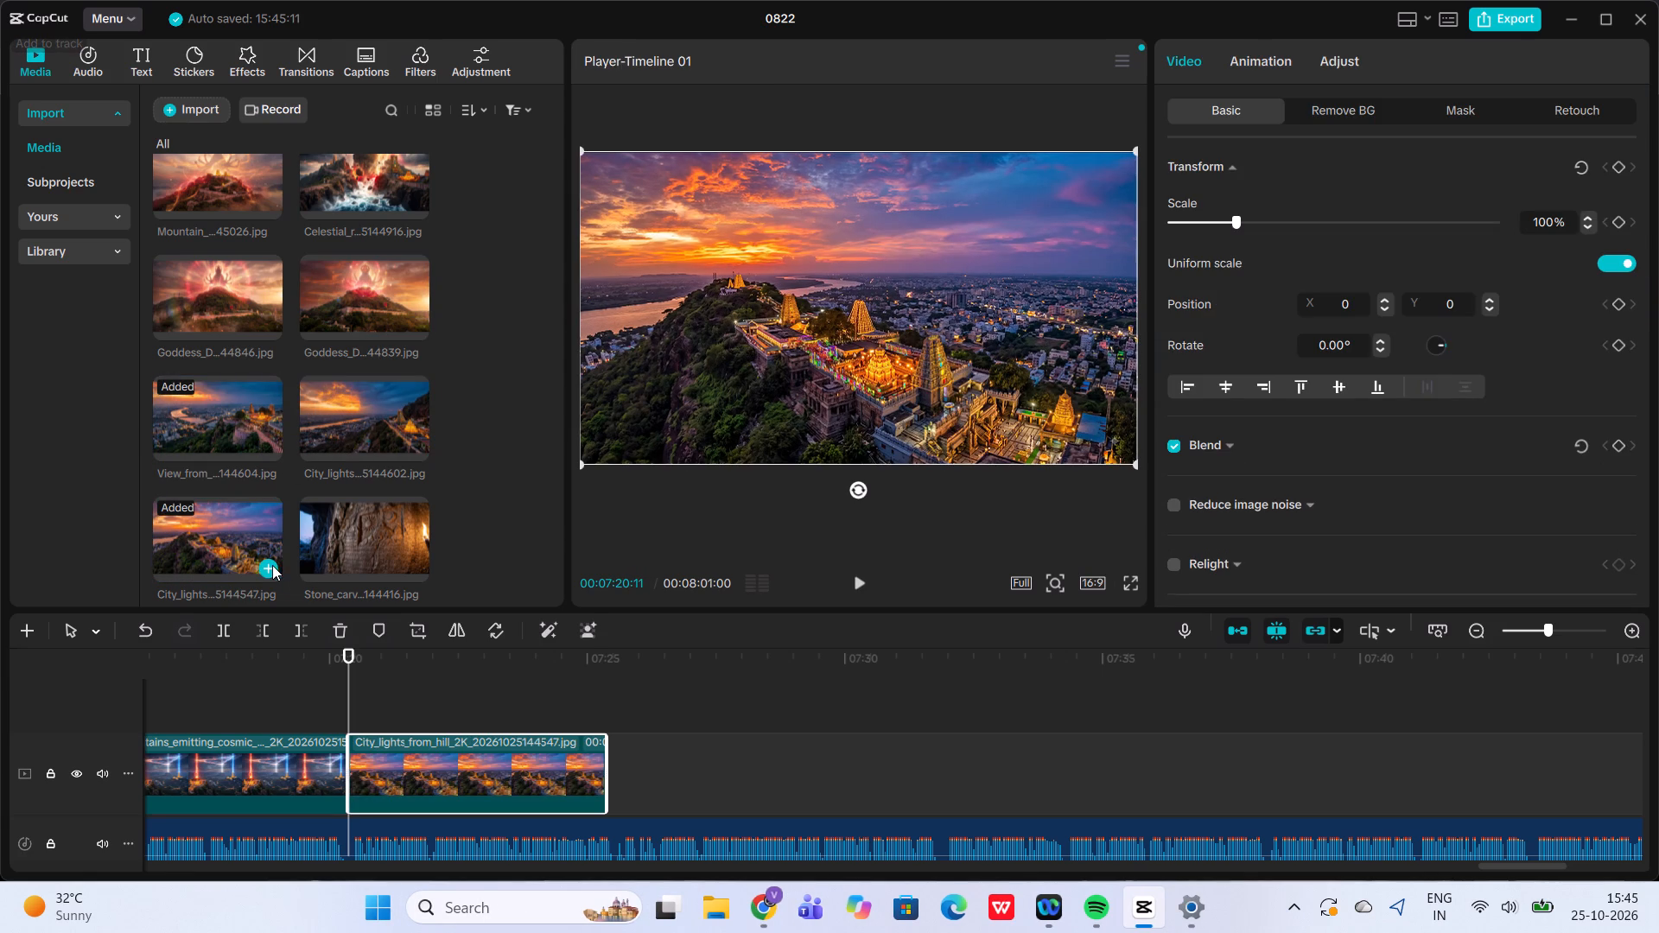
# Play the narration over the city lights clip and add the "Carved_stone_pillar_inside_cave" image ending in 150210 after that clip.
pyautogui.click(860, 579)
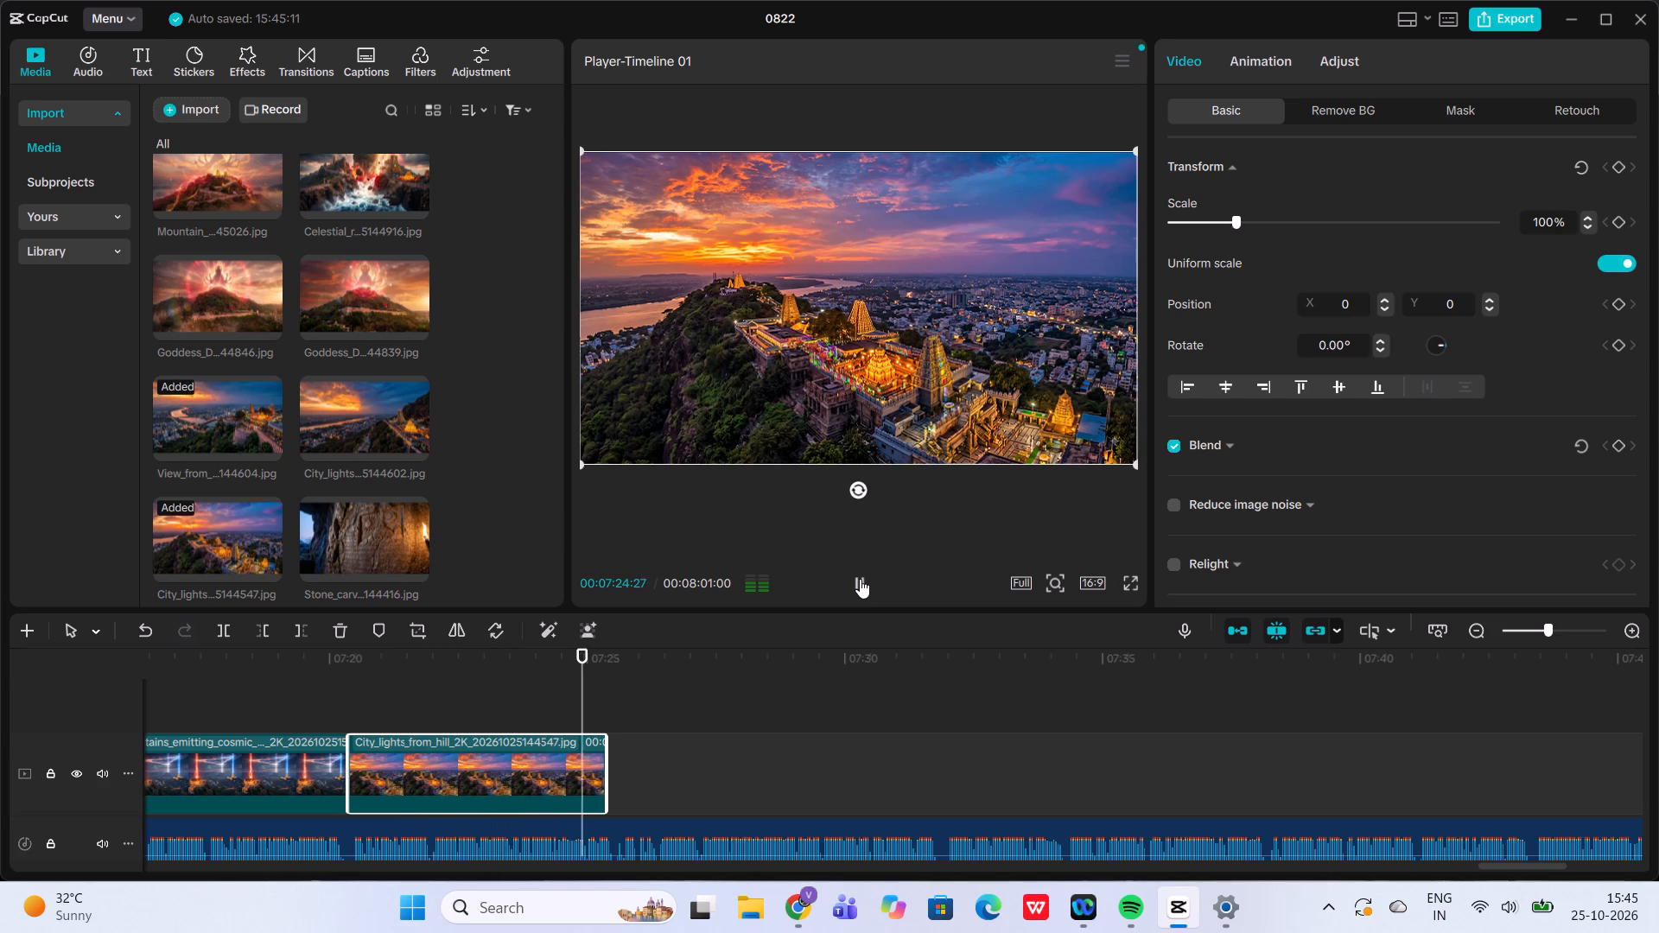
pyautogui.click(860, 579)
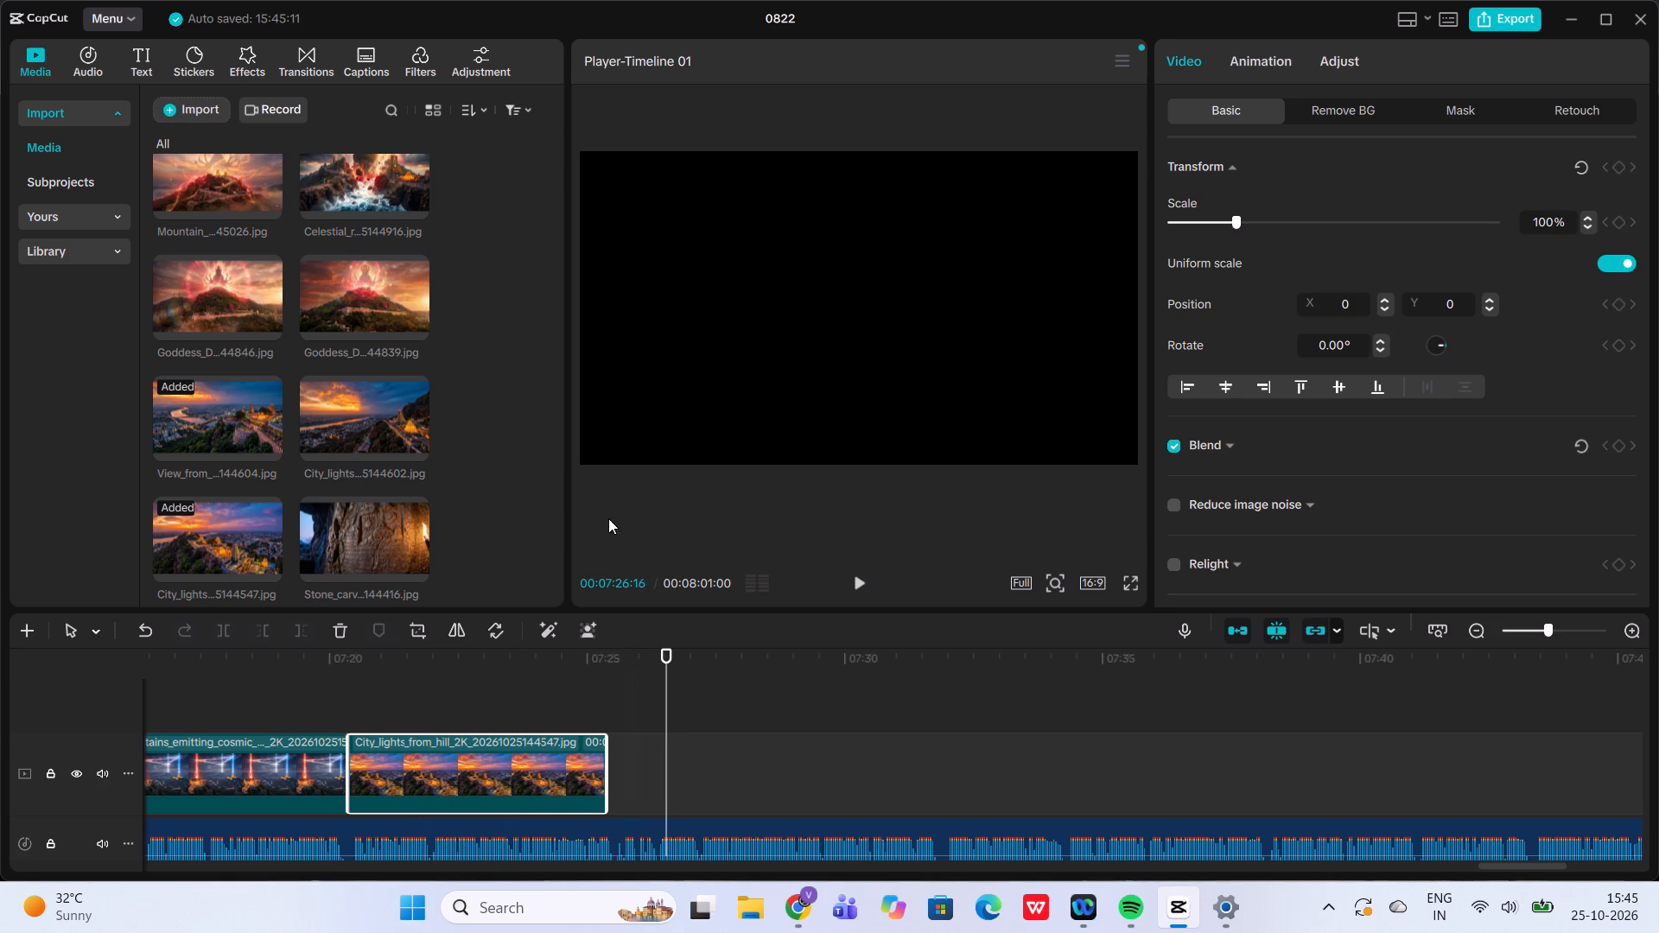
pyautogui.scroll(3, 493, 479)
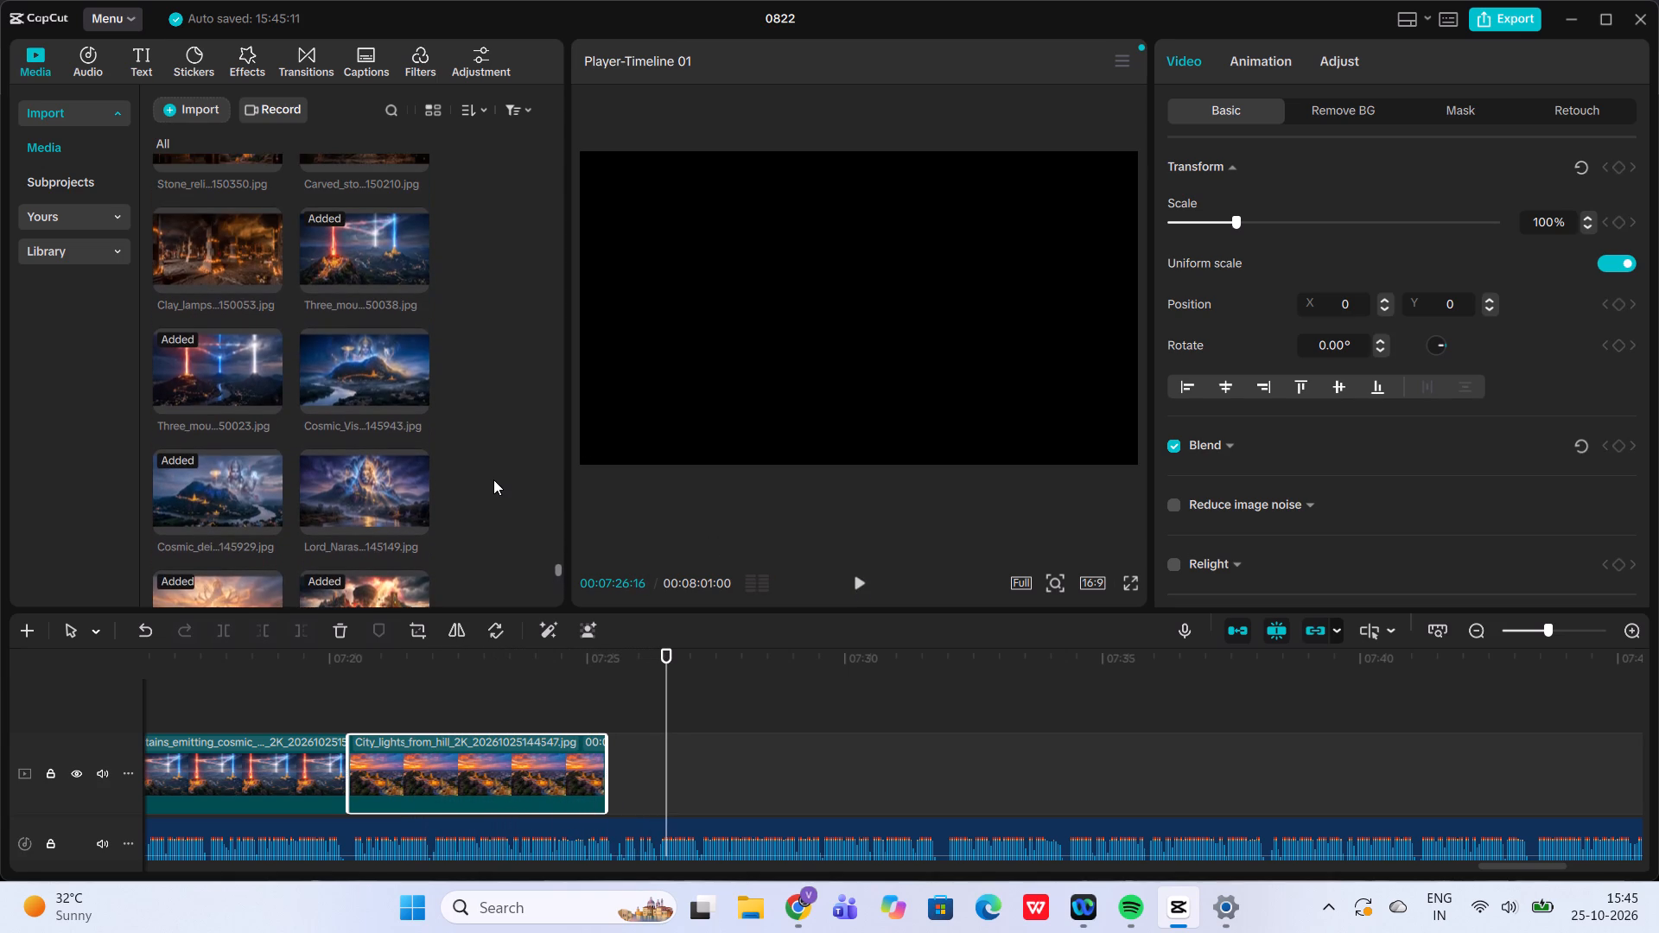
pyautogui.scroll(1, 493, 479)
pyautogui.scroll(1, 416, 422)
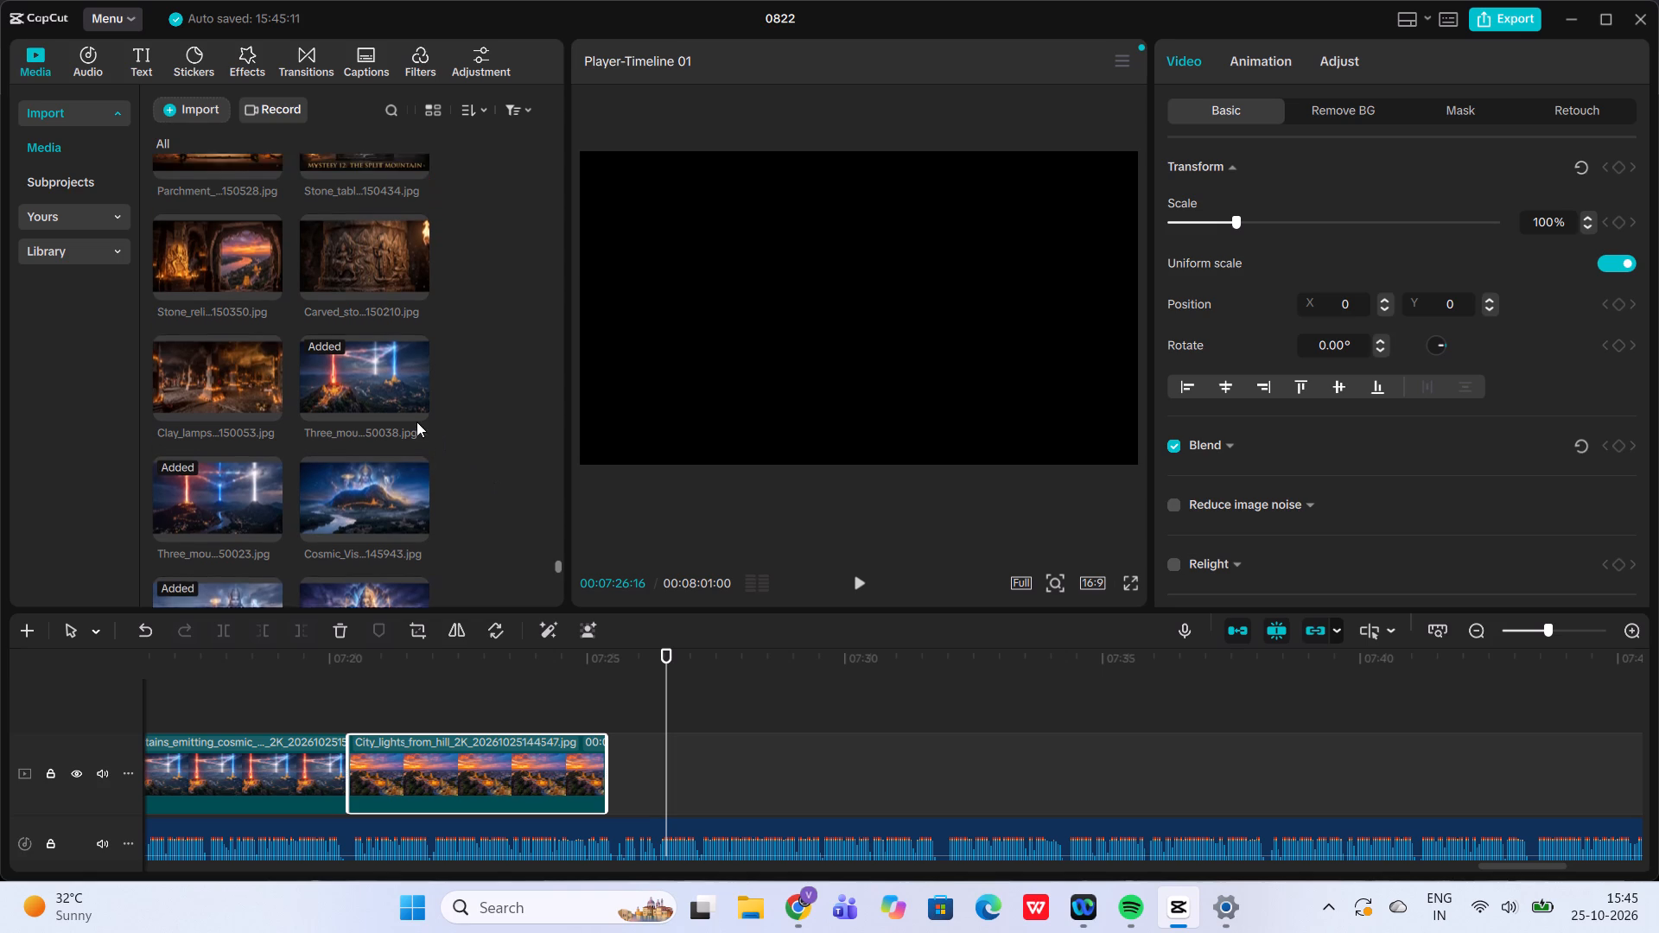
pyautogui.scroll(1, 416, 422)
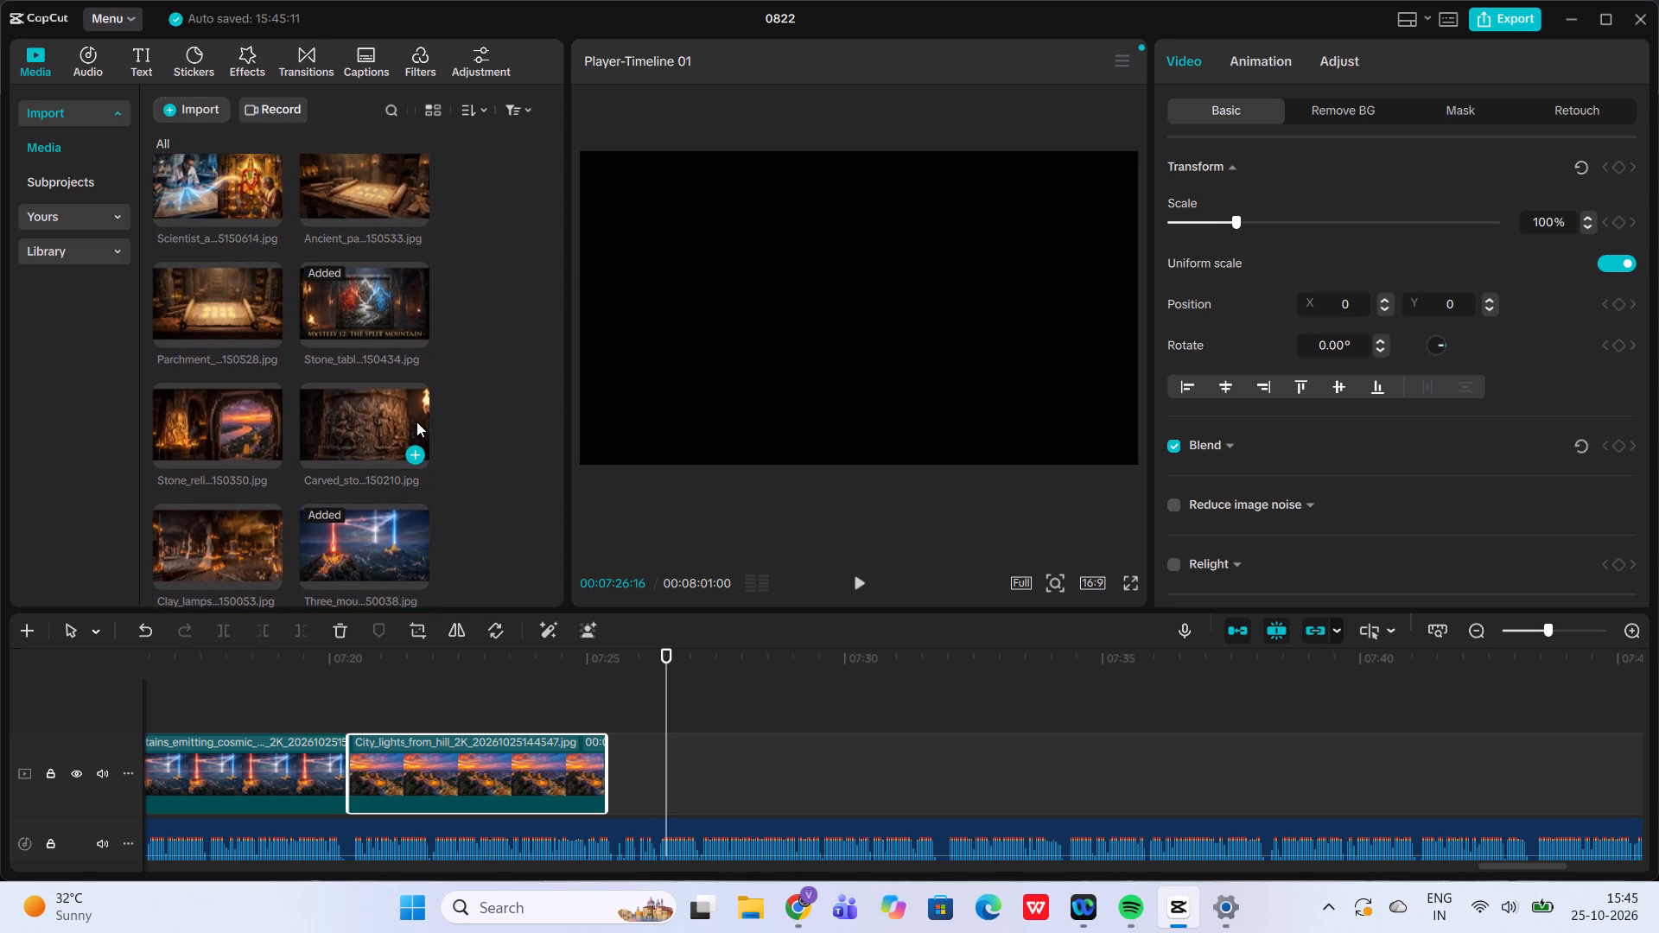
pyautogui.scroll(1, 416, 422)
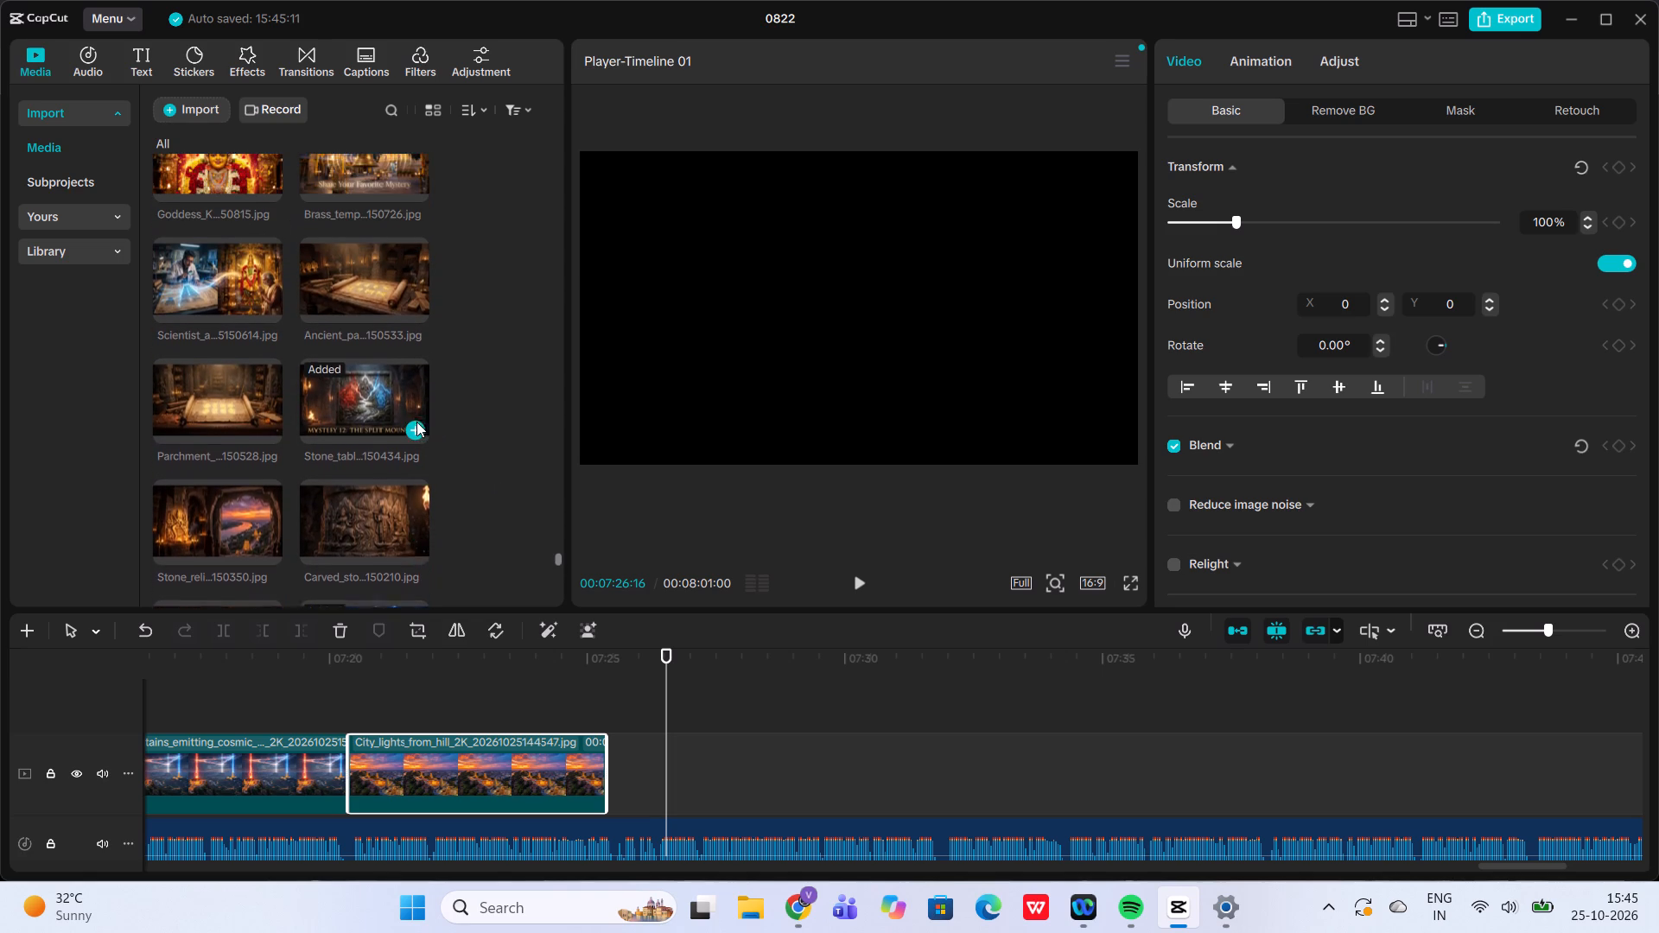
pyautogui.scroll(1, 416, 422)
pyautogui.click(353, 528)
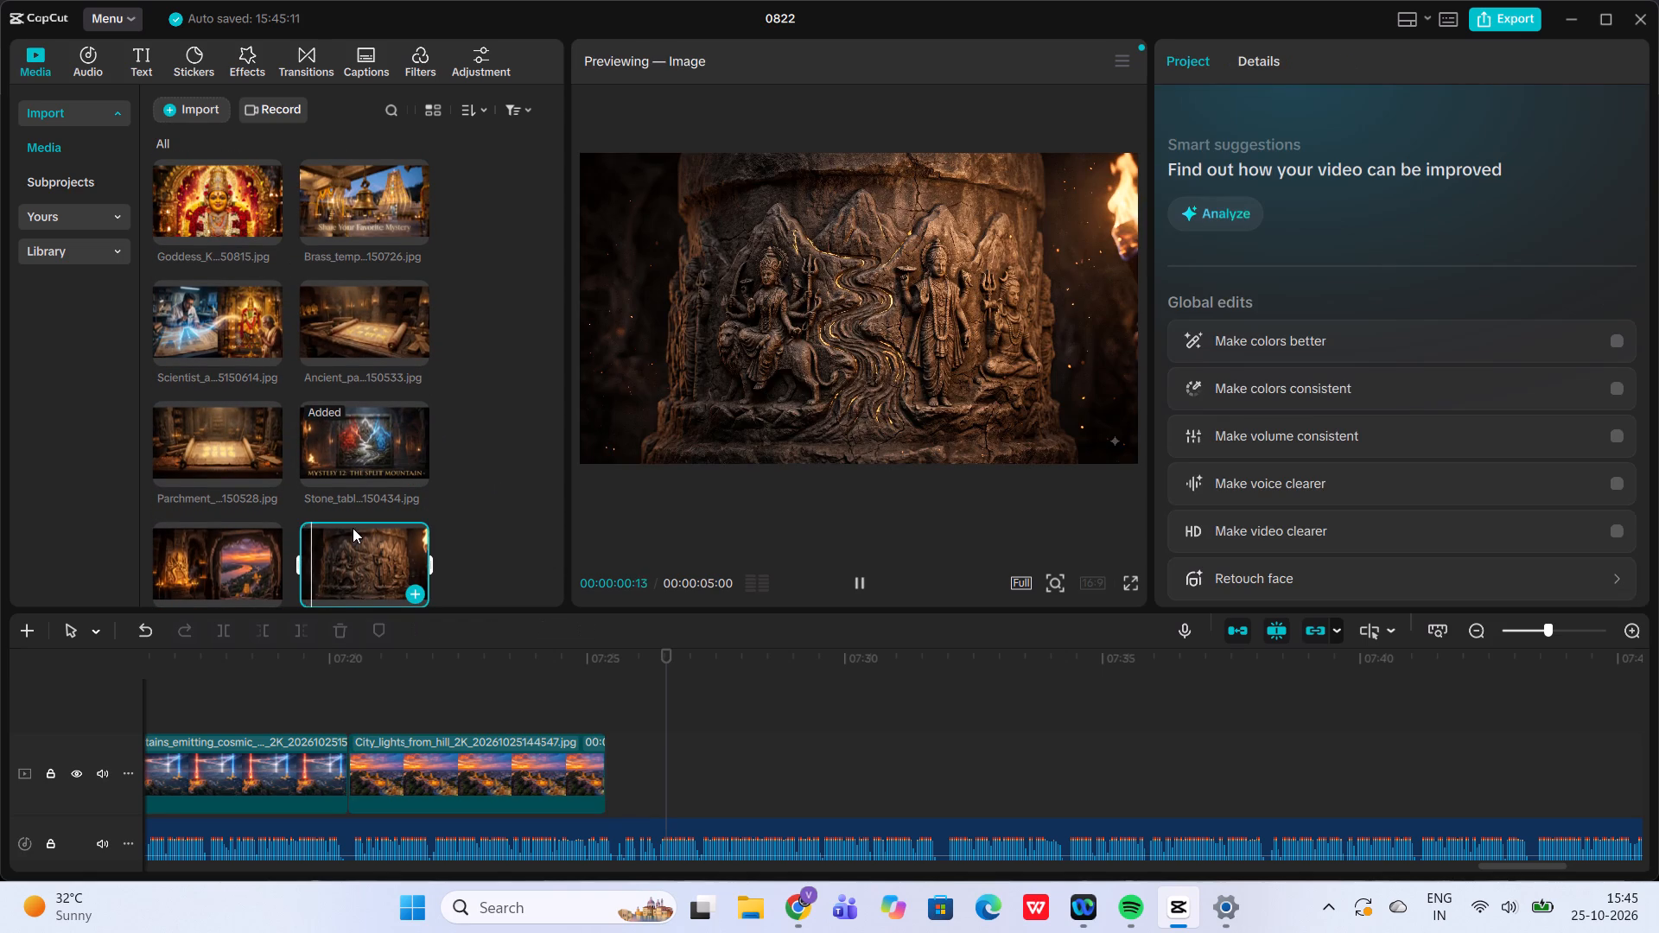
pyautogui.click(408, 585)
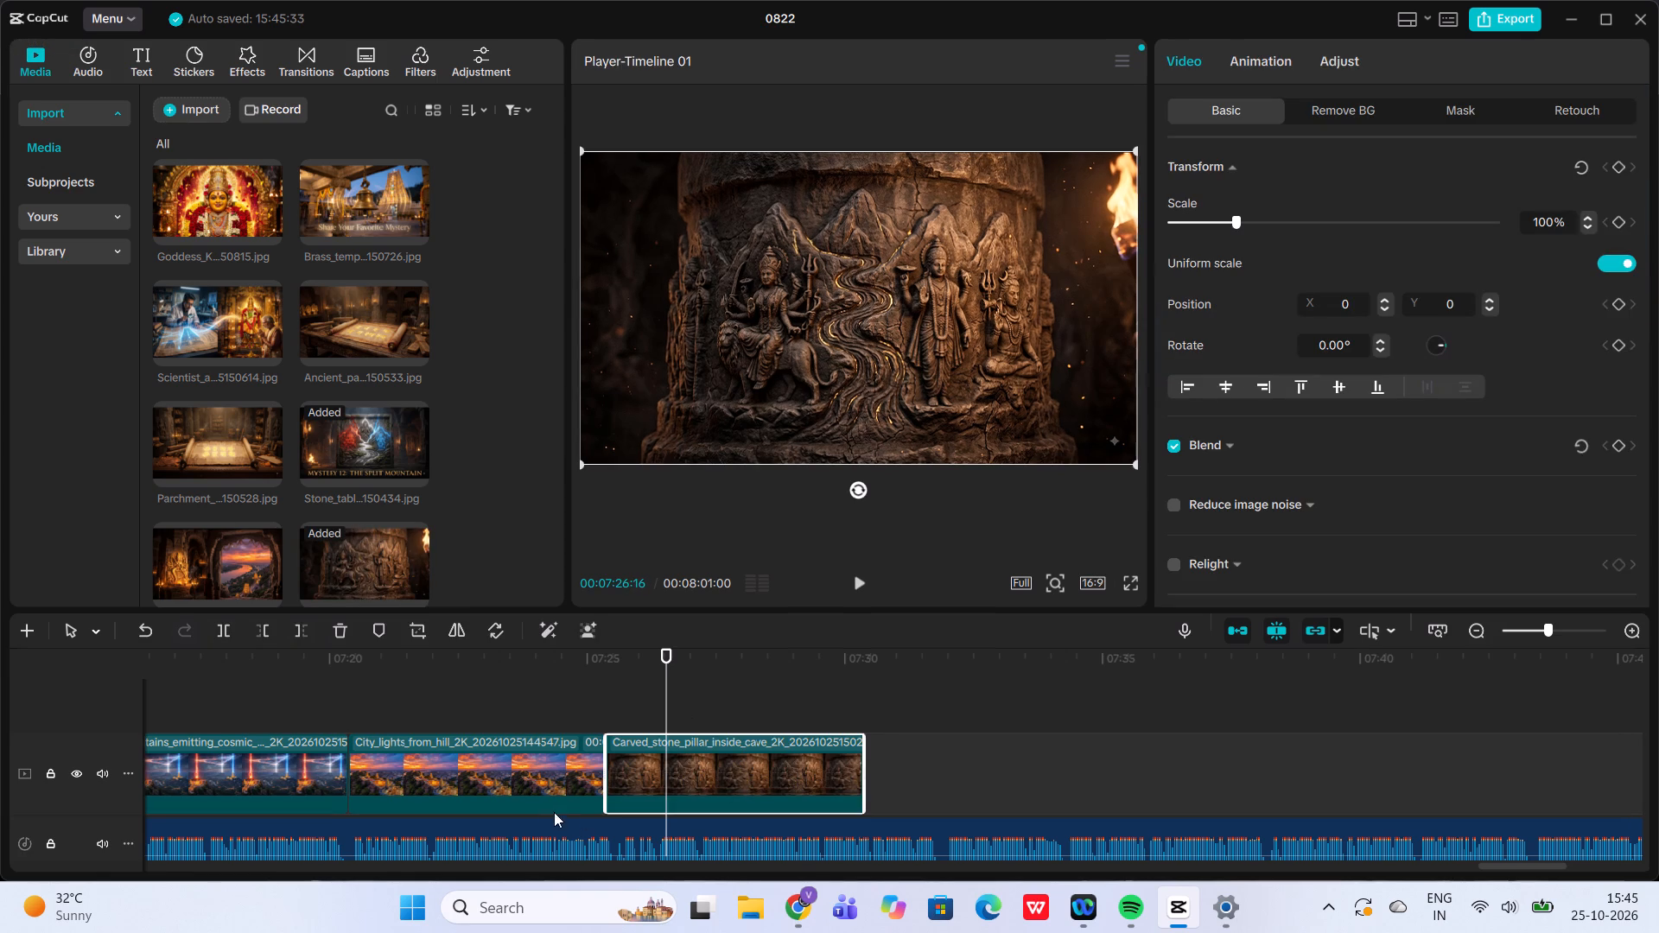
# Move the city lights clip behind the carved stone pillar clip and delete it.
pyautogui.click(537, 801)
pyautogui.moveTo(537, 801); pyautogui.dragTo(1017, 786)
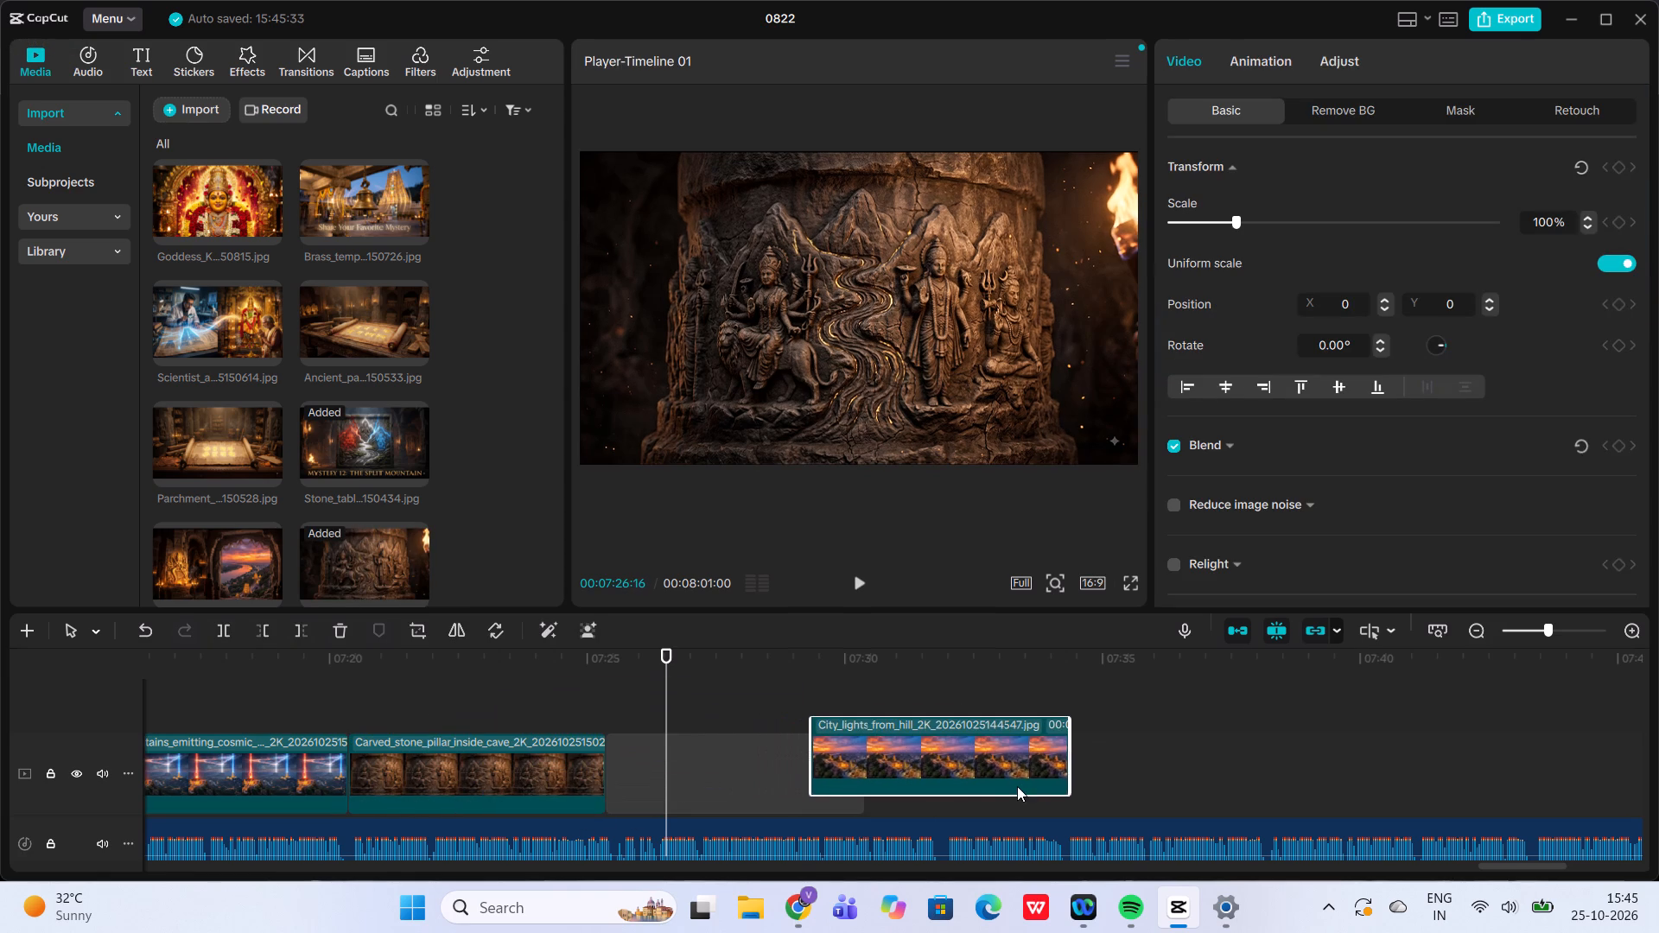
pyautogui.moveTo(1017, 786); pyautogui.dragTo(1022, 787)
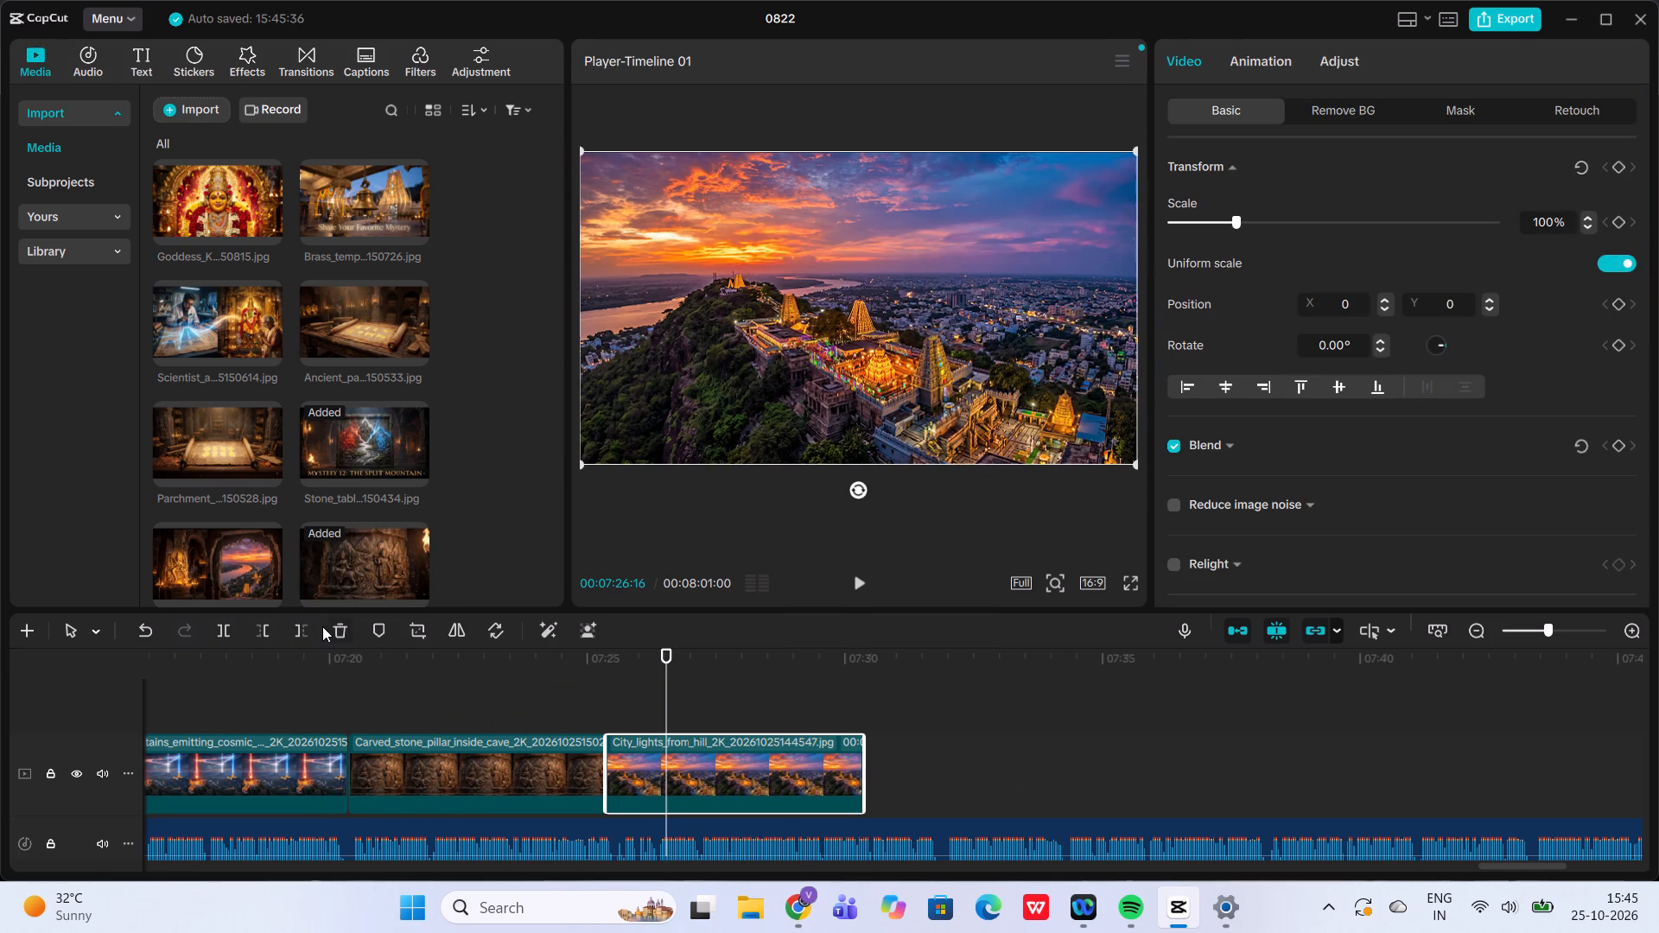
pyautogui.click(338, 625)
# Play the narration from 07:19:25 over the carved stone pillar clip and extend the clip's end to just past 07:26.
pyautogui.click(321, 694)
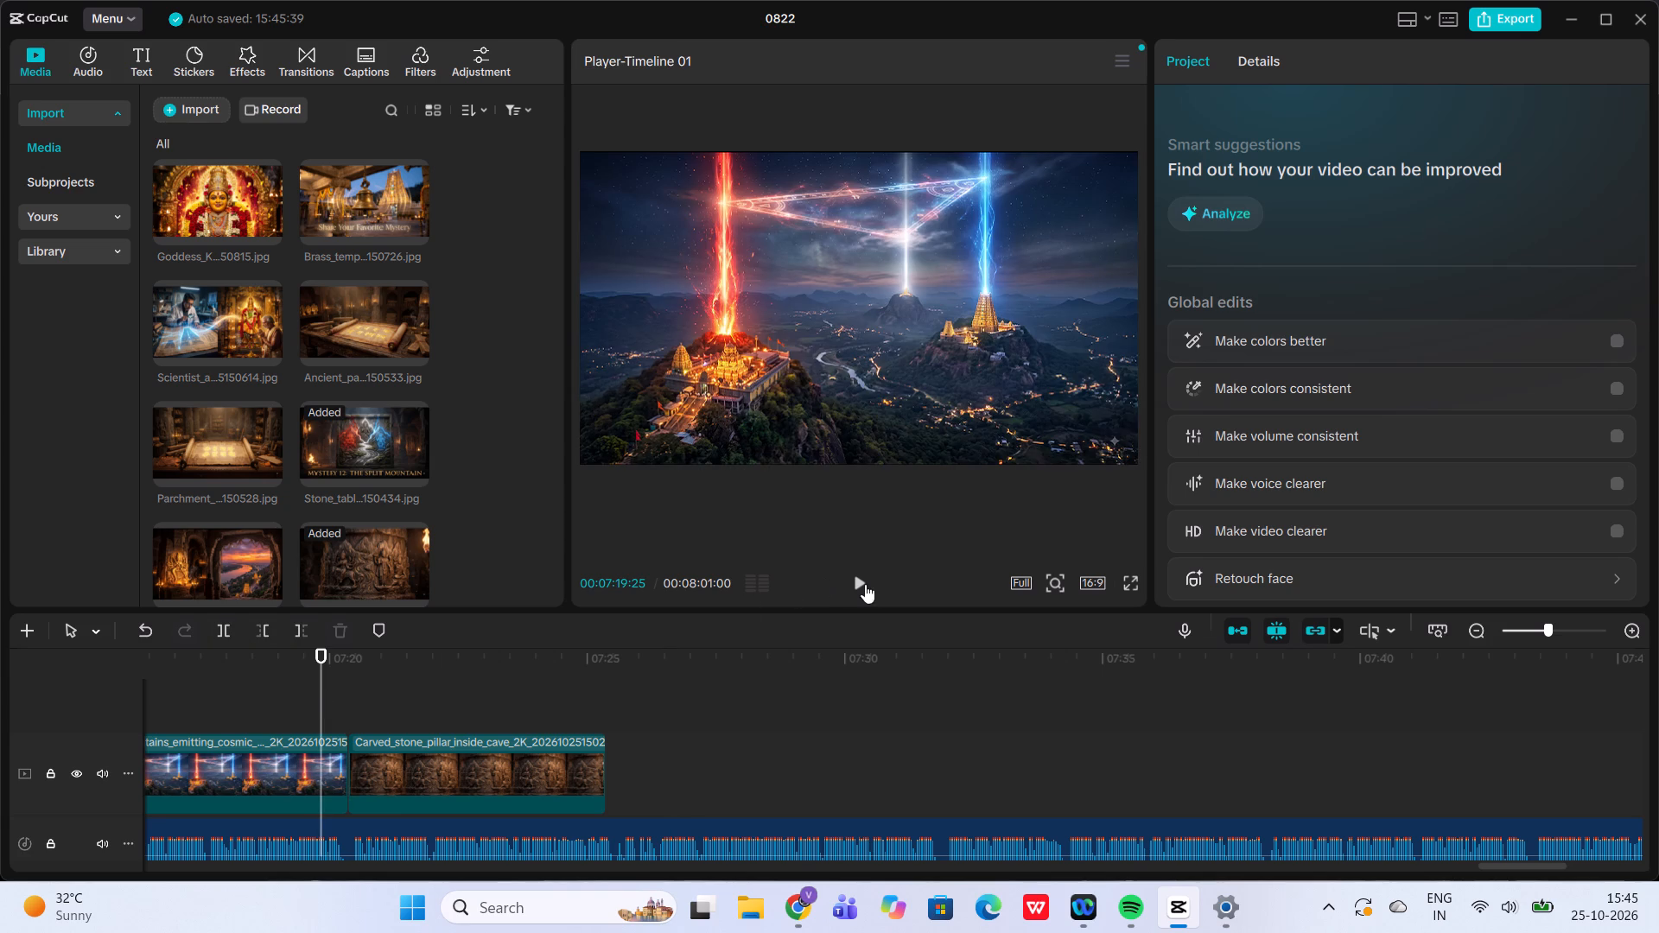
pyautogui.click(865, 584)
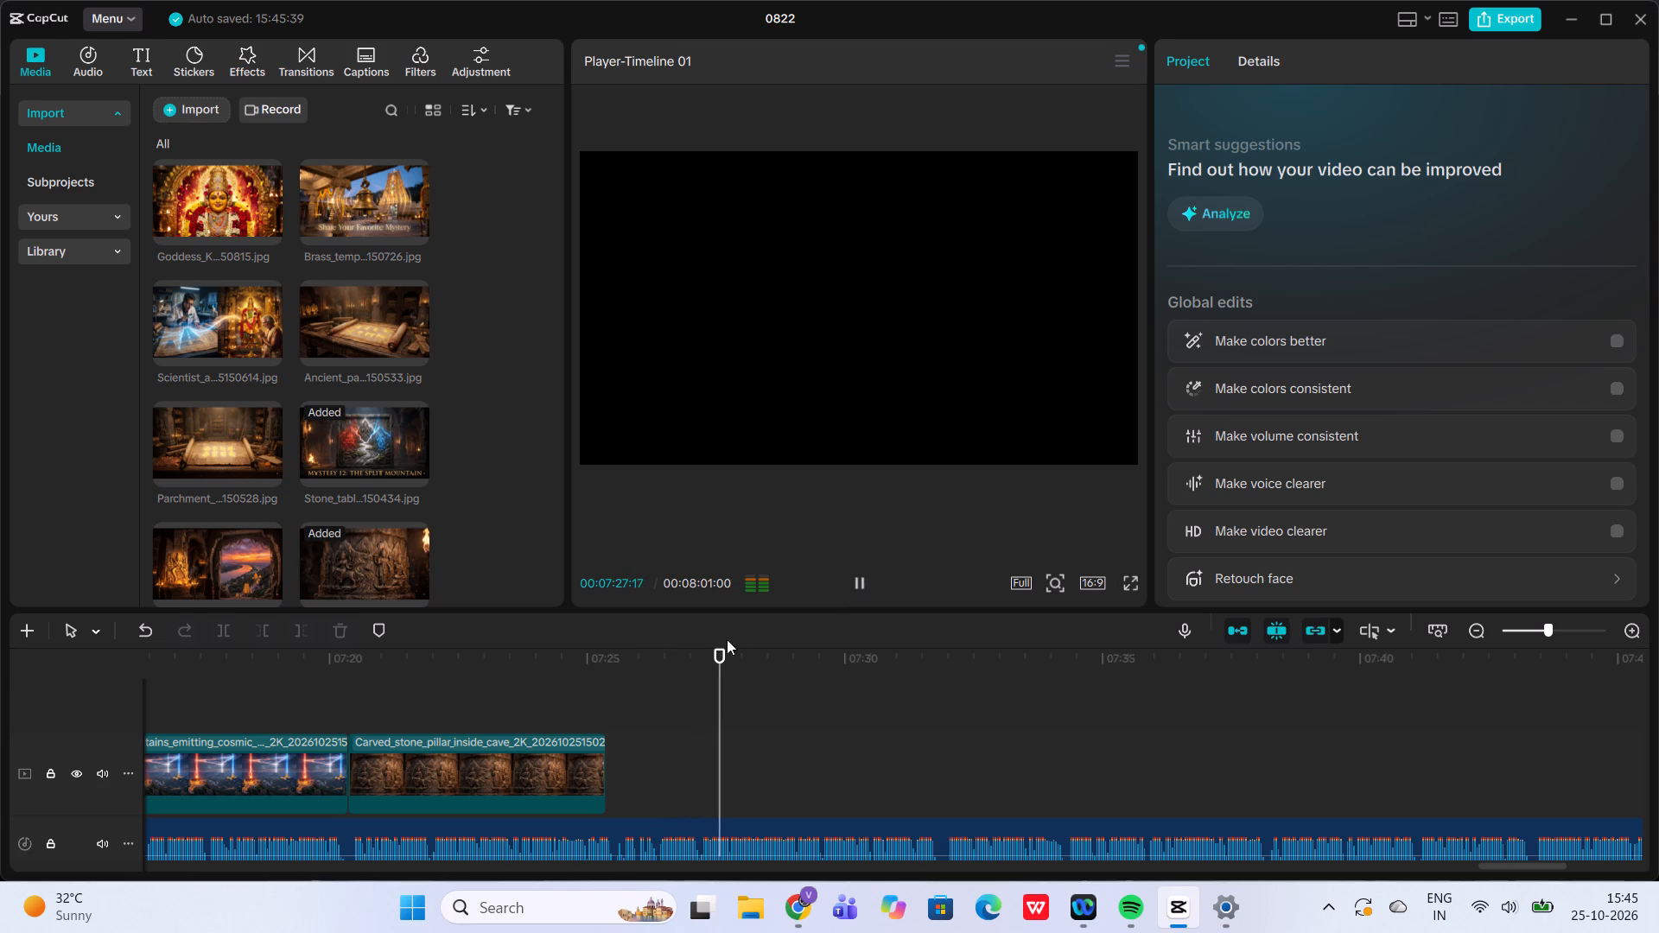
pyautogui.click(673, 687)
pyautogui.click(569, 764)
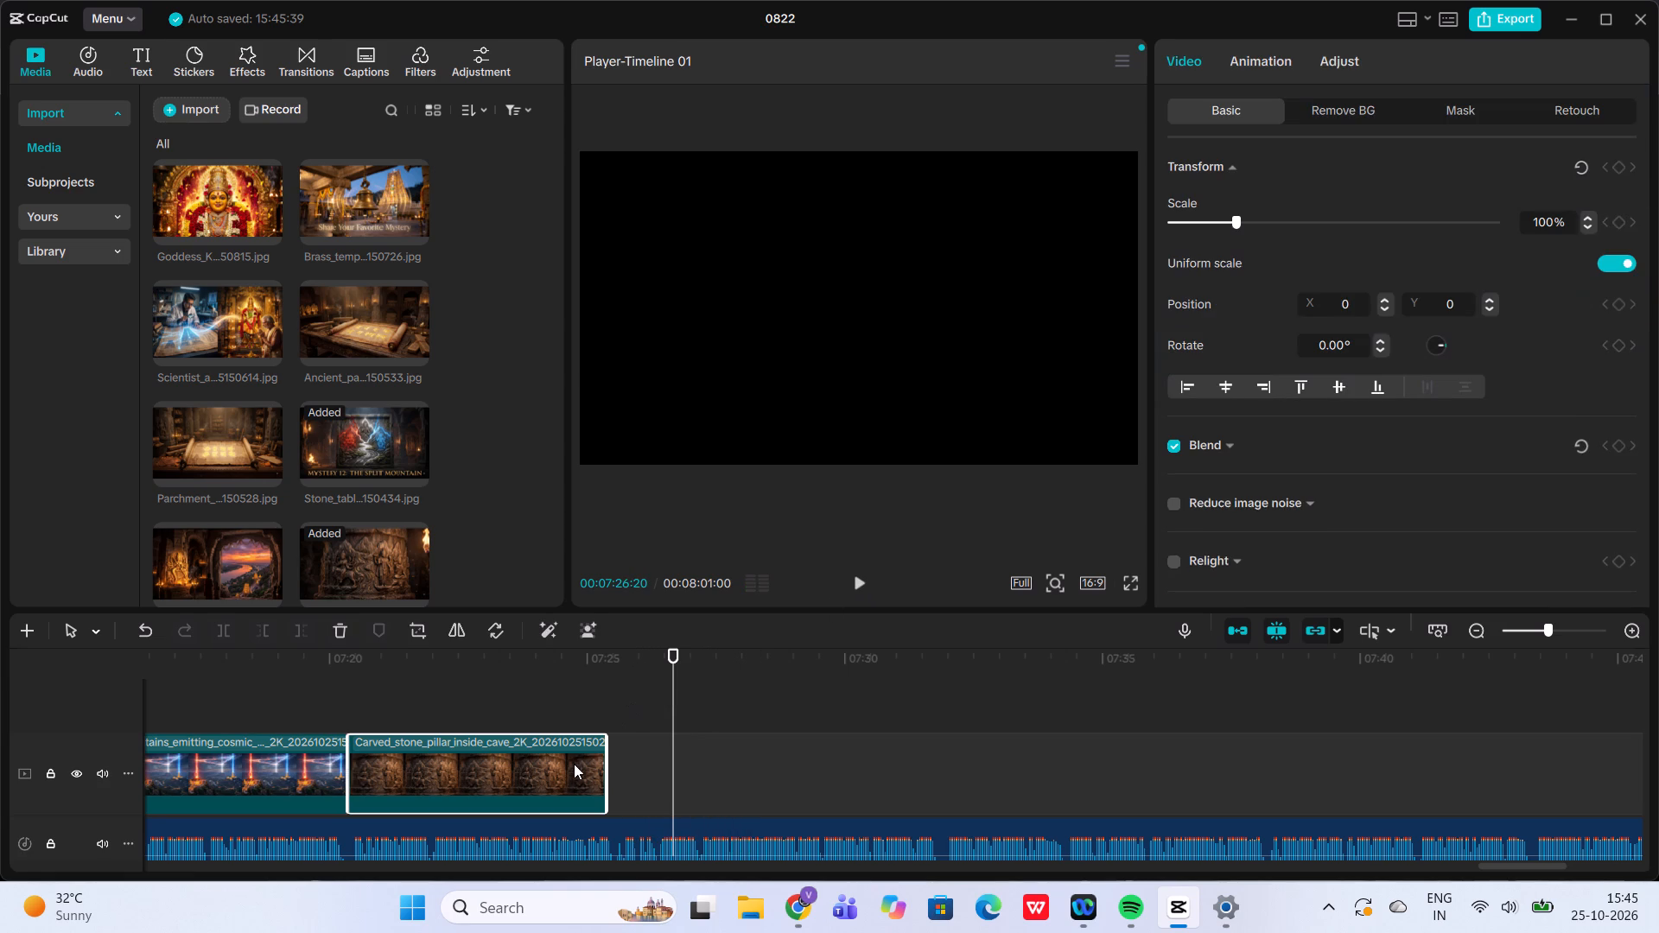
pyautogui.moveTo(607, 775); pyautogui.dragTo(645, 781)
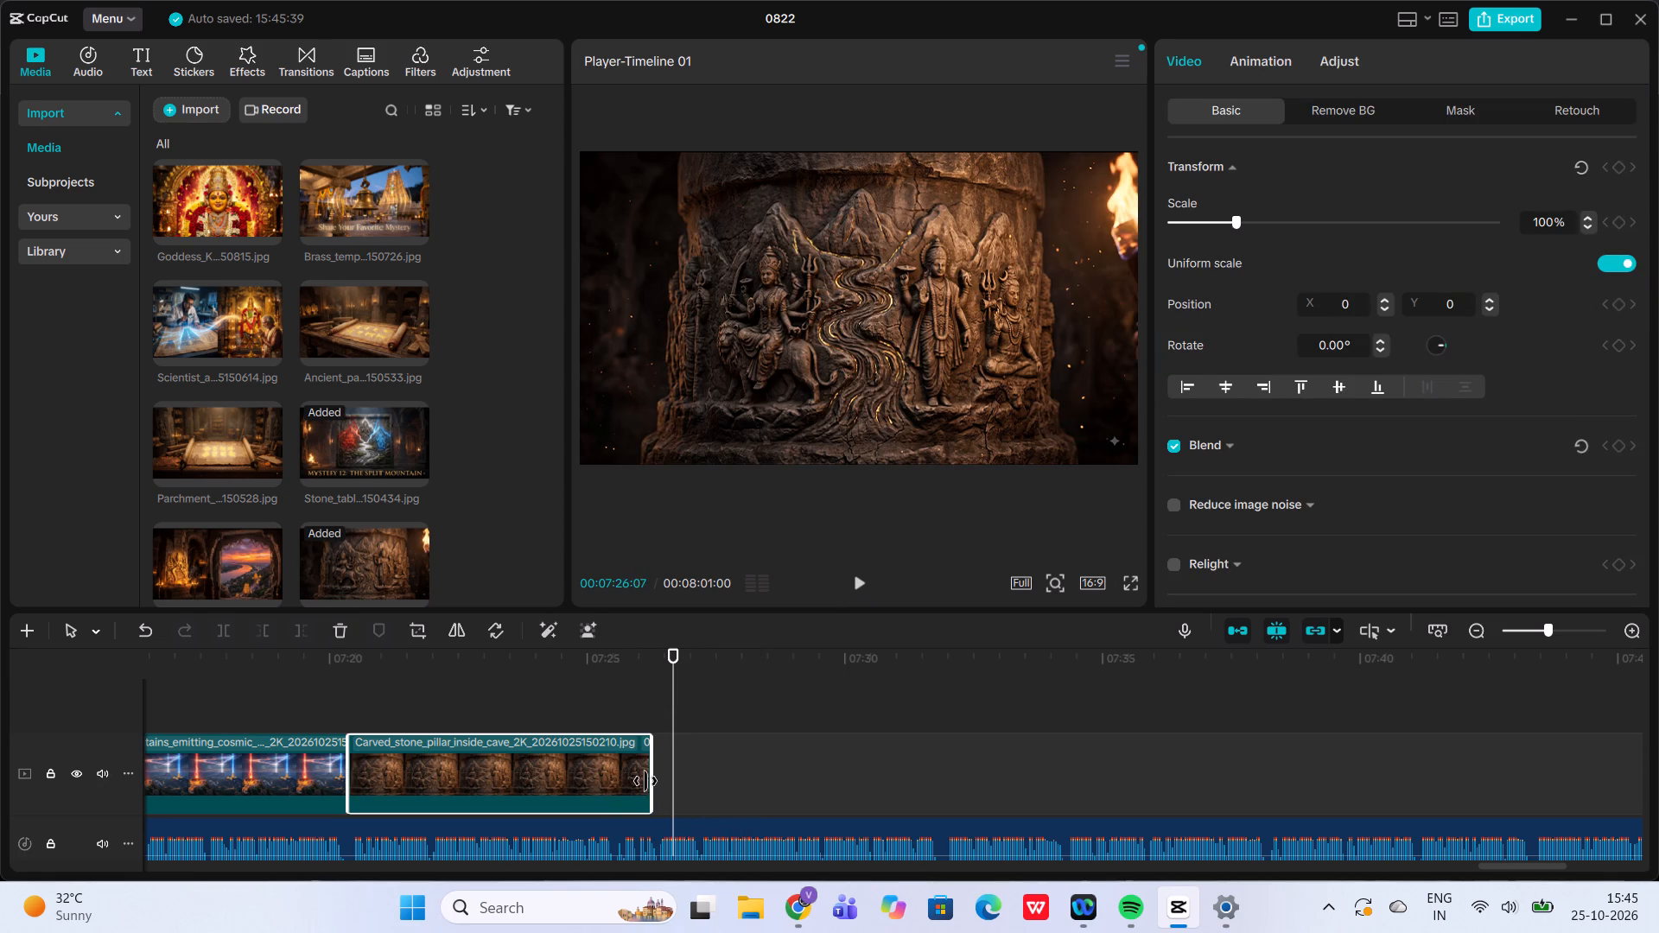
pyautogui.moveTo(645, 781); pyautogui.dragTo(658, 780)
# Replay the narration around the carved stone pillar clip's end and add the "Scientist_and_devotee" image ending in 150614 there.
pyautogui.doubleClick(636, 720)
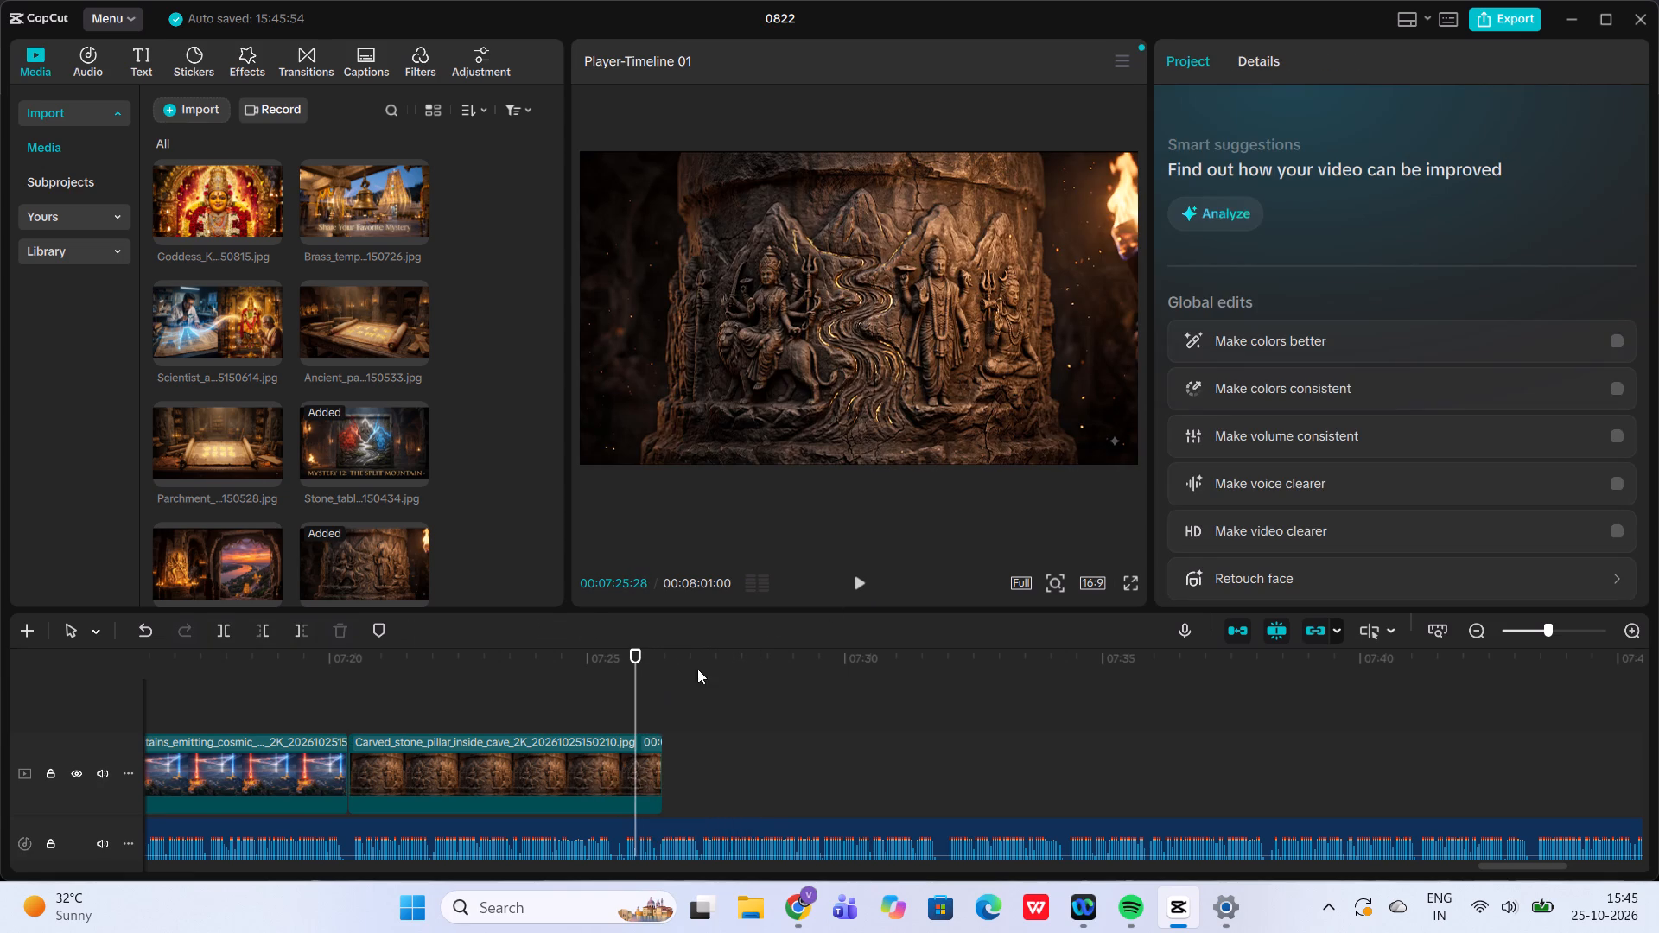
pyautogui.click(861, 573)
pyautogui.click(861, 573)
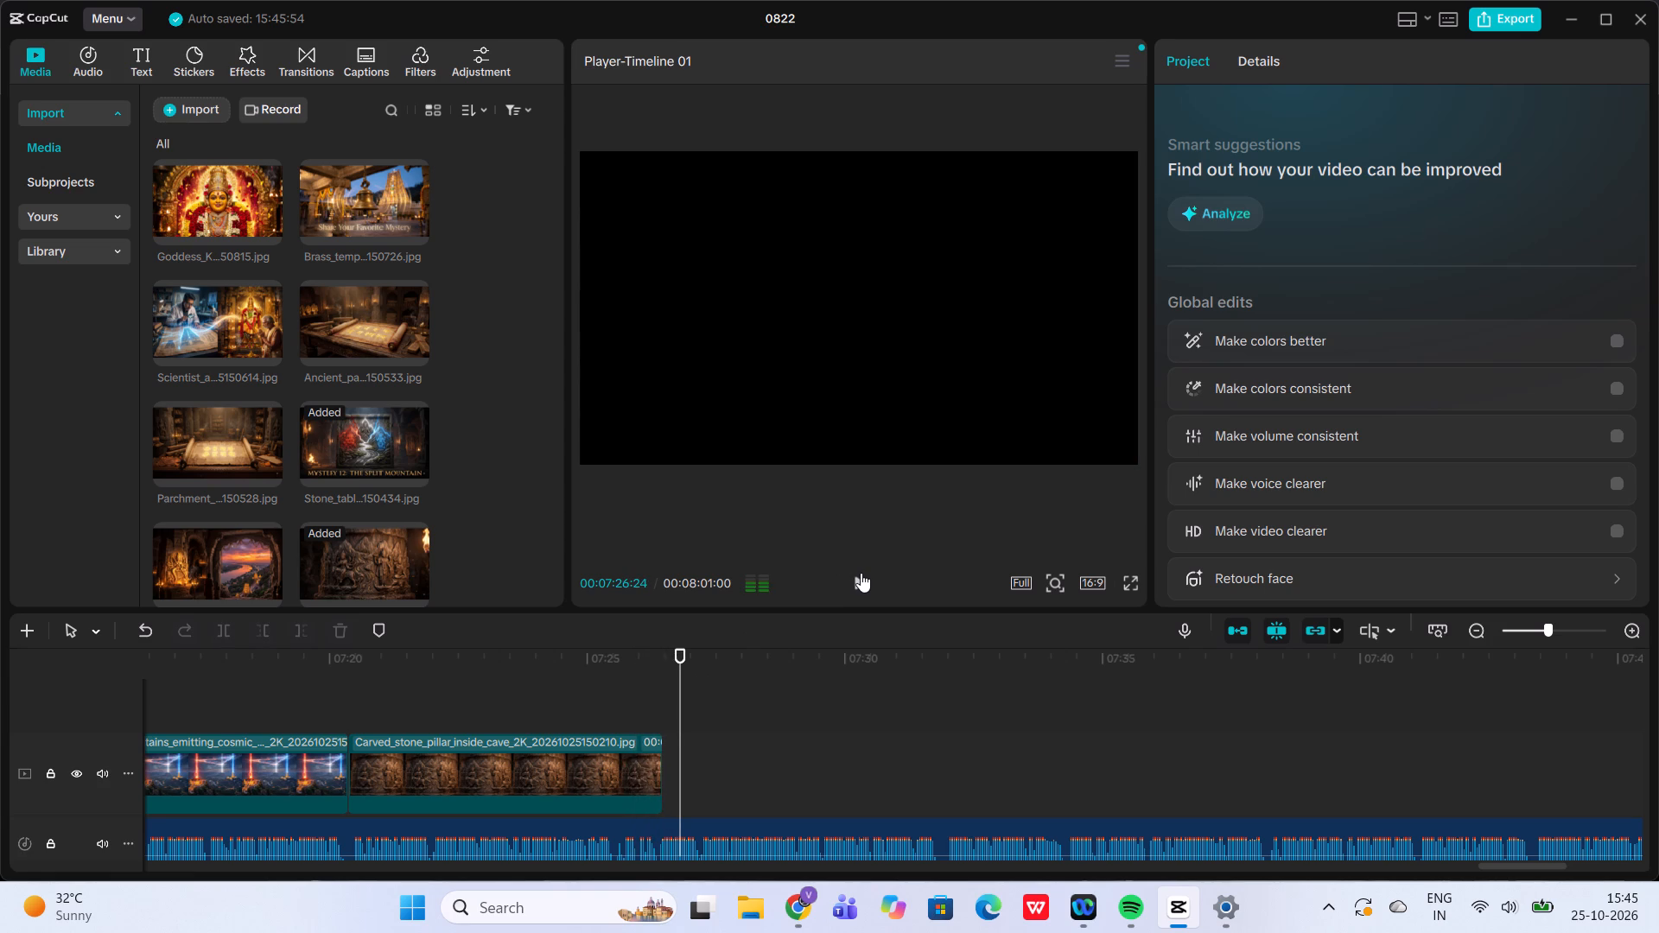
pyautogui.click(658, 709)
pyautogui.click(852, 588)
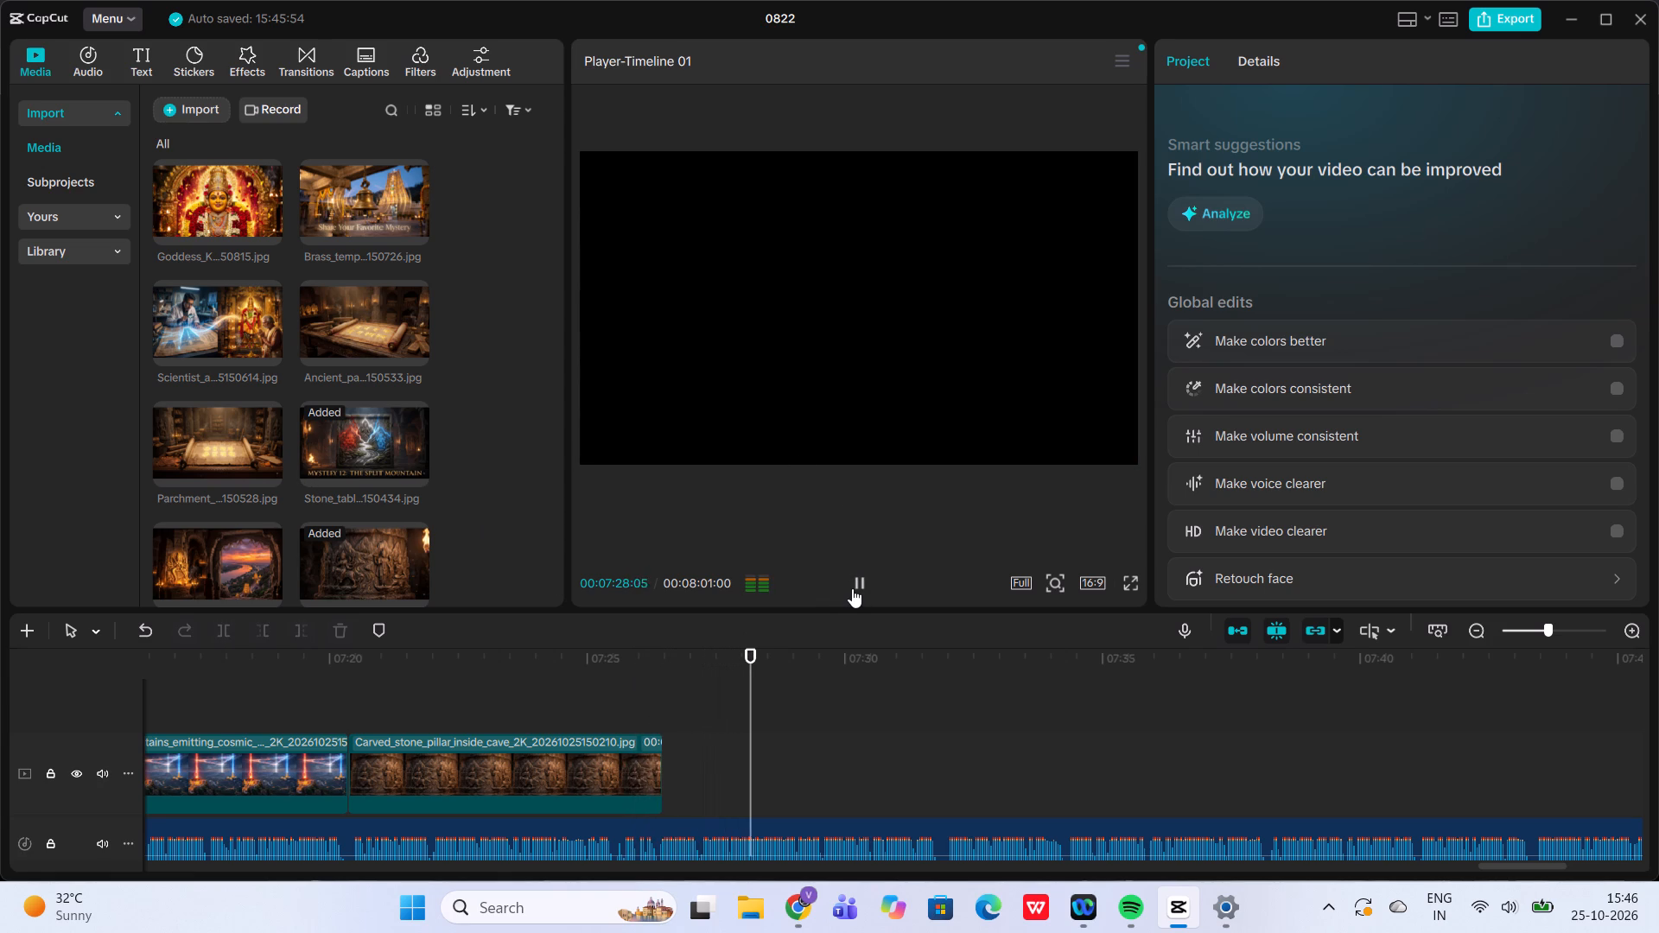
pyautogui.click(852, 588)
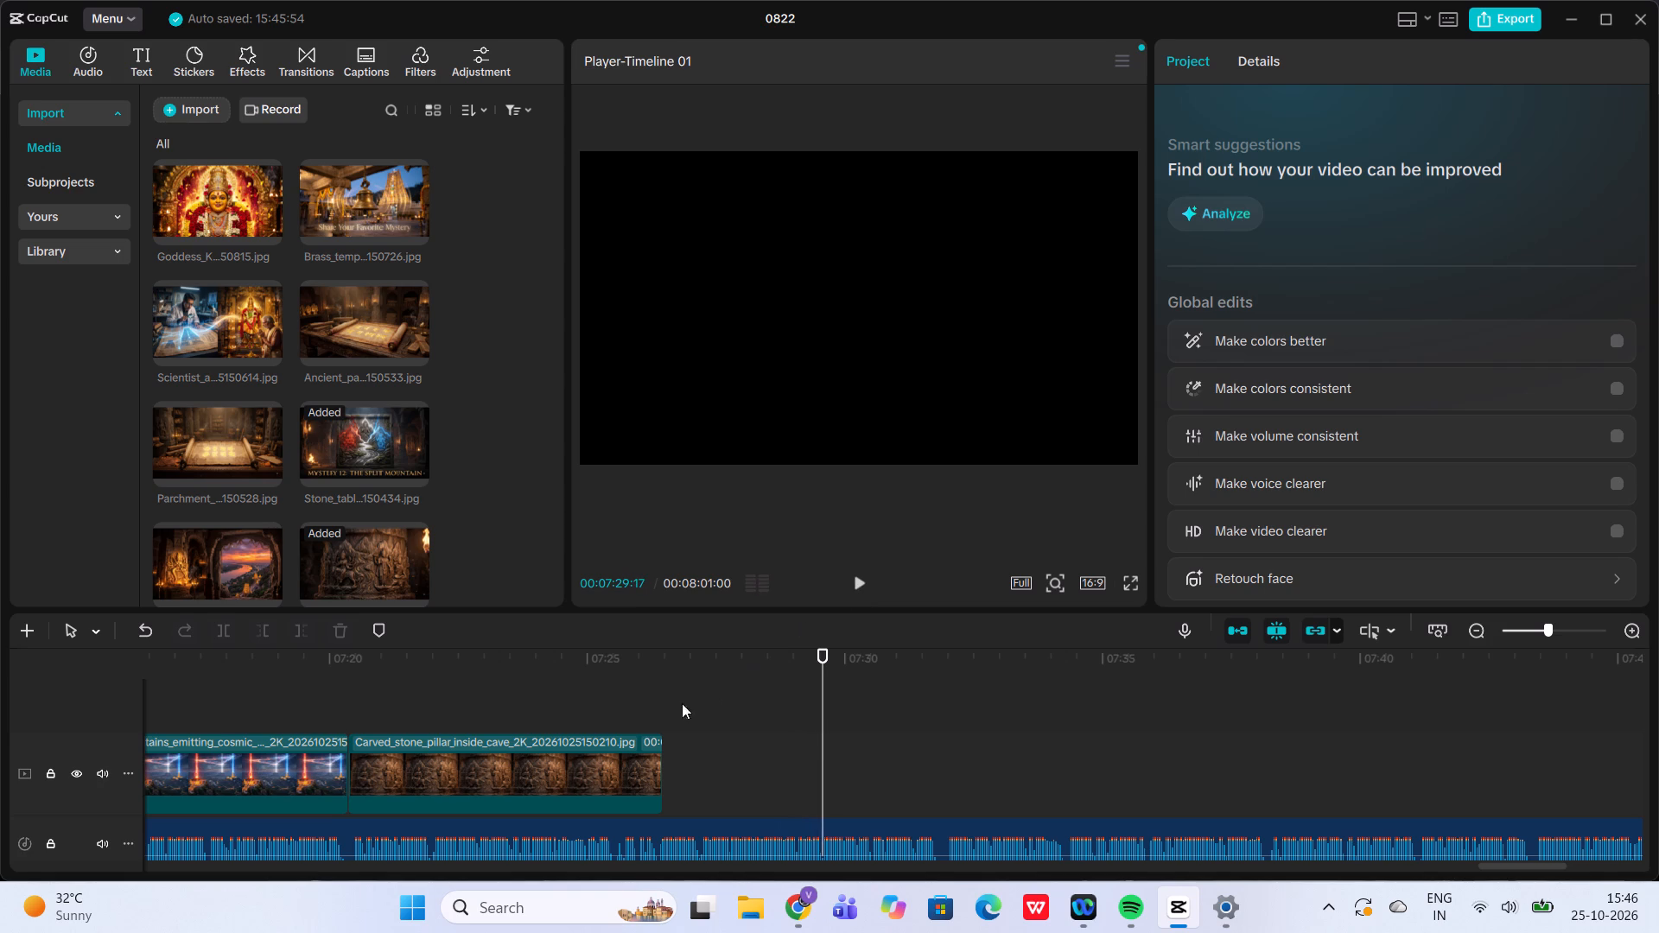
pyautogui.click(659, 709)
pyautogui.click(213, 313)
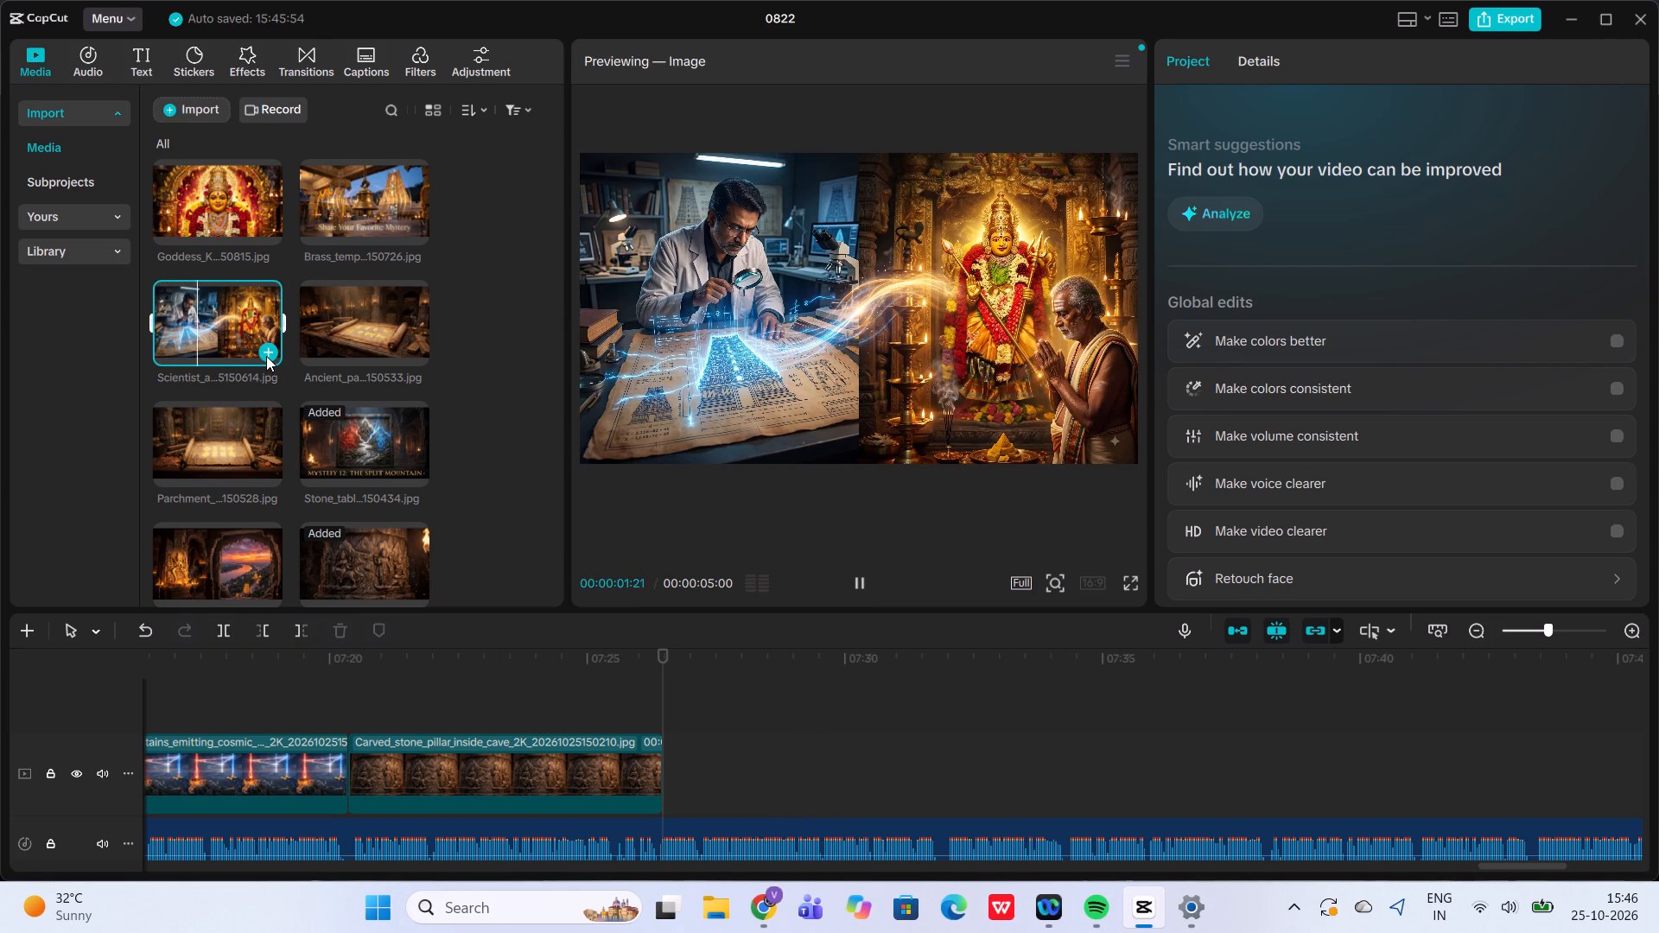
pyautogui.click(266, 356)
# Play the narration over the scientist and devotee clip, trim its end to about 07:29:13, and replay the narration across the cut.
pyautogui.click(855, 578)
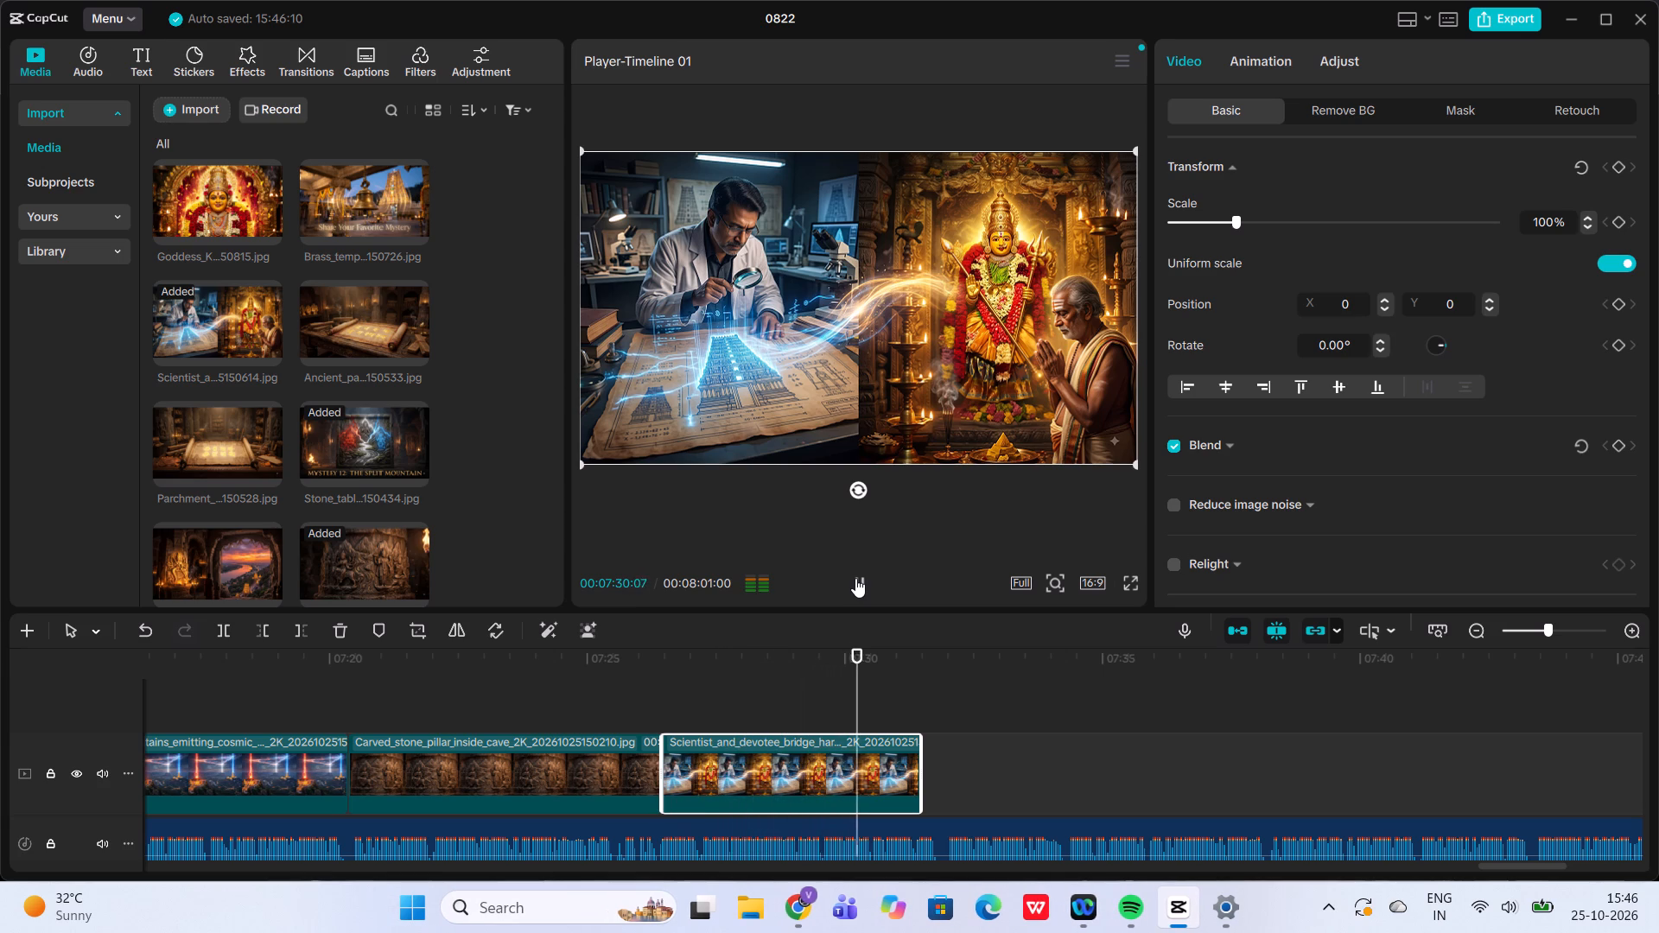
pyautogui.click(855, 578)
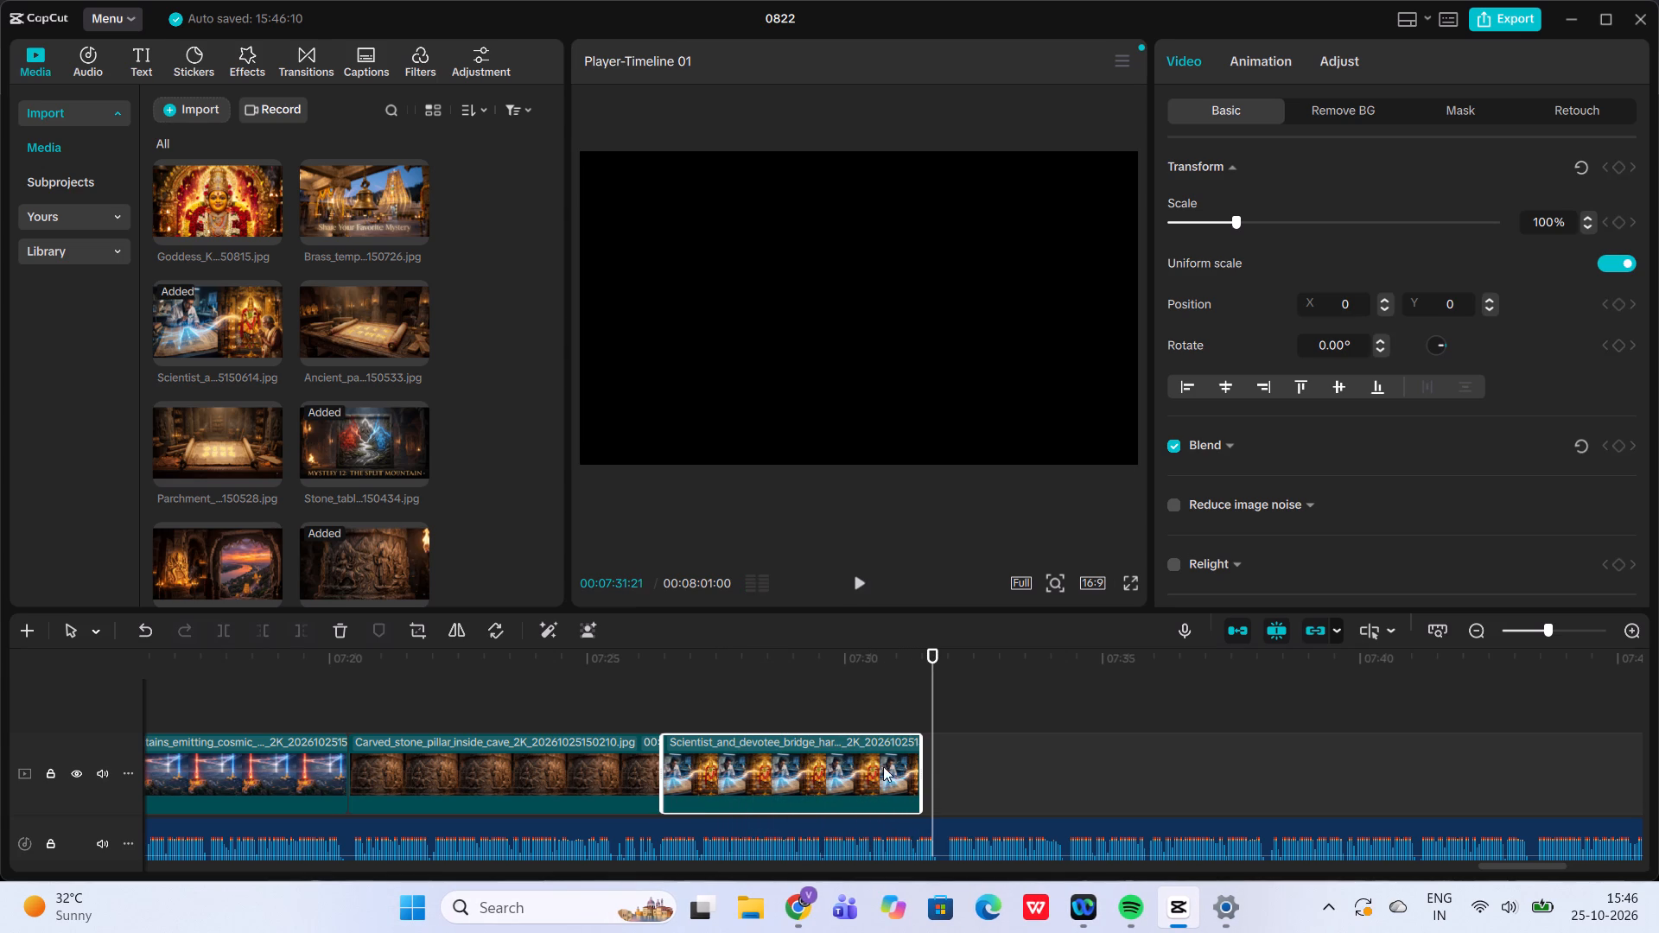
pyautogui.moveTo(923, 781); pyautogui.dragTo(812, 771)
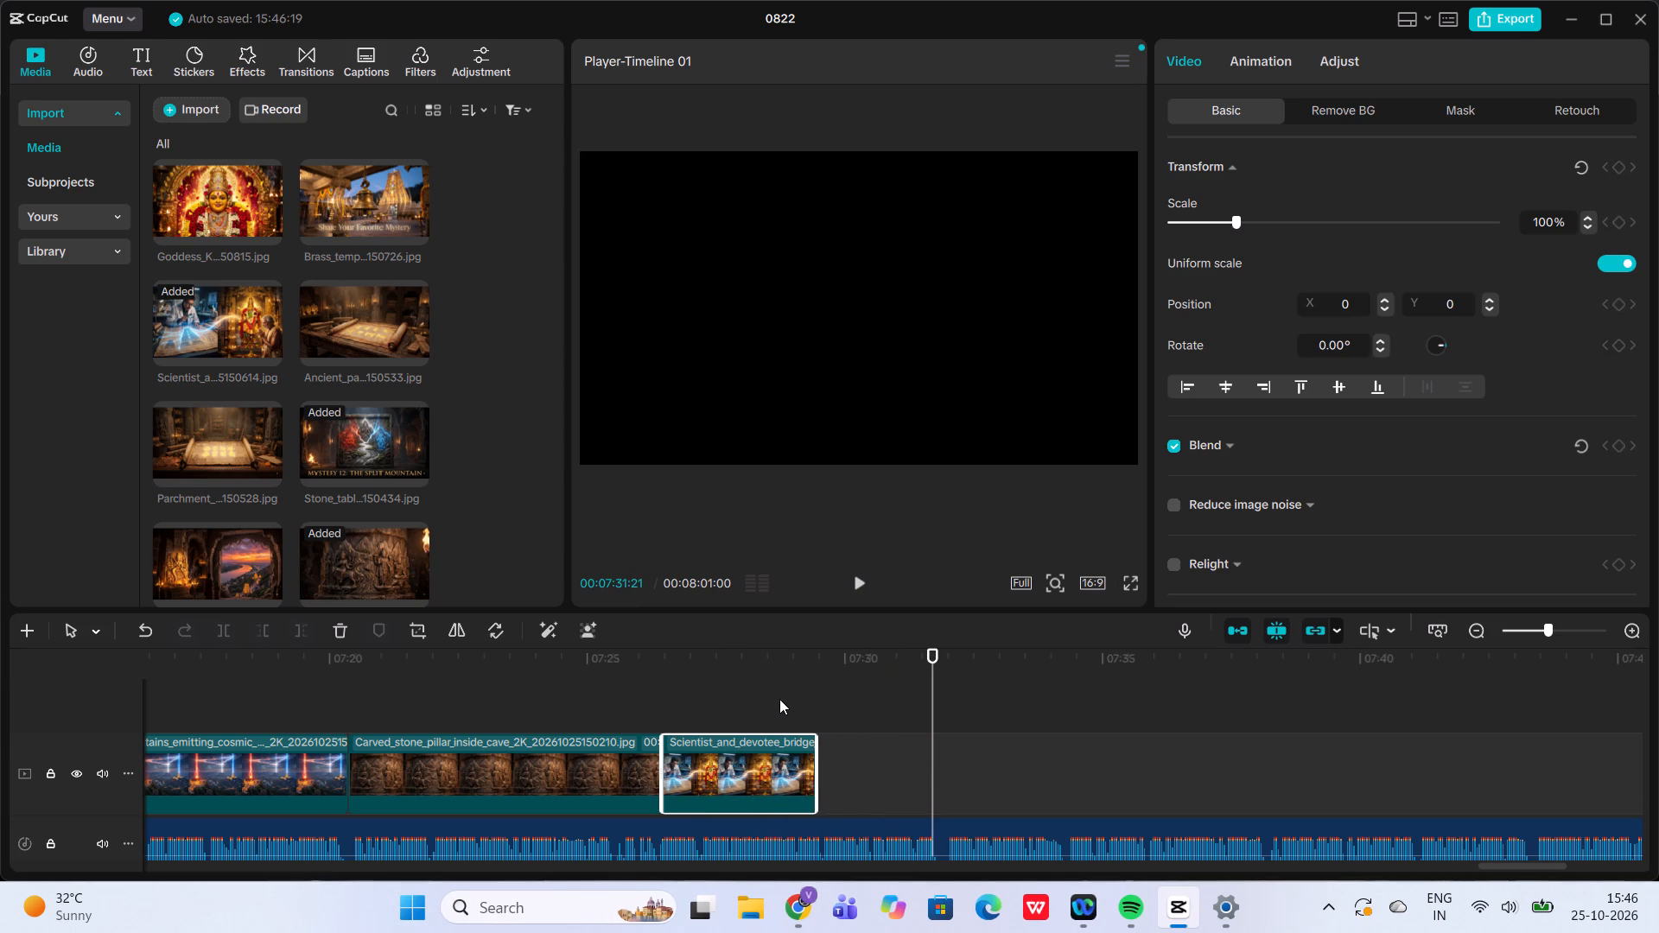
pyautogui.click(778, 696)
pyautogui.click(859, 589)
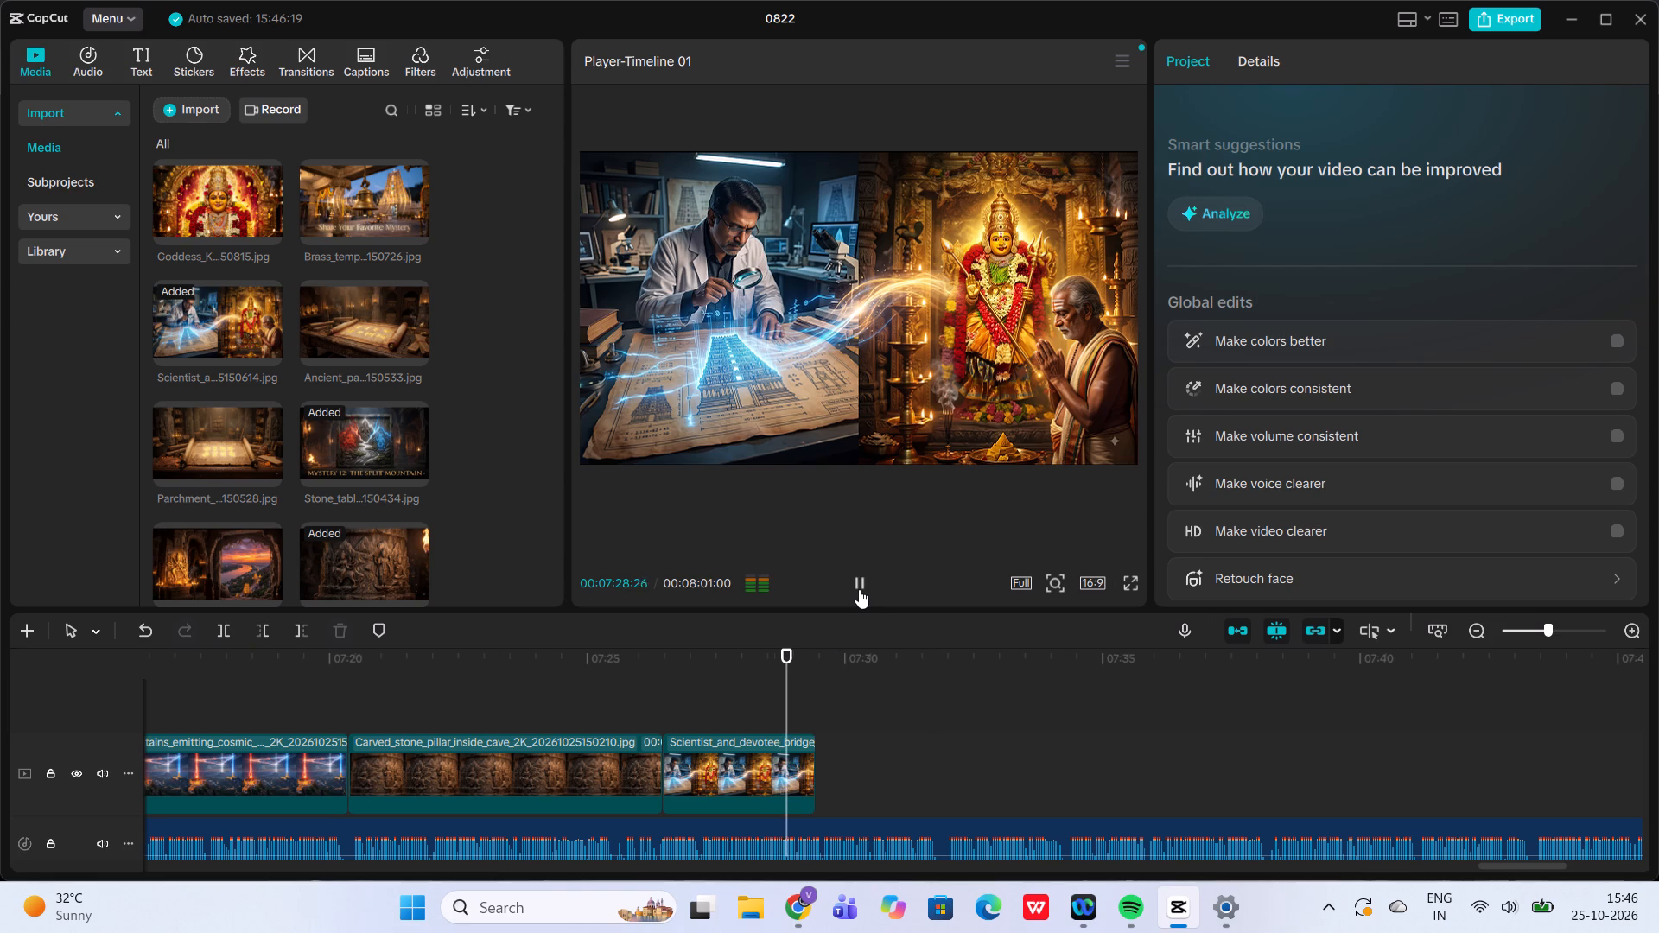
pyautogui.click(859, 589)
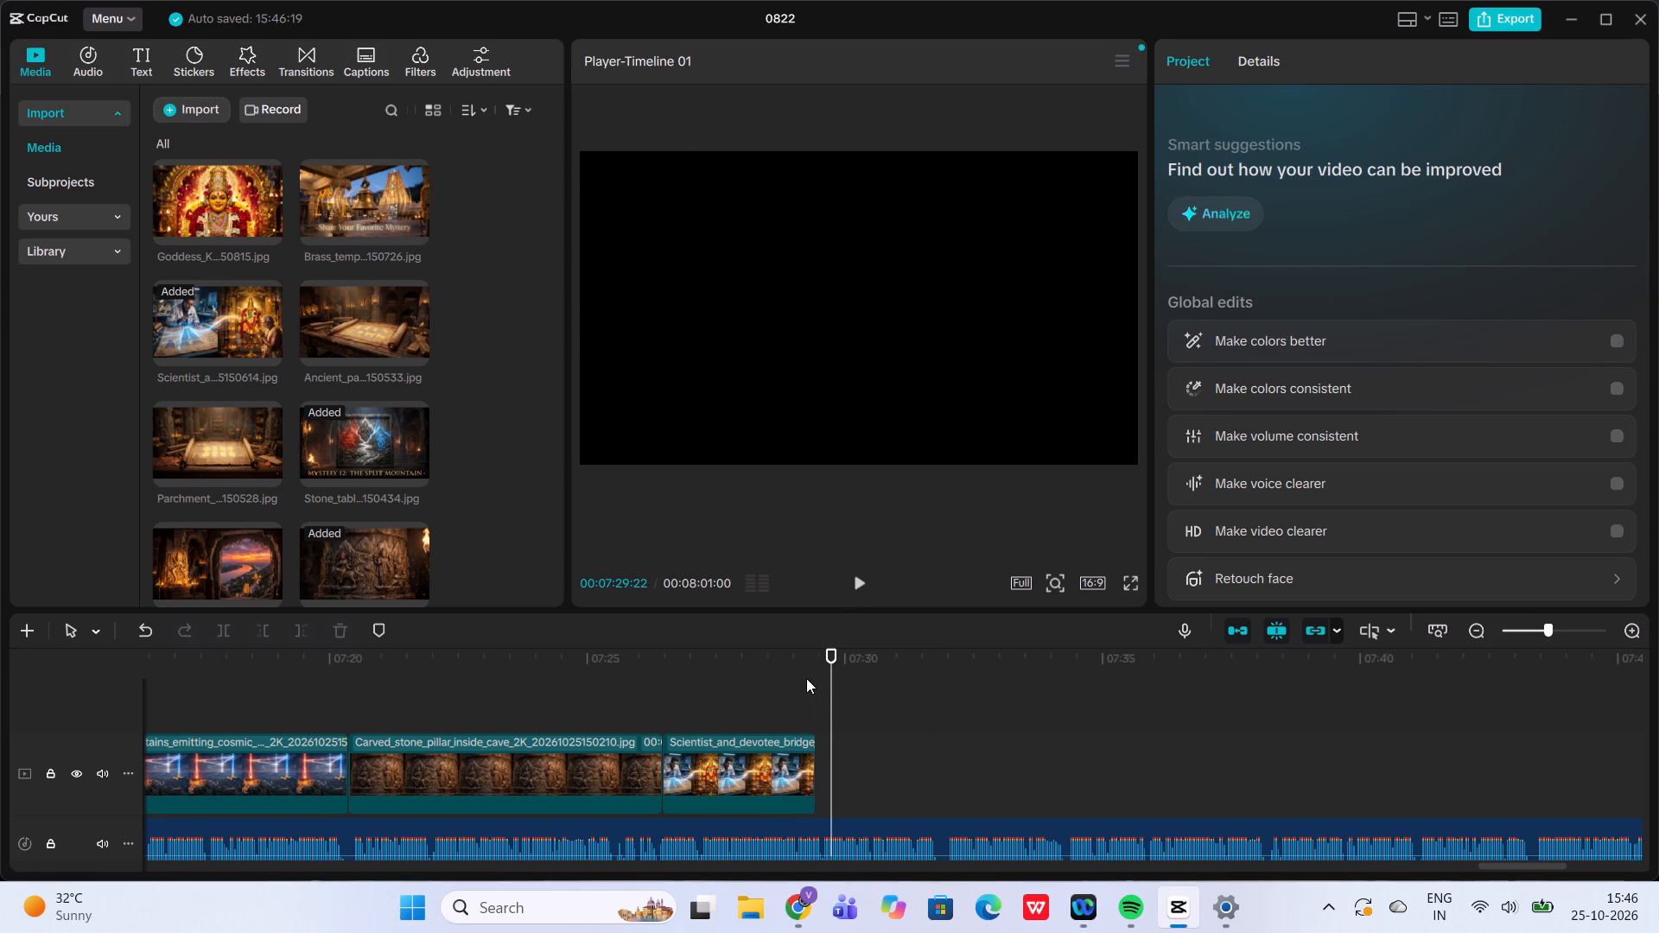
# Add the "Stone_relief_overlooking_river" image ending in 150350 at 07:29:13, and preview the clay lamps image against it.
pyautogui.click(814, 689)
pyautogui.scroll(1, 460, 379)
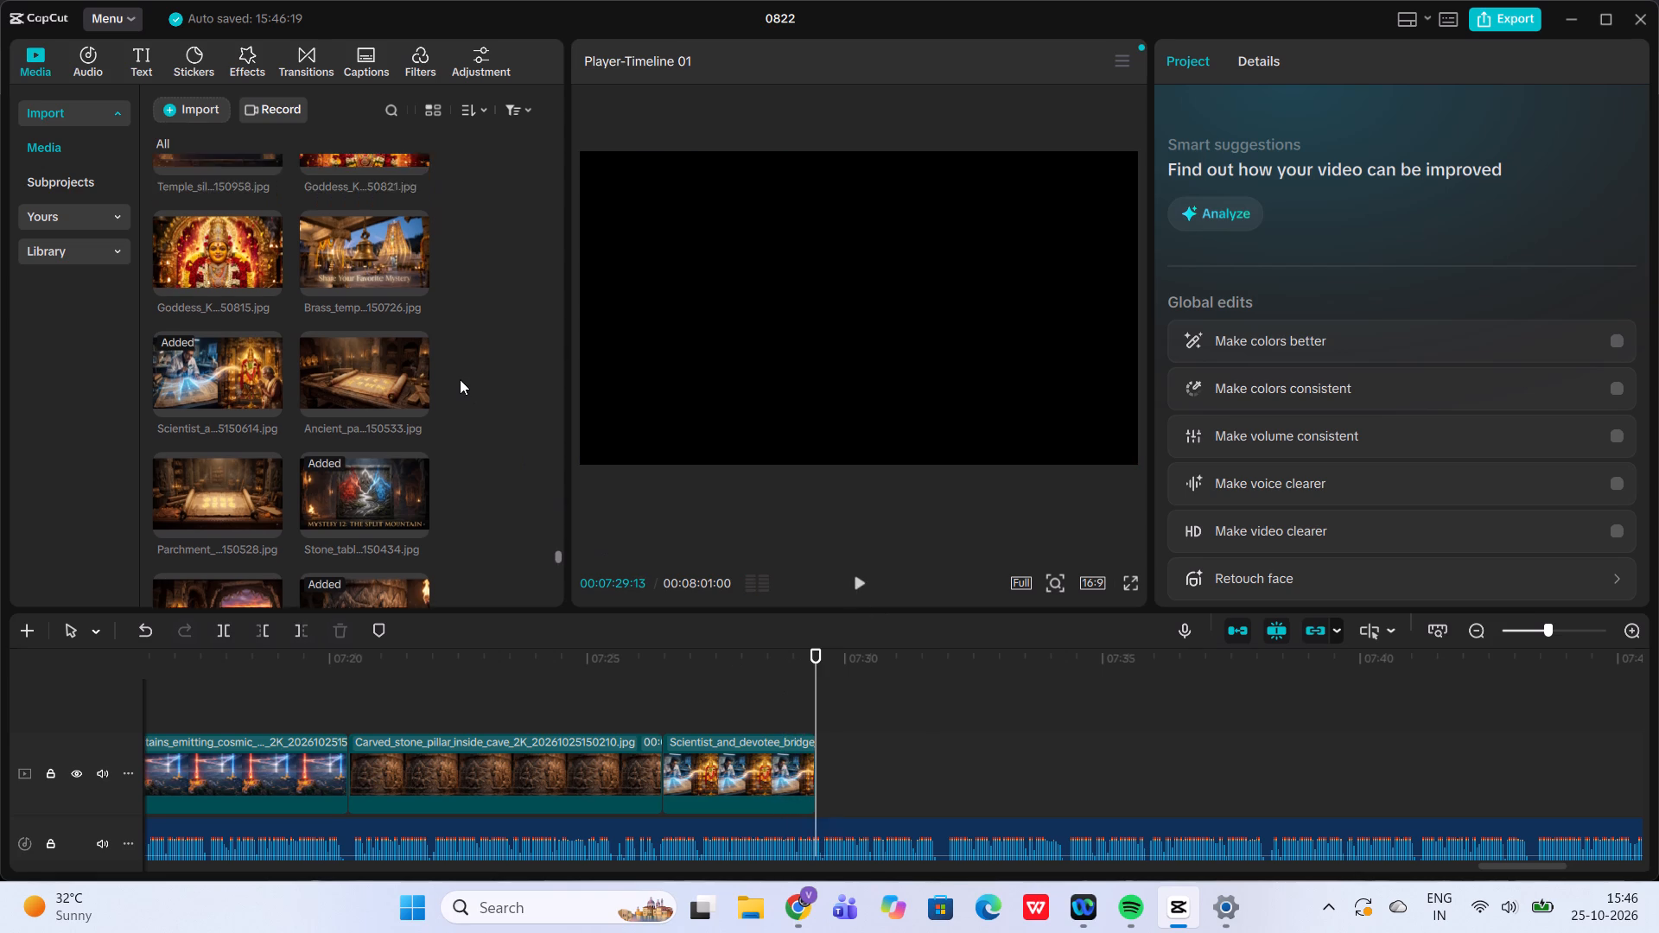
pyautogui.scroll(1, 460, 379)
pyautogui.scroll(-2, 458, 374)
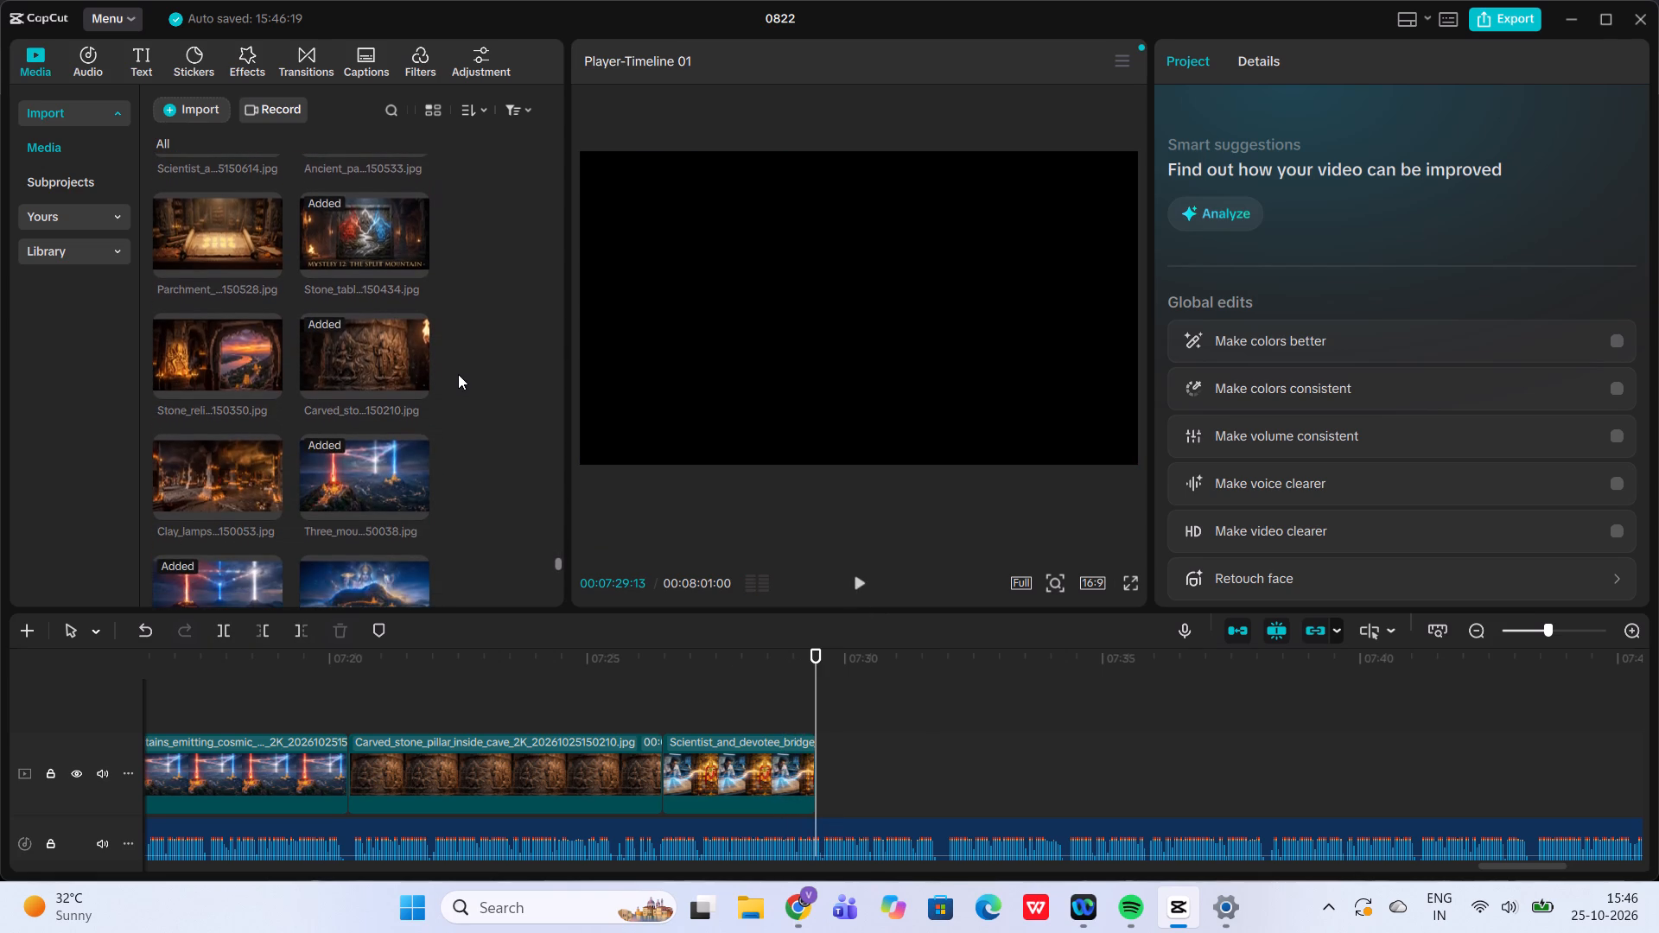
pyautogui.click(240, 345)
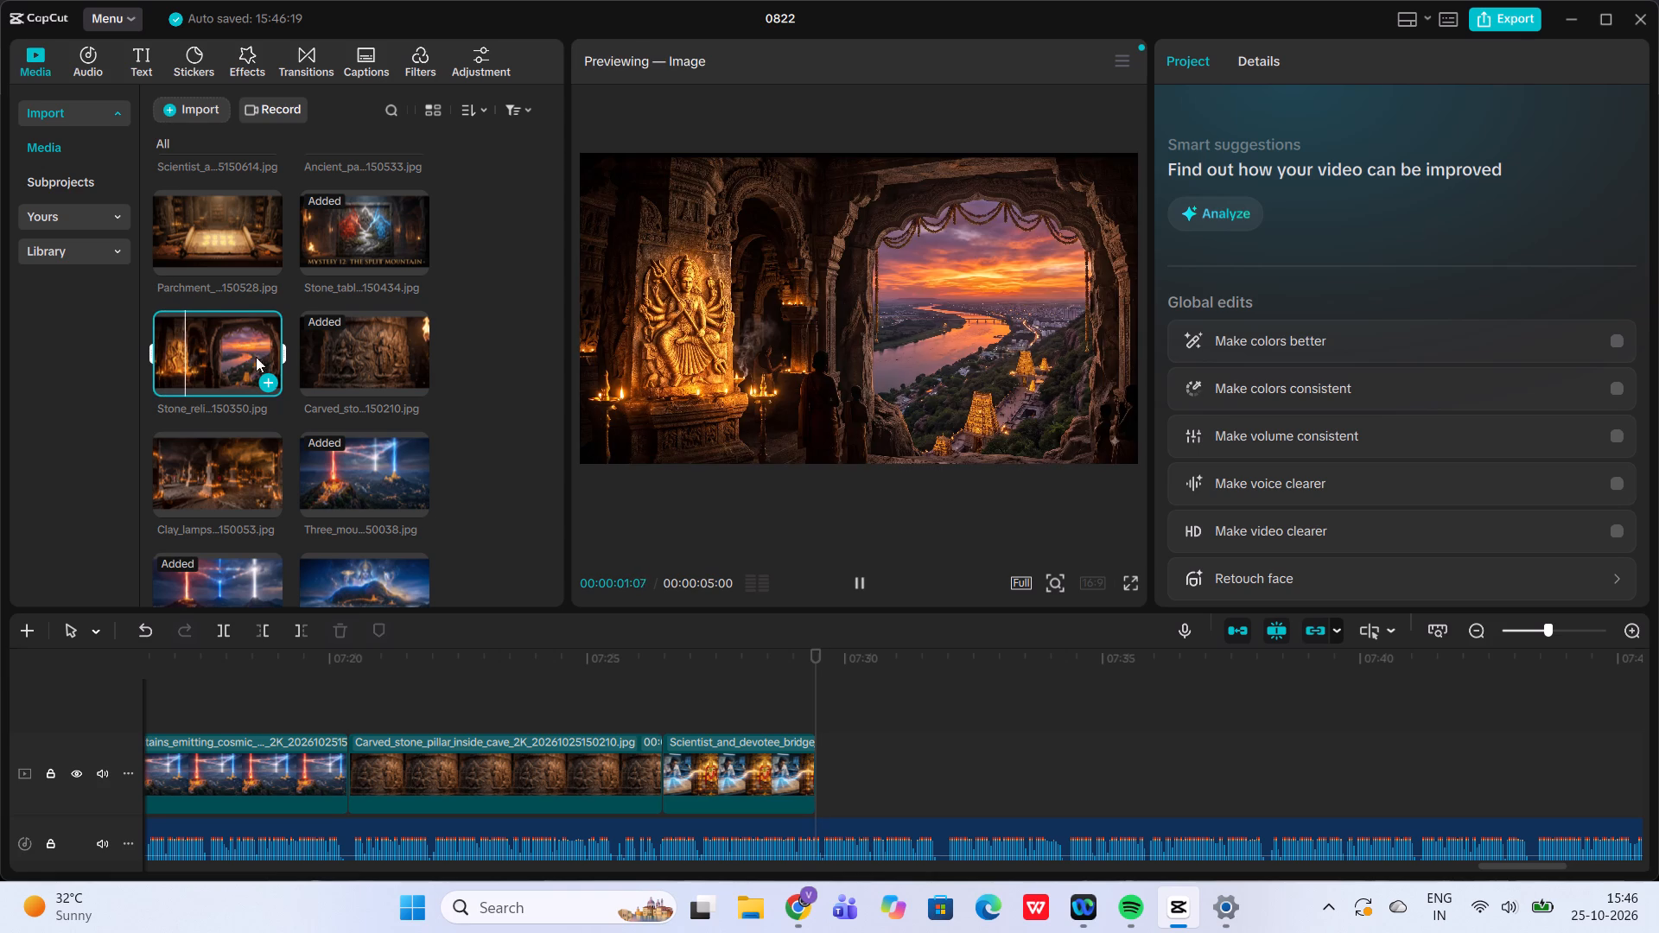
pyautogui.click(268, 384)
pyautogui.click(230, 456)
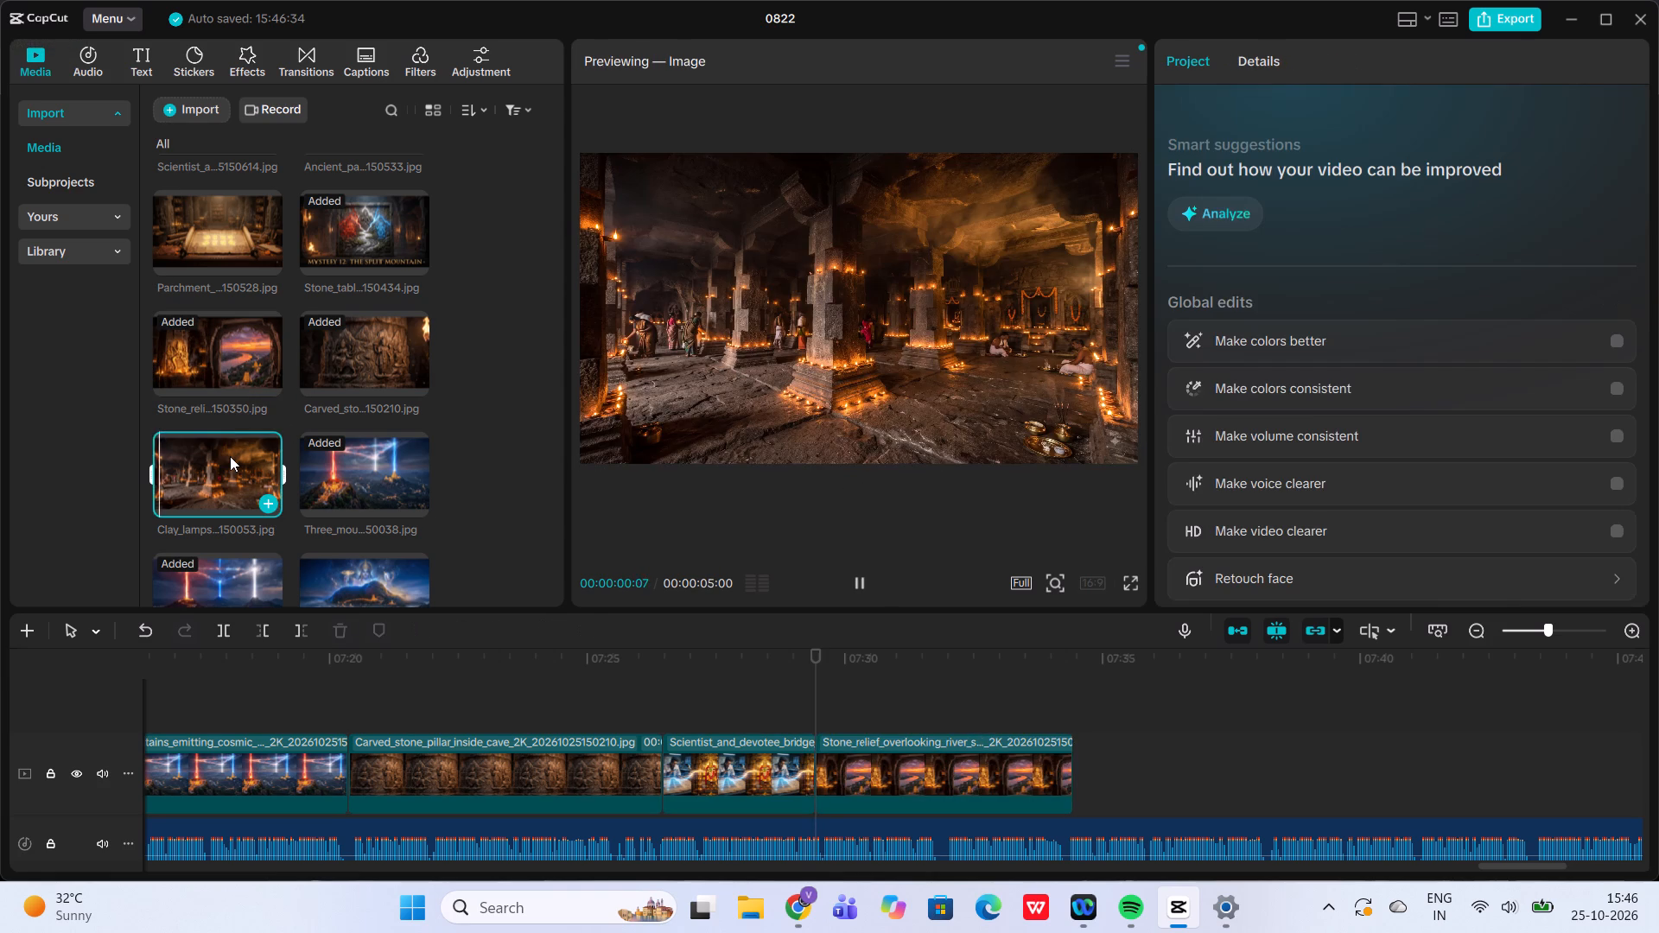
pyautogui.click(221, 365)
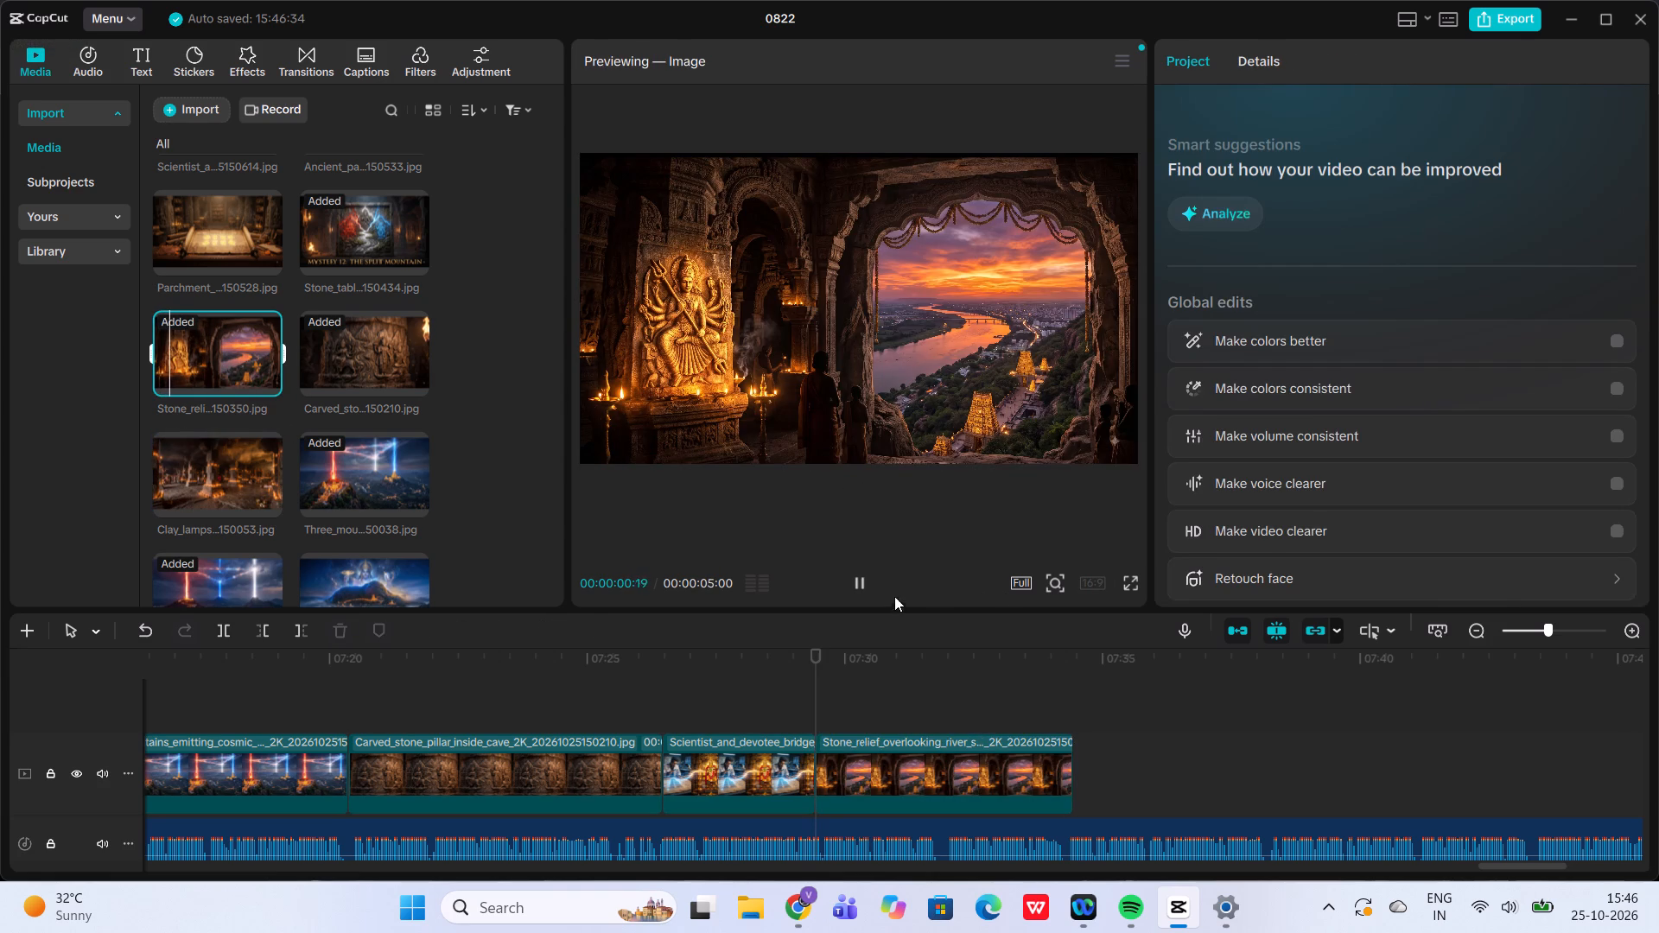
# Play the narration from 07:28:23 across the cut and trim the stone relief clip's end to about 07:31:21.
pyautogui.click(781, 718)
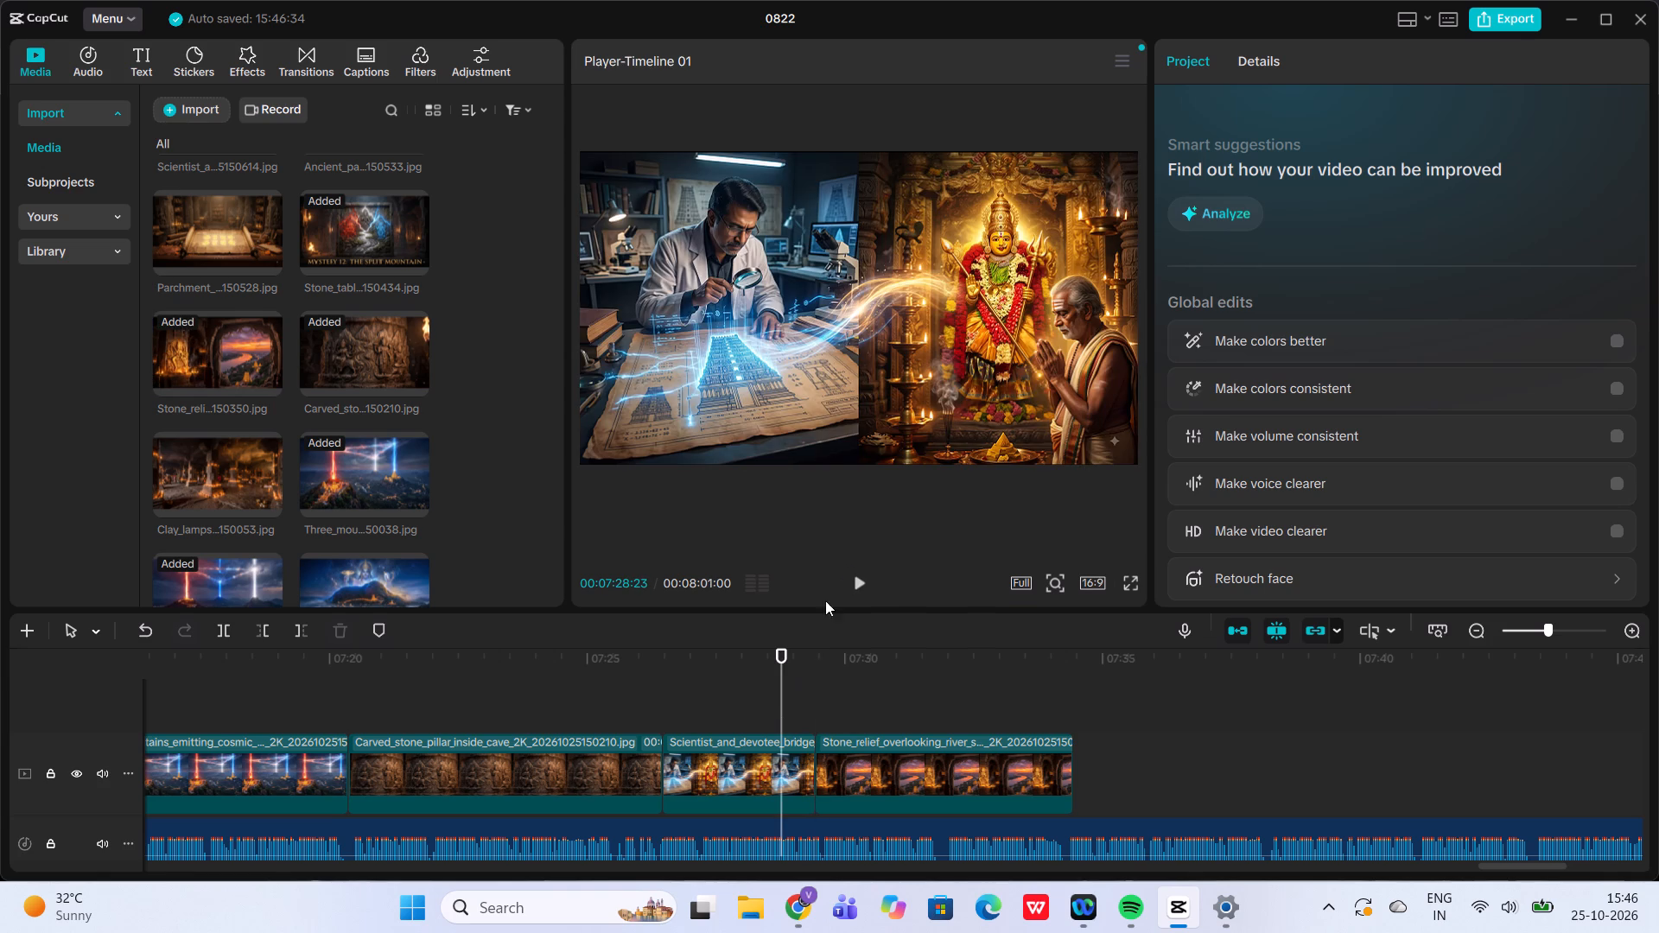
pyautogui.click(869, 579)
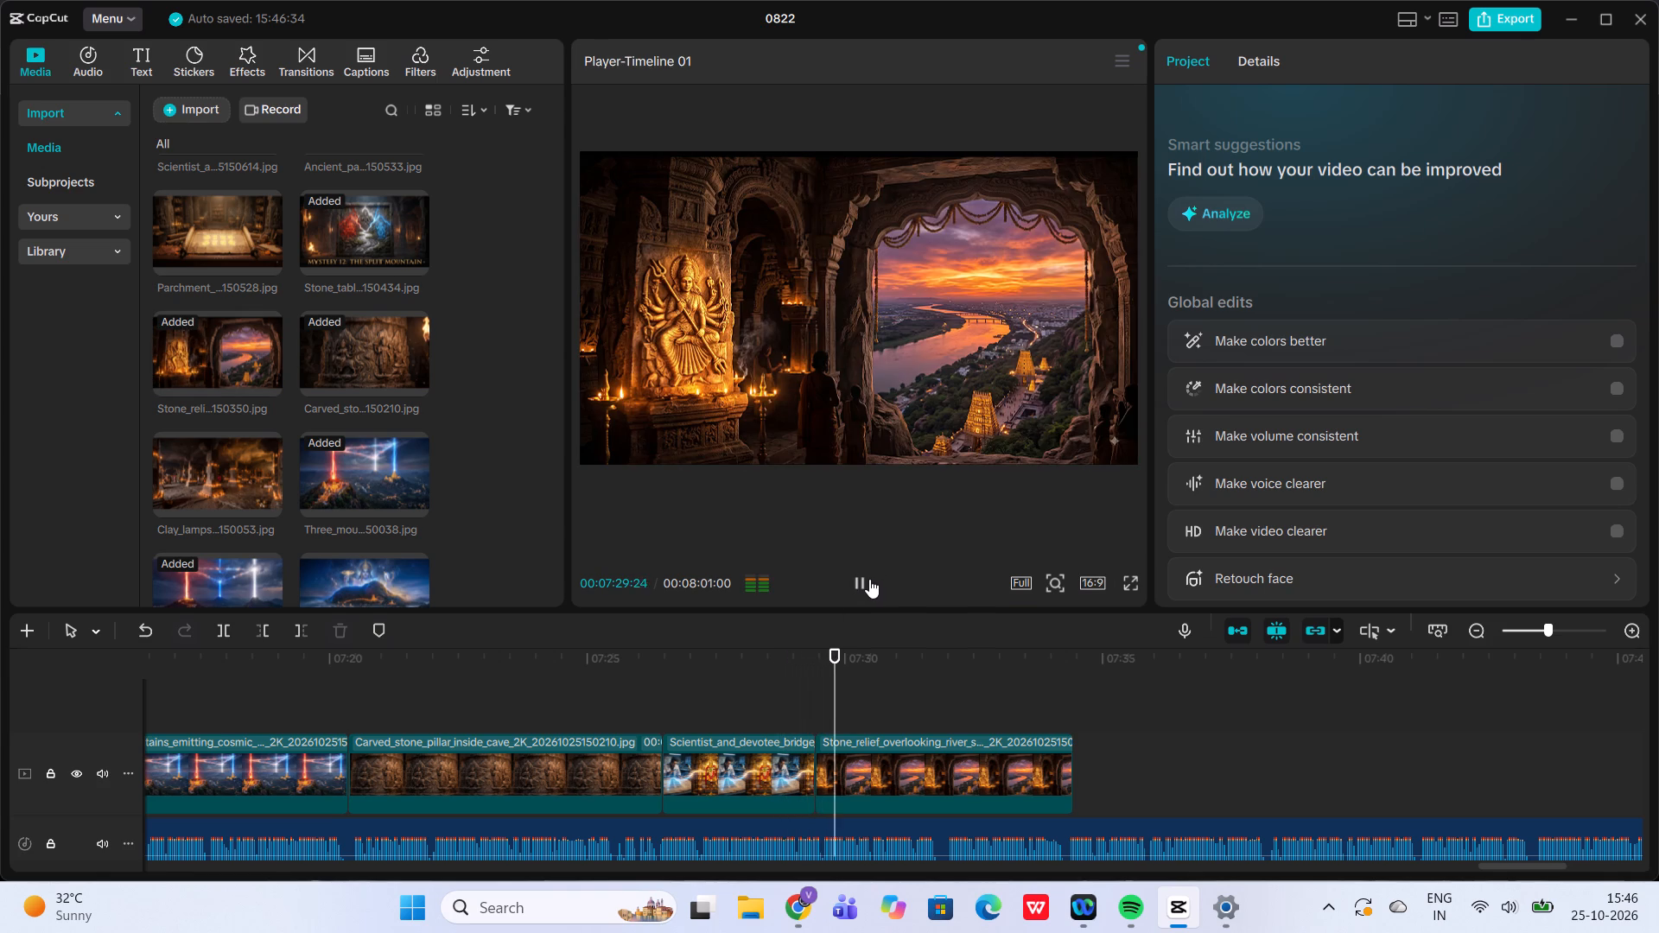
pyautogui.click(869, 579)
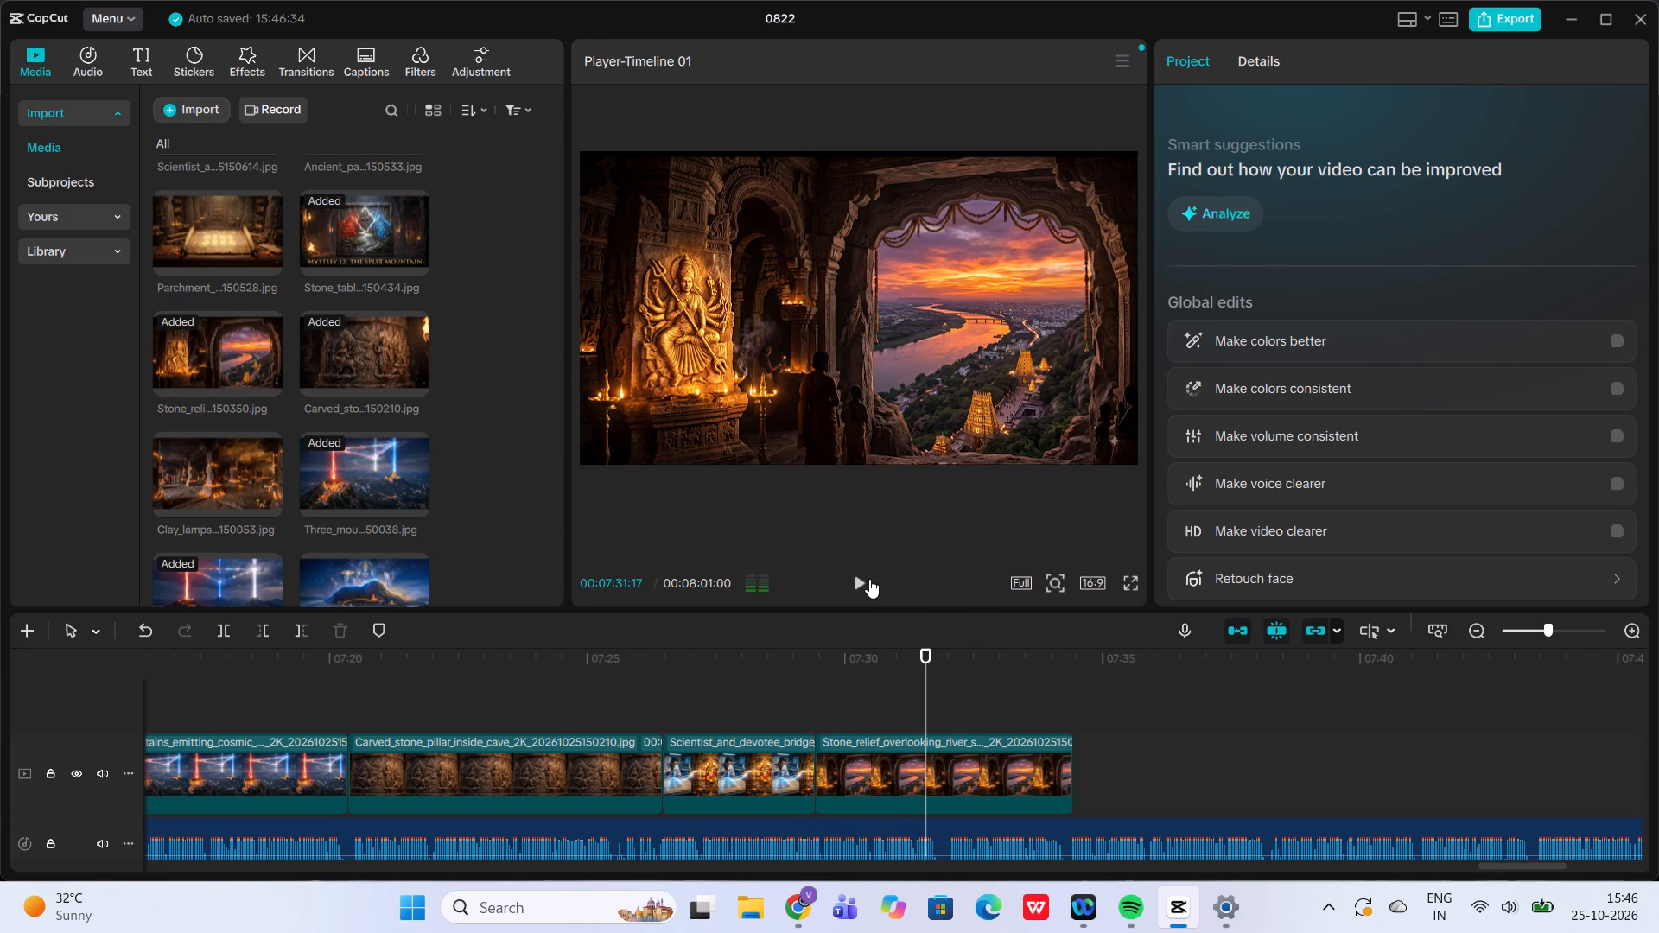
pyautogui.click(1071, 769)
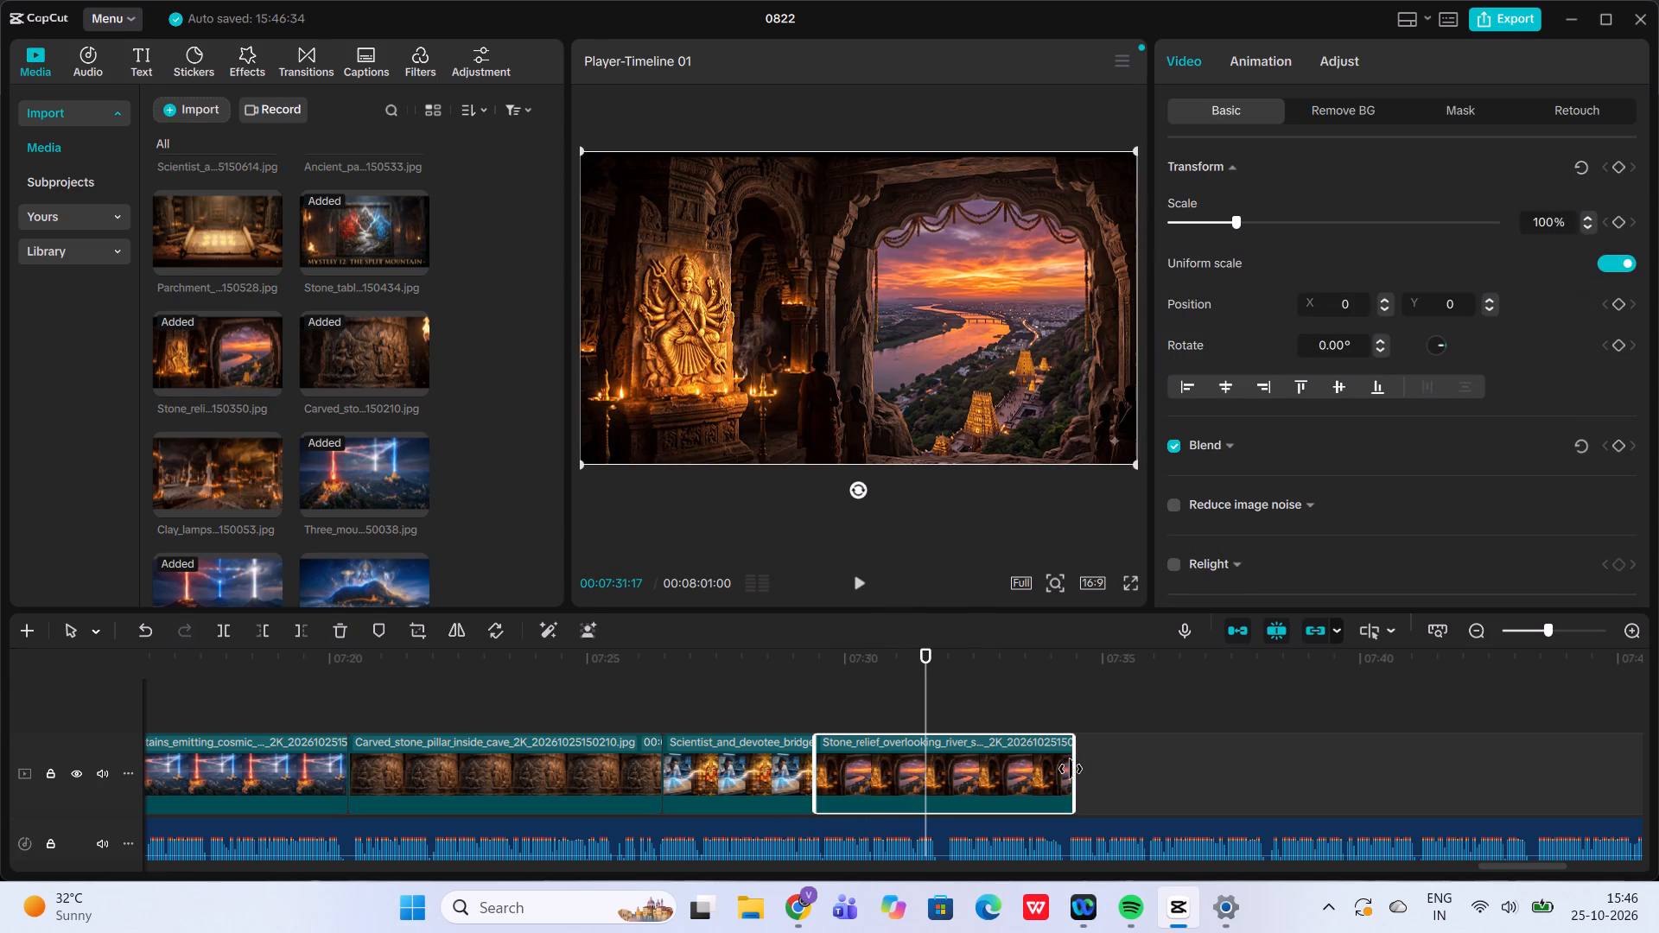
pyautogui.moveTo(1071, 769); pyautogui.dragTo(929, 776)
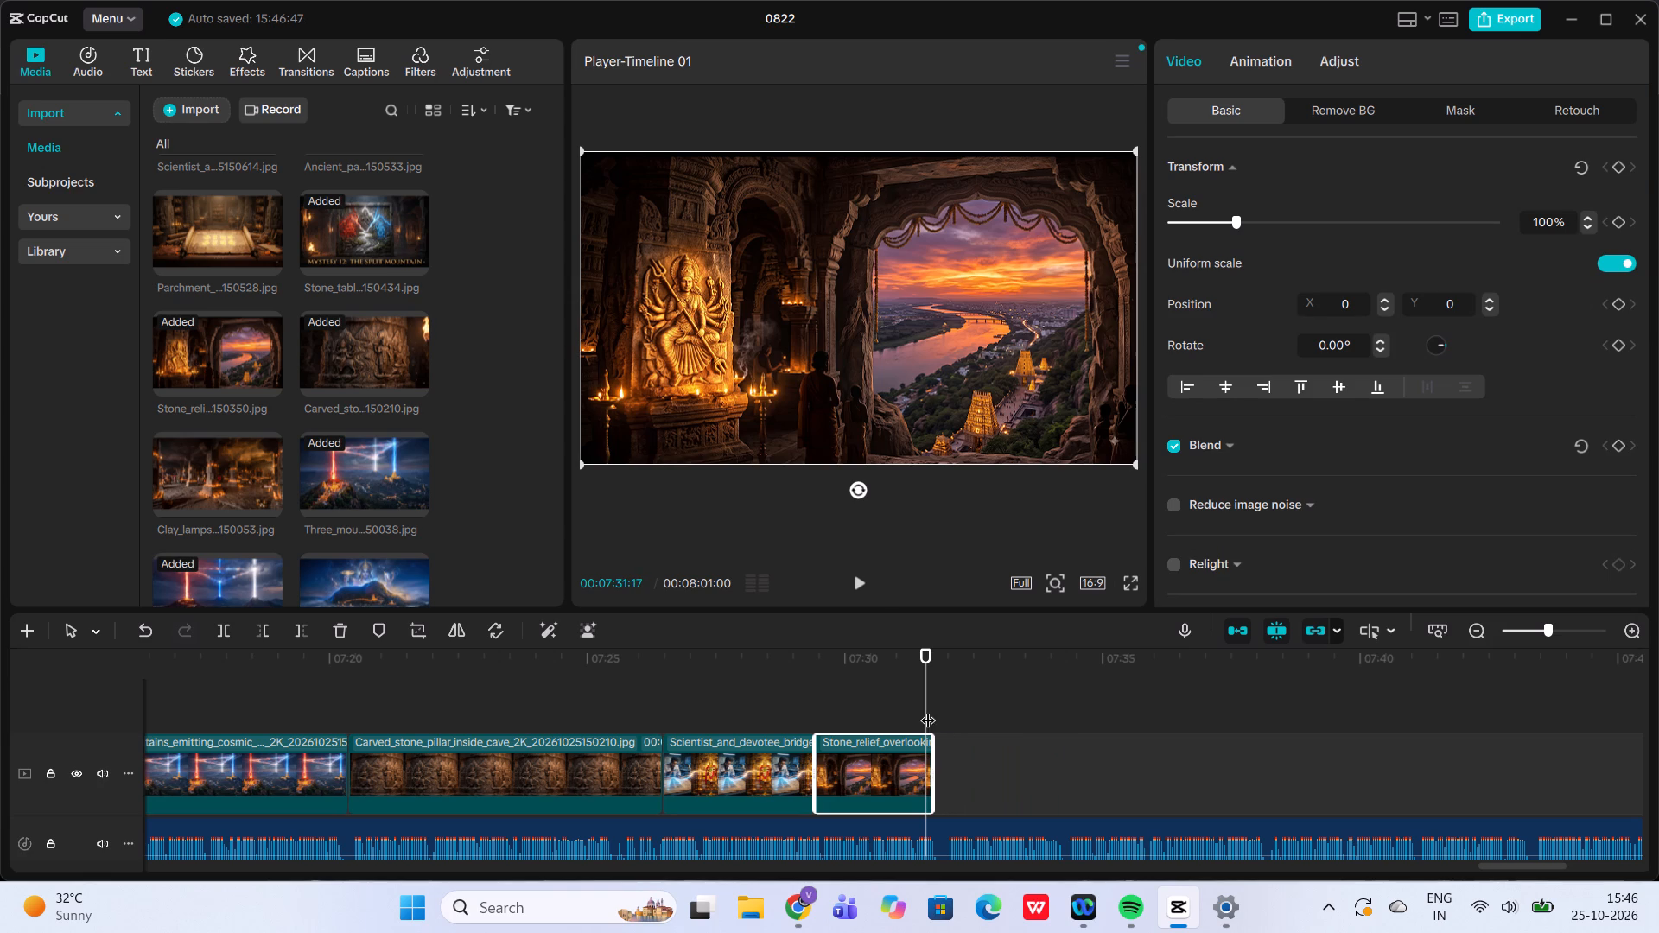
# Play the narration beyond the stone relief clip and look through the media images, previewing the stone carving image ending in 144416.
pyautogui.click(861, 577)
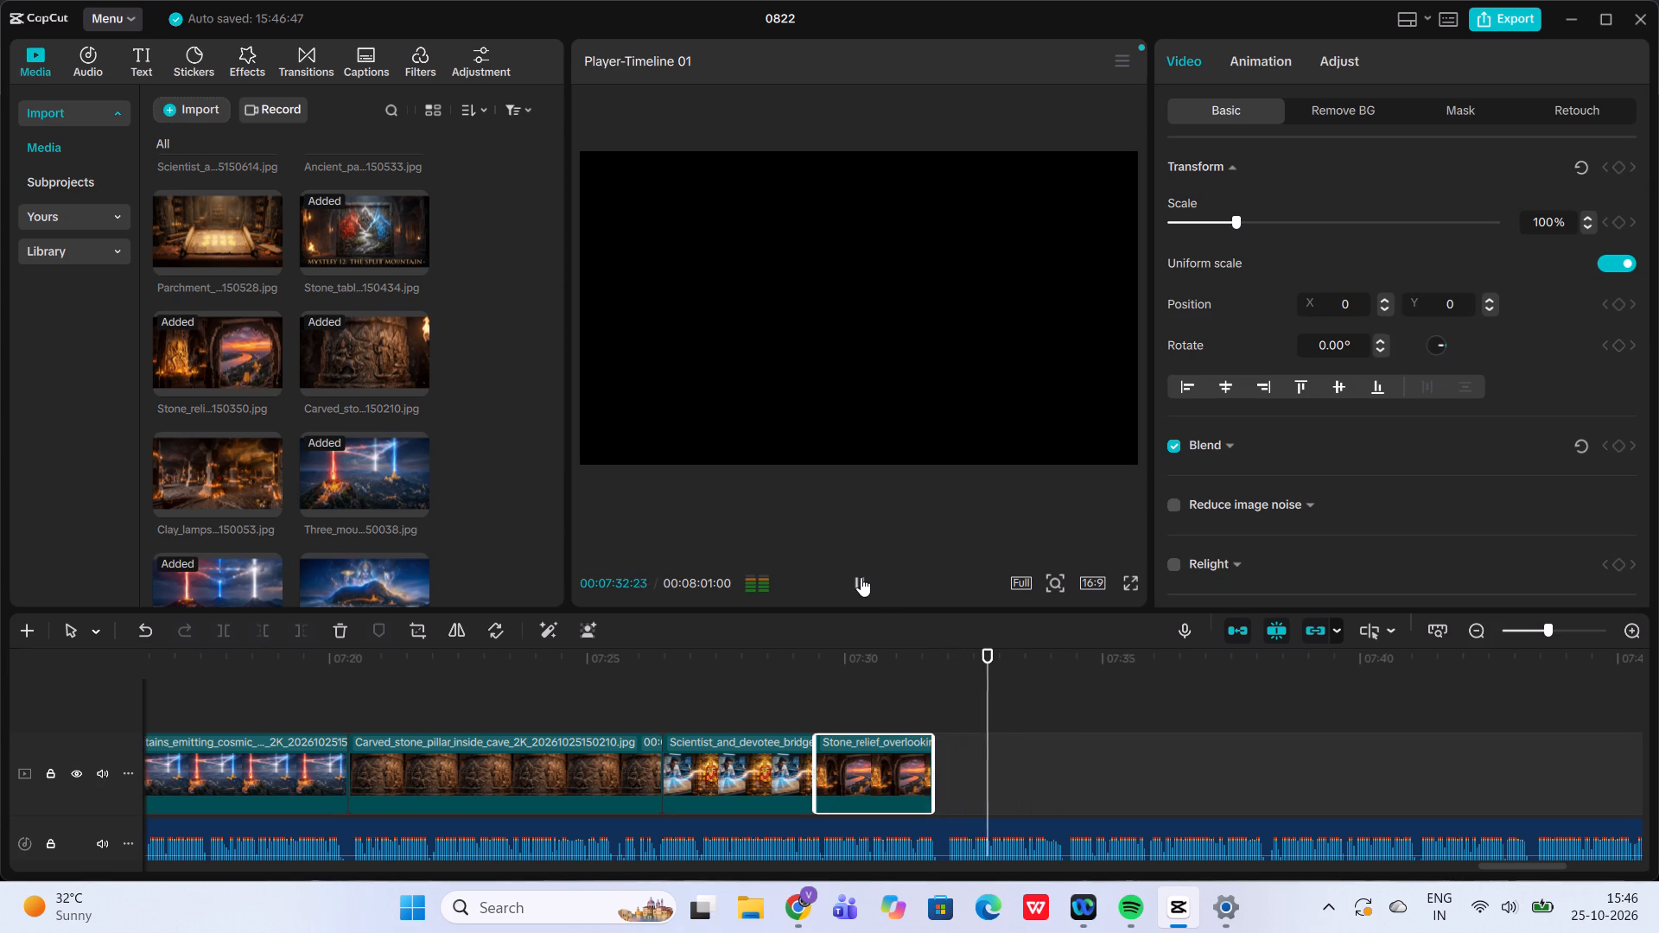
pyautogui.click(936, 708)
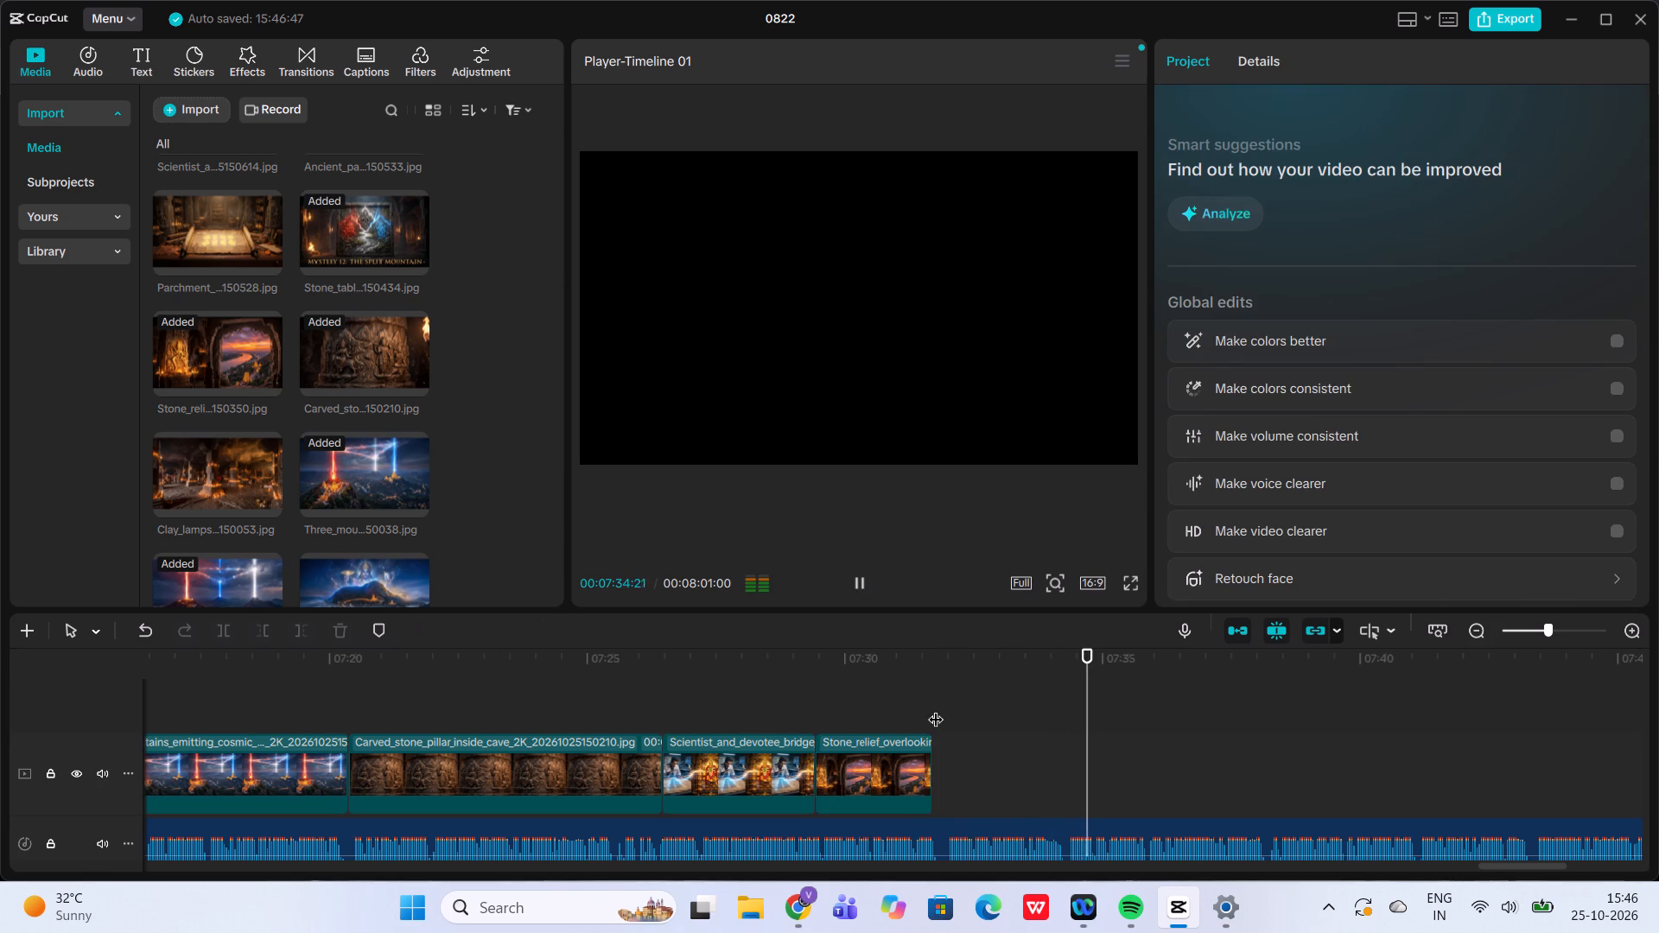
pyautogui.scroll(-1, 454, 401)
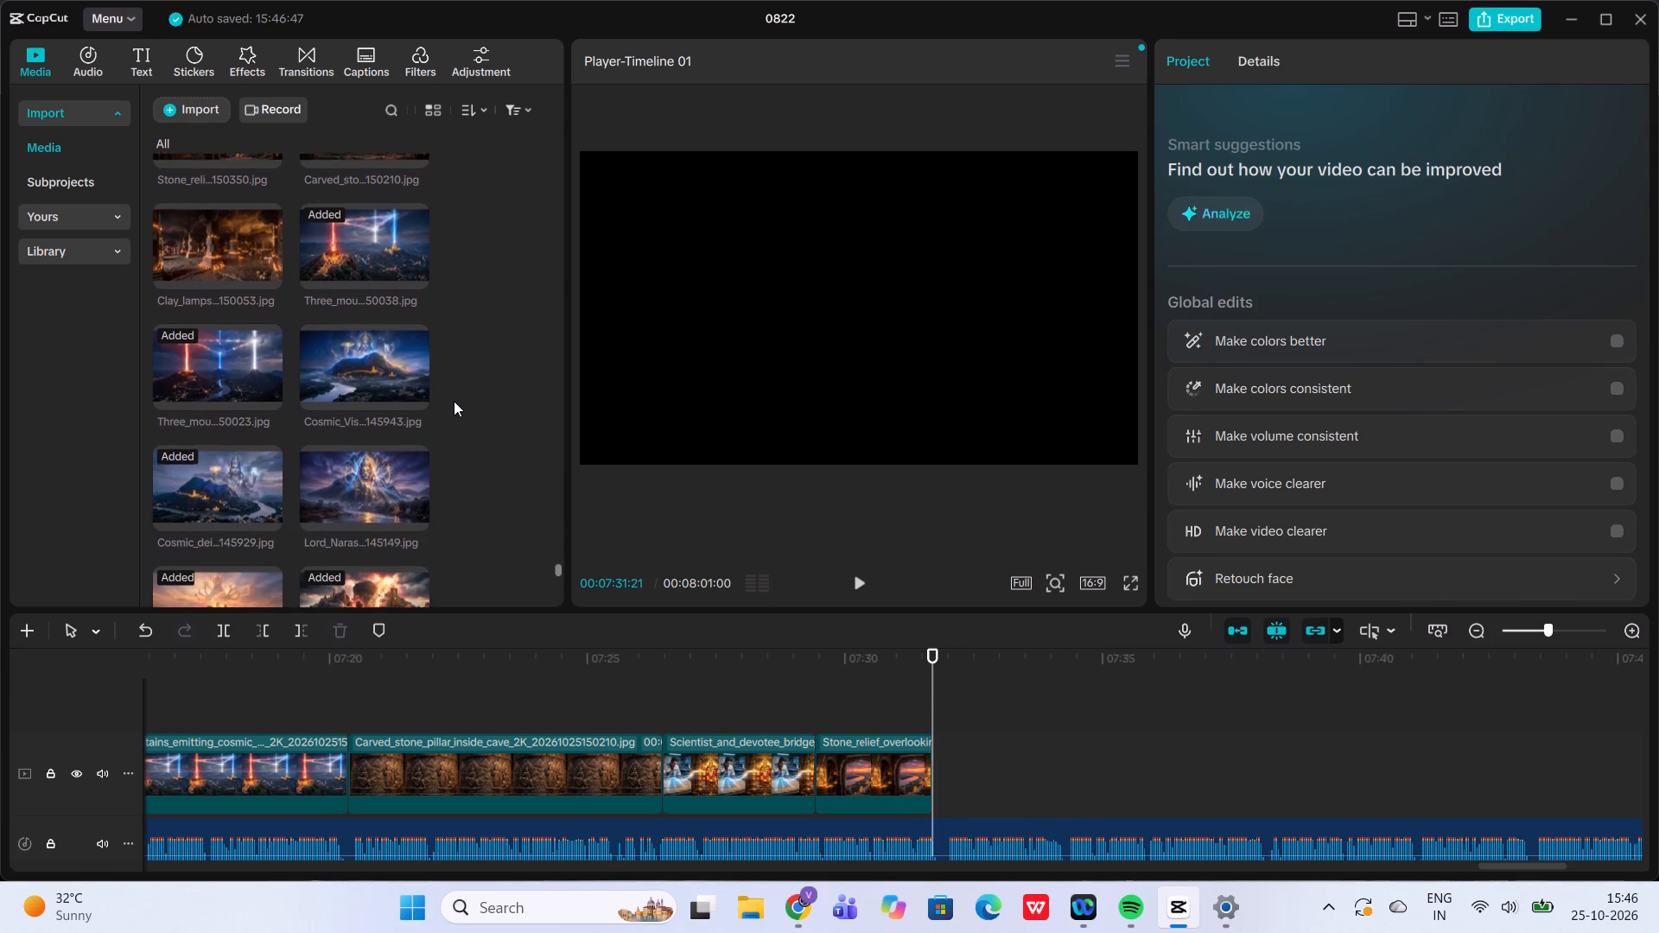
pyautogui.scroll(-2, 454, 401)
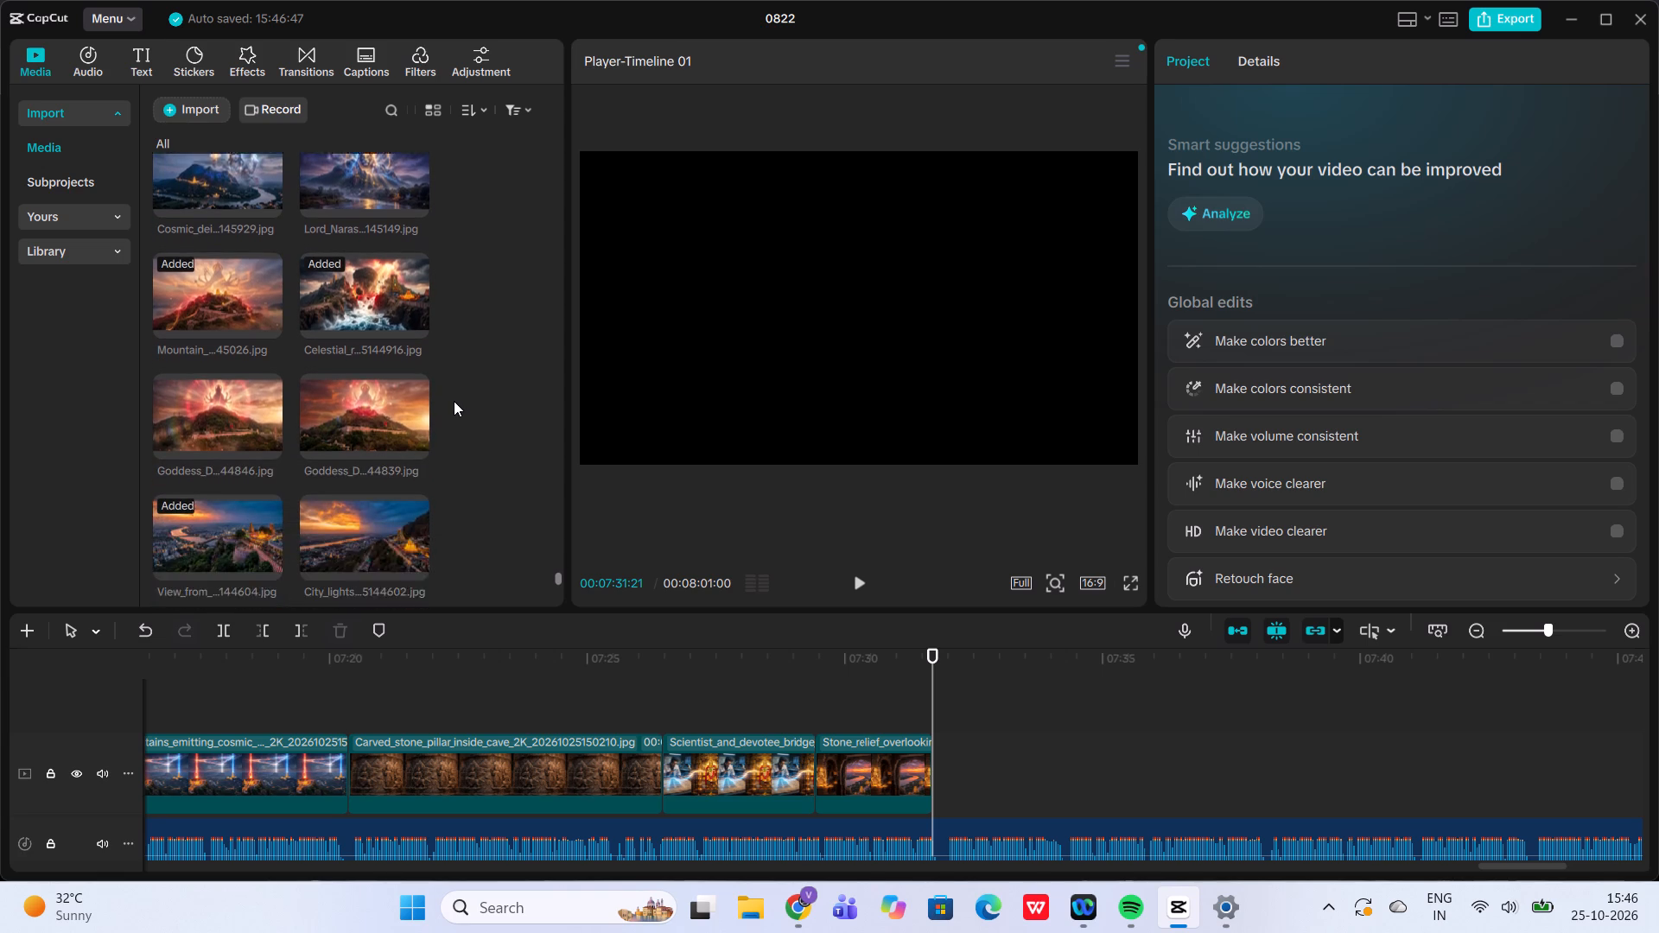
pyautogui.scroll(-2, 454, 401)
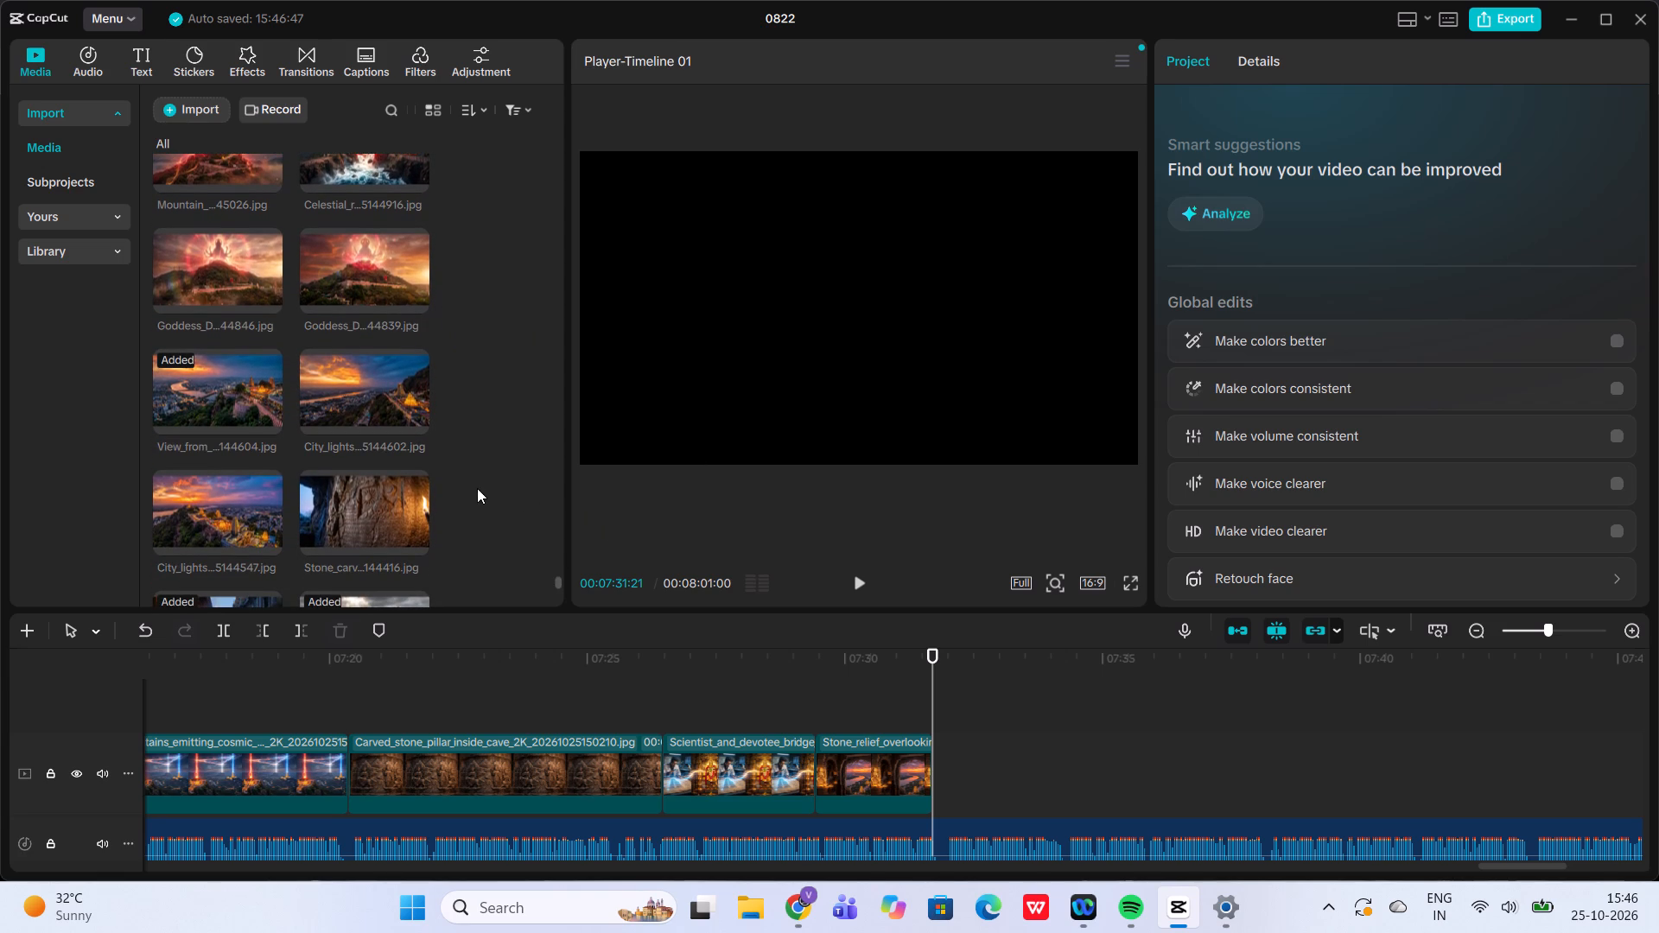
pyautogui.click(362, 495)
pyautogui.scroll(-1, 362, 495)
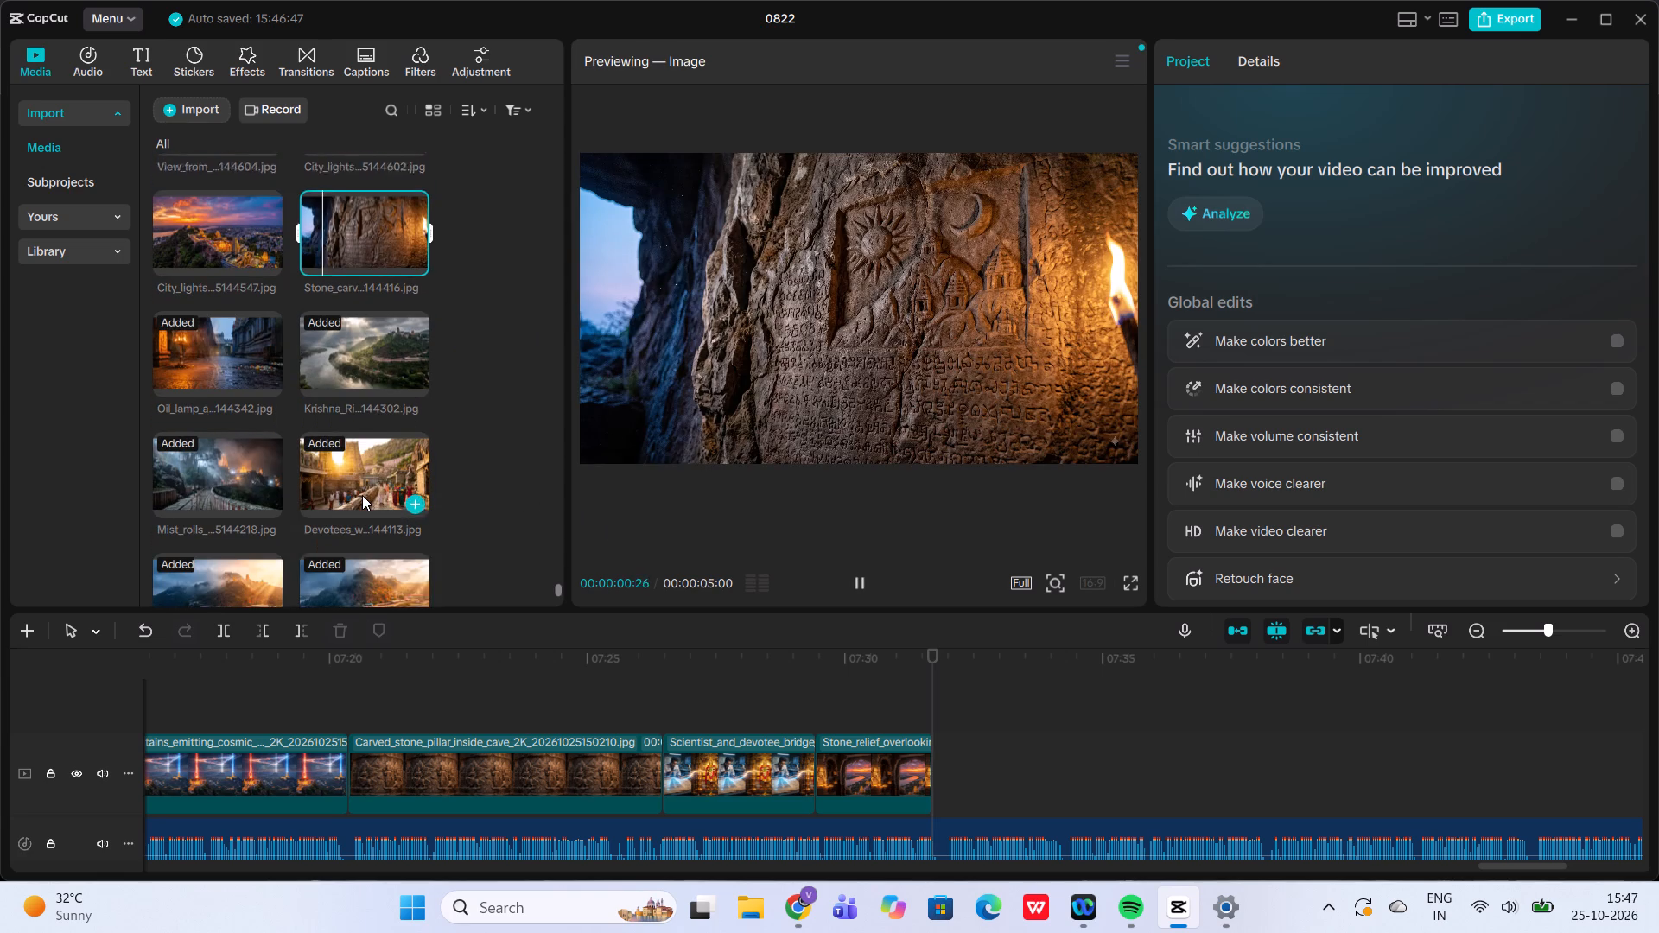
pyautogui.scroll(-1, 362, 495)
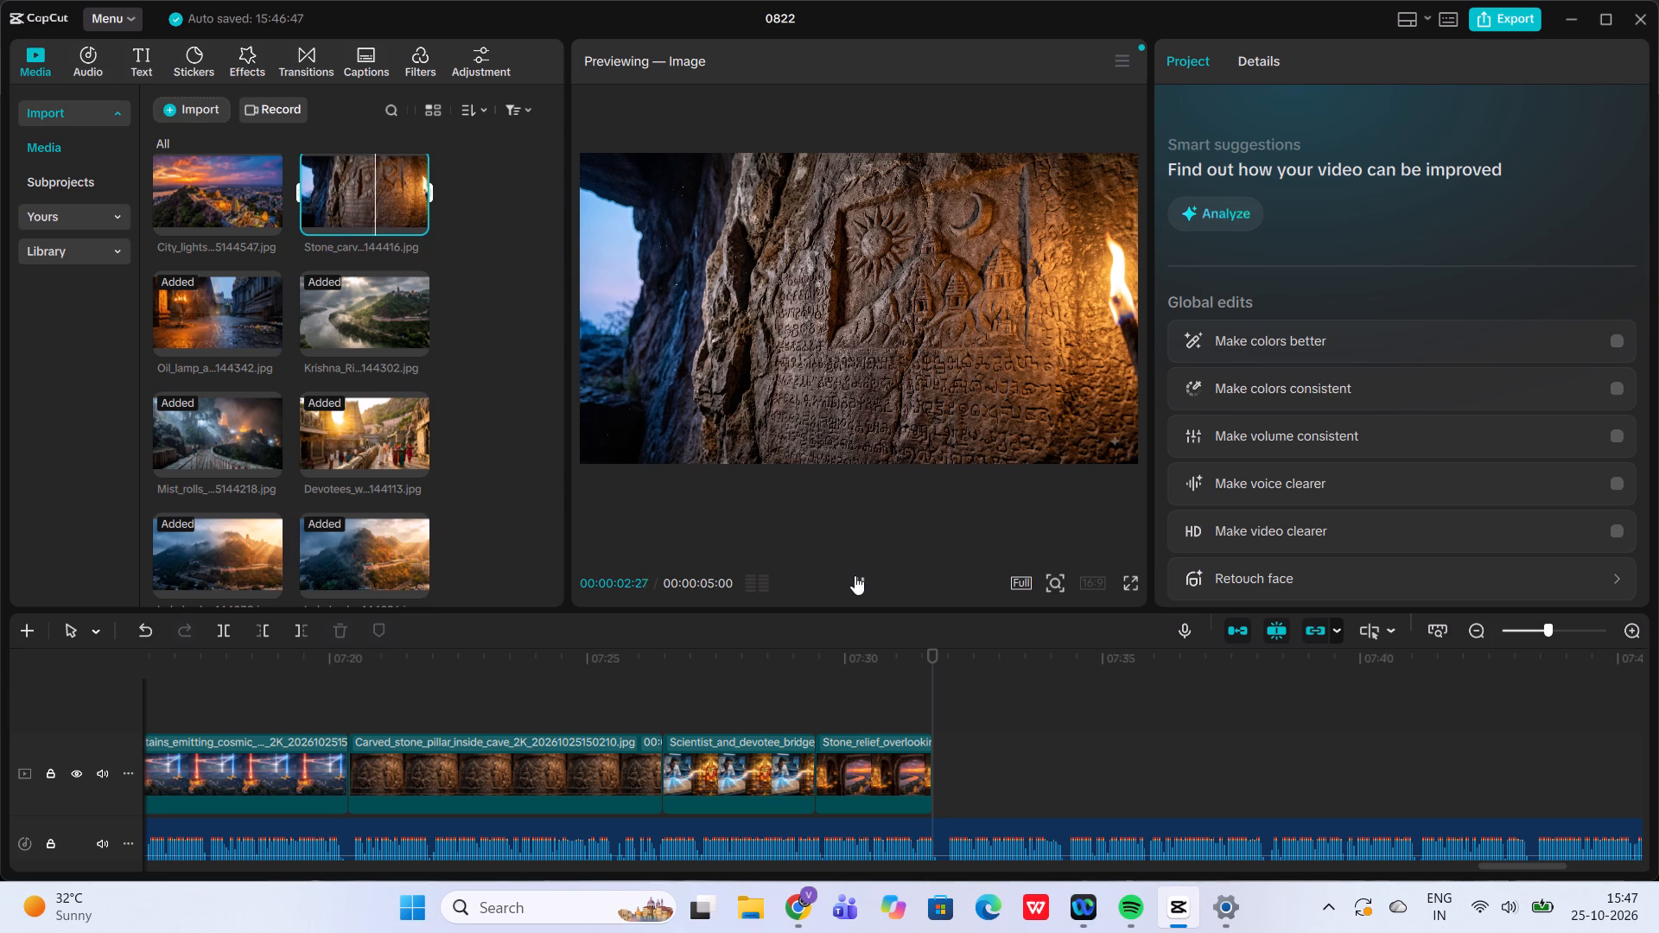
pyautogui.click(855, 575)
# Replay the narration from 07:31:07 past the stone relief clip's end, and move the scientist and devotee clip after the stone relief clip.
pyautogui.click(909, 689)
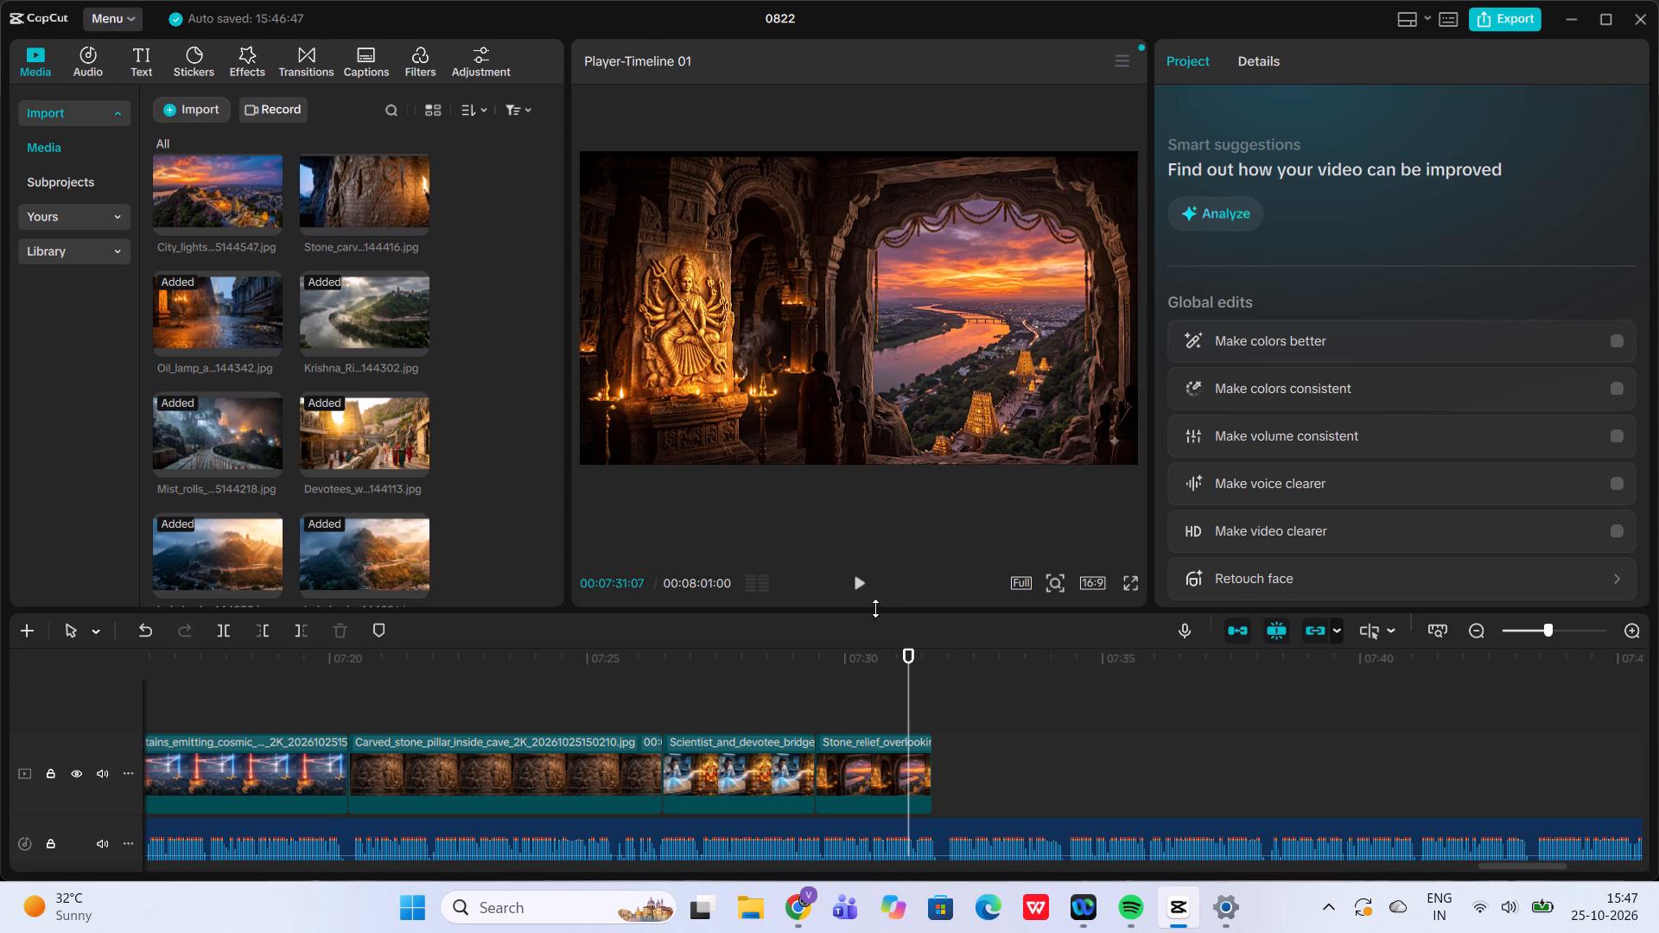
pyautogui.click(861, 591)
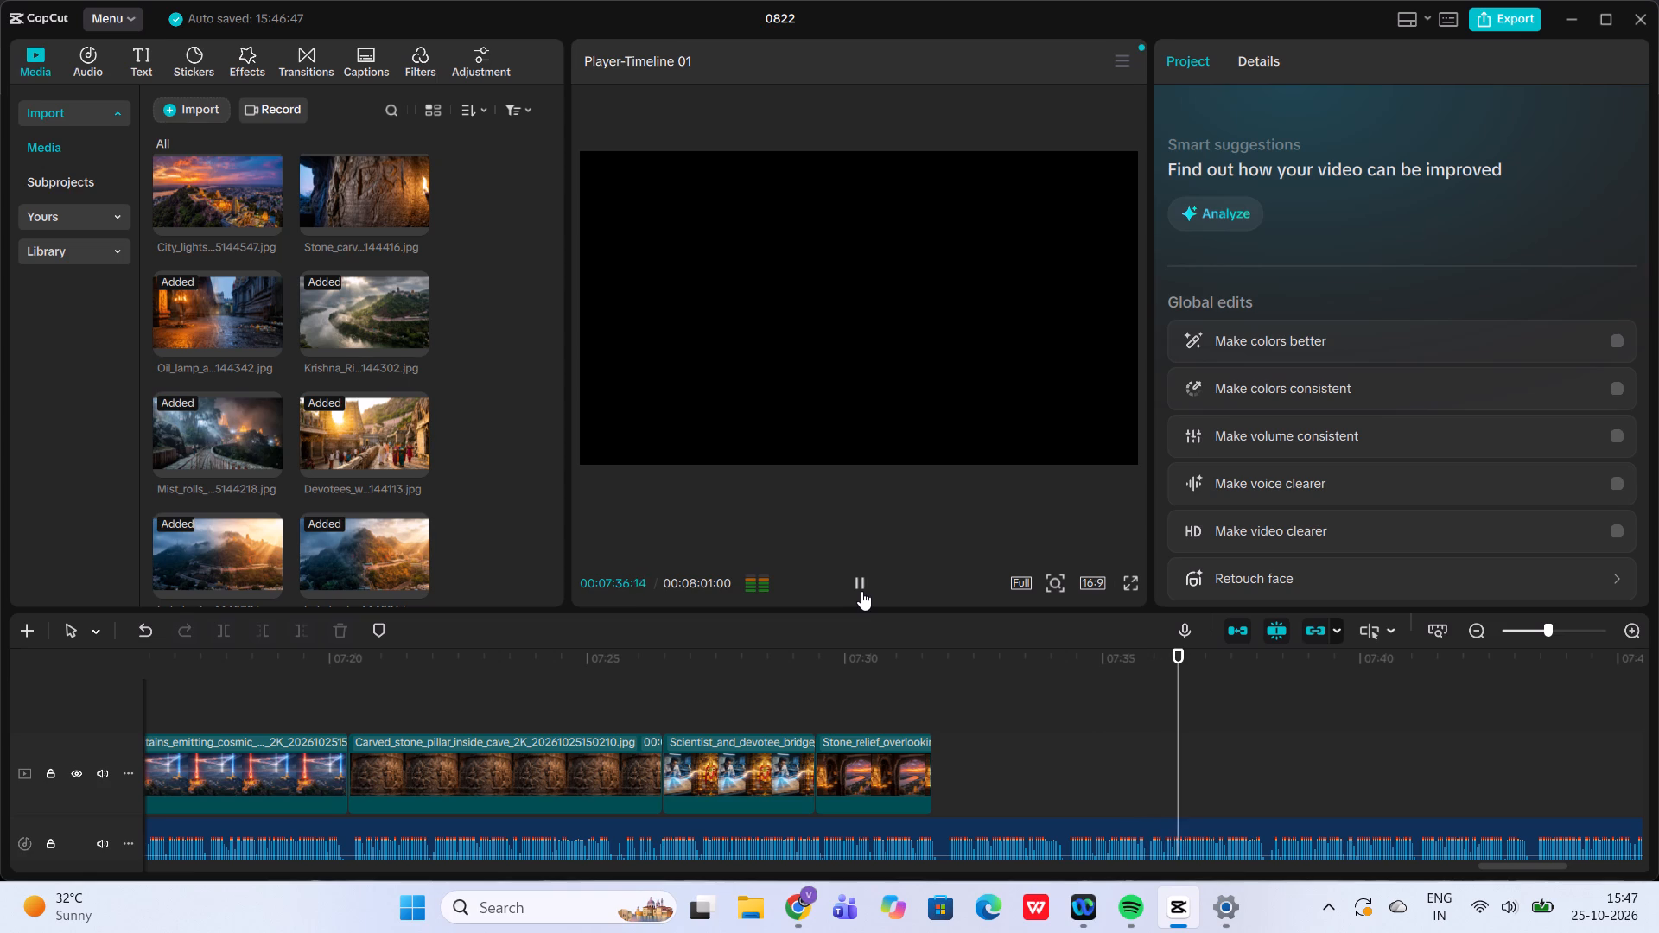
pyautogui.click(861, 591)
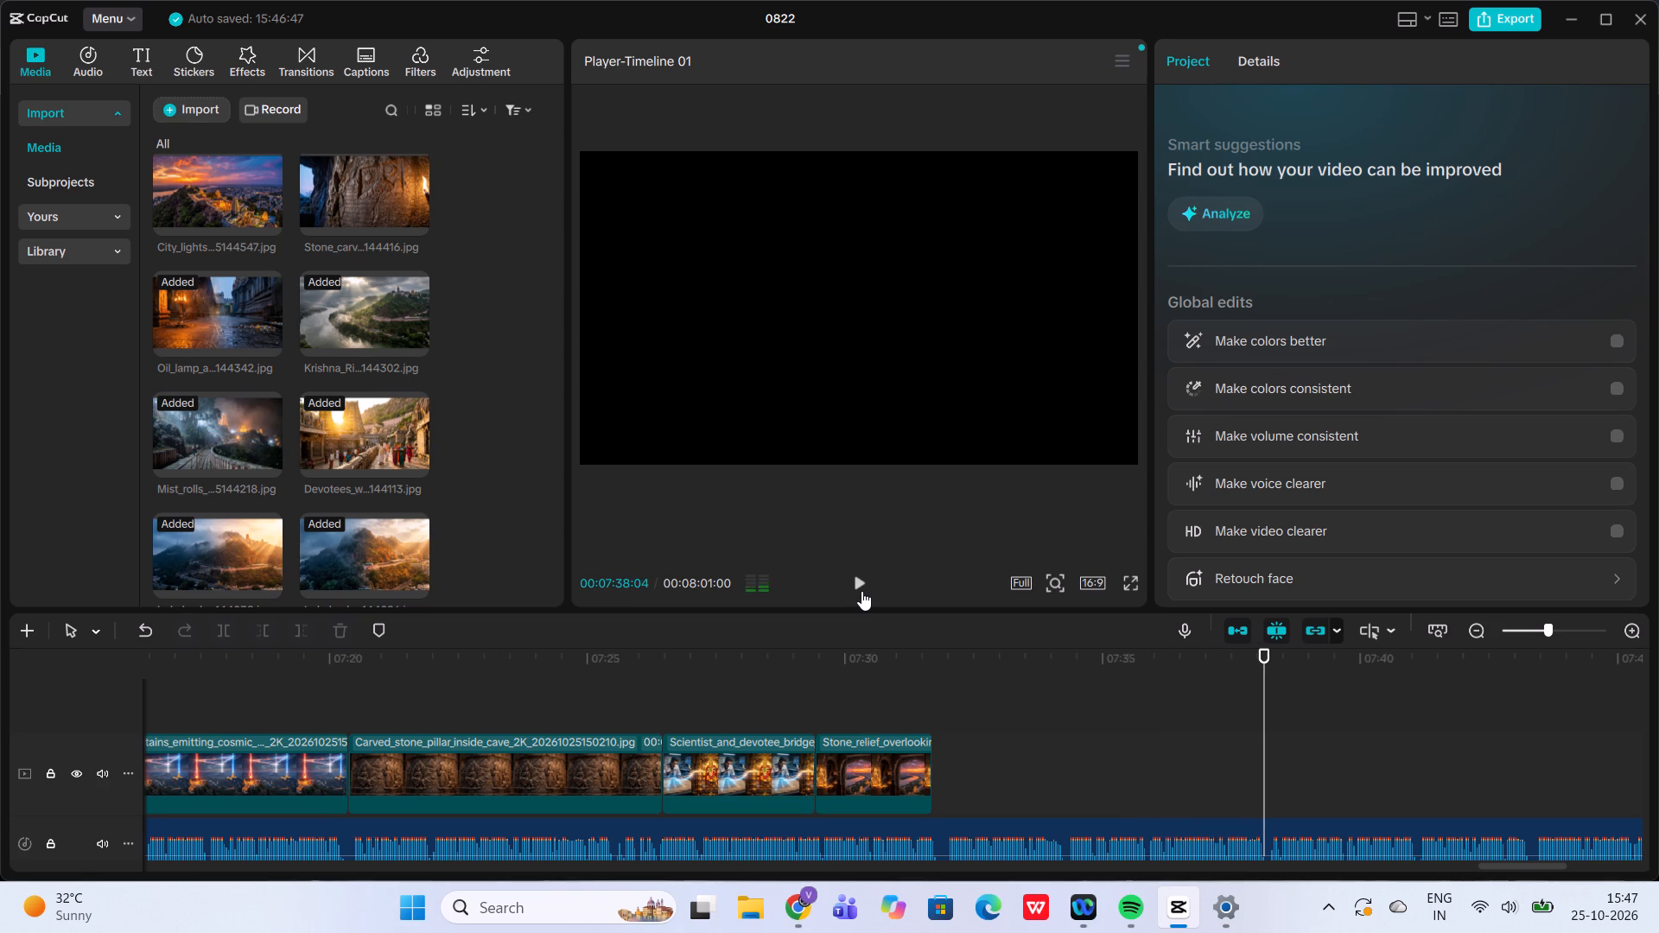
pyautogui.click(926, 701)
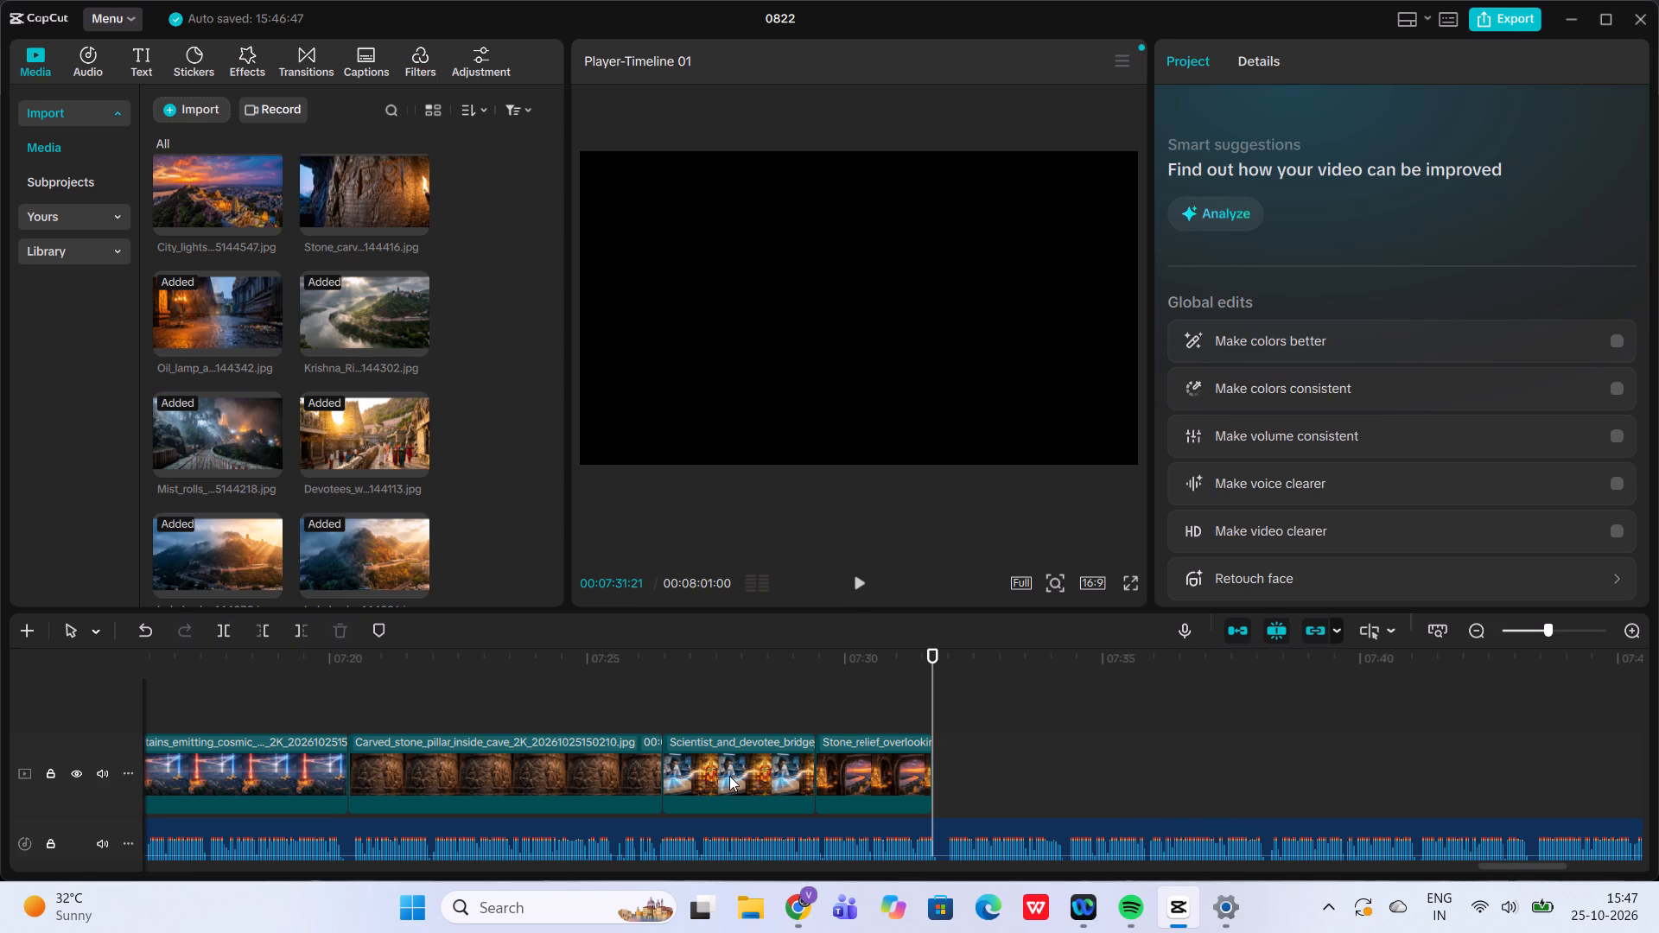
pyautogui.moveTo(729, 776); pyautogui.dragTo(1098, 773)
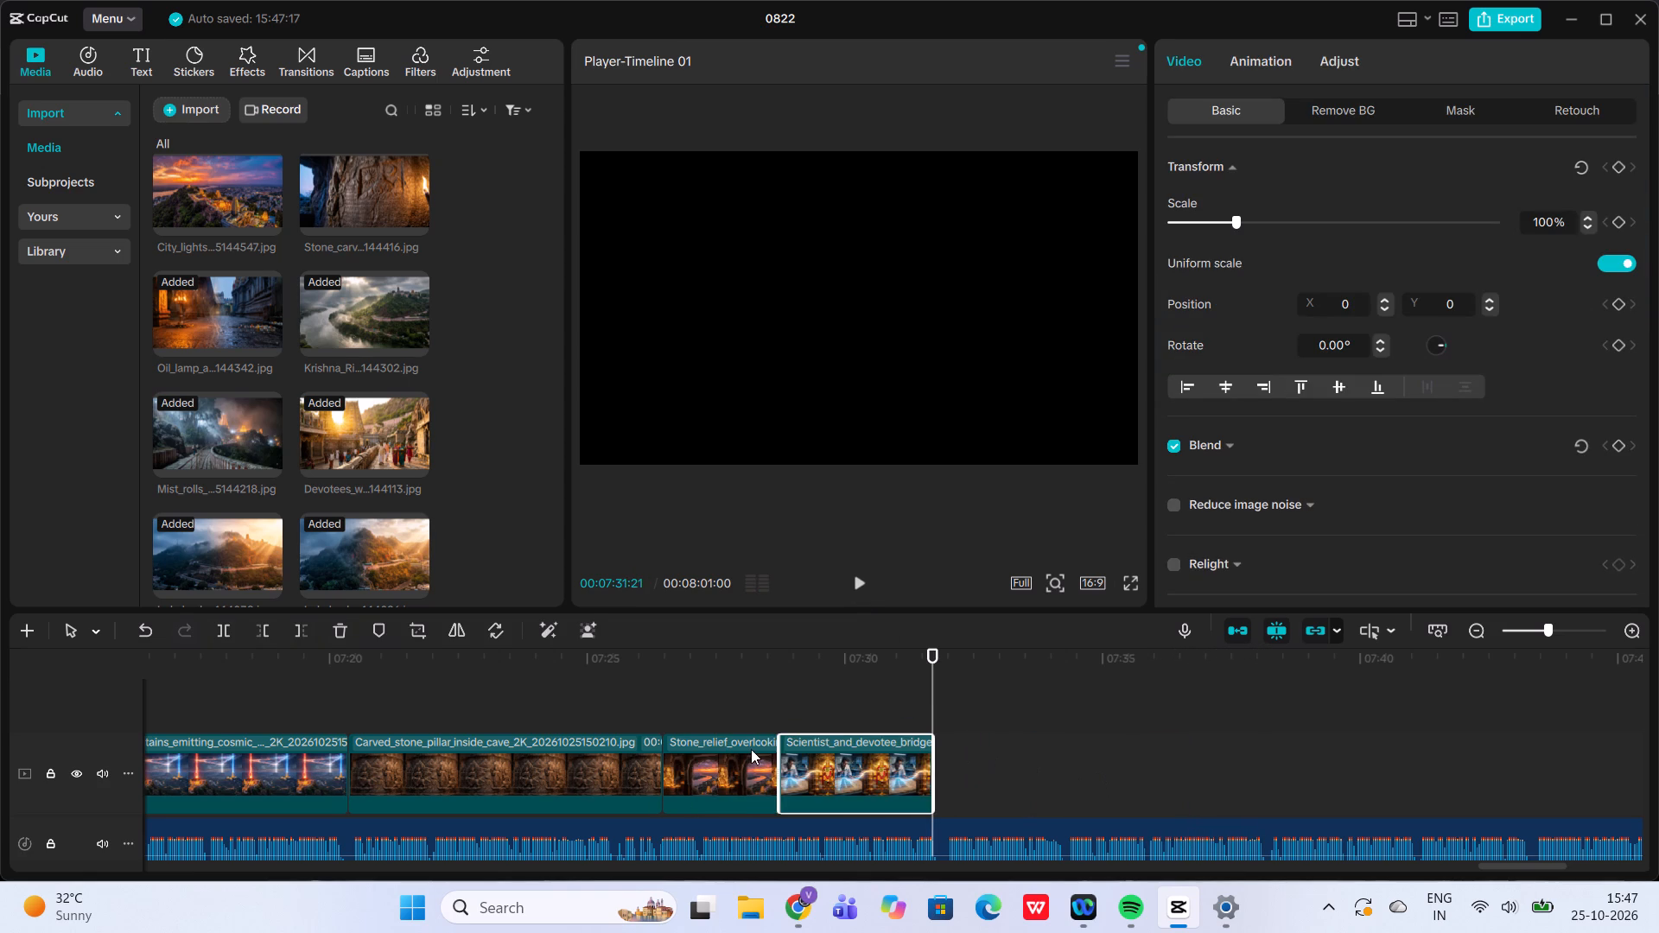
# Preview the city lights image ending in 144602 and insert the "Goddess_Durga_over_mountain_peak" image ending in 44846 at 07:26:14, before the stone relief clip.
pyautogui.click(655, 683)
pyautogui.moveTo(655, 683); pyautogui.dragTo(663, 687)
pyautogui.scroll(1, 344, 538)
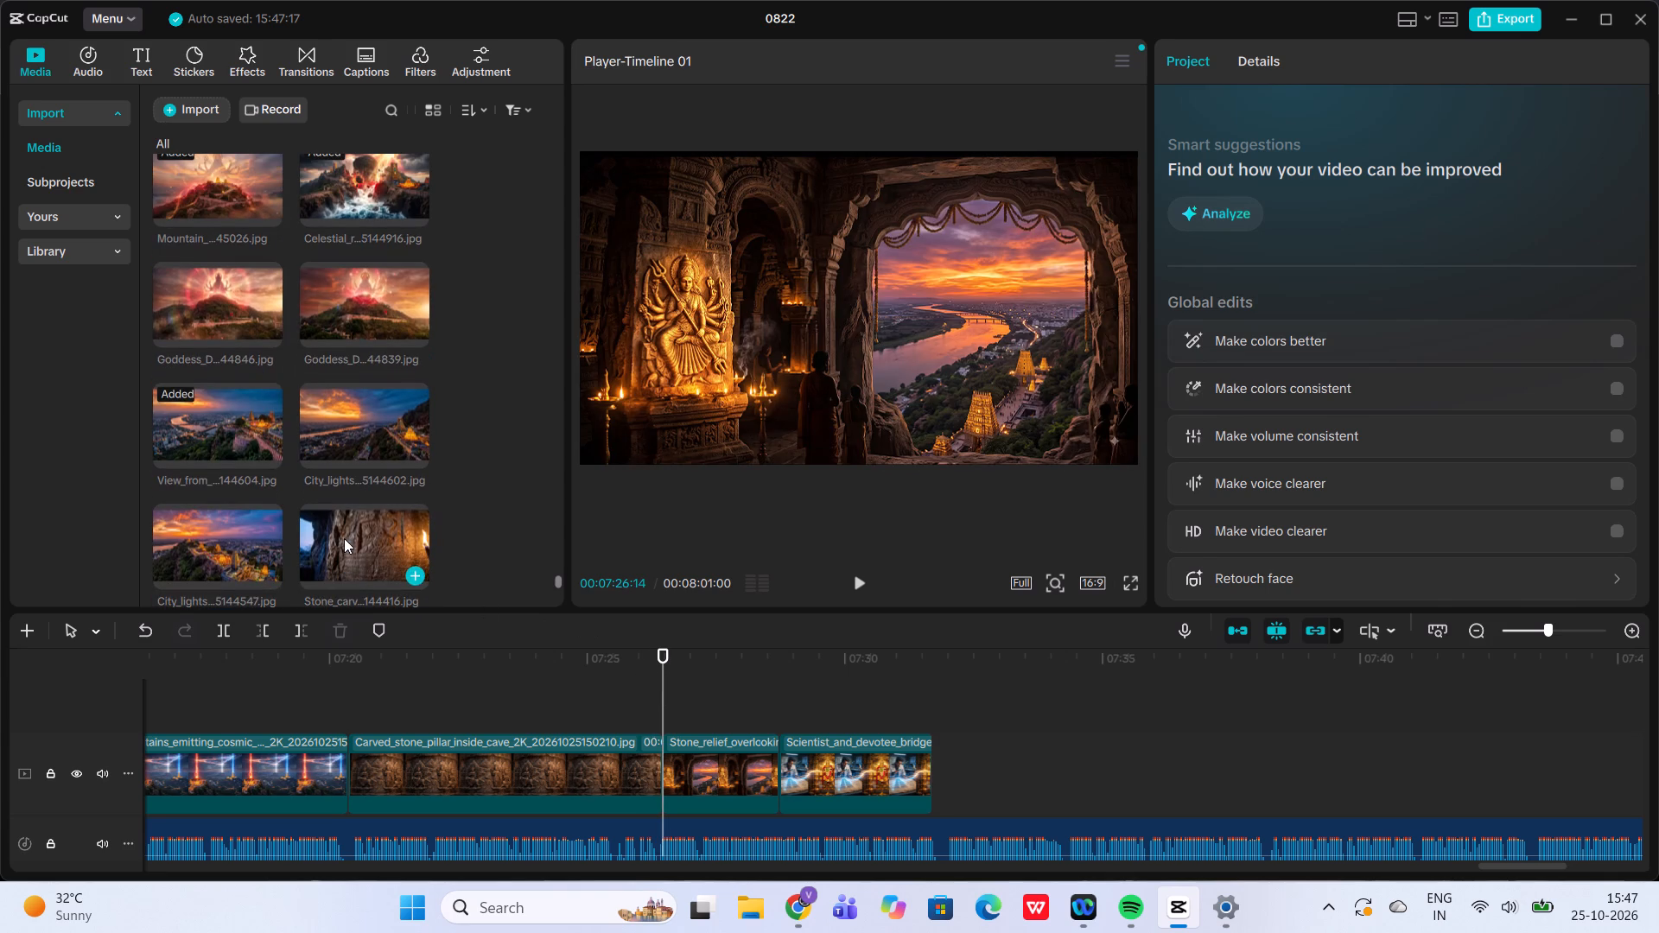
pyautogui.click(326, 425)
pyautogui.scroll(1, 326, 425)
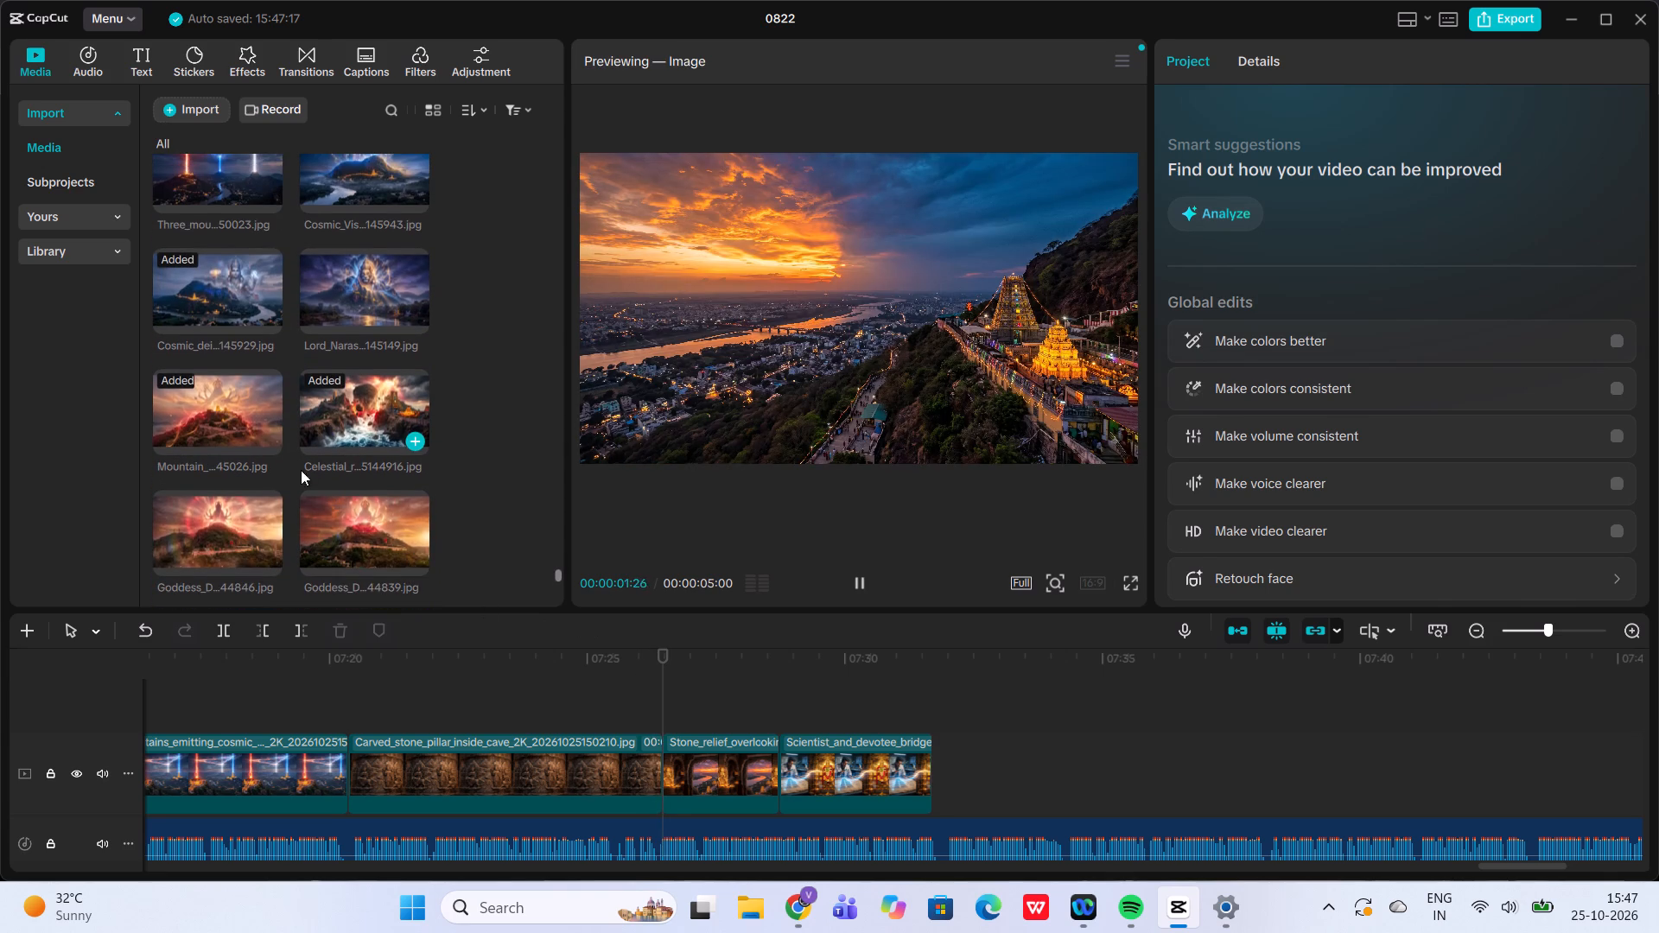
pyautogui.click(239, 505)
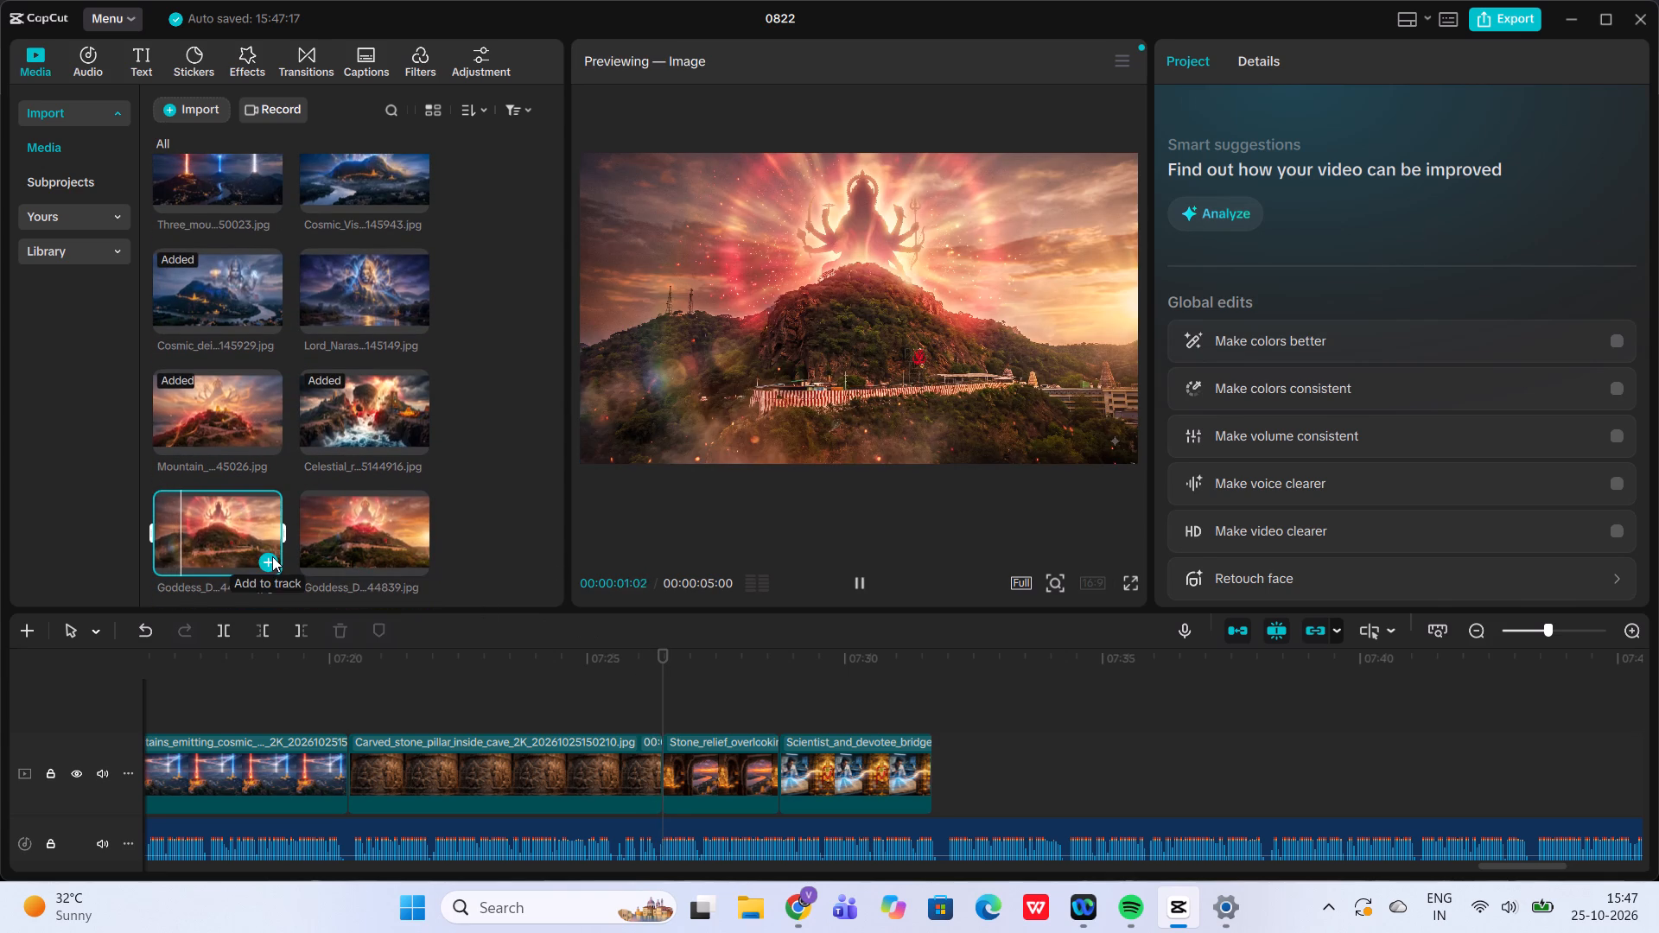
pyautogui.click(272, 556)
# Play the narration over the Goddess Durga mountain clip and trim its end to 07:29:09.
pyautogui.click(856, 590)
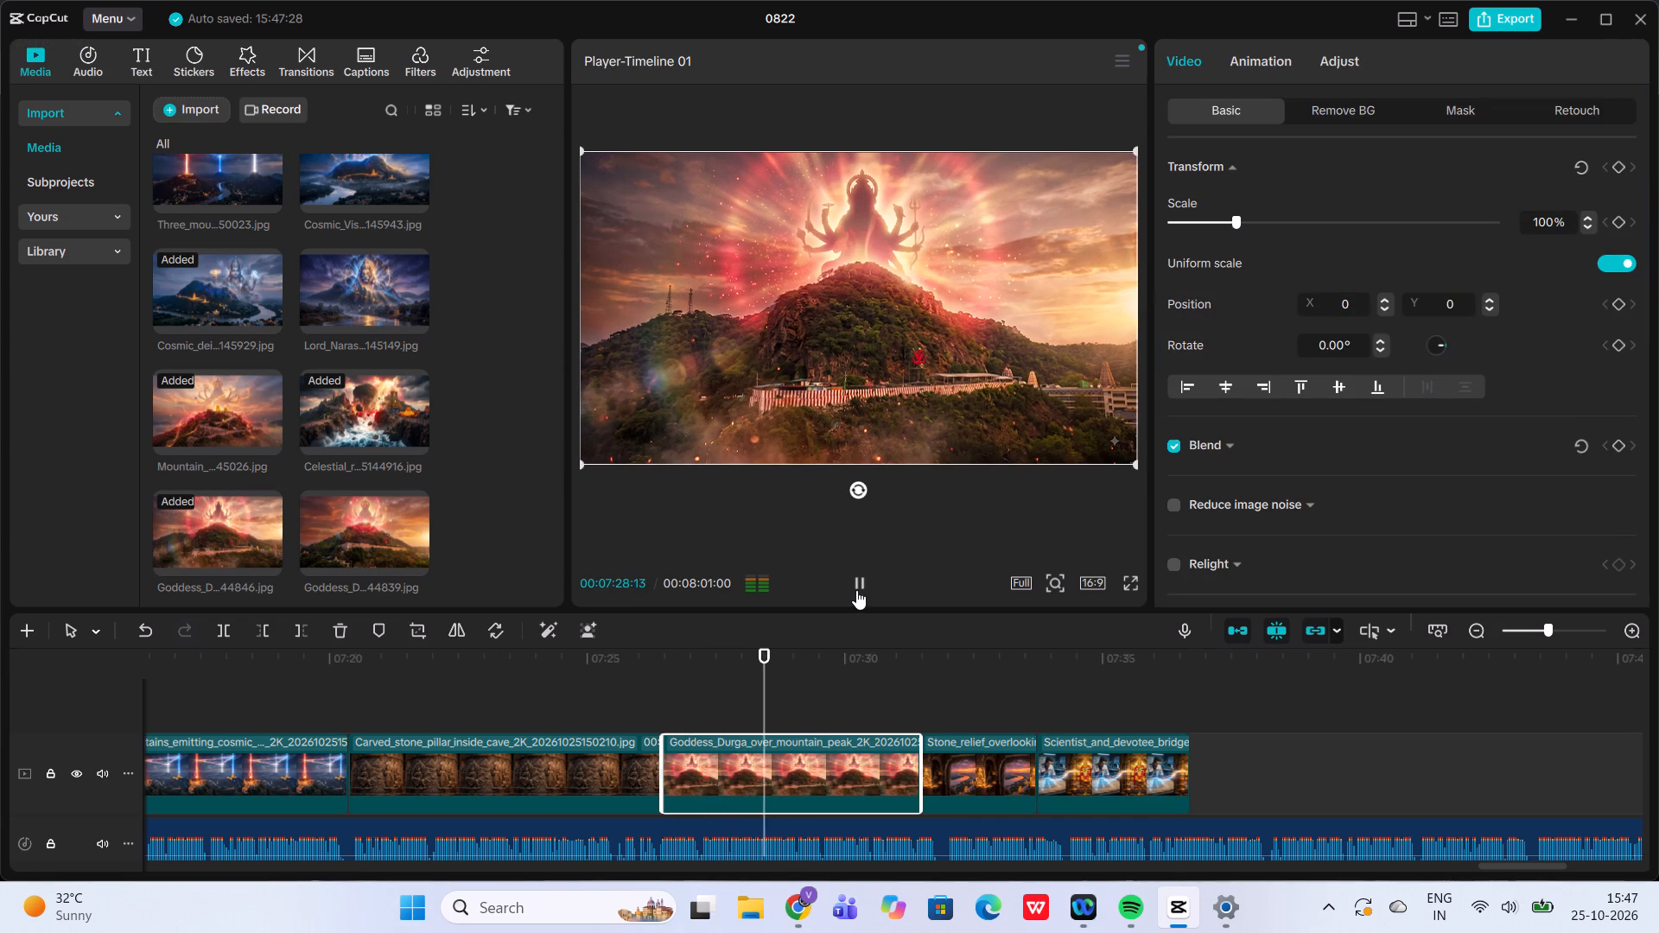
pyautogui.click(856, 590)
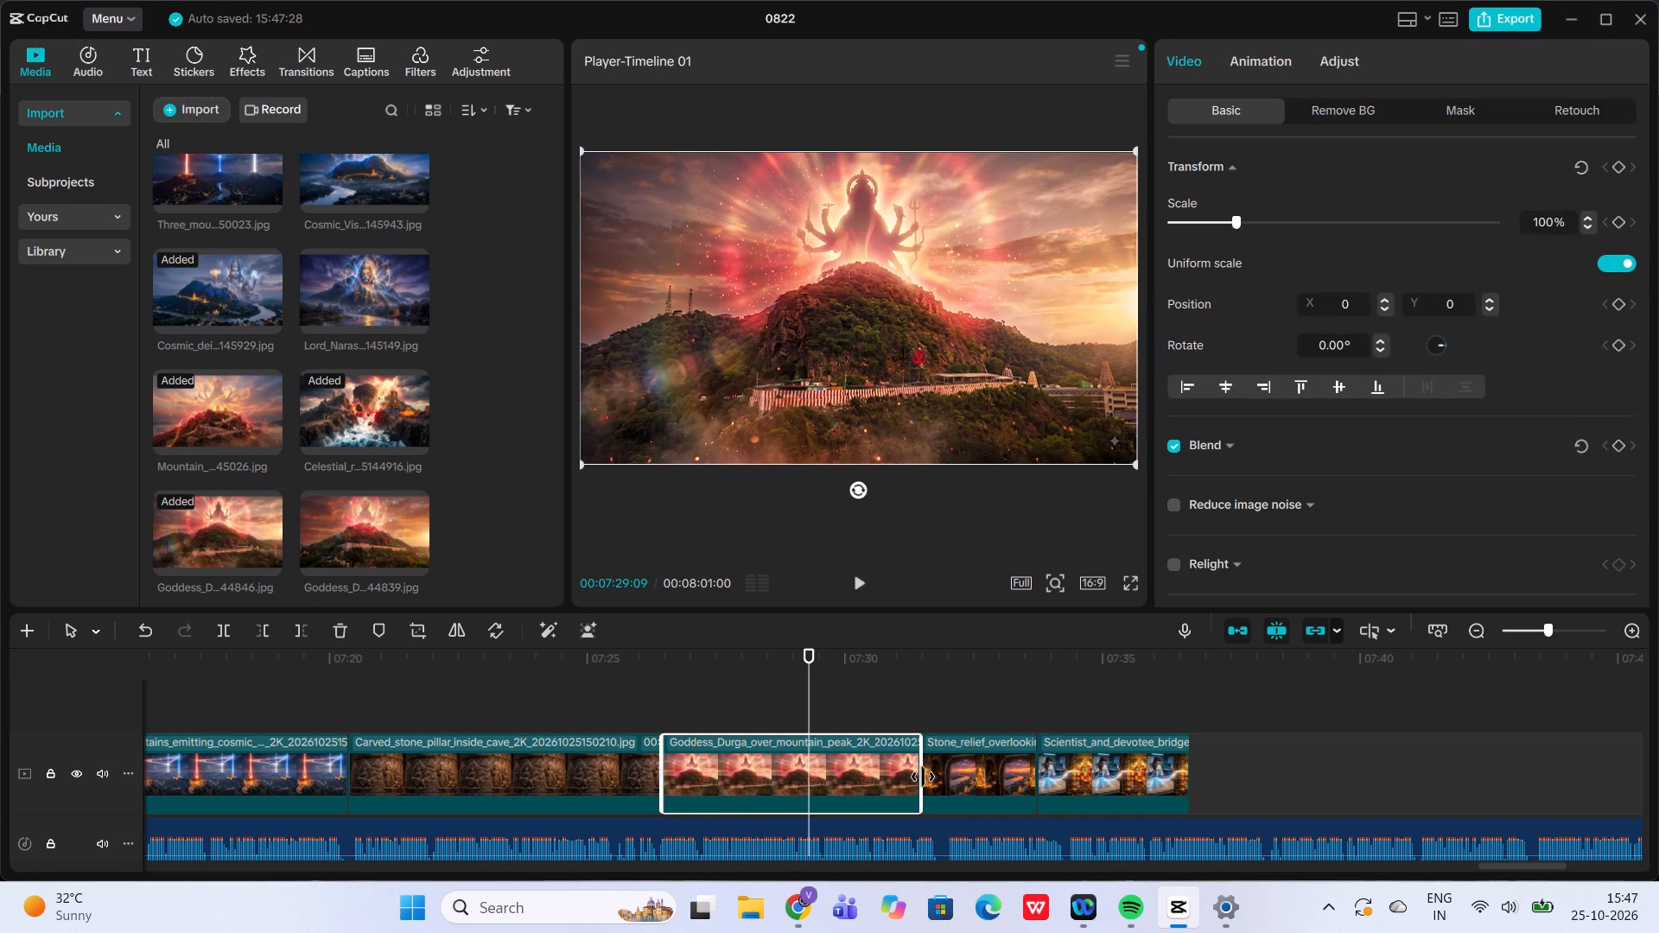
pyautogui.moveTo(923, 777); pyautogui.dragTo(807, 777)
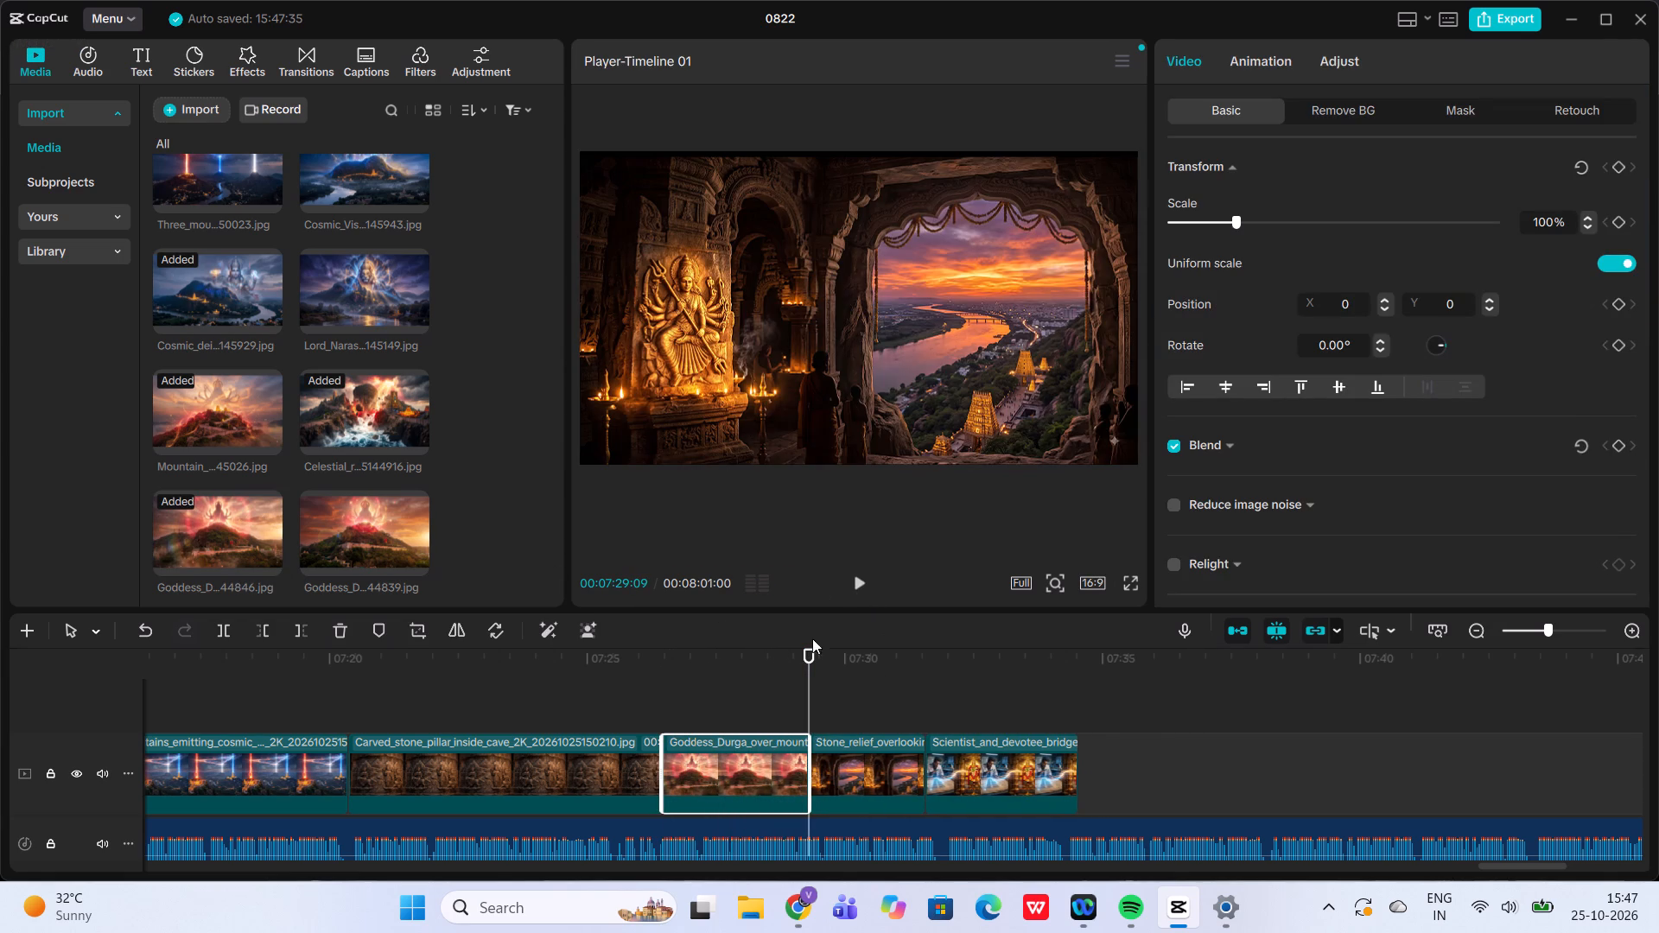
# Play the narration from 07:29:09 over the stone relief clip and extend its end slightly, to about 07:31:22.
pyautogui.click(869, 581)
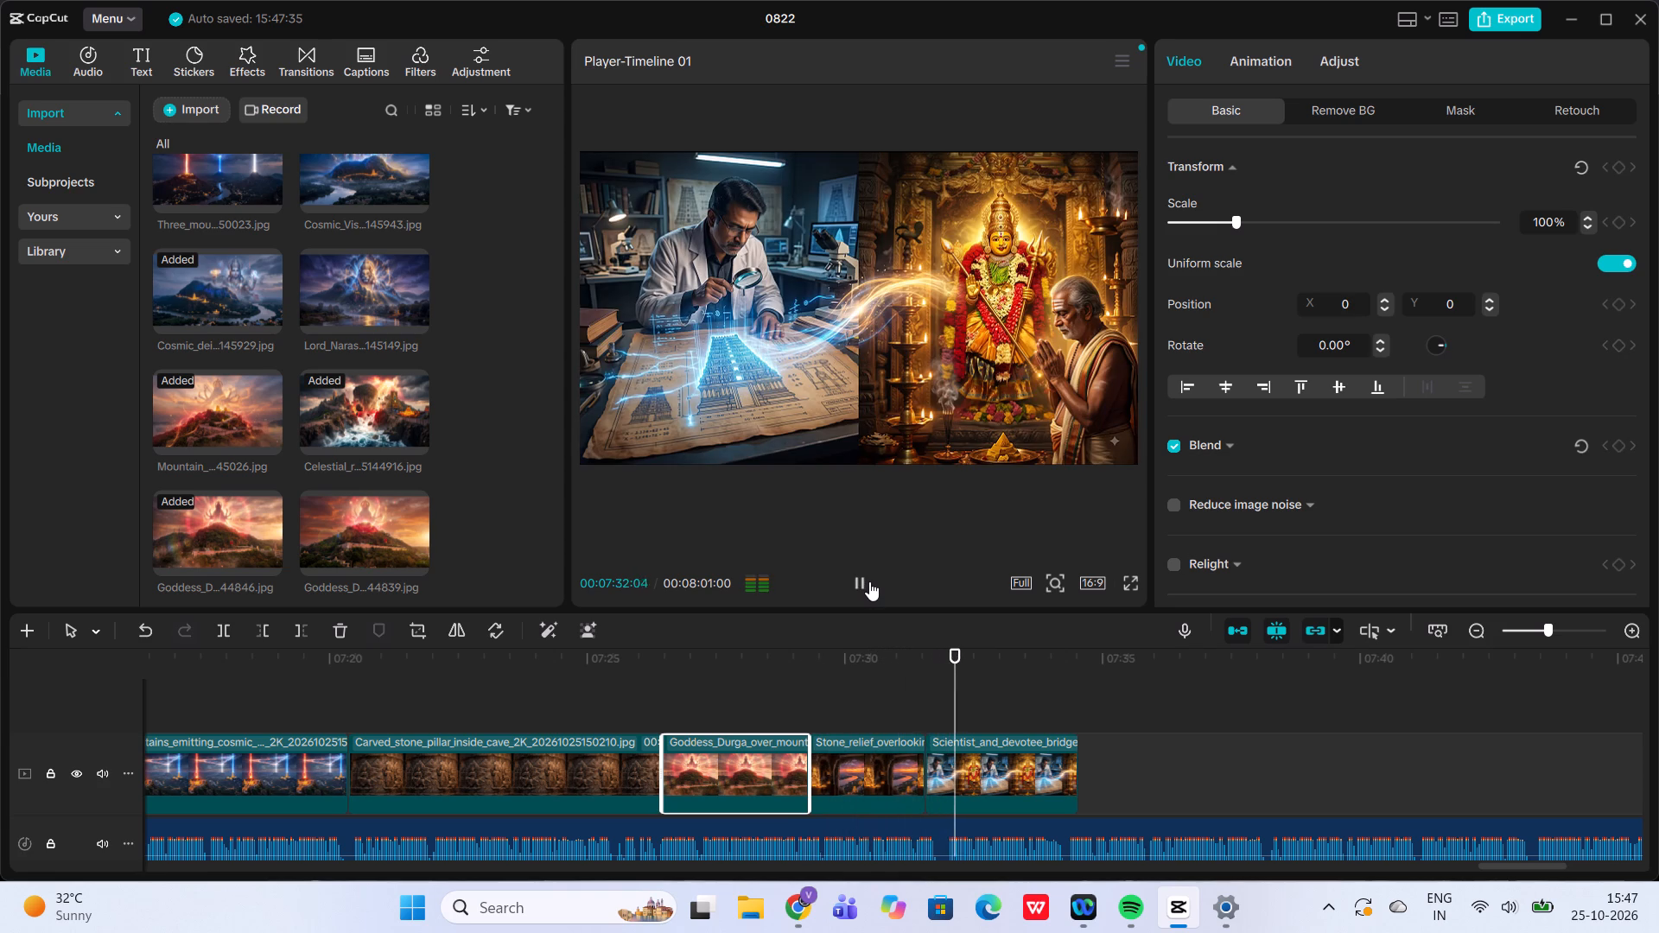
pyautogui.click(893, 743)
pyautogui.click(911, 758)
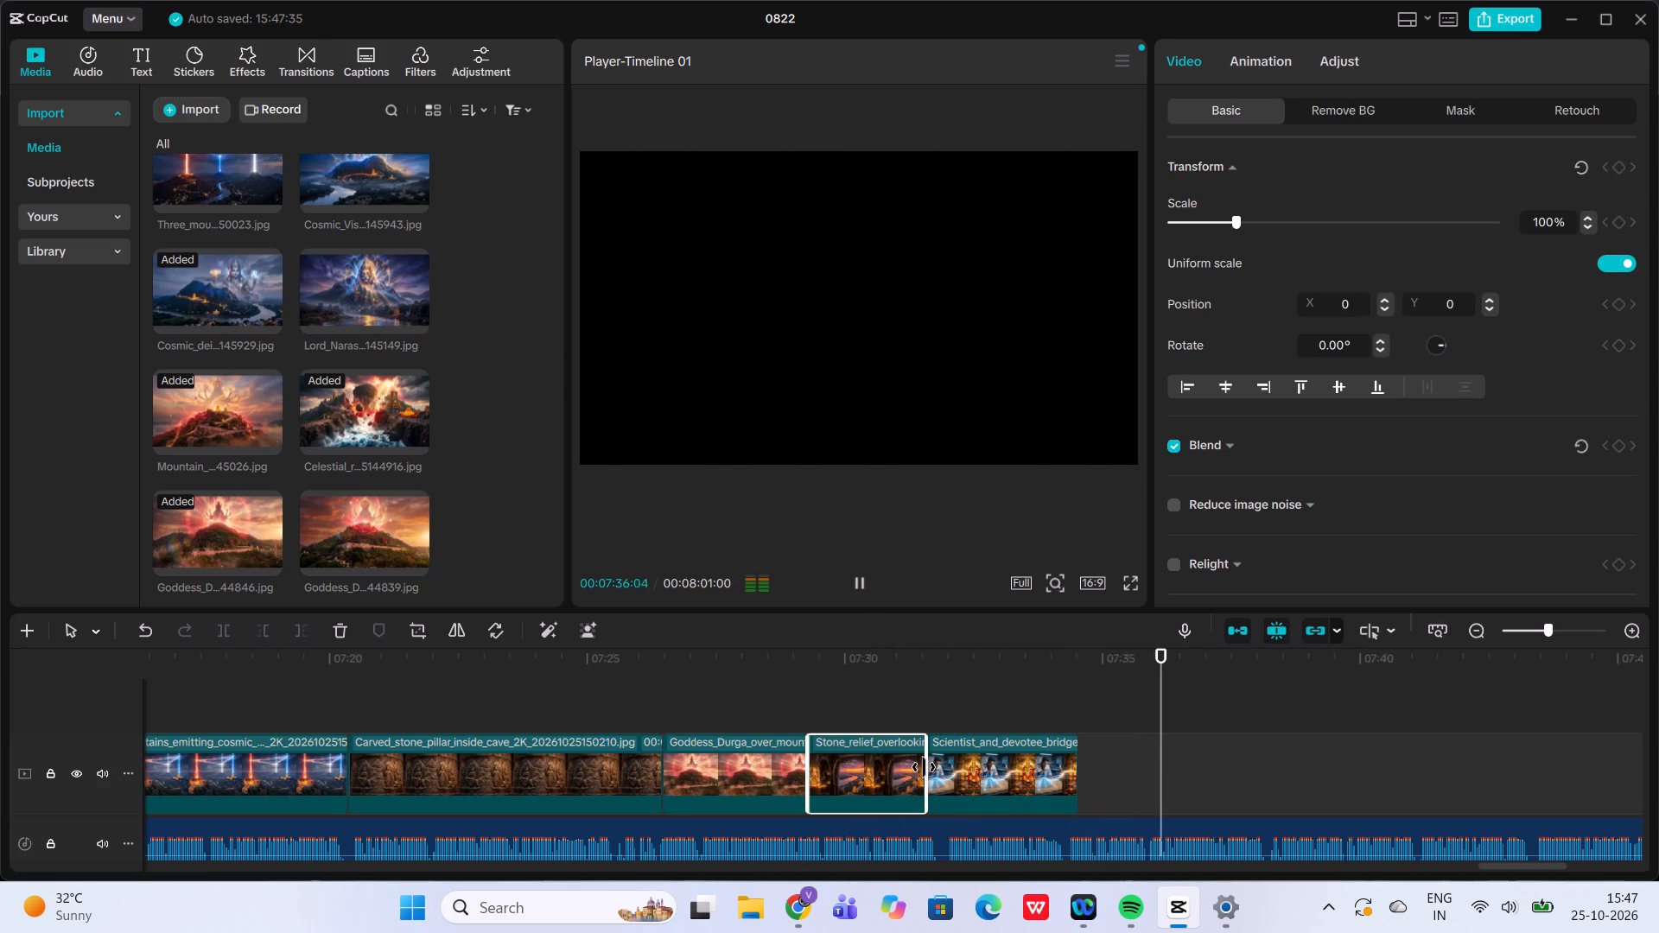
pyautogui.moveTo(924, 767); pyautogui.dragTo(931, 767)
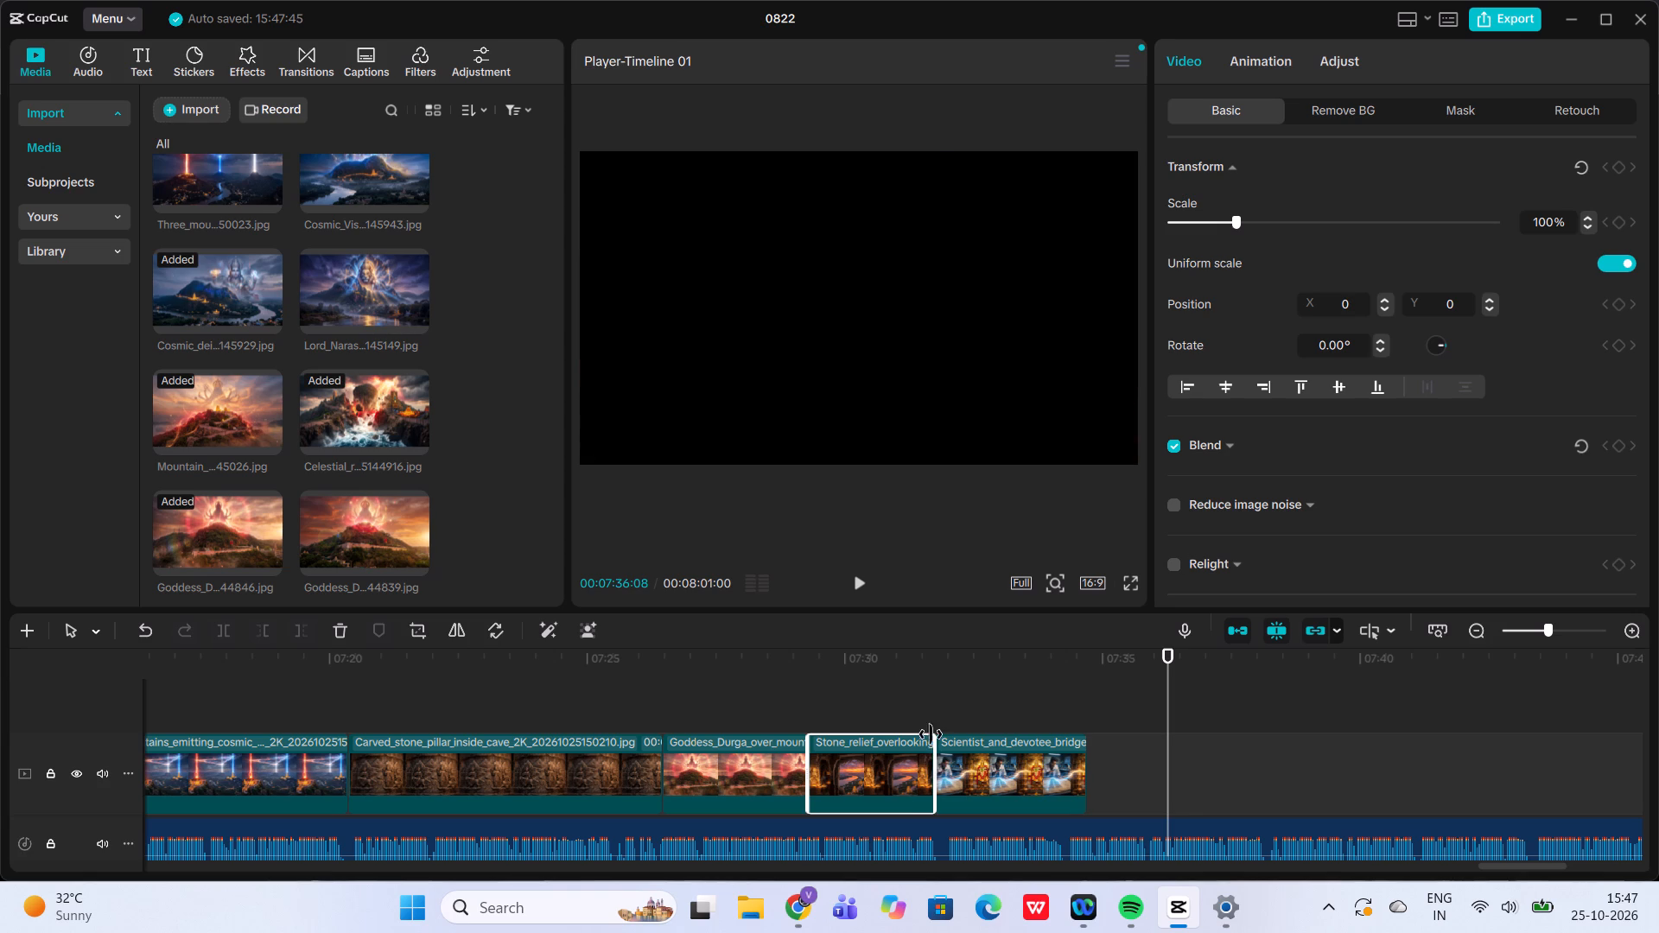
# Play the narration over the scientist and devotee clip and past its end.
pyautogui.click(928, 711)
pyautogui.click(848, 577)
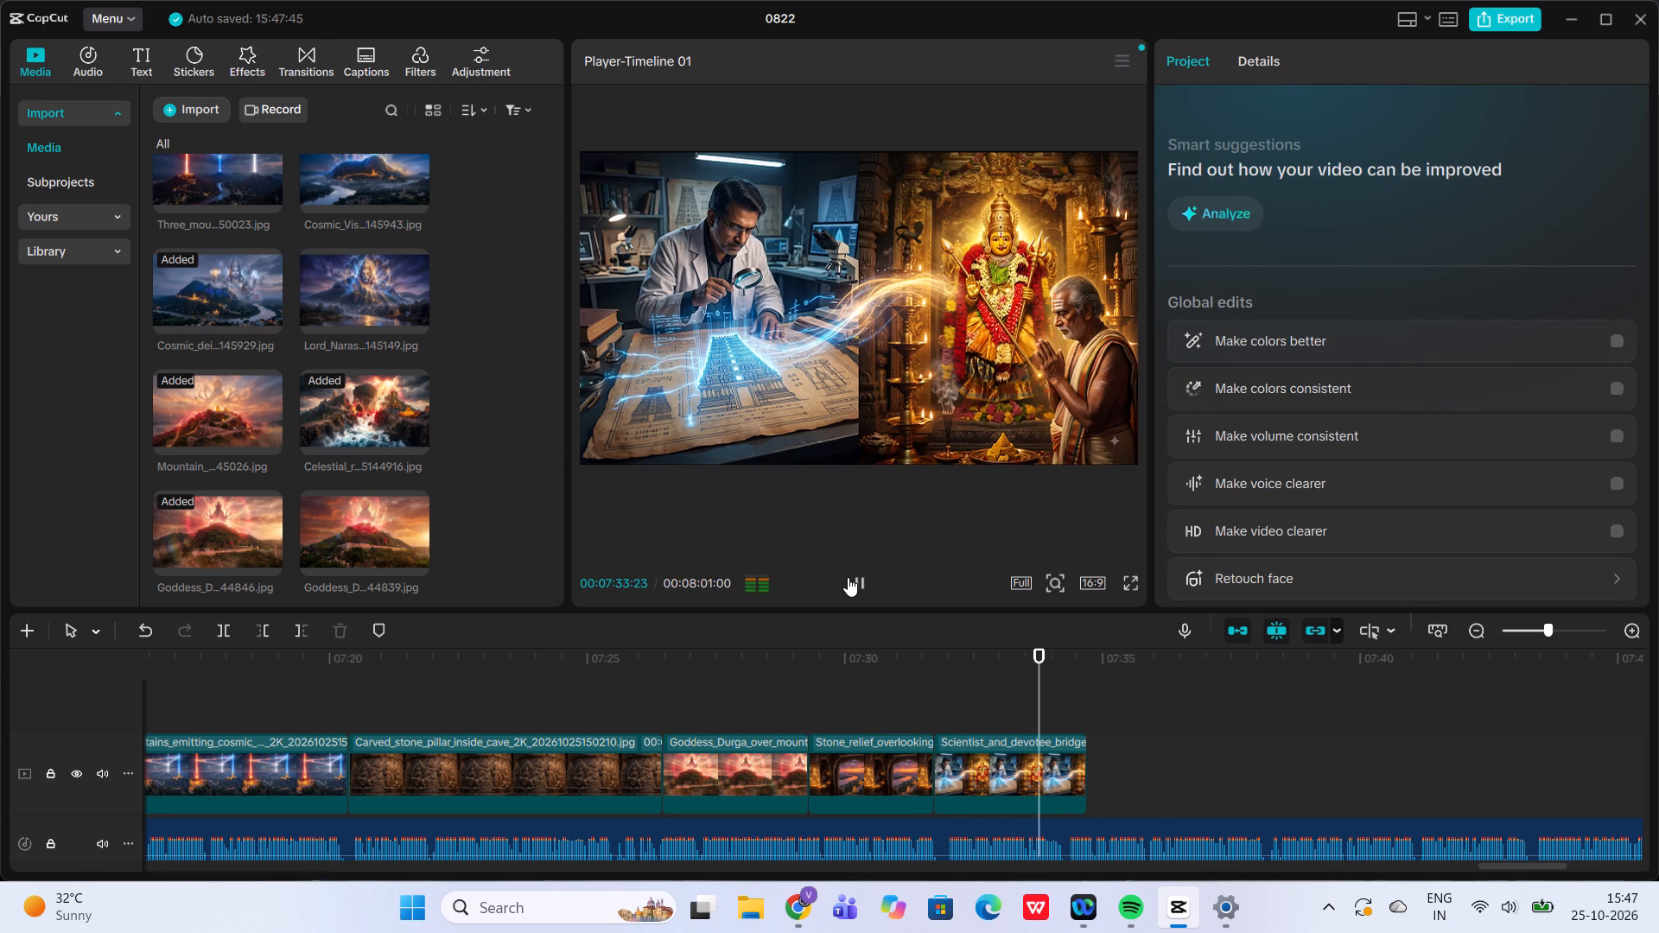
pyautogui.click(848, 577)
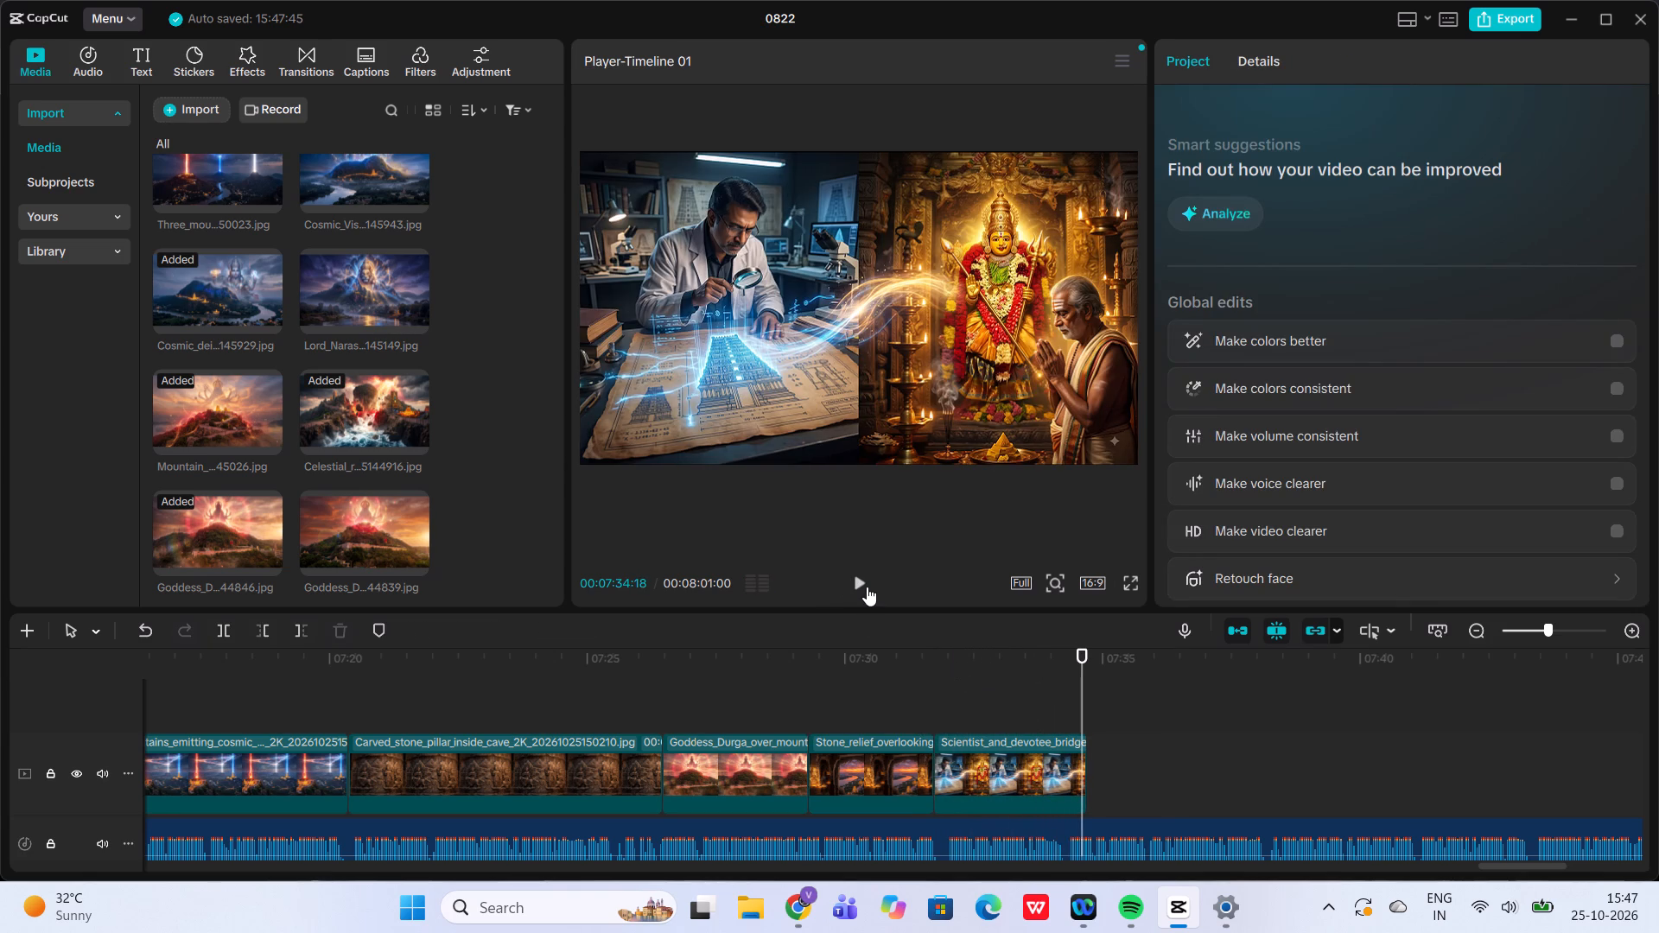
pyautogui.click(866, 585)
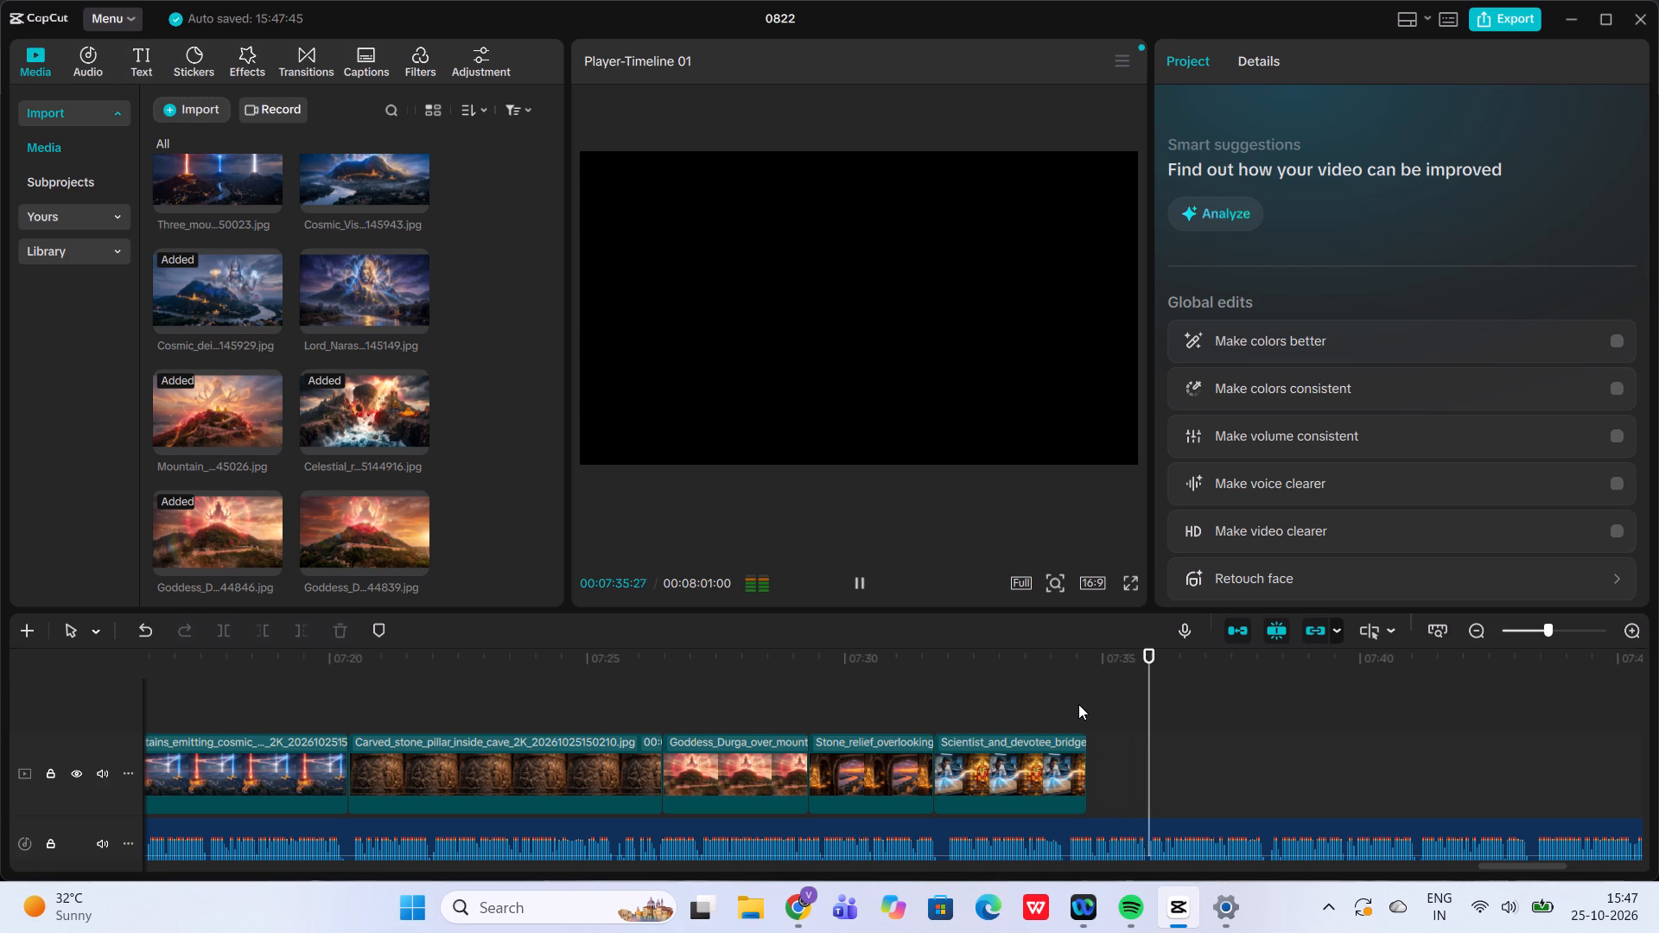
# Preview the stone carving image ending in 144416 and insert the "Goddess_Kanaka_Durga_smiling_face" image ending in 50815 at 07:34:21, after the scientist and devotee clip.
pyautogui.click(1078, 704)
pyautogui.click(1078, 704)
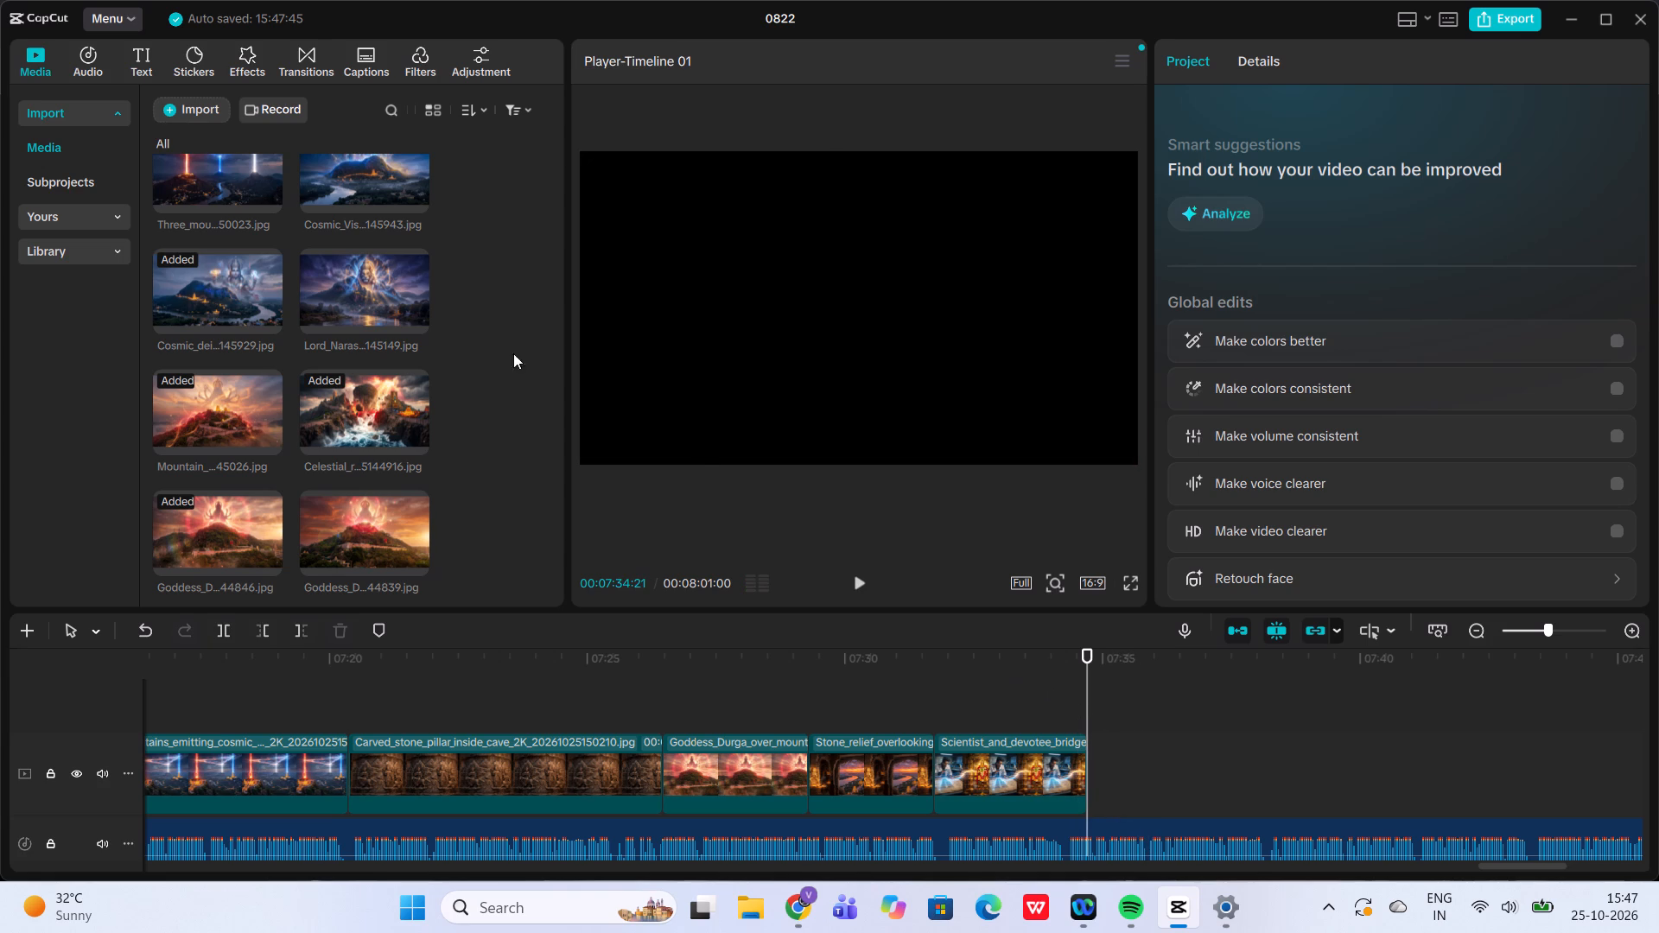
pyautogui.scroll(3, 366, 354)
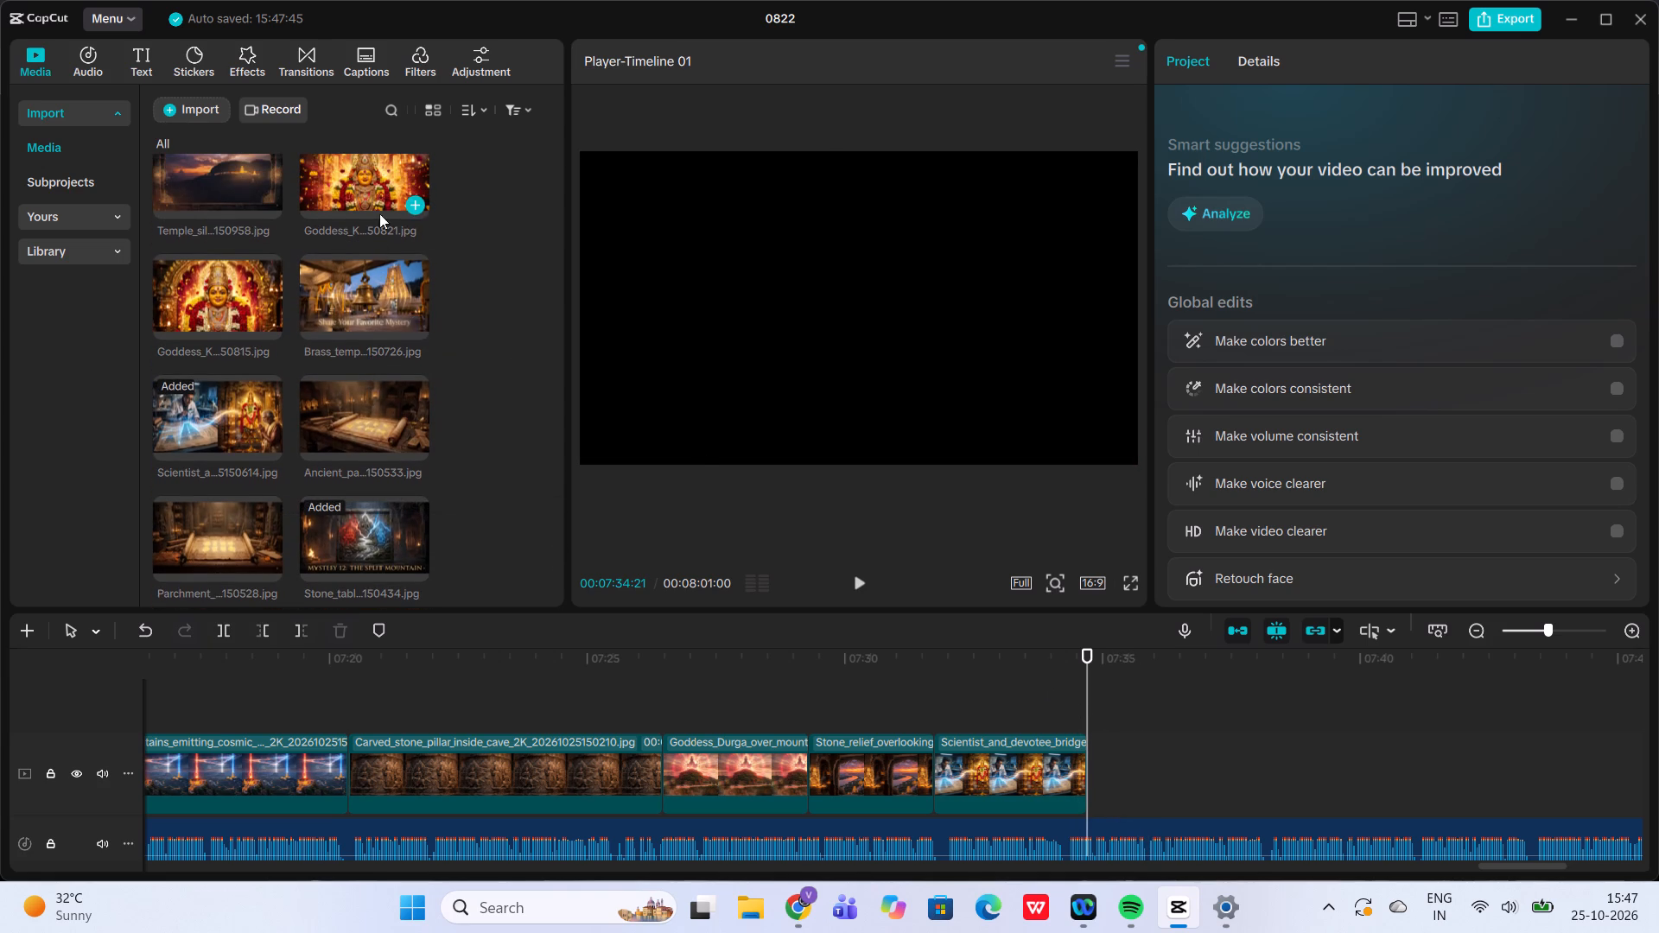
pyautogui.scroll(-1, 403, 301)
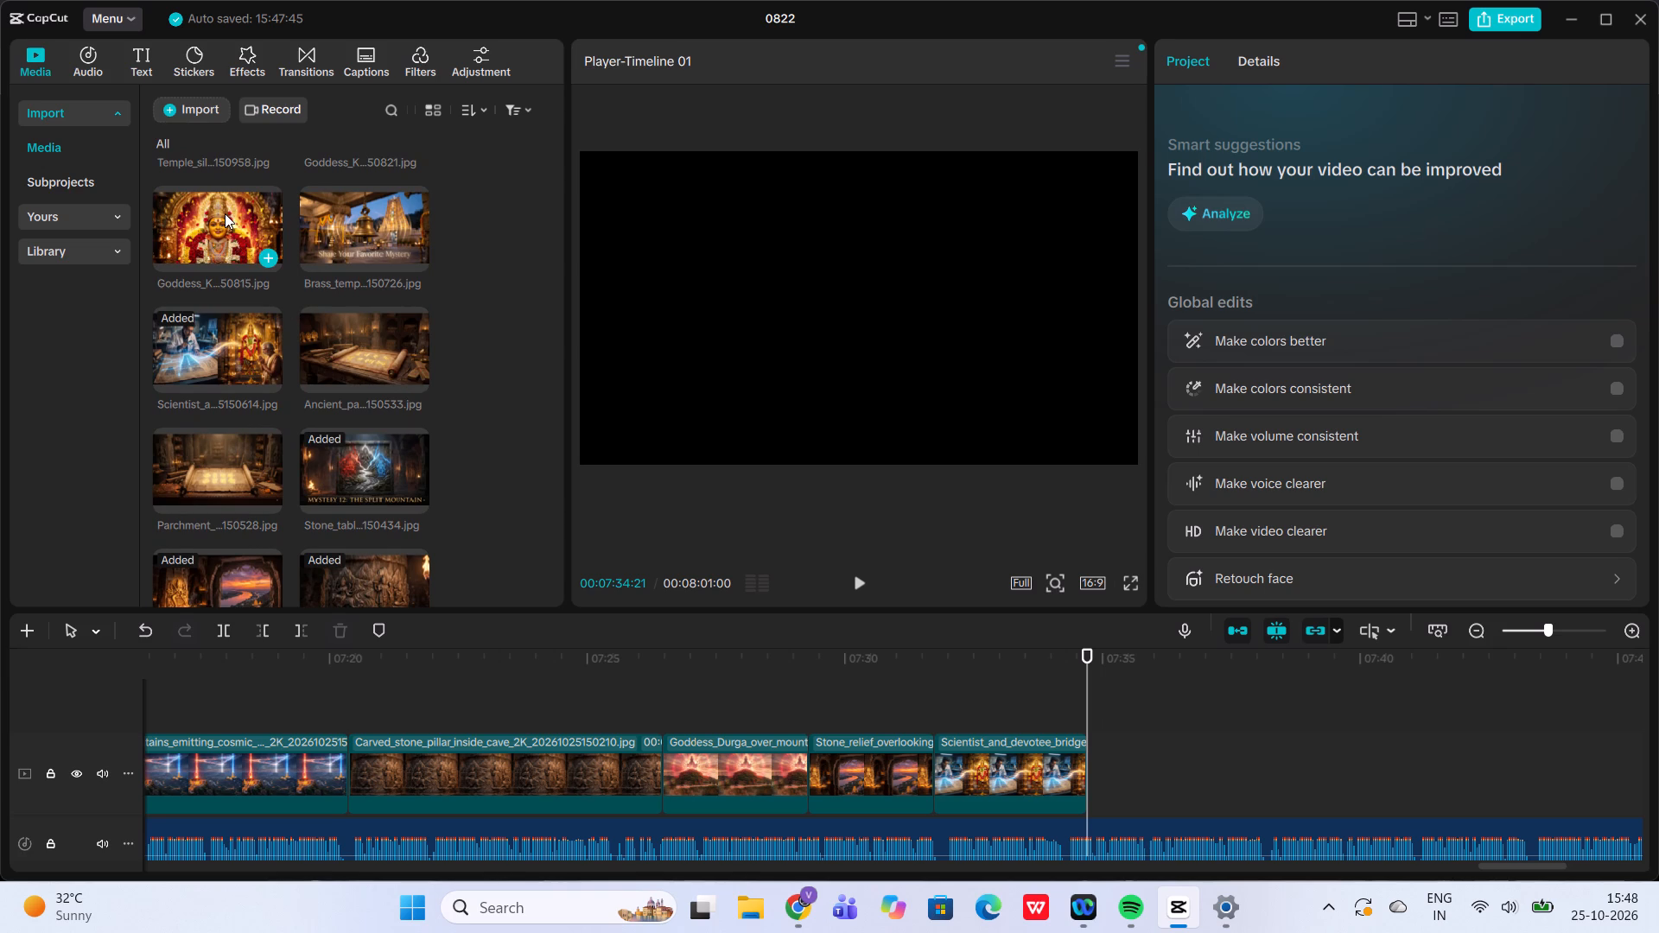
pyautogui.click(225, 213)
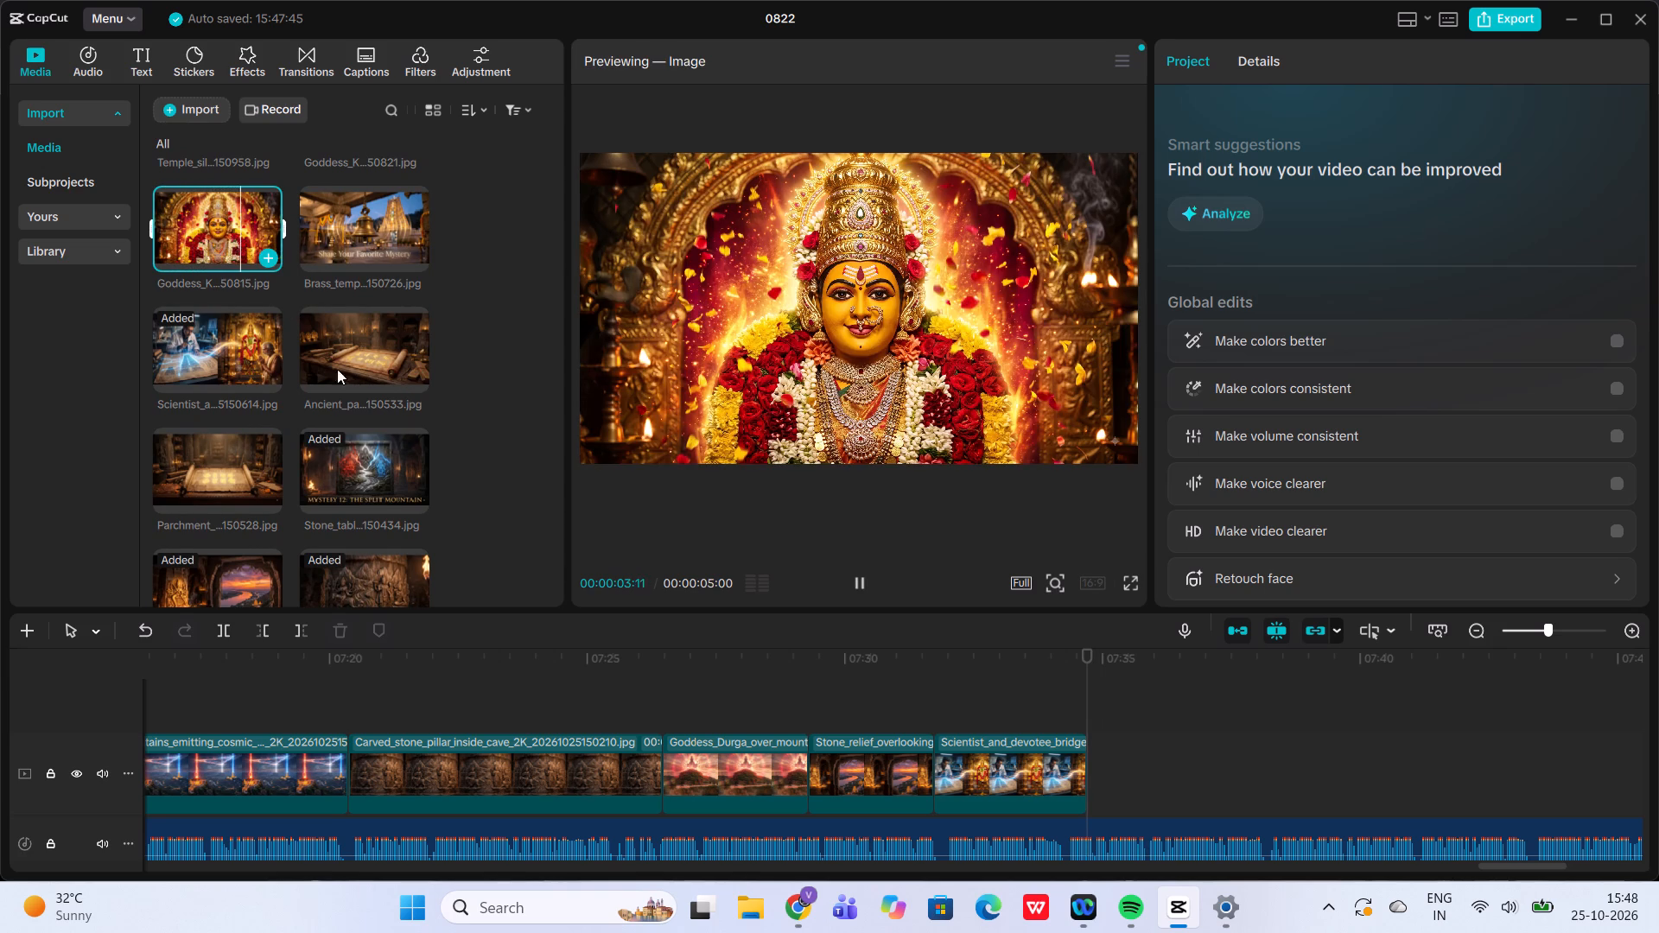
pyautogui.scroll(-3, 358, 460)
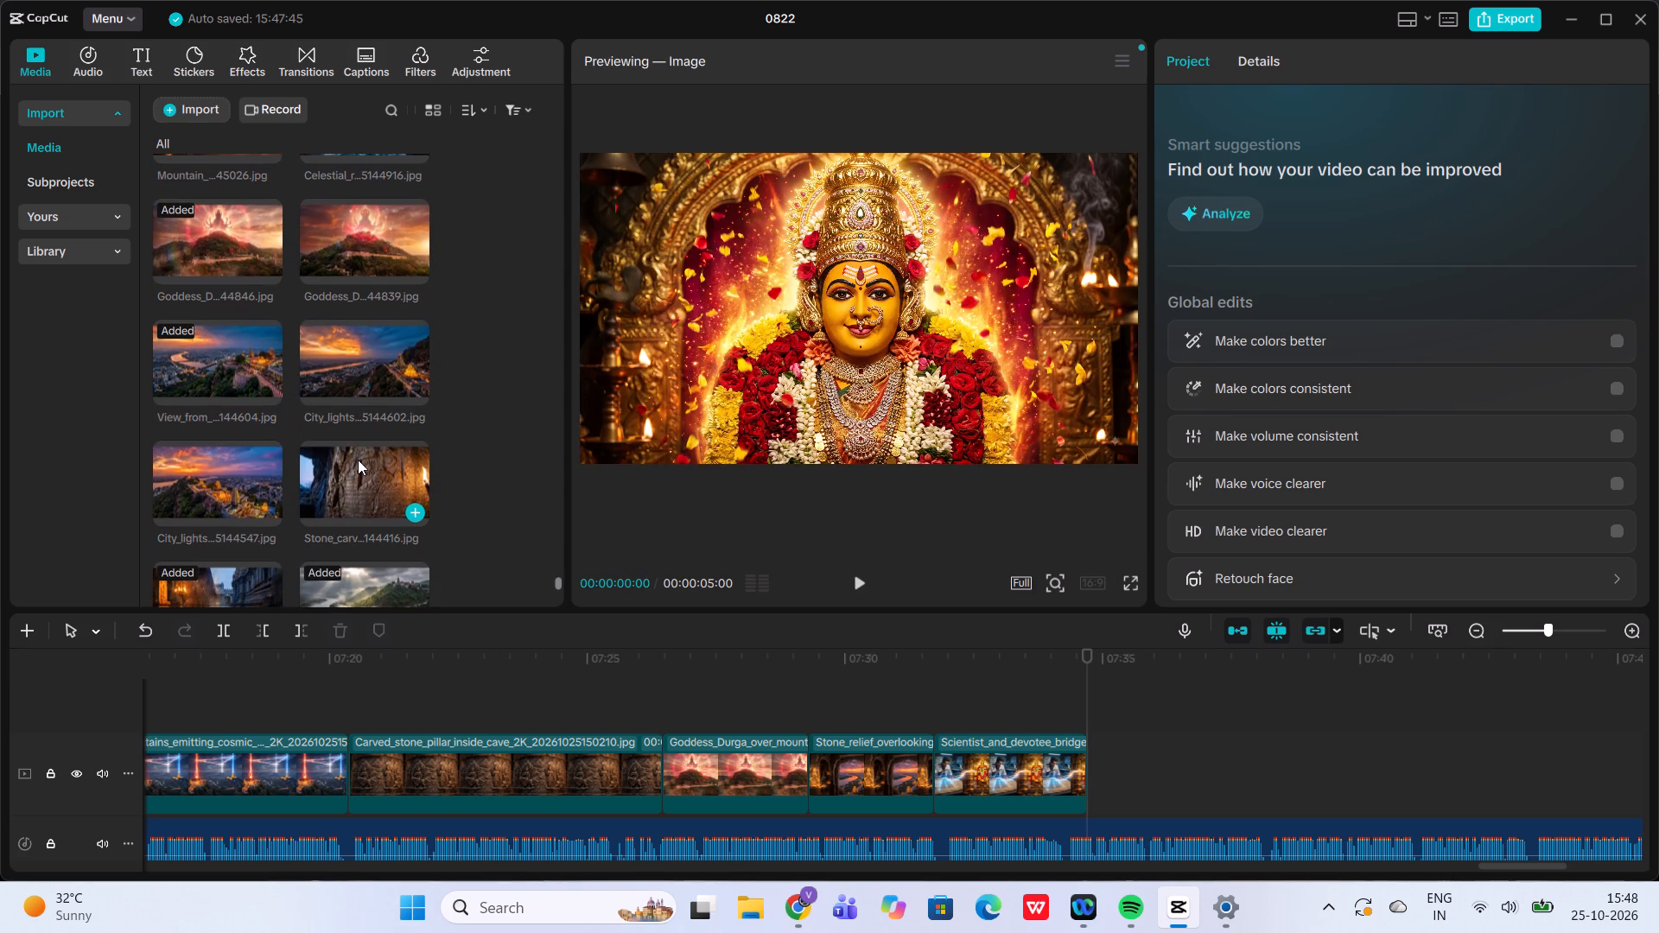
pyautogui.click(358, 460)
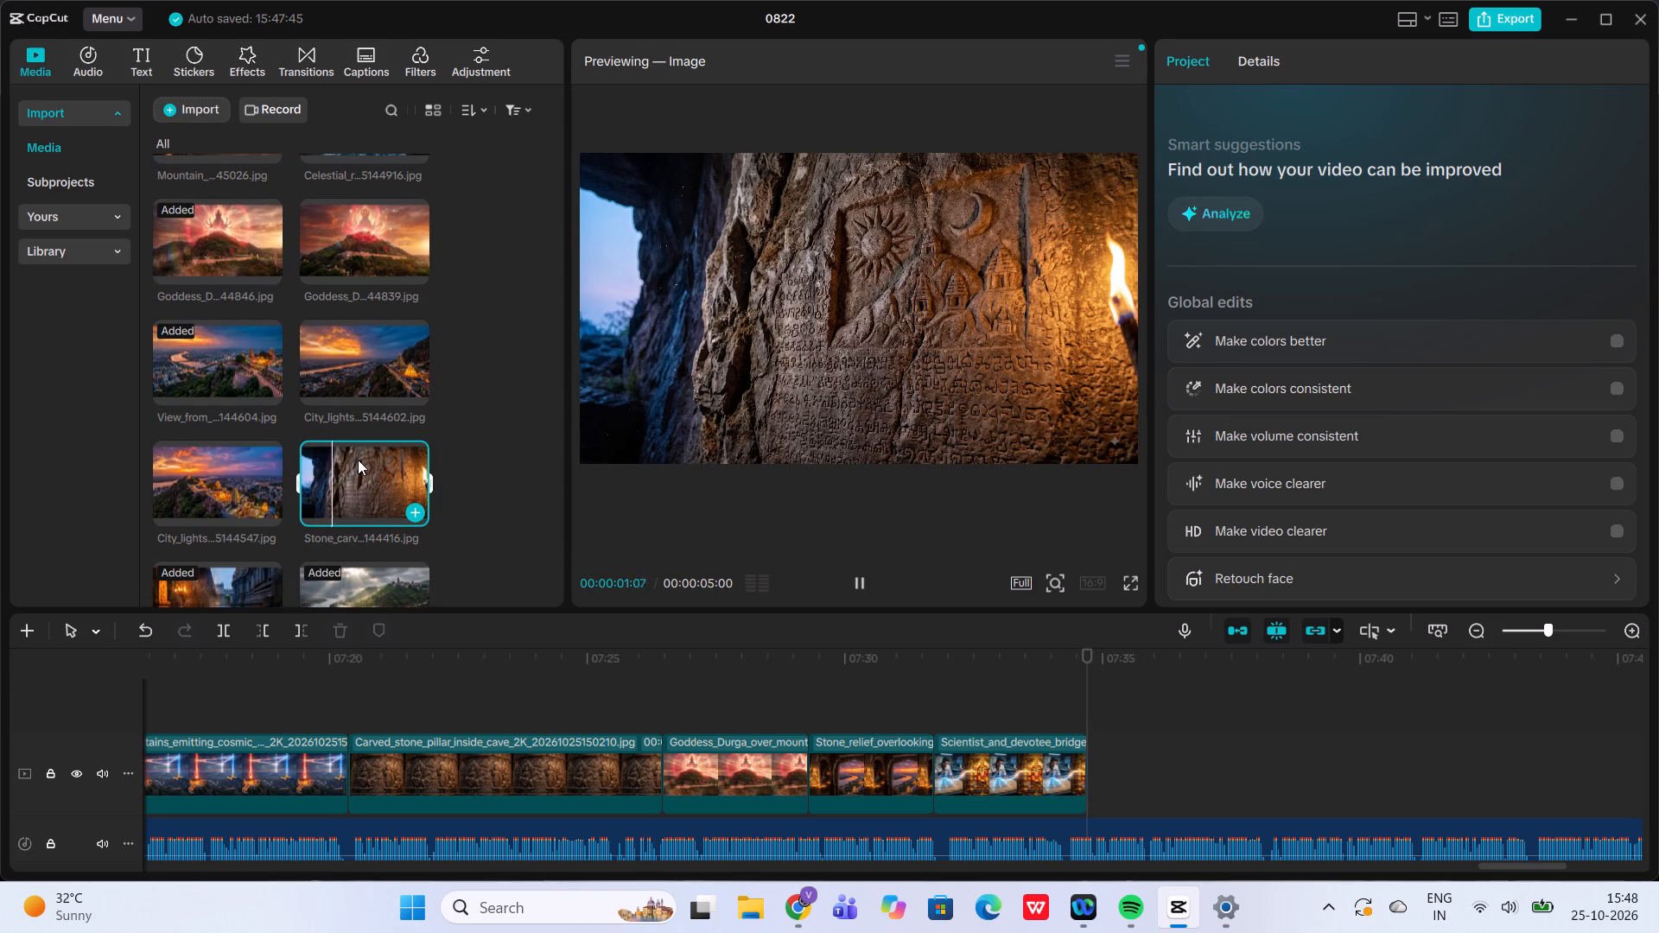
pyautogui.scroll(1, 358, 460)
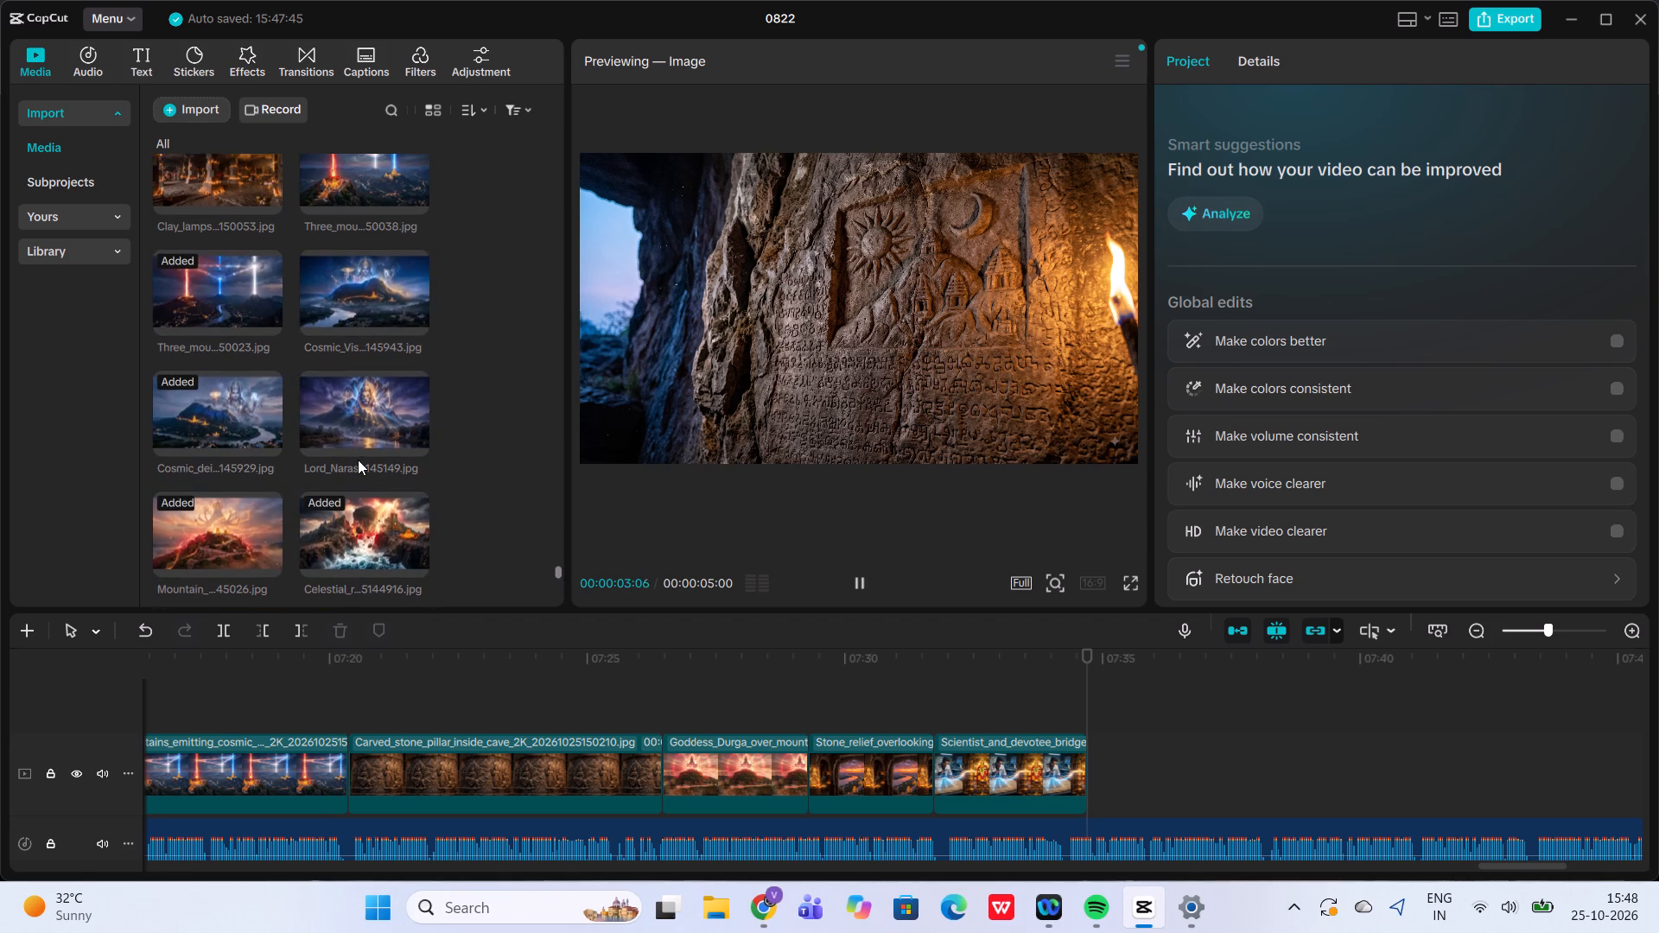
pyautogui.scroll(3, 358, 460)
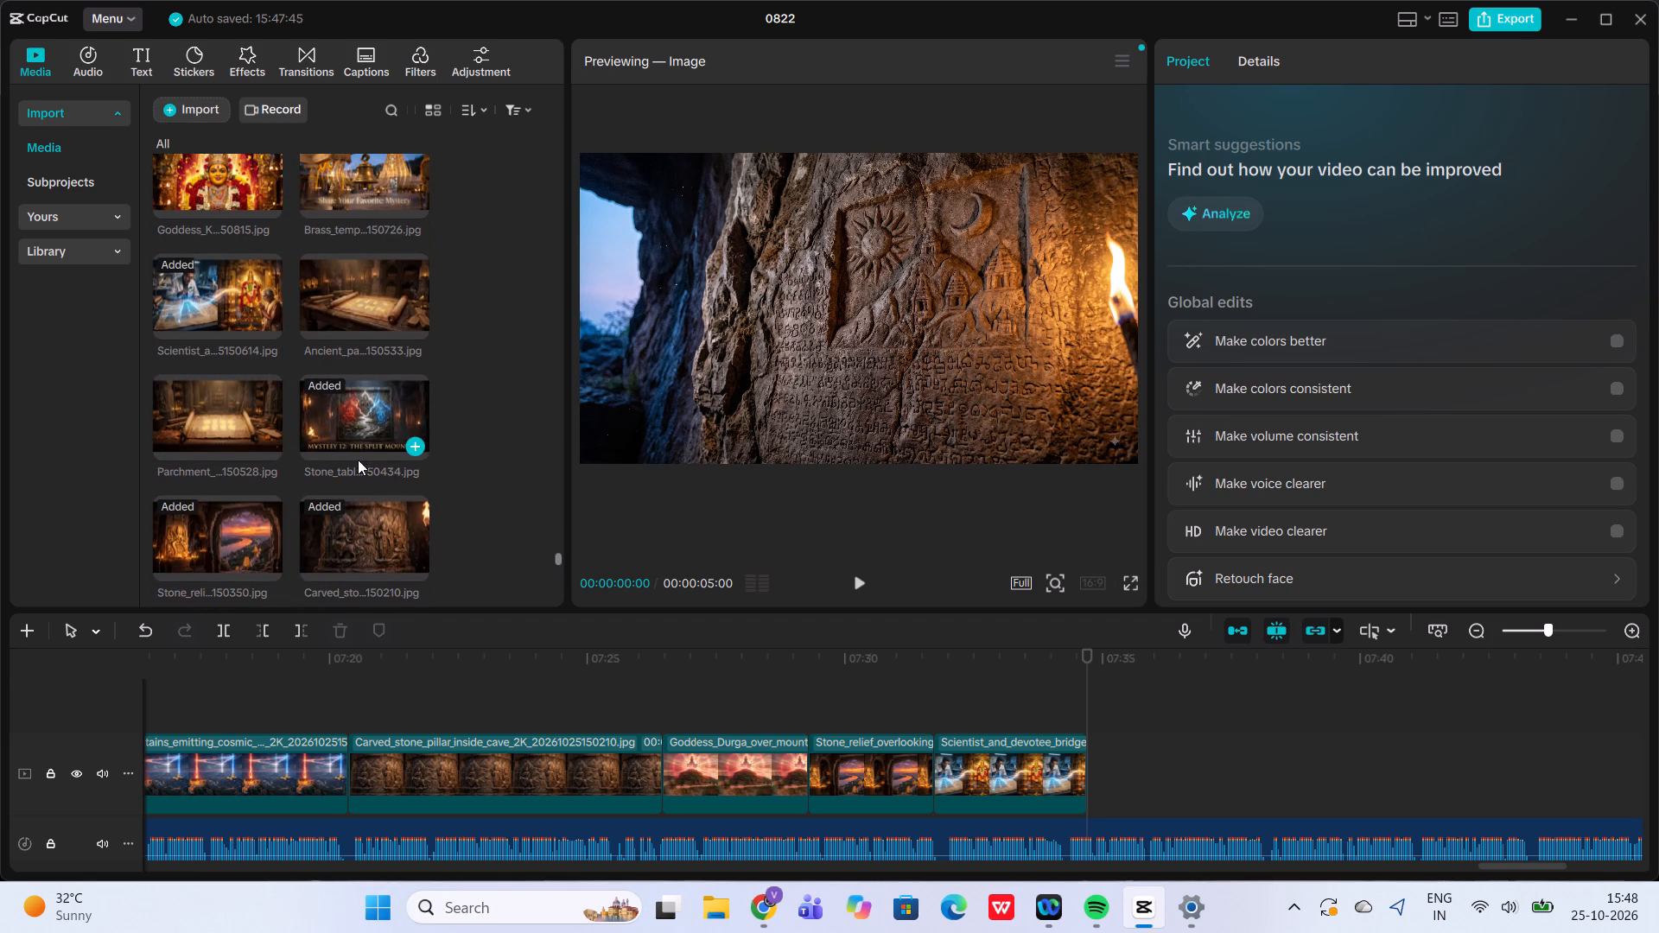
pyautogui.click(262, 204)
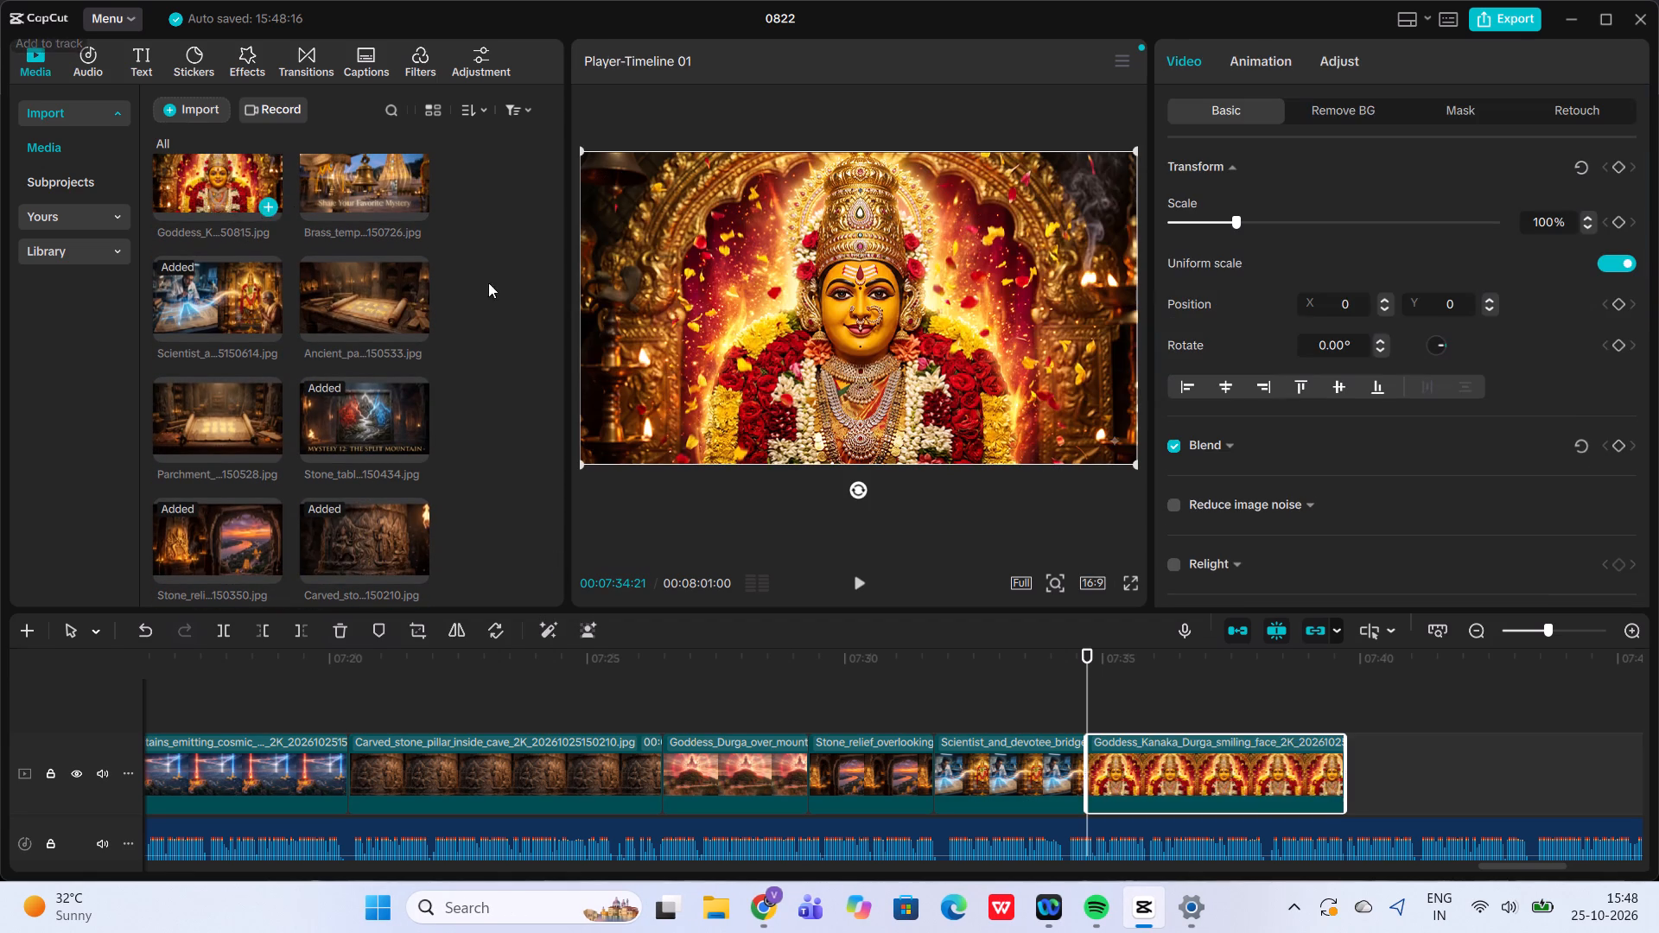
# Play the narration over the Kanaka Durga smiling face clip and past it, trimming the clip's end to 07:38:07.
pyautogui.click(866, 582)
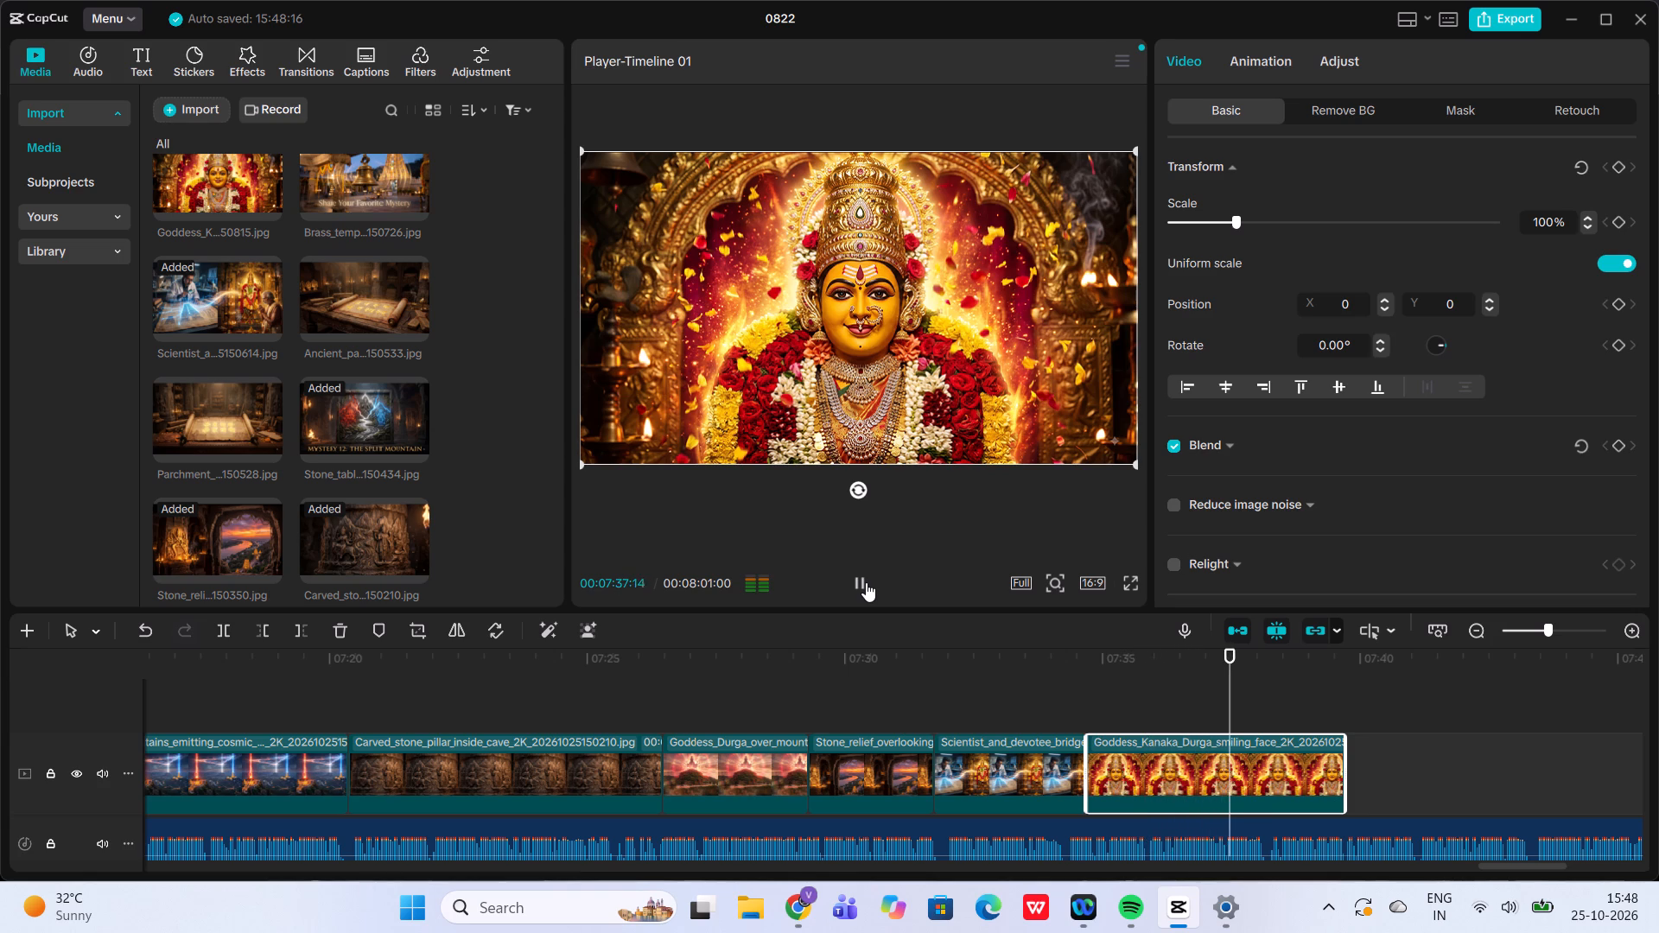
pyautogui.click(866, 582)
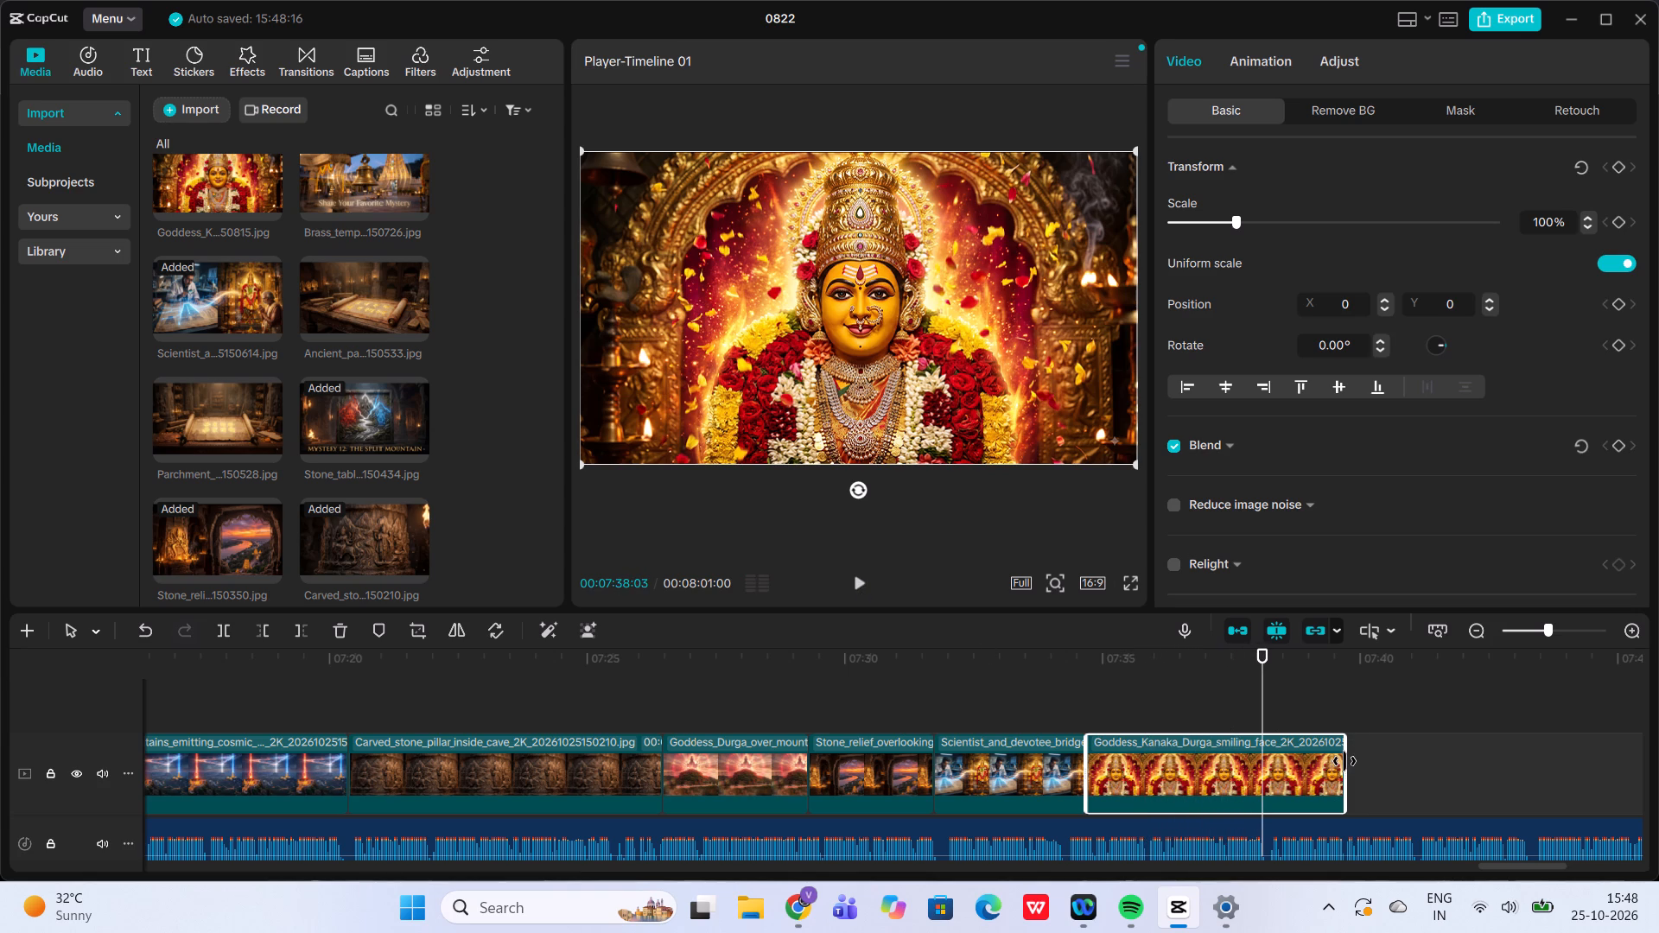
pyautogui.moveTo(1344, 761); pyautogui.dragTo(1264, 755)
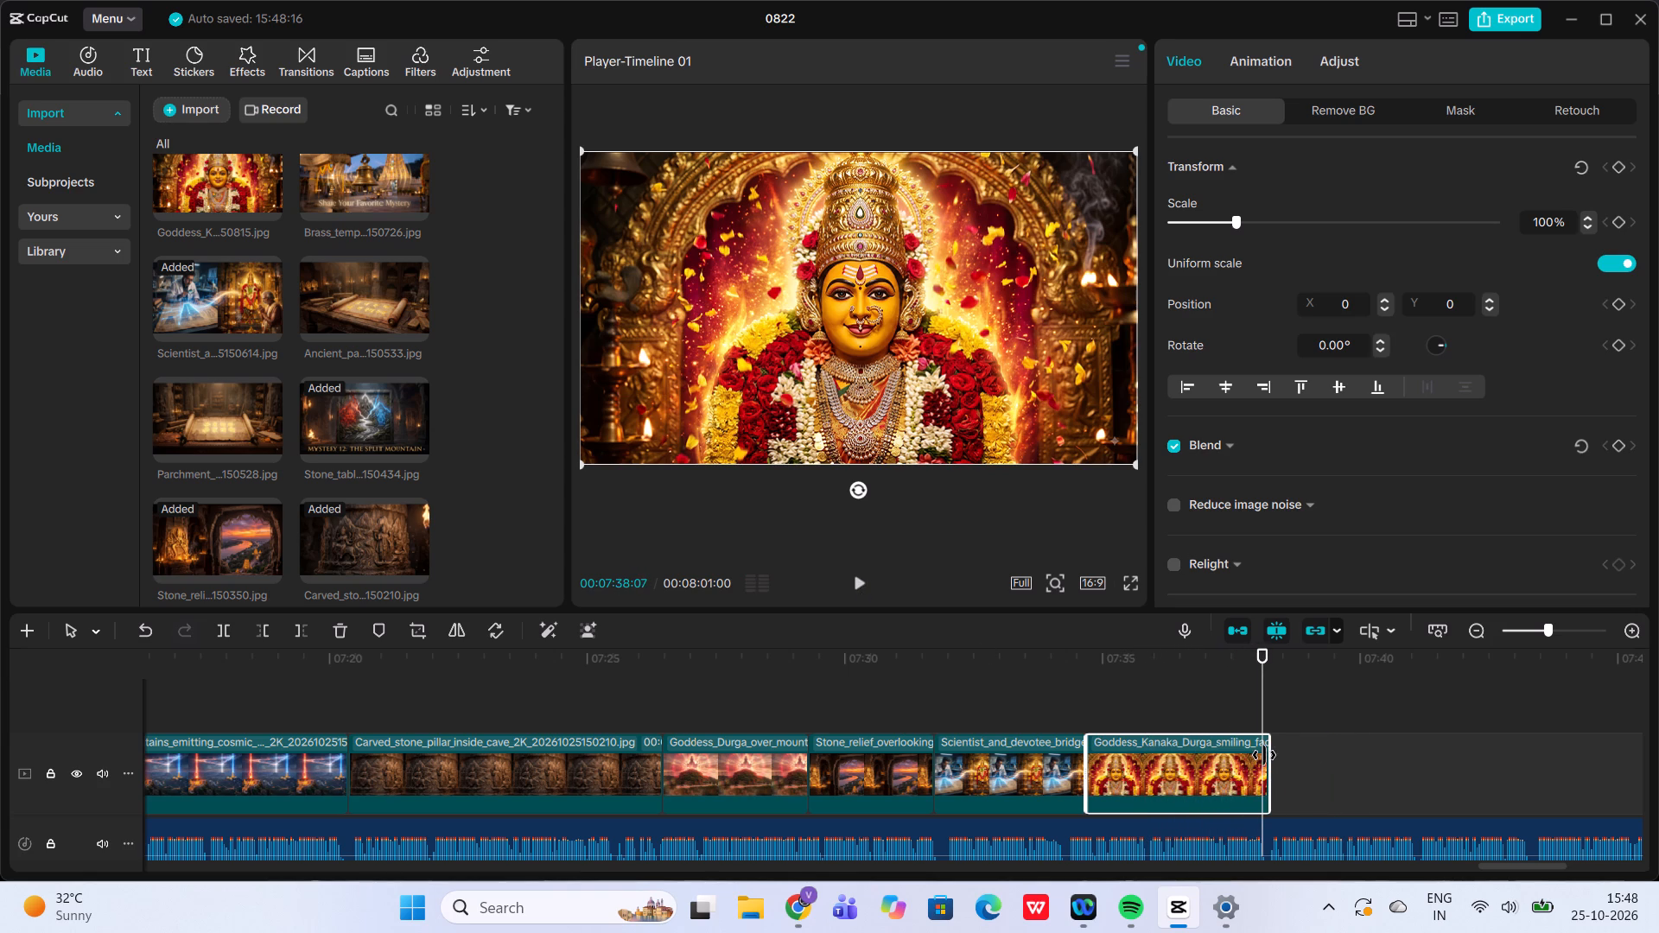
pyautogui.moveTo(1264, 755); pyautogui.dragTo(1264, 756)
pyautogui.click(868, 572)
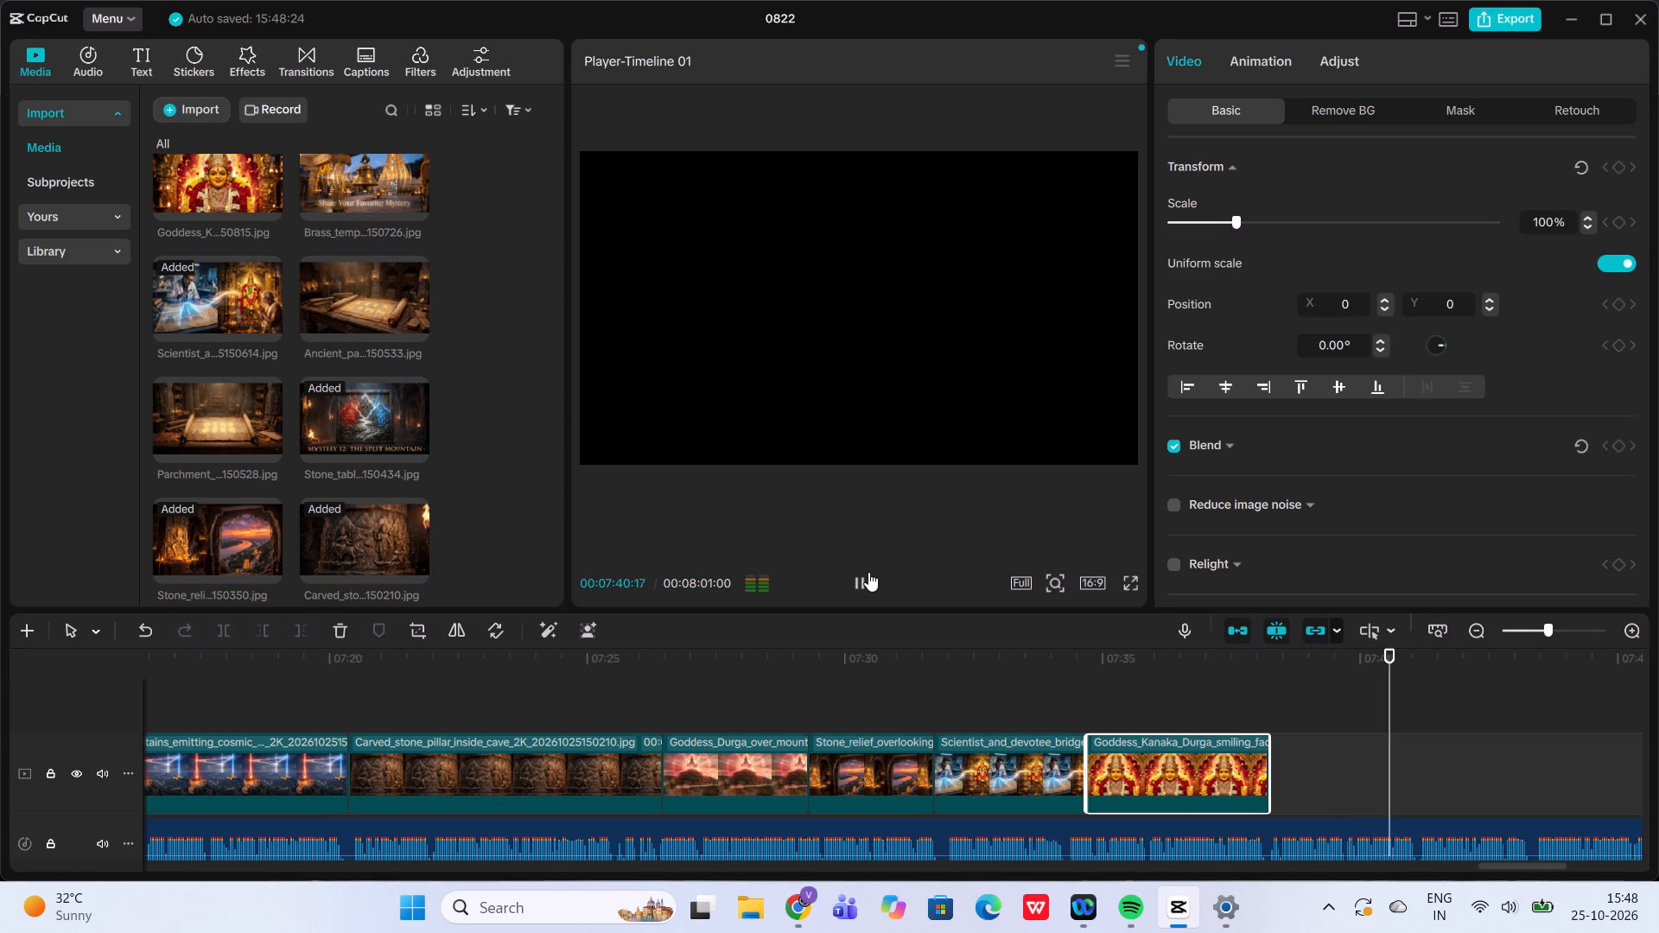
pyautogui.click(1258, 705)
pyautogui.moveTo(1258, 705); pyautogui.dragTo(1268, 702)
# Look through the imported images for the next visual and preview the stone carving image ending in 144416.
pyautogui.scroll(-1, 328, 468)
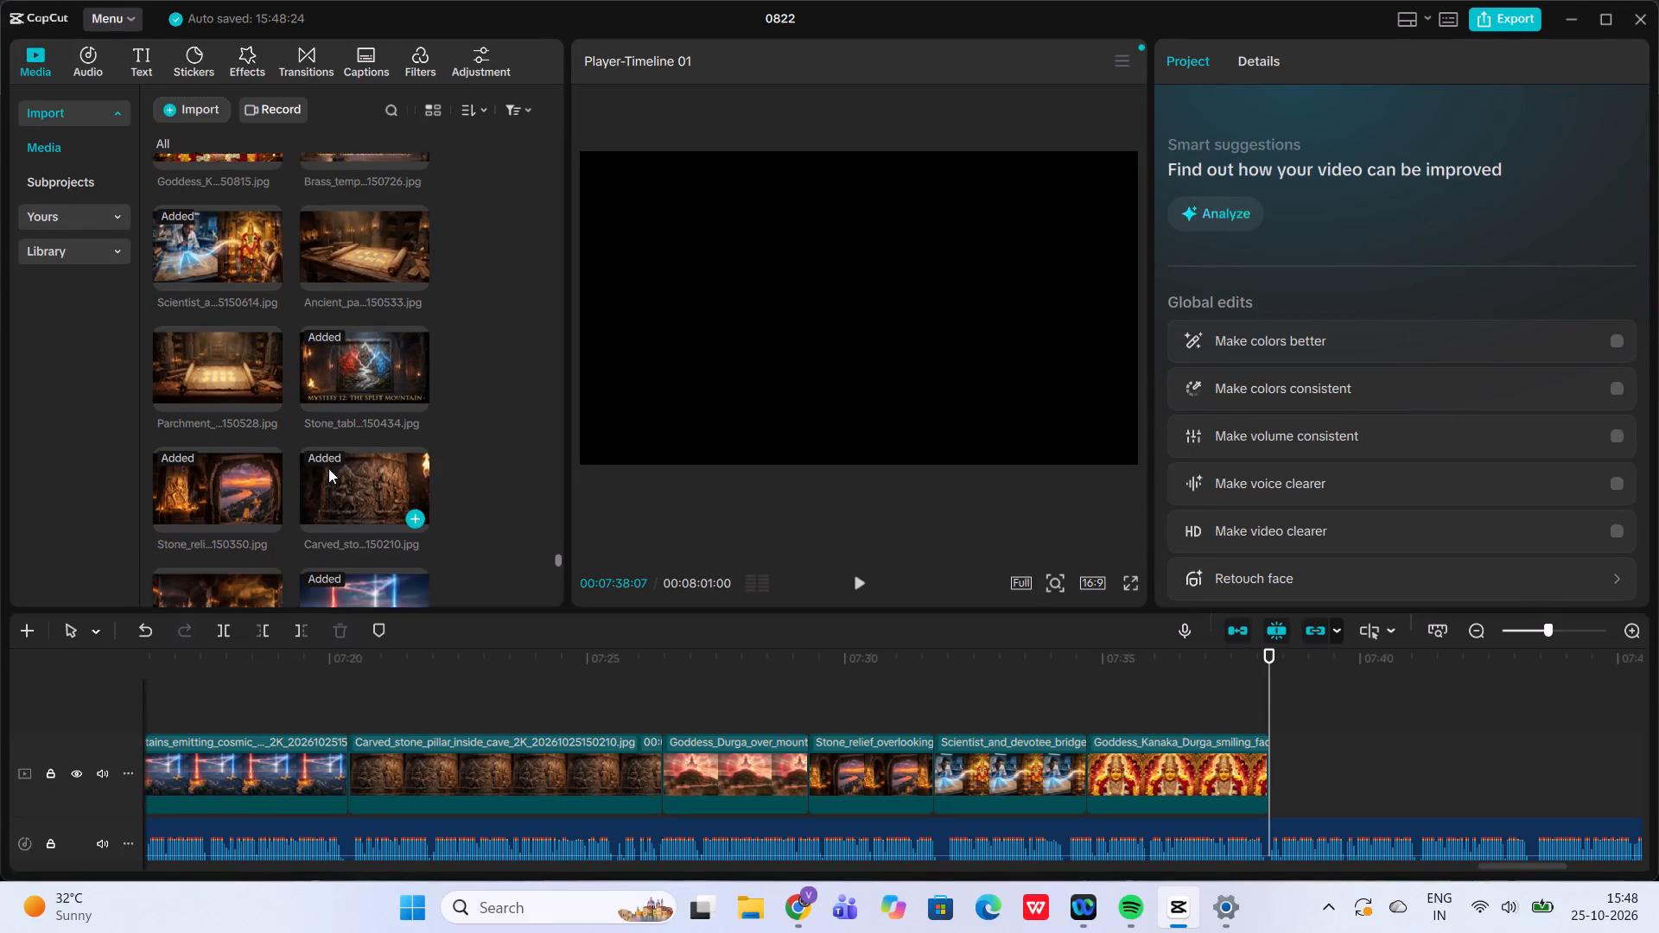
pyautogui.scroll(-3, 328, 468)
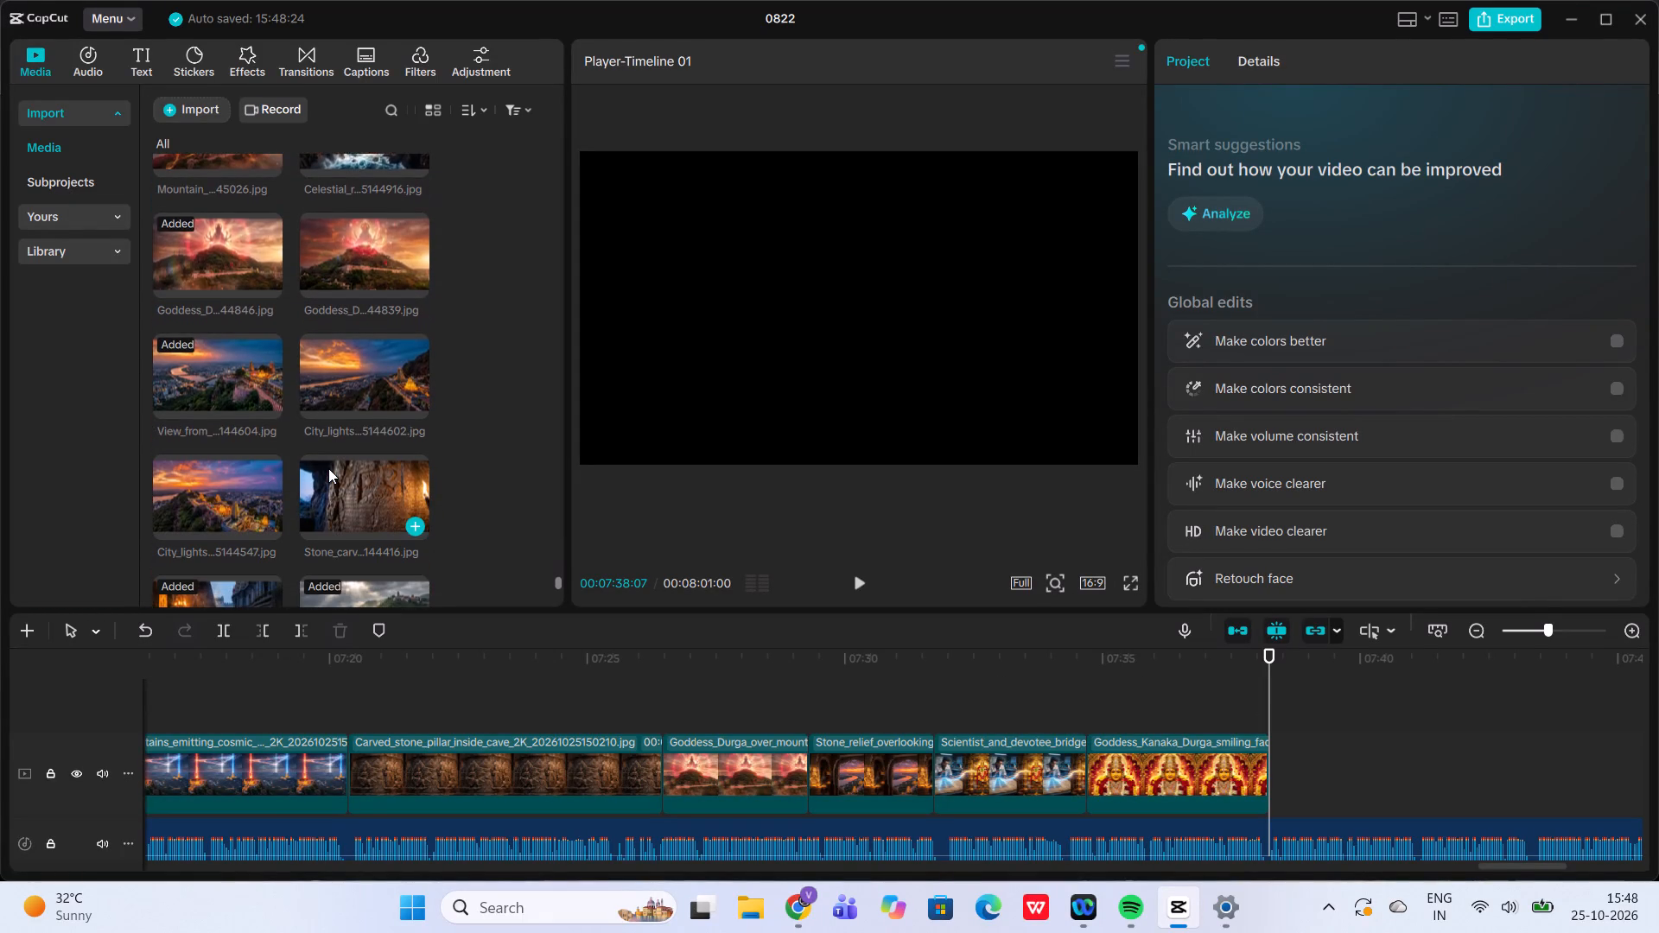
pyautogui.scroll(-2, 328, 468)
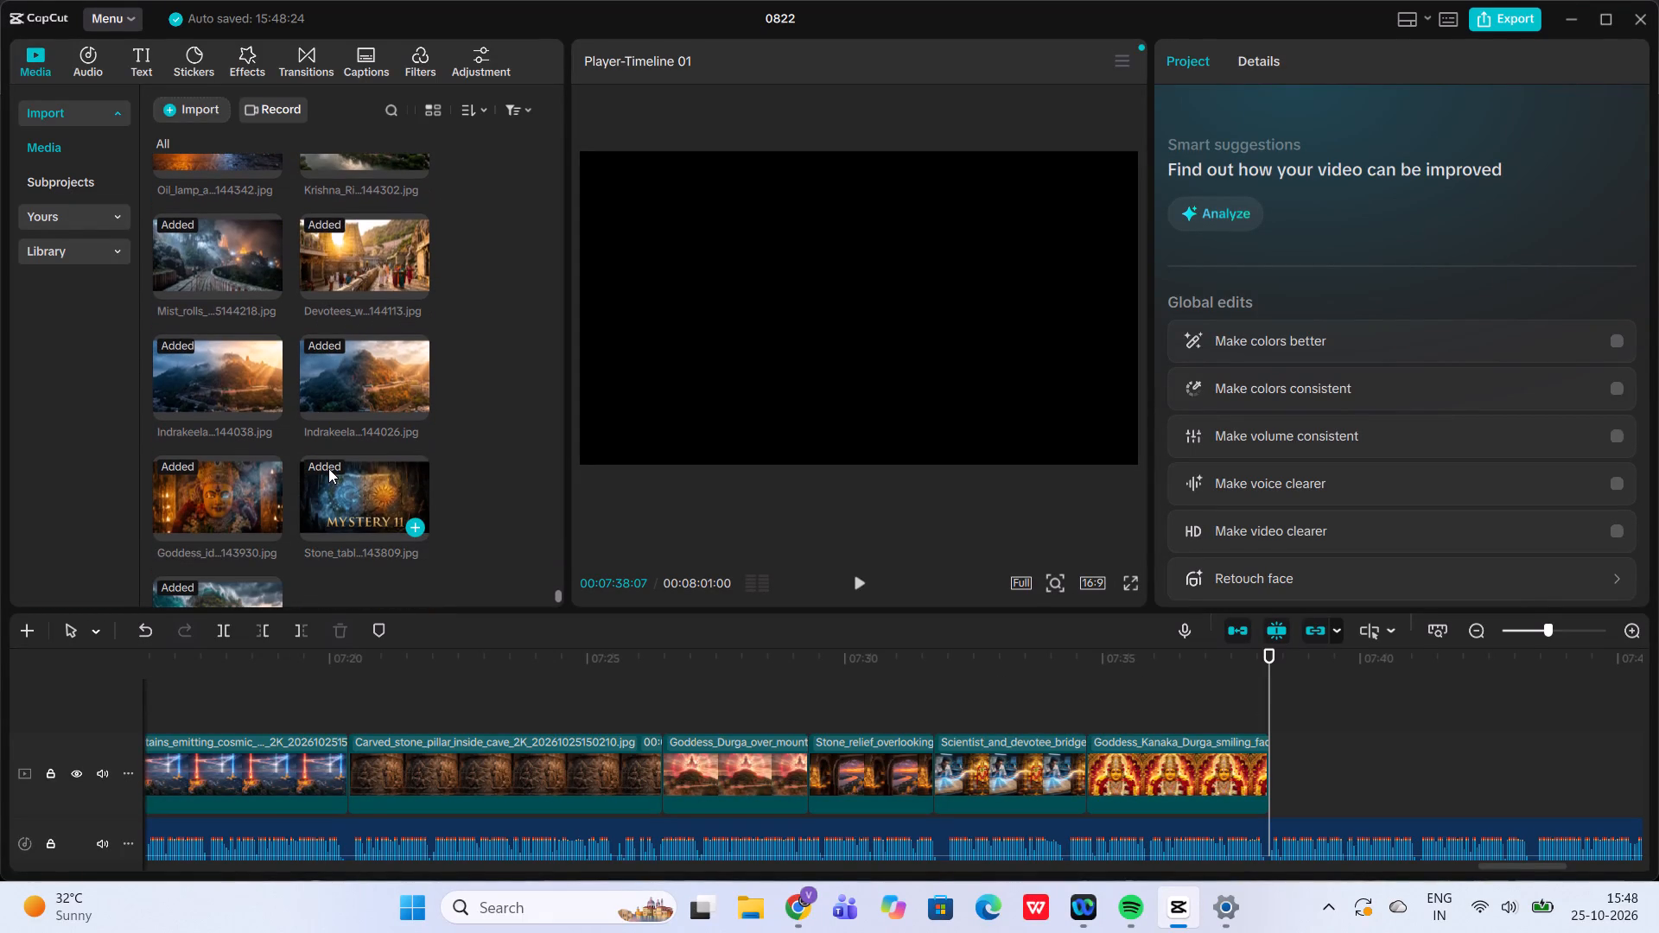
pyautogui.scroll(1, 328, 468)
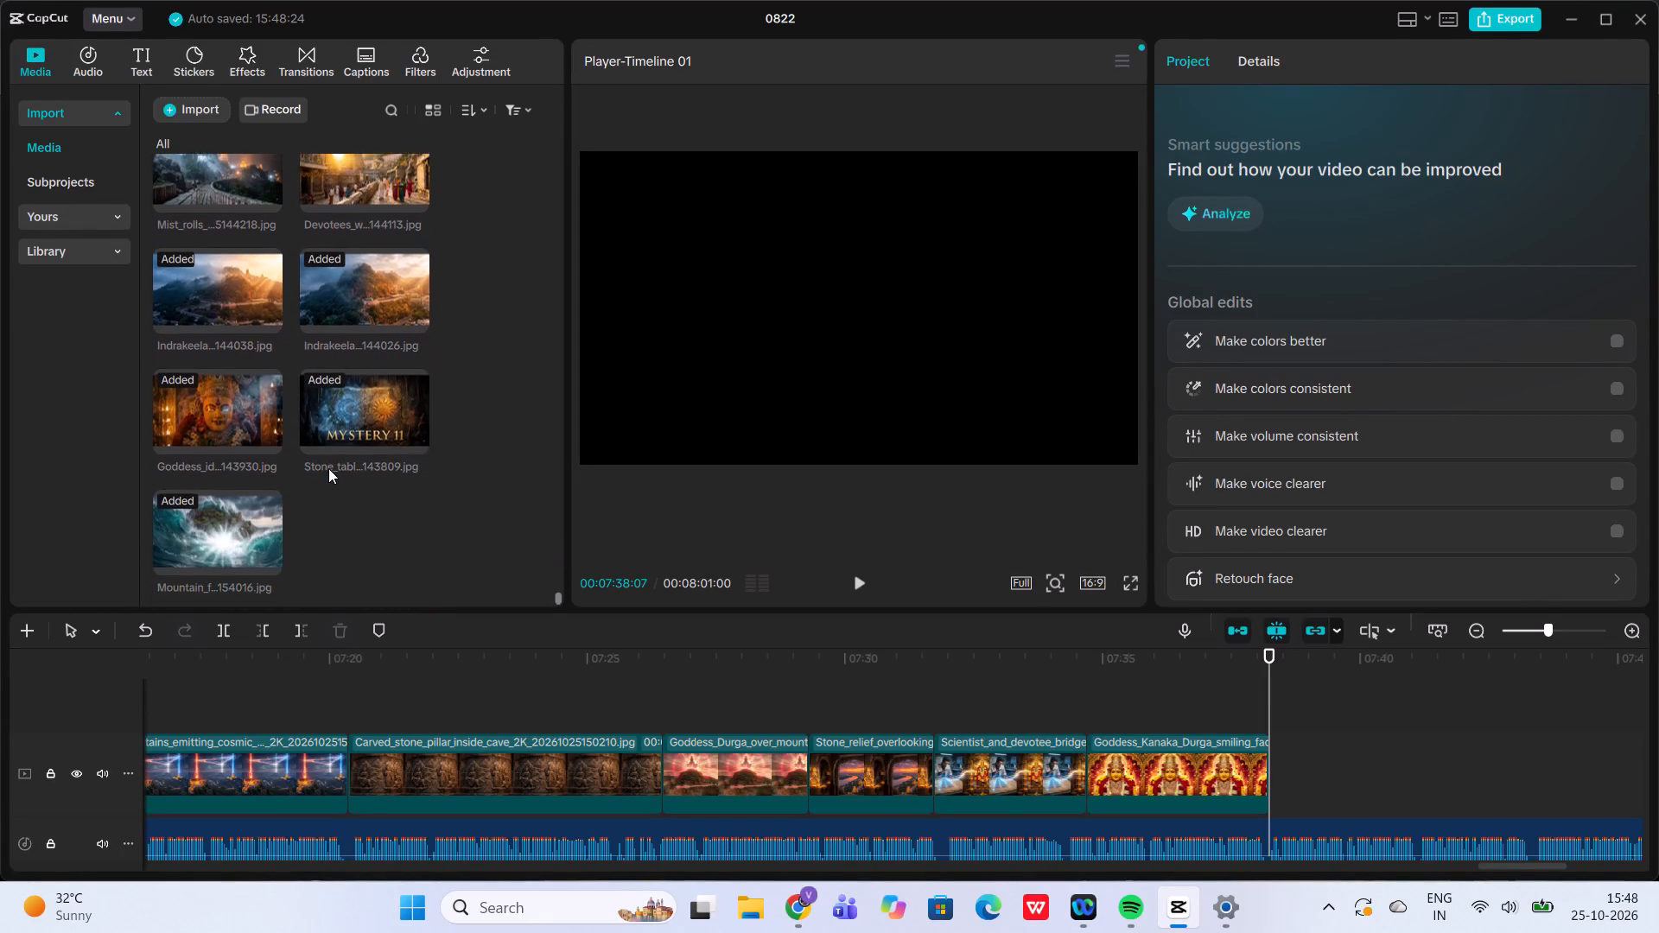
pyautogui.scroll(2, 328, 468)
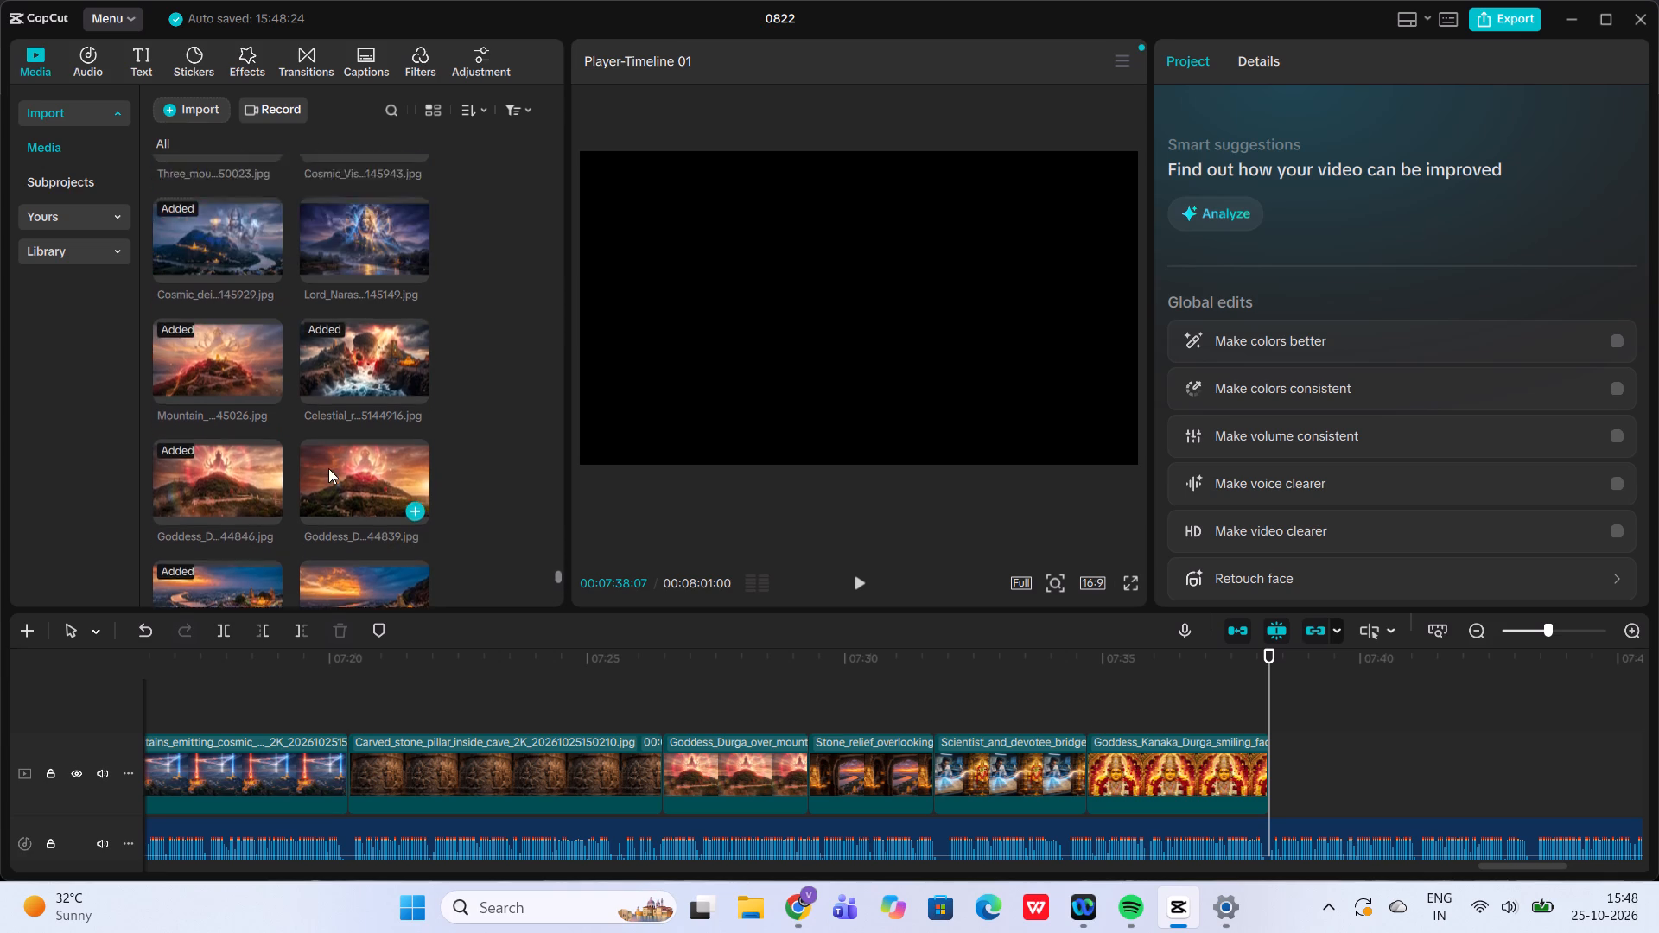
pyautogui.click(377, 283)
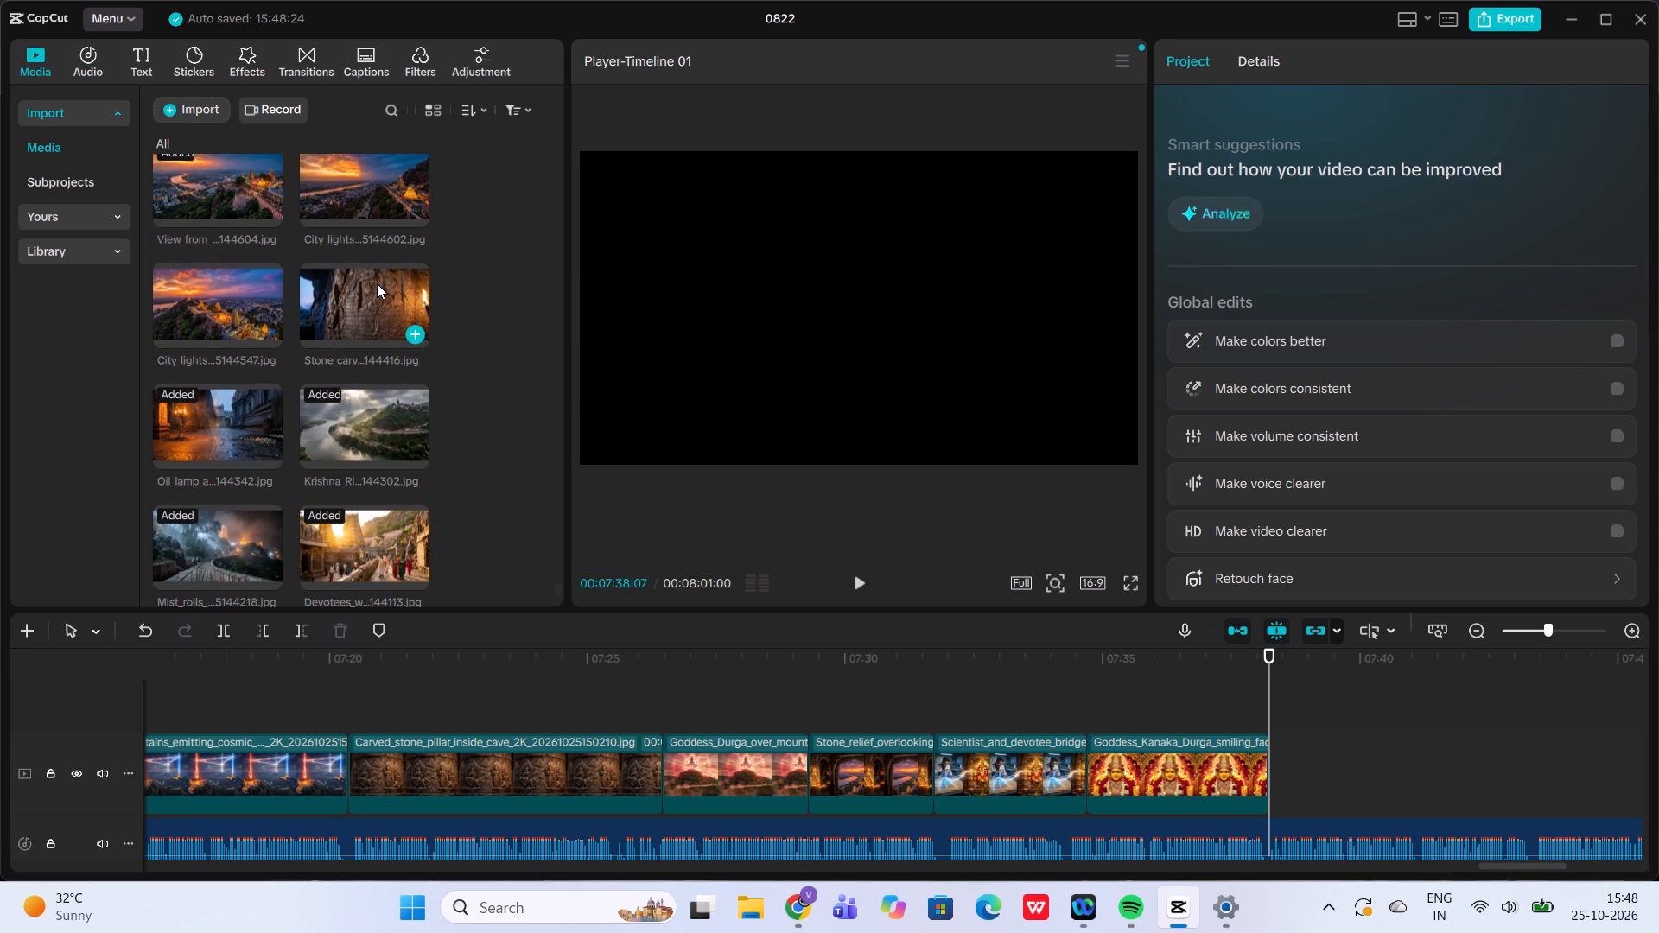
# Preview the "Temple_silhouette_at_sunset_sky" image ending in 150958 and insert it at 07:38:07, after the Kanaka Durga smiling face clip.
pyautogui.scroll(2, 377, 283)
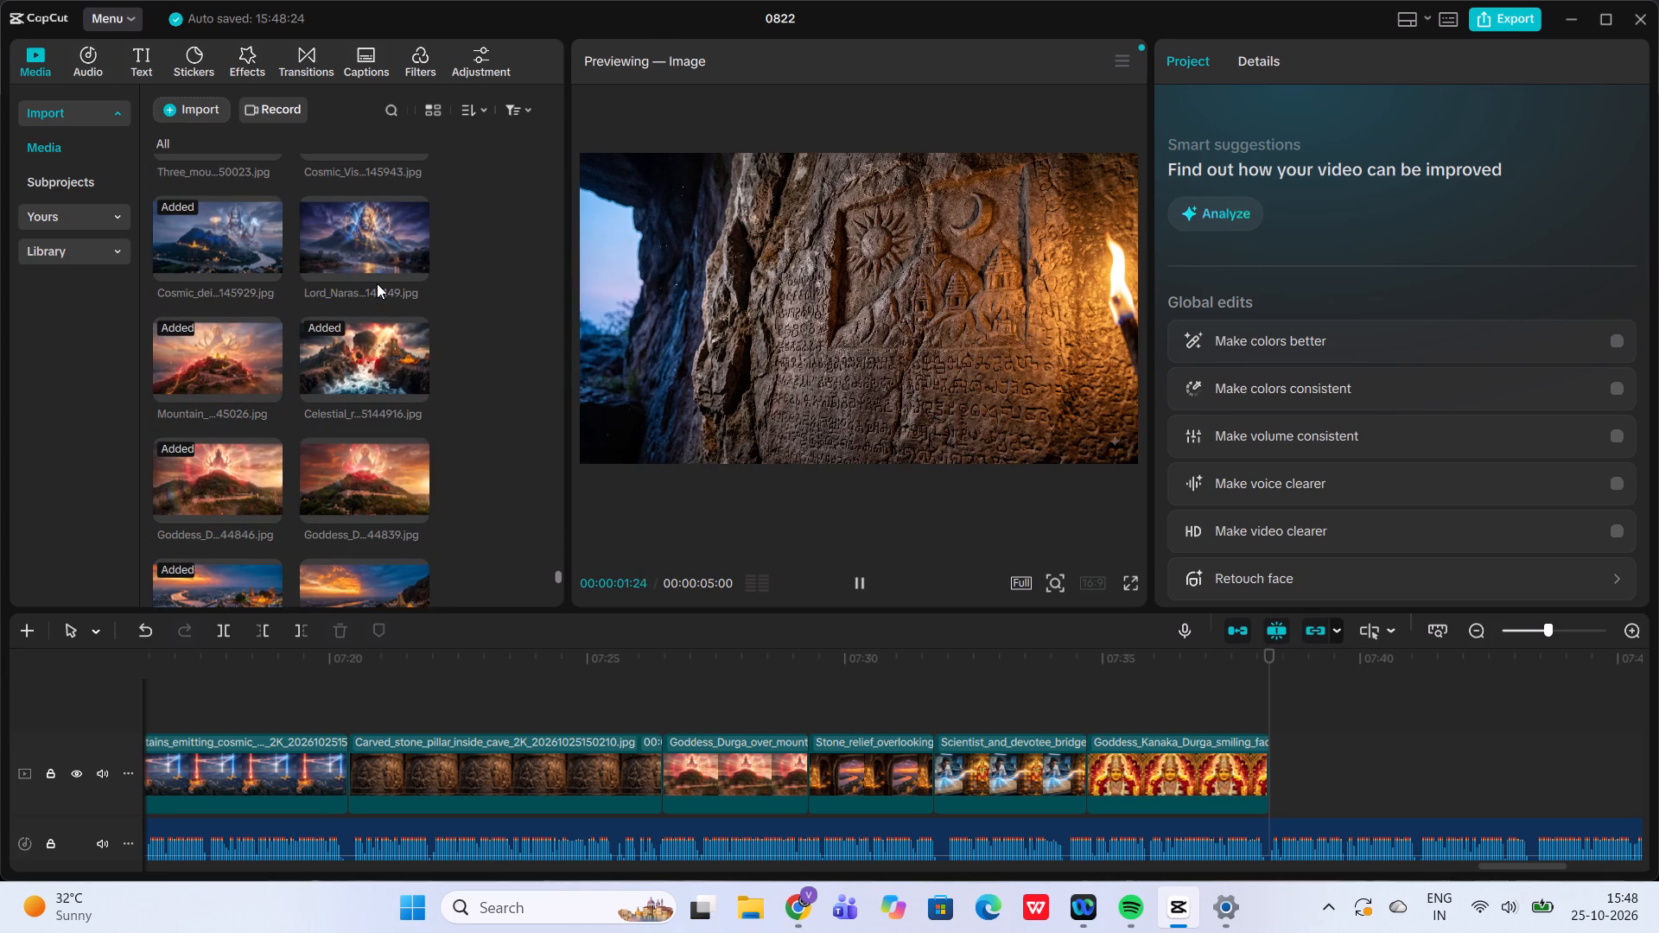
pyautogui.scroll(2, 377, 283)
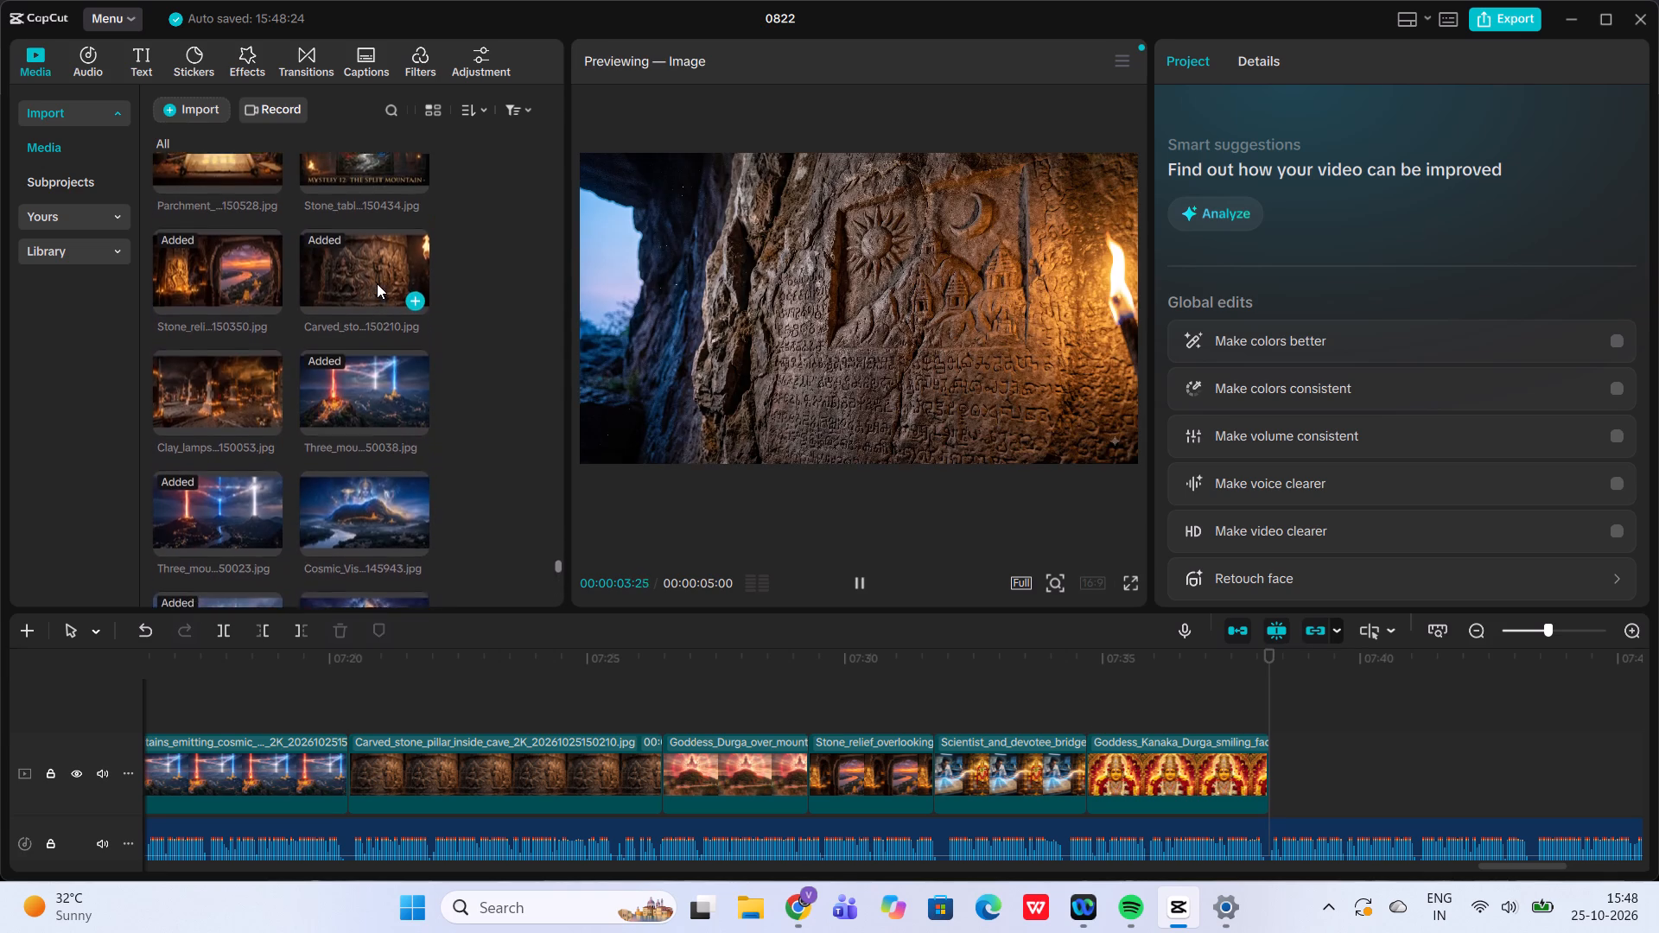
pyautogui.scroll(2, 377, 283)
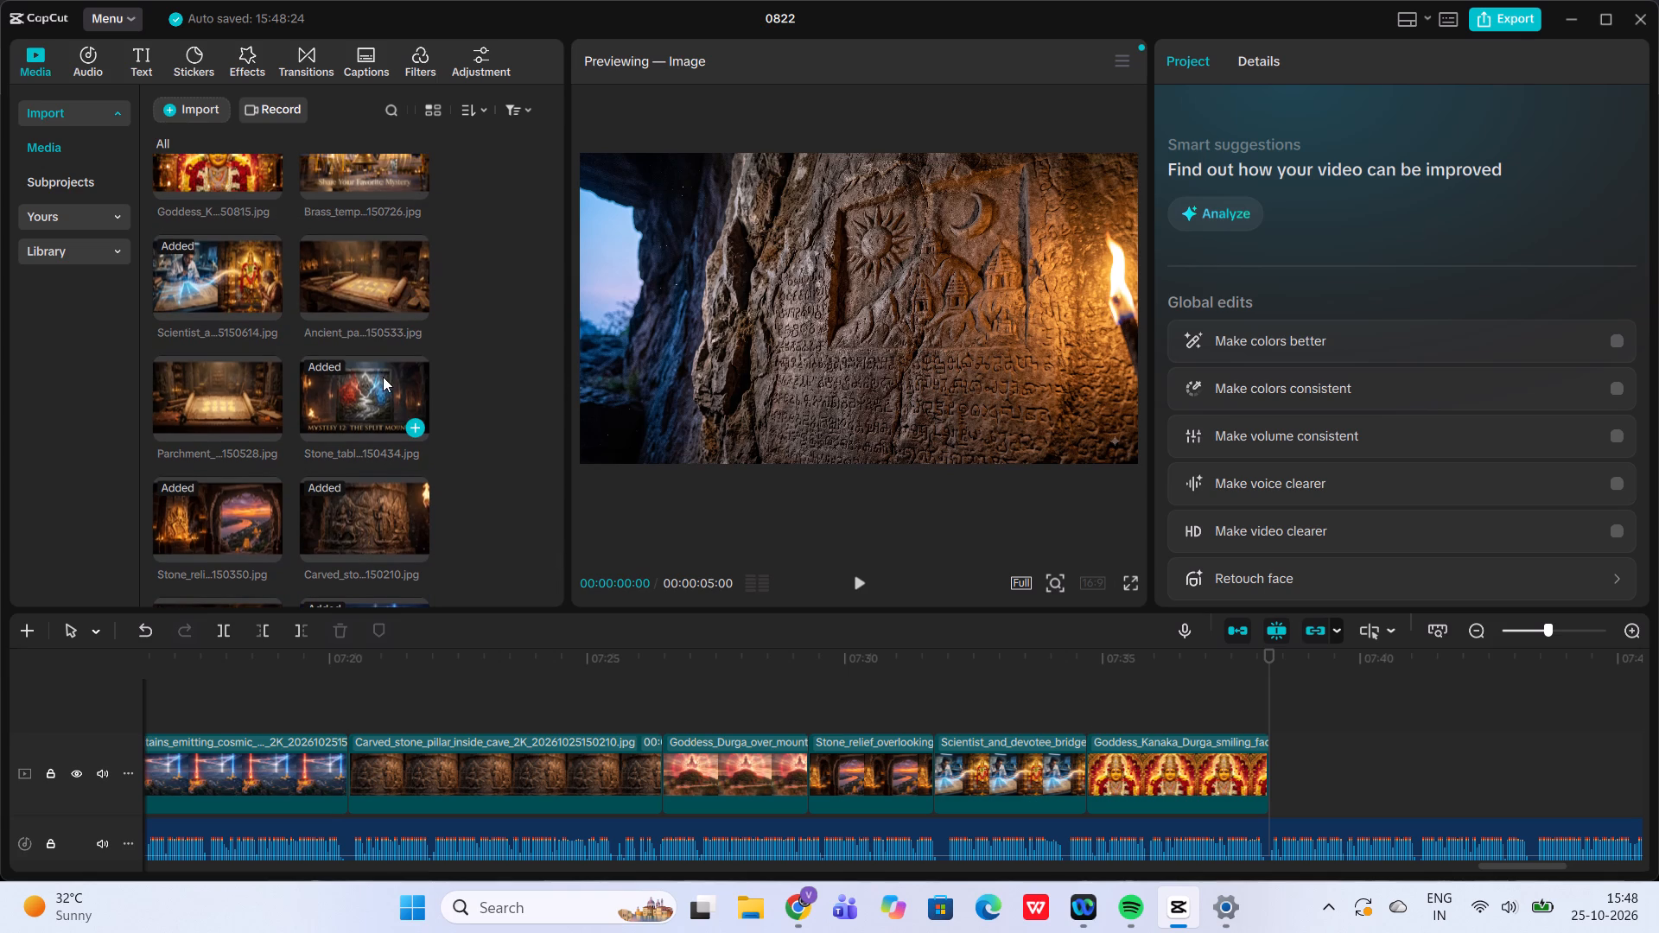
pyautogui.scroll(1, 323, 295)
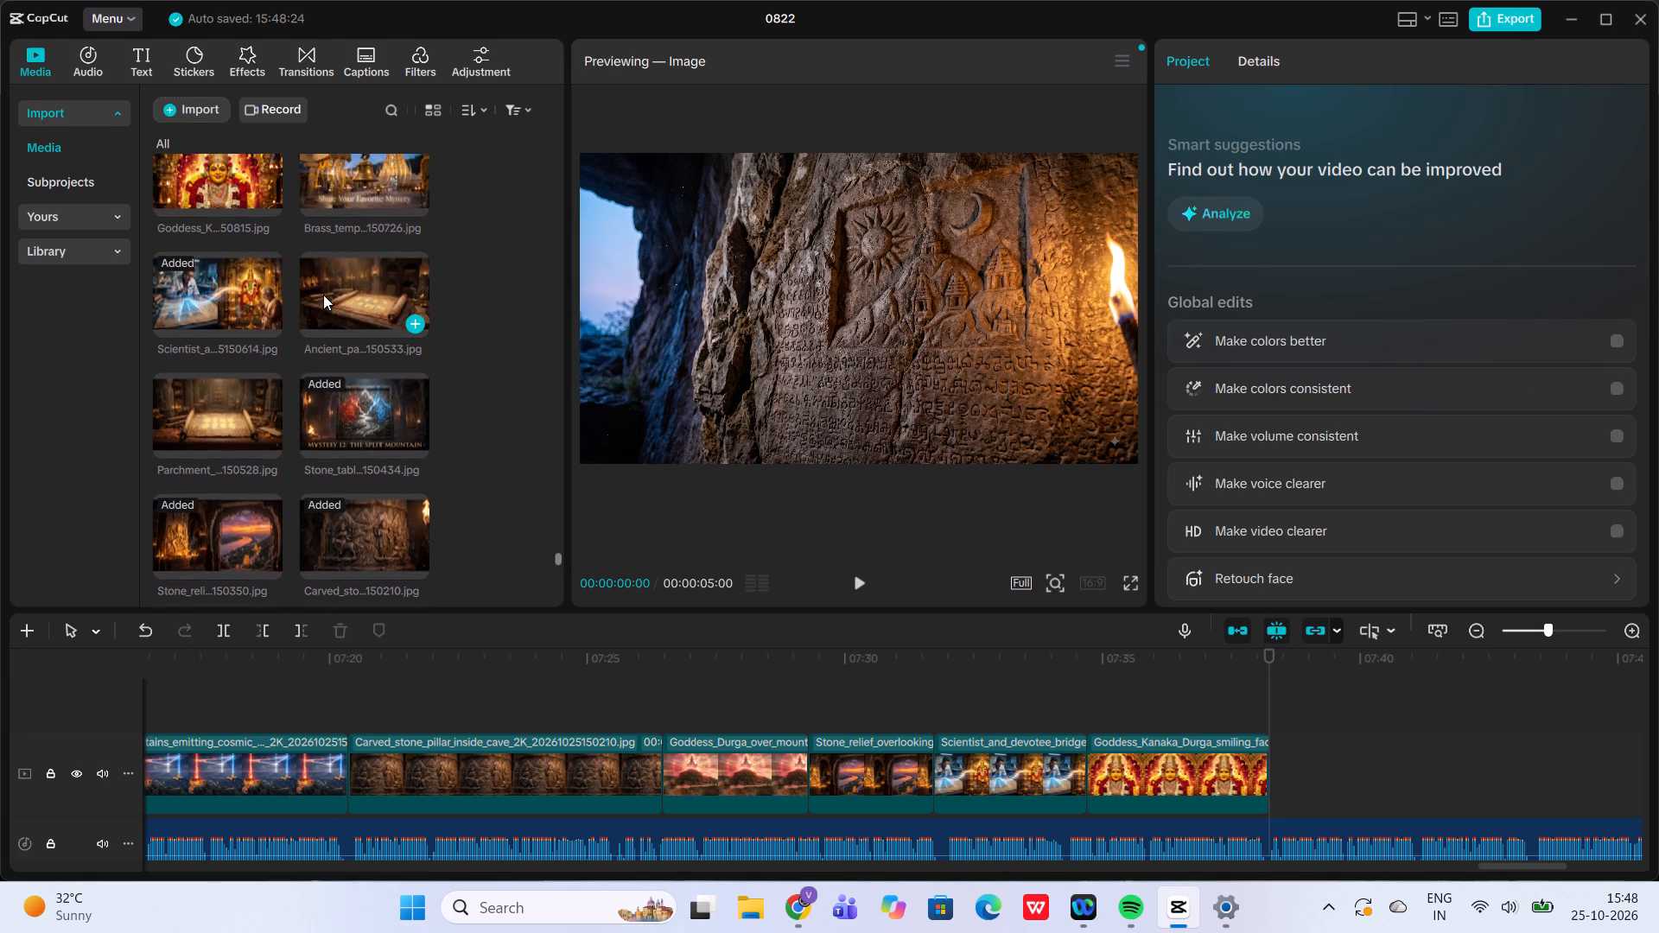
pyautogui.scroll(2, 323, 295)
pyautogui.click(241, 301)
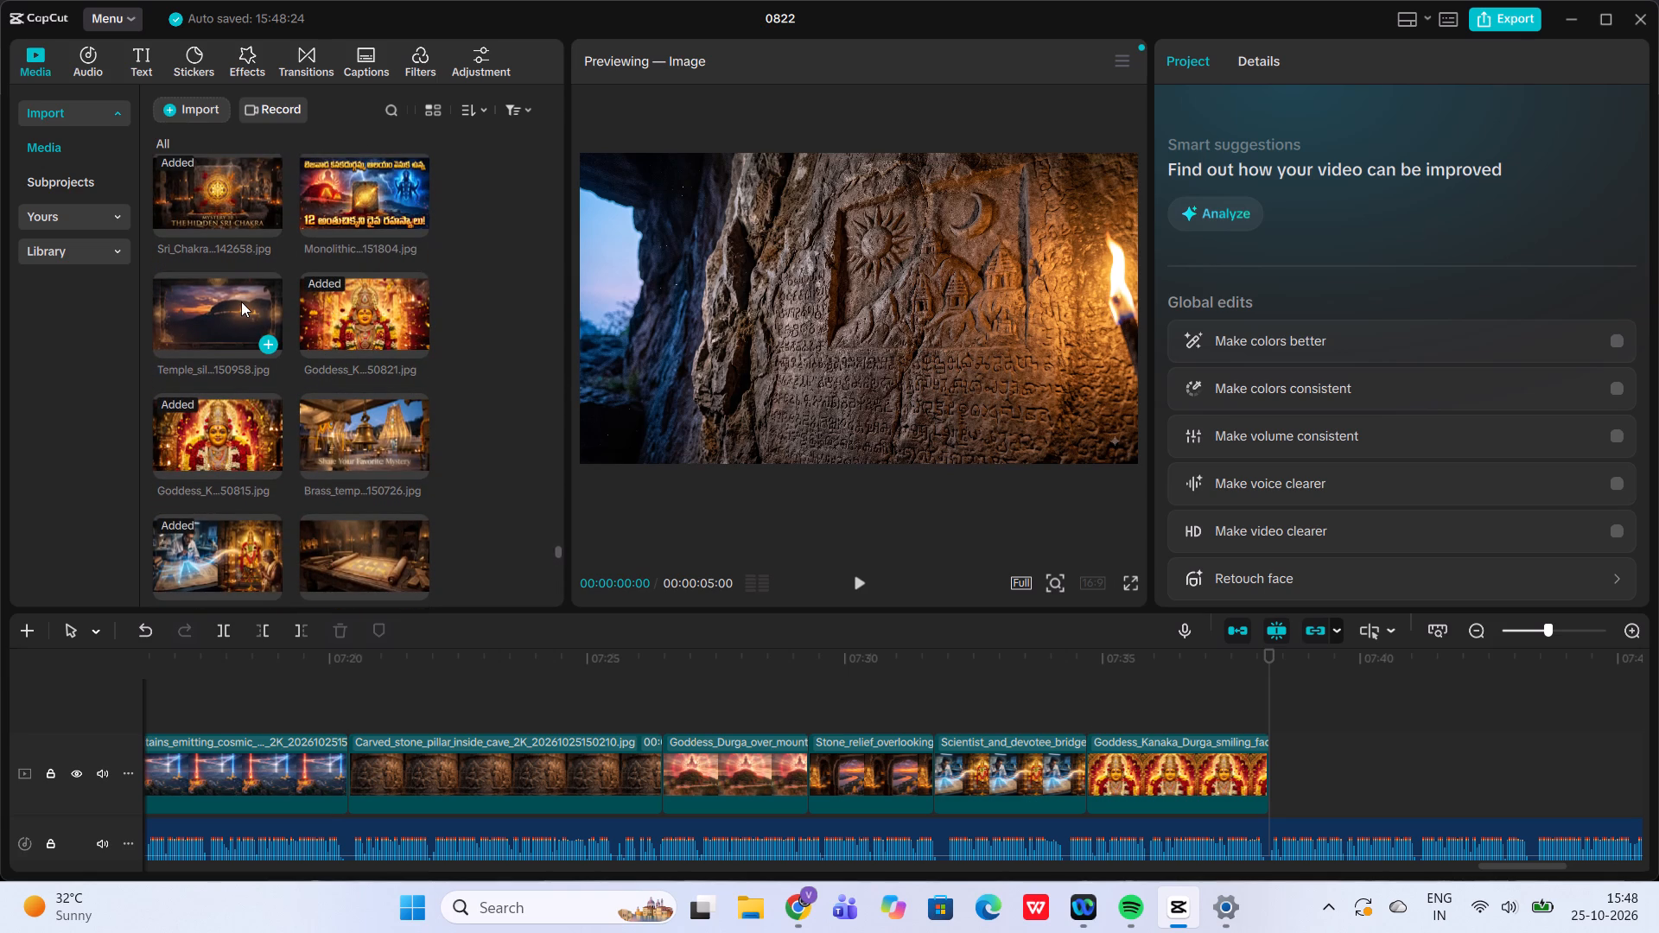
pyautogui.click(269, 346)
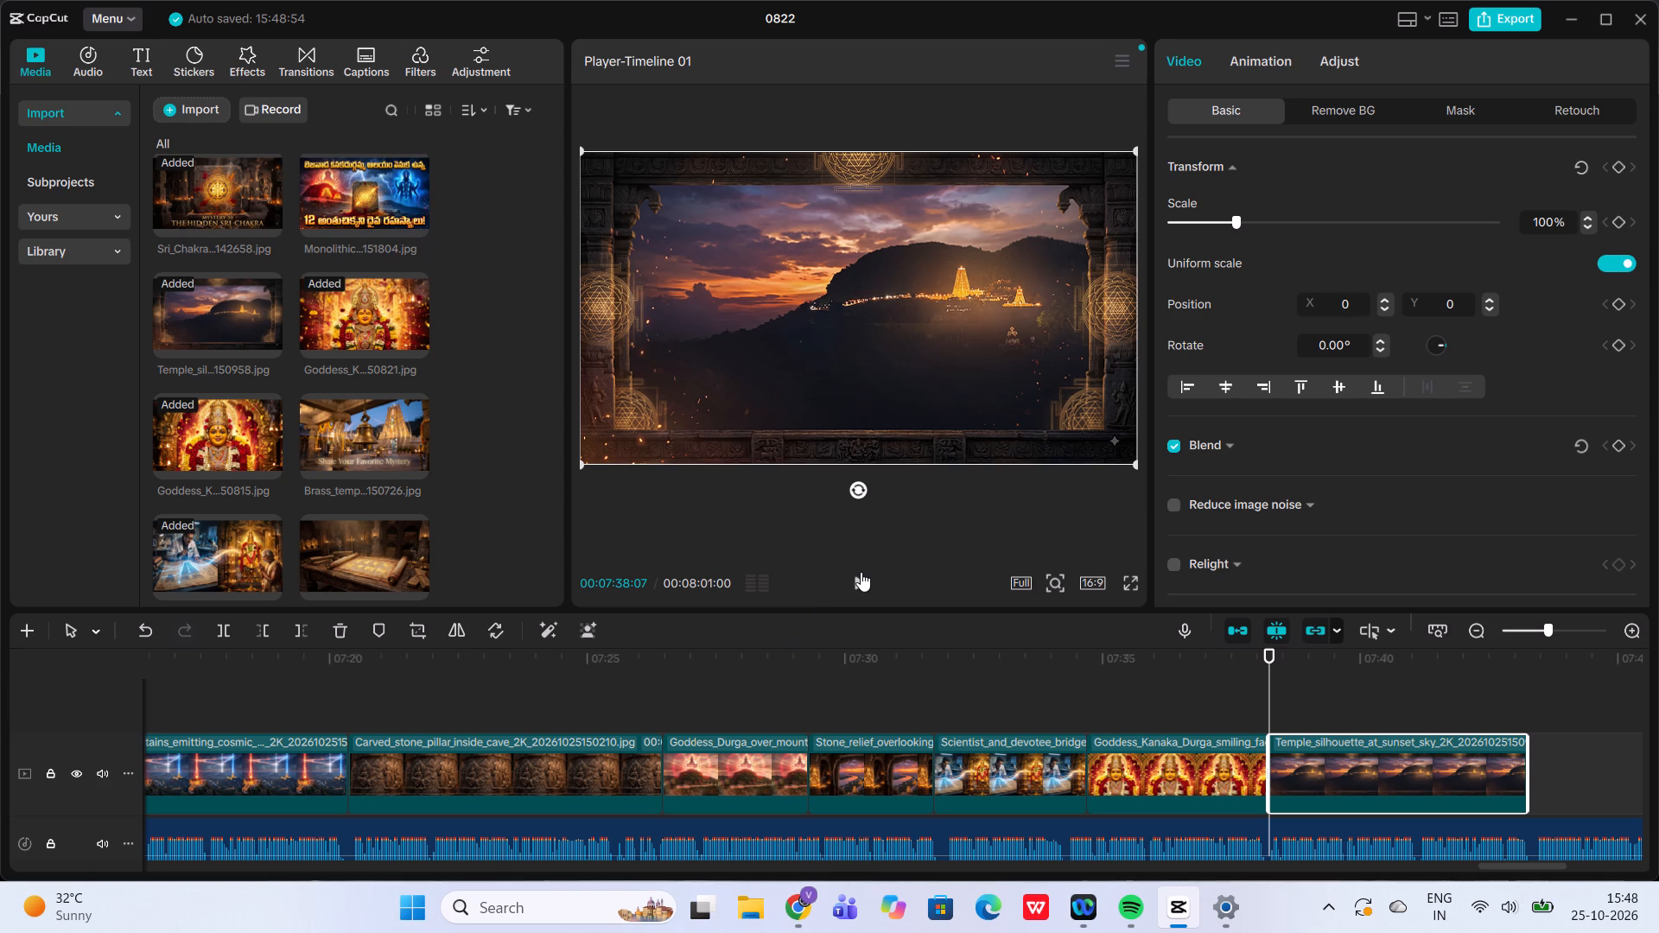
# Play the narration over the temple silhouette clip and trim its end to just before 07:41:00.
pyautogui.click(861, 572)
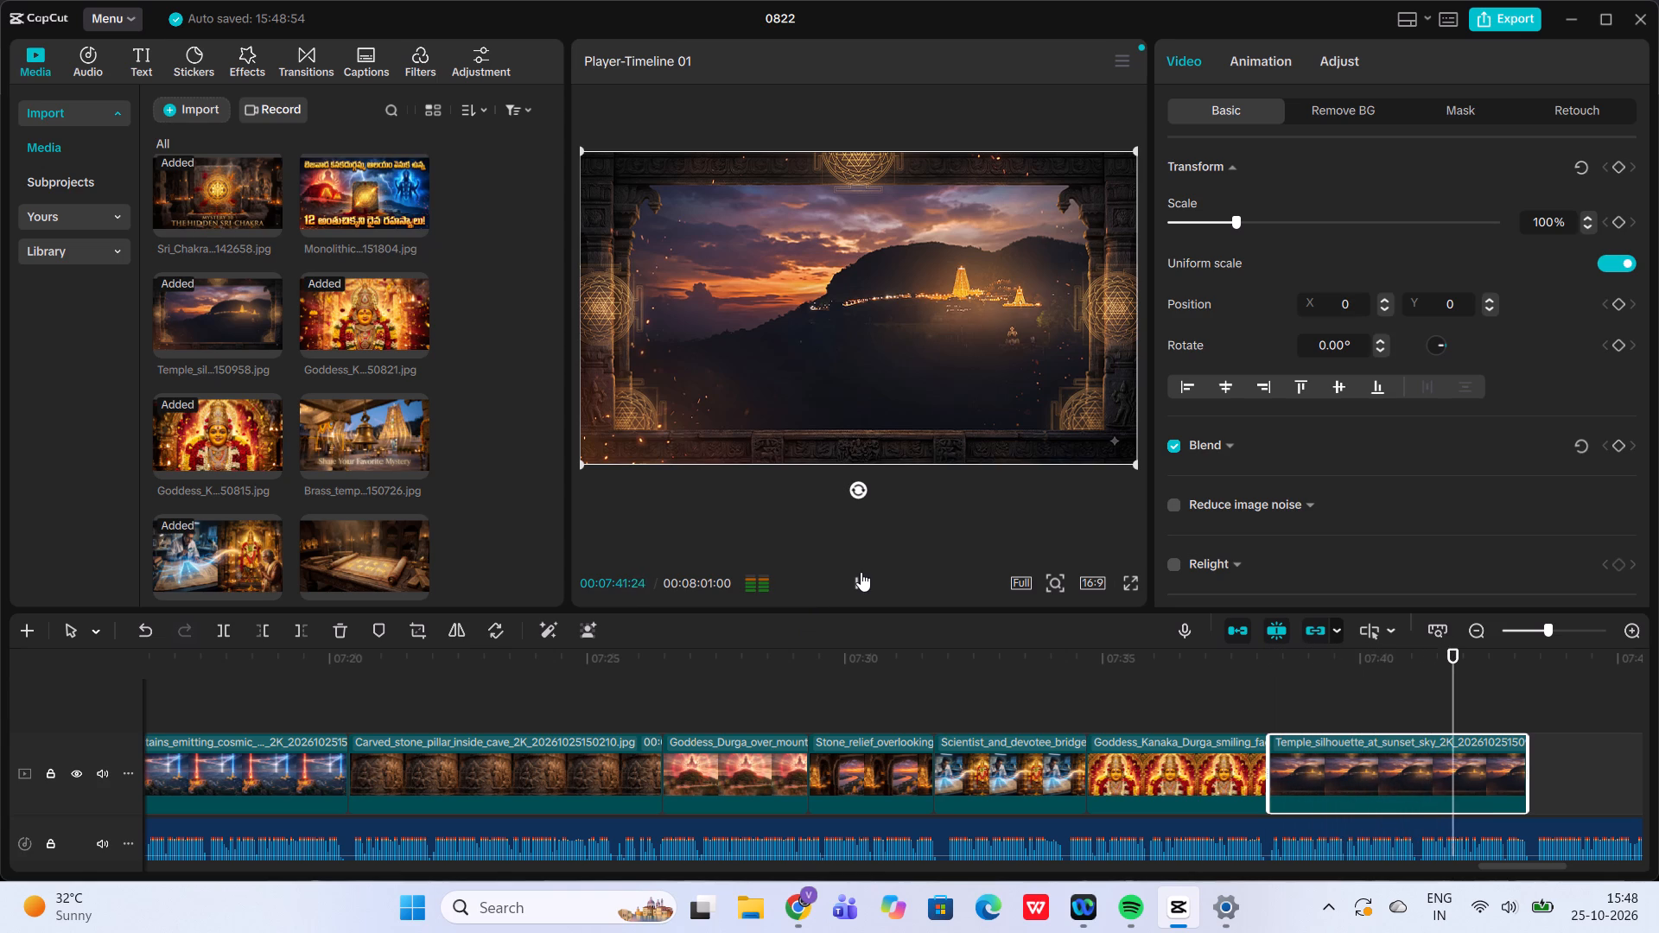
pyautogui.click(861, 572)
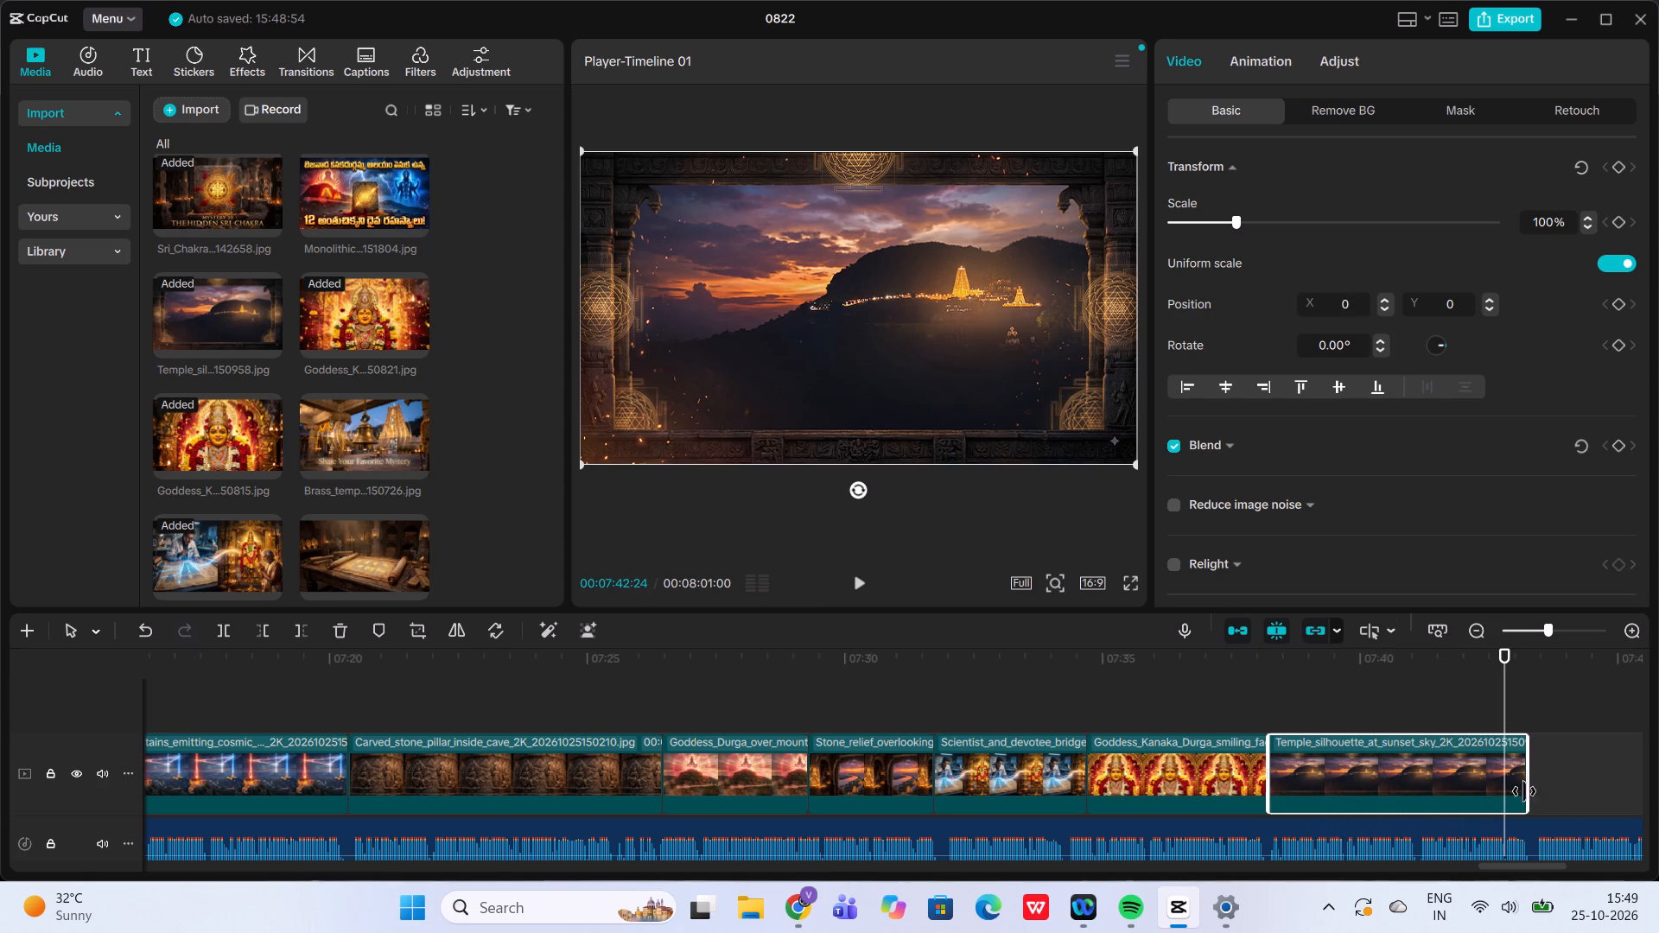
pyautogui.moveTo(1528, 765); pyautogui.dragTo(1447, 768)
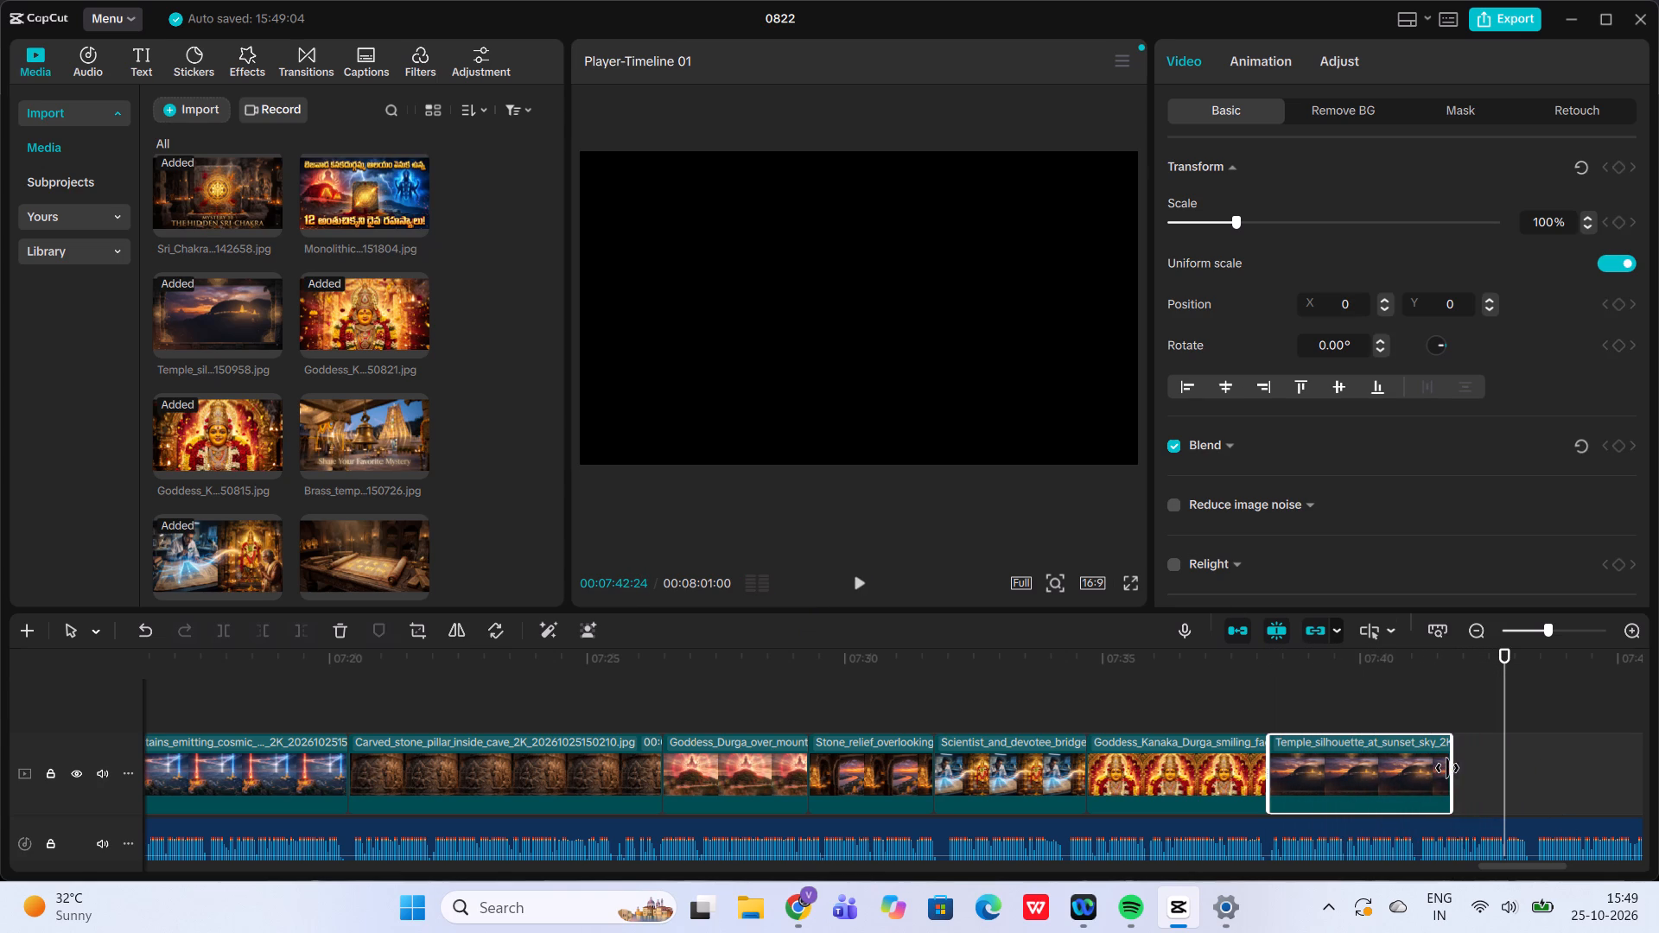
pyautogui.click(1411, 707)
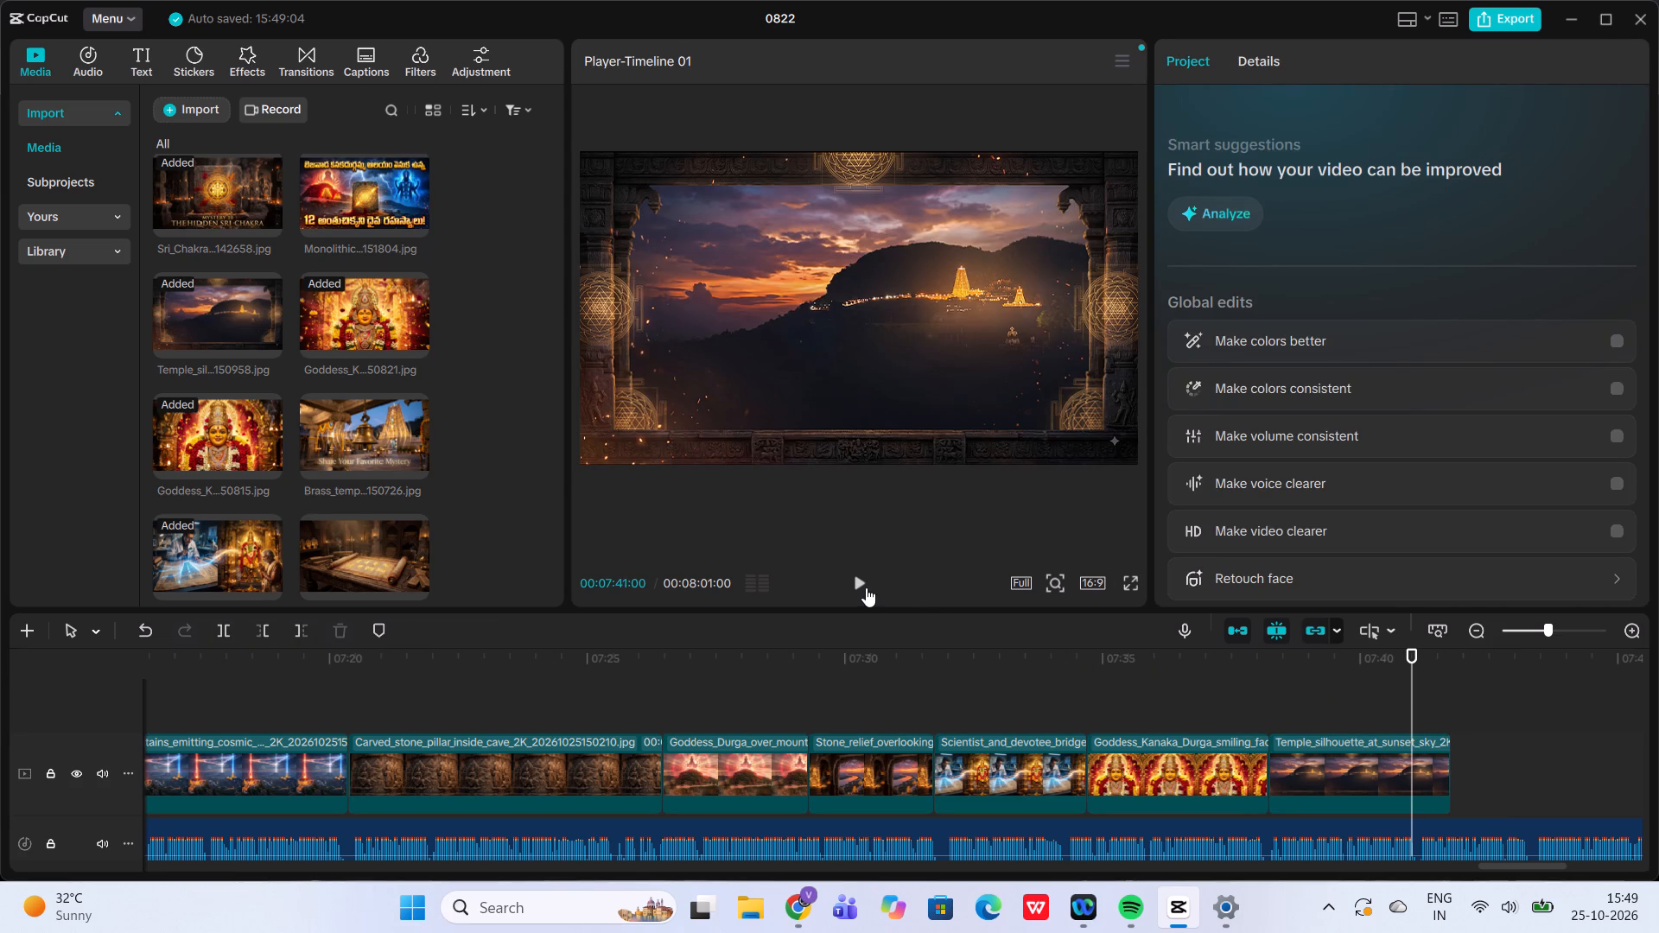
pyautogui.click(866, 587)
pyautogui.click(866, 587)
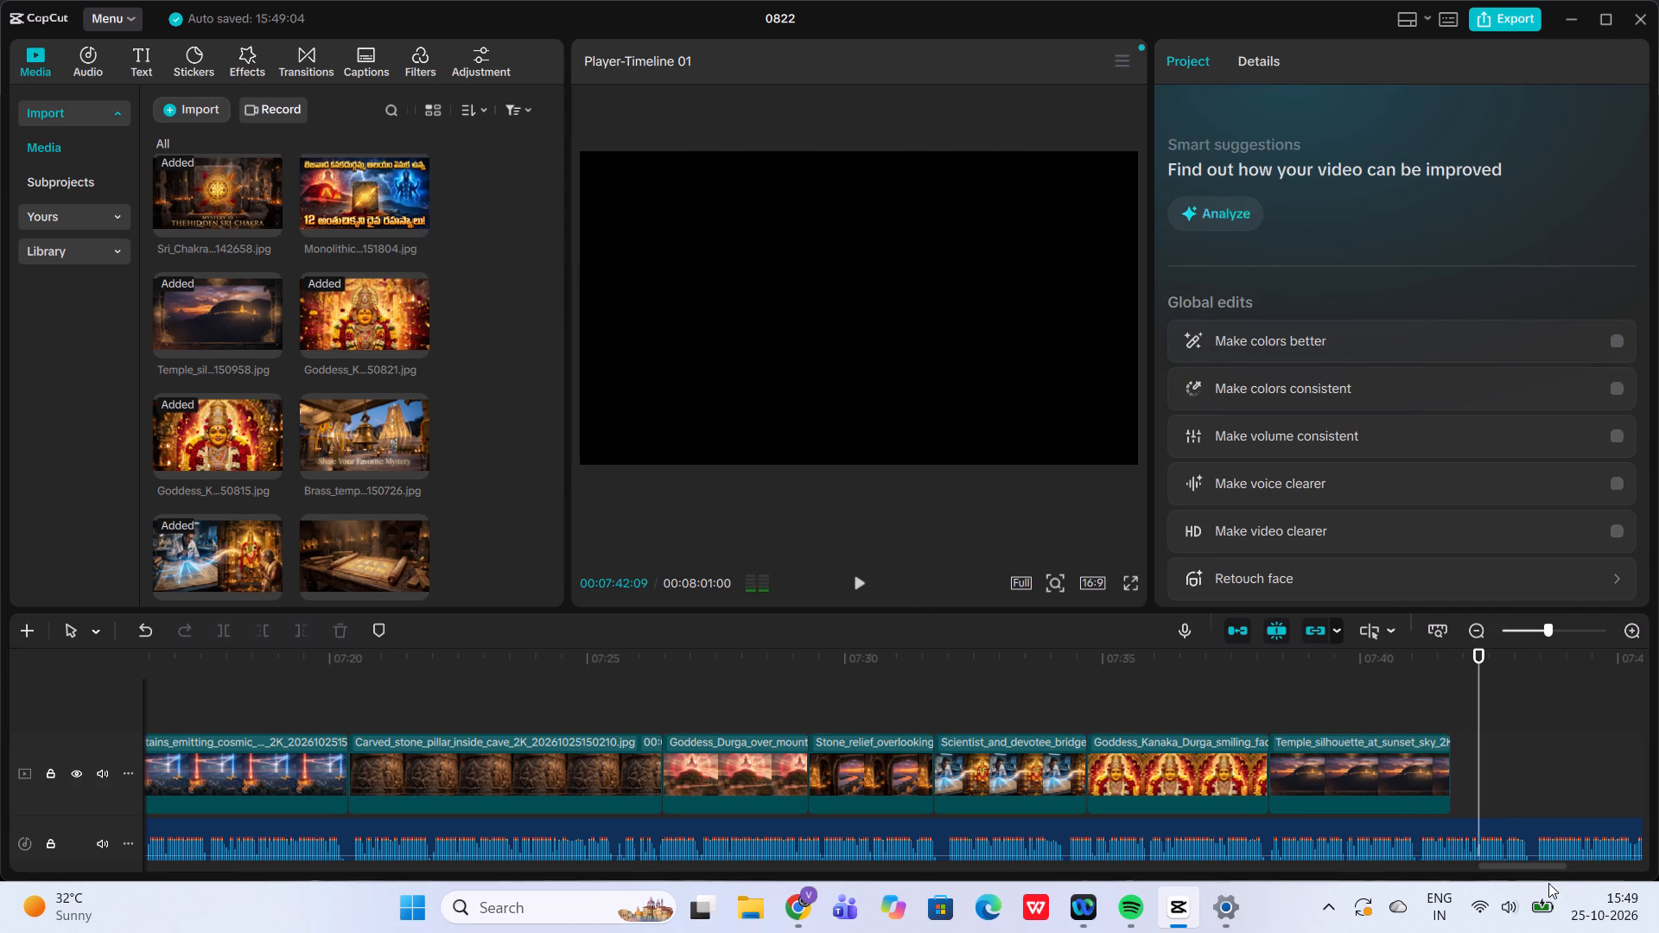
pyautogui.click(1437, 808)
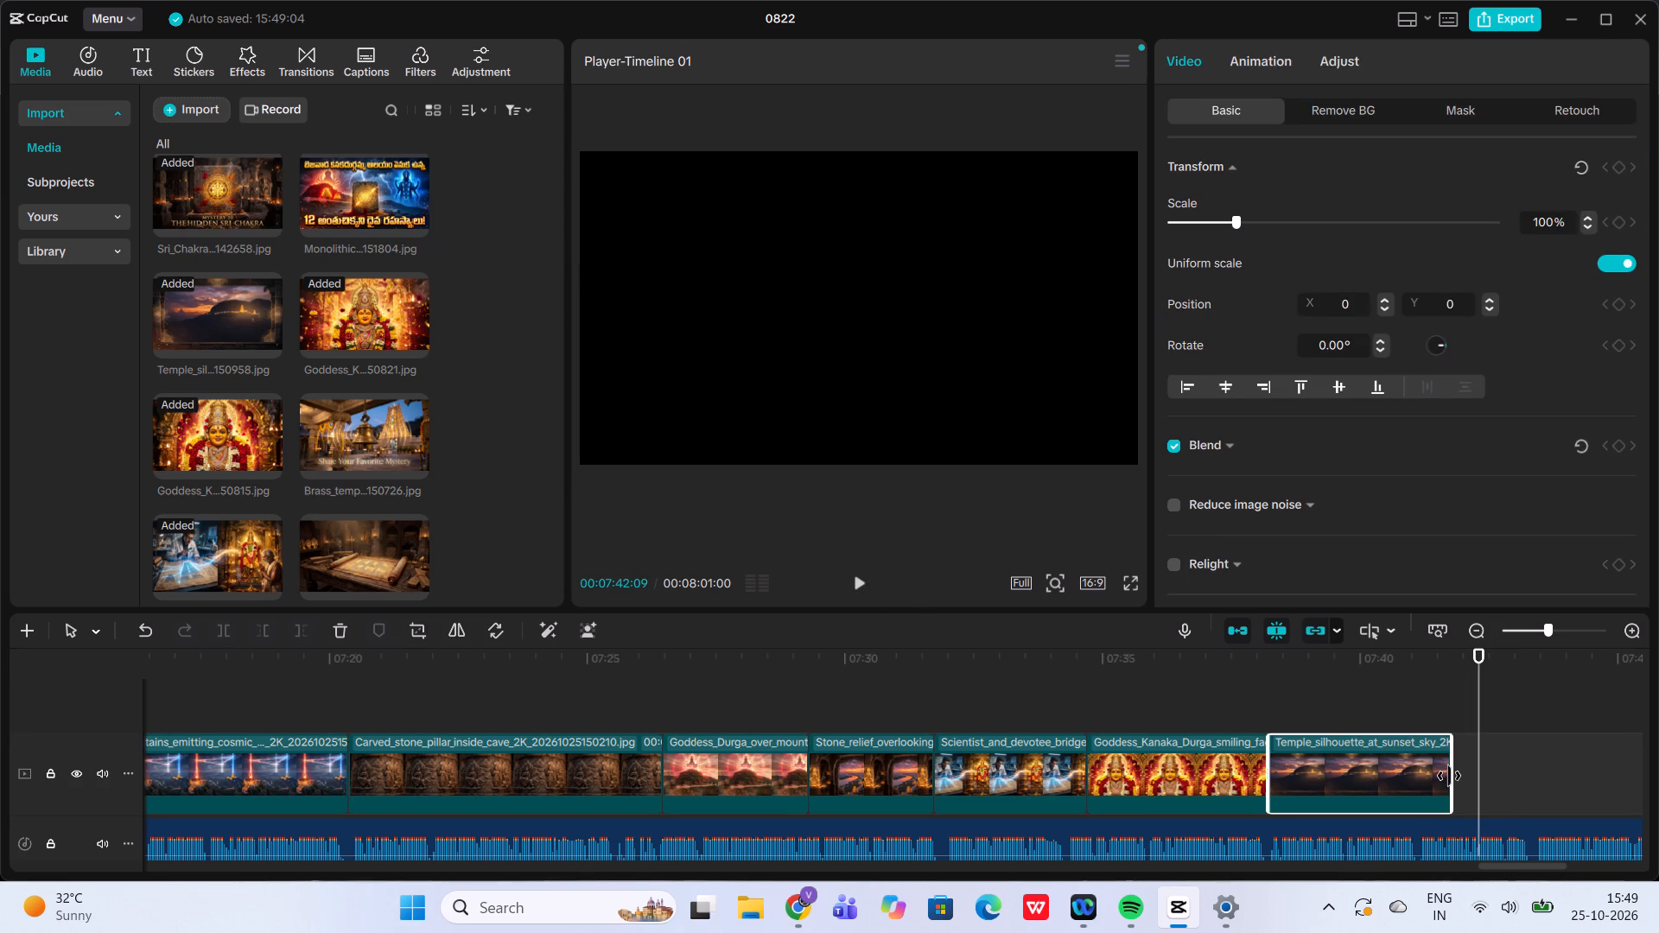
pyautogui.moveTo(1449, 776); pyautogui.dragTo(1402, 777)
pyautogui.click(1354, 697)
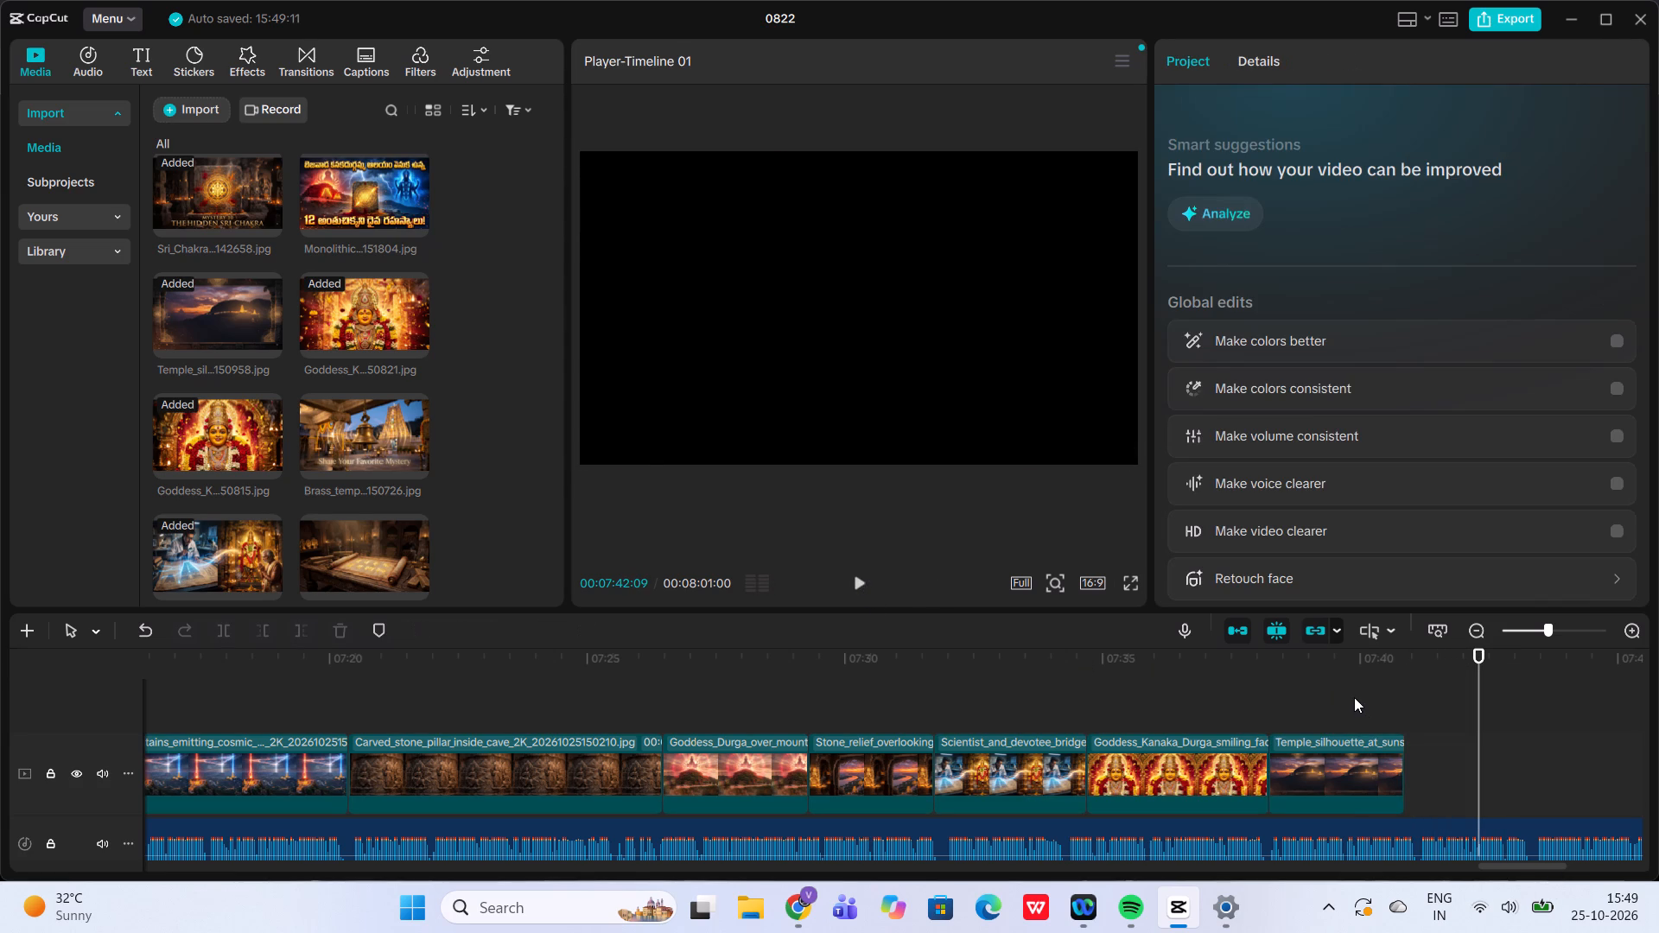
# Play the narration past the temple silhouette clip, then preview the "Brass_temple_bell_ringing" image ending in 150726 and insert it at 07:40:26.
pyautogui.click(866, 579)
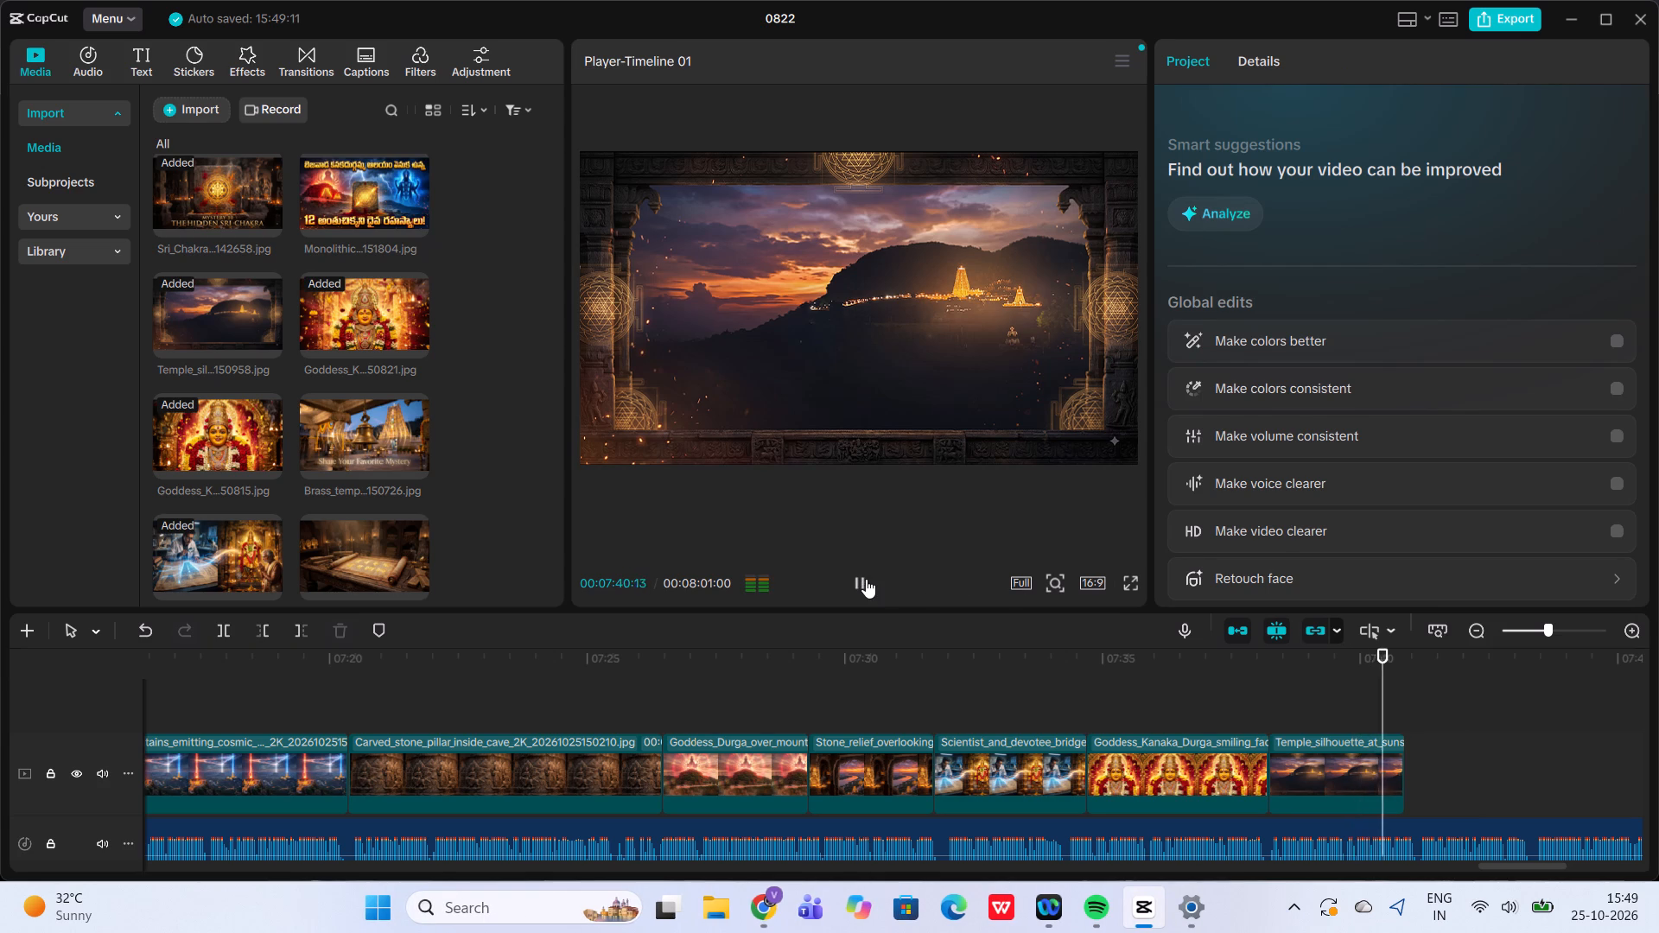
pyautogui.click(866, 579)
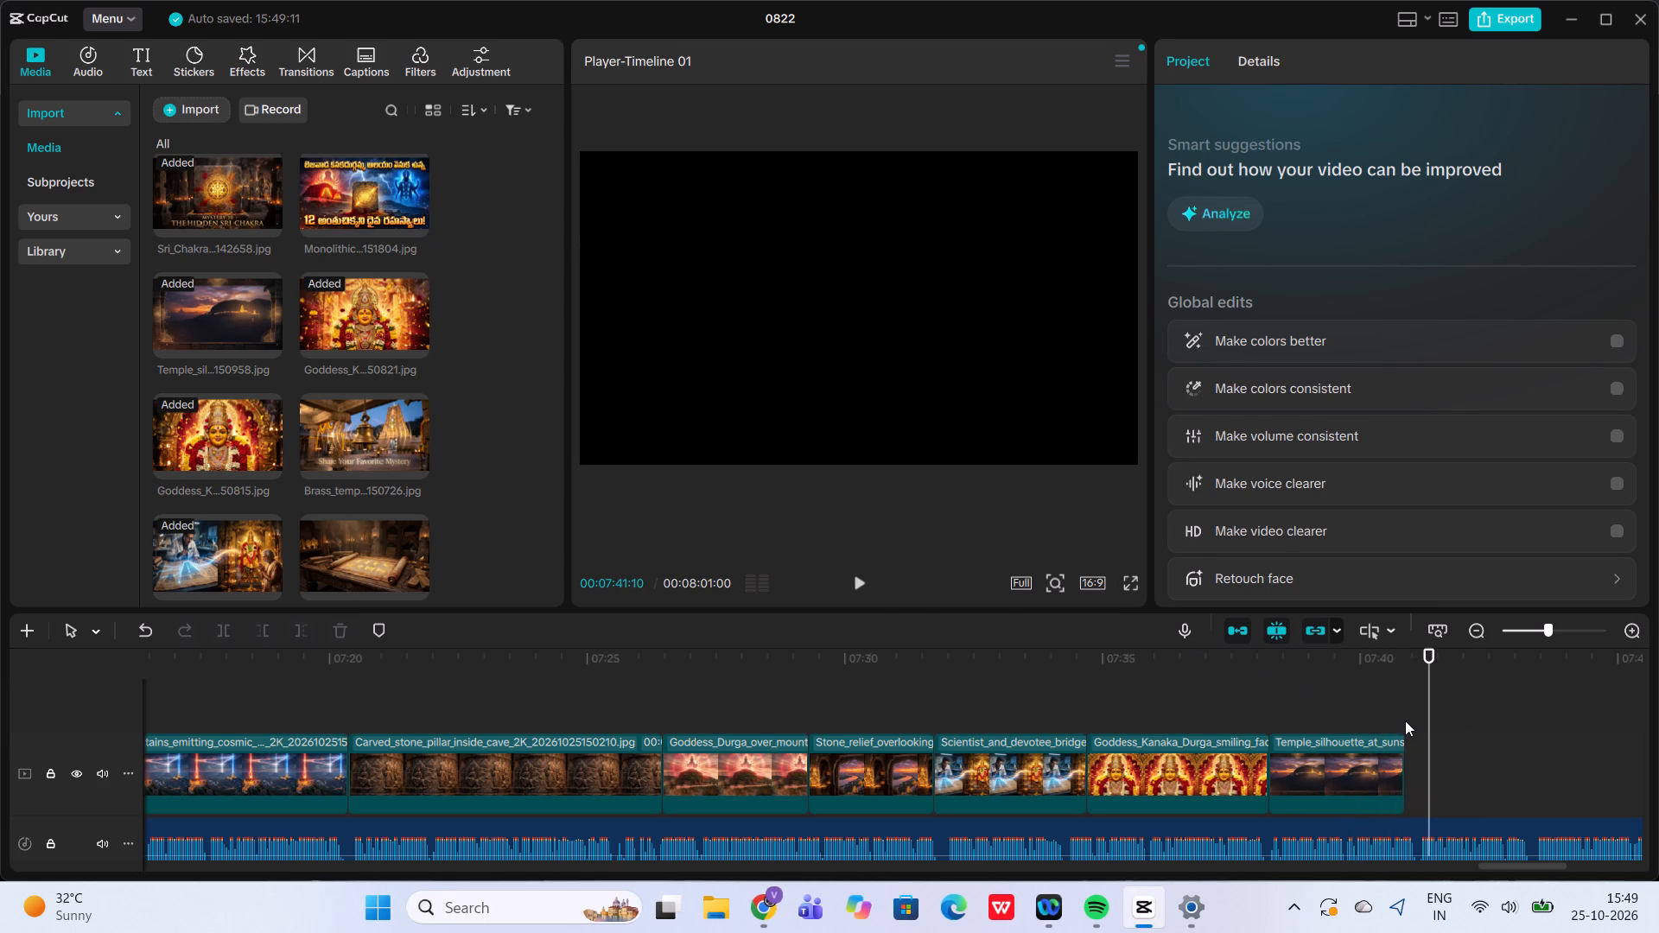
pyautogui.click(1405, 720)
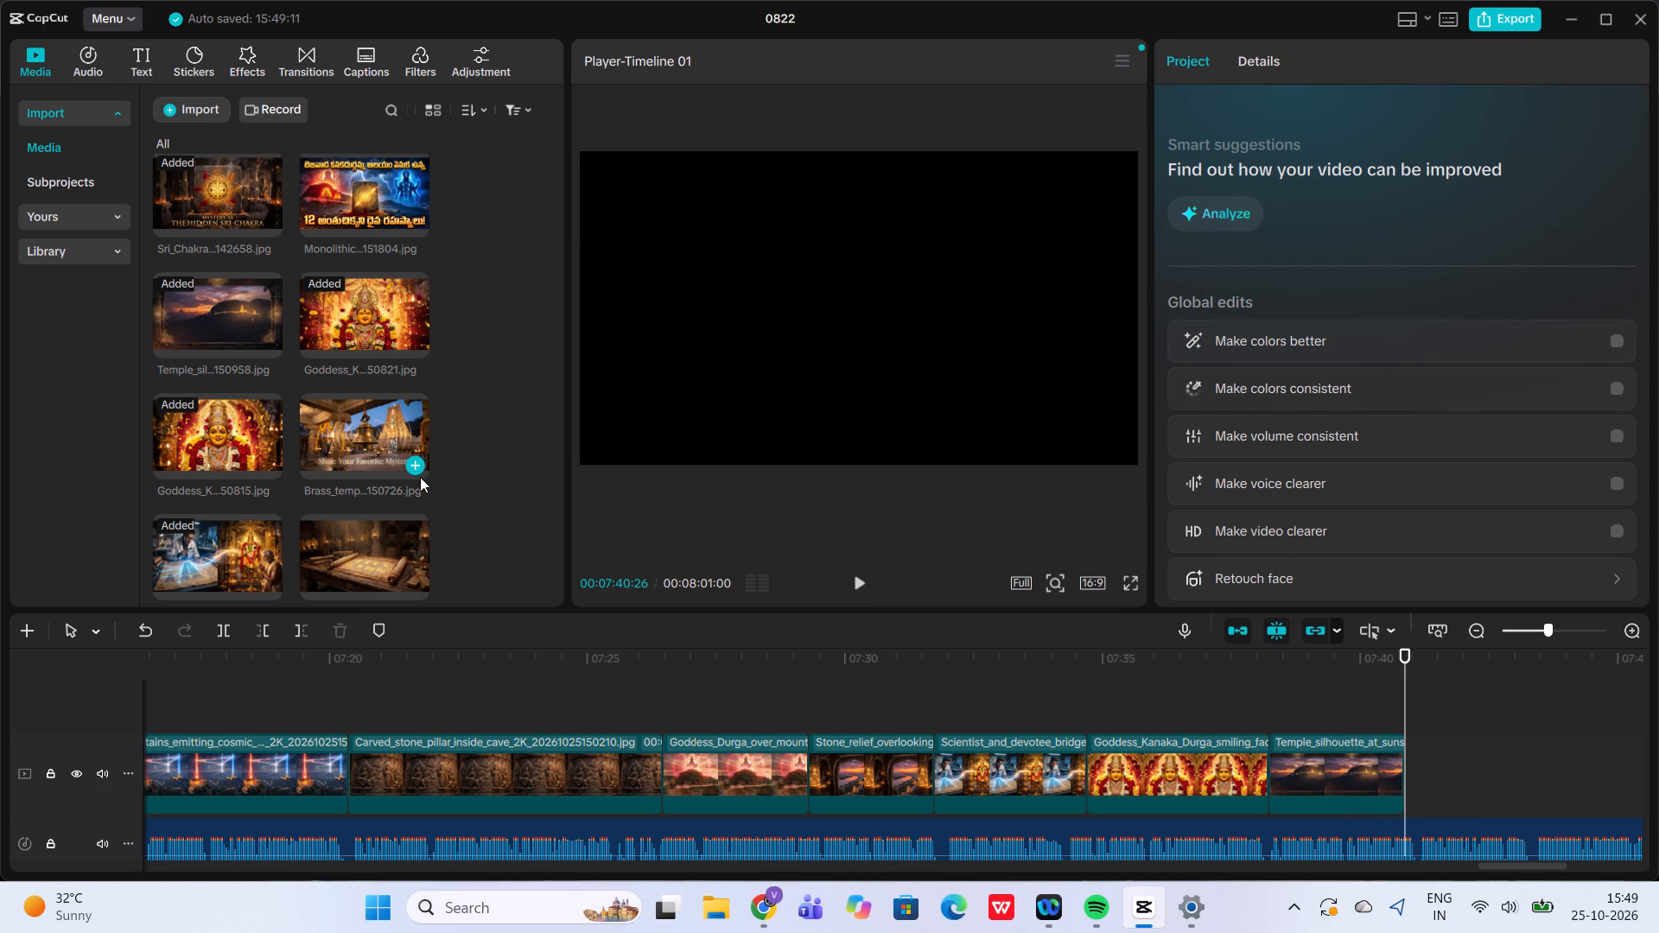
pyautogui.click(405, 466)
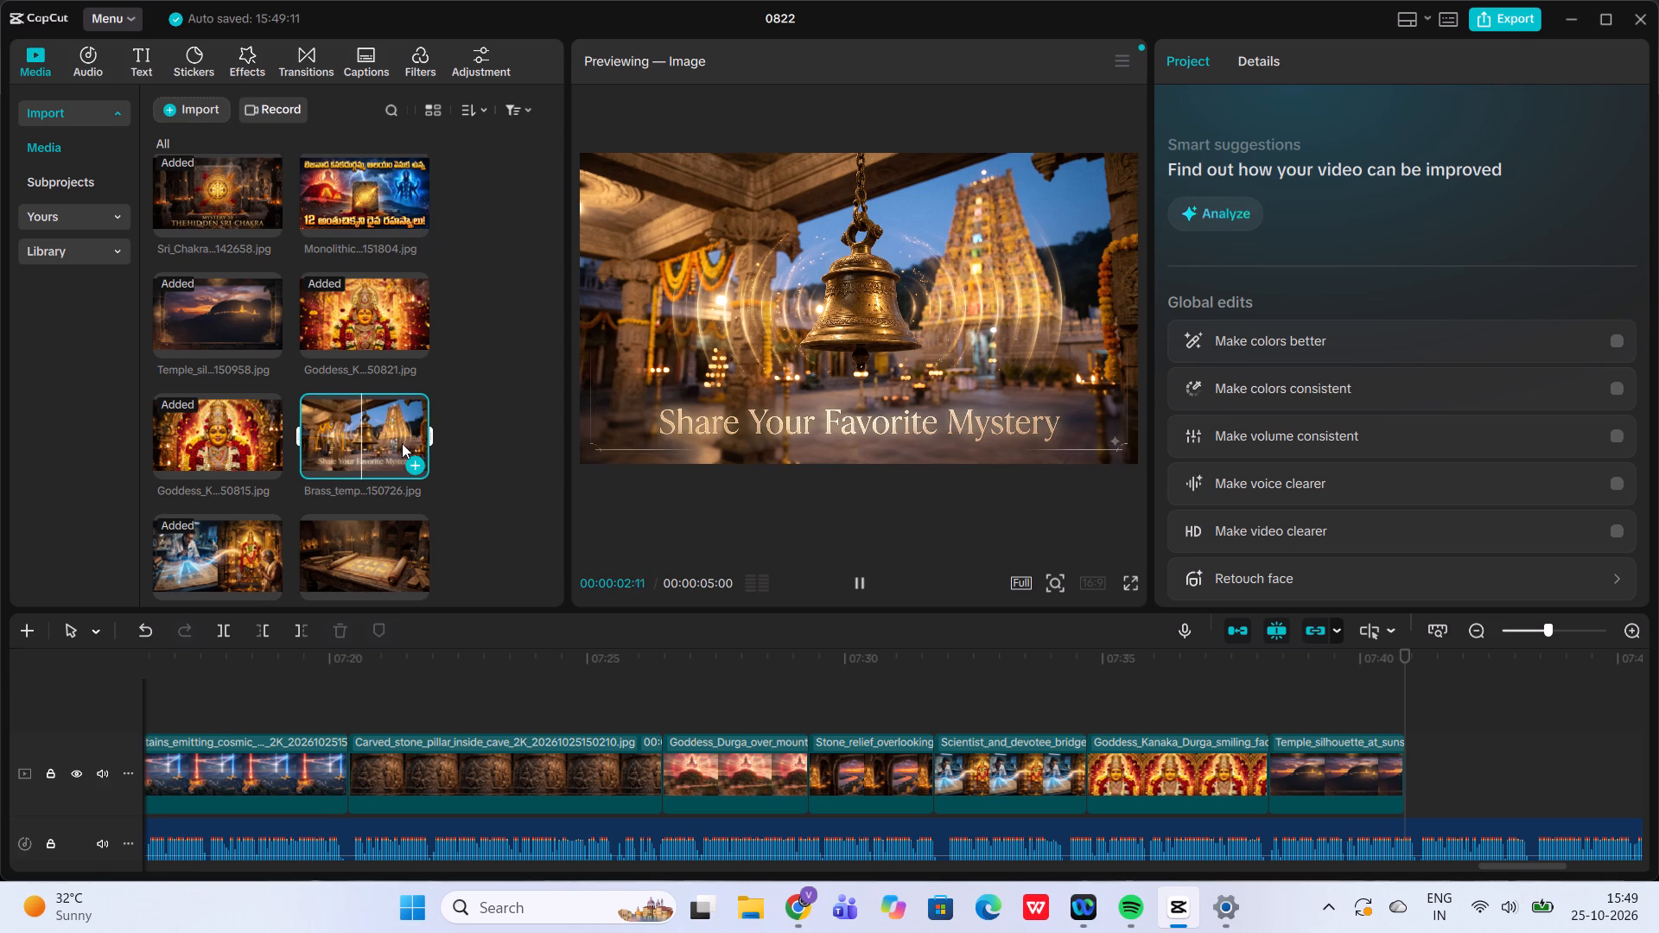
pyautogui.click(418, 458)
# Play the narration over the brass temple bell clip and extend the end of the temple silhouette clip slightly.
pyautogui.click(857, 584)
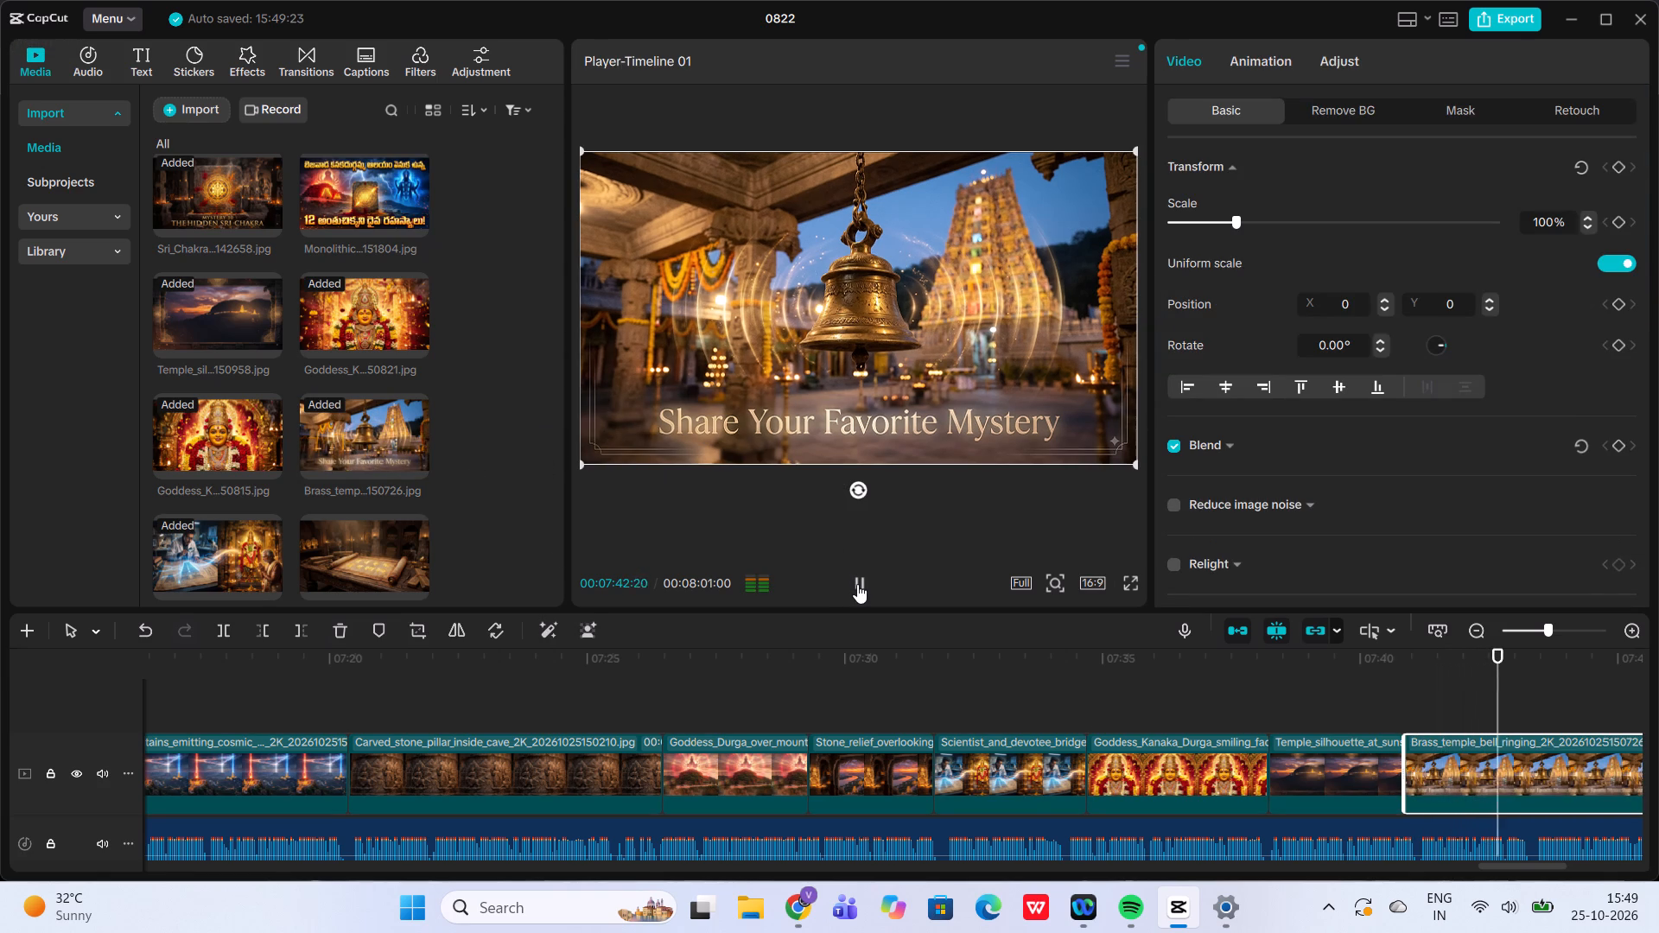
pyautogui.click(857, 584)
pyautogui.hscroll(-1, 1299, 750)
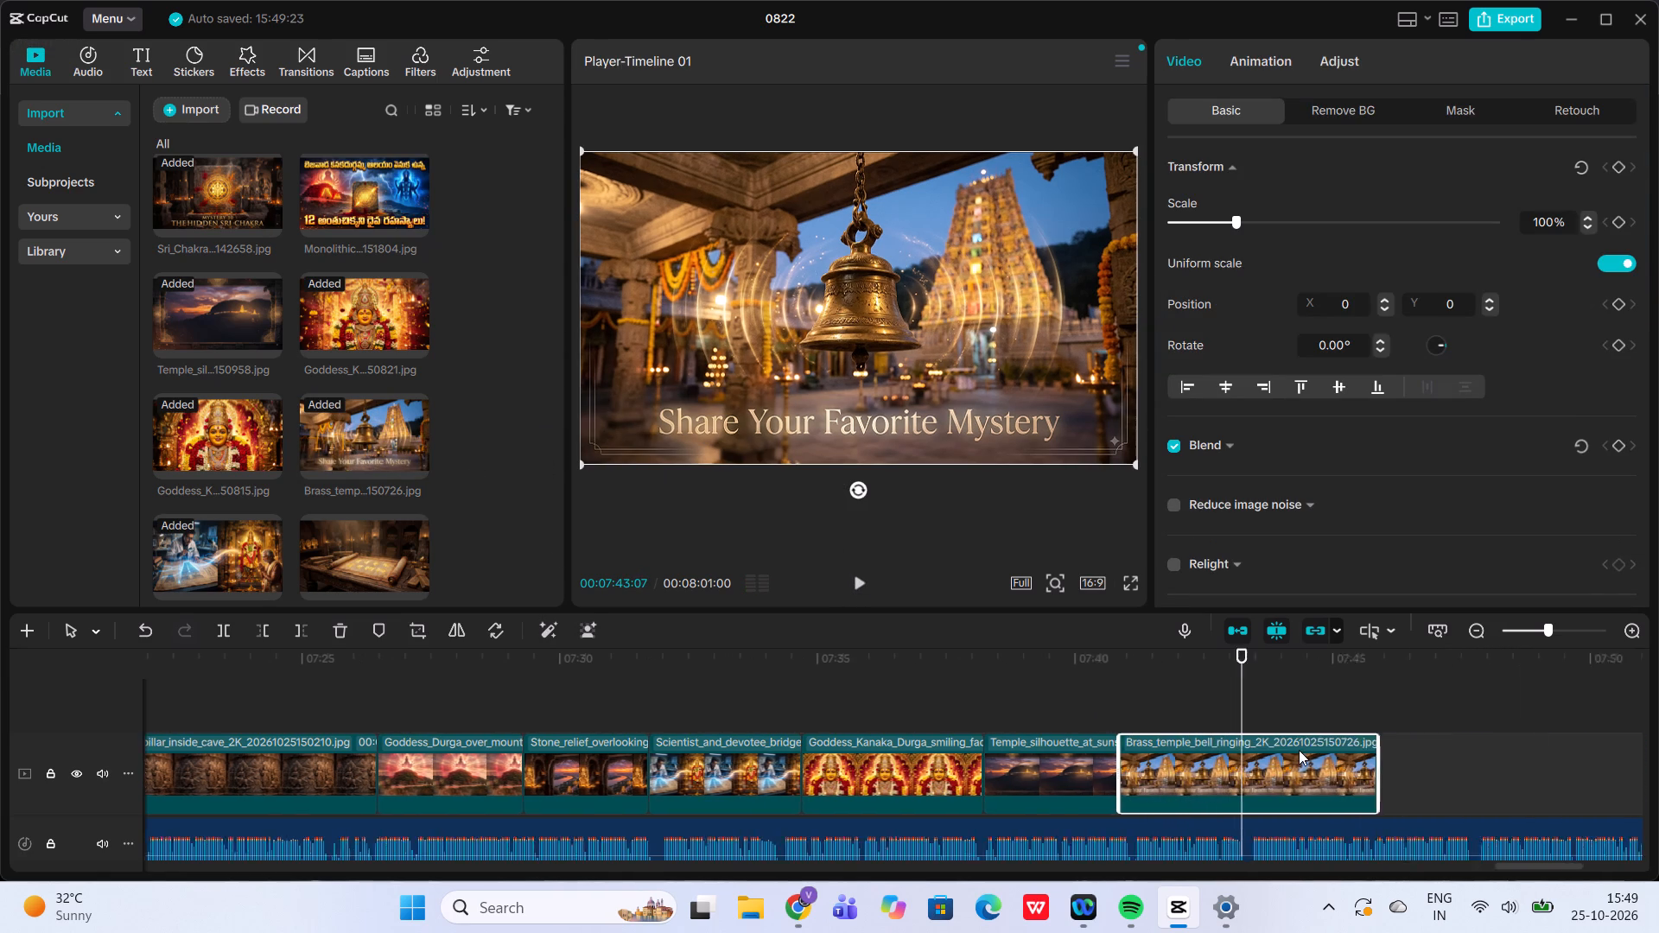
pyautogui.hscroll(-1, 1299, 750)
pyautogui.click(1016, 752)
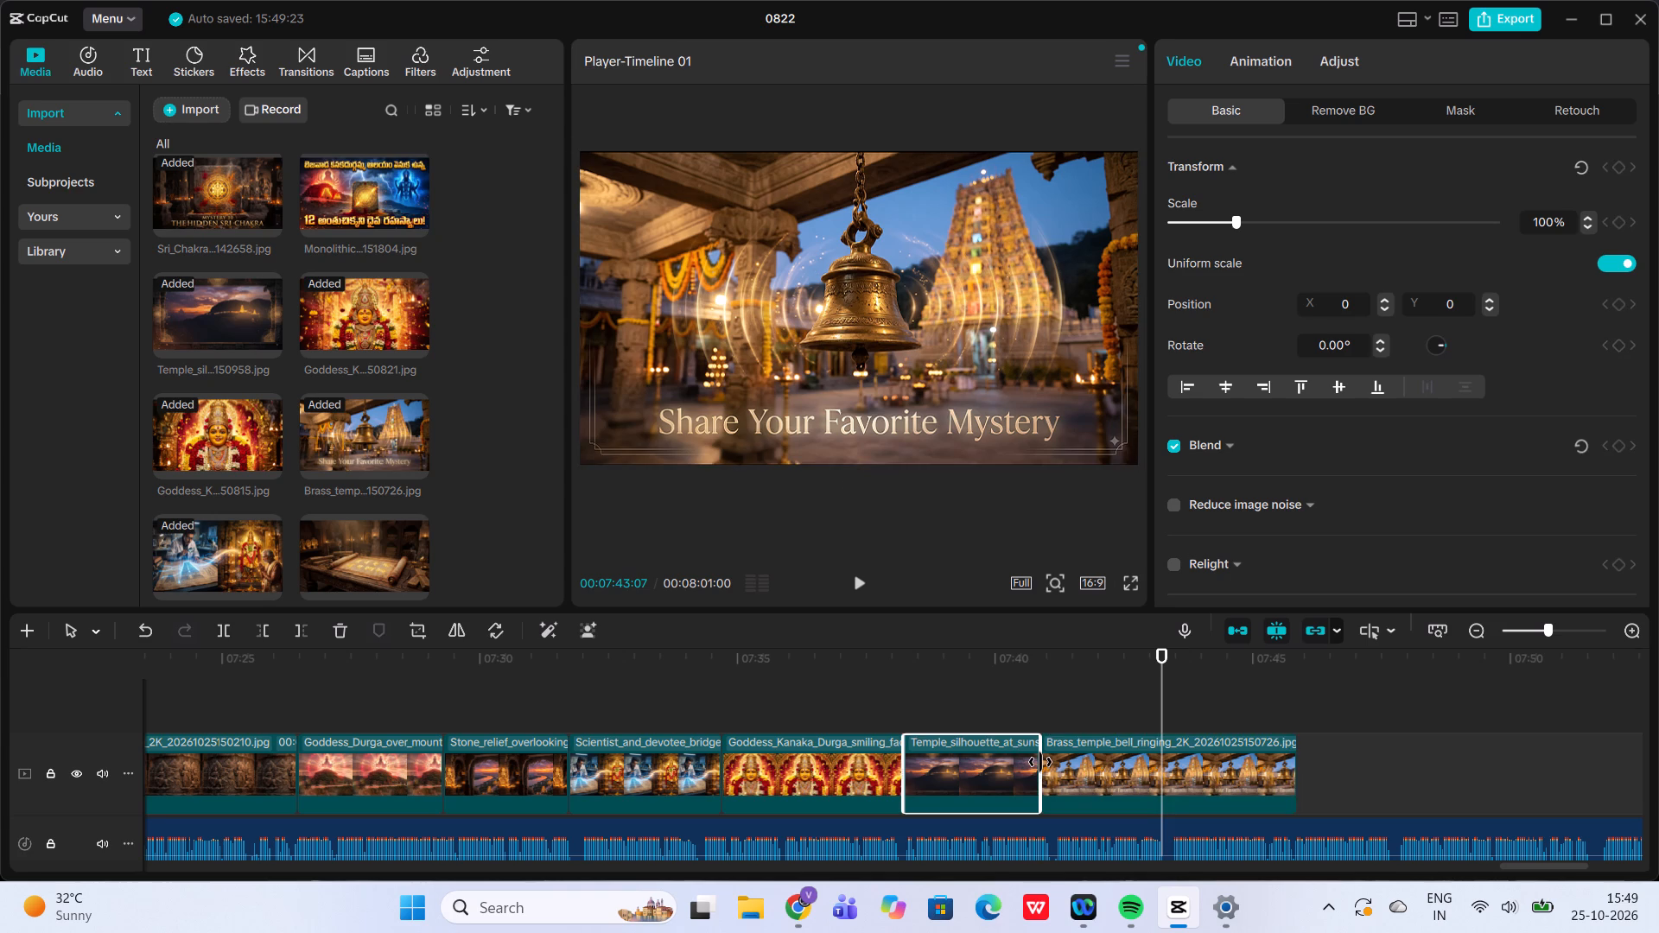
pyautogui.click(1040, 762)
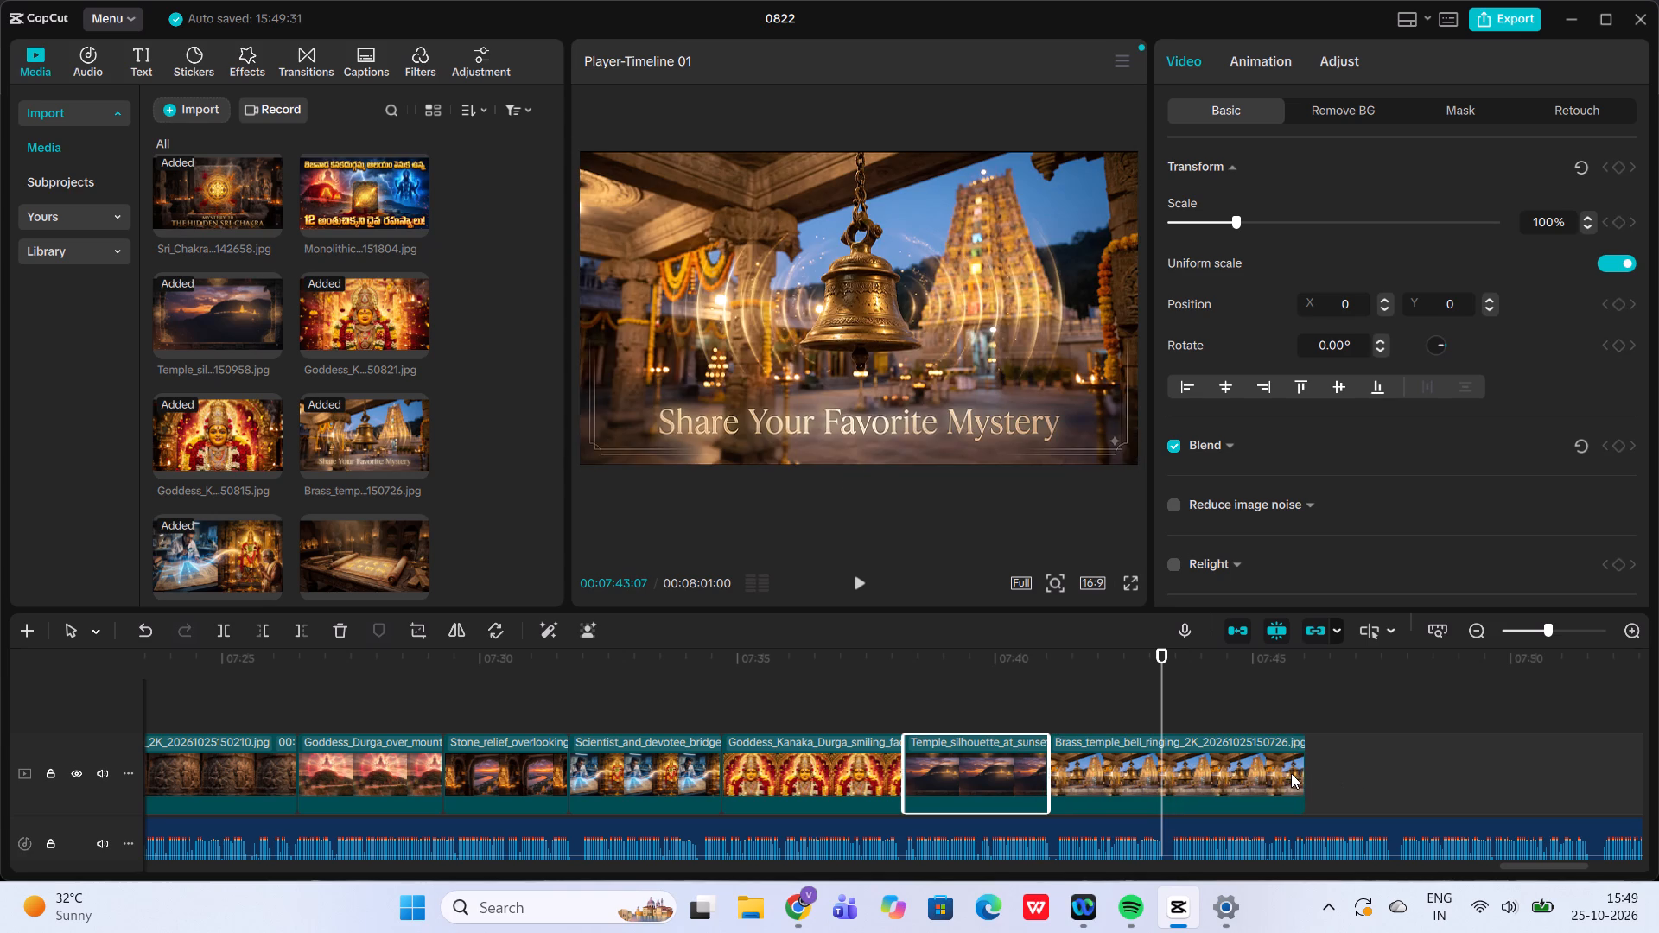
# Trim the end of the brass temple bell clip to 07:43:14.
pyautogui.click(1291, 773)
pyautogui.moveTo(1304, 771); pyautogui.dragTo(1168, 785)
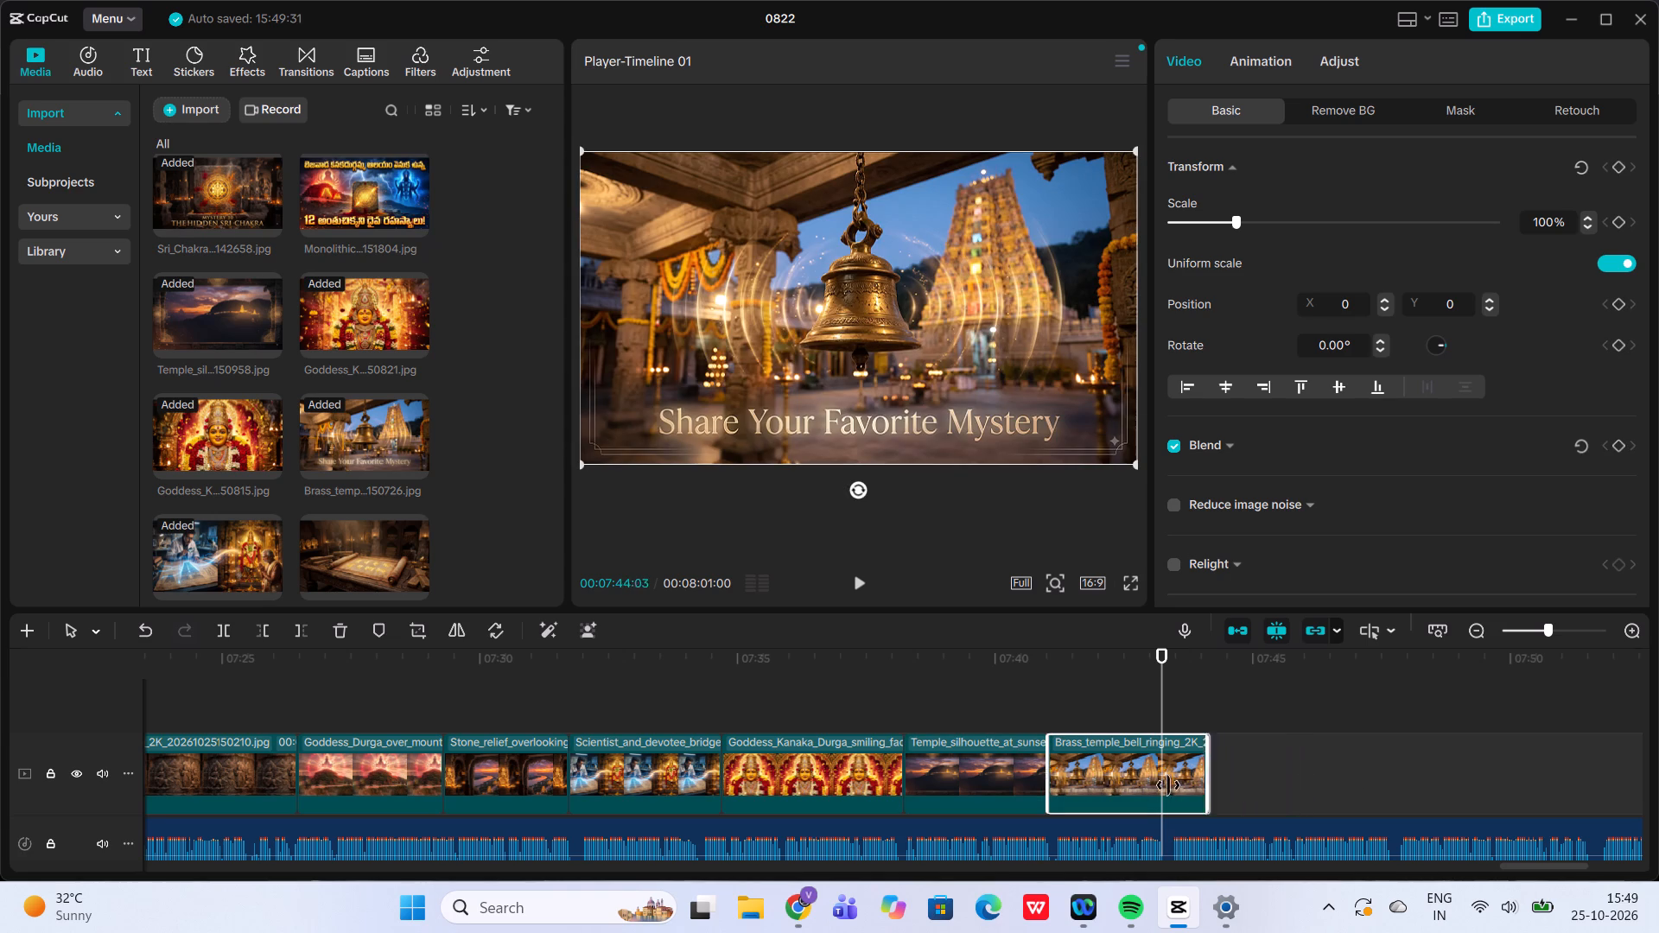
pyautogui.moveTo(1168, 785); pyautogui.dragTo(1172, 782)
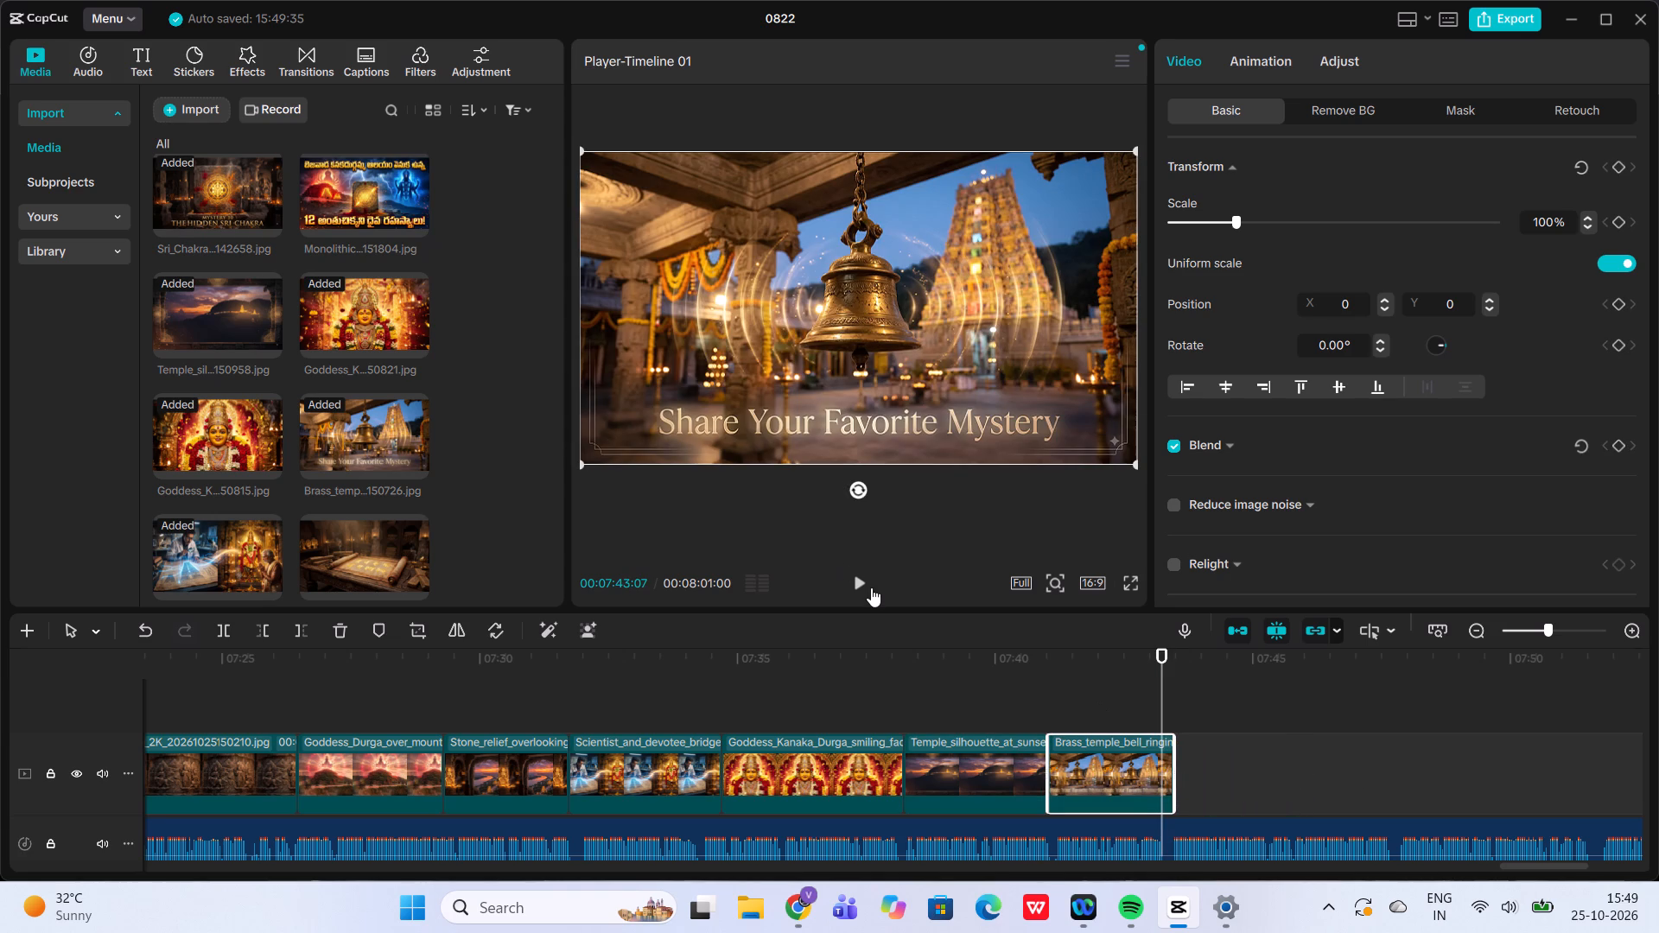
# Listen to the narration after the brass temple bell clip, check the imported images for a matching visual, and return the playhead to 07:43:14.
pyautogui.click(871, 587)
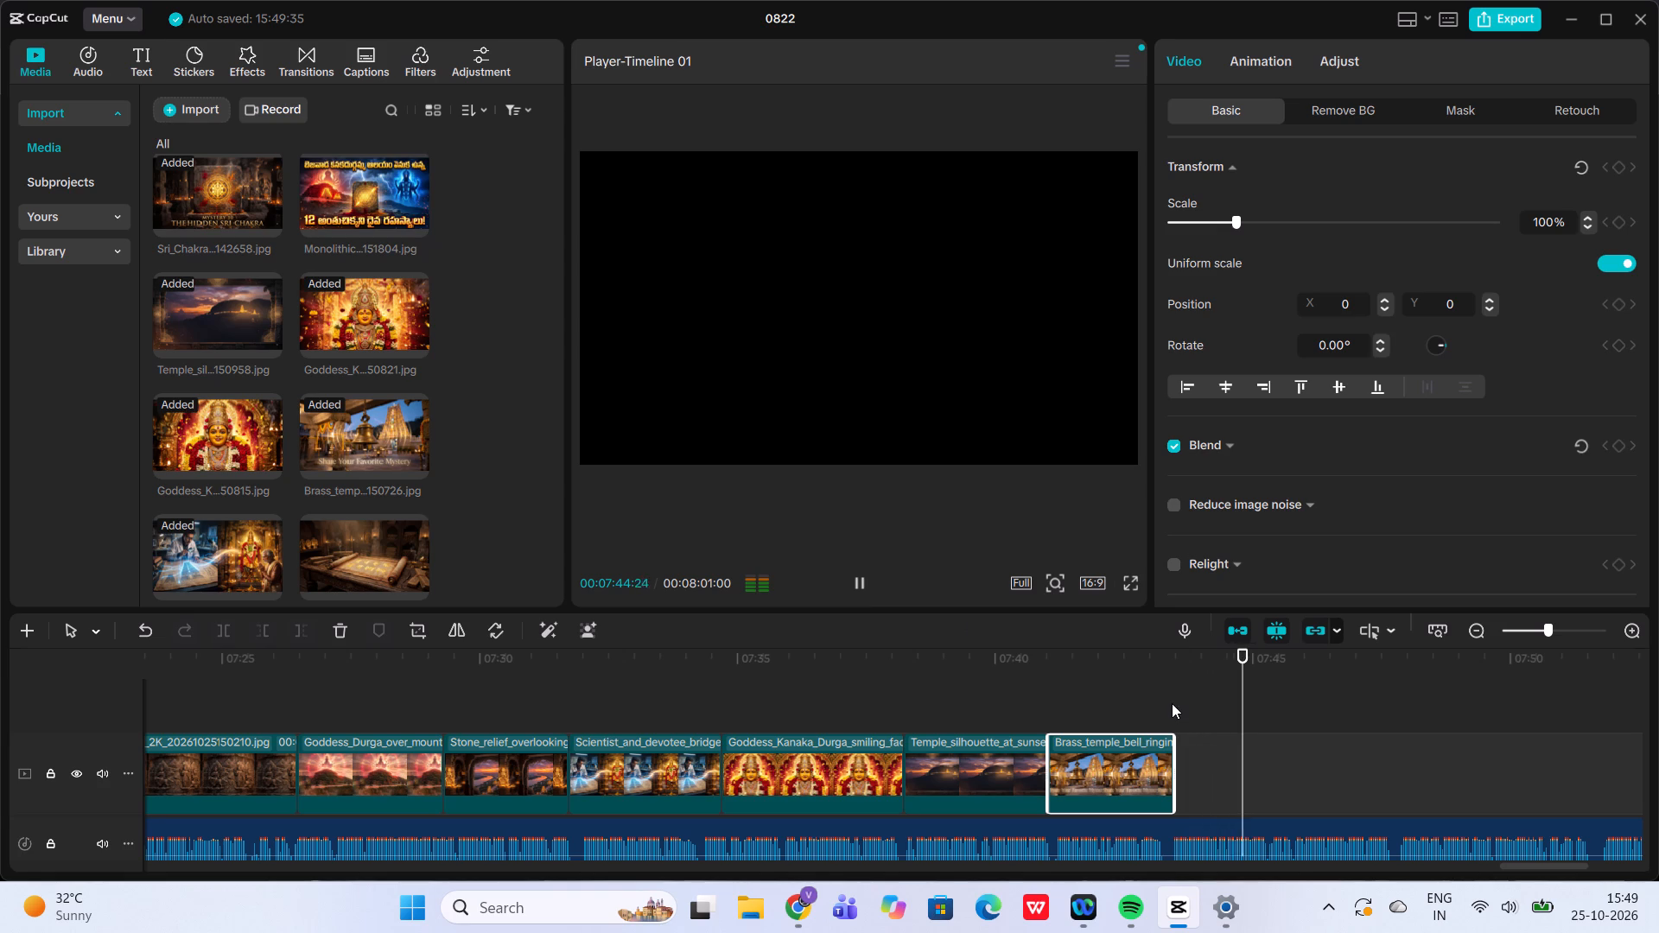
pyautogui.click(1174, 701)
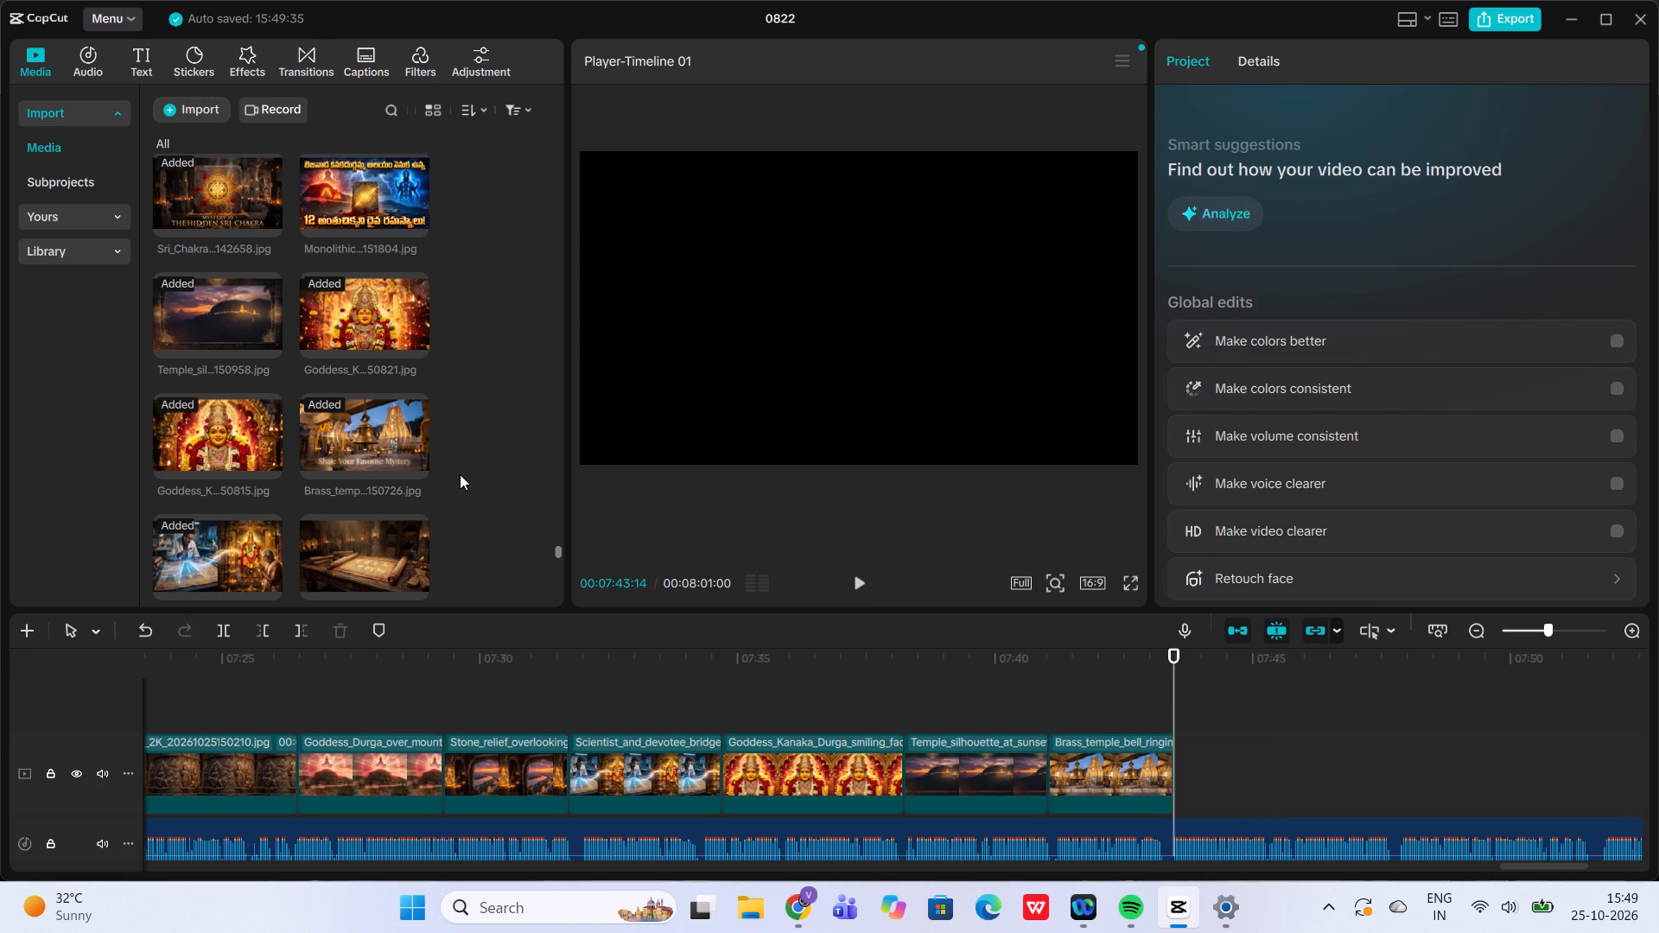
pyautogui.scroll(-1, 460, 474)
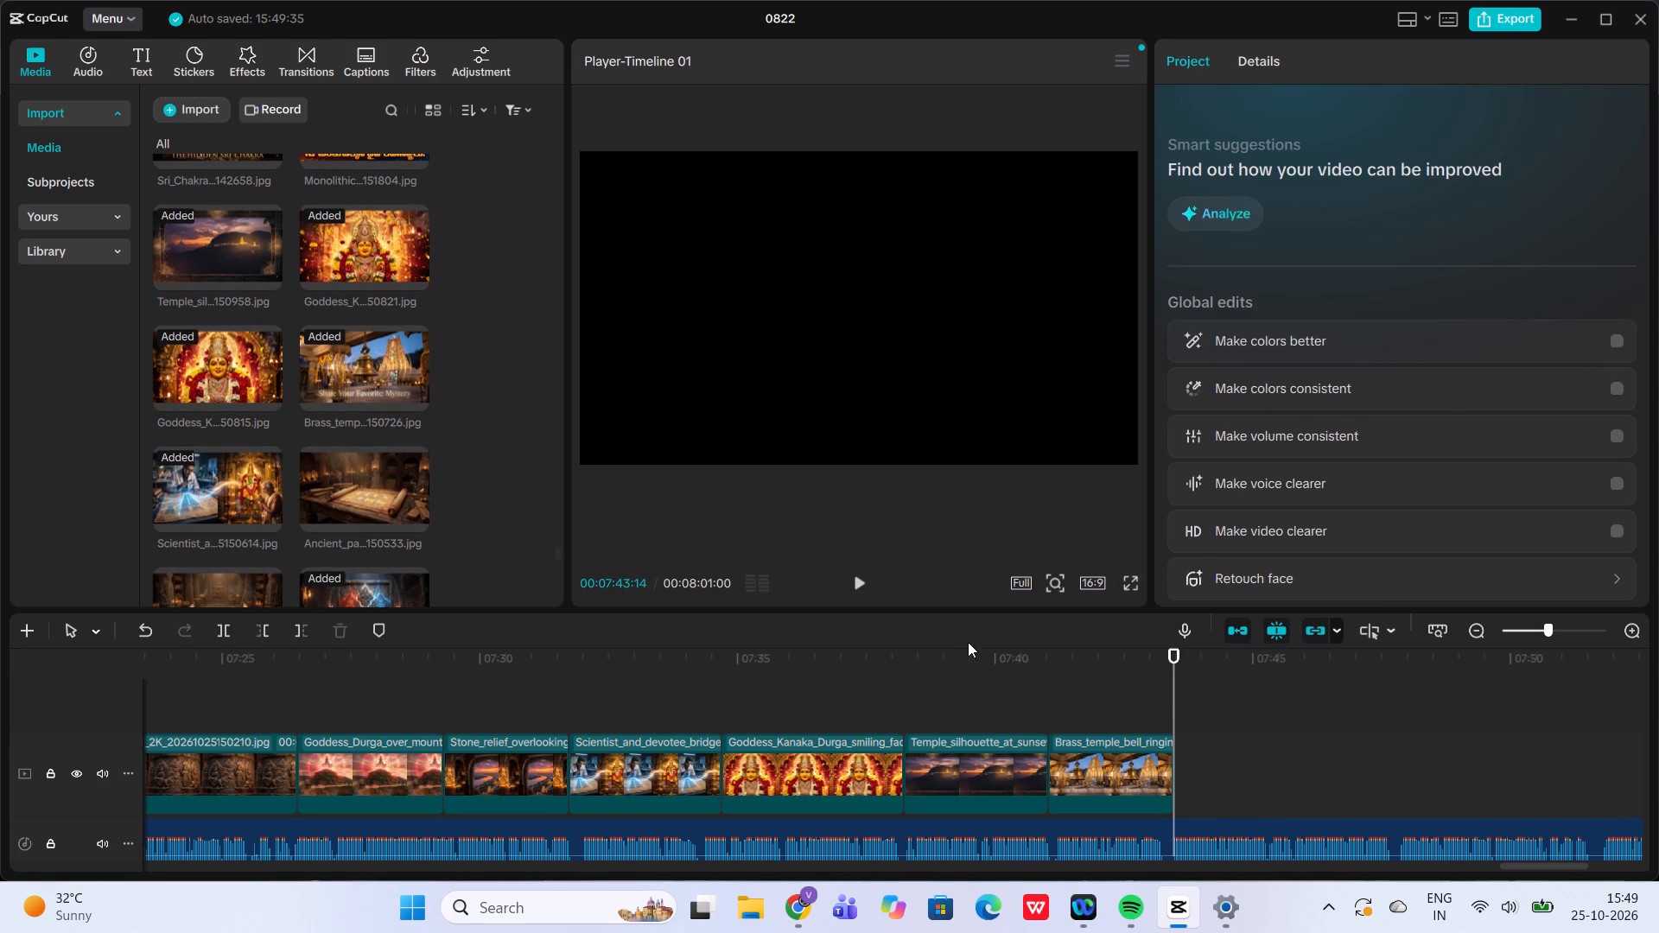
pyautogui.click(861, 571)
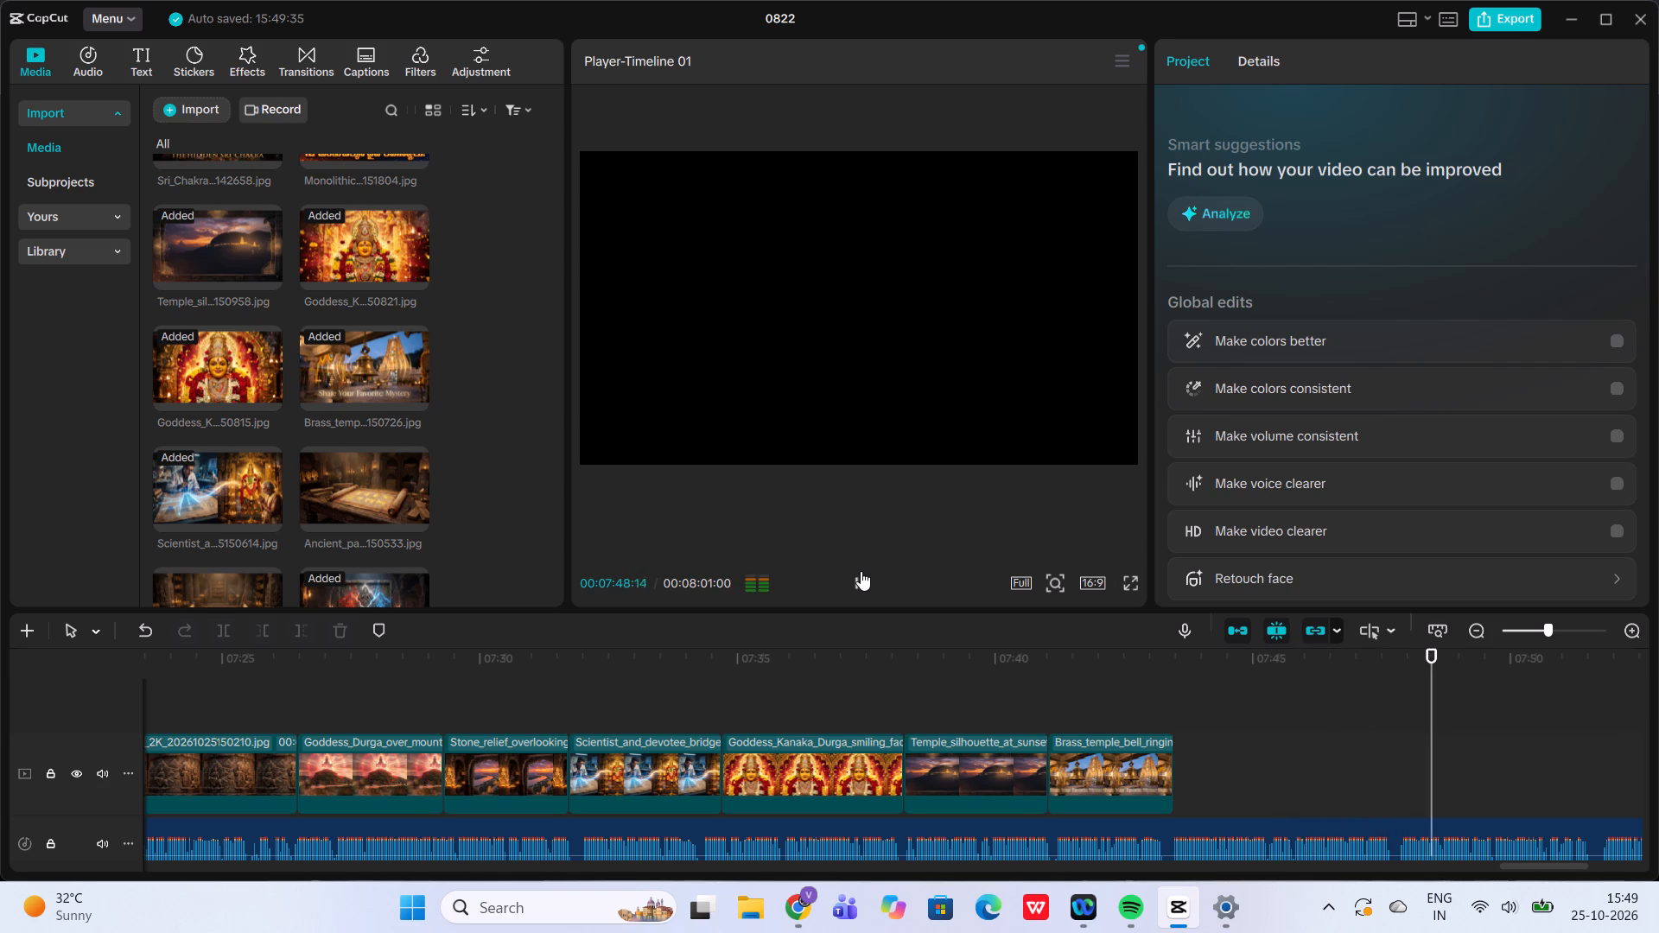
pyautogui.click(1178, 694)
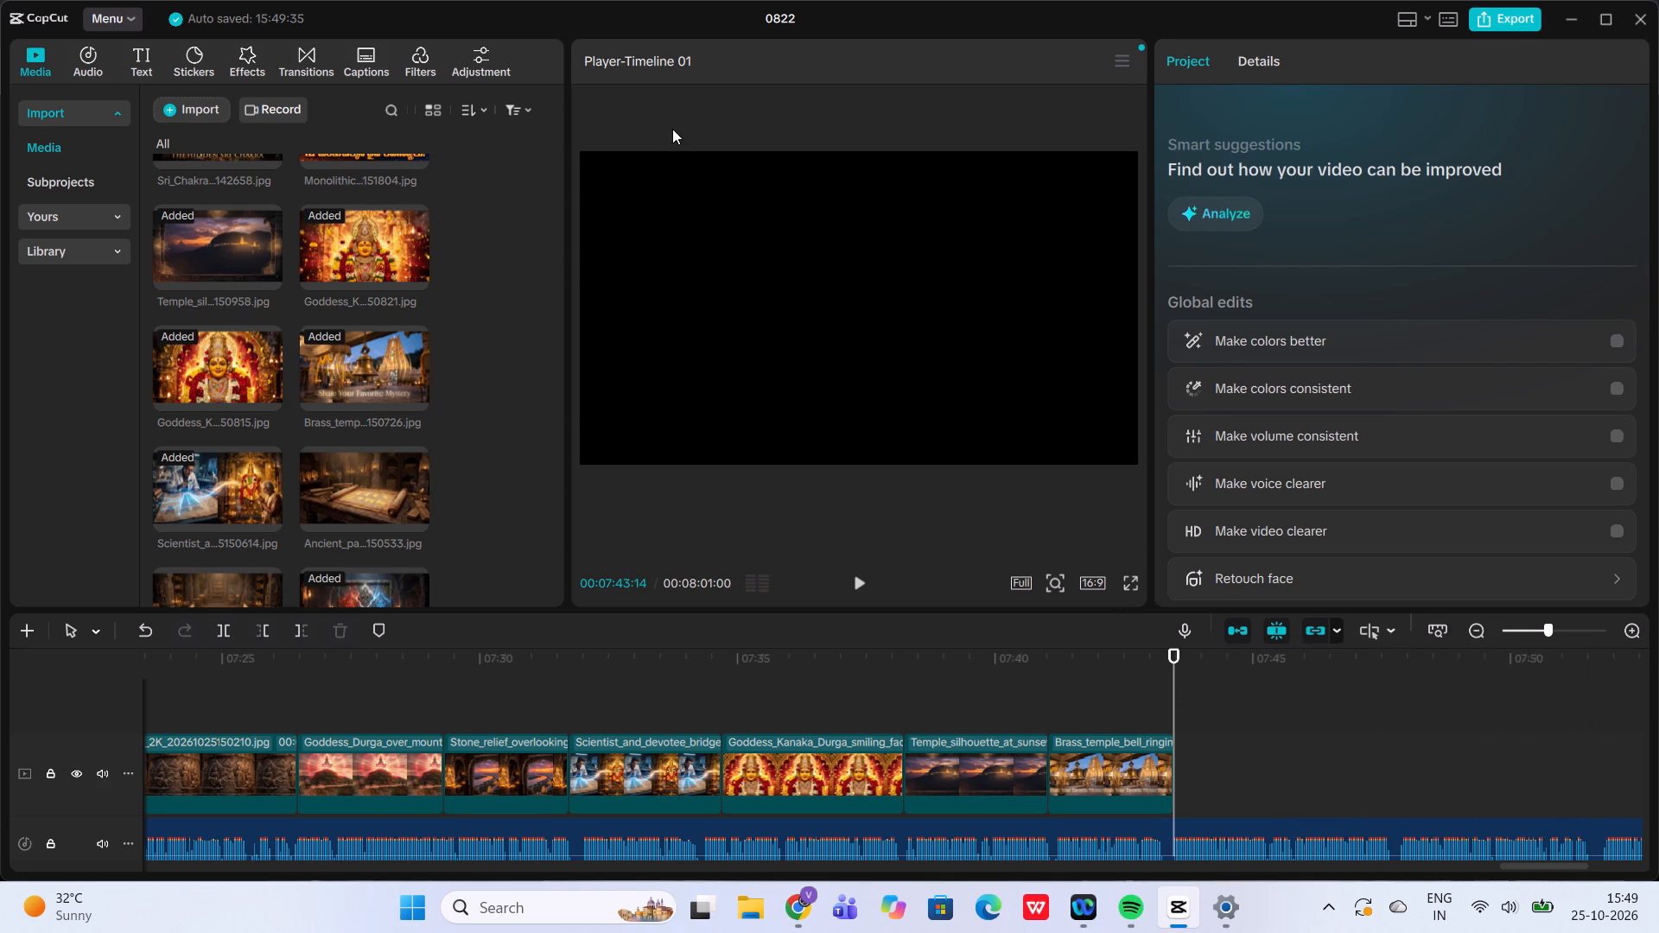
# Switch to Chrome and ask Google AI Mode for one prompt for like and share and another prompt for subscribe.
pyautogui.click(791, 923)
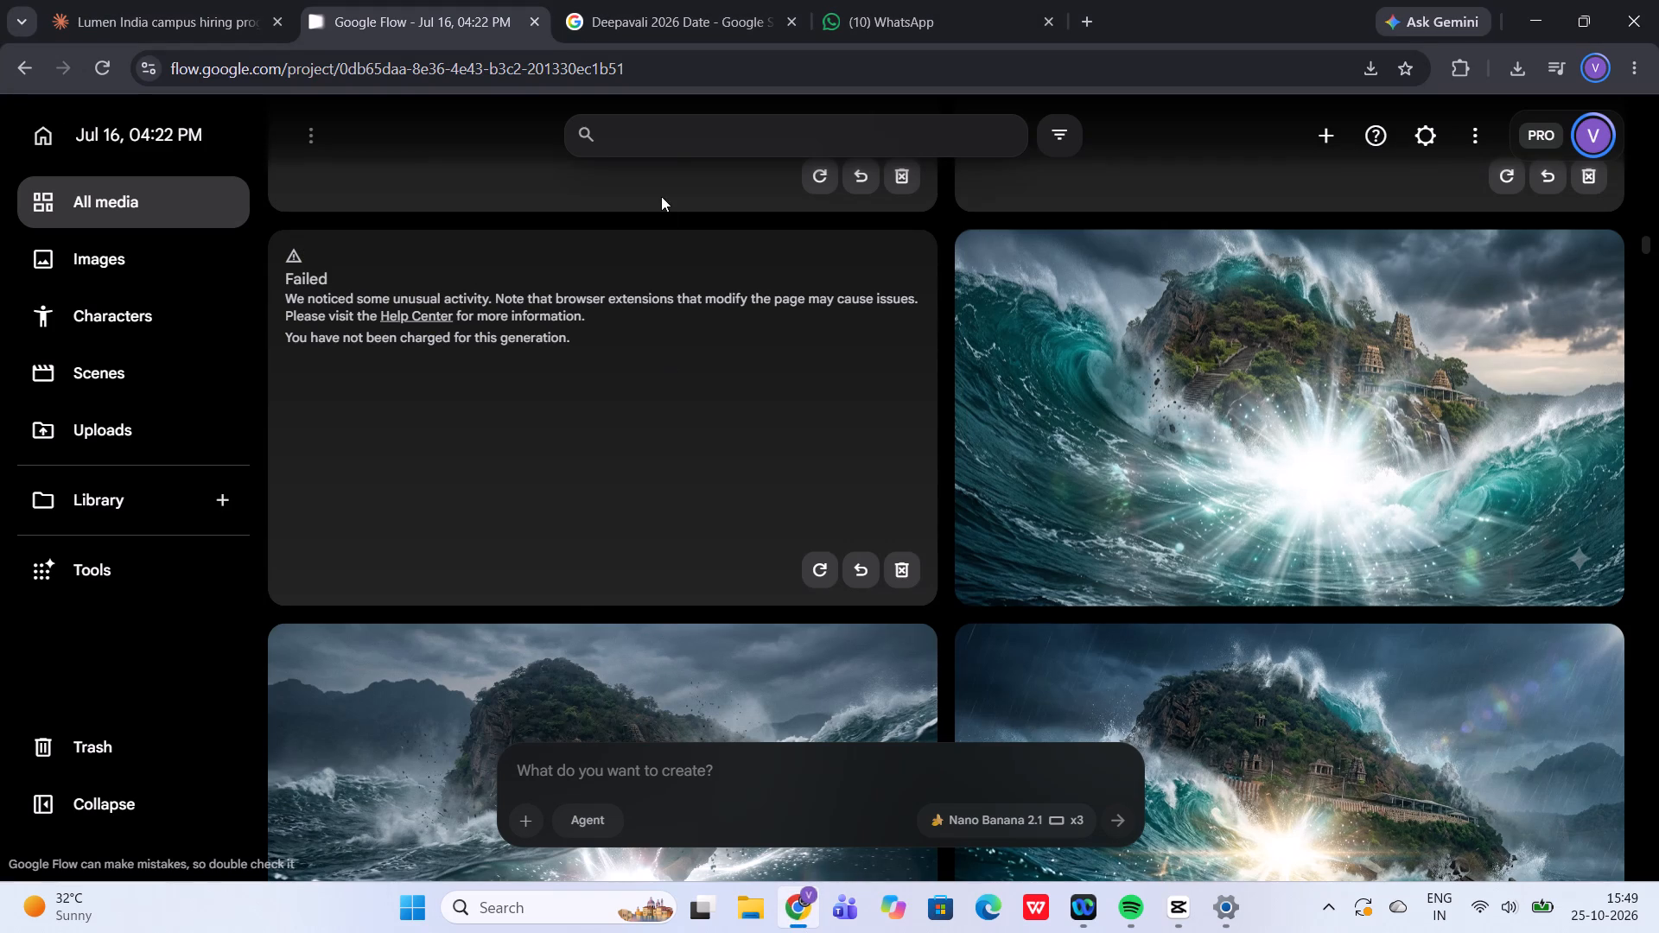
pyautogui.click(639, 0)
pyautogui.click(567, 771)
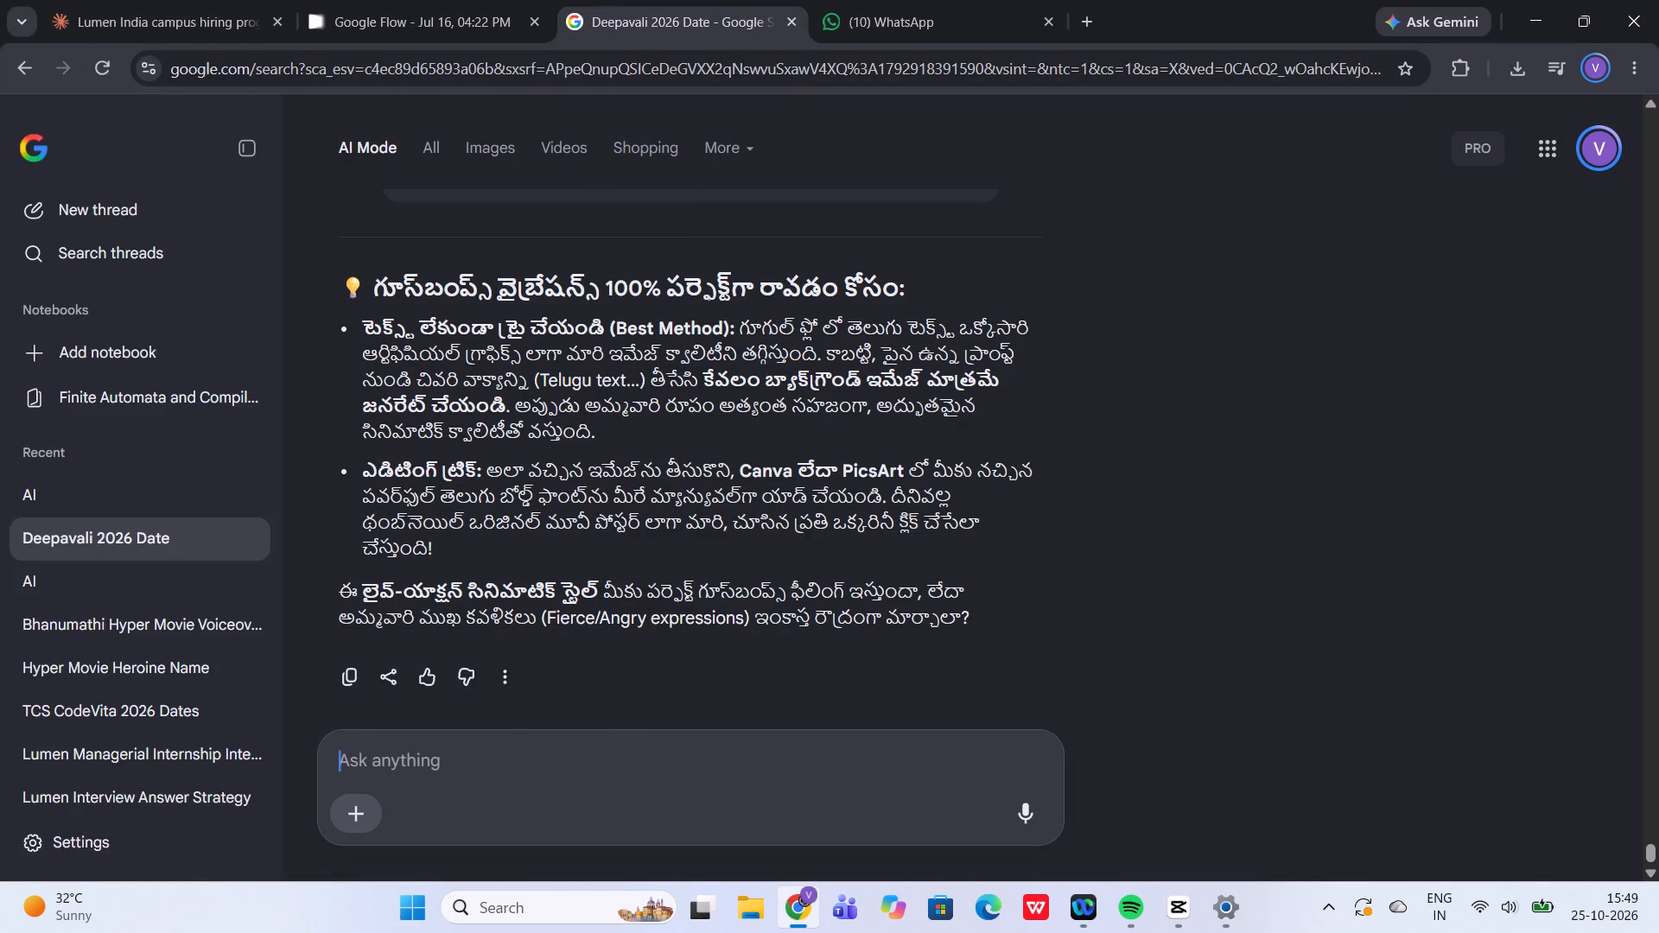
pyautogui.write('one prompt fot like share')
pyautogui.hotkey('shift', 'Return')
pyautogui.write('another prompt for subscribe')
pyautogui.press('Return')
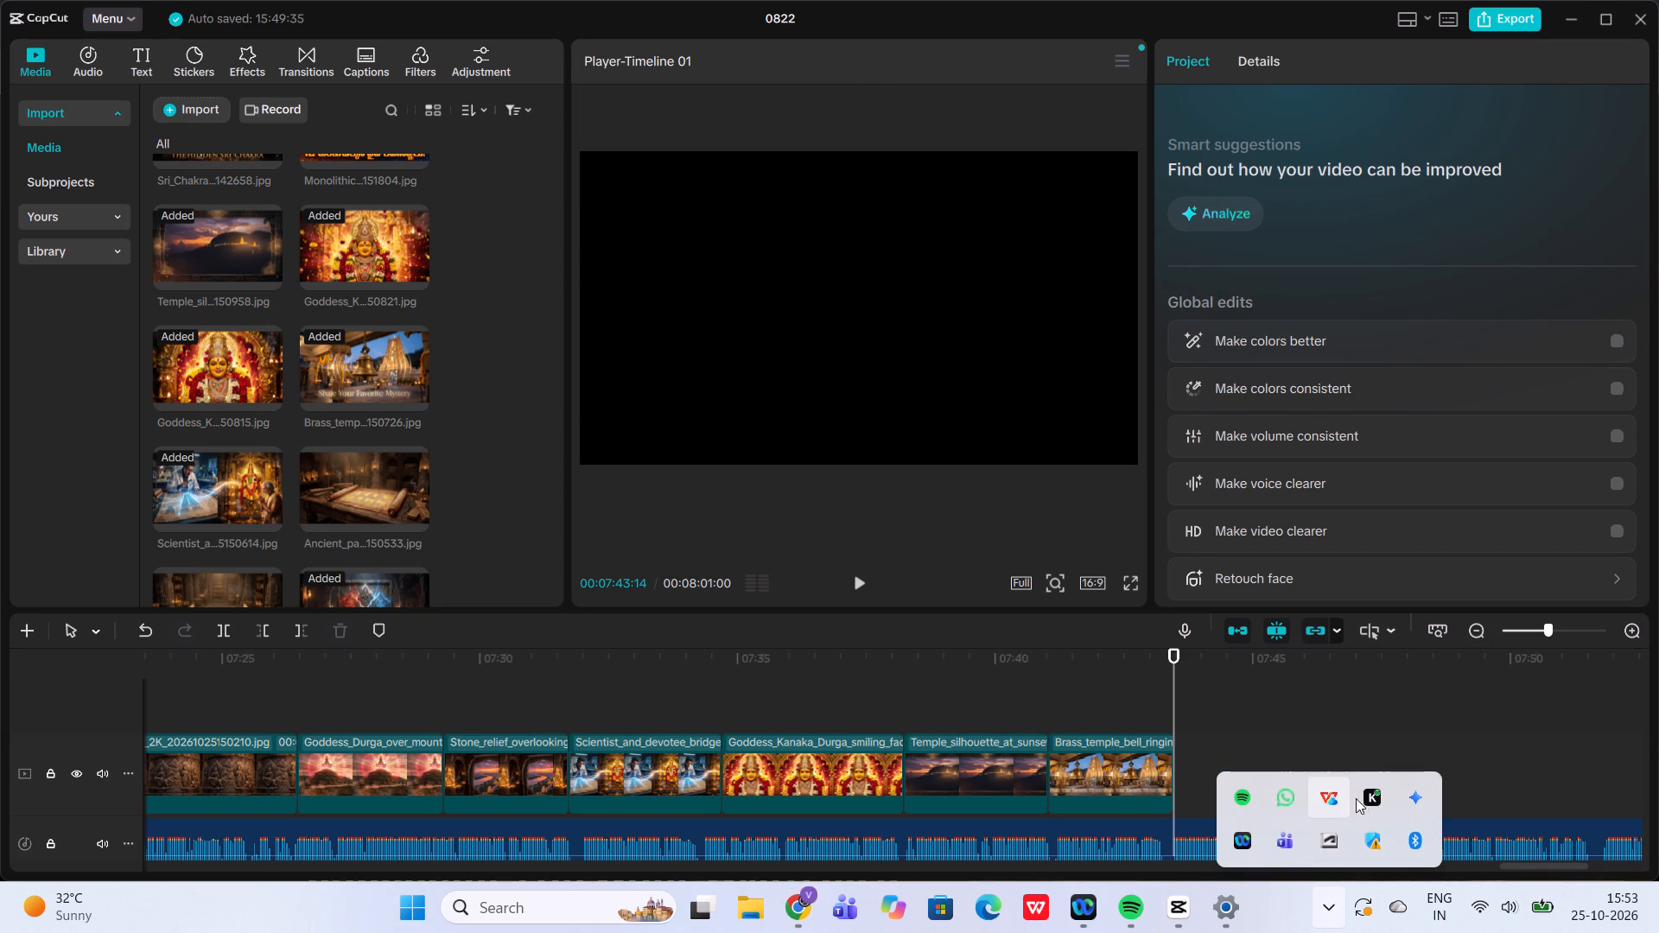
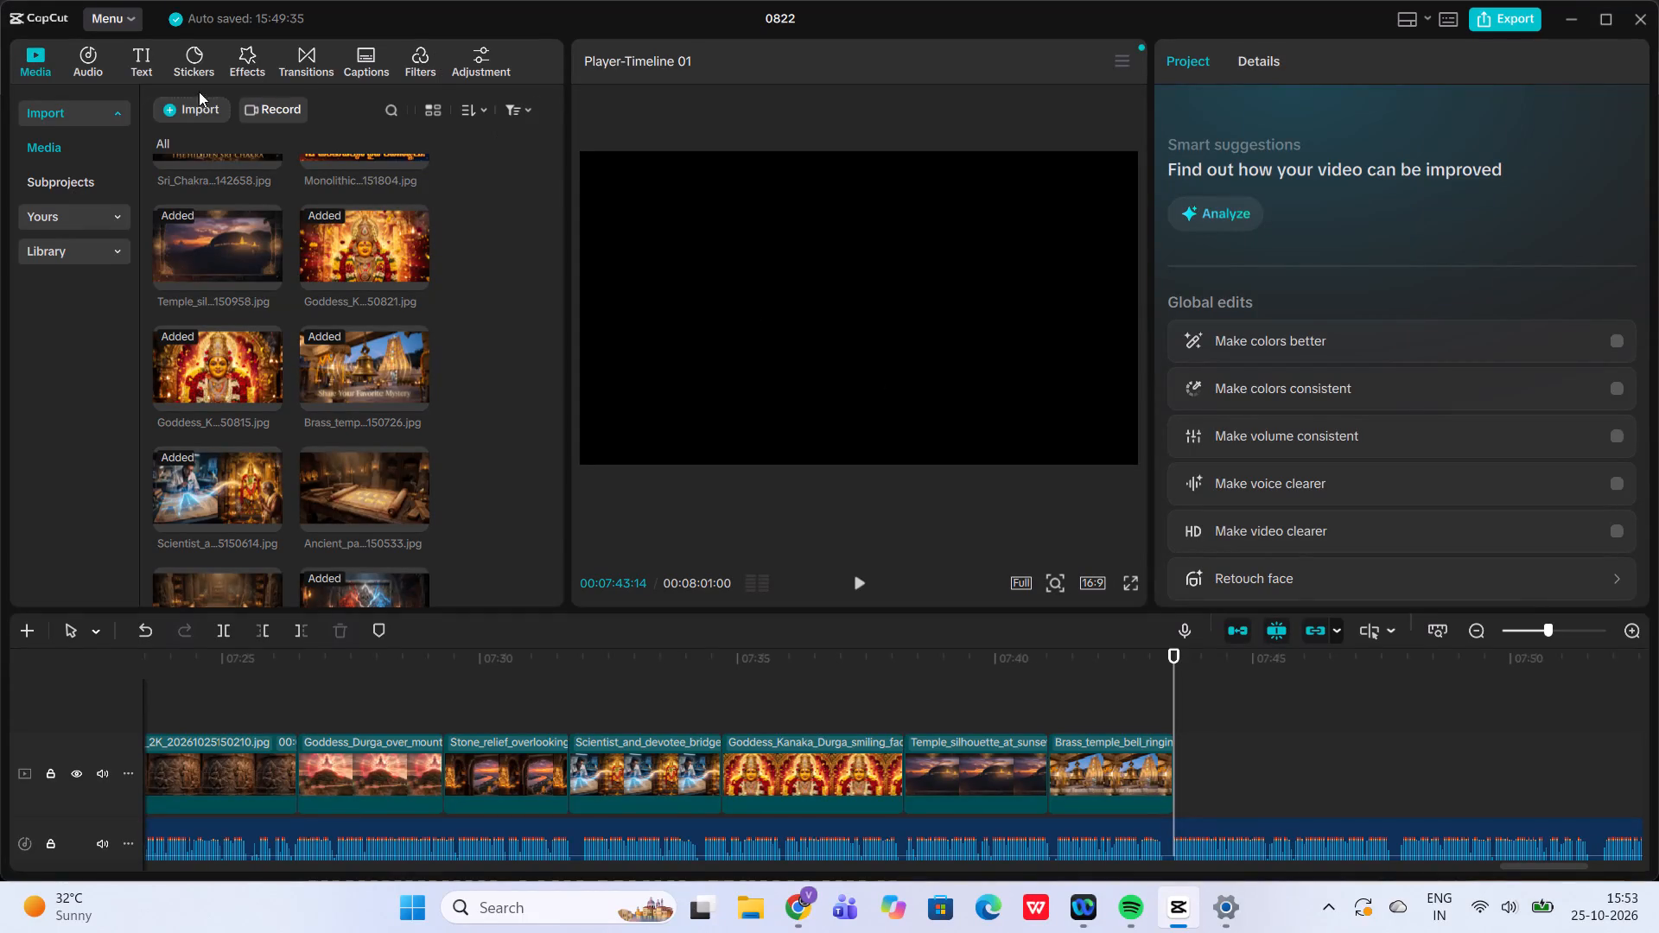
# Import the downloaded brass temple bell, stone banner and mountain fragment images from Downloads into the project media.
pyautogui.click(197, 115)
pyautogui.click(265, 154)
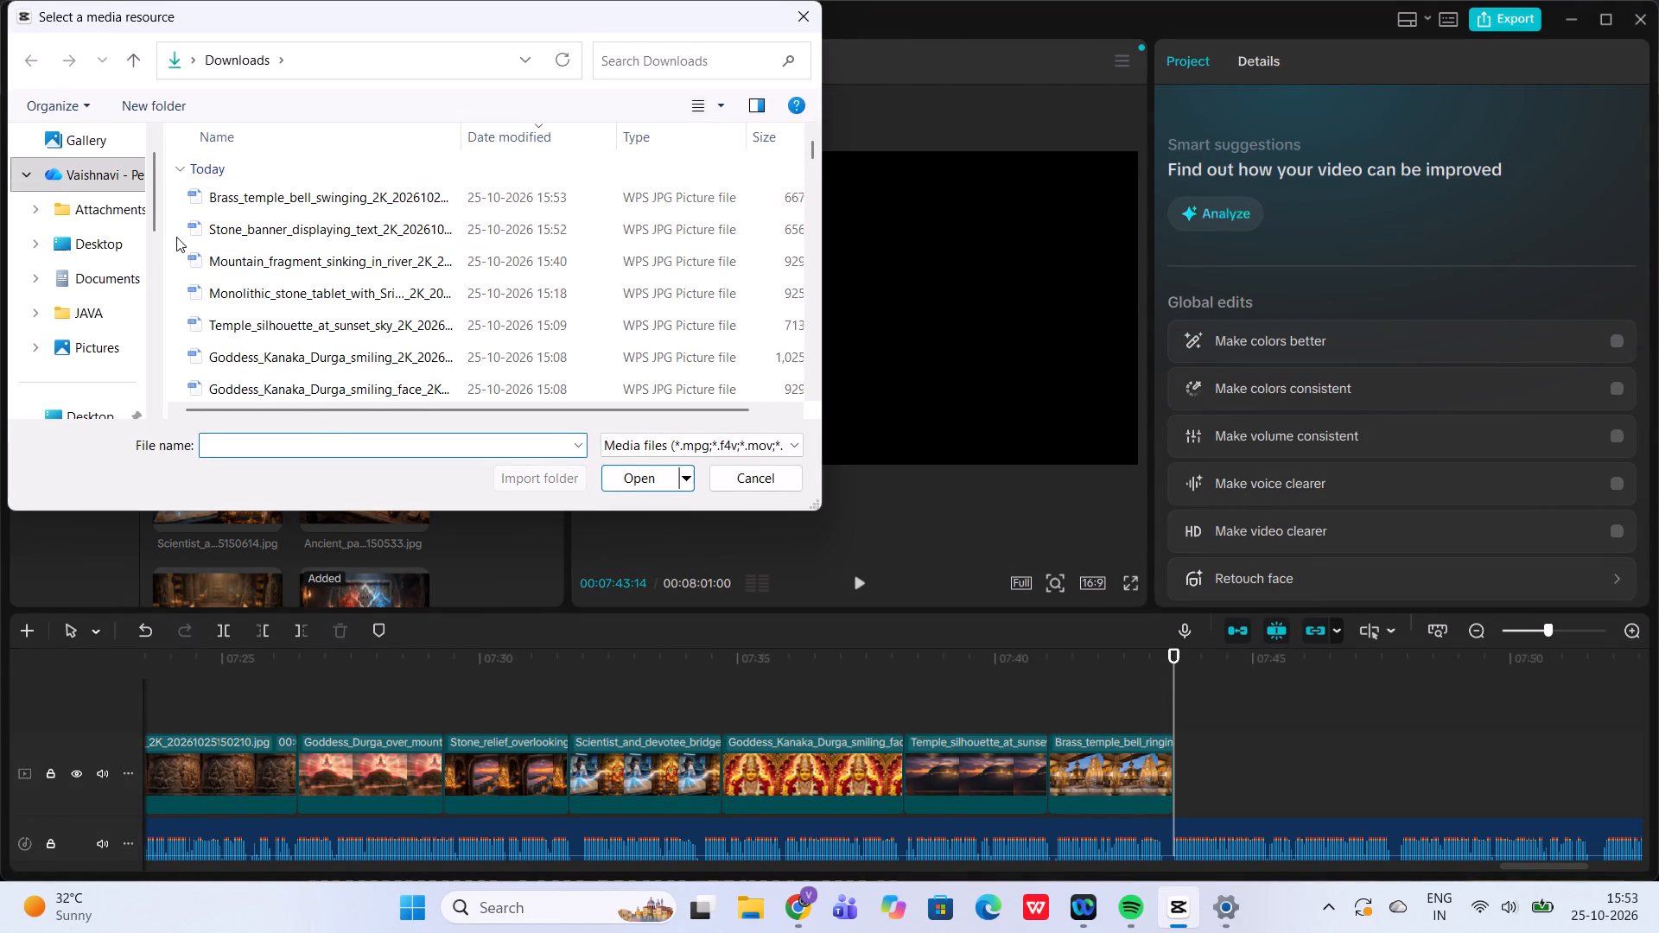
pyautogui.moveTo(179, 248); pyautogui.dragTo(229, 179)
pyautogui.click(636, 478)
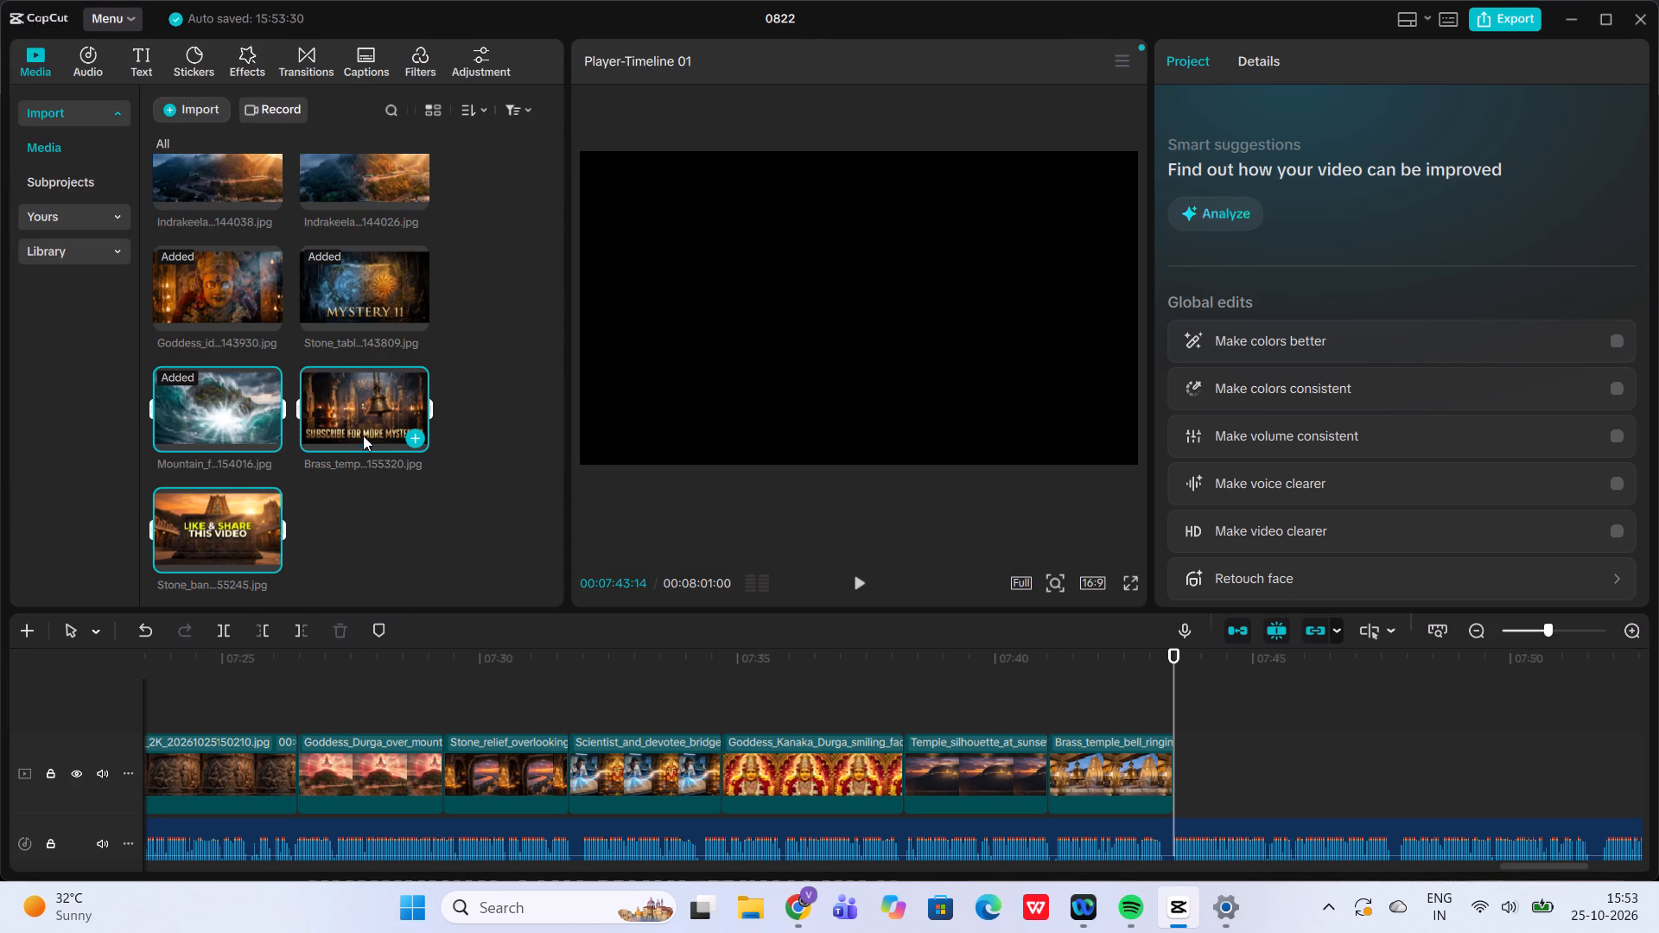
# Add the three imported images at the playhead plus another "SUBSCRIBE FOR MORE MYSTERIES" clip, moving that extra clip behind the stone banner clip.
pyautogui.click(268, 551)
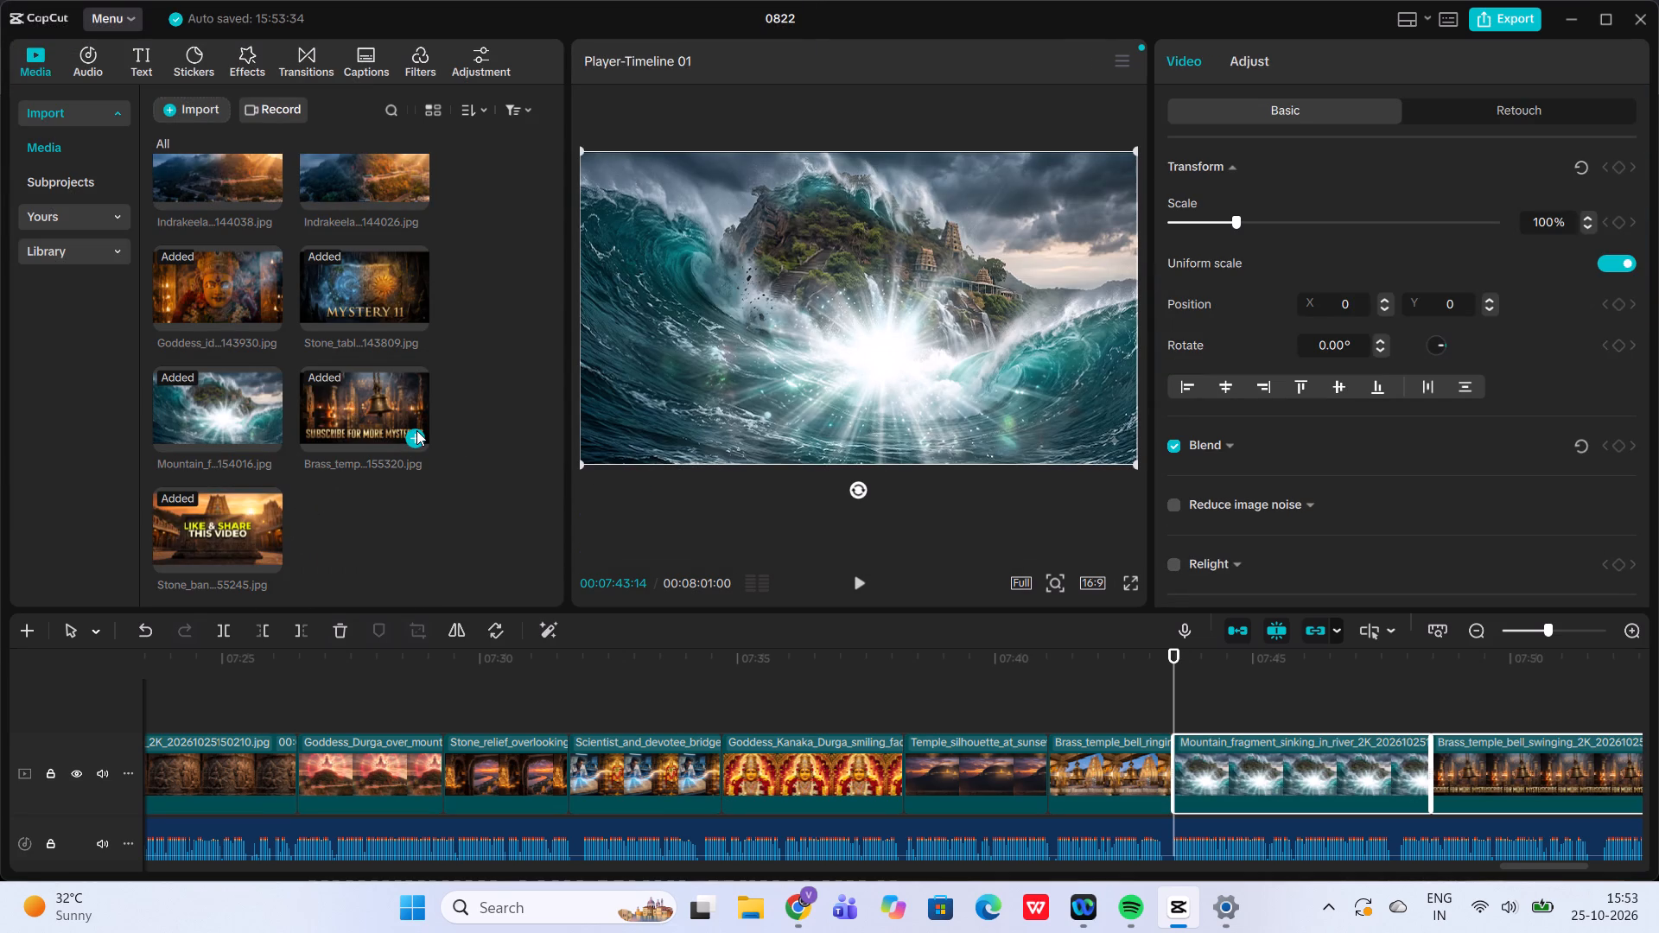
pyautogui.click(416, 430)
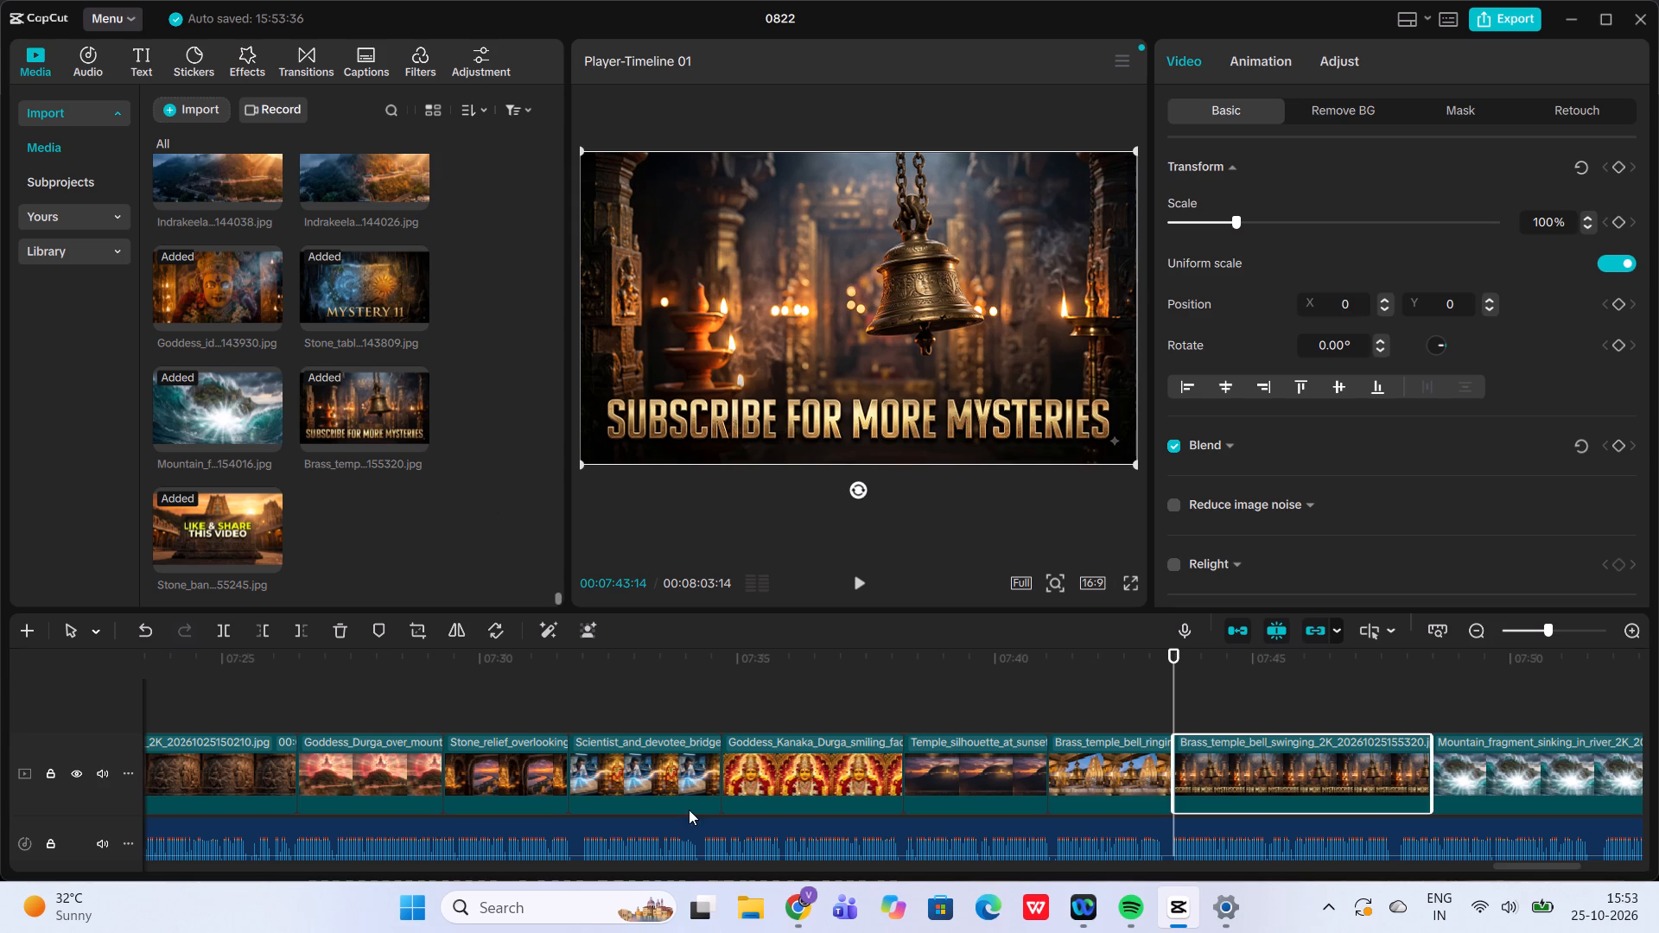
pyautogui.hscroll(-2, 753, 785)
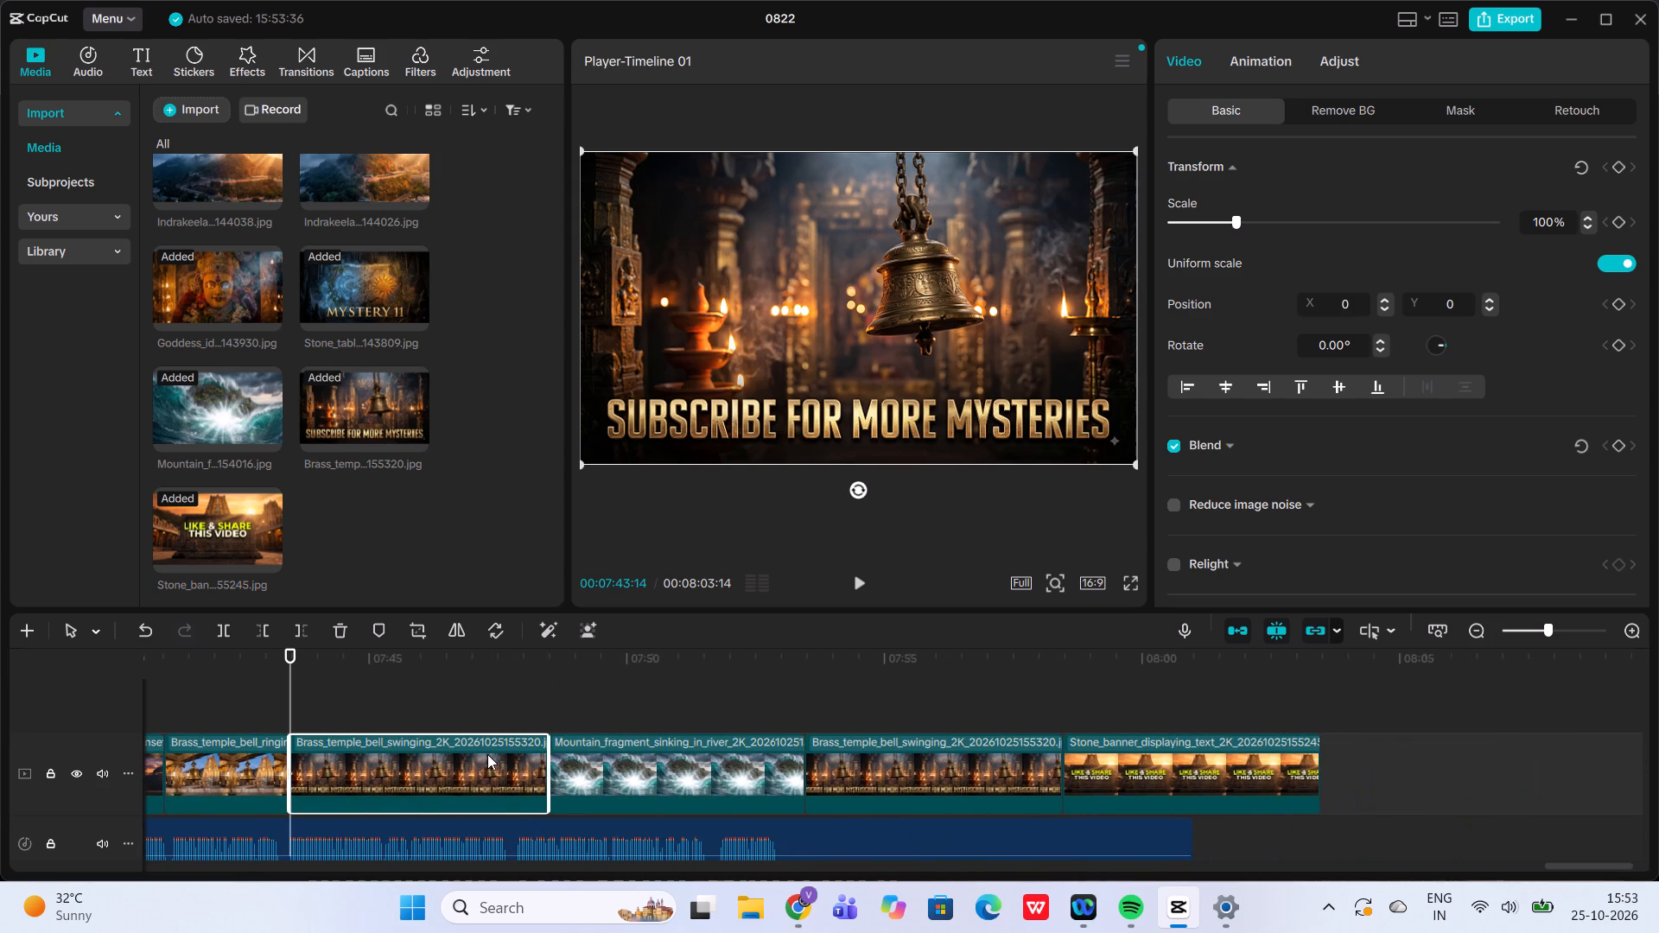
pyautogui.moveTo(487, 754); pyautogui.dragTo(1167, 754)
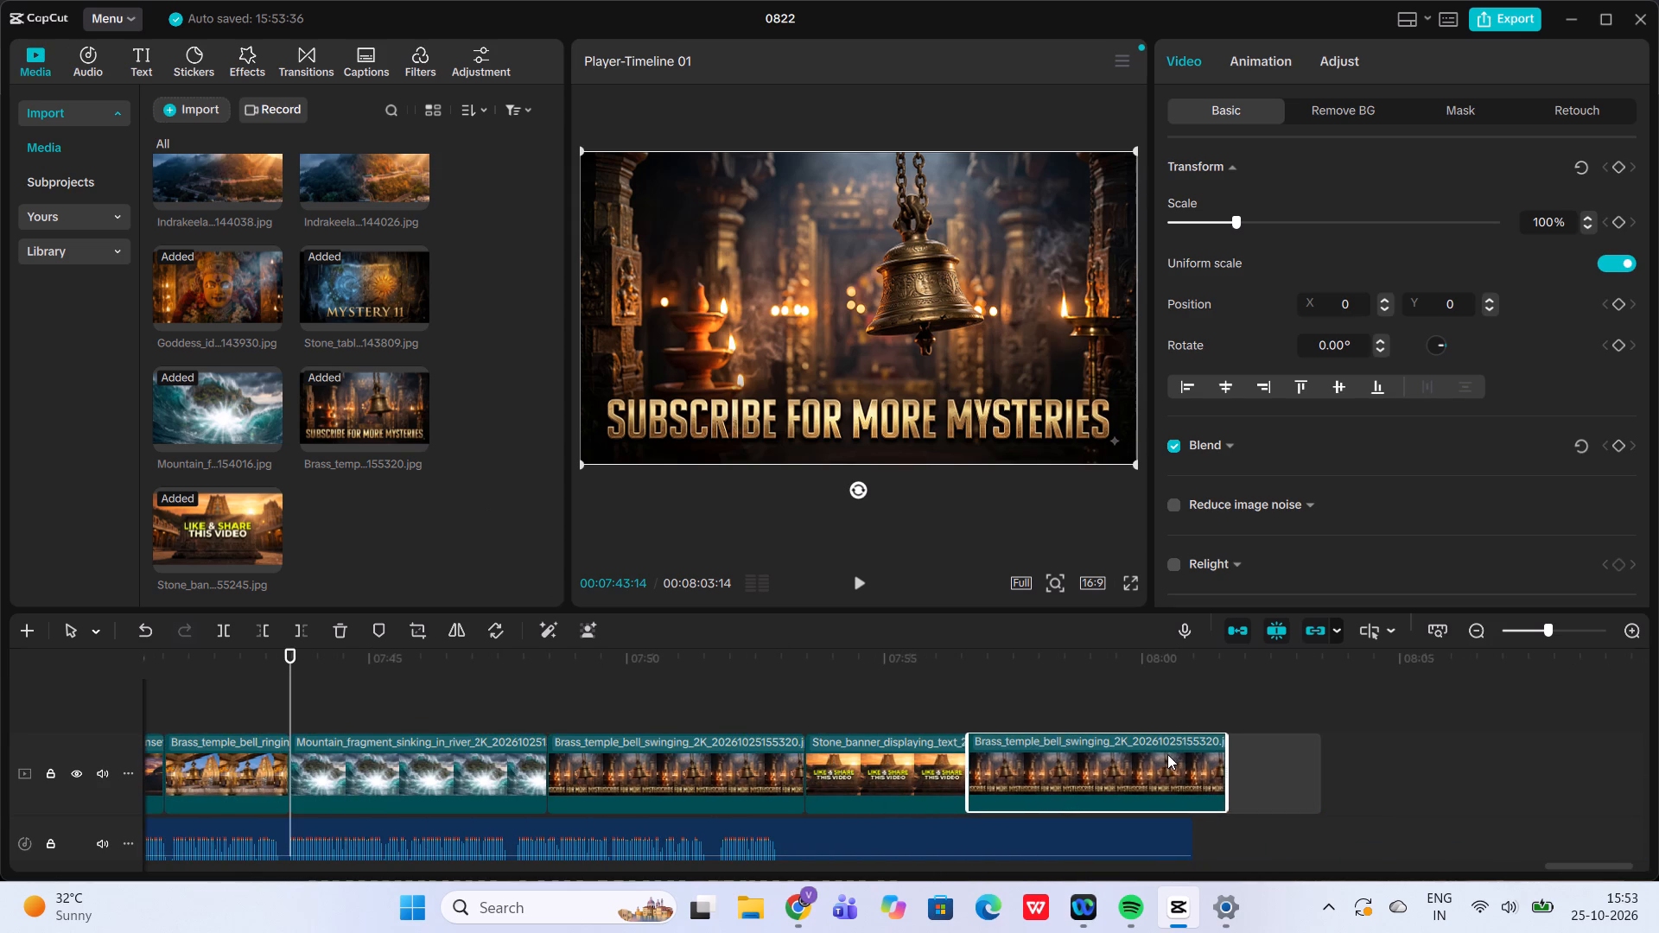
pyautogui.moveTo(1167, 754); pyautogui.dragTo(1205, 745)
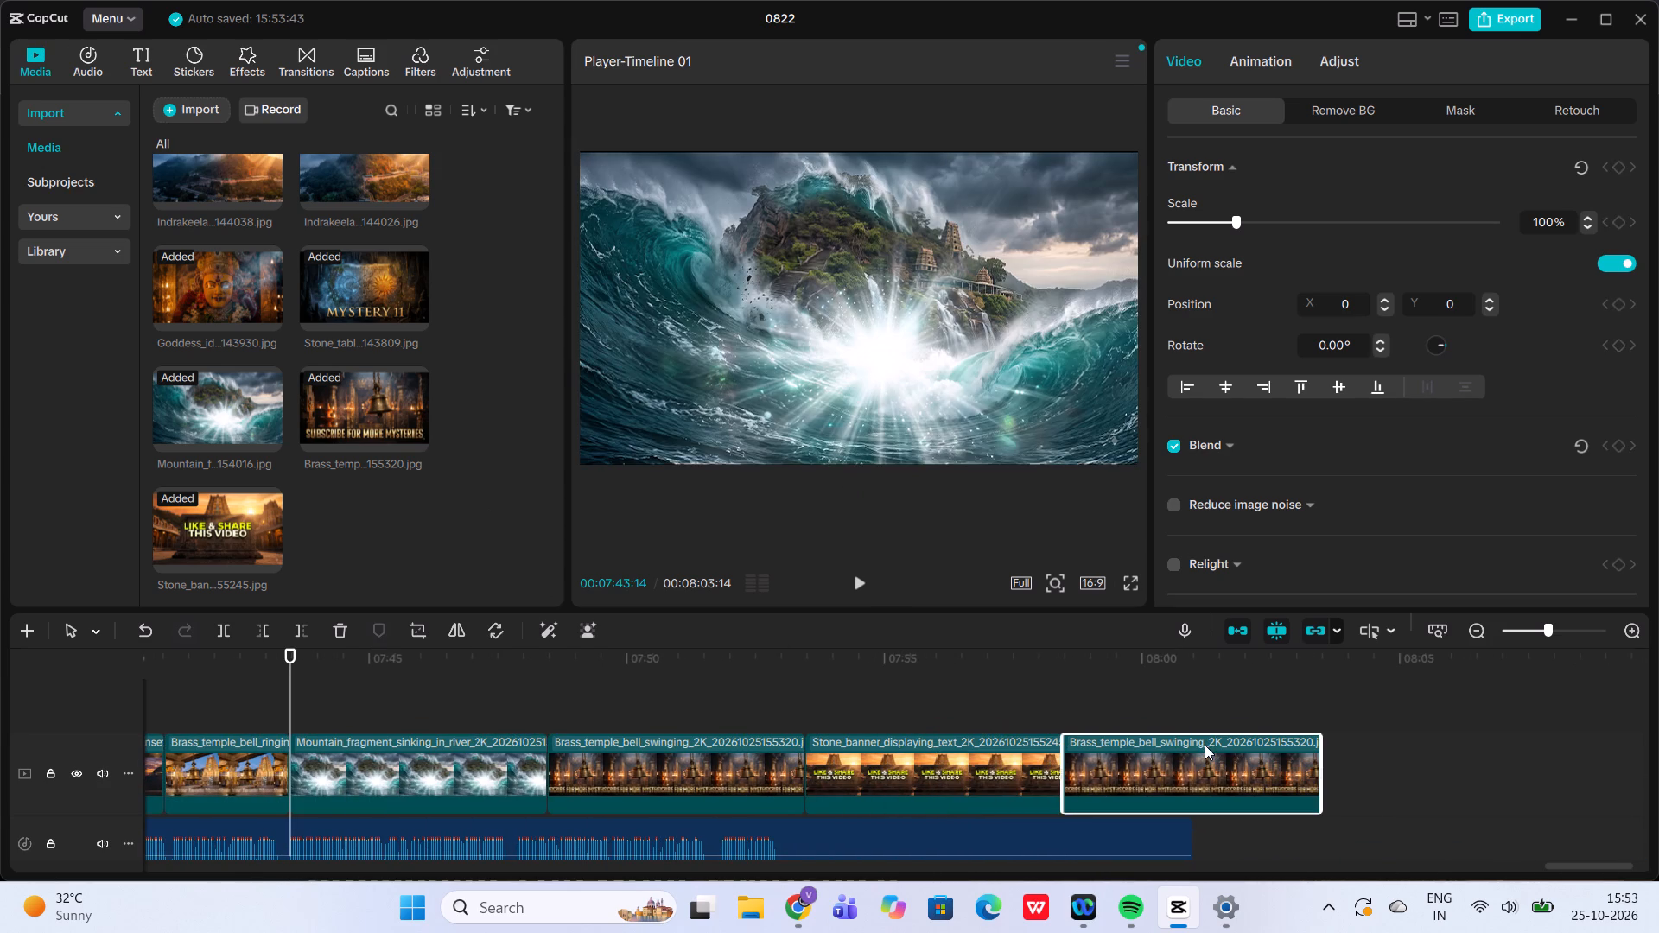
# Delete the swinging-bell clip before the stone banner and the mountain fragment clip from the timeline.
pyautogui.click(707, 756)
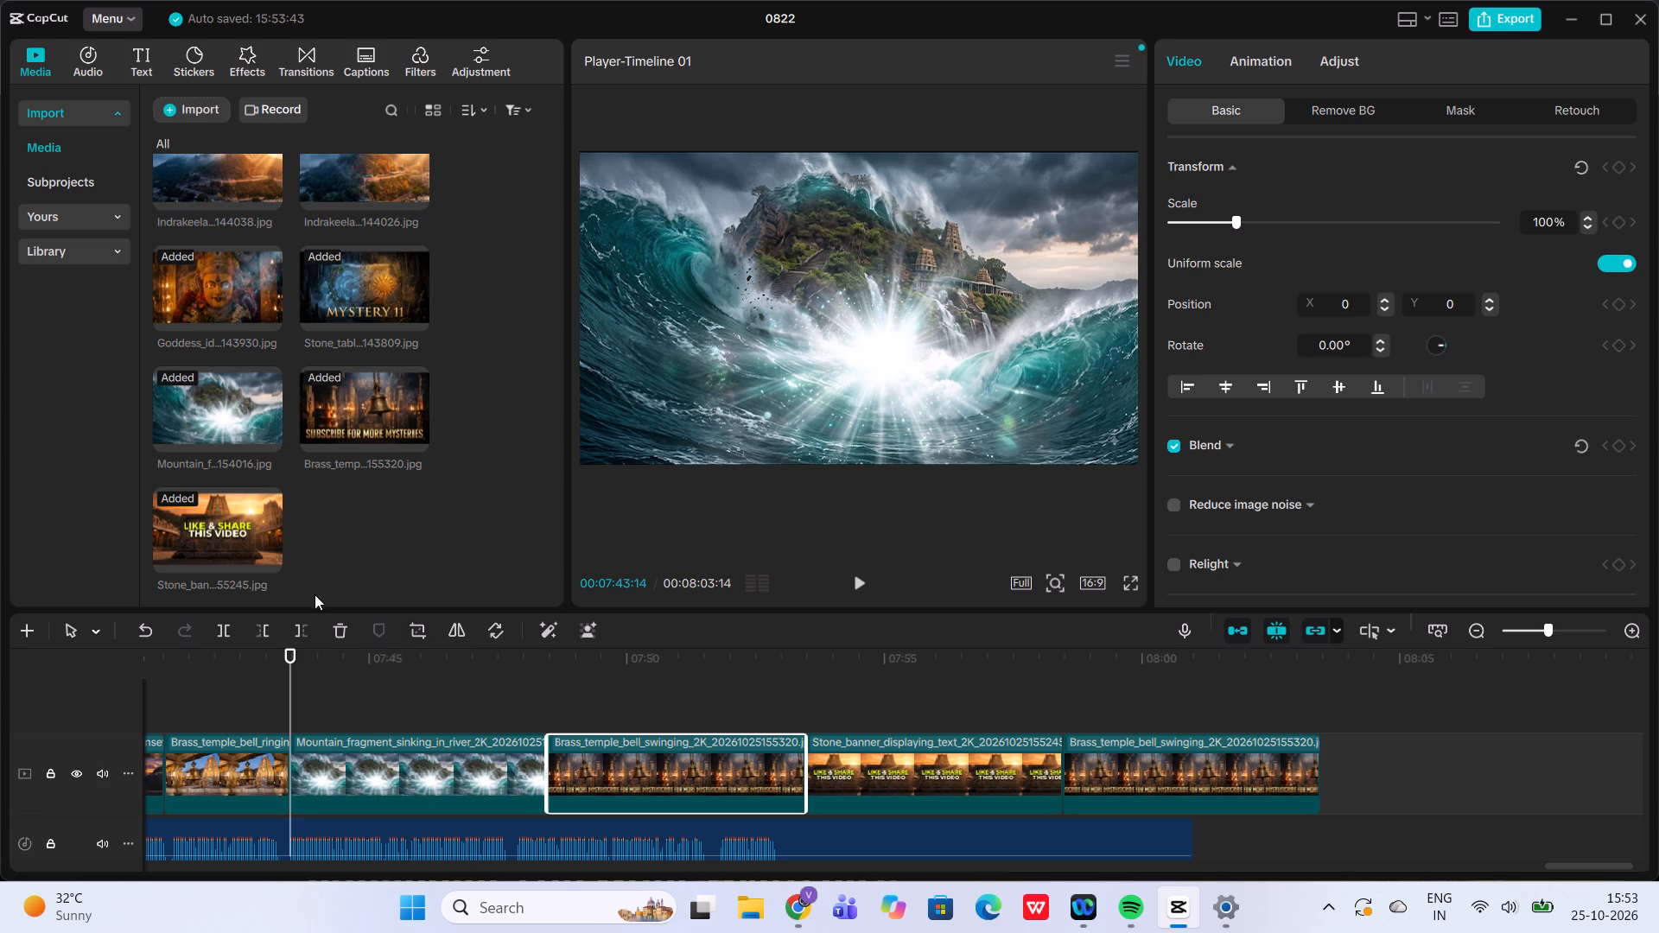
pyautogui.click(334, 629)
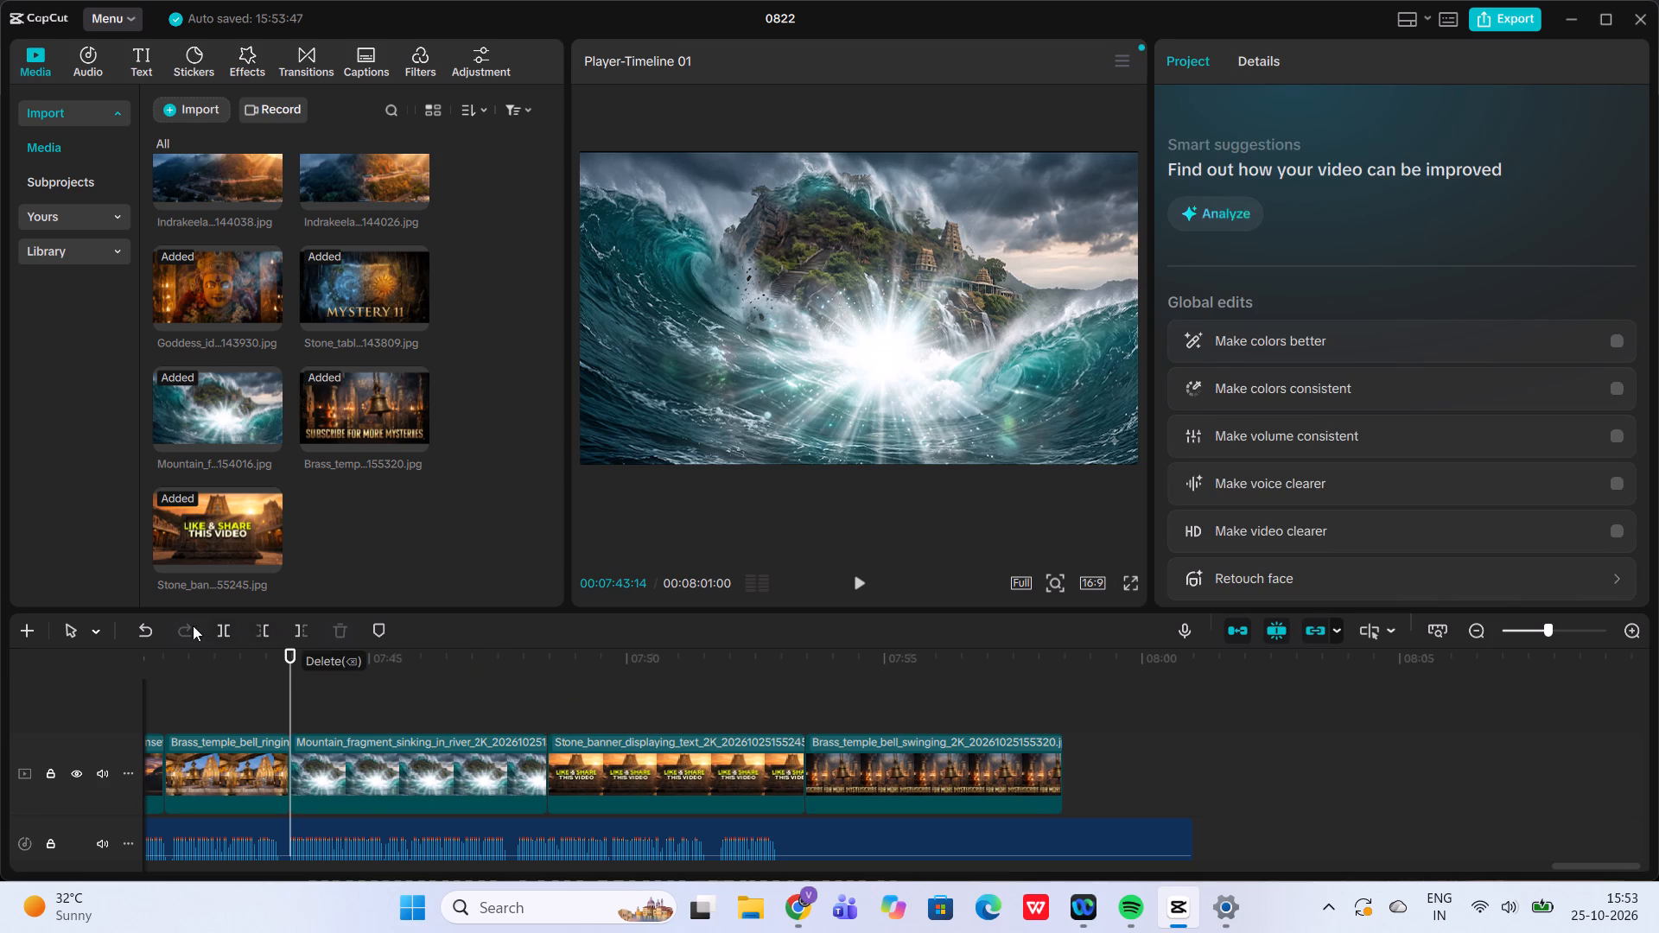
pyautogui.click(399, 765)
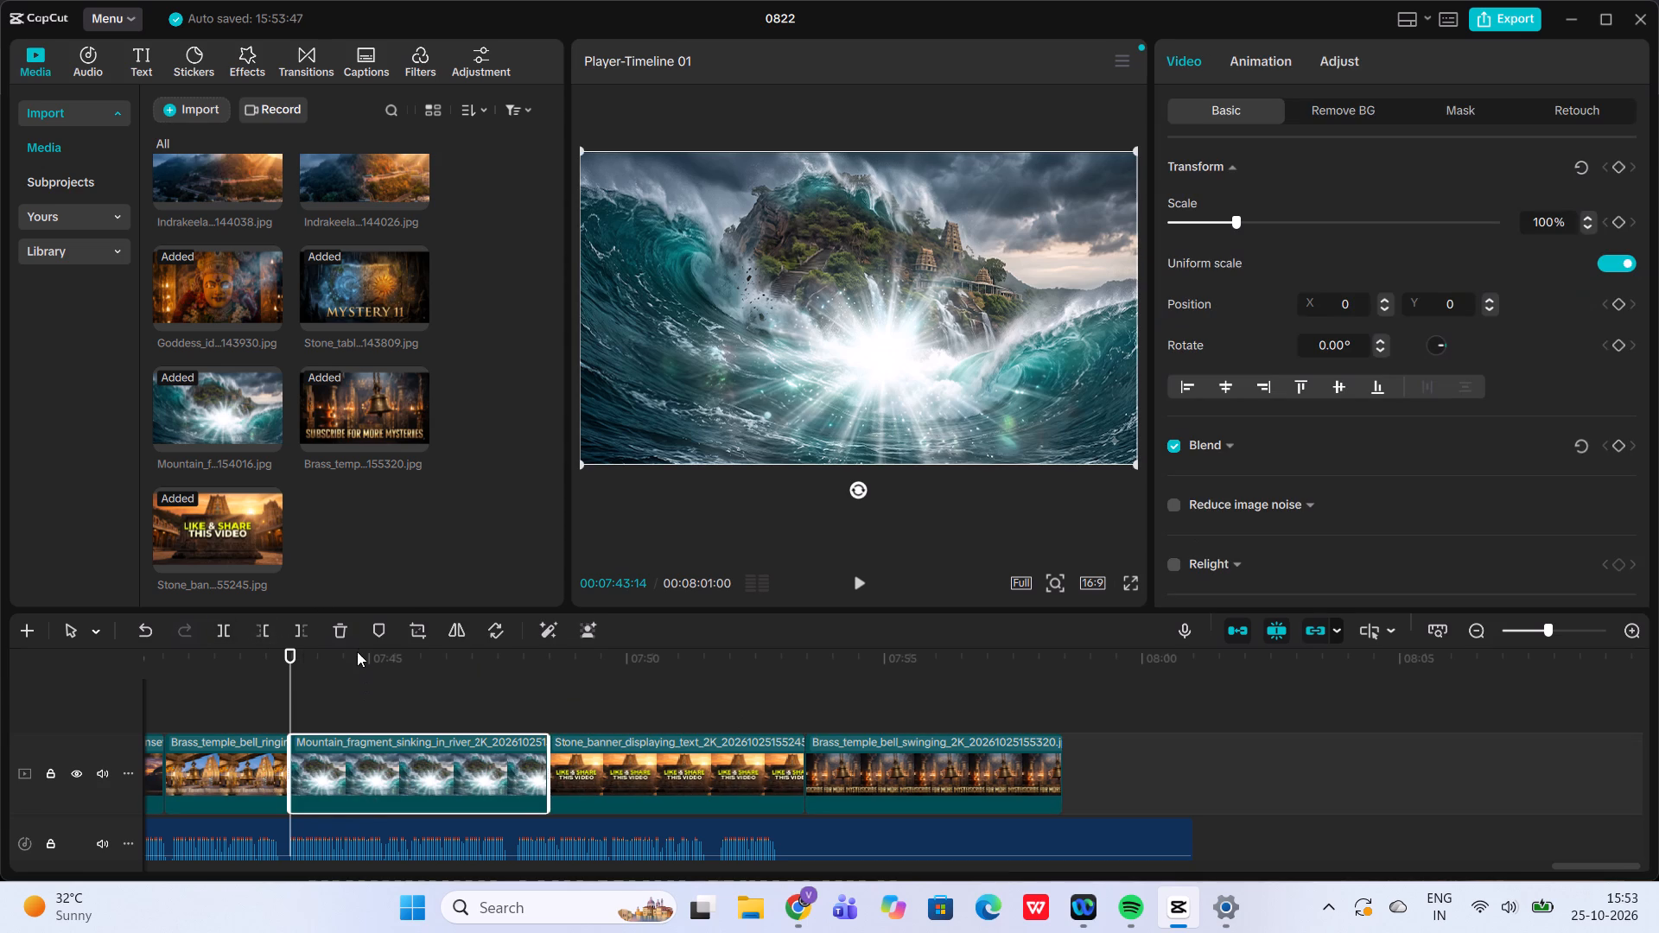
pyautogui.click(340, 623)
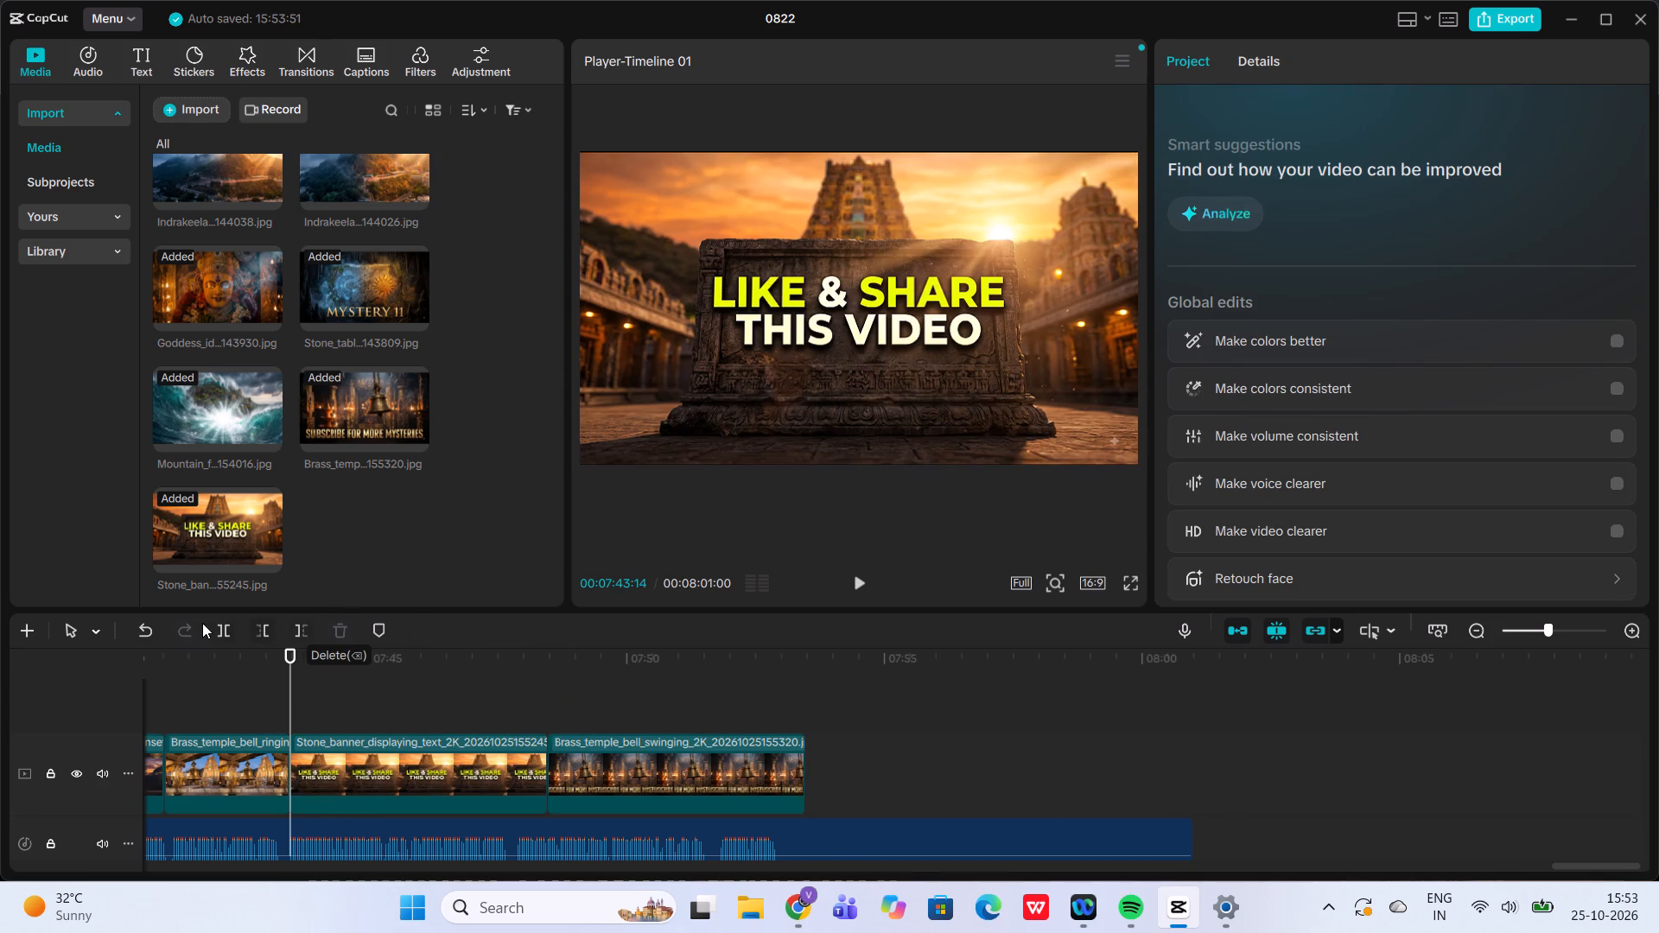
# Play the voice-over under the "LIKE & SHARE THIS VIDEO" clip and trim the clip's end to about 07:48.
pyautogui.click(854, 582)
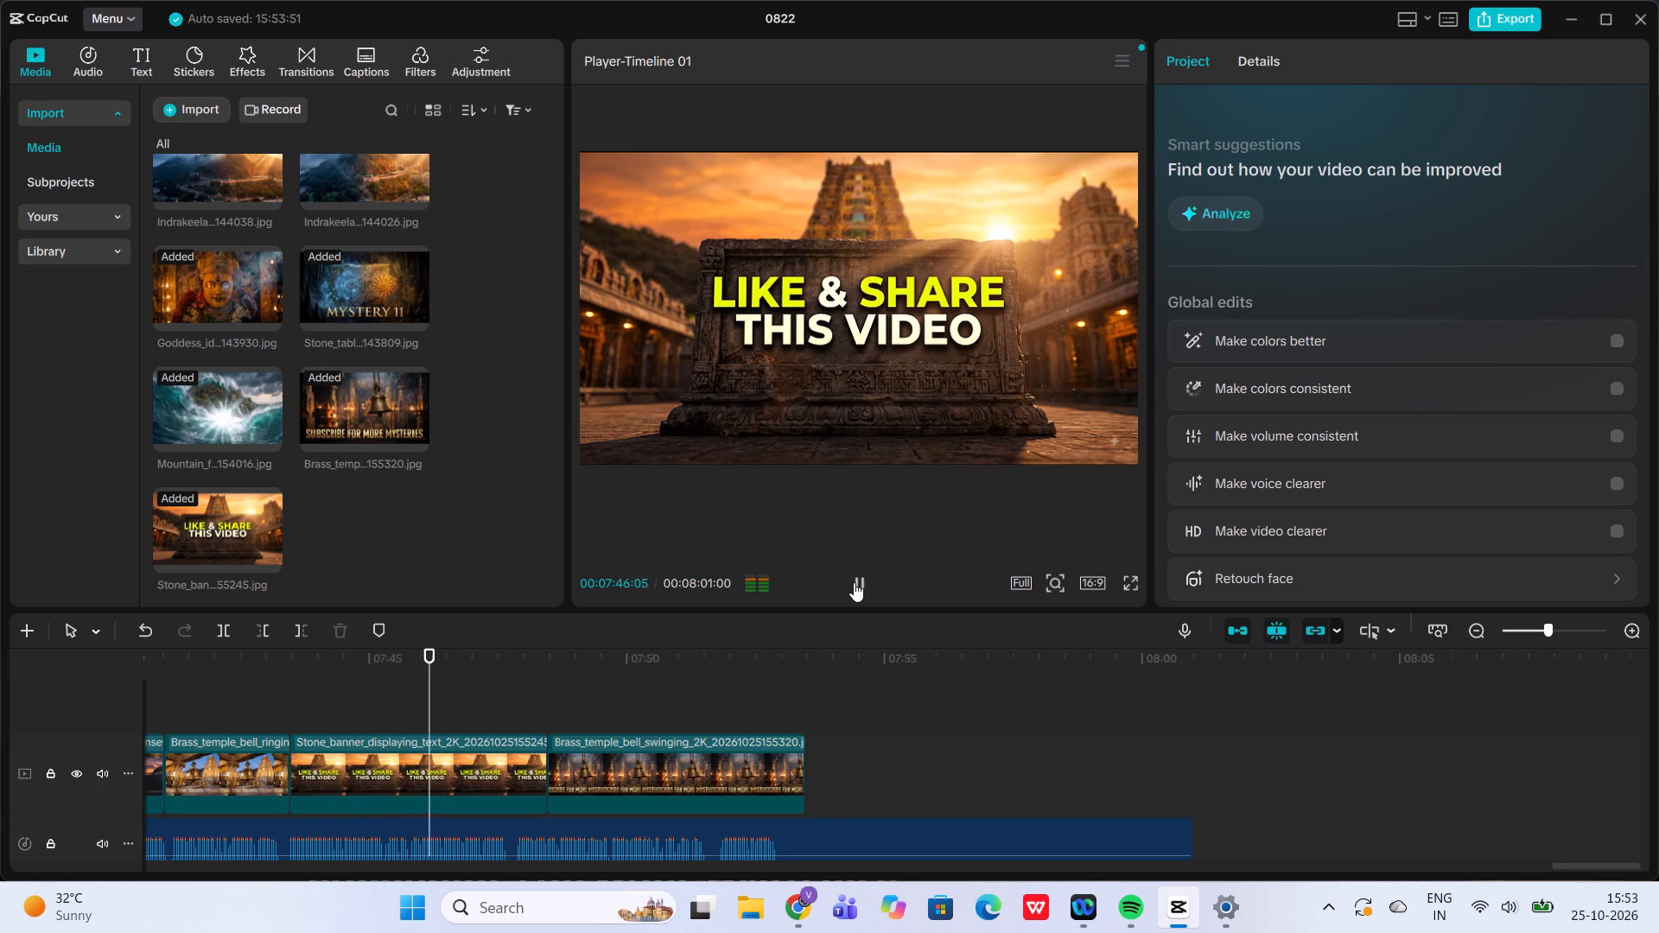
pyautogui.click(854, 582)
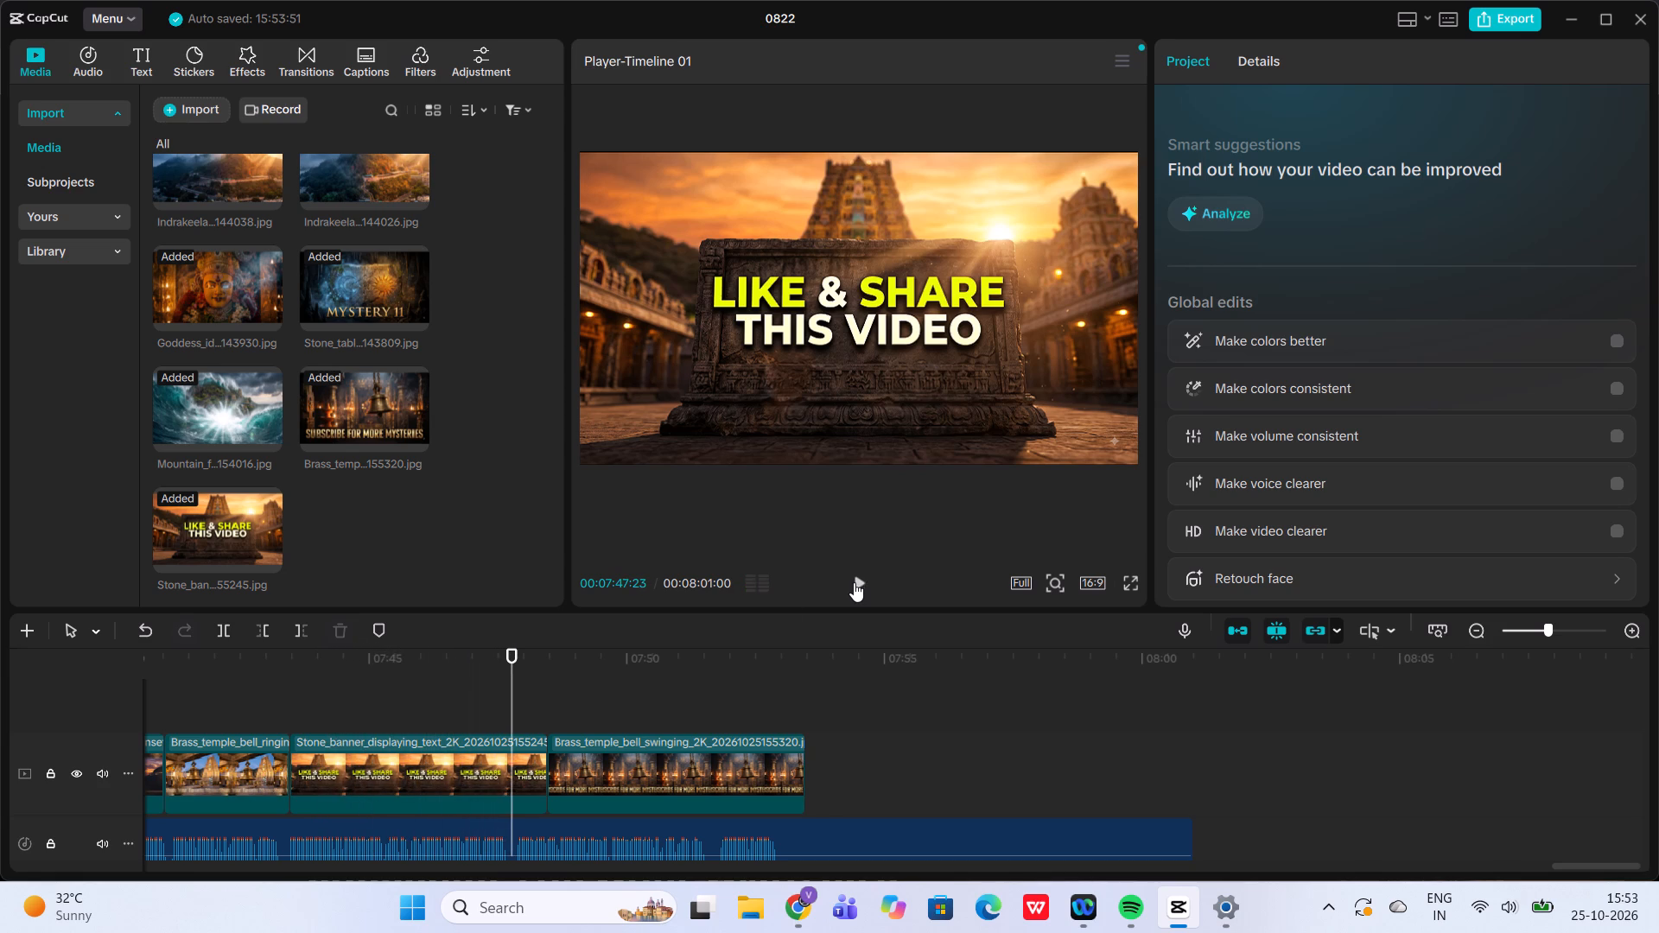
pyautogui.click(522, 770)
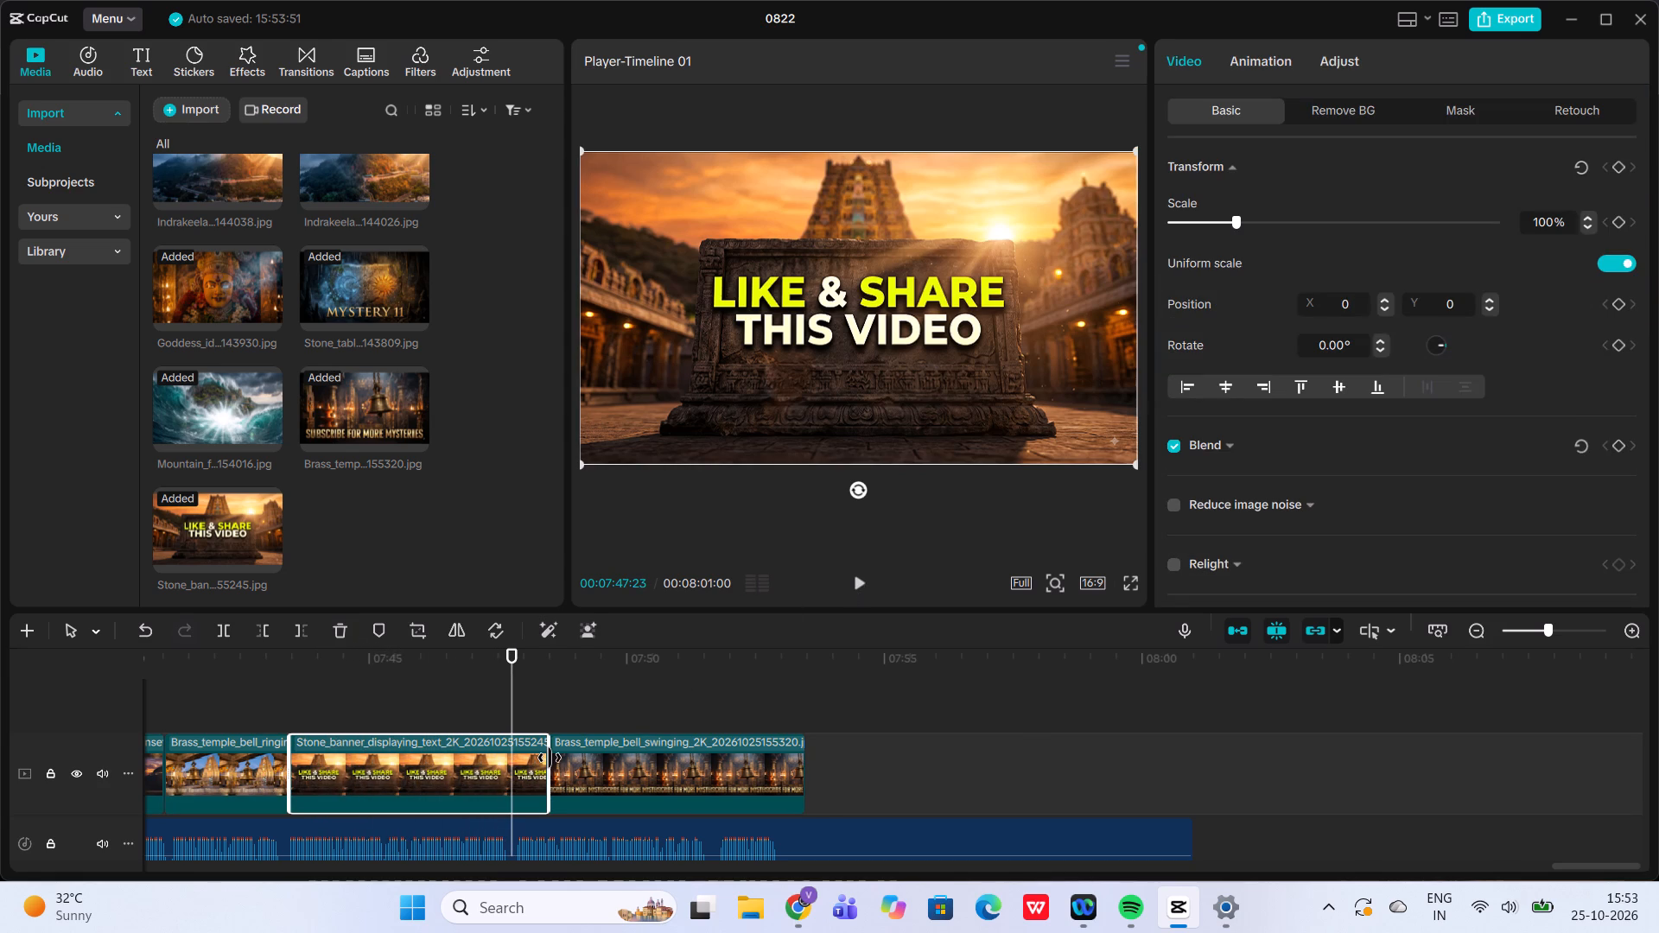
pyautogui.moveTo(550, 758); pyautogui.dragTo(517, 758)
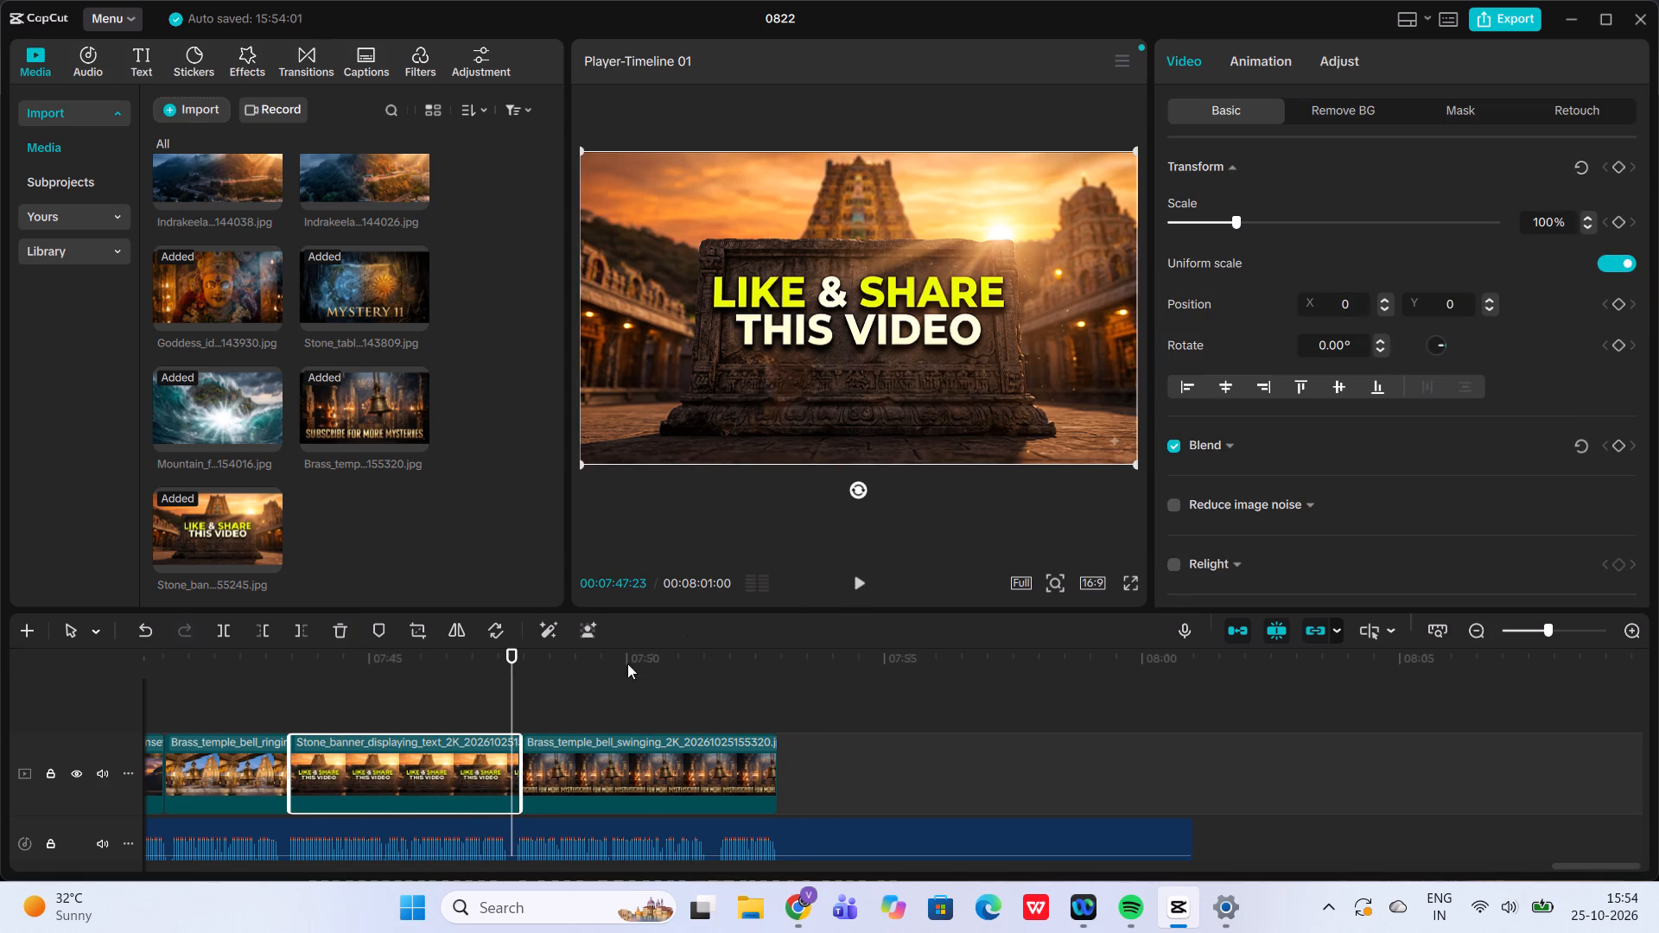
# Trim the end of the "SUBSCRIBE FOR MORE MYSTERIES" clip to about 07:52 to match the voice-over, and play past it.
pyautogui.click(855, 577)
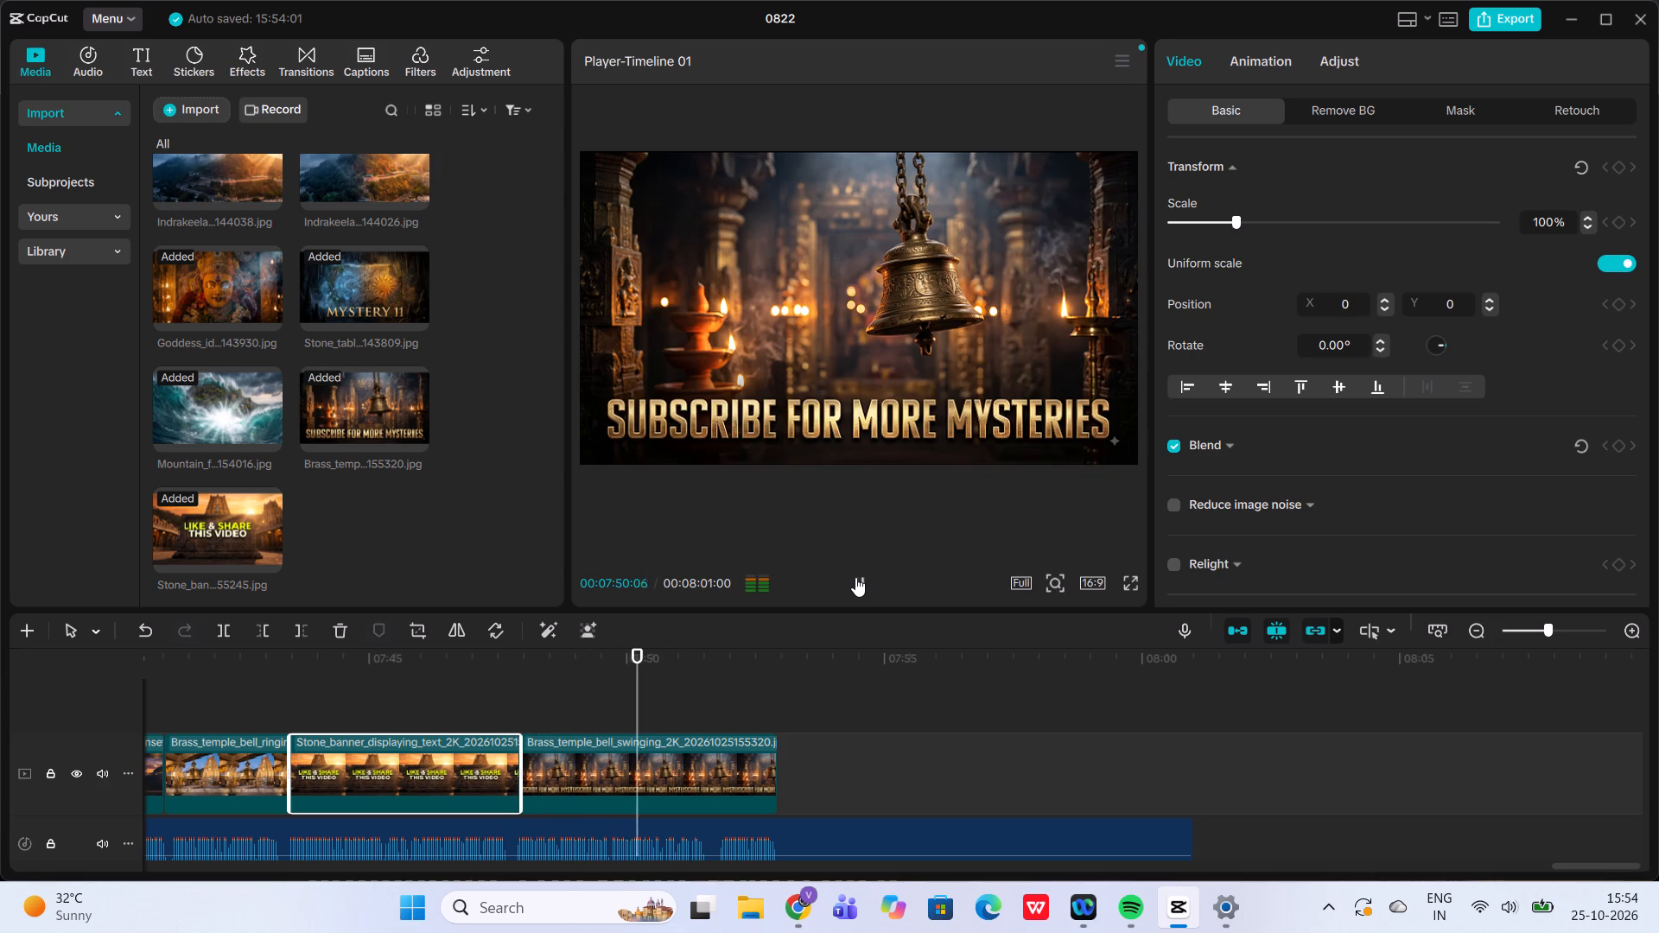
pyautogui.click(855, 577)
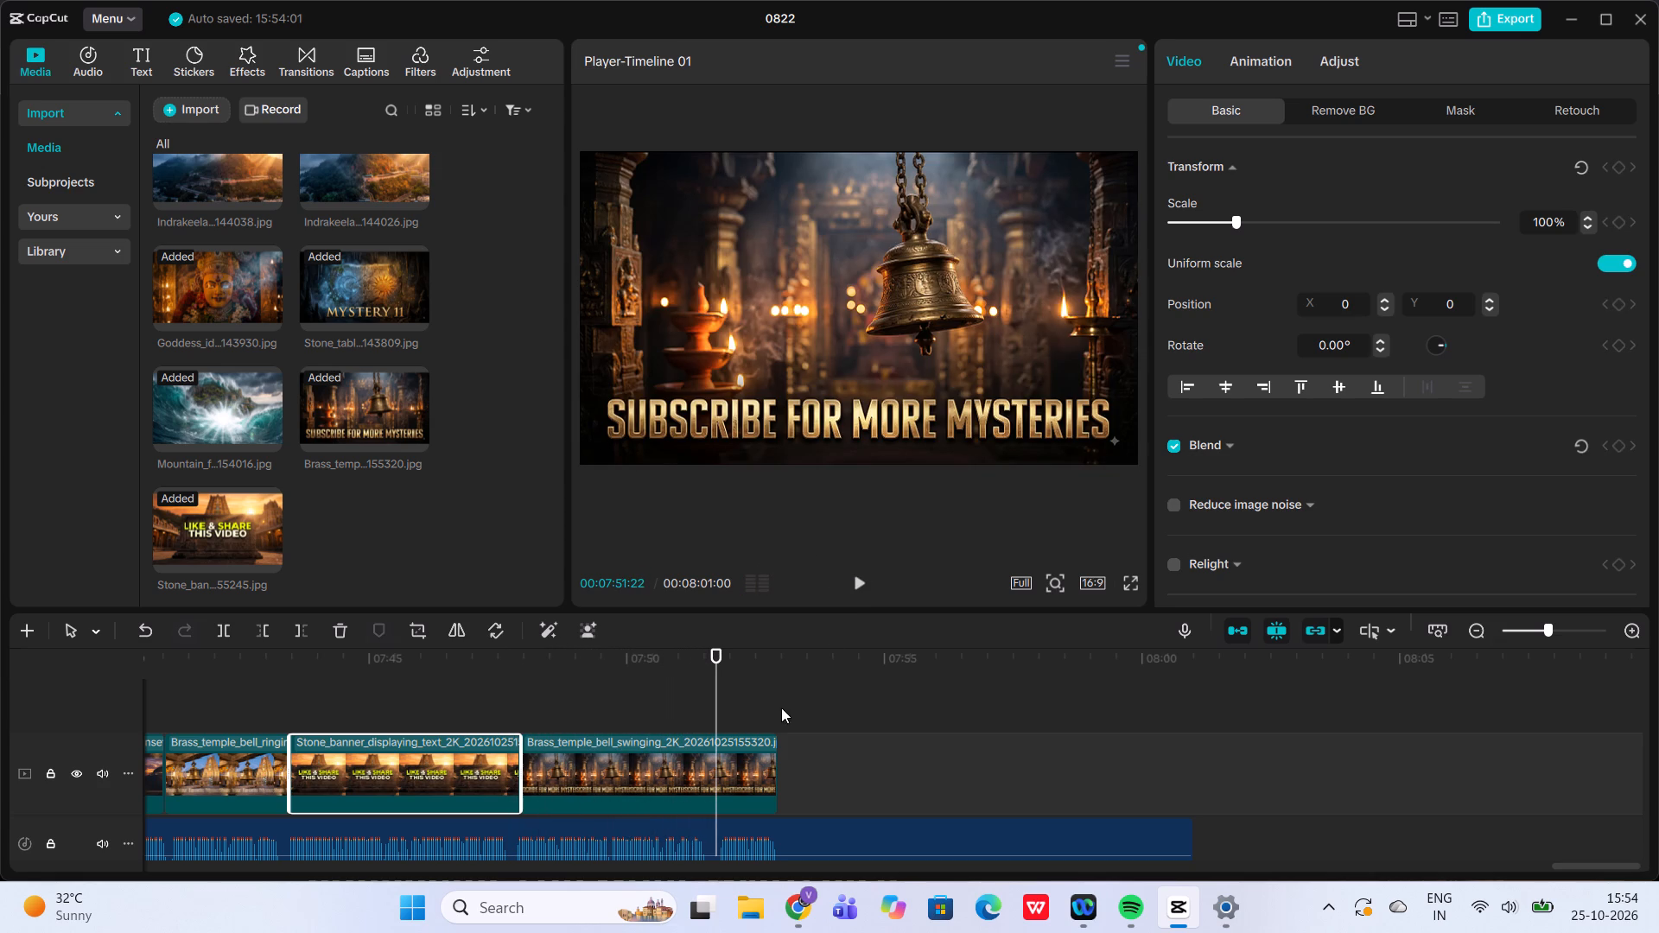
pyautogui.click(766, 756)
pyautogui.moveTo(780, 760); pyautogui.dragTo(721, 766)
pyautogui.click(853, 582)
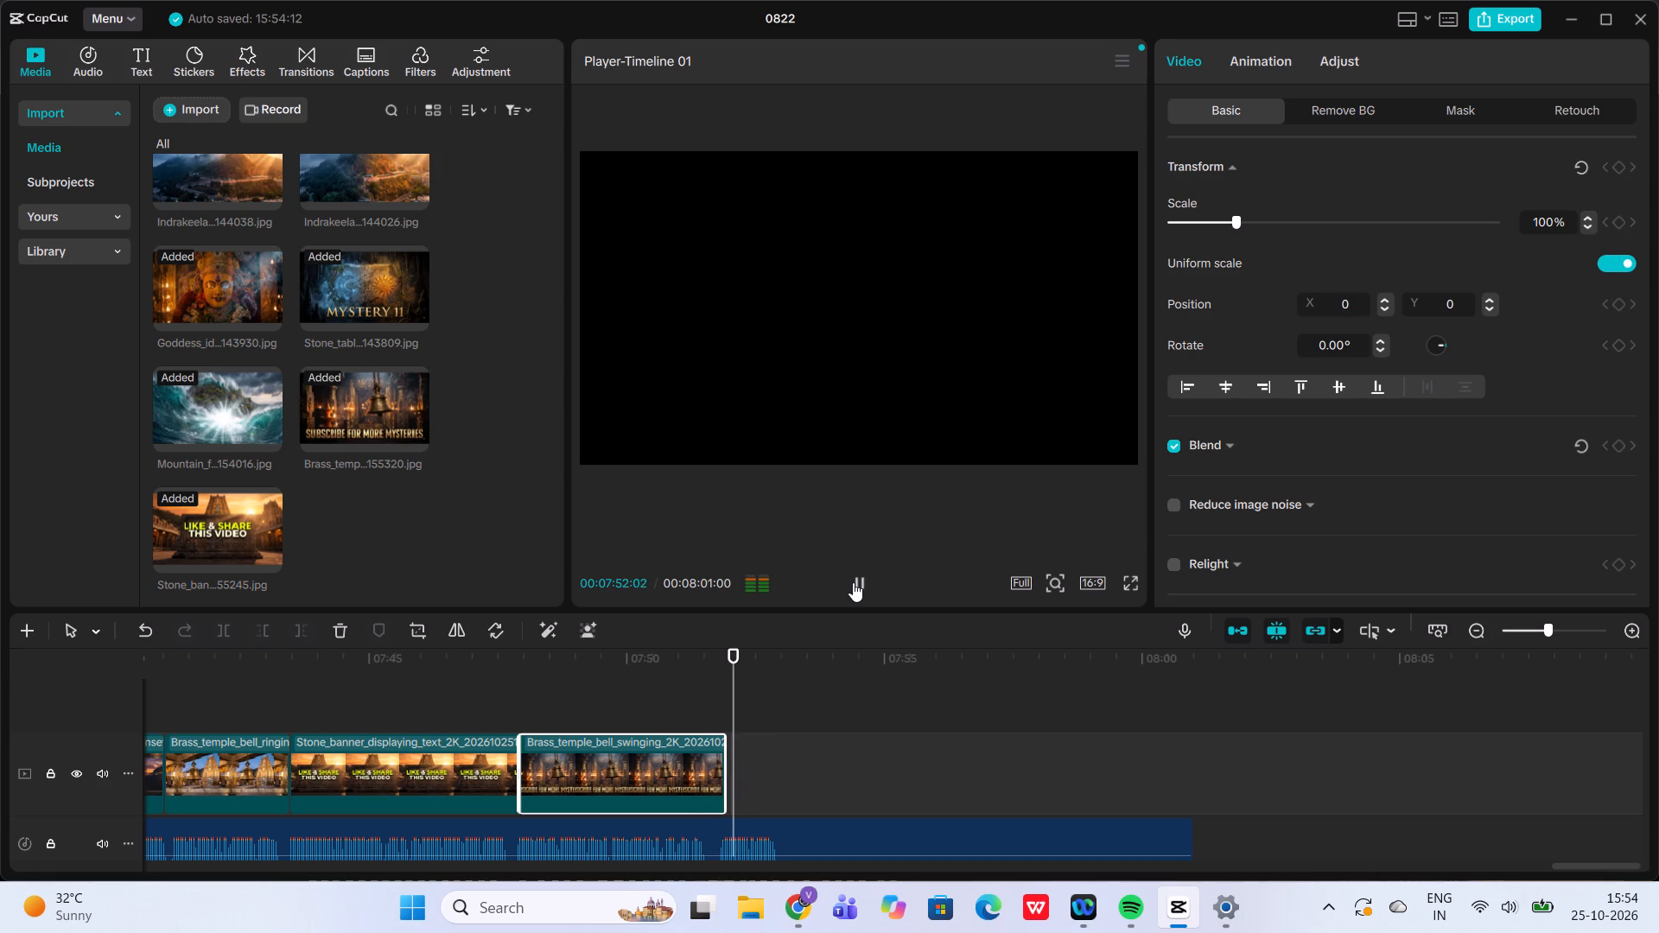
pyautogui.click(853, 582)
# Browse the project media and add the "Goddess Durga idol glowing warmly" image after the subscribe clip.
pyautogui.scroll(3, 458, 403)
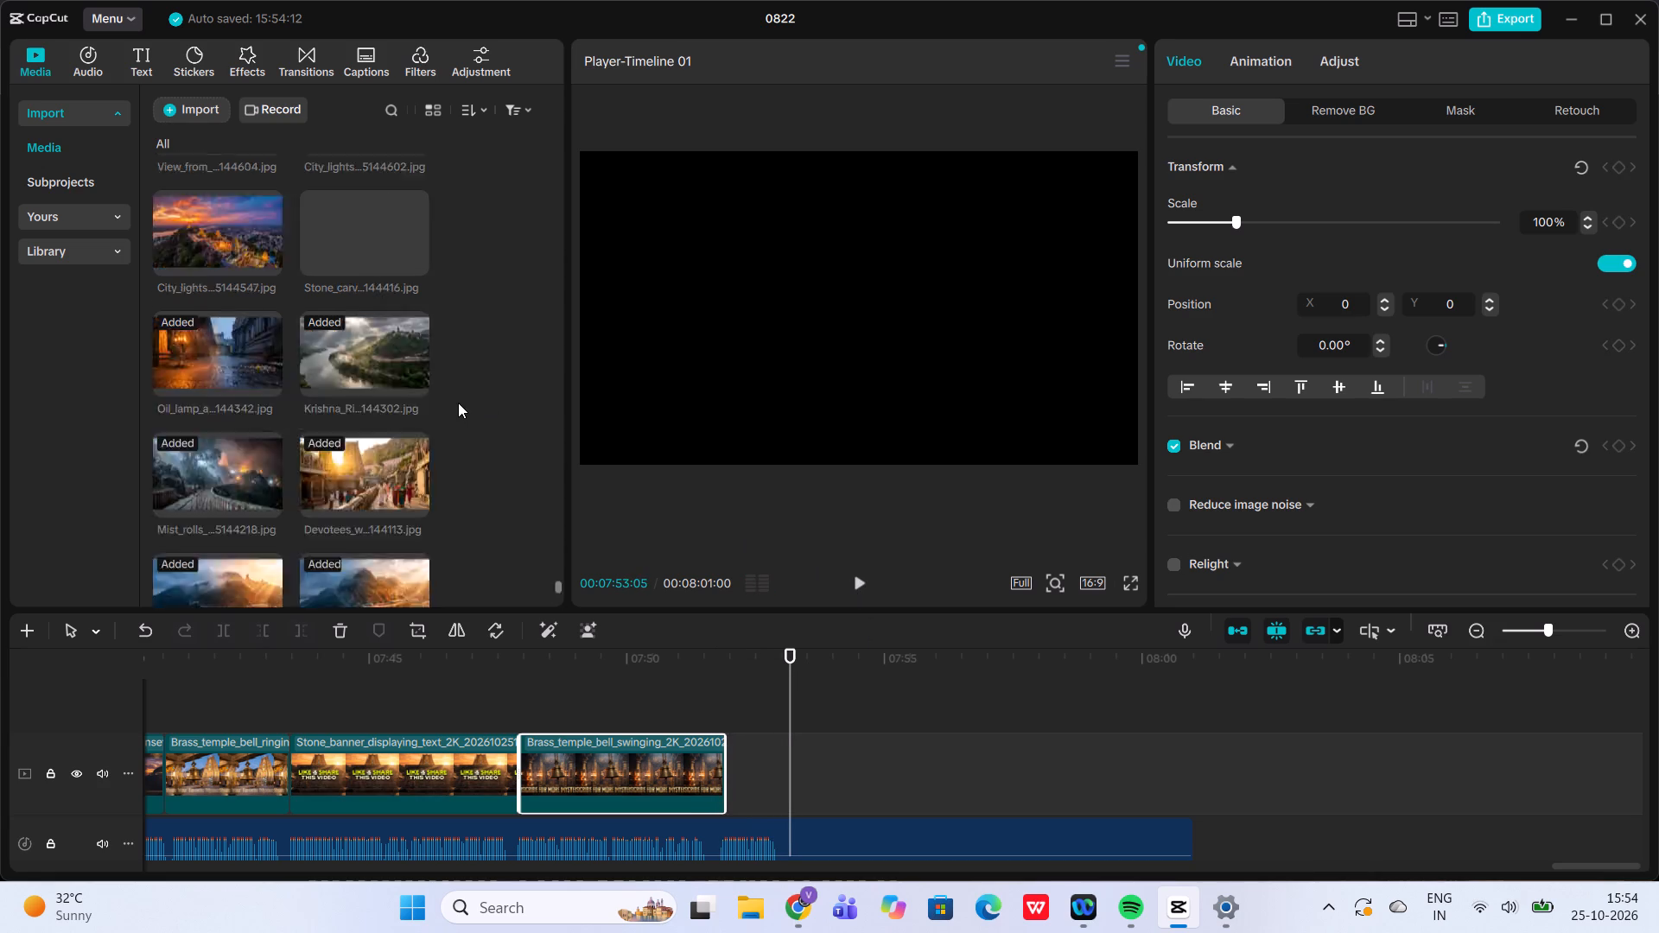
pyautogui.scroll(14, 458, 403)
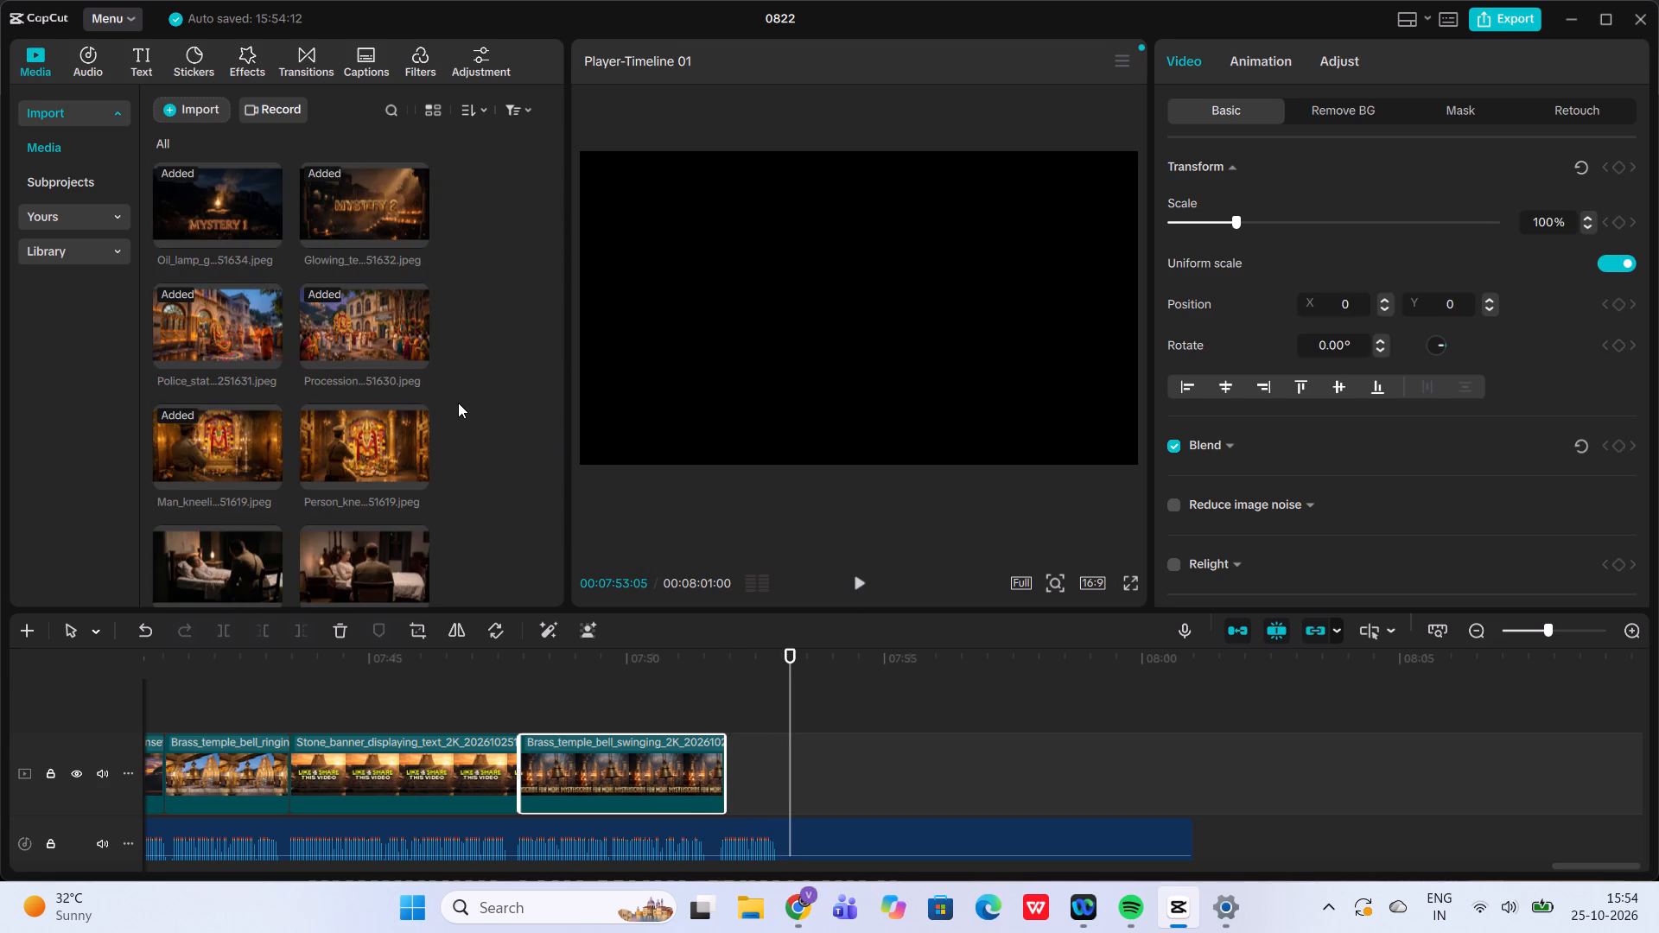
pyautogui.scroll(-1, 458, 403)
pyautogui.click(371, 257)
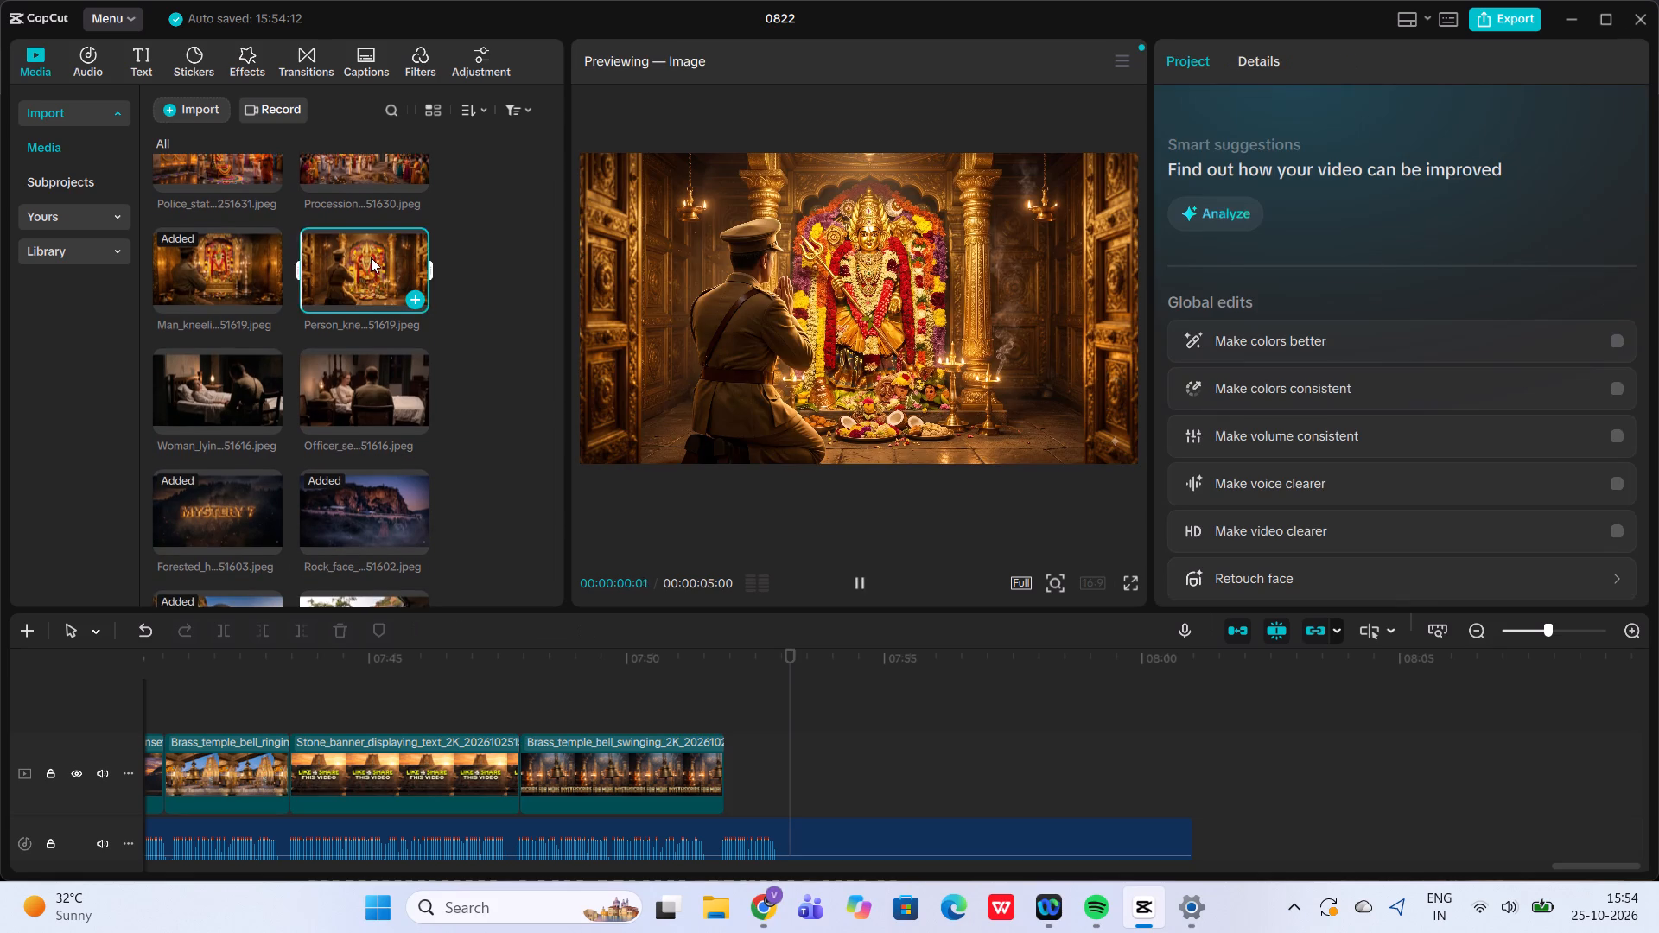
pyautogui.scroll(-1, 371, 257)
pyautogui.scroll(-1, 477, 386)
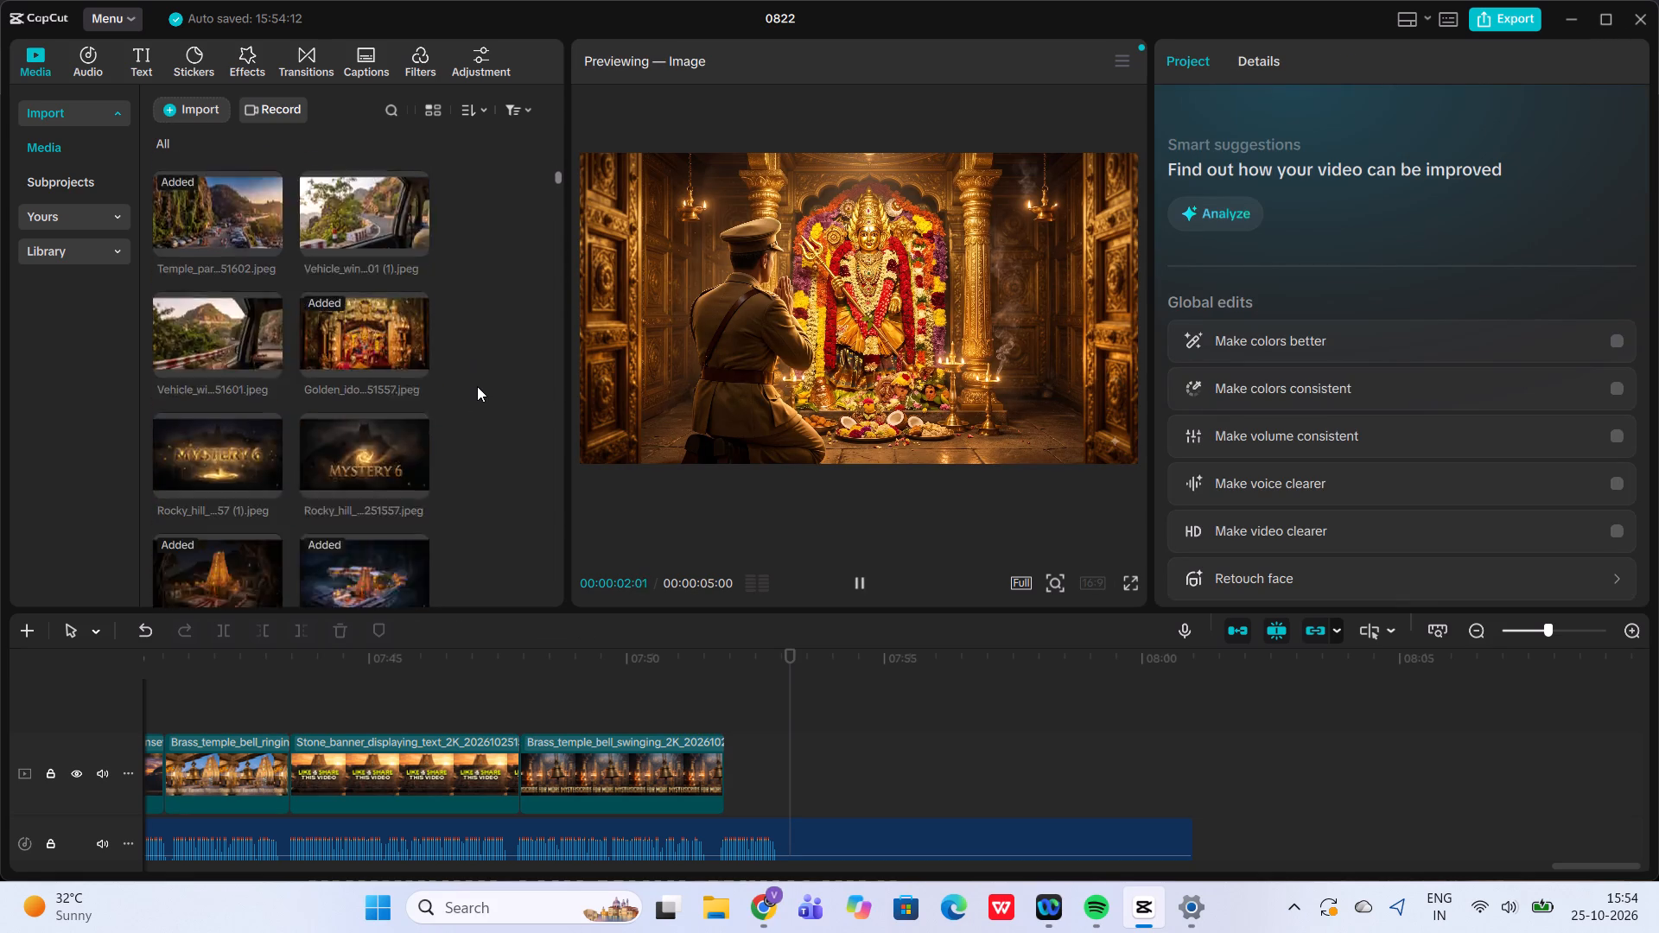
pyautogui.scroll(-1, 477, 386)
pyautogui.hscroll(-1, 486, 390)
pyautogui.scroll(-1, 486, 390)
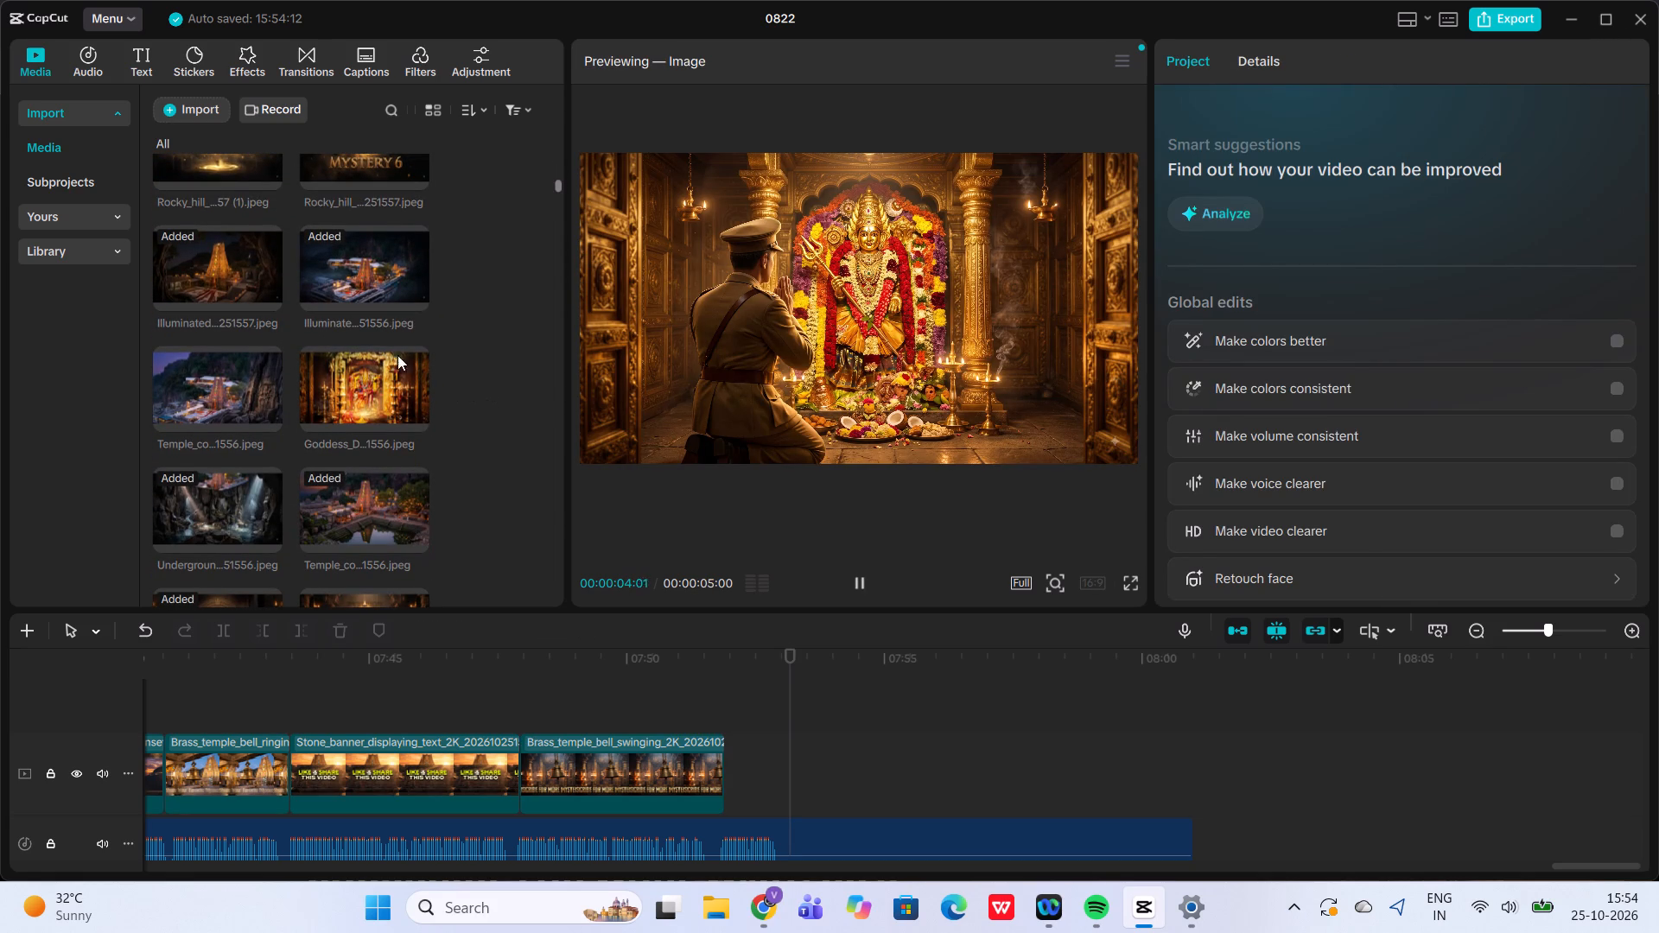
pyautogui.click(391, 350)
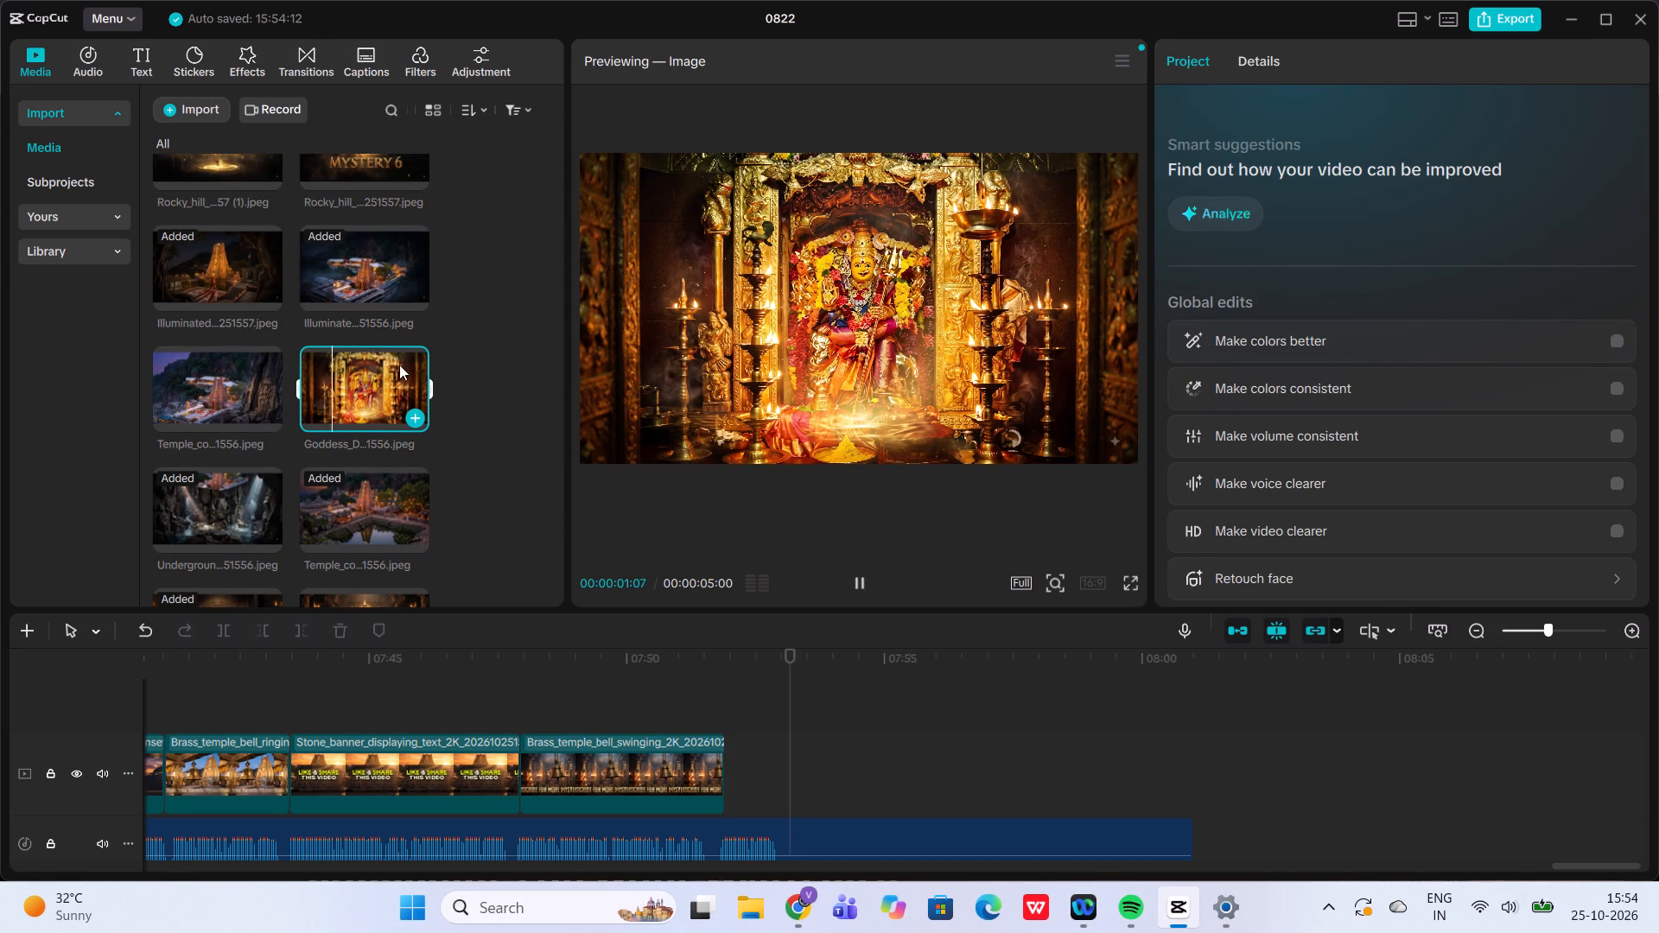
pyautogui.click(410, 414)
# Preview further goddess images in the project media and insert "Golden idol with crown garlands" between the subscribe and glowing Durga idol clips.
pyautogui.scroll(-1, 410, 414)
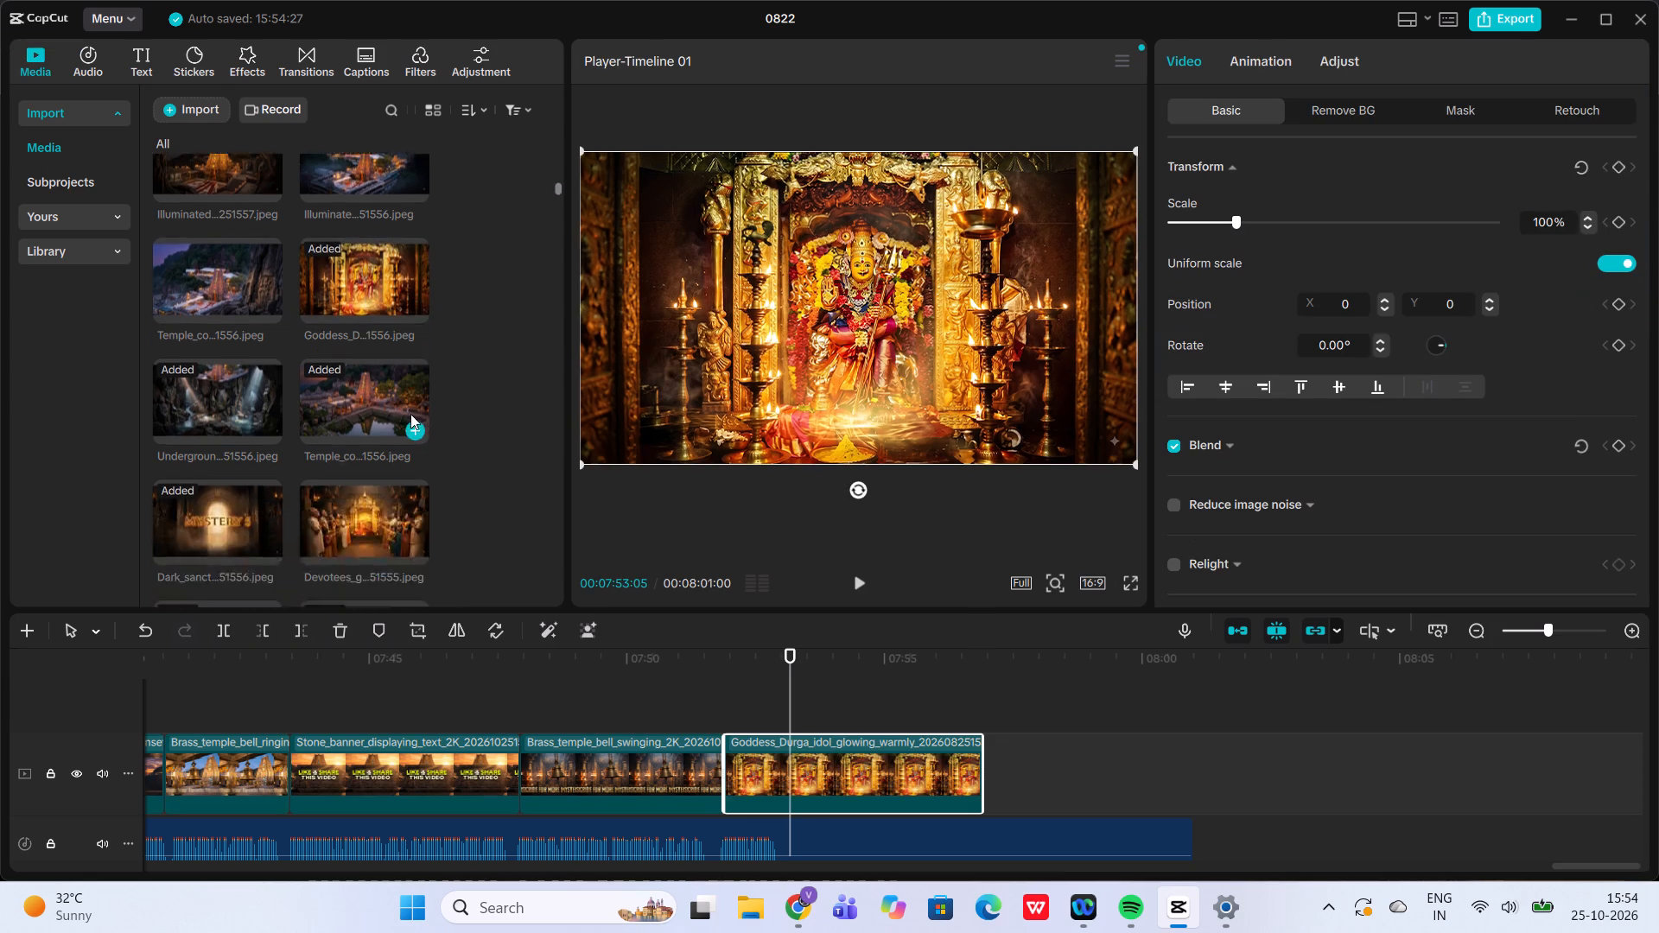
pyautogui.scroll(-1, 410, 414)
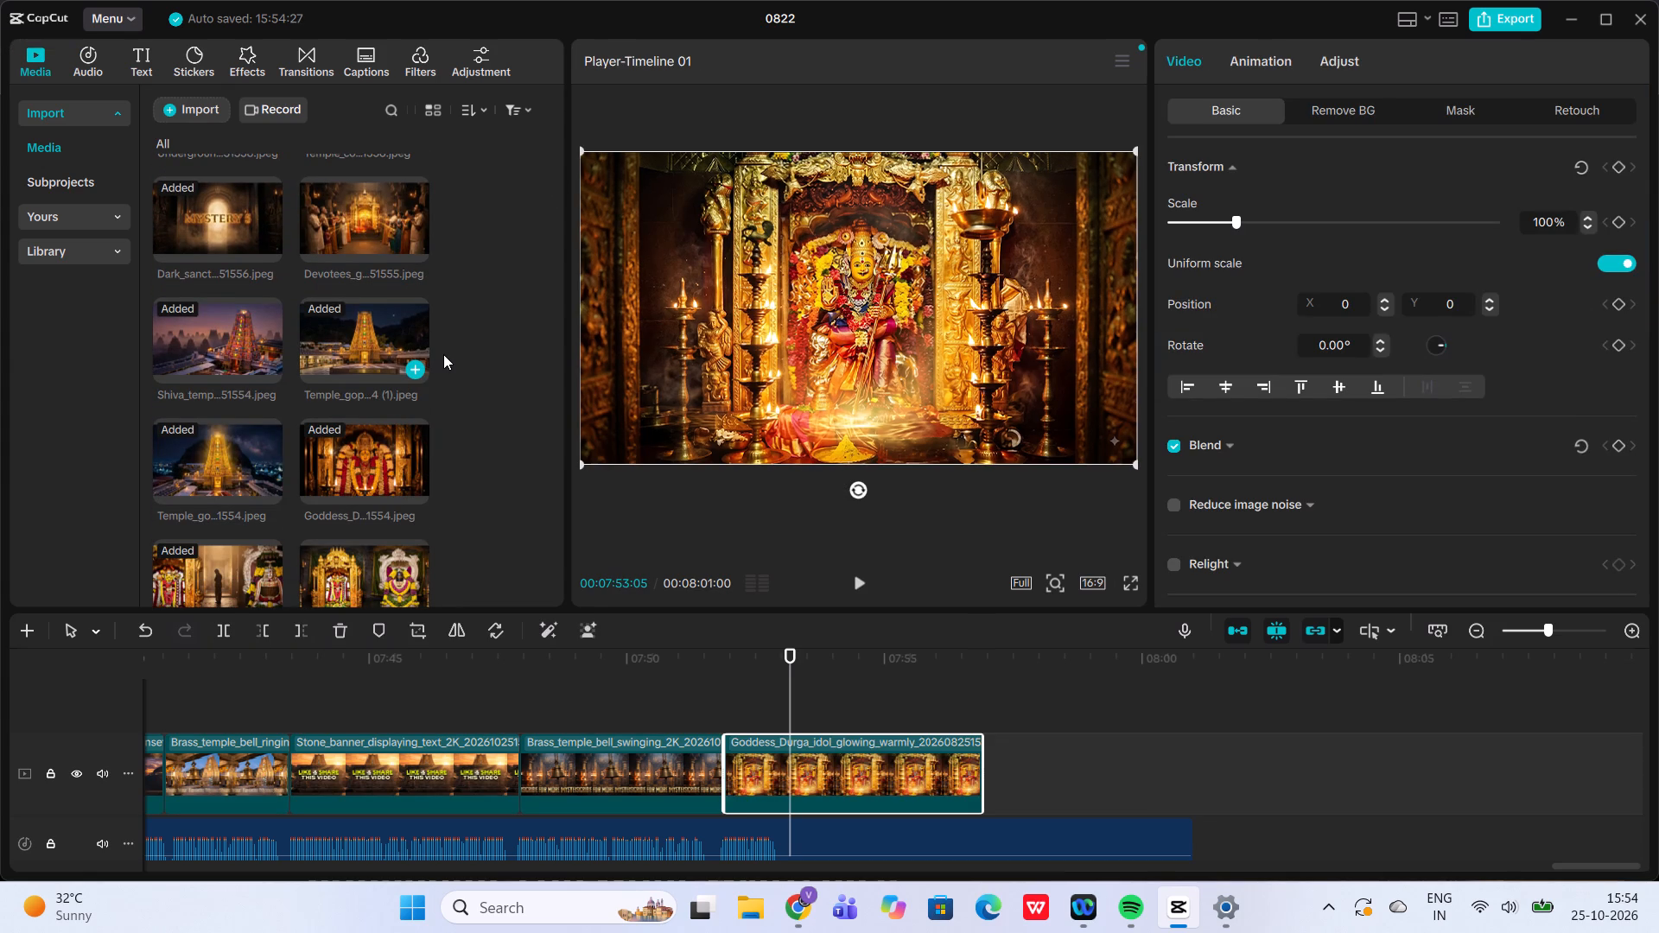
pyautogui.scroll(-2, 393, 485)
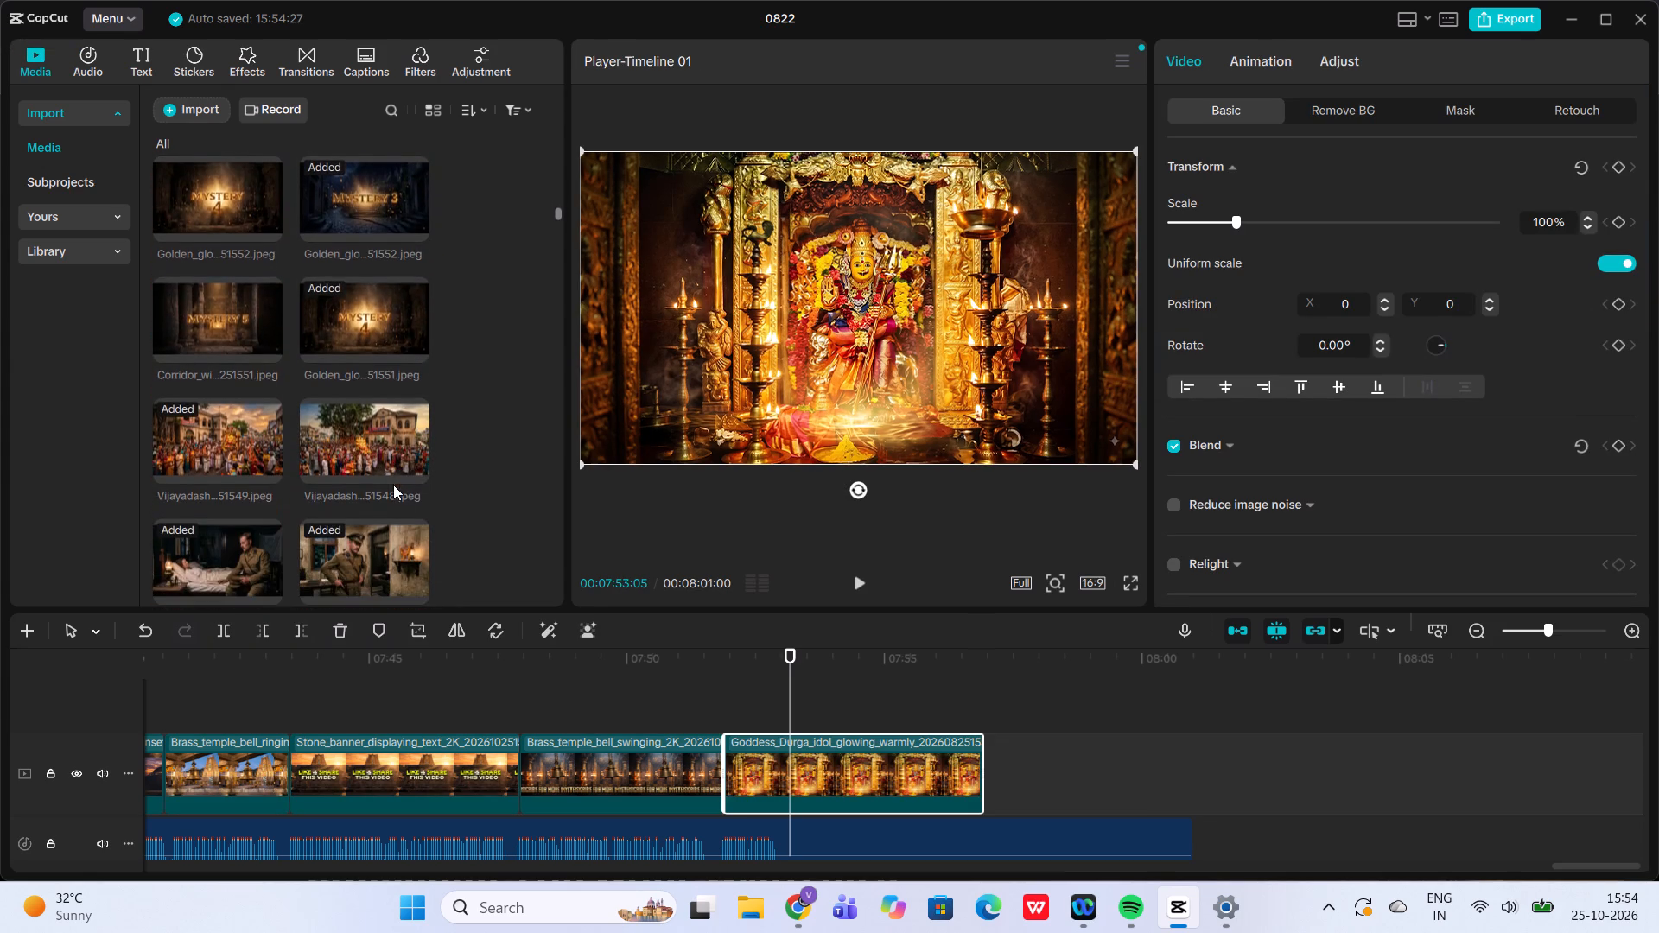
pyautogui.scroll(-3, 393, 485)
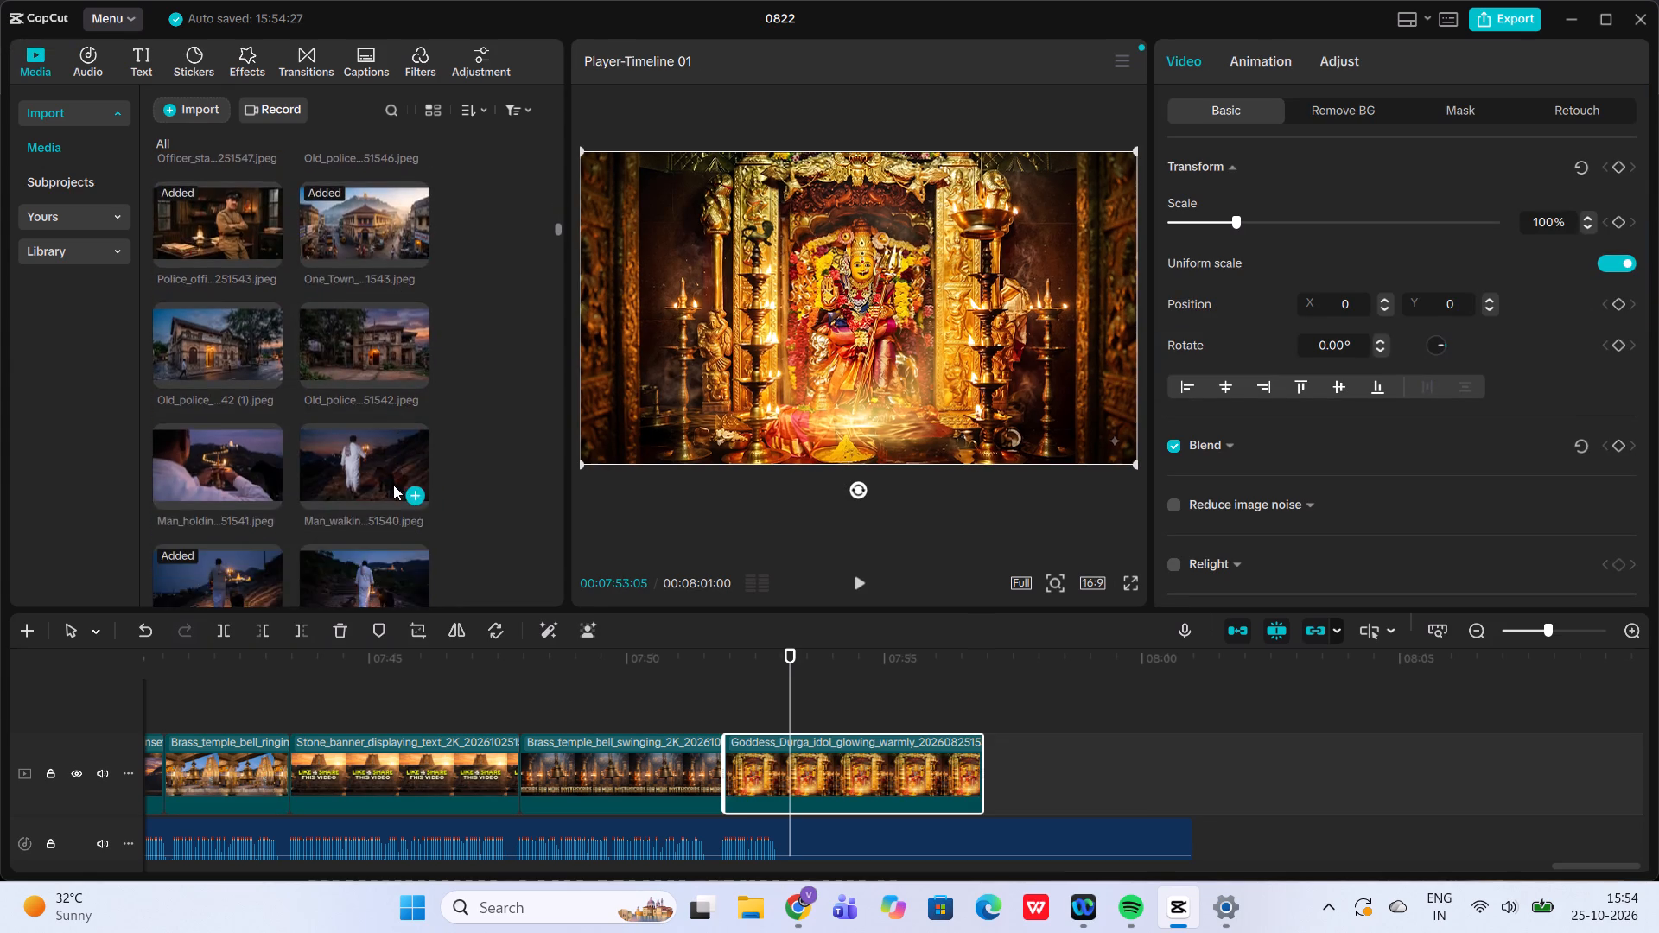
pyautogui.scroll(-1, 393, 485)
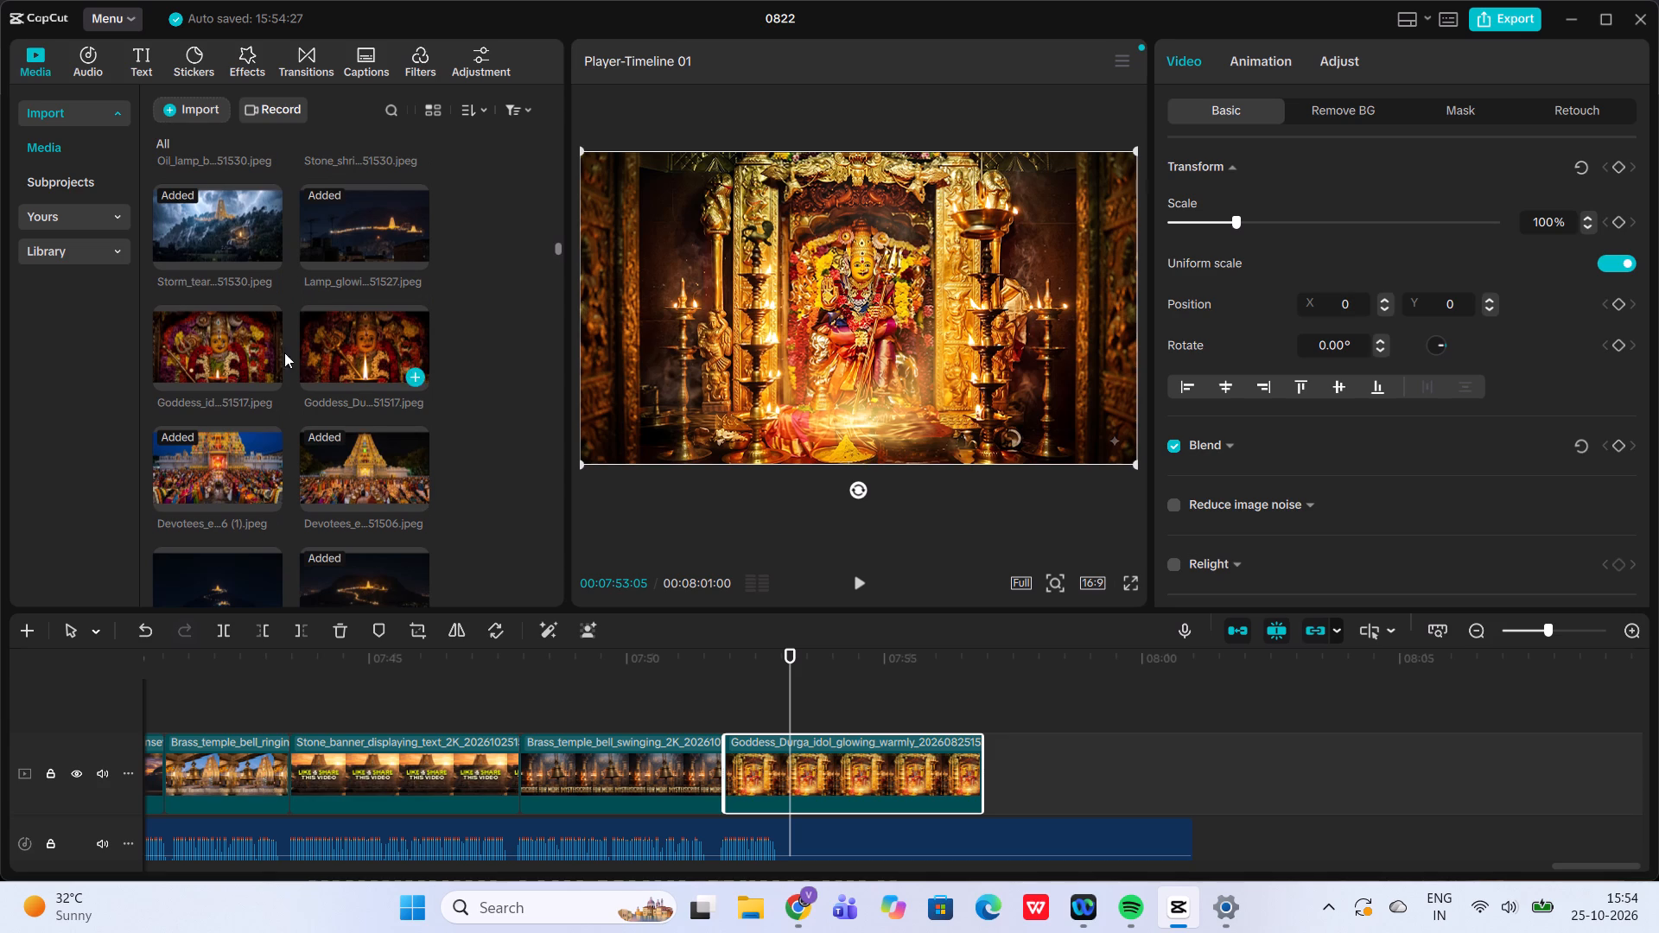
pyautogui.click(244, 348)
pyautogui.click(315, 346)
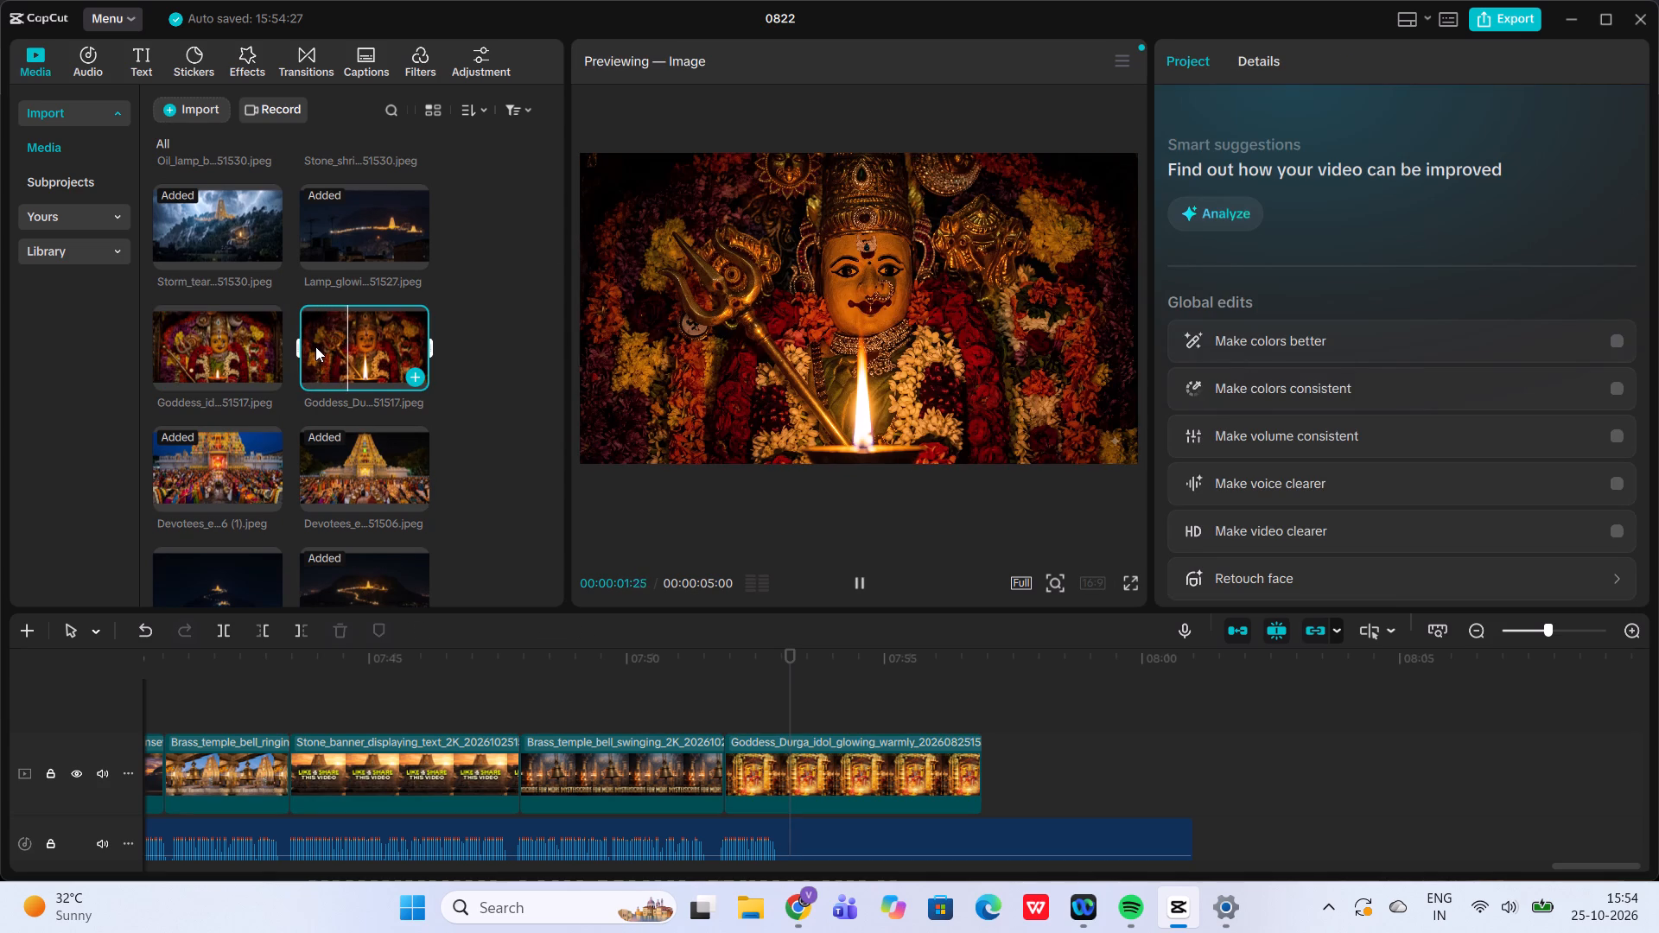
pyautogui.scroll(-3, 315, 346)
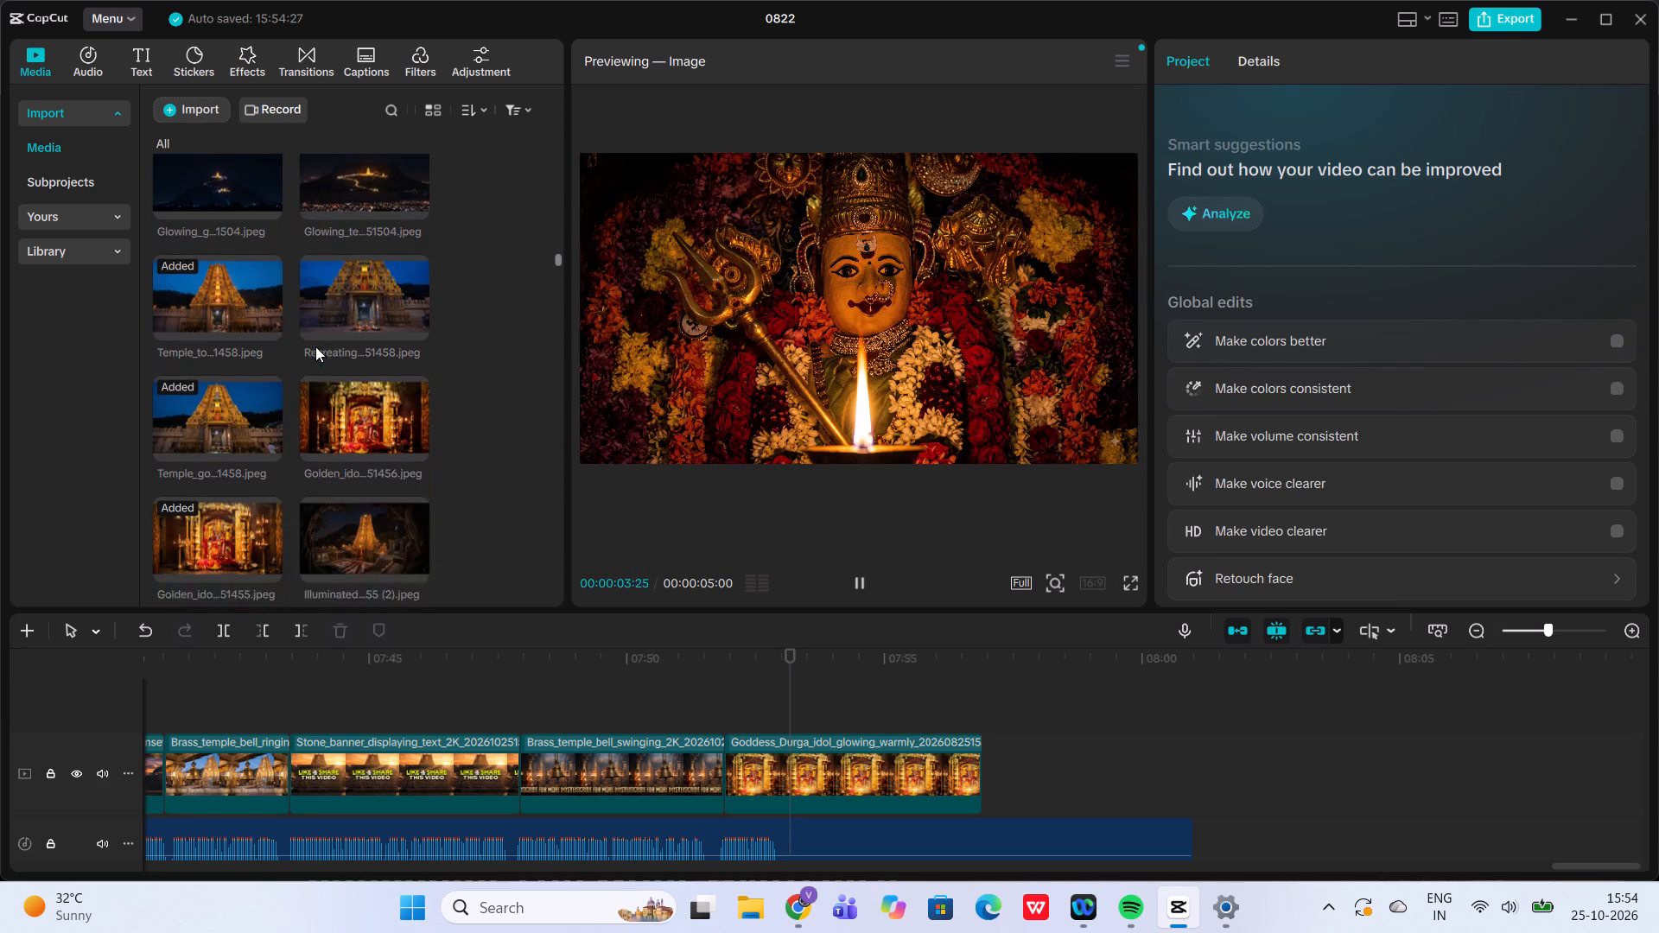
pyautogui.scroll(-1, 315, 346)
pyautogui.click(315, 346)
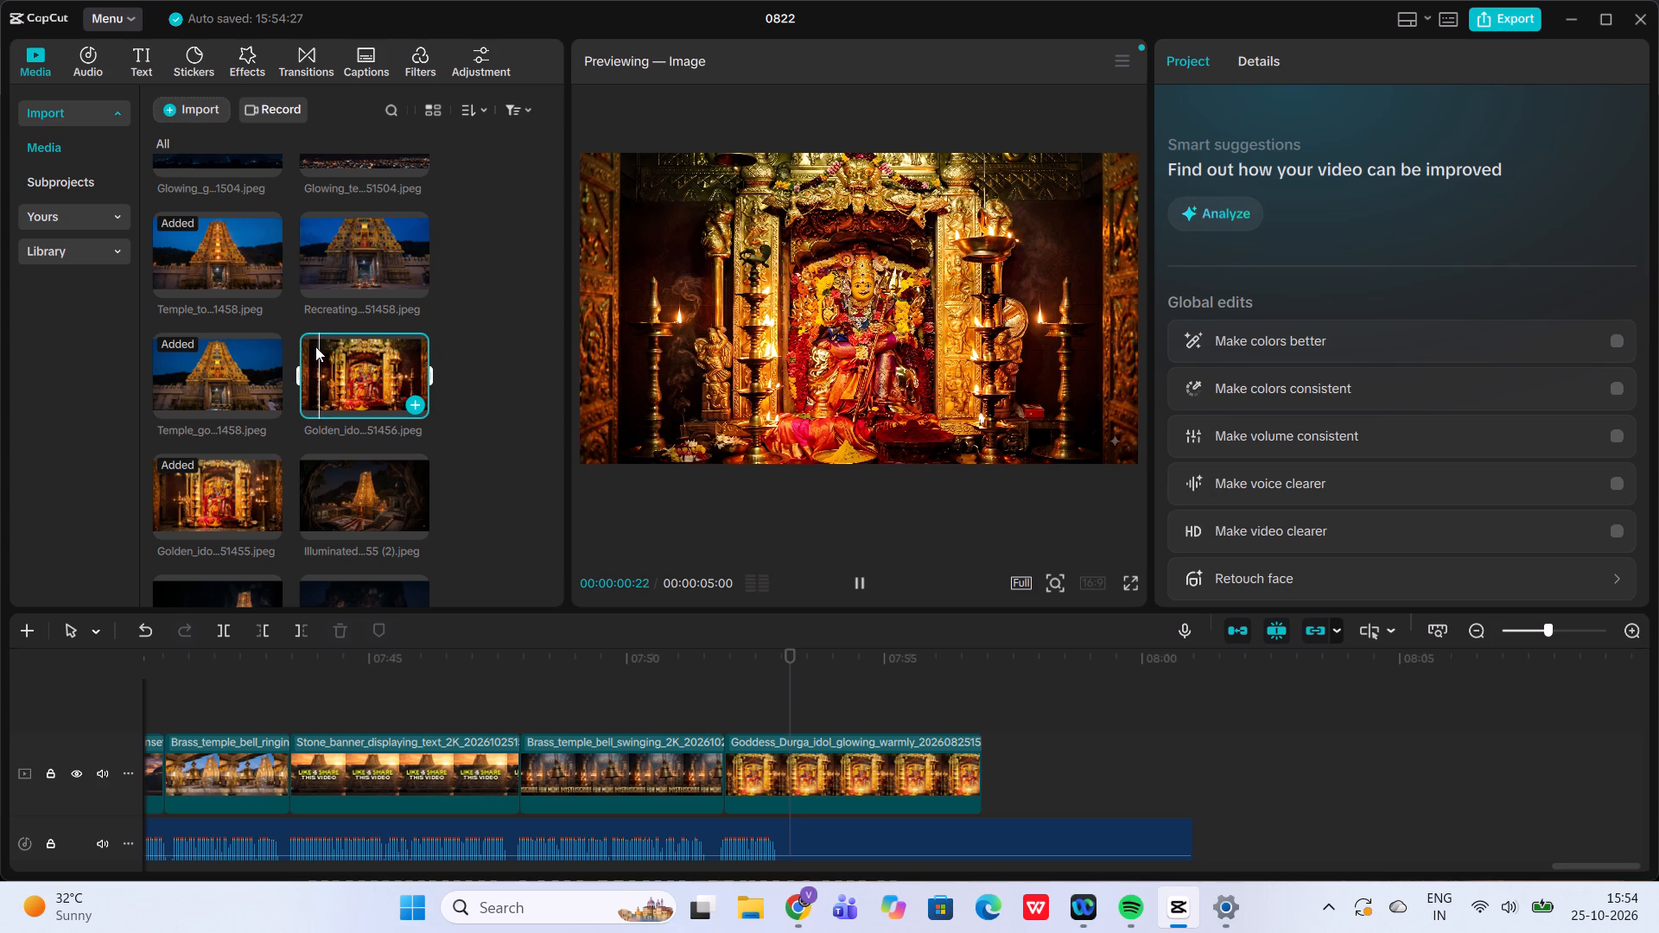
pyautogui.scroll(-1, 264, 490)
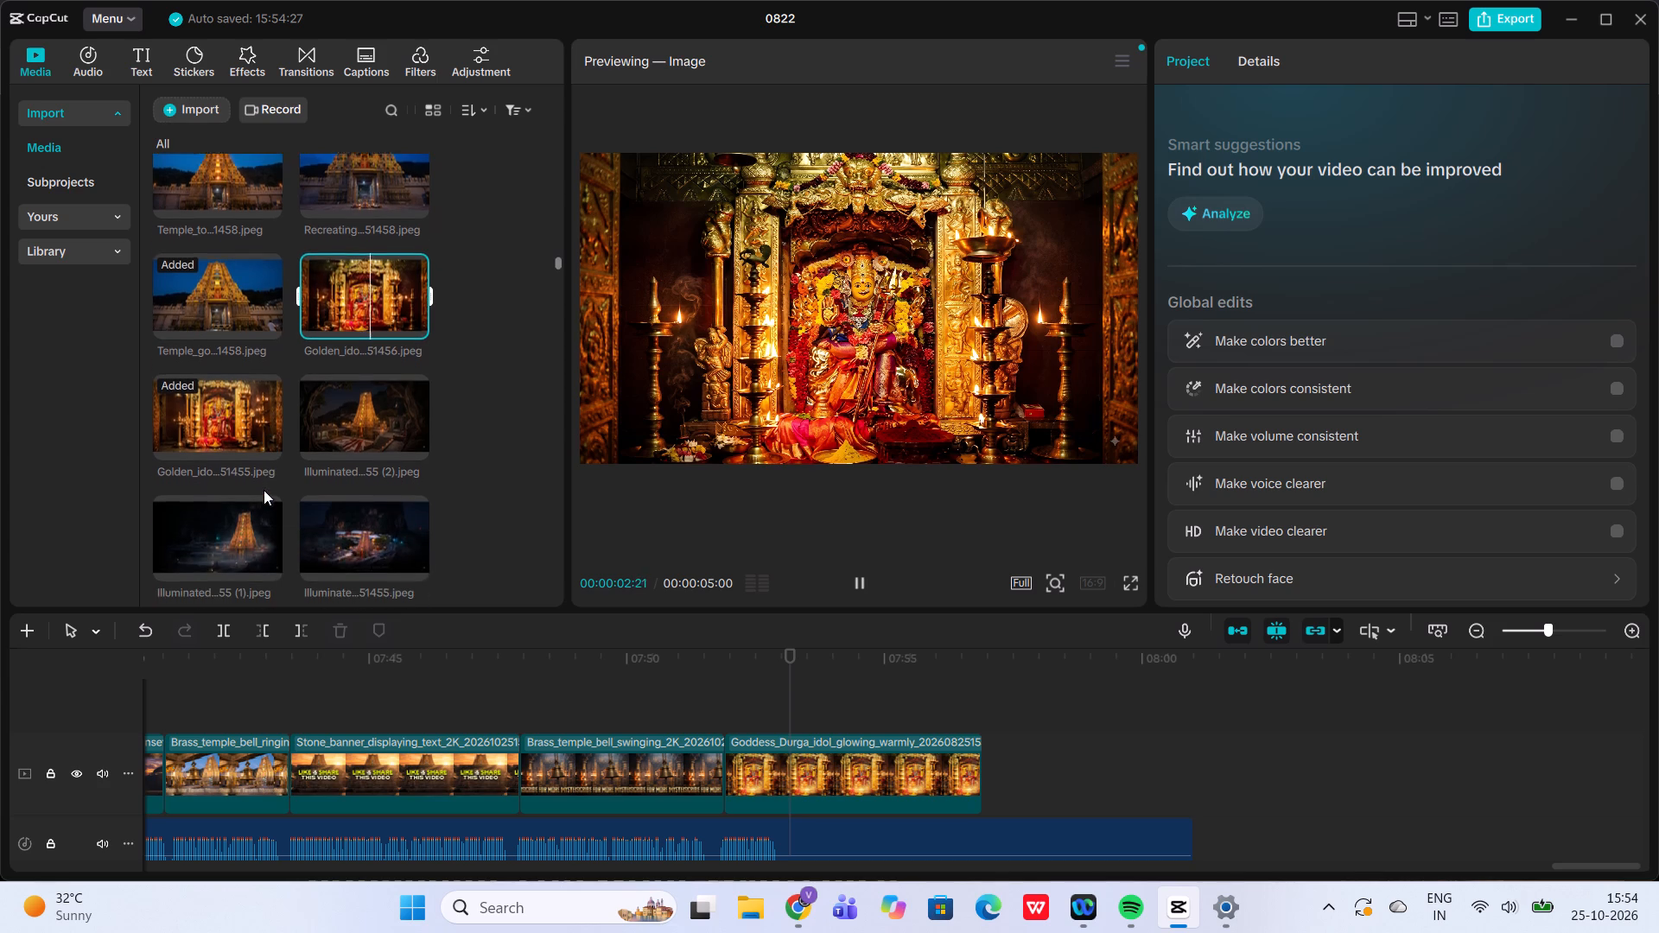
pyautogui.scroll(-1, 264, 490)
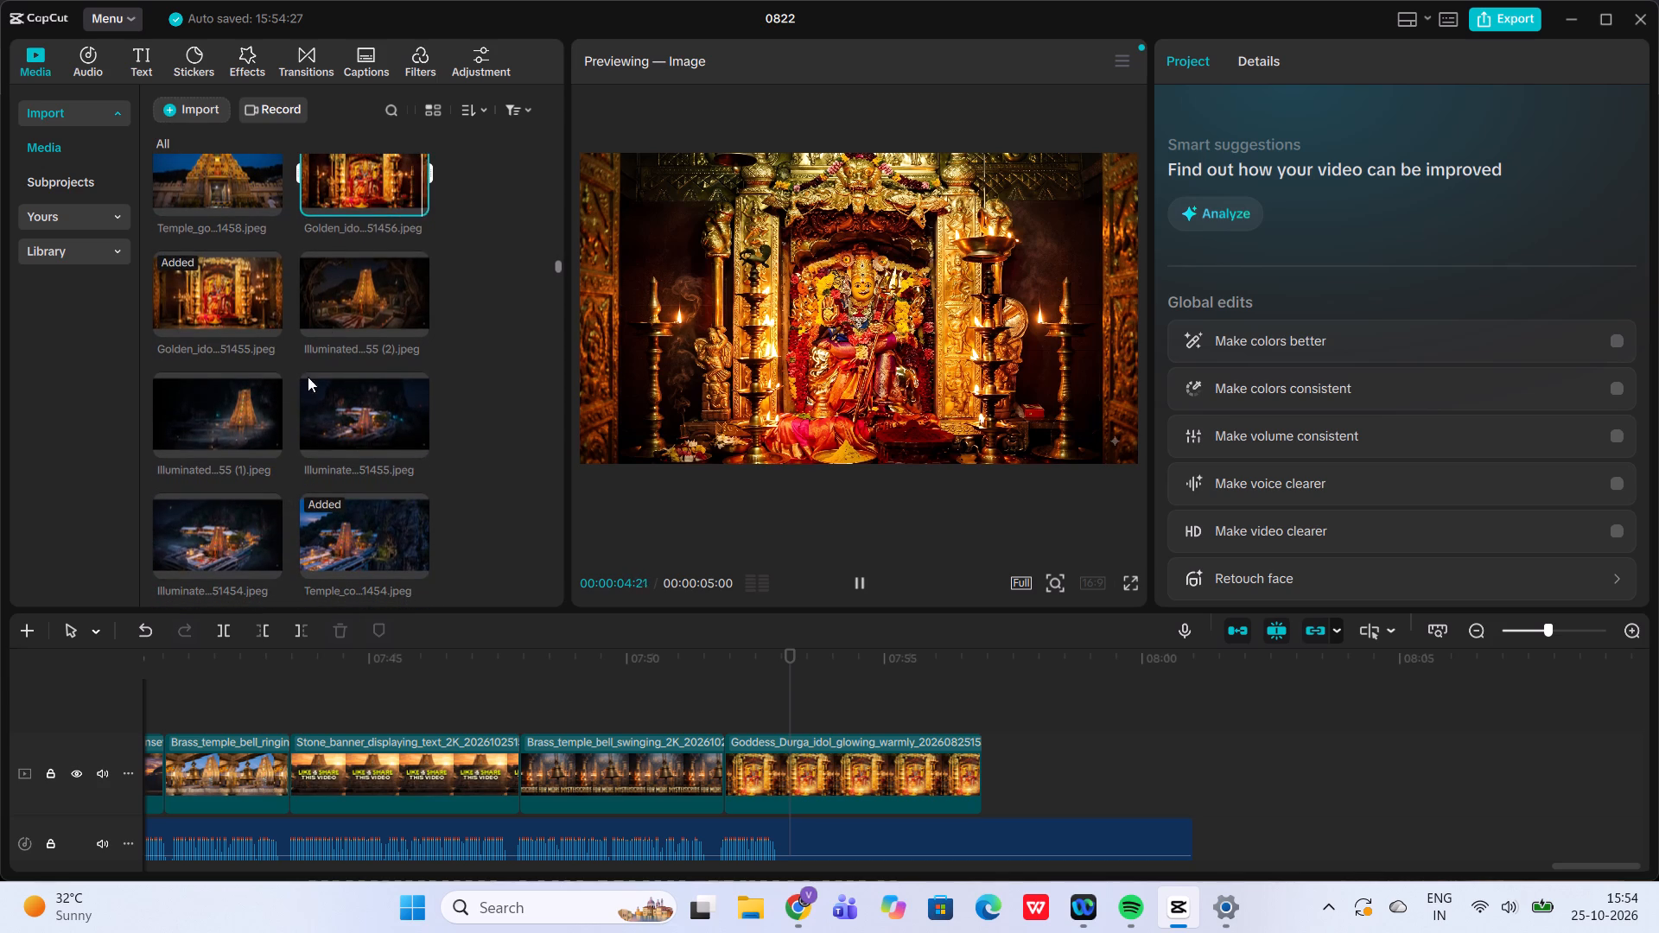
pyautogui.click(410, 197)
pyautogui.scroll(-1, 410, 197)
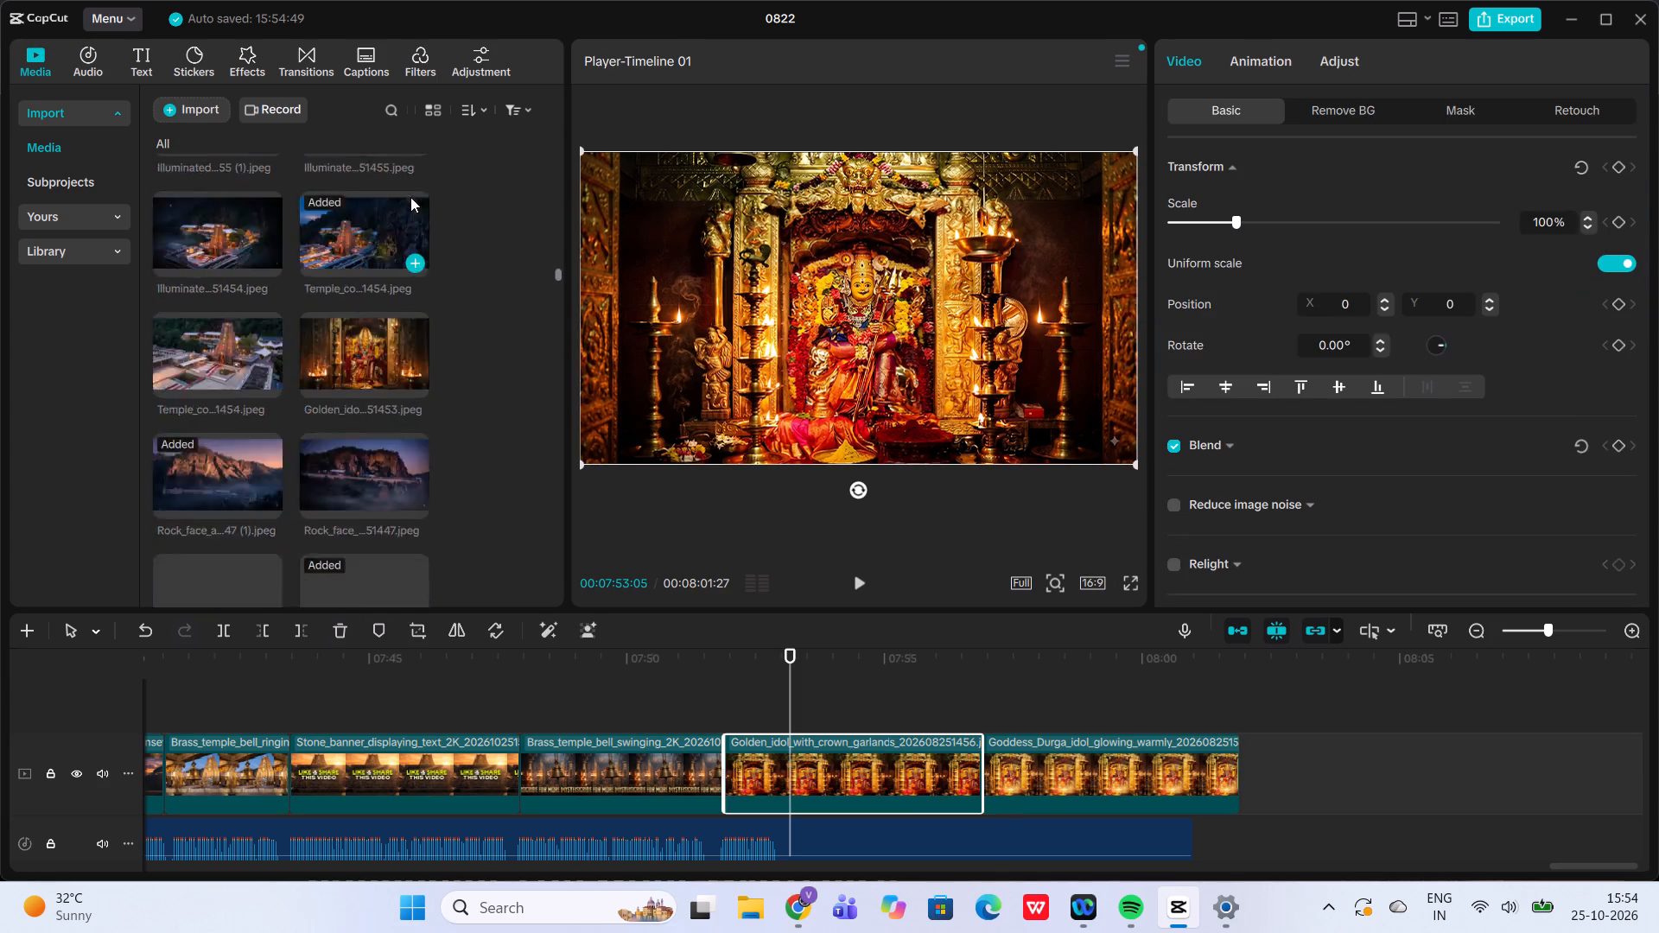
# Browse the project media and preview goddess idol images as candidates for the closing shot.
pyautogui.scroll(-1, 410, 197)
pyautogui.scroll(-1, 466, 269)
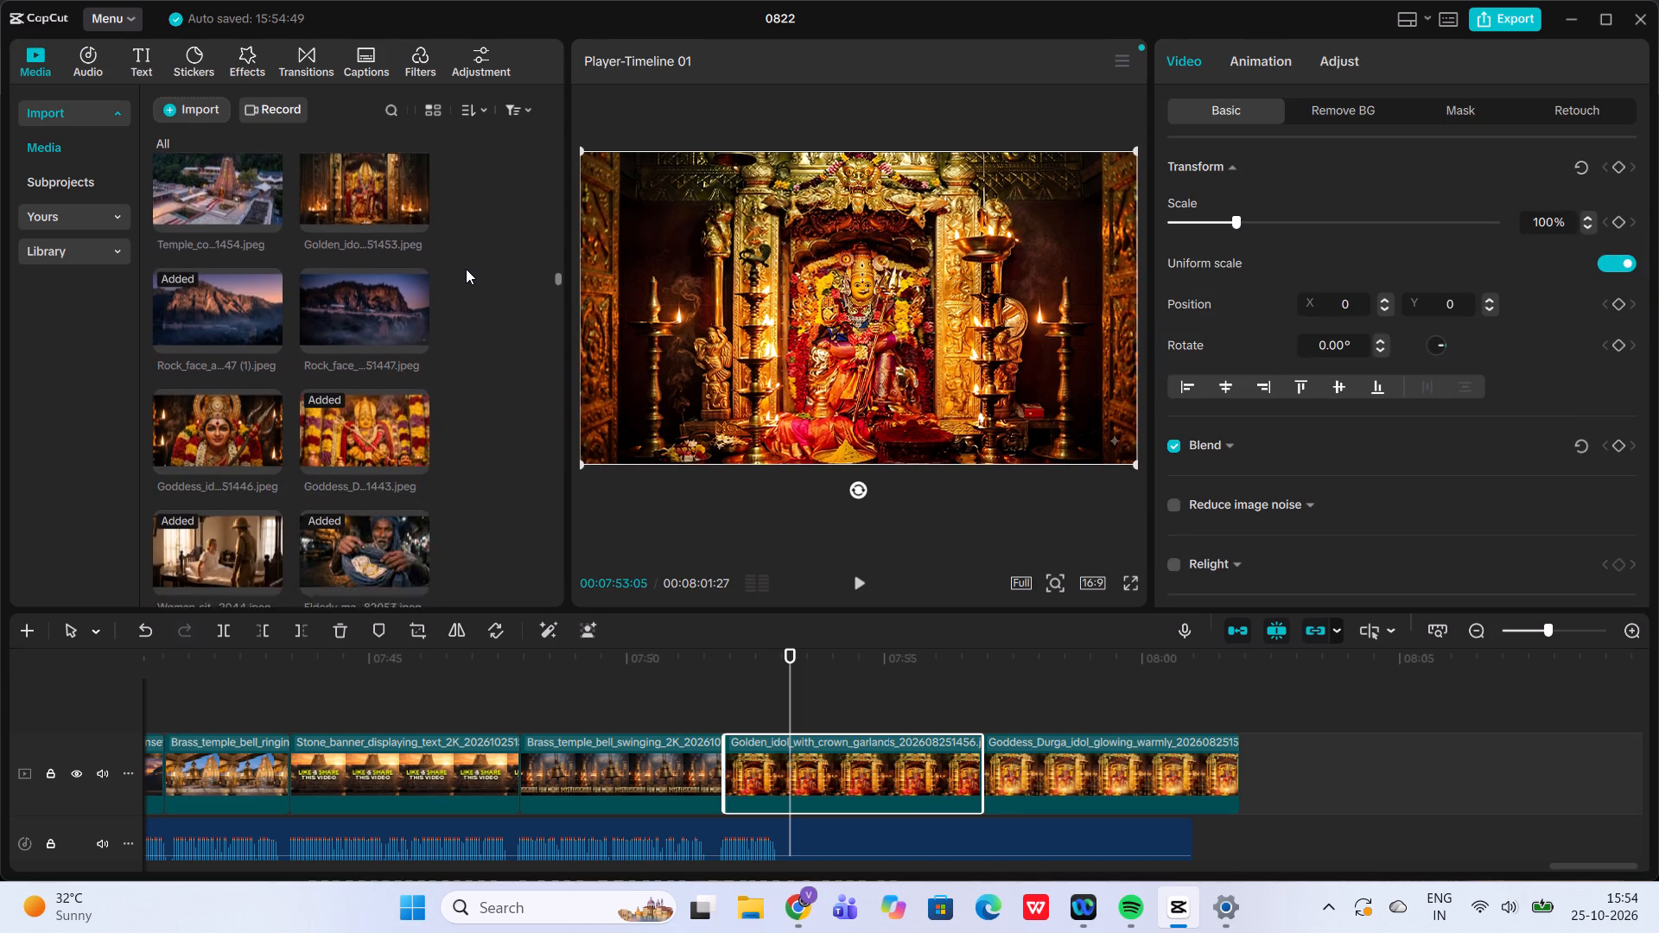
pyautogui.scroll(-1, 466, 269)
pyautogui.click(235, 295)
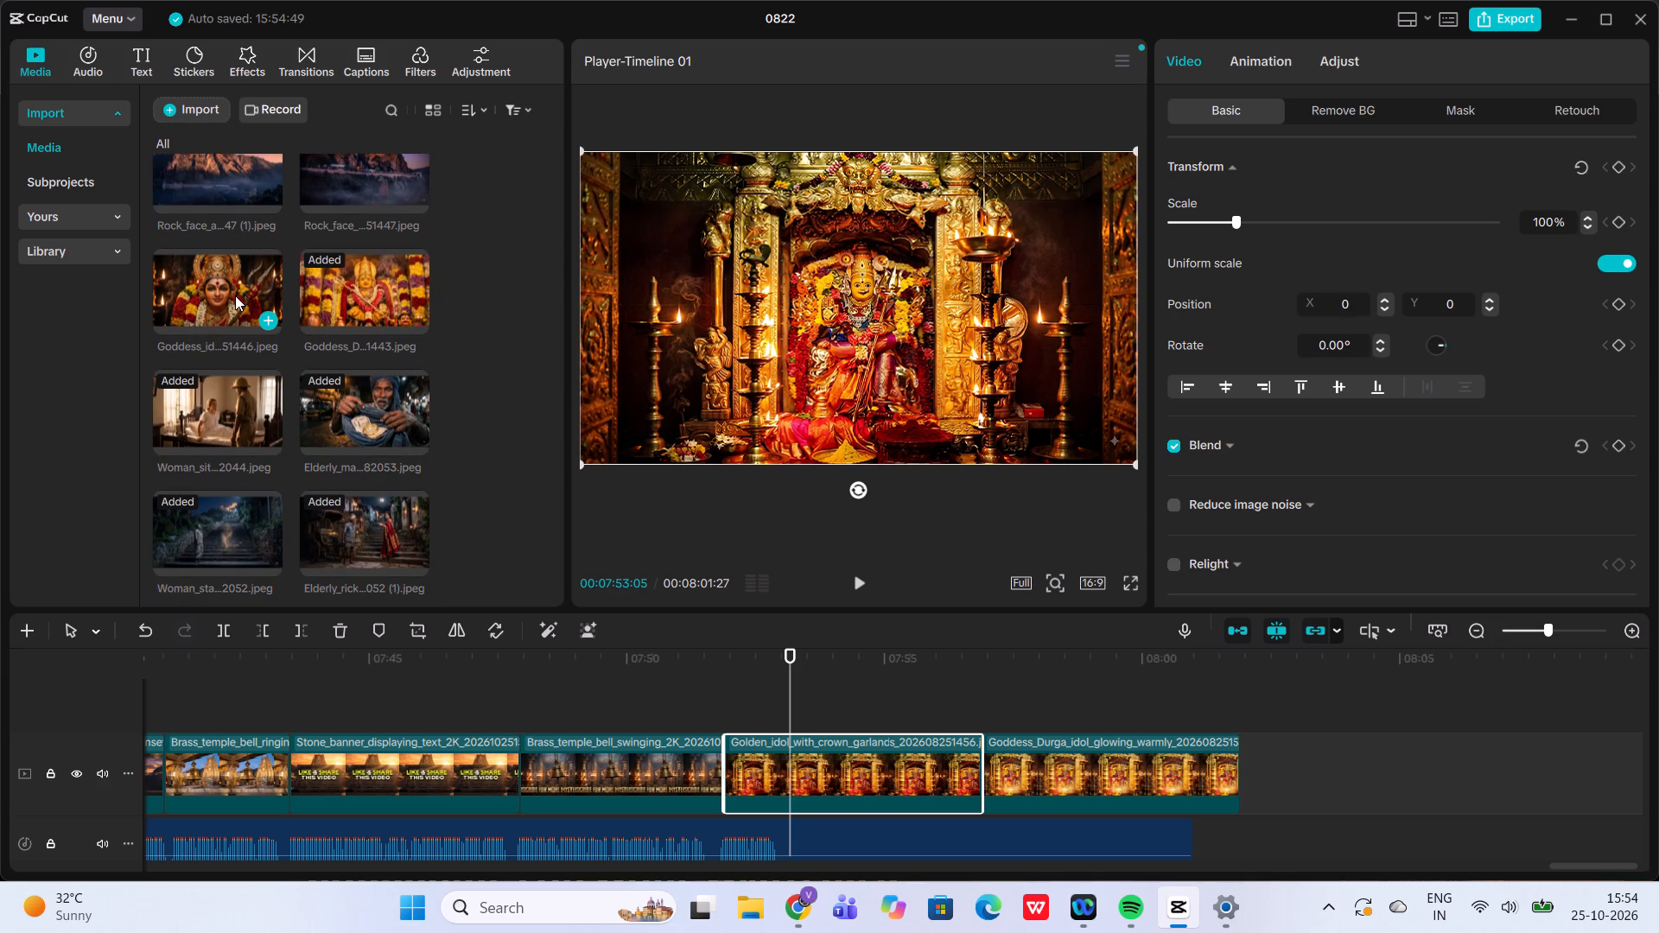
pyautogui.scroll(-1, 513, 346)
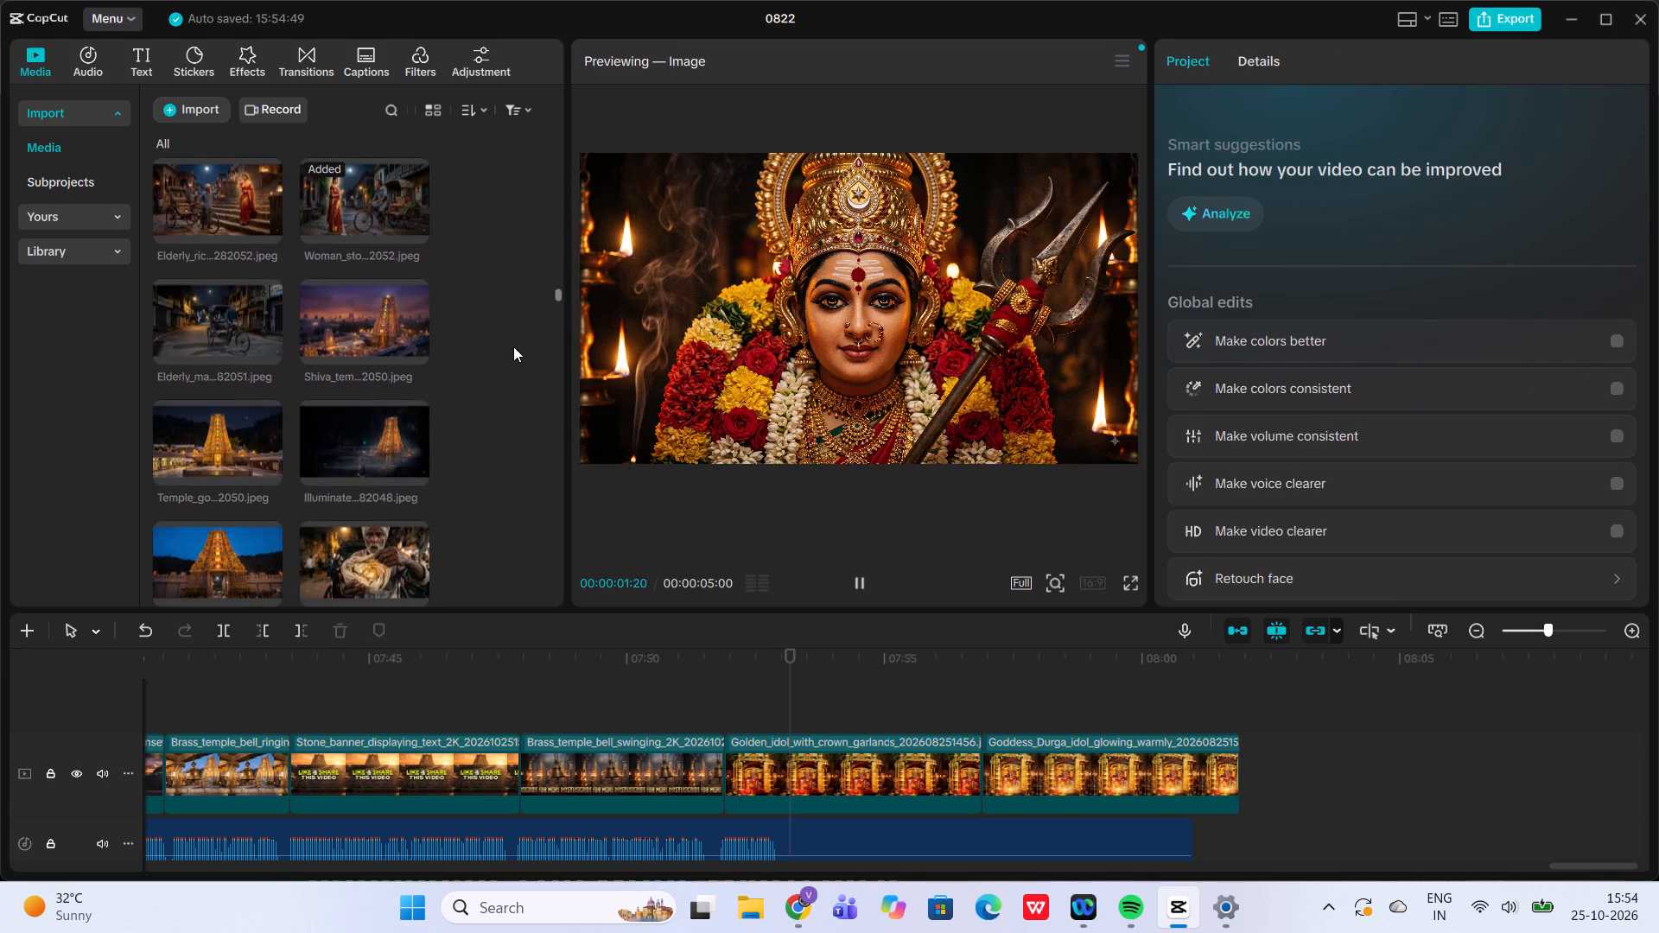
pyautogui.scroll(-3, 513, 346)
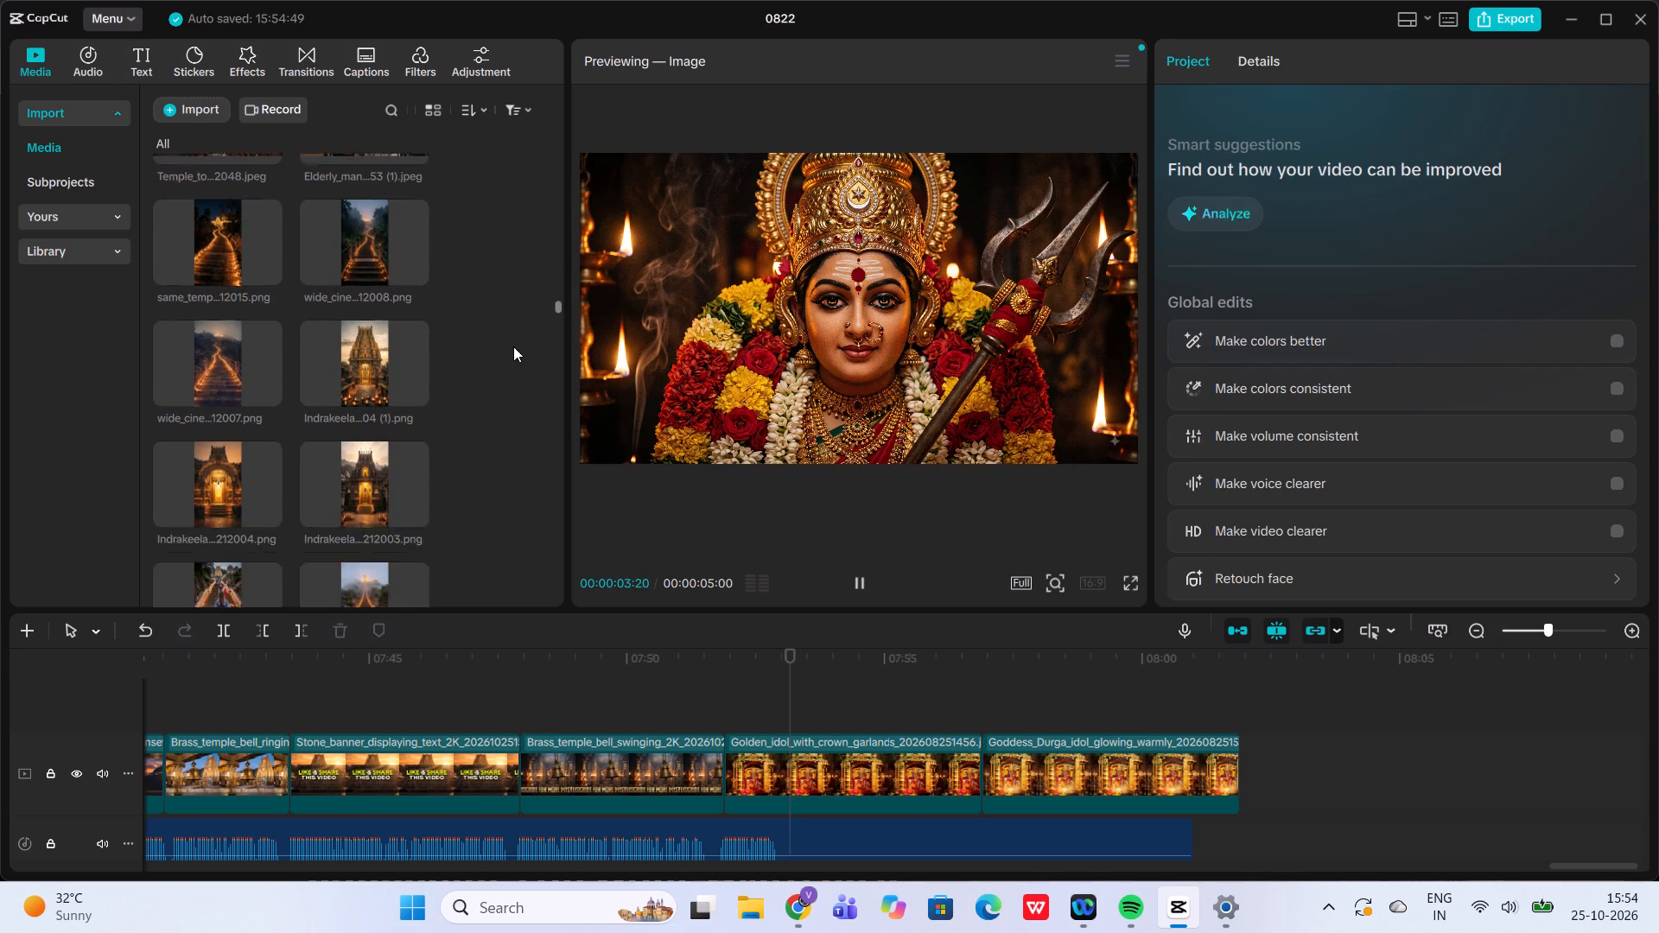
pyautogui.scroll(-4, 513, 346)
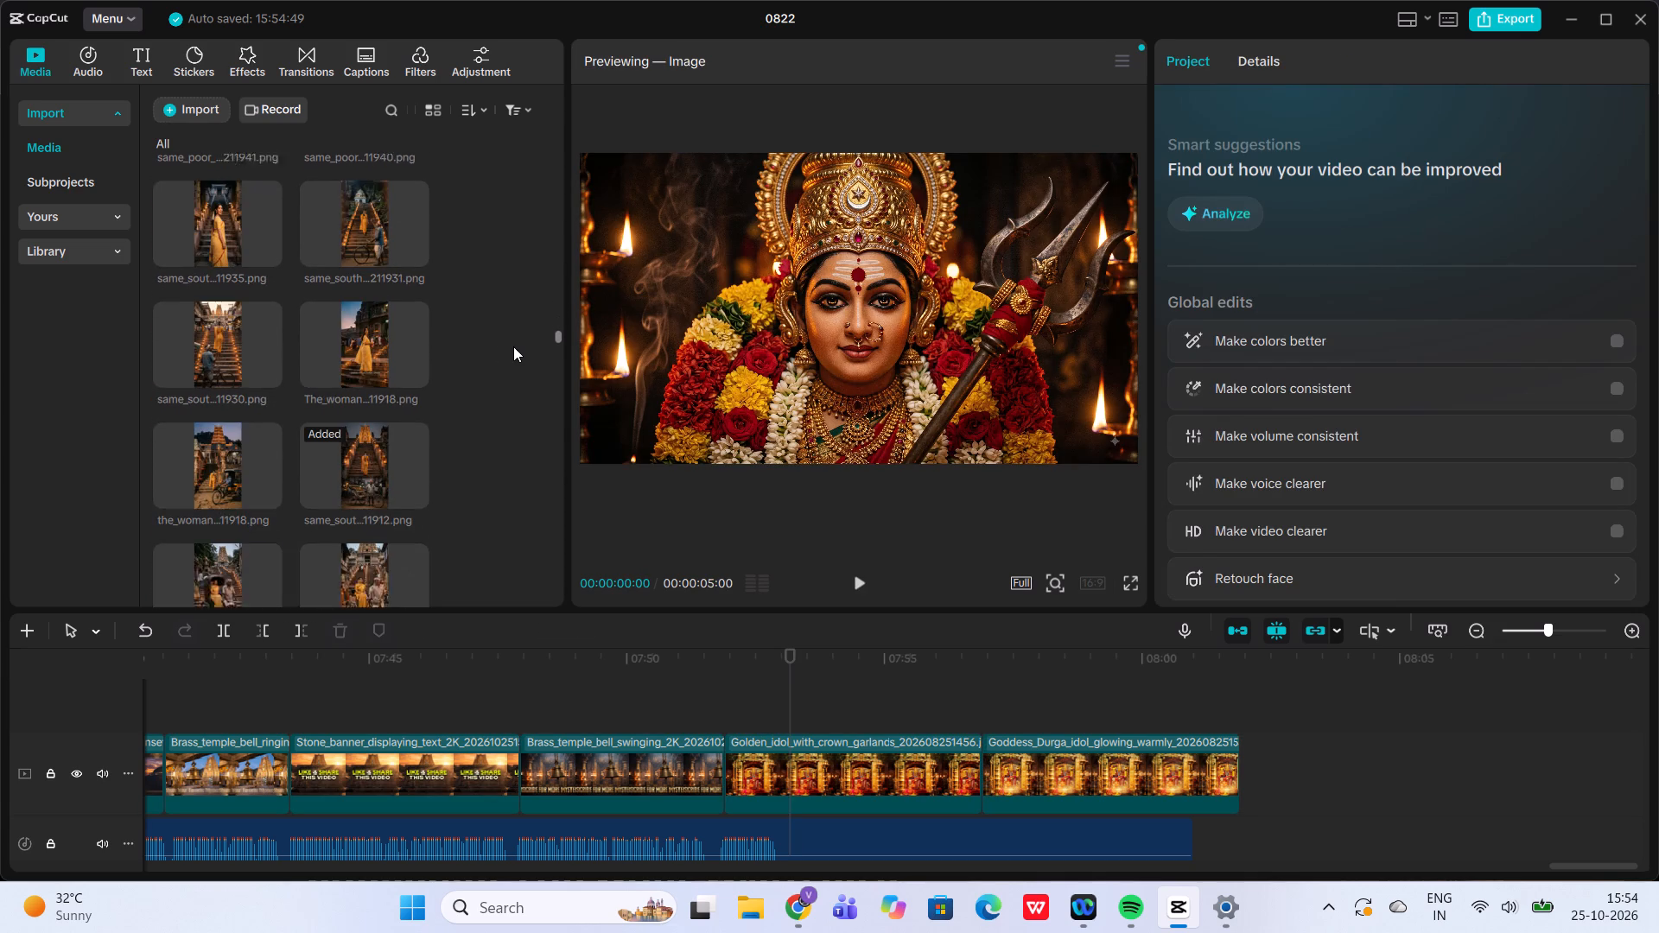
pyautogui.scroll(-3, 513, 346)
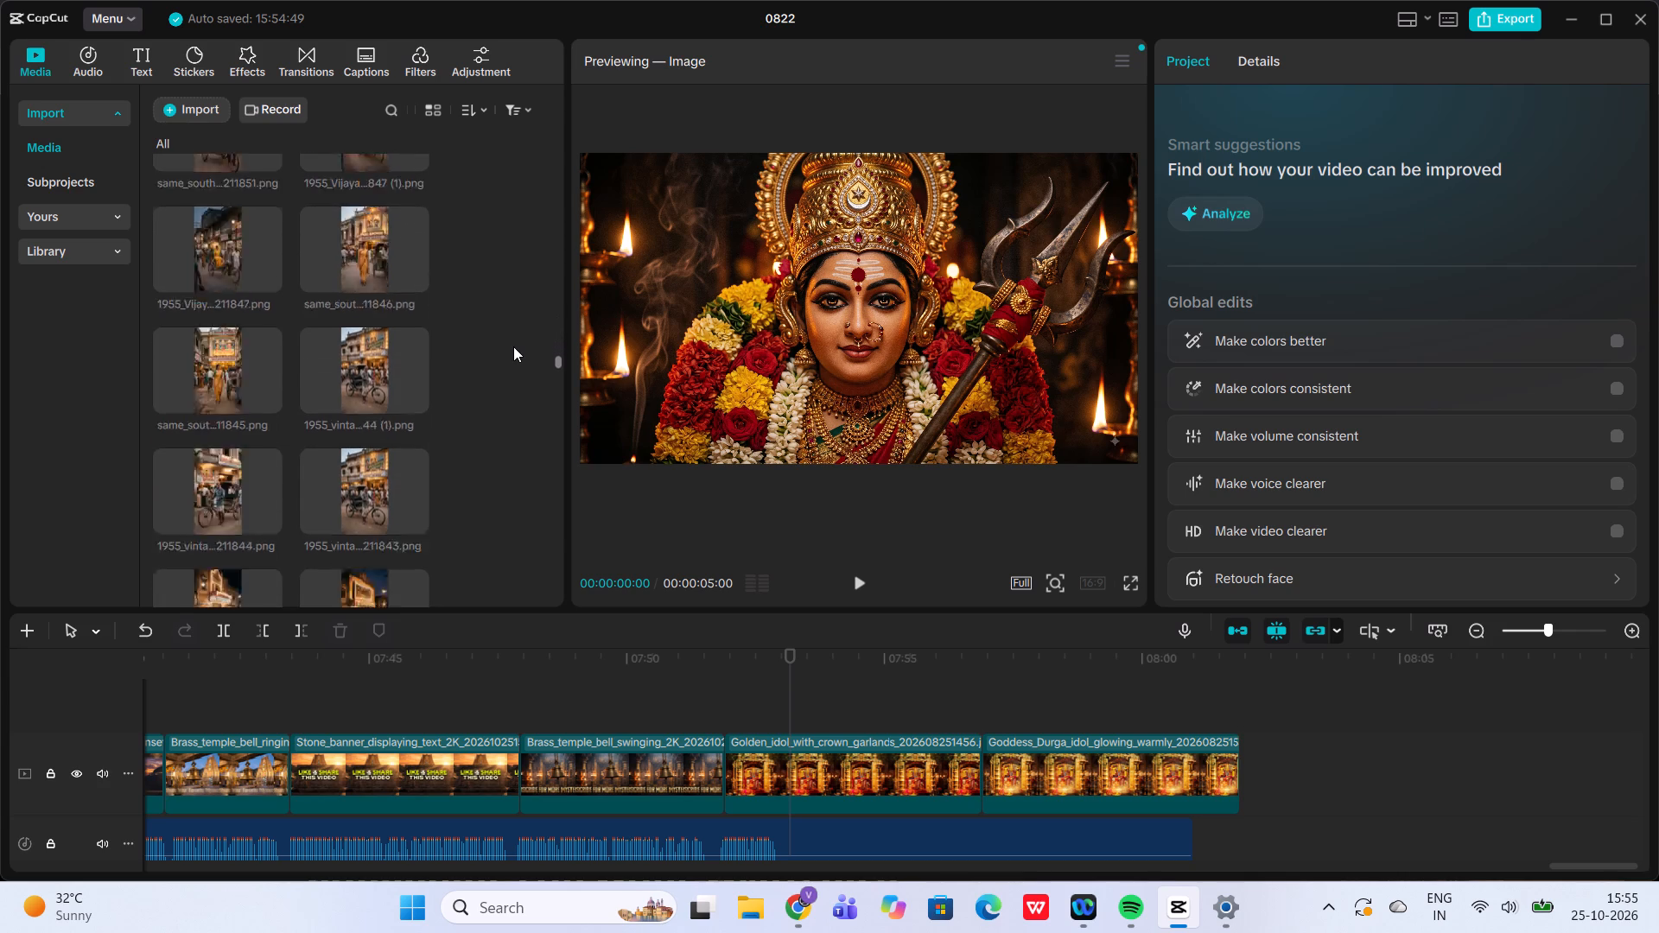
pyautogui.scroll(-4, 513, 346)
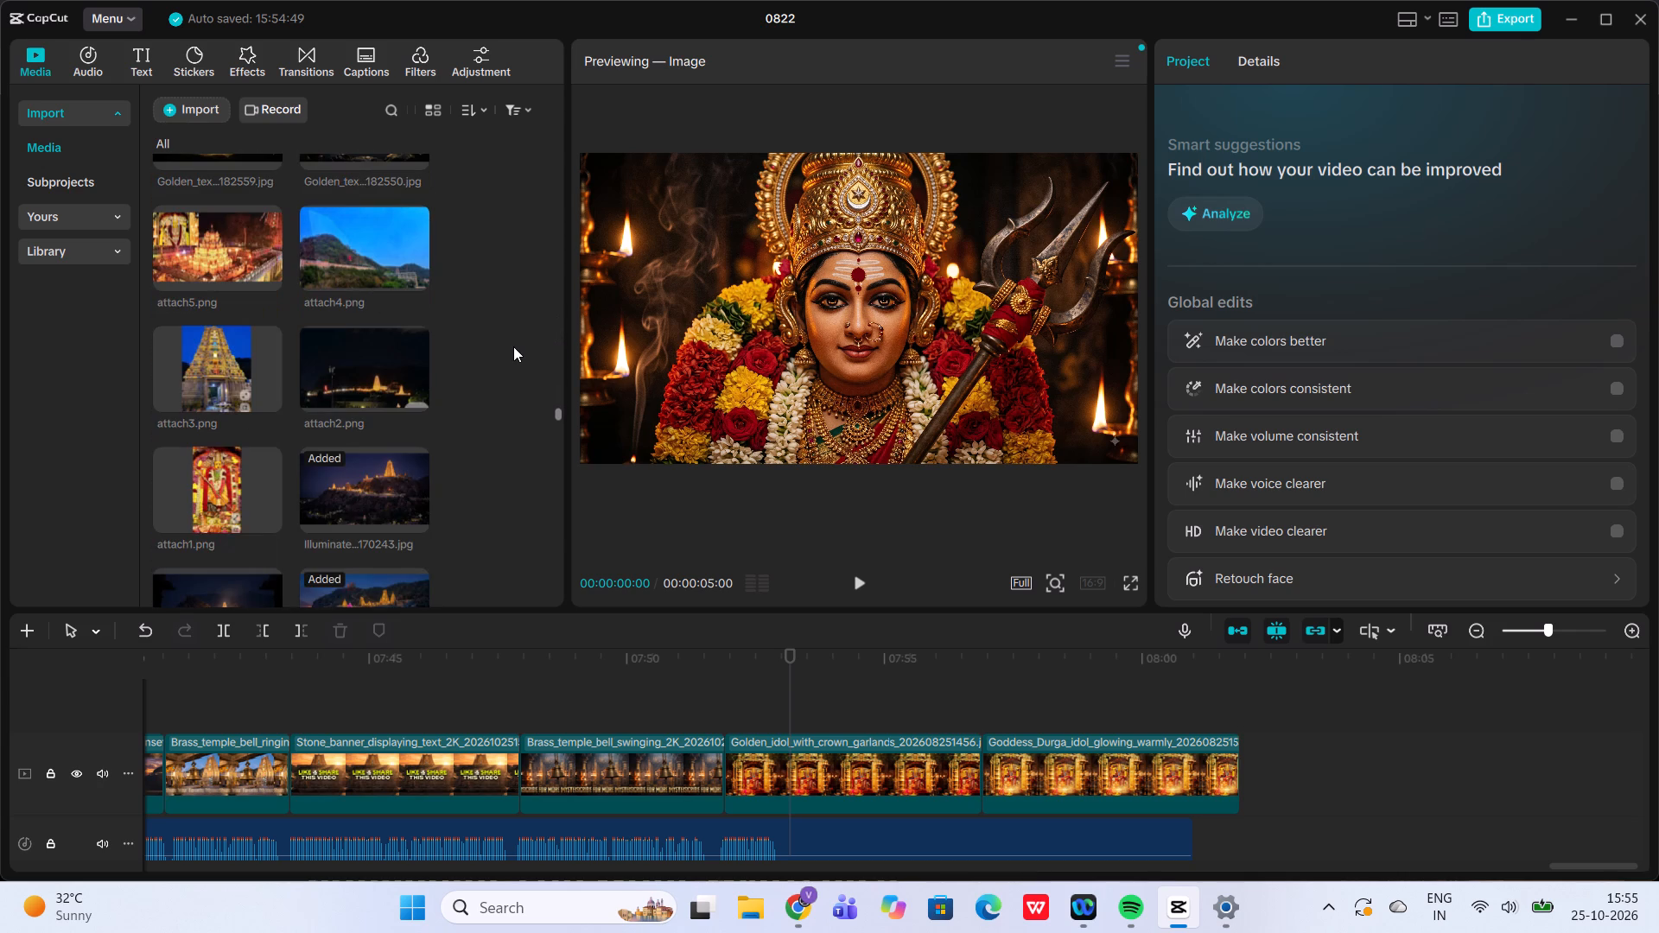
pyautogui.scroll(-2, 513, 346)
pyautogui.click(513, 346)
pyautogui.scroll(-1, 513, 346)
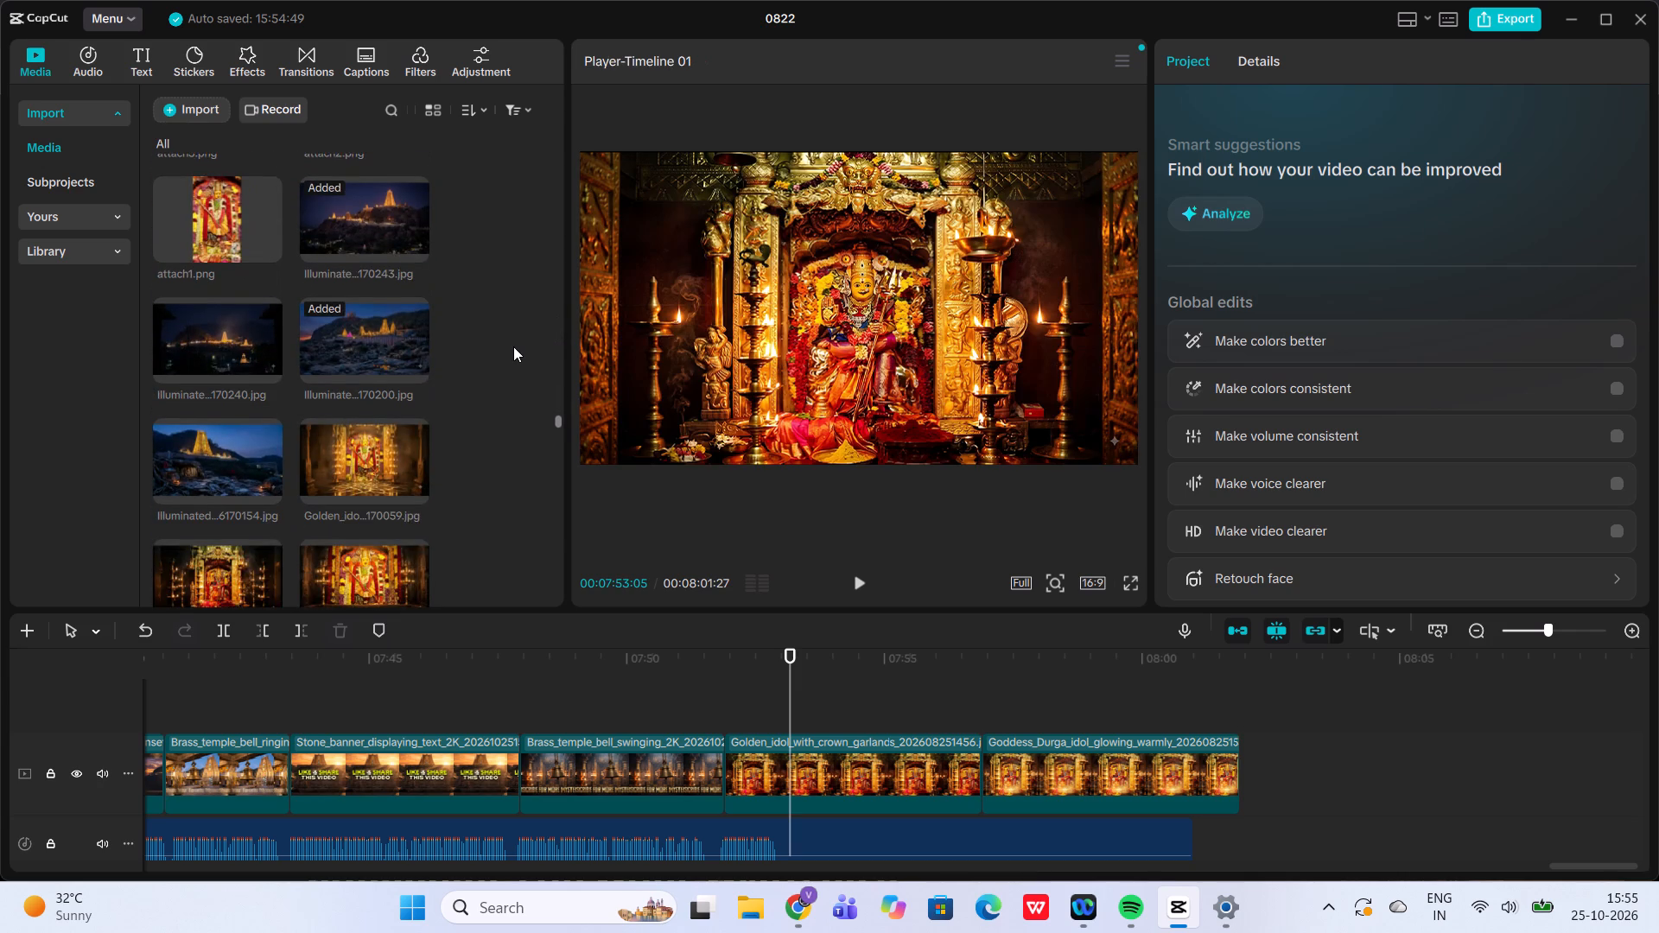
pyautogui.scroll(-1, 513, 346)
pyautogui.click(383, 282)
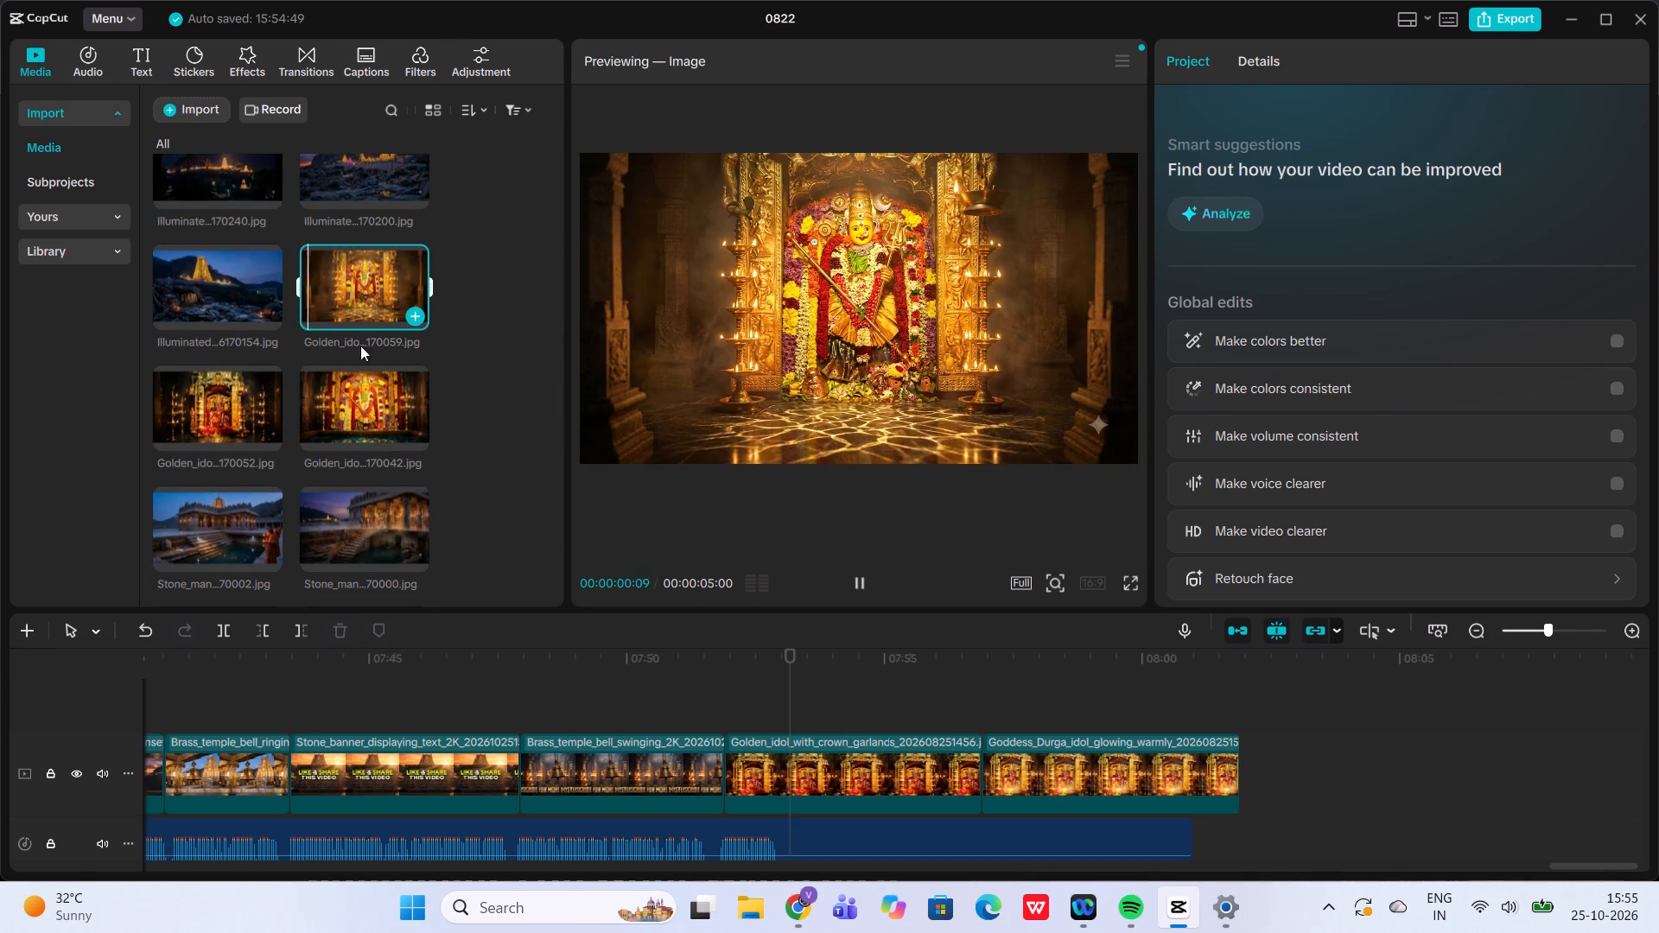
pyautogui.click(361, 409)
pyautogui.click(235, 381)
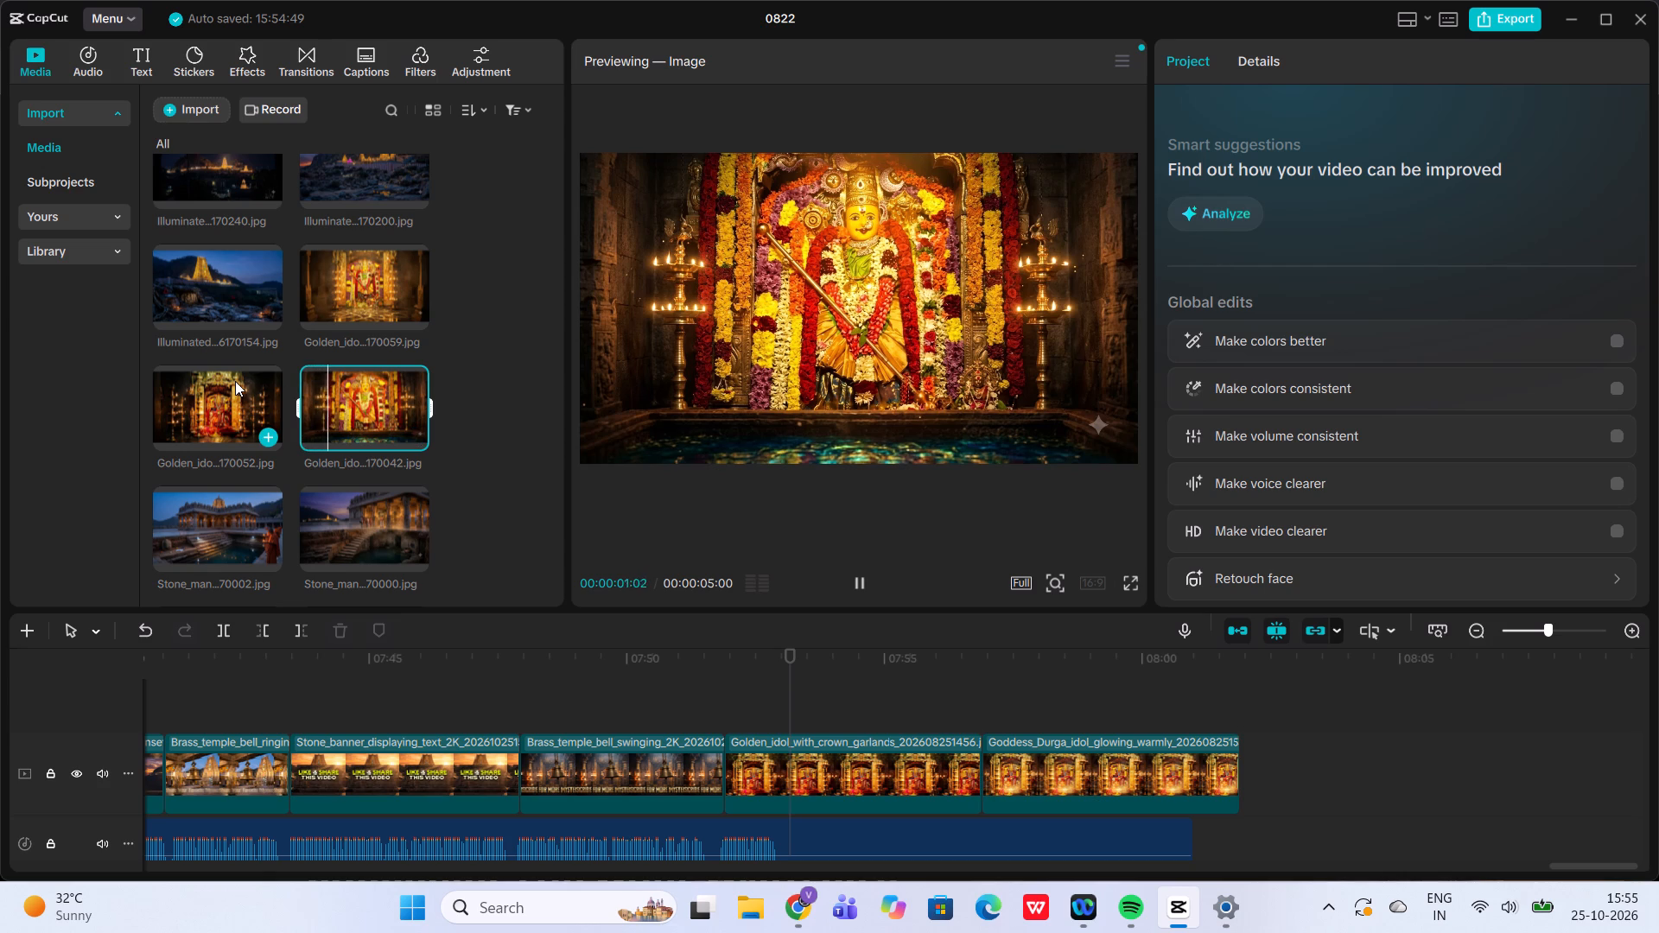
# Browse further through the project media and insert the "Goddess Durga idol lit by" image directly after the subscribe clip.
pyautogui.scroll(-2, 235, 381)
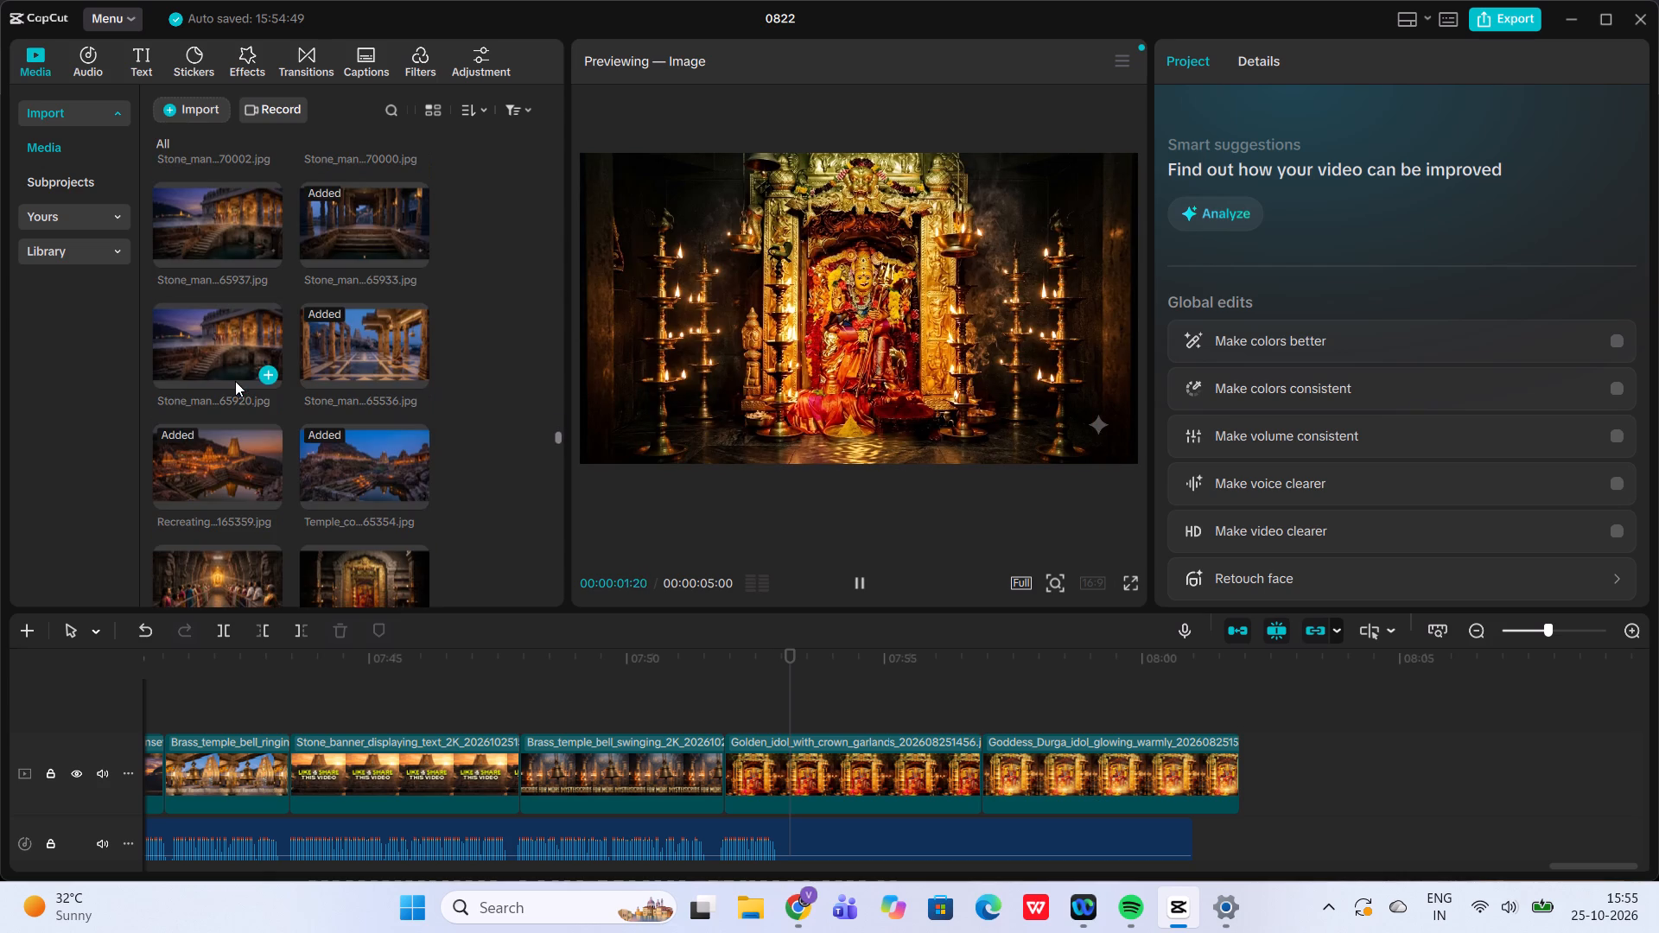
pyautogui.scroll(-3, 404, 470)
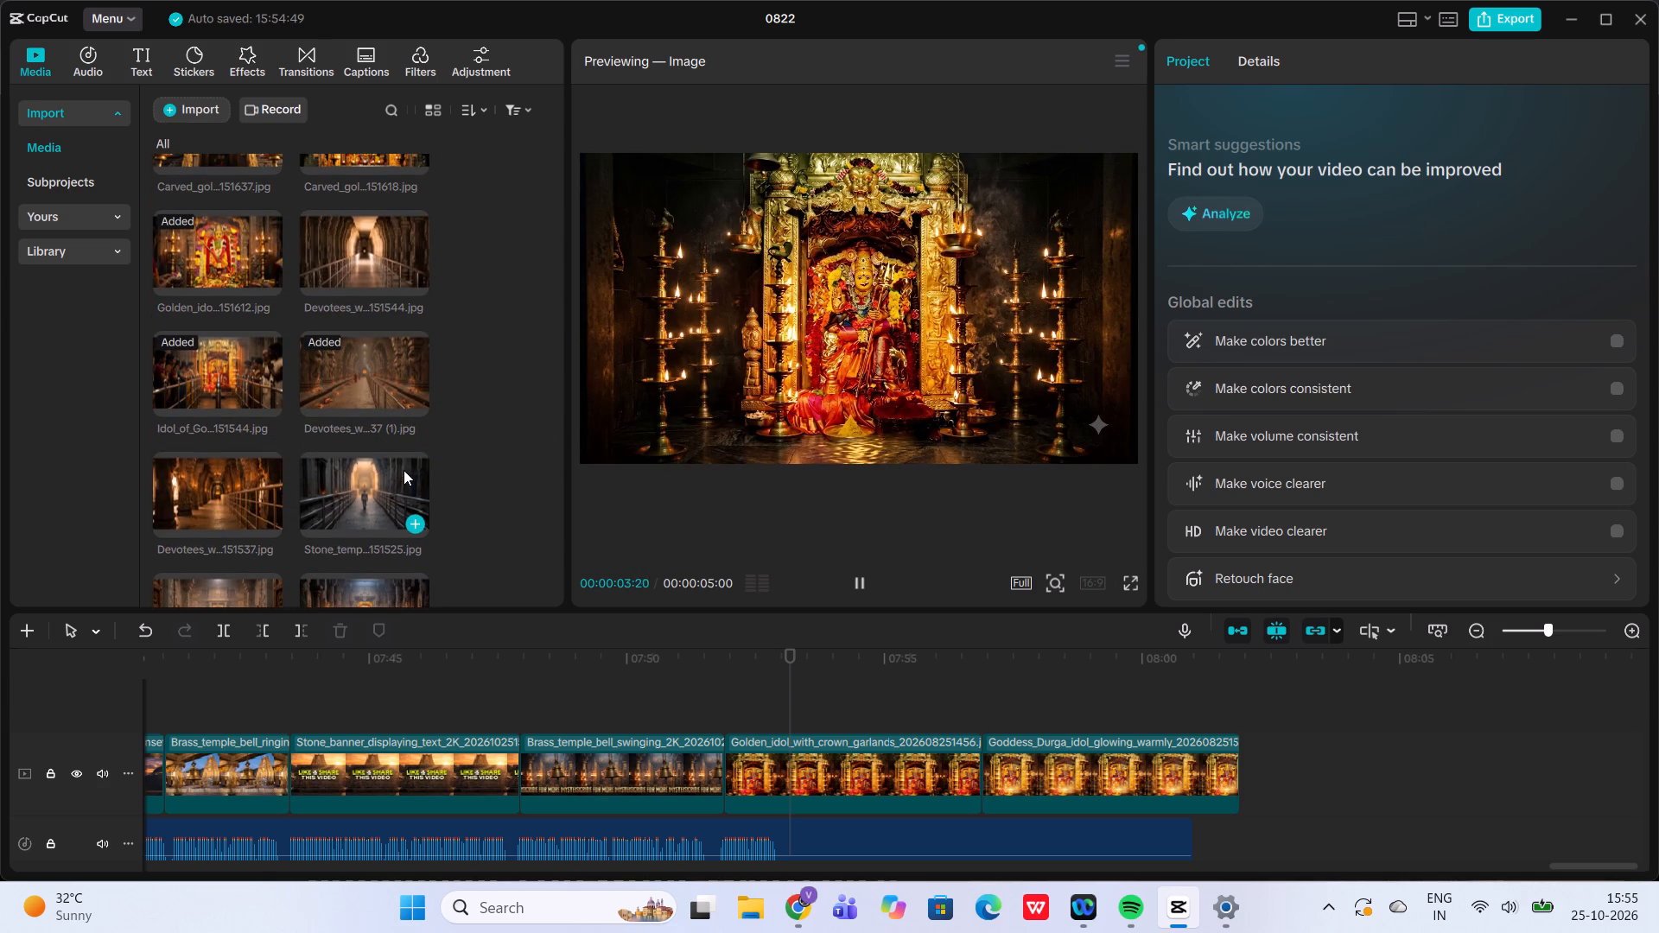
pyautogui.scroll(-3, 404, 470)
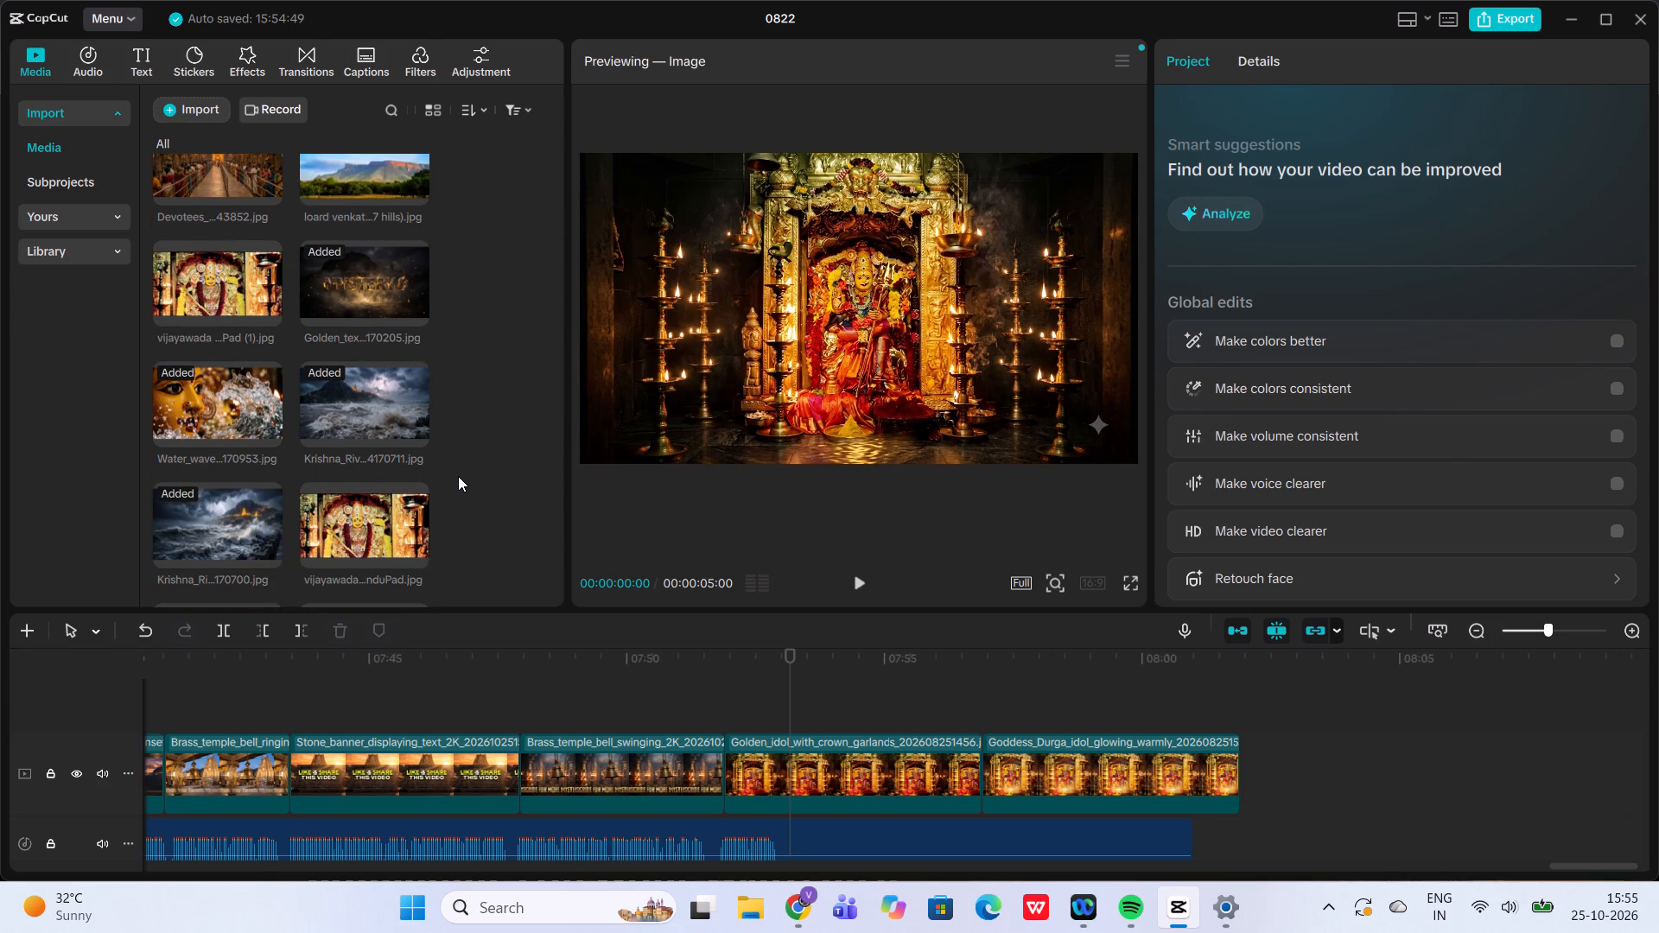
pyautogui.scroll(-2, 458, 476)
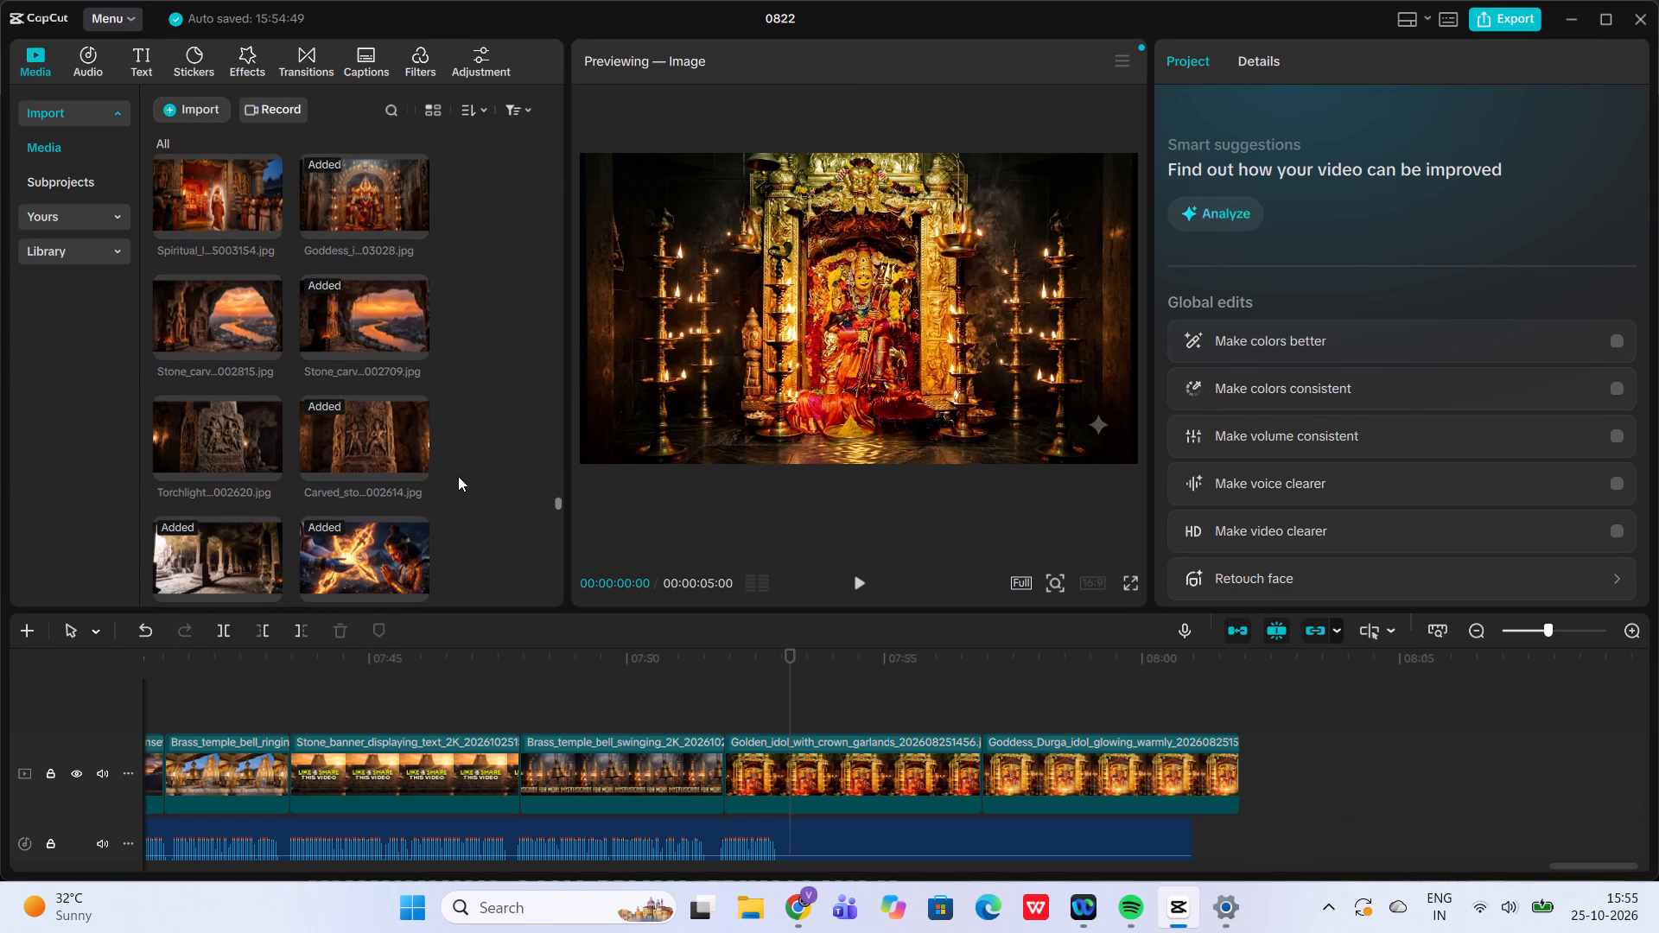
pyautogui.scroll(-3, 458, 476)
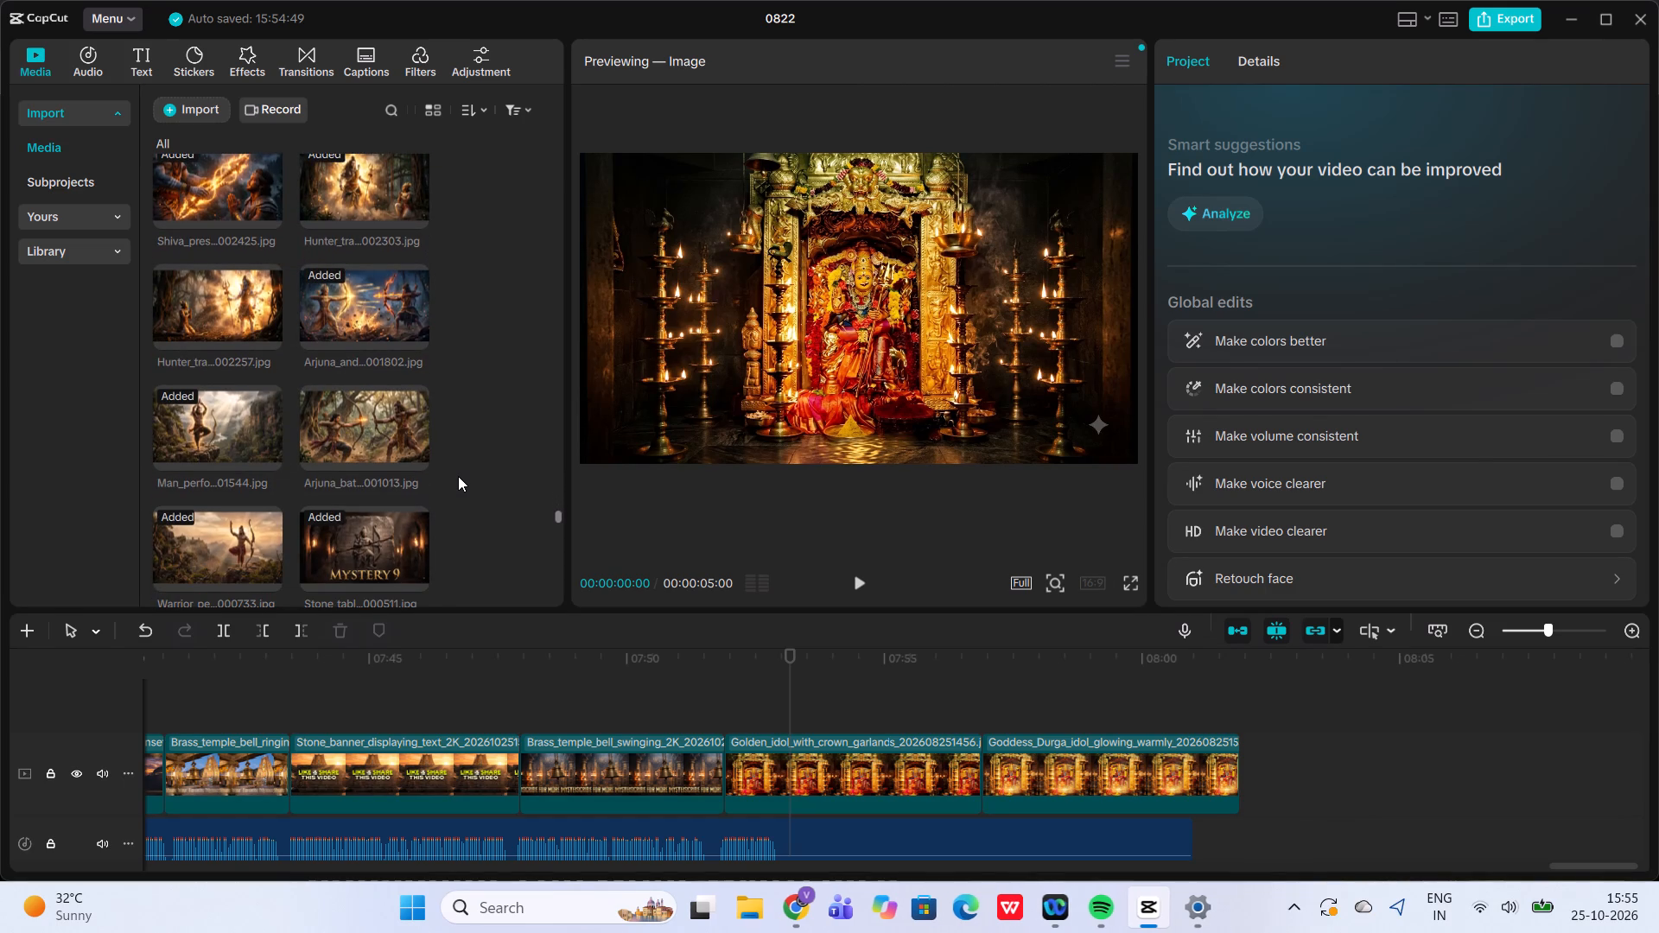
pyautogui.scroll(-2, 458, 476)
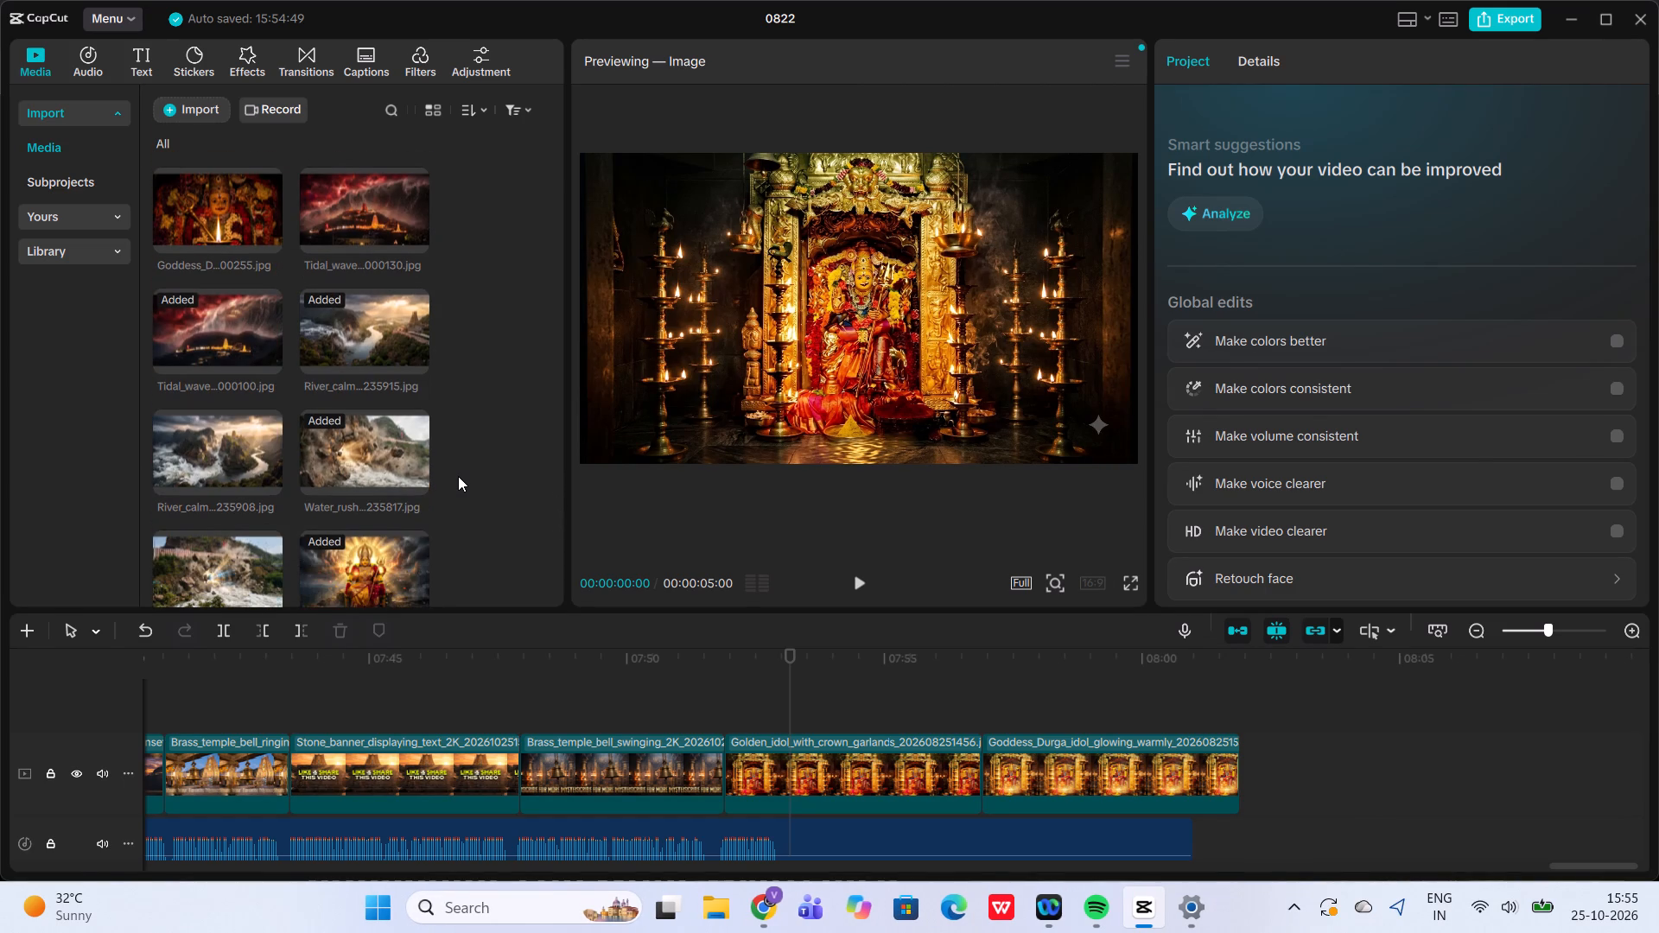
pyautogui.click(220, 244)
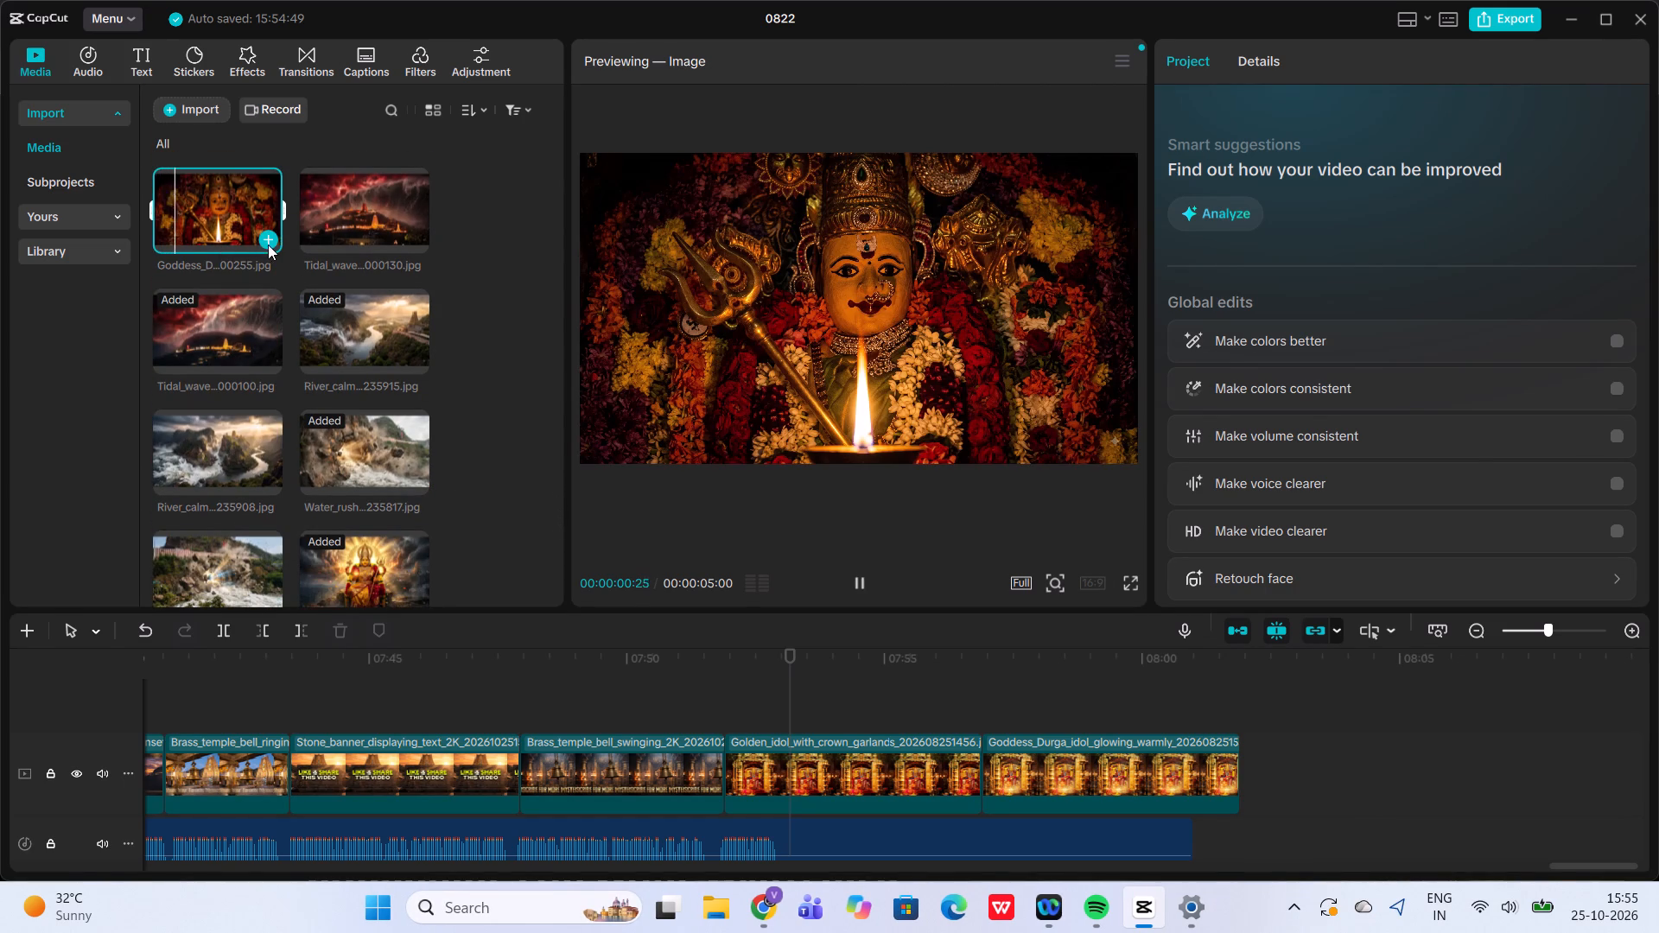
pyautogui.click(272, 242)
# Look through the remaining project media to the end of the list for other closing images.
pyautogui.scroll(-1, 490, 448)
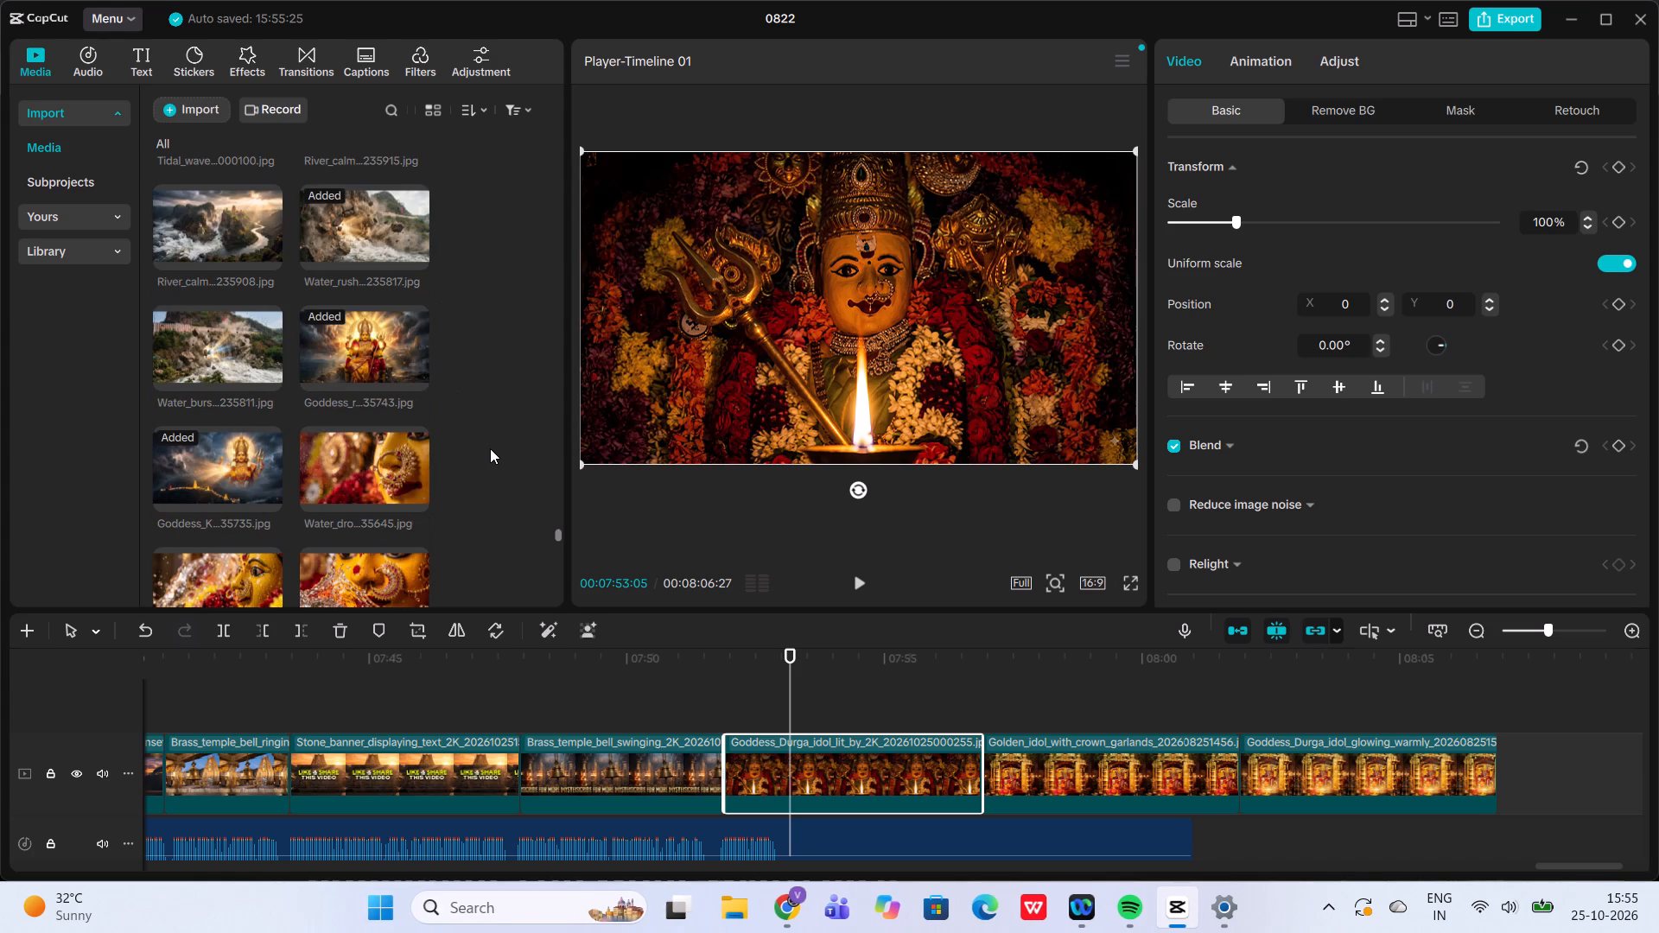
pyautogui.scroll(-2, 490, 448)
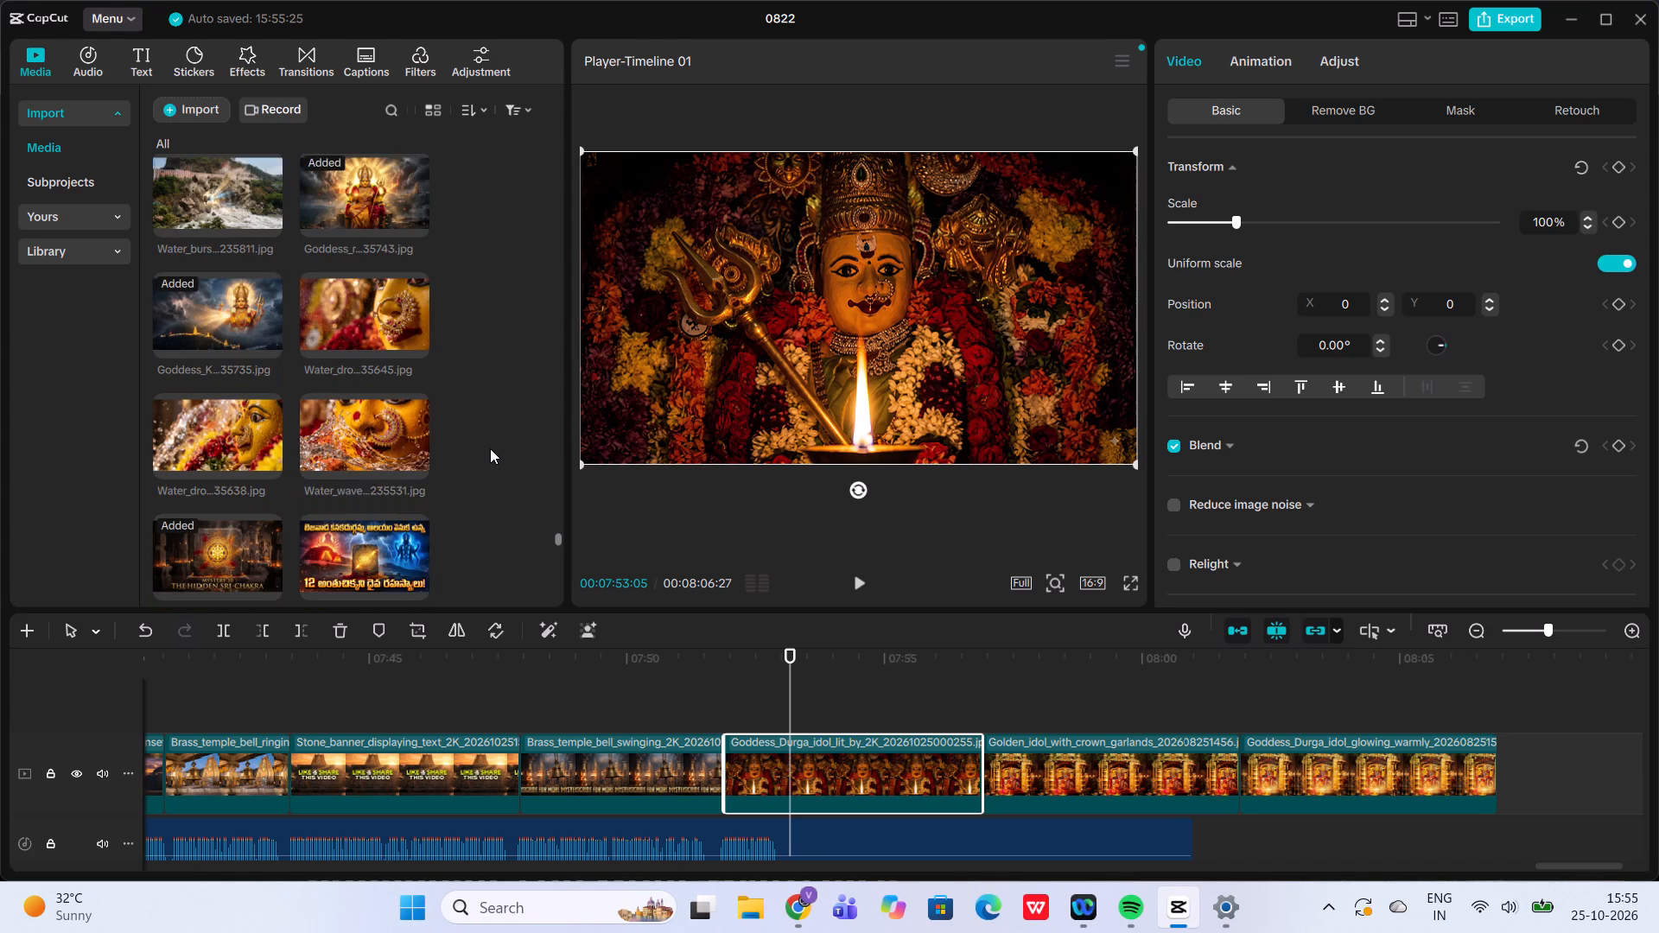
pyautogui.scroll(-2, 490, 448)
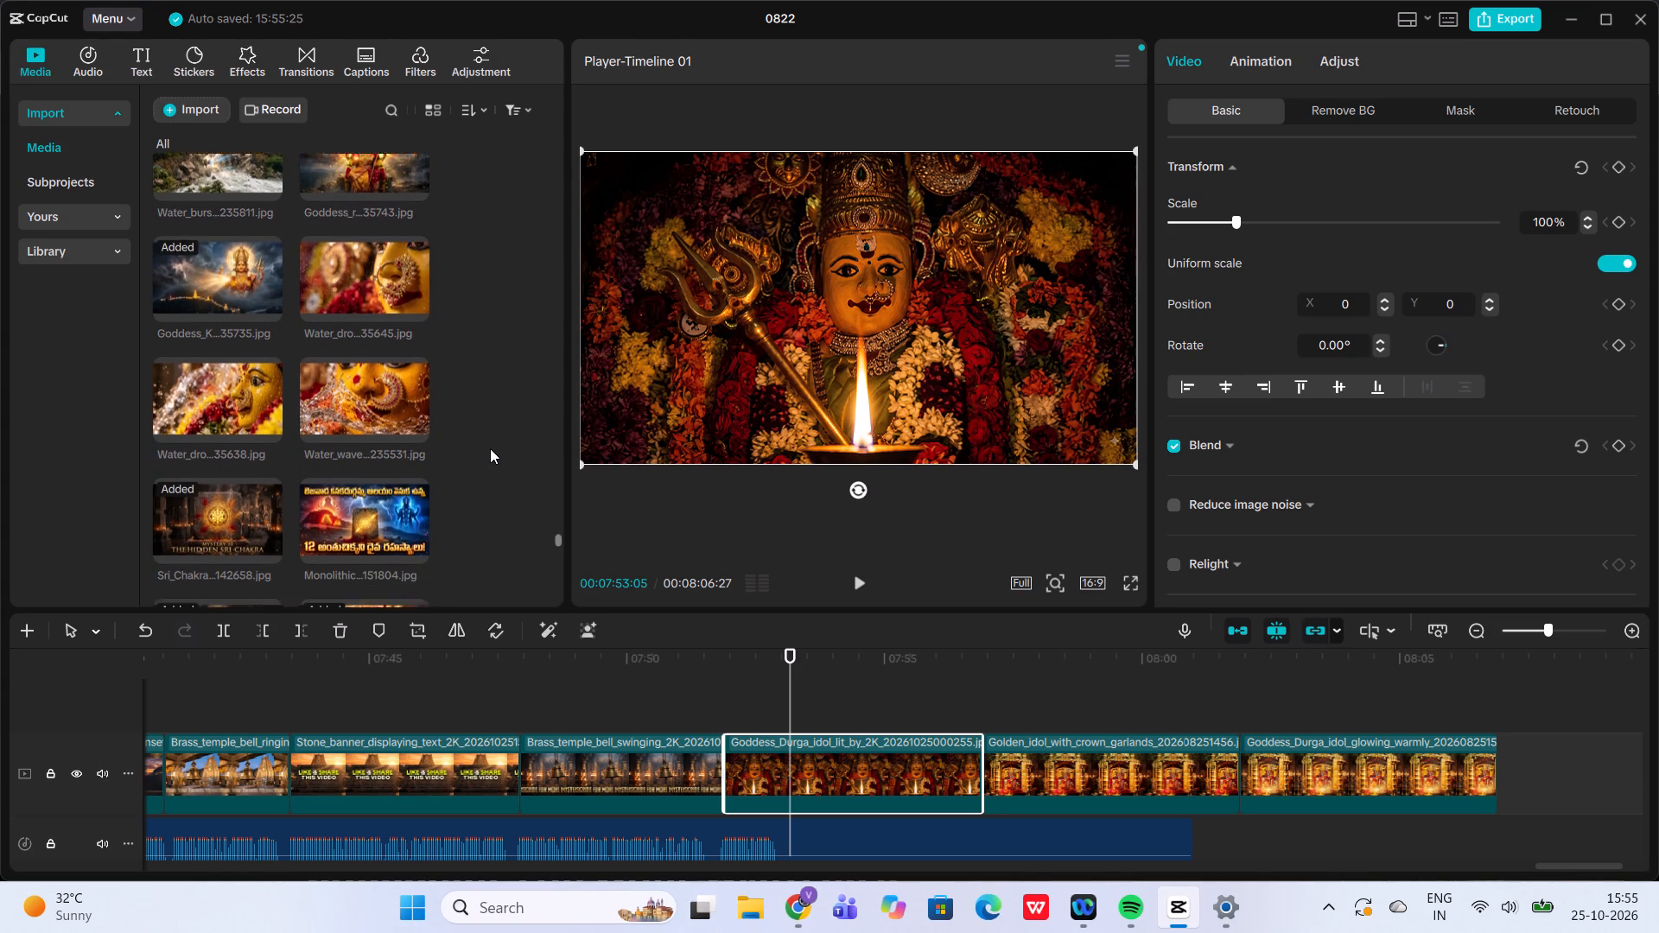
pyautogui.scroll(-2, 490, 448)
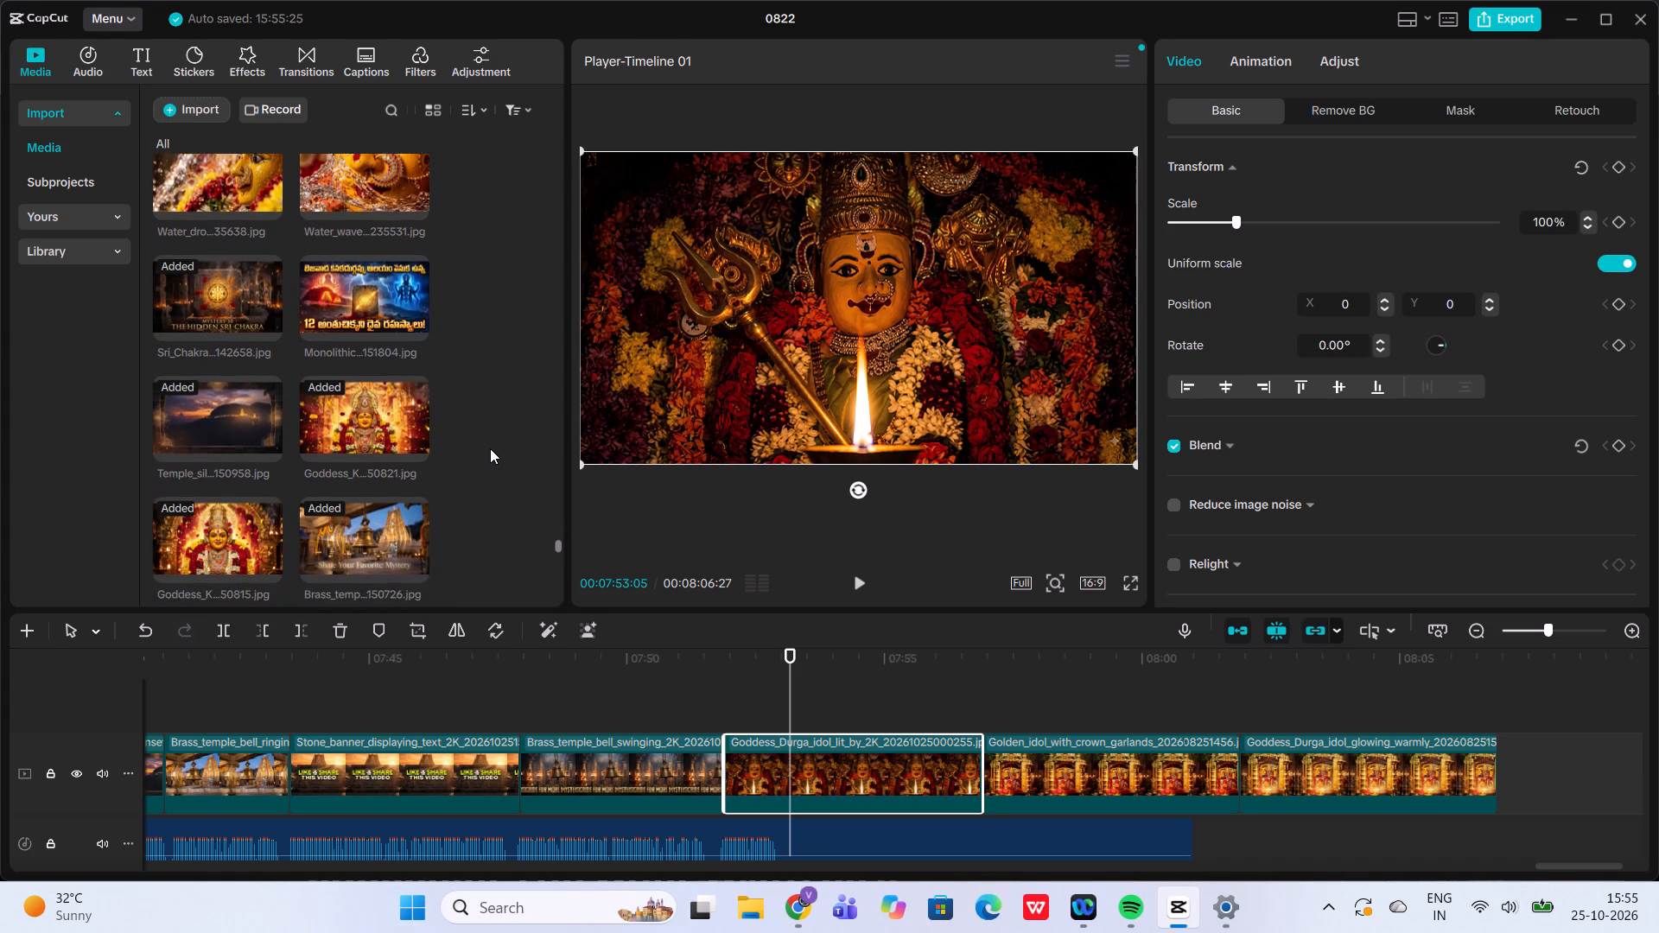
pyautogui.scroll(-2, 490, 448)
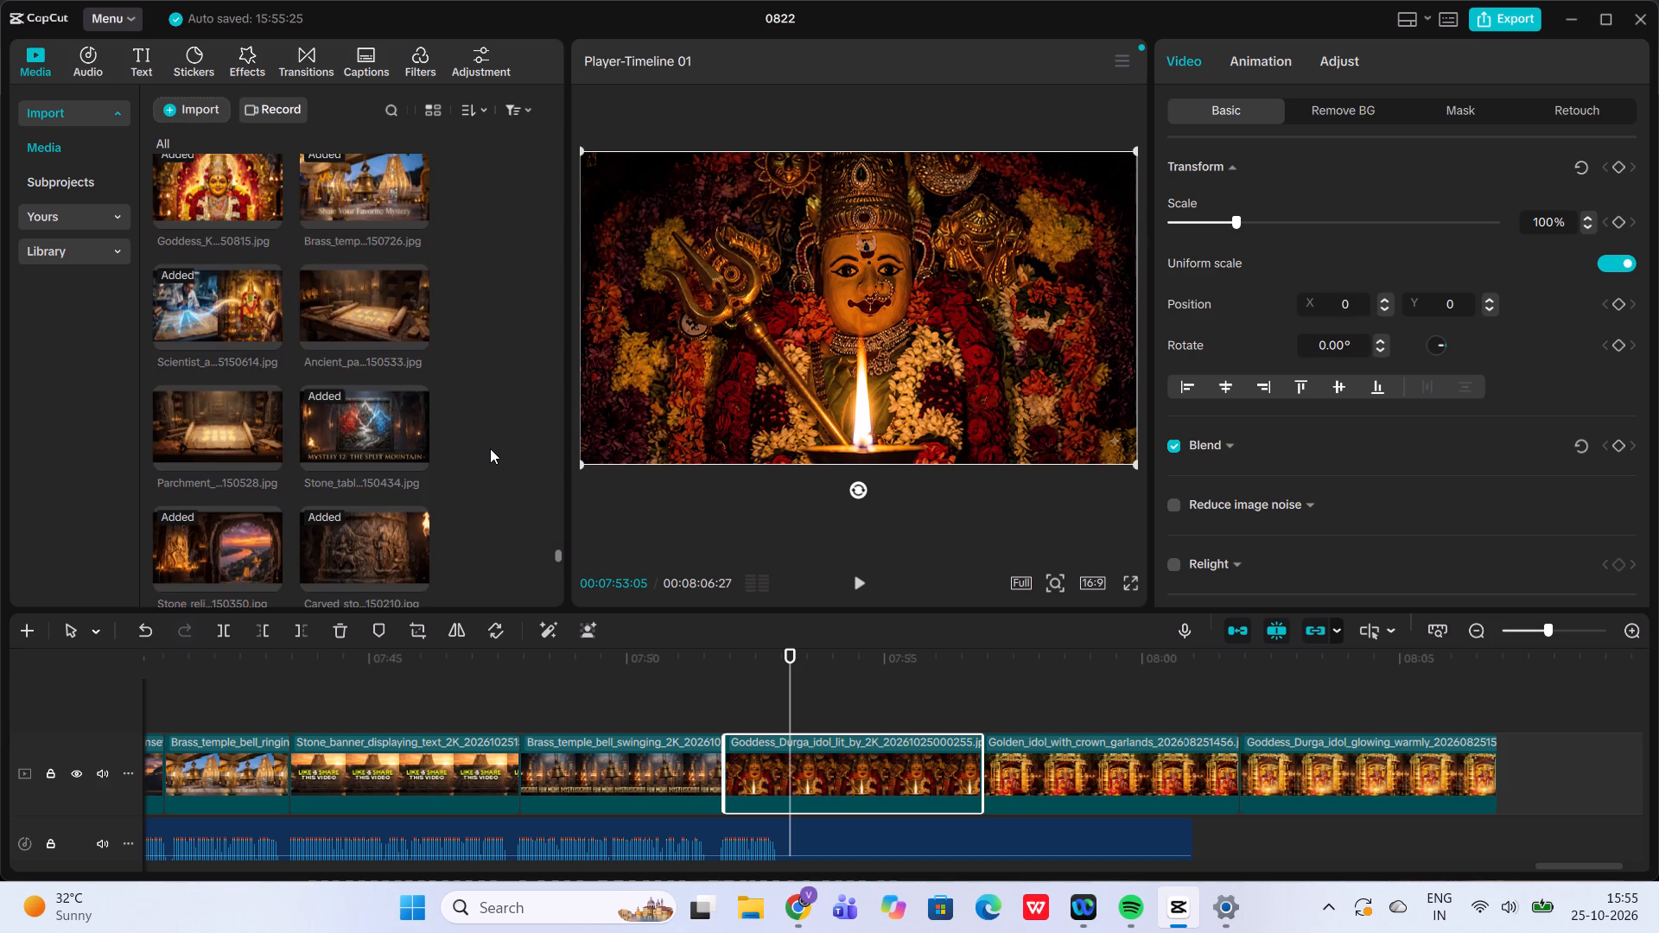
pyautogui.scroll(-3, 490, 448)
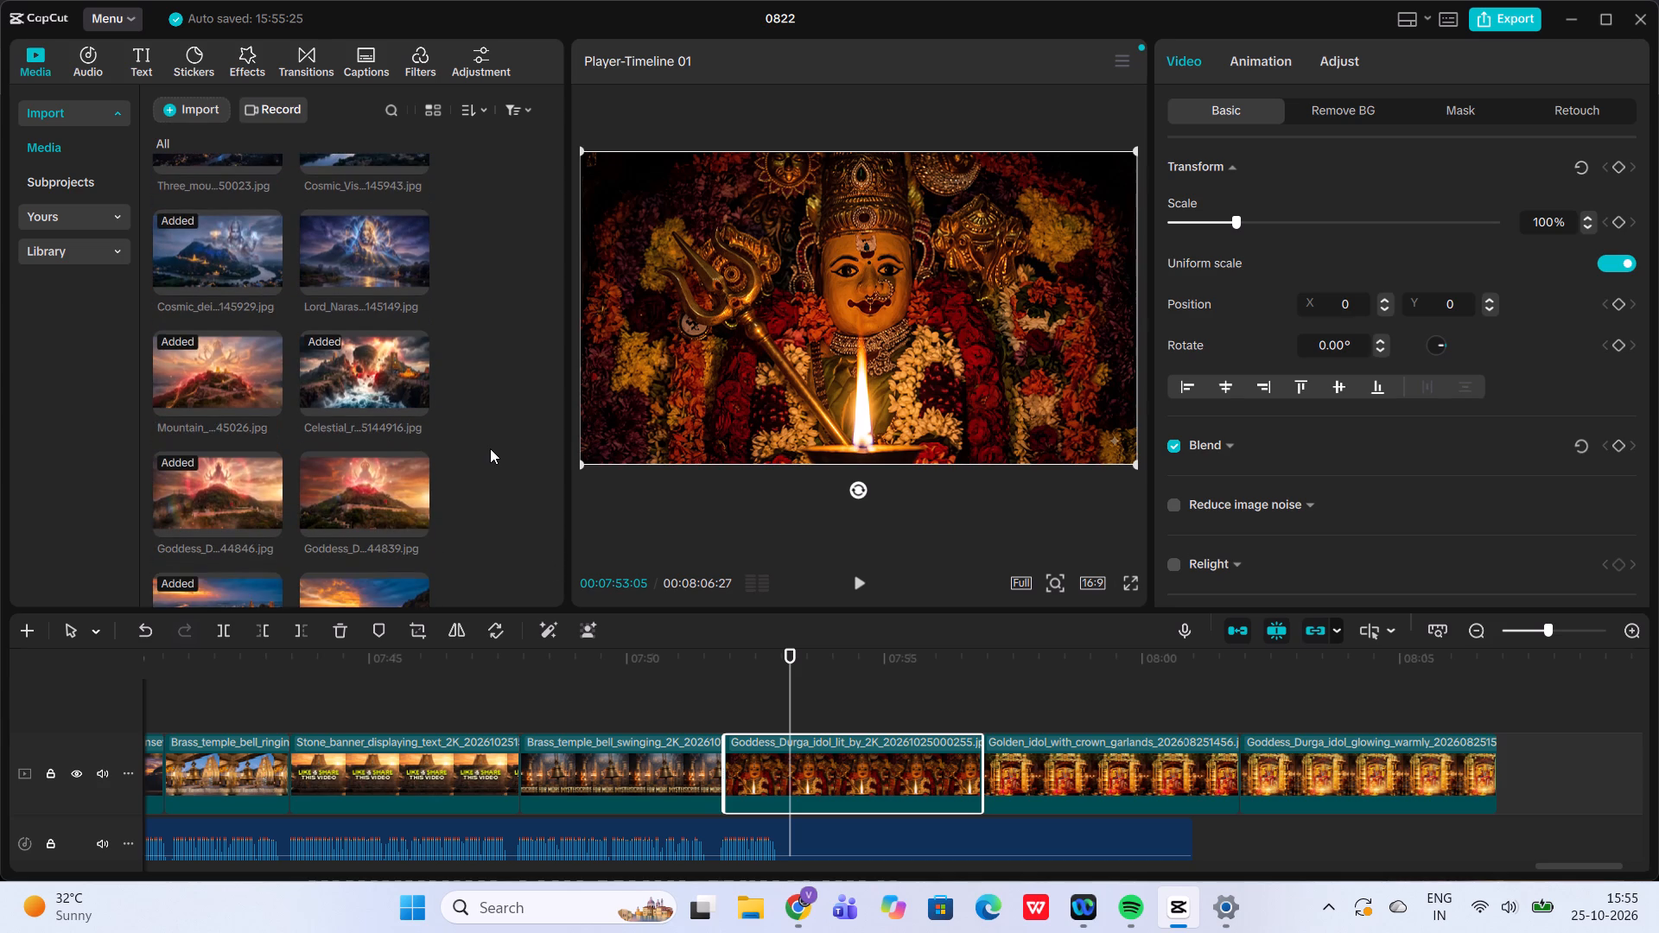
pyautogui.scroll(-3, 490, 448)
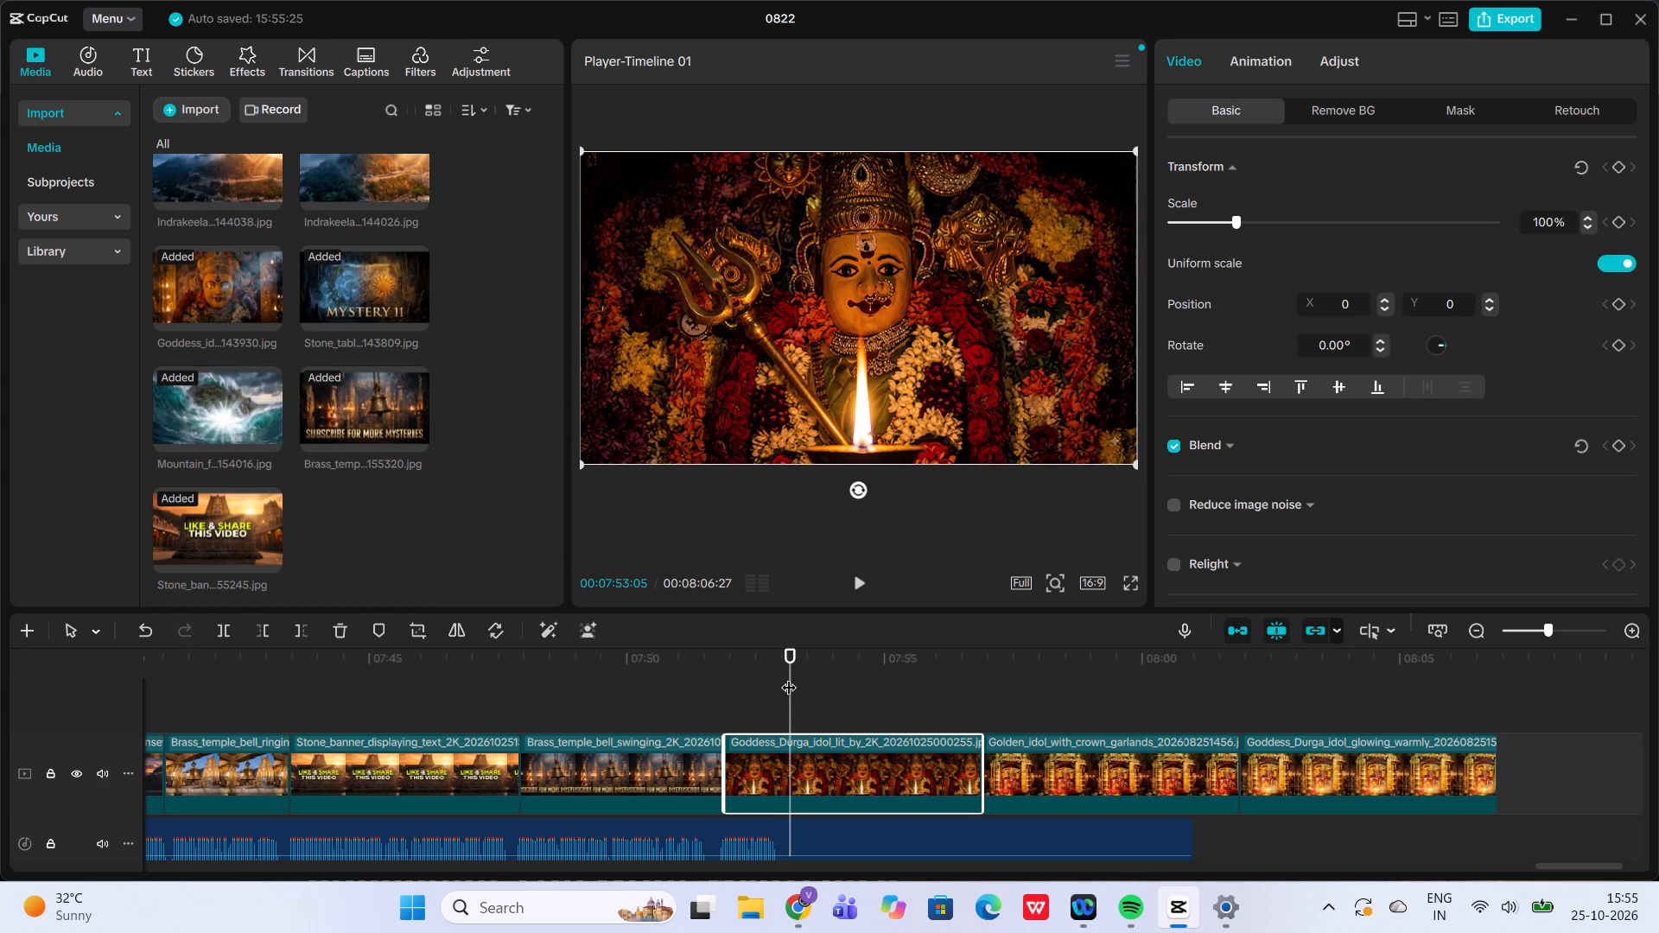
# Scrub through the closing images and delete the "Golden idol with crown garlands" and "Goddess Durga idol glowing warmly" clips.
pyautogui.moveTo(789, 676); pyautogui.dragTo(1282, 672)
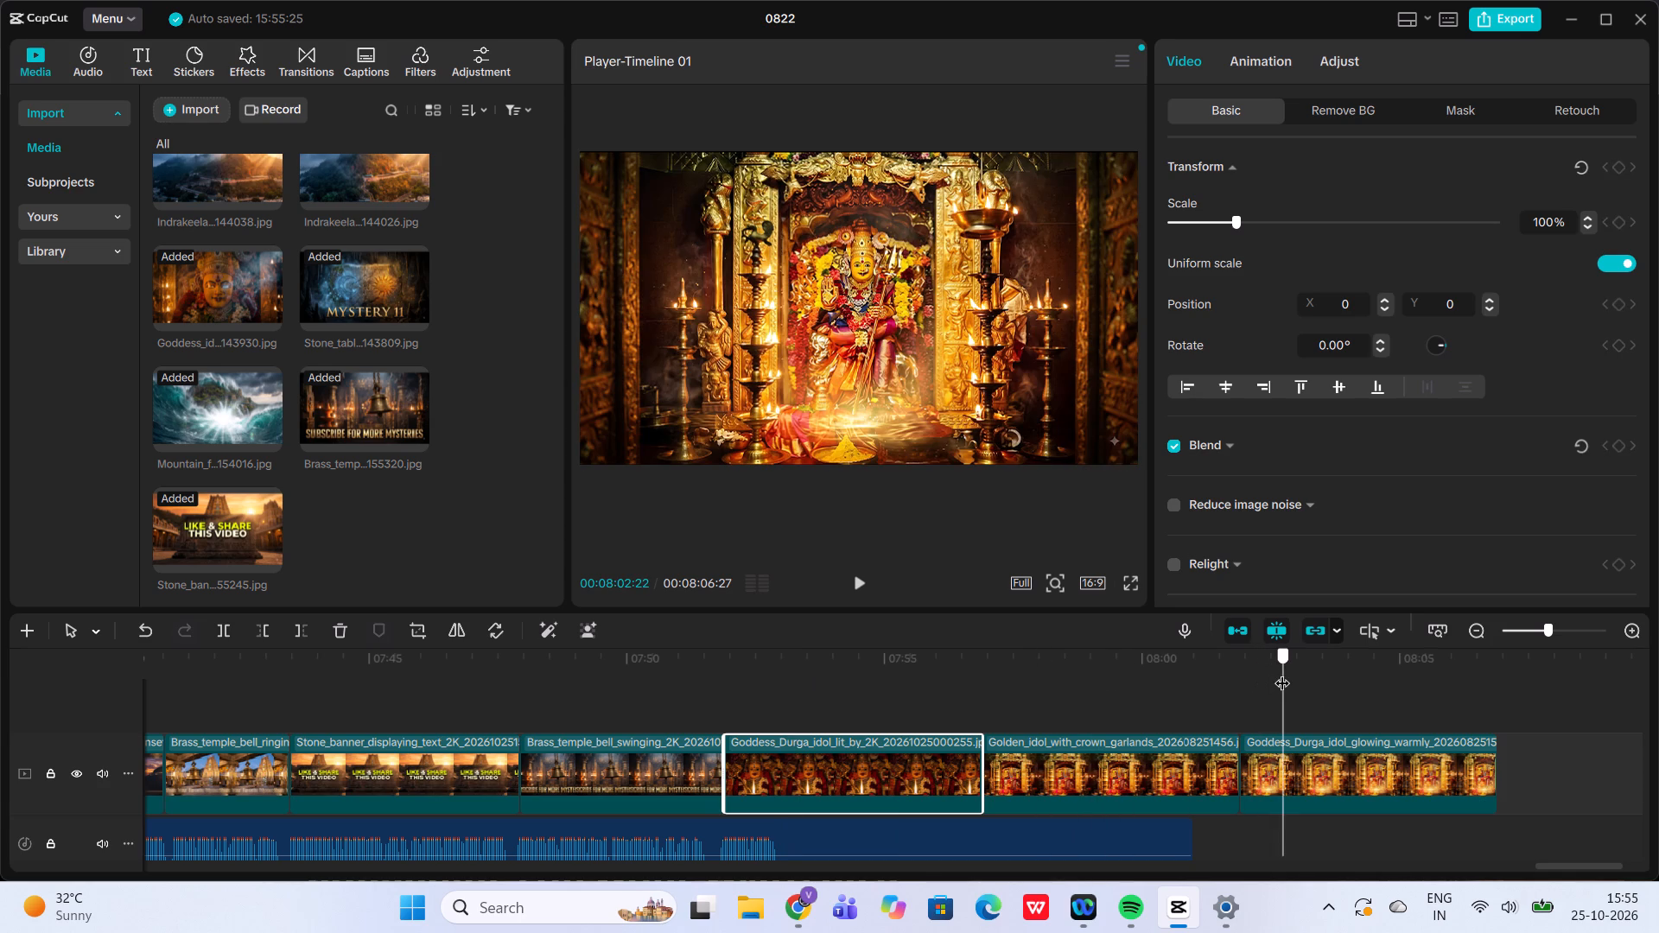
pyautogui.moveTo(1282, 672); pyautogui.dragTo(690, 593)
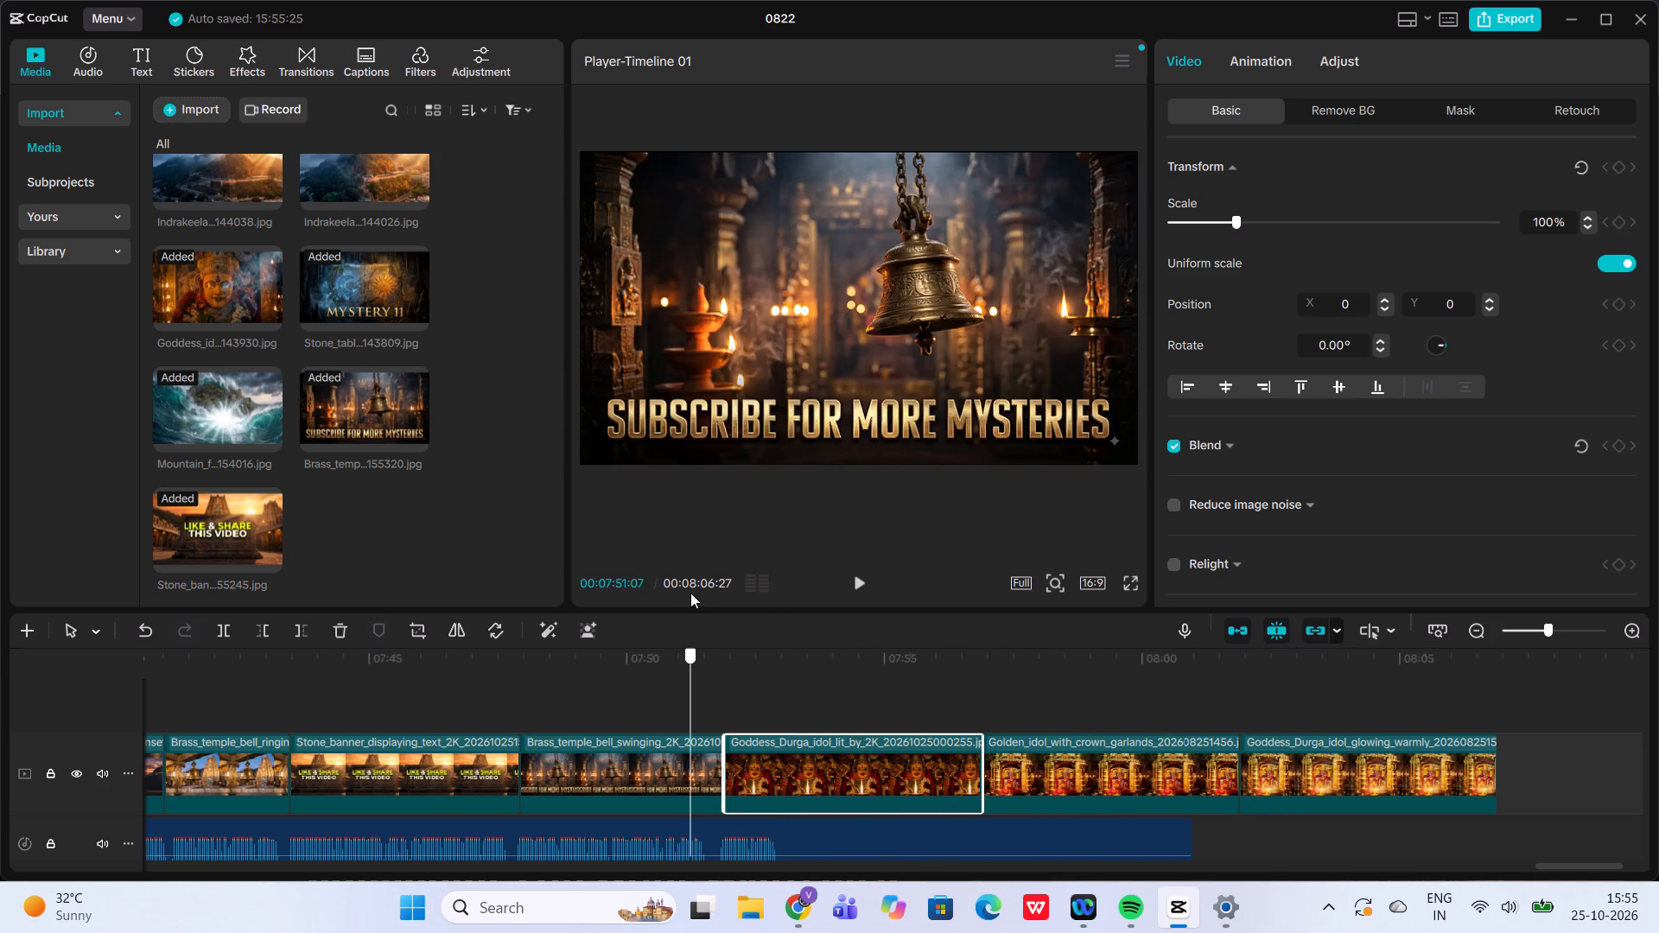
pyautogui.moveTo(690, 593); pyautogui.dragTo(1104, 558)
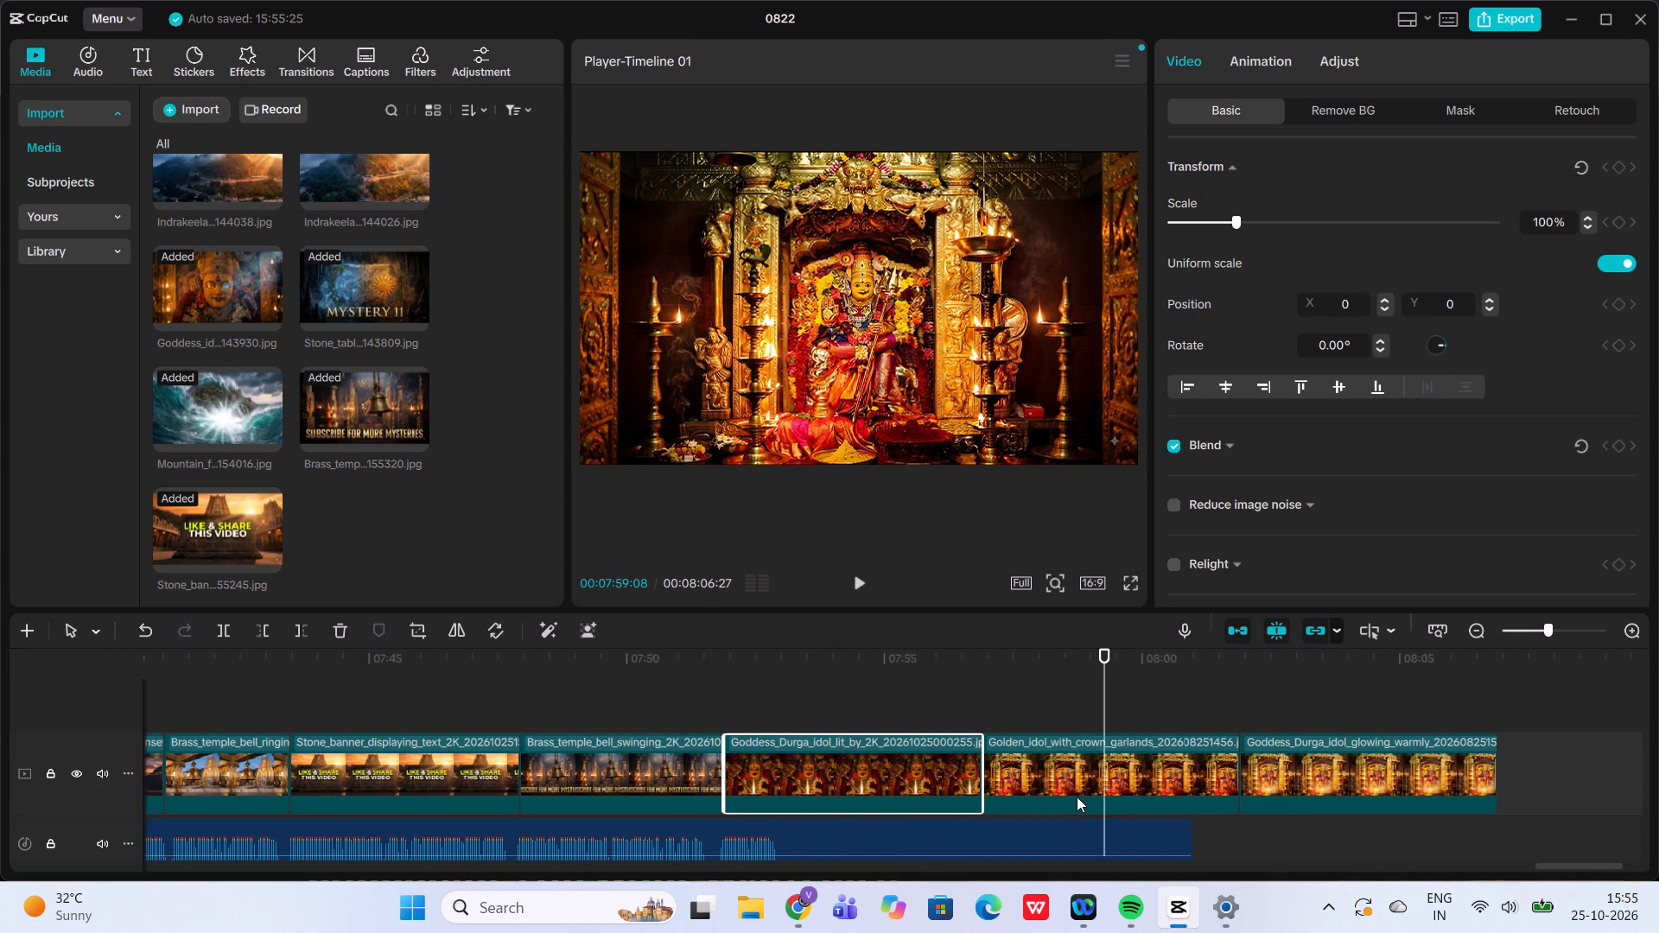
pyautogui.click(1077, 797)
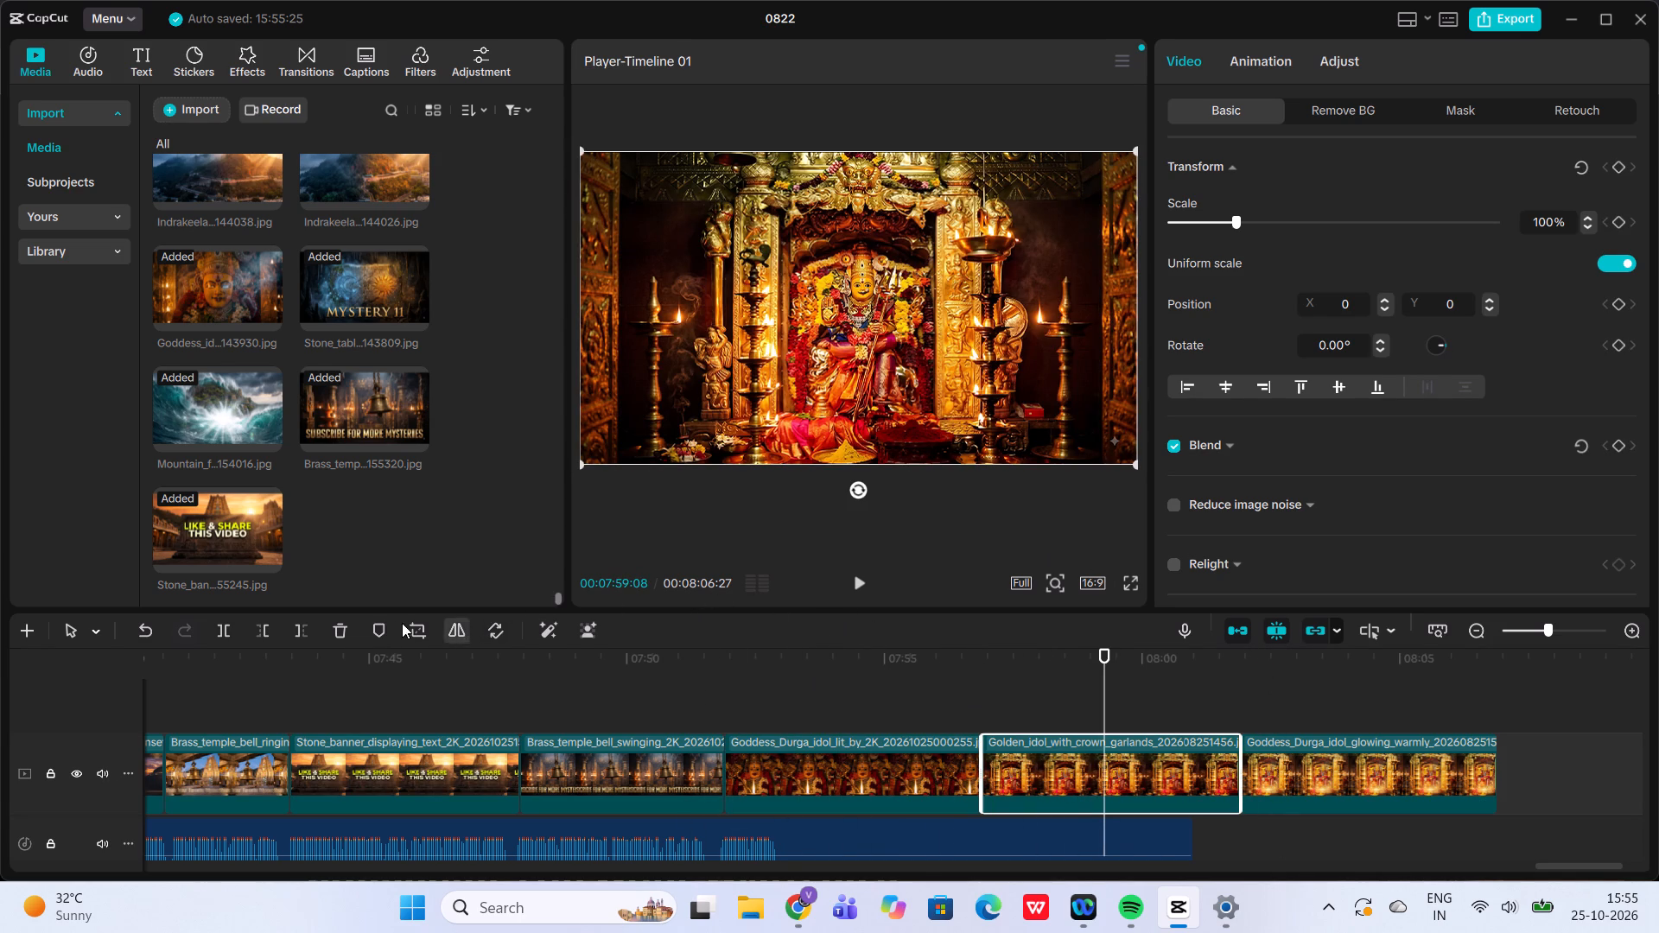
pyautogui.click(338, 629)
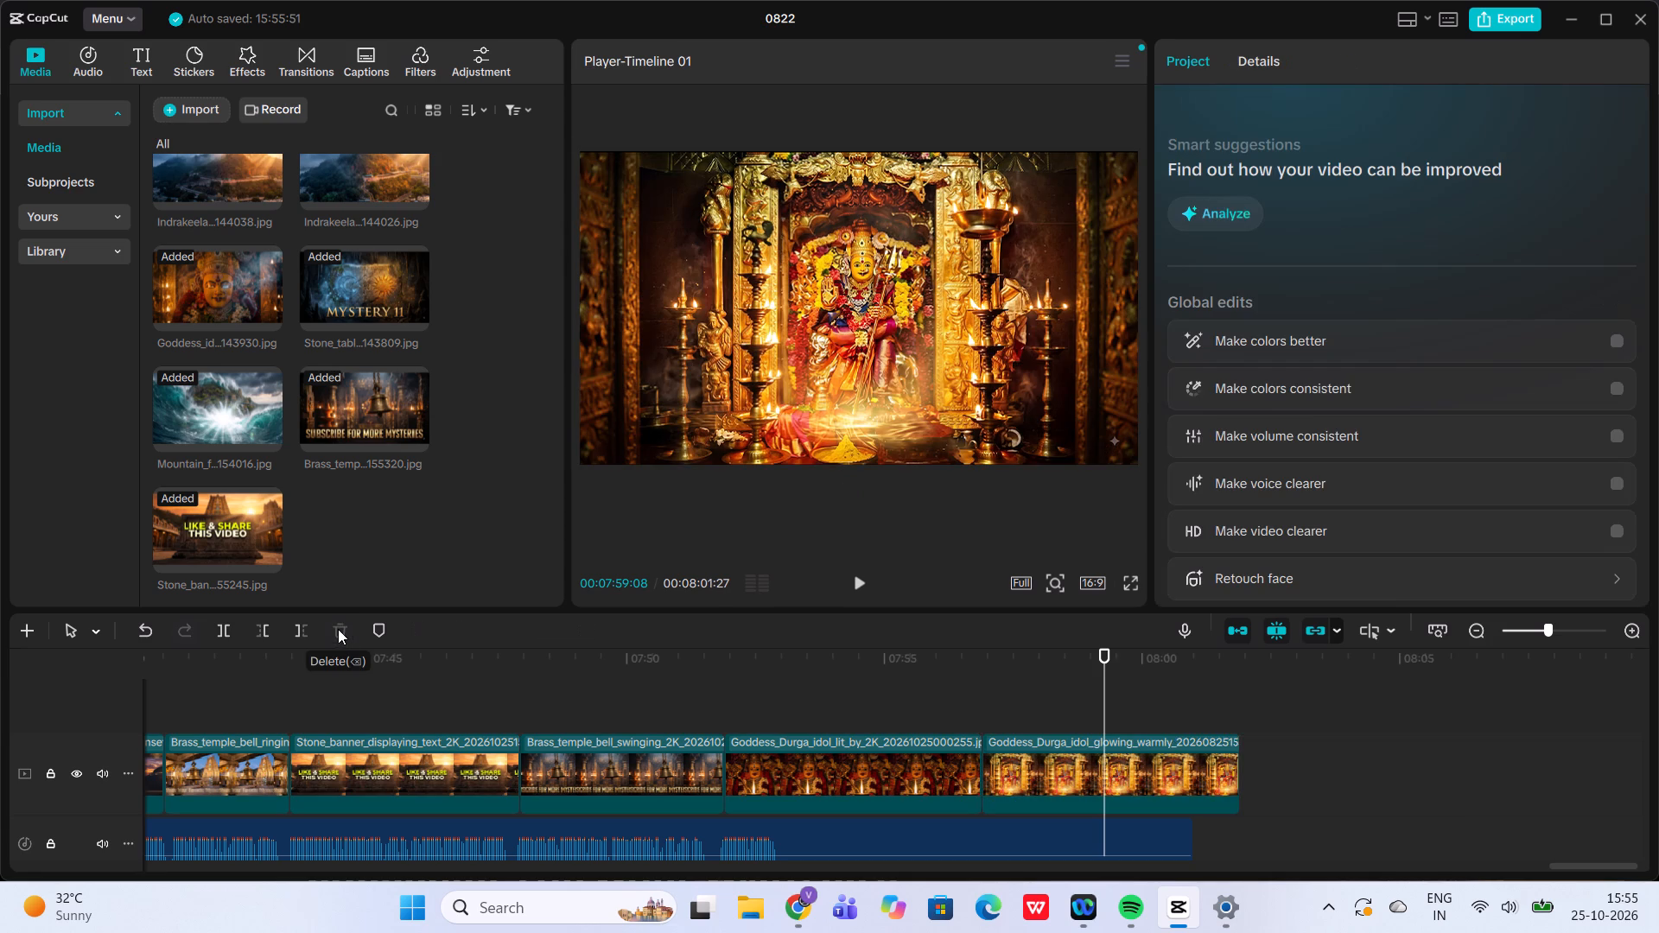
pyautogui.click(1078, 787)
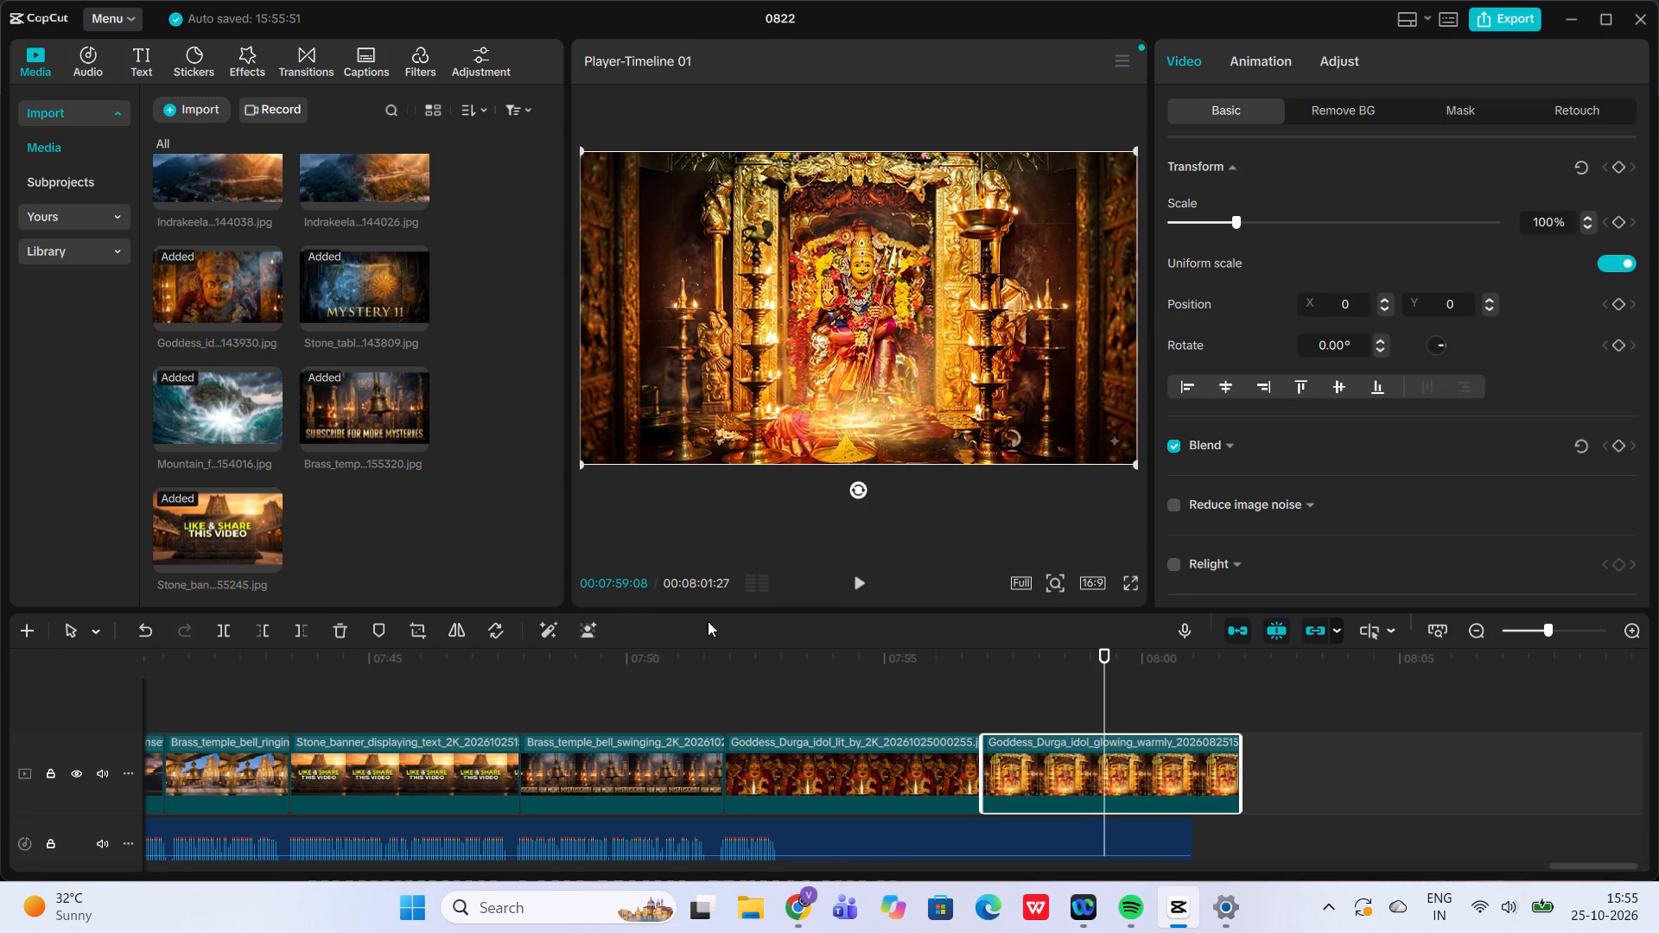
pyautogui.click(343, 626)
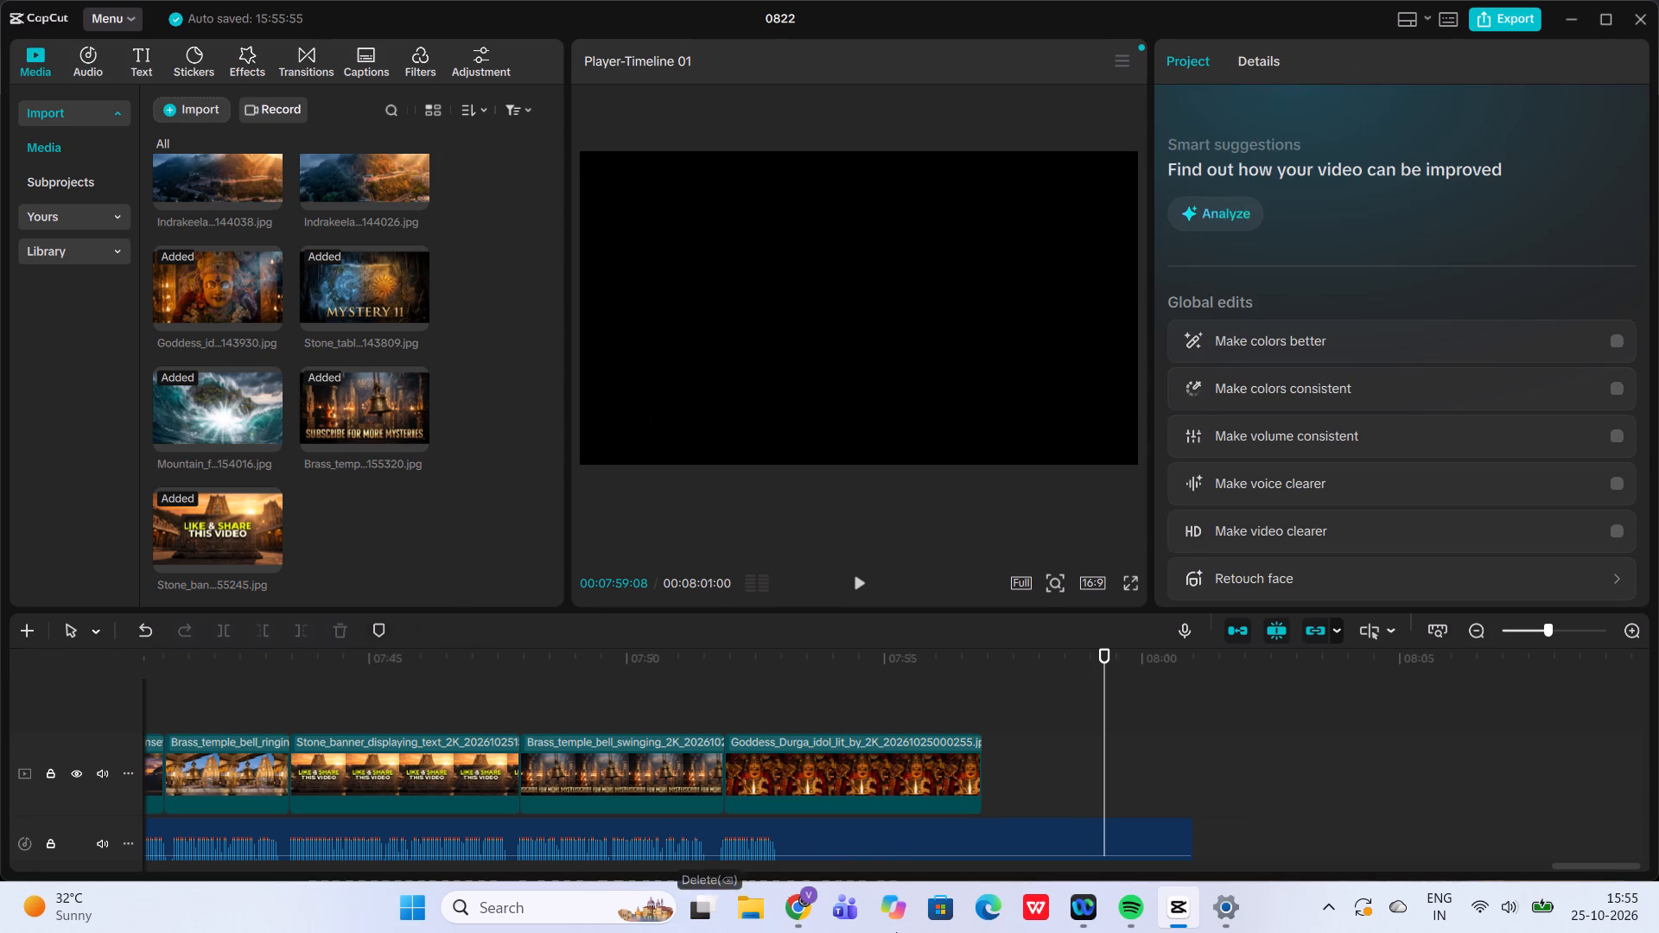
# Trim the end of the "Goddess Durga idol lit by" clip to about 07:54, just past the final voice-over speech.
pyautogui.click(936, 773)
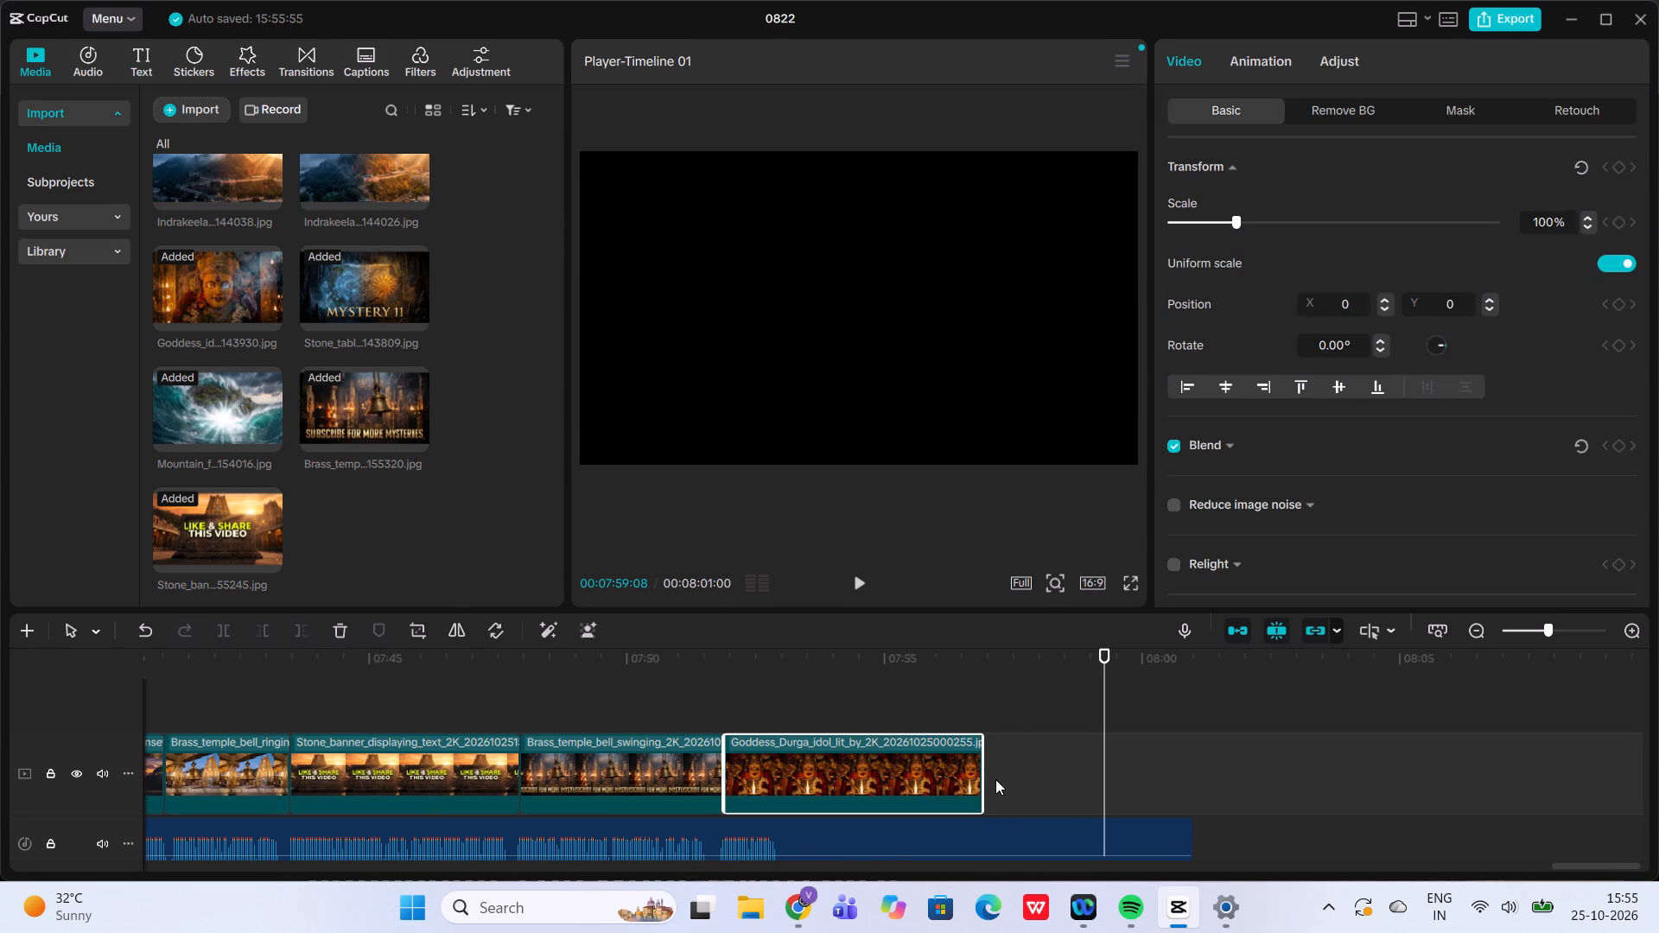
pyautogui.click(983, 777)
pyautogui.moveTo(983, 777); pyautogui.dragTo(854, 758)
pyautogui.moveTo(981, 771); pyautogui.dragTo(838, 779)
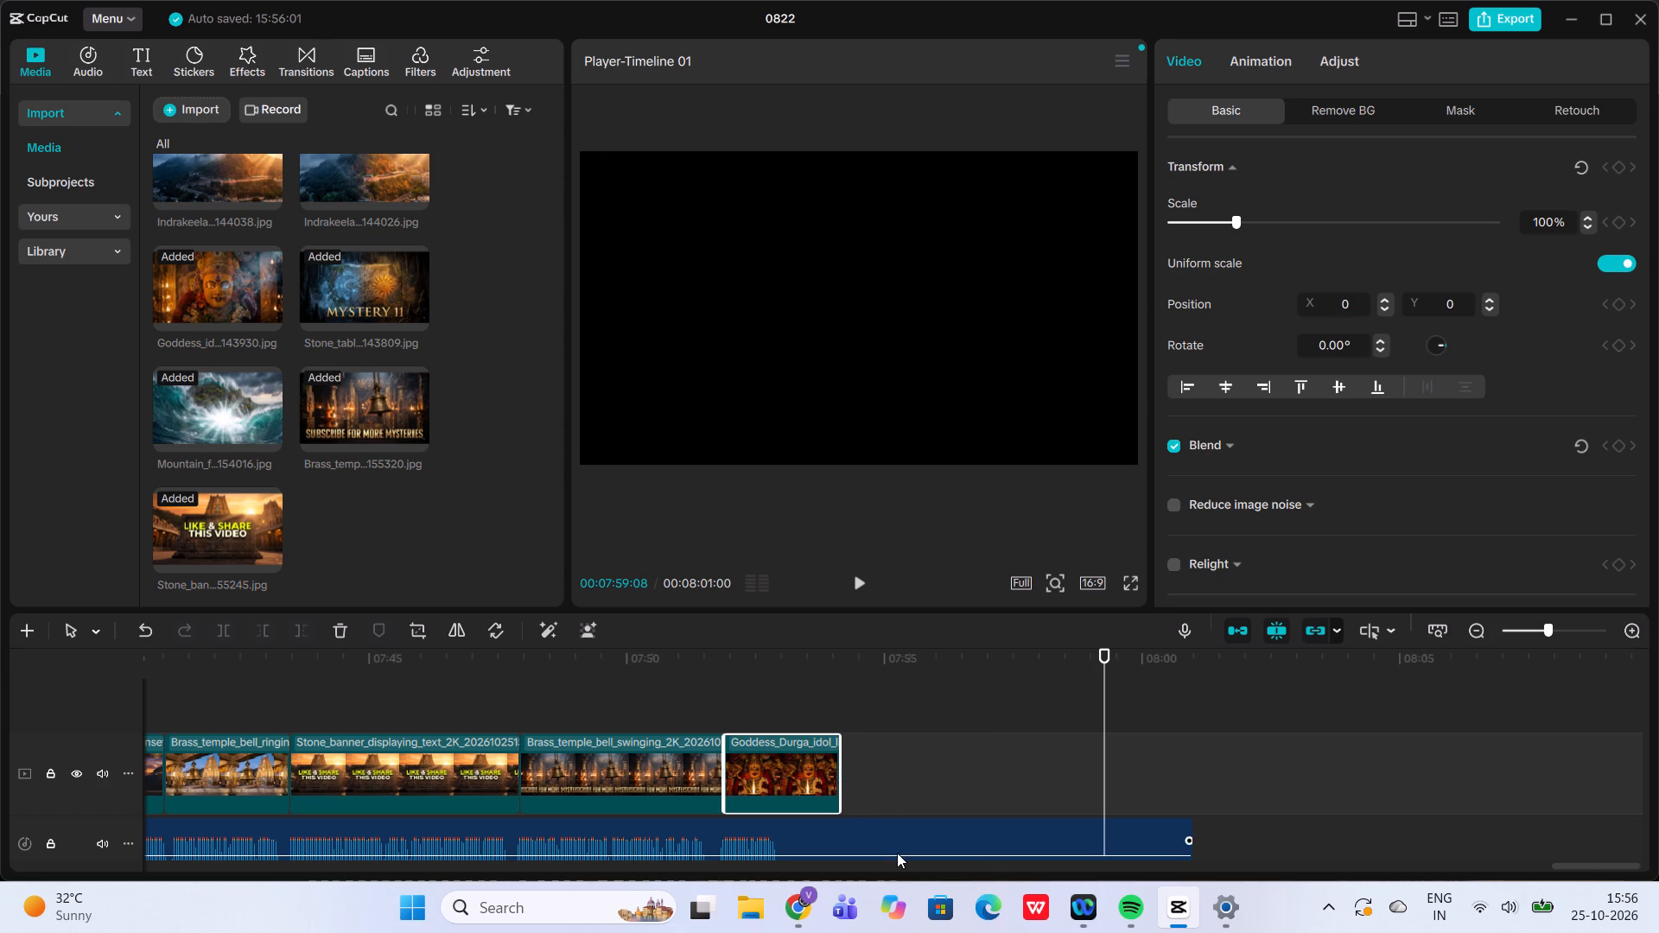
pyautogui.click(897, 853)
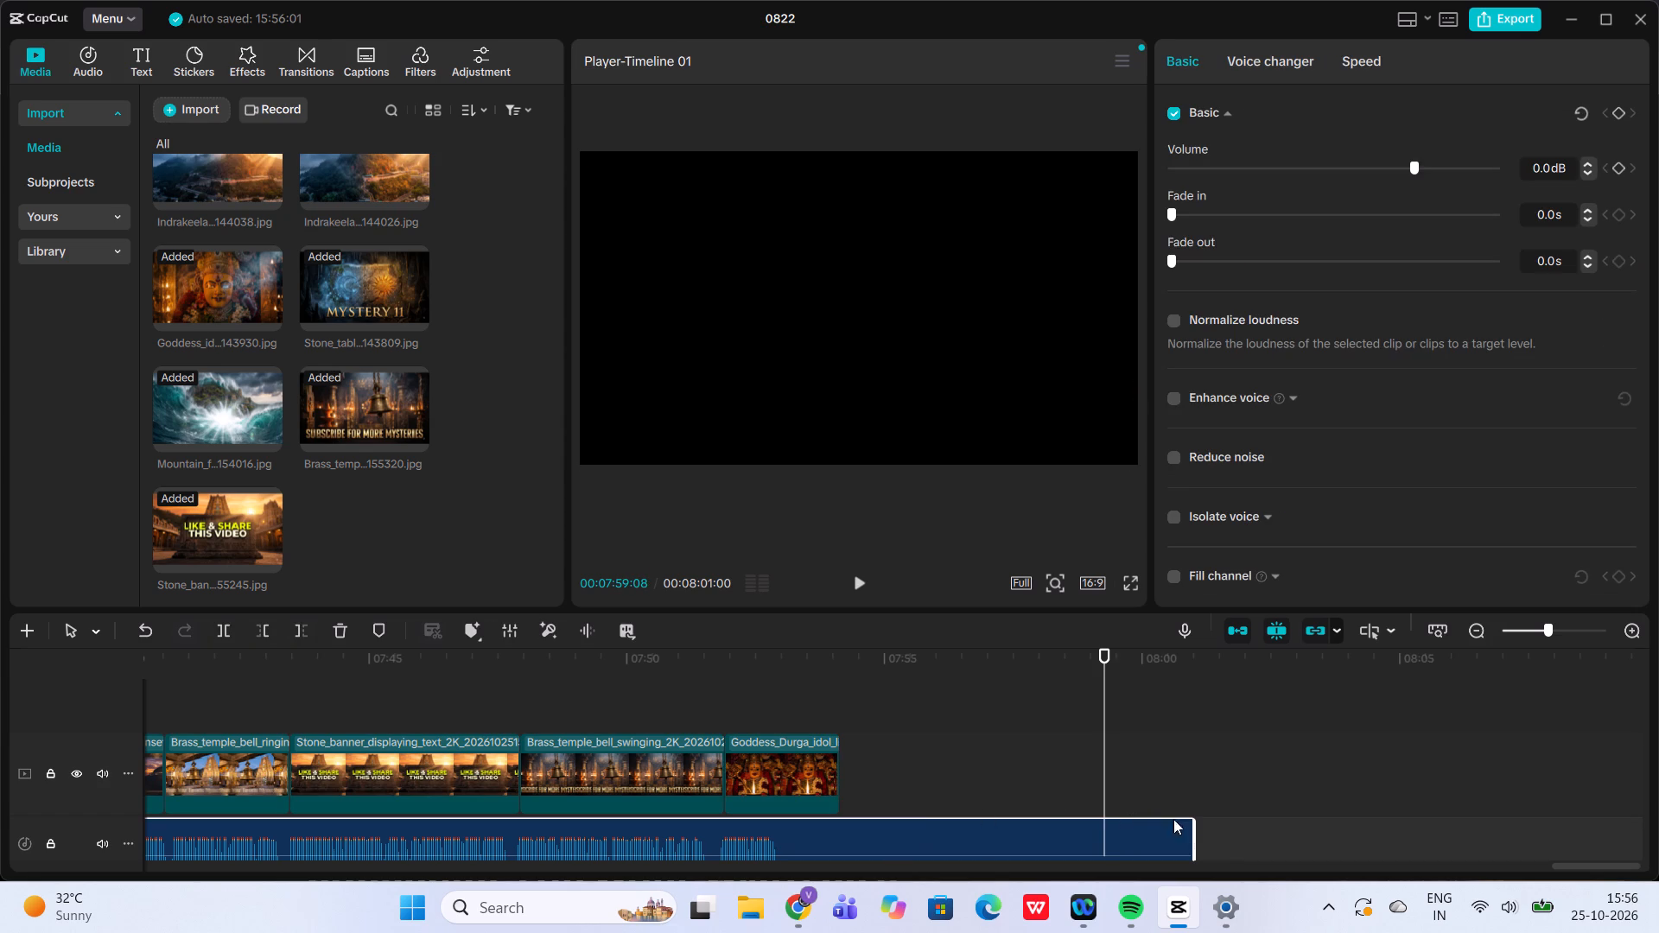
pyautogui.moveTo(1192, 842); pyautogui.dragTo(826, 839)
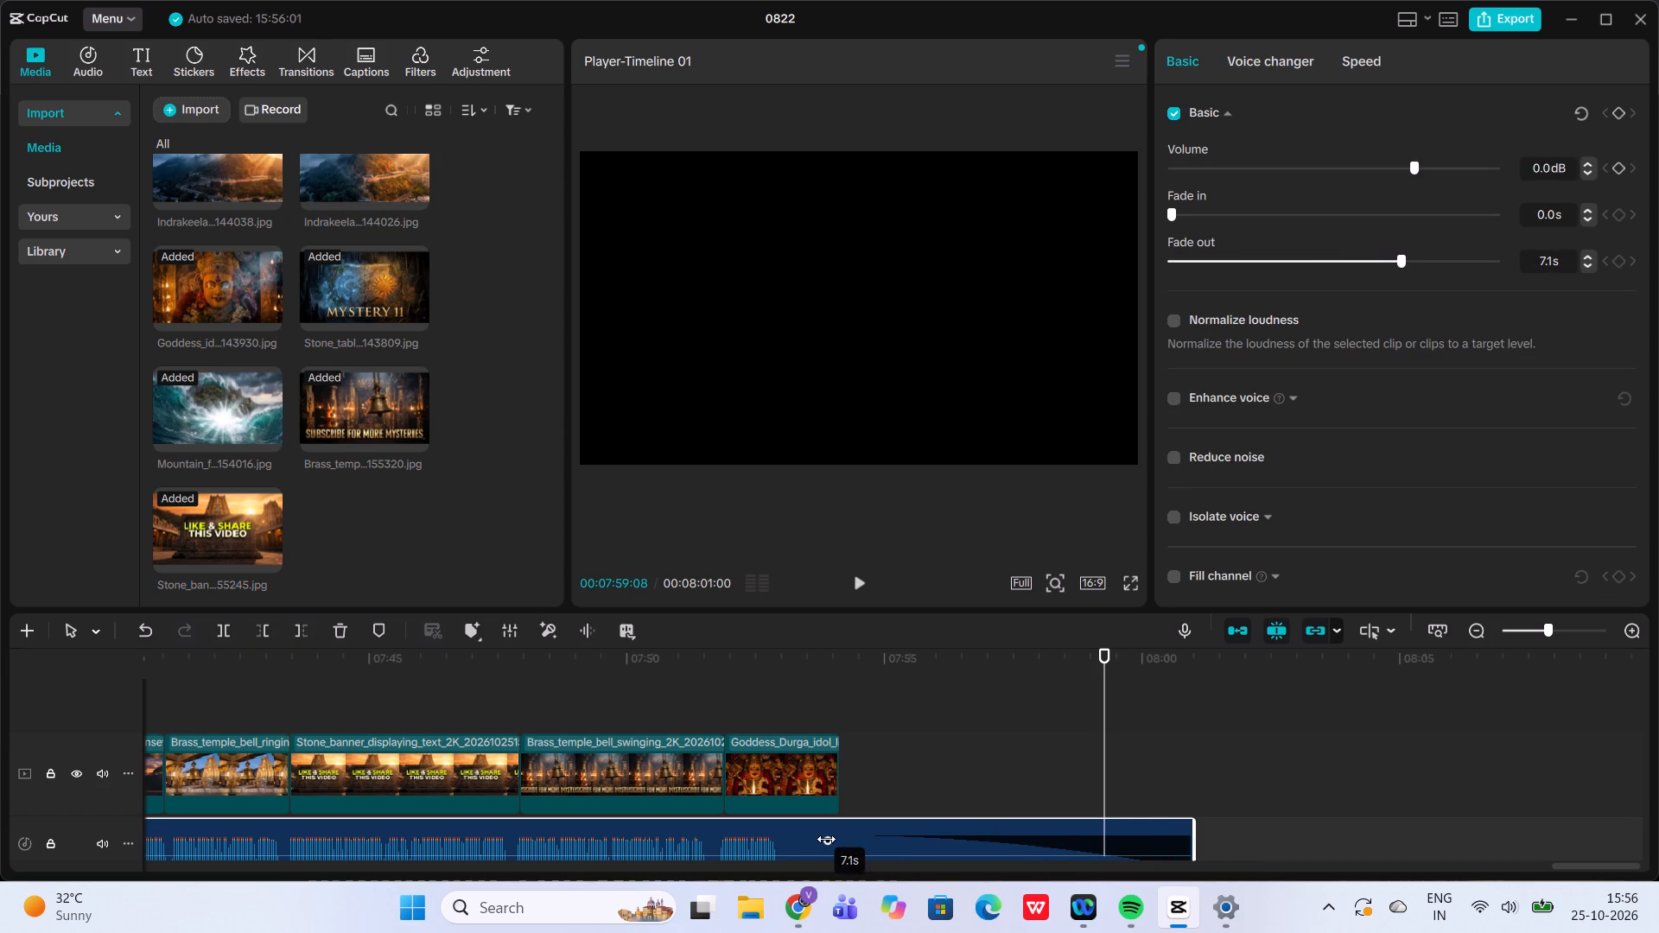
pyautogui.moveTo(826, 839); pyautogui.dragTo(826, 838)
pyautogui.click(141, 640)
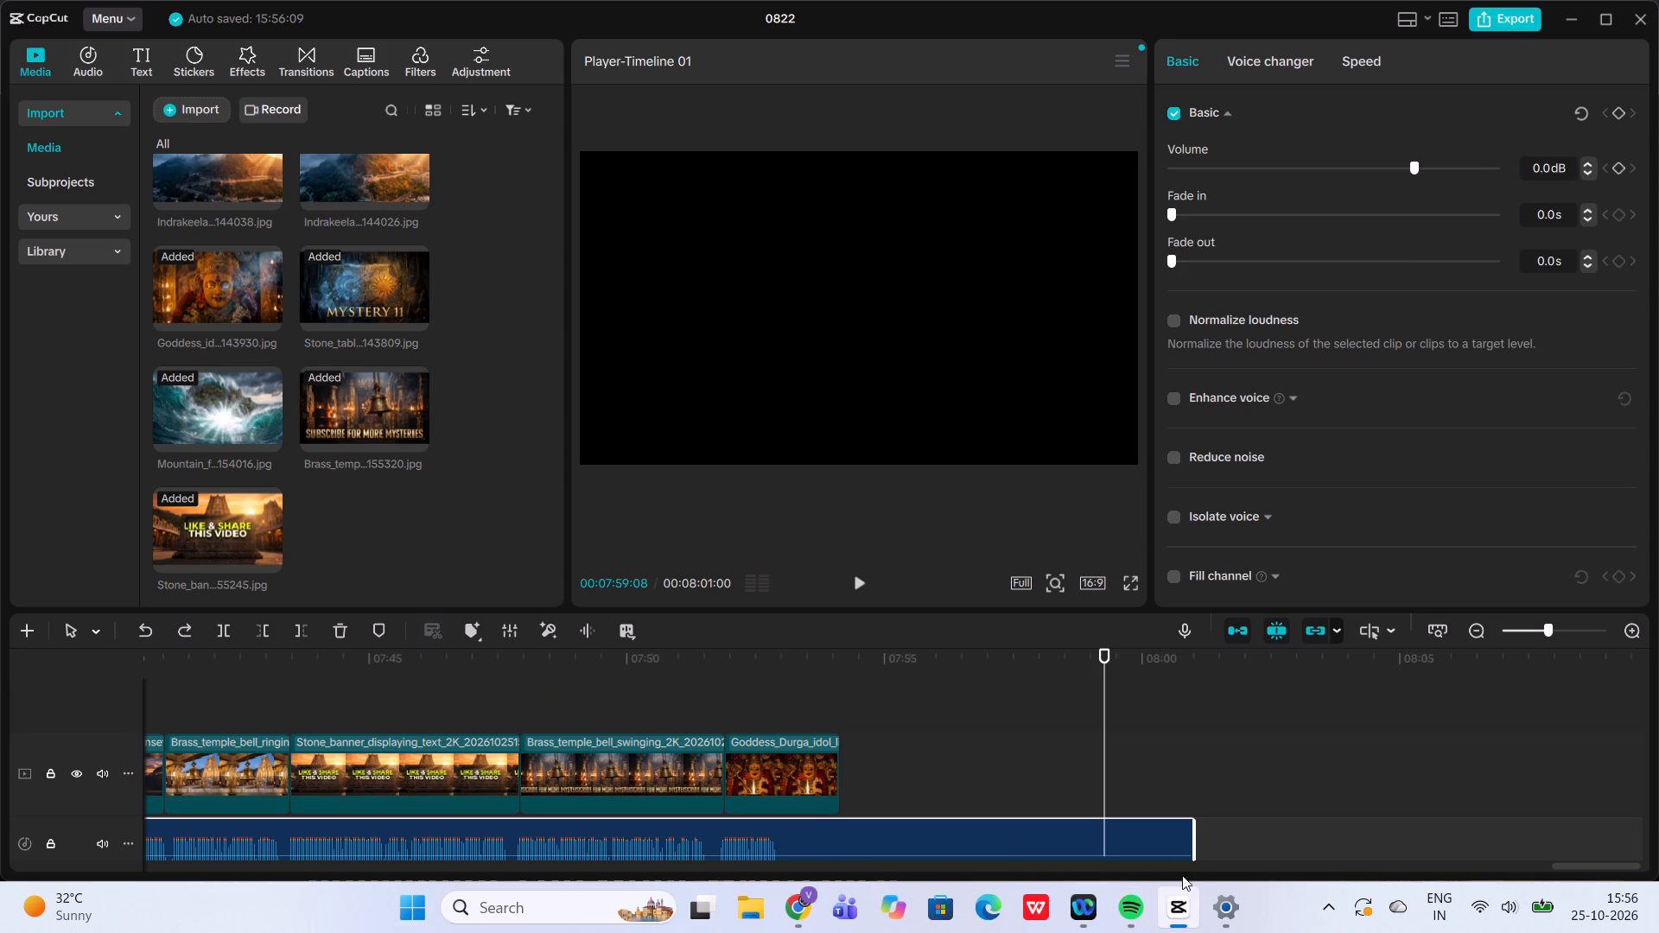
# Trim the end of the voice-over audio to about 07:54:04, level with the end of the closing goddess clip.
pyautogui.moveTo(1198, 845); pyautogui.dragTo(856, 836)
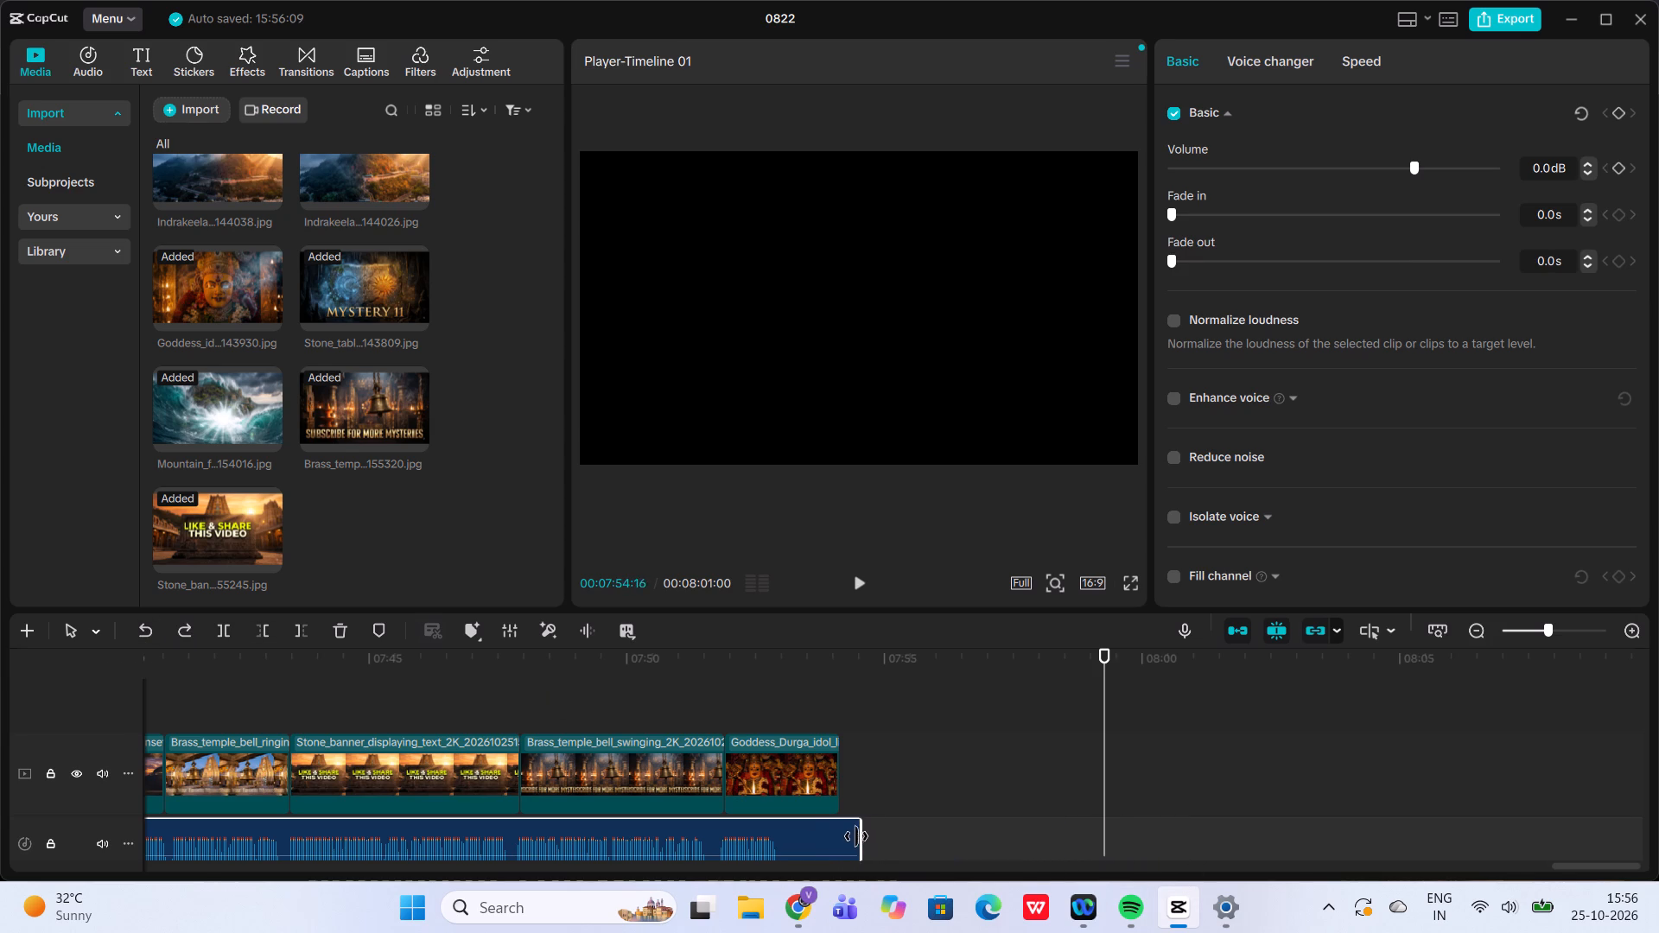
pyautogui.moveTo(856, 836); pyautogui.dragTo(842, 835)
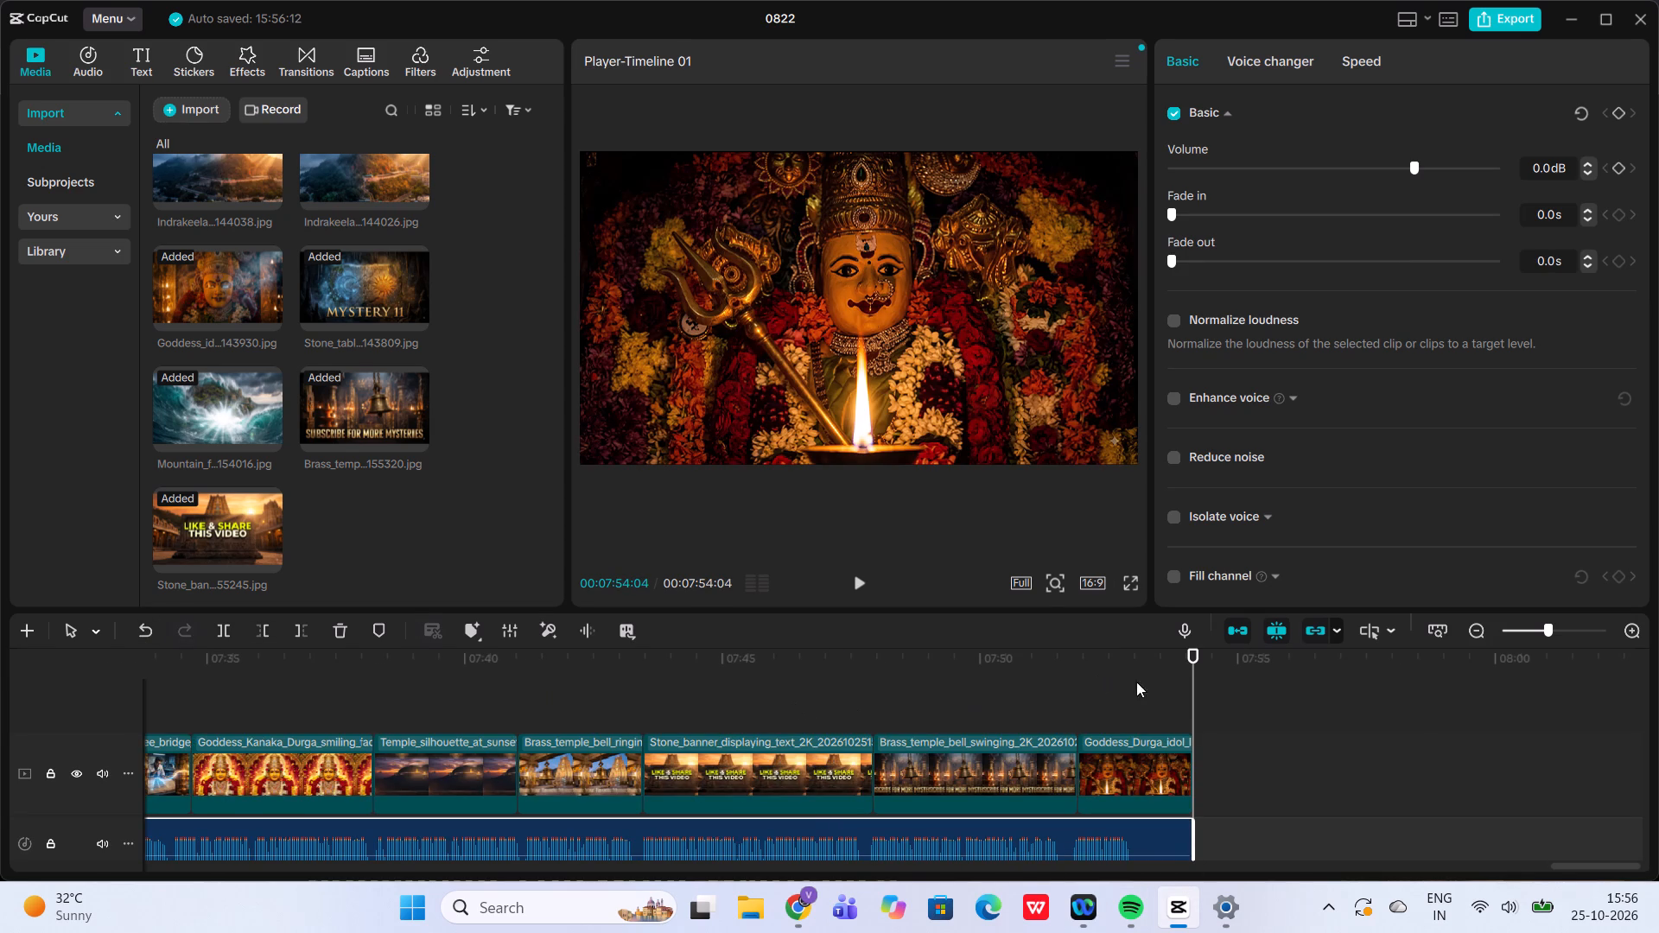
# Play back the ending, and shorten the closing goddess clip and the voice-over so both end at about 07:53:18.
pyautogui.click(1150, 714)
pyautogui.click(850, 582)
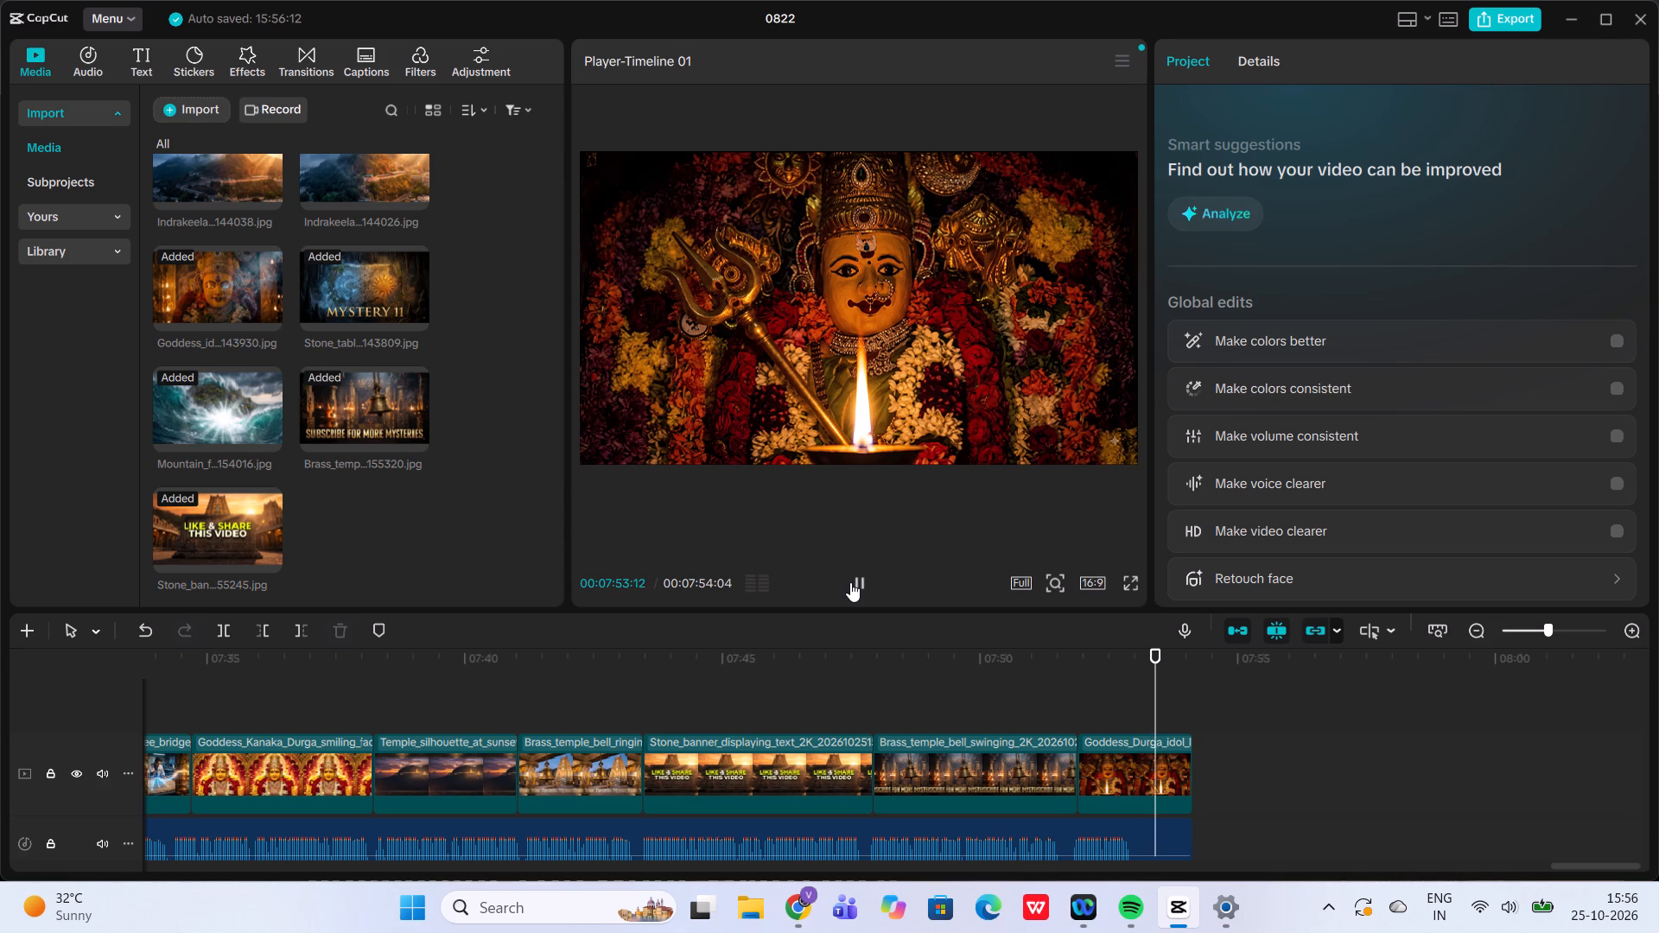
pyautogui.click(1076, 708)
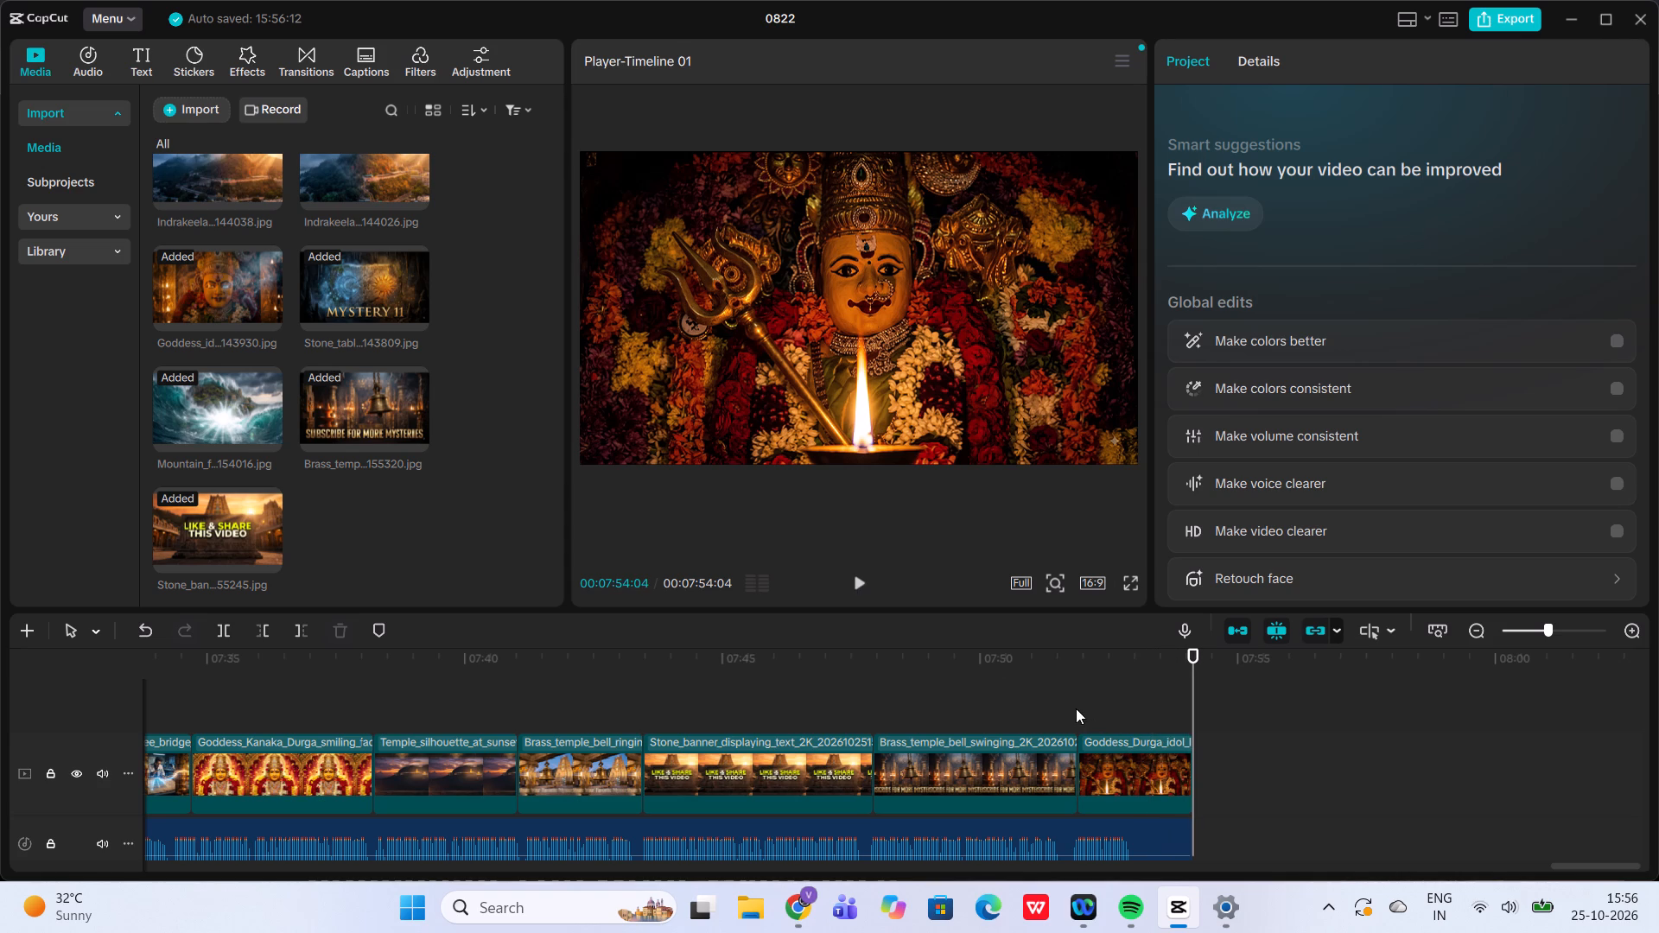
pyautogui.click(861, 589)
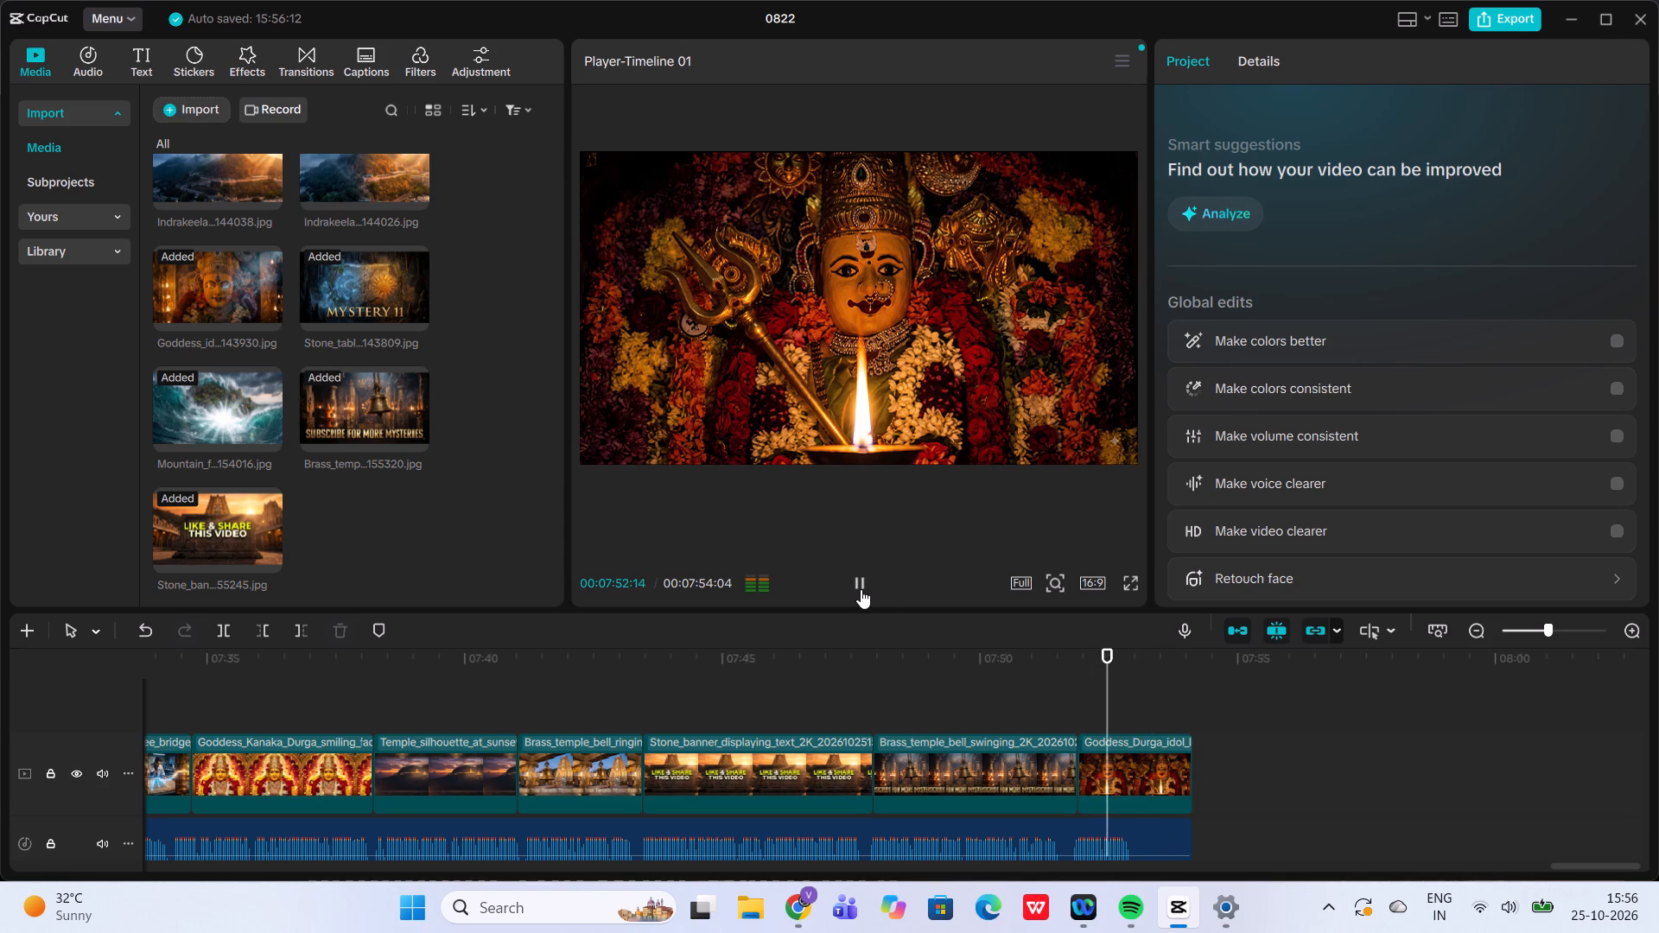
pyautogui.click(861, 589)
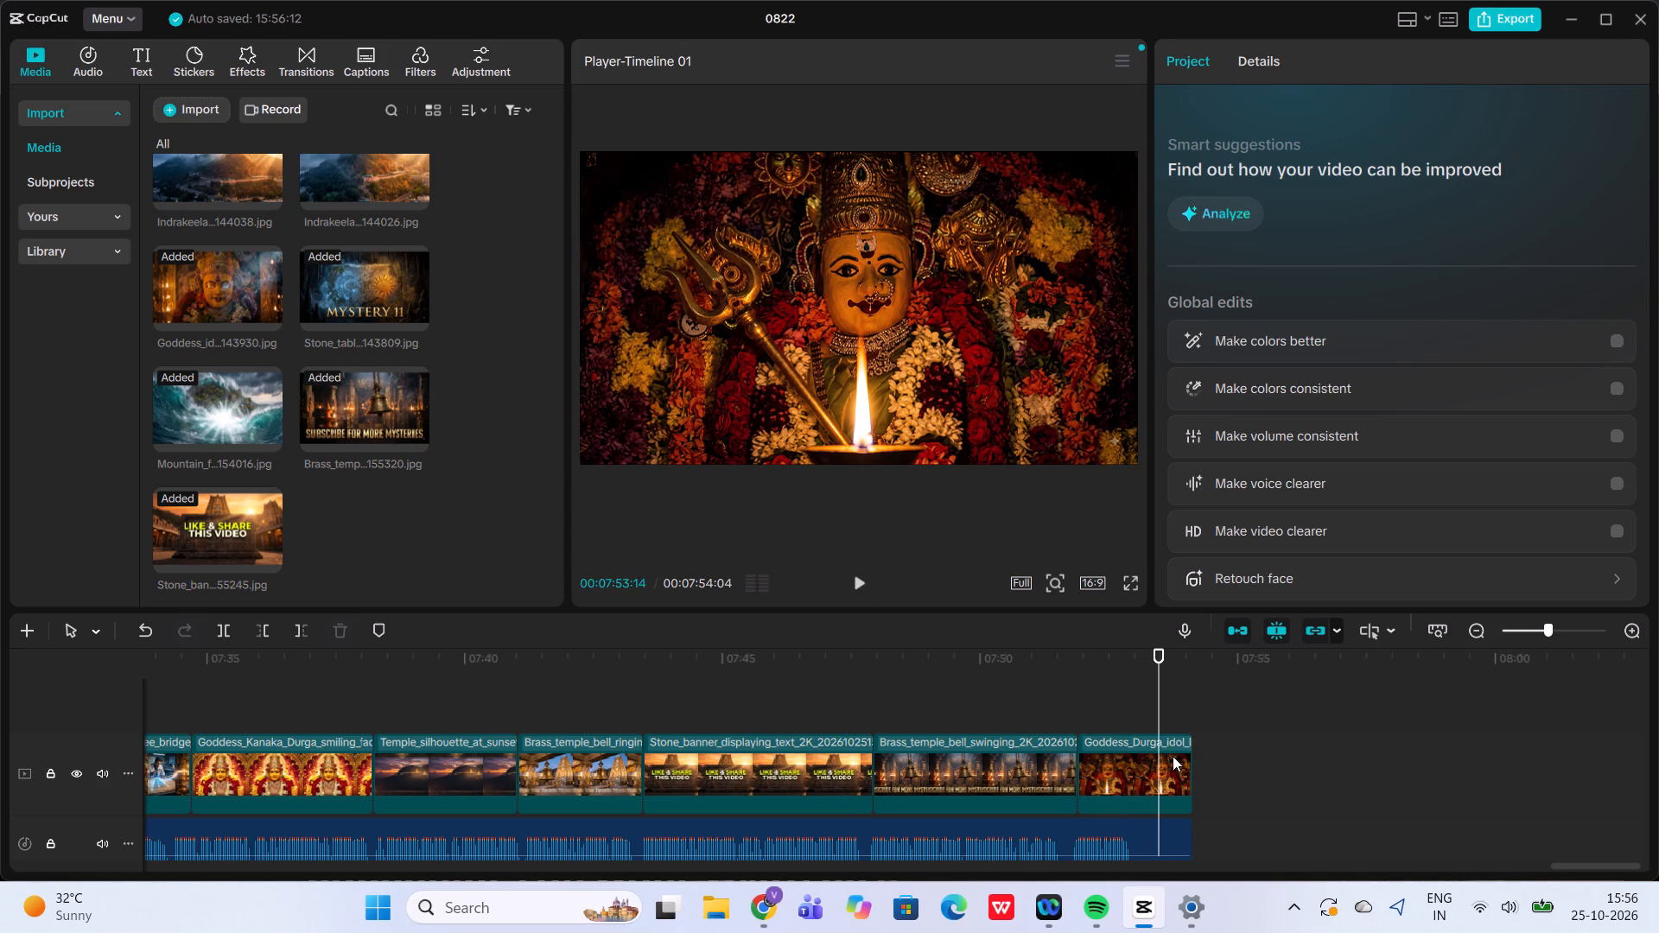
pyautogui.click(1173, 756)
pyautogui.moveTo(1193, 759); pyautogui.dragTo(1169, 760)
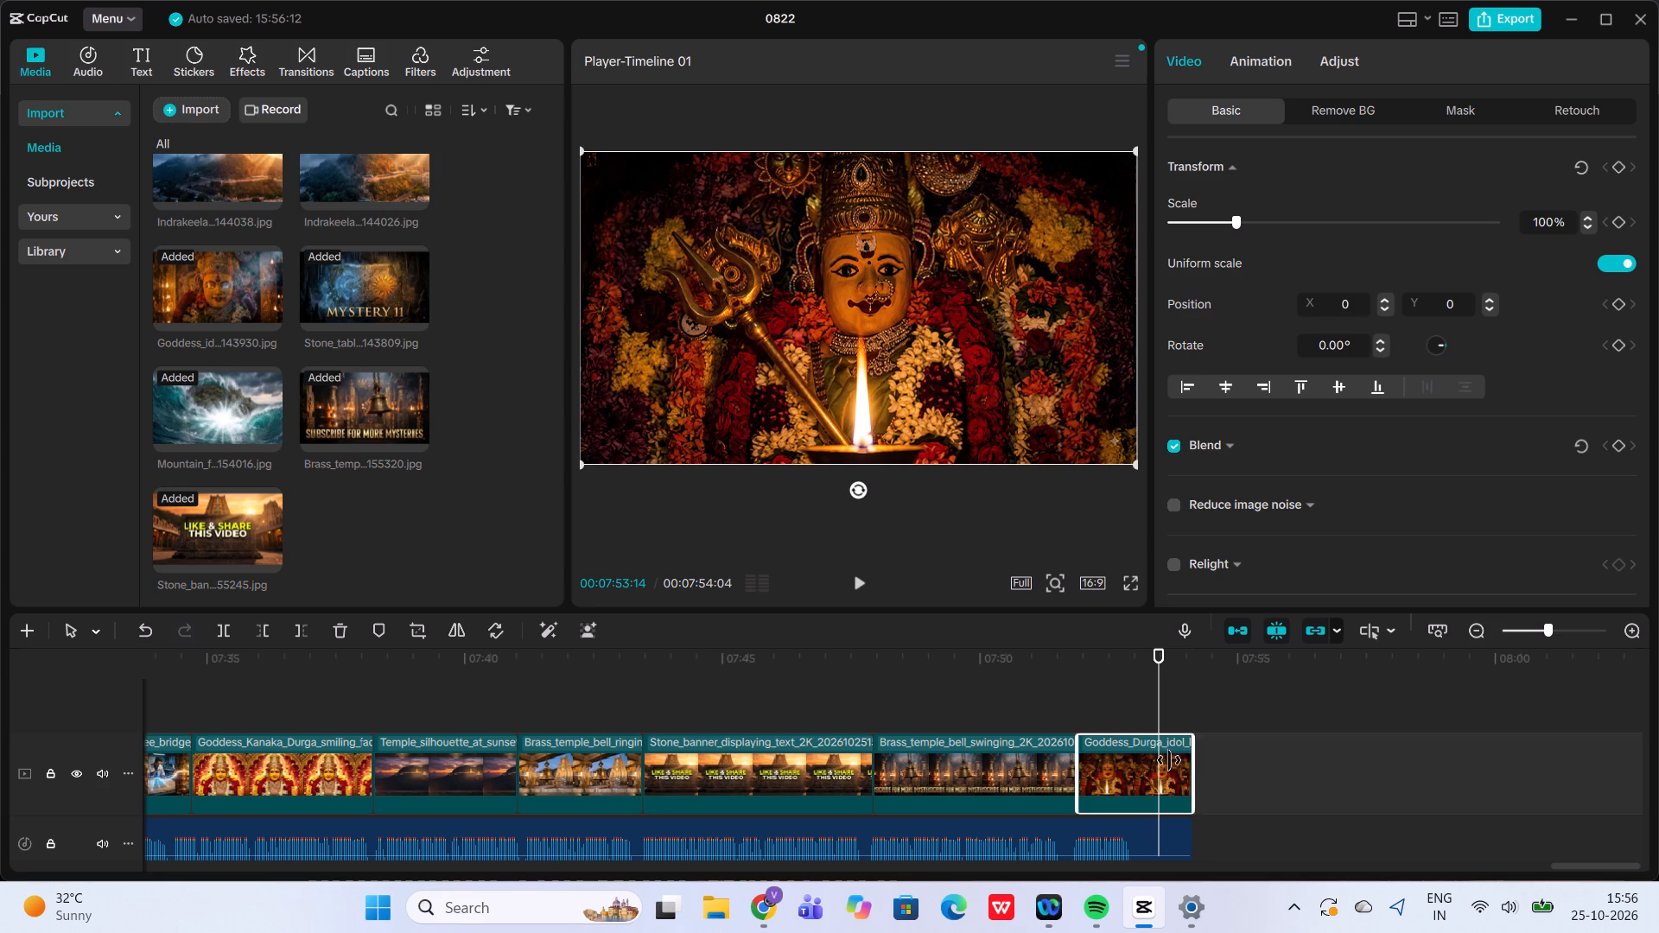
pyautogui.moveTo(1169, 760); pyautogui.dragTo(1160, 760)
pyautogui.click(1182, 843)
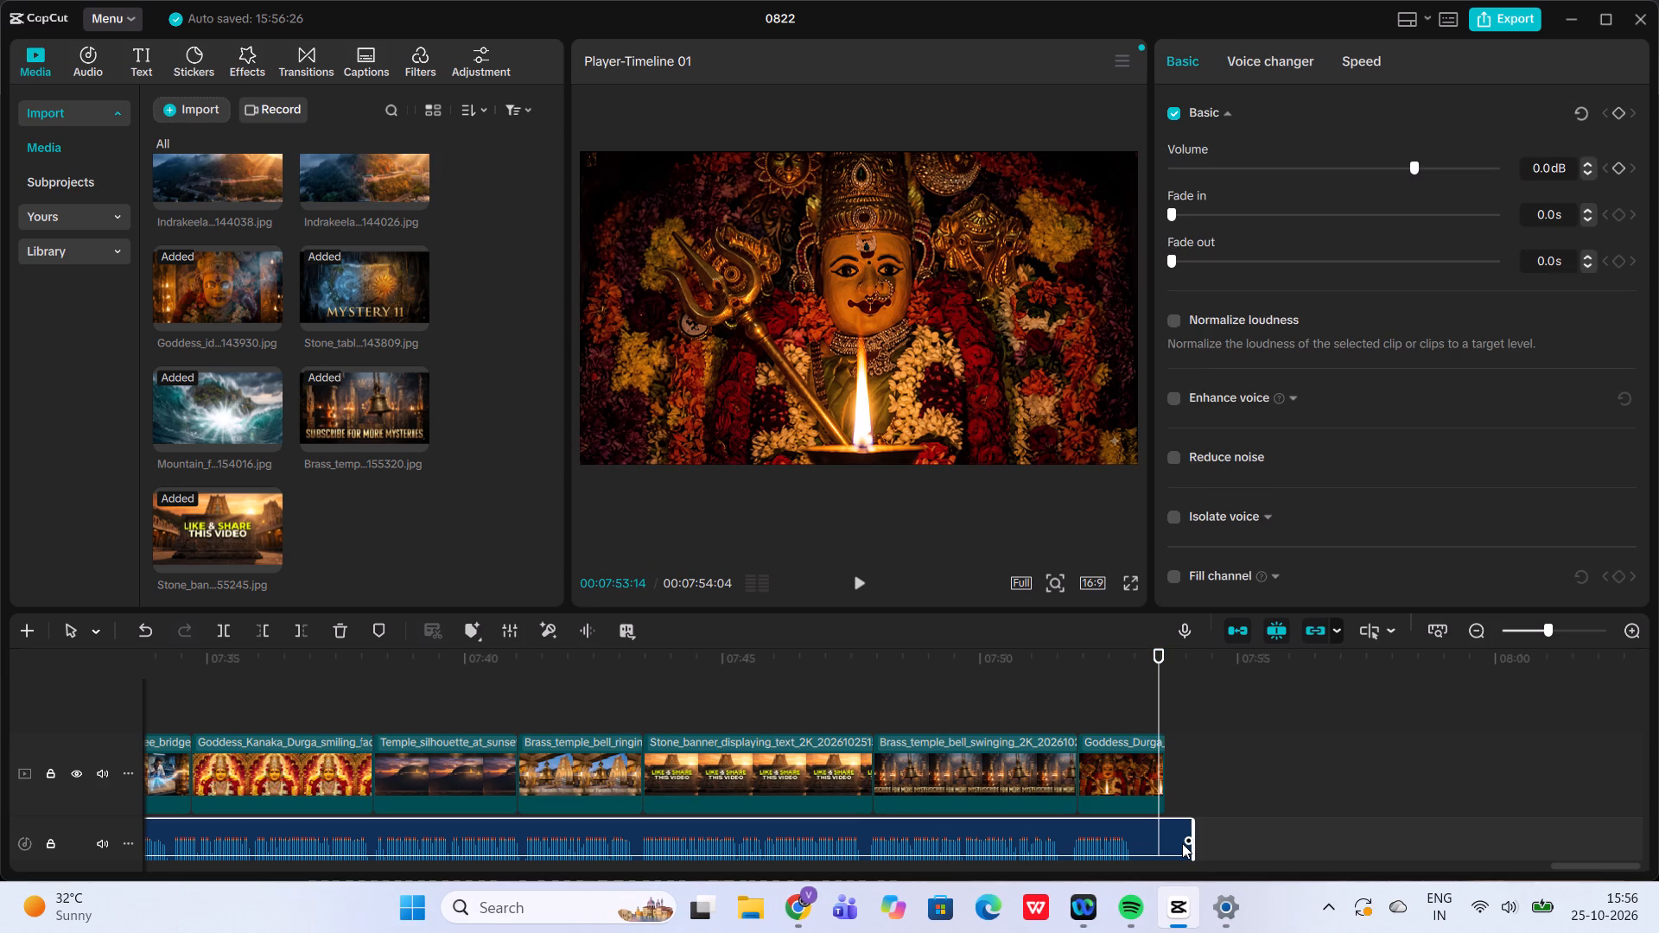
pyautogui.moveTo(1194, 830); pyautogui.dragTo(1165, 830)
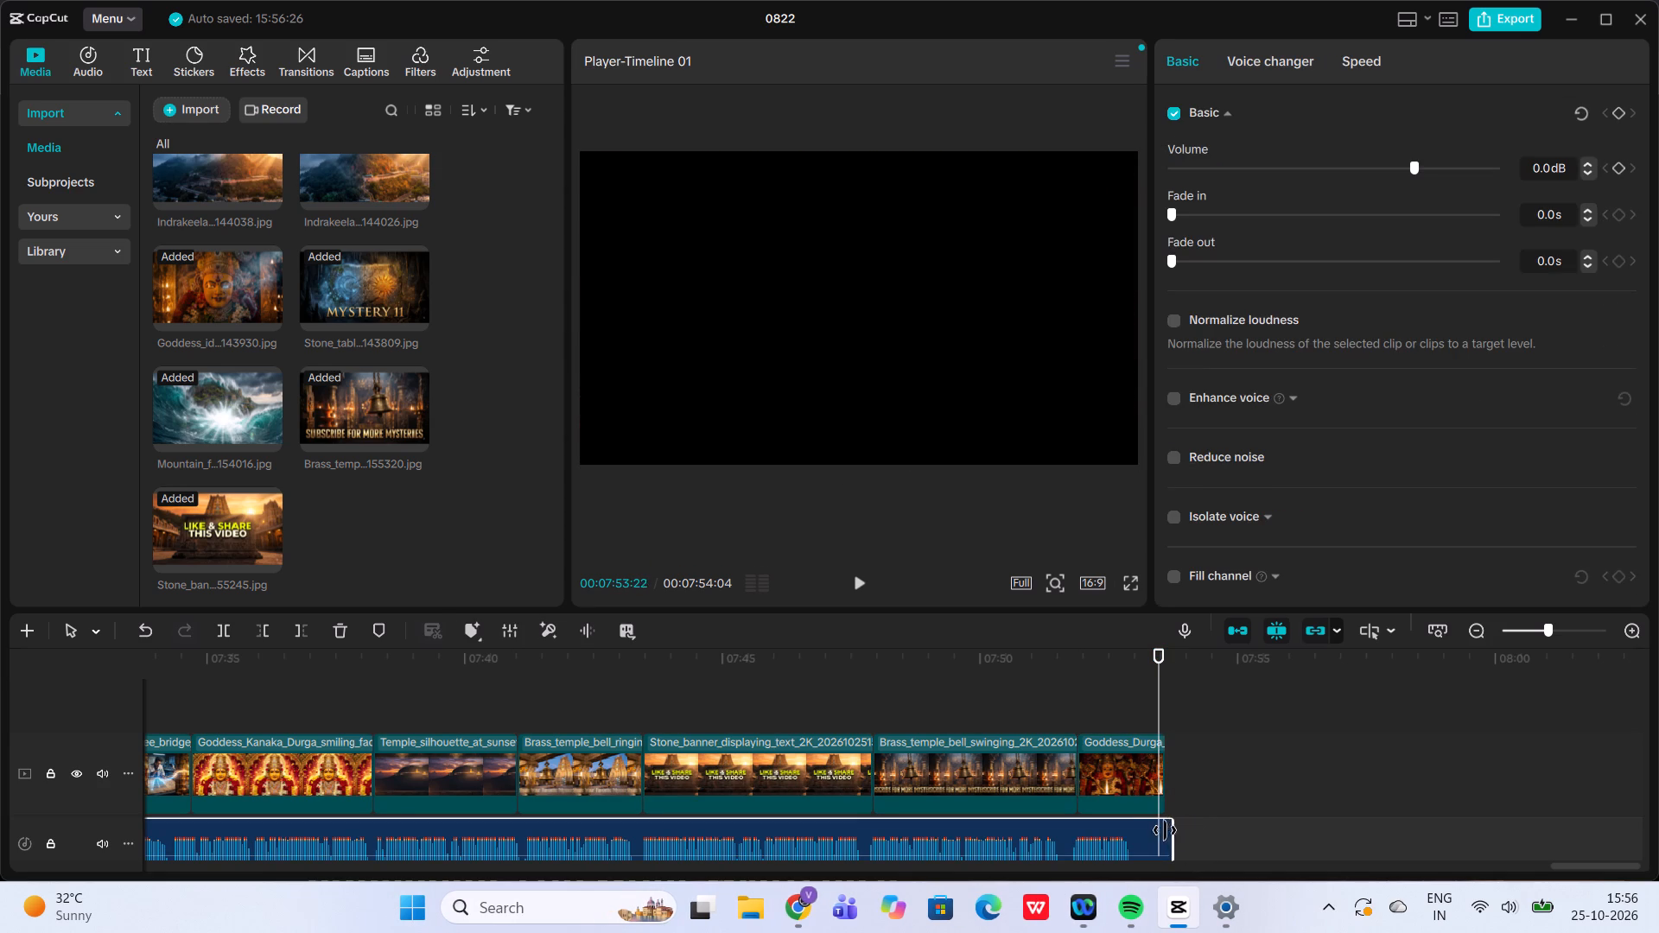
pyautogui.moveTo(1165, 830); pyautogui.dragTo(1162, 830)
# Scrub back through the timeline to locate the start of the "Devotees moving through temple" clip at about 03:12.
pyautogui.click(1126, 676)
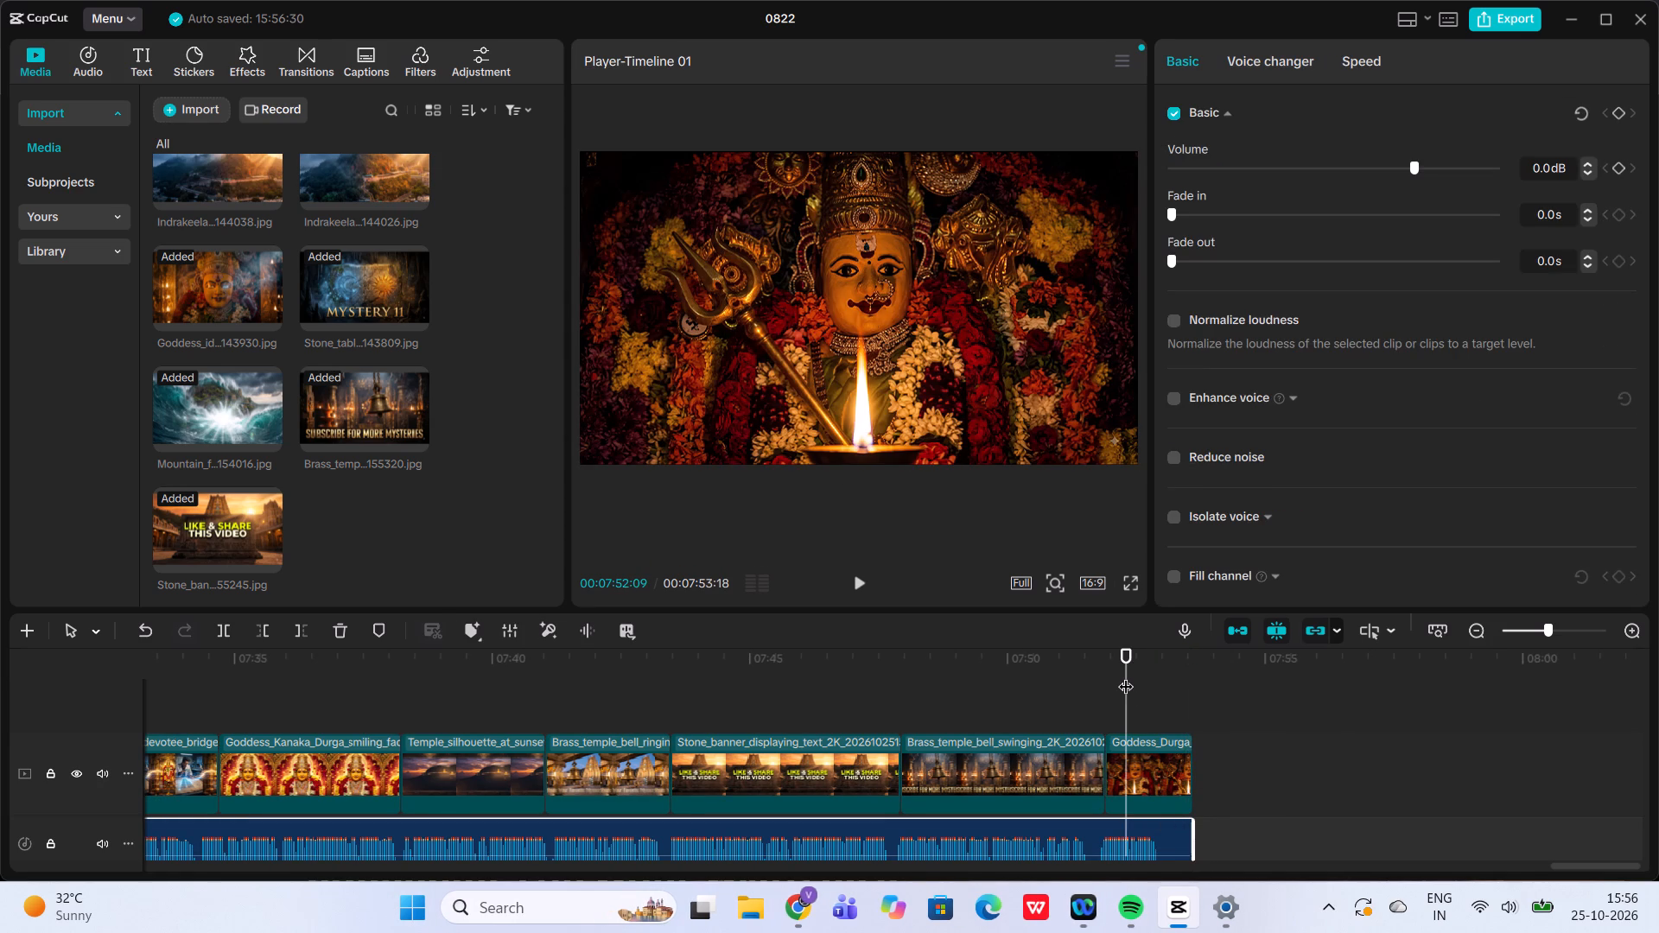
pyautogui.hscroll(2, 1126, 676)
pyautogui.moveTo(1126, 676); pyautogui.dragTo(228, 676)
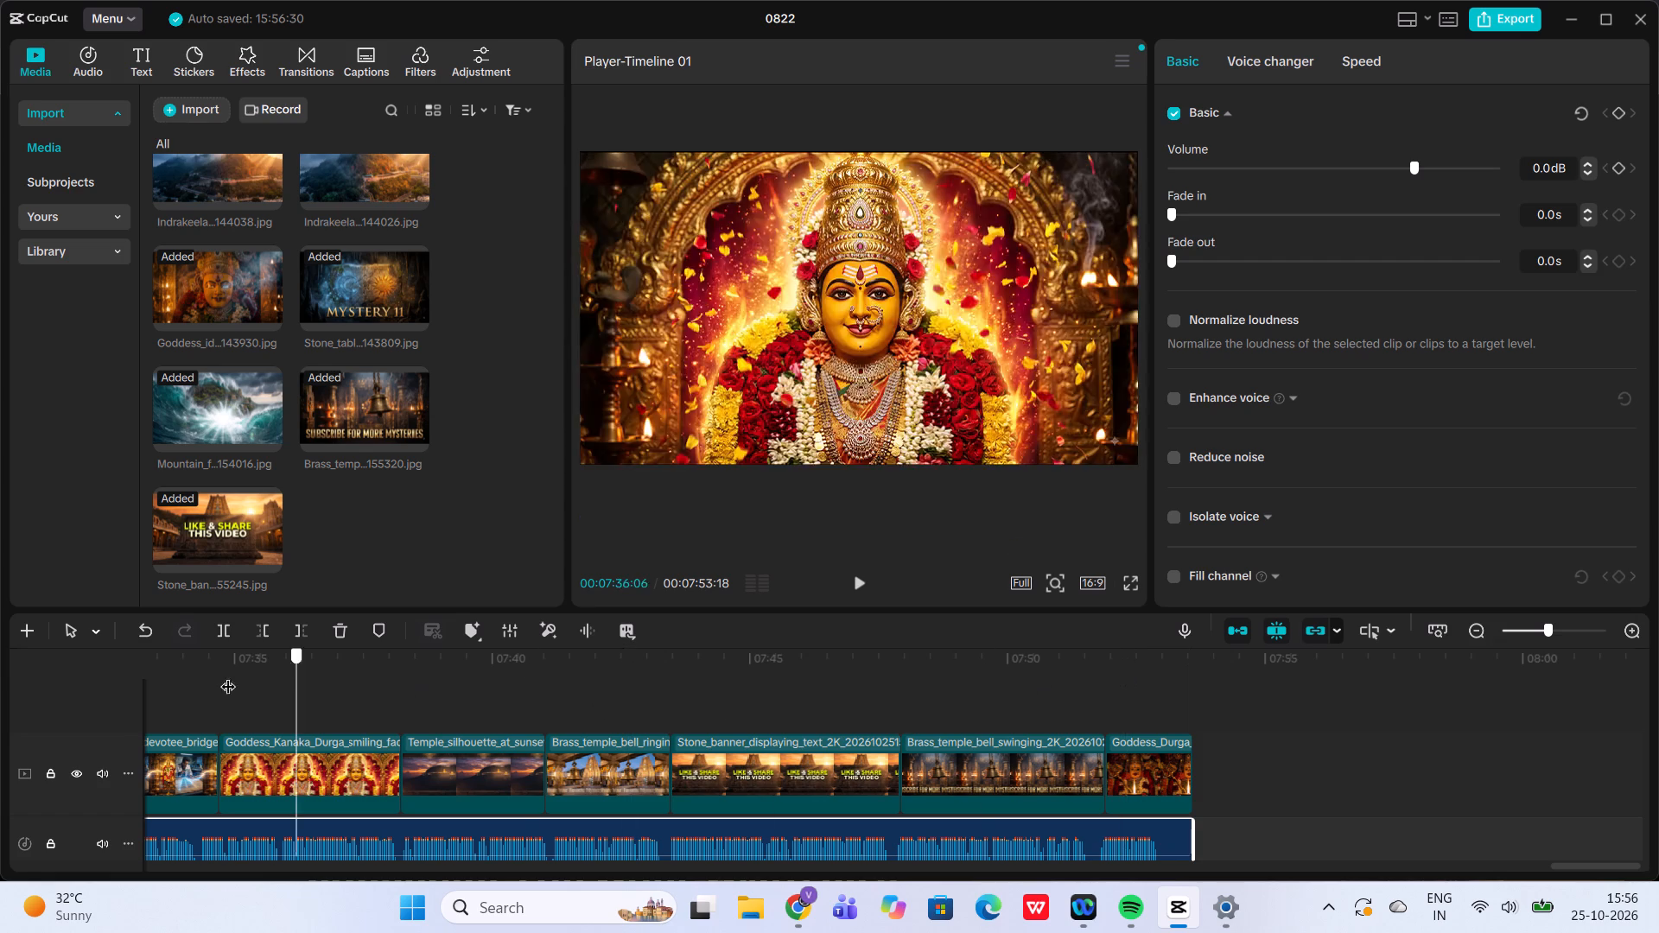
pyautogui.moveTo(228, 676); pyautogui.dragTo(0, 677)
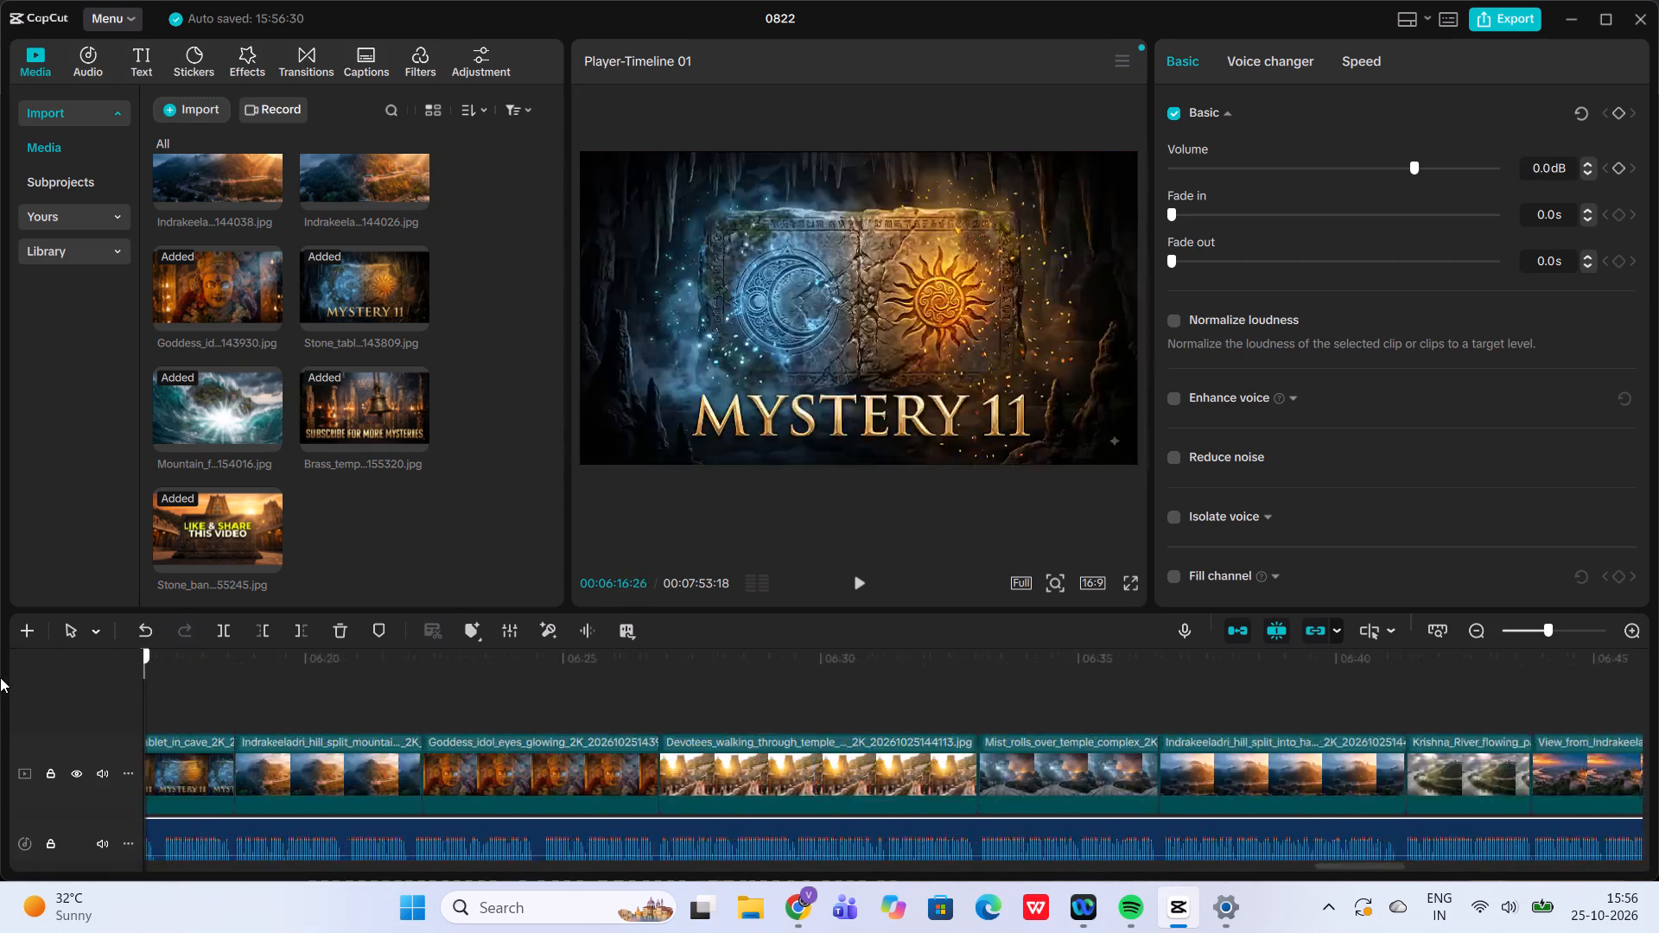
pyautogui.moveTo(0, 677); pyautogui.dragTo(0, 670)
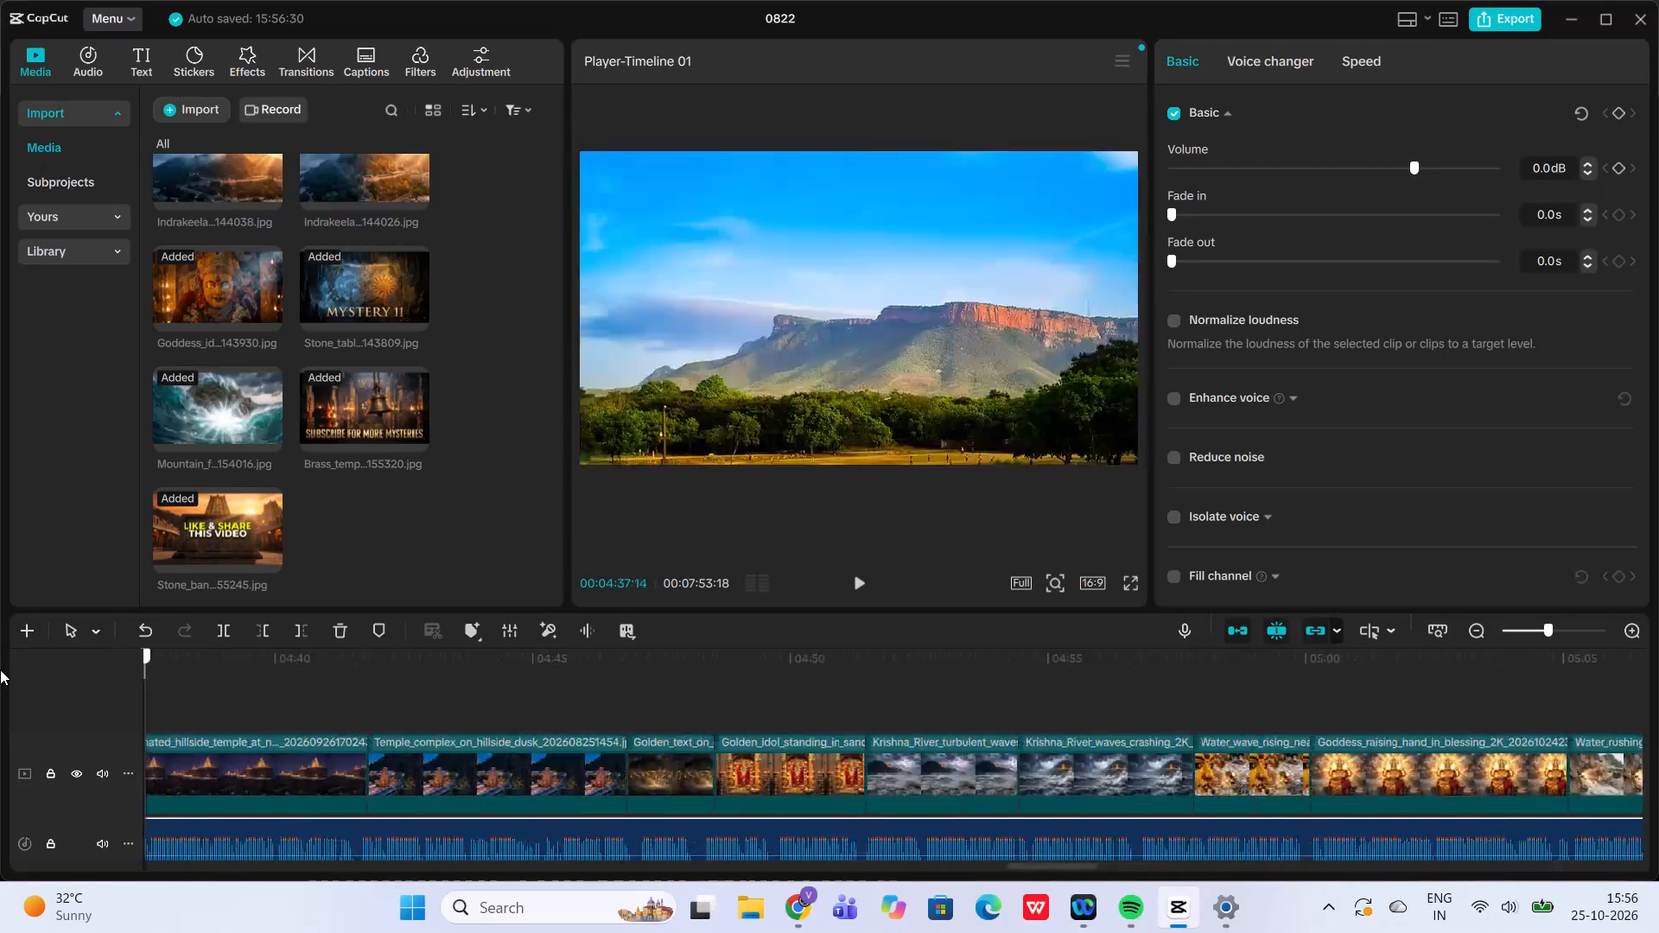
pyautogui.moveTo(0, 670); pyautogui.dragTo(178, 601)
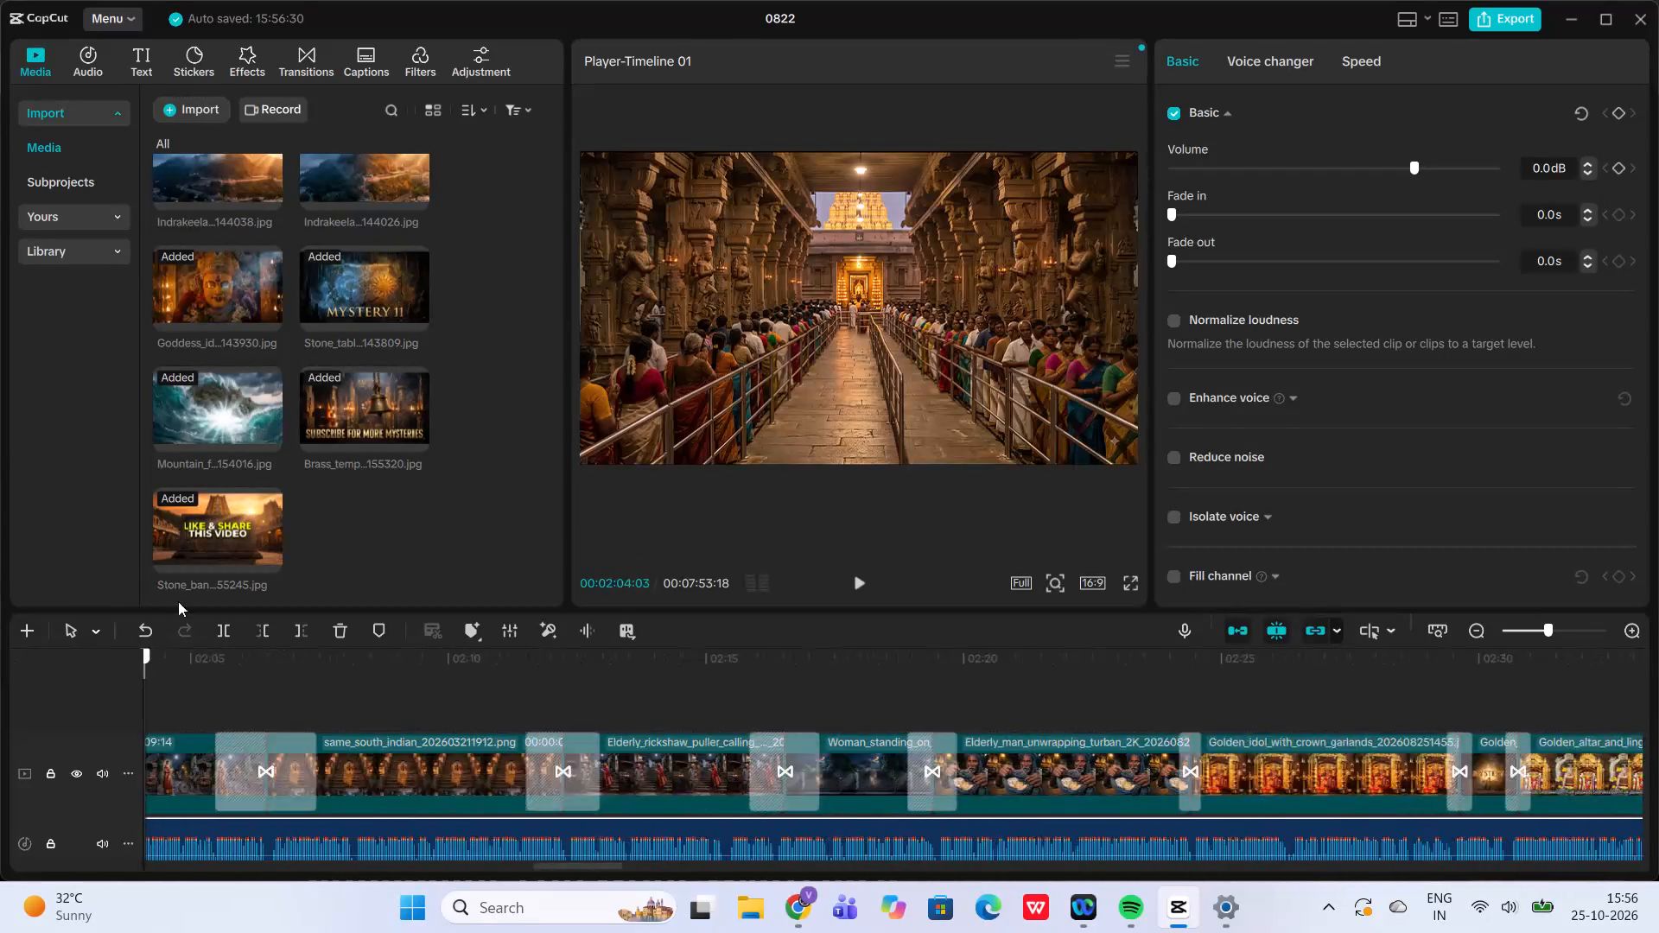
pyautogui.moveTo(178, 601); pyautogui.dragTo(1569, 699)
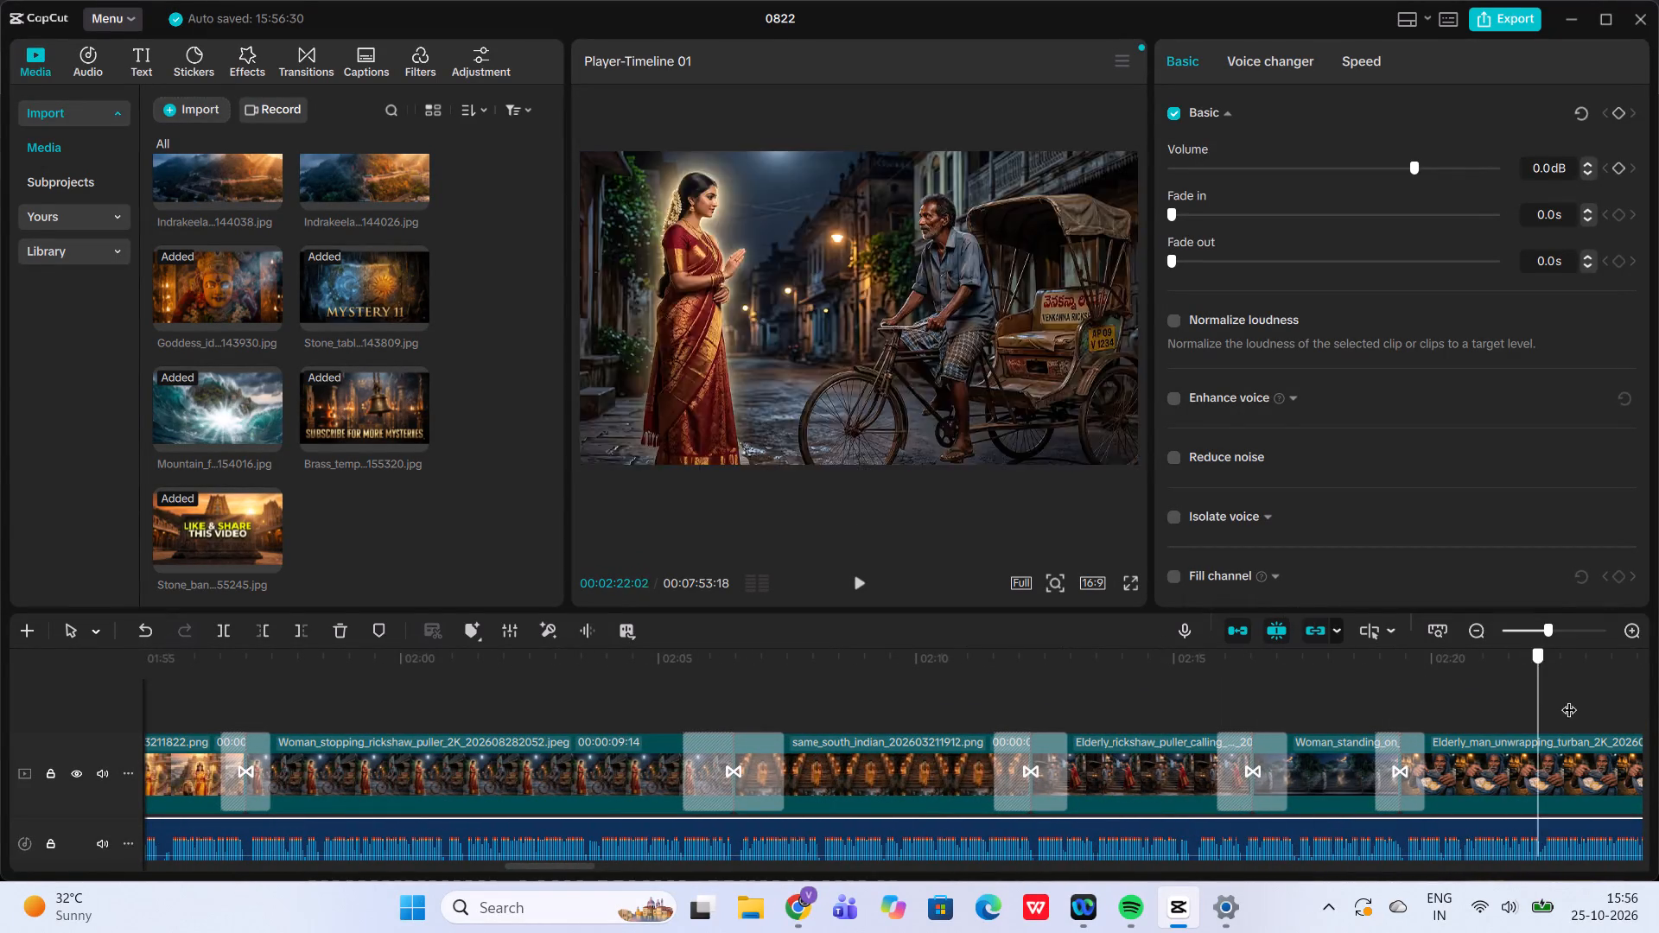
pyautogui.moveTo(1569, 699); pyautogui.dragTo(1624, 676)
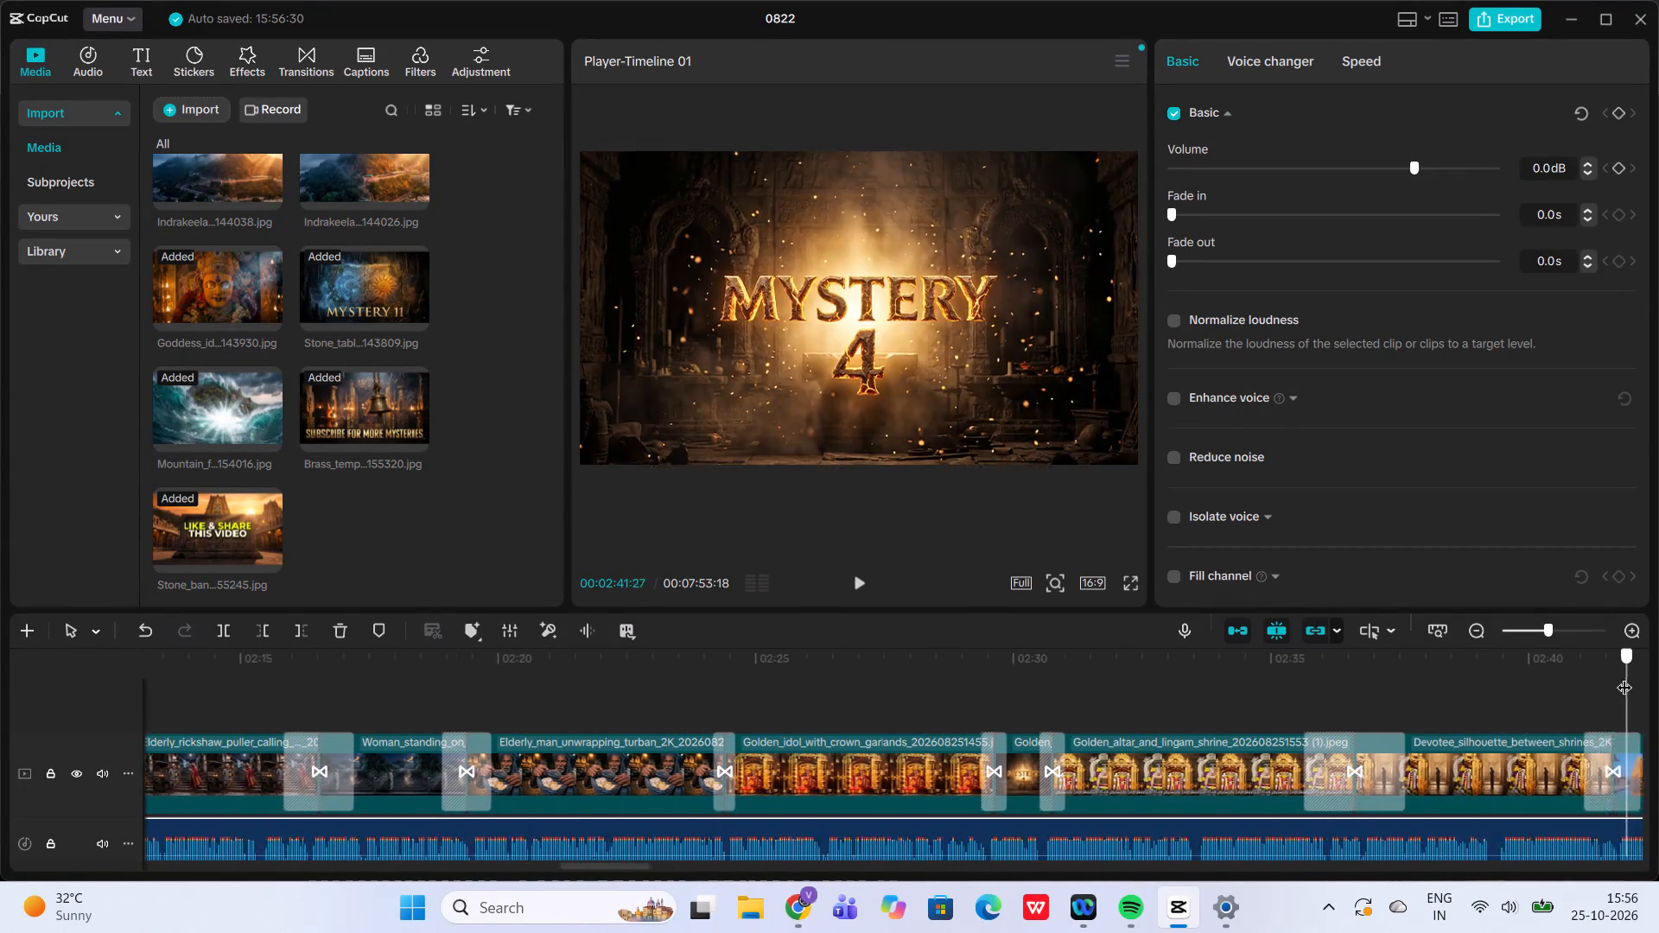
pyautogui.moveTo(1624, 676); pyautogui.dragTo(1628, 672)
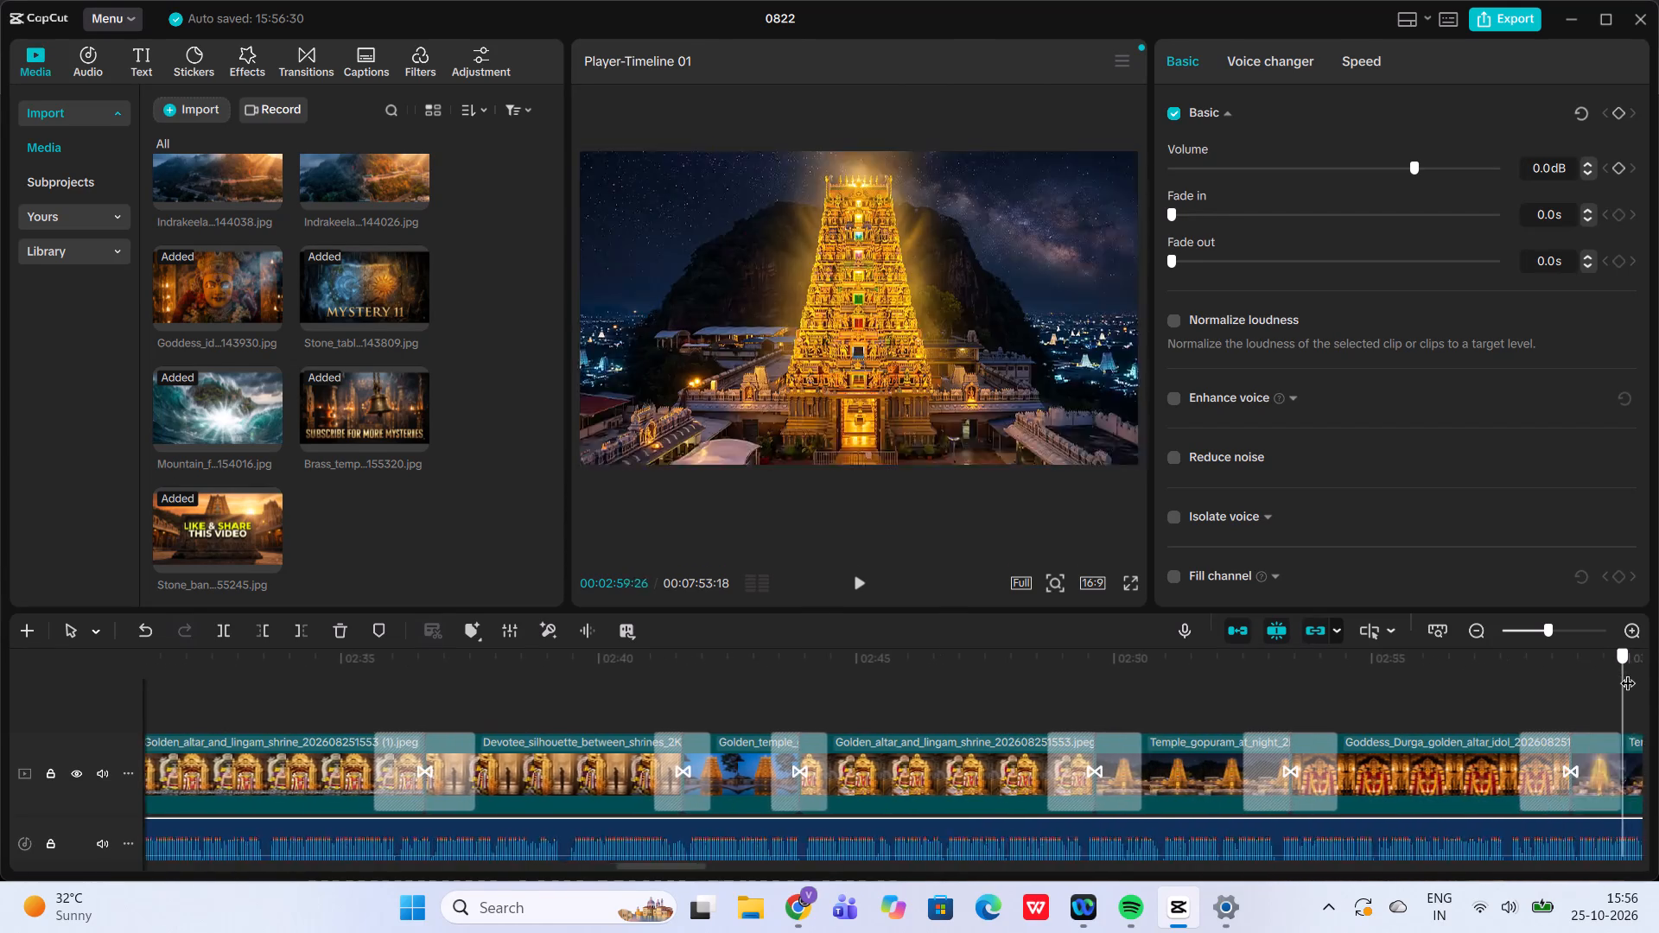
pyautogui.moveTo(1628, 672); pyautogui.dragTo(423, 654)
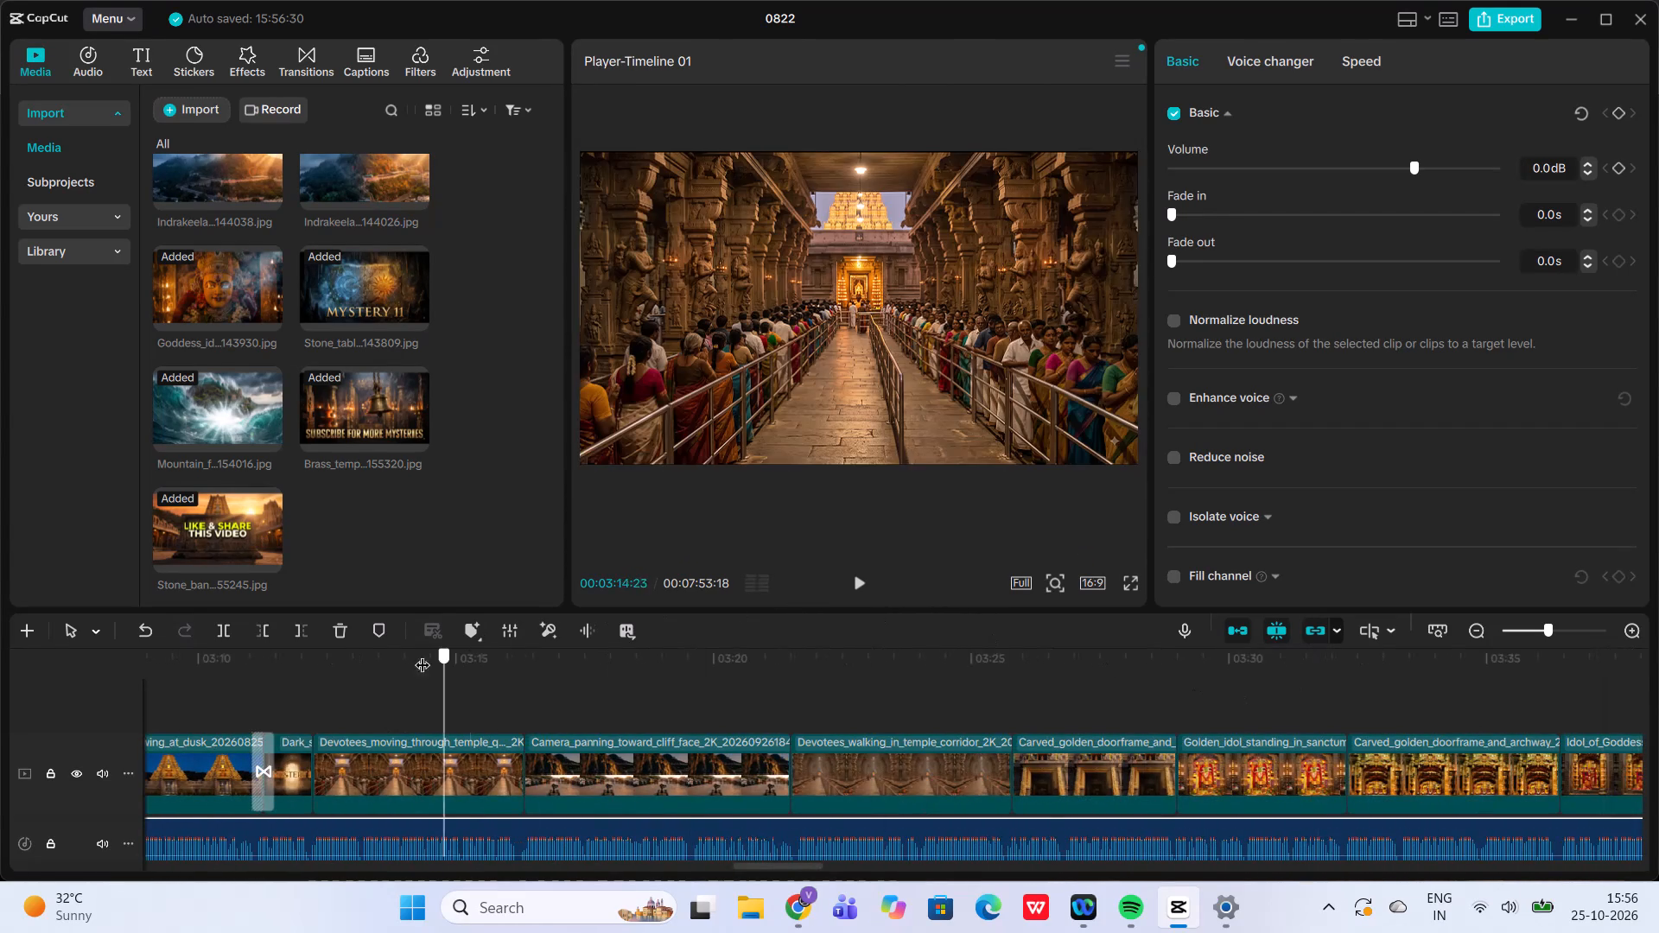
pyautogui.moveTo(423, 654); pyautogui.dragTo(309, 704)
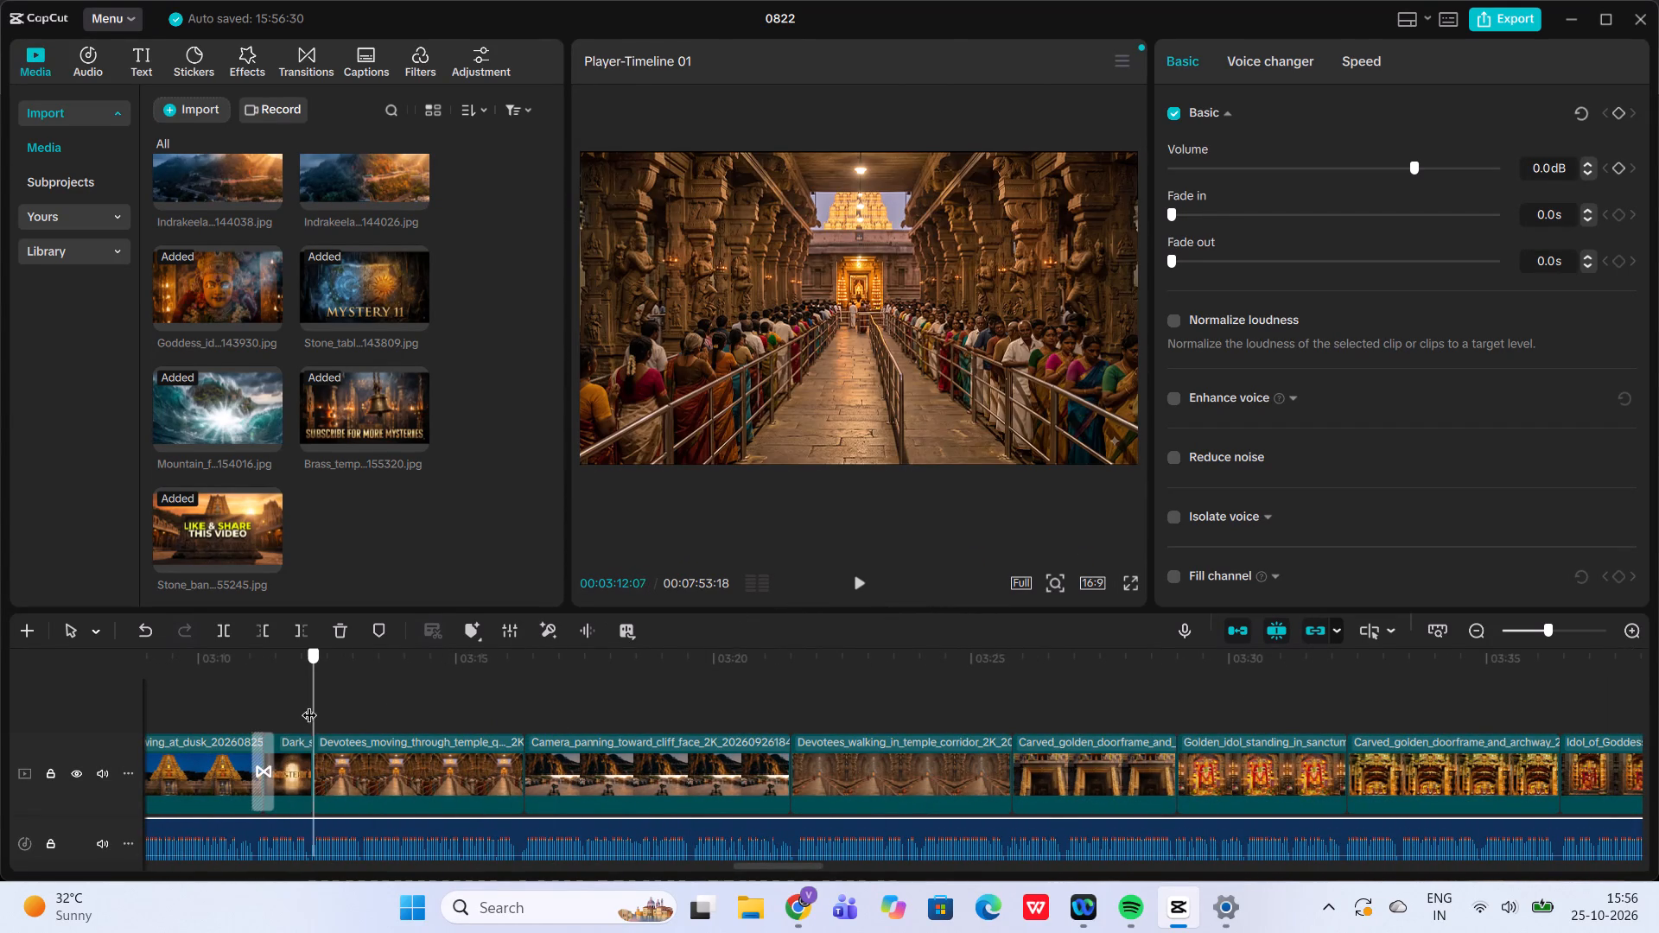
pyautogui.moveTo(309, 704); pyautogui.dragTo(313, 687)
pyautogui.moveTo(313, 687); pyautogui.dragTo(320, 695)
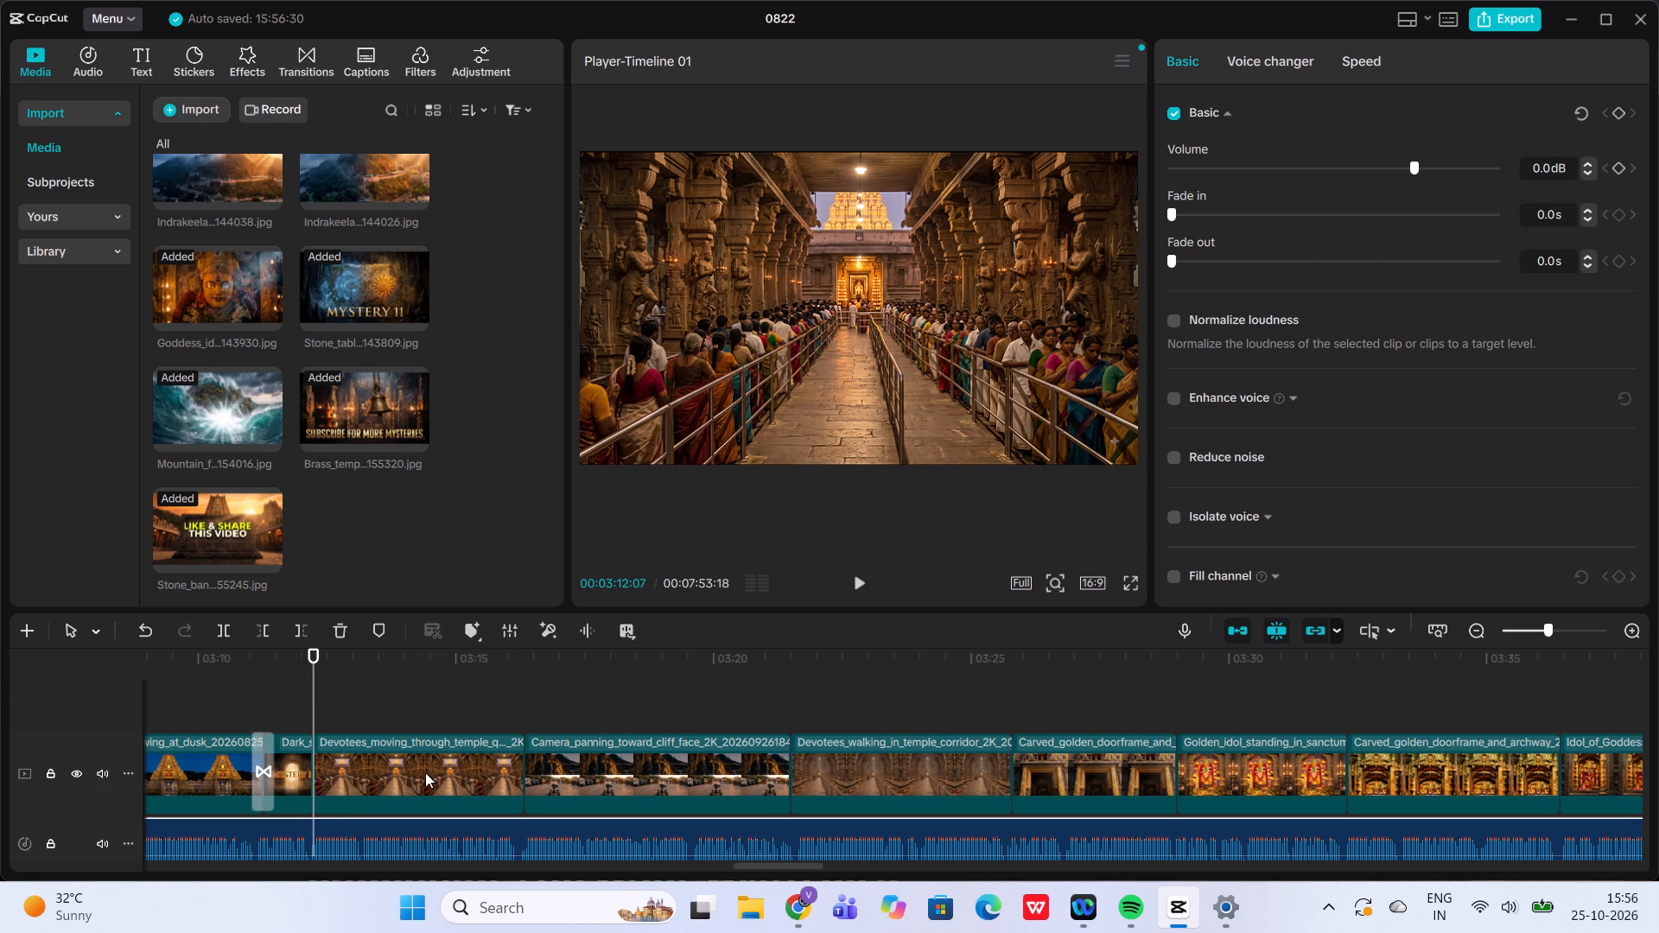
# Add scale keyframes to the "Devotees moving through temple" clip, 100% at its start and 131% at its end, and play back the zoom.
pyautogui.click(425, 772)
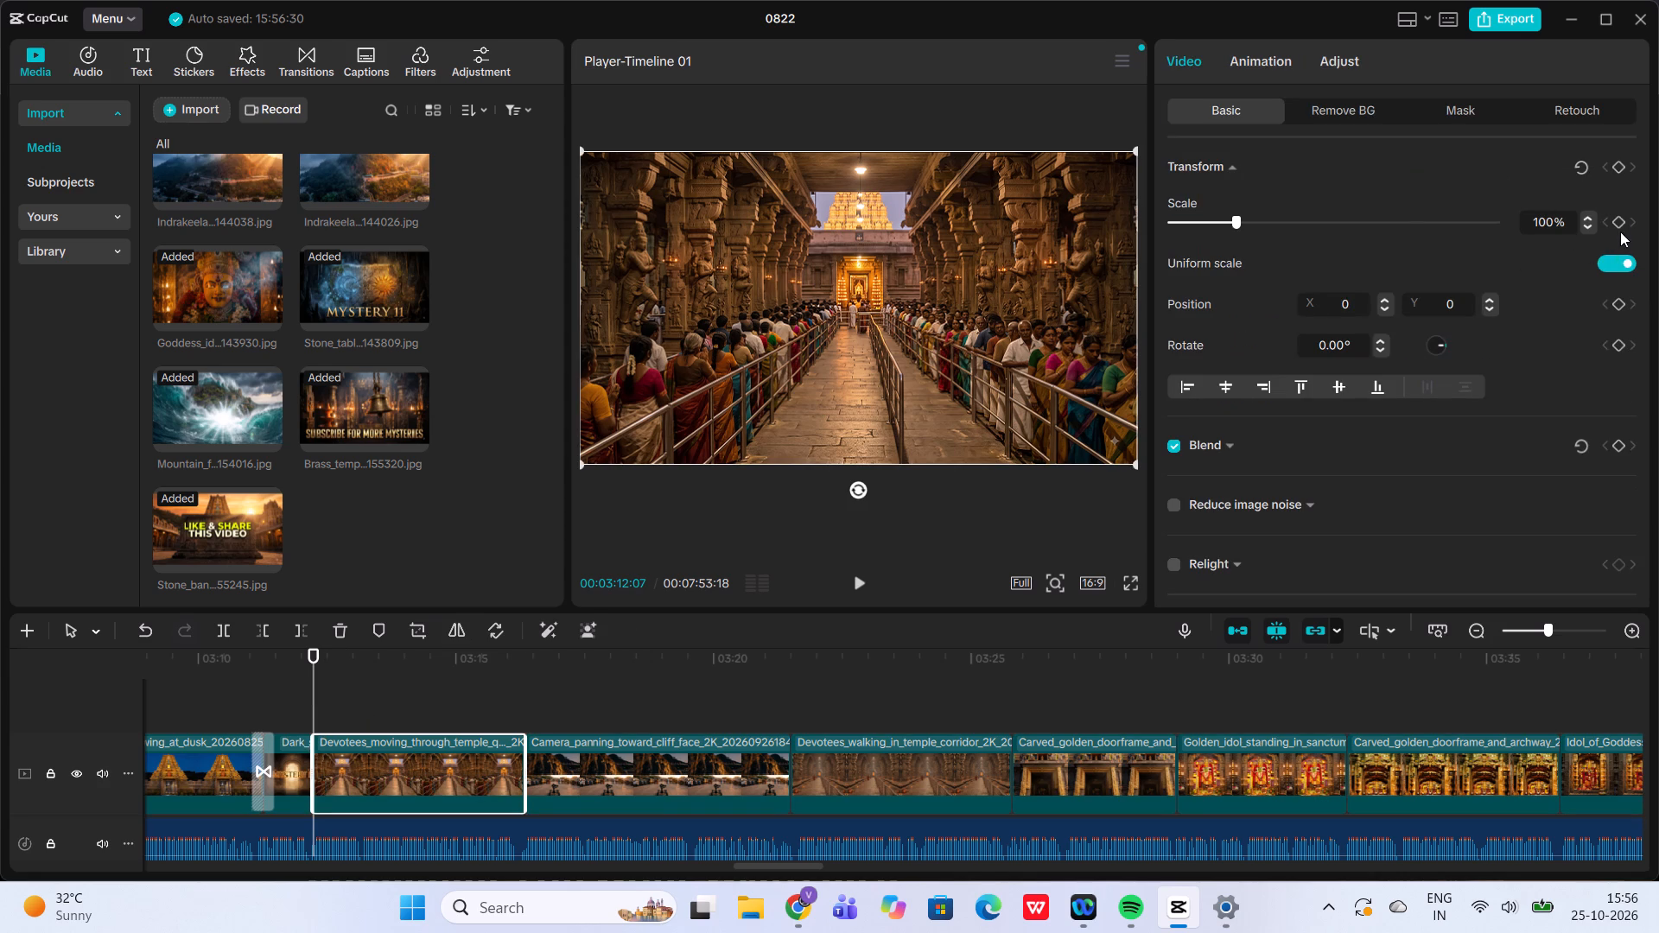
pyautogui.click(1620, 221)
pyautogui.click(530, 692)
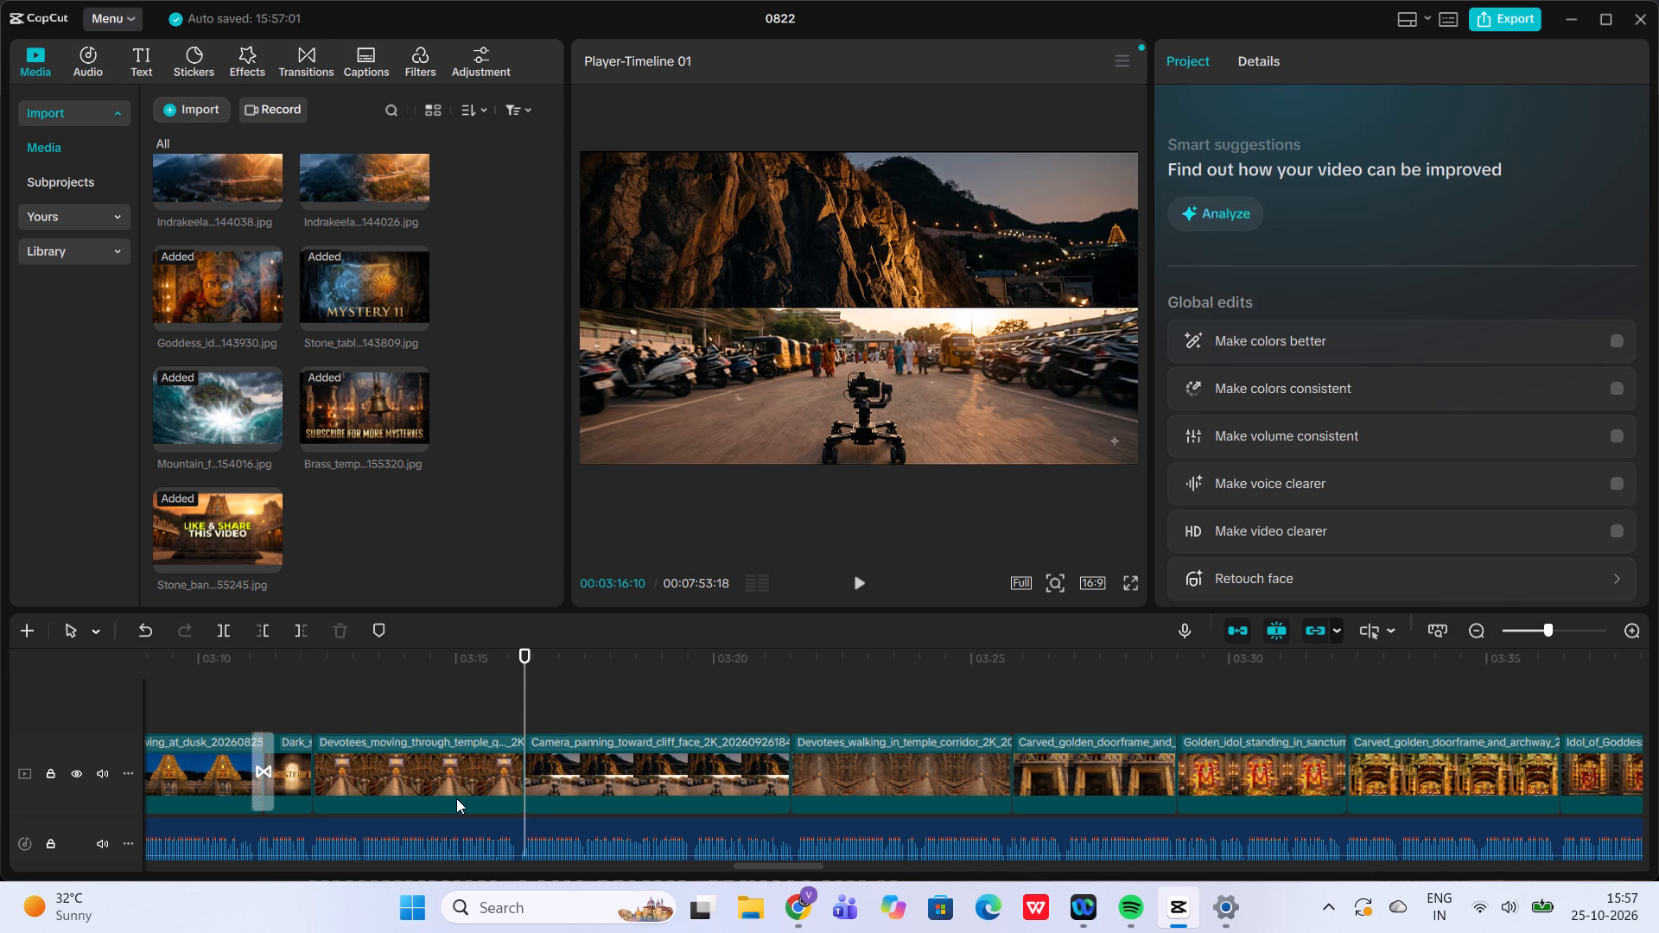
pyautogui.click(454, 798)
pyautogui.click(1256, 211)
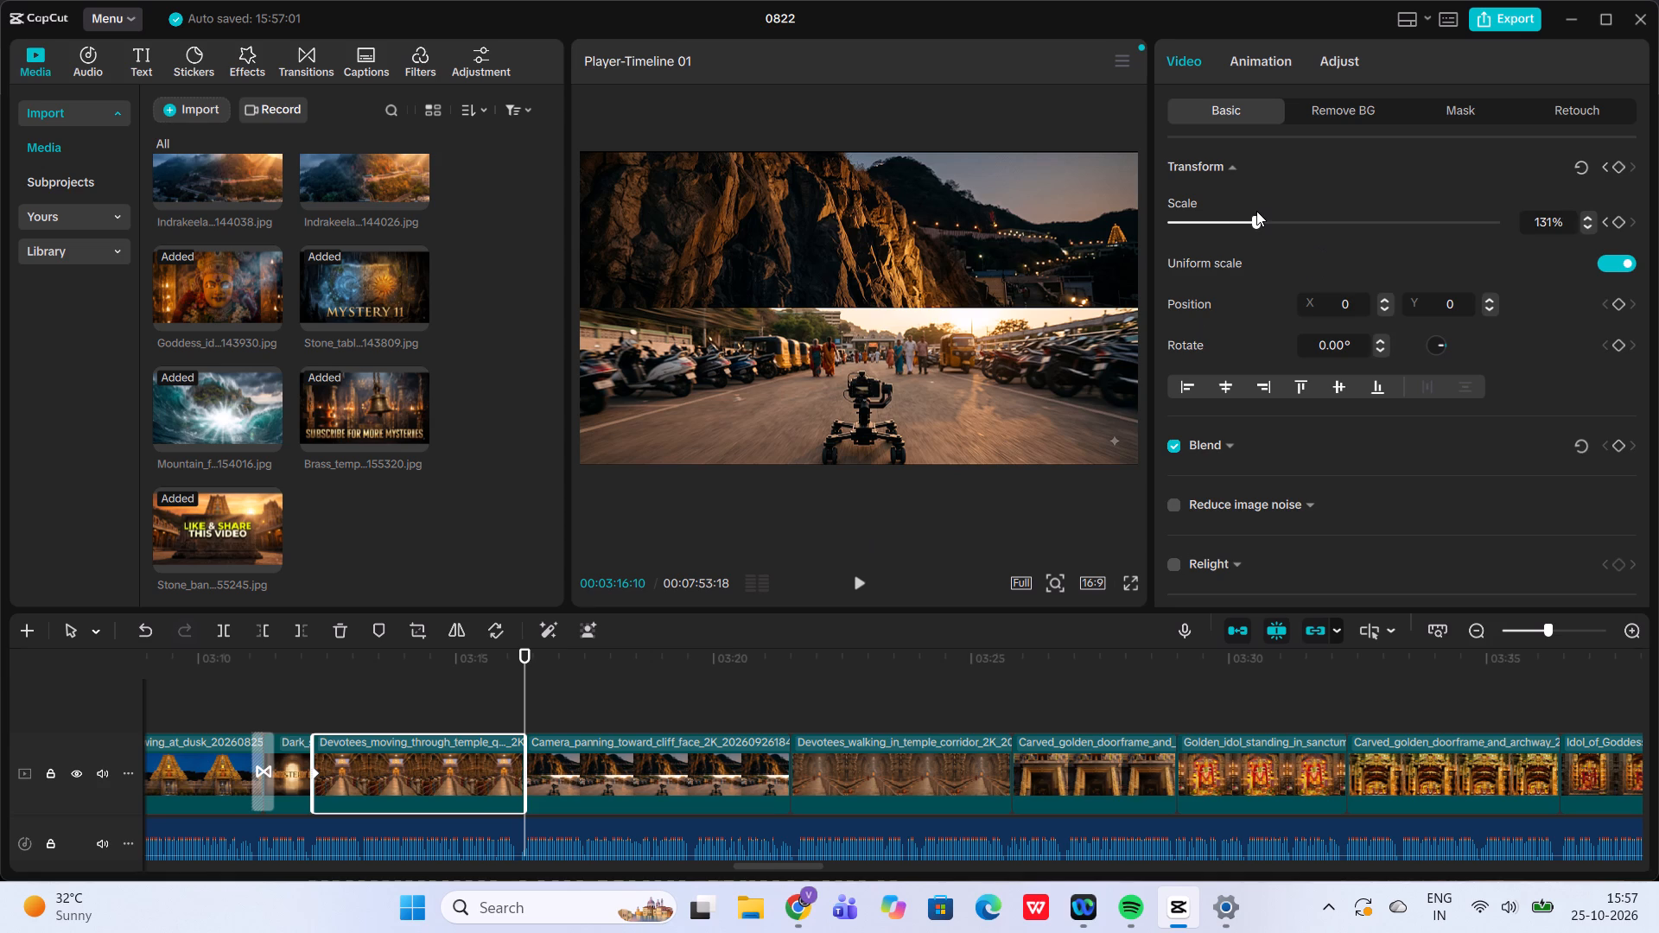
pyautogui.click(298, 703)
pyautogui.click(858, 583)
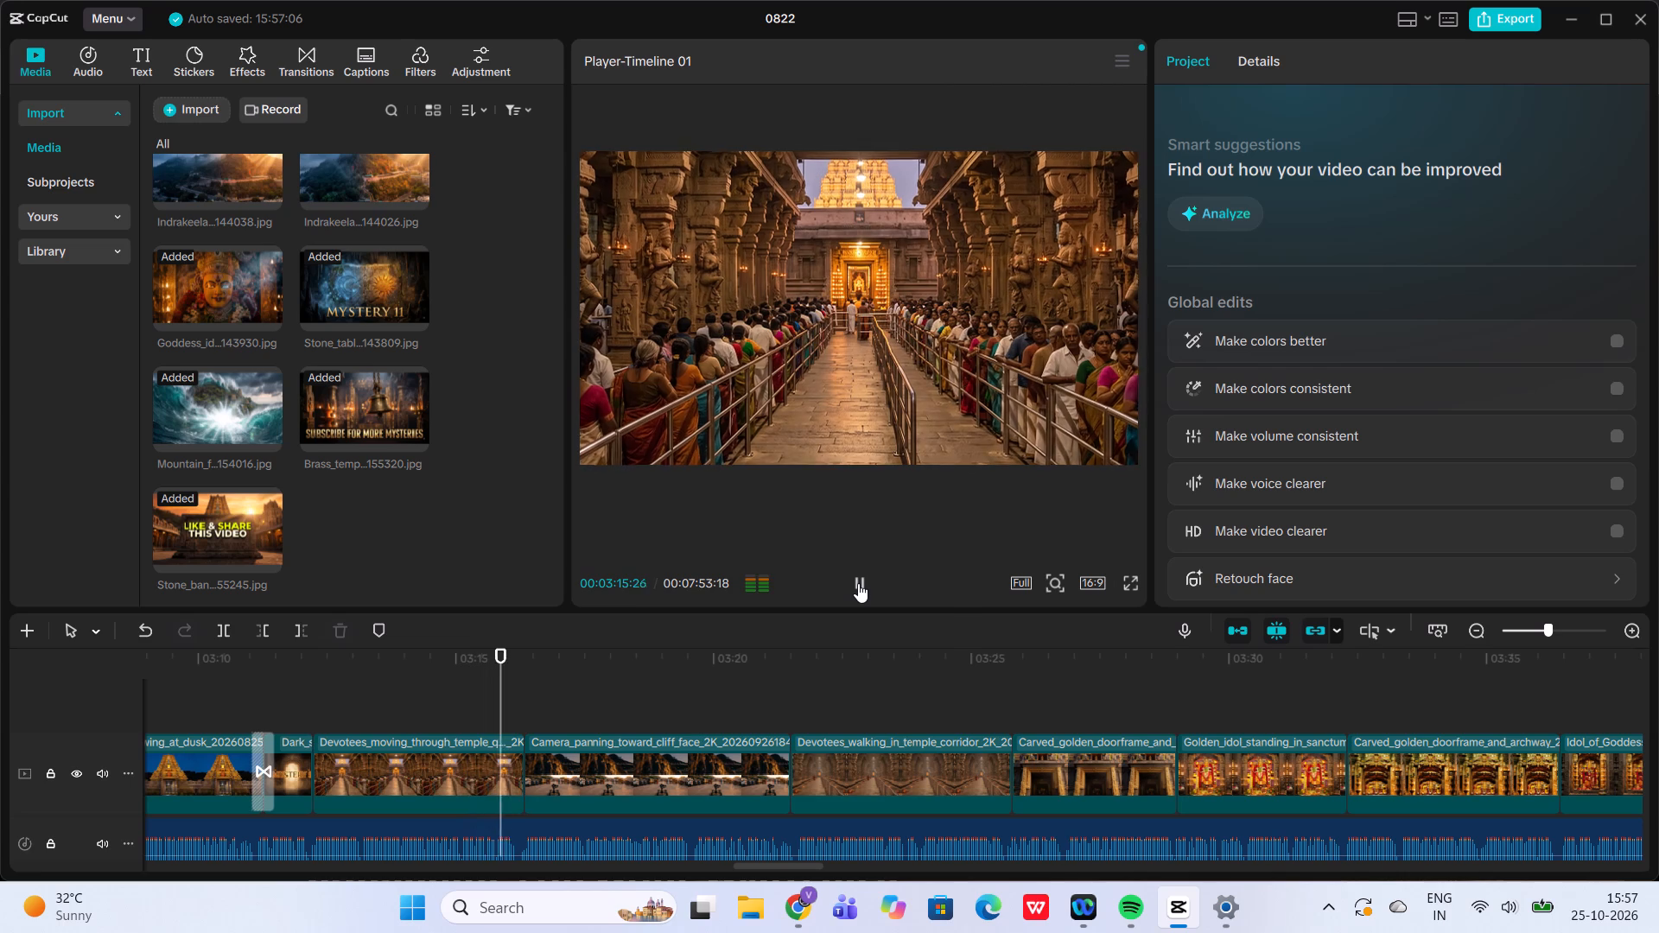
pyautogui.click(858, 583)
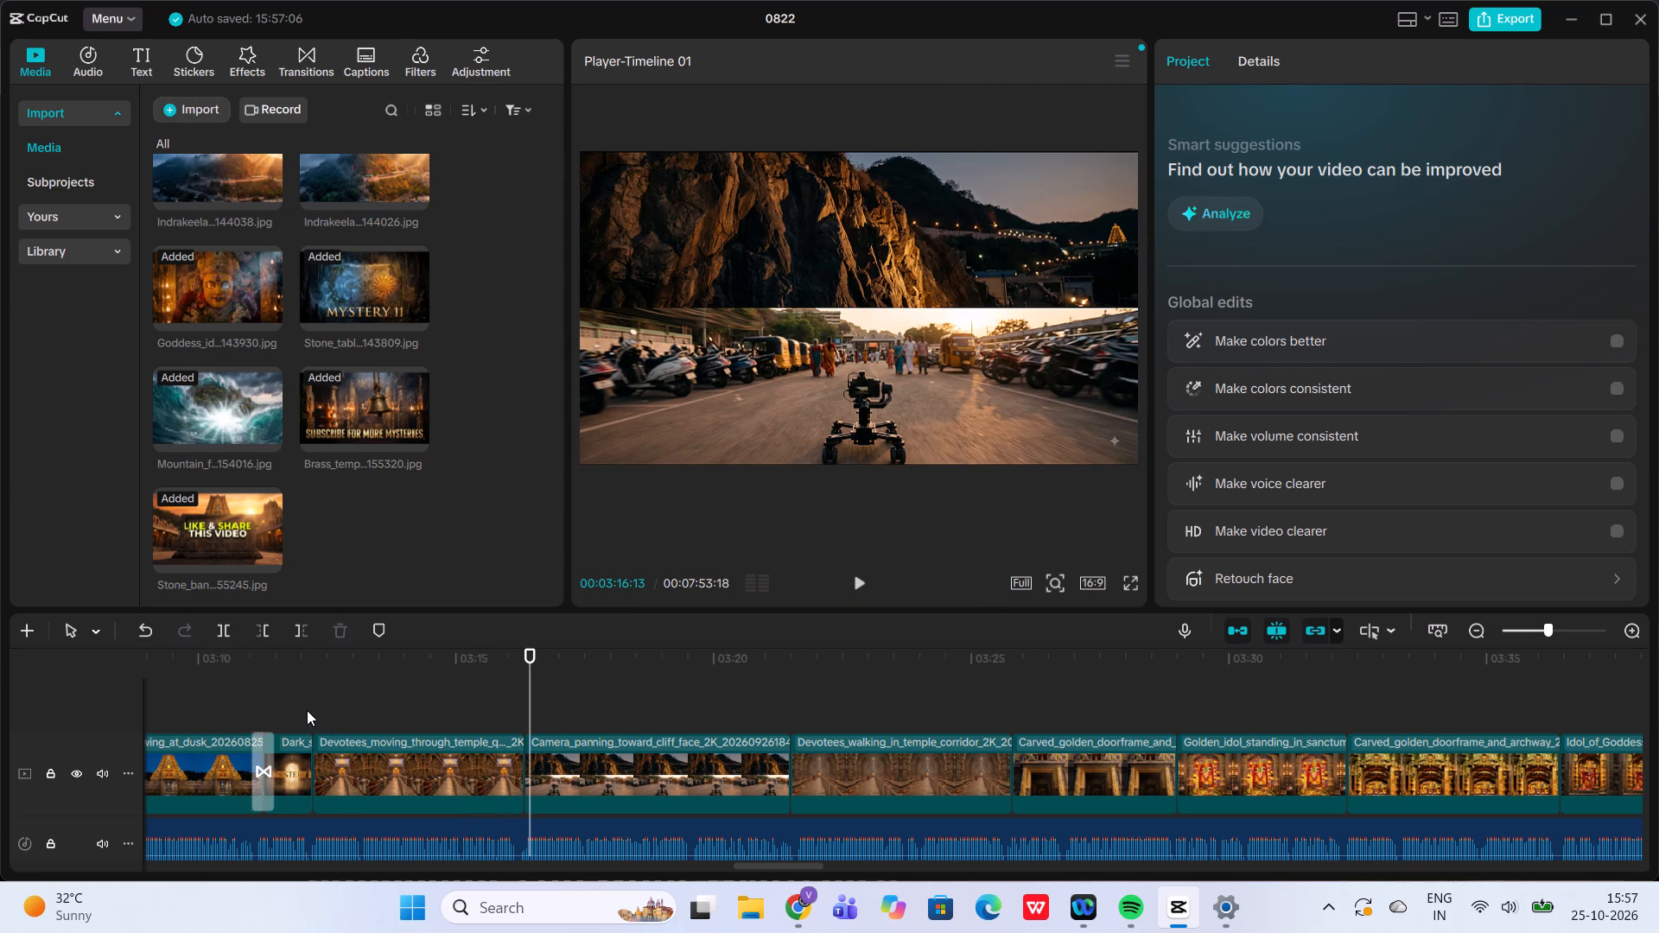
# Set the scale keyframe at the start of the "Devotees moving through temple" clip to 110%.
pyautogui.click(307, 710)
pyautogui.click(307, 710)
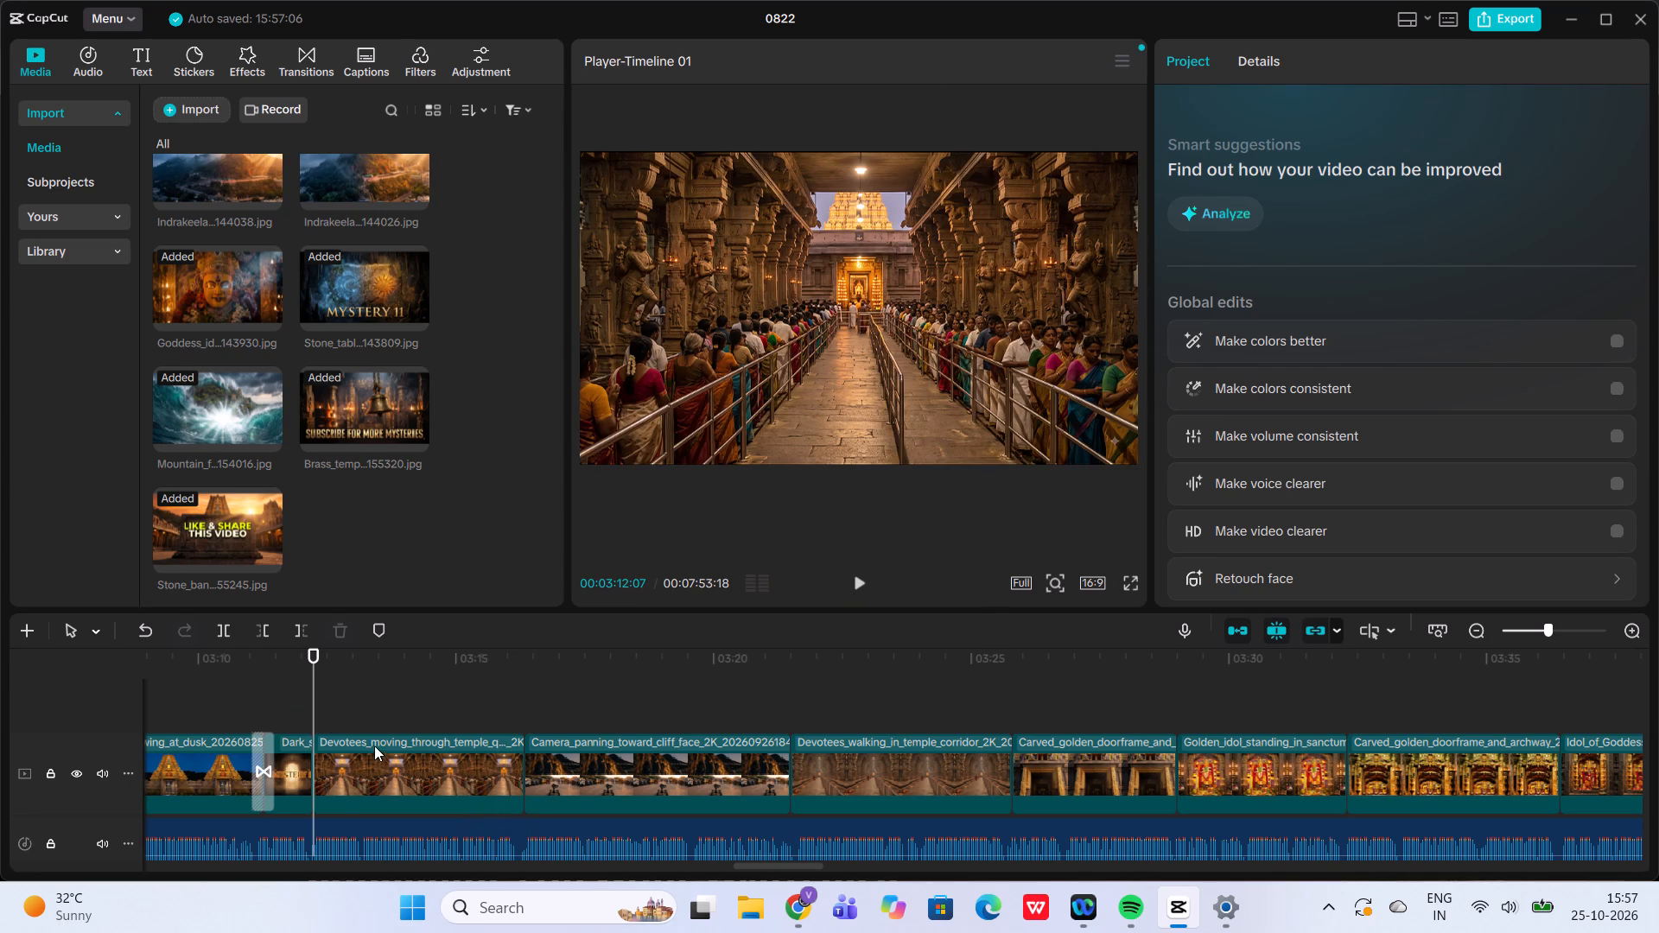
pyautogui.click(375, 746)
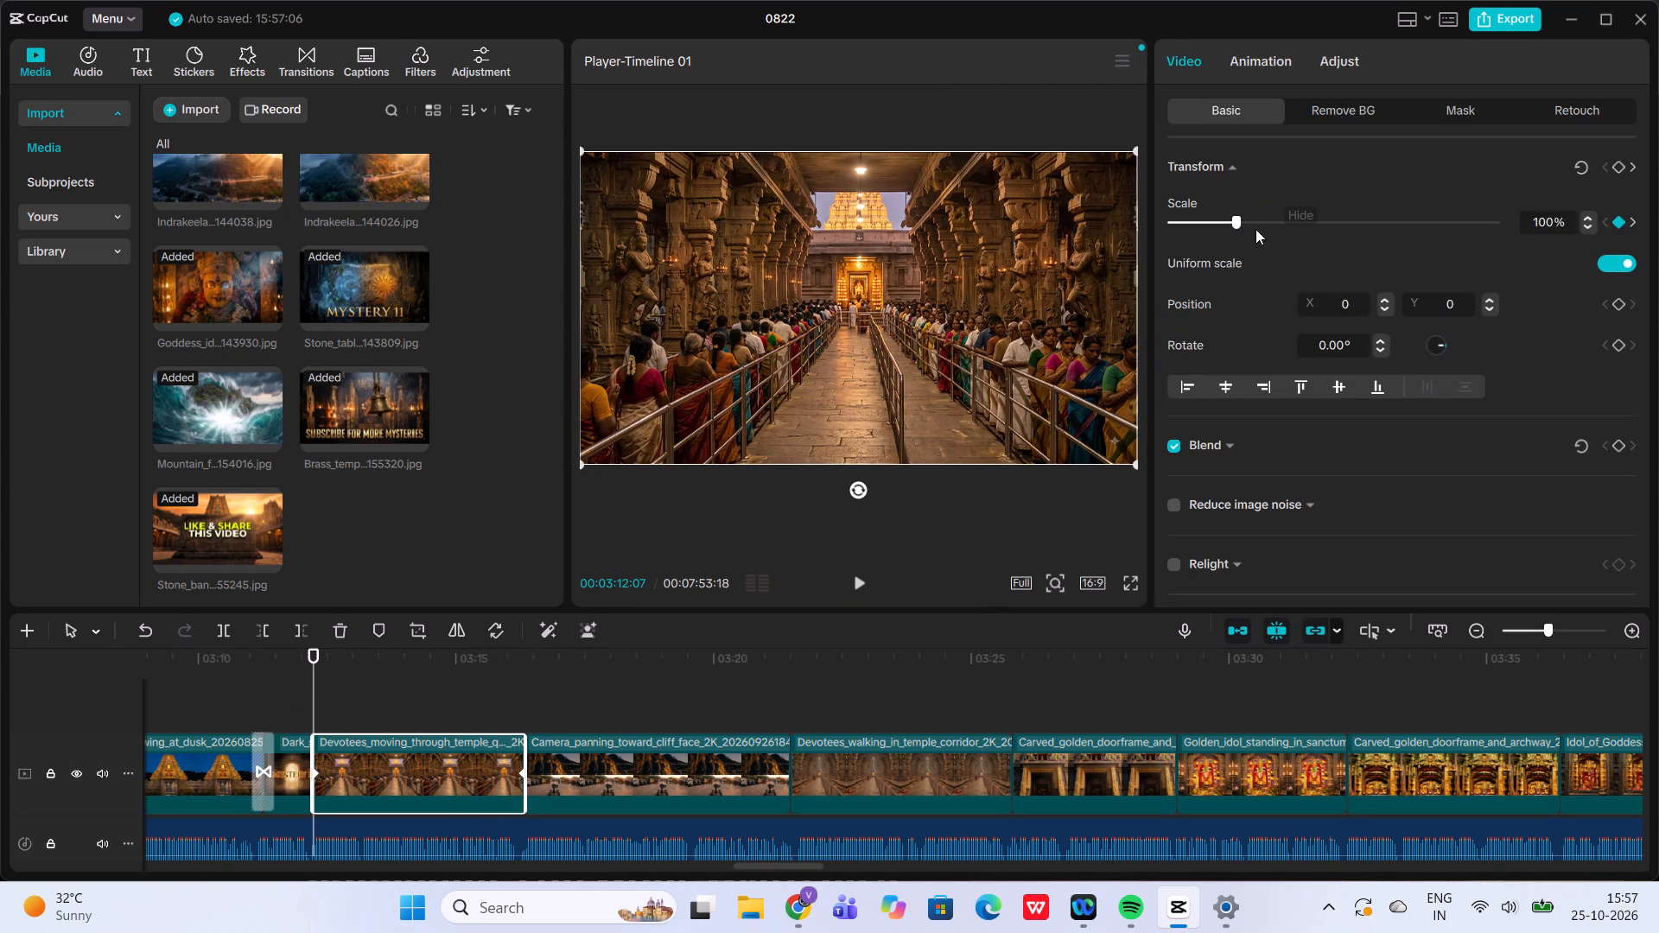
pyautogui.click(1247, 220)
pyautogui.click(1247, 220)
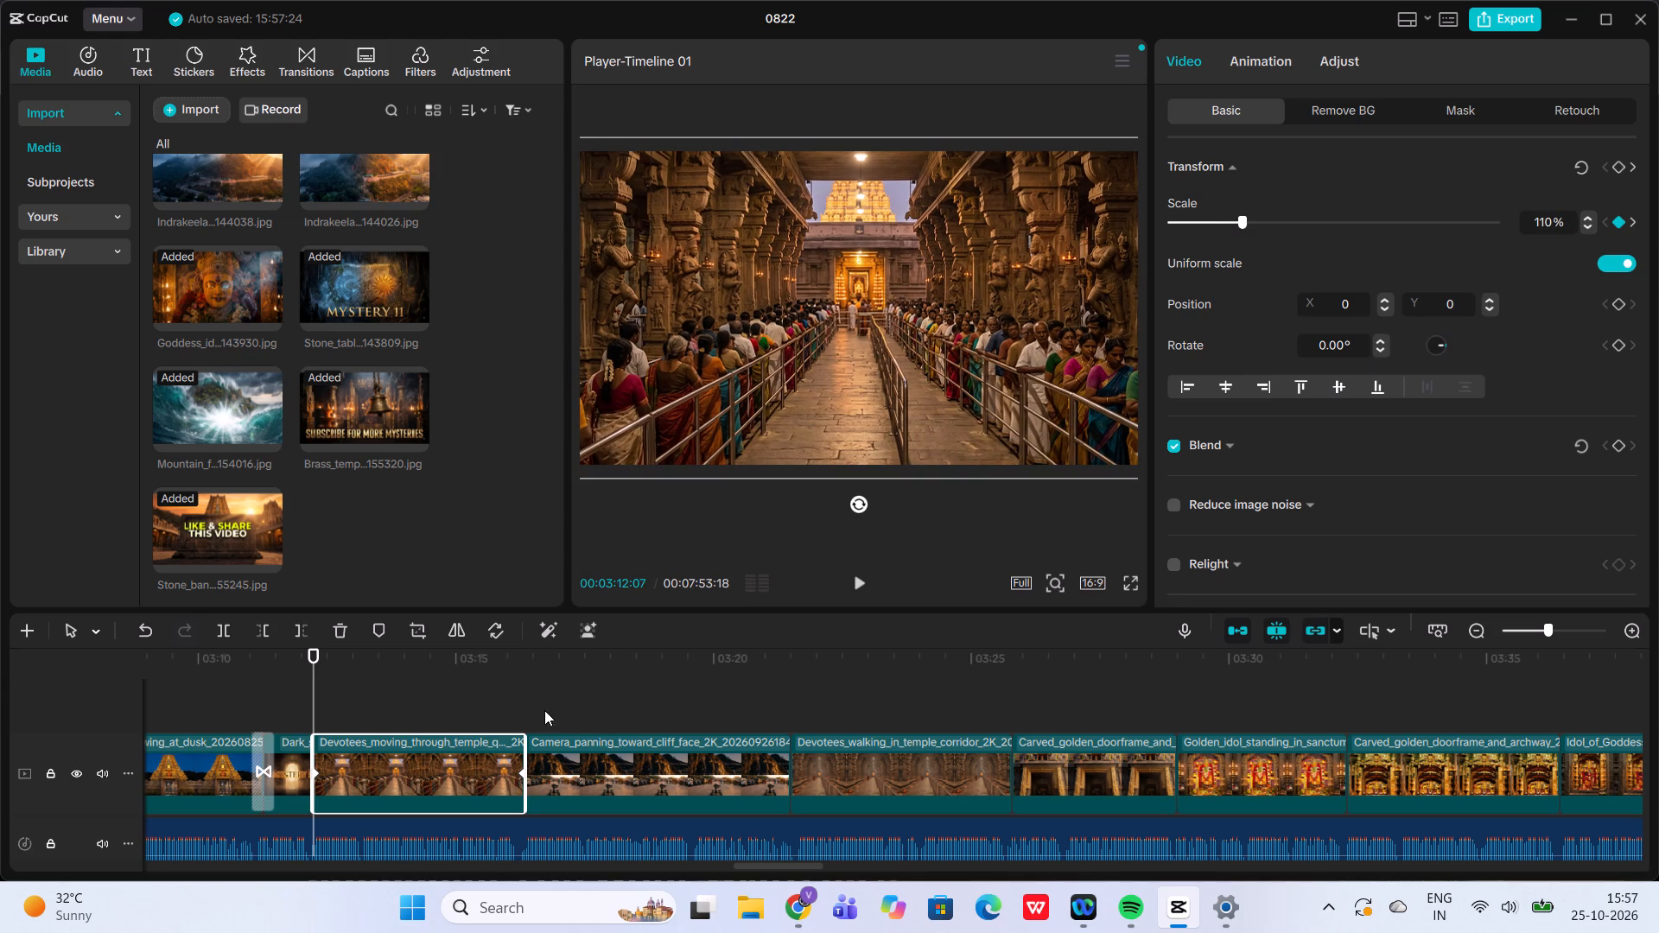
# Set the scale keyframe at the end of the "Devotees moving through temple" clip to 140% and play back the zoom.
pyautogui.click(531, 681)
pyautogui.click(531, 681)
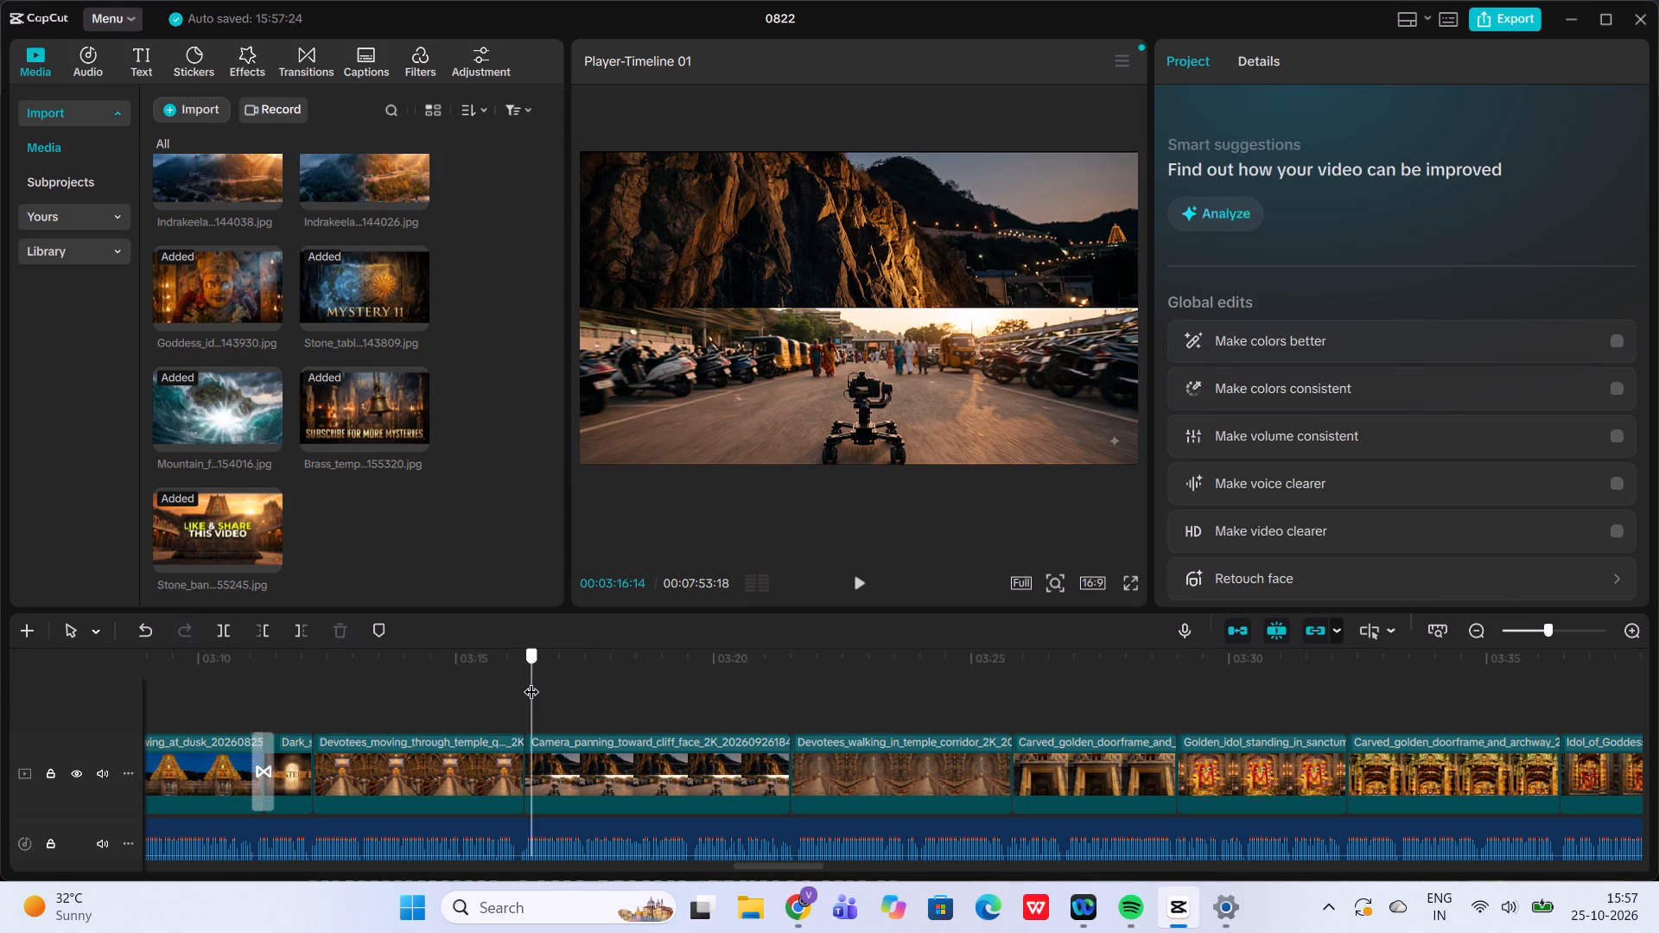
pyautogui.click(469, 799)
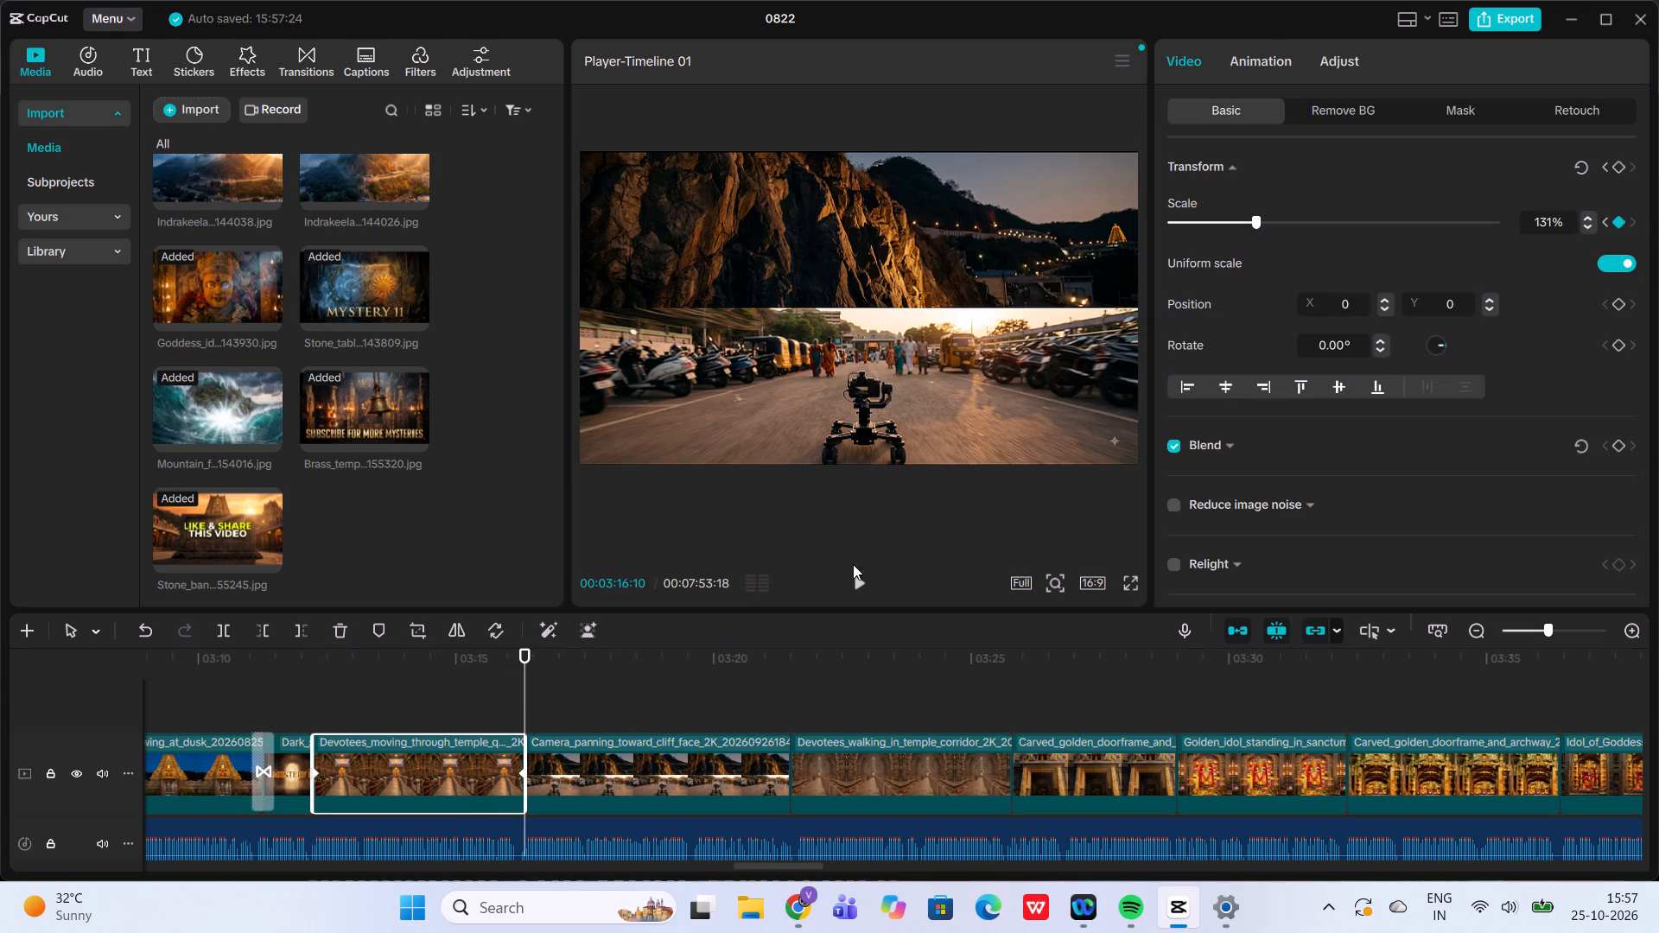
pyautogui.click(1262, 221)
pyautogui.click(397, 682)
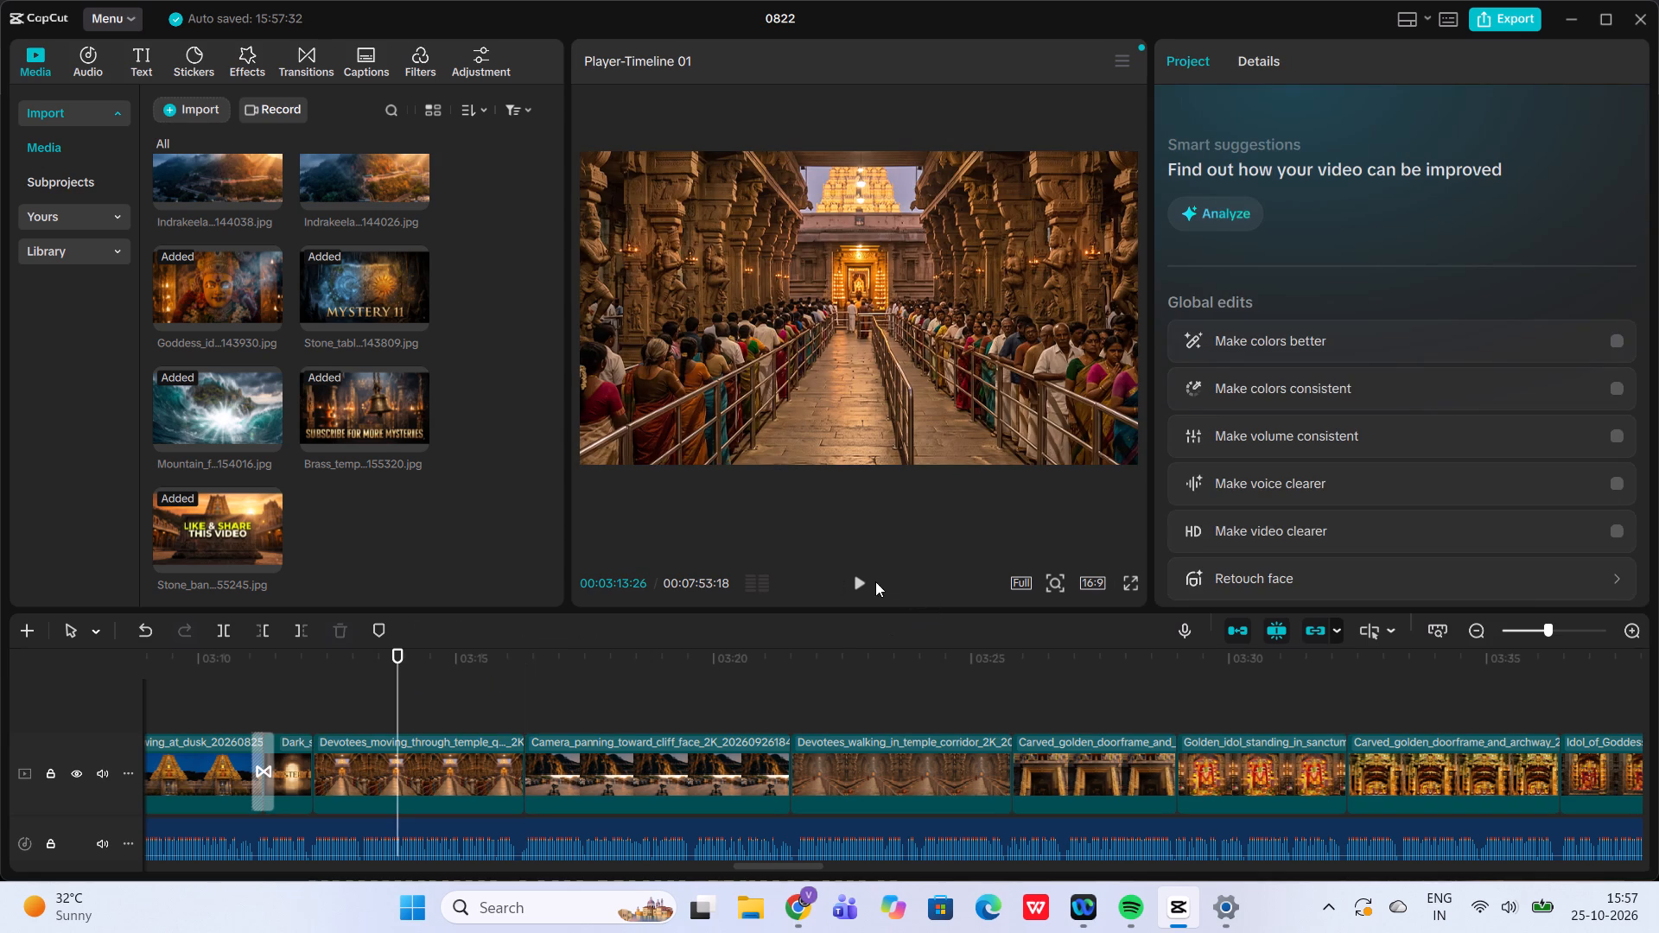
pyautogui.click(861, 579)
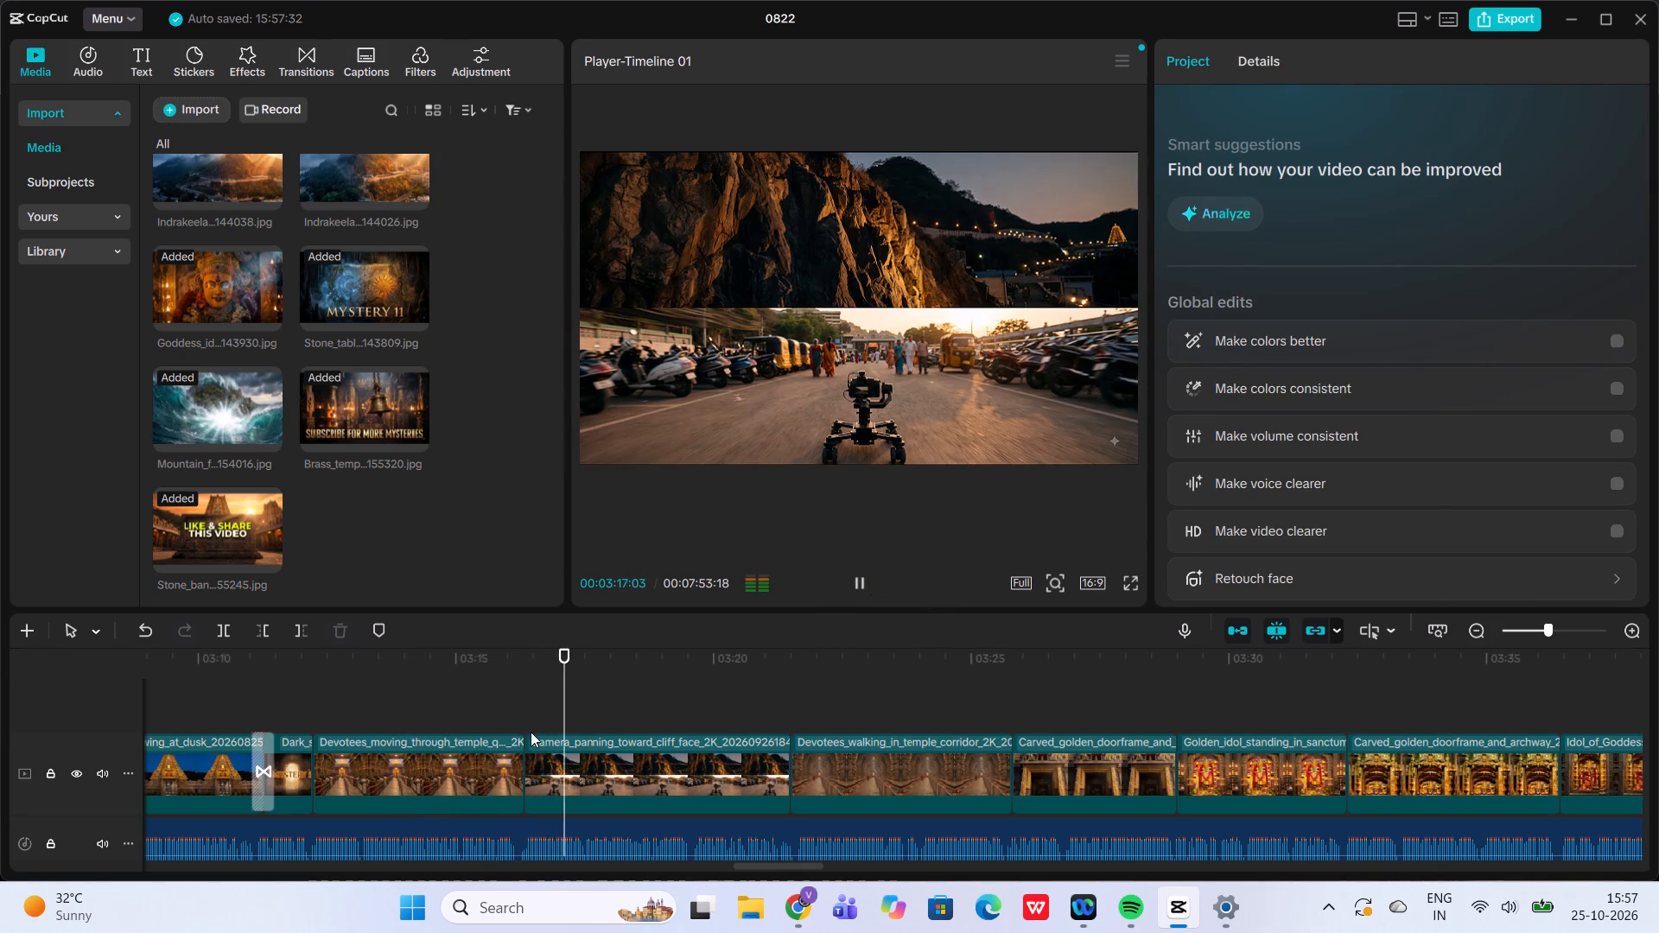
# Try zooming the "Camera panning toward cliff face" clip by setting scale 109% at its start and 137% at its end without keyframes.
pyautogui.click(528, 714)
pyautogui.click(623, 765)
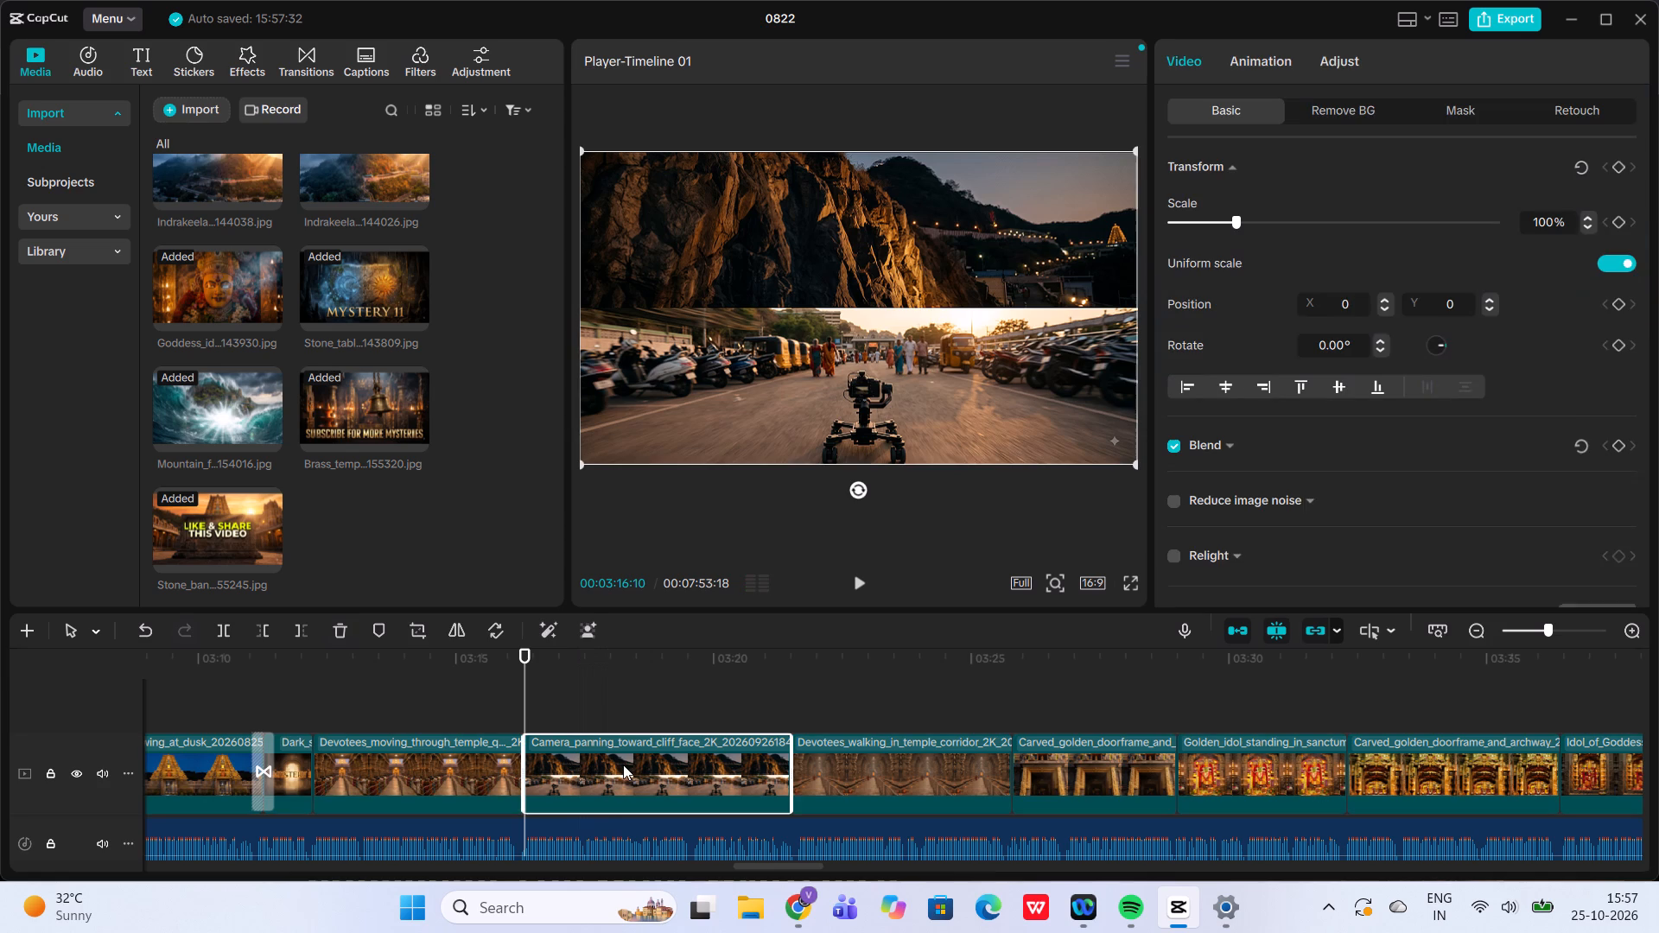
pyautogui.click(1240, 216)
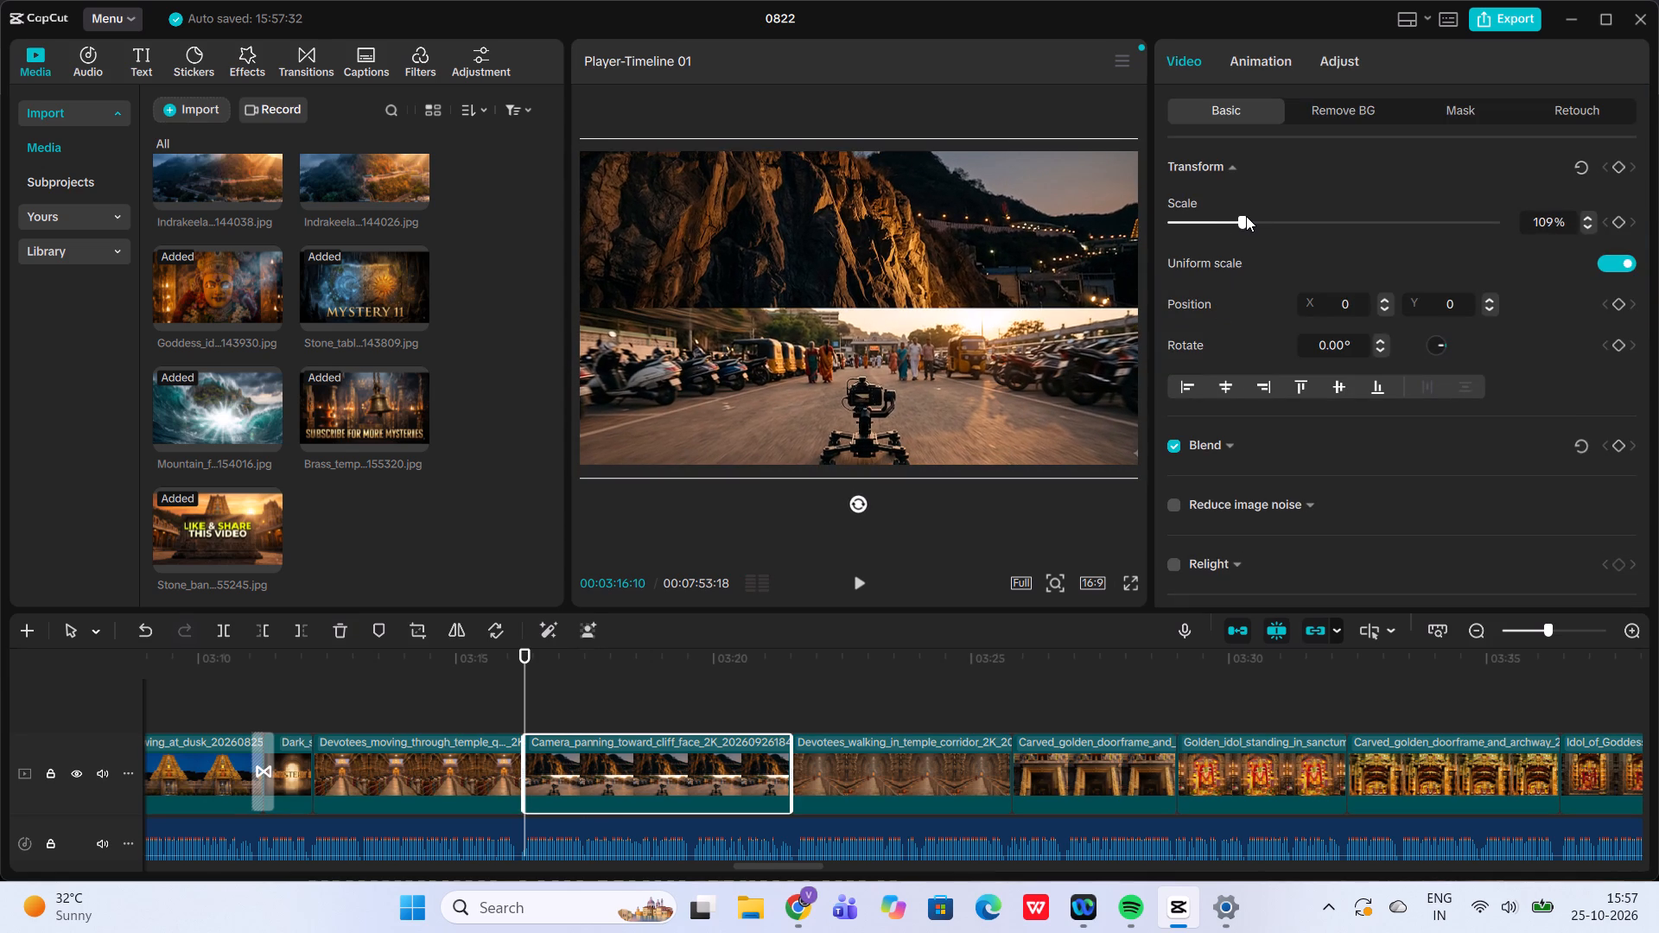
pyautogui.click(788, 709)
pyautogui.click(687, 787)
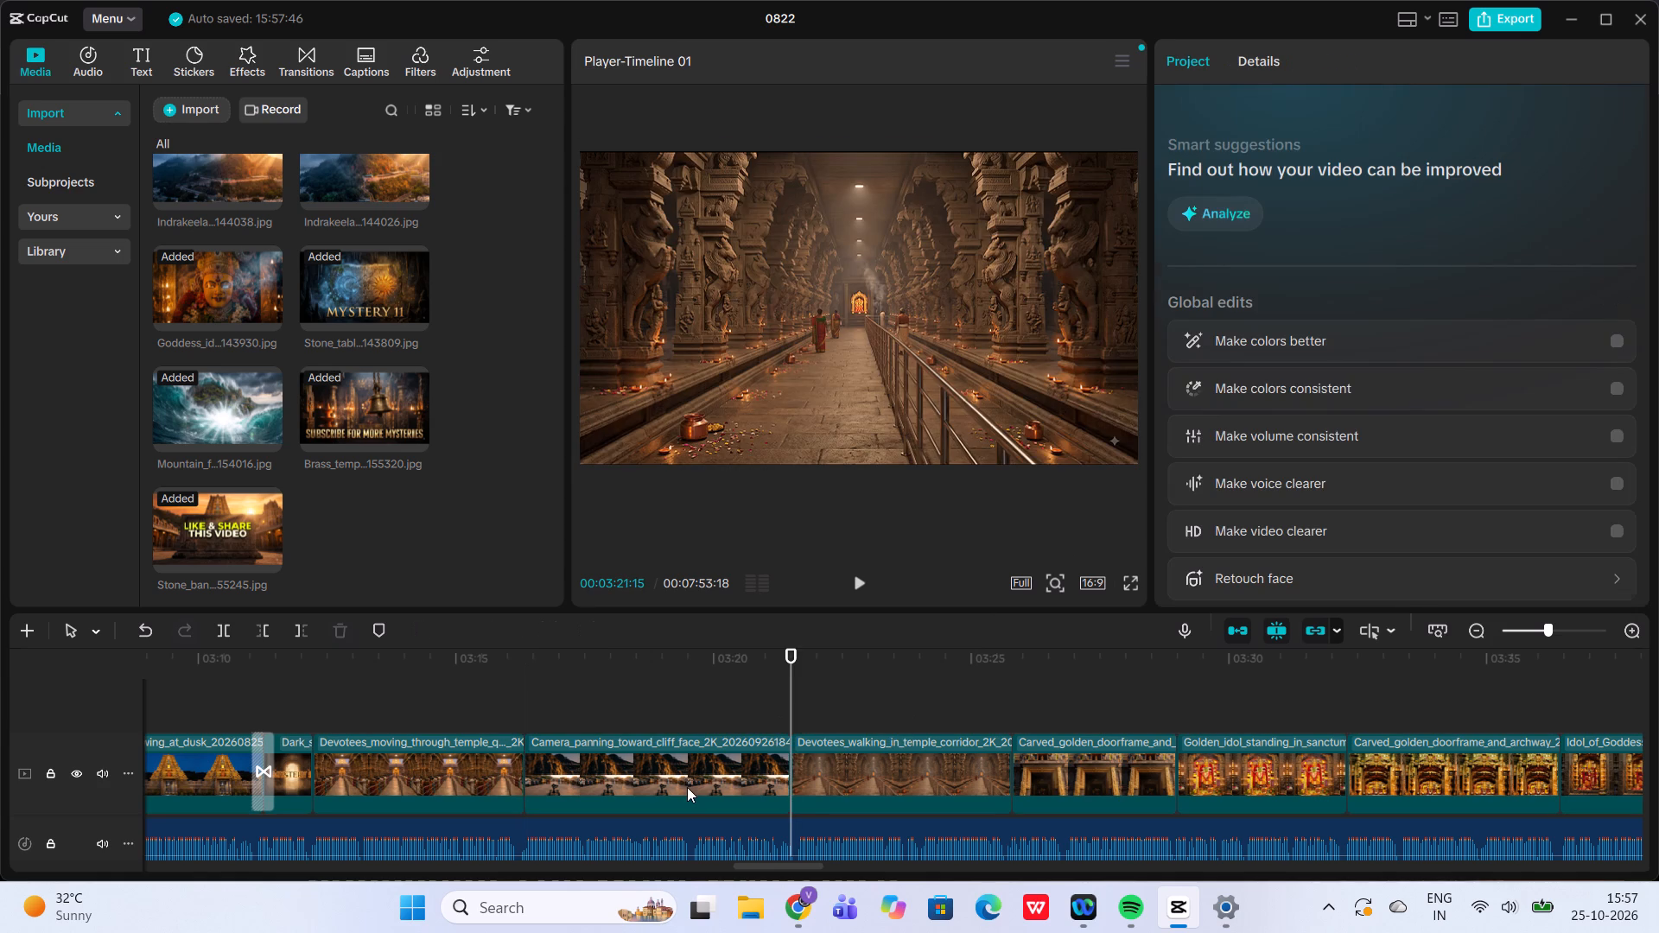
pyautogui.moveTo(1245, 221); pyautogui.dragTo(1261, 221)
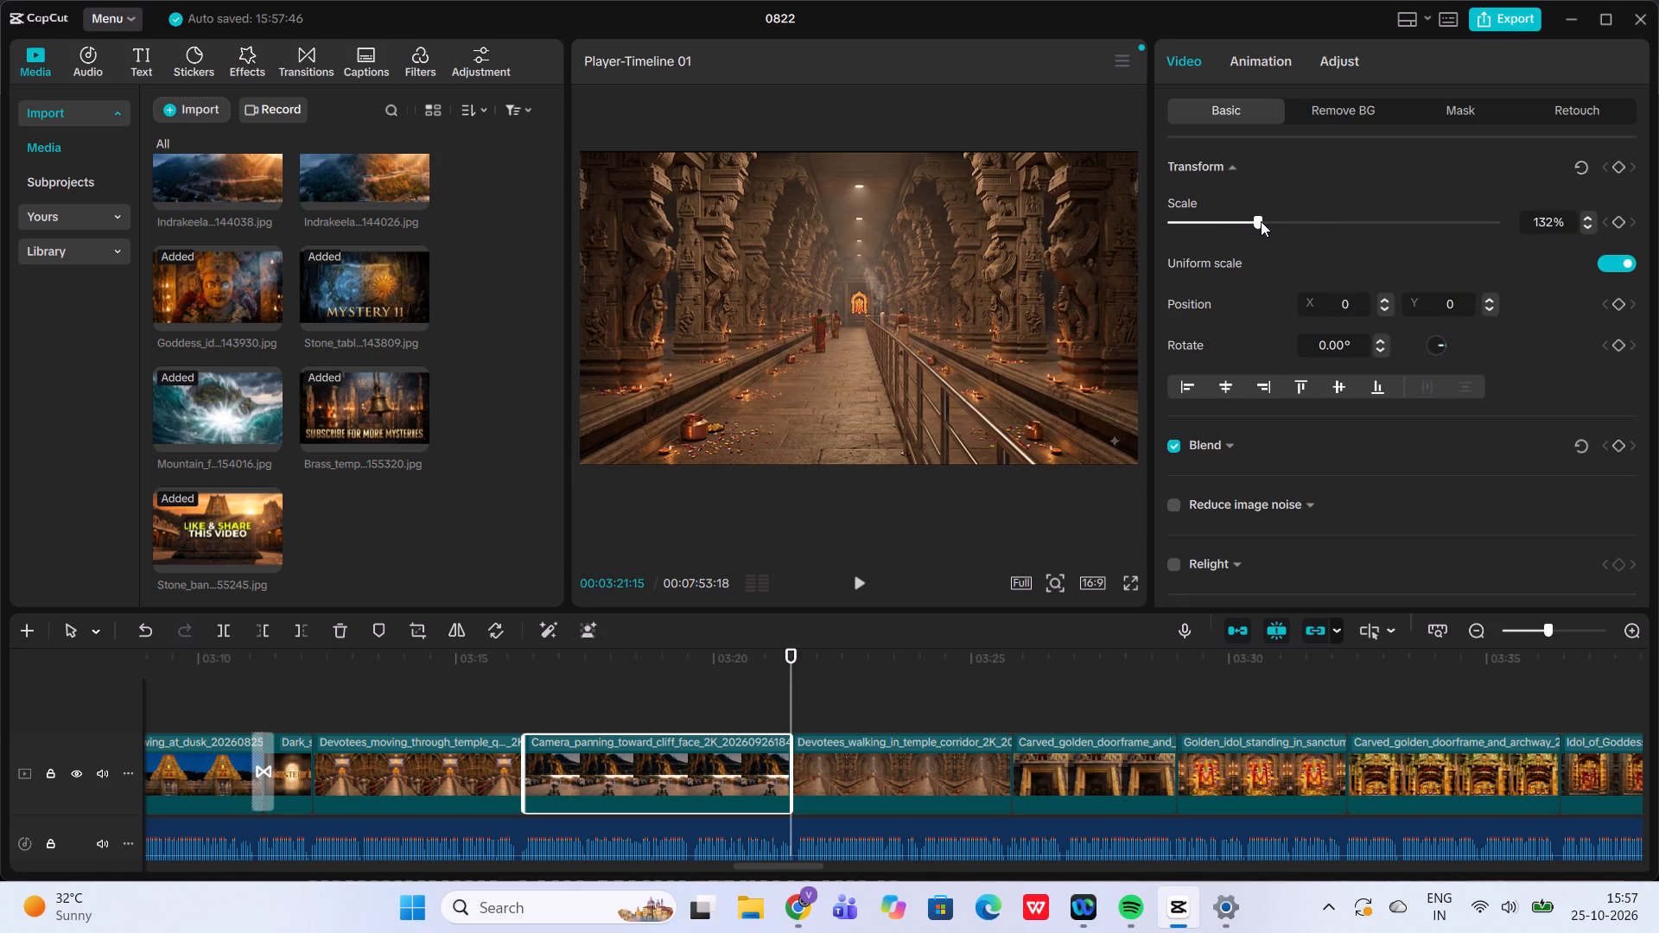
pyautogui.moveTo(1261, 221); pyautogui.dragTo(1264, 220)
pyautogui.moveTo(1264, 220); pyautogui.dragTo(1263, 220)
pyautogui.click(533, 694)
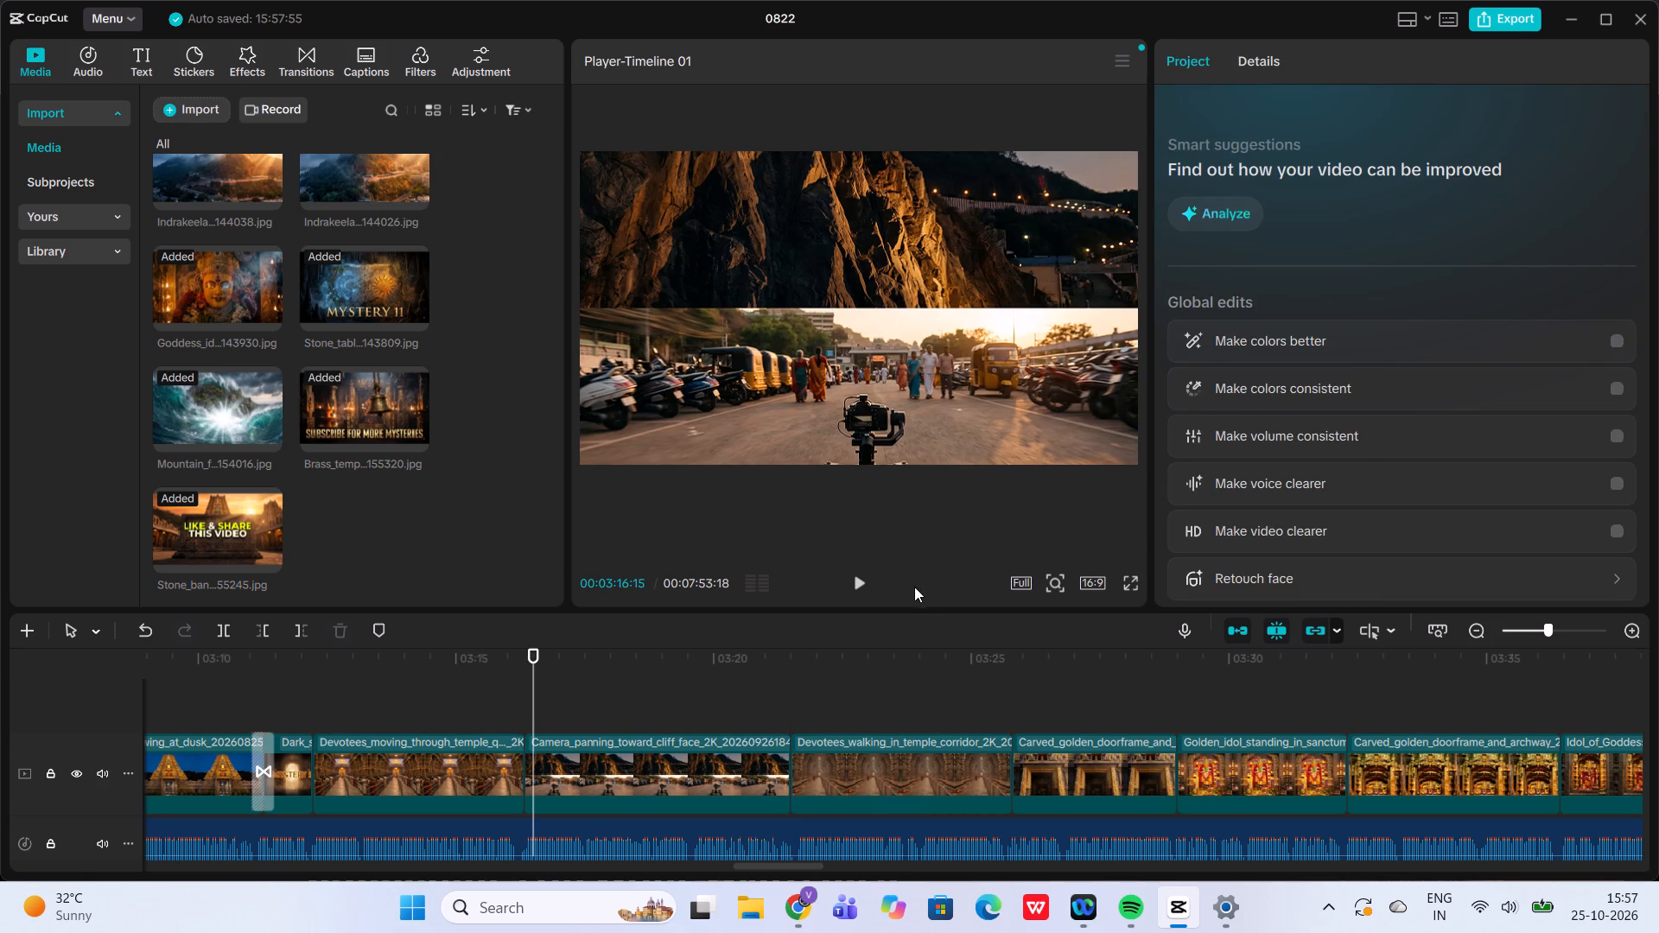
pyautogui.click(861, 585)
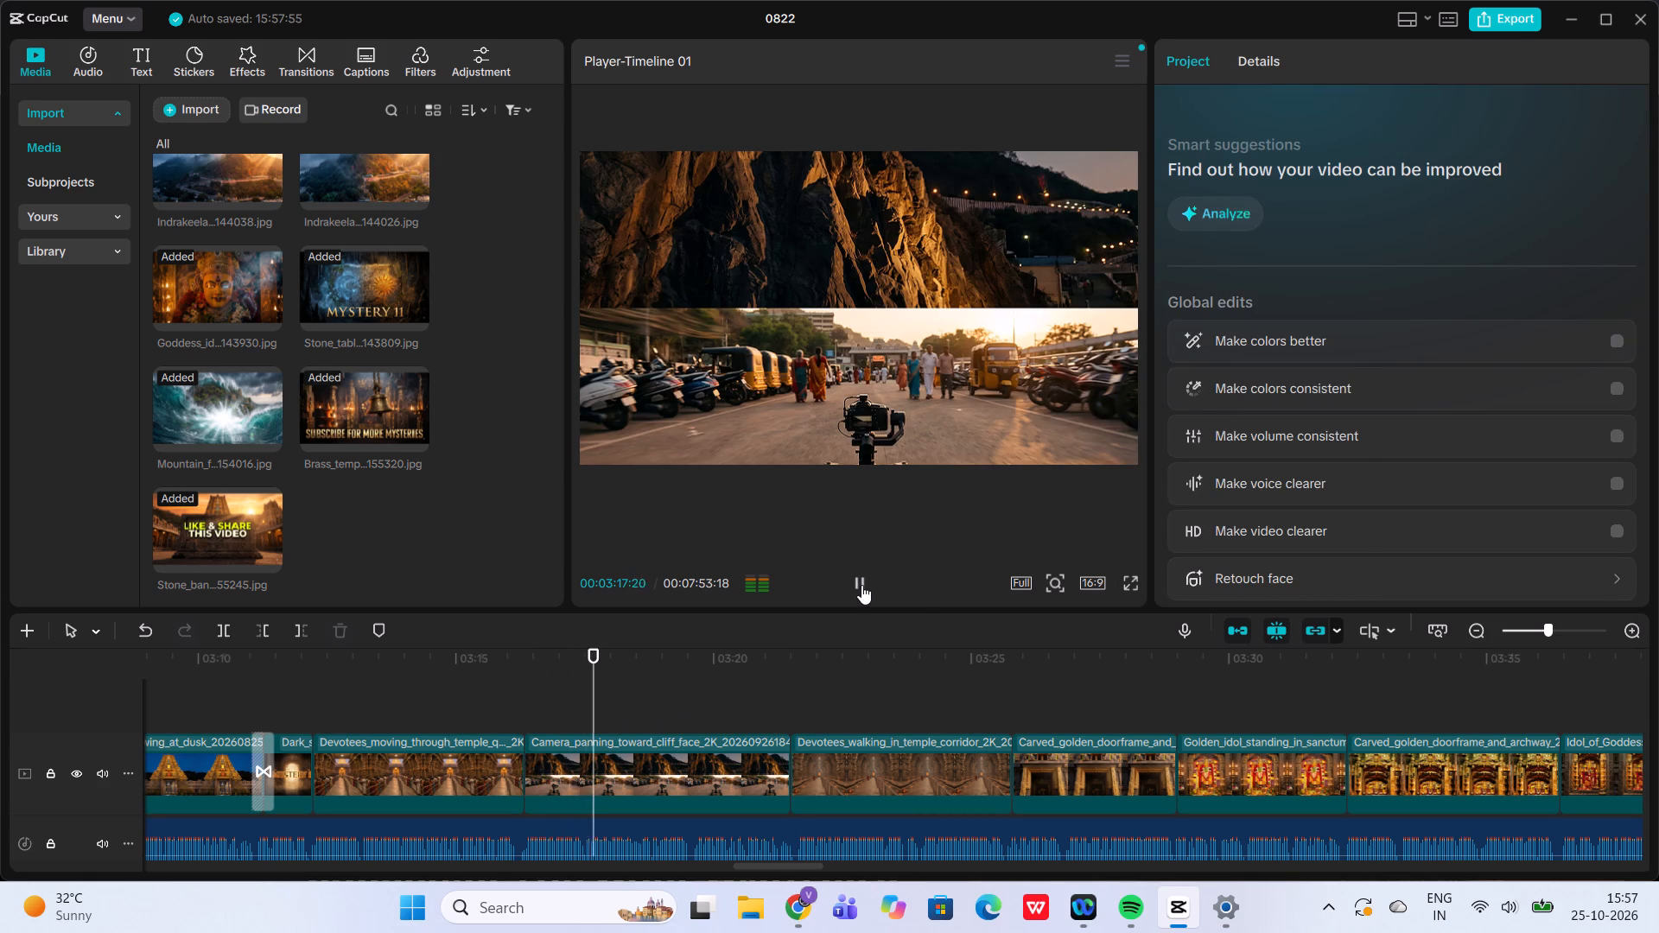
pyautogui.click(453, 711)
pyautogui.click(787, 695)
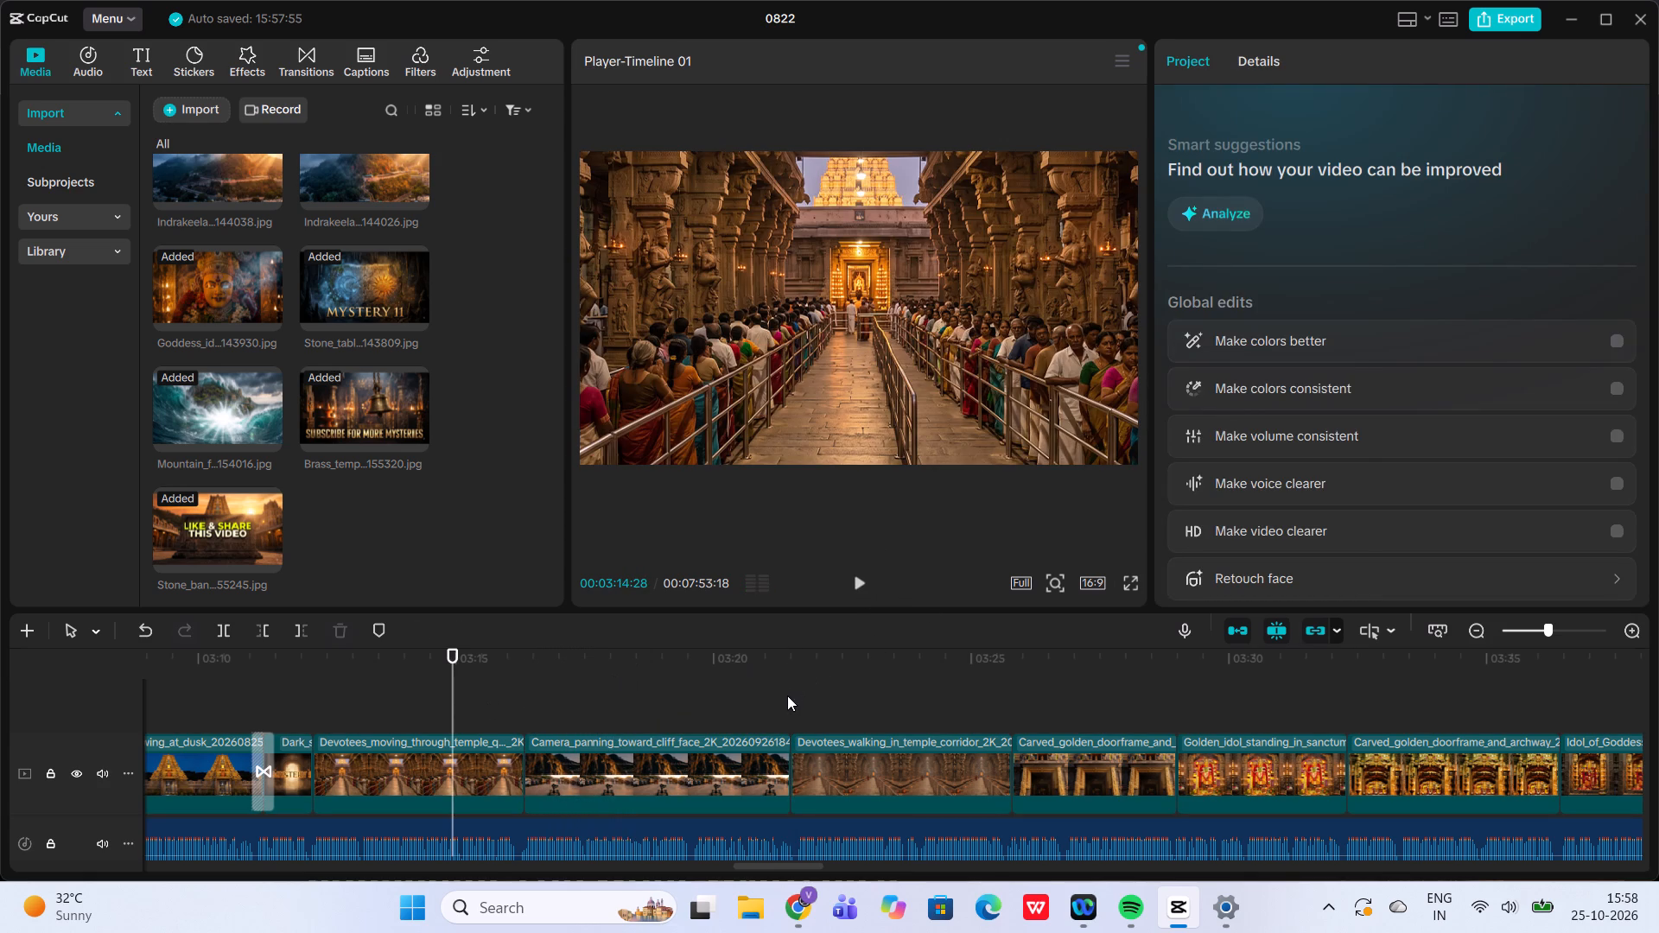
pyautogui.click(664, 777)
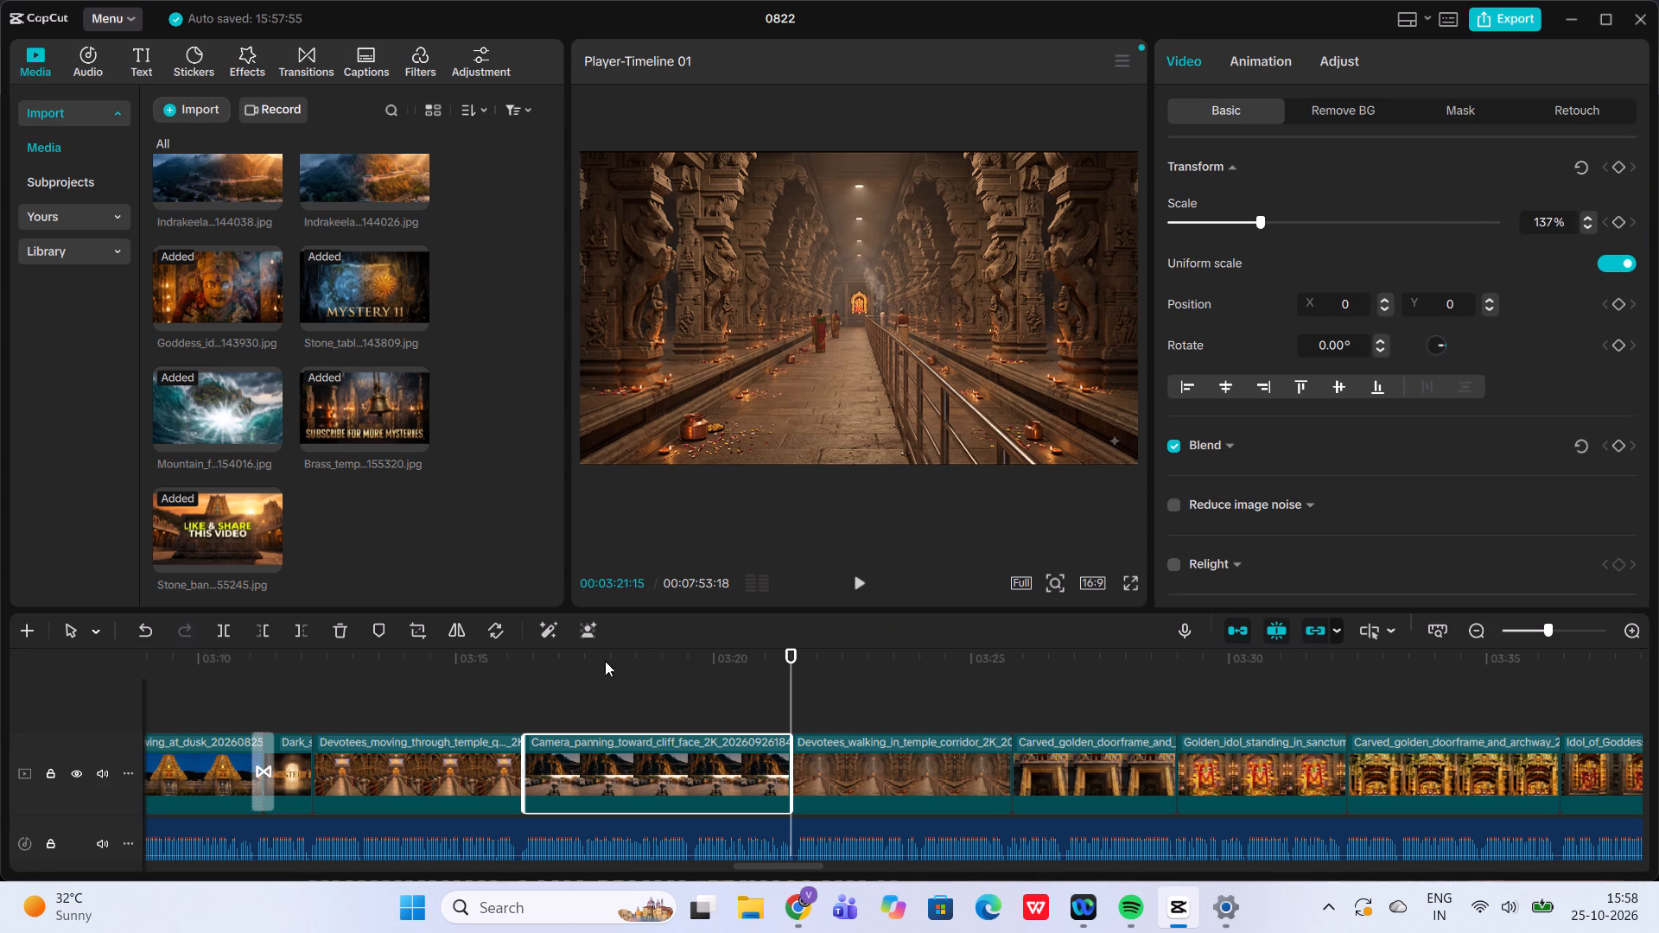
# Add scale keyframes to the "Camera panning toward cliff face" clip, 110% at its start and 142% at its end, and play back the timeline.
pyautogui.click(526, 697)
pyautogui.click(588, 771)
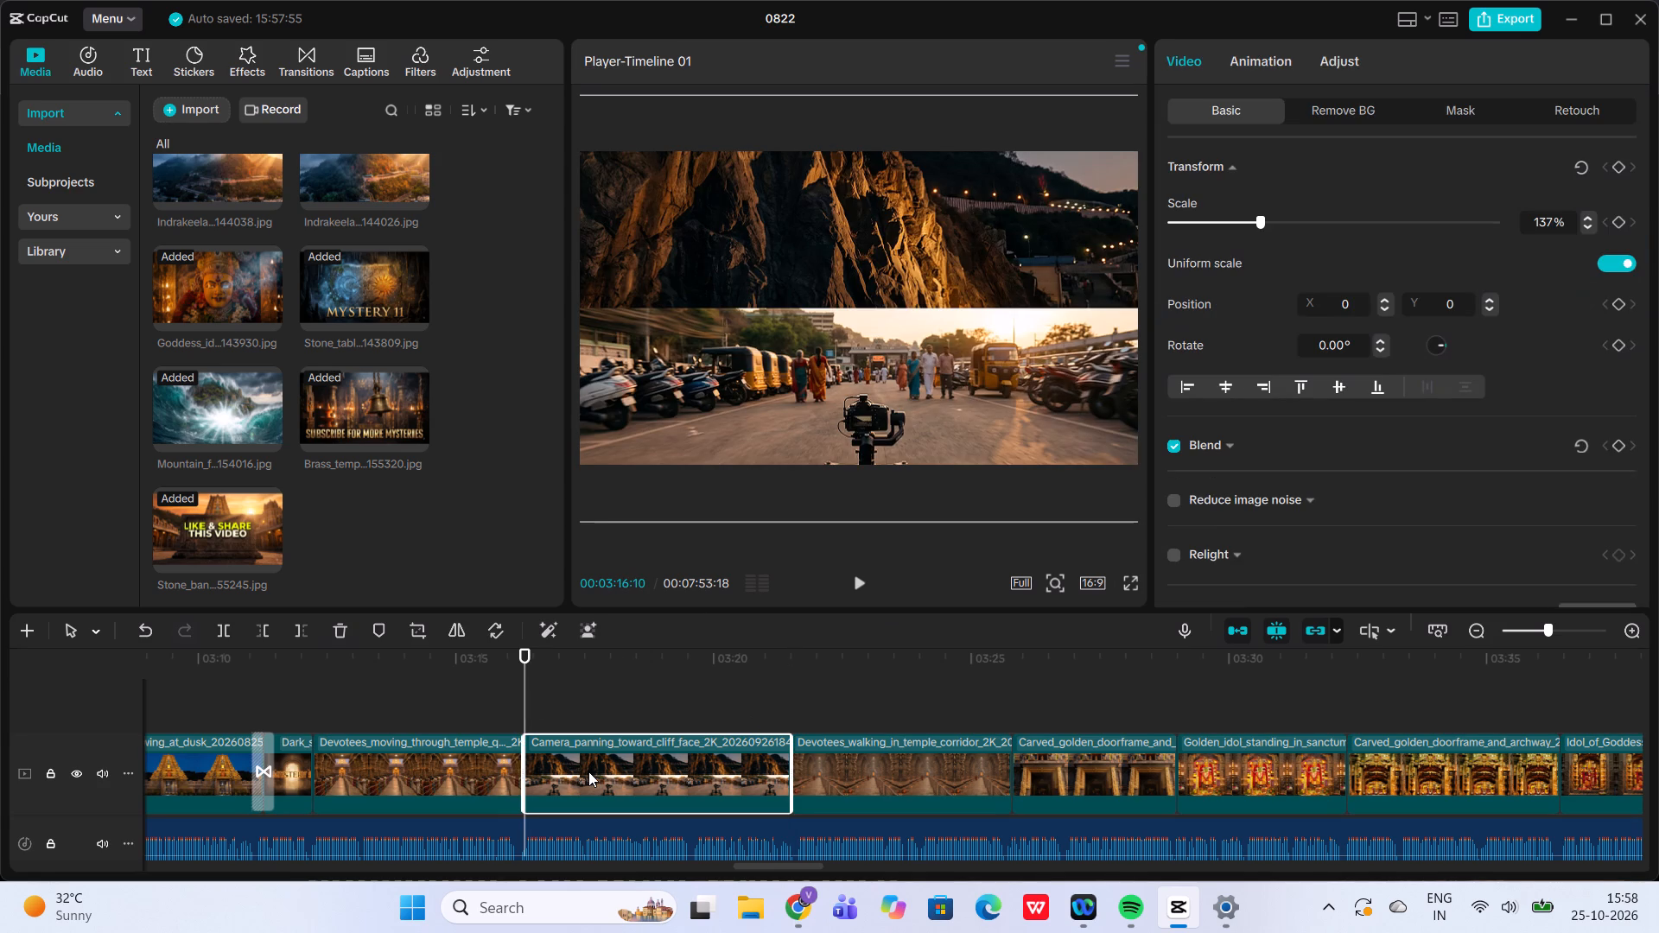
pyautogui.click(1252, 227)
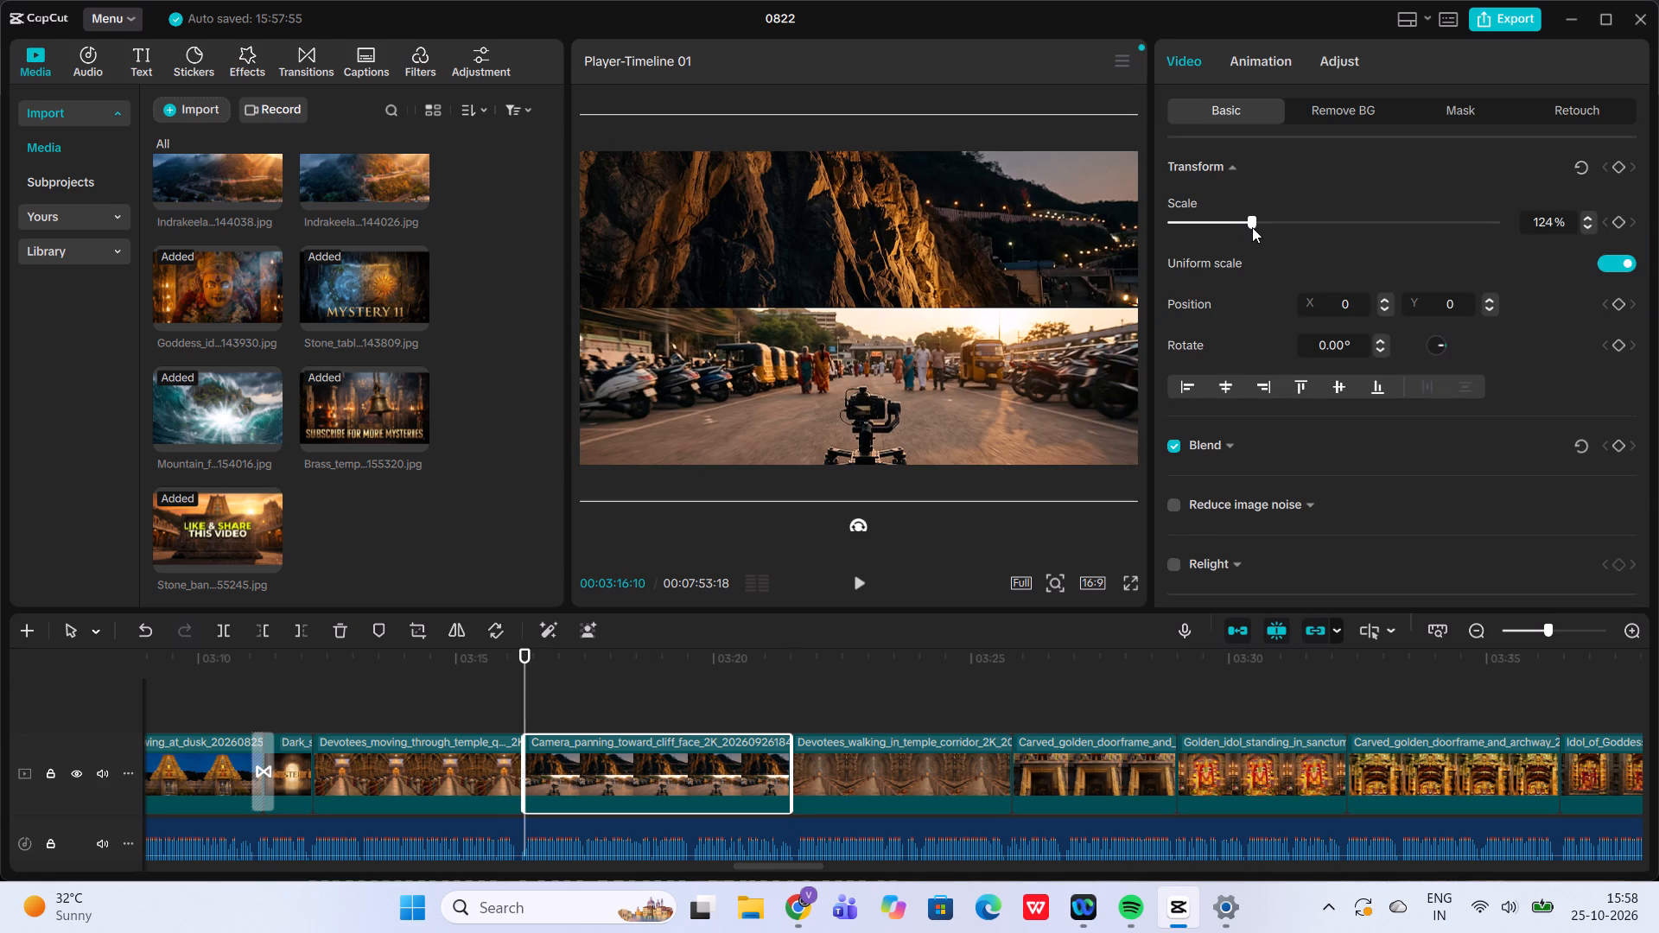
pyautogui.moveTo(1252, 227); pyautogui.dragTo(1243, 225)
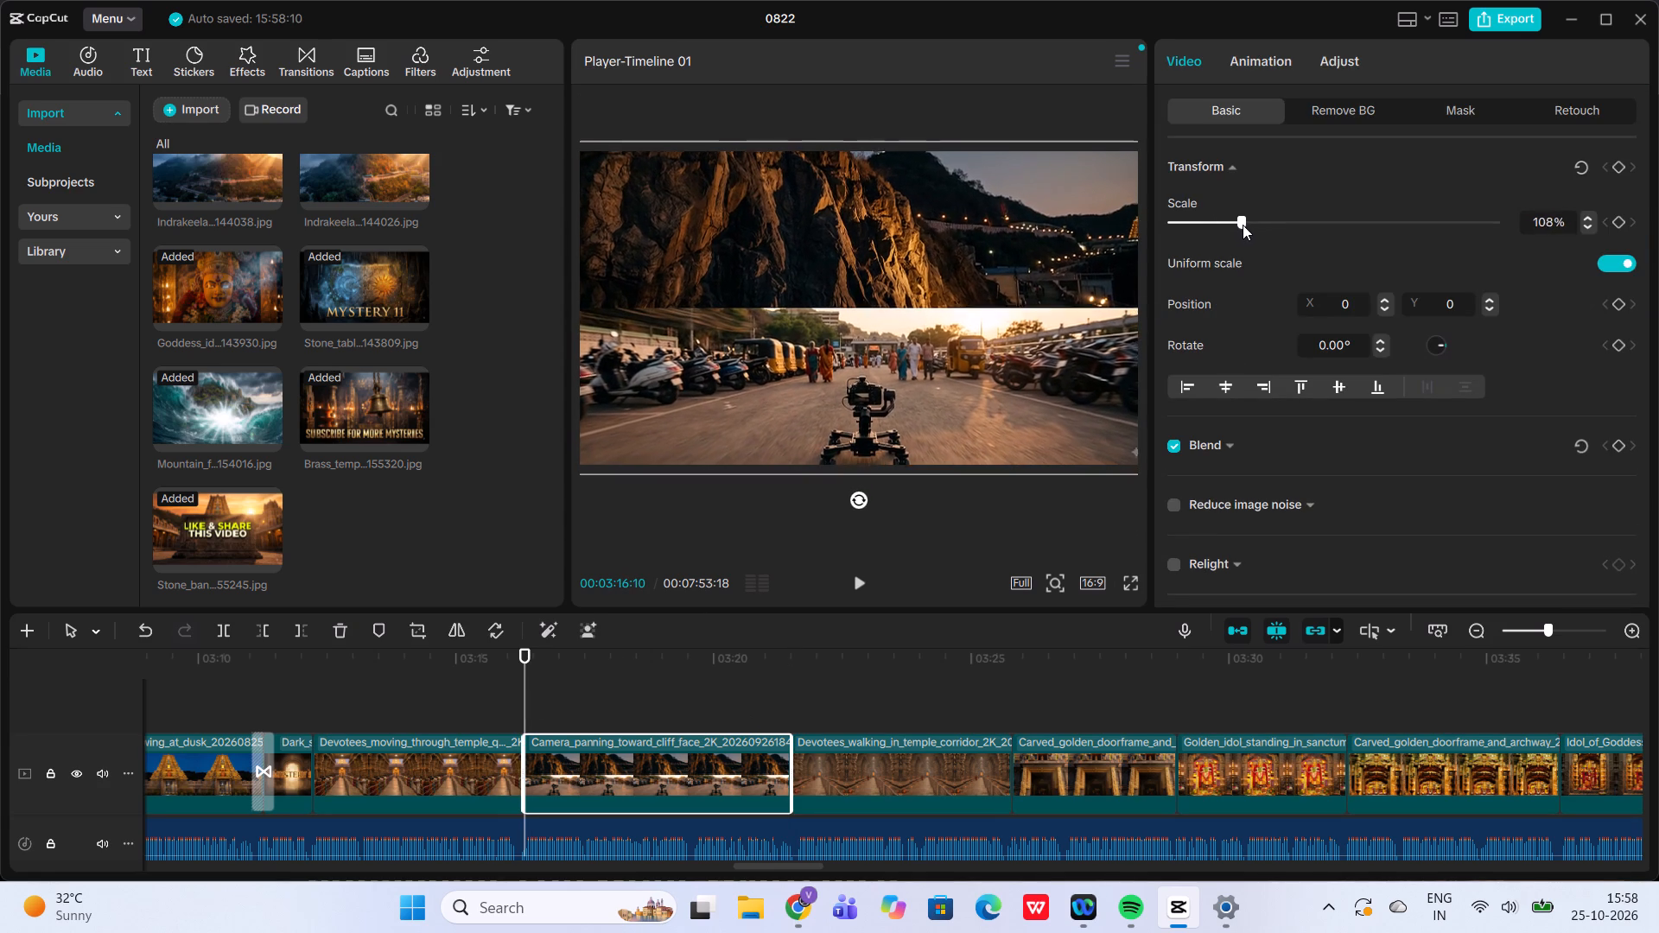
pyautogui.moveTo(1243, 225); pyautogui.dragTo(1243, 225)
pyautogui.click(1622, 223)
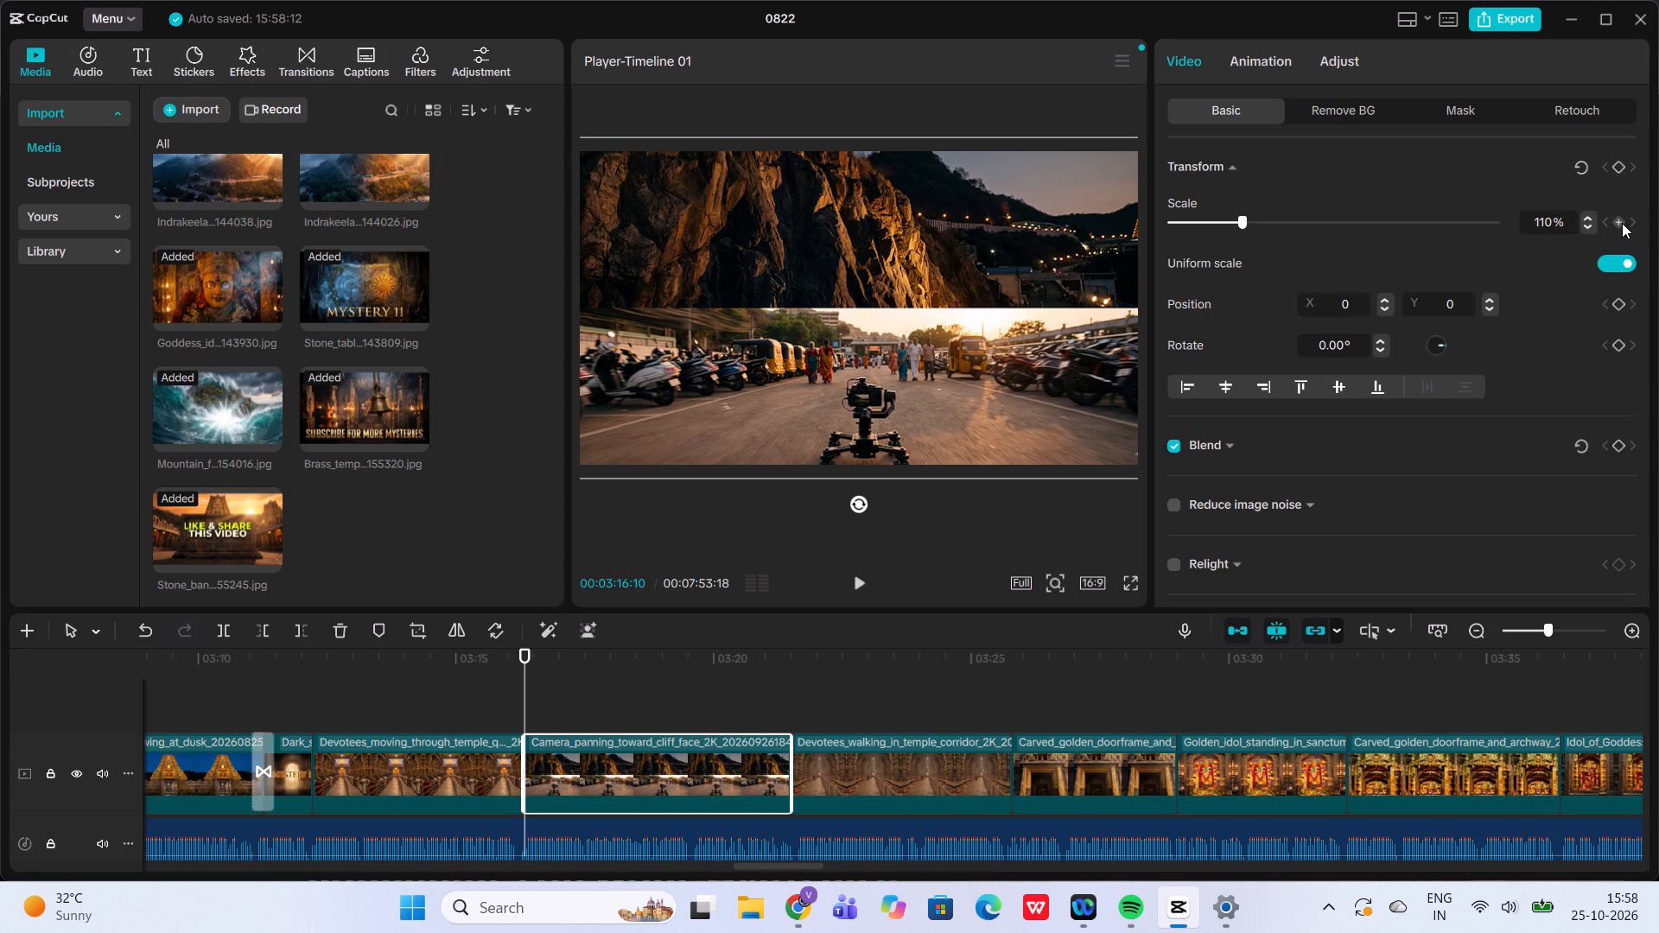
pyautogui.click(794, 715)
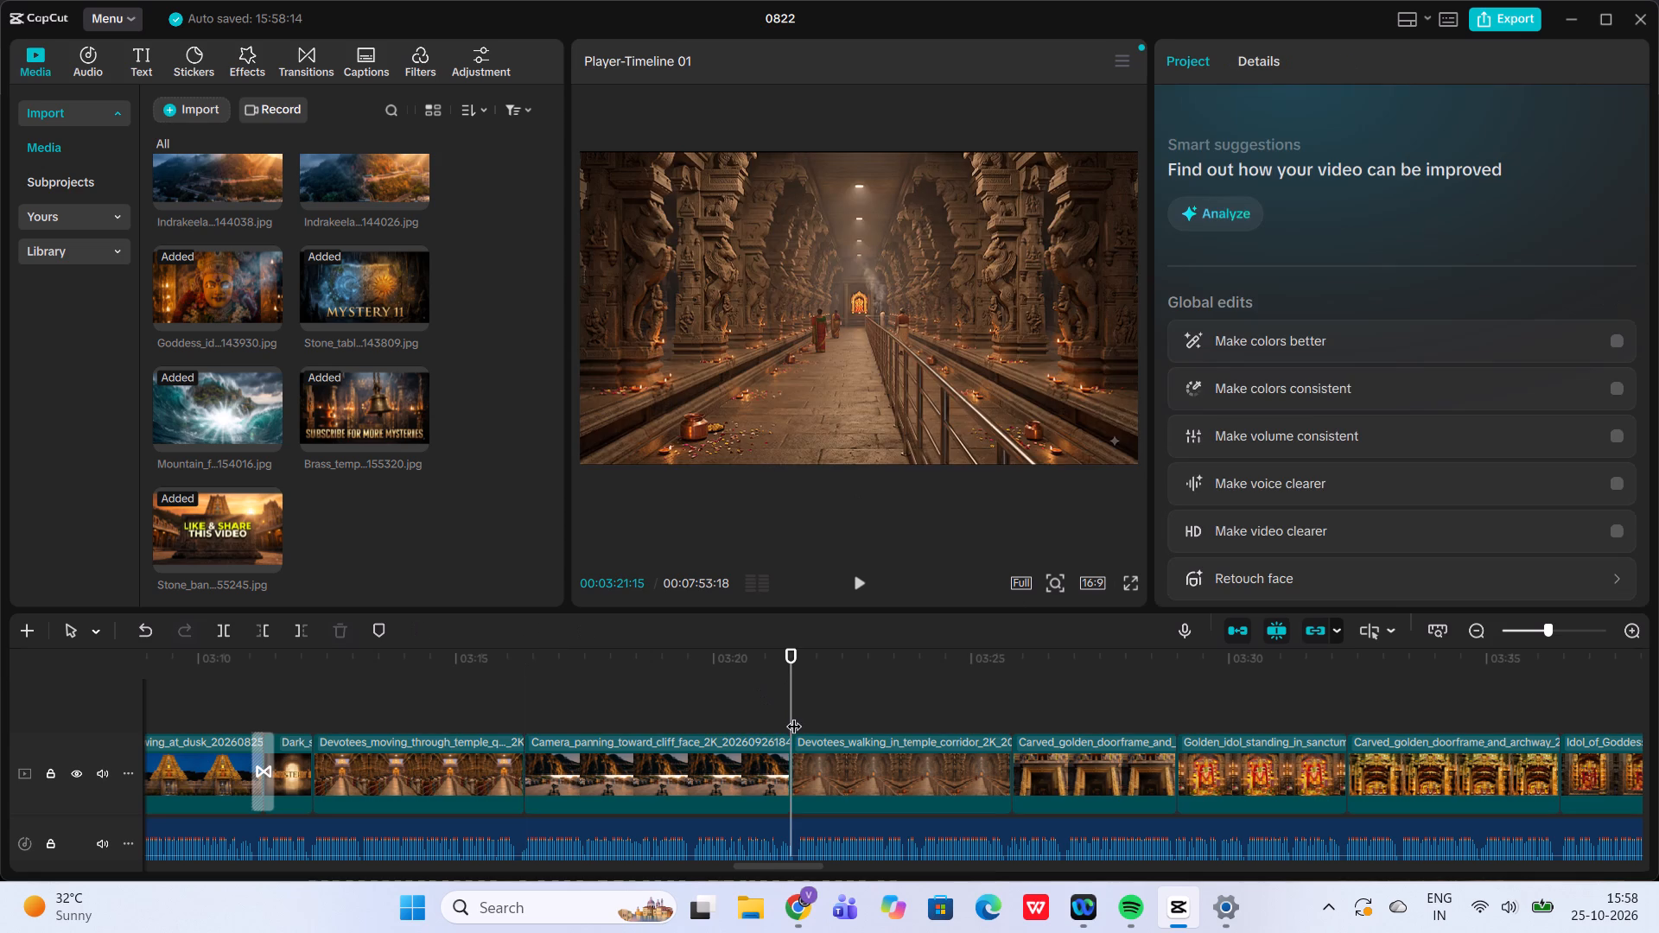
pyautogui.click(725, 774)
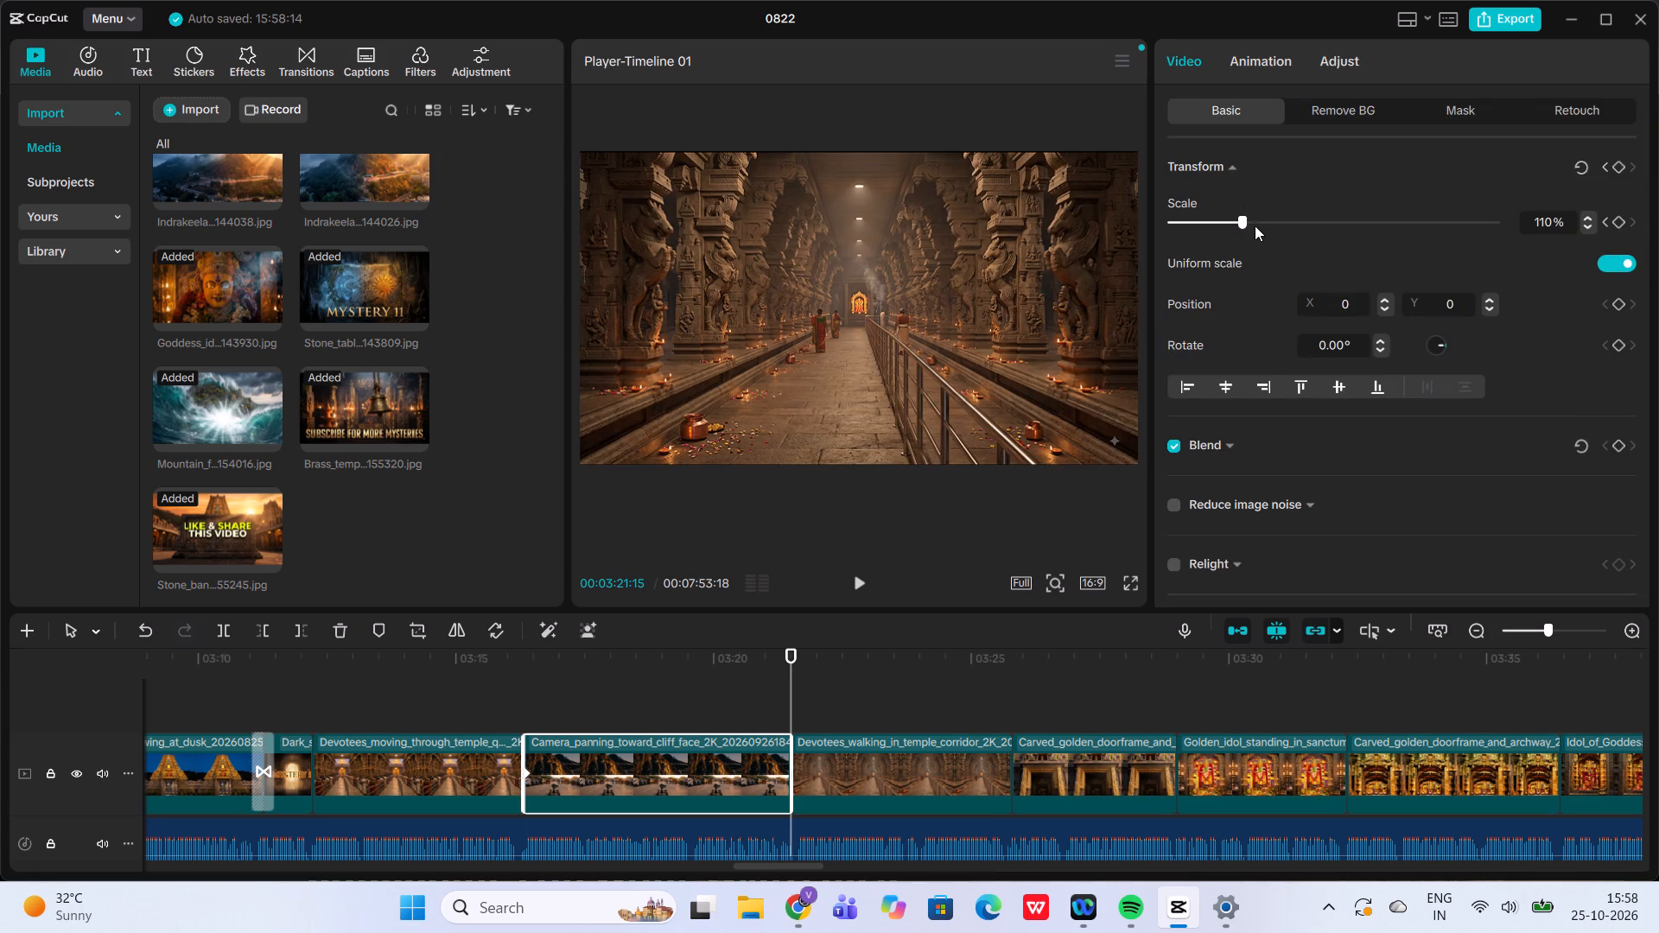
pyautogui.click(1257, 227)
pyautogui.click(1257, 227)
pyautogui.click(479, 707)
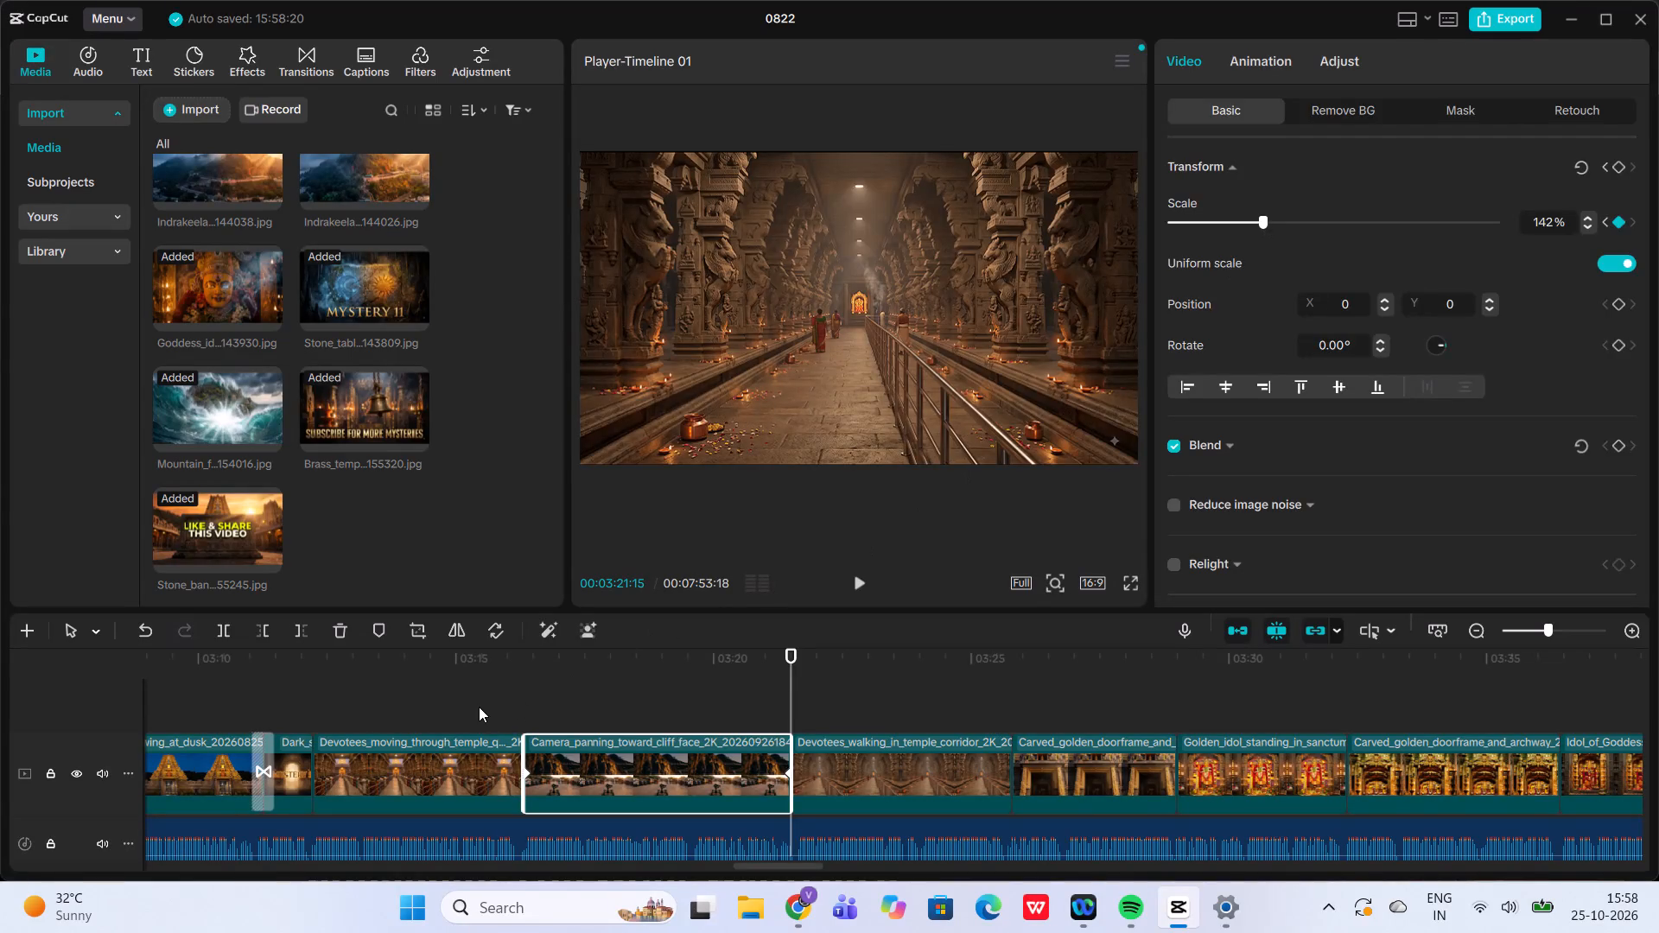
pyautogui.click(864, 579)
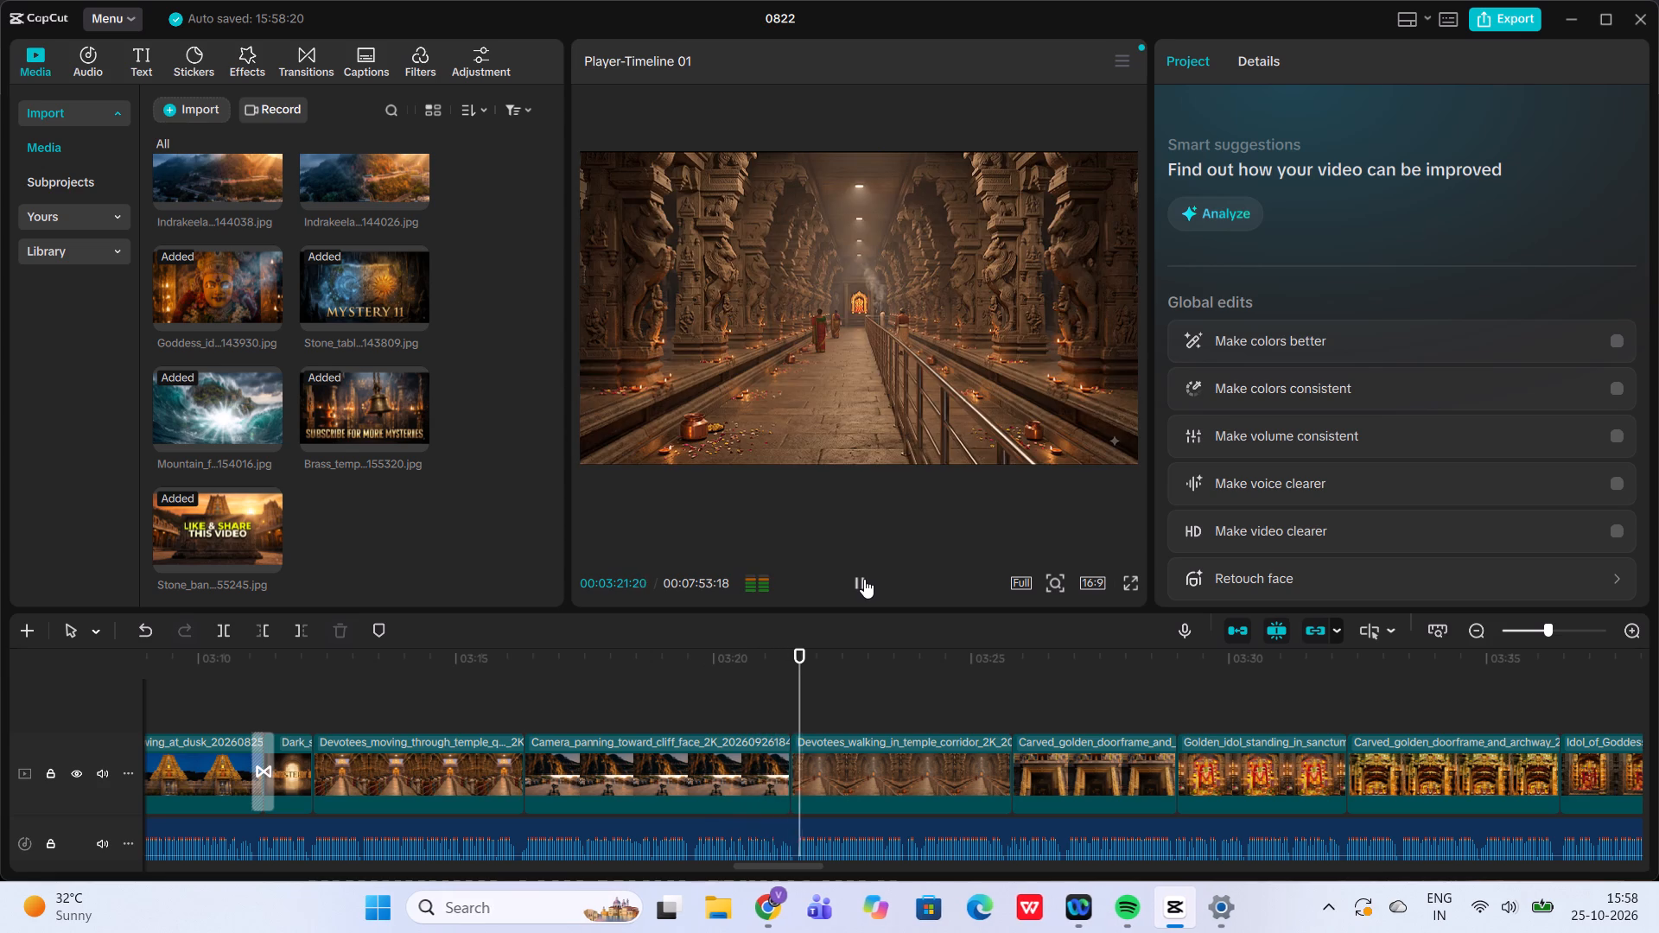
pyautogui.click(864, 579)
# Add scale keyframes to the "Devotees walking in temple corridor" clip, 110% at its start and 134% at its end, and play back the zoom.
pyautogui.click(785, 711)
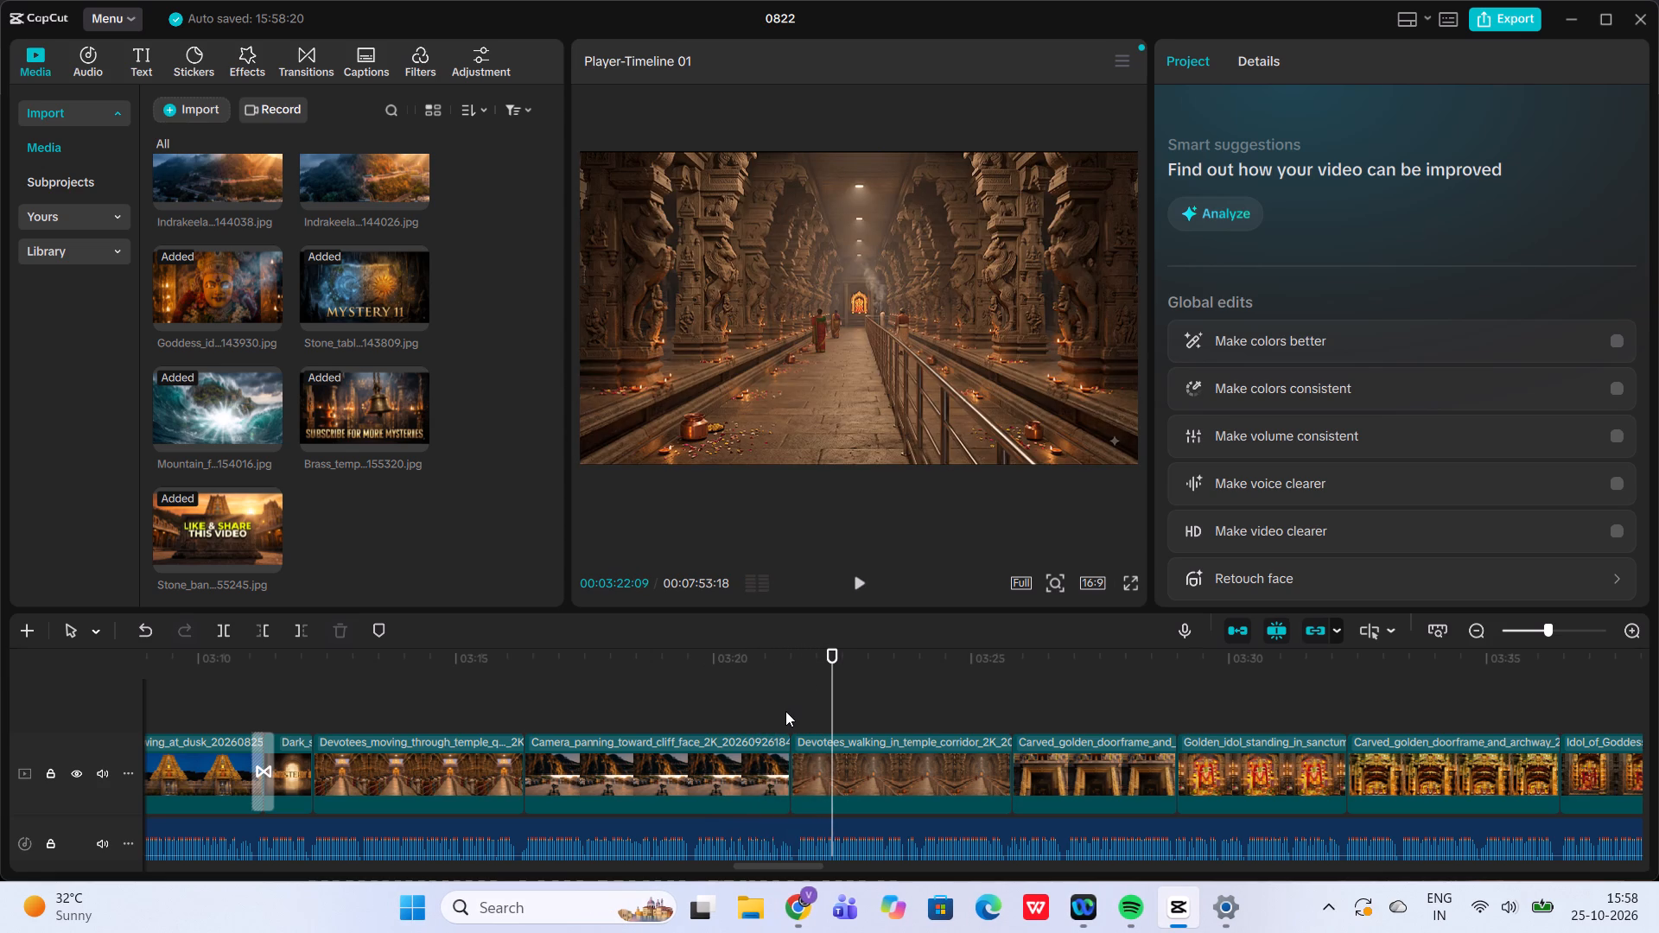
pyautogui.click(785, 711)
pyautogui.click(872, 774)
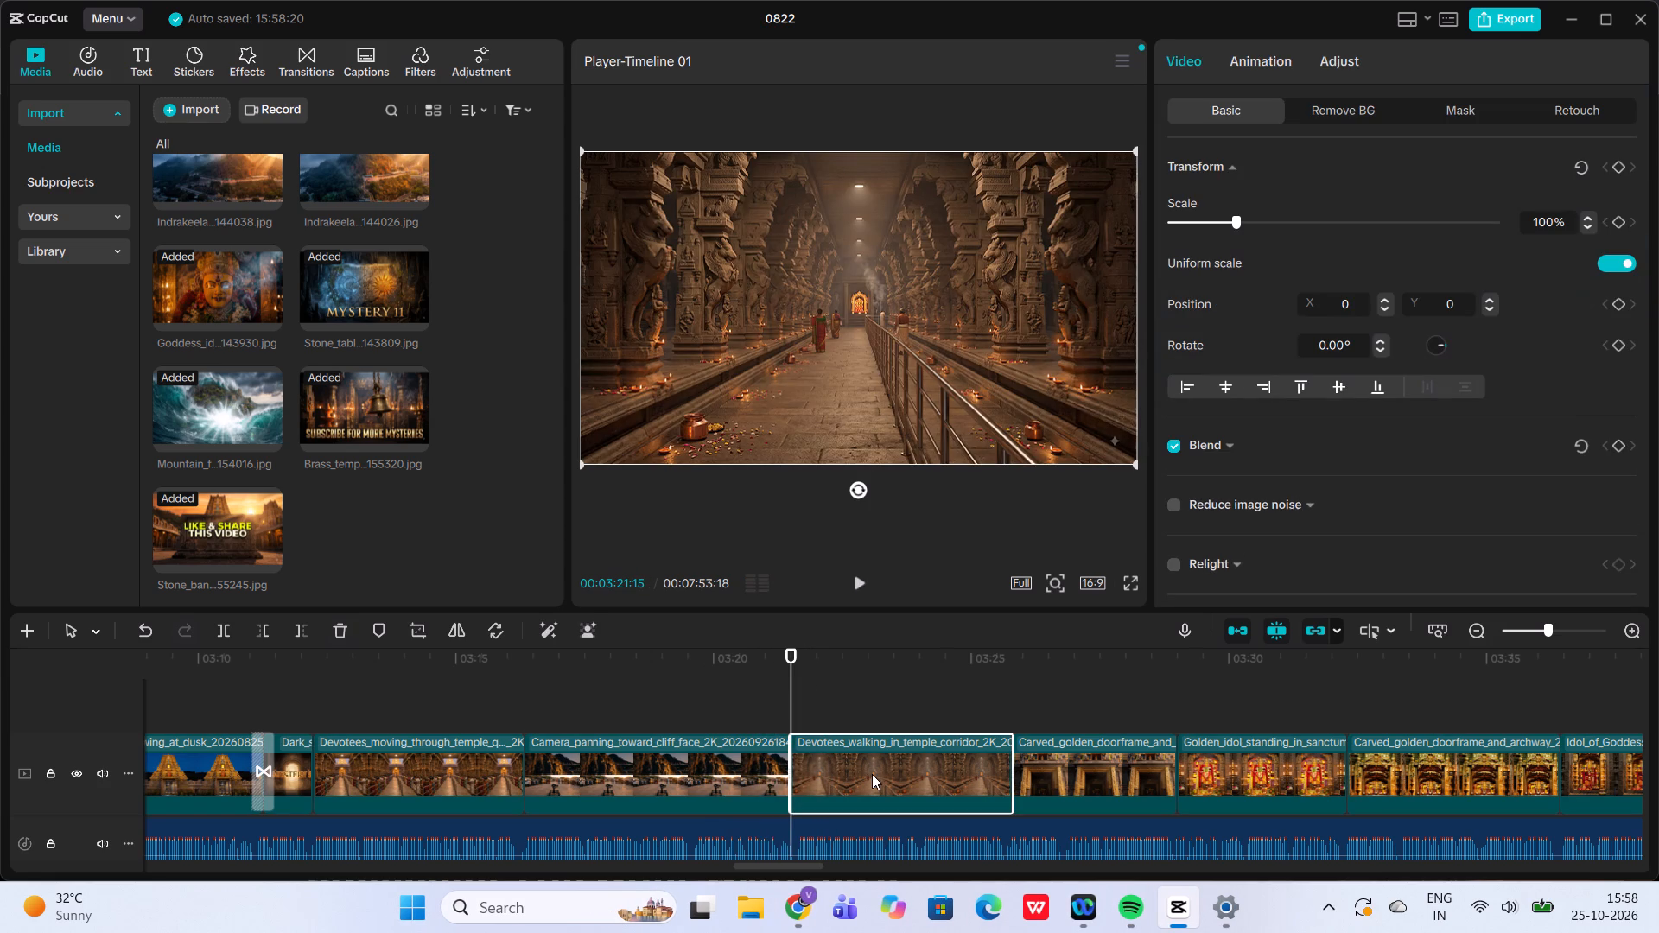
pyautogui.click(1244, 225)
pyautogui.click(1244, 225)
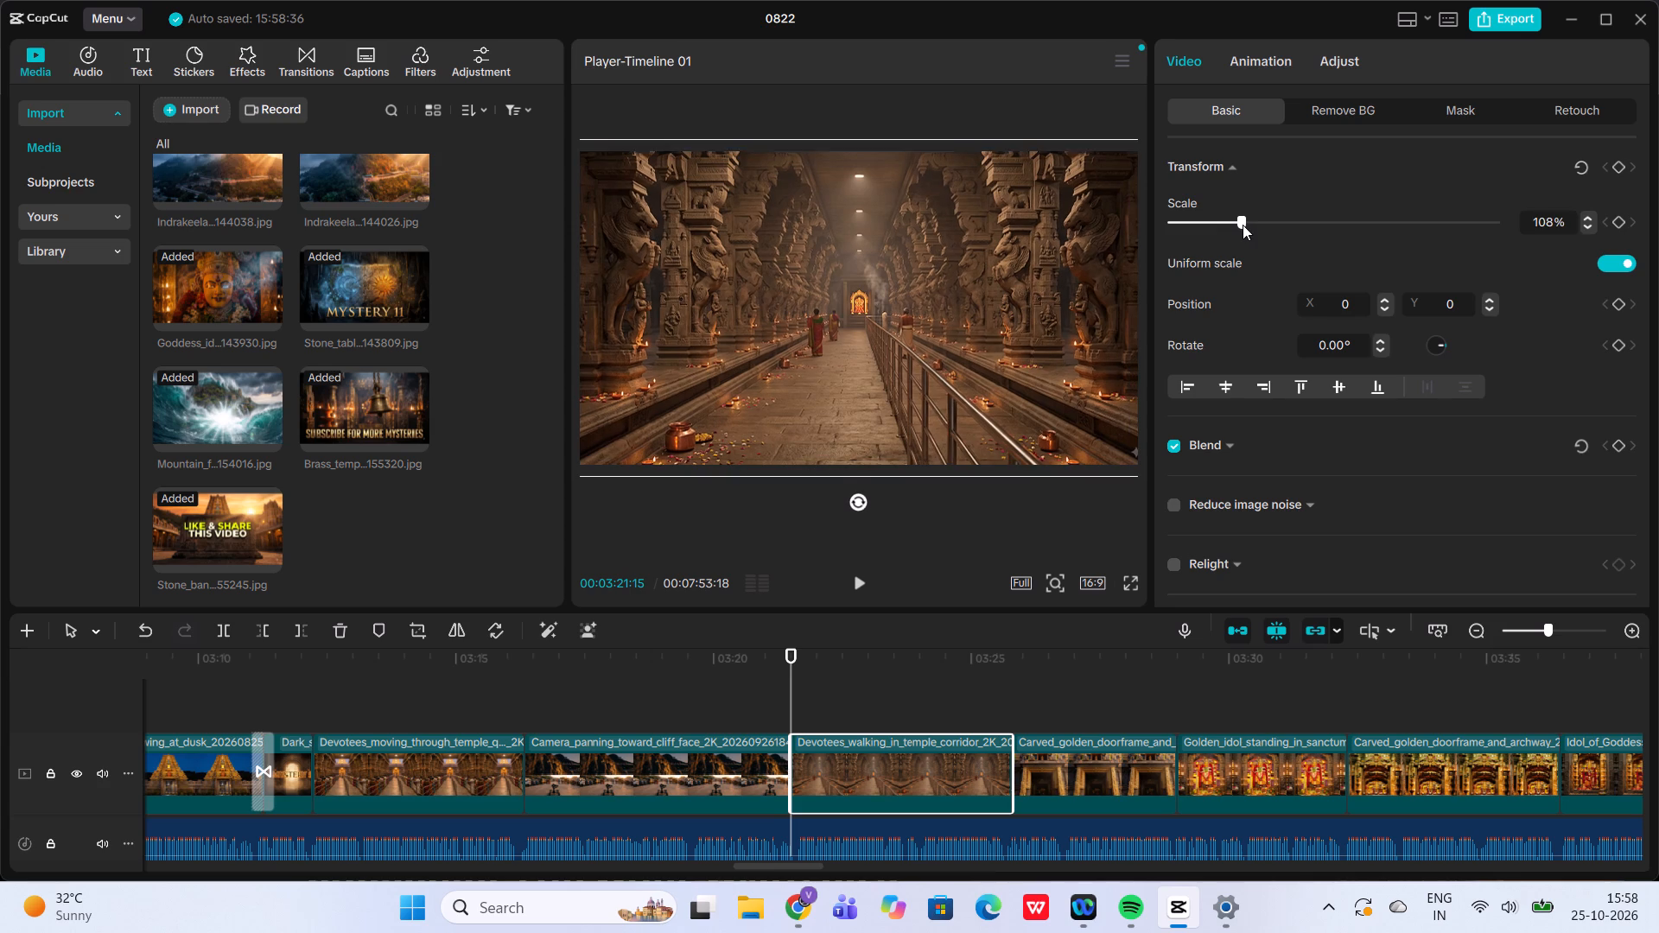
pyautogui.click(1613, 222)
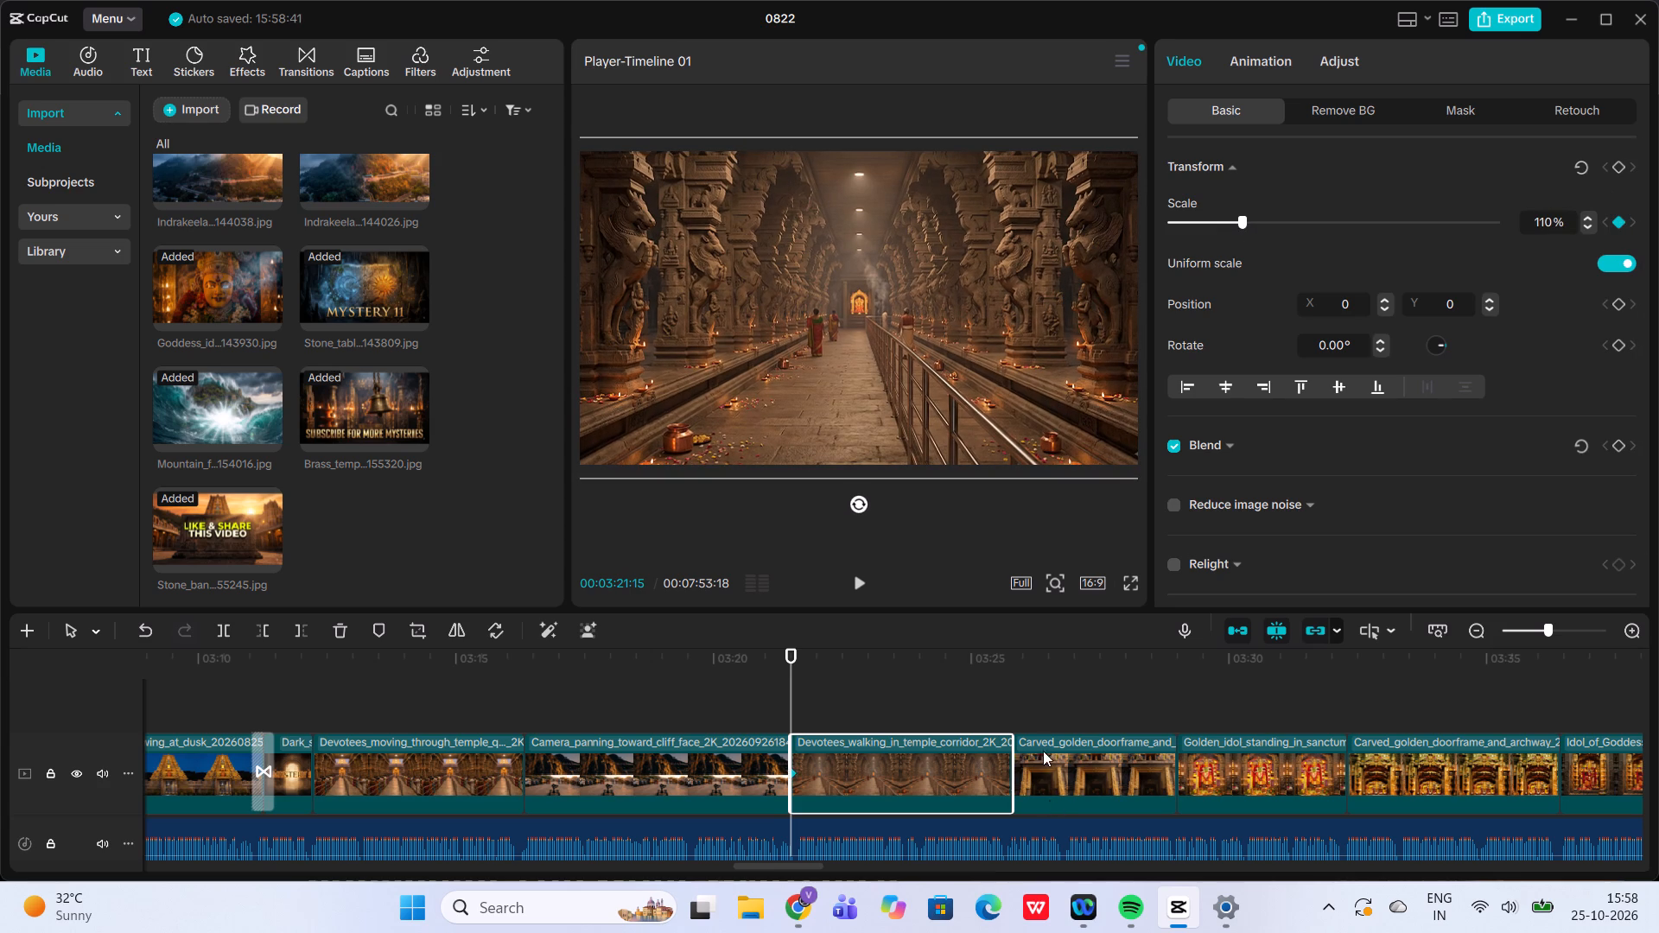
pyautogui.click(1013, 719)
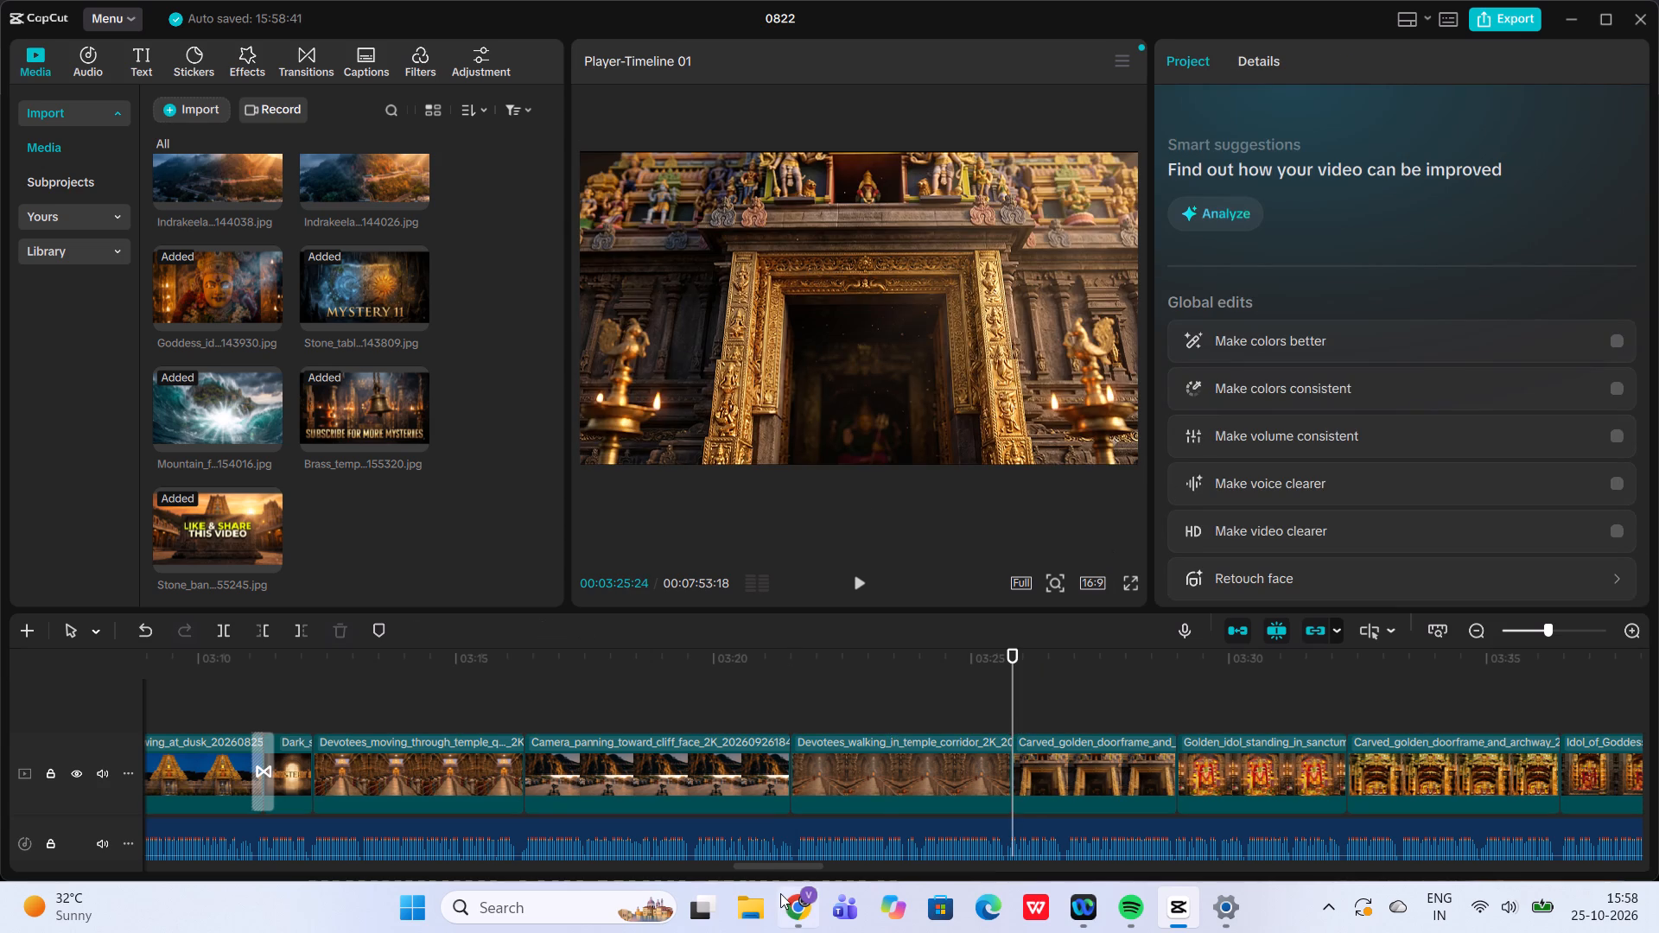
pyautogui.click(887, 775)
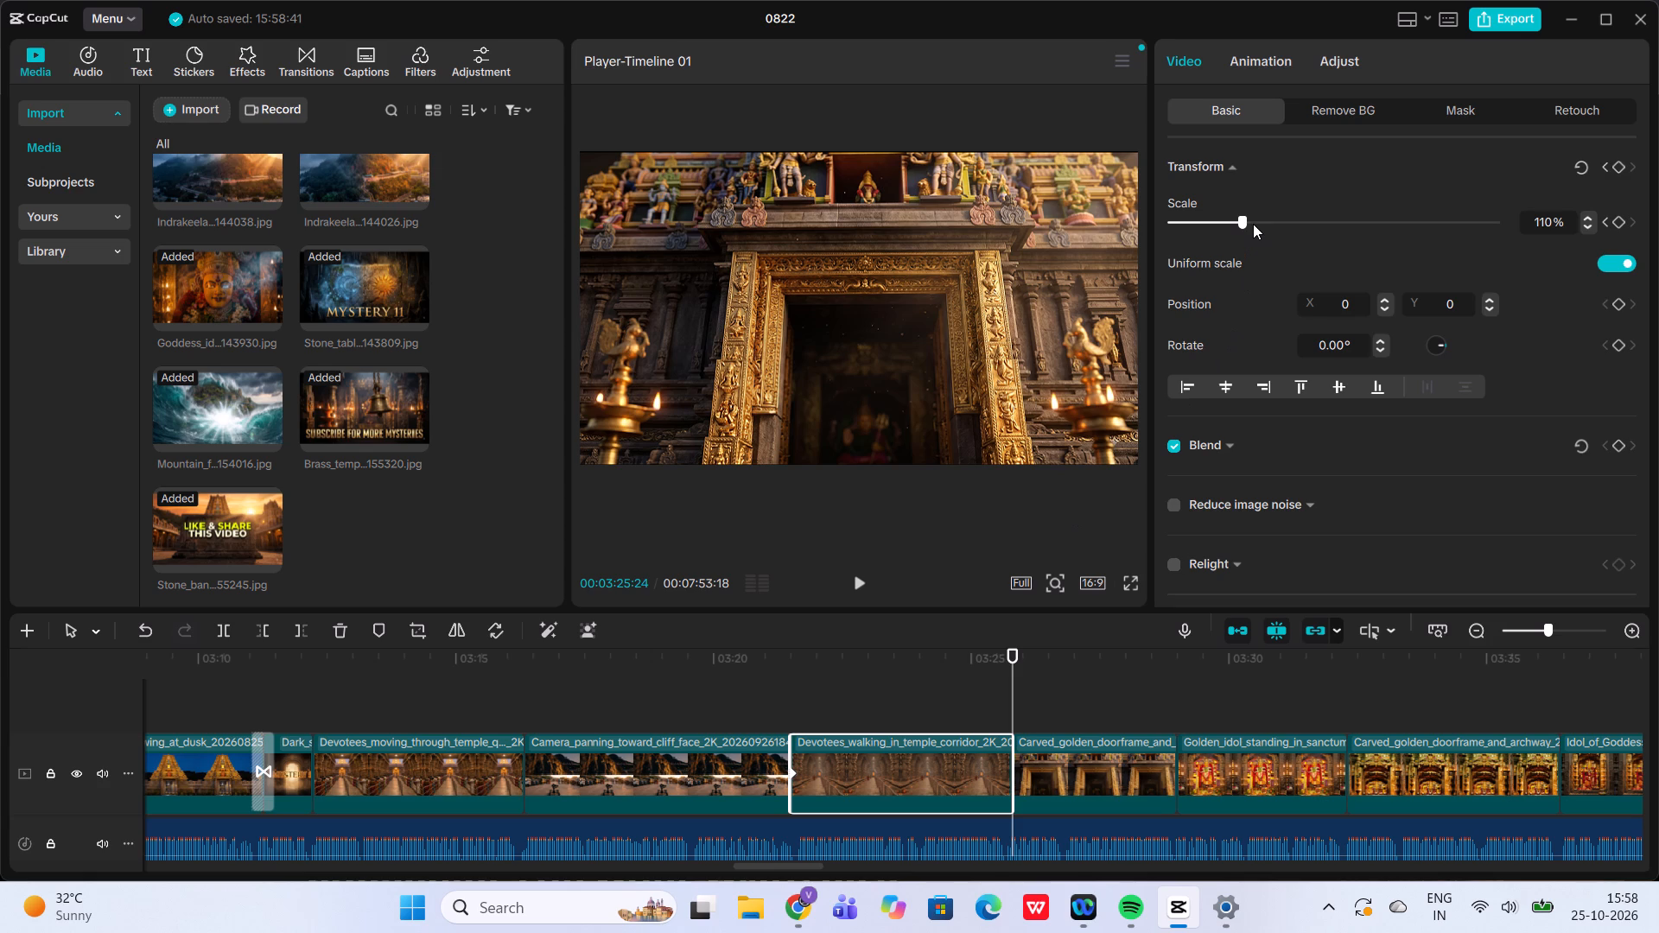
pyautogui.click(1253, 224)
pyautogui.click(1253, 224)
pyautogui.click(779, 699)
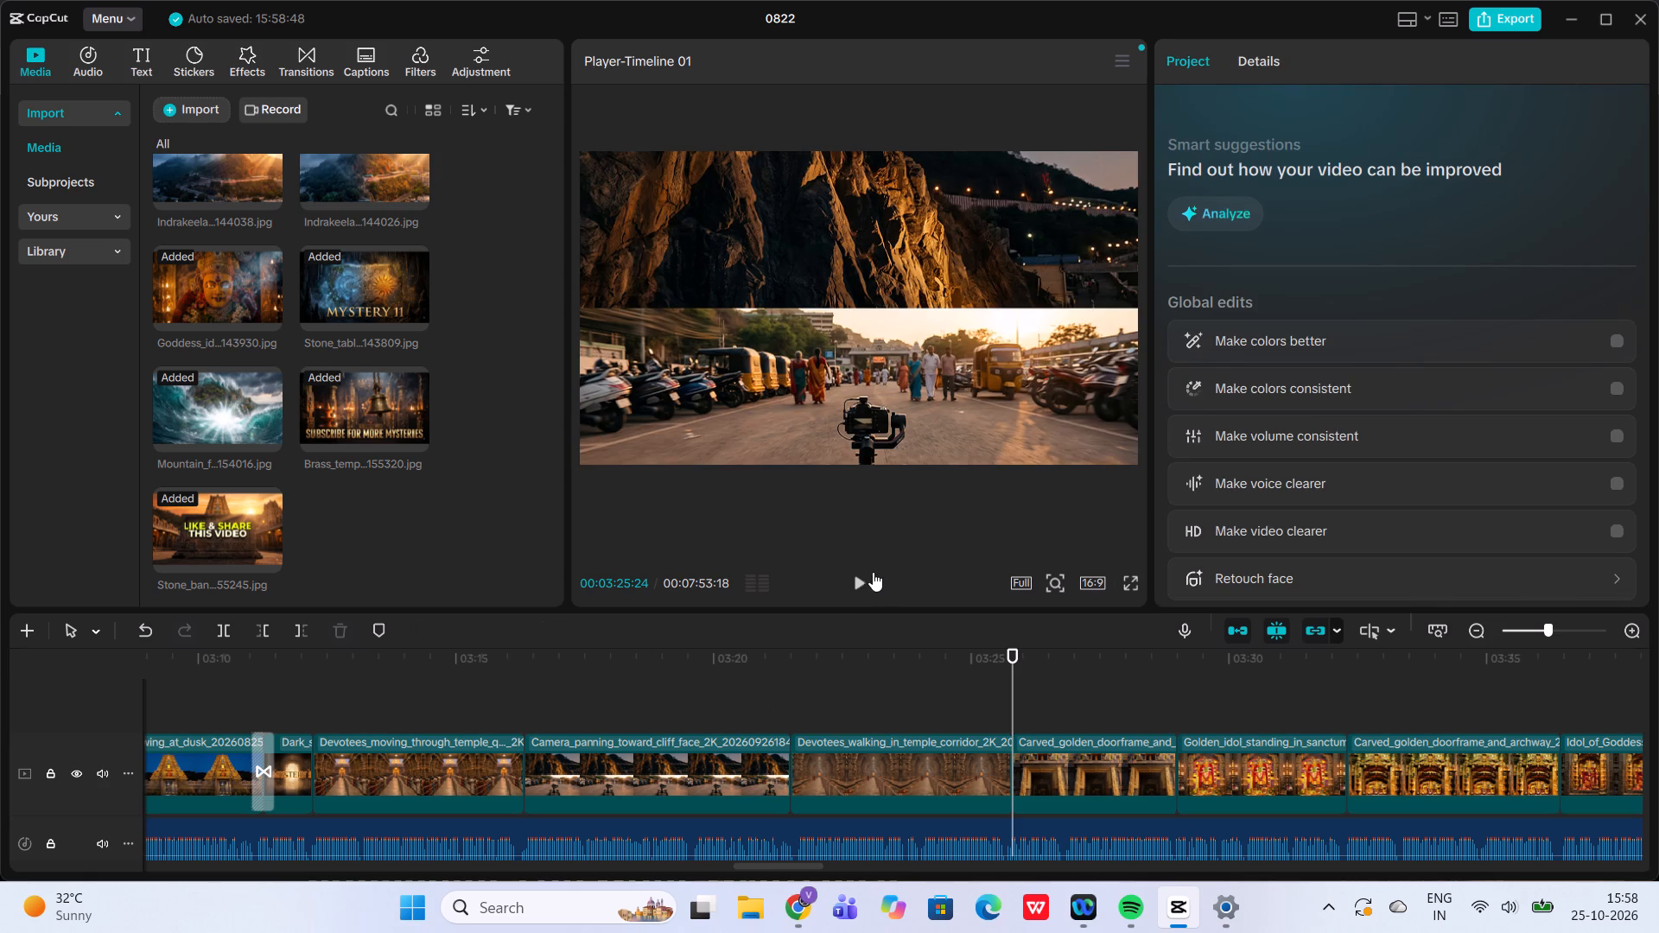
pyautogui.click(862, 576)
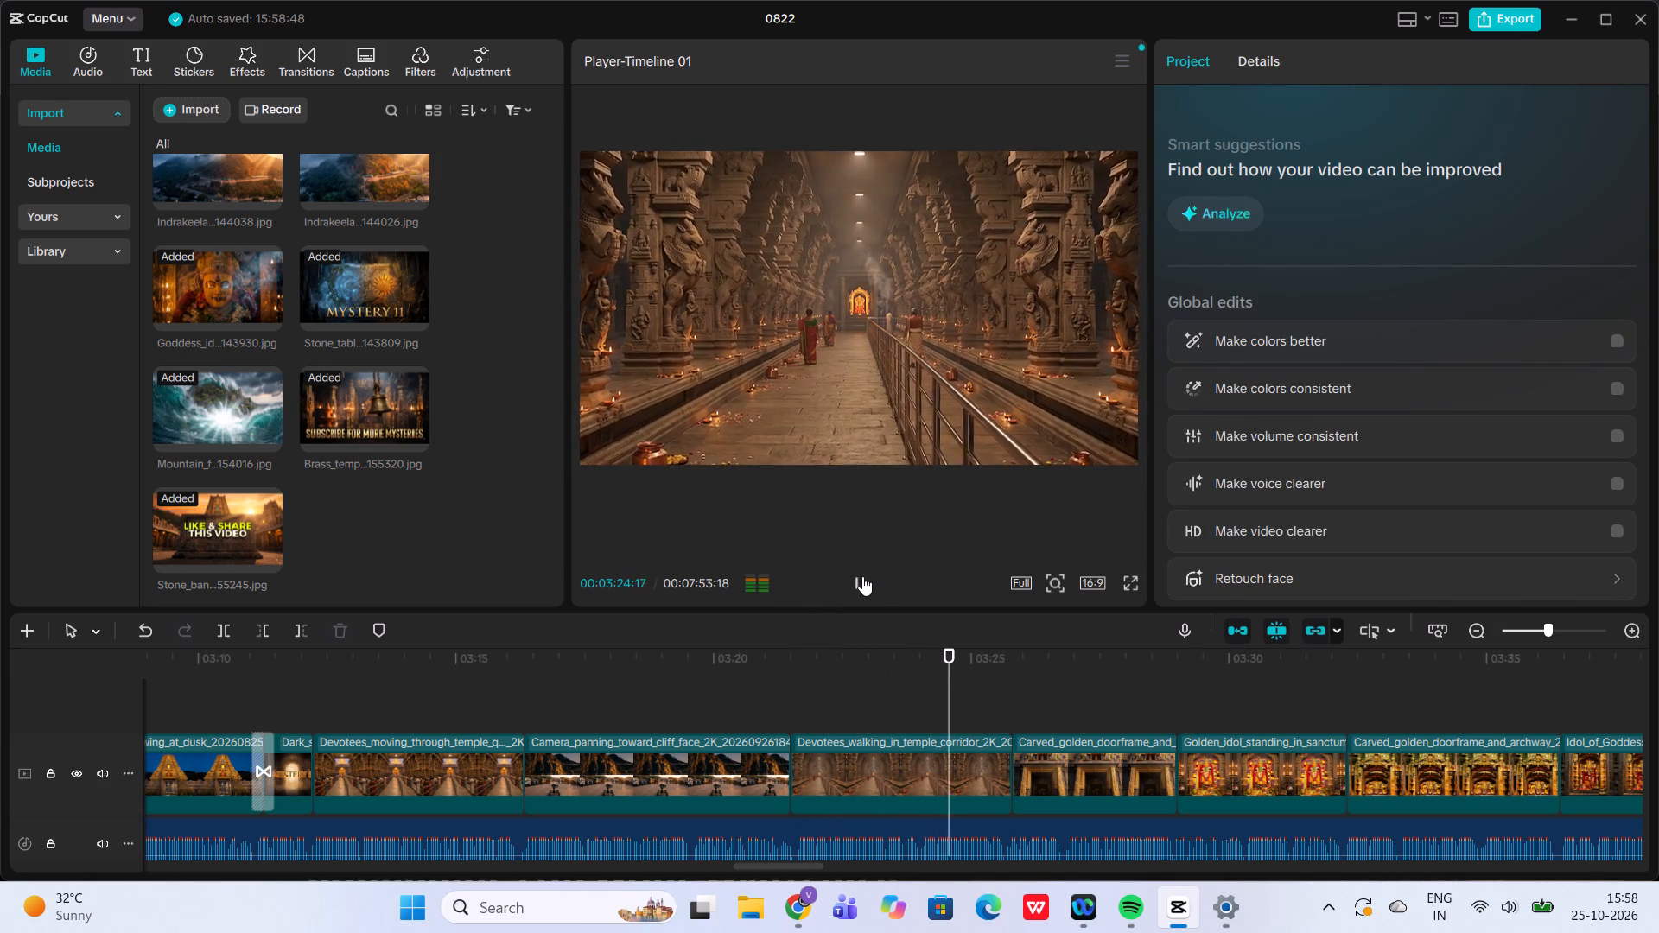
pyautogui.click(862, 576)
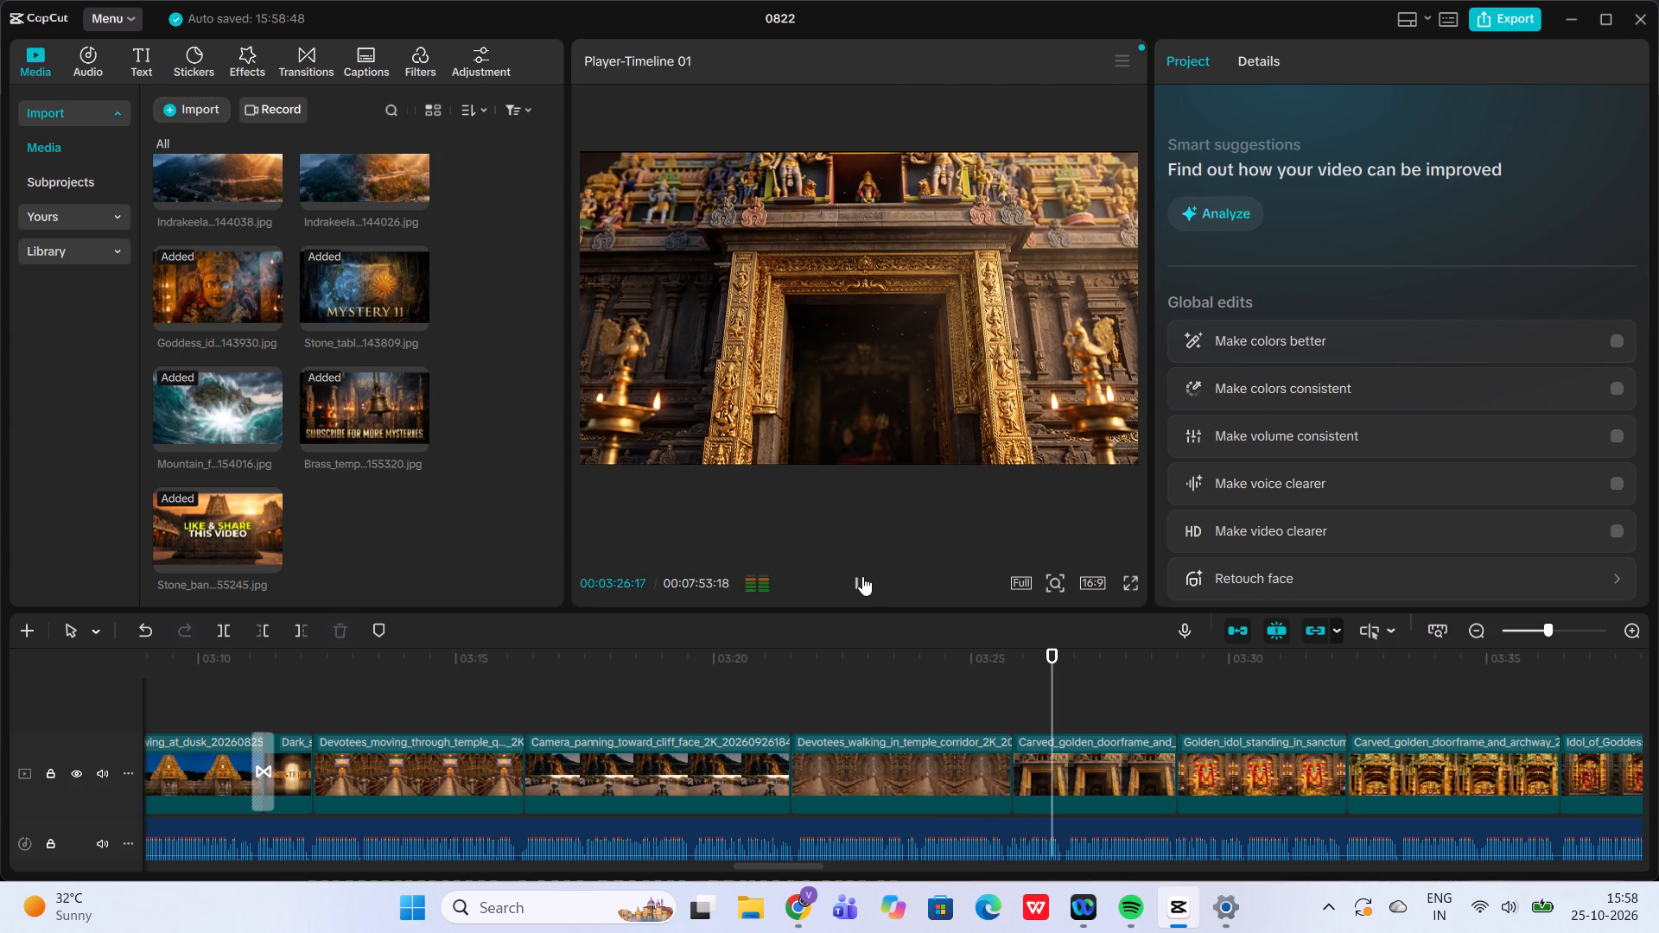
# Add scale keyframes to the "Carved golden doorframe" clip at about 03:25, 100% at its start and 136% at its end, and play back the zoom.
pyautogui.click(1013, 714)
pyautogui.click(1076, 791)
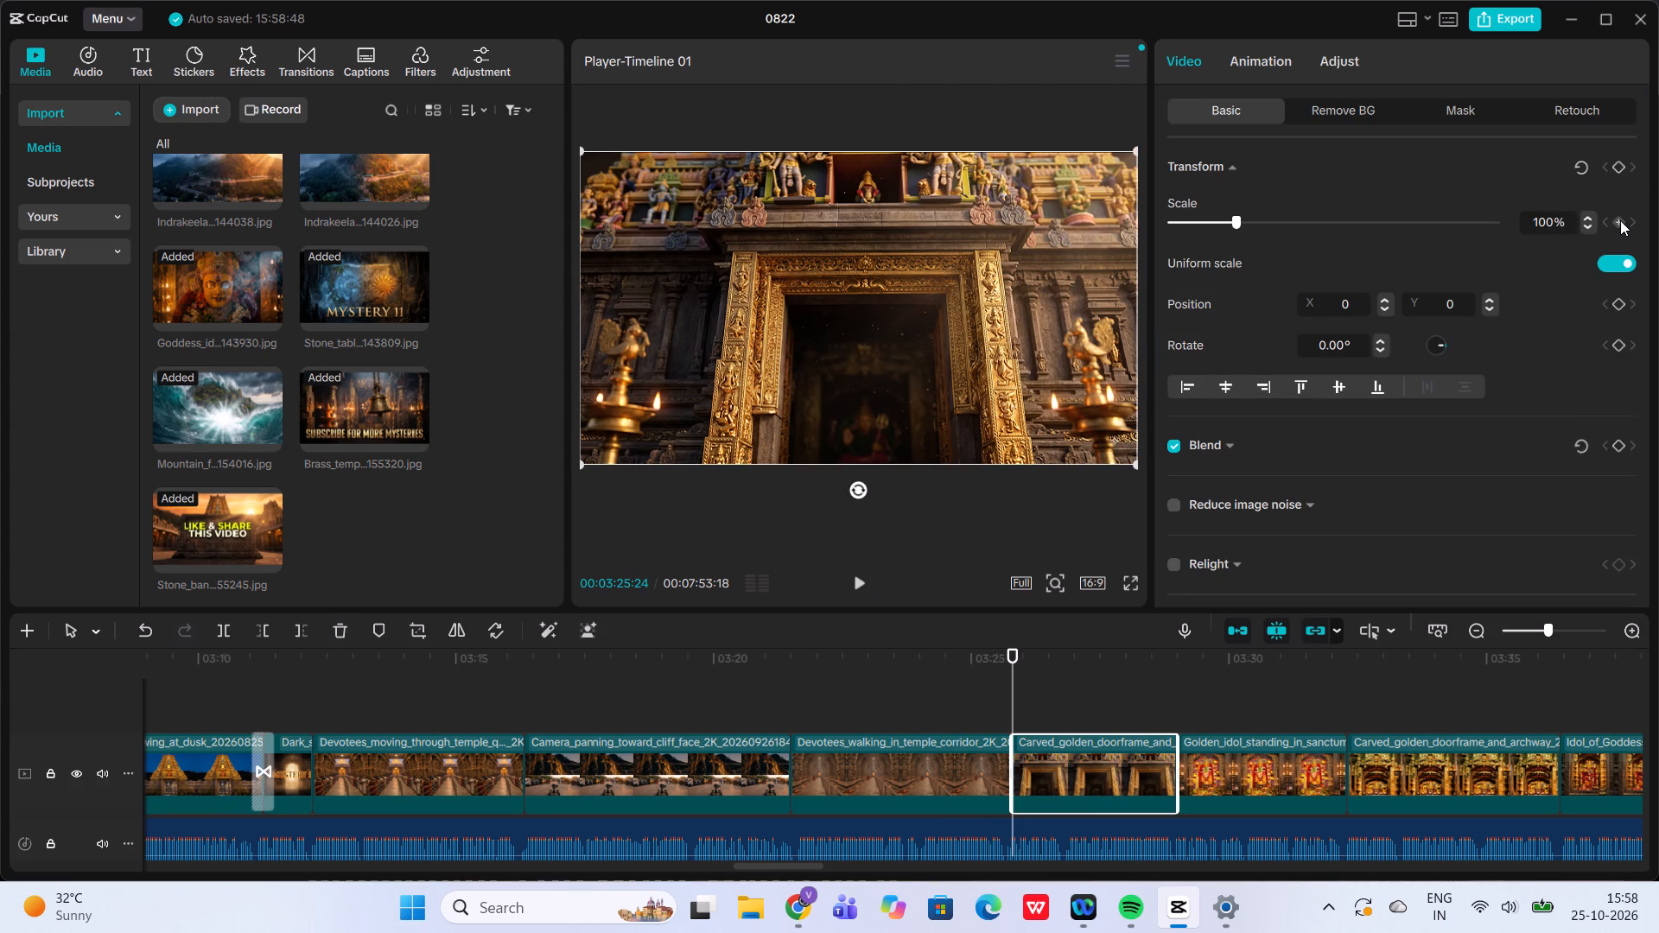
pyautogui.click(1620, 220)
pyautogui.click(1171, 707)
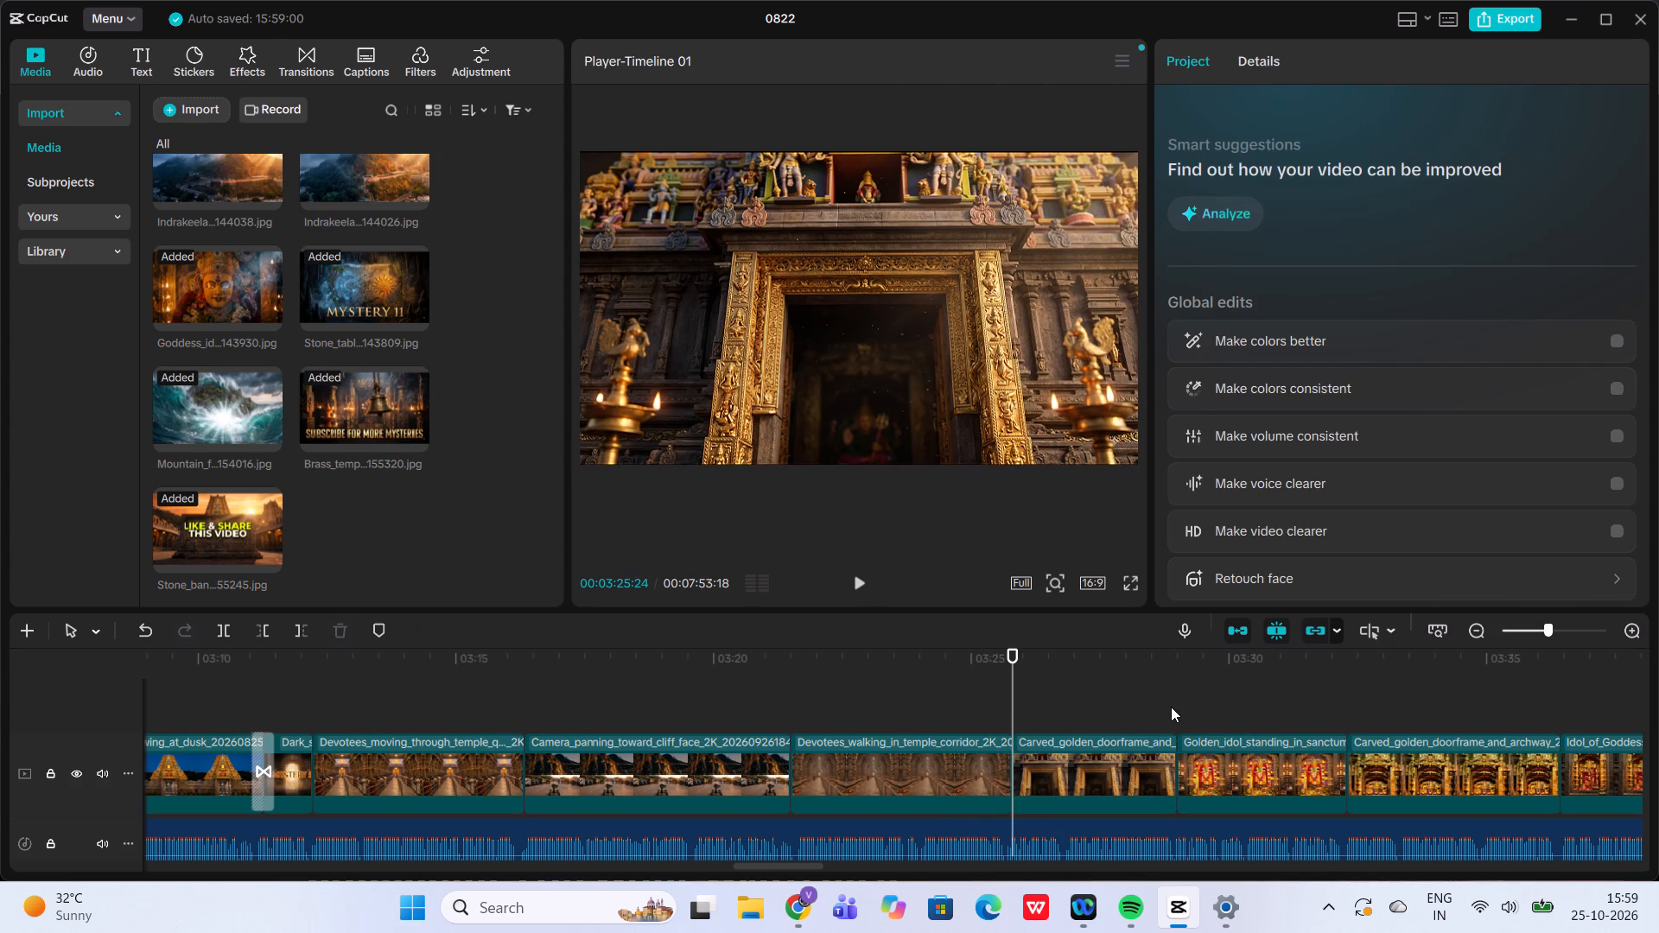
pyautogui.moveTo(1171, 707); pyautogui.dragTo(1179, 709)
pyautogui.click(1103, 733)
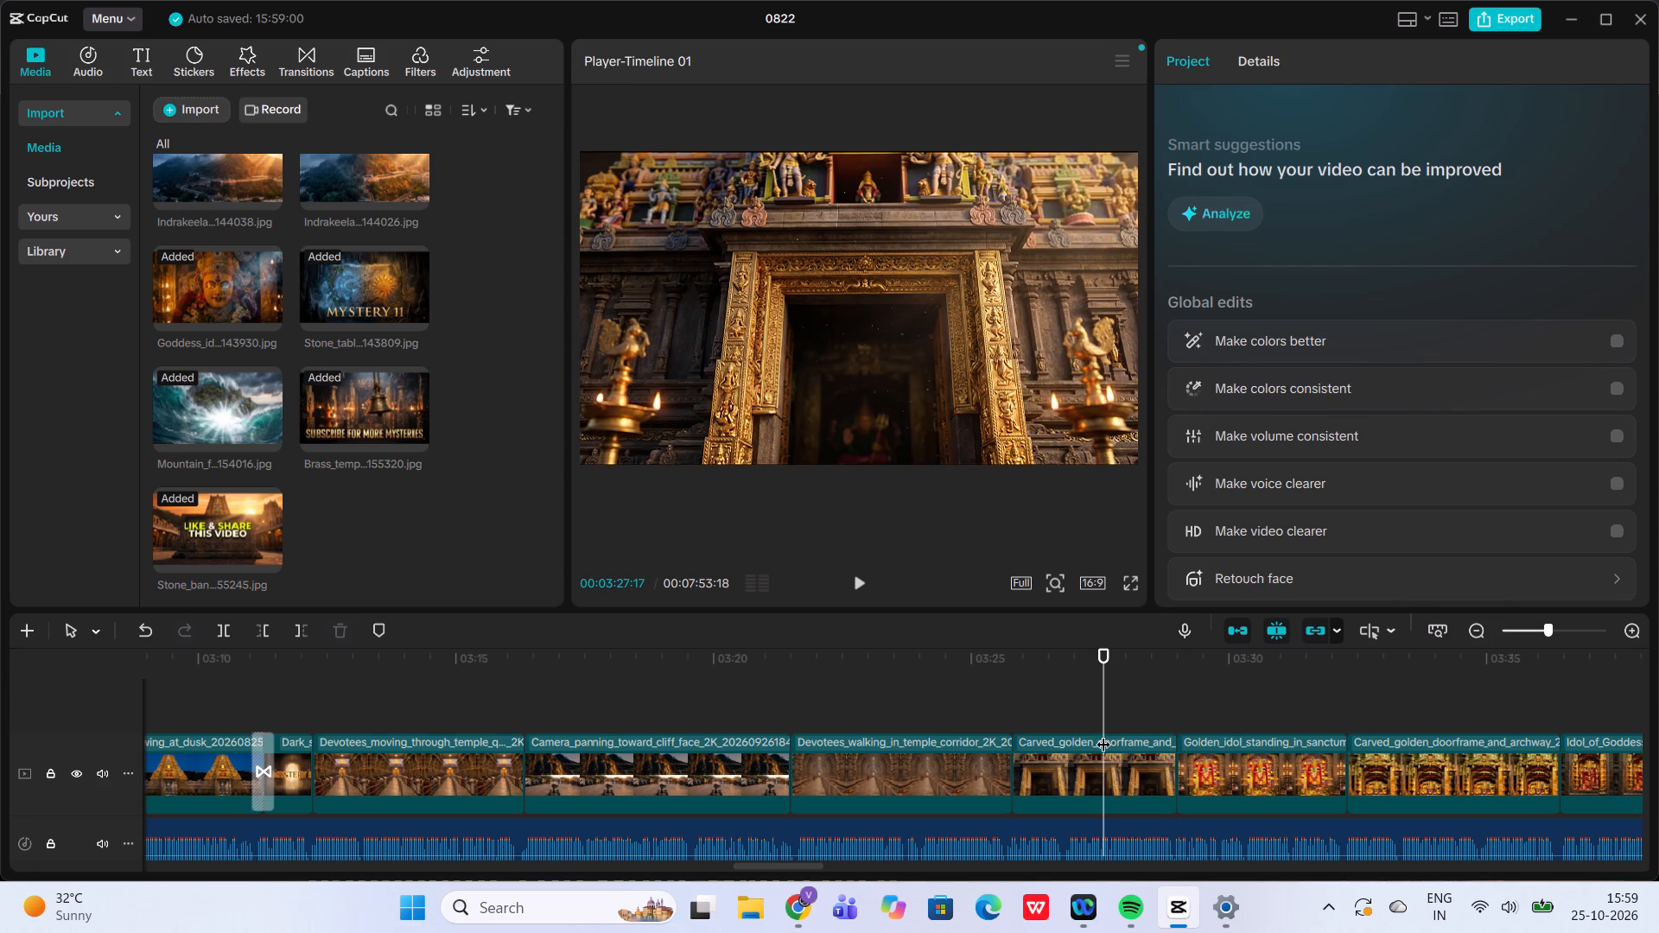
pyautogui.click(1189, 675)
pyautogui.moveTo(1189, 675); pyautogui.dragTo(1187, 675)
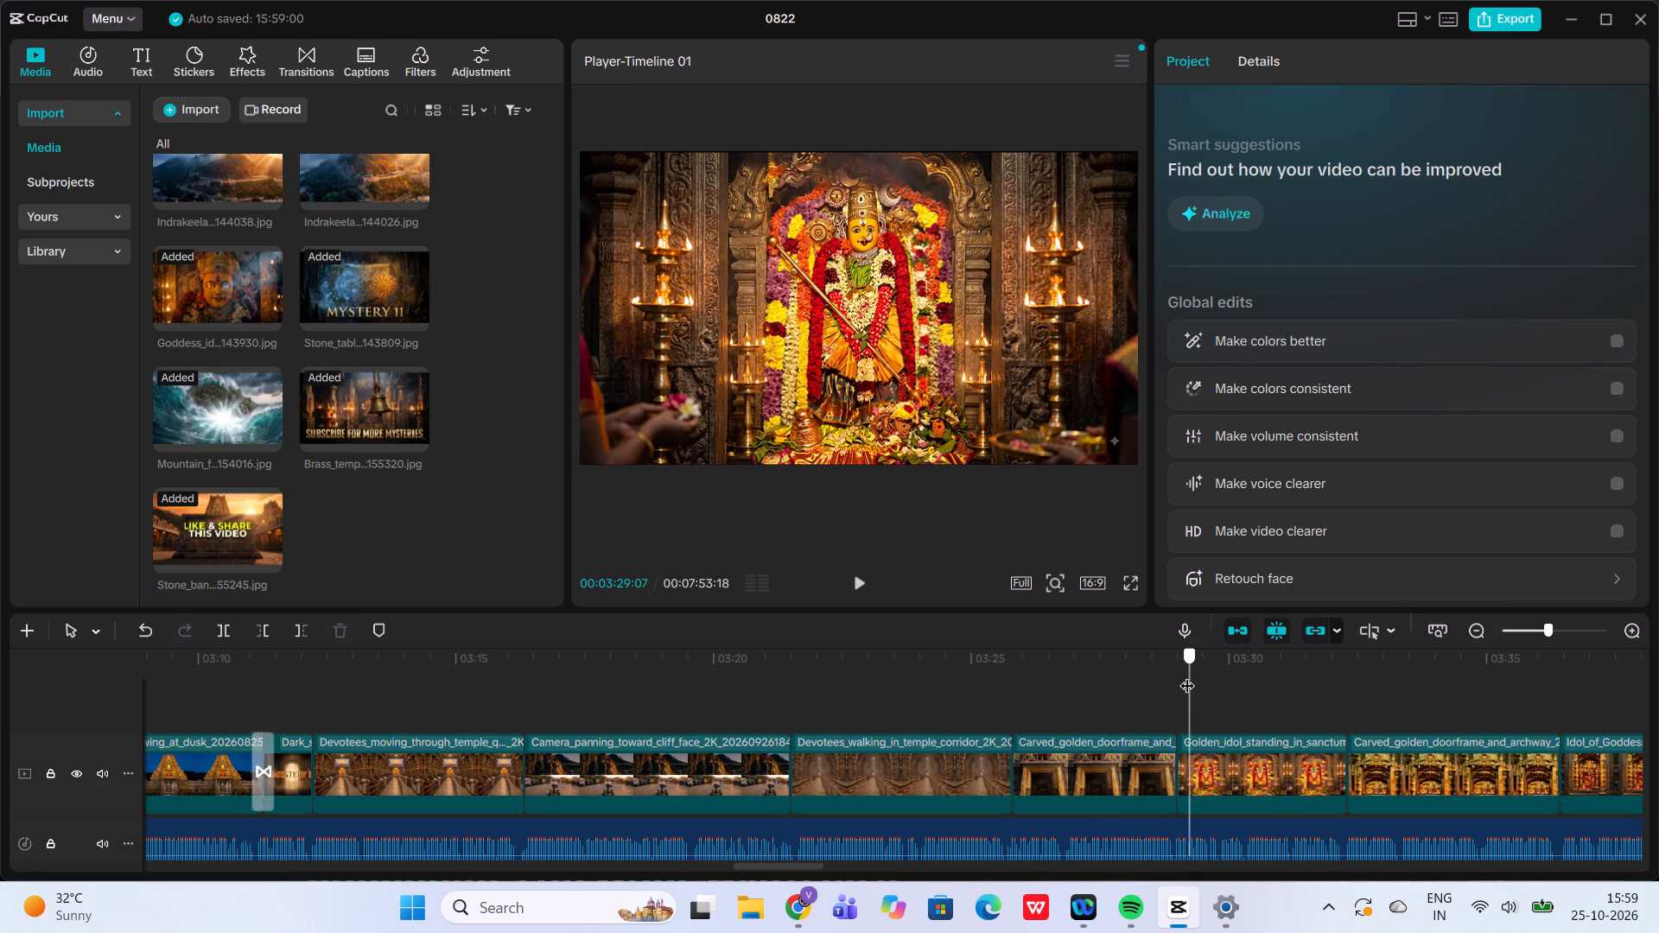
pyautogui.moveTo(1187, 675); pyautogui.dragTo(1180, 675)
pyautogui.click(1111, 775)
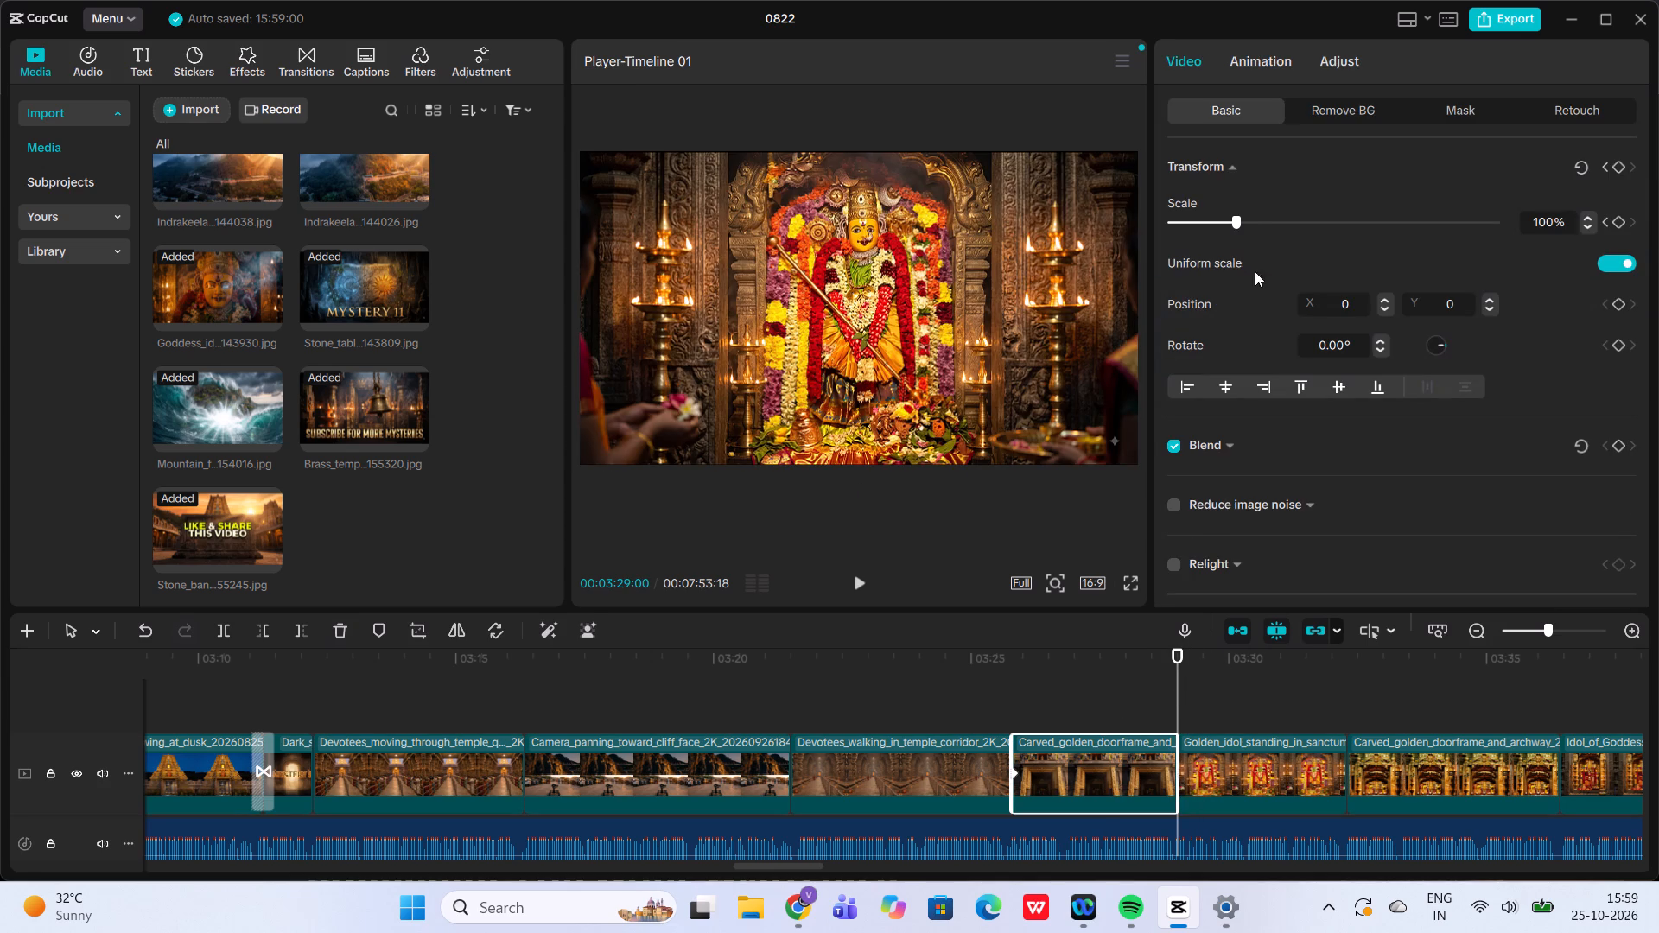
pyautogui.click(1260, 226)
pyautogui.click(1260, 226)
pyautogui.click(1260, 226)
pyautogui.click(988, 722)
pyautogui.click(850, 586)
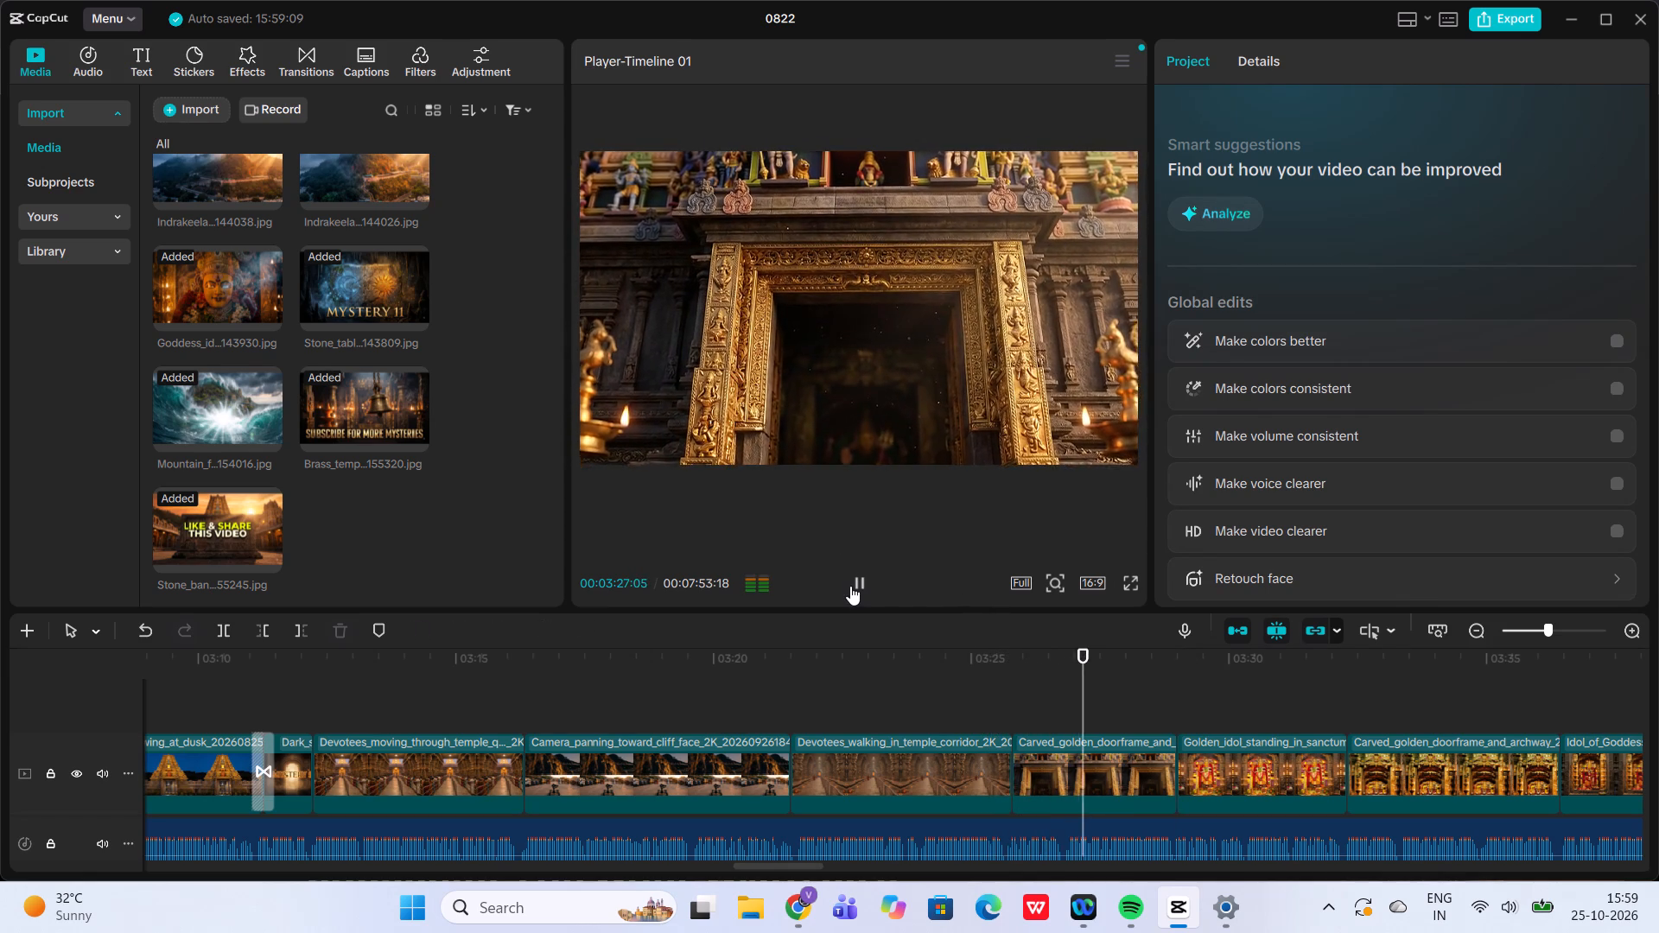
pyautogui.click(850, 586)
# Set the scale keyframe at the end of that "Carved golden doorframe" clip to 123% and play back the zoom.
pyautogui.click(1172, 695)
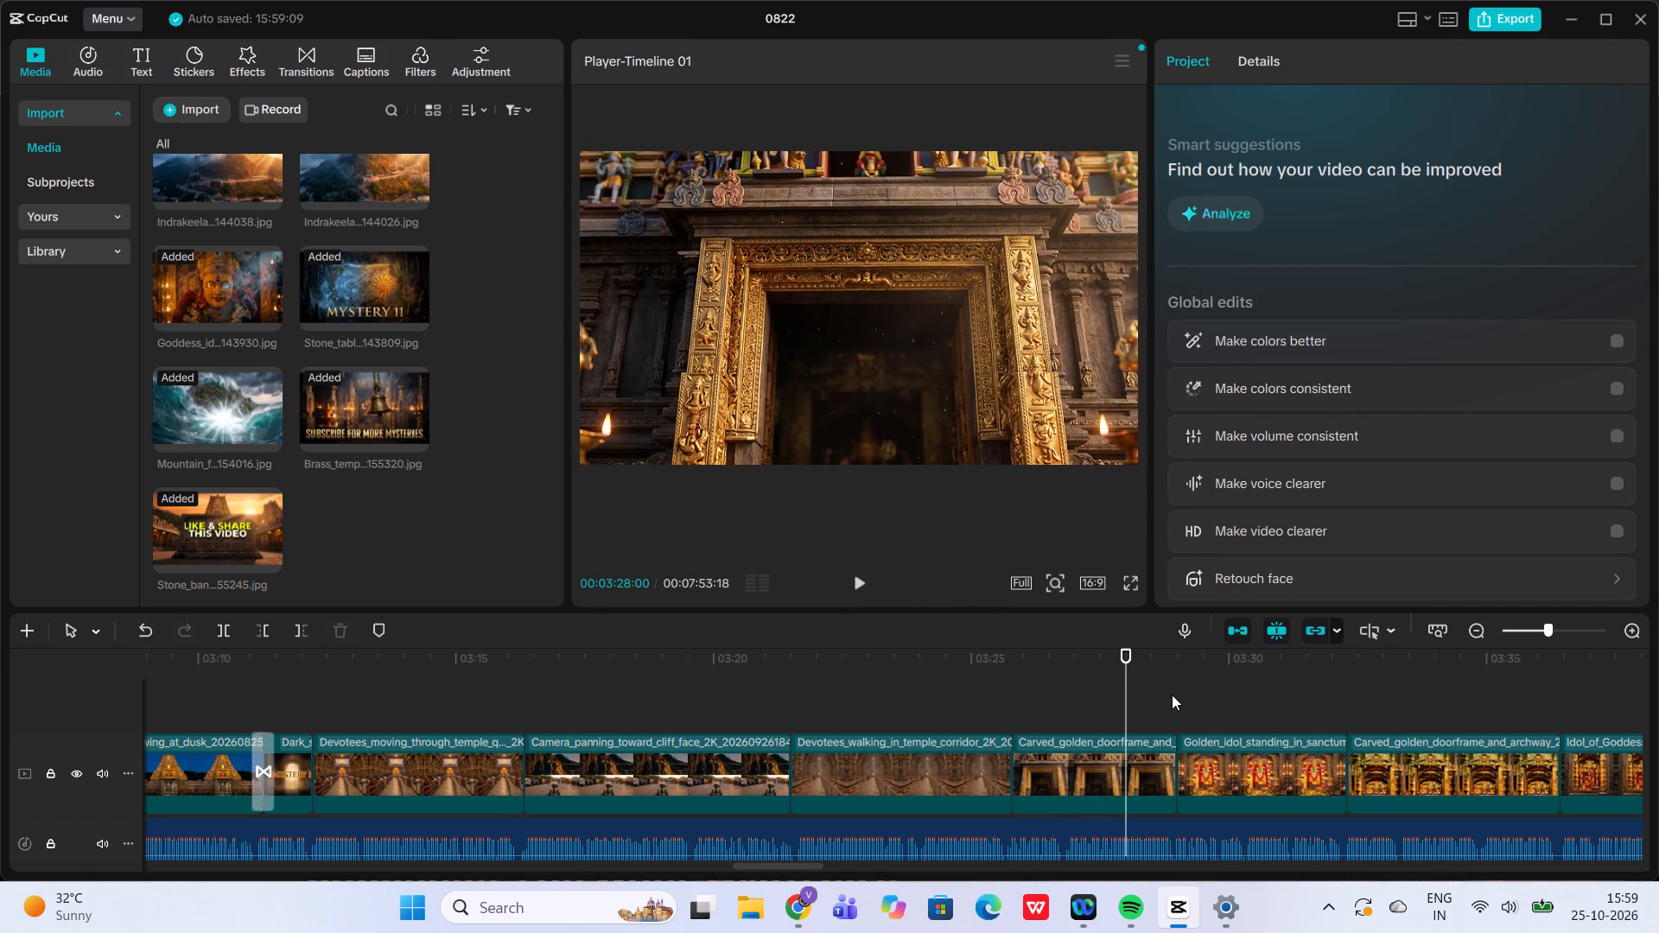
pyautogui.click(1133, 771)
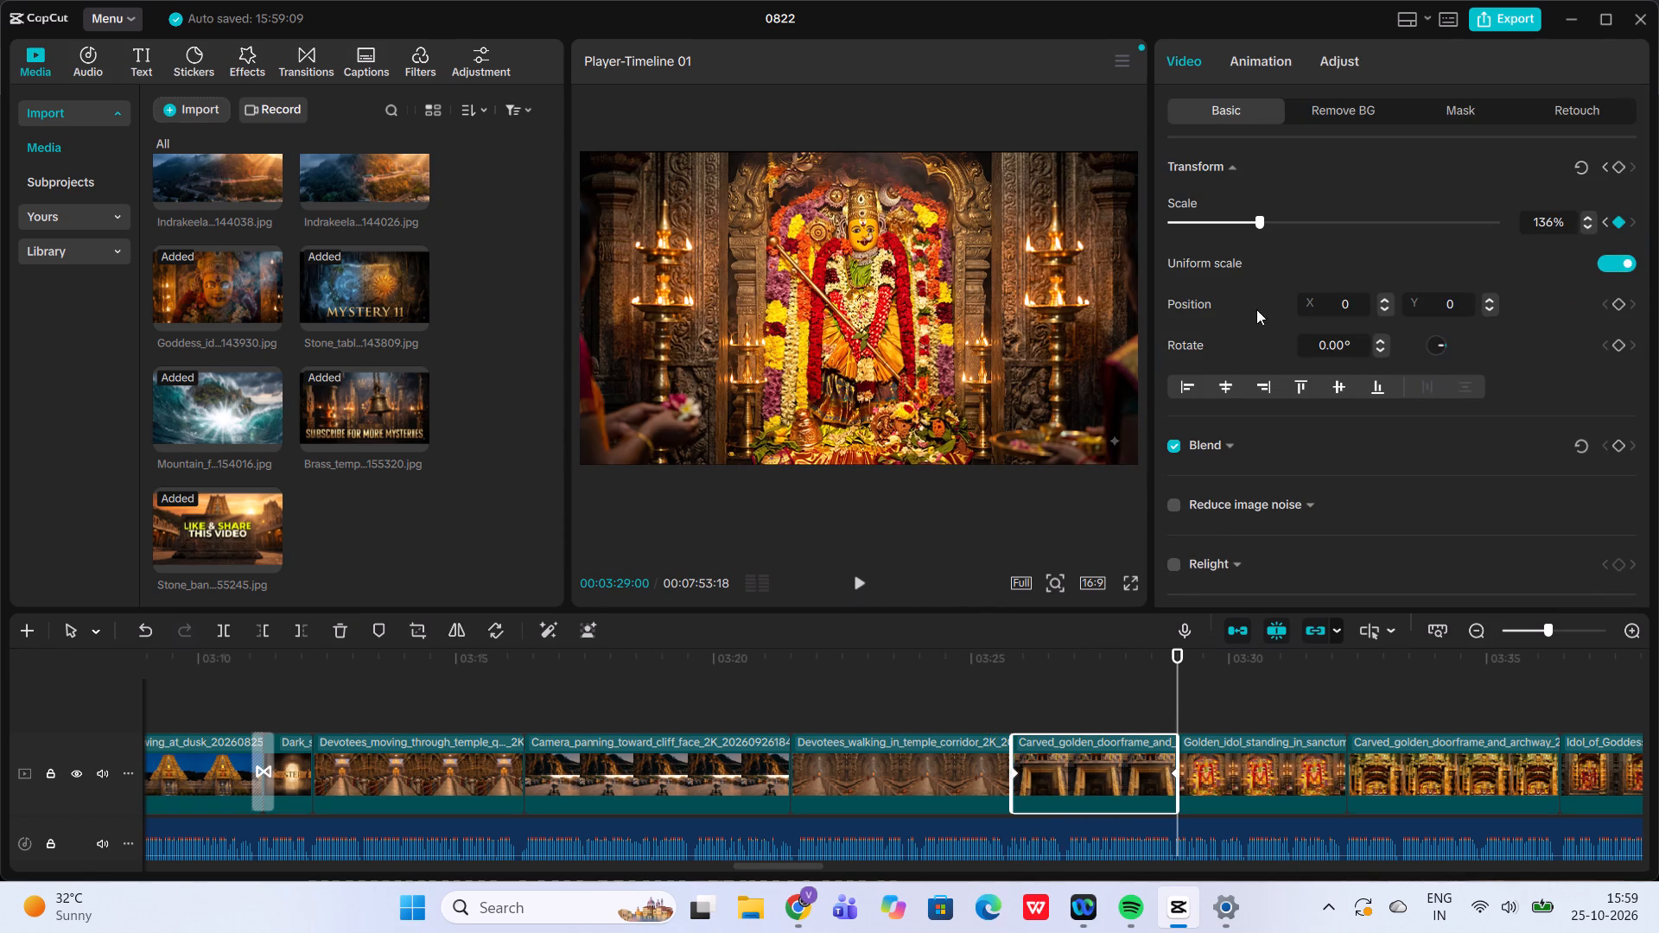
pyautogui.click(1246, 224)
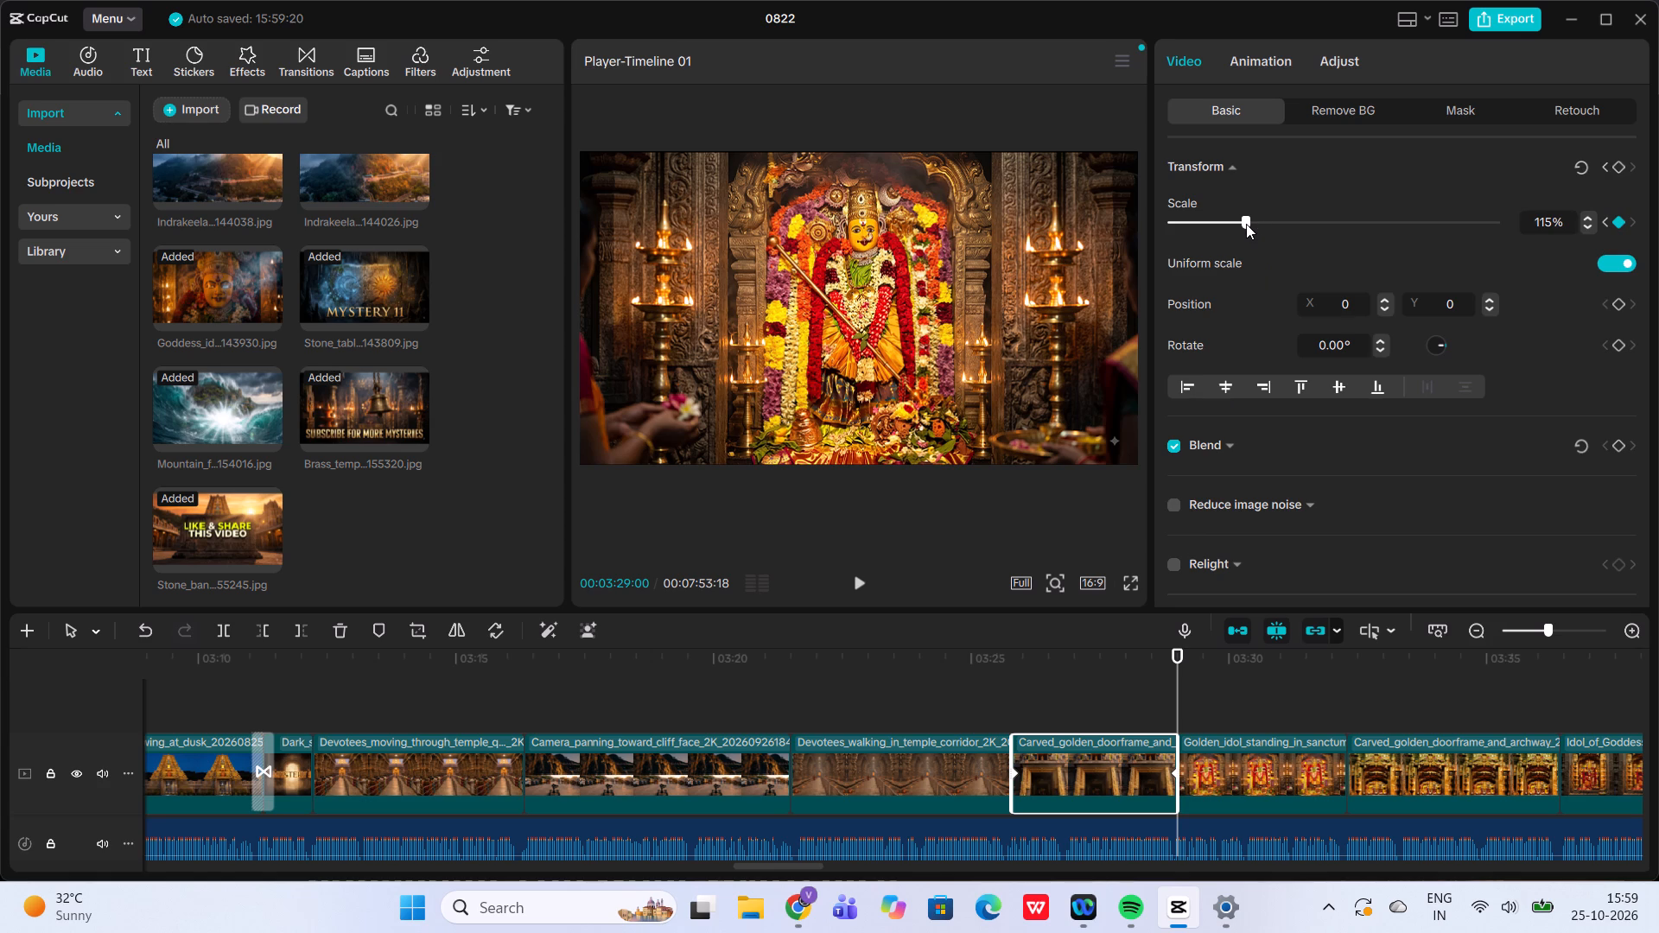
pyautogui.click(1246, 224)
pyautogui.click(976, 723)
pyautogui.moveTo(863, 599); pyautogui.dragTo(858, 581)
pyautogui.click(858, 581)
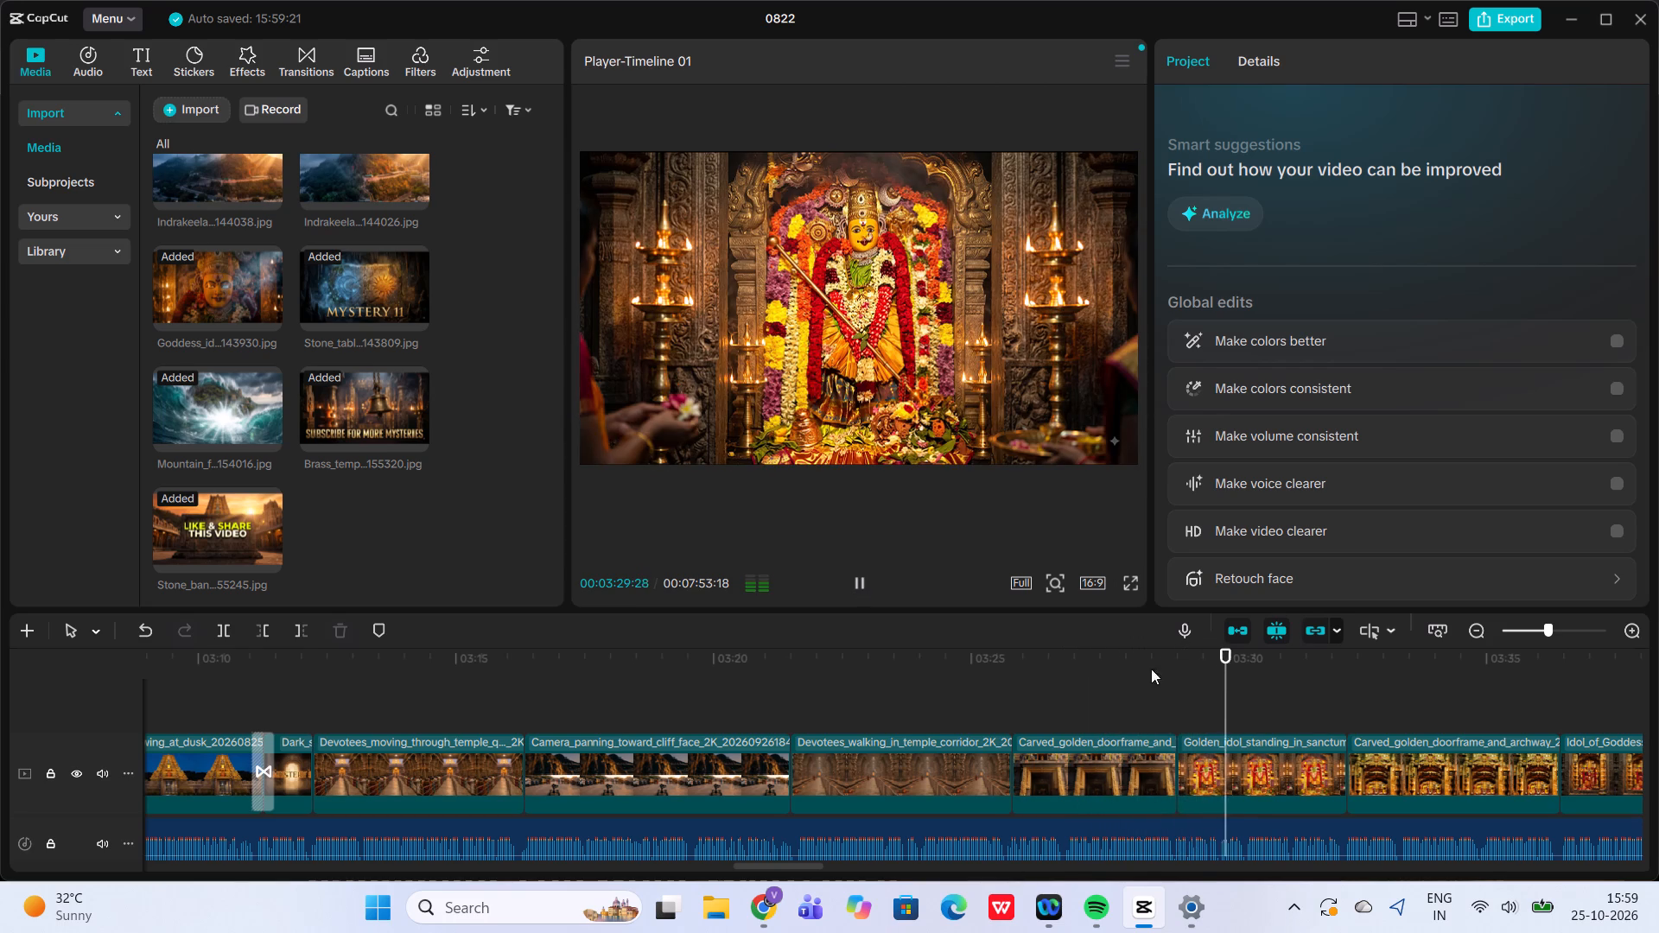
# Add scale keyframes to the "Golden idol standing in sanctum" clip, 110% at its start and 122% at its end, and play back the zoom.
pyautogui.click(1173, 709)
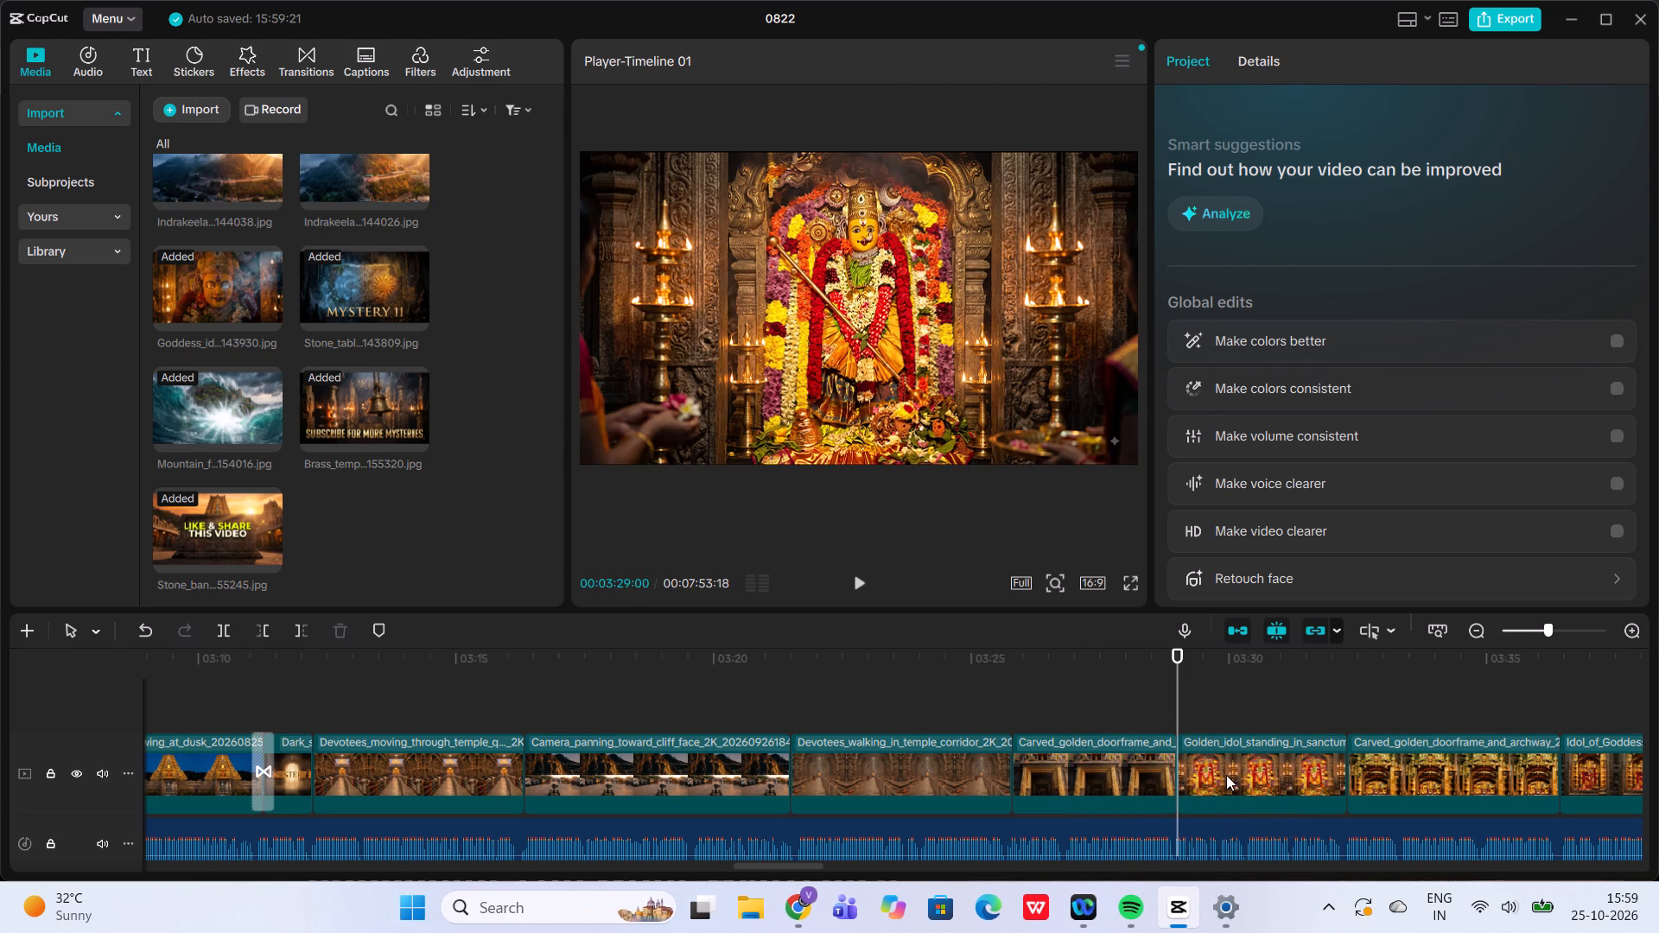
pyautogui.click(1226, 775)
pyautogui.hscroll(-2, 1226, 775)
pyautogui.hscroll(1, 1226, 775)
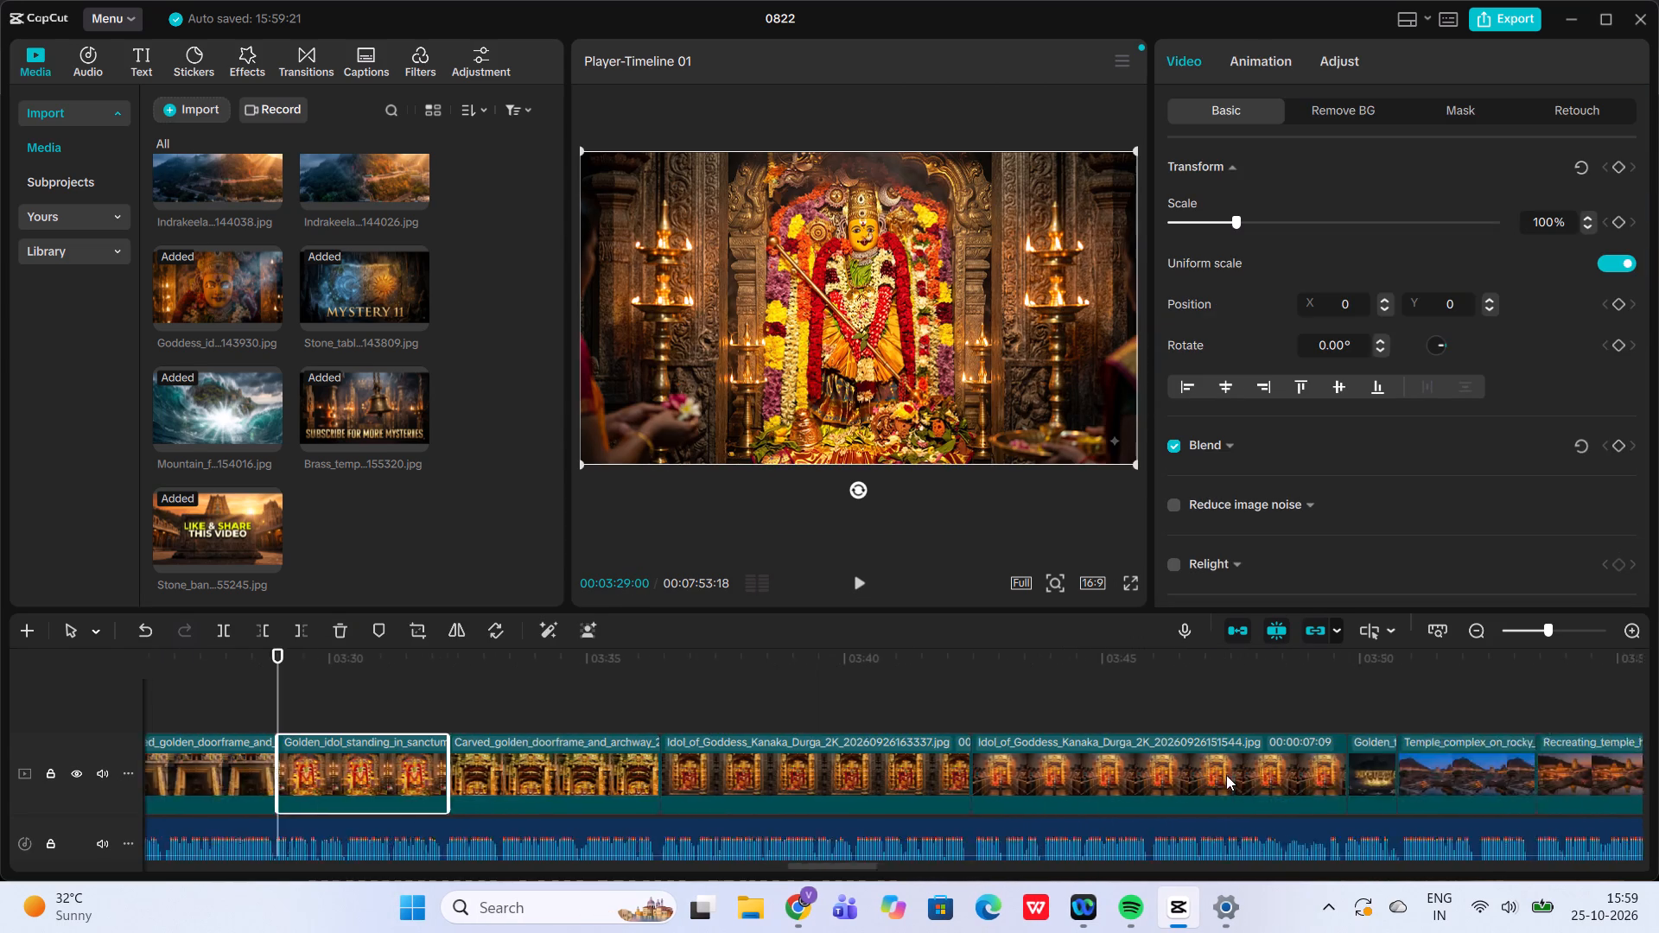
pyautogui.hscroll(1, 1226, 775)
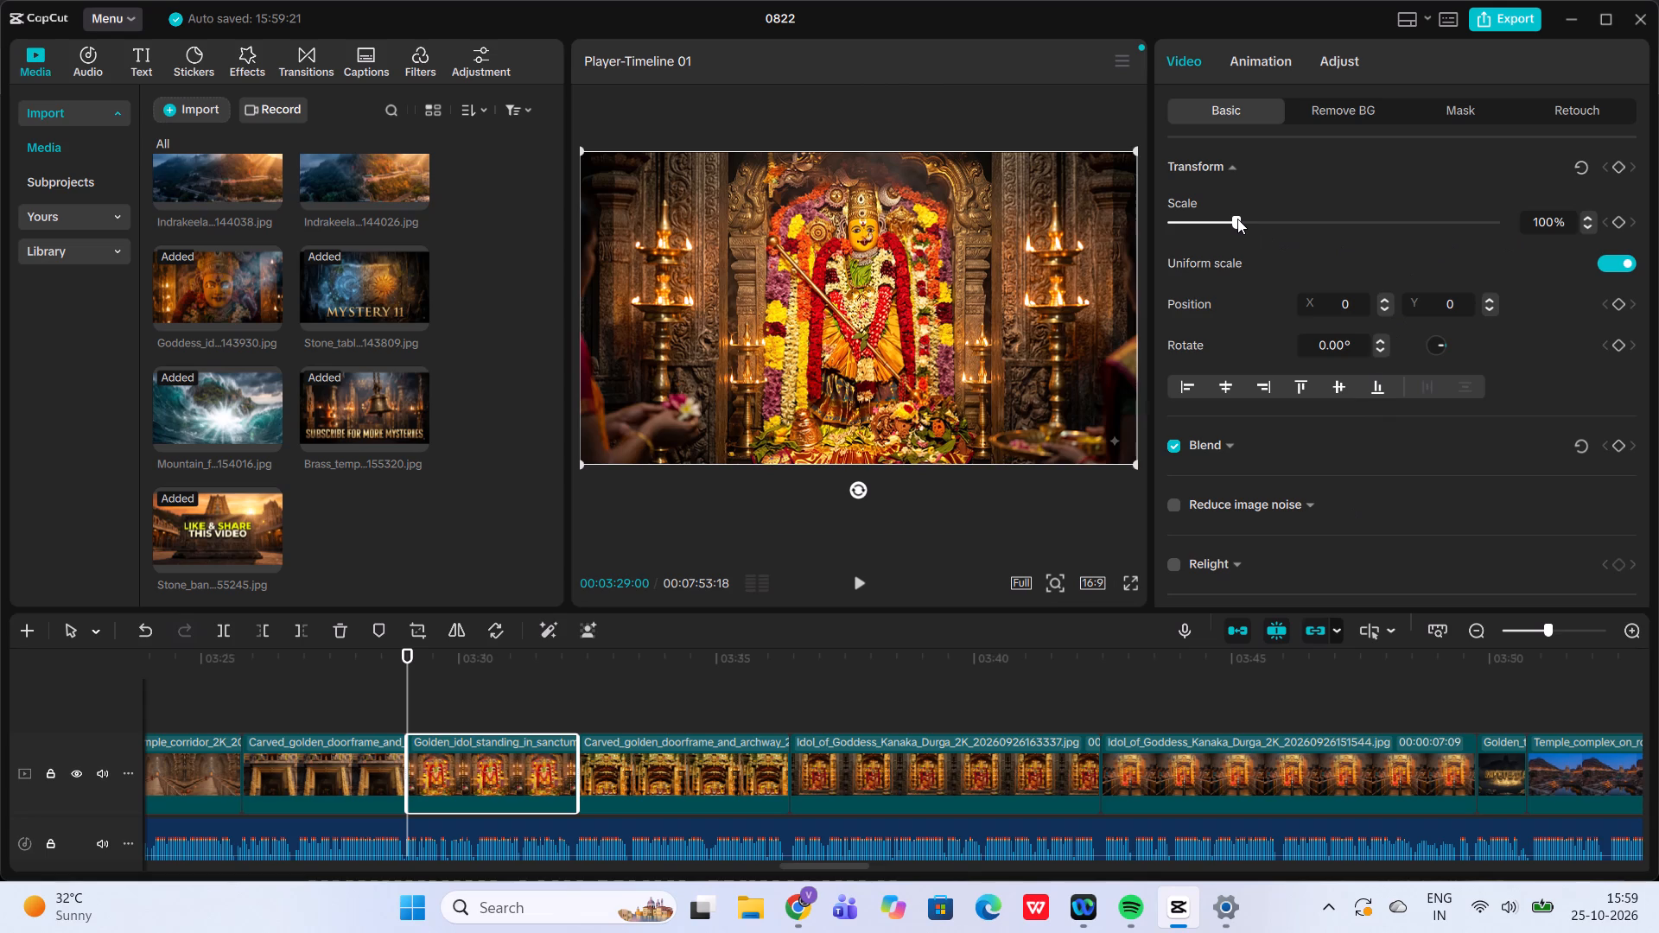
pyautogui.click(1245, 218)
pyautogui.click(1245, 218)
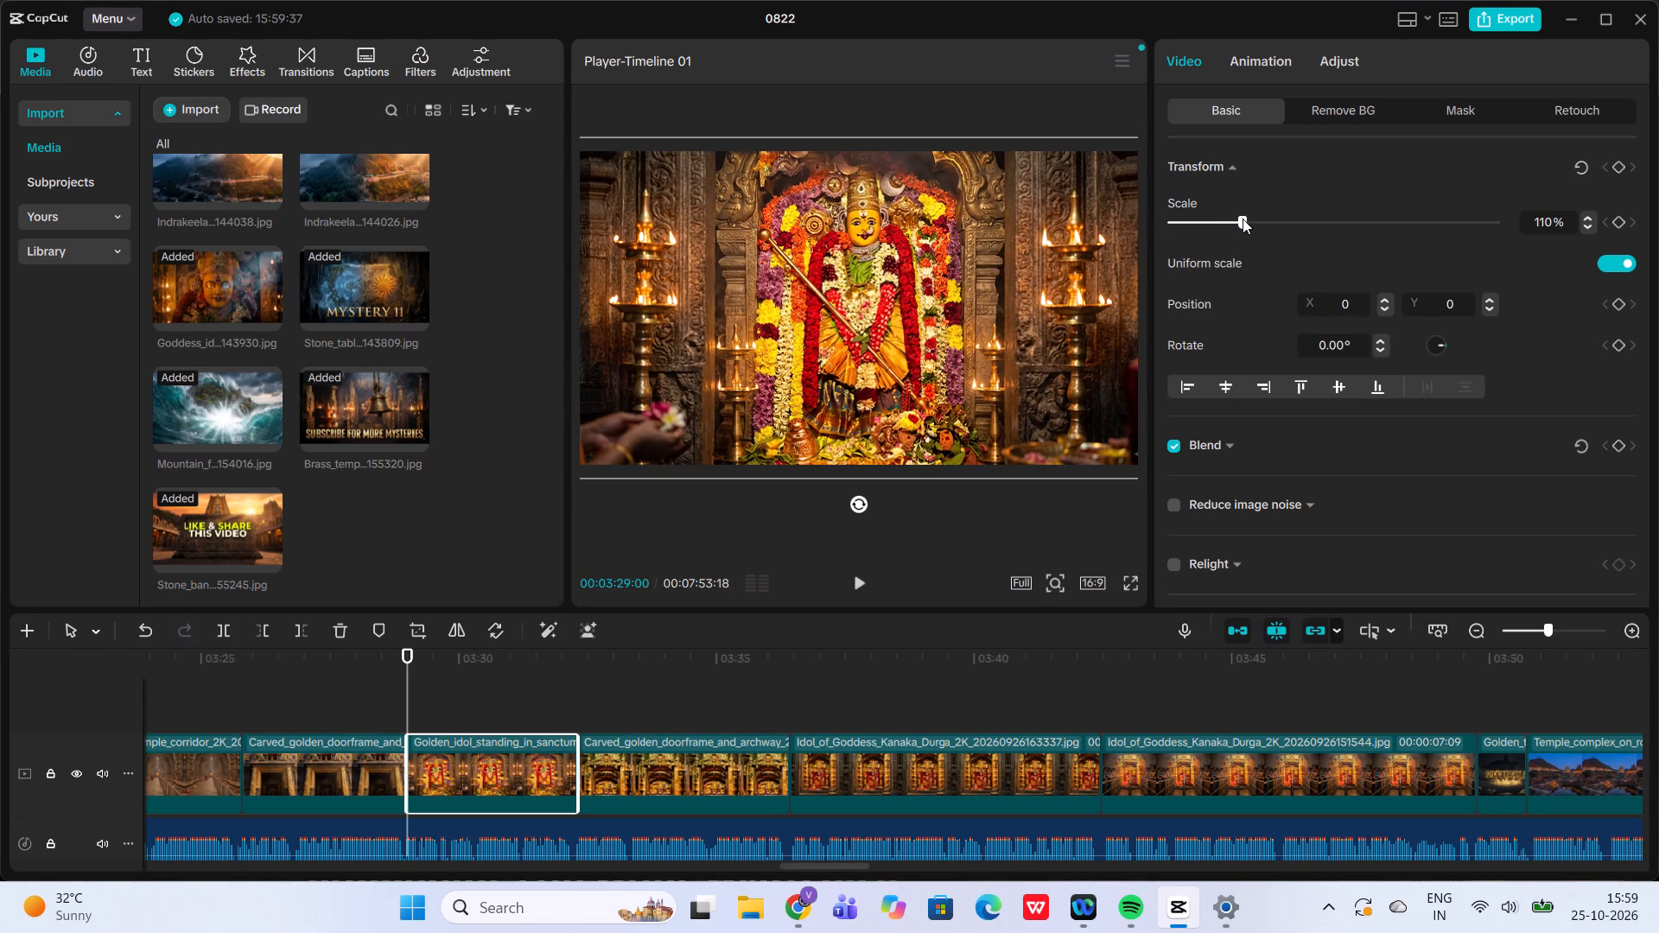
pyautogui.click(1618, 219)
pyautogui.click(576, 714)
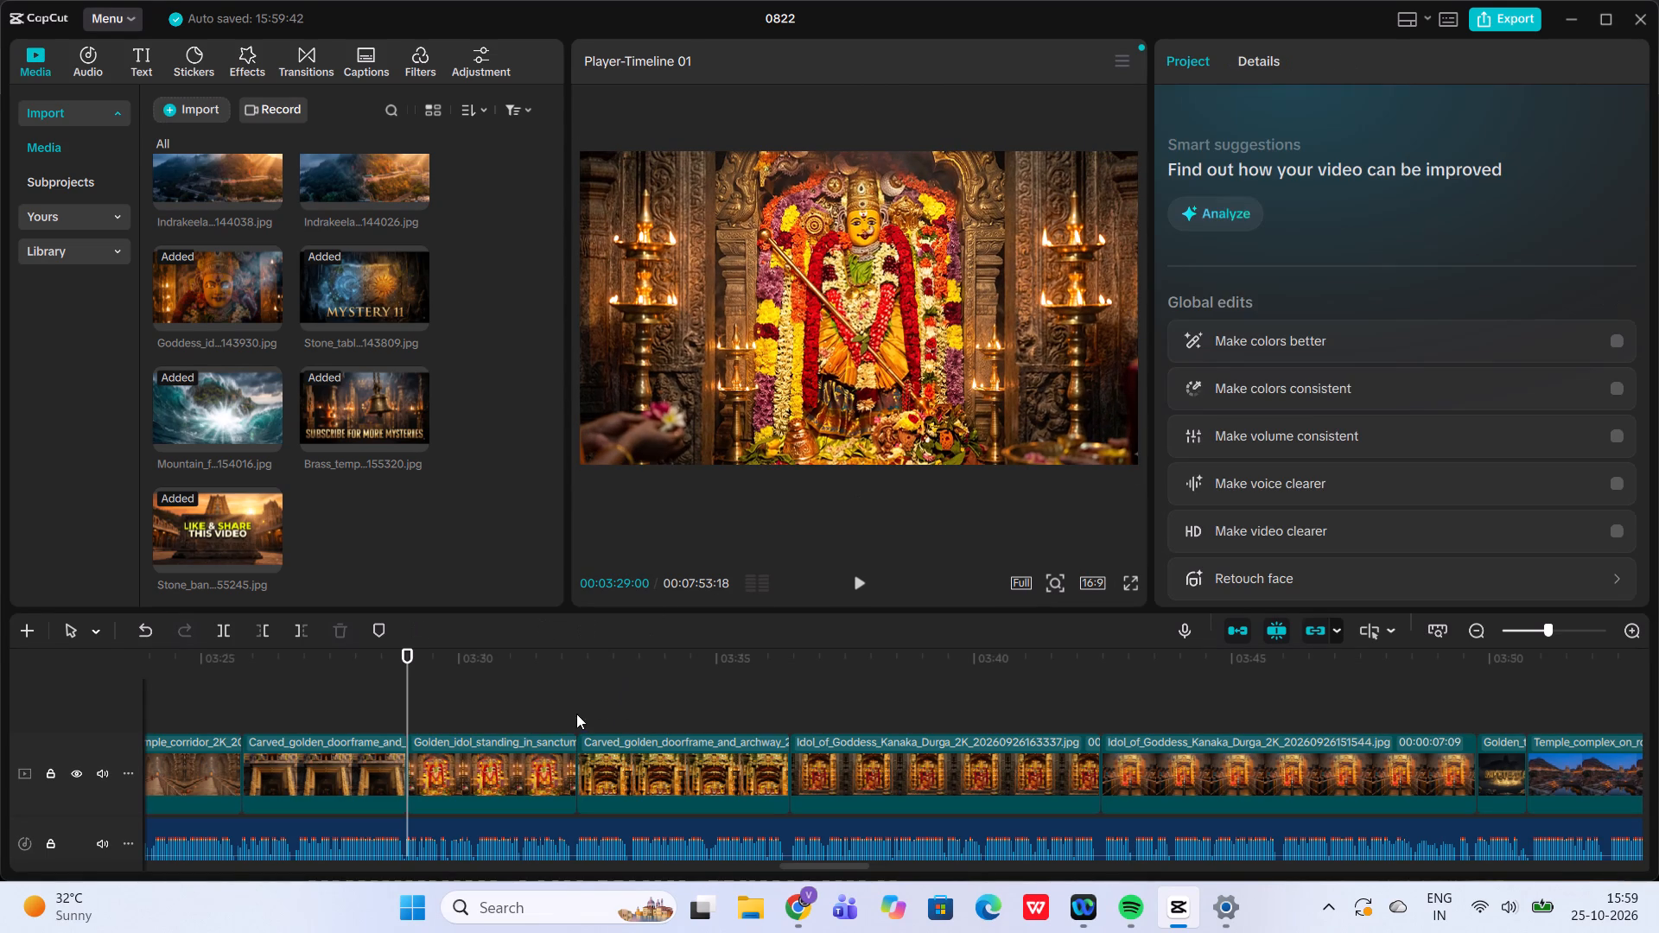
pyautogui.click(455, 781)
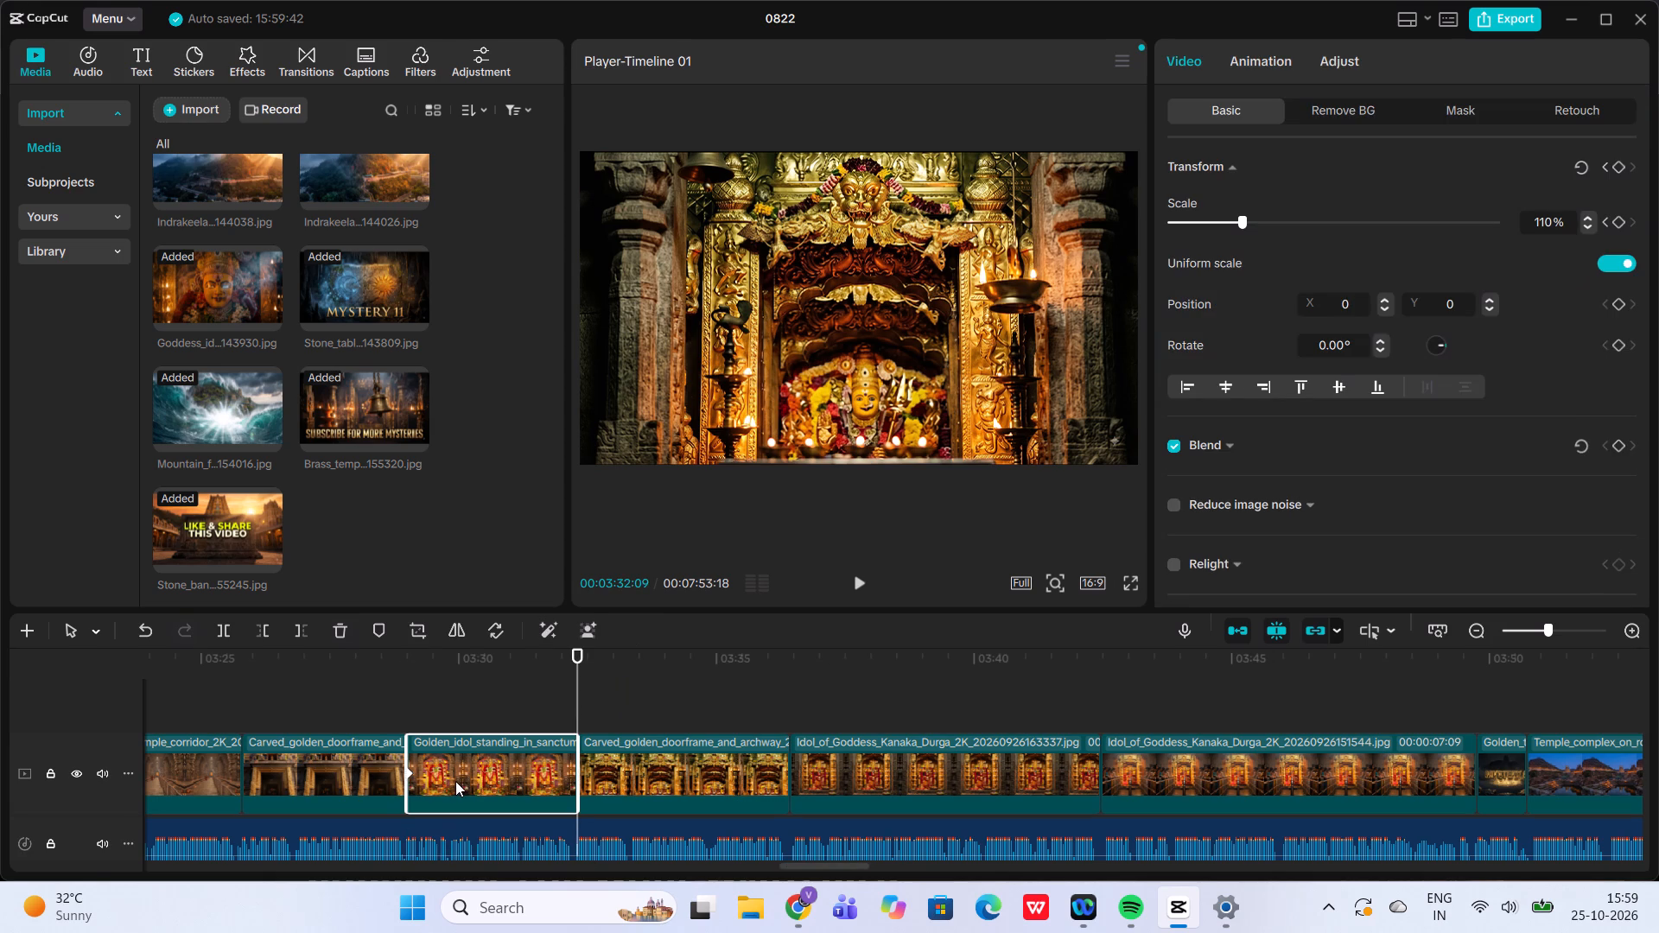
pyautogui.click(1250, 221)
pyautogui.click(453, 710)
pyautogui.click(860, 575)
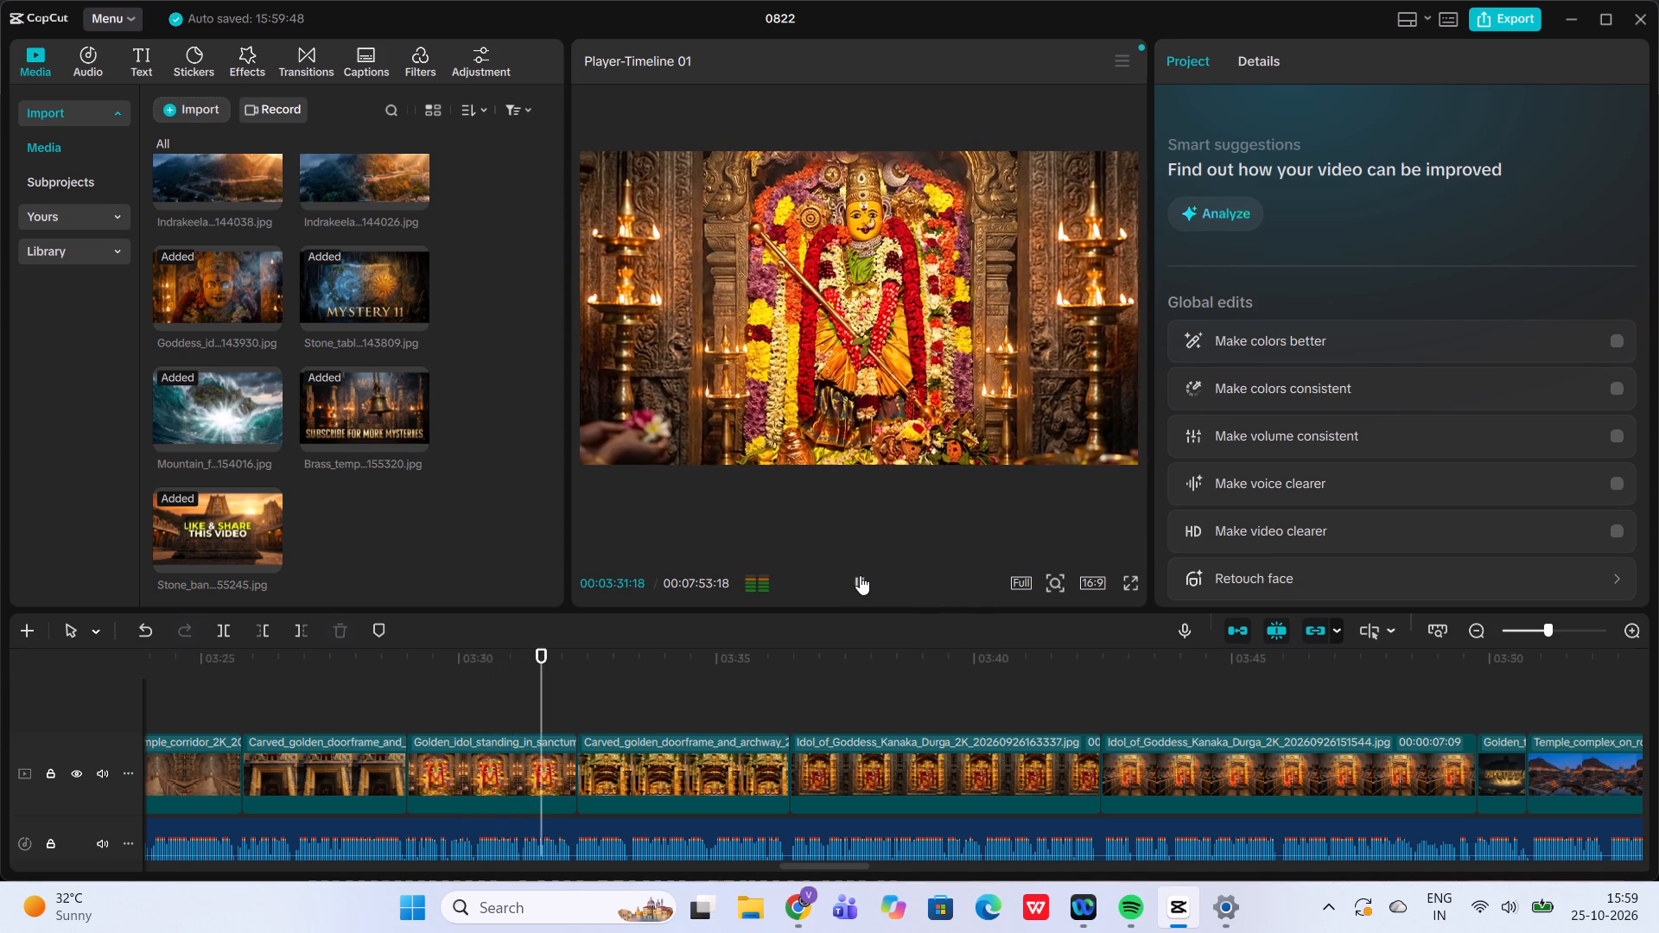
pyautogui.click(442, 693)
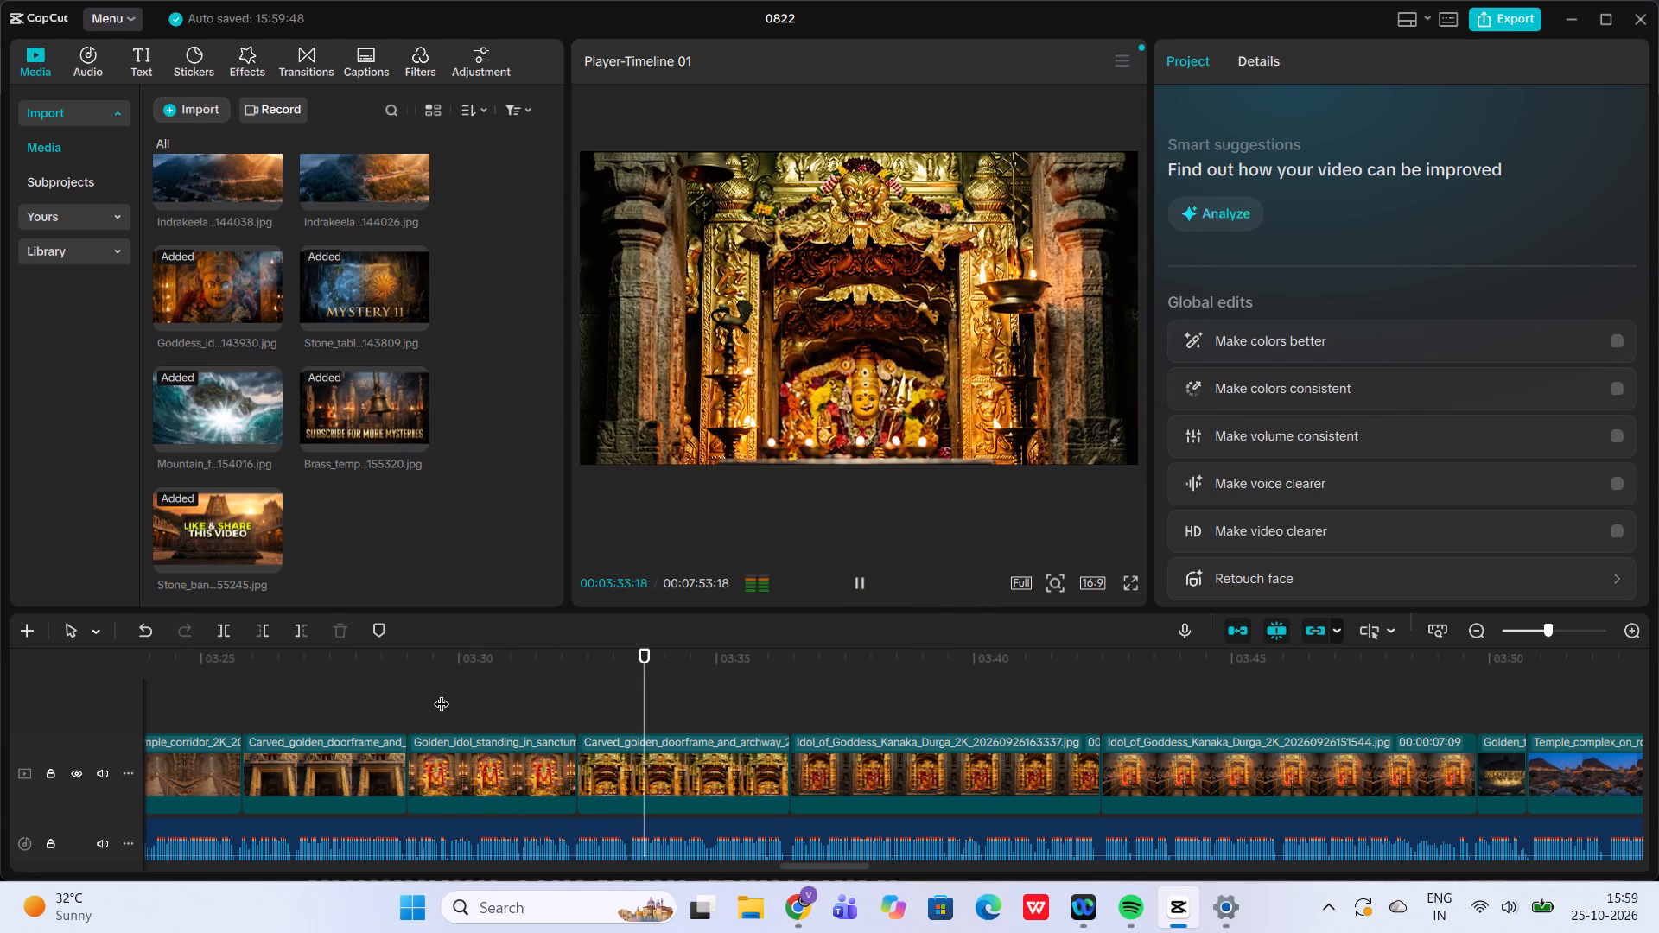
pyautogui.click(854, 581)
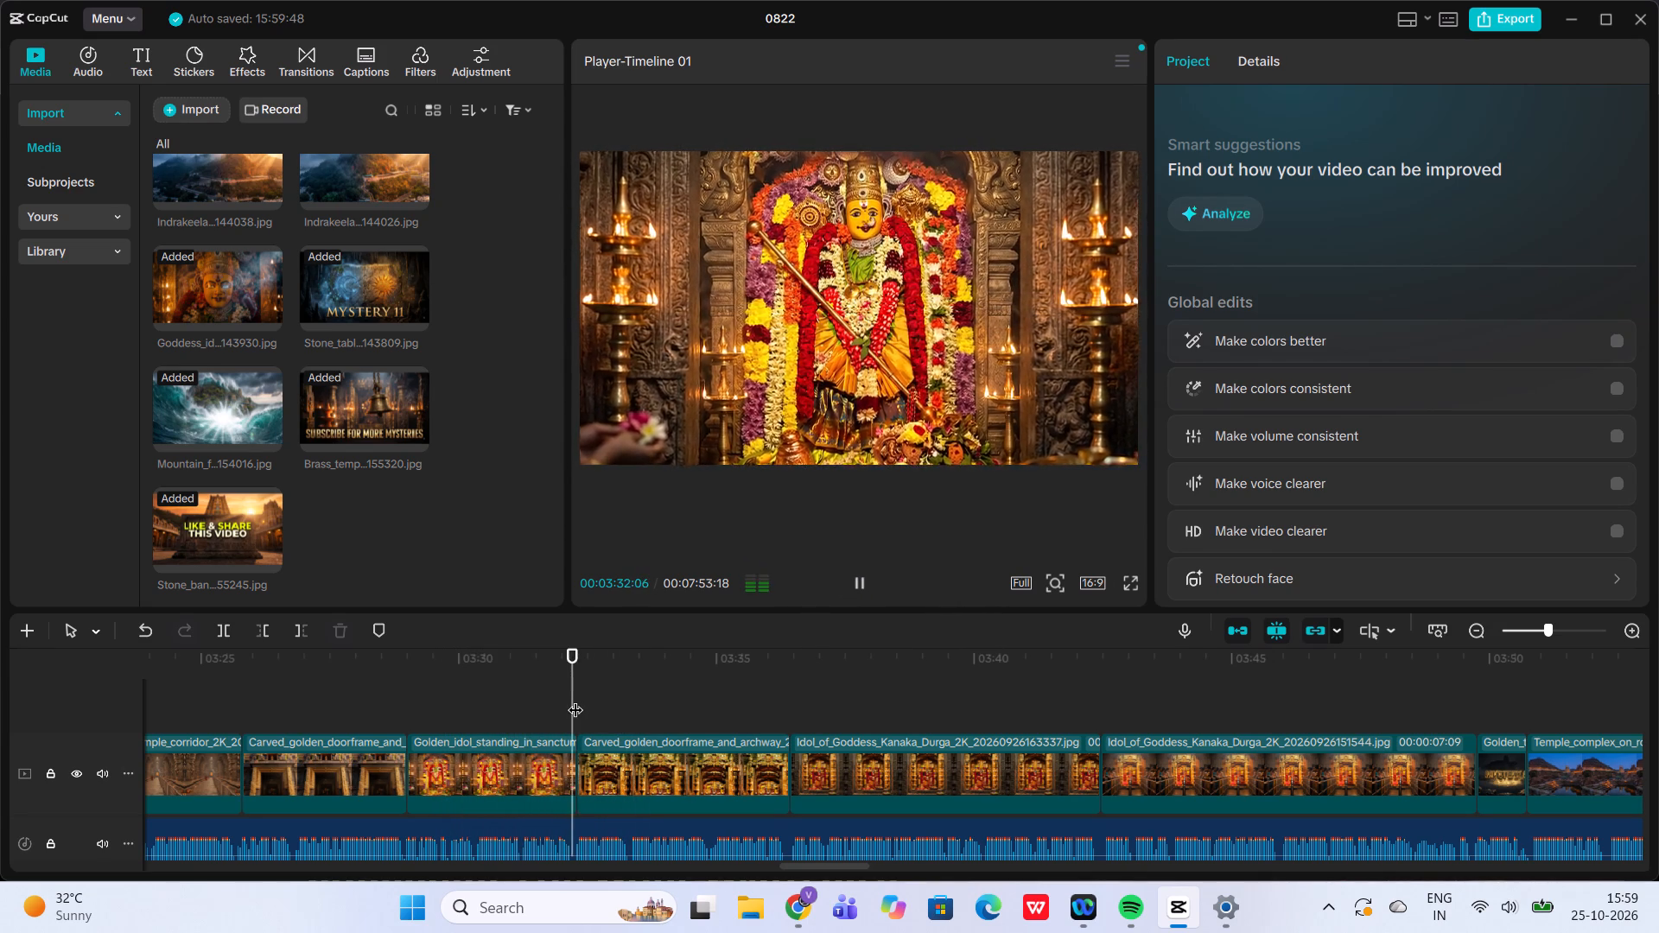
# Set the scale keyframe at the end of the "Golden idol standing in sanctum" clip to 131% and play back the zoom.
pyautogui.click(575, 699)
pyautogui.click(502, 763)
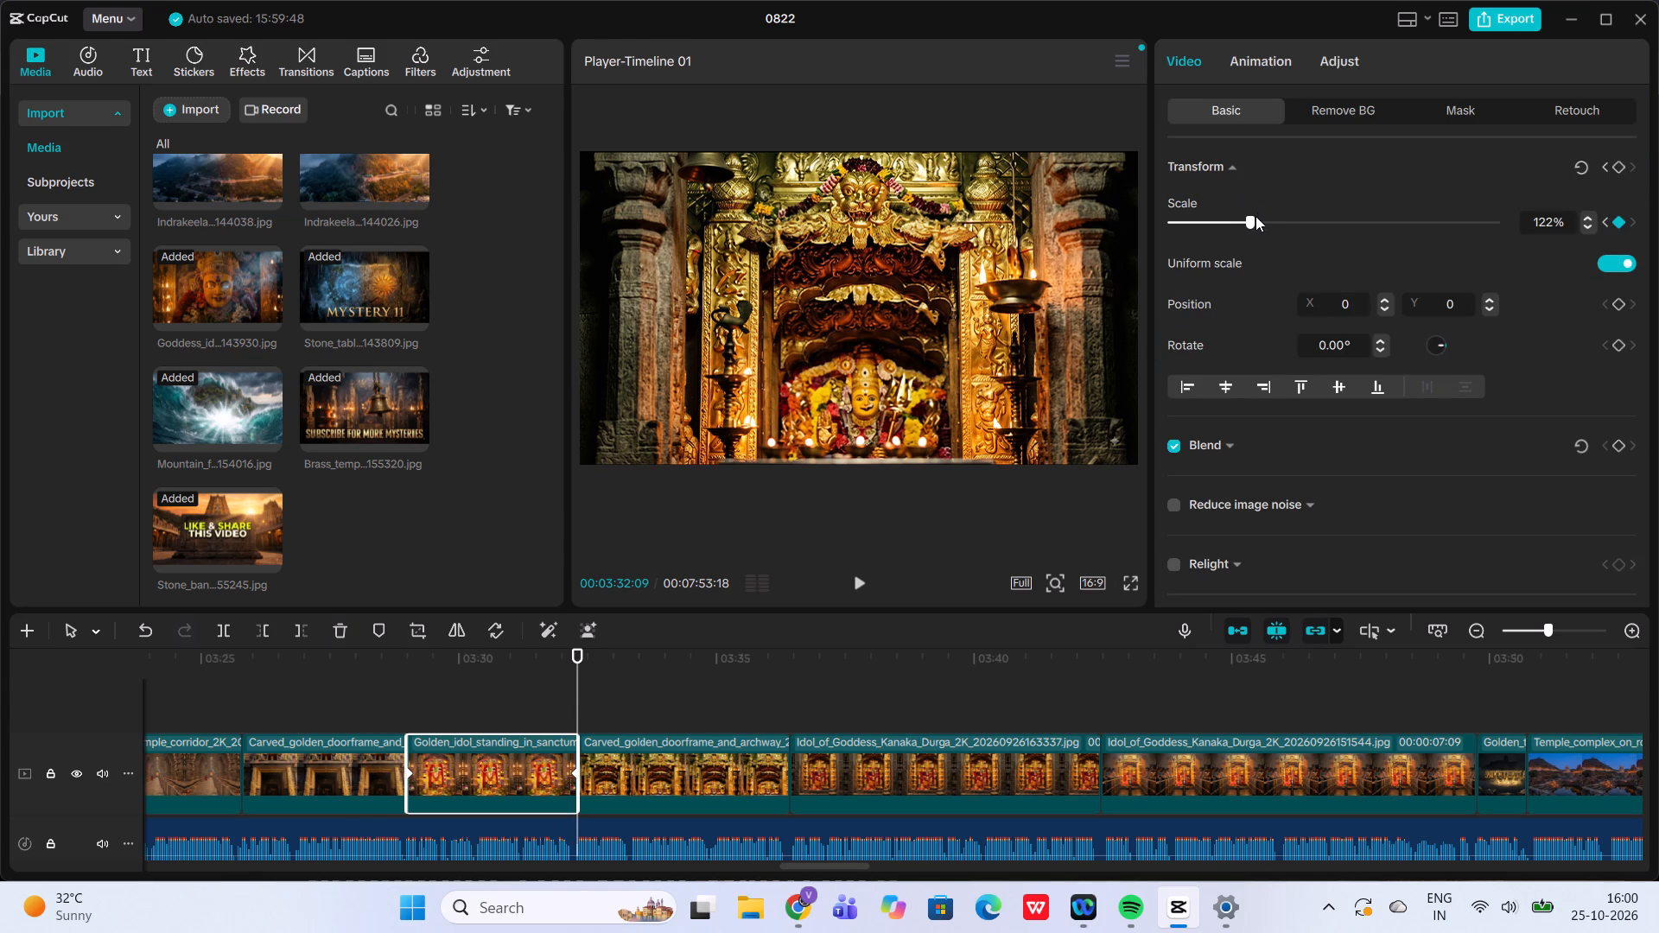
pyautogui.click(1256, 220)
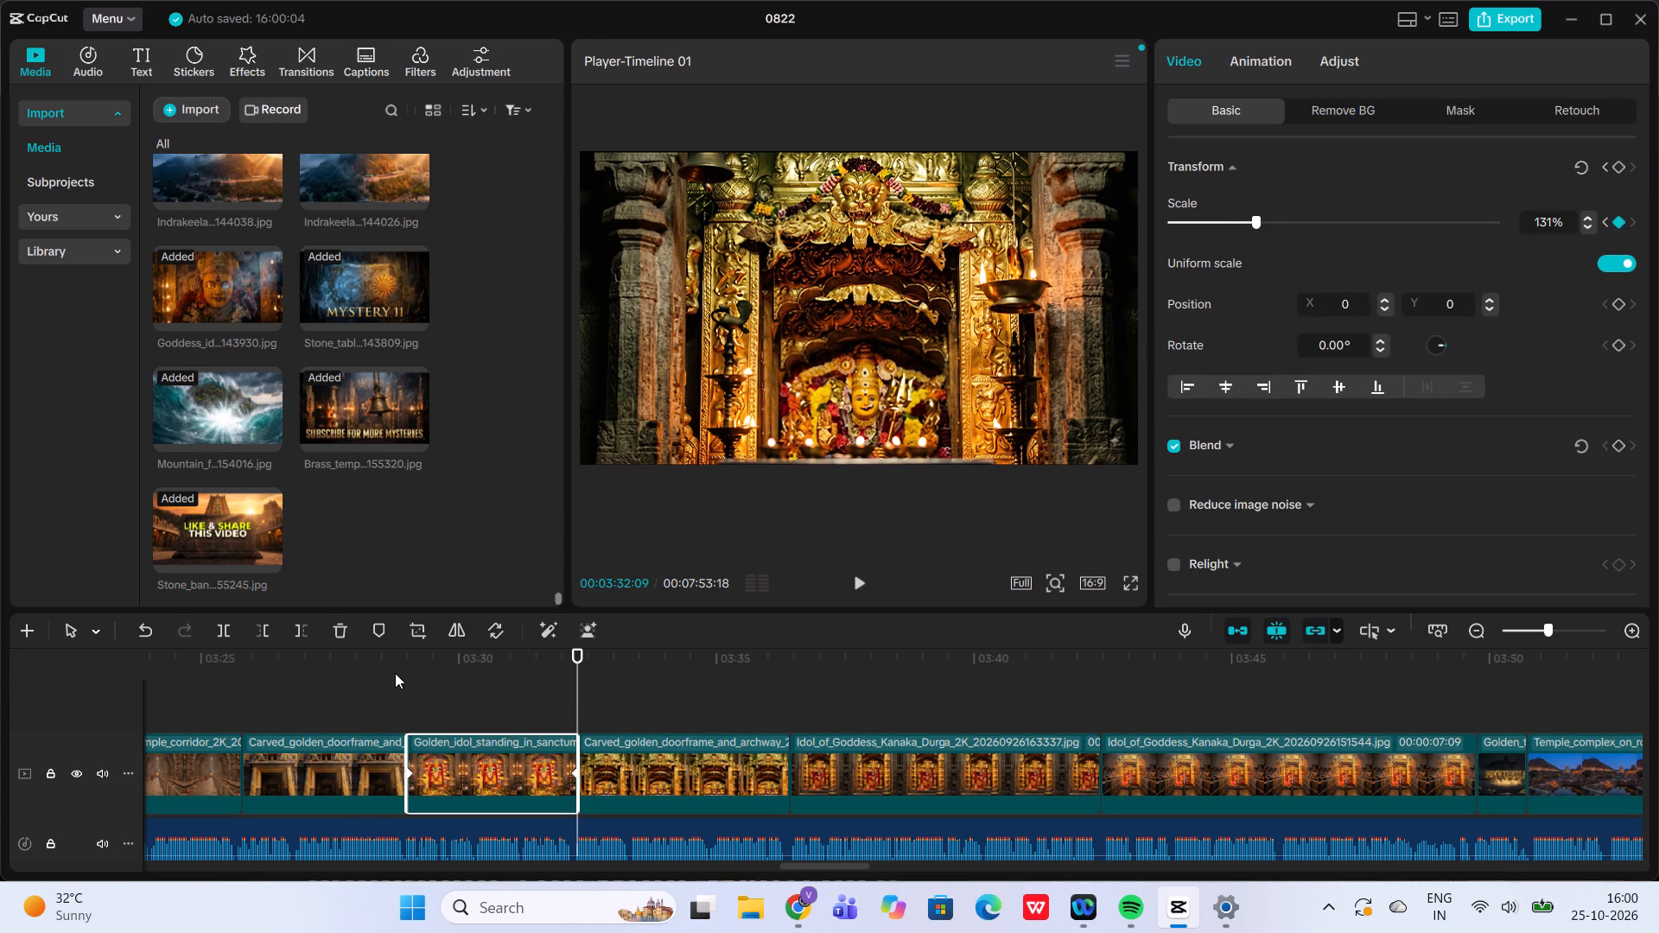
pyautogui.click(395, 673)
pyautogui.click(861, 587)
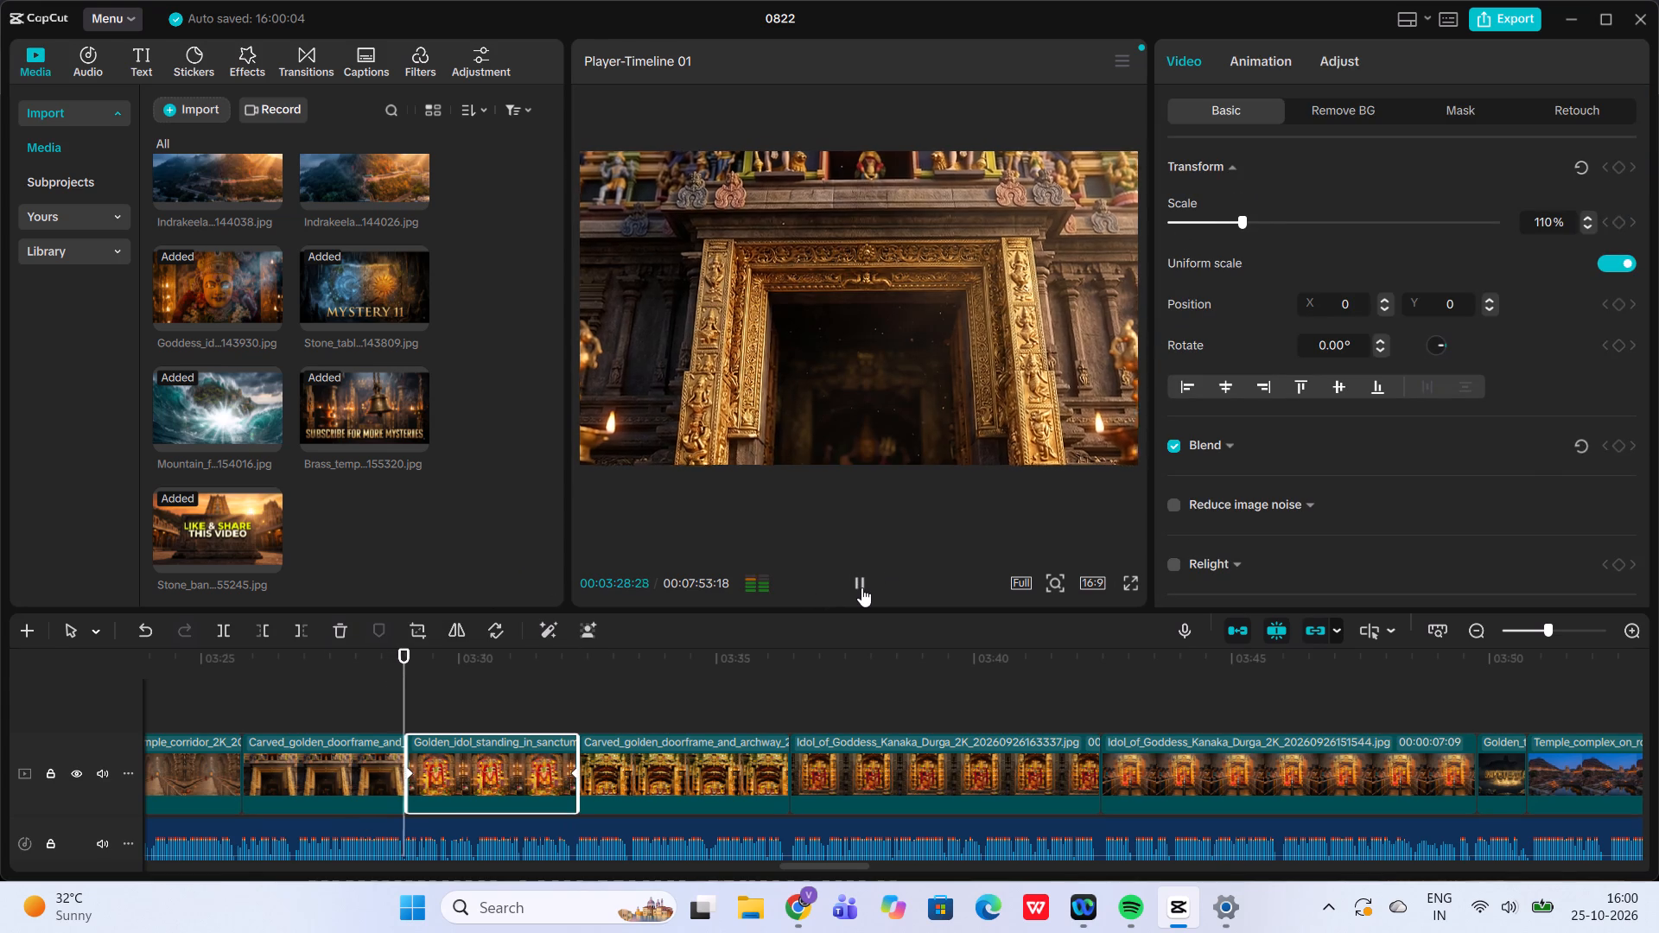
pyautogui.click(839, 730)
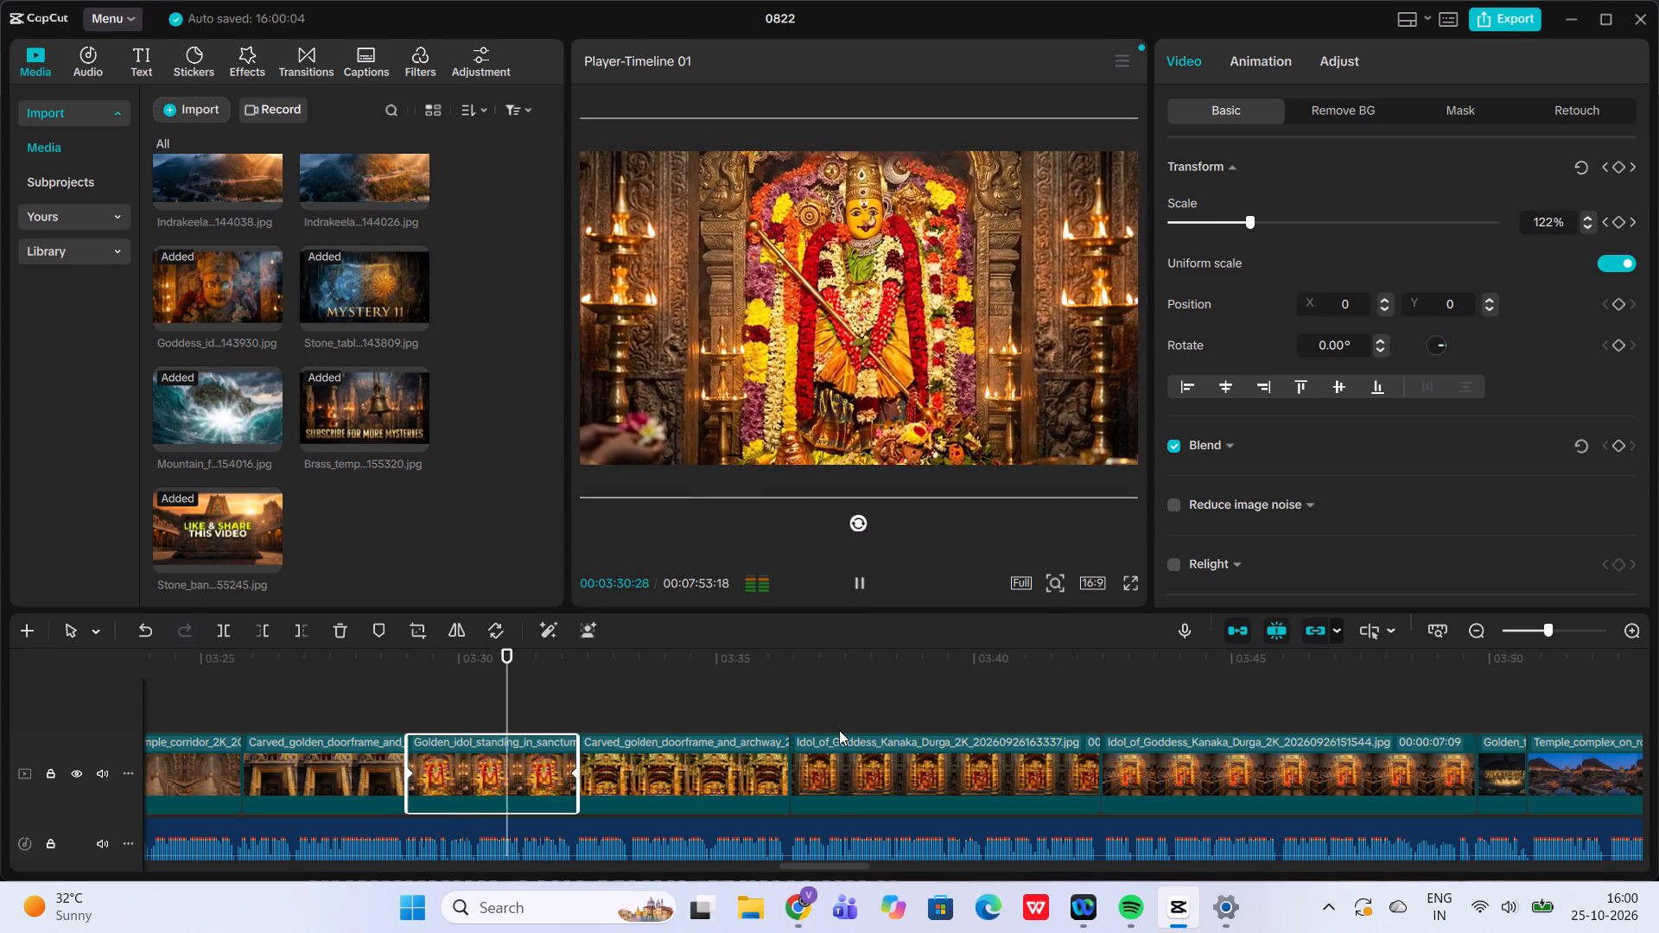
# Add scale keyframes to the "Carved golden doorframe and archway" clip, 109% at its start and a larger scale at its end, and play back the zoom.
pyautogui.click(571, 720)
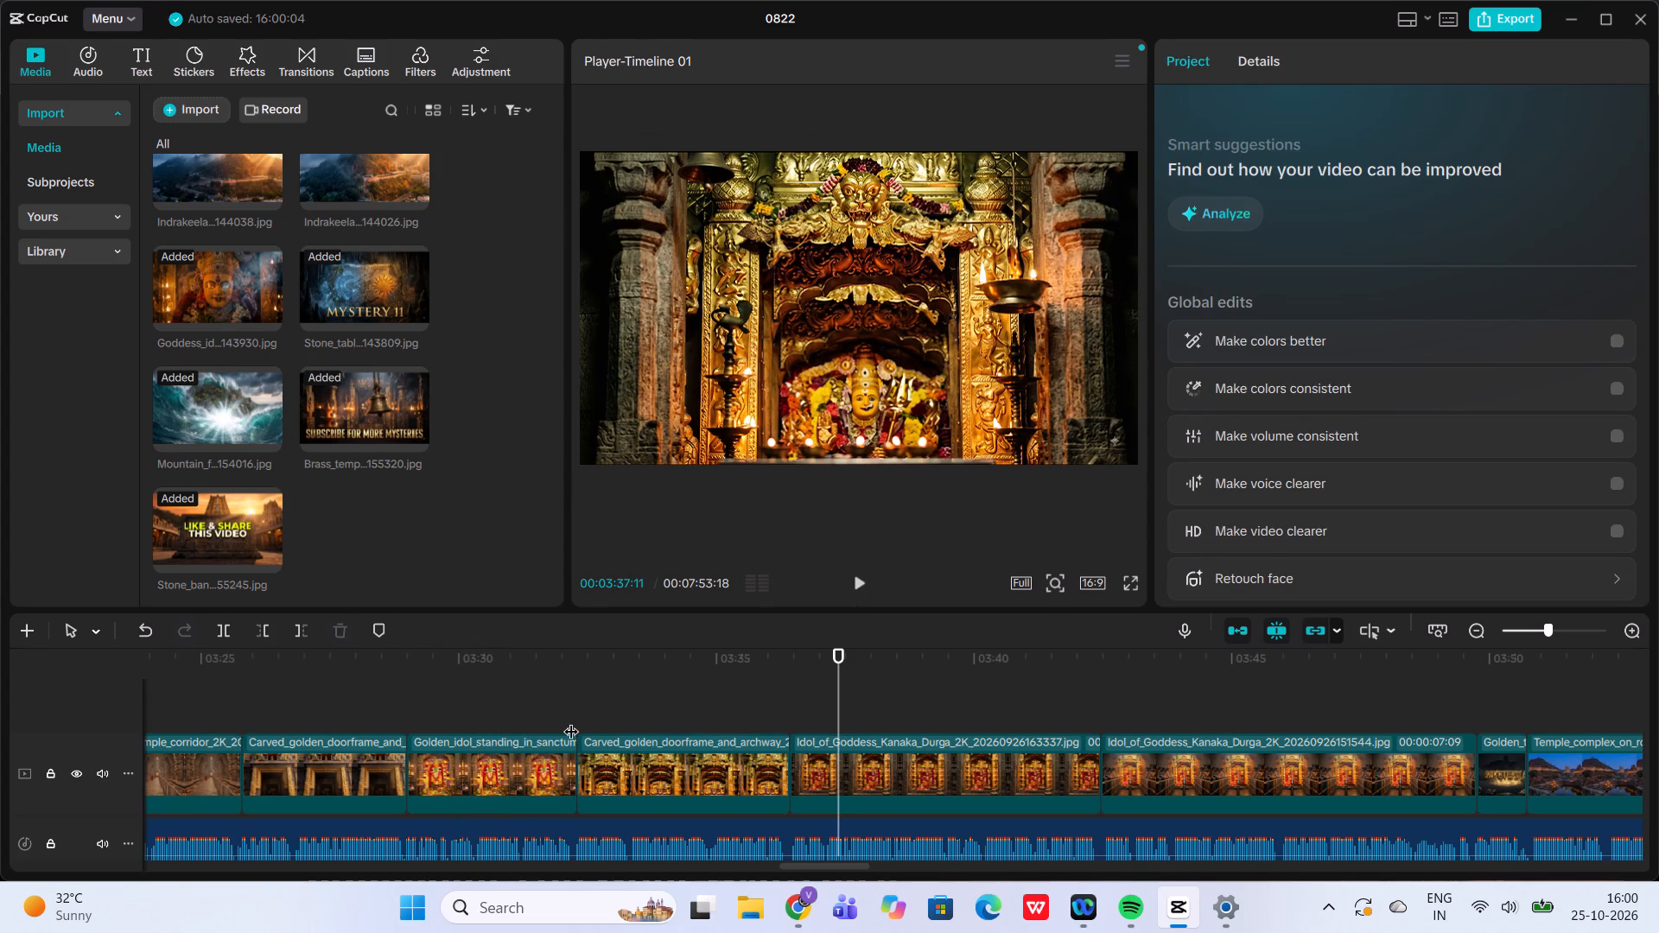
pyautogui.click(571, 720)
pyautogui.click(652, 778)
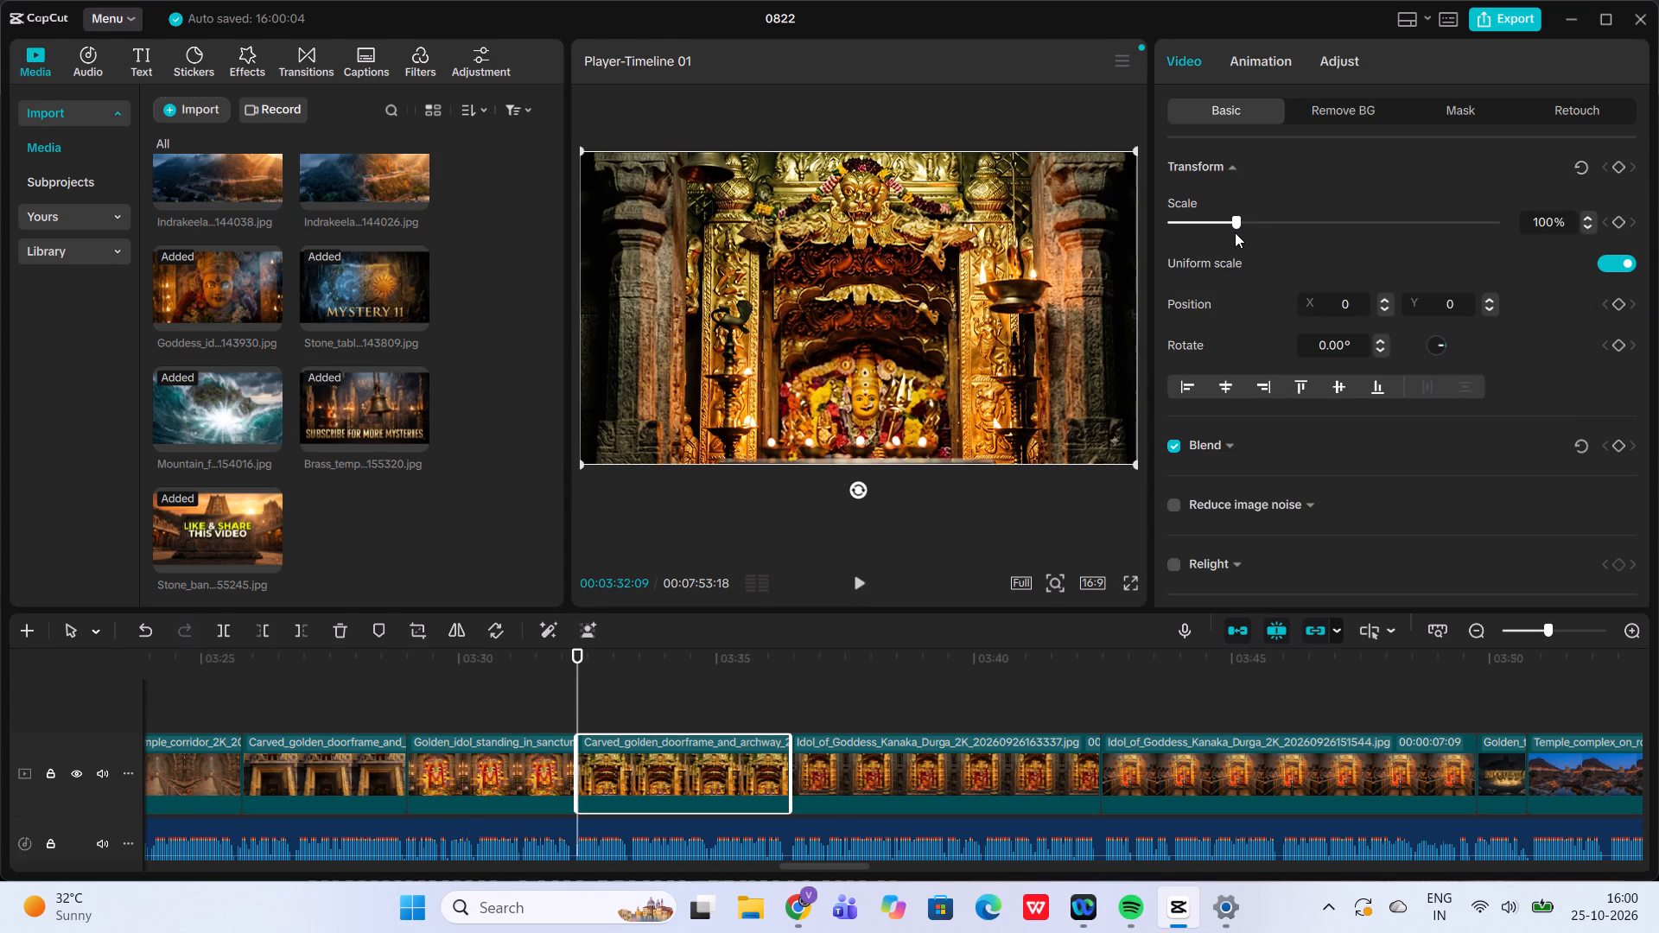
pyautogui.click(1238, 222)
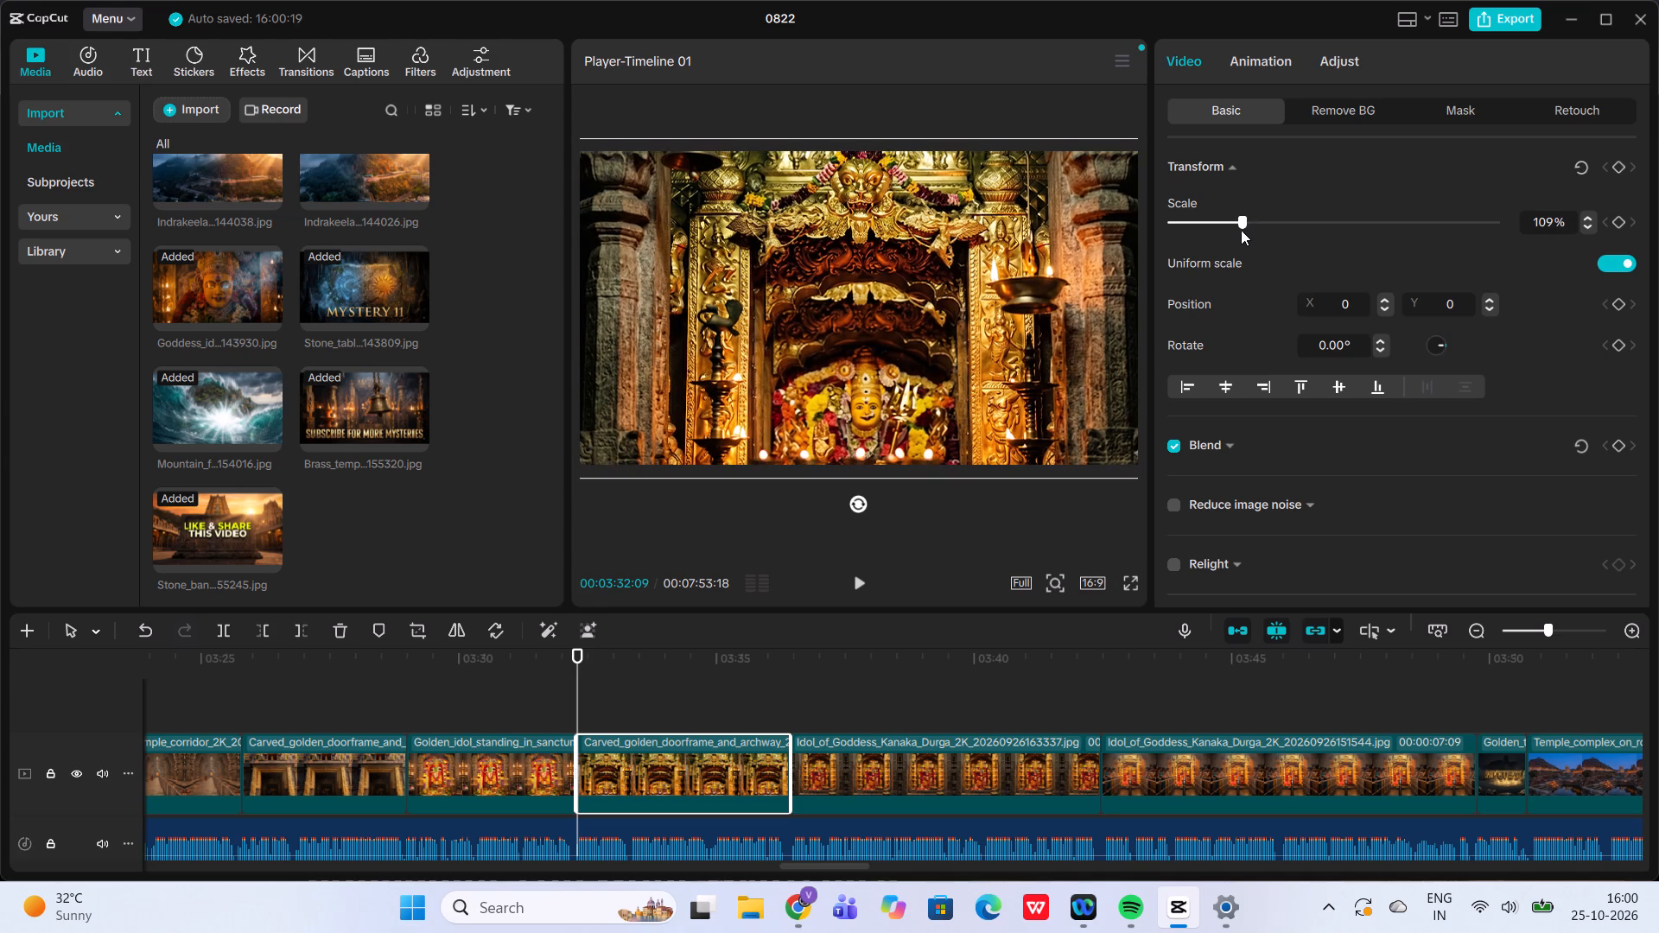
pyautogui.click(1618, 219)
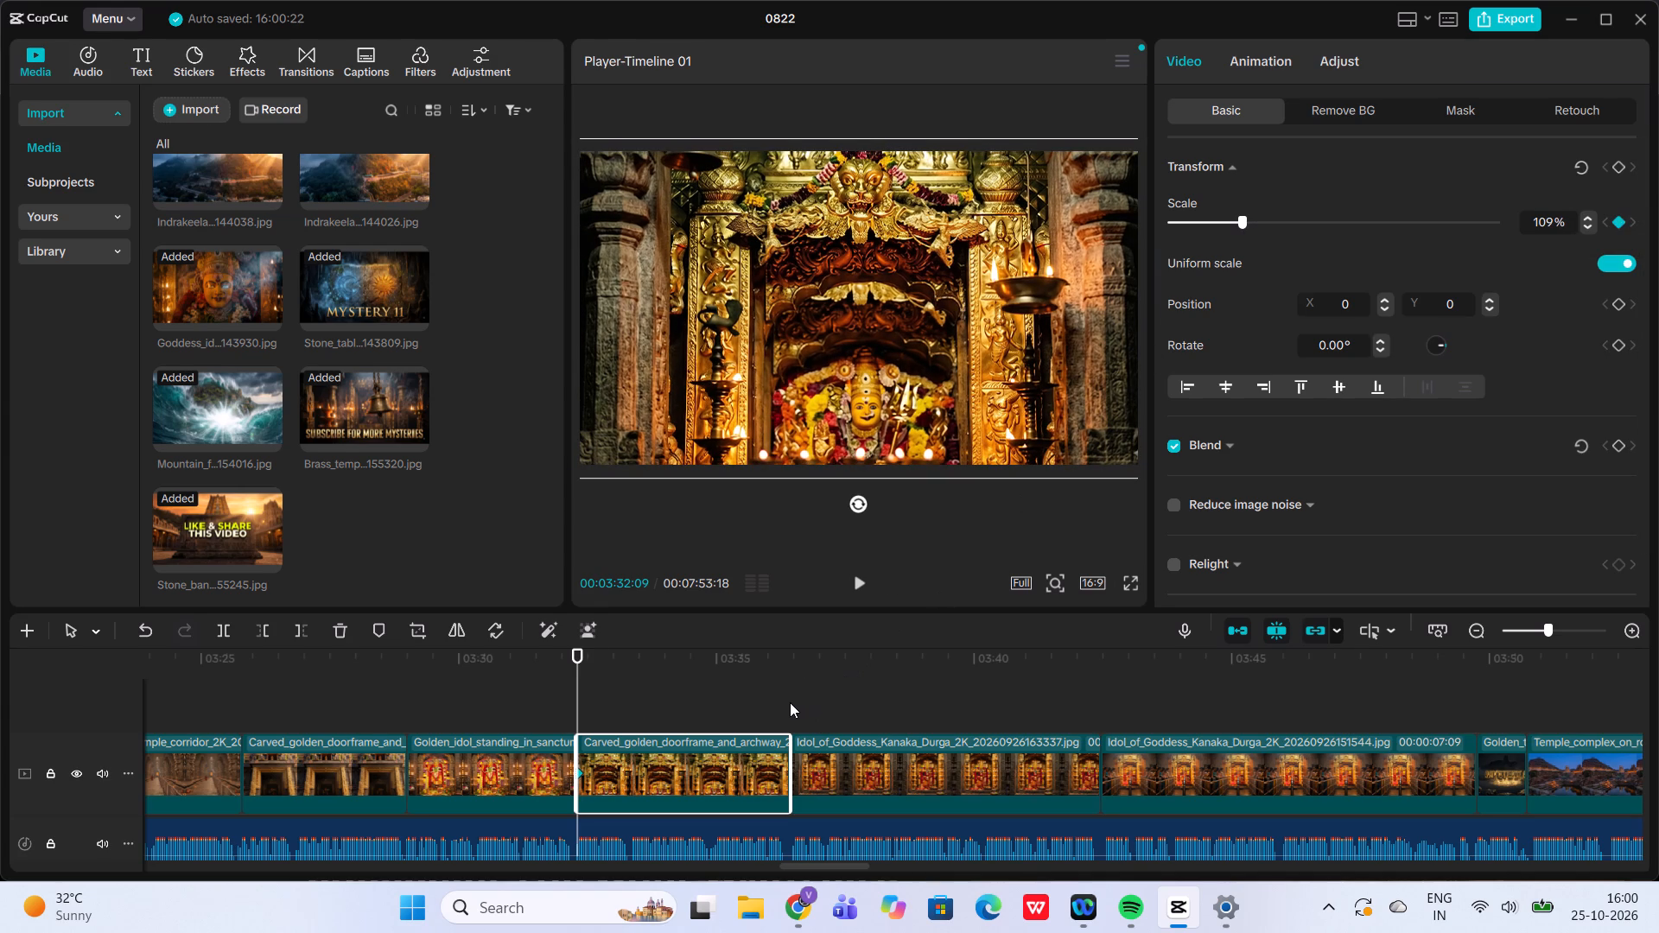
pyautogui.click(790, 702)
pyautogui.click(676, 787)
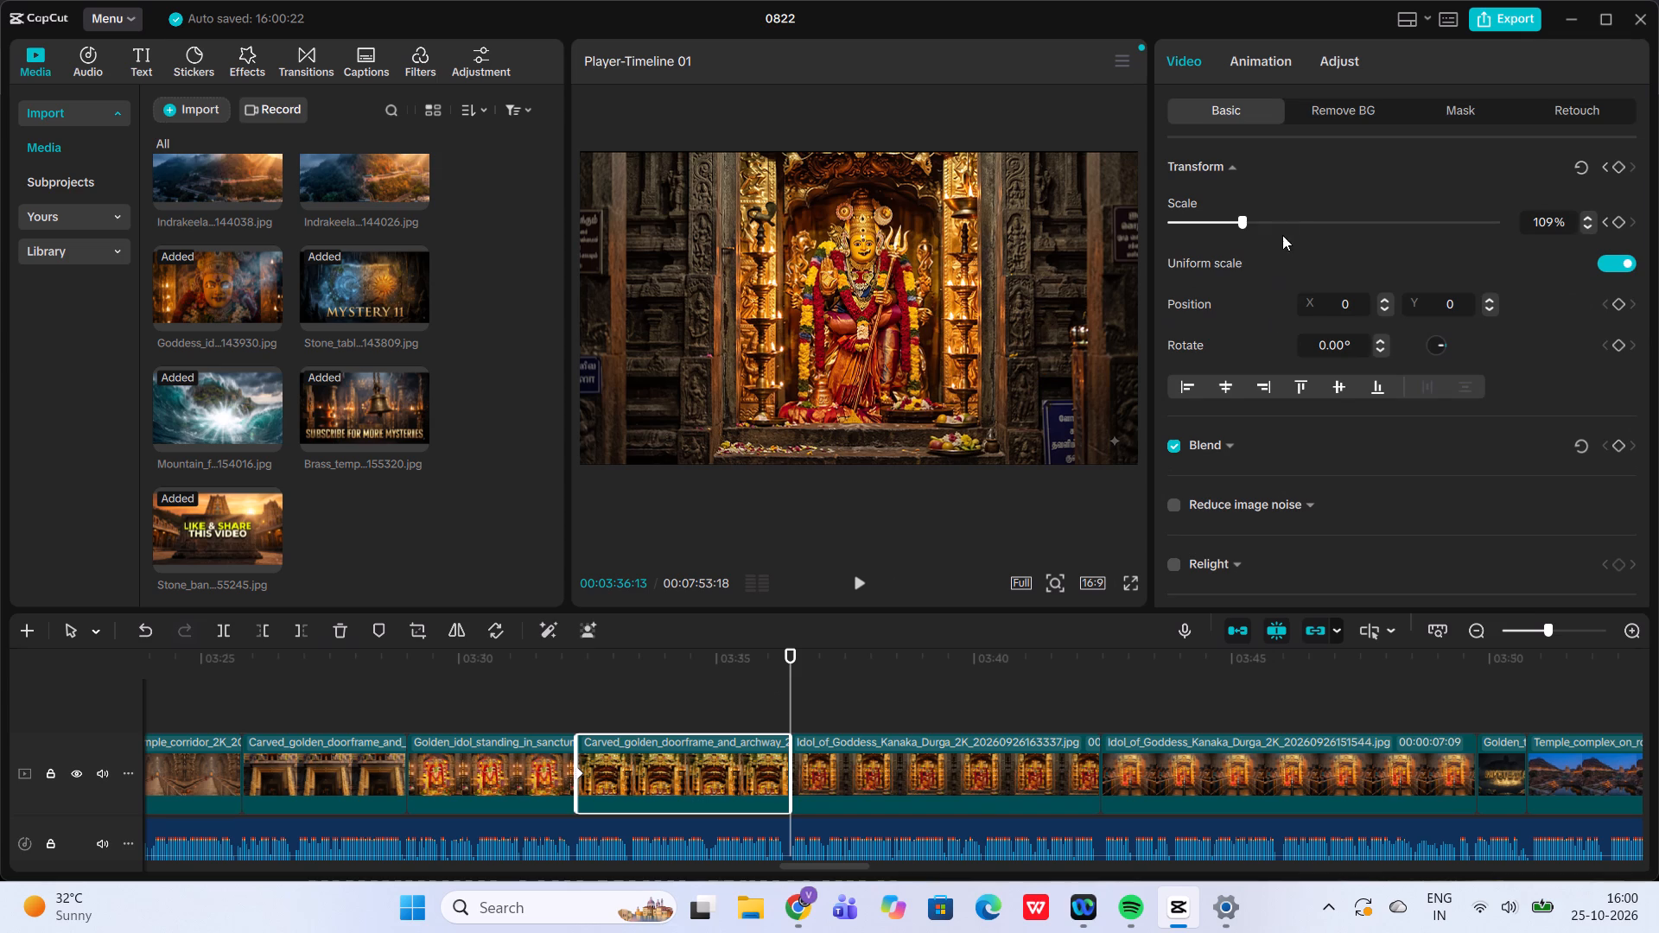
pyautogui.click(1274, 221)
pyautogui.moveTo(1274, 221); pyautogui.dragTo(1267, 221)
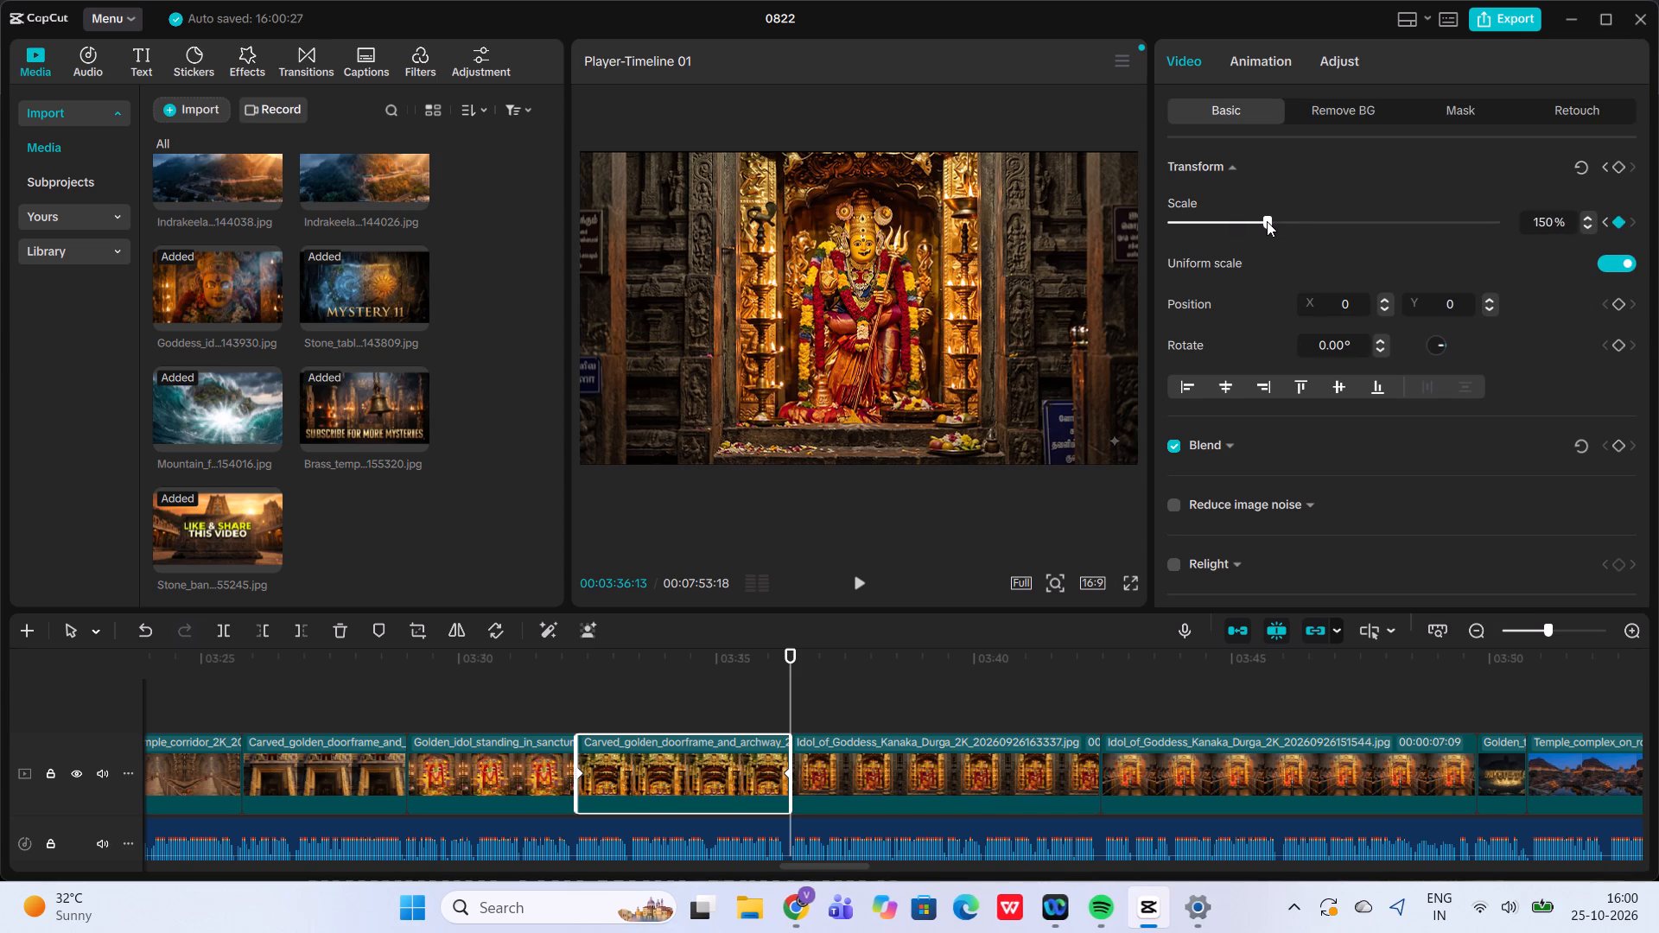
pyautogui.moveTo(1267, 221); pyautogui.dragTo(1255, 221)
pyautogui.click(543, 696)
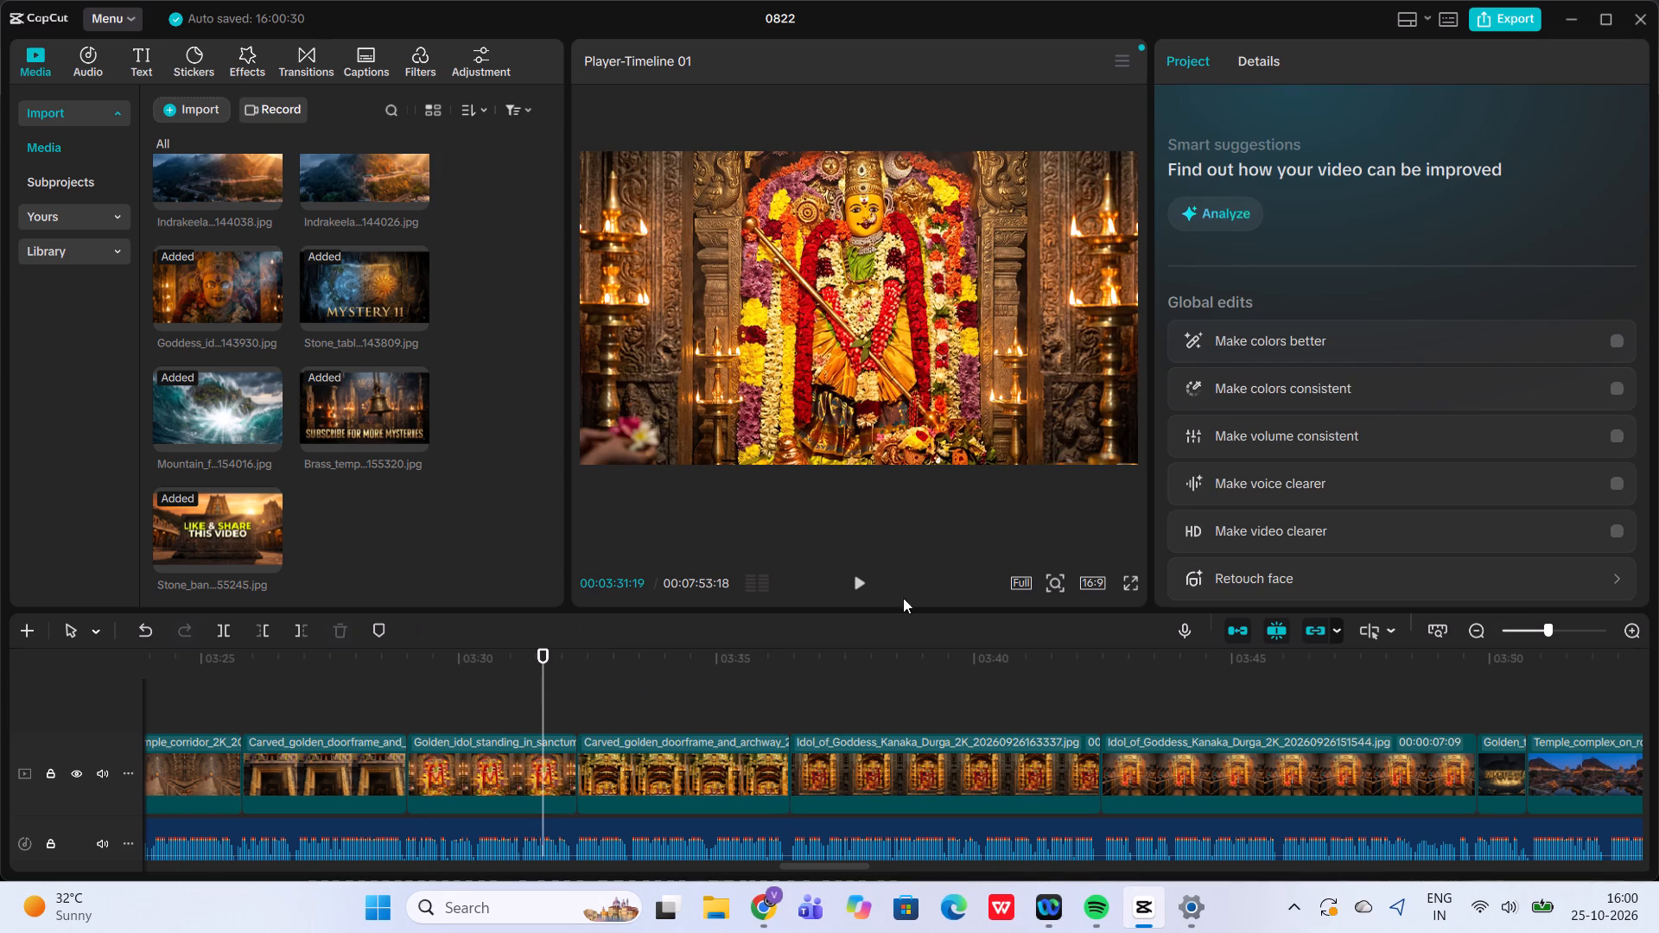
pyautogui.click(867, 579)
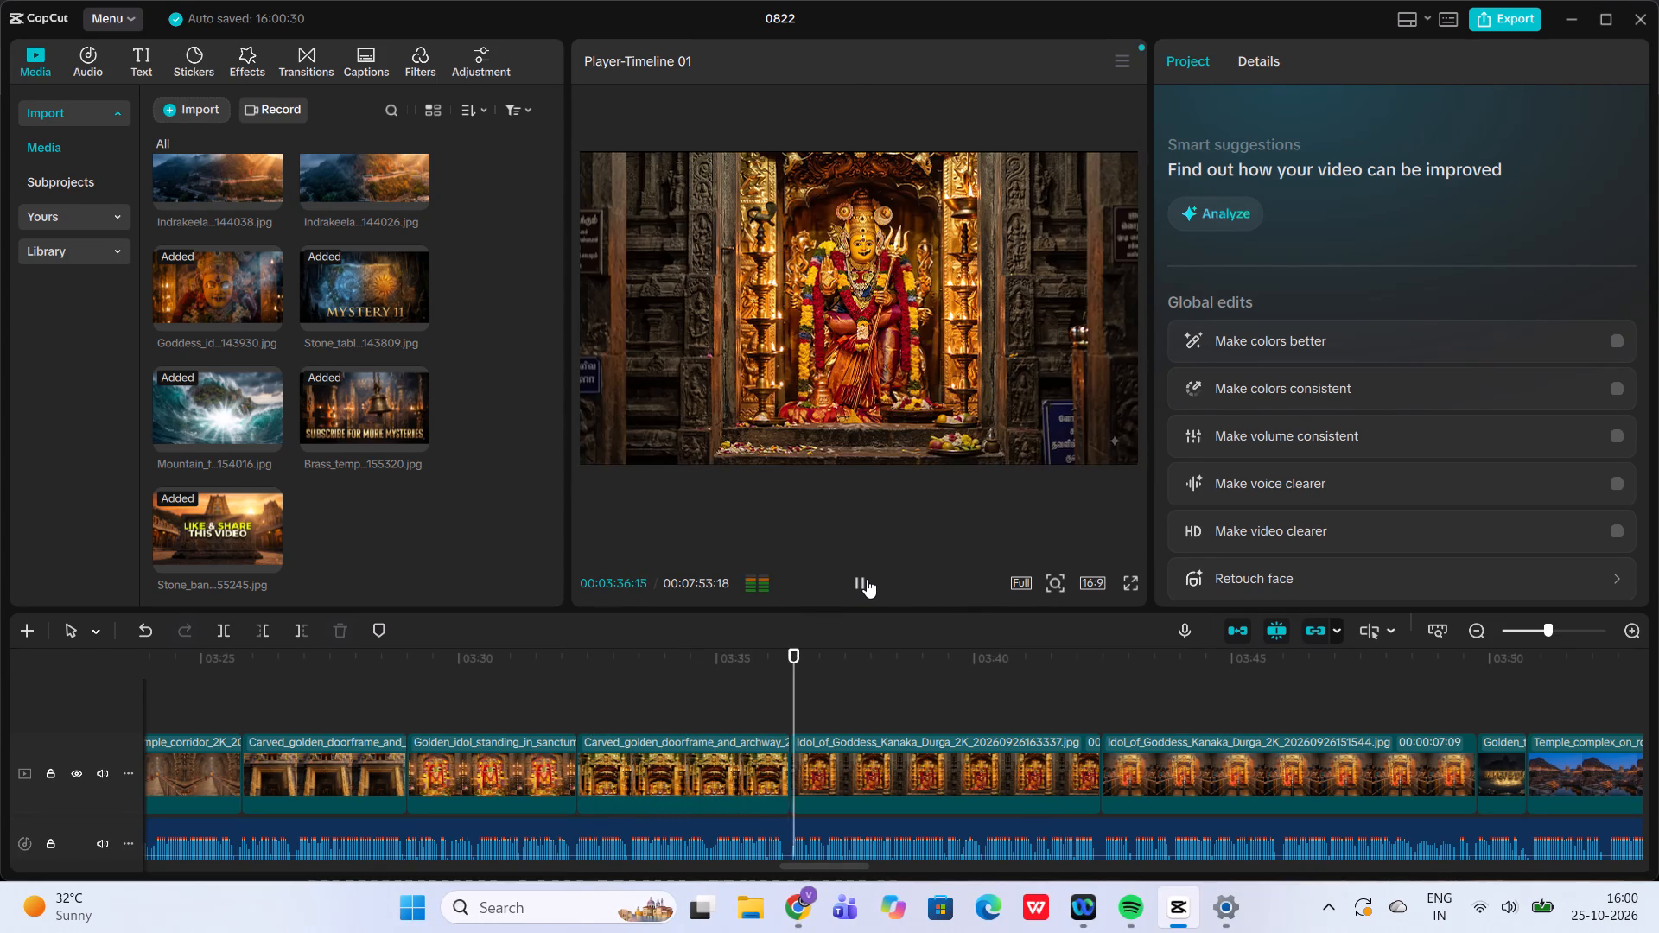
# Add scale keyframes to the "Idol of Goddess Kanaka Durga" clip at 03:36, 100% at its start and 143% at its end, and play back the zoom.
pyautogui.click(793, 700)
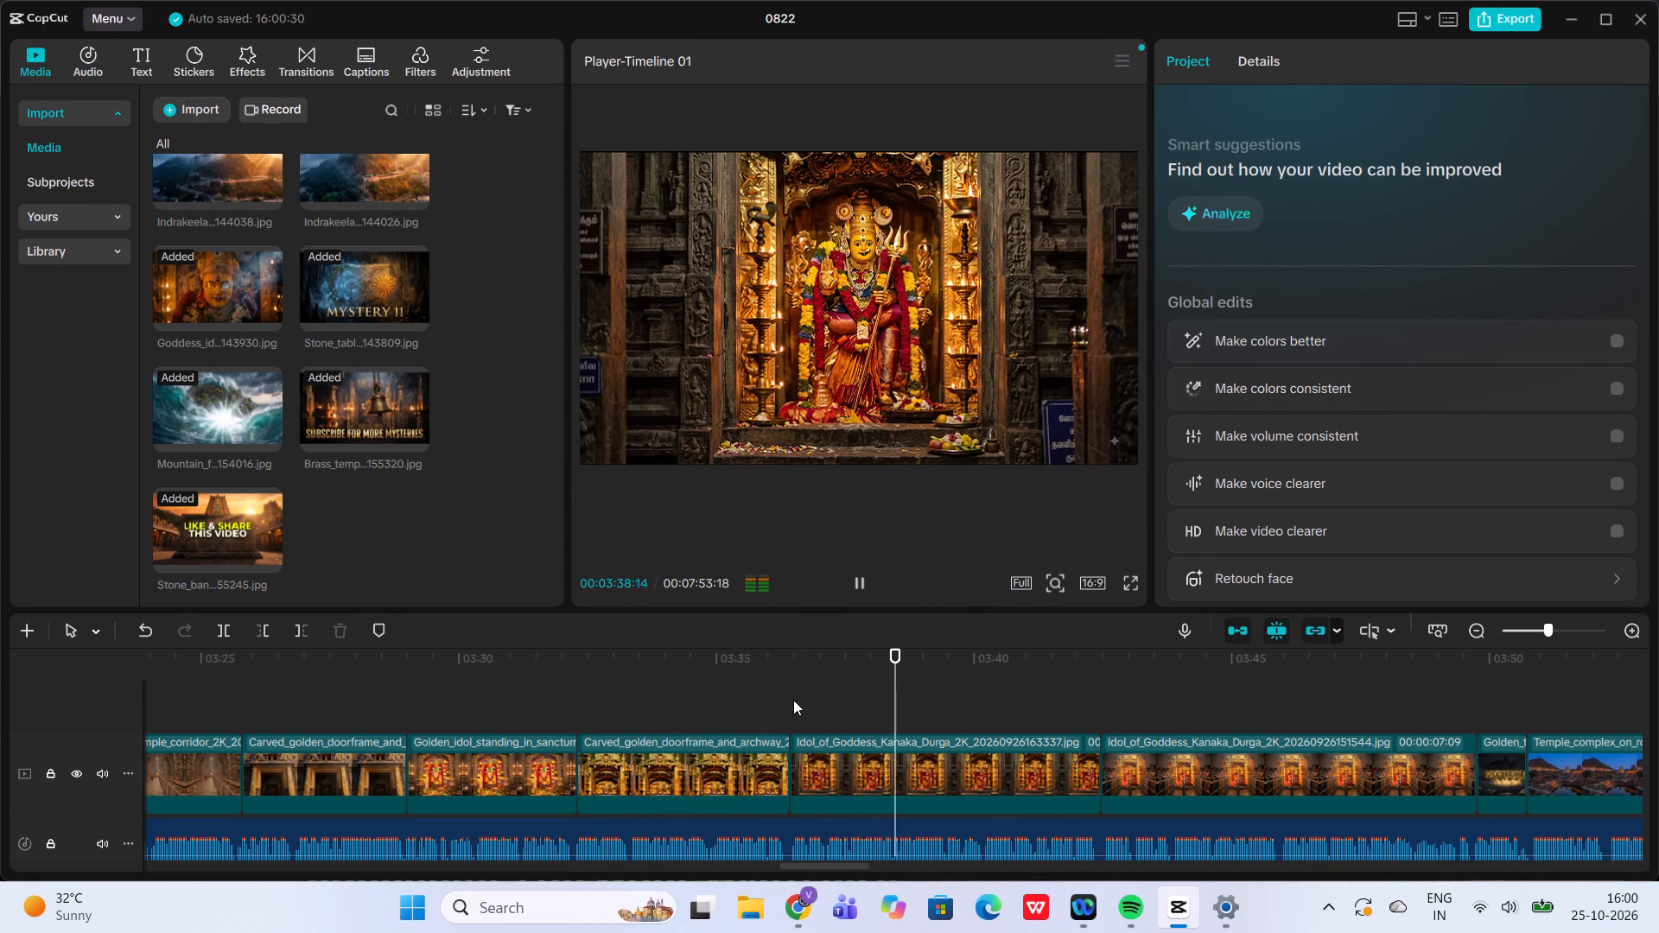
pyautogui.click(858, 787)
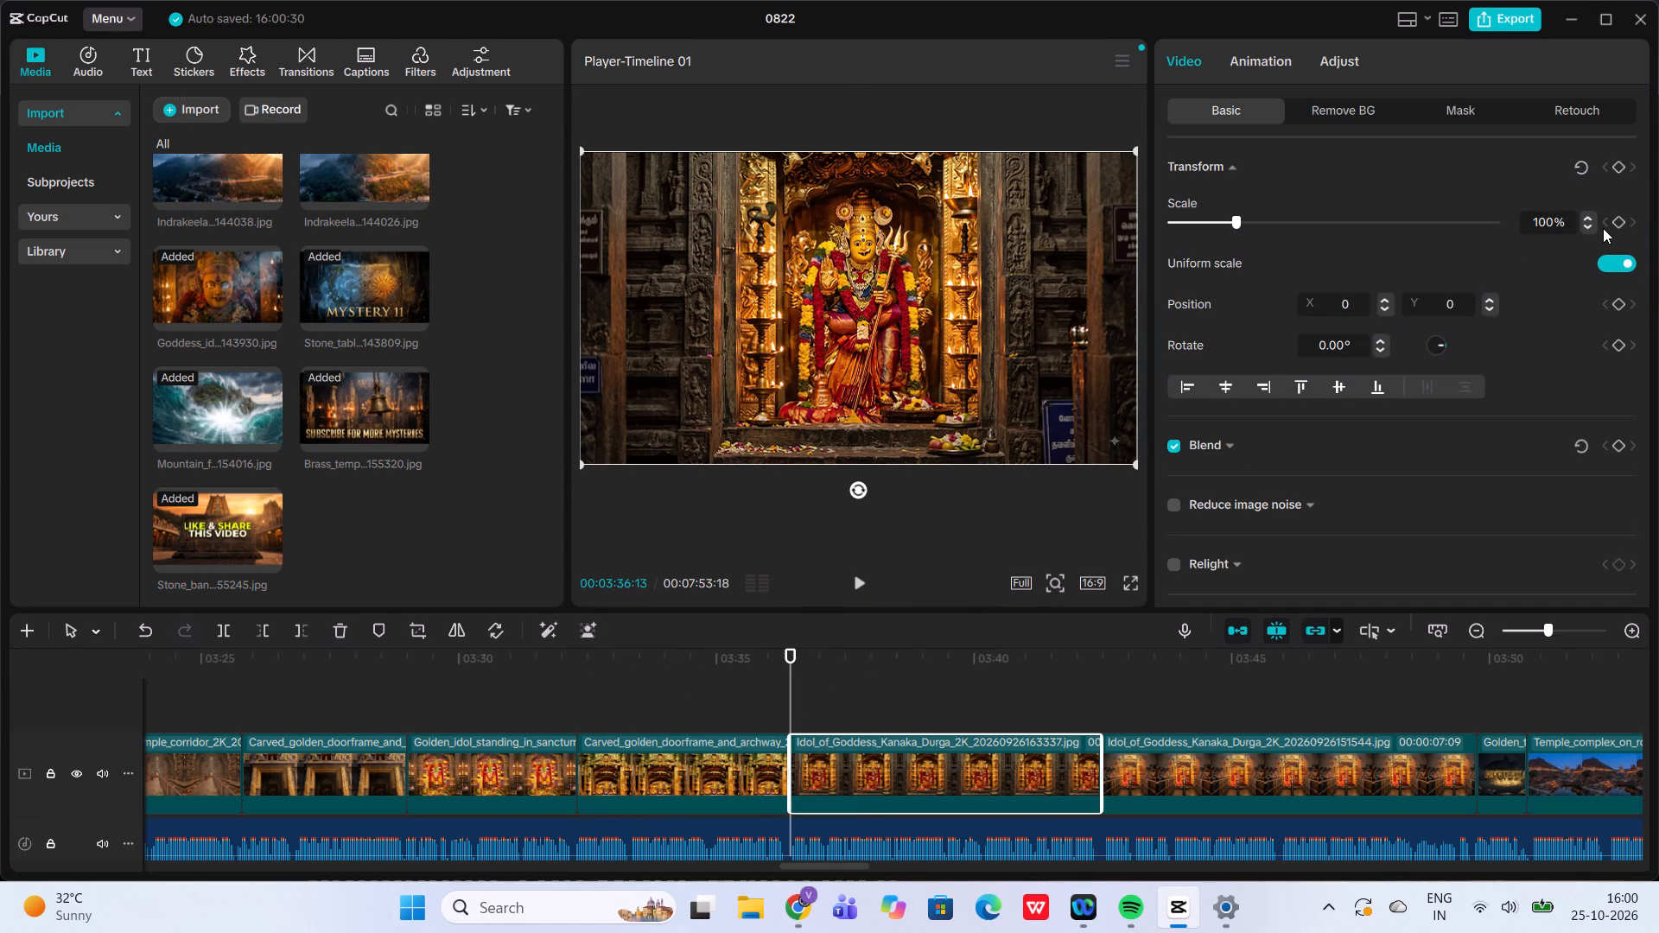
pyautogui.click(1617, 227)
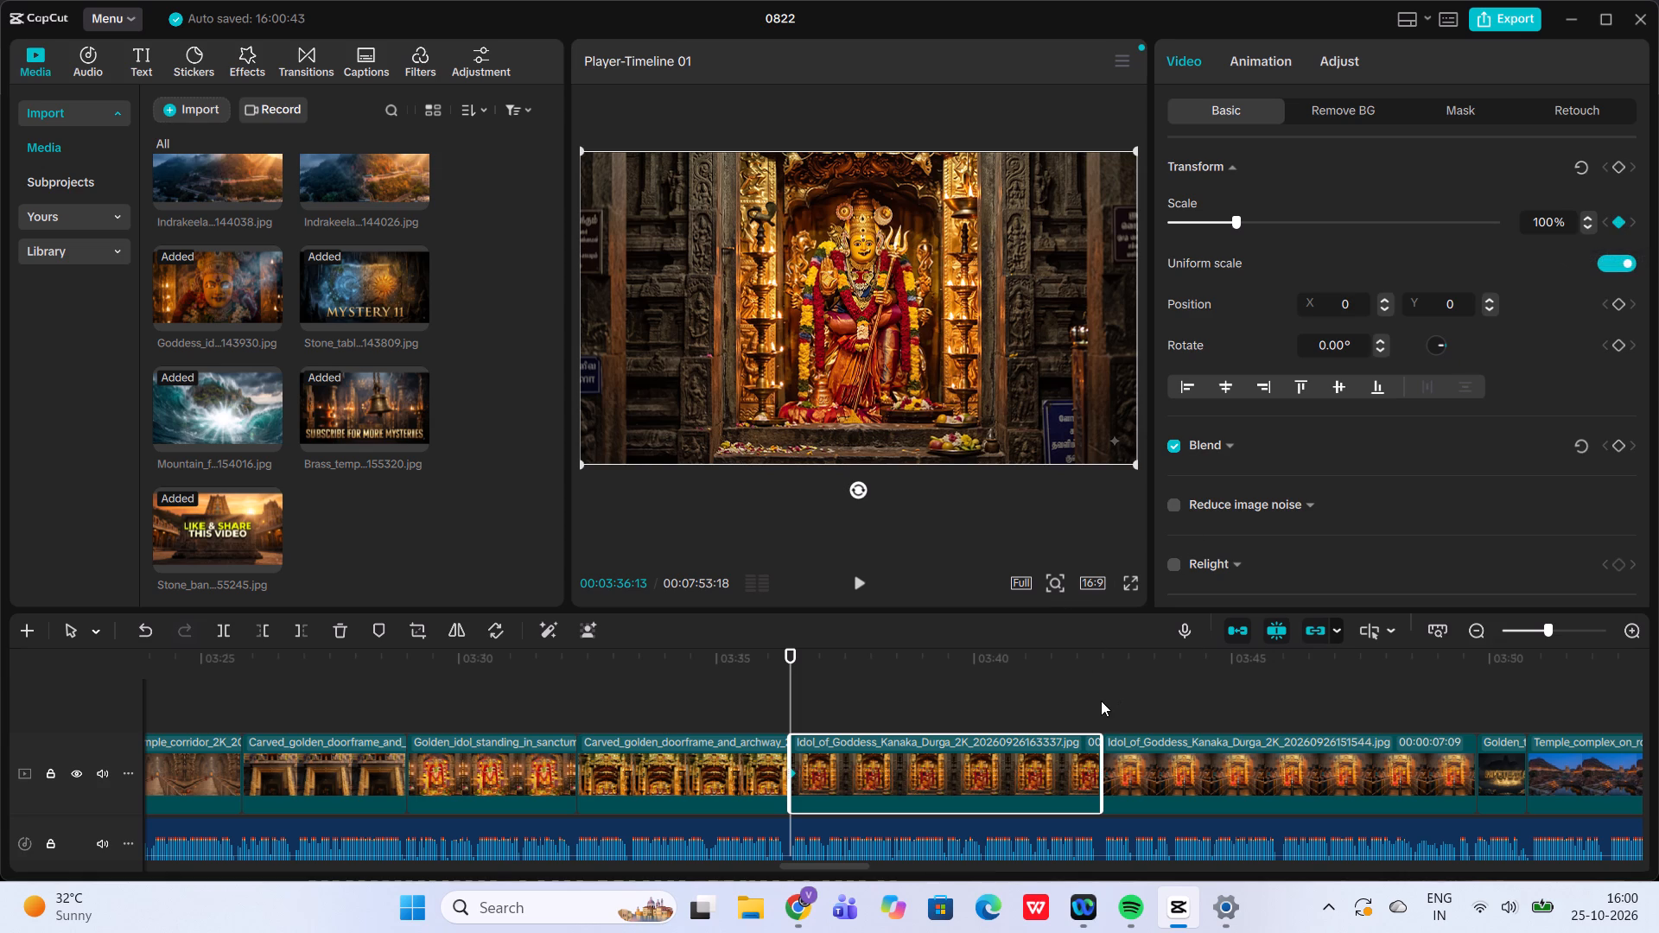
pyautogui.click(1101, 701)
pyautogui.click(1003, 787)
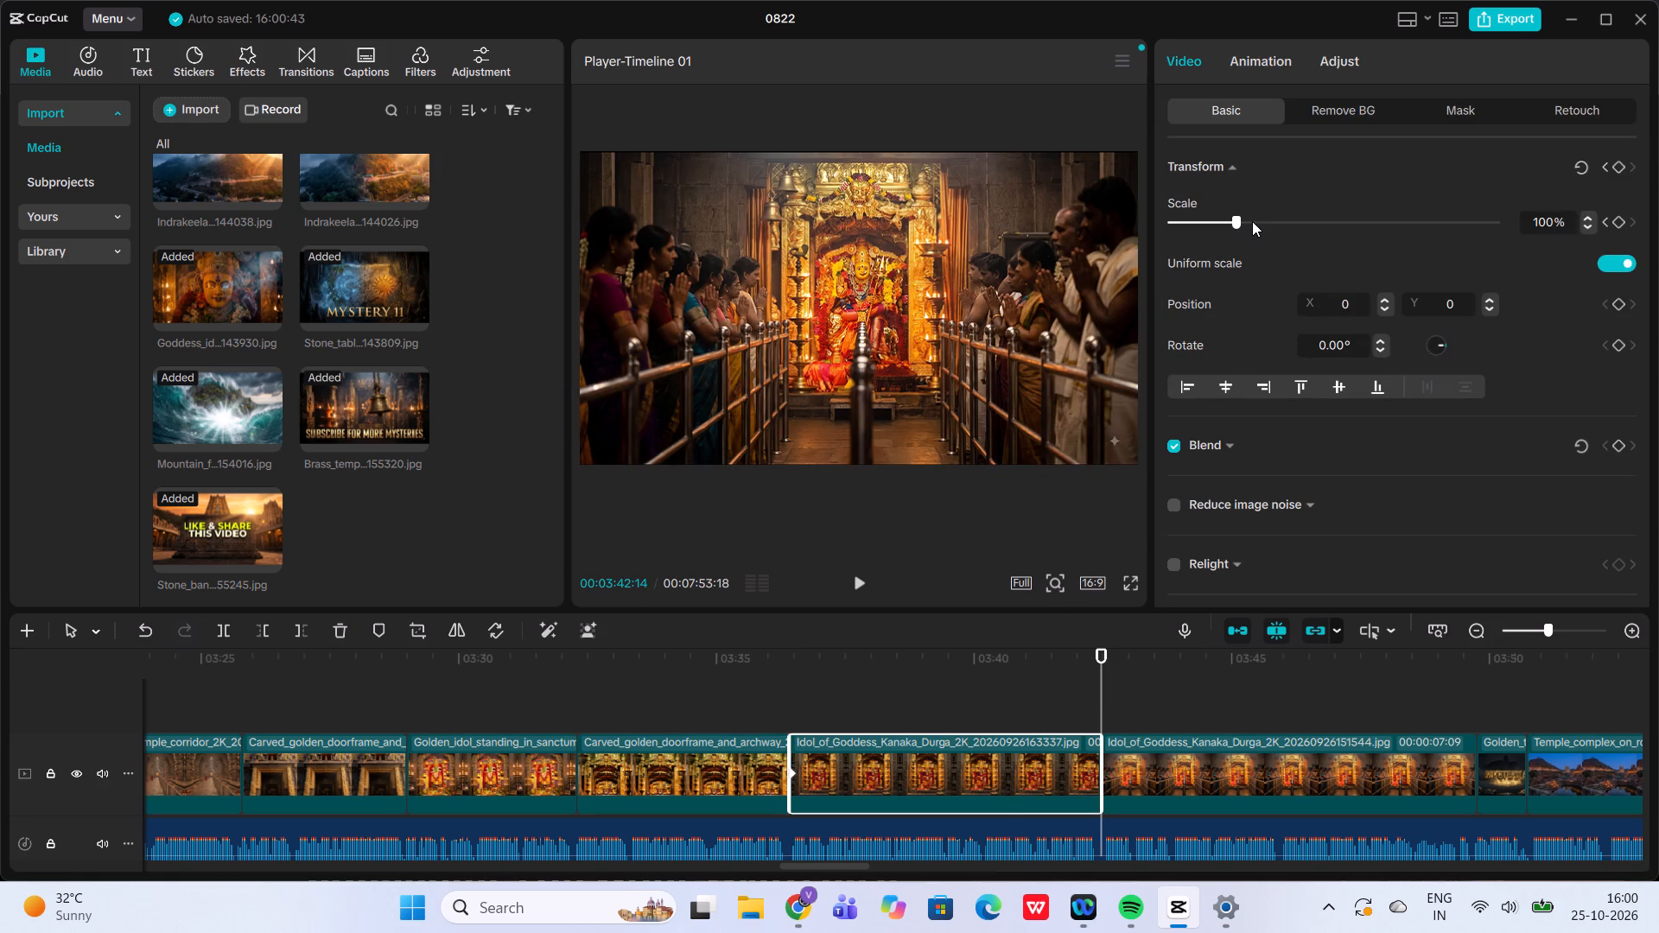
pyautogui.click(1255, 220)
pyautogui.click(1264, 217)
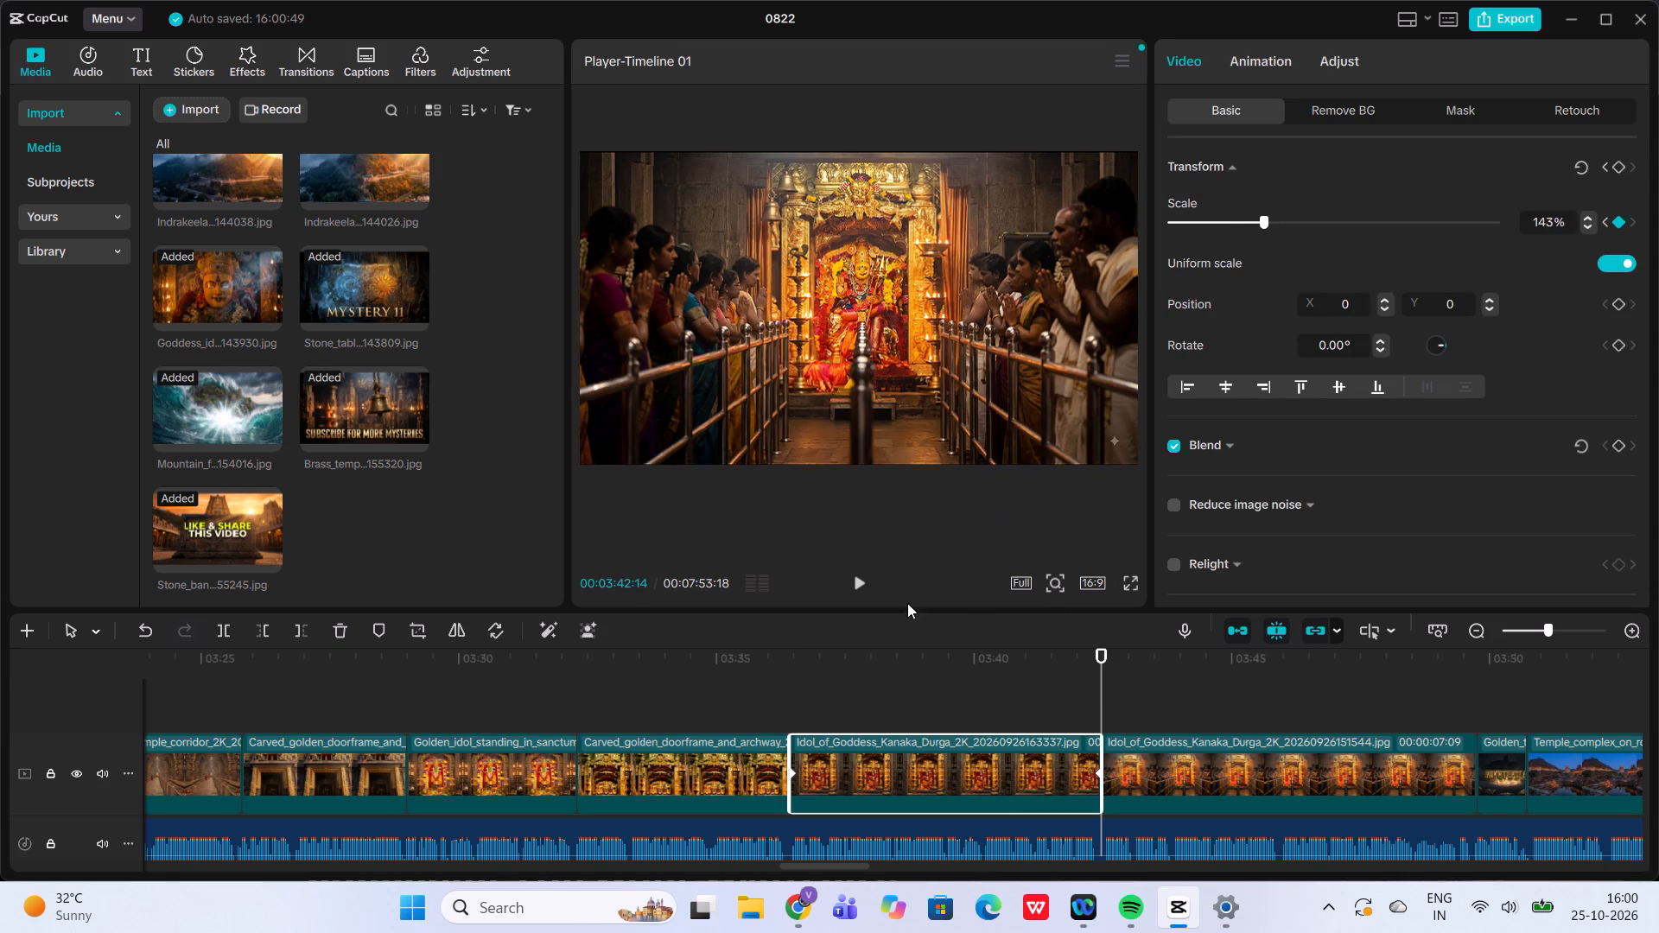
pyautogui.click(767, 727)
pyautogui.click(852, 586)
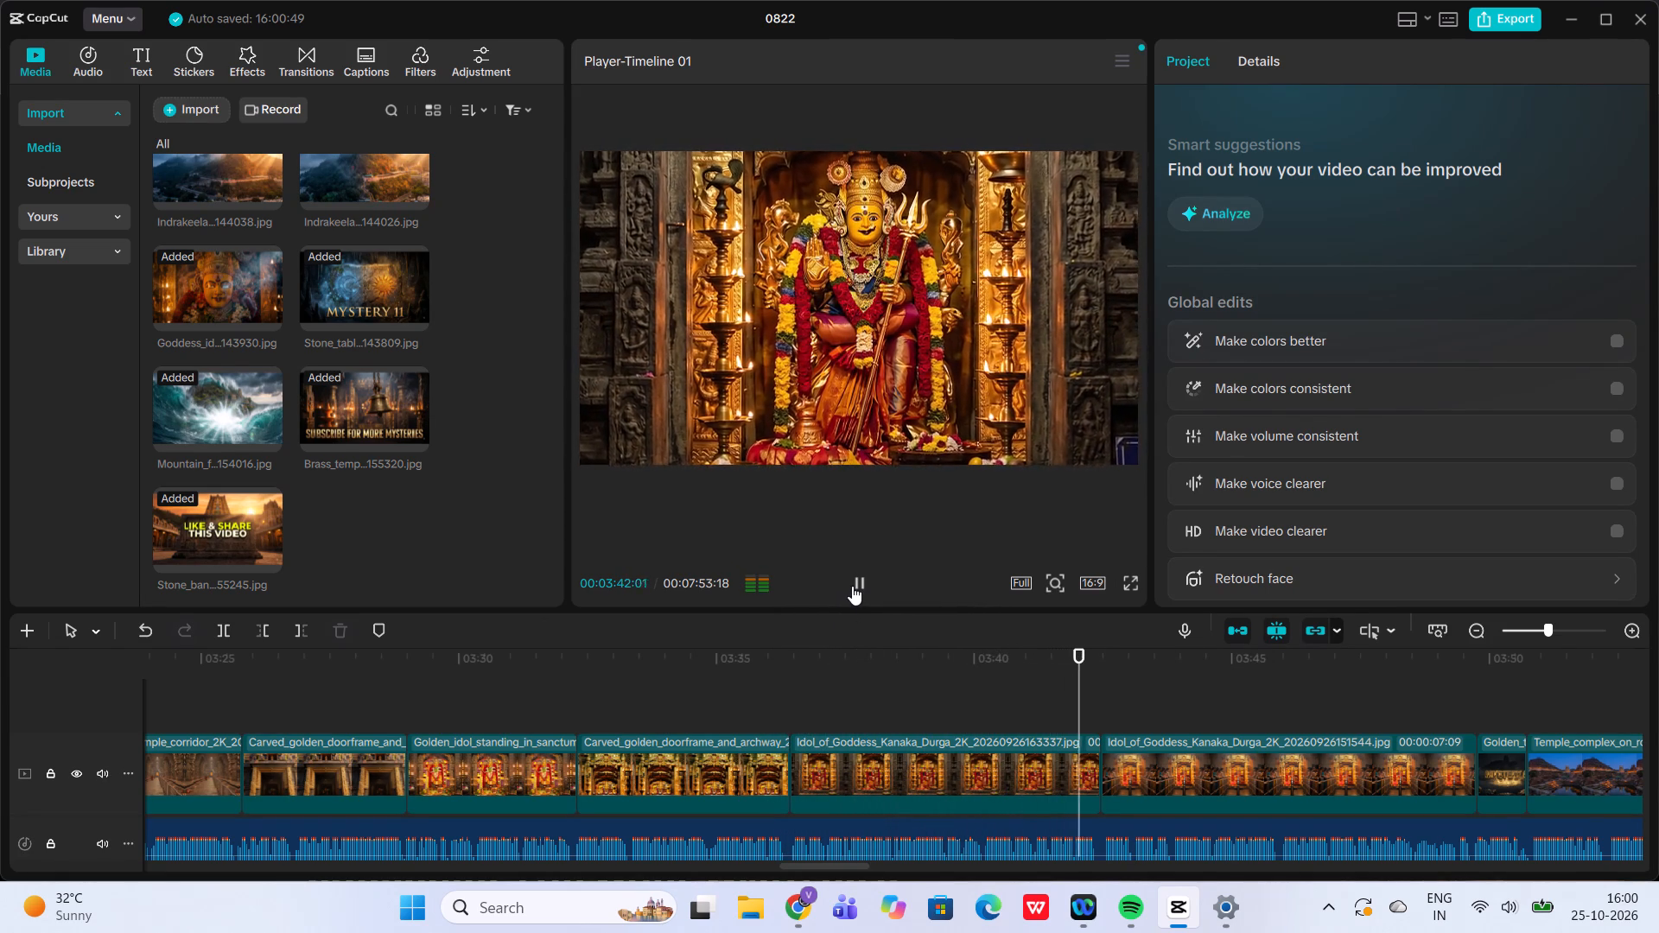
pyautogui.click(852, 586)
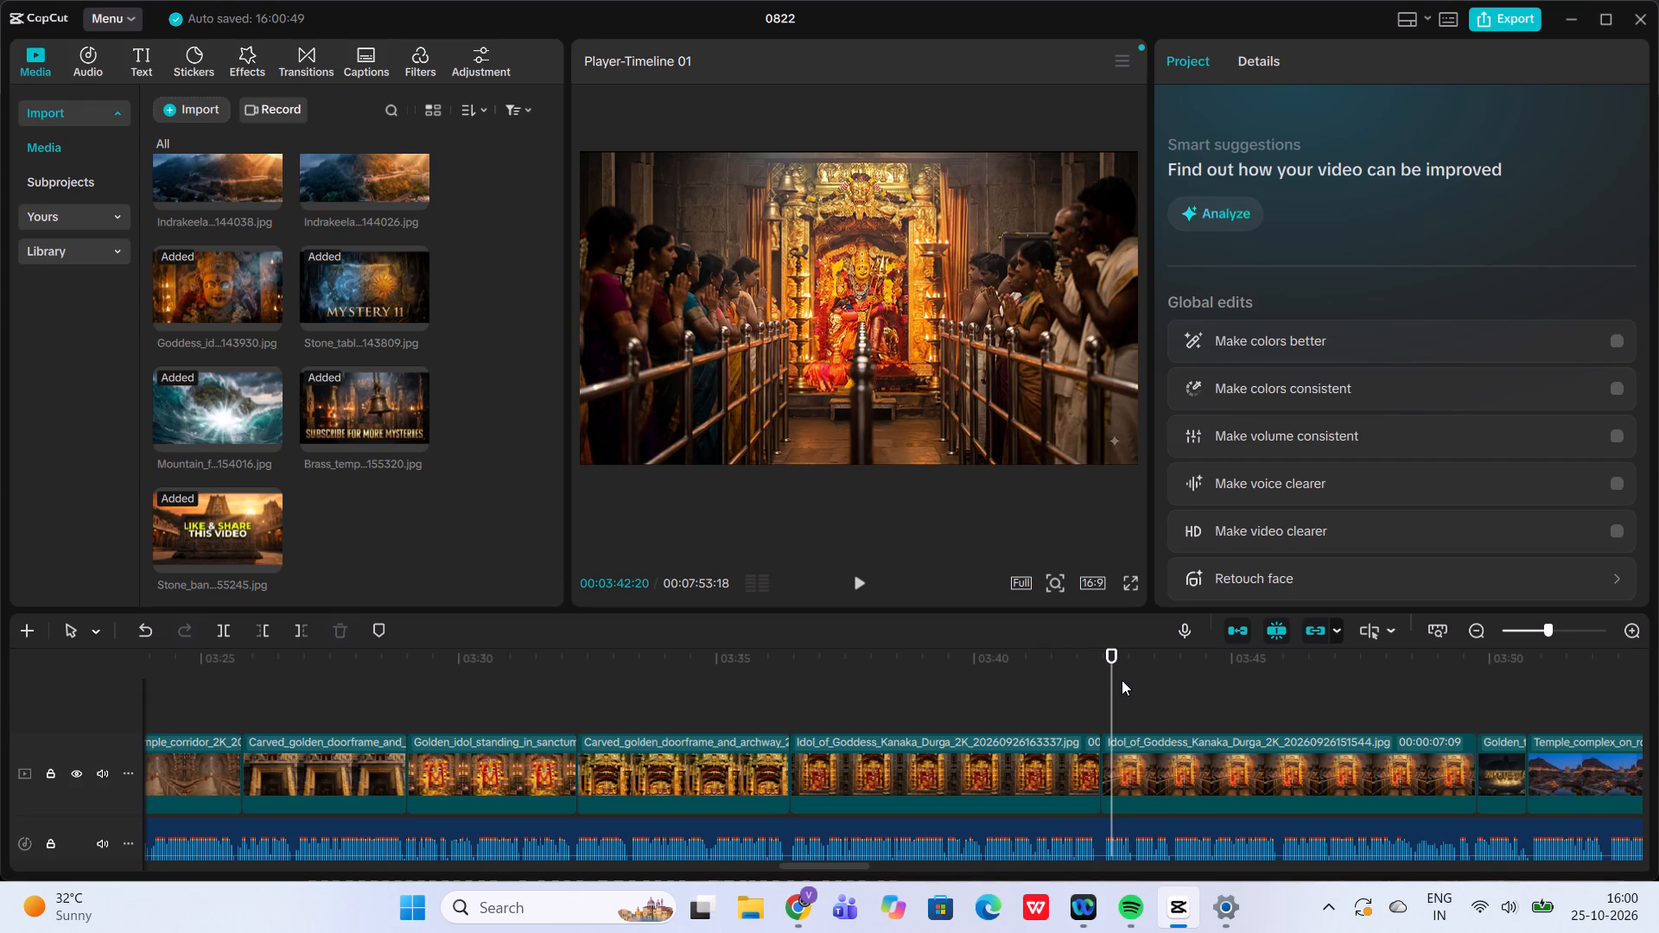
# Add scale keyframes to the "Idol of Goddess Kanaka Durga" clip at 03:42, 112% at its start and 139% at its end, and play back the zoom.
pyautogui.moveTo(1110, 681); pyautogui.dragTo(1100, 682)
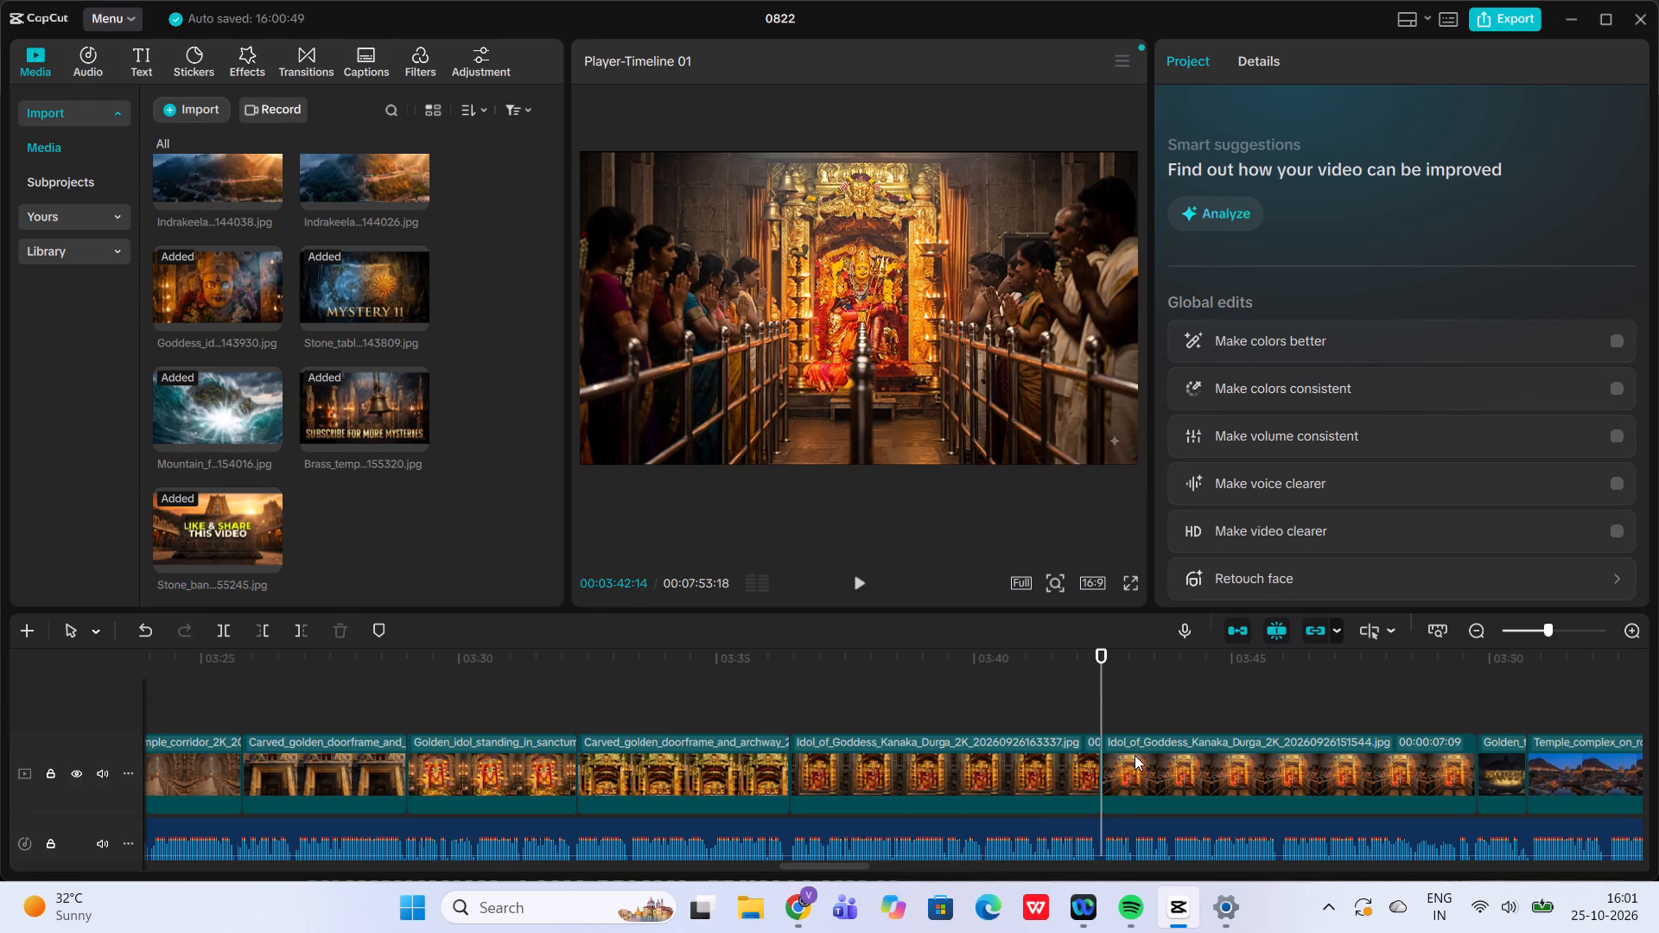
pyautogui.click(1135, 755)
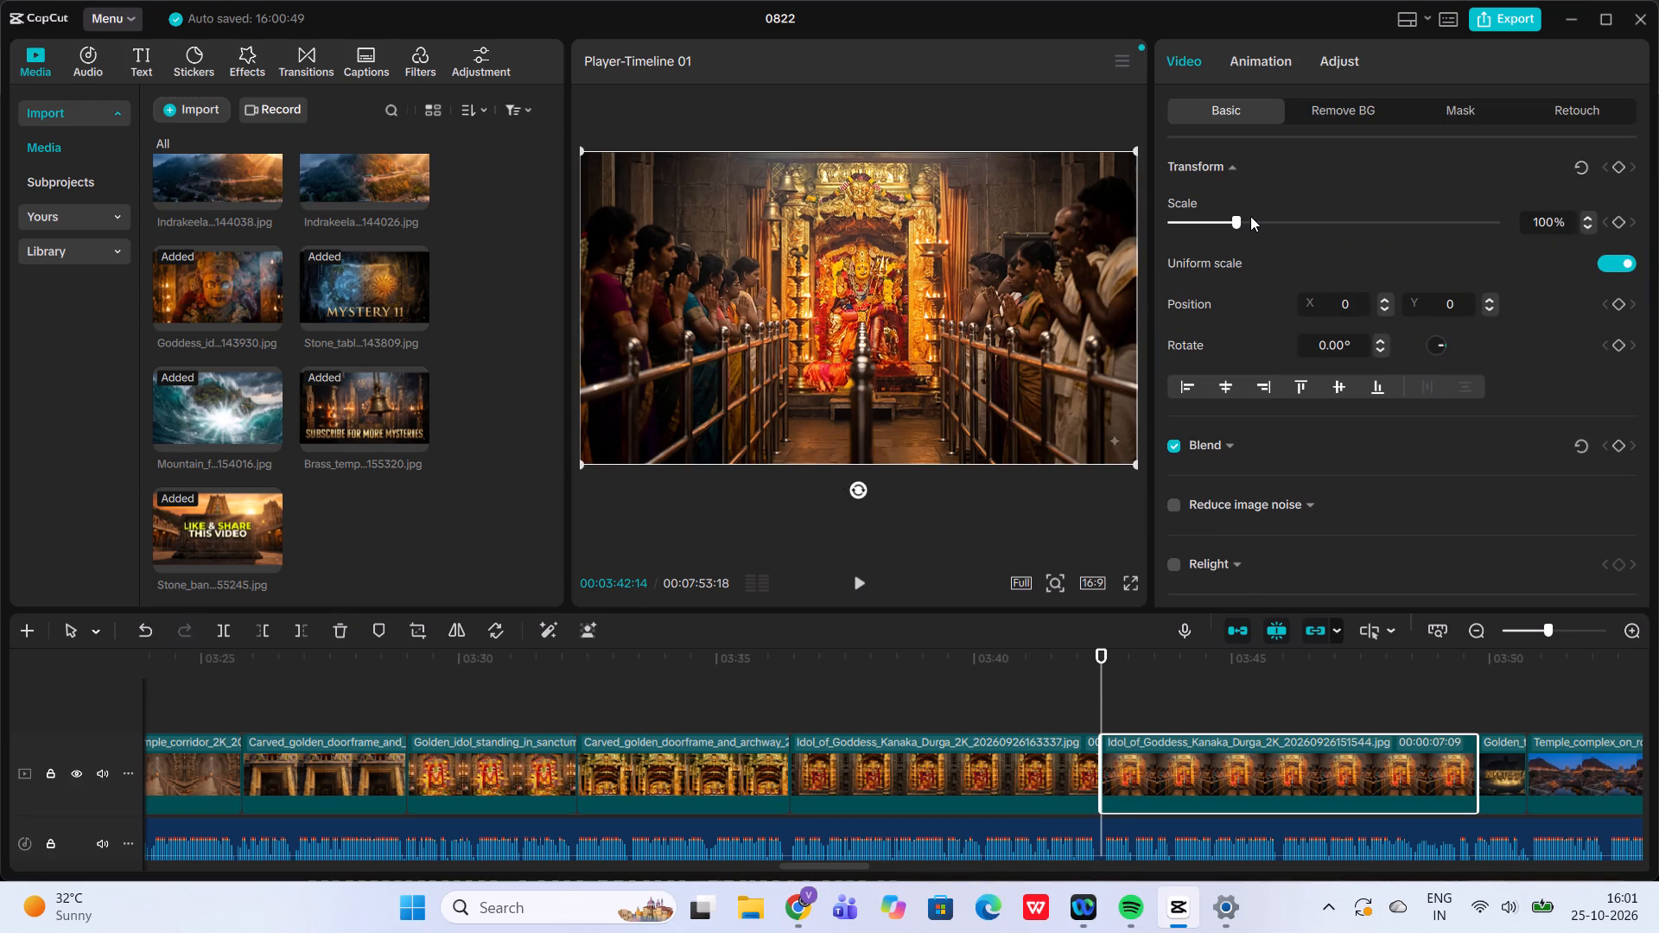
pyautogui.doubleClick(1250, 216)
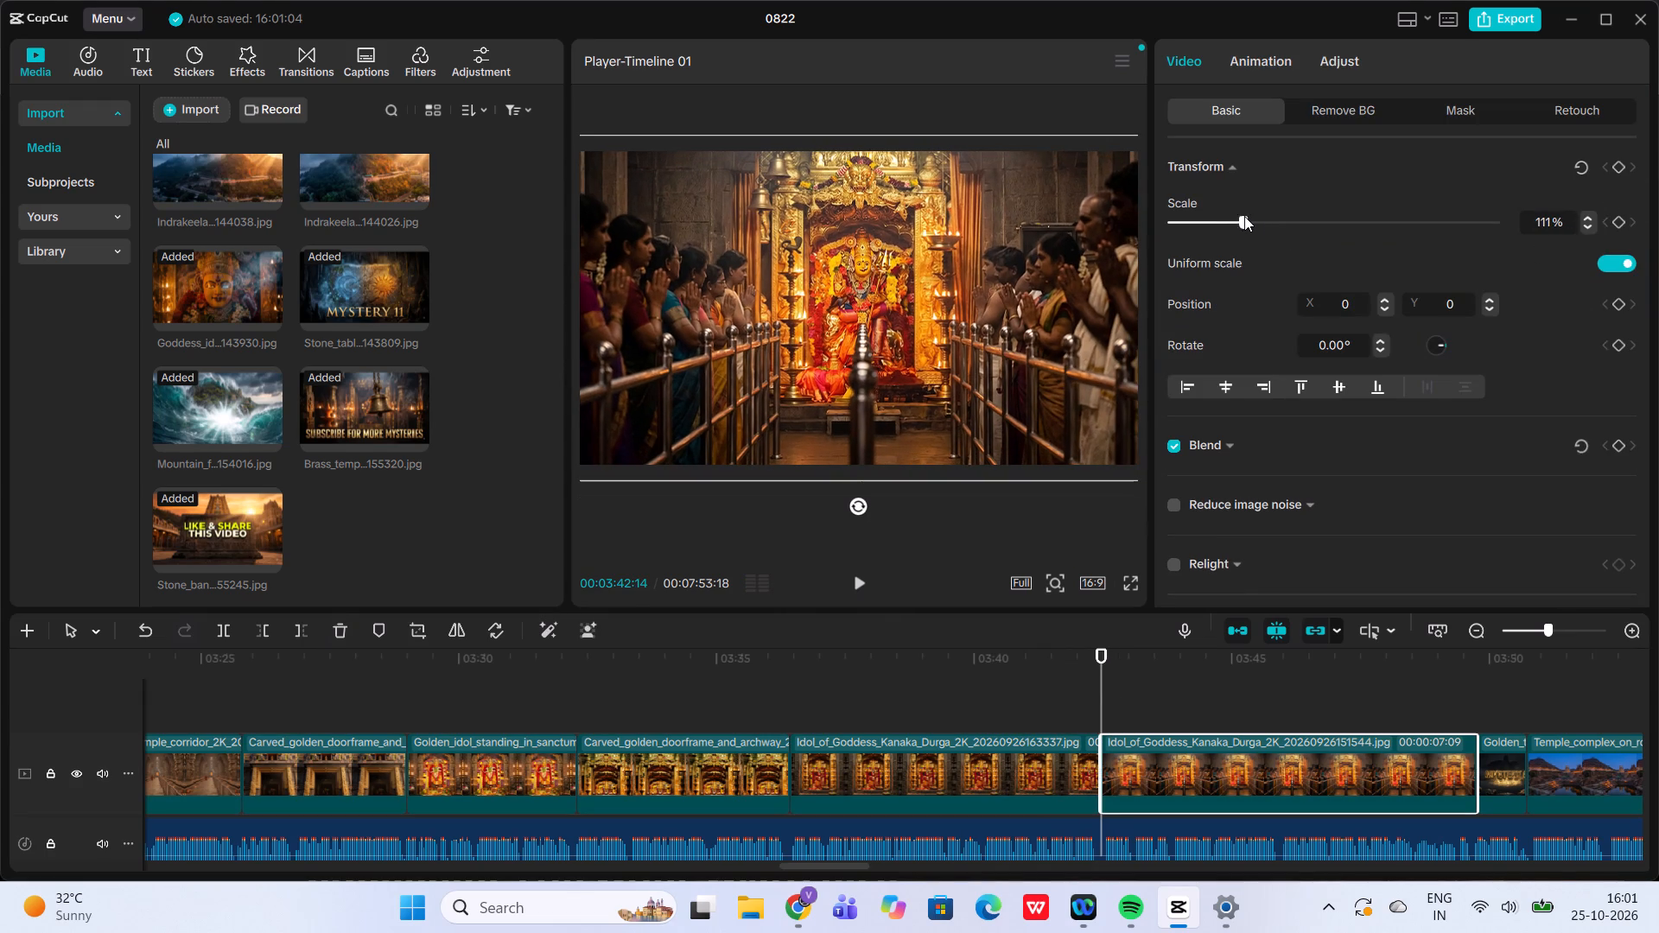
pyautogui.click(1622, 219)
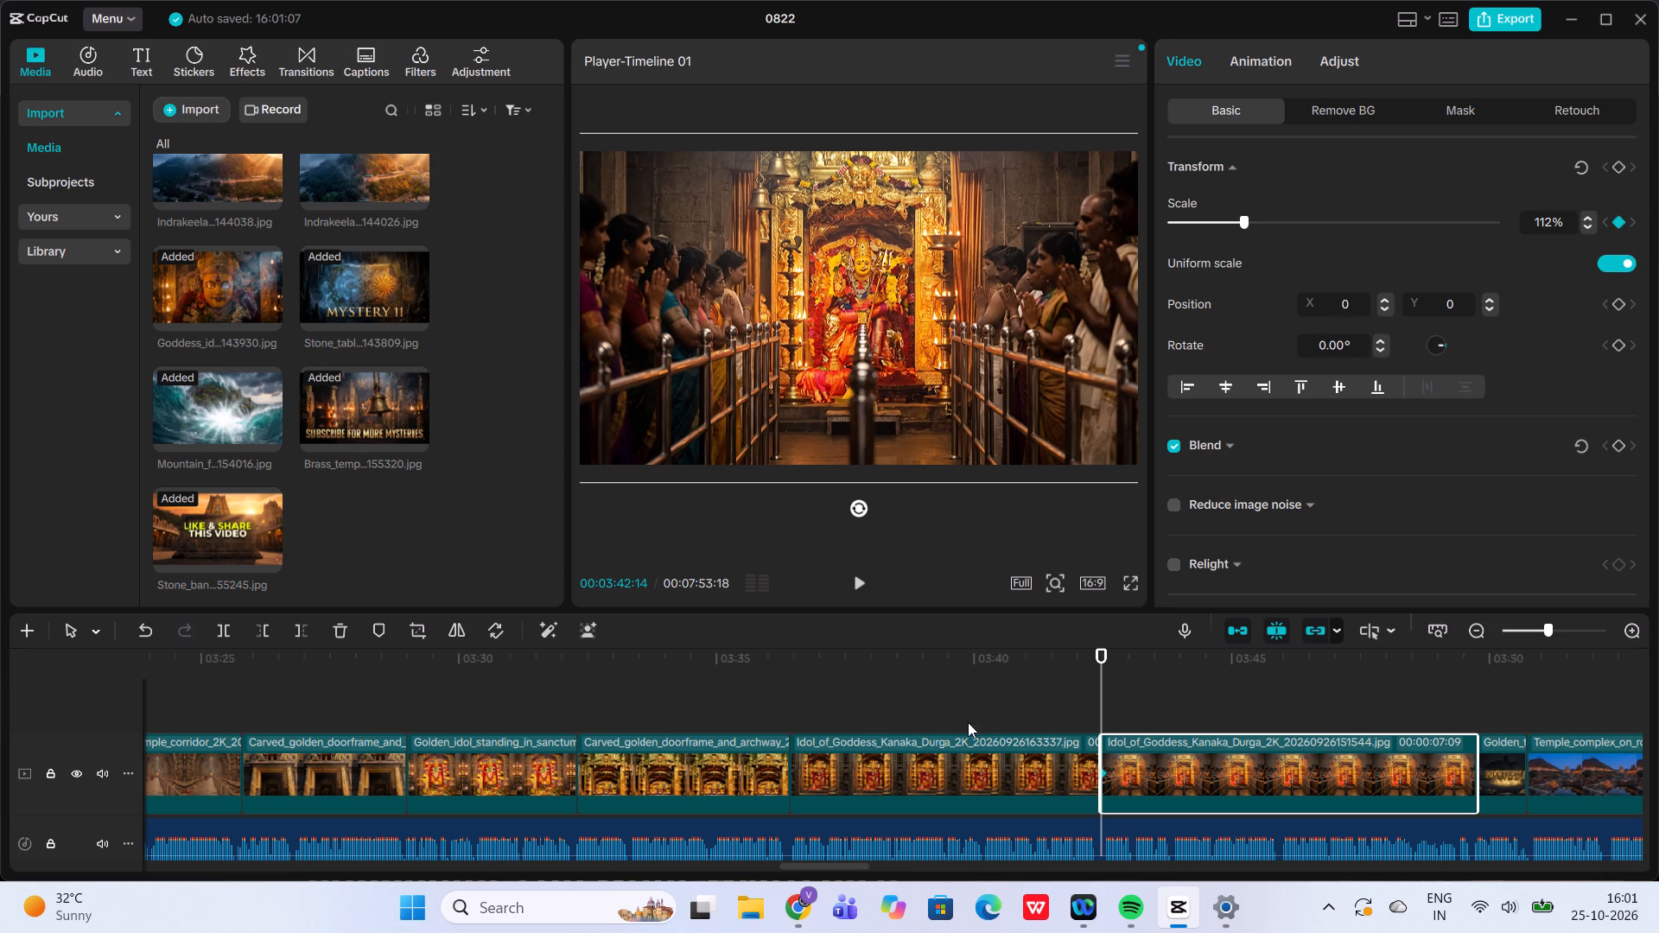
pyautogui.click(1472, 696)
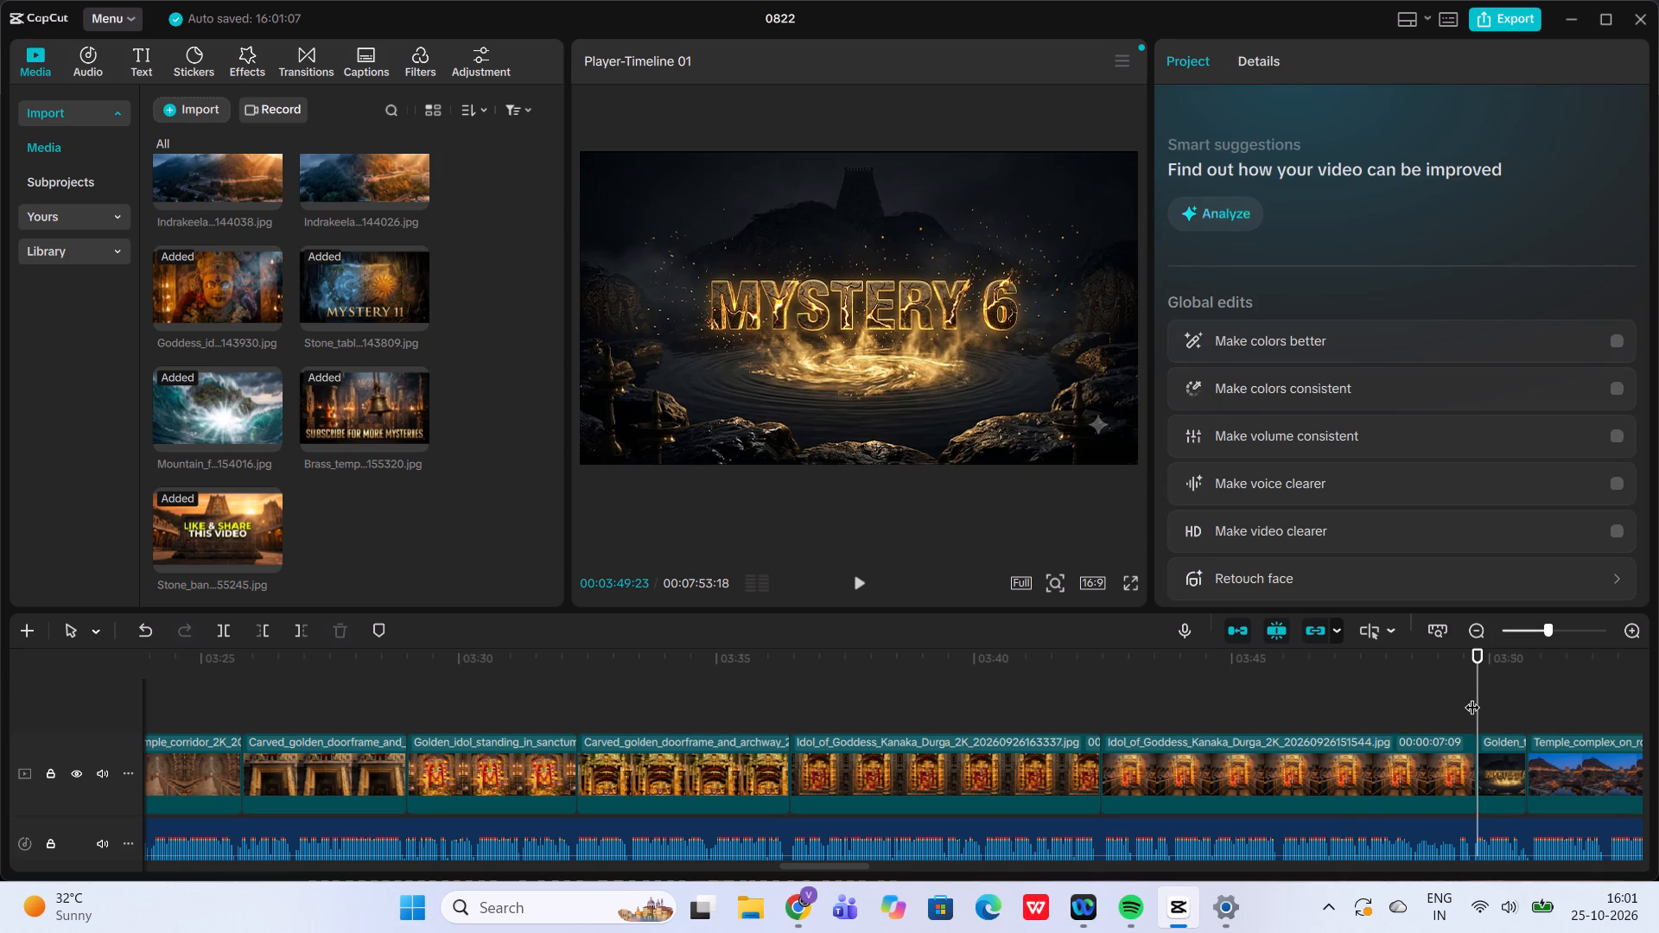
pyautogui.click(1350, 799)
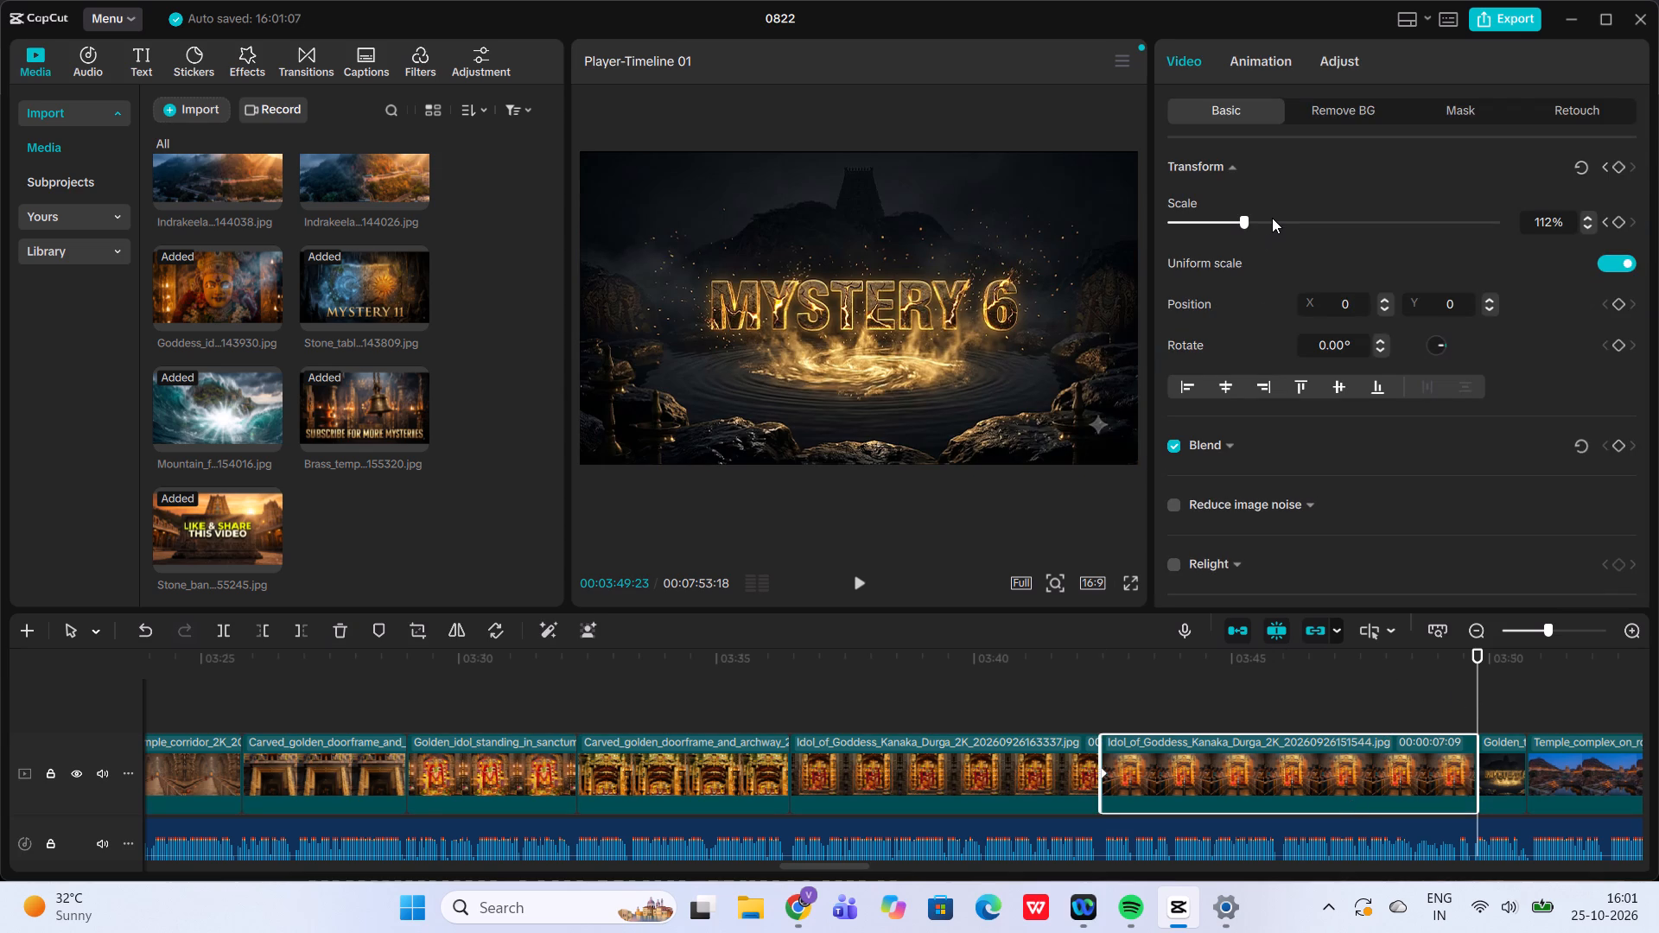
pyautogui.click(1272, 218)
pyautogui.moveTo(1272, 218); pyautogui.dragTo(1262, 218)
pyautogui.moveTo(1262, 218); pyautogui.dragTo(1262, 217)
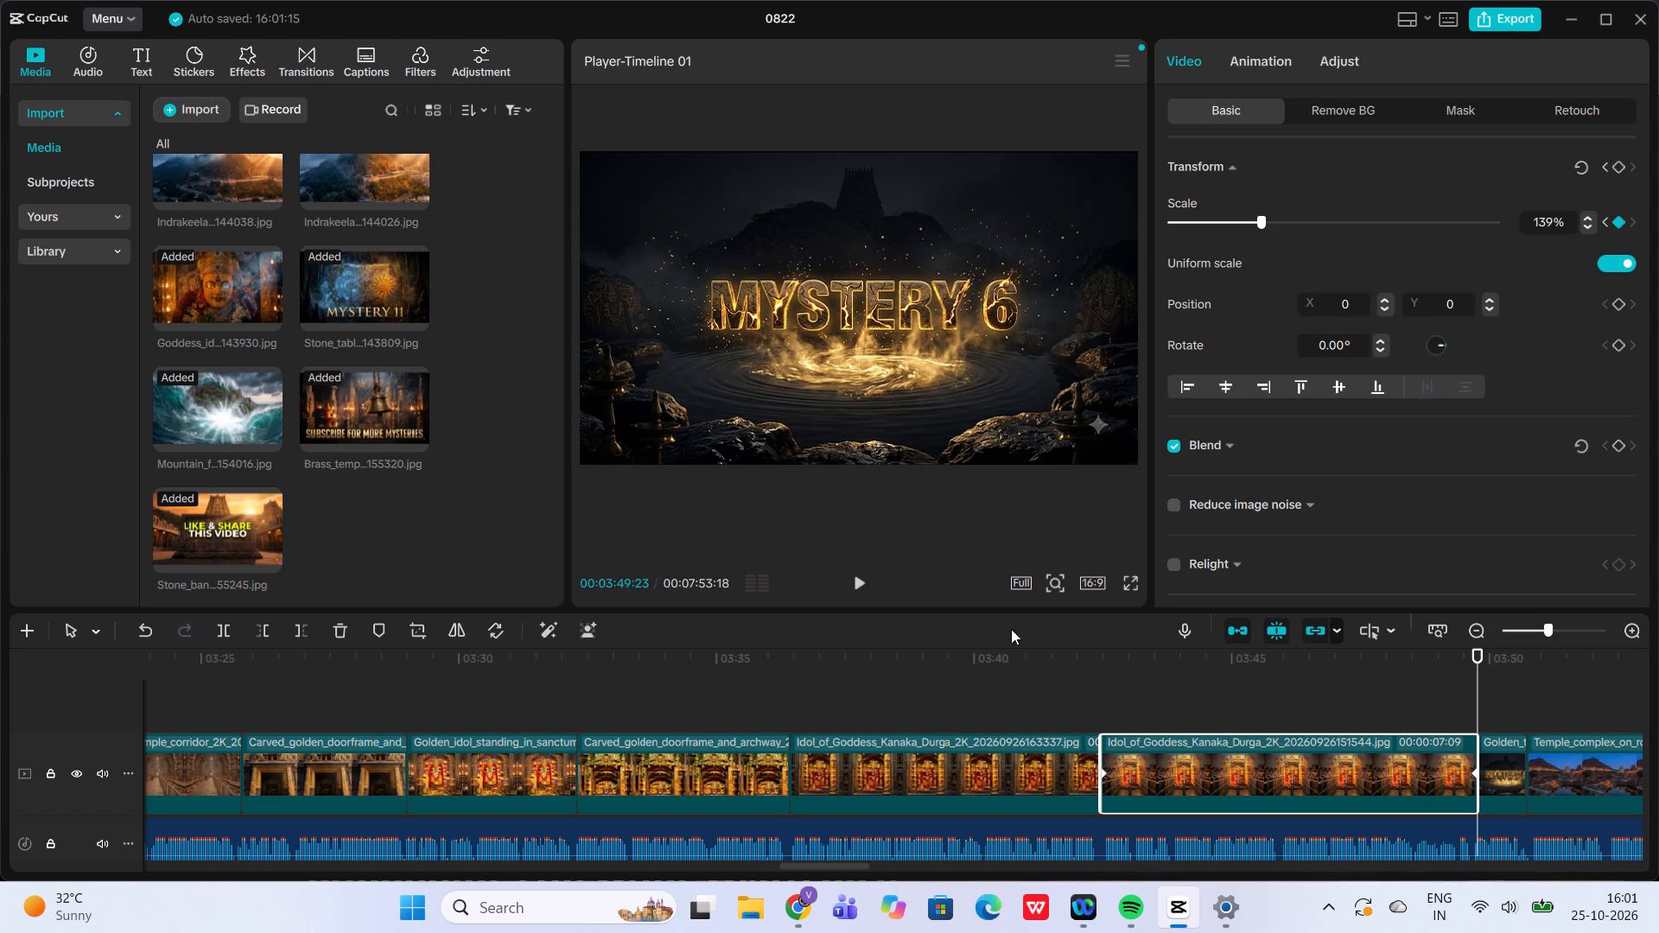
pyautogui.click(1068, 703)
pyautogui.click(855, 575)
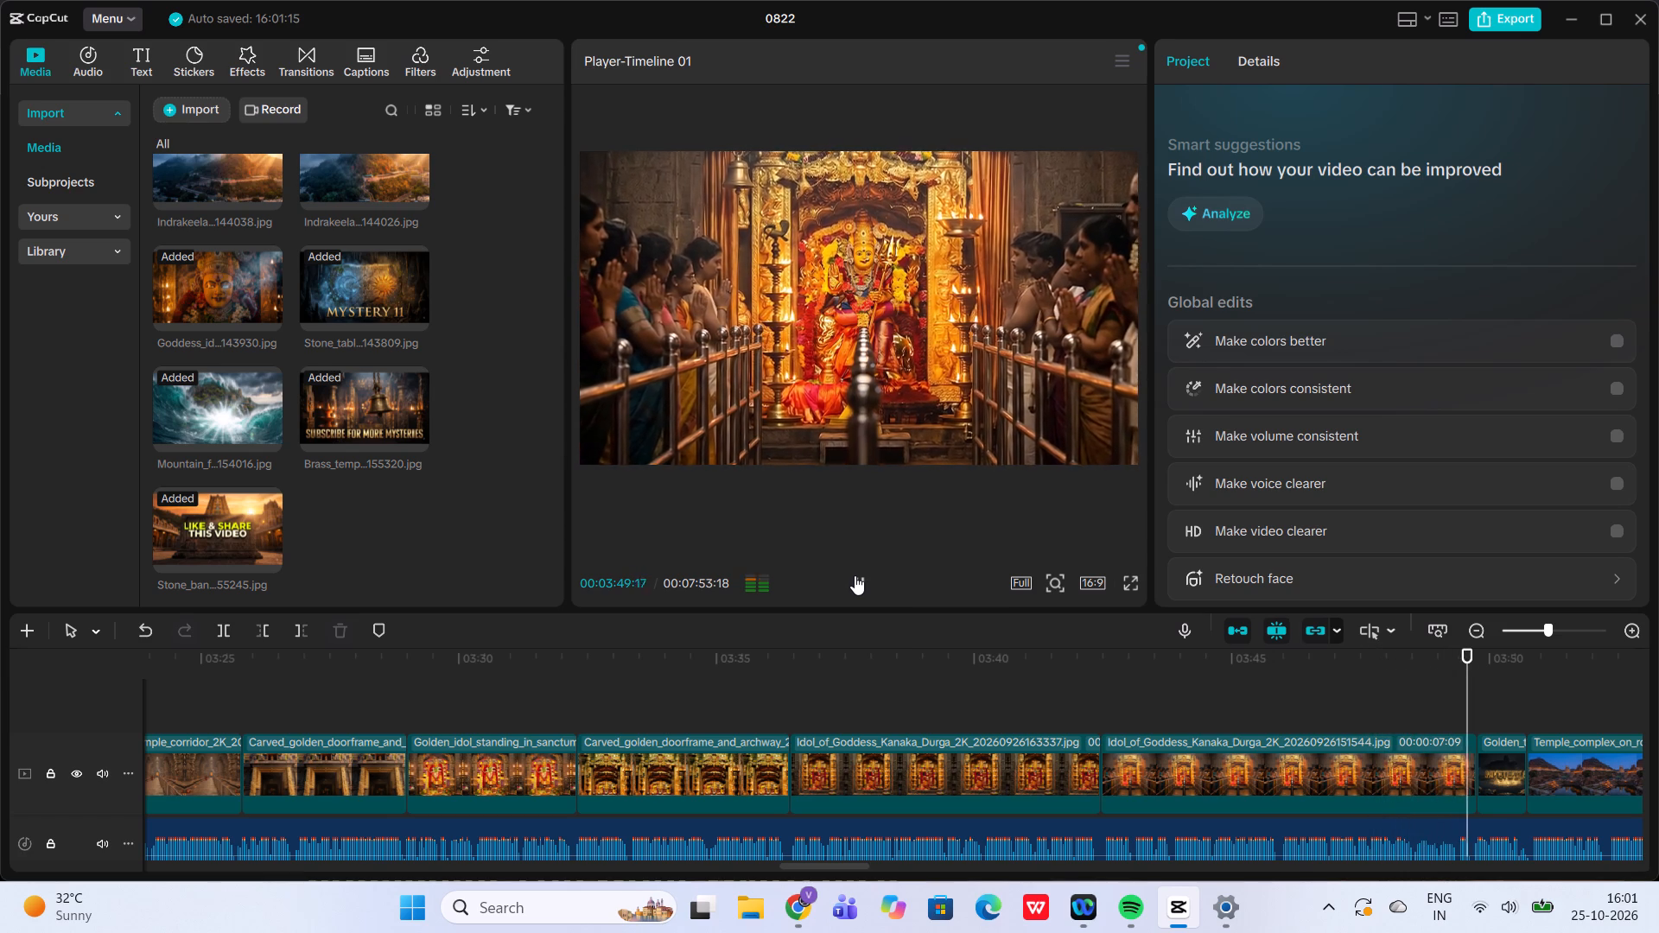
pyautogui.click(855, 575)
# Scale the "MYSTERY 6" title clip to 118% and add a scale keyframe at its start.
pyautogui.hscroll(-1, 1147, 689)
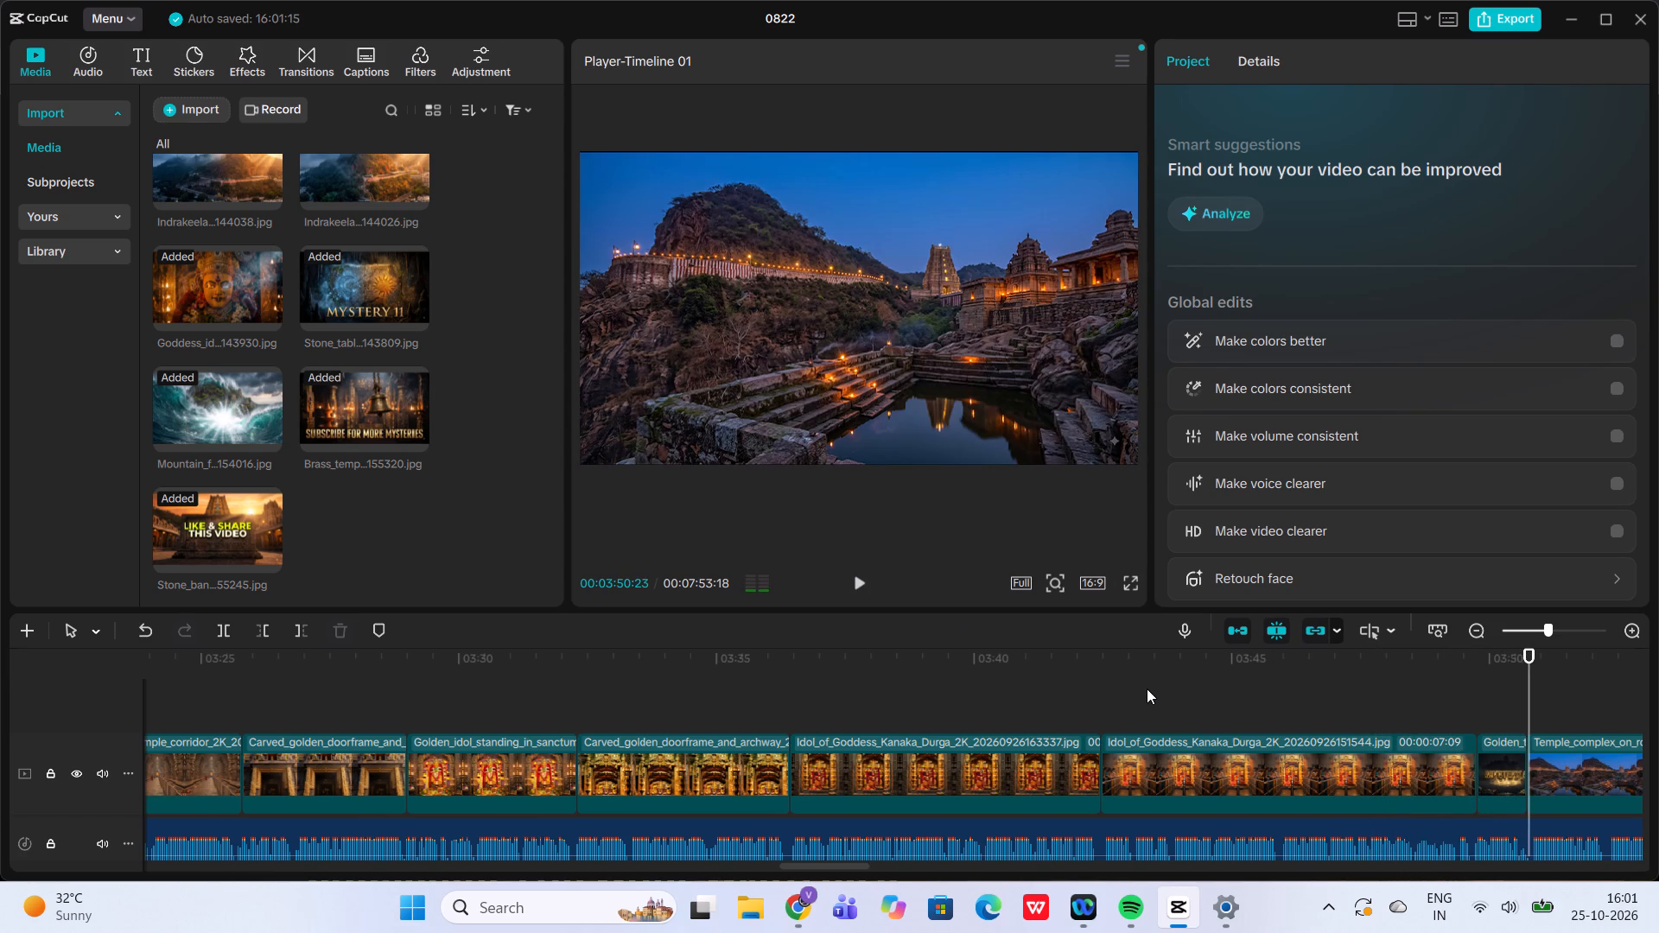
pyautogui.hscroll(-1, 1147, 689)
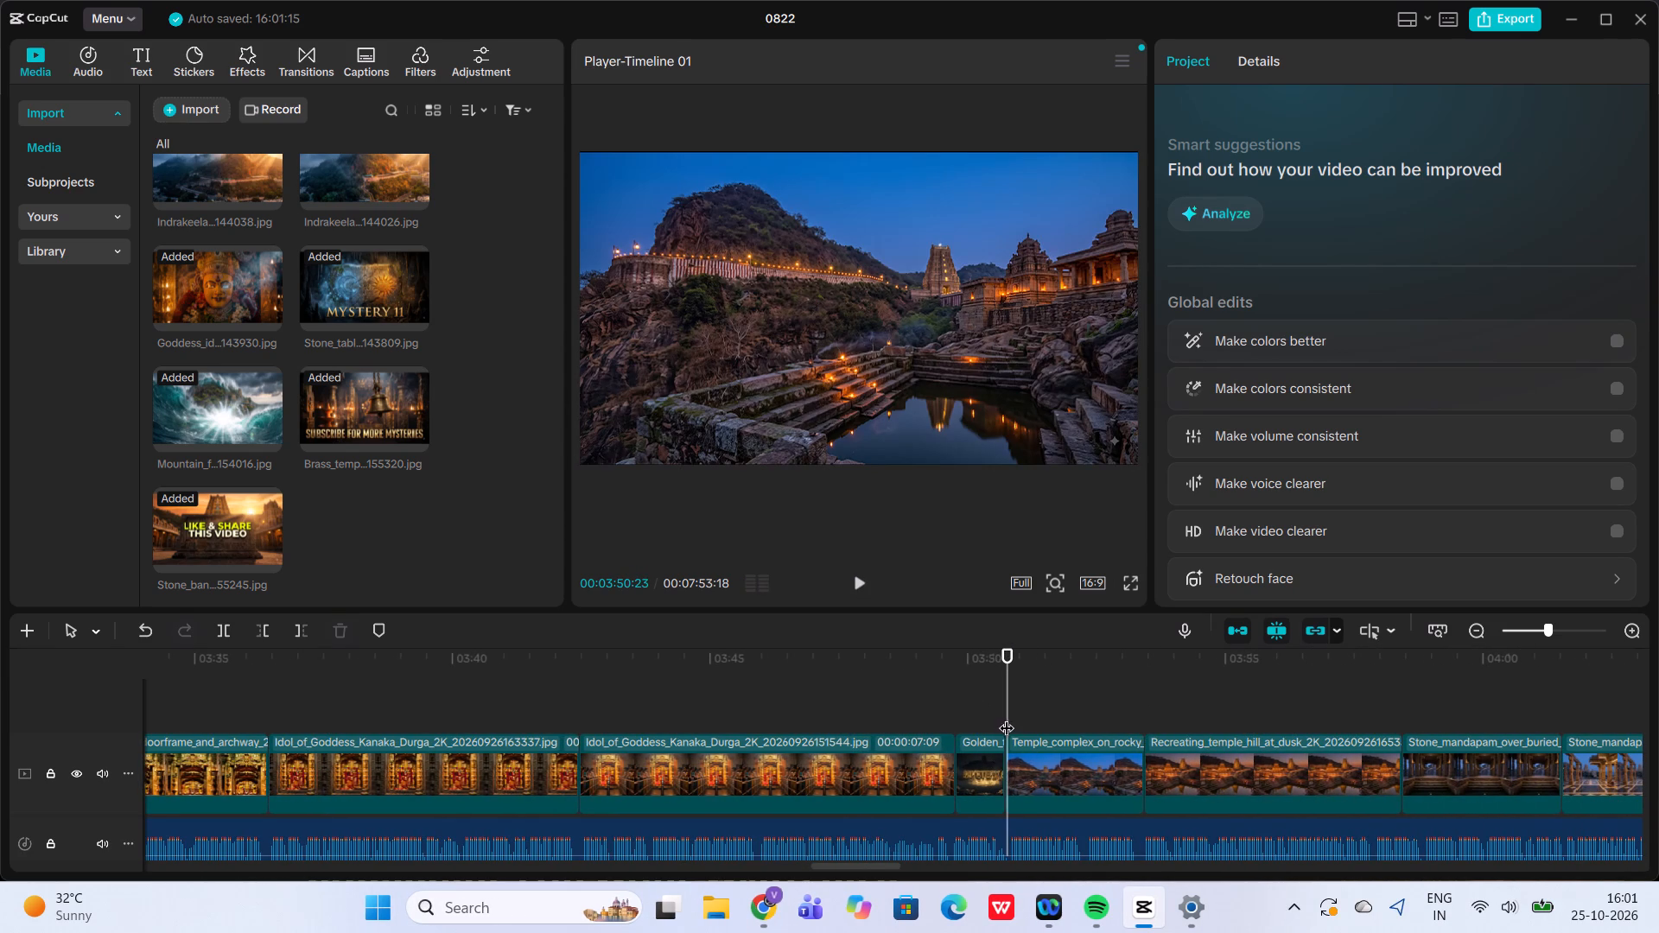
pyautogui.click(982, 715)
pyautogui.moveTo(982, 715); pyautogui.dragTo(959, 725)
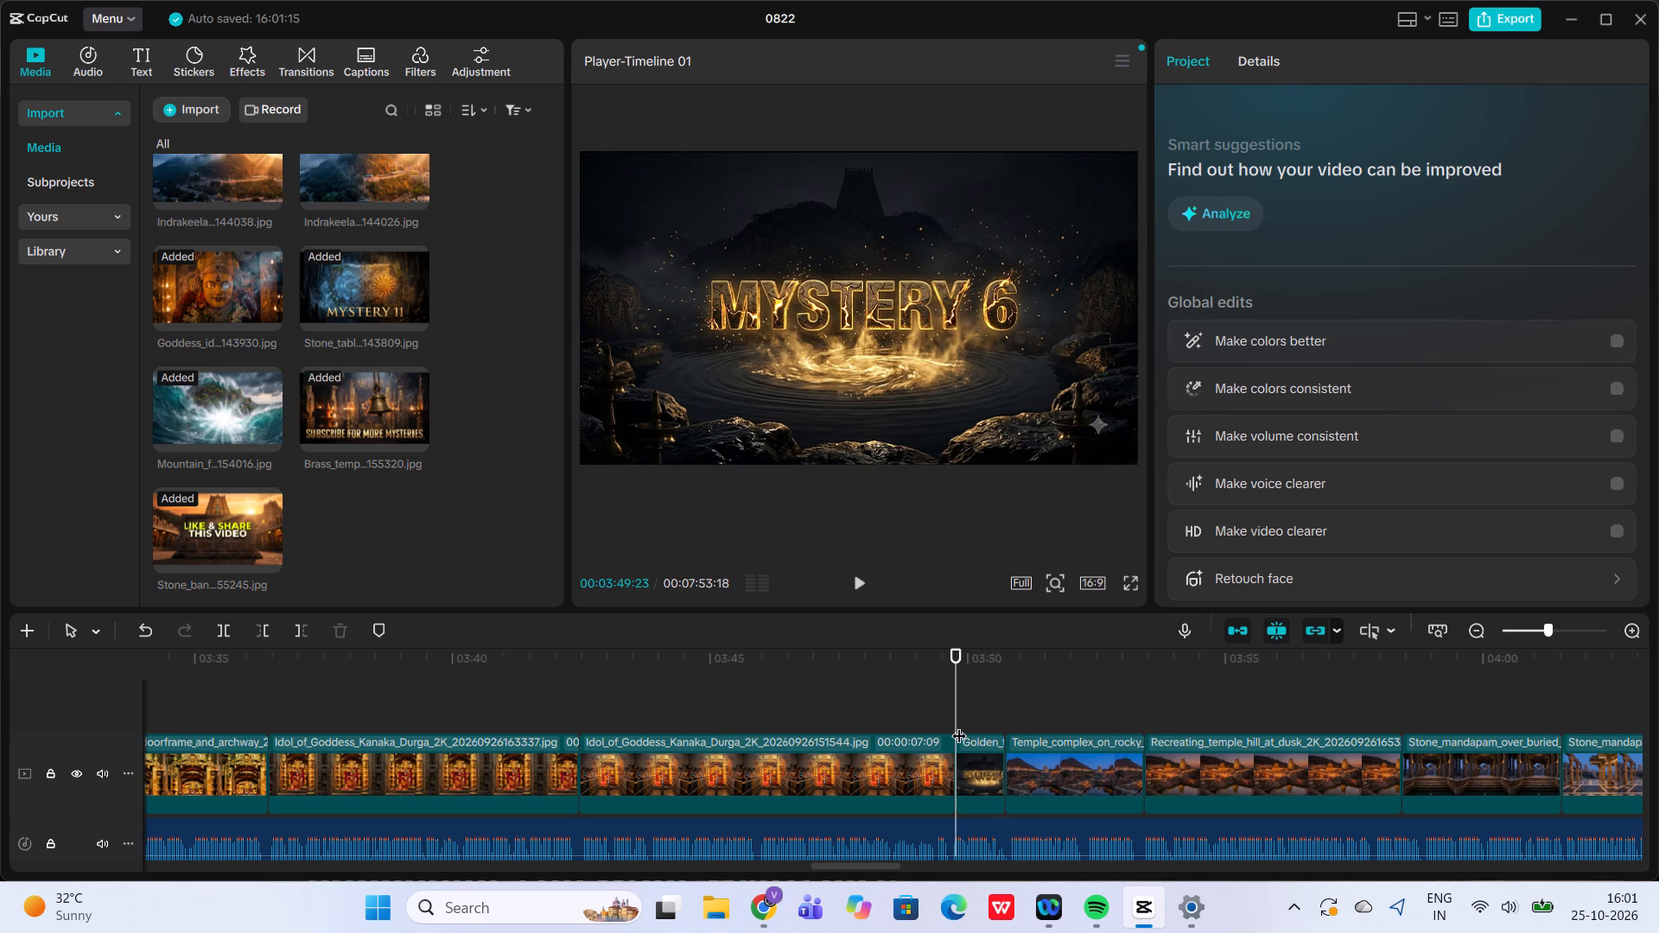
pyautogui.click(974, 749)
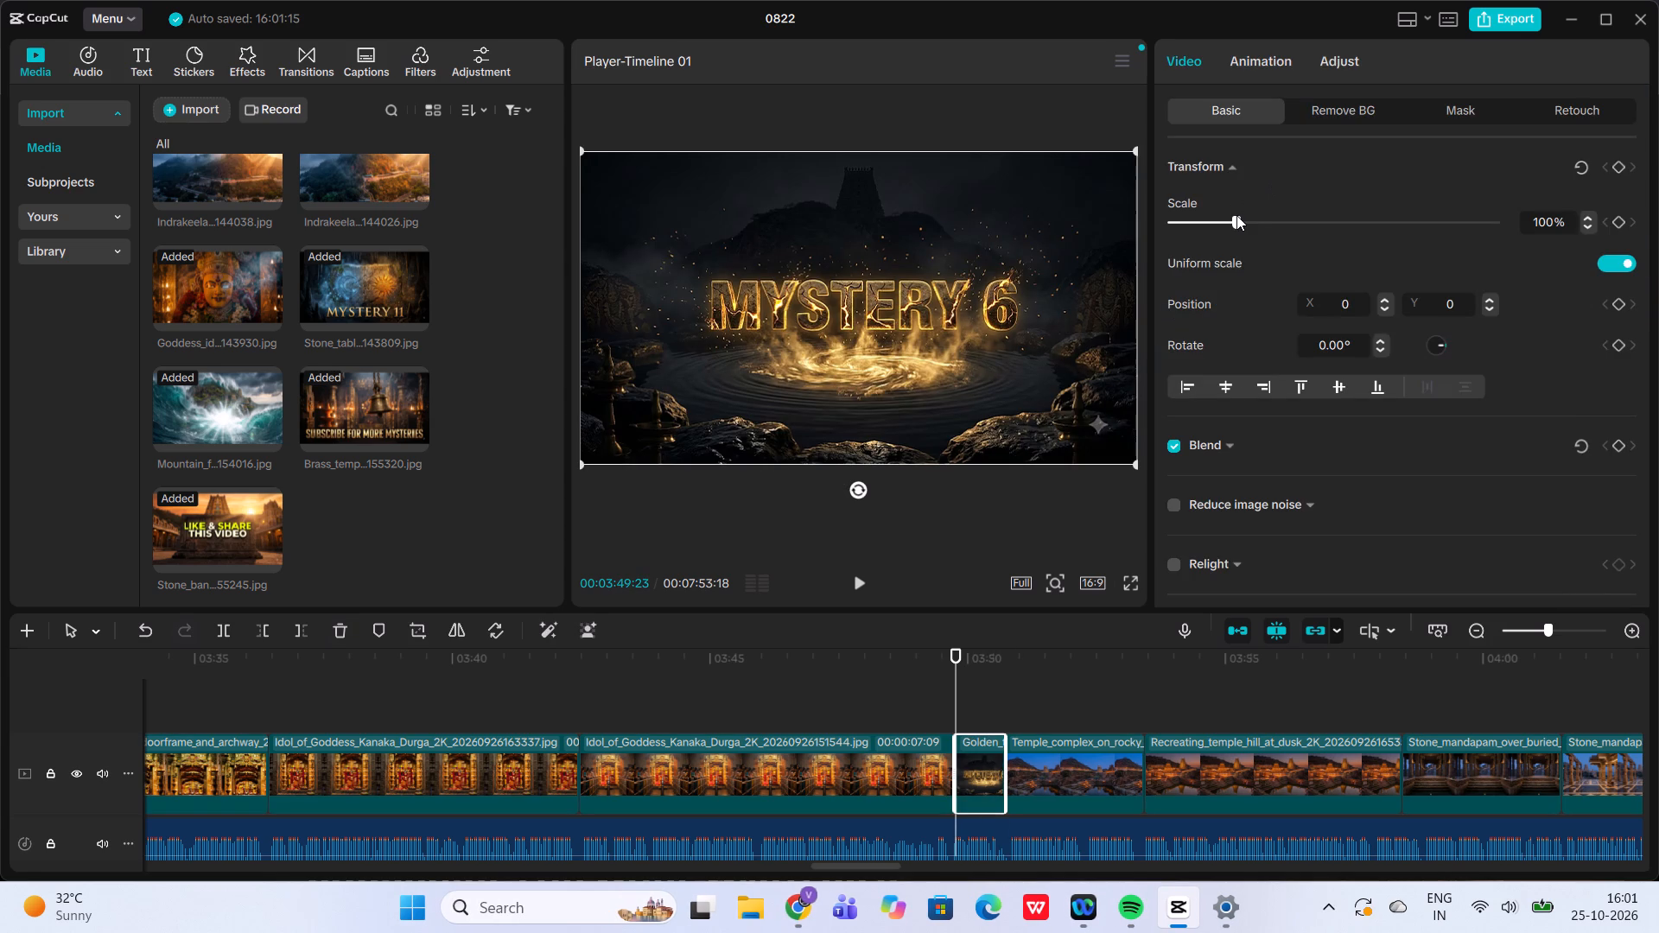
pyautogui.doubleClick(1236, 215)
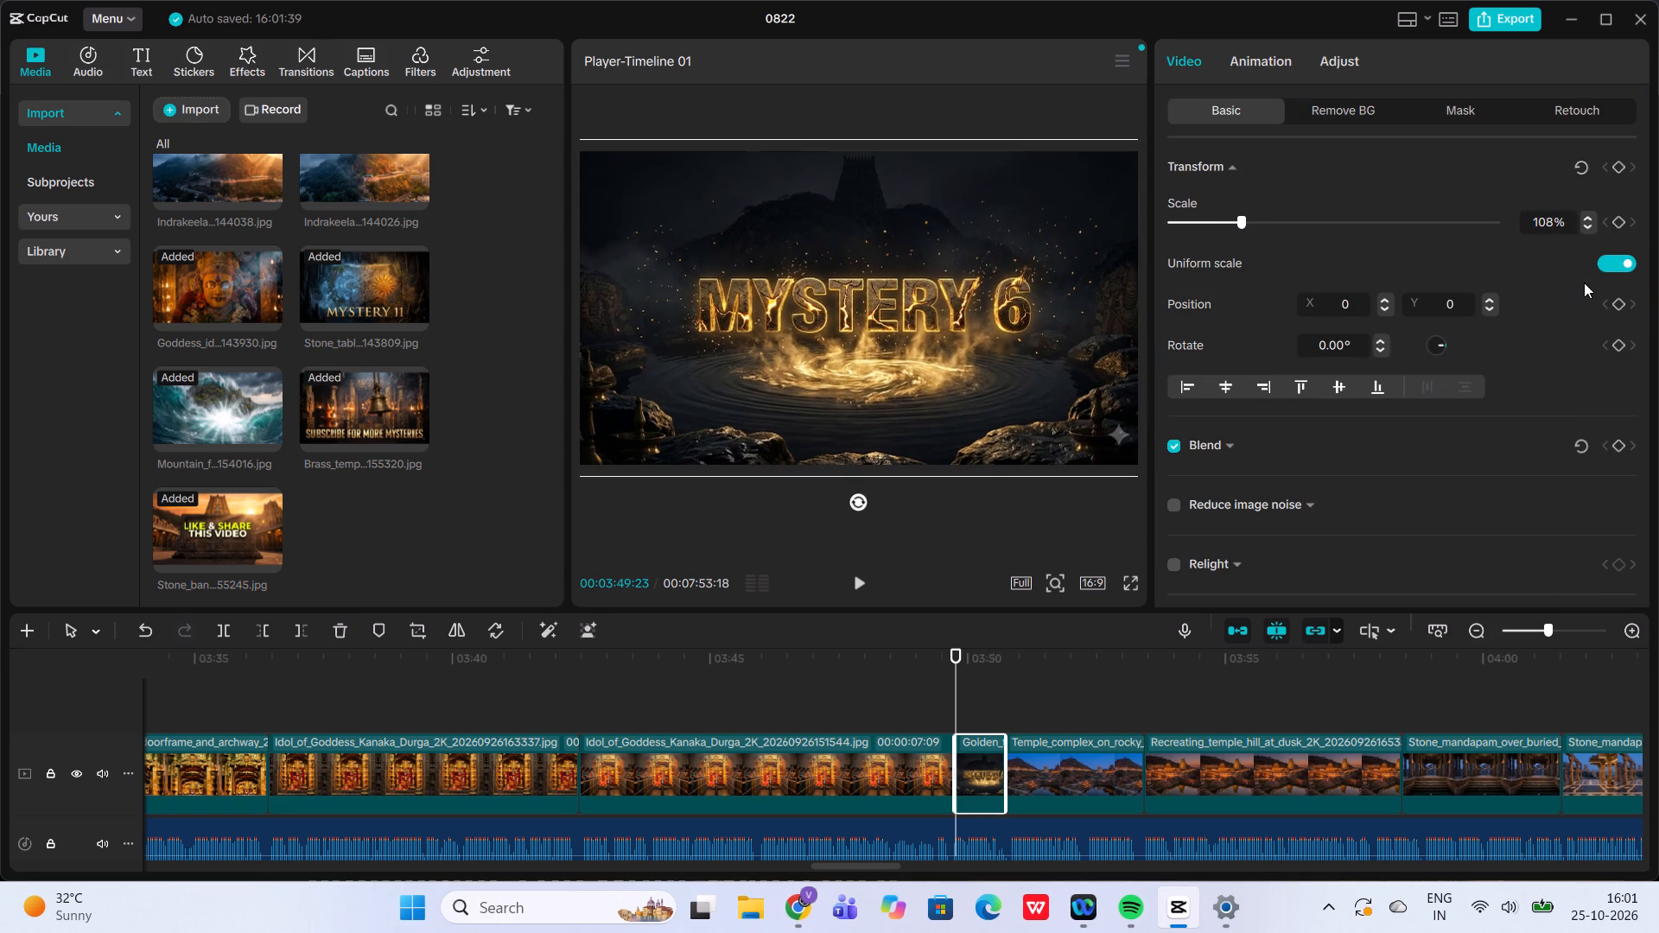
pyautogui.click(1258, 223)
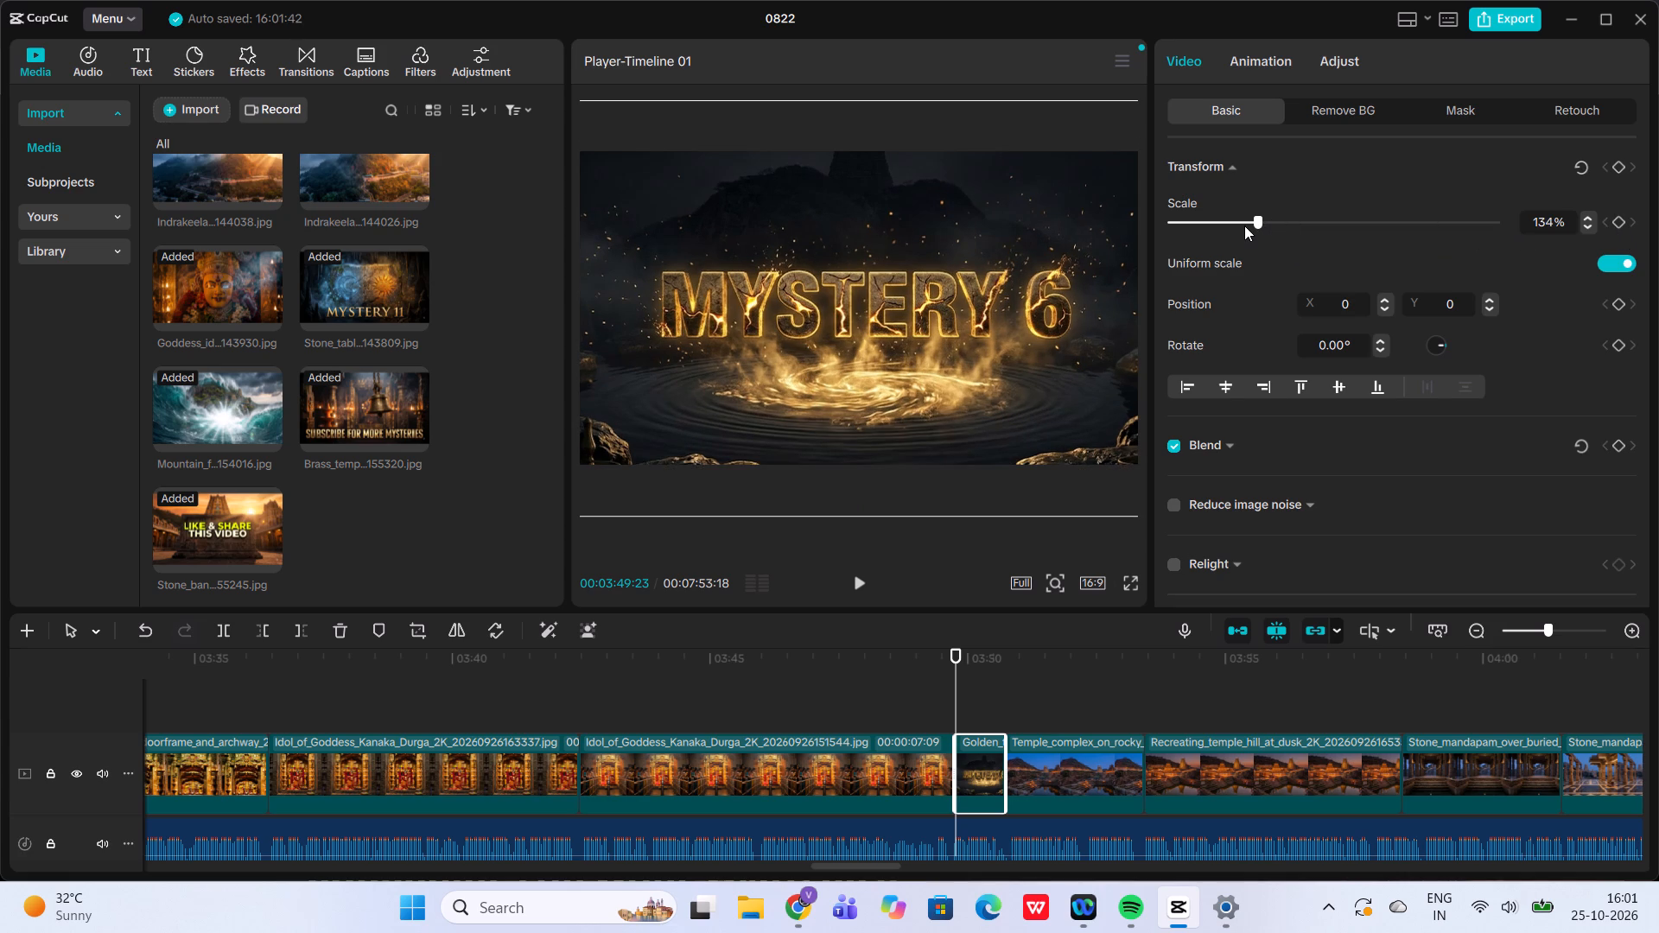
pyautogui.click(1244, 225)
pyautogui.click(1244, 225)
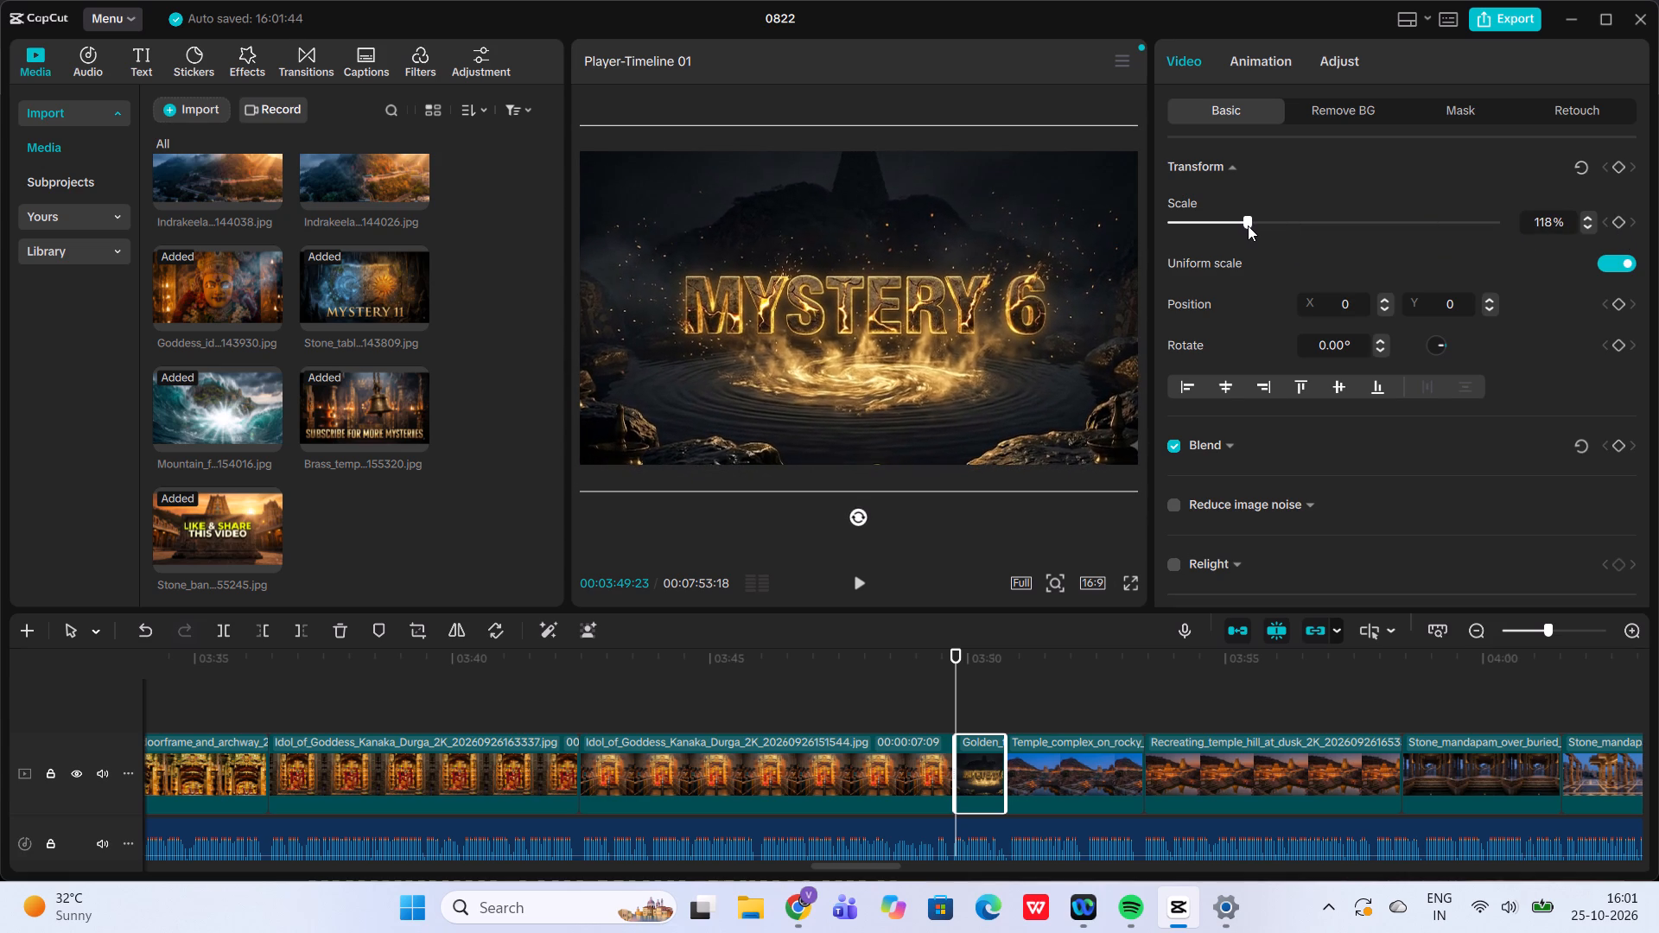
pyautogui.click(1618, 219)
# Add a 126% scale keyframe at the end of the "MYSTERY 6" title clip and play back the zoom.
pyautogui.click(1003, 710)
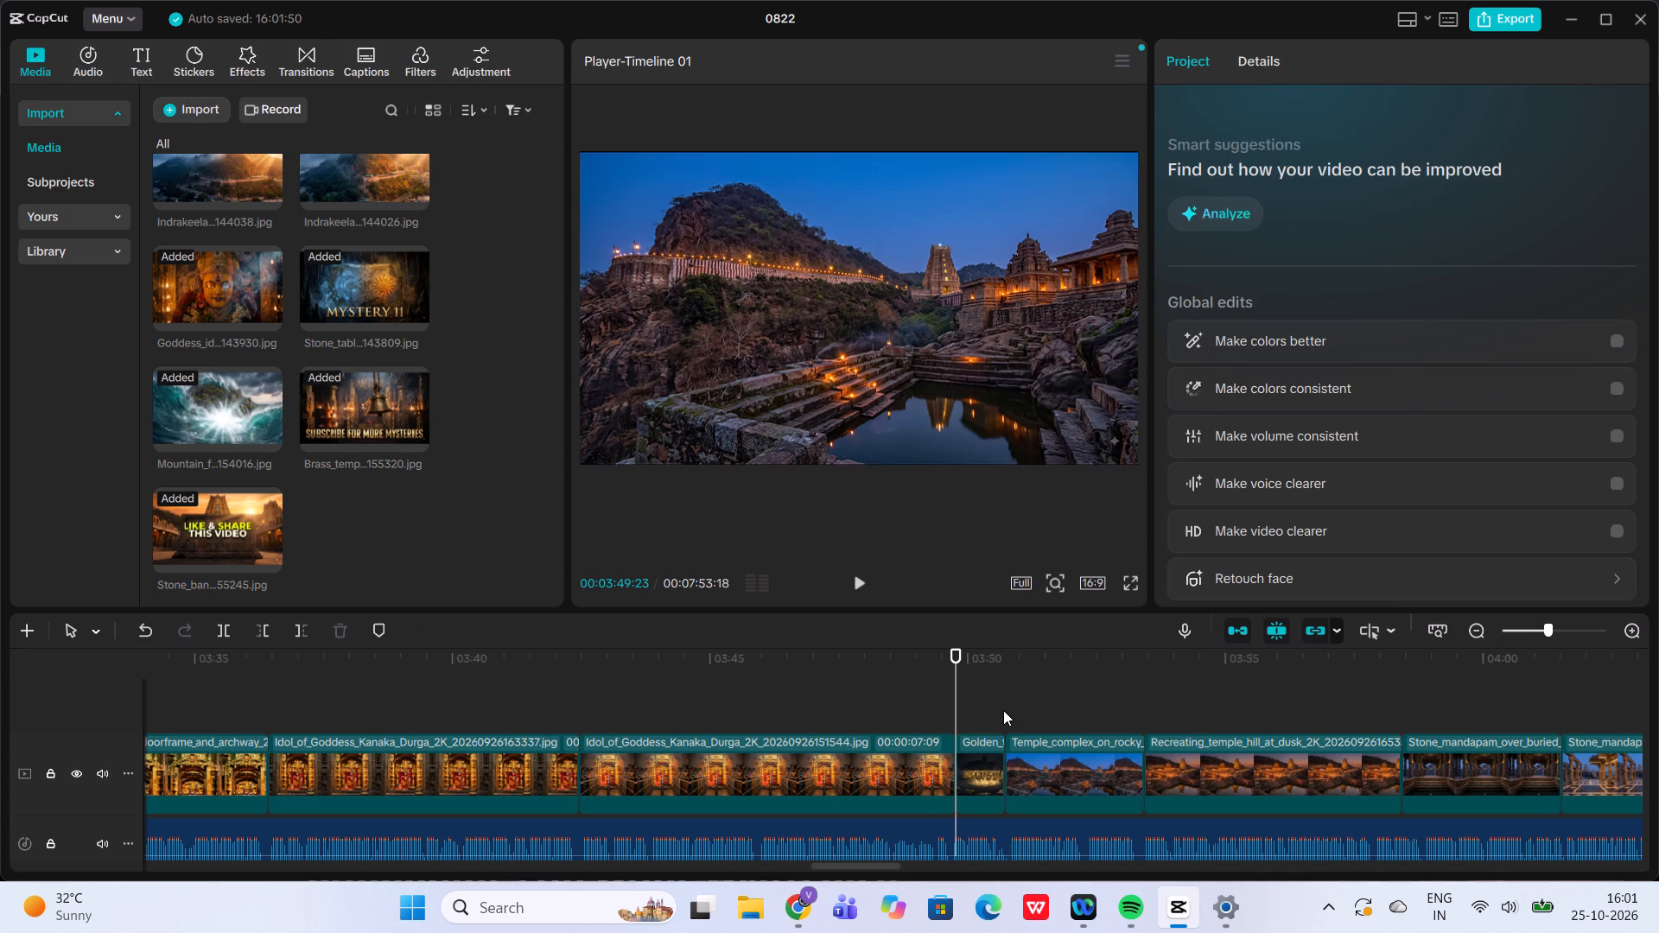
pyautogui.click(973, 771)
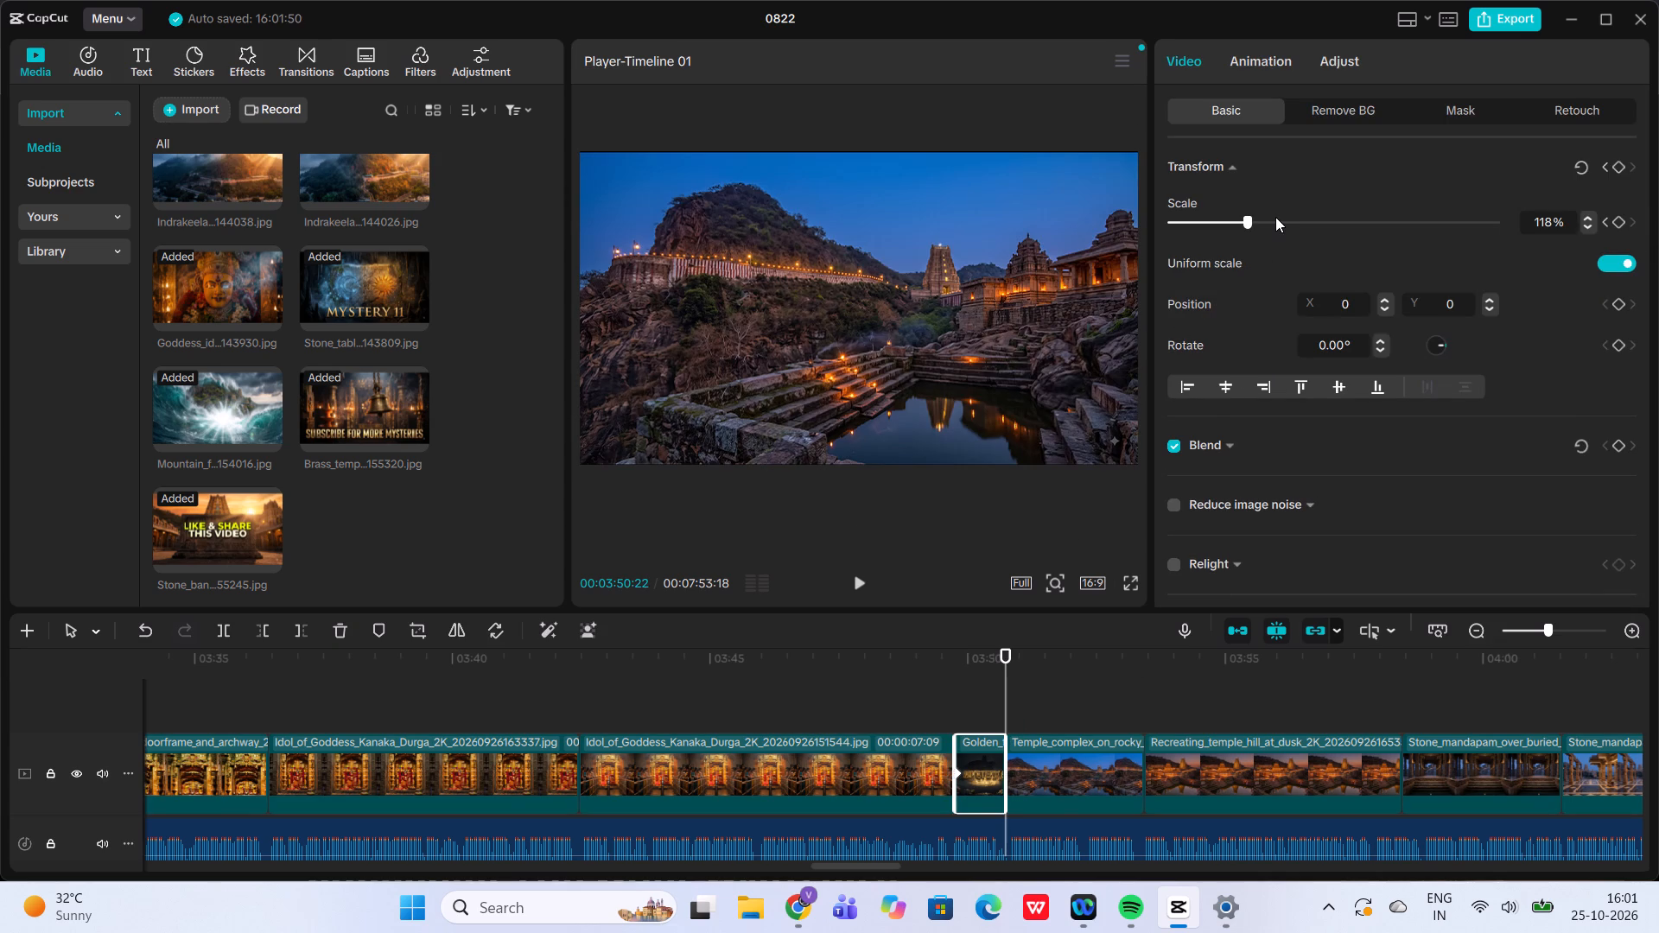
pyautogui.click(1269, 220)
pyautogui.moveTo(1269, 220); pyautogui.dragTo(1261, 220)
pyautogui.moveTo(1261, 220); pyautogui.dragTo(1255, 220)
pyautogui.moveTo(1255, 220); pyautogui.dragTo(1253, 220)
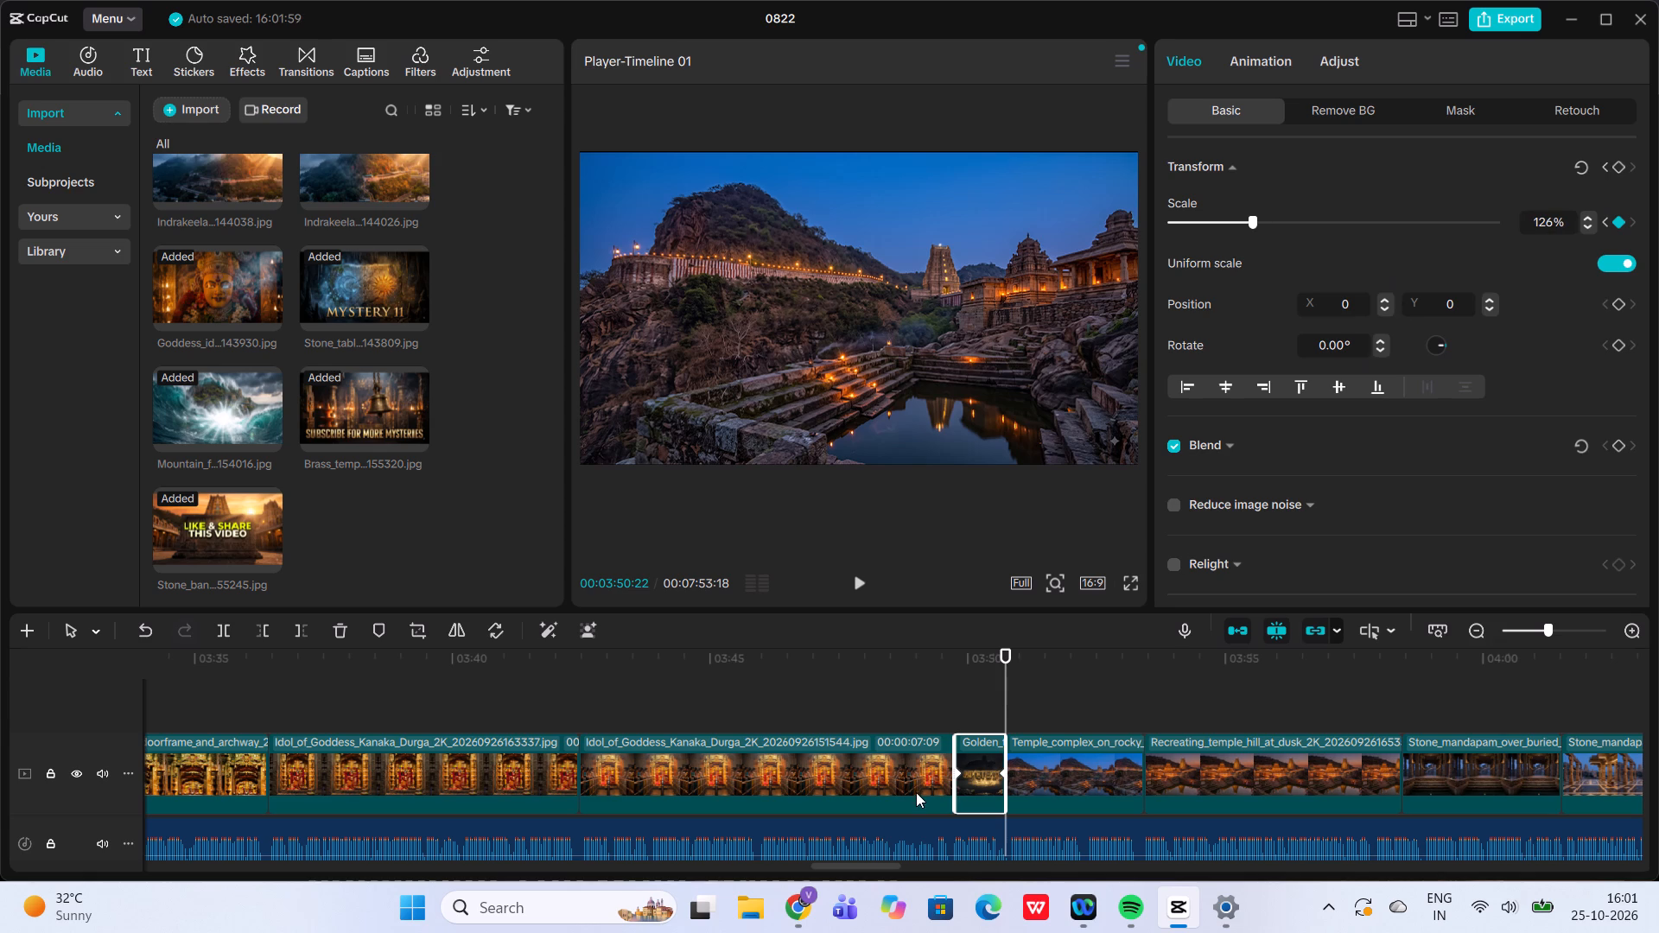
pyautogui.click(928, 733)
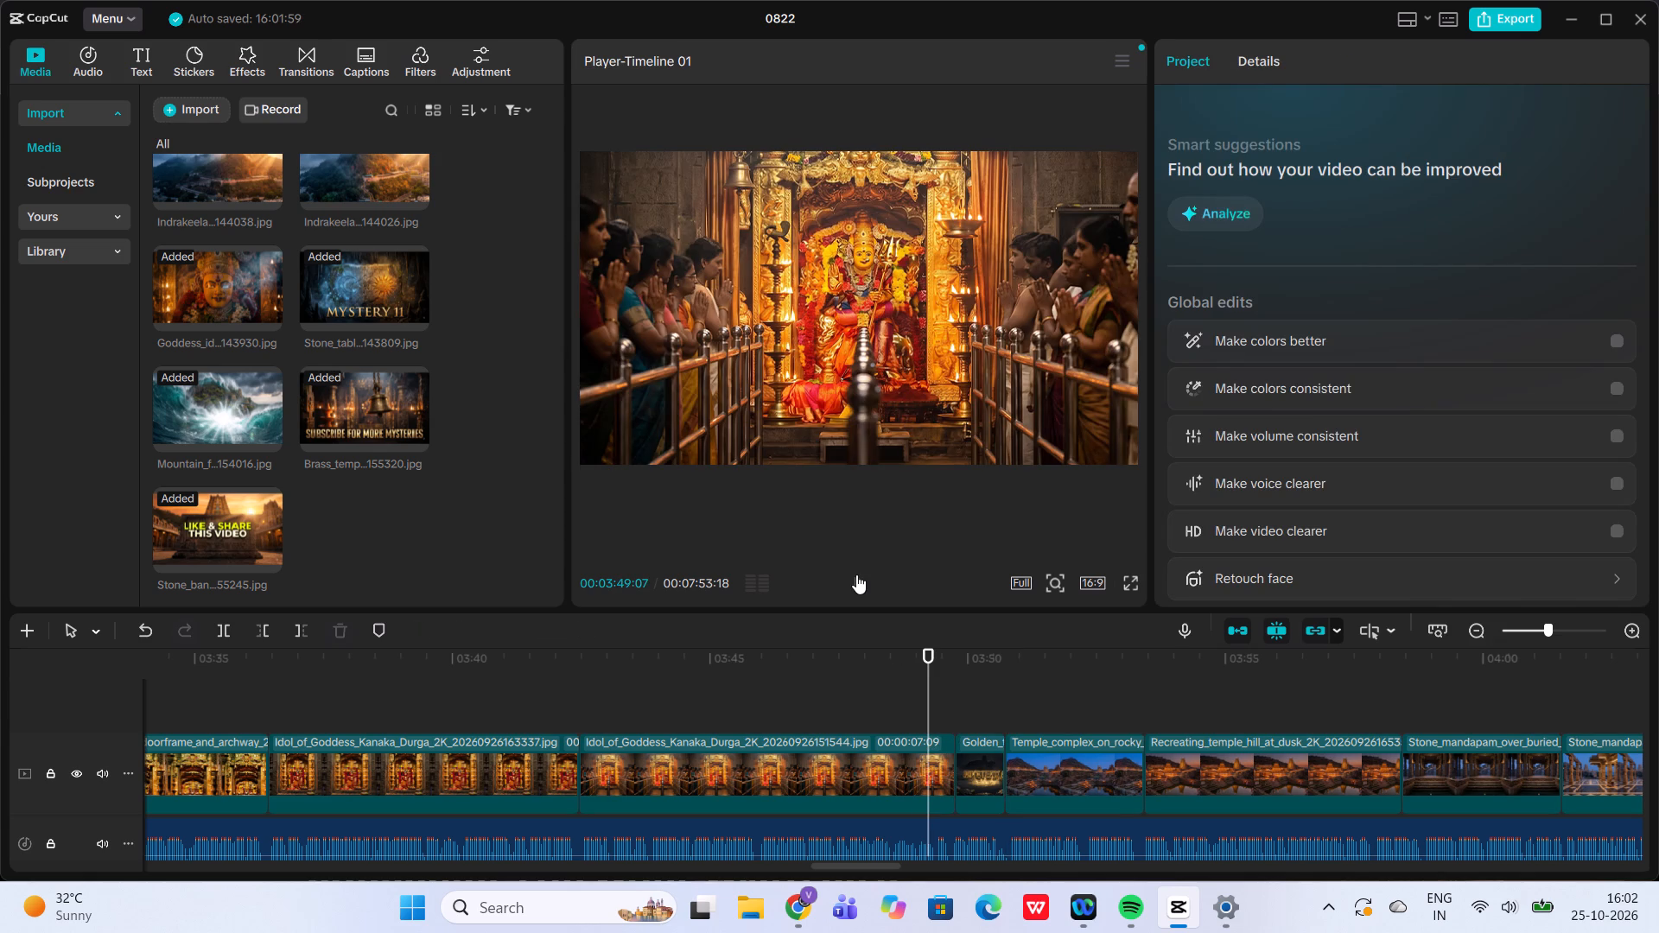
pyautogui.click(856, 574)
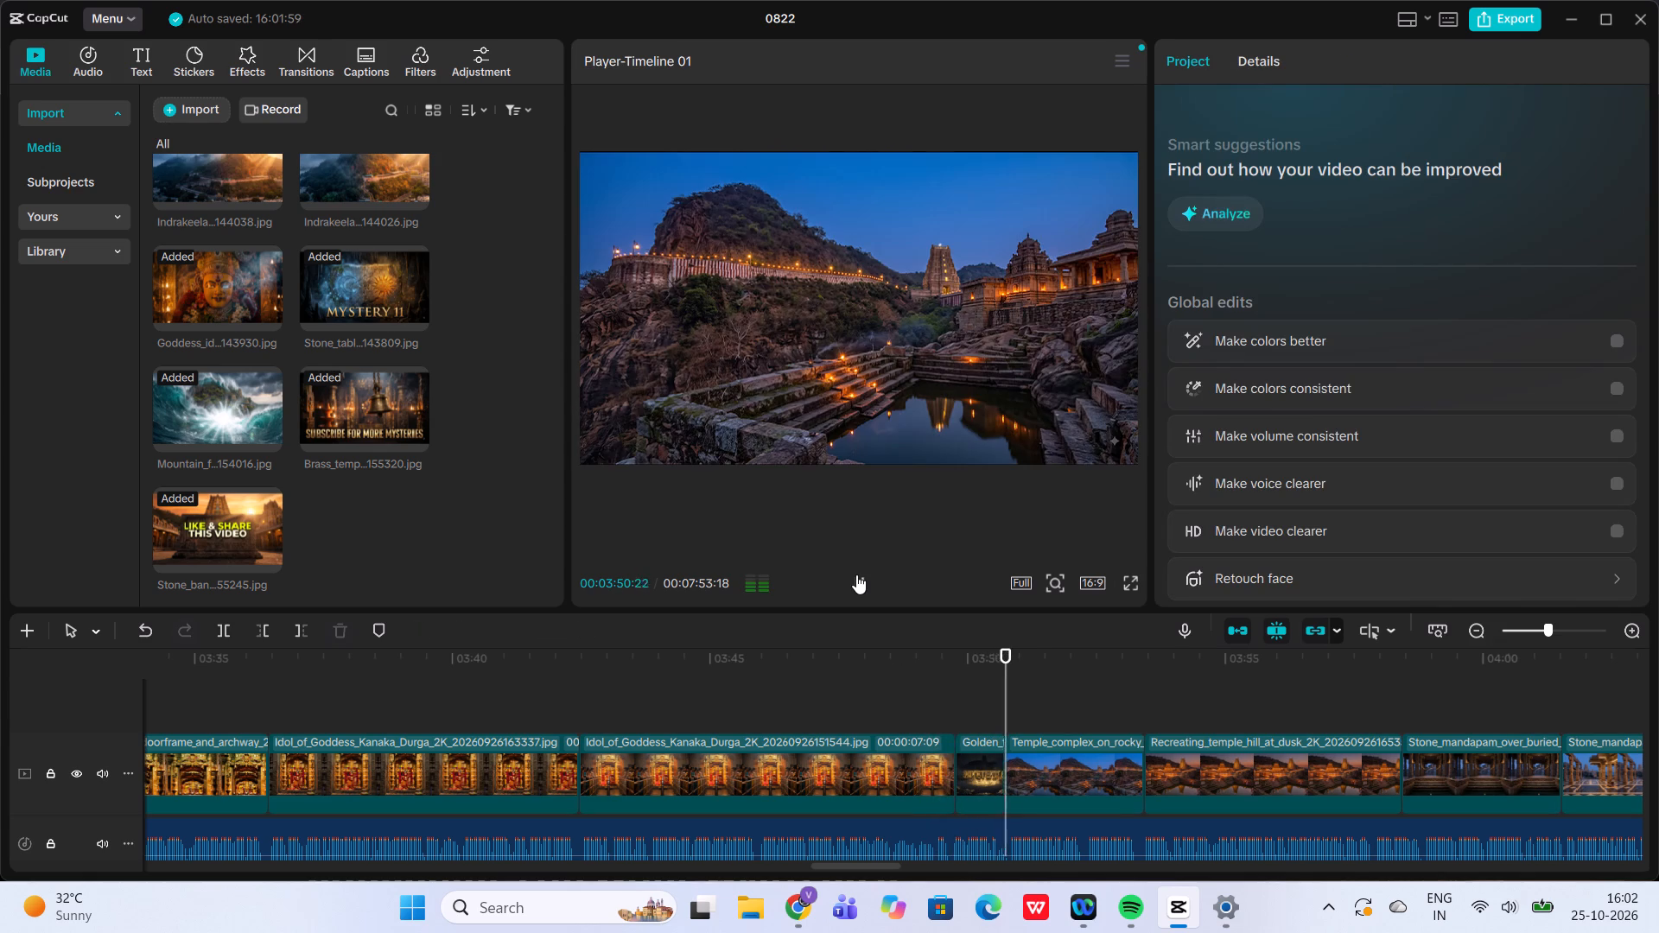
# Add scale keyframes to the "Temple complex on rocky" clip at 03:50, 112% at its start and 123% at its end, and play back the zoom.
pyautogui.click(1002, 713)
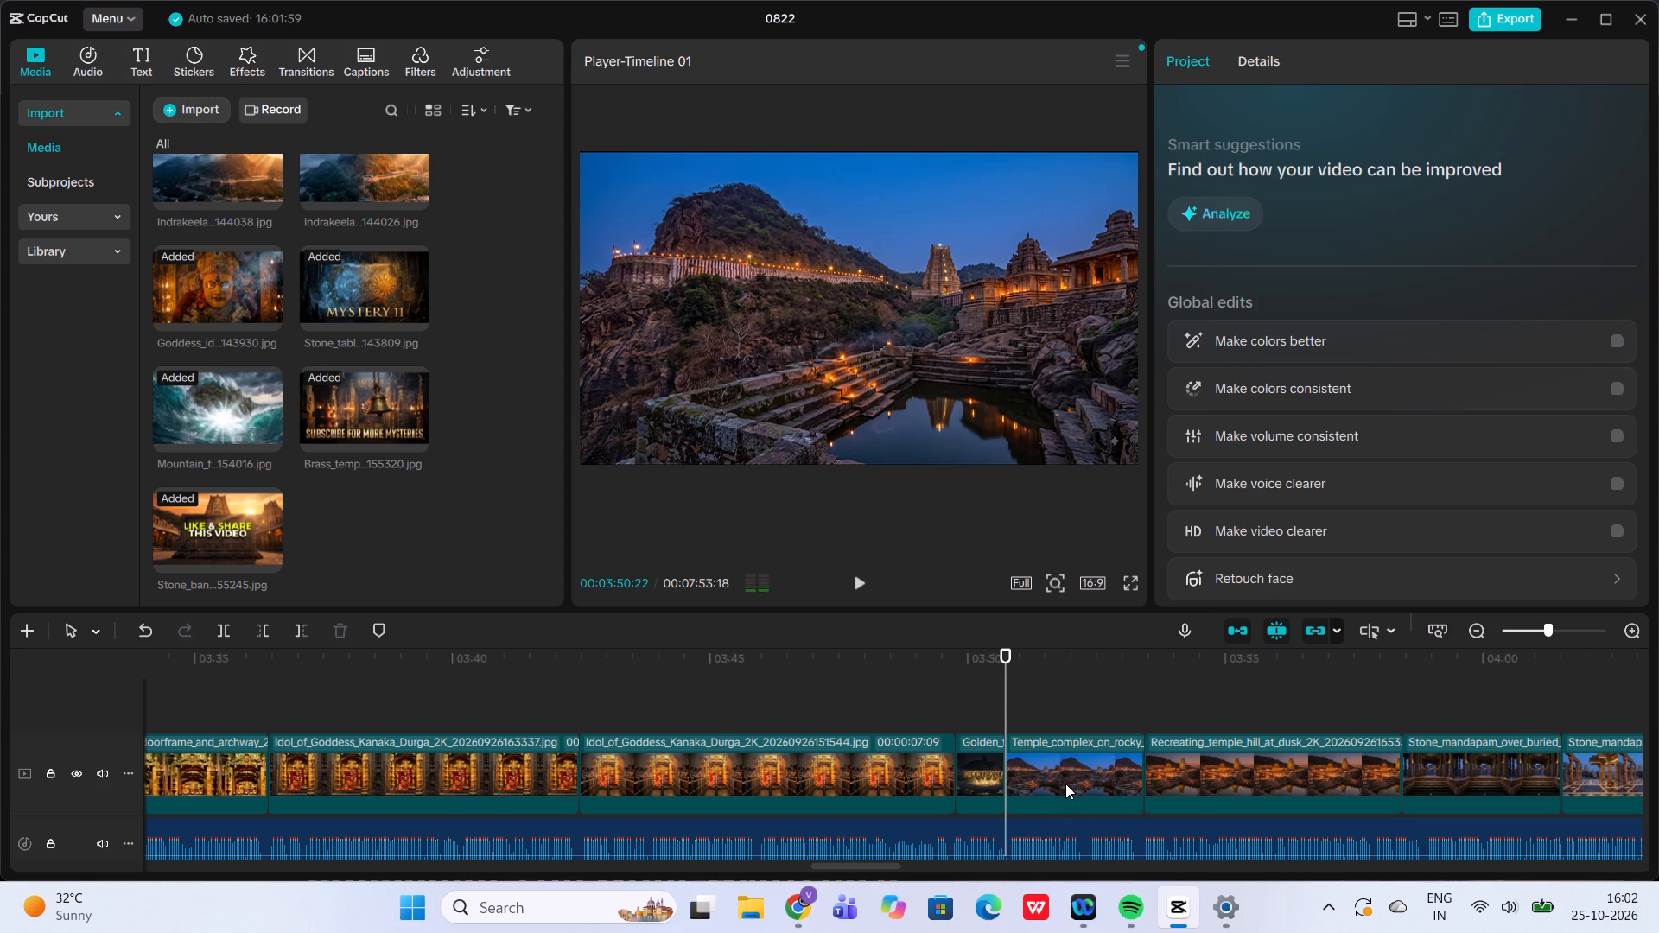
pyautogui.click(1065, 784)
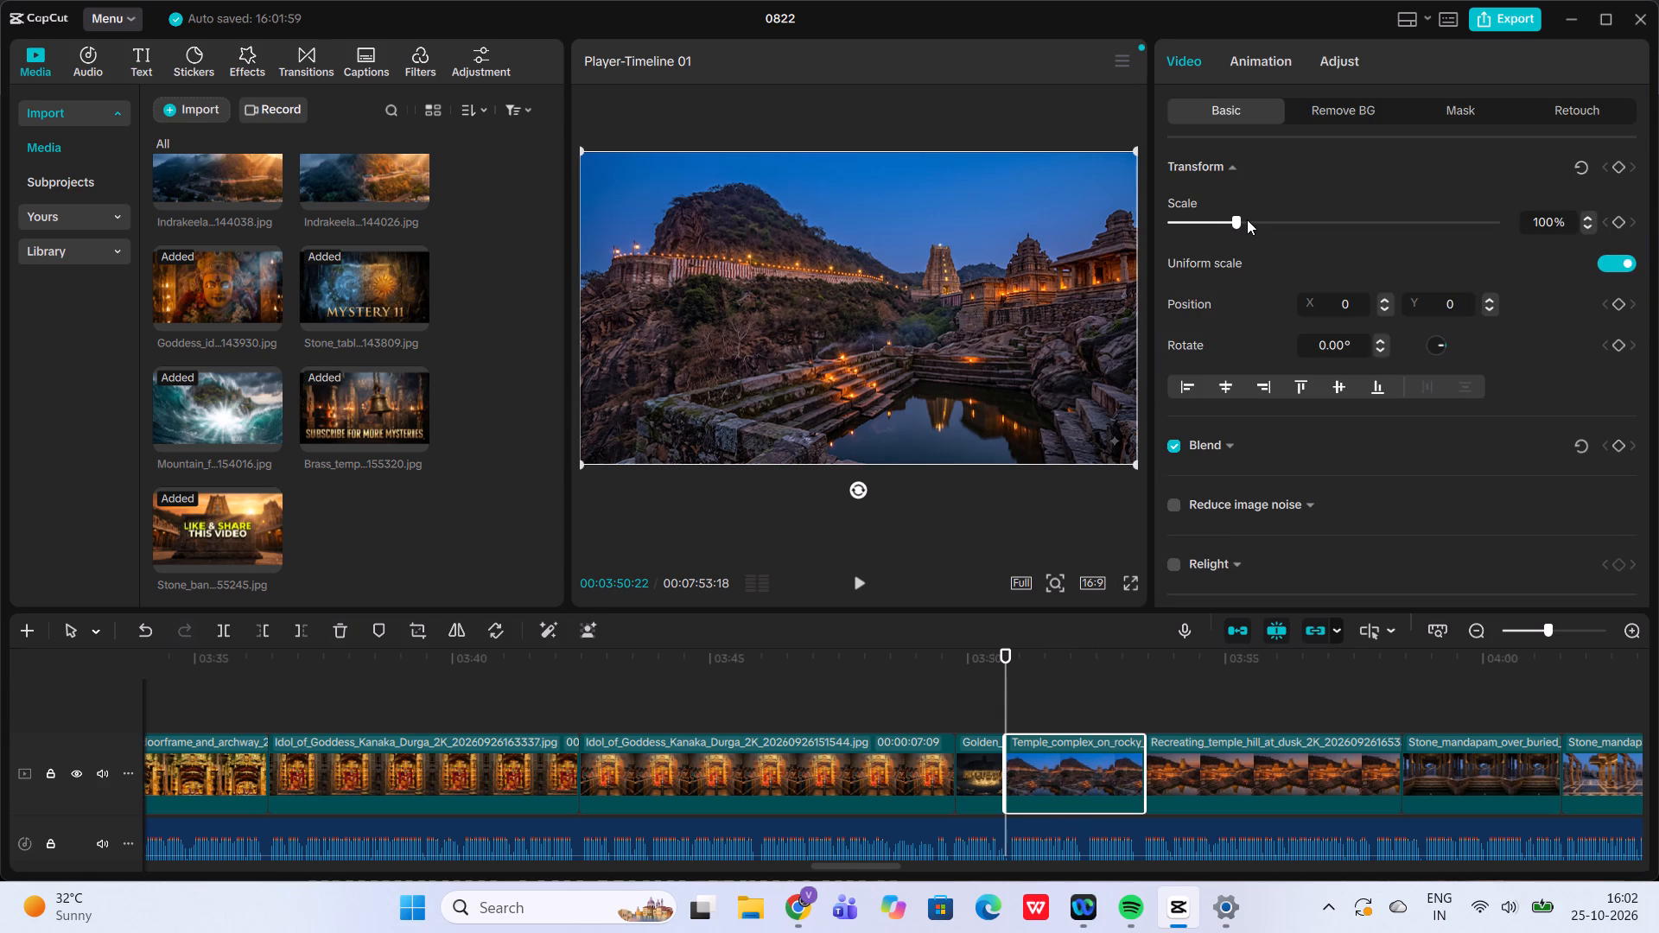
pyautogui.click(1247, 219)
pyautogui.click(1247, 219)
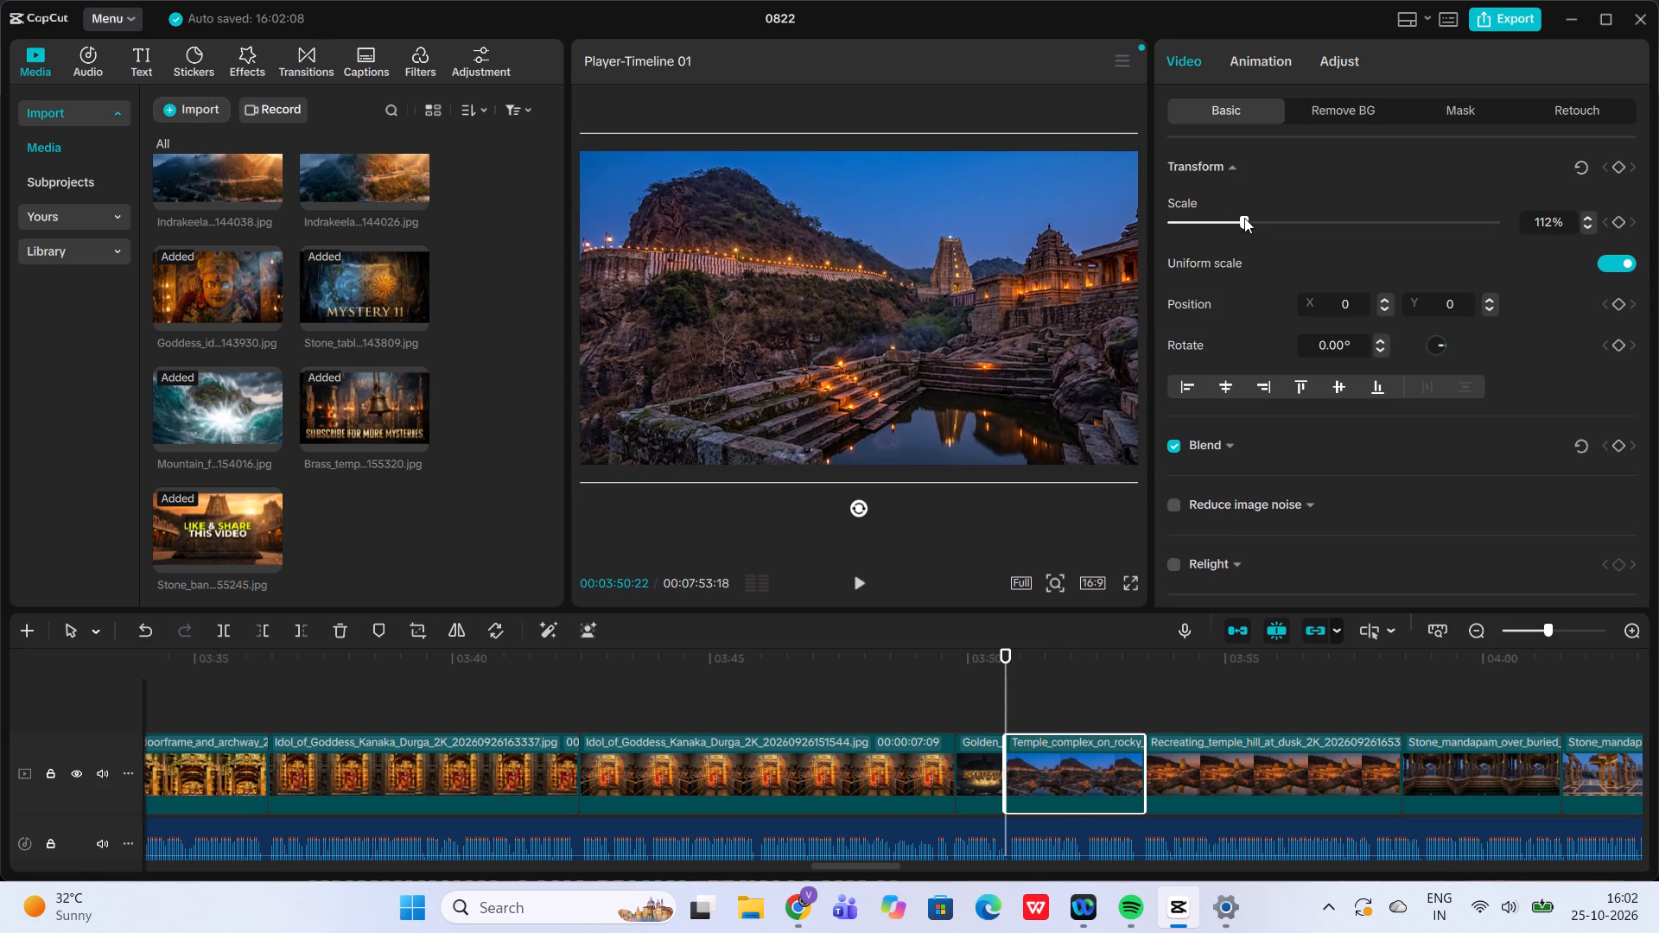
pyautogui.click(1616, 217)
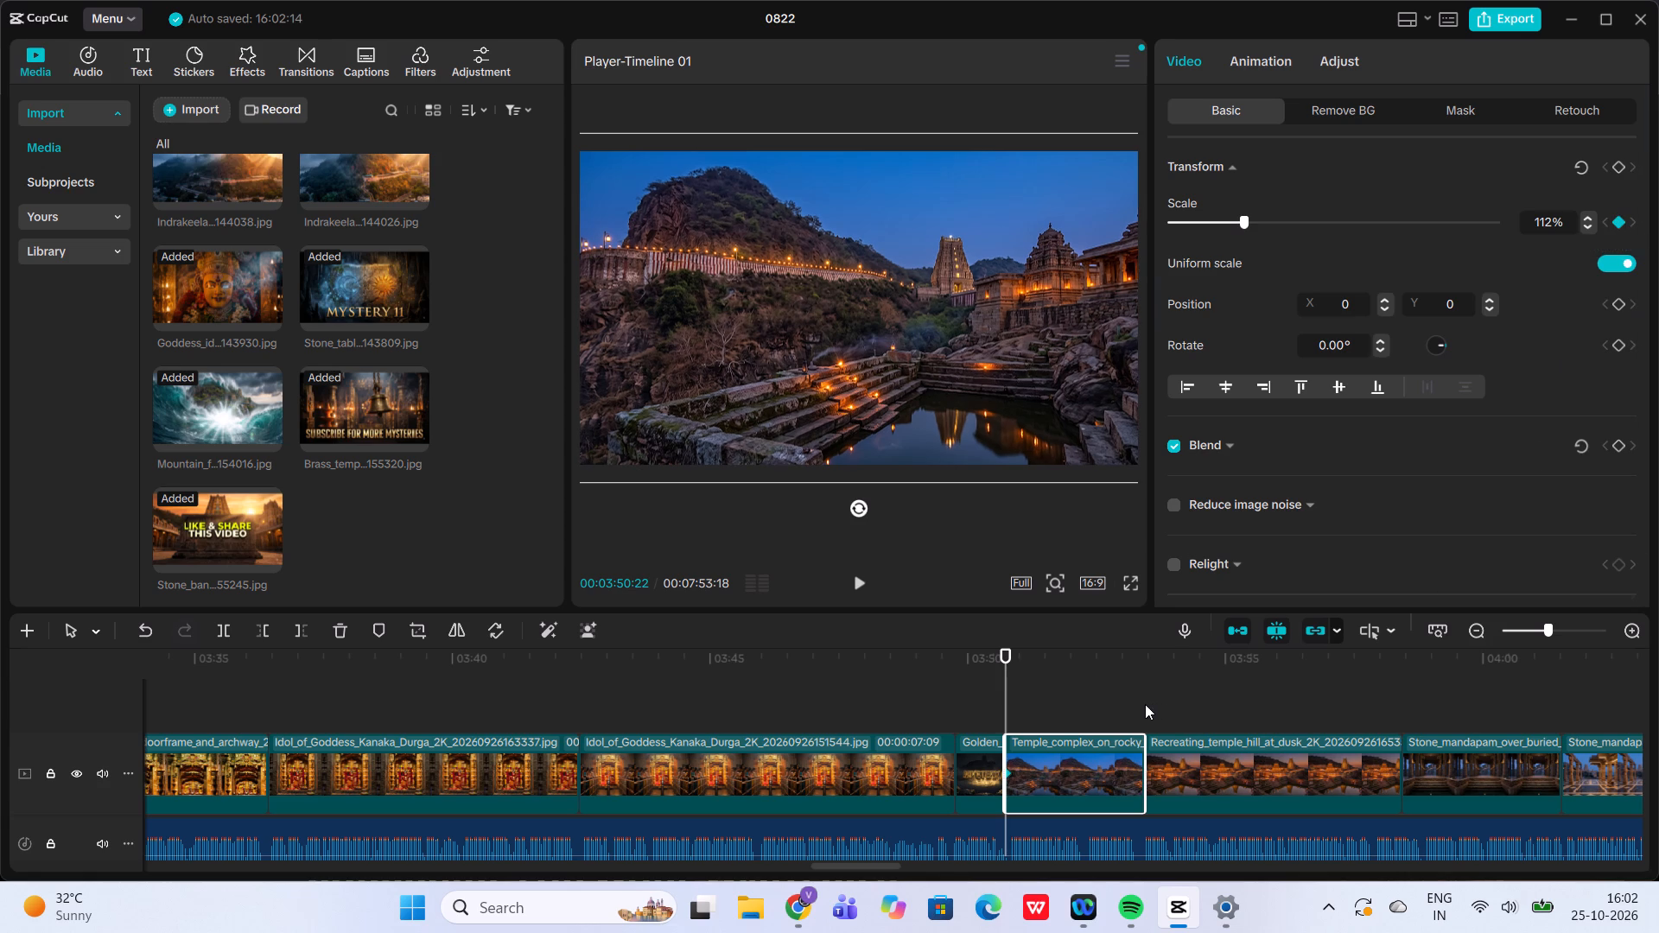
pyautogui.click(1145, 704)
pyautogui.click(1052, 798)
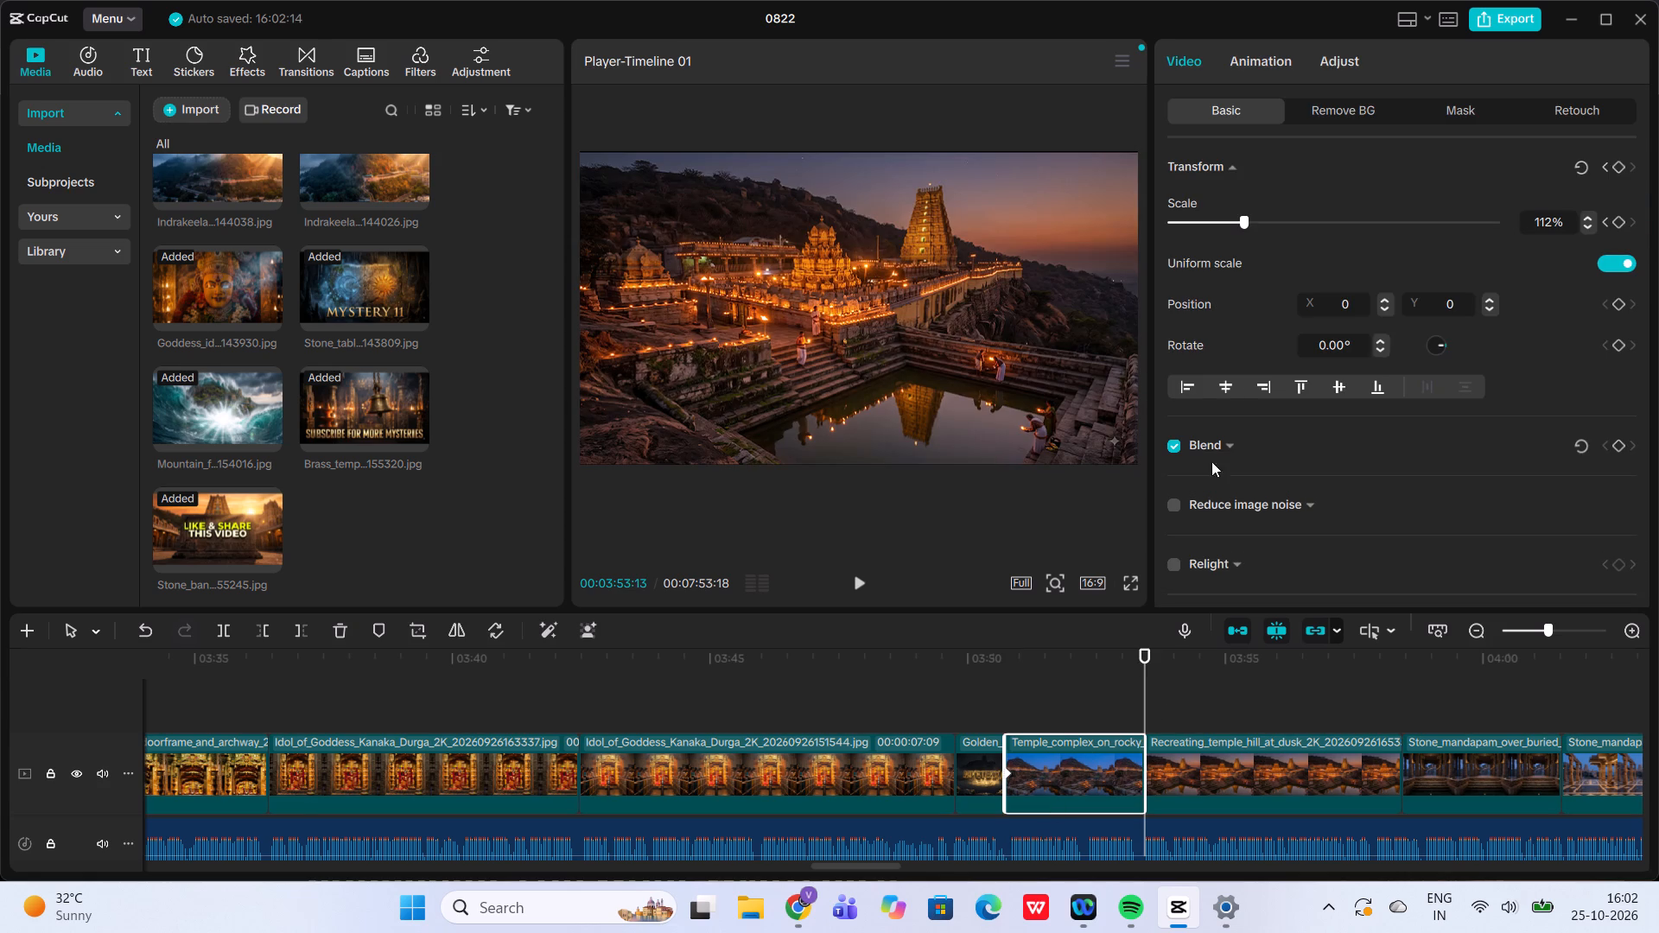
pyautogui.click(1262, 221)
pyautogui.moveTo(1262, 221); pyautogui.dragTo(1255, 221)
pyautogui.moveTo(1255, 221); pyautogui.dragTo(1251, 222)
pyautogui.click(979, 678)
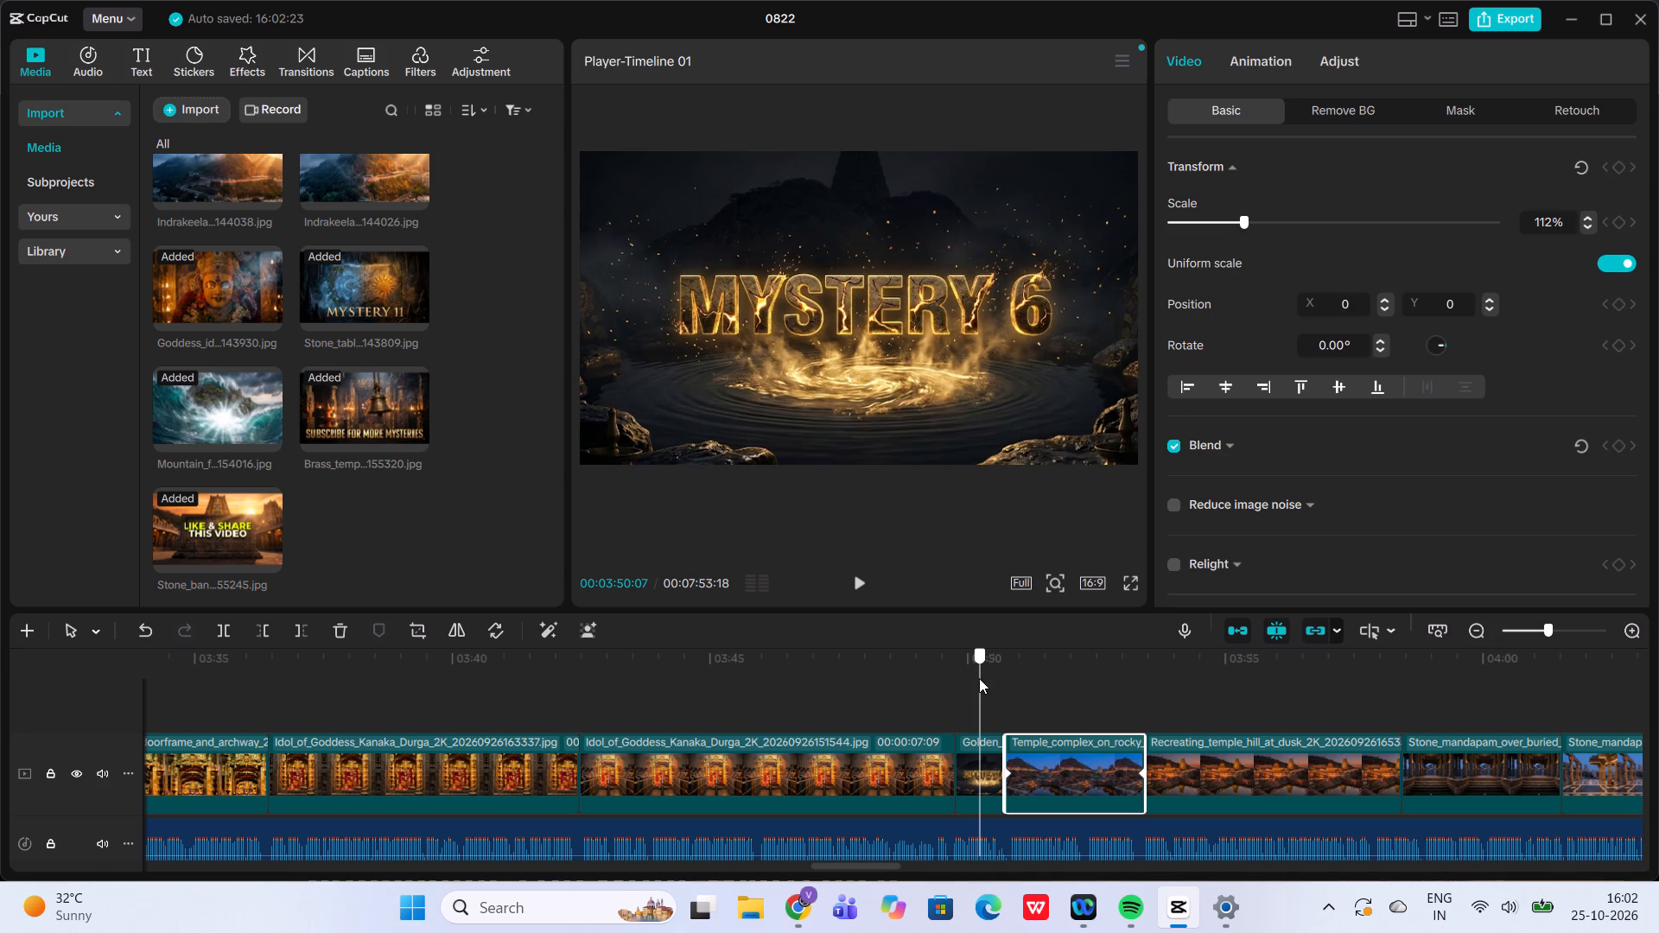
pyautogui.click(868, 585)
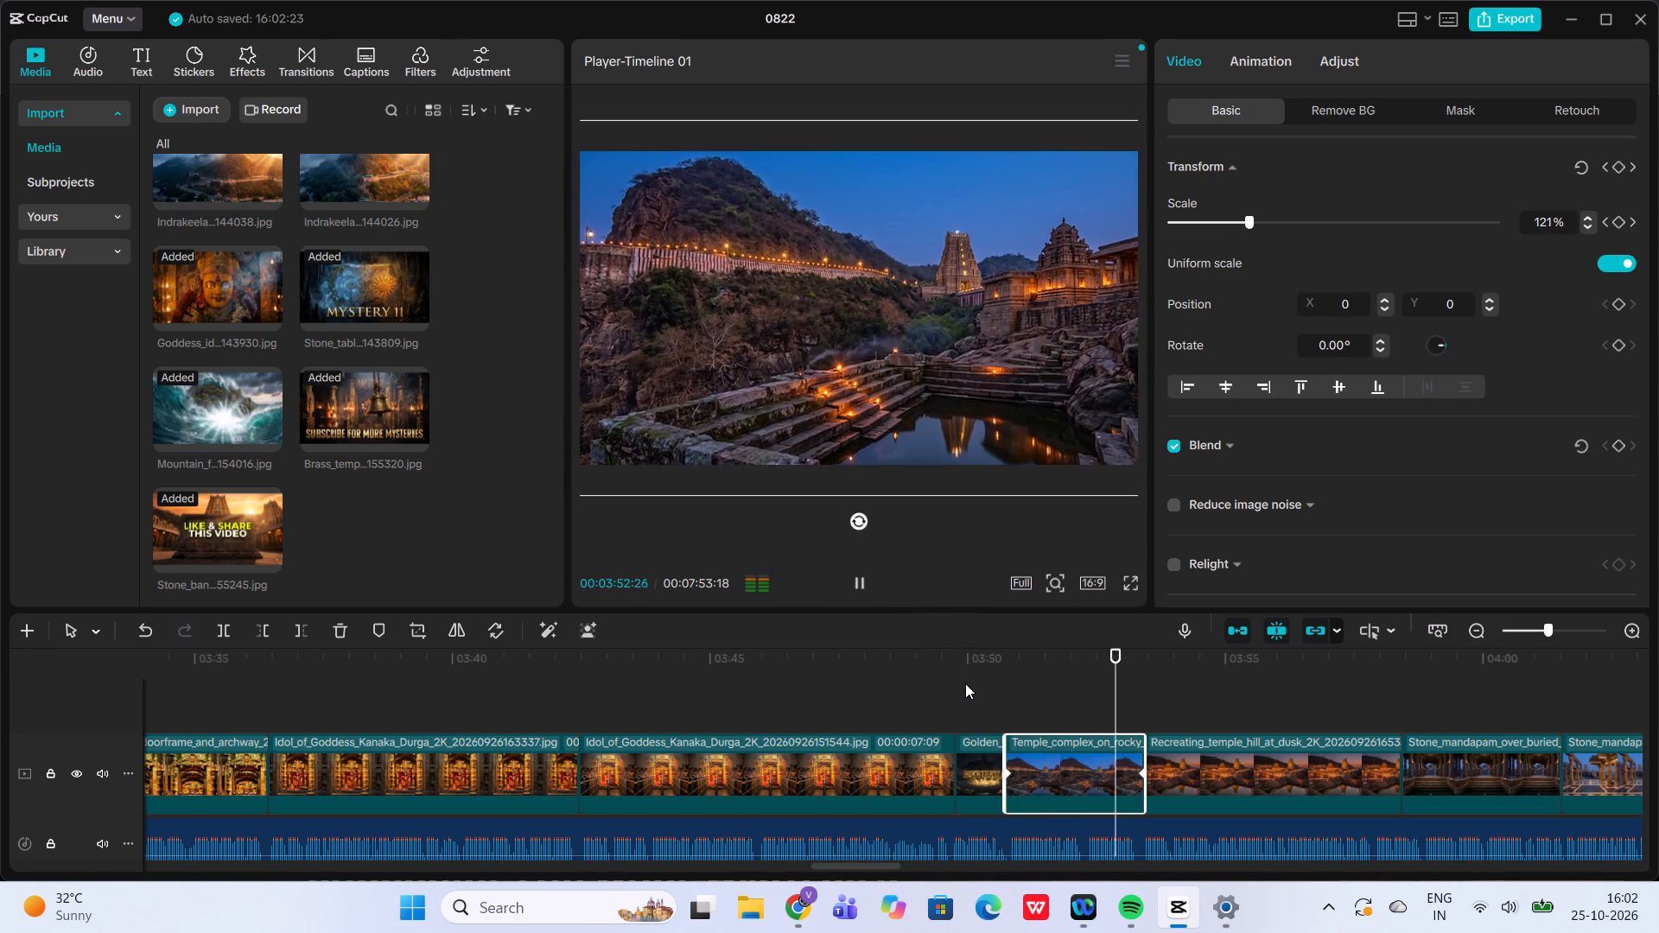
# Add scale keyframes to the "Recreating temple hill at dusk" clip, 111% at its start and 138% at its end, and play back the zoom.
pyautogui.click(1147, 706)
pyautogui.click(1176, 780)
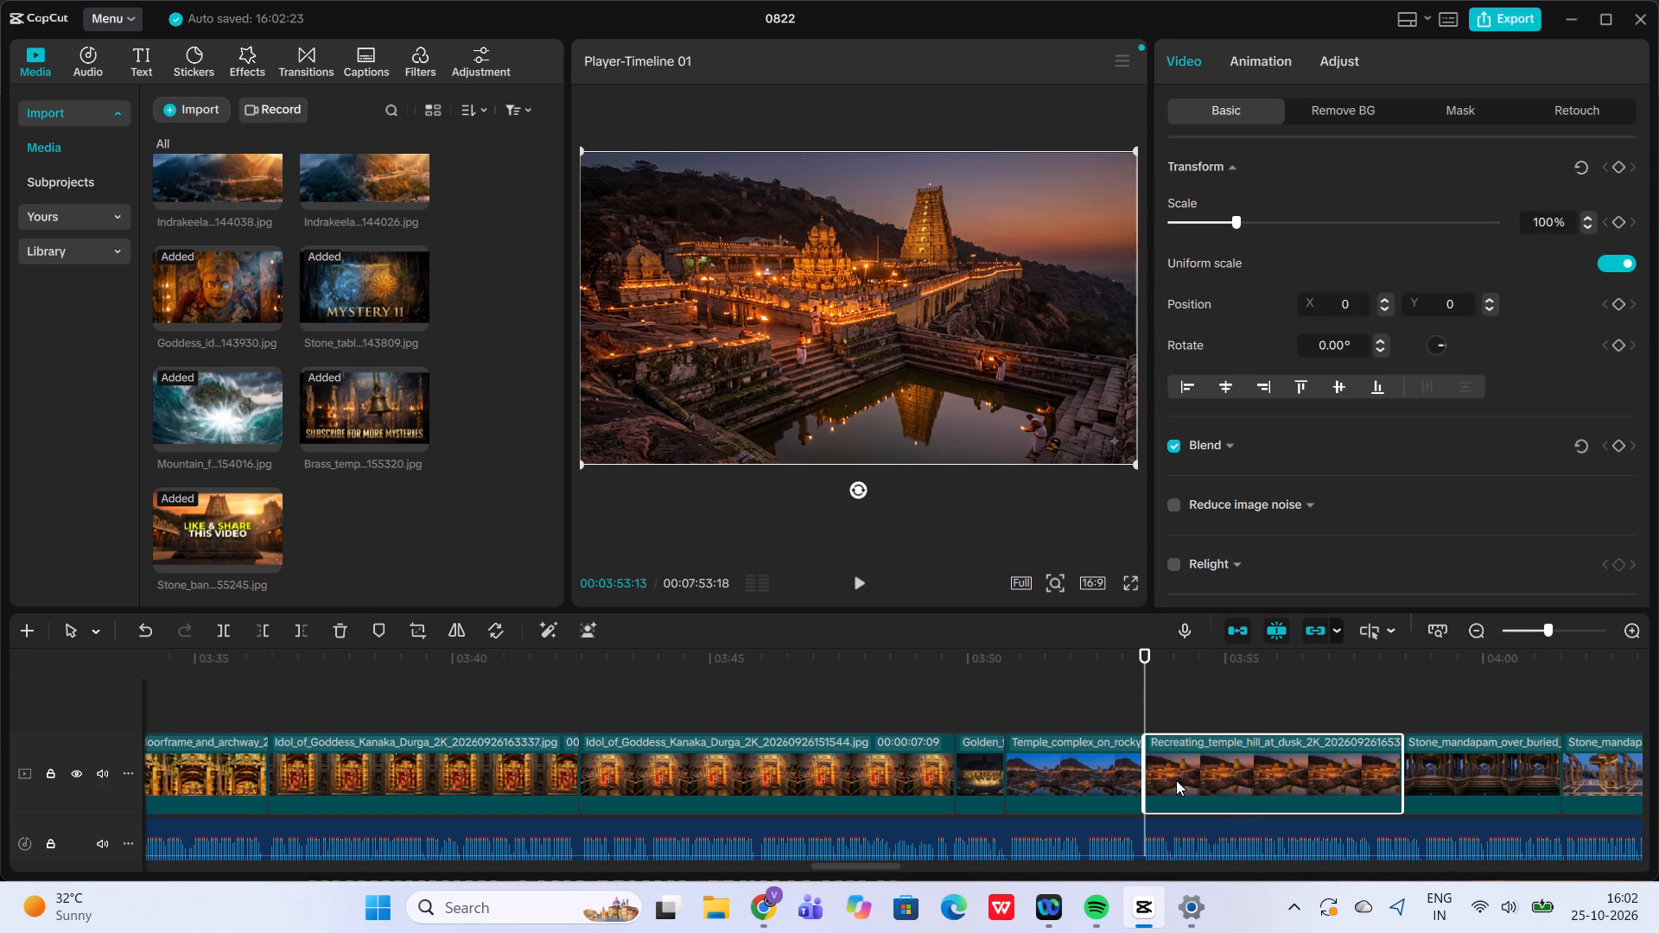
pyautogui.click(1238, 216)
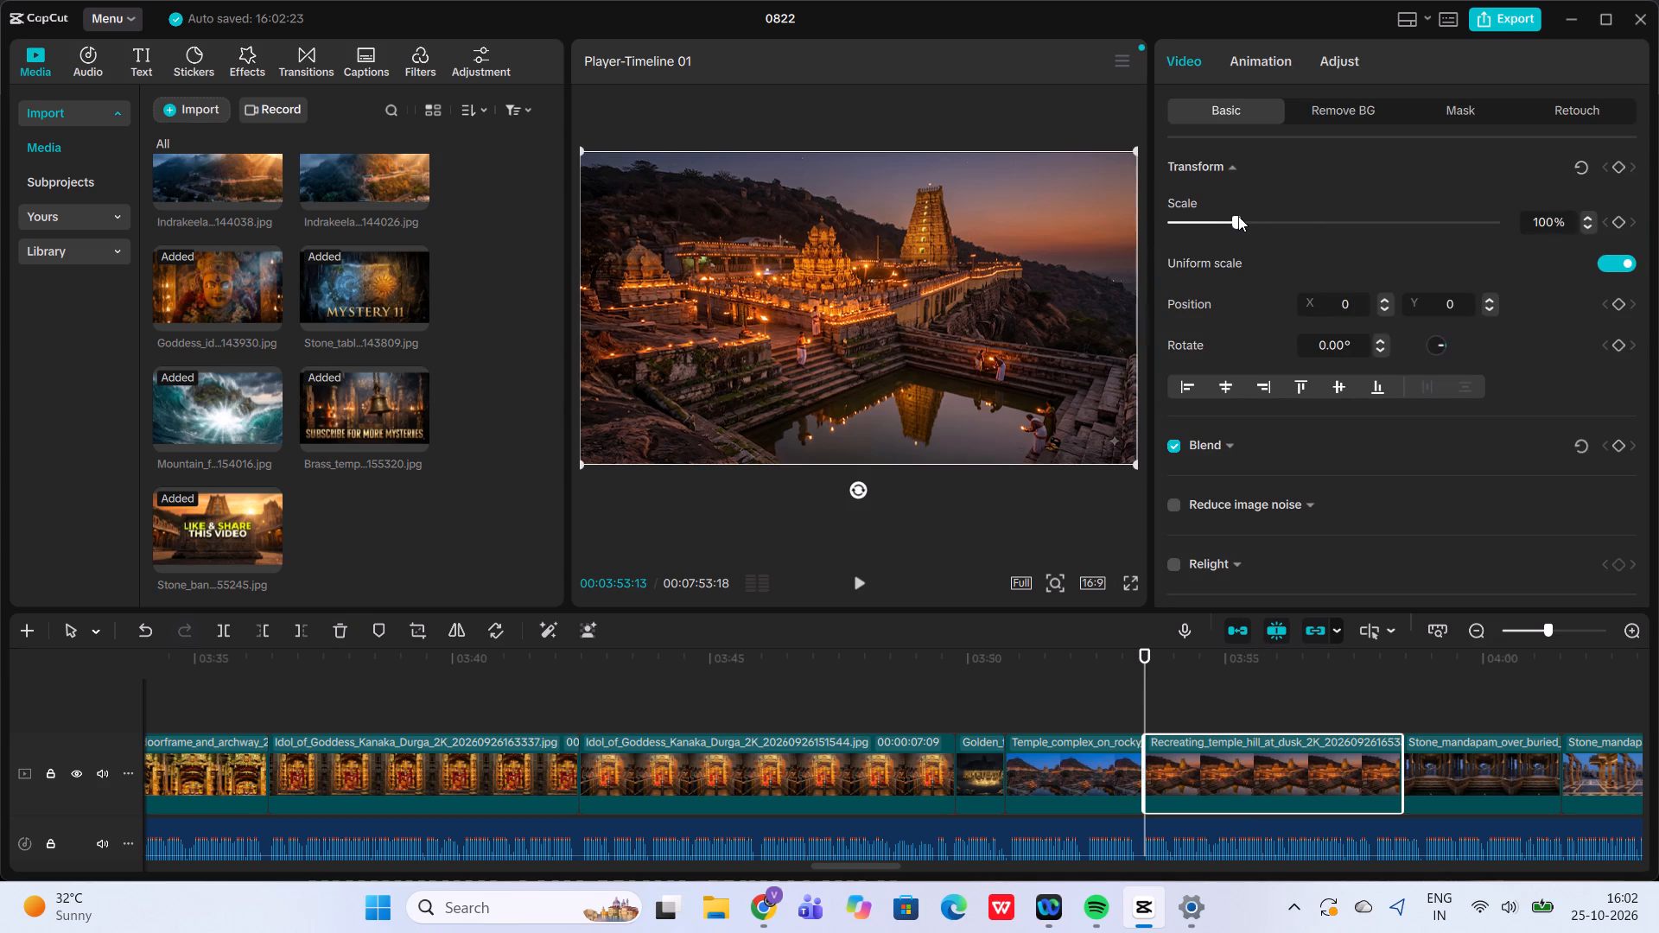
pyautogui.click(1238, 216)
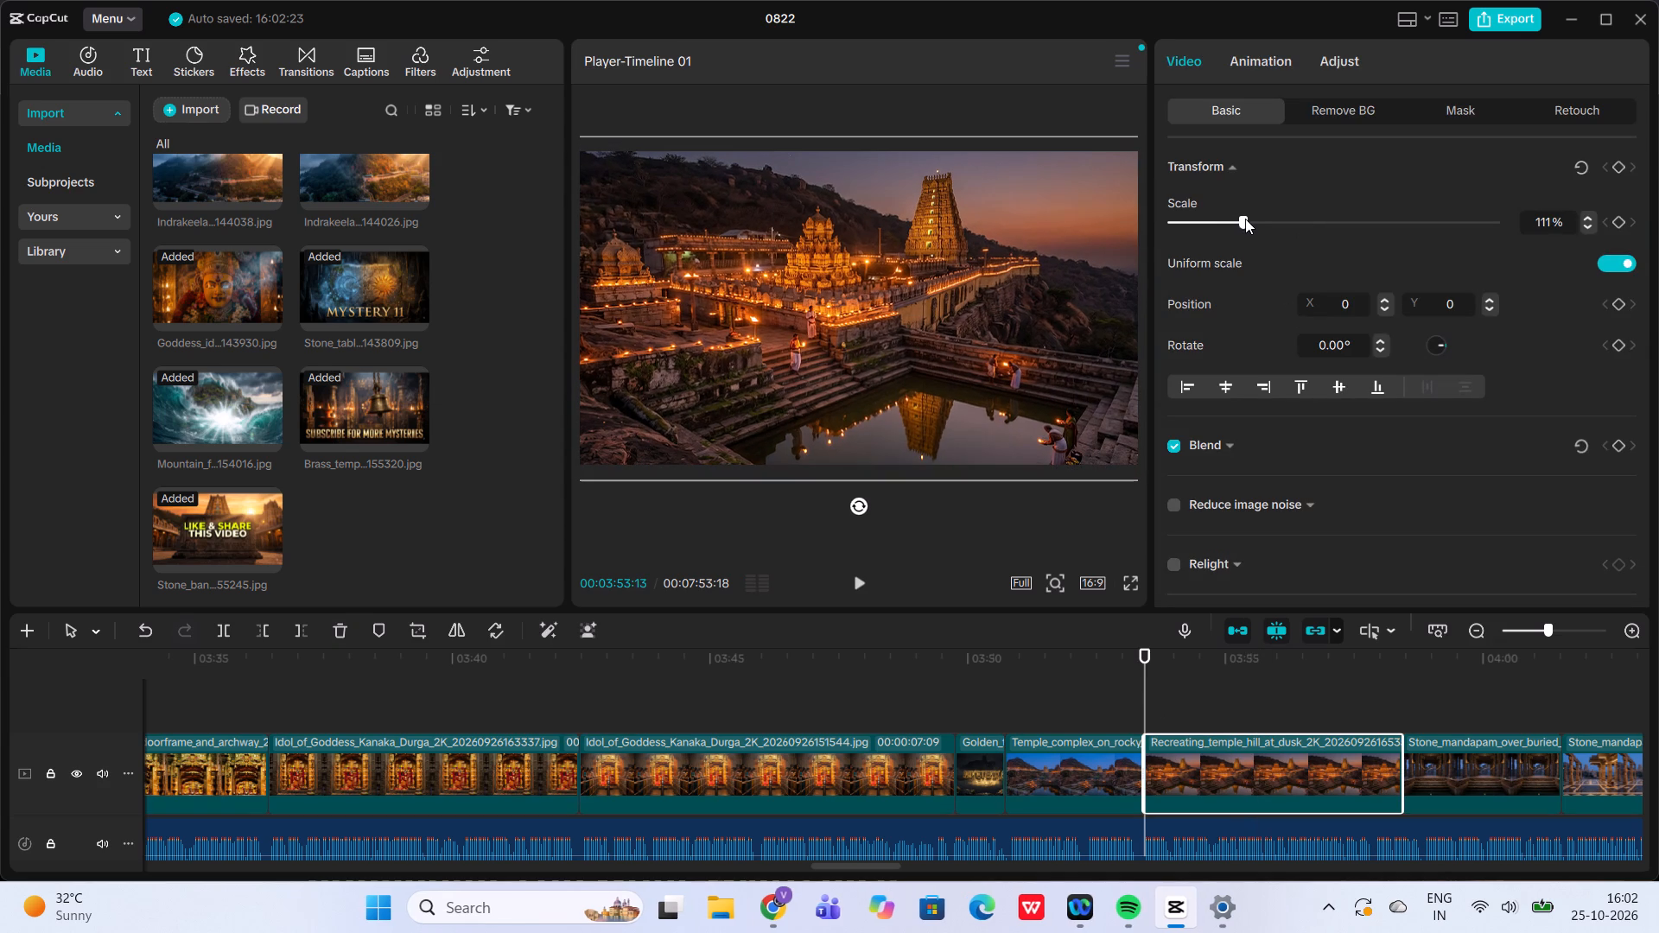
pyautogui.click(1618, 222)
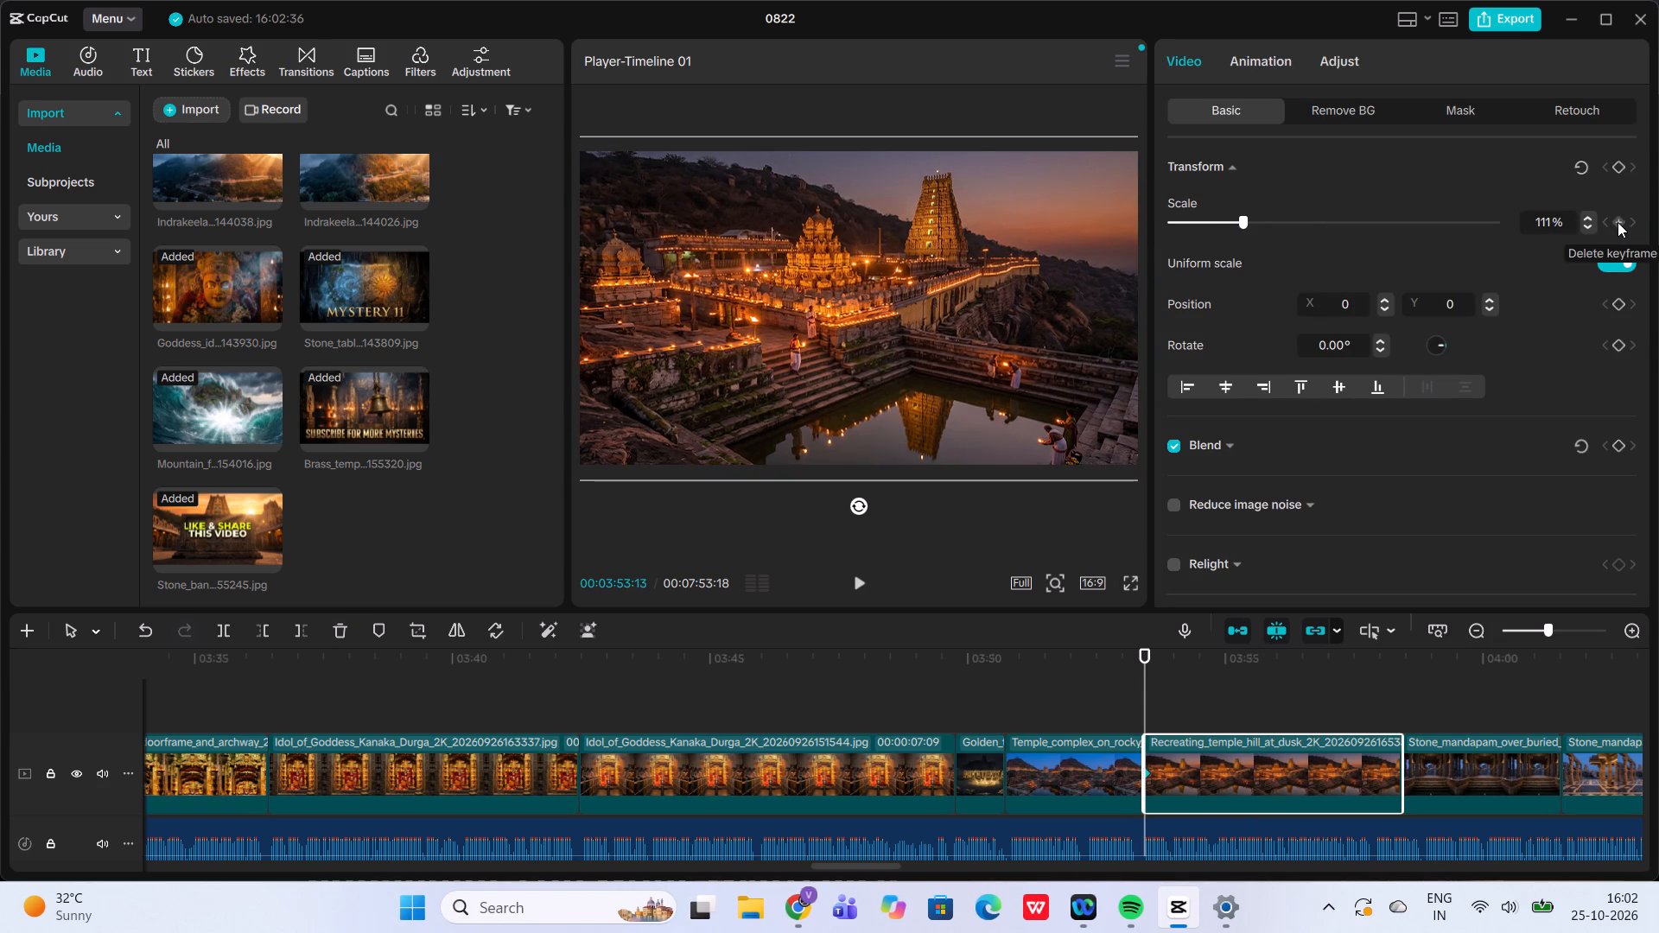
pyautogui.click(1405, 696)
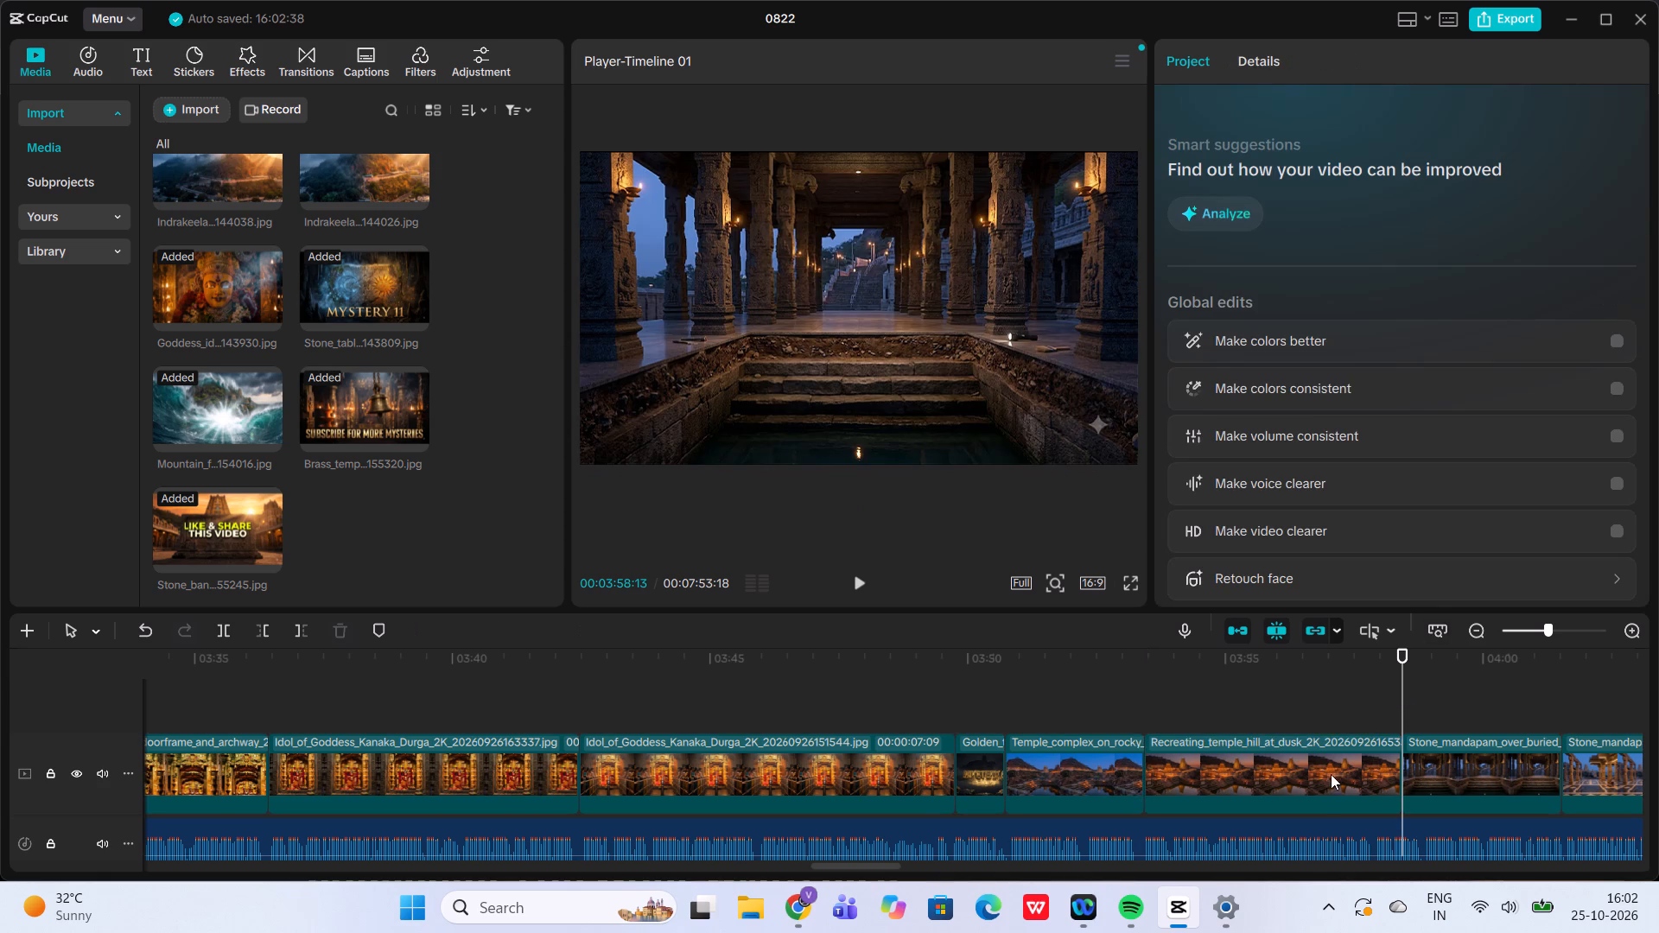
pyautogui.click(1320, 778)
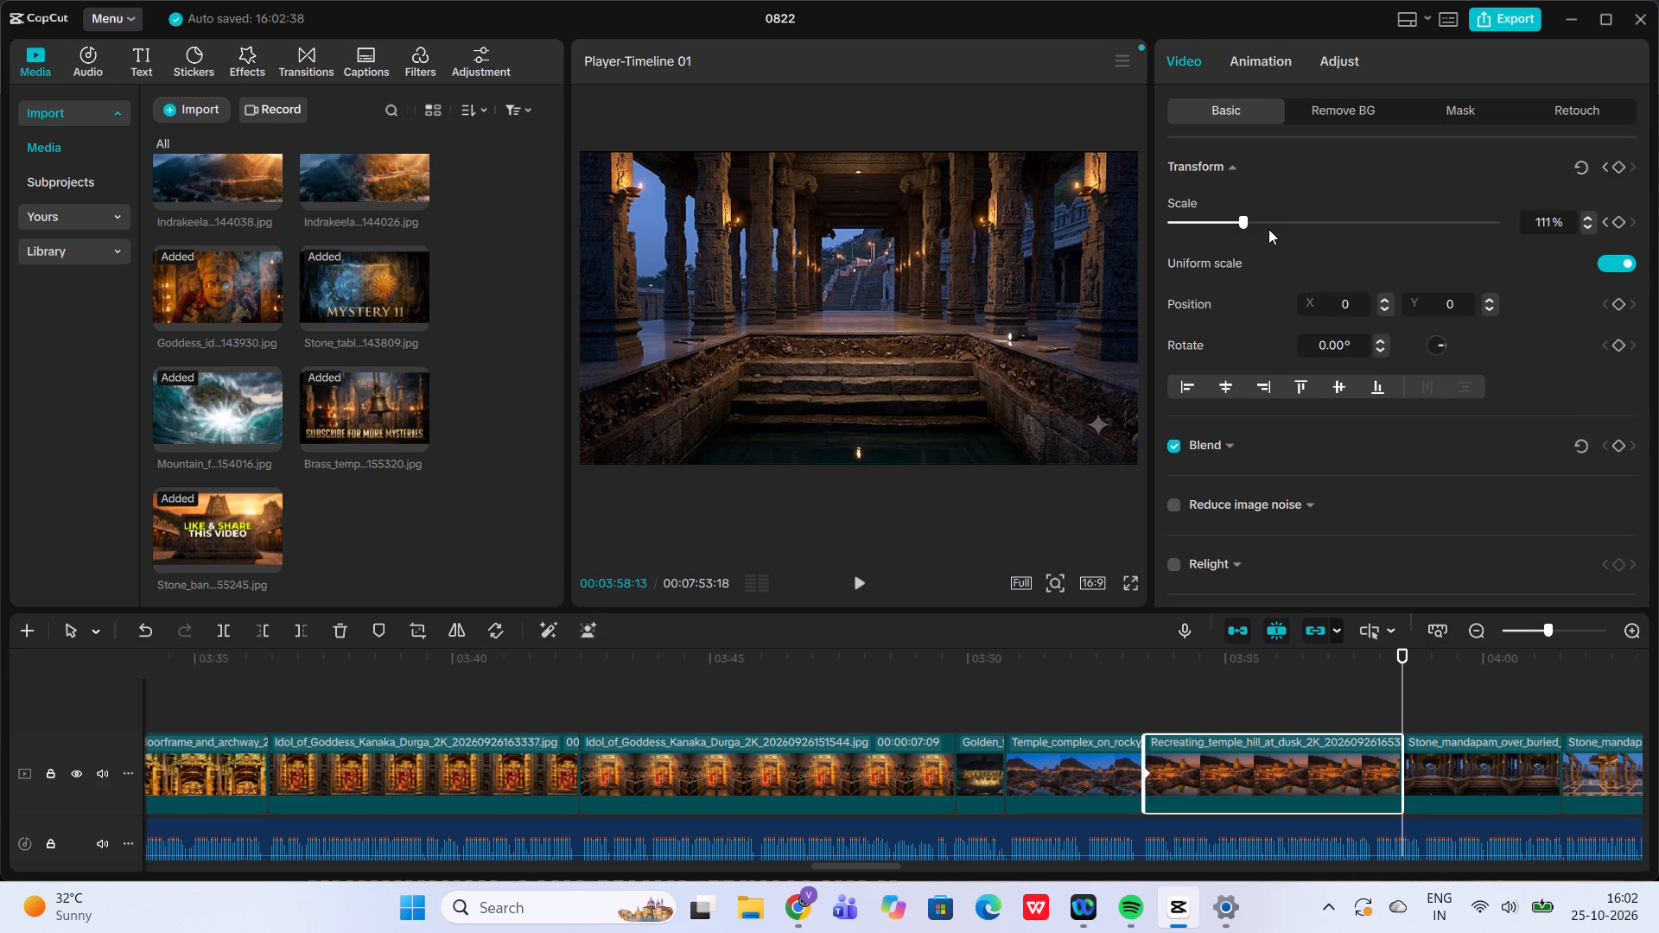
pyautogui.click(1268, 218)
pyautogui.moveTo(1268, 218); pyautogui.dragTo(1261, 218)
pyautogui.moveTo(1261, 218); pyautogui.dragTo(1260, 218)
pyautogui.click(1087, 699)
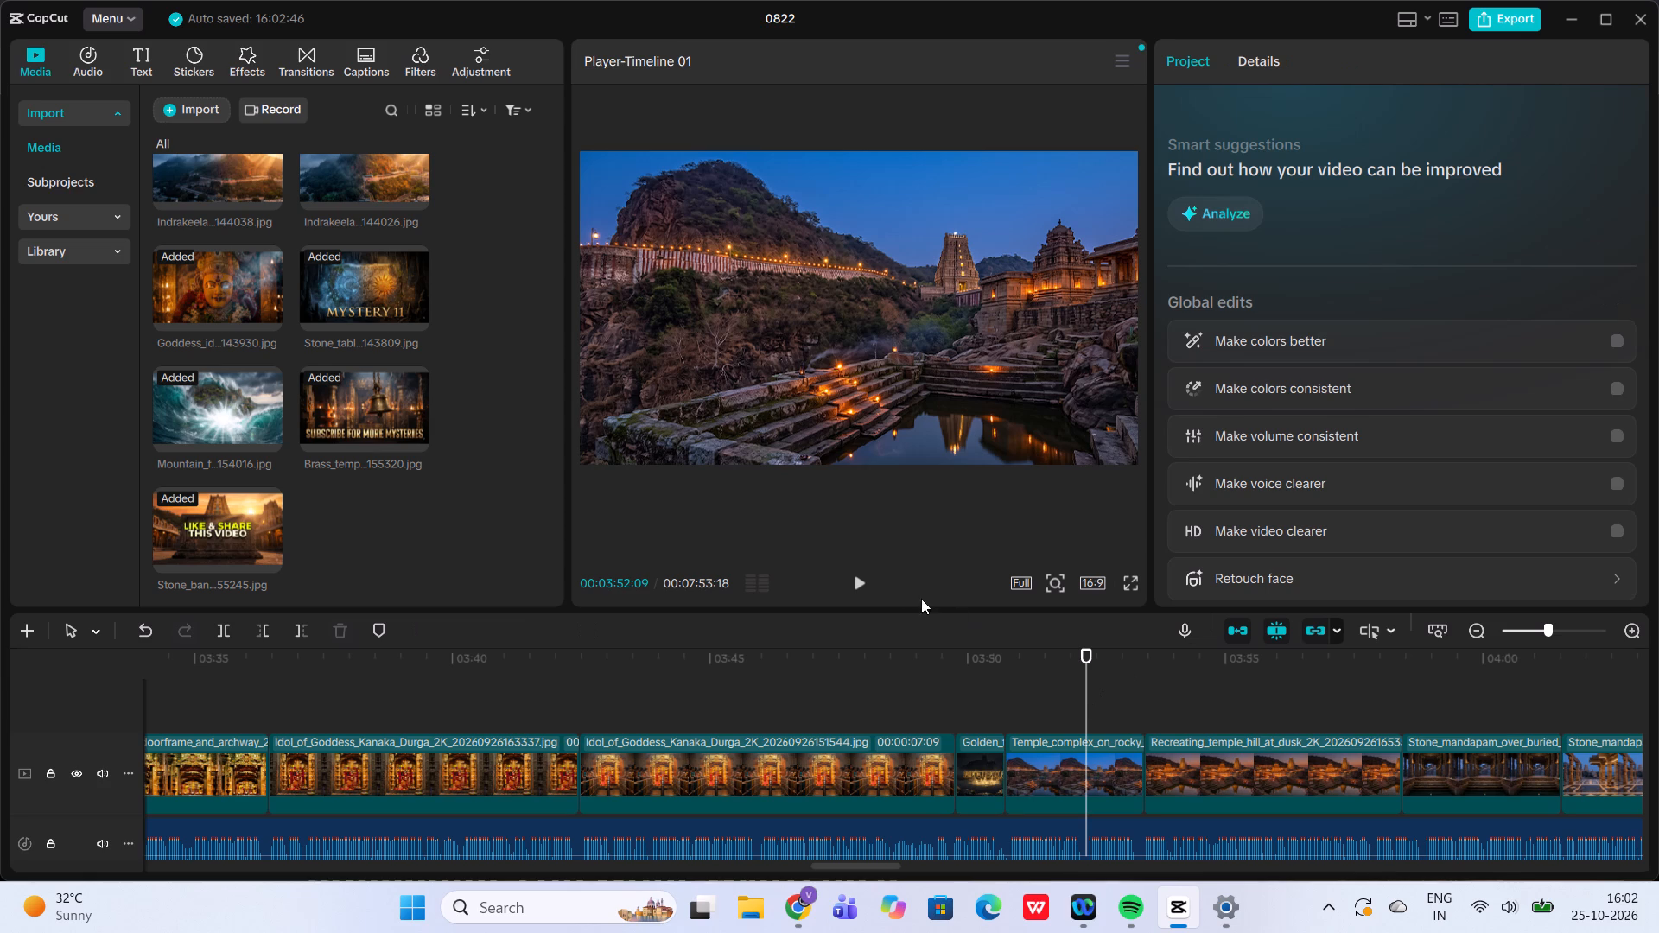
pyautogui.click(866, 580)
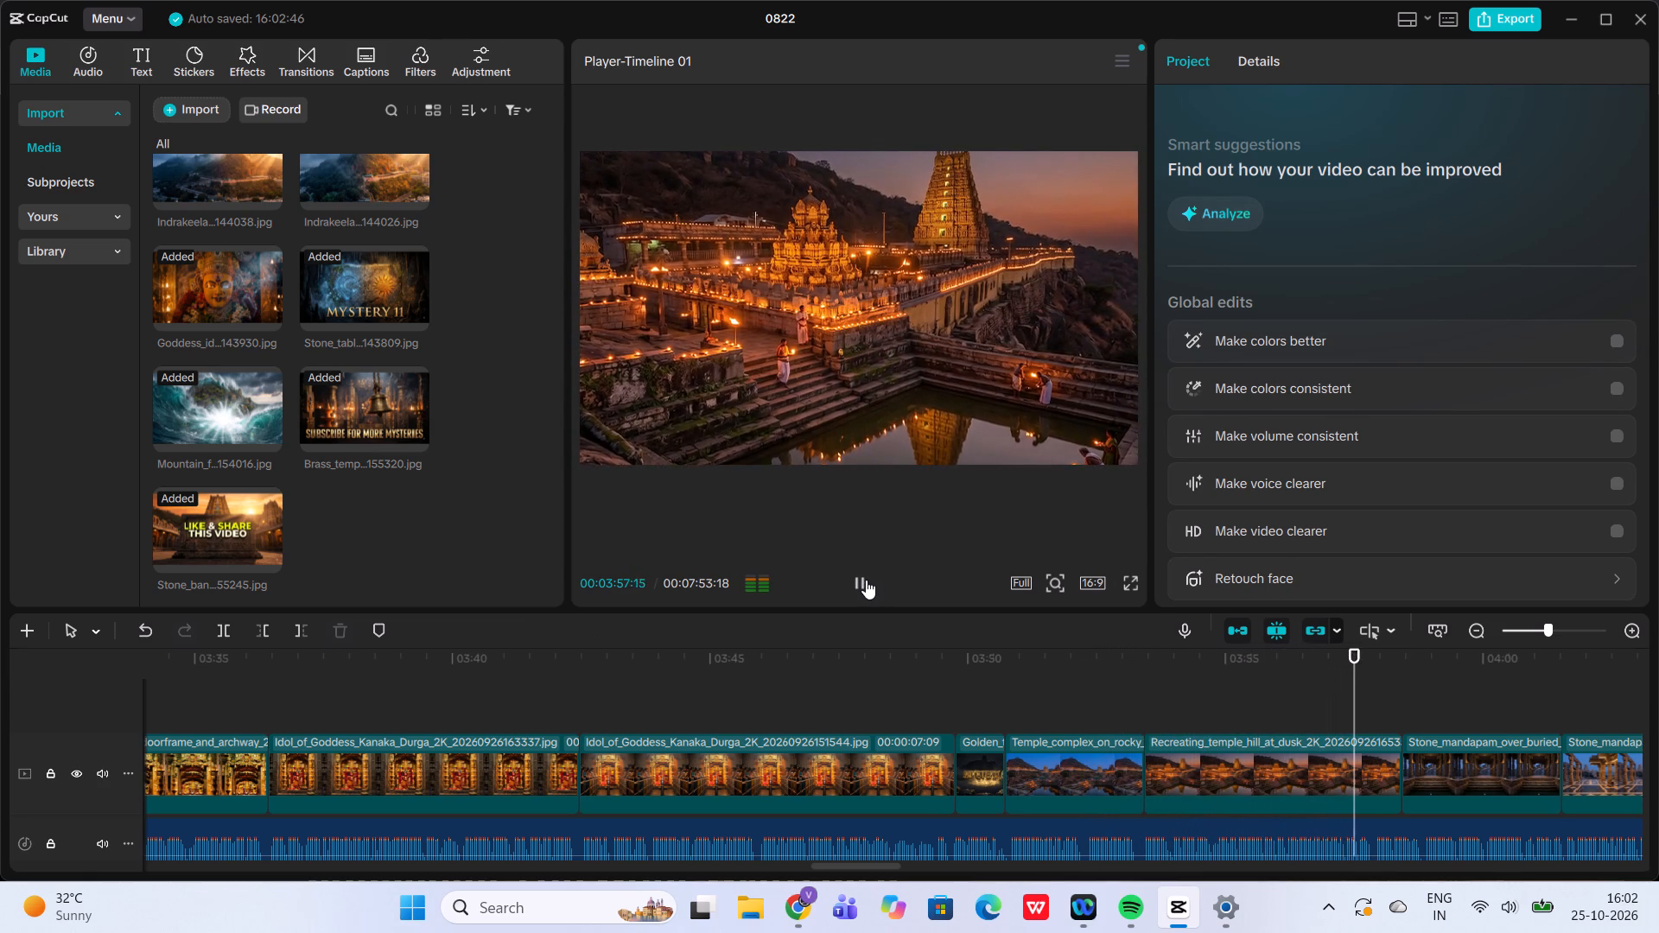
pyautogui.click(866, 580)
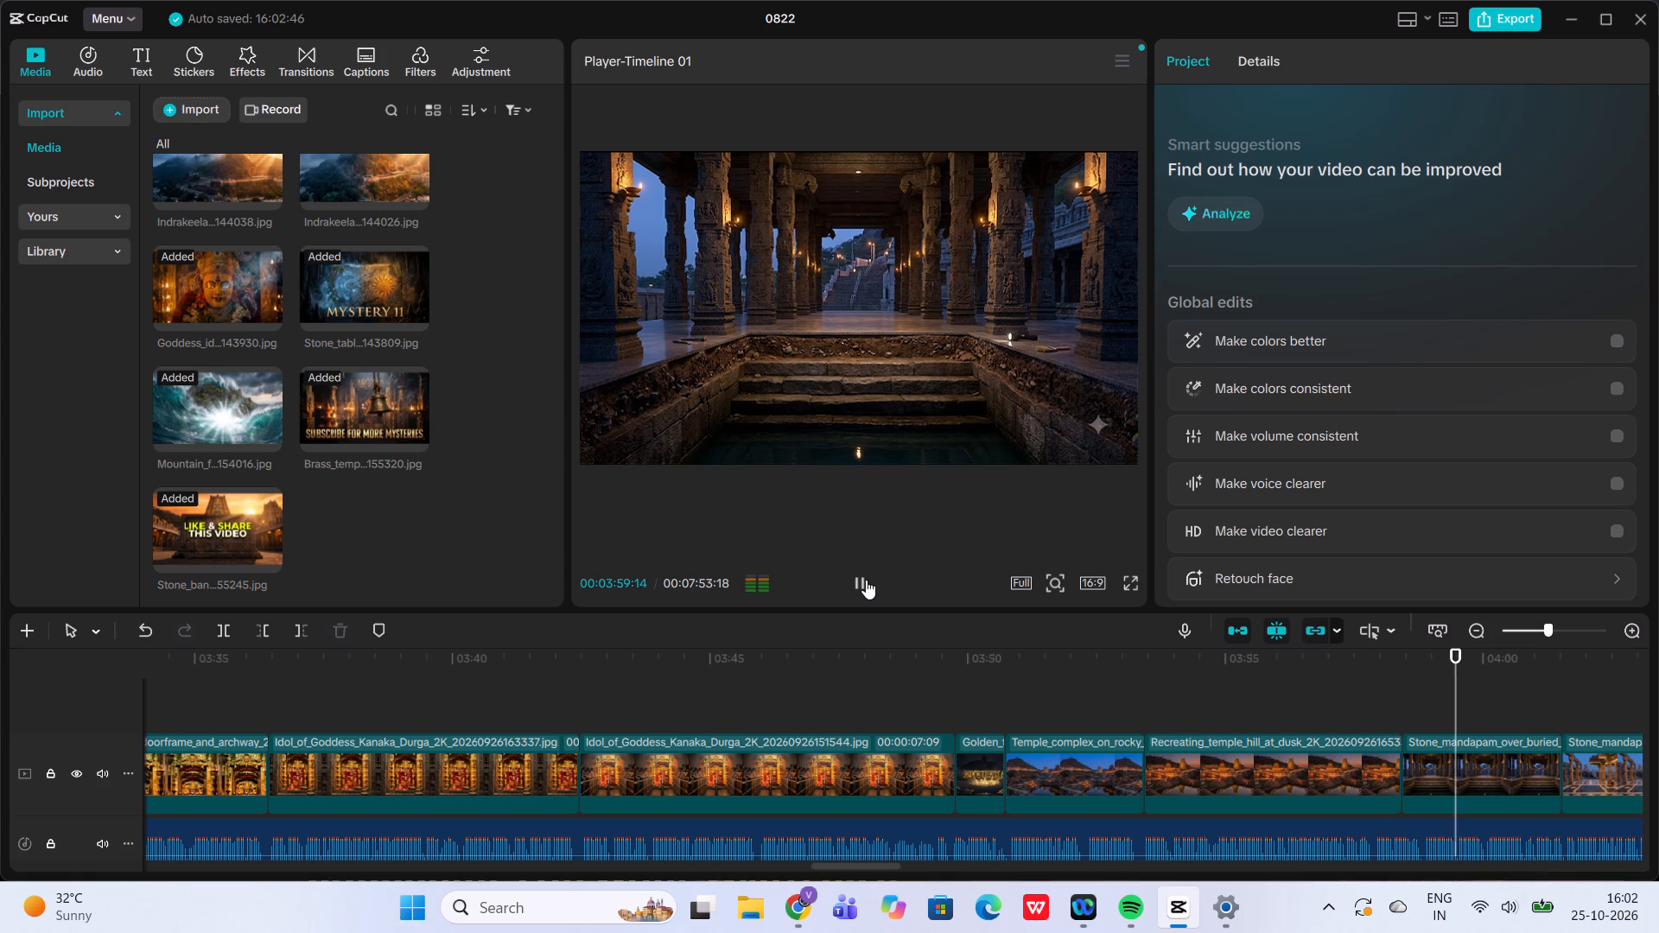
# Add scale keyframes to the "Stone mandapam over buried" clip, 110% at its start and 124% at its end, and play back the zoom.
pyautogui.click(1398, 706)
pyautogui.click(1470, 771)
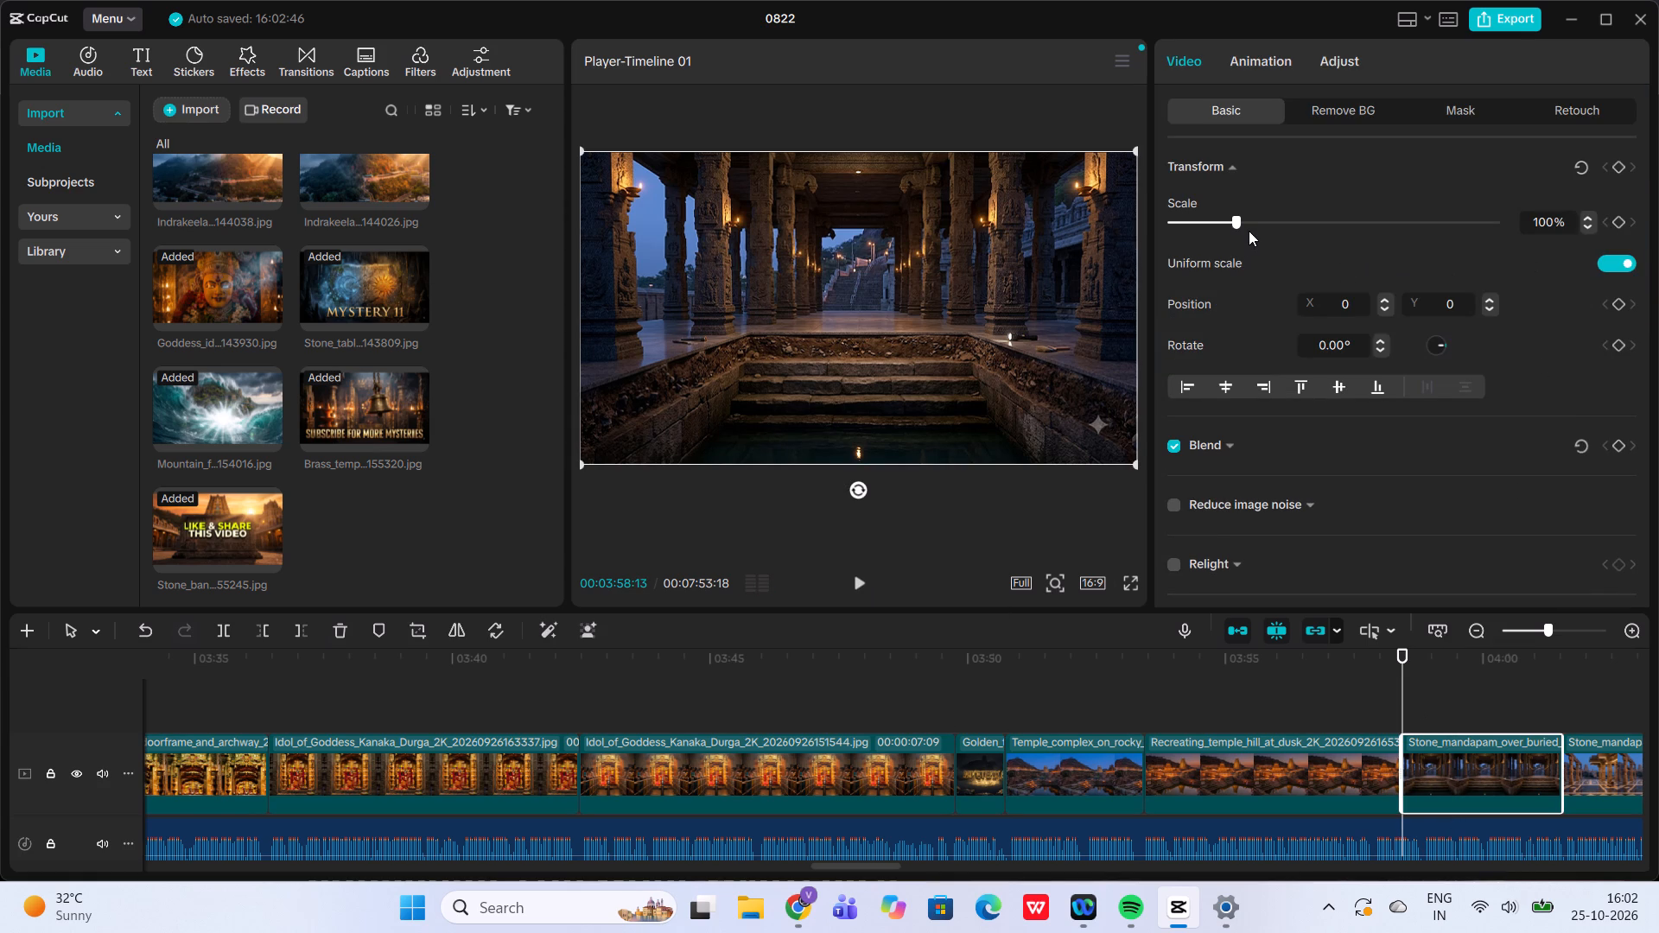
pyautogui.click(1245, 218)
pyautogui.click(1245, 218)
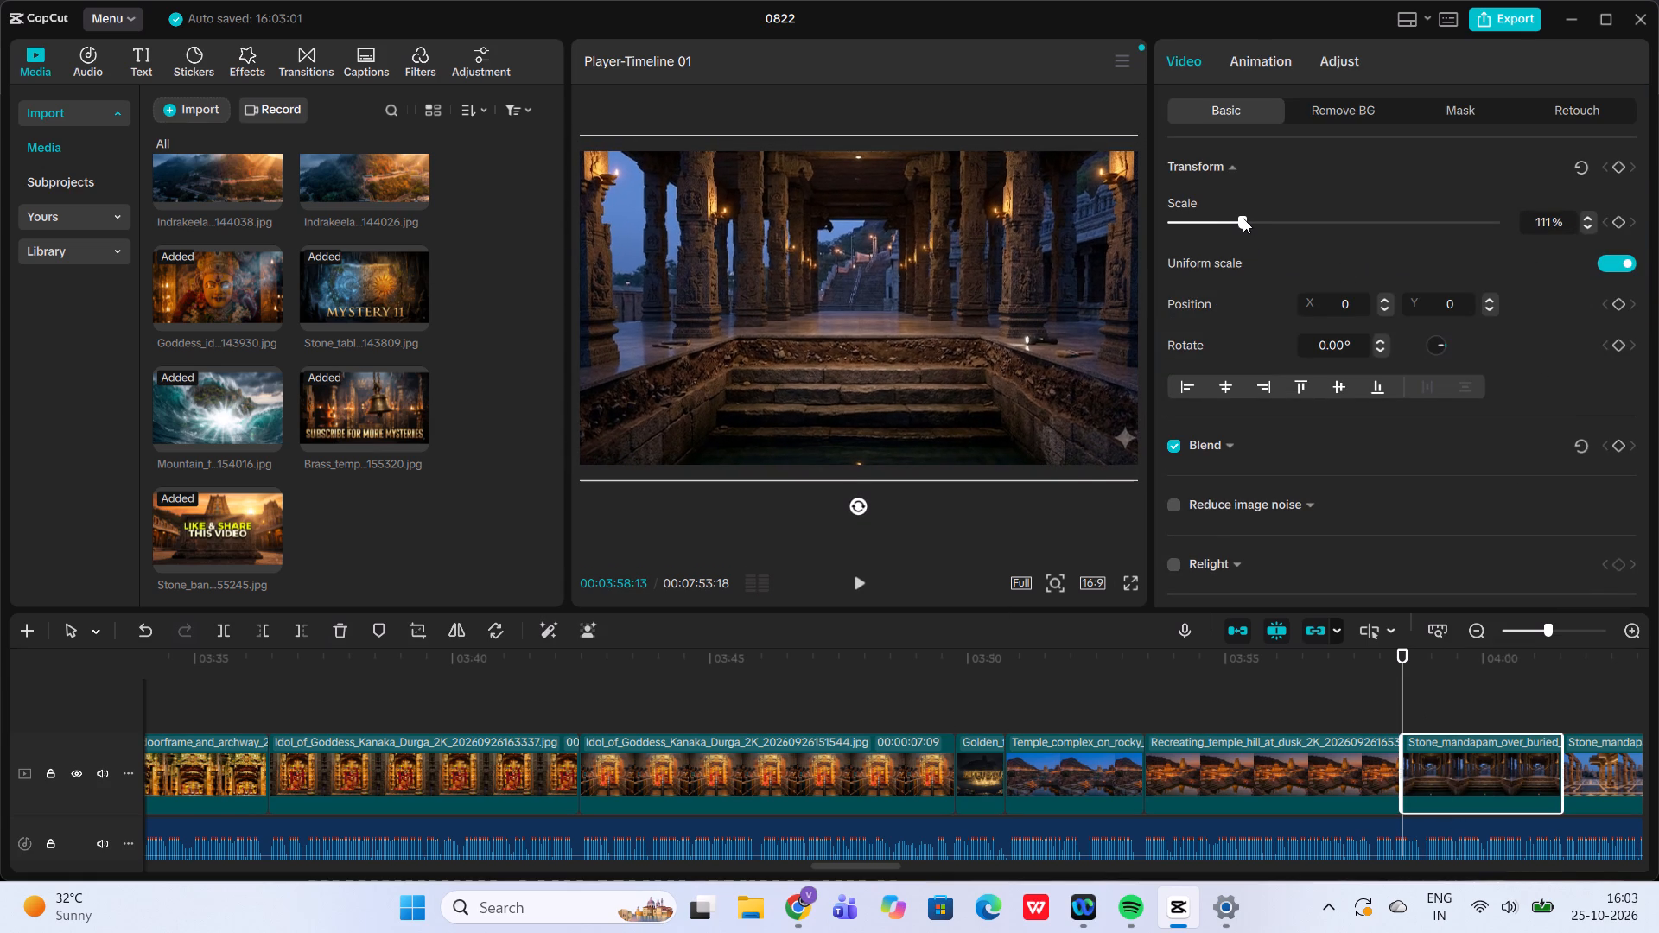
pyautogui.click(1622, 223)
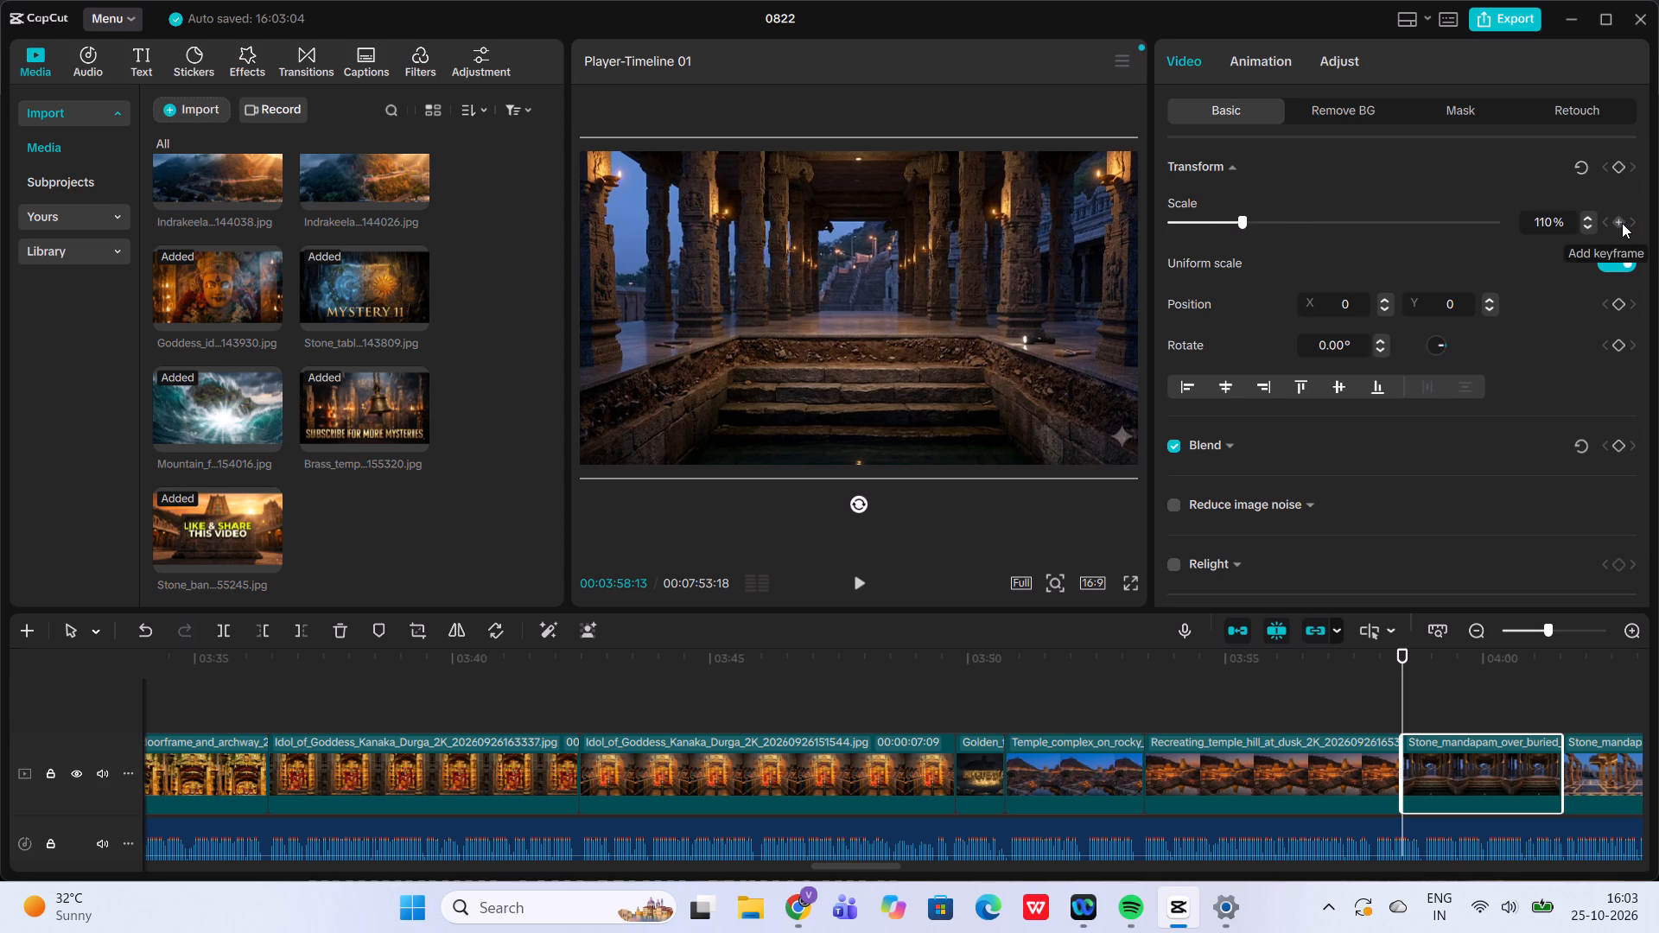
pyautogui.click(1569, 681)
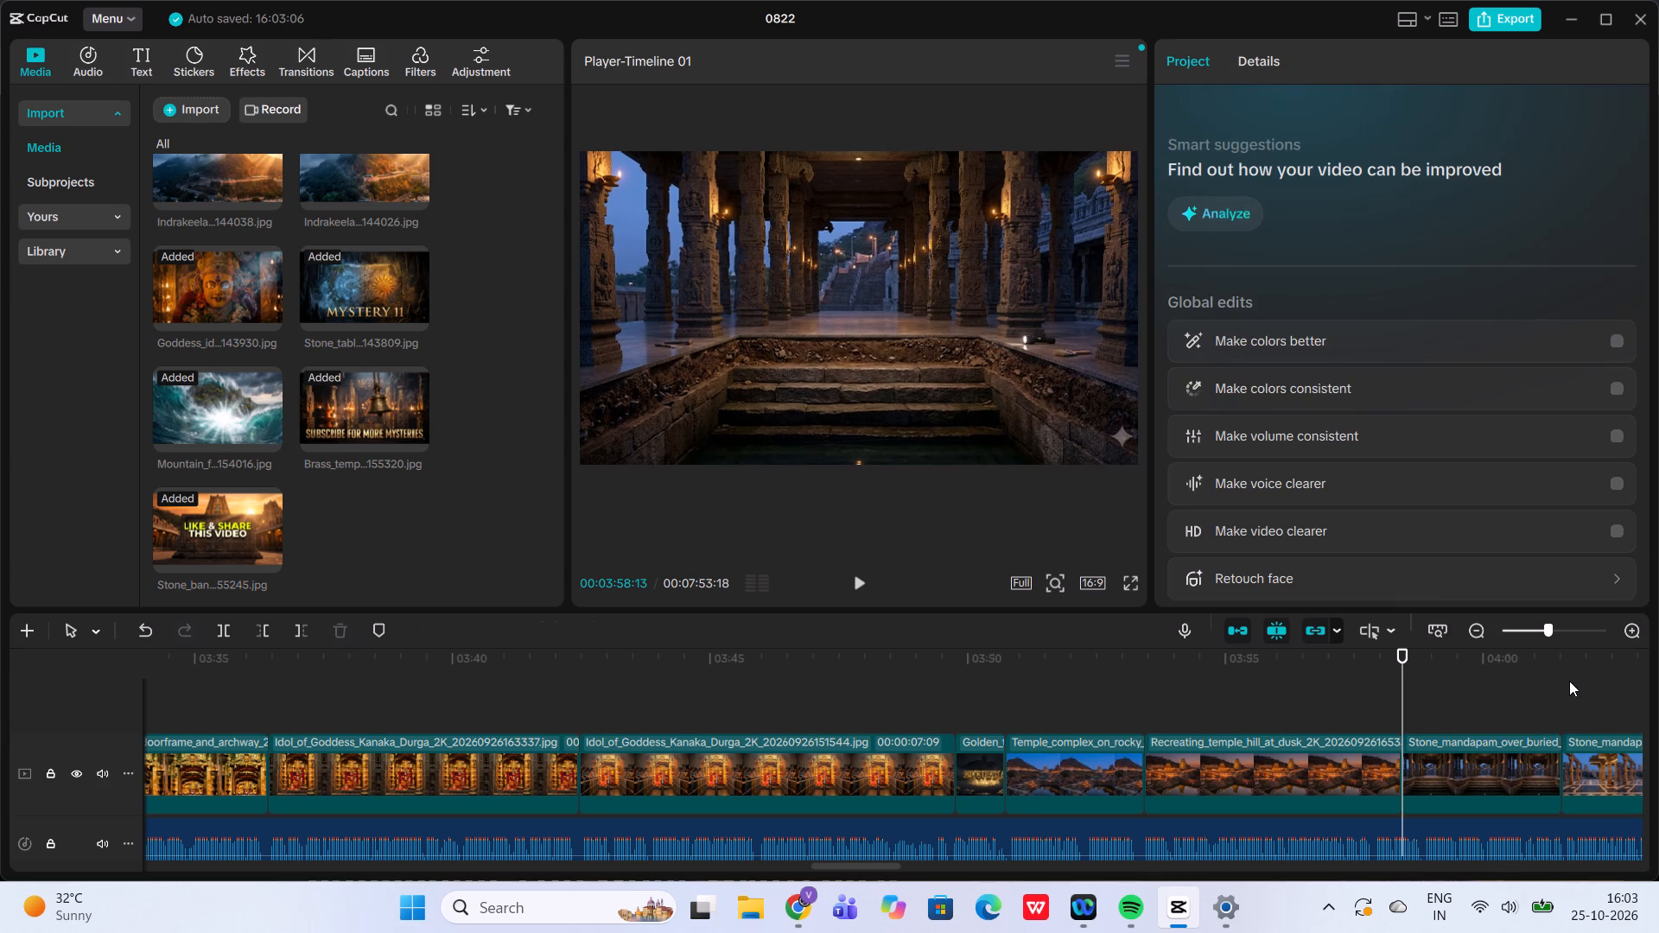
pyautogui.click(1569, 695)
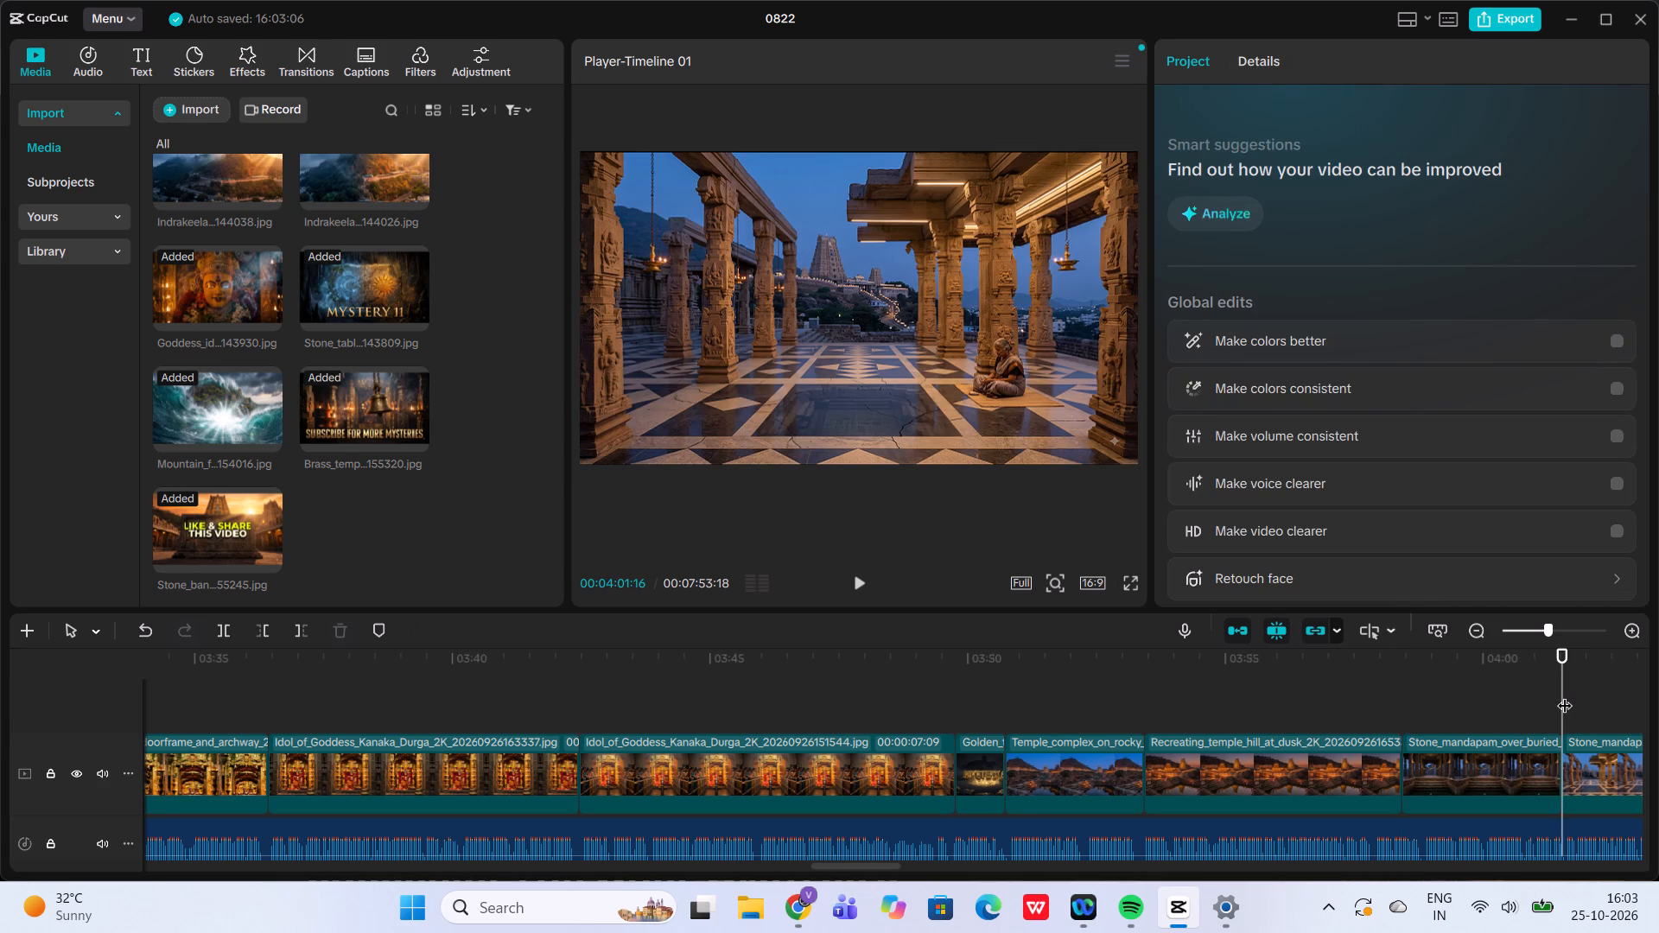
pyautogui.click(1510, 734)
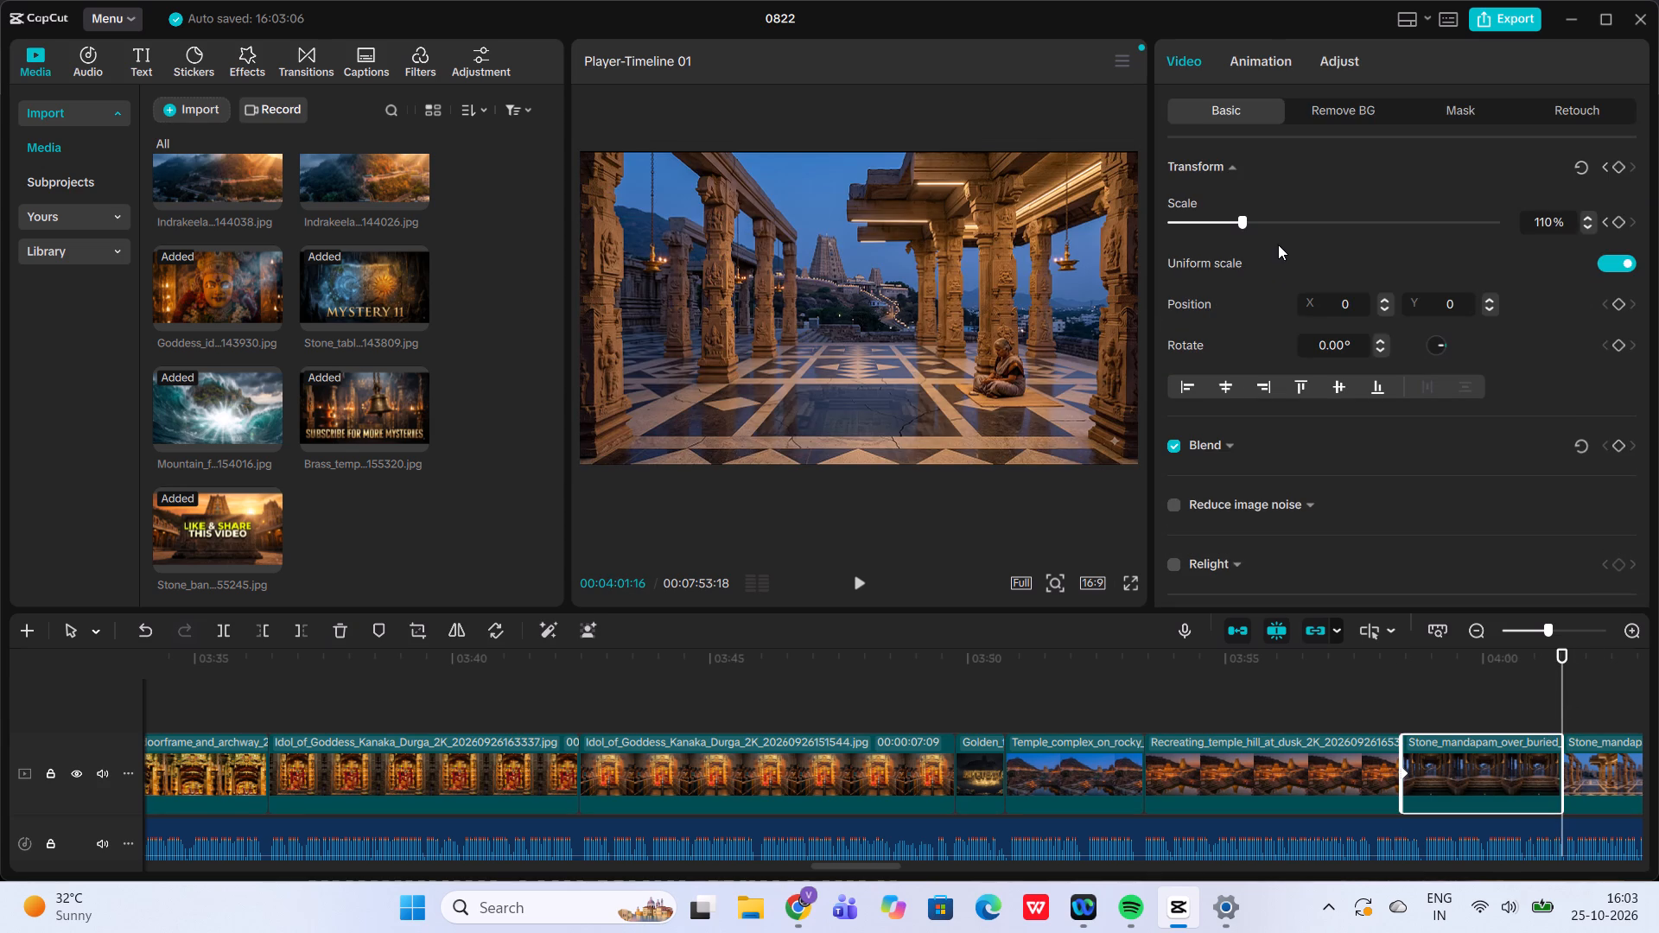
pyautogui.click(1267, 222)
pyautogui.moveTo(1267, 222); pyautogui.dragTo(1260, 222)
pyautogui.moveTo(1260, 222); pyautogui.dragTo(1252, 218)
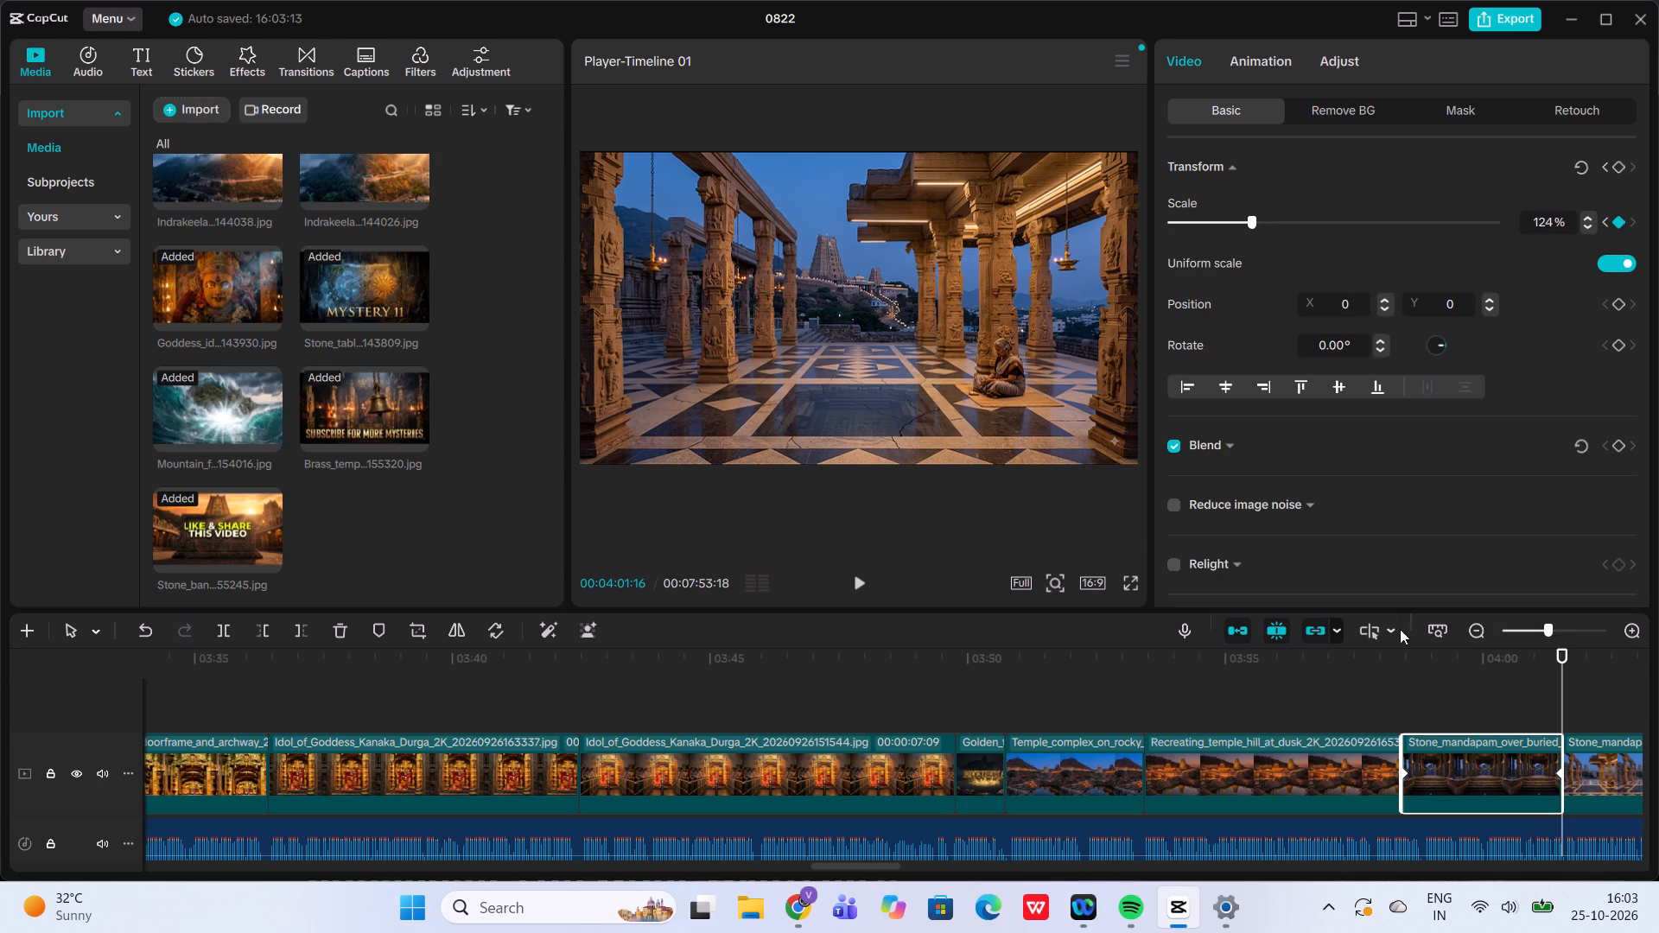
pyautogui.click(1386, 704)
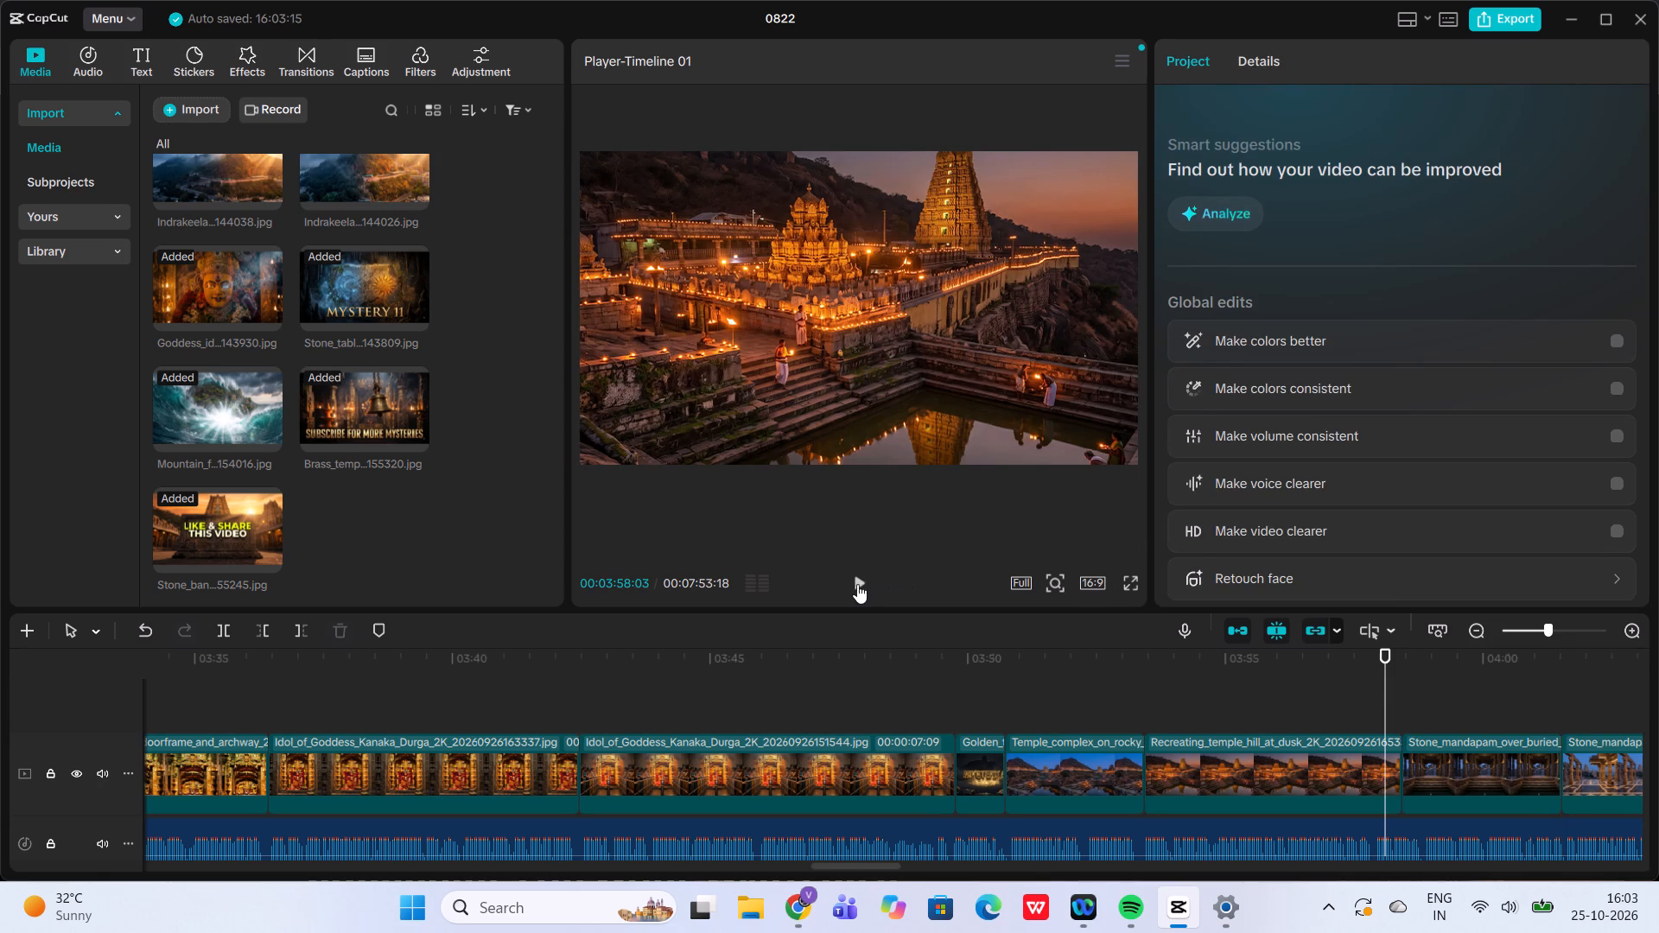
pyautogui.click(855, 584)
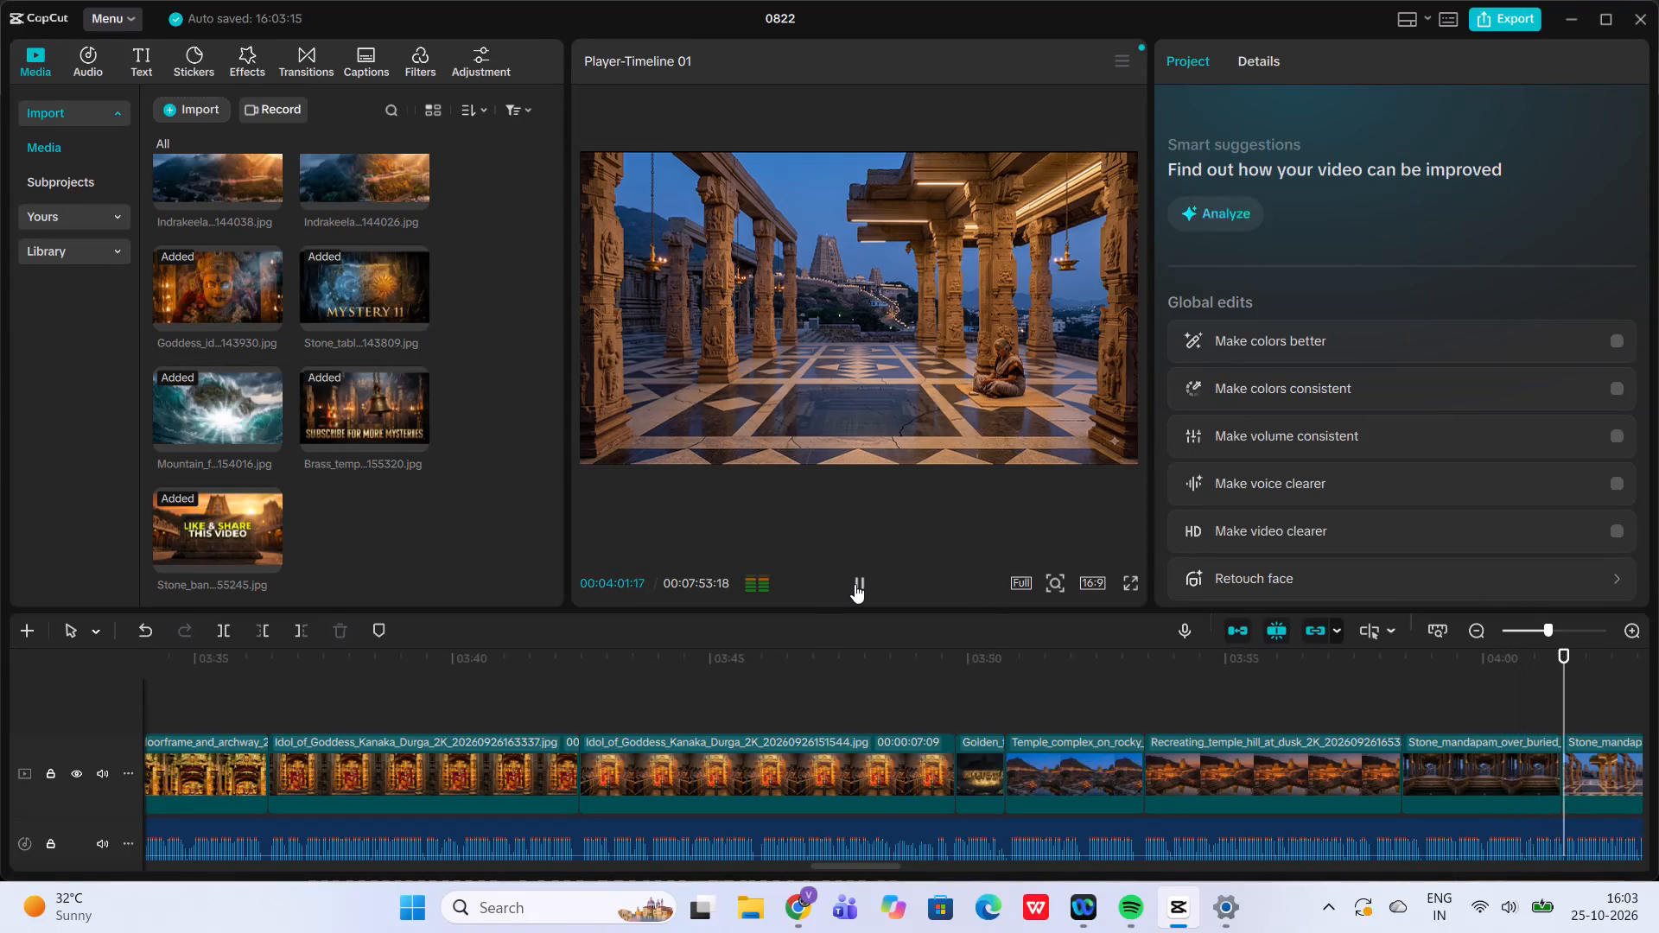
pyautogui.click(855, 584)
# Add a 112% scale keyframe at the start of the second "Stone mandapam" clip, at 04:01.
pyautogui.hscroll(-2, 1006, 776)
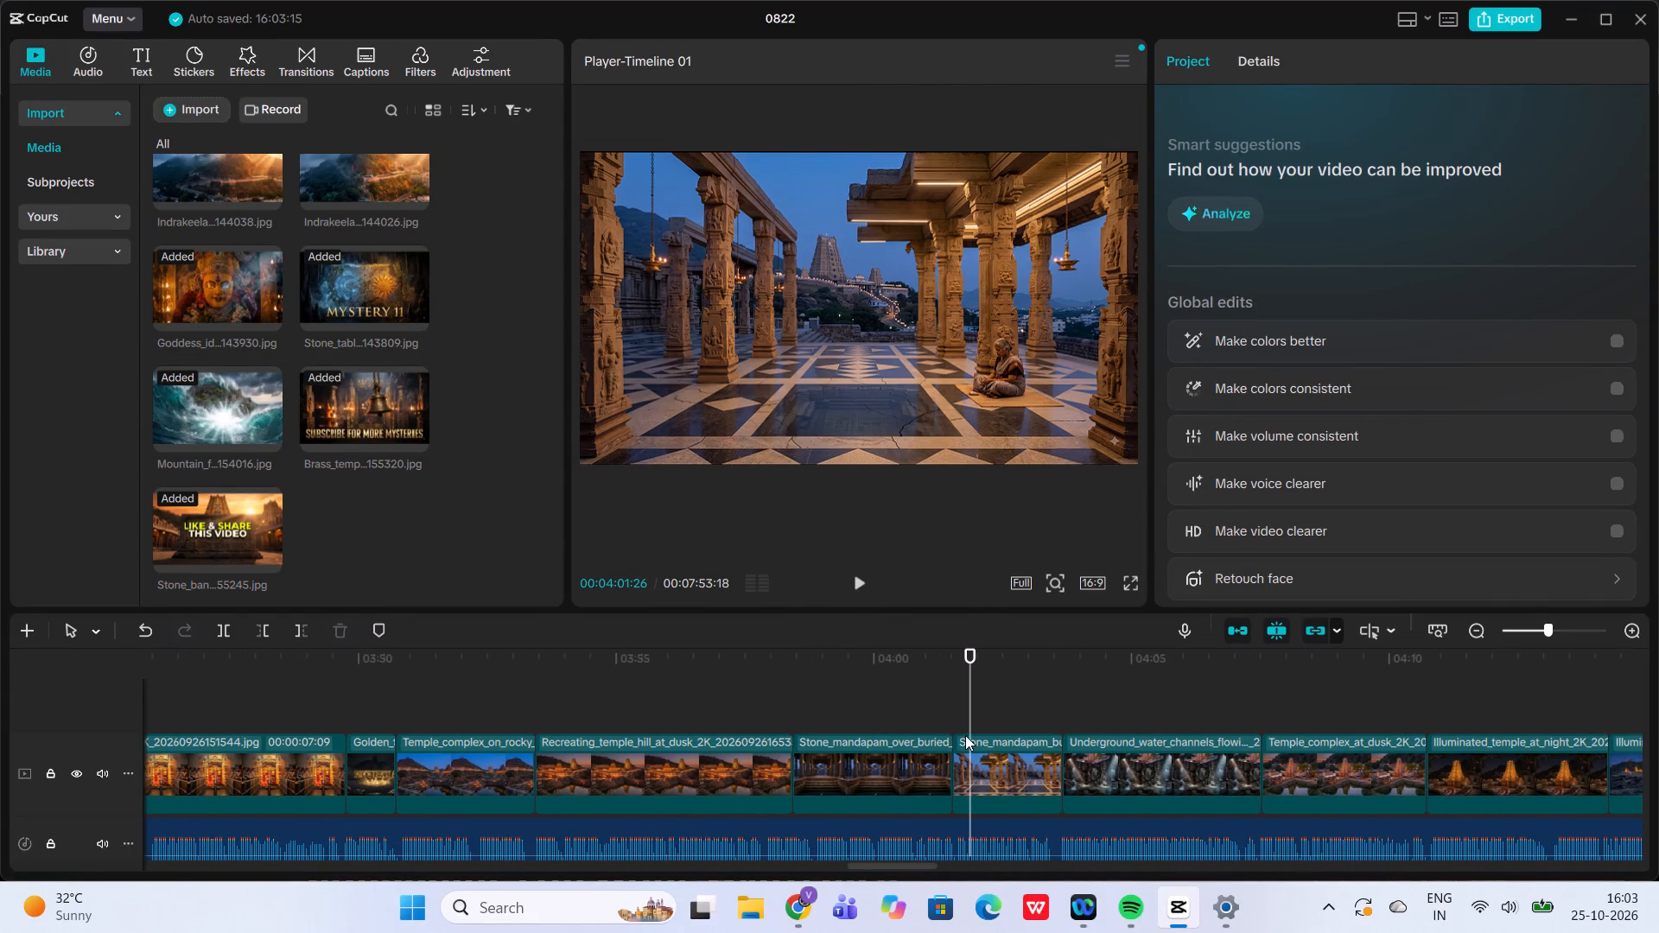
pyautogui.click(953, 710)
pyautogui.click(988, 782)
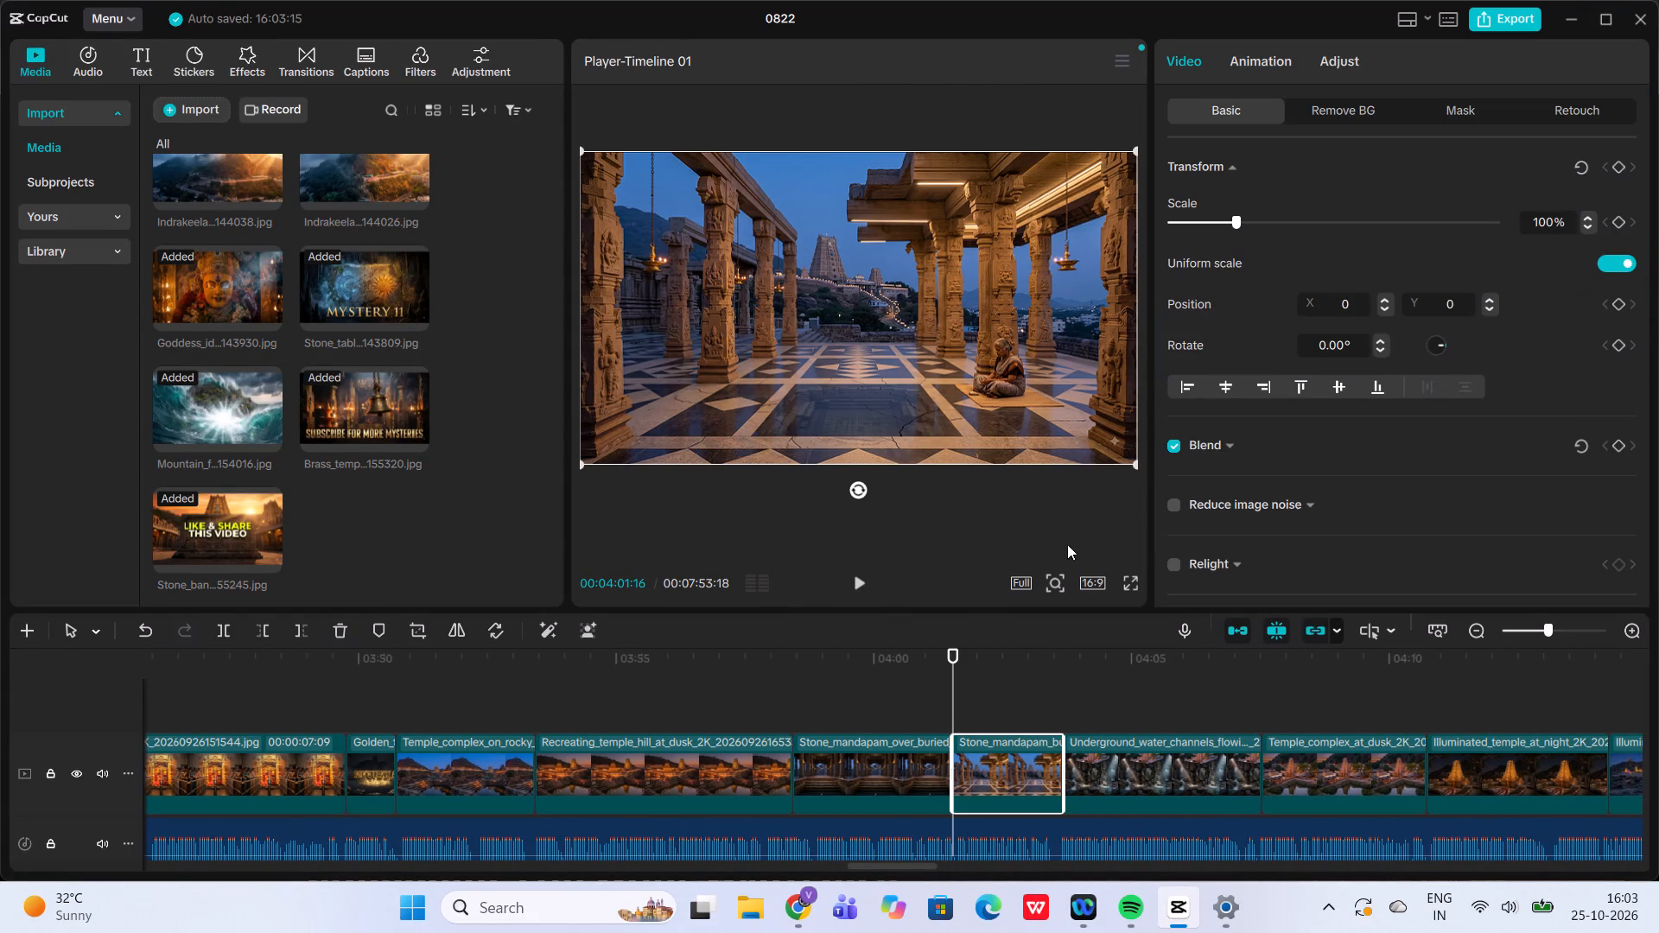
pyautogui.click(1240, 226)
pyautogui.moveTo(1240, 220); pyautogui.dragTo(1248, 221)
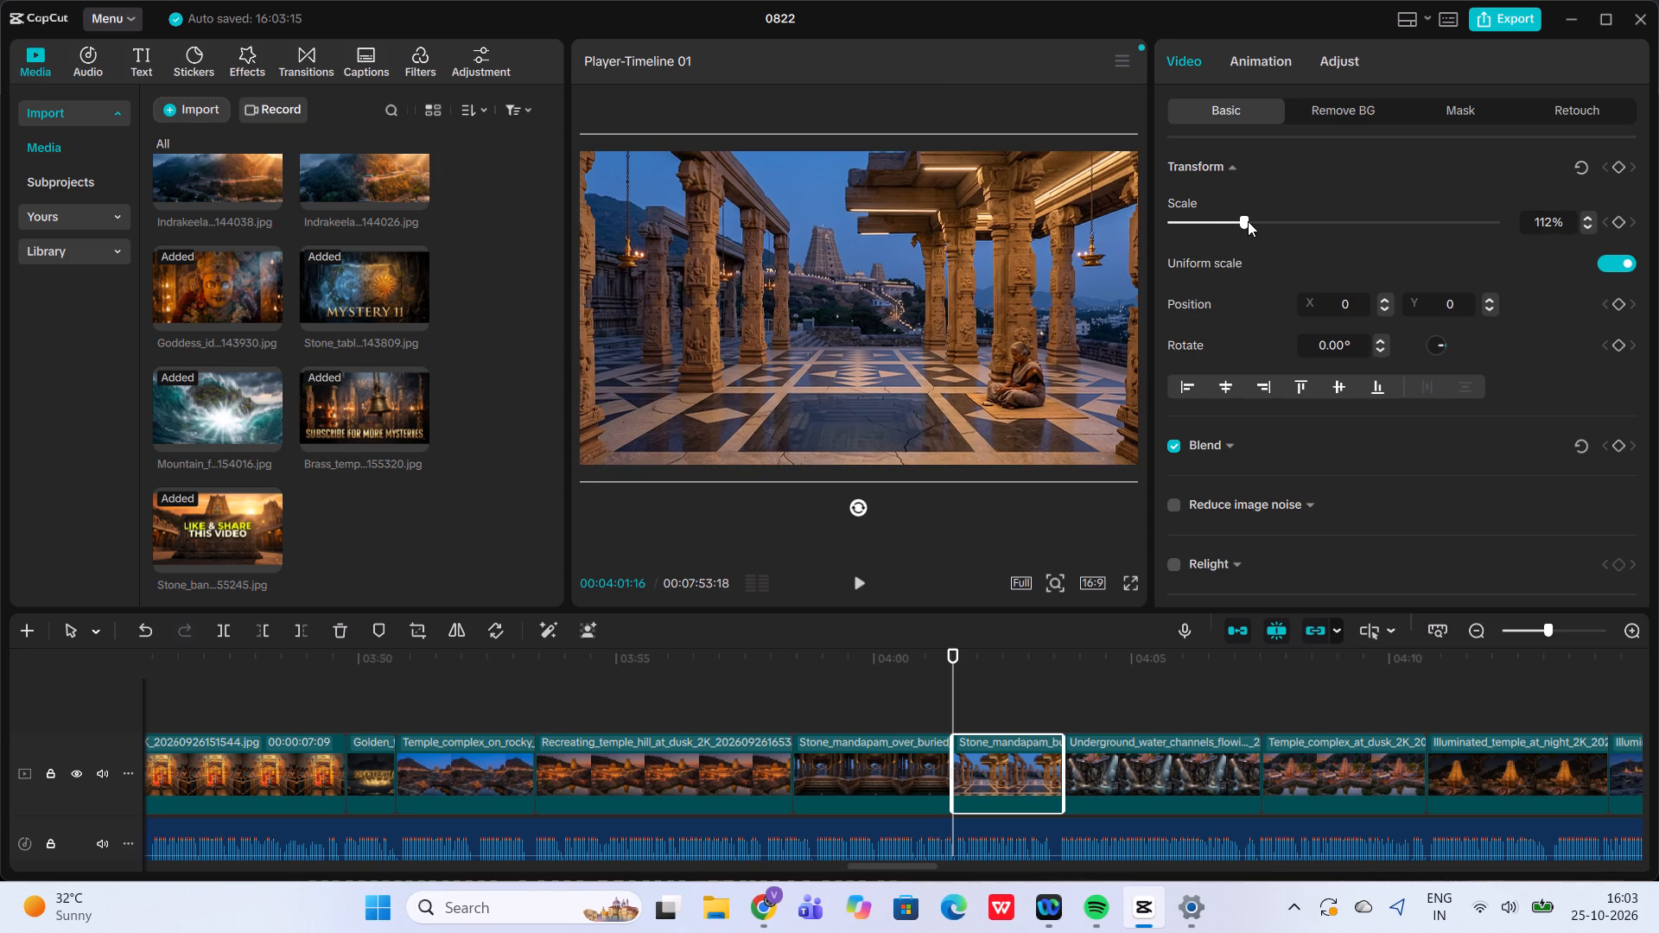
pyautogui.moveTo(1248, 221); pyautogui.dragTo(1248, 220)
pyautogui.click(1621, 216)
# Add a 124% scale keyframe at the end of the second "Stone mandapam" clip and play back the zoom.
pyautogui.click(1065, 704)
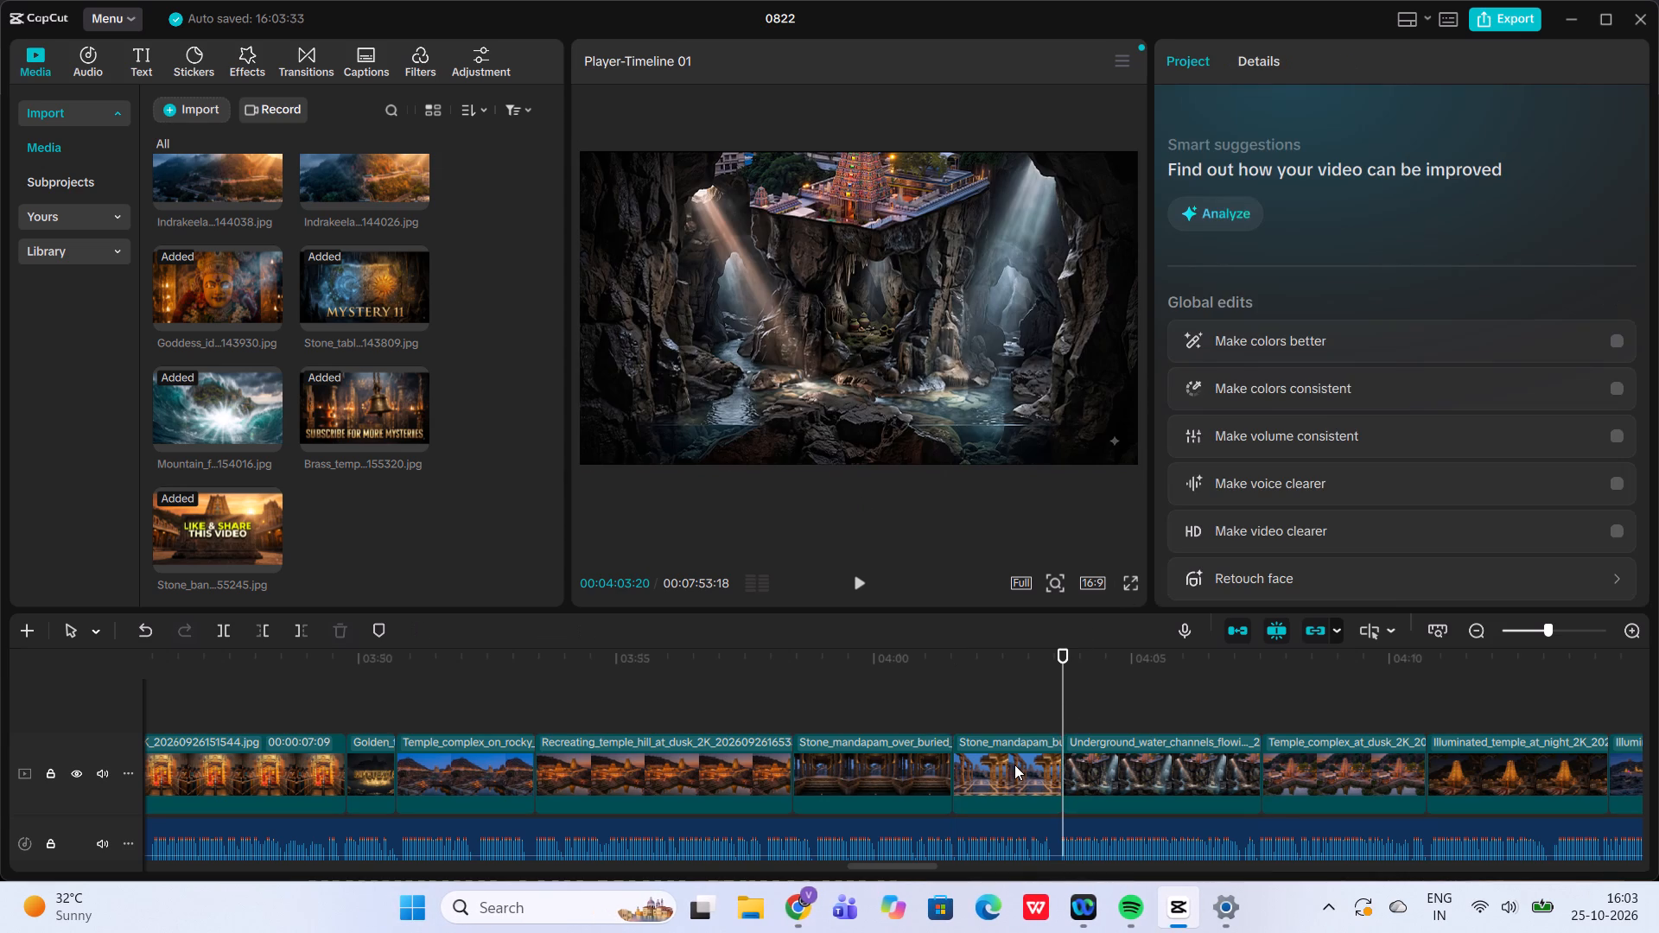
pyautogui.click(1014, 765)
pyautogui.click(1266, 221)
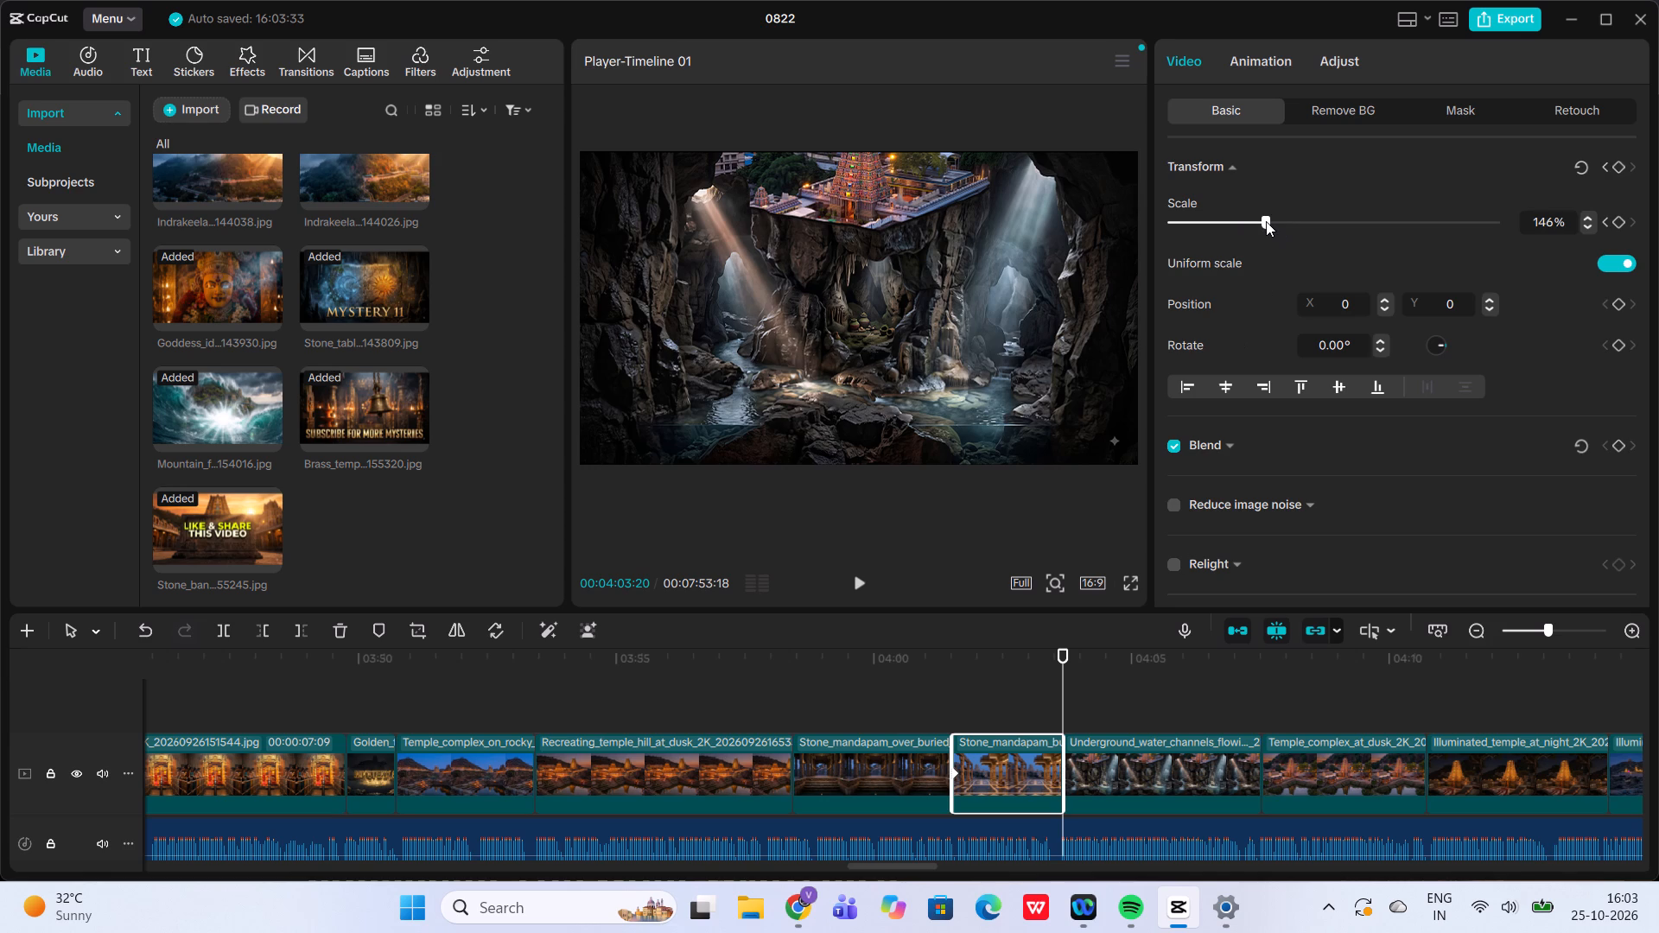
pyautogui.moveTo(1266, 221); pyautogui.dragTo(1256, 220)
pyautogui.click(955, 670)
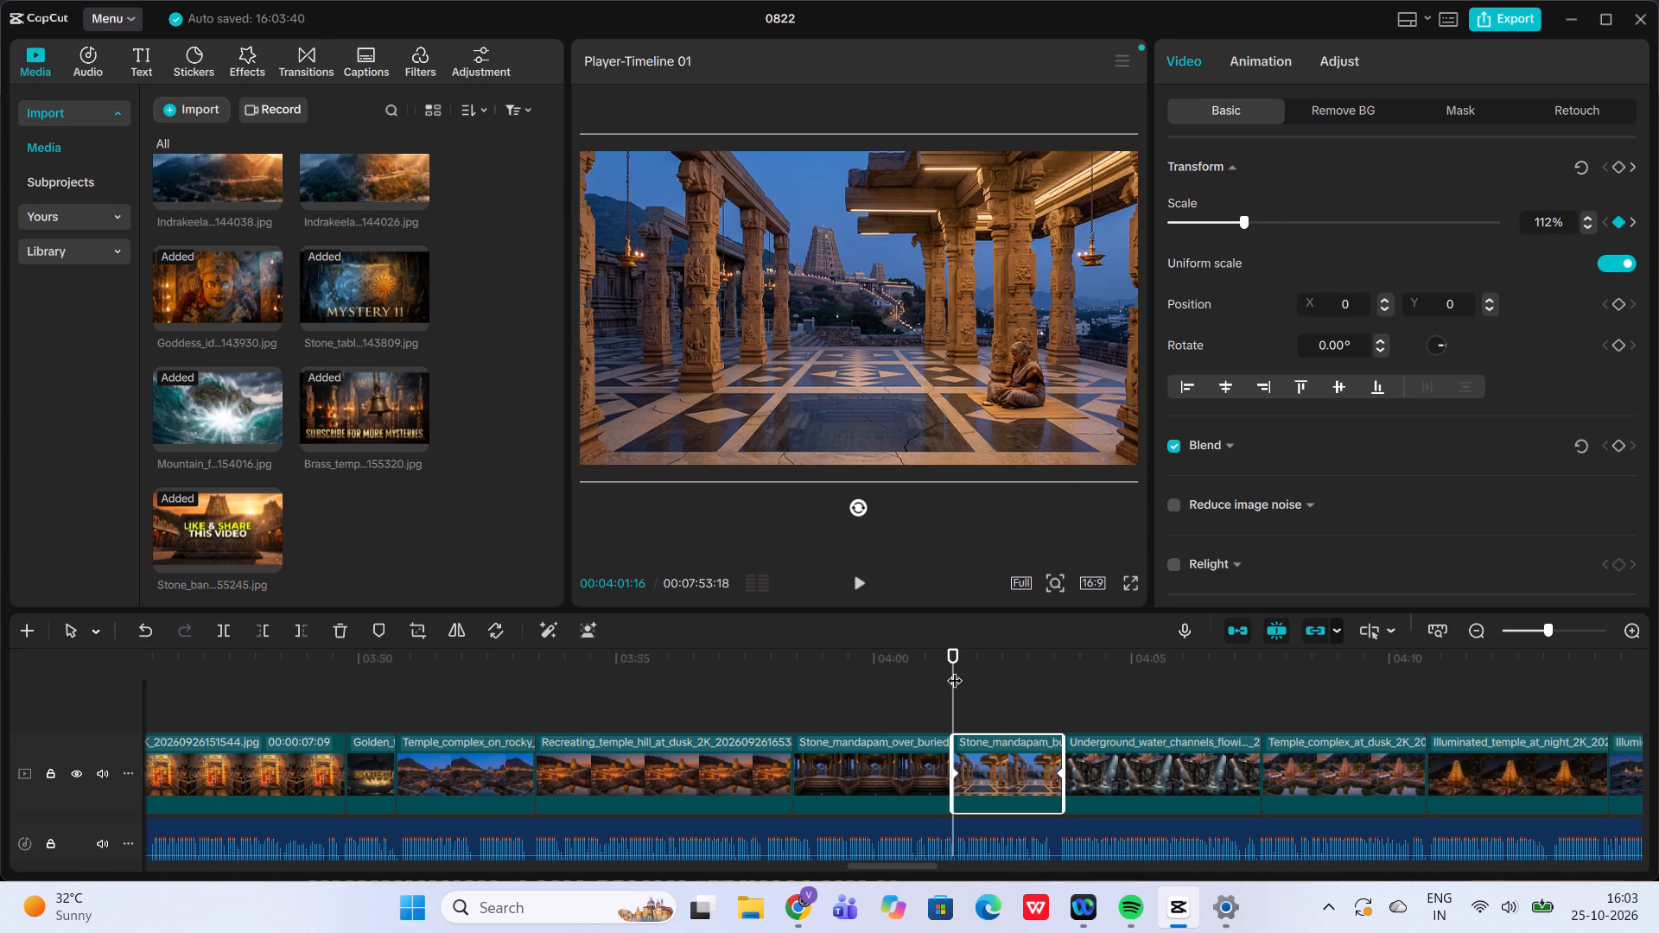
pyautogui.click(1063, 704)
pyautogui.click(1042, 739)
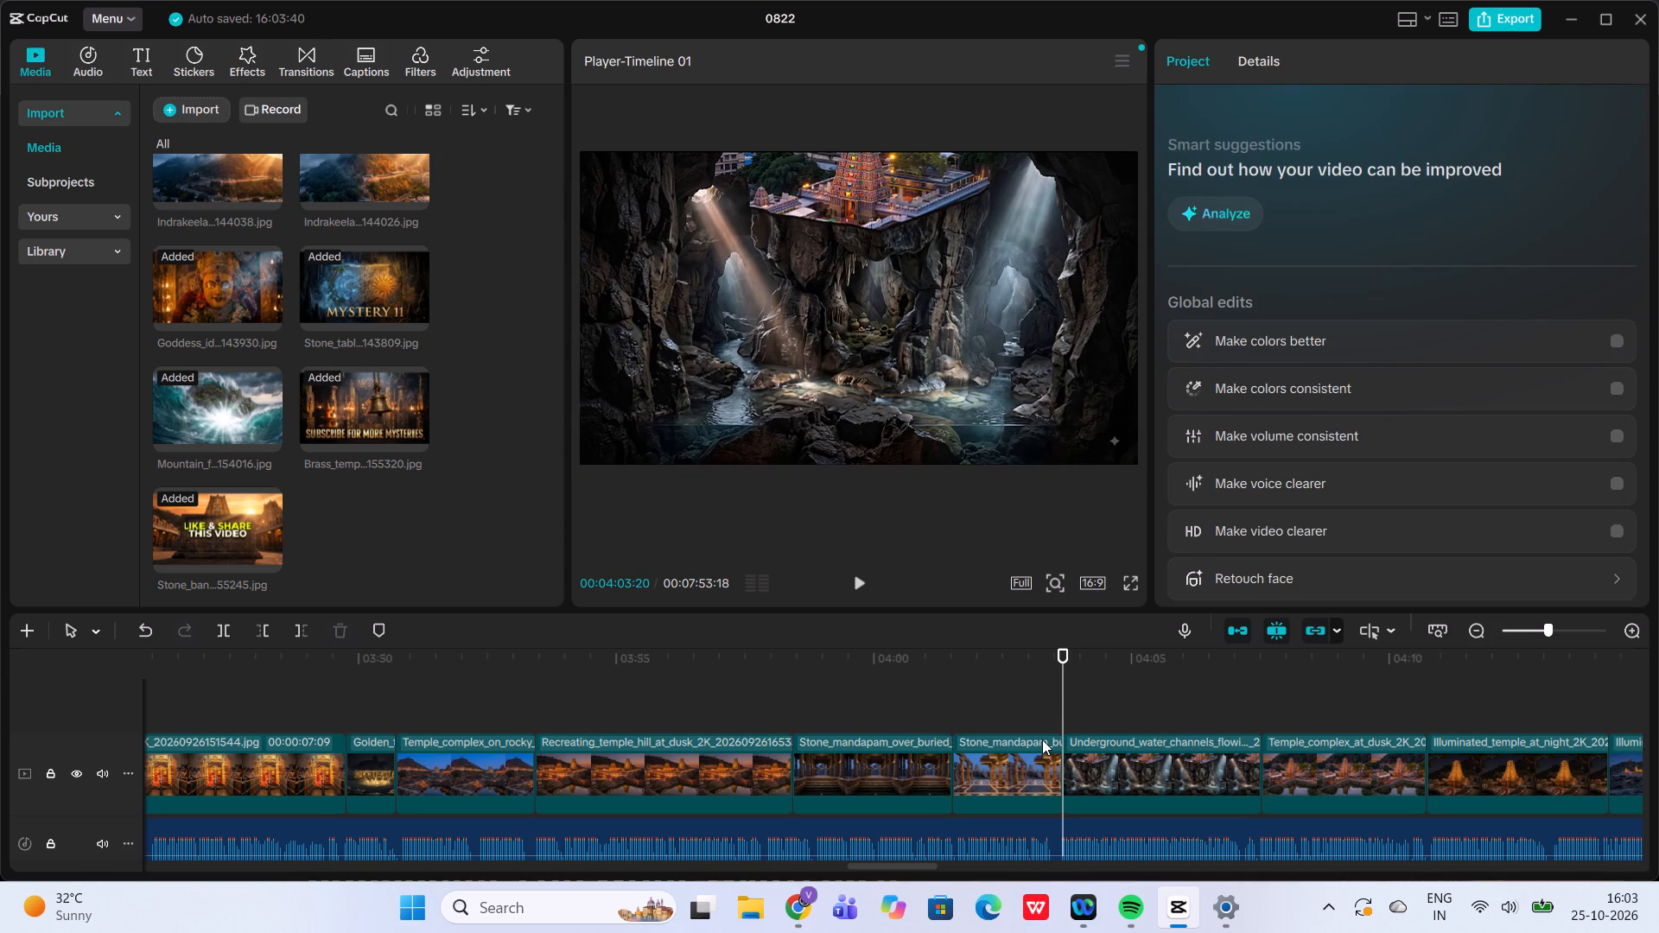
pyautogui.click(1249, 225)
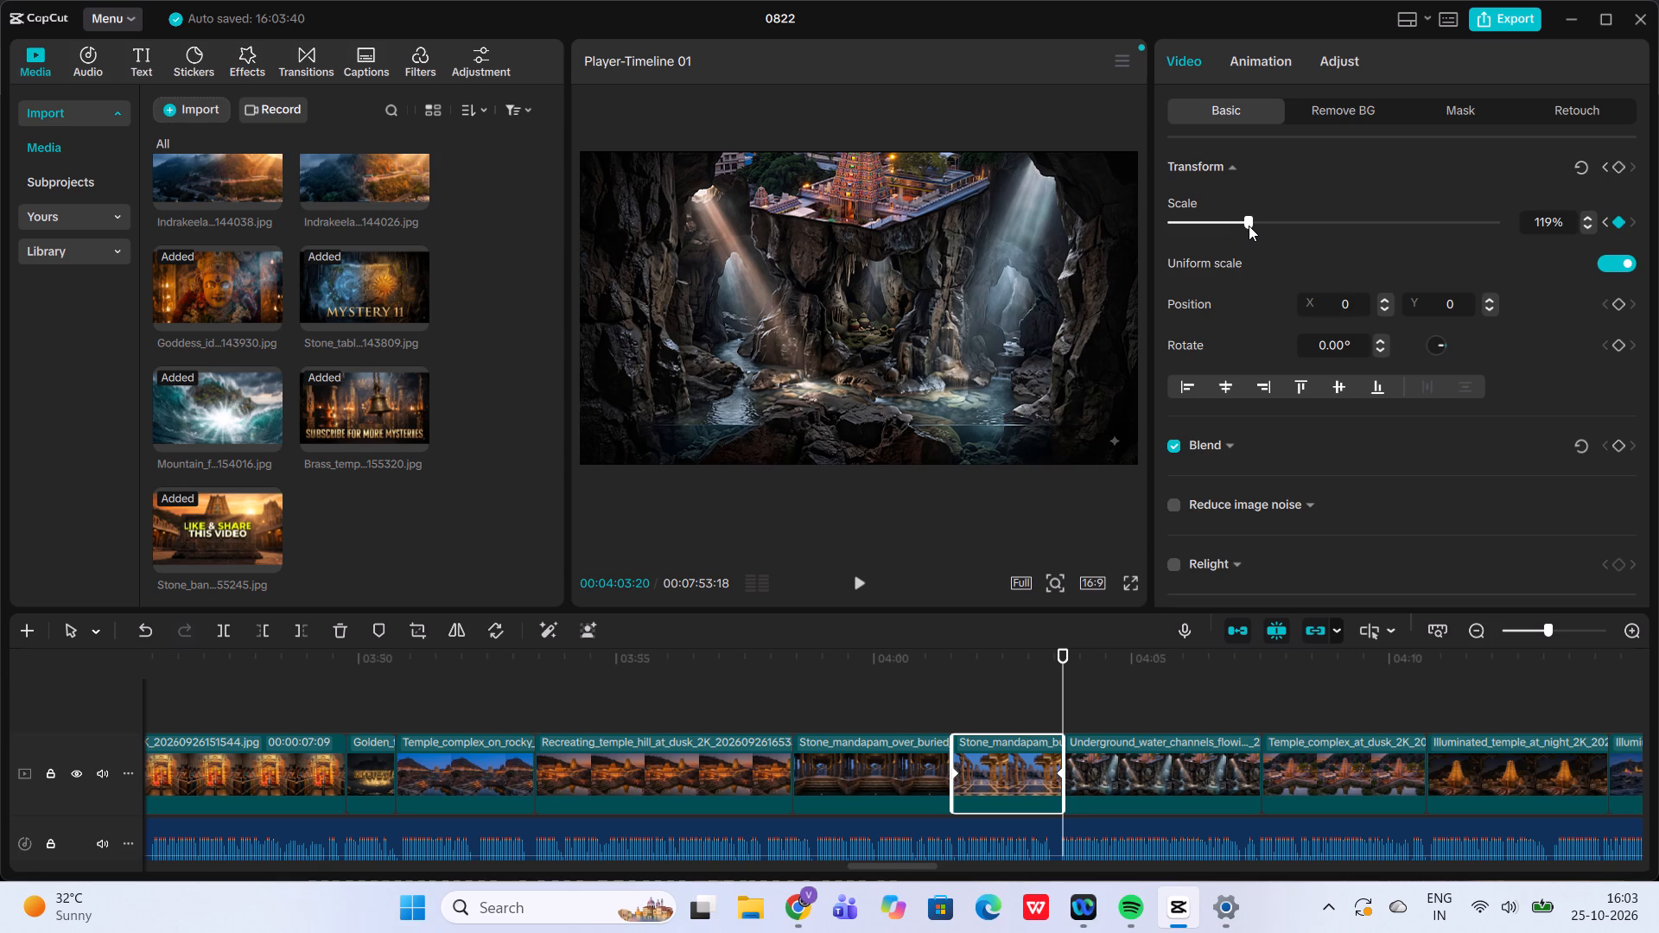
pyautogui.click(1249, 225)
pyautogui.click(910, 723)
pyautogui.click(856, 575)
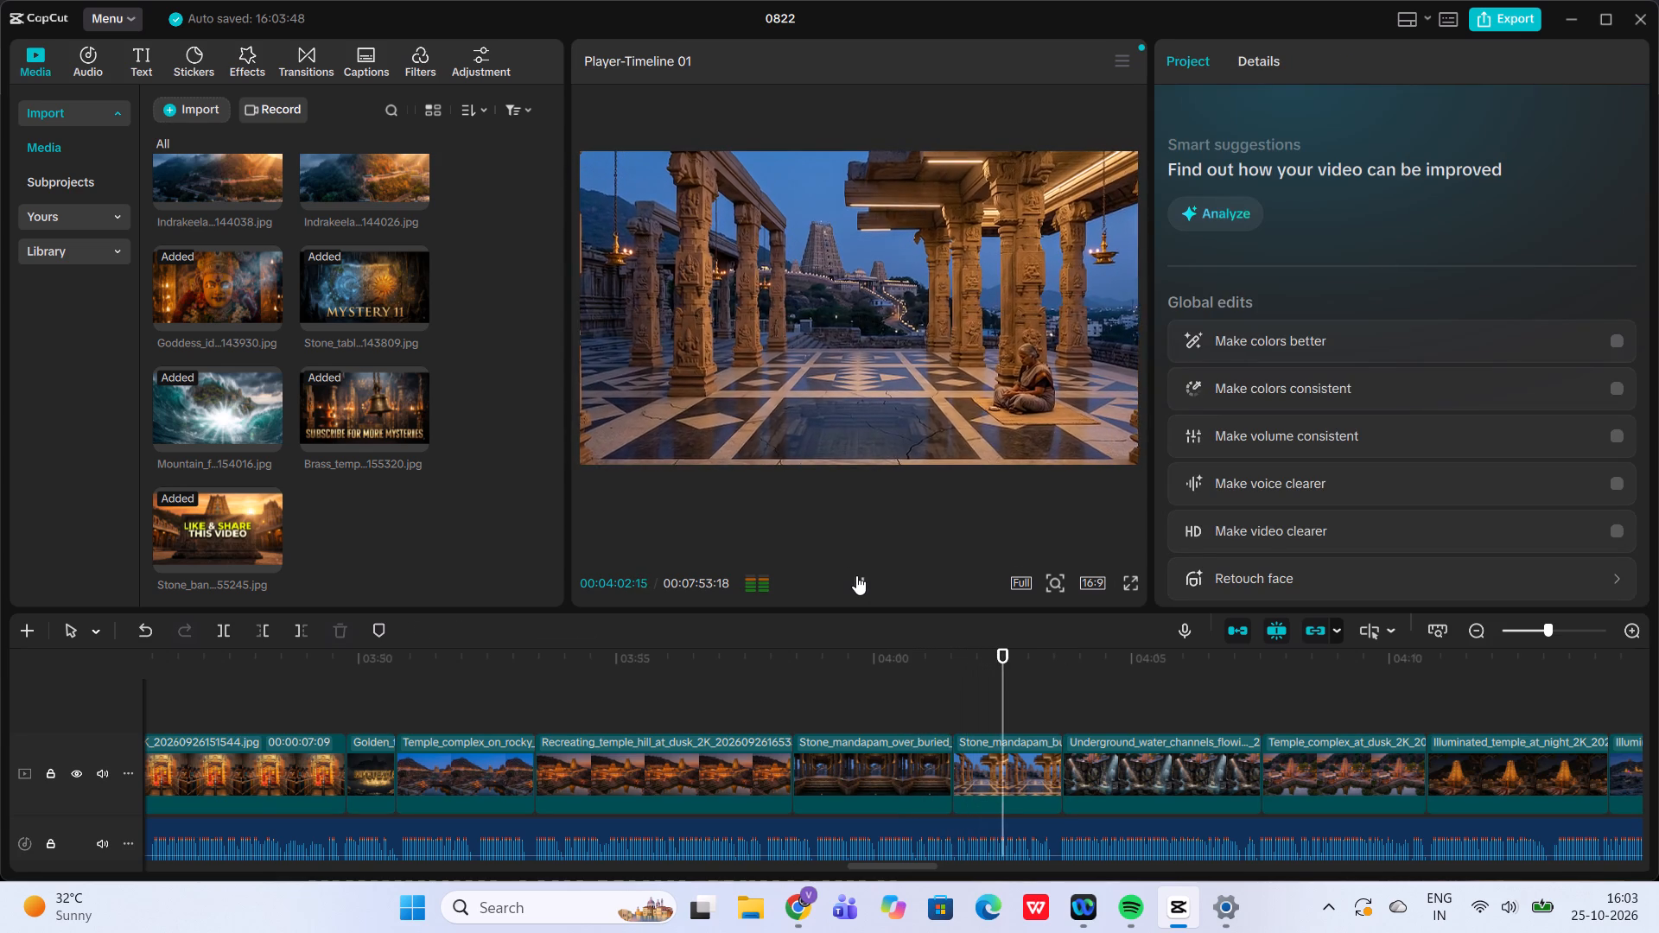
pyautogui.click(856, 575)
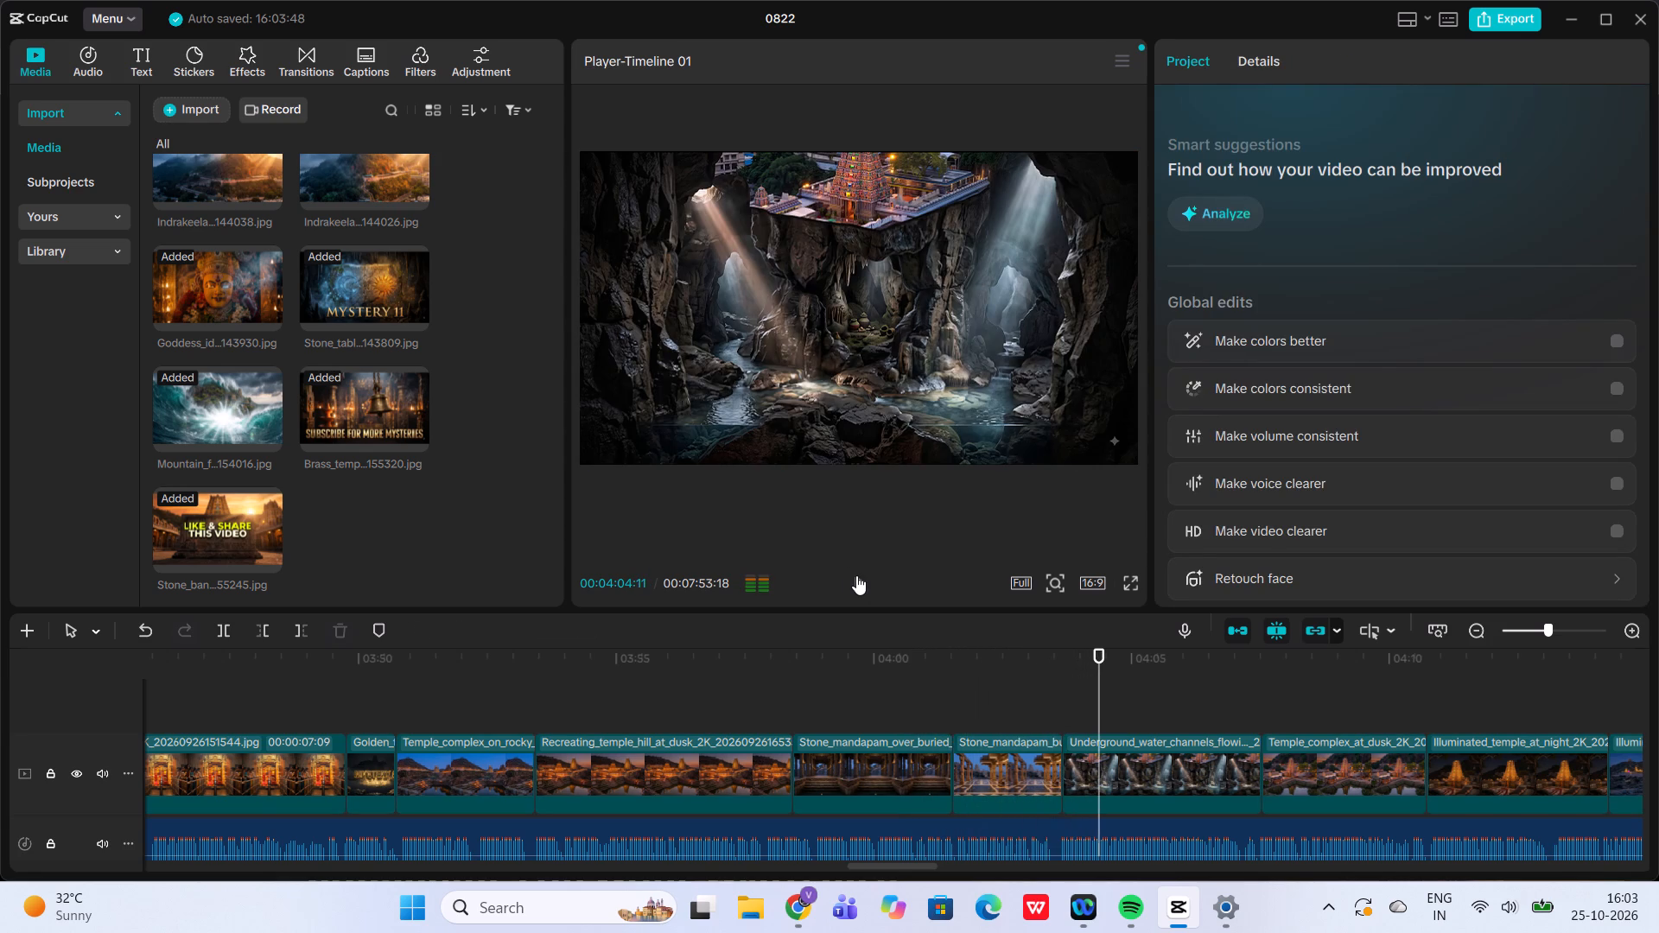
# Add a 110% scale keyframe at the start of the "Underground water channels" clip.
pyautogui.click(1062, 719)
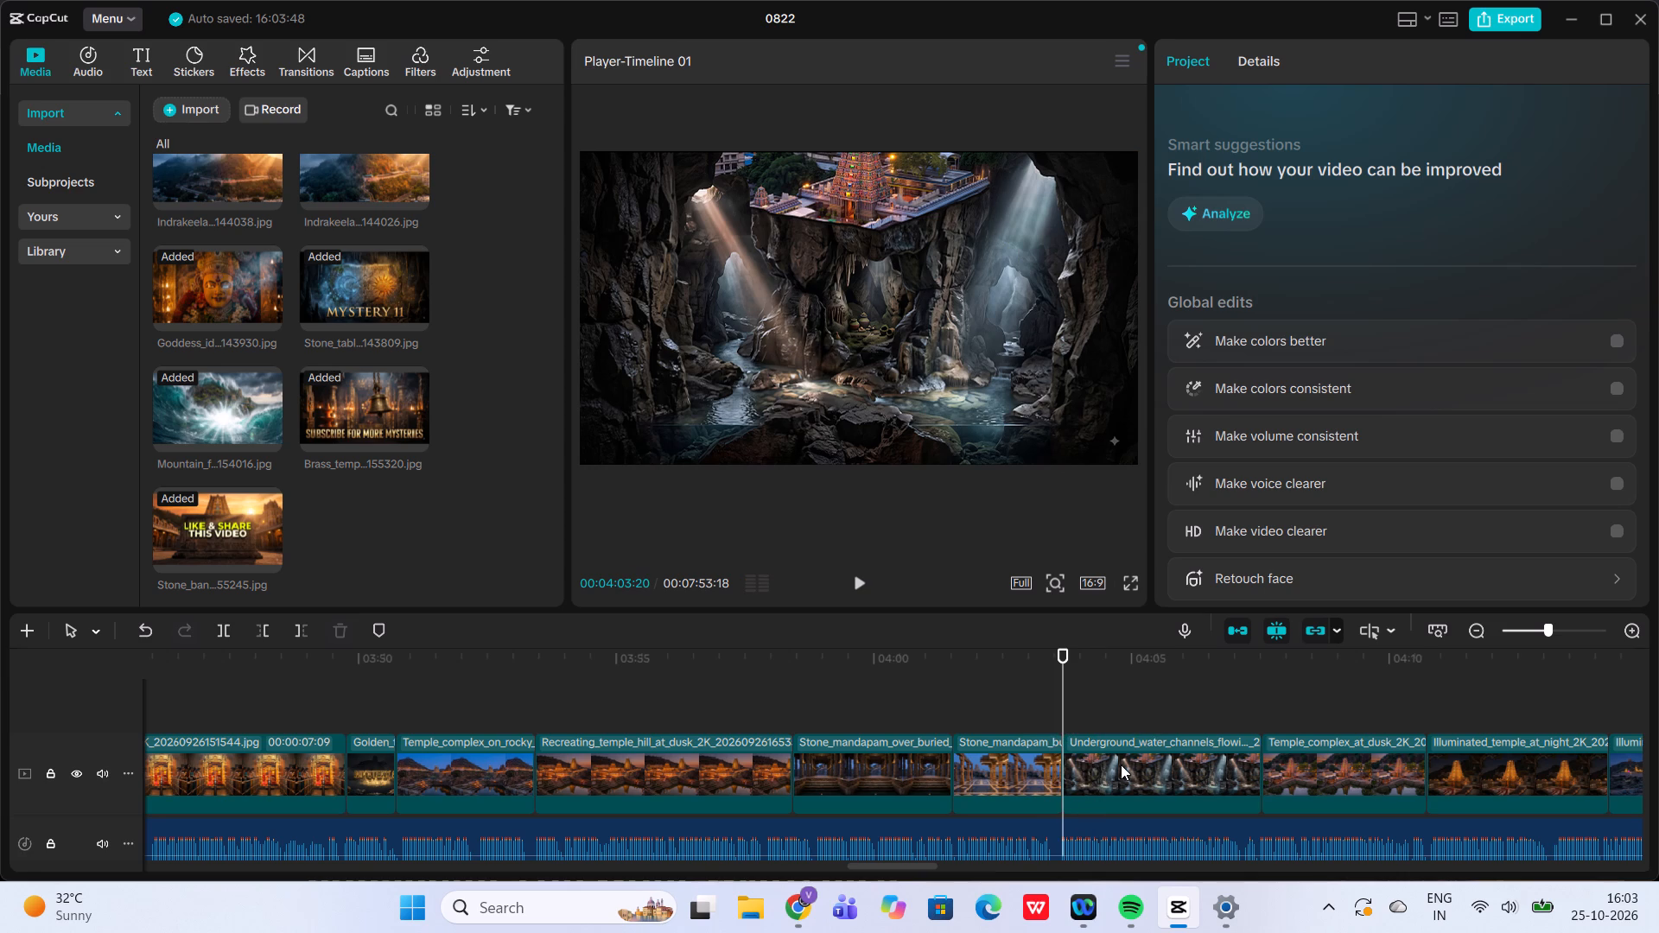
pyautogui.click(1122, 767)
pyautogui.click(1247, 225)
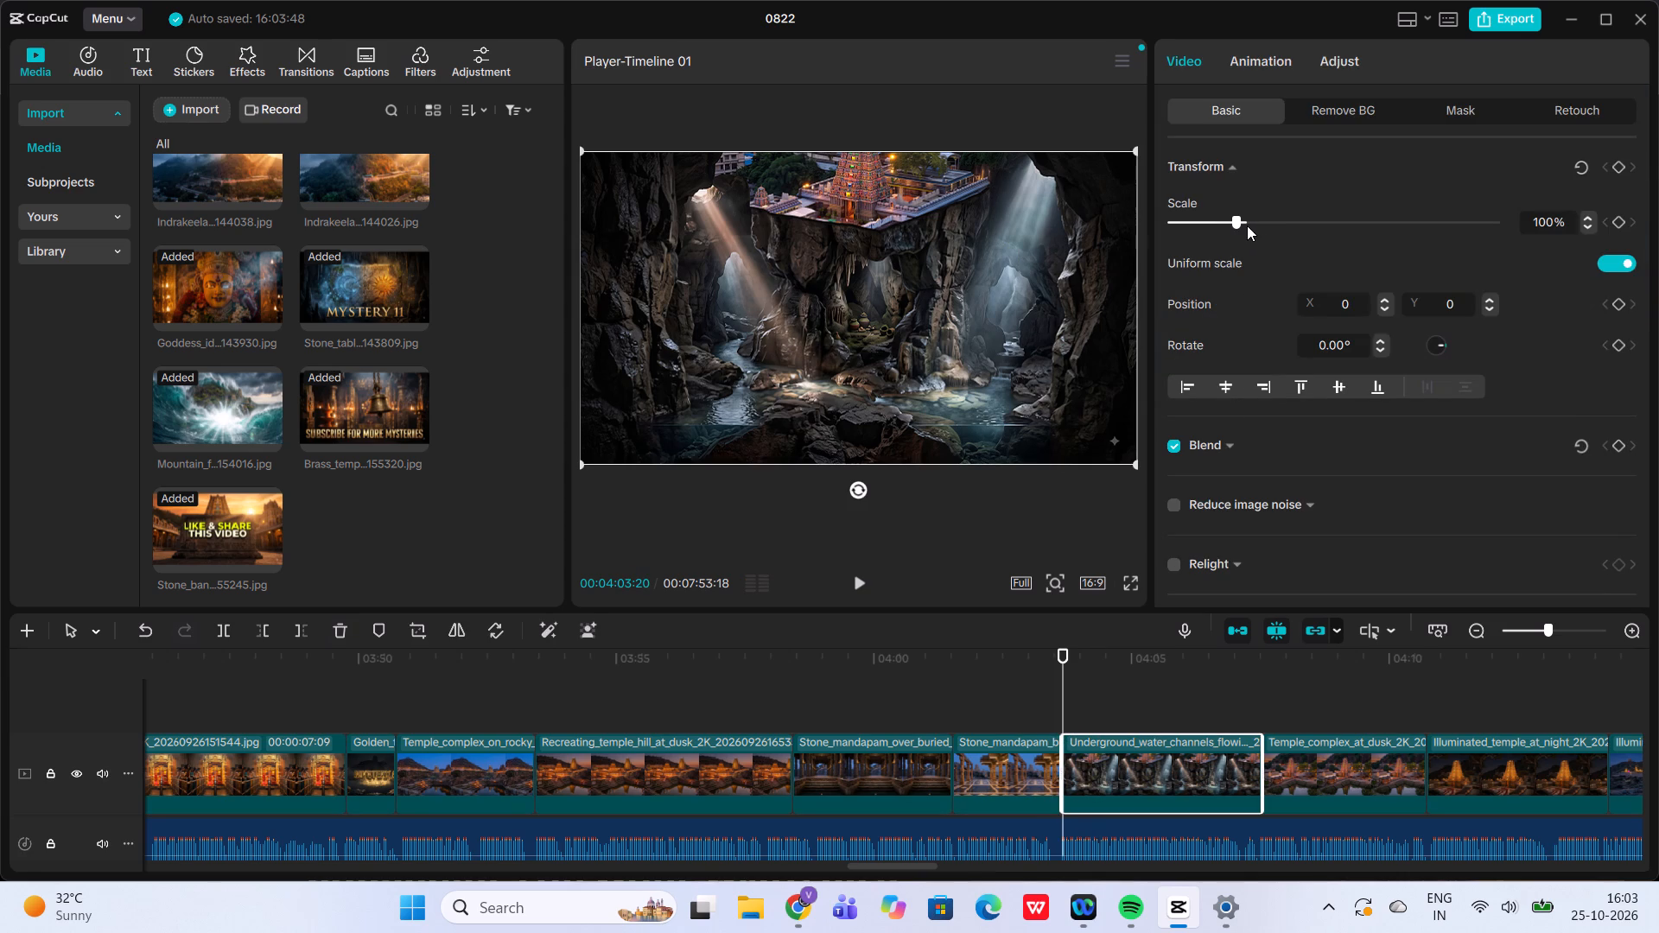
pyautogui.click(1247, 225)
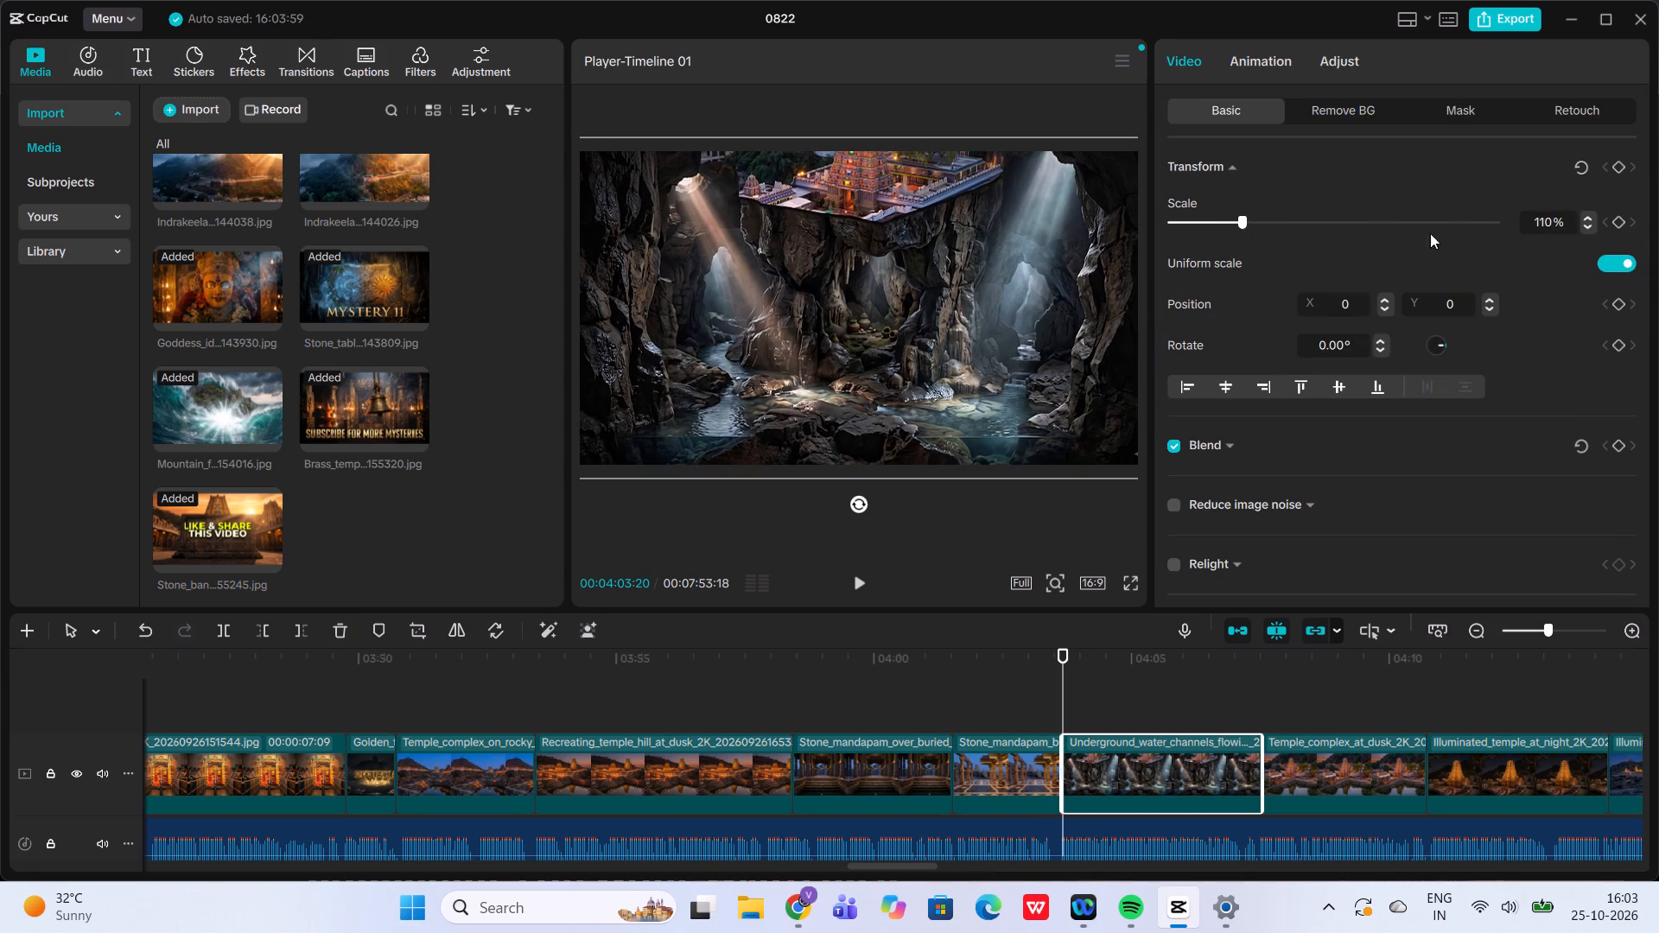
pyautogui.click(1618, 221)
# Add a 132% scale keyframe at the end of the "Underground water channels" clip and play back the zoom.
pyautogui.click(1268, 706)
pyautogui.click(1198, 746)
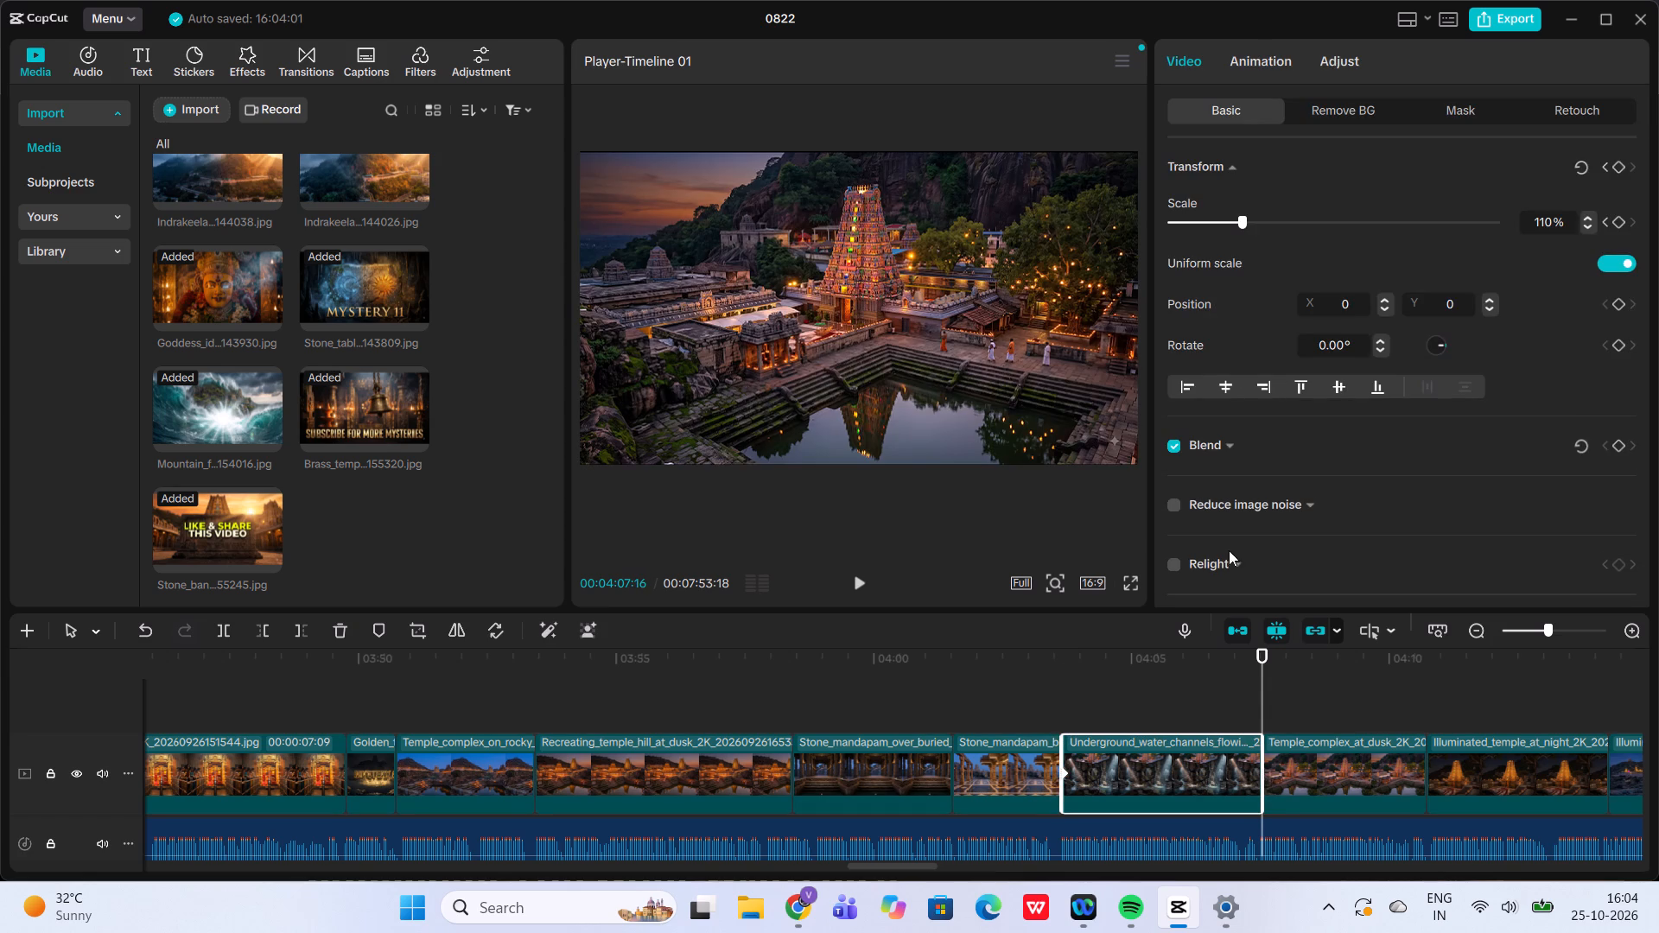
pyautogui.click(1251, 218)
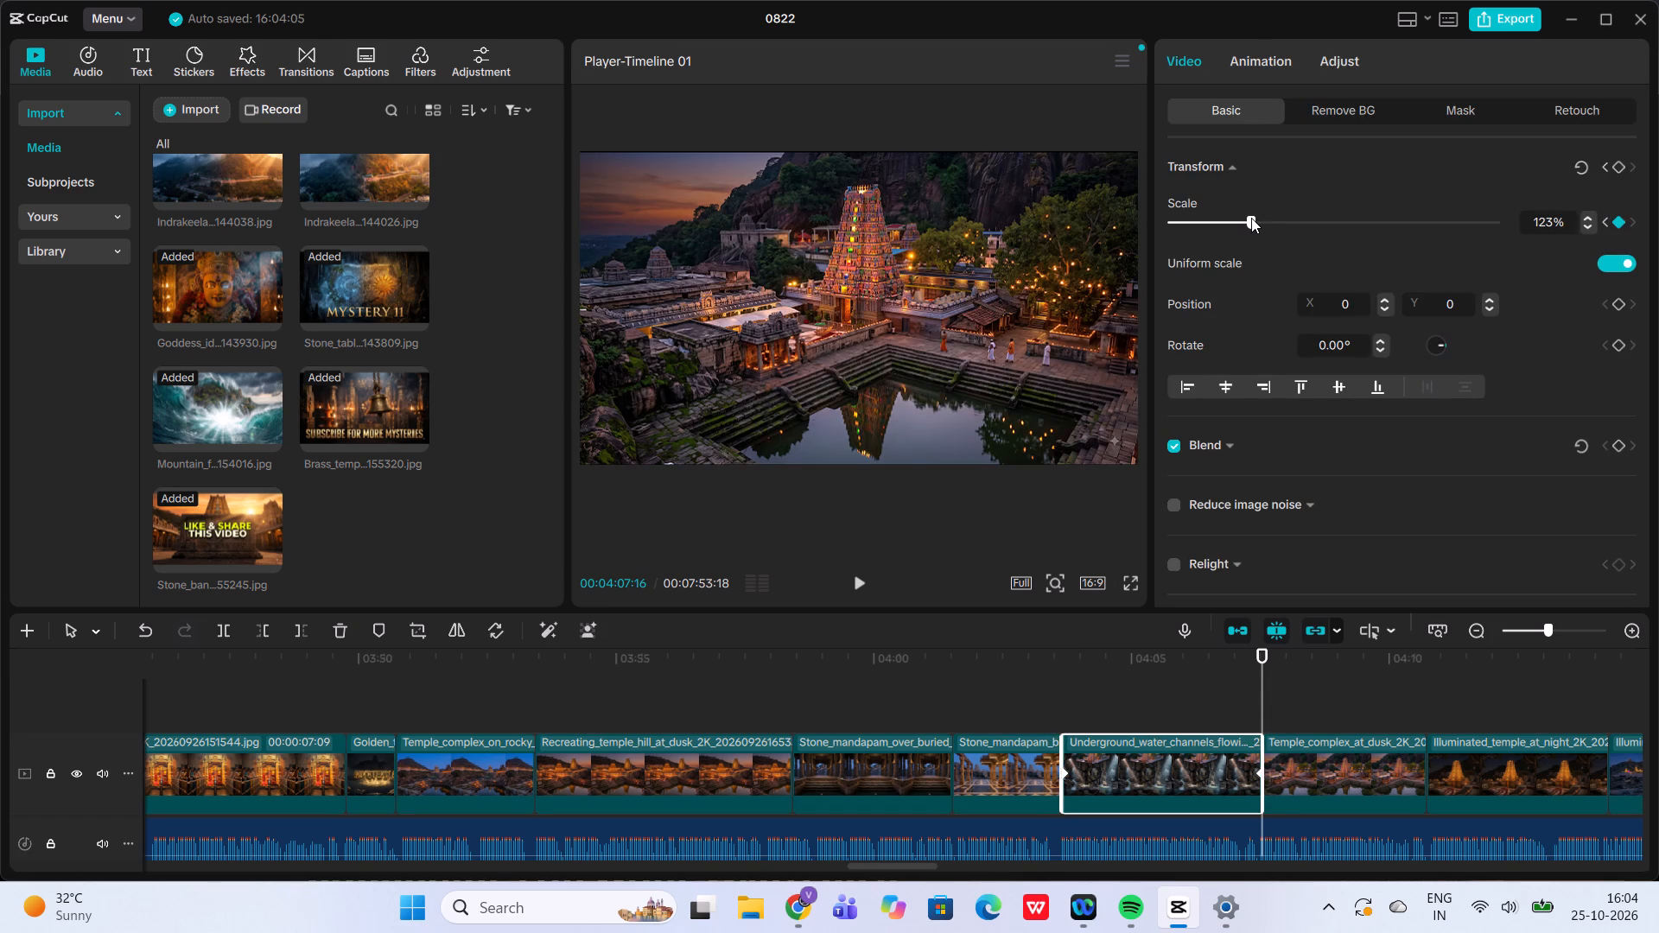
pyautogui.click(1251, 218)
pyautogui.click(1039, 695)
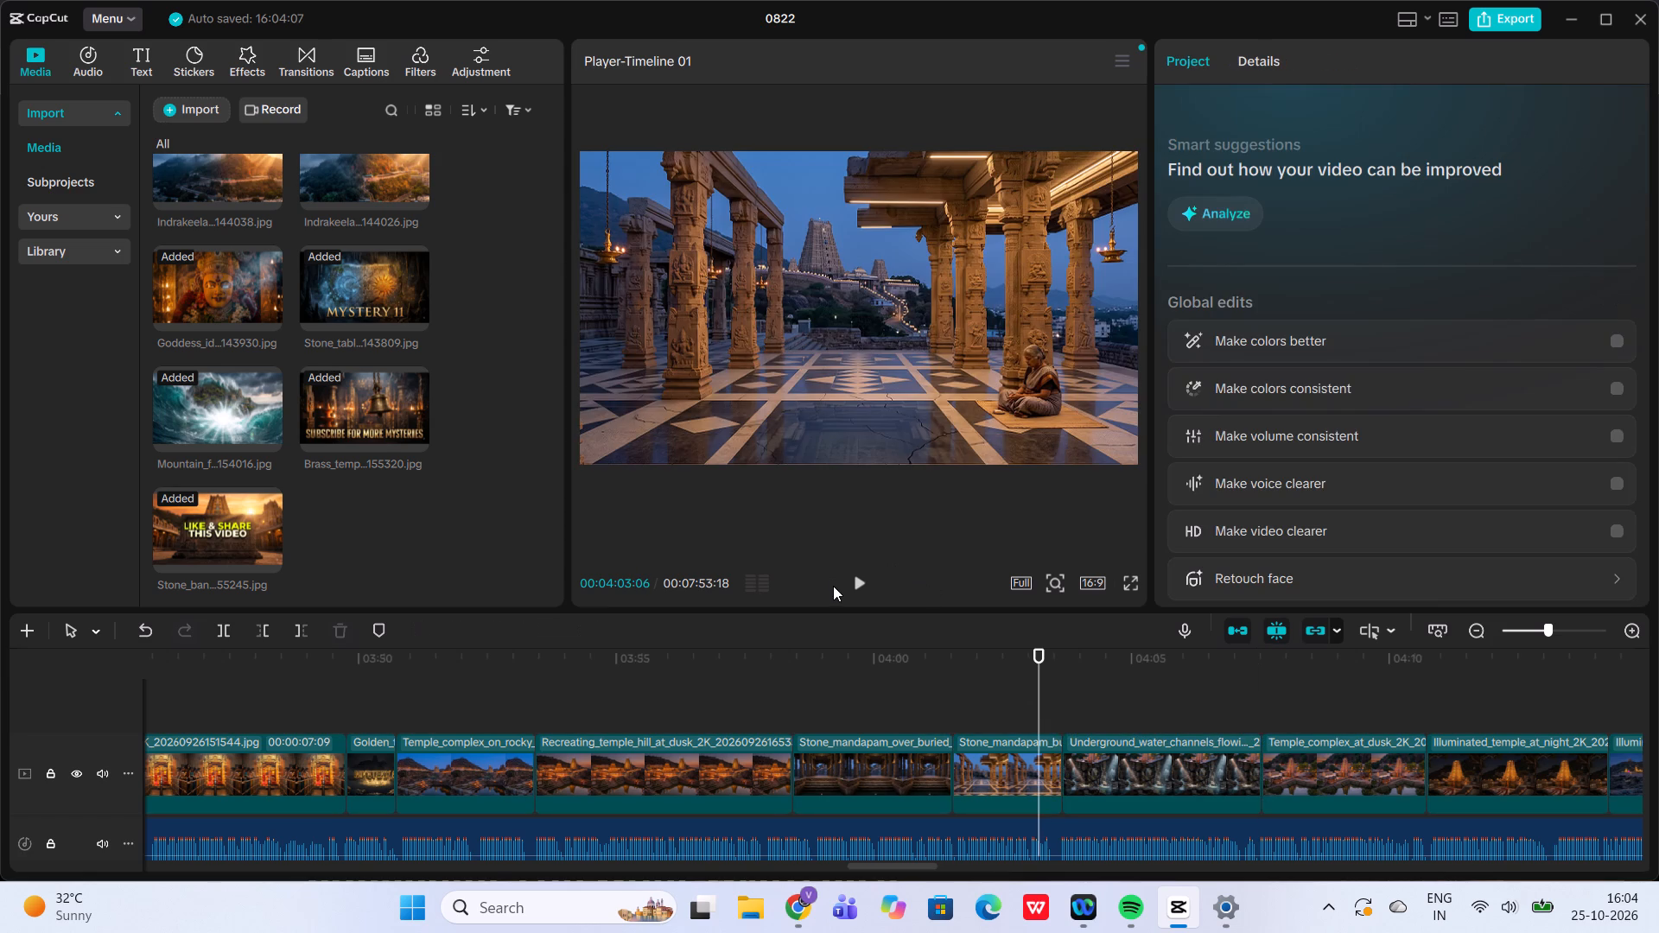
pyautogui.click(833, 586)
pyautogui.click(862, 580)
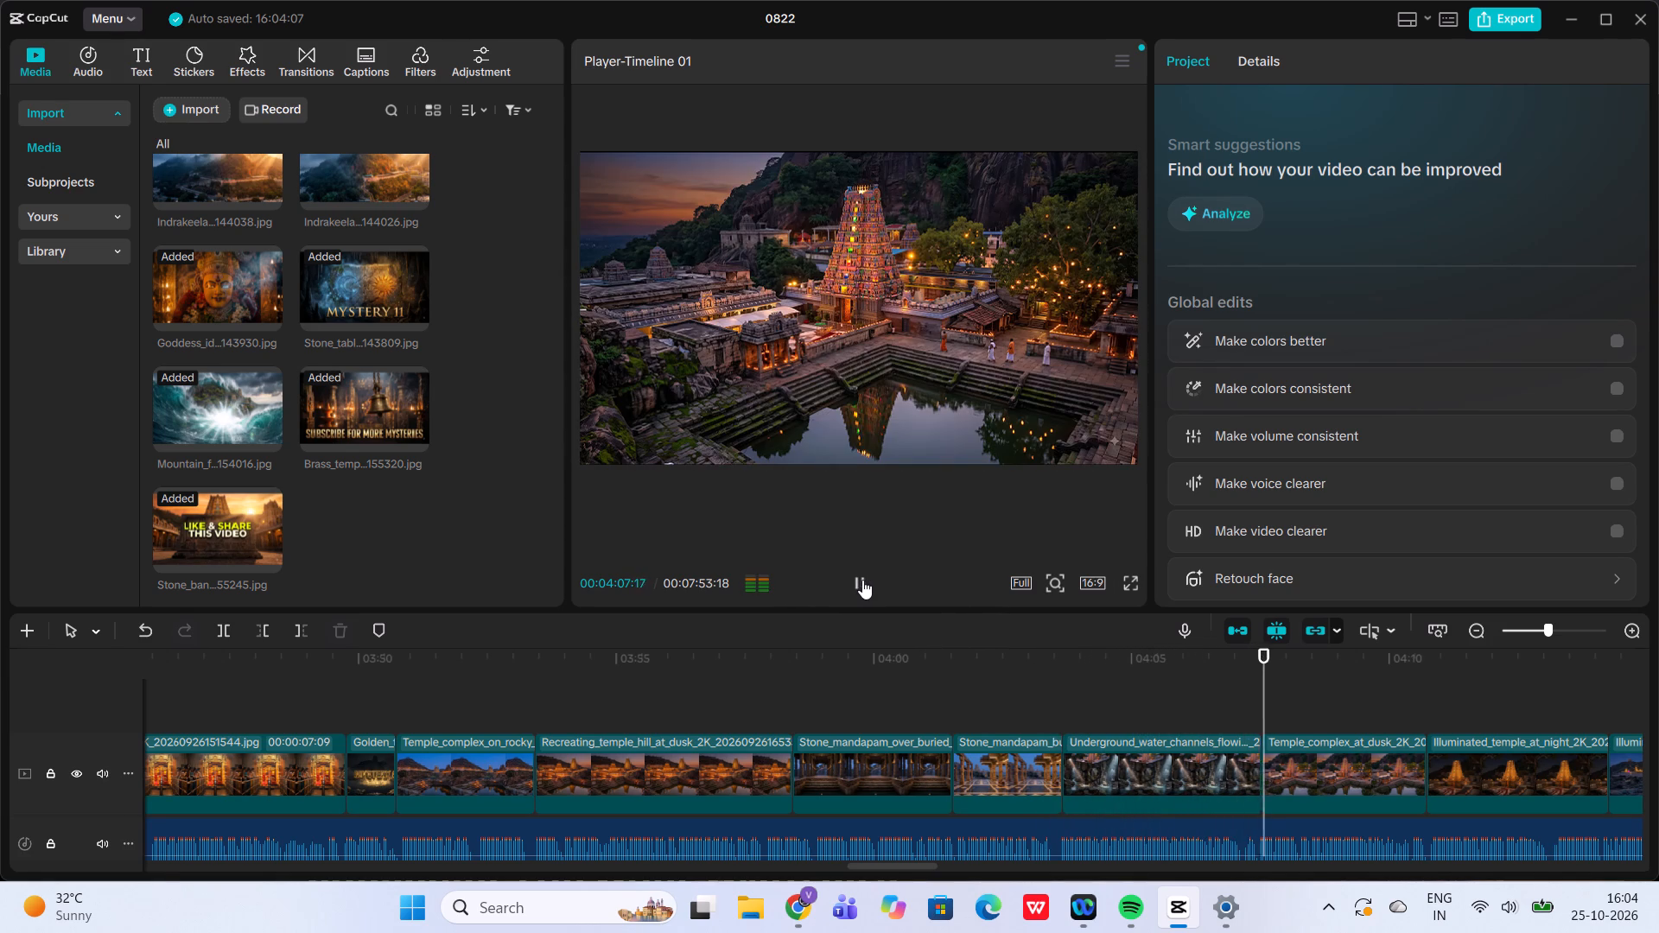
pyautogui.click(862, 580)
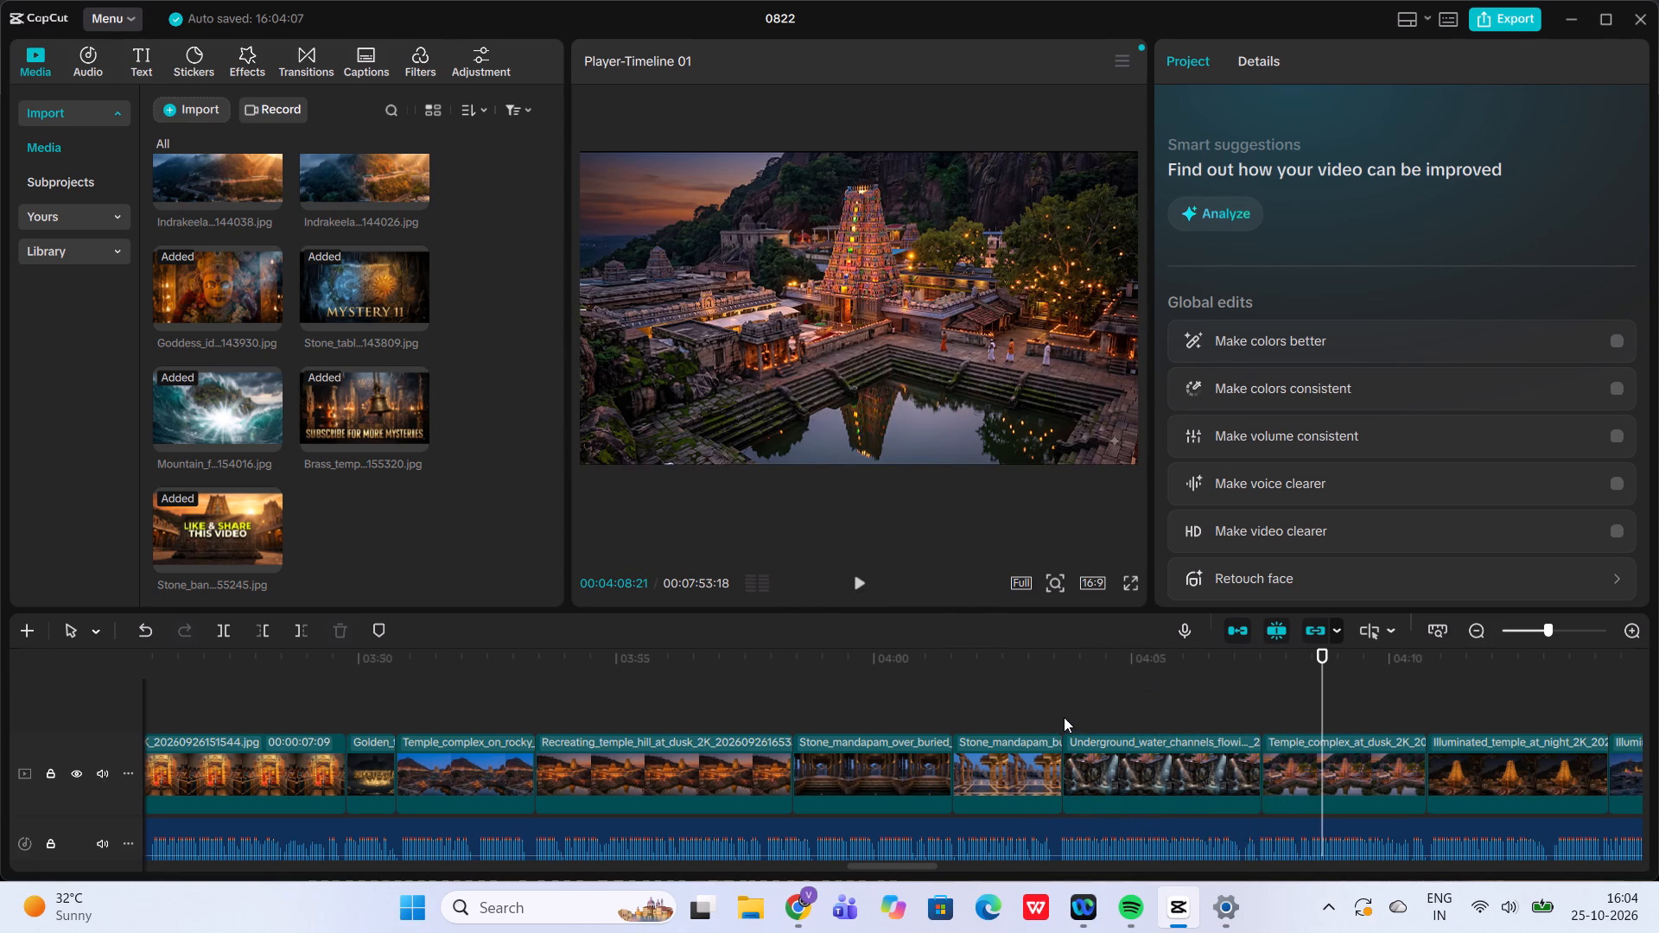
# Shift the "Underground water channels" image down to a Y position of -98 and play back the clip.
pyautogui.click(1064, 717)
pyautogui.click(1116, 765)
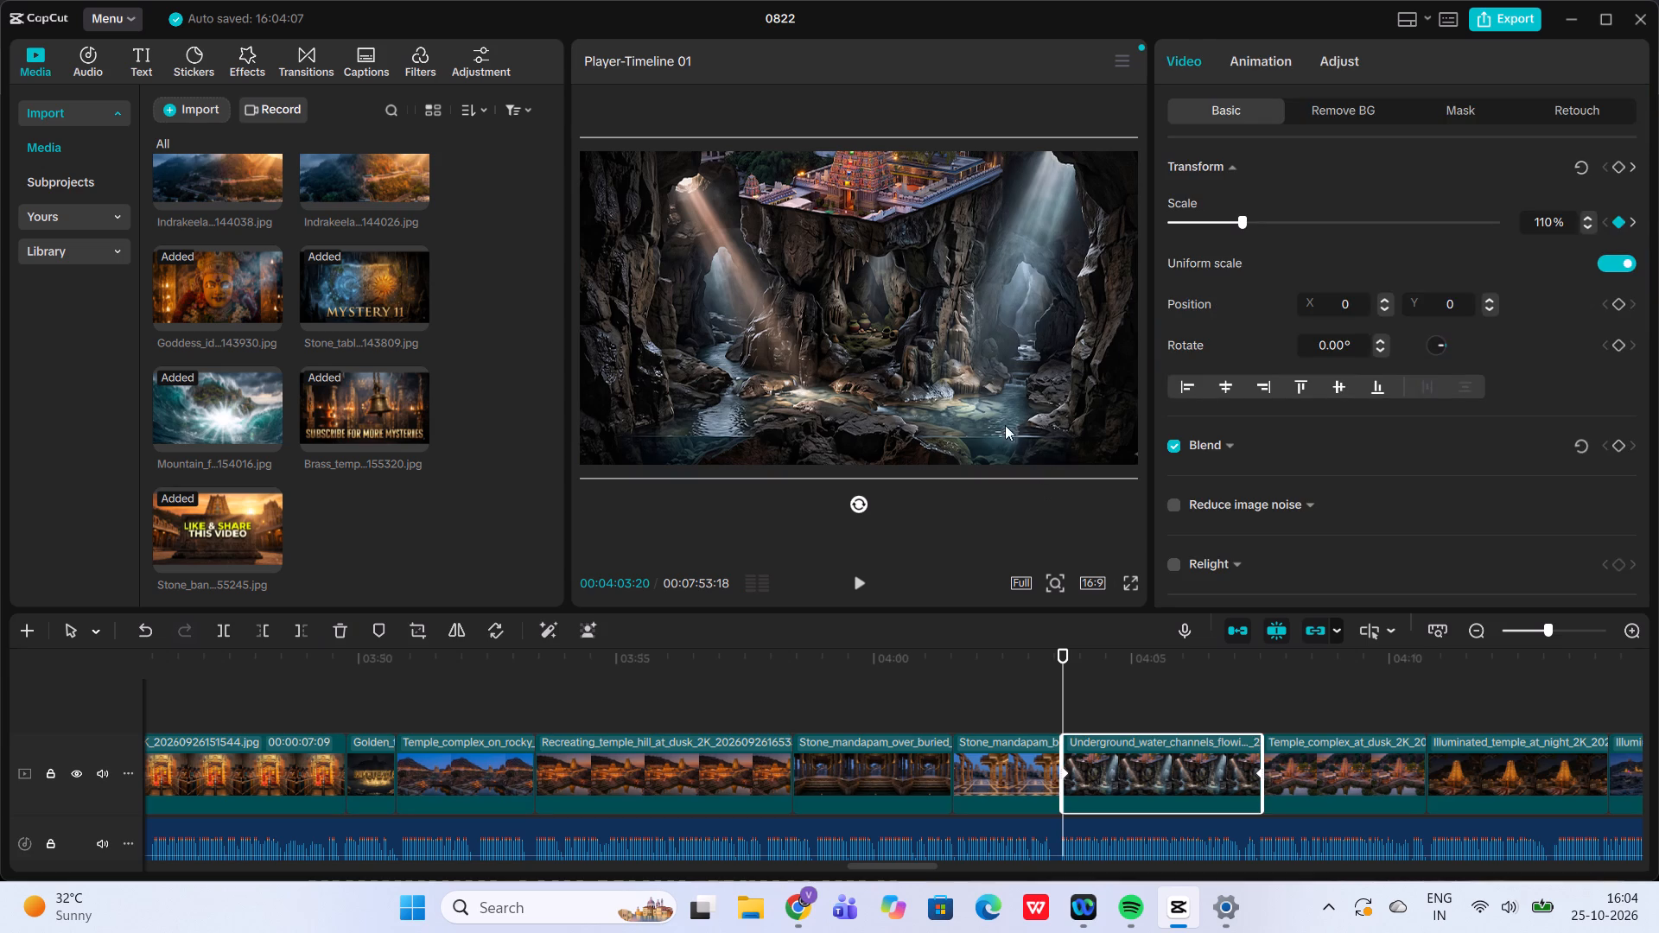
pyautogui.moveTo(1005, 397); pyautogui.dragTo(1006, 409)
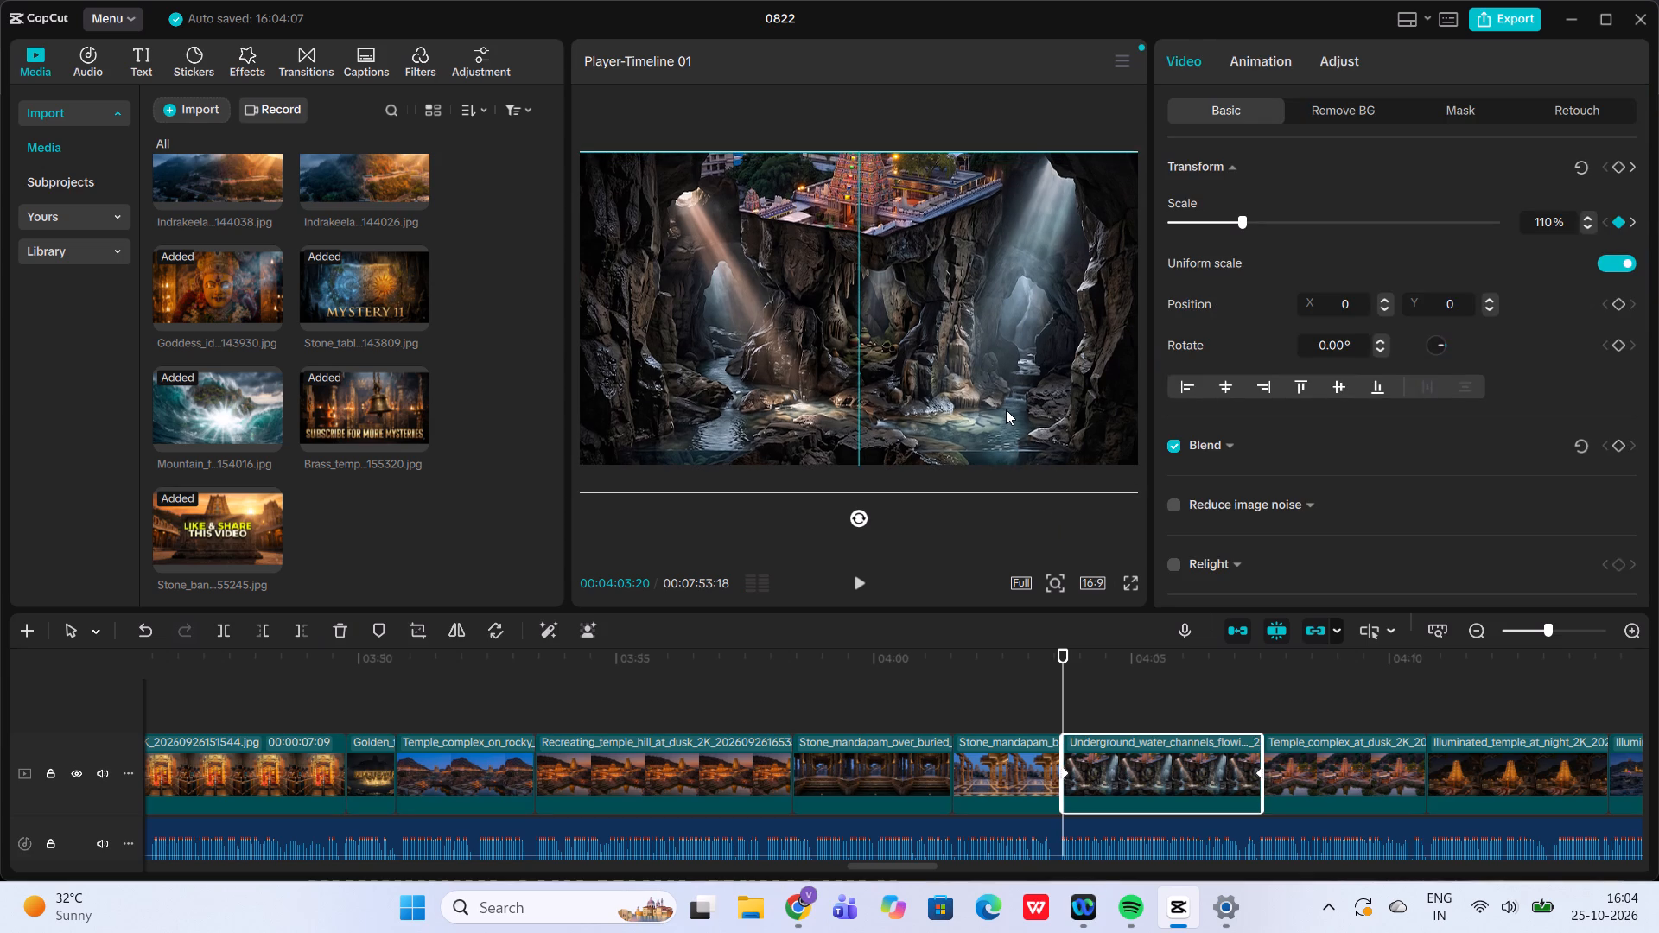
pyautogui.moveTo(1006, 409); pyautogui.dragTo(1006, 407)
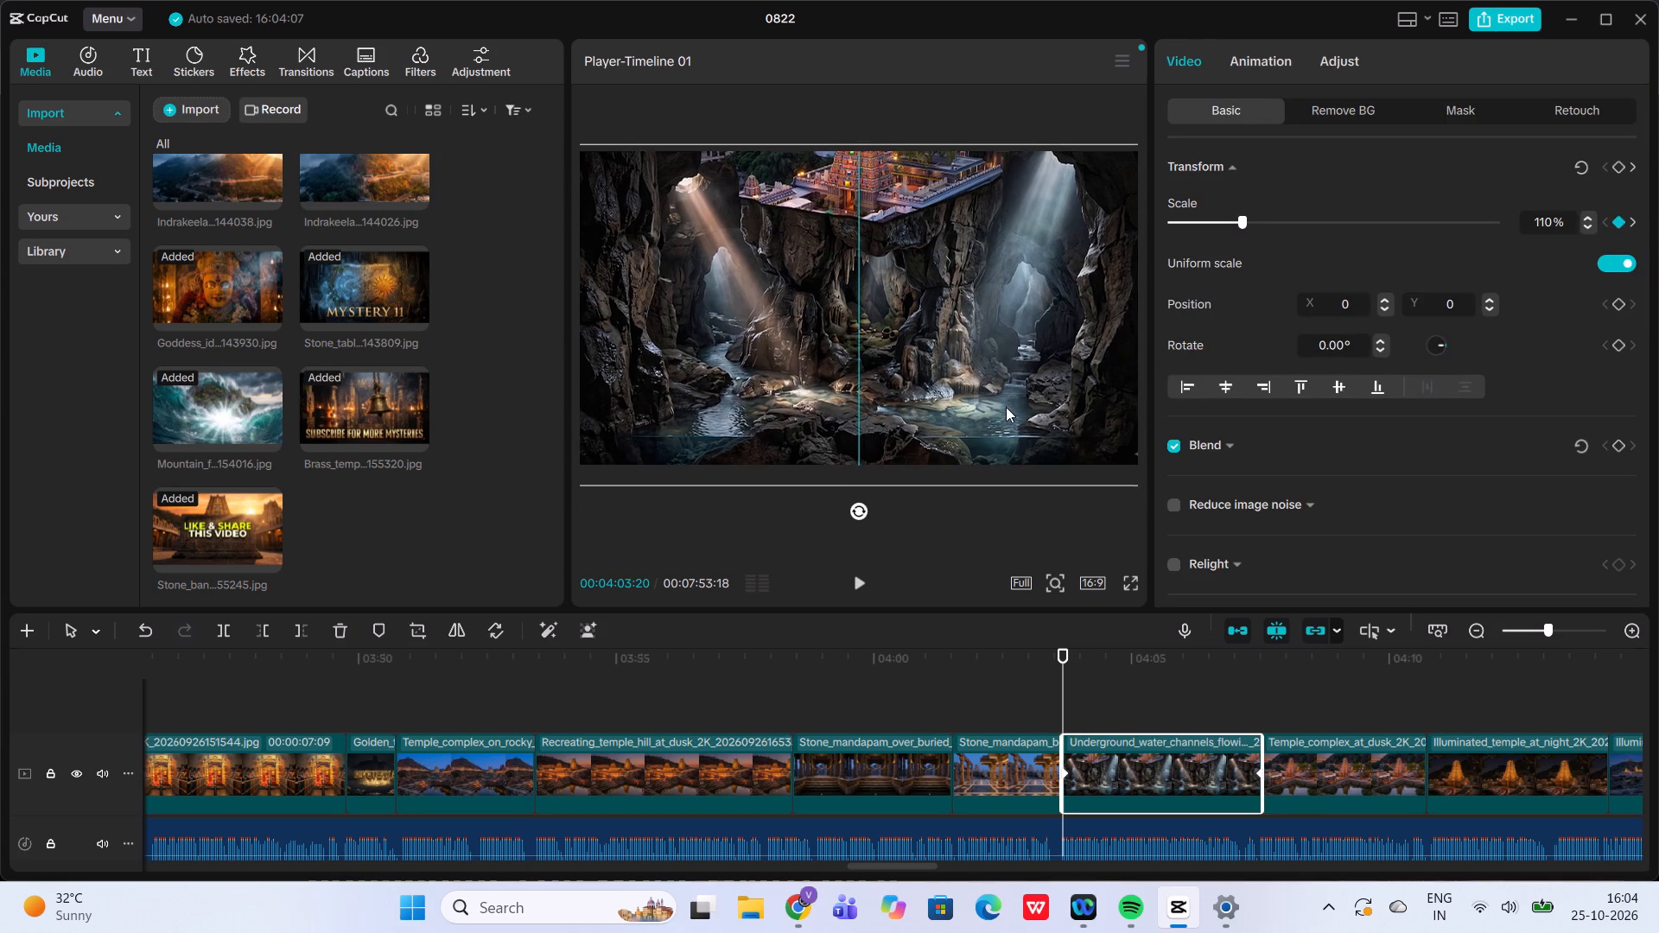
pyautogui.moveTo(1006, 407); pyautogui.dragTo(1006, 410)
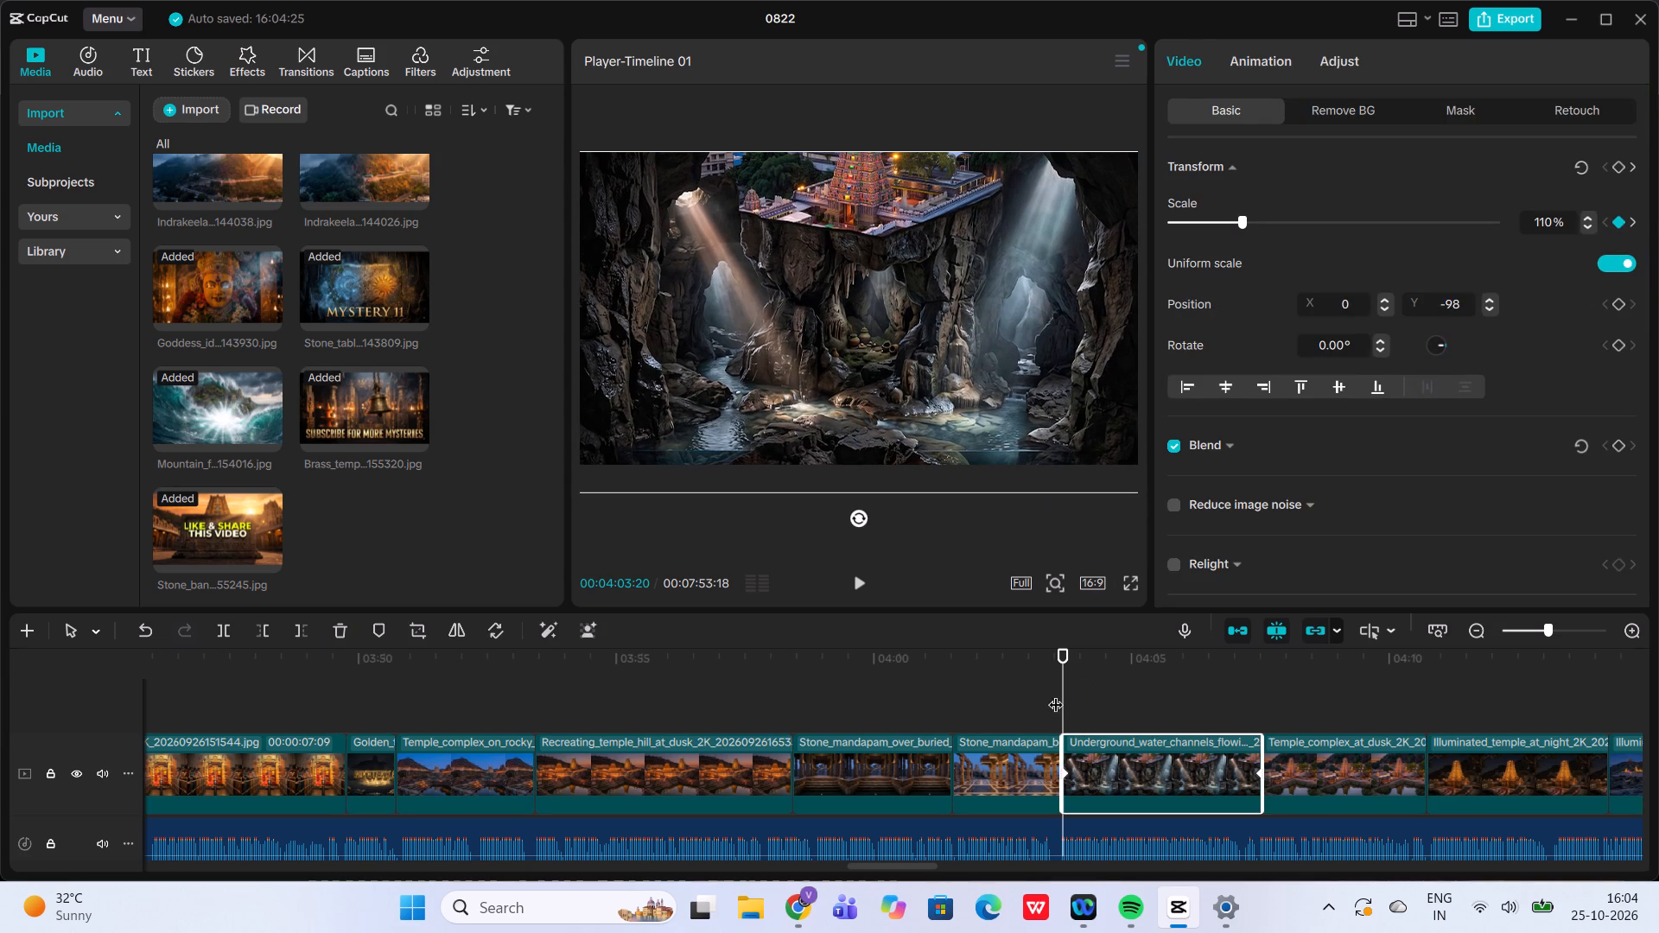
pyautogui.click(1053, 694)
pyautogui.click(846, 573)
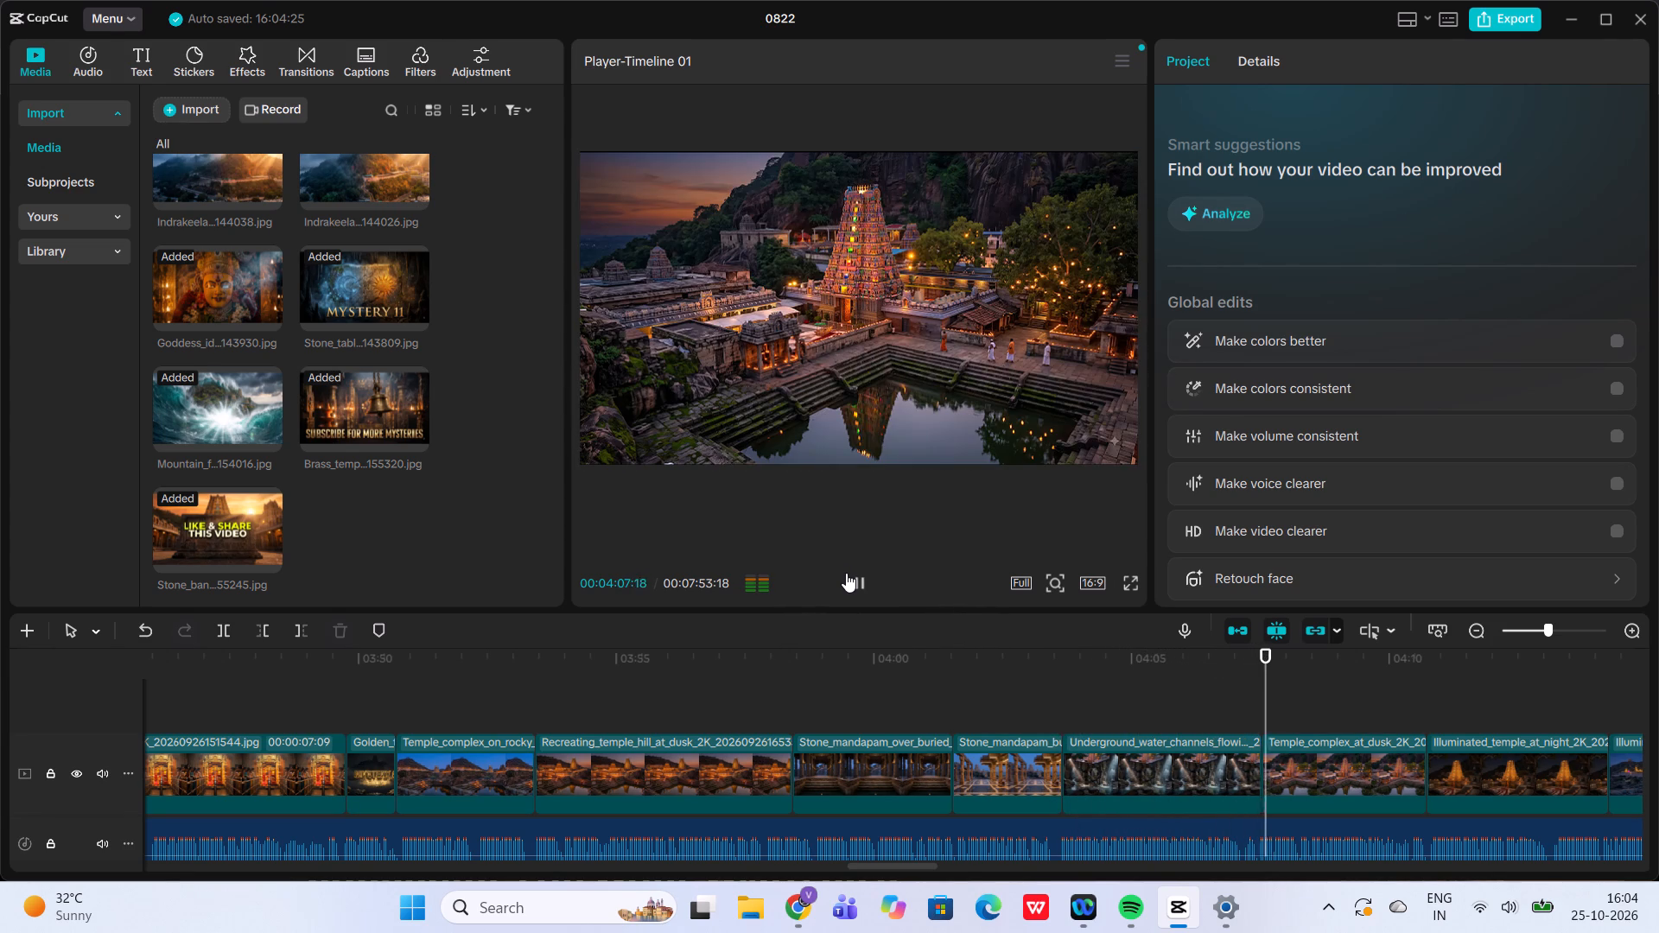
pyautogui.click(846, 573)
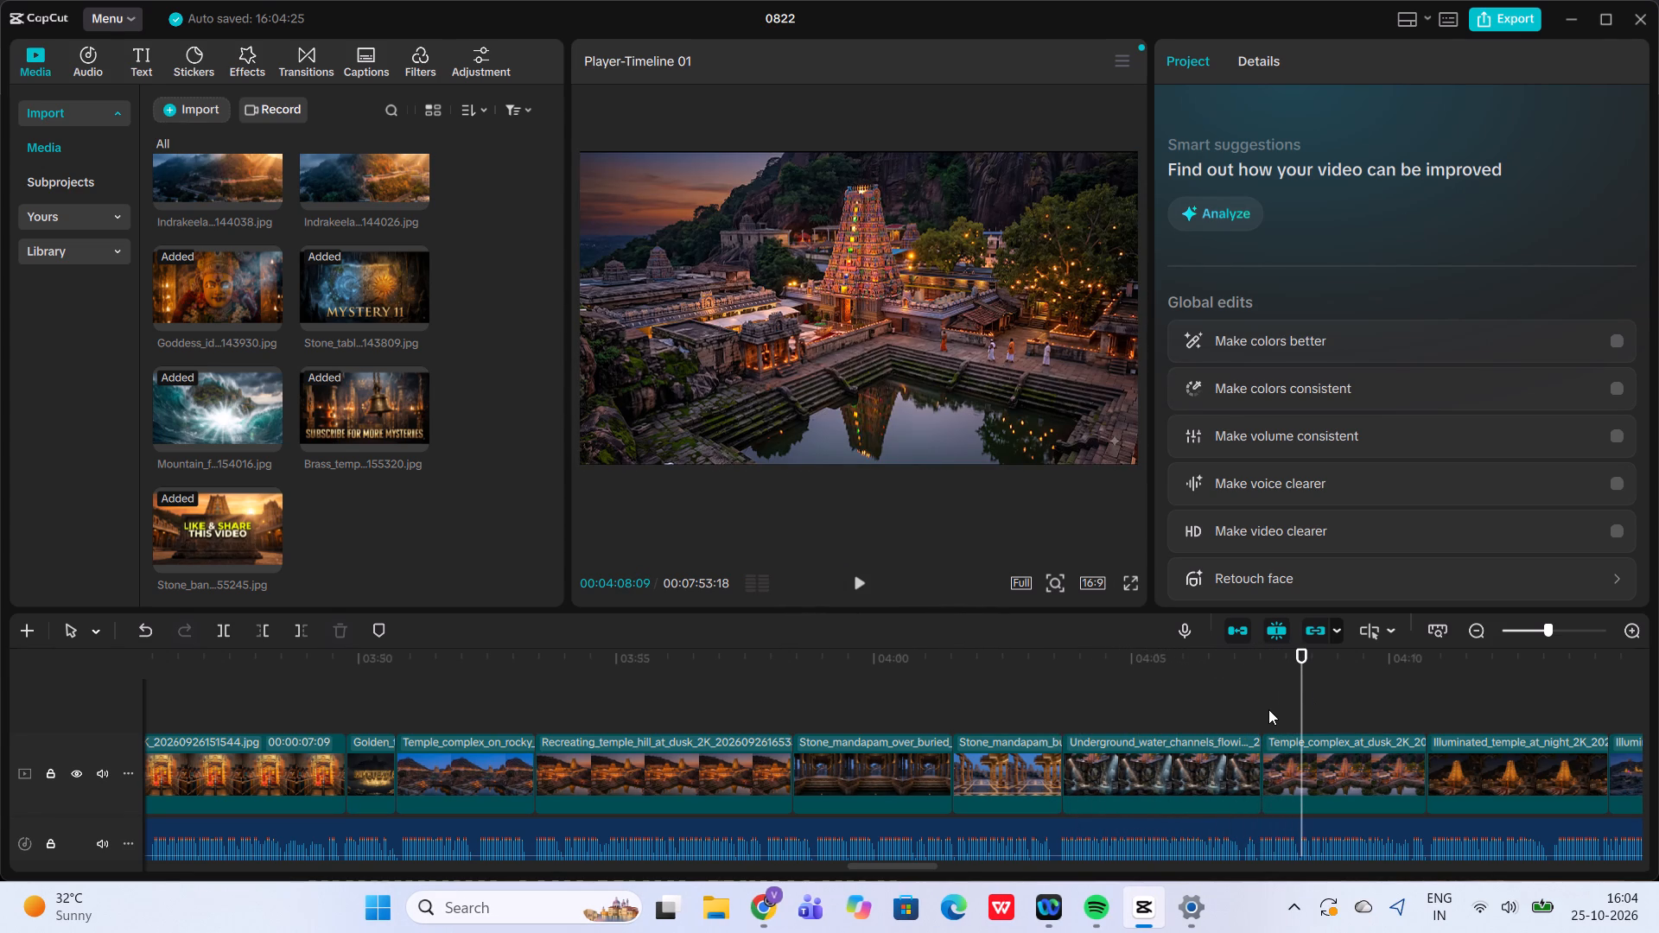
# Add a 108% scale keyframe at the start of the "Temple complex at dusk" clip, at 04:07.
pyautogui.click(1268, 709)
pyautogui.click(1314, 798)
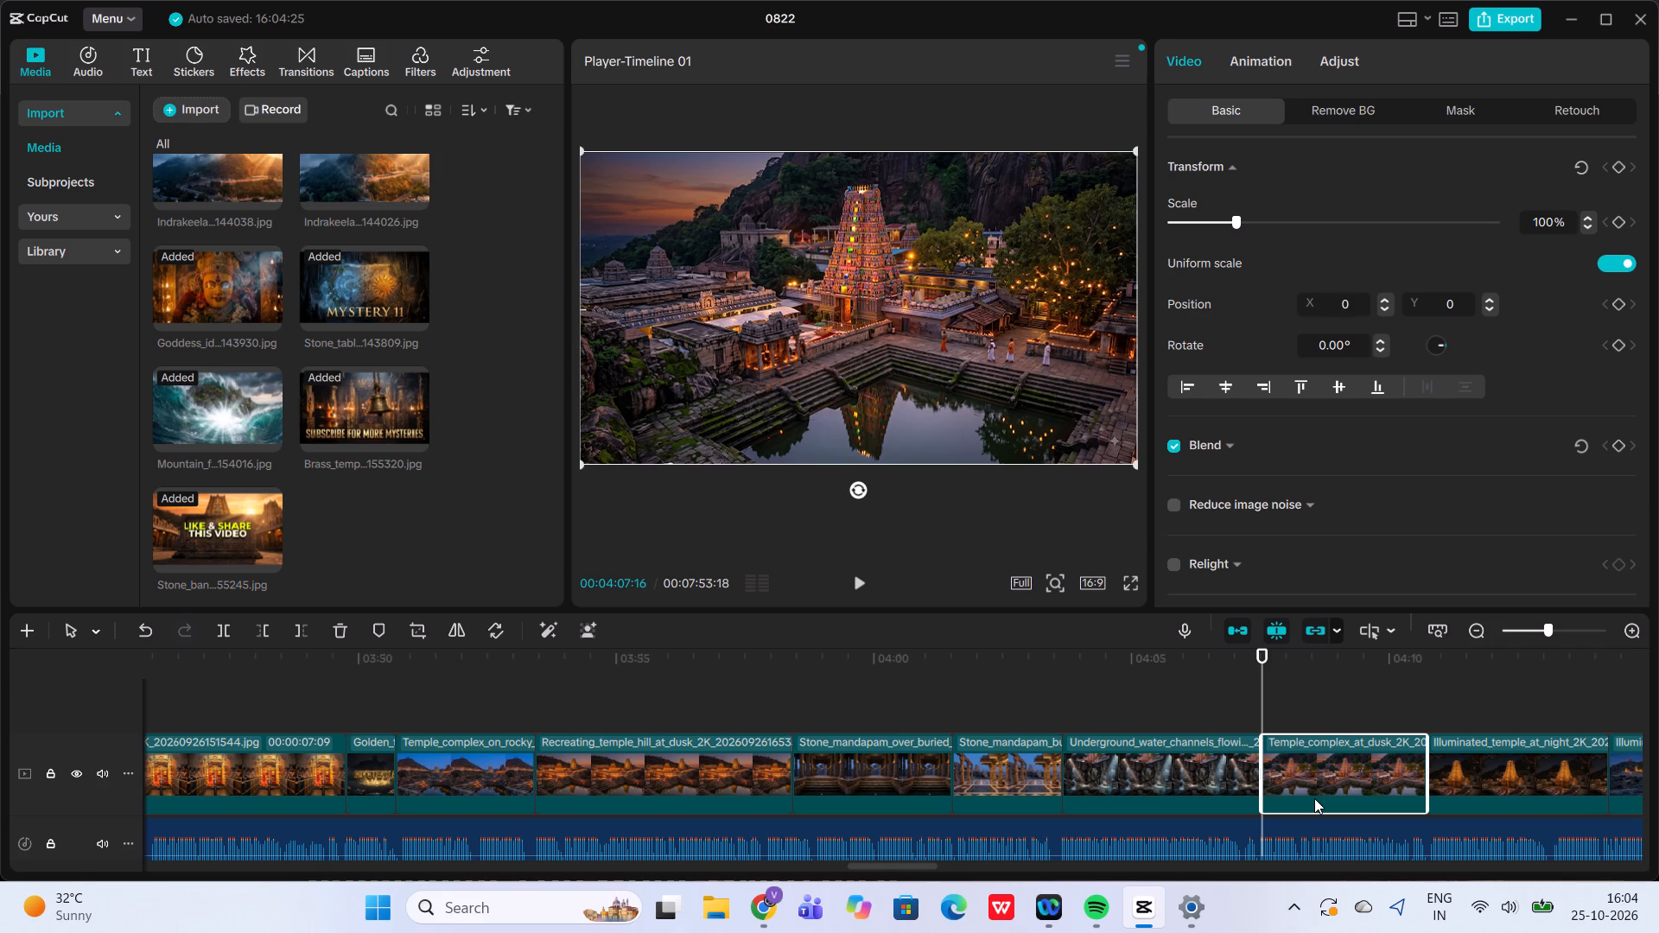
pyautogui.click(1246, 220)
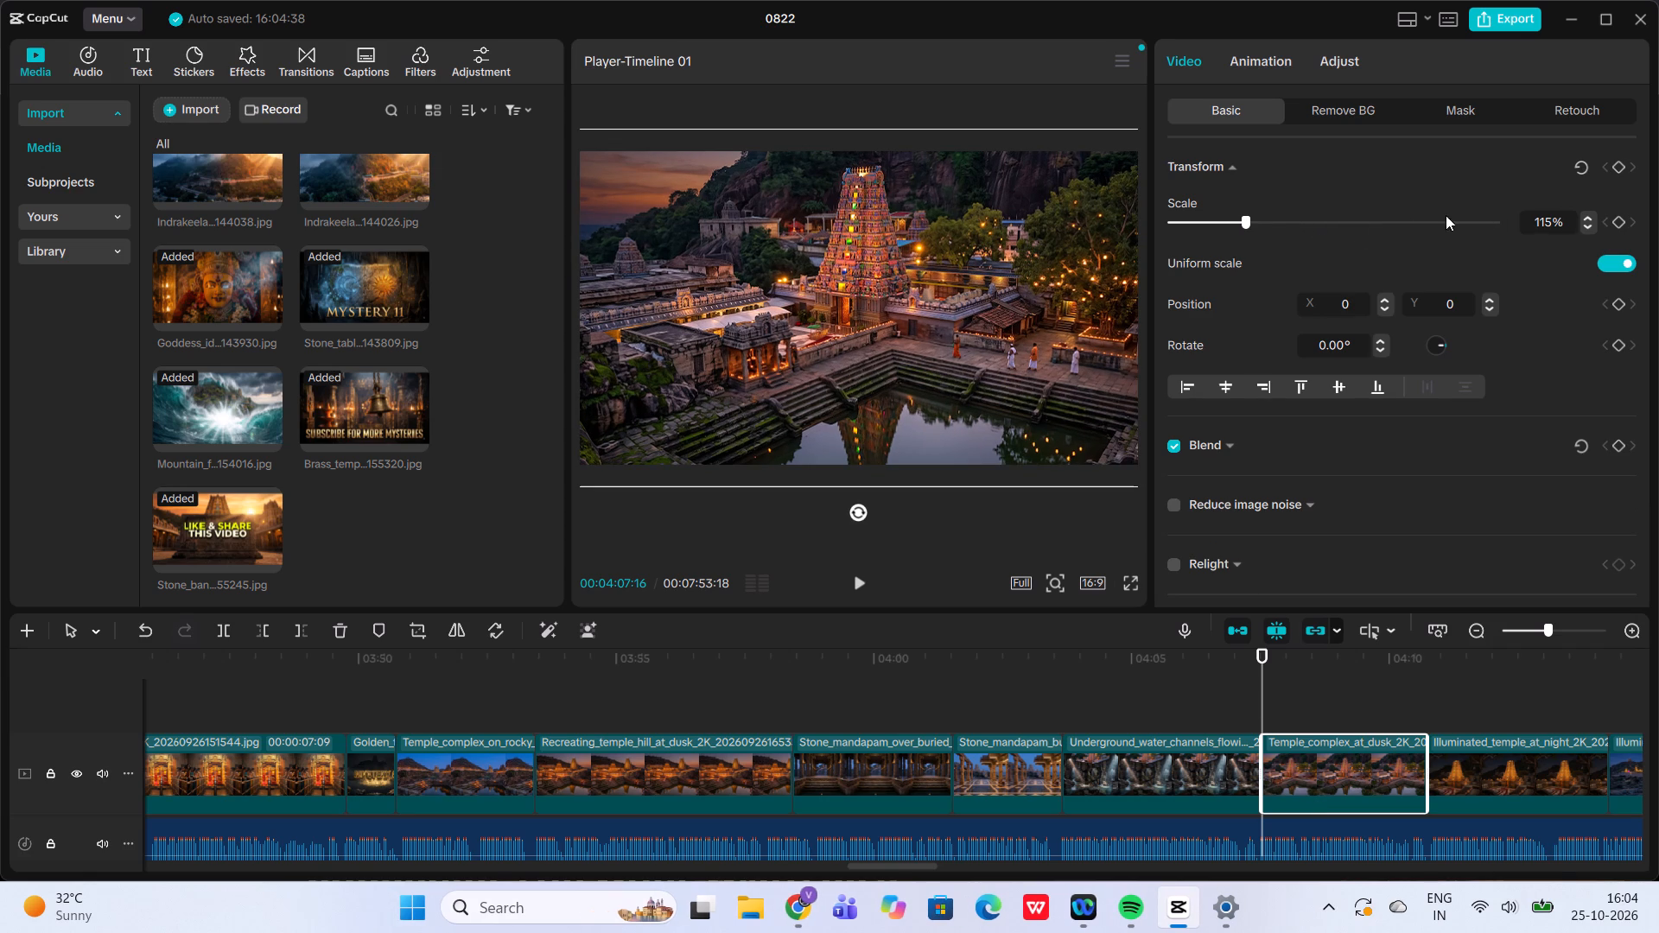
pyautogui.click(1243, 219)
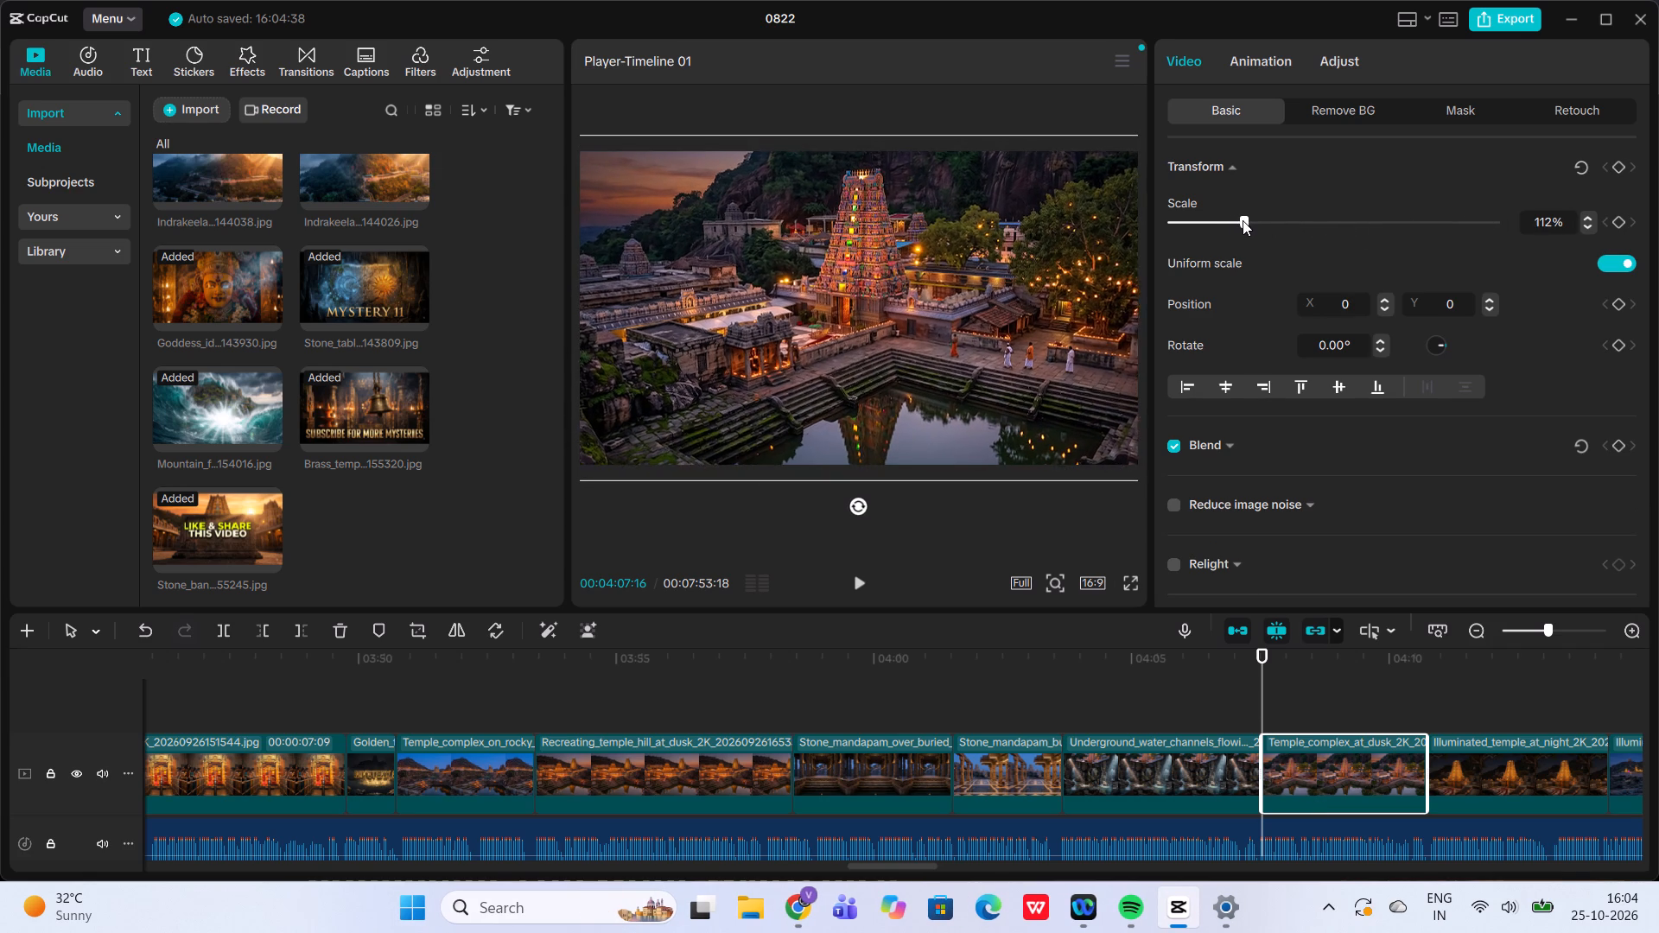
pyautogui.click(1239, 220)
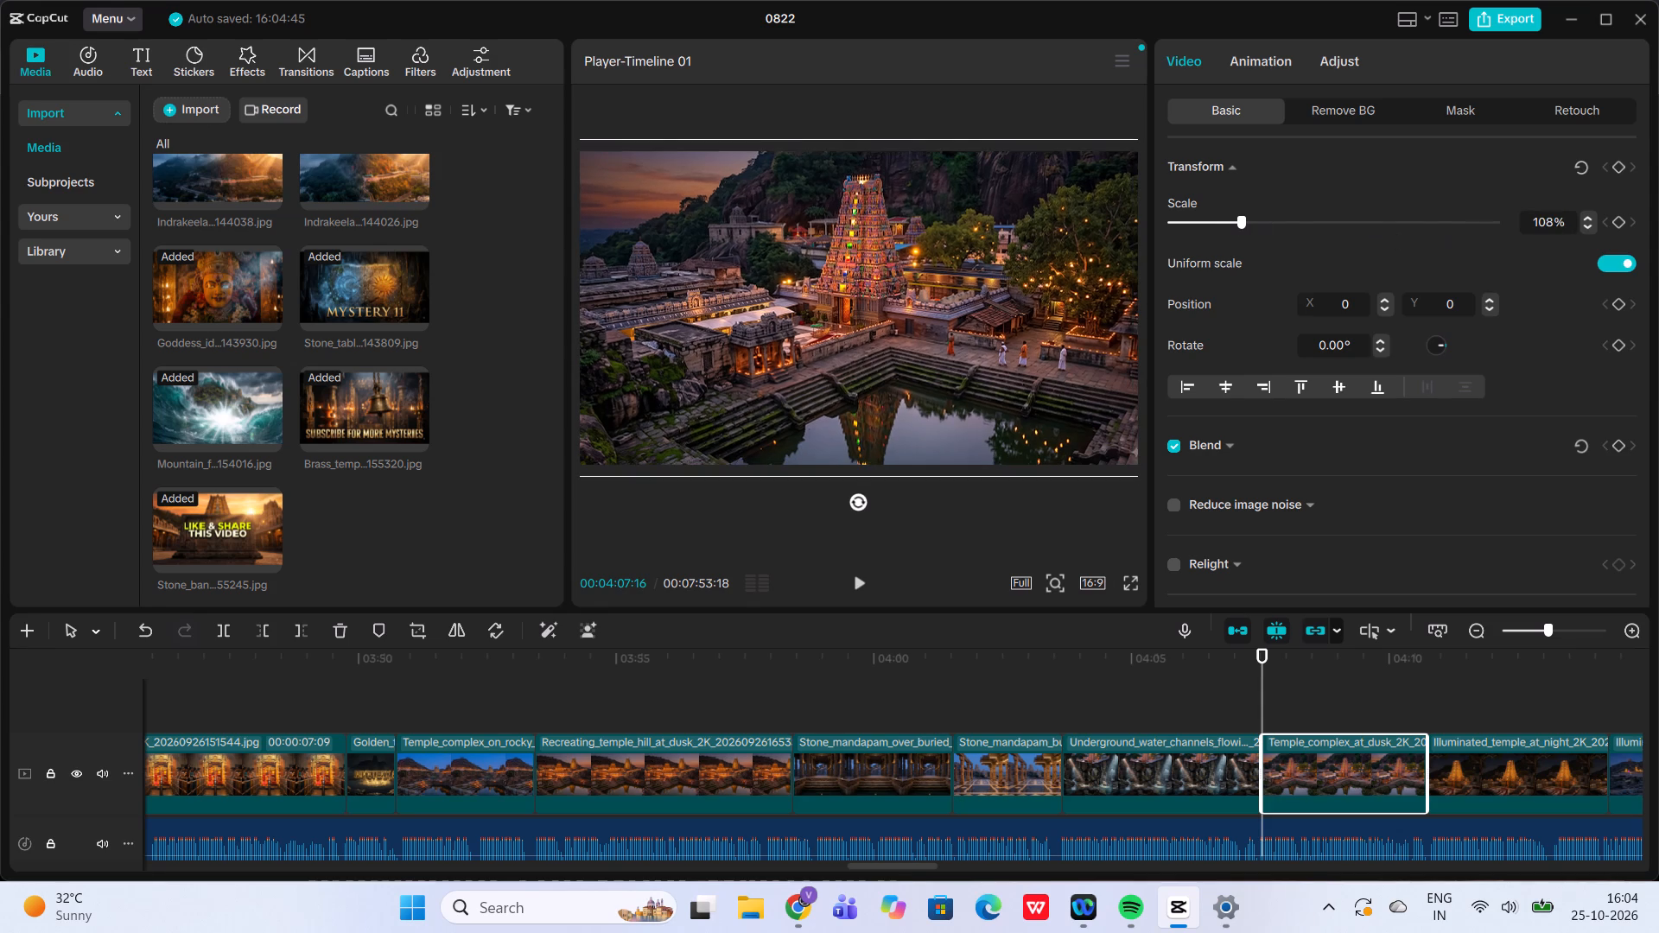
pyautogui.click(1618, 221)
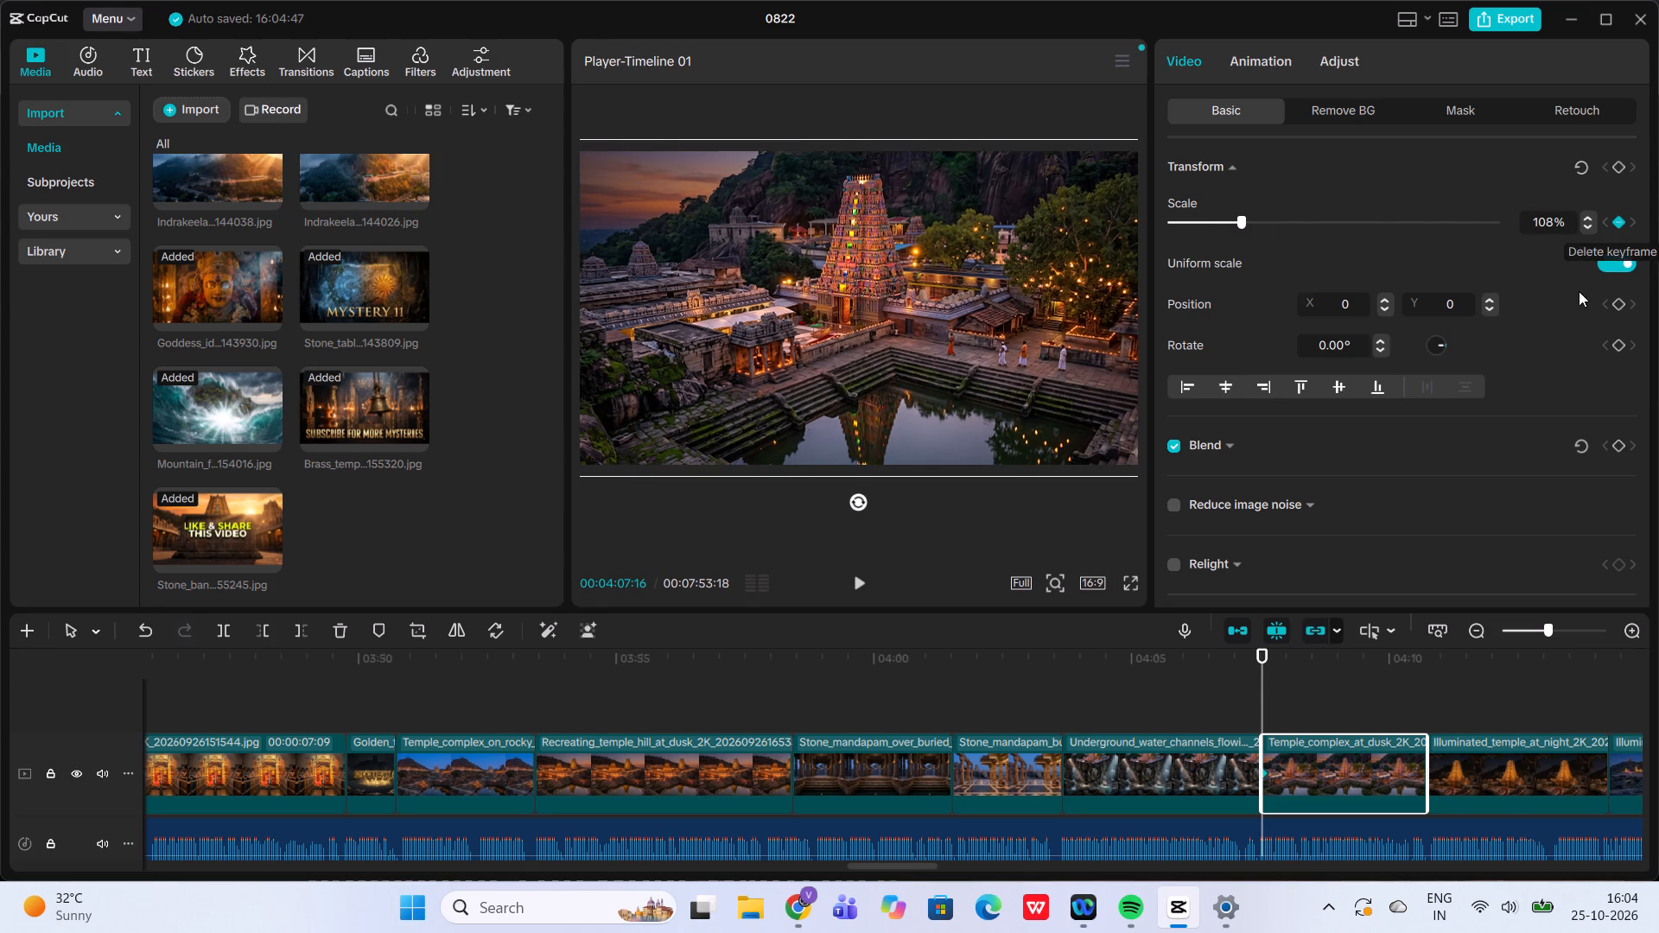
# Add a 126% scale keyframe at the end of the "Temple complex at dusk" clip and play back the zoom.
pyautogui.click(1421, 684)
pyautogui.click(1382, 760)
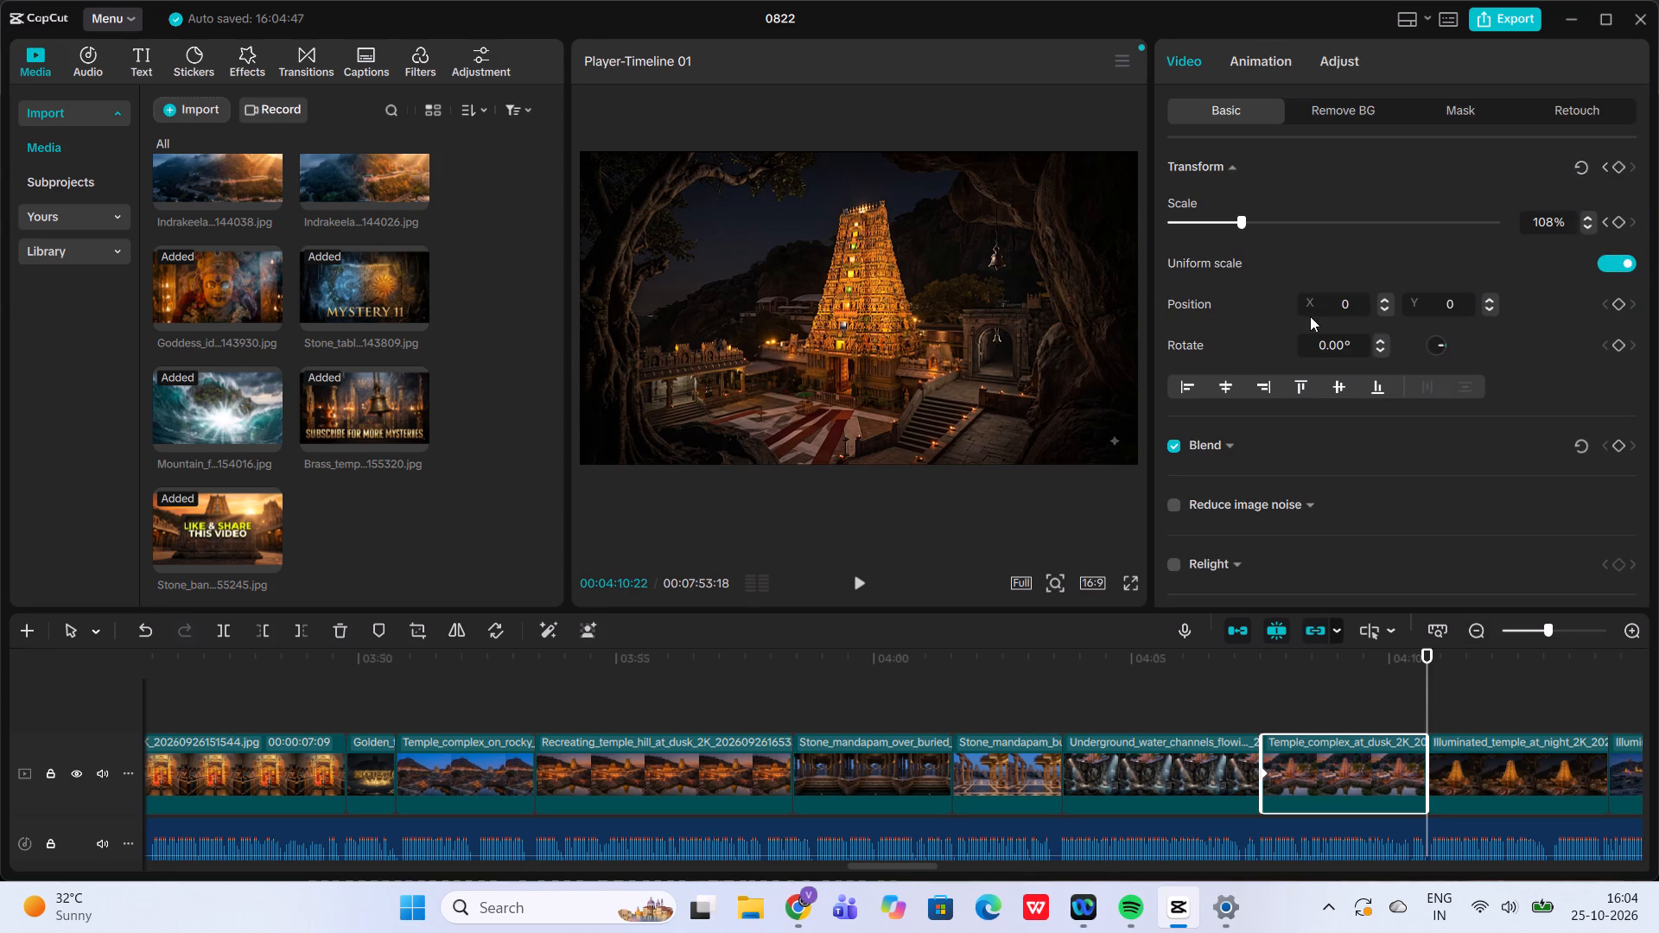
pyautogui.click(1252, 216)
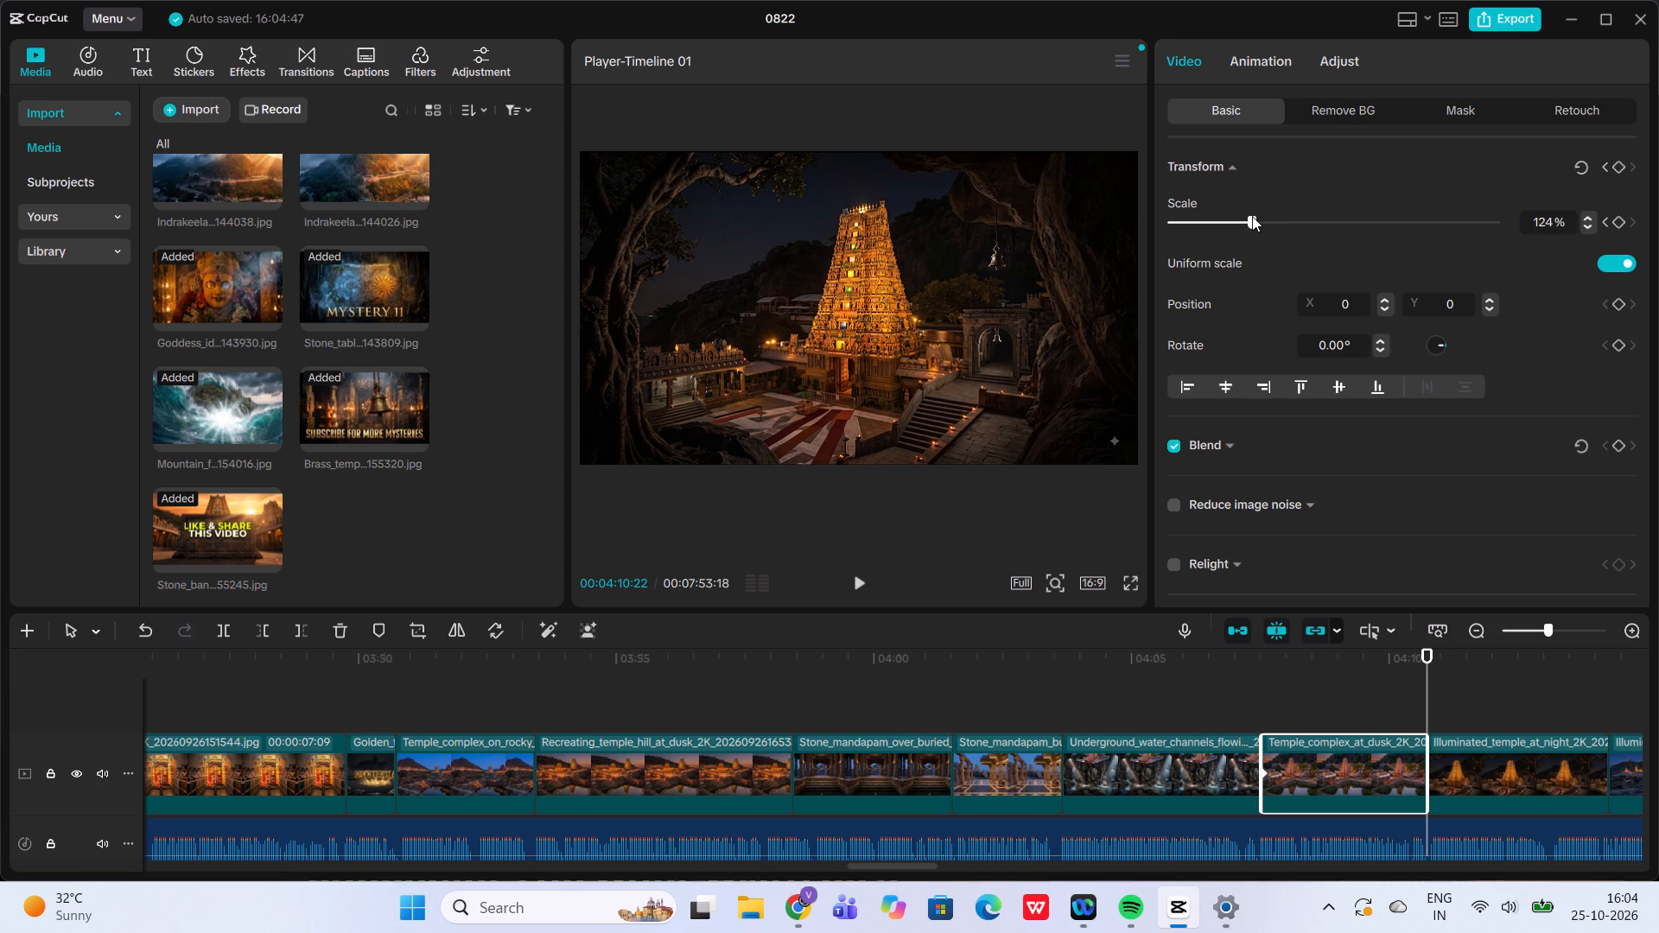
pyautogui.click(1252, 216)
pyautogui.click(1248, 696)
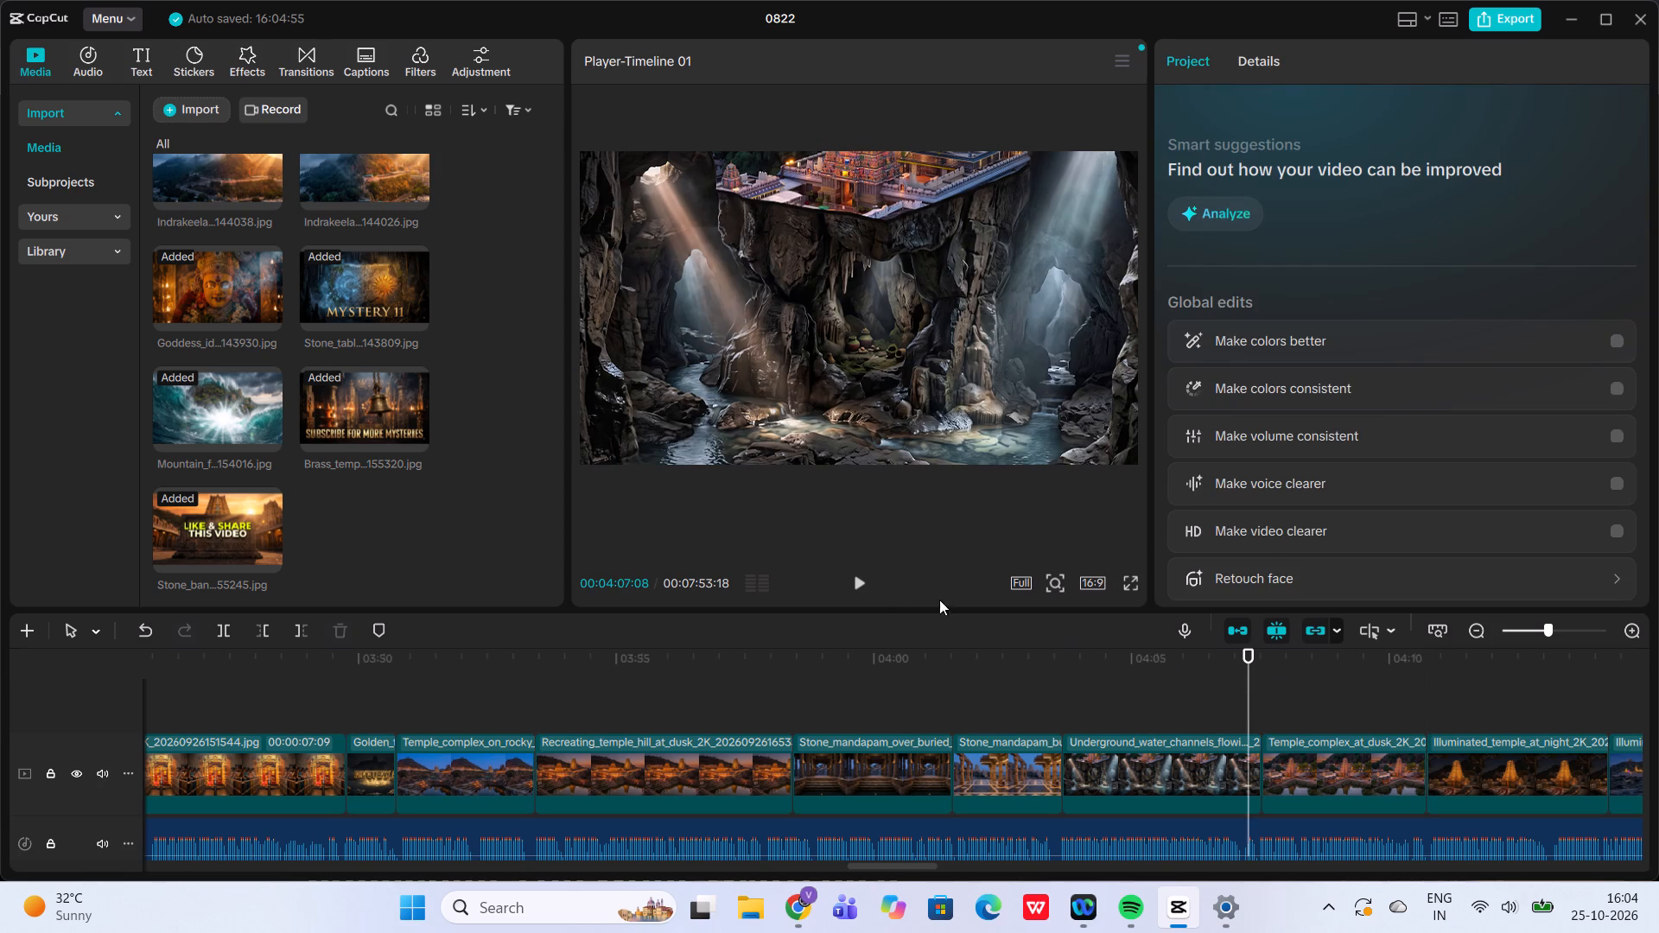
pyautogui.click(856, 581)
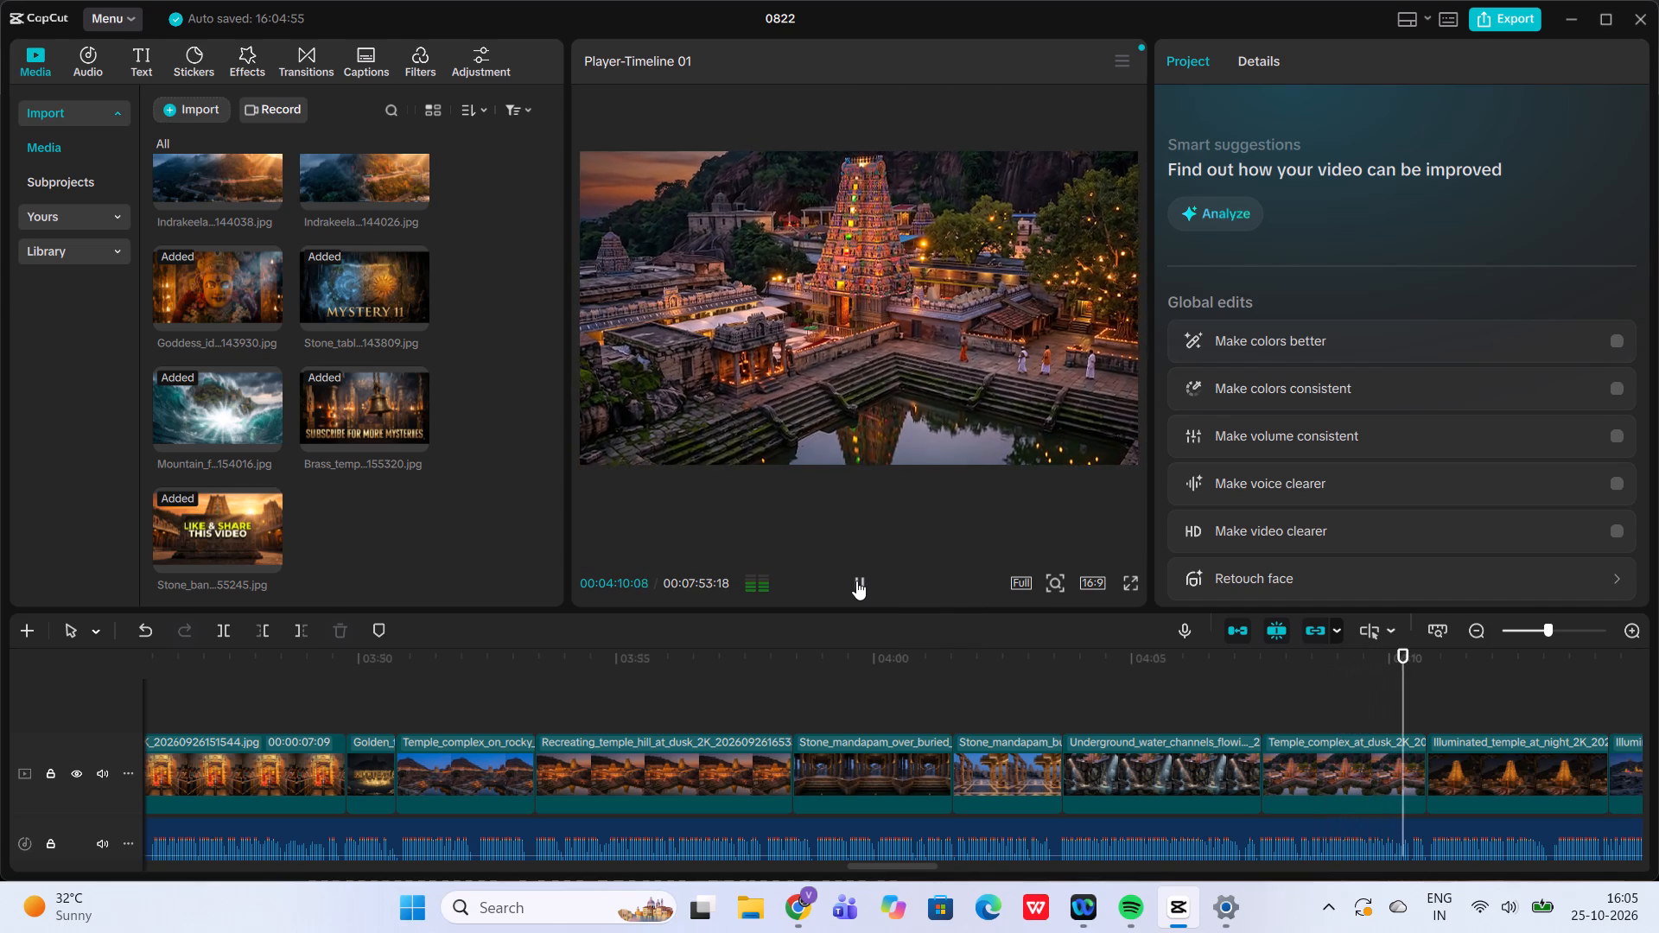
pyautogui.click(856, 581)
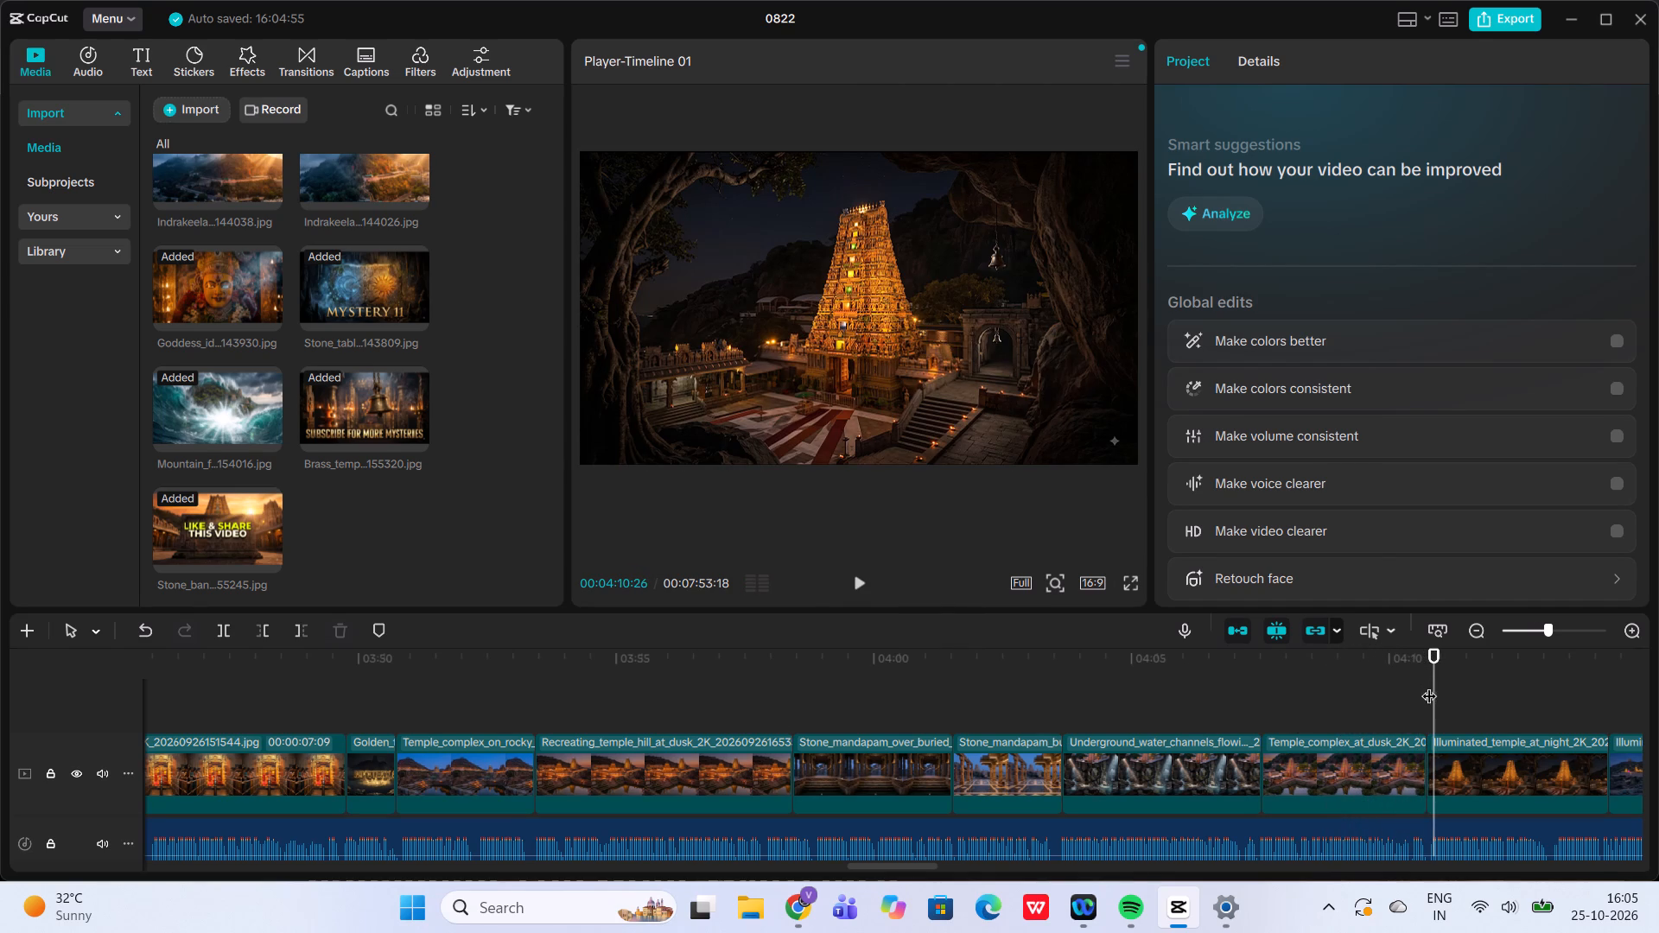
# Add a 109% scale keyframe at the start of the "Illuminated temple at night" clip, at 04:10.
pyautogui.moveTo(1439, 680); pyautogui.dragTo(1424, 688)
pyautogui.click(1503, 799)
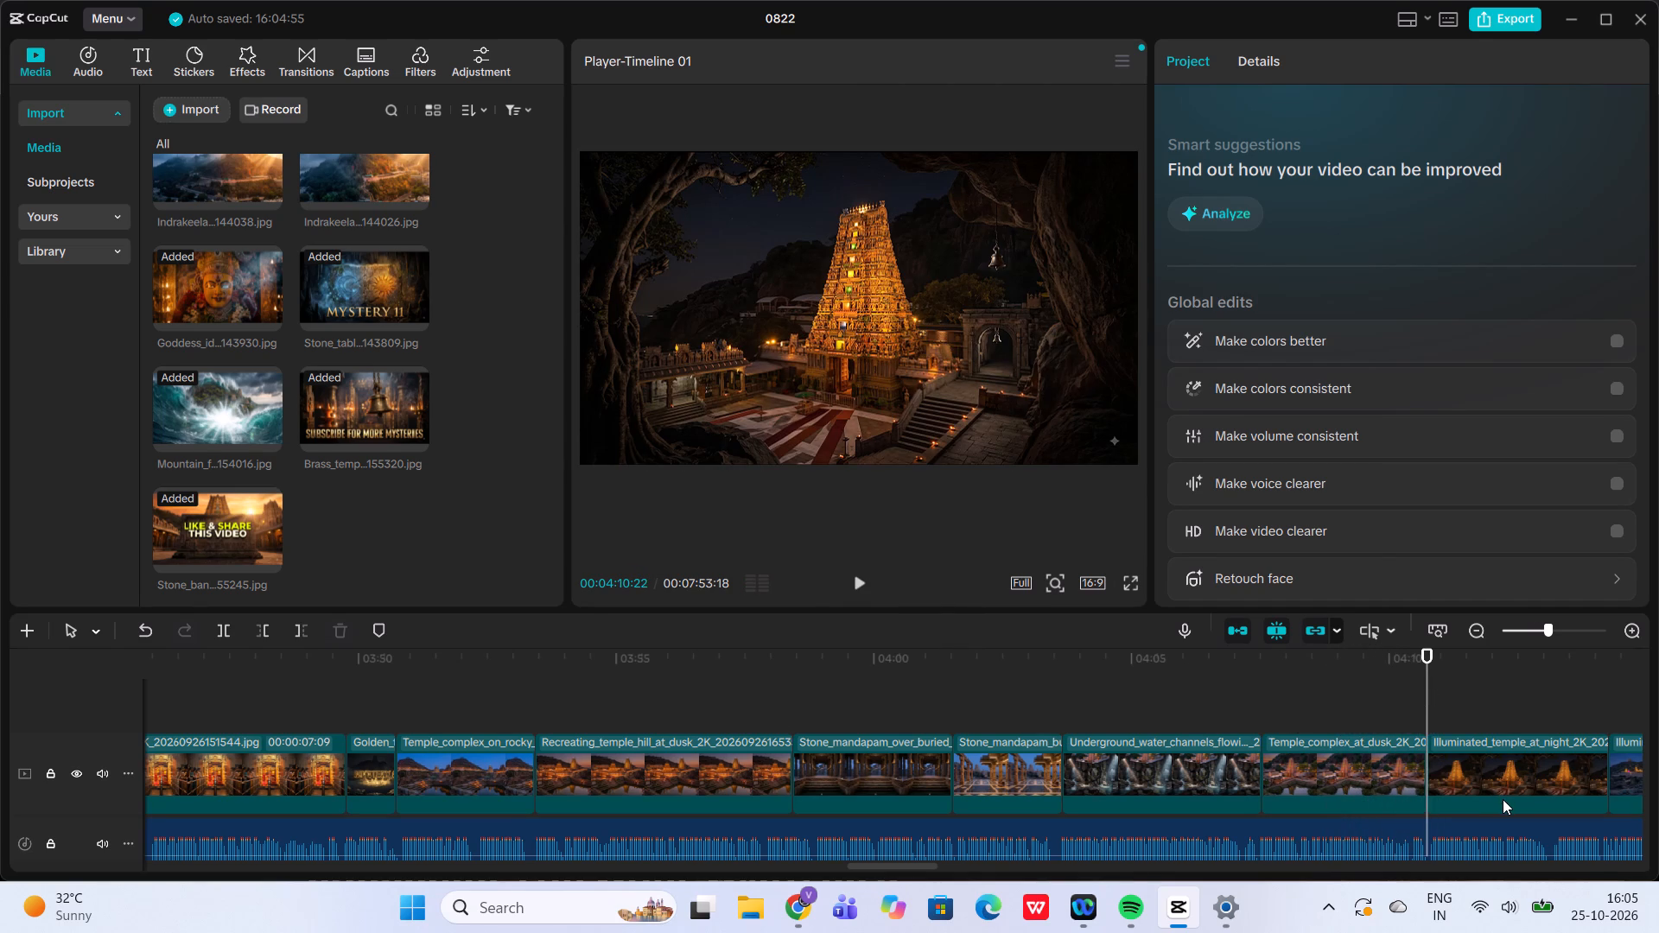
pyautogui.click(1238, 225)
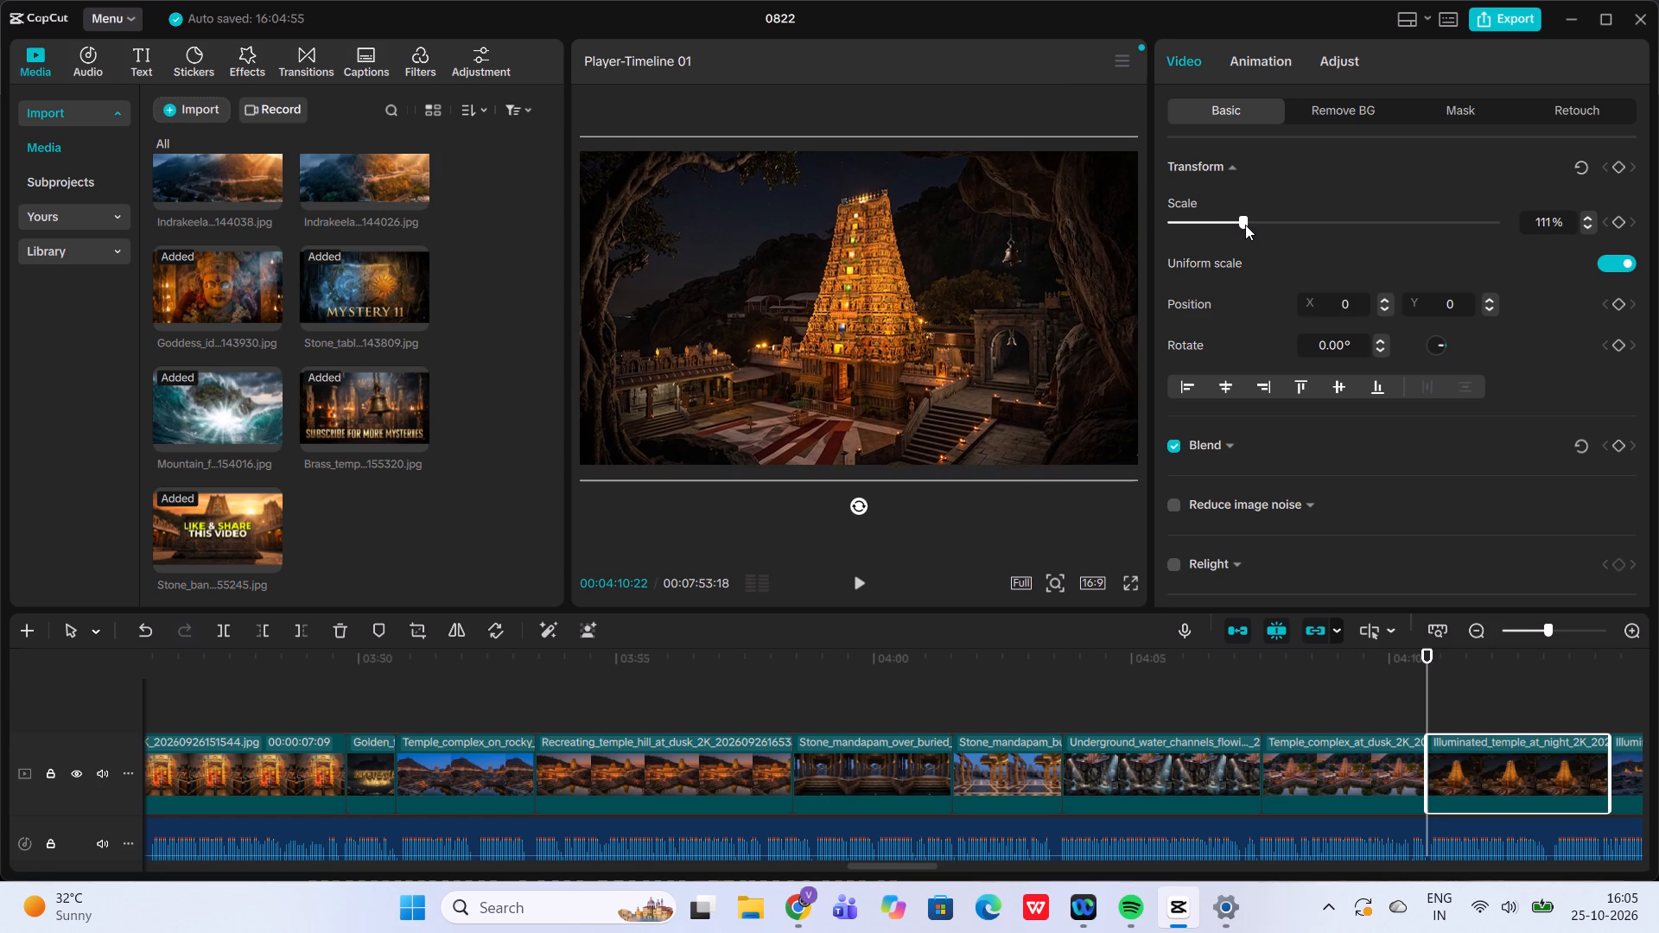
pyautogui.click(1613, 219)
# Add a scale keyframe of about 124% at the end of the "Illuminated temple at night" clip and play back the zoom.
pyautogui.hscroll(-1, 1395, 705)
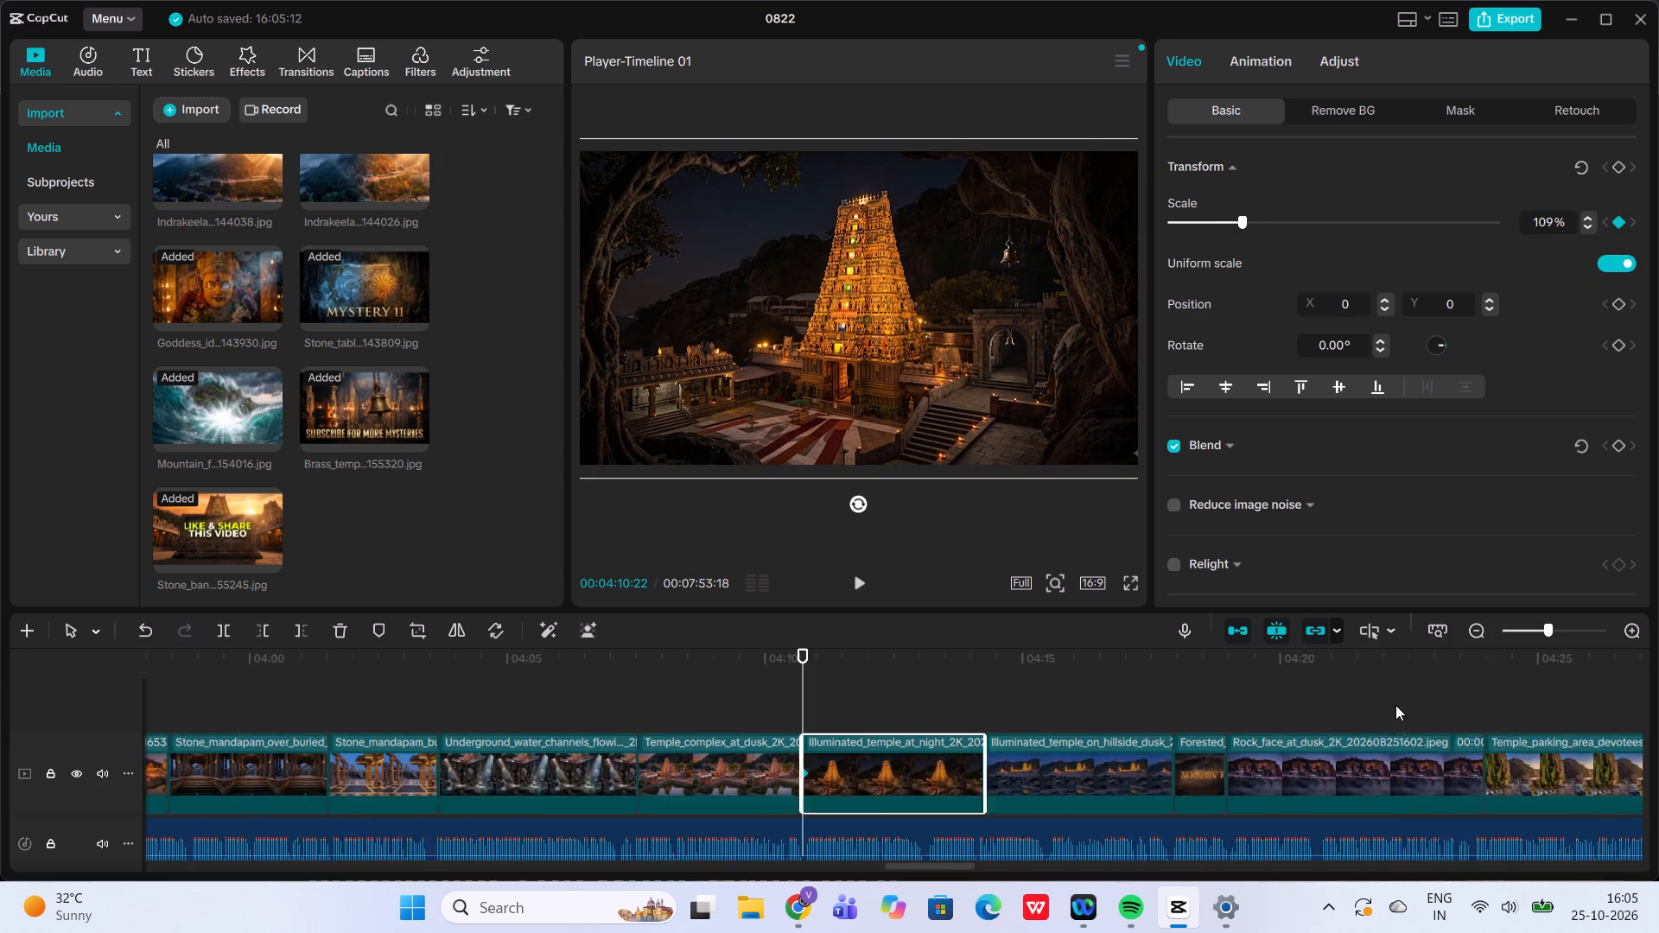
pyautogui.hscroll(-1, 1395, 705)
pyautogui.click(896, 704)
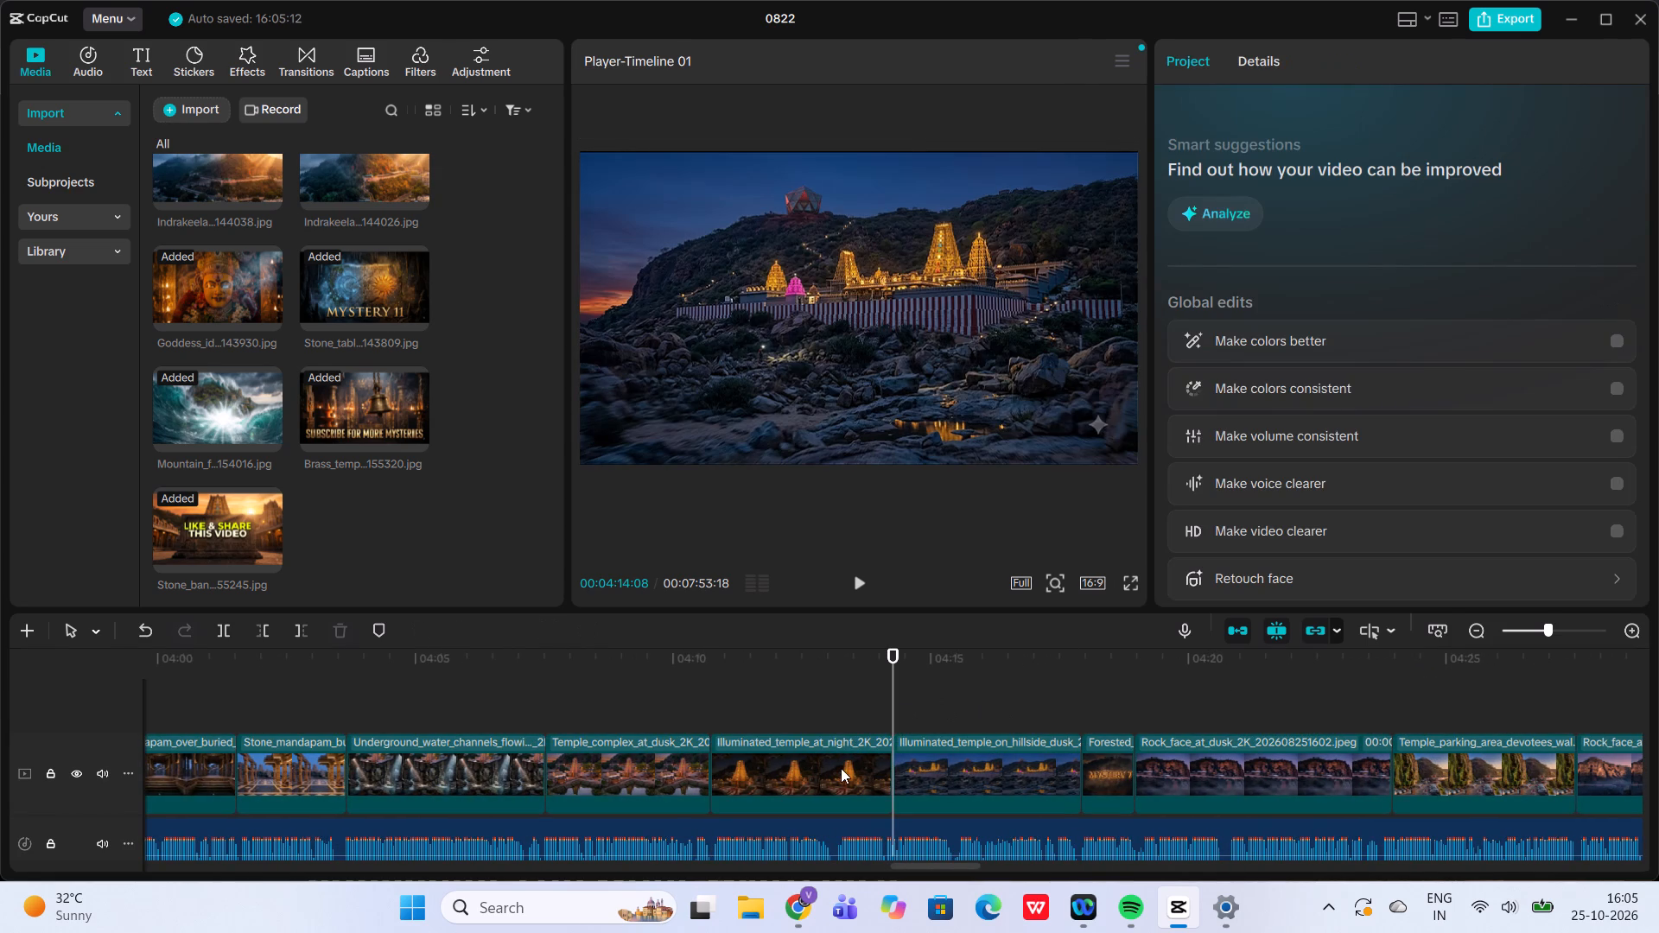
pyautogui.click(840, 770)
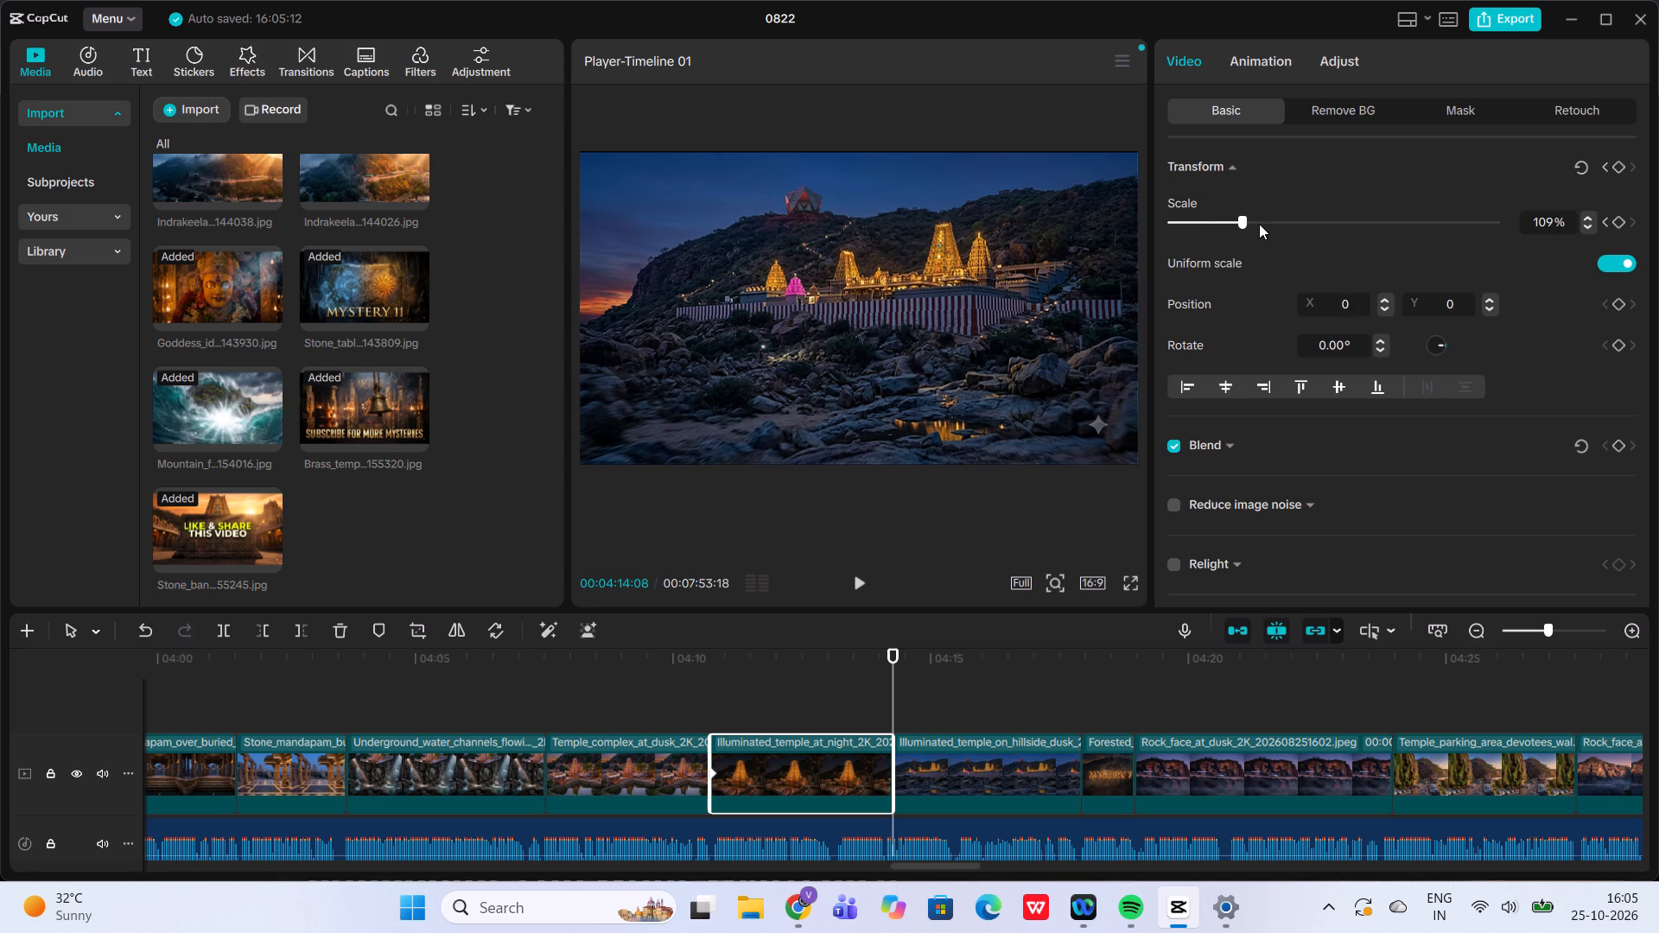
pyautogui.click(1260, 224)
pyautogui.moveTo(1260, 224); pyautogui.dragTo(1252, 225)
pyautogui.moveTo(1252, 225); pyautogui.dragTo(1251, 225)
pyautogui.click(677, 708)
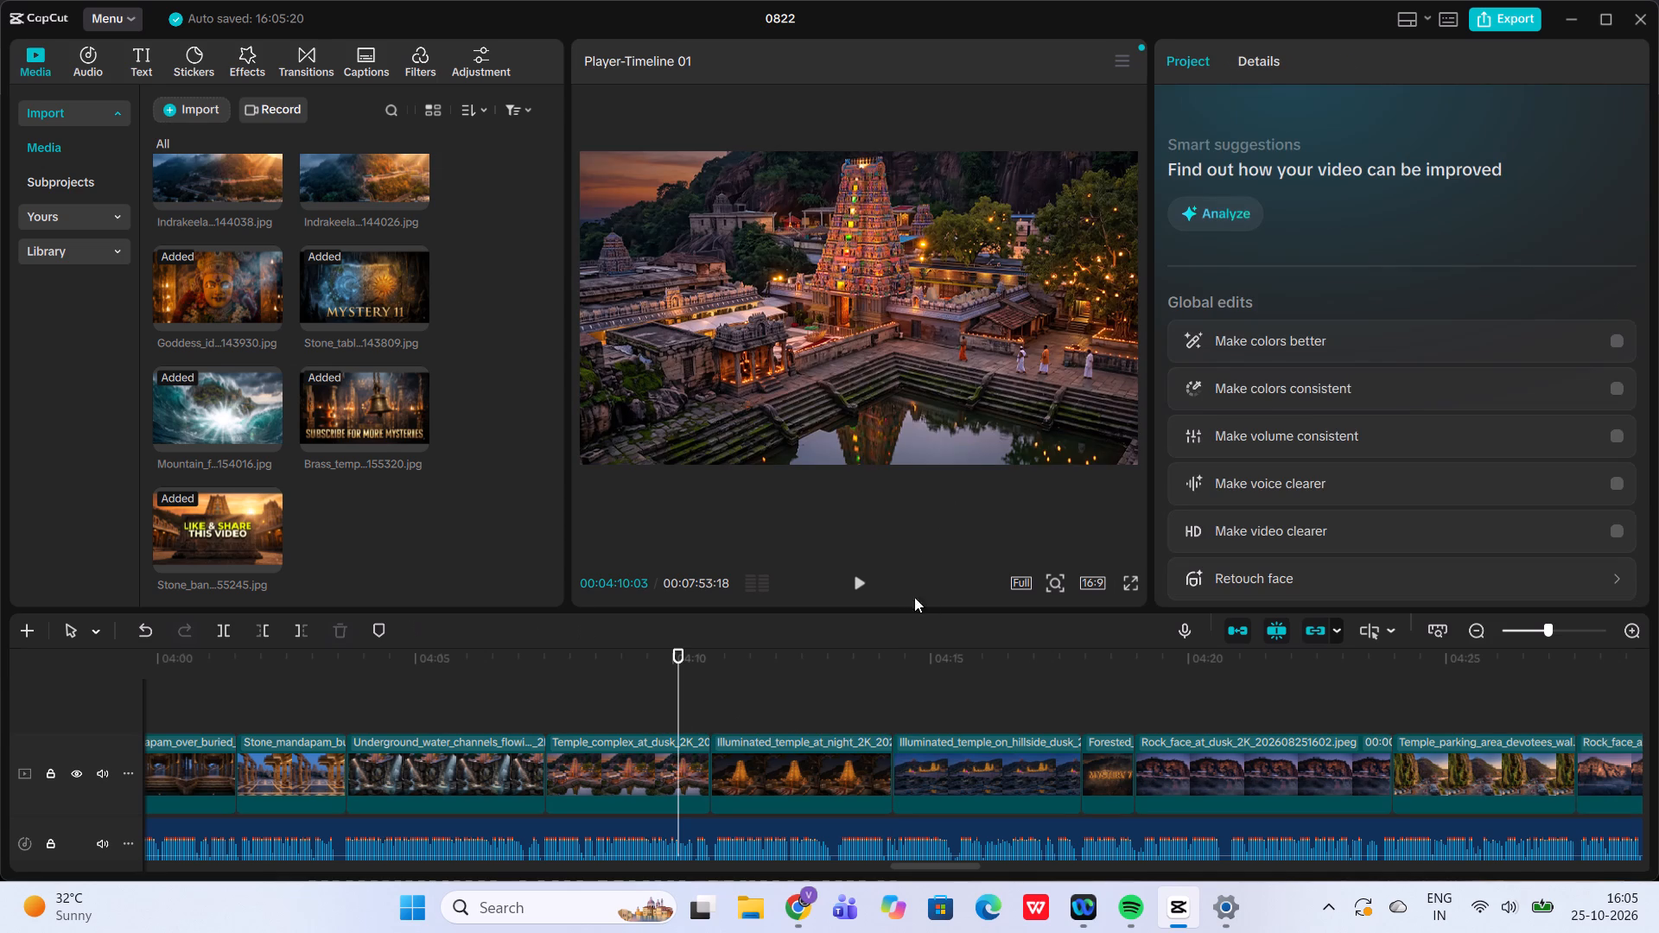
pyautogui.click(864, 582)
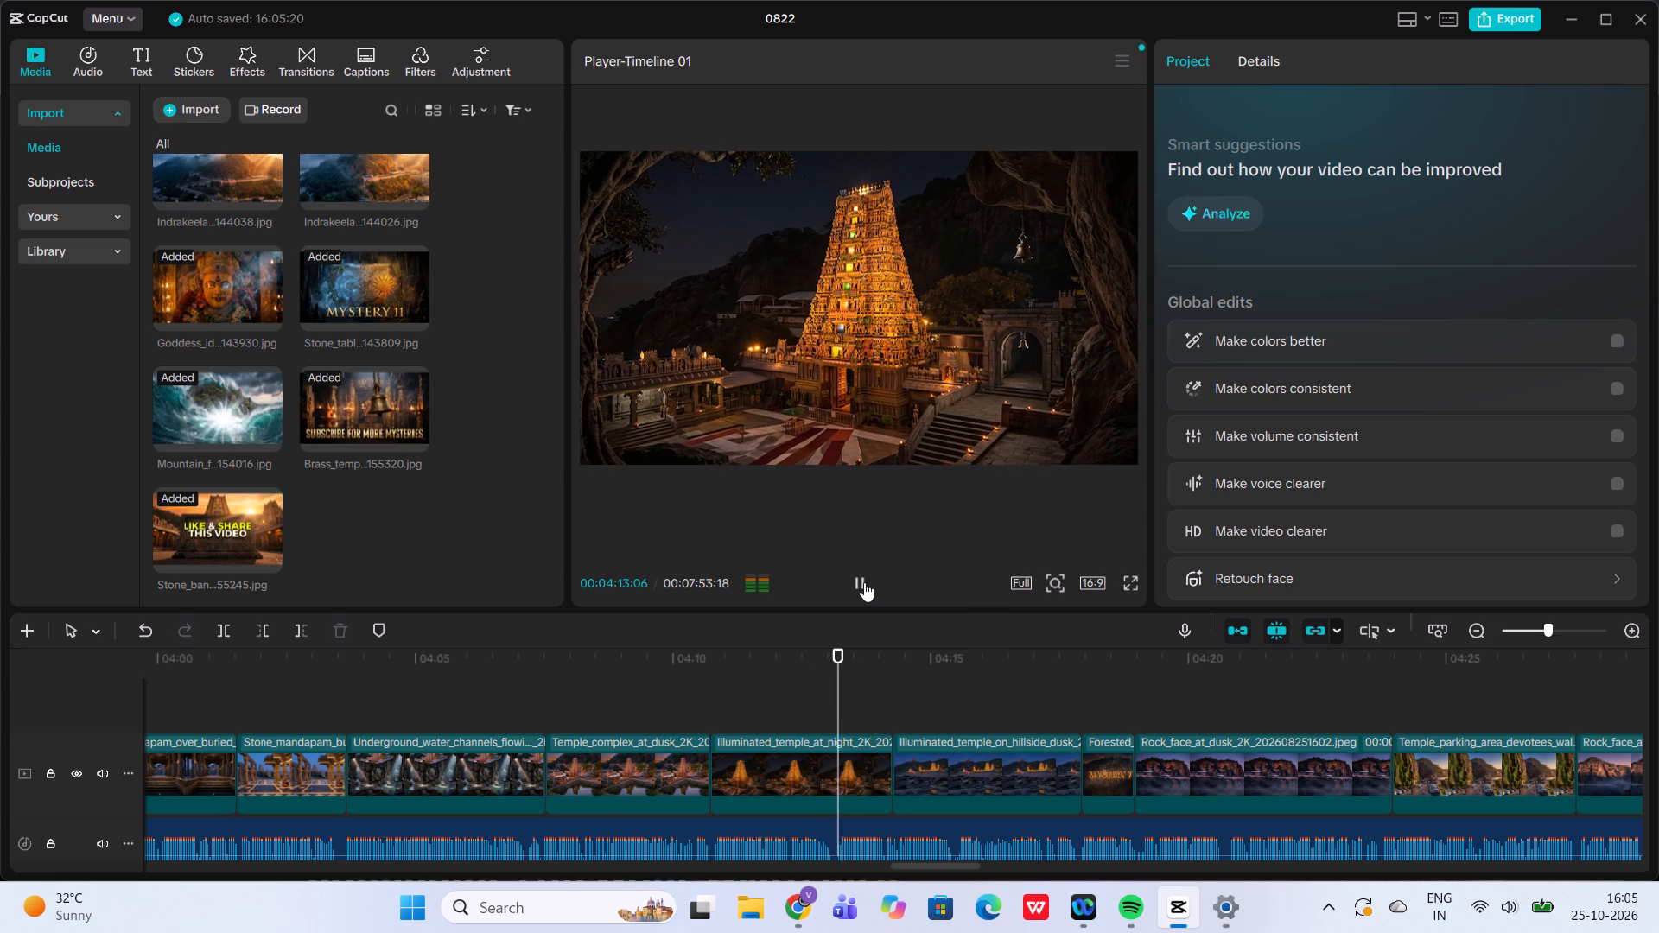
pyautogui.click(864, 582)
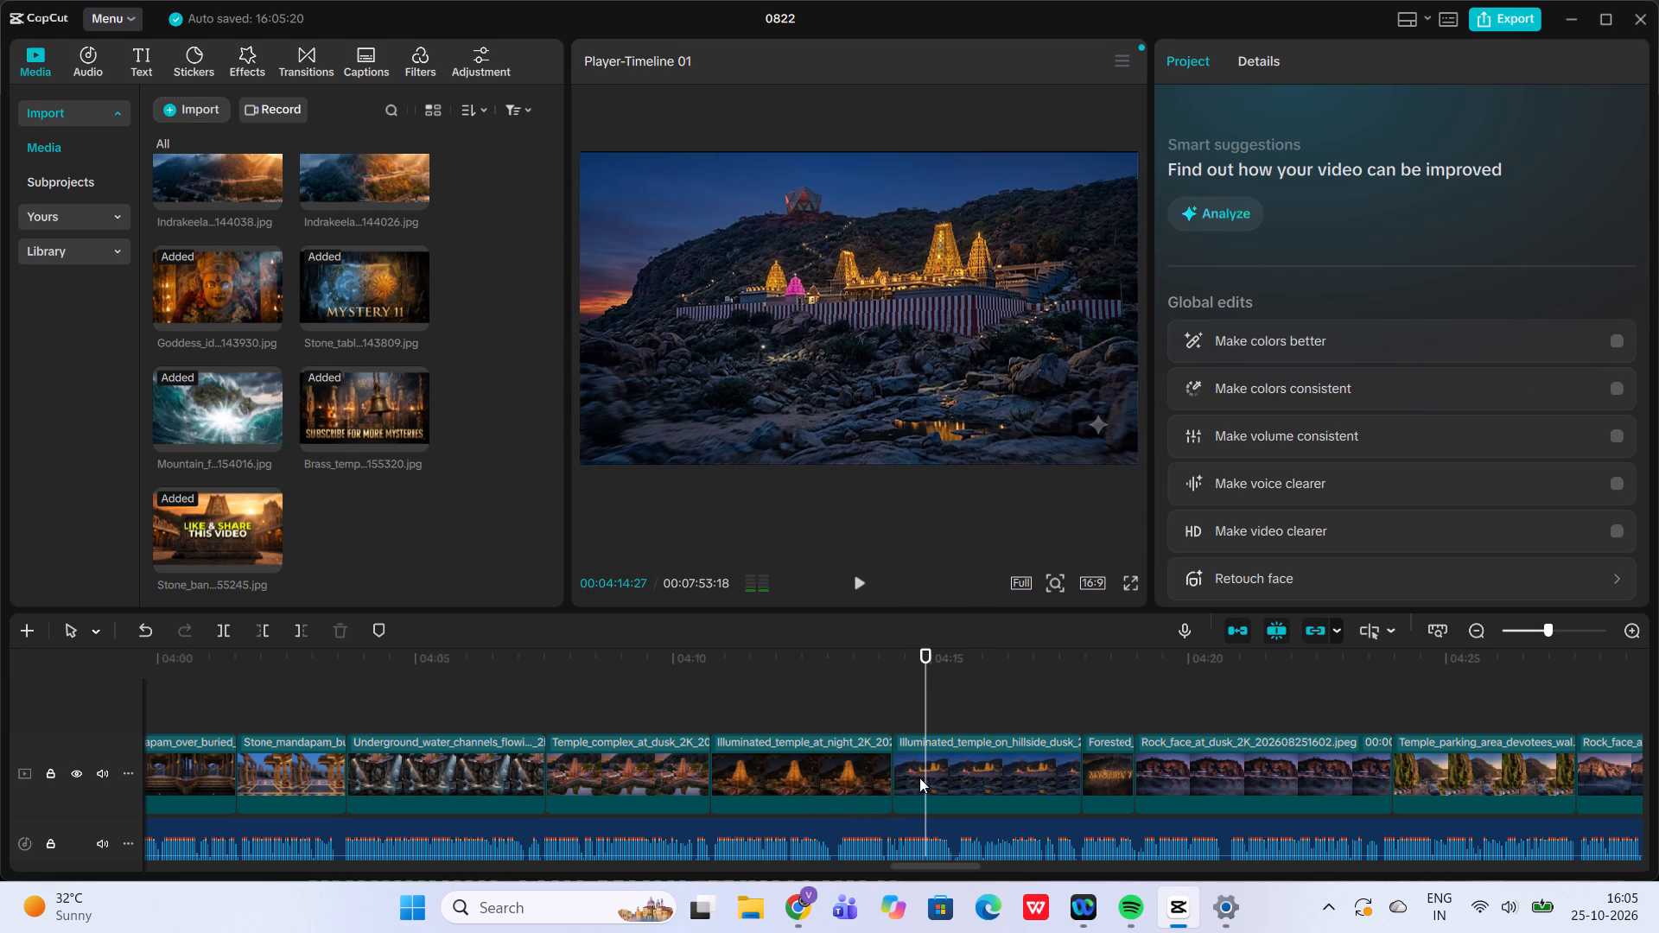
# Add a 109% scale keyframe at the start of the "Illuminated temple on hillside" clip, at 04:14.
pyautogui.click(893, 699)
pyautogui.click(968, 788)
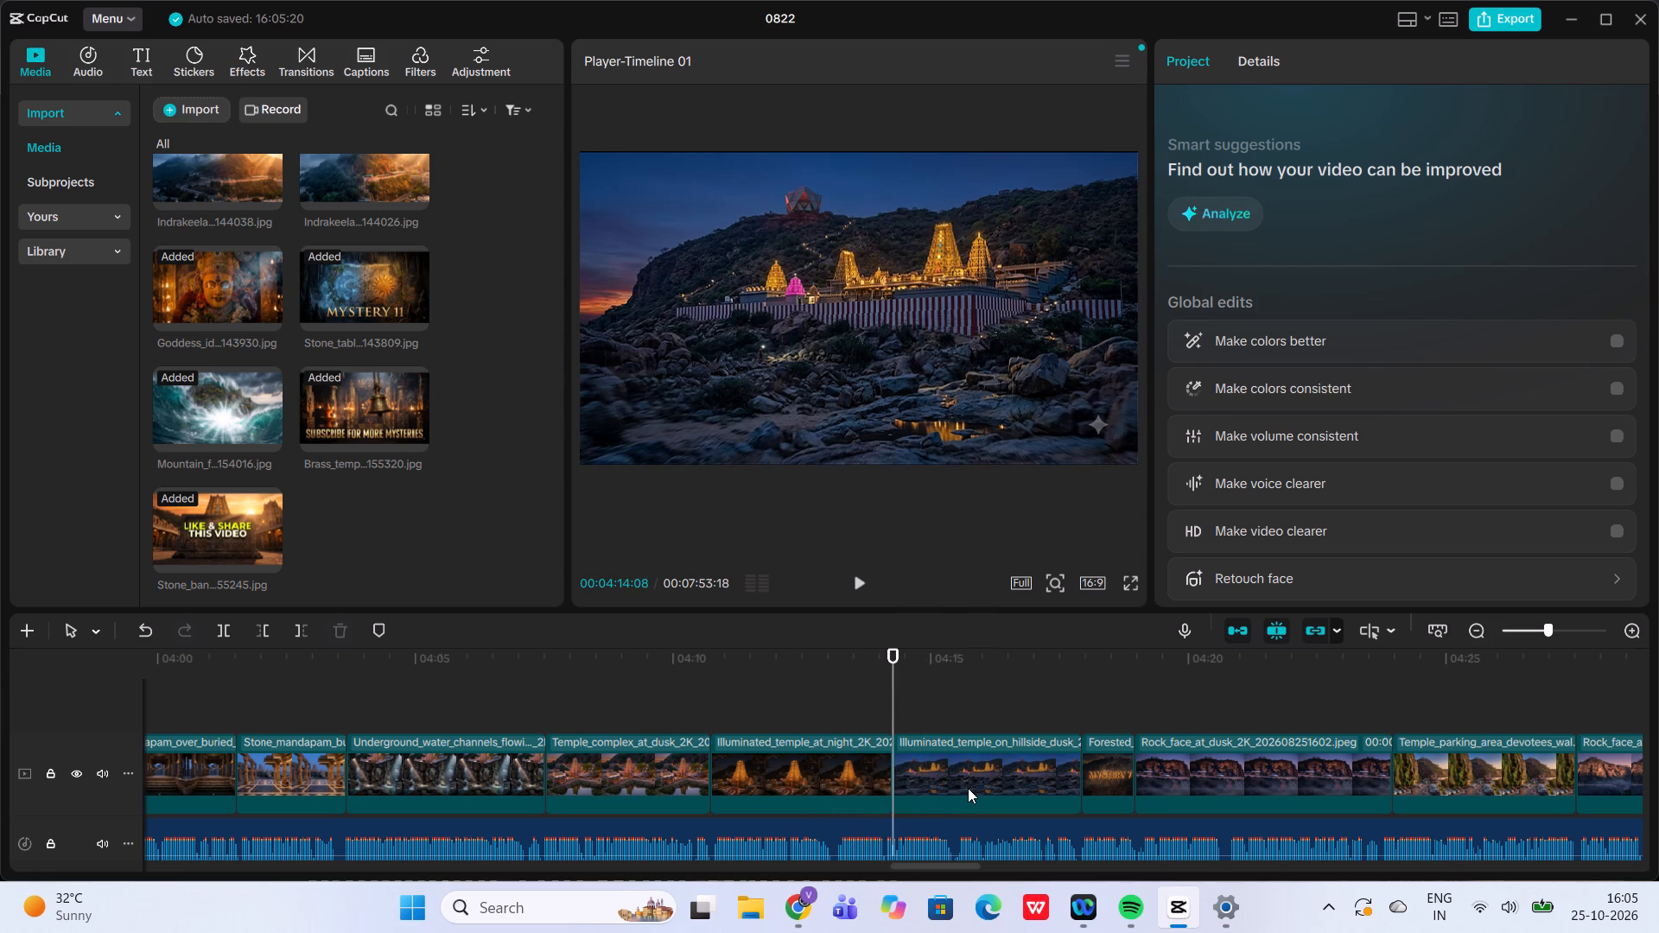
pyautogui.click(1234, 219)
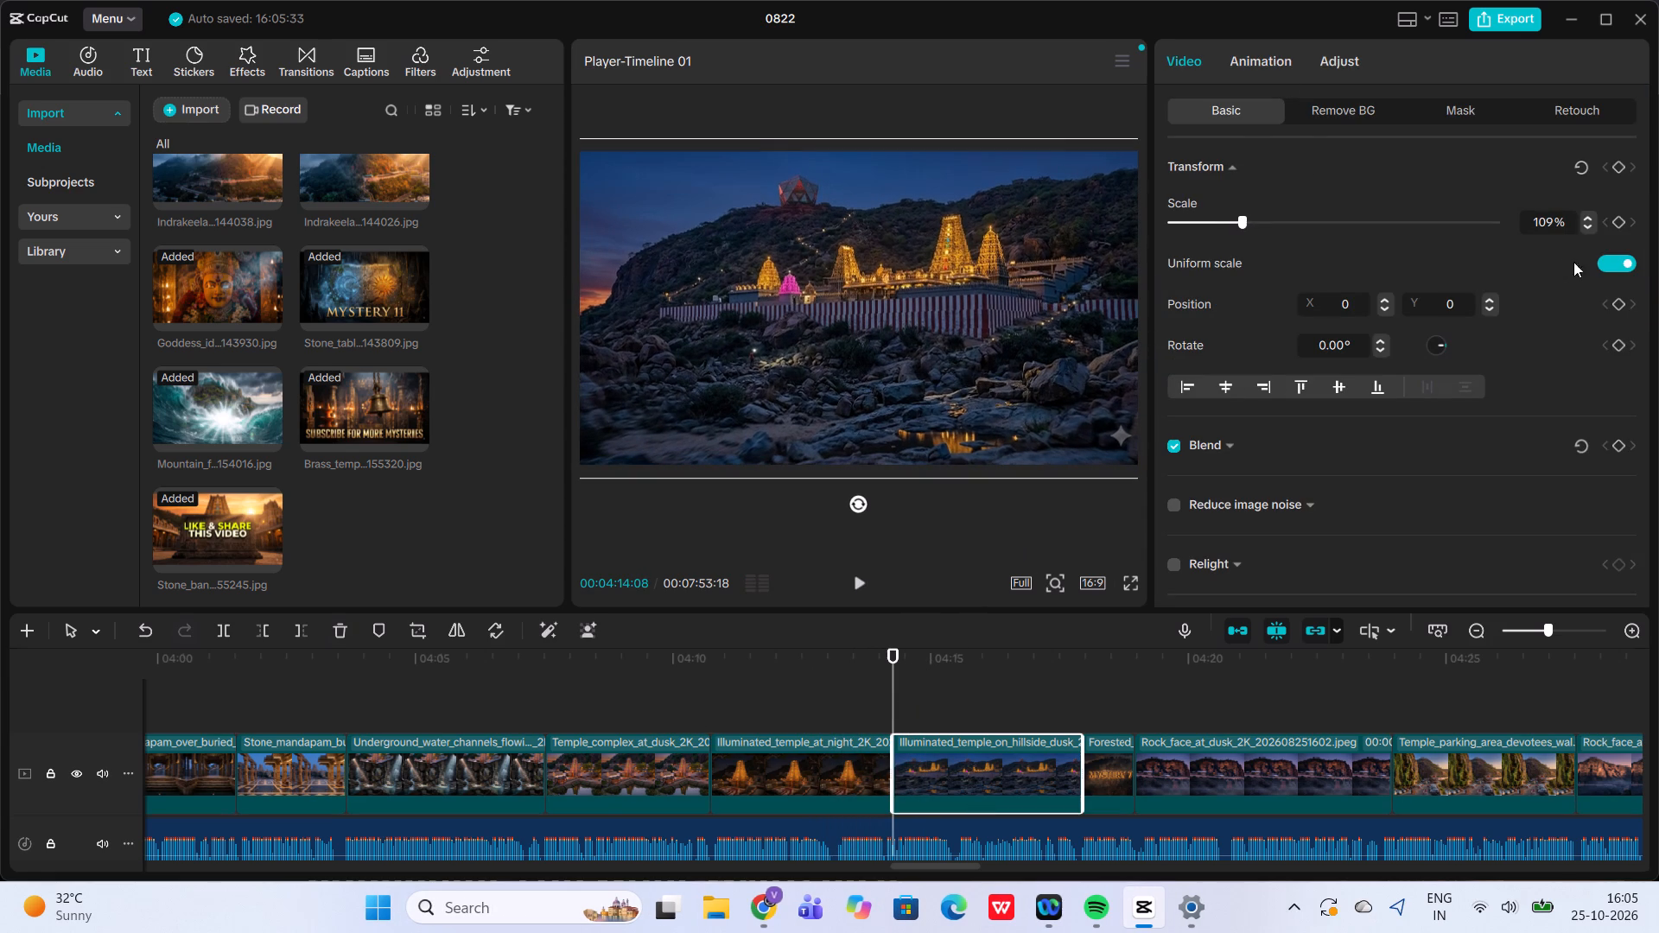
pyautogui.click(1617, 222)
# Add a 121% scale keyframe at the end of the "Illuminated temple on hillside" clip and play back the zoom.
pyautogui.click(1081, 681)
pyautogui.click(990, 786)
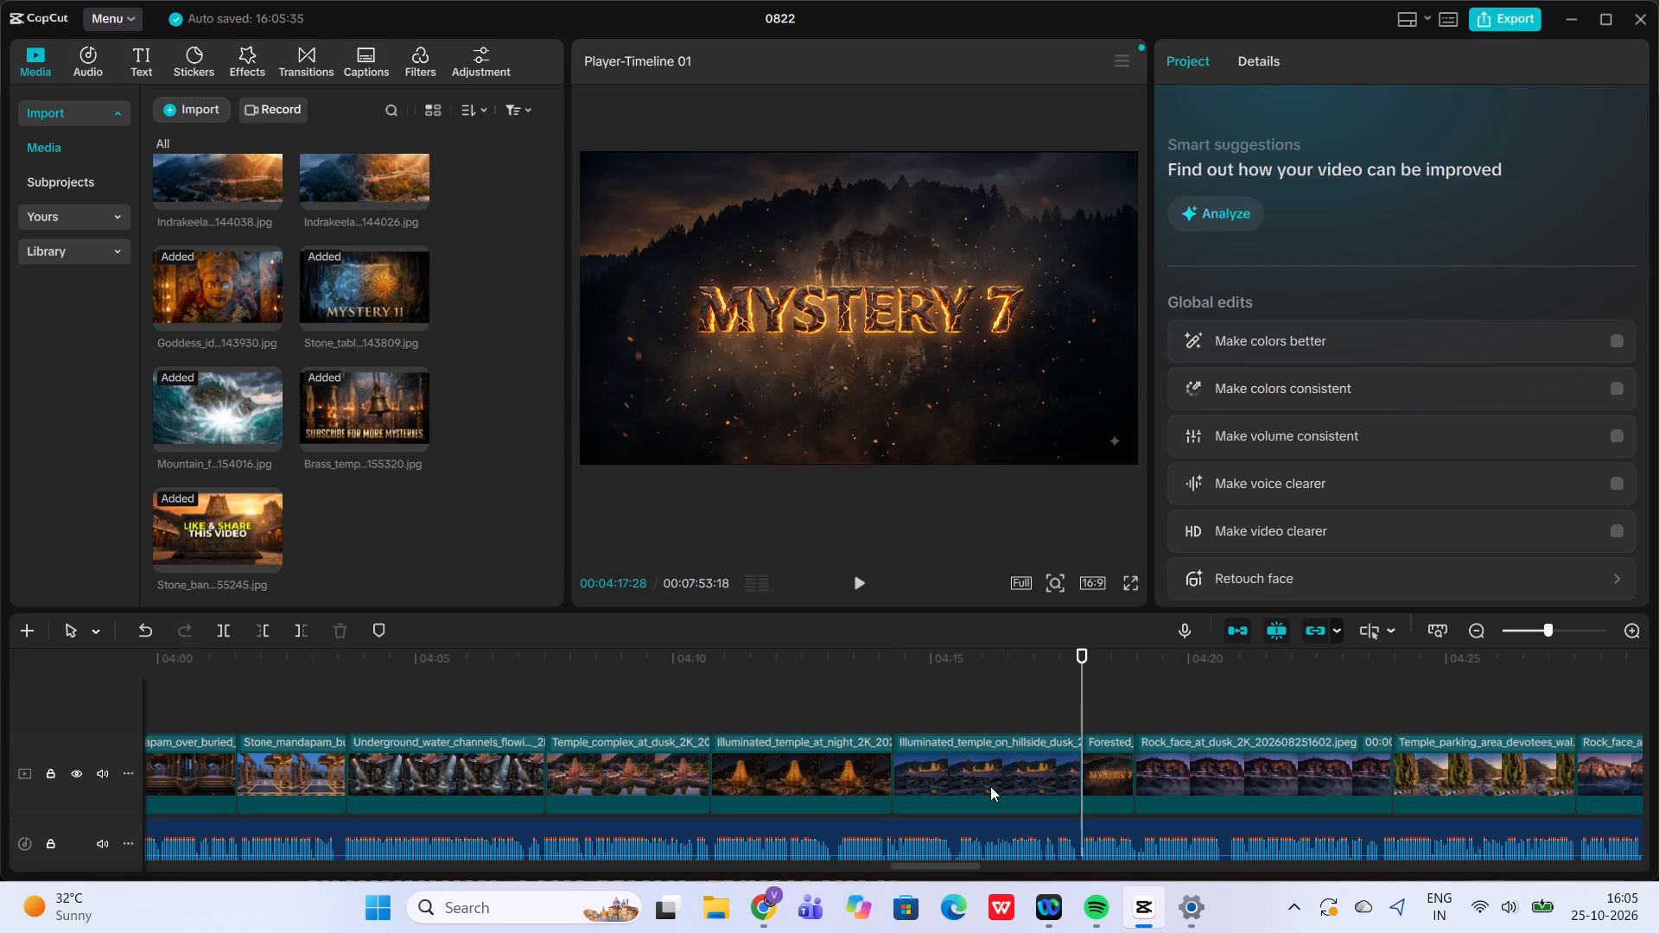
pyautogui.moveTo(1243, 222); pyautogui.dragTo(1244, 222)
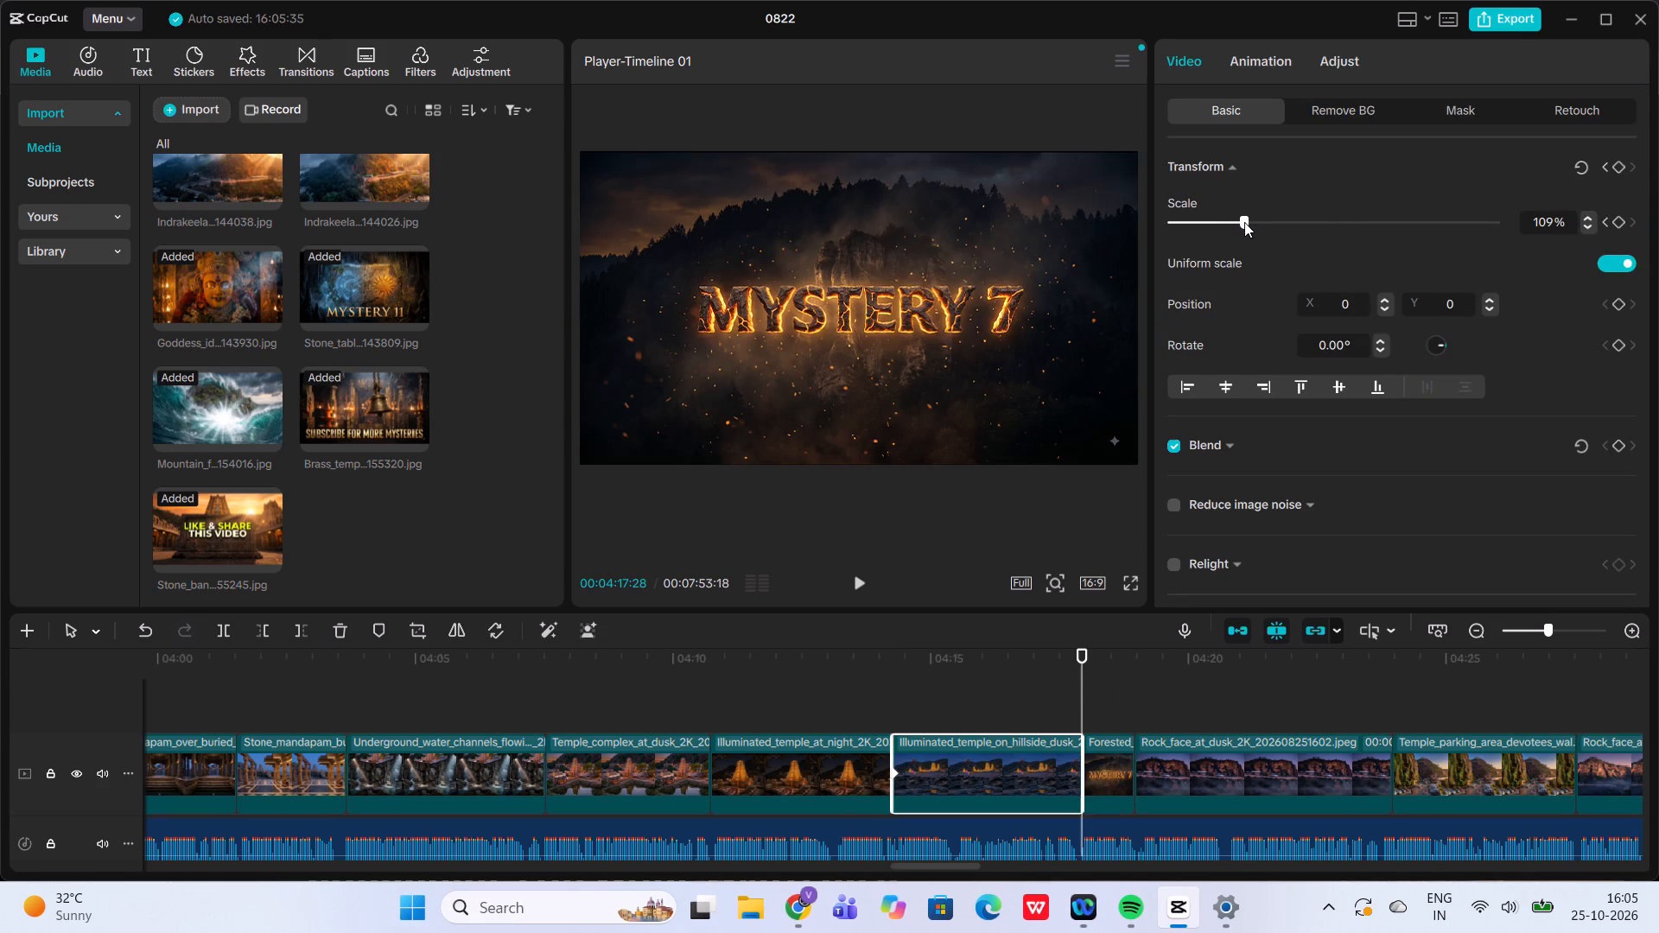
pyautogui.moveTo(1244, 222); pyautogui.dragTo(1249, 221)
pyautogui.moveTo(1249, 221); pyautogui.dragTo(1250, 221)
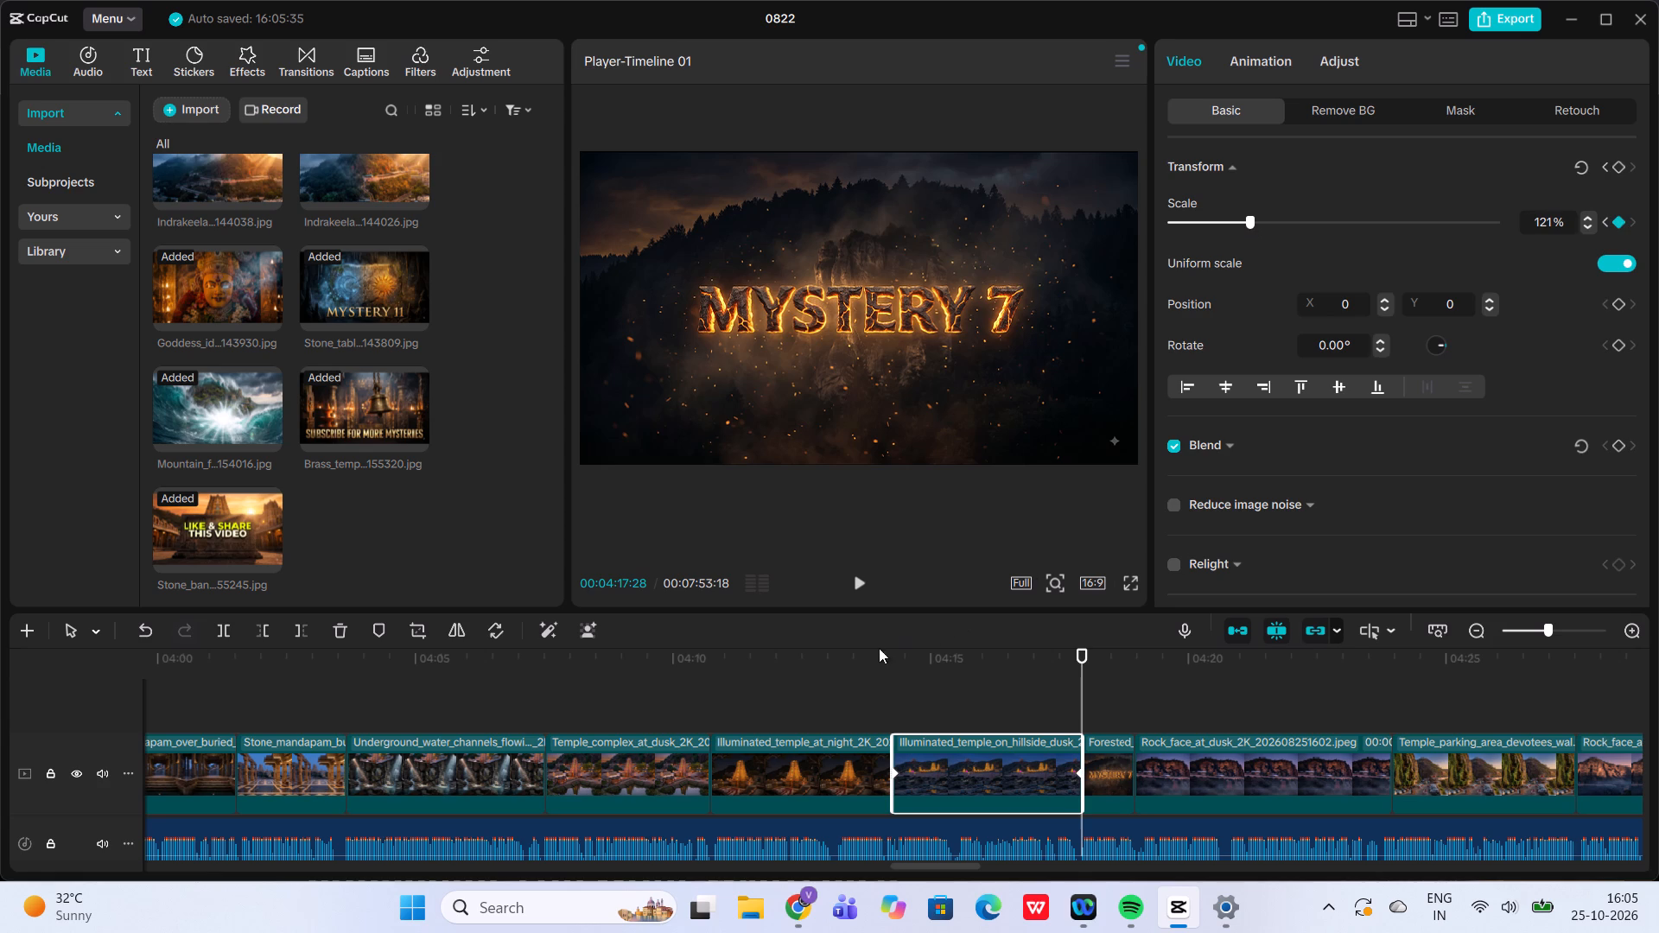
pyautogui.click(869, 665)
pyautogui.click(870, 593)
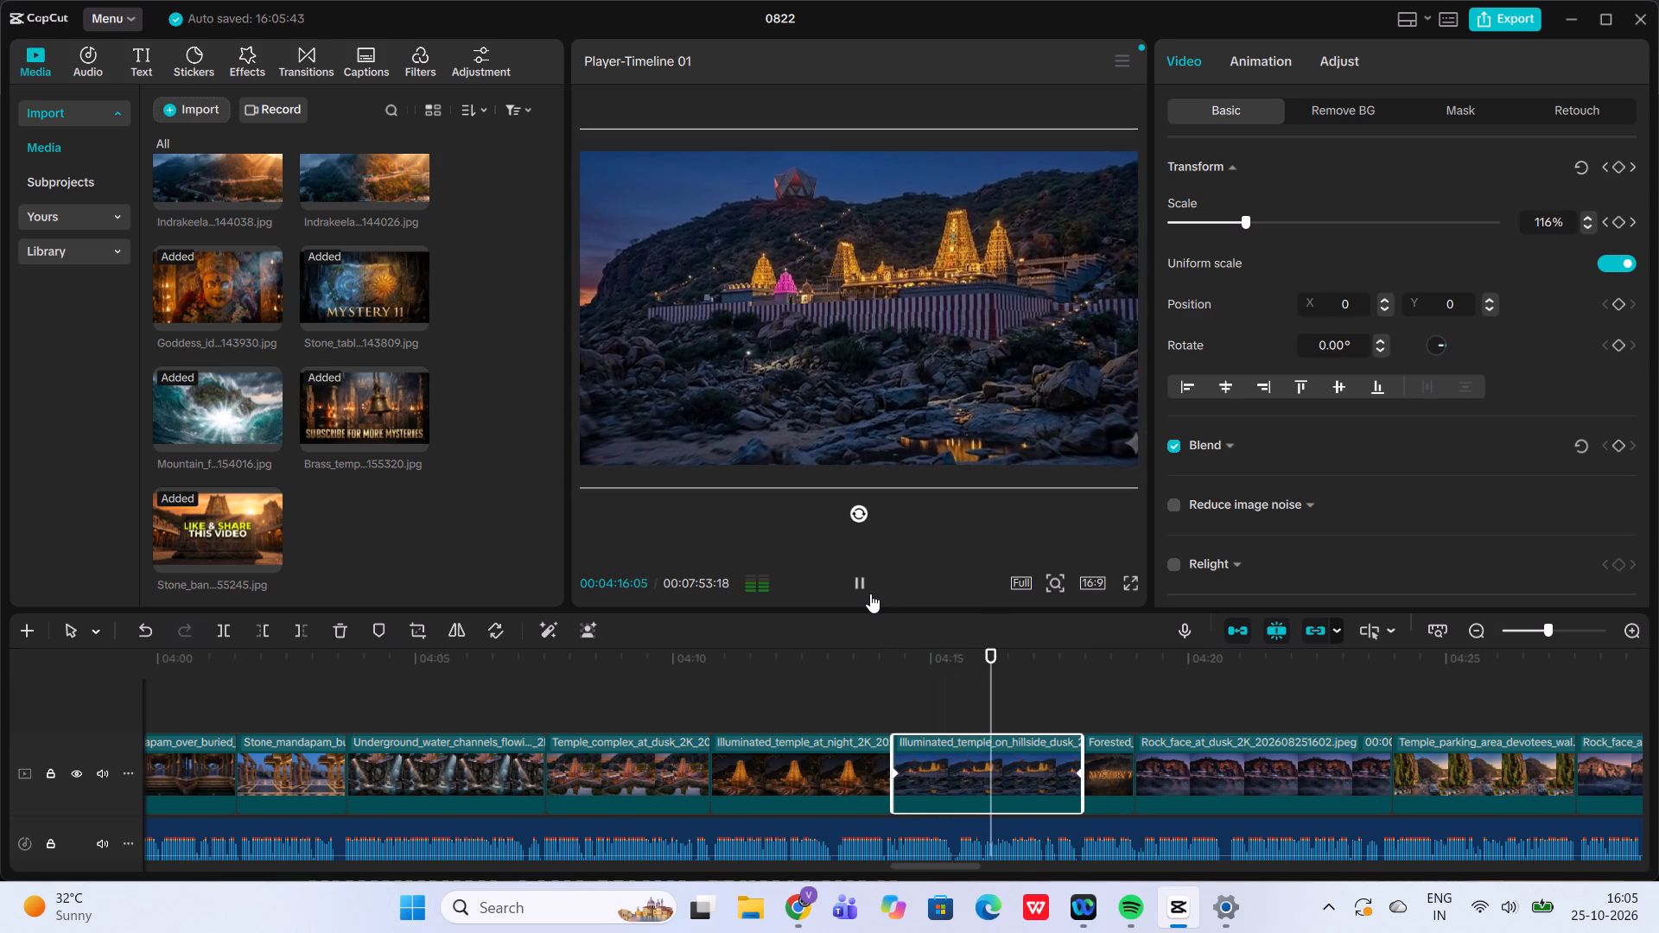
pyautogui.click(870, 593)
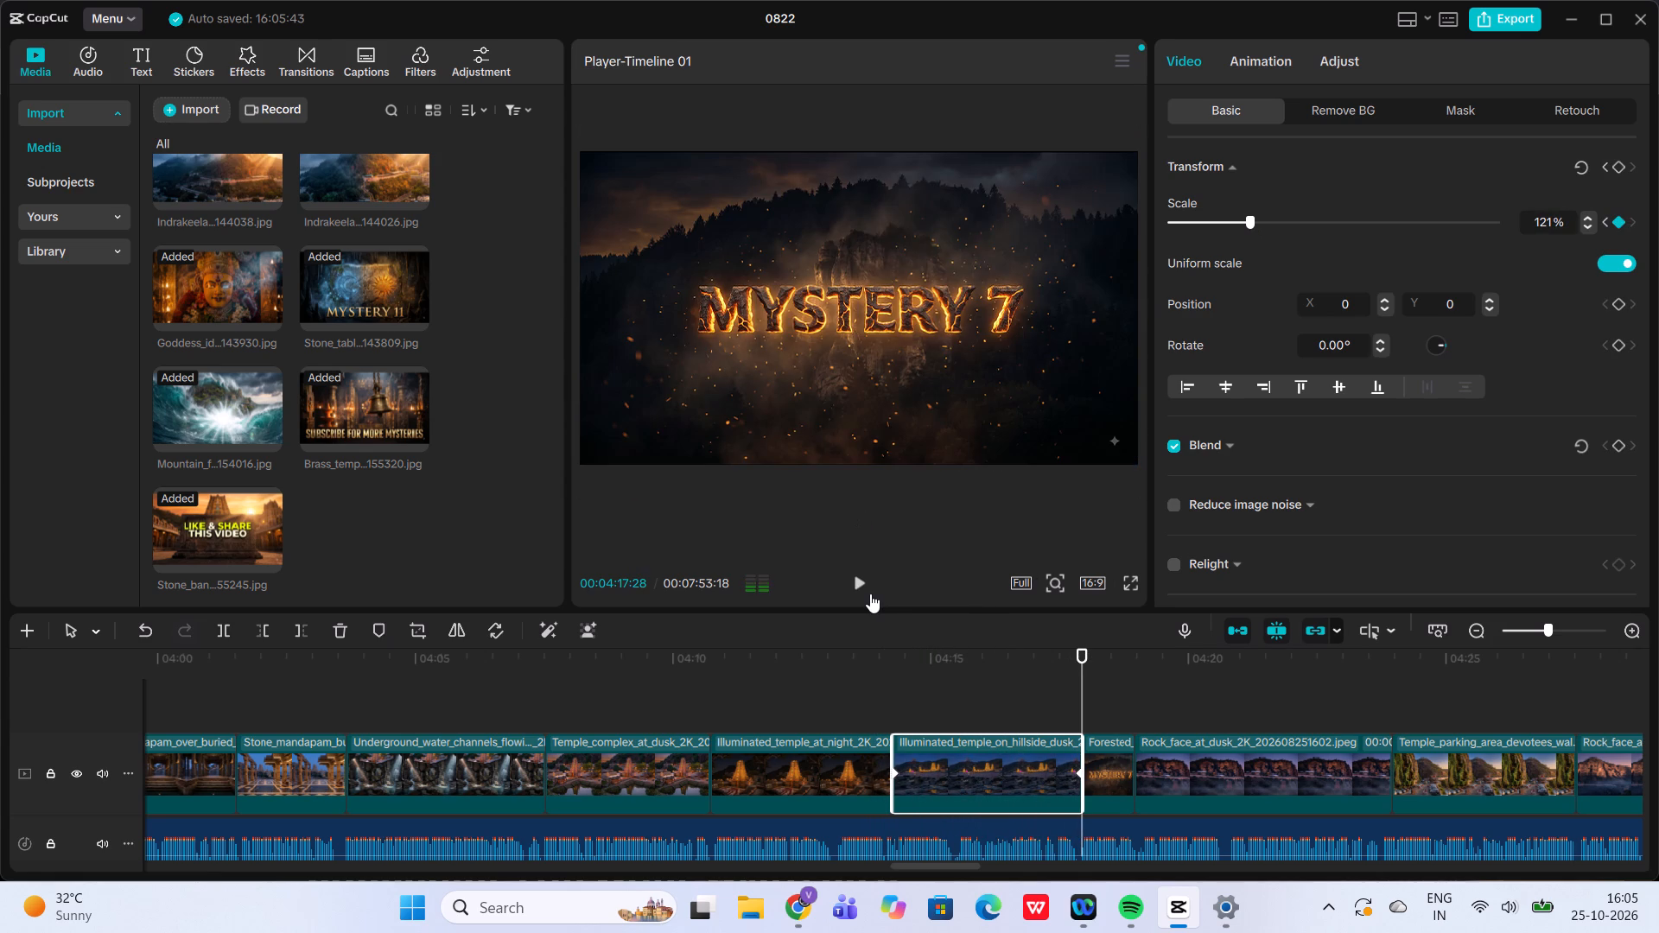
# Add a 109% scale keyframe at the start of the "Mystery 7" title clip, at 04:17.
pyautogui.click(1071, 701)
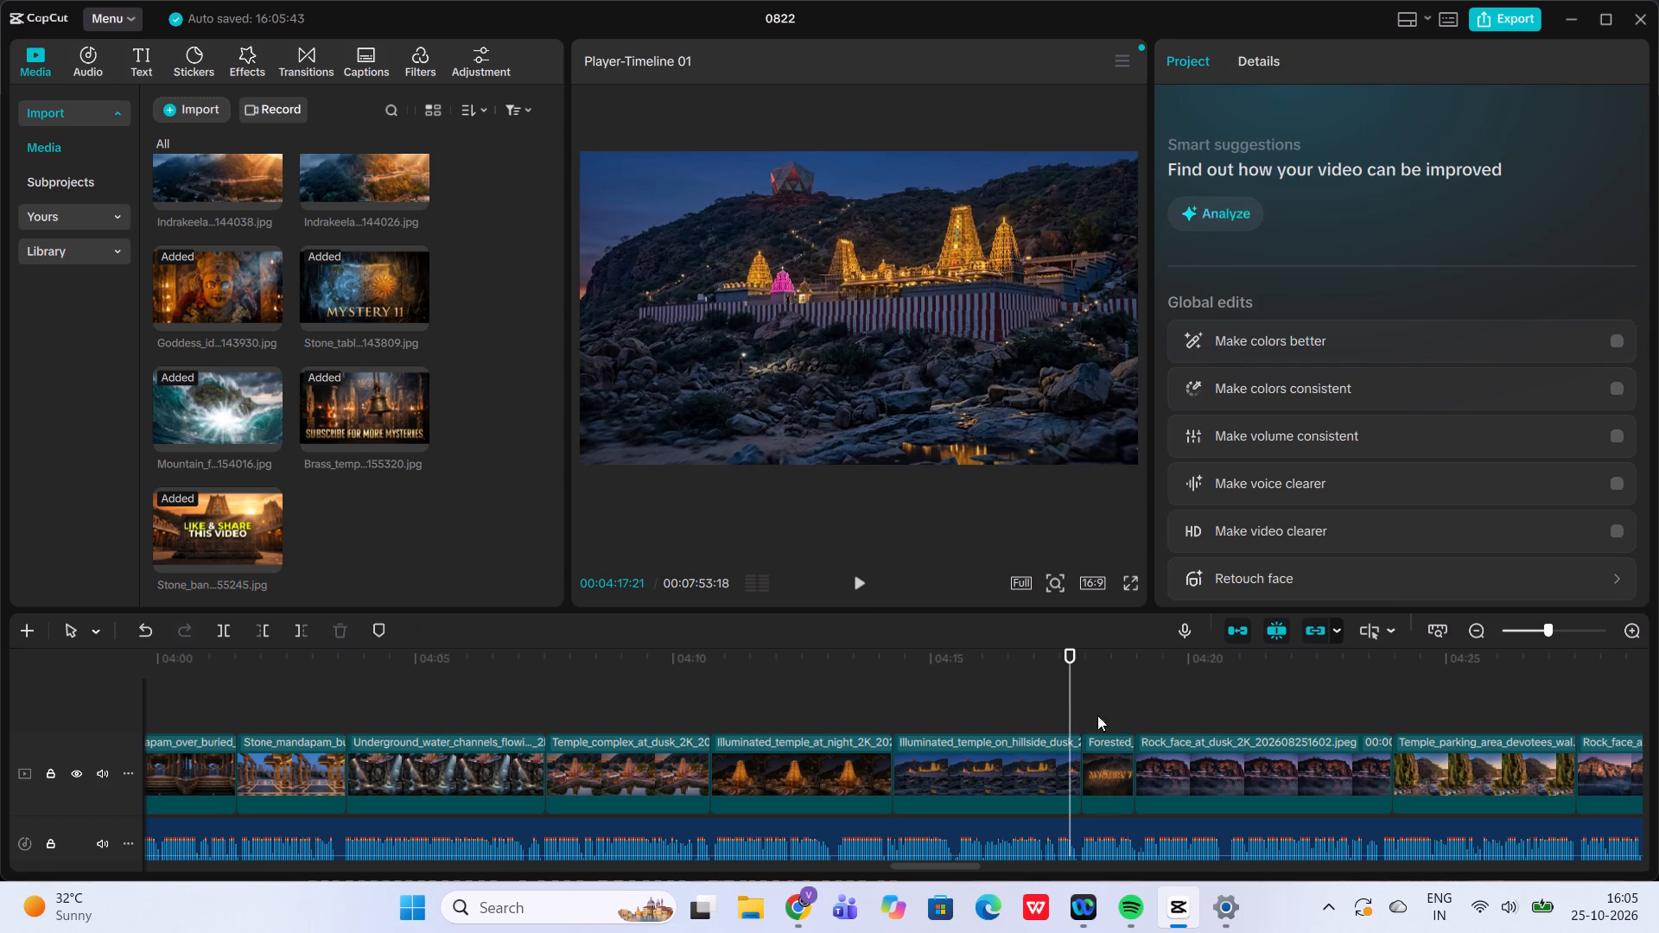
pyautogui.click(1120, 770)
pyautogui.click(1084, 706)
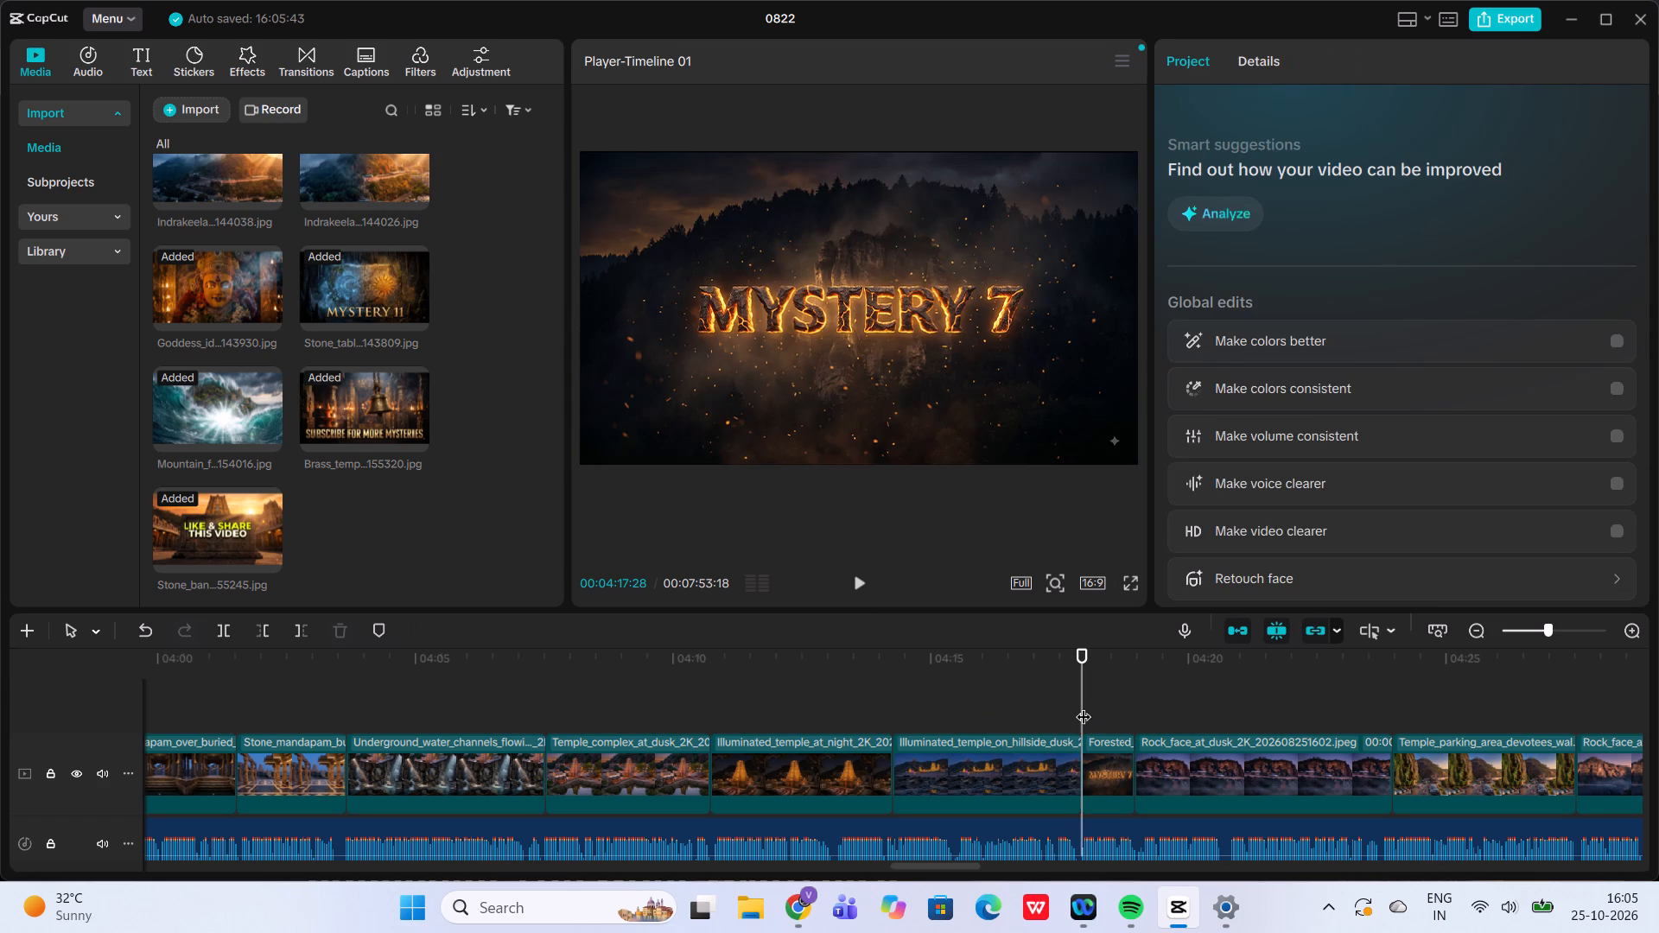
pyautogui.click(1094, 759)
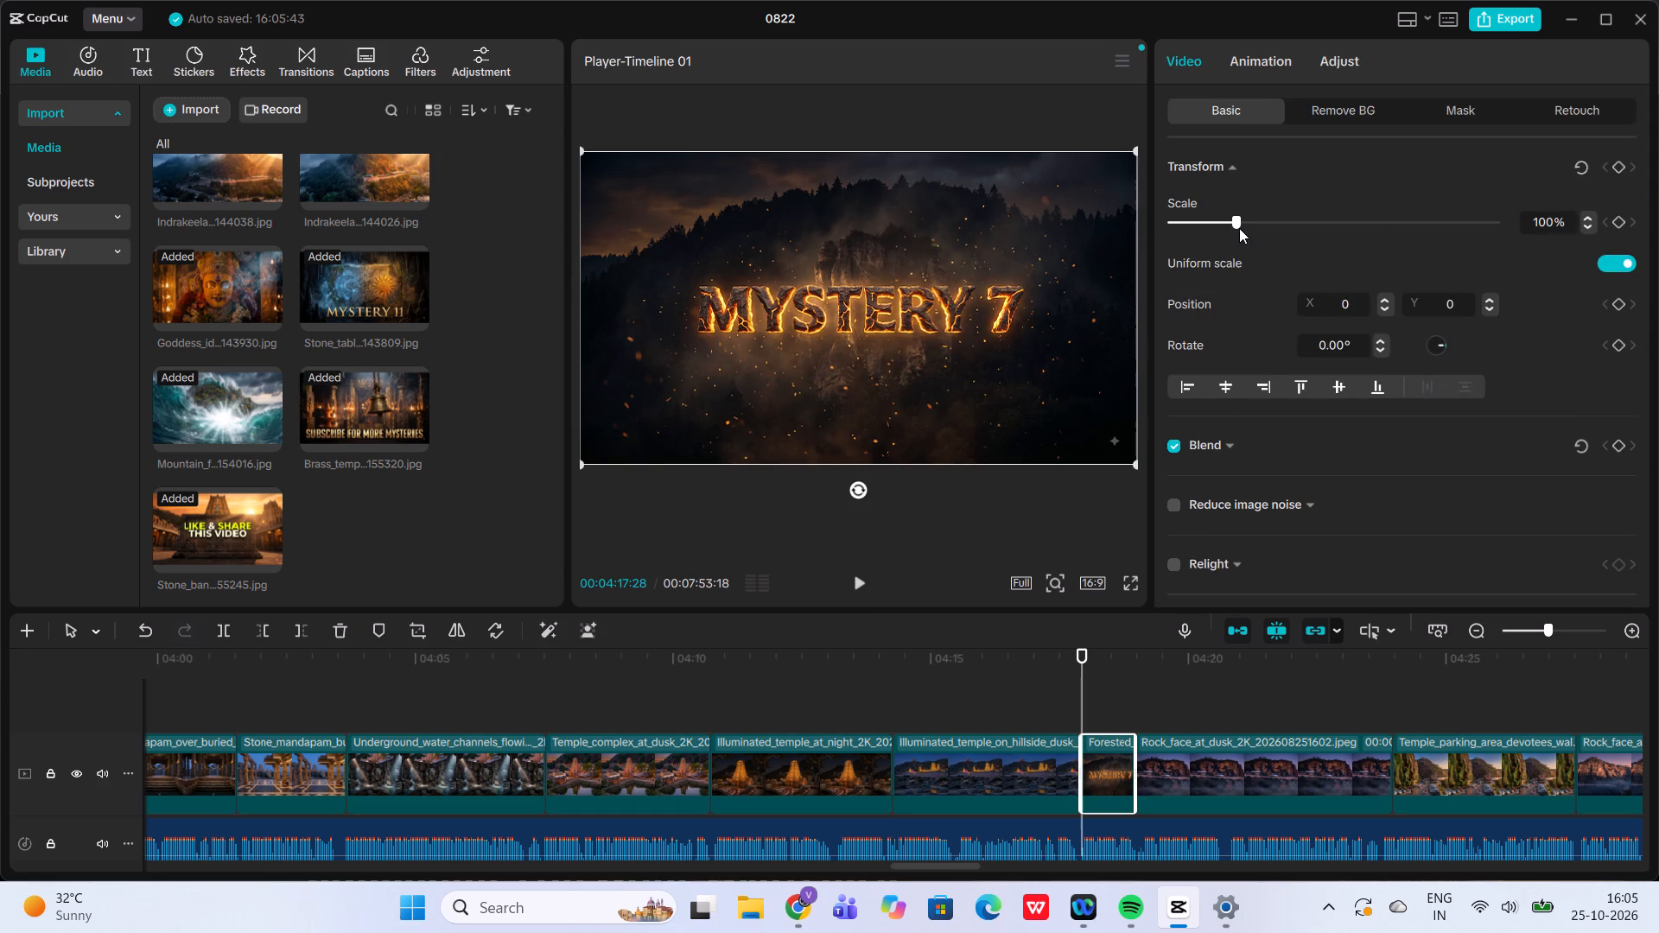
pyautogui.click(1238, 219)
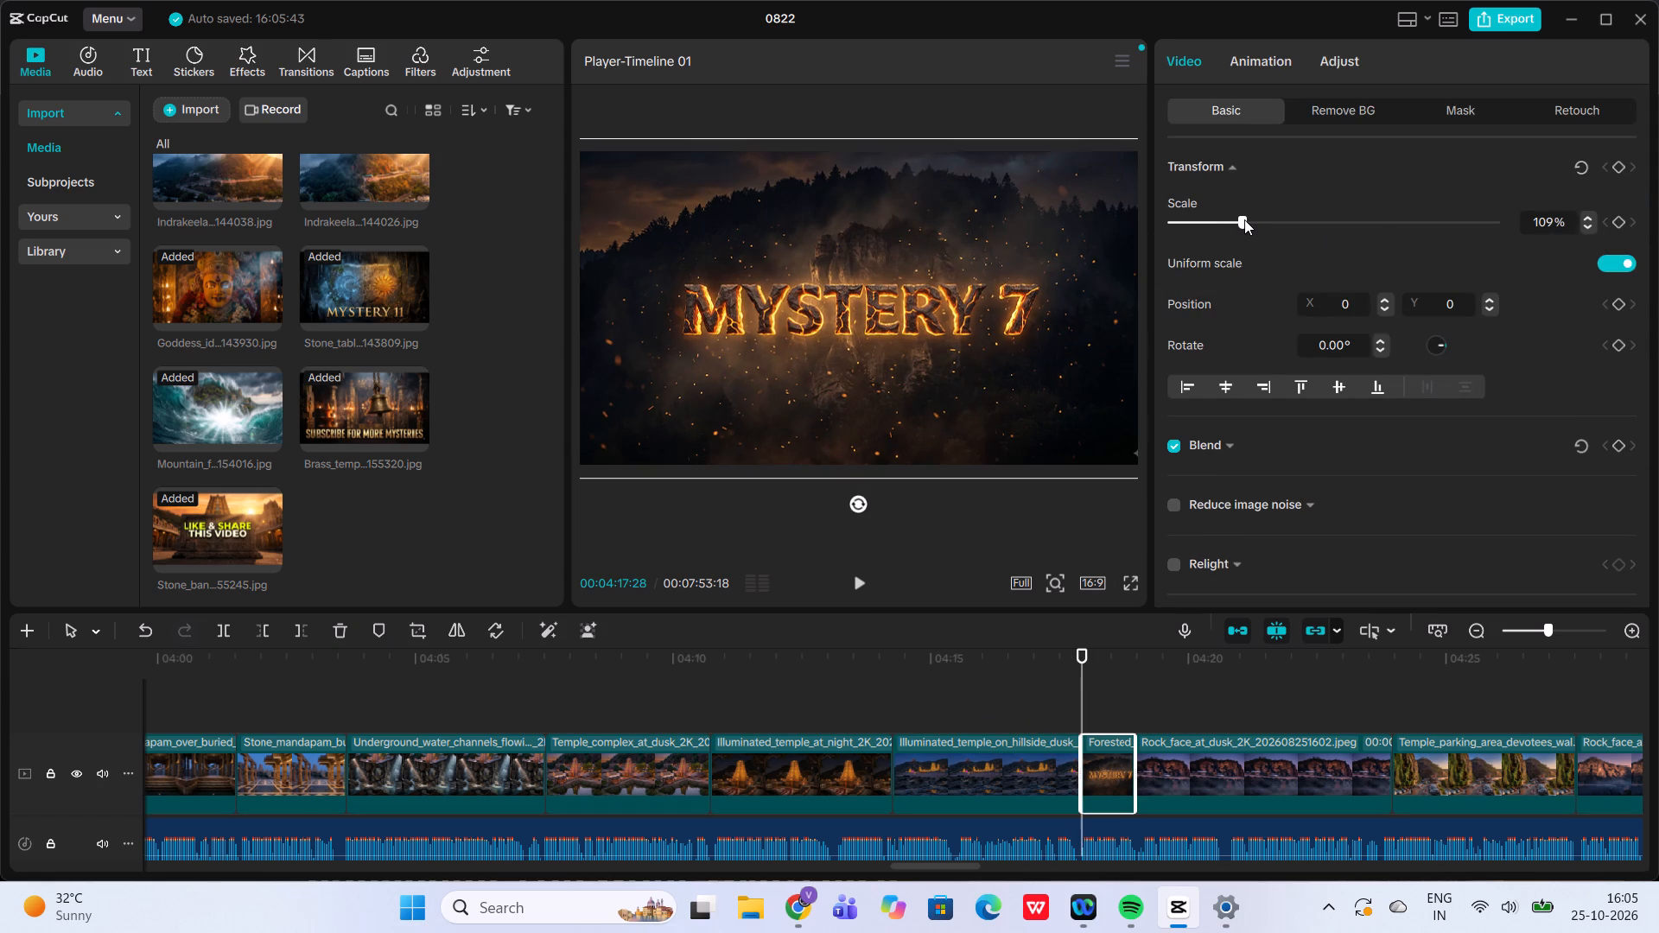
pyautogui.click(1618, 218)
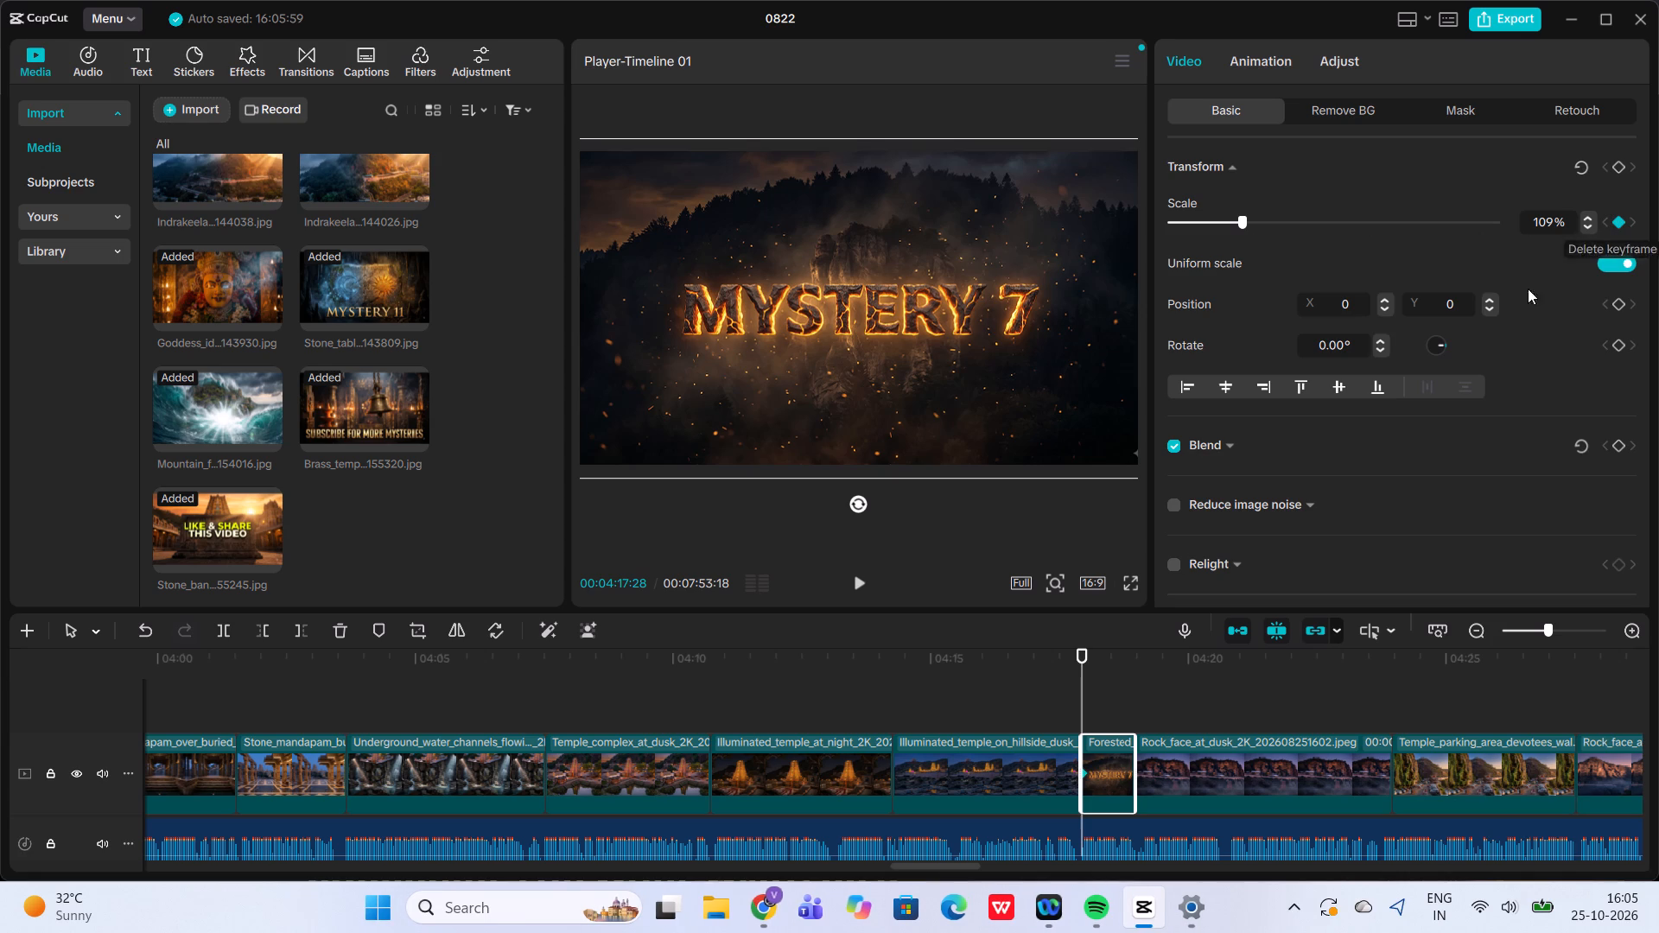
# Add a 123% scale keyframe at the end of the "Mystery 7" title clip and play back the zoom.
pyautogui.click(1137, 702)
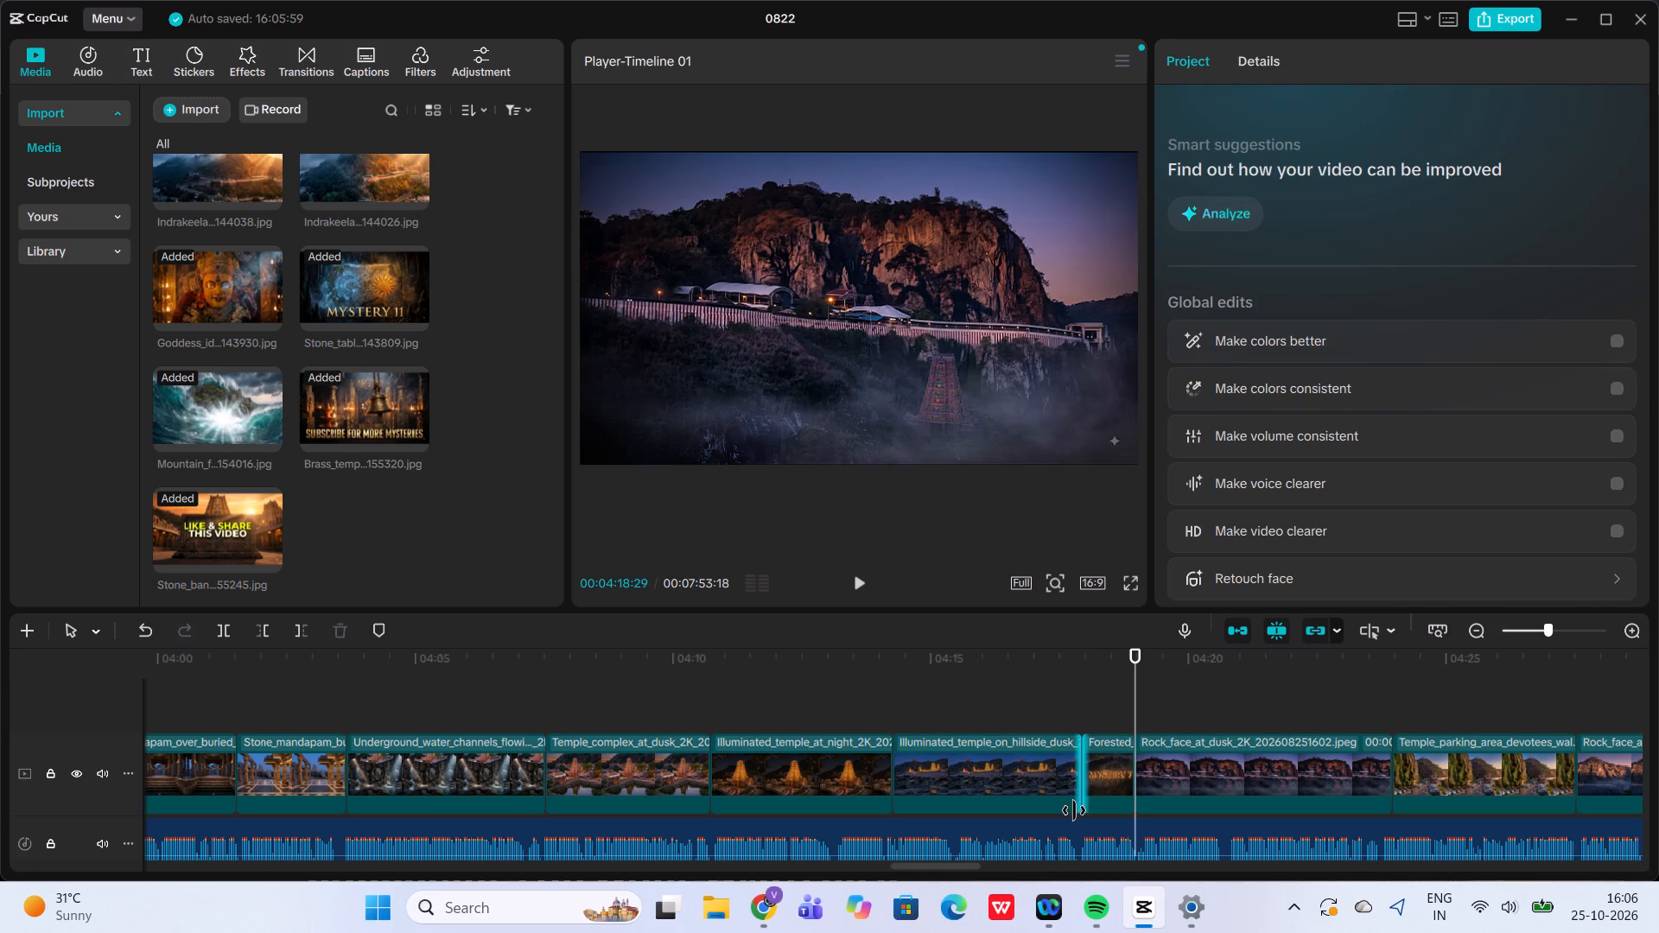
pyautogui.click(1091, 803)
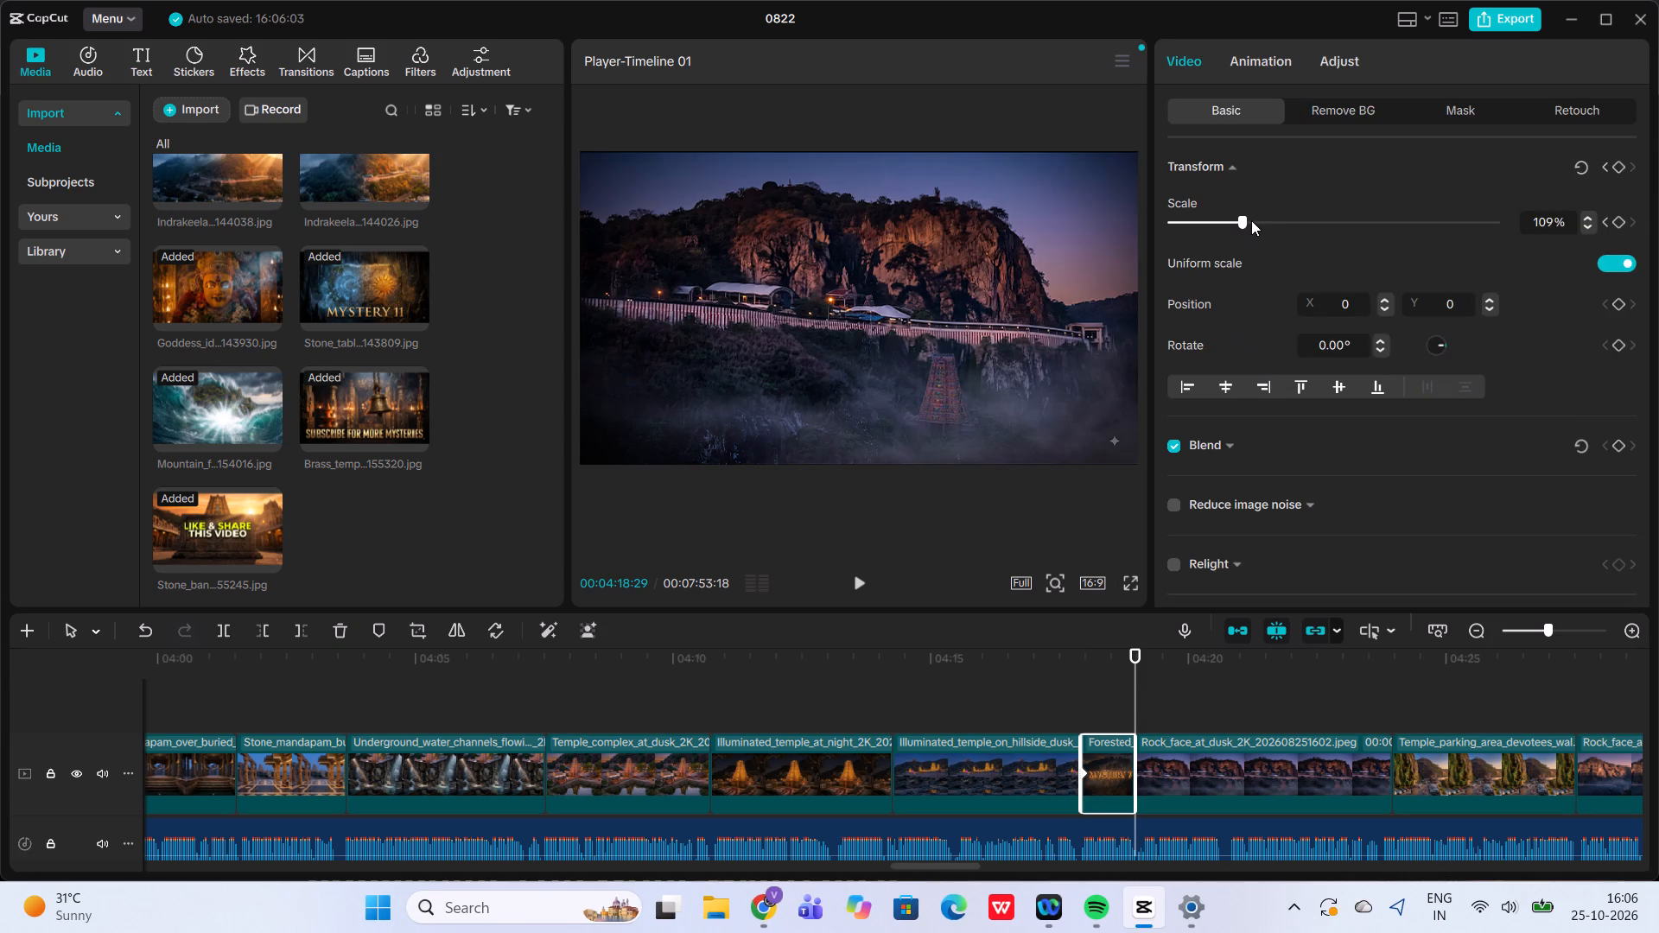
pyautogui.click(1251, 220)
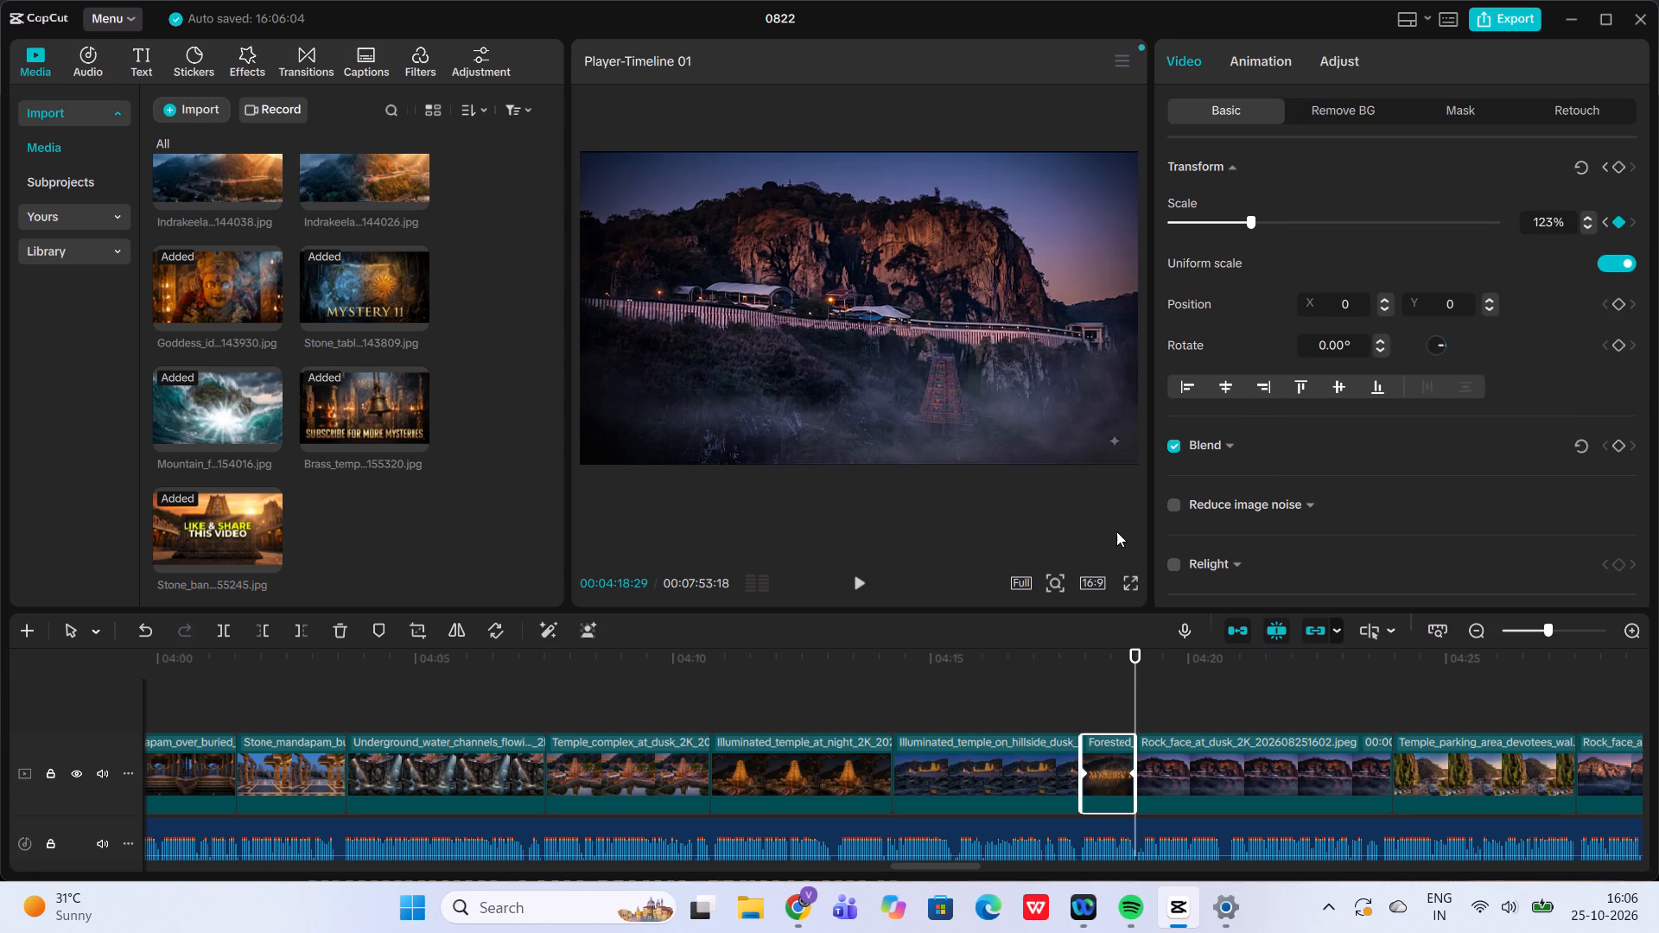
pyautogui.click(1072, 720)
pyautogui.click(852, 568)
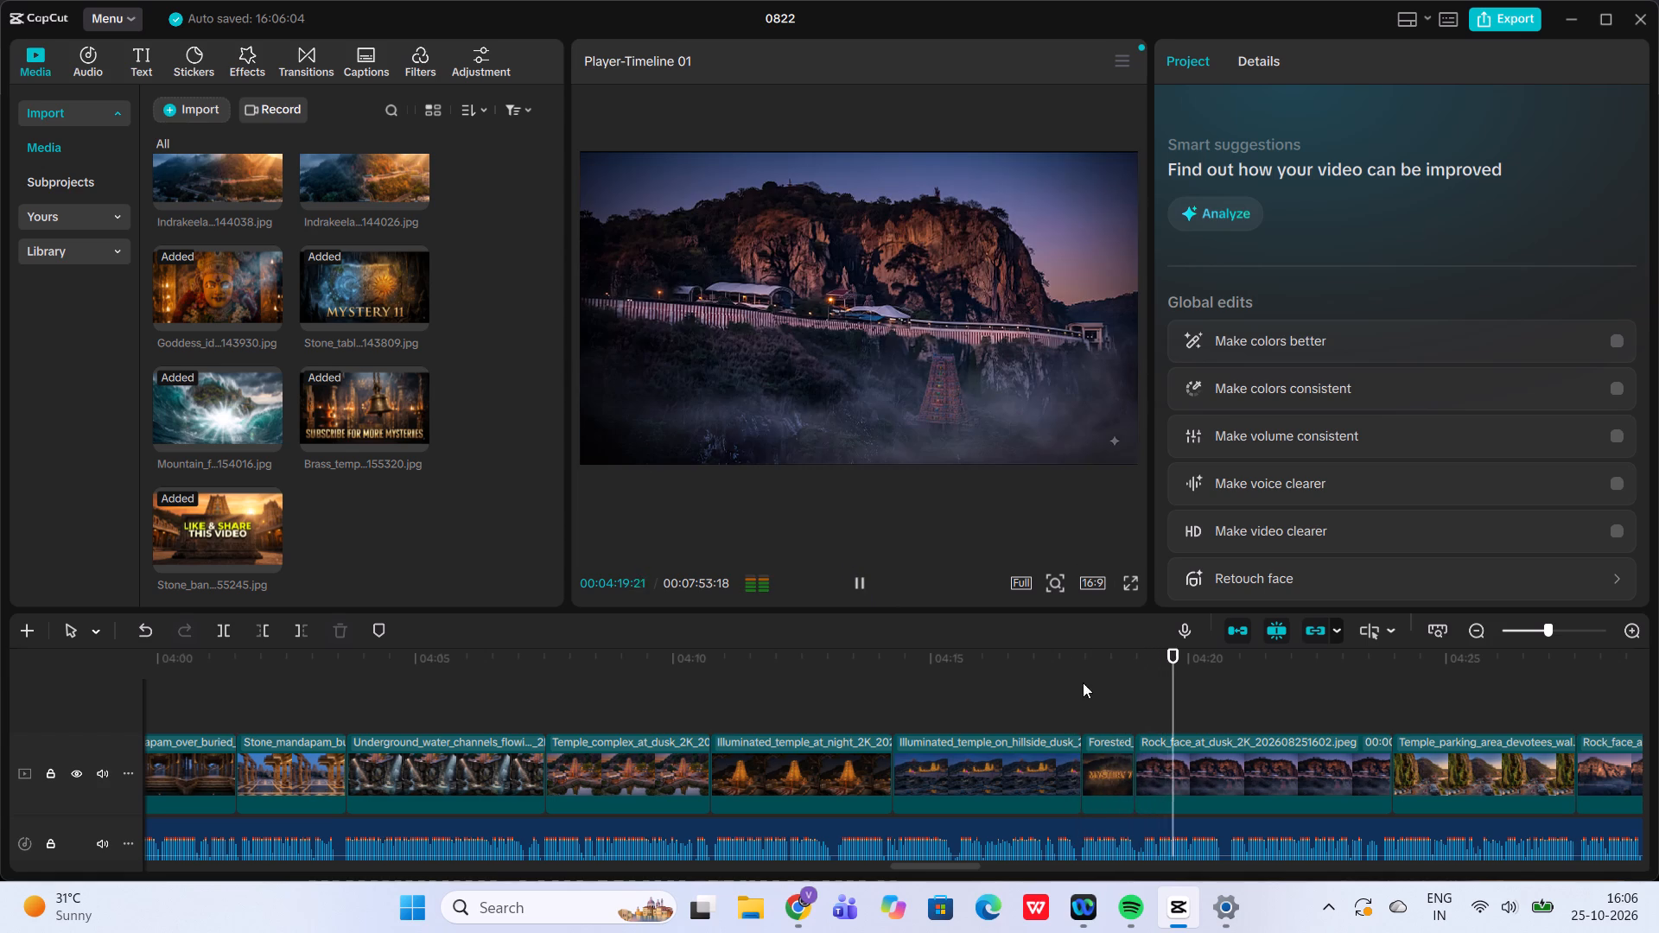
# Set the scale keyframe at the end of the "Mystery 7" title clip to 119%.
pyautogui.click(1140, 703)
pyautogui.click(1123, 792)
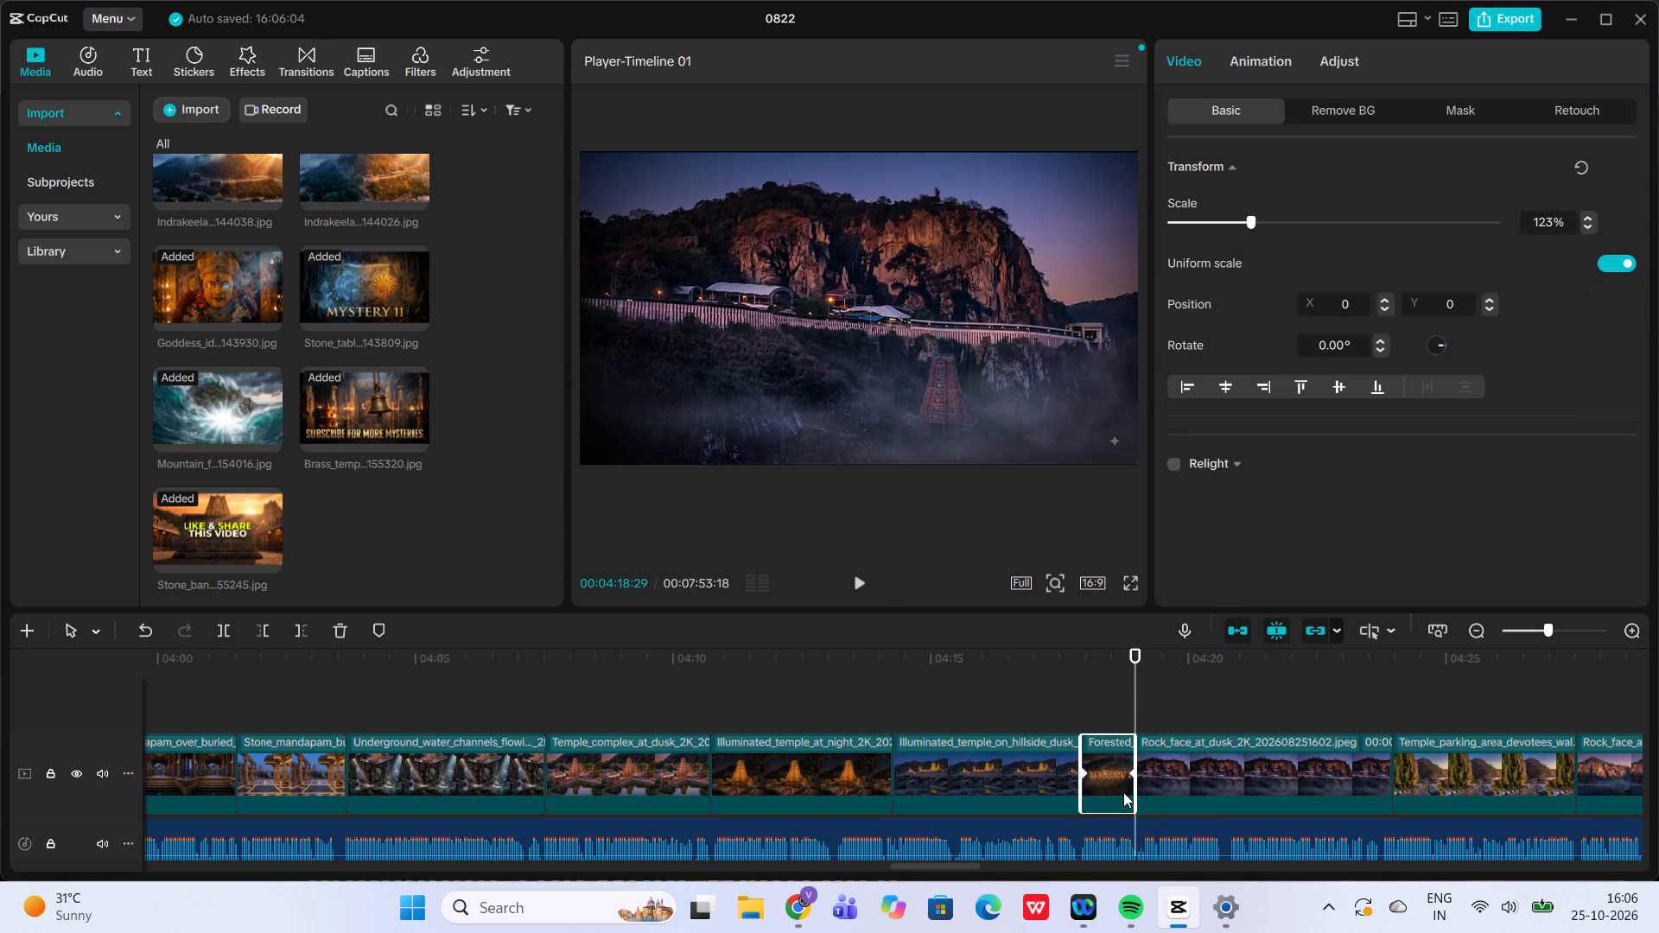
pyautogui.click(1247, 218)
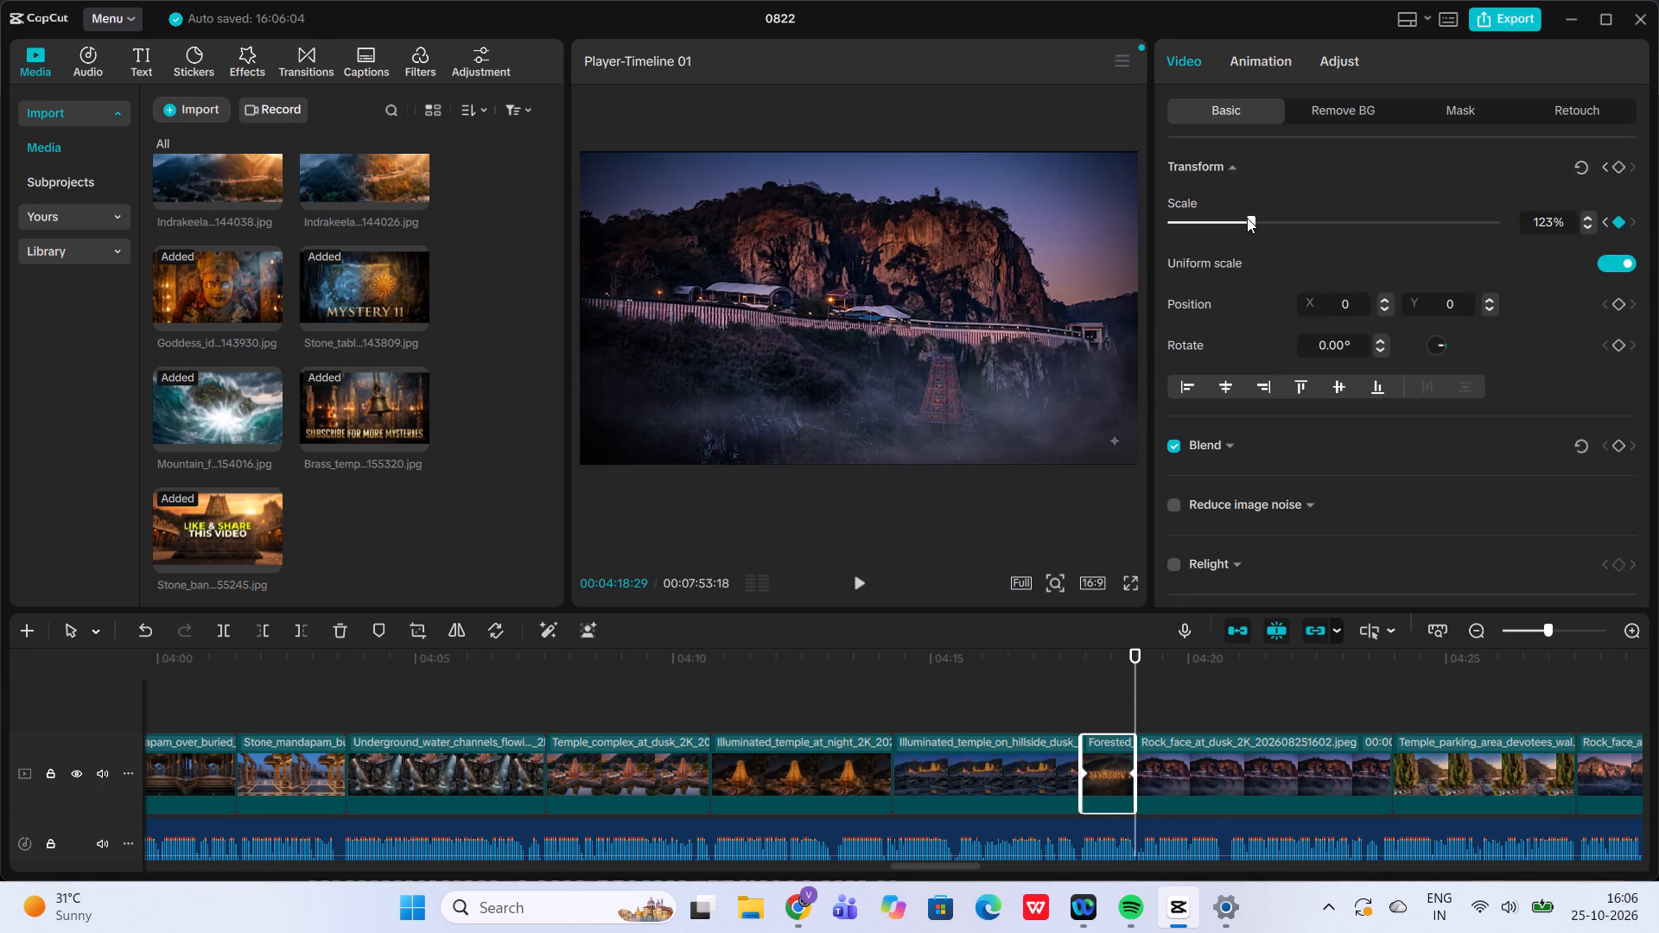
# Play back the adjusted zoom on the "Mystery 7" title clip.
pyautogui.click(1065, 700)
pyautogui.click(859, 578)
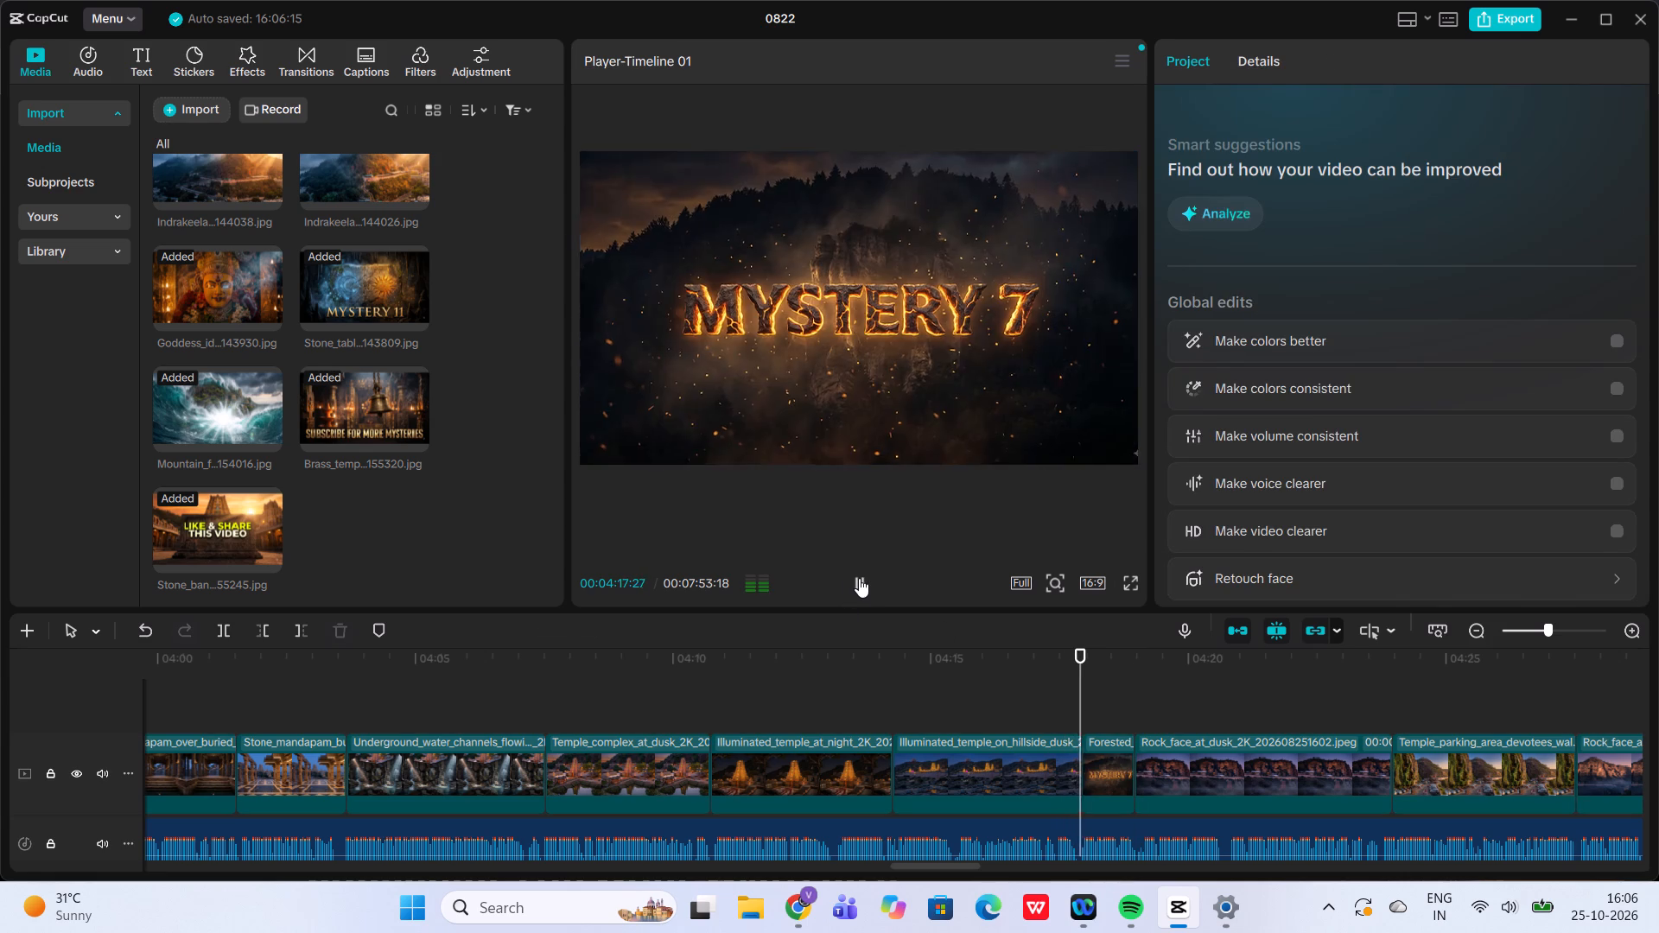
# Add a 112% scale keyframe at the start of the "Rock face at dusk" clip that follows the "Mystery 7" title, at 04:18:29.
pyautogui.click(1141, 692)
pyautogui.click(1214, 768)
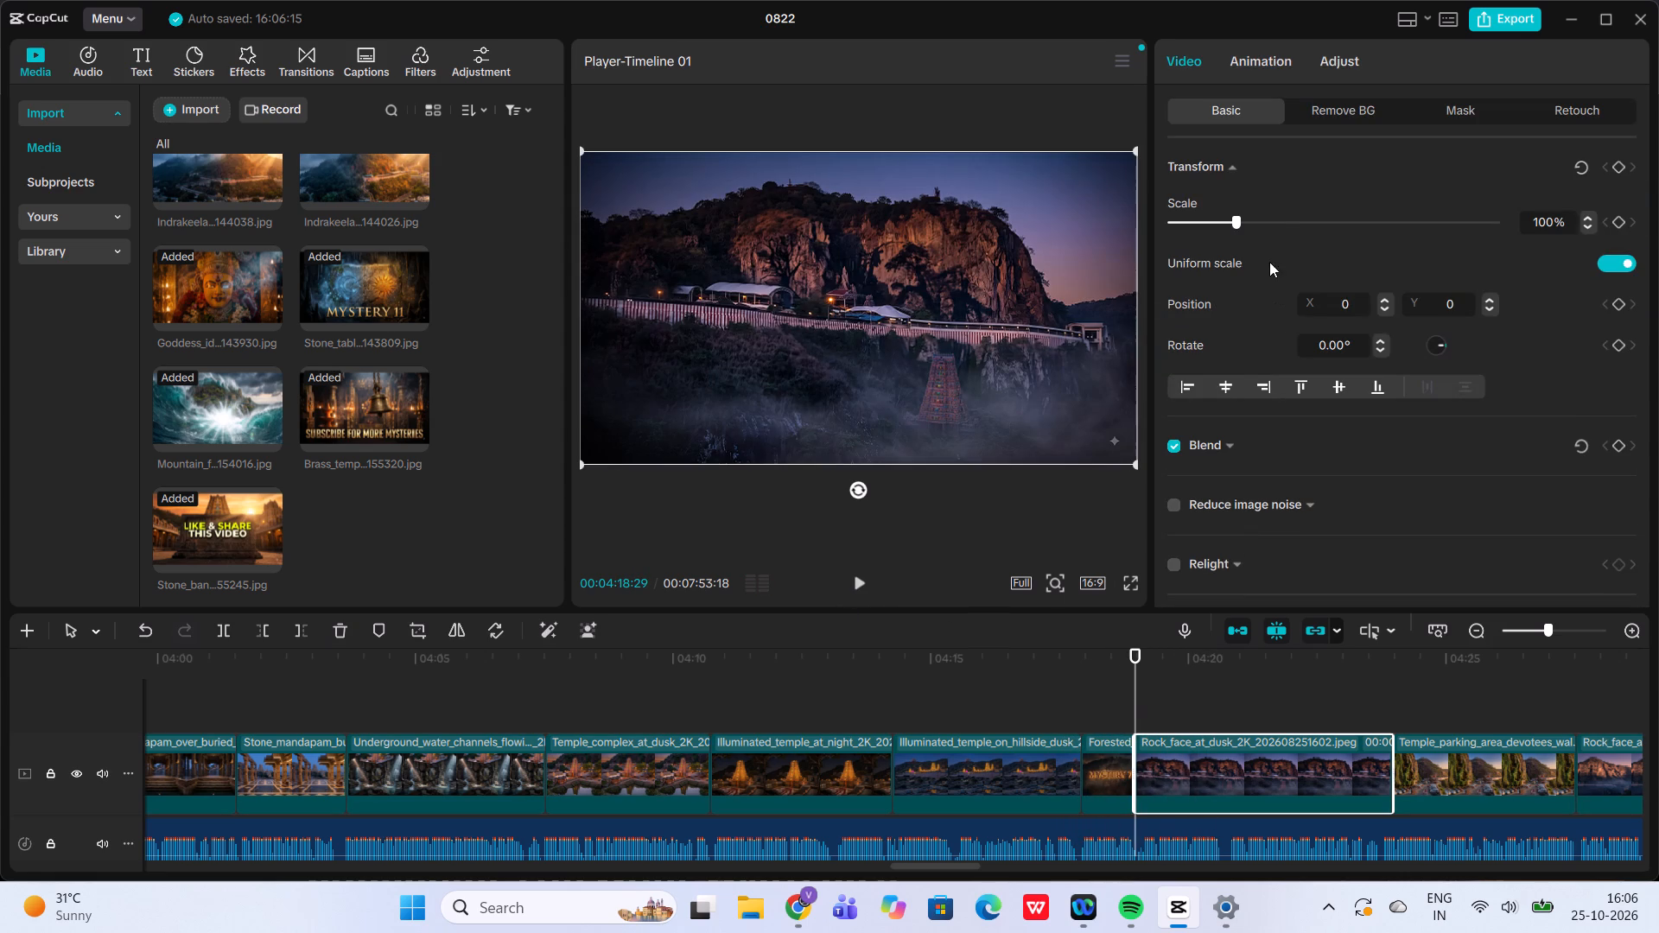
pyautogui.click(1248, 220)
pyautogui.click(1248, 220)
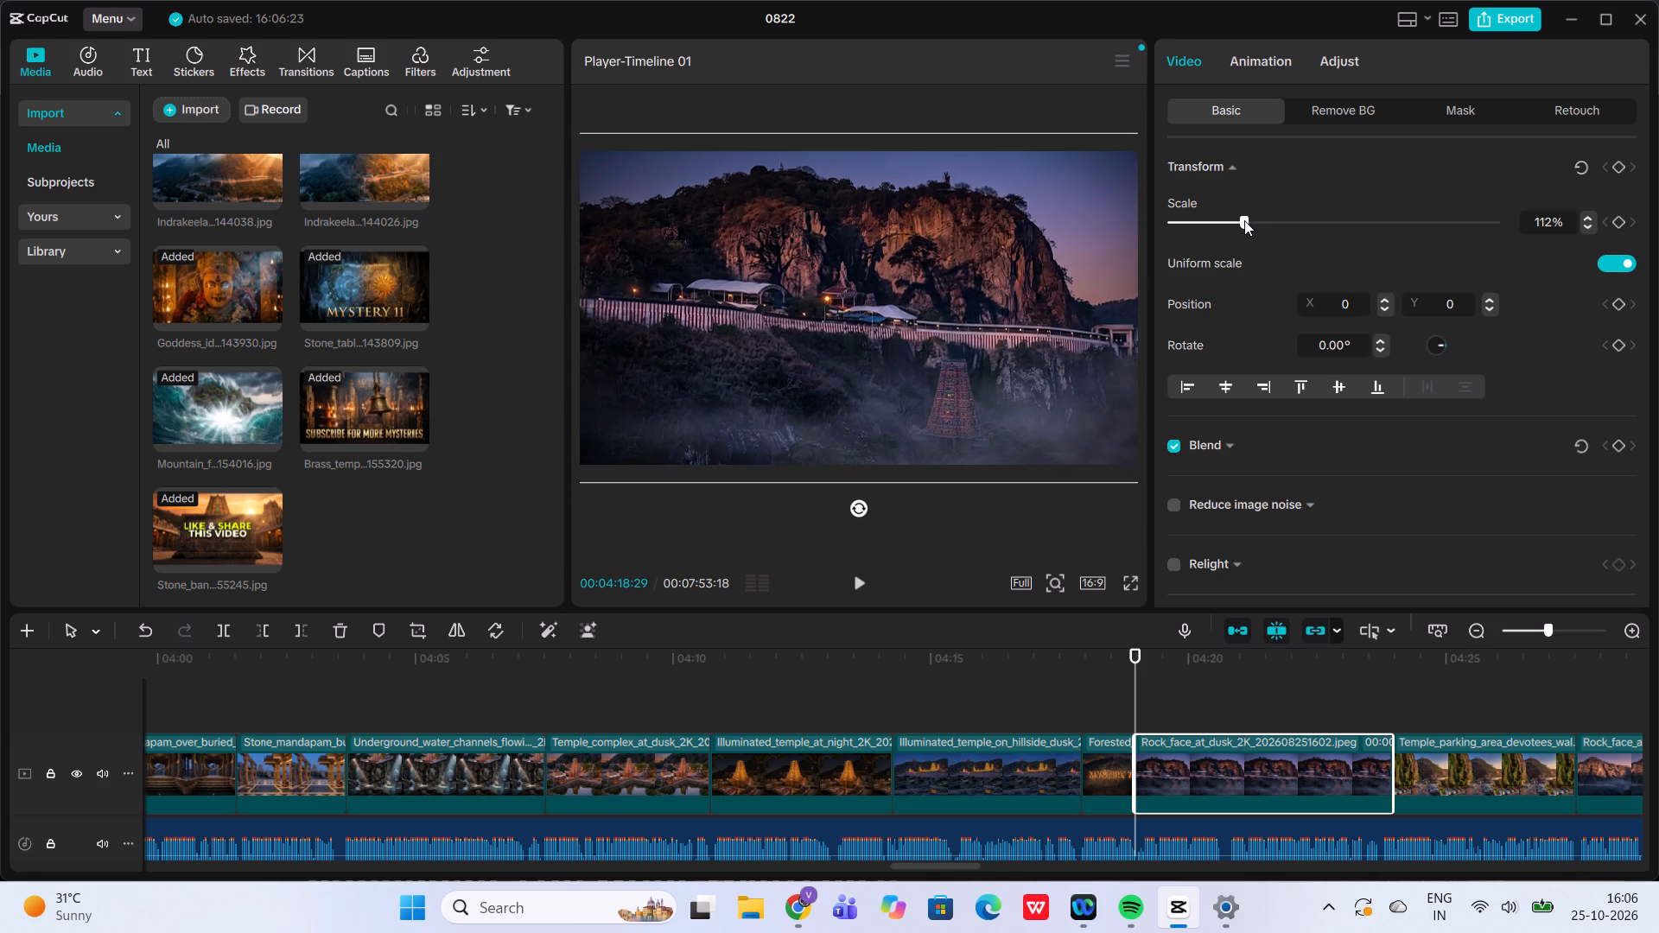
pyautogui.click(1618, 218)
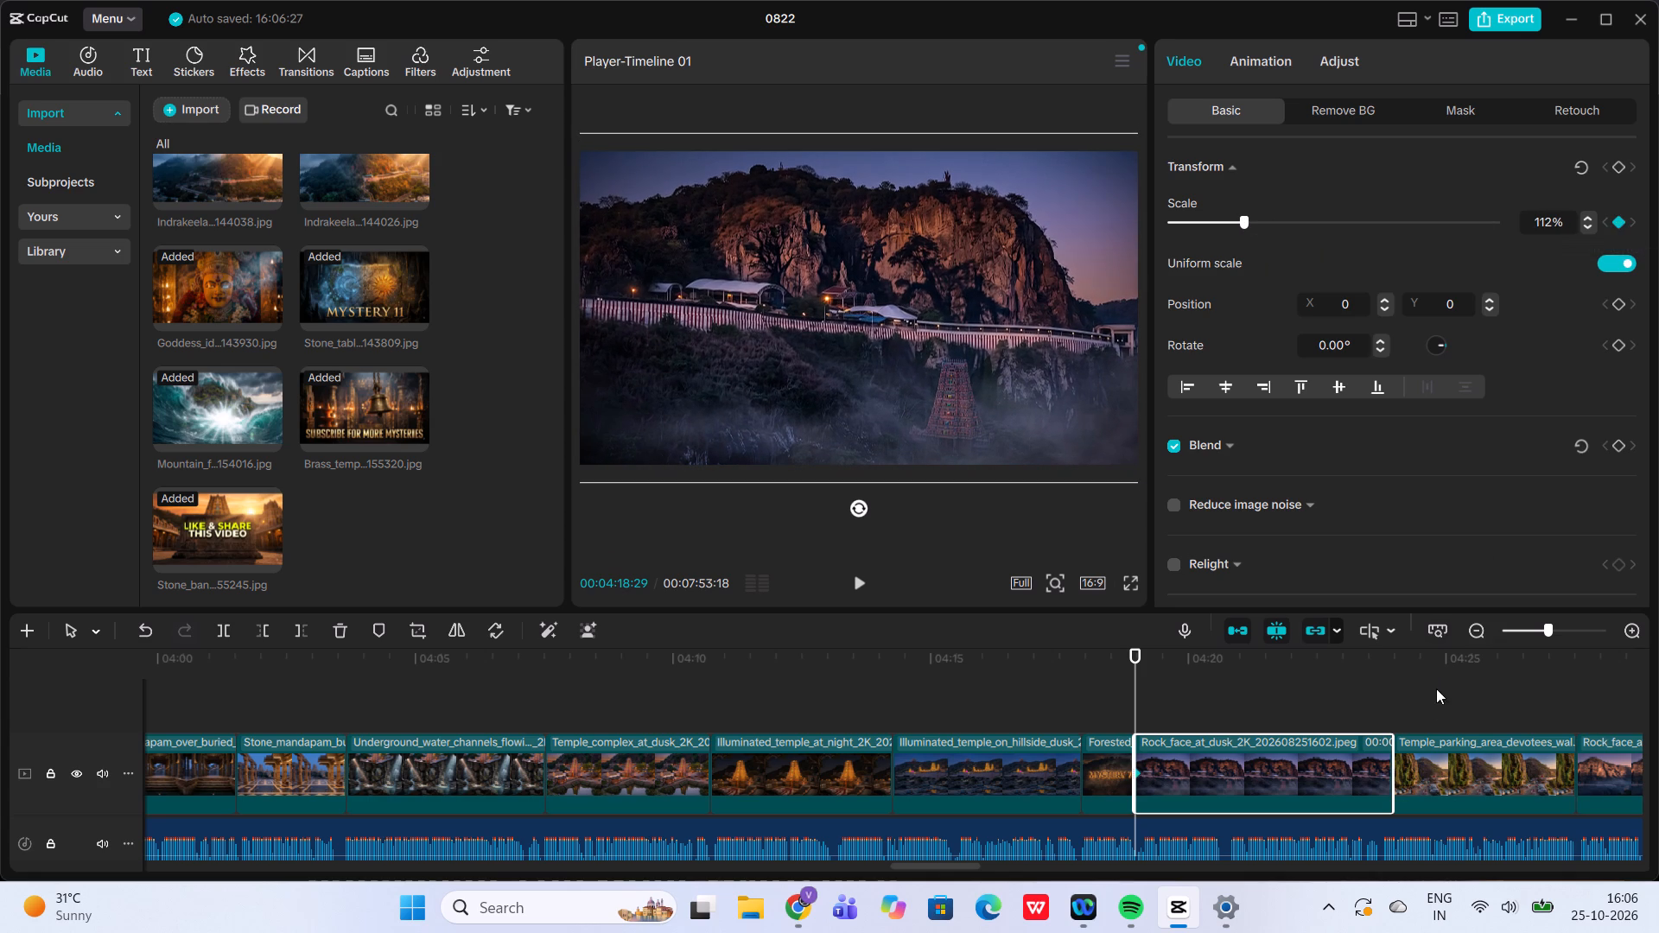
# Add a 138% scale keyframe at the end of that "Rock face at dusk" clip, at 04:23:29, and play back the zoom.
pyautogui.click(1396, 708)
pyautogui.click(1319, 791)
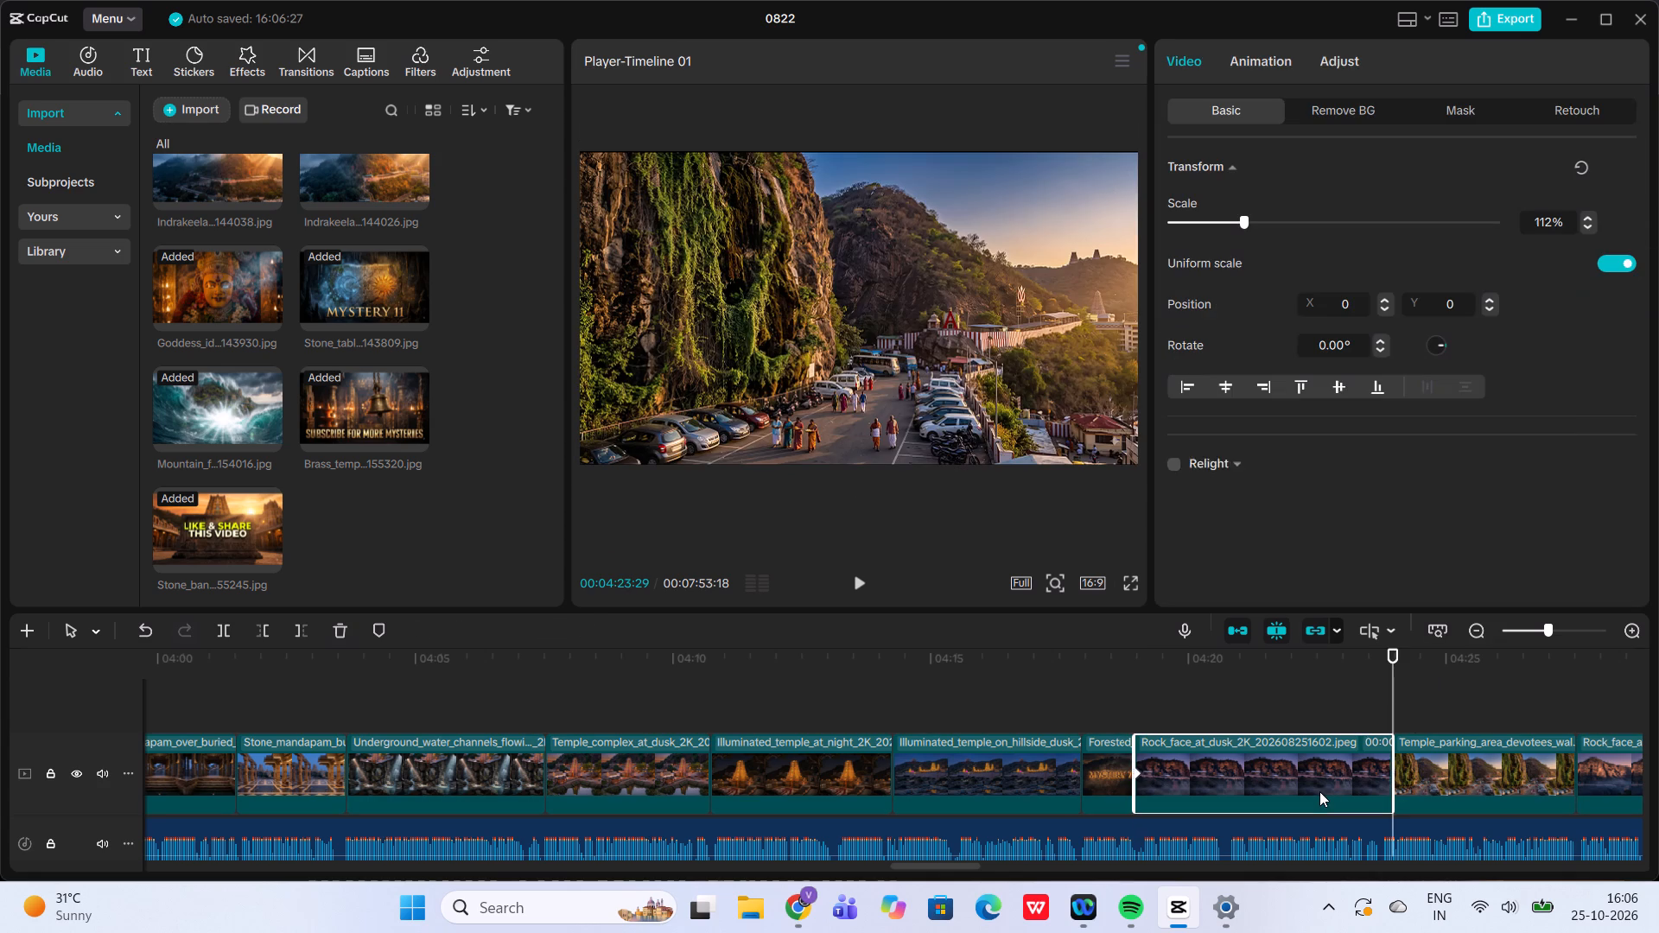
pyautogui.click(1262, 222)
pyautogui.click(1262, 222)
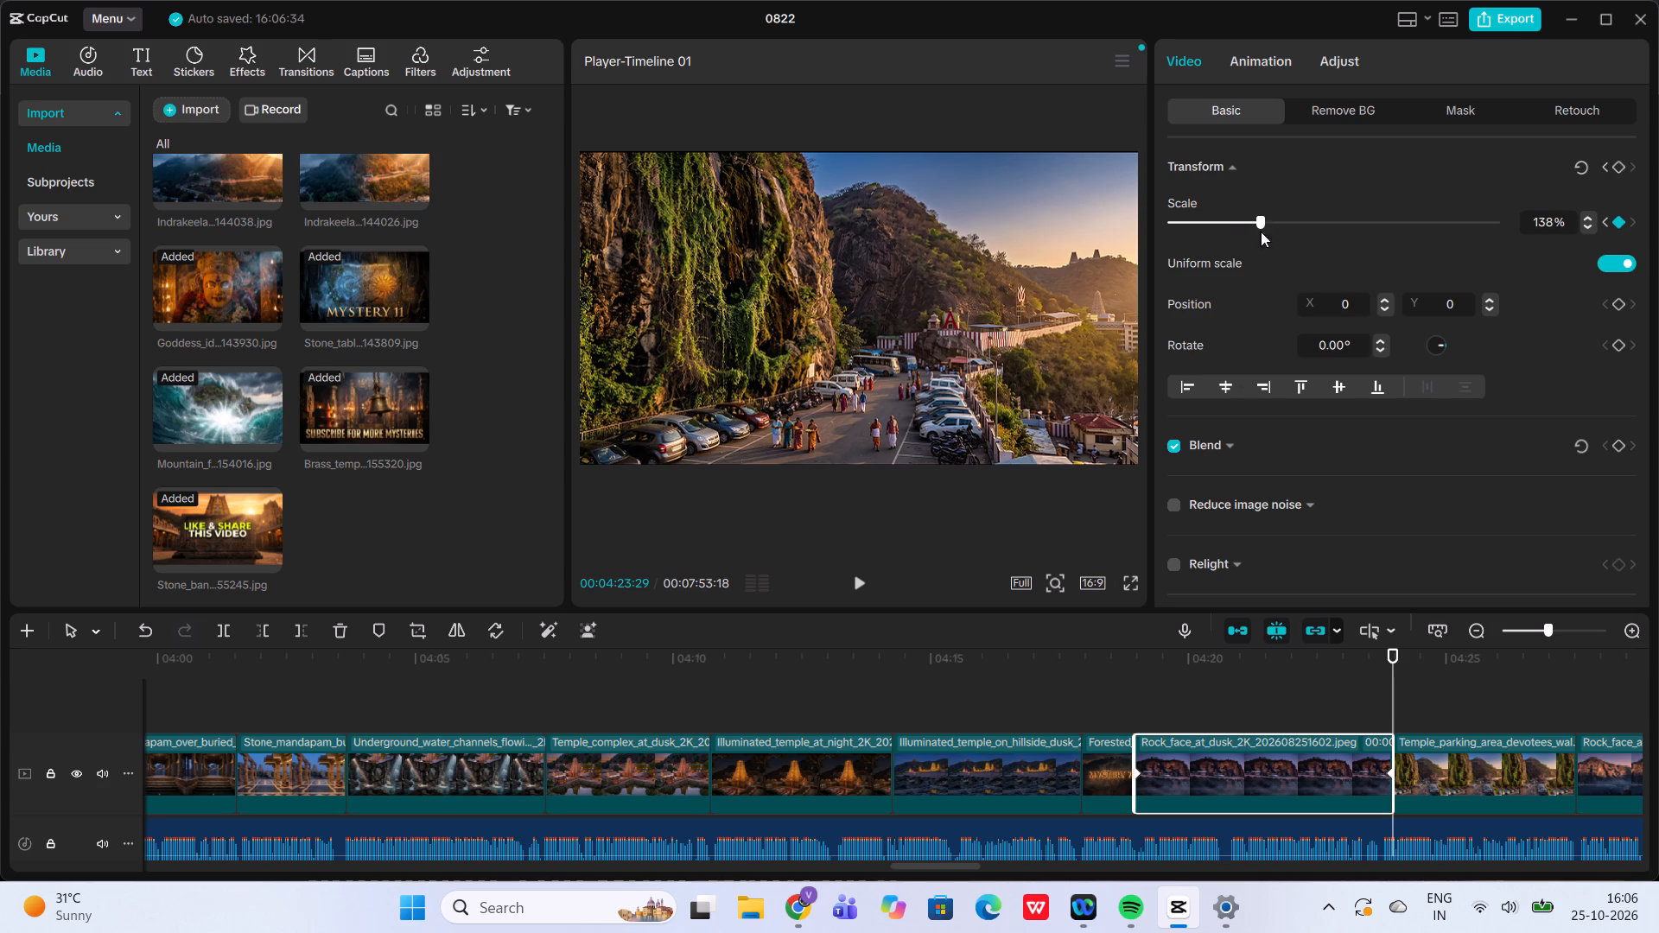
pyautogui.click(1116, 712)
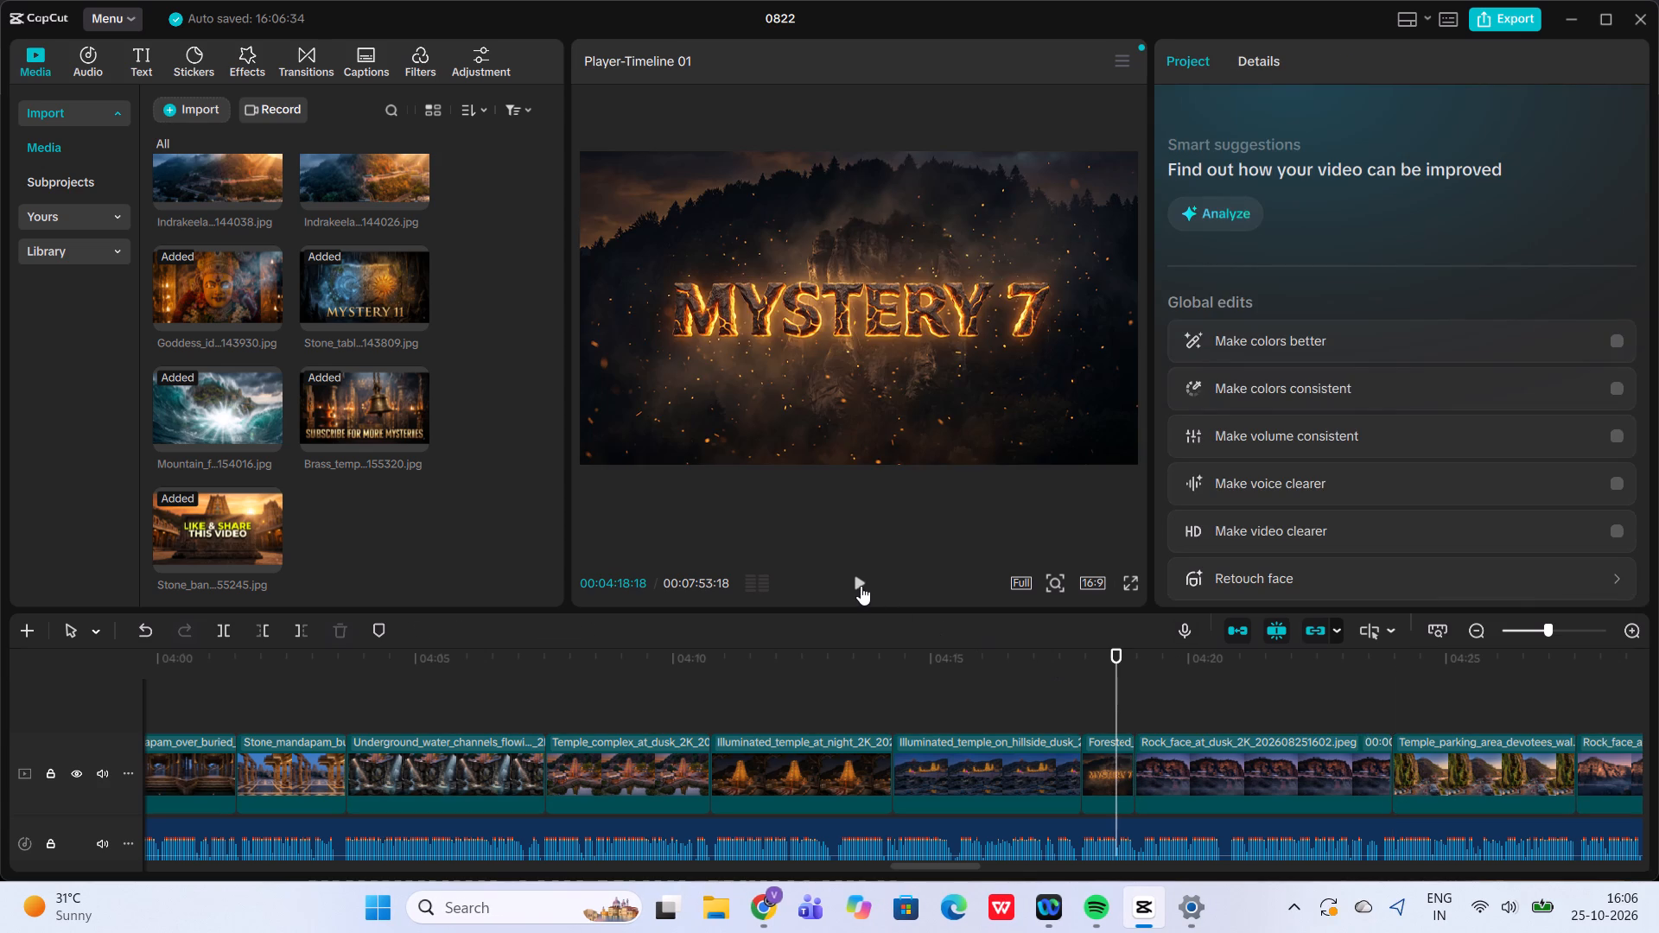
pyautogui.click(861, 586)
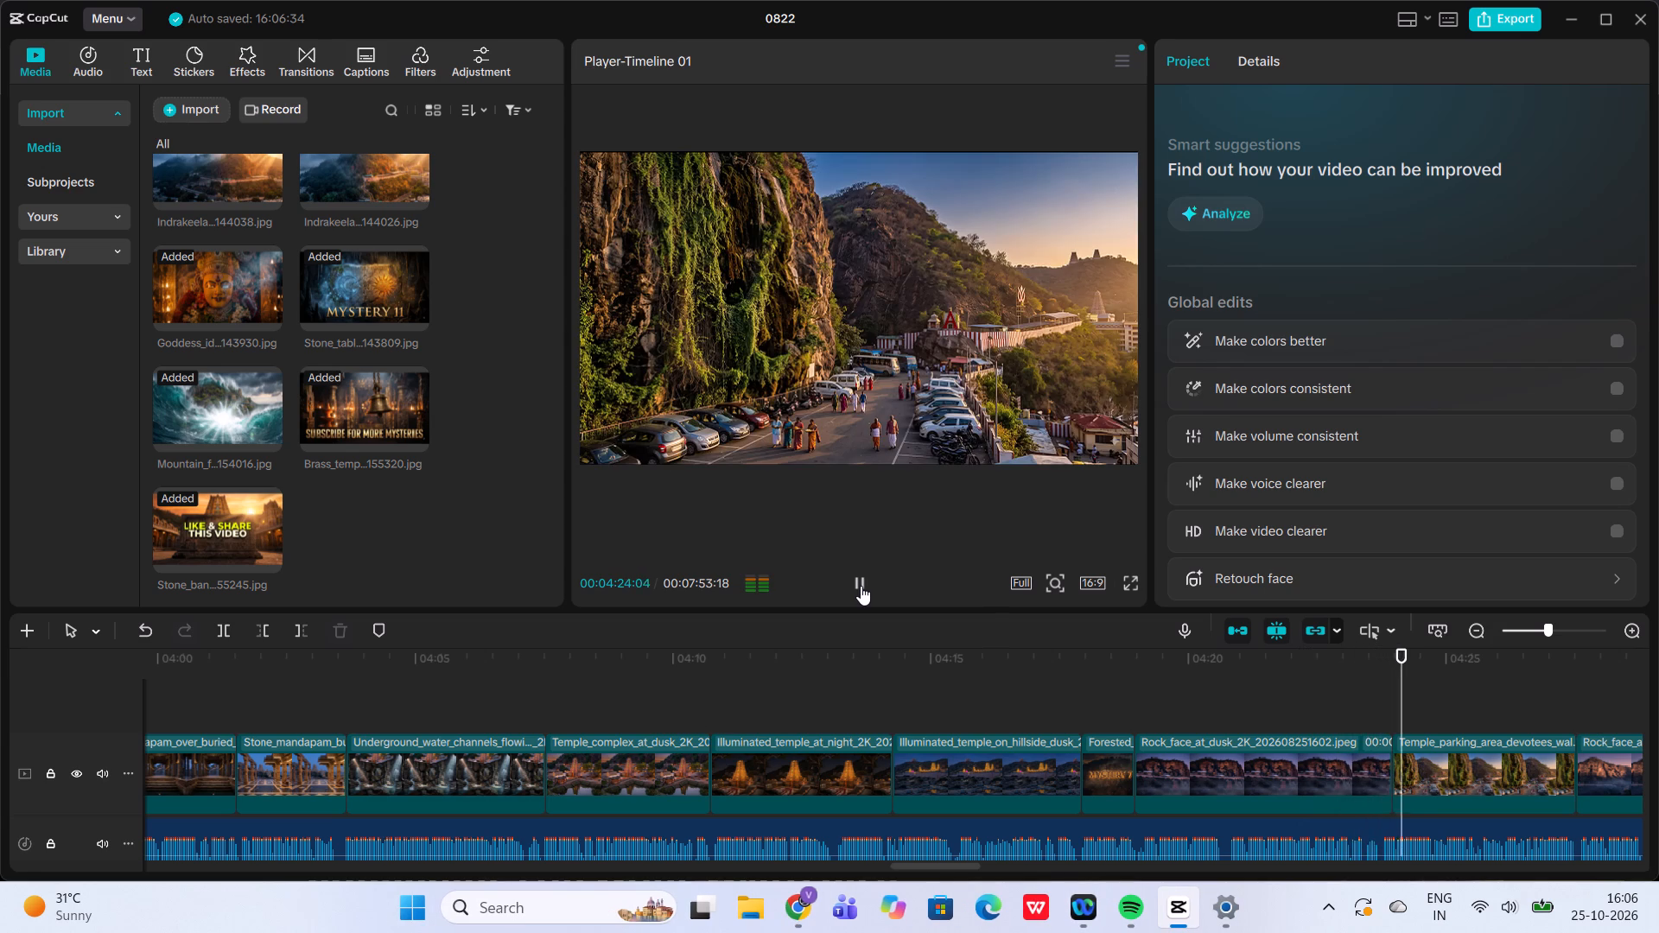
pyautogui.click(861, 586)
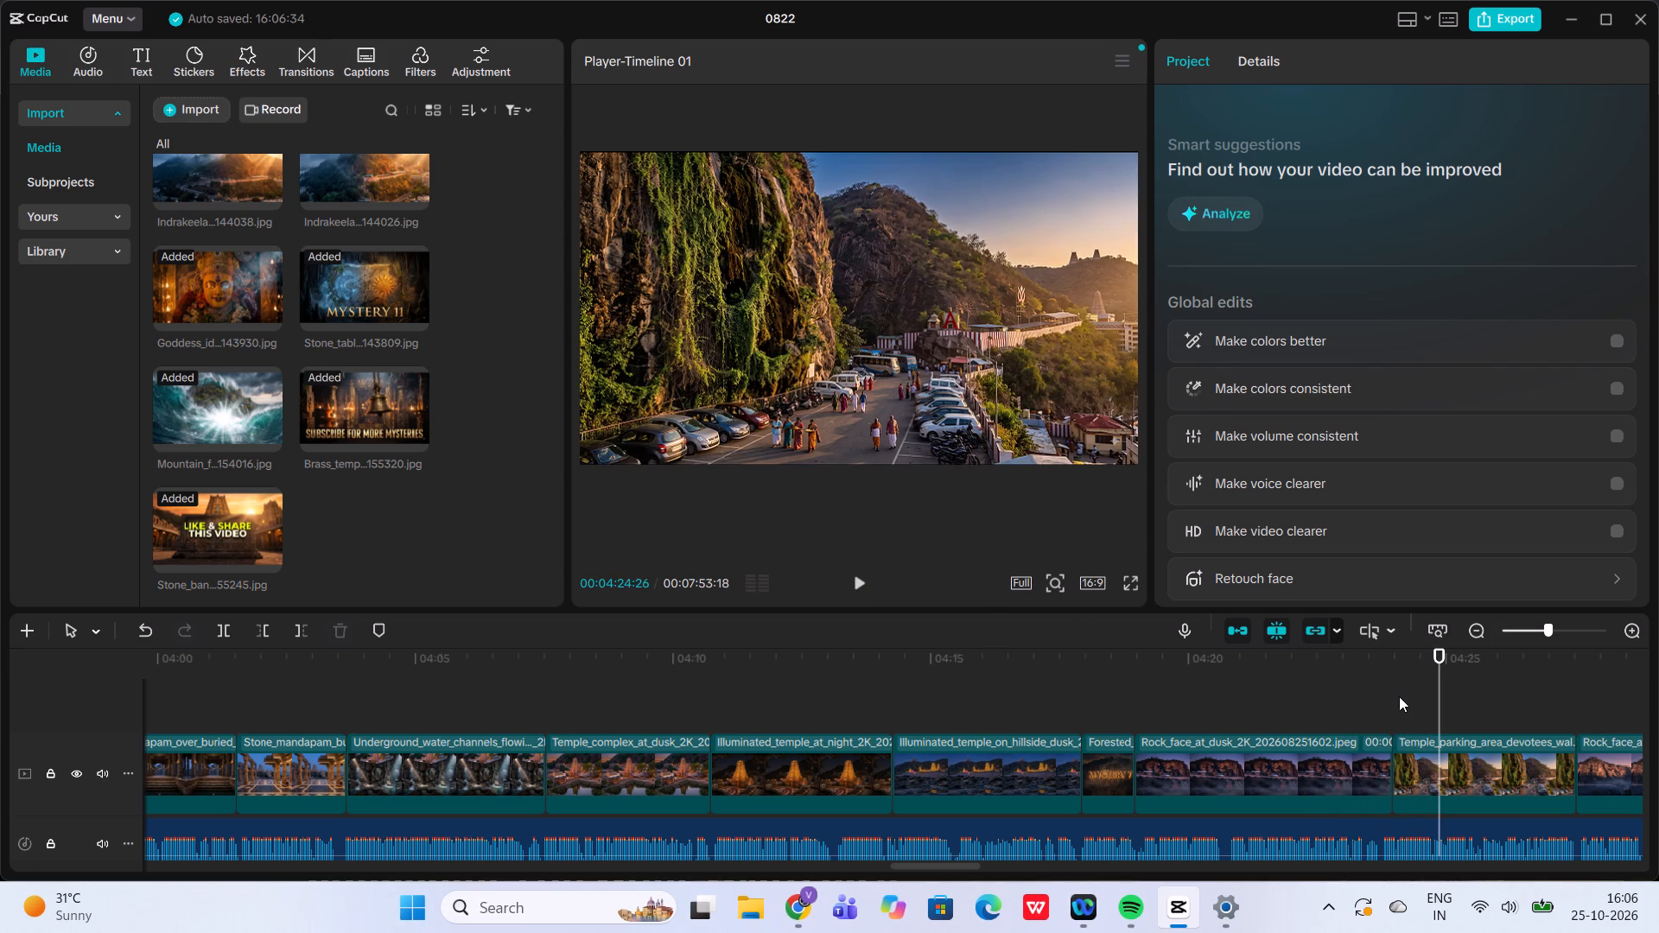
# Add a 109% scale keyframe at the start of the "Temple parking area" clip, at 04:23:29.
pyautogui.click(1397, 696)
pyautogui.click(1451, 767)
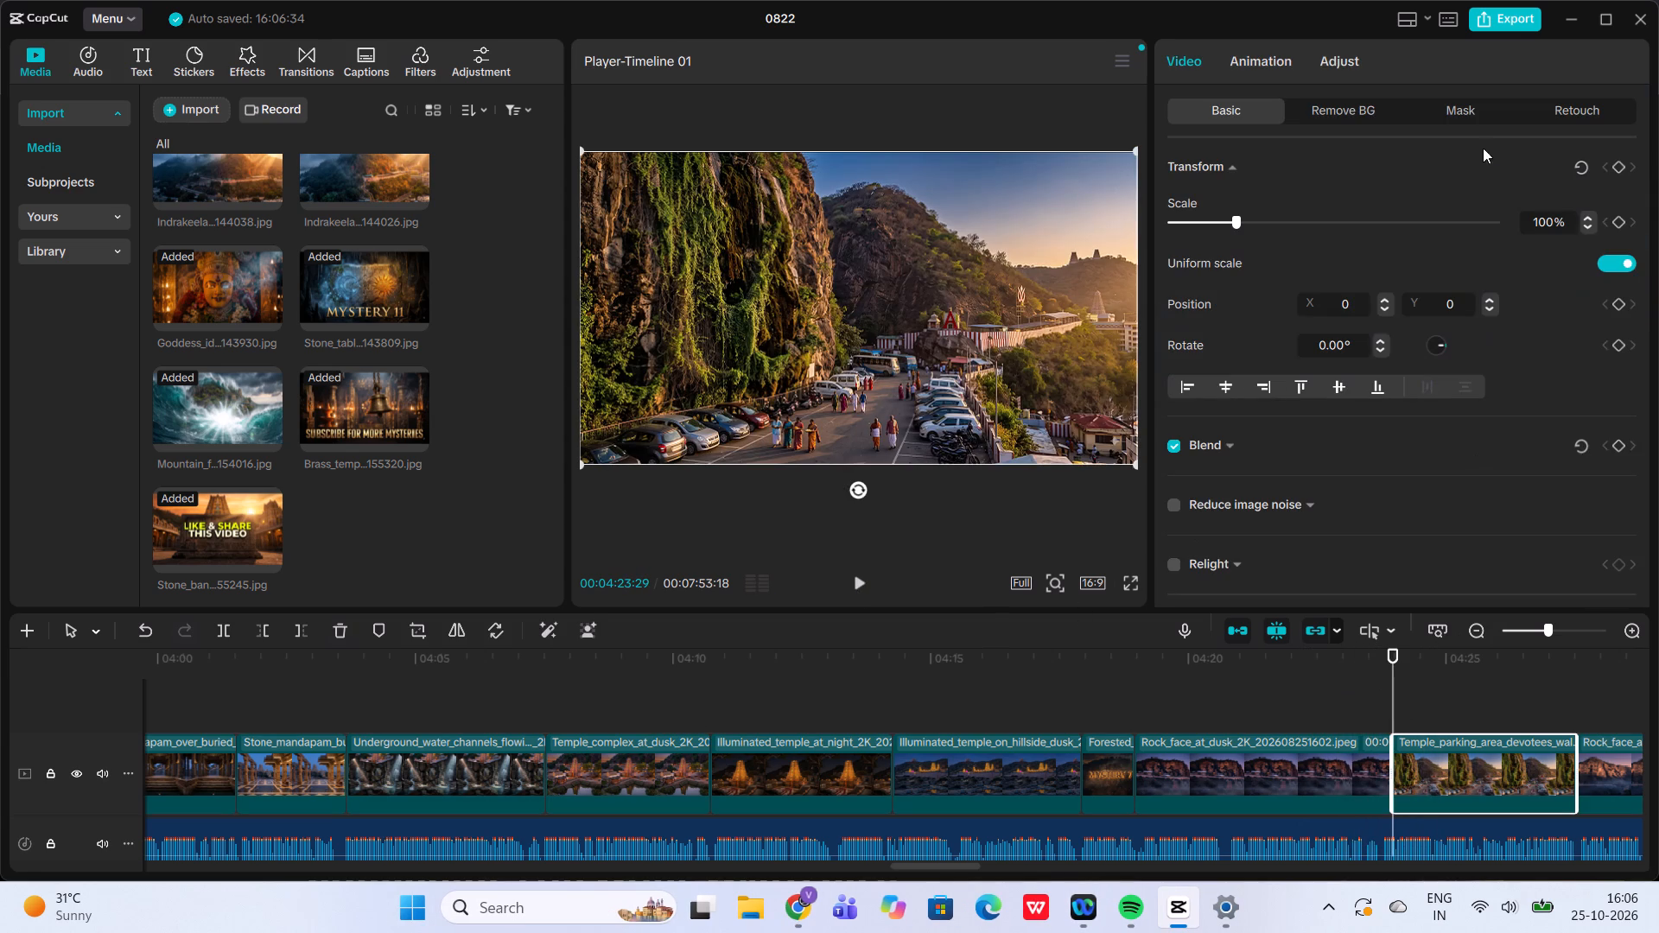
pyautogui.click(1234, 224)
pyautogui.click(1618, 224)
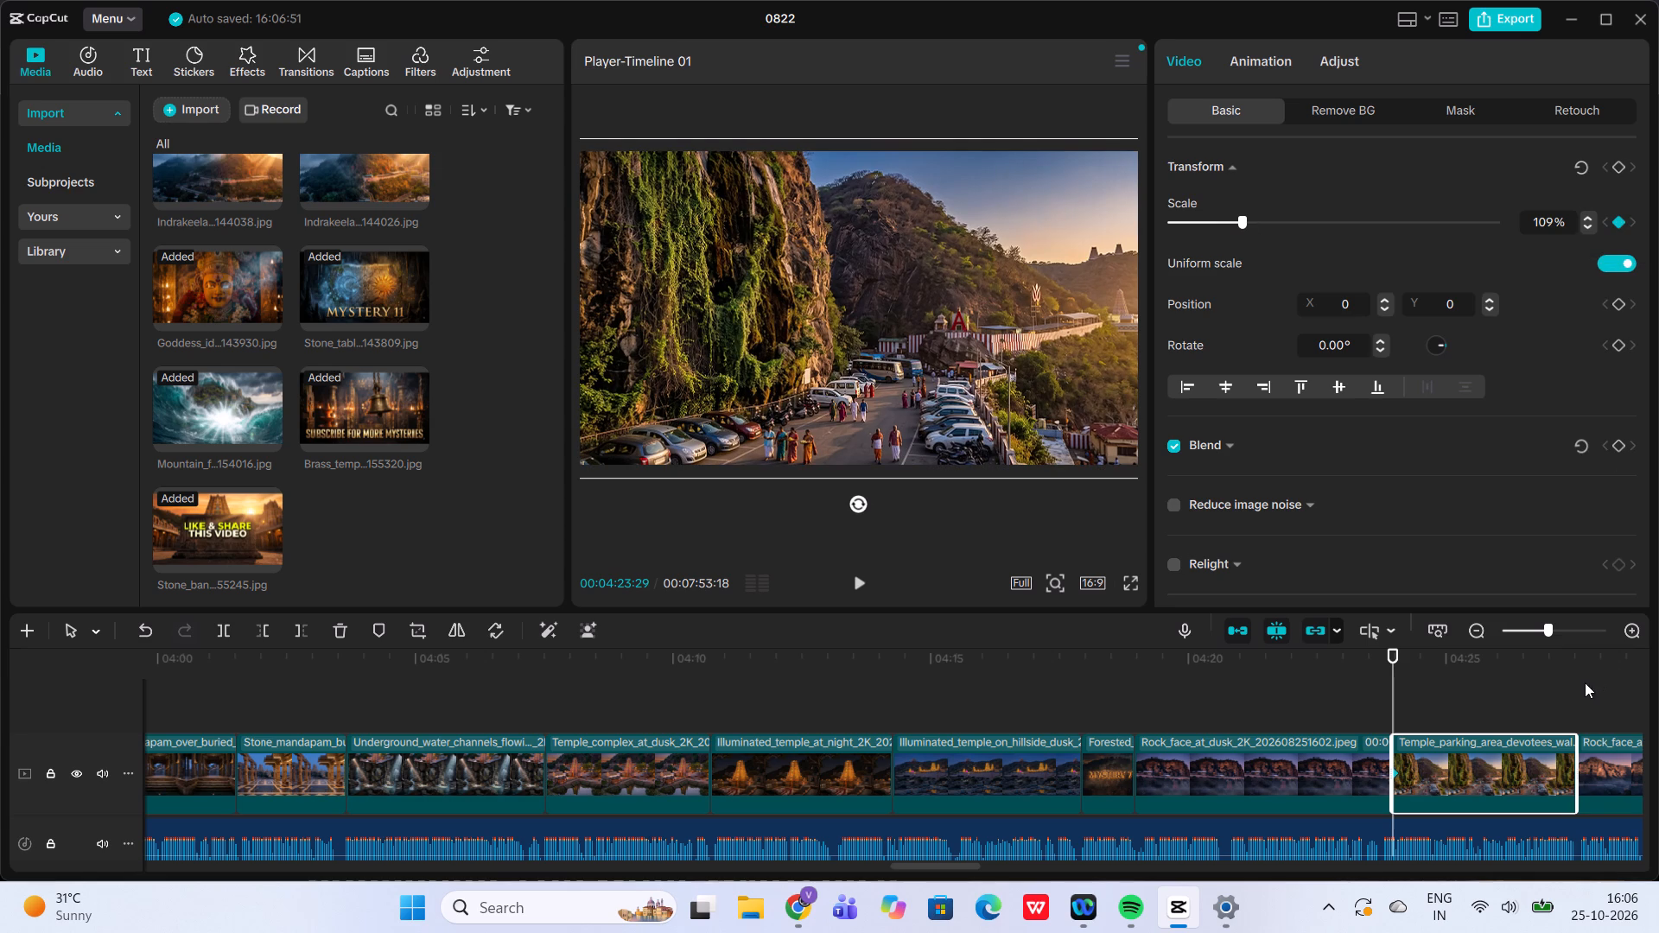
# Add a 126% scale keyframe at the end of the "Temple parking area" clip, at 04:27:16, and play back the zoom.
pyautogui.click(1585, 682)
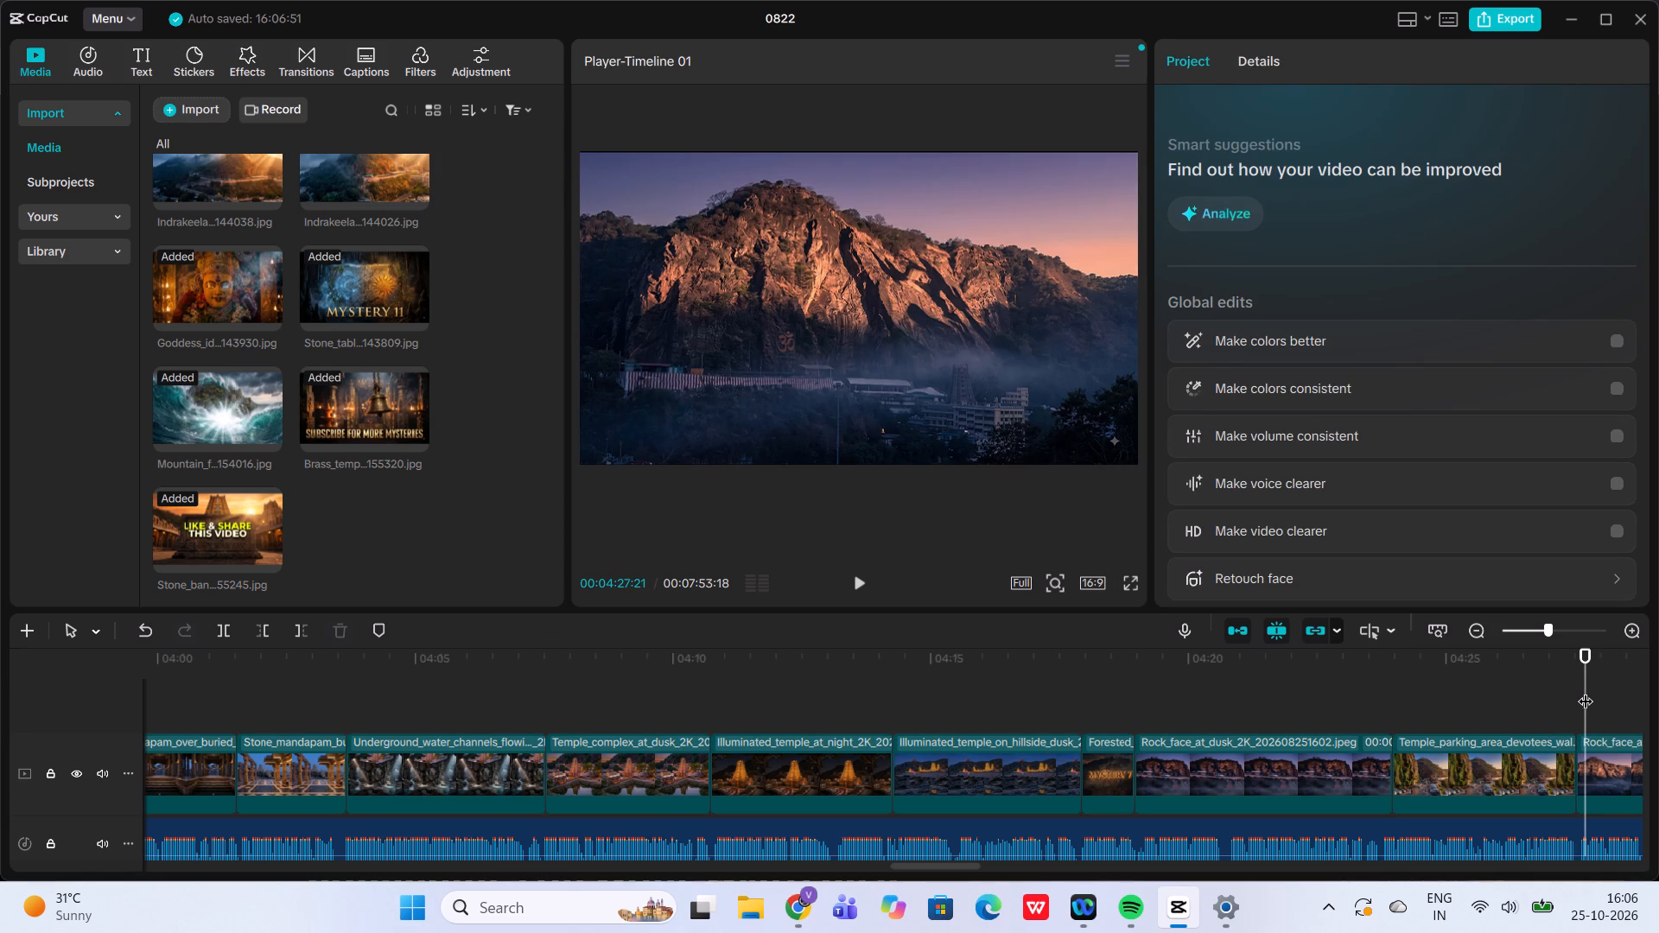
pyautogui.click(1586, 690)
pyautogui.click(1522, 766)
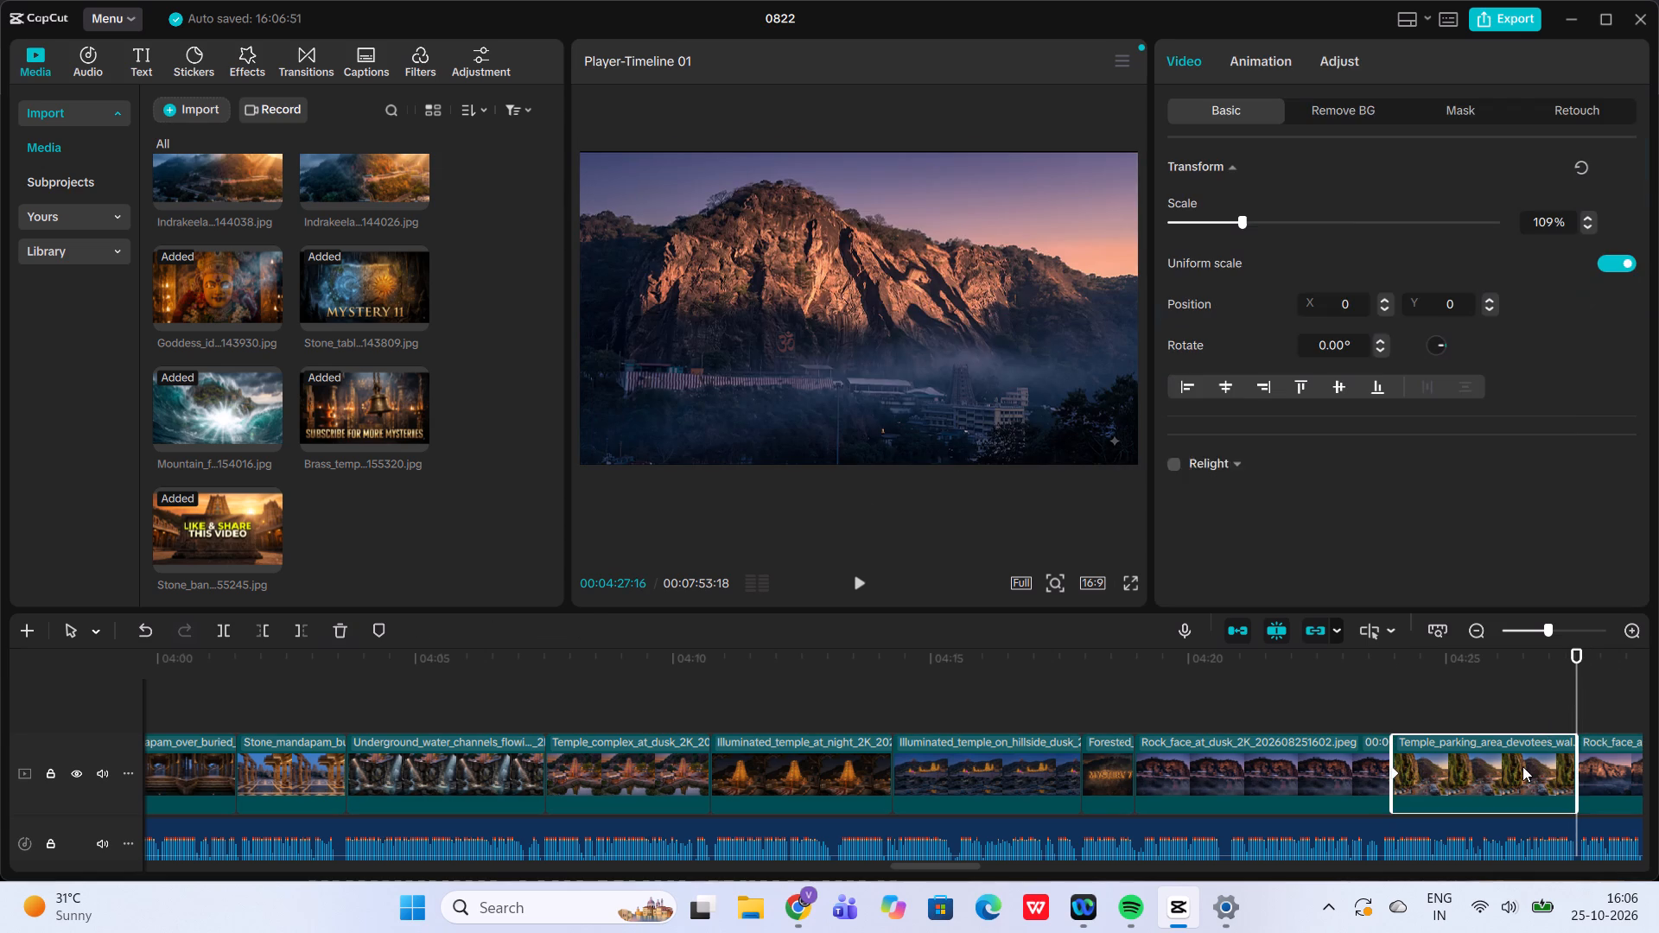
pyautogui.click(1256, 222)
pyautogui.click(1256, 222)
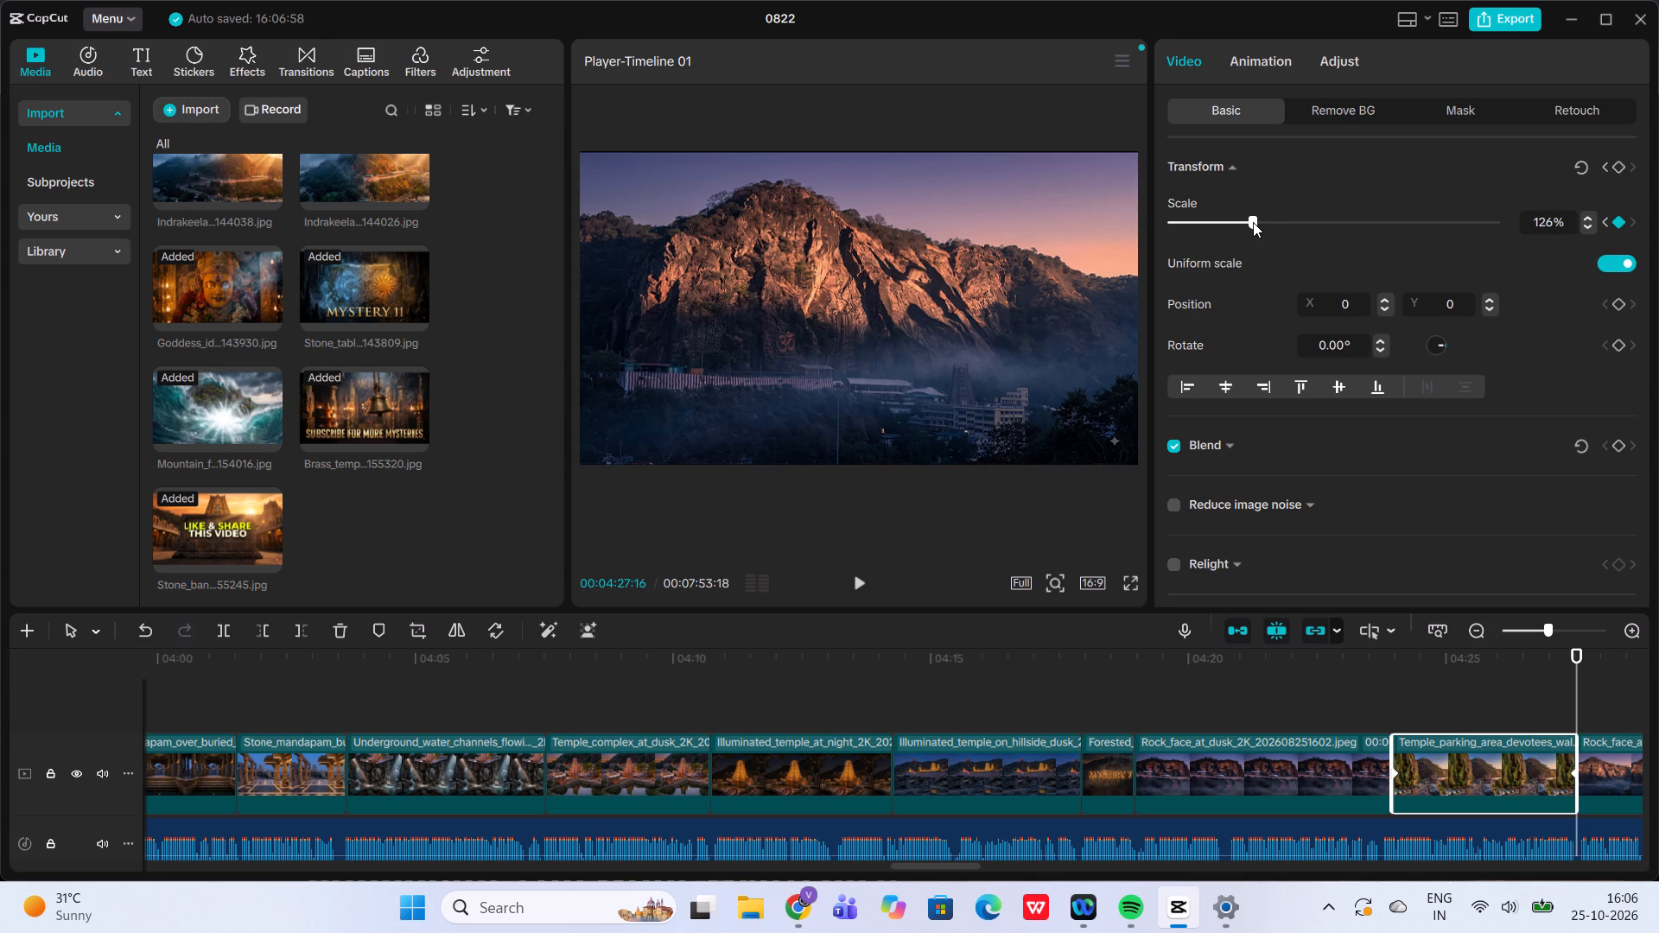
pyautogui.click(1357, 695)
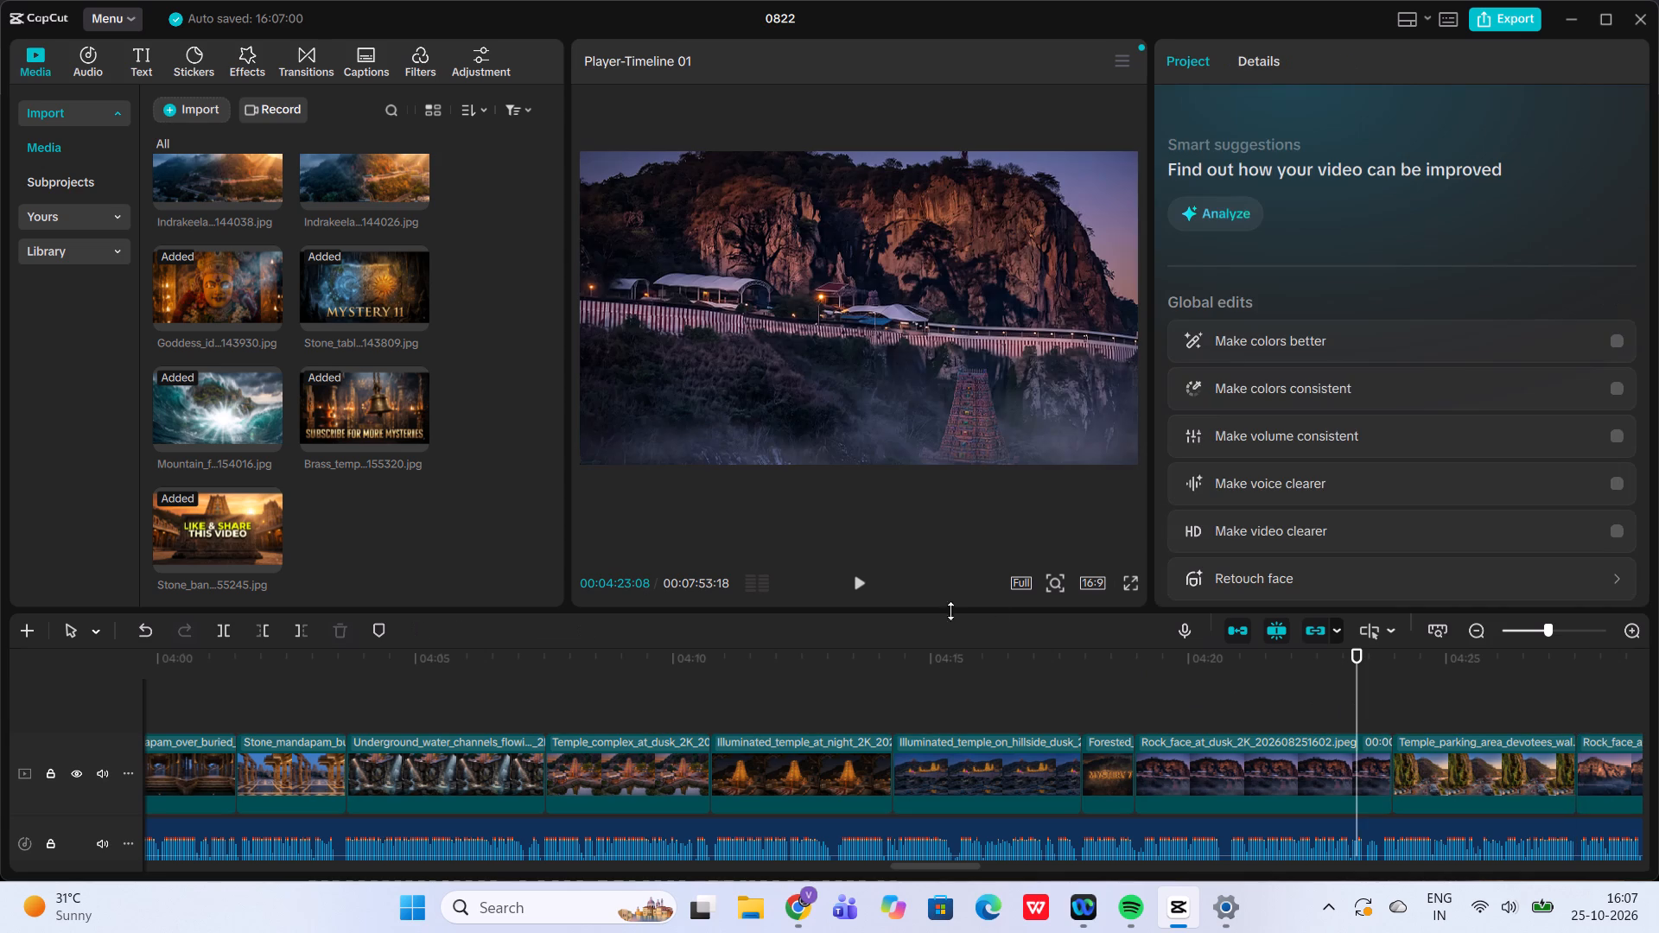
pyautogui.click(860, 586)
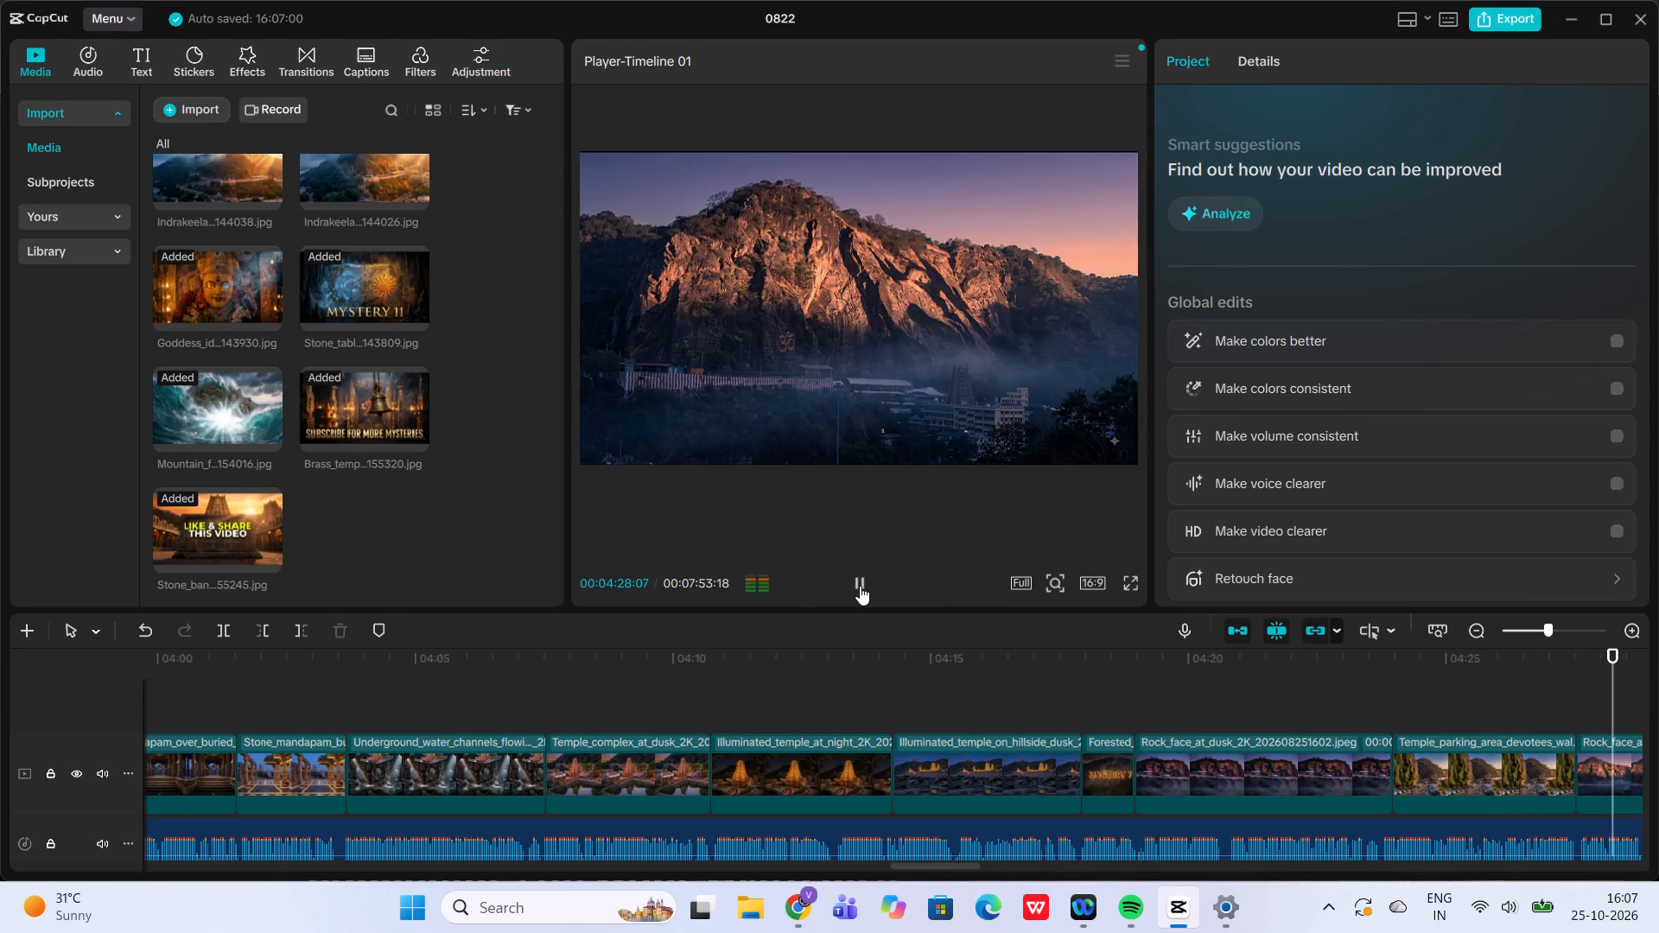
pyautogui.click(860, 586)
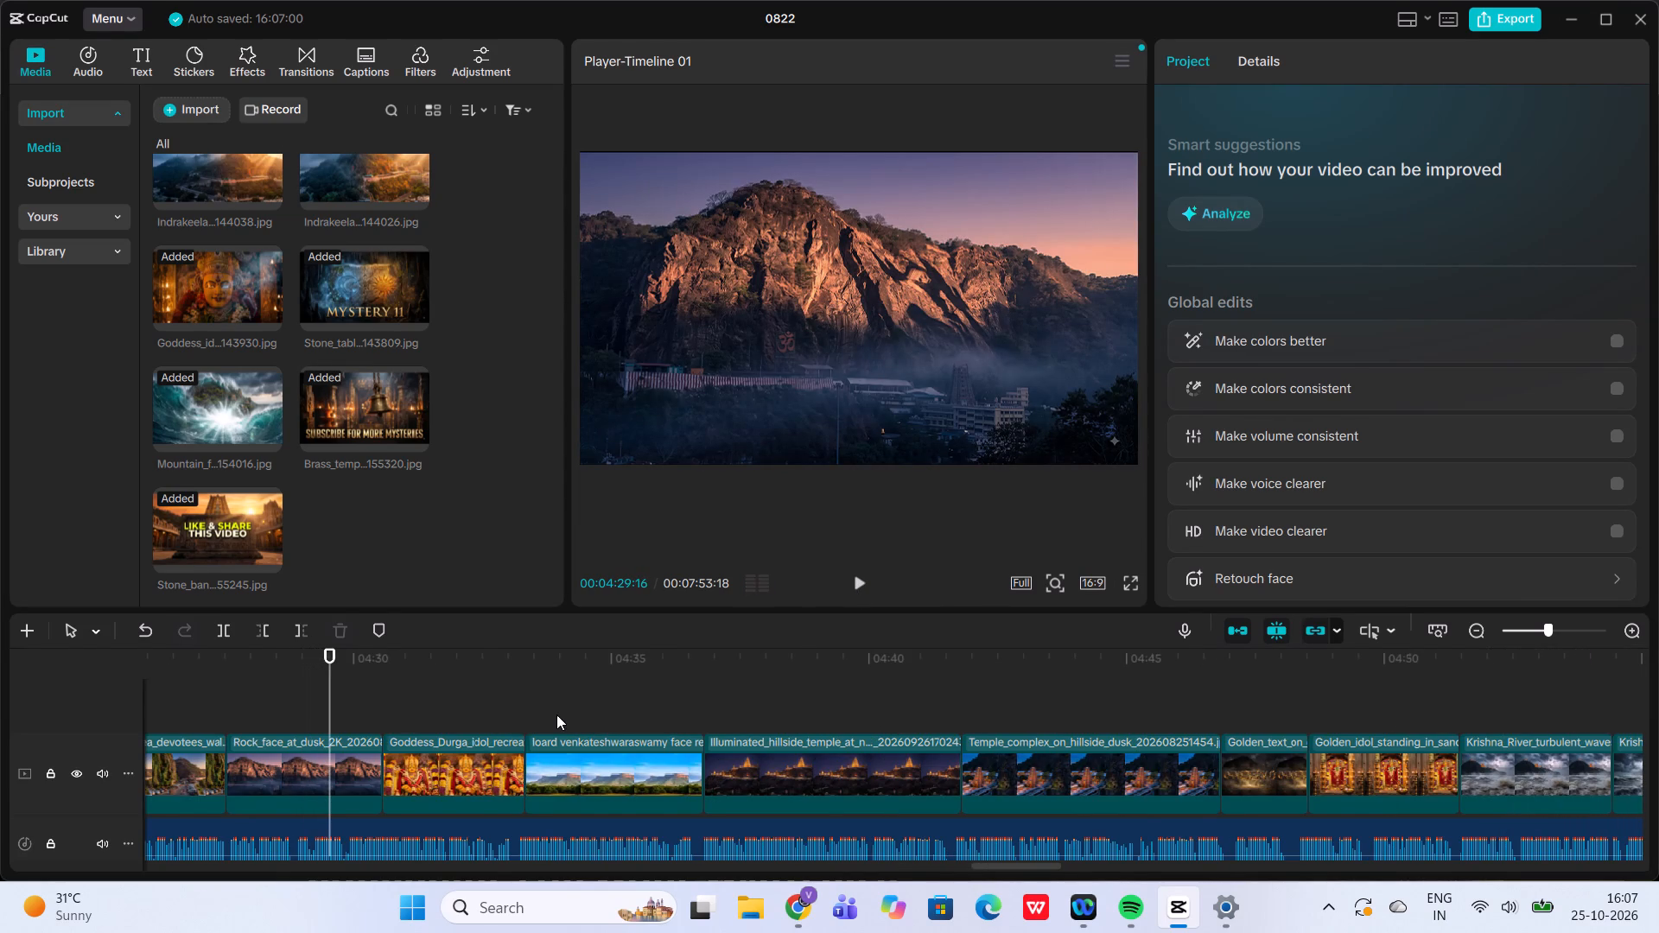
# Add a 108% scale keyframe at the start of the second "Rock face at dusk" clip, at 04:27:16.
pyautogui.click(365, 724)
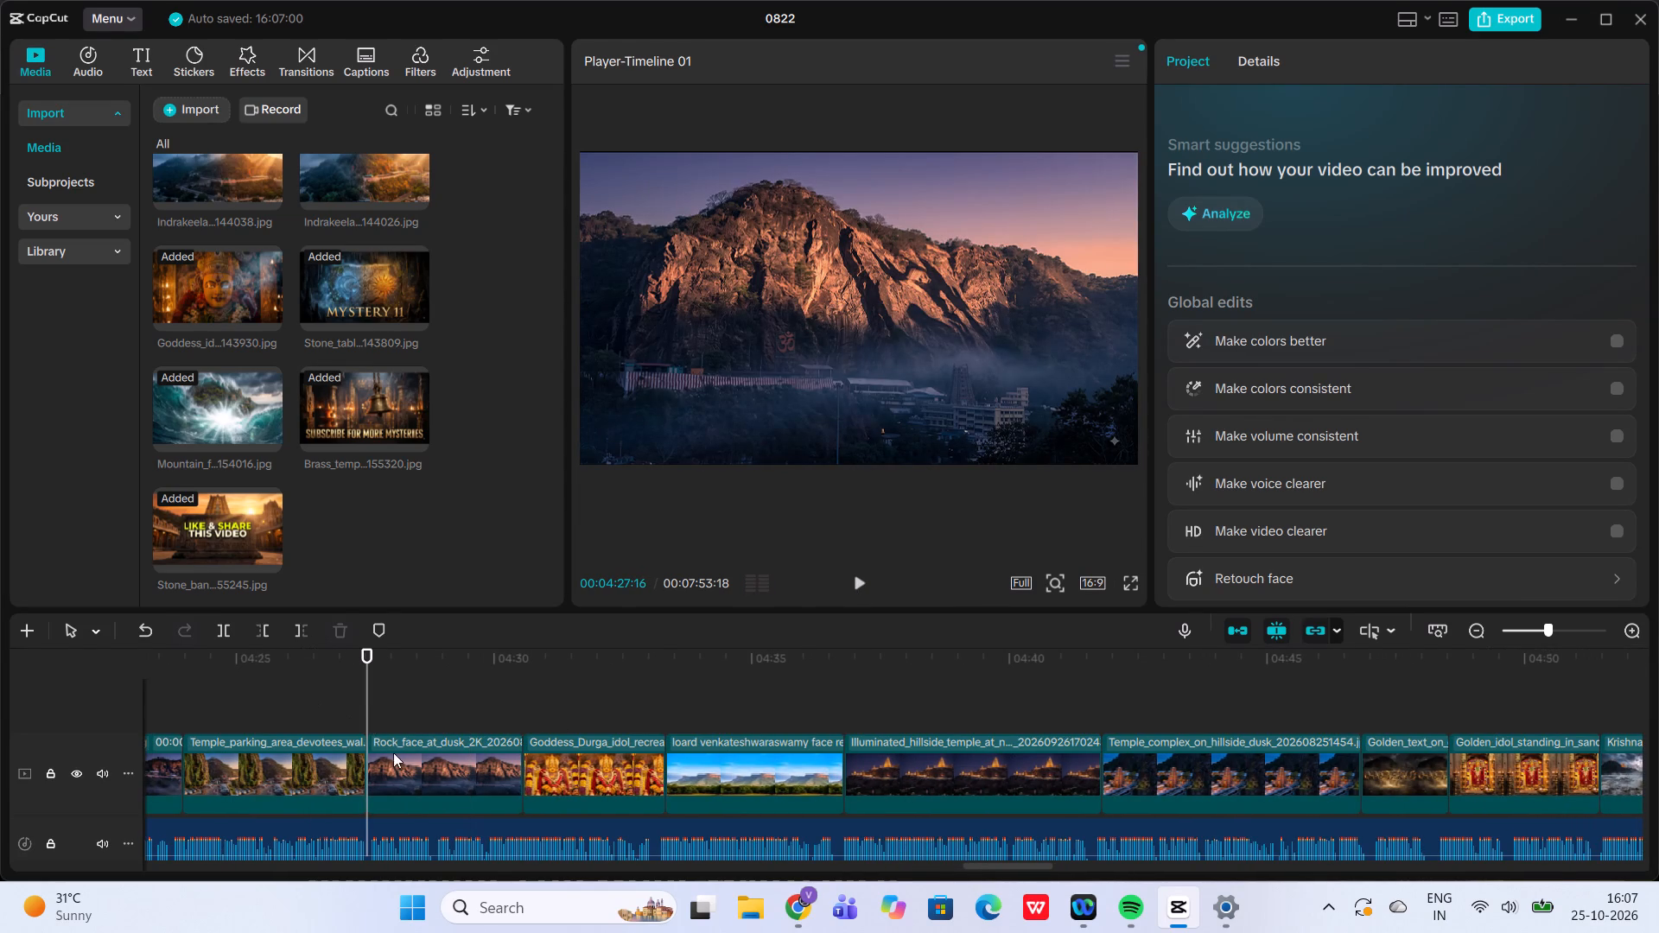
pyautogui.click(398, 763)
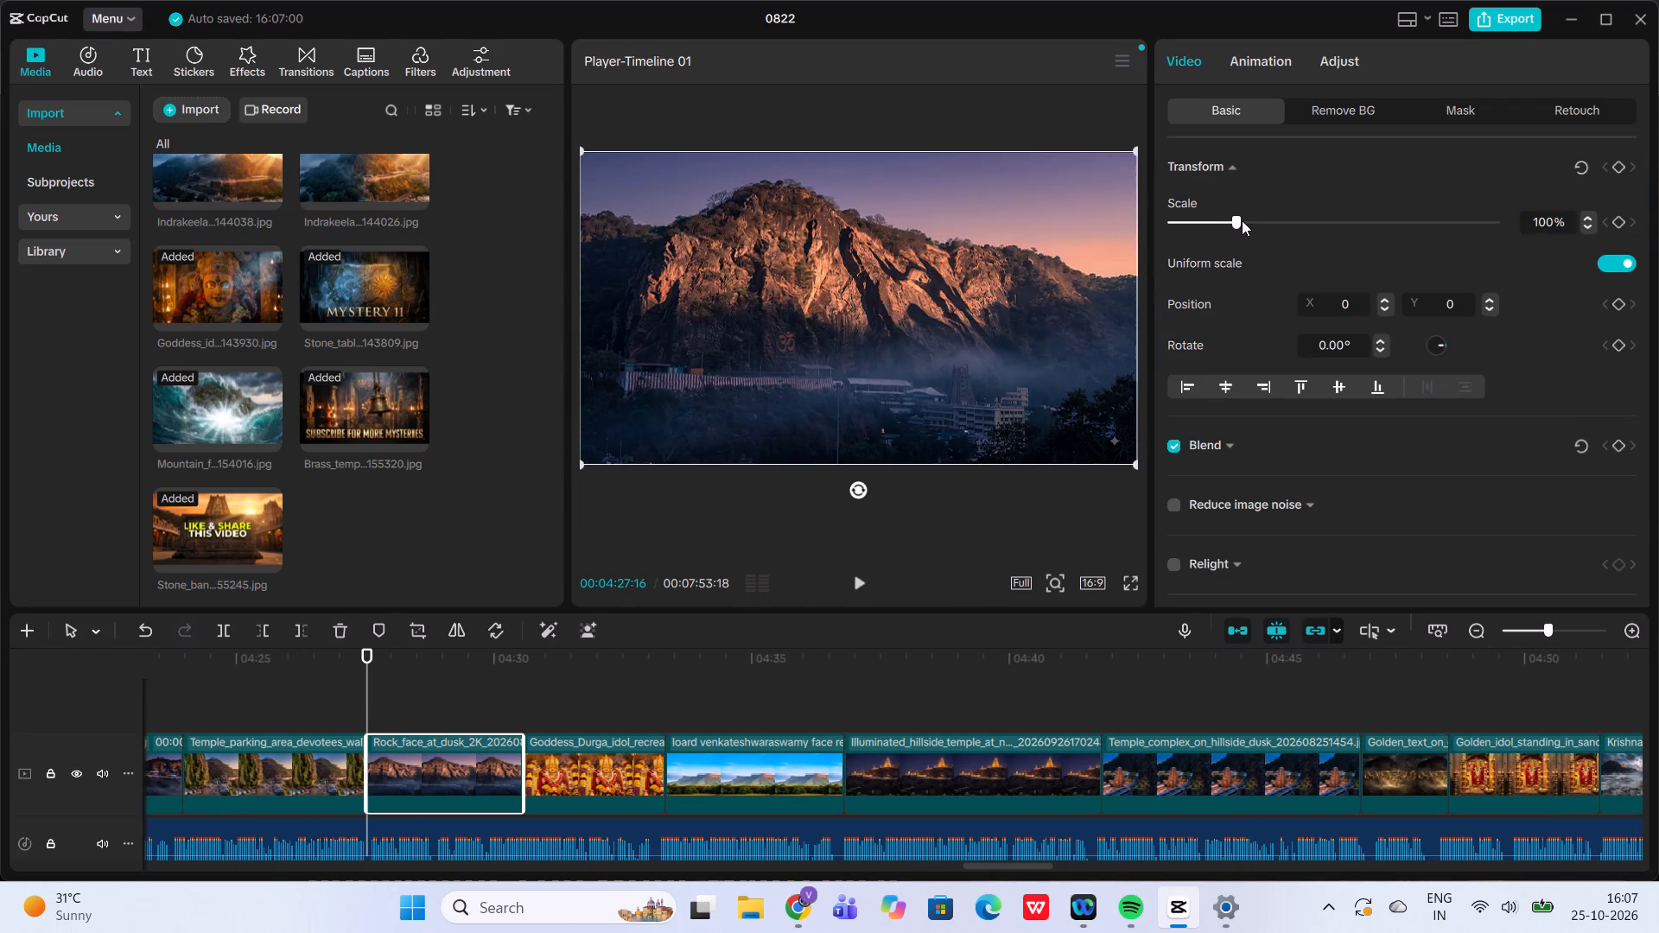
pyautogui.click(1242, 220)
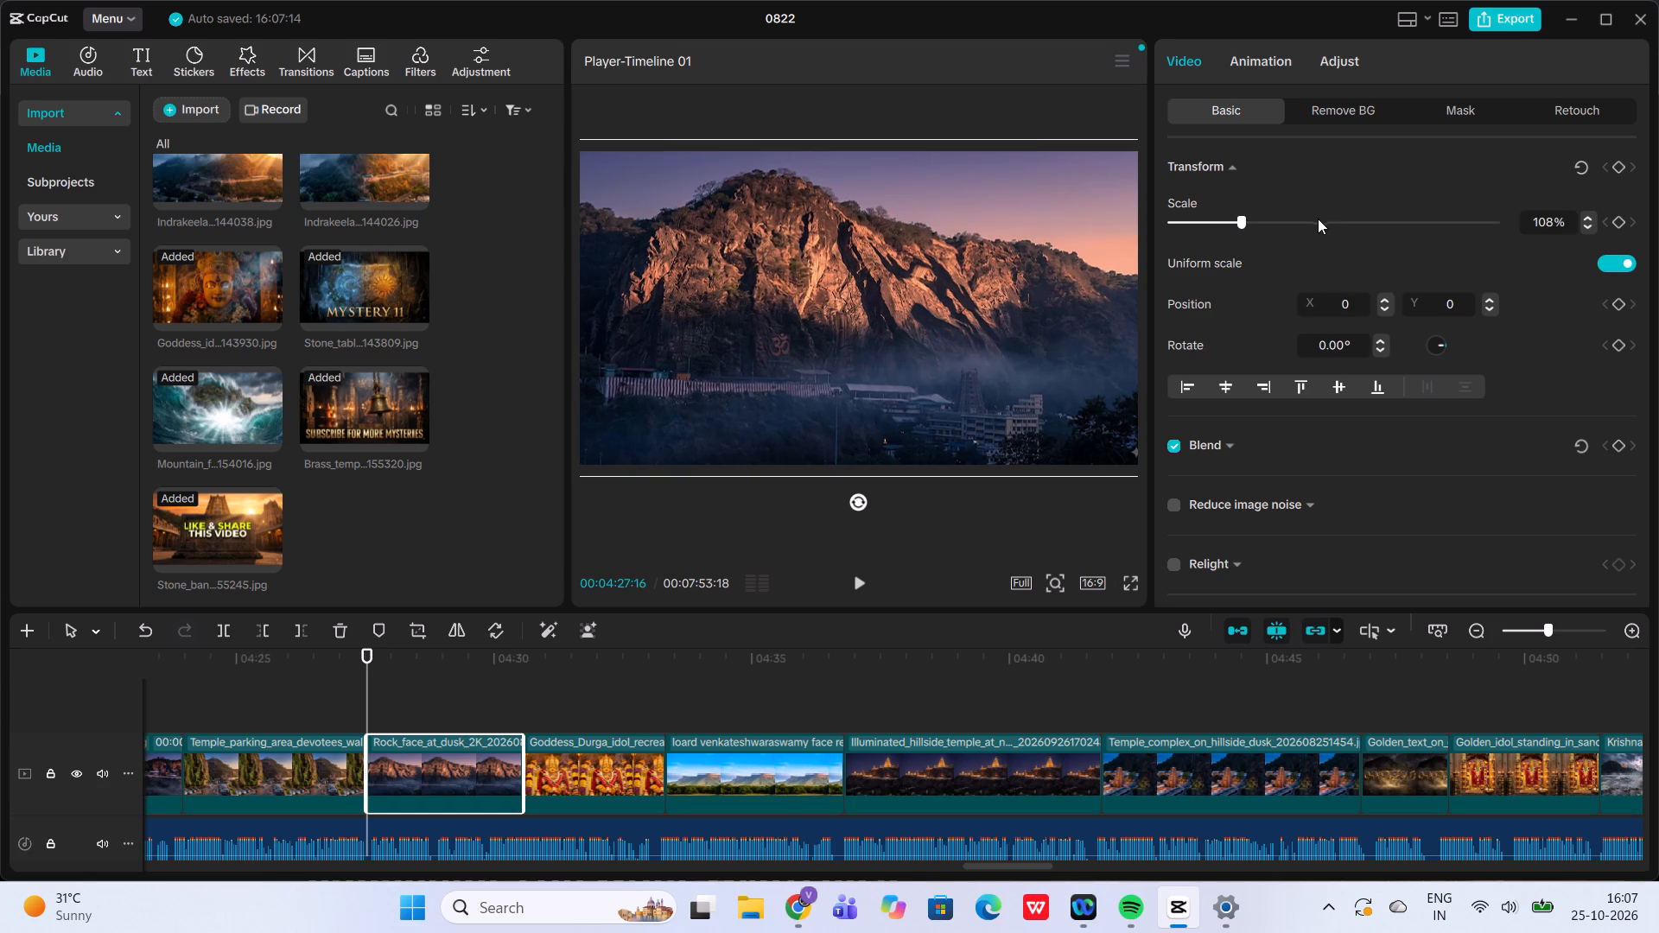
pyautogui.click(1622, 222)
# Add a 130% scale keyframe at the end of the second "Rock face at dusk" clip, at 04:30:17, and play back the zoom.
pyautogui.click(524, 690)
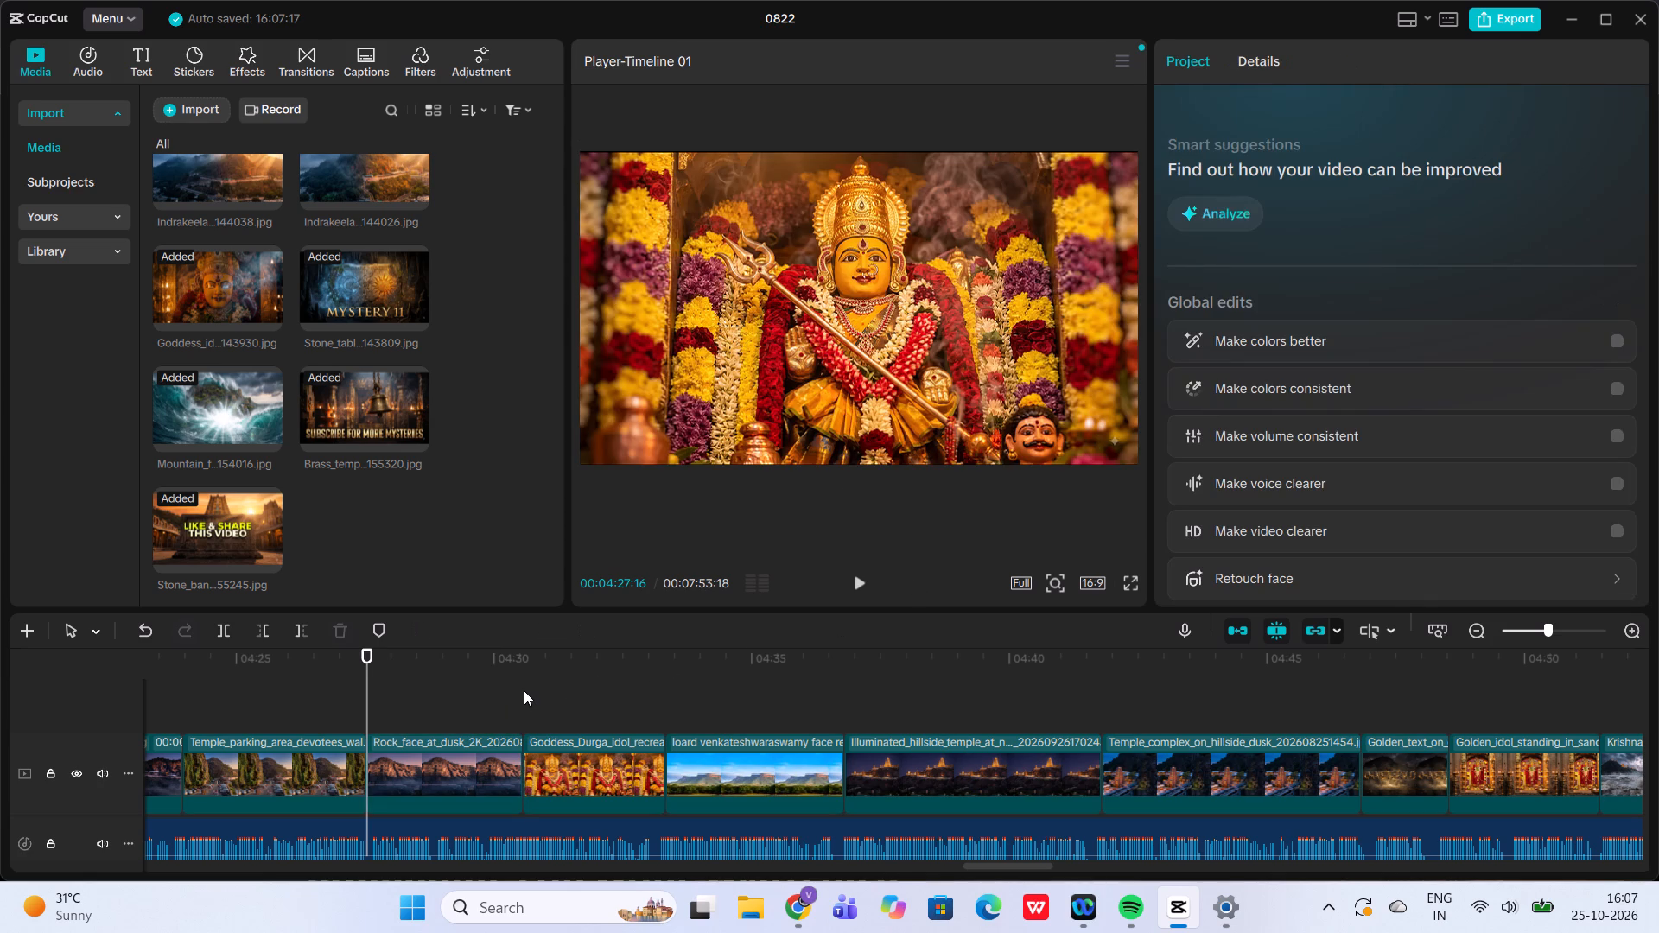
pyautogui.click(480, 748)
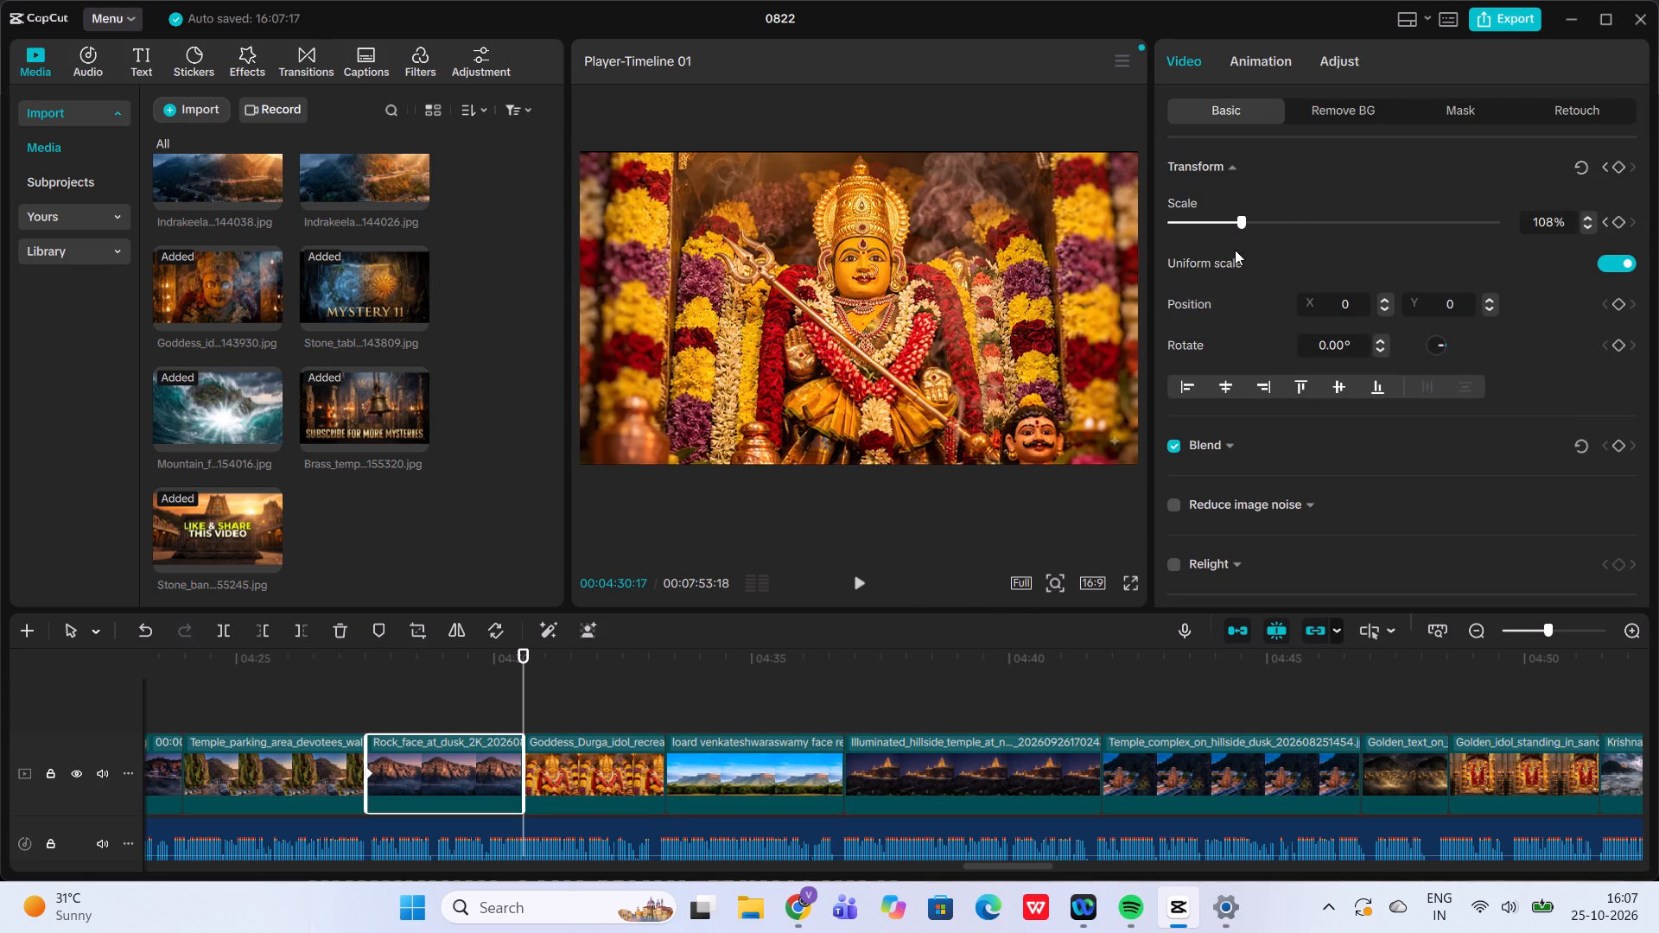
pyautogui.click(1251, 219)
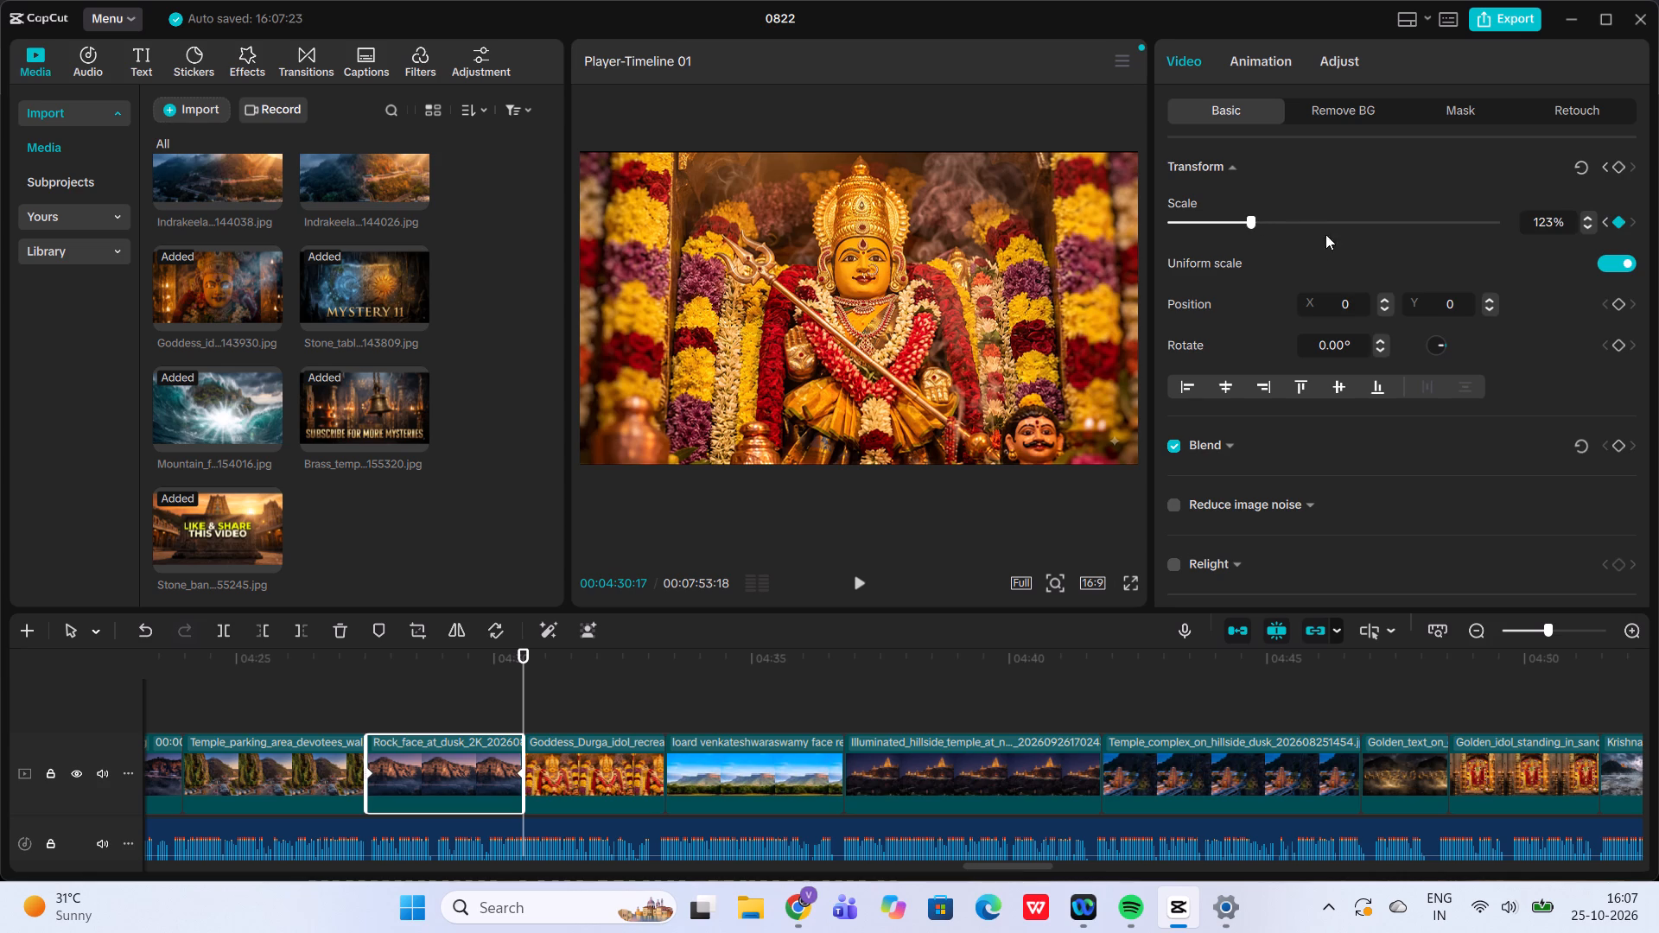
pyautogui.click(1259, 218)
pyautogui.click(1259, 218)
pyautogui.click(340, 709)
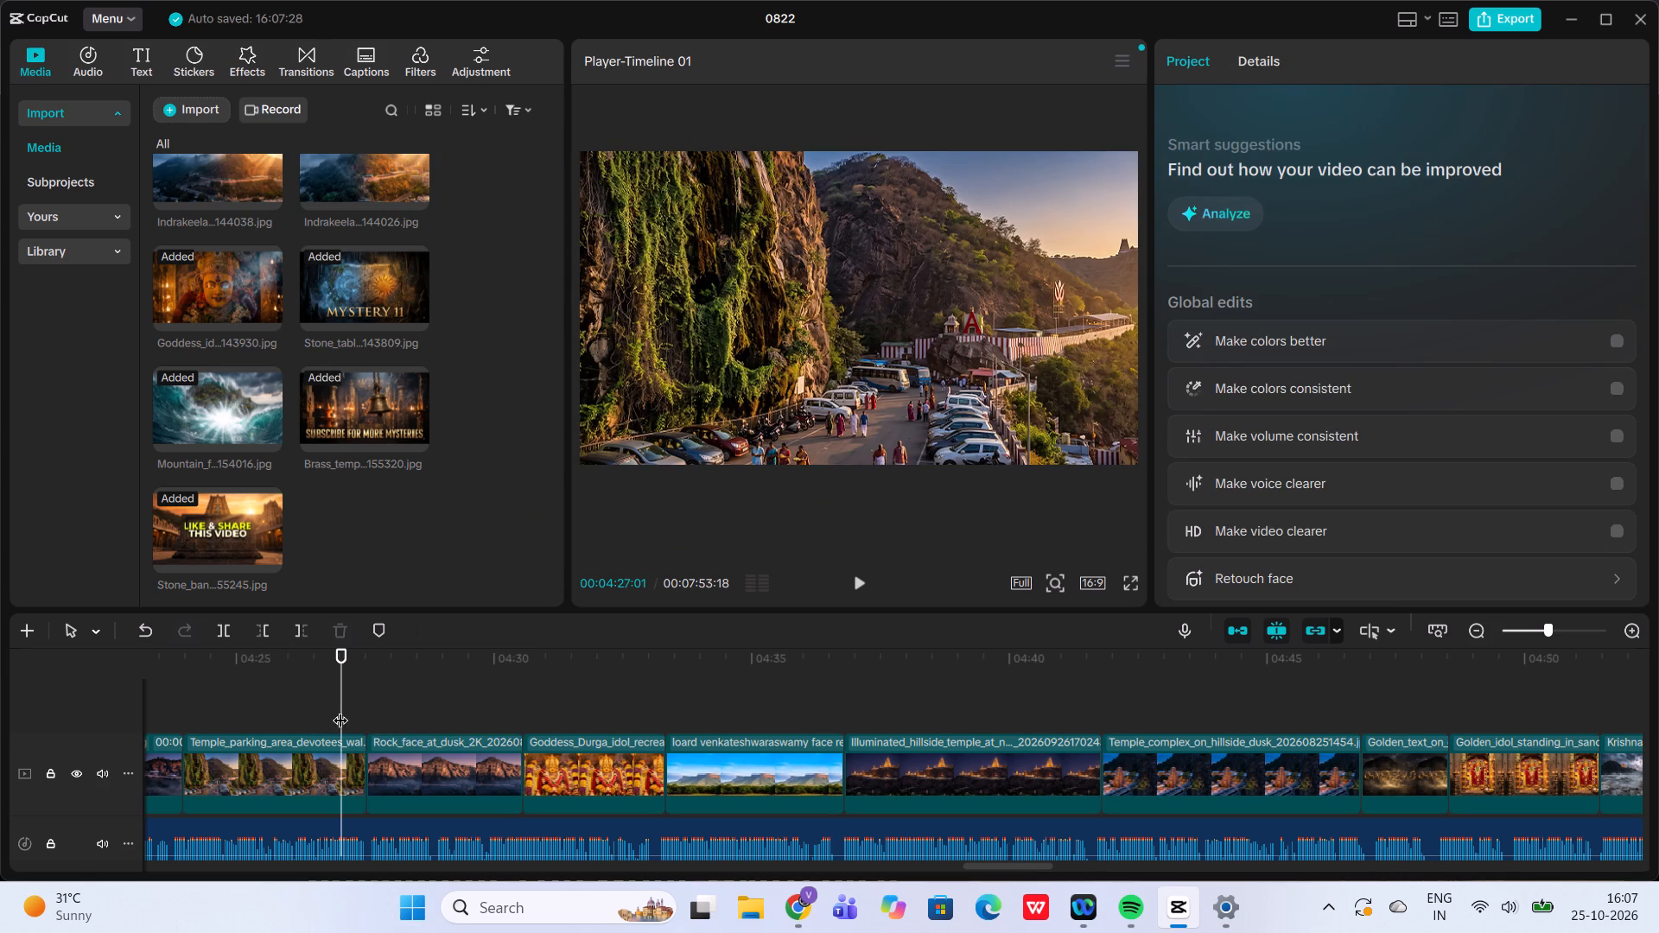
pyautogui.click(861, 577)
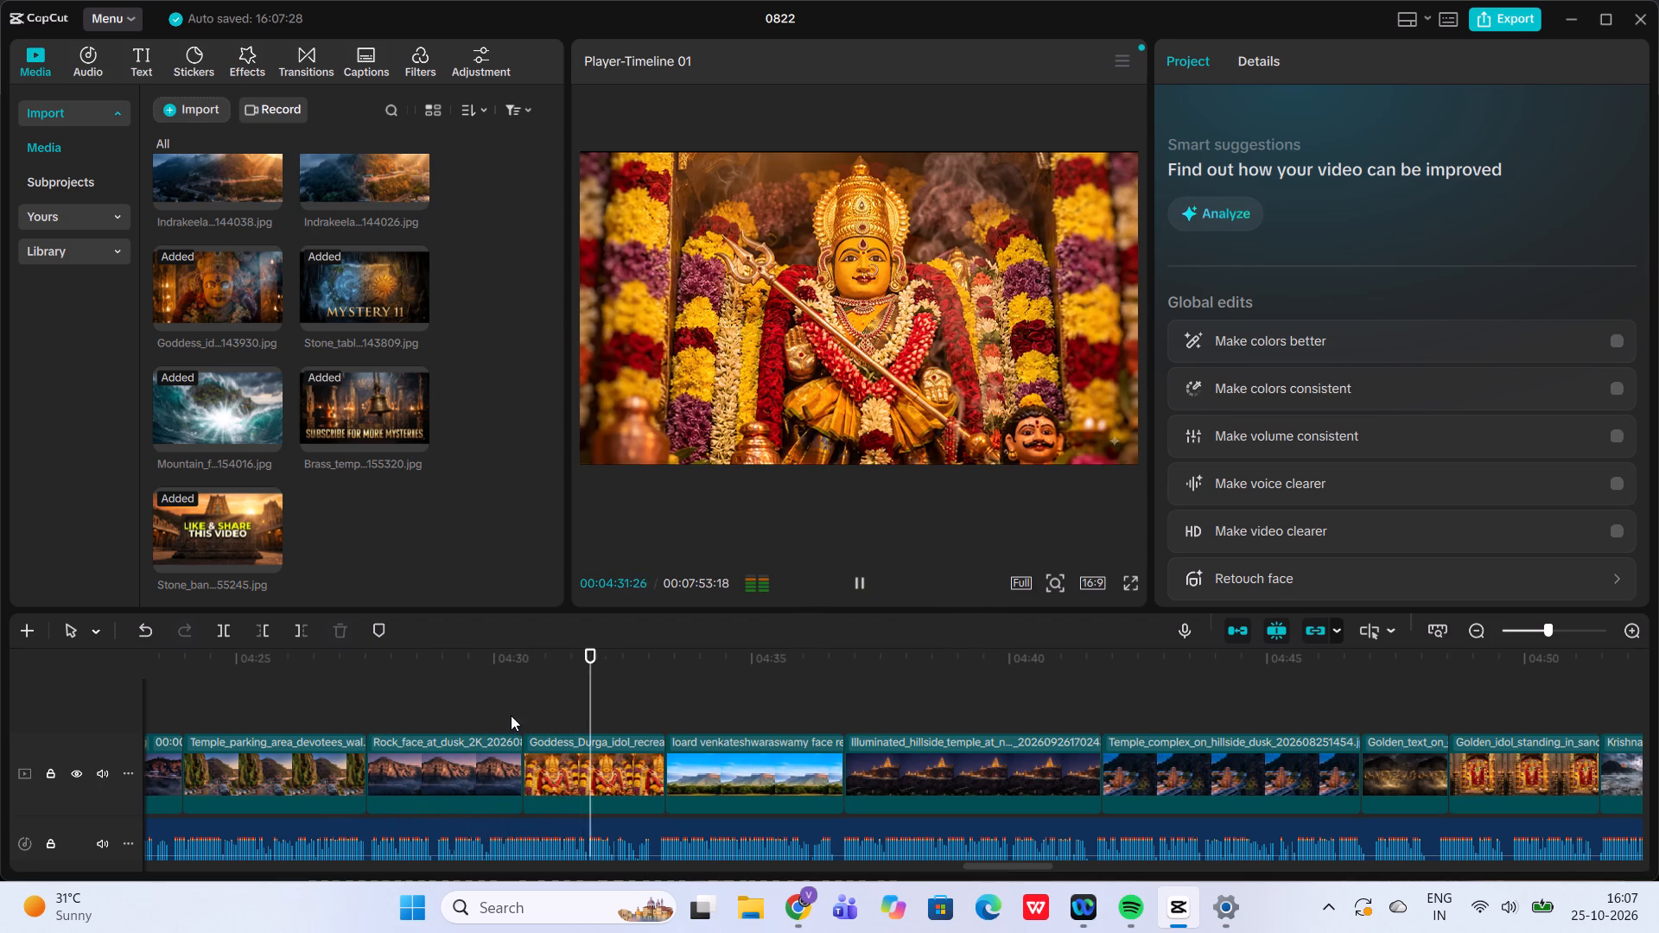
# Add a 109% scale keyframe at the start of the "Goddess Durga idol" clip, at 04:30:17.
pyautogui.click(525, 707)
pyautogui.click(619, 773)
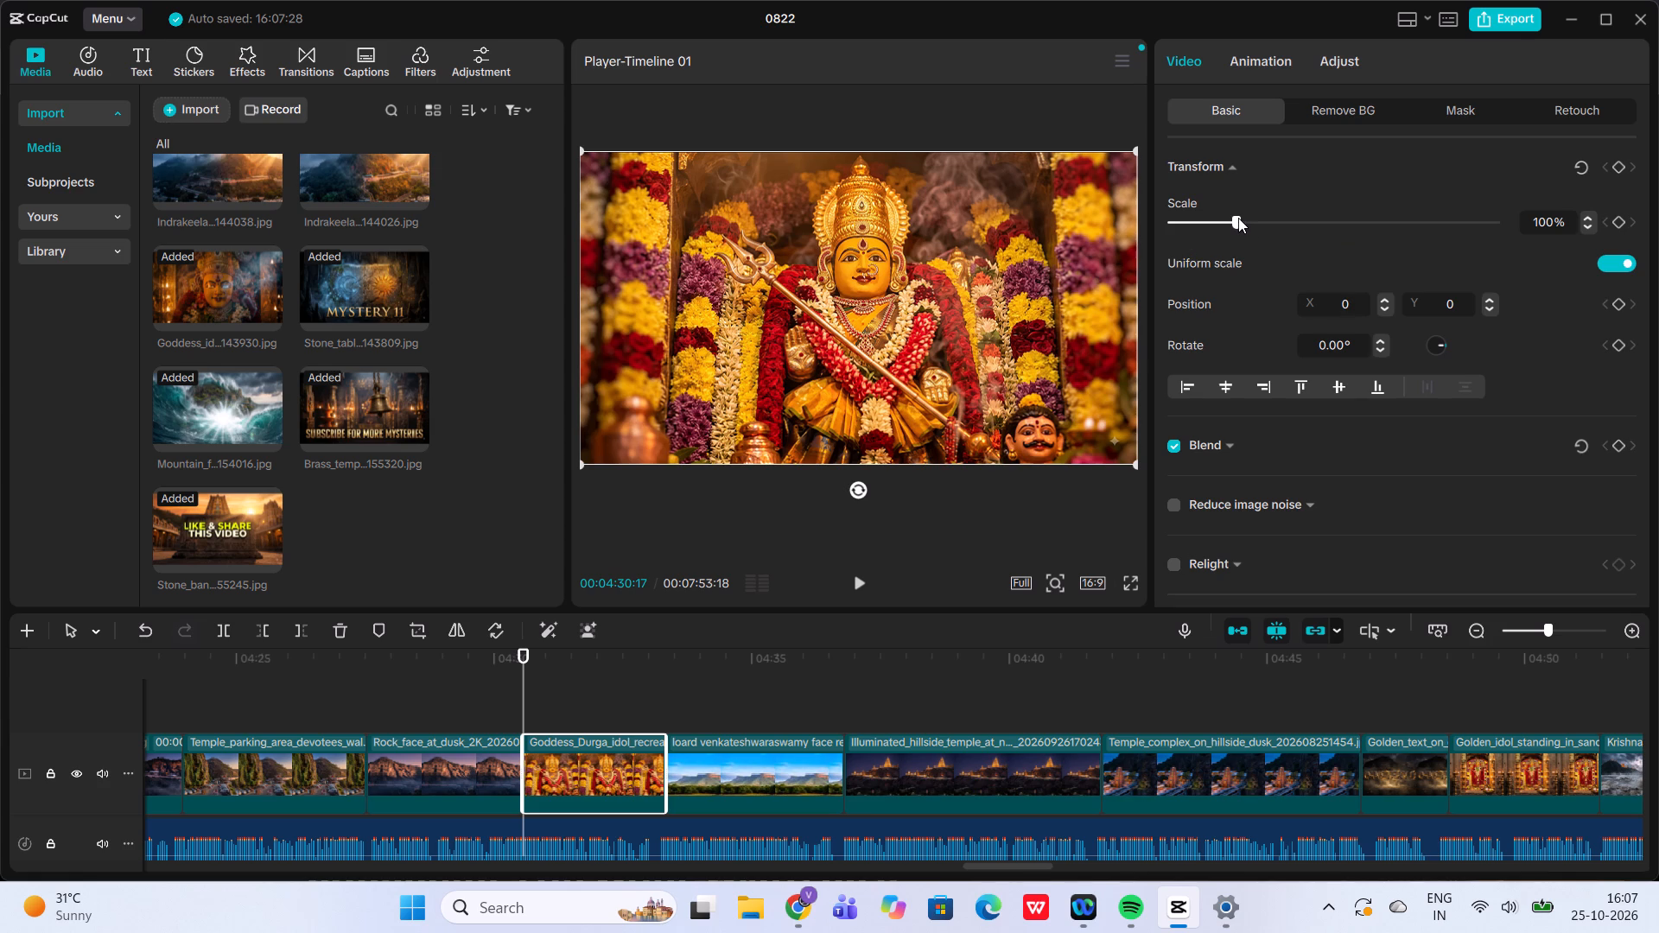
pyautogui.click(1238, 218)
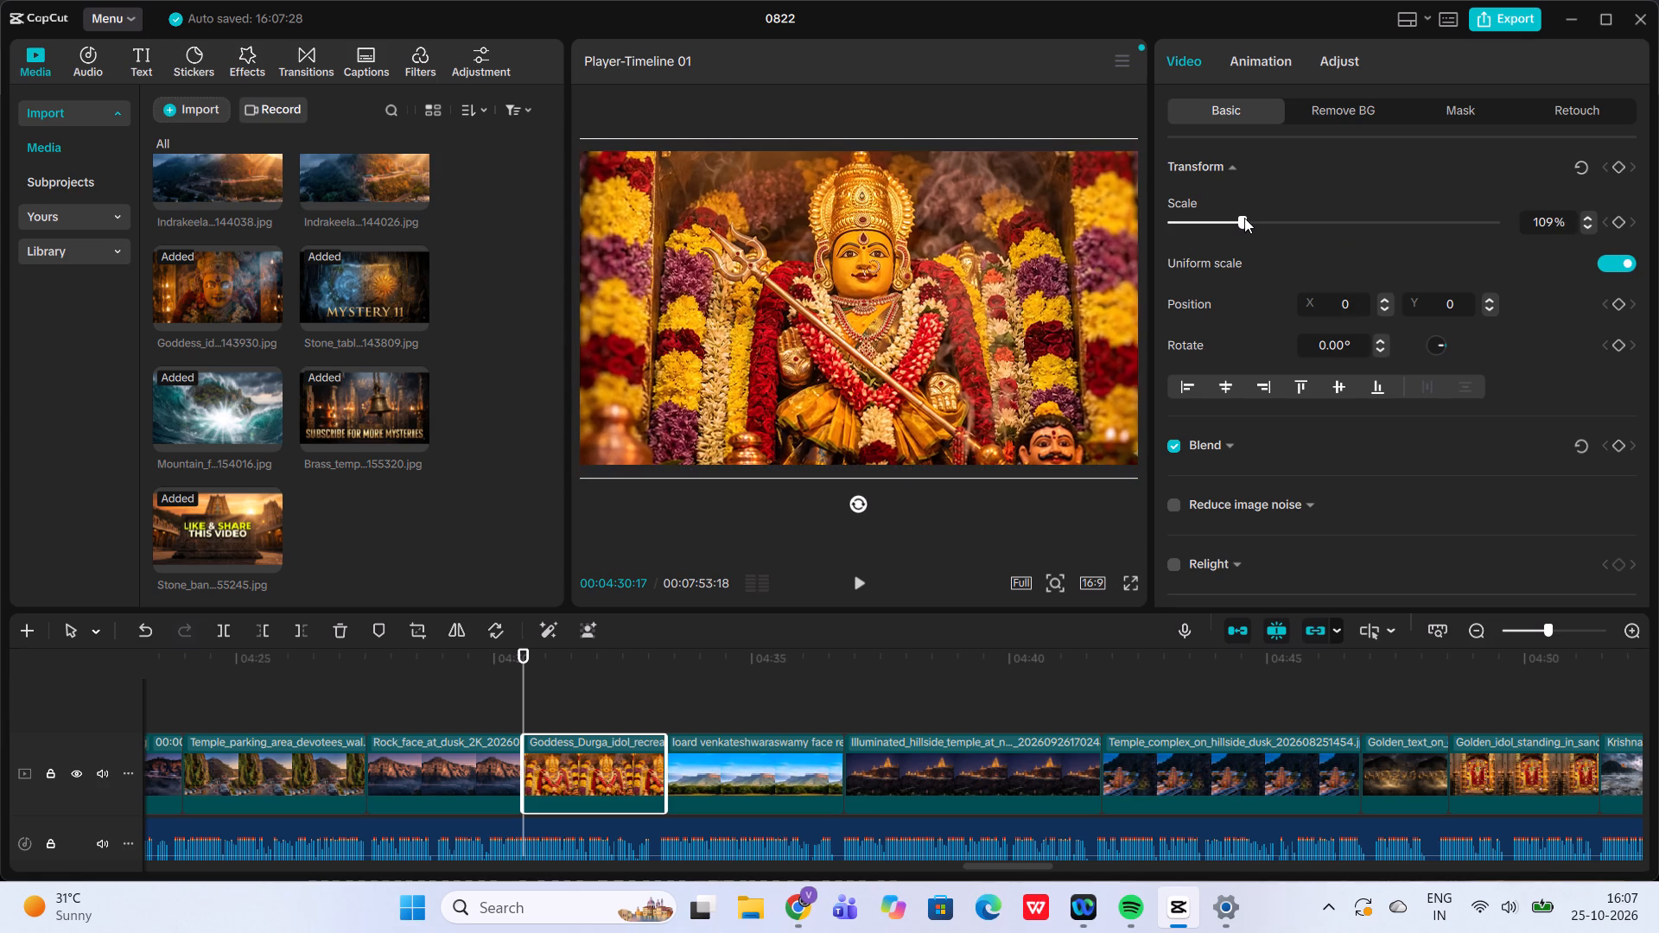
pyautogui.click(1620, 217)
# Add a larger scale keyframe at the end of the "Goddess Durga idol" clip, at 04:33:10, and play back the zoom.
pyautogui.click(671, 700)
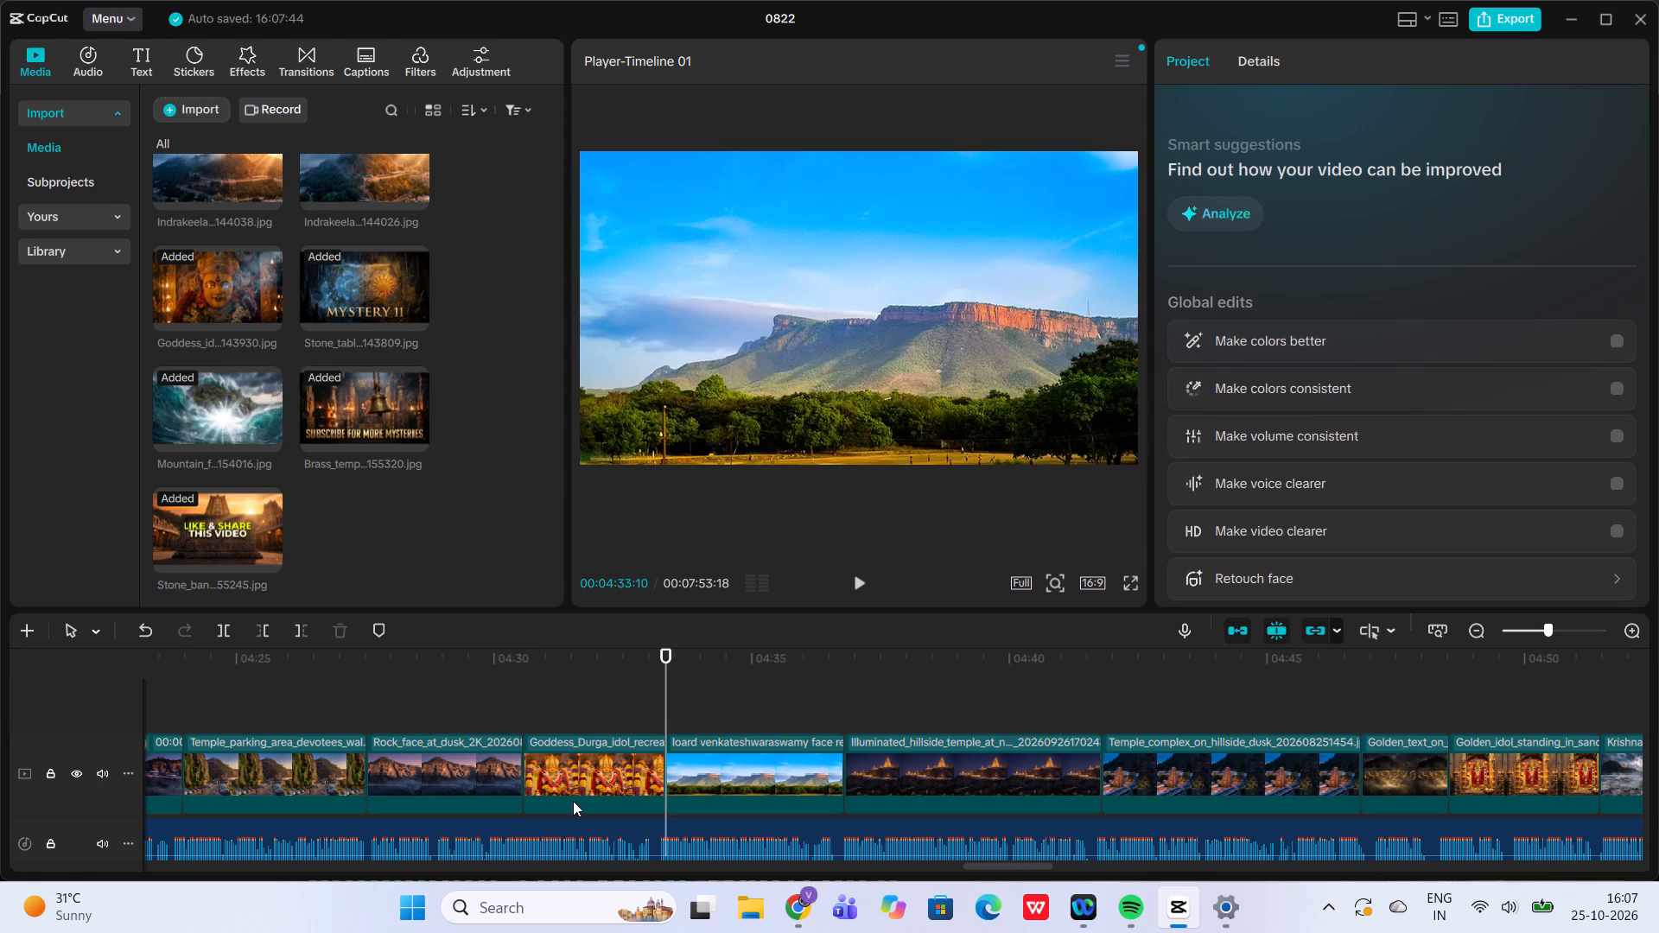
pyautogui.click(564, 808)
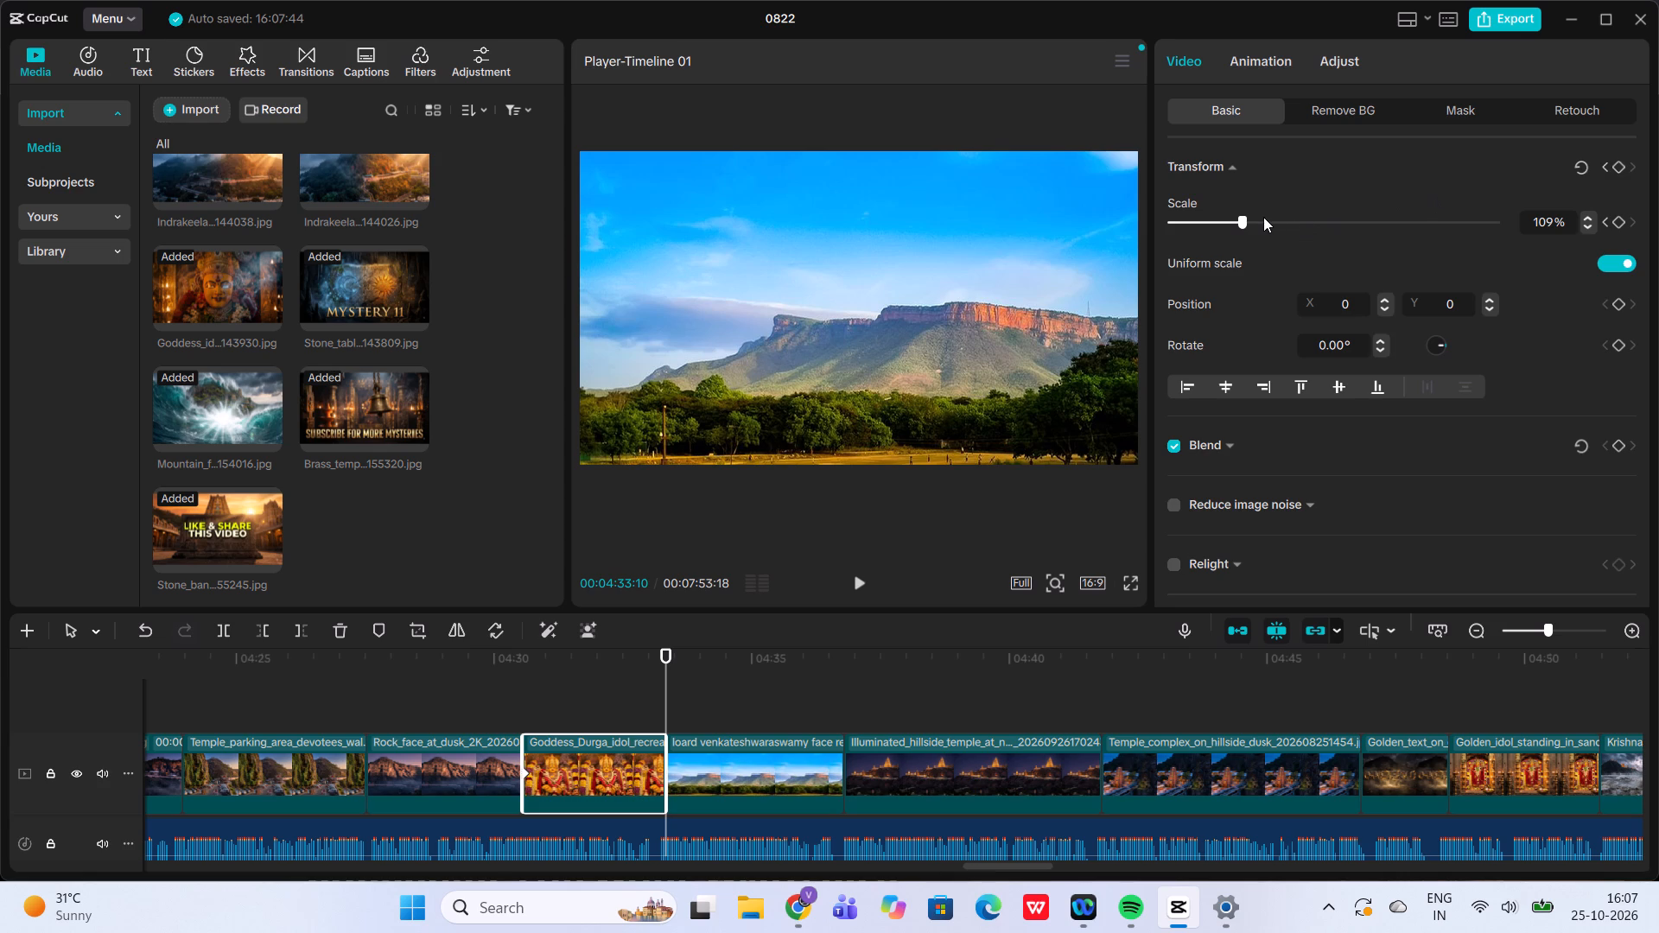
pyautogui.click(1263, 217)
pyautogui.moveTo(1263, 217); pyautogui.dragTo(1254, 219)
pyautogui.click(512, 687)
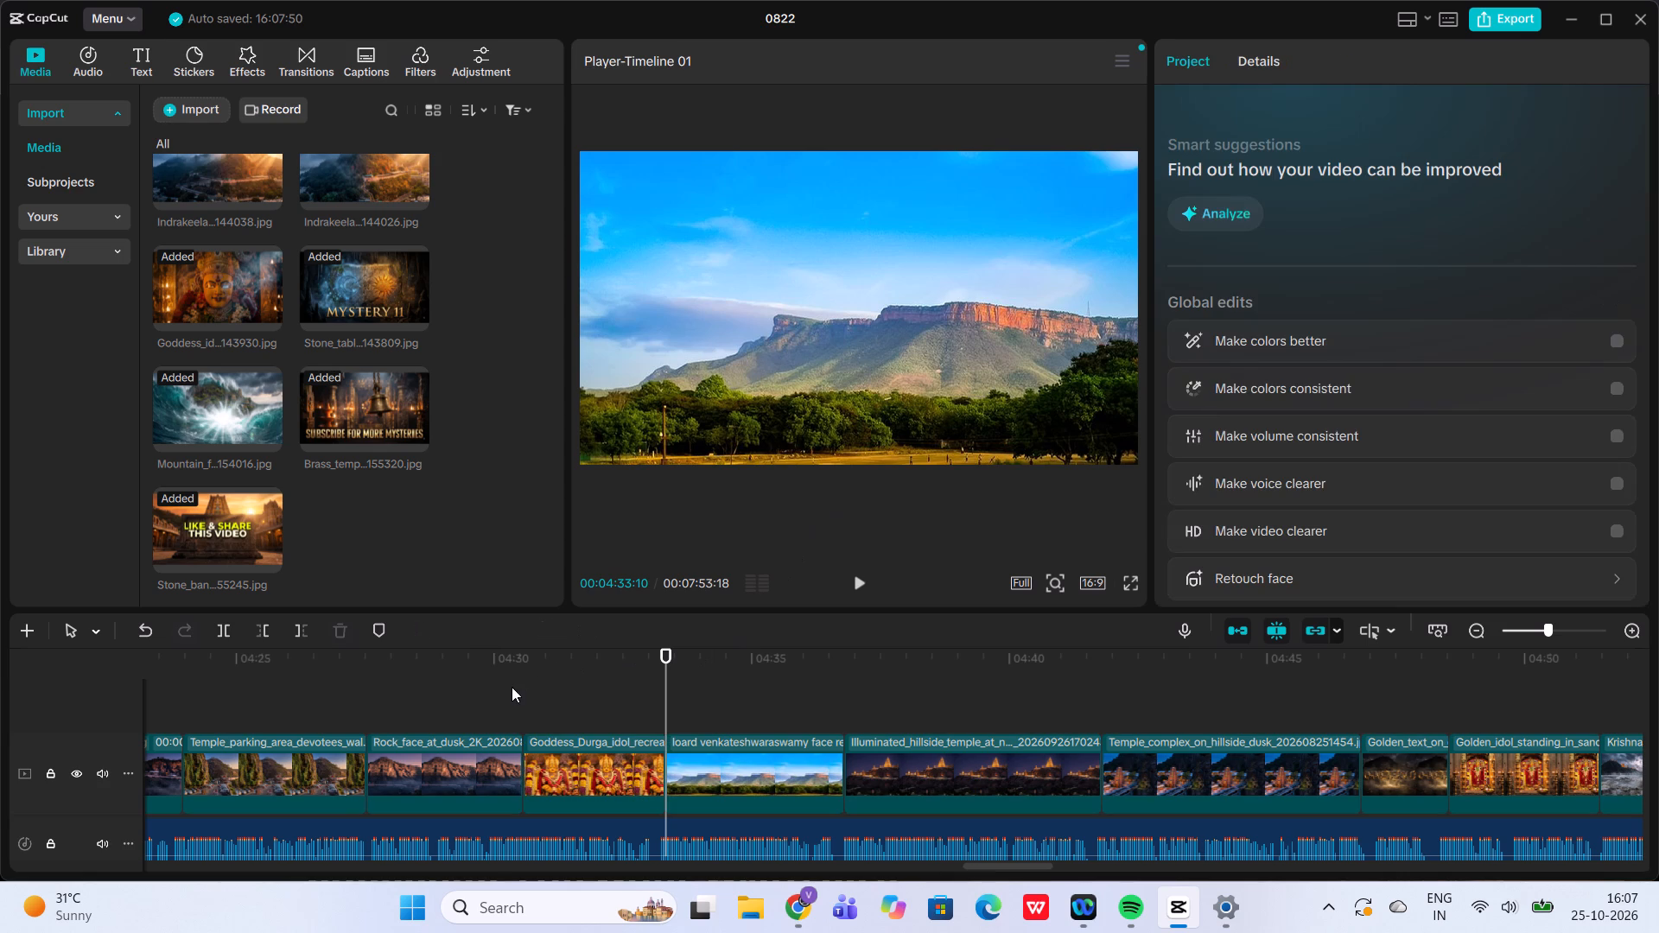
pyautogui.click(862, 570)
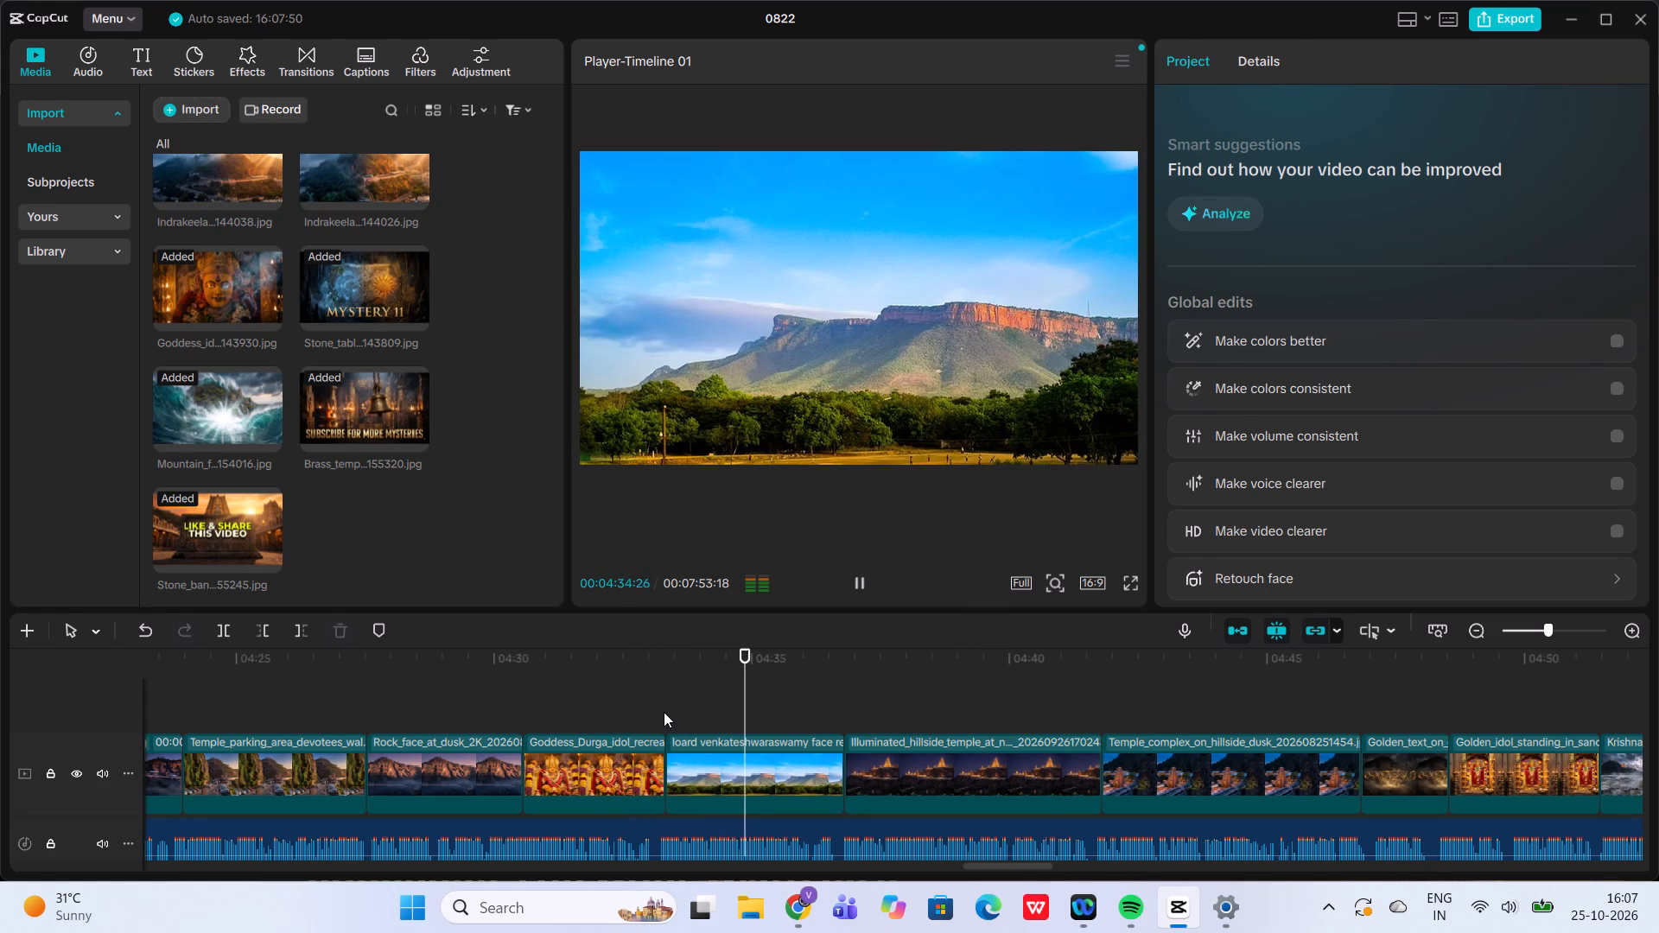
# Add a 106% scale keyframe at the start of the "loard venkateshwaraswamy face" mountain clip, at 04:33:10.
pyautogui.click(664, 712)
pyautogui.click(729, 794)
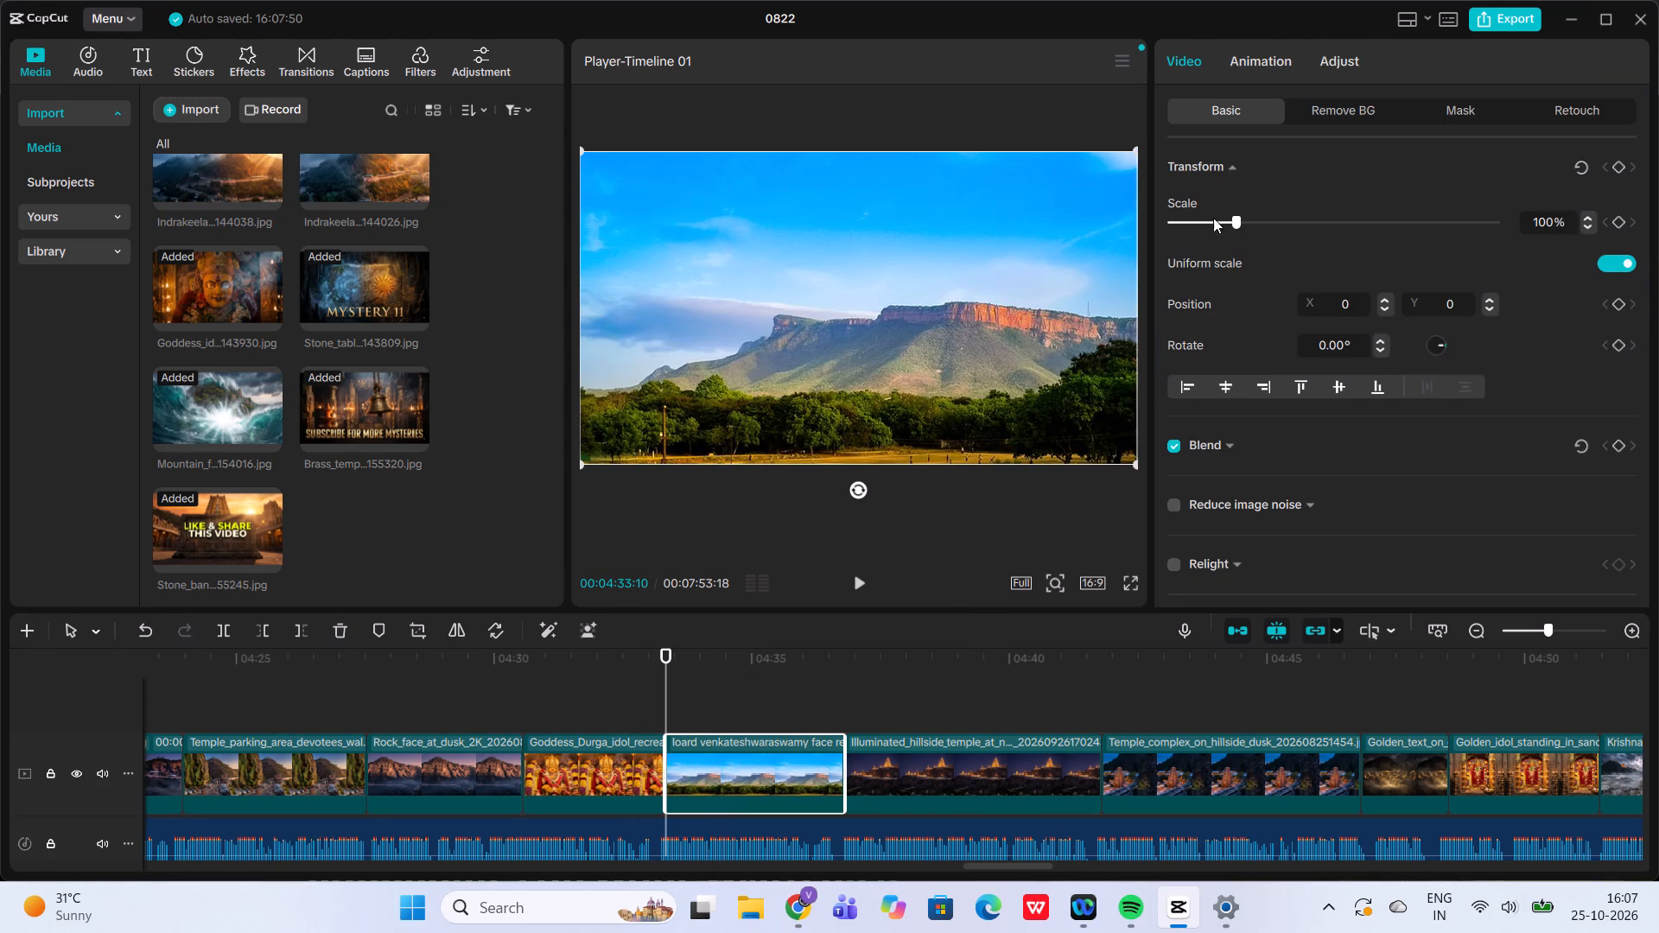
pyautogui.click(1242, 219)
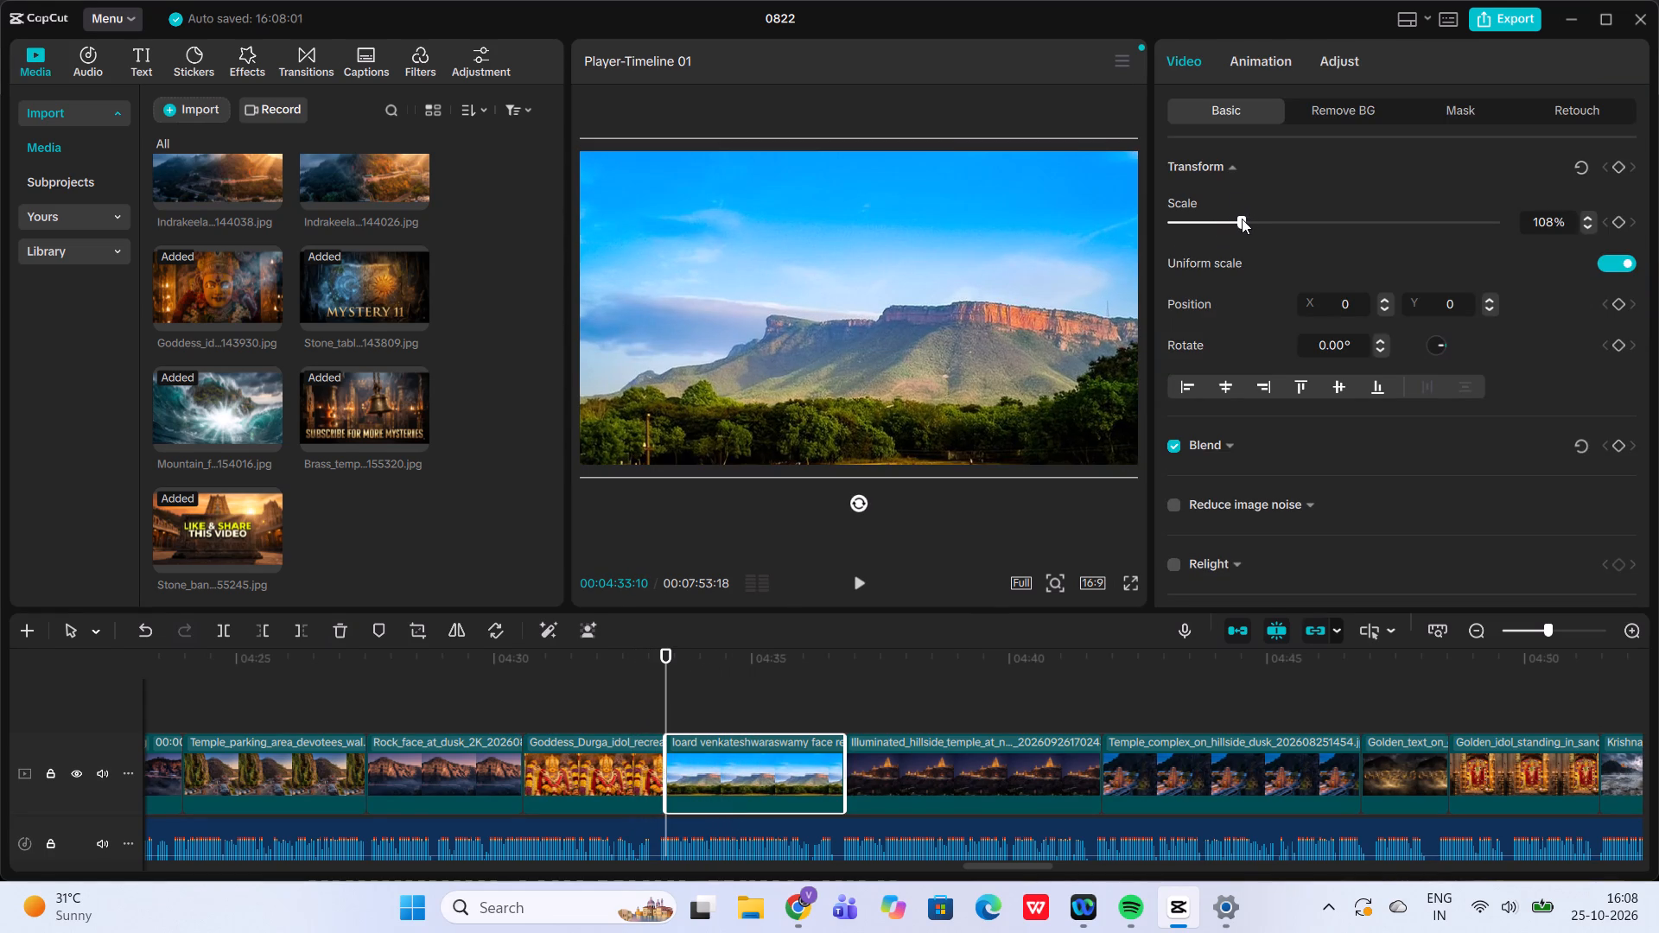
pyautogui.click(1242, 219)
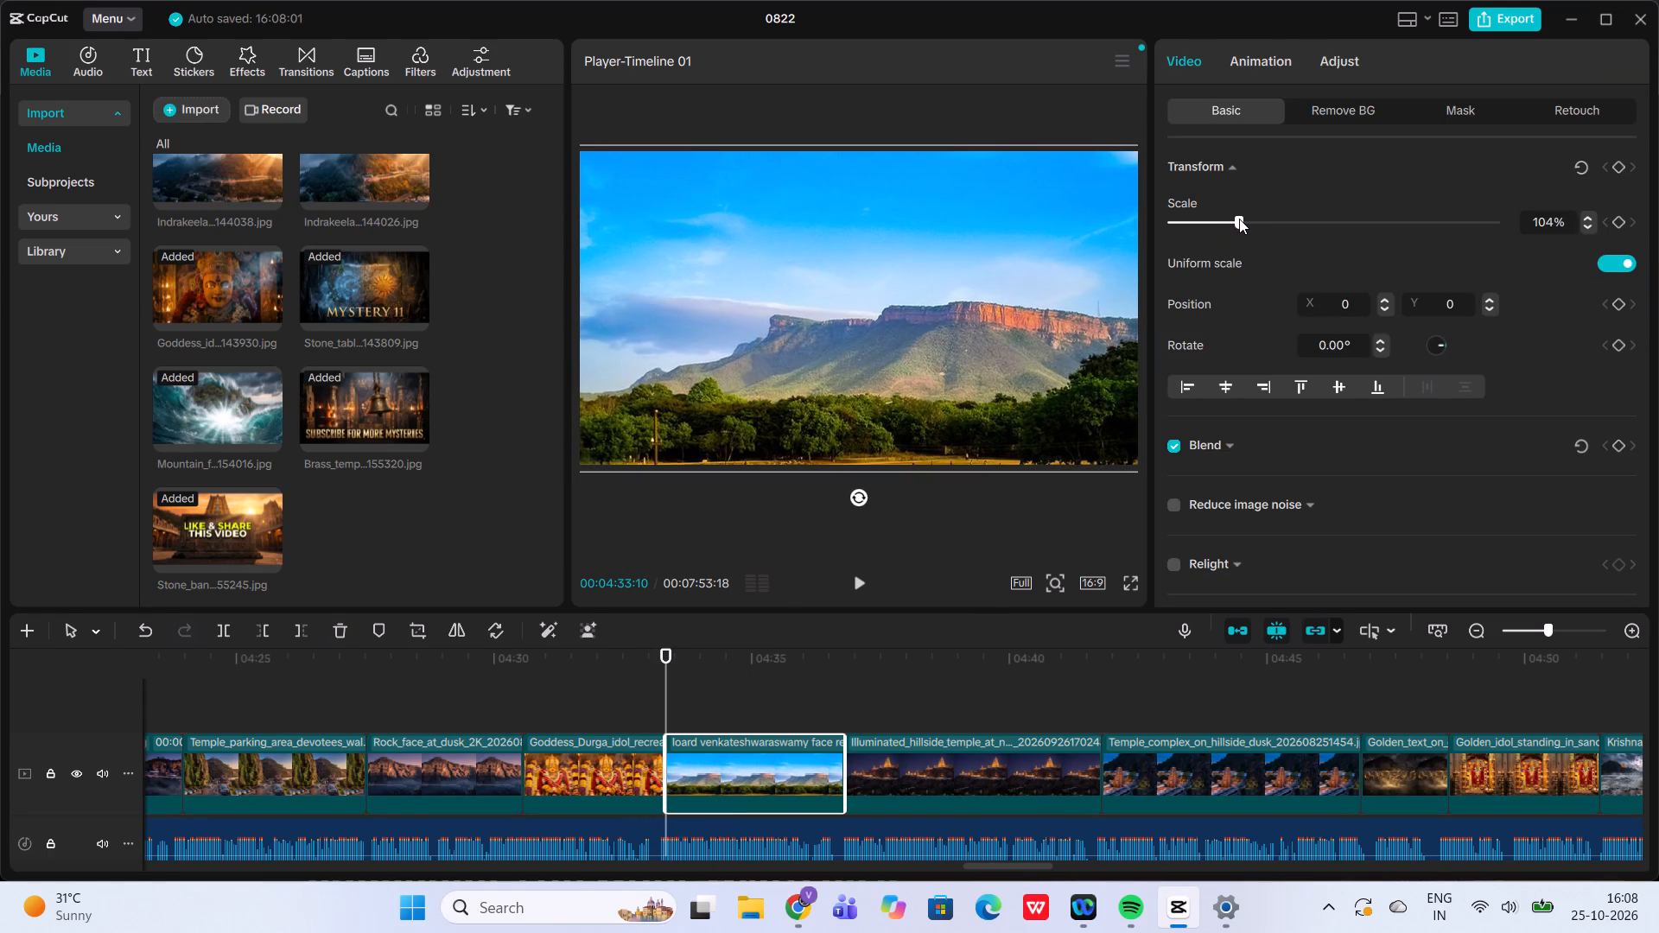
pyautogui.click(1623, 220)
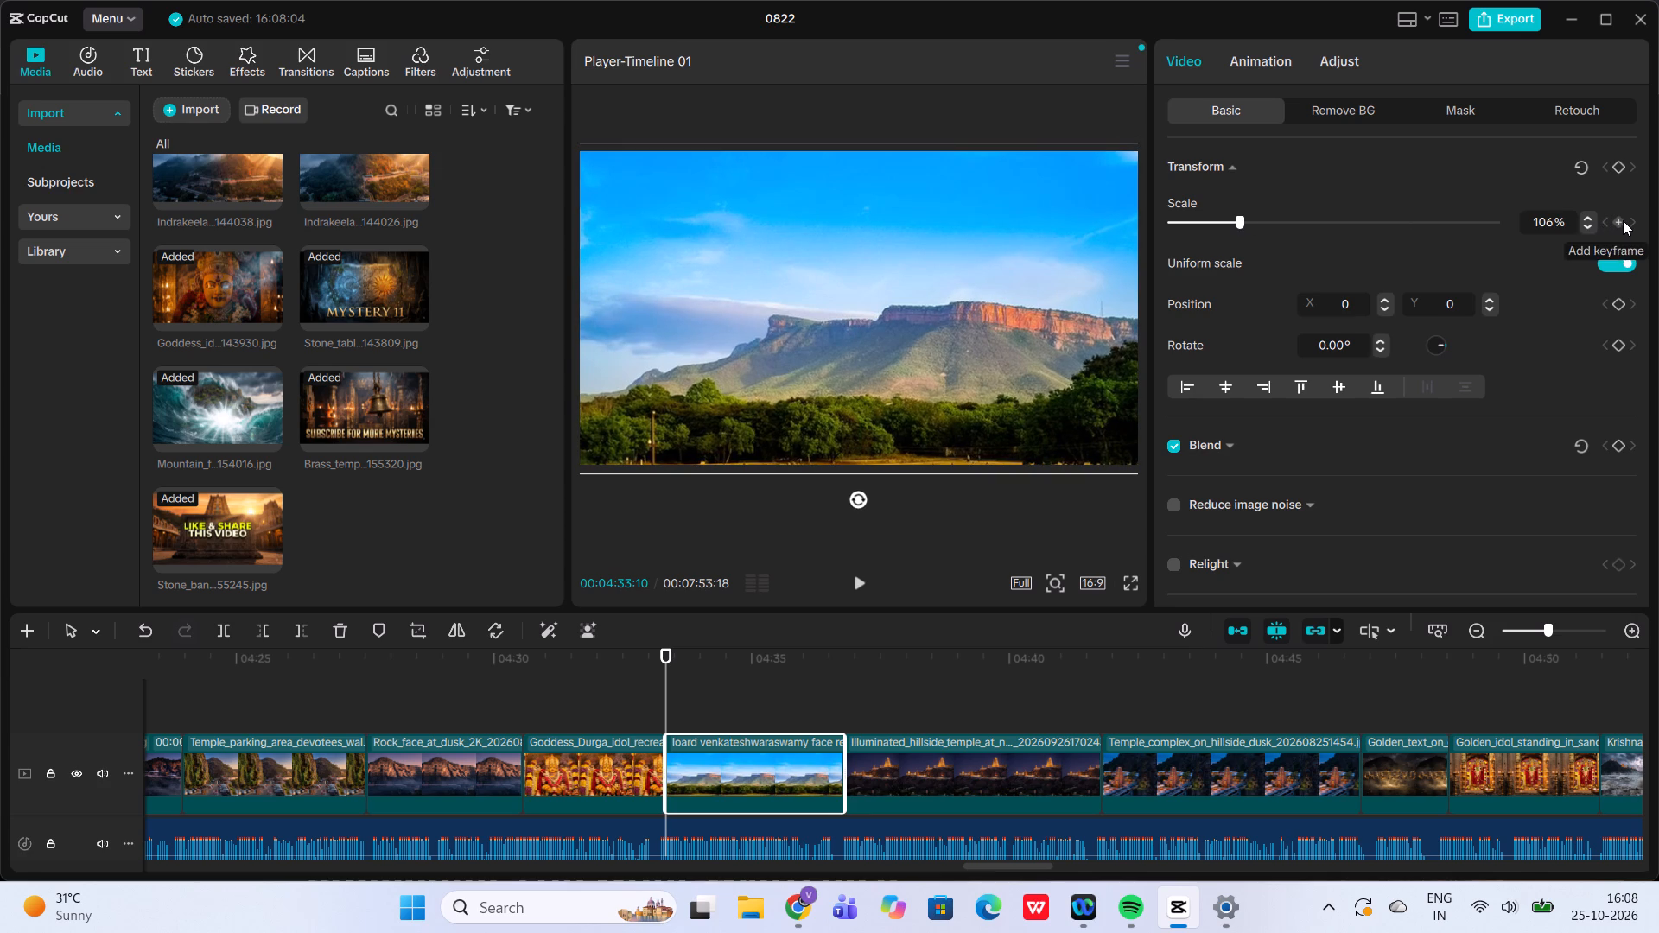
# Add a 128% scale keyframe at the end of the "loard venkateshwaraswamy face" clip, at 04:36:24, and play back the zoom.
pyautogui.click(846, 723)
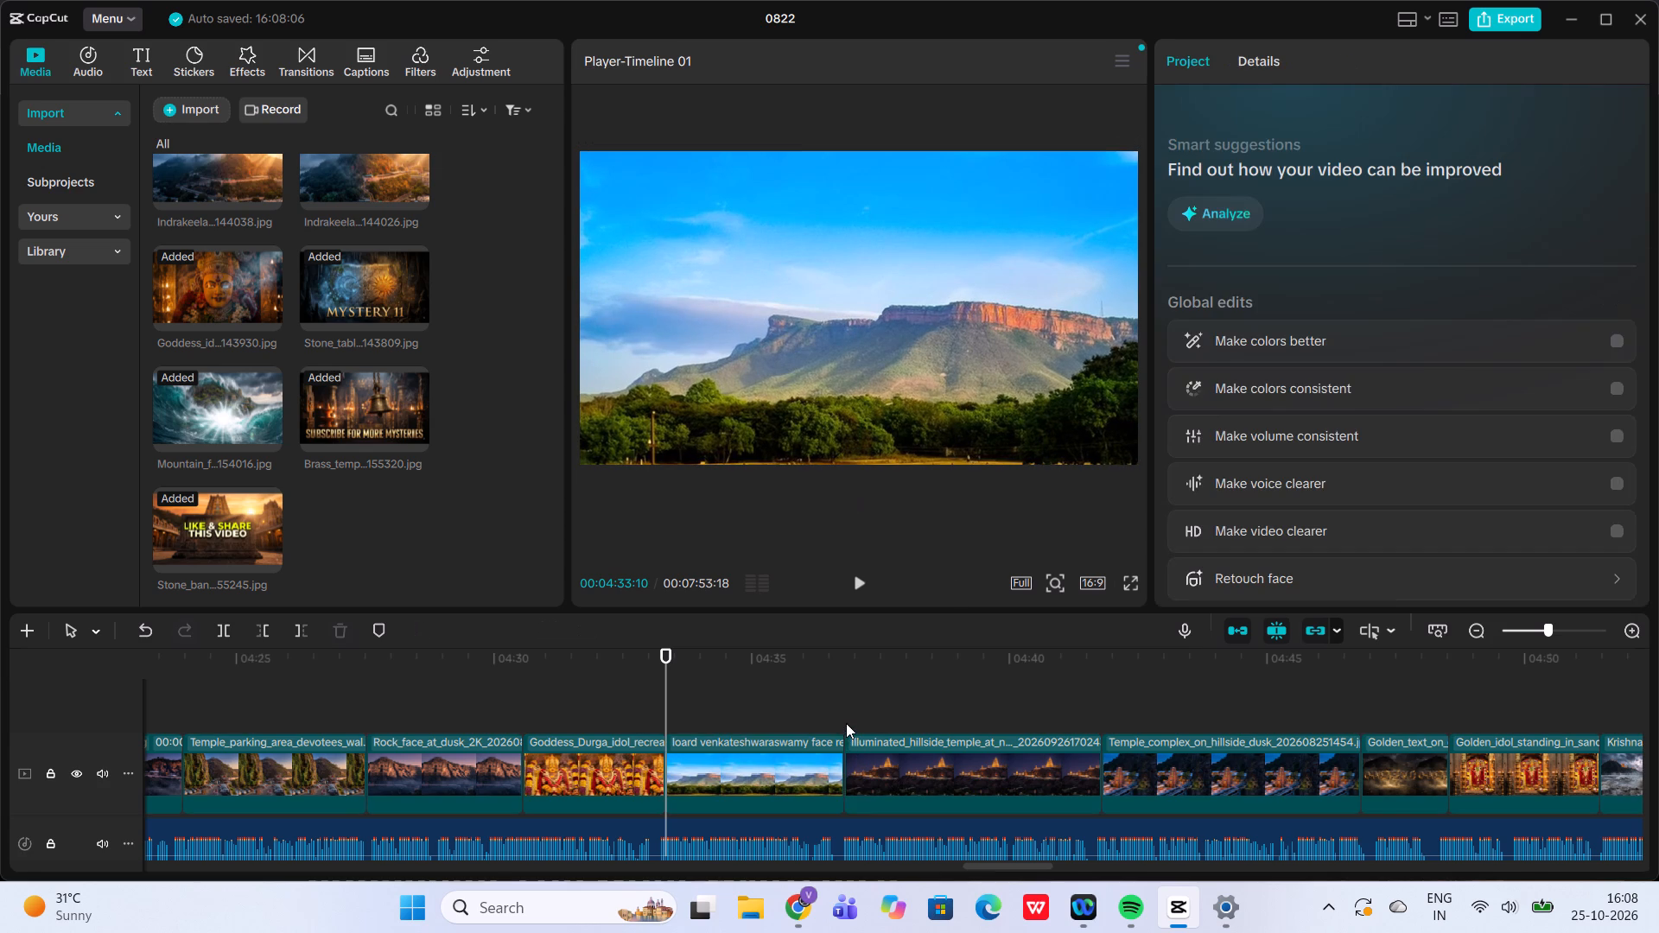
pyautogui.click(797, 768)
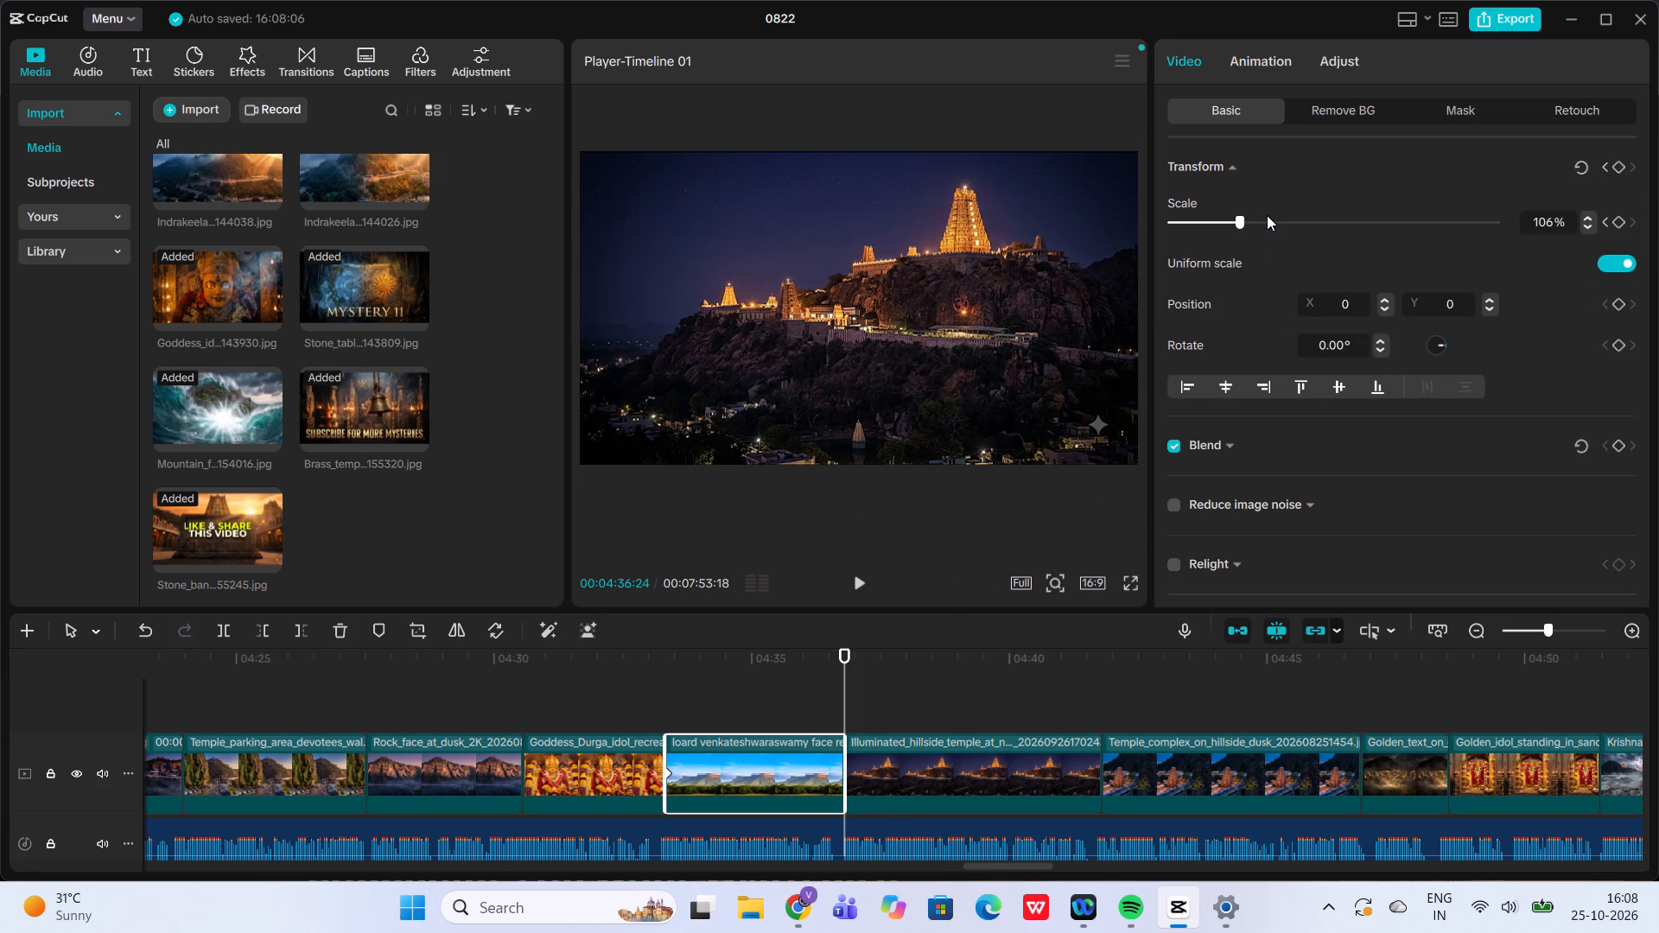
pyautogui.click(1267, 215)
pyautogui.moveTo(1267, 215); pyautogui.dragTo(1253, 215)
pyautogui.moveTo(1253, 215); pyautogui.dragTo(1255, 215)
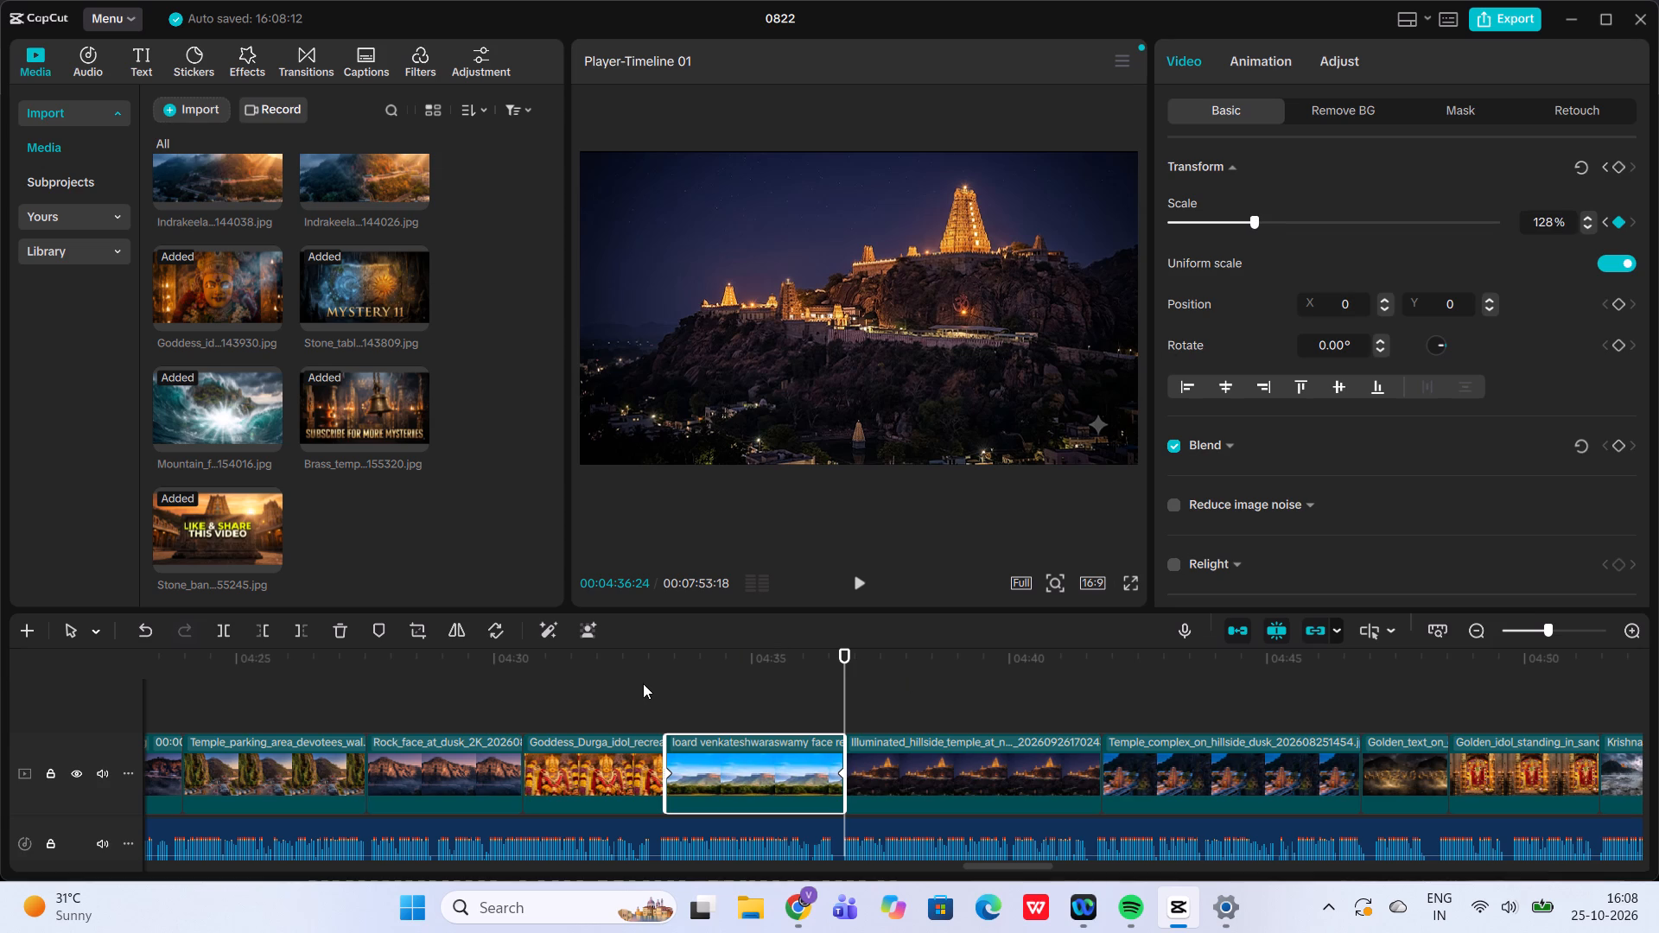
pyautogui.click(641, 683)
pyautogui.click(865, 571)
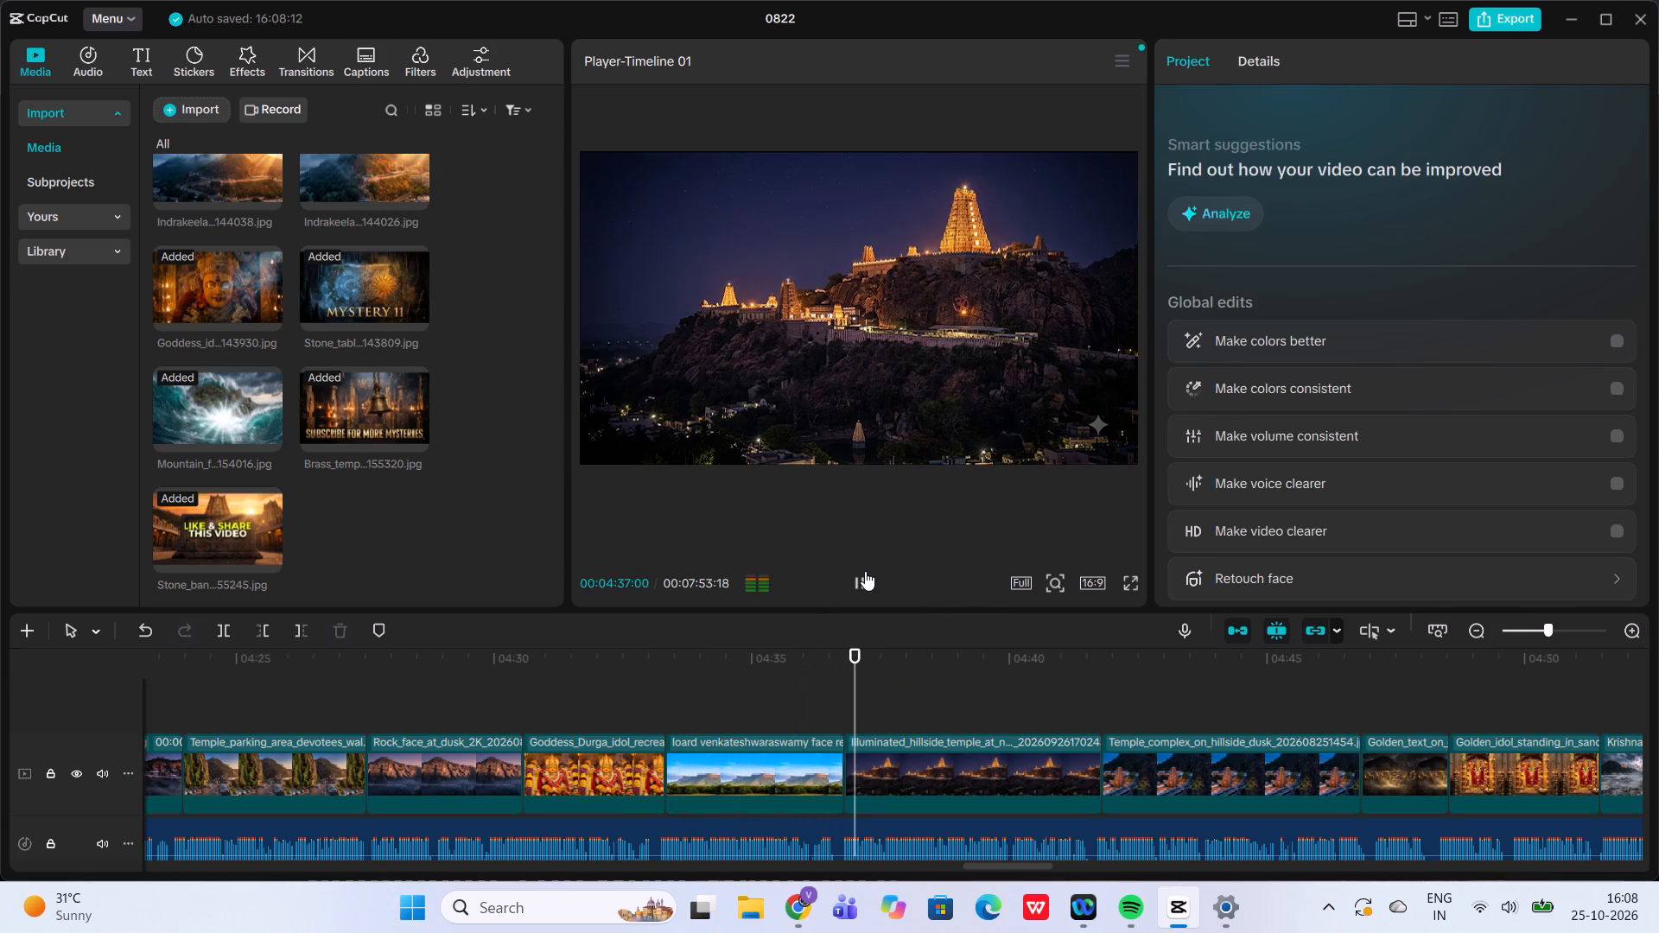
pyautogui.click(865, 571)
# Add a 120% scale keyframe at the start of the "Illuminated hillside temple" clip, at 04:36:24.
pyautogui.click(843, 689)
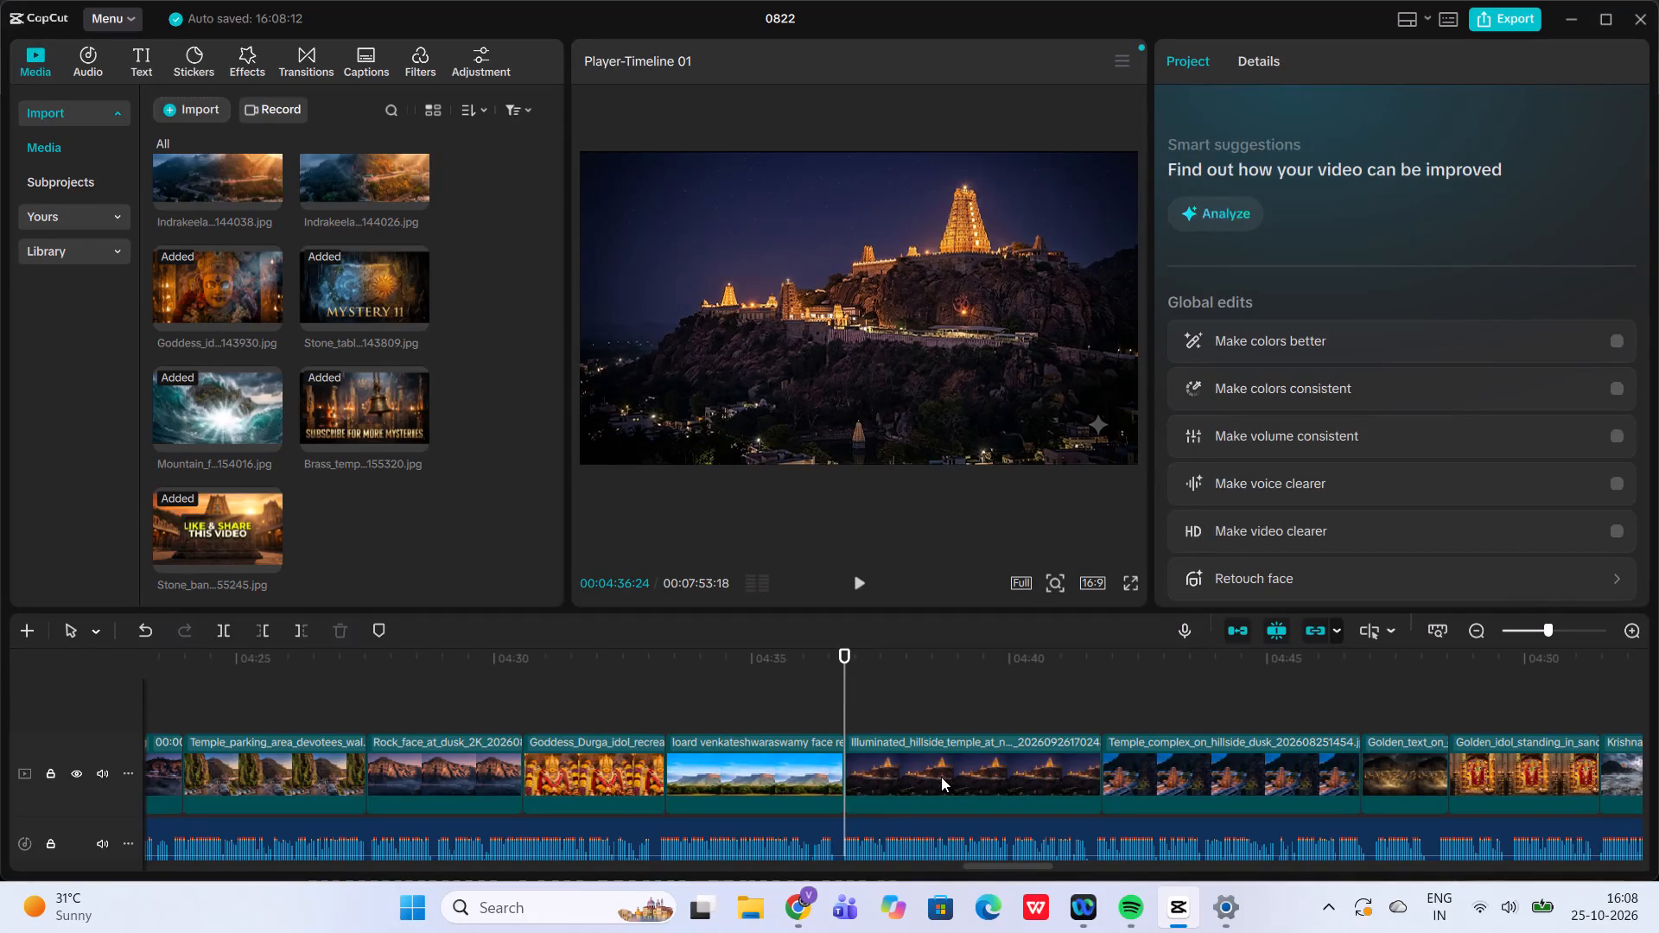
pyautogui.click(941, 777)
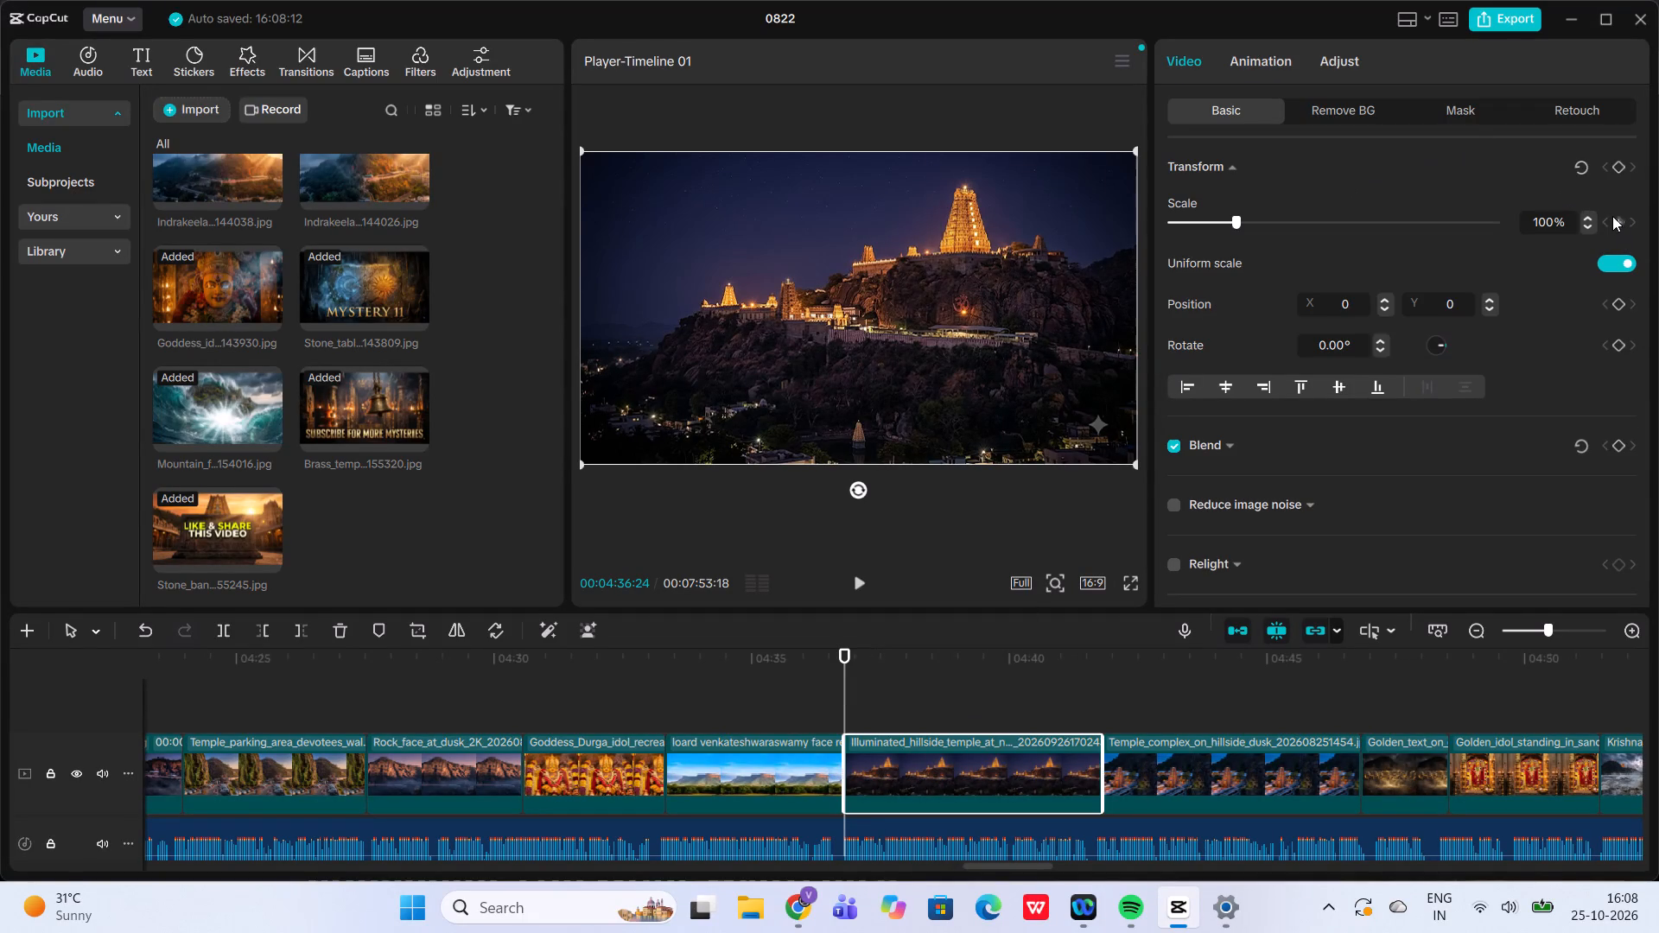
pyautogui.click(1243, 220)
pyautogui.click(1243, 220)
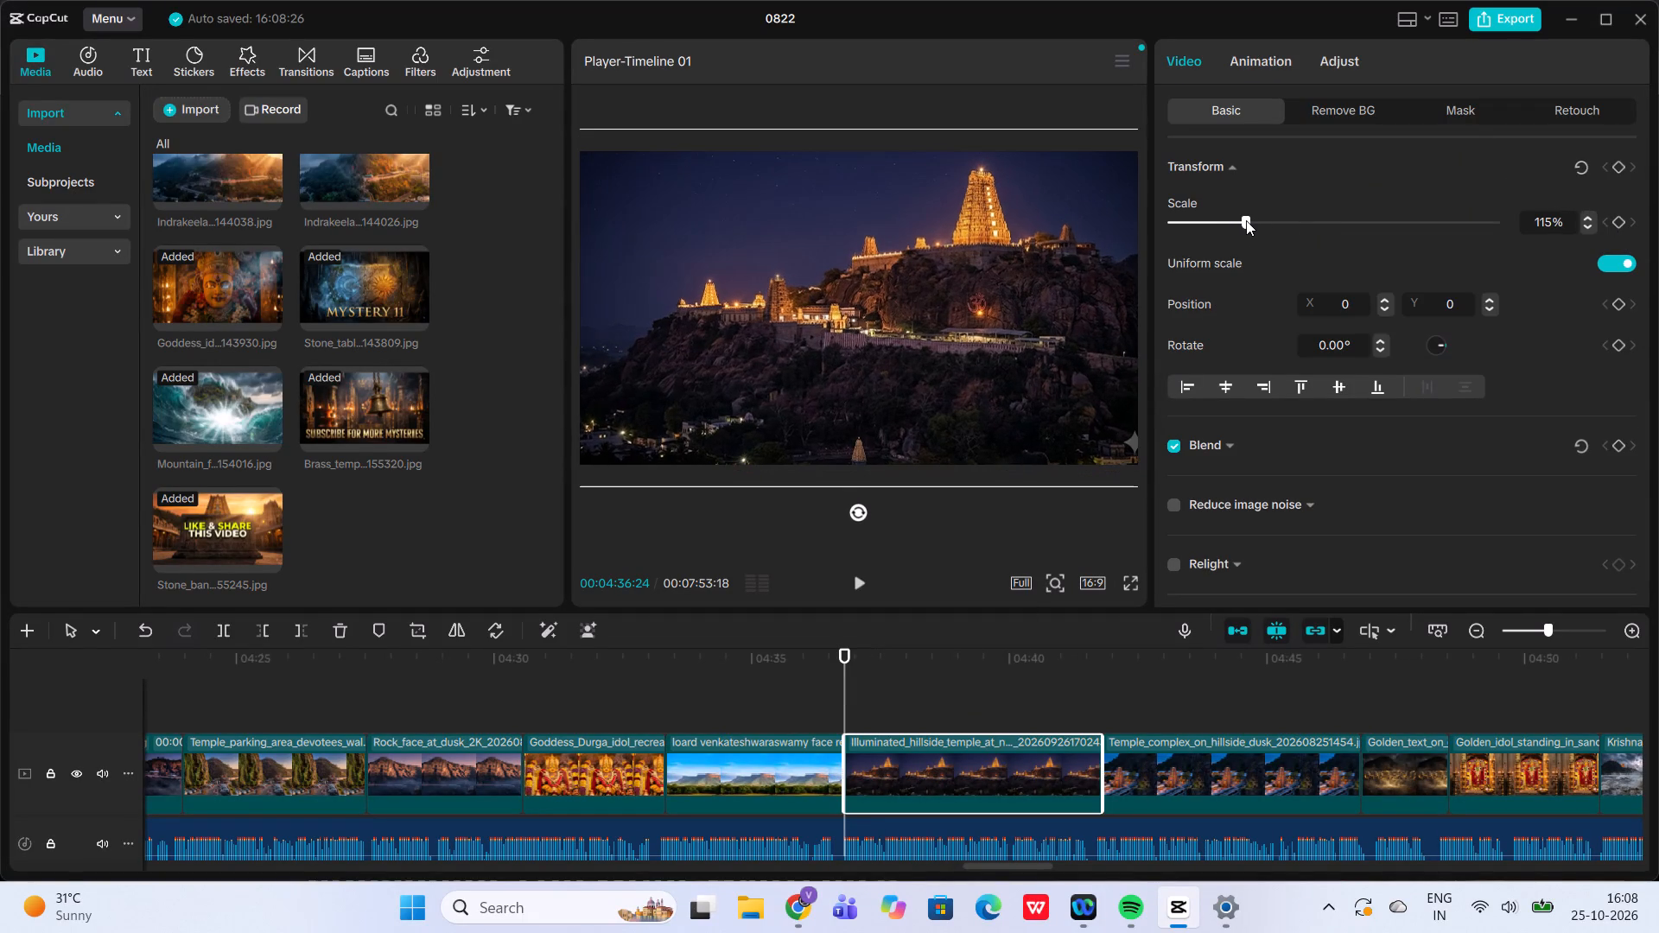
pyautogui.click(1620, 218)
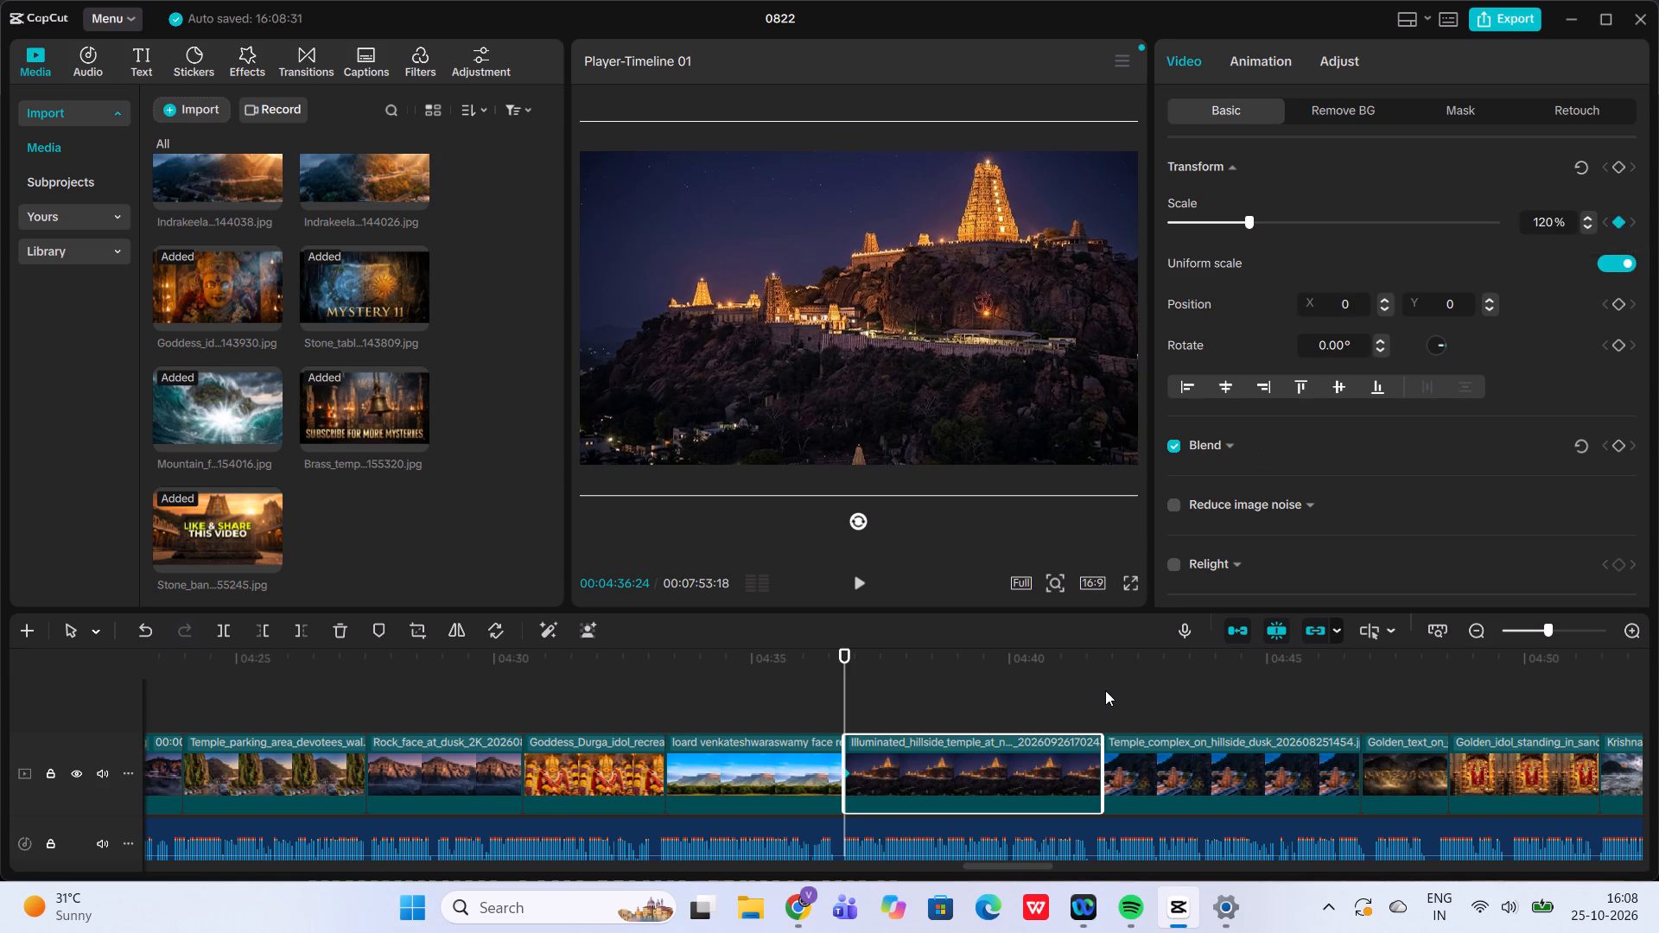
# Add a 144% scale keyframe at the end of the "Illuminated hillside temple" clip, at 04:41:24.
pyautogui.click(1104, 691)
pyautogui.click(1026, 777)
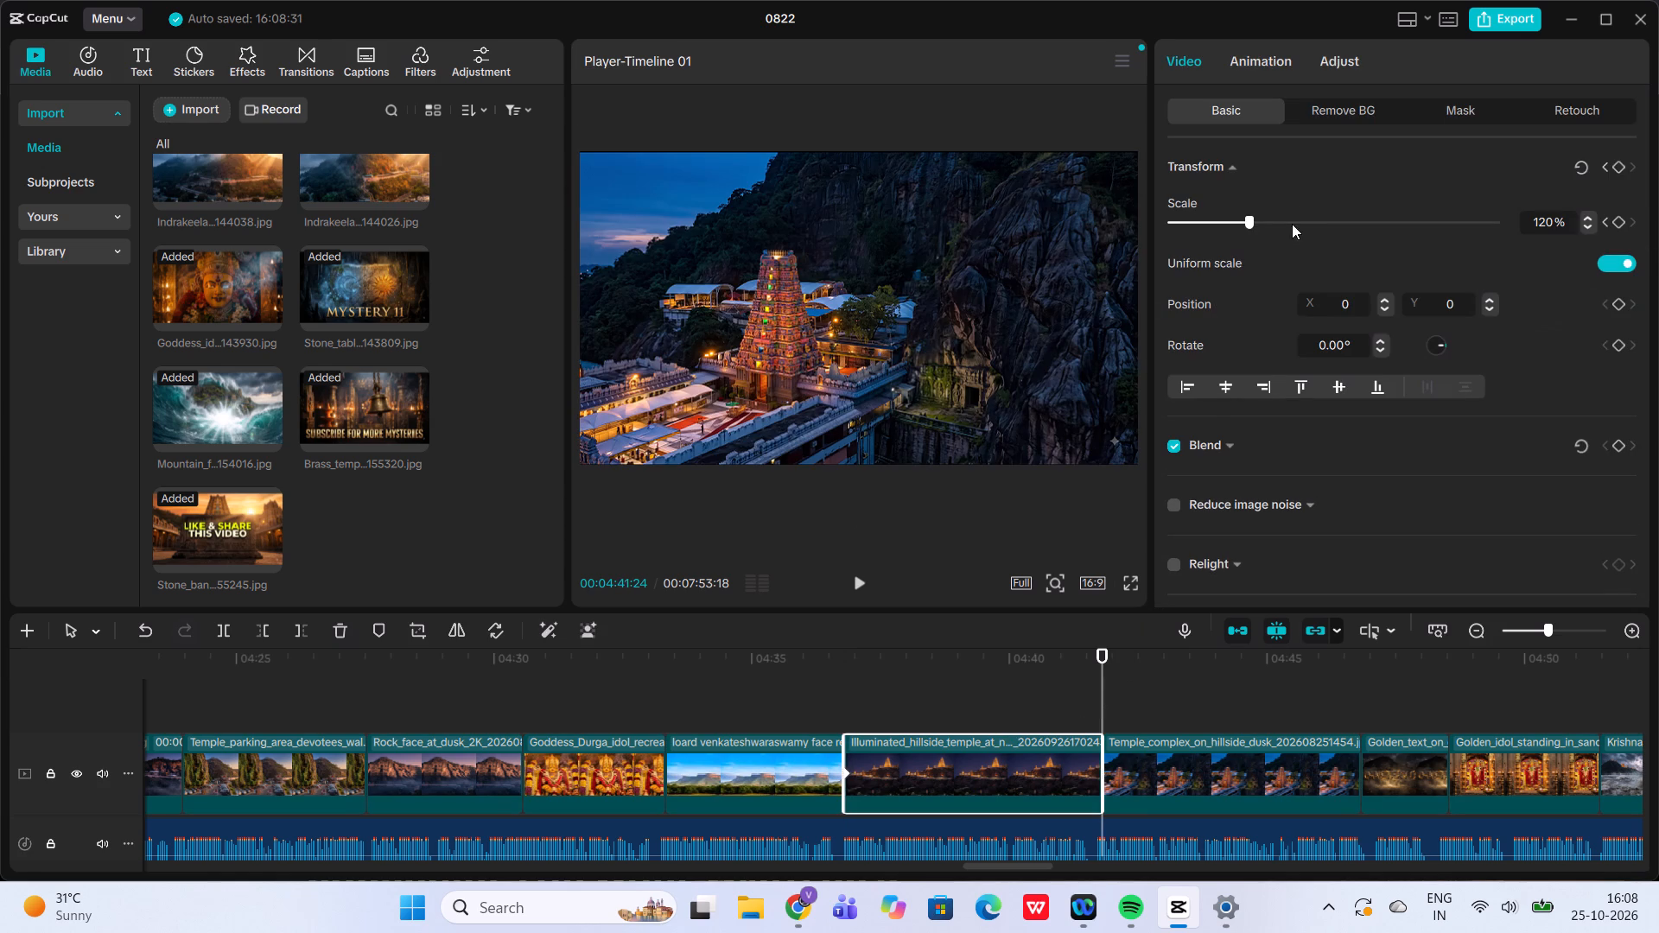
pyautogui.click(1265, 219)
# Move the "Illuminated hillside temple" image down to about Y -249, keeping X at 0, and play back the clip.
pyautogui.click(818, 707)
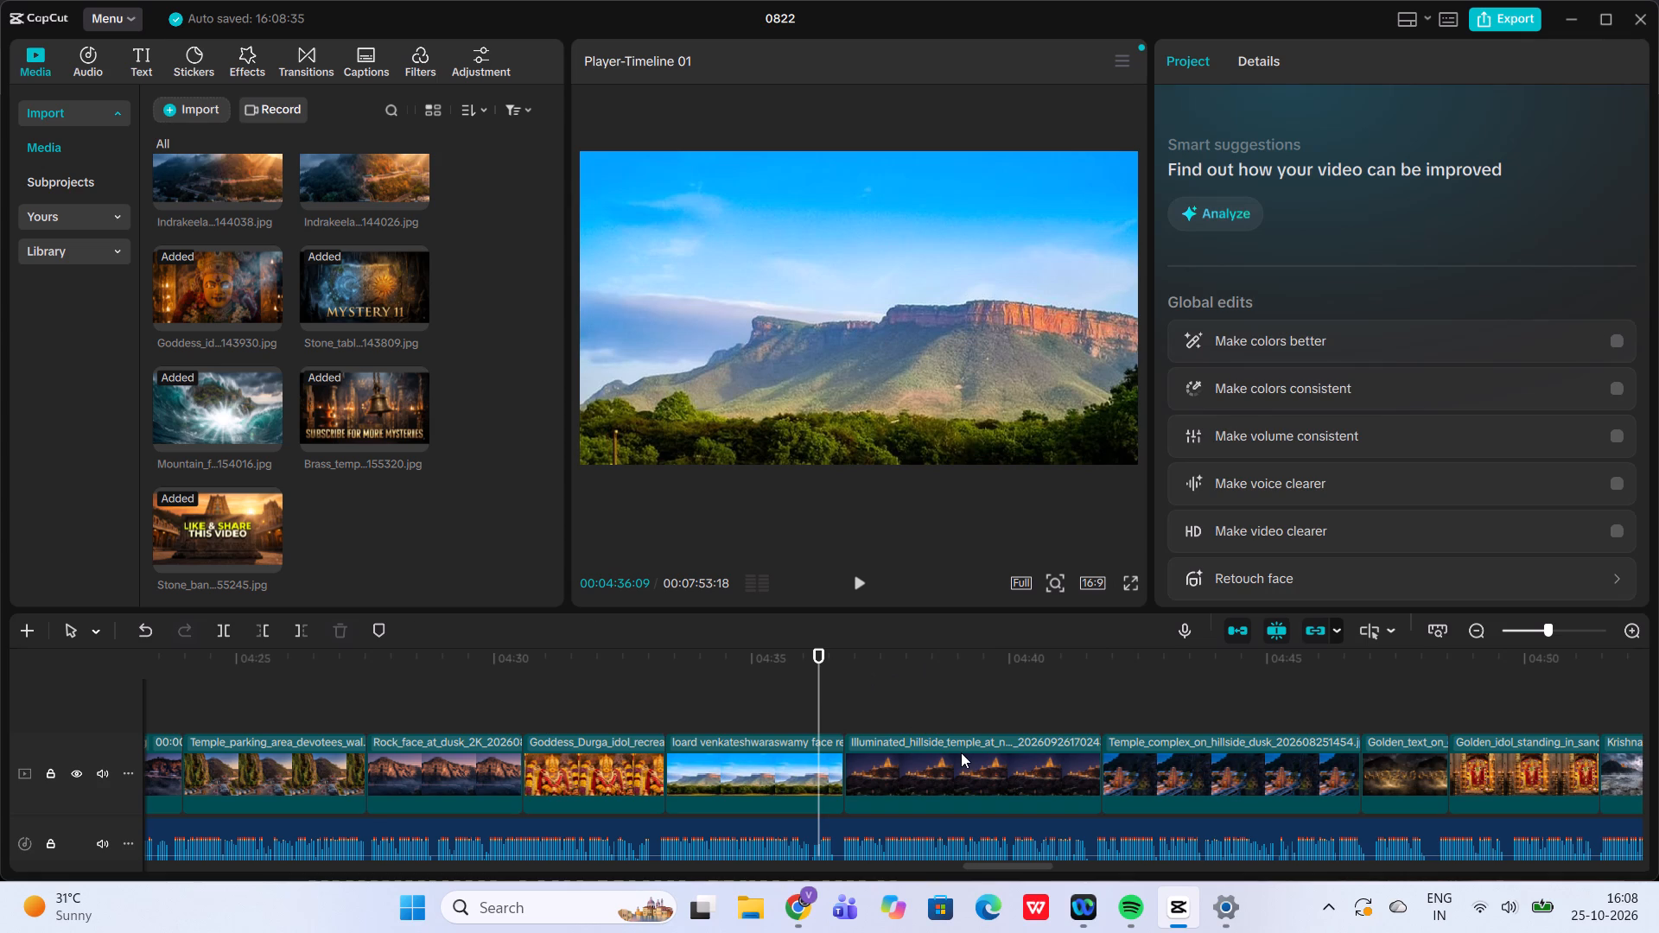
pyautogui.click(961, 752)
pyautogui.click(938, 683)
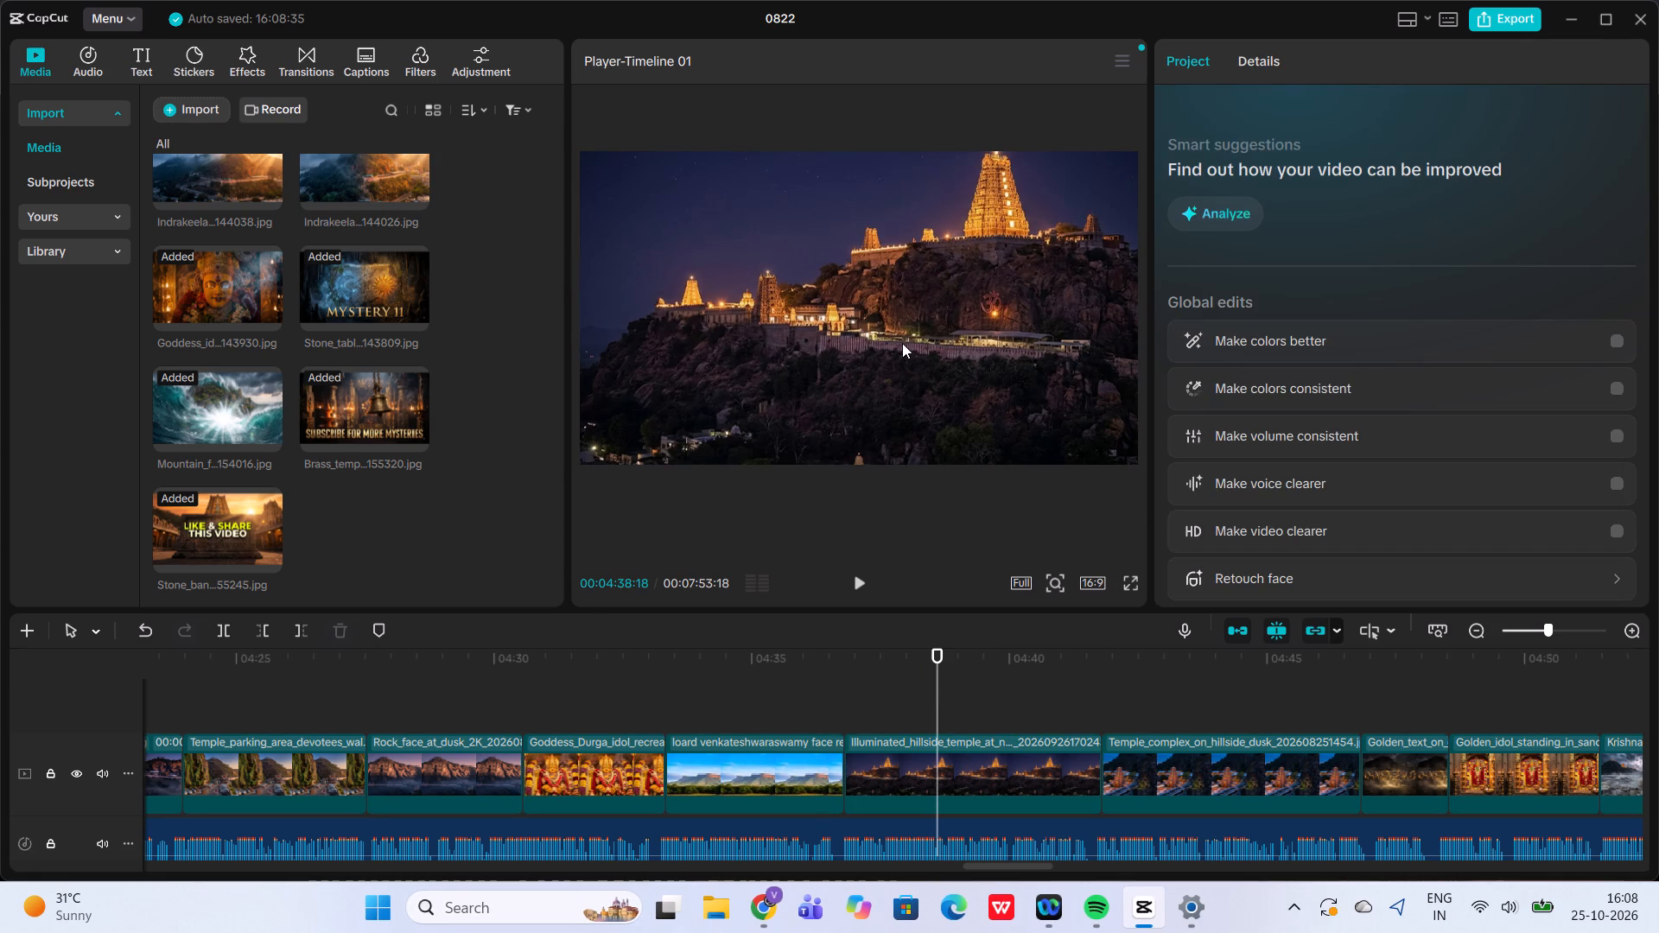
pyautogui.moveTo(902, 343); pyautogui.dragTo(904, 361)
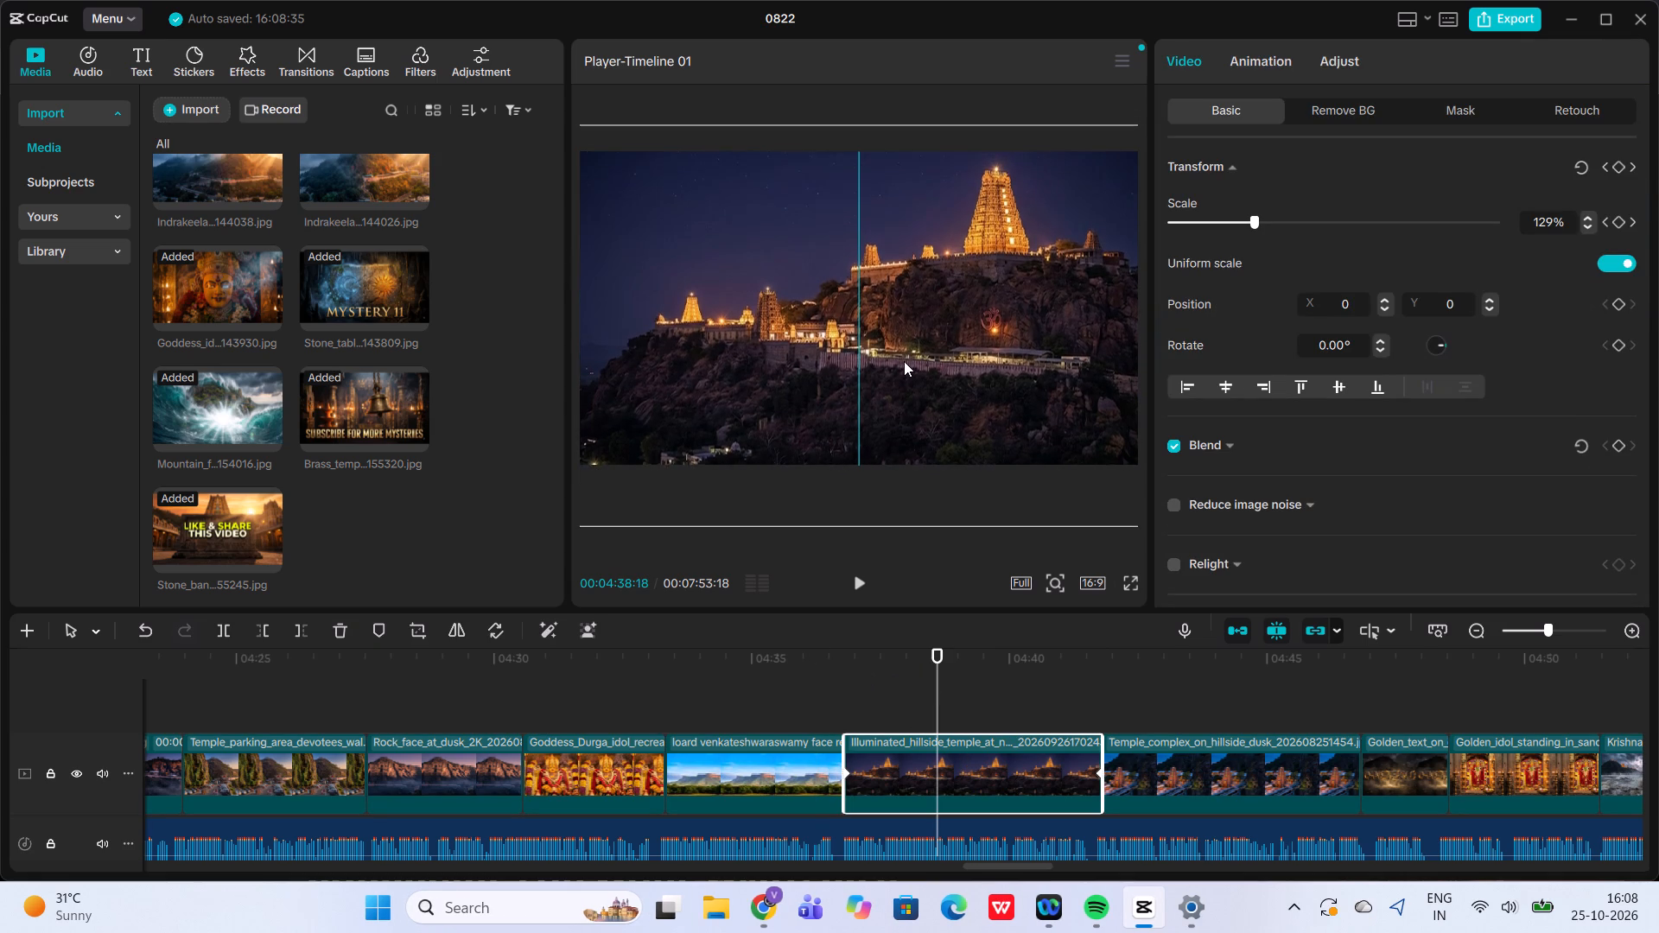
pyautogui.moveTo(904, 361); pyautogui.dragTo(906, 378)
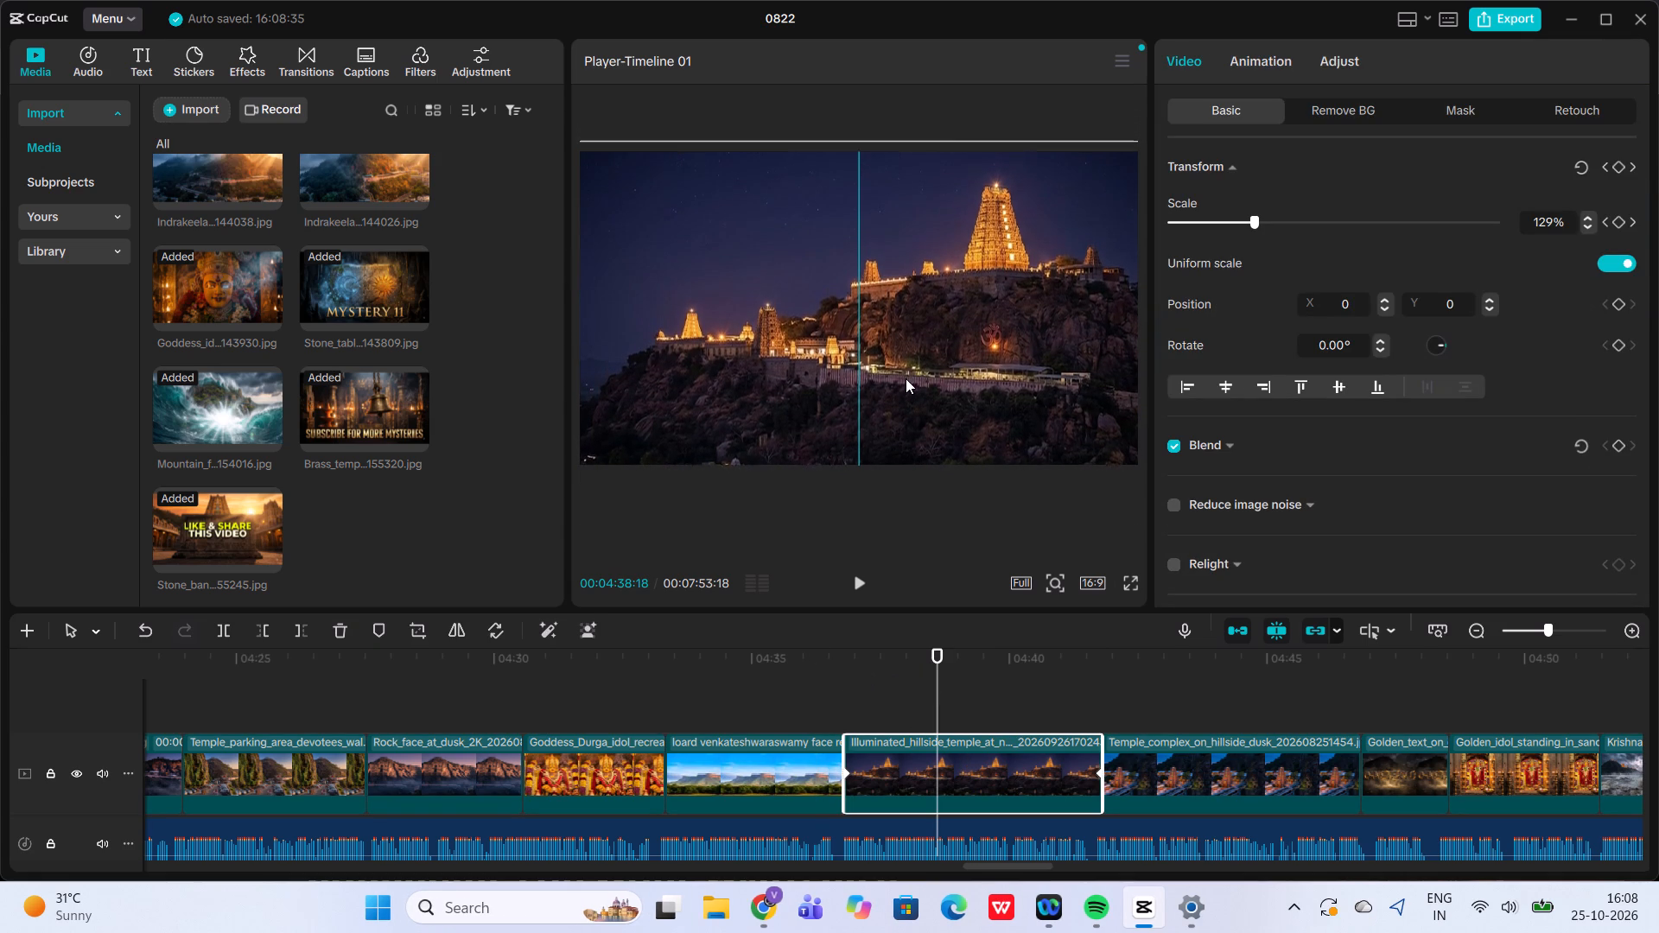
pyautogui.moveTo(906, 378); pyautogui.dragTo(906, 379)
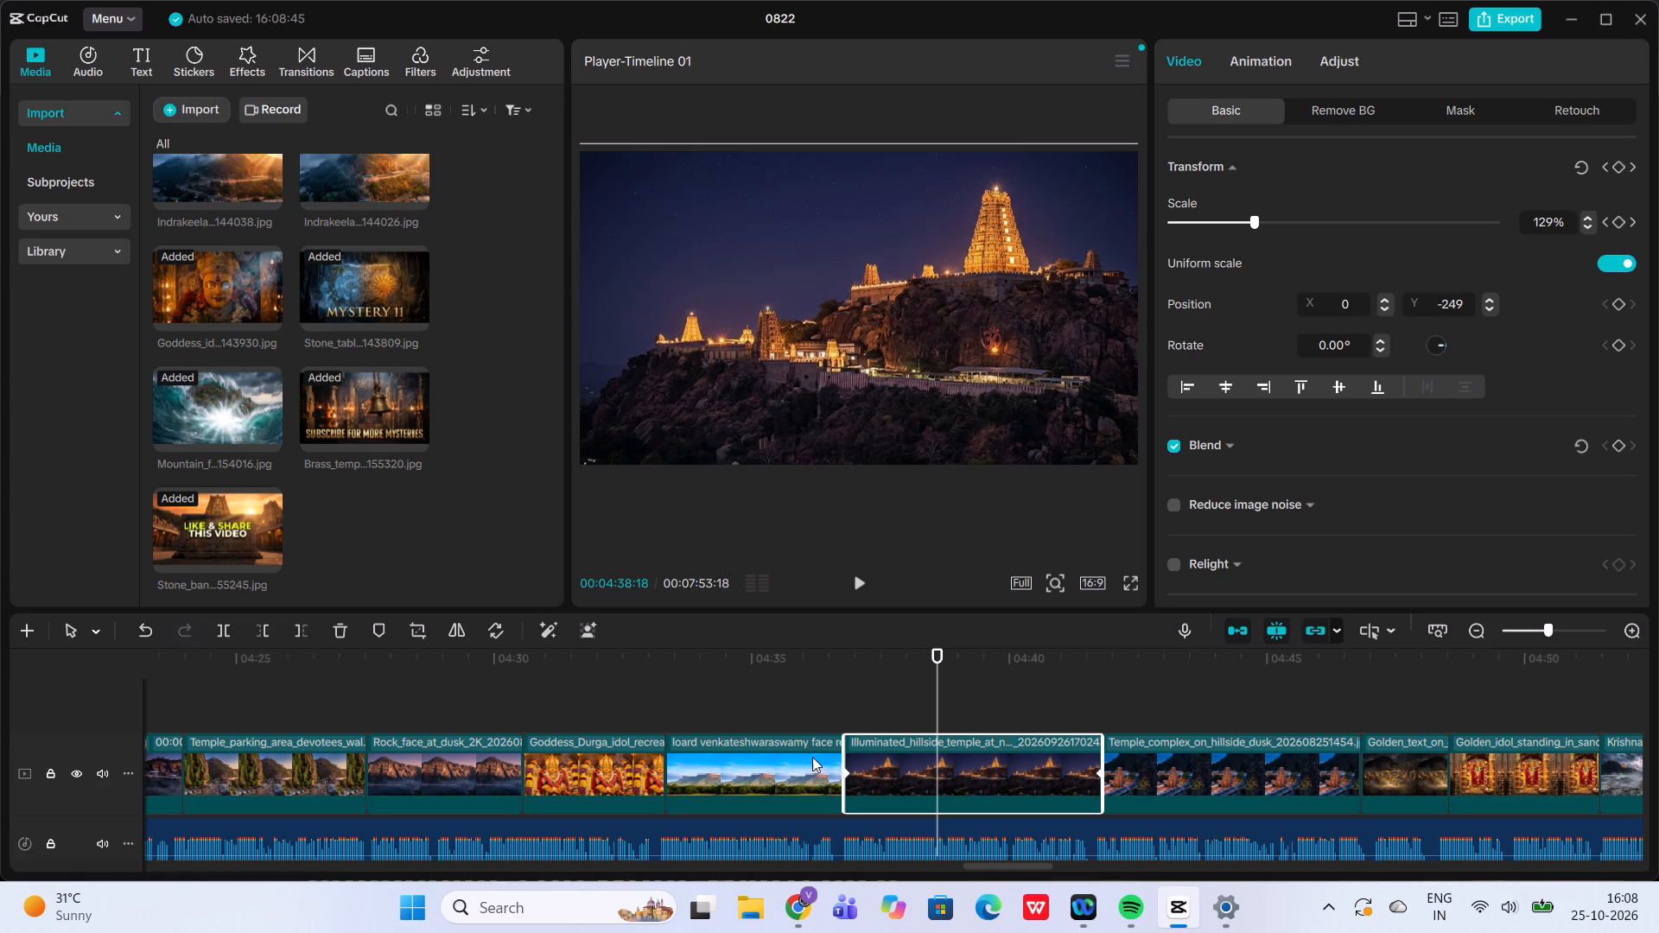
pyautogui.click(826, 708)
pyautogui.click(862, 578)
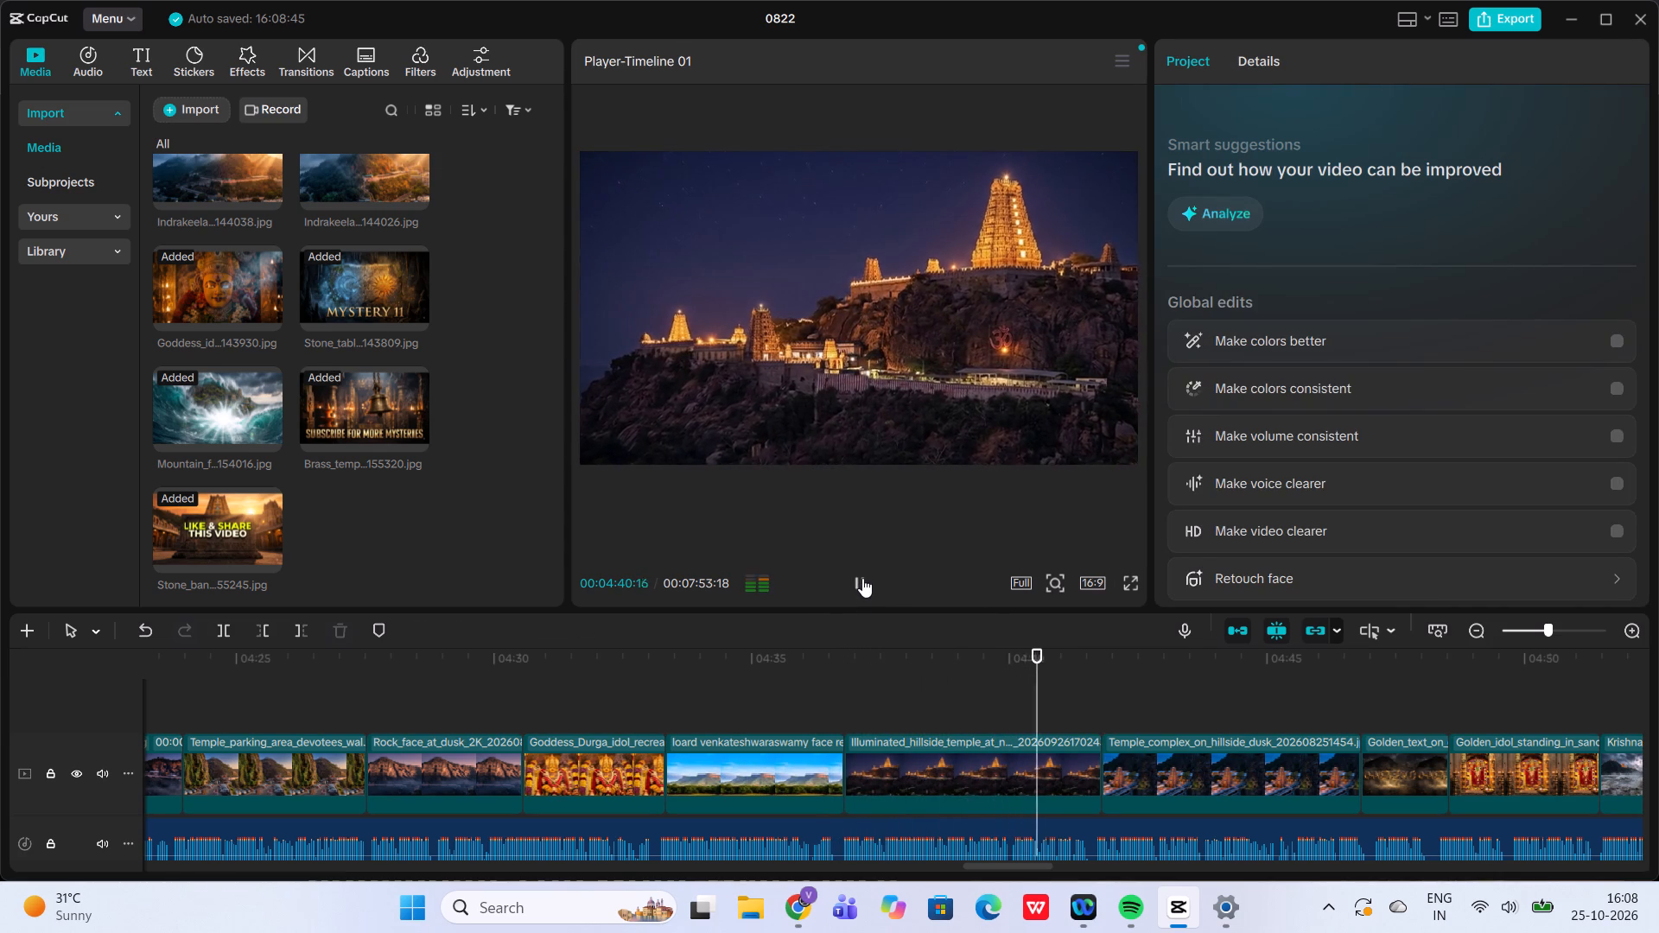
pyautogui.click(923, 723)
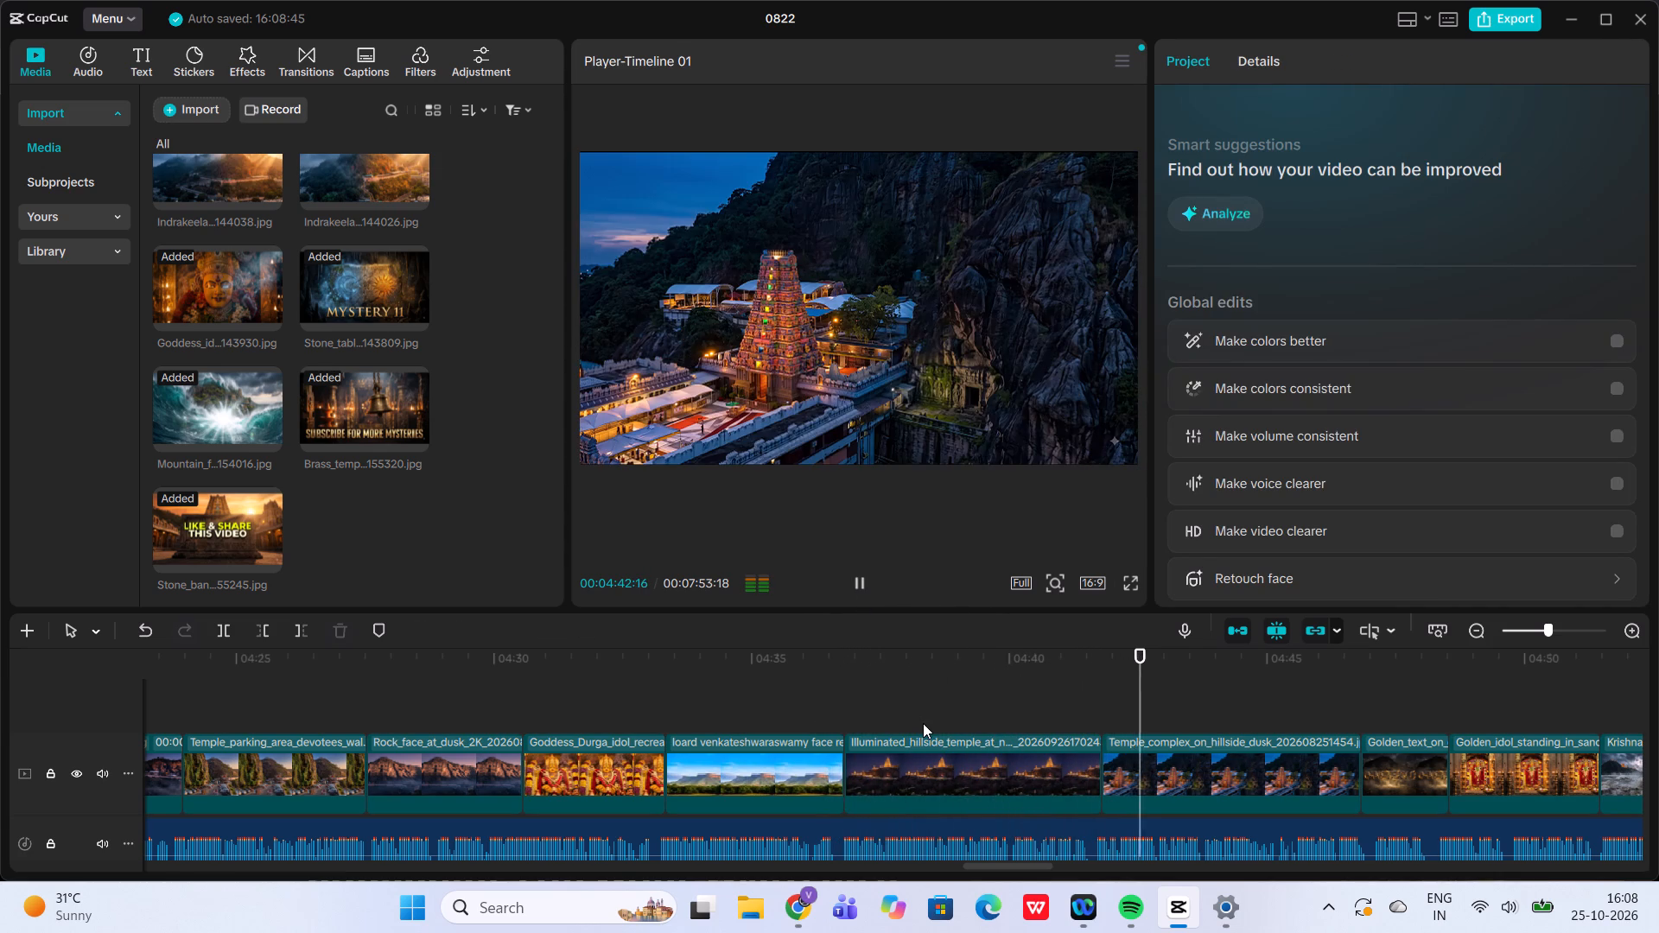
# Fine-tune the "Illuminated hillside temple" image's vertical position, lowering it to about Y -291 and raising it slightly, and play back the clip.
pyautogui.click(934, 754)
pyautogui.moveTo(907, 418); pyautogui.dragTo(907, 419)
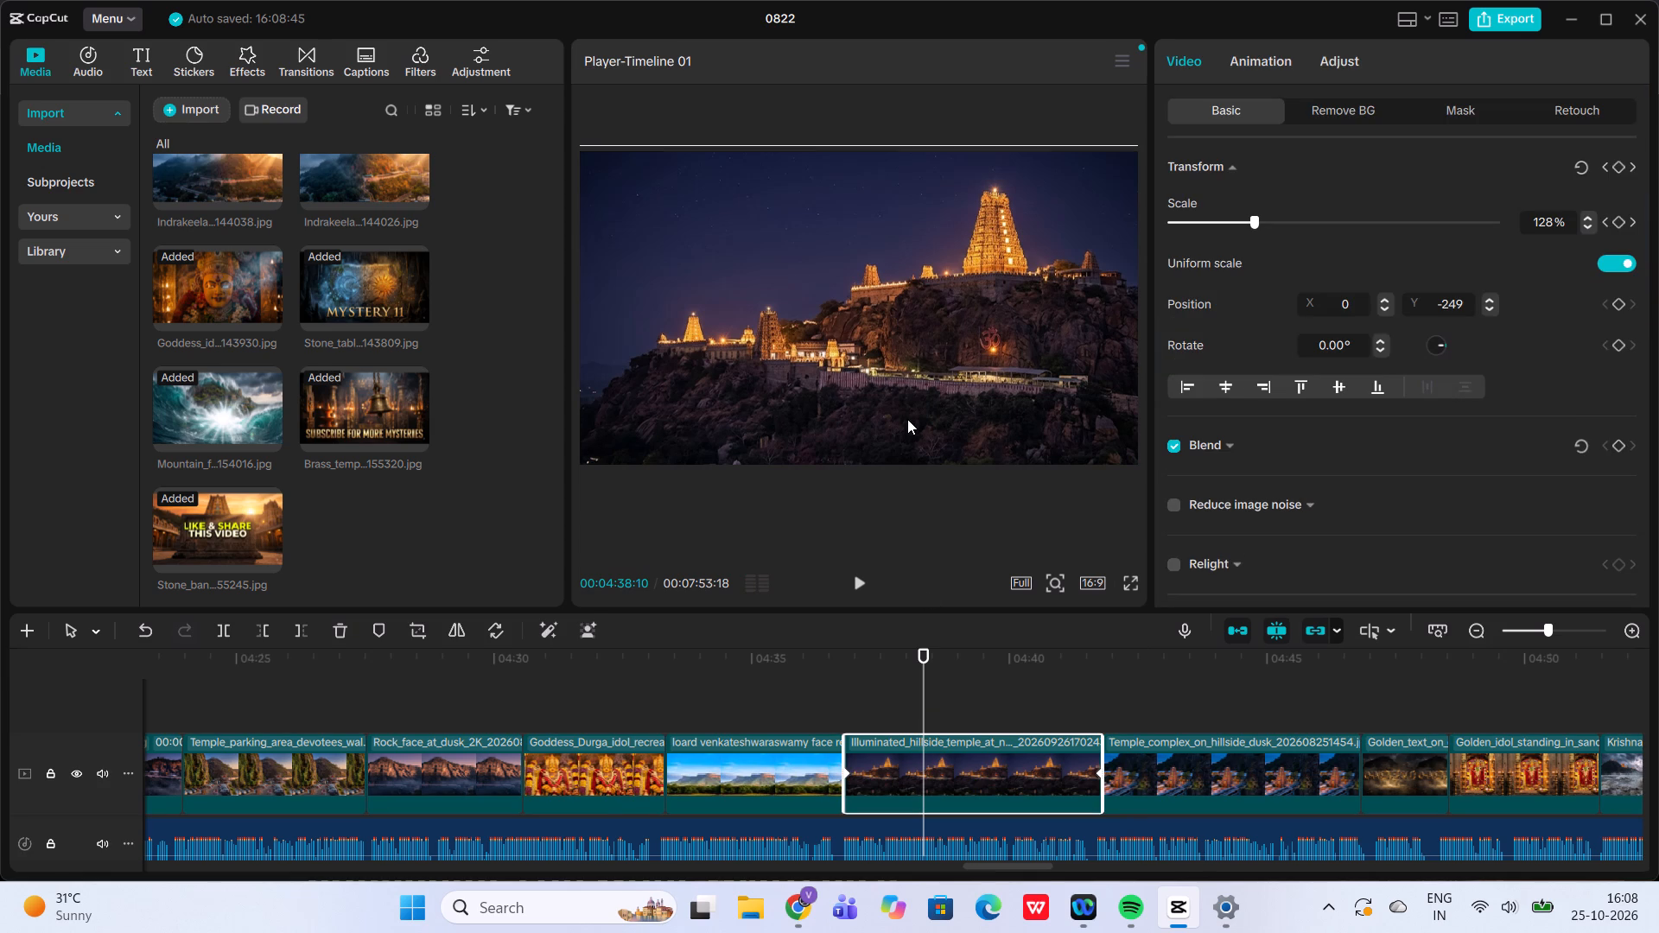
pyautogui.moveTo(907, 419); pyautogui.dragTo(912, 428)
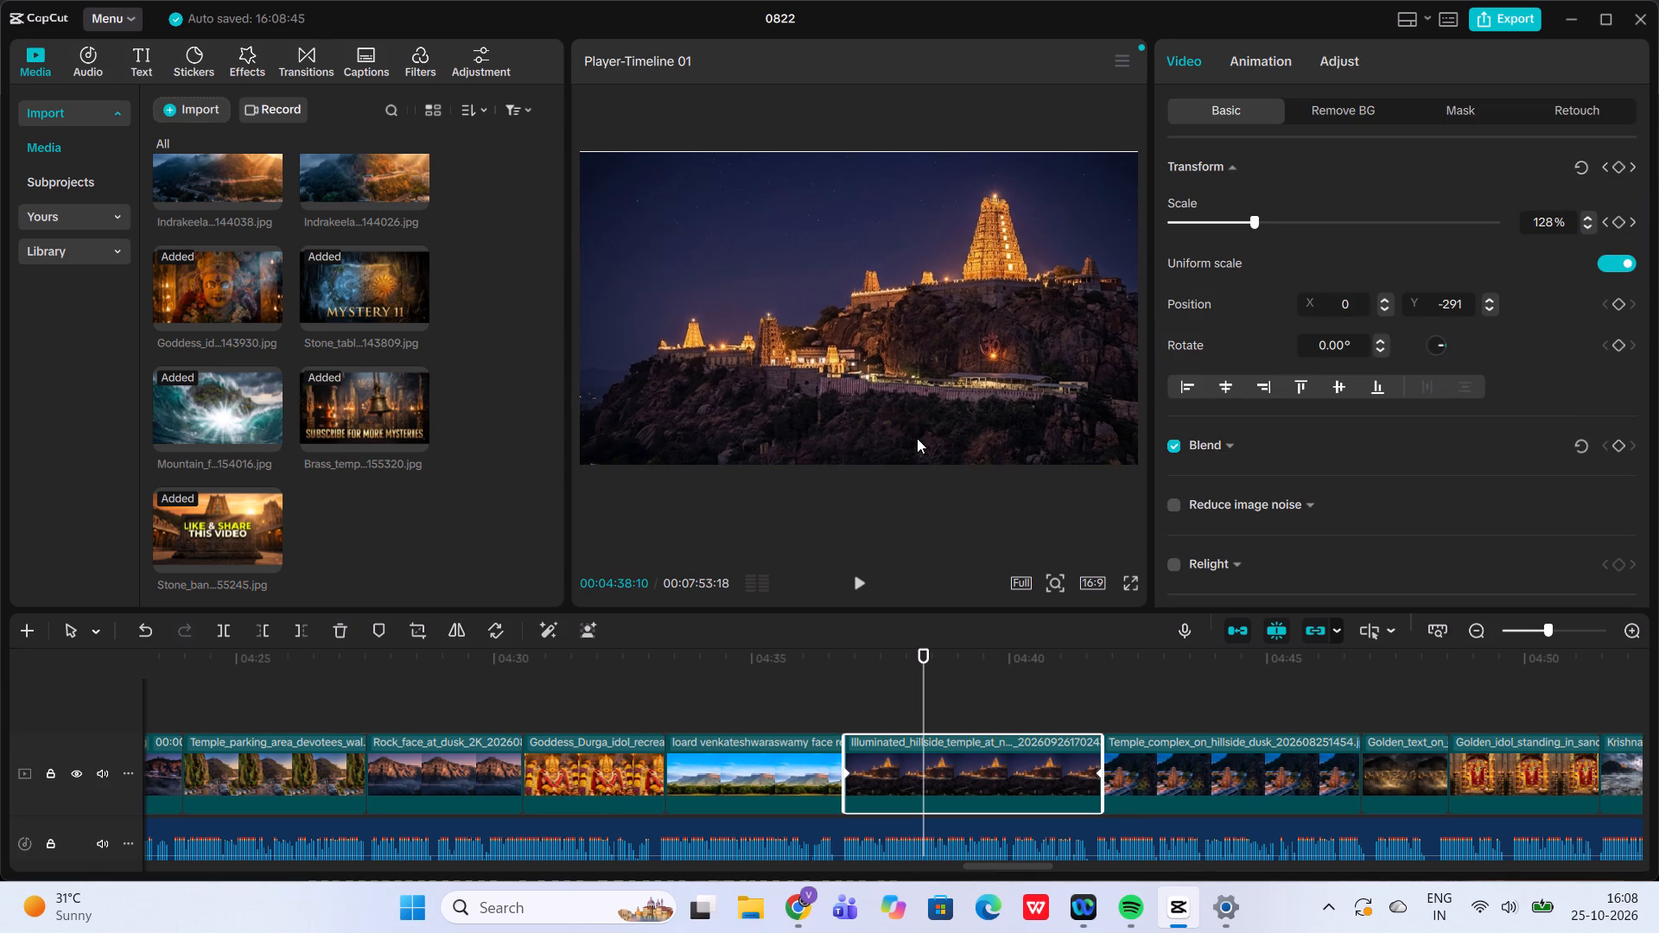
pyautogui.moveTo(917, 438); pyautogui.dragTo(918, 410)
pyautogui.moveTo(918, 410); pyautogui.dragTo(918, 392)
pyautogui.moveTo(918, 392); pyautogui.dragTo(920, 384)
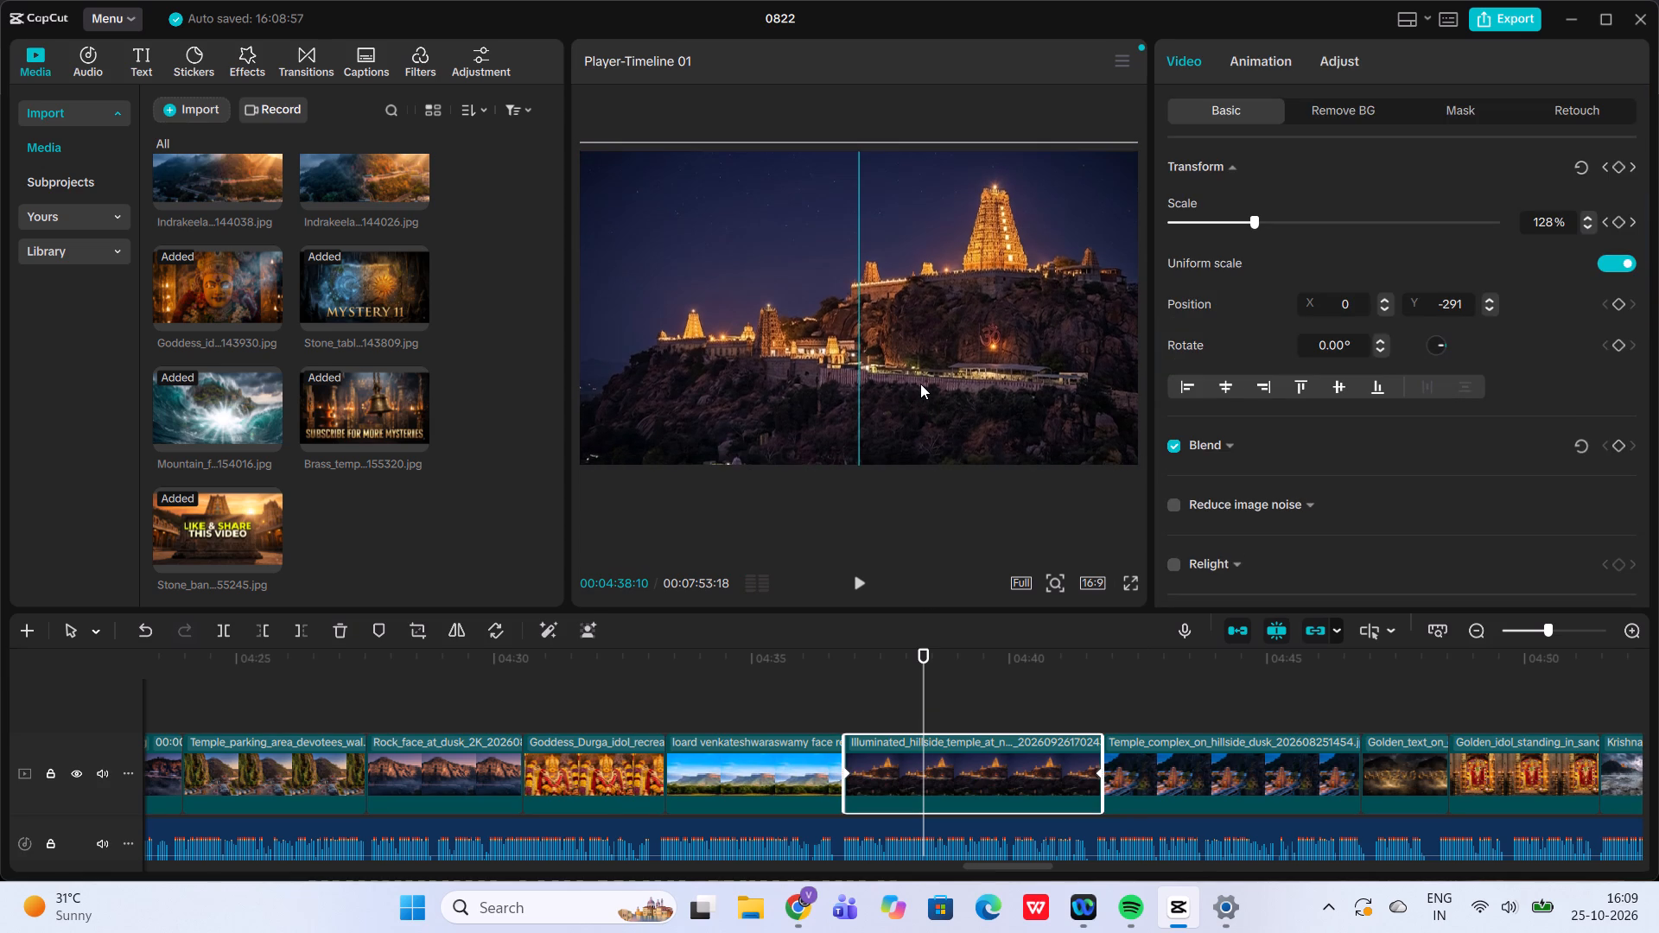
pyautogui.moveTo(920, 384); pyautogui.dragTo(918, 384)
pyautogui.click(837, 707)
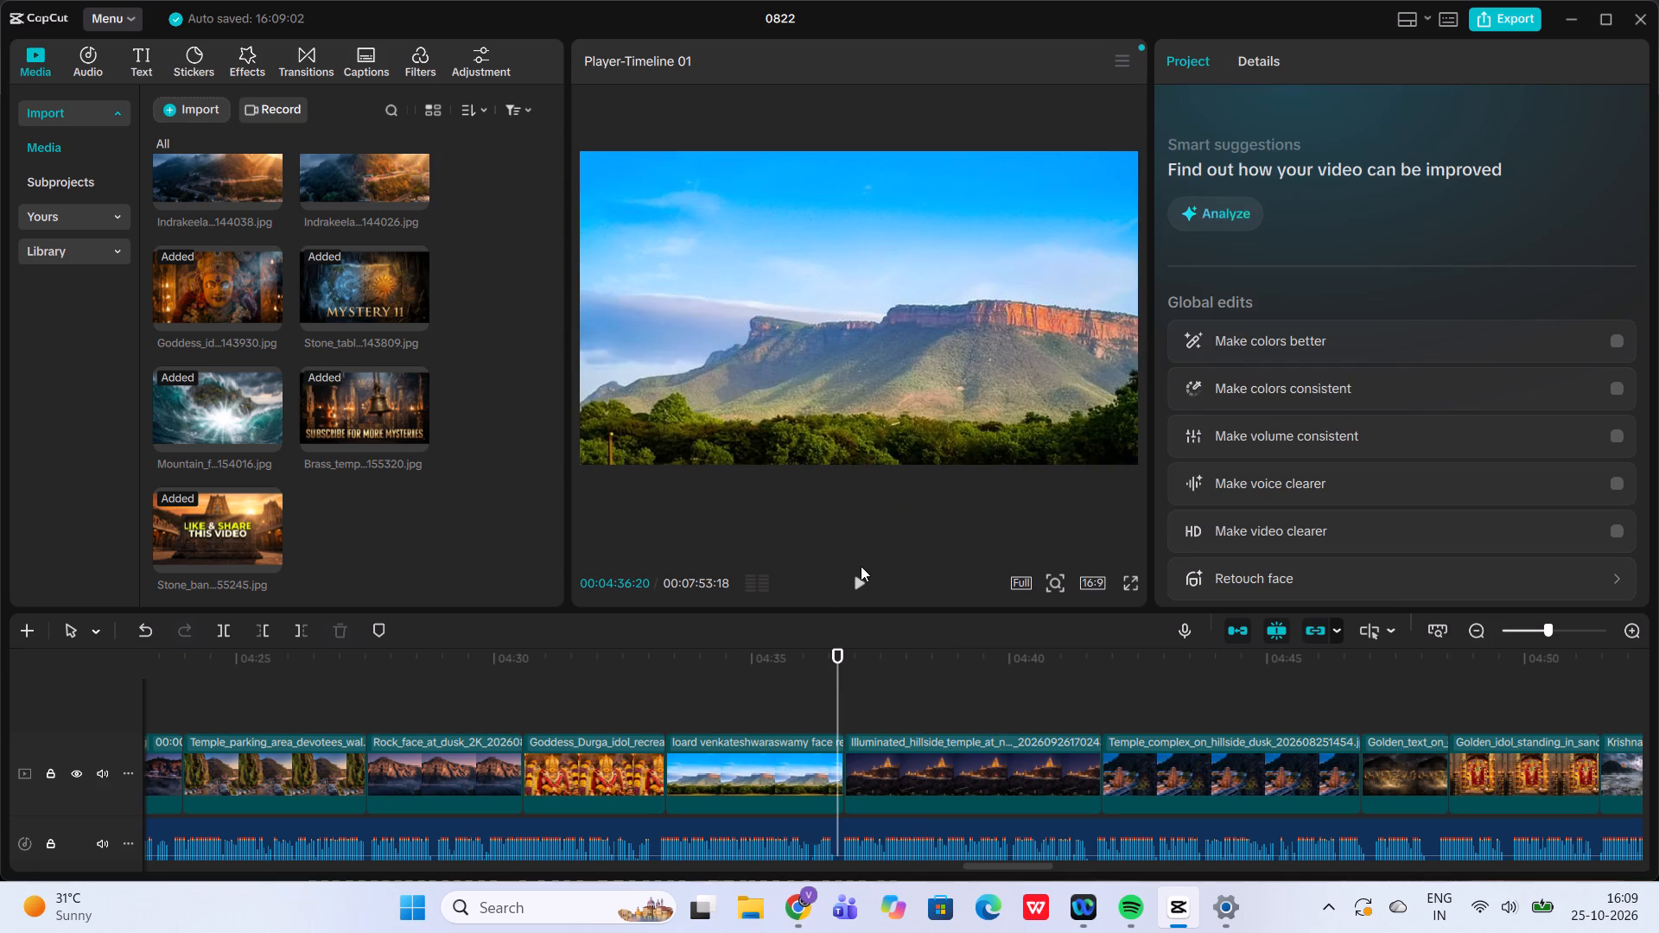
pyautogui.click(861, 566)
pyautogui.click(858, 586)
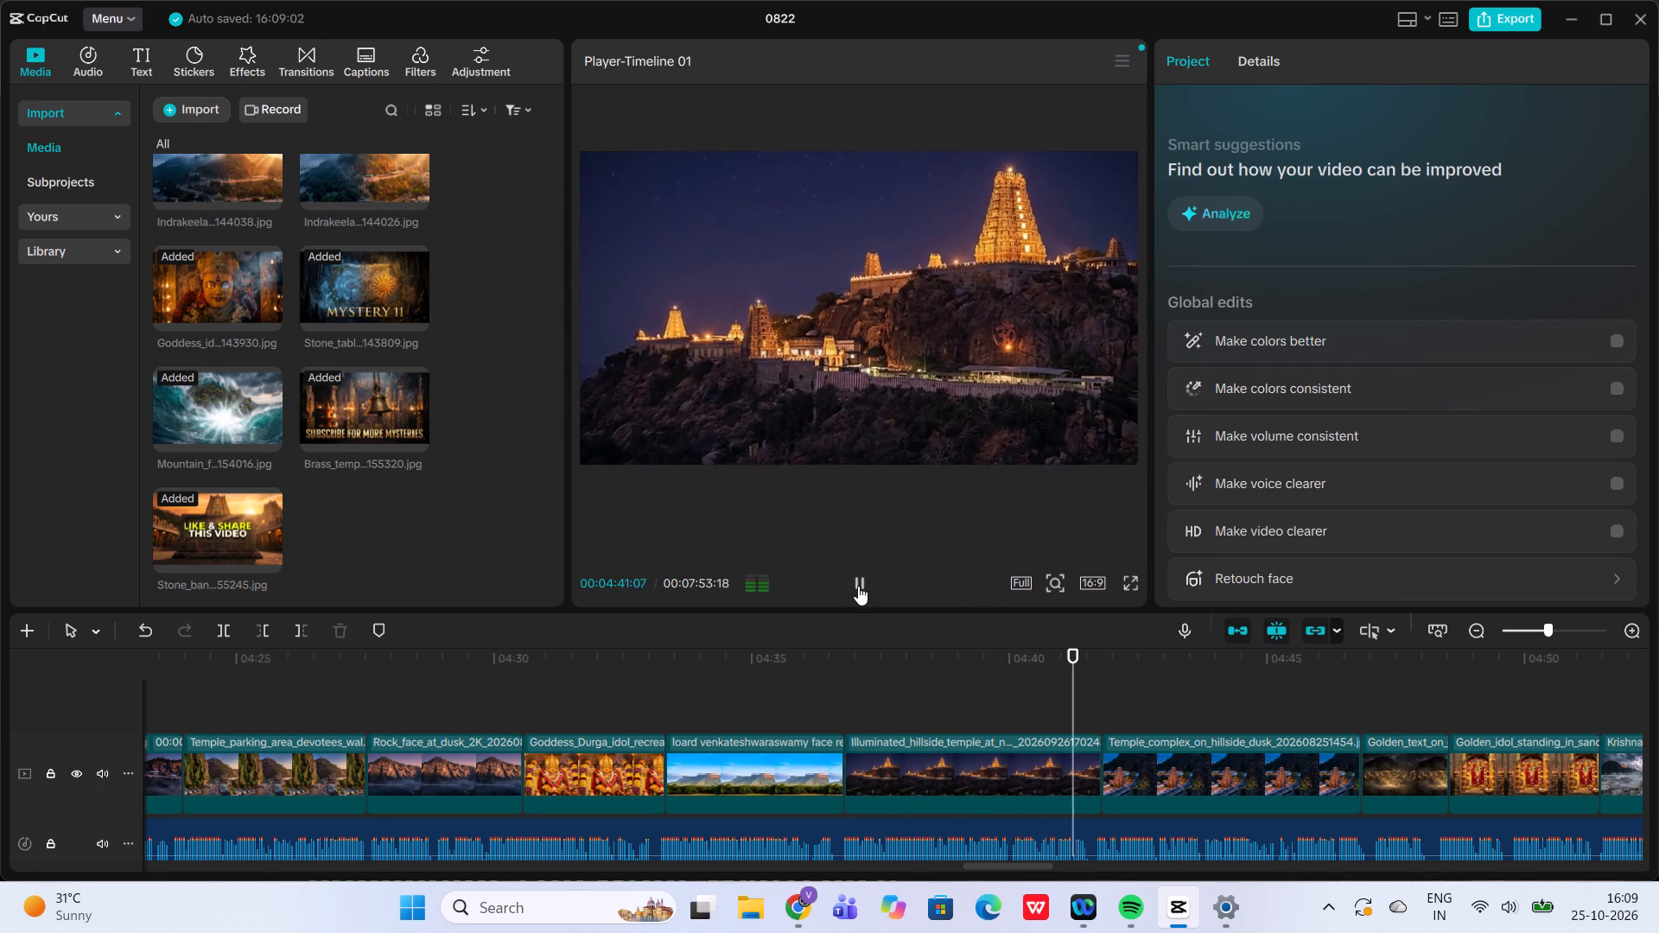
pyautogui.click(858, 586)
# Add a 111% scale keyframe at the start of the "Temple complex on hillside dusk" clip, at 04:41:24.
pyautogui.hscroll(-1, 1101, 757)
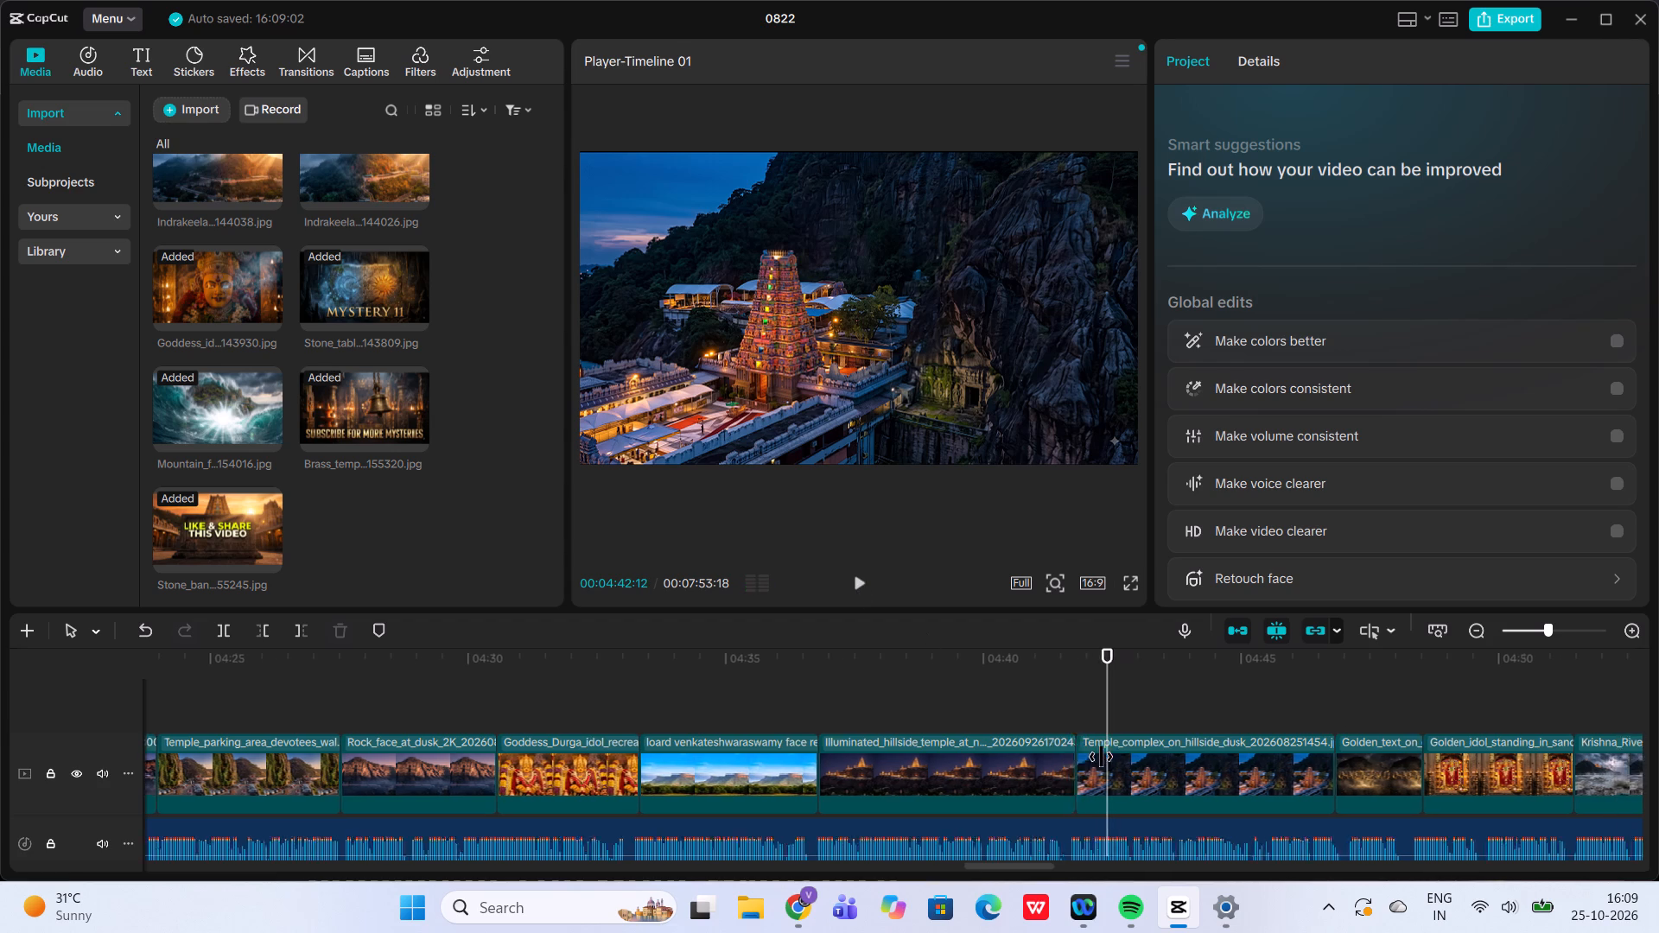
pyautogui.hscroll(-1, 1101, 757)
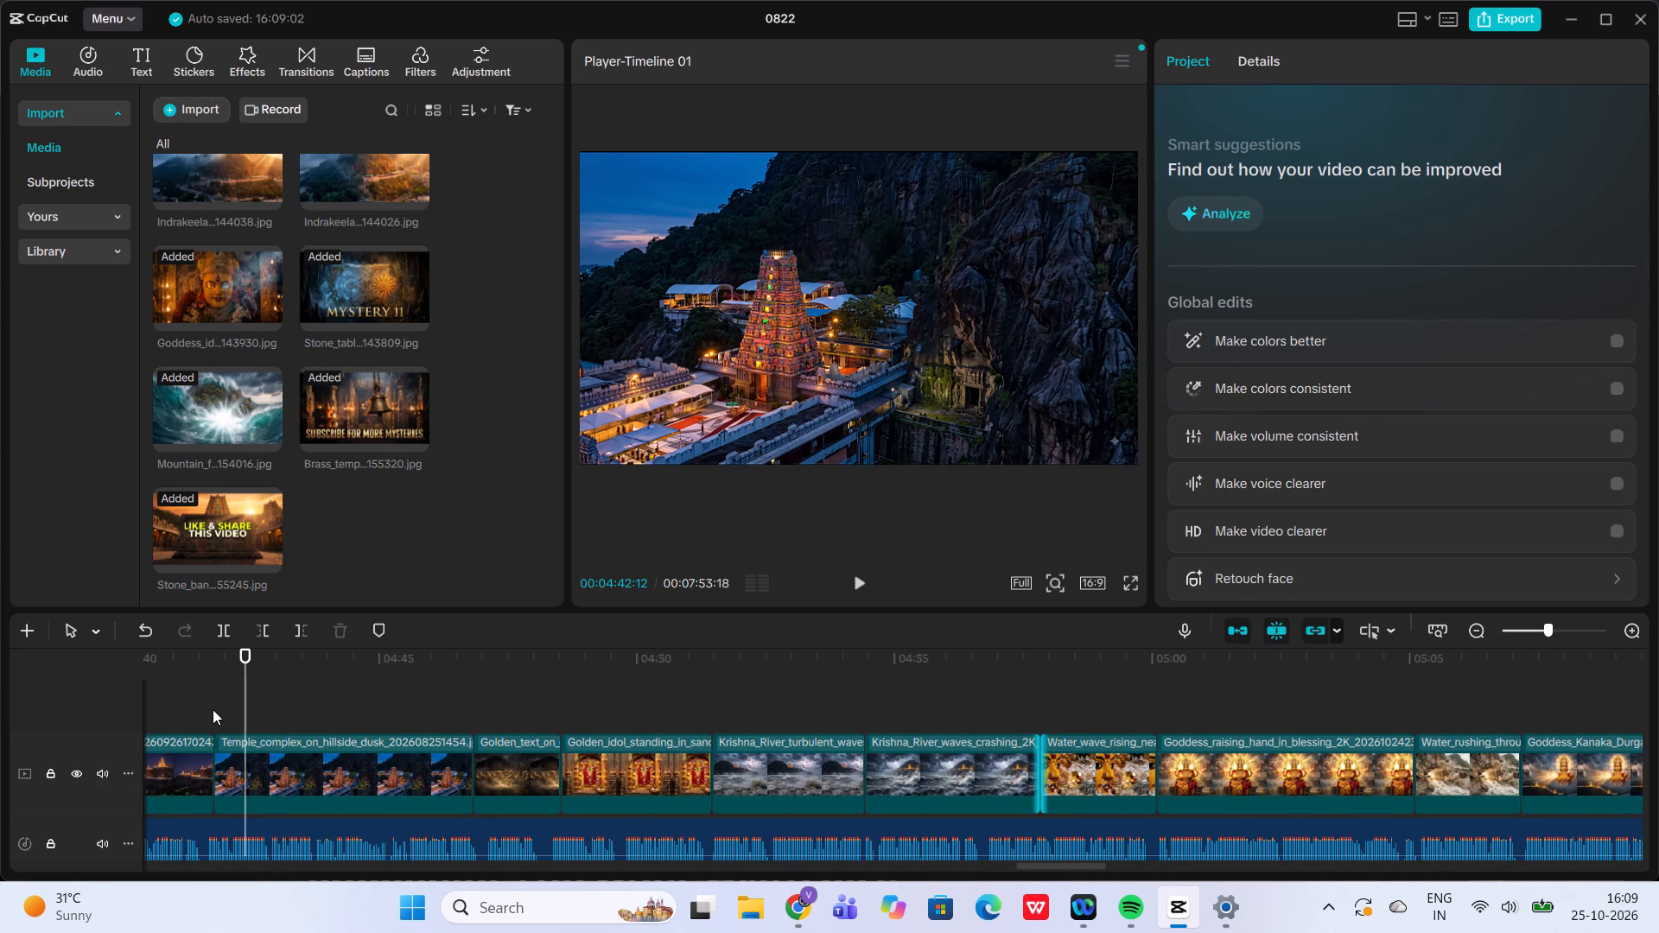
pyautogui.doubleClick(213, 709)
pyautogui.click(309, 737)
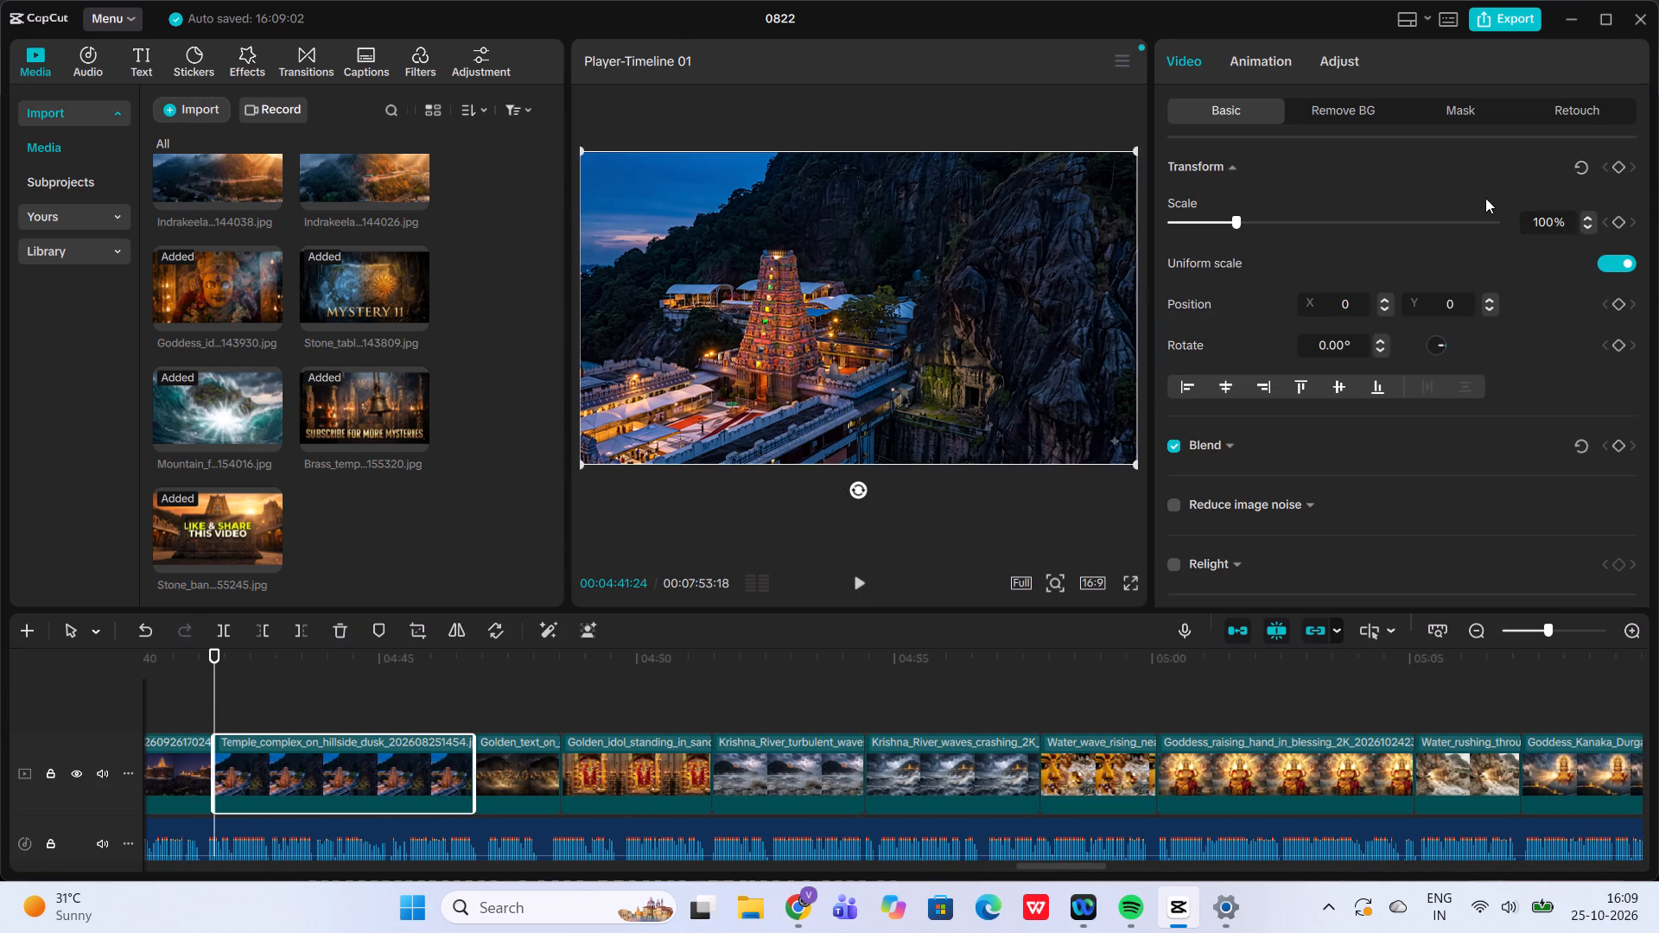
pyautogui.click(1243, 225)
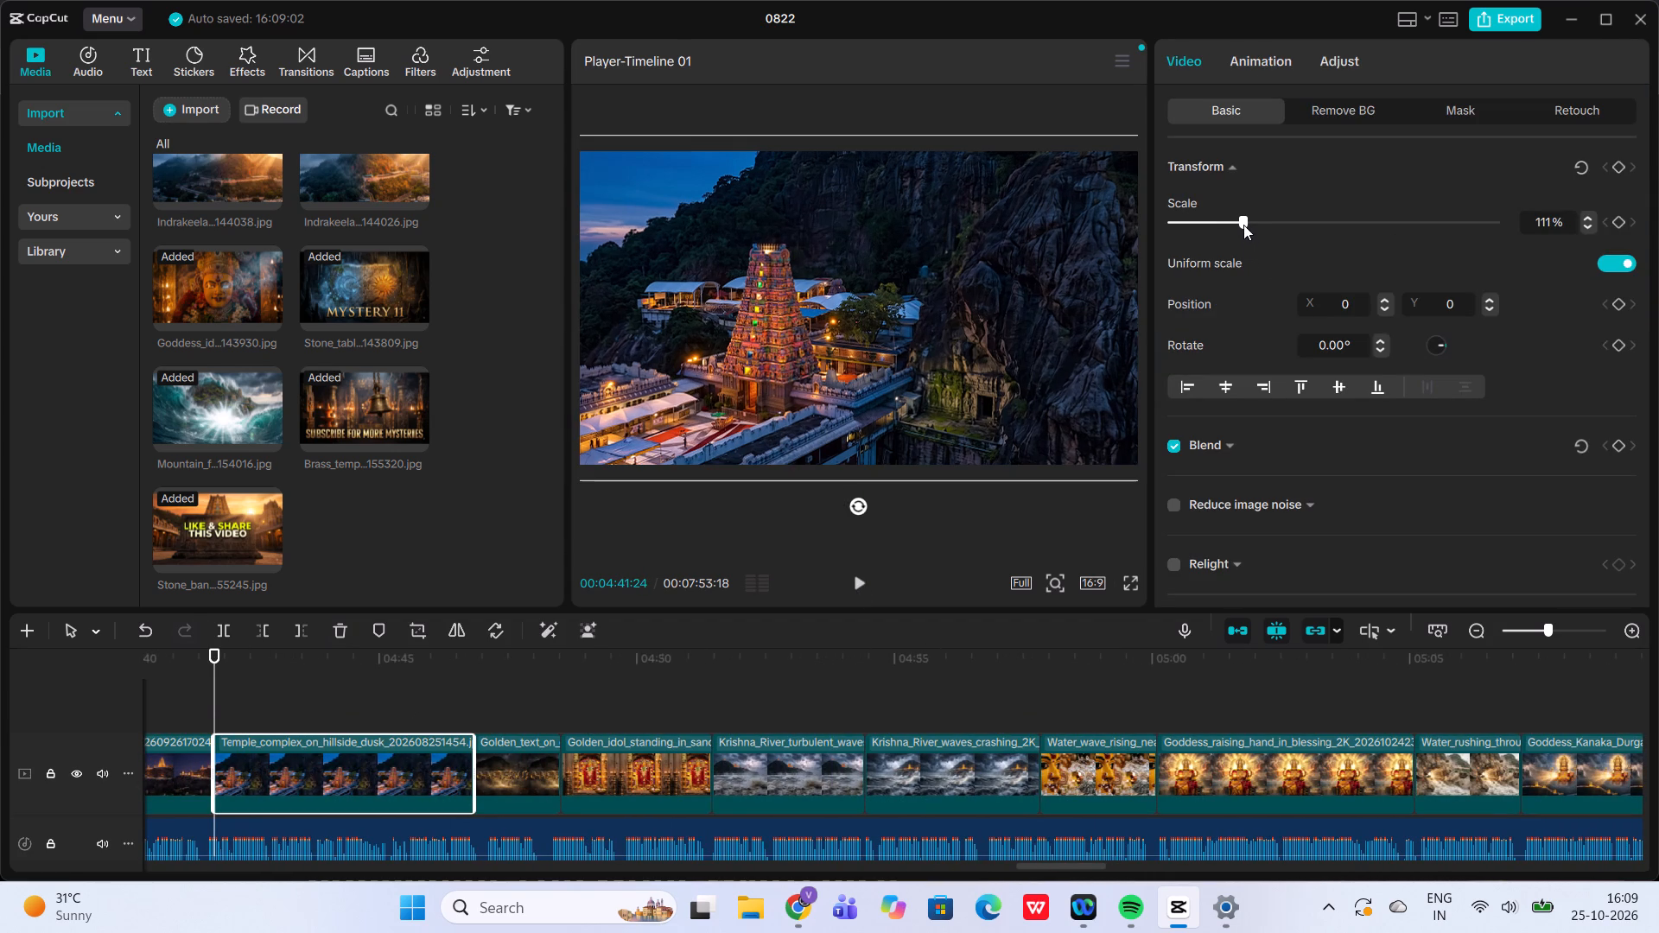
pyautogui.click(1615, 221)
# Add a 134% scale keyframe at the end of the "Temple complex on hillside dusk" clip, at 04:46:25.
pyautogui.click(476, 685)
pyautogui.click(414, 739)
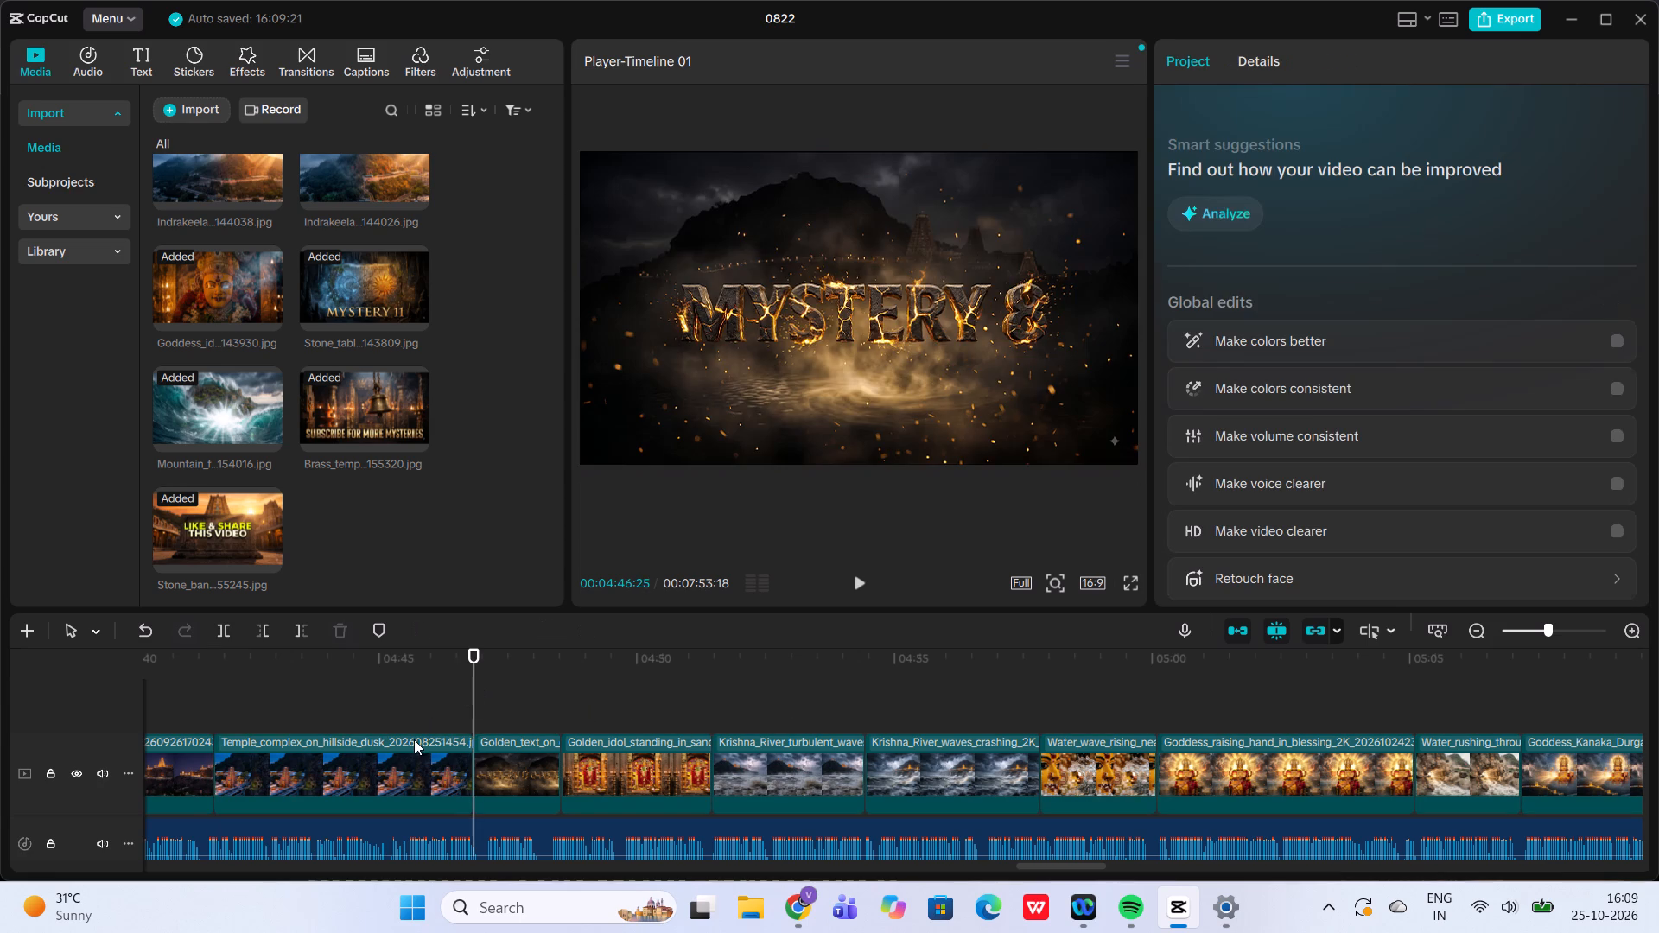
pyautogui.click(1251, 219)
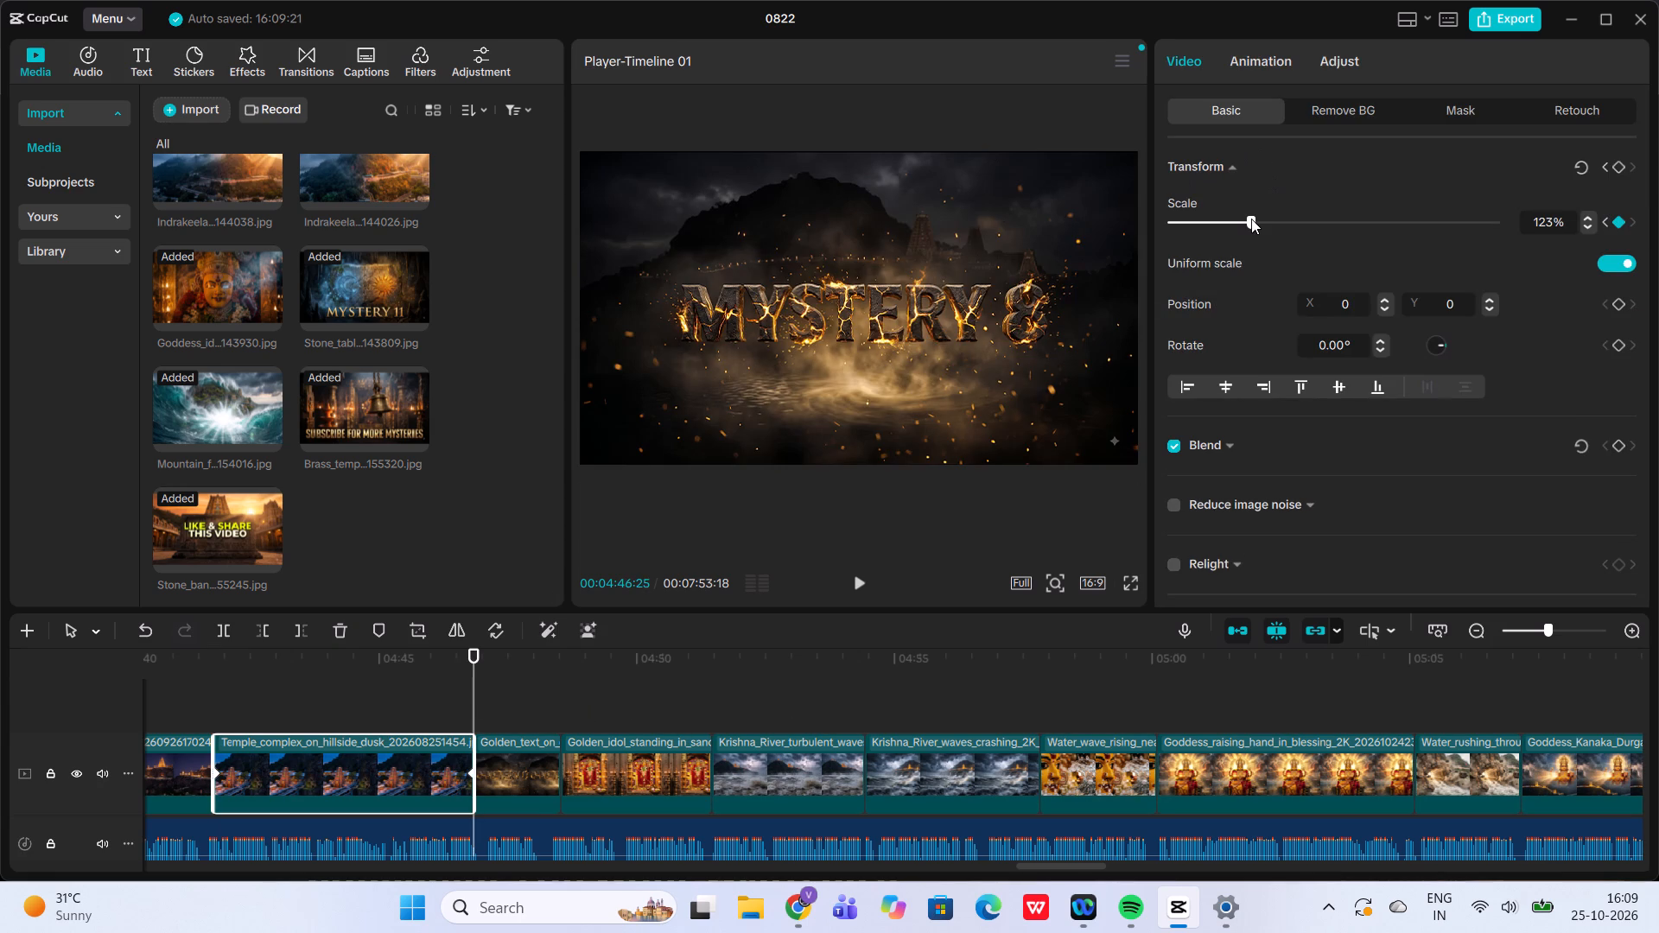
pyautogui.click(1251, 219)
# Play back the "Temple complex on hillside dusk" clip, and add a 108% scale keyframe at the start of the "Golden text" clip, at 04:46:25.
pyautogui.click(189, 716)
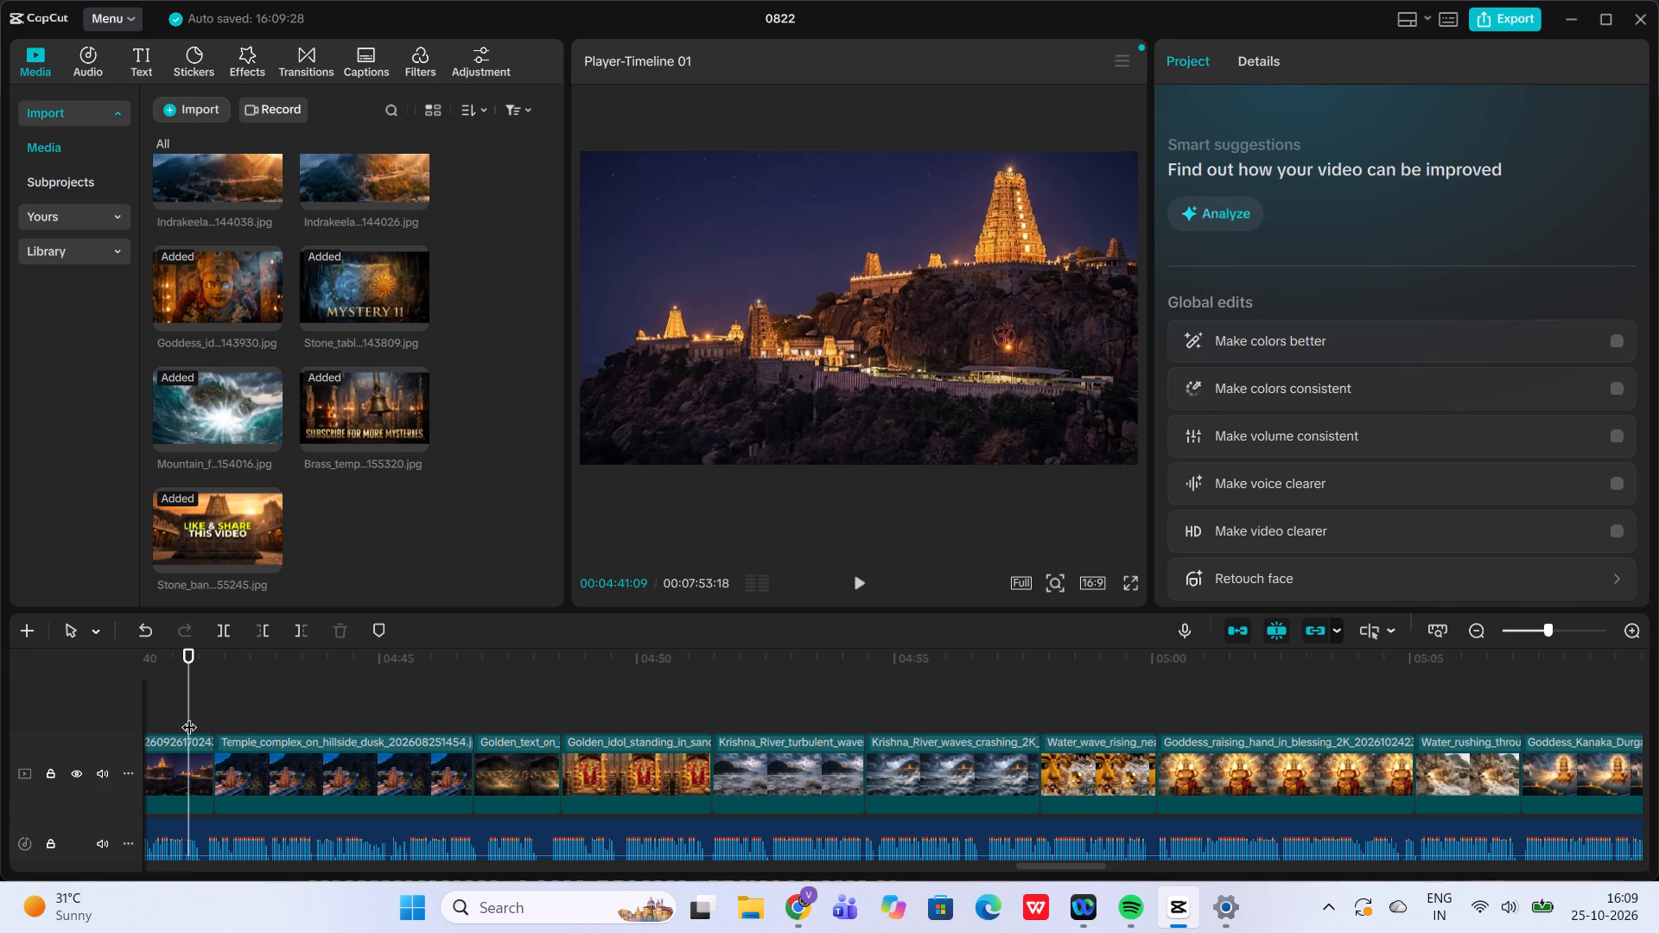
pyautogui.click(848, 577)
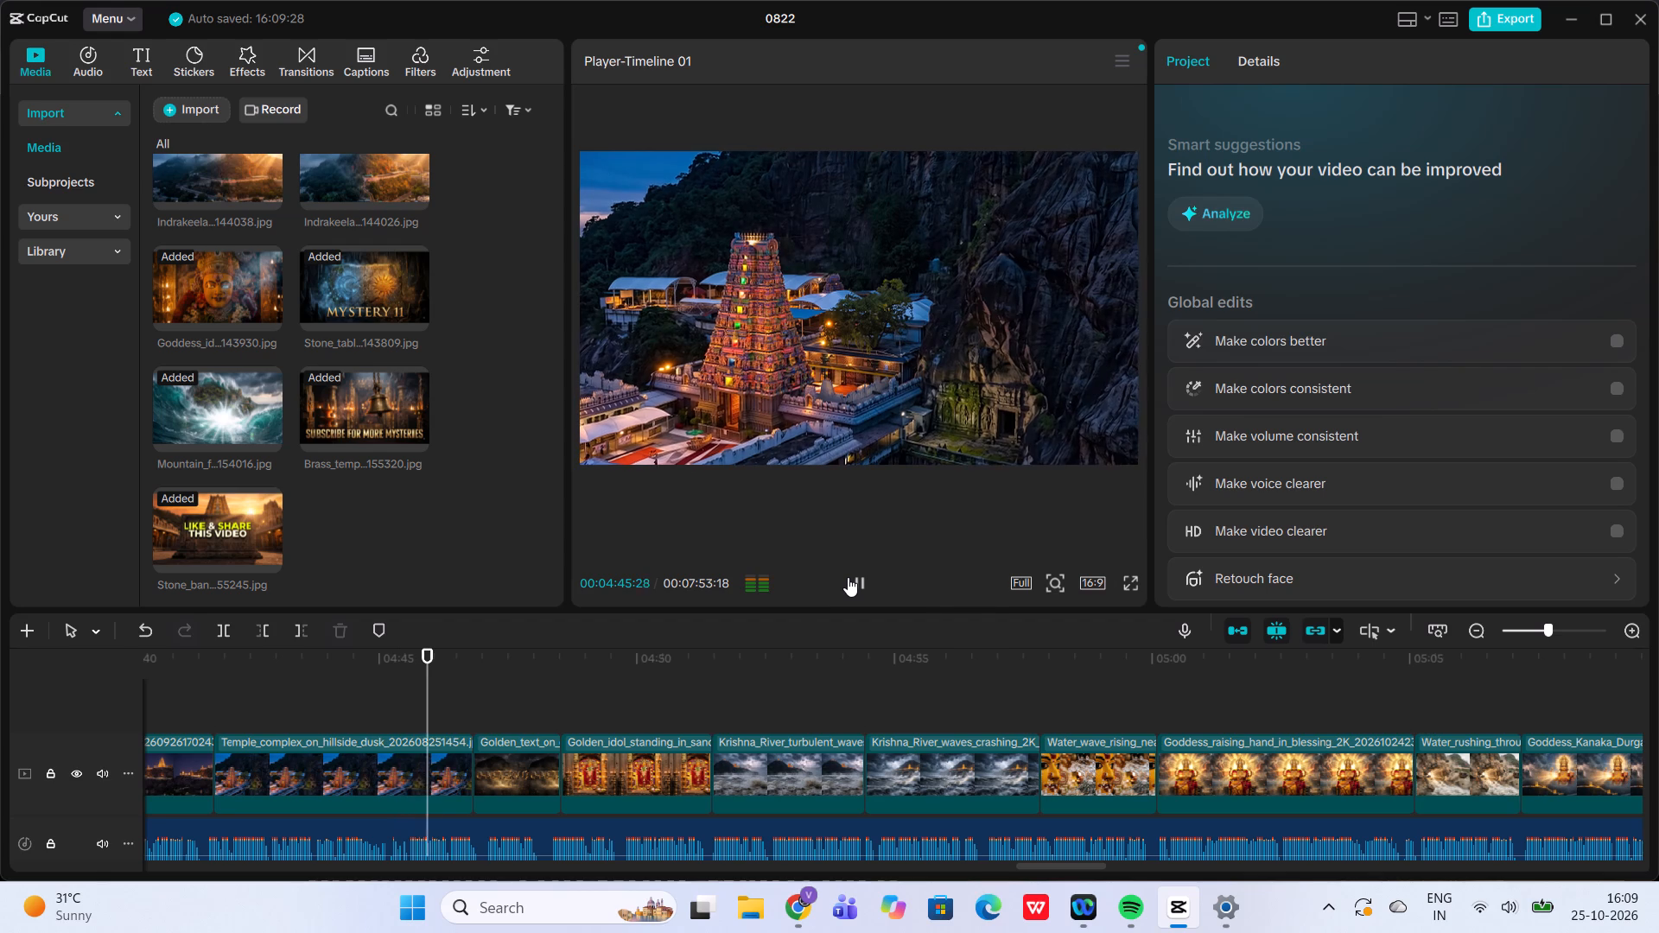
pyautogui.click(469, 716)
pyautogui.click(501, 762)
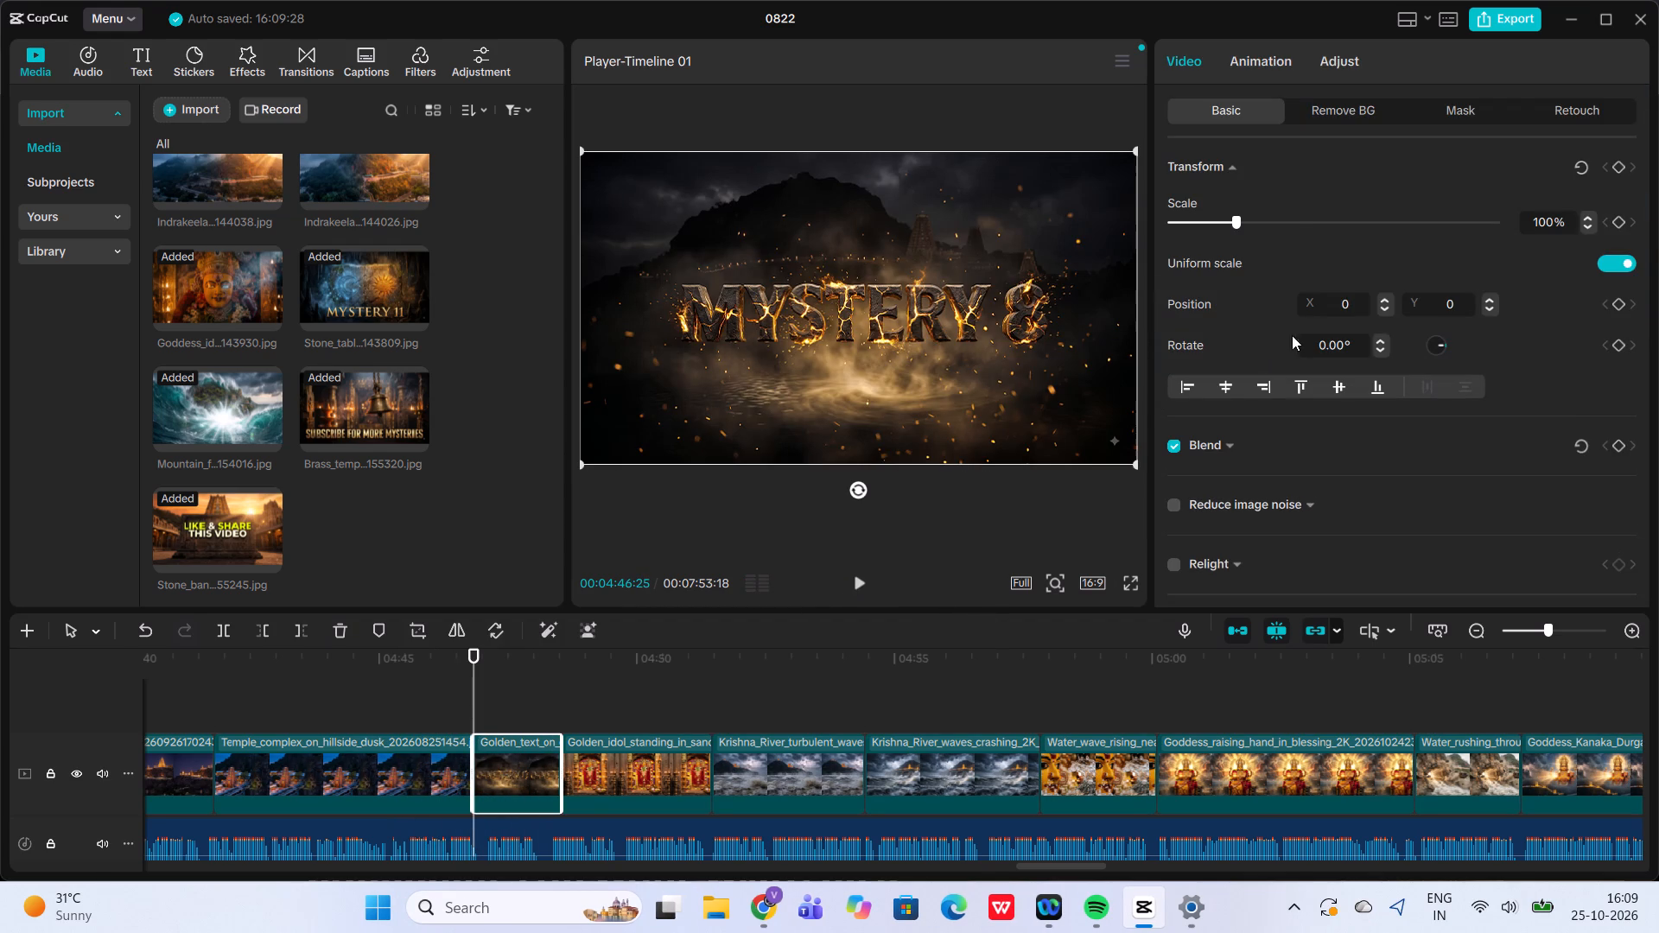
pyautogui.click(1241, 224)
pyautogui.click(1241, 224)
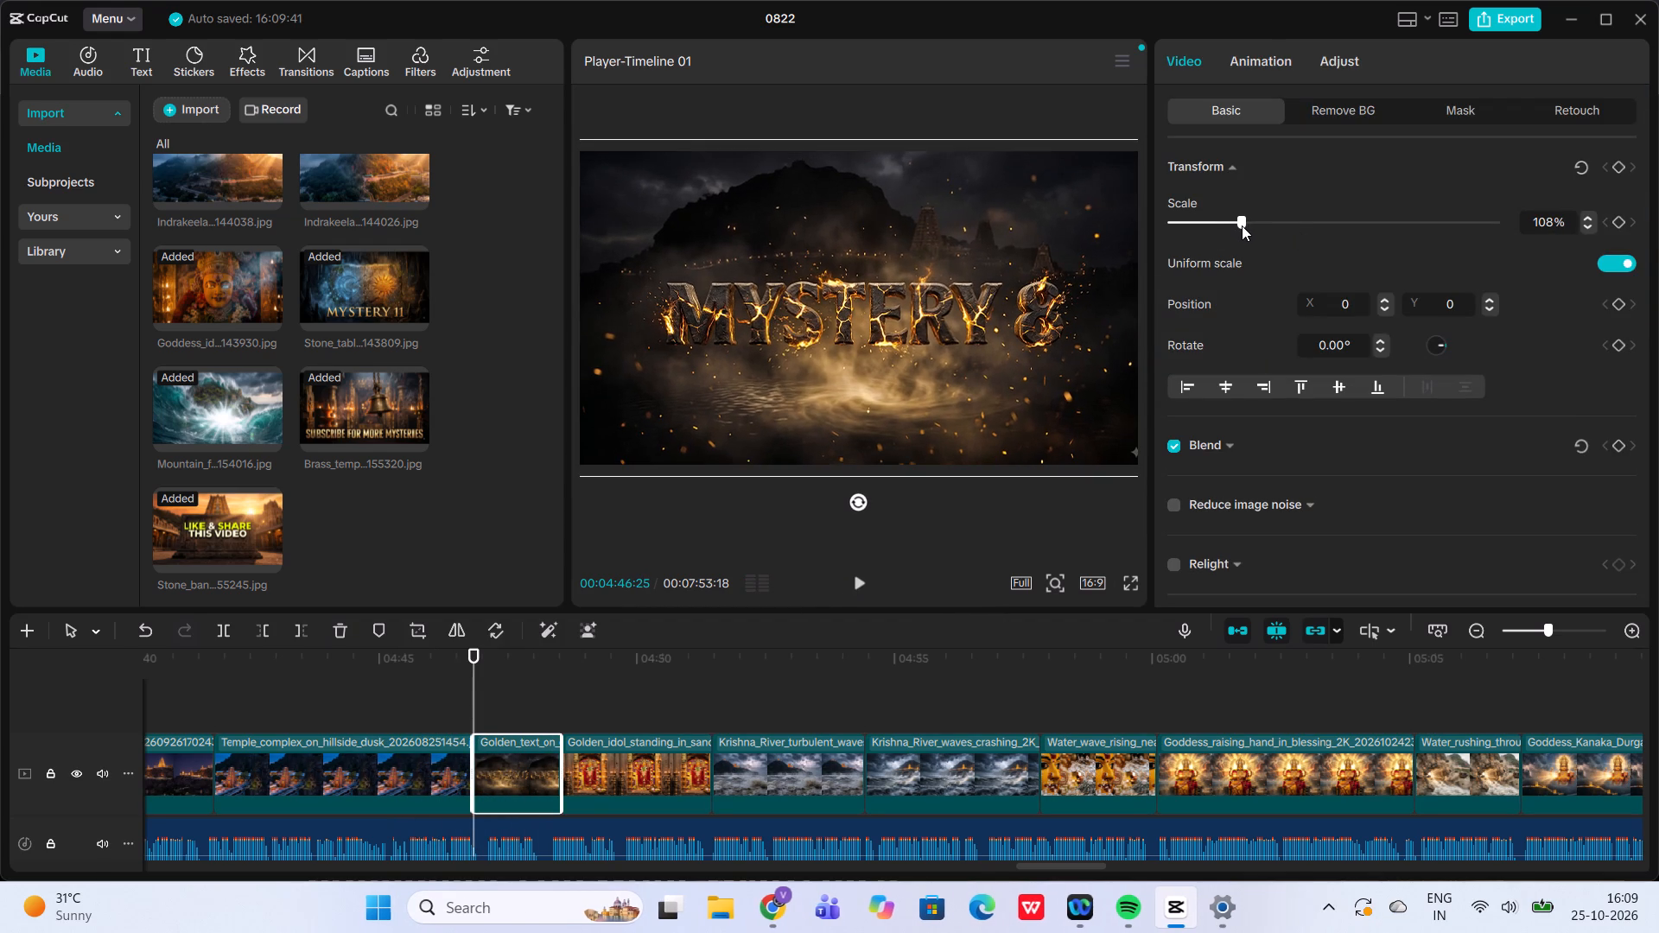
pyautogui.click(1623, 219)
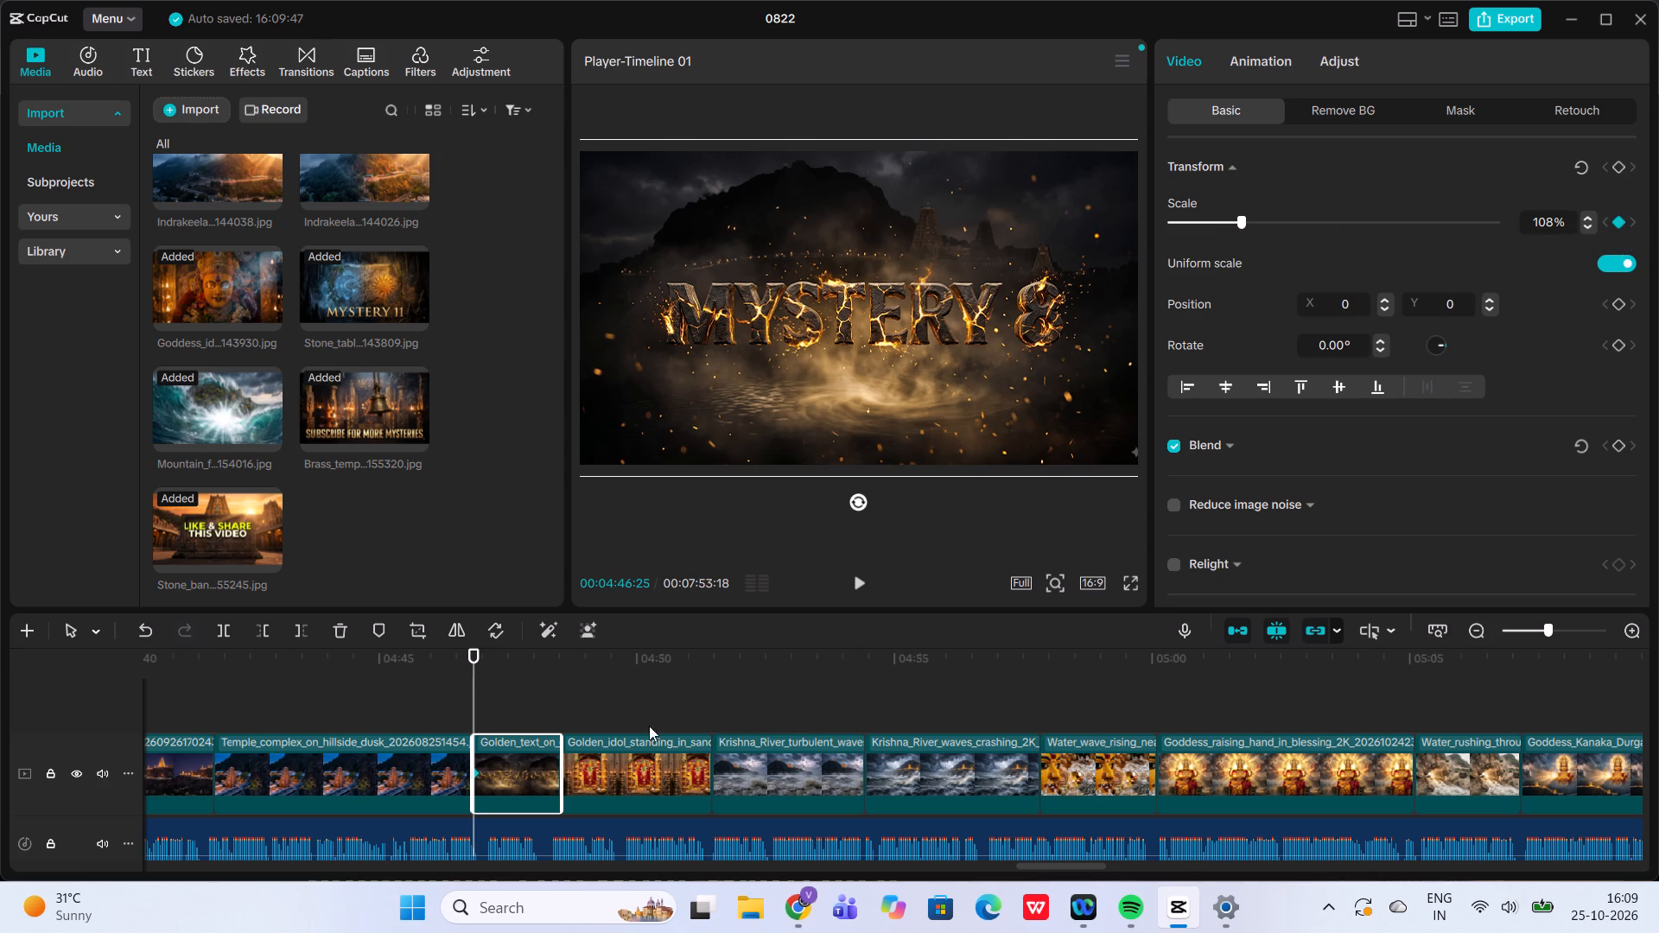
# Add a 123% scale keyframe at the end of the "Golden text" Mystery 8 clip, at 04:48:16, and play back the clip.
pyautogui.click(557, 710)
pyautogui.click(515, 747)
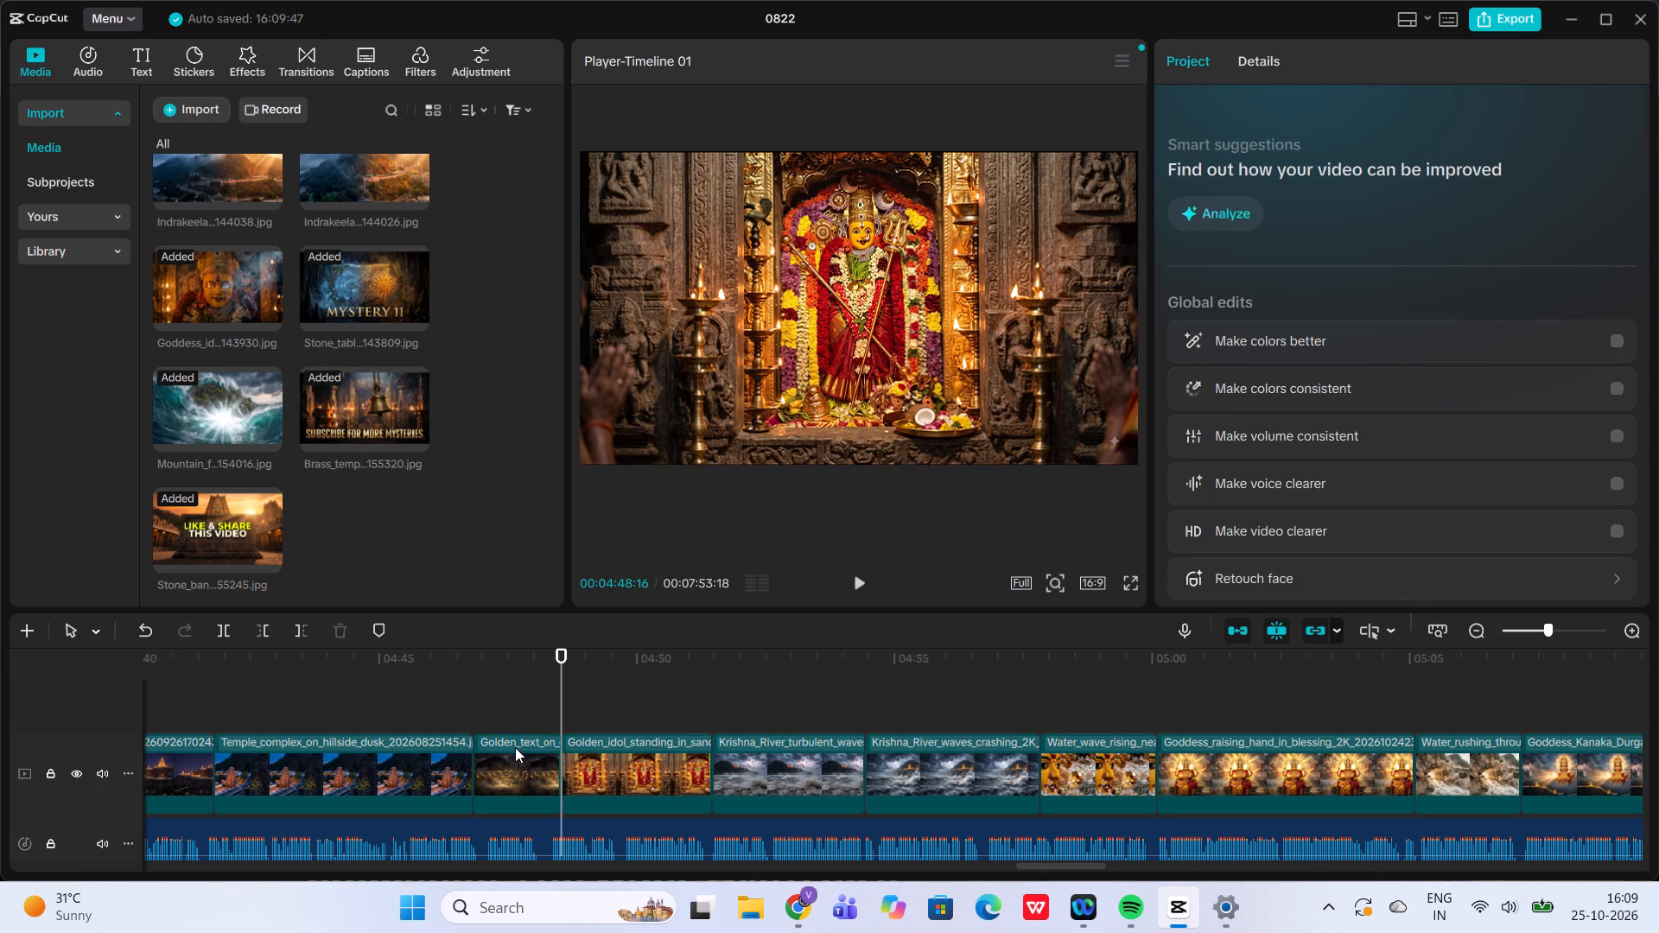
pyautogui.click(1255, 224)
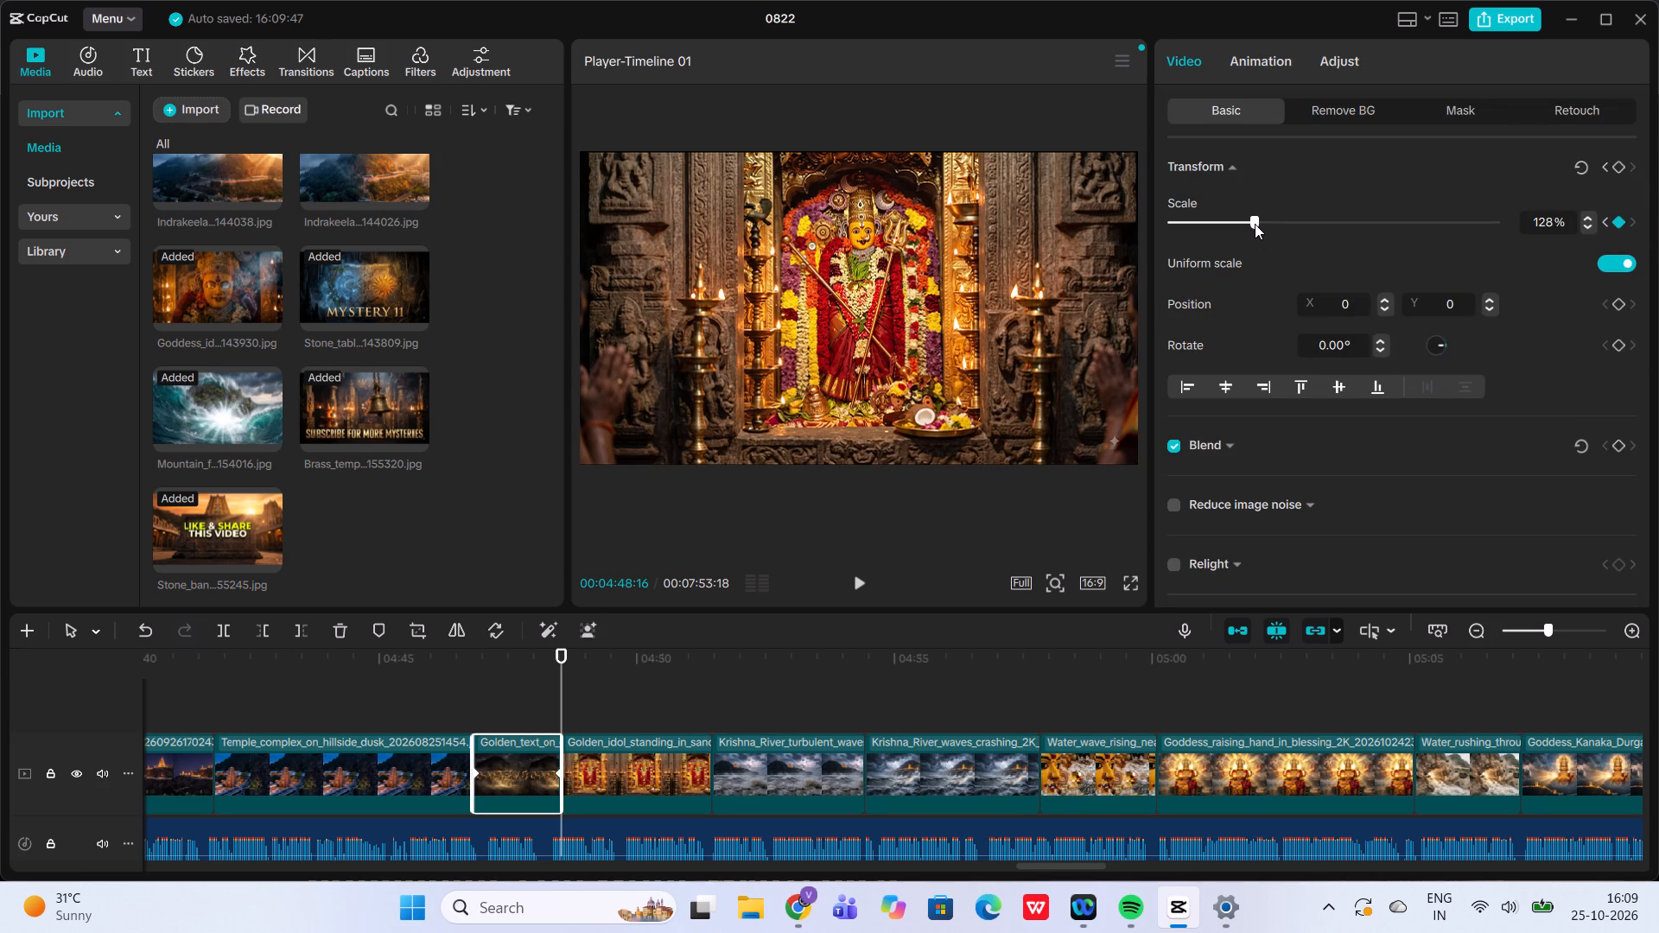
pyautogui.click(1255, 224)
pyautogui.click(471, 678)
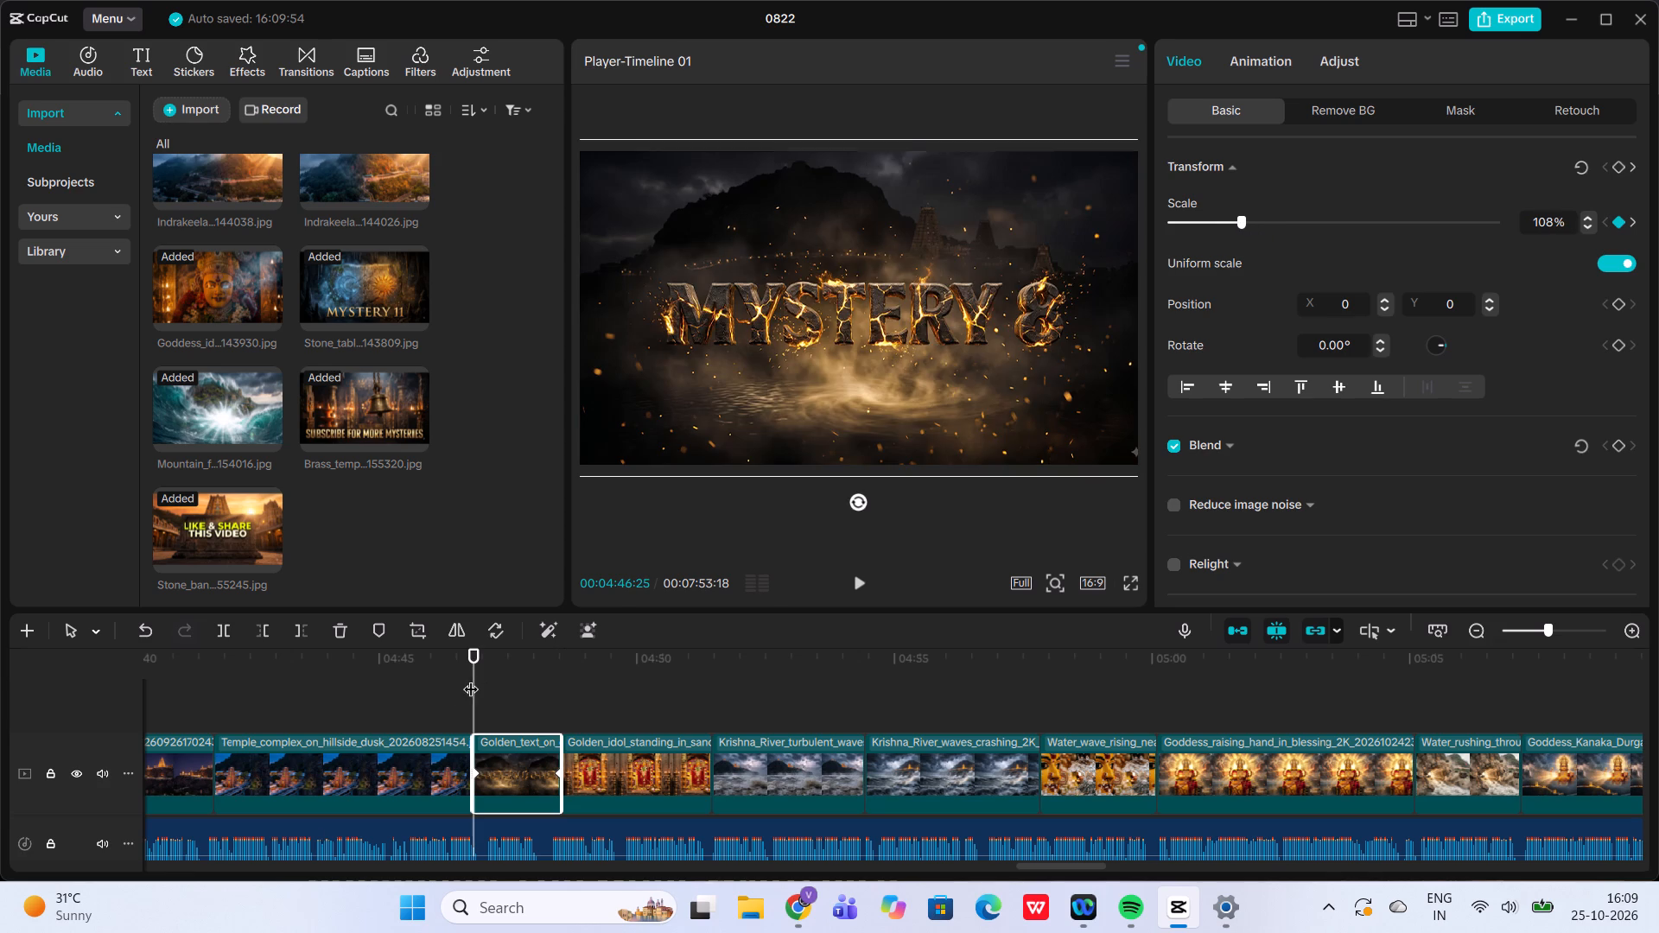
pyautogui.click(428, 676)
pyautogui.moveTo(428, 676); pyautogui.dragTo(448, 690)
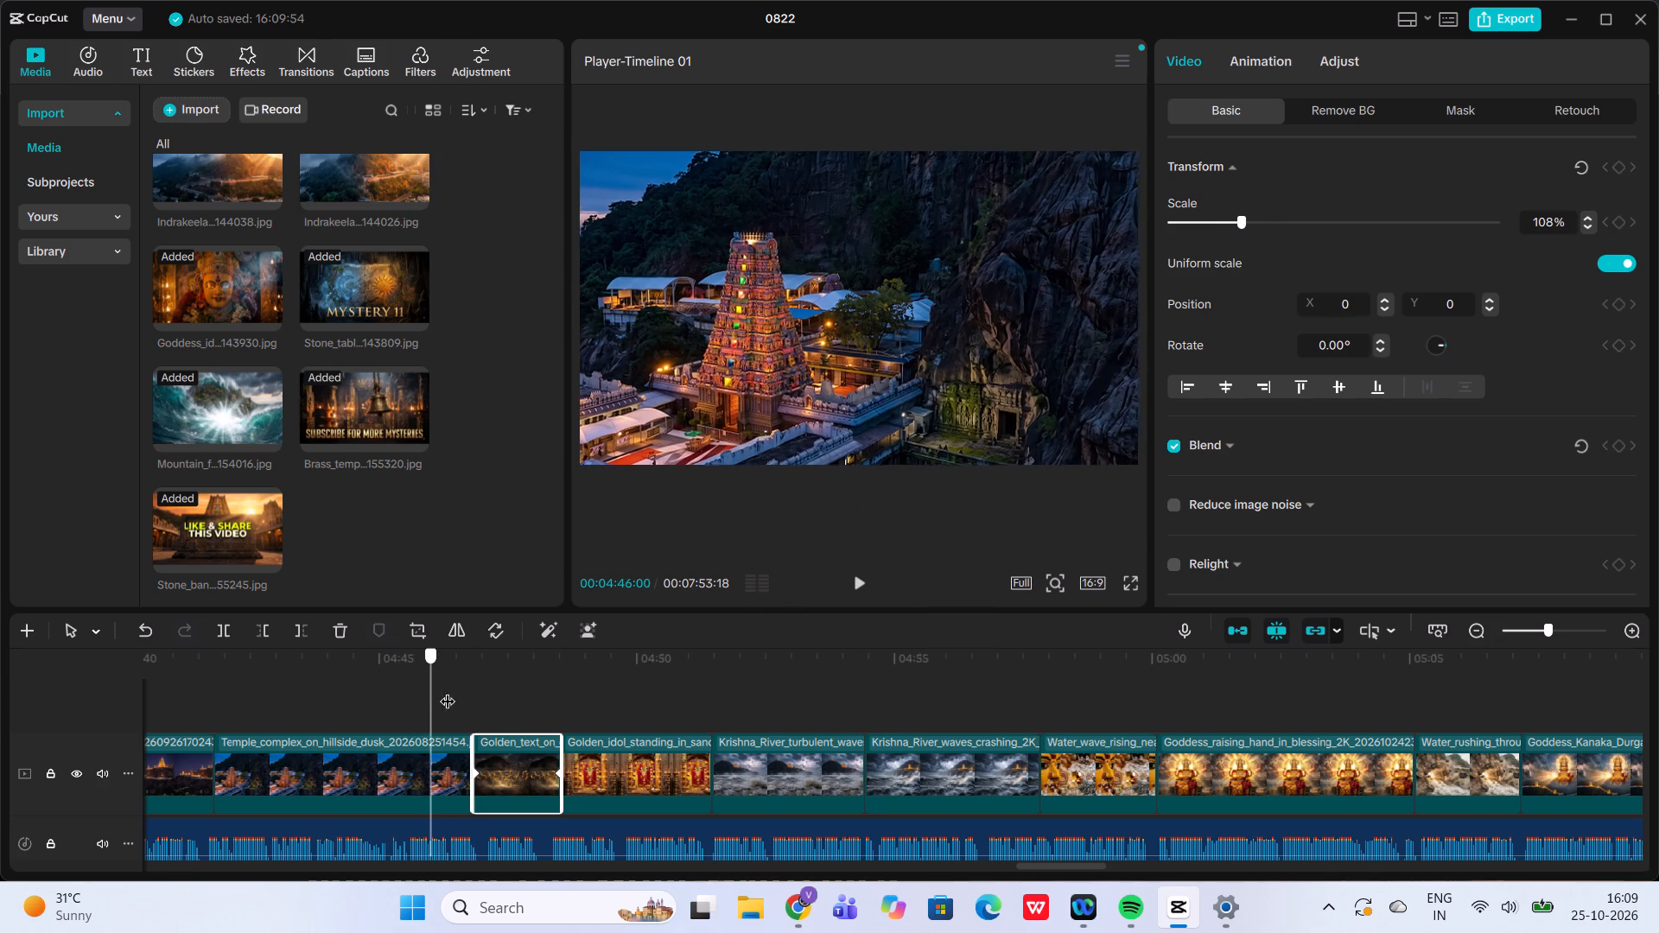
pyautogui.moveTo(448, 690); pyautogui.dragTo(448, 692)
pyautogui.click(448, 692)
pyautogui.click(469, 710)
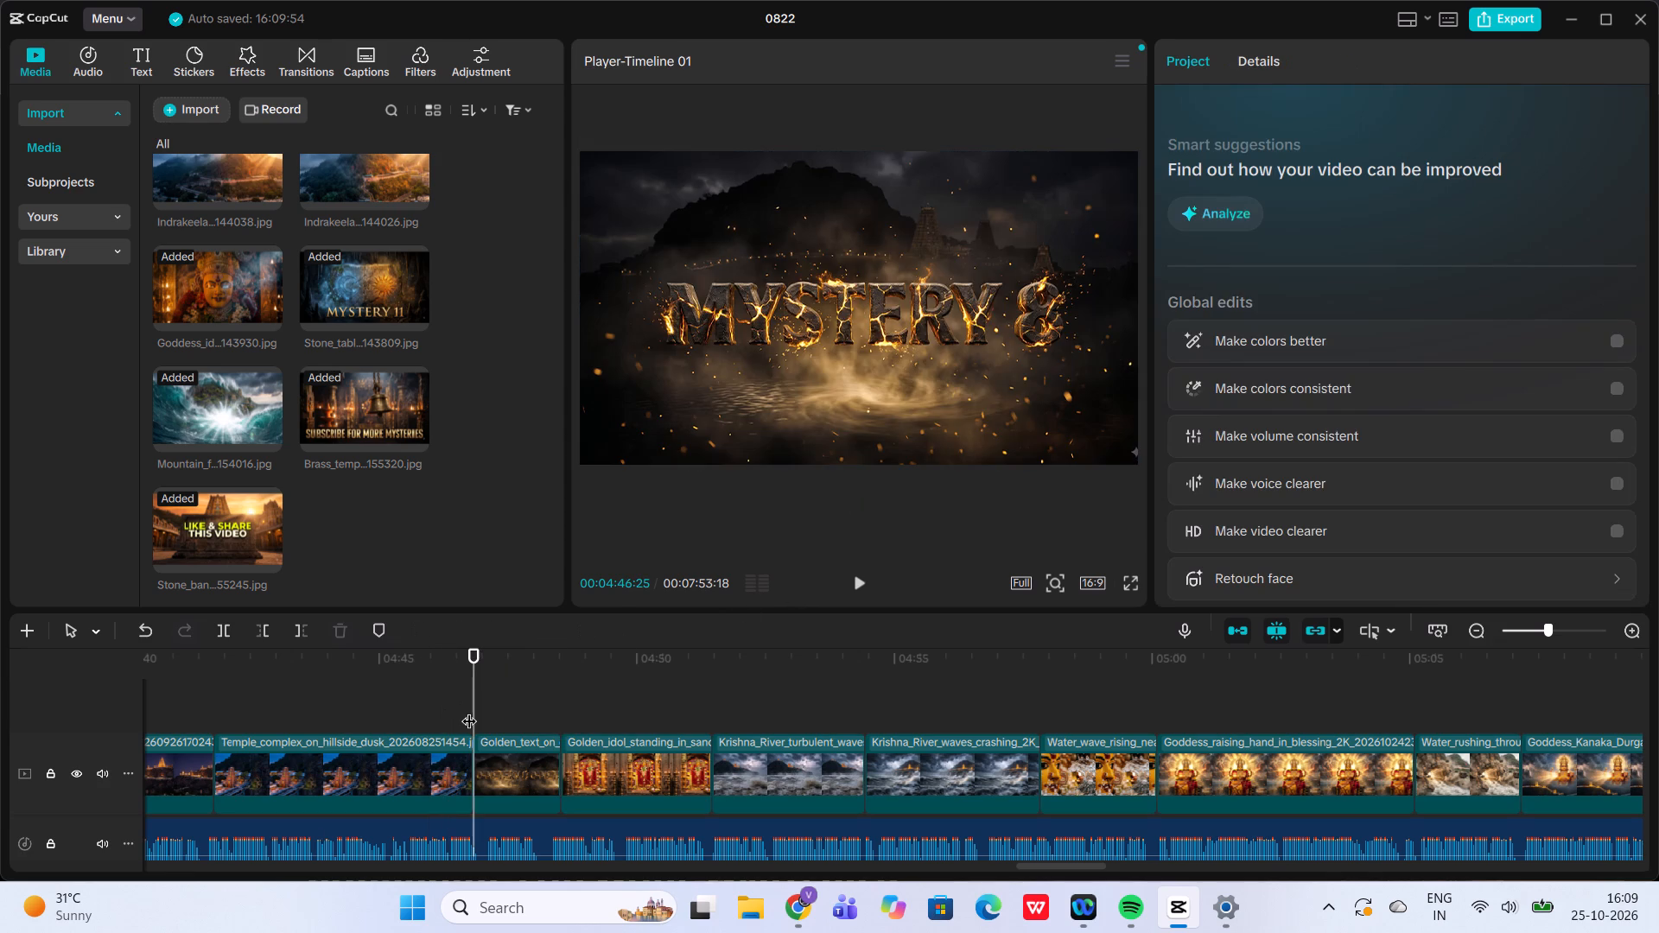
pyautogui.moveTo(469, 710); pyautogui.dragTo(455, 712)
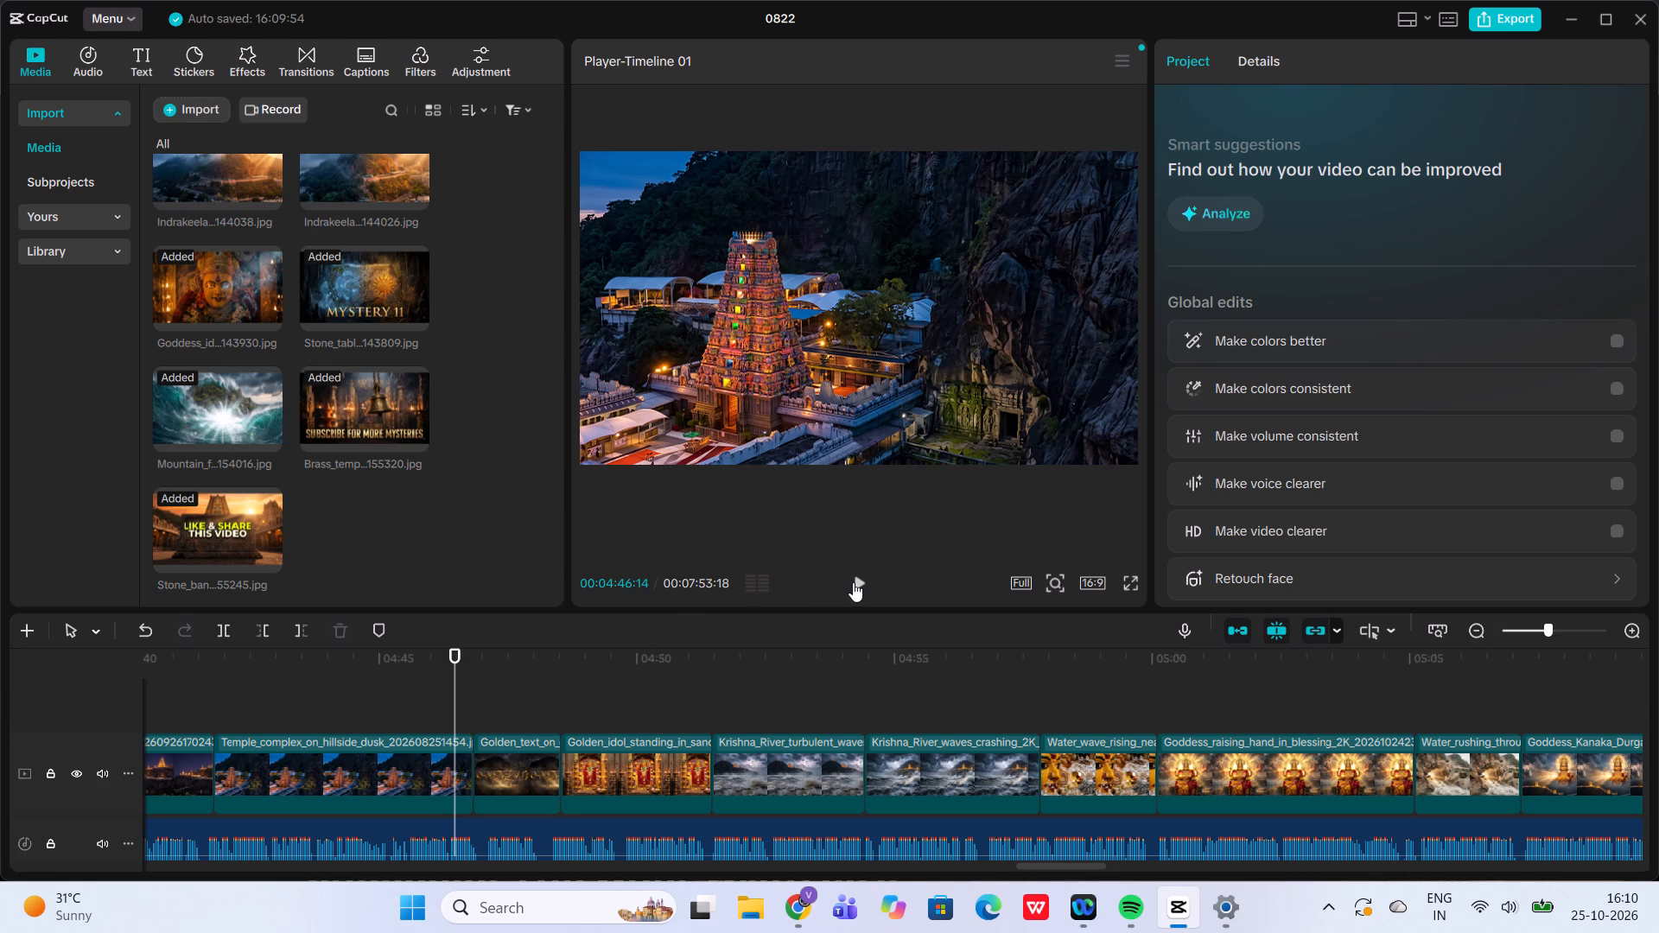
pyautogui.click(853, 582)
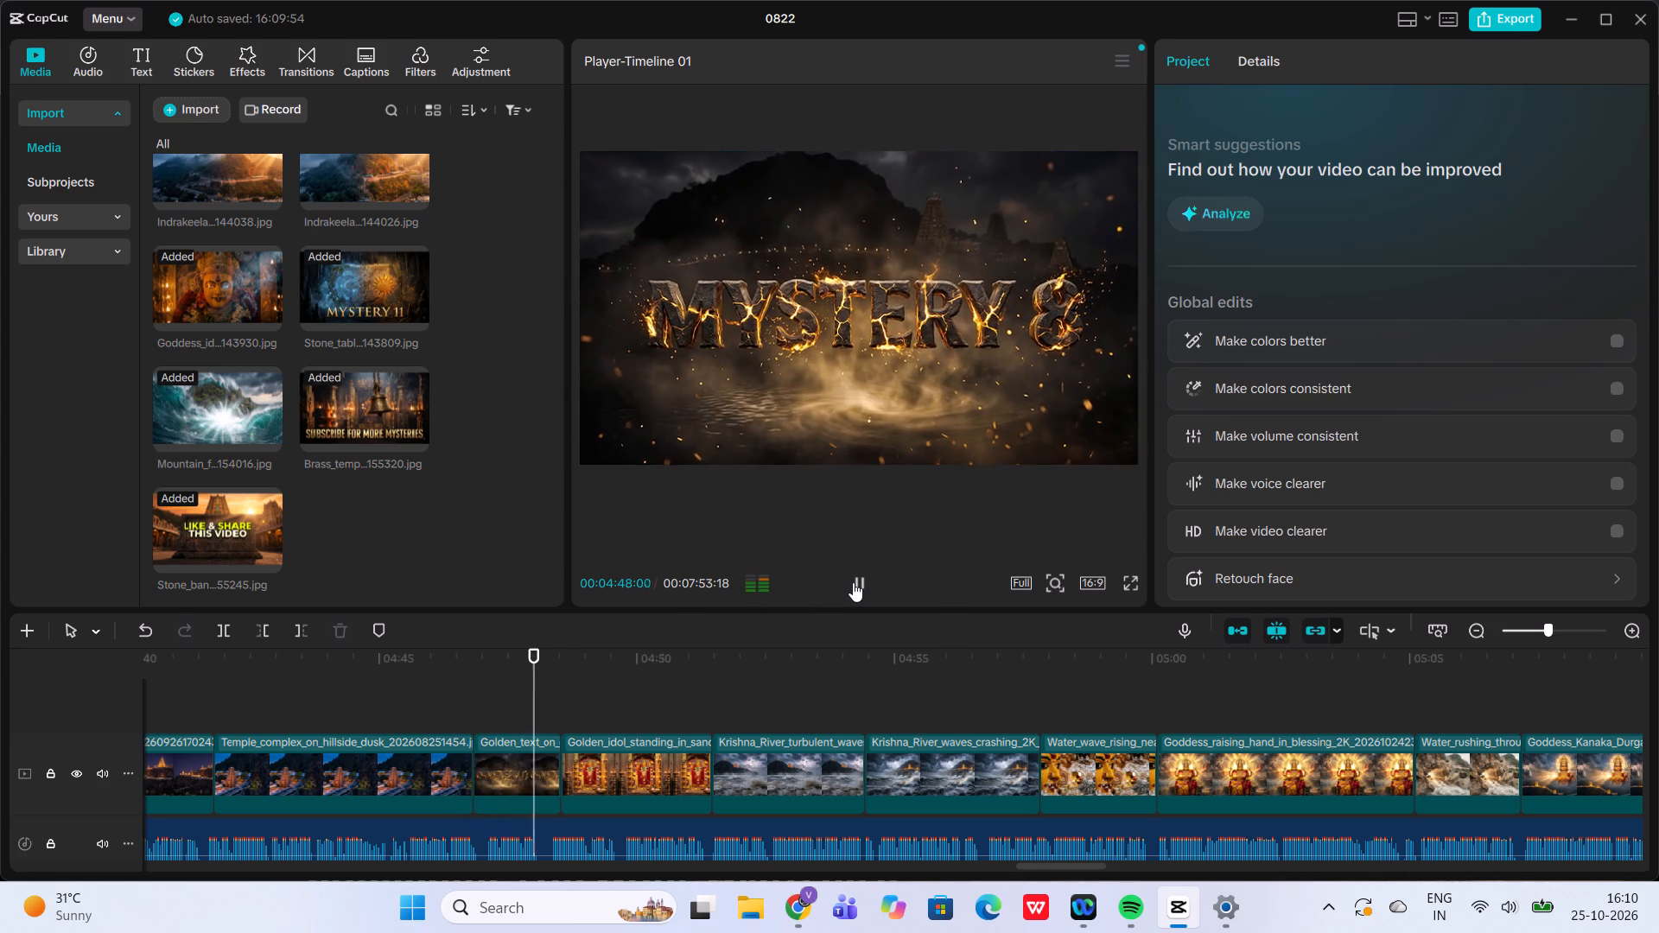
# Add a 111% scale keyframe at the start of the "Golden idol standing" clip, at 04:48:16.
pyautogui.click(555, 689)
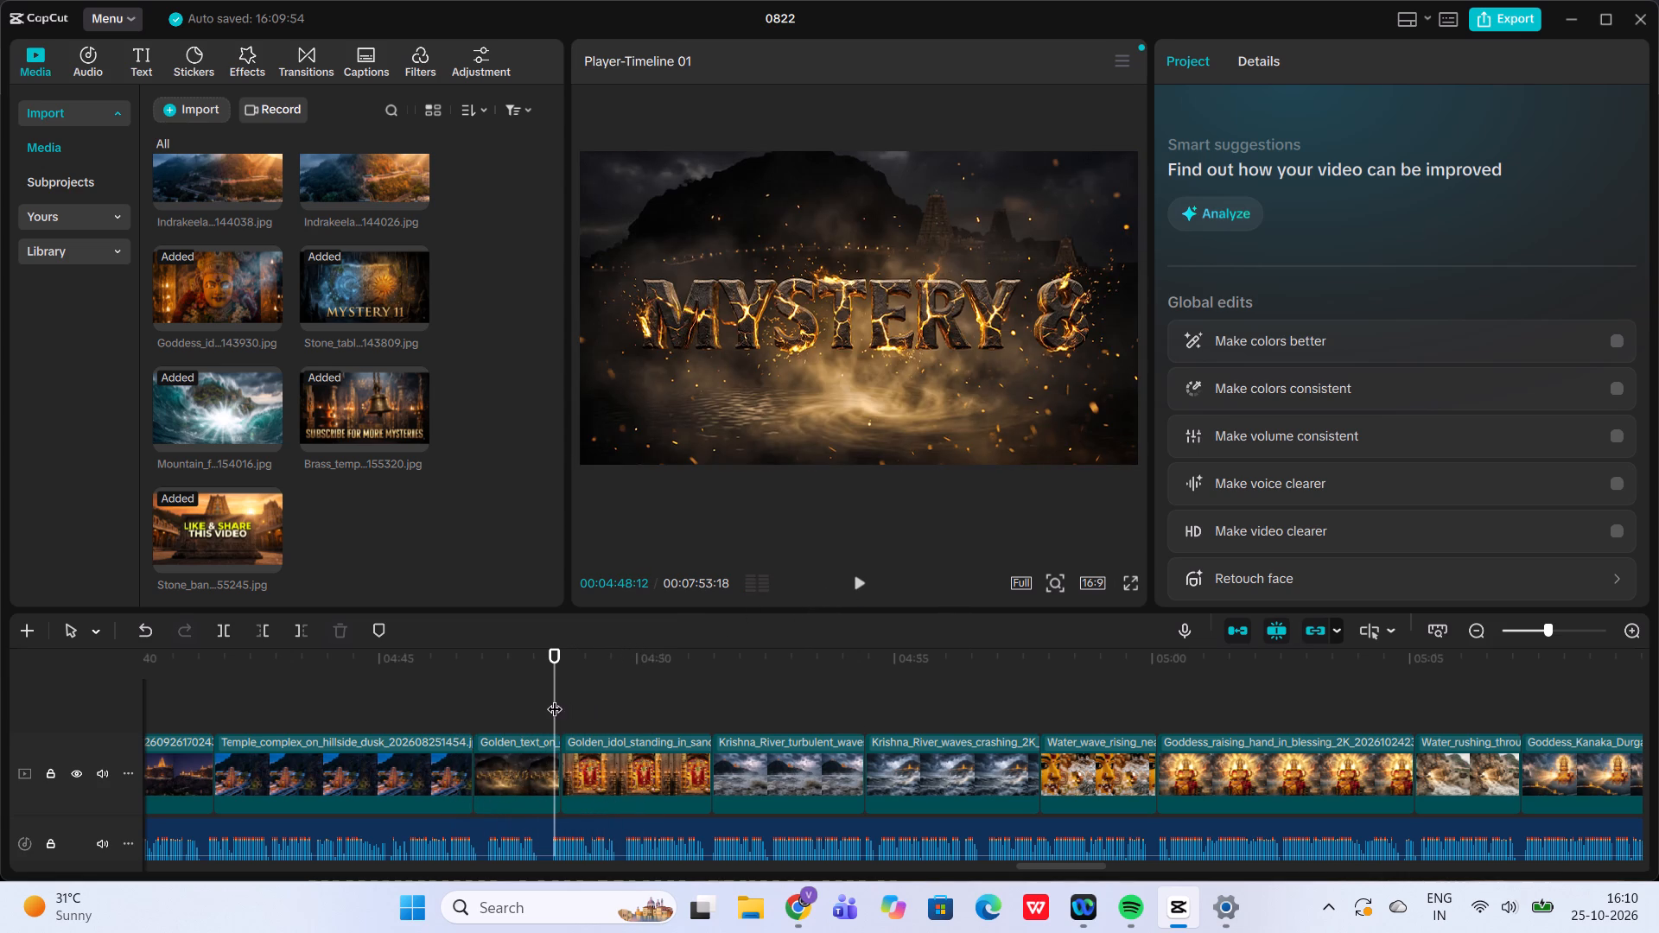
pyautogui.click(555, 698)
pyautogui.click(589, 750)
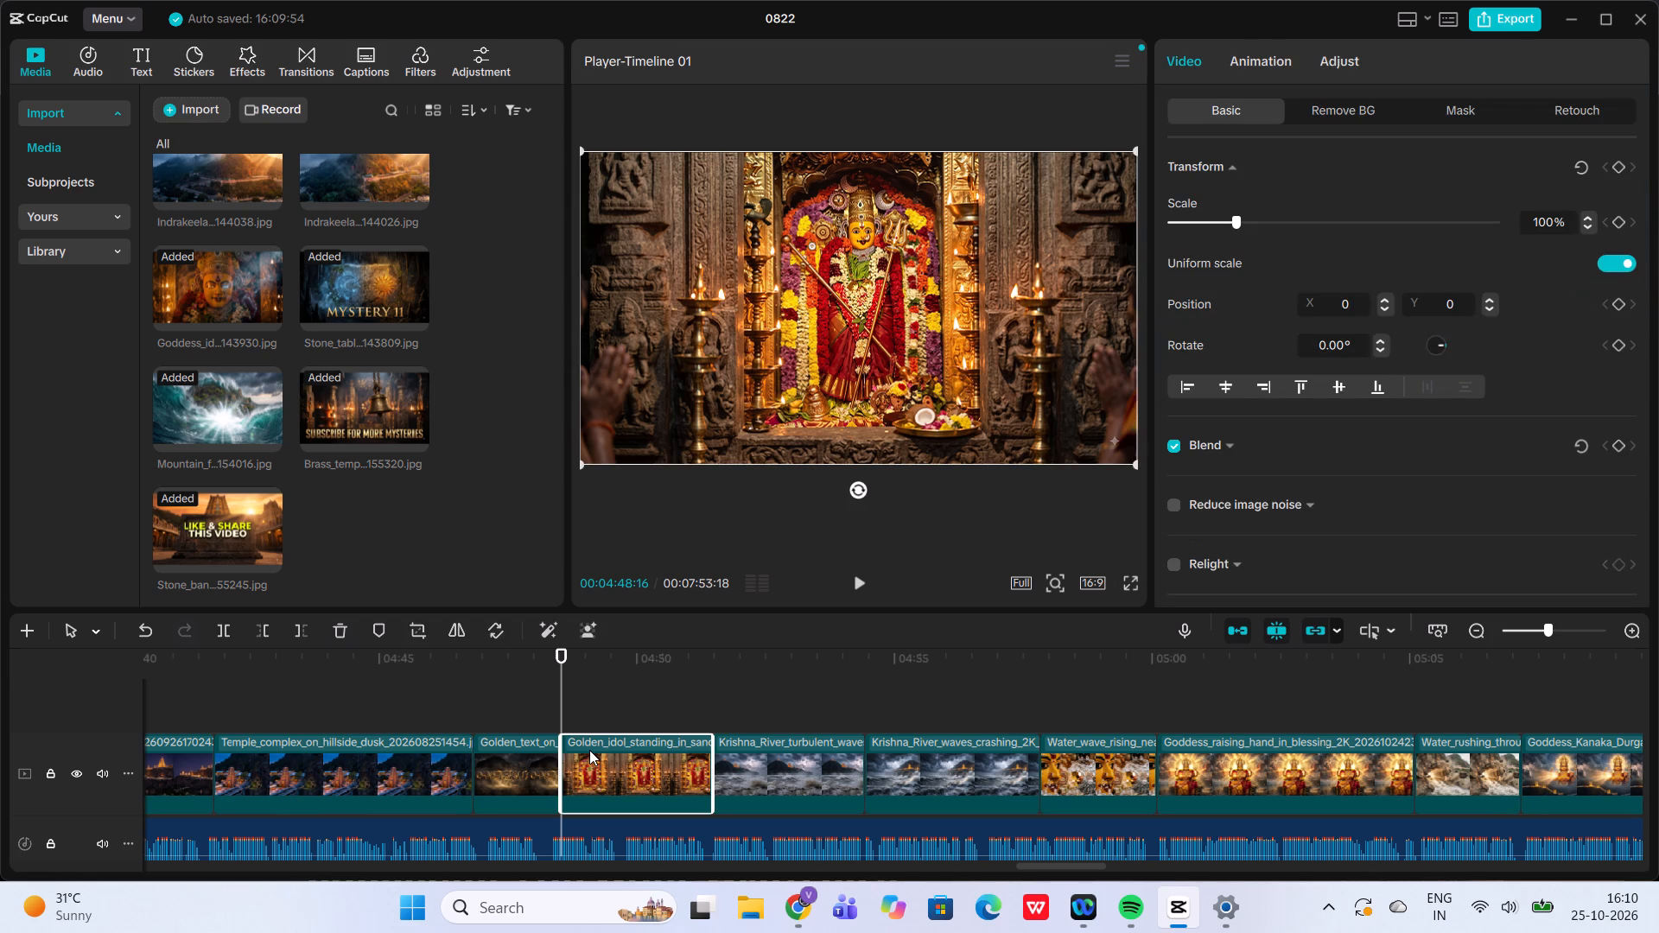
pyautogui.click(1236, 214)
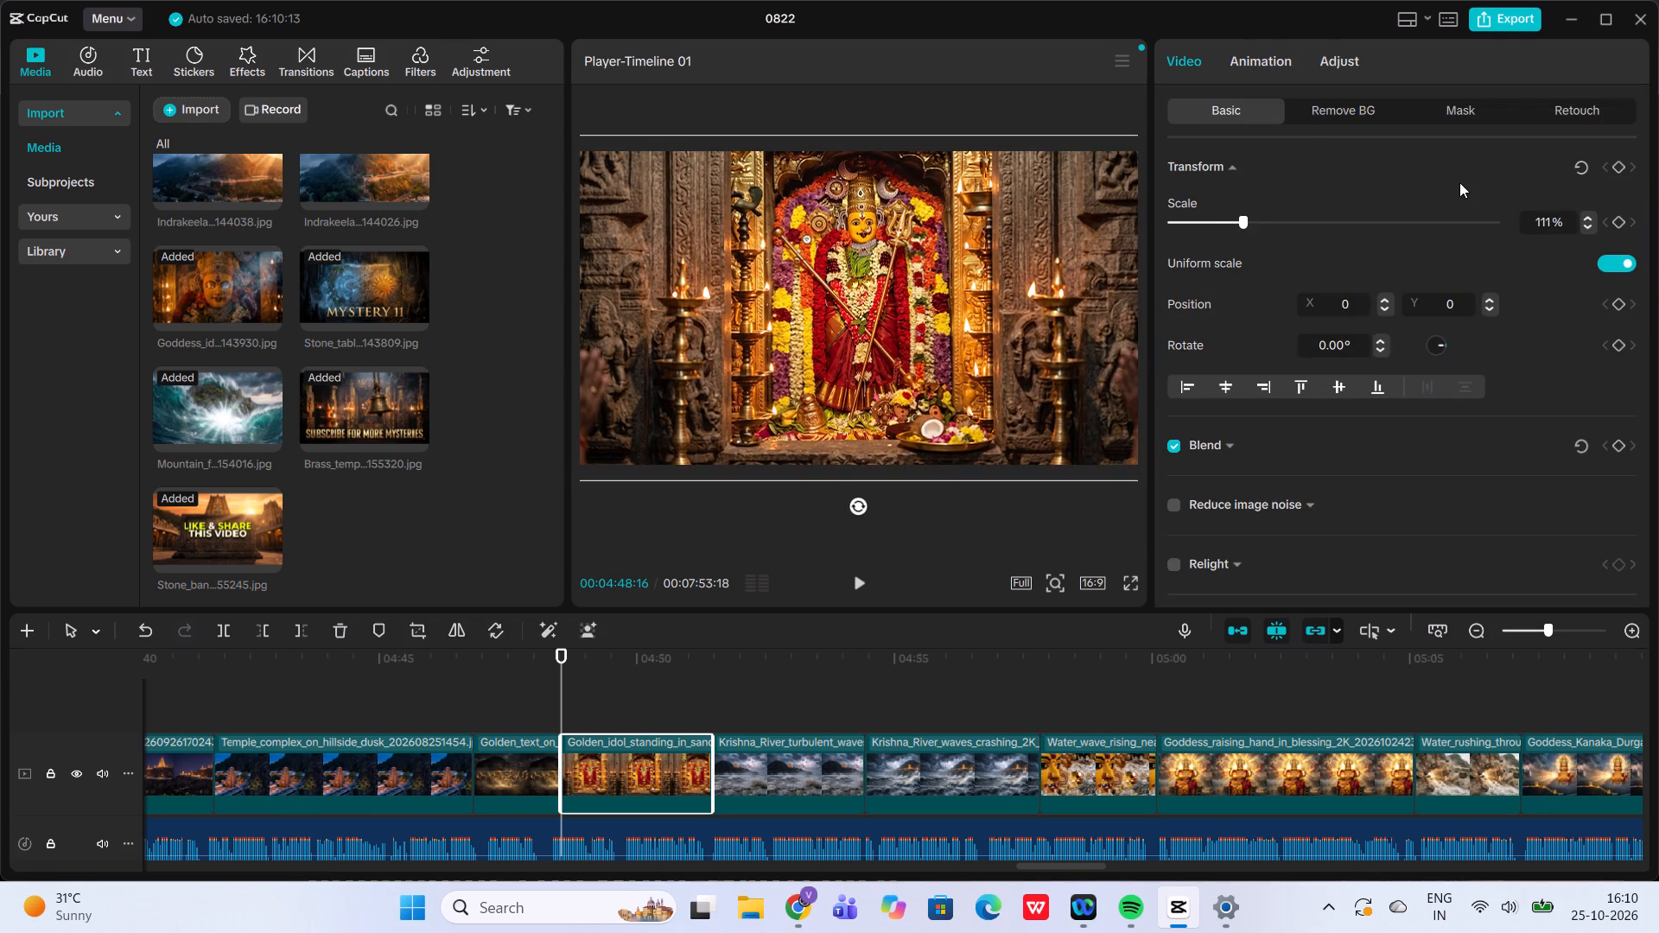
pyautogui.click(1618, 220)
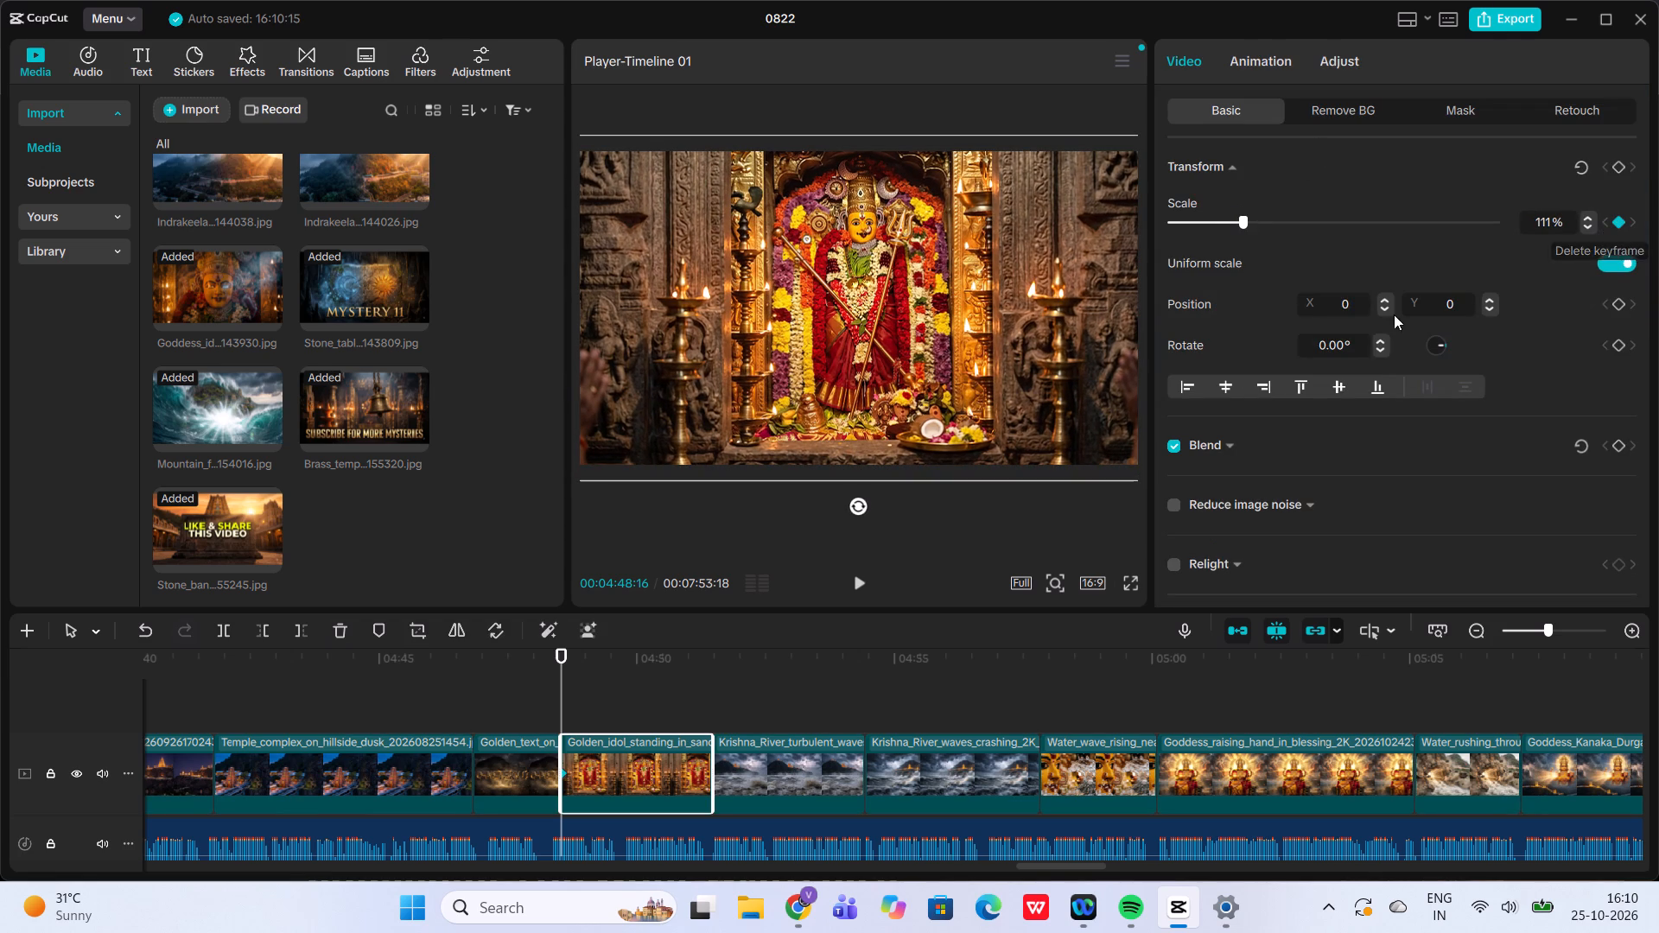
# Add a 134% scale keyframe at the end of the "Golden idol standing" clip, at 04:51:14, and play back the clip.
pyautogui.click(704, 704)
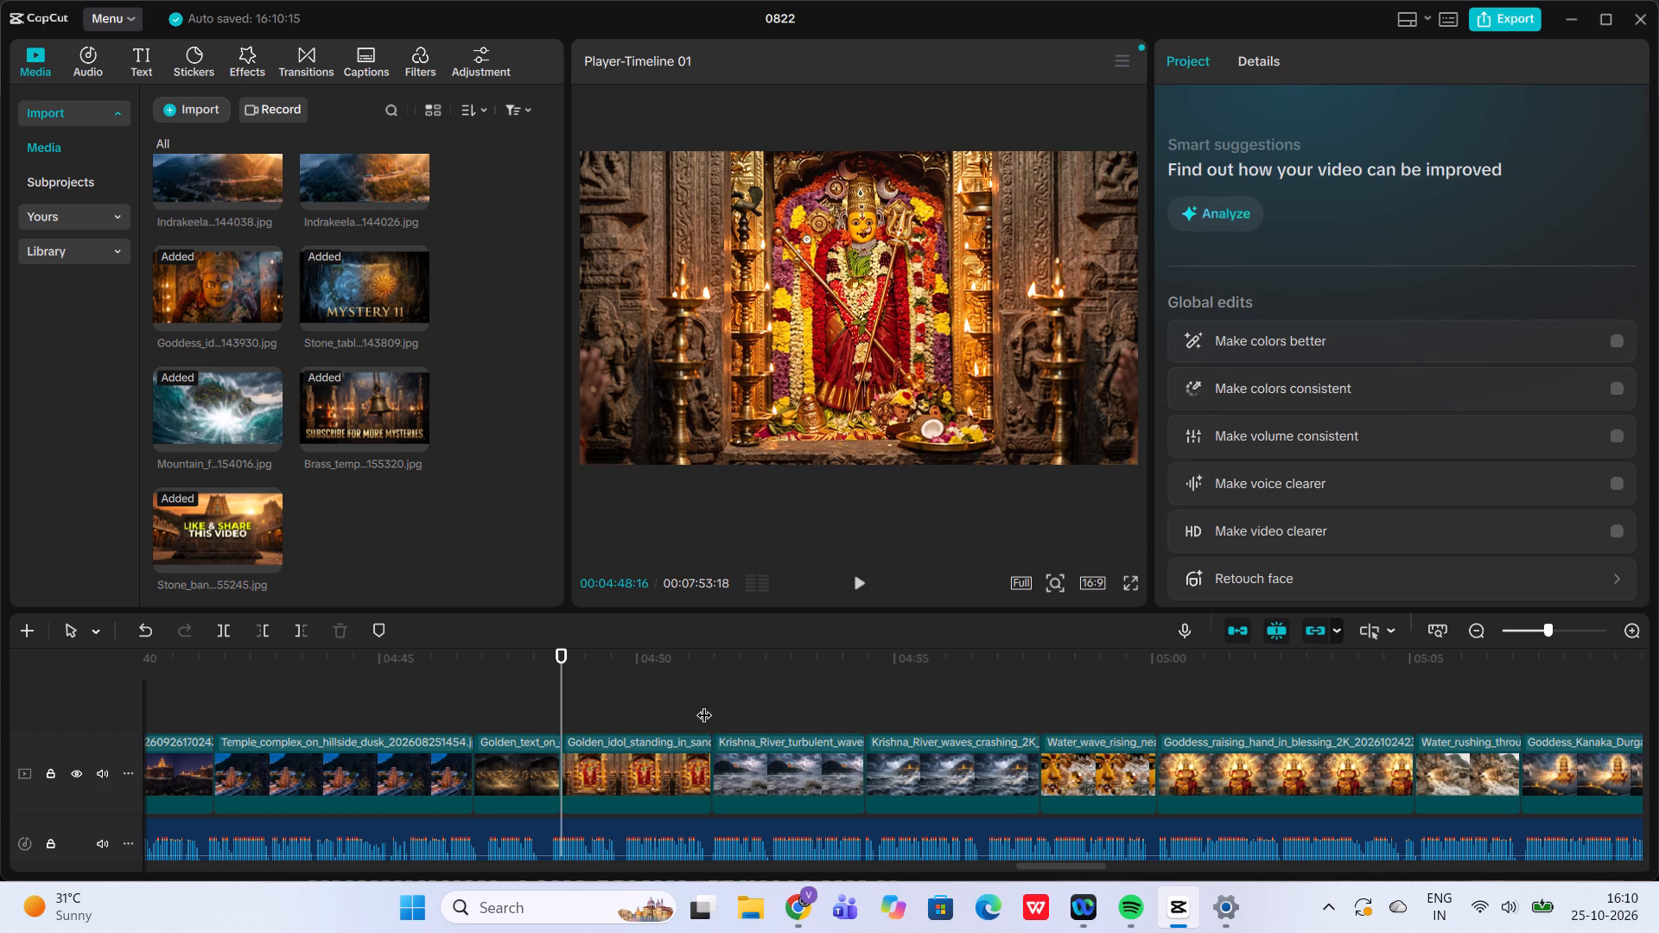
pyautogui.click(704, 704)
pyautogui.click(661, 753)
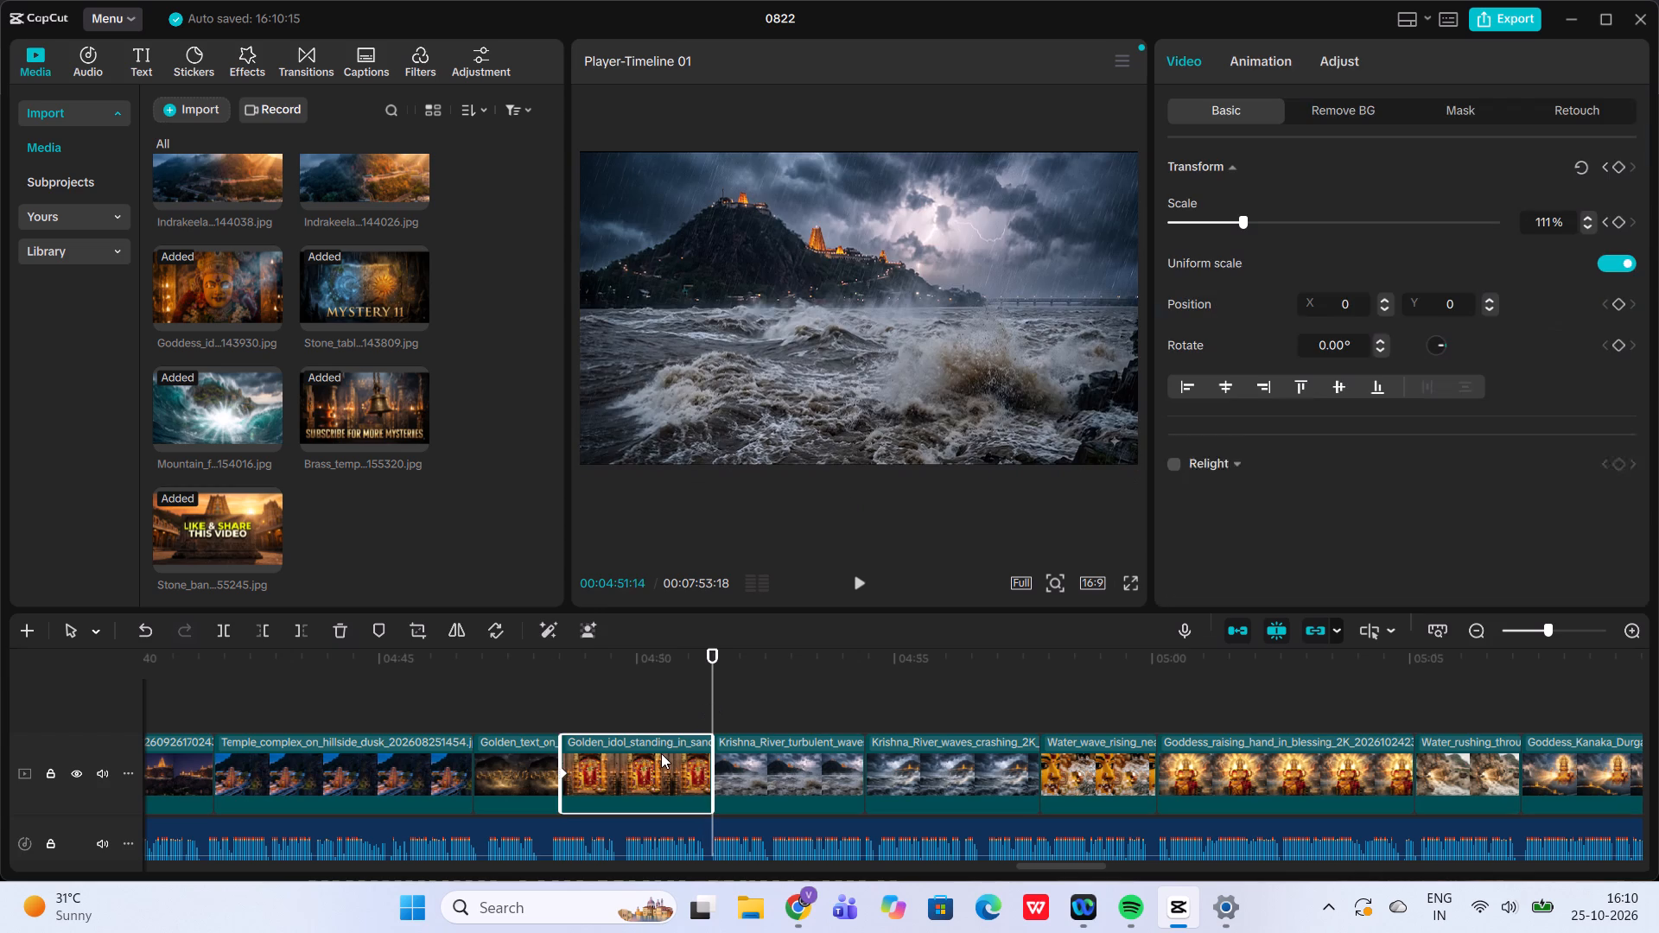
pyautogui.click(1263, 222)
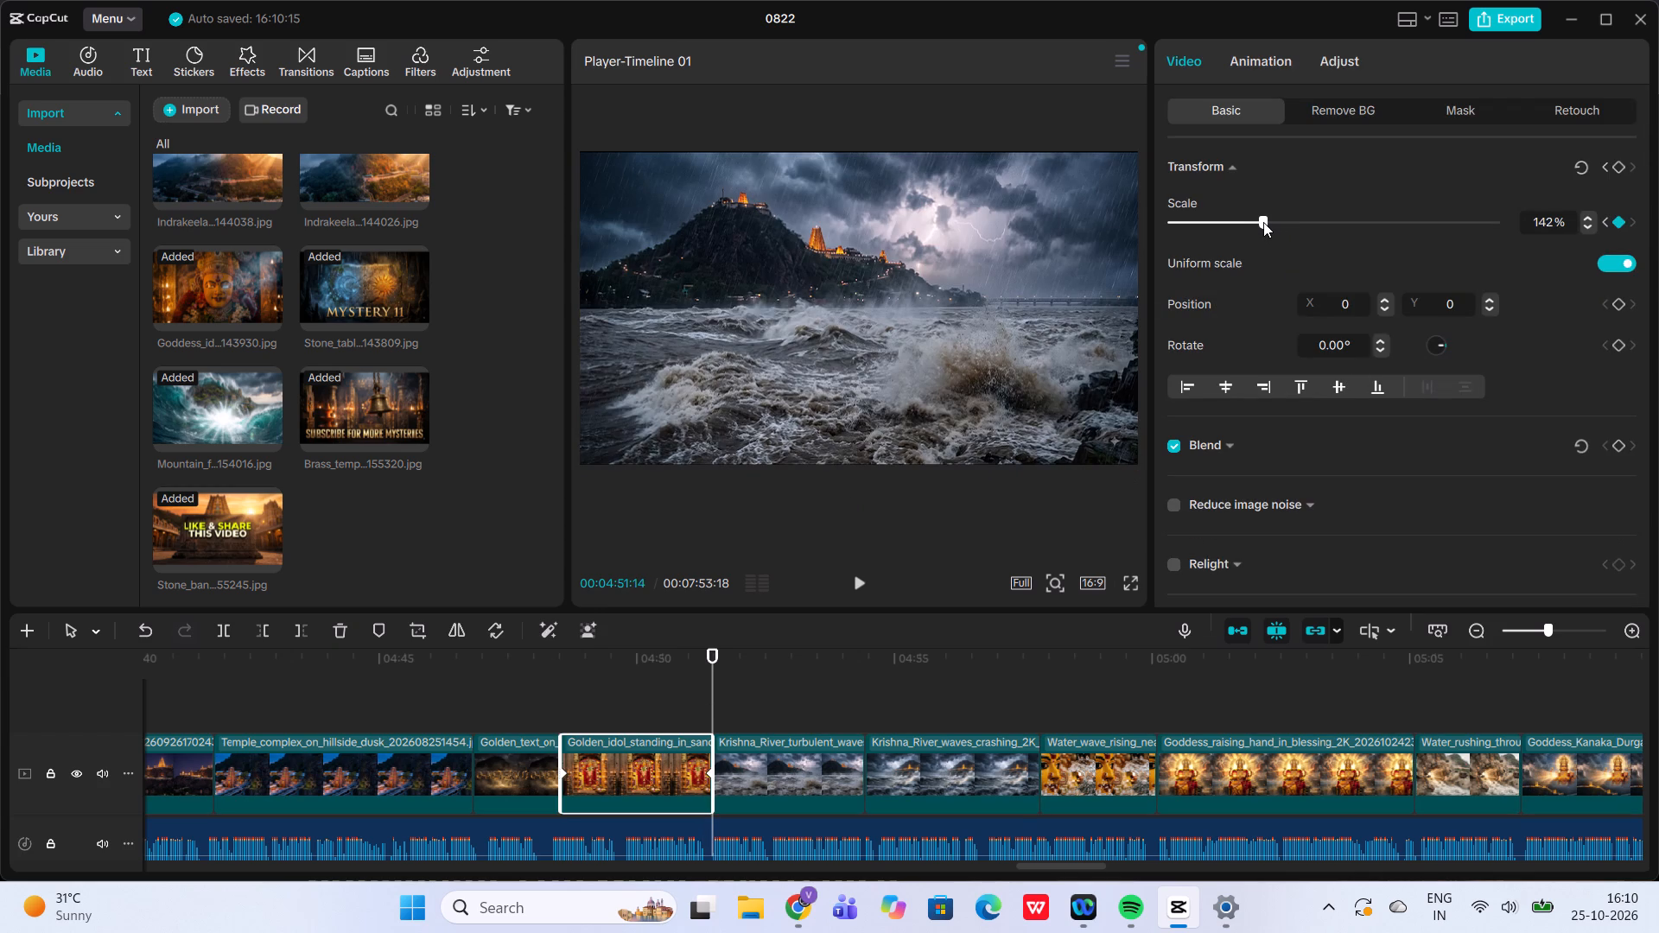
pyautogui.click(1263, 222)
pyautogui.click(569, 692)
pyautogui.moveTo(569, 692); pyautogui.dragTo(558, 695)
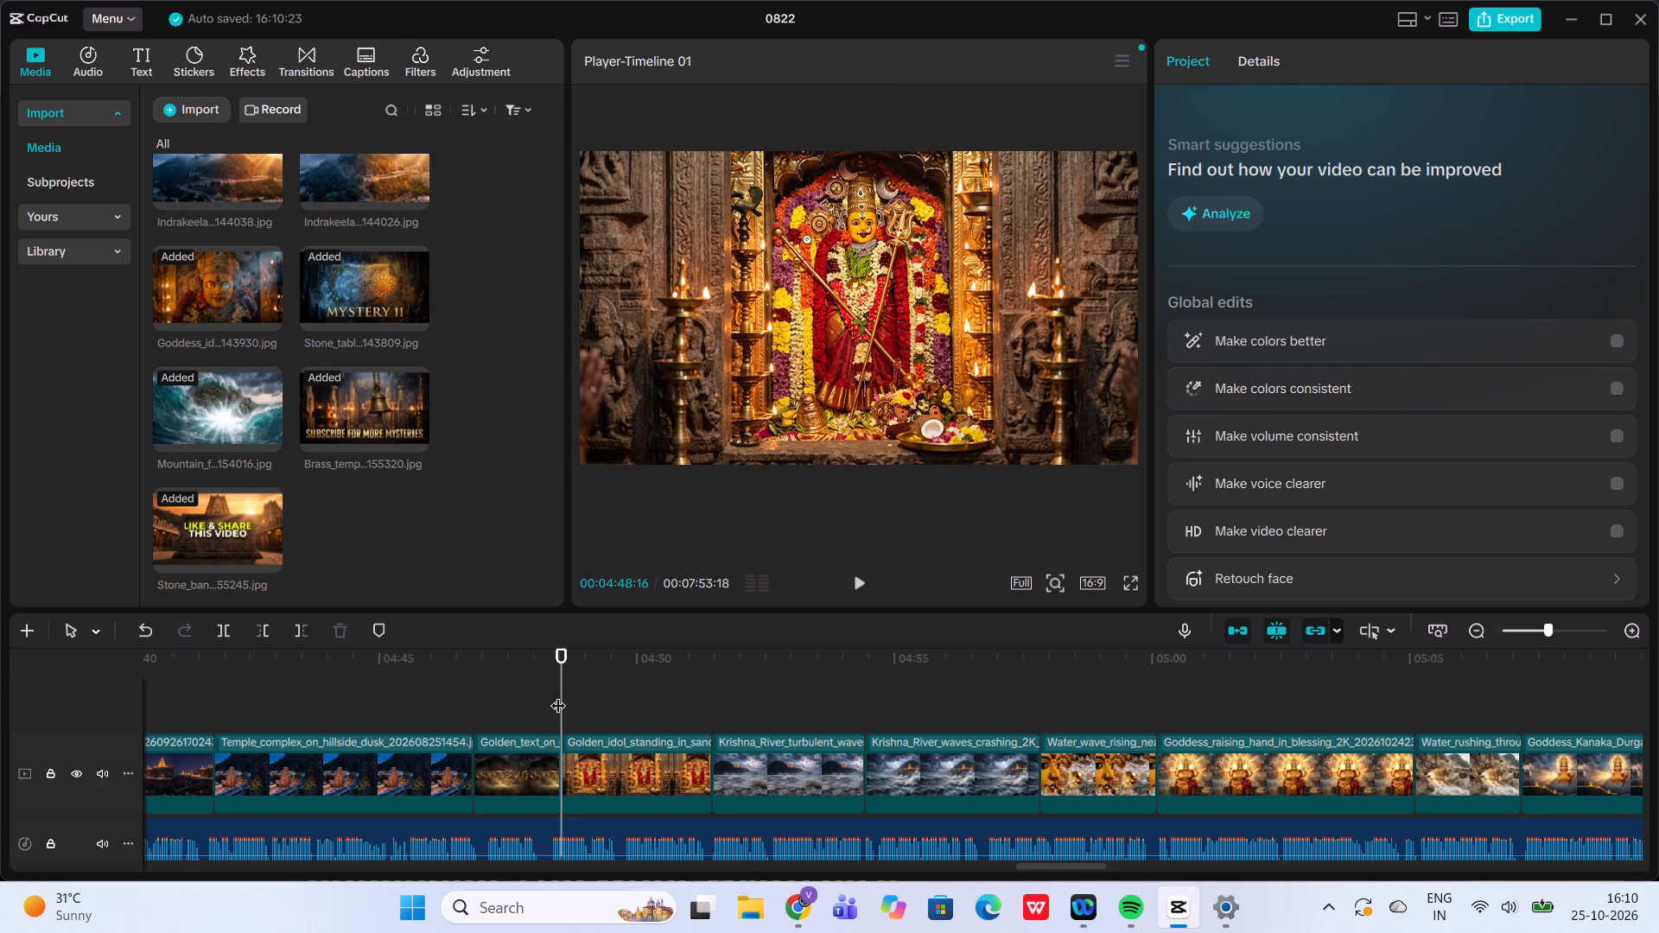
pyautogui.click(853, 579)
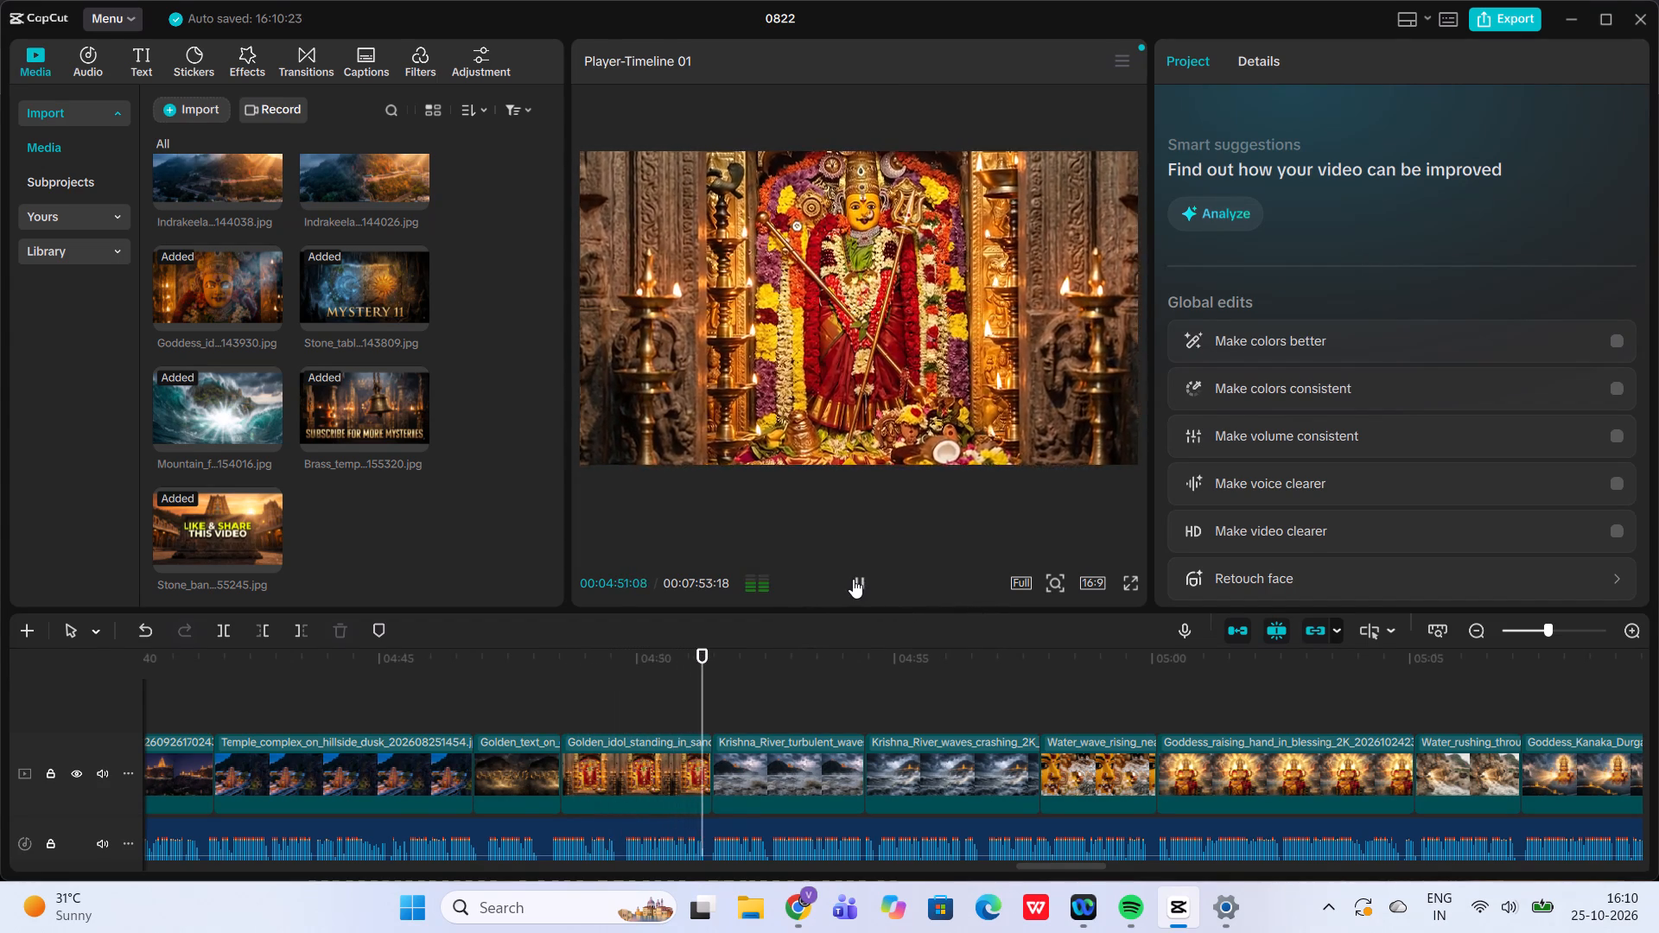
# Add a 111% scale keyframe at the start of the "Krishna River turbulent" clip, at 04:51:14.
pyautogui.click(712, 705)
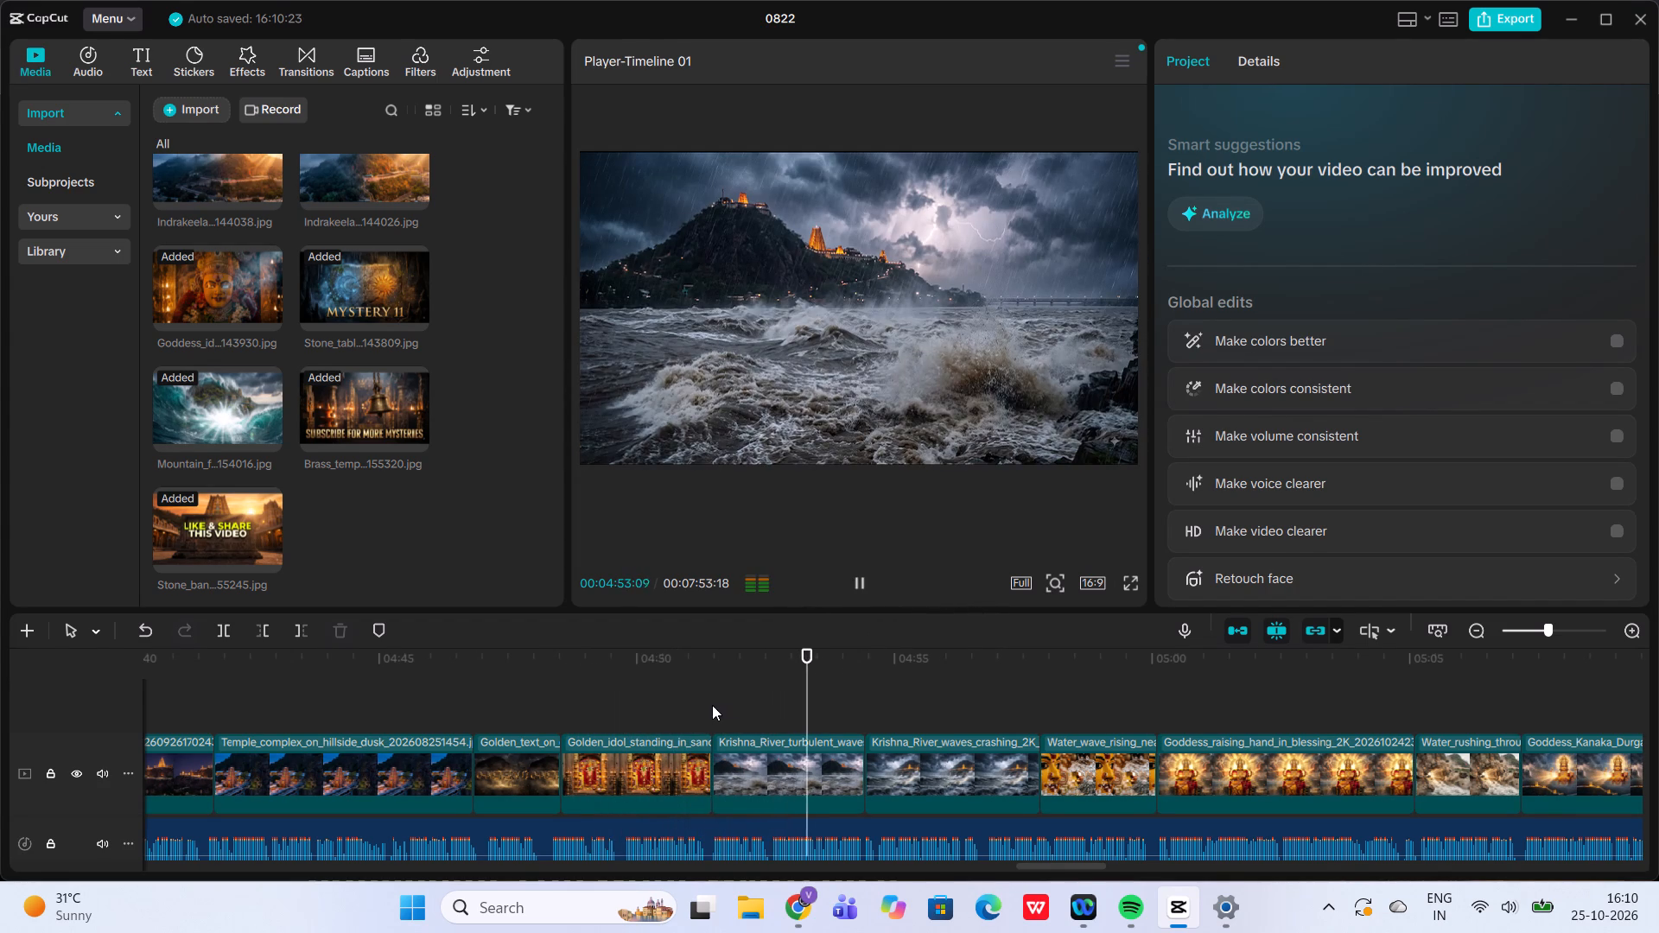
pyautogui.click(764, 758)
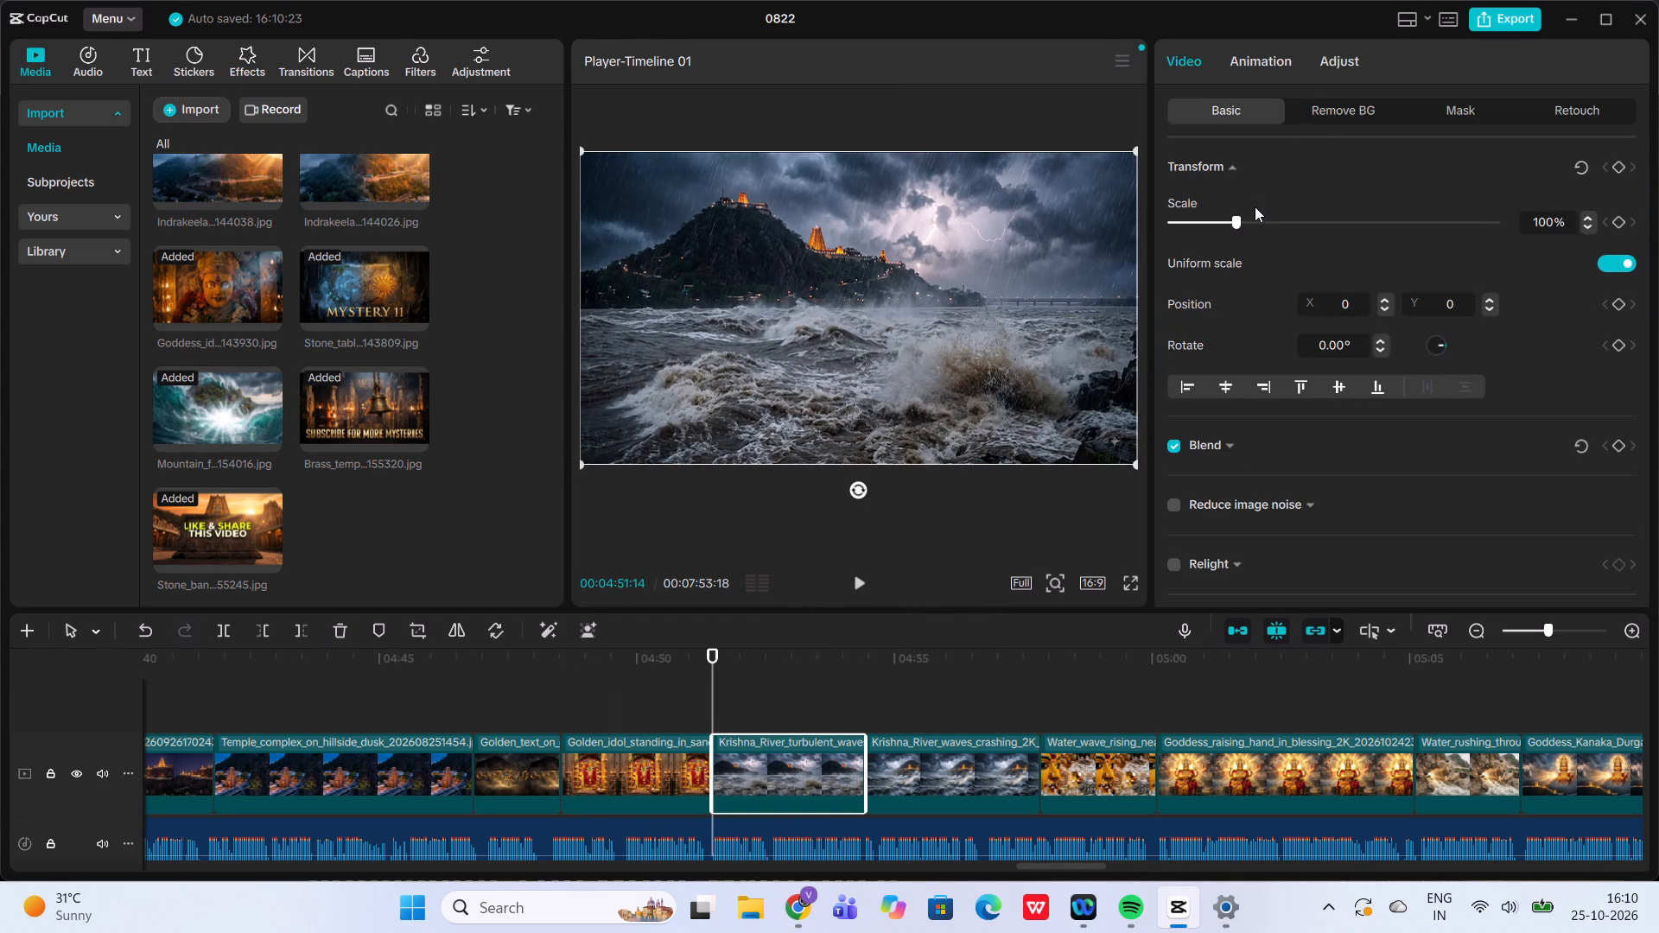
pyautogui.click(1243, 218)
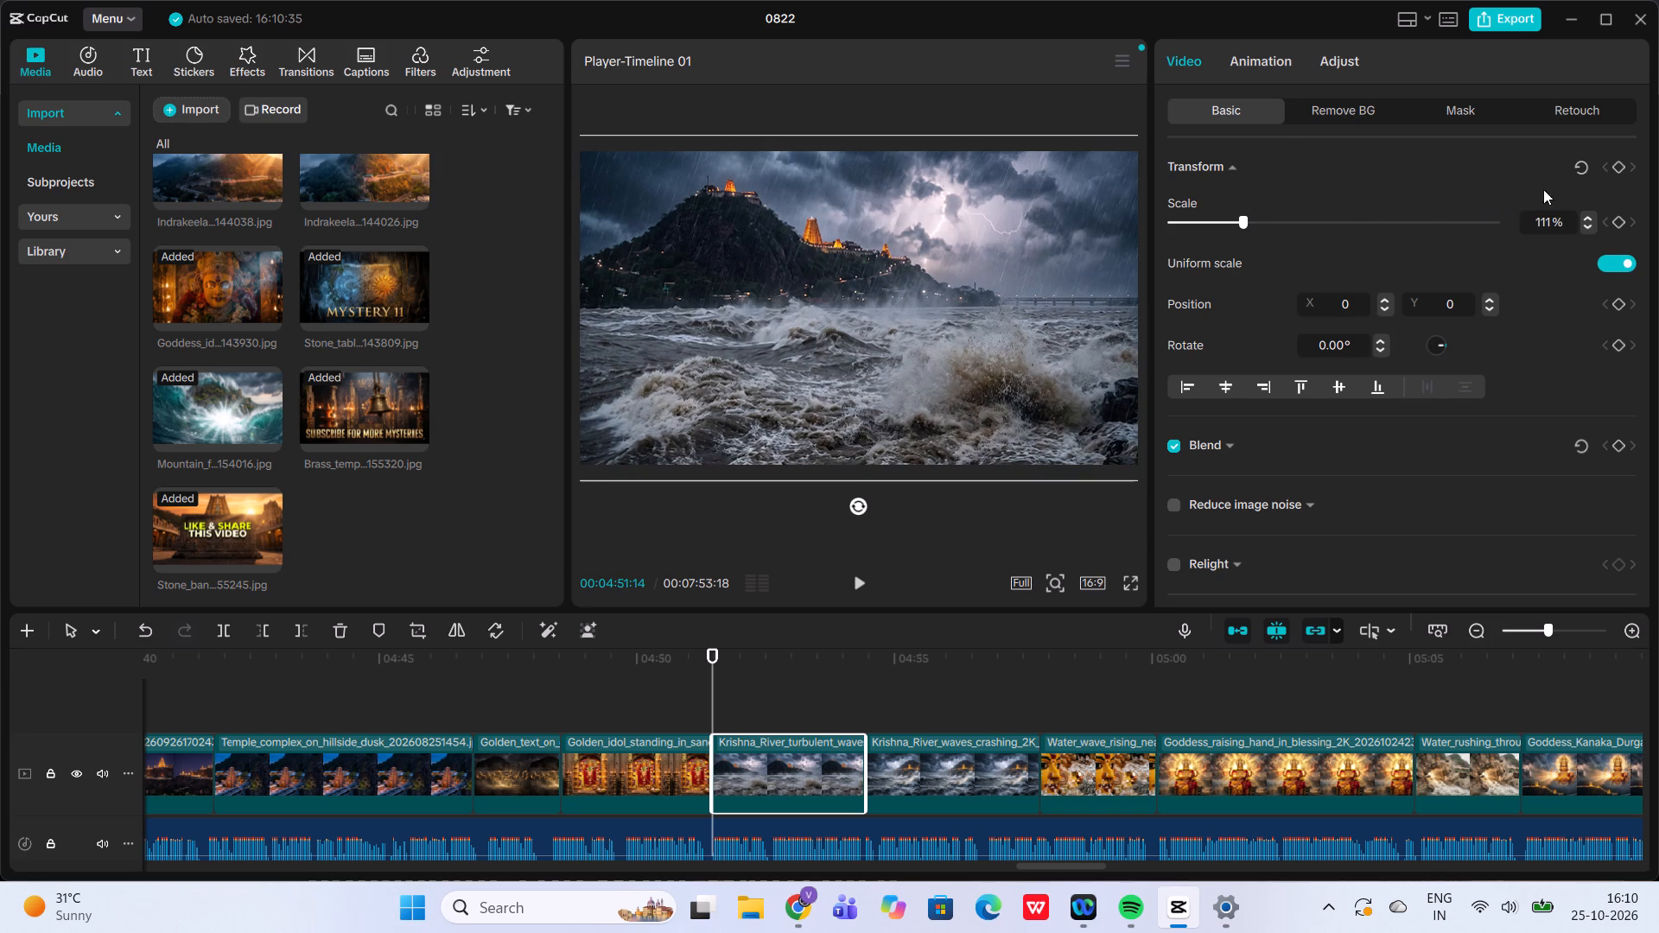
pyautogui.click(1618, 219)
# Add a 132% scale keyframe at the end of the "Krishna River turbulent" clip, at 04:54:13, and play back the zoom.
pyautogui.click(866, 705)
pyautogui.click(825, 759)
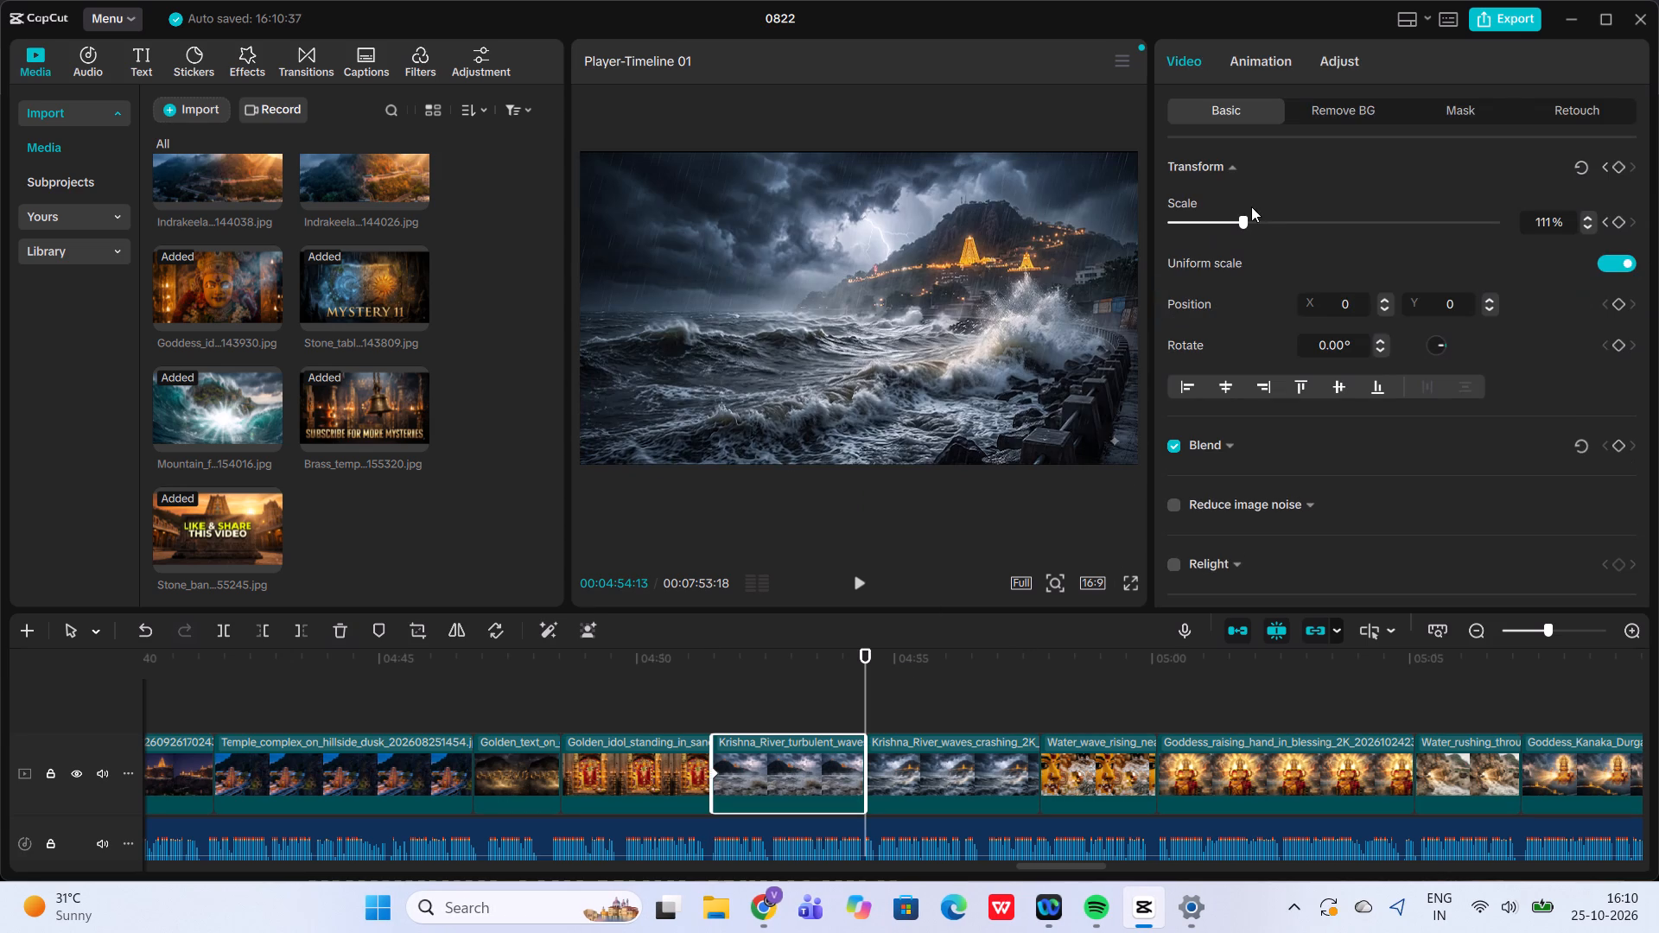
pyautogui.click(1269, 219)
pyautogui.click(1269, 219)
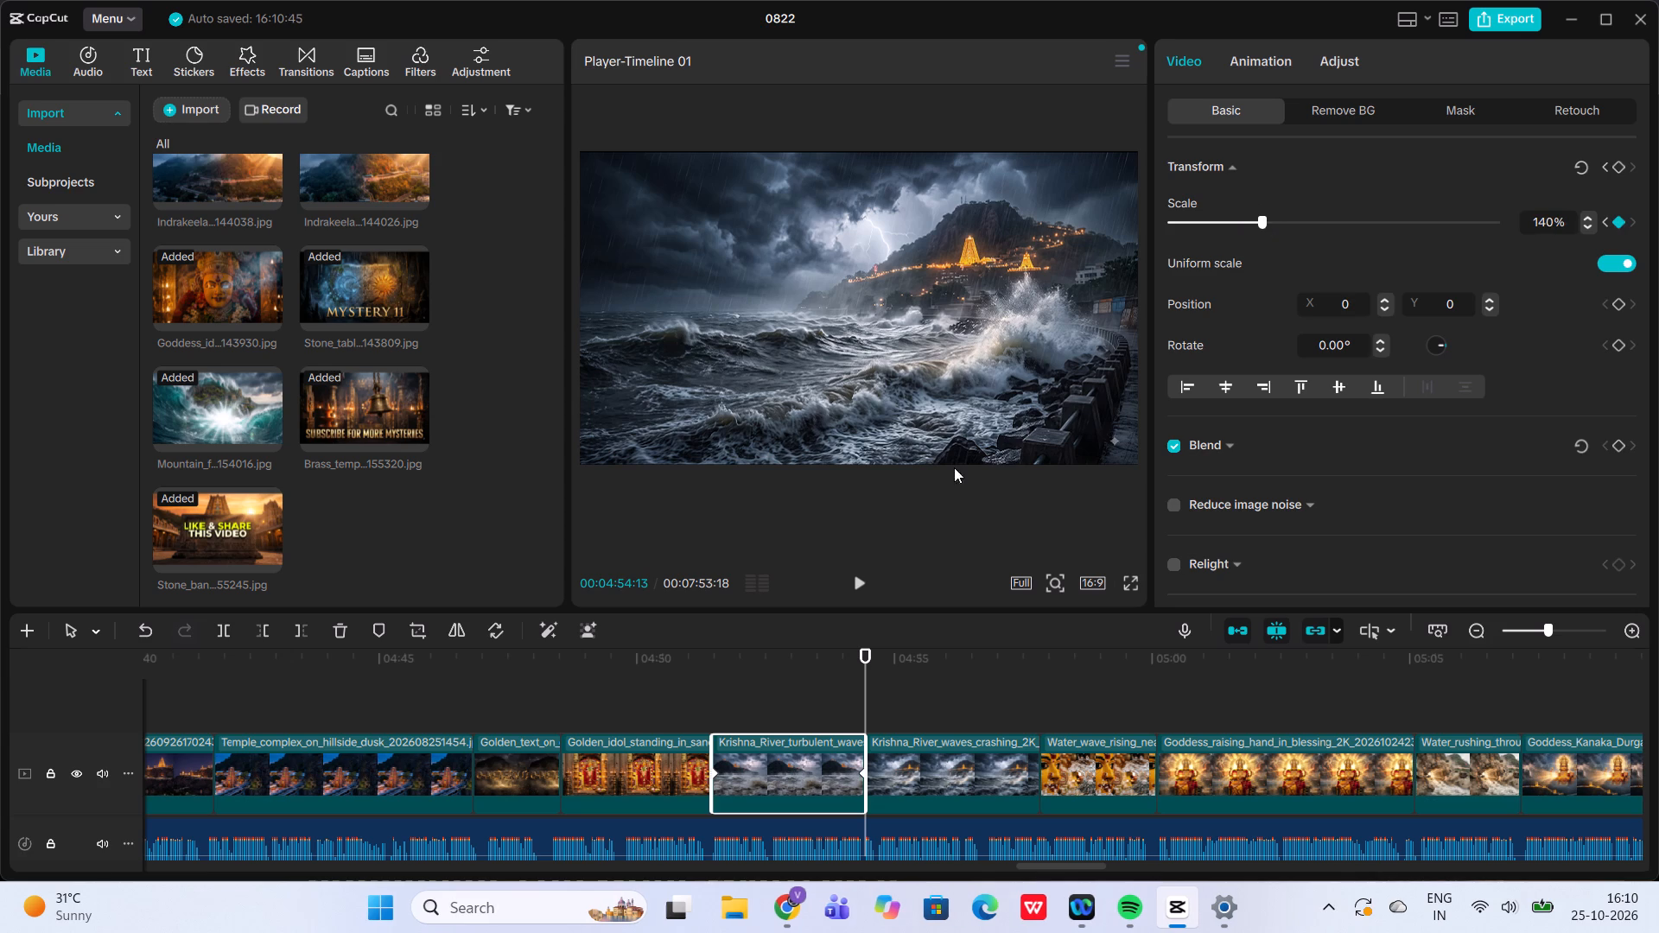
pyautogui.click(1251, 225)
pyautogui.click(1251, 225)
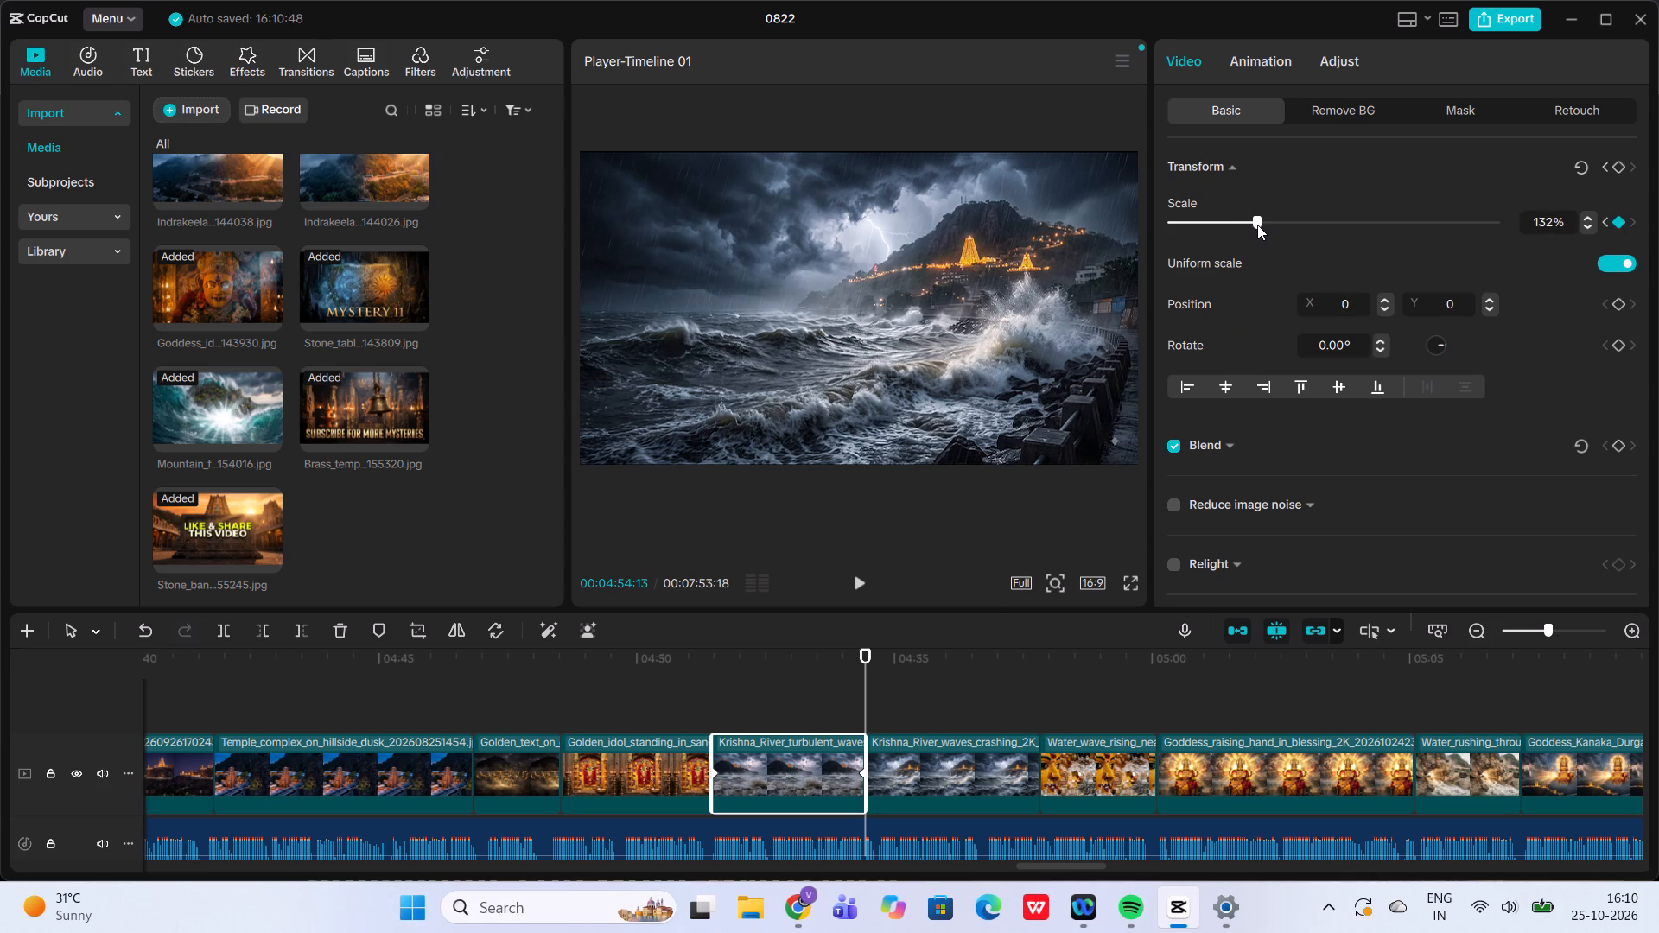
pyautogui.click(677, 720)
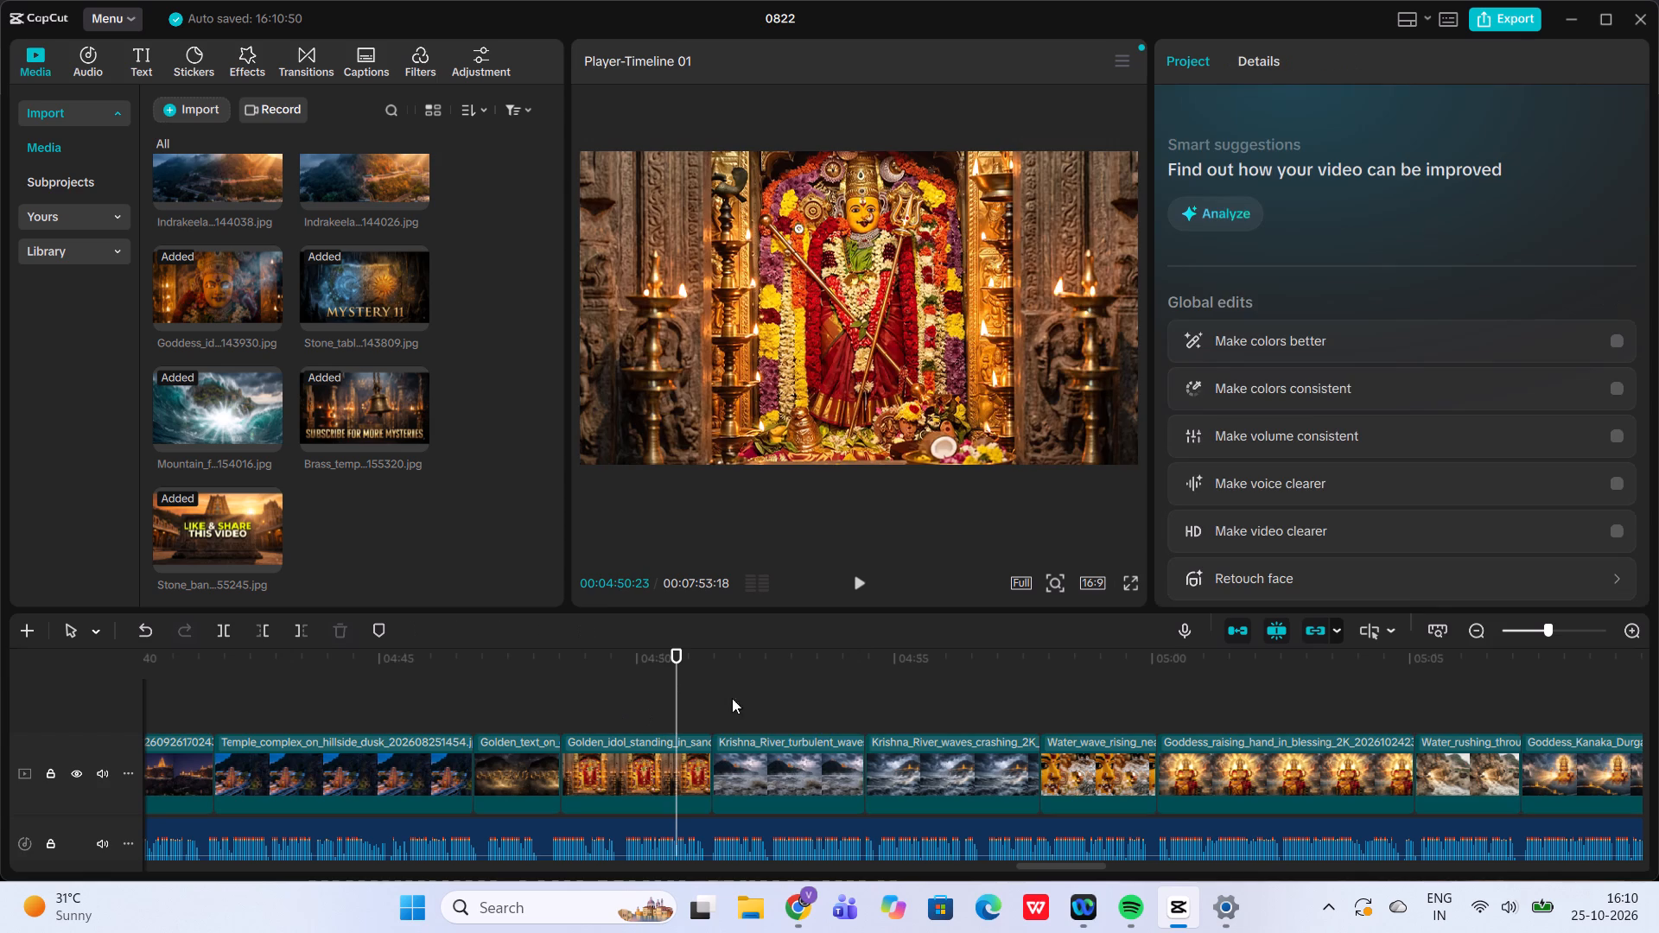
pyautogui.click(871, 580)
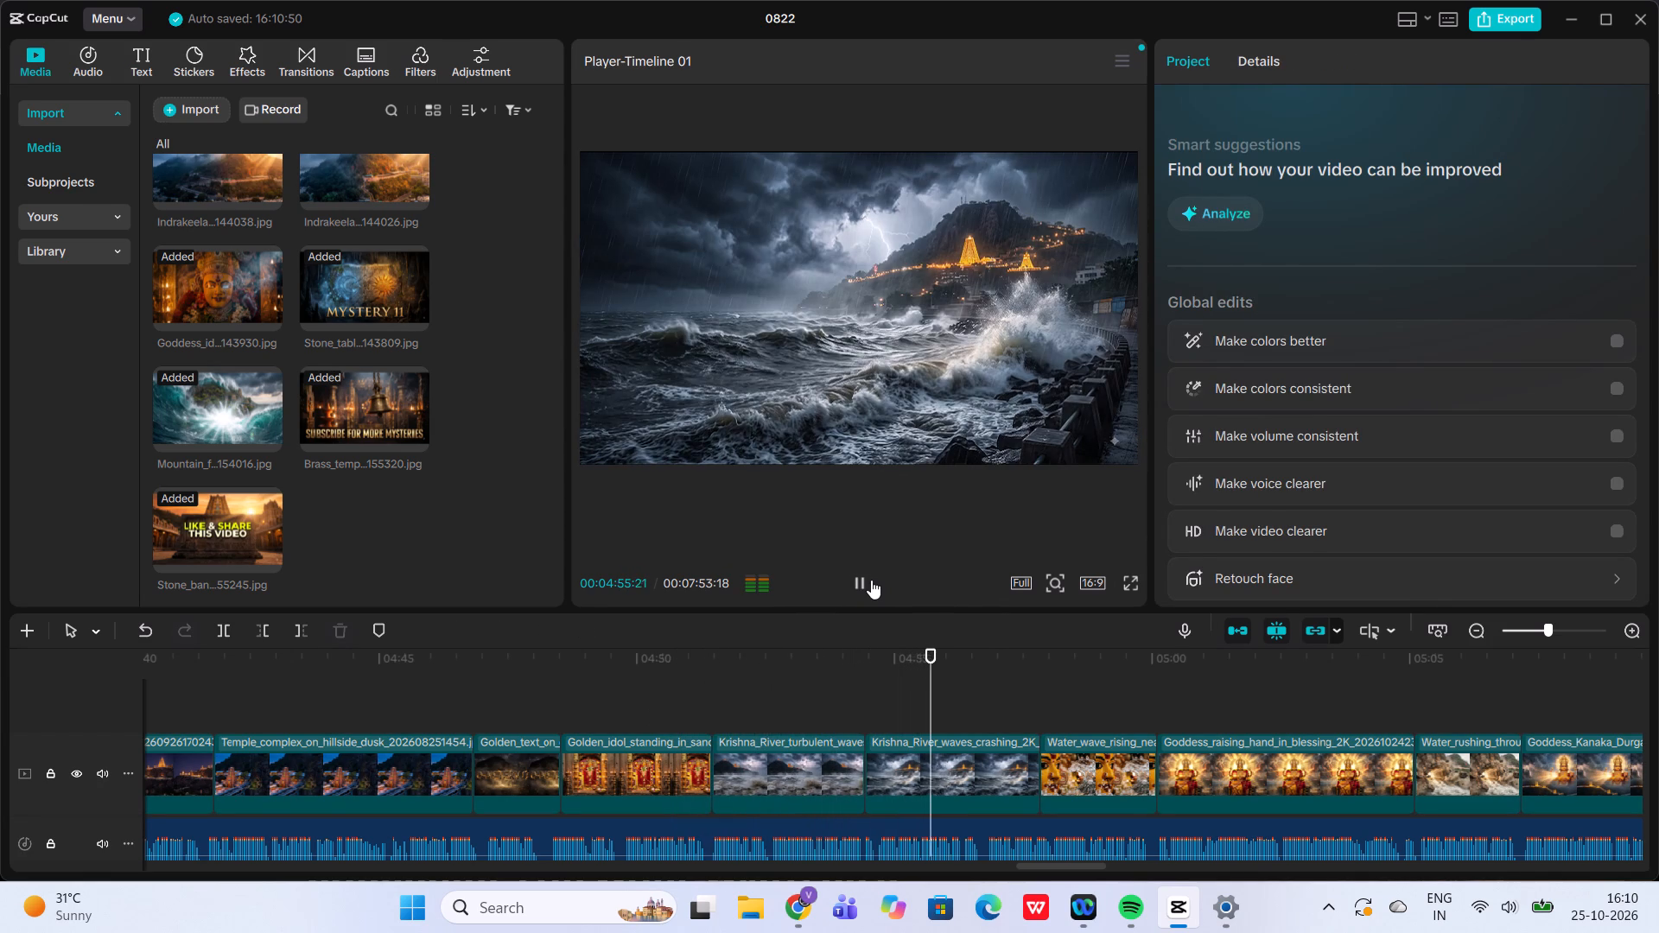
pyautogui.click(871, 580)
# Add a 112% scale keyframe at the start of the "Krishna River waves crashing" clip, at 04:54:13.
pyautogui.click(862, 703)
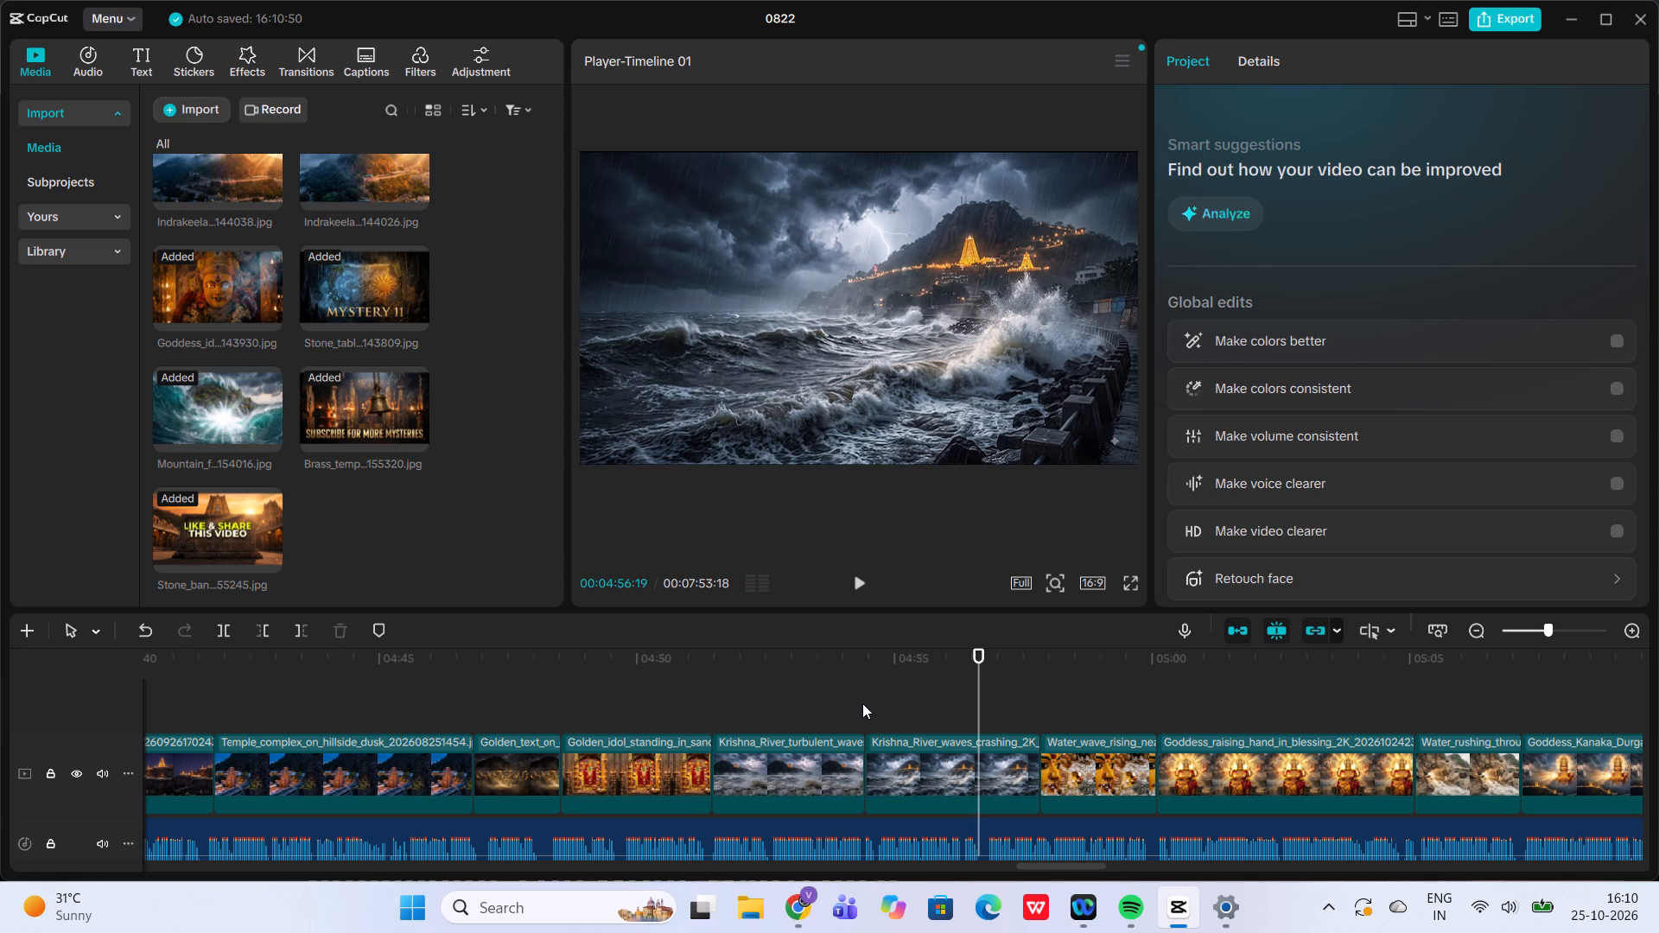
pyautogui.click(937, 761)
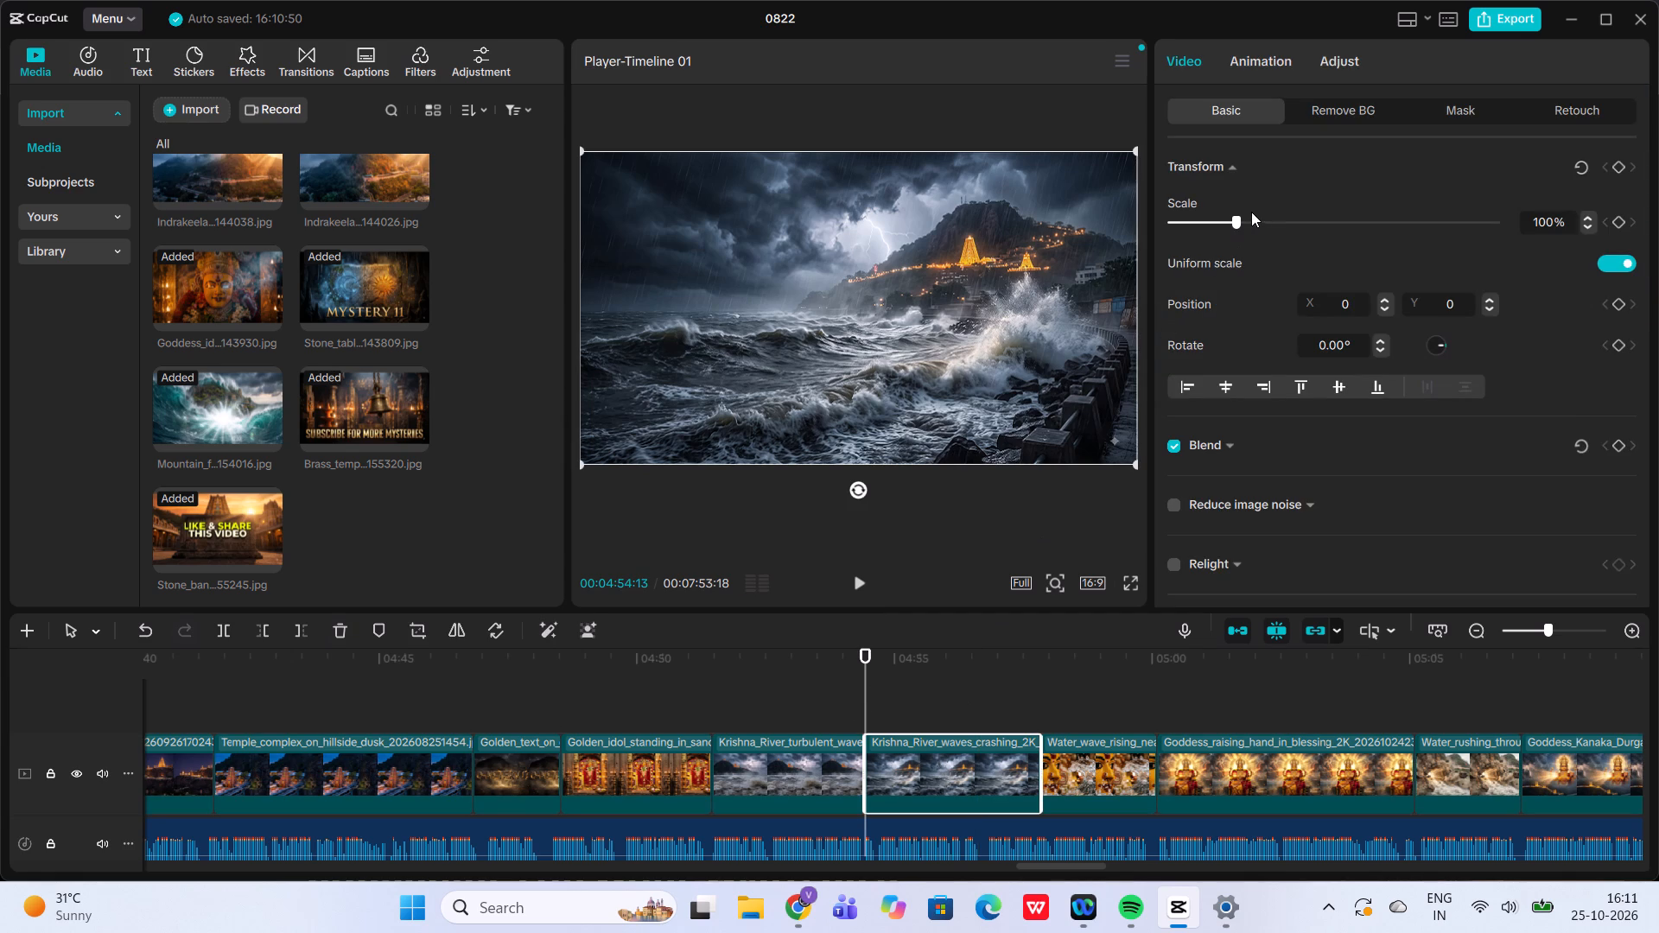
pyautogui.click(1249, 218)
pyautogui.click(1249, 218)
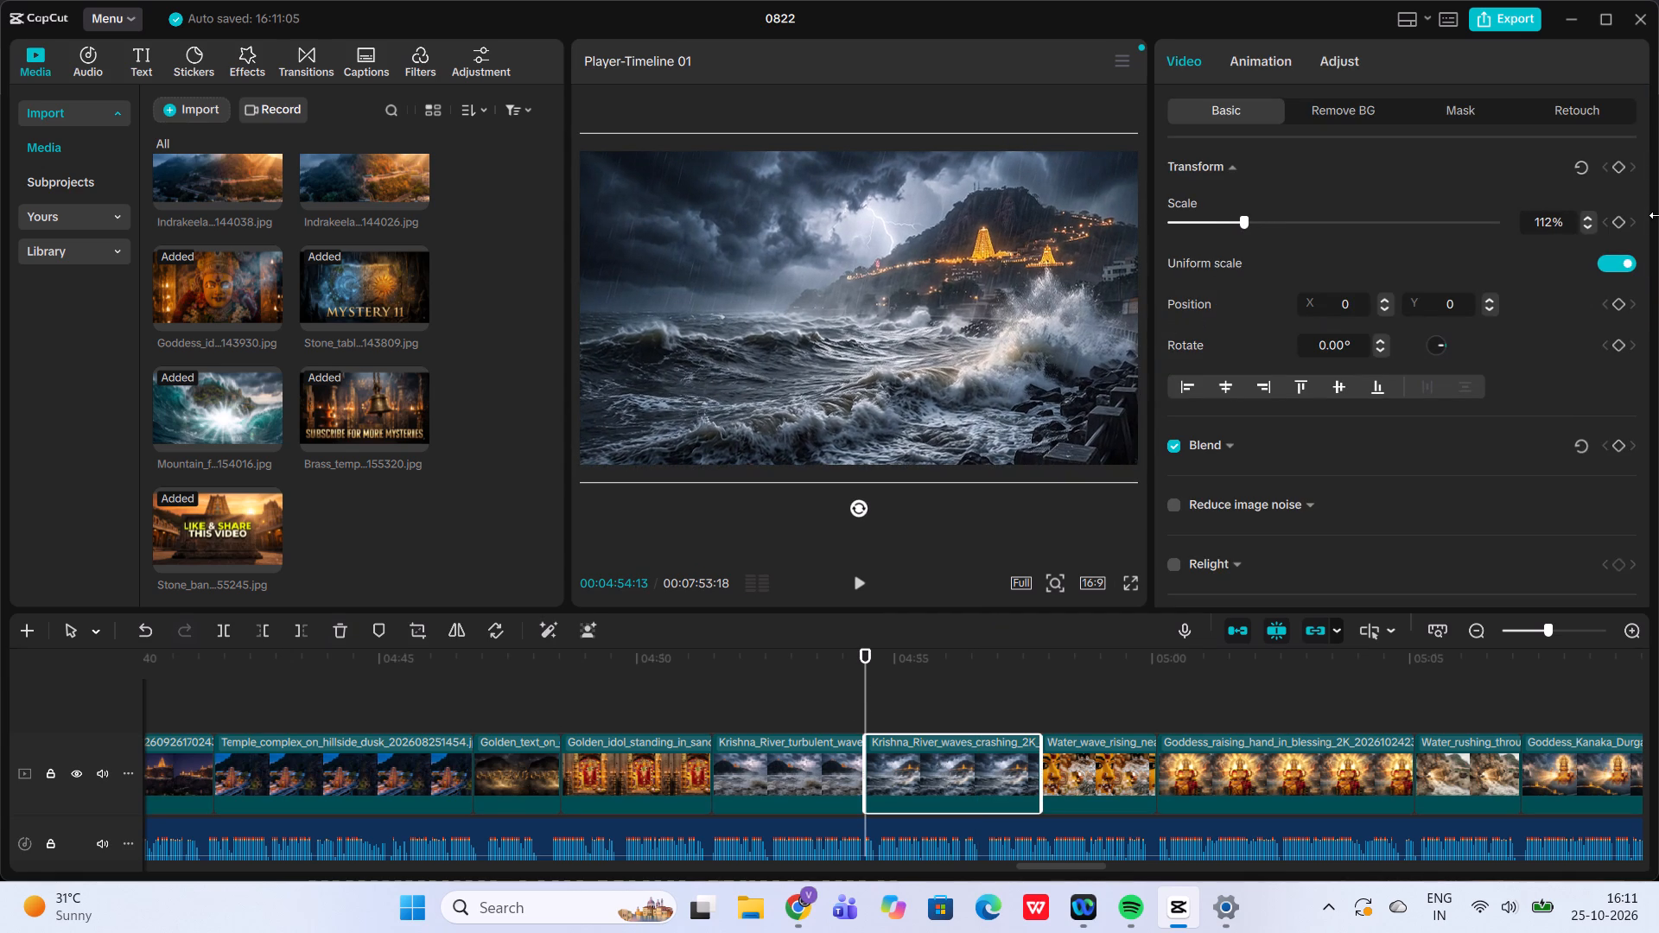
pyautogui.click(1621, 223)
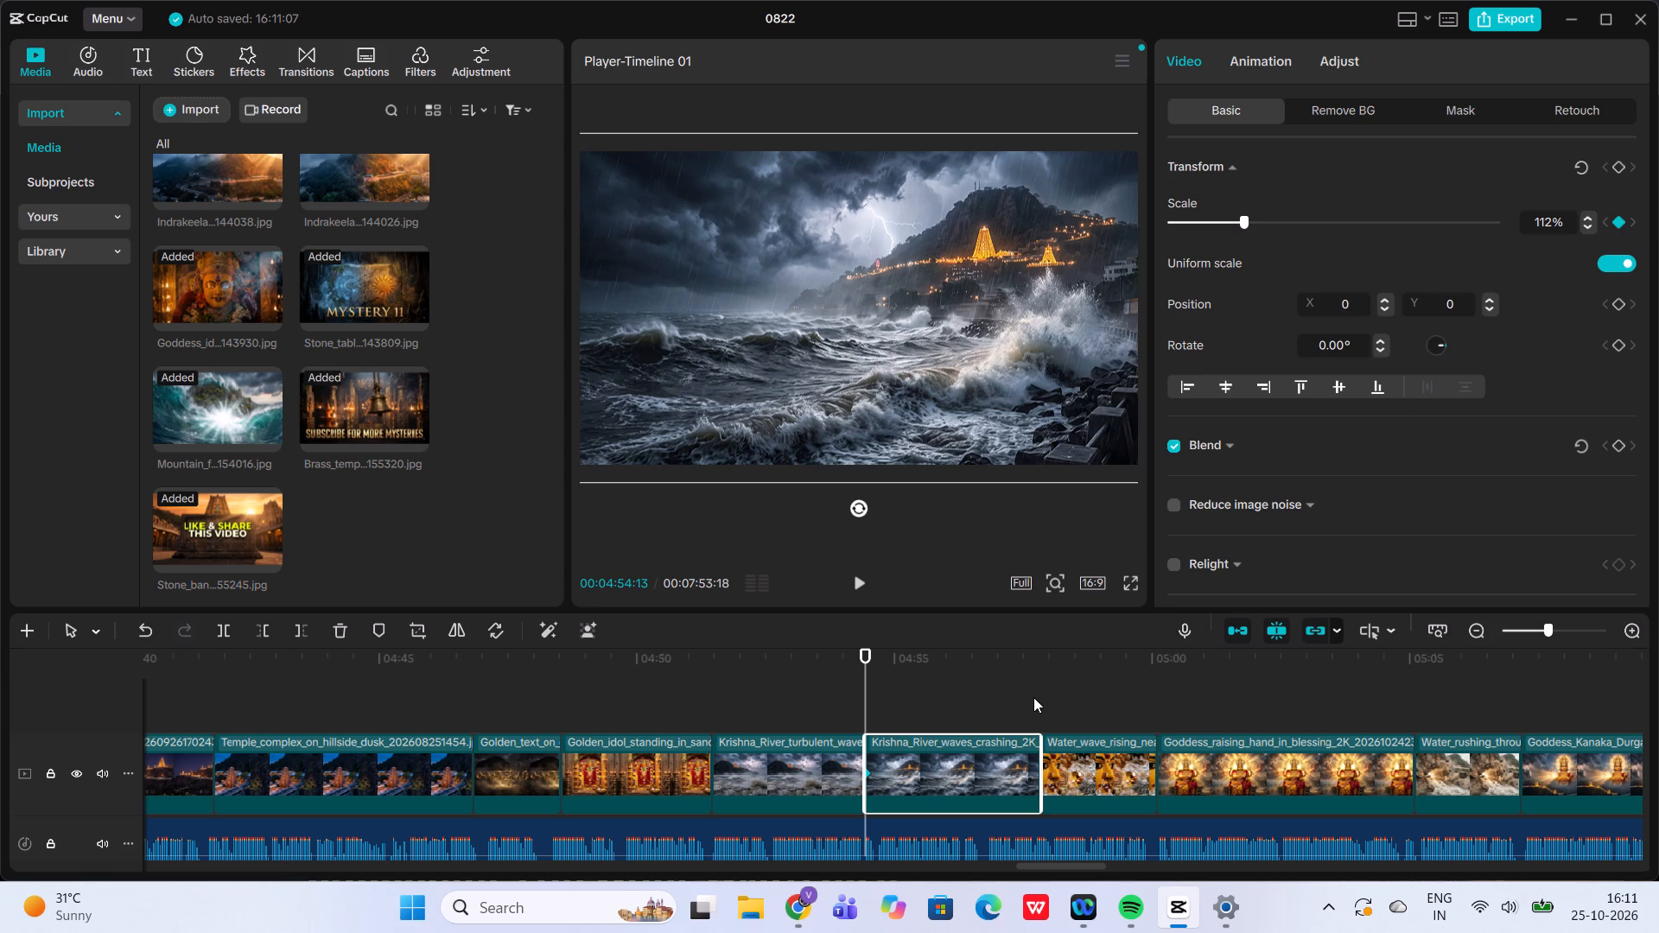
# Add a 130% scale keyframe at the end of the "Krishna River waves crashing" clip, at 04:57:25, and play back the zoom.
pyautogui.click(1037, 697)
pyautogui.click(1010, 732)
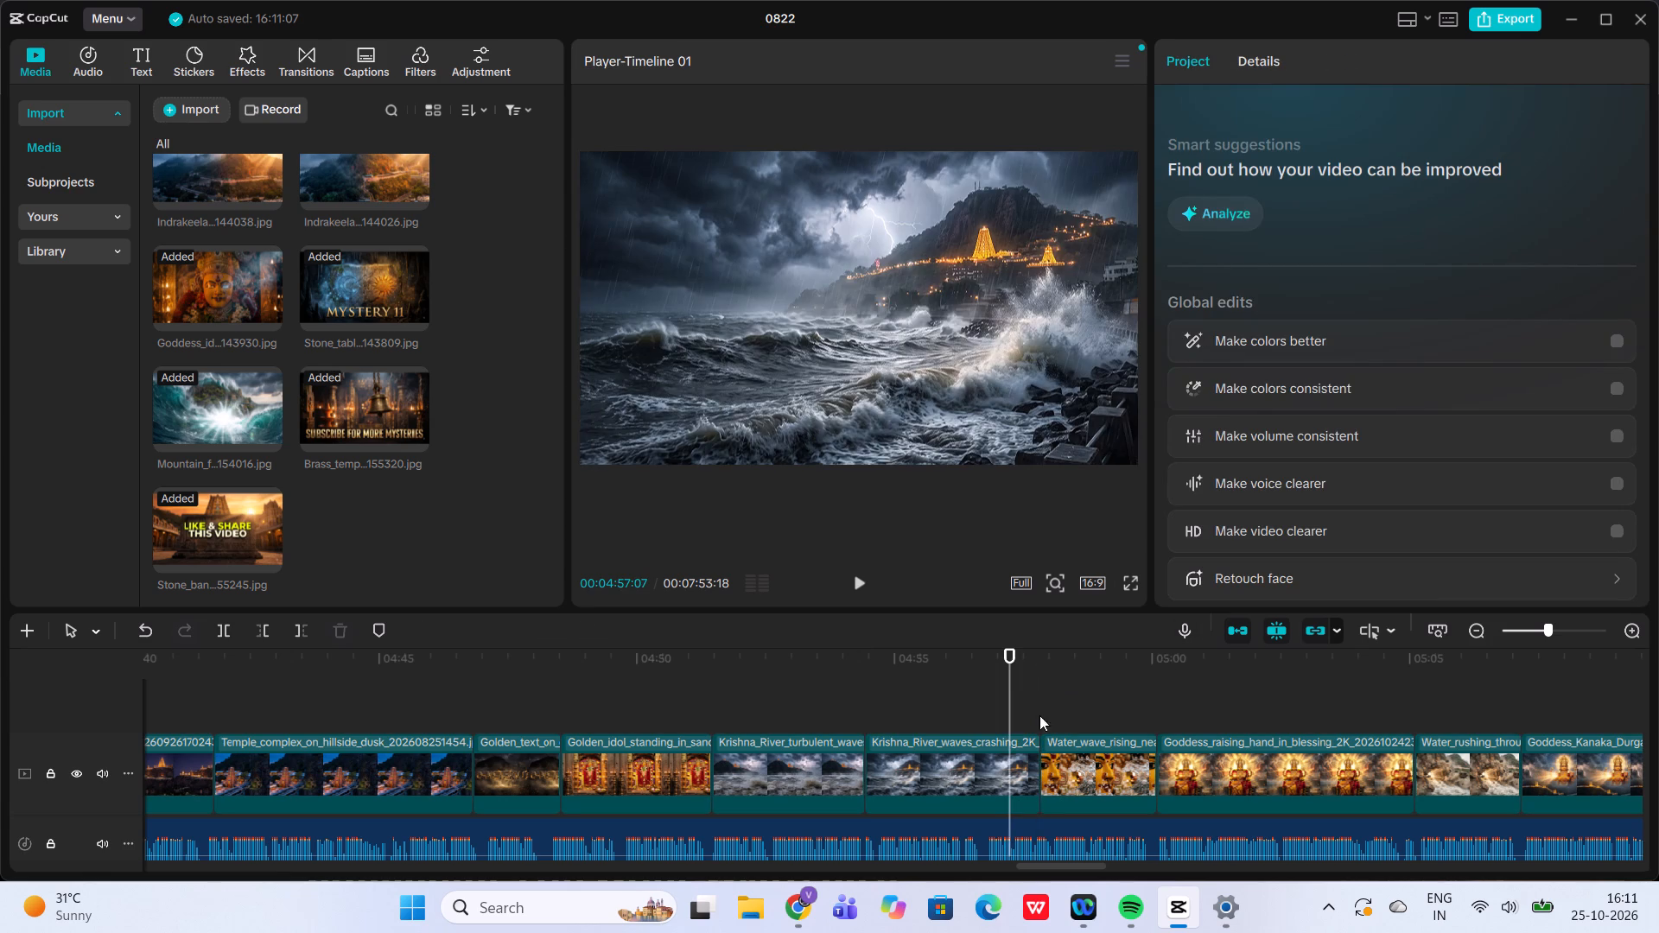
pyautogui.click(1034, 699)
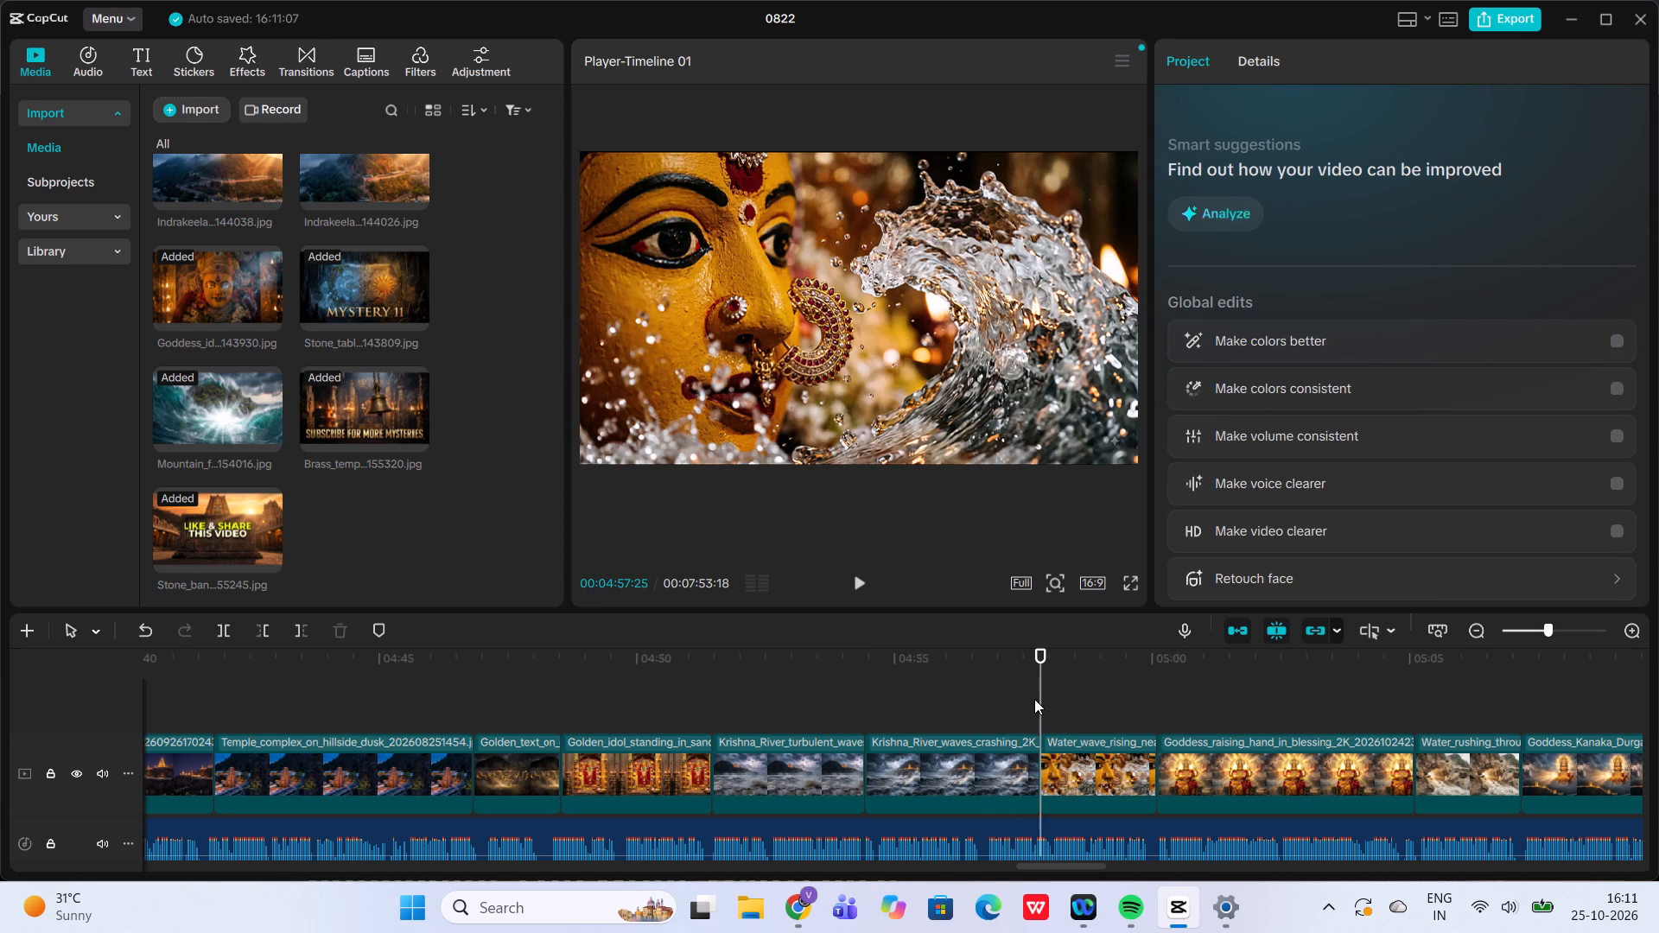
pyautogui.click(992, 822)
pyautogui.click(989, 797)
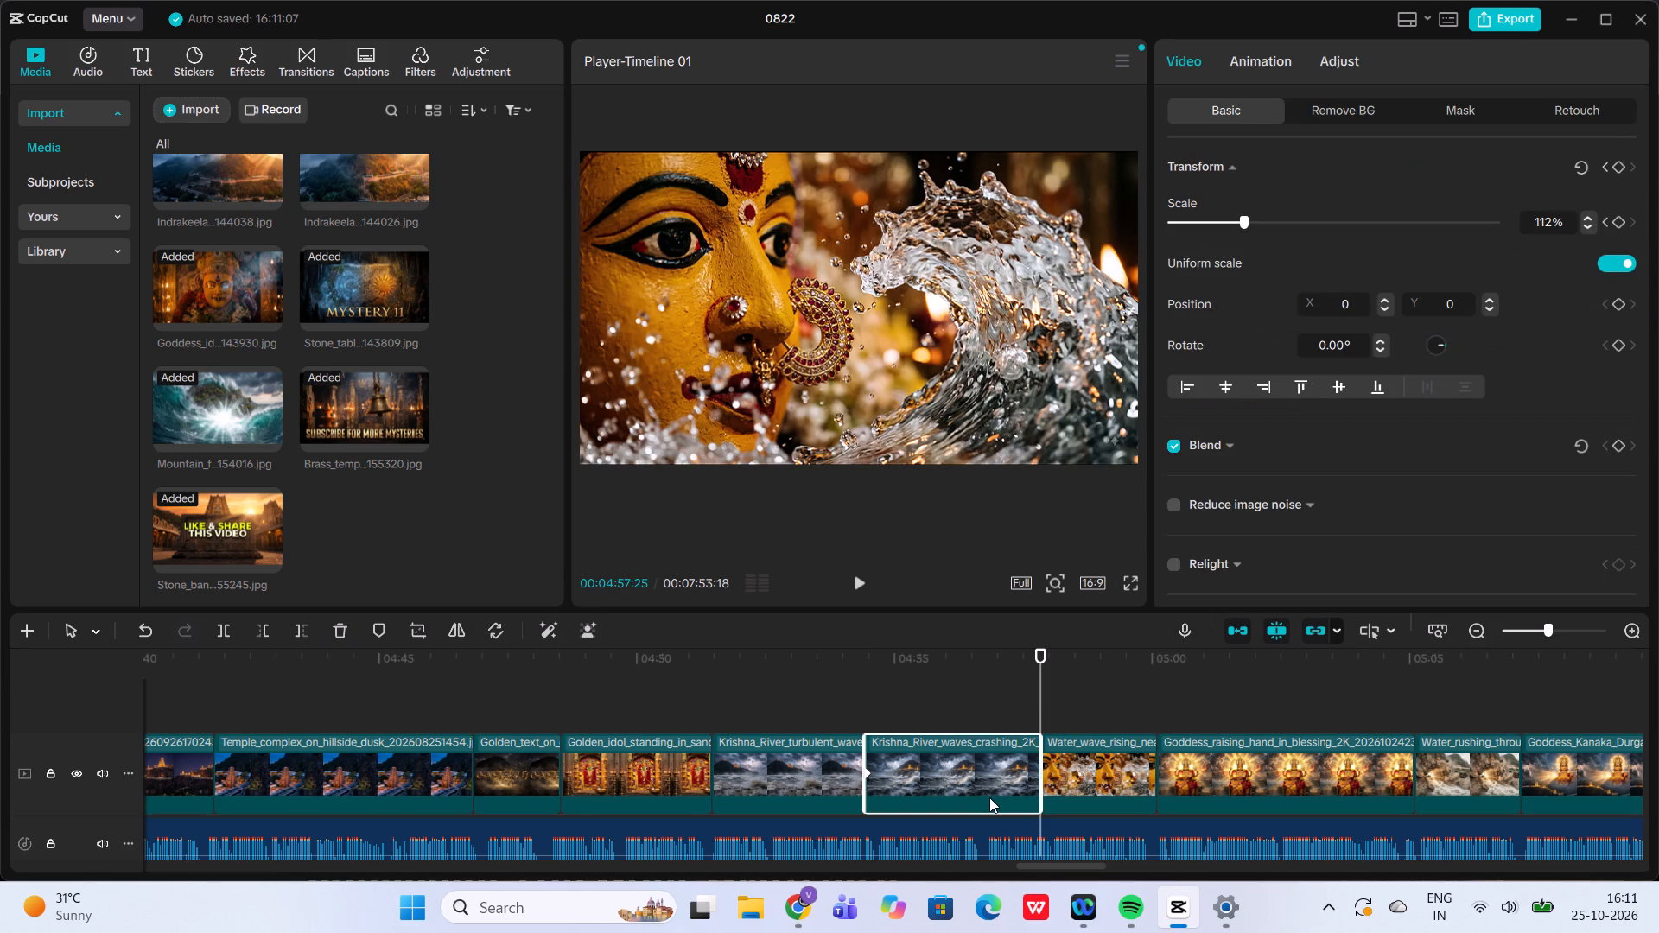
pyautogui.click(1263, 217)
pyautogui.moveTo(1263, 217); pyautogui.dragTo(1255, 217)
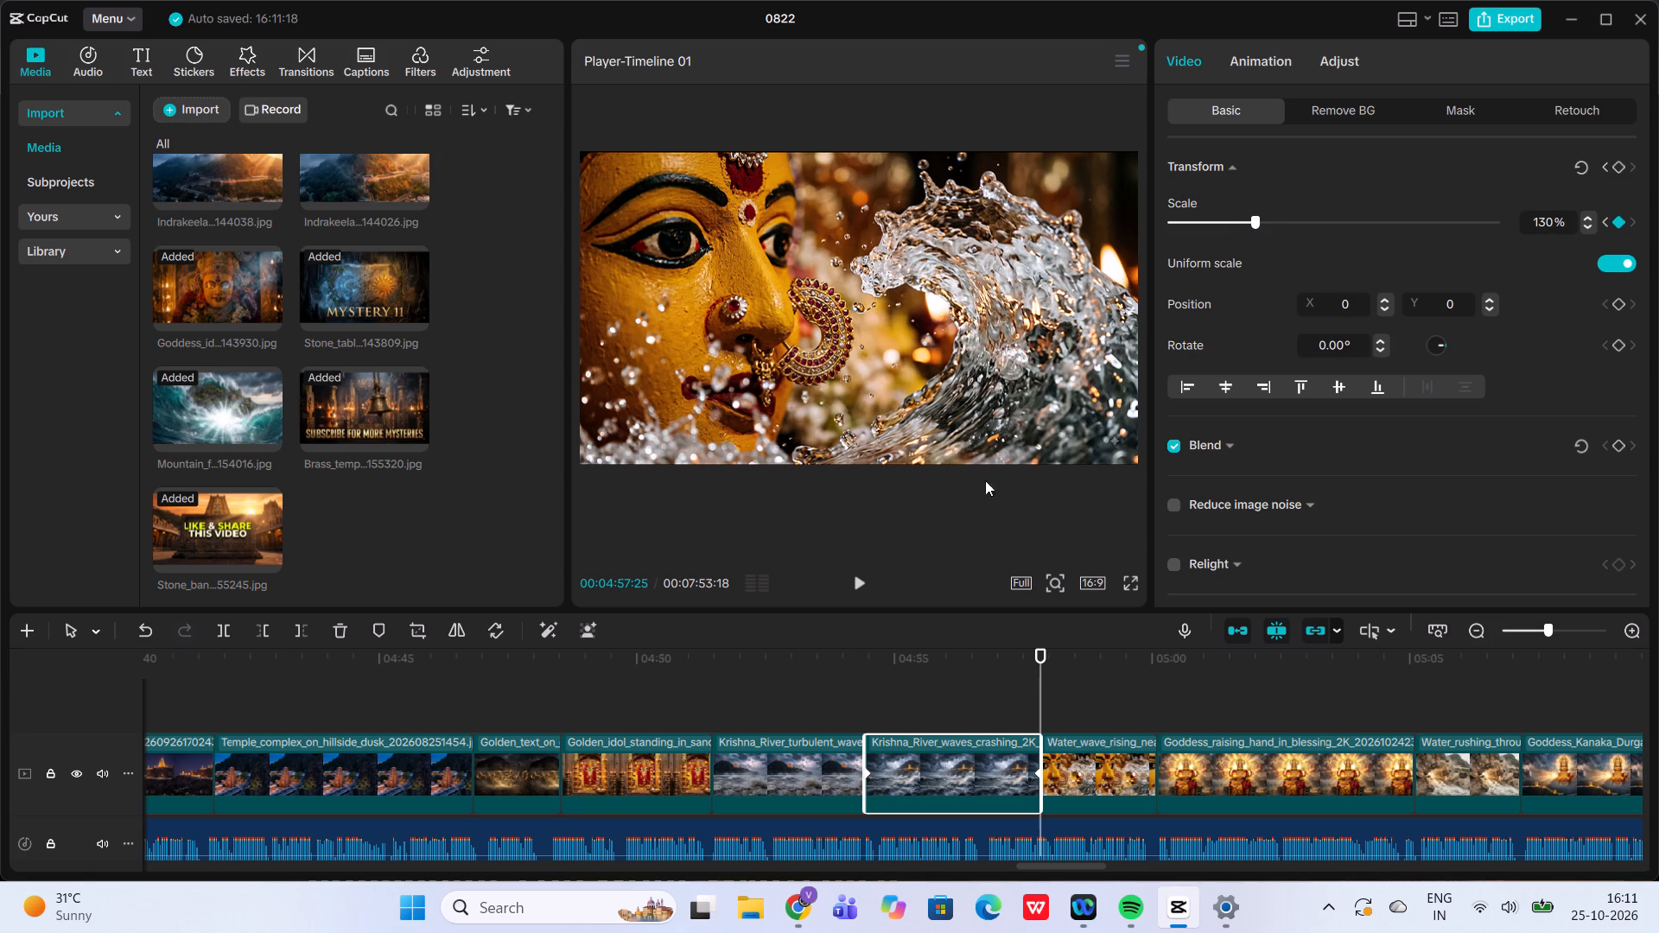
pyautogui.click(858, 689)
pyautogui.click(865, 585)
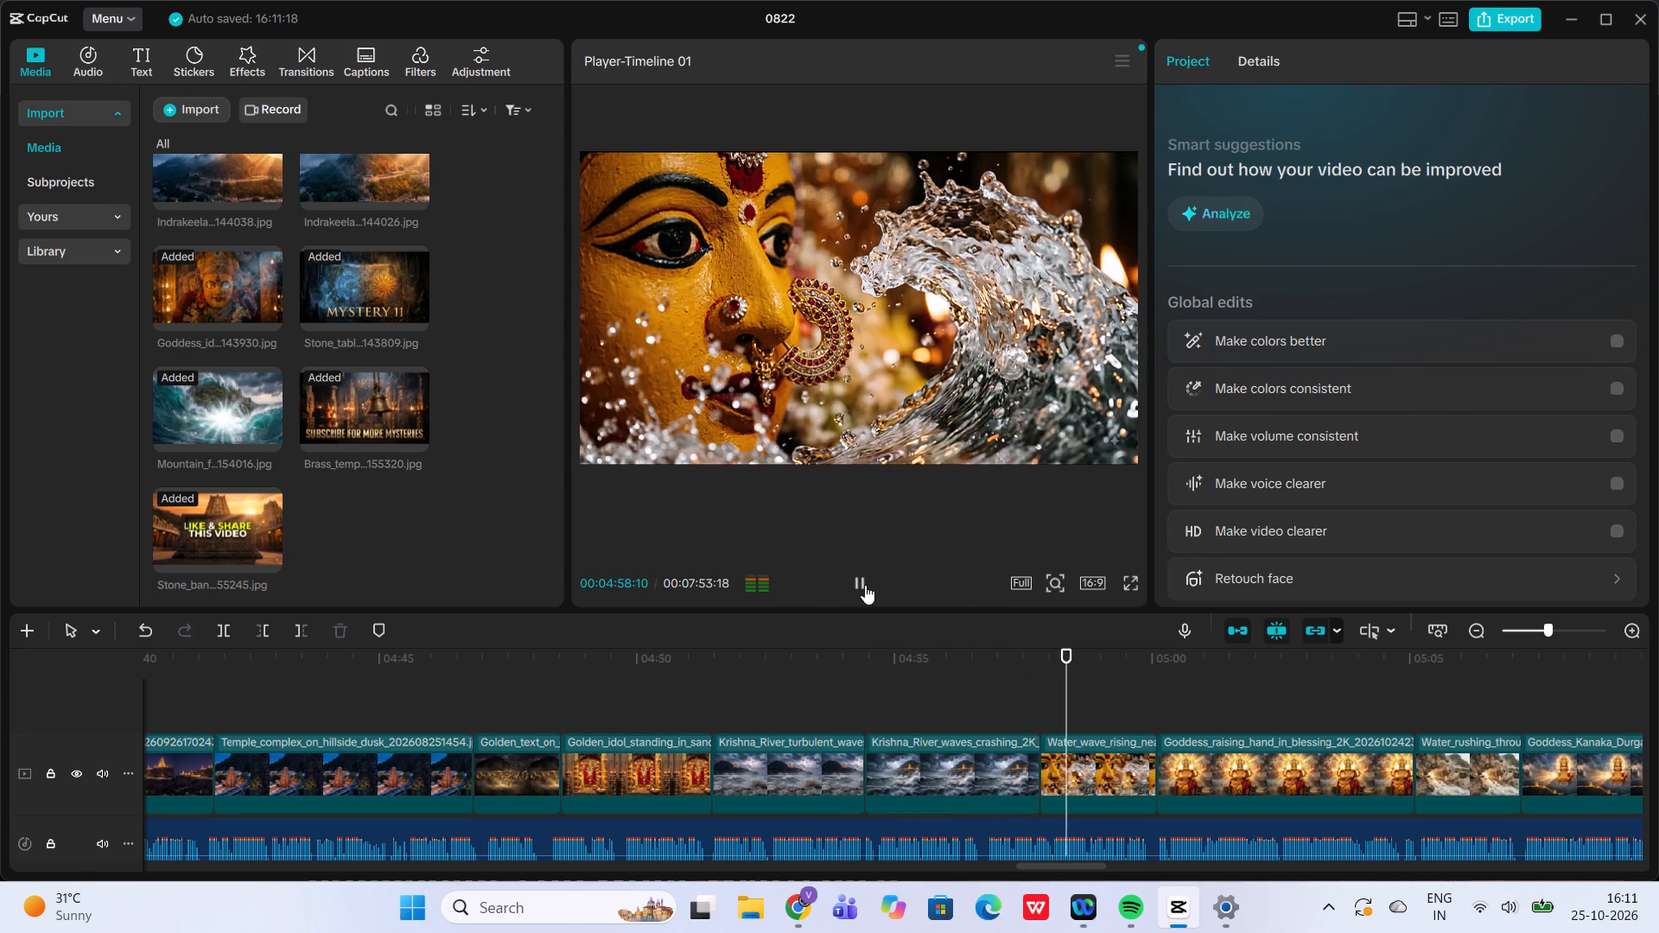
pyautogui.click(865, 585)
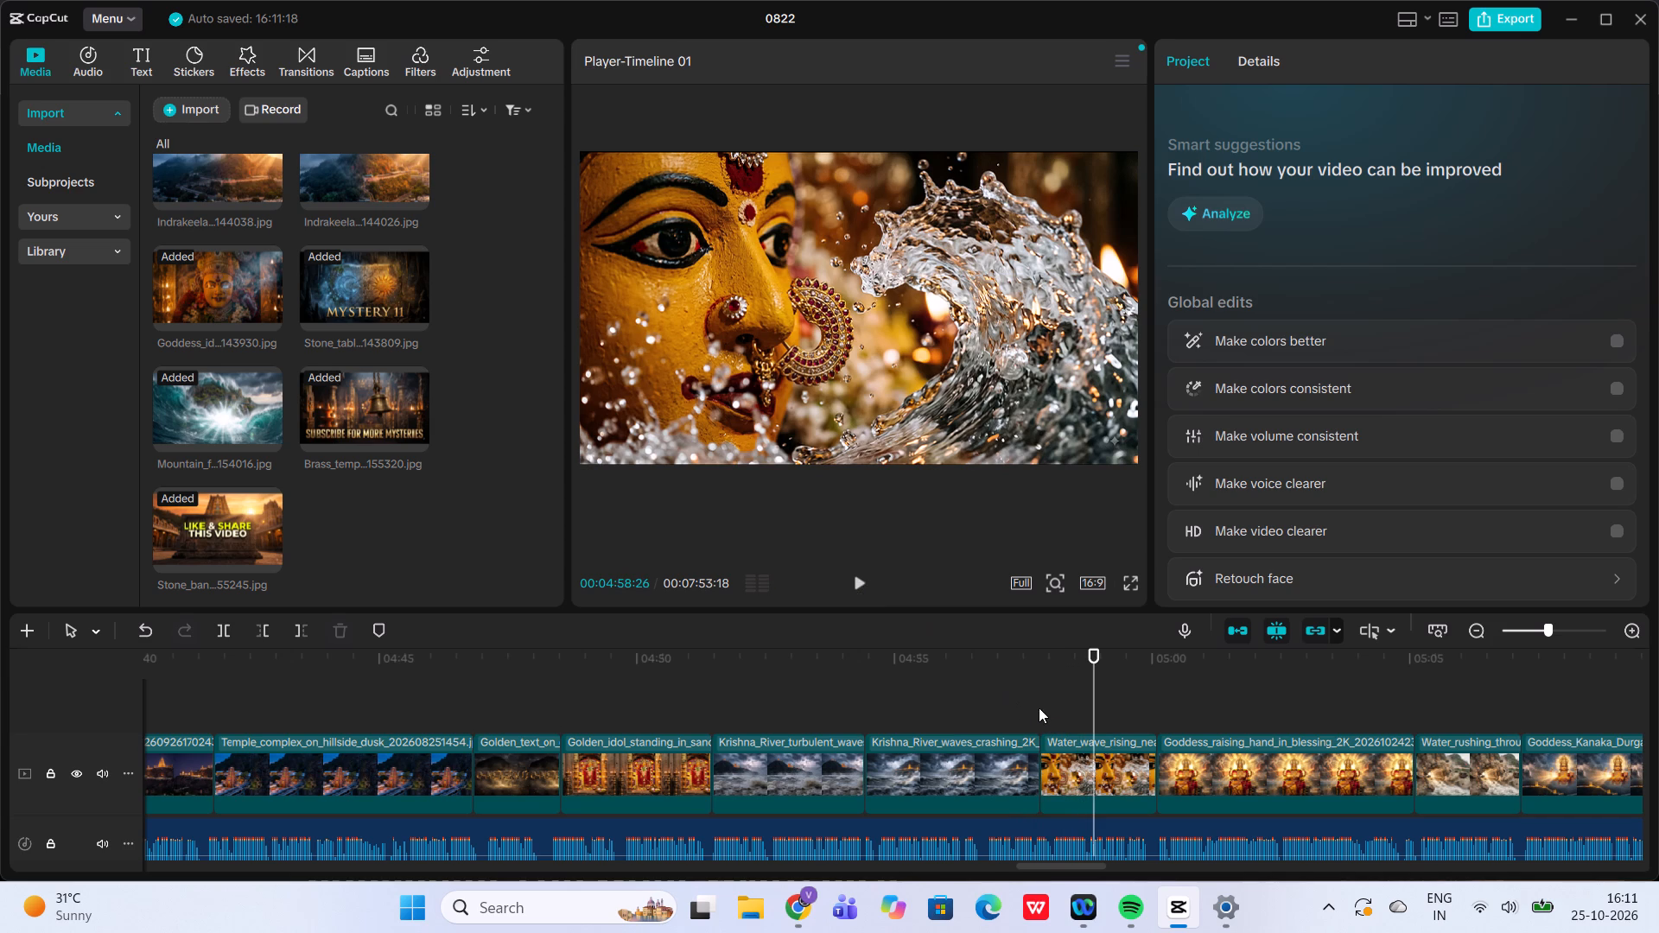
# Add a 111% scale keyframe at the start of the "Water wave rising" clip, at 04:57:25.
pyautogui.click(1039, 708)
pyautogui.click(1066, 759)
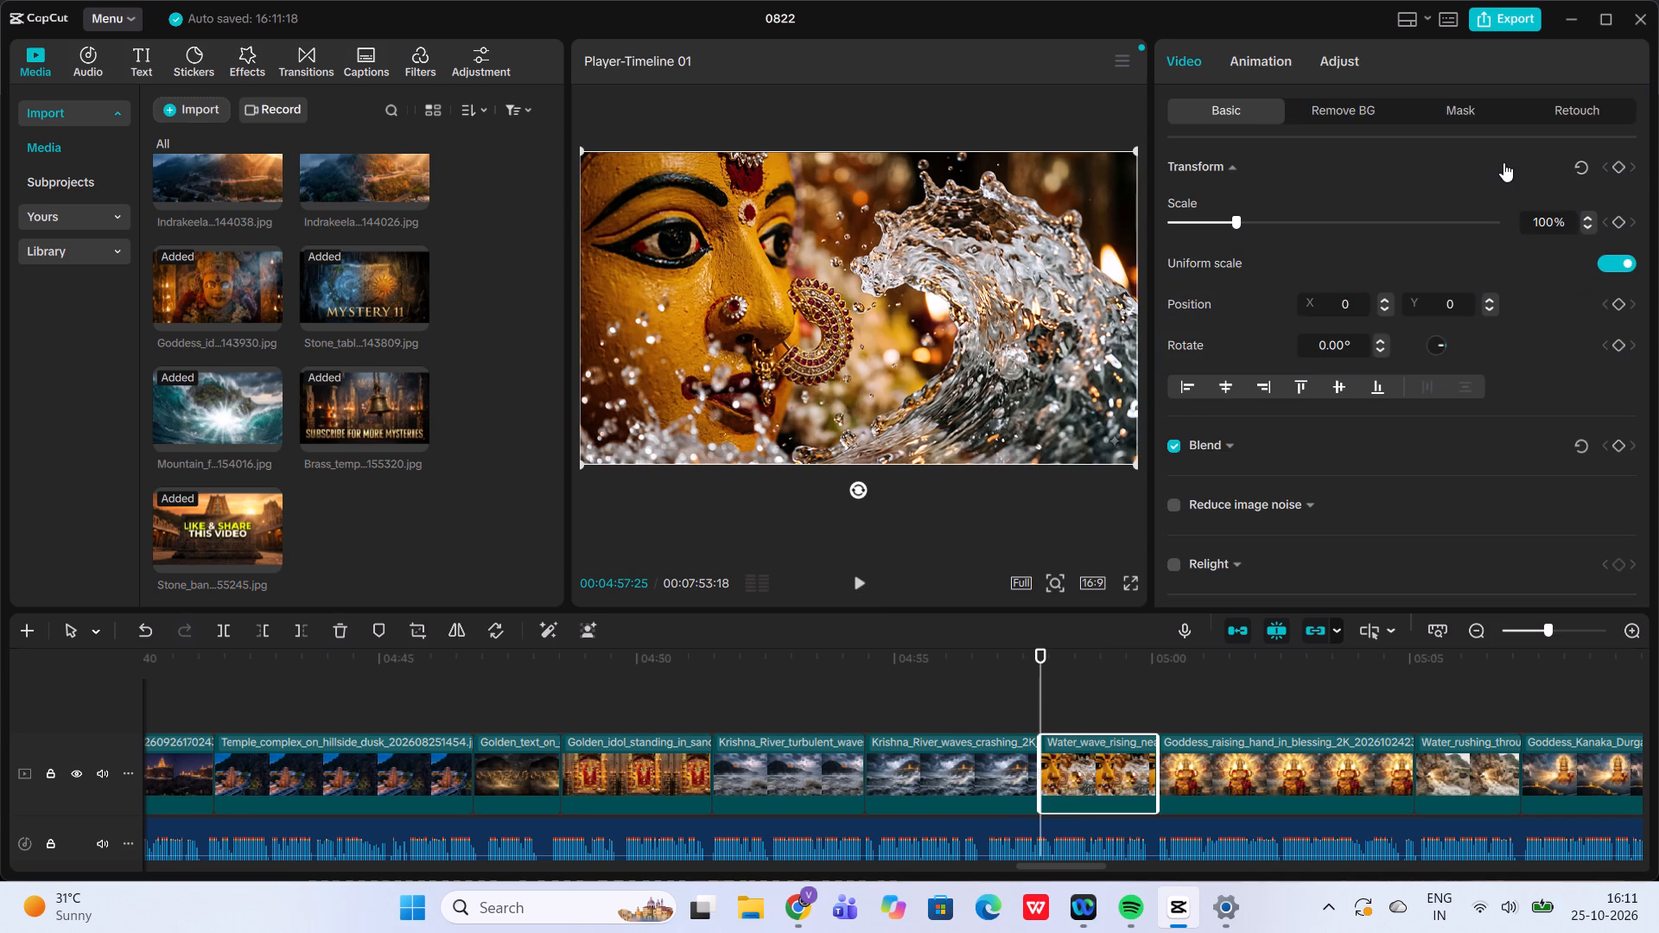
pyautogui.click(1243, 221)
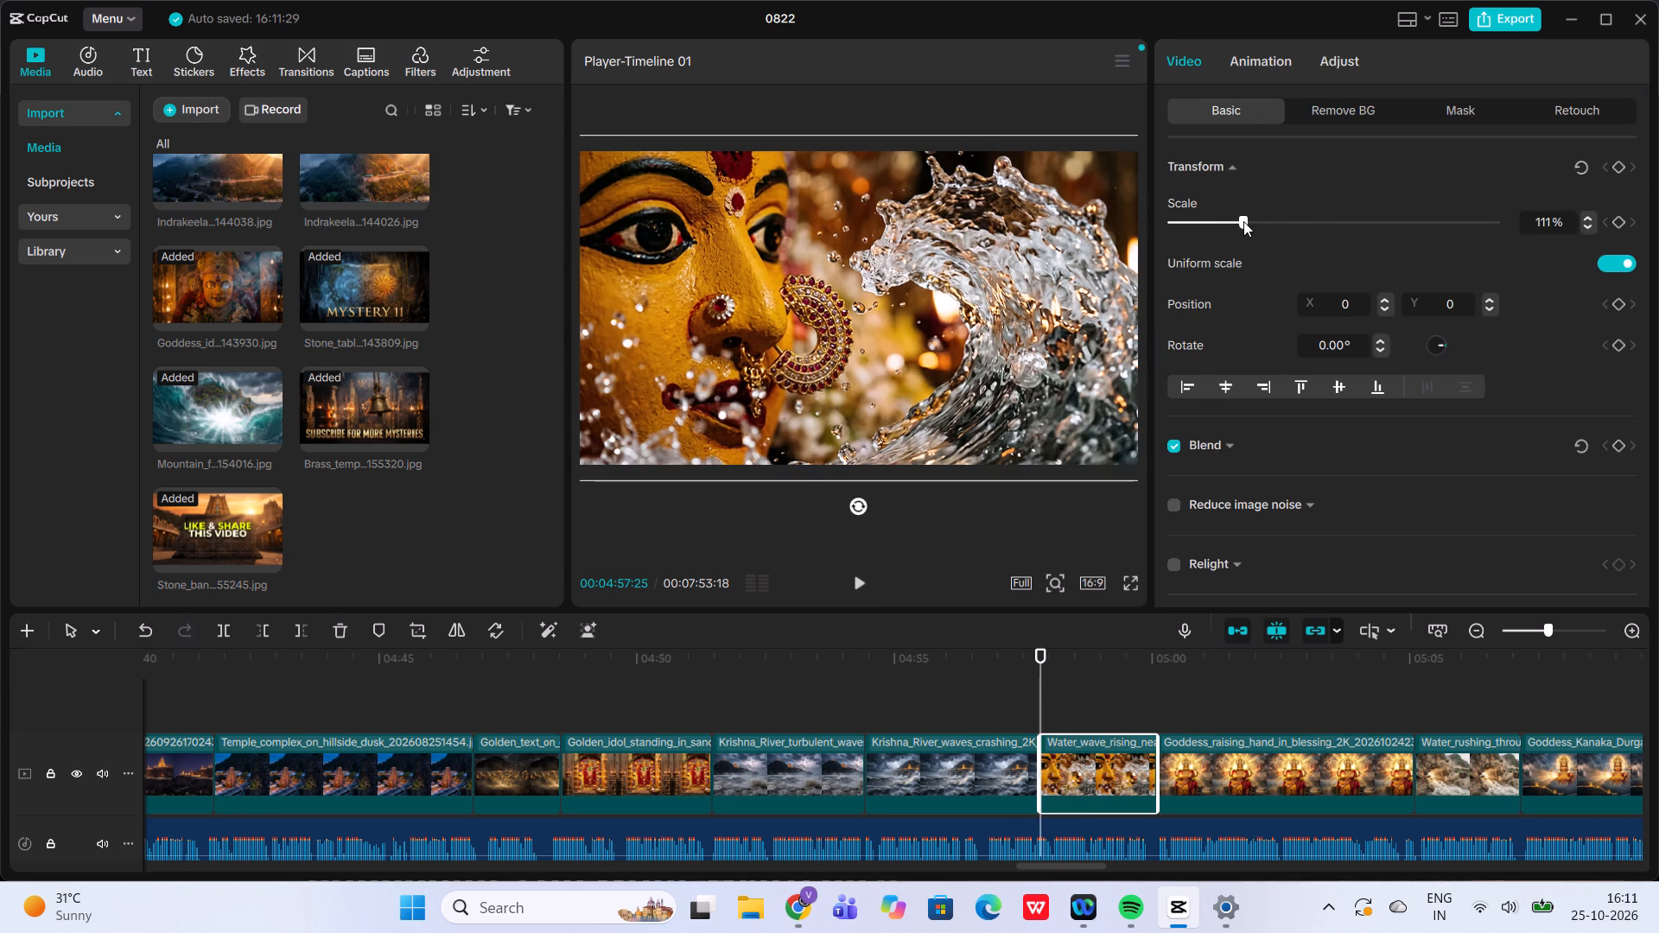
pyautogui.click(1618, 216)
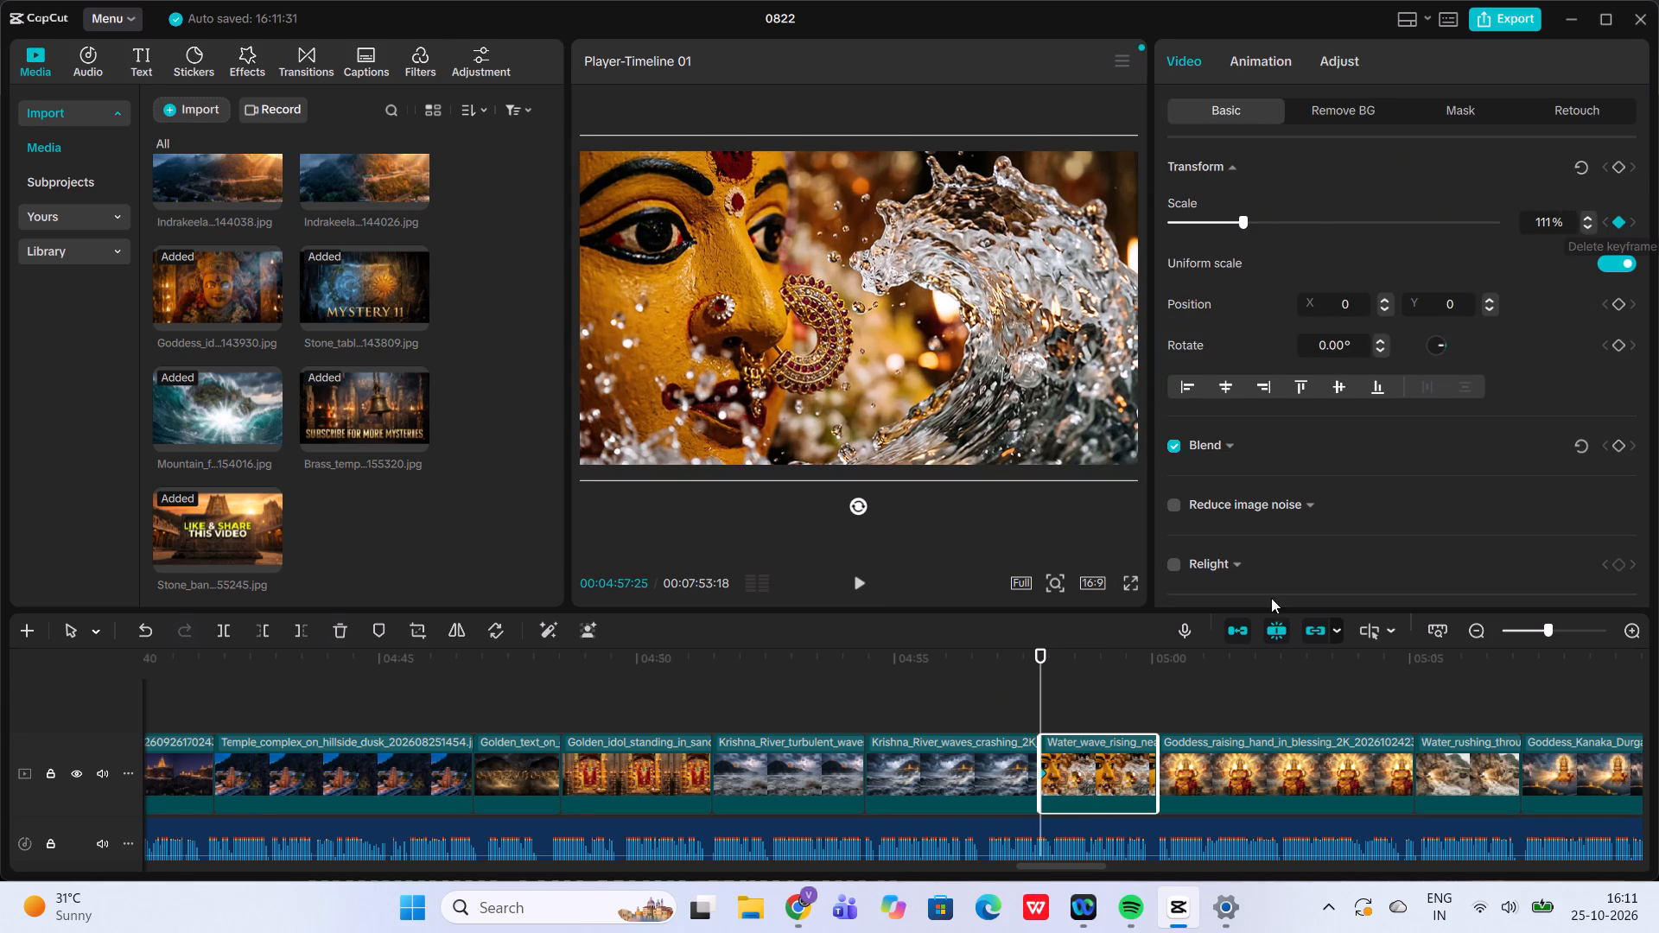
# Add a 120% scale keyframe at the end of the "Water wave rising" clip, at 05:00:03, and play back the zoom.
pyautogui.click(1153, 701)
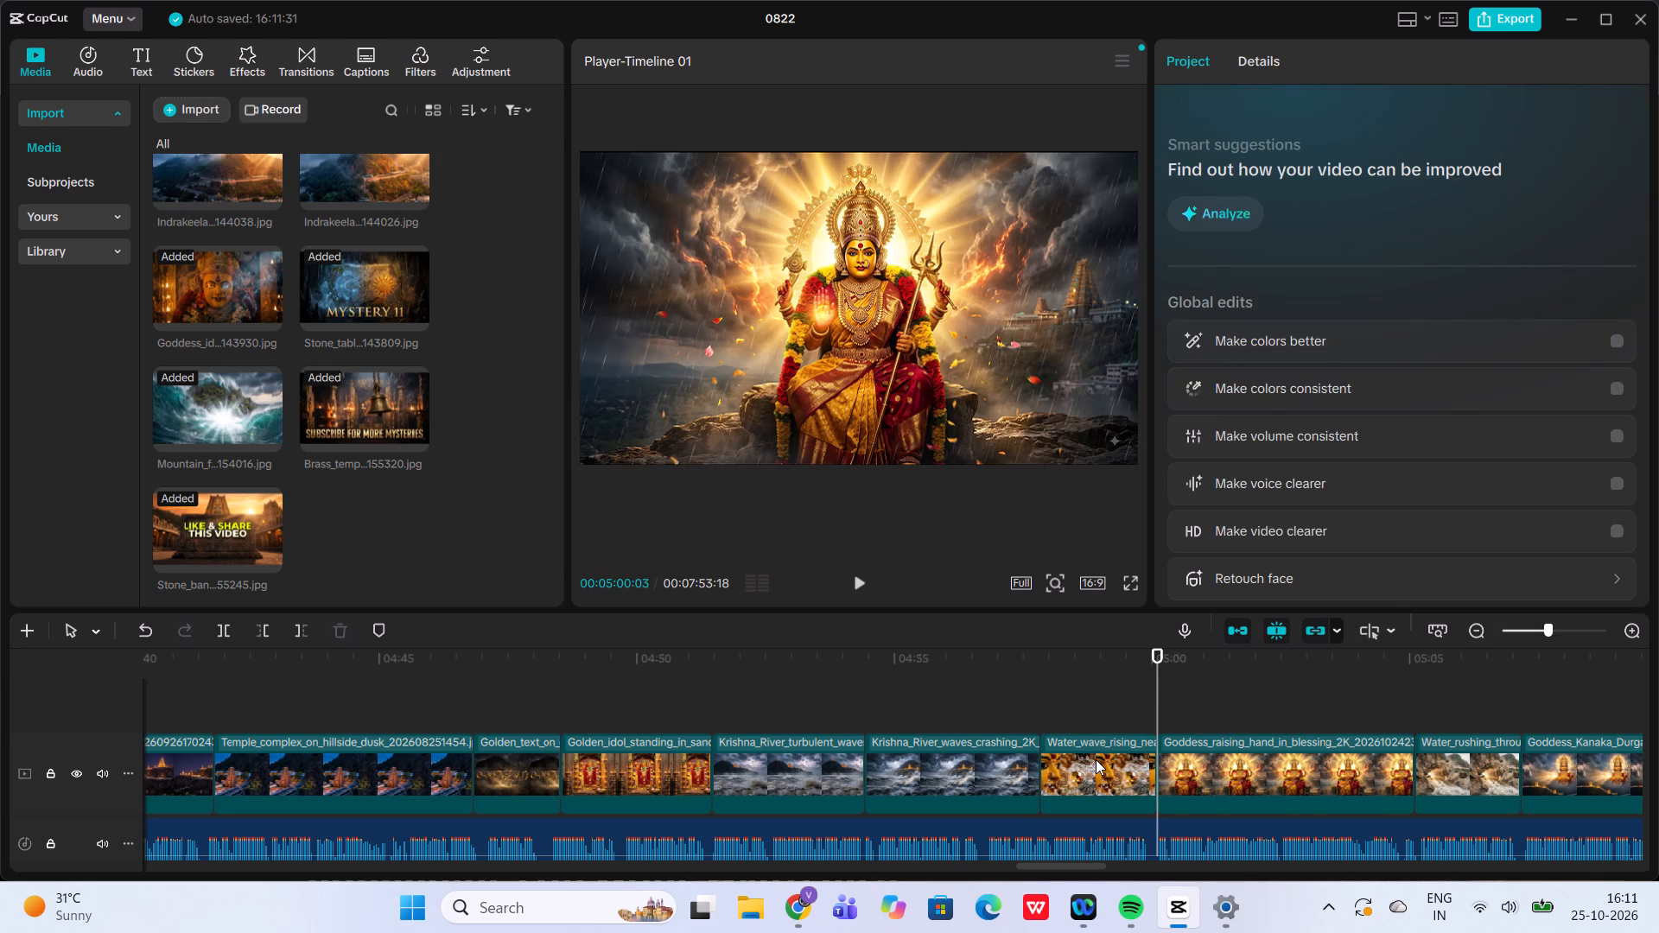
pyautogui.click(1096, 759)
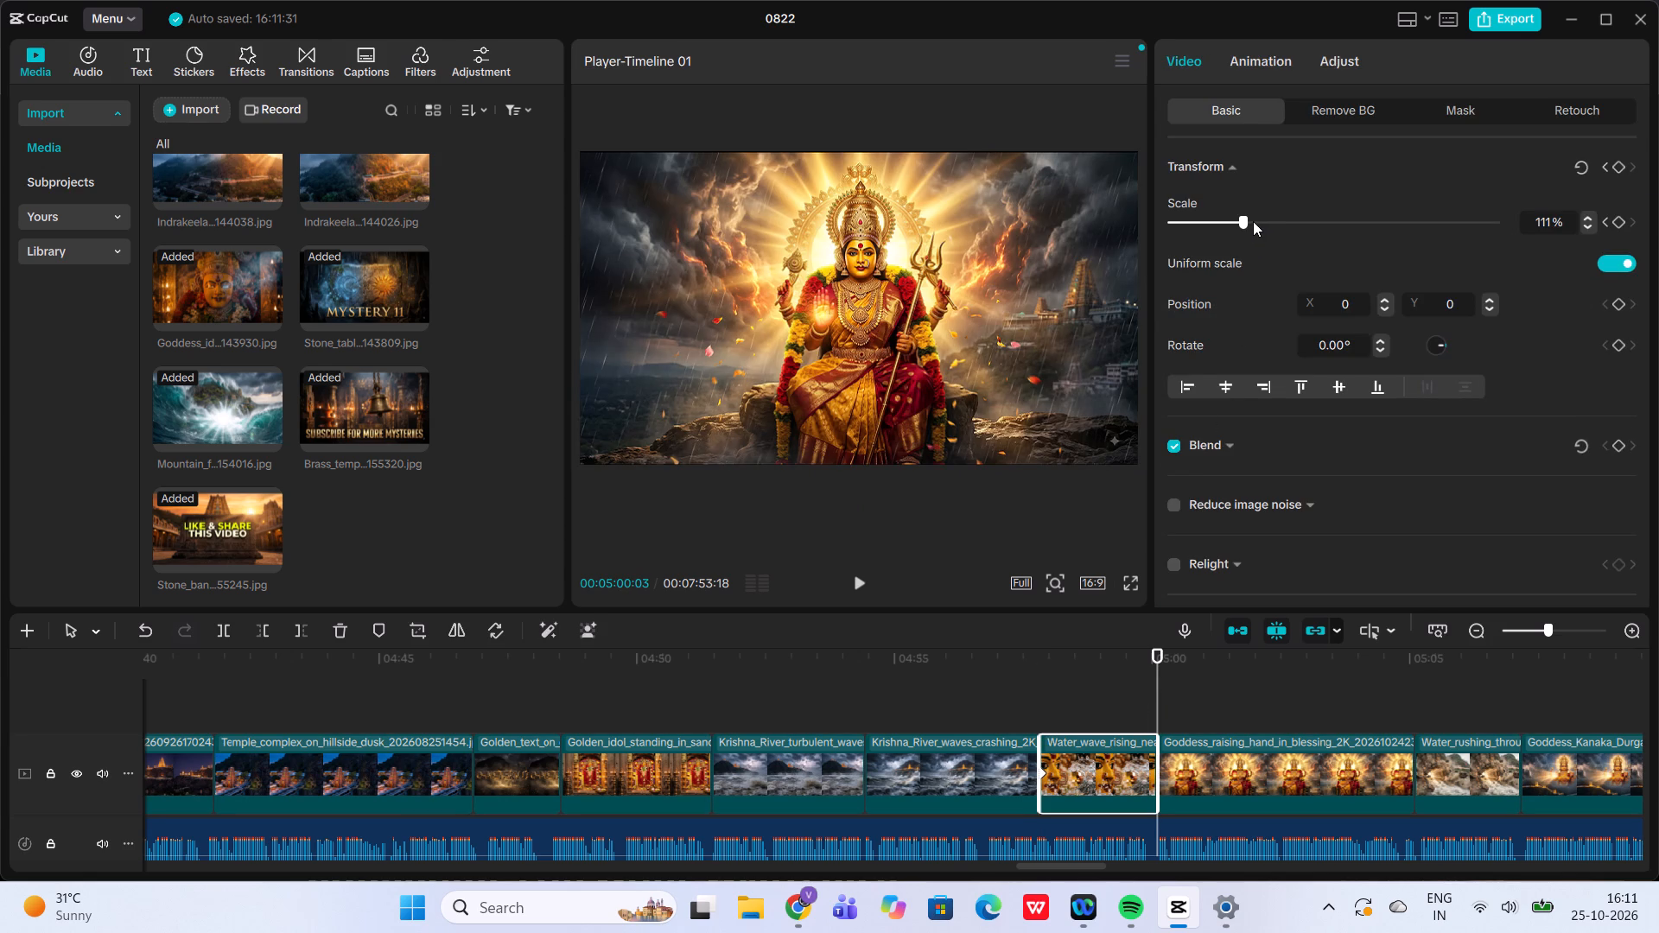
pyautogui.click(1253, 221)
pyautogui.click(1253, 221)
pyautogui.click(1023, 723)
pyautogui.click(846, 573)
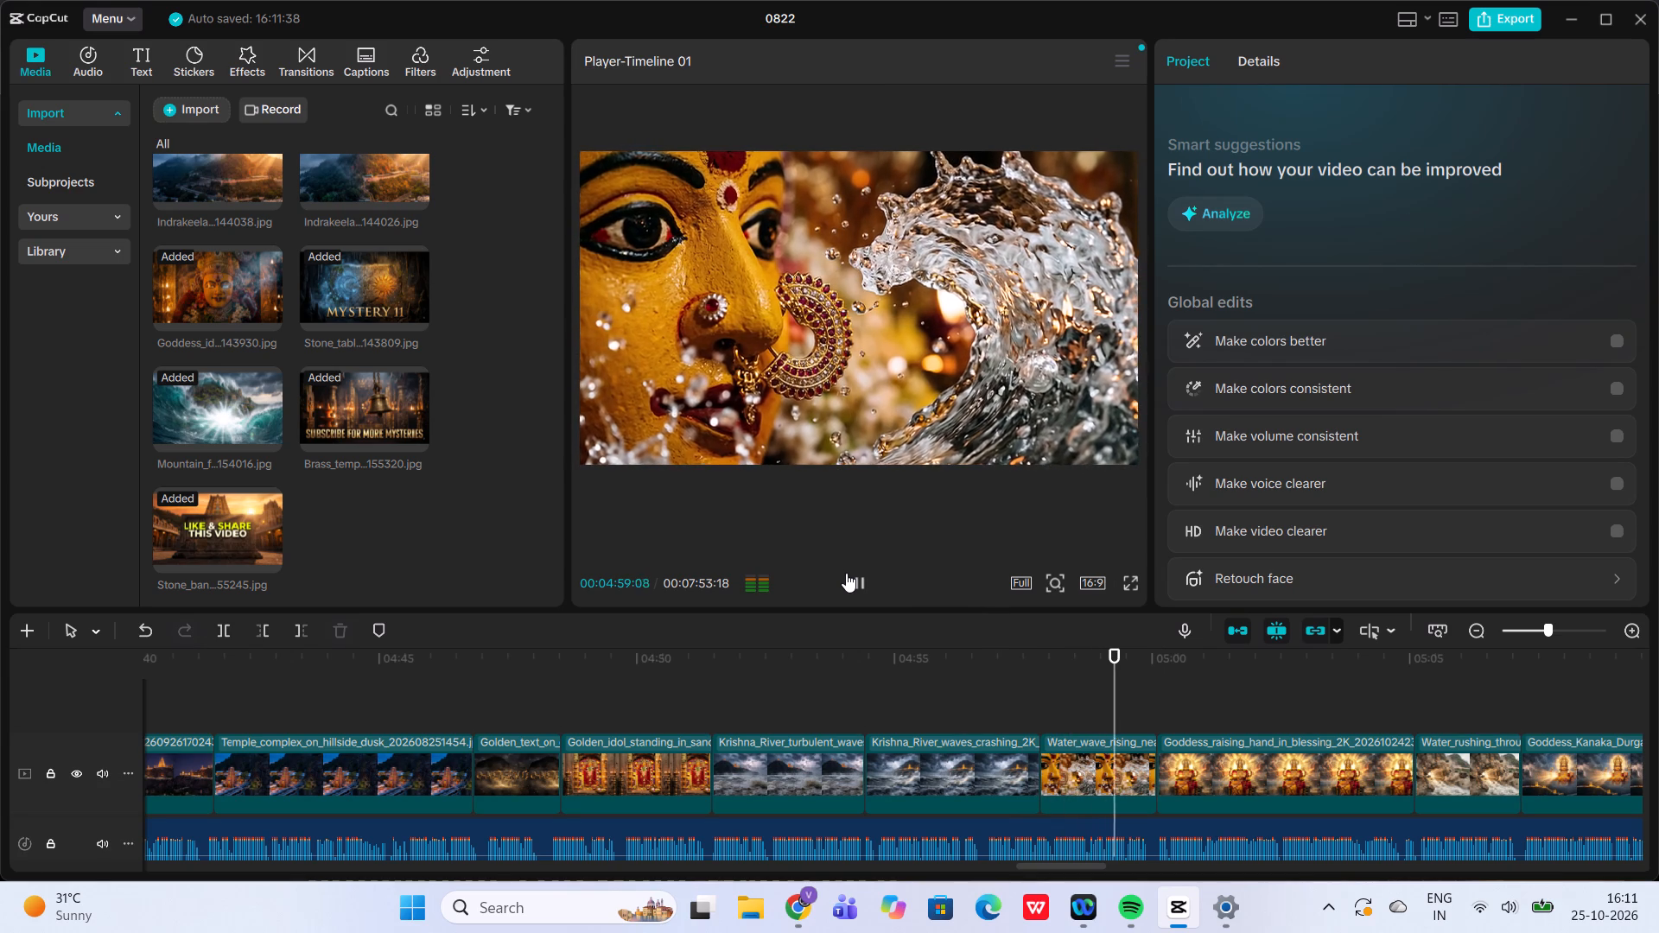
pyautogui.click(846, 573)
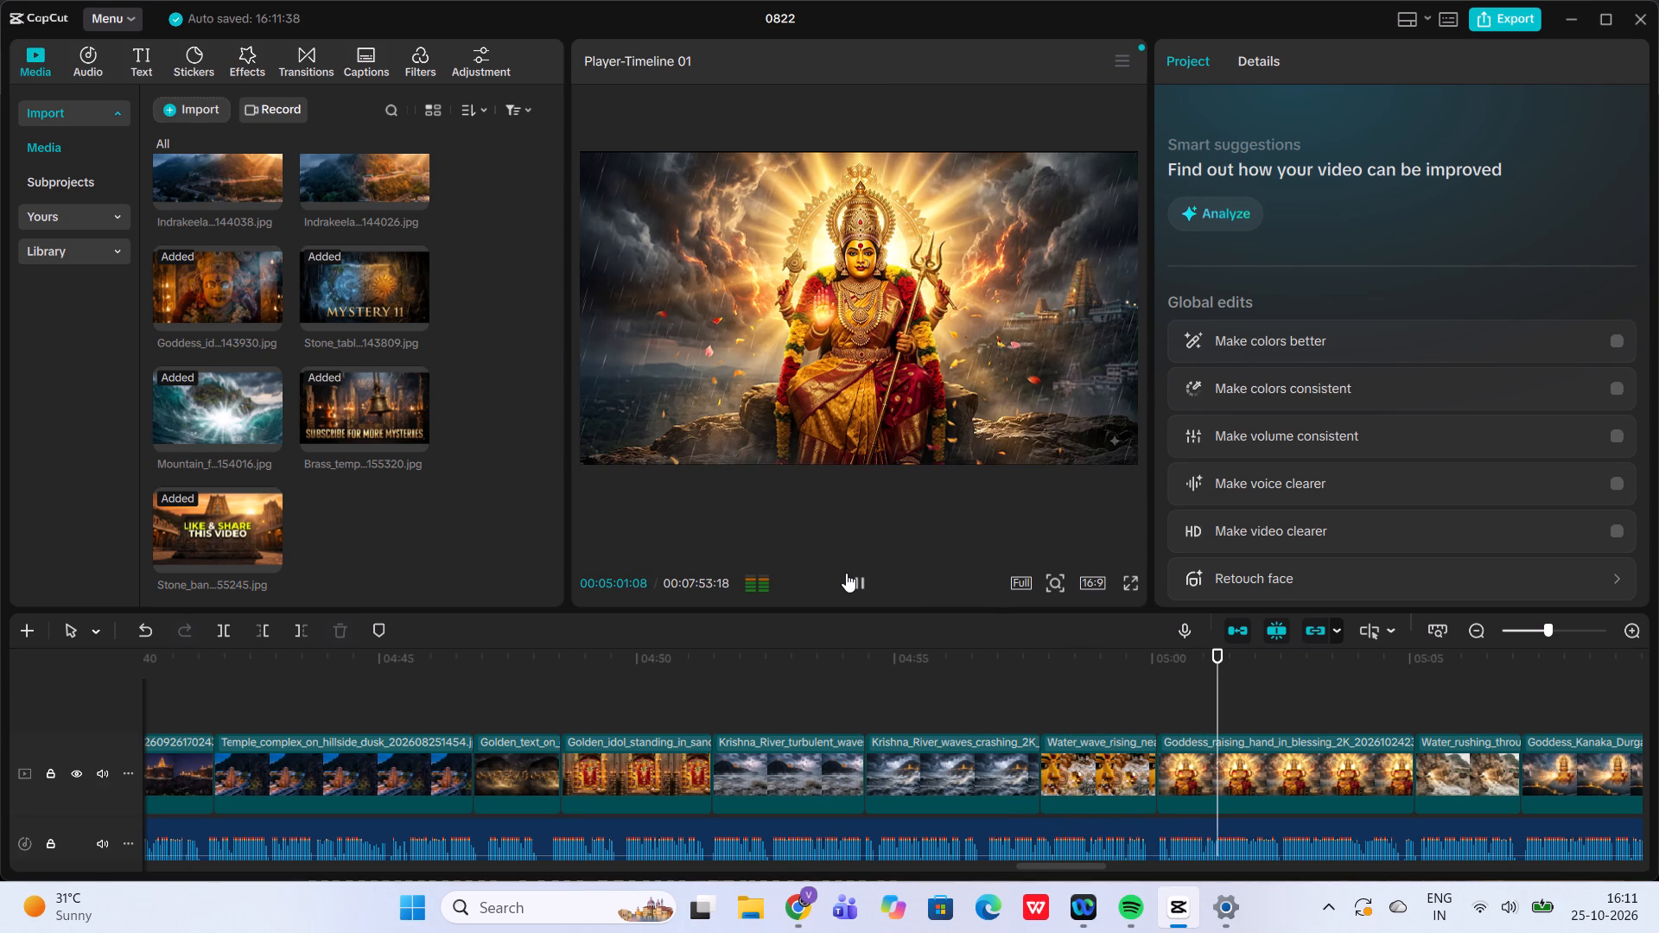
# Add a 112% scale keyframe at the start of the "Goddess raising hand in blessing" clip, at 05:00:03.
pyautogui.click(1160, 707)
pyautogui.click(1188, 785)
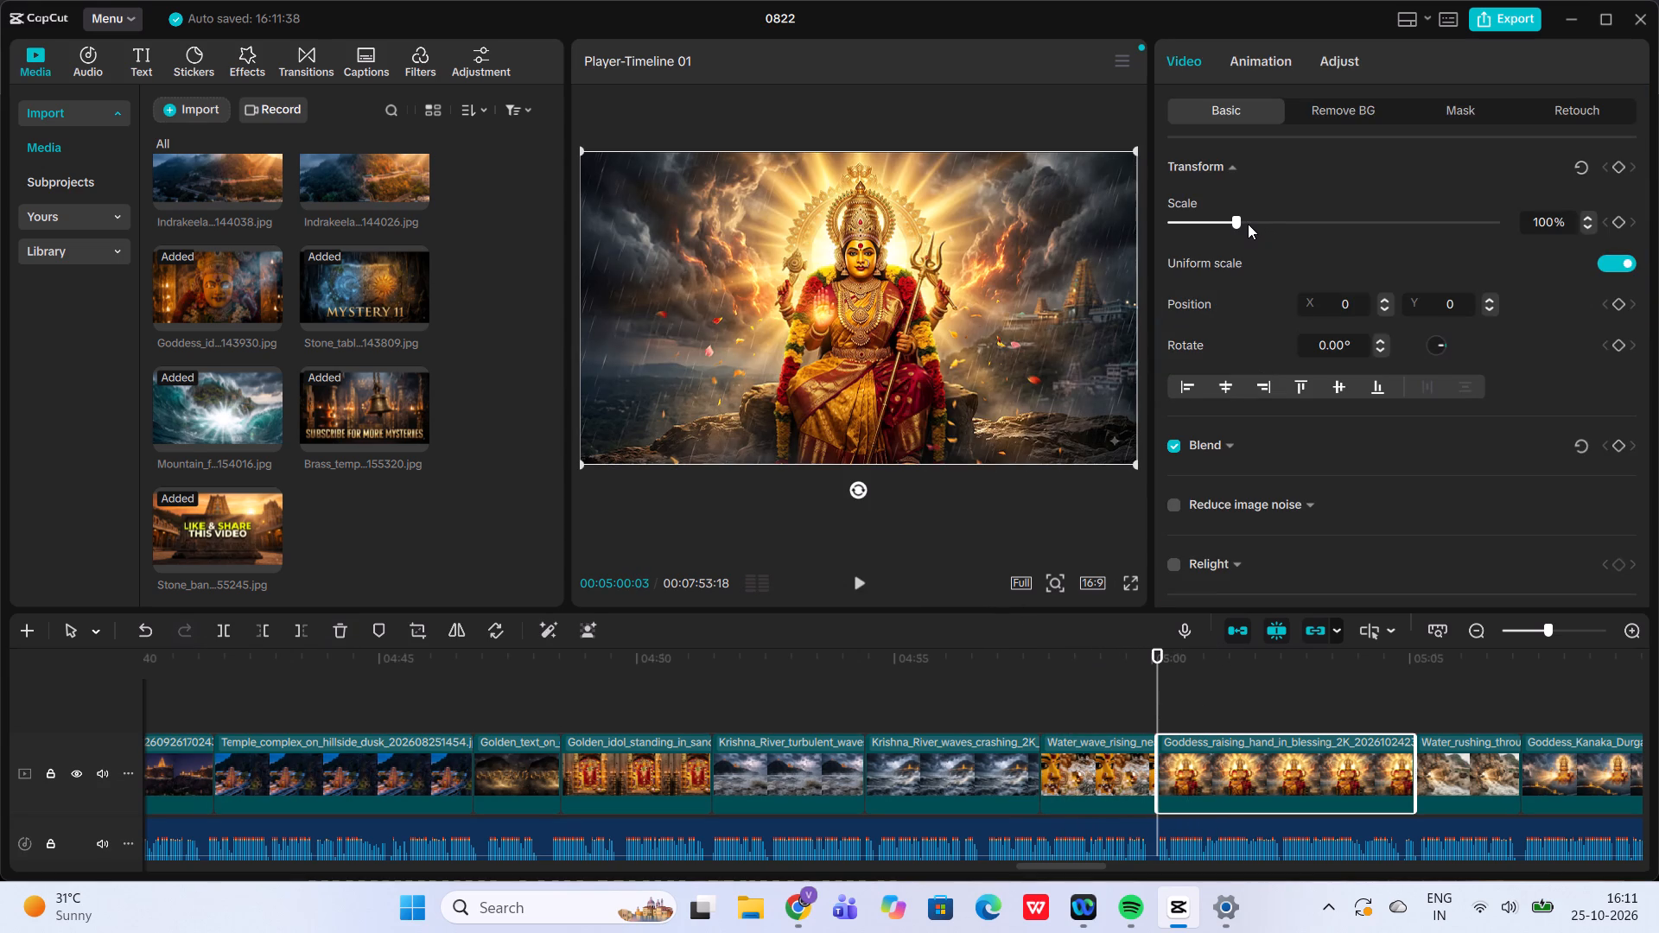
pyautogui.click(1248, 224)
pyautogui.click(1248, 224)
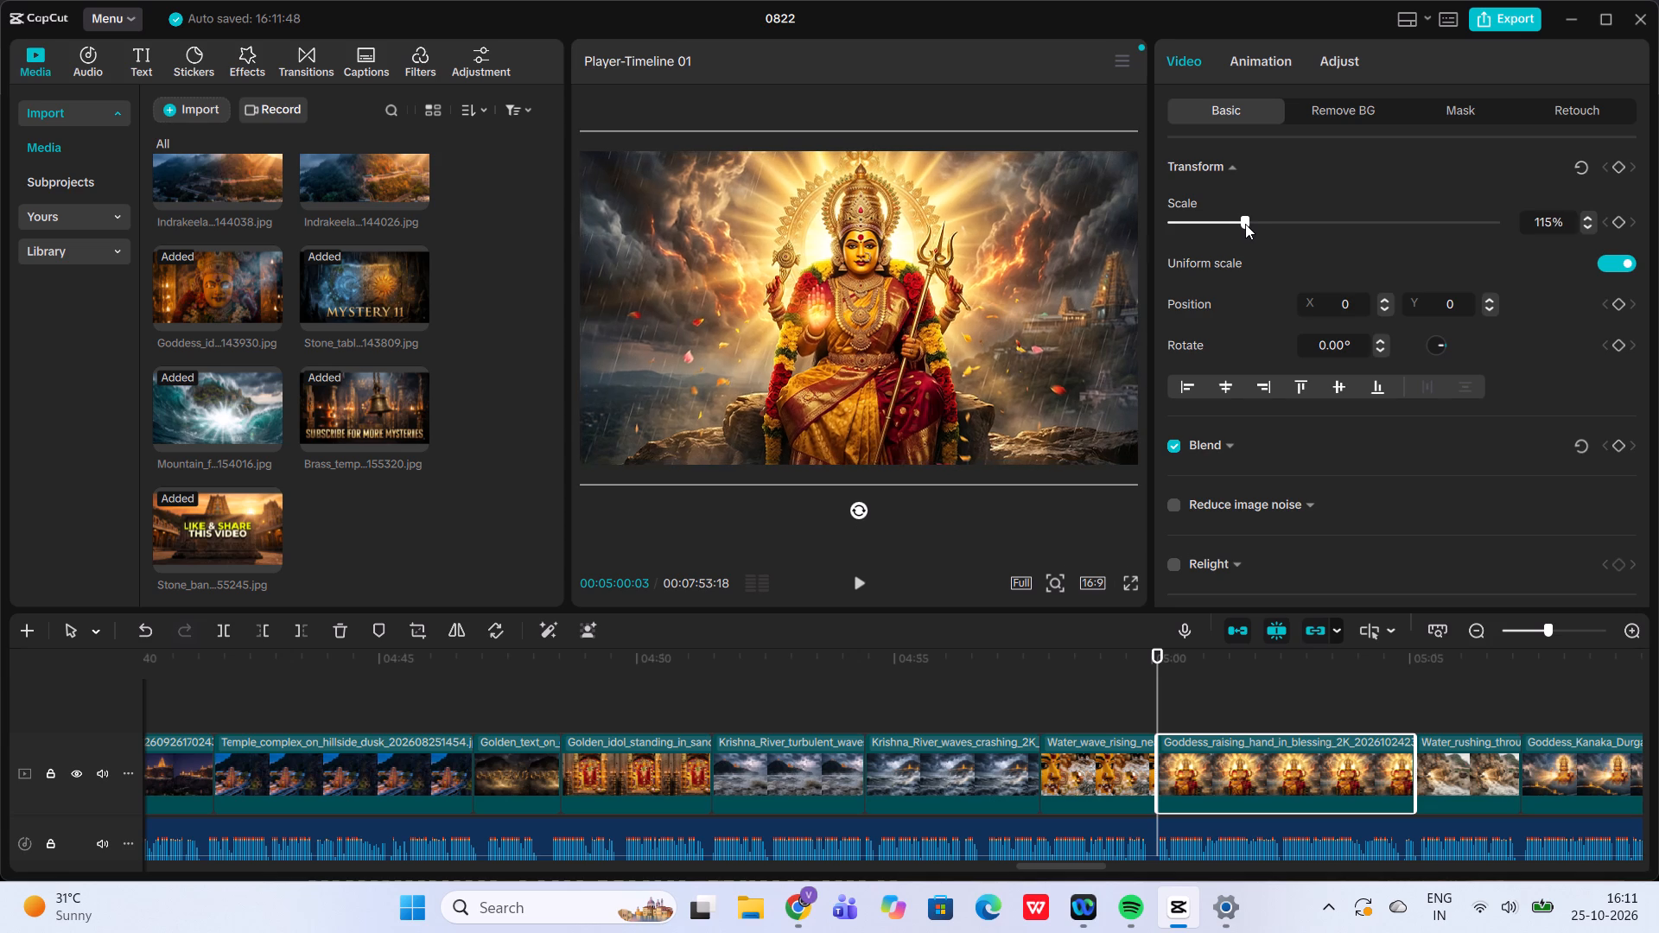
pyautogui.click(1620, 221)
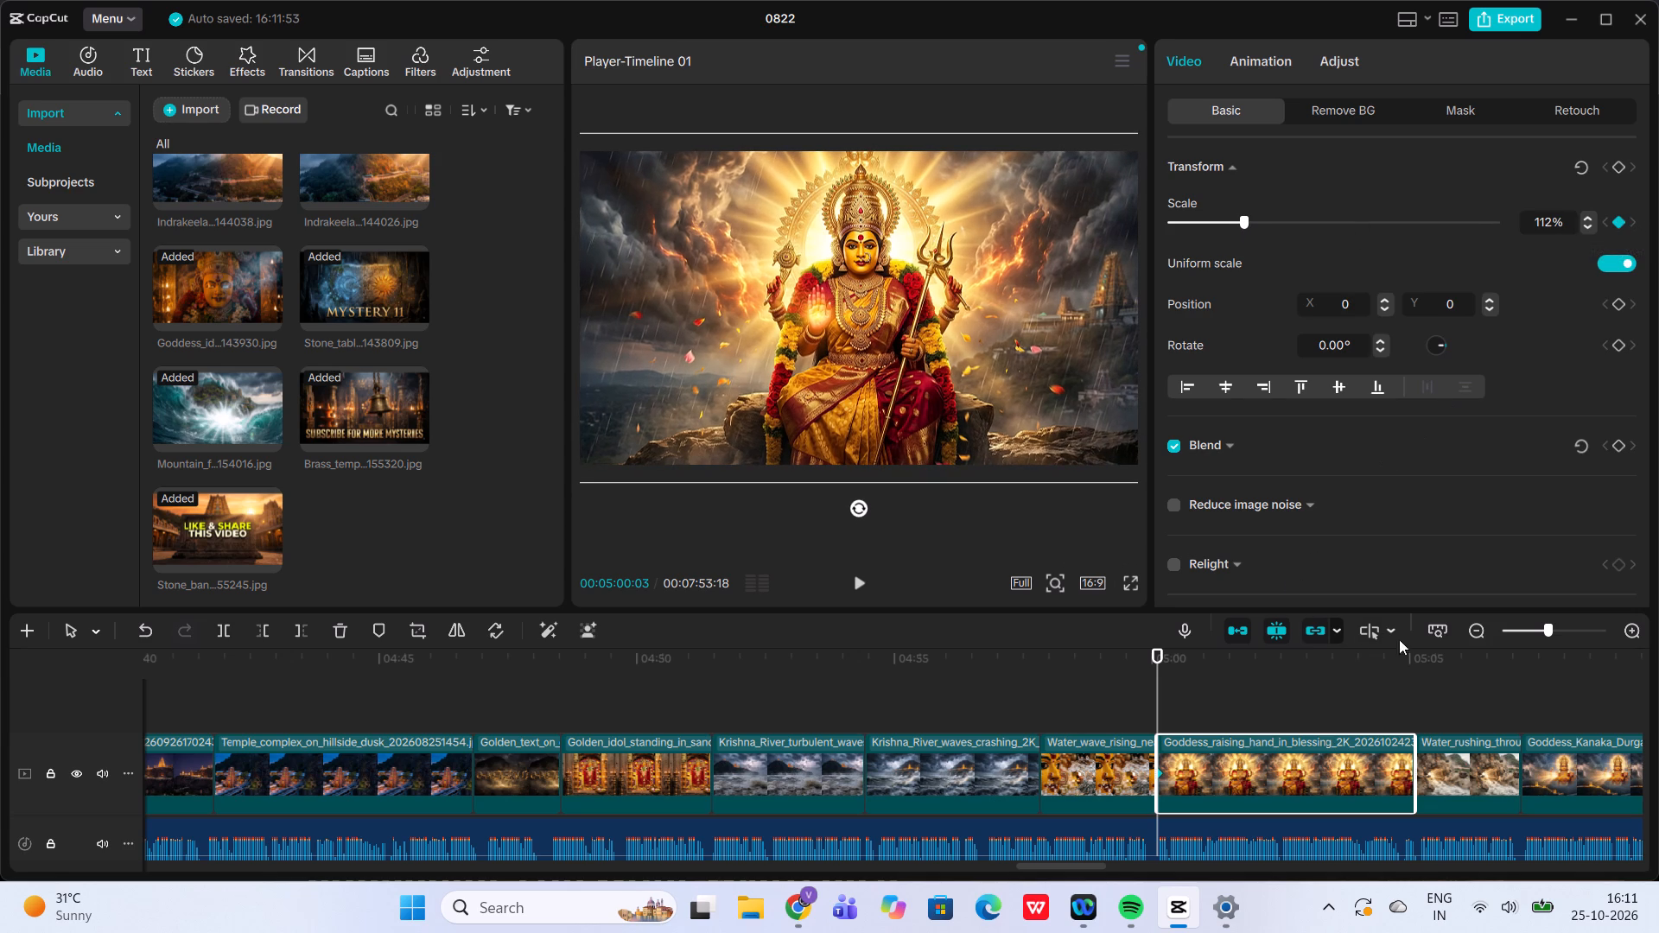
# Add a larger scale keyframe at the end of the "Goddess raising hand in blessing" clip, at 05:05:03, and play back the zoom.
pyautogui.click(1406, 691)
pyautogui.moveTo(1406, 691); pyautogui.dragTo(1415, 695)
pyautogui.click(1305, 730)
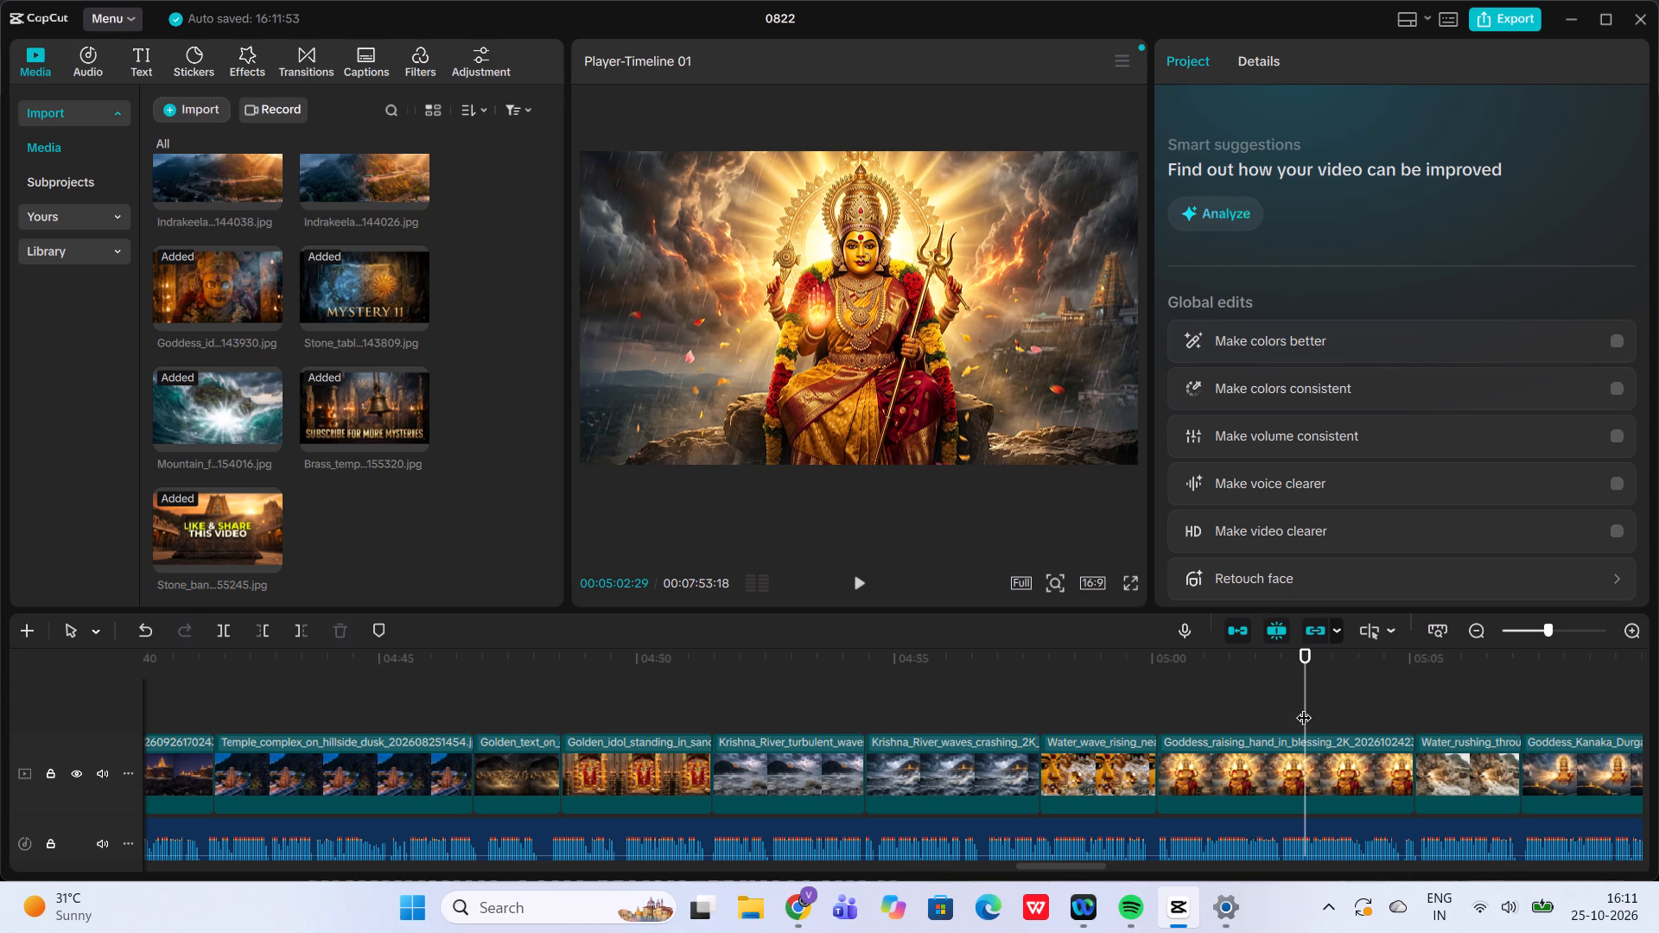
pyautogui.moveTo(1306, 706); pyautogui.dragTo(1444, 716)
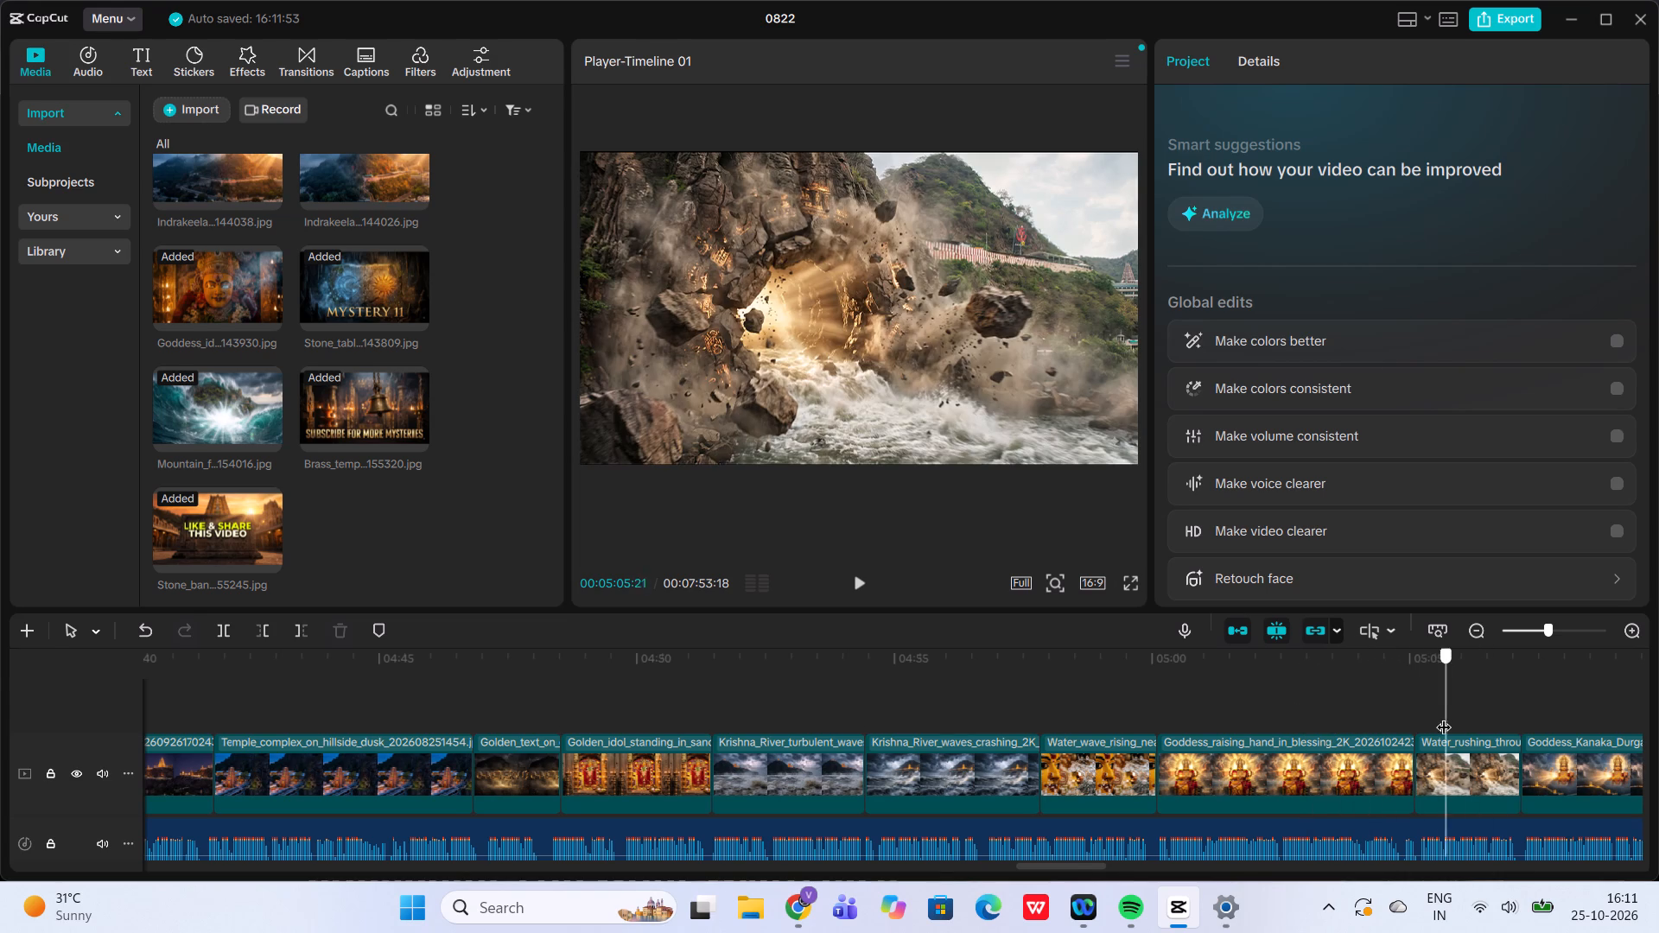
pyautogui.moveTo(1444, 716); pyautogui.dragTo(1417, 720)
pyautogui.click(1385, 798)
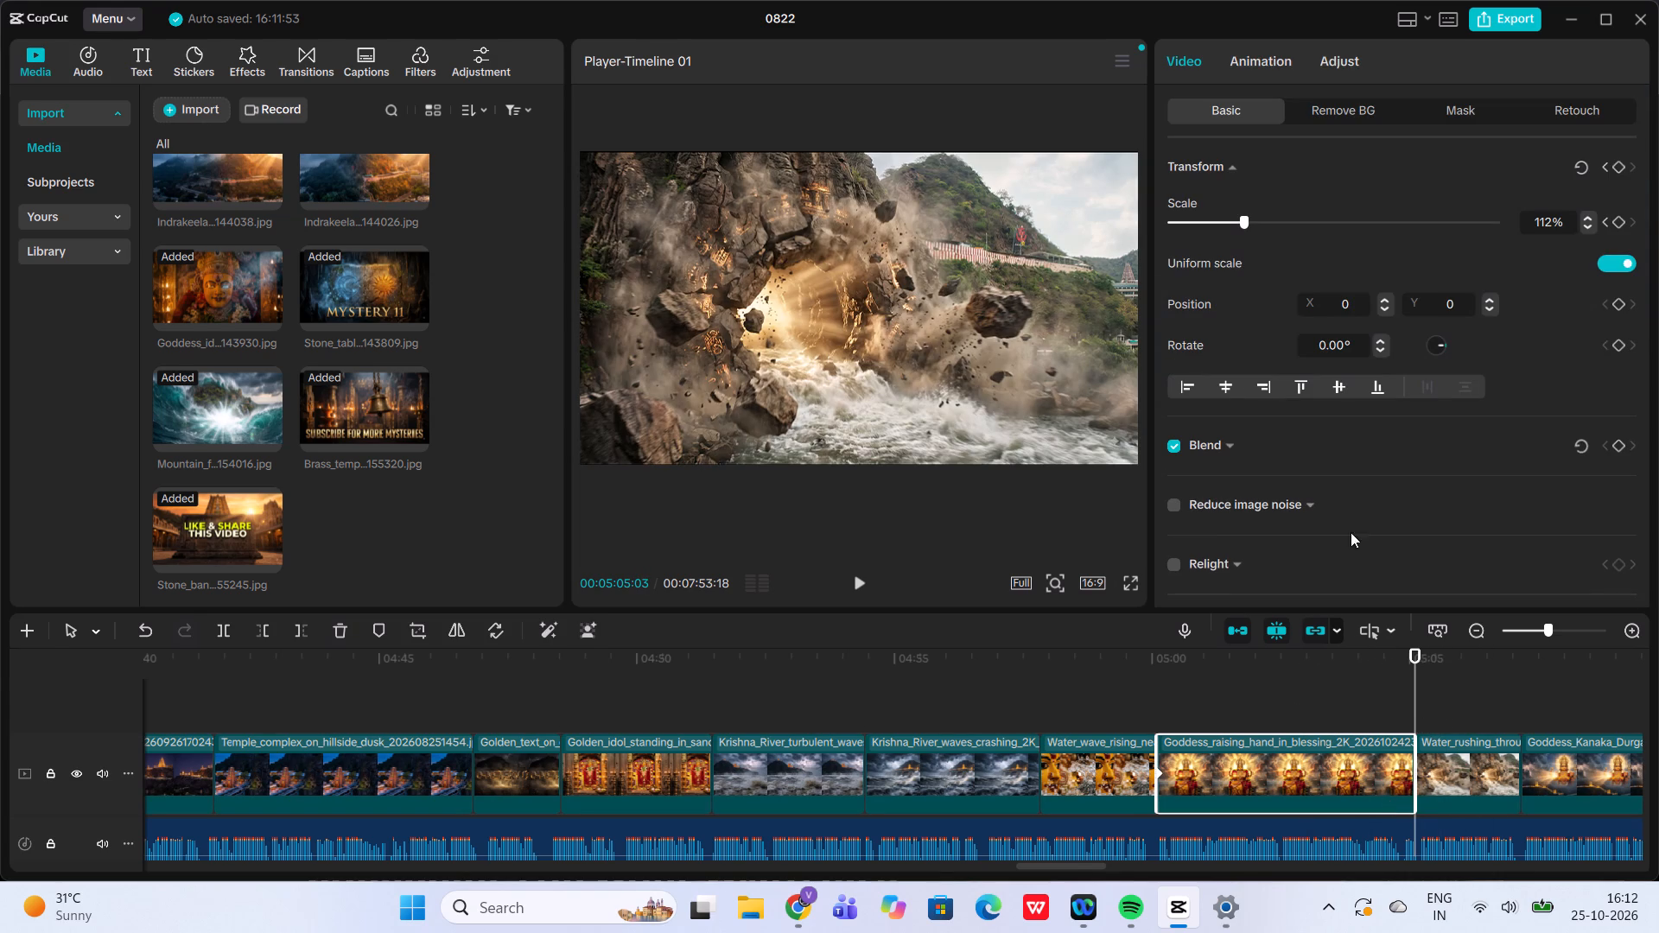
pyautogui.click(1250, 219)
pyautogui.moveTo(1250, 219); pyautogui.dragTo(1259, 218)
pyautogui.click(1141, 699)
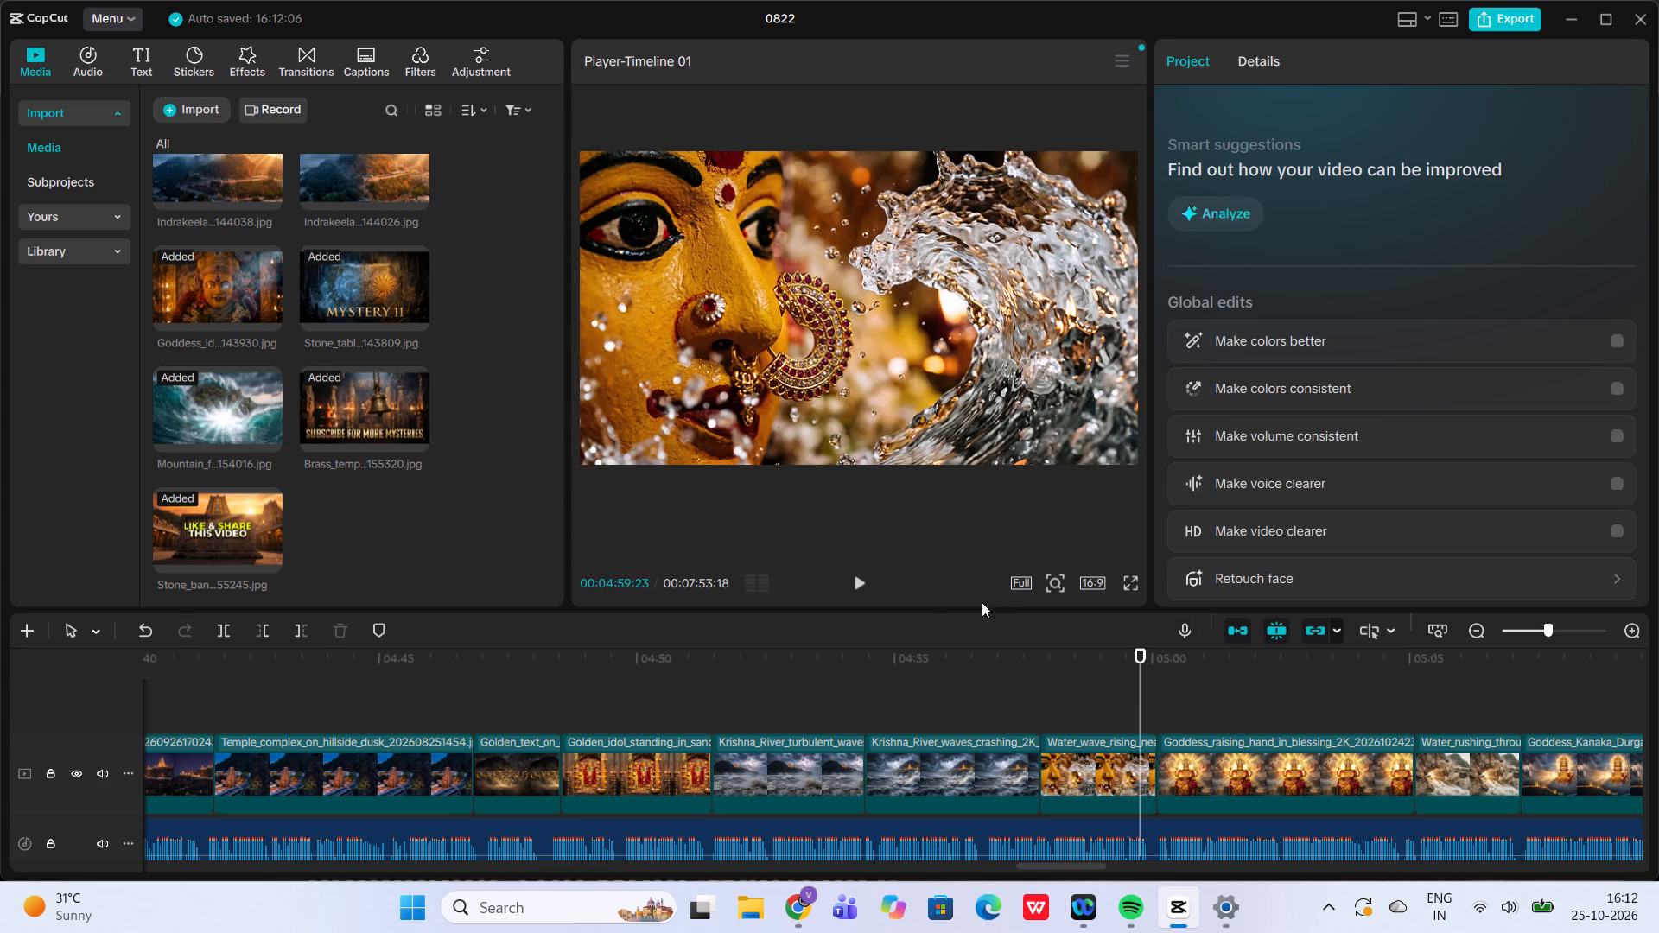
pyautogui.click(858, 580)
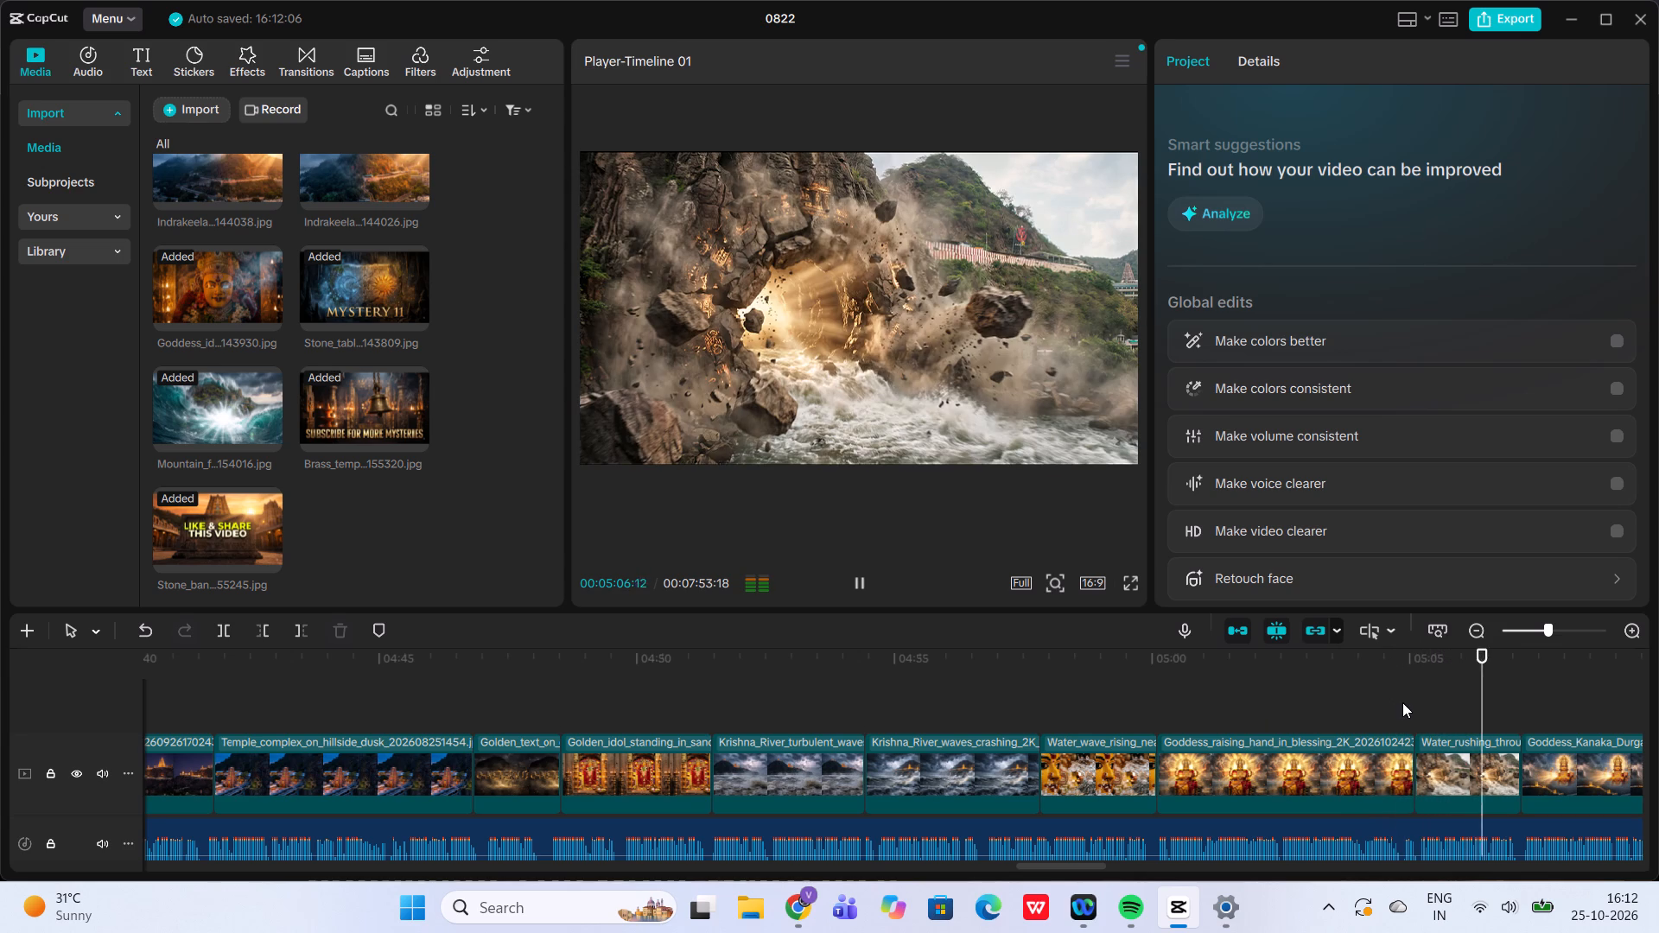
# Add a 112% scale keyframe at the start of the "Water rushing" clip, at 05:05:03.
pyautogui.click(1414, 702)
pyautogui.click(1440, 757)
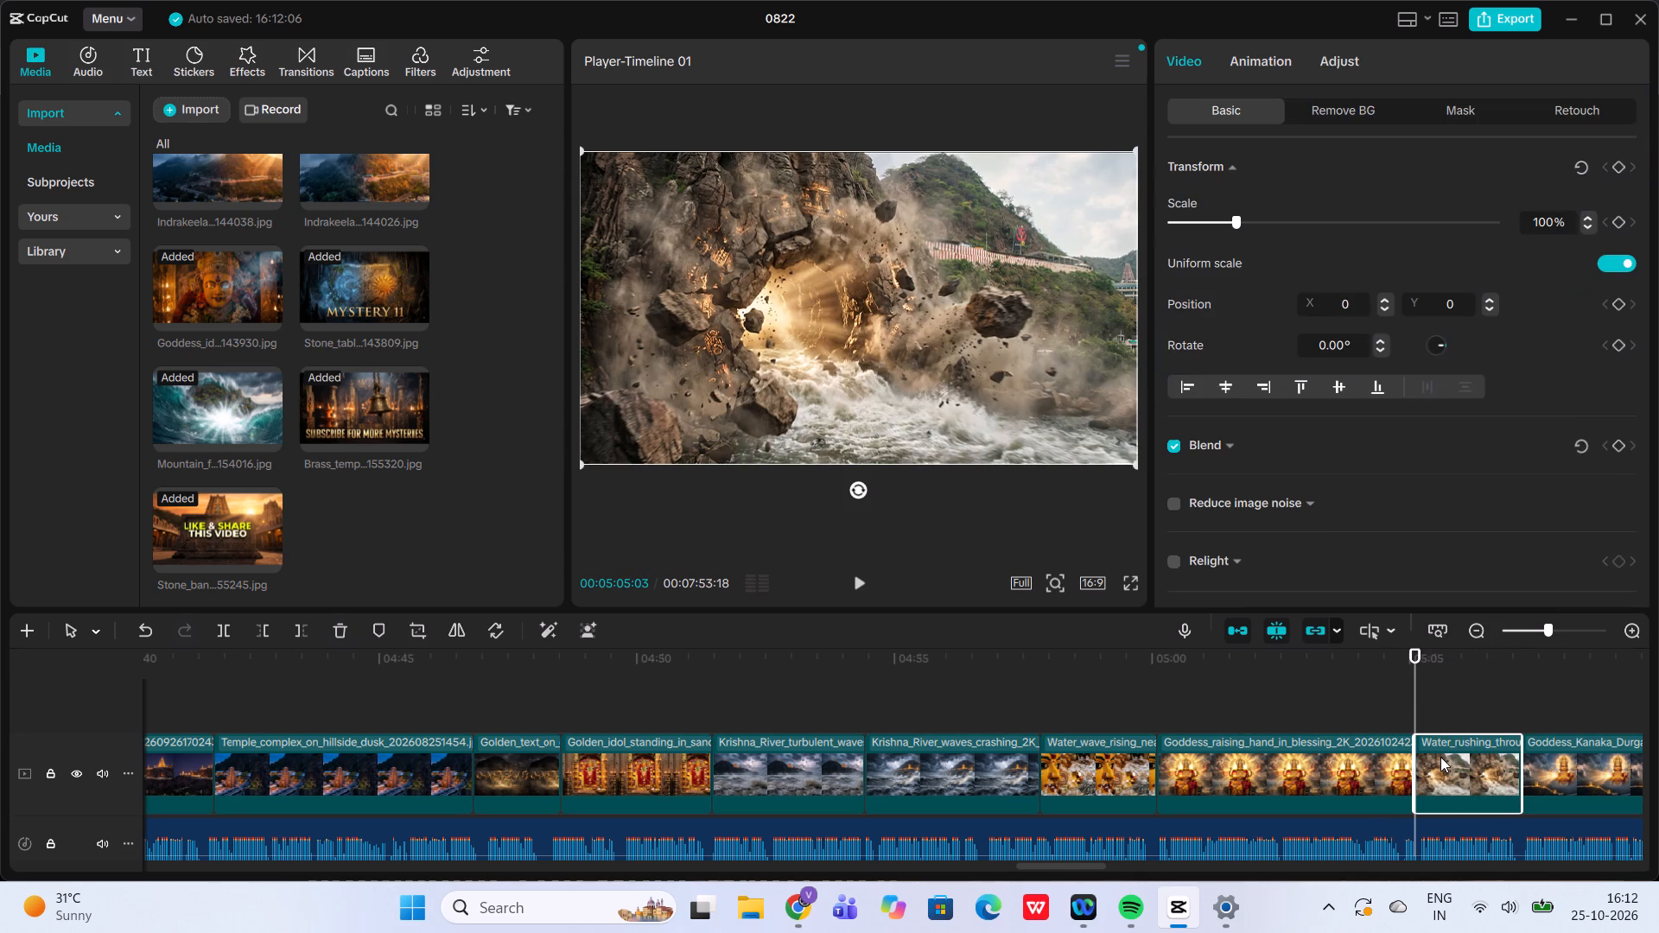
pyautogui.doubleClick(1248, 219)
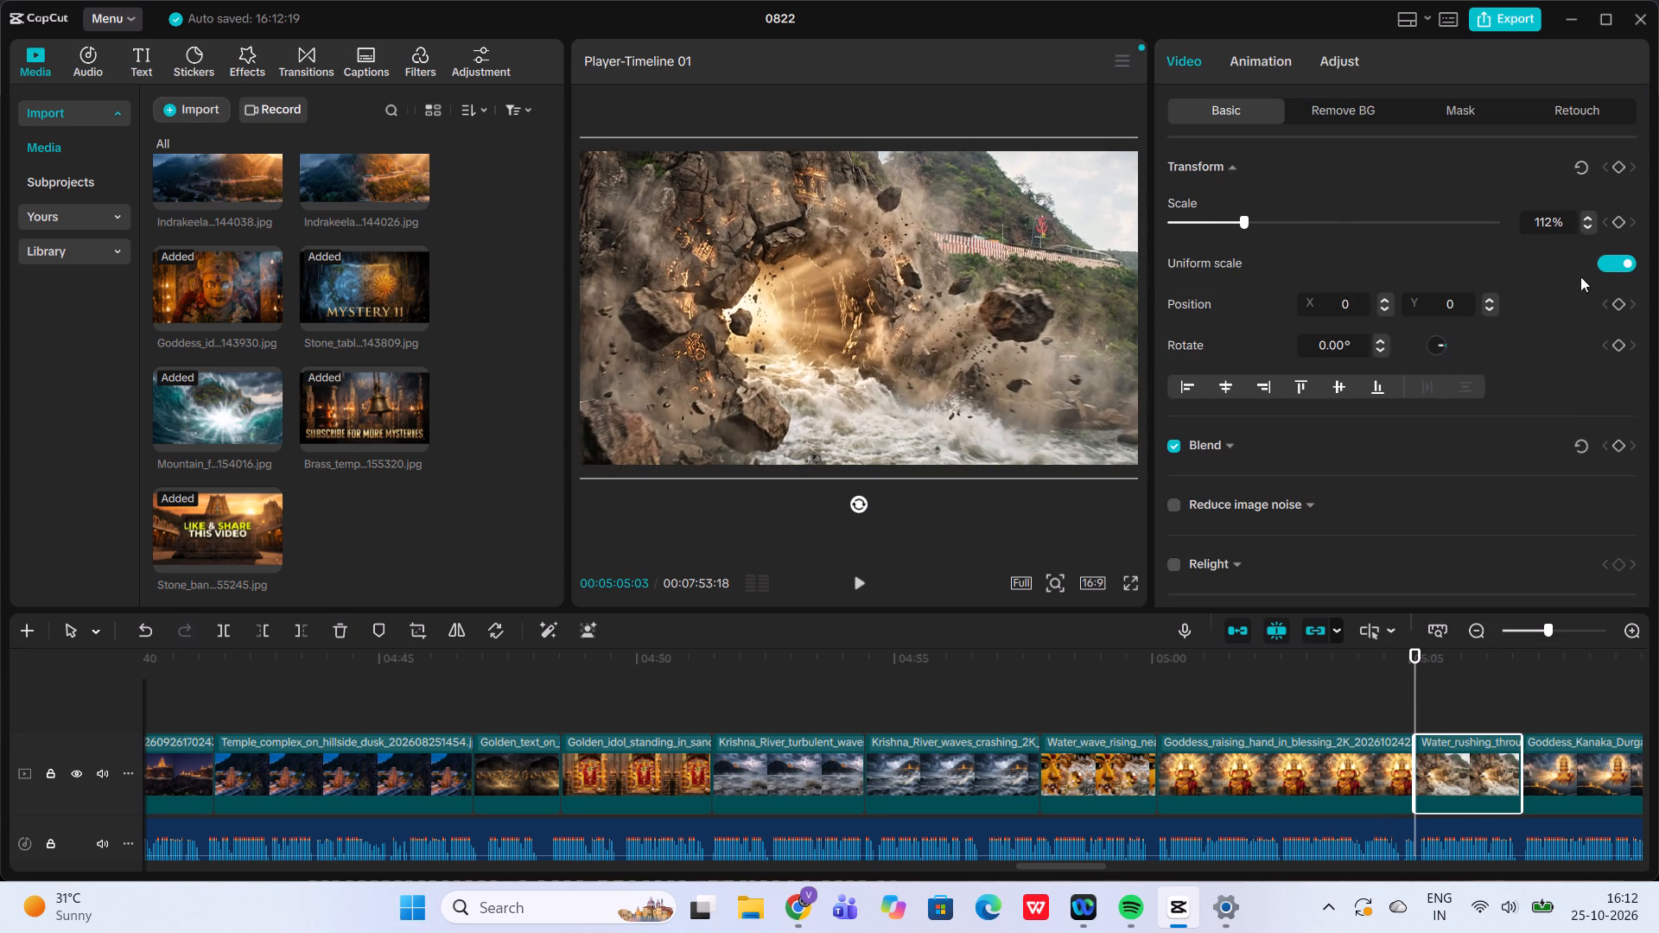
pyautogui.click(1614, 214)
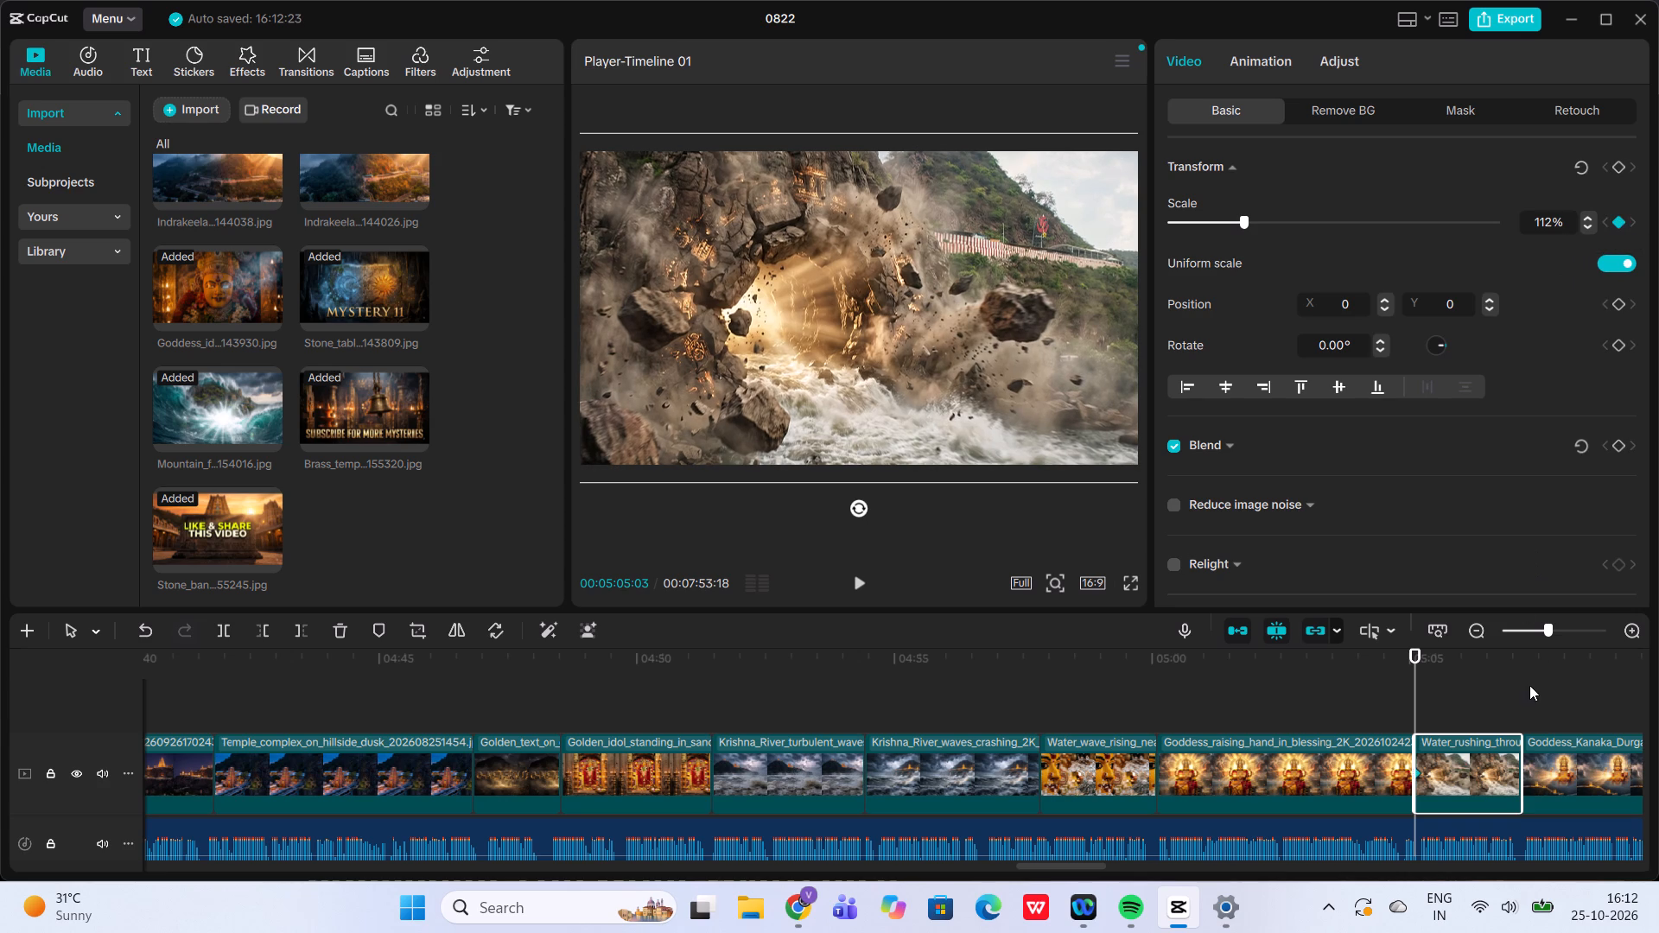
# Add a 127% scale keyframe at the end of the "Water rushing" clip, at 05:07:05, and play back the zoom.
pyautogui.click(1527, 687)
pyautogui.click(1473, 746)
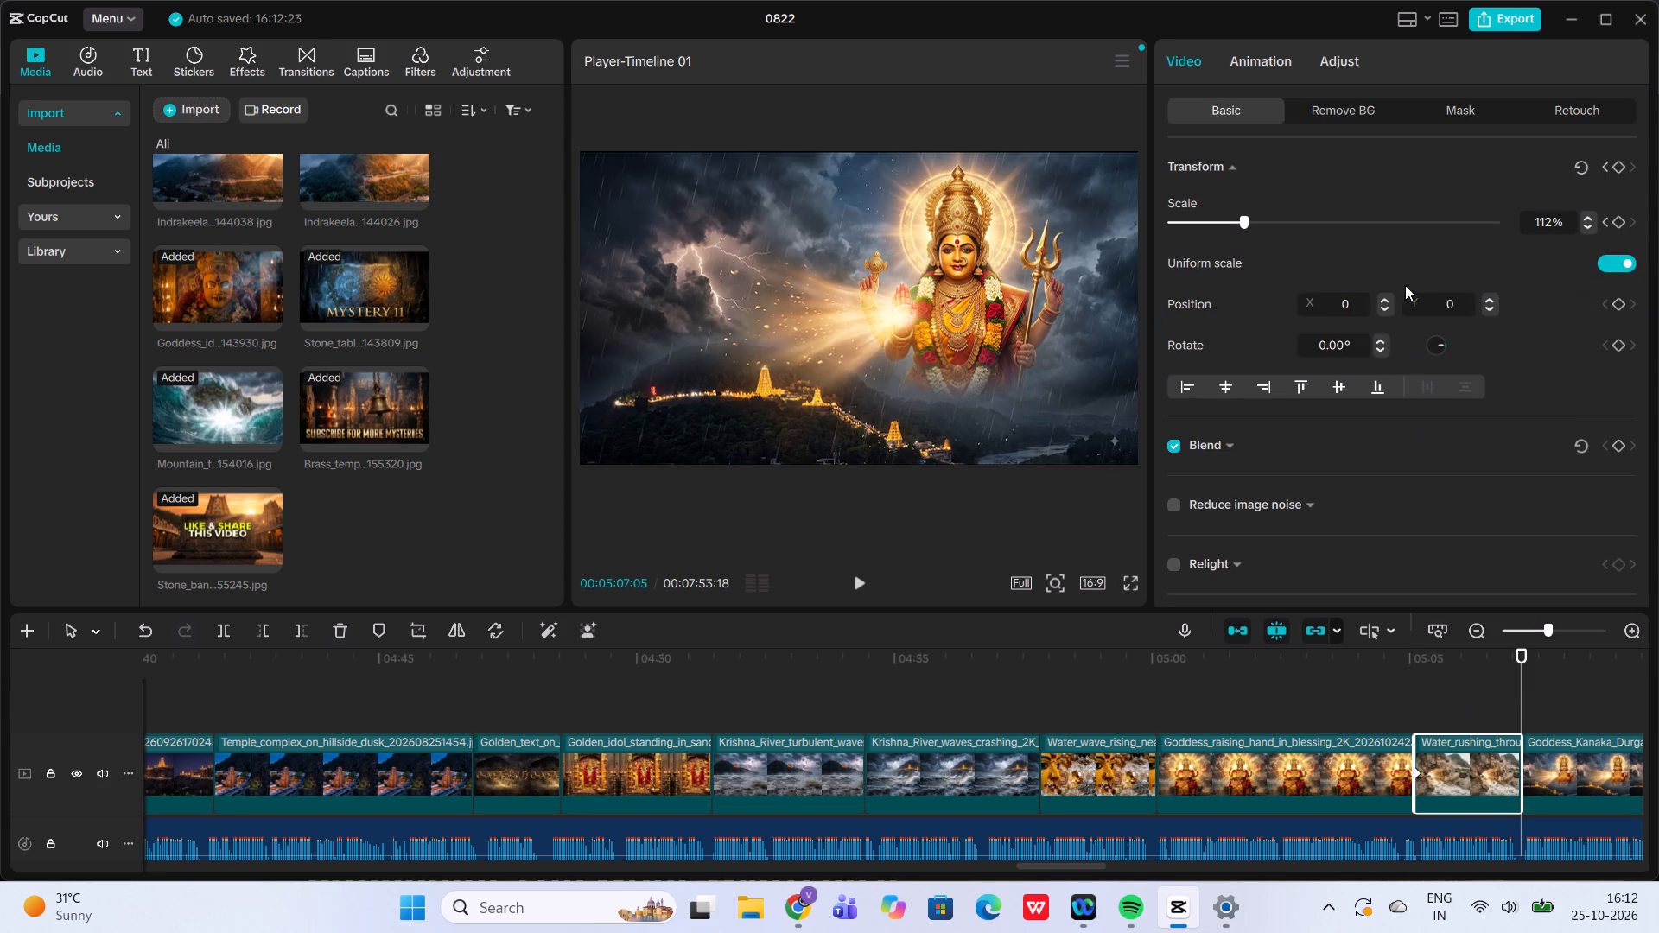
pyautogui.click(1257, 214)
pyautogui.click(1257, 214)
pyautogui.click(1388, 708)
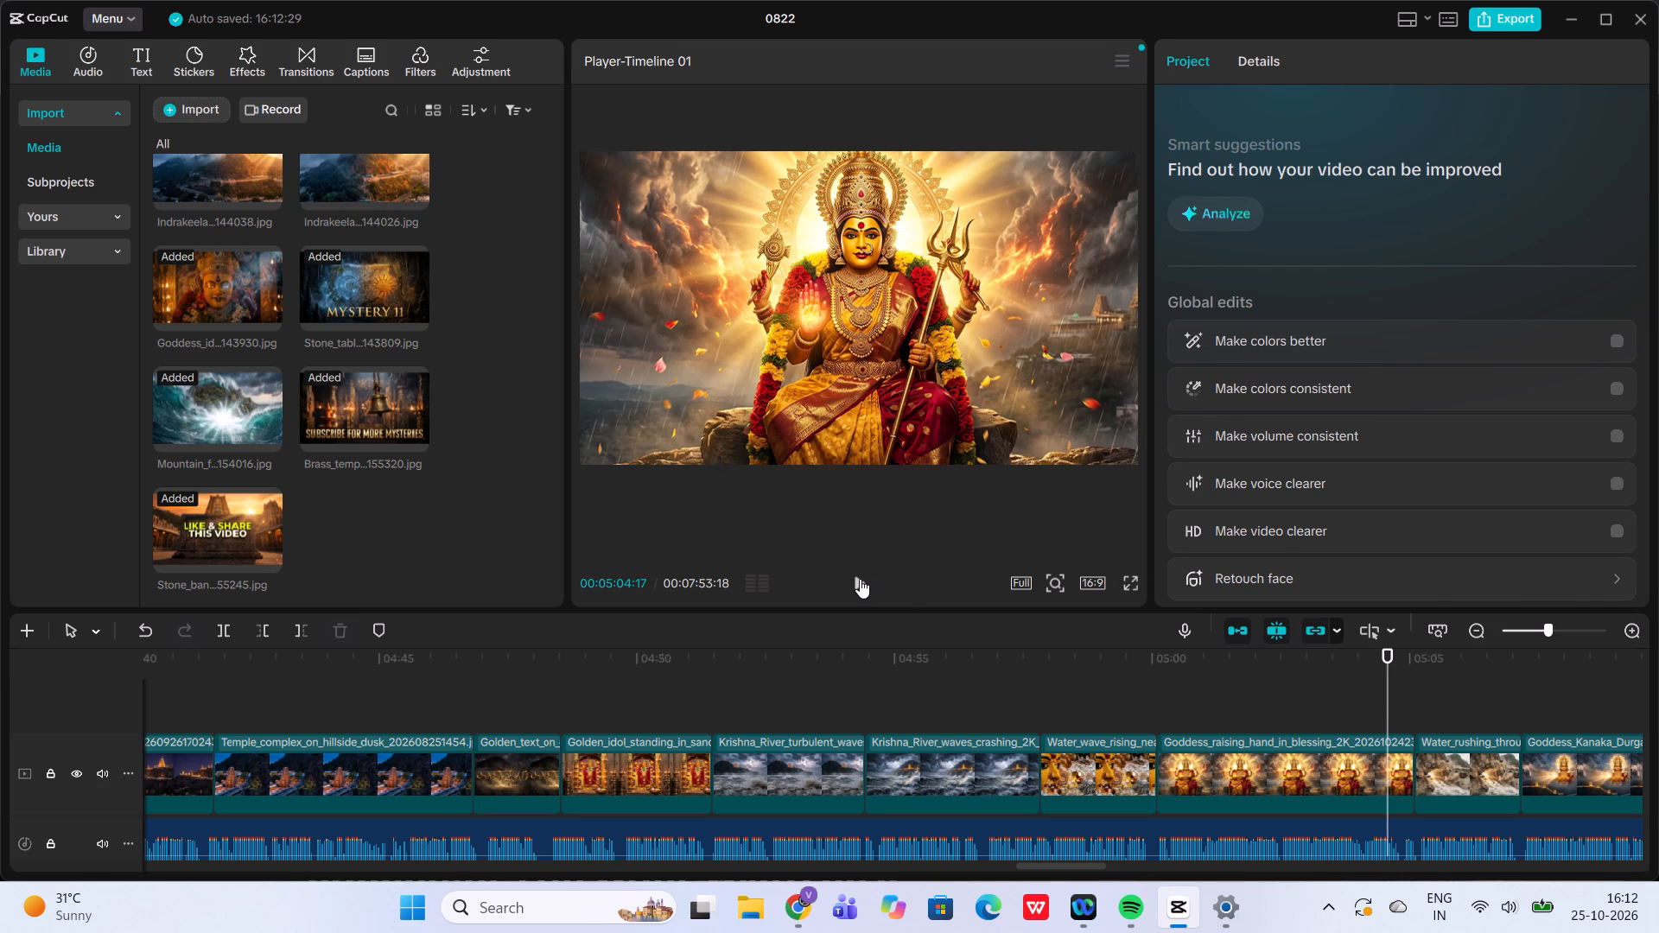
pyautogui.click(860, 579)
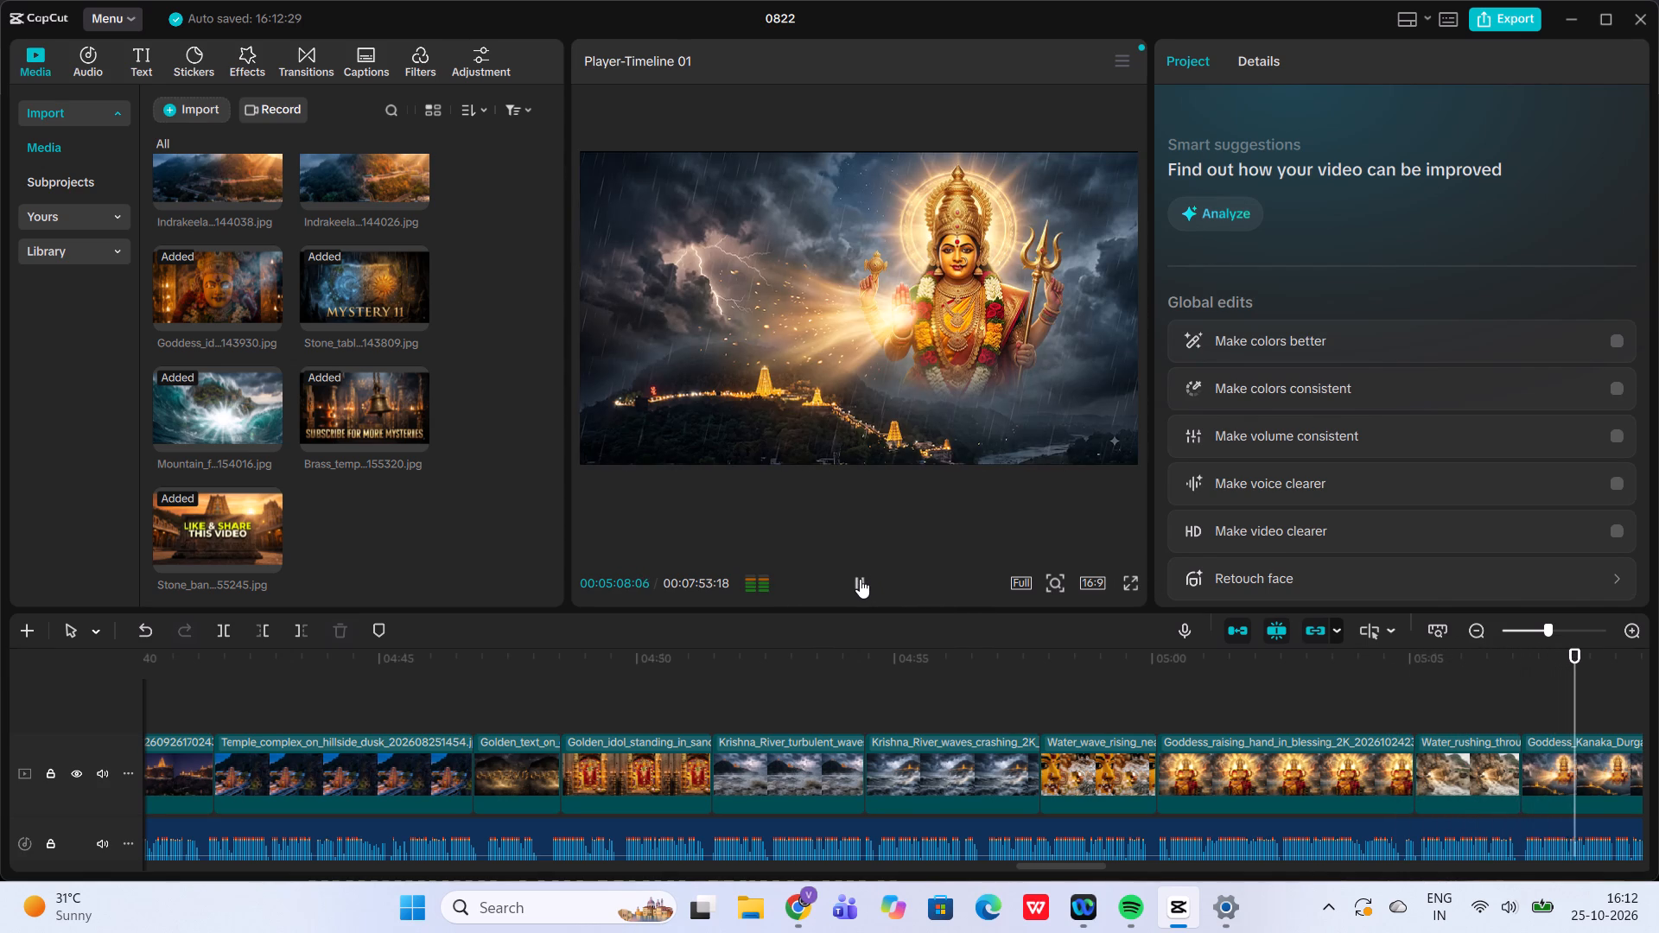
pyautogui.click(860, 579)
# Add a 110% scale keyframe at the start of the "Goddess Kanaka Durga blessing" clip, at 05:07:05.
pyautogui.click(1523, 698)
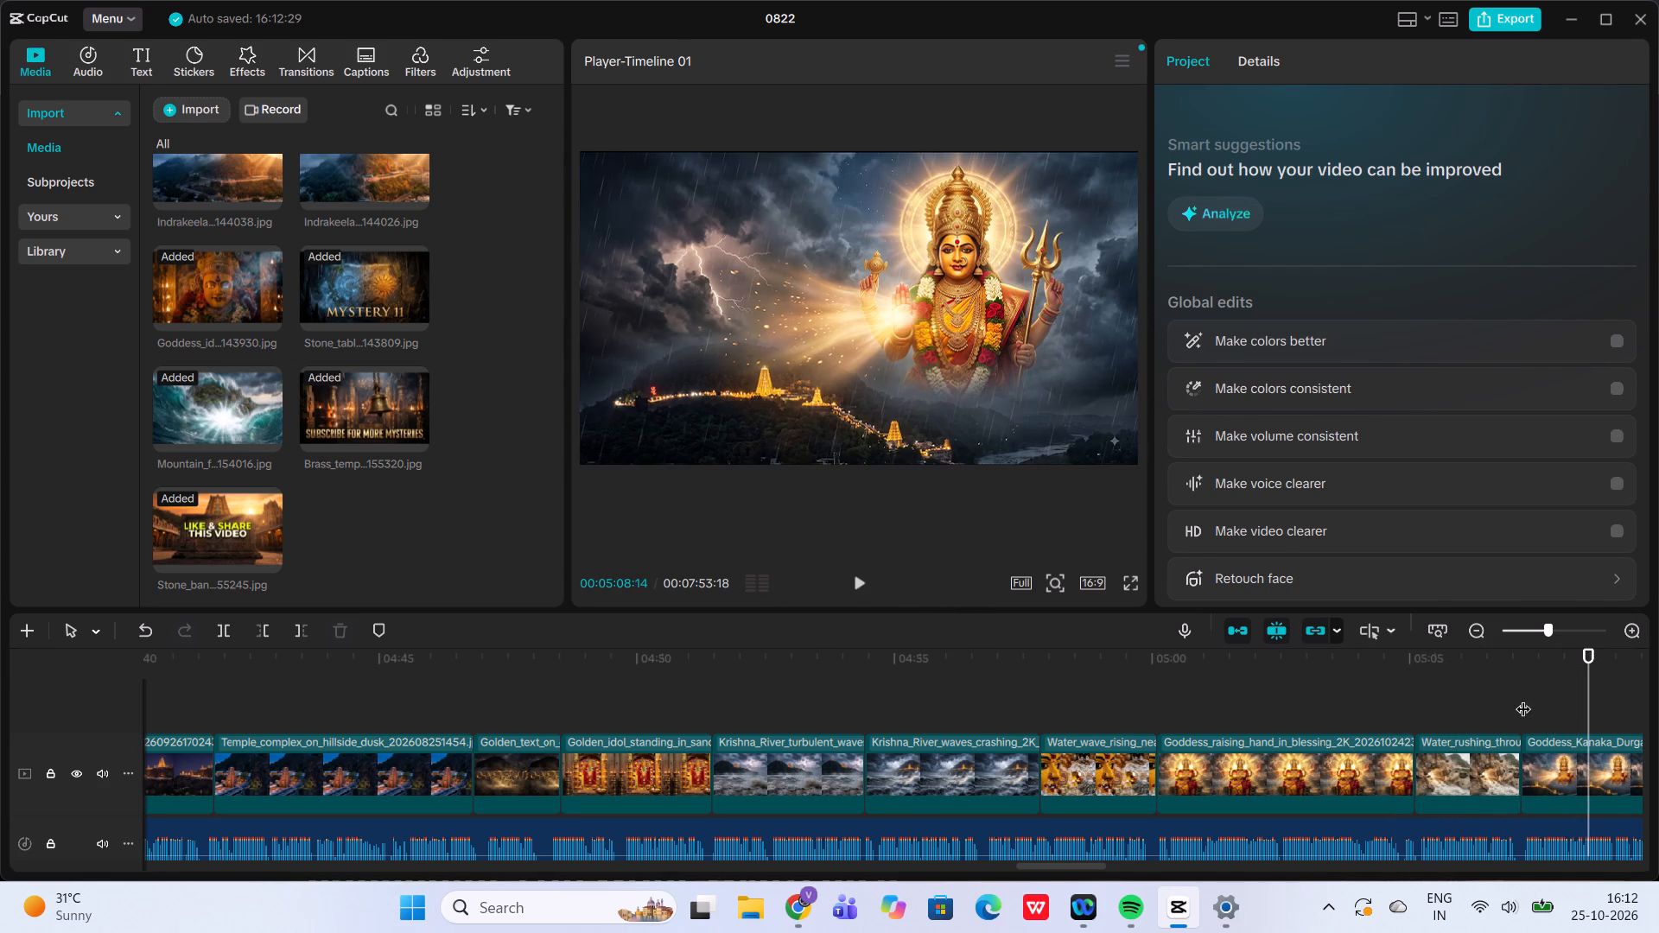
pyautogui.click(1558, 754)
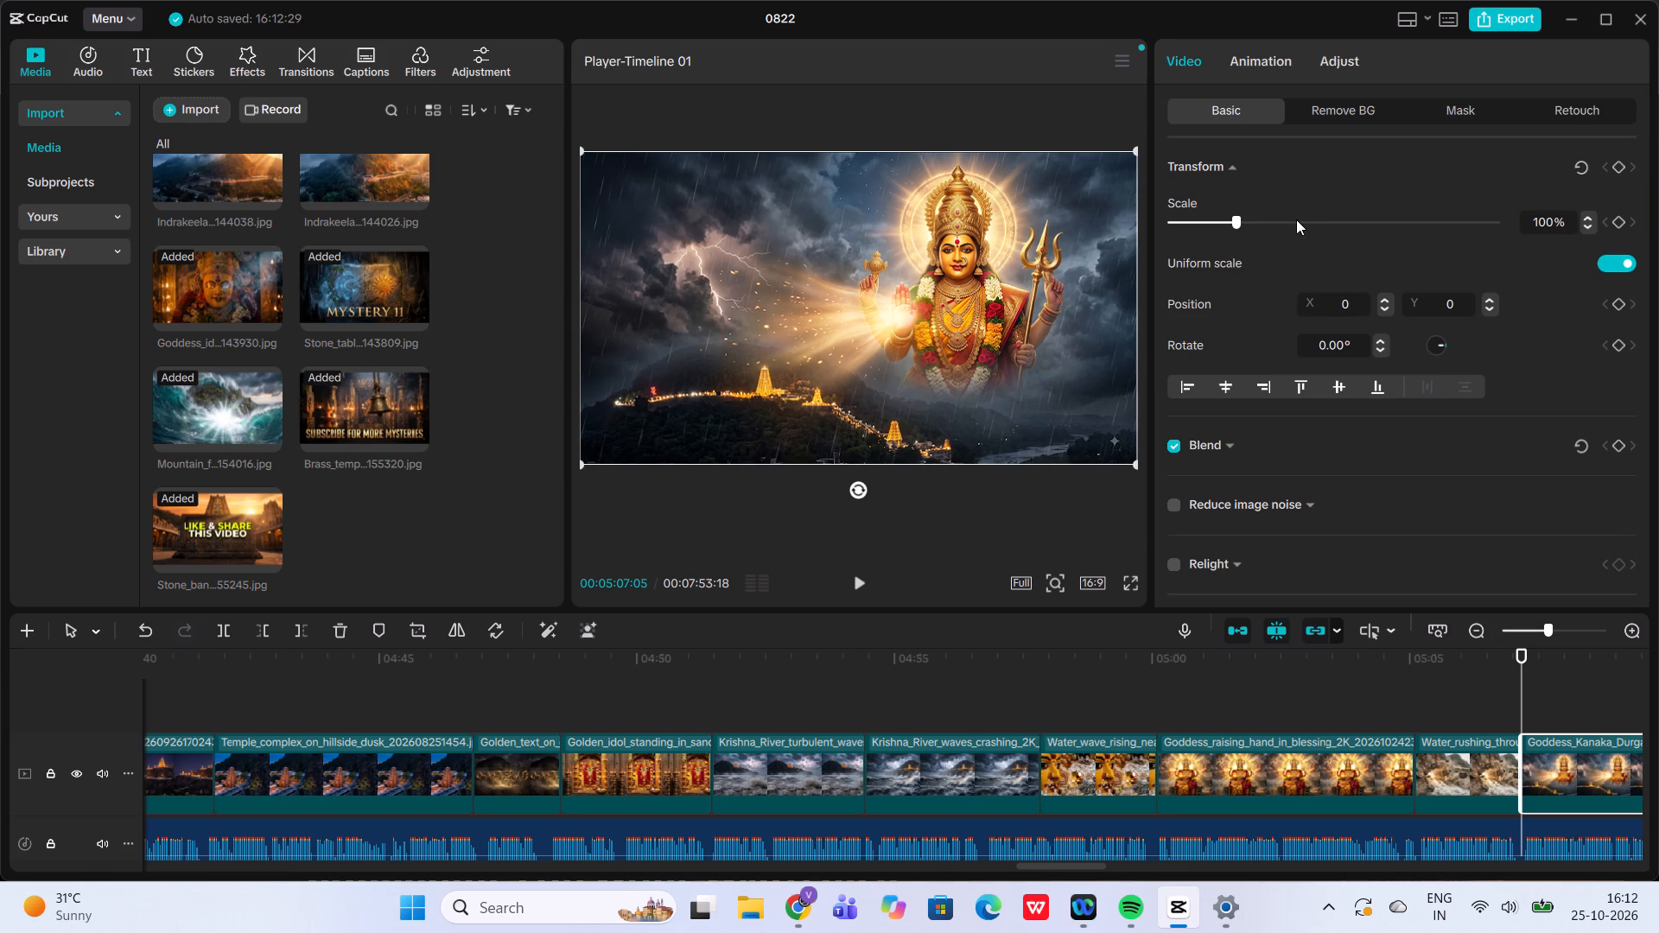
pyautogui.click(1249, 220)
pyautogui.click(1249, 220)
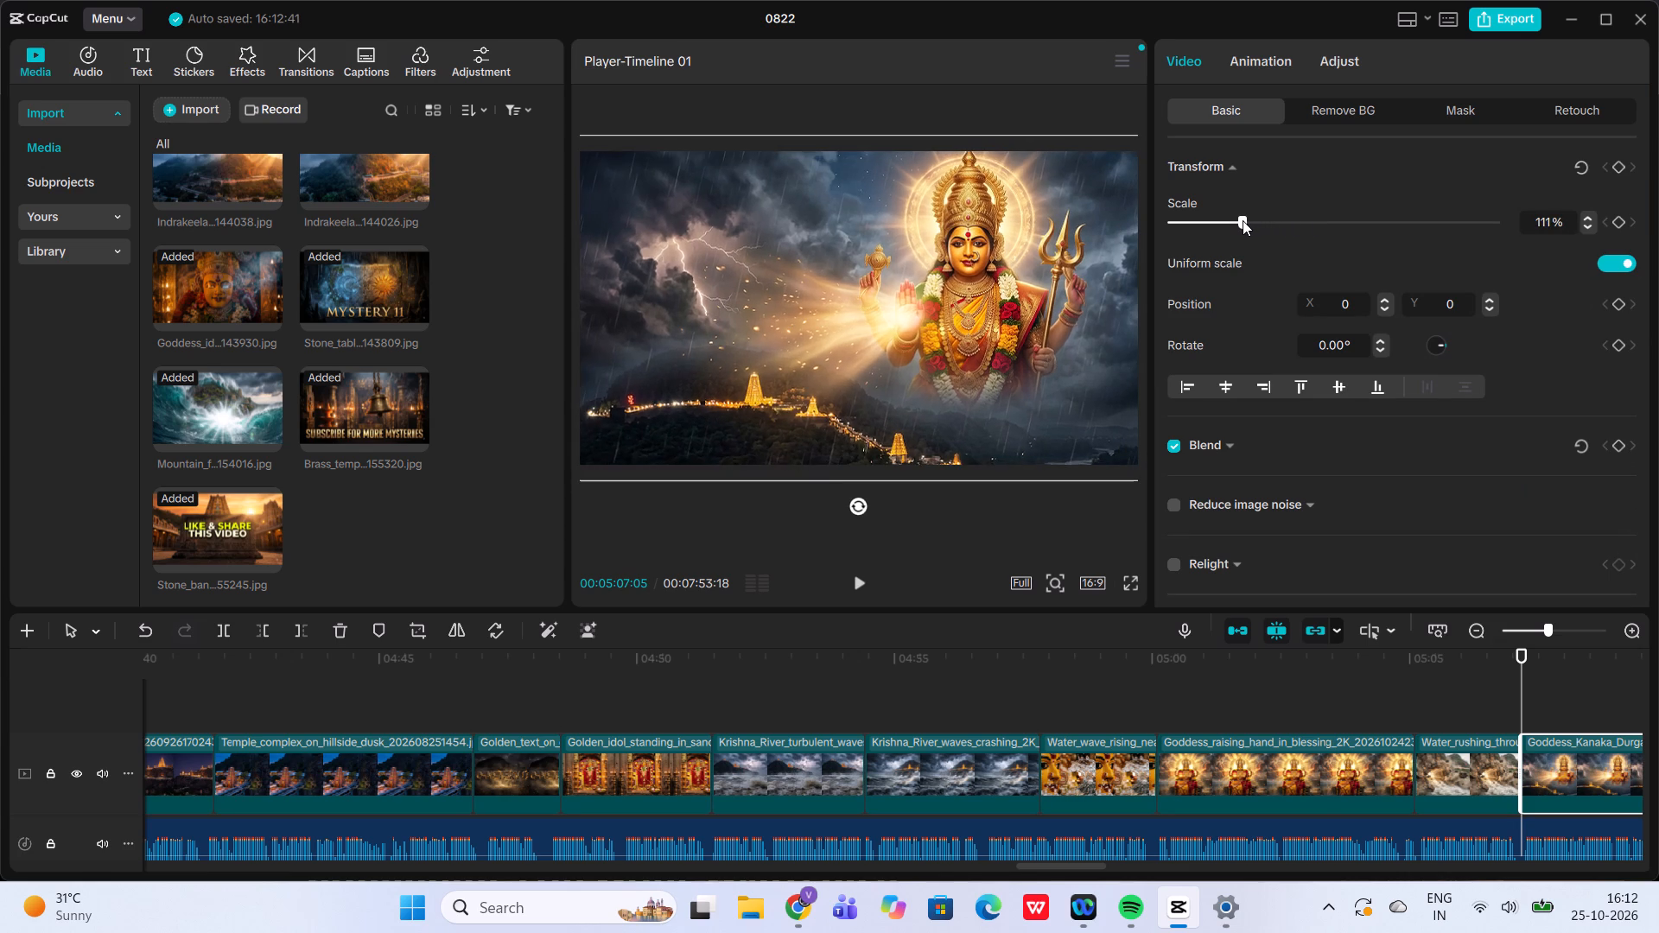
pyautogui.click(1621, 215)
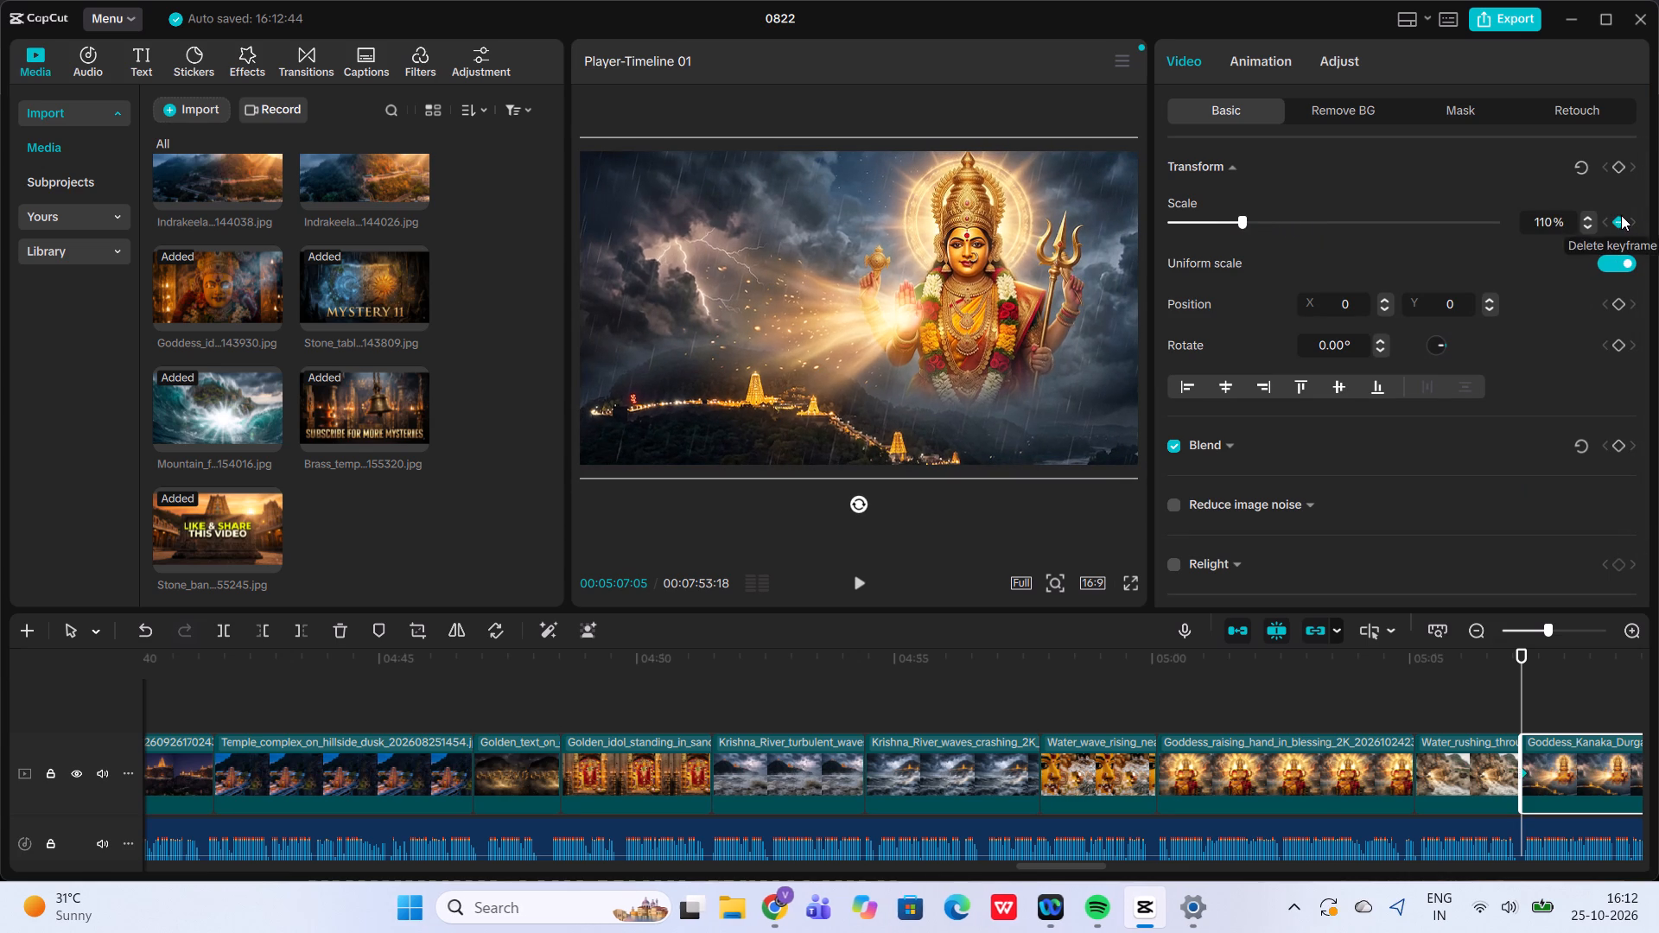
# Add a 130% scale keyframe at the end of the "Goddess Kanaka Durga blessing" clip, at 05:12:00, and play back the zoom.
pyautogui.hscroll(-1, 1548, 729)
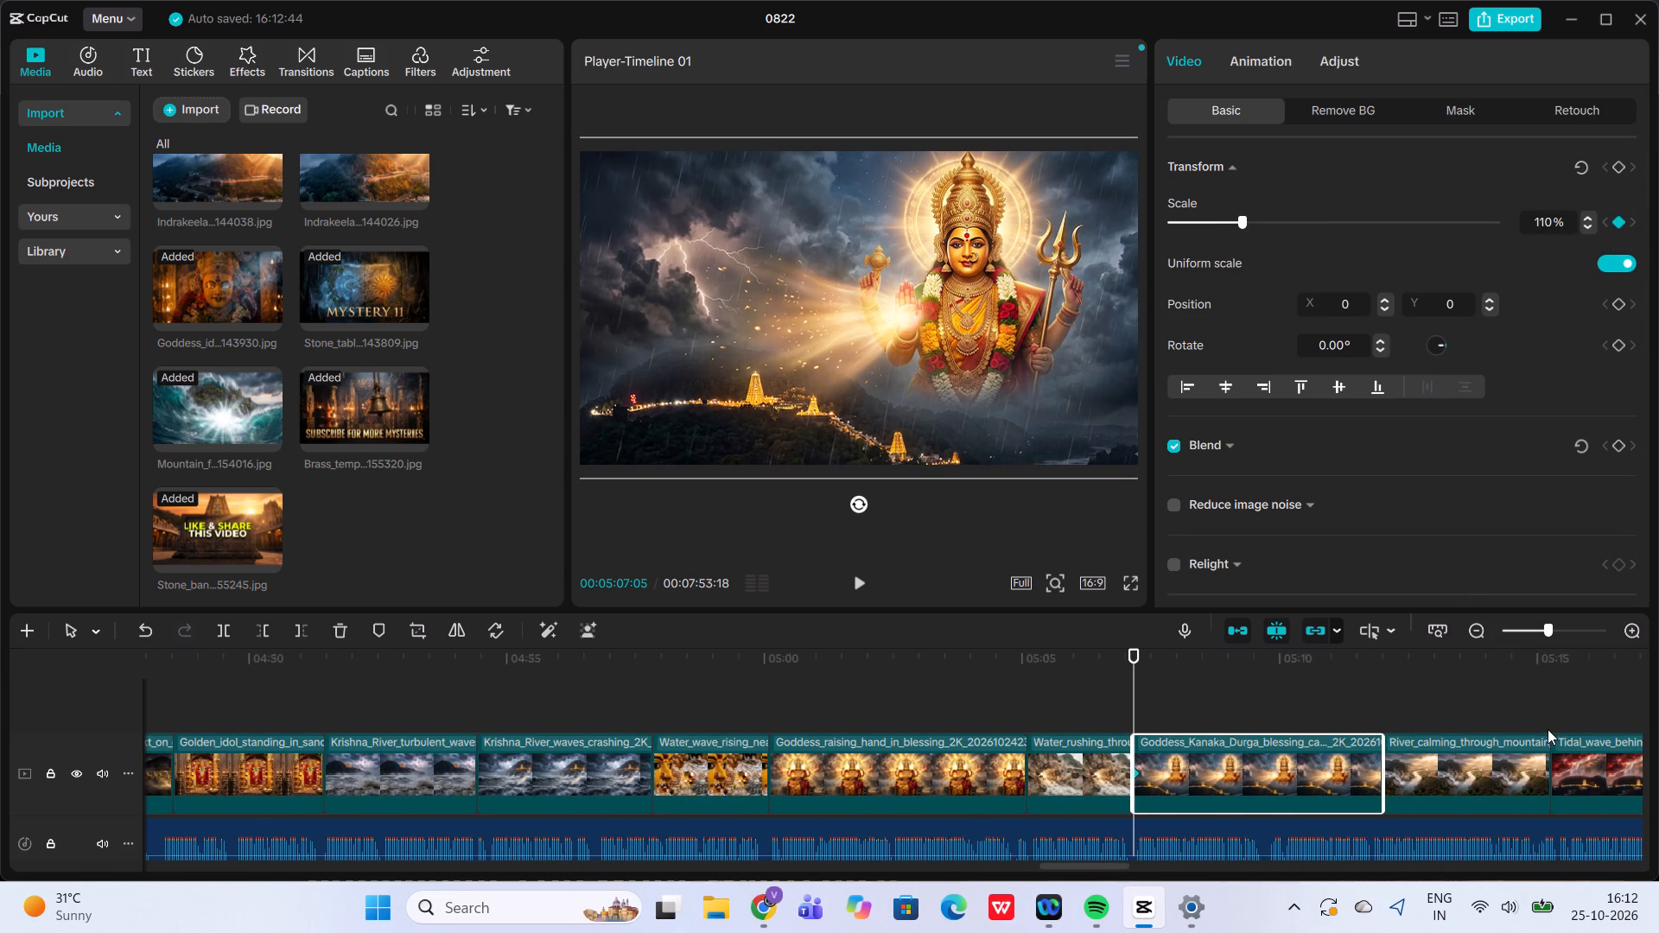
pyautogui.click(1386, 695)
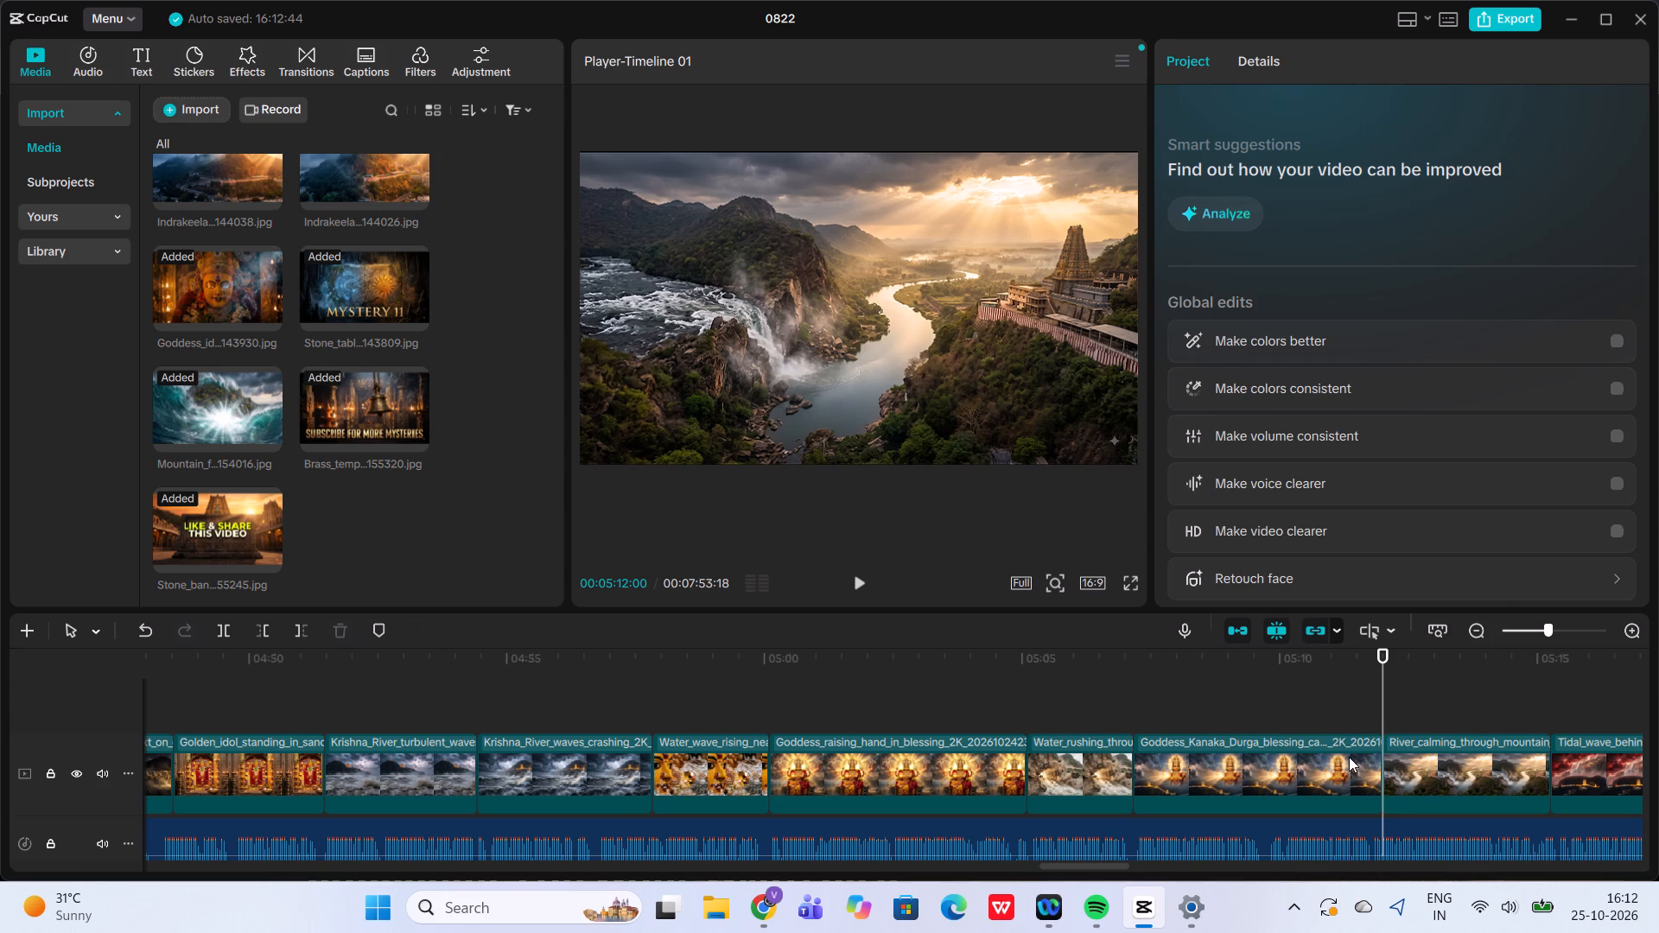
pyautogui.click(1349, 757)
pyautogui.click(1254, 220)
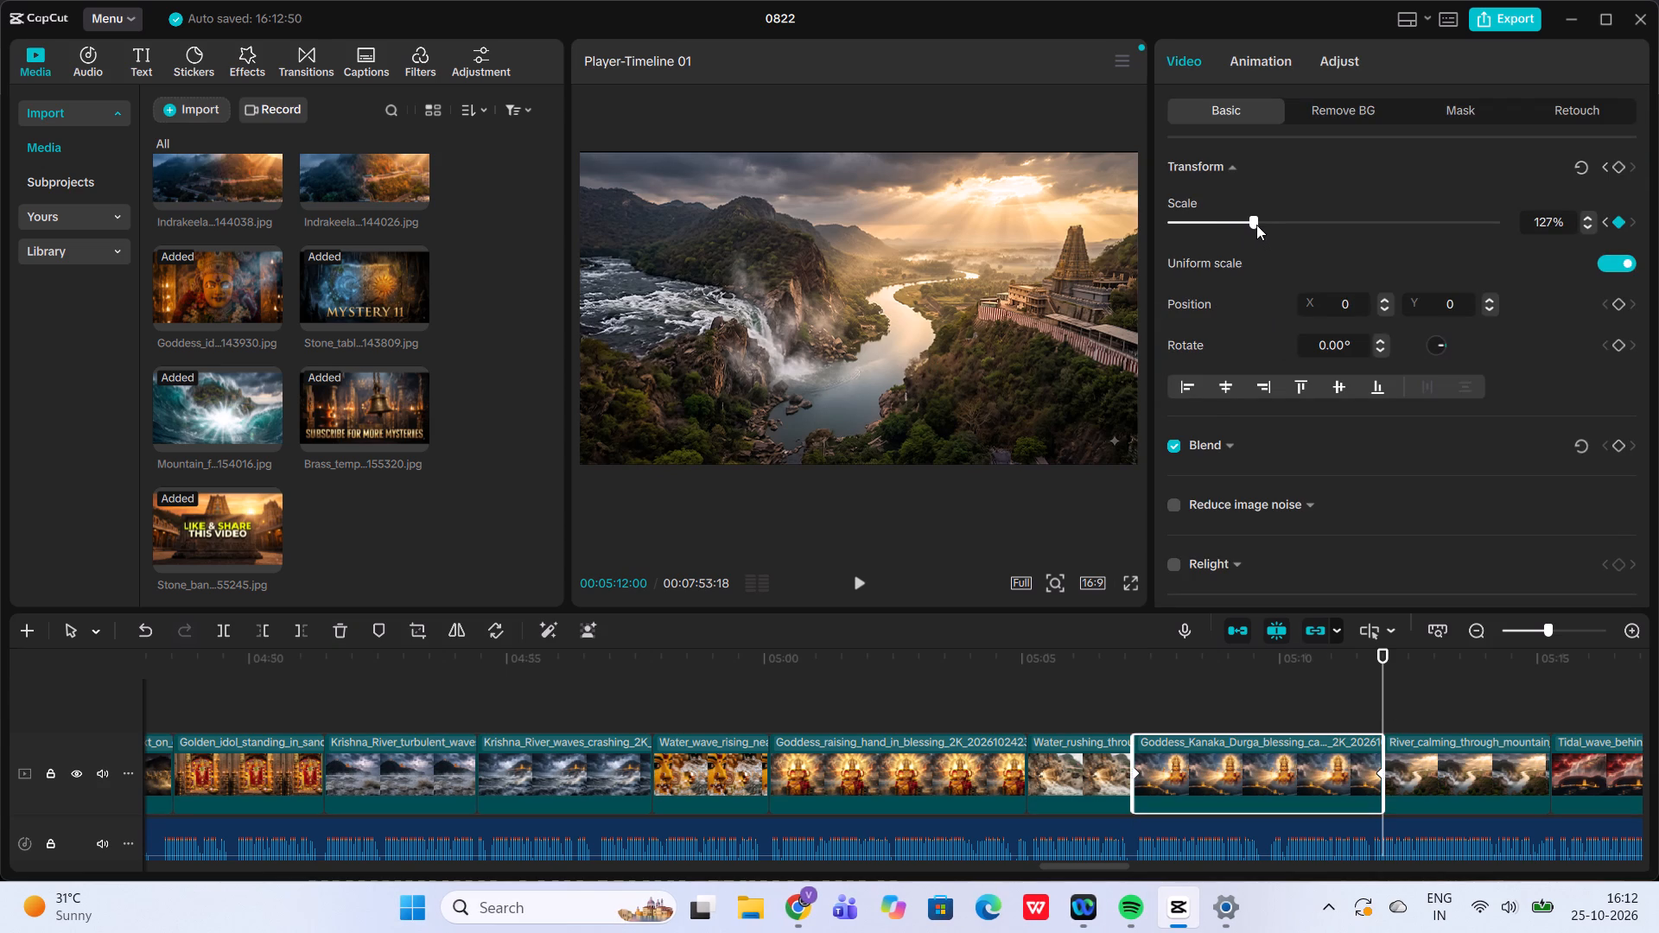
pyautogui.click(1258, 221)
pyautogui.click(1258, 221)
pyautogui.click(1109, 696)
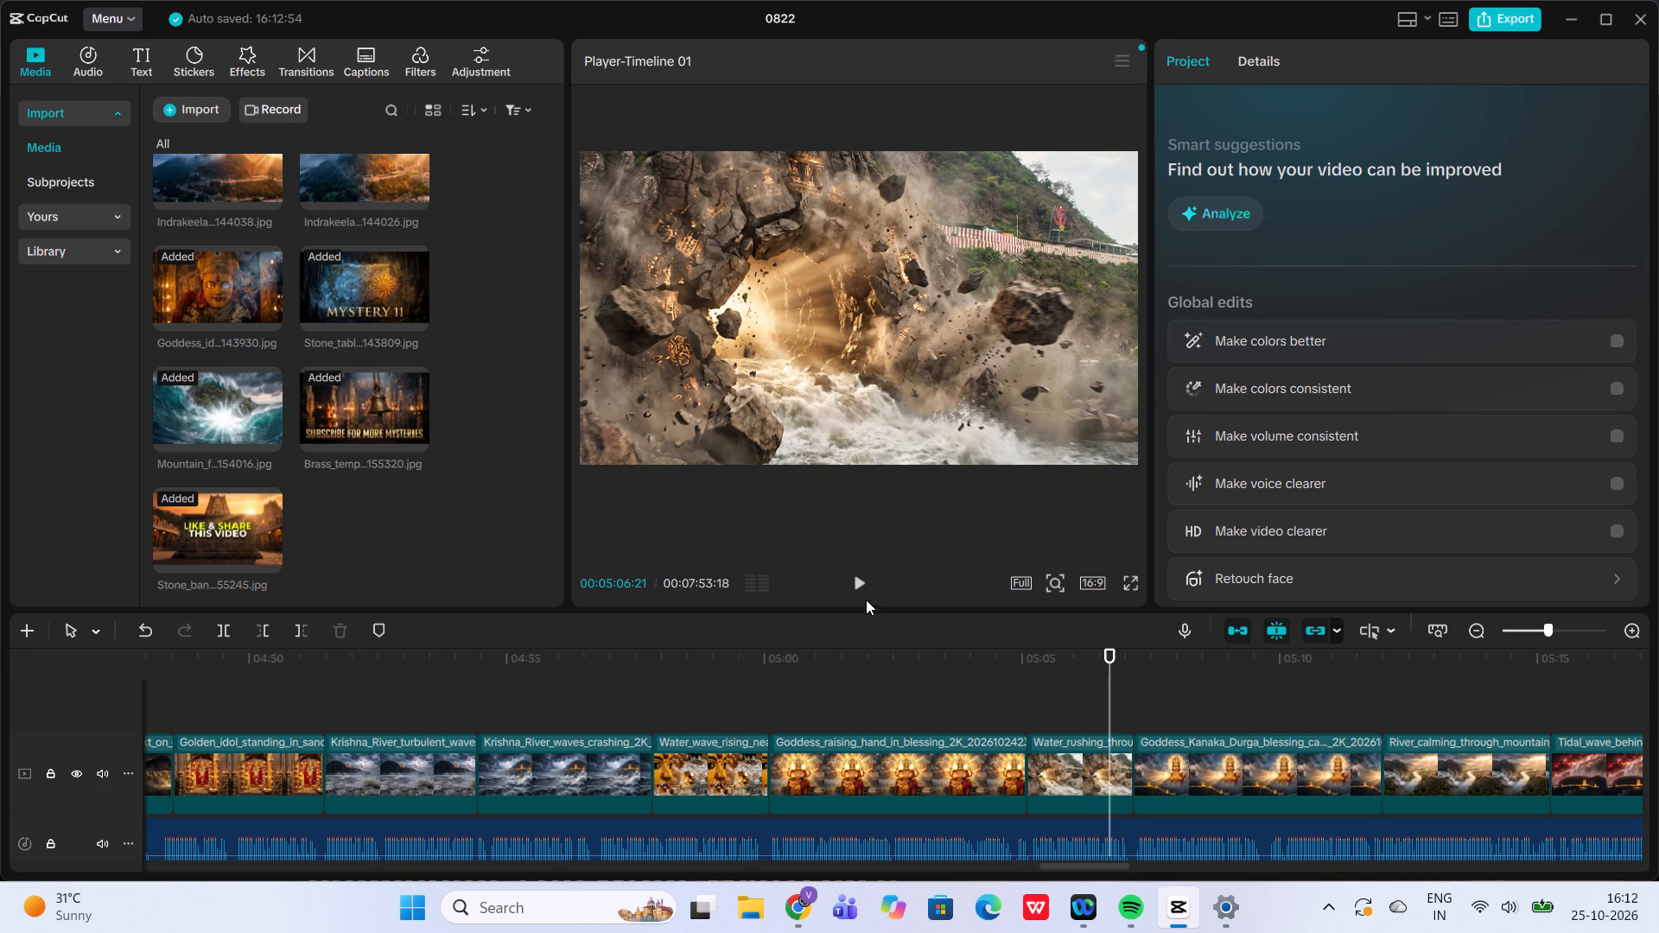
pyautogui.click(865, 597)
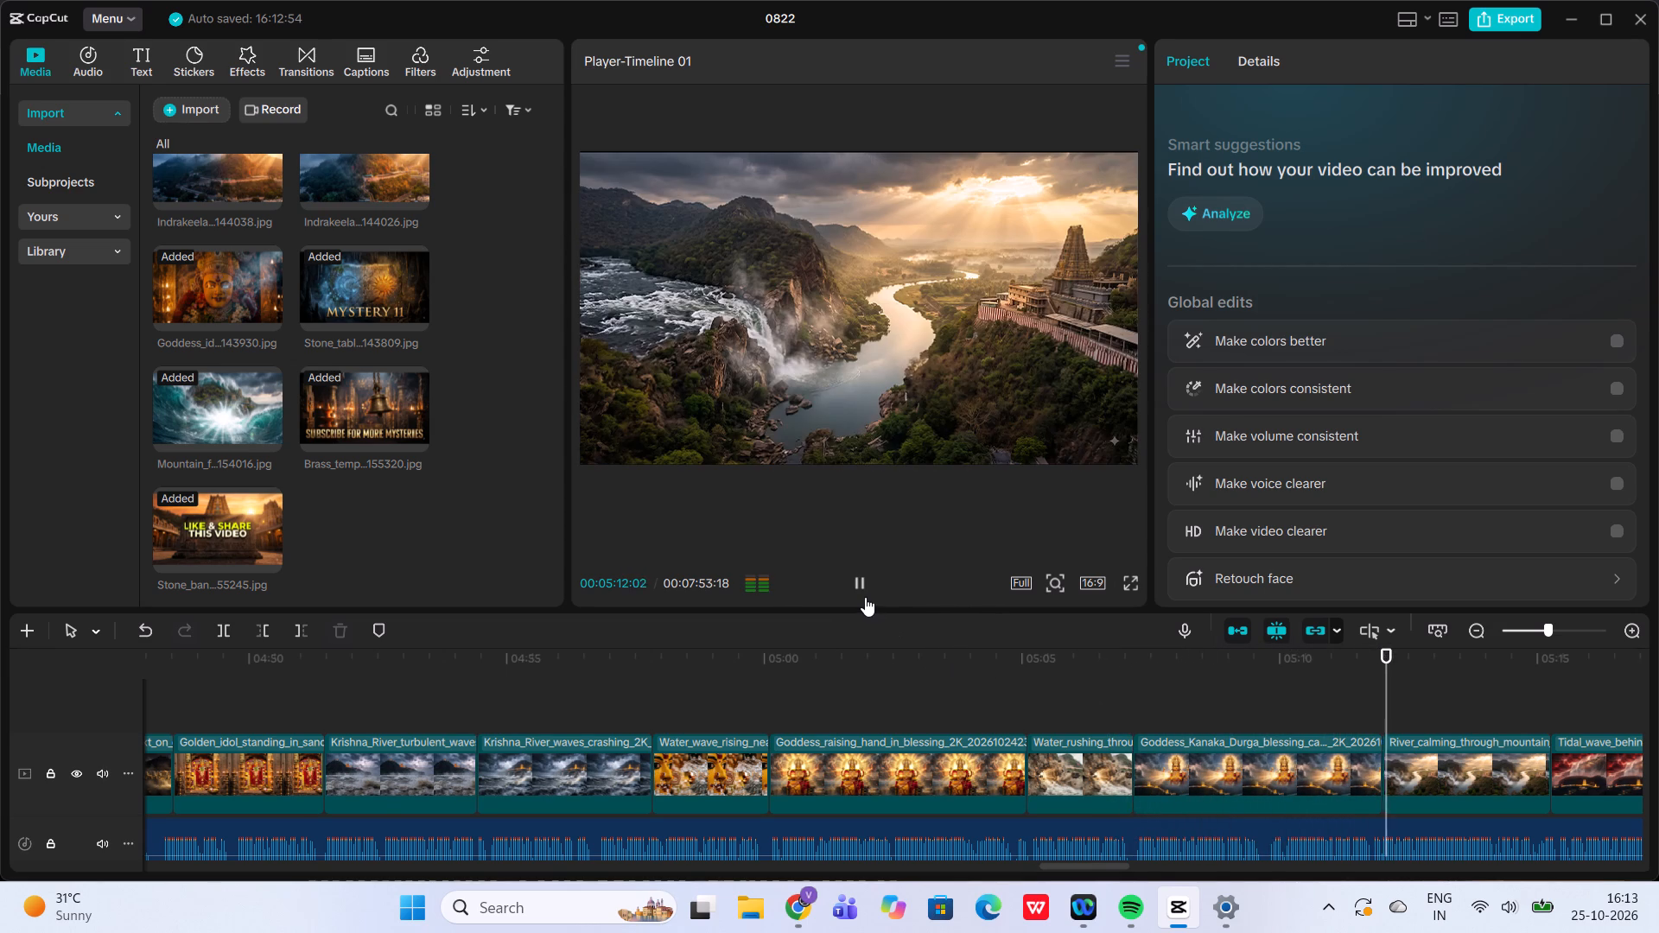
pyautogui.click(865, 597)
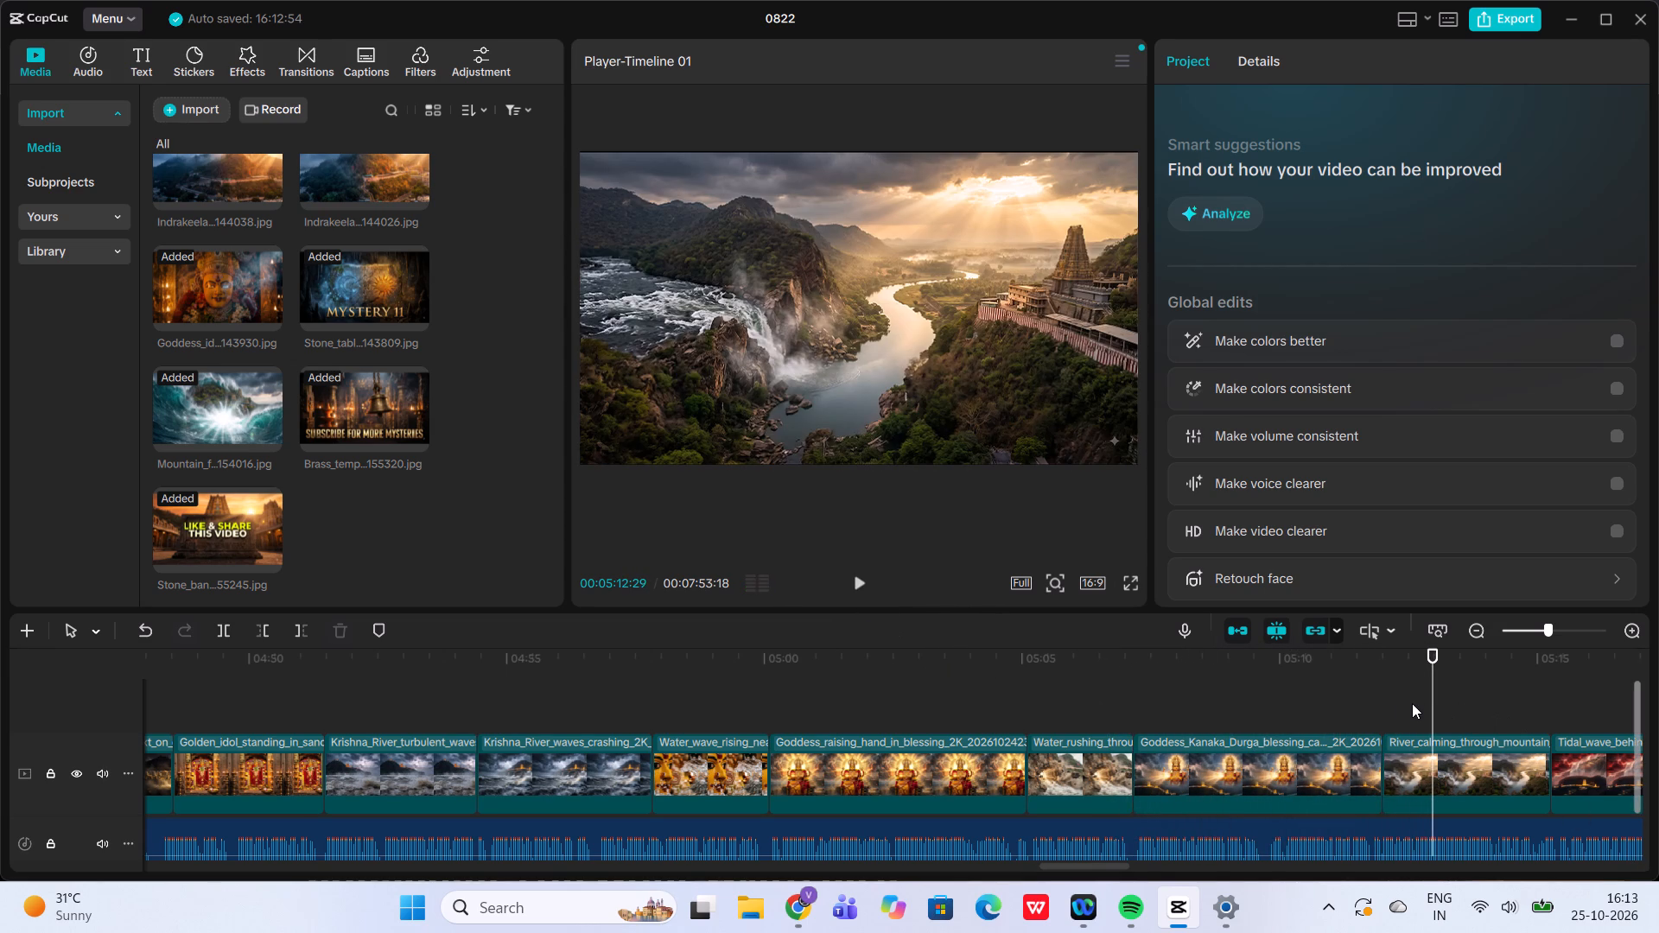
# Add a 110% scale keyframe at the start of the "River calming through mountain" clip, at 05:12:00.
pyautogui.click(1379, 698)
pyautogui.click(1471, 765)
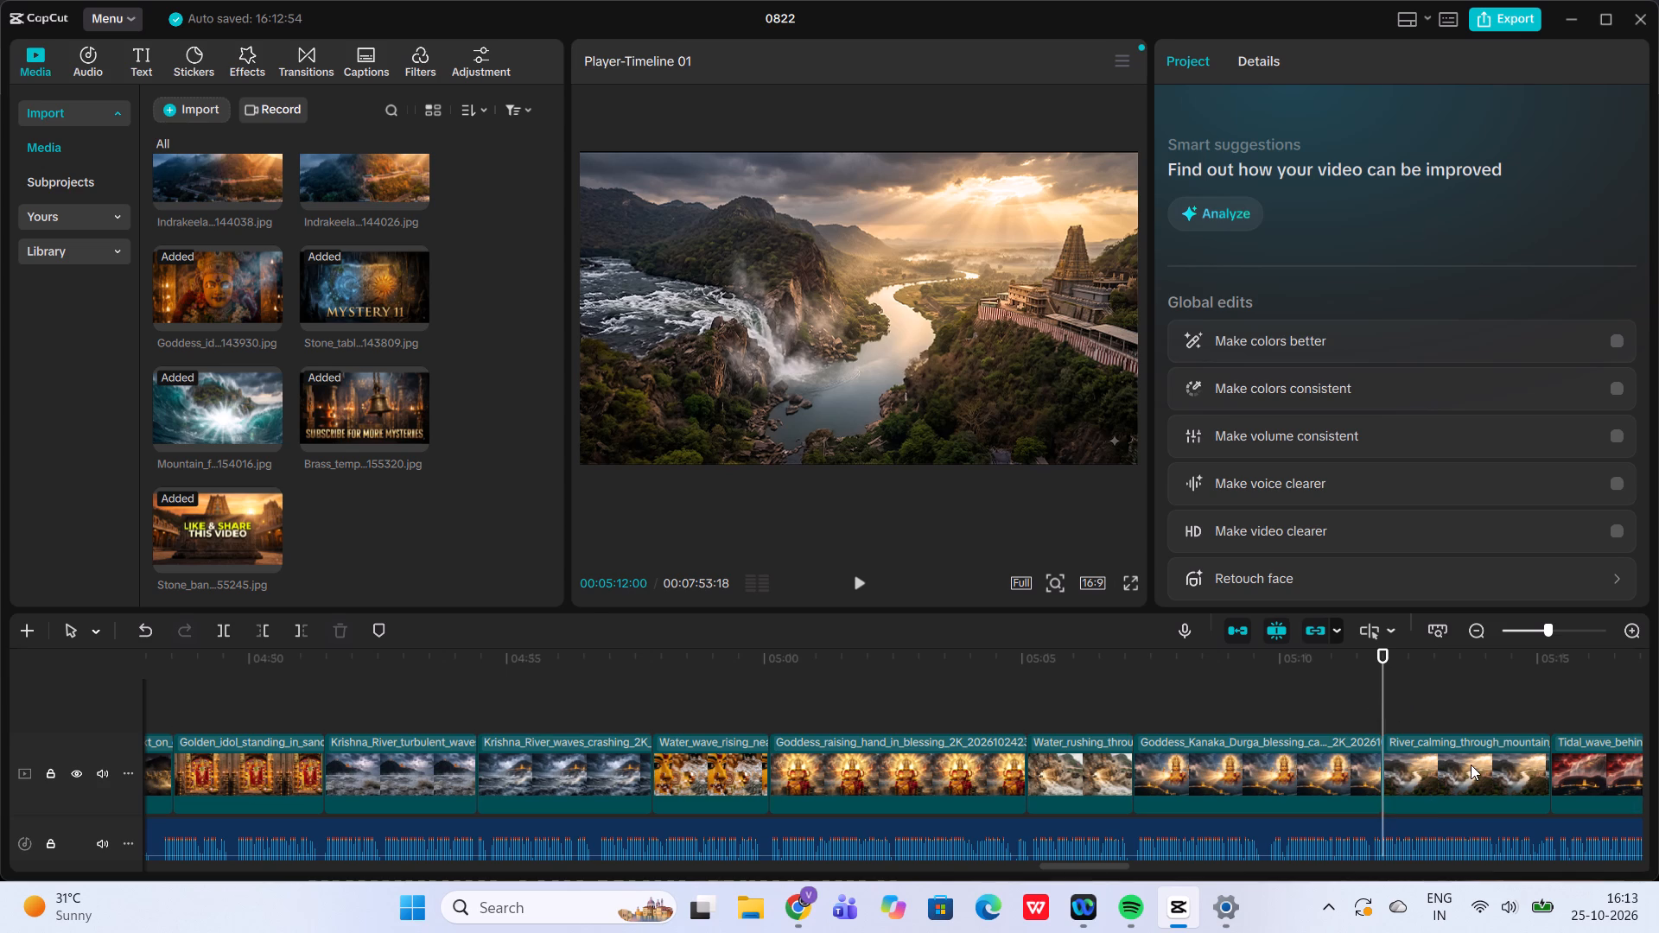
pyautogui.click(1249, 217)
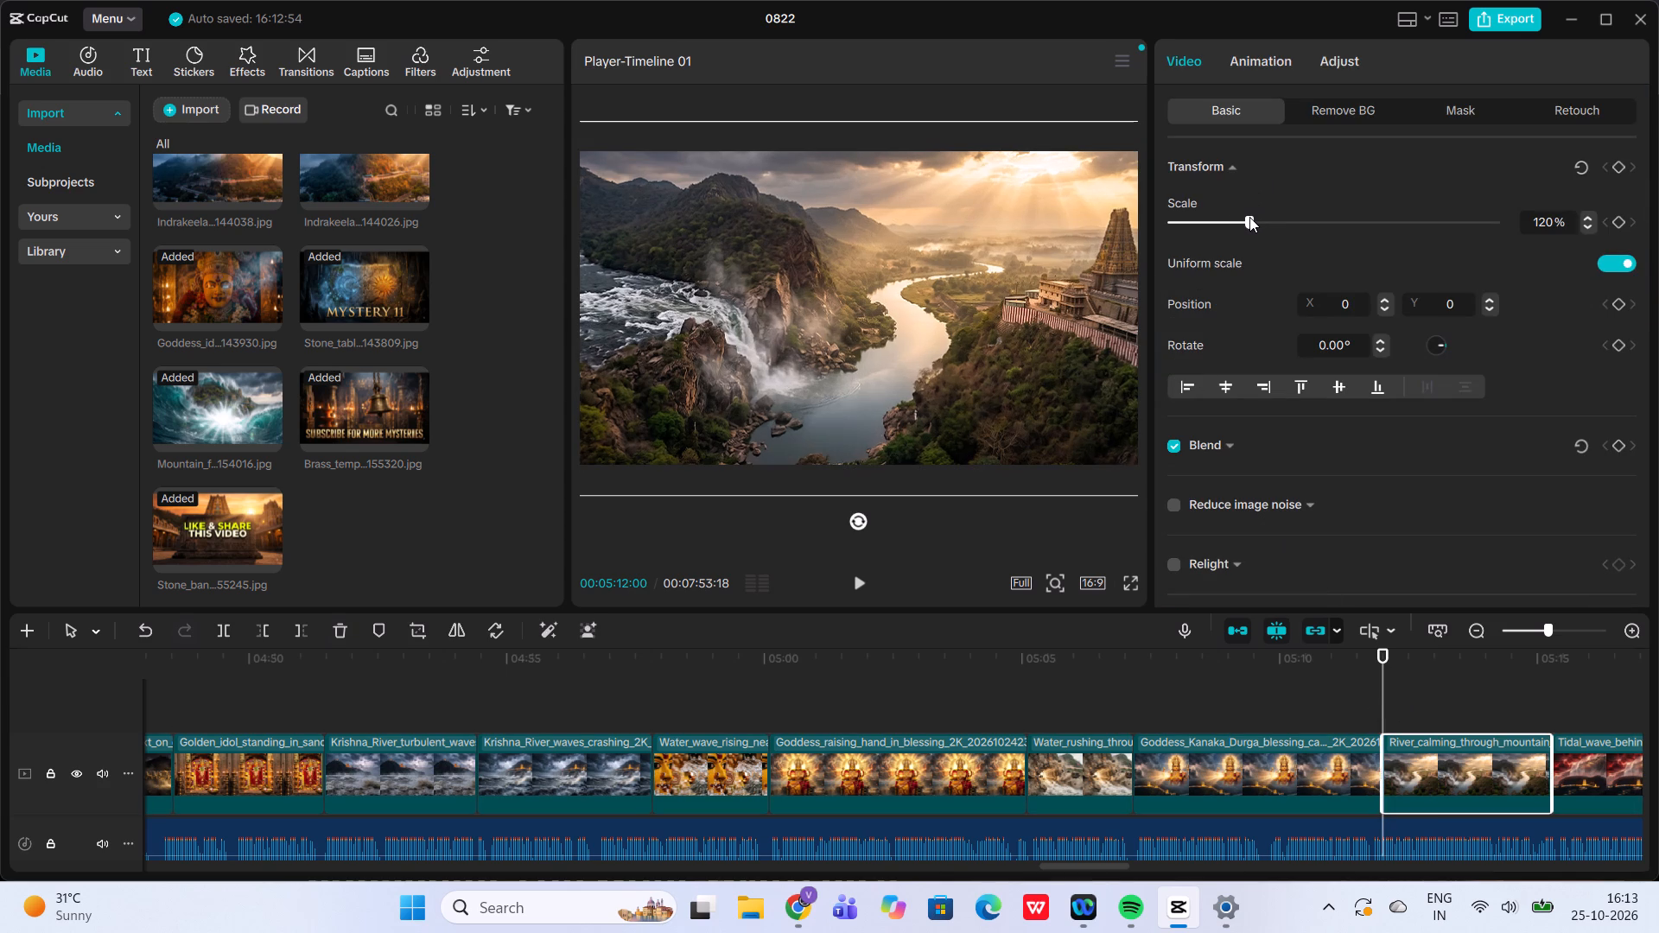
pyautogui.click(1249, 217)
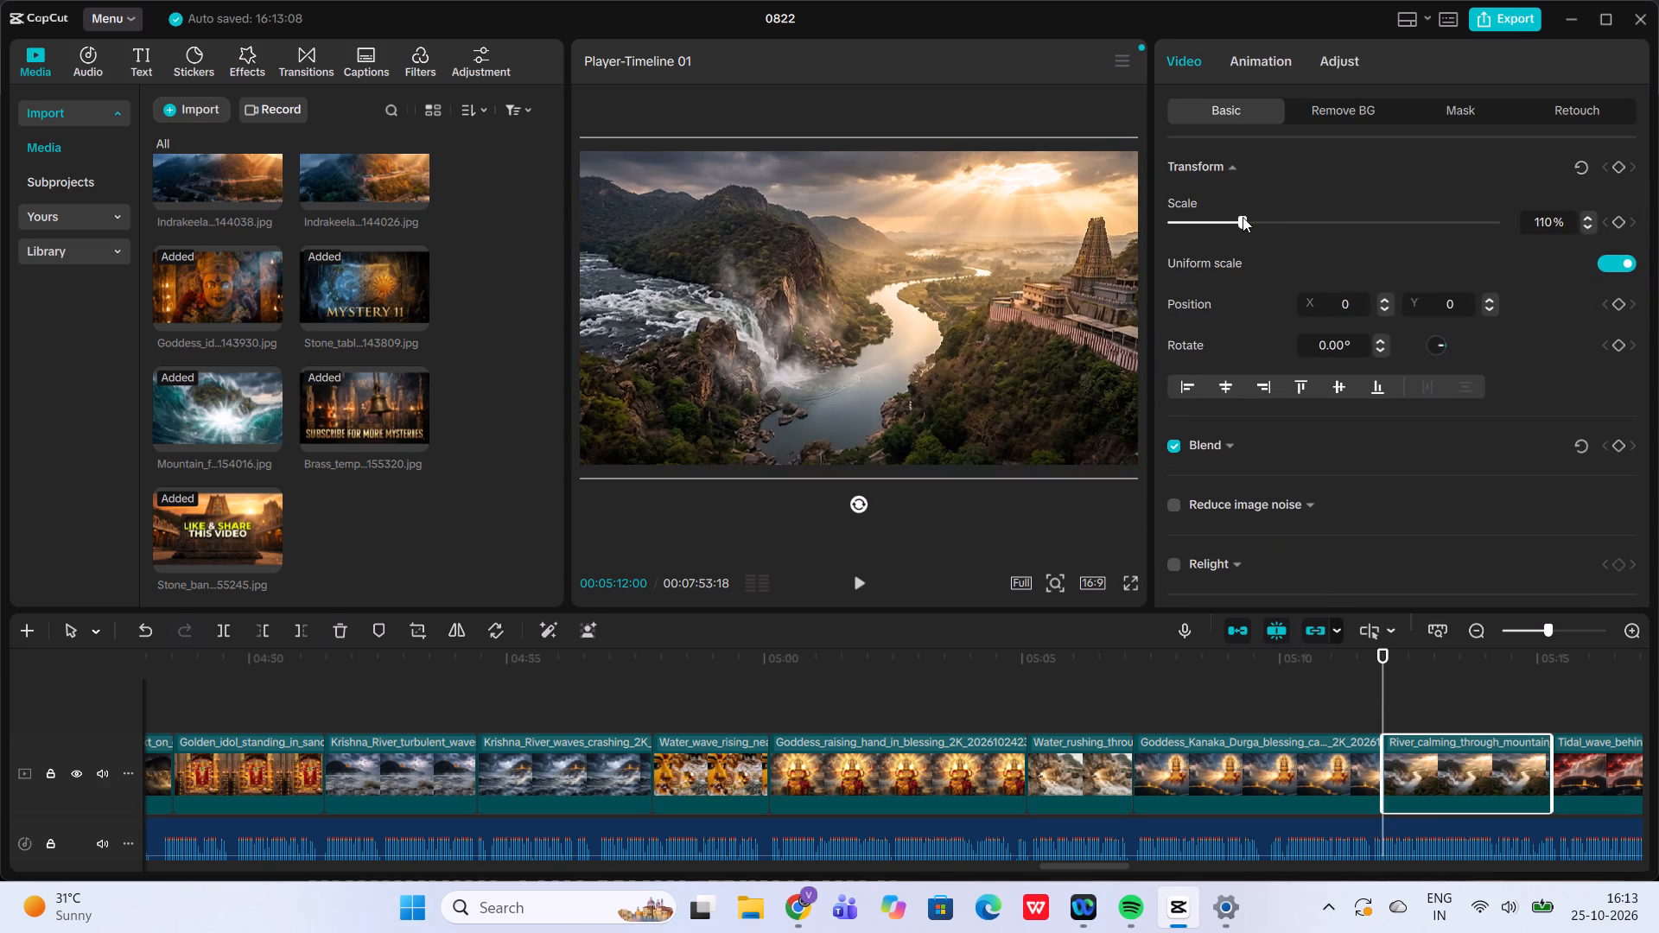
pyautogui.click(1620, 219)
# Add a 126% scale keyframe at the end of the "River calming through mountain" clip, at 05:15:08, and play back the zoom.
pyautogui.click(1548, 717)
pyautogui.click(1508, 752)
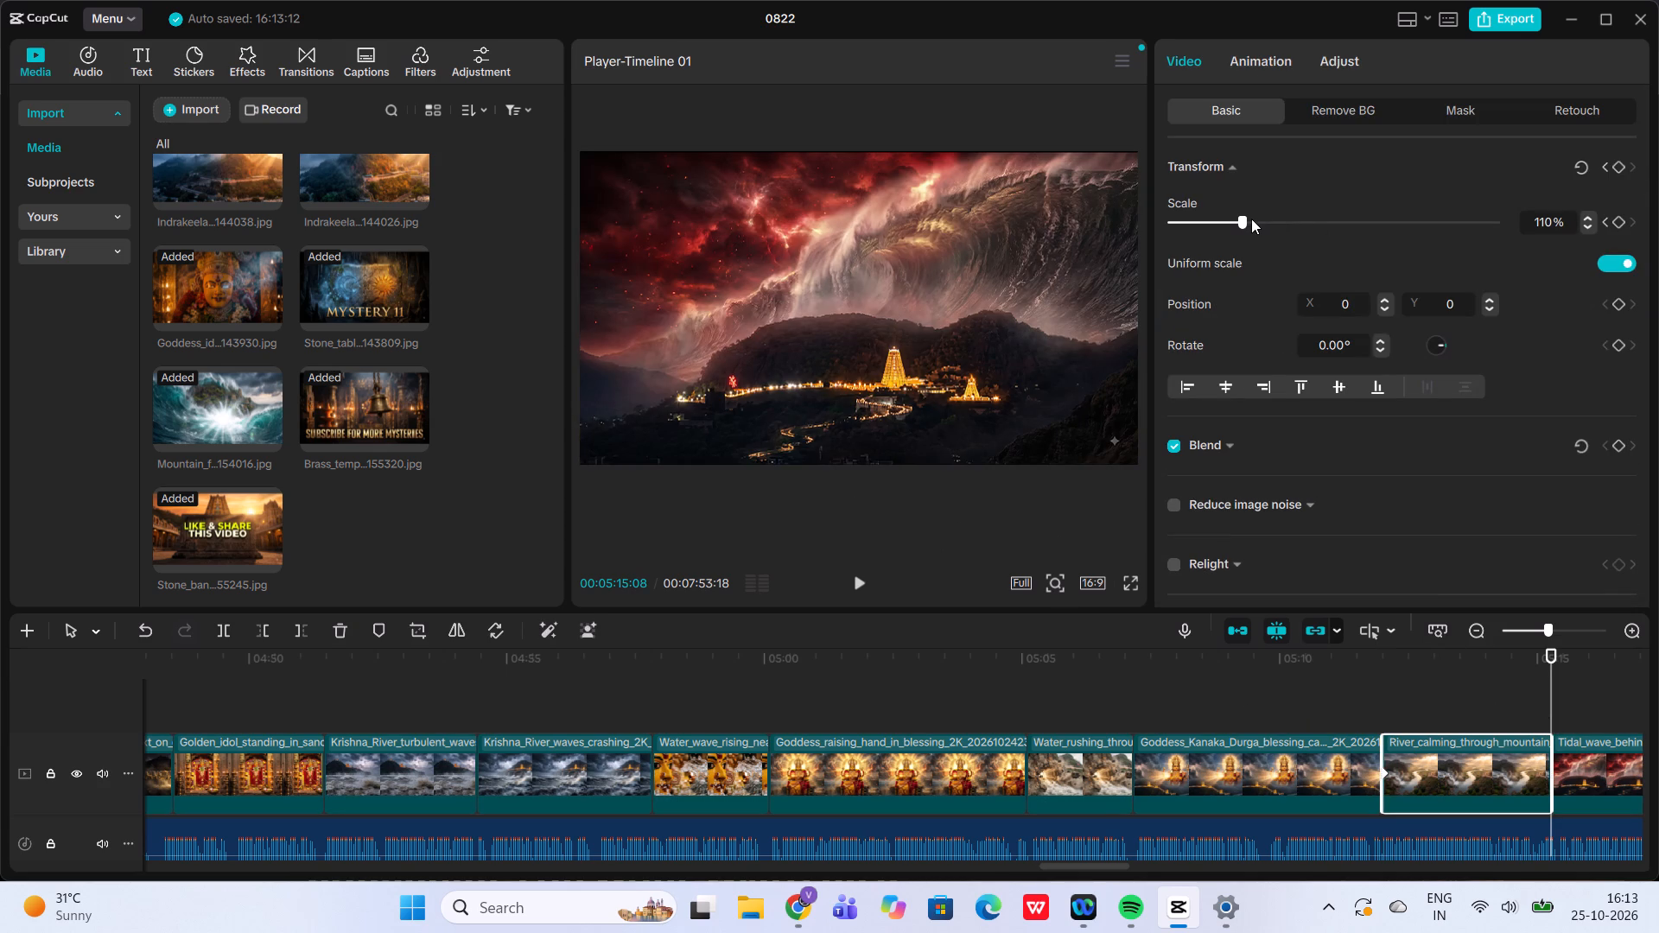
pyautogui.click(1251, 219)
pyautogui.click(1251, 219)
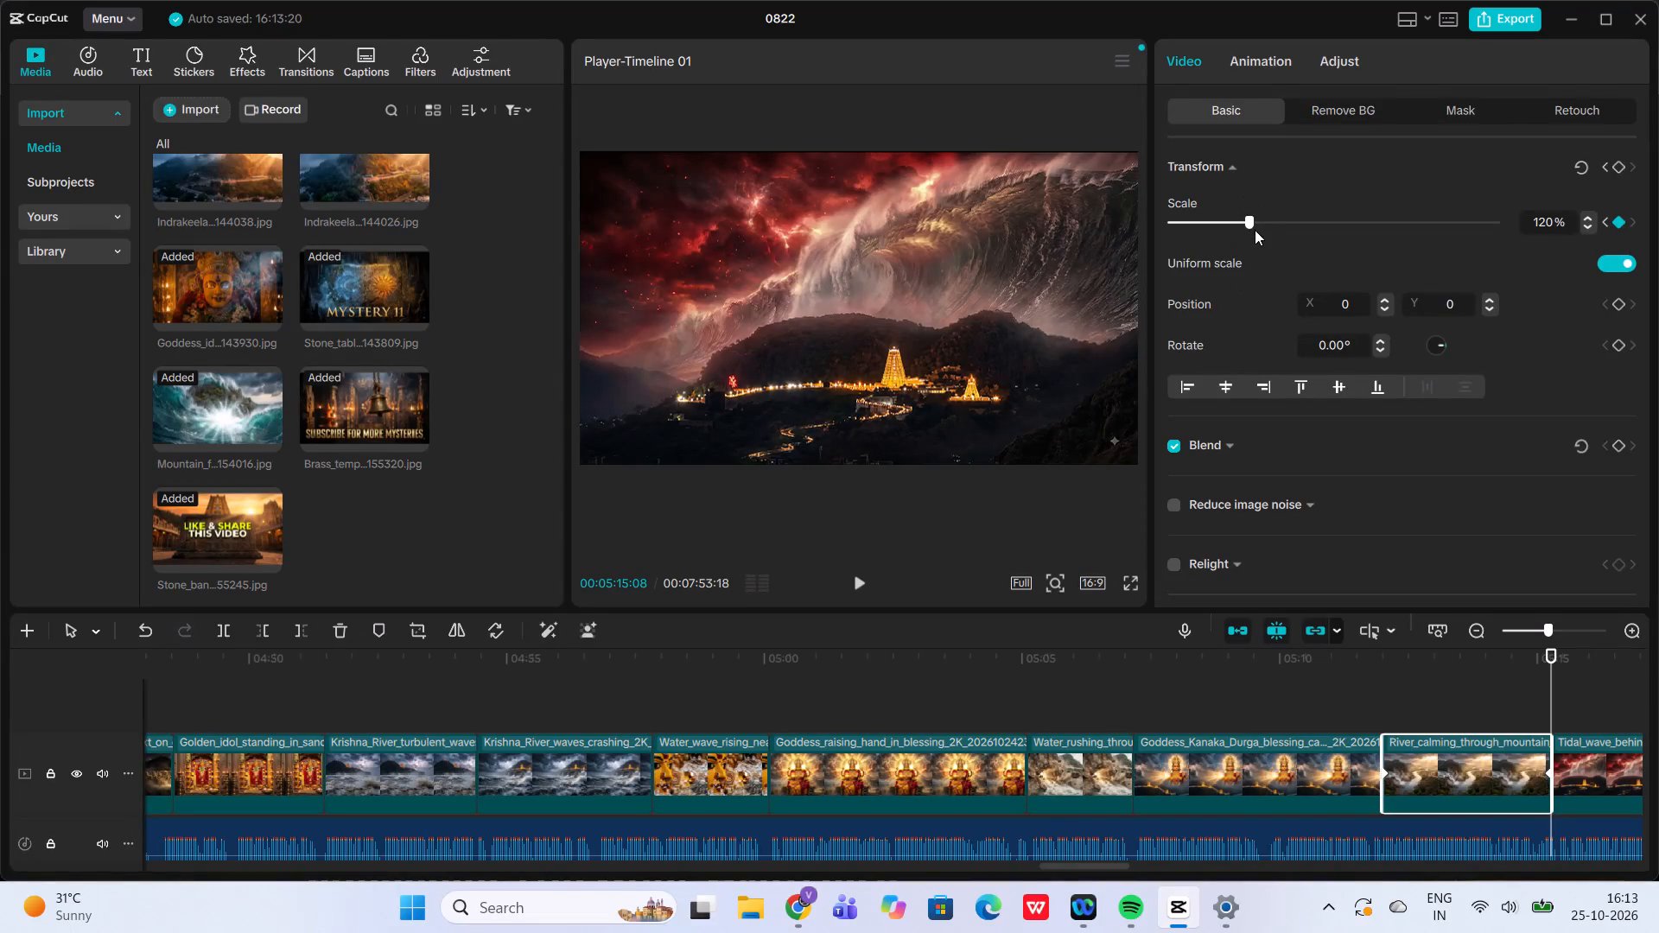
pyautogui.click(1257, 220)
pyautogui.click(1257, 220)
pyautogui.click(1346, 695)
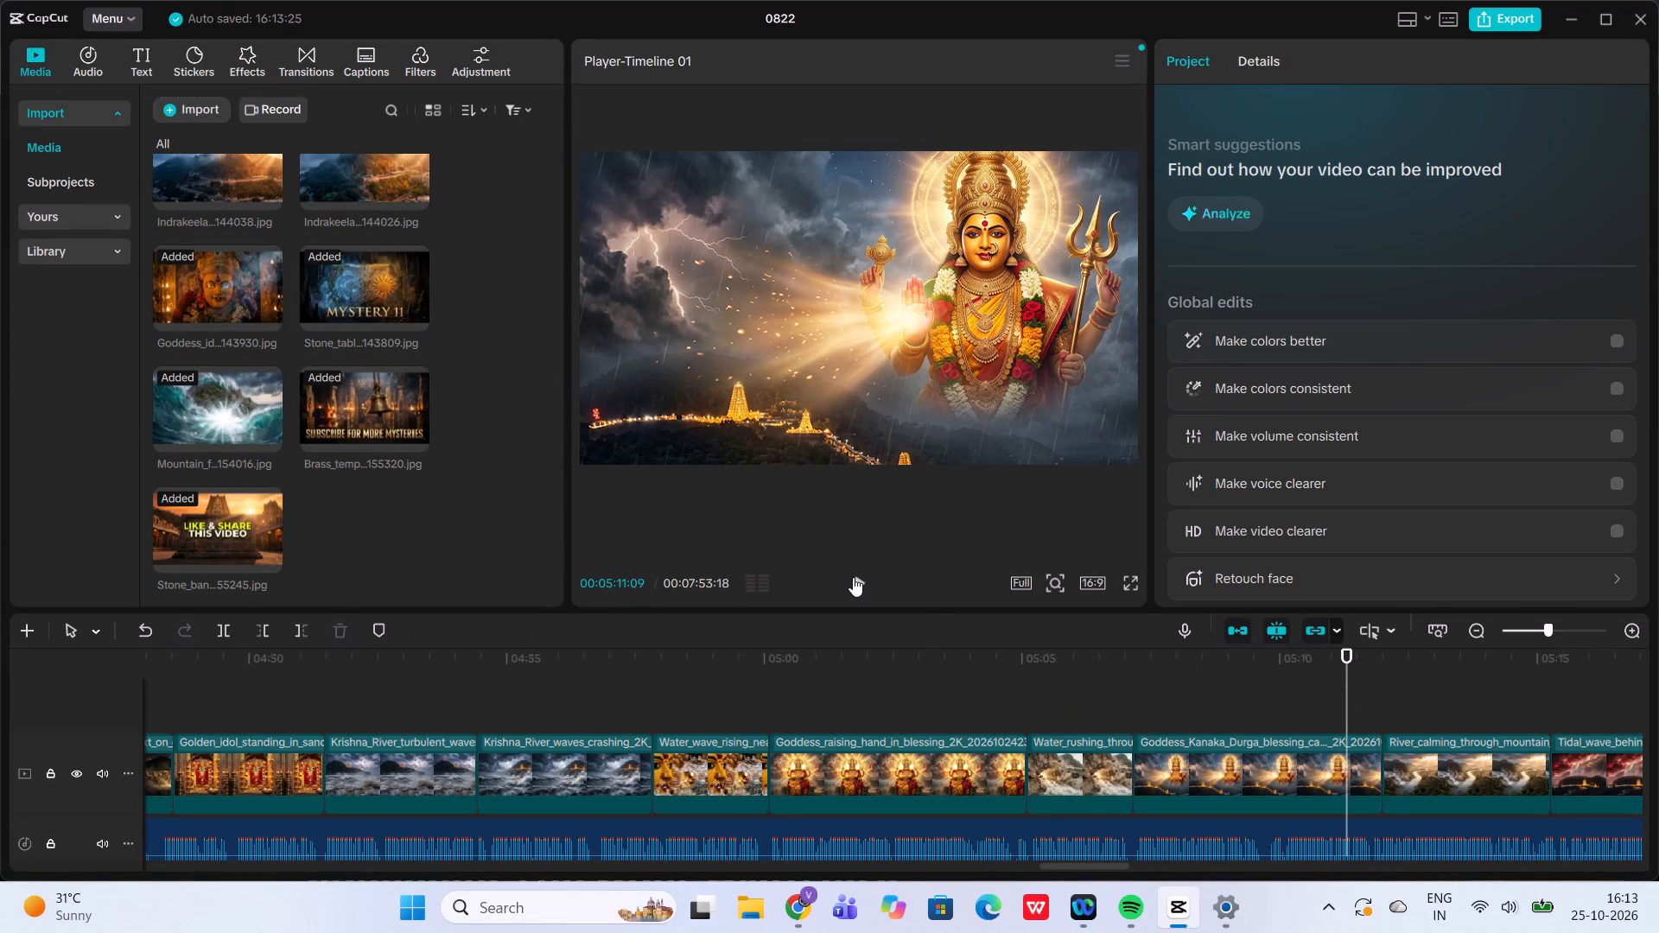
pyautogui.click(853, 578)
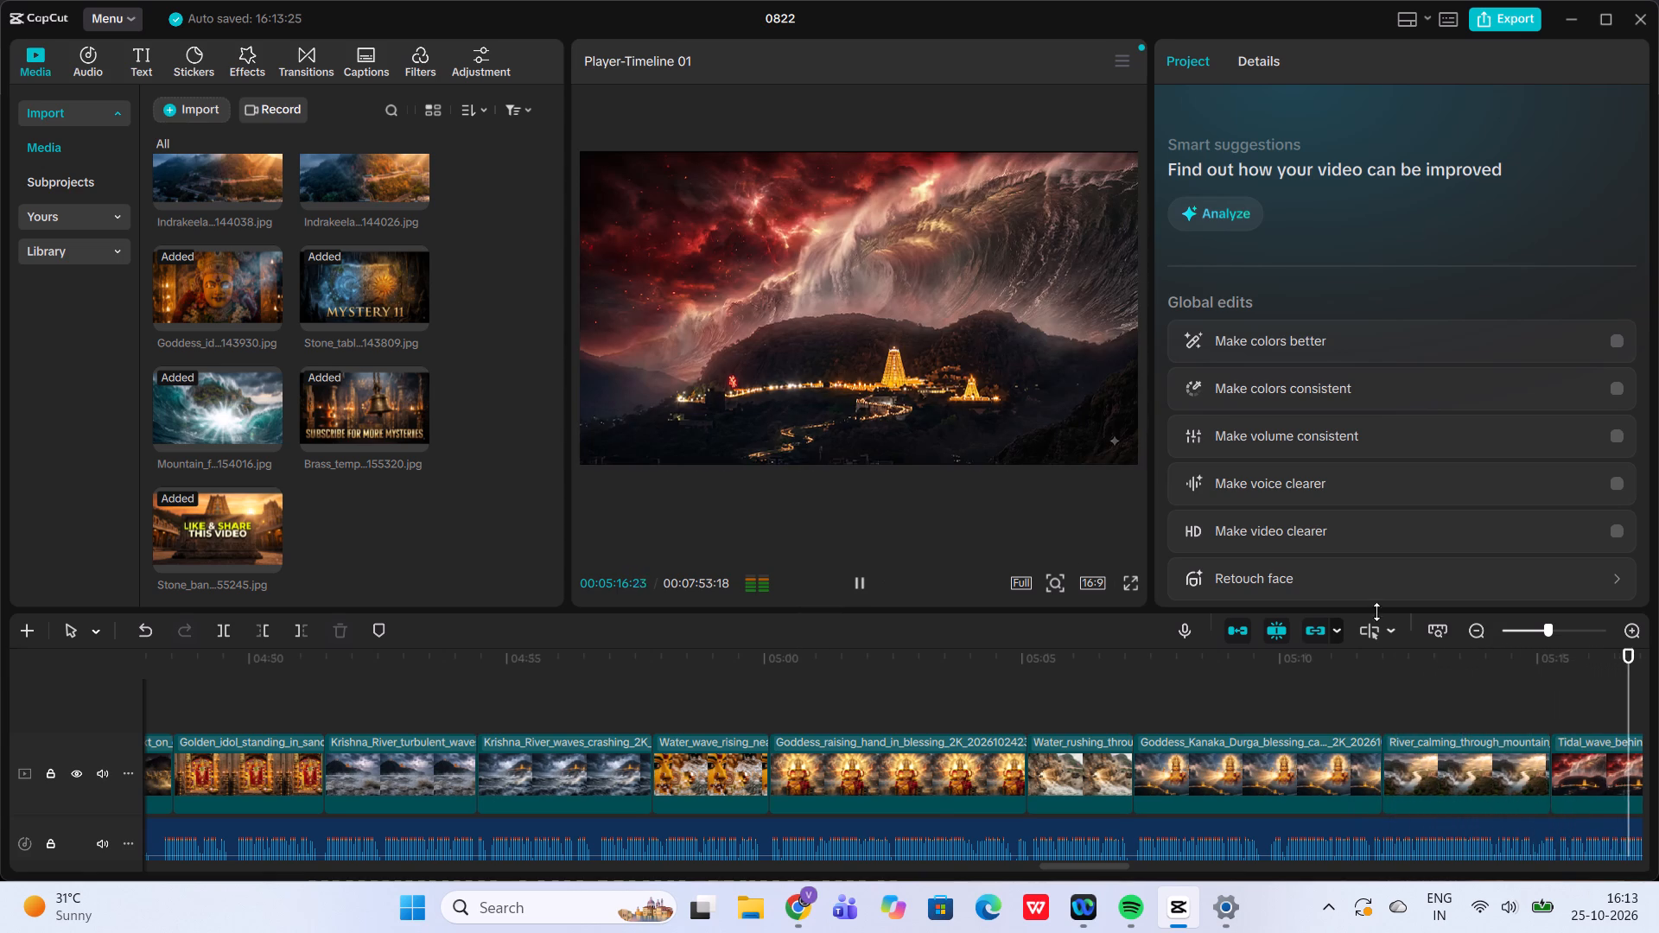
# Add a 111% scale keyframe at the start of the "Tidal wave behind hill" clip, at 05:15:08.
pyautogui.click(367, 716)
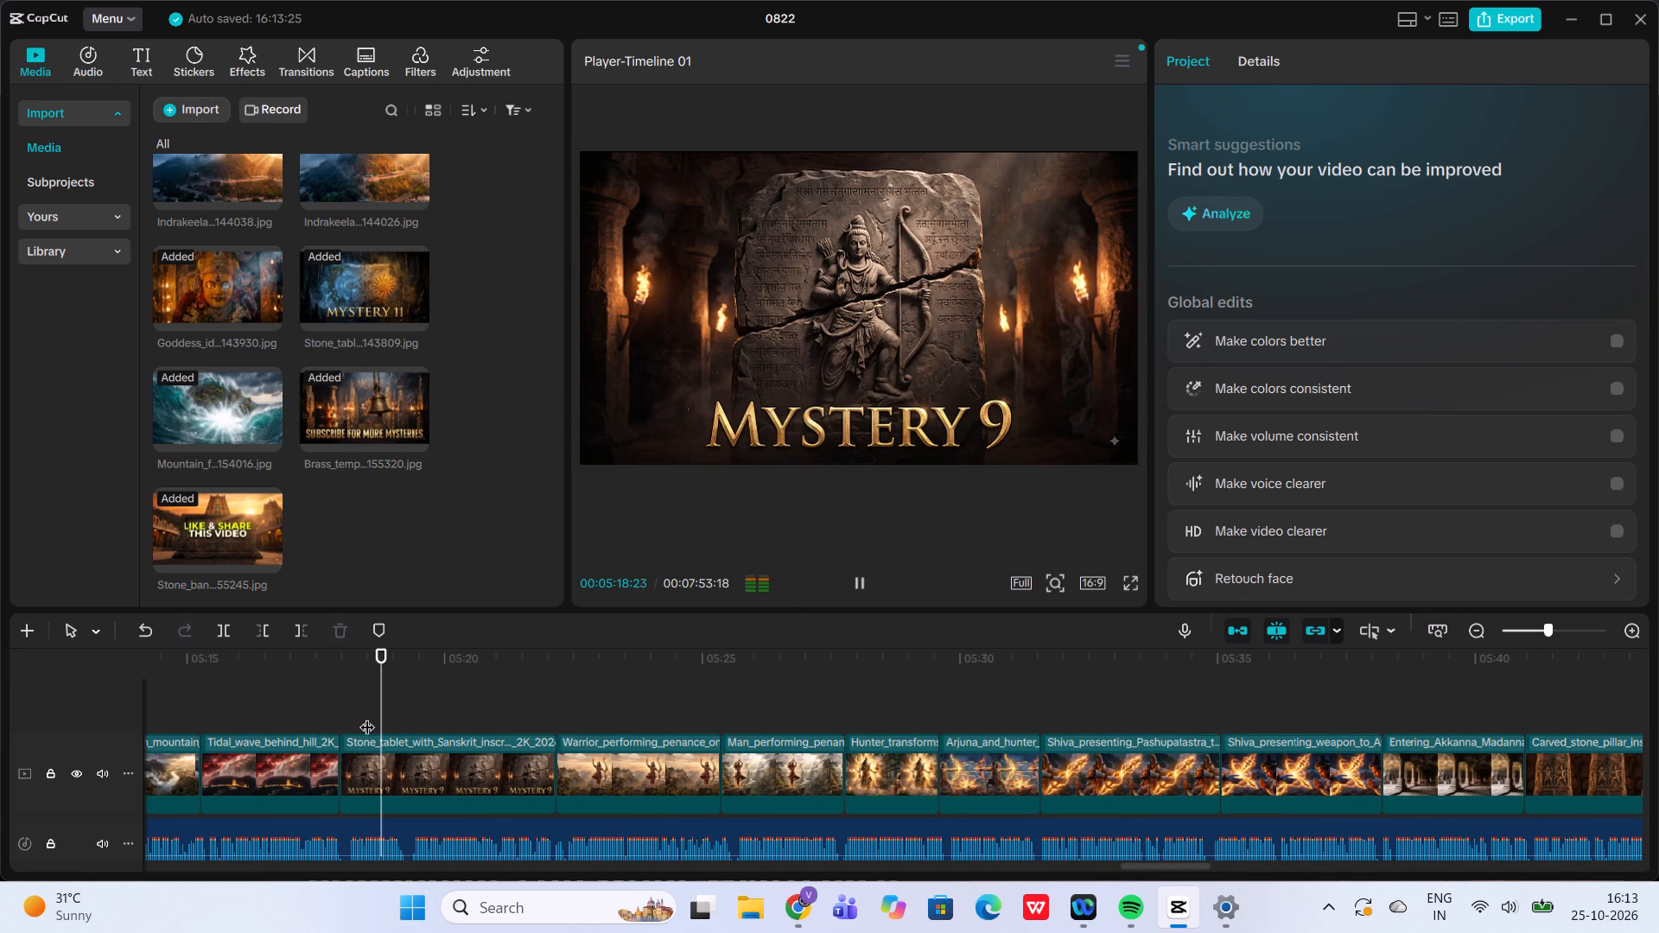
pyautogui.click(201, 711)
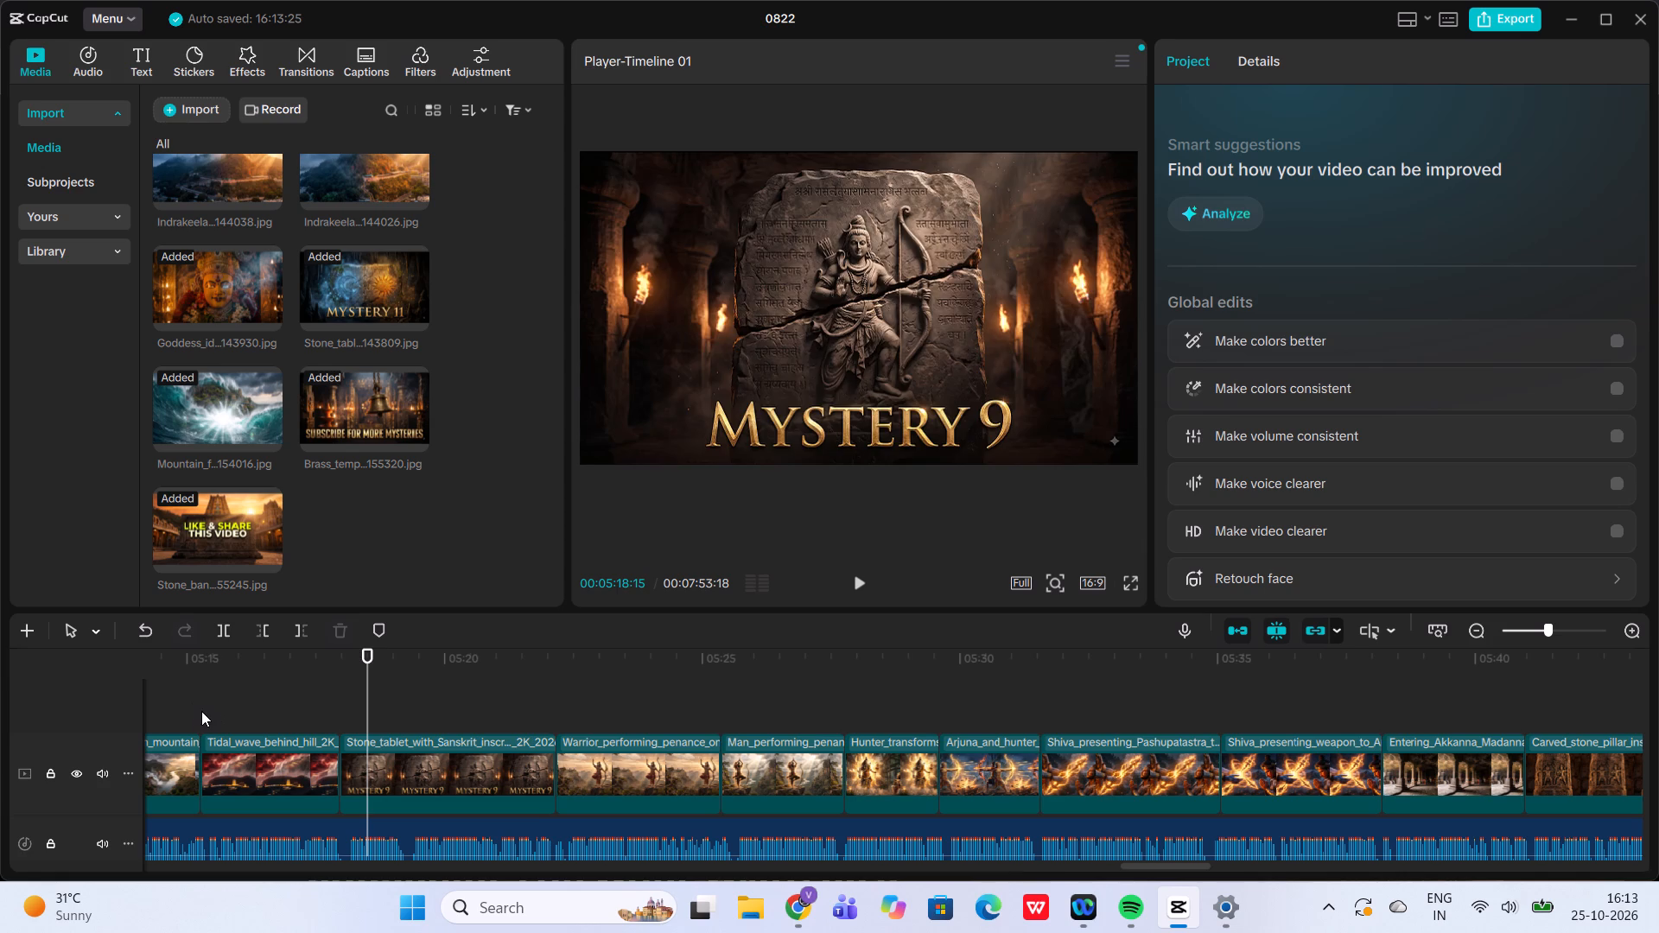
pyautogui.click(288, 776)
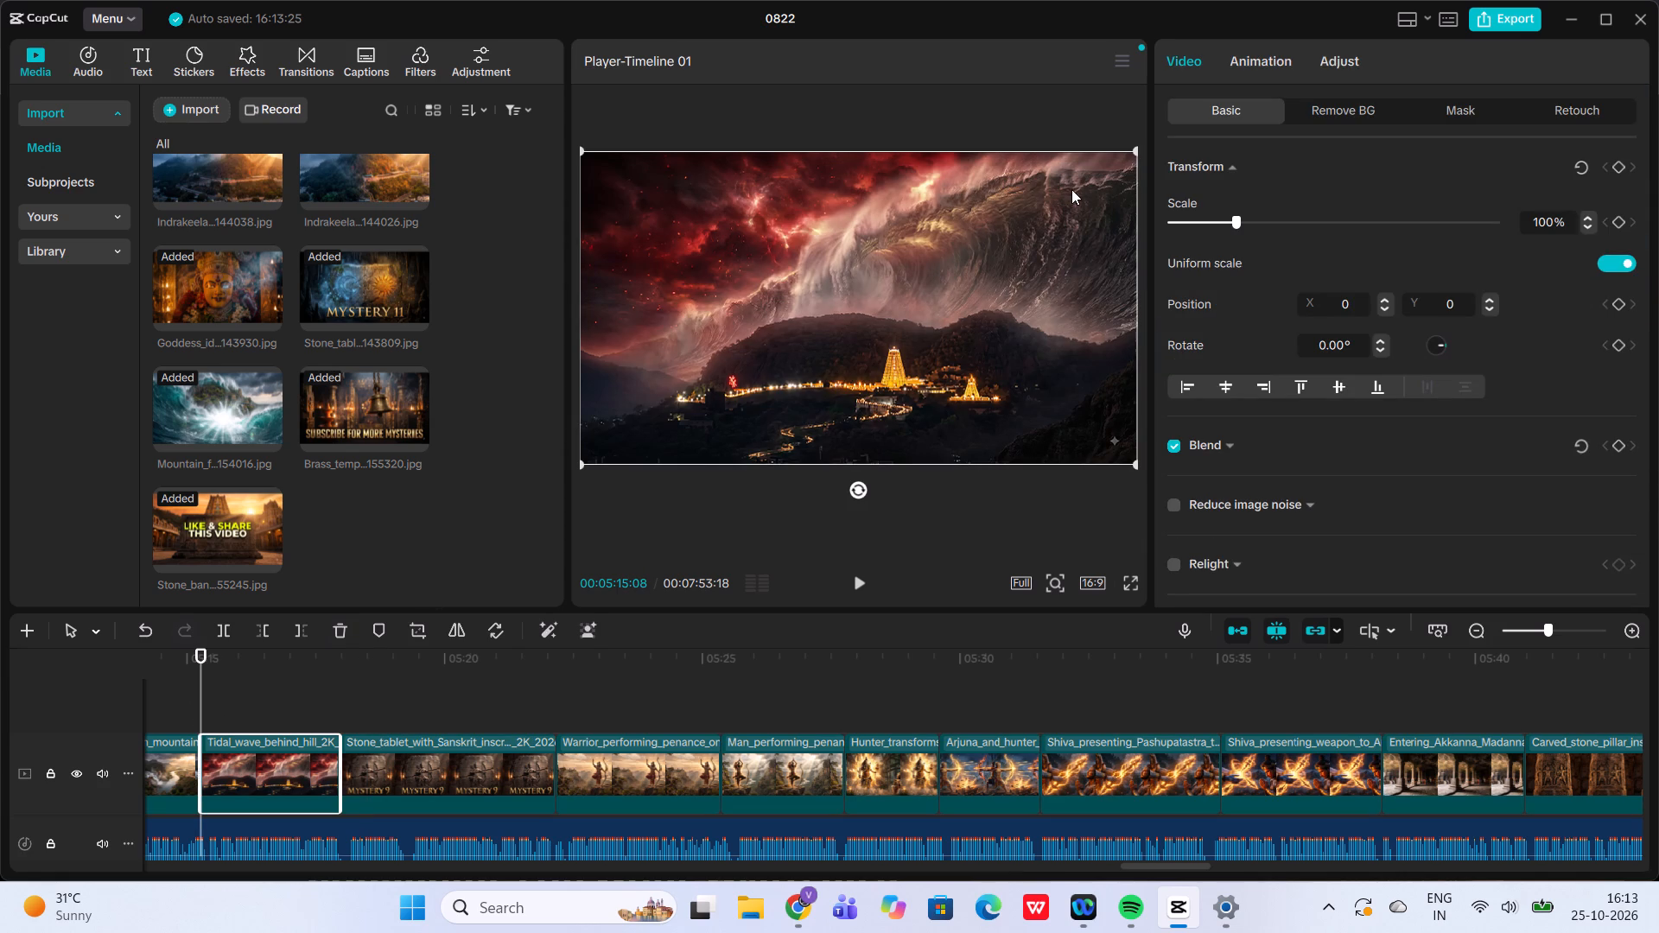
pyautogui.click(1243, 223)
pyautogui.click(1243, 223)
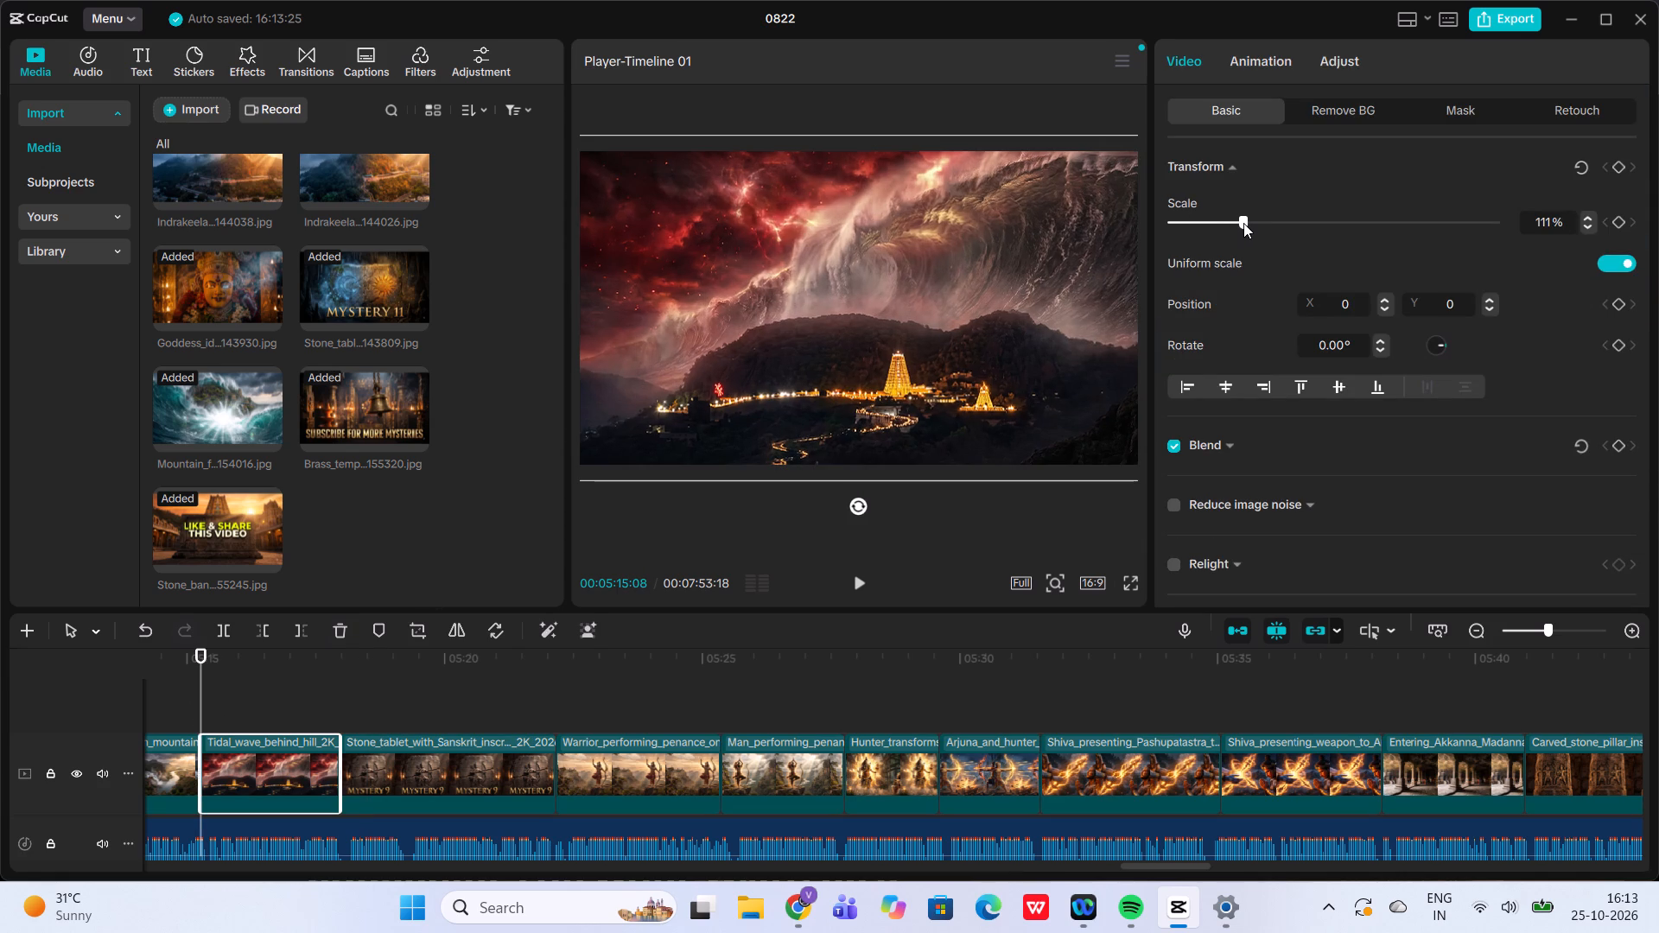
pyautogui.click(1613, 221)
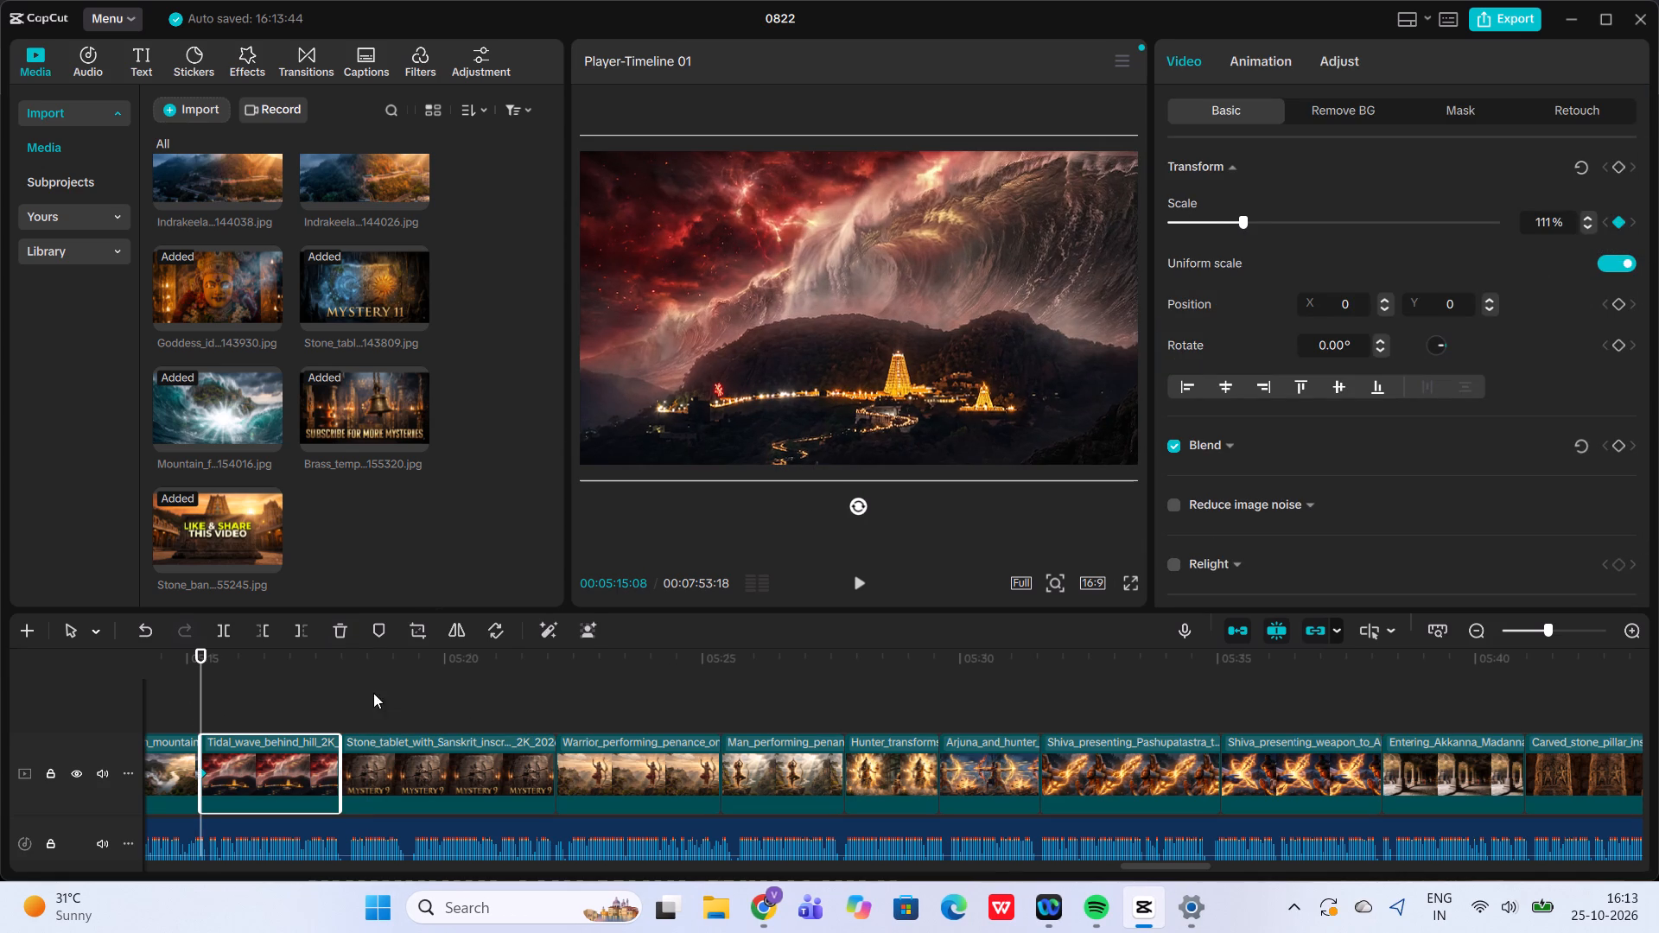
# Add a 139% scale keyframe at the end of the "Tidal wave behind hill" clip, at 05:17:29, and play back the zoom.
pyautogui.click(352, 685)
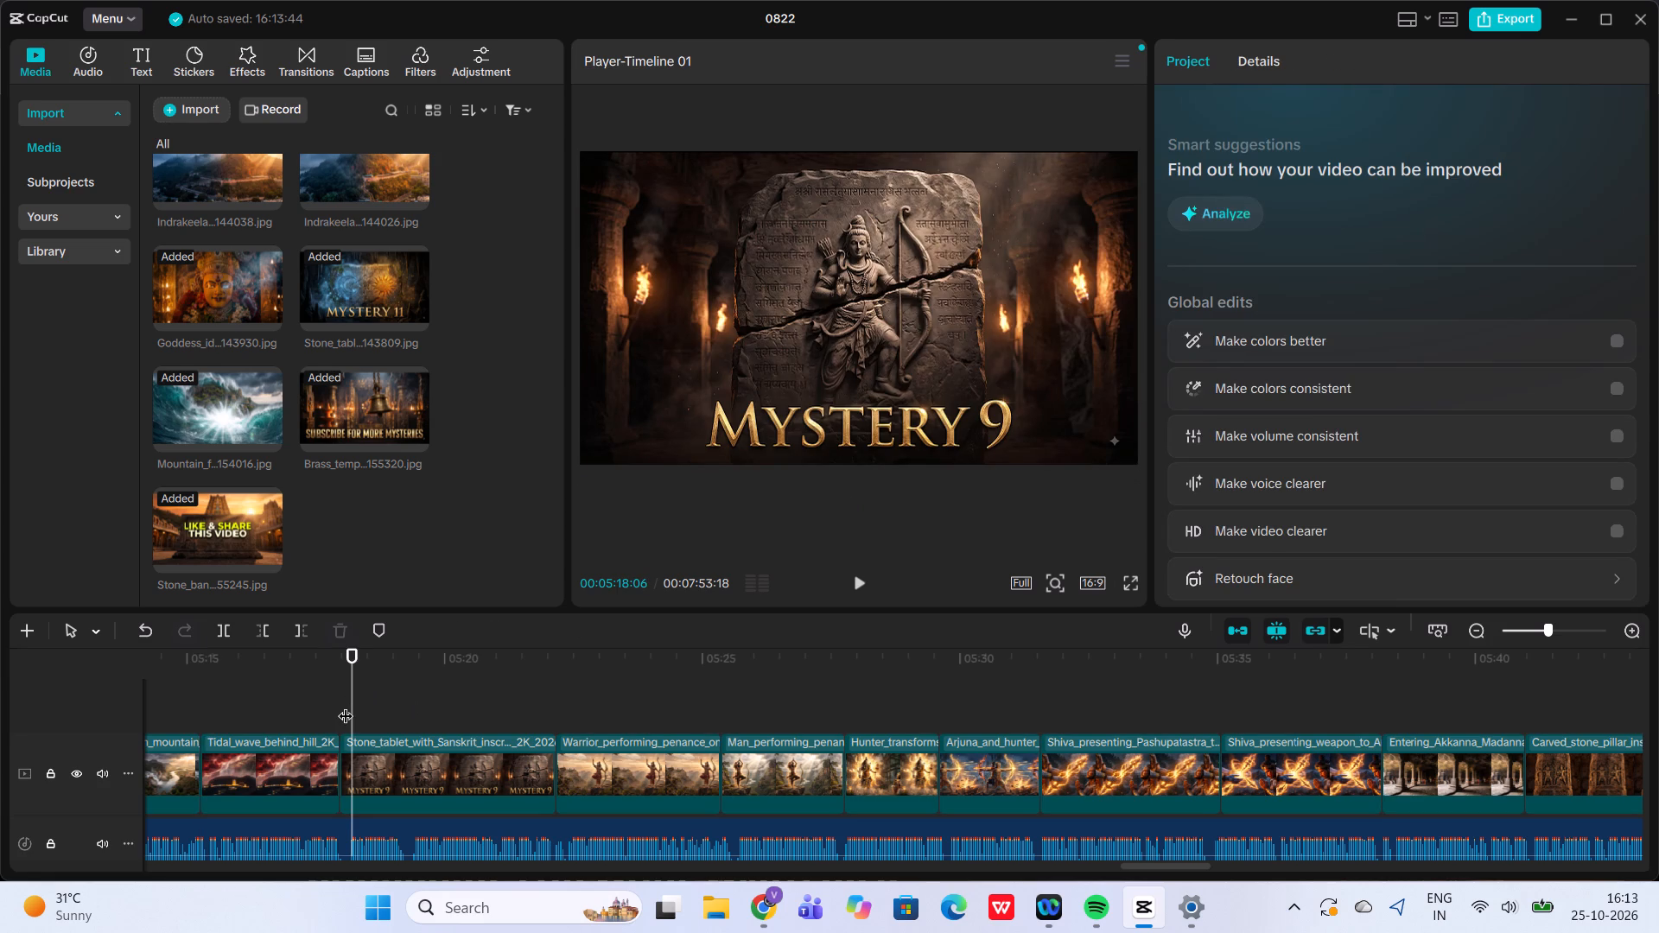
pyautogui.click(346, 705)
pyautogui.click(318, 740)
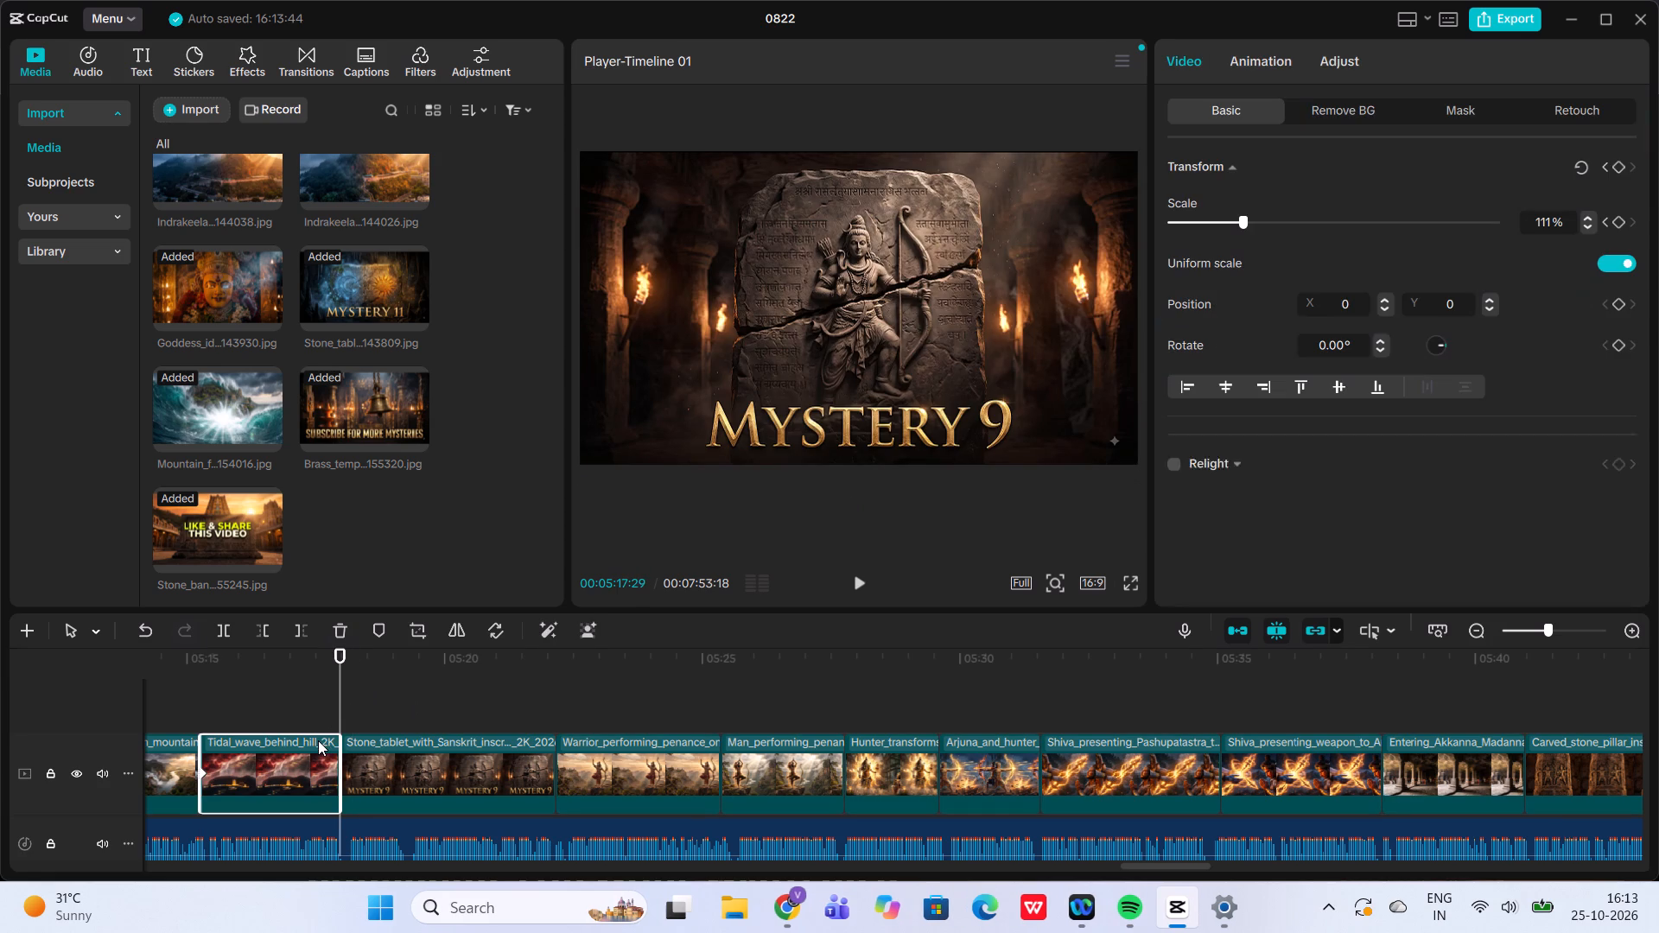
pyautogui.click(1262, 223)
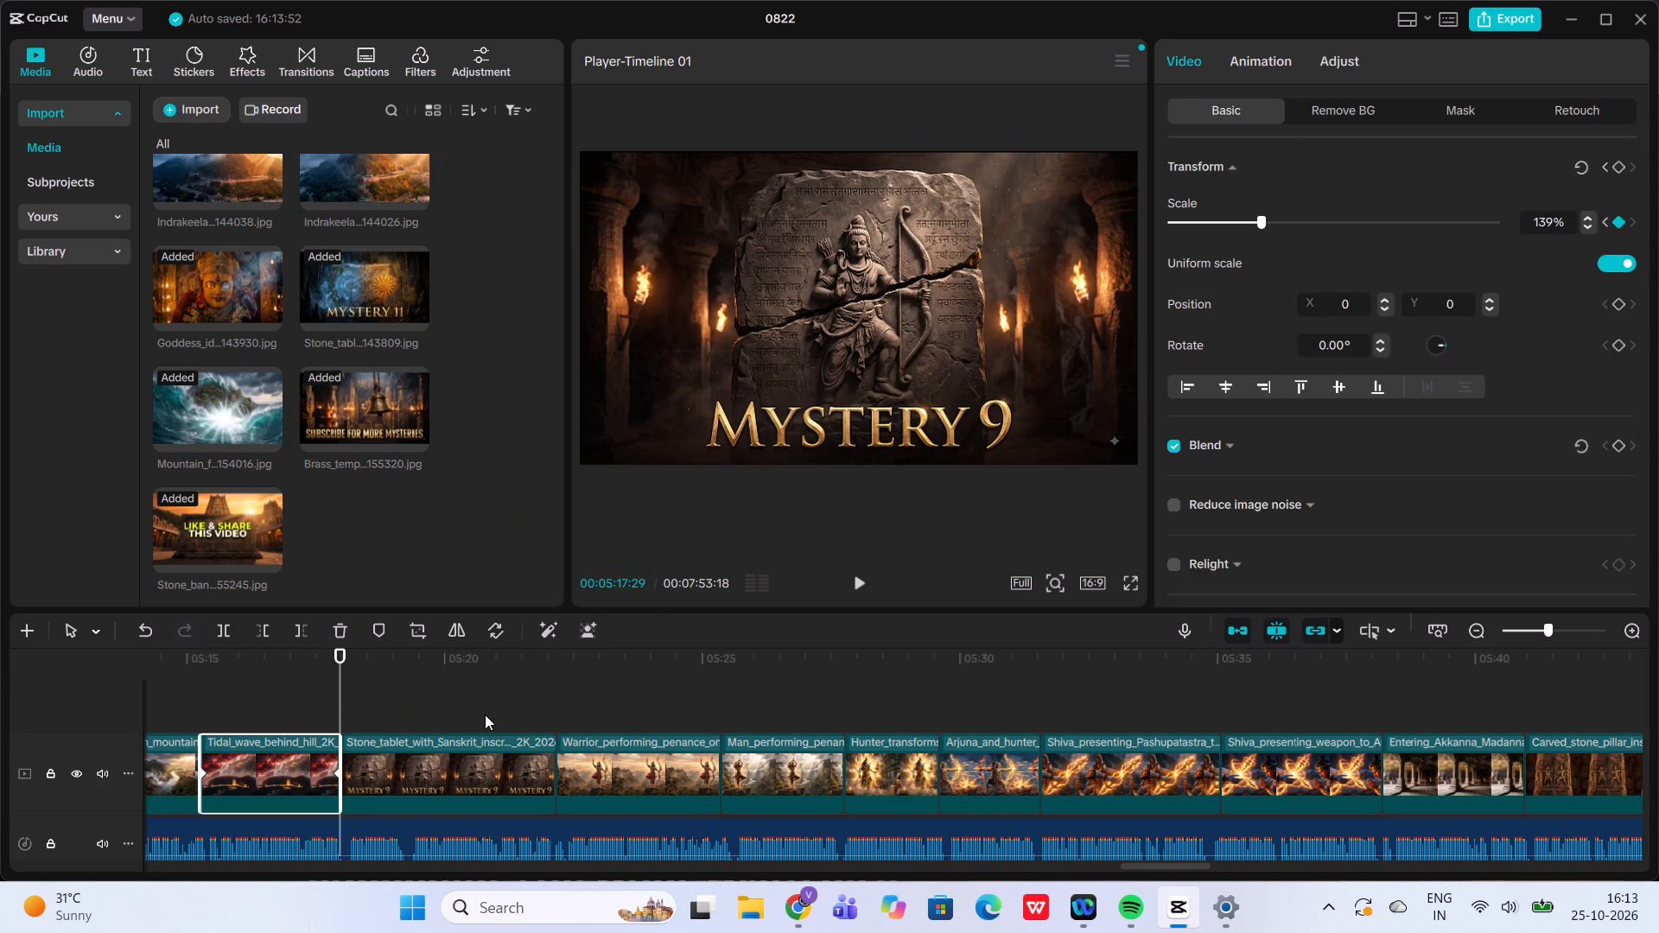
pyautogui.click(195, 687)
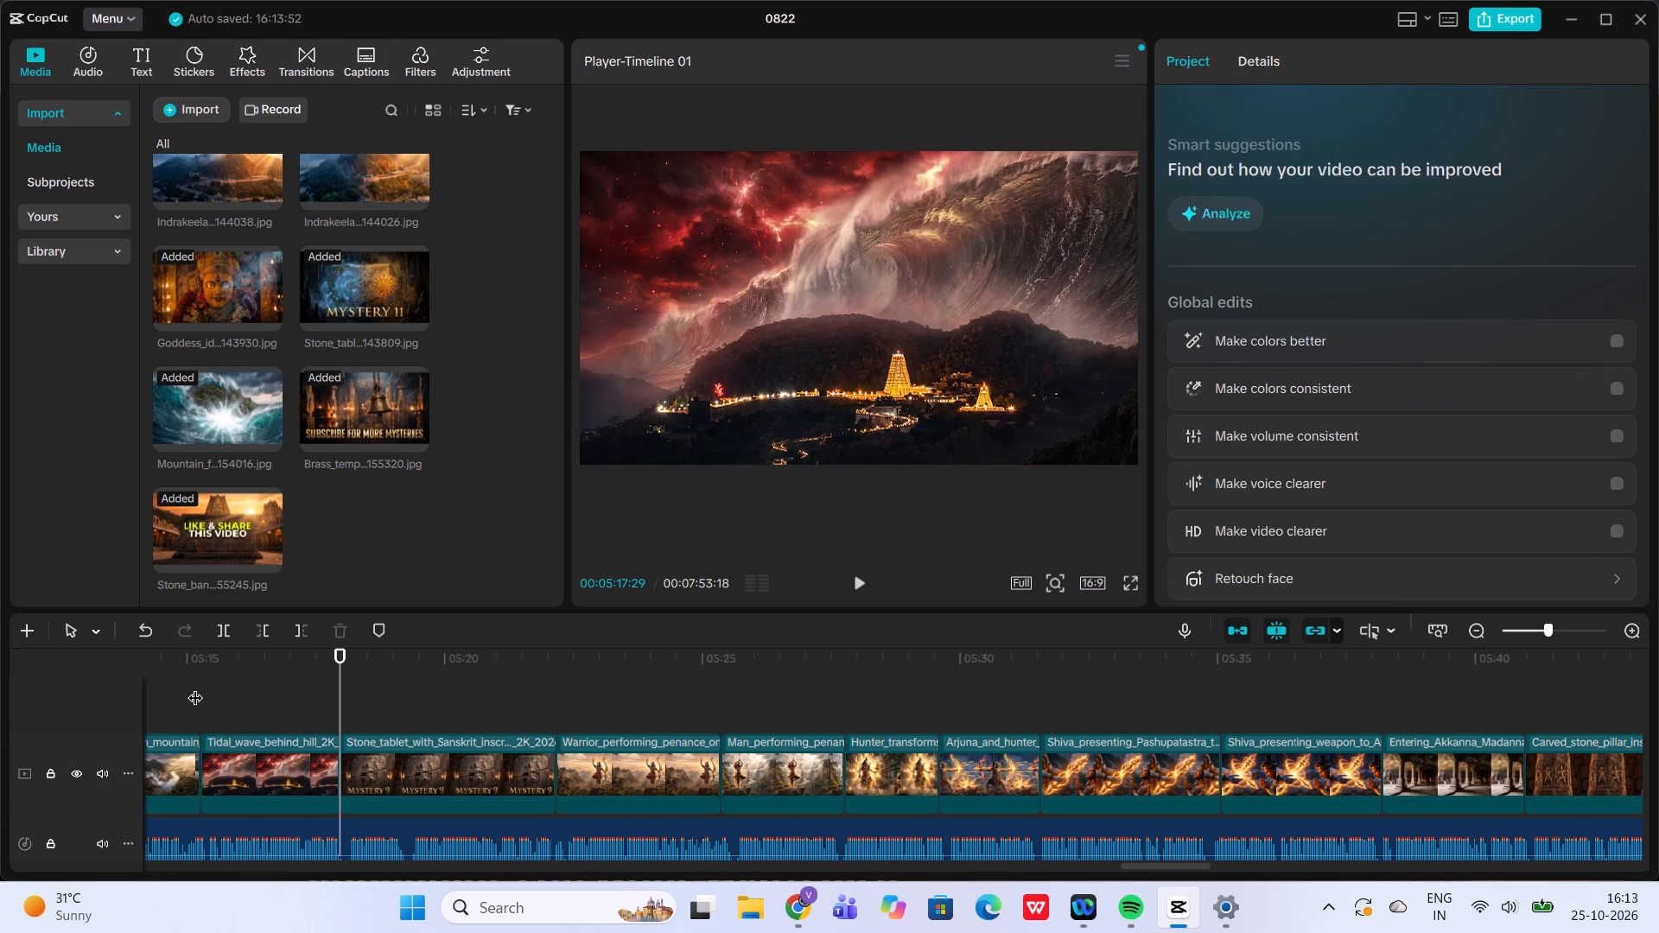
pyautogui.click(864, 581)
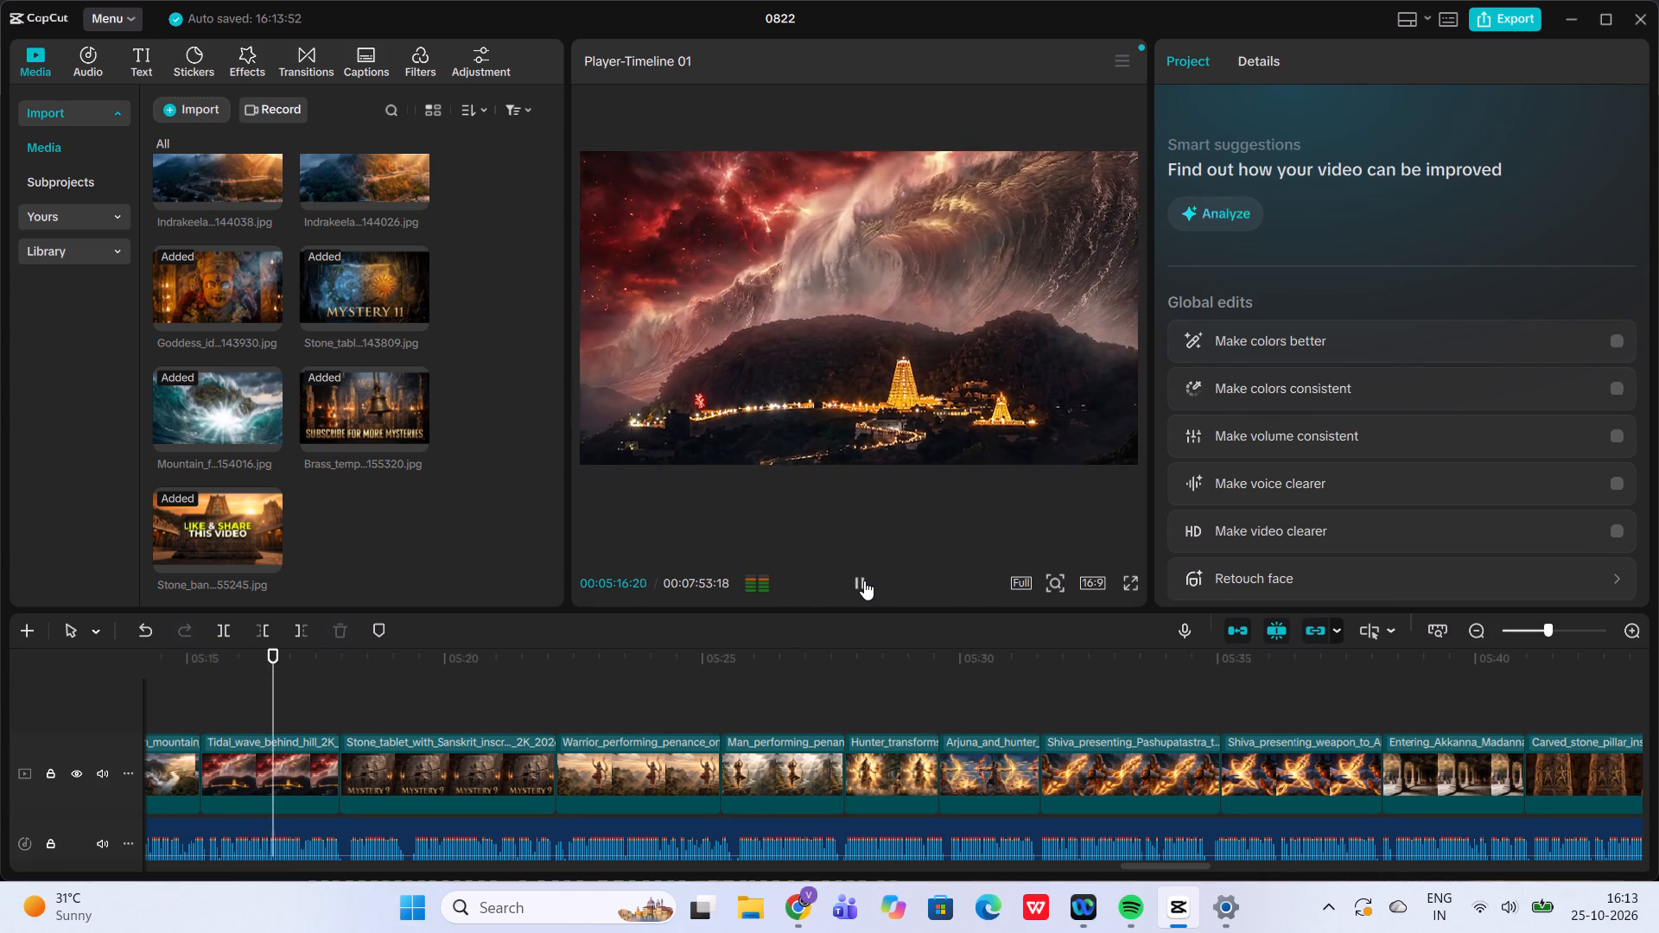
# Set the scale keyframe at the end of the "Tidal wave behind hill" clip, at 05:17:29, to 124% and play back the zoom.
pyautogui.click(344, 711)
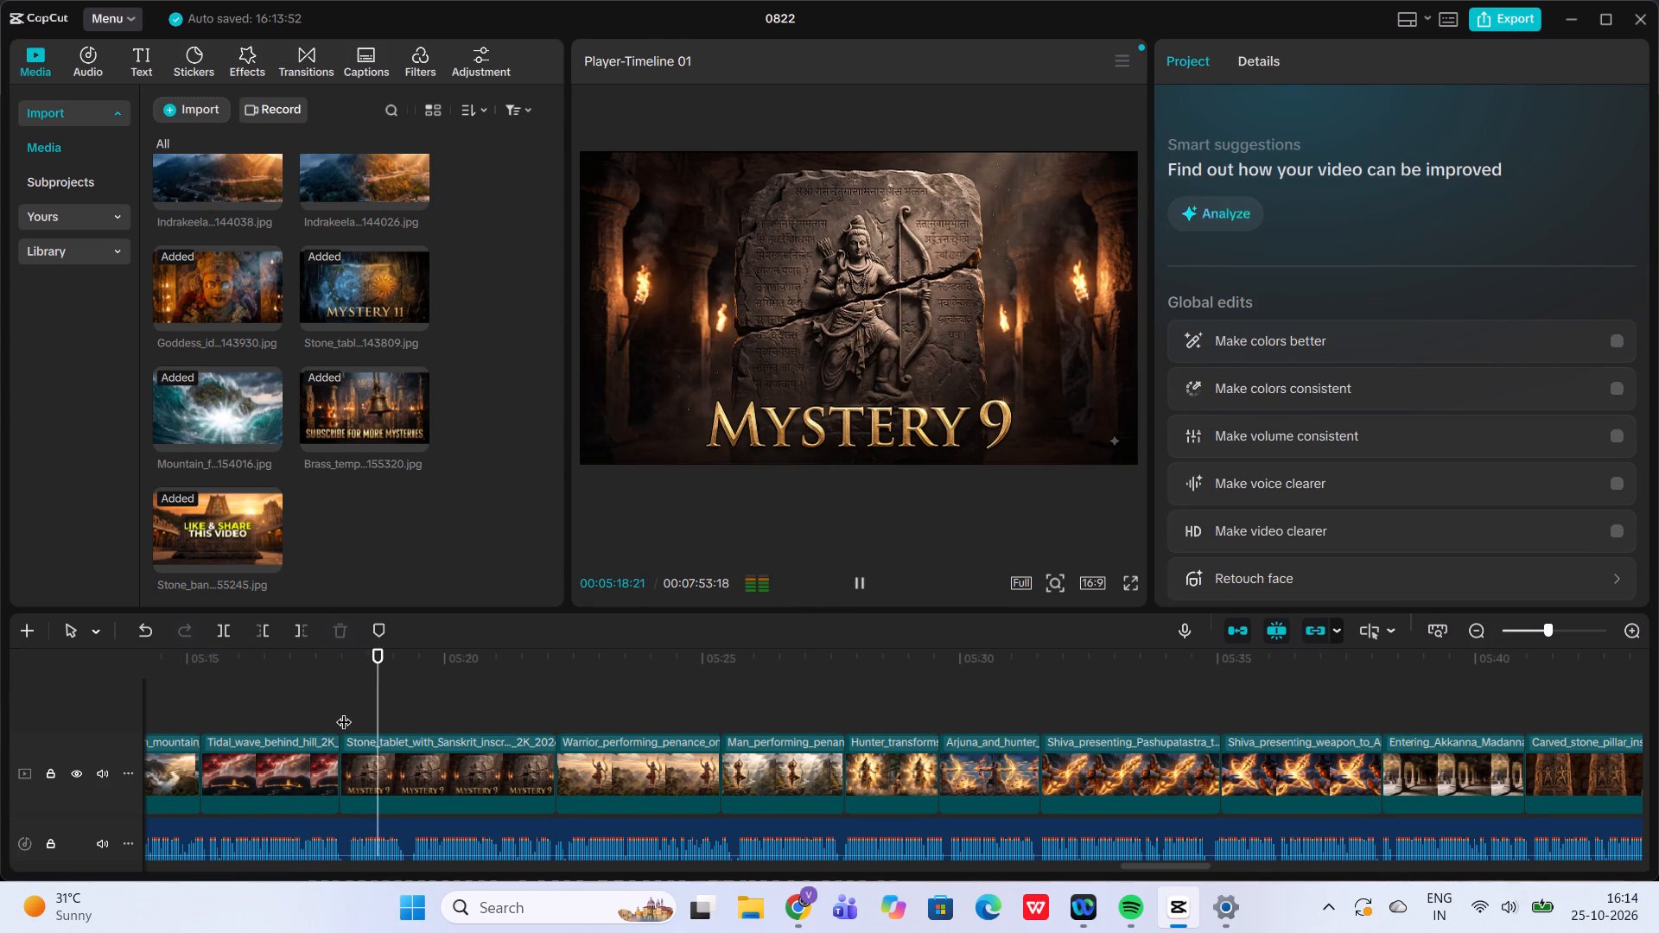
pyautogui.click(296, 766)
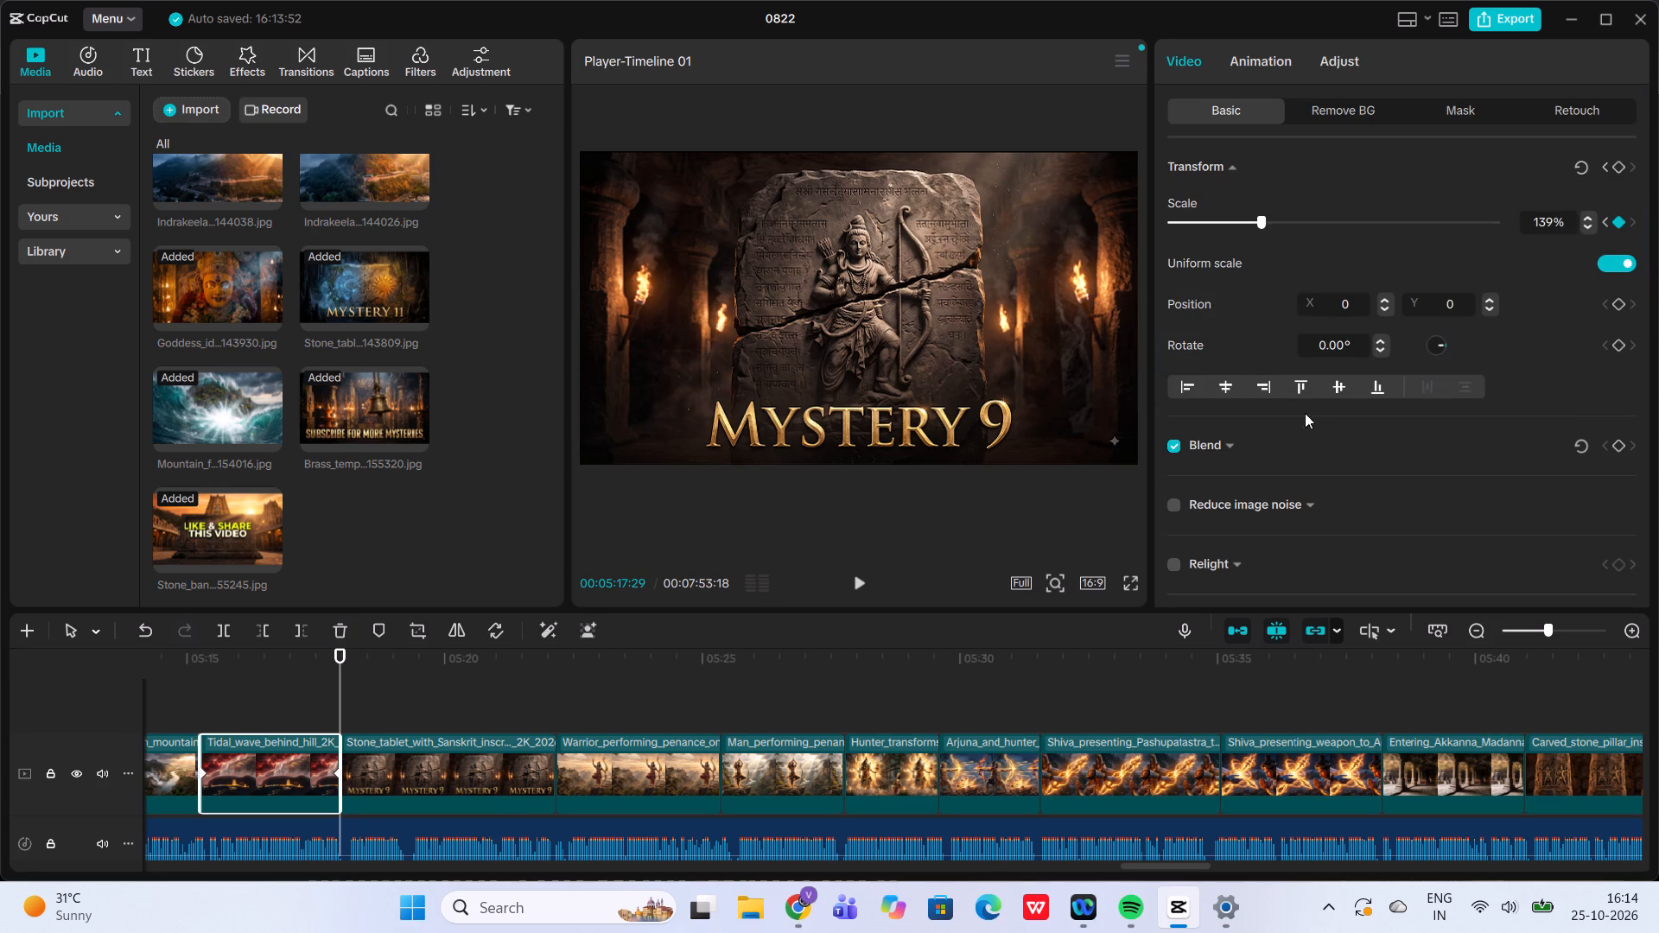
pyautogui.click(1246, 223)
pyautogui.click(1246, 223)
pyautogui.click(180, 682)
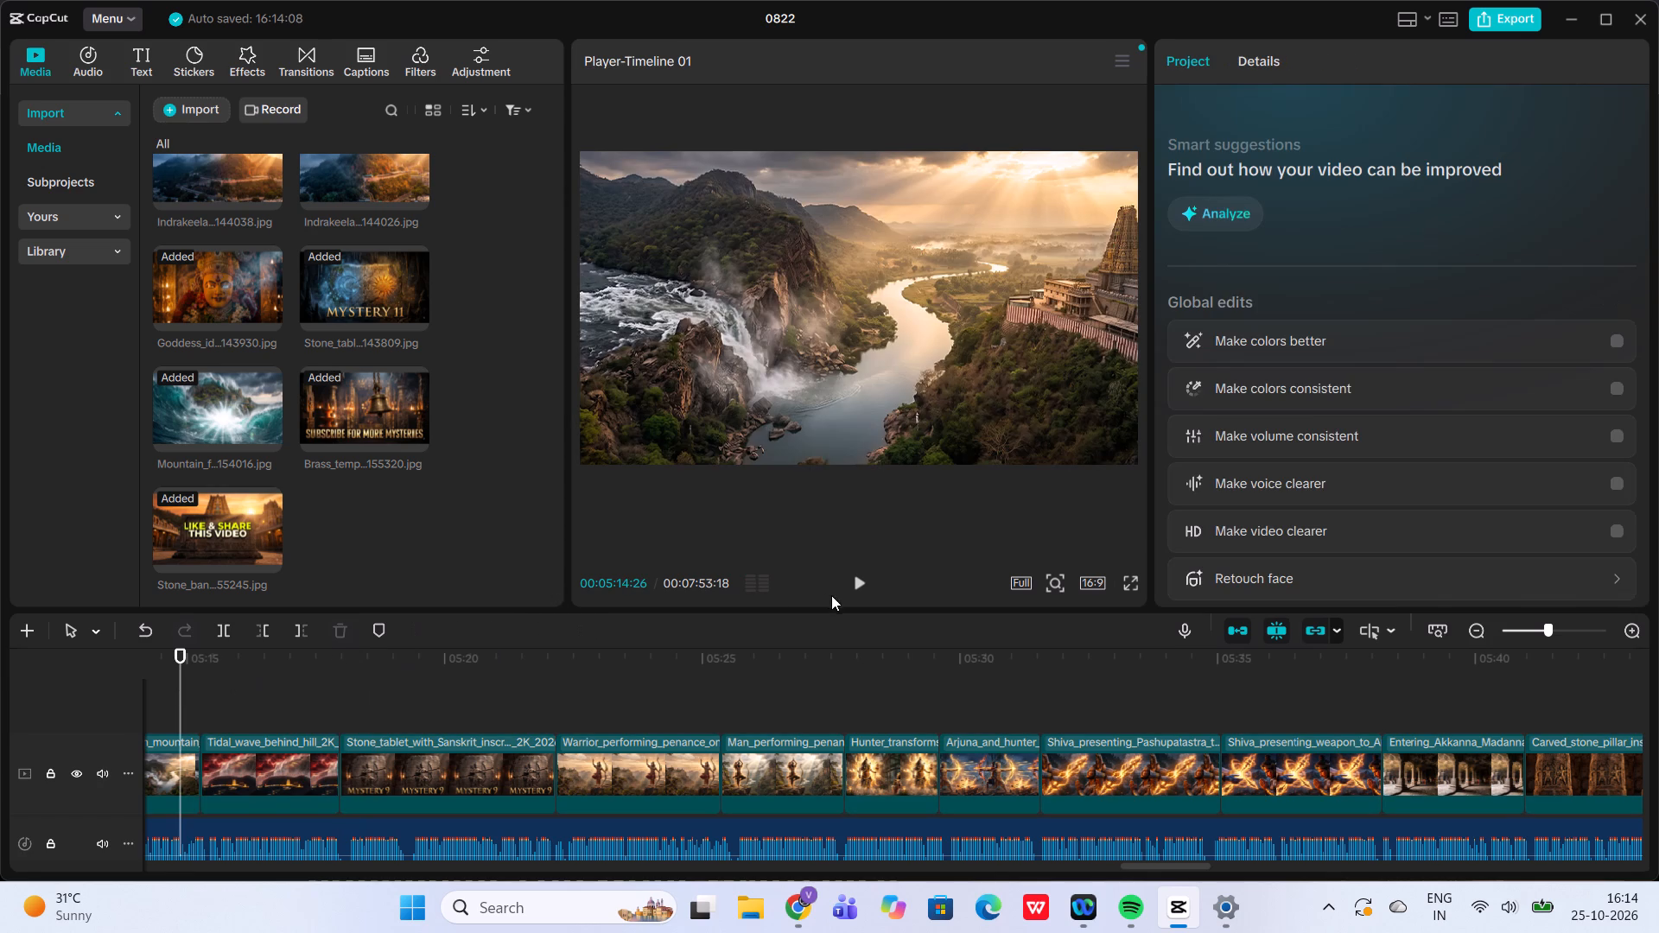
pyautogui.click(863, 581)
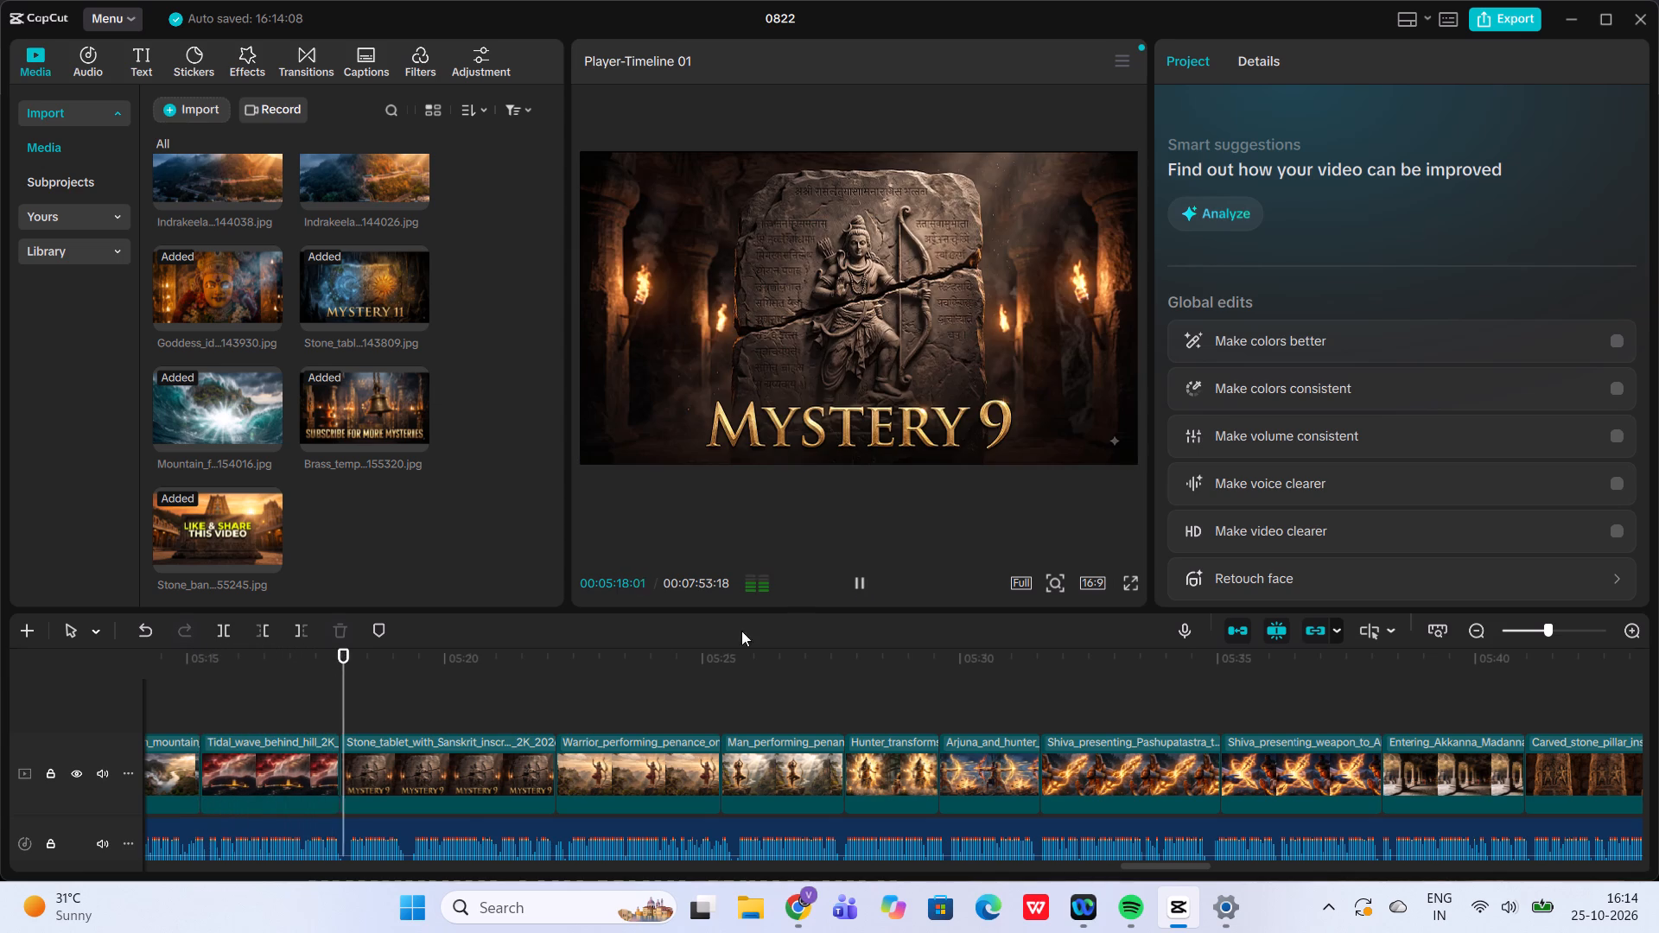
# Add a 111% scale keyframe at the start of the "Stone tablet with Sanskrit" clip, at 05:17:29.
pyautogui.click(337, 716)
pyautogui.click(410, 769)
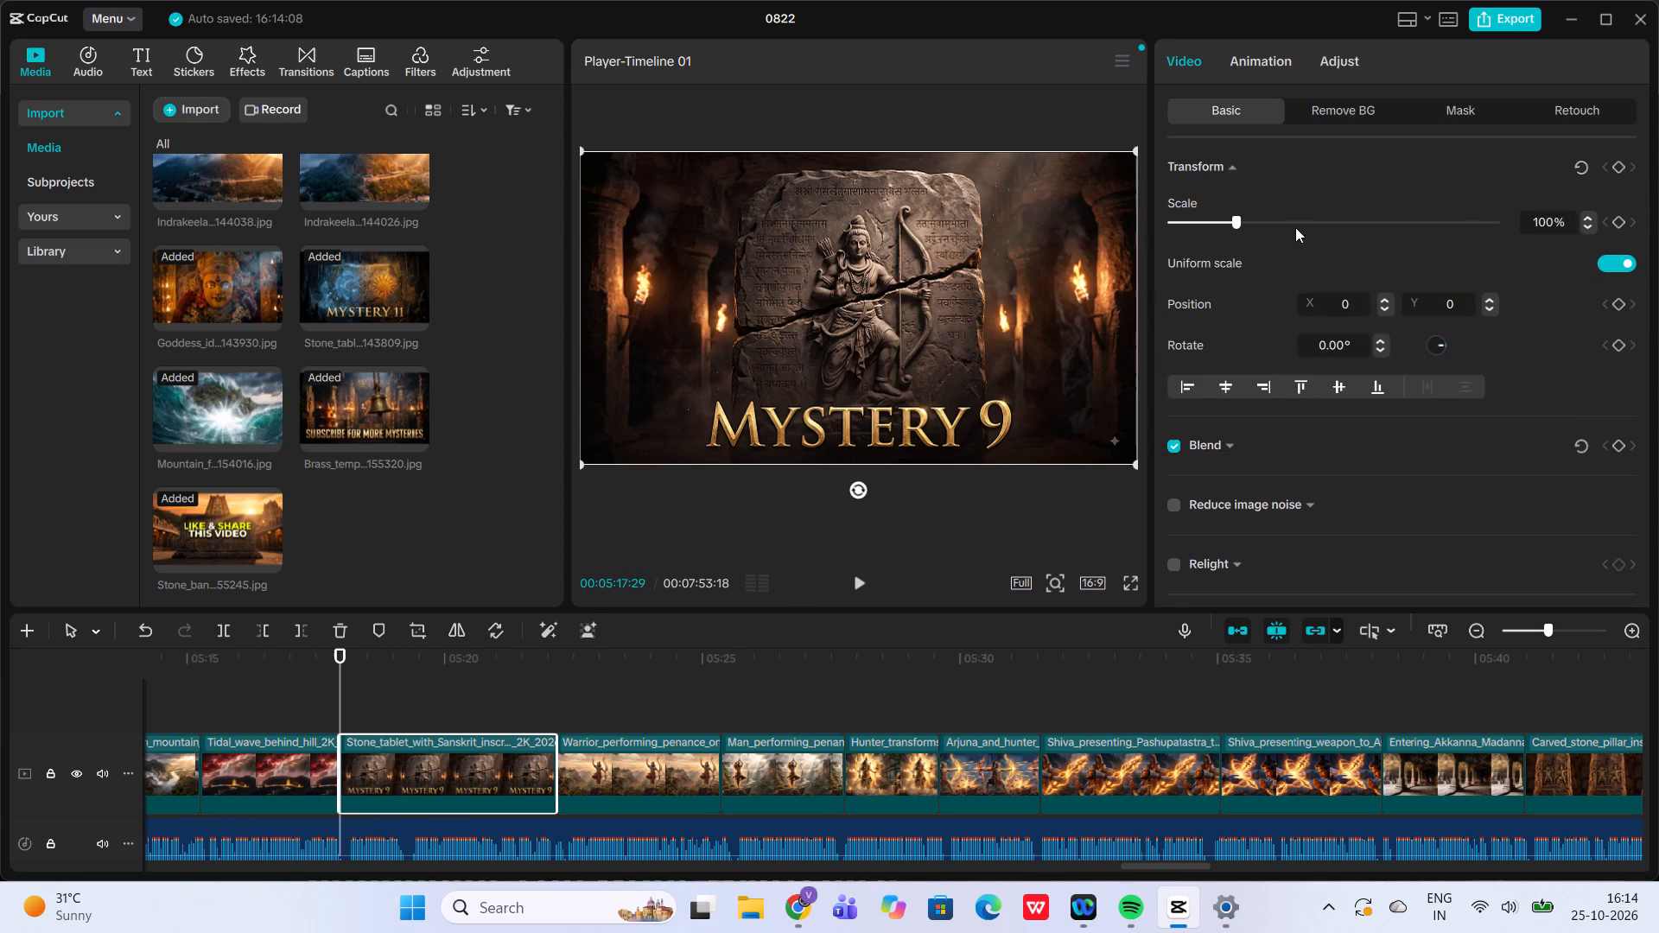
pyautogui.click(1252, 224)
pyautogui.moveTo(1252, 224); pyautogui.dragTo(1252, 225)
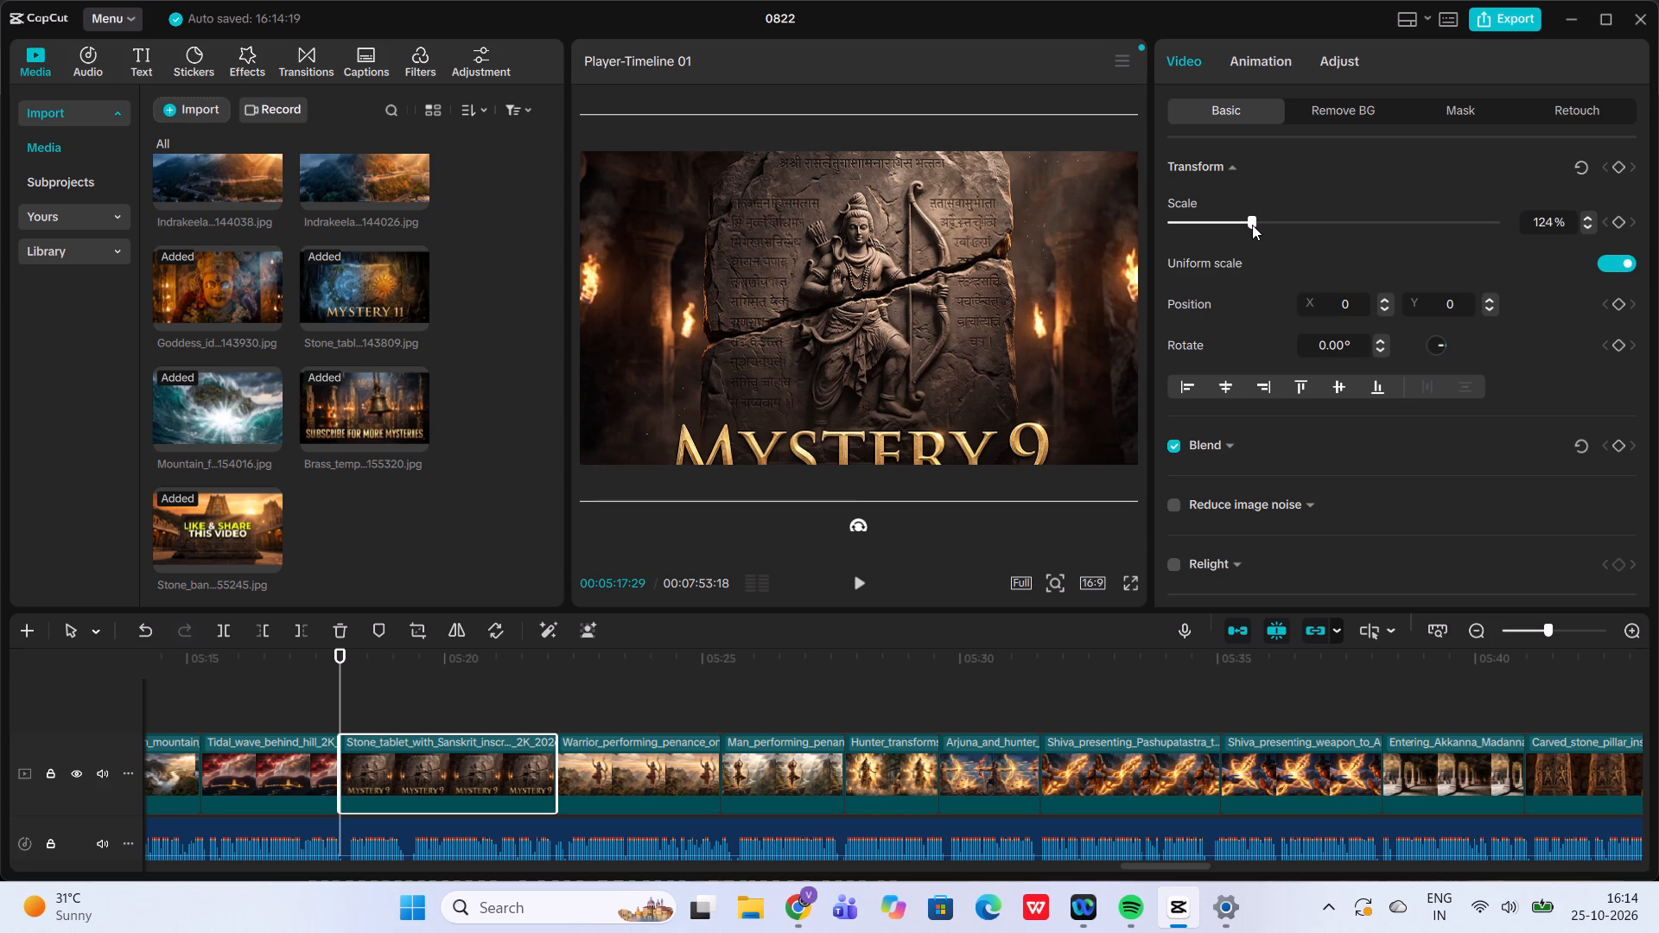
pyautogui.moveTo(1252, 225); pyautogui.dragTo(1247, 222)
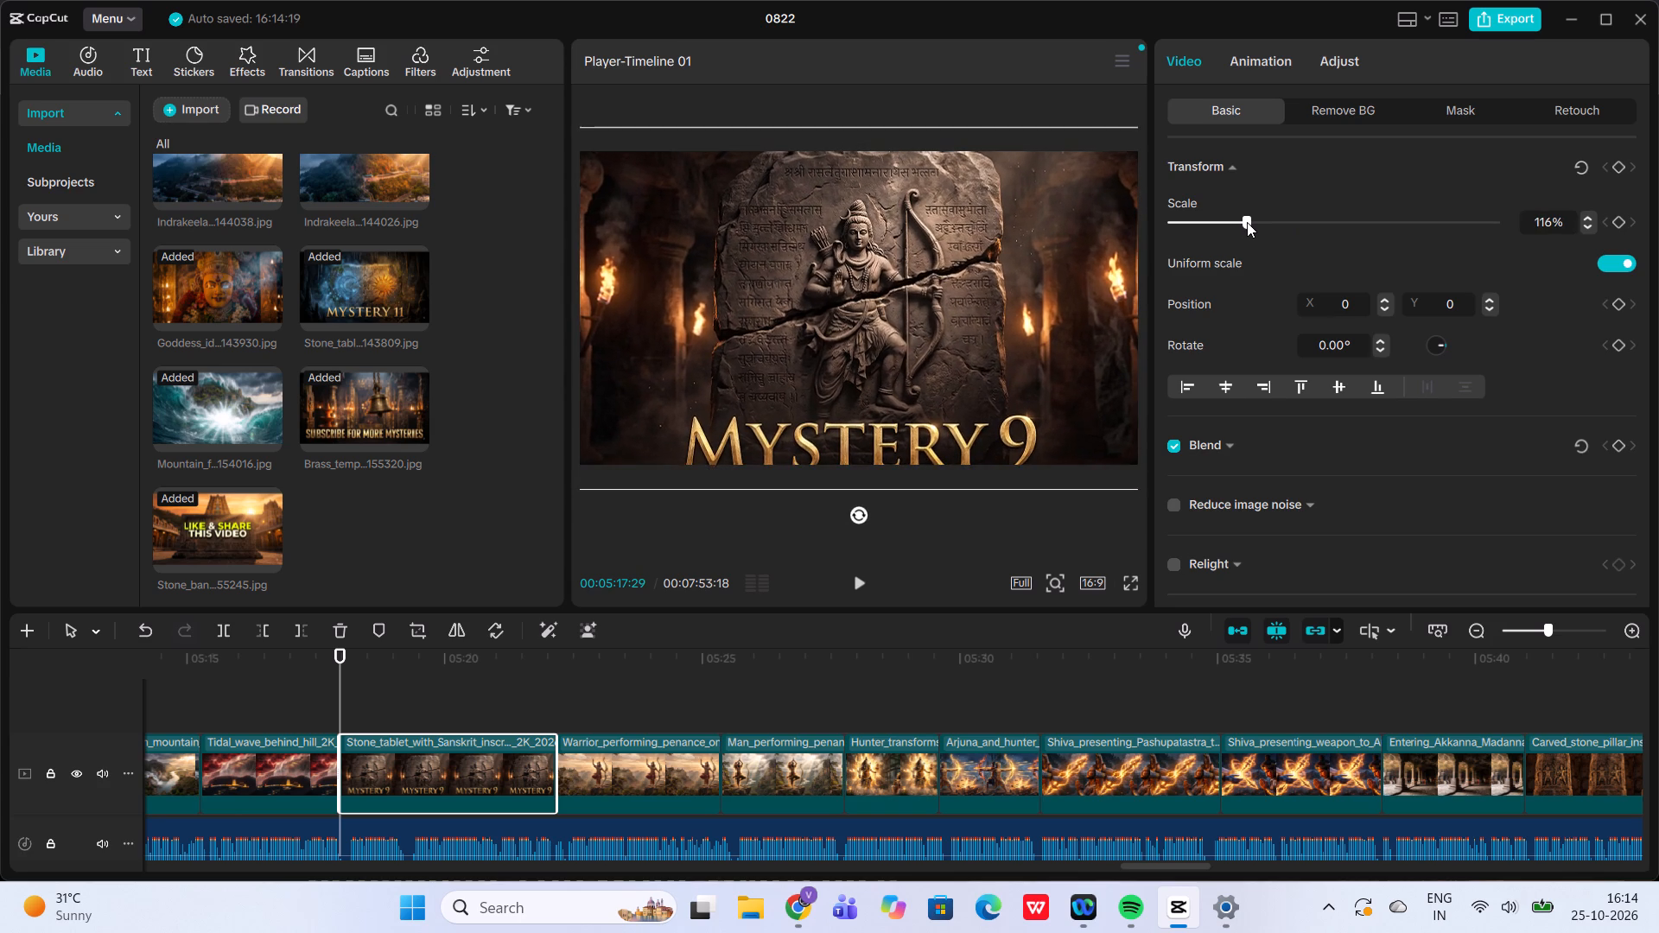
pyautogui.moveTo(1247, 222); pyautogui.dragTo(1243, 221)
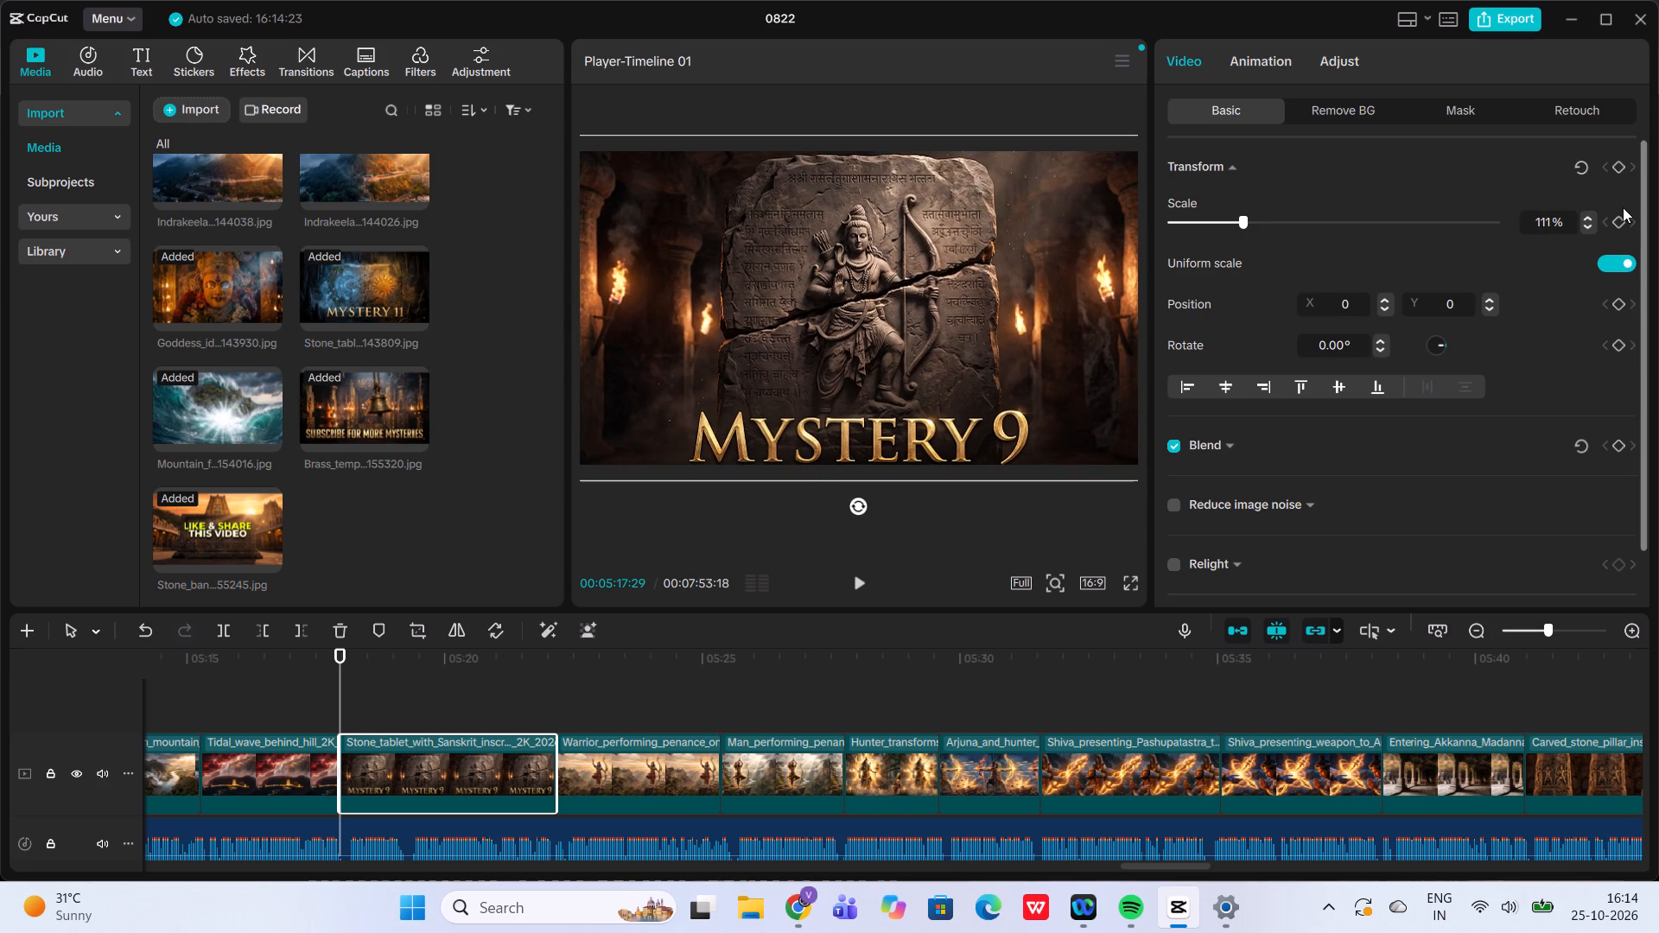
pyautogui.click(1611, 220)
pyautogui.click(1619, 220)
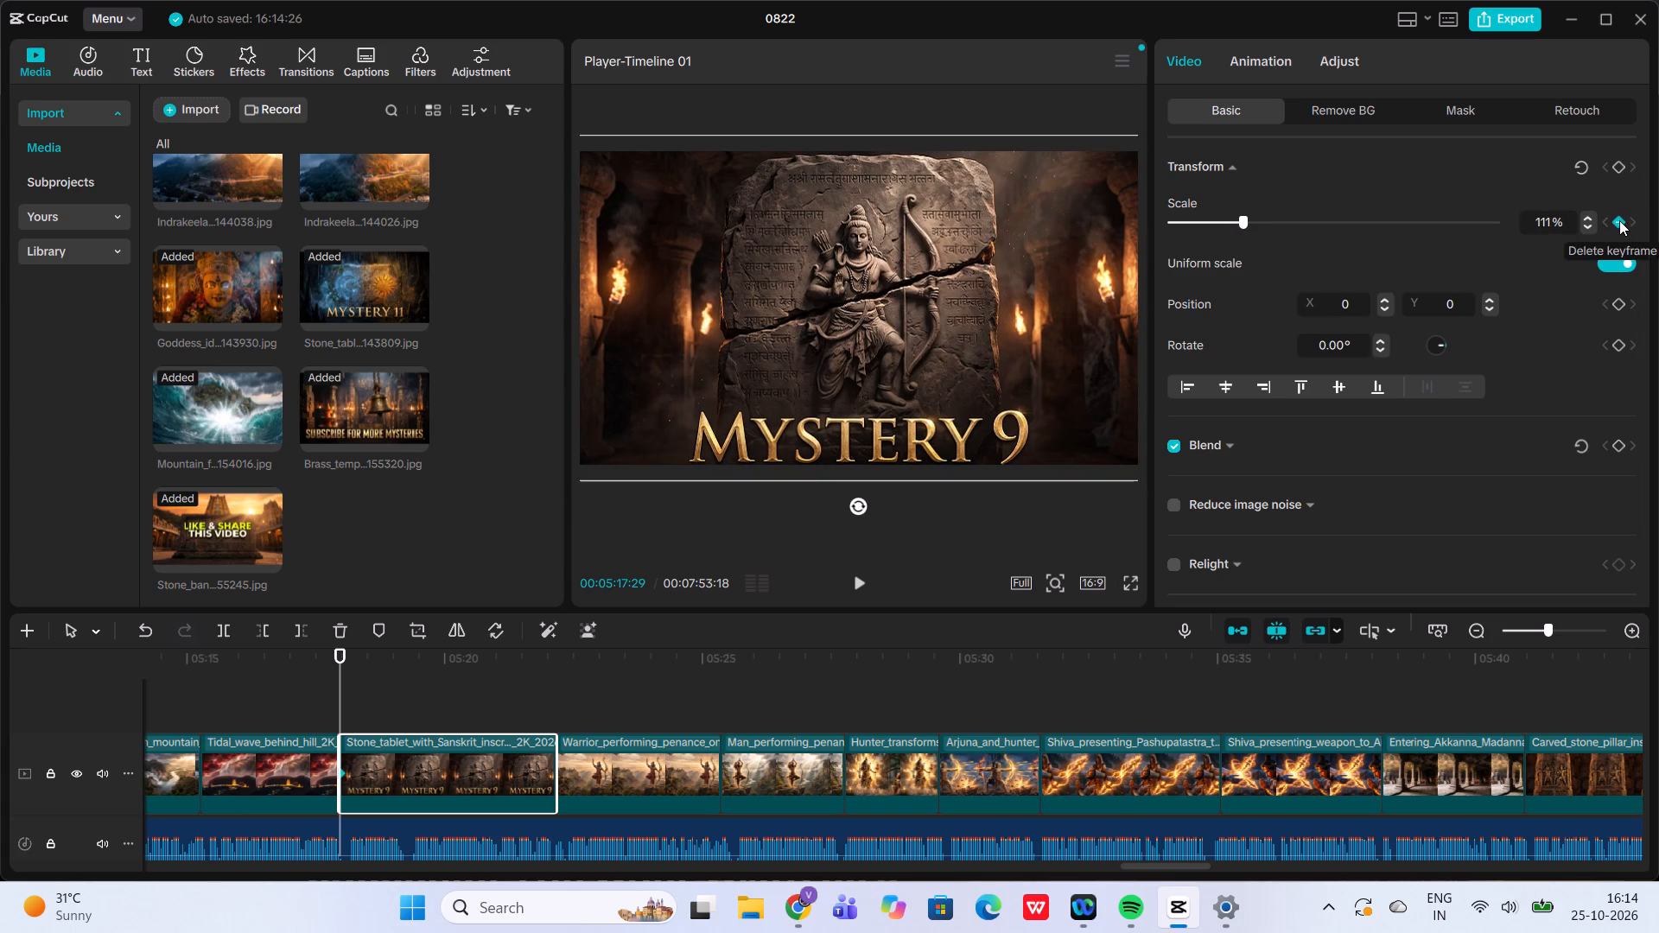
# Shift the "Stone tablet with Sanskrit" image up in the frame to position X 0, Y 112.
pyautogui.moveTo(850, 290); pyautogui.dragTo(850, 261)
pyautogui.moveTo(850, 261); pyautogui.dragTo(849, 271)
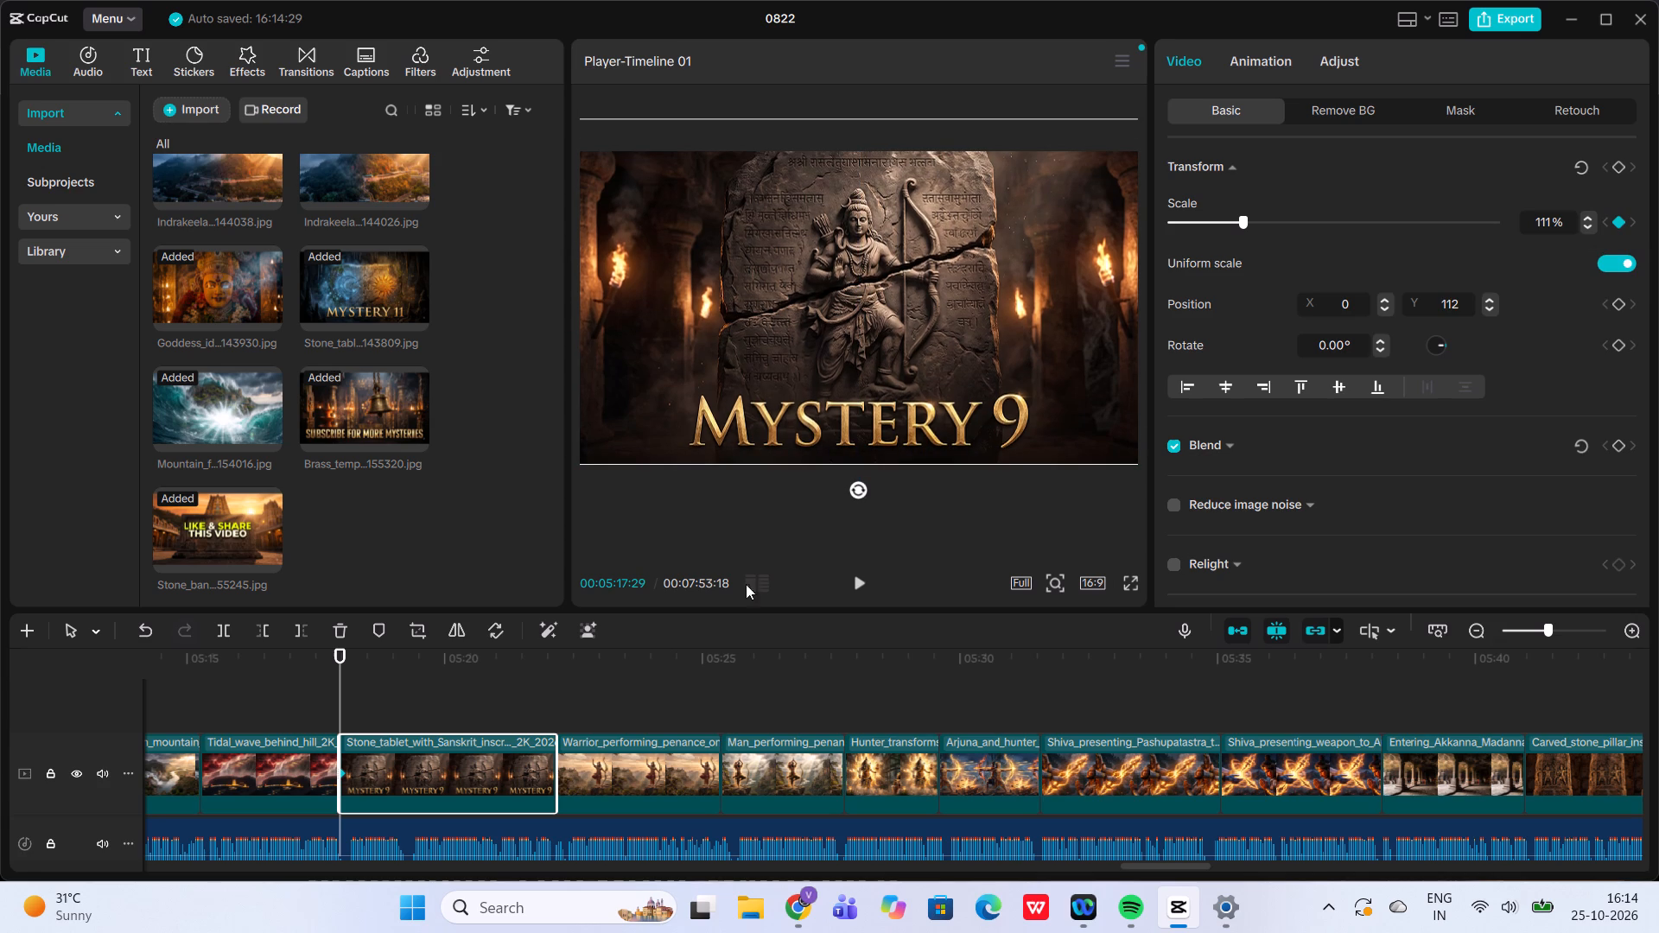
# Add a 120% scale keyframe at the end of the "Stone tablet with Sanskrit" clip, at 05:22:05, and play back the zoom.
pyautogui.click(557, 700)
pyautogui.click(502, 766)
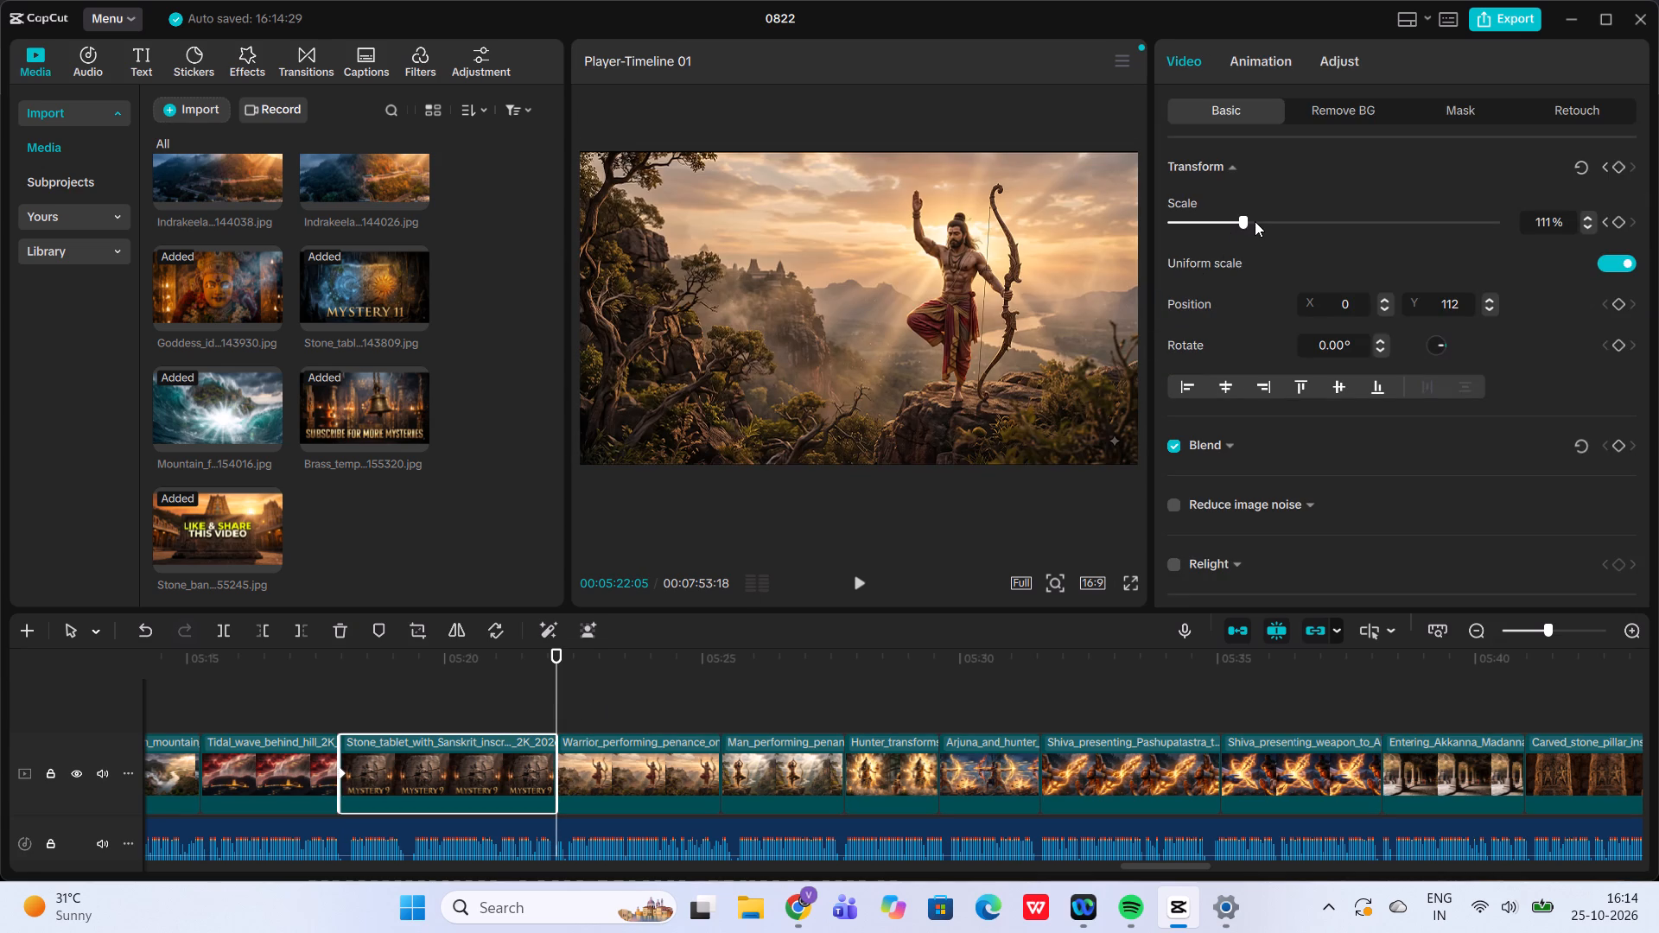
pyautogui.click(1255, 221)
pyautogui.click(1255, 221)
pyautogui.click(296, 691)
pyautogui.click(852, 591)
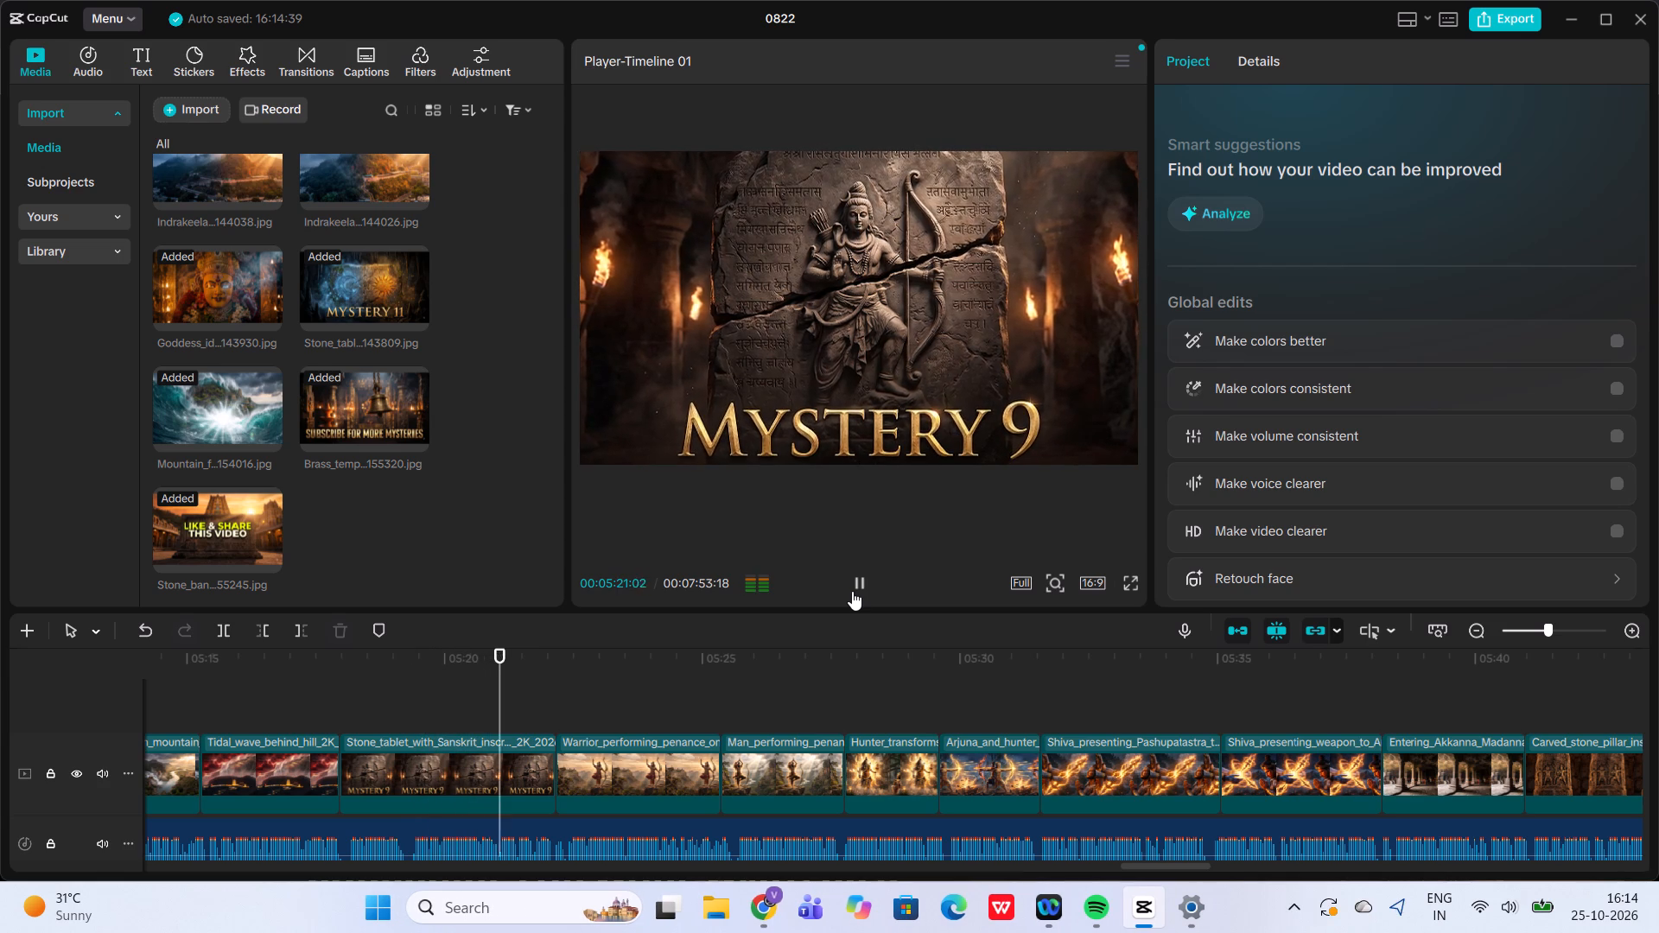
pyautogui.click(852, 591)
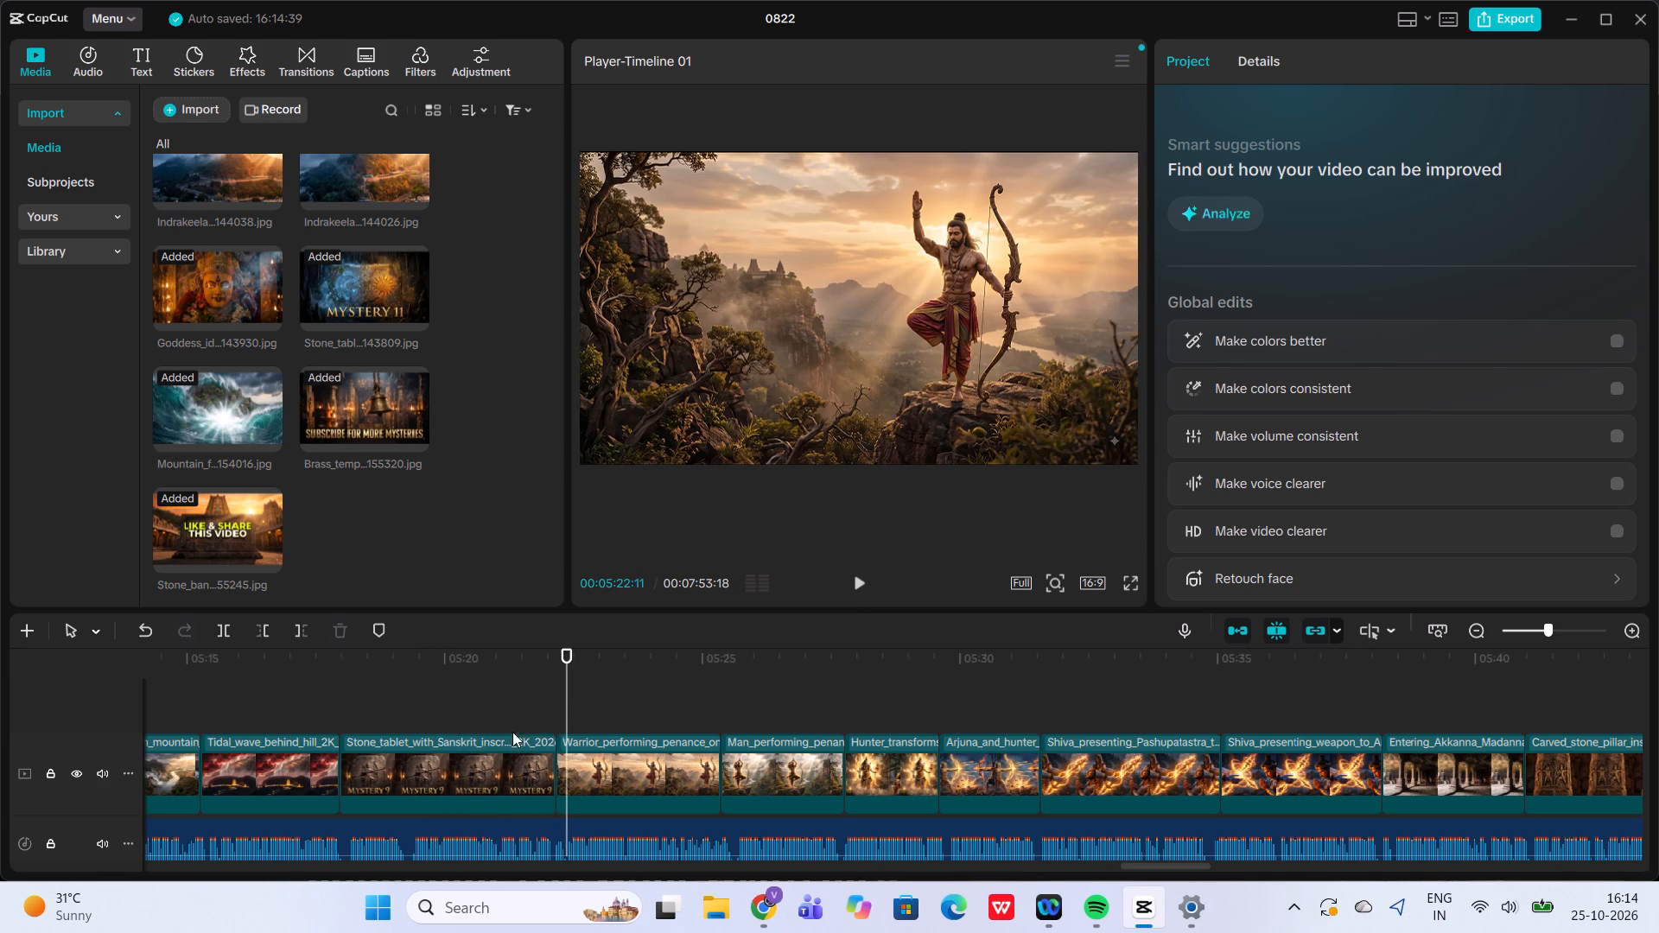
# Add a 108% scale keyframe at the start of the "Warrior performing penance" clip, at 05:22:05.
pyautogui.click(553, 703)
pyautogui.click(599, 743)
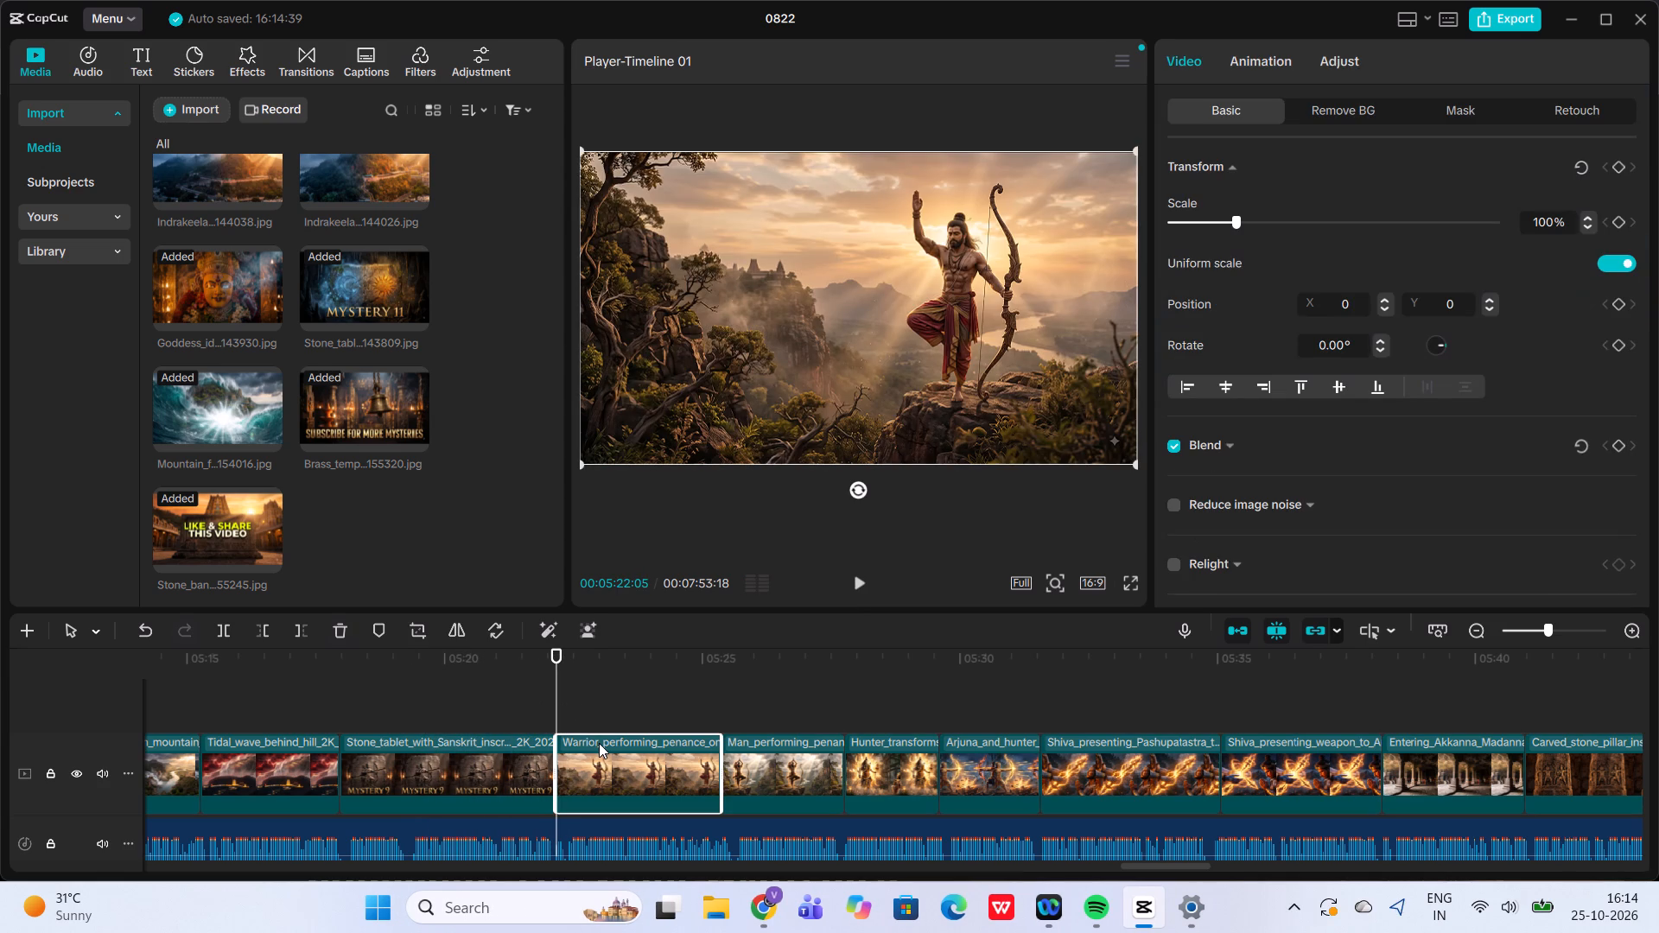
pyautogui.click(1242, 222)
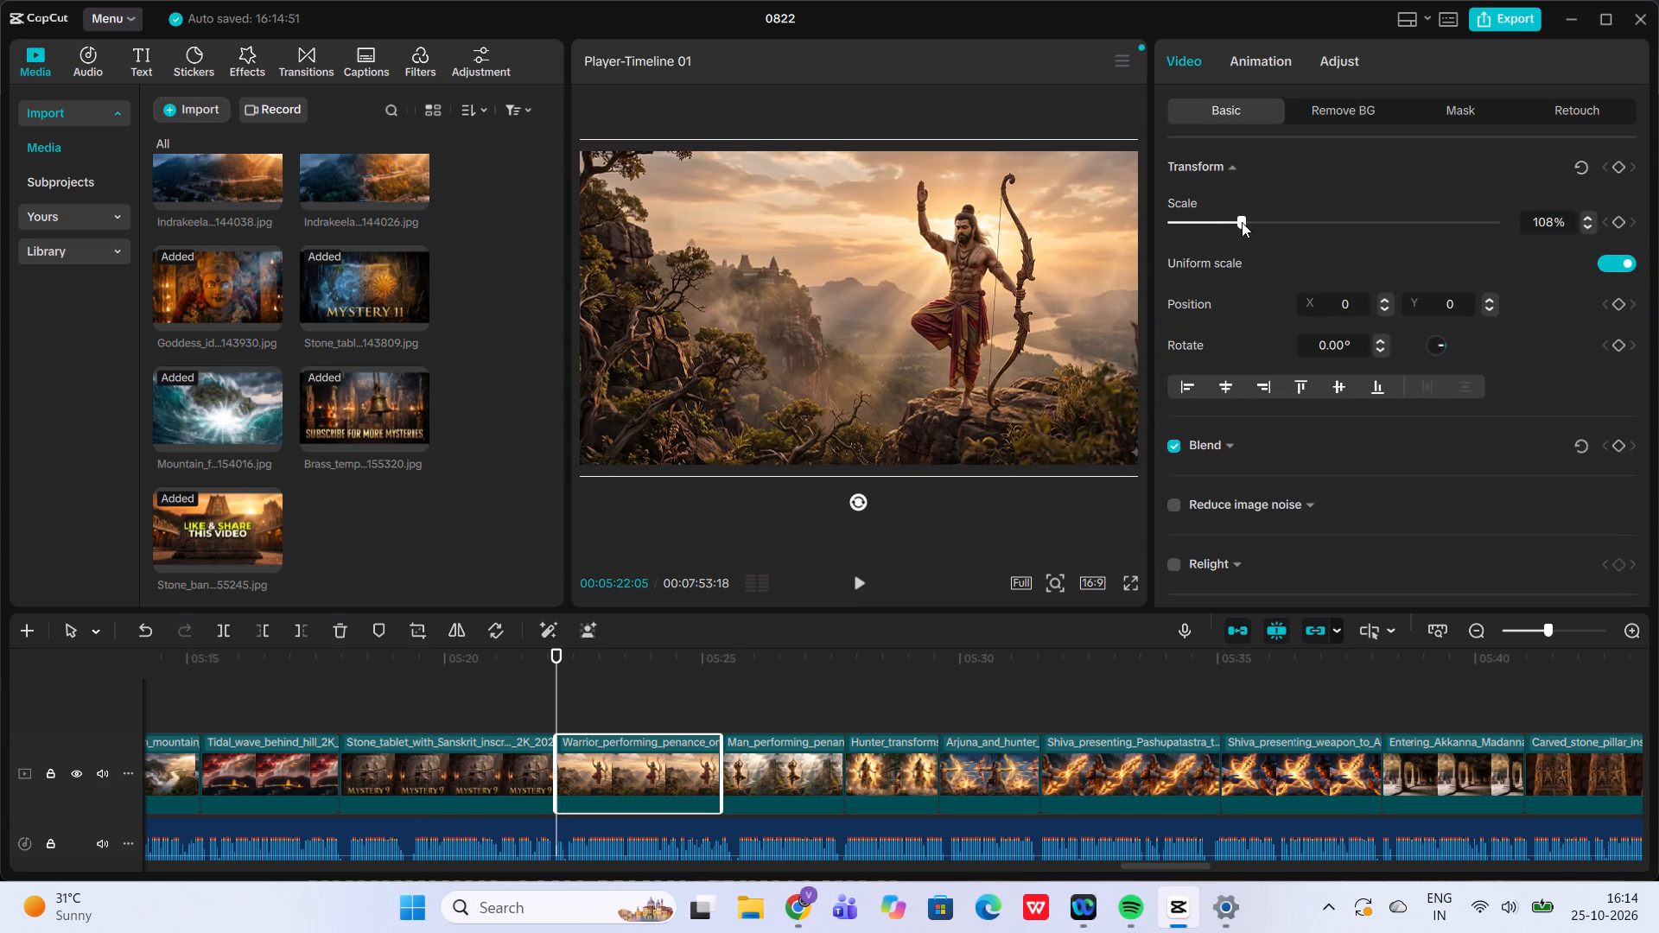
pyautogui.click(1625, 219)
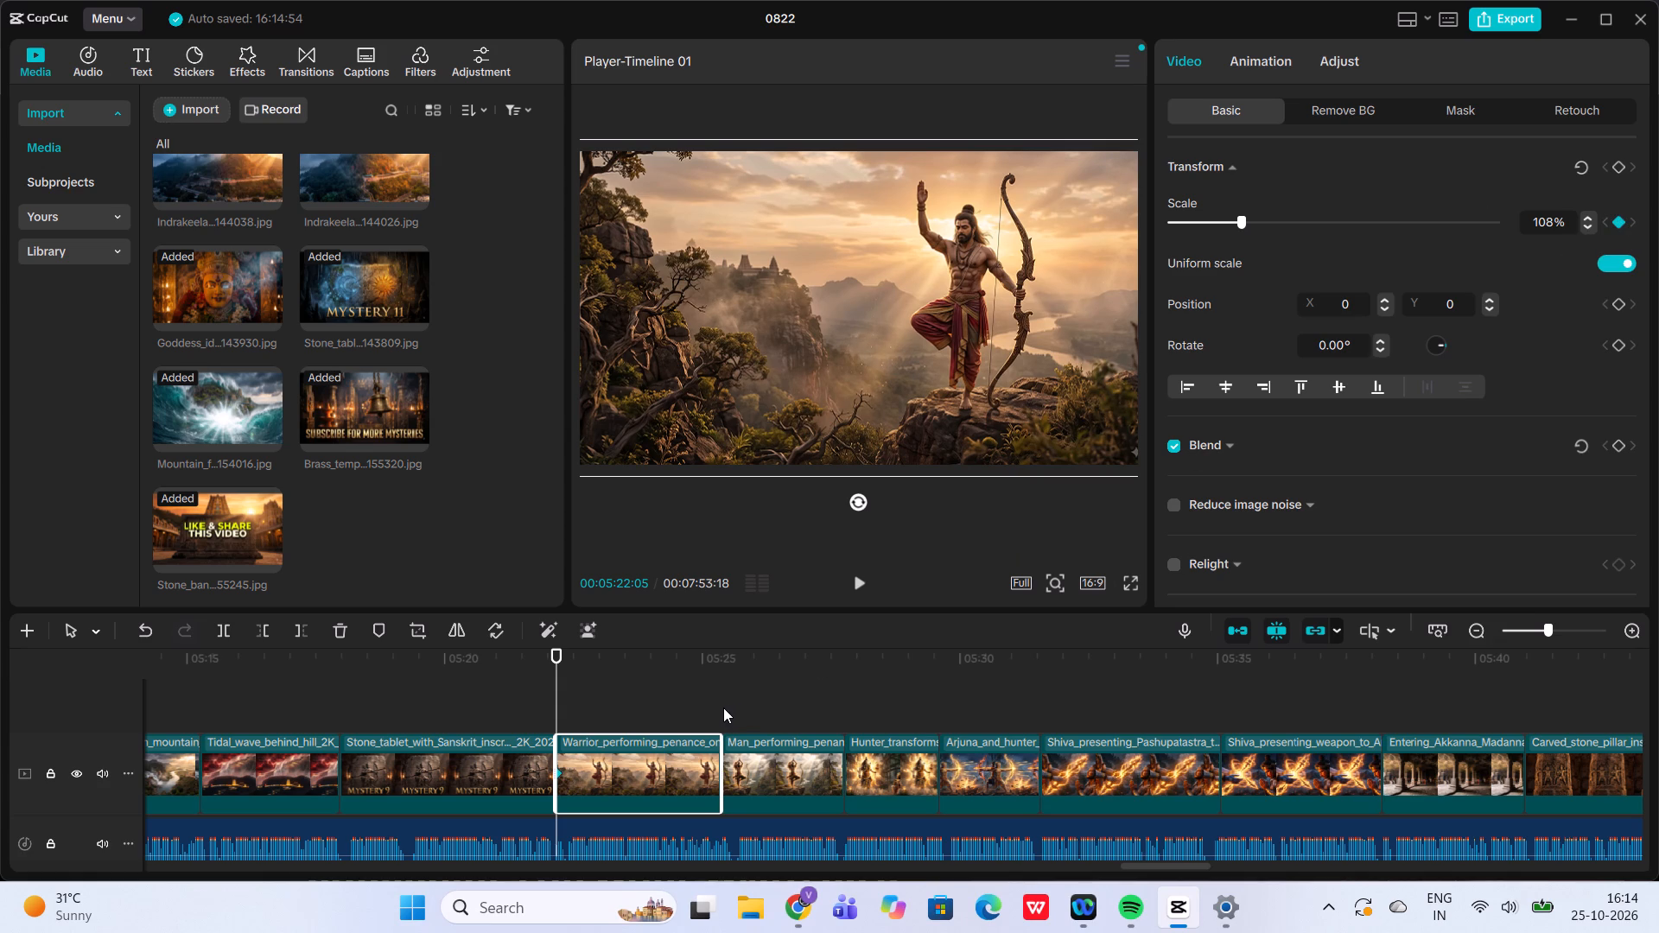
# Add a 128% scale keyframe at the end of the "Warrior performing penance" clip, at 05:25:11, and play back the zoom.
pyautogui.click(723, 708)
pyautogui.click(684, 787)
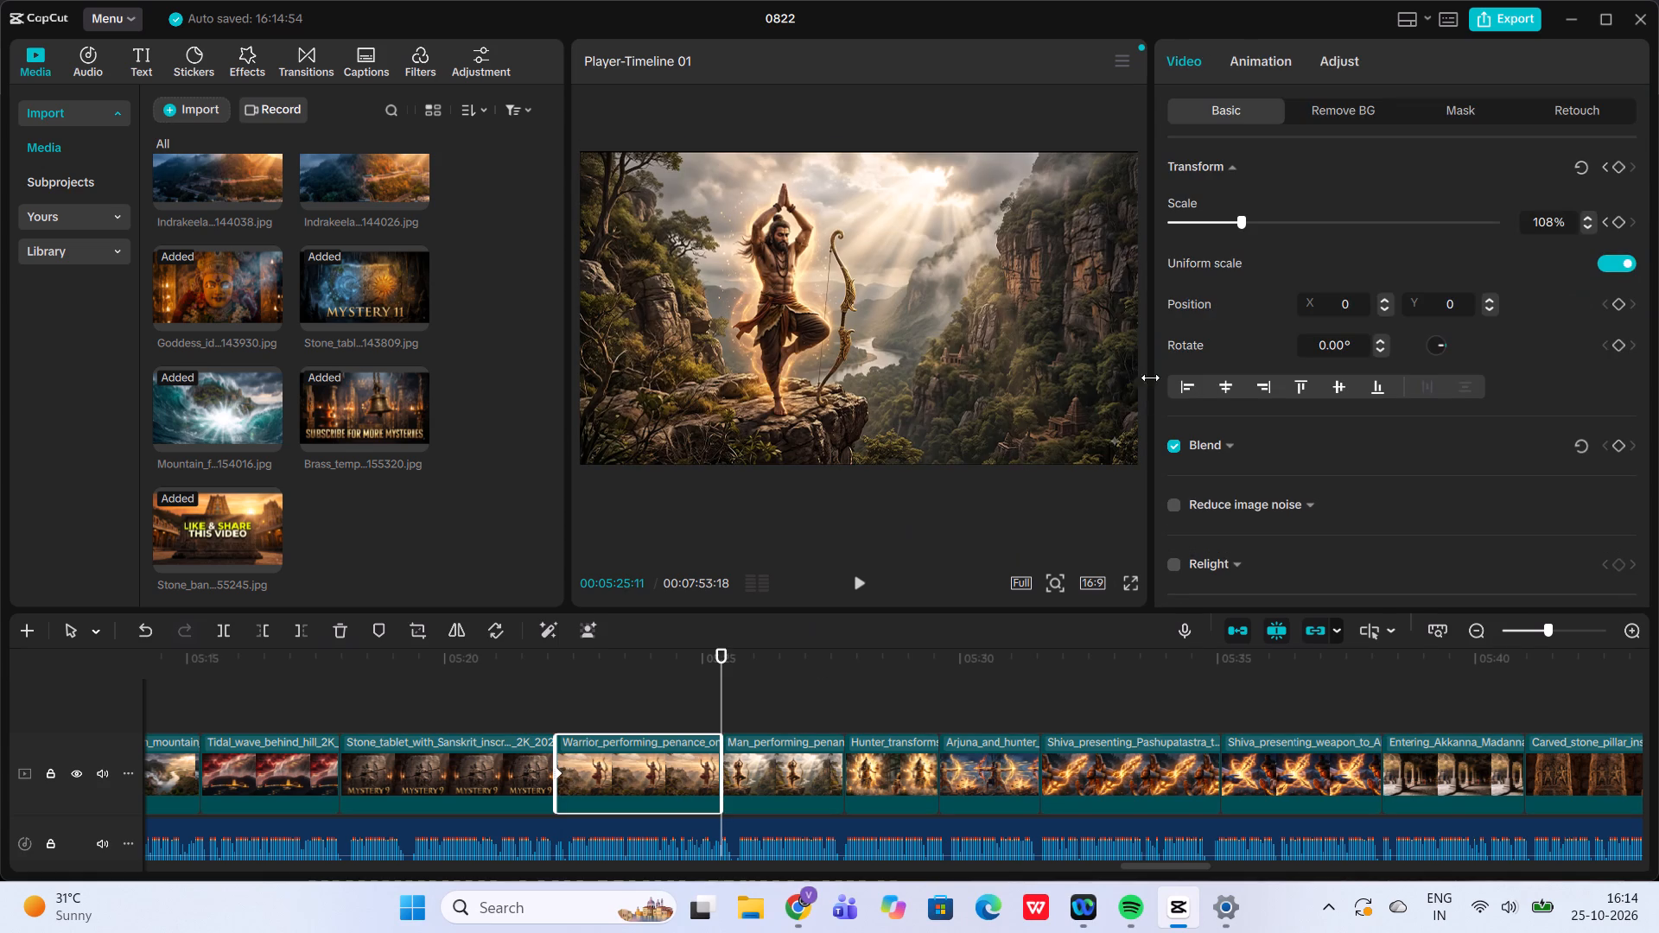
pyautogui.click(1255, 225)
pyautogui.click(529, 716)
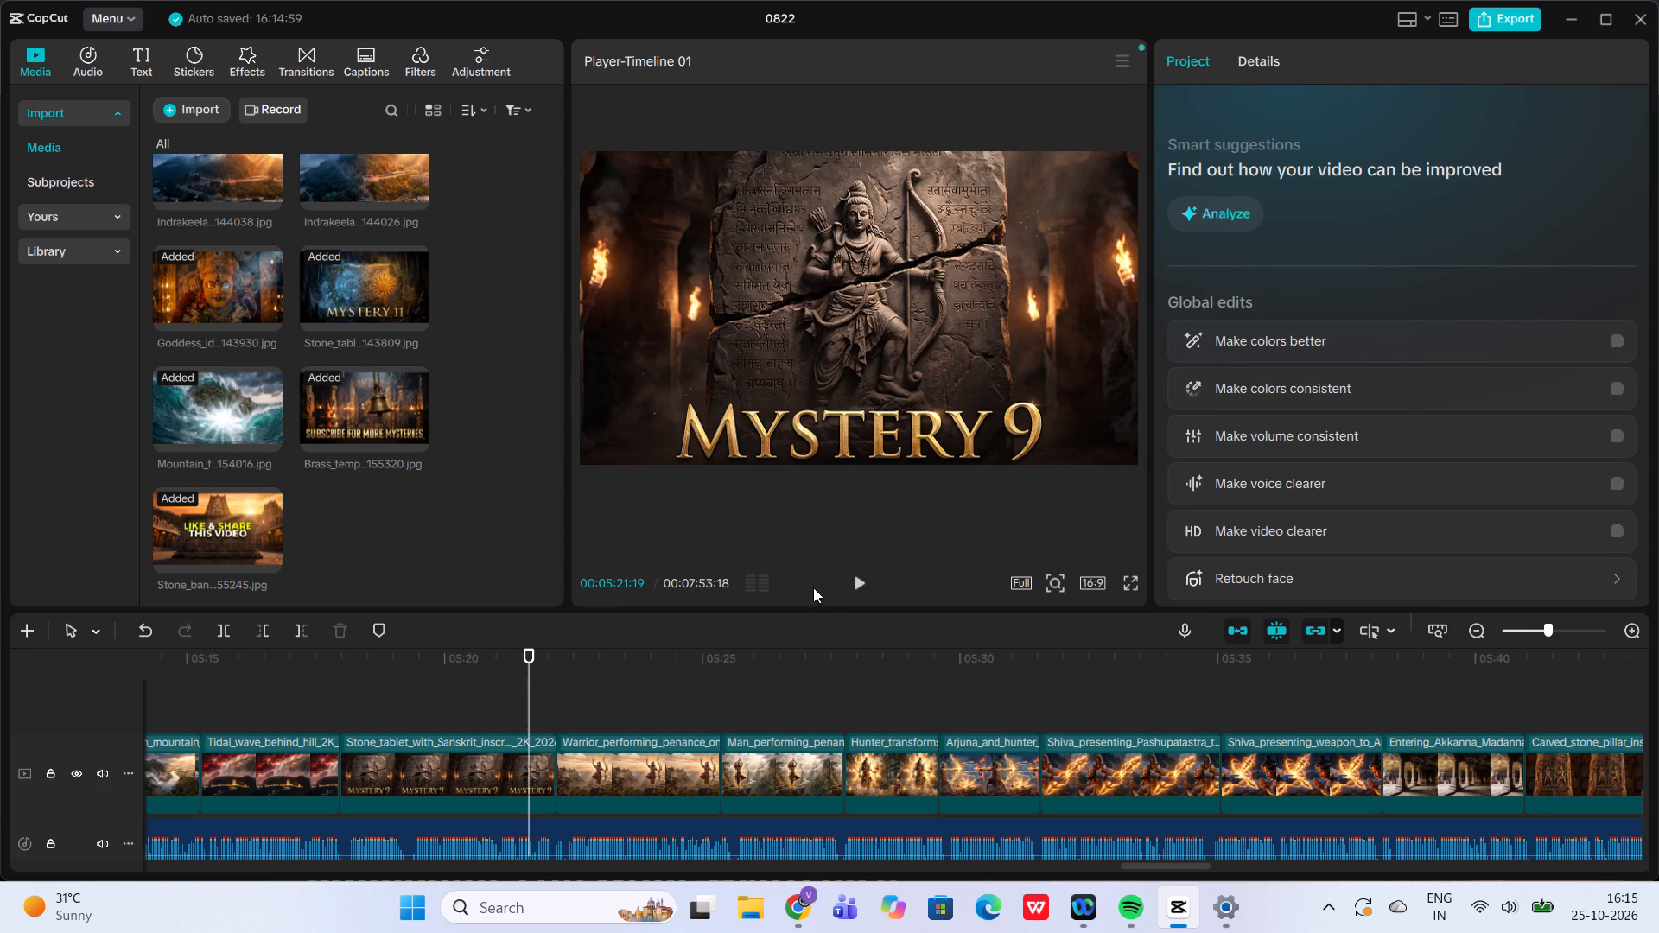
pyautogui.click(858, 587)
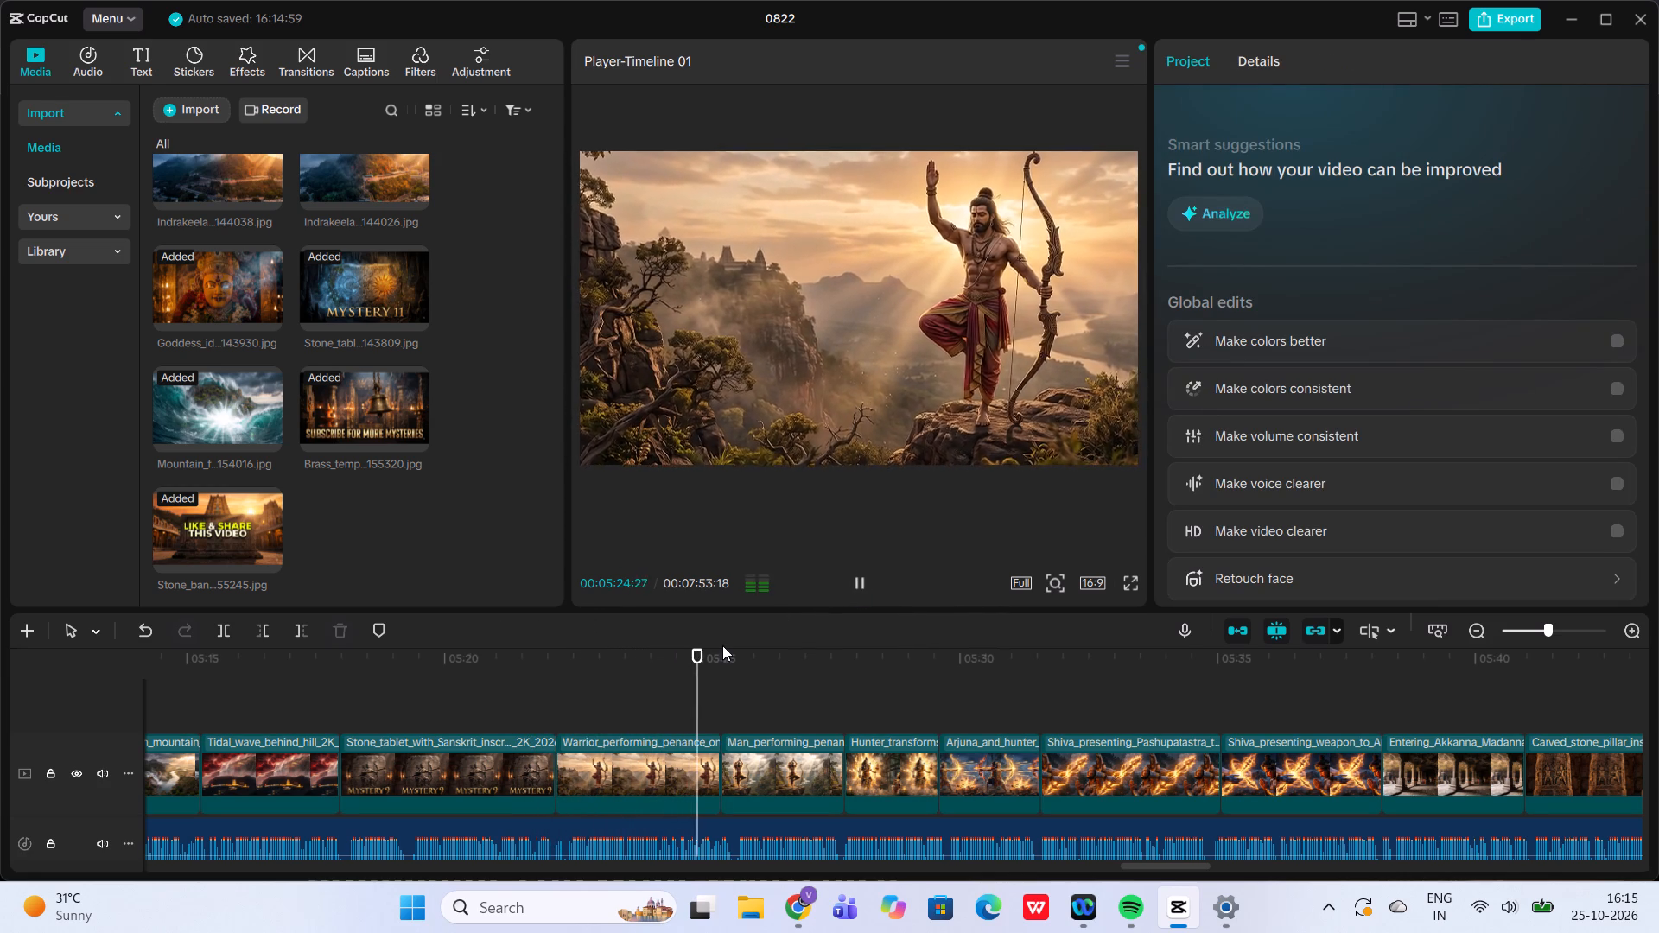
# Add a 108% scale keyframe at the start of the "Man performing penance" clip, at 05:25:11.
pyautogui.click(715, 704)
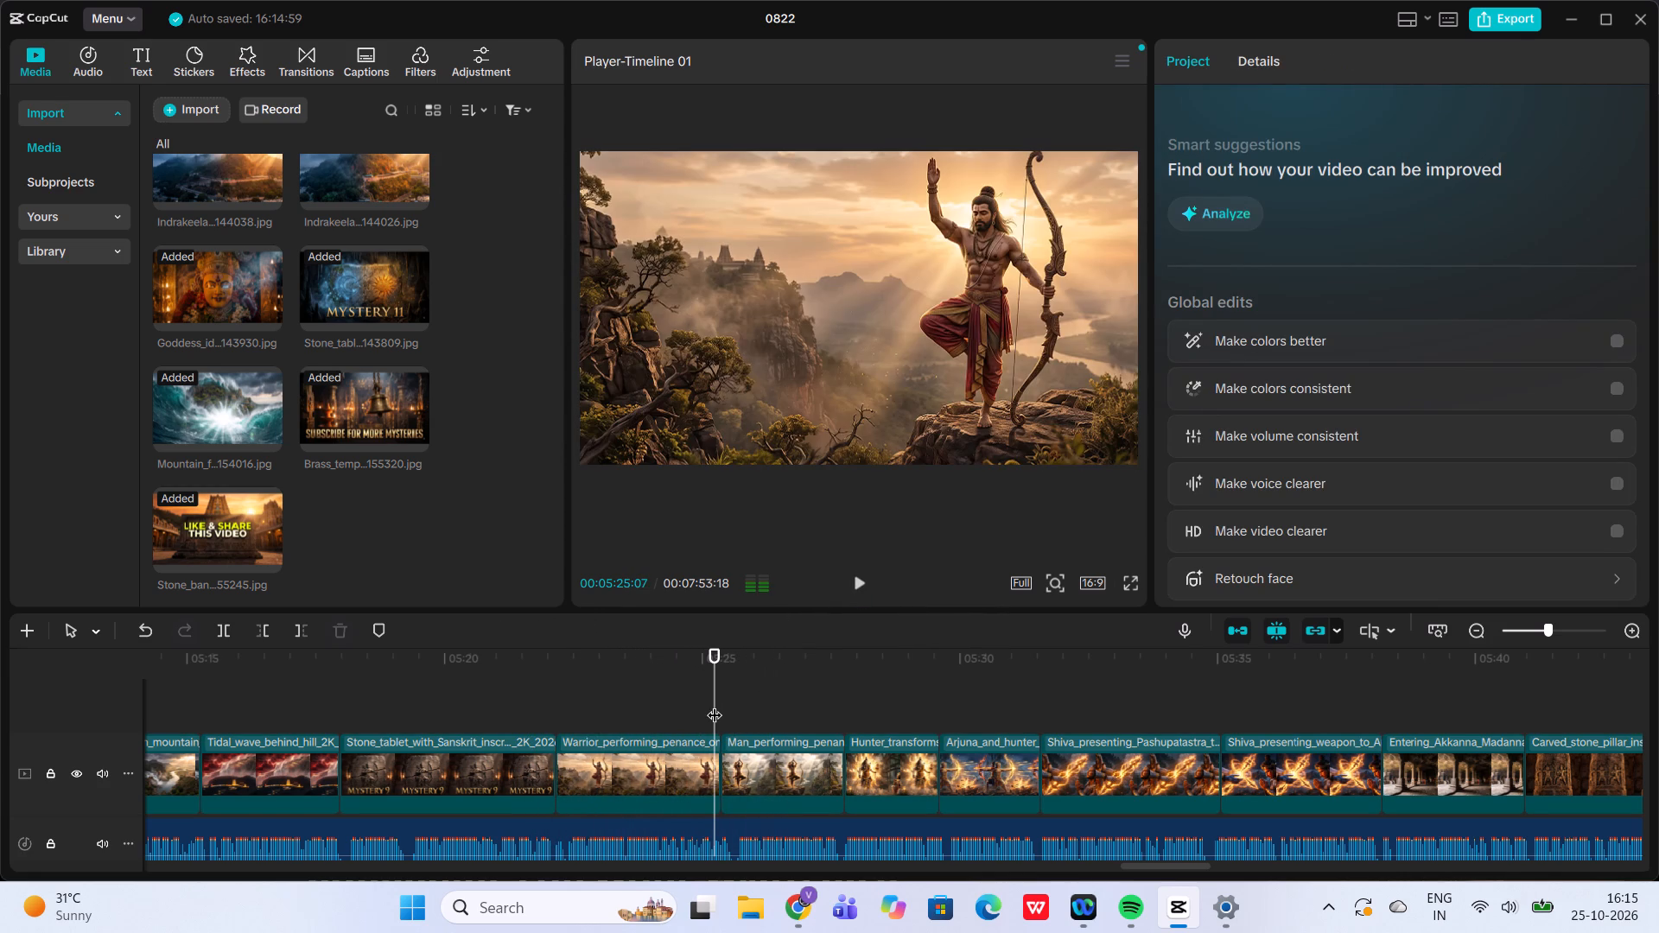
pyautogui.click(760, 758)
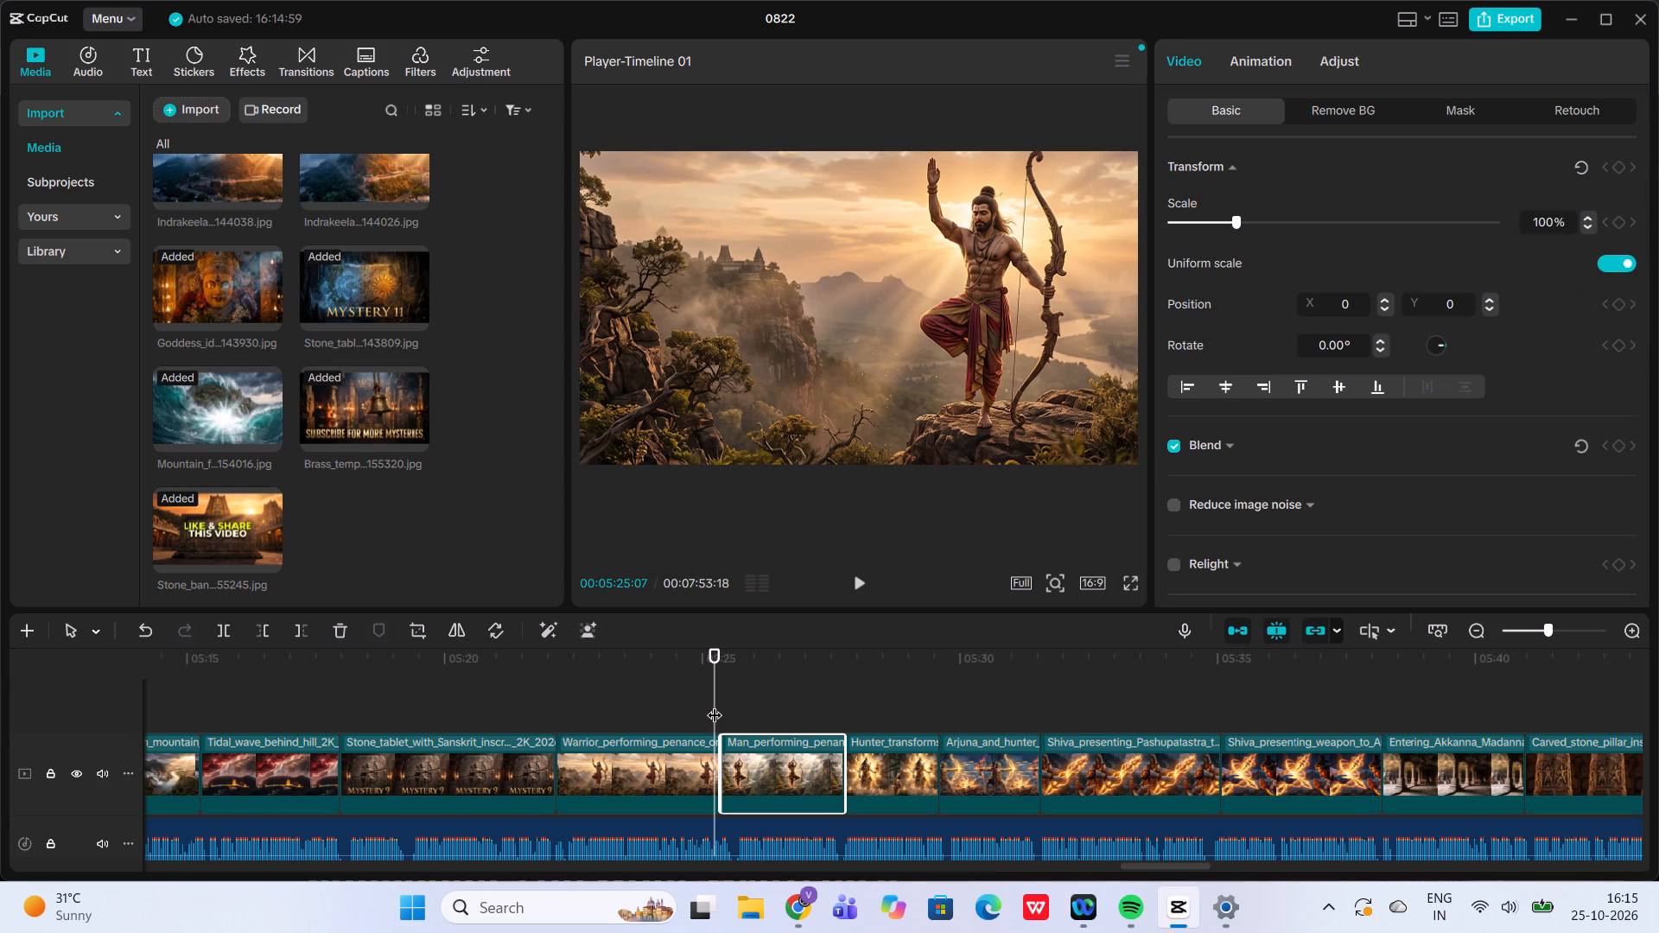
pyautogui.click(715, 704)
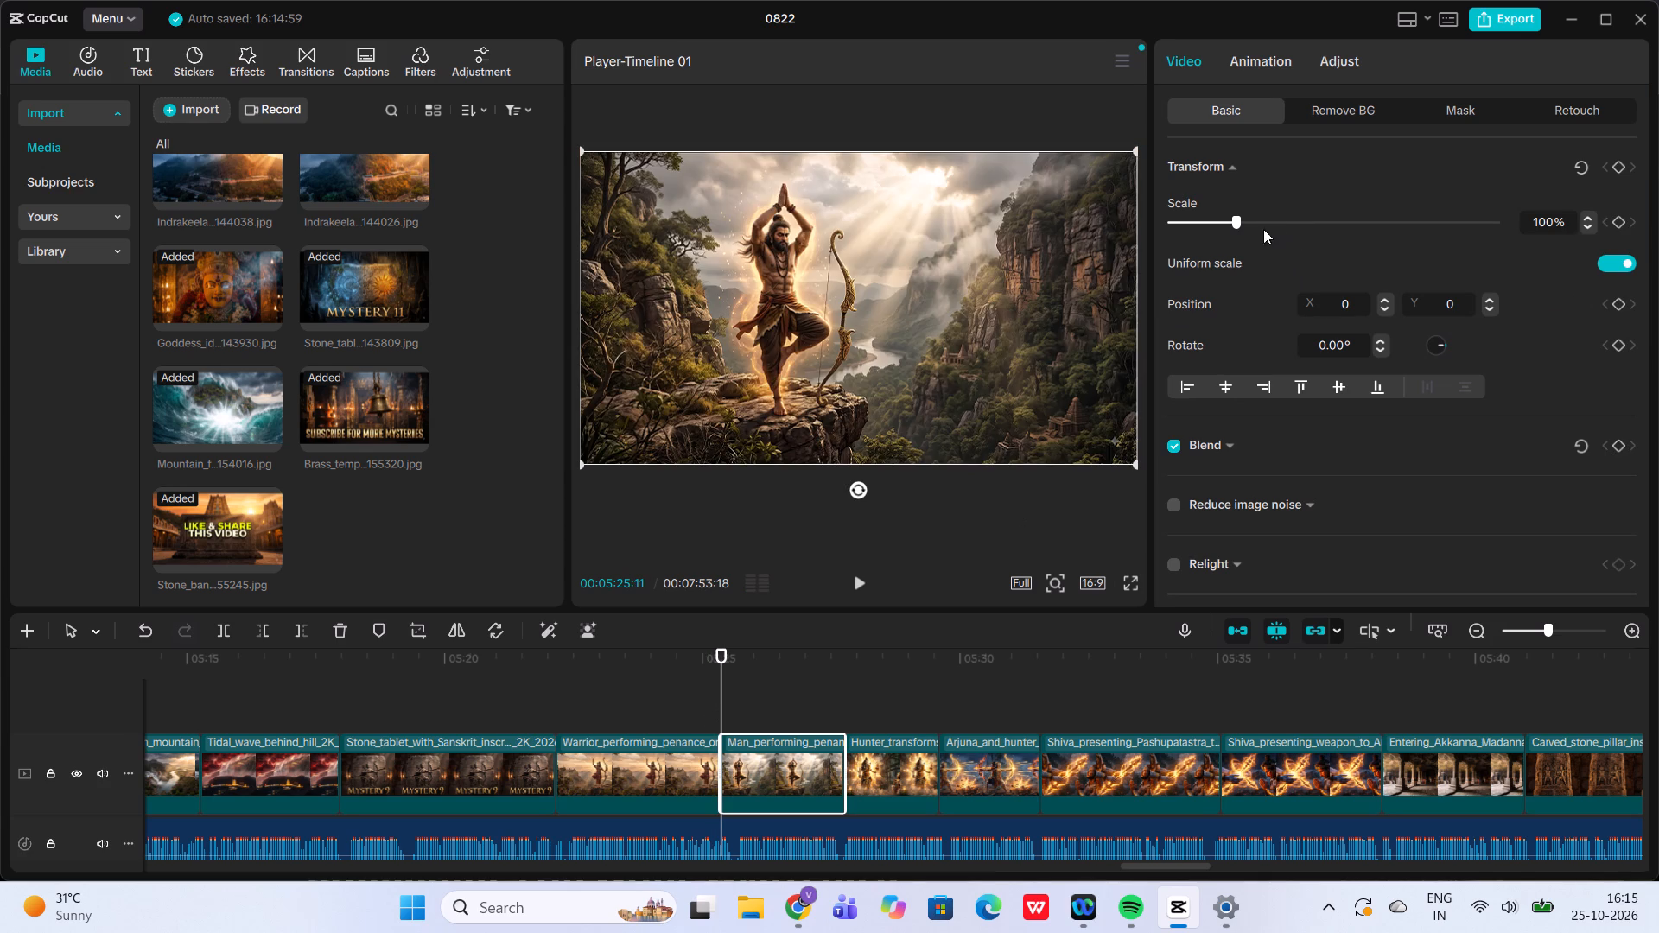
pyautogui.click(1242, 216)
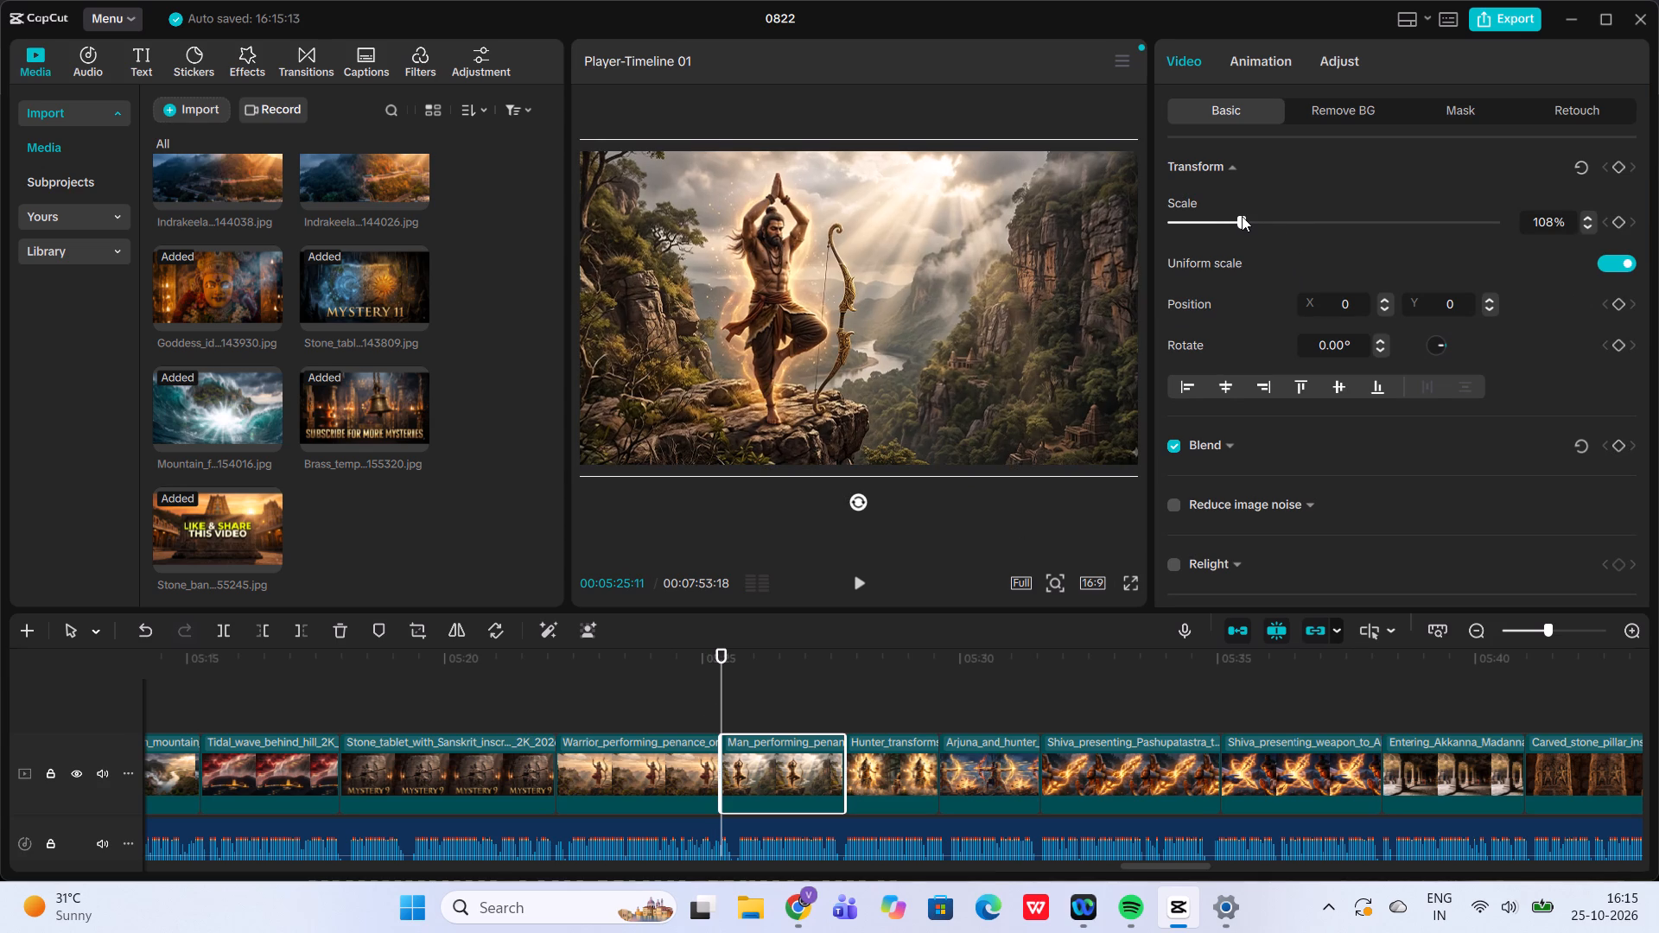
pyautogui.click(1614, 222)
# Add a 124% scale keyframe at the end of the "Man performing penance" clip, at 05:27:23, and play back the zoom.
pyautogui.click(846, 691)
pyautogui.click(754, 798)
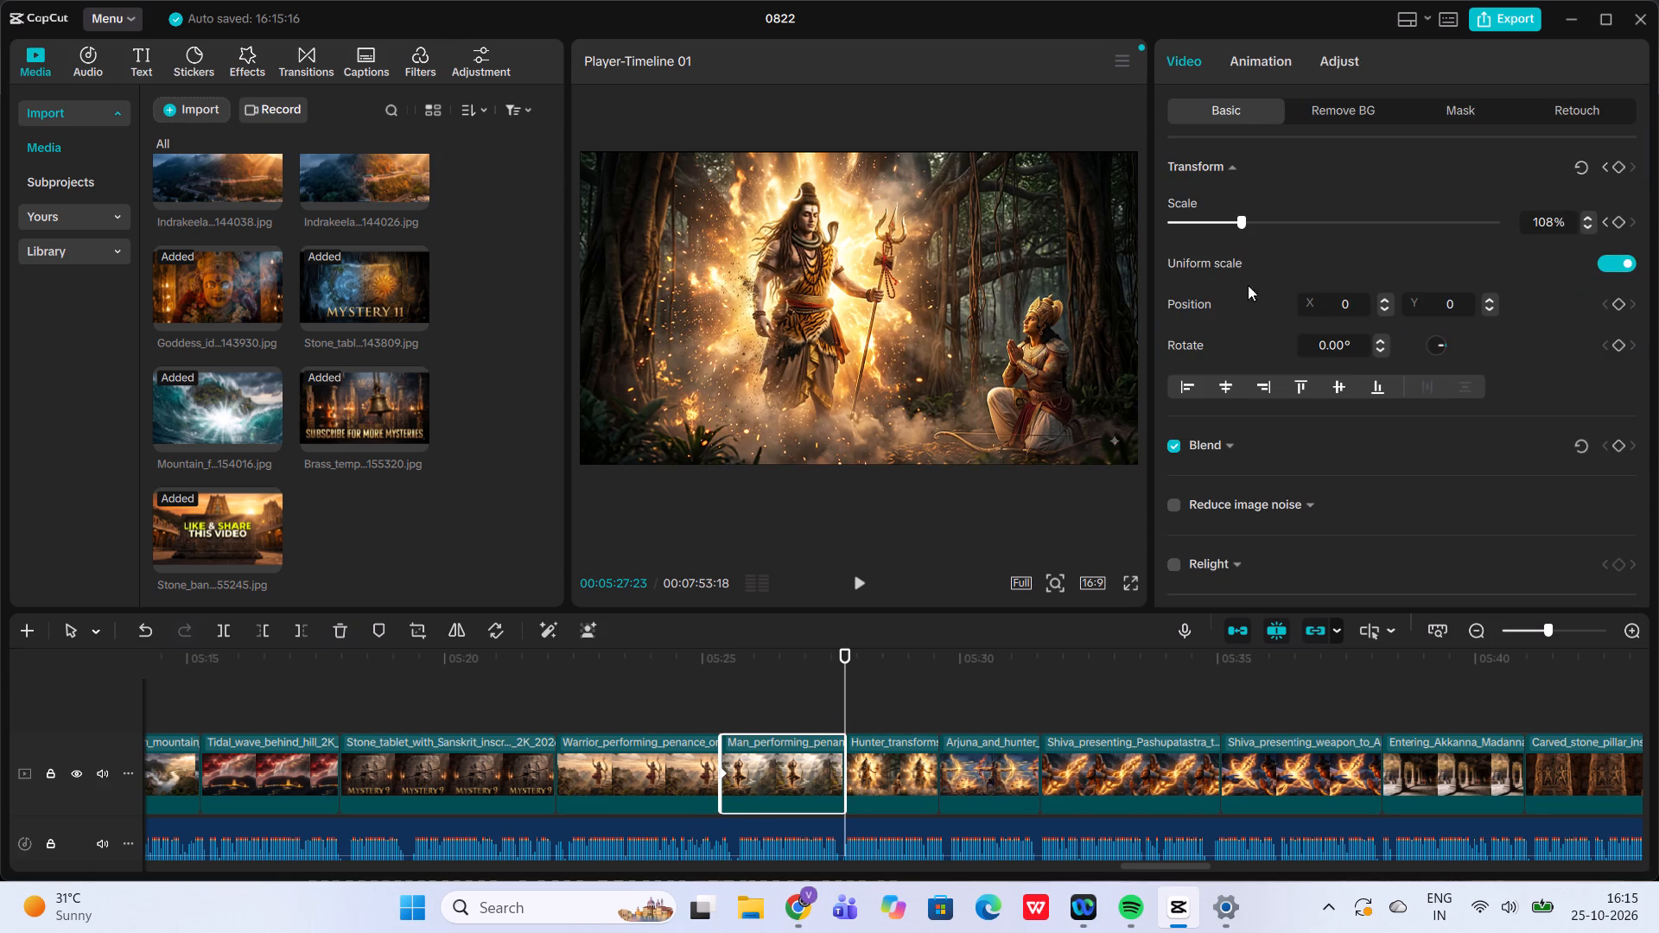
pyautogui.click(1249, 221)
pyautogui.click(1249, 221)
pyautogui.click(672, 704)
pyautogui.click(842, 583)
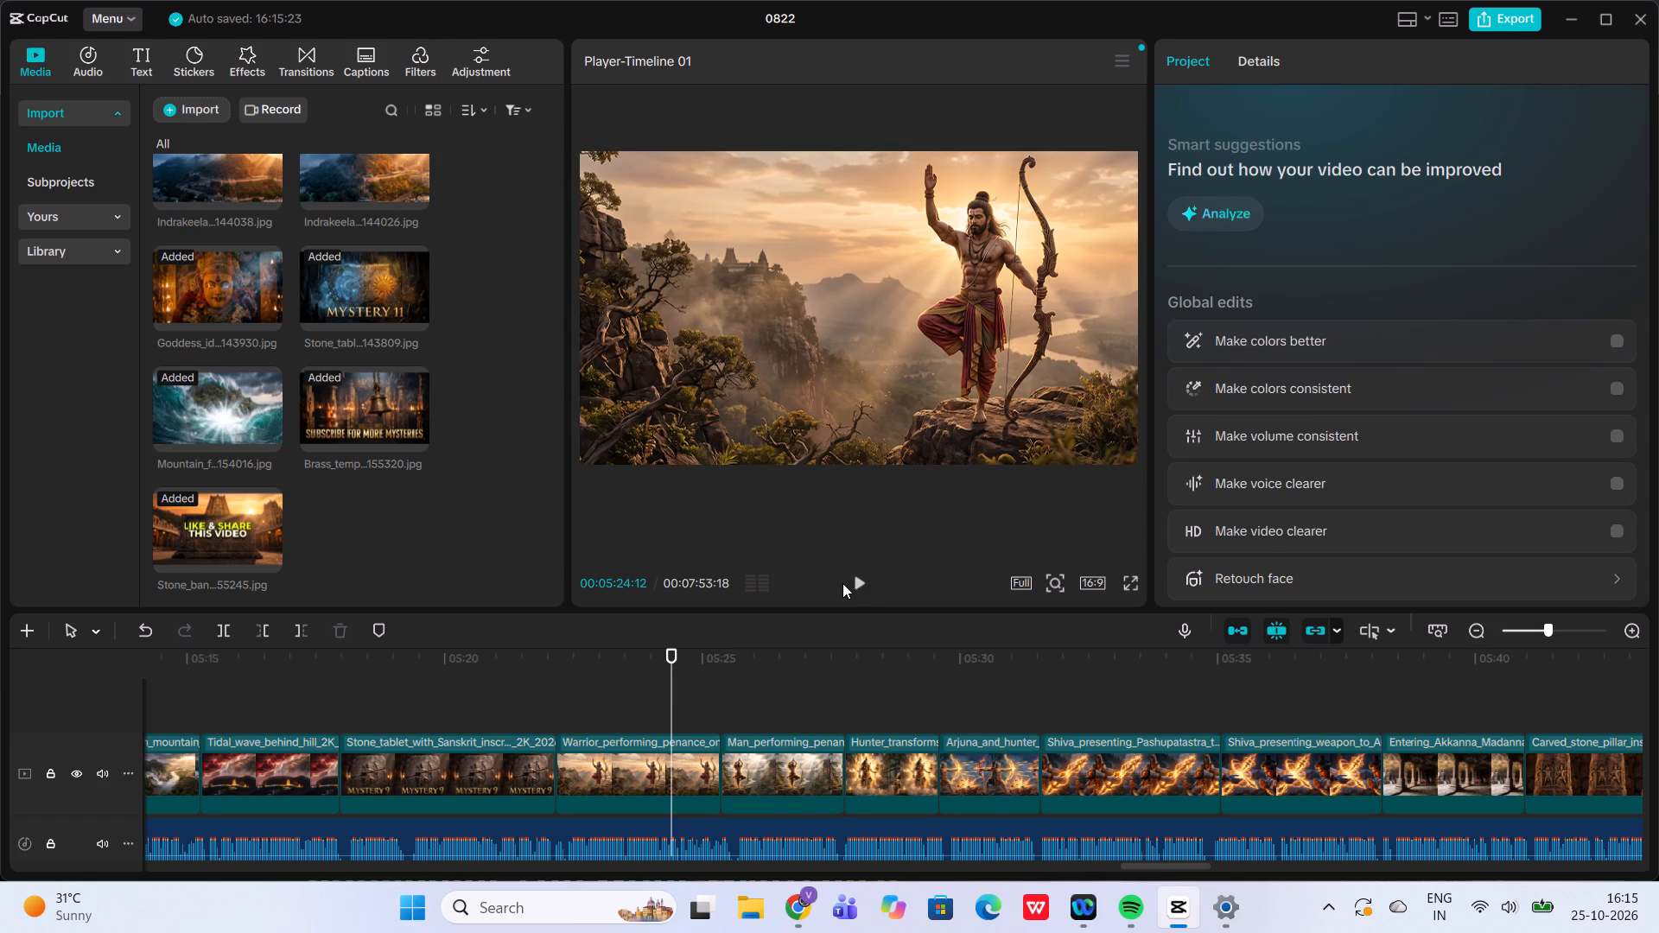
pyautogui.click(855, 580)
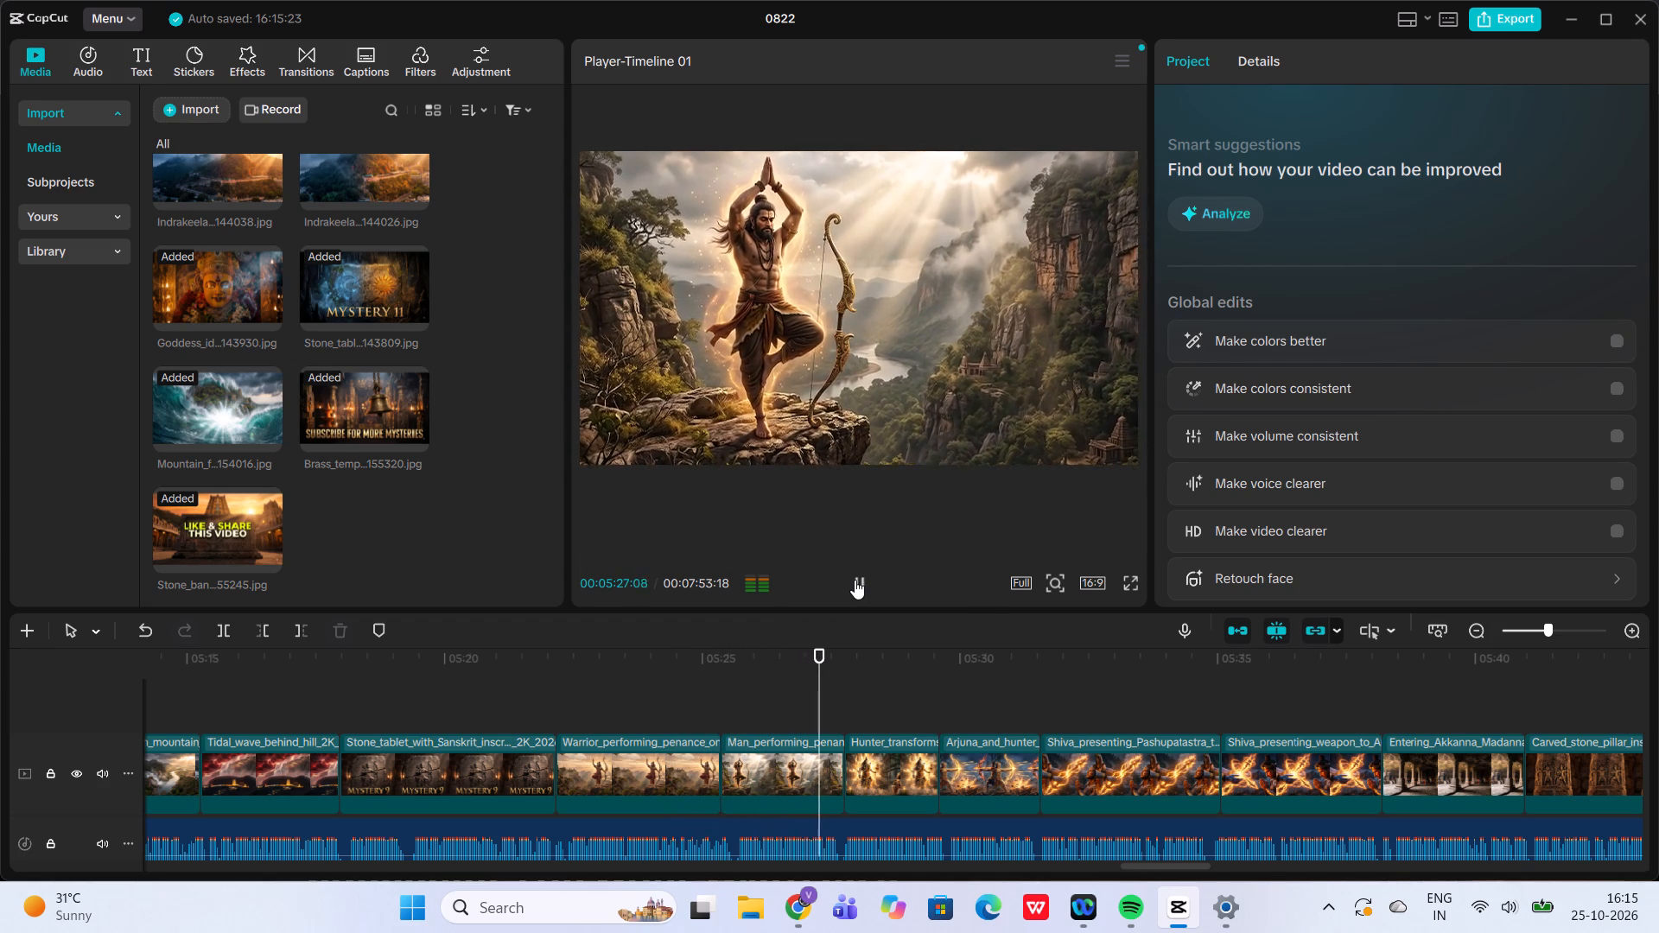
pyautogui.moveTo(855, 580); pyautogui.dragTo(824, 694)
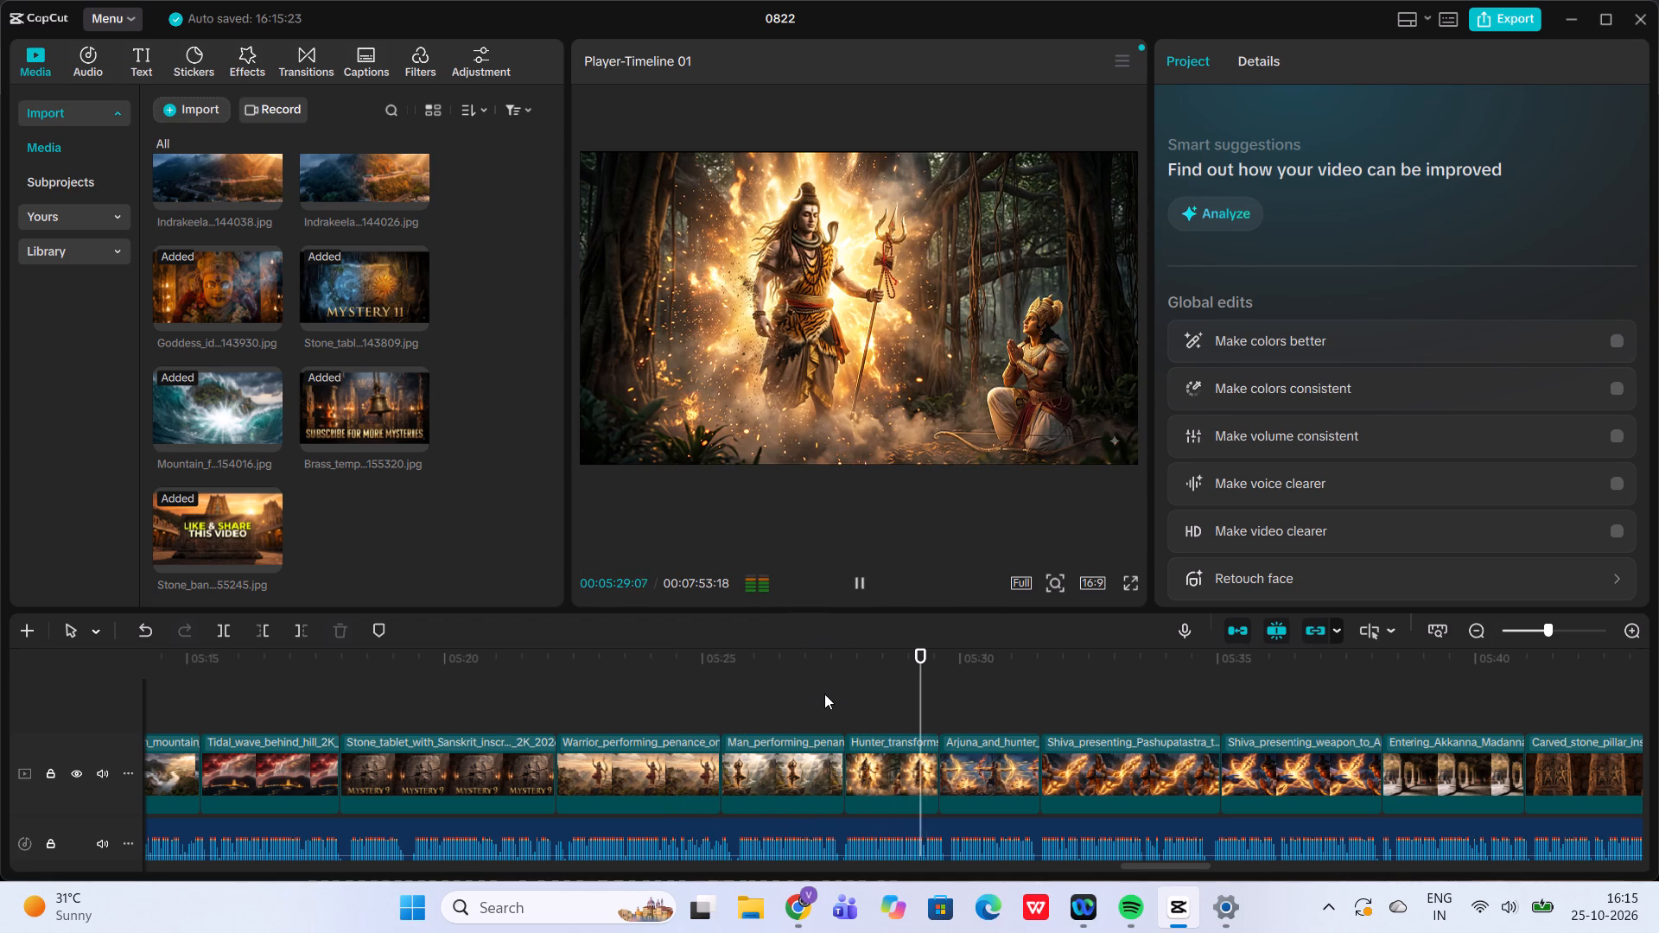
# Add a 111% scale keyframe at the start of the "Hunter transform" clip, at 05:27:23.
pyautogui.click(824, 694)
pyautogui.moveTo(824, 694); pyautogui.dragTo(845, 694)
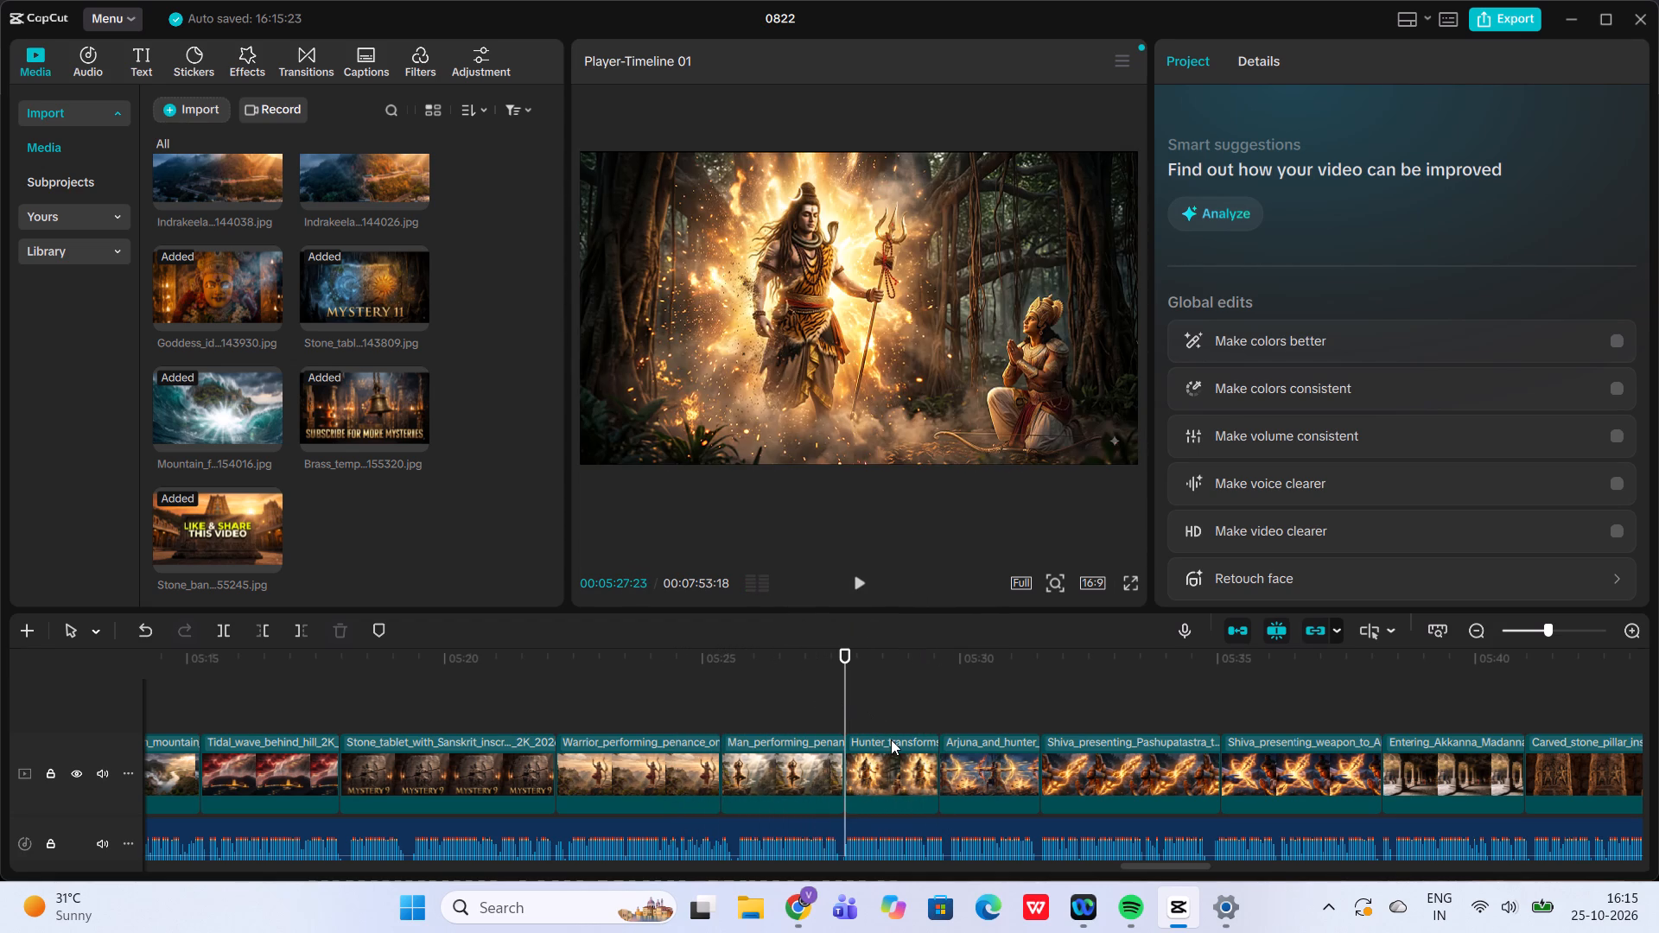
pyautogui.click(891, 739)
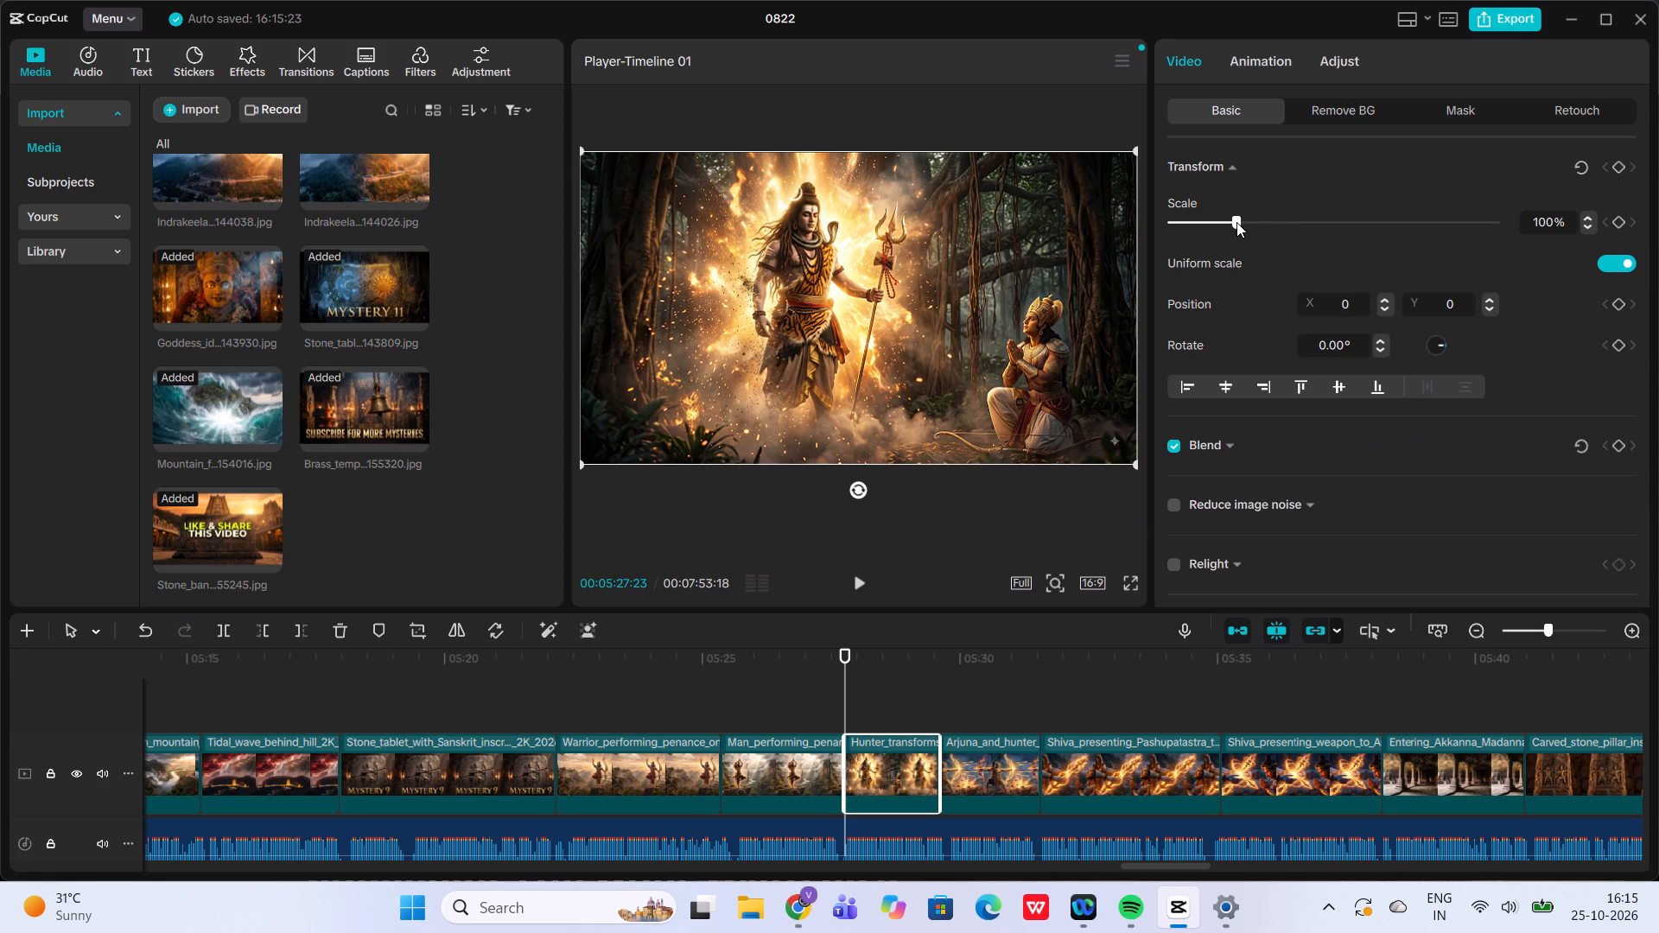
pyautogui.click(1236, 222)
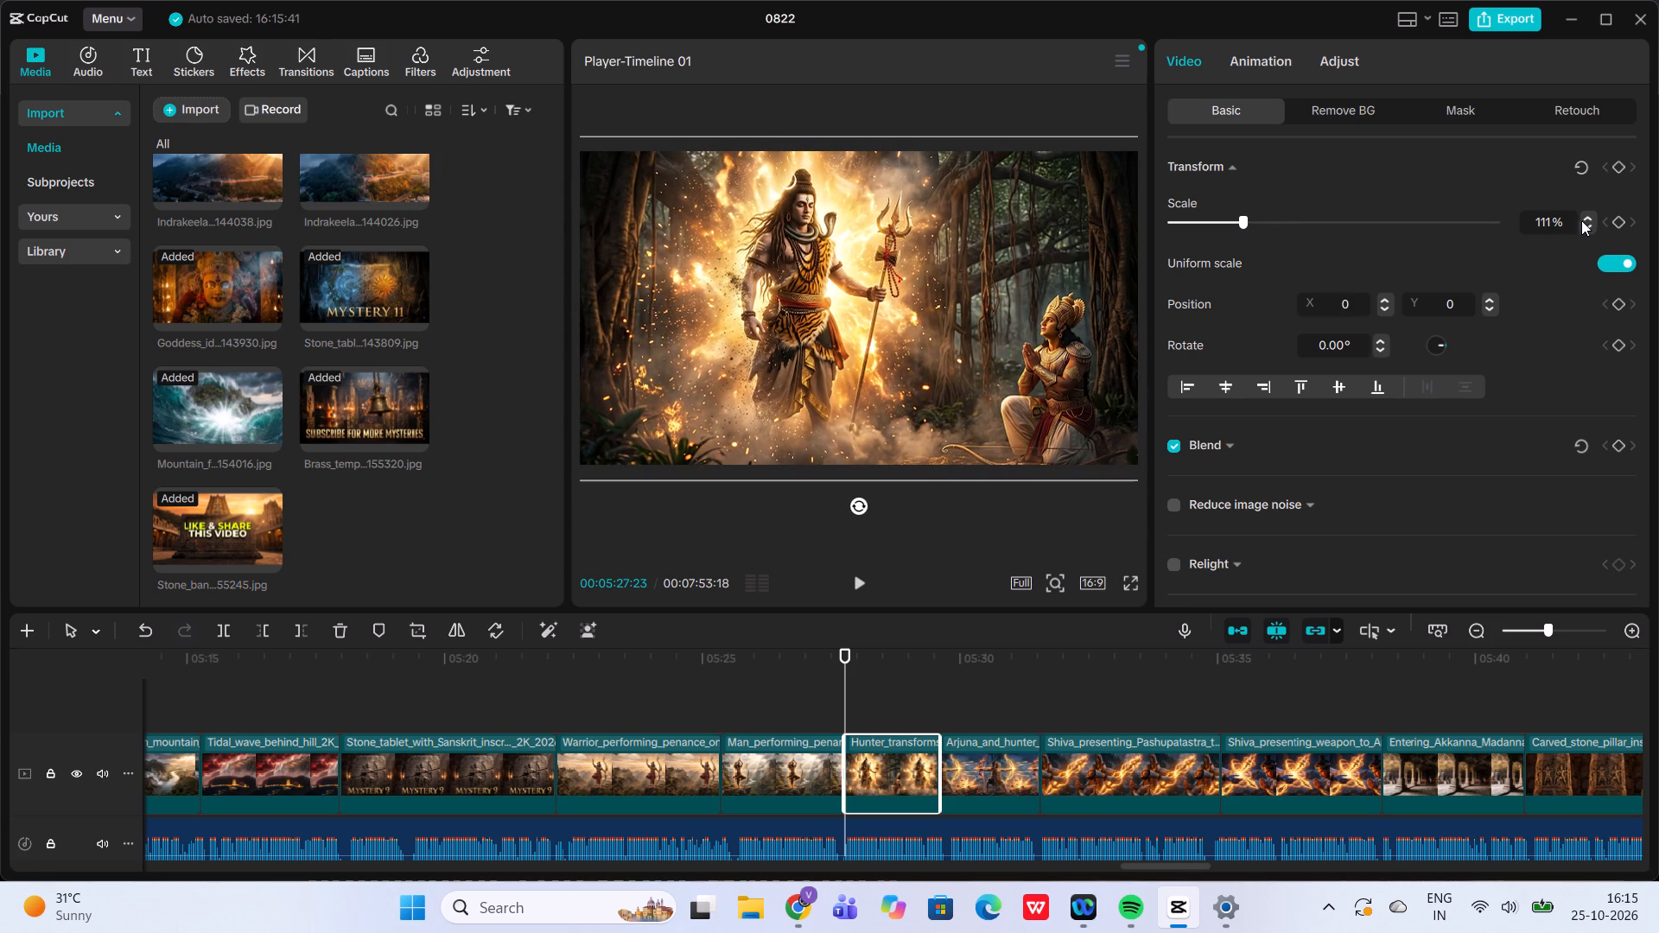
pyautogui.click(1624, 216)
# Move the playhead to the end of the "Hunter transform" clip, at 05:29:18.
pyautogui.click(944, 699)
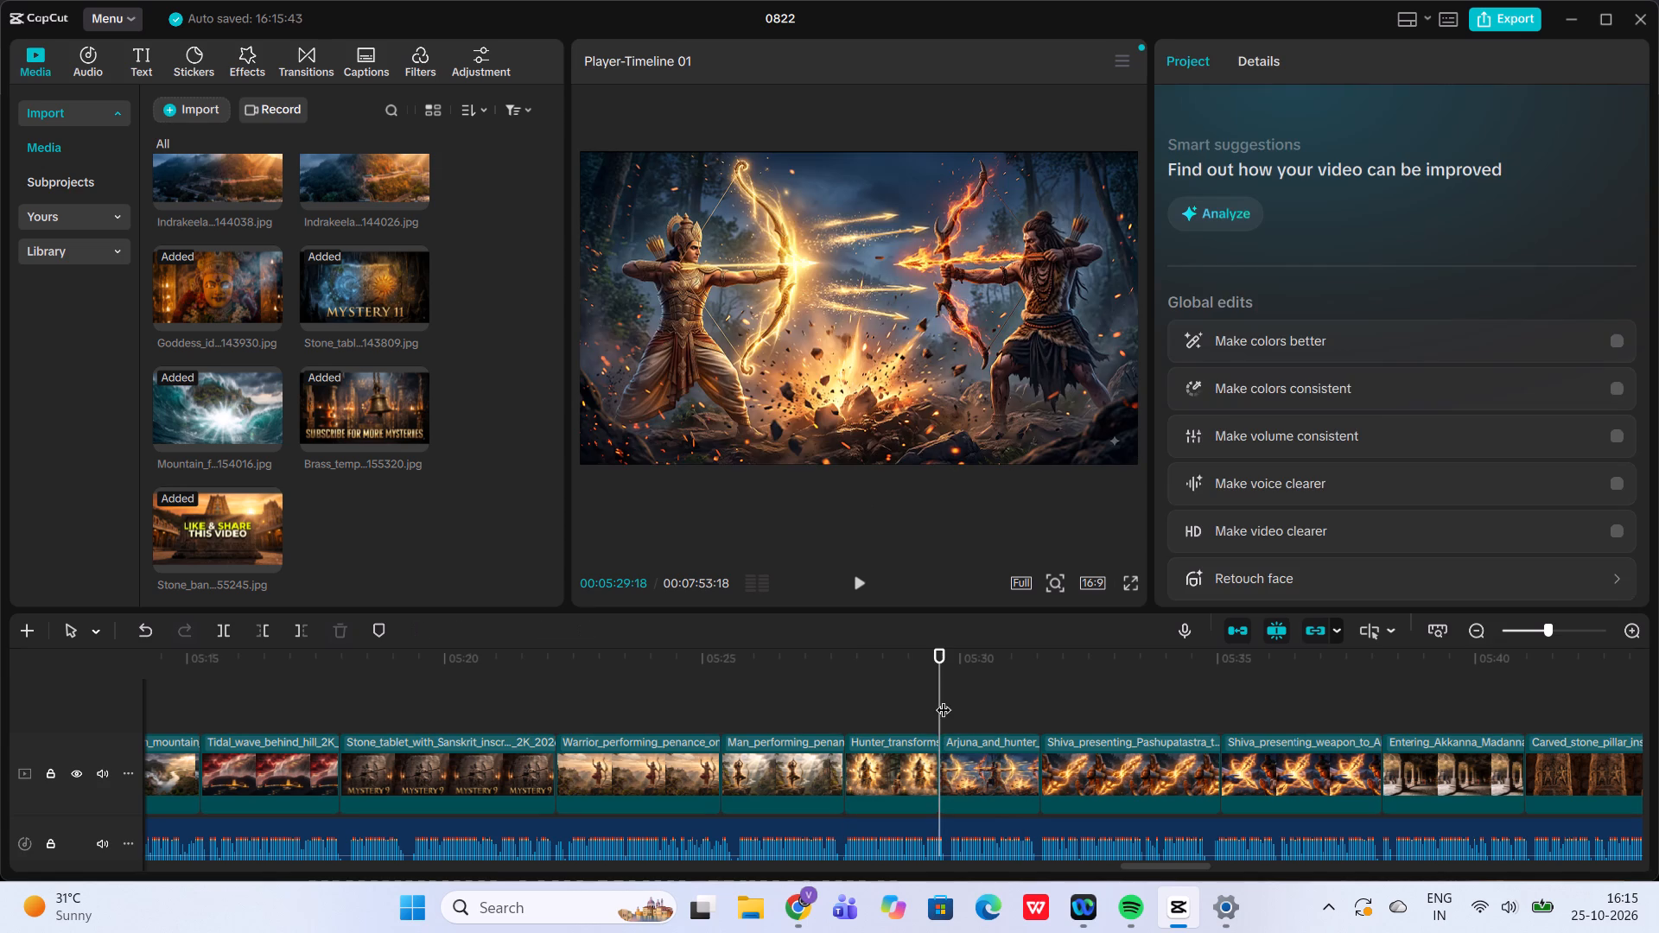
# Set a 121% scale keyframe at the end of the Hunter_transform clip and play back its zoom.
pyautogui.click(899, 758)
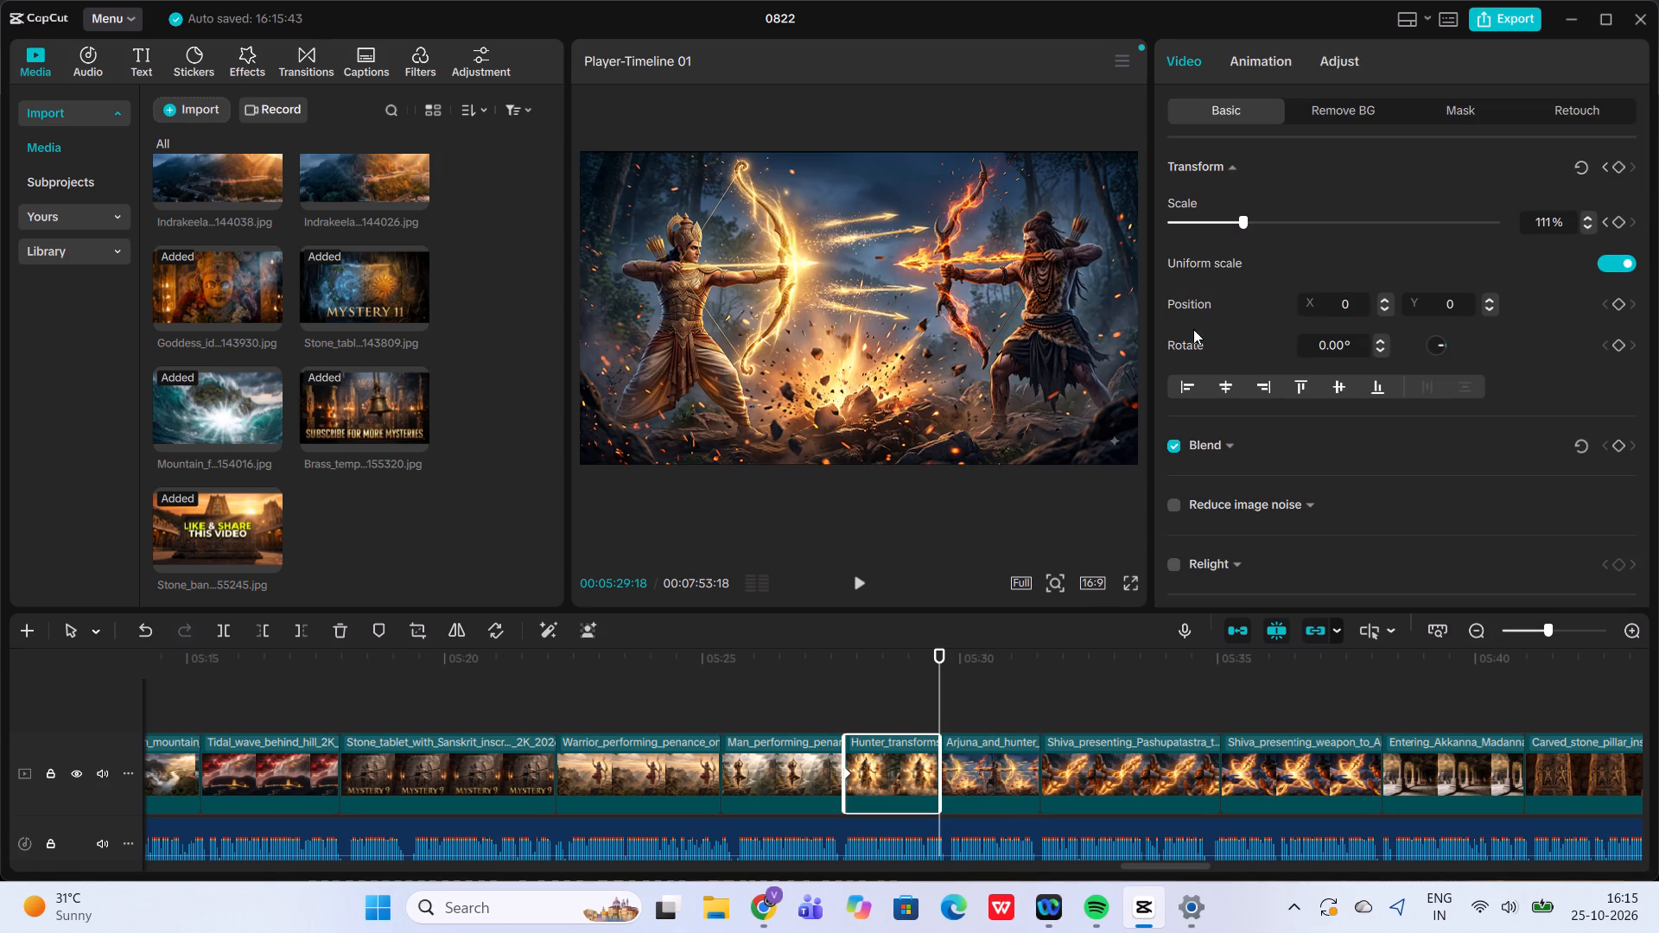
pyautogui.moveTo(1243, 222); pyautogui.dragTo(1244, 222)
pyautogui.moveTo(1244, 222); pyautogui.dragTo(1251, 222)
pyautogui.moveTo(1251, 222); pyautogui.dragTo(1251, 223)
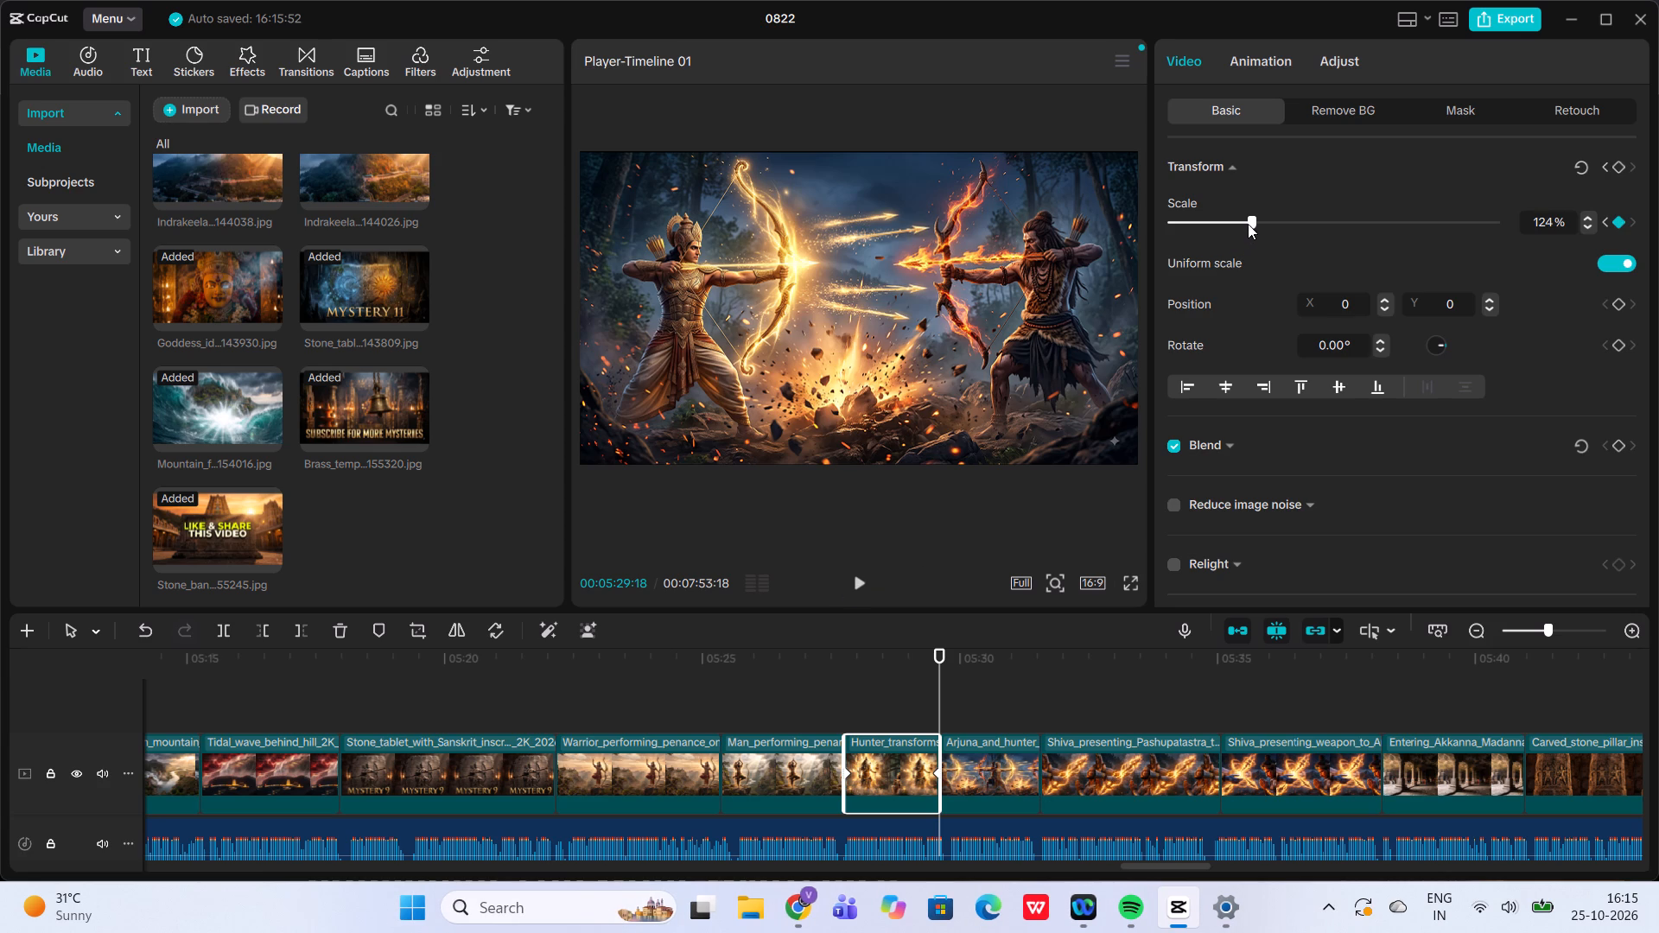
pyautogui.doubleClick(1248, 224)
pyautogui.click(821, 709)
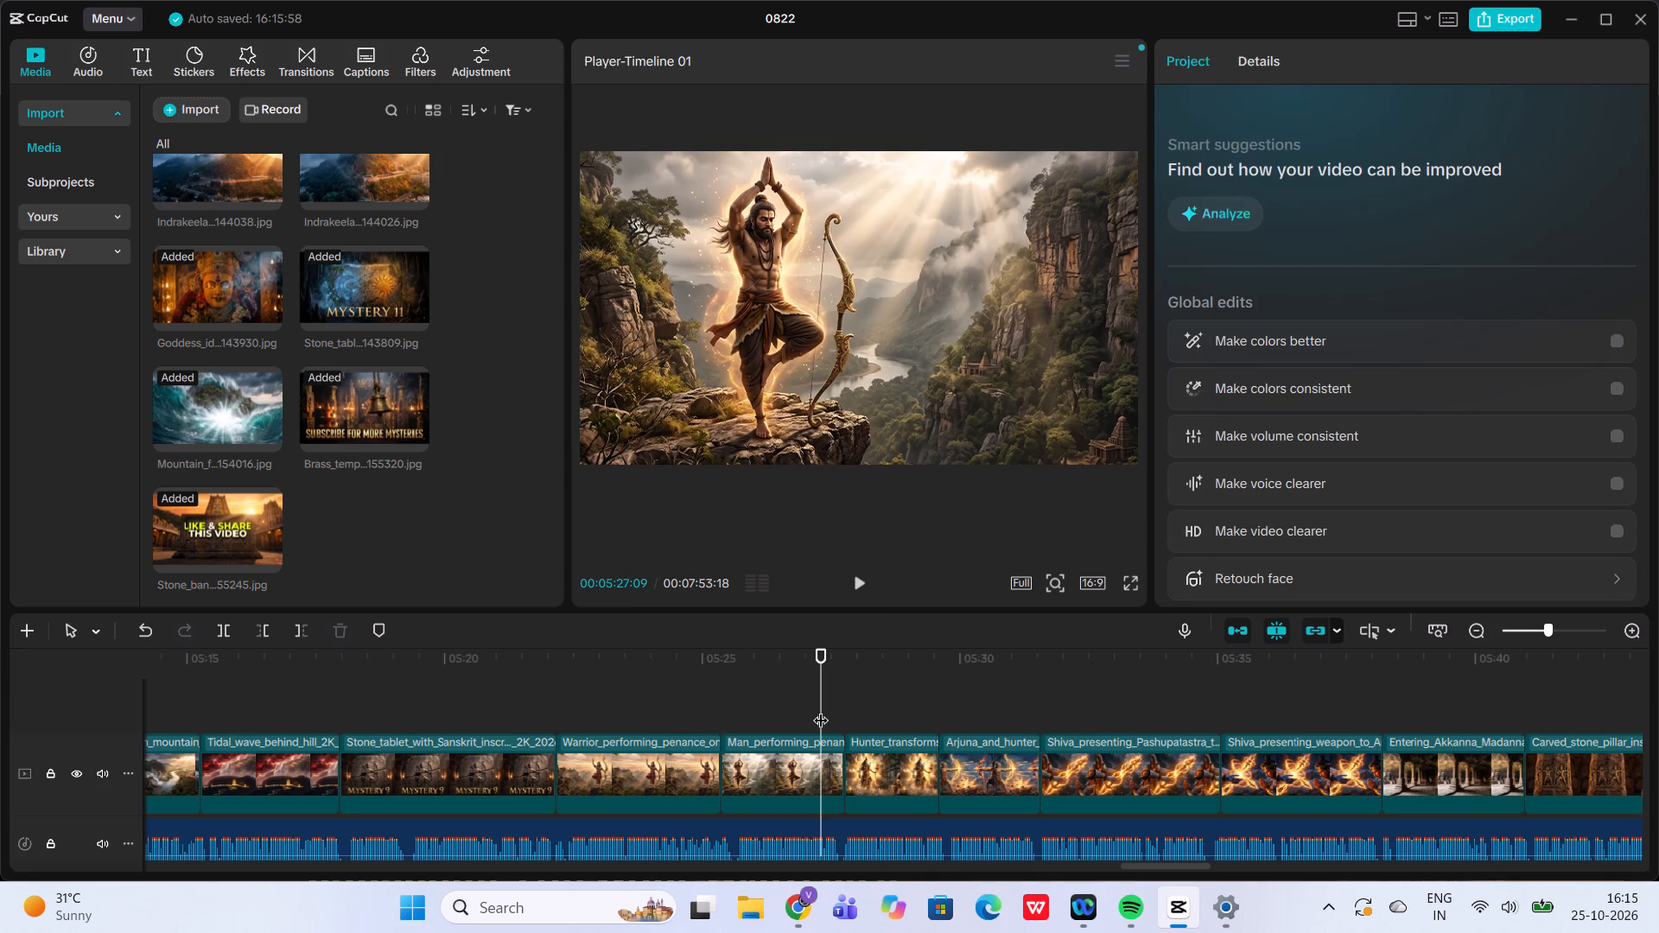
pyautogui.click(855, 571)
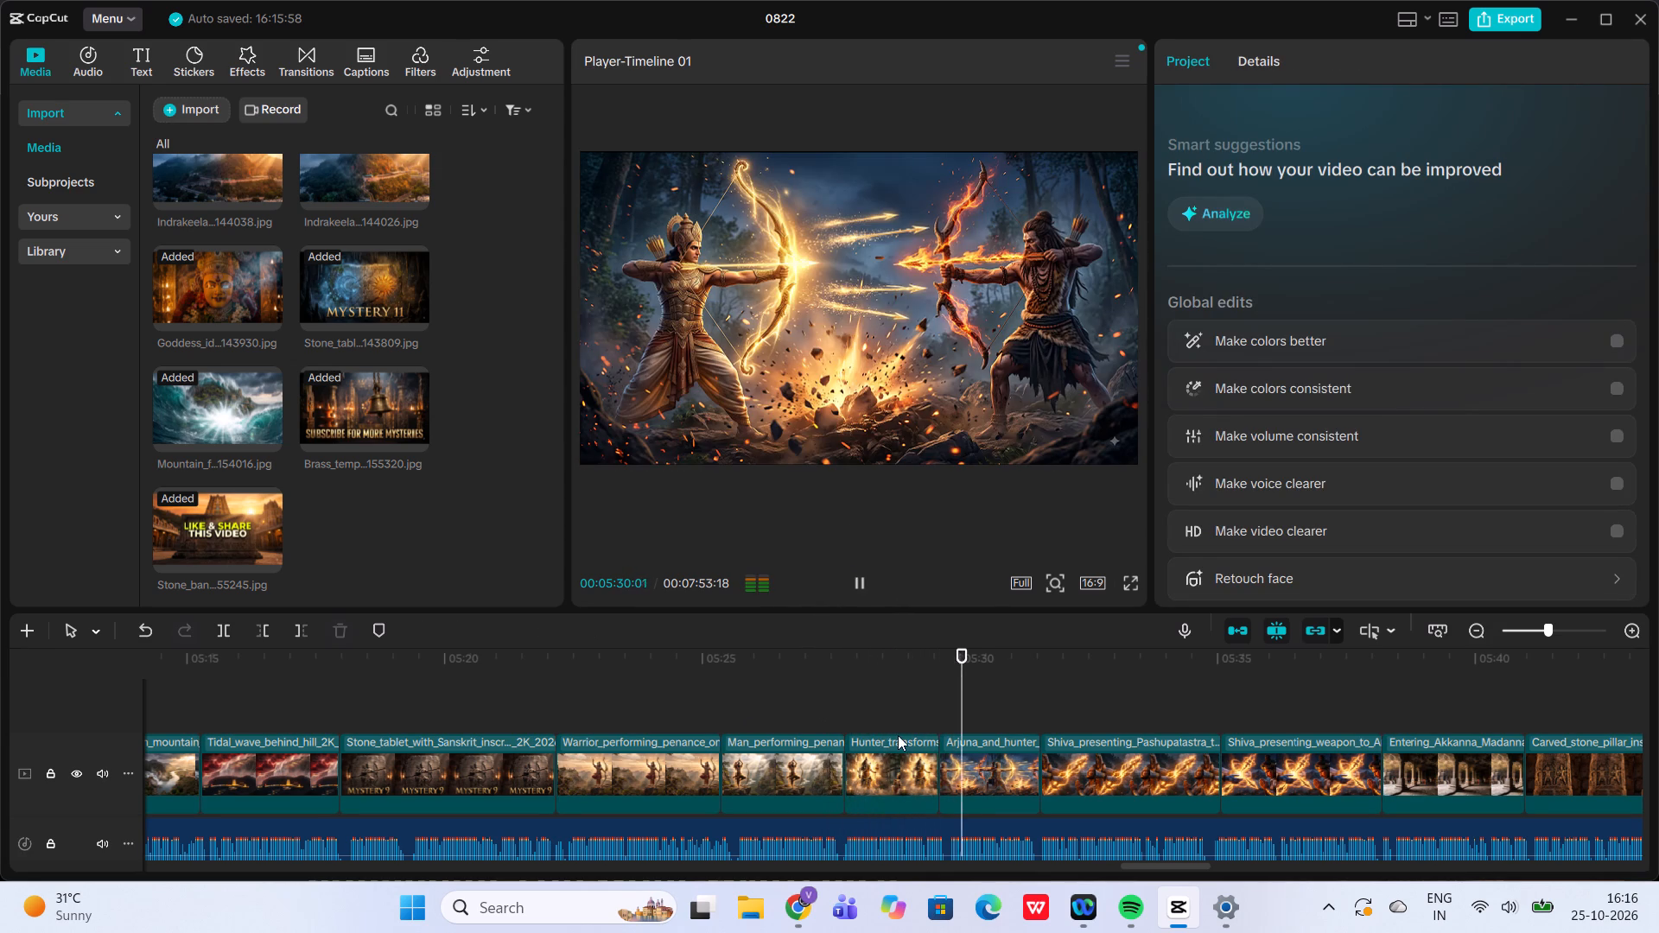
# Add a scale keyframe of 109% at the start of the Arjuna_and_hunter clip.
pyautogui.click(941, 708)
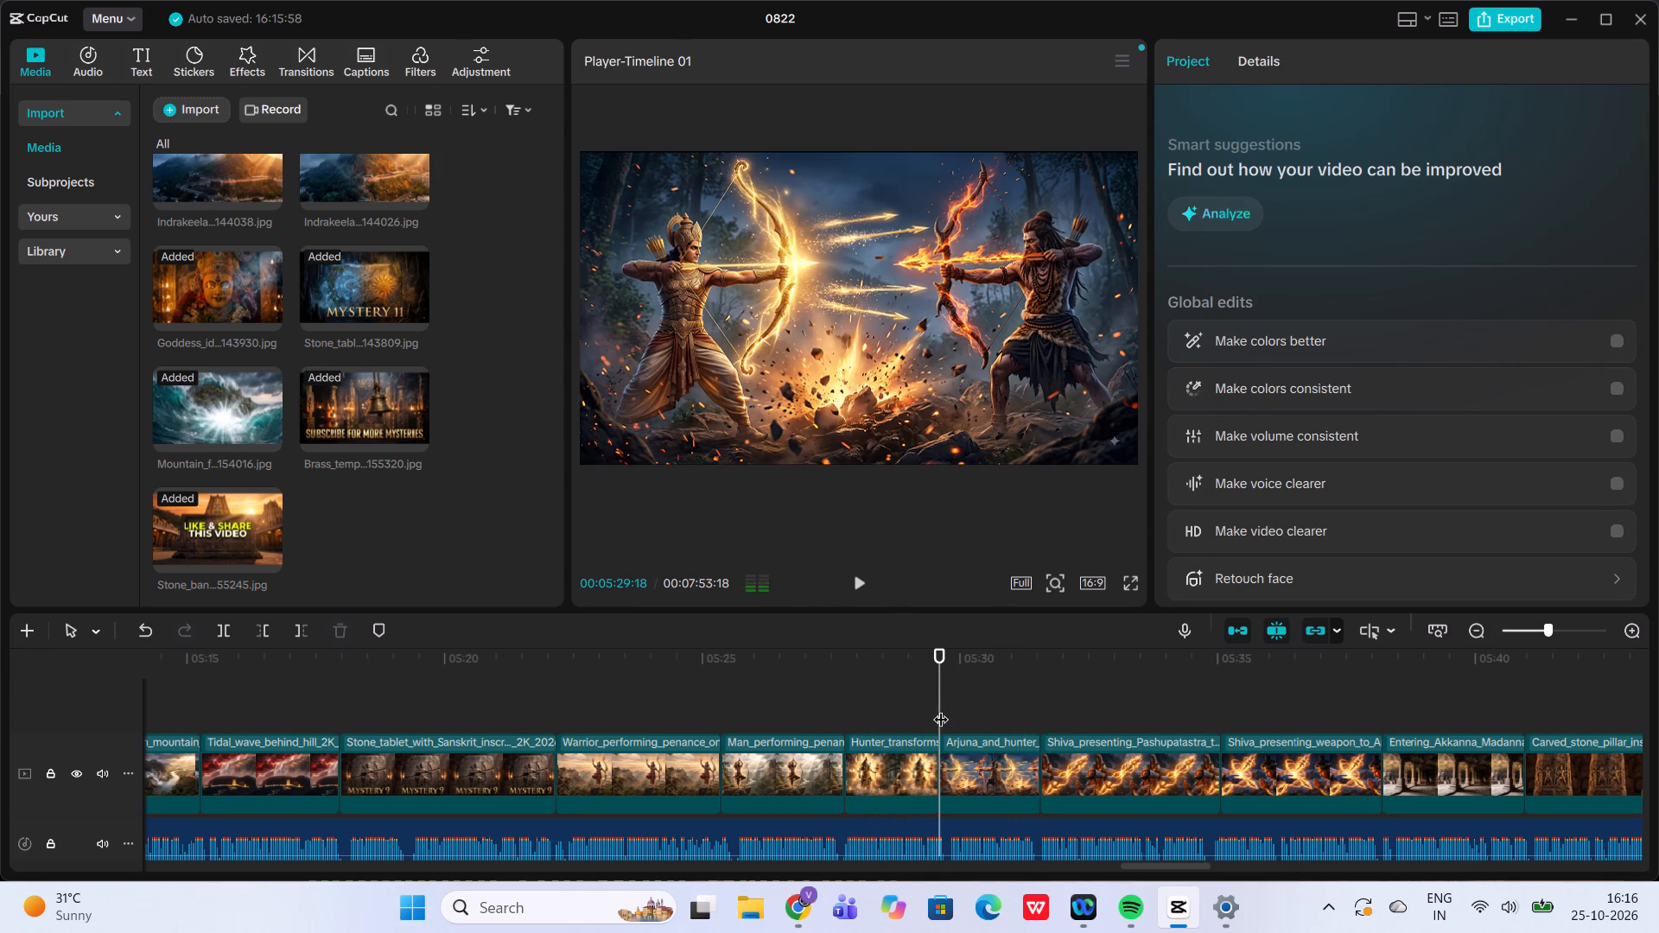
pyautogui.click(995, 746)
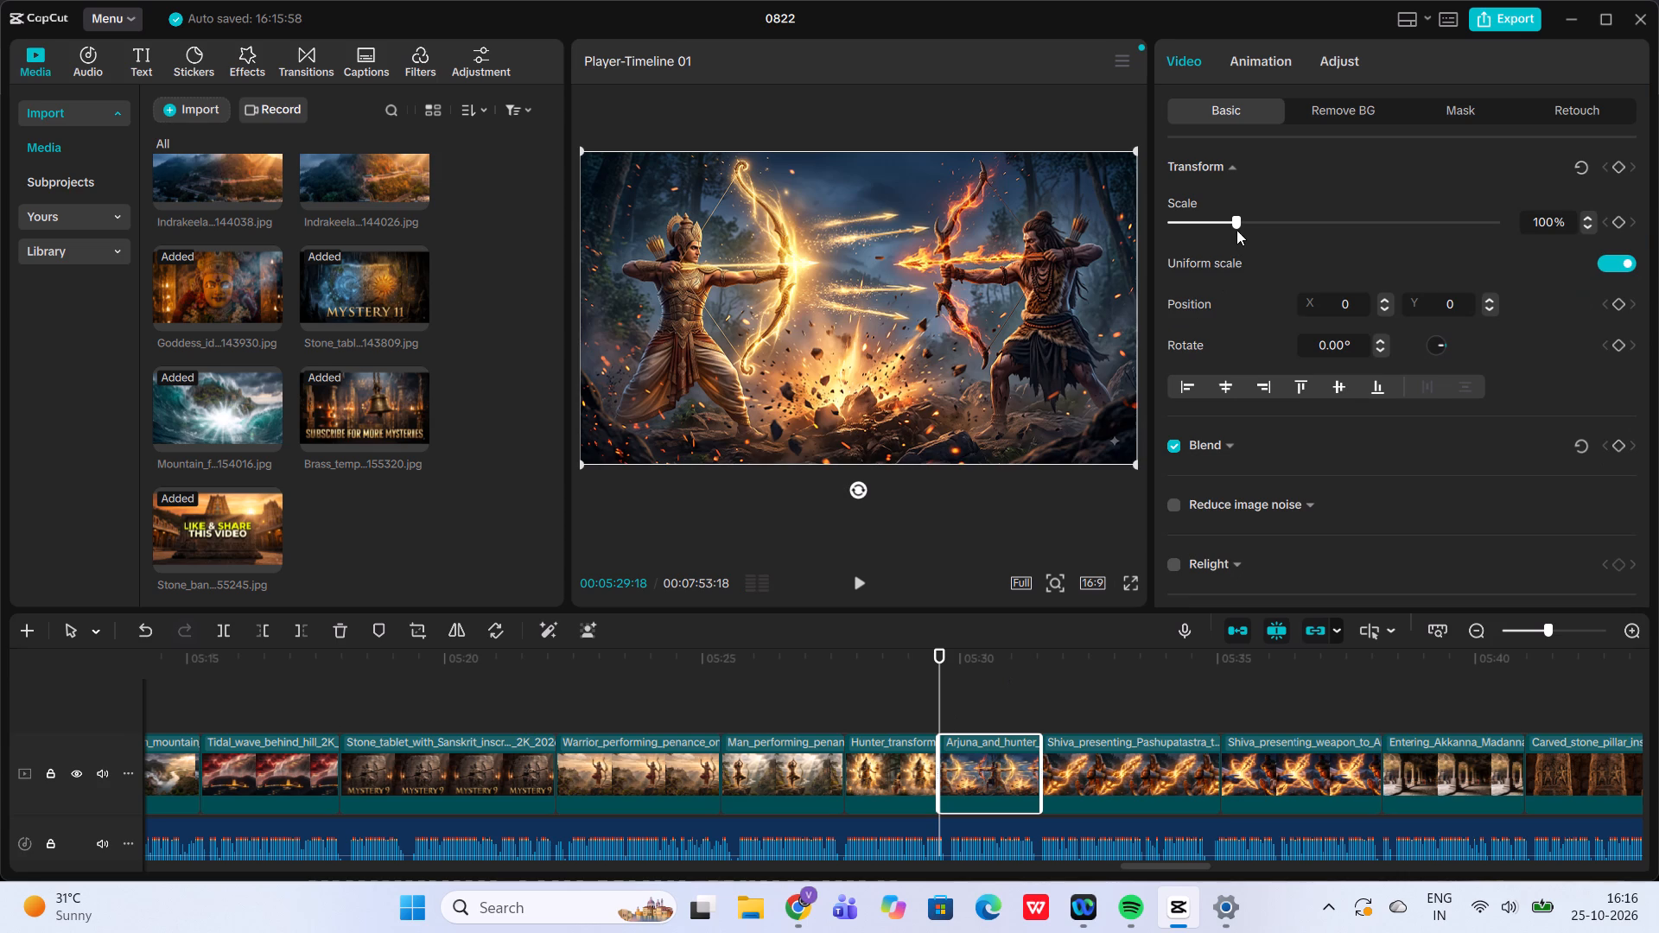
pyautogui.click(1240, 223)
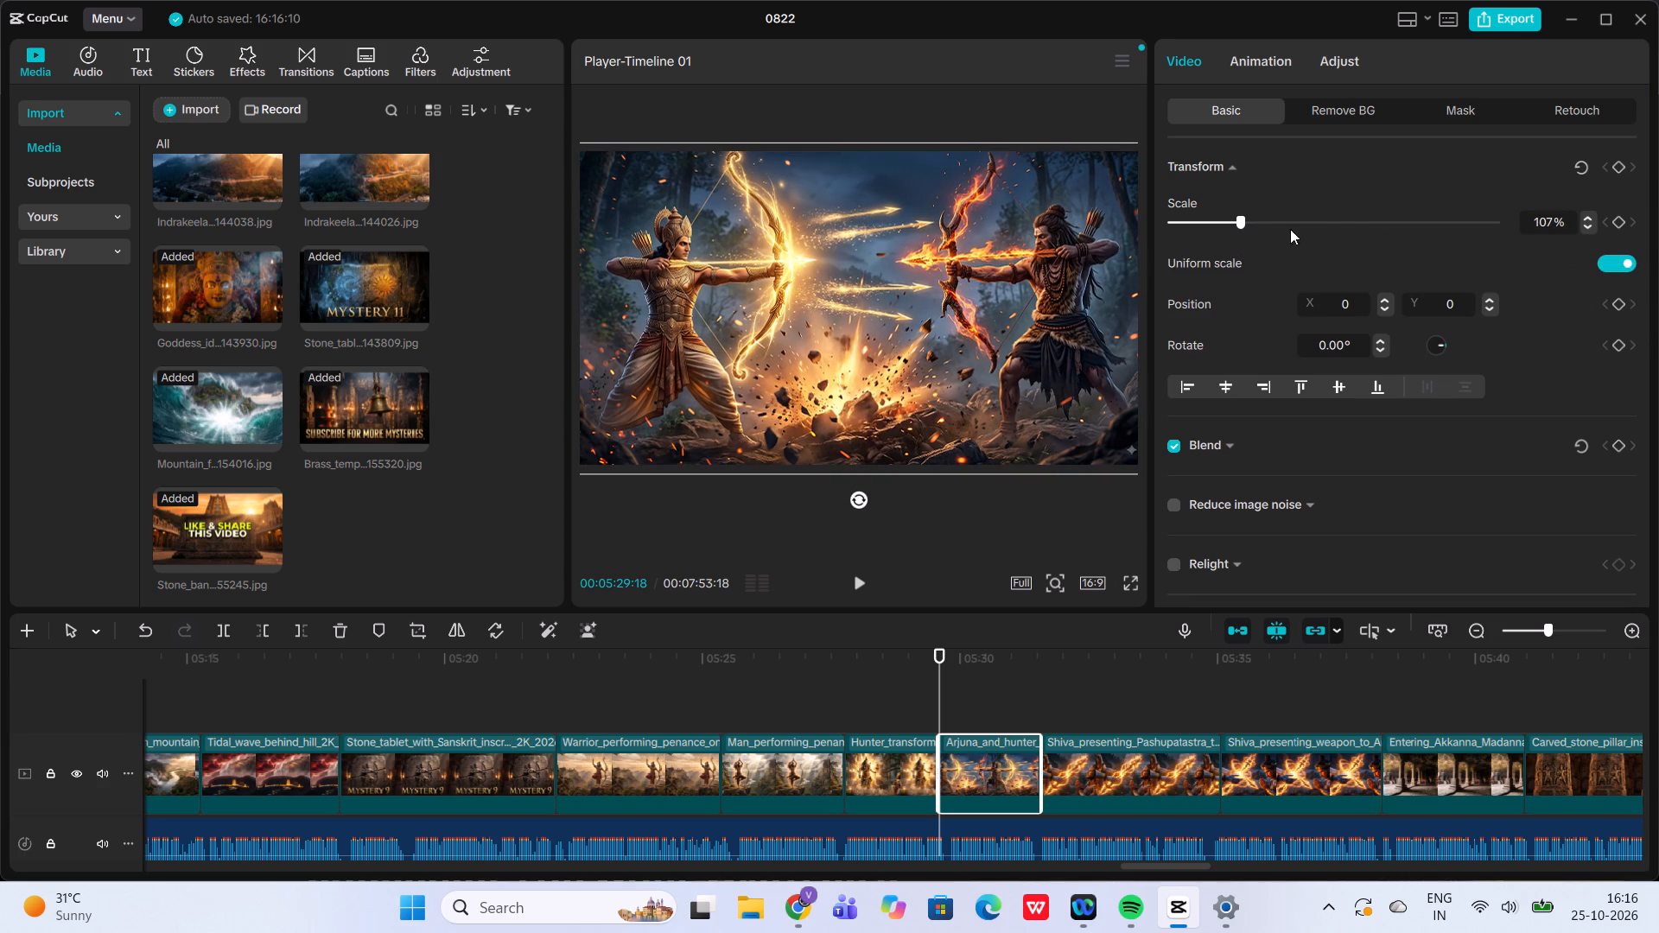
pyautogui.moveTo(1240, 223); pyautogui.dragTo(1241, 226)
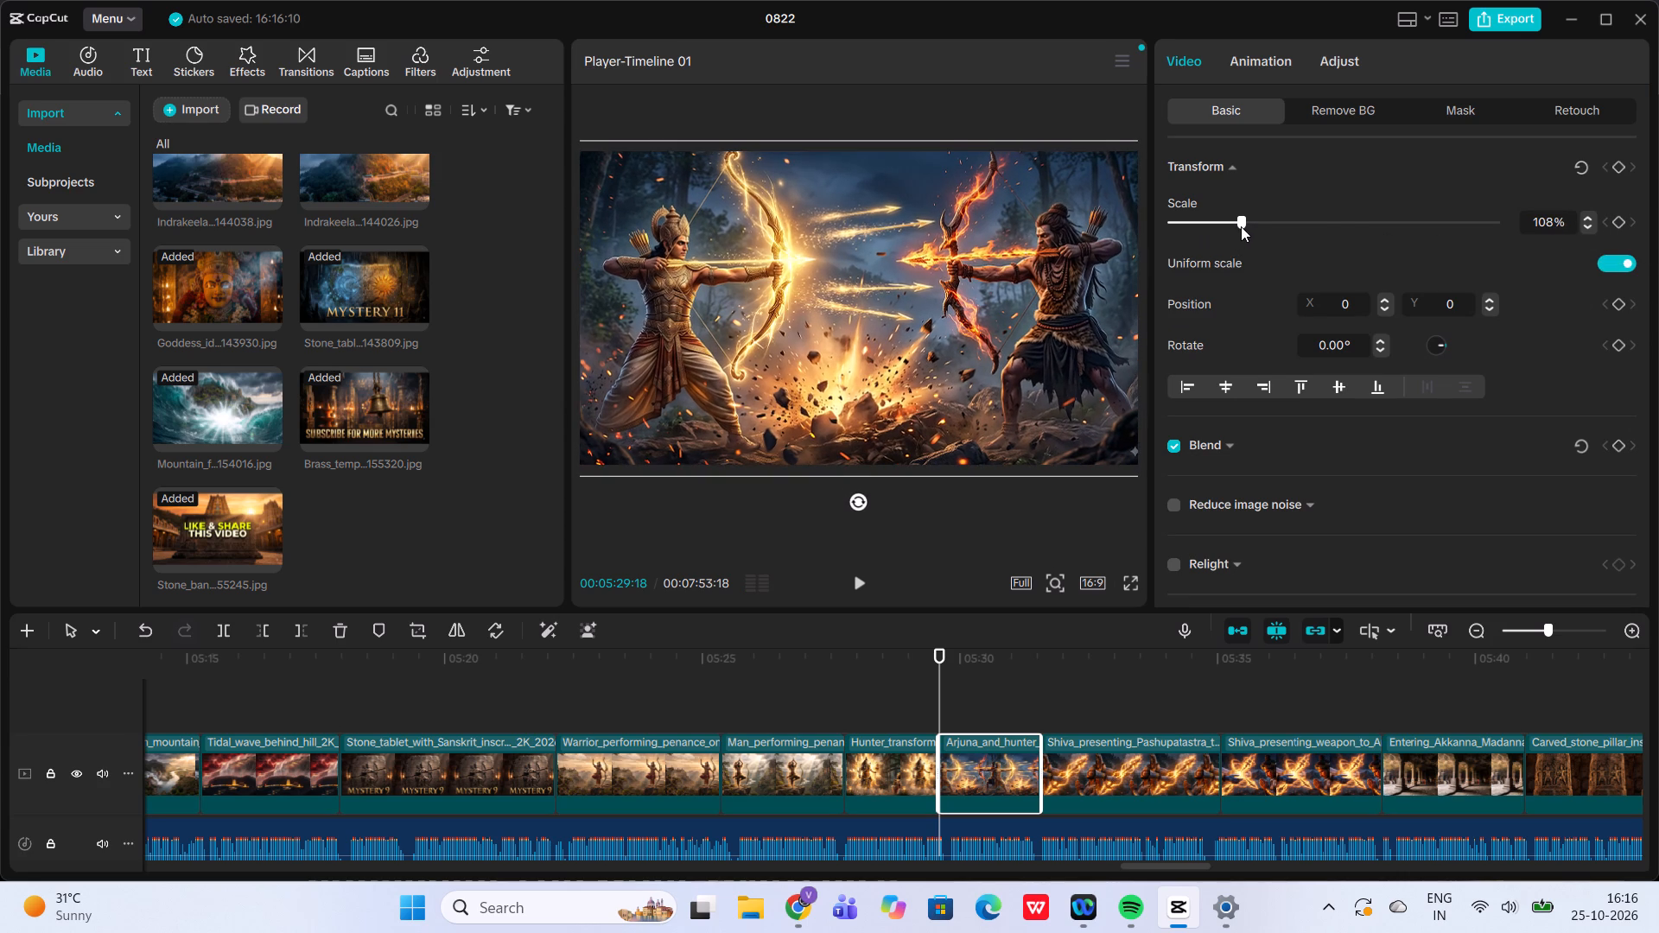
pyautogui.moveTo(1241, 226); pyautogui.dragTo(1242, 232)
pyautogui.click(1612, 219)
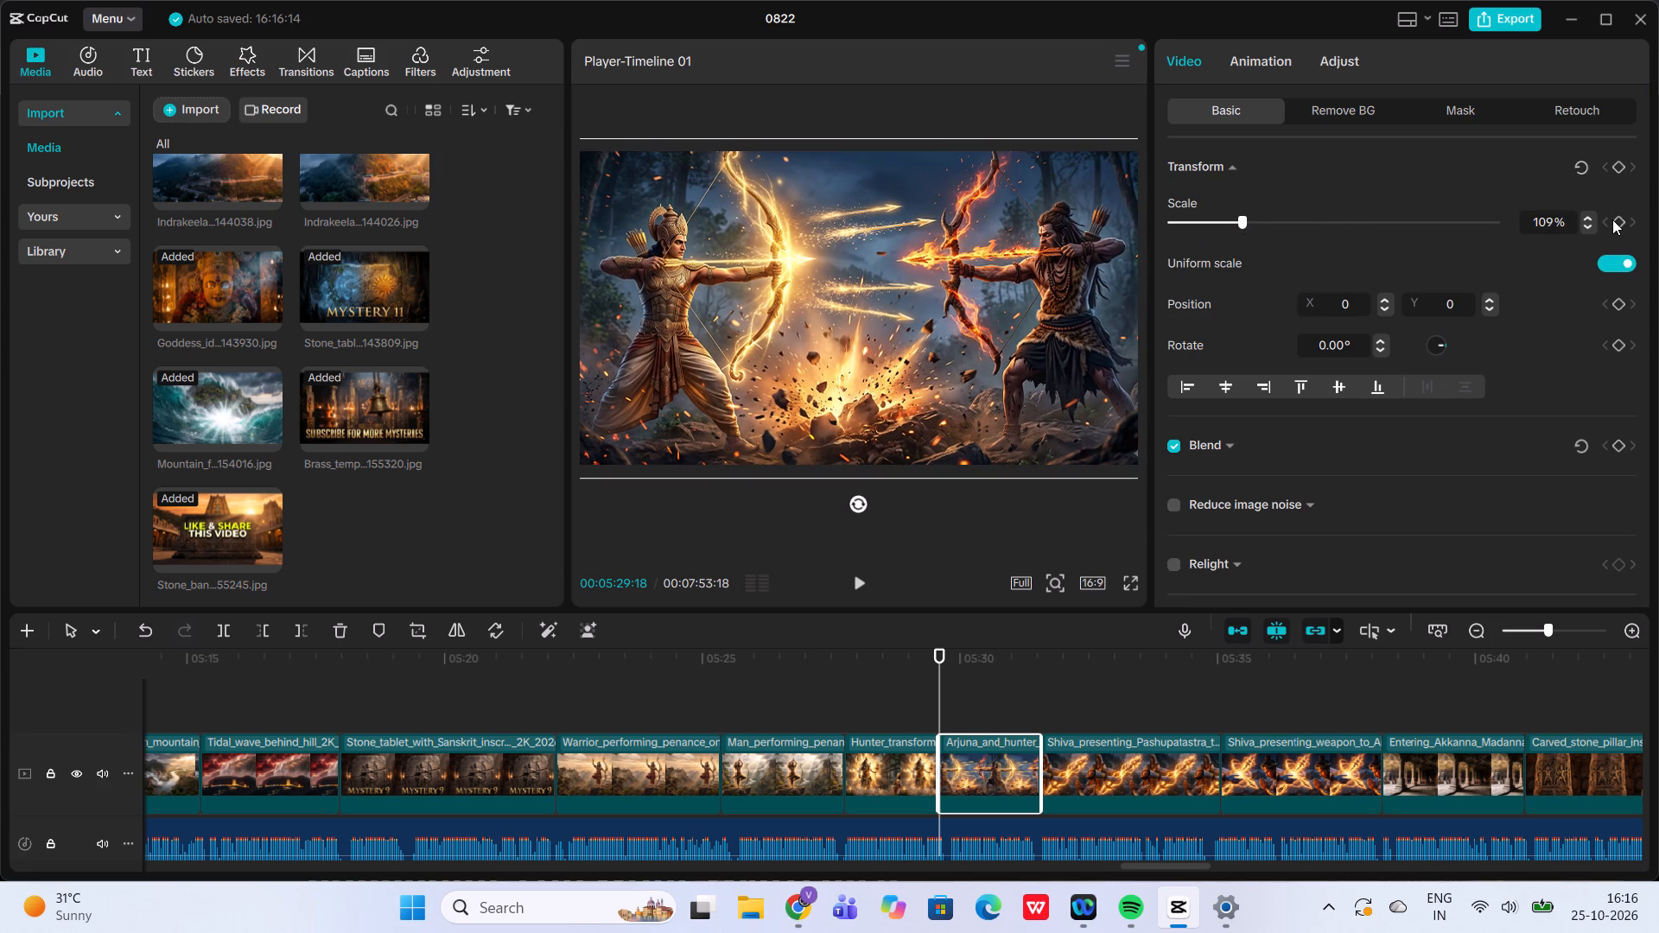
pyautogui.click(1623, 225)
# Set the scale to 120% at the end of the Arjuna_and_hunter clip and play back its zoom.
pyautogui.click(1033, 694)
pyautogui.moveTo(1033, 694); pyautogui.dragTo(1039, 702)
pyautogui.click(1004, 748)
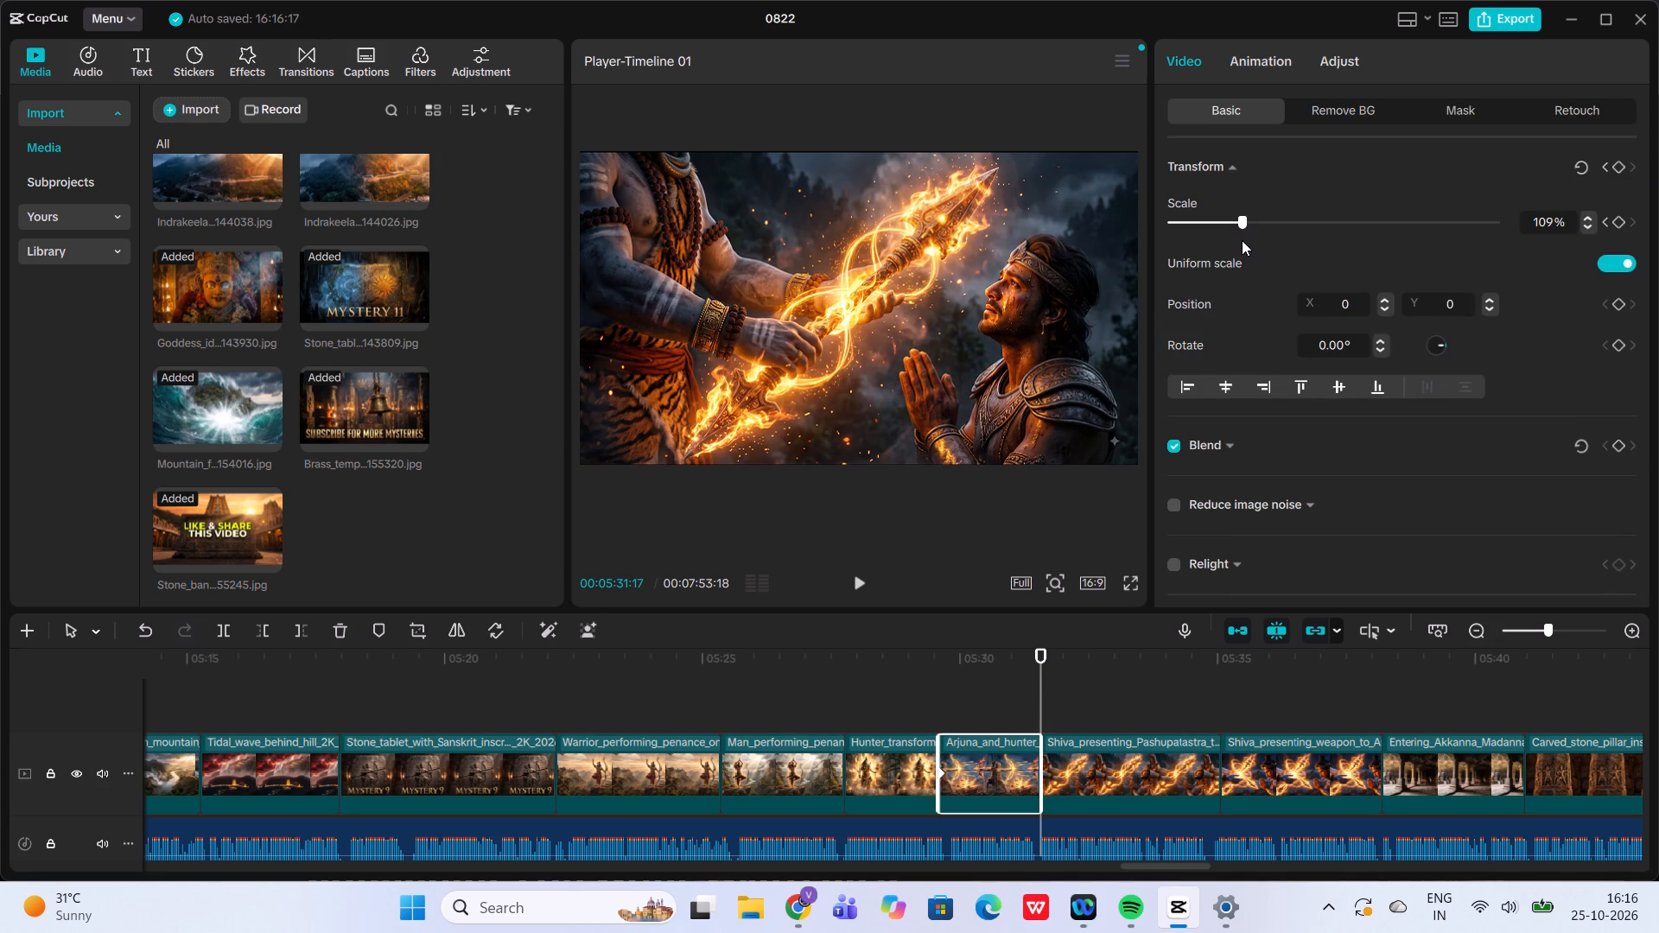
pyautogui.moveTo(1241, 225); pyautogui.dragTo(1246, 228)
pyautogui.moveTo(1246, 228); pyautogui.dragTo(1251, 232)
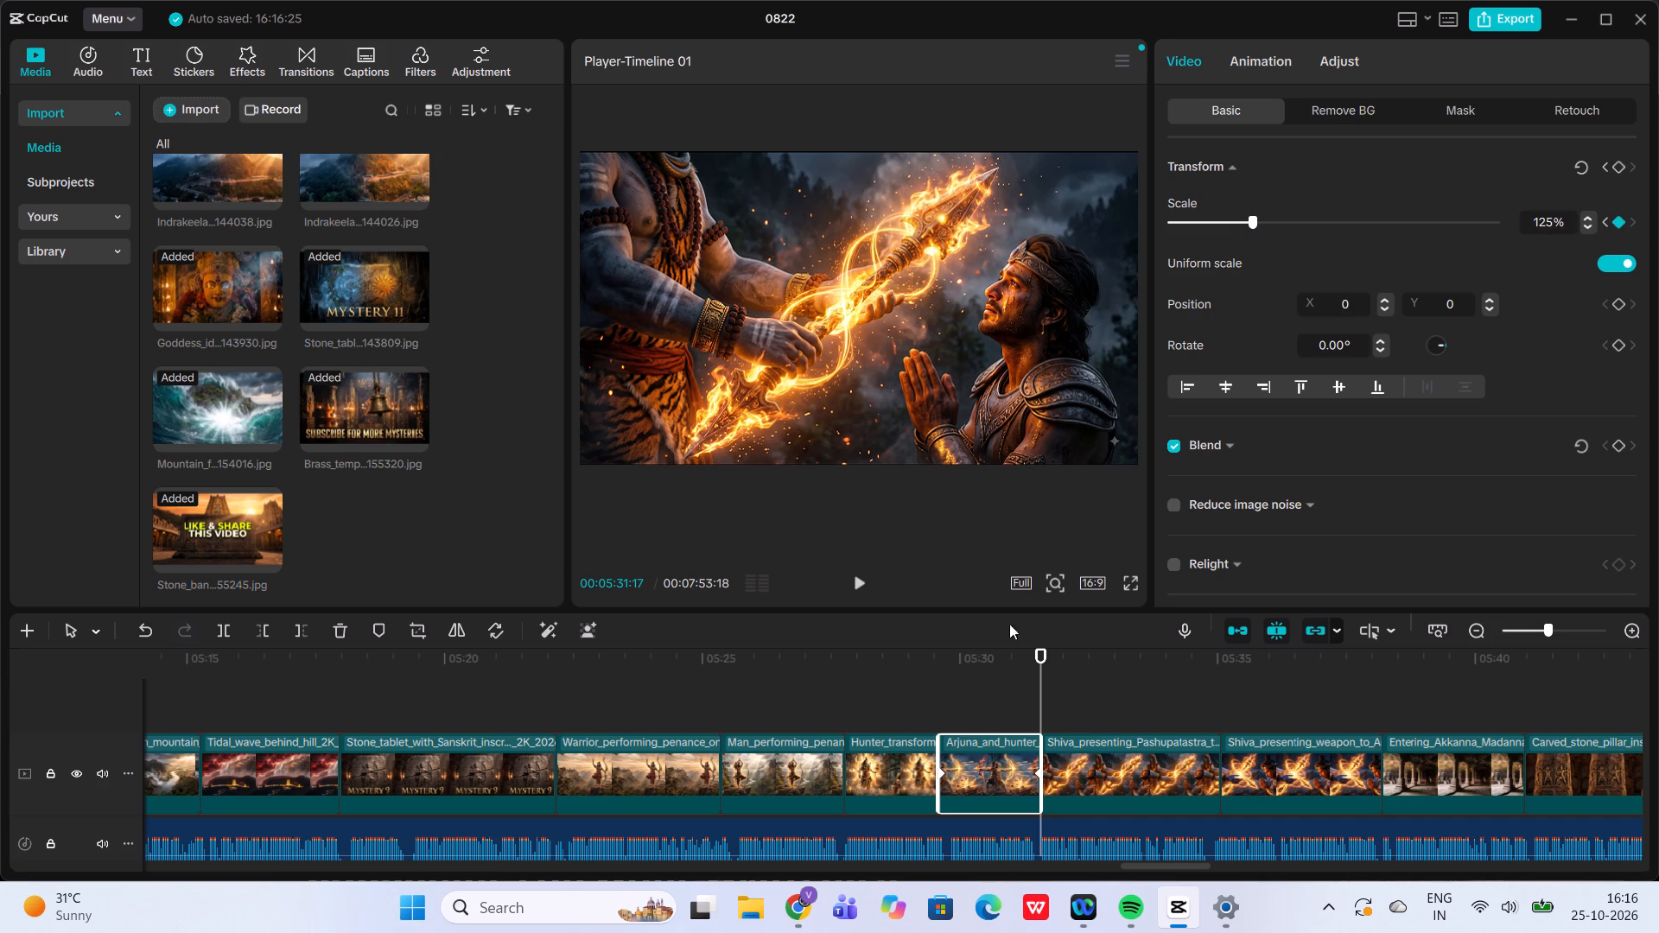
pyautogui.click(1256, 221)
pyautogui.click(904, 697)
pyautogui.click(853, 576)
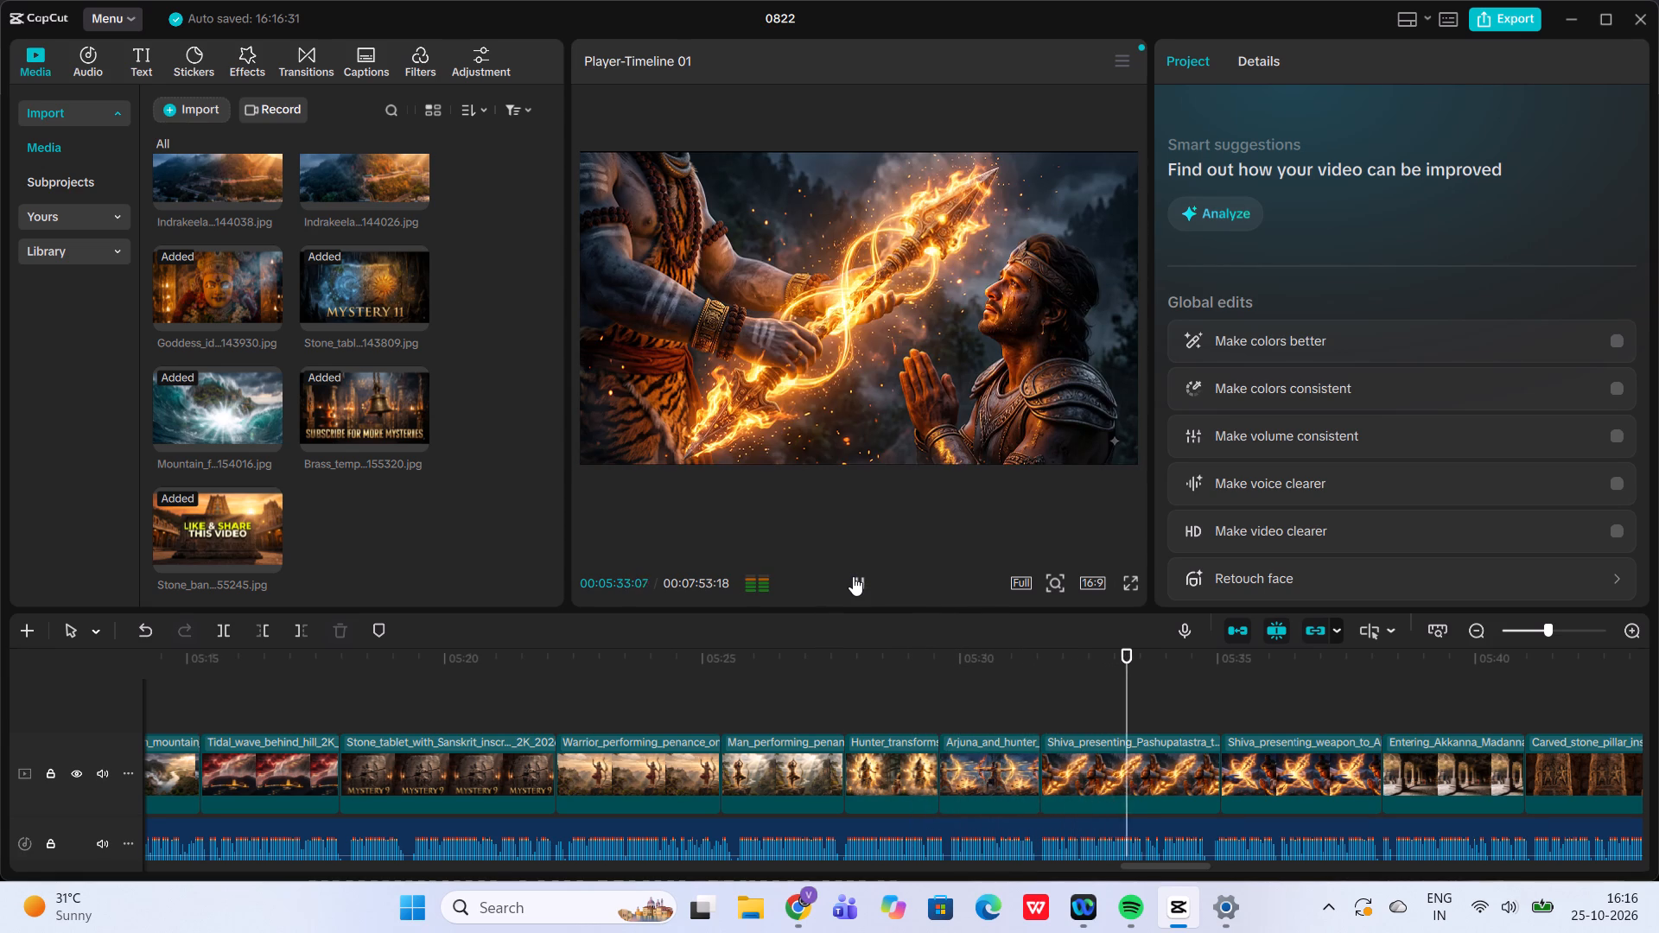
# Add a scale keyframe of 108% at the start of the Shiva_presenting_Pashupatastra clip.
pyautogui.click(1035, 694)
pyautogui.click(1065, 764)
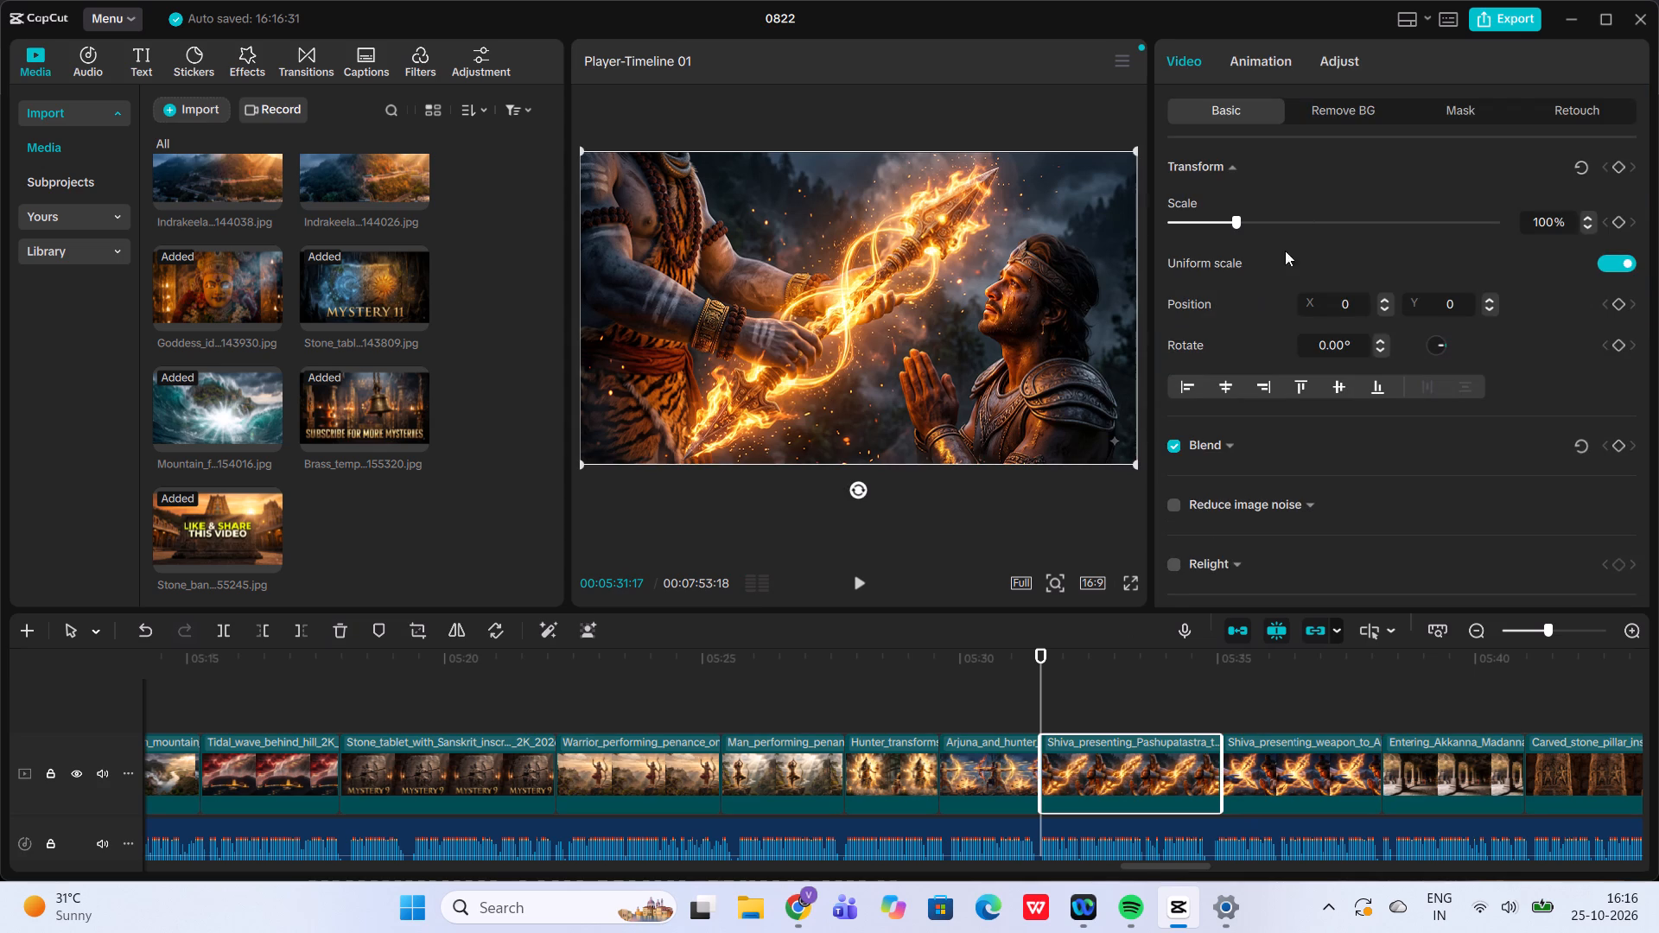
pyautogui.click(1234, 229)
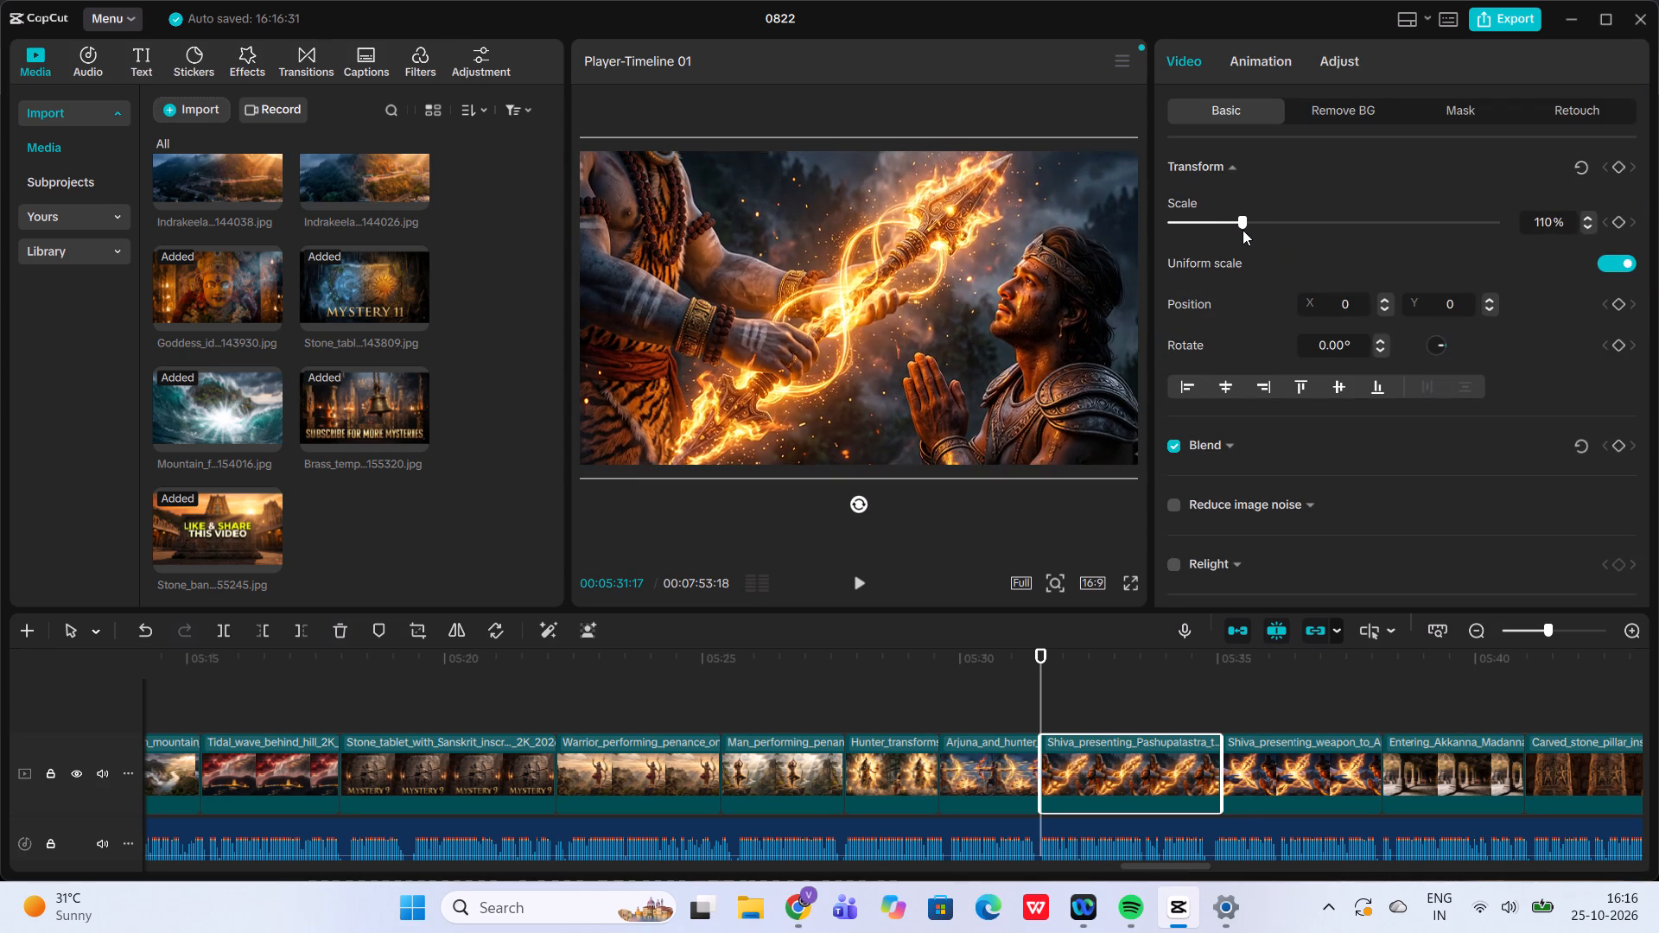
pyautogui.click(1240, 231)
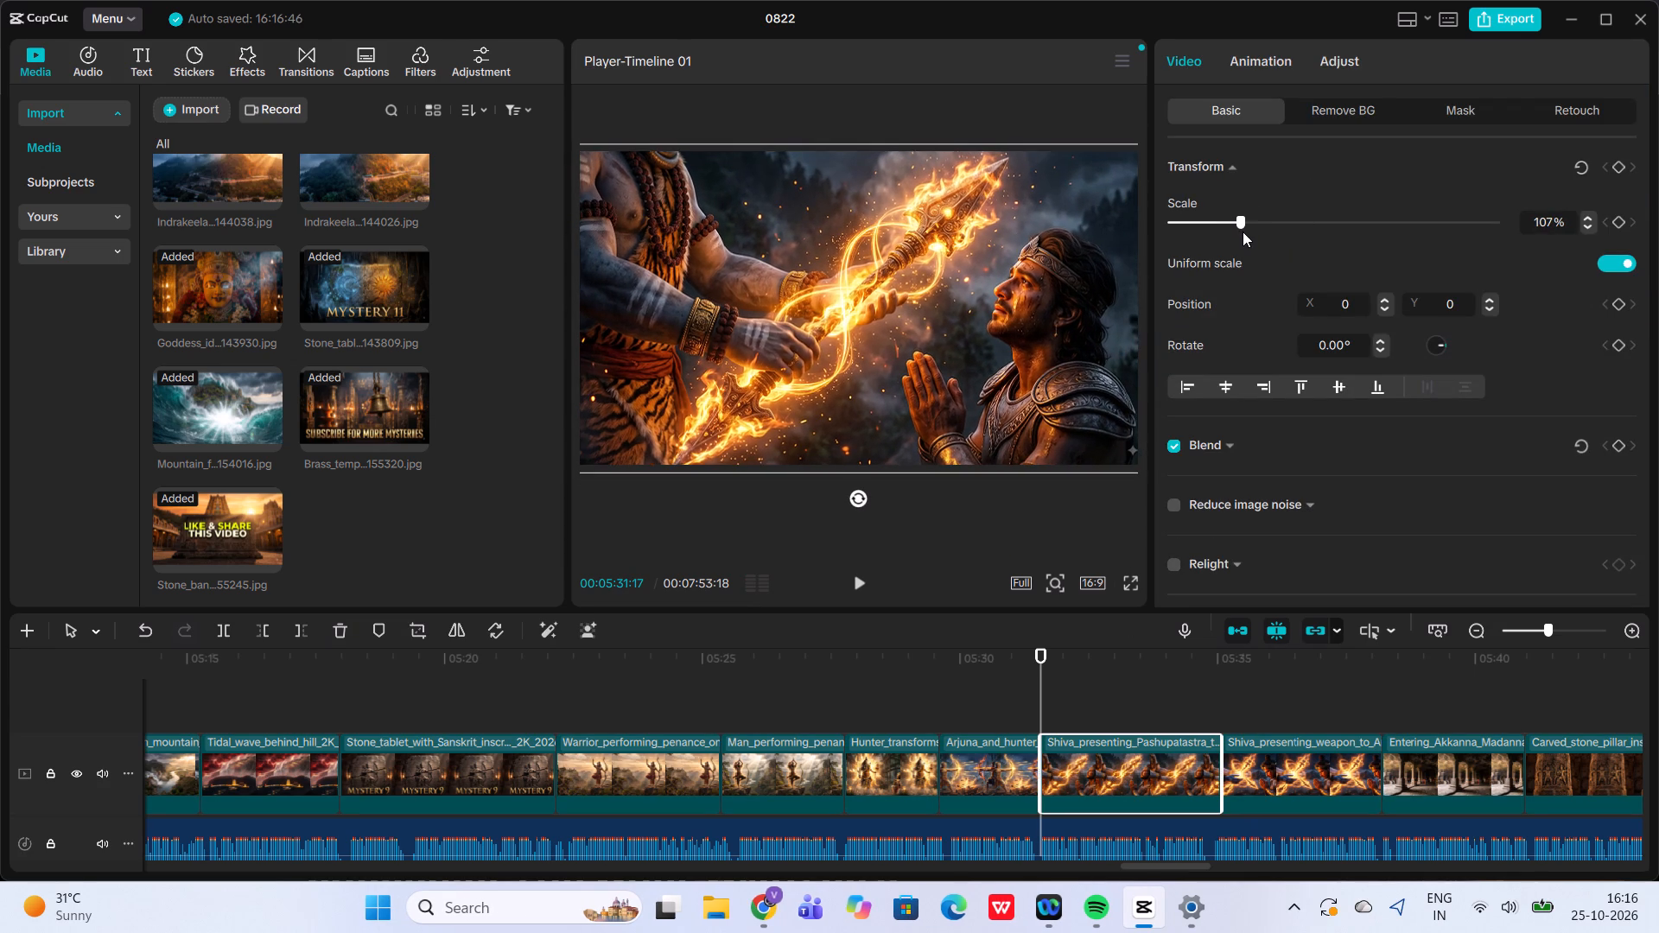
pyautogui.click(1614, 219)
# Set the scale to 124% at the end of the Shiva_presenting_Pashupatastra clip and play back the zoom from the Arjuna_and_hunter clip.
pyautogui.click(1227, 696)
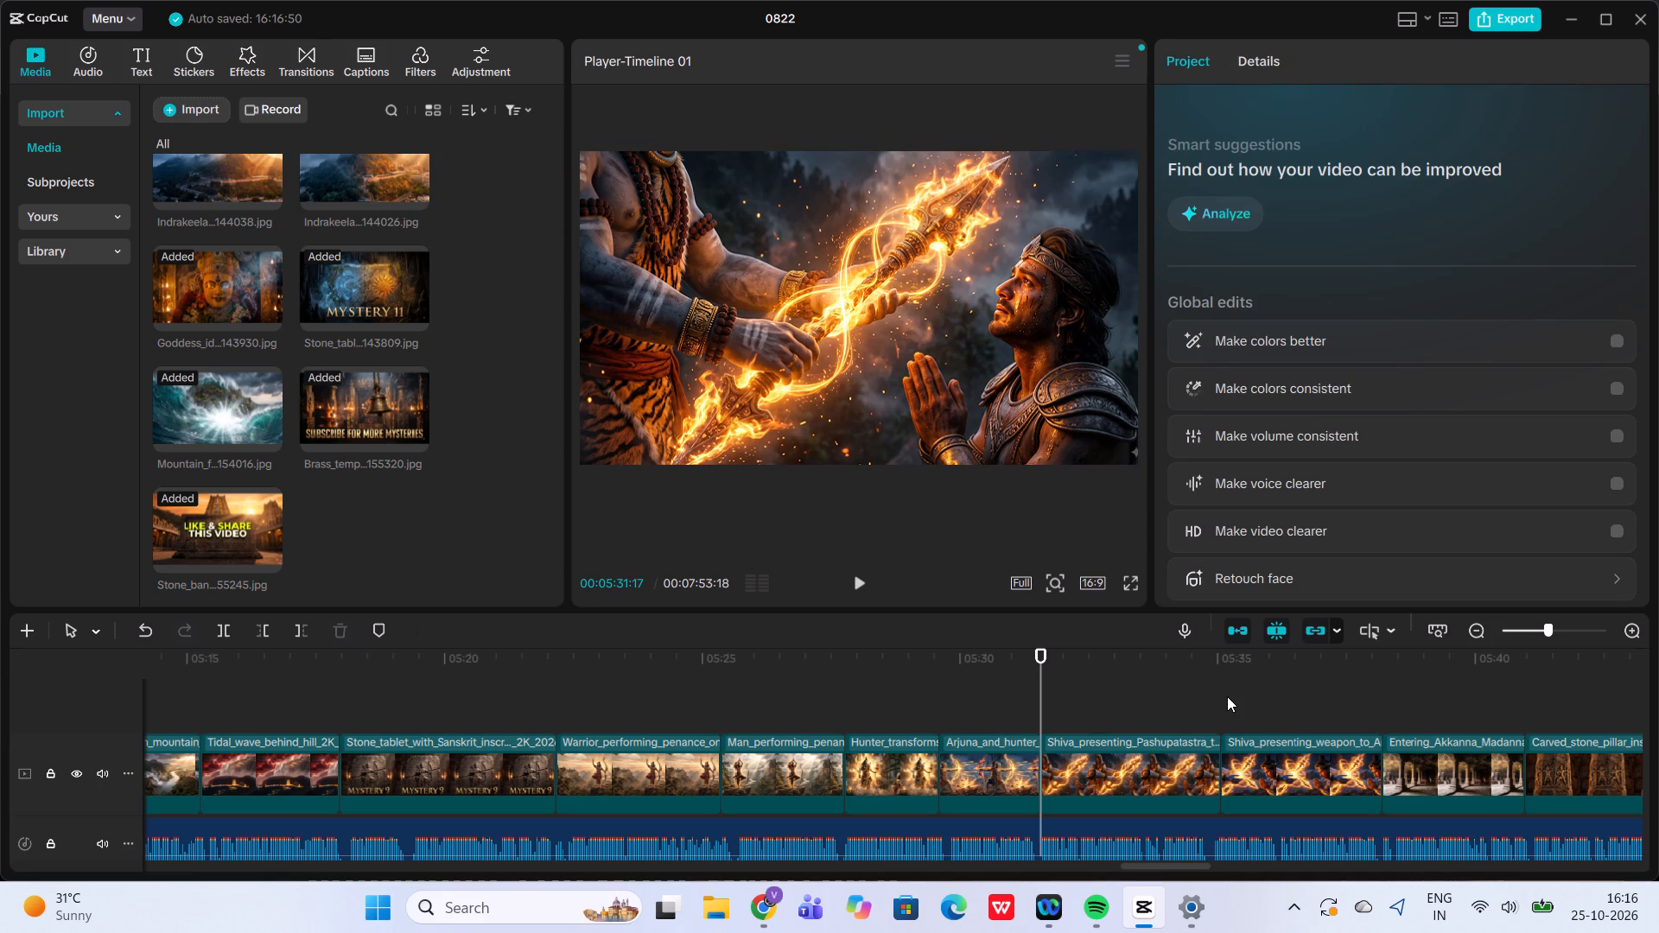
pyautogui.click(1162, 801)
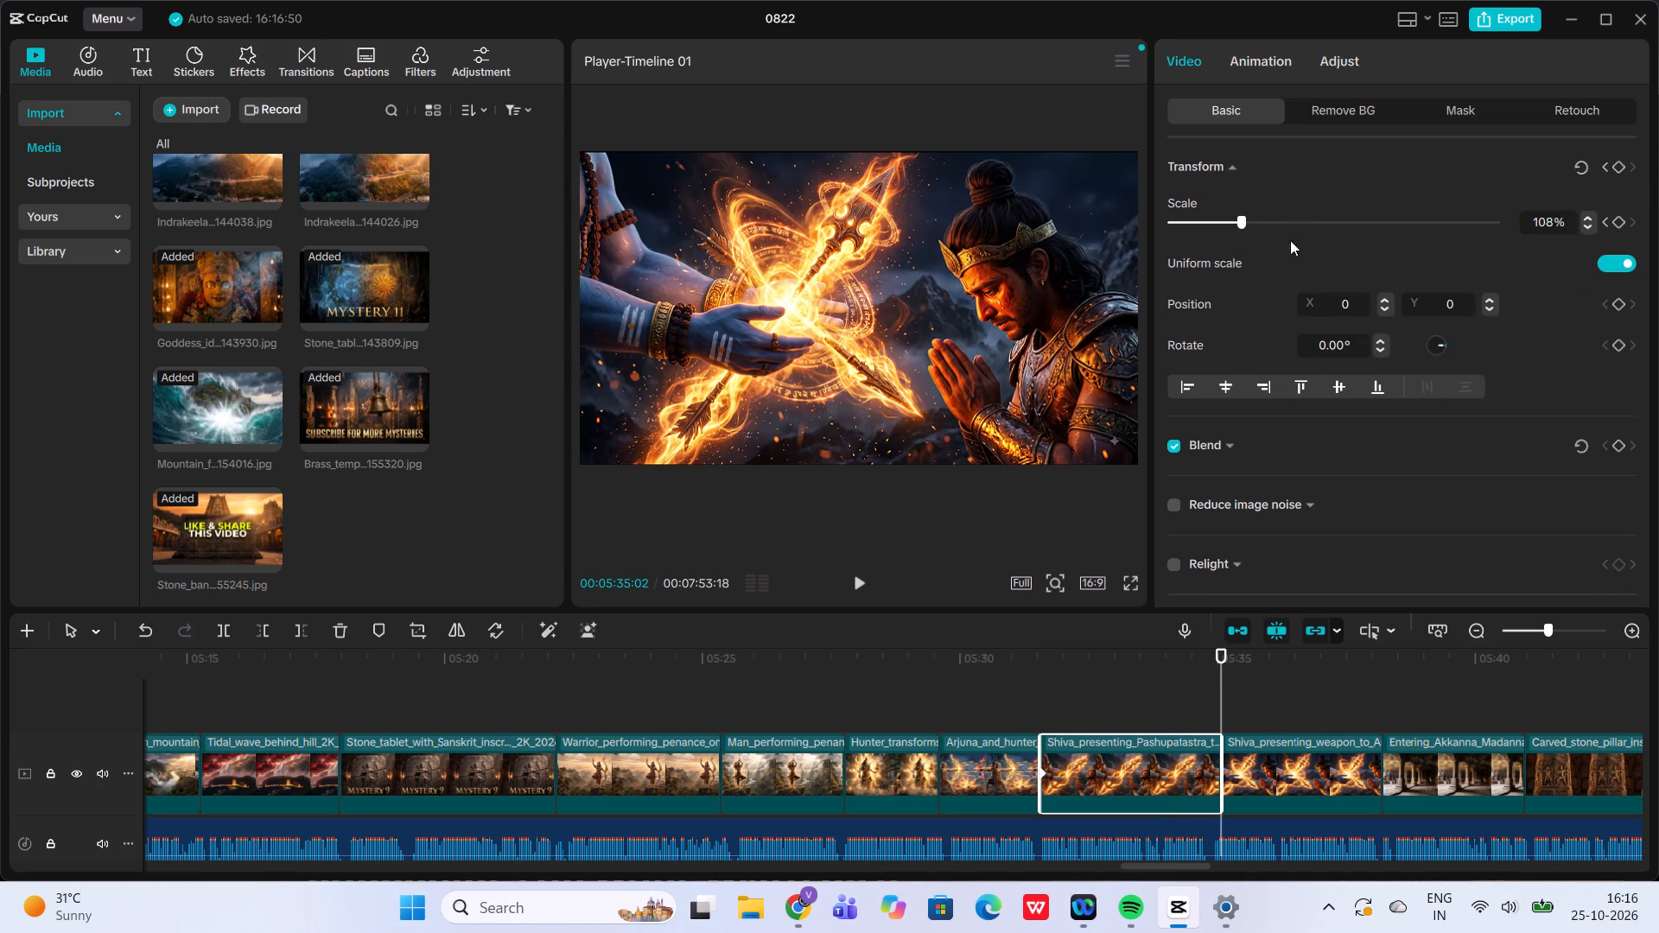
pyautogui.click(1257, 218)
pyautogui.click(1257, 218)
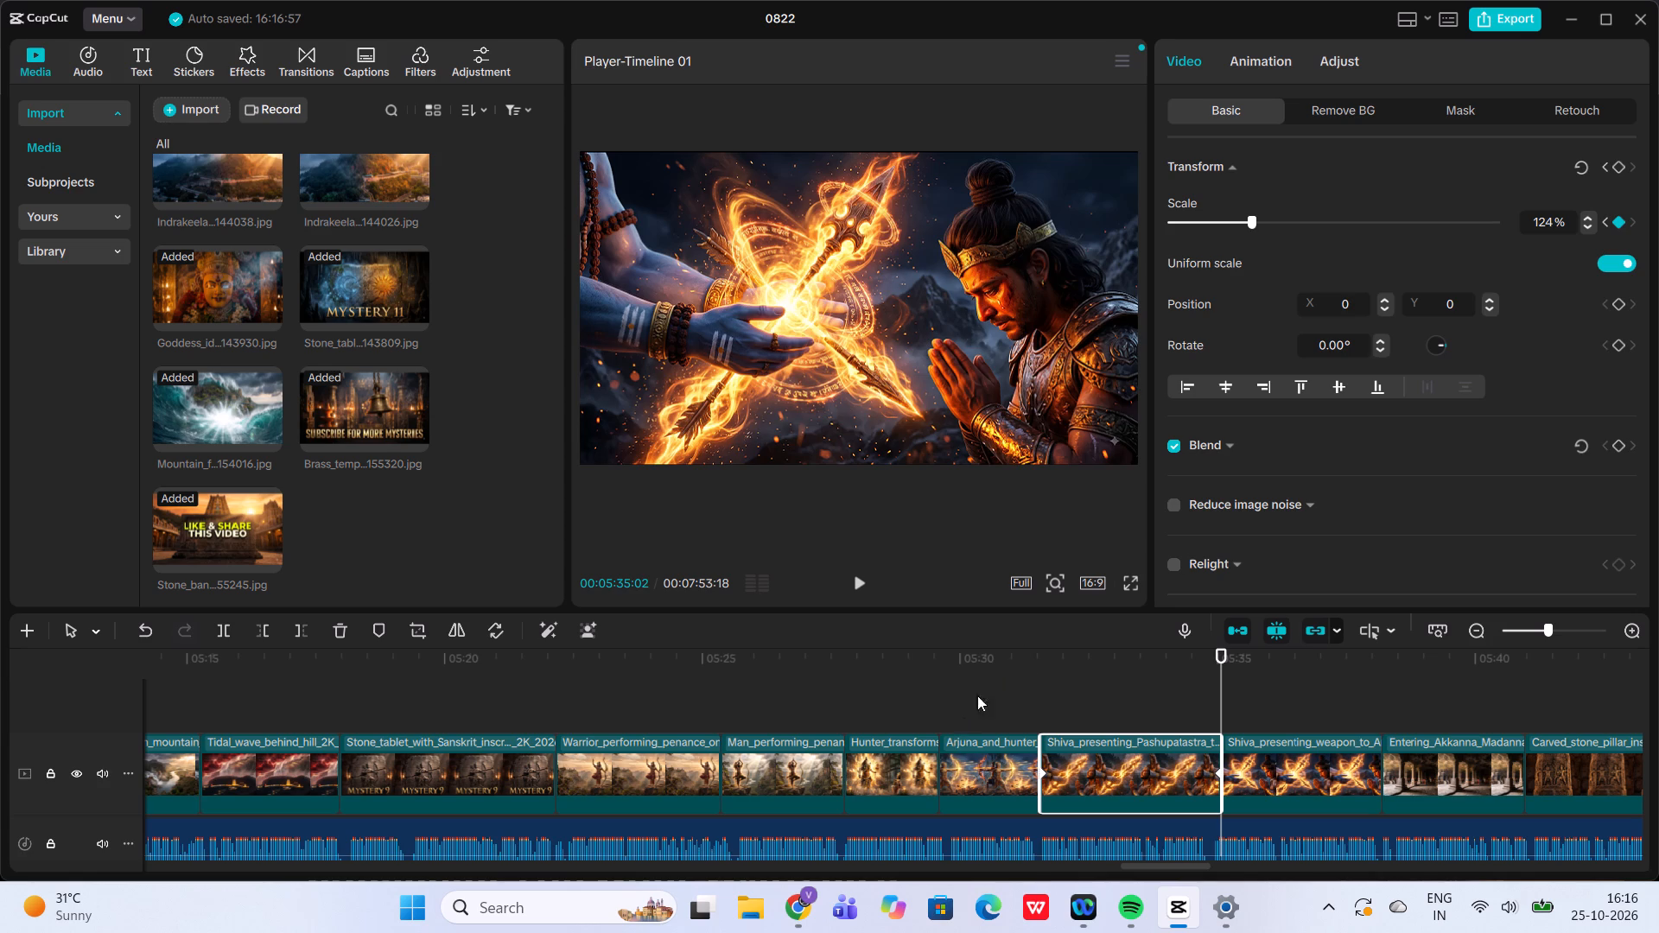
pyautogui.click(1031, 671)
pyautogui.click(1012, 689)
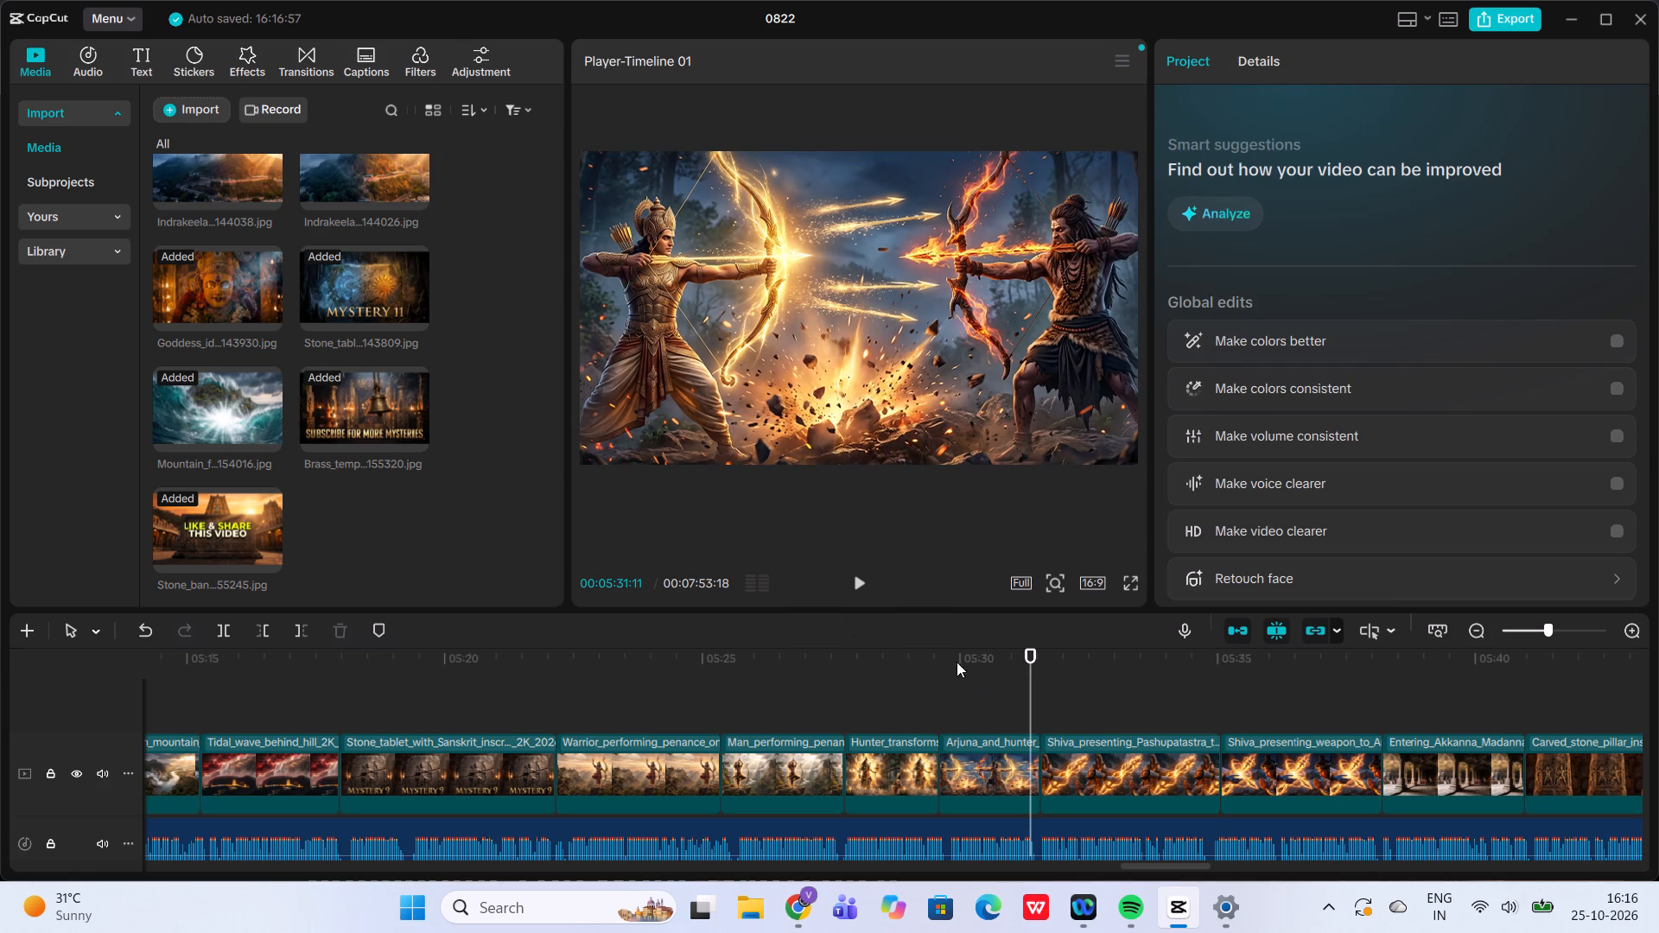
pyautogui.click(856, 575)
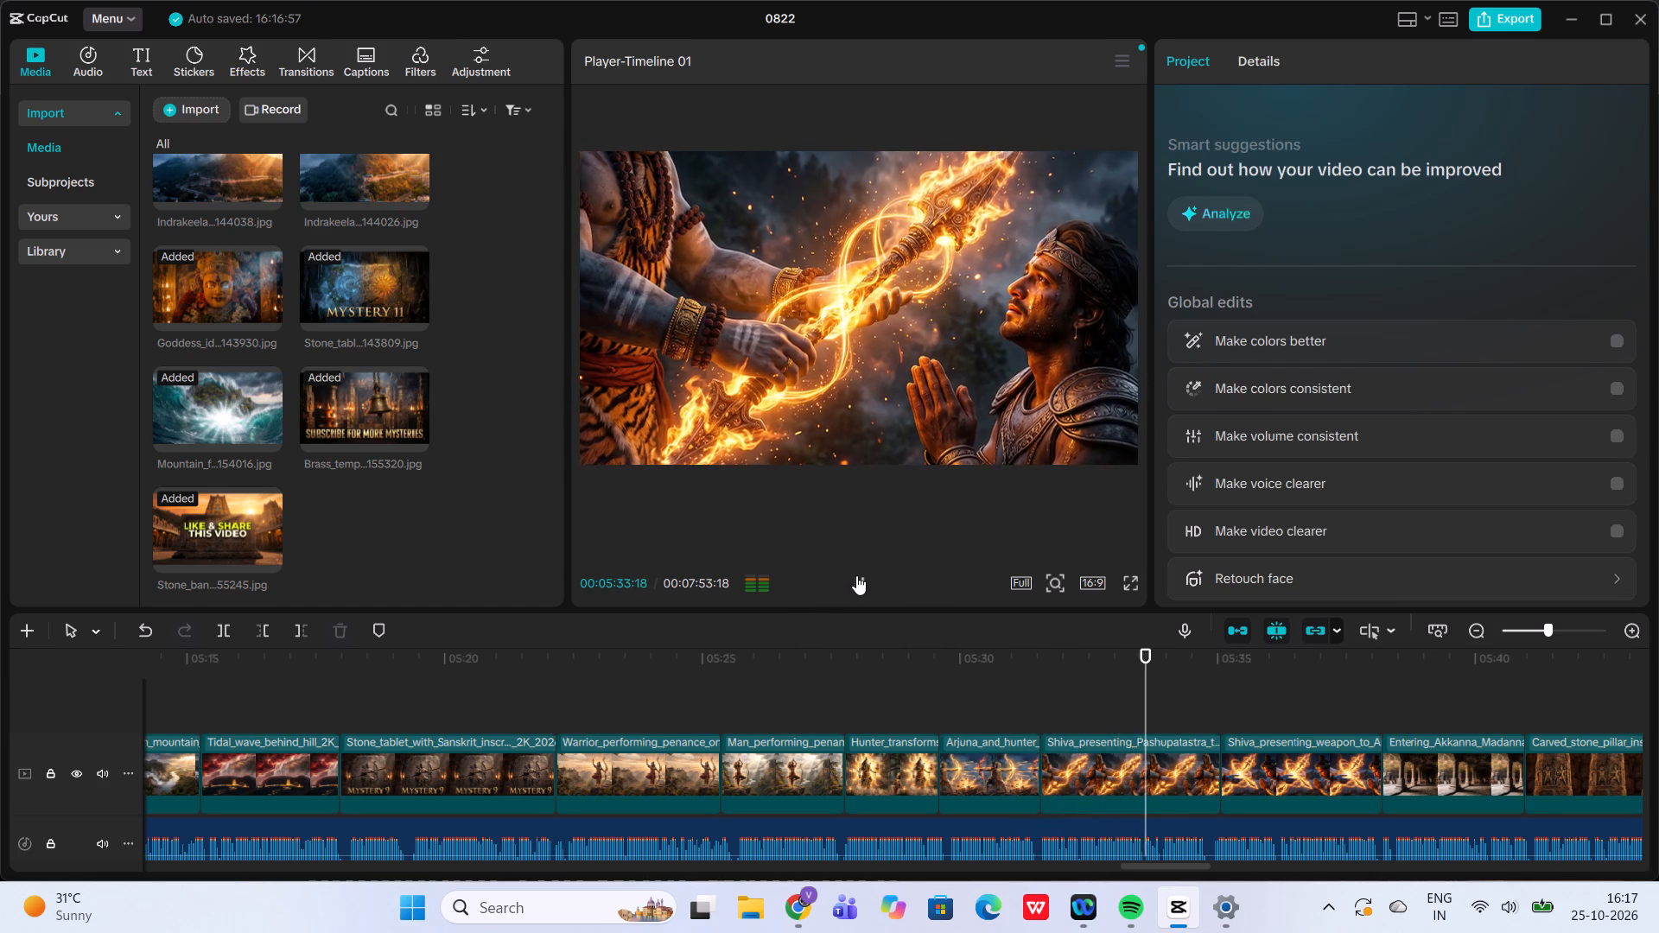
pyautogui.click(995, 703)
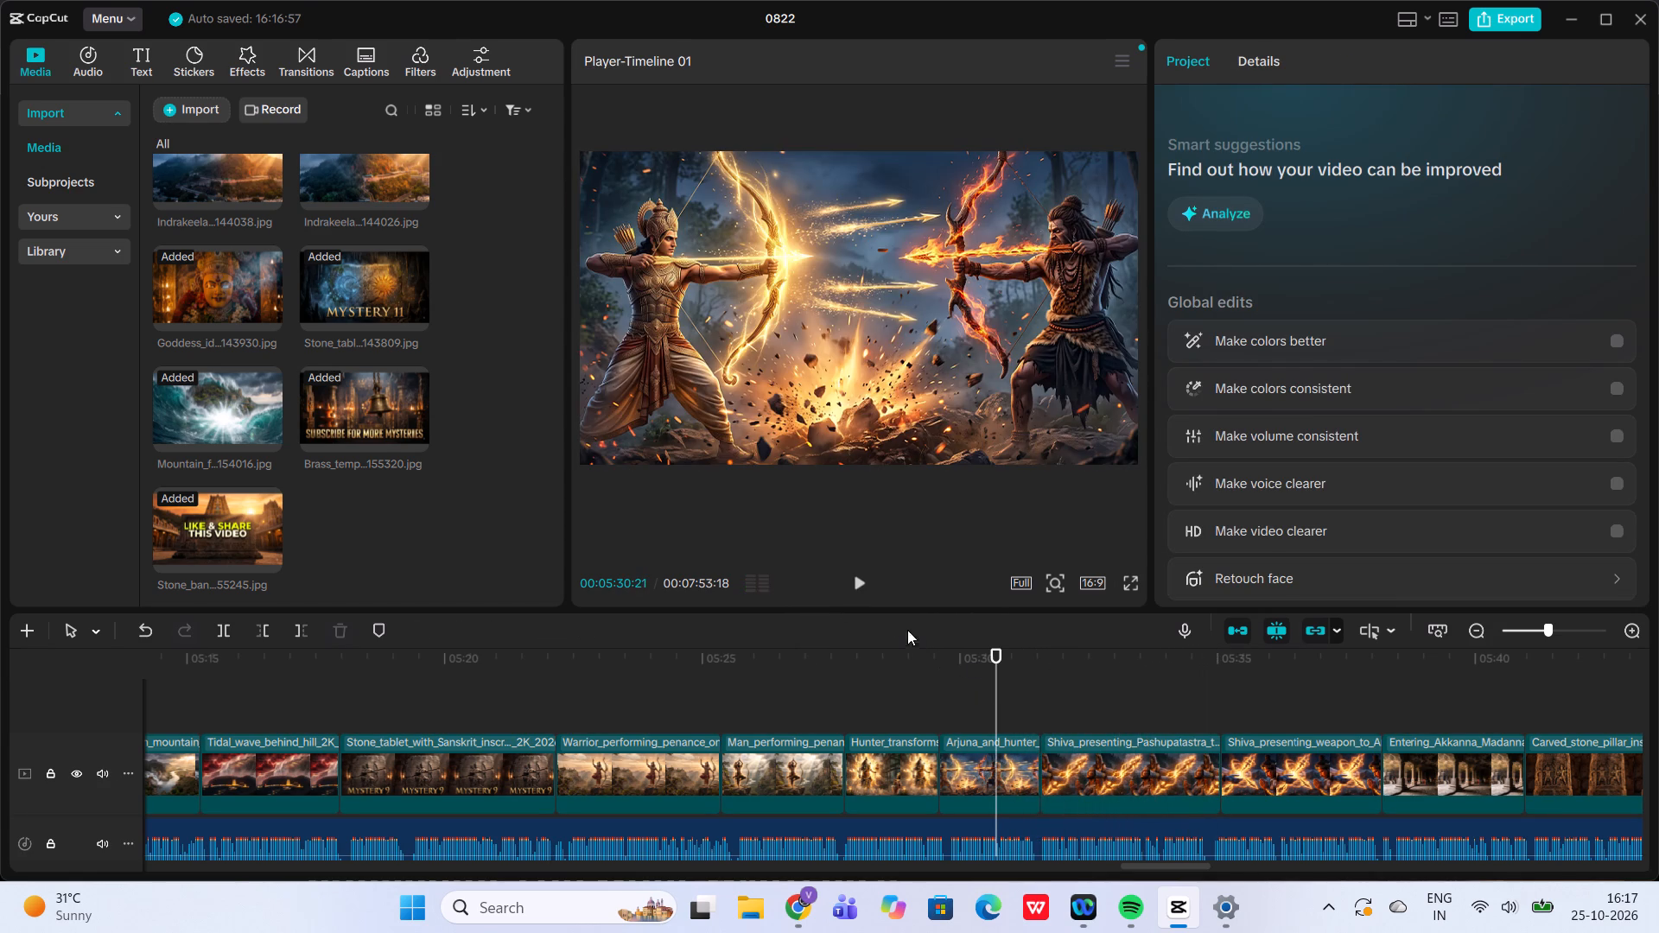
pyautogui.click(858, 587)
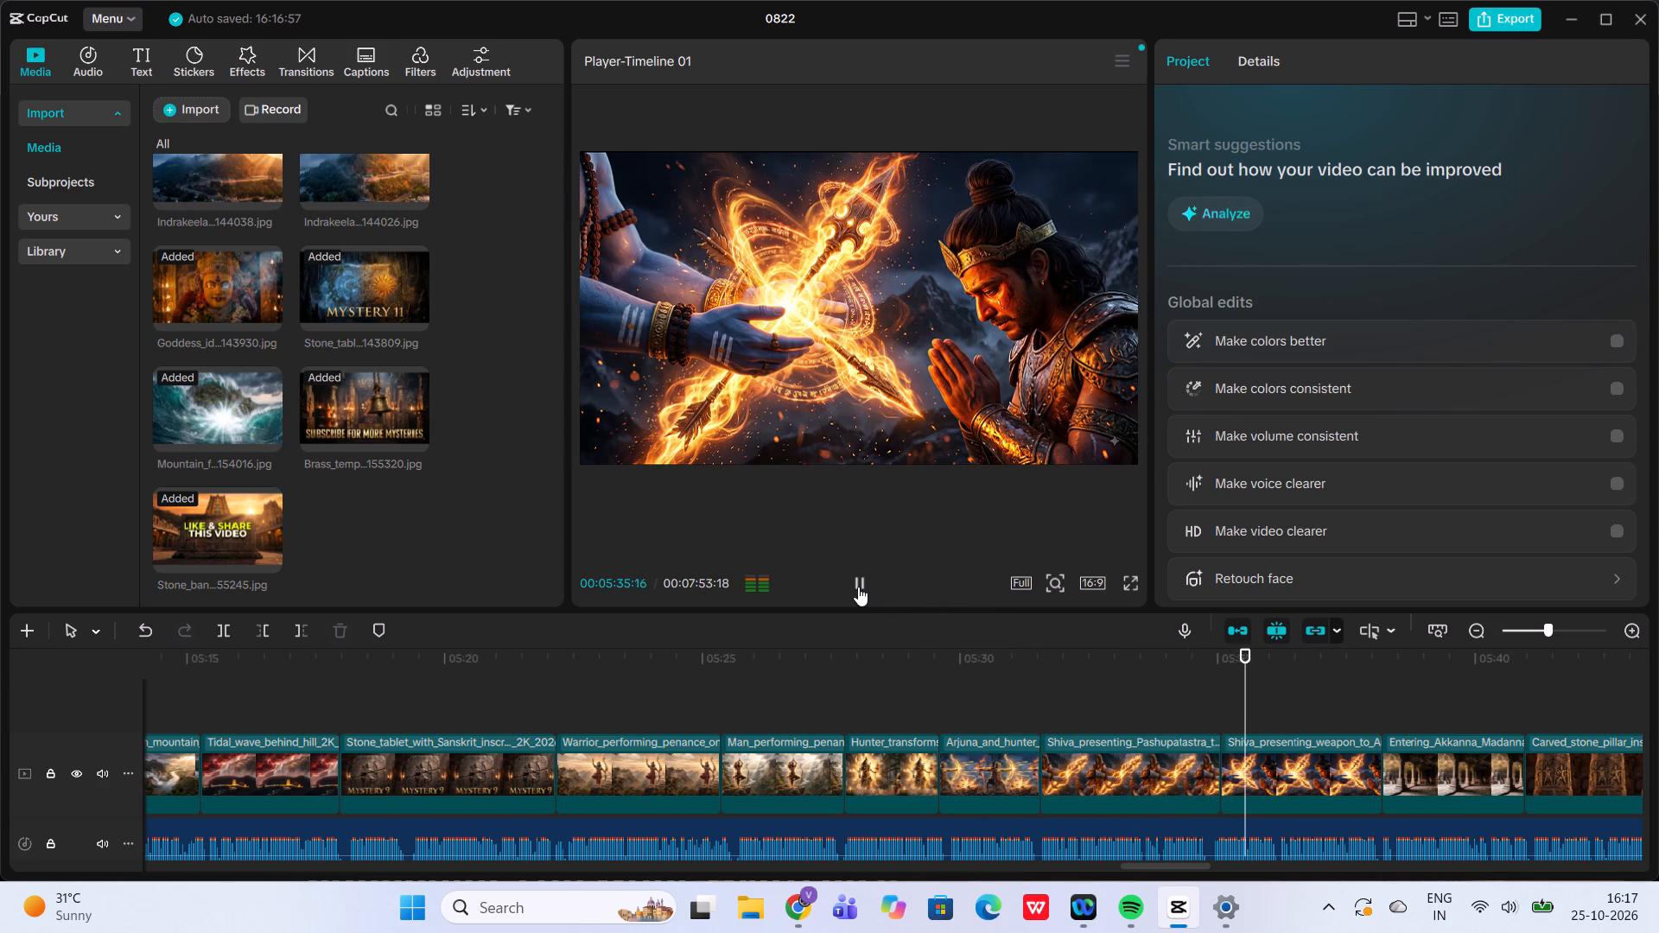
pyautogui.click(858, 587)
# Add a scale keyframe of 110% at the start of the Shiva_presenting_weapon clip.
pyautogui.click(1217, 714)
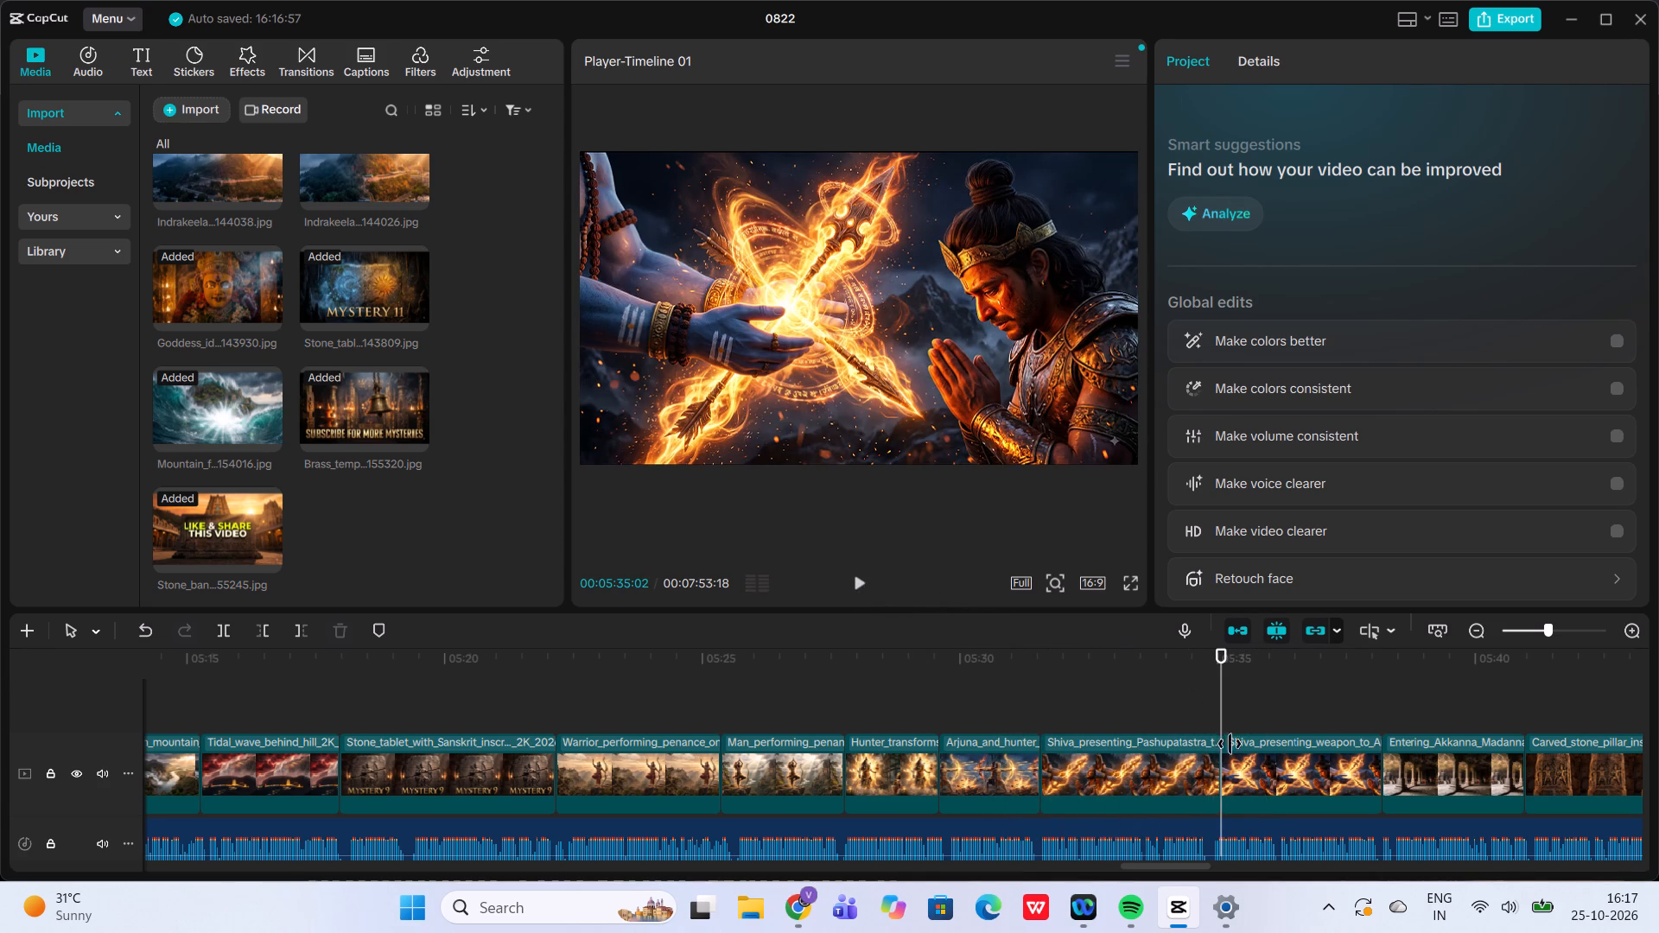
pyautogui.click(1255, 803)
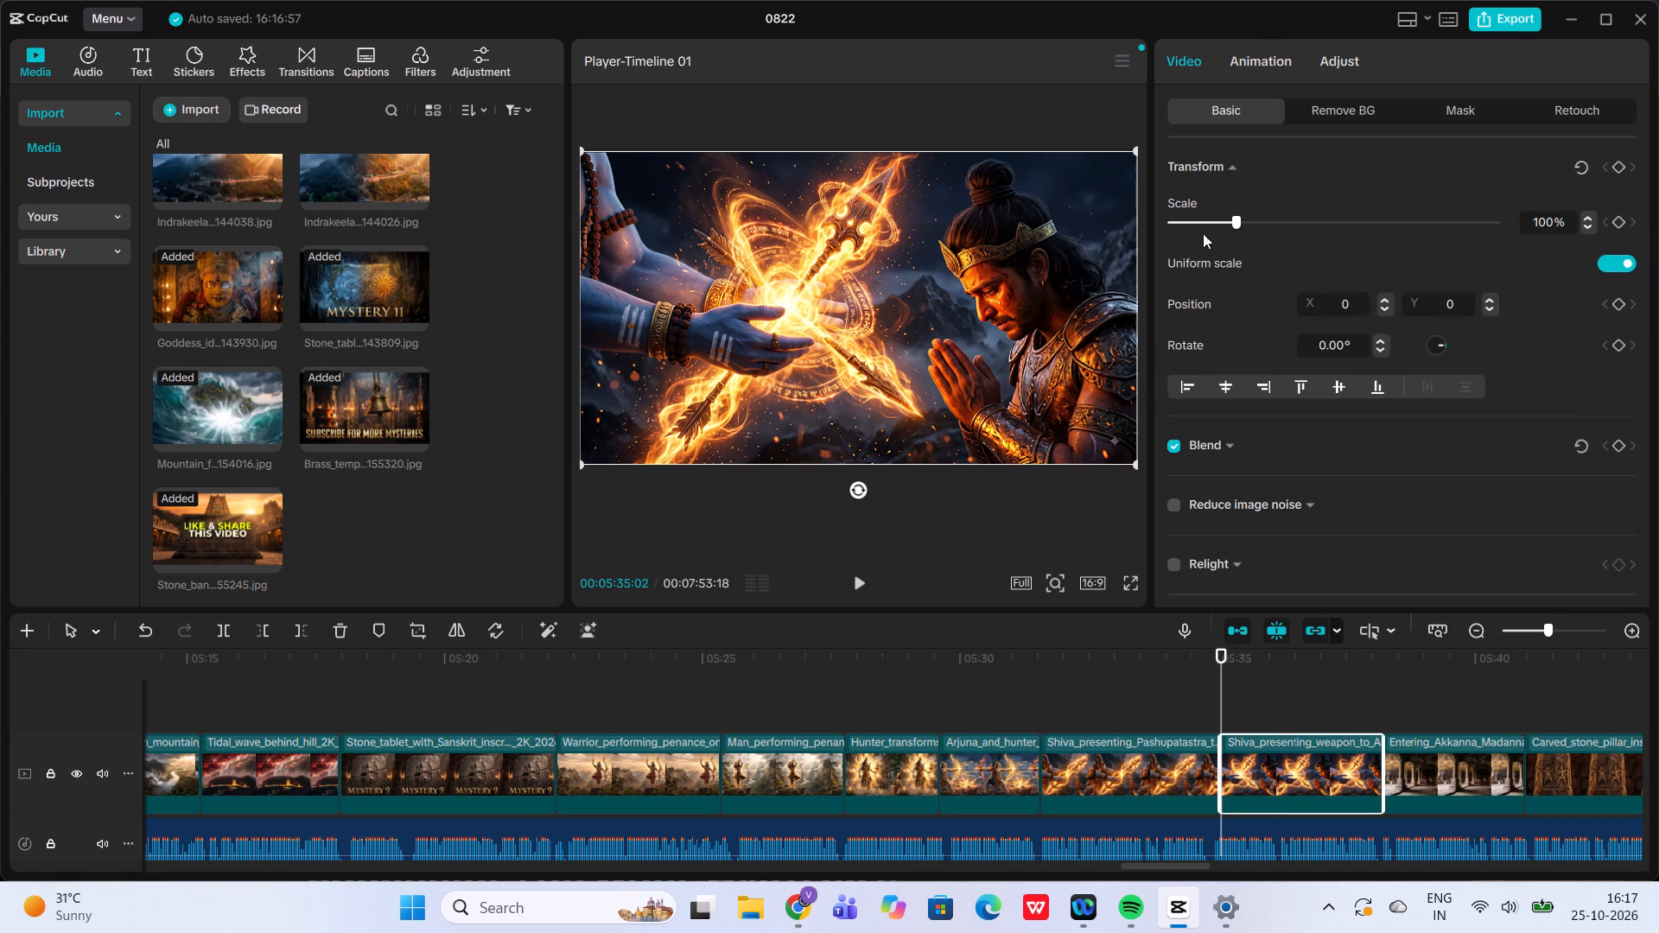
pyautogui.click(1237, 213)
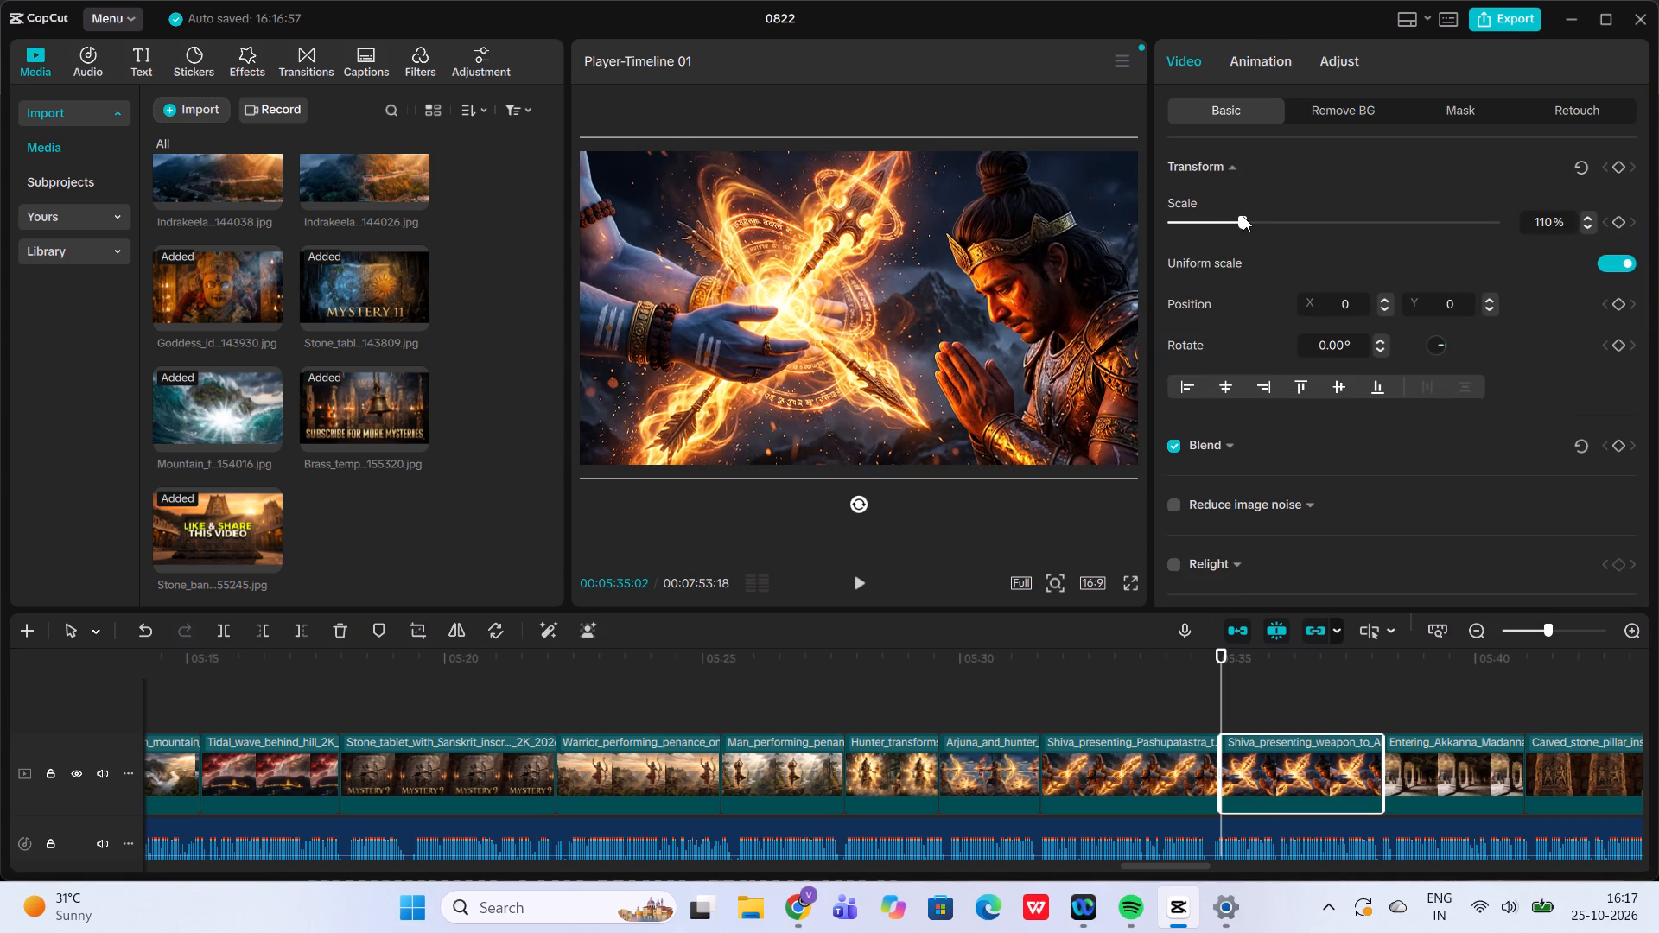
pyautogui.click(1614, 223)
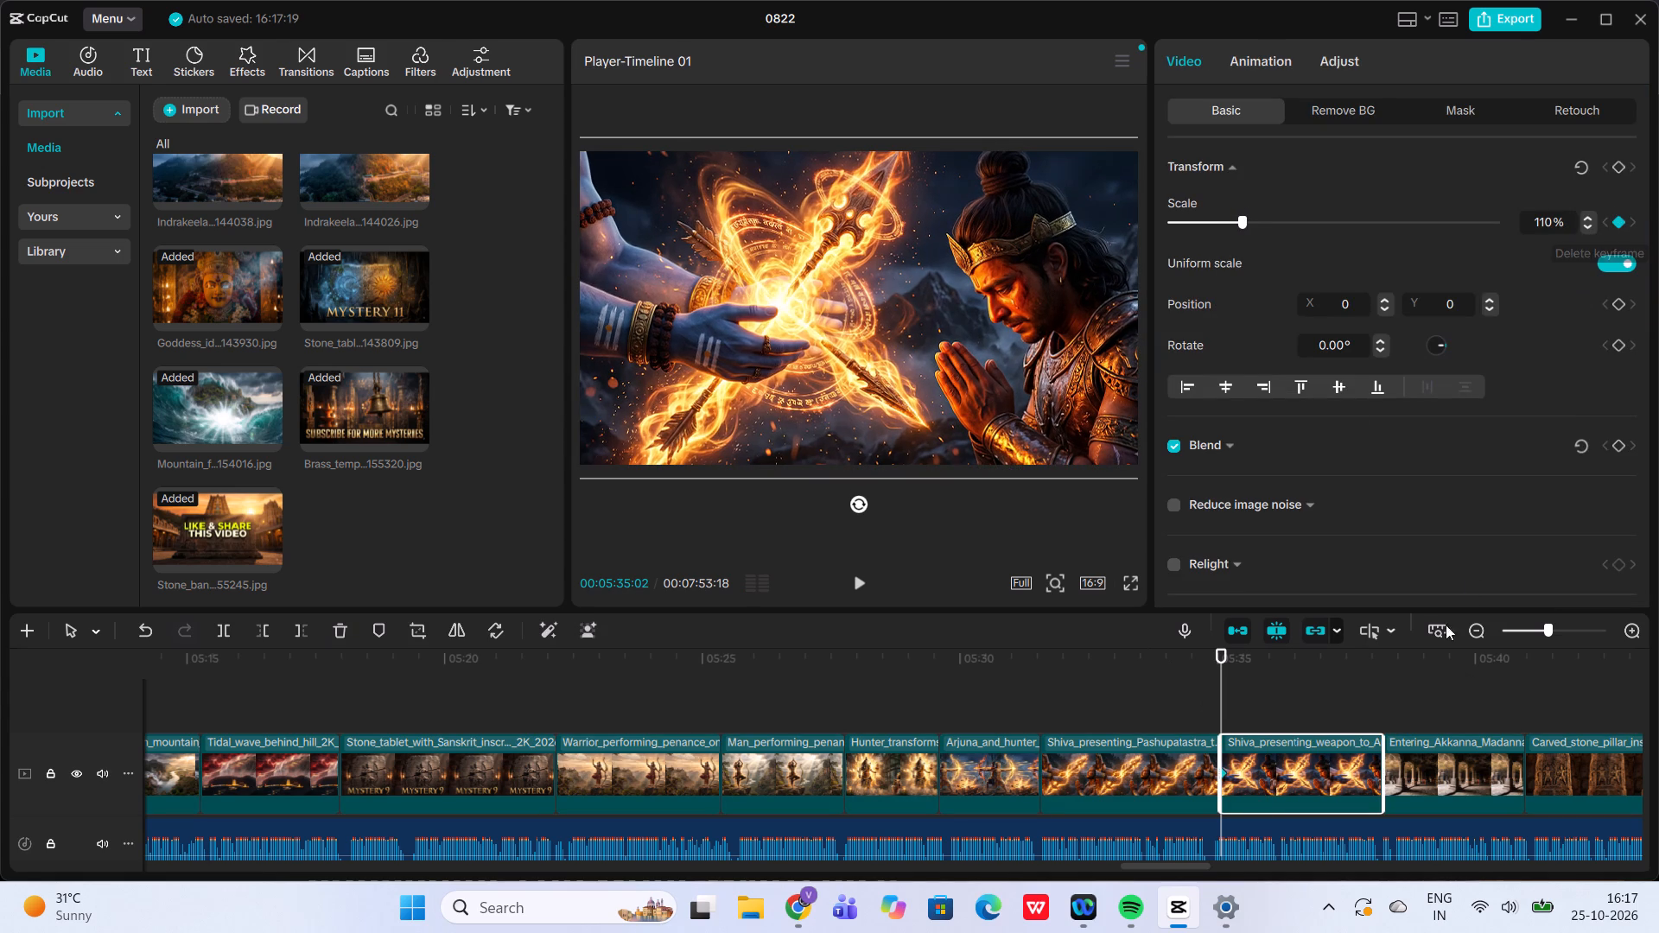
# Set the scale to 126% at the end of the Shiva_presenting_weapon clip and return the playhead to just before that clip.
pyautogui.click(1381, 700)
pyautogui.click(1341, 761)
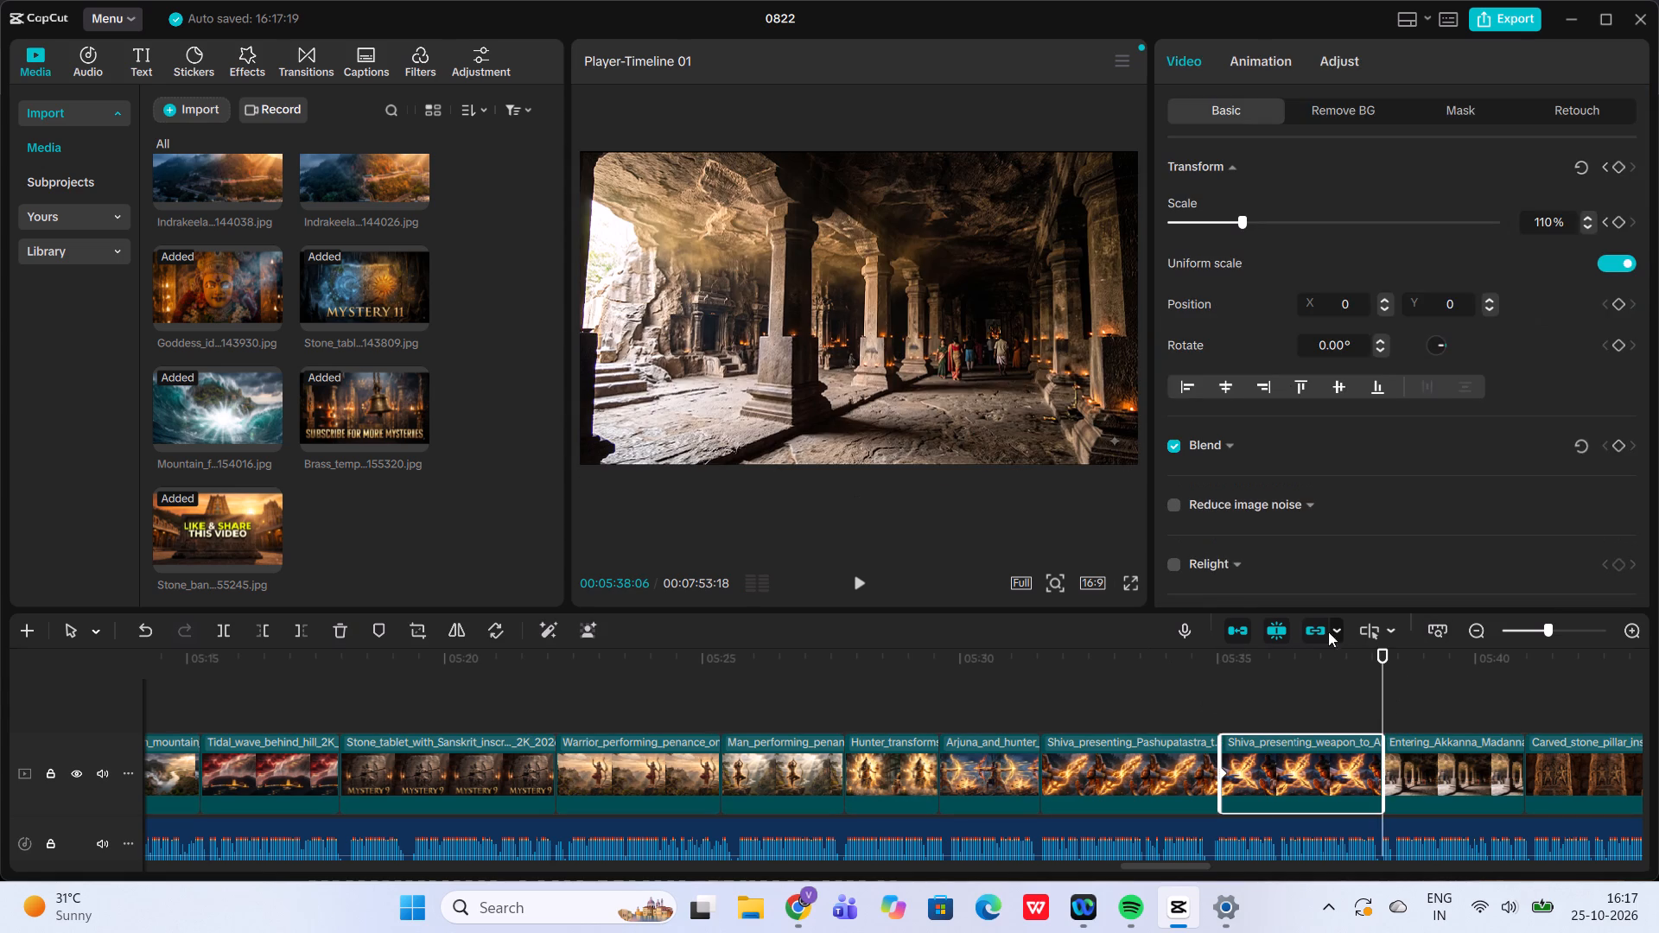
pyautogui.click(1253, 221)
pyautogui.click(1197, 702)
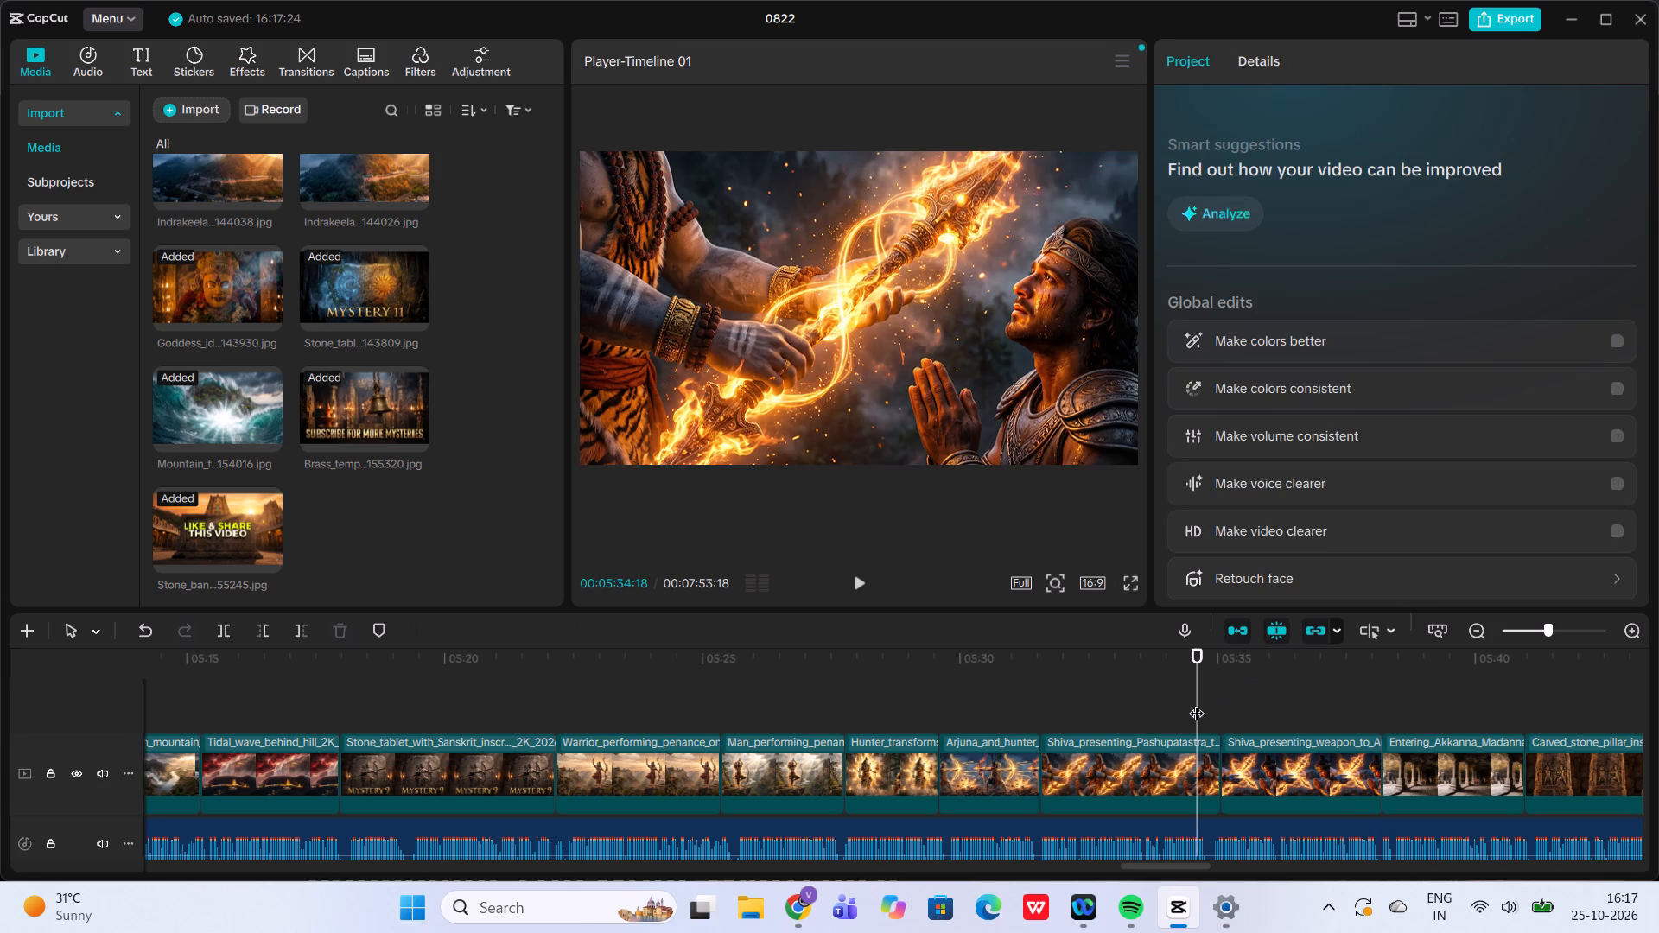
# Play back the zoom on the Shiva_presenting_weapon clip.
pyautogui.click(854, 570)
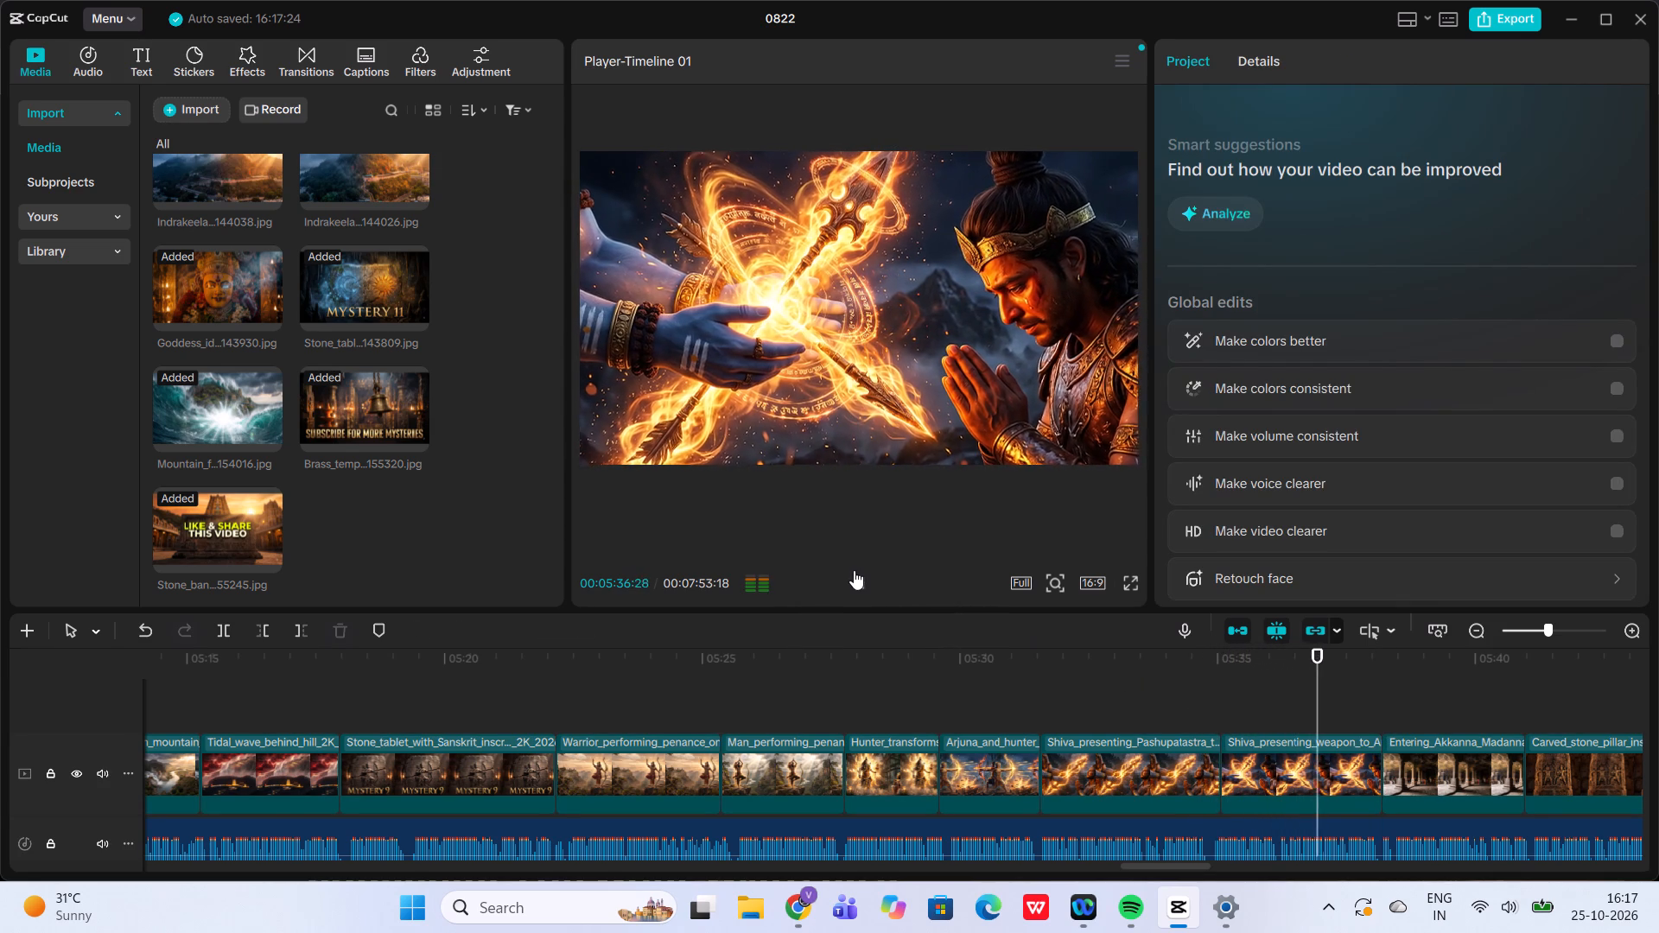
pyautogui.click(854, 570)
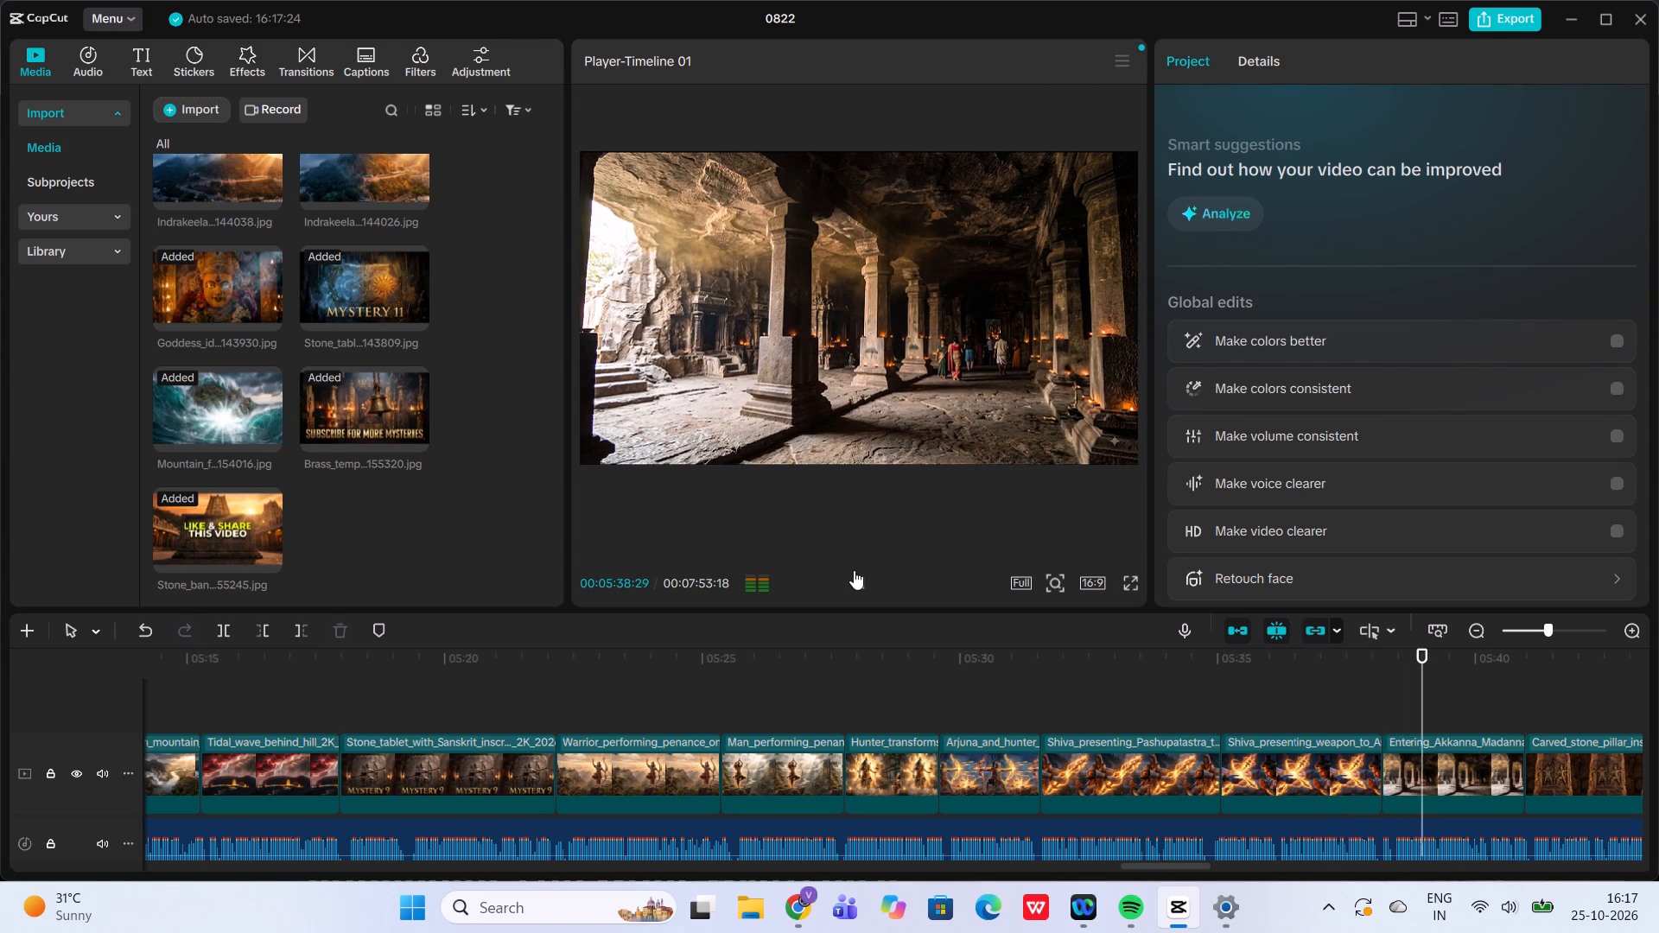
# Add a scale keyframe of 115% at the start of the Entering_Akkanna_Madanna clip.
pyautogui.click(1380, 724)
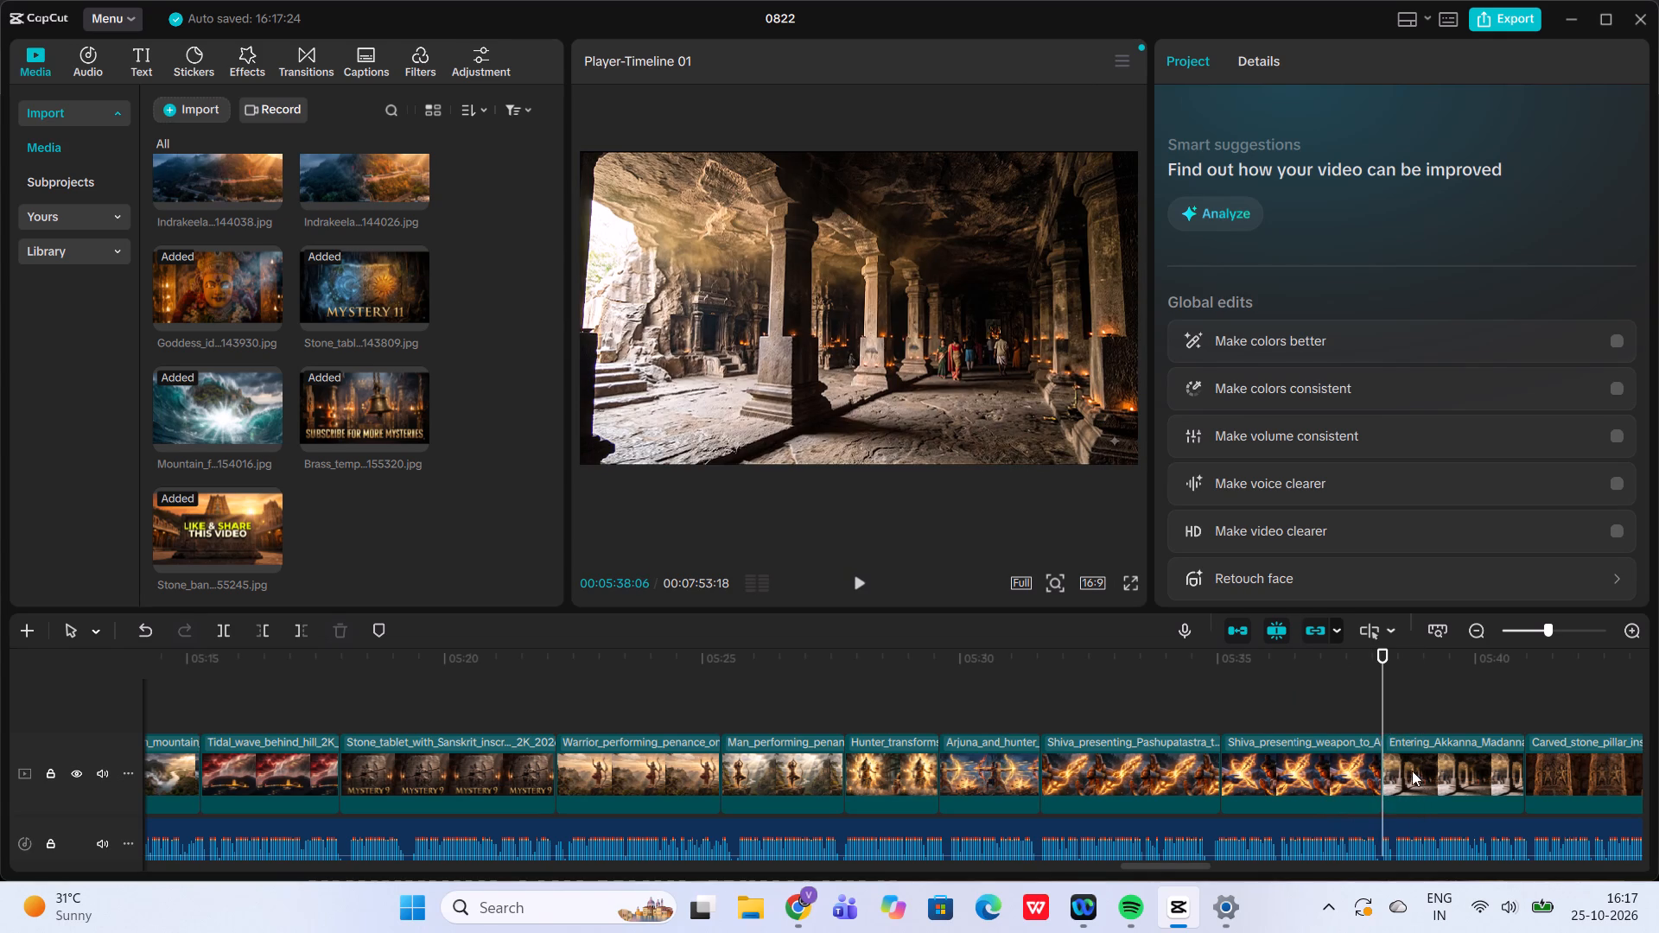
pyautogui.click(1414, 777)
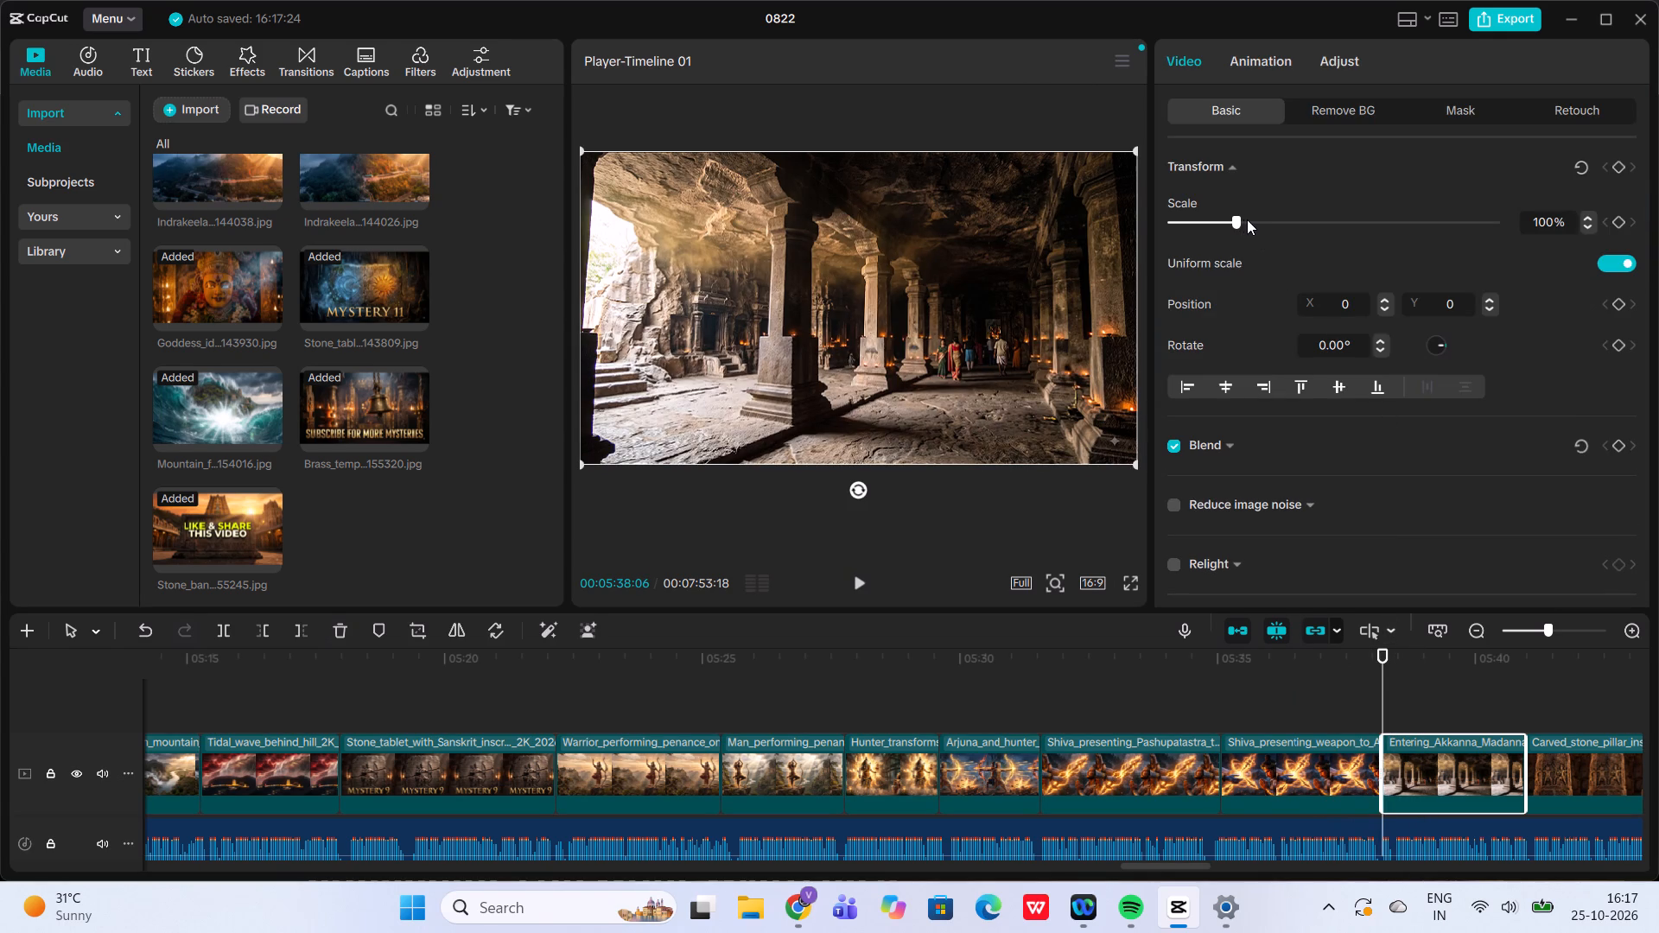
pyautogui.click(1248, 219)
pyautogui.click(1248, 219)
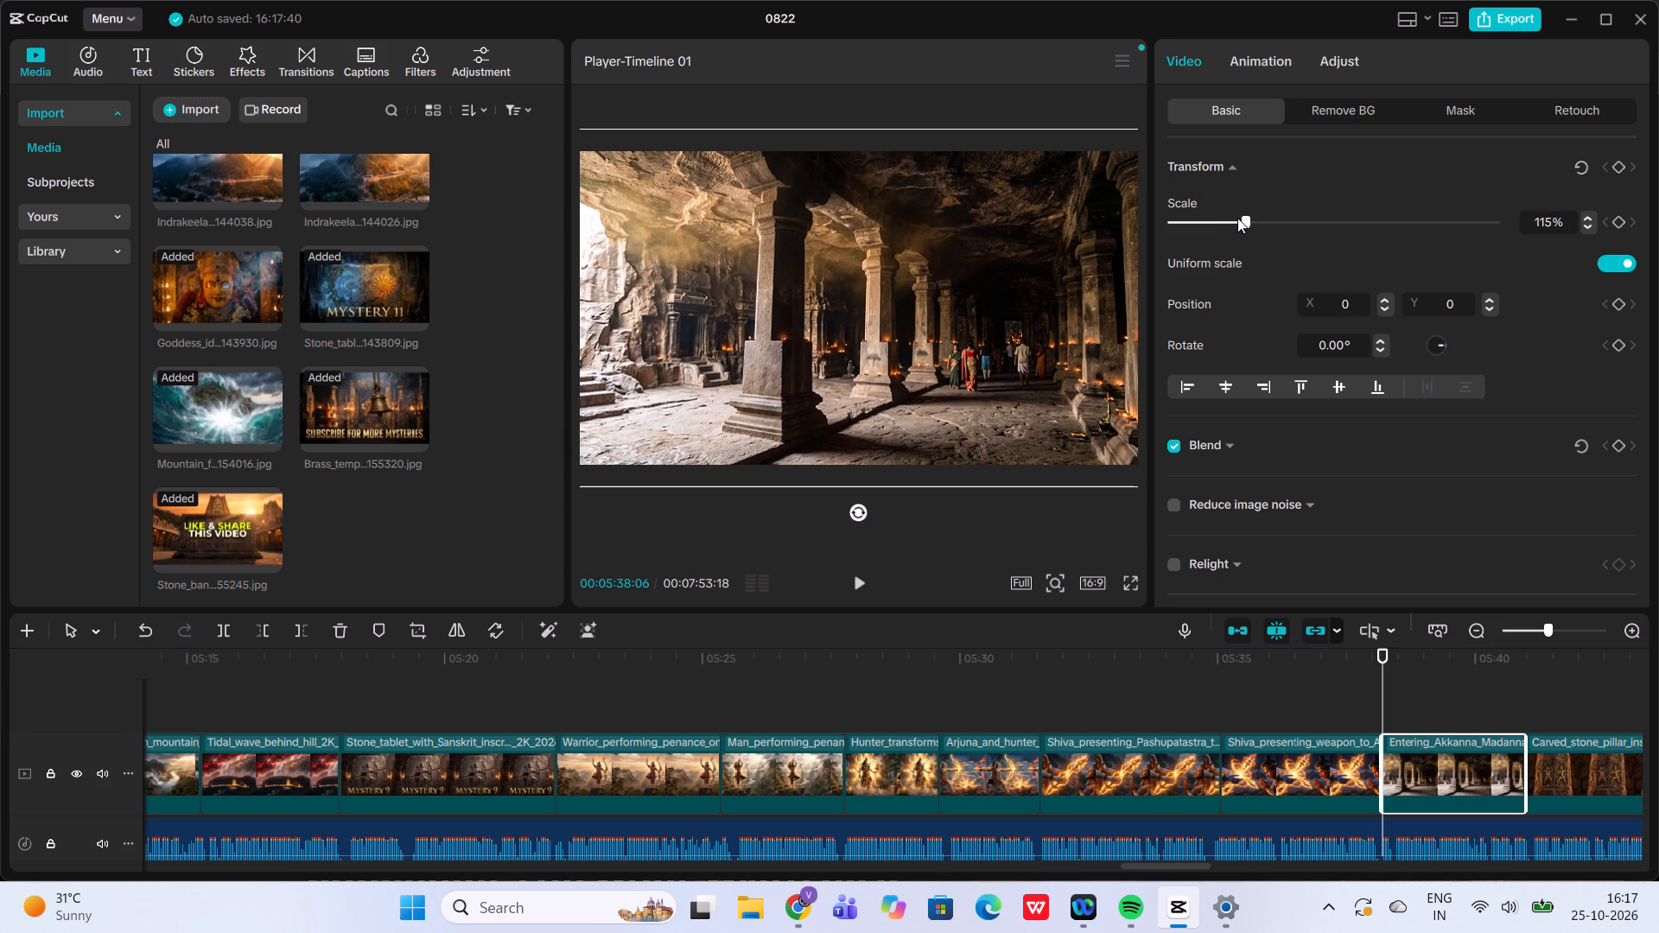
pyautogui.click(1619, 220)
# Set the scale to 126% at the end of the Entering_Akkanna_Madanna clip and play back its zoom.
pyautogui.click(1518, 701)
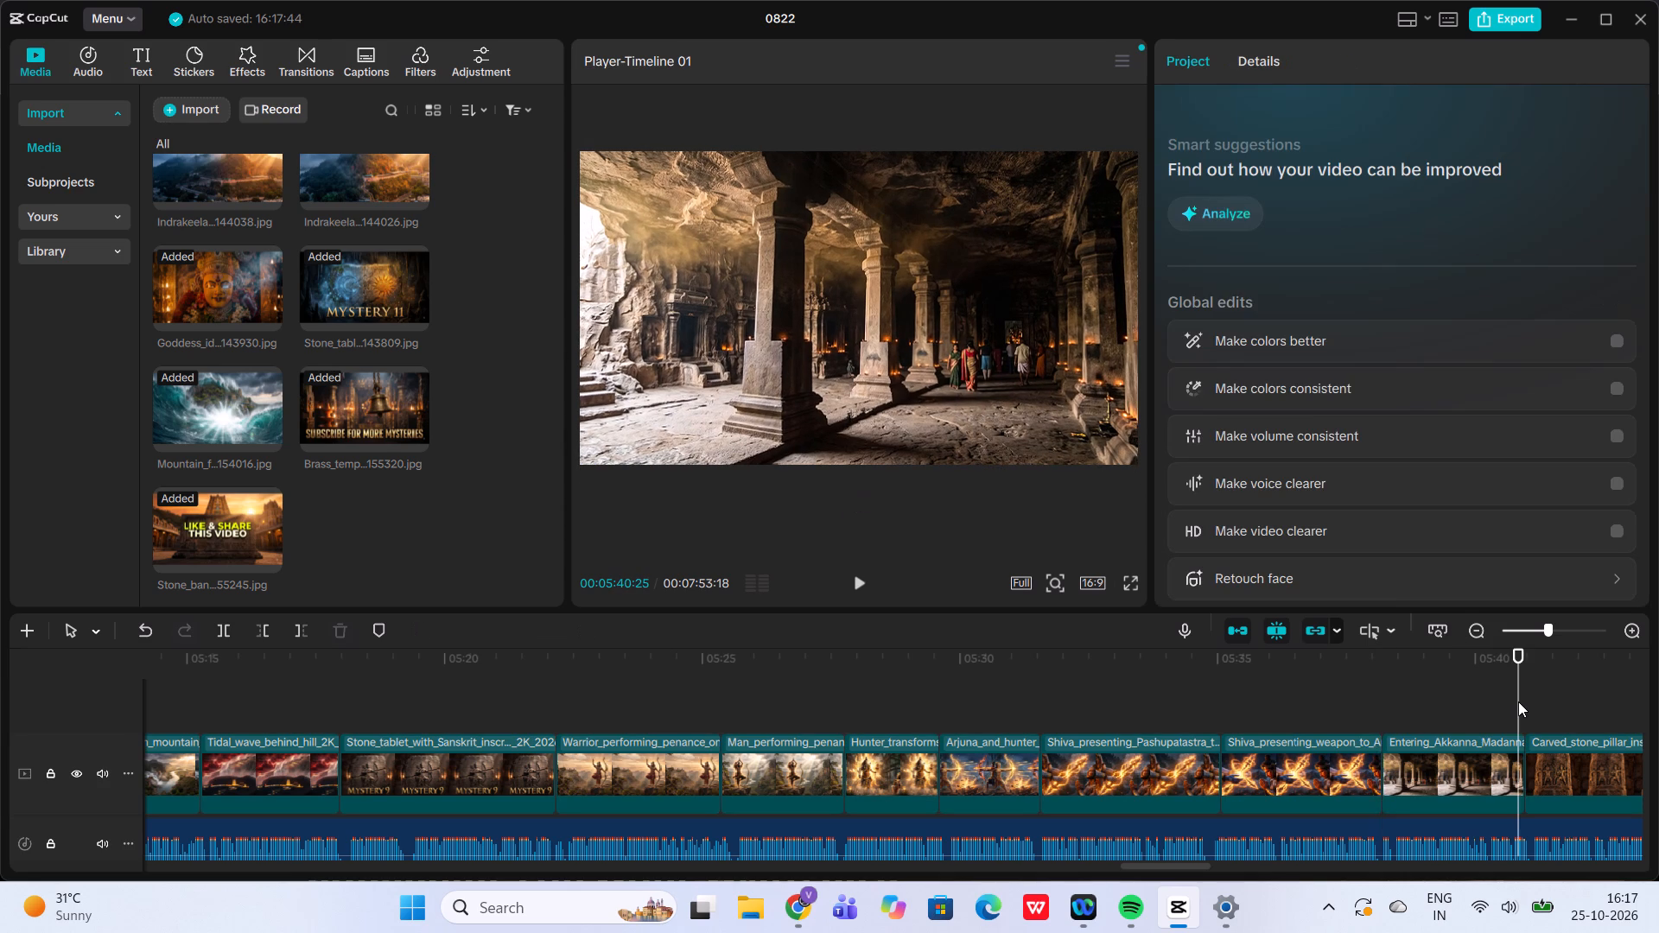
pyautogui.click(1518, 701)
pyautogui.click(1500, 739)
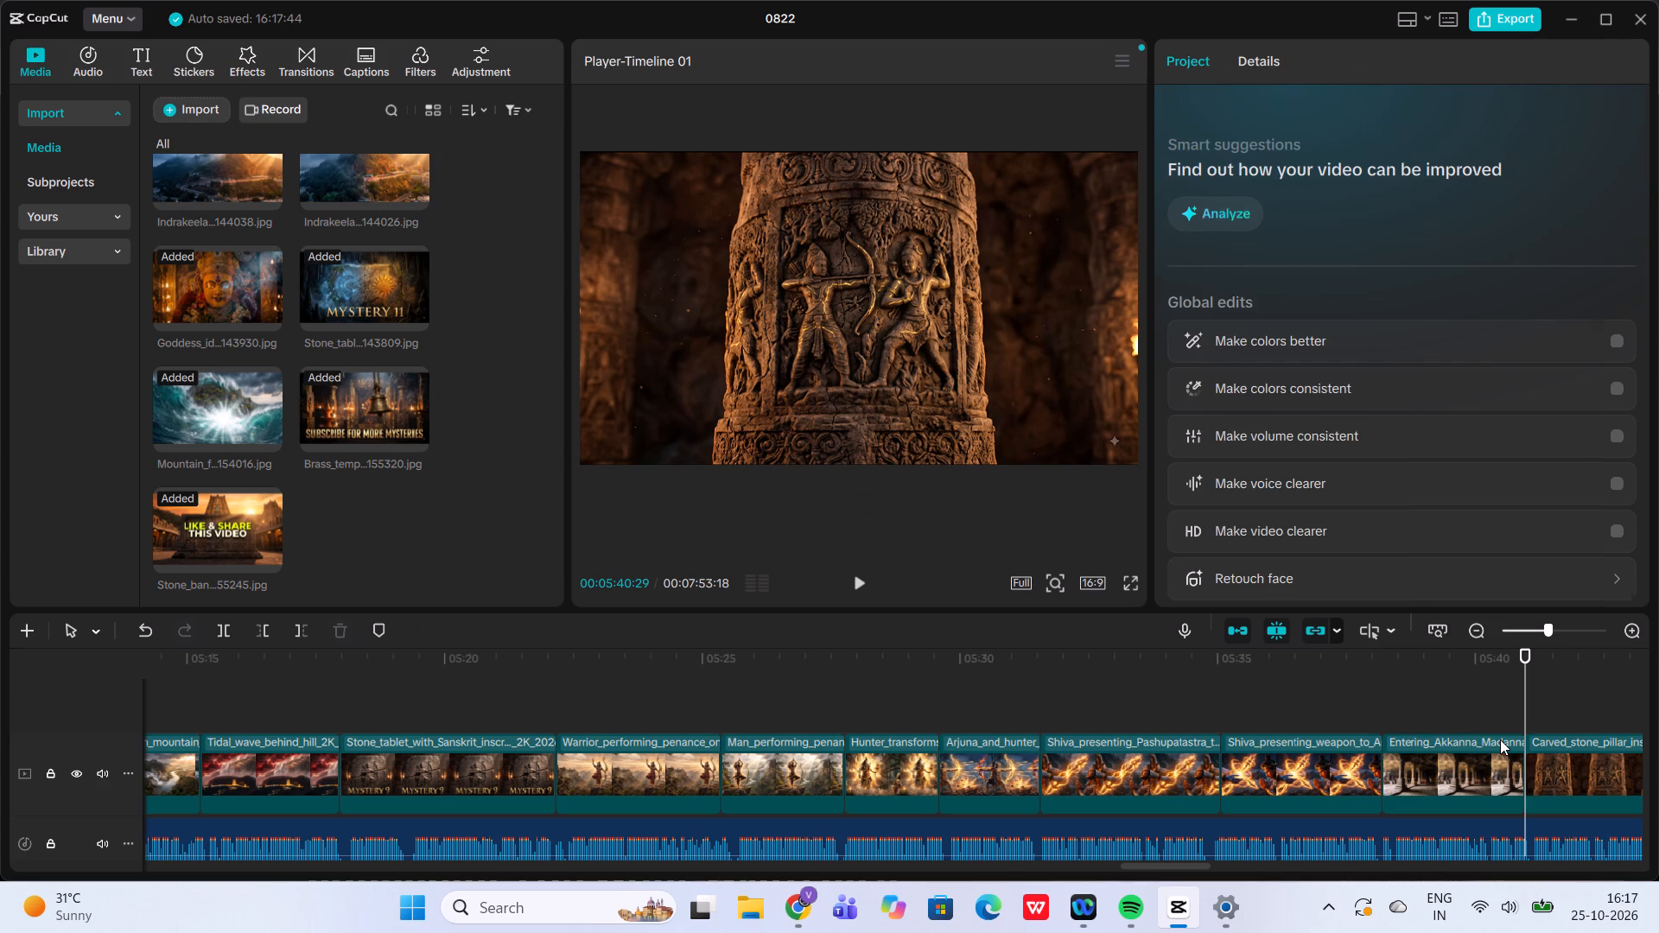
pyautogui.click(1267, 219)
pyautogui.moveTo(1267, 219); pyautogui.dragTo(1253, 219)
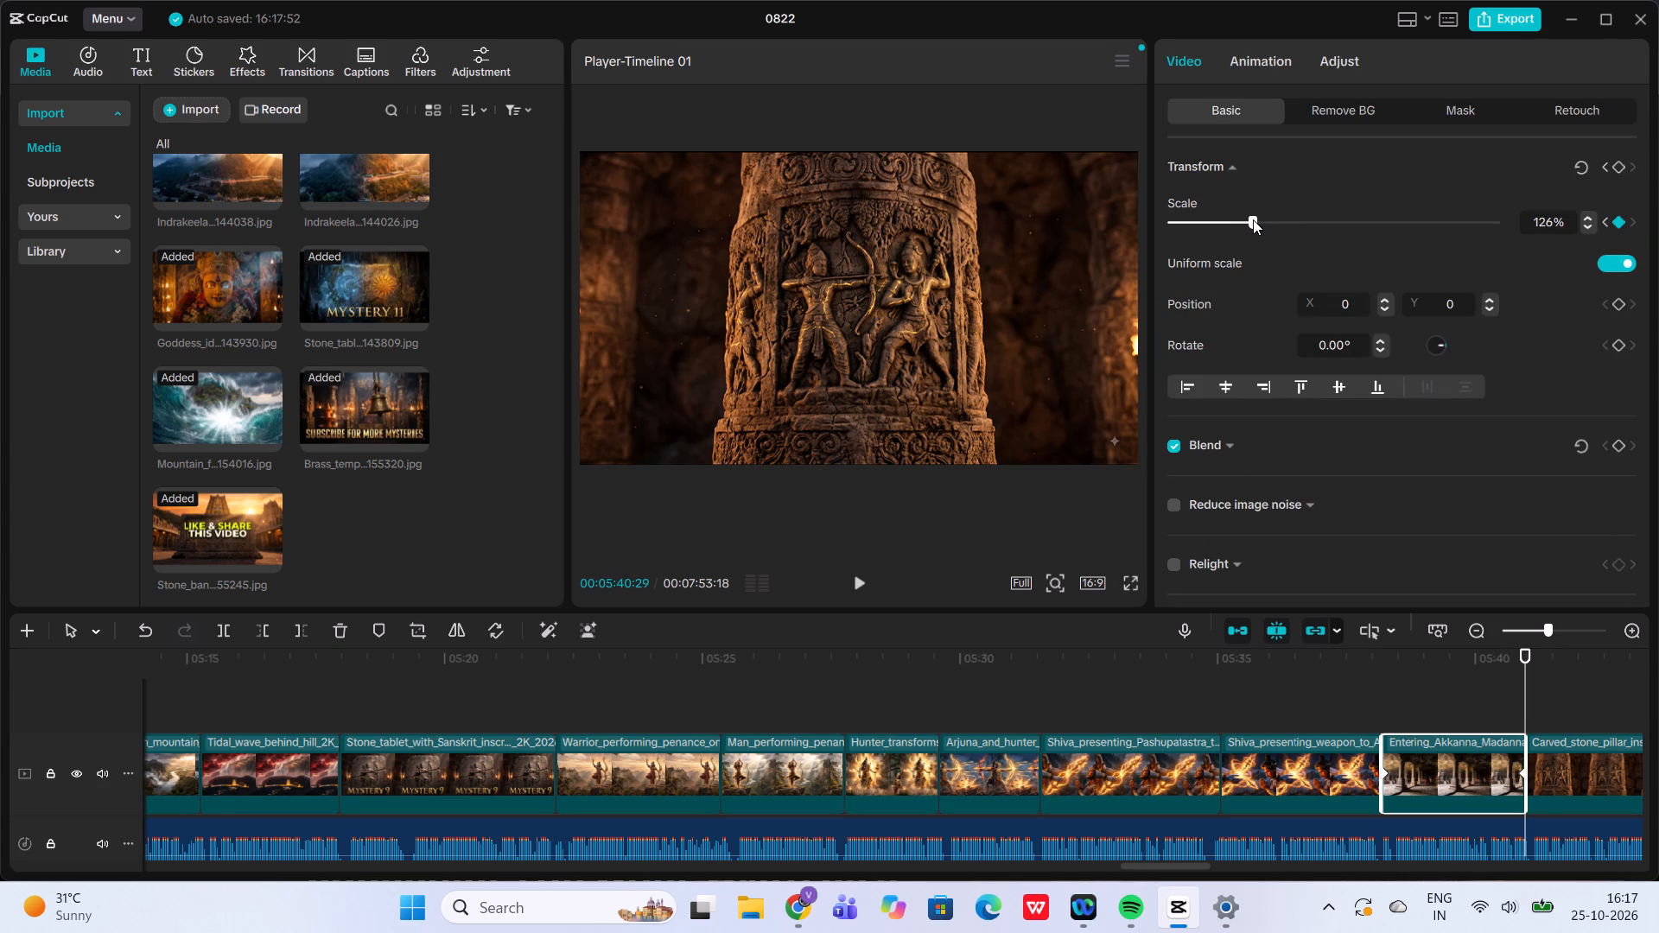
pyautogui.click(1374, 695)
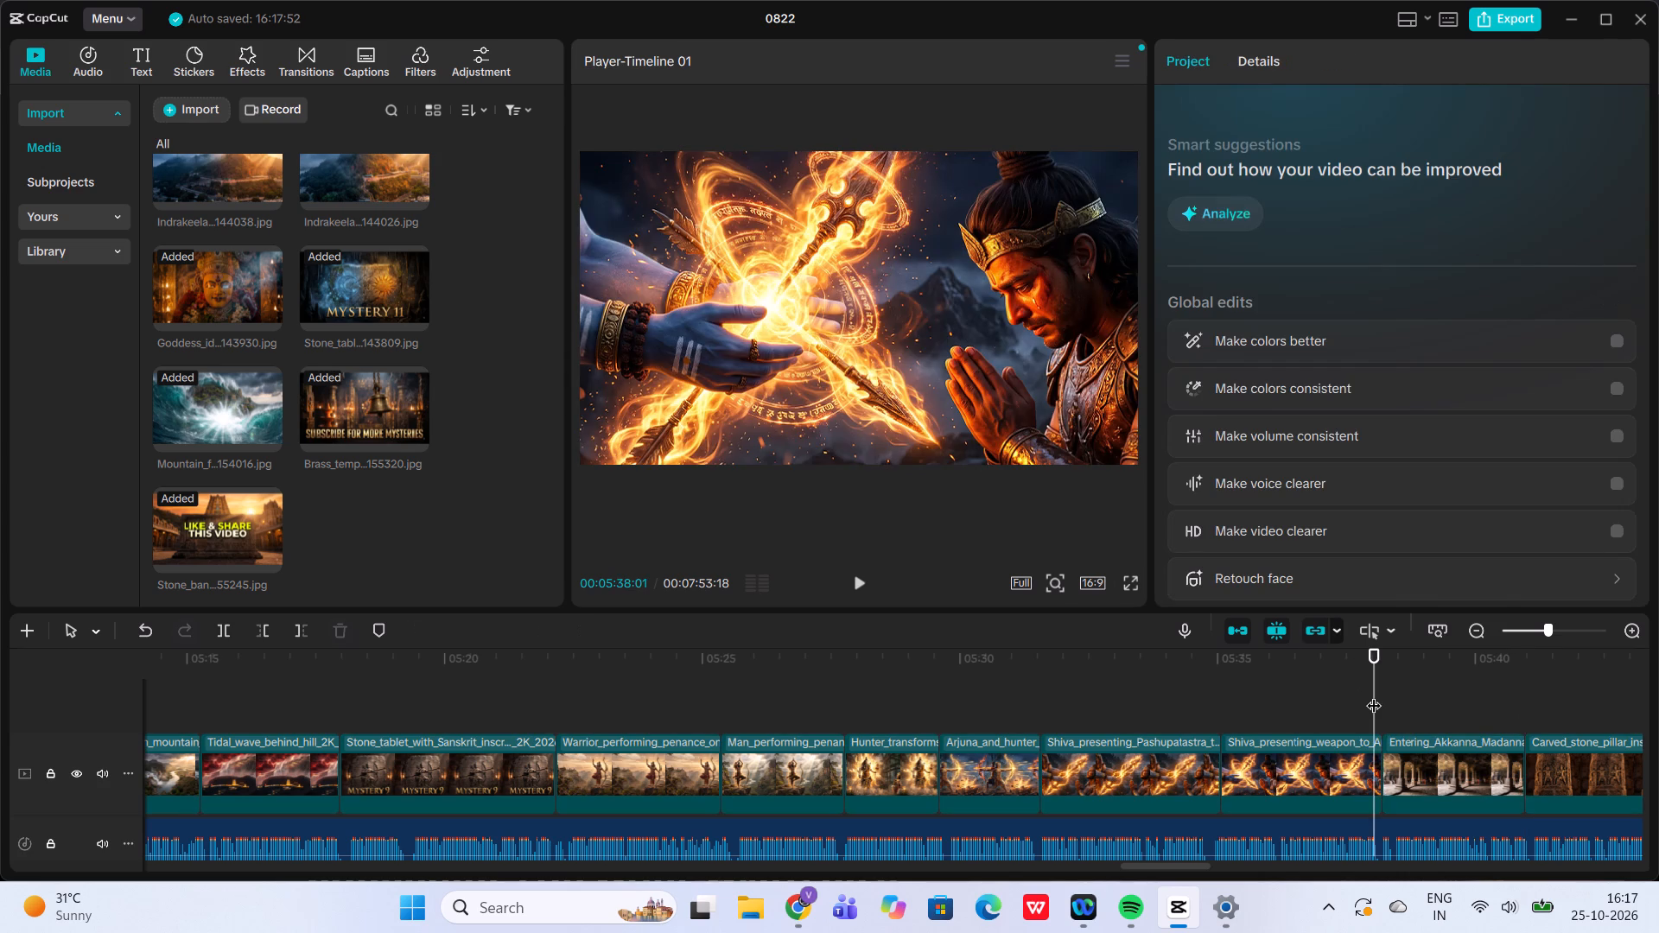
pyautogui.click(864, 583)
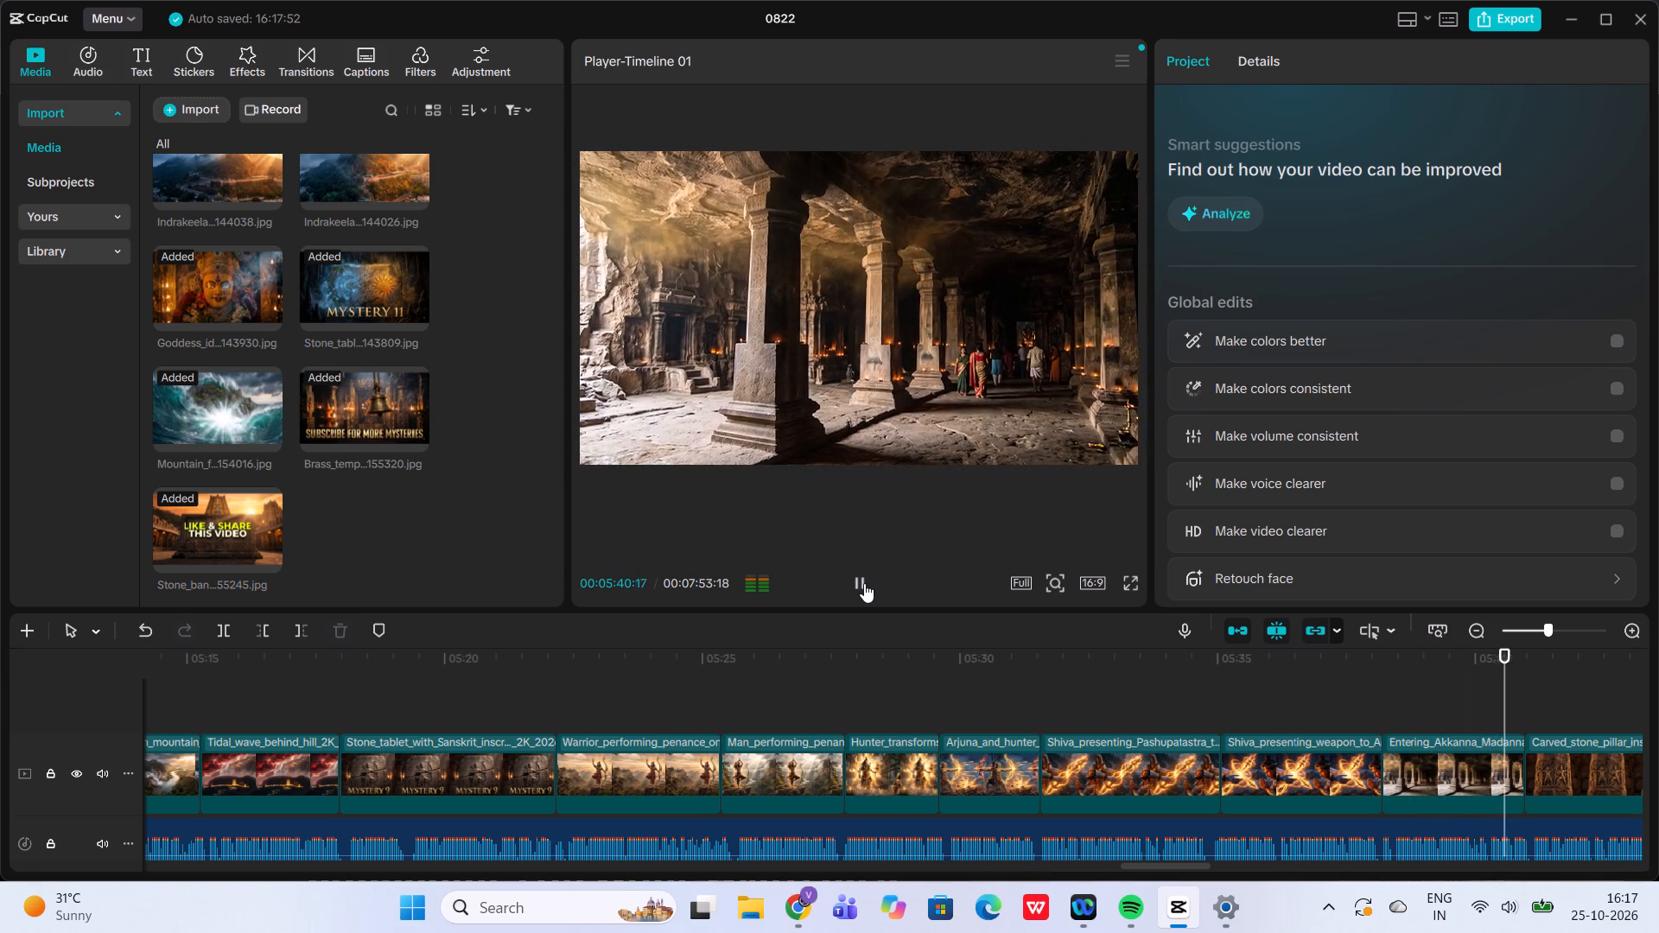
pyautogui.click(864, 583)
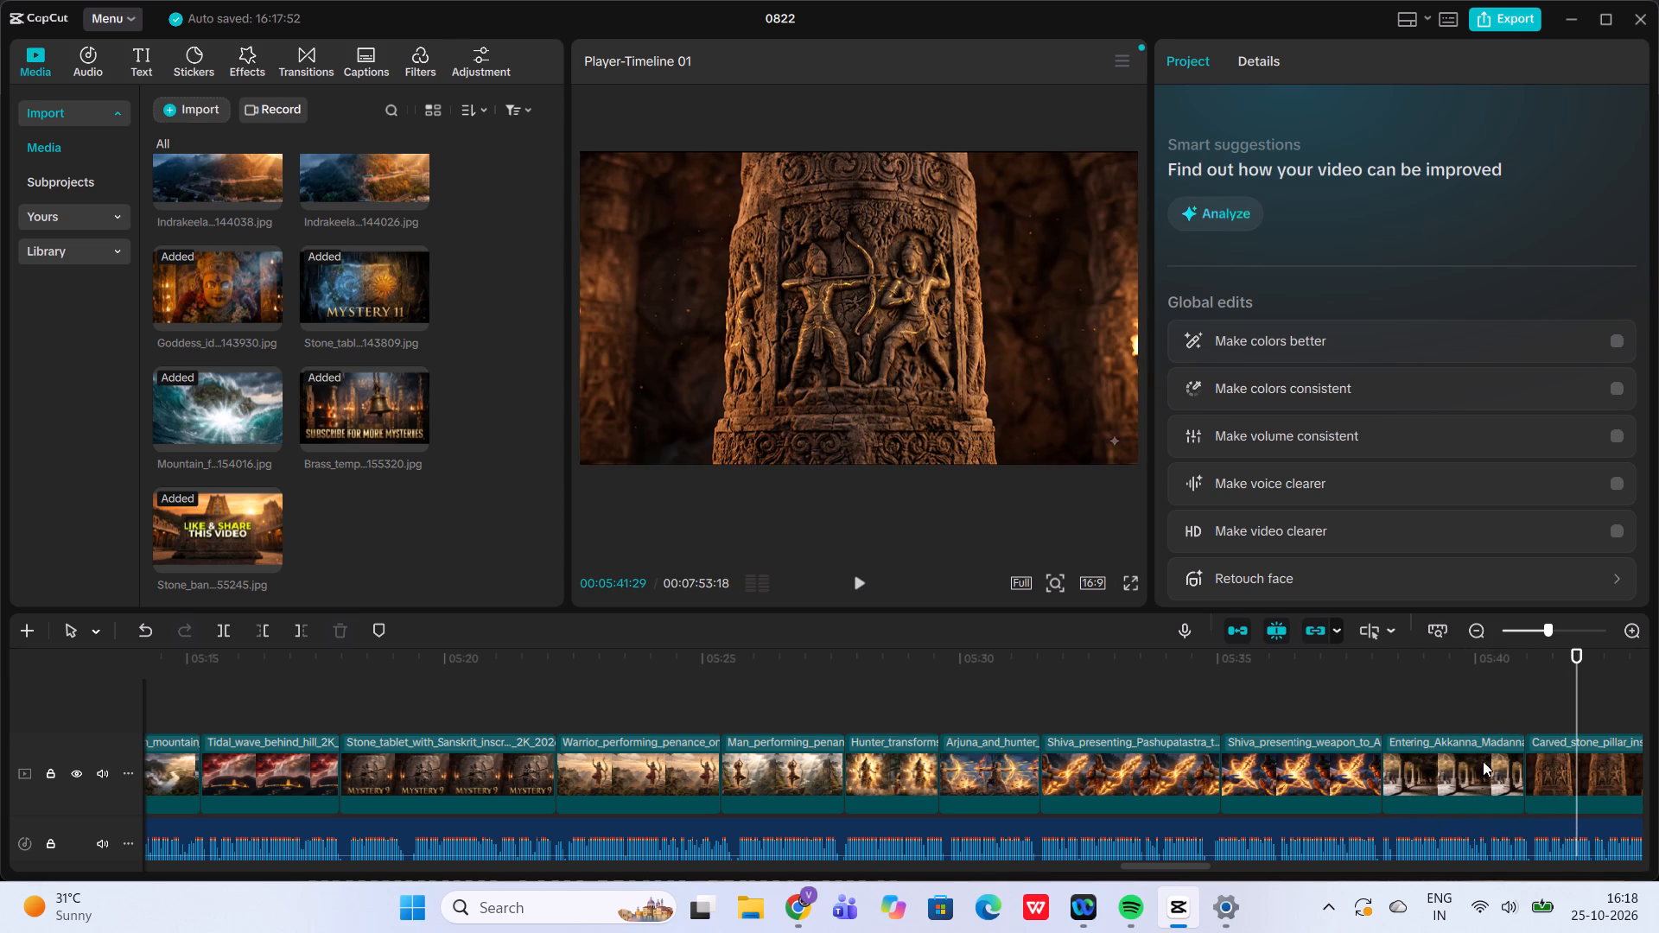
# Add a scale keyframe of 111% at the start of the Carved_stone_pillar_inside_cave clip.
pyautogui.click(1521, 716)
pyautogui.click(1561, 772)
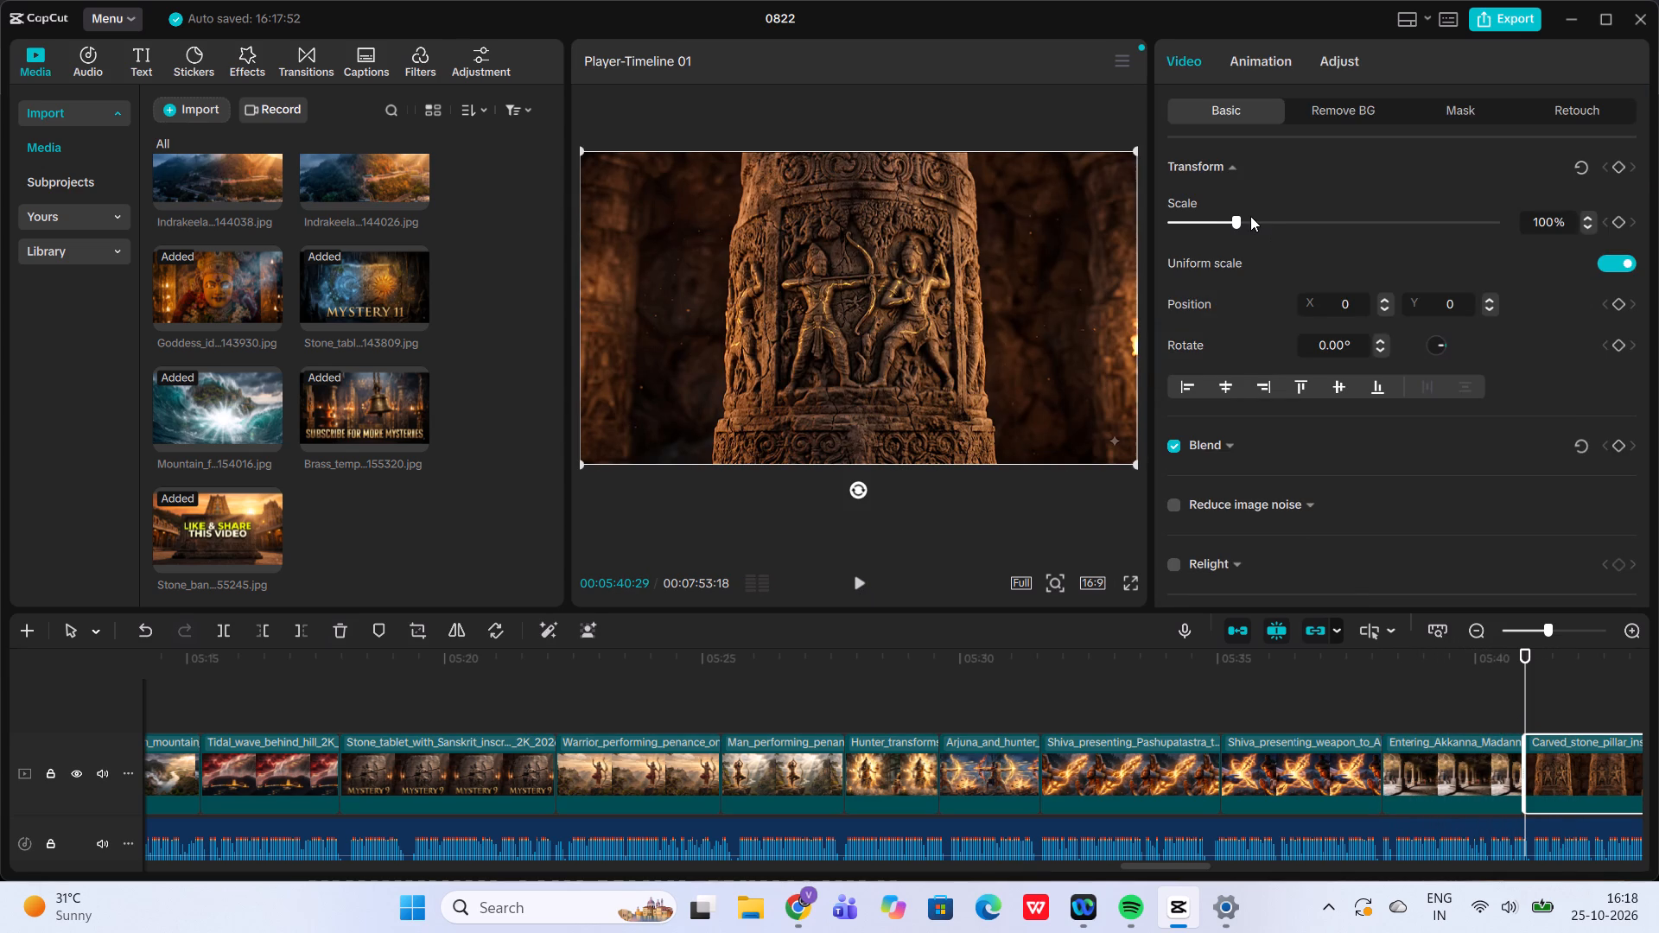
pyautogui.click(1244, 221)
pyautogui.click(1244, 221)
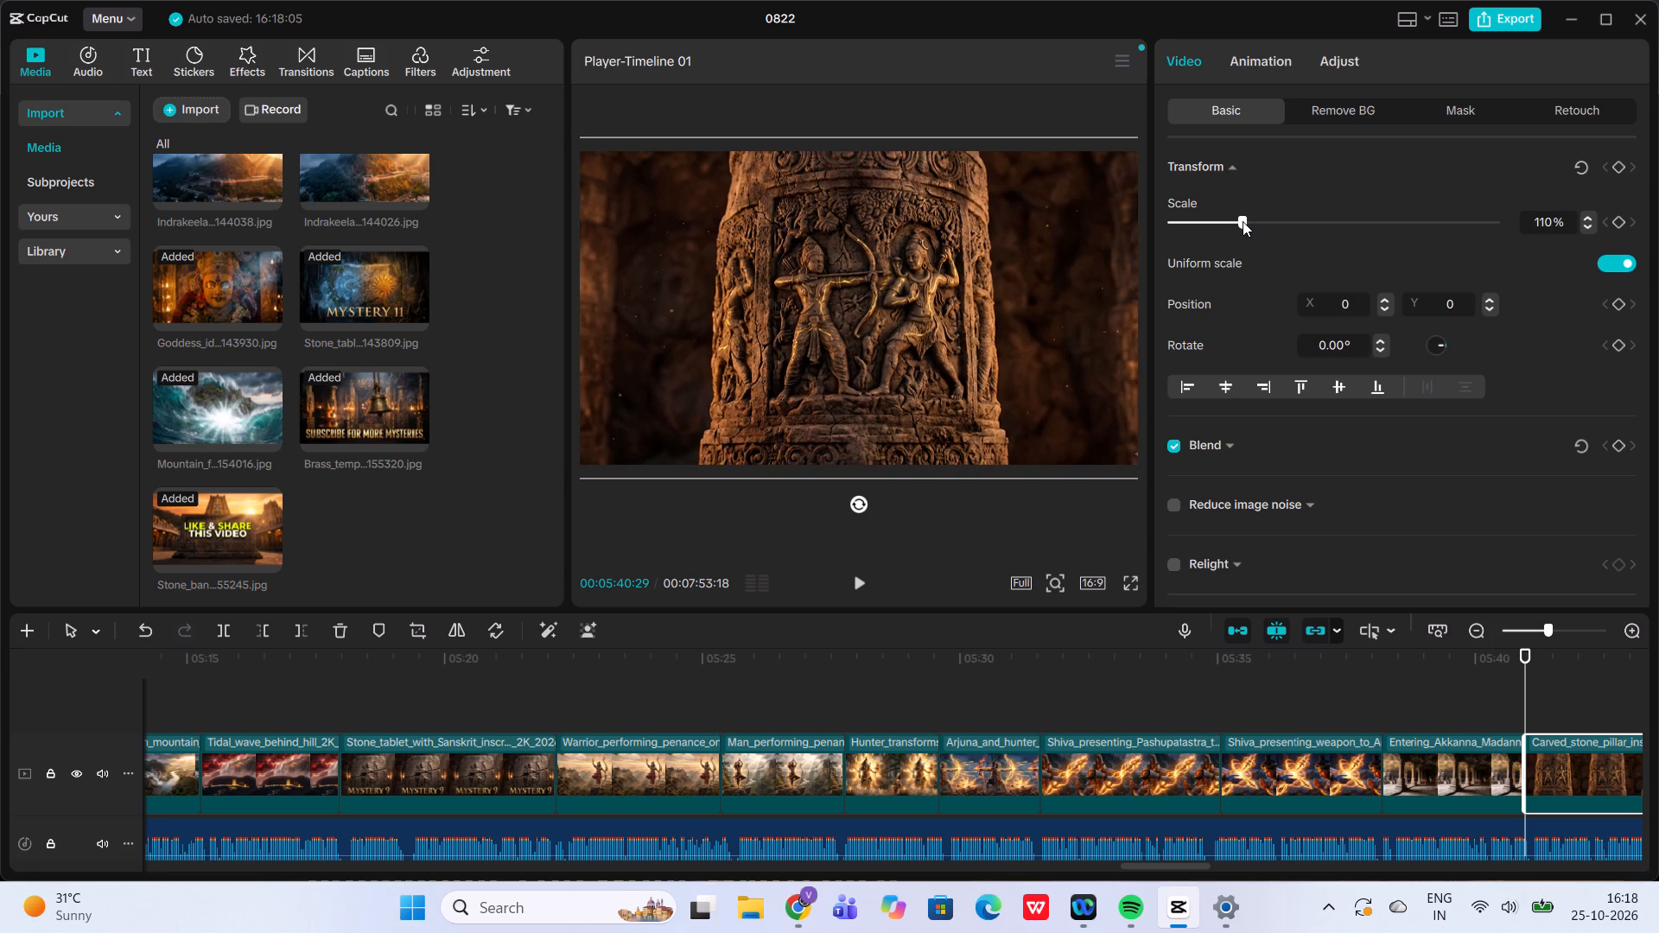
pyautogui.click(1618, 226)
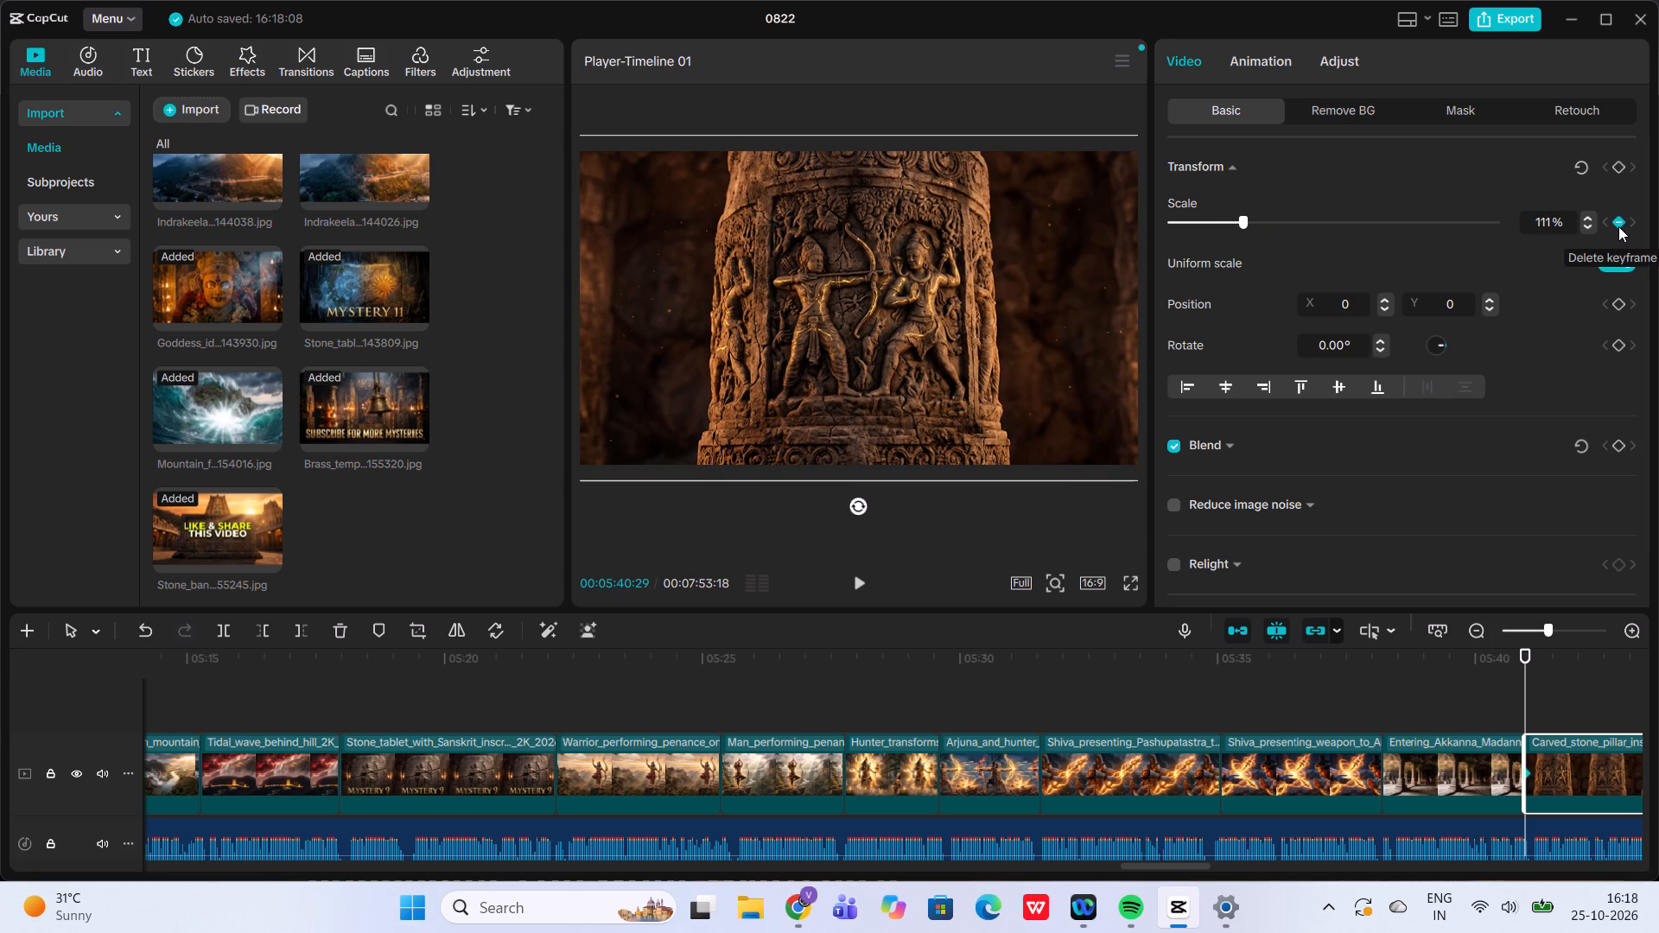
# Set the scale to 134% at the end of the Carved_stone_pillar_inside_cave clip and play back its zoom.
pyautogui.moveTo(1597, 720); pyautogui.dragTo(1538, 717)
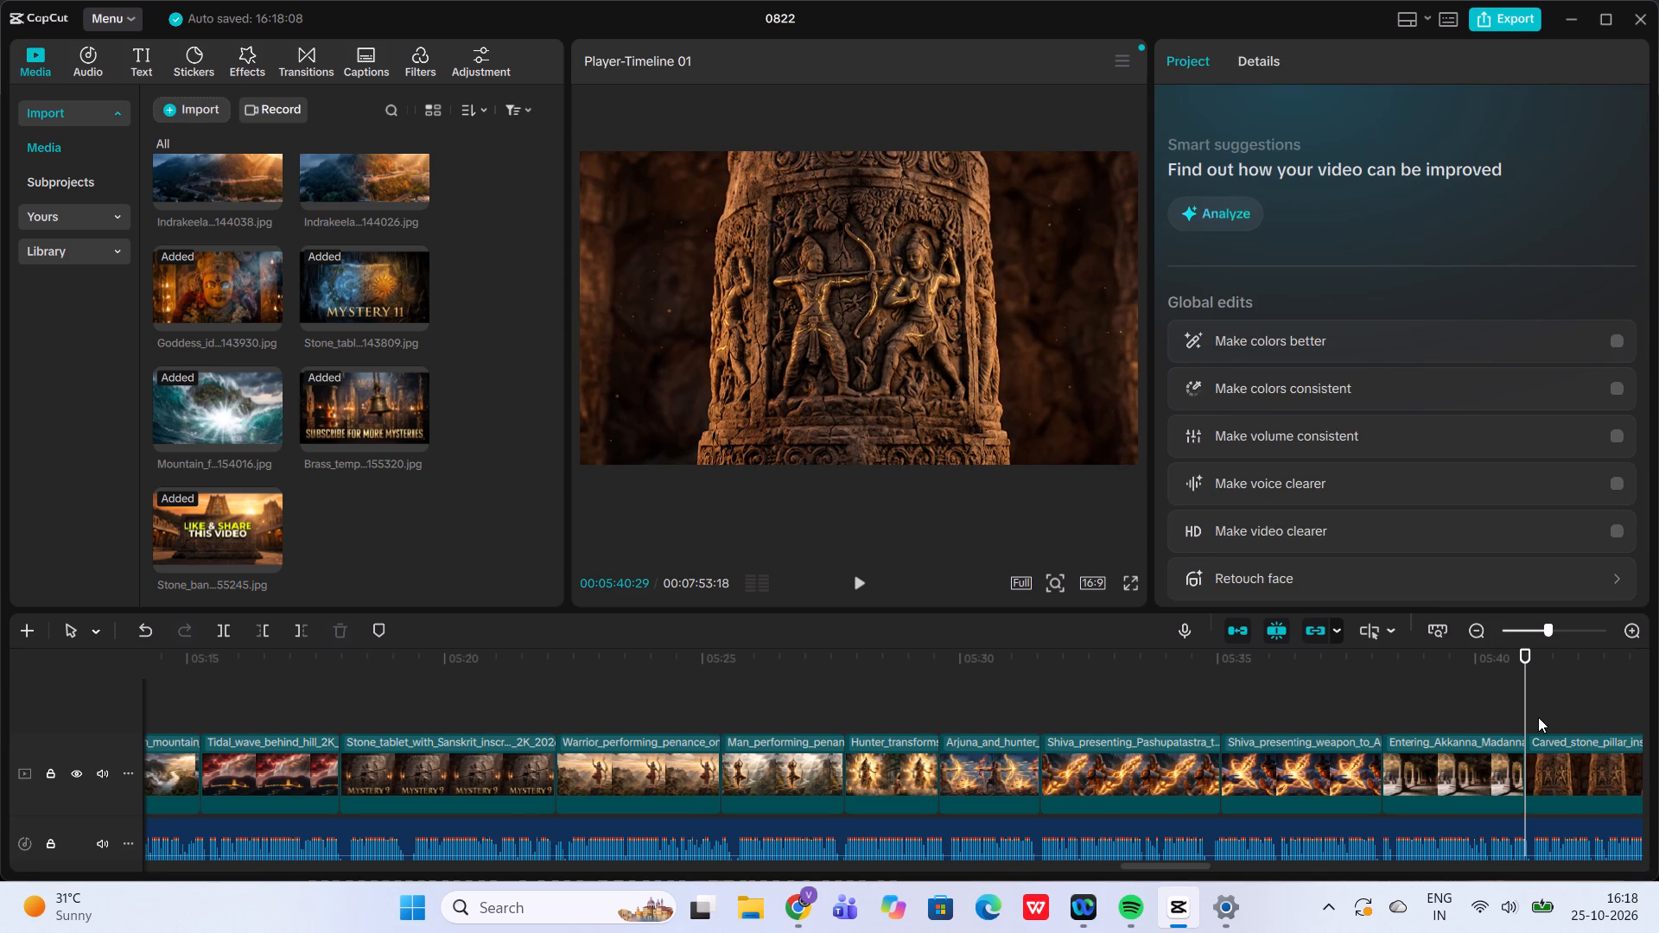
pyautogui.hscroll(-1, 1538, 717)
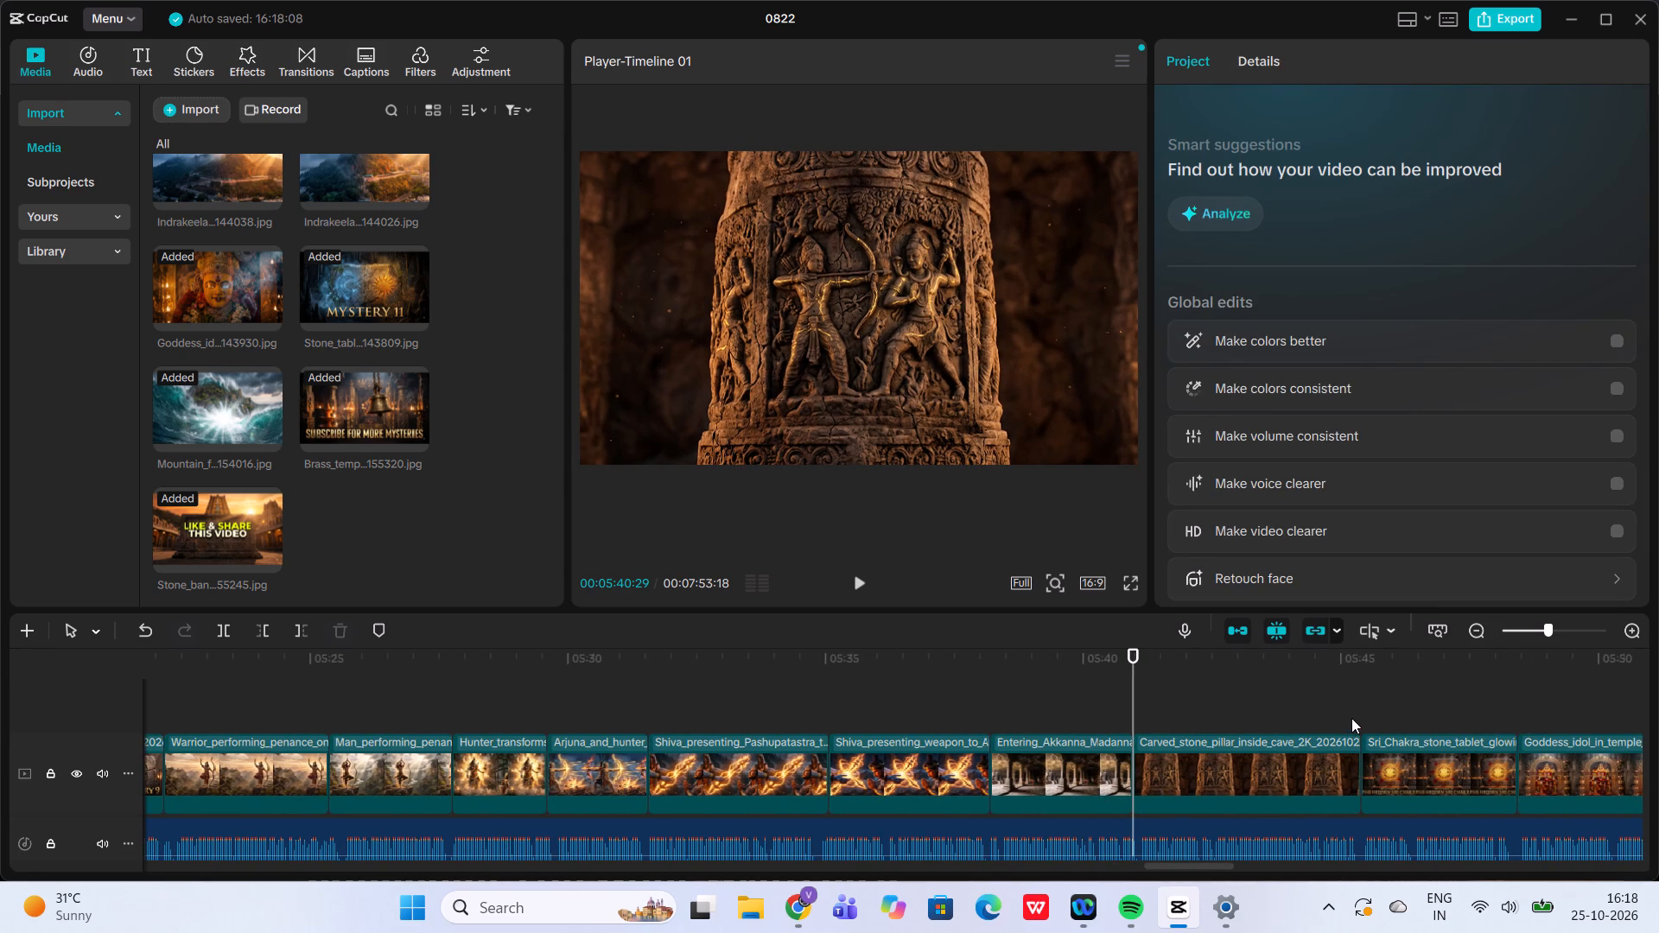
pyautogui.click(1358, 713)
pyautogui.click(1318, 764)
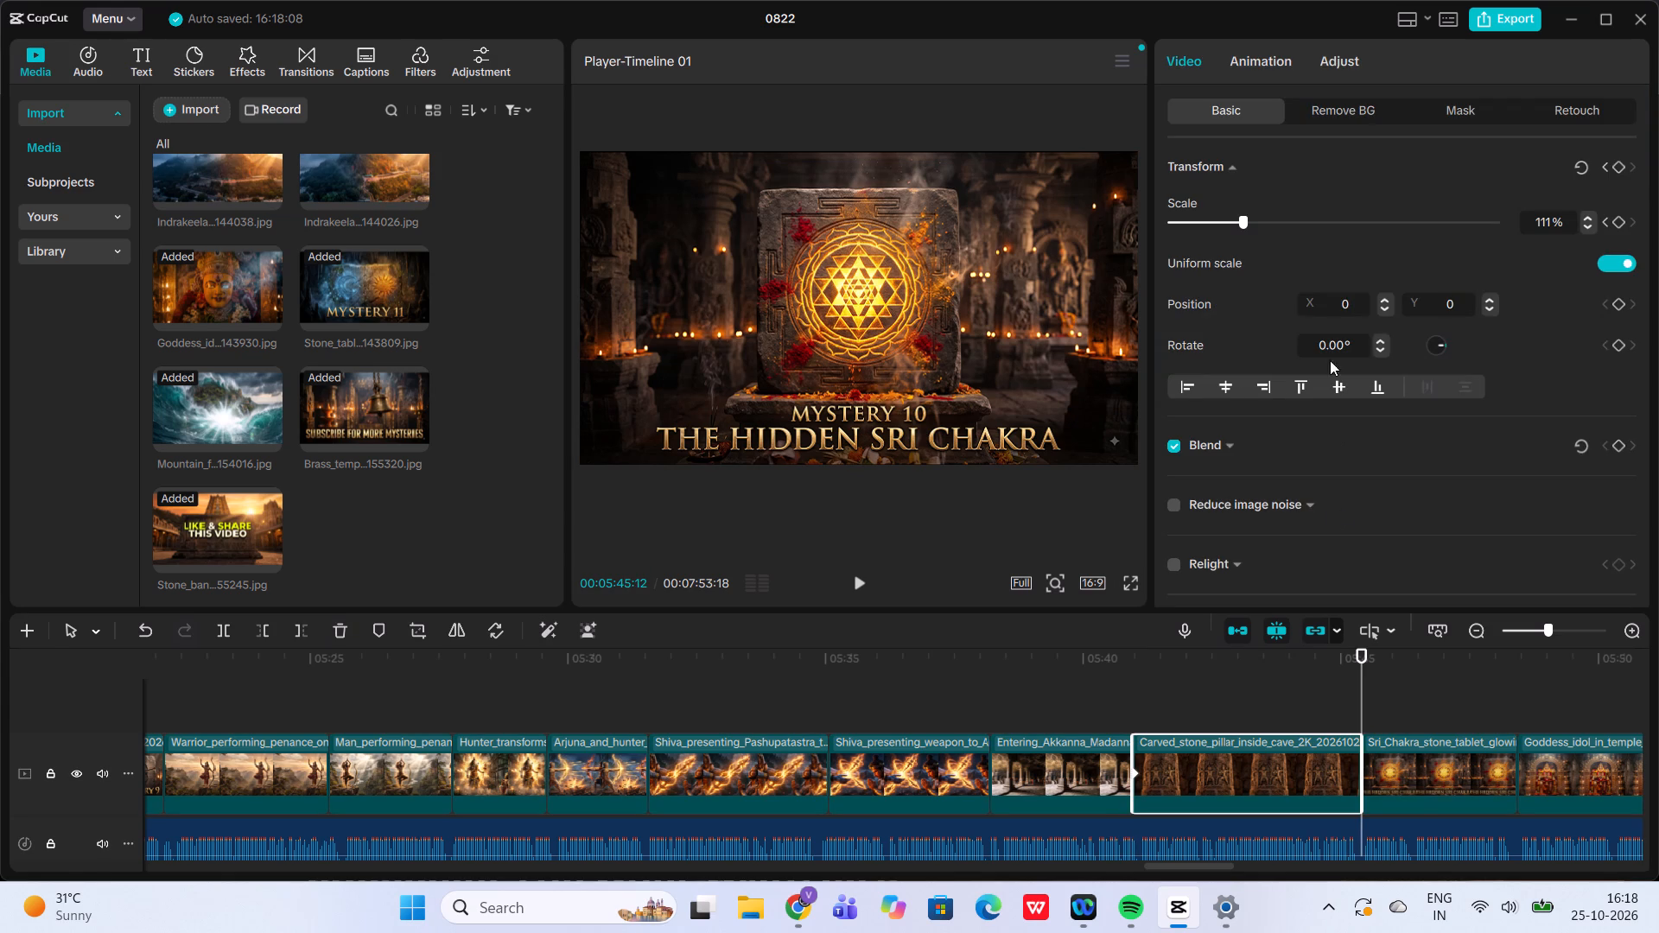
pyautogui.click(1260, 222)
pyautogui.click(1260, 222)
pyautogui.click(1117, 704)
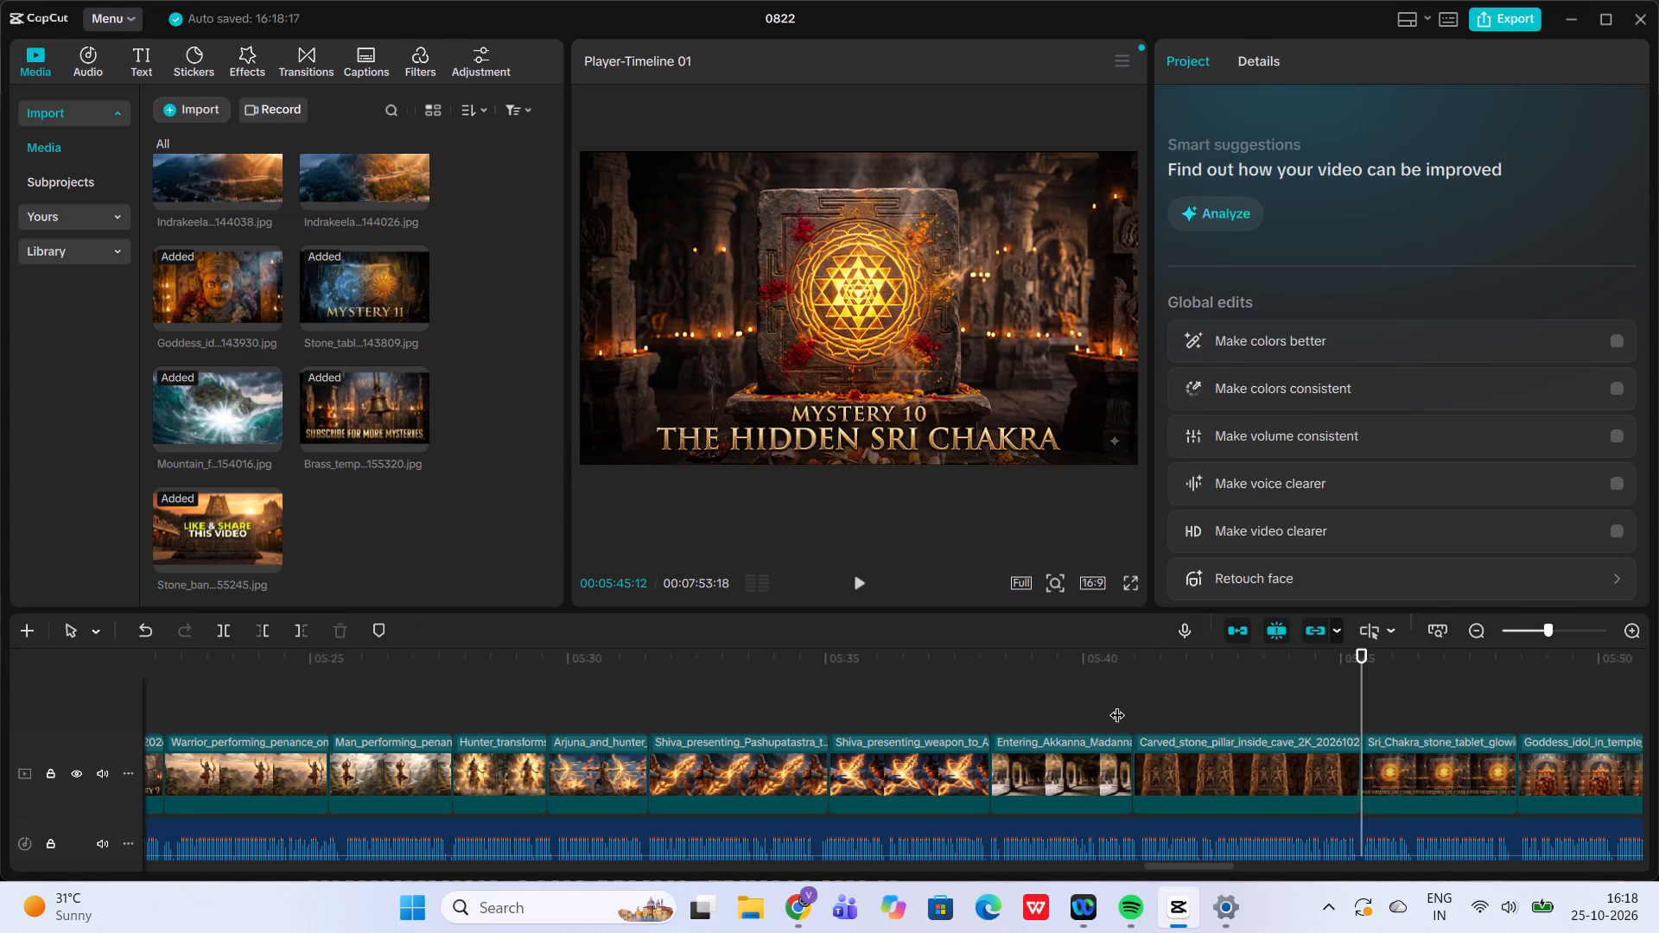
pyautogui.click(852, 582)
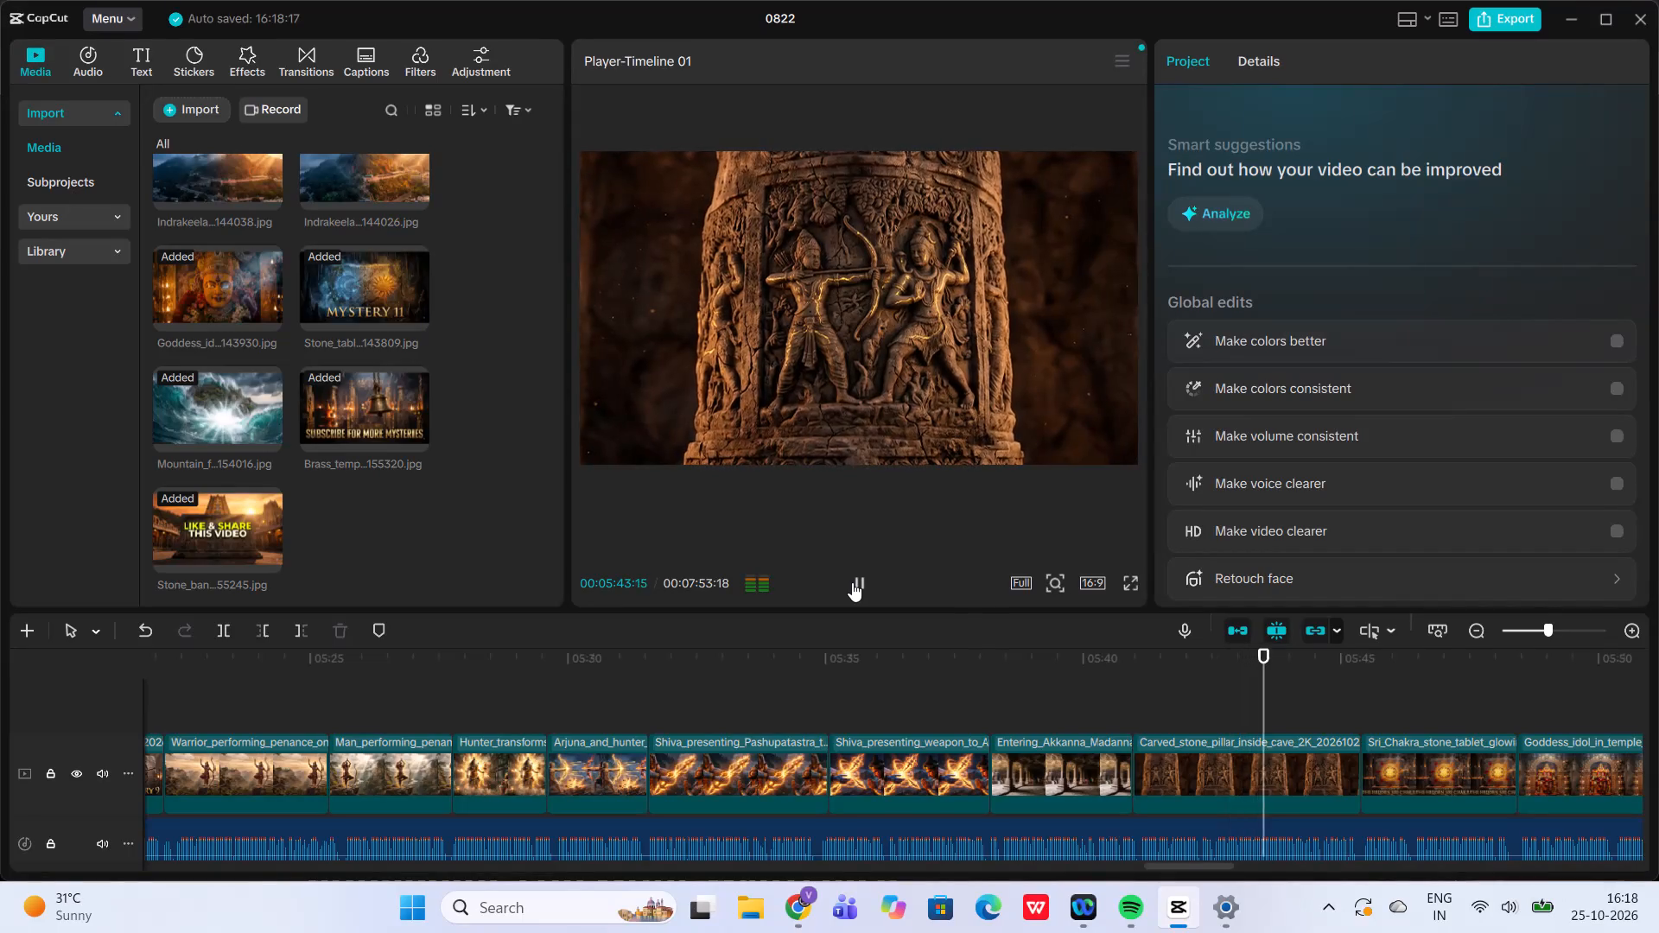
# Add a scale keyframe of 109% at the start of the Sri_Chakra_stone_tablet clip.
pyautogui.hscroll(-1, 1067, 673)
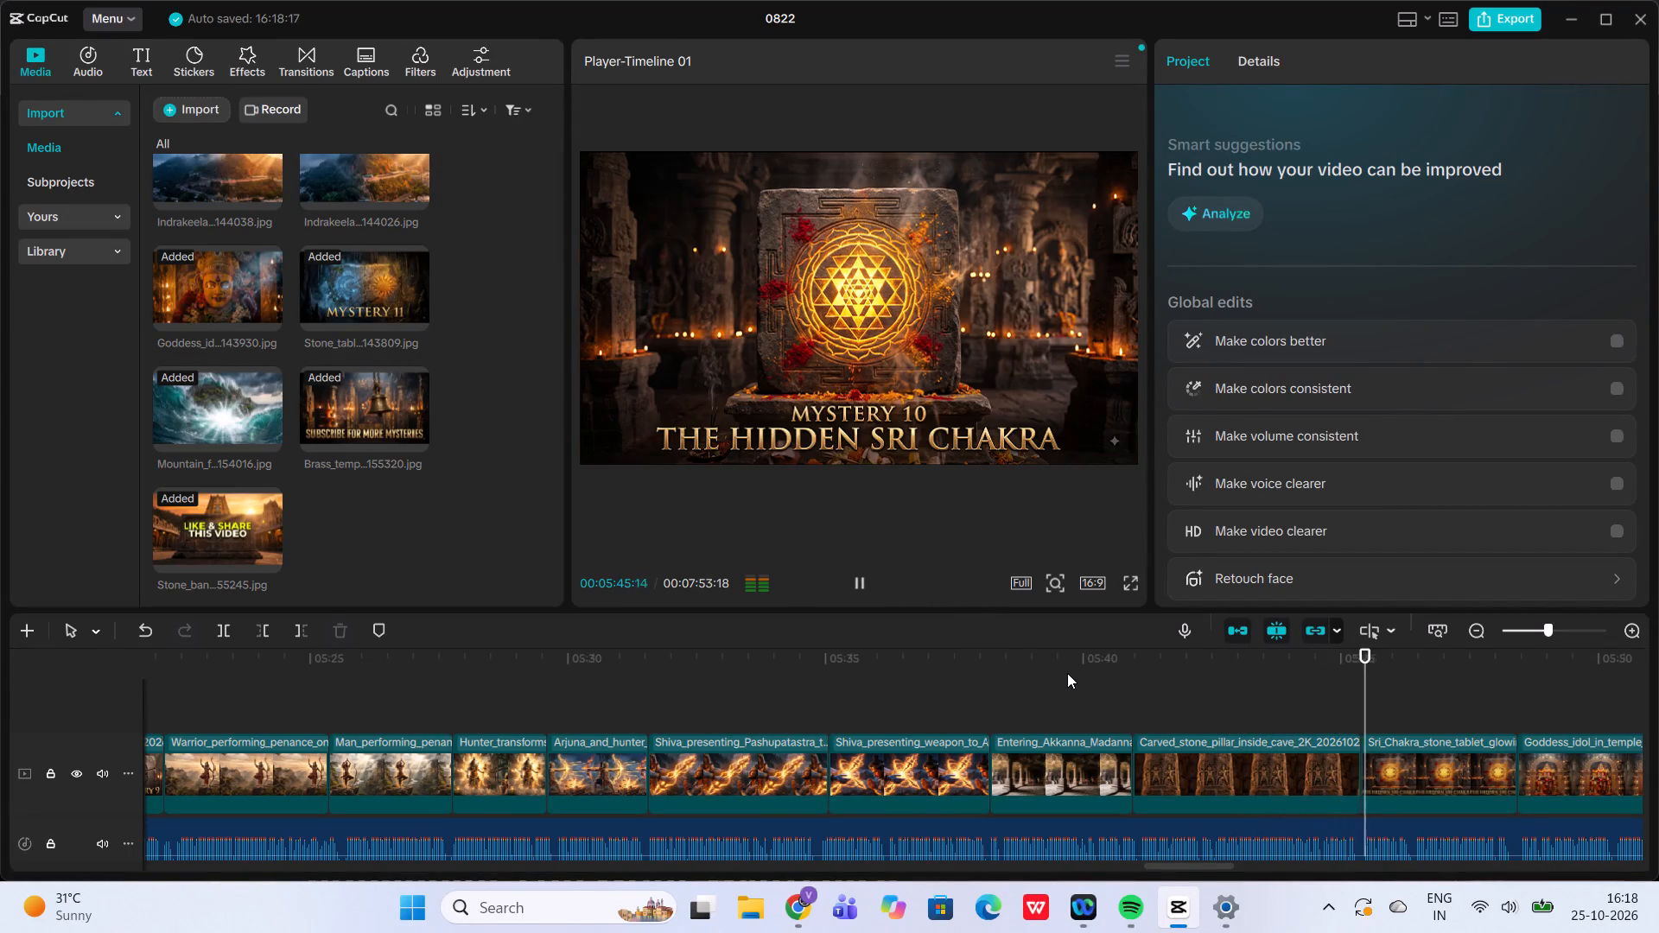
pyautogui.click(1355, 711)
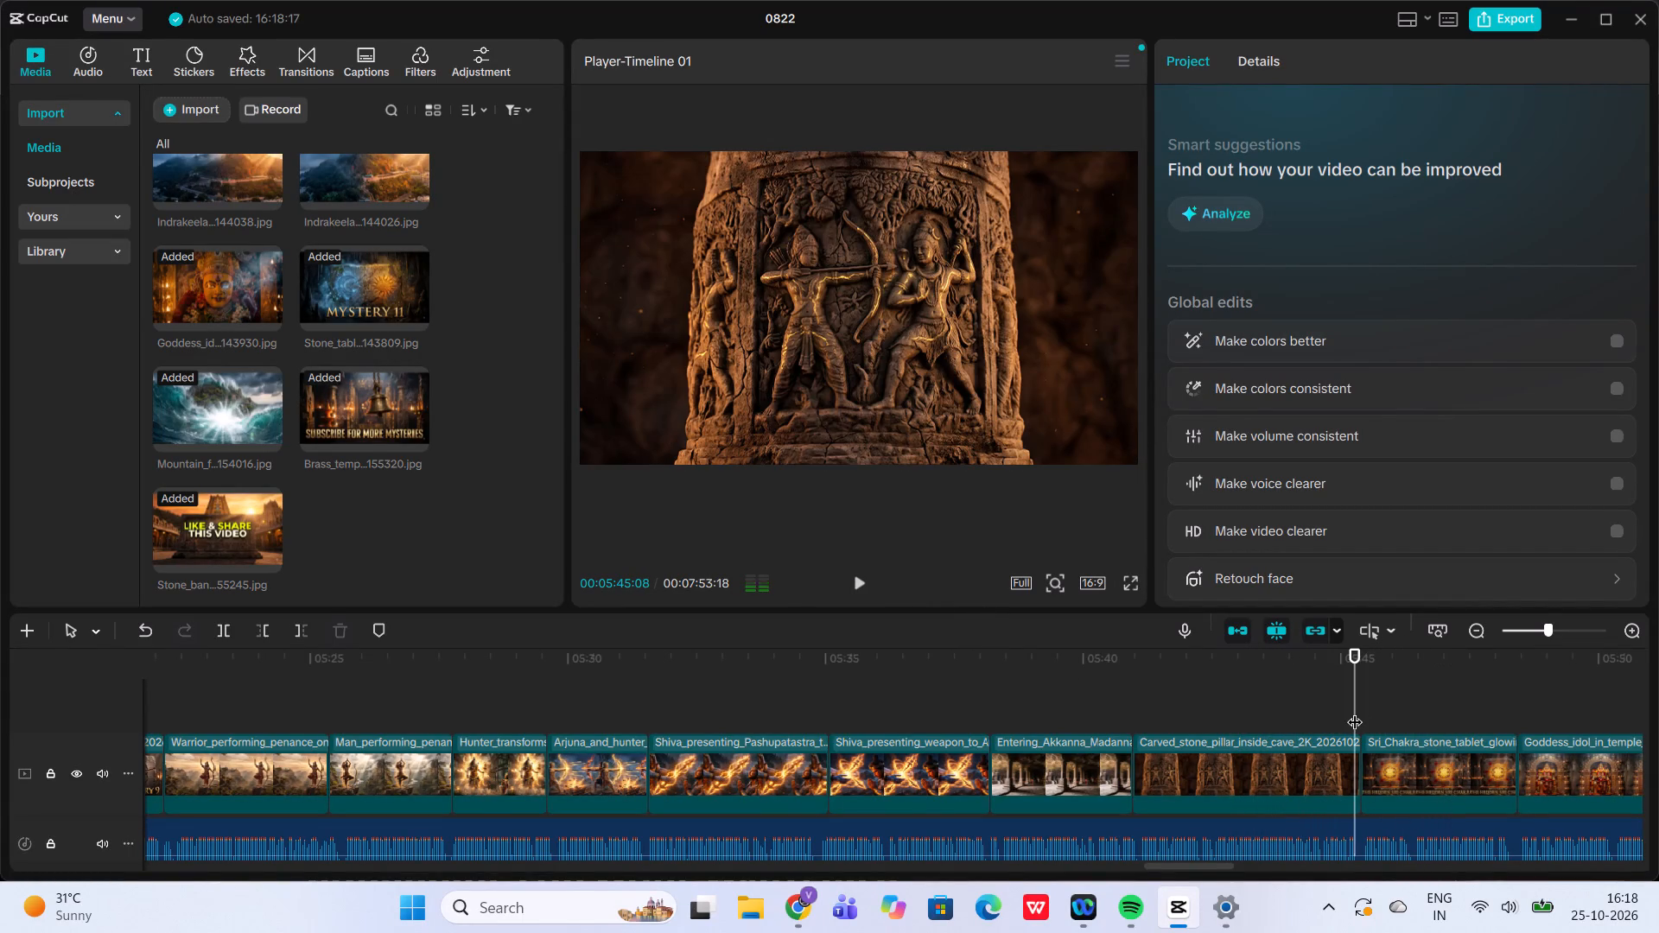
pyautogui.click(1355, 711)
pyautogui.hscroll(-4, 1360, 711)
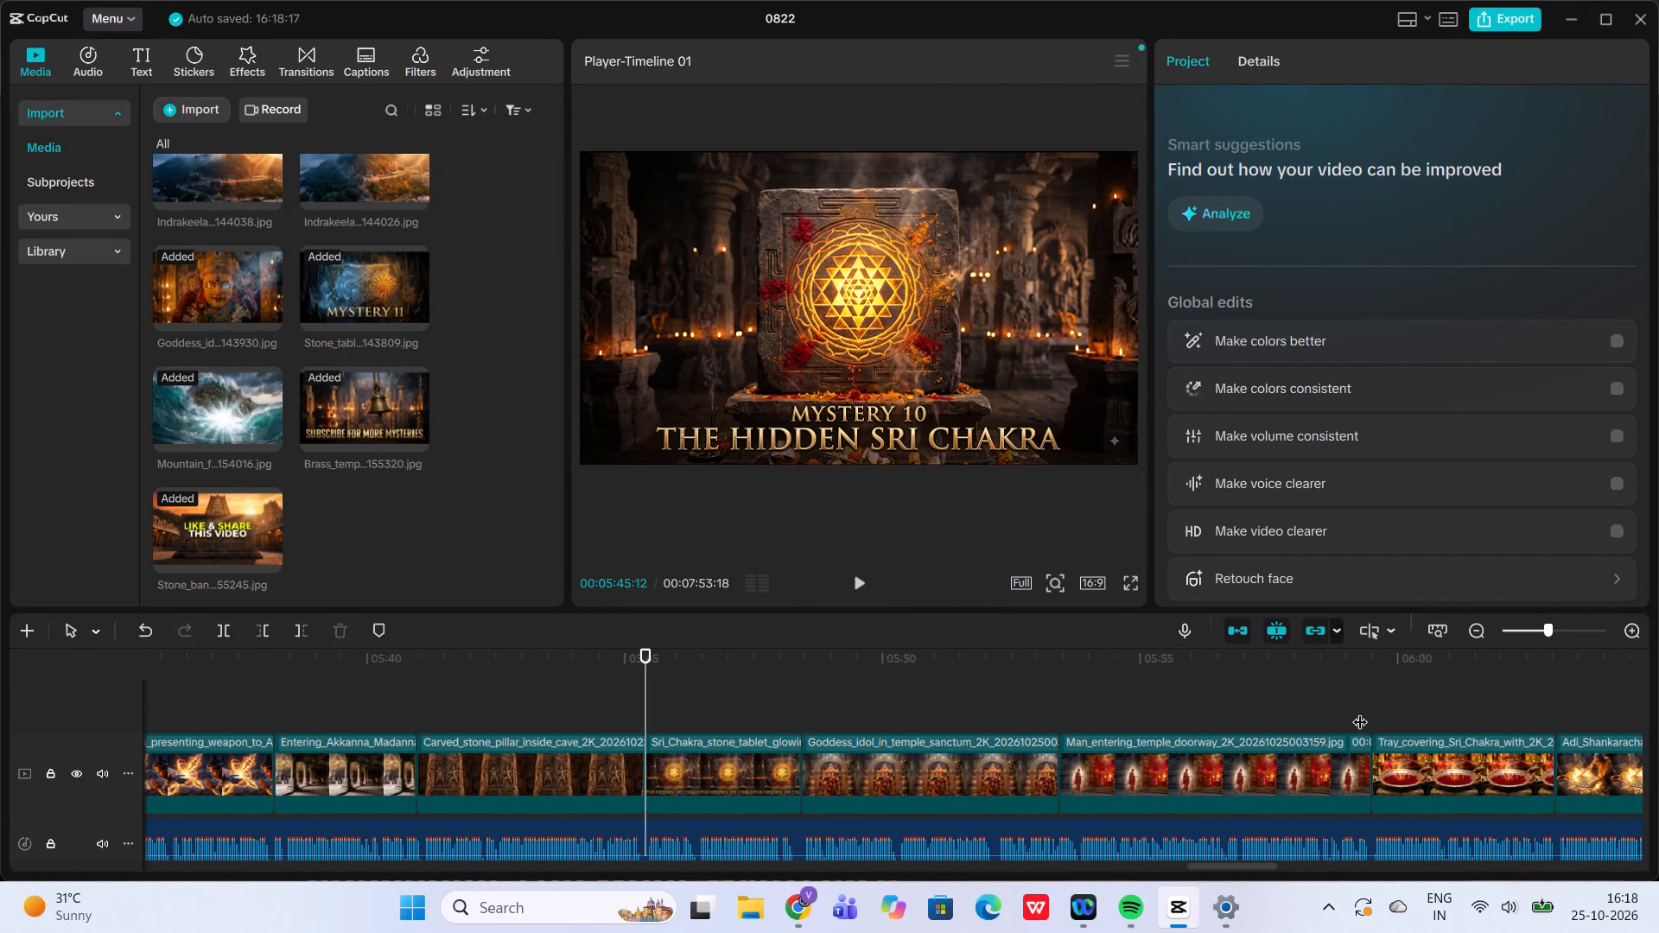
pyautogui.click(760, 775)
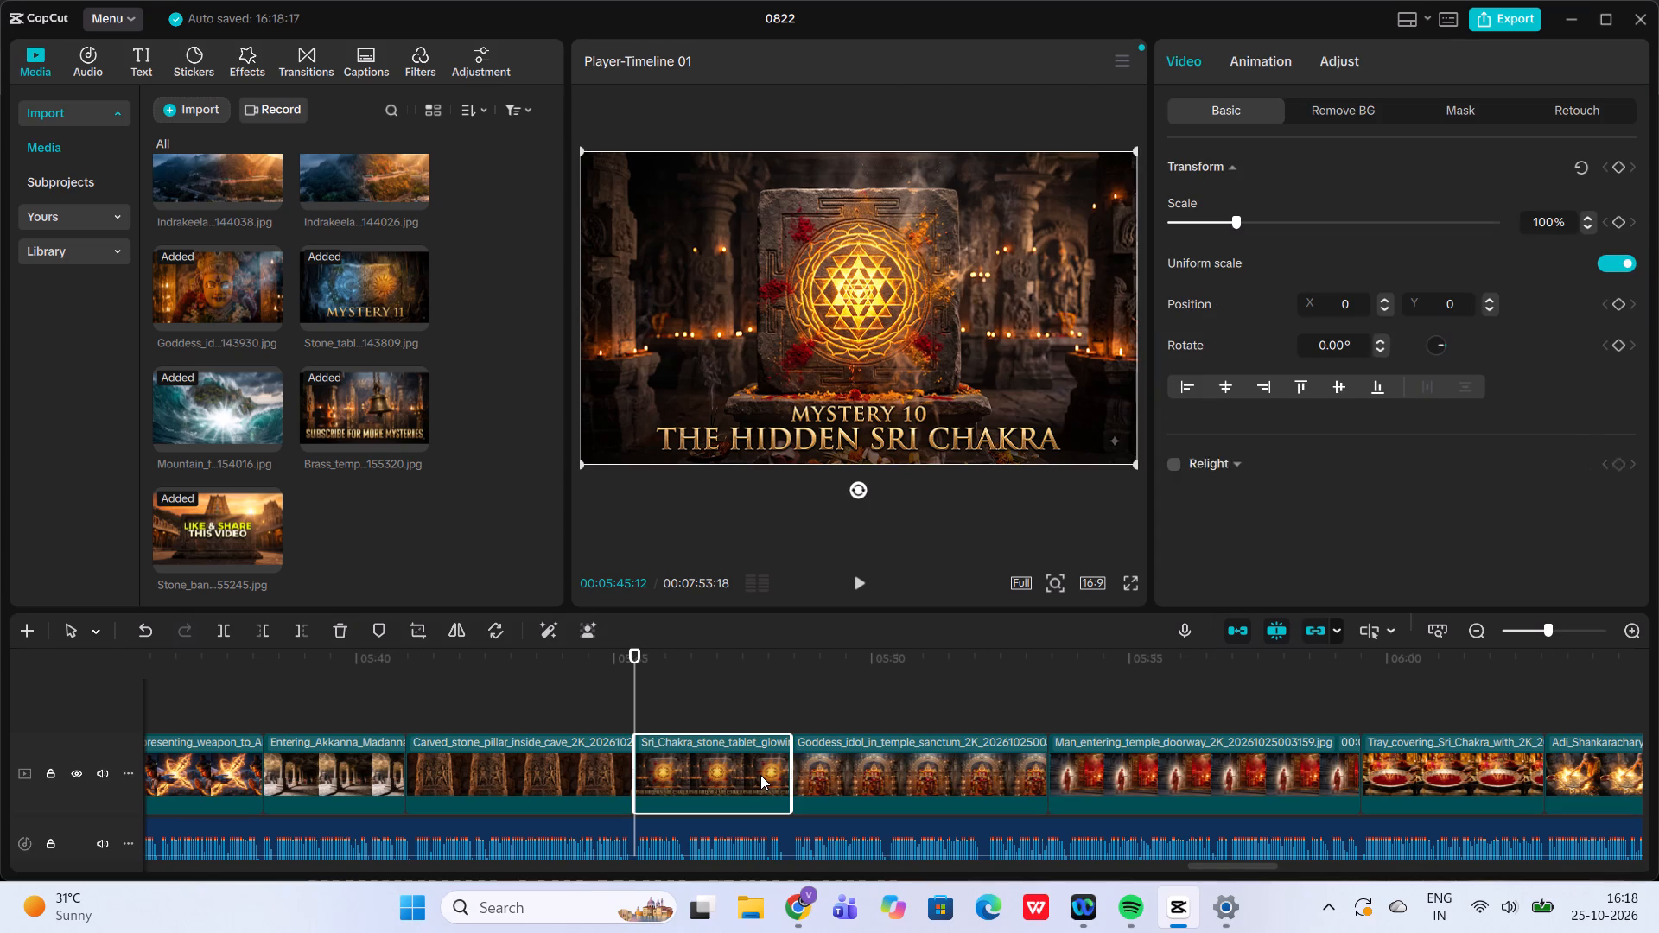
pyautogui.click(1615, 216)
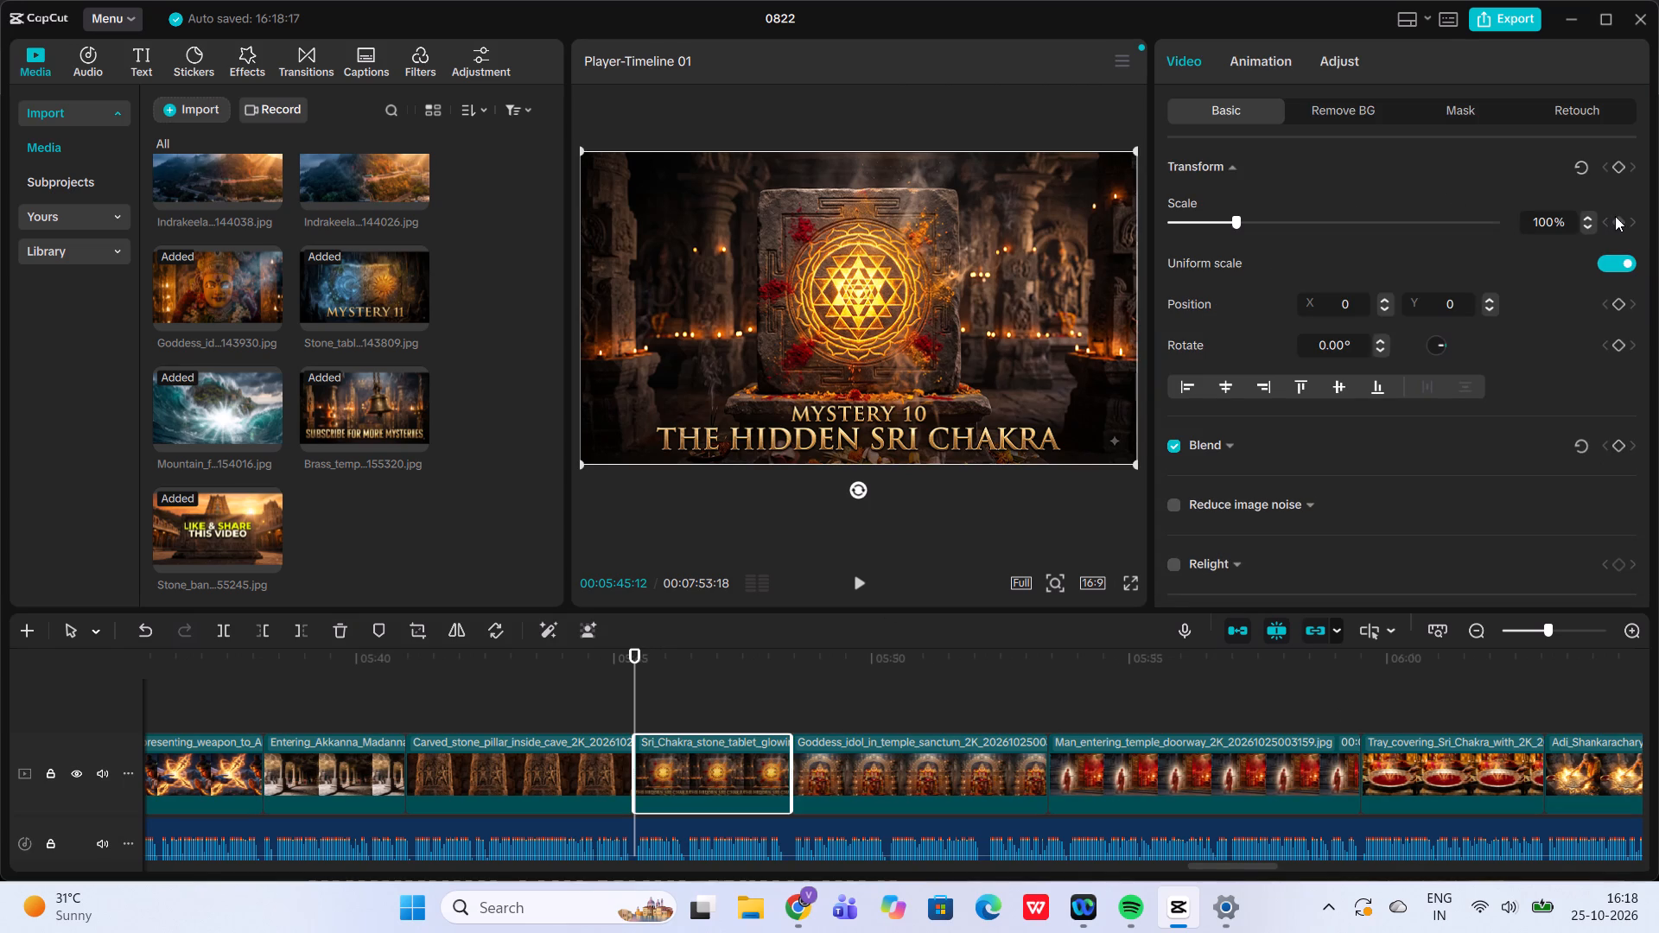
pyautogui.moveTo(1240, 217); pyautogui.dragTo(1246, 225)
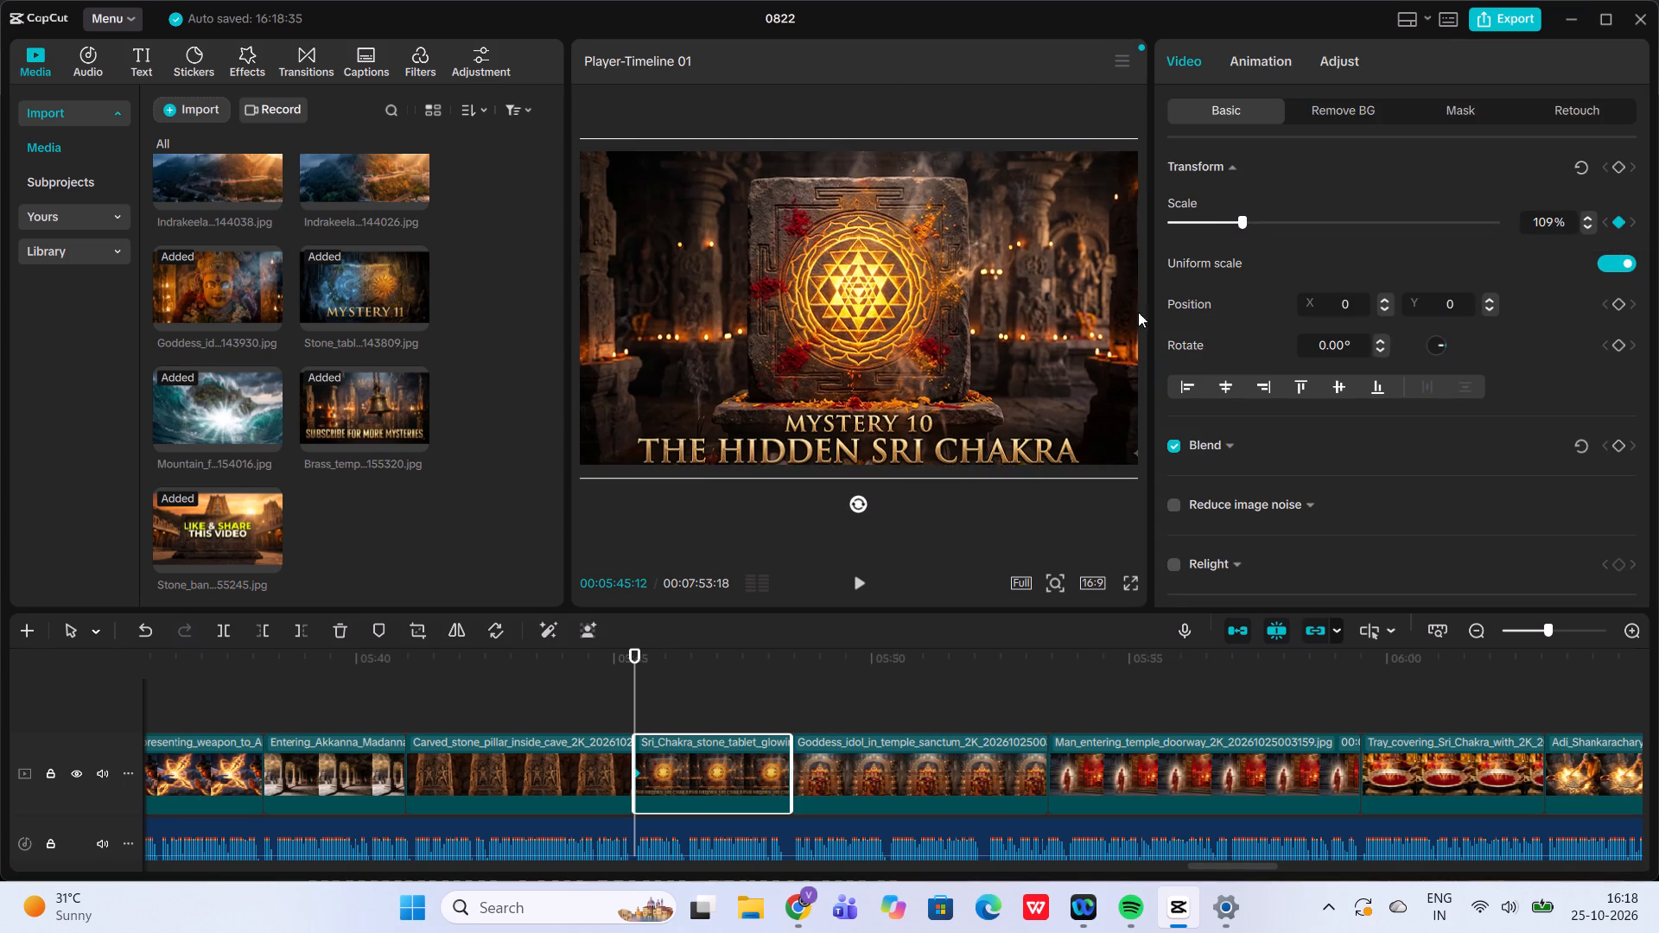
# Shift the Sri_Chakra_stone_tablet image straight up in the frame to a Y position of 93.
pyautogui.moveTo(994, 452); pyautogui.dragTo(993, 442)
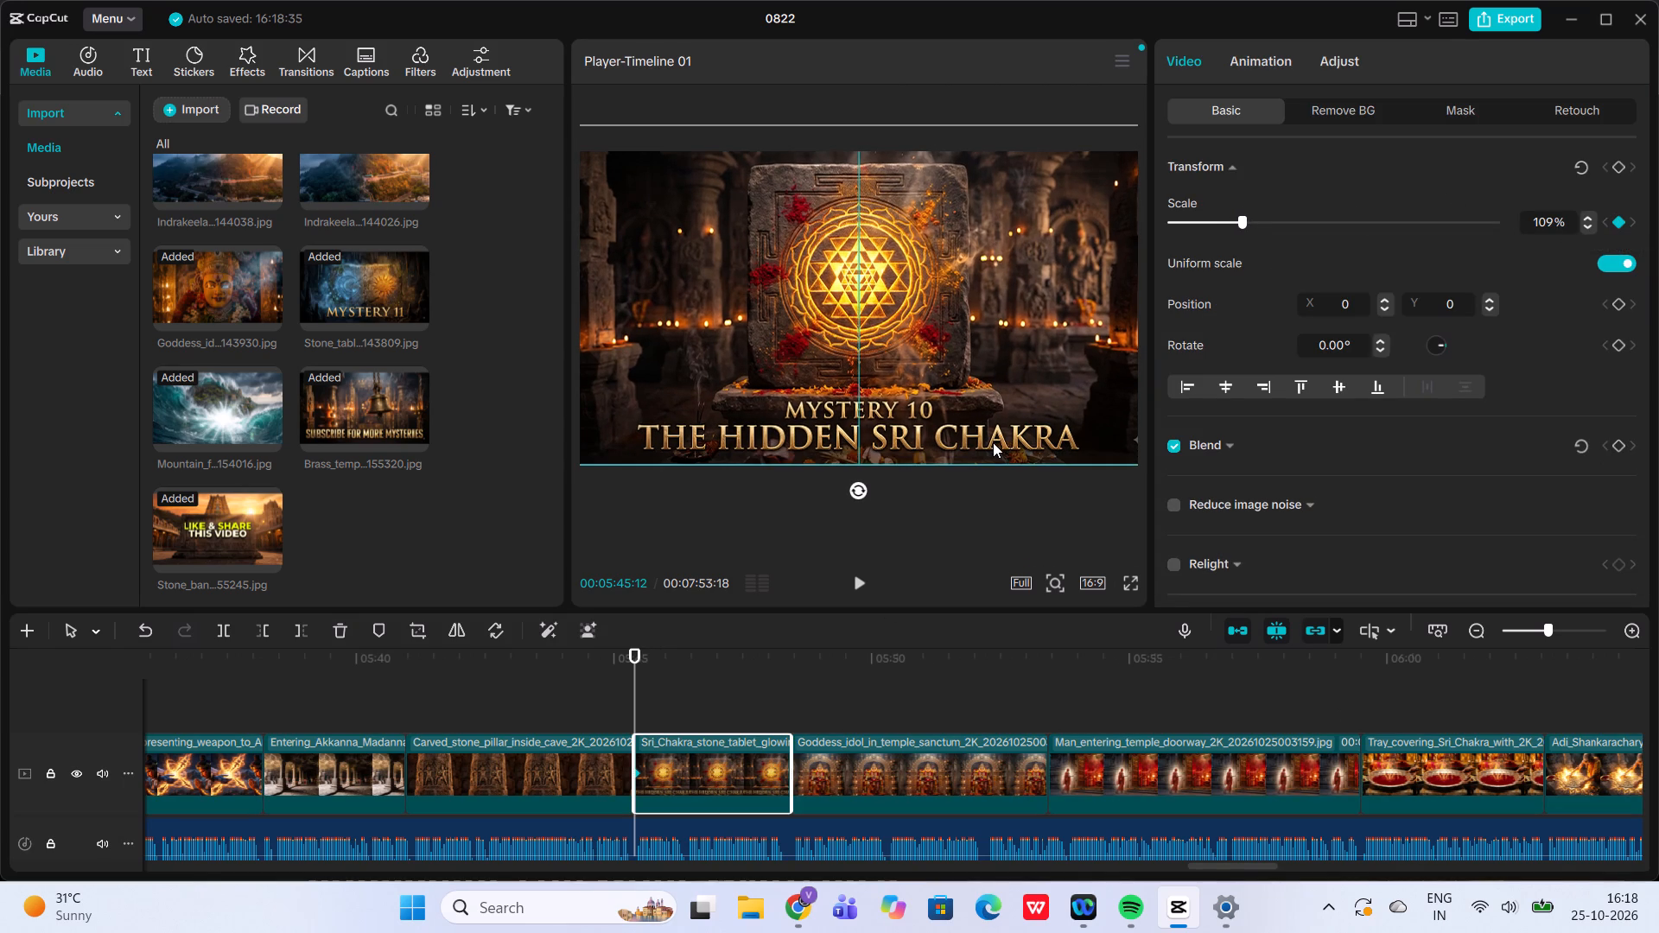
pyautogui.moveTo(993, 442); pyautogui.dragTo(990, 442)
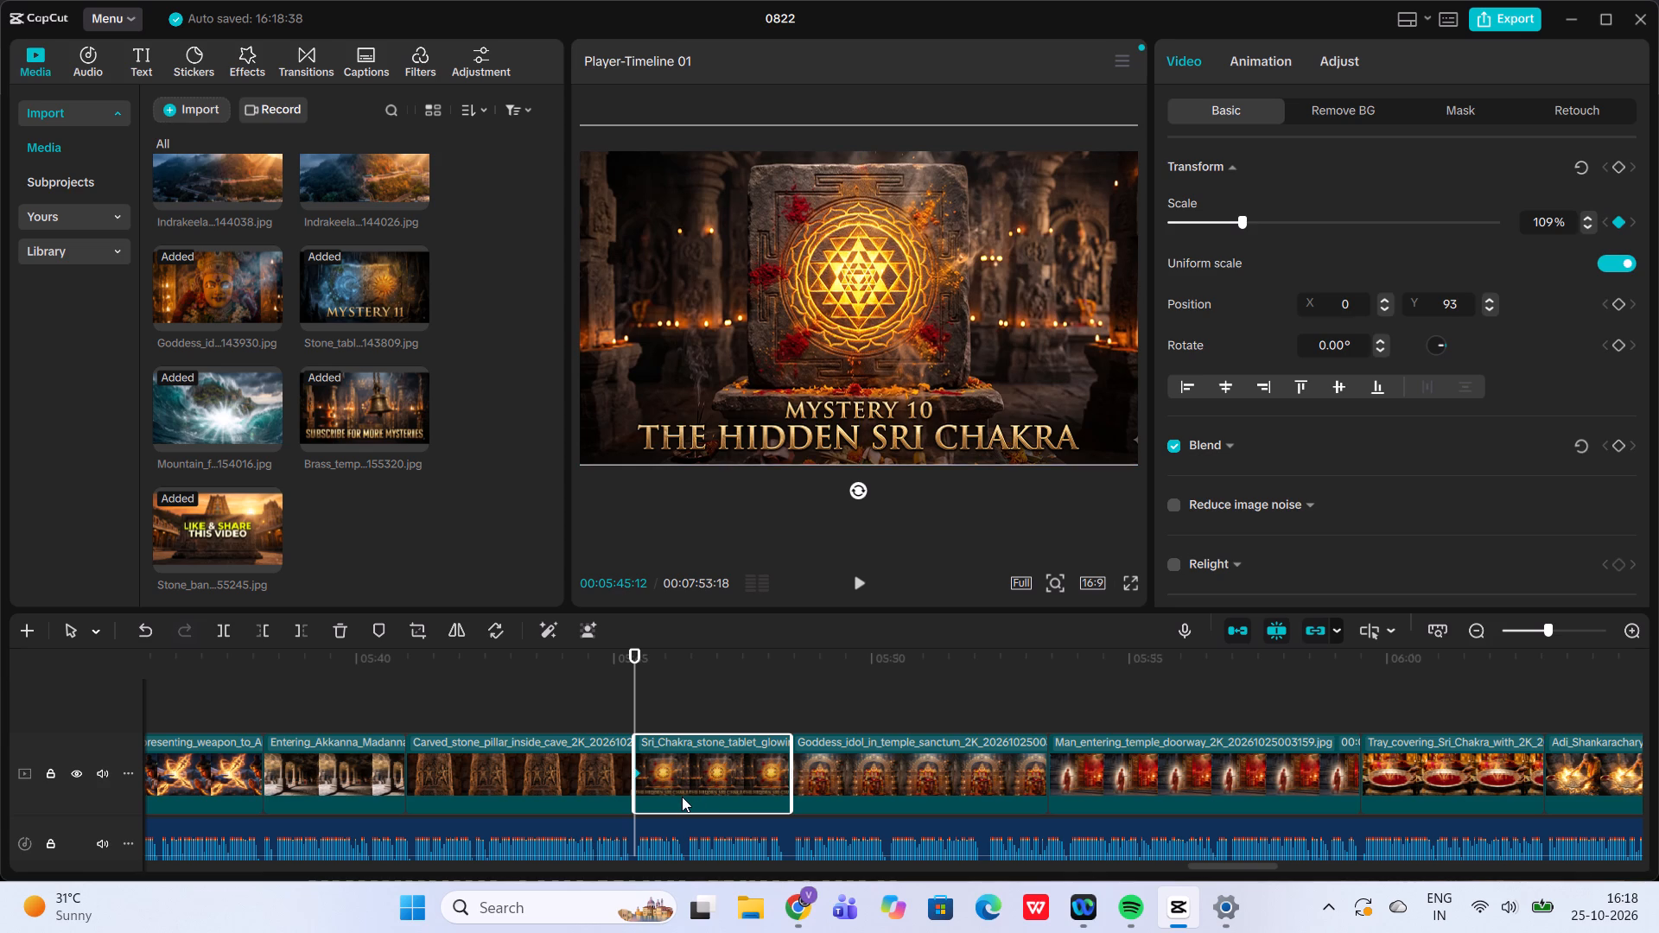
# Set the scale to 125% at the end of the Sri_Chakra_stone_tablet clip and play back its zoom.
pyautogui.click(789, 700)
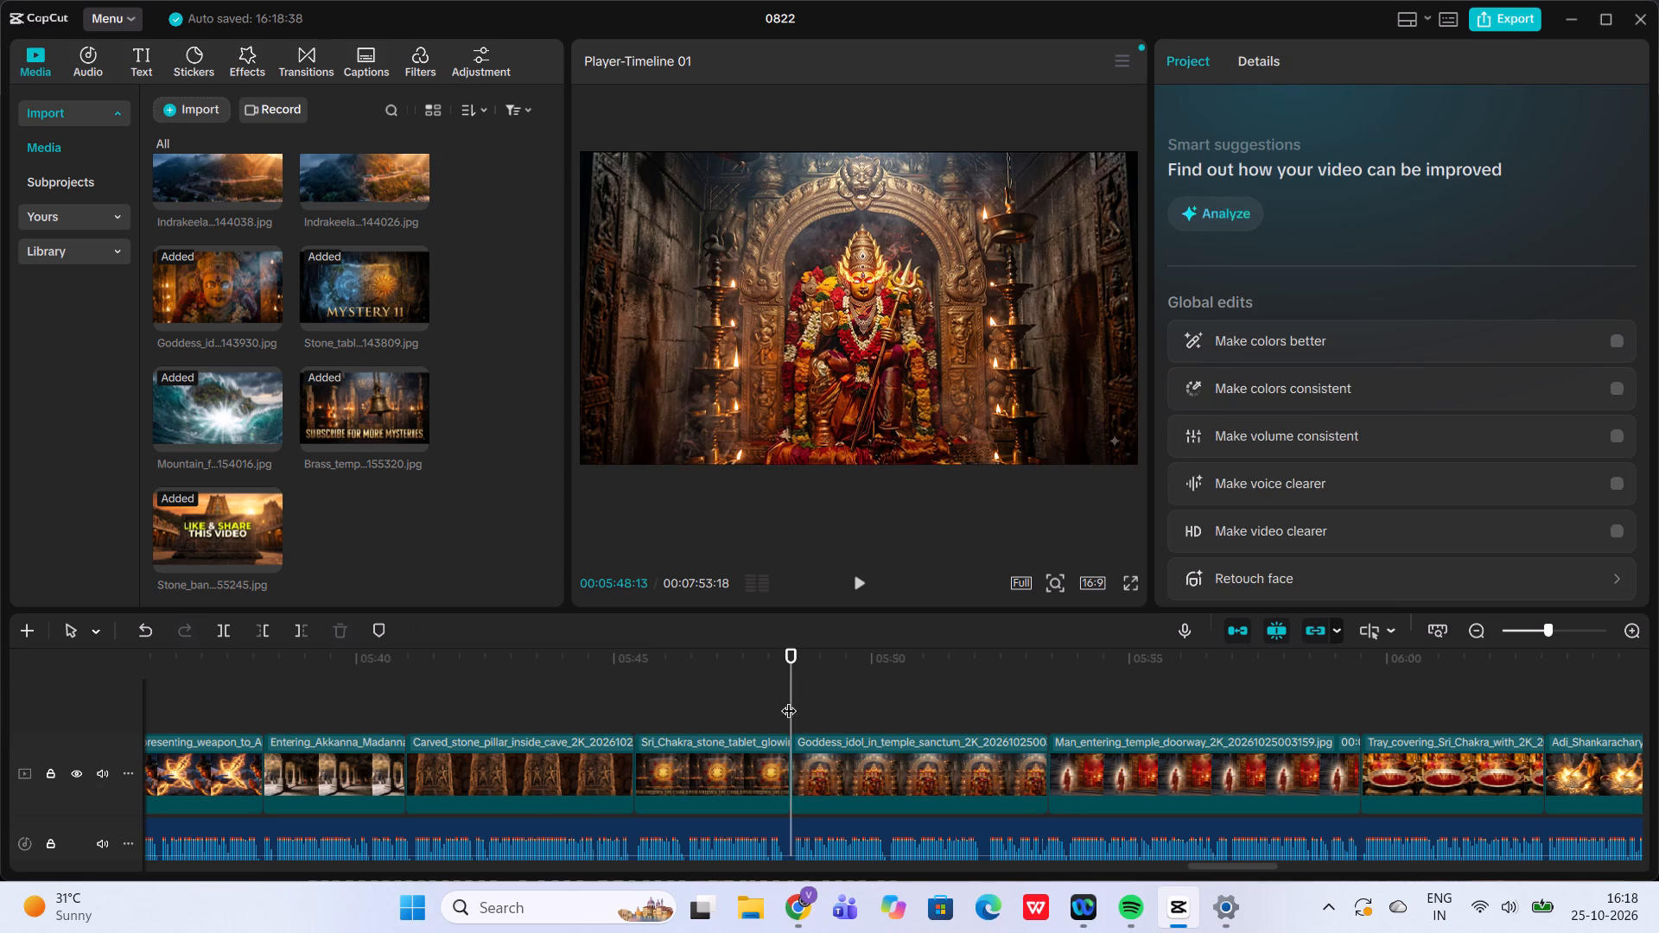
pyautogui.click(739, 760)
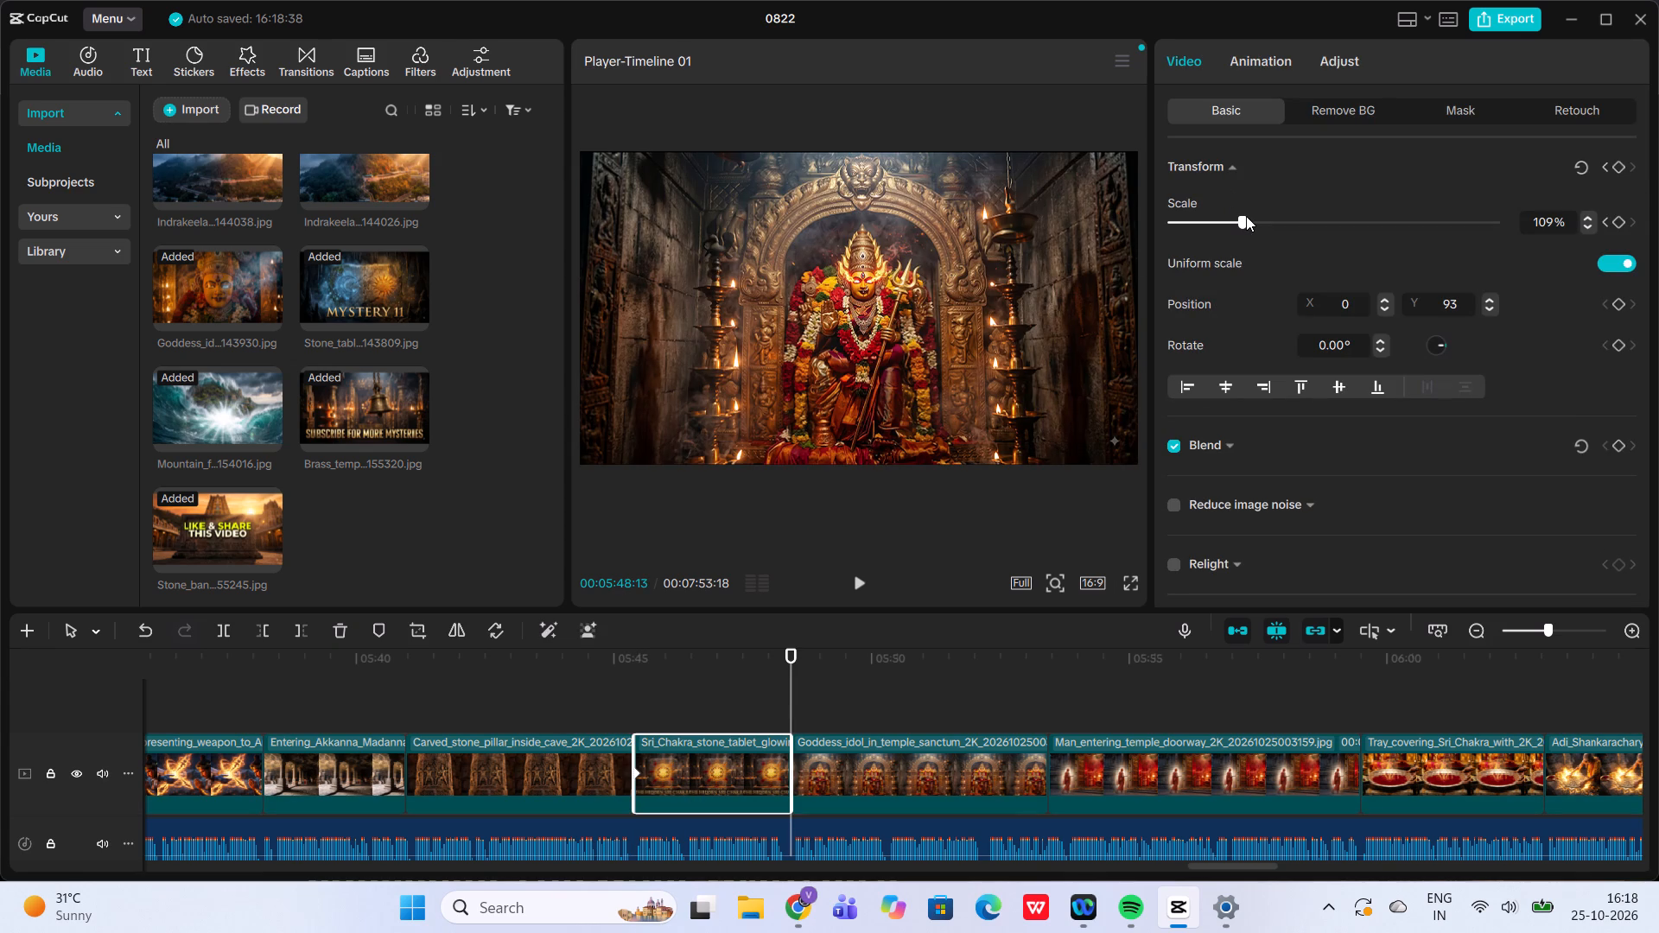
pyautogui.moveTo(1246, 216); pyautogui.dragTo(1256, 218)
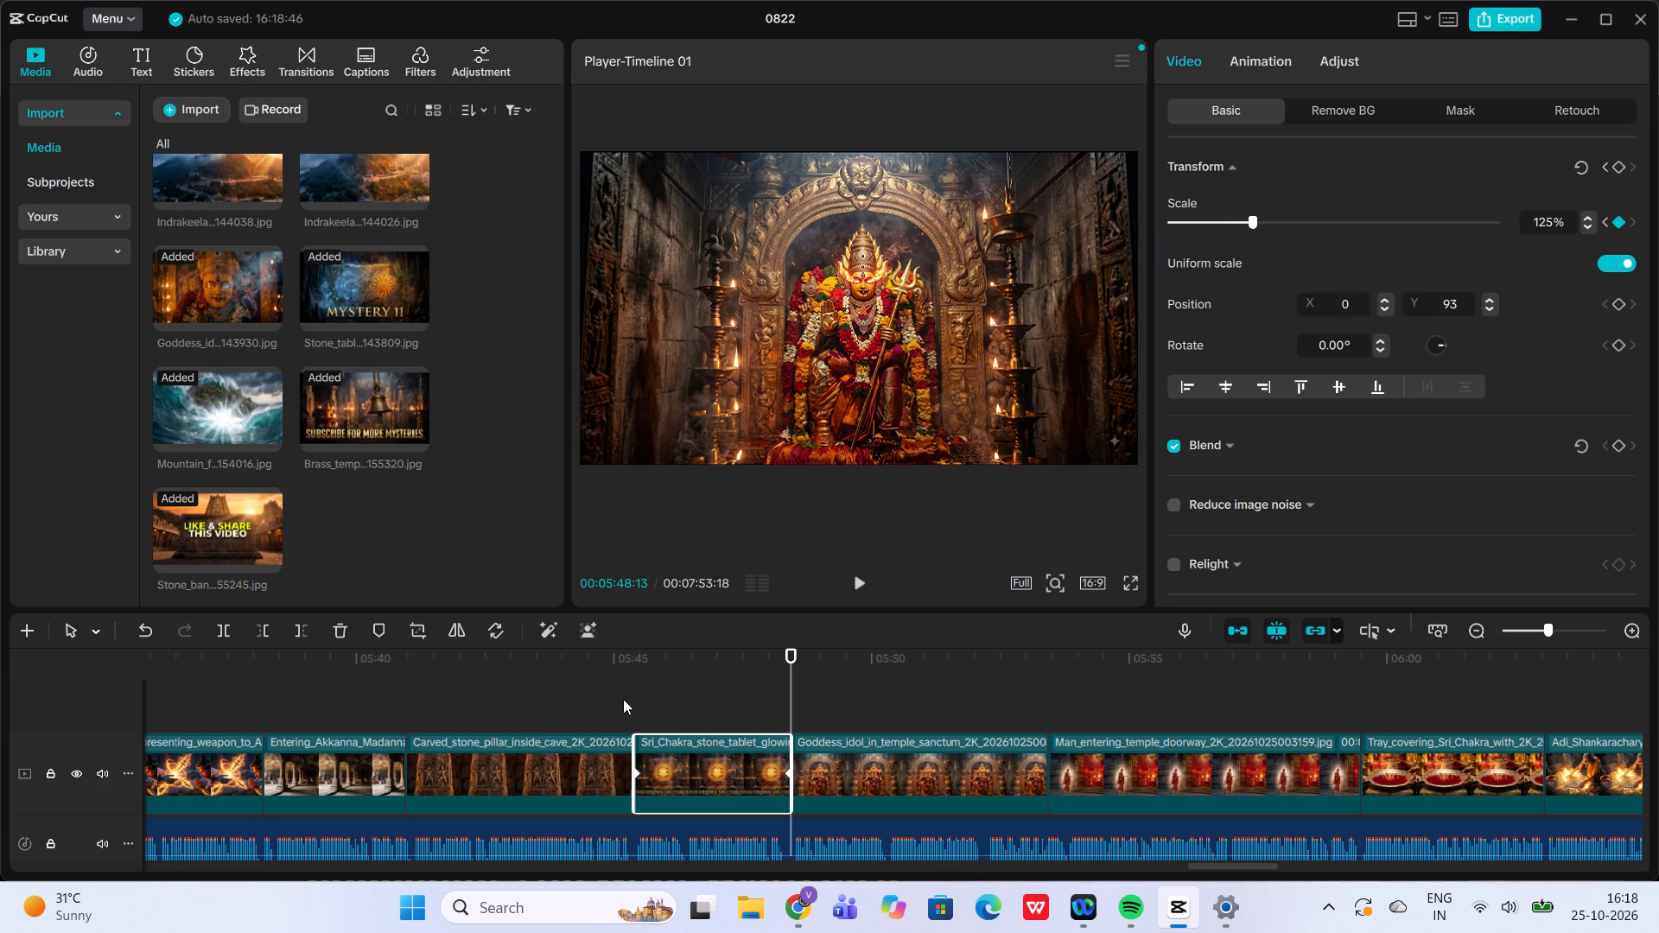
pyautogui.click(623, 699)
pyautogui.click(858, 583)
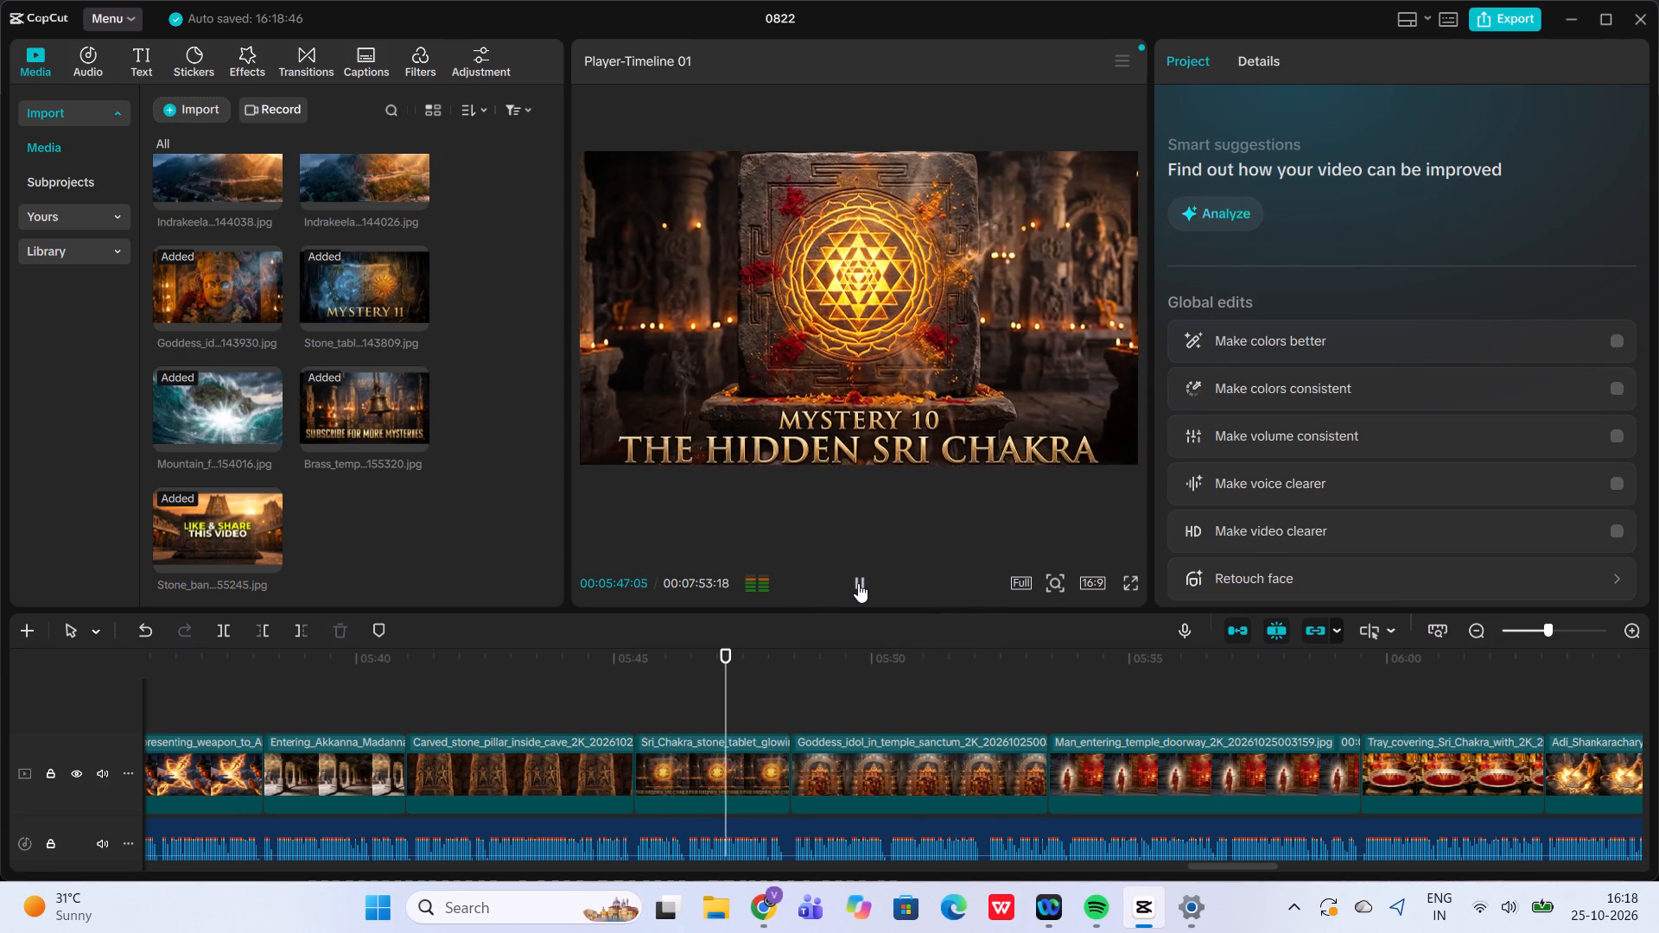
pyautogui.click(858, 583)
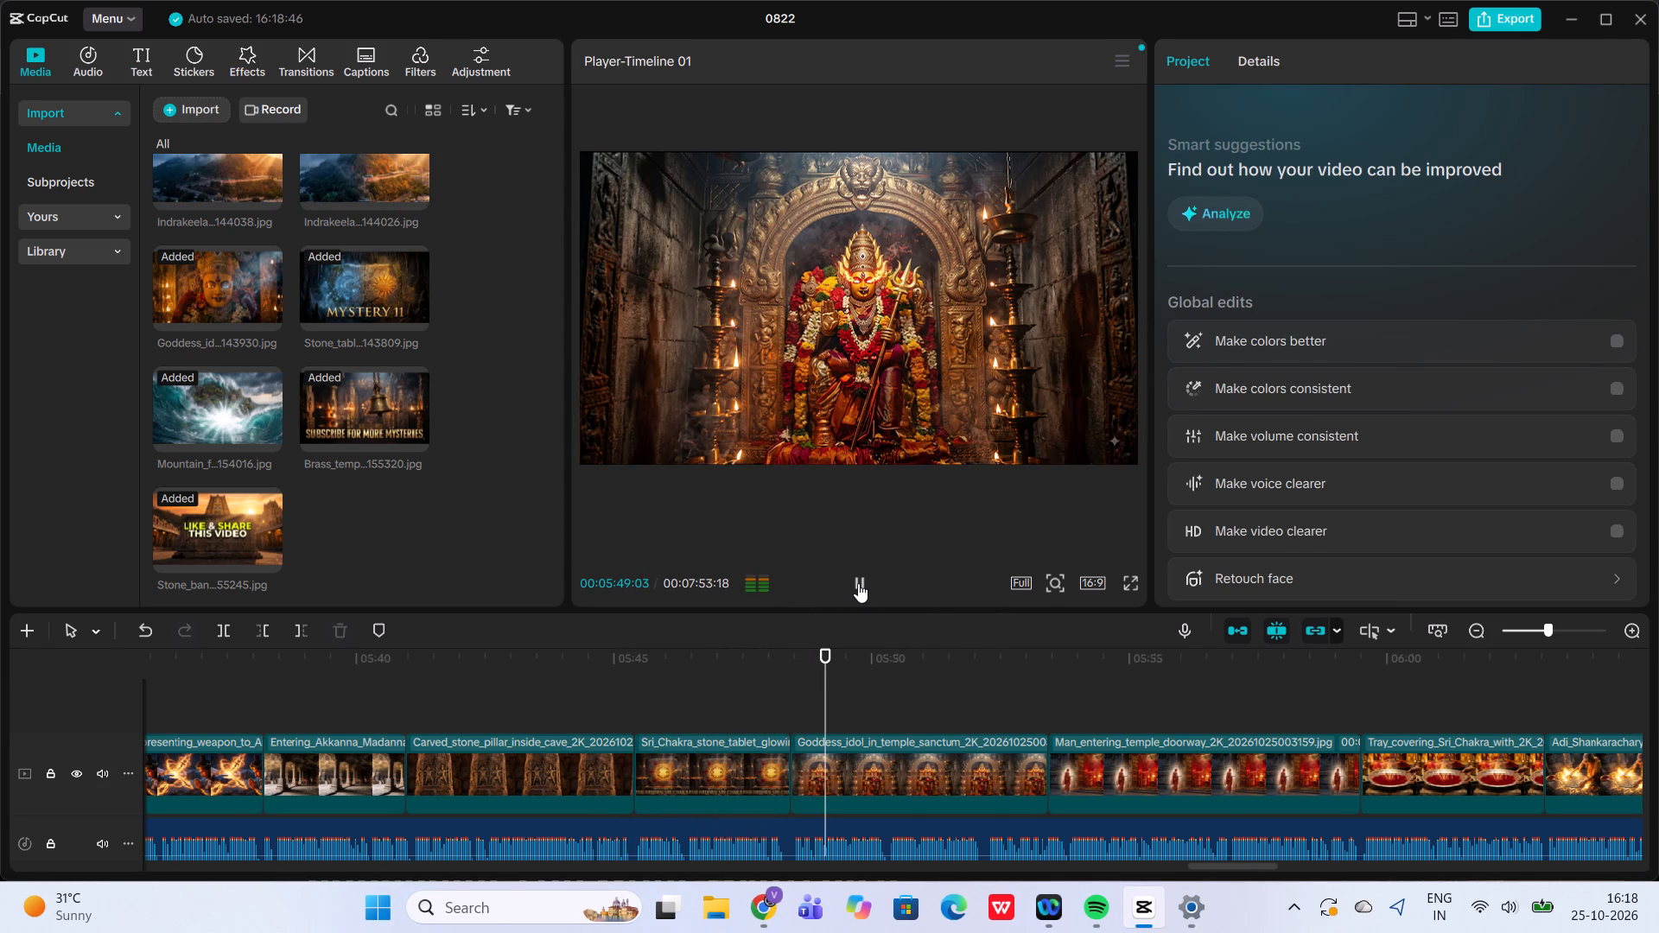
# Add a scale keyframe of 109% at the start of the Goddess_idol_in_temple_sanctum clip.
pyautogui.click(790, 716)
pyautogui.click(843, 751)
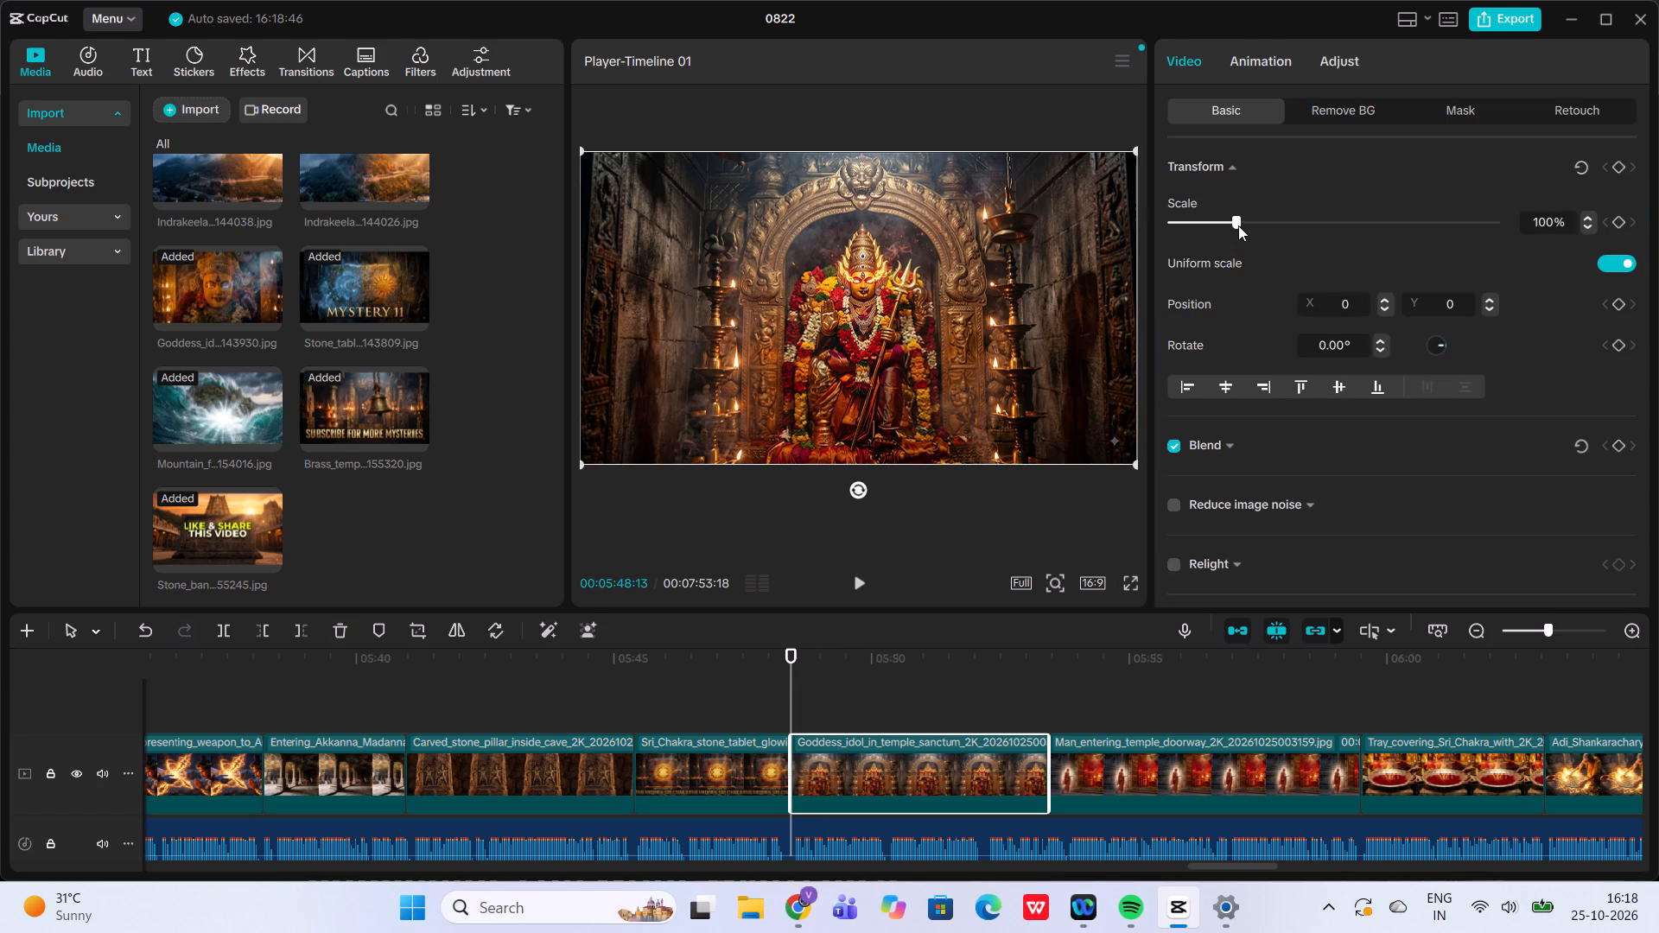
pyautogui.click(1238, 225)
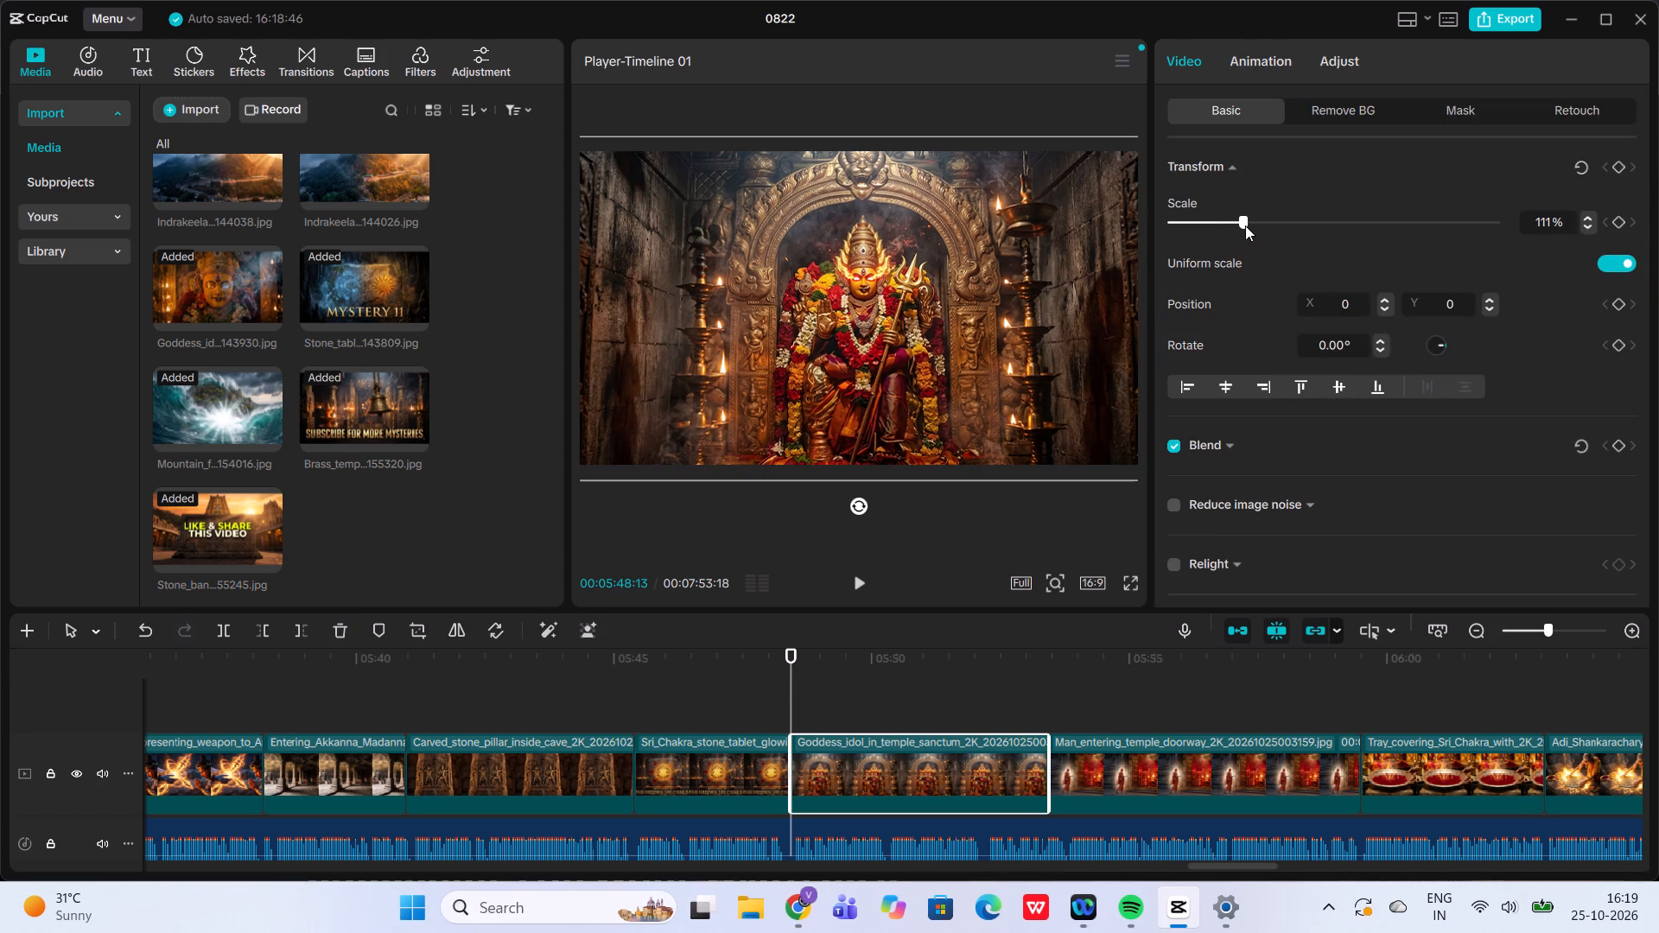
pyautogui.click(1618, 220)
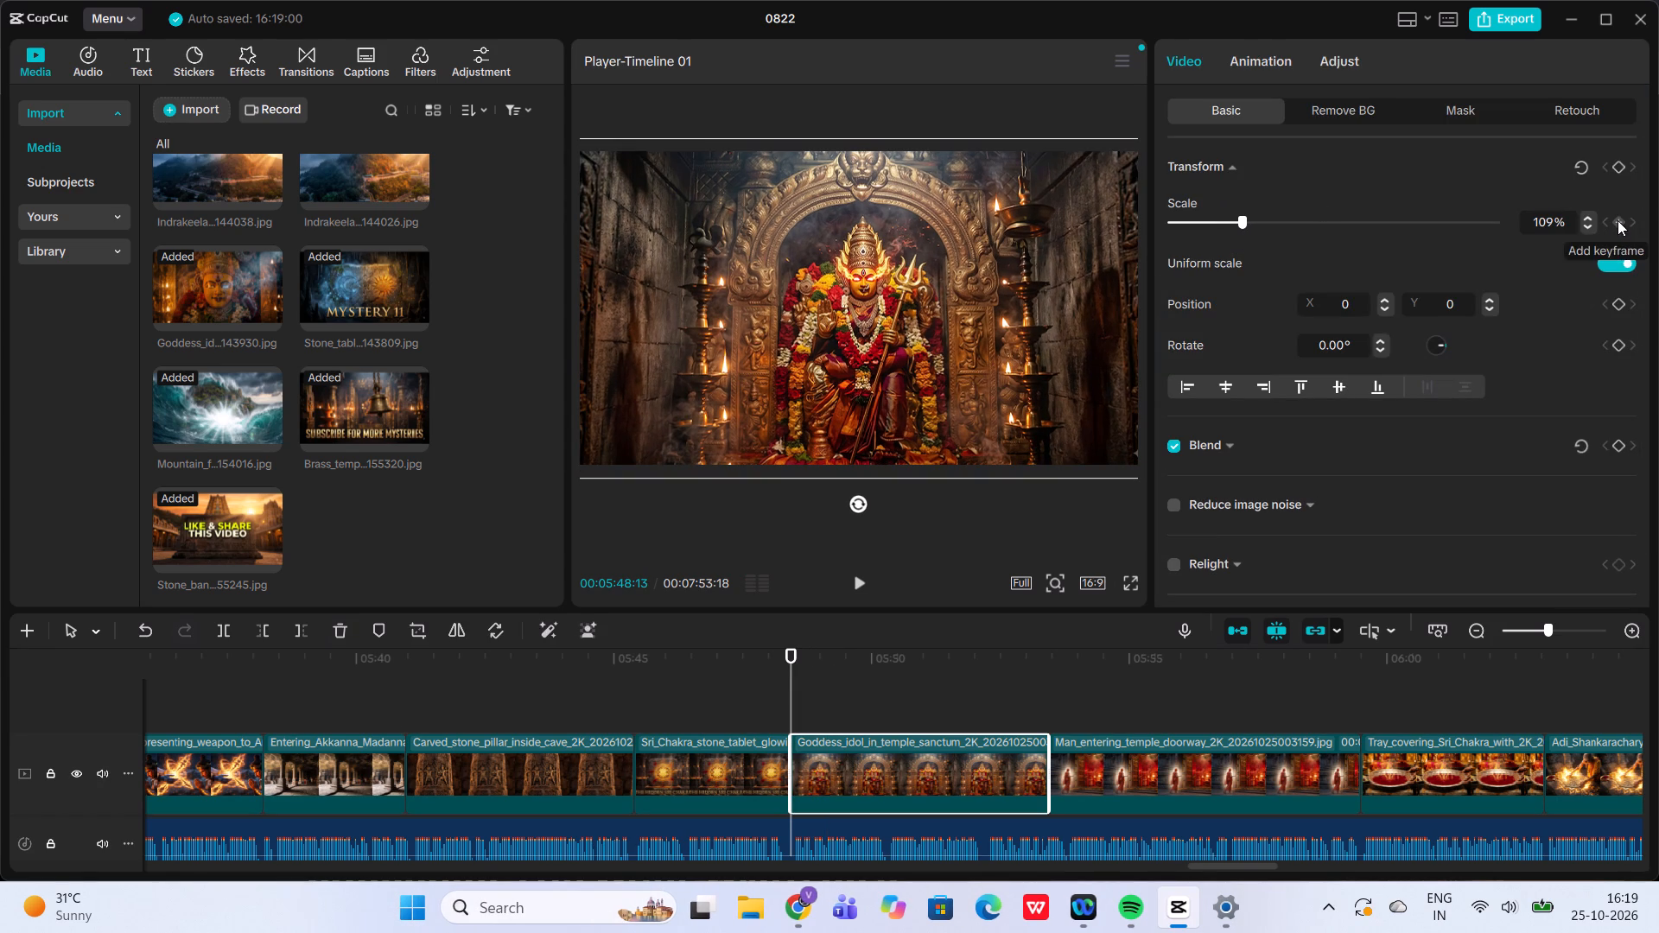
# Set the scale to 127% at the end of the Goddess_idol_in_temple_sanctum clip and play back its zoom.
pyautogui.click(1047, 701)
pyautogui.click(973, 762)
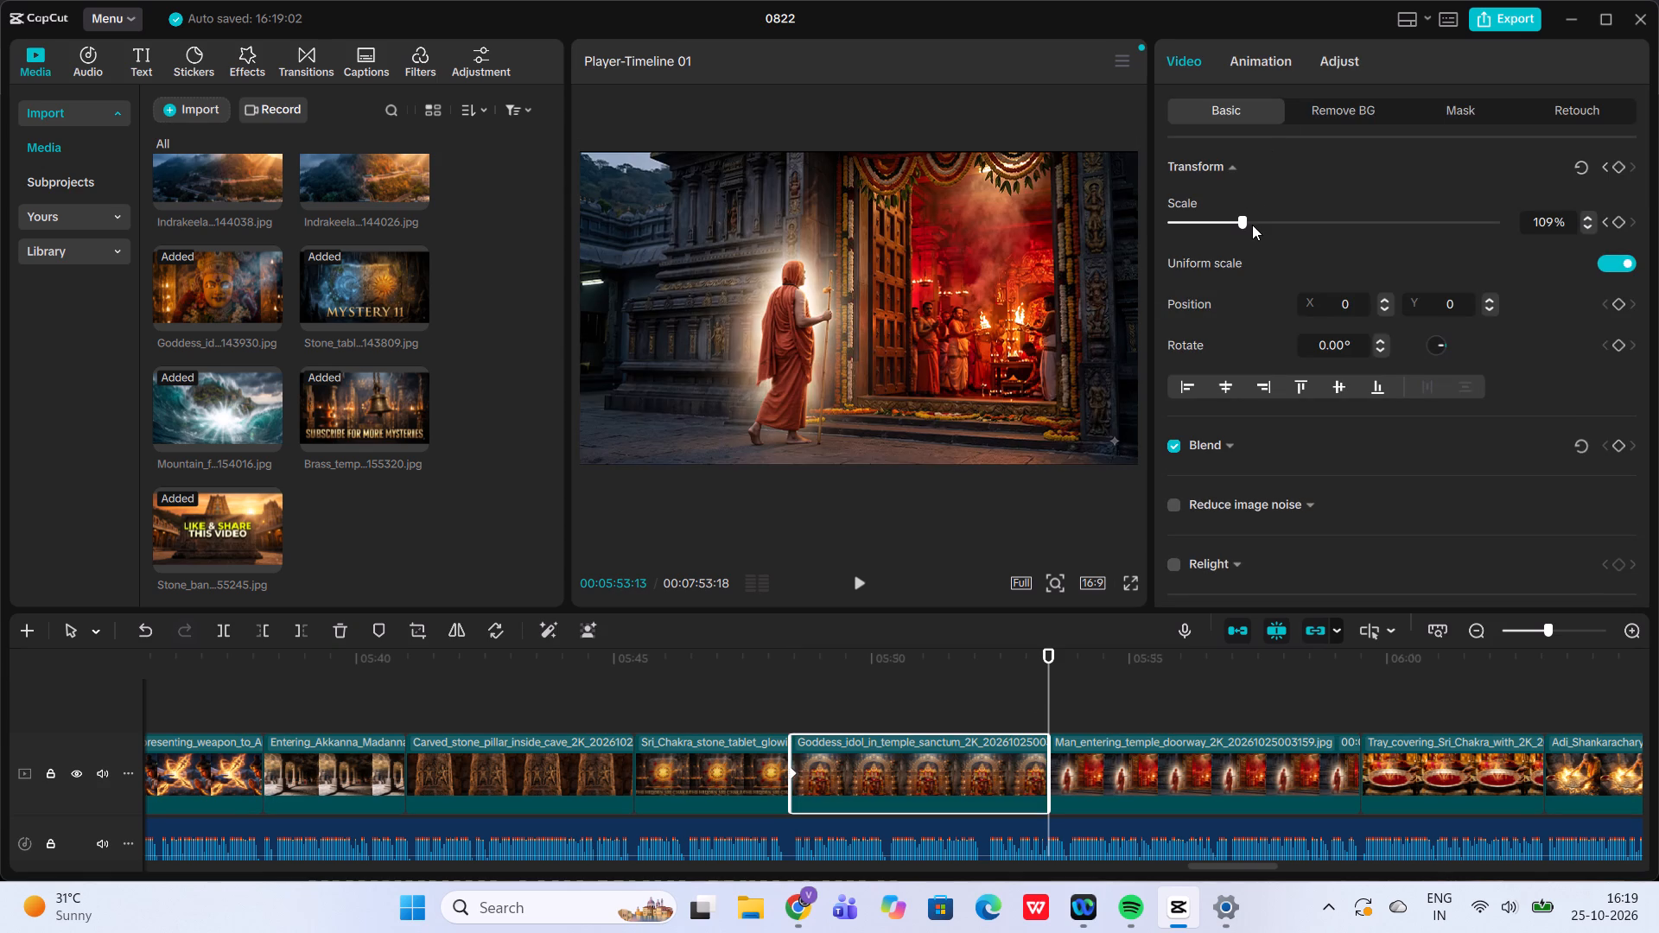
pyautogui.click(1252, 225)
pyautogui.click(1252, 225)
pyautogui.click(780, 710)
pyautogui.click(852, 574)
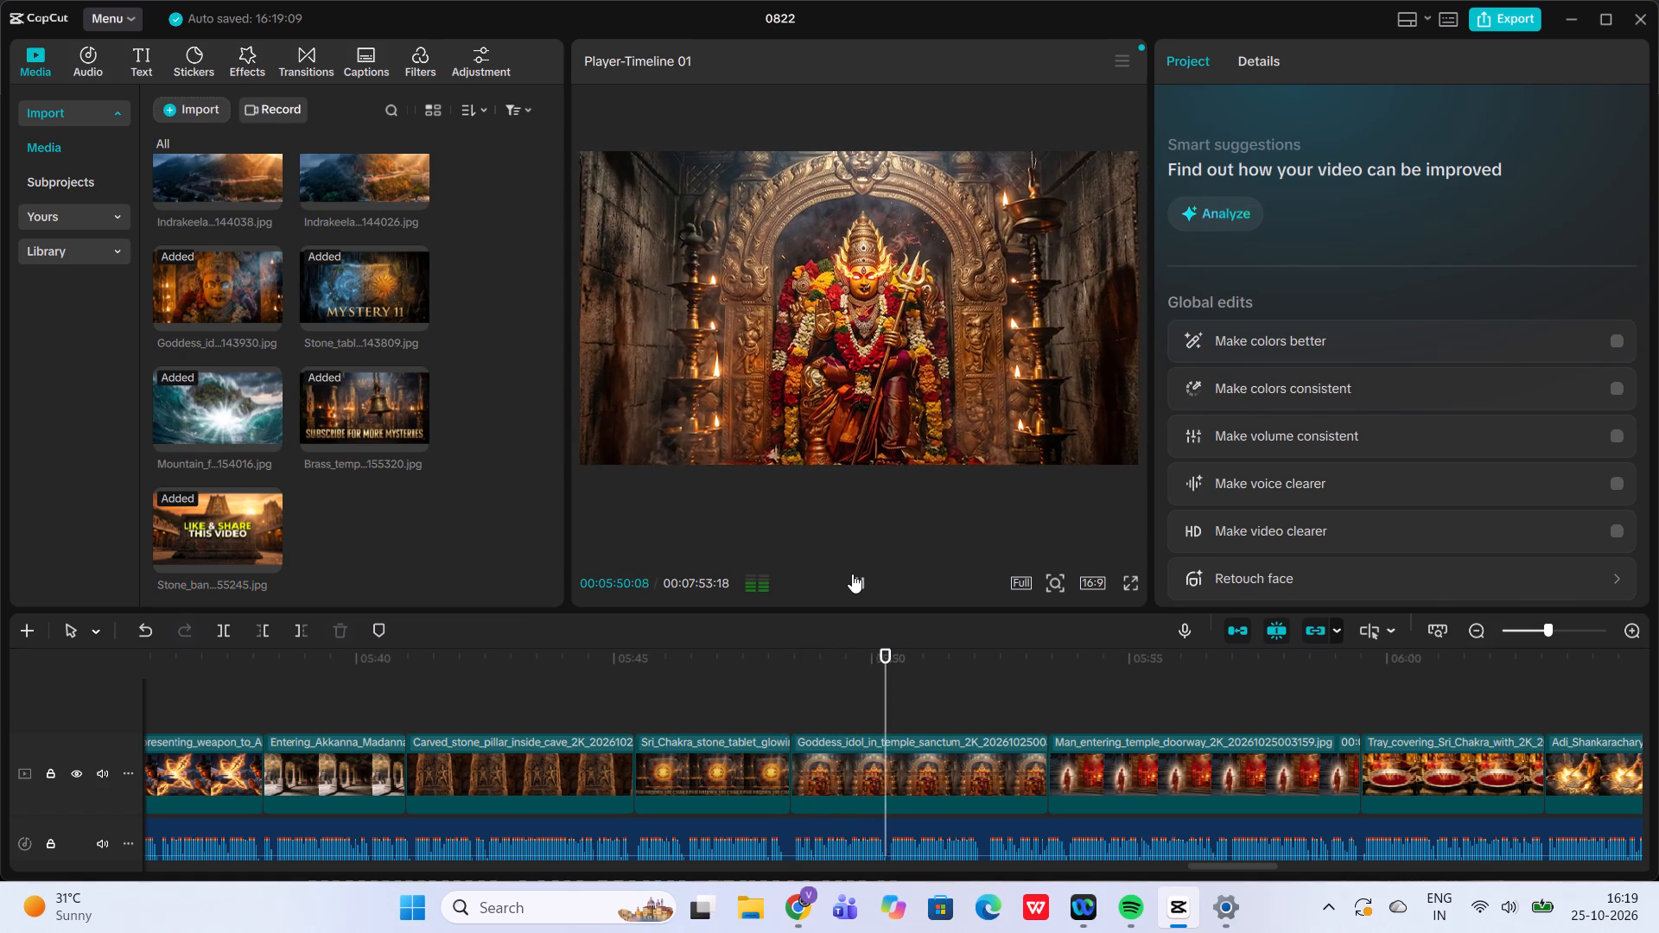
# Raise the end scale of the Goddess_idol_in_temple_sanctum clip to 136% and play back its zoom.
pyautogui.click(1049, 701)
pyautogui.click(1021, 740)
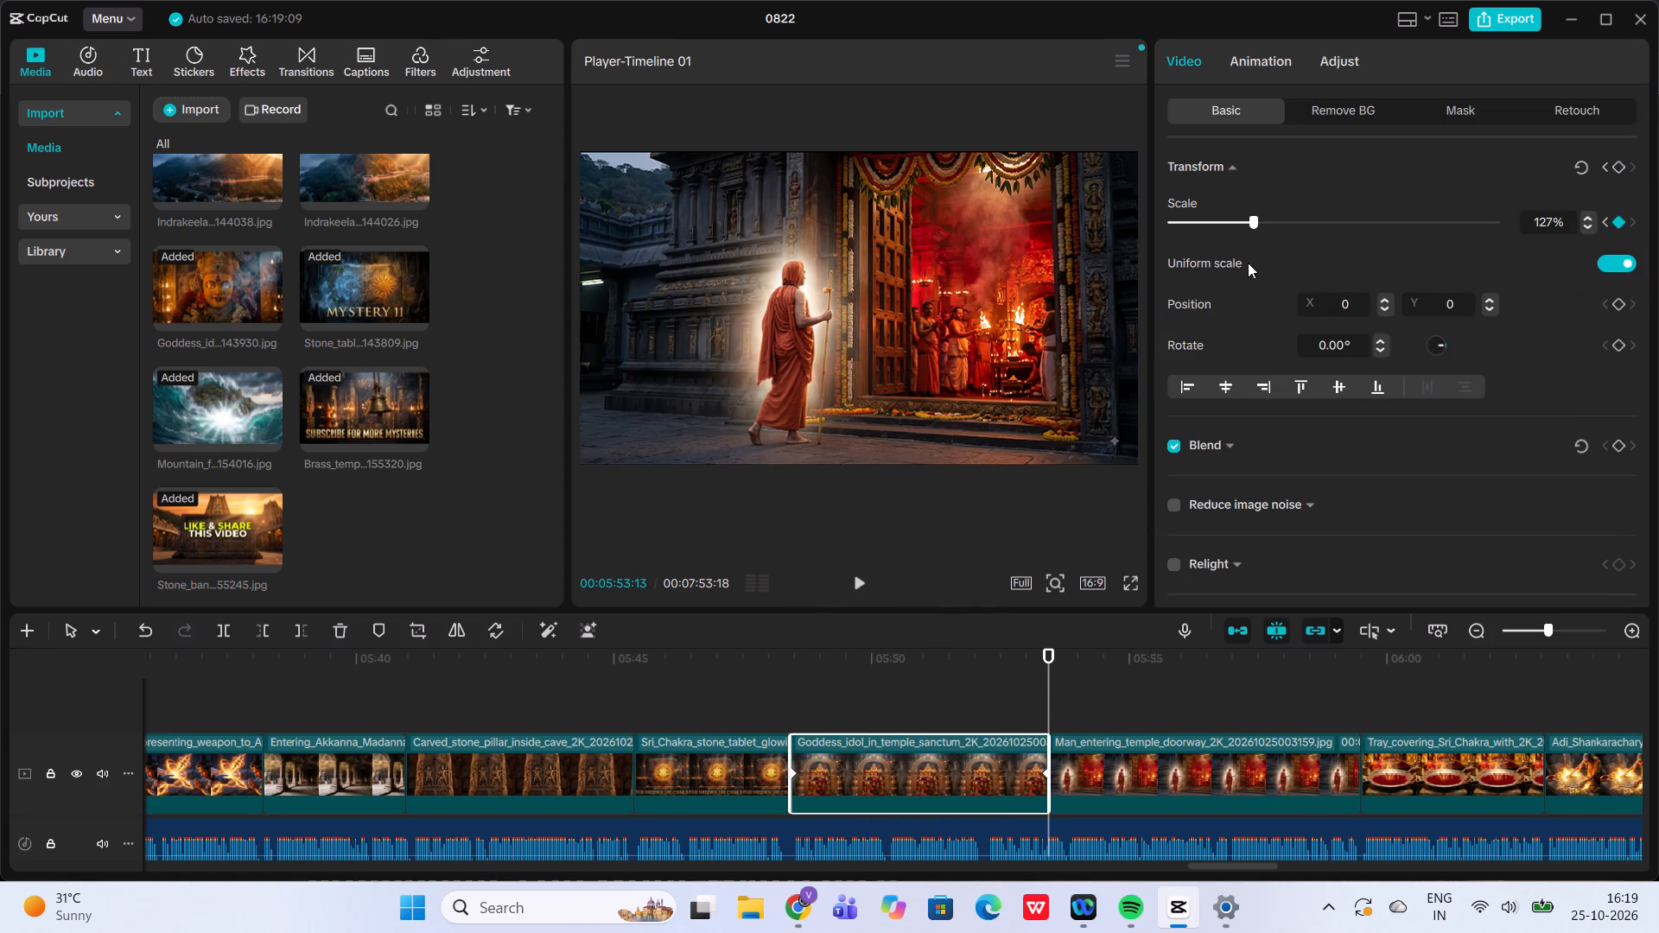
pyautogui.click(1253, 223)
pyautogui.click(767, 696)
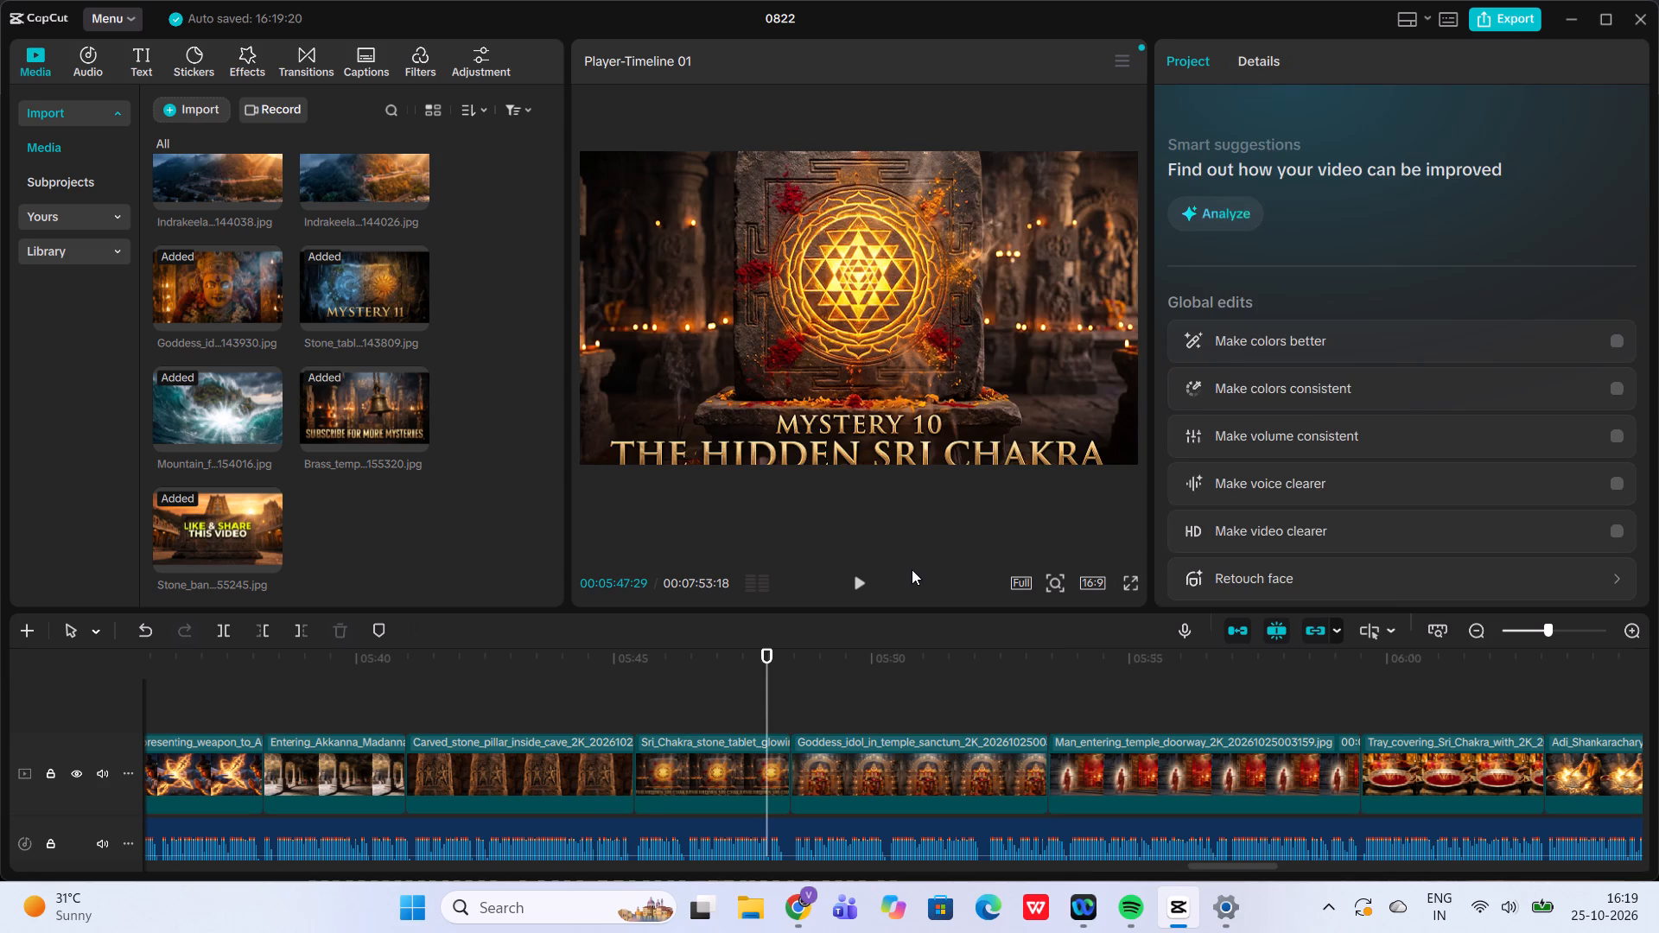
pyautogui.click(855, 586)
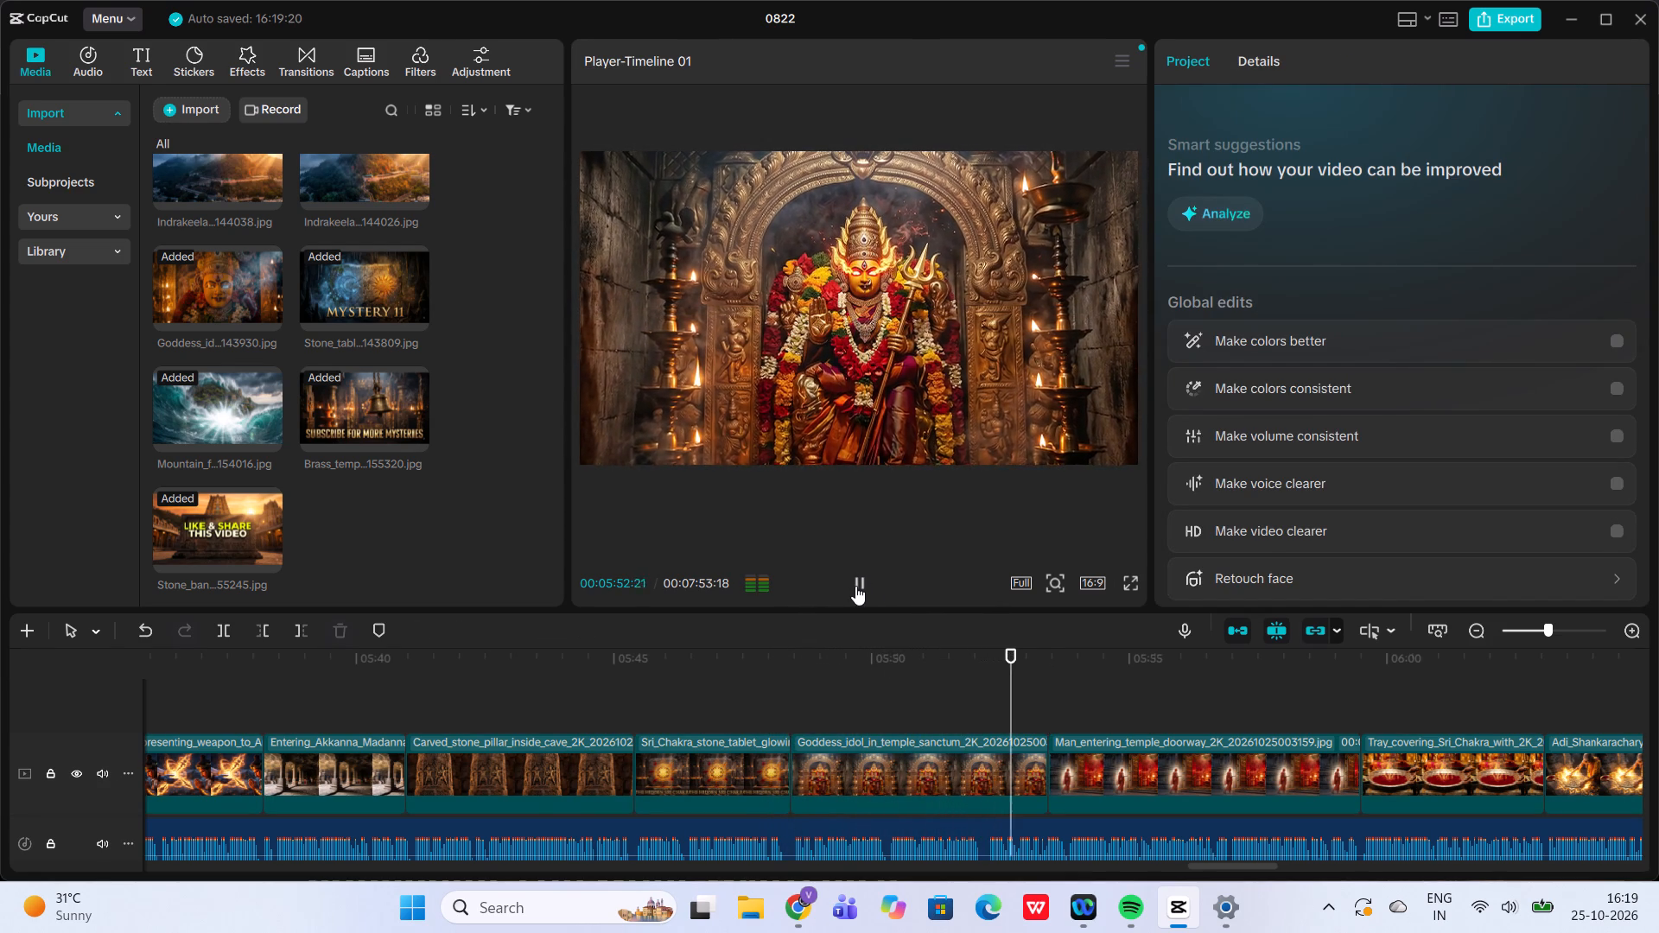
pyautogui.click(855, 586)
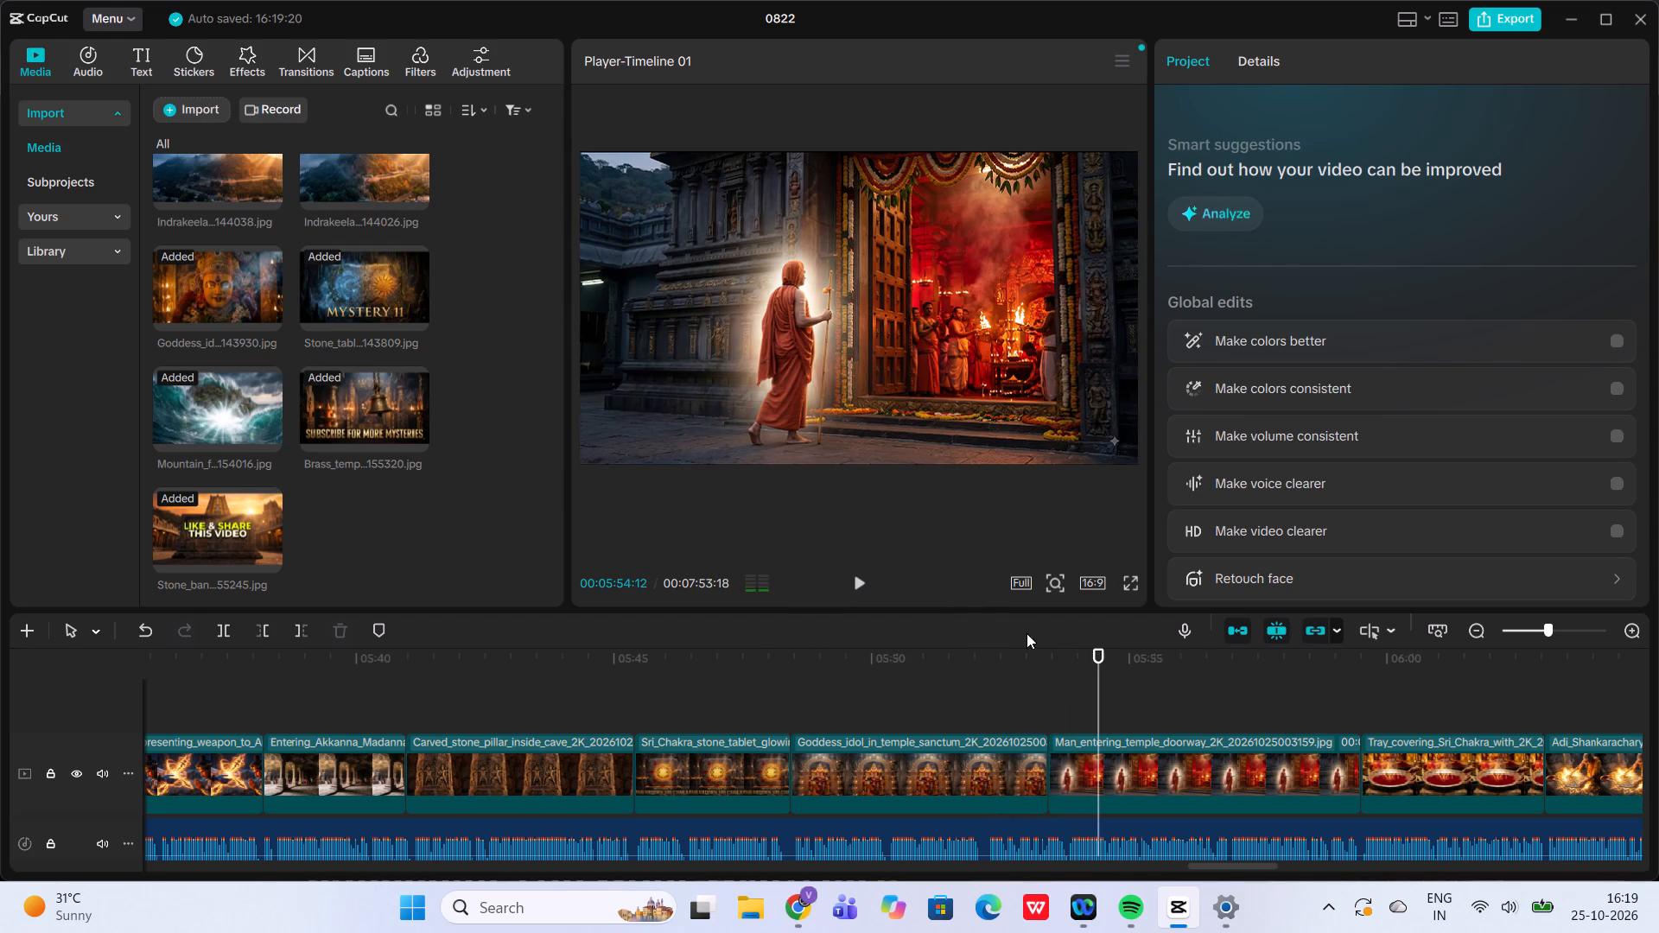
# Add a scale keyframe of 112% at the start of the Man_entering_temple_doorway clip.
pyautogui.click(1055, 699)
pyautogui.click(1105, 782)
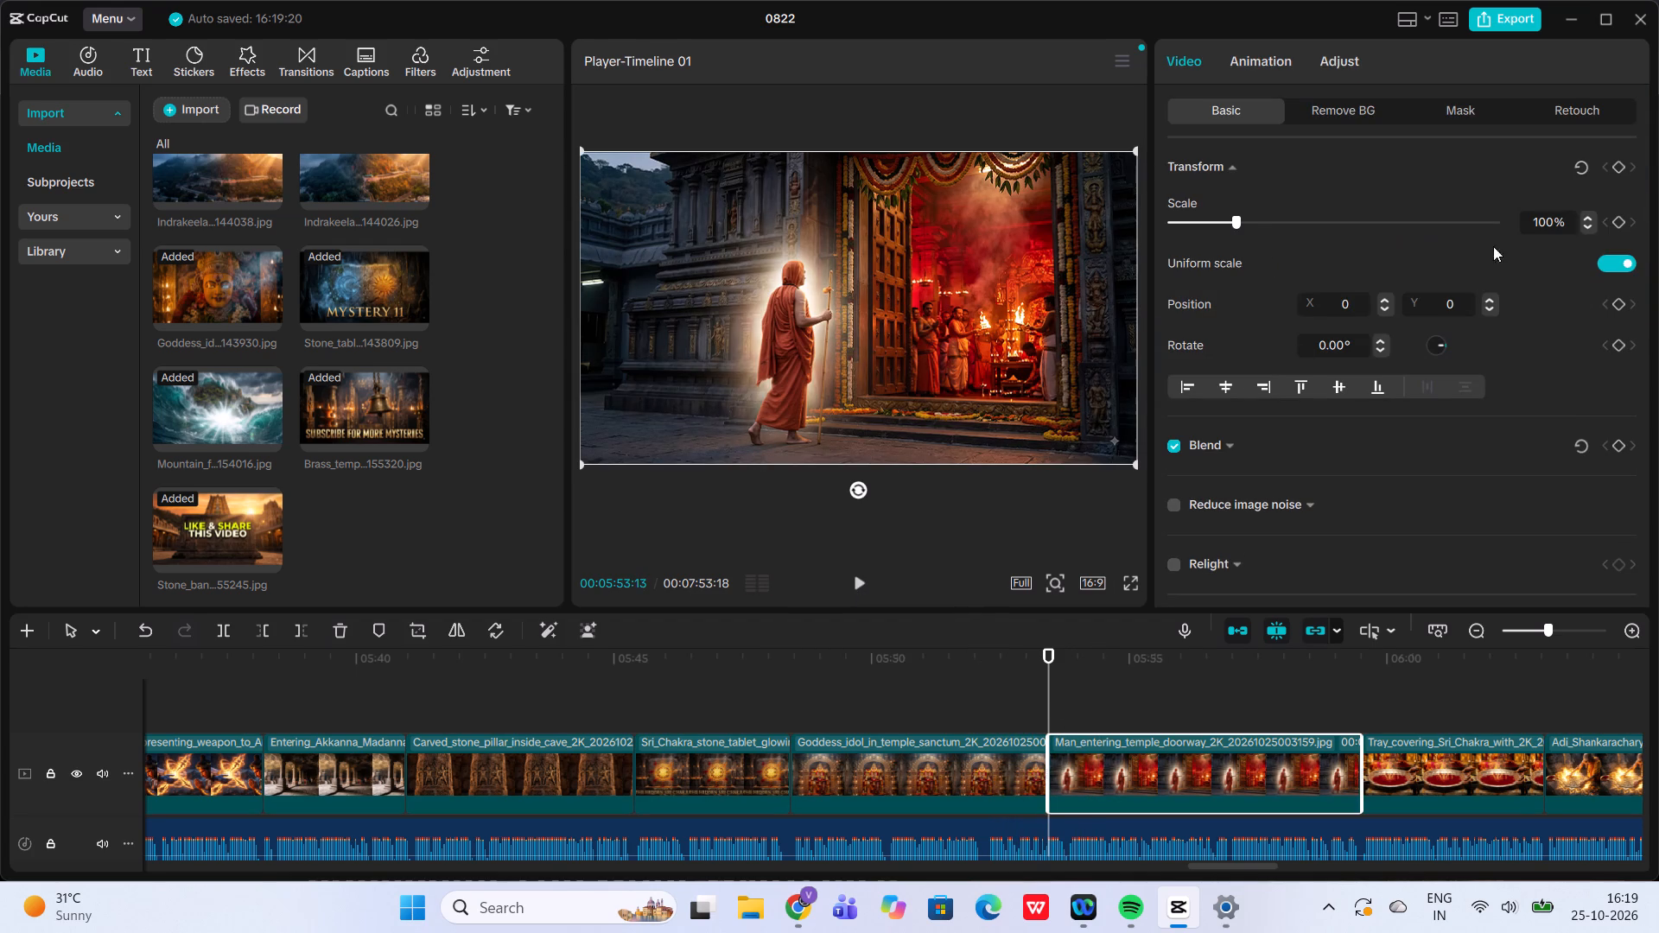
pyautogui.moveTo(1236, 219); pyautogui.dragTo(1243, 220)
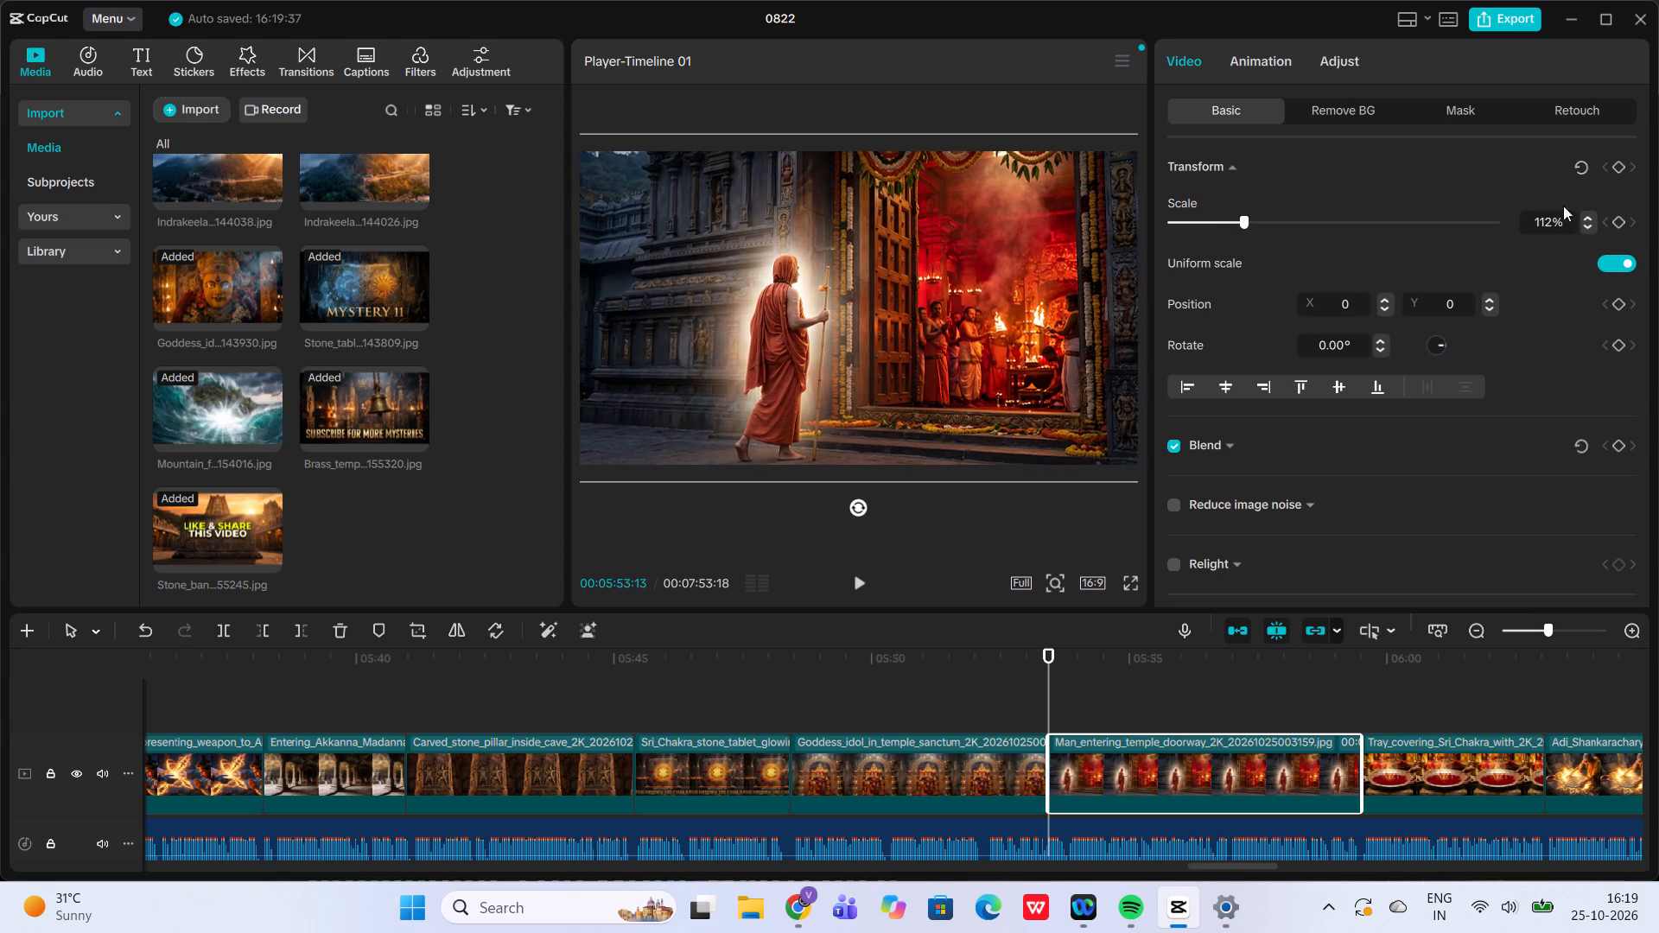
pyautogui.click(1618, 222)
# Set the scale to 138% at the end of the Man_entering_temple_doorway clip and play back its zoom.
pyautogui.click(1365, 684)
pyautogui.click(1304, 797)
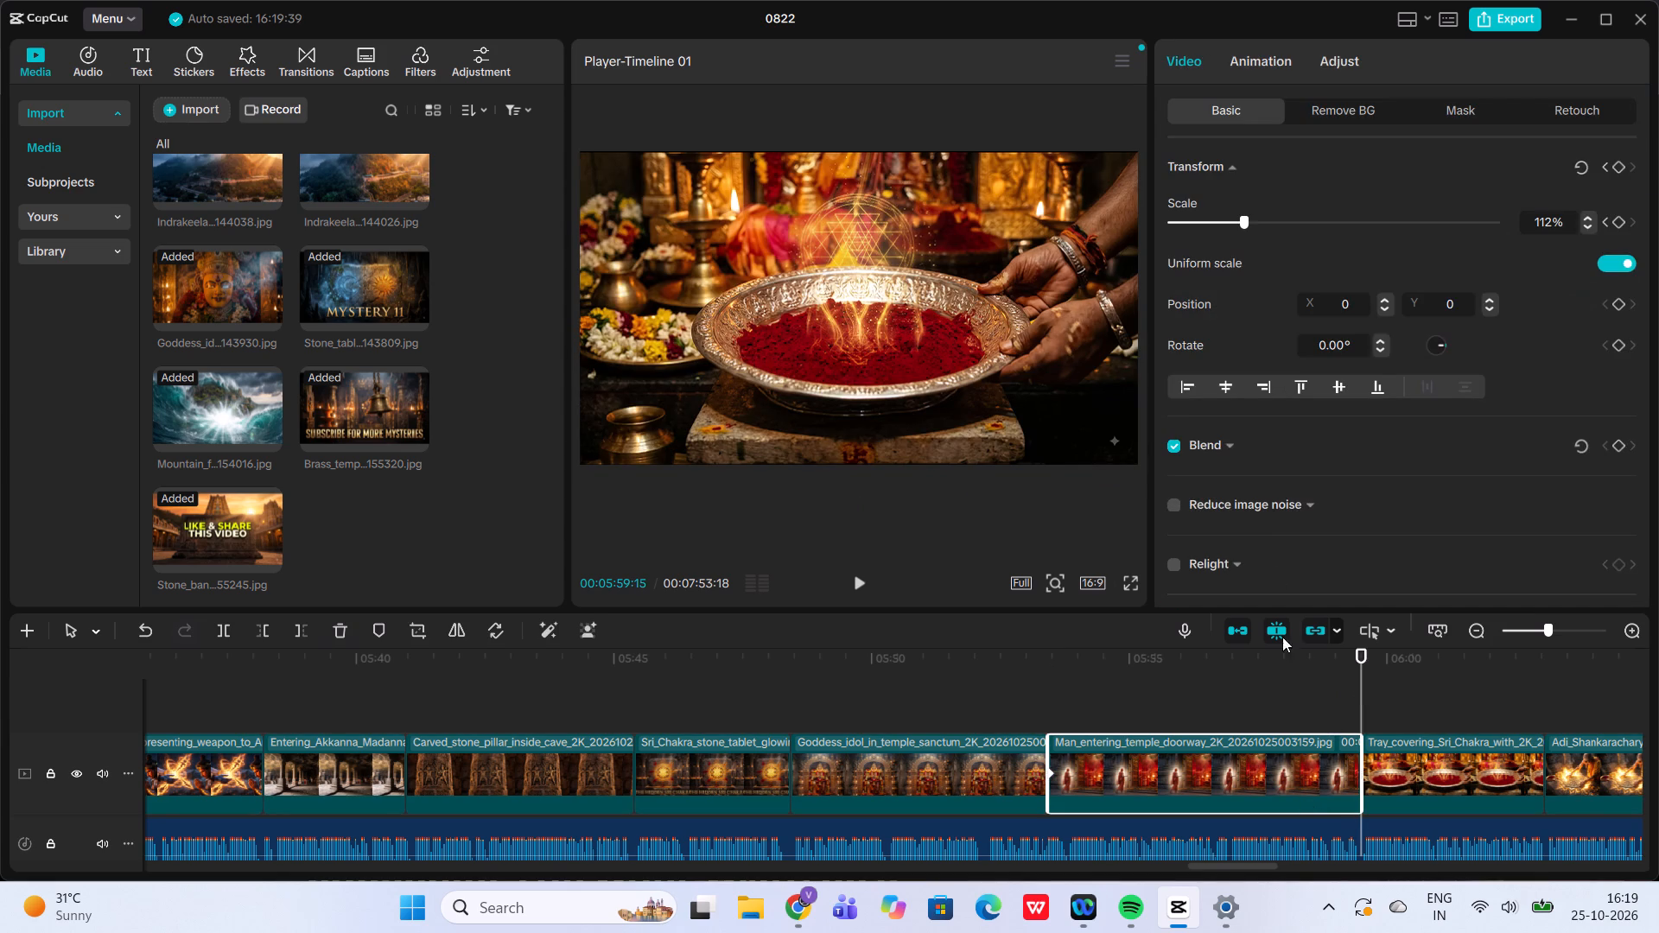
pyautogui.click(1261, 226)
pyautogui.click(1027, 719)
pyautogui.click(866, 574)
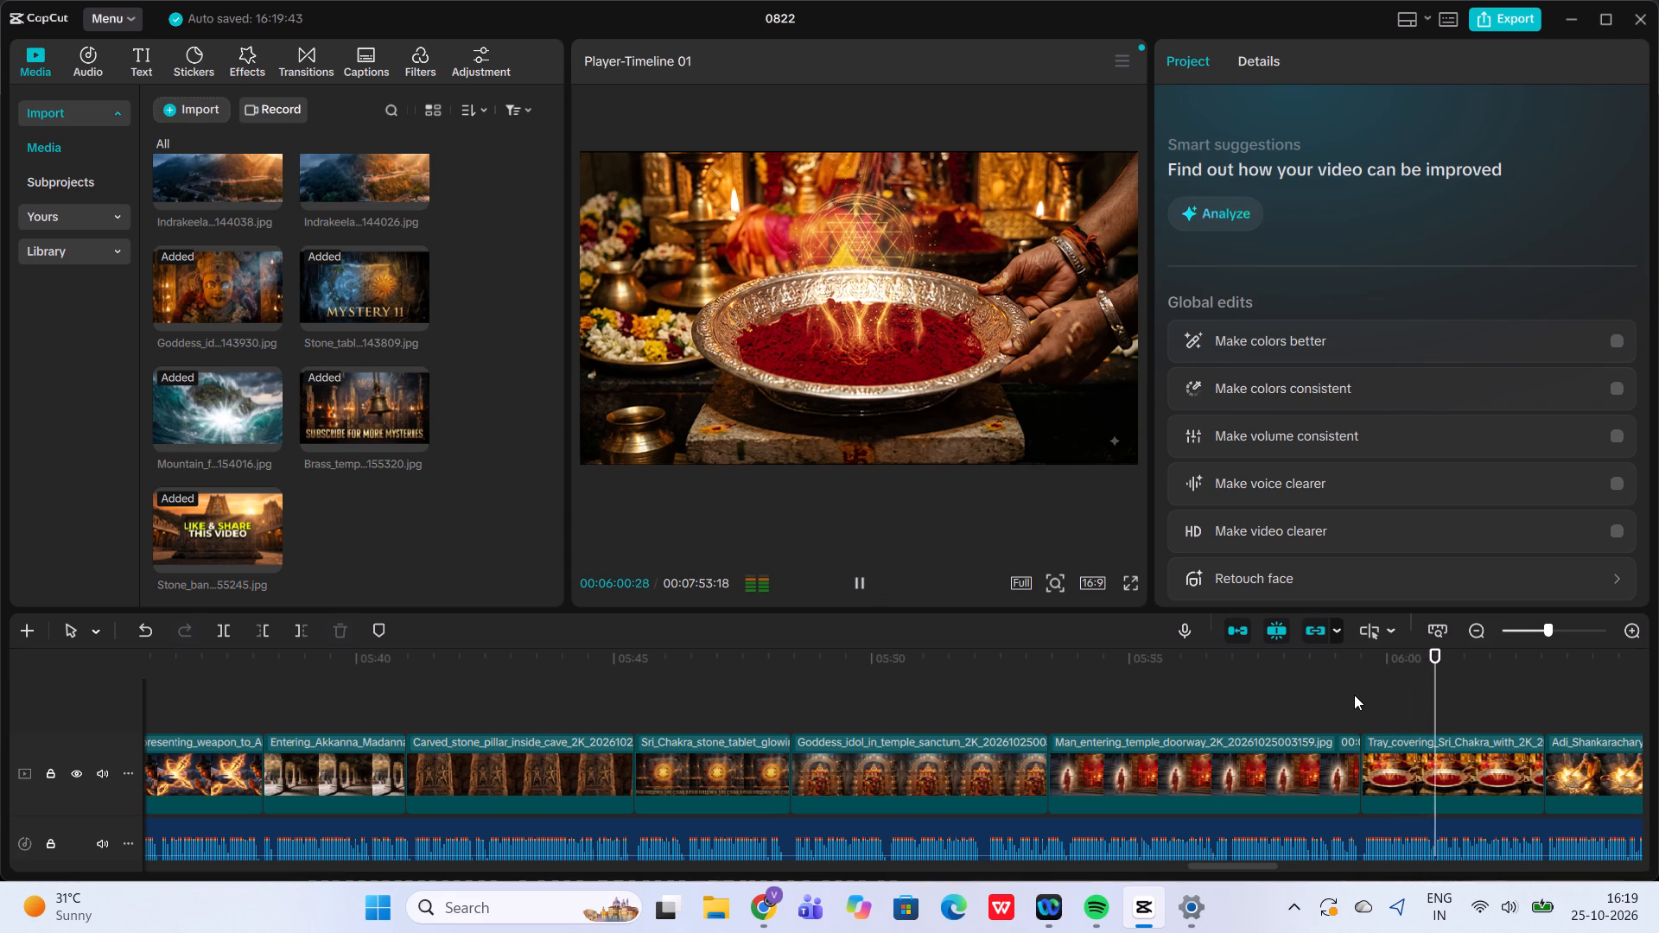
# Add a scale keyframe of 111% at the start of the Tray_covering_Sri_Chakra clip.
pyautogui.click(1354, 695)
pyautogui.moveTo(1354, 695); pyautogui.dragTo(1362, 710)
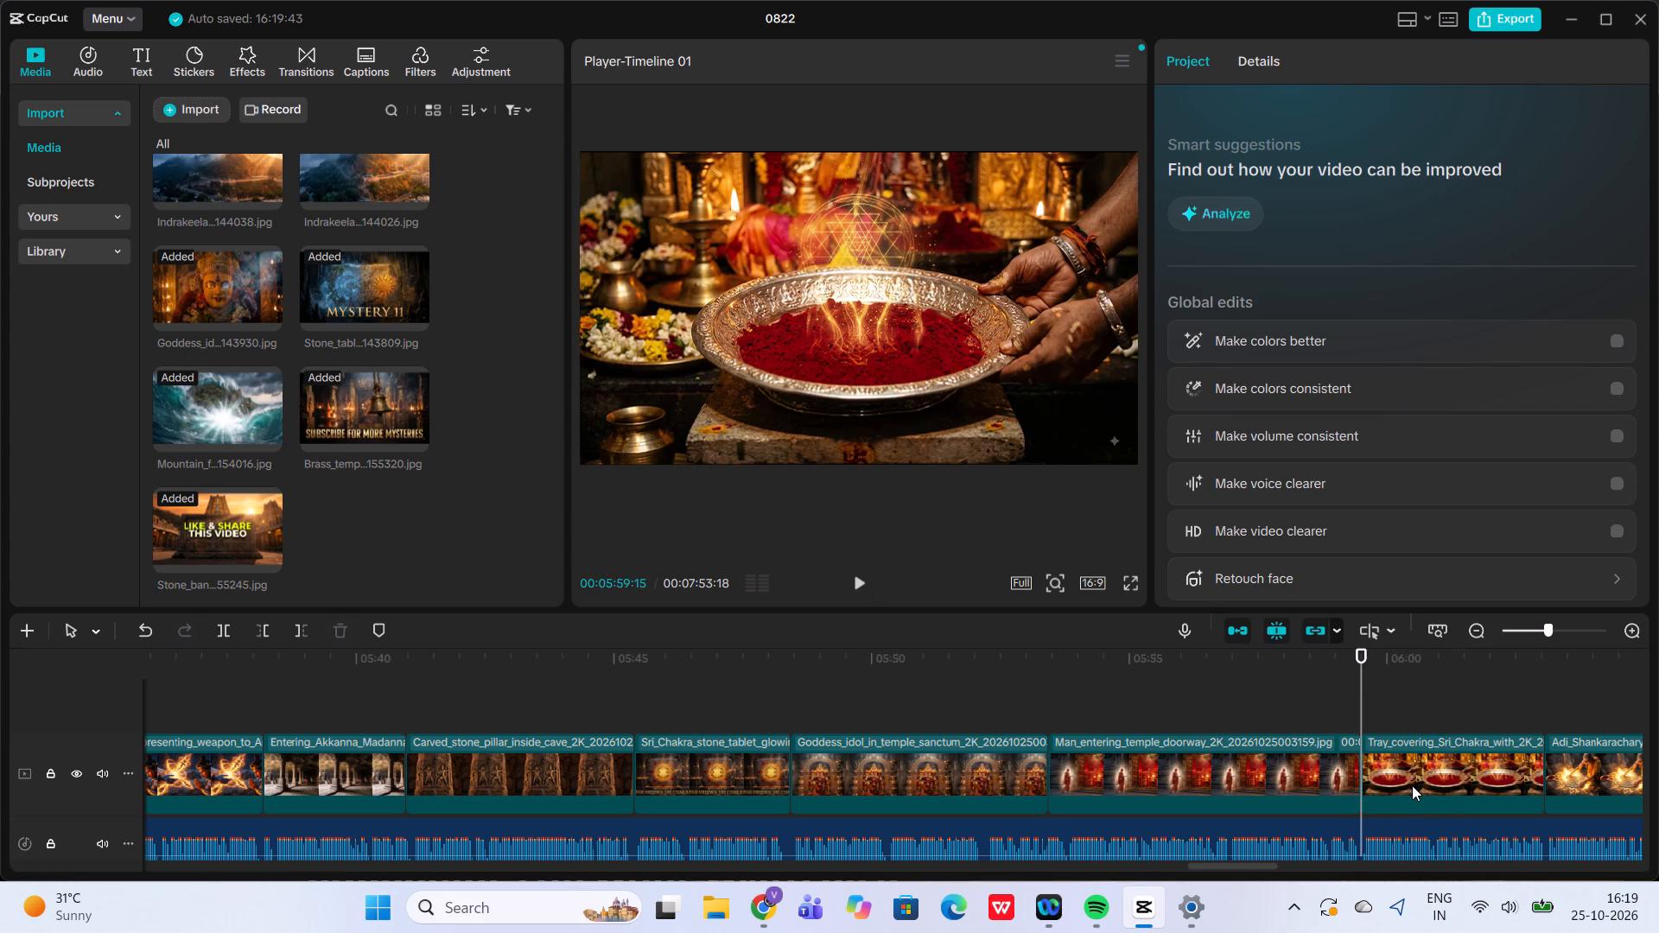
pyautogui.click(1413, 785)
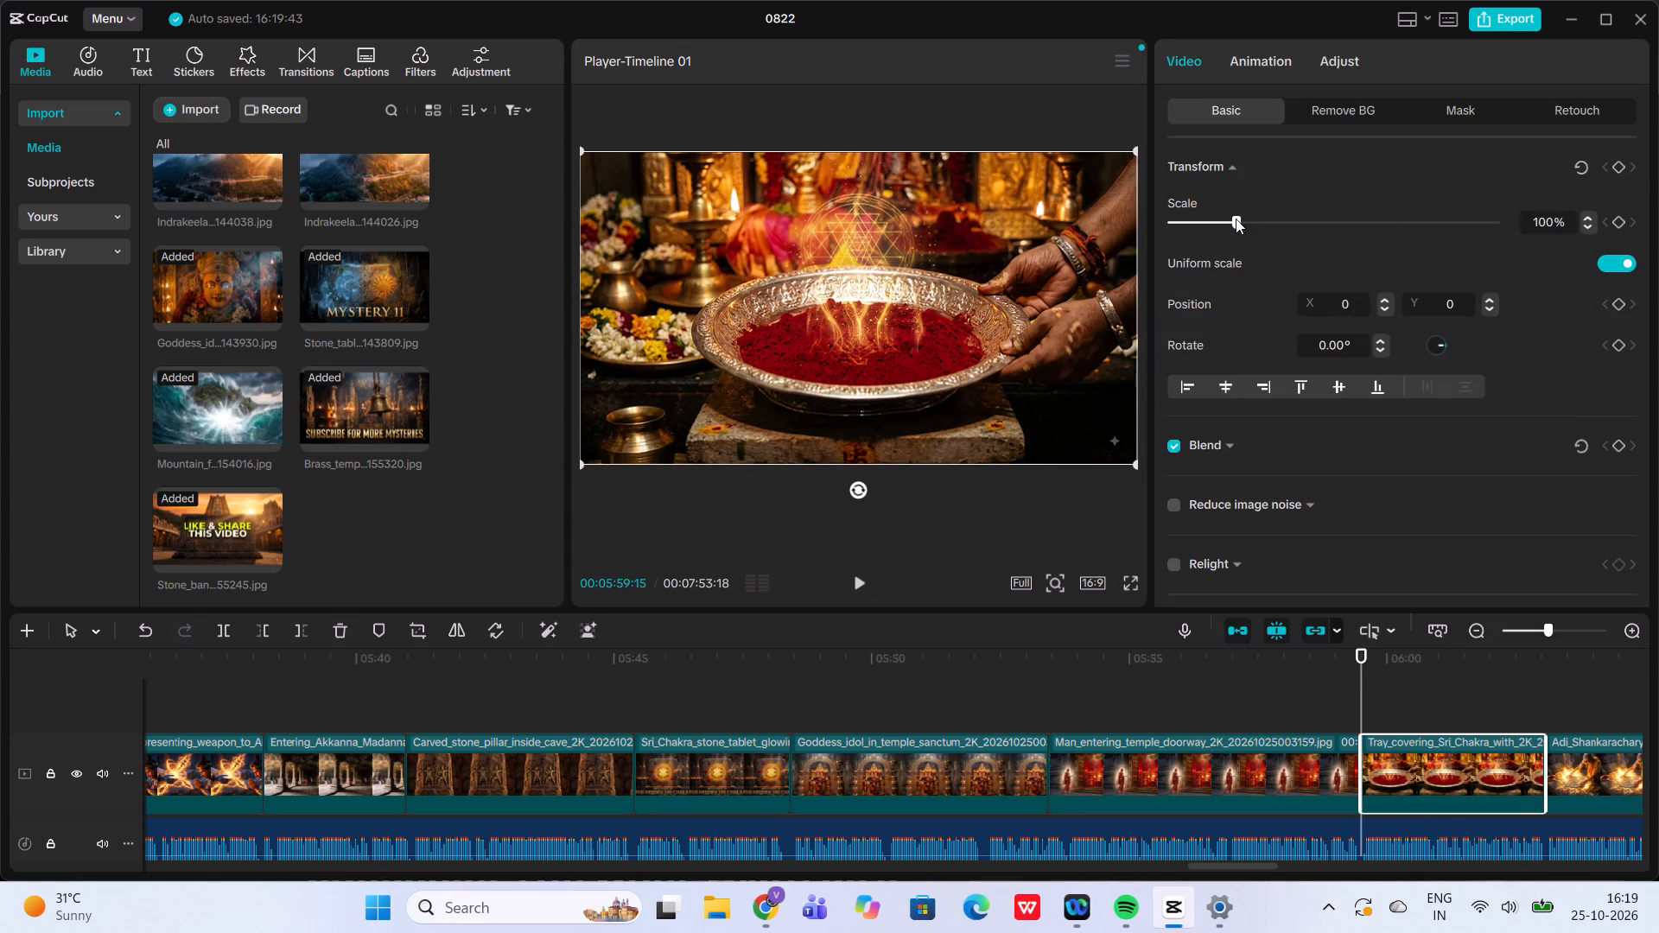
pyautogui.click(1235, 219)
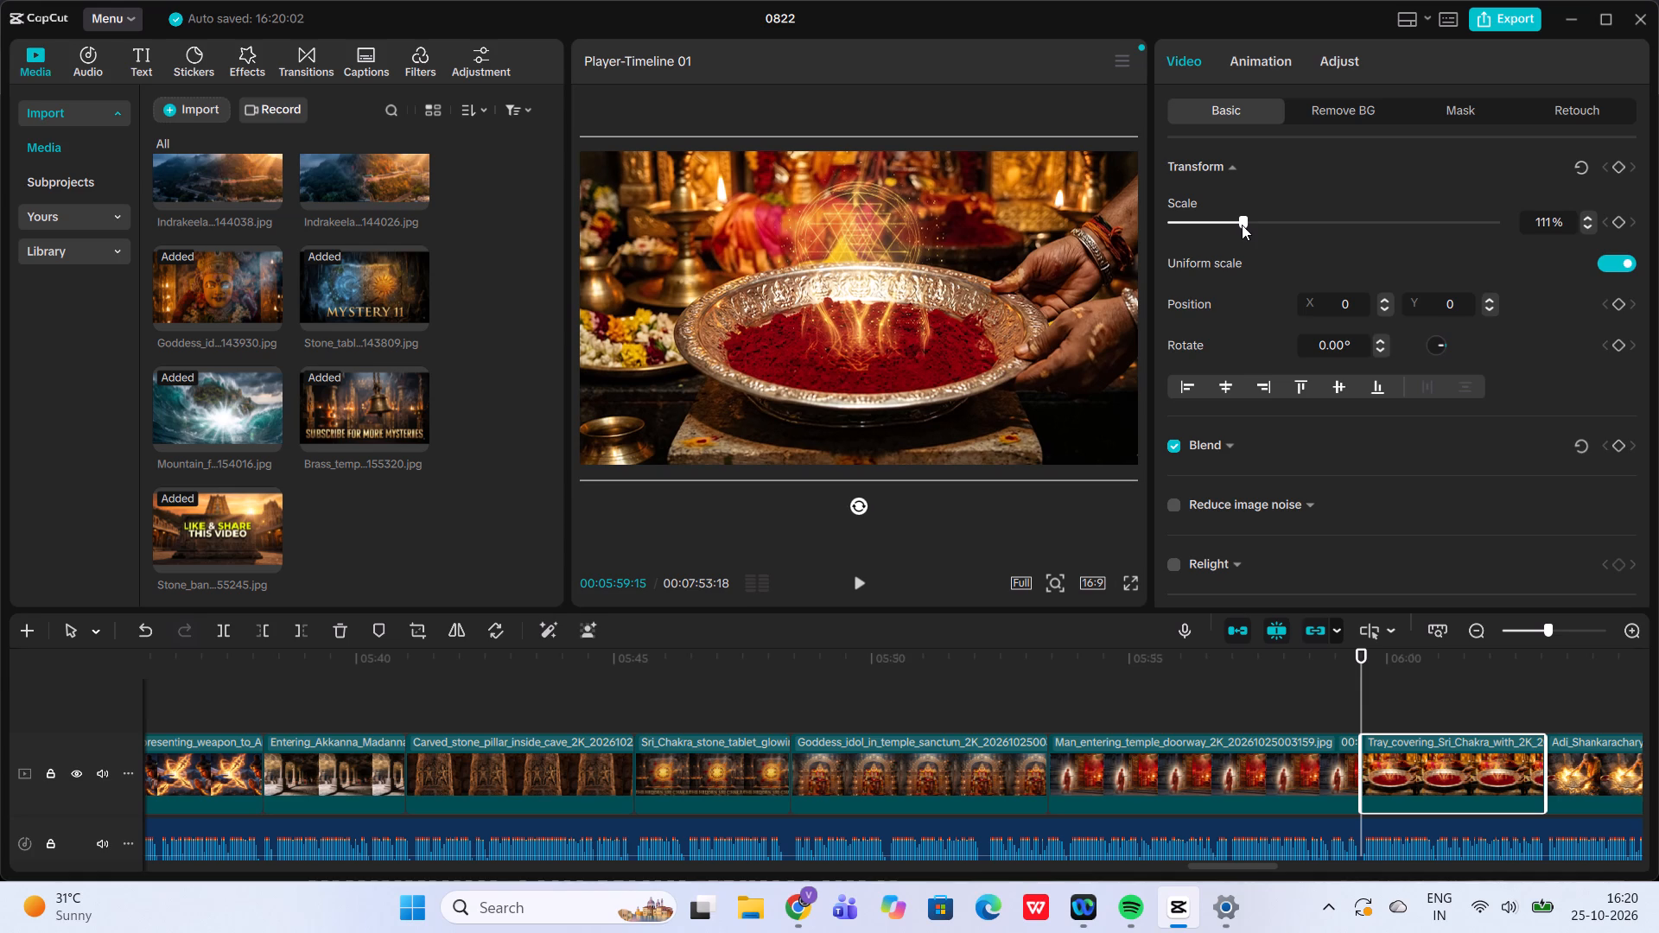
pyautogui.click(1624, 219)
# Set the scale to 124% at the end of the Tray_covering_Sri_Chakra clip and play back its zoom.
pyautogui.click(1539, 693)
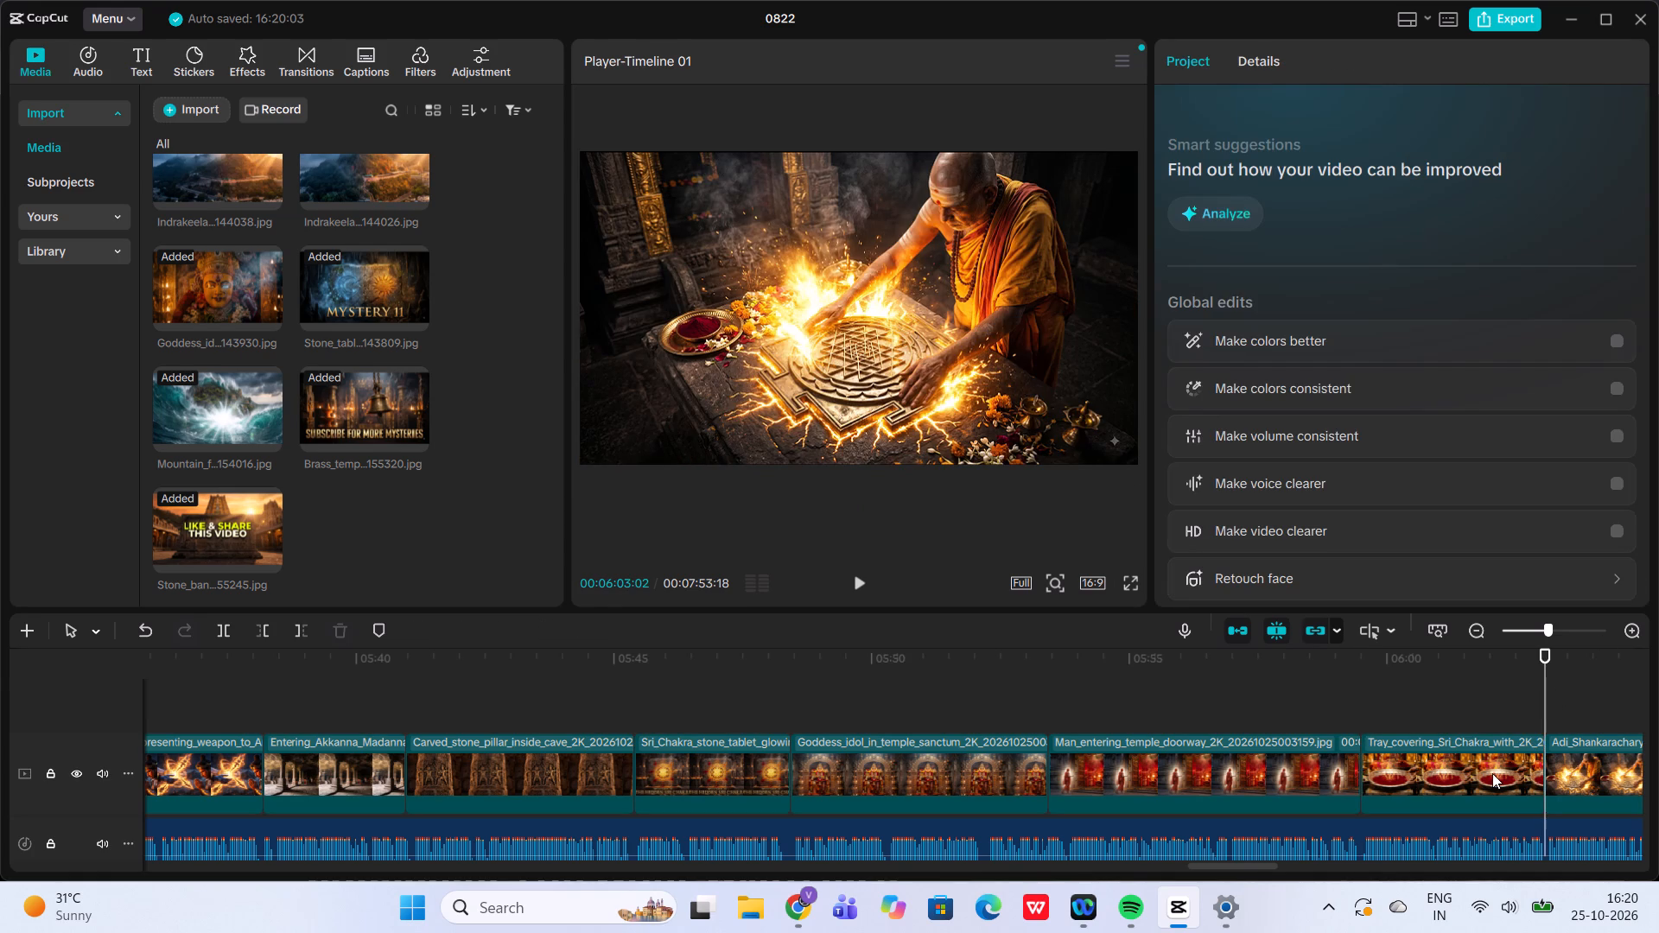
pyautogui.click(1492, 773)
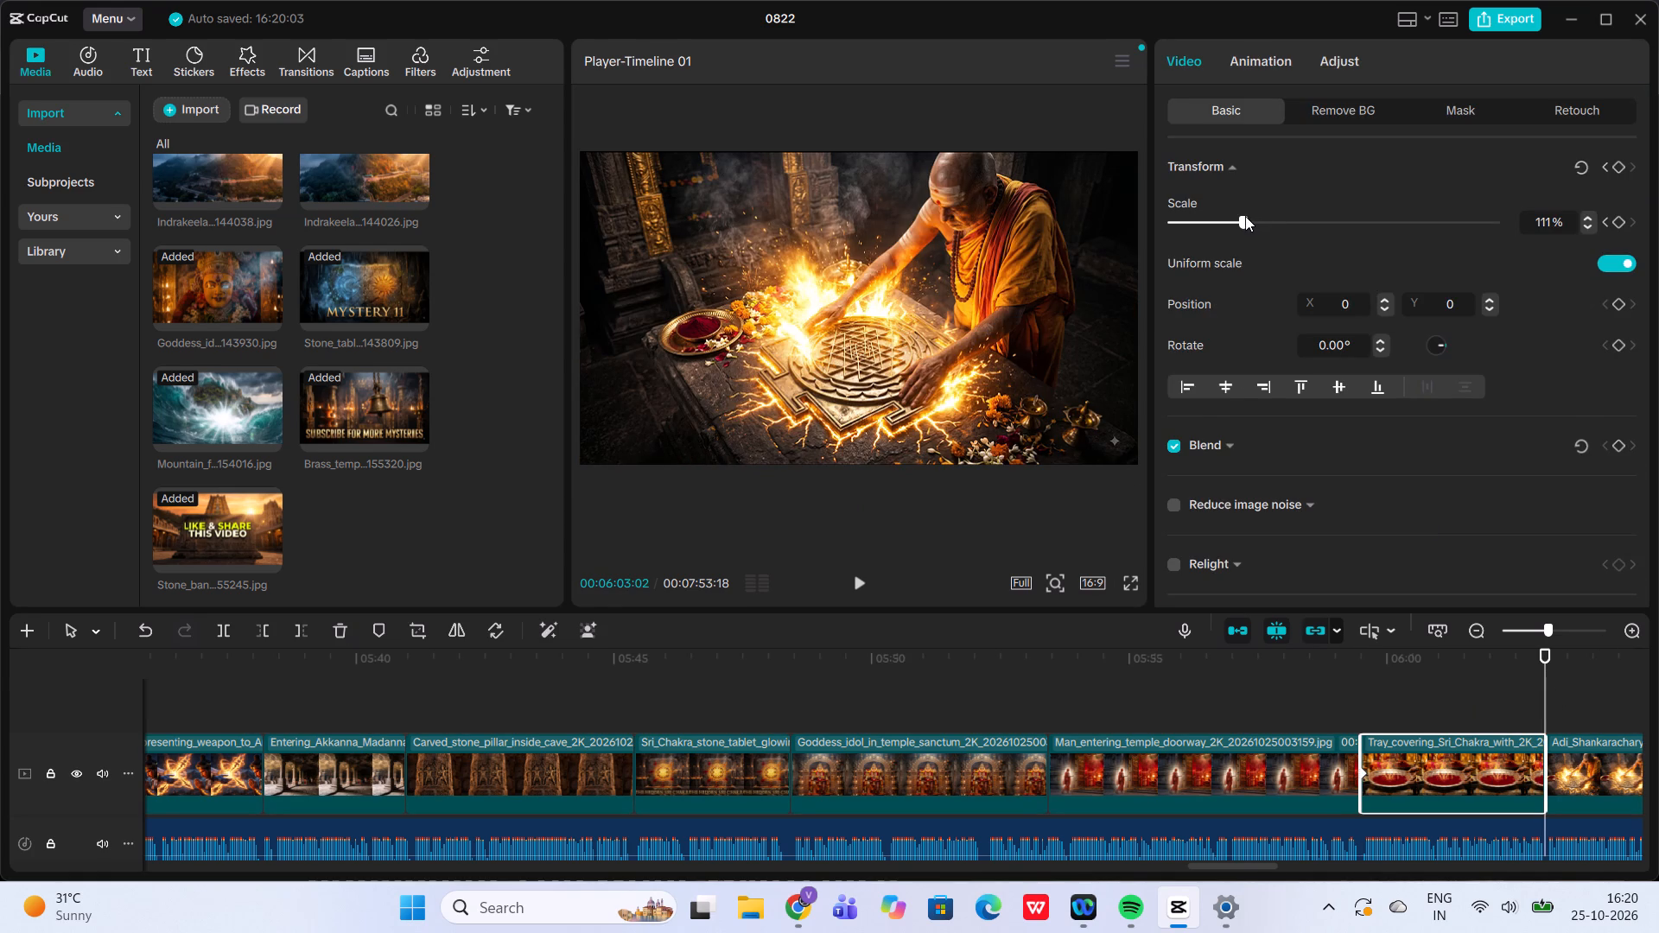
pyautogui.moveTo(1245, 216); pyautogui.dragTo(1254, 223)
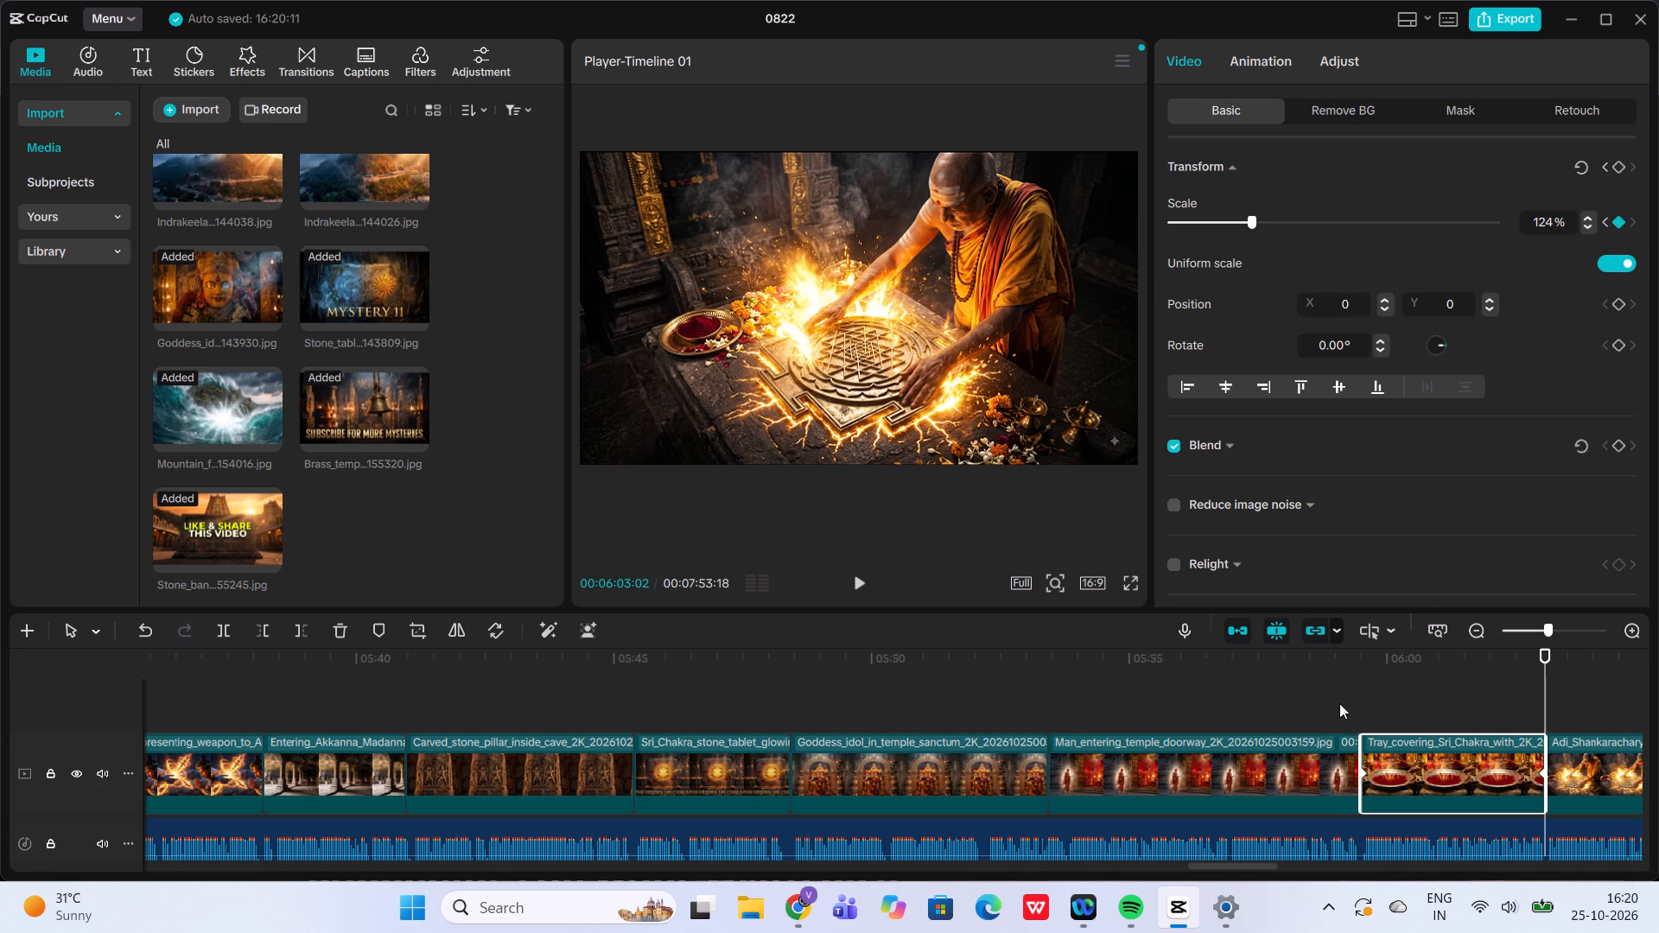
pyautogui.click(1339, 703)
pyautogui.click(854, 580)
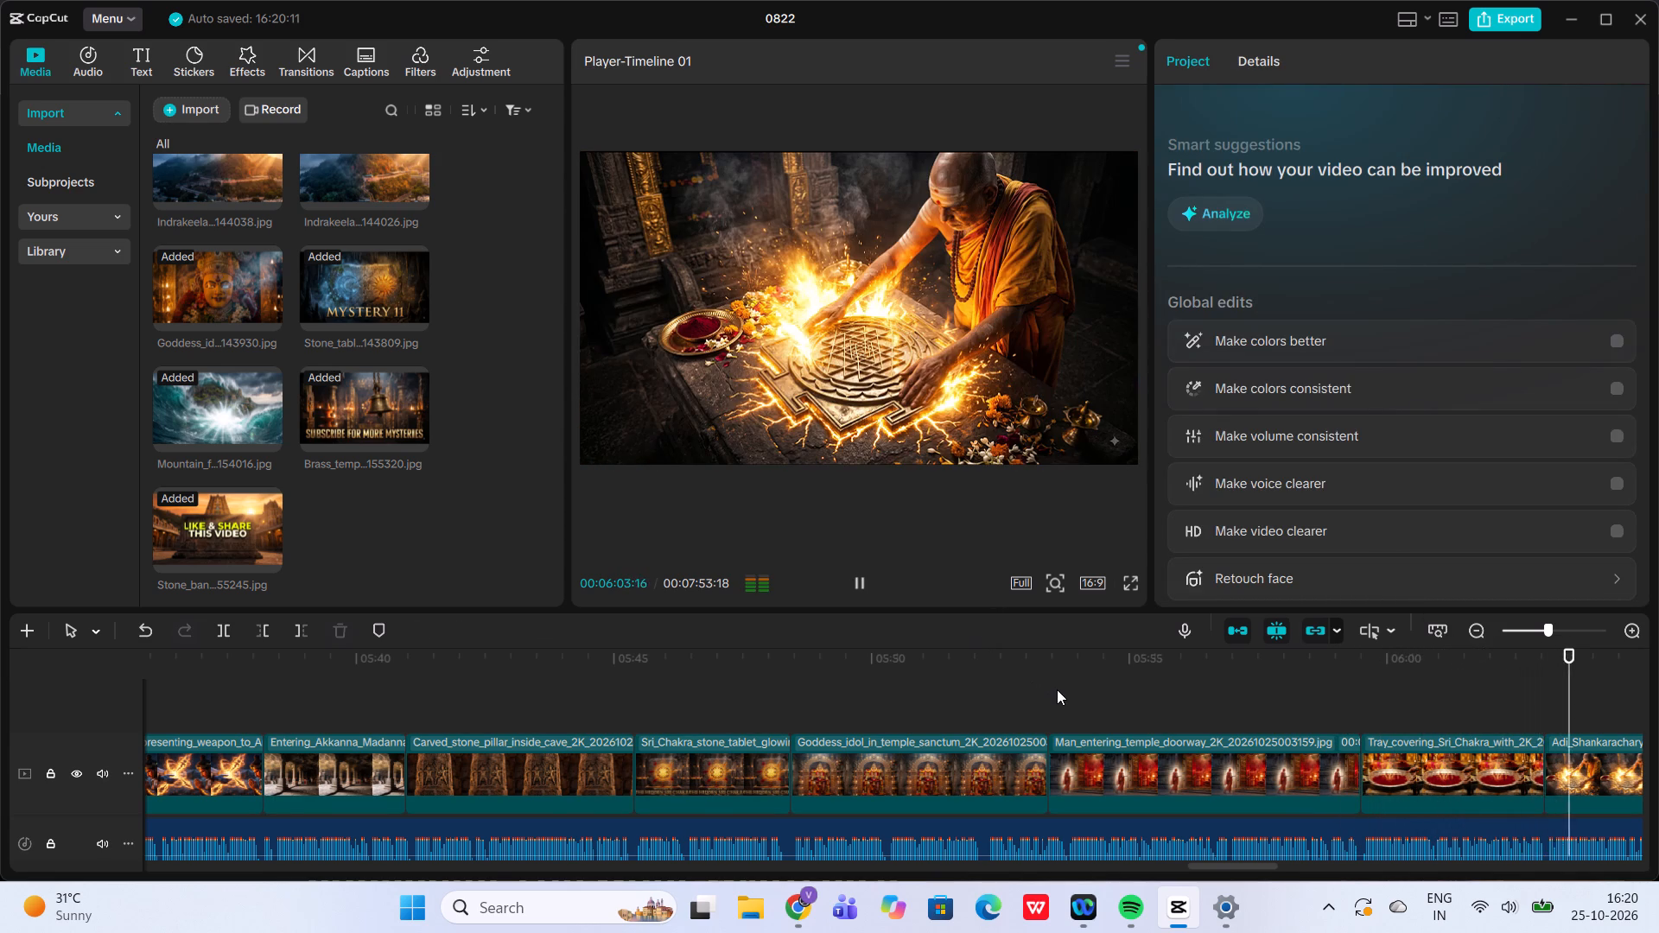
# Add a scale keyframe of 109% at the start of the Adi_Shankaracharya clip.
pyautogui.hscroll(-4, 1057, 689)
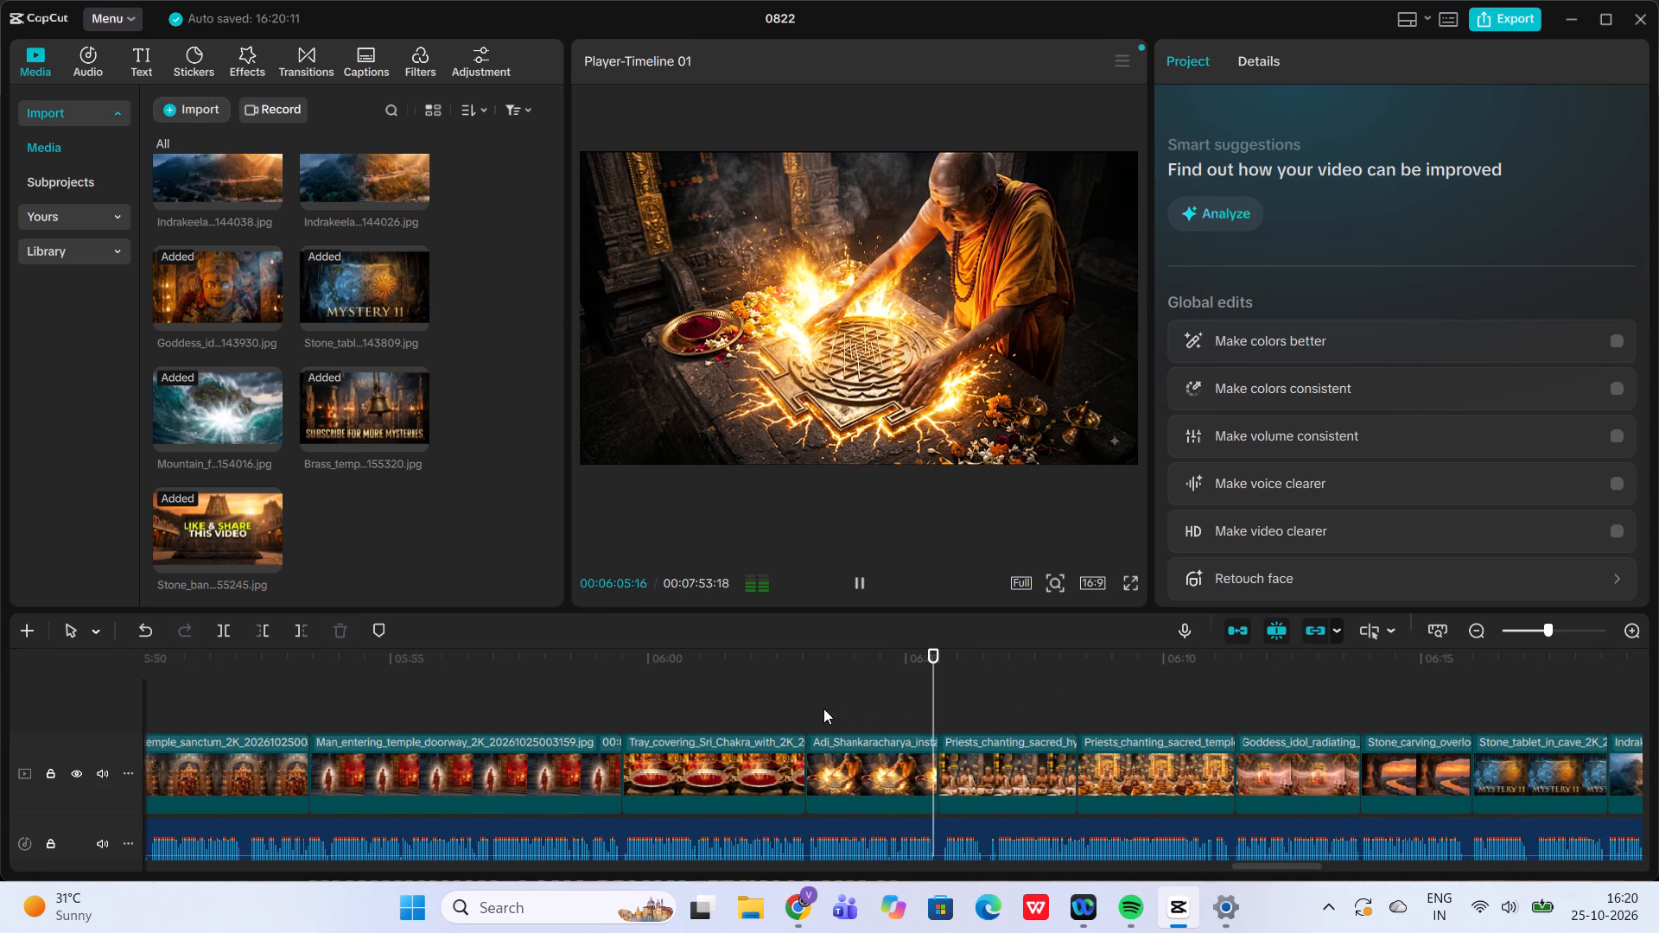
pyautogui.click(809, 699)
pyautogui.click(864, 758)
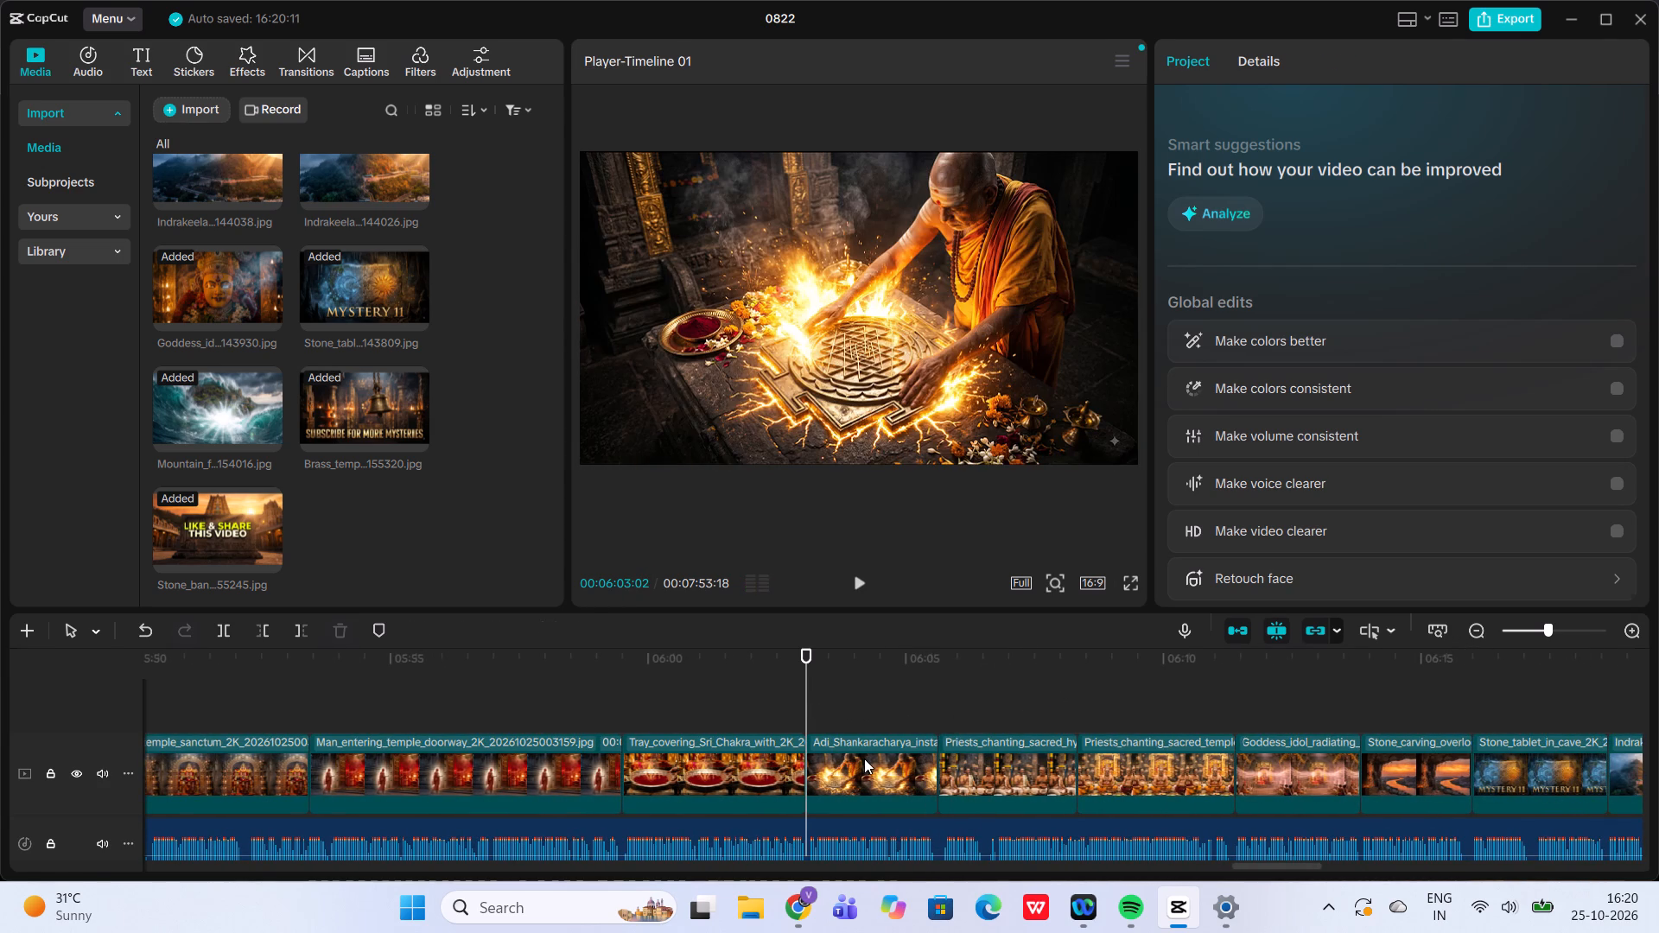
pyautogui.click(1233, 222)
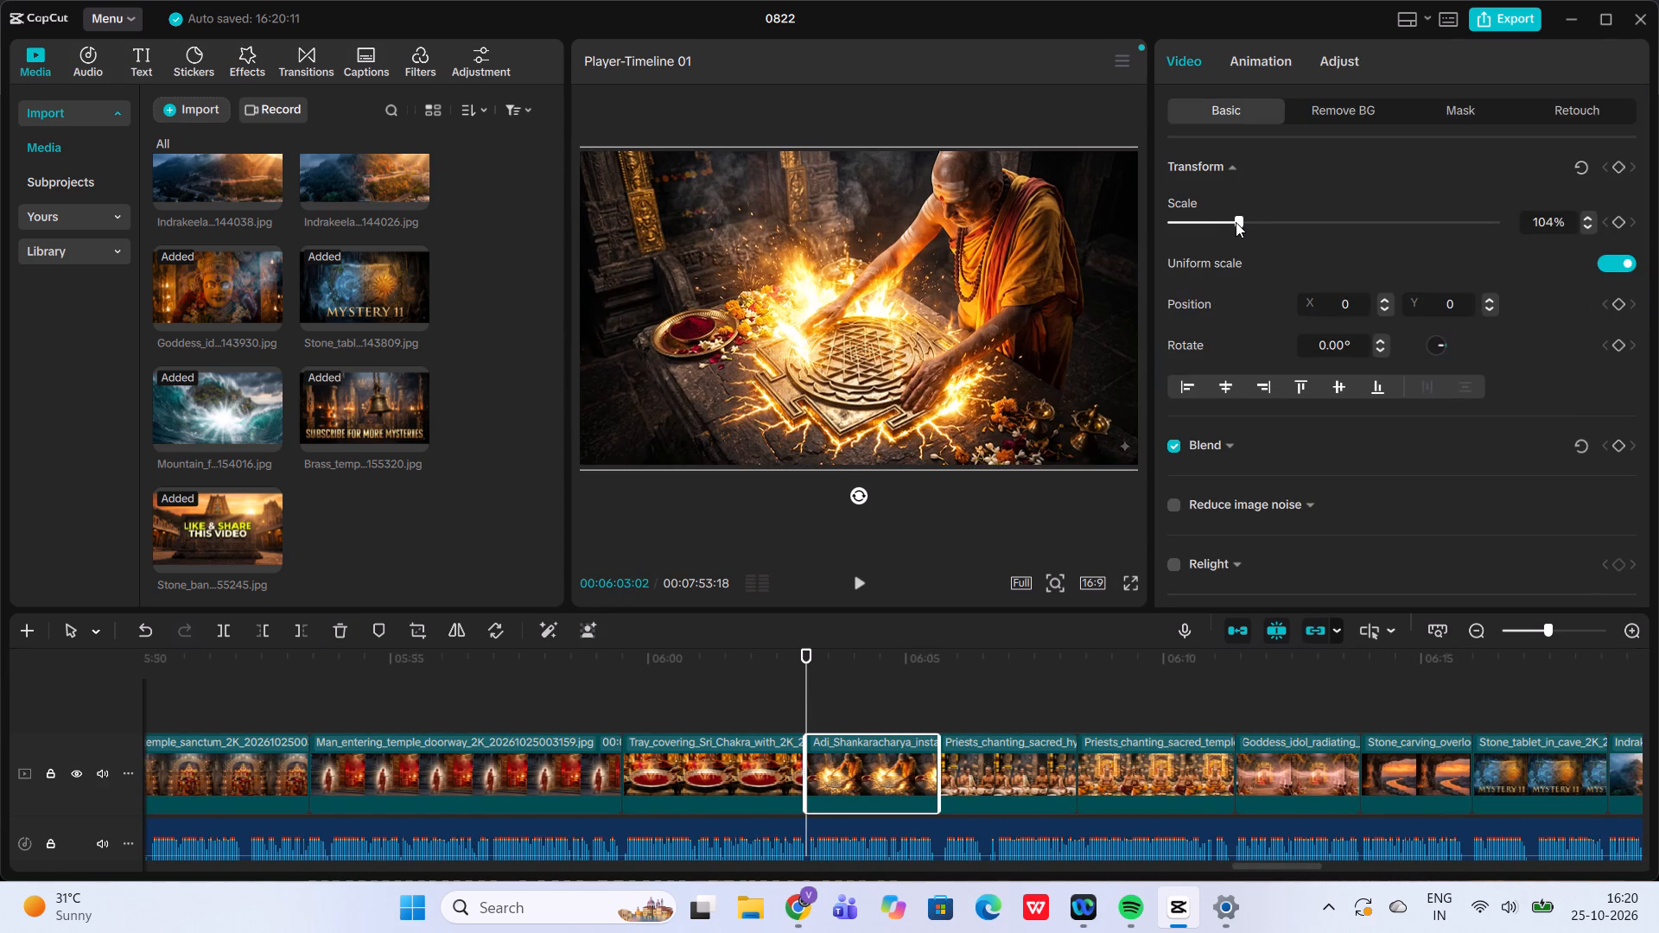
pyautogui.click(1618, 217)
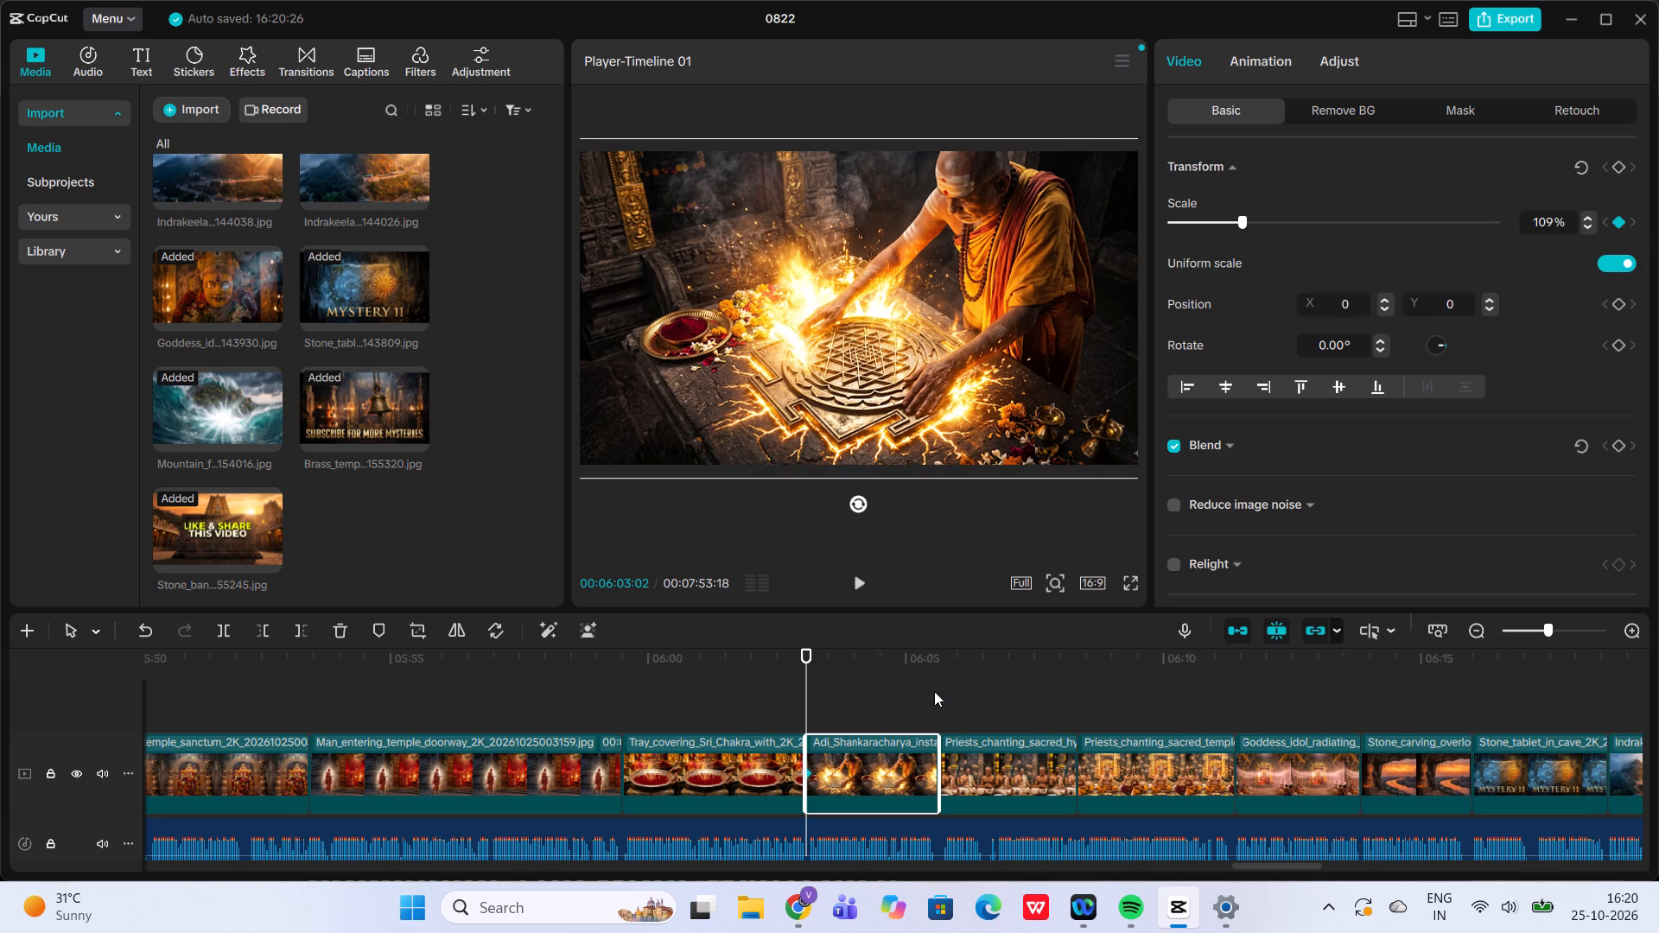
# Set the scale to 124% at the end of the Adi_Shankaracharya clip and play back its zoom.
pyautogui.click(943, 695)
pyautogui.click(895, 784)
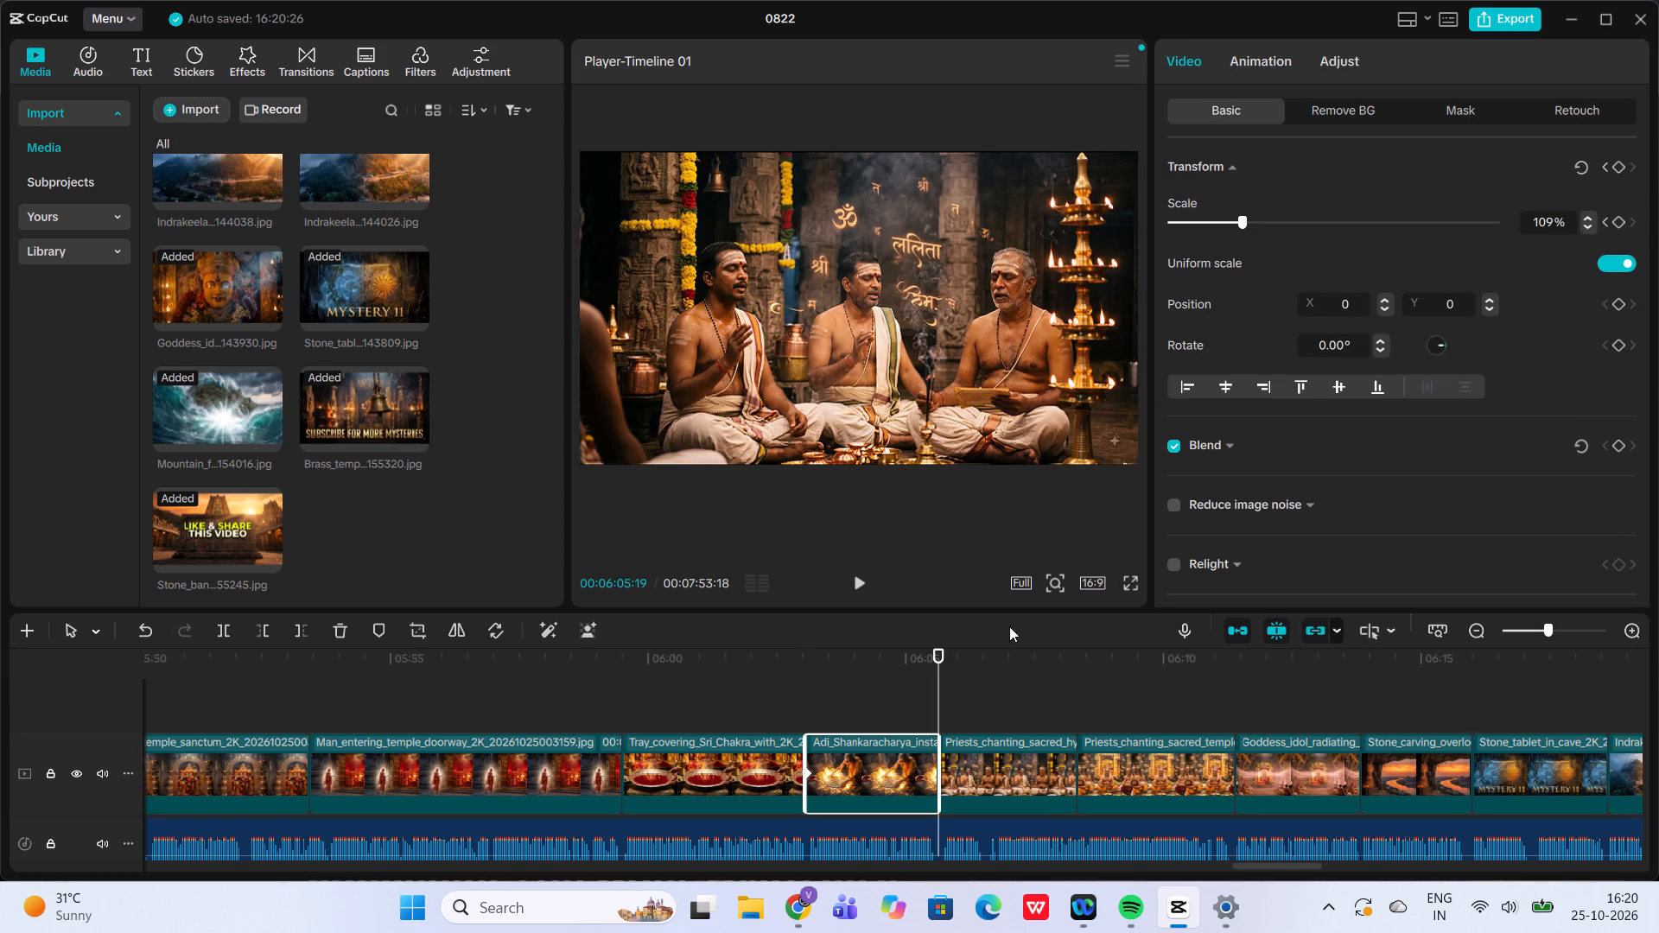
pyautogui.click(1252, 220)
pyautogui.click(1252, 220)
pyautogui.click(793, 708)
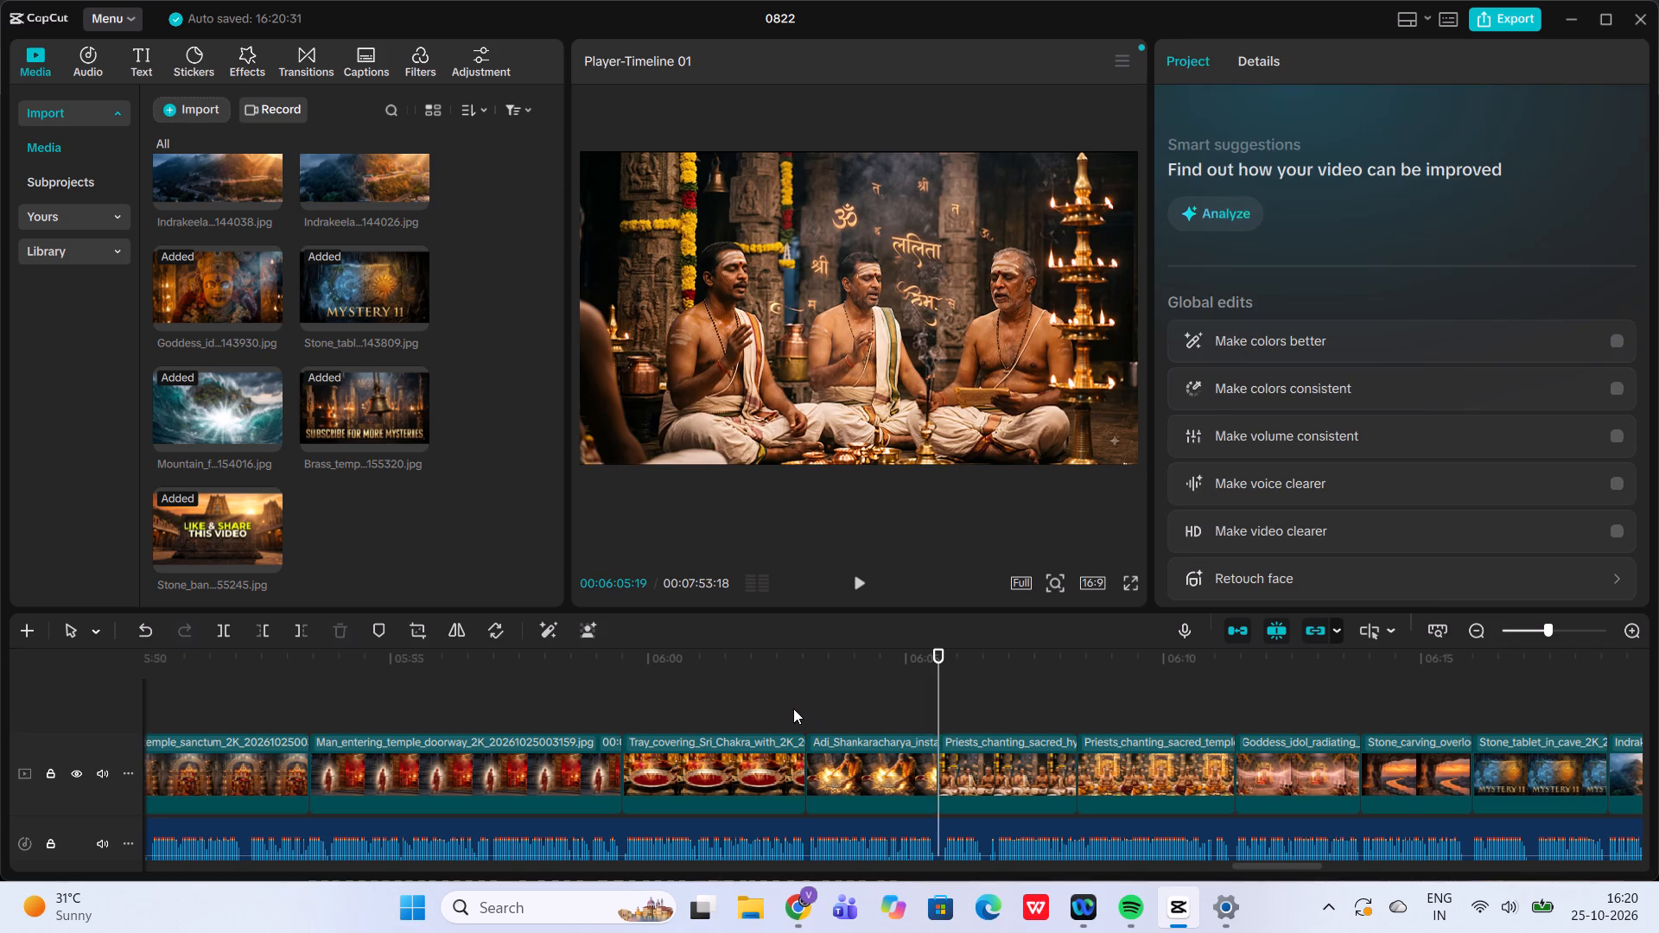
pyautogui.click(873, 582)
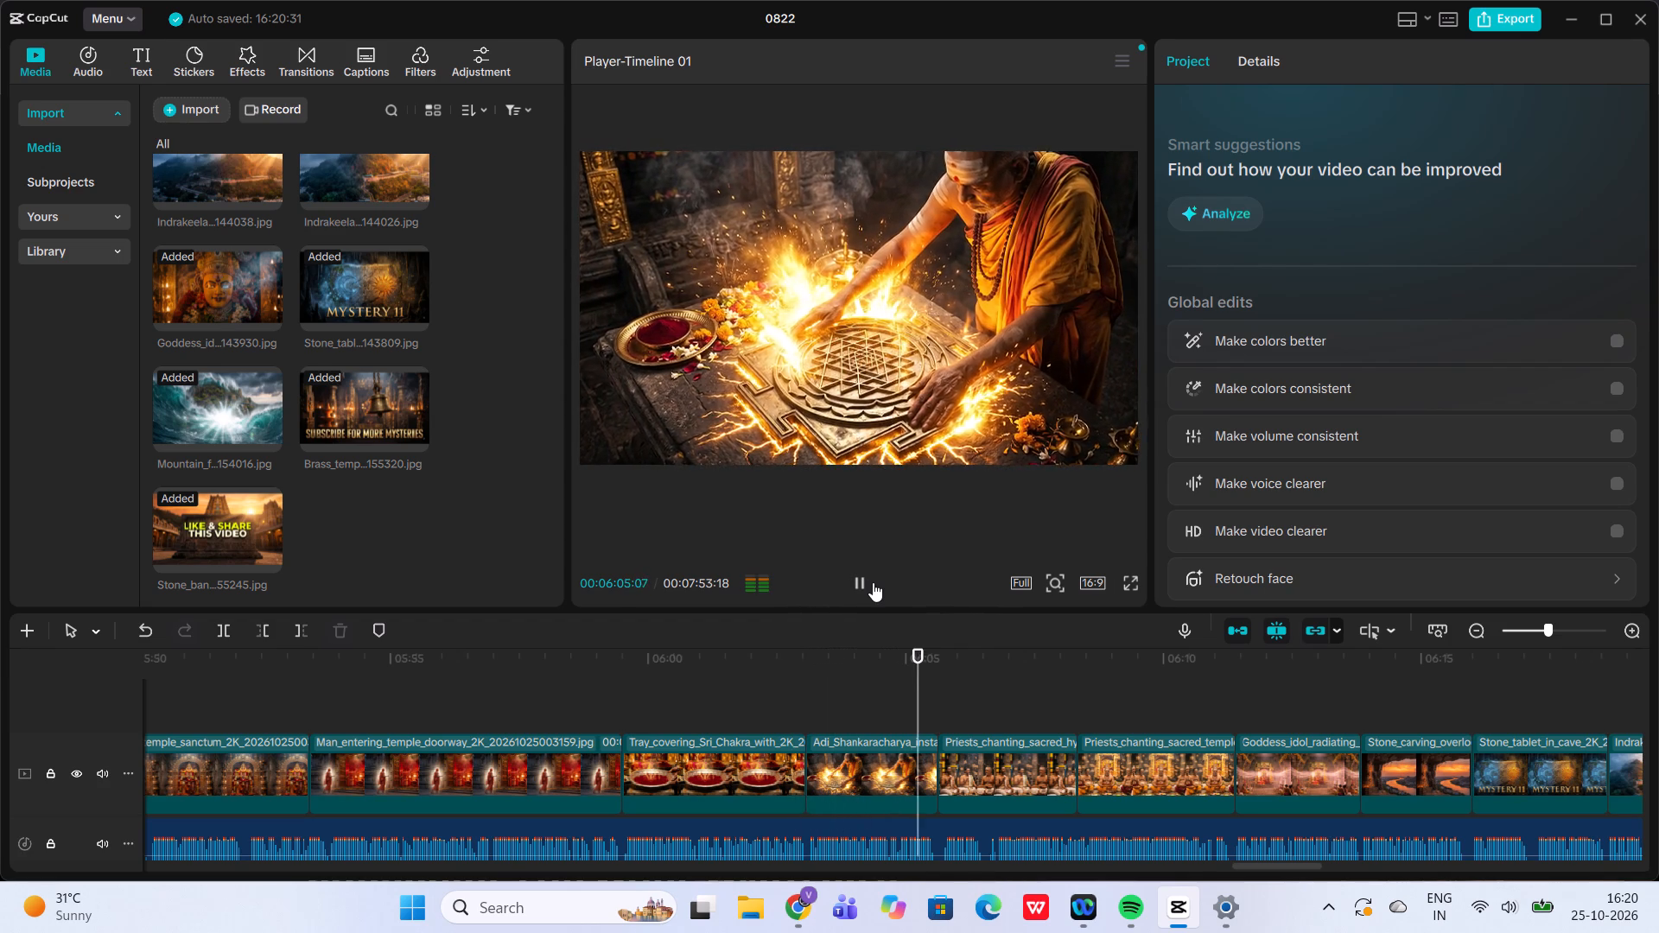
pyautogui.click(868, 581)
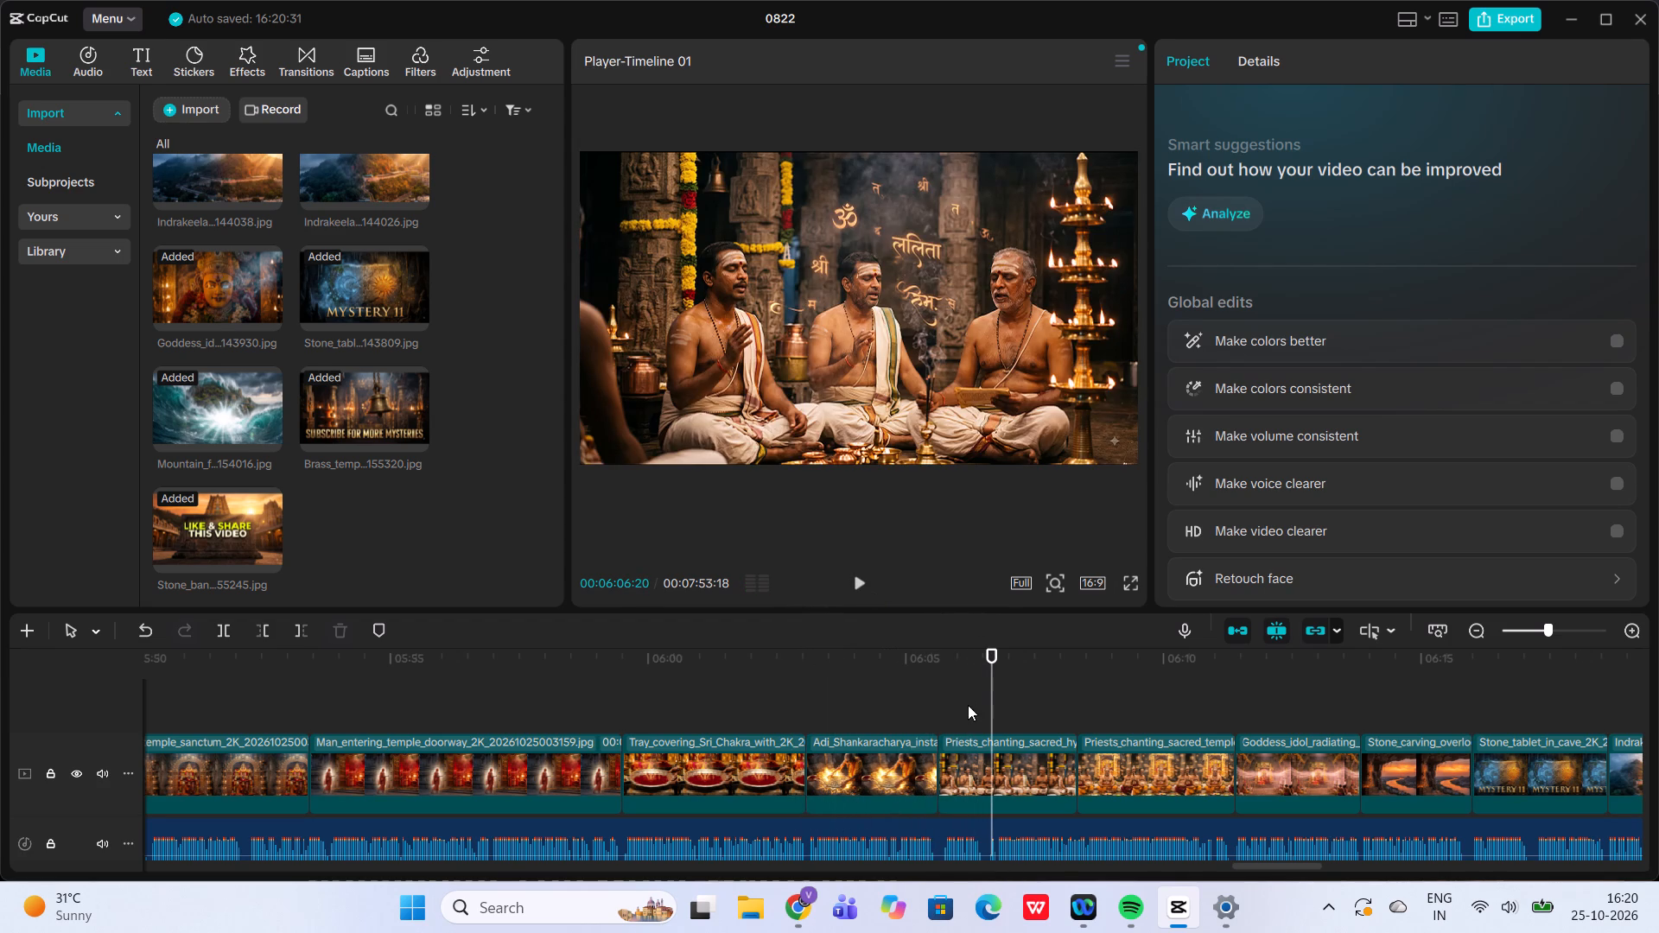
# Add a scale keyframe of 109% at the start of the first Priests_chanting_sacred clip, right after Adi_Shankaracharya.
pyautogui.click(932, 708)
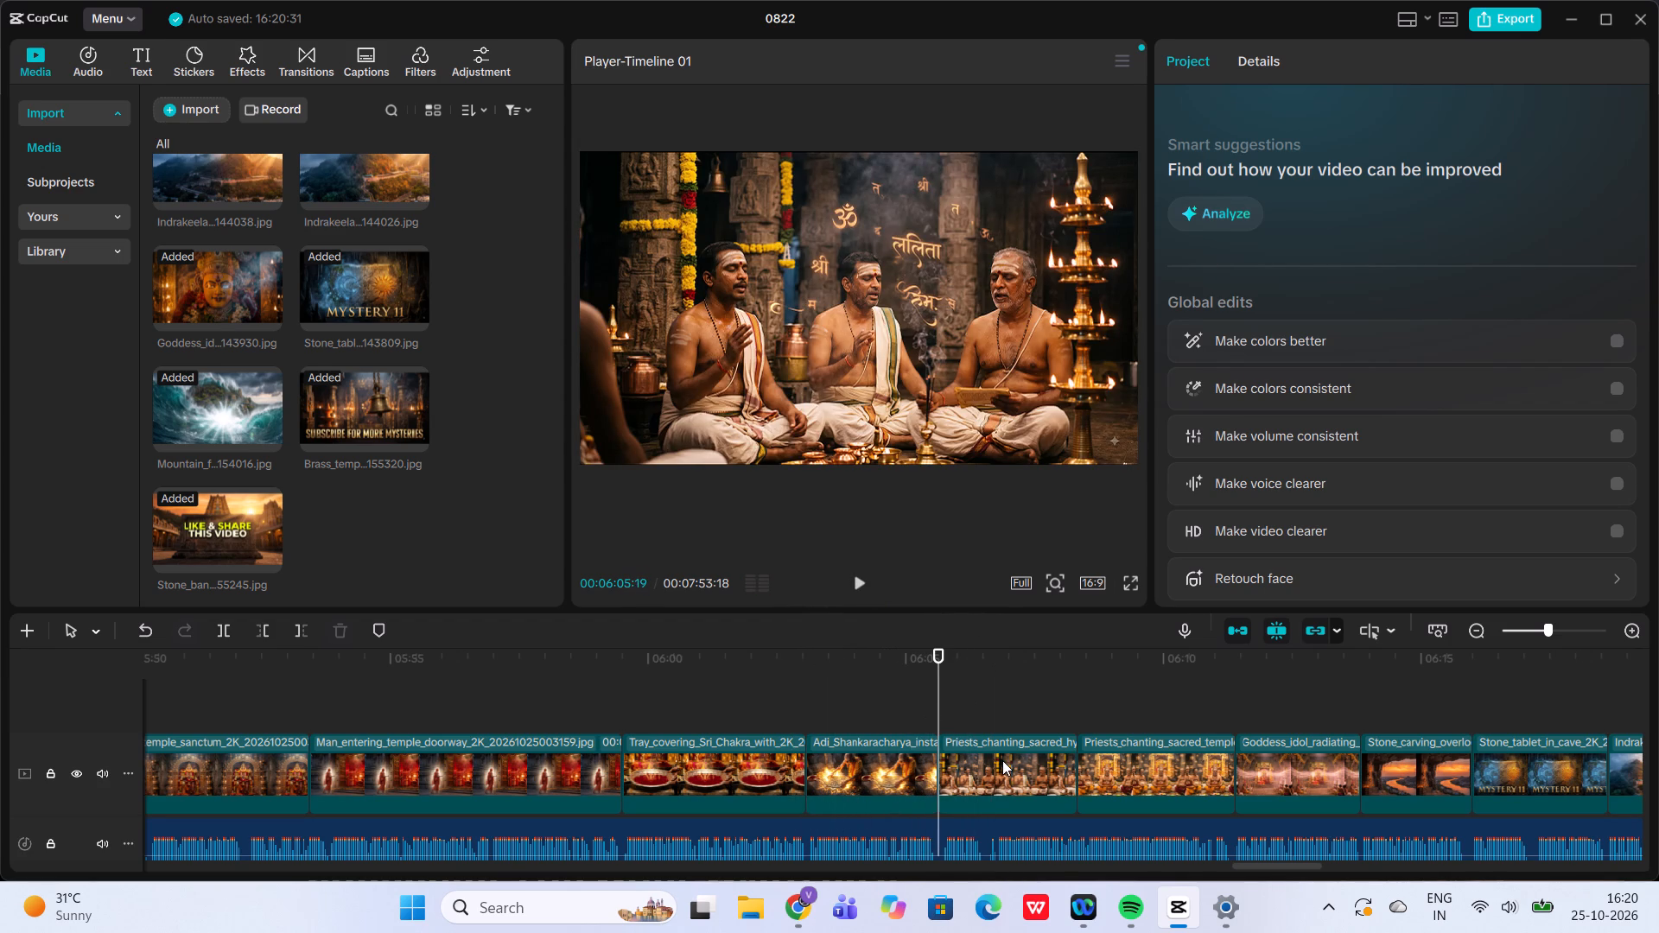
pyautogui.click(1002, 760)
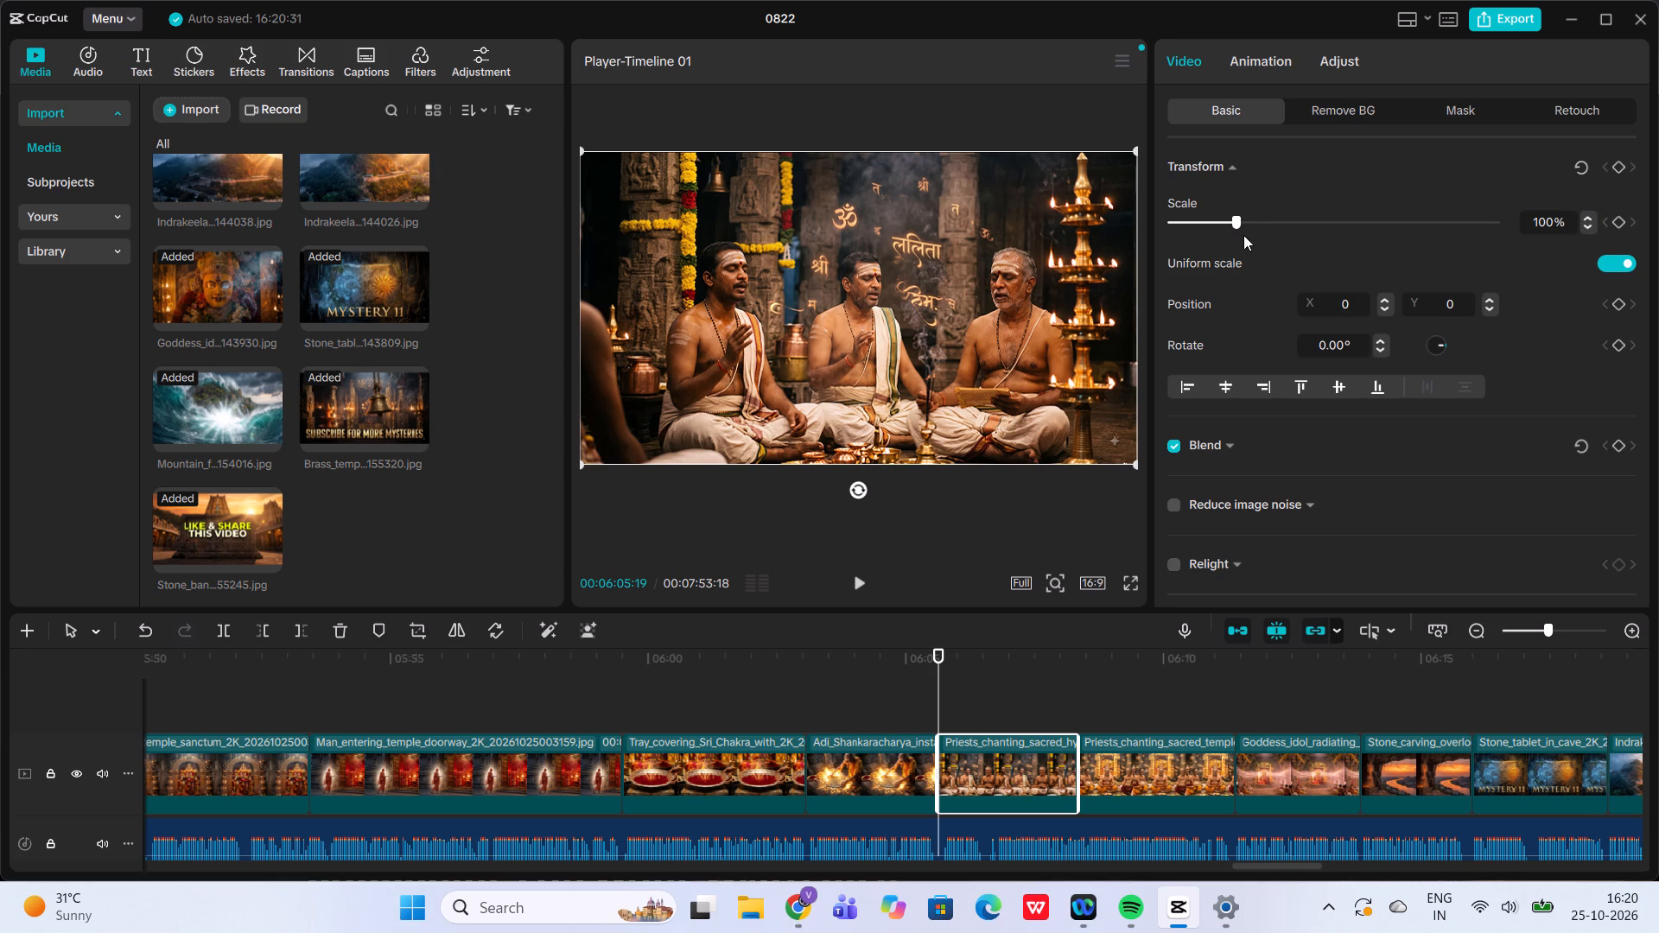
pyautogui.click(1238, 220)
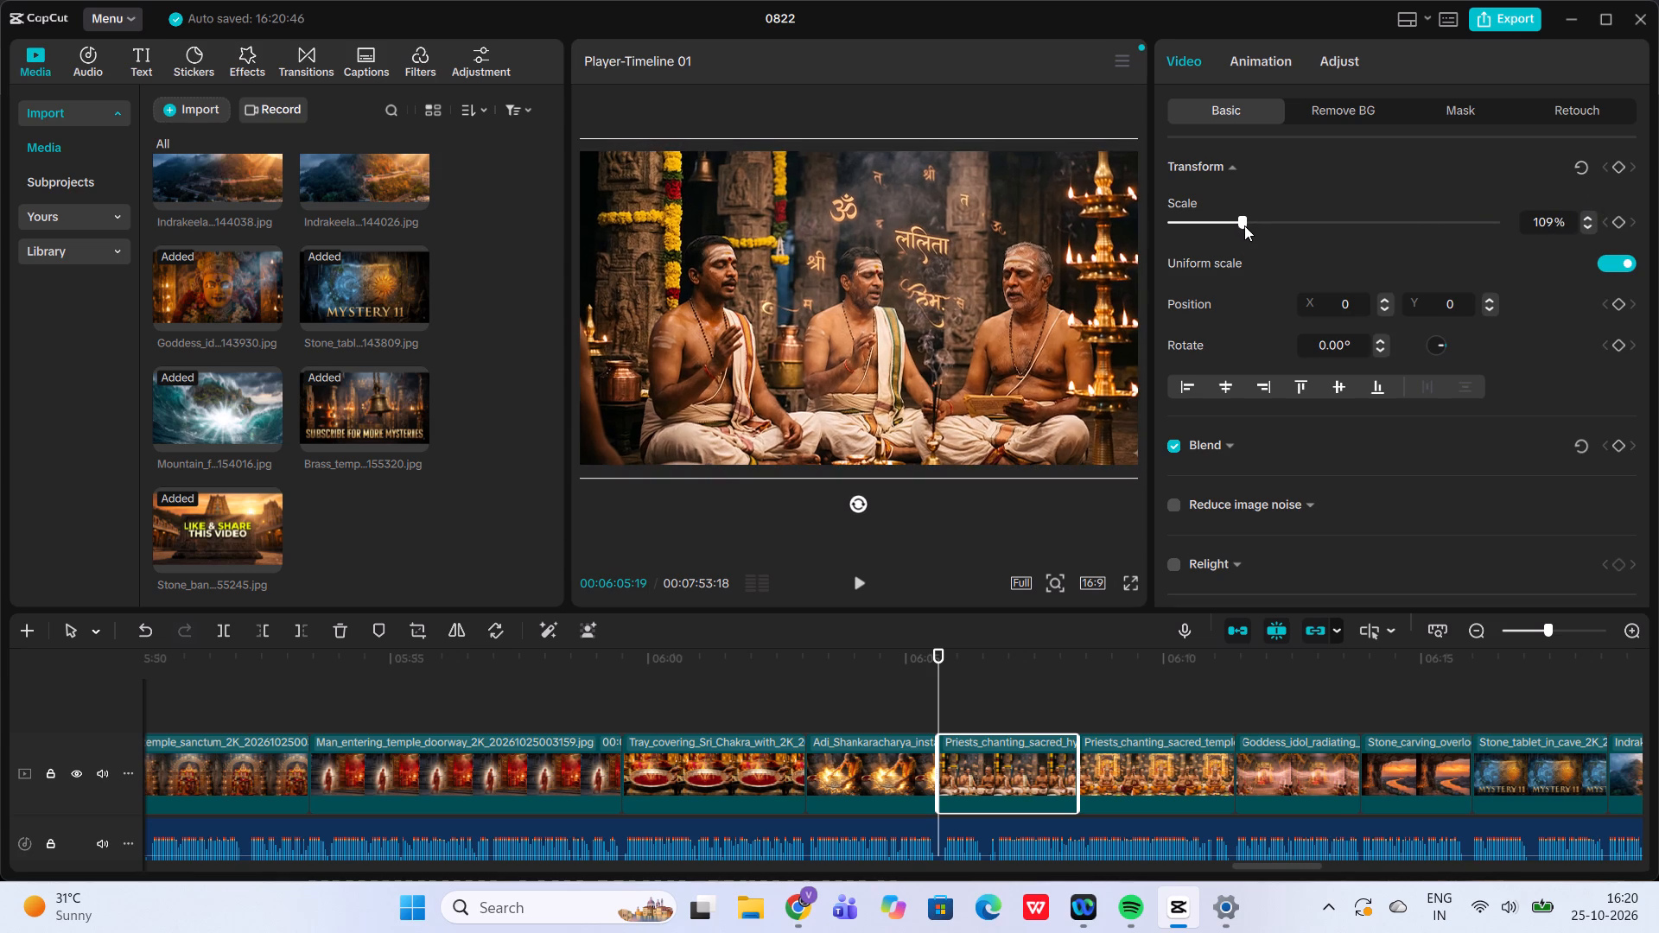
pyautogui.click(1620, 221)
# Set the scale to 123% at the end of the first Priests_chanting_sacred clip and play back its zoom.
pyautogui.click(1089, 689)
pyautogui.moveTo(1089, 689); pyautogui.dragTo(1082, 690)
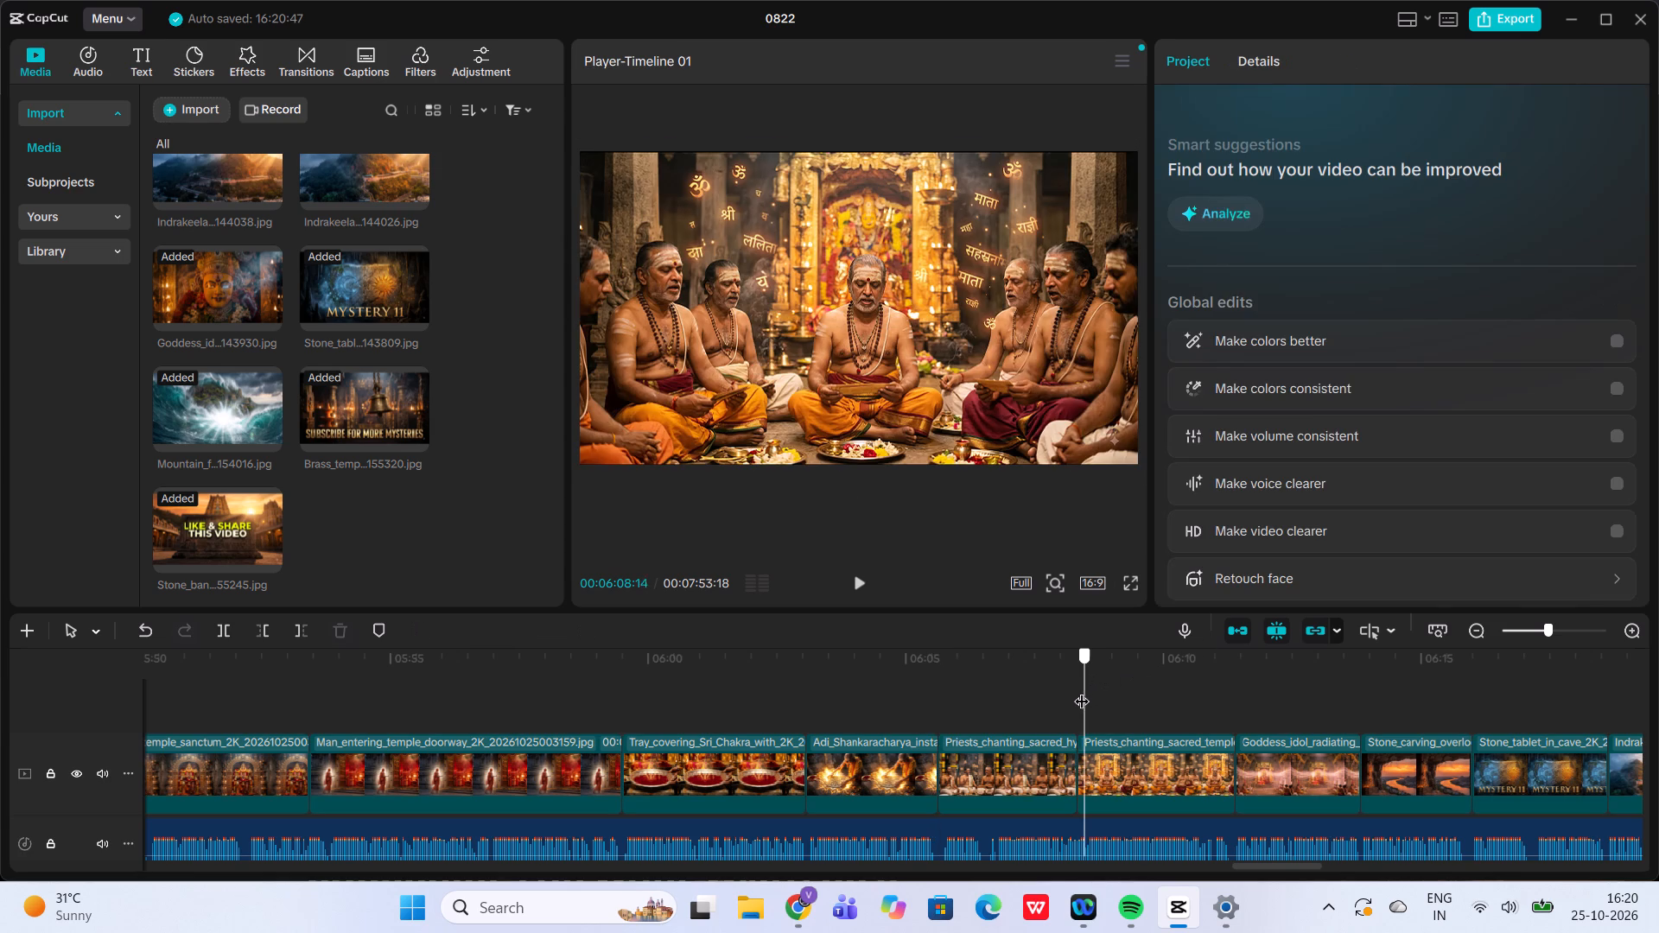
pyautogui.moveTo(1082, 690); pyautogui.dragTo(1080, 690)
pyautogui.click(1031, 771)
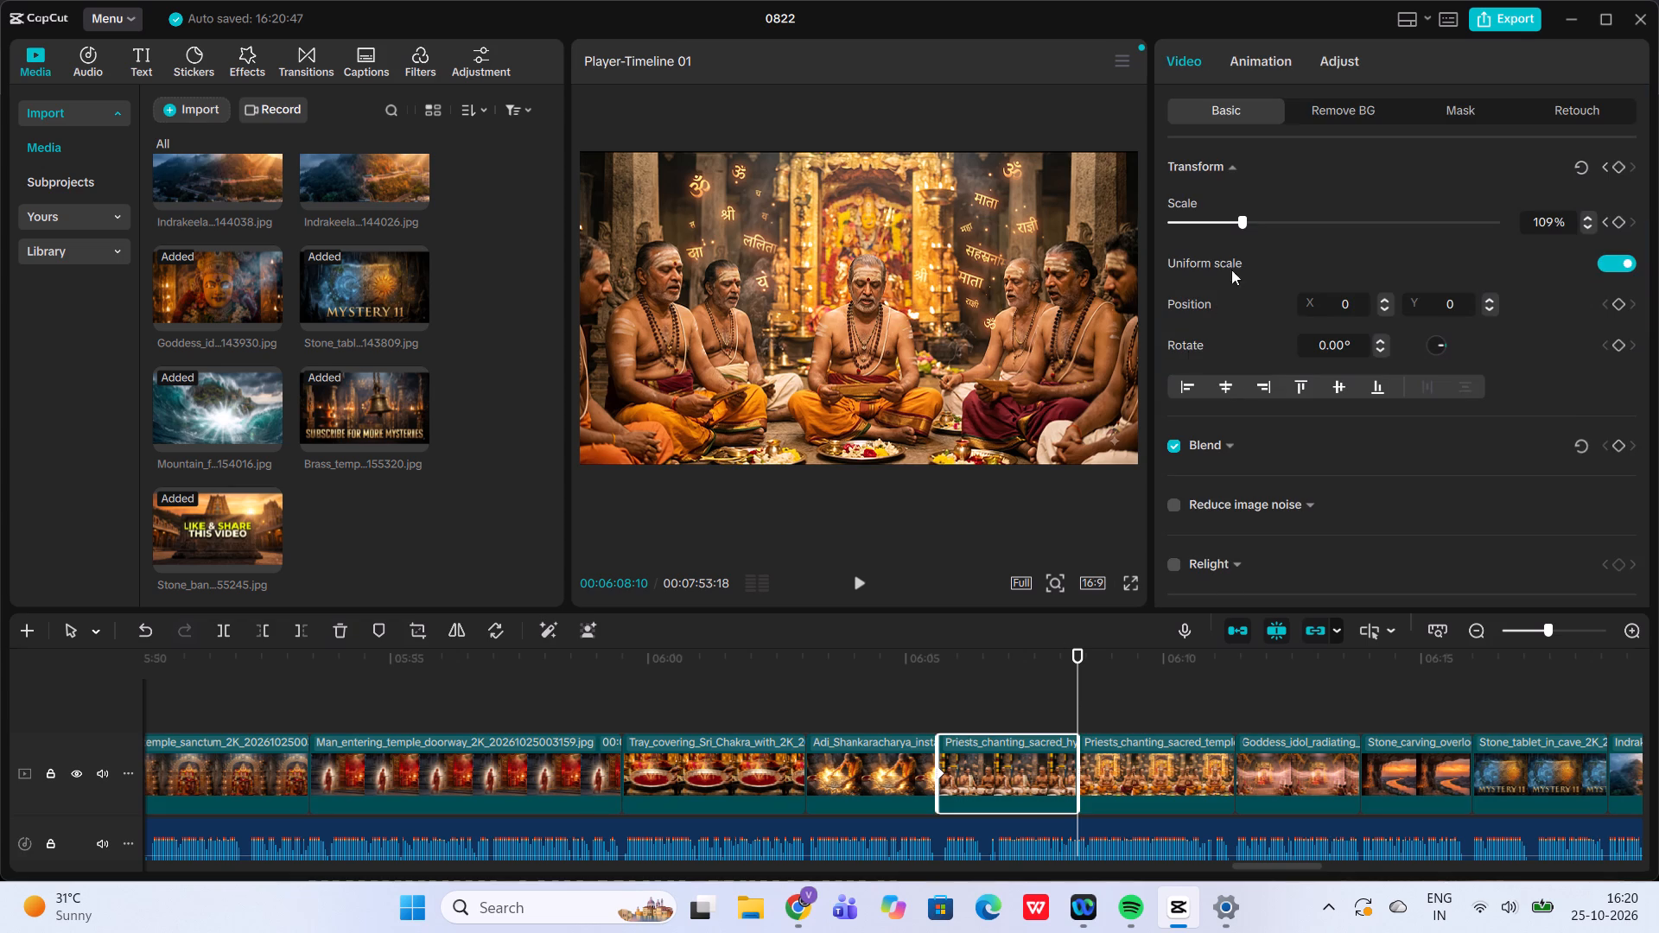
pyautogui.click(1251, 219)
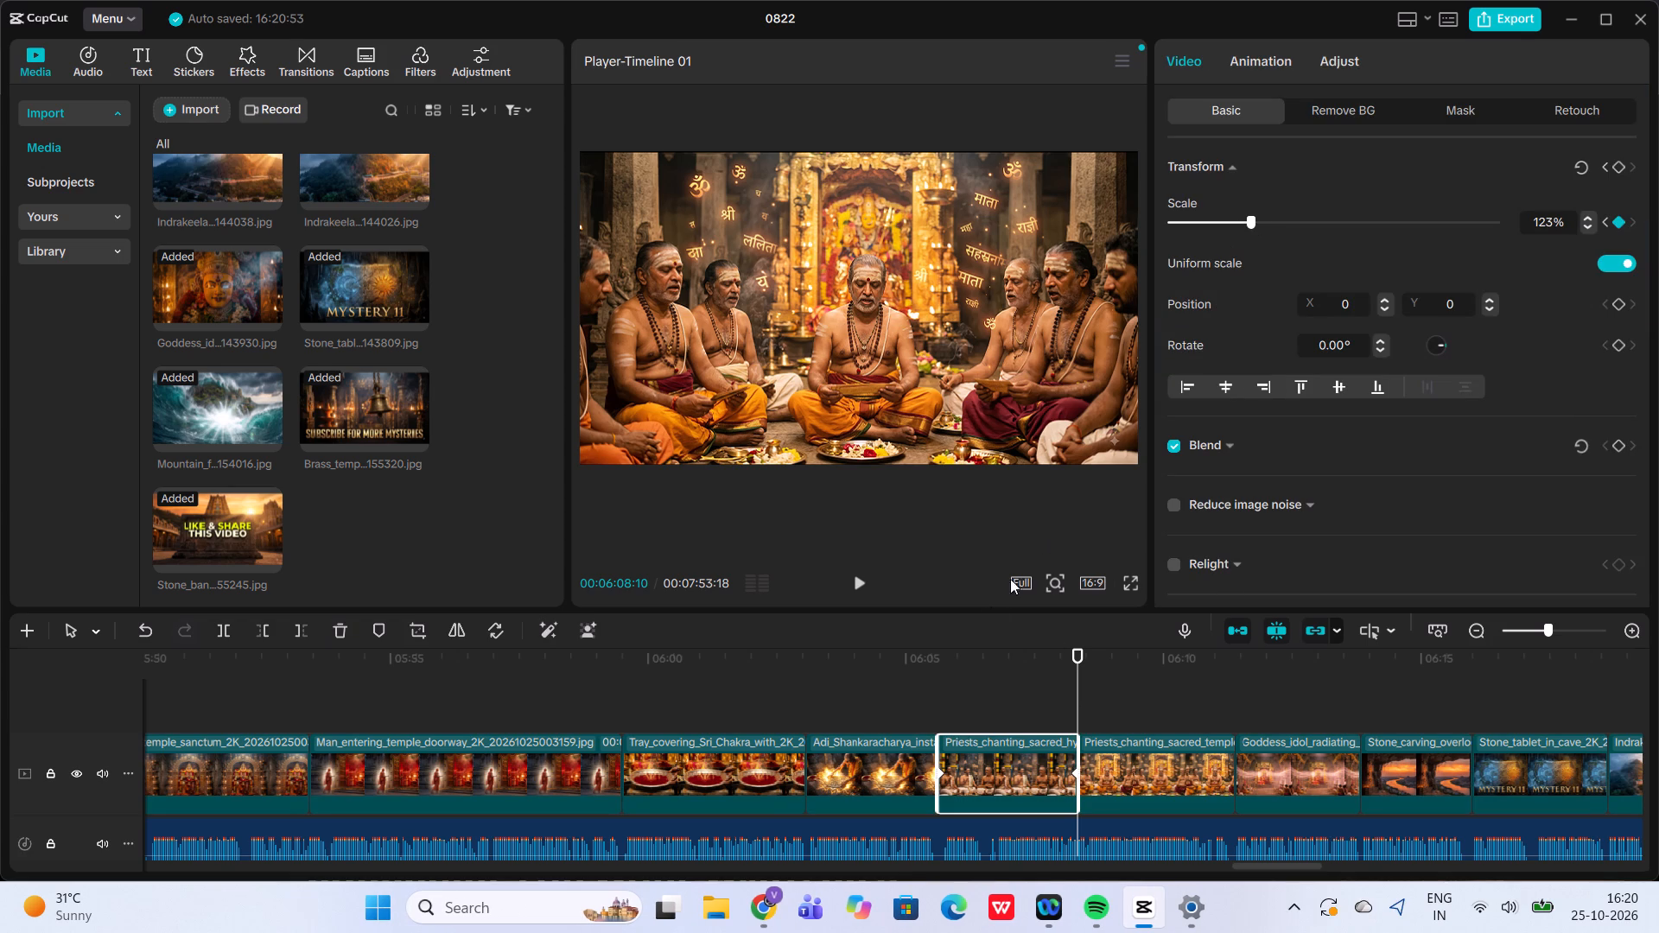
pyautogui.click(920, 670)
pyautogui.click(871, 576)
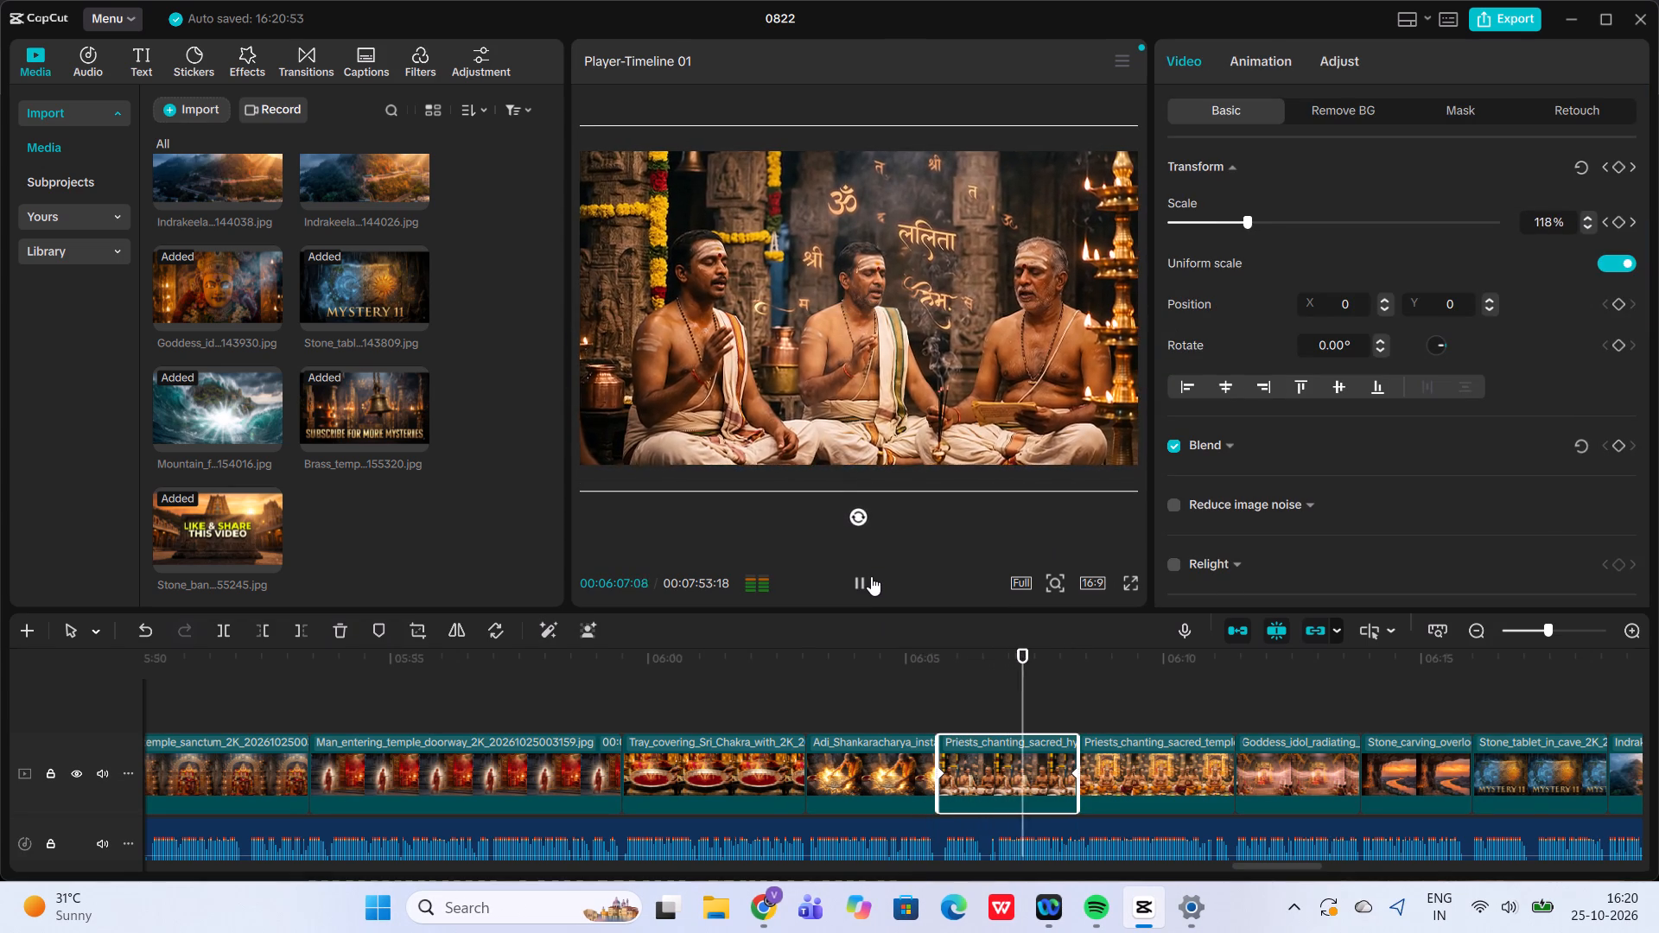
pyautogui.click(871, 576)
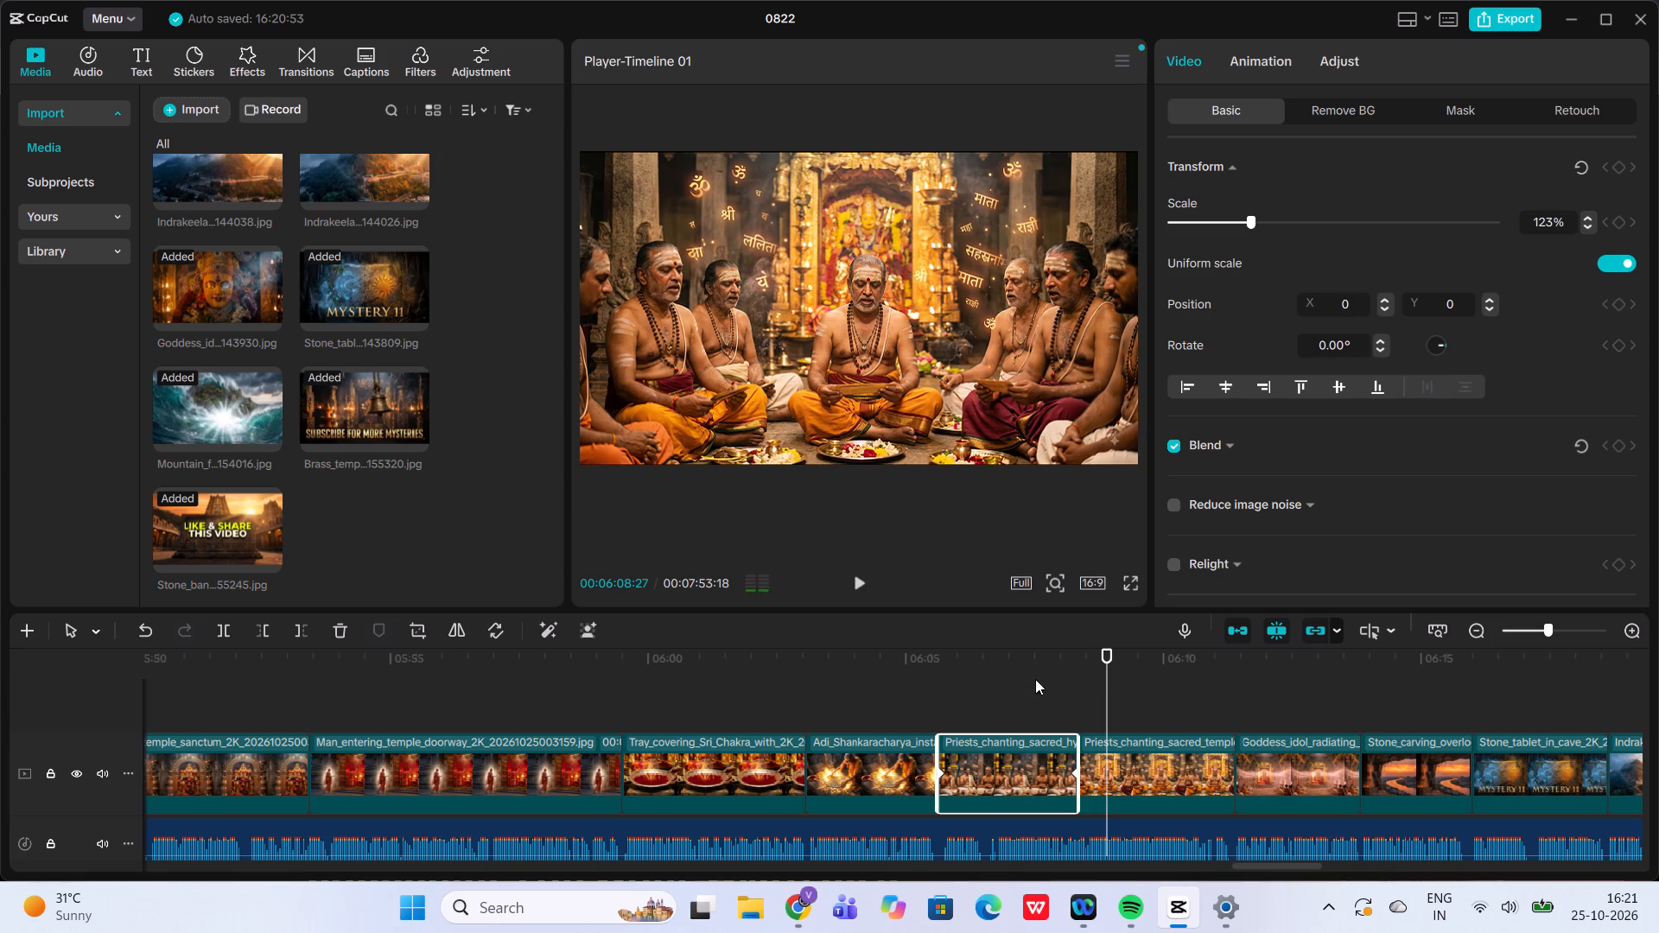
# Add a scale keyframe of 109% at the start of the second Priests_chanting_sacred clip.
pyautogui.click(1072, 703)
pyautogui.click(1072, 703)
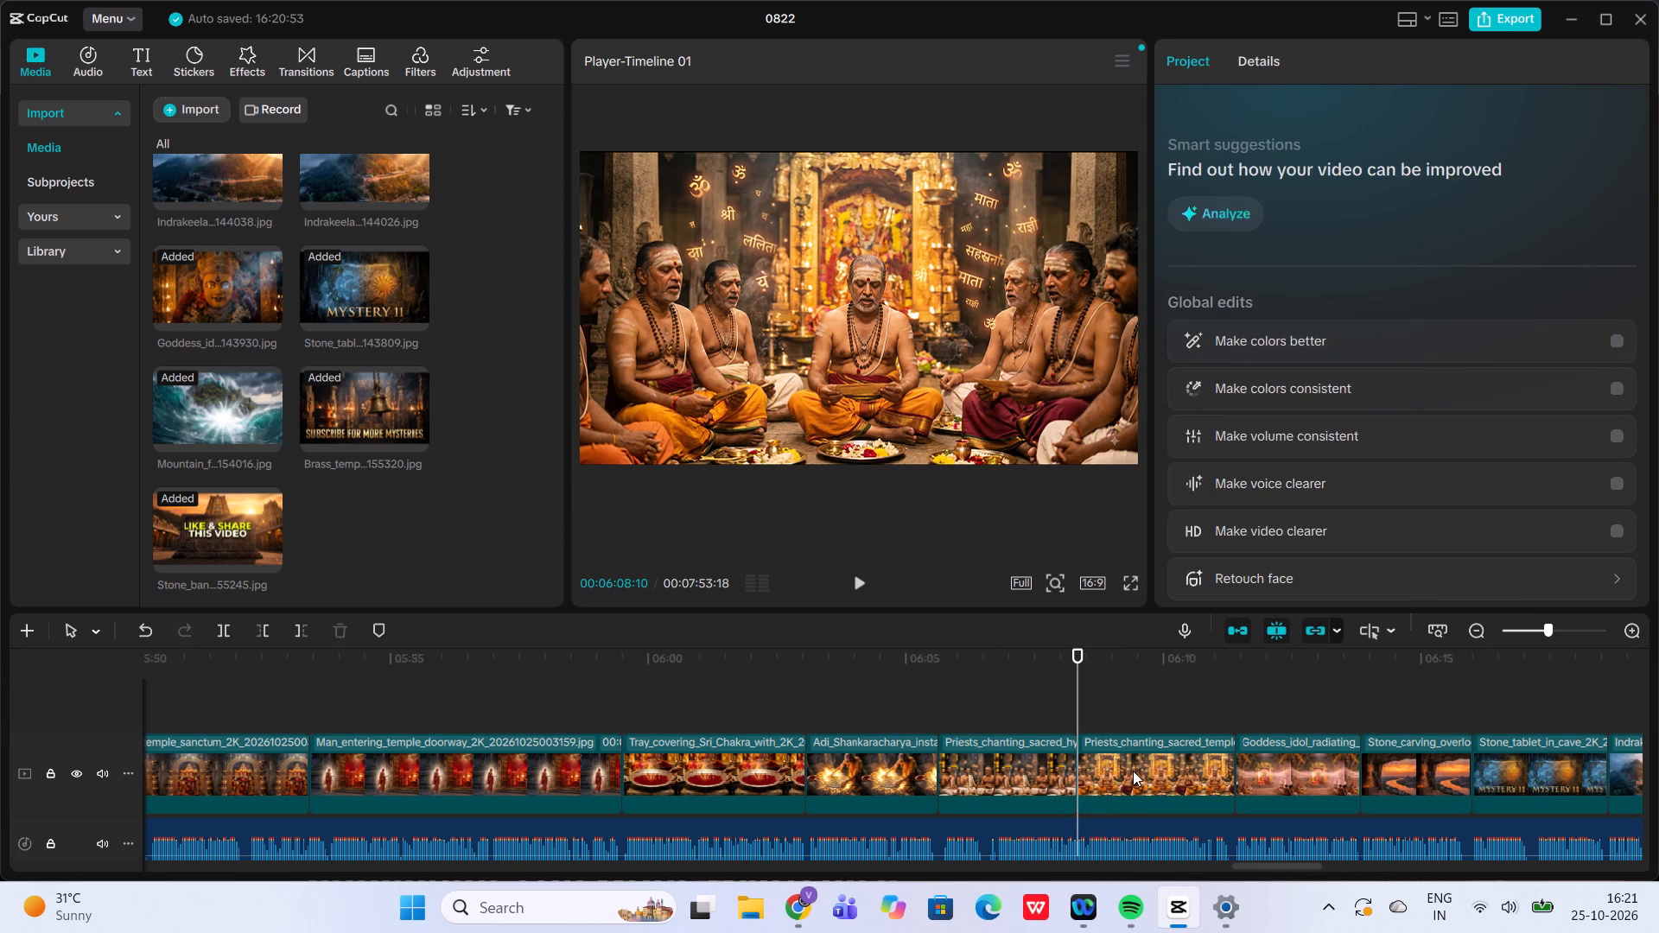
pyautogui.click(1133, 771)
pyautogui.click(1240, 216)
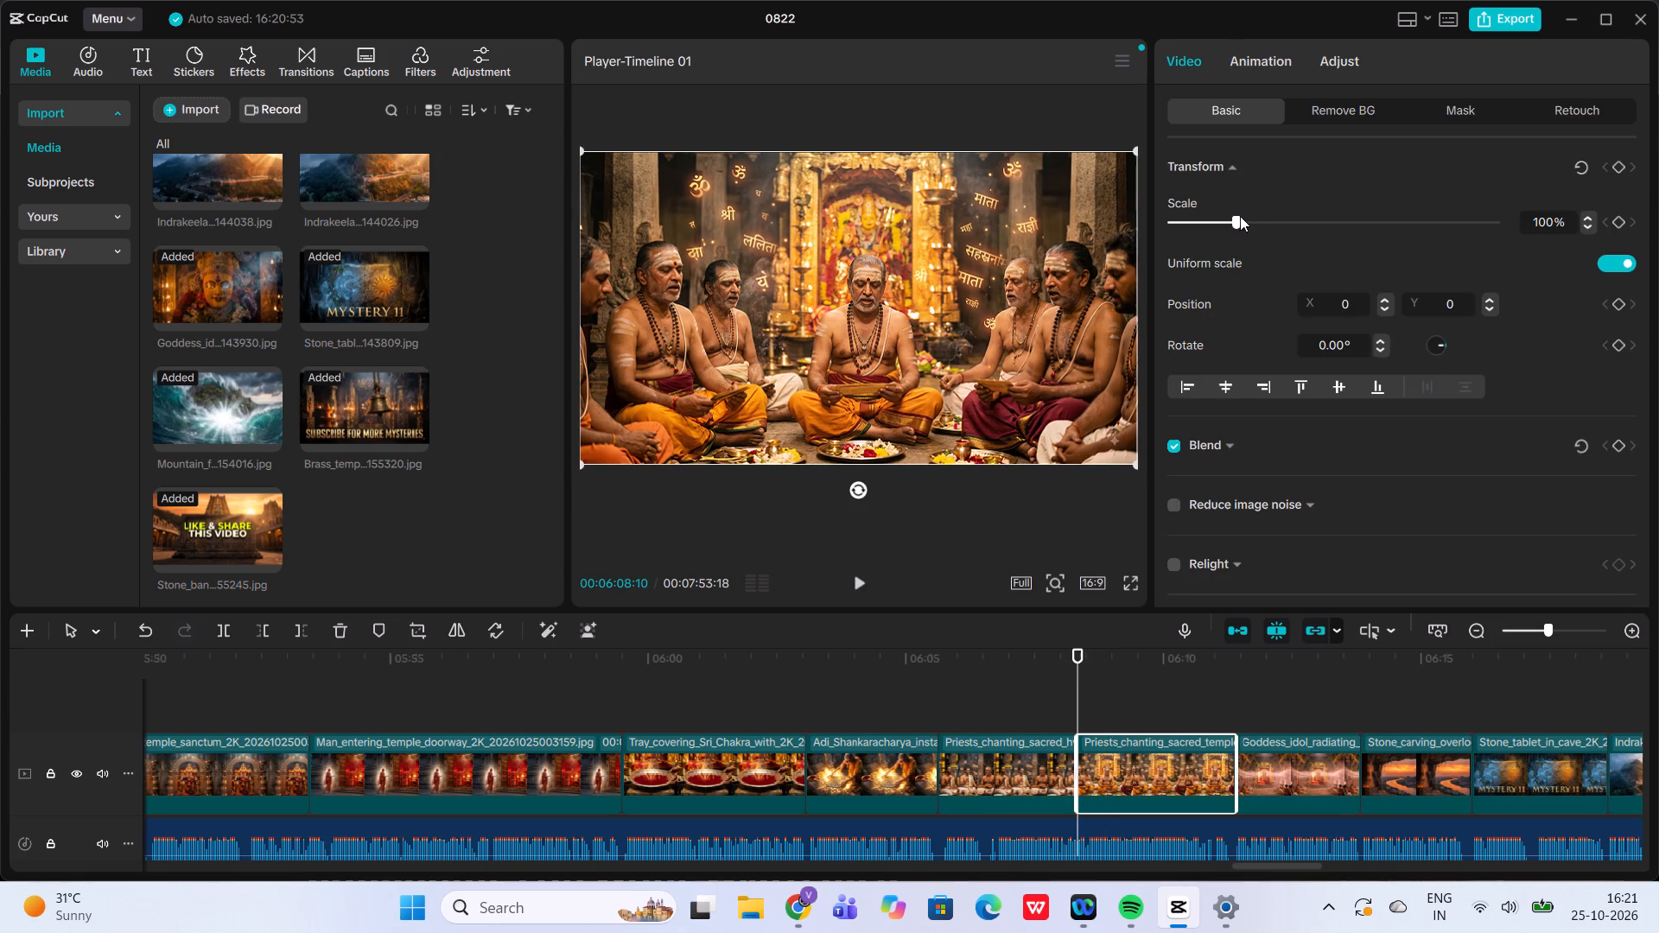
pyautogui.click(1240, 216)
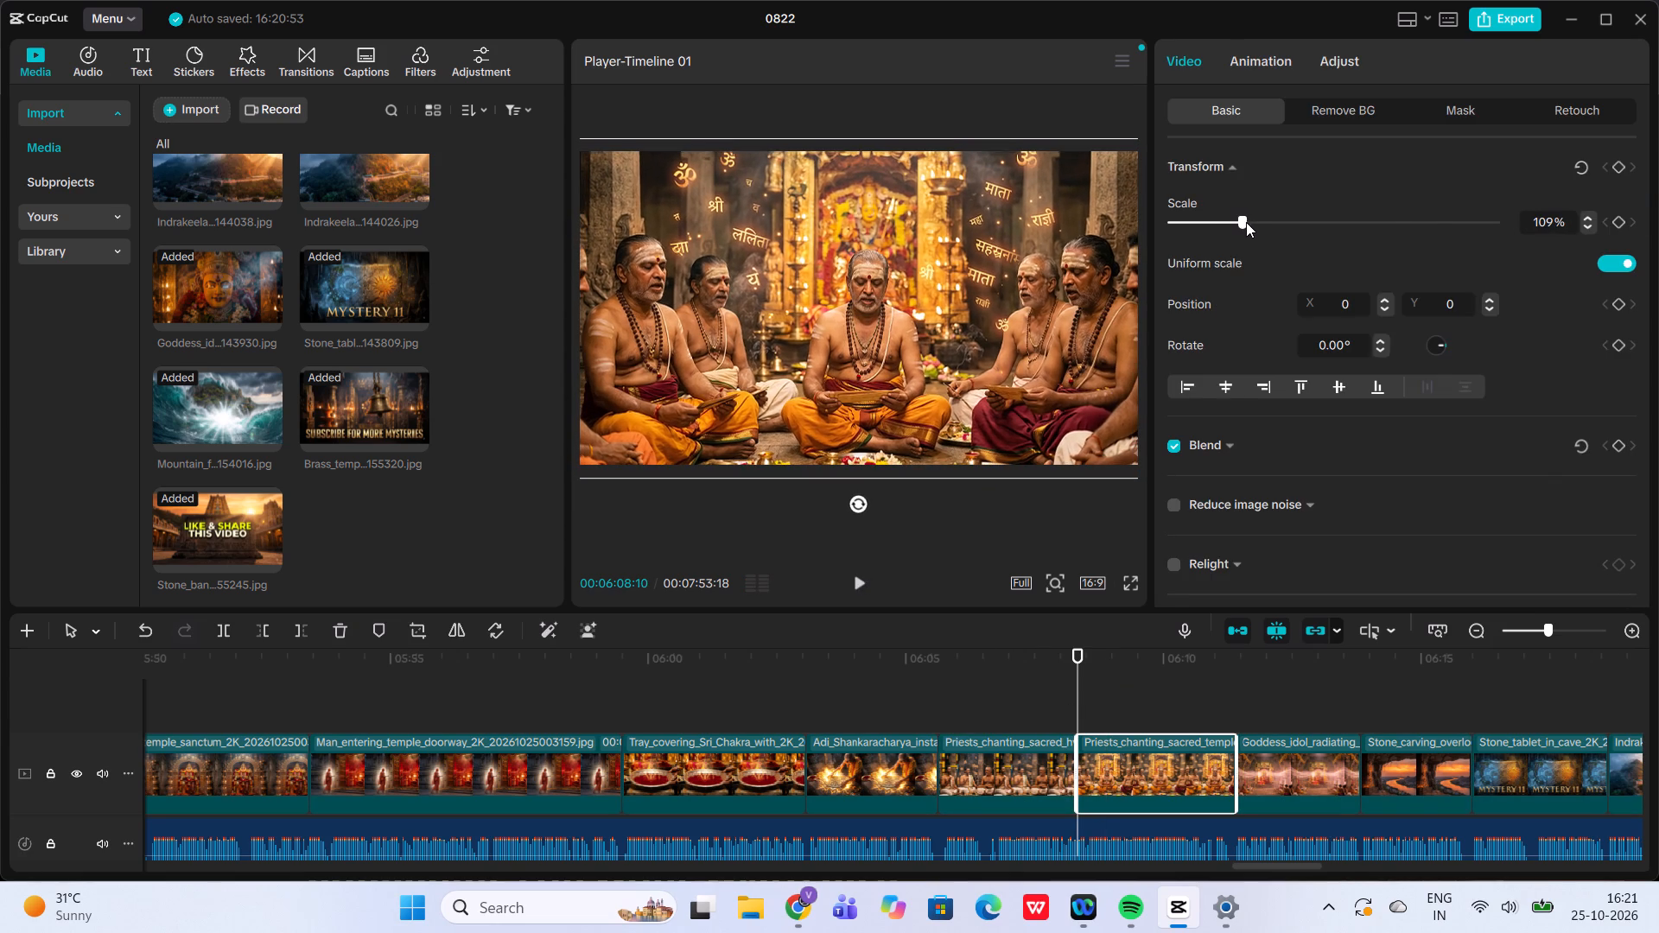
pyautogui.click(1617, 224)
# Set the scale to 126% at the end of the second Priests_chanting_sacred clip and play back its zoom.
pyautogui.click(1234, 700)
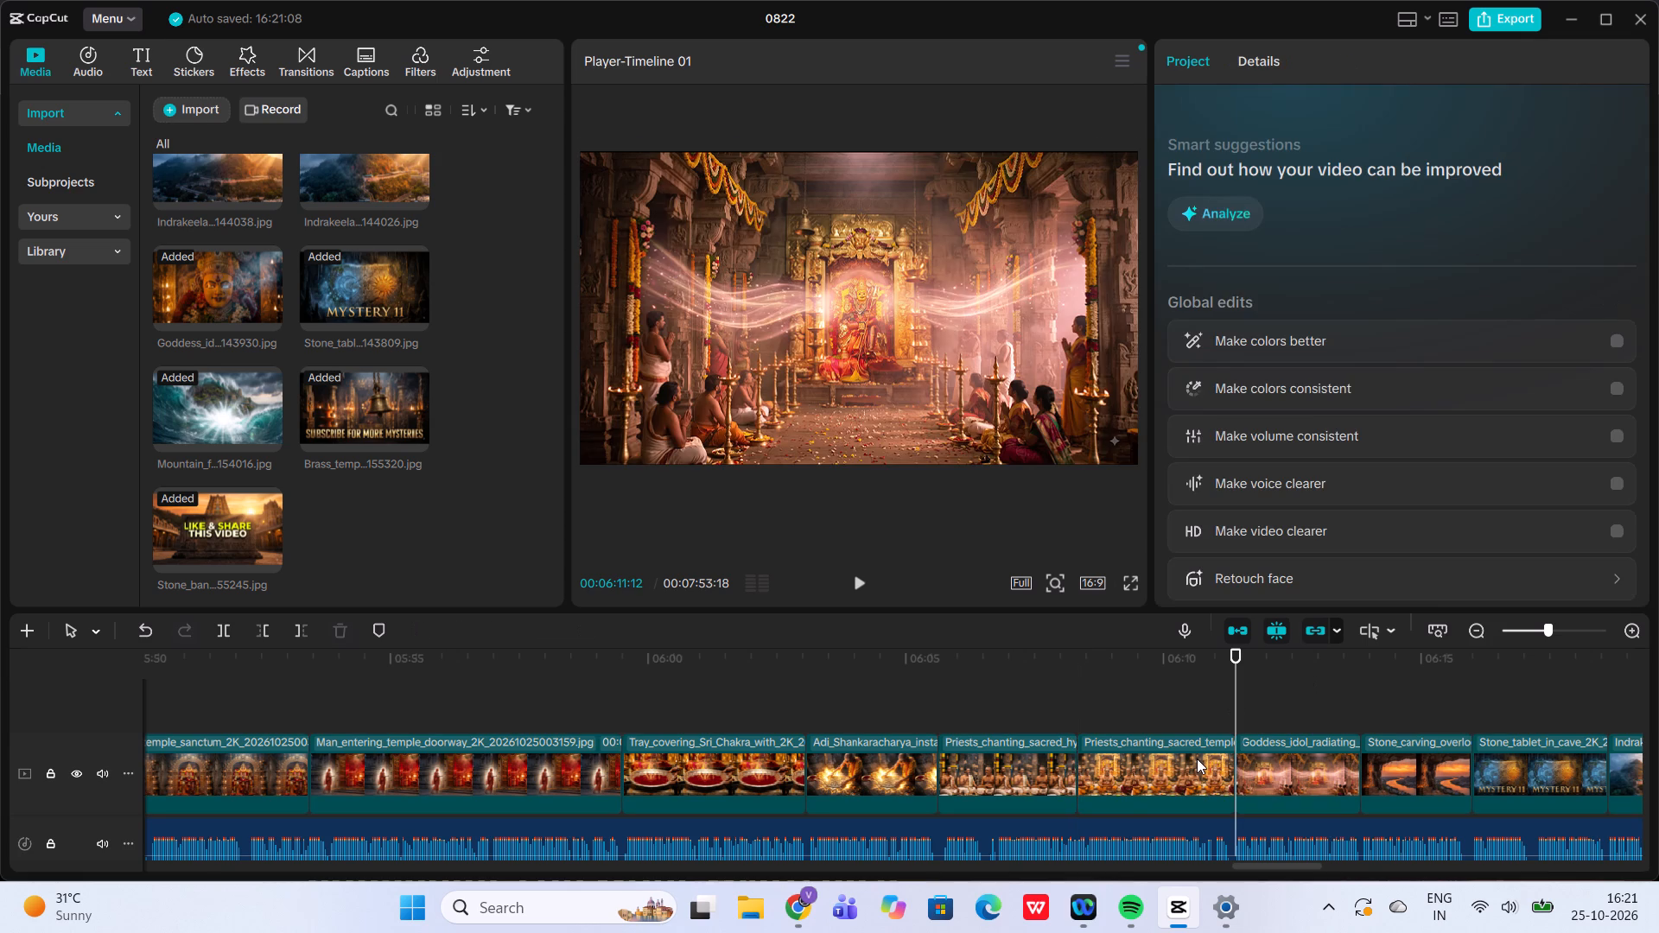
pyautogui.click(1197, 758)
pyautogui.click(1259, 222)
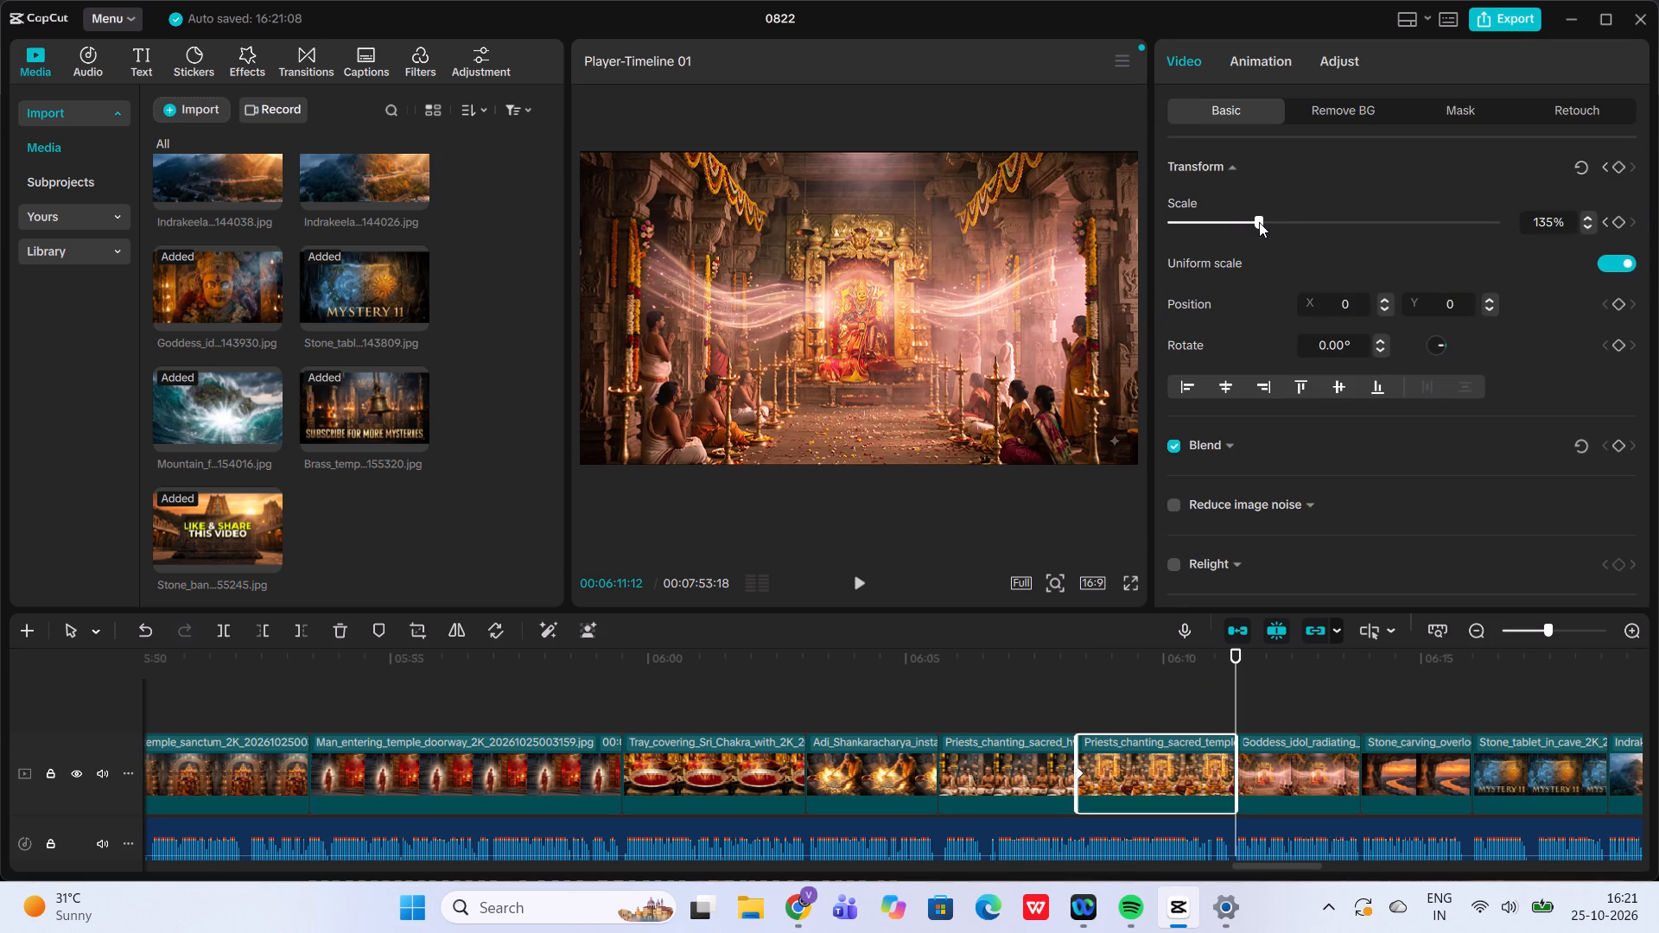
pyautogui.click(1259, 222)
pyautogui.click(1064, 682)
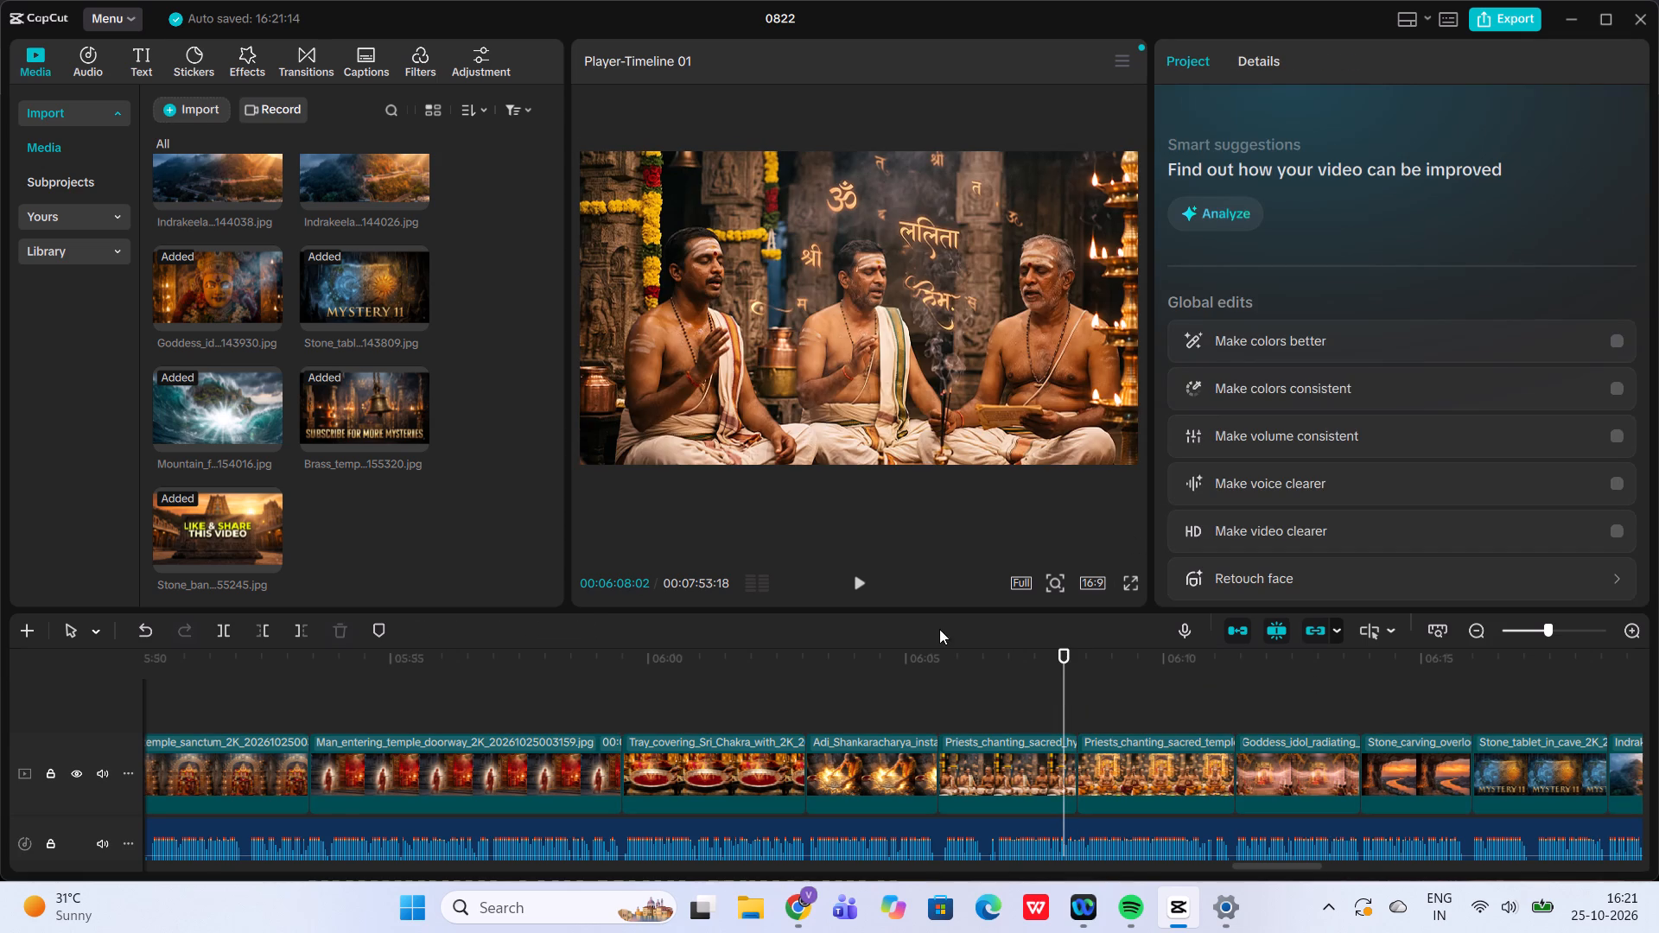
pyautogui.click(859, 580)
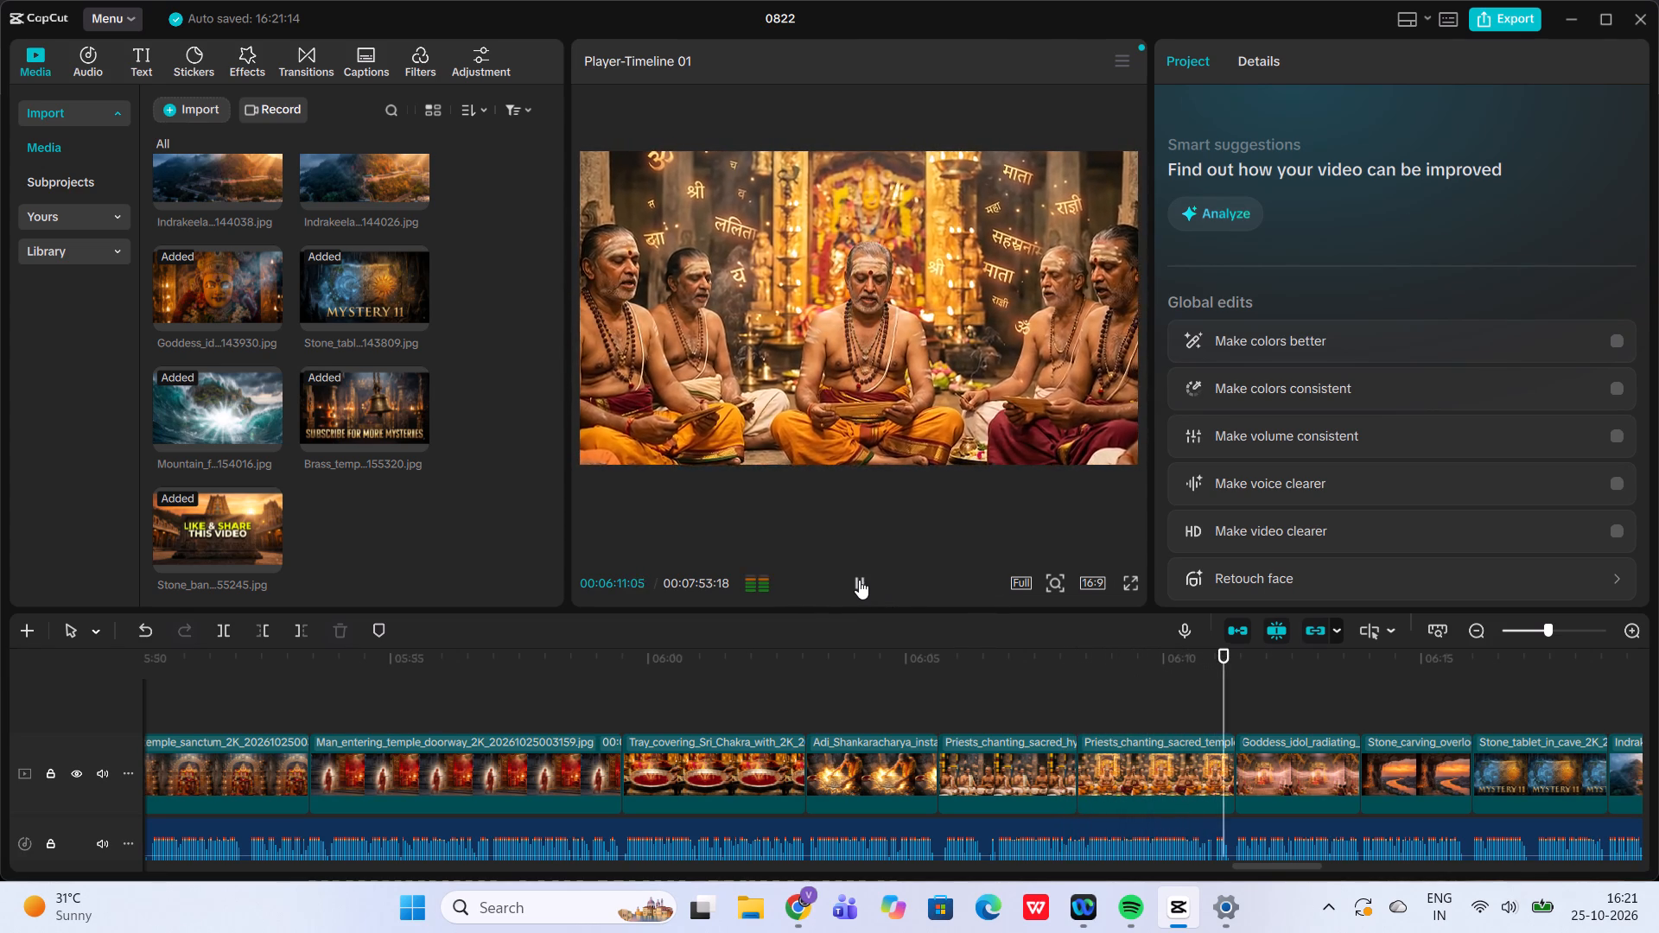
pyautogui.click(859, 580)
# Add a scale keyframe of 111% at the start of the Goddess_idol_radiating clip.
pyautogui.click(1235, 695)
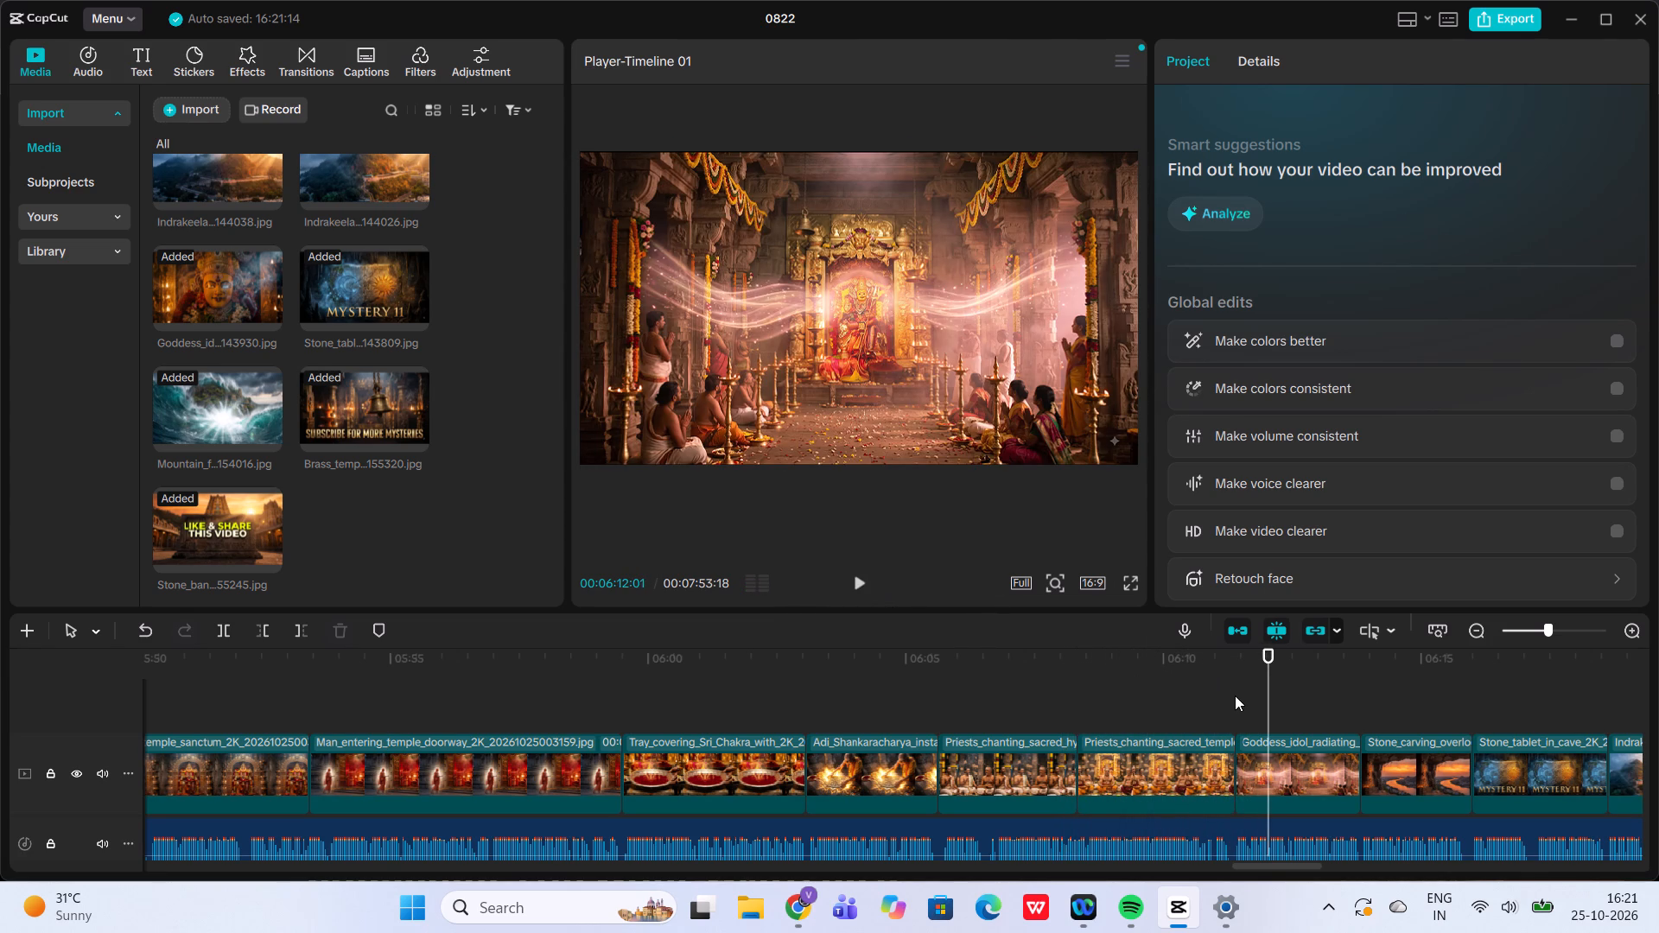
pyautogui.click(1290, 771)
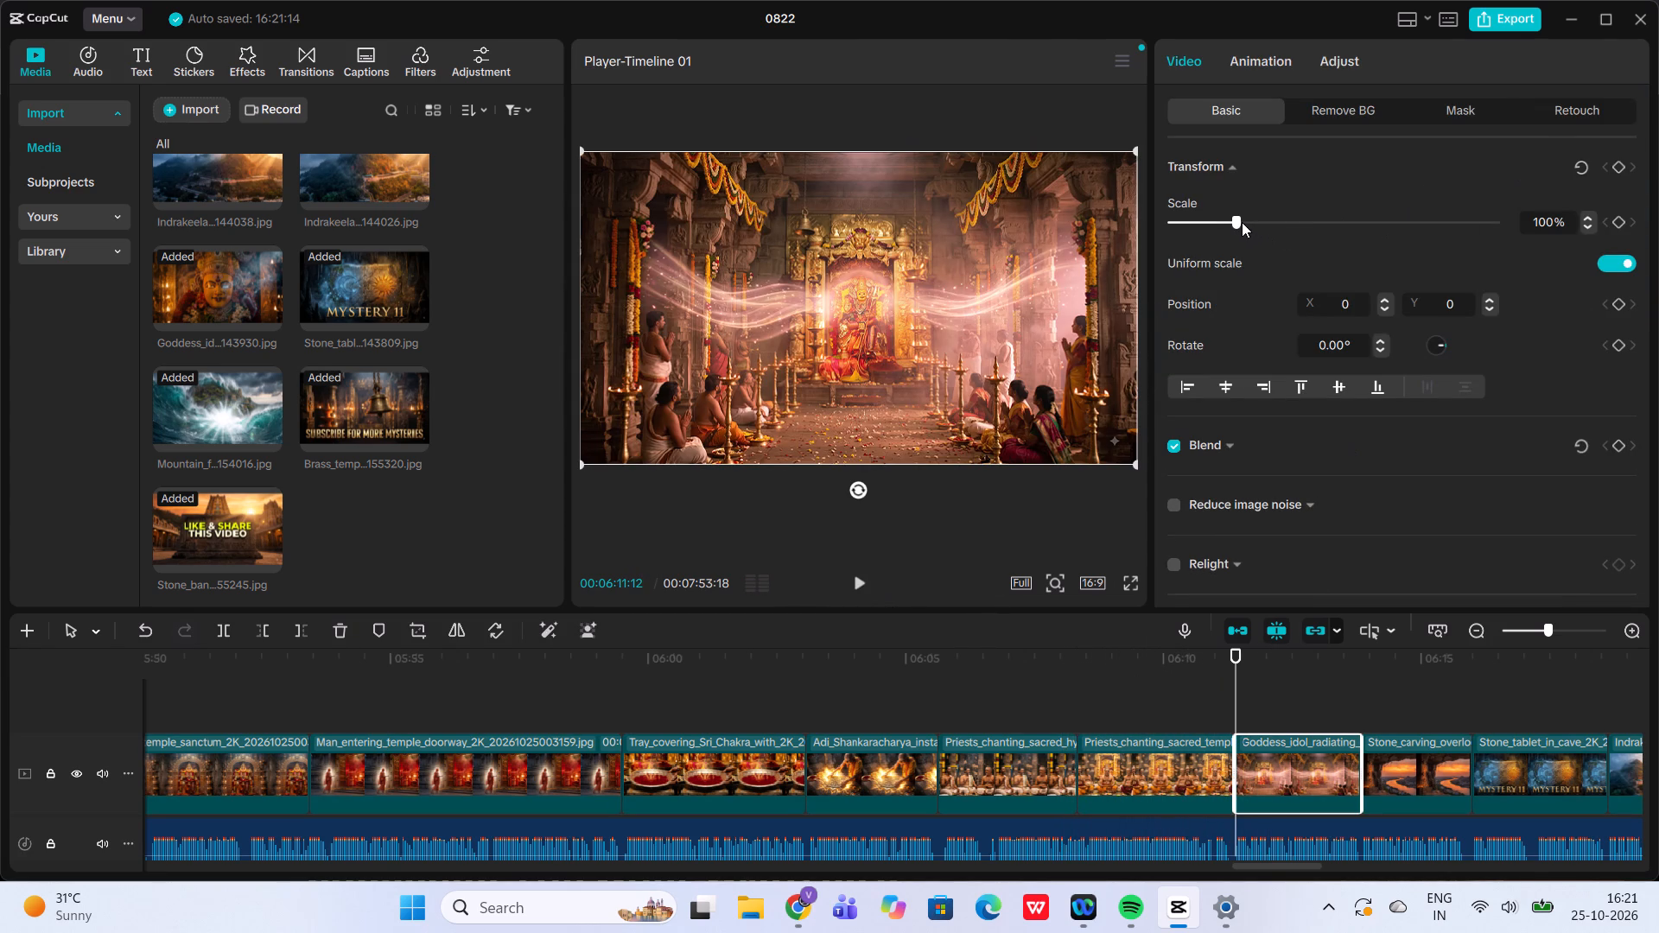
pyautogui.click(1242, 222)
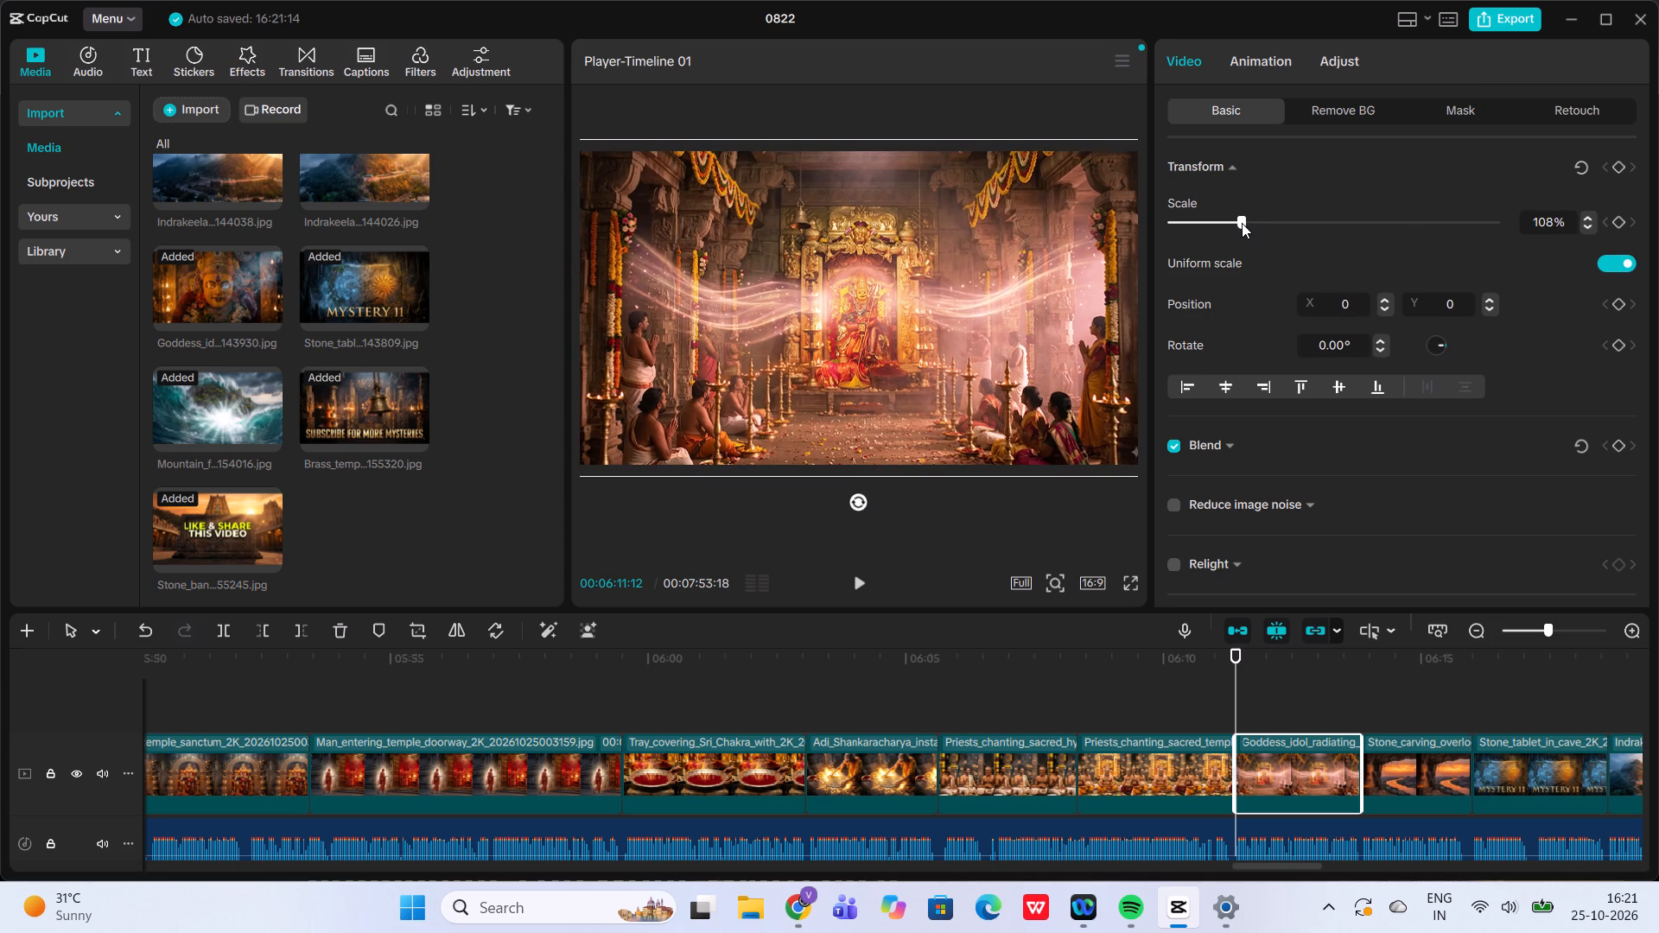
pyautogui.click(1616, 222)
# Set the scale to 127% at the end of the Goddess_idol_radiating clip and play back its zoom.
pyautogui.click(1232, 693)
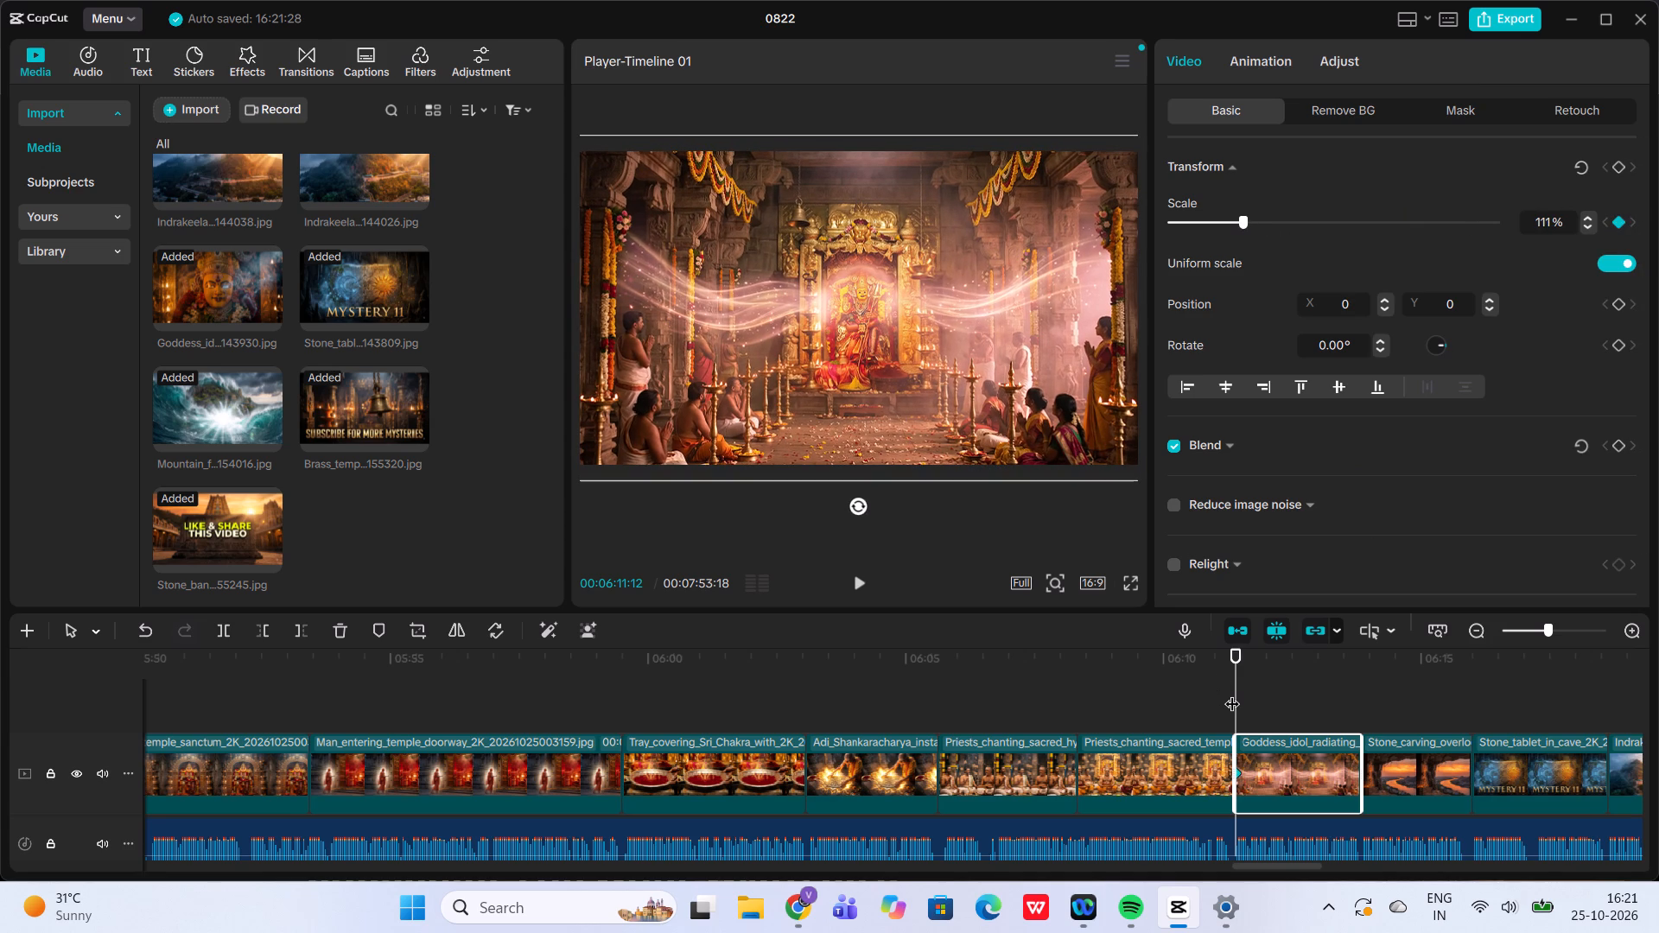
pyautogui.moveTo(1232, 693); pyautogui.dragTo(1356, 710)
pyautogui.click(1262, 213)
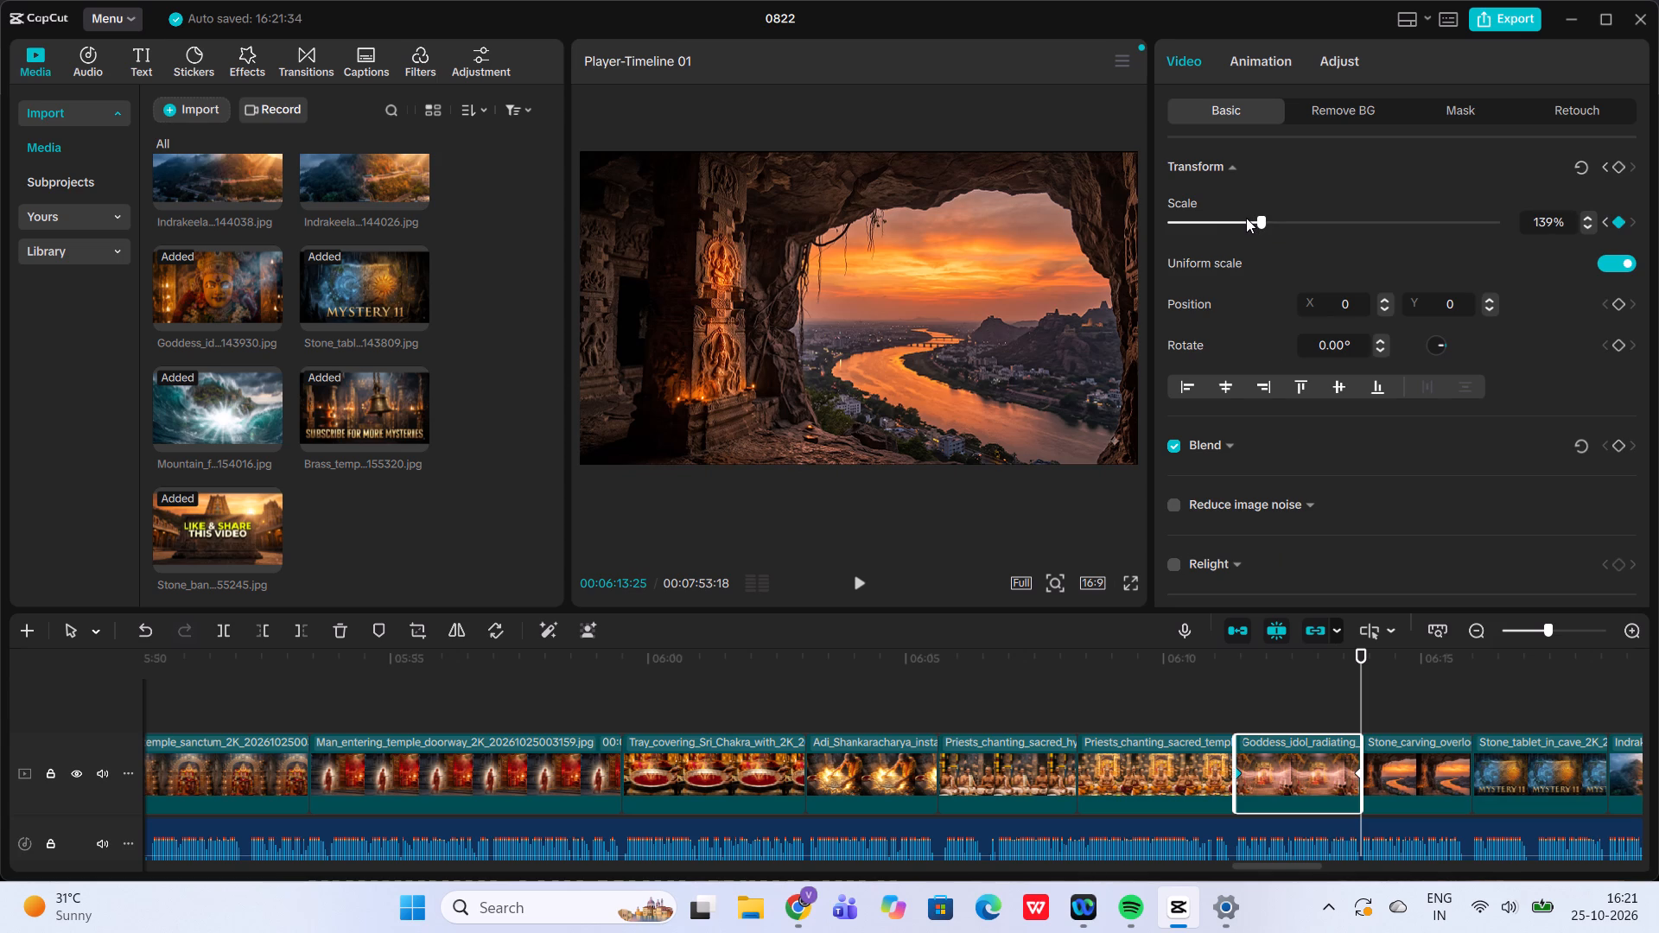
pyautogui.click(1246, 218)
pyautogui.moveTo(1246, 218); pyautogui.dragTo(1250, 218)
pyautogui.moveTo(1250, 218); pyautogui.dragTo(1254, 221)
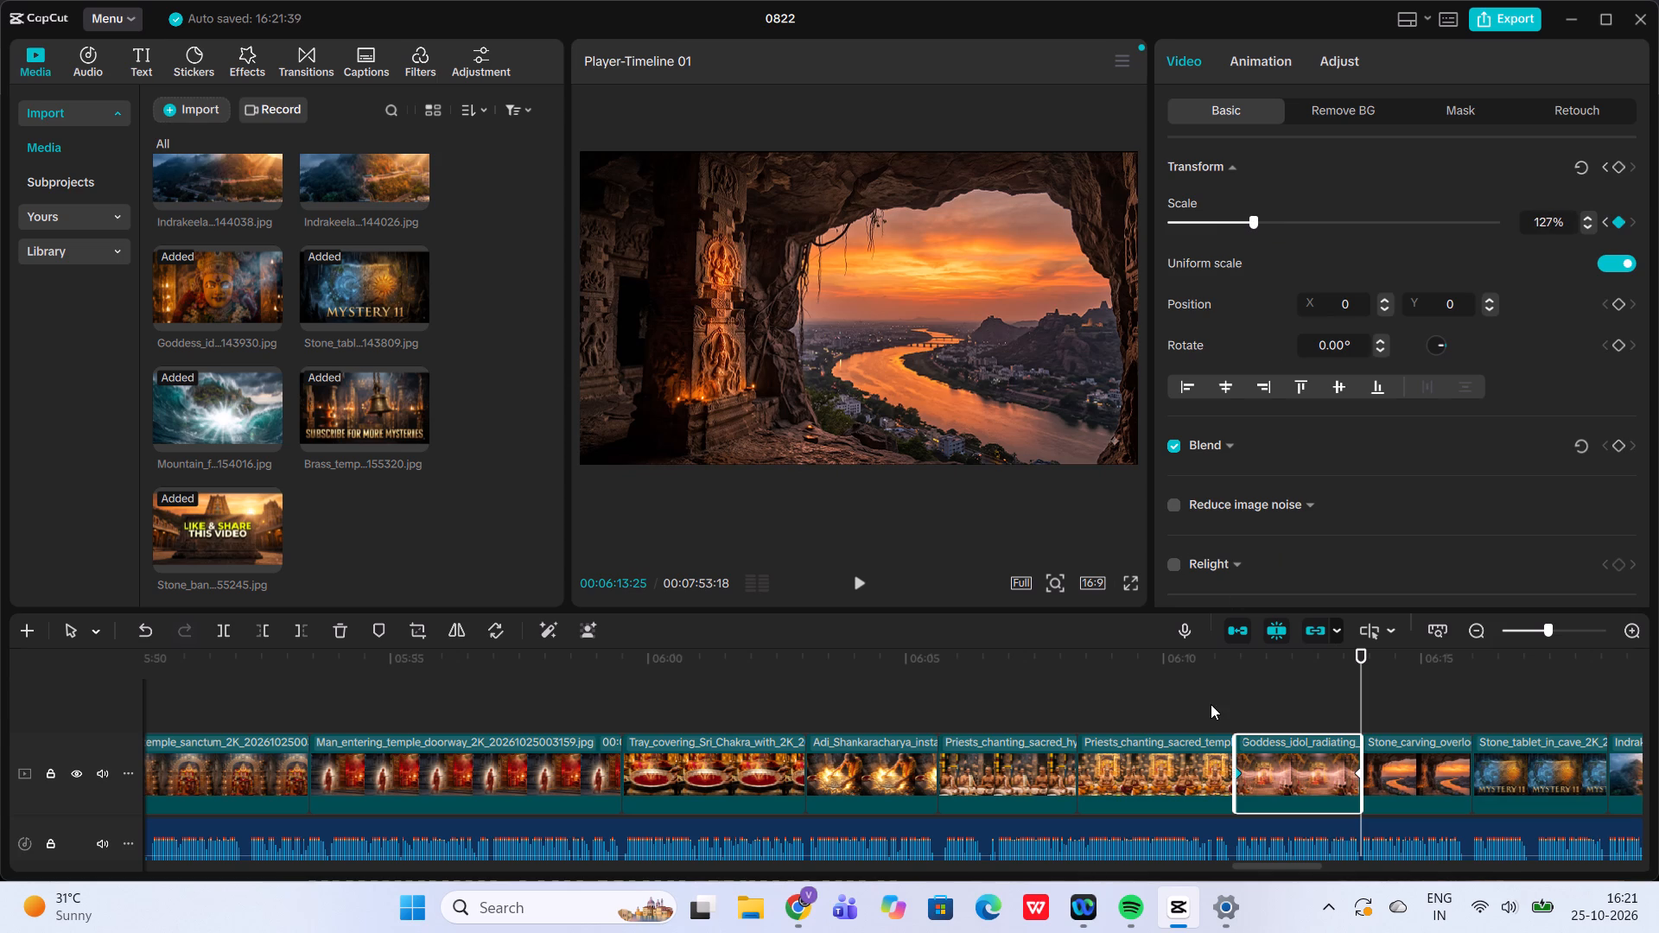
pyautogui.click(1211, 704)
pyautogui.click(857, 578)
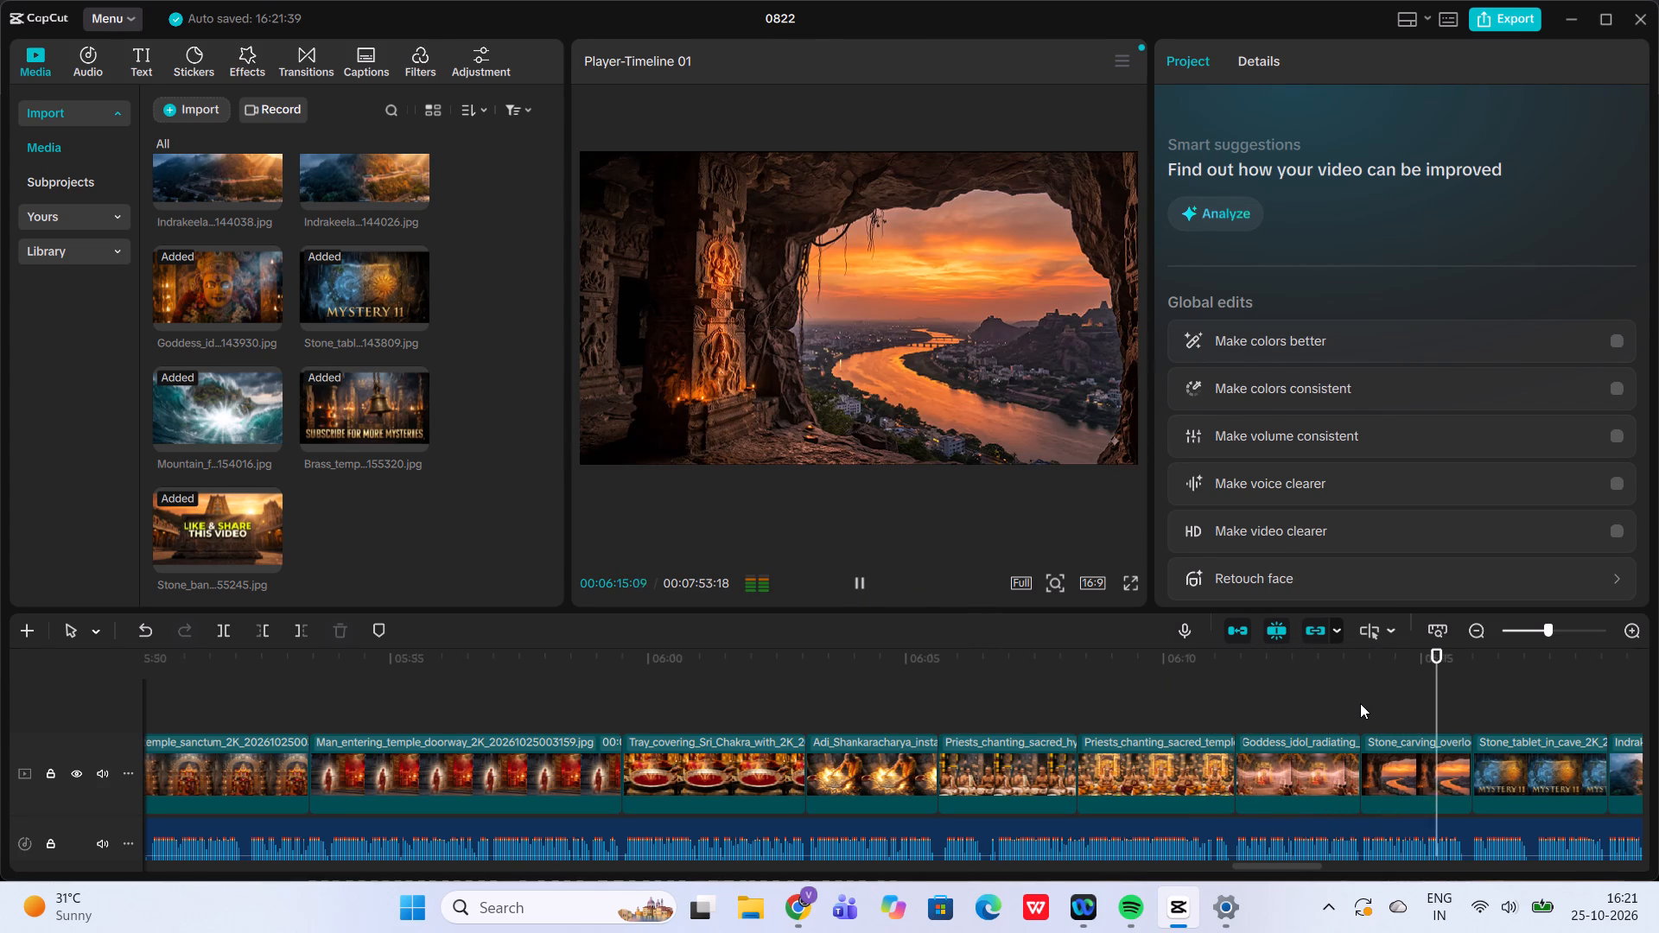
# Add a scale keyframe of 111% at the start of the Stone_carving clip.
pyautogui.click(1360, 703)
pyautogui.click(1421, 772)
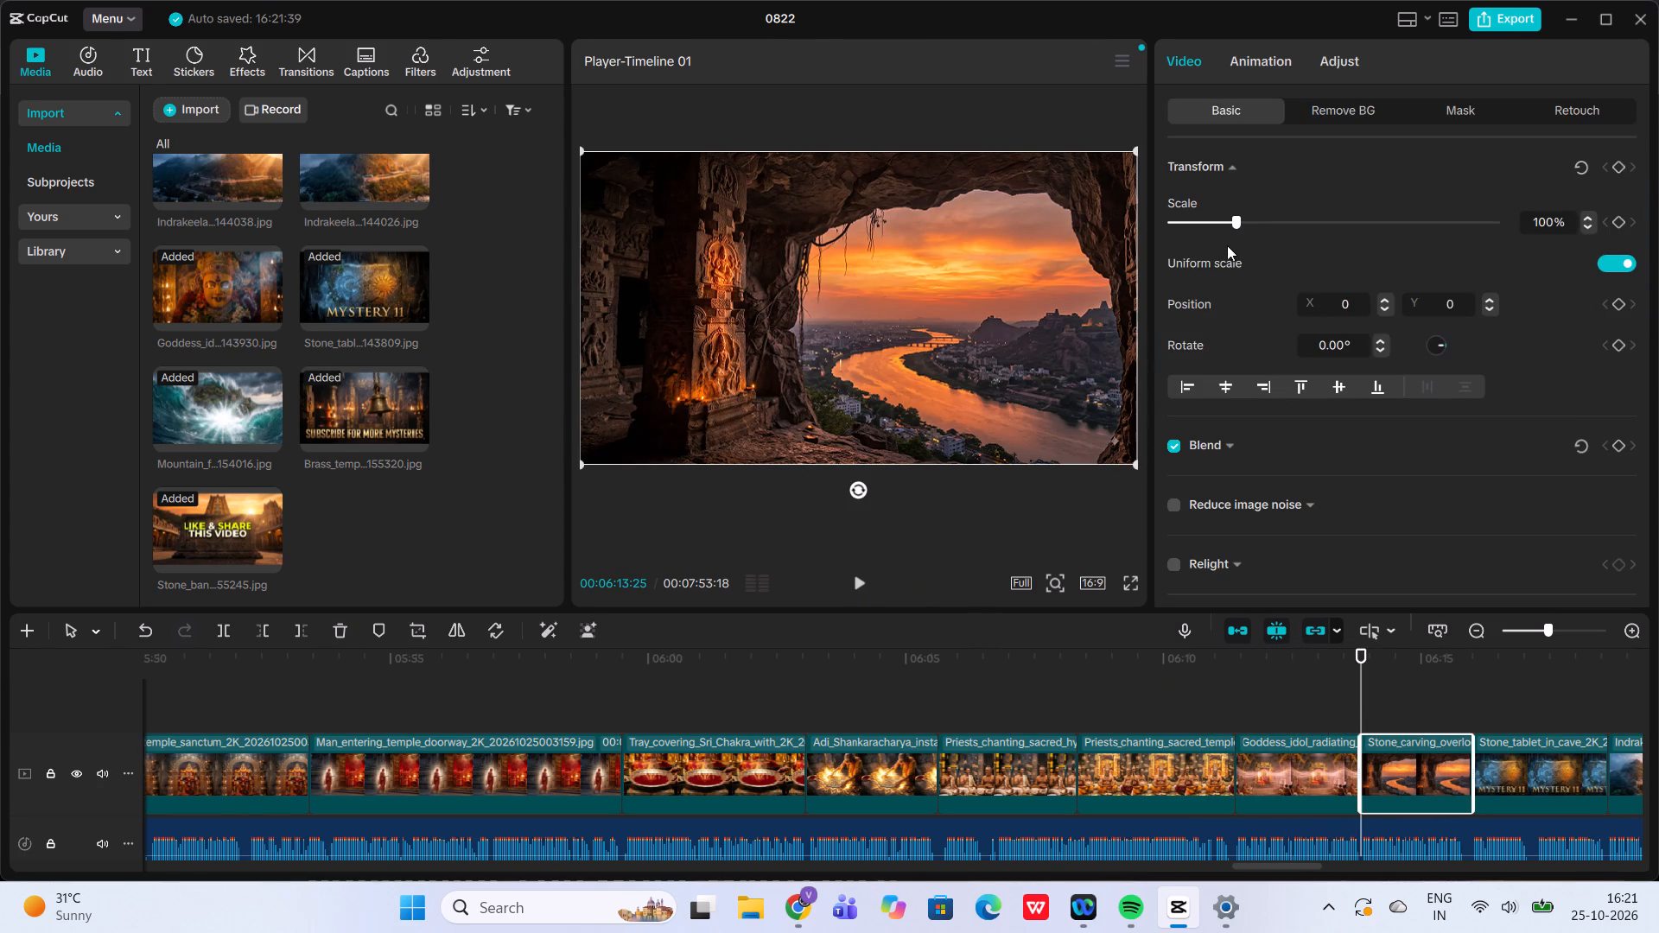
pyautogui.click(1246, 220)
pyautogui.click(1246, 220)
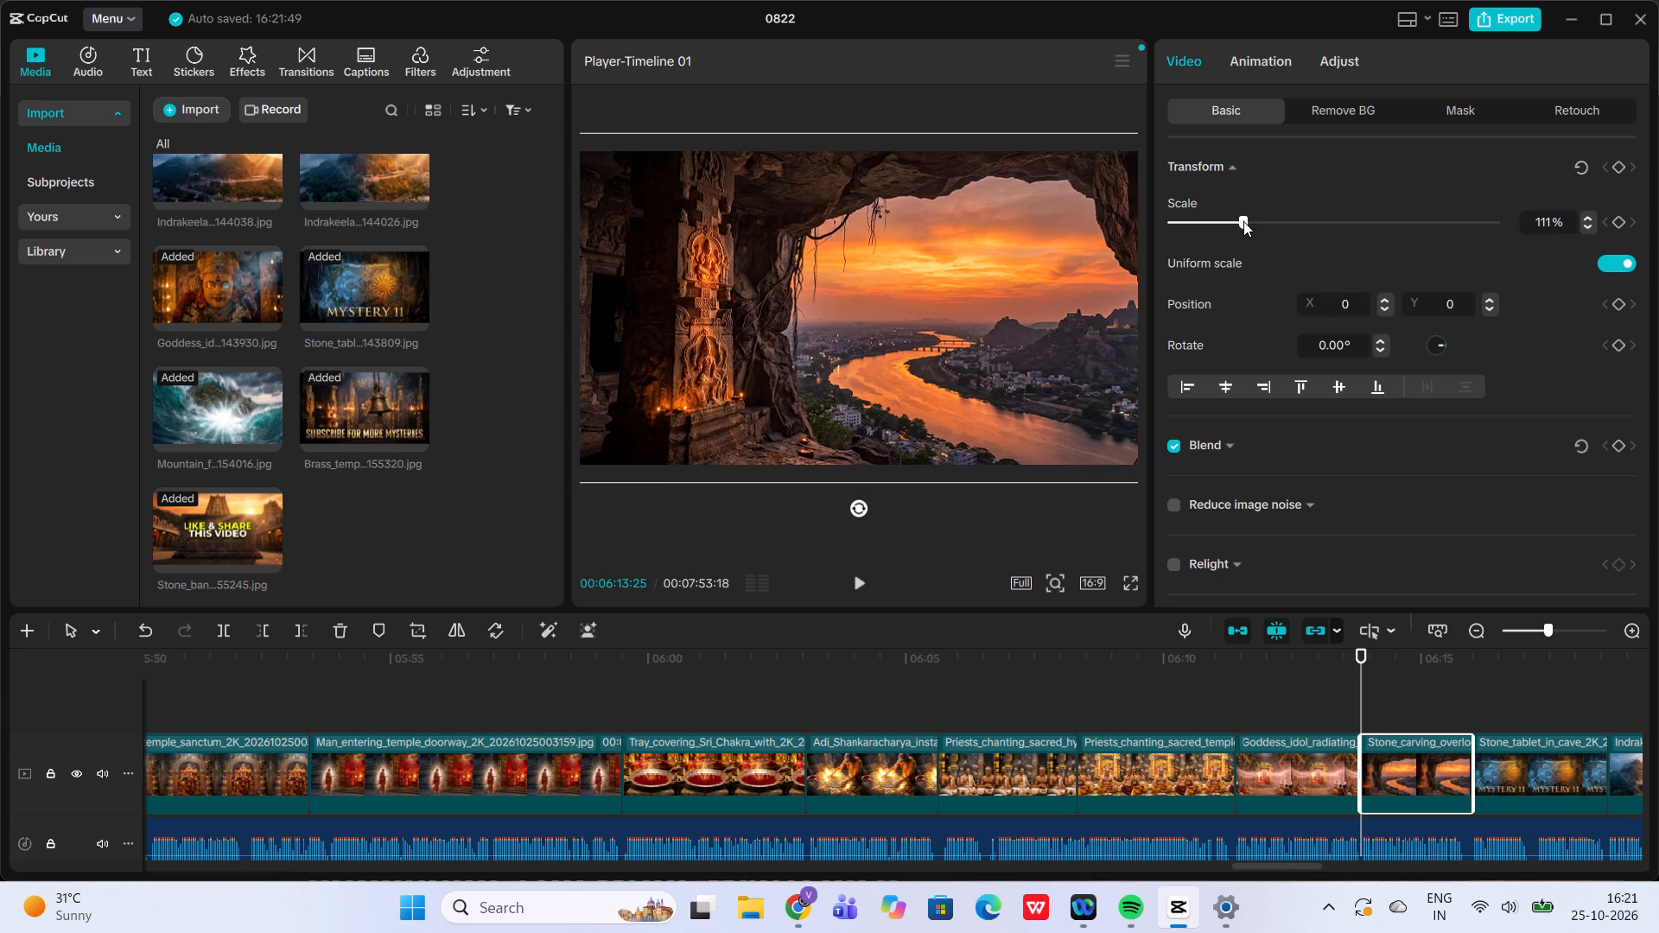
pyautogui.click(1619, 221)
# Set the scale to 124% at the end of the Stone_carving clip and play back its zoom.
pyautogui.click(1469, 691)
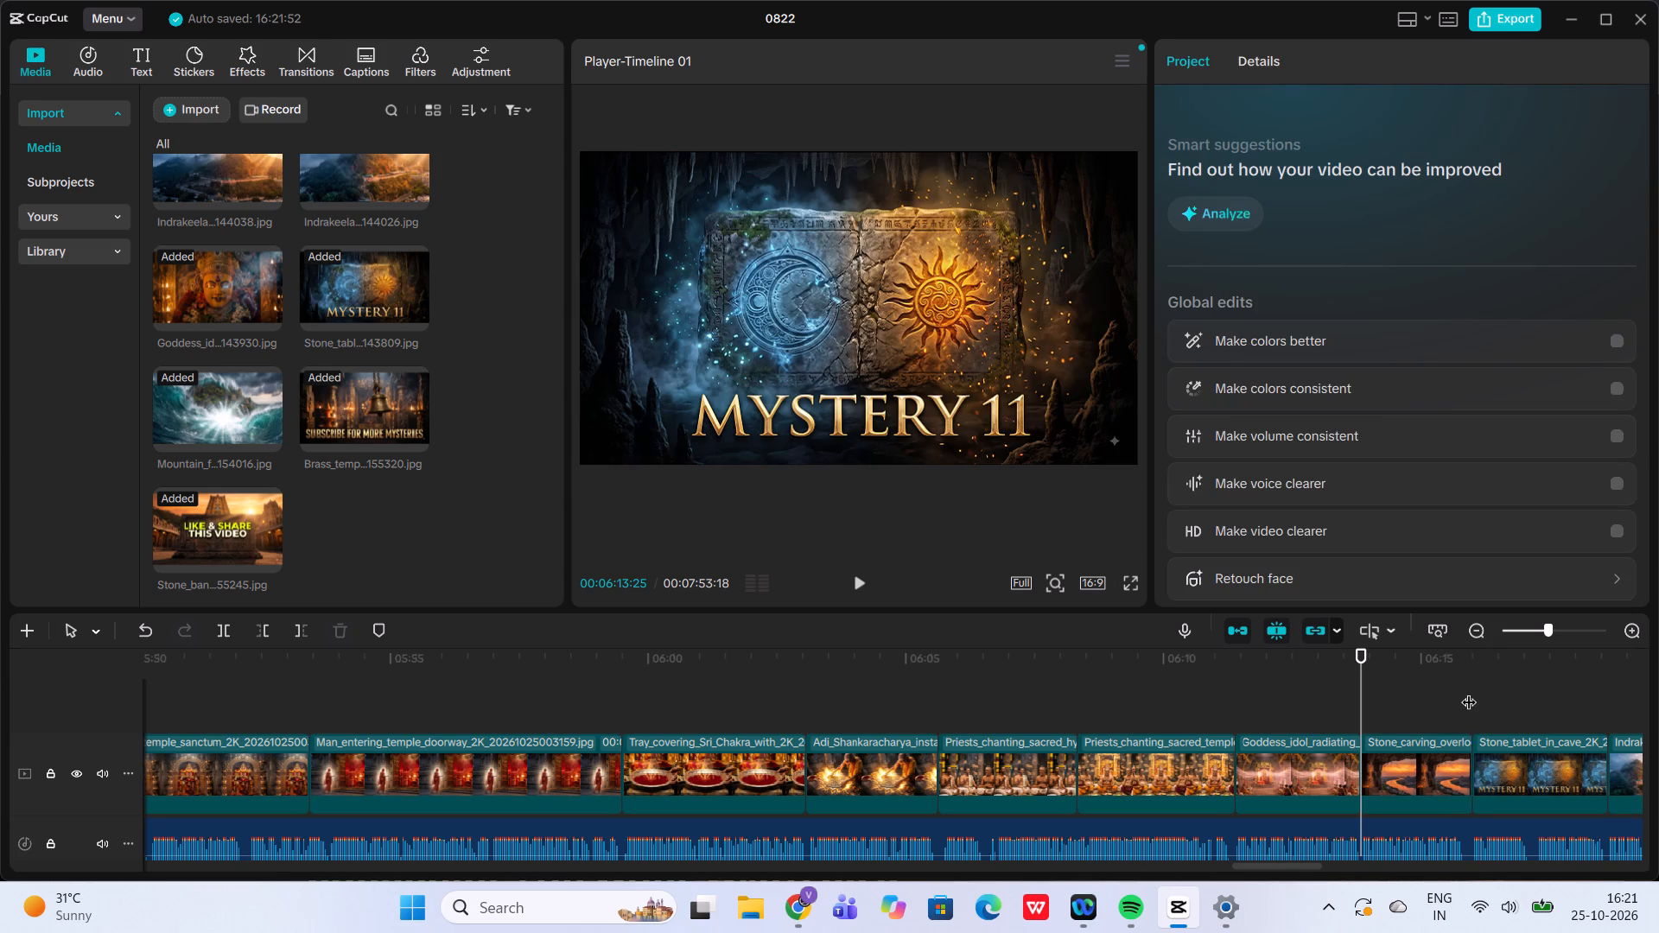
pyautogui.click(1441, 748)
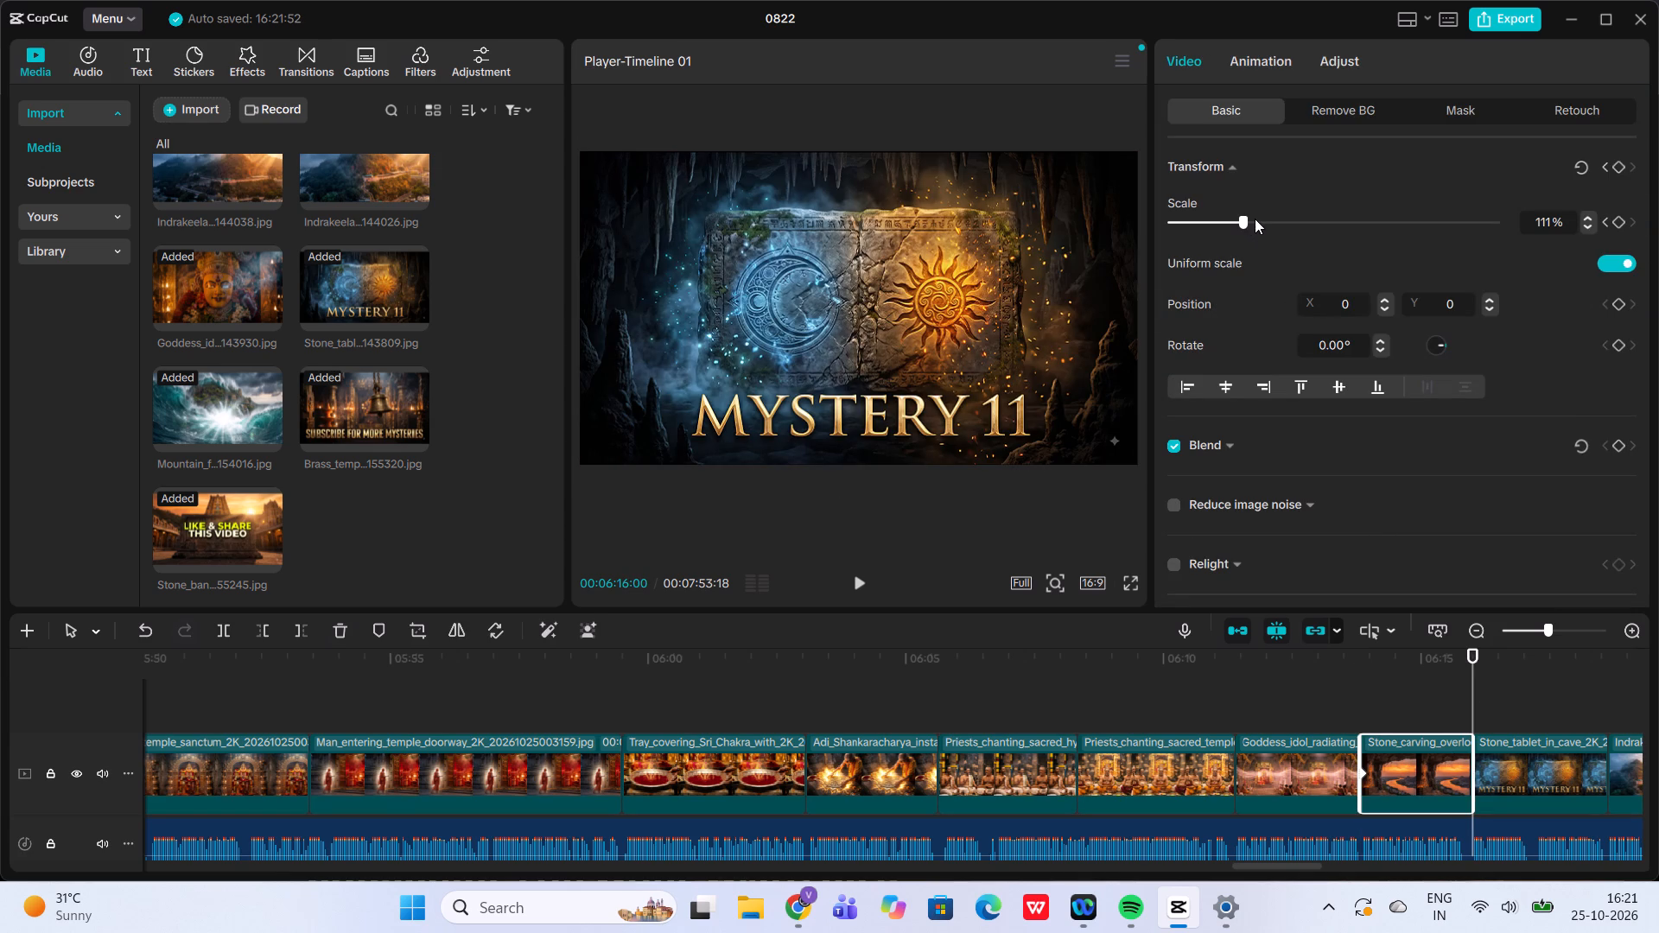
pyautogui.click(1255, 219)
pyautogui.click(1255, 219)
pyautogui.click(1344, 694)
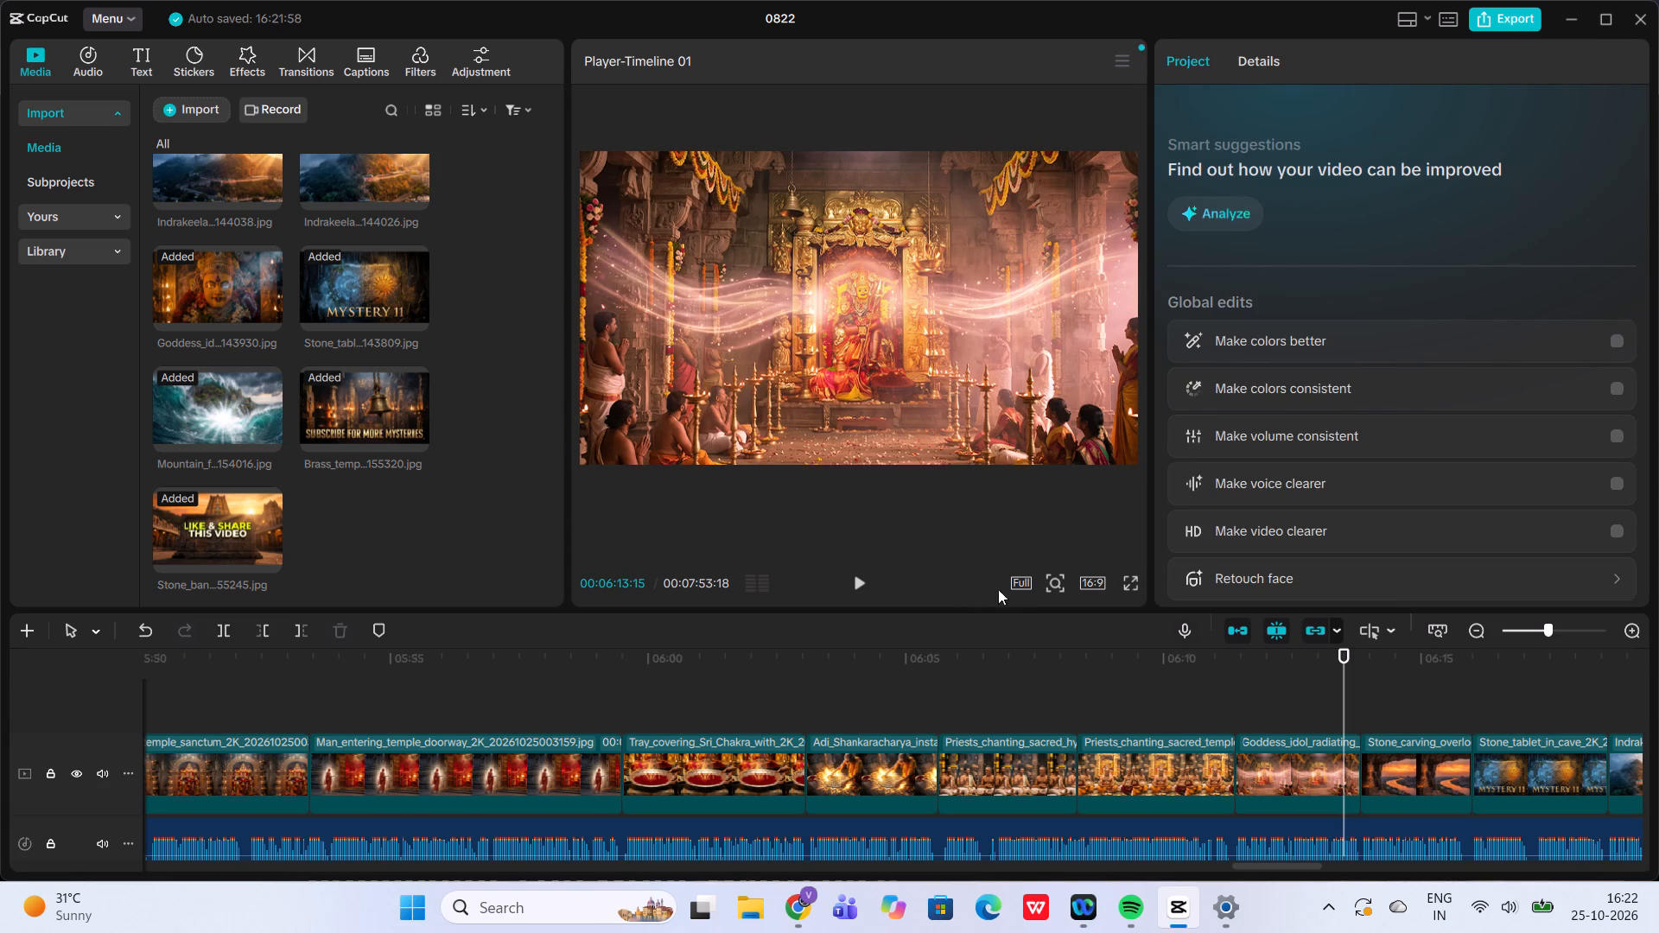
pyautogui.click(863, 586)
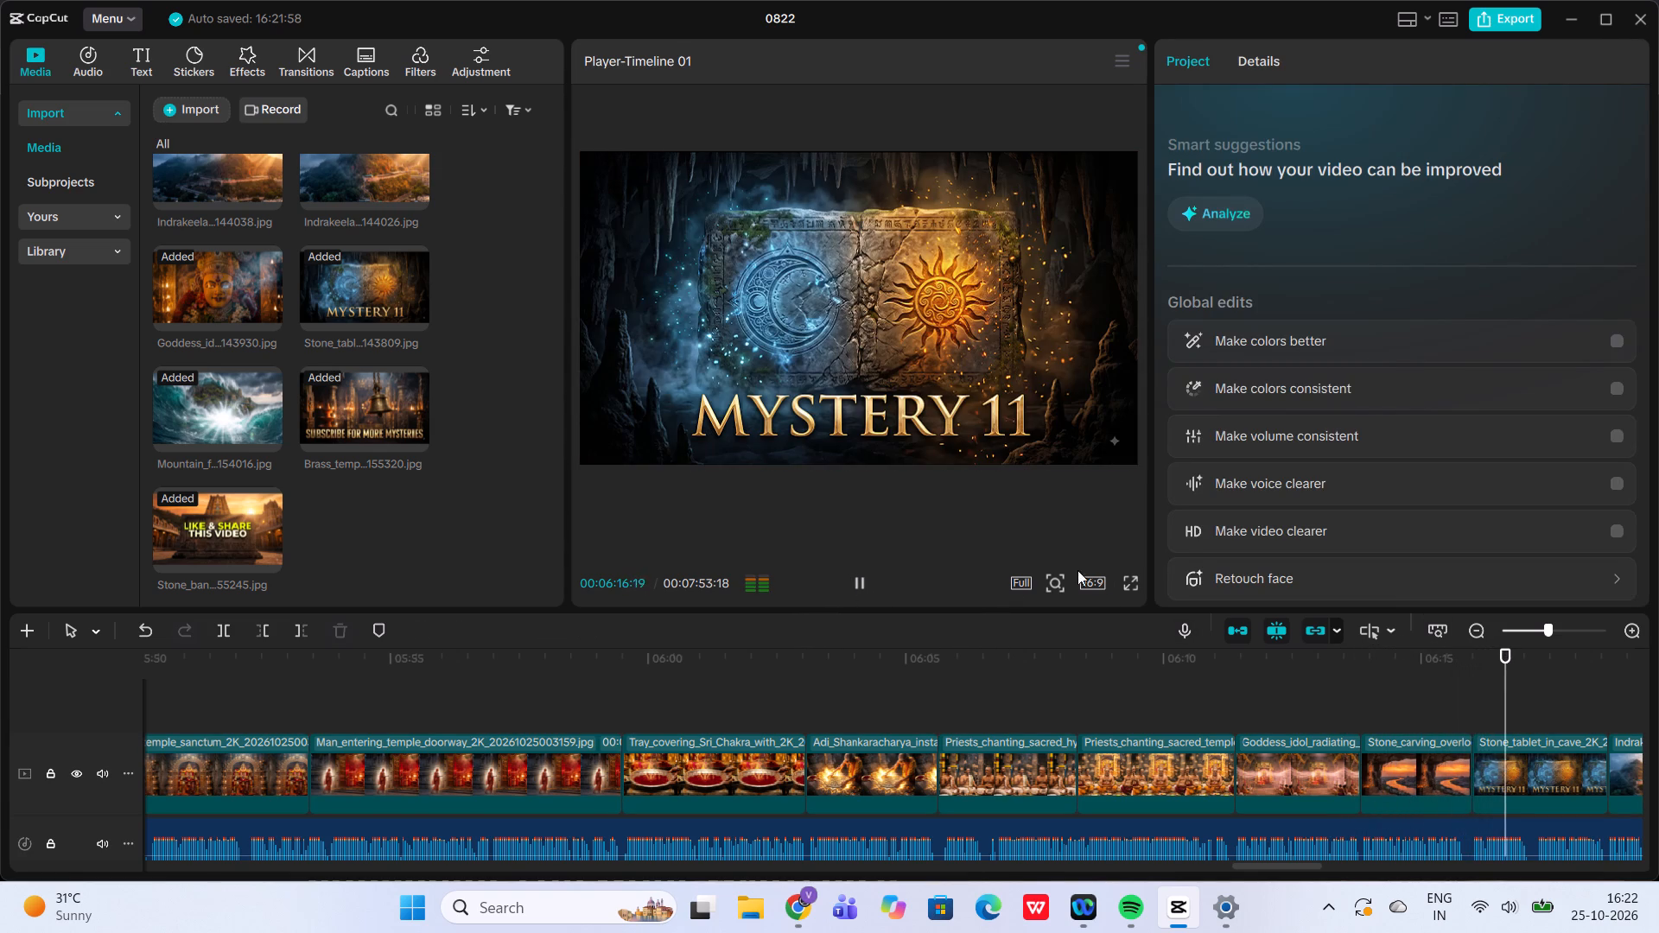
pyautogui.click(1313, 698)
# Add a scale keyframe of 111% at the start of the Stone_tablet_in_cave clip.
pyautogui.hscroll(-1, 1313, 698)
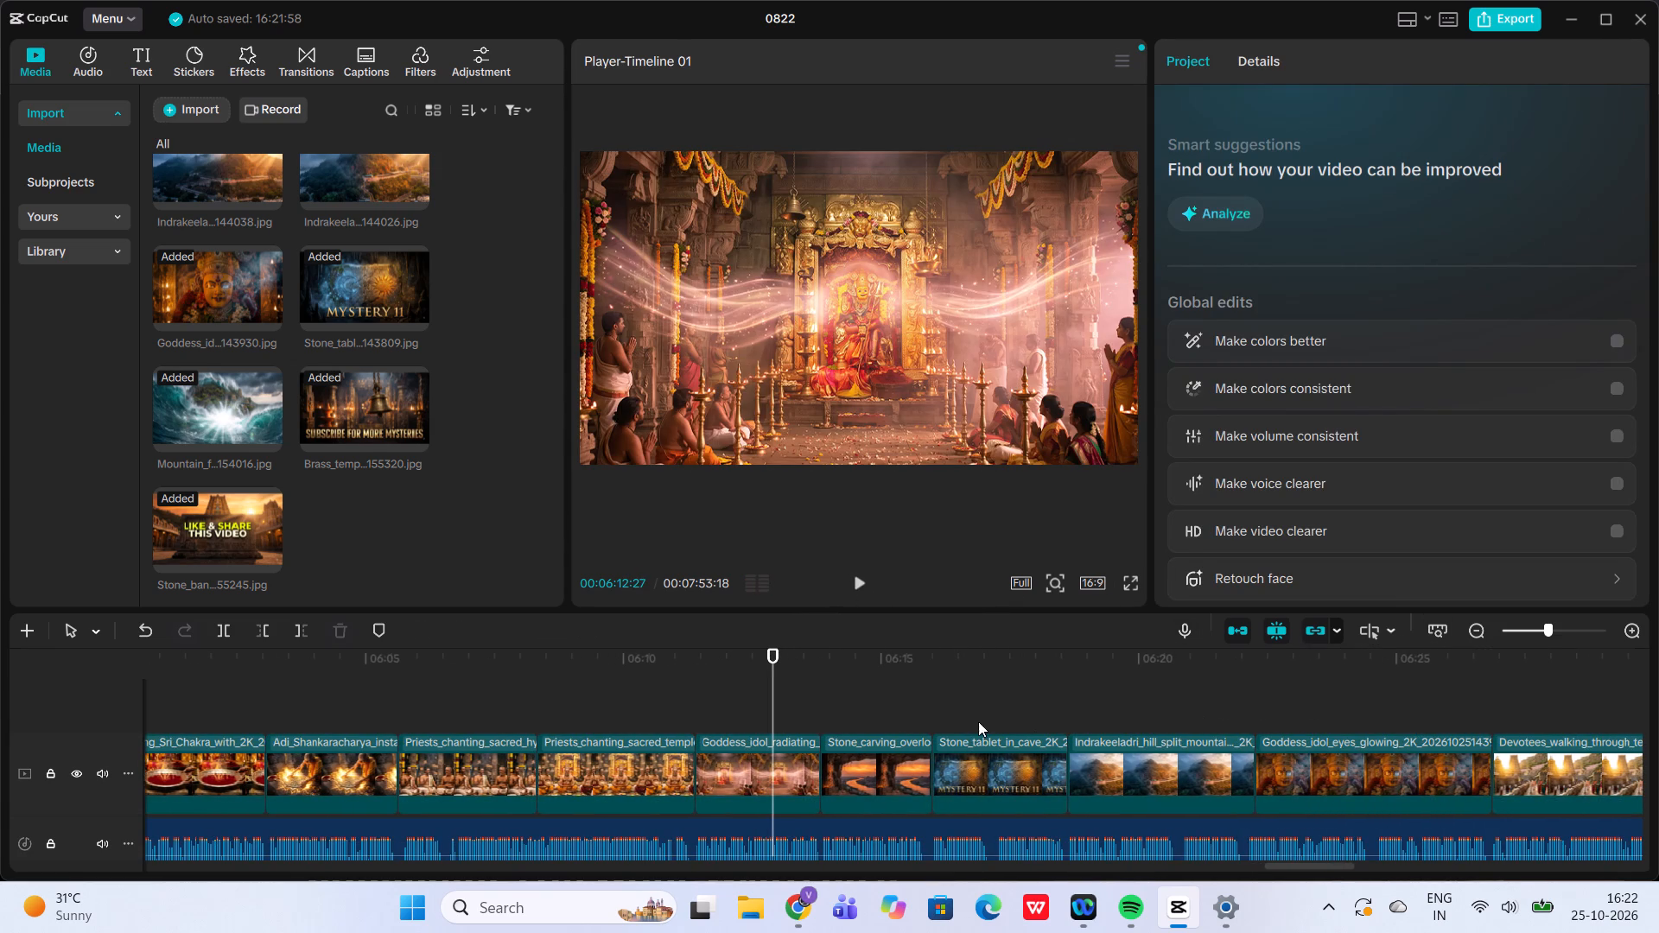
pyautogui.click(931, 712)
pyautogui.click(982, 772)
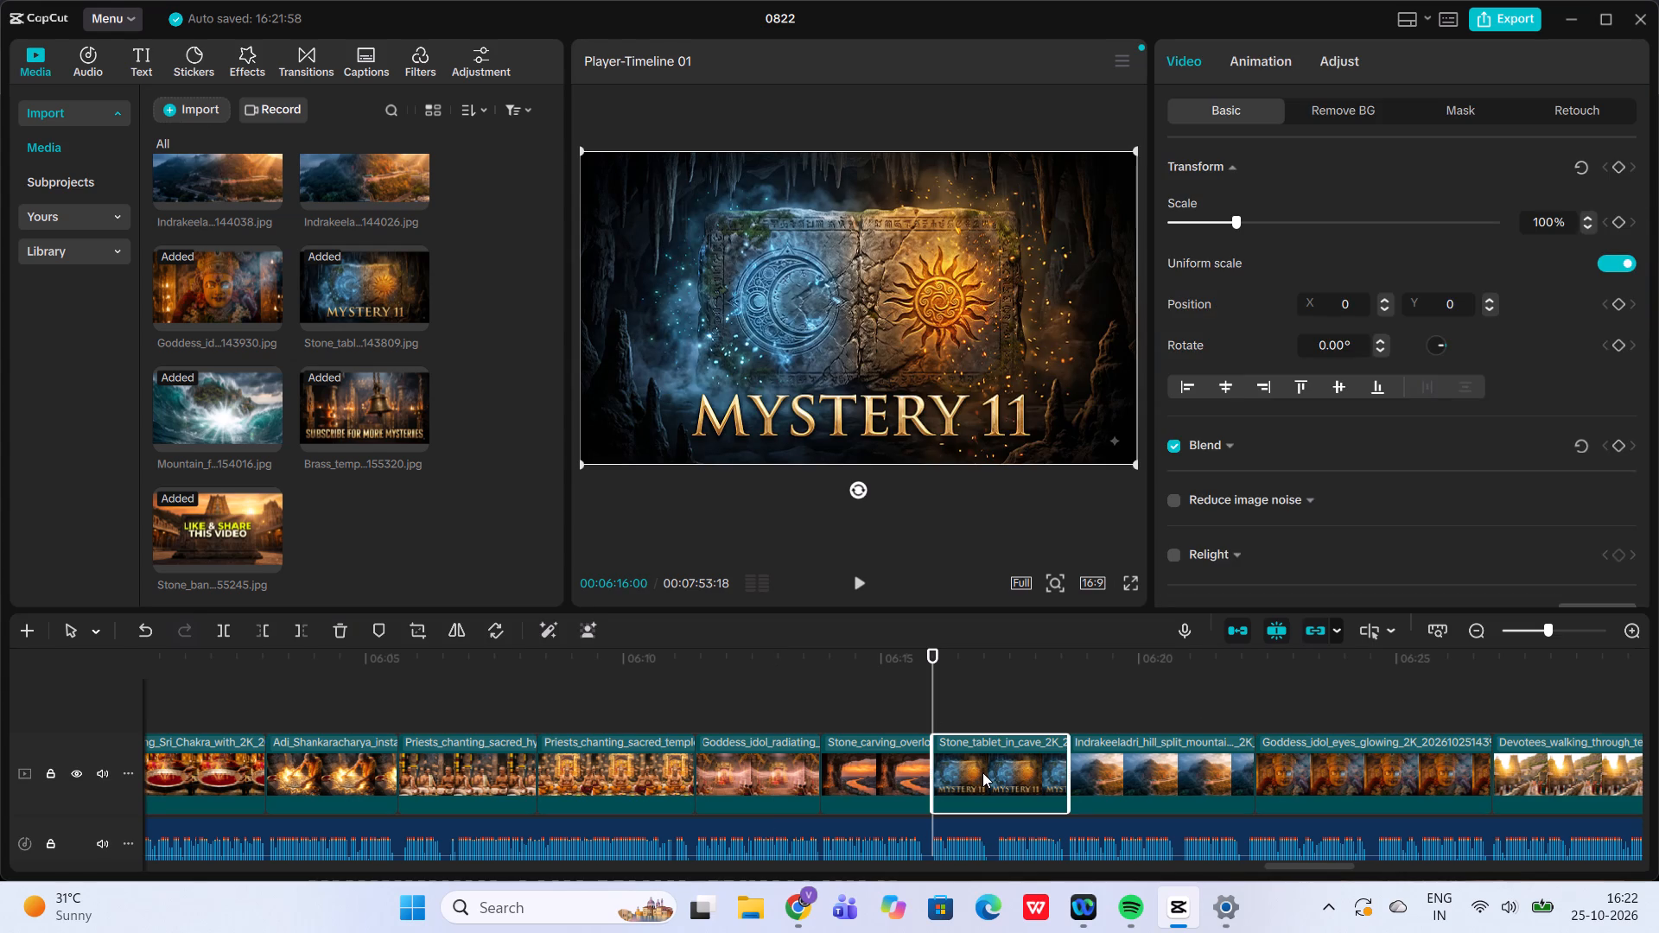
pyautogui.doubleClick(1247, 219)
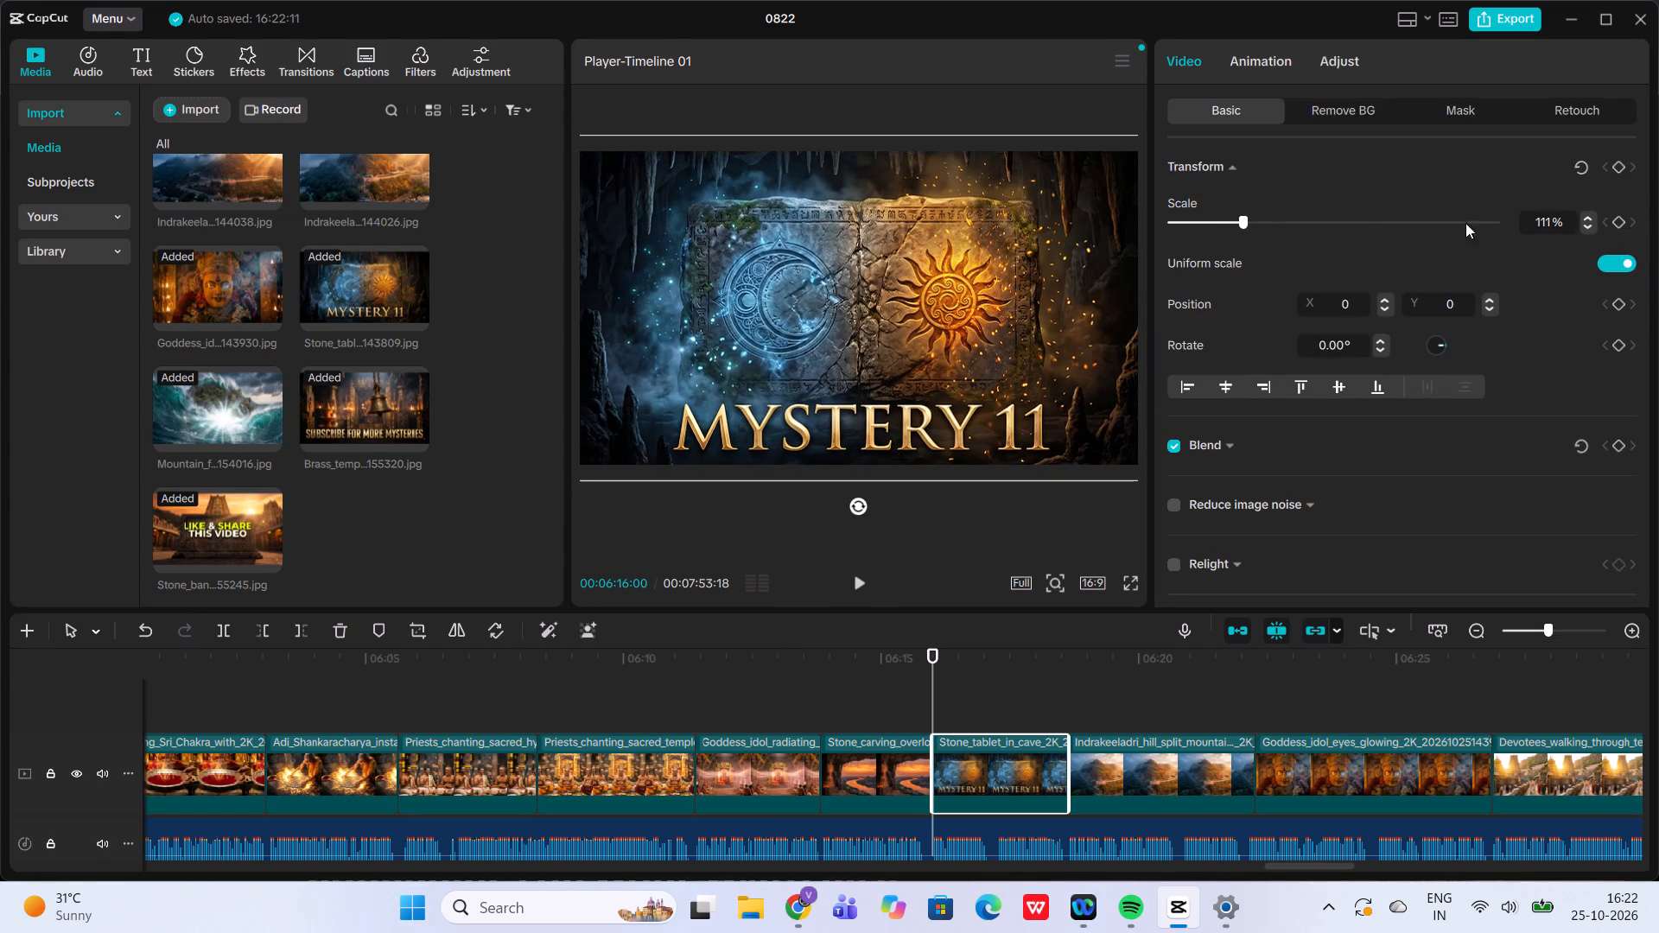
pyautogui.click(1617, 223)
# Set the scale to 128% at the end of the Stone_tablet_in_cave clip and play back its zoom.
pyautogui.click(1071, 705)
pyautogui.click(987, 797)
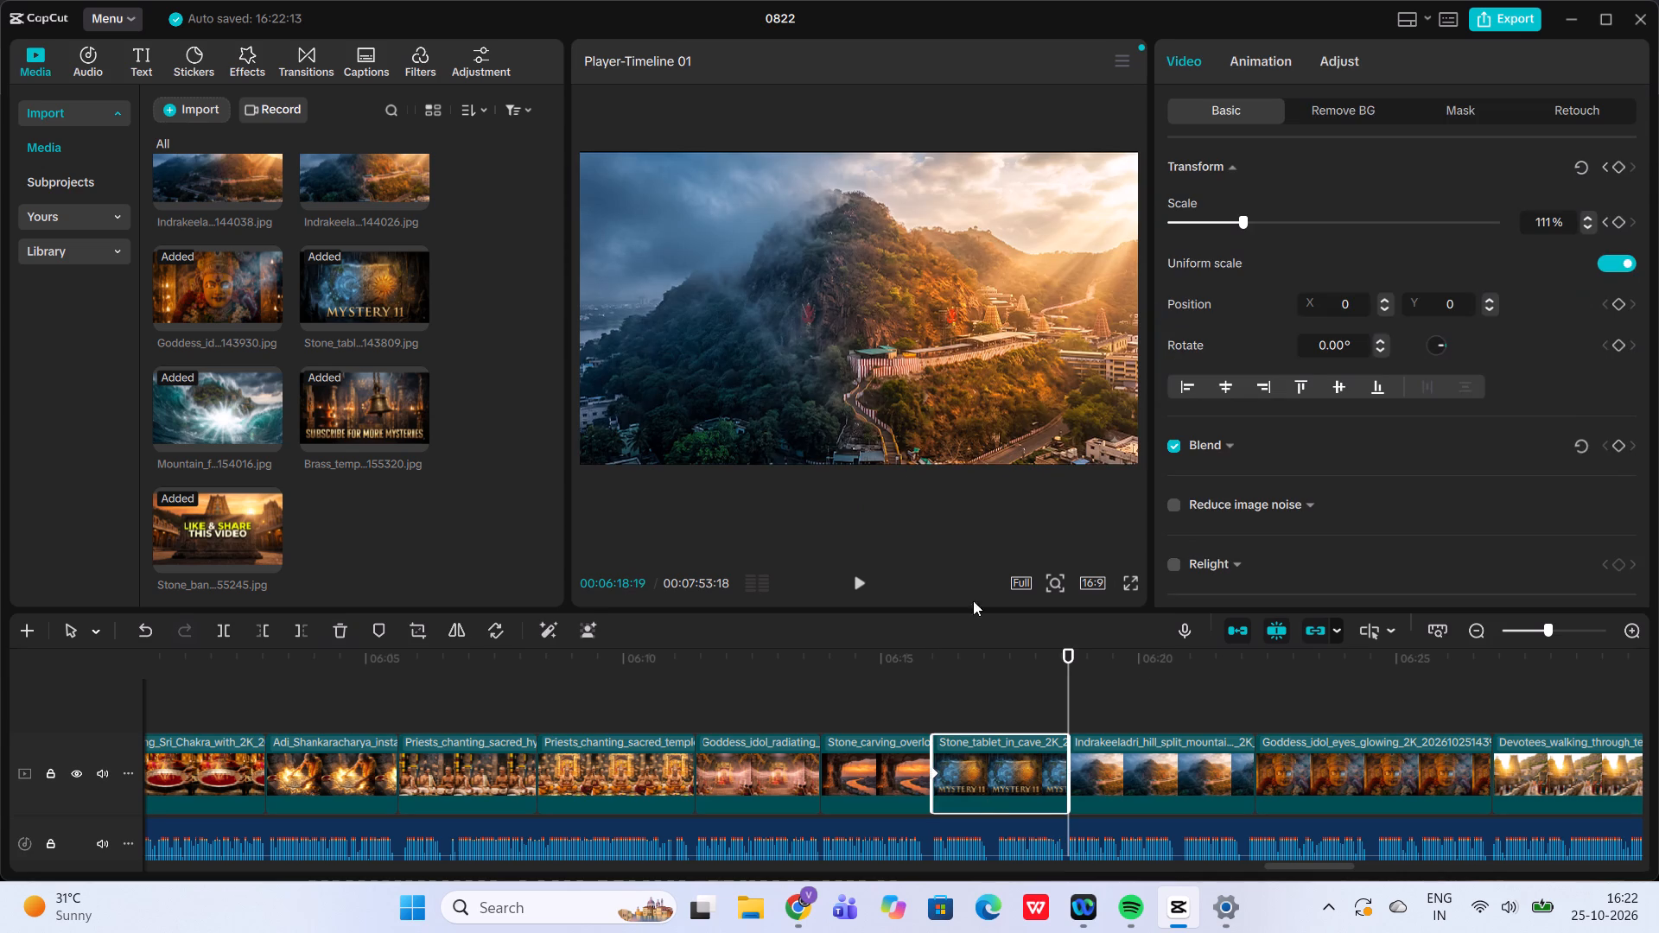
pyautogui.click(1255, 215)
pyautogui.click(1255, 215)
pyautogui.click(905, 720)
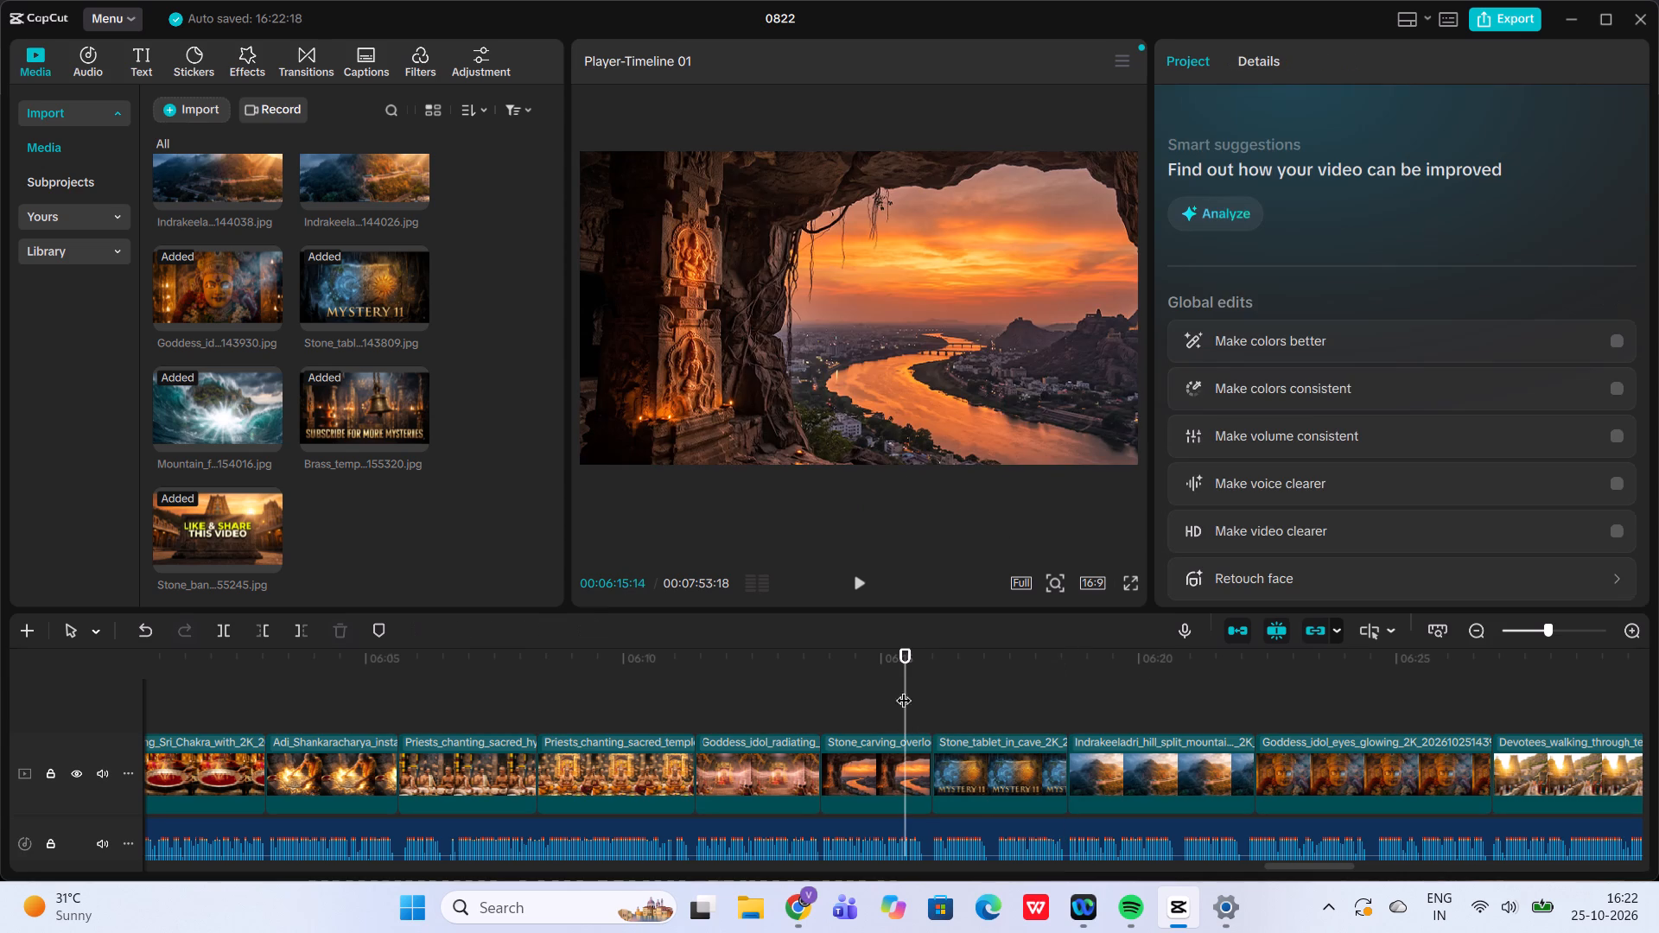
pyautogui.click(862, 573)
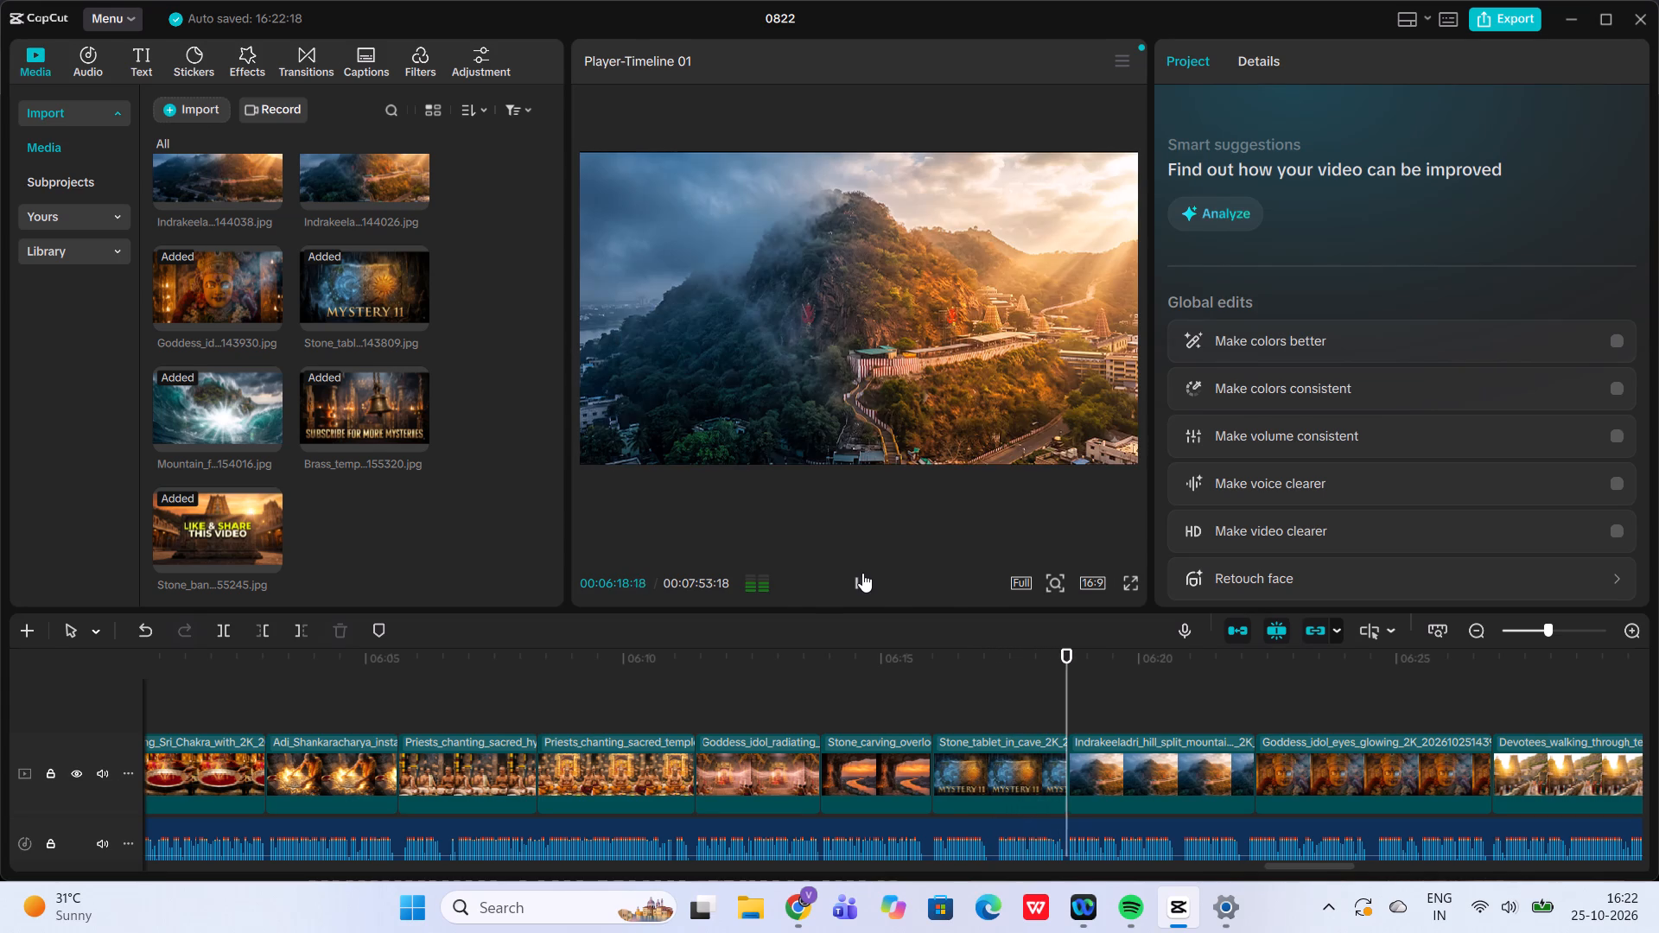
# Shift the Stone_tablet_in_cave image upward in the frame to a Y position of 71 and play back the clip.
pyautogui.click(938, 714)
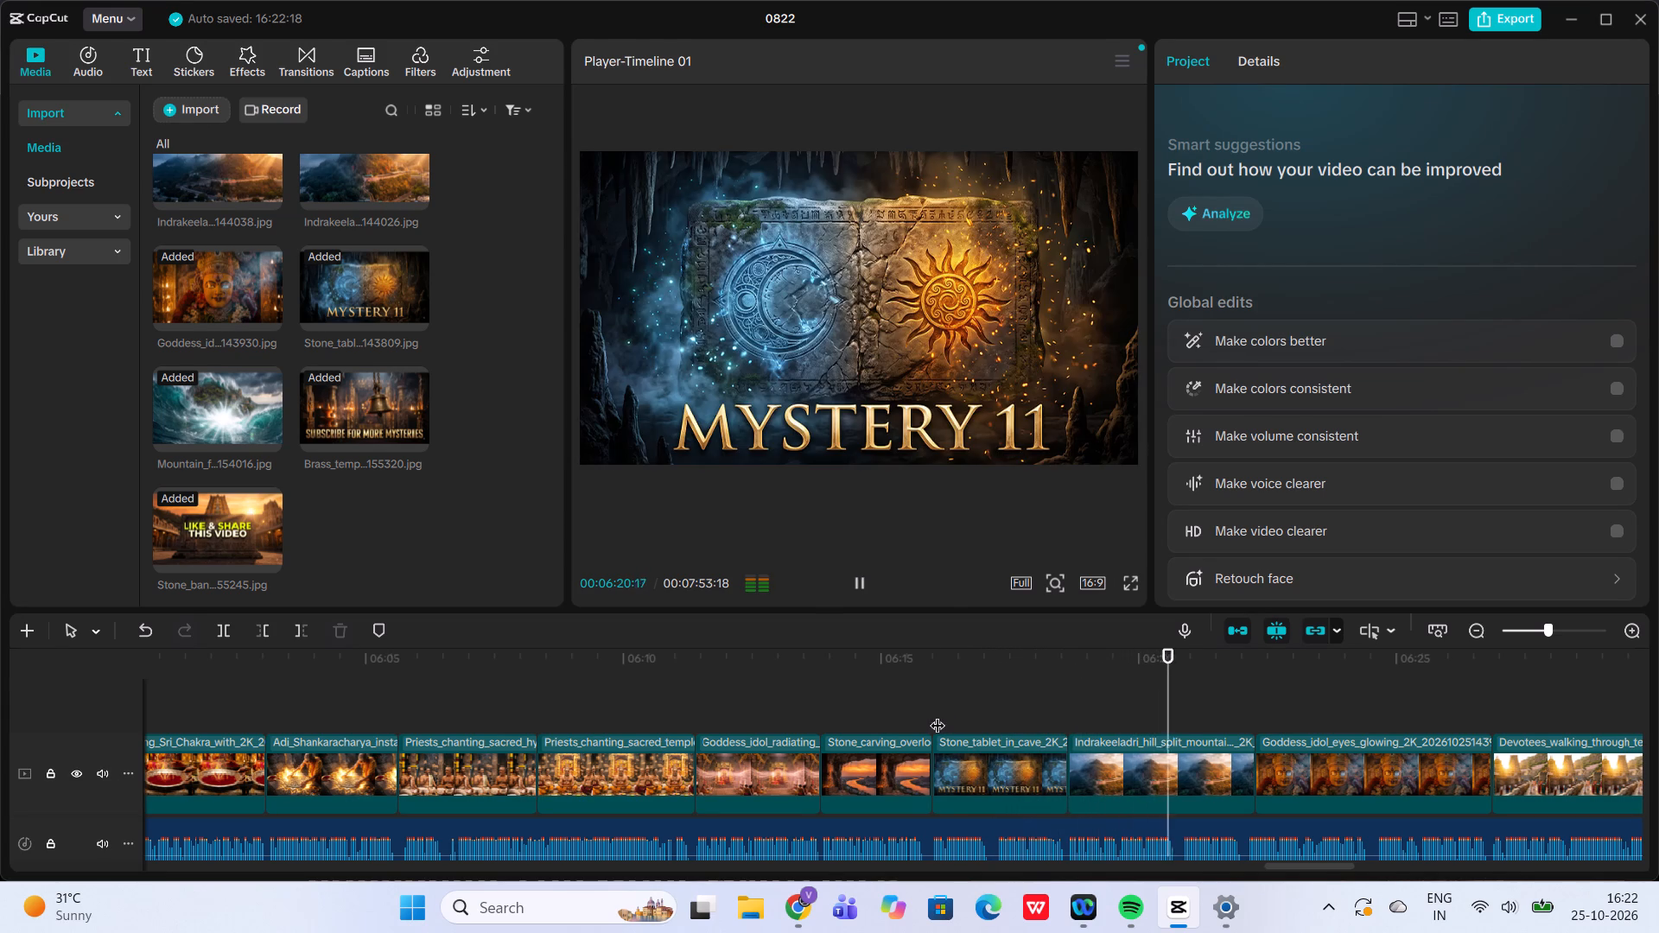
pyautogui.click(956, 733)
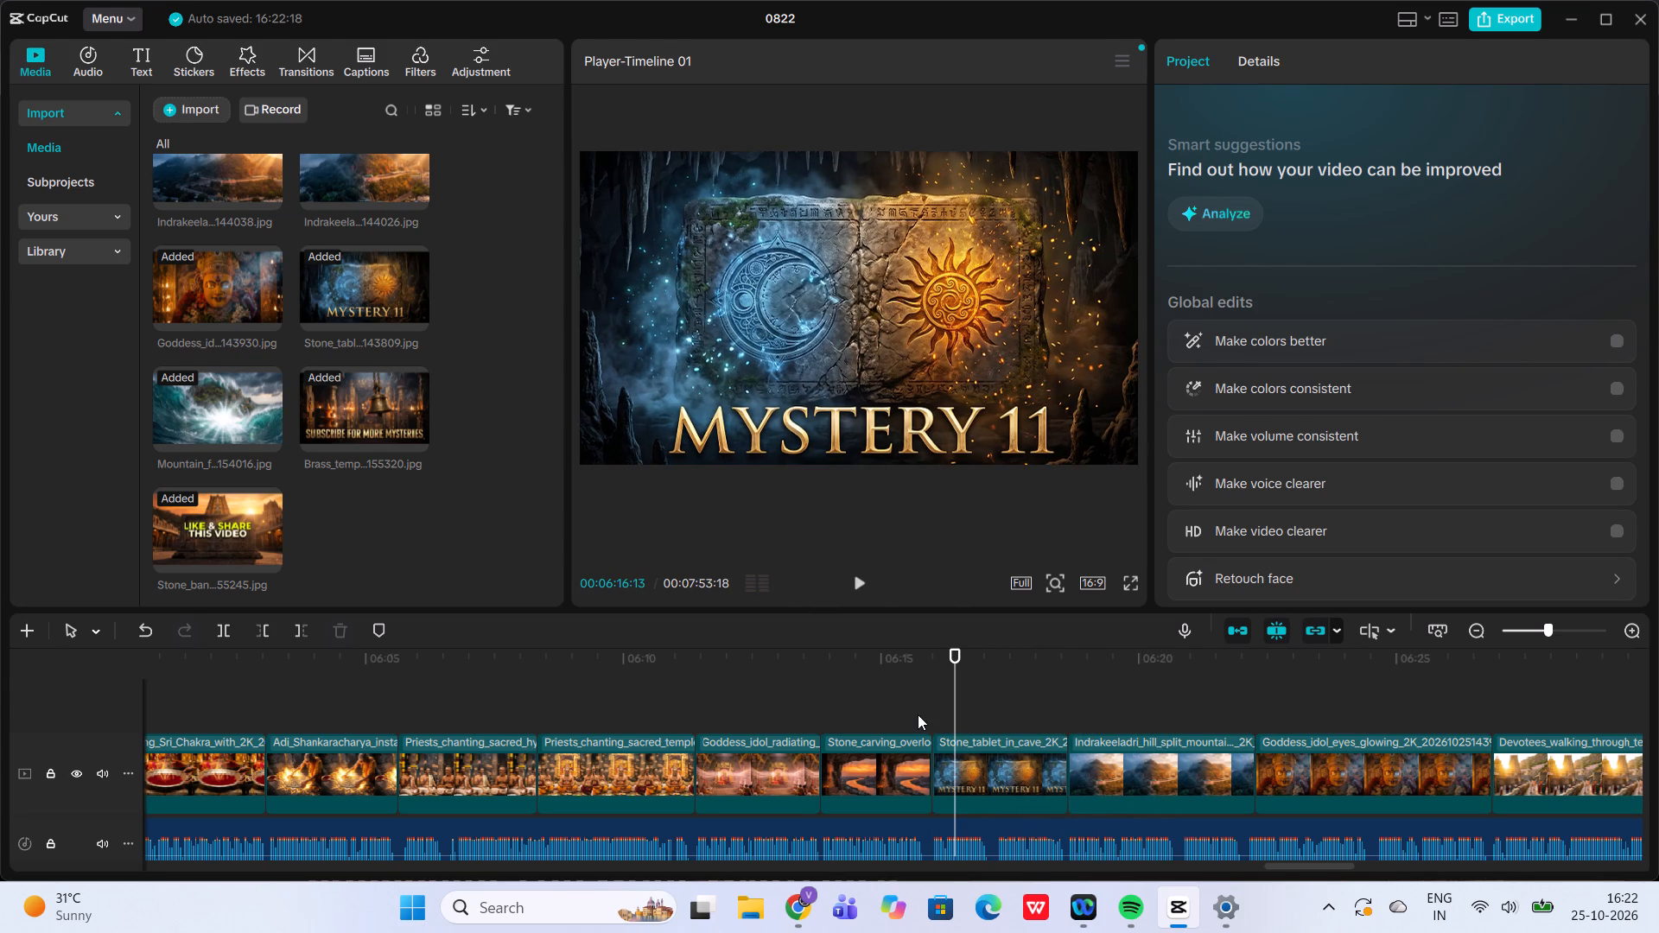
pyautogui.click(934, 707)
pyautogui.click(965, 759)
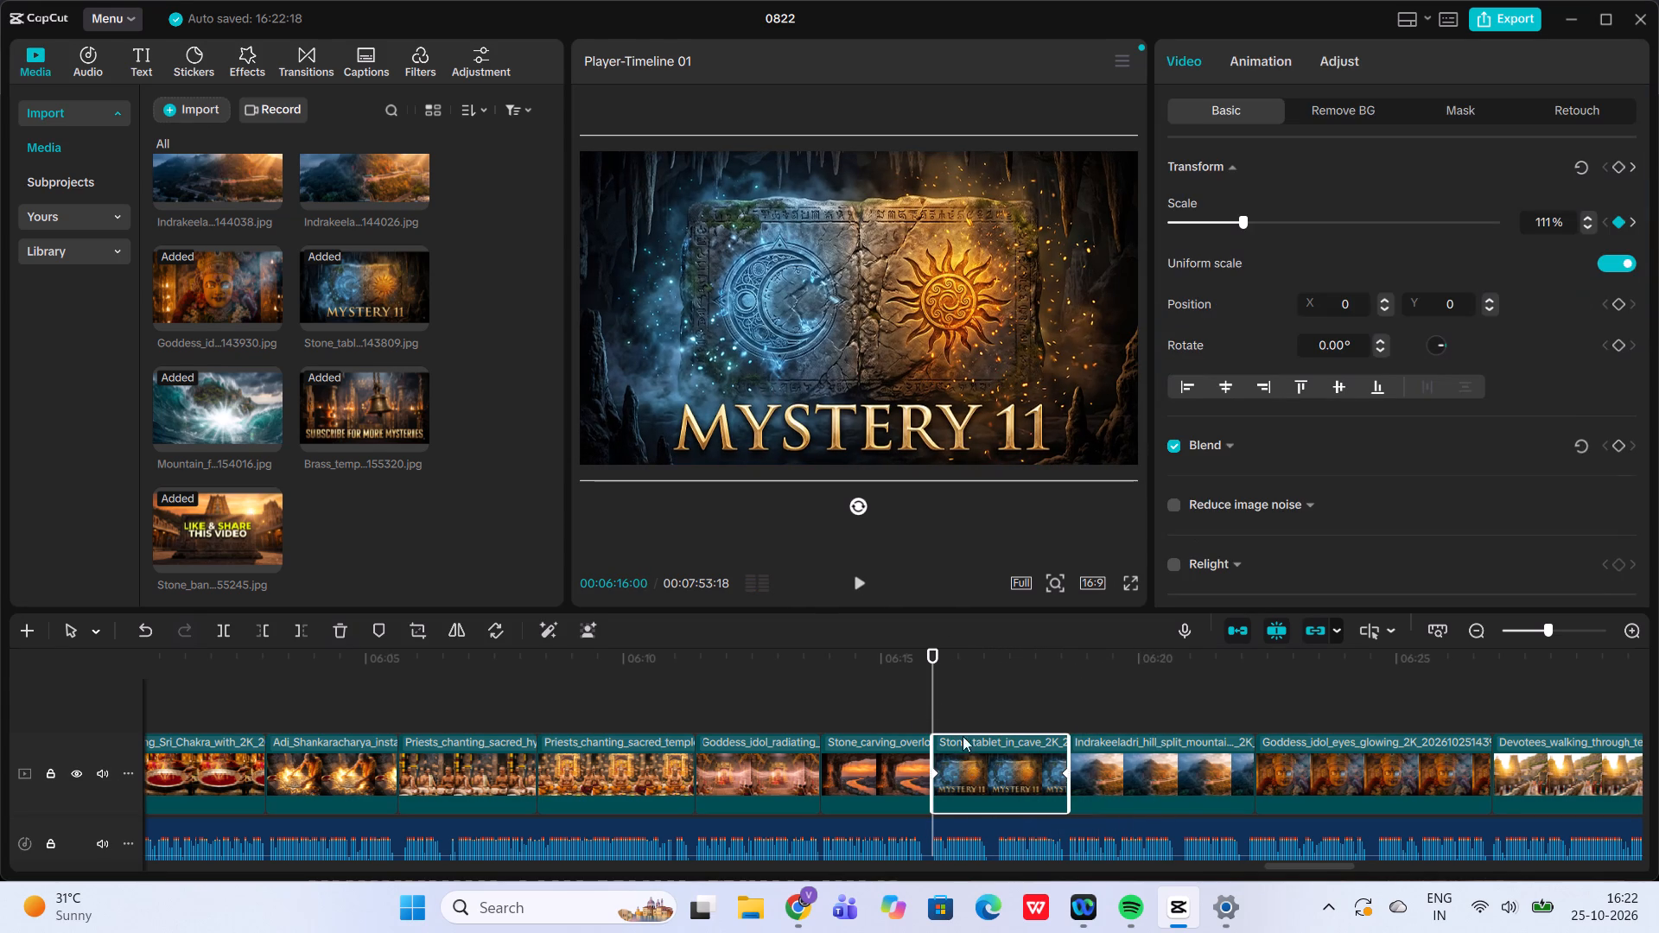
pyautogui.moveTo(914, 434); pyautogui.dragTo(913, 424)
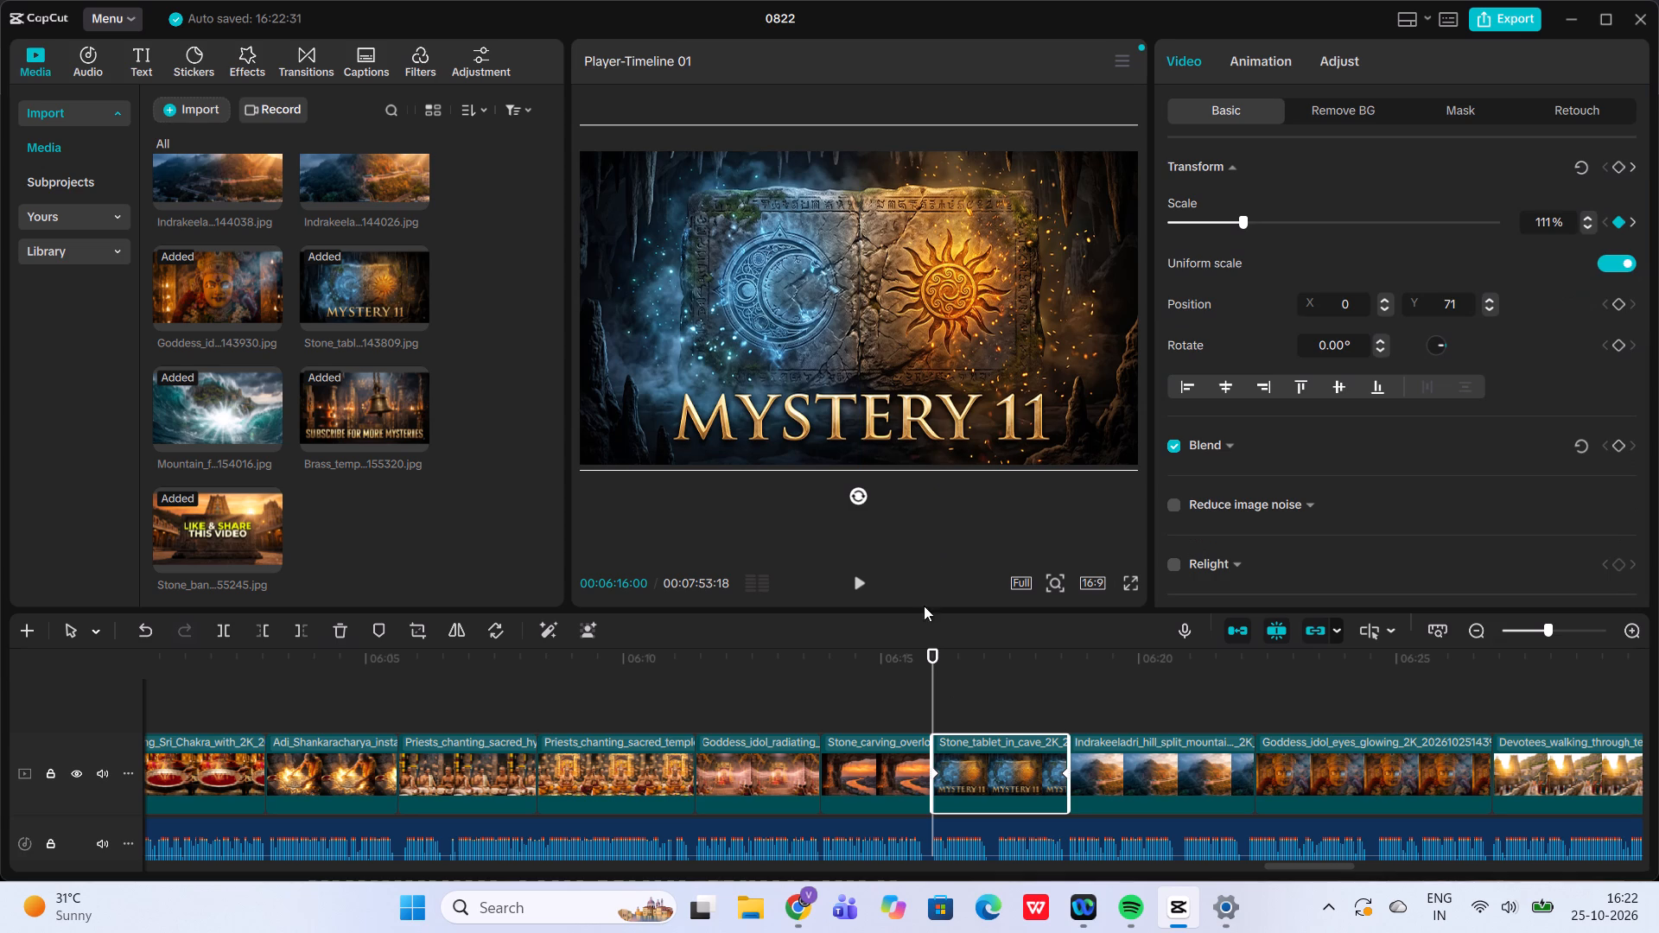
pyautogui.click(864, 581)
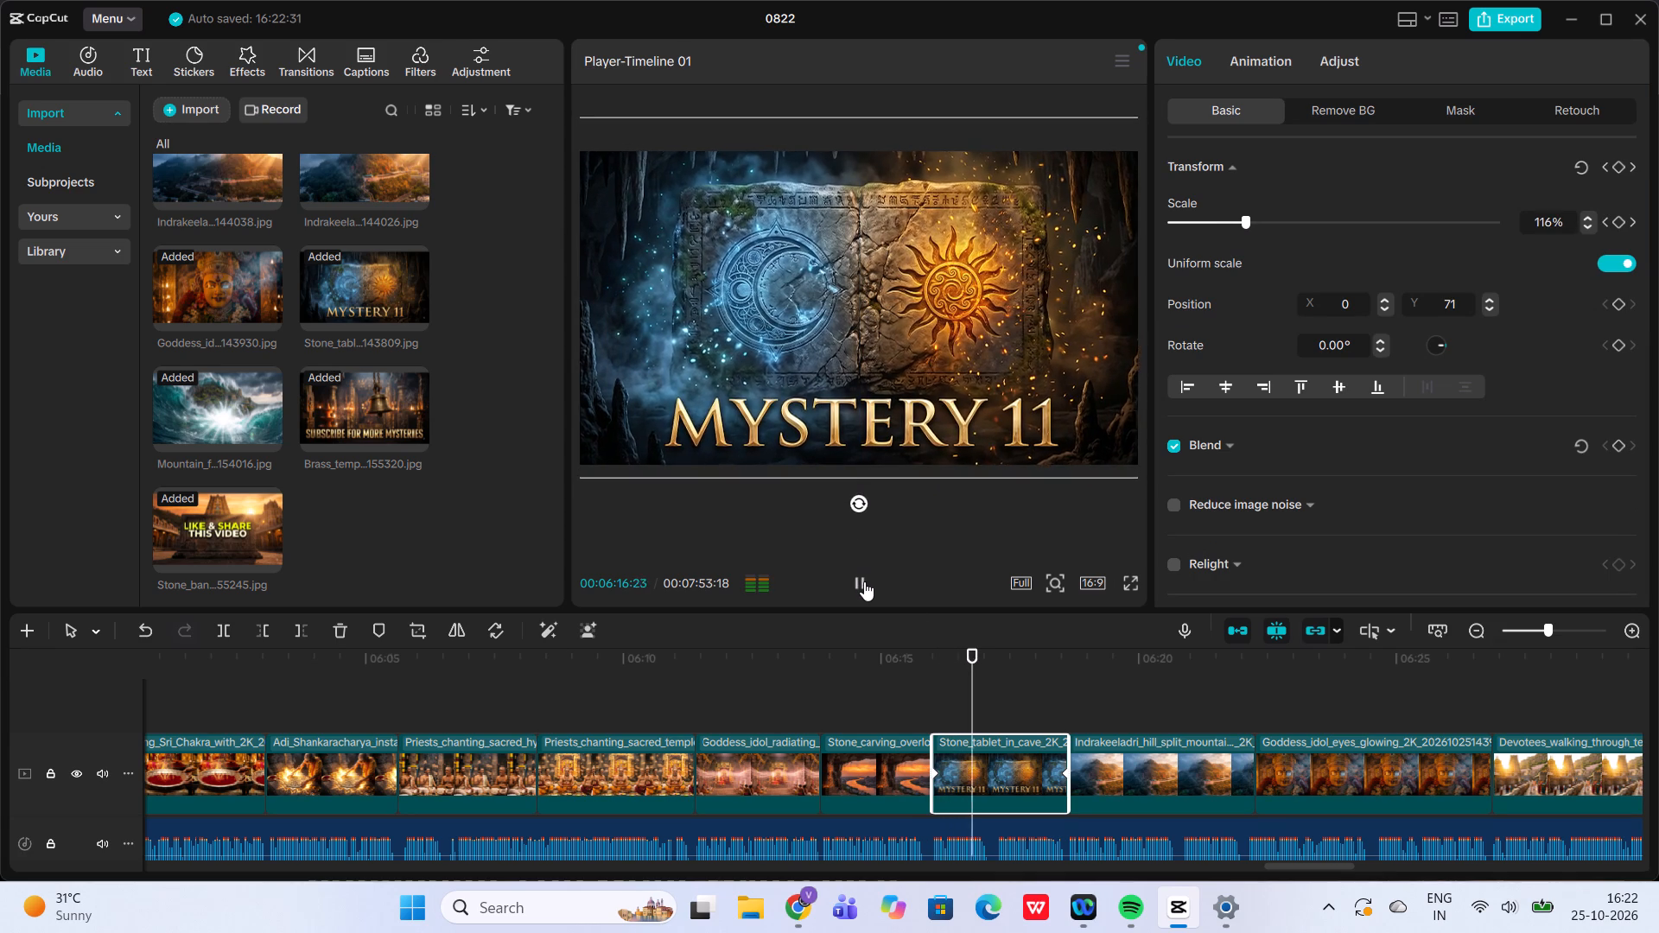
# Add a scale keyframe of 111% at the start of the Indrakeeladri_hill_split_mountain clip that follows the stone tablet.
pyautogui.click(1065, 686)
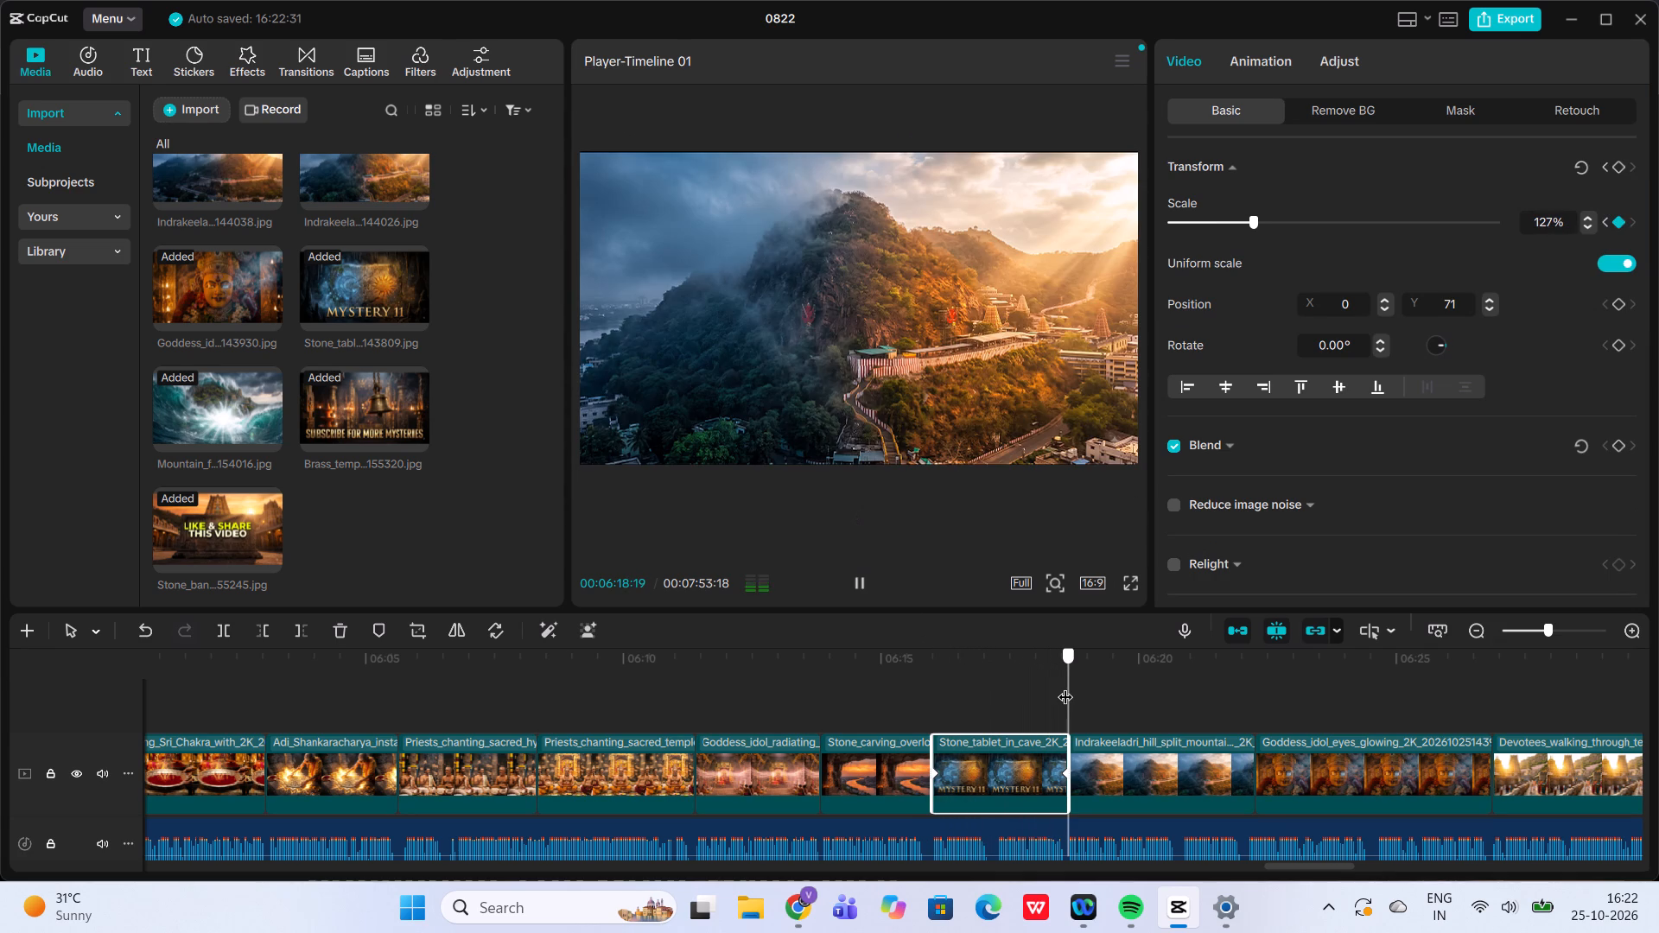
pyautogui.click(1103, 747)
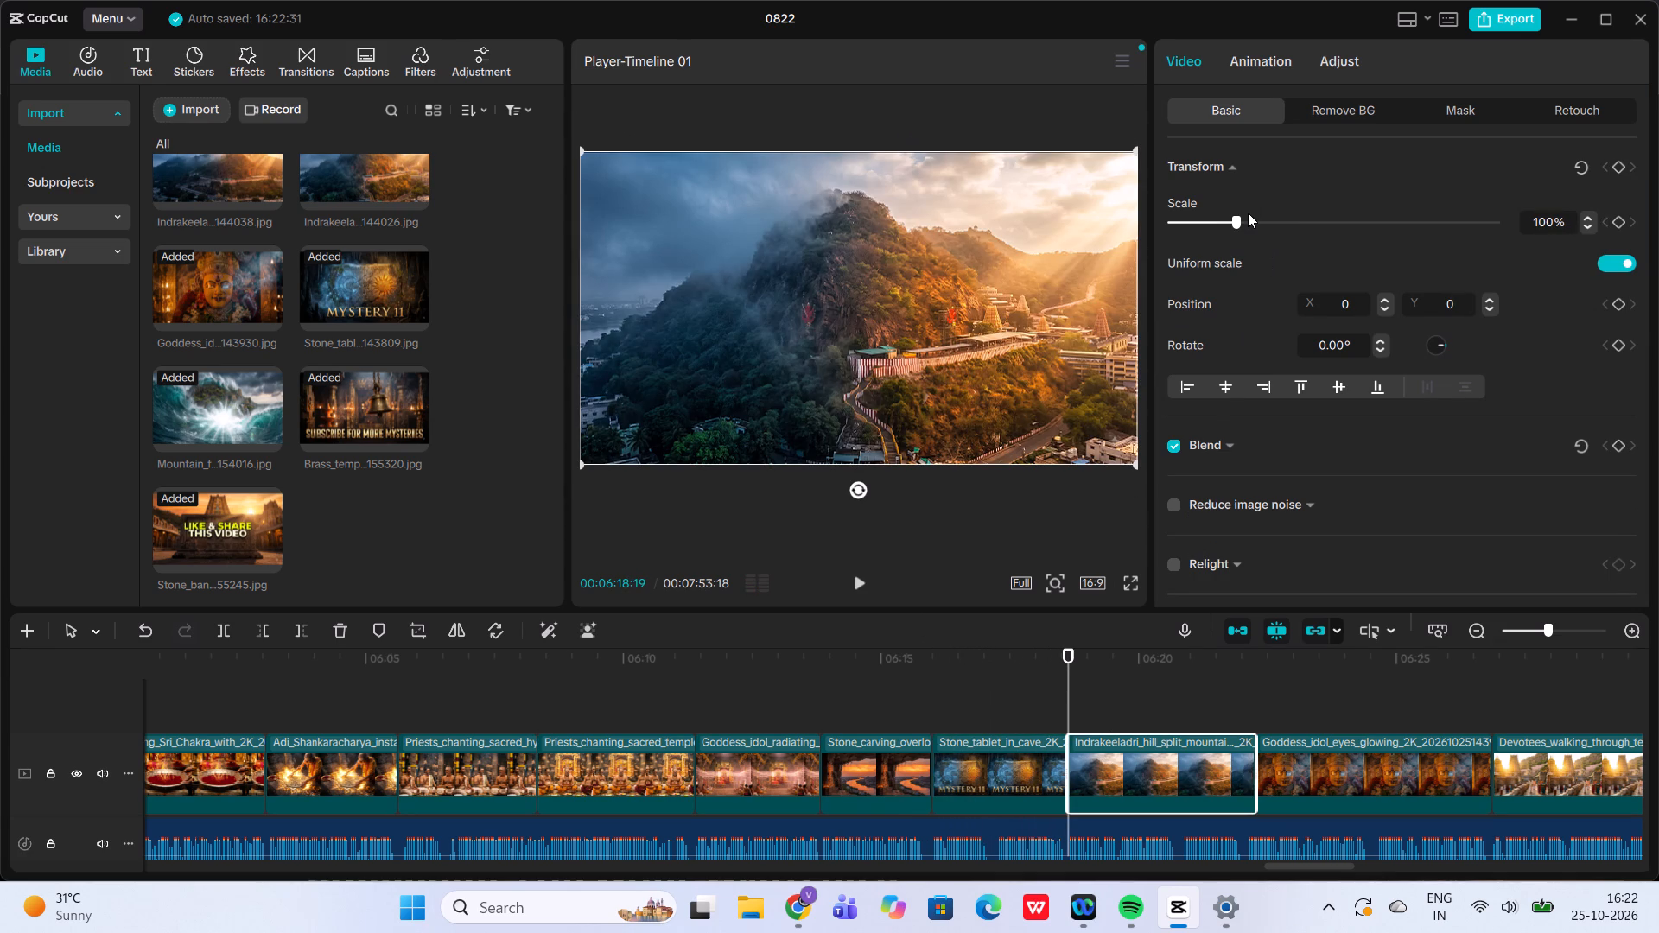
pyautogui.click(1243, 216)
pyautogui.click(1243, 216)
pyautogui.click(1243, 216)
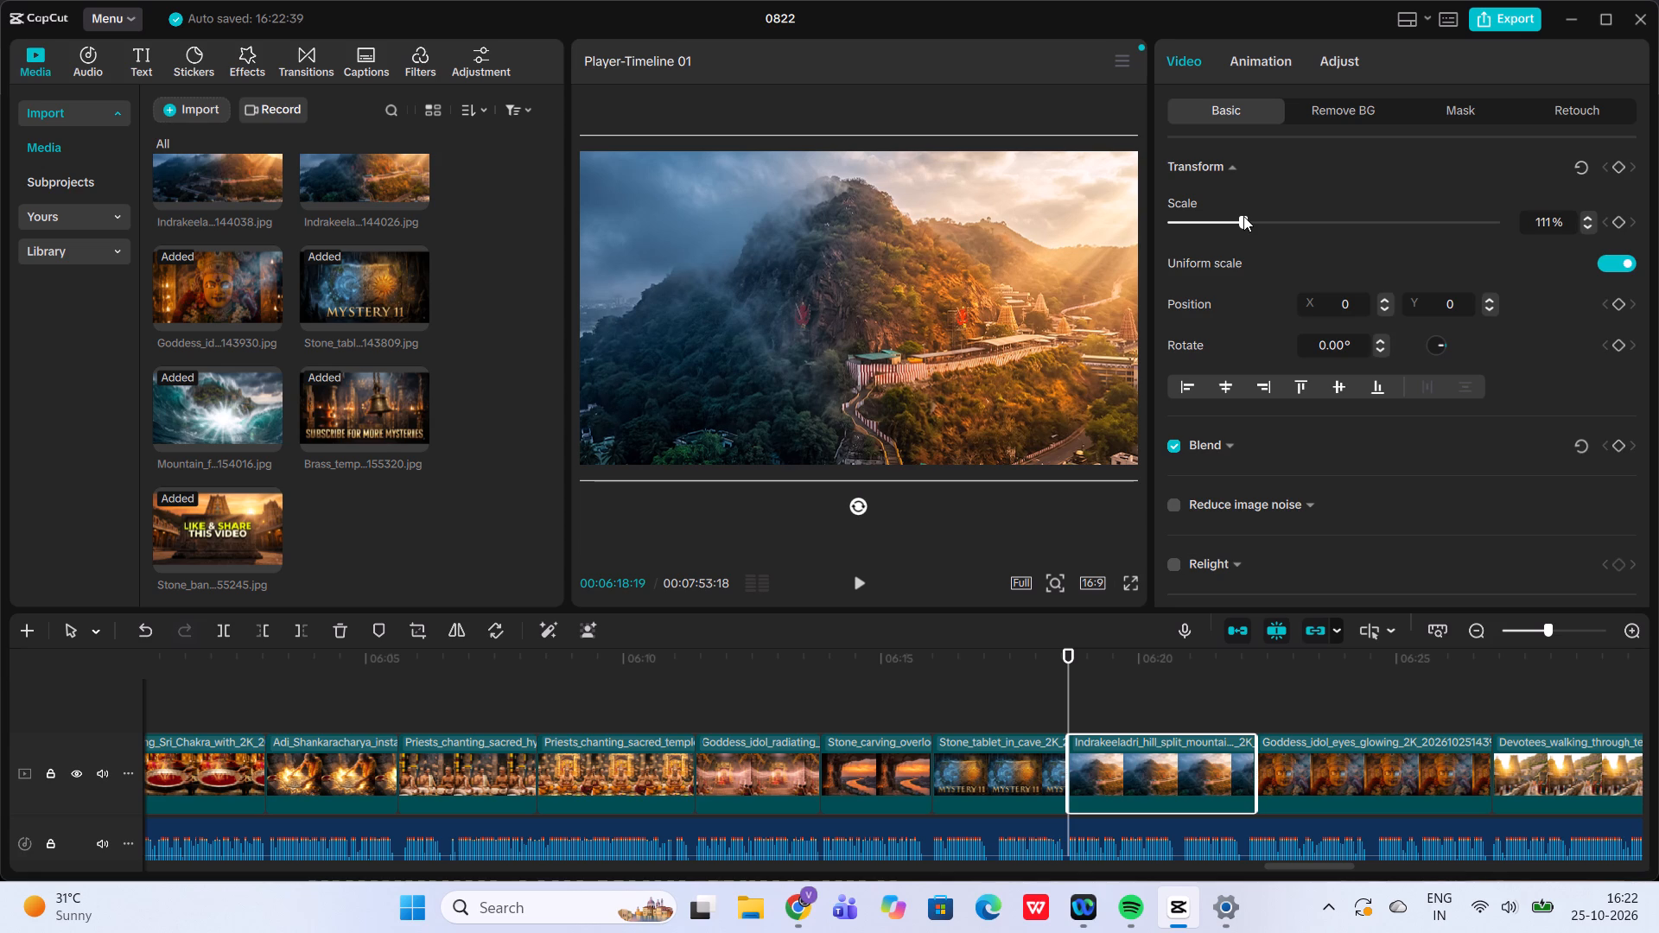
pyautogui.click(1617, 214)
# Set the scale to 128% at the end of the Indrakeeladri_hill_split_mountain clip and play back its zoom.
pyautogui.click(1255, 691)
pyautogui.click(1205, 784)
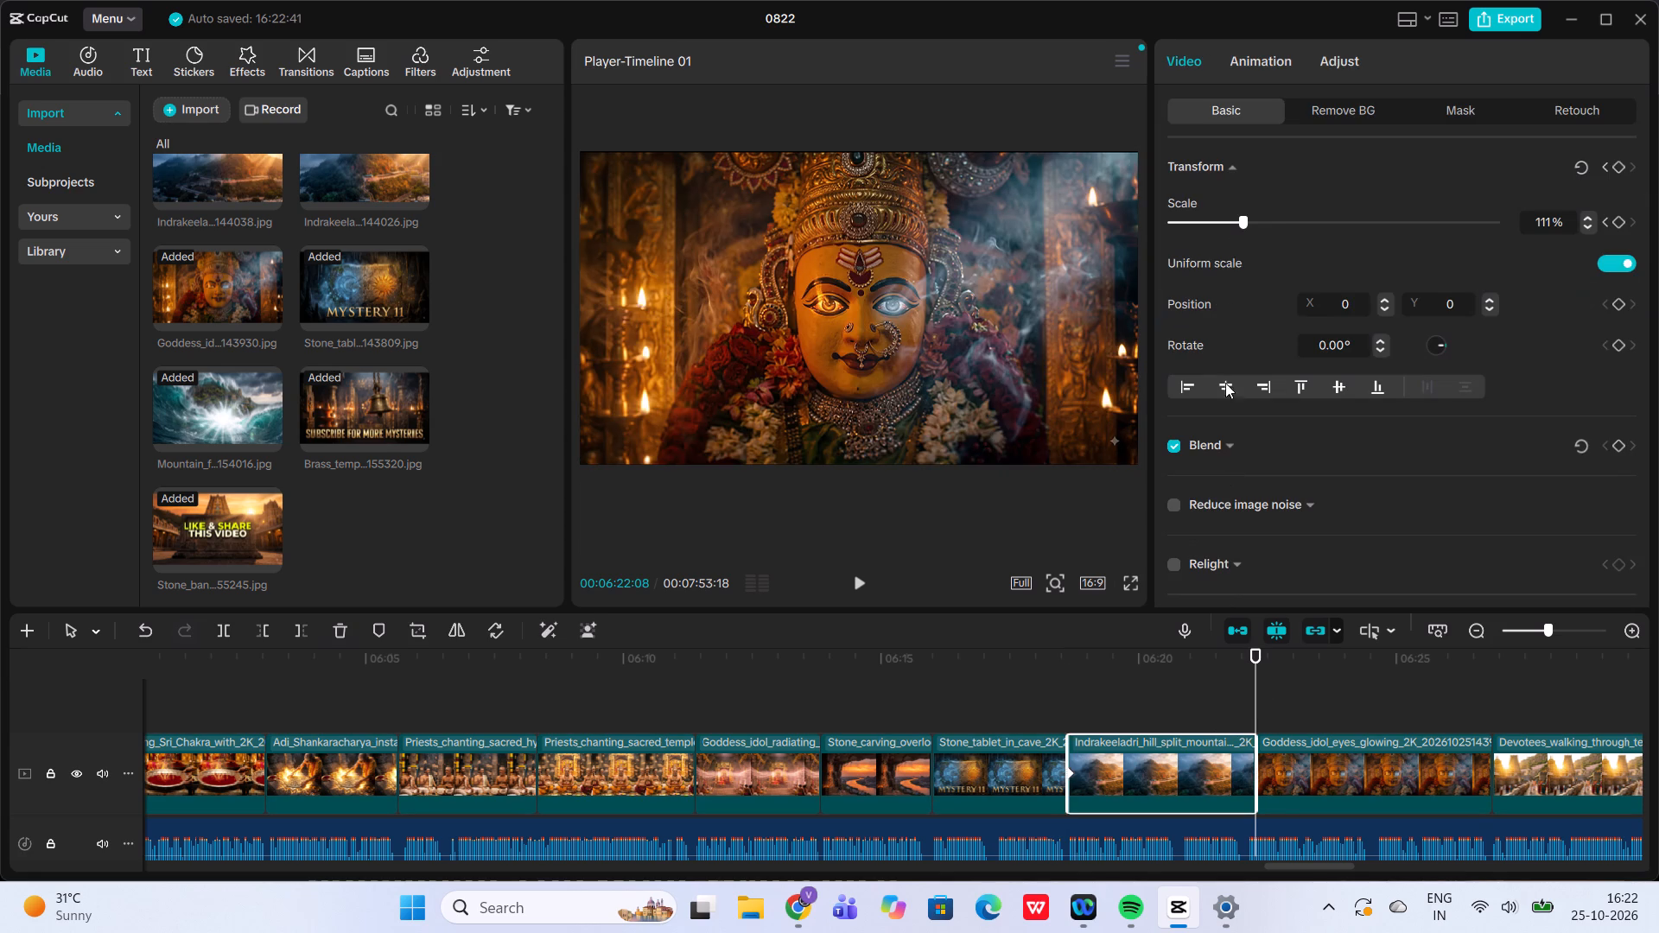
pyautogui.click(1261, 217)
pyautogui.click(1261, 217)
pyautogui.click(1061, 696)
pyautogui.click(861, 584)
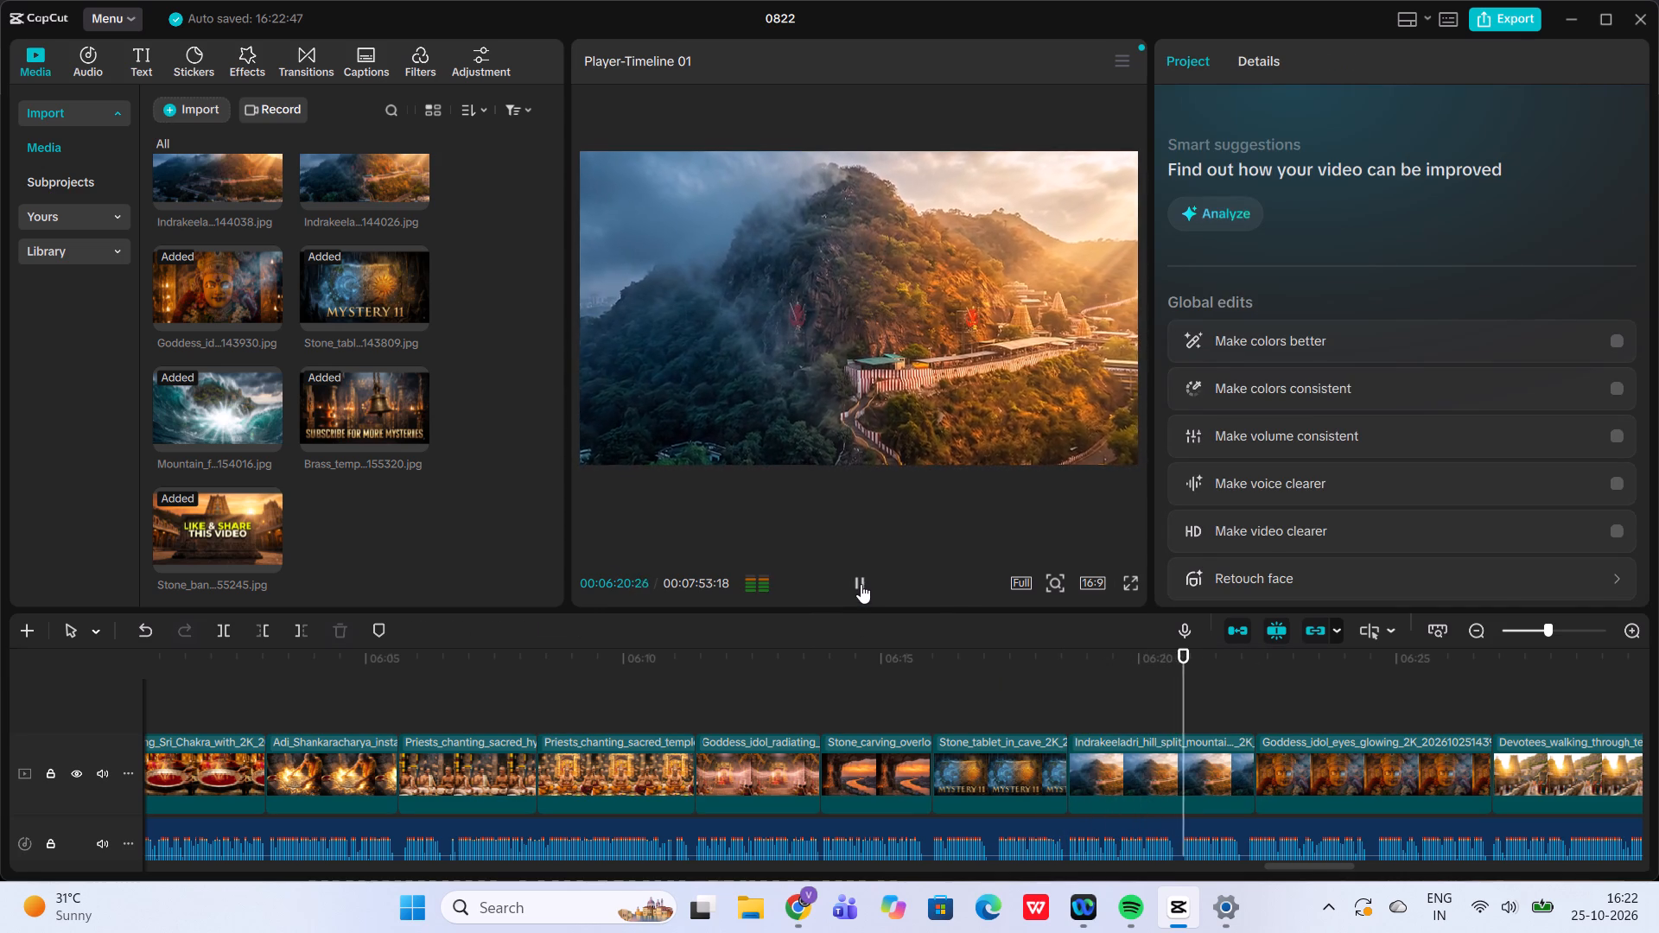
pyautogui.click(861, 584)
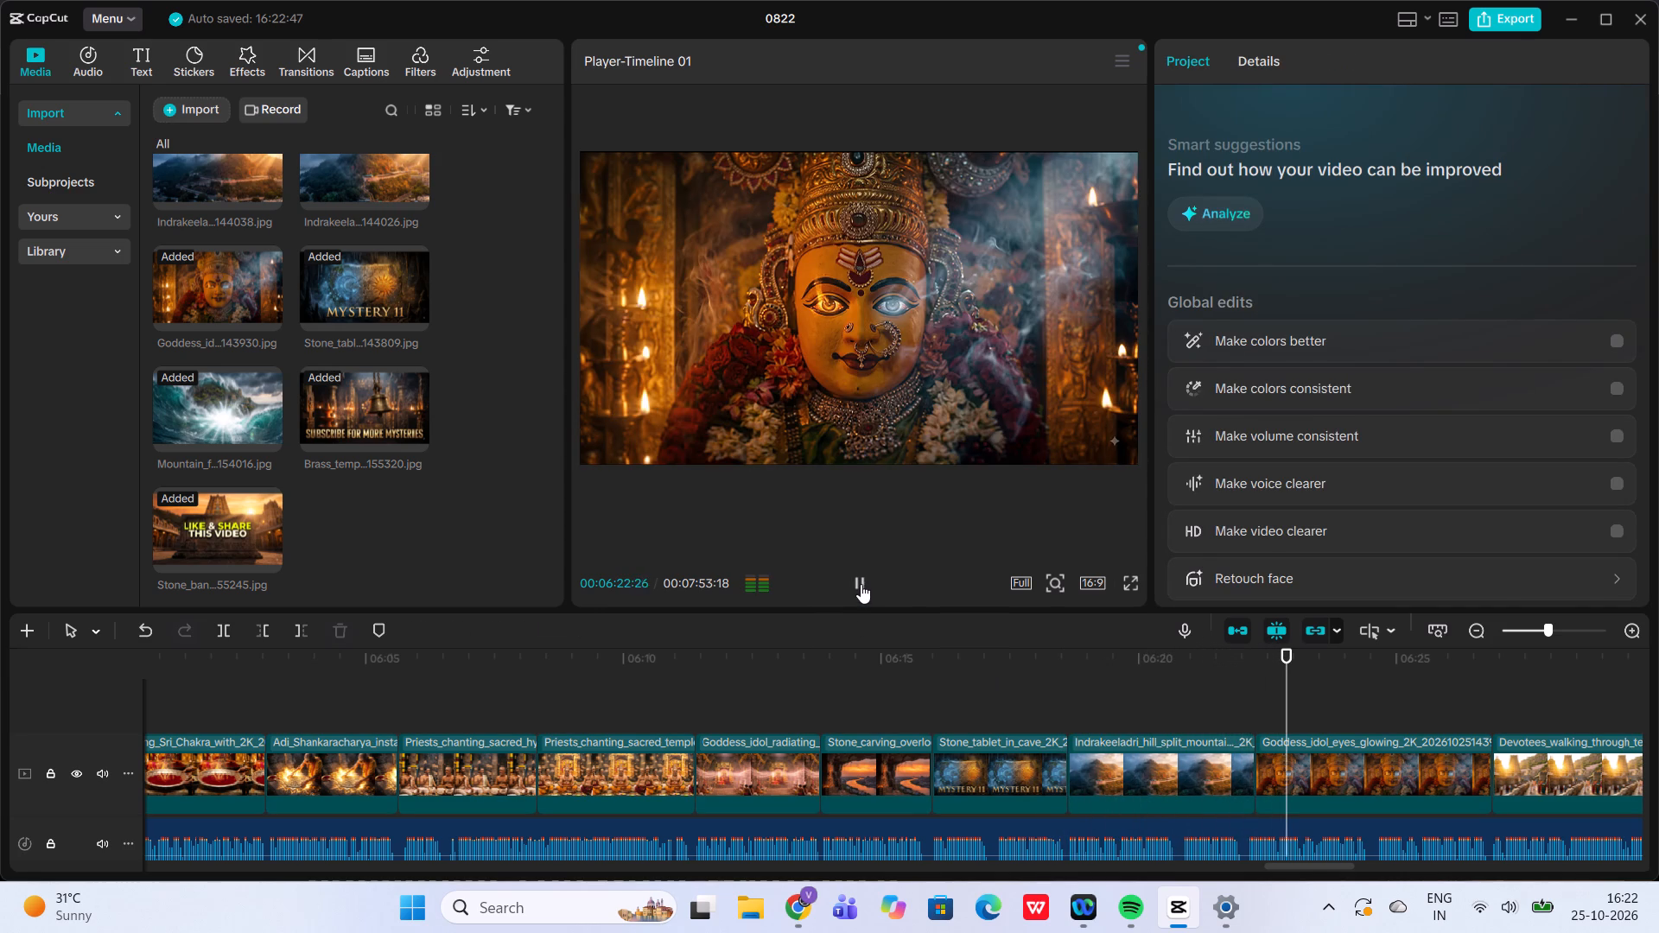
# Add a scale keyframe of 111% at the start of the Goddess_idol_eyes_glowing clip.
pyautogui.click(1256, 701)
pyautogui.click(1313, 800)
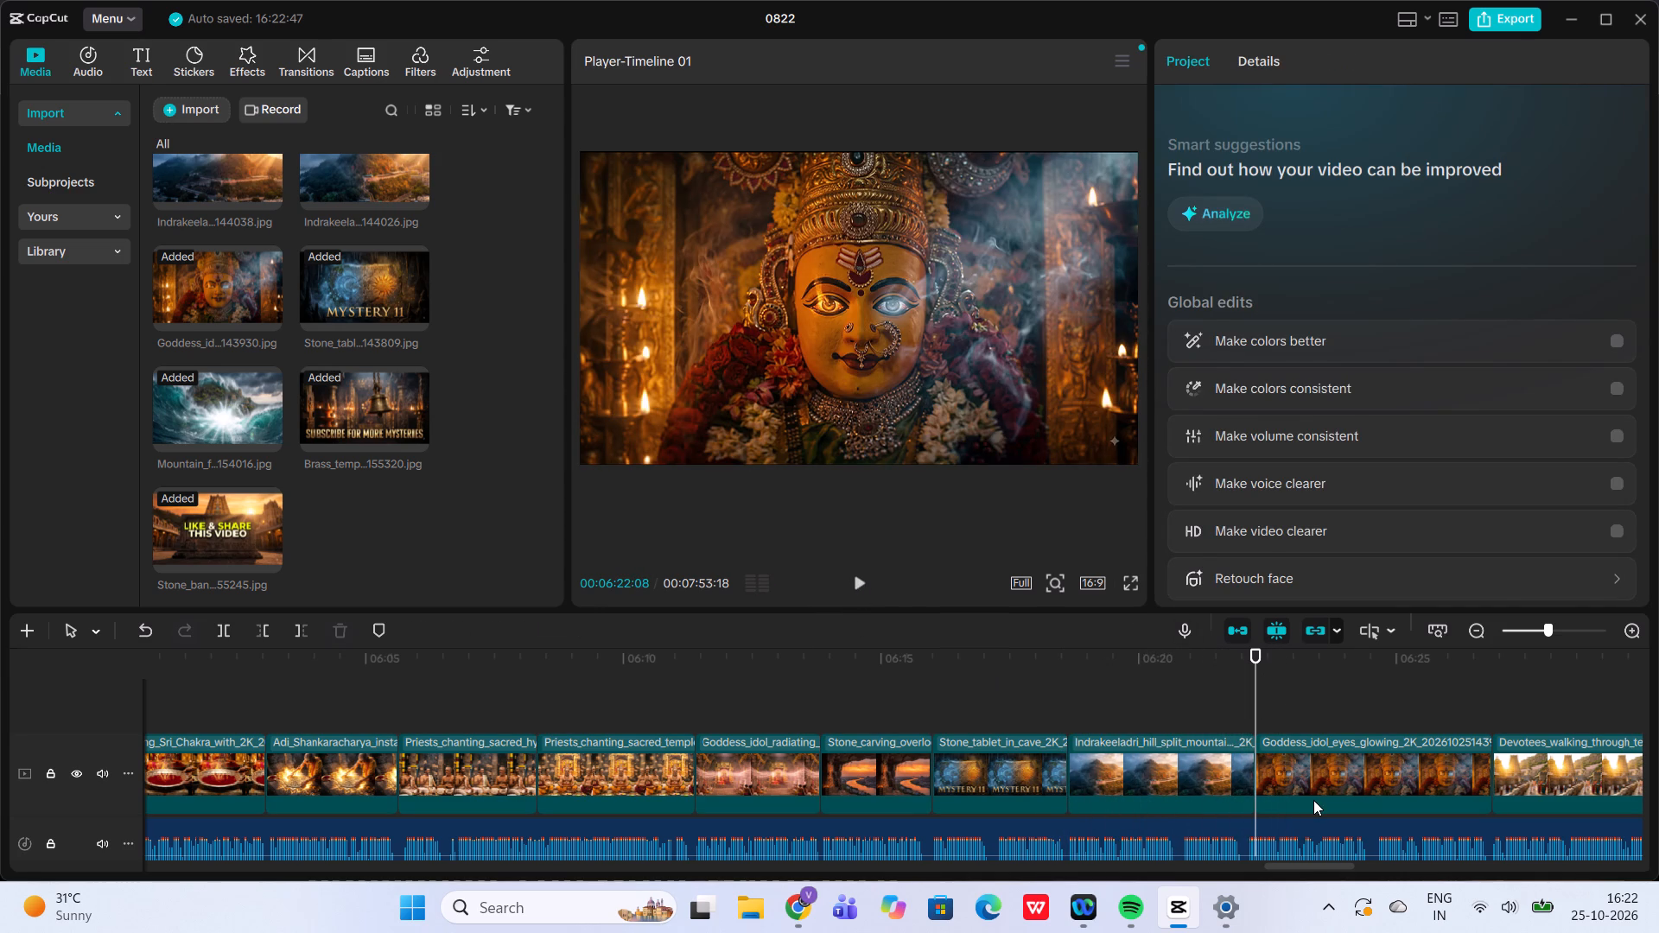
pyautogui.click(1243, 227)
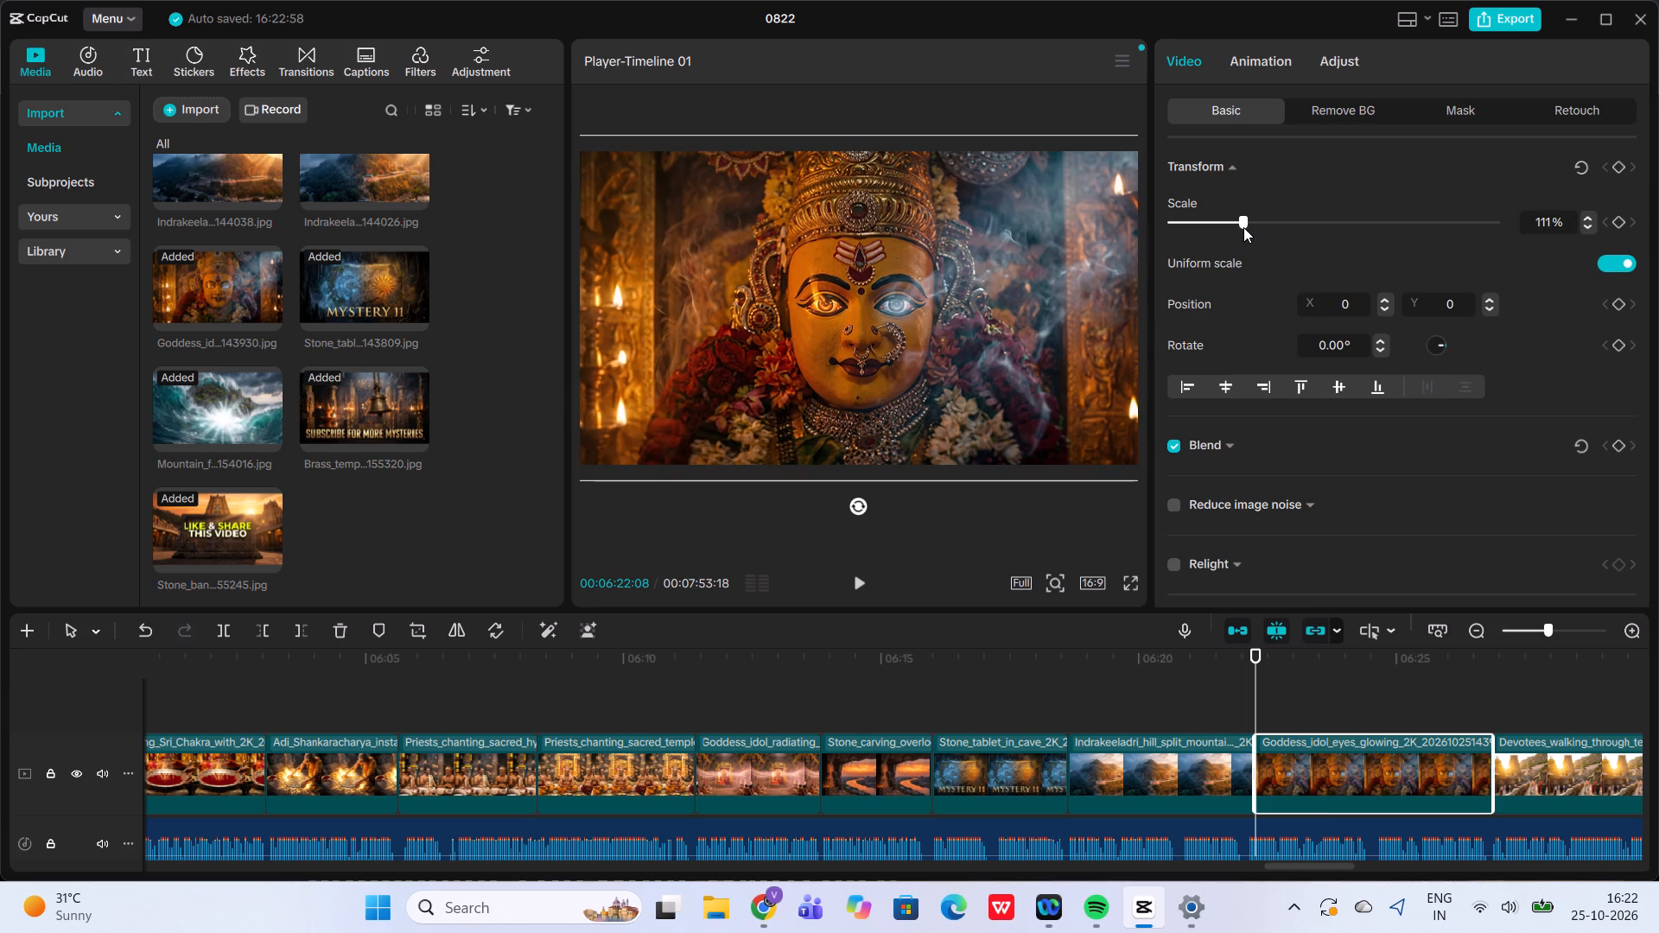
pyautogui.click(1243, 227)
pyautogui.click(1618, 215)
# Set the scale to 130% at the end of the Goddess_idol_eyes_glowing clip and play back its zoom.
pyautogui.click(1489, 714)
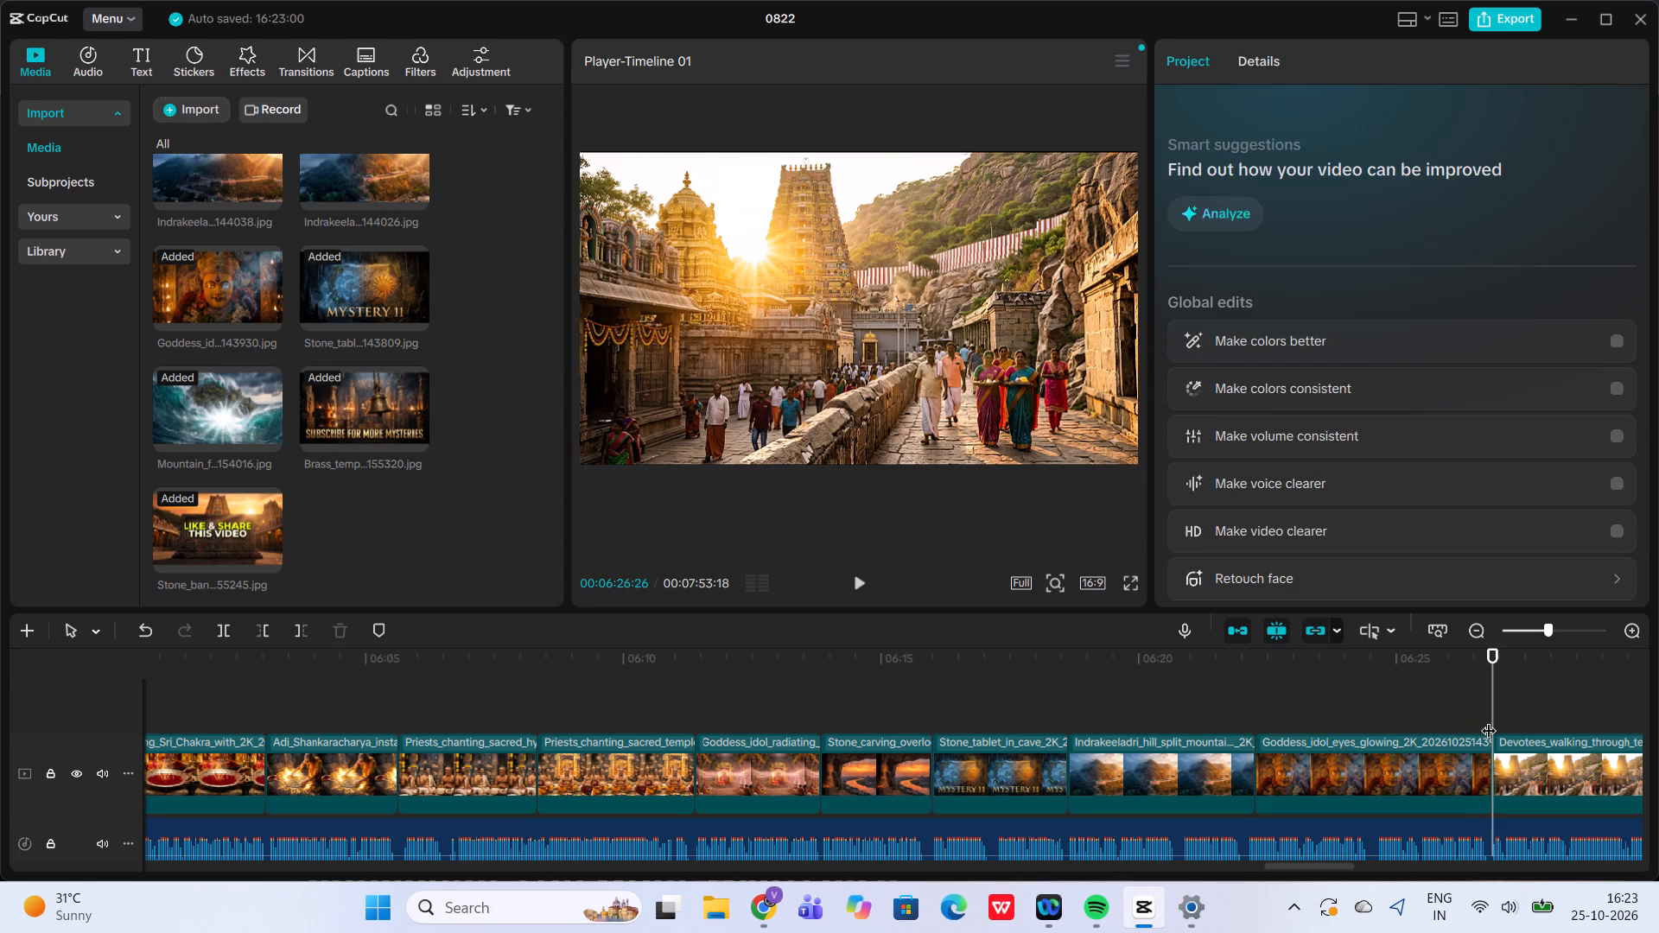
pyautogui.click(1451, 787)
pyautogui.click(1255, 223)
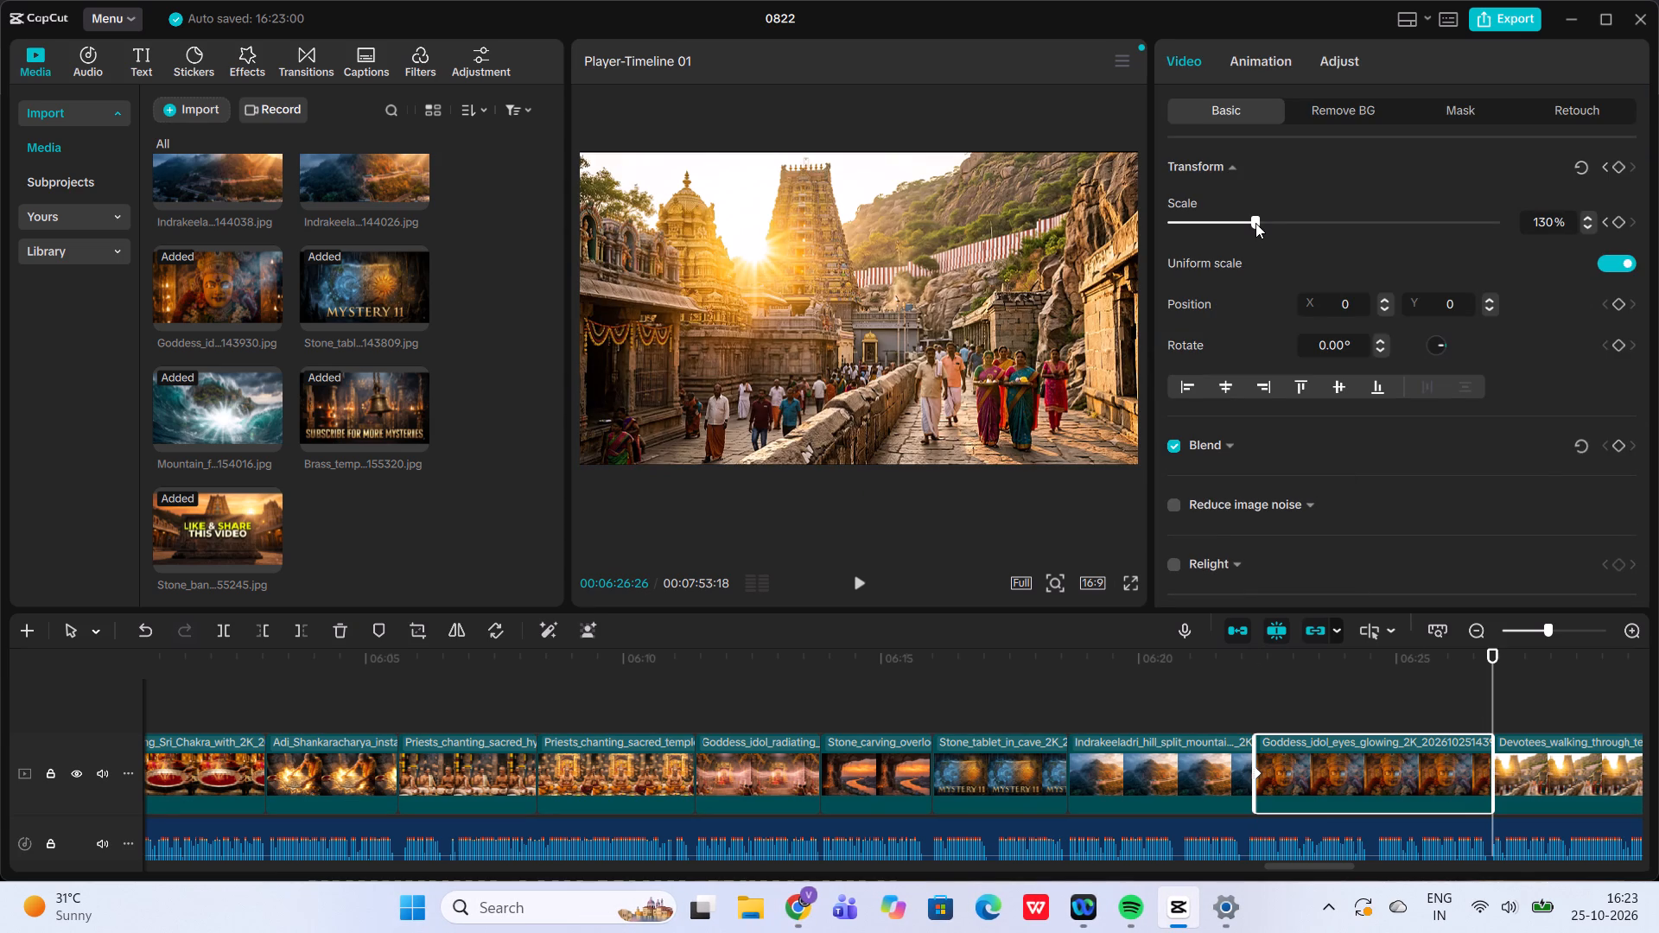
pyautogui.click(1228, 719)
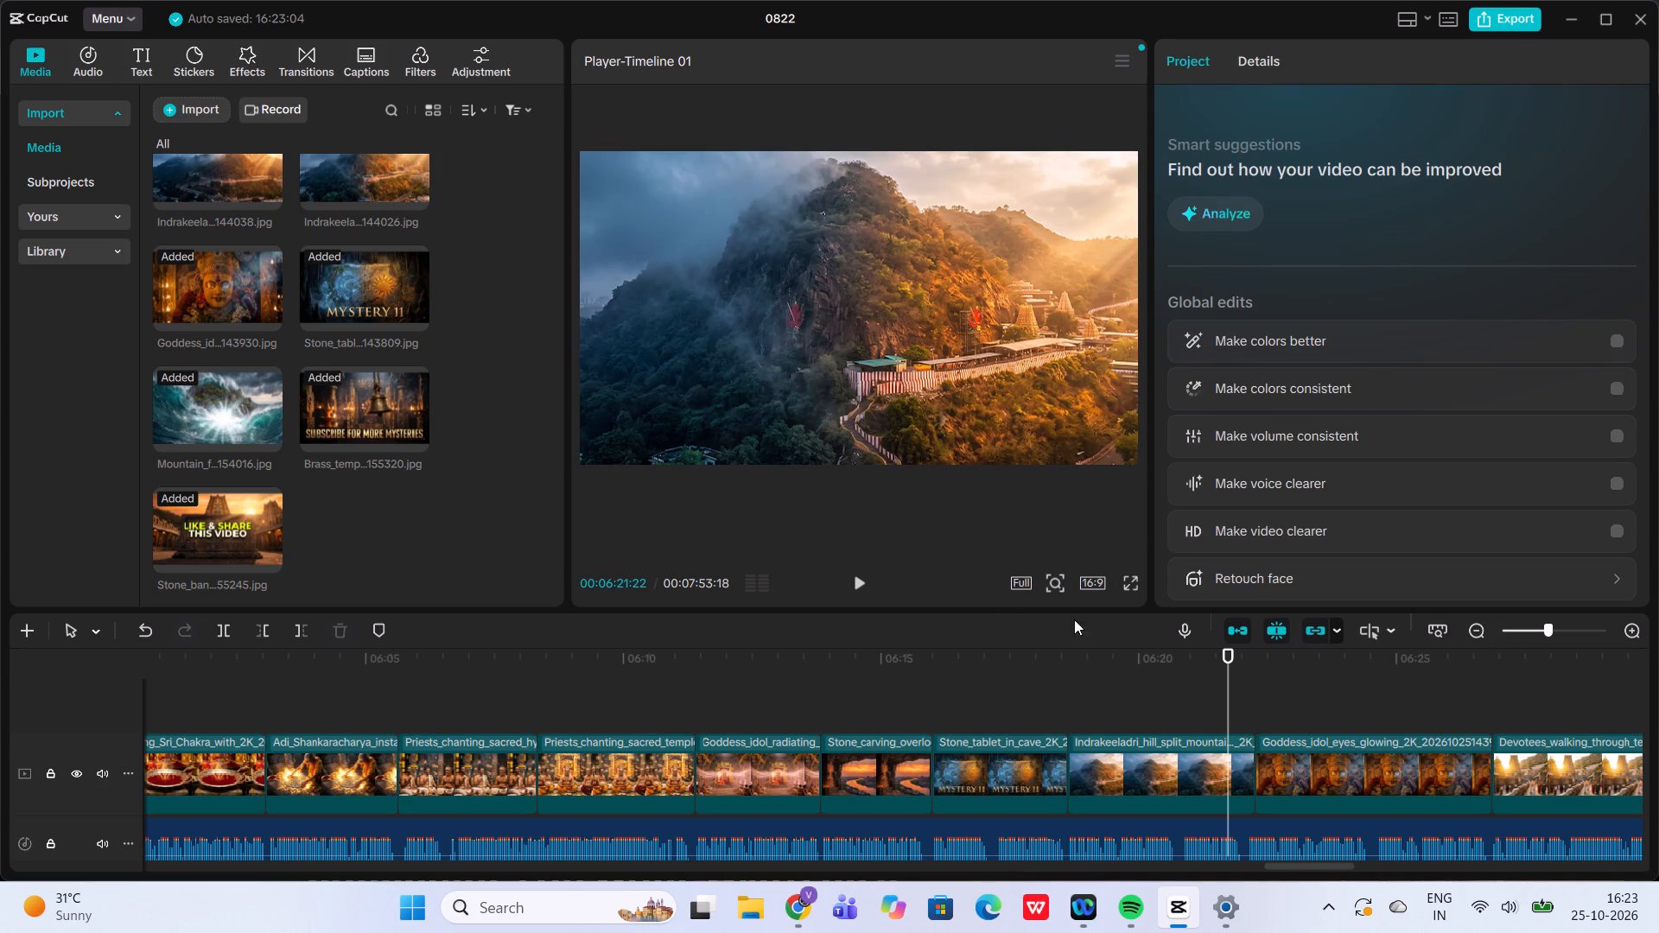
pyautogui.click(853, 586)
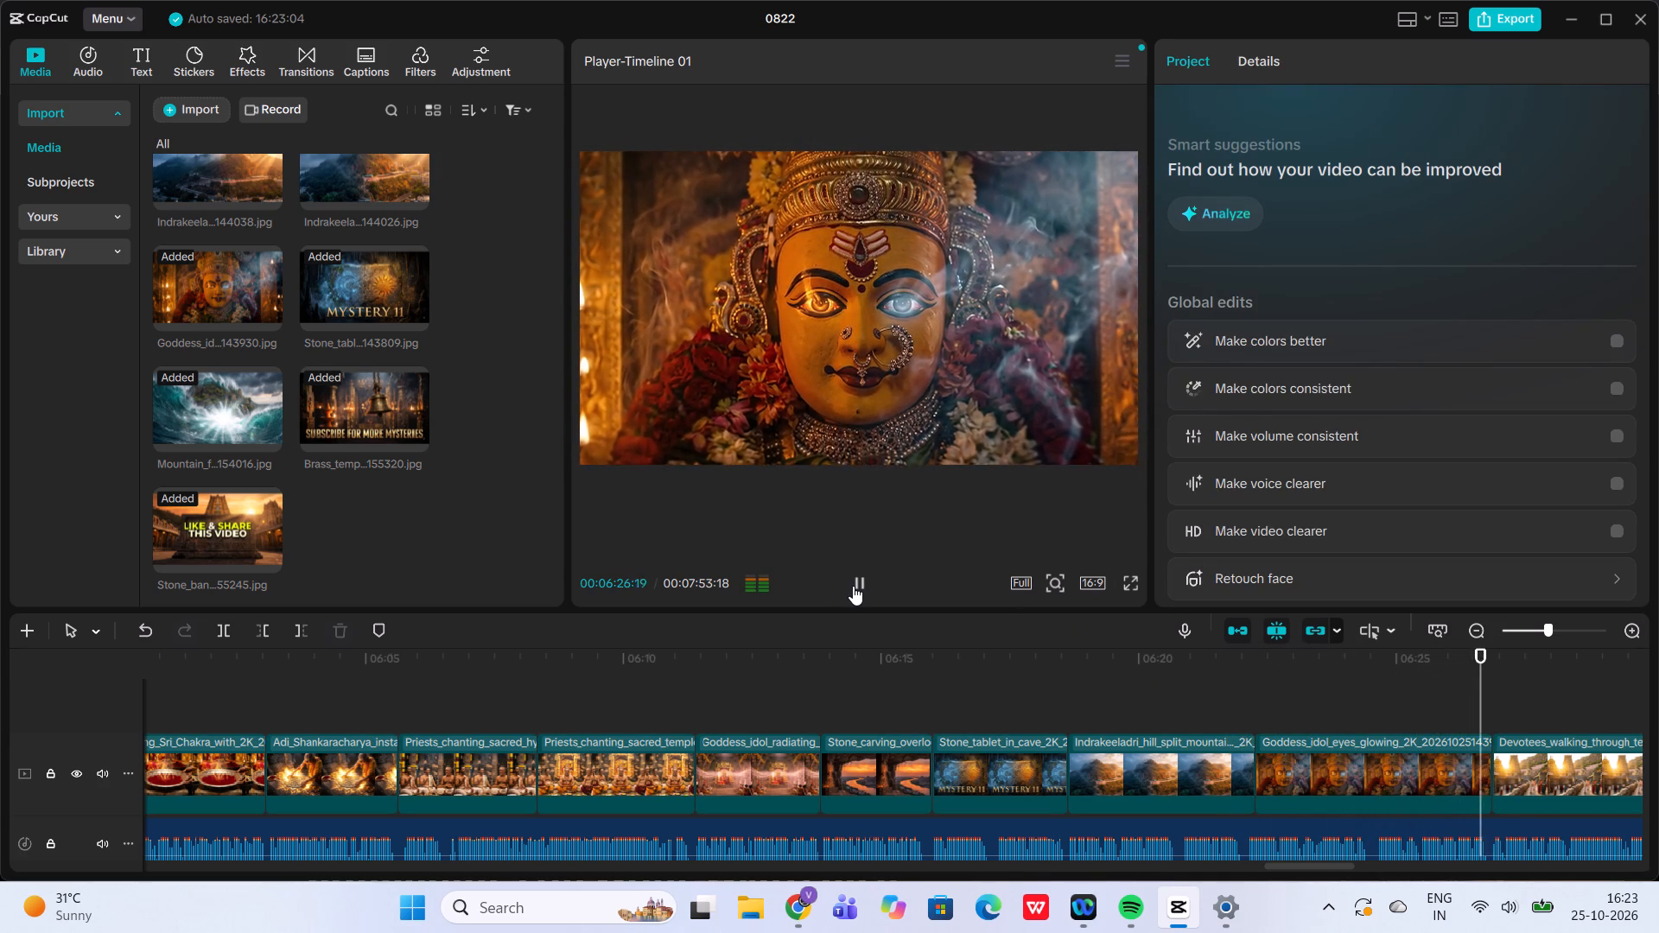
pyautogui.click(853, 586)
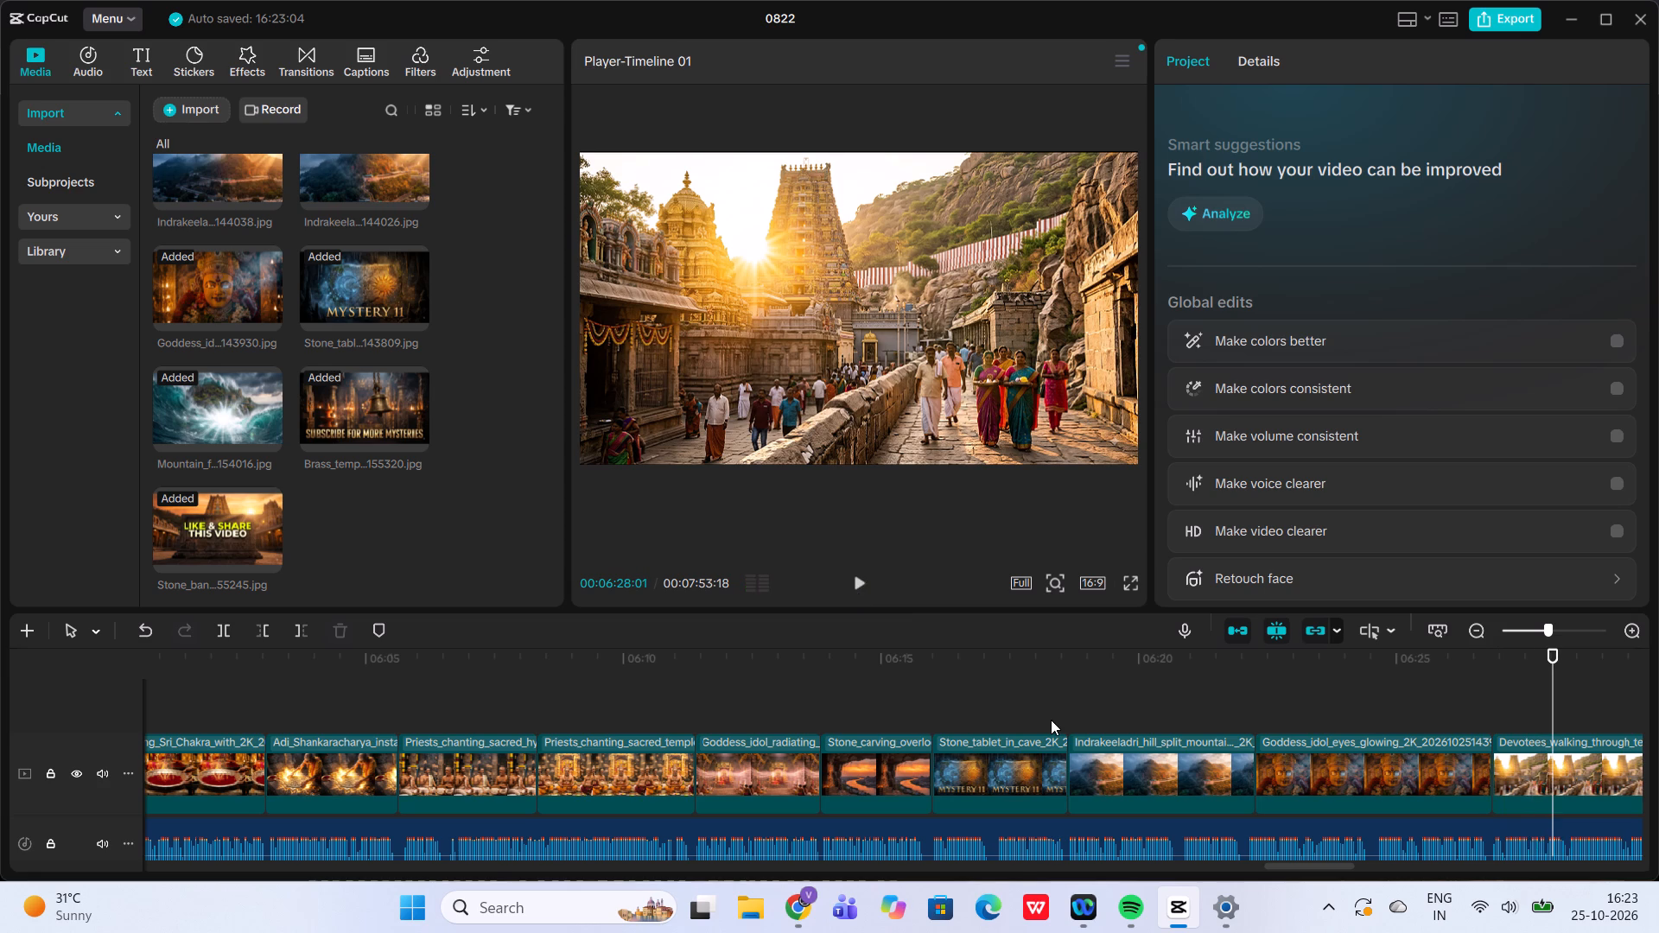
# Add a scale keyframe of 111% at the start of the Devotees_walking_through_temple clip.
pyautogui.hscroll(-2, 1051, 720)
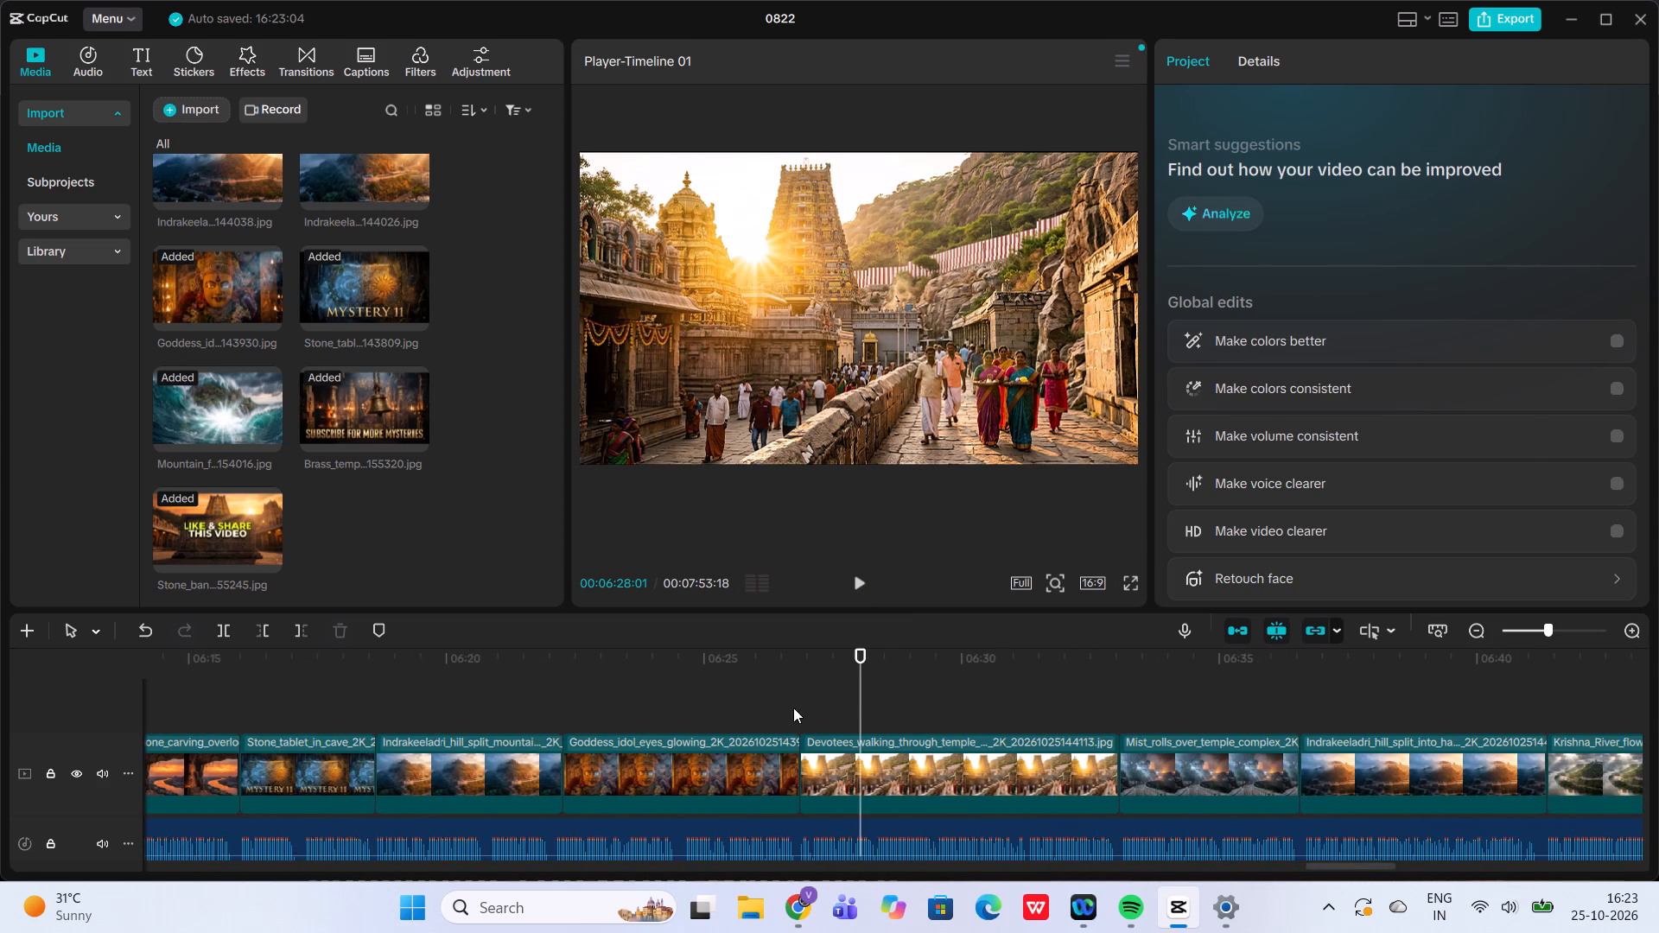
pyautogui.click(777, 711)
pyautogui.click(812, 751)
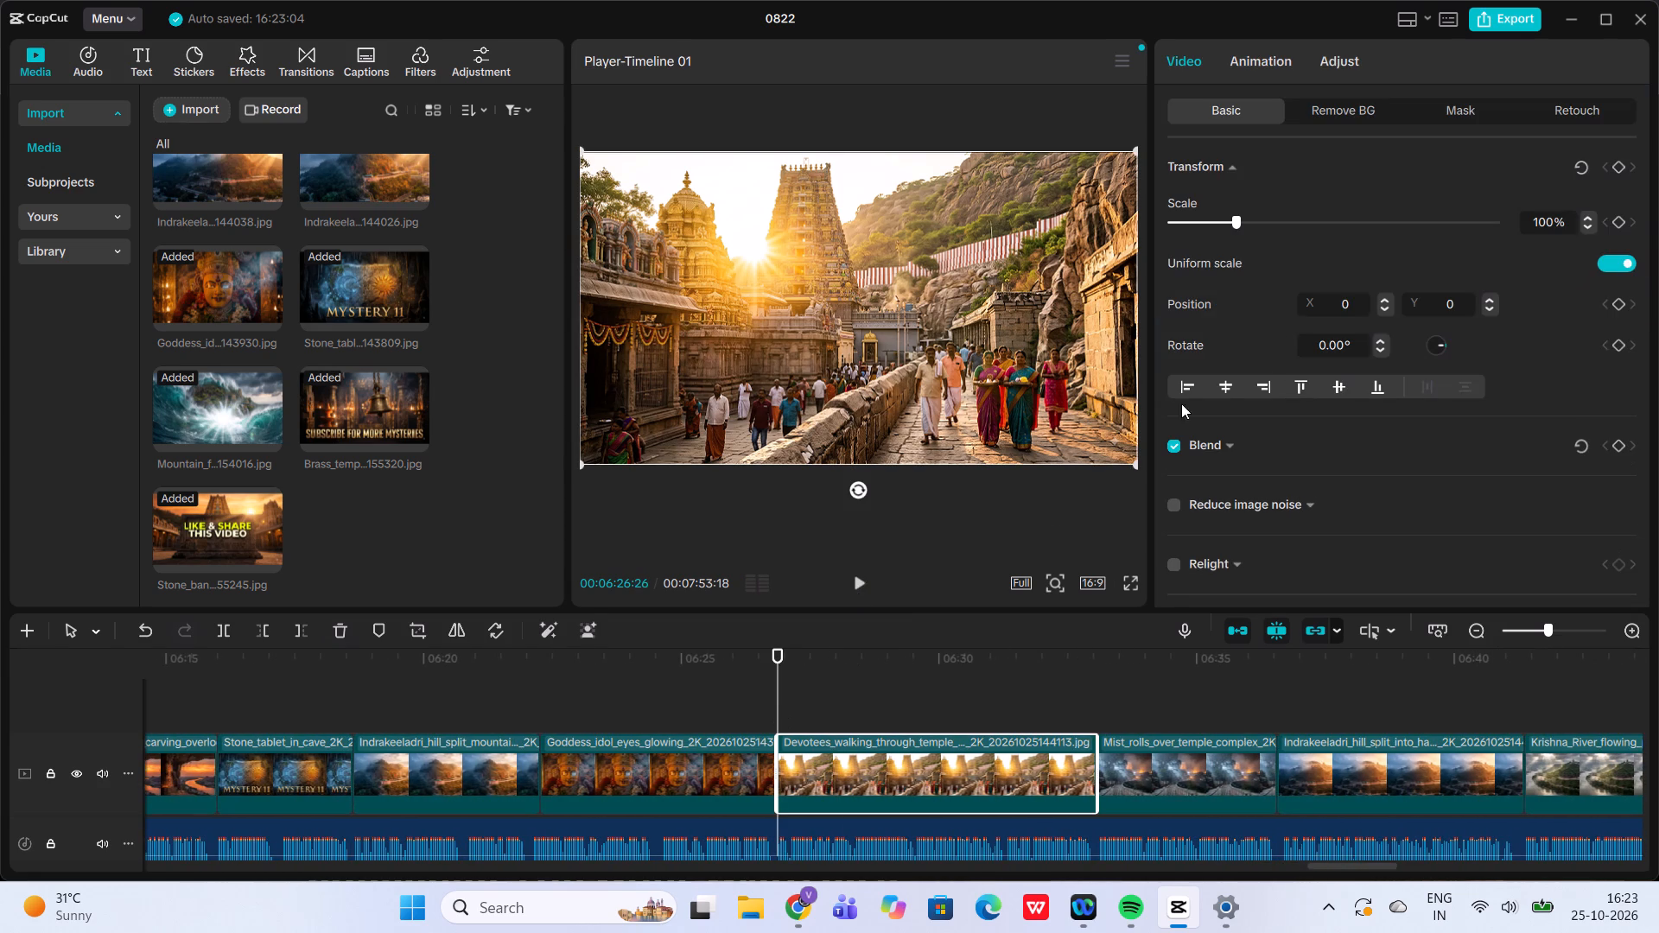
pyautogui.click(1246, 214)
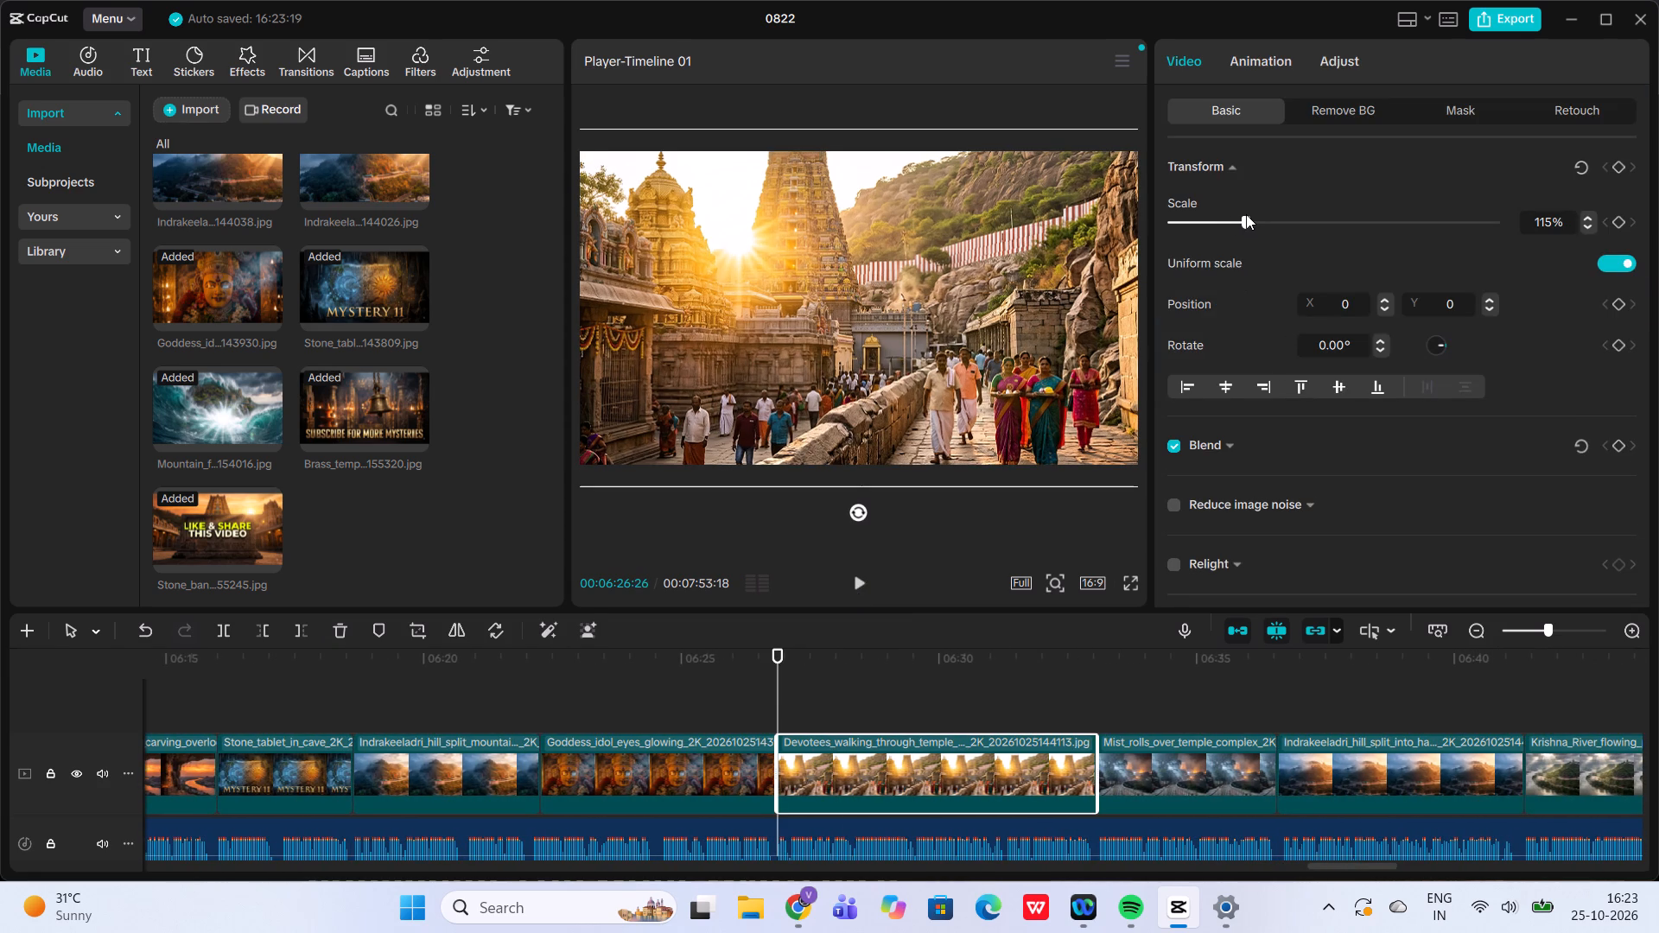
pyautogui.click(1246, 214)
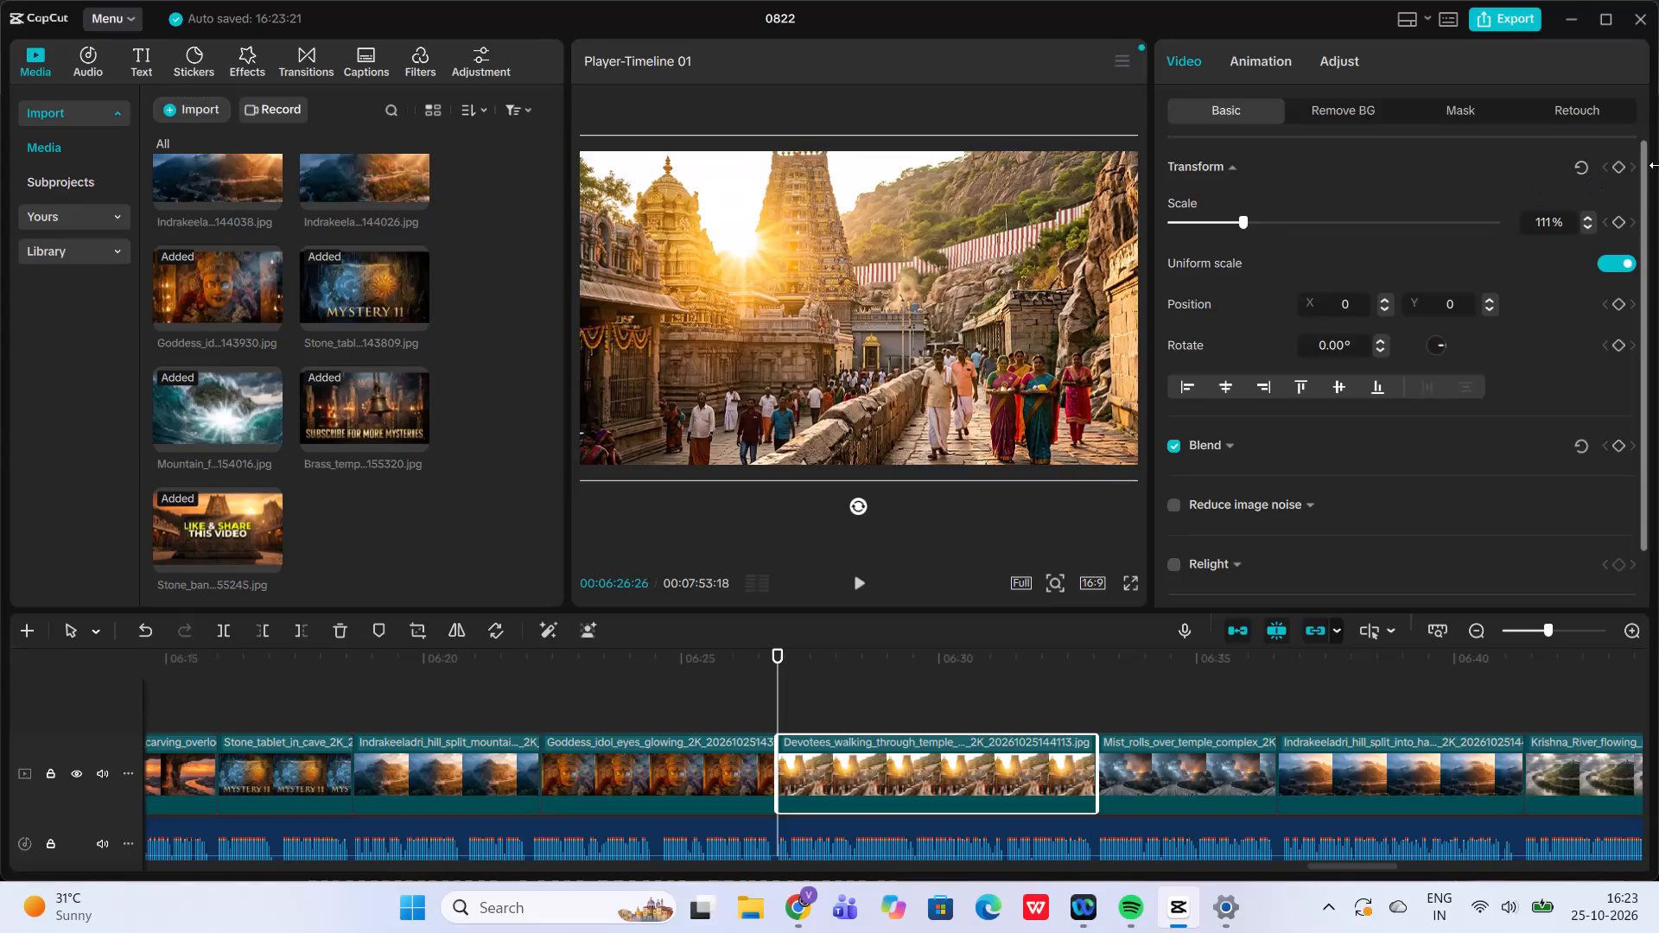
pyautogui.click(1614, 219)
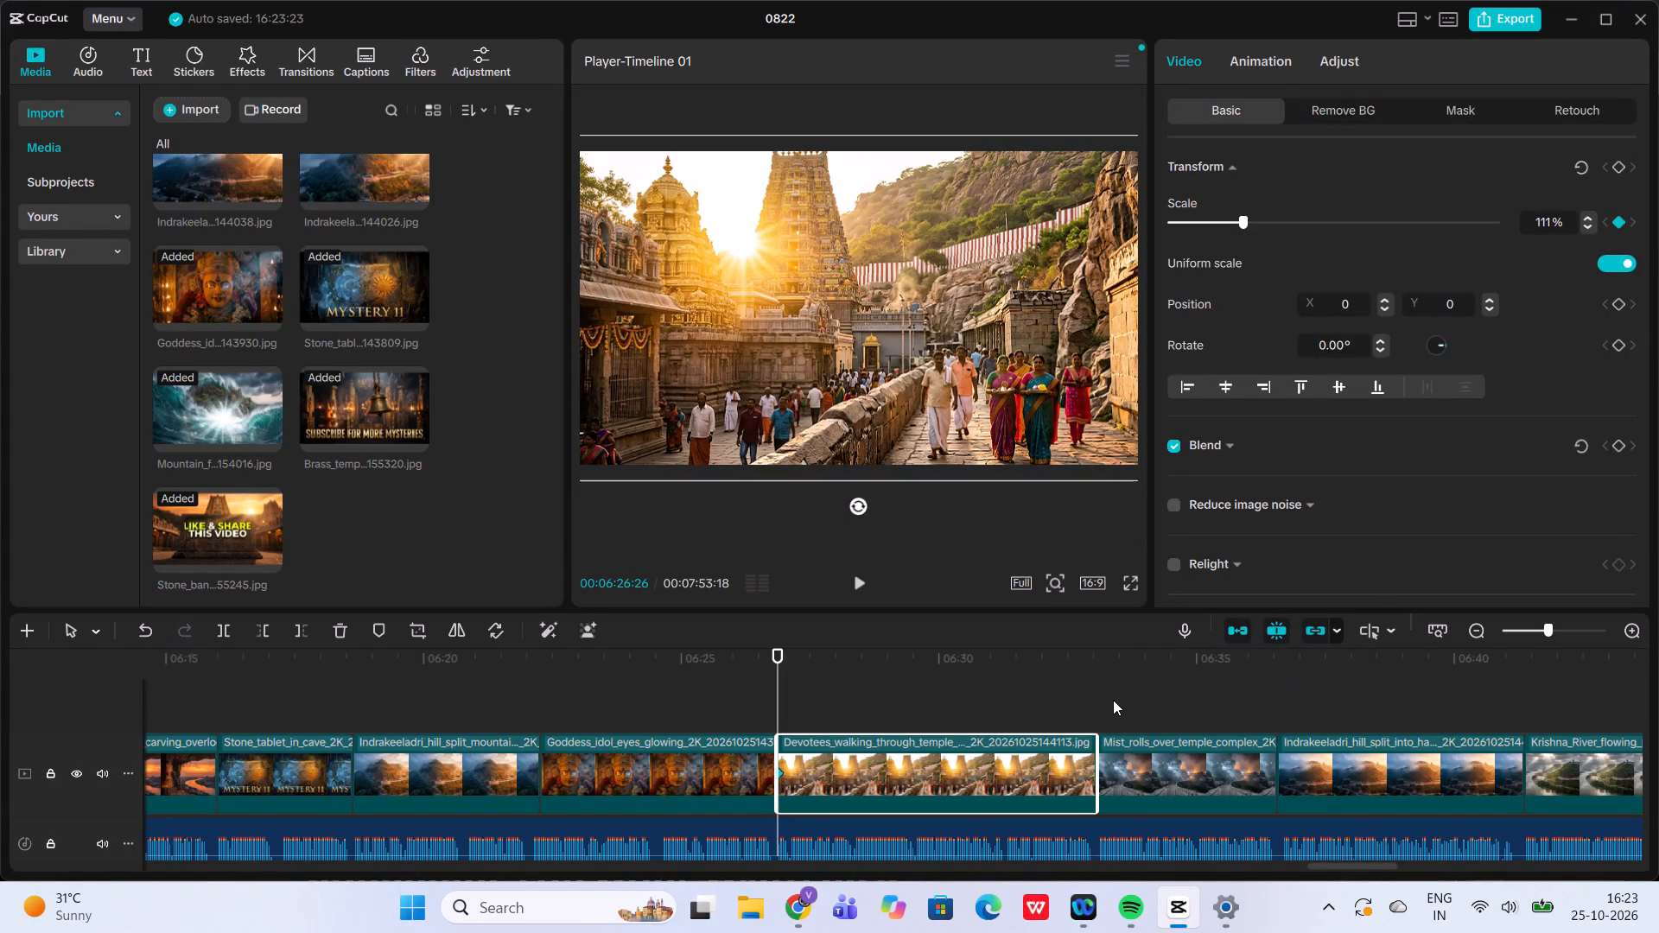
# Set the scale to 127% at the end of the Devotees_walking_through_temple clip and play back its zoom.
pyautogui.click(1102, 696)
pyautogui.click(1023, 787)
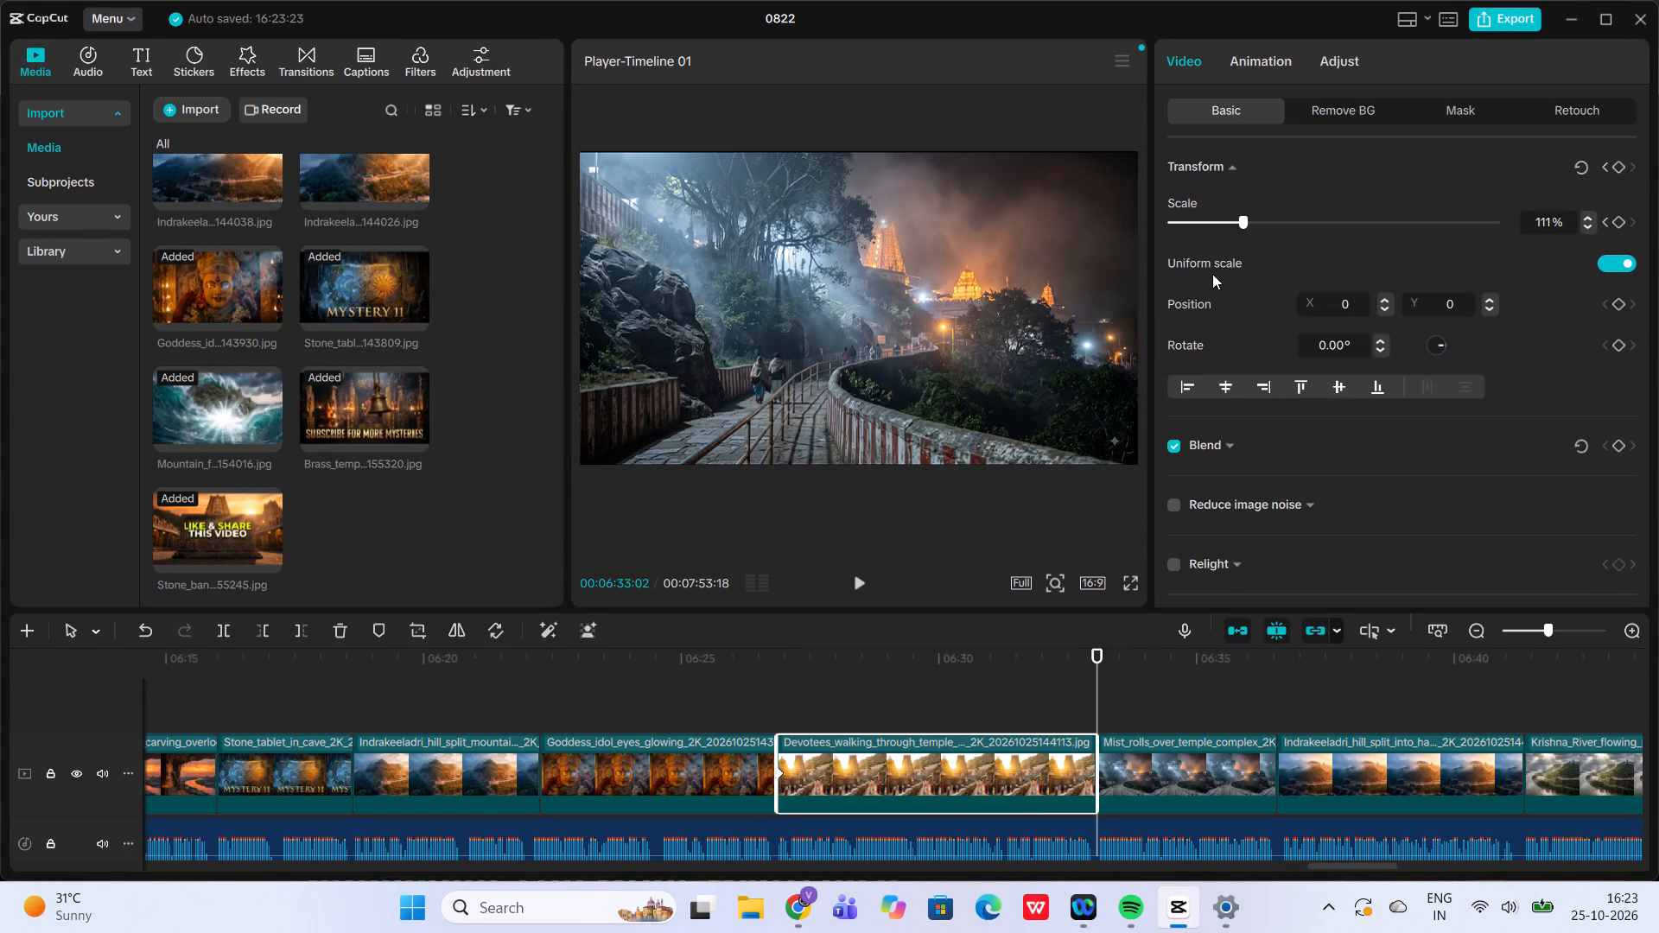
pyautogui.click(1257, 219)
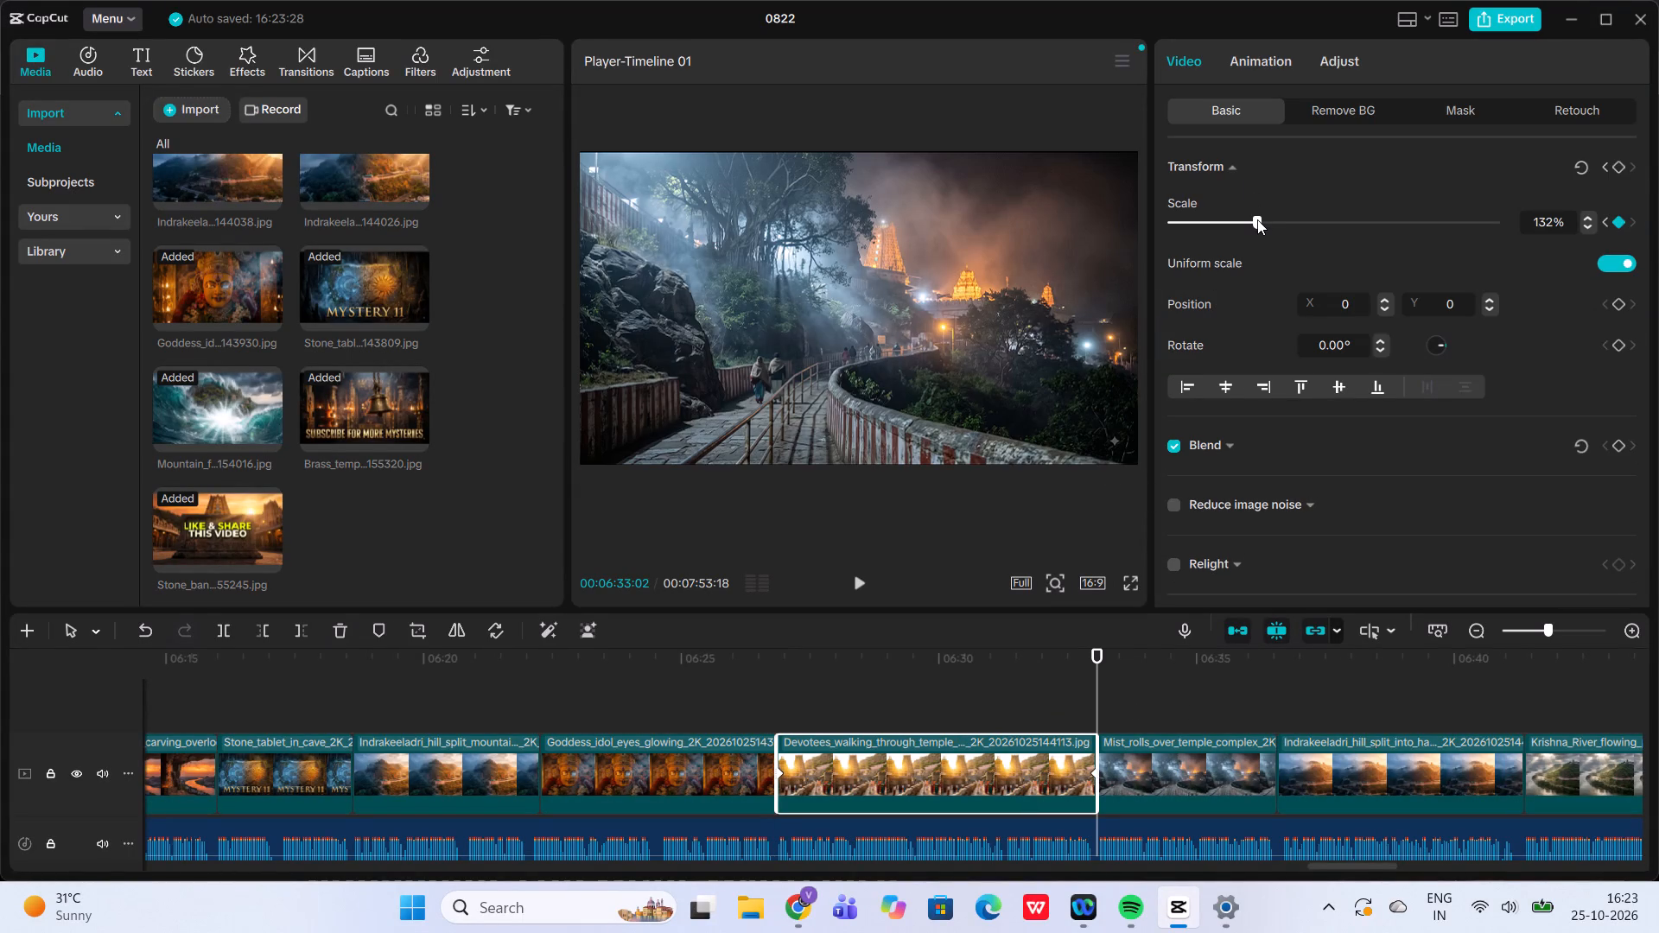
pyautogui.click(1257, 219)
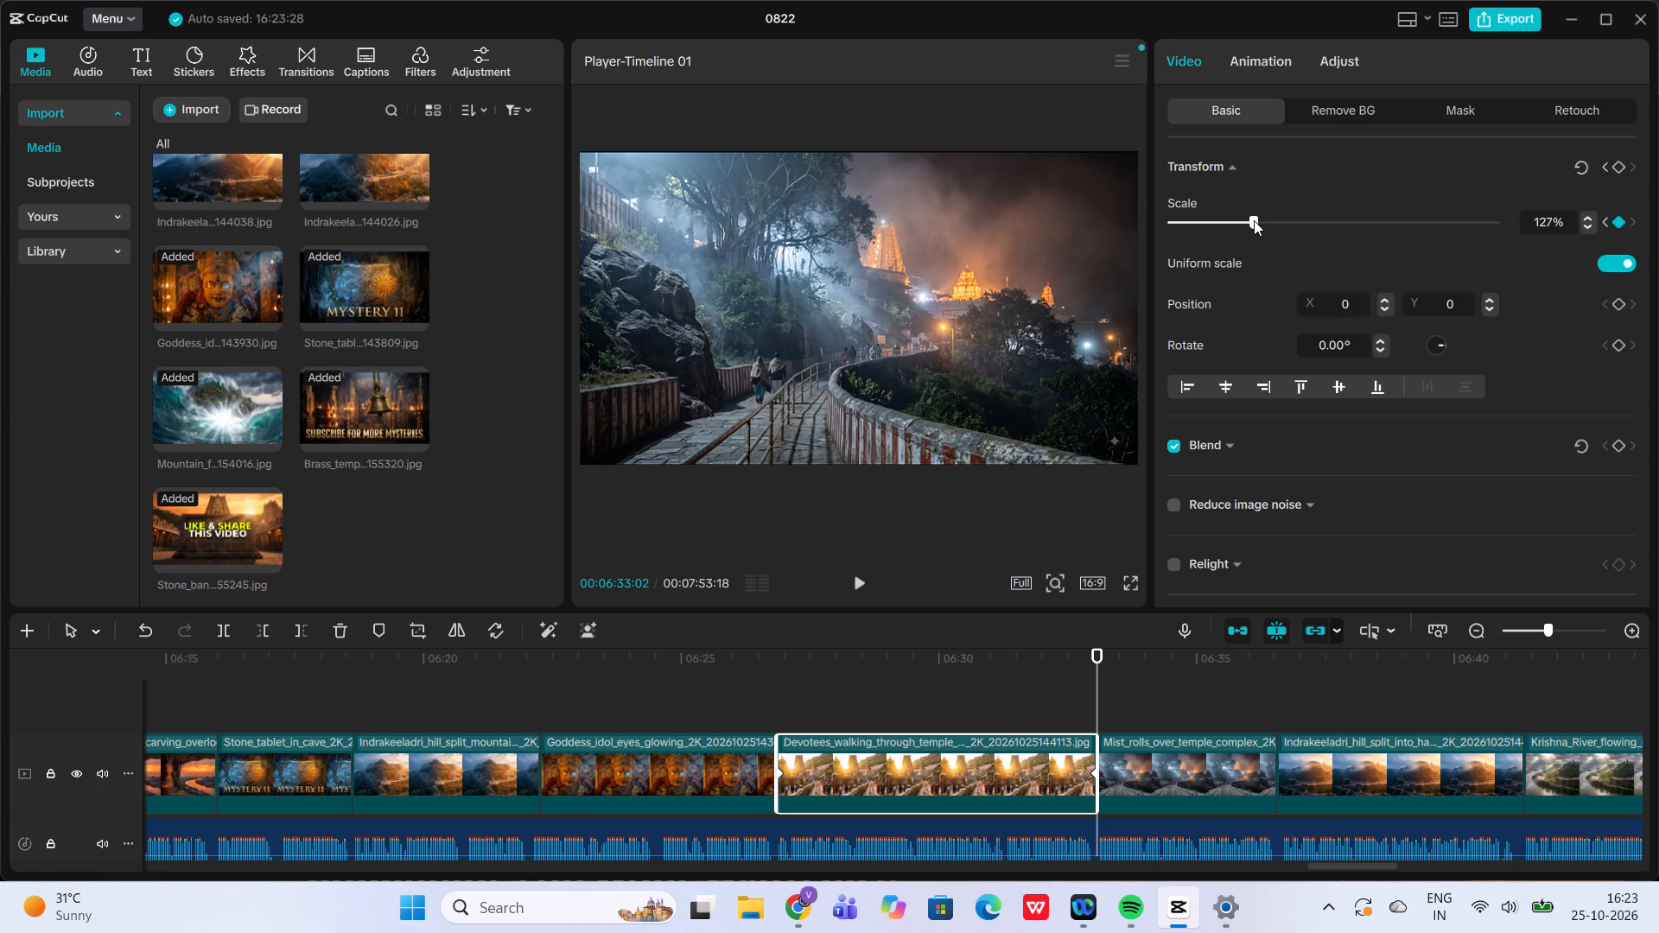
pyautogui.click(756, 689)
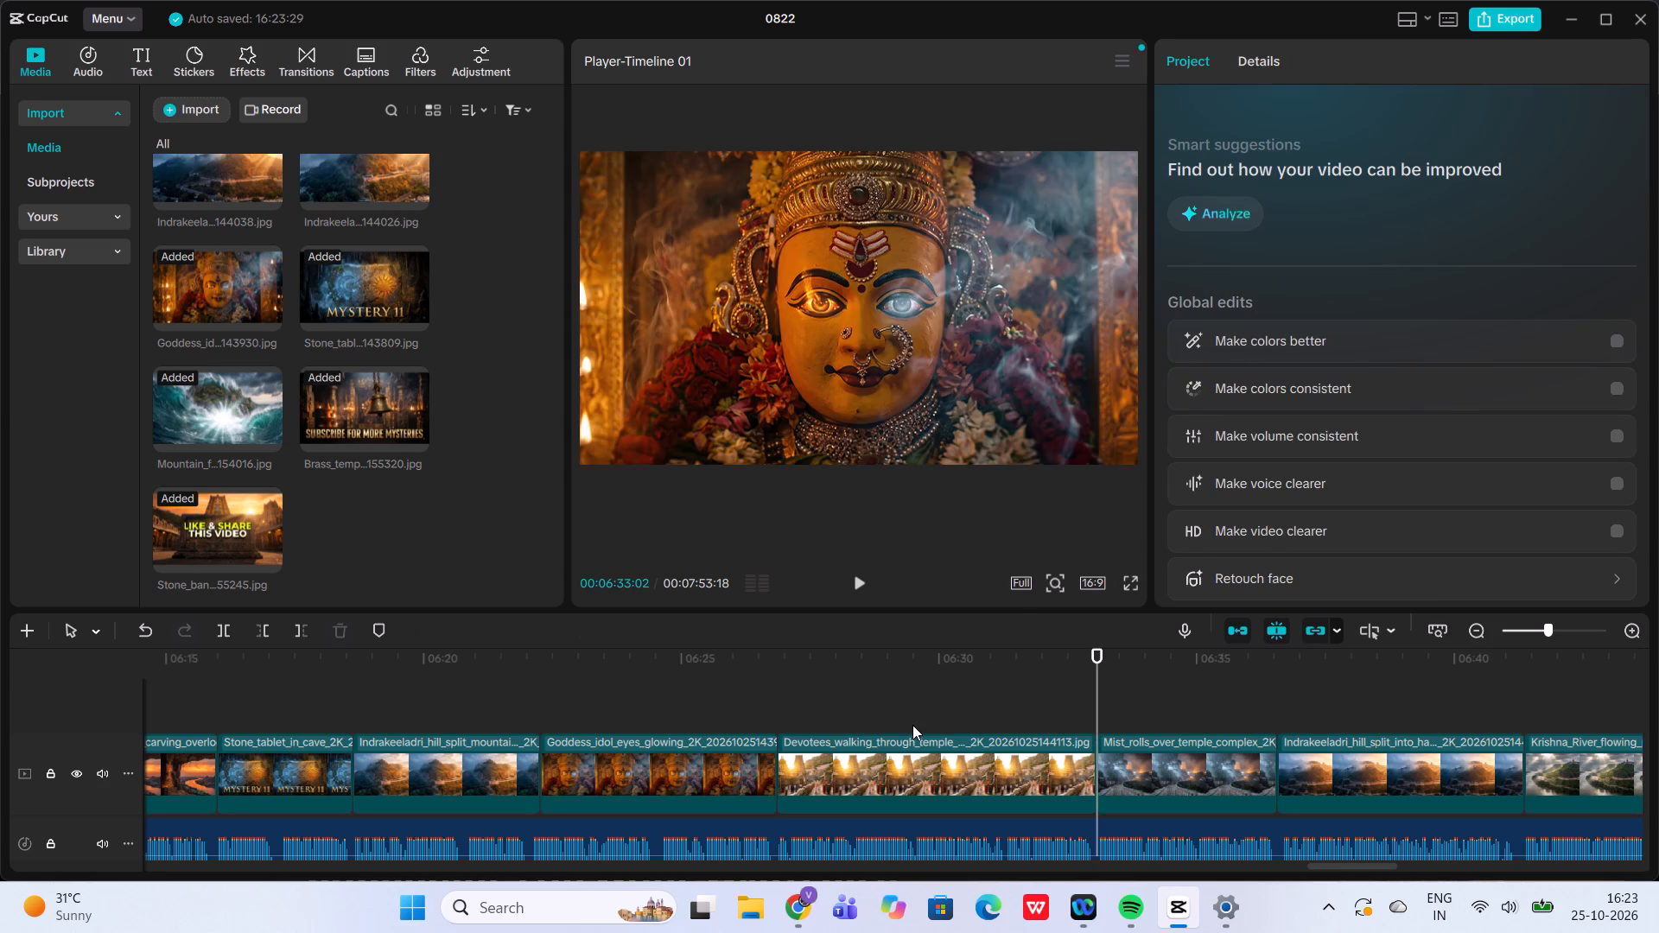
pyautogui.click(912, 725)
pyautogui.click(768, 727)
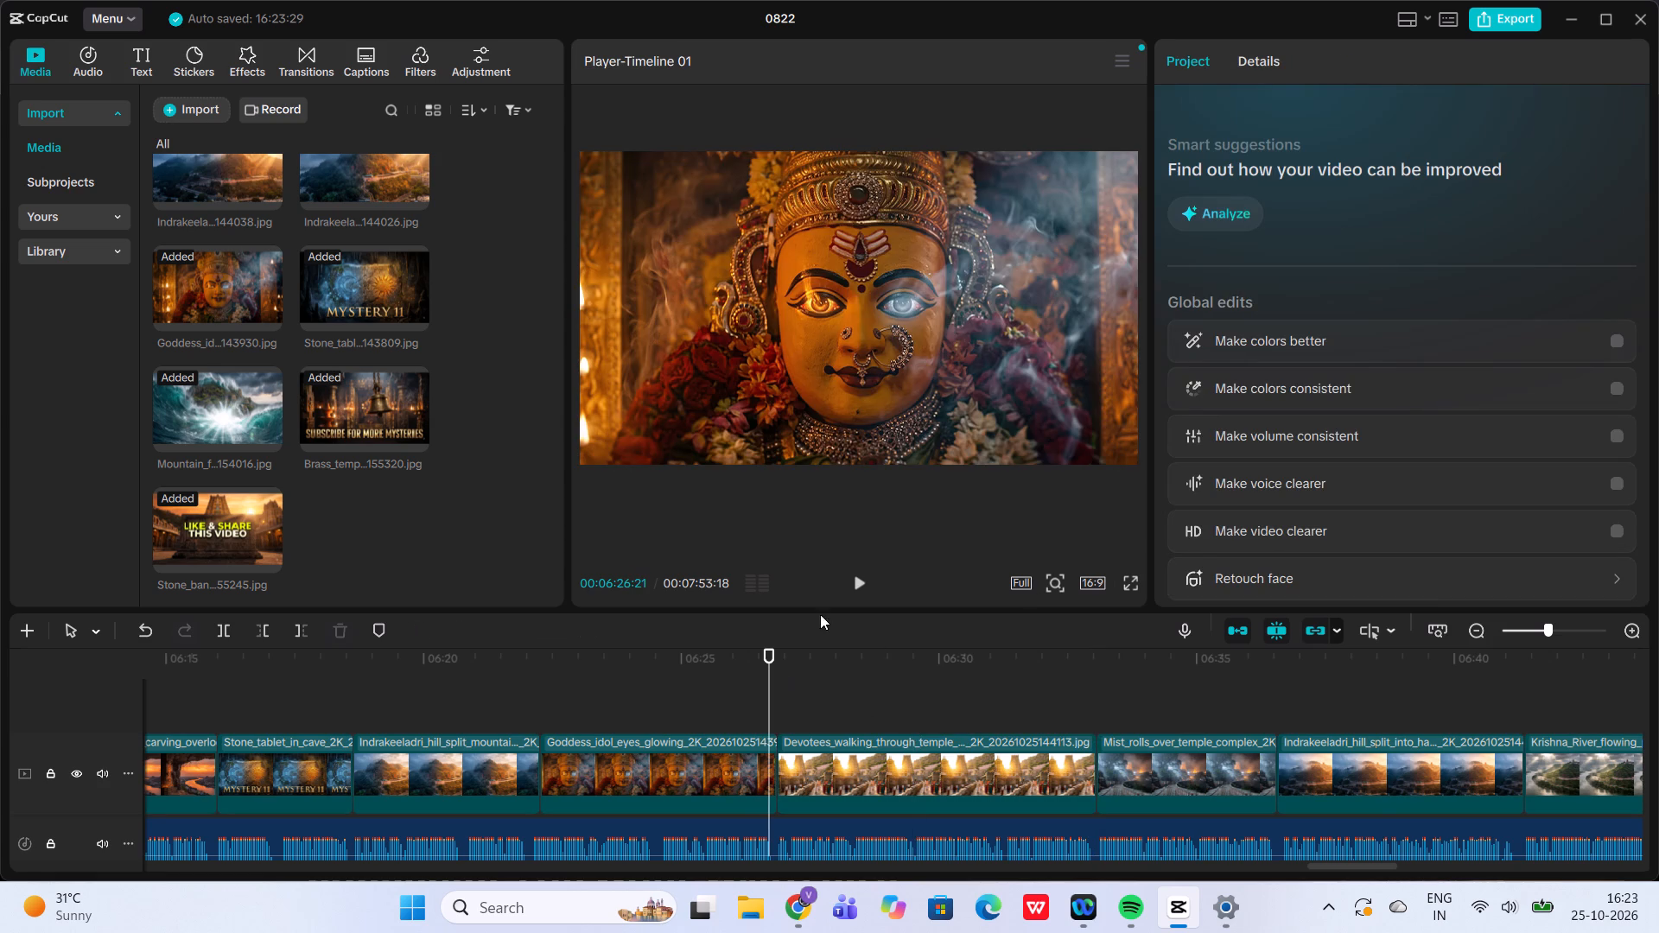
pyautogui.click(858, 576)
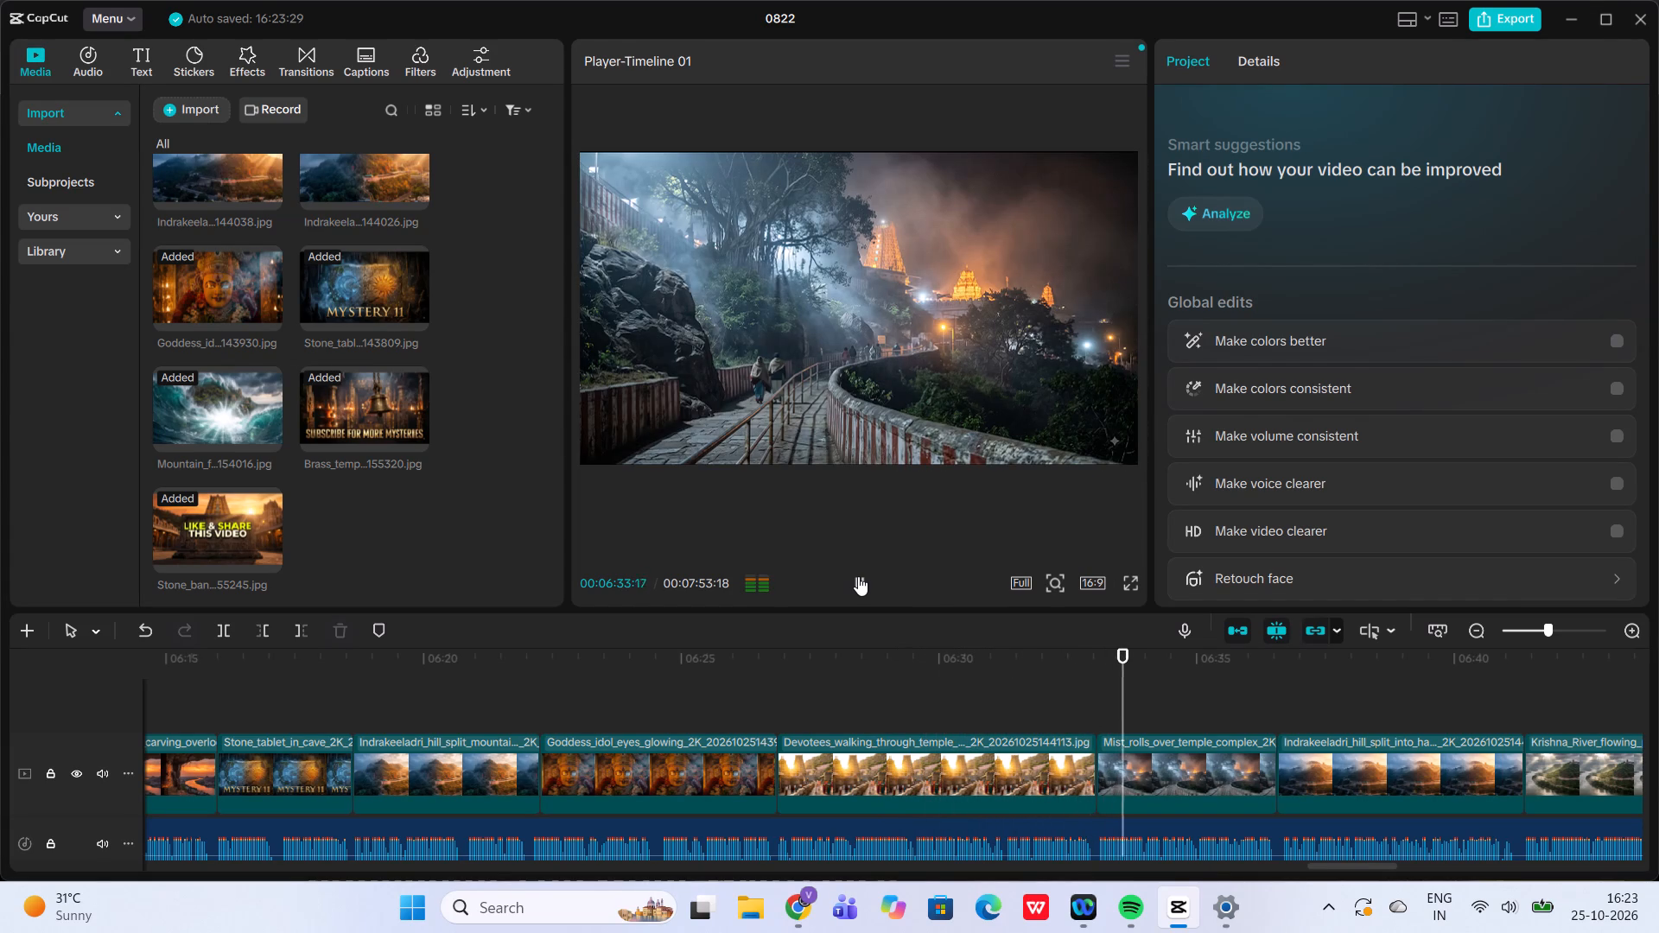
pyautogui.click(858, 576)
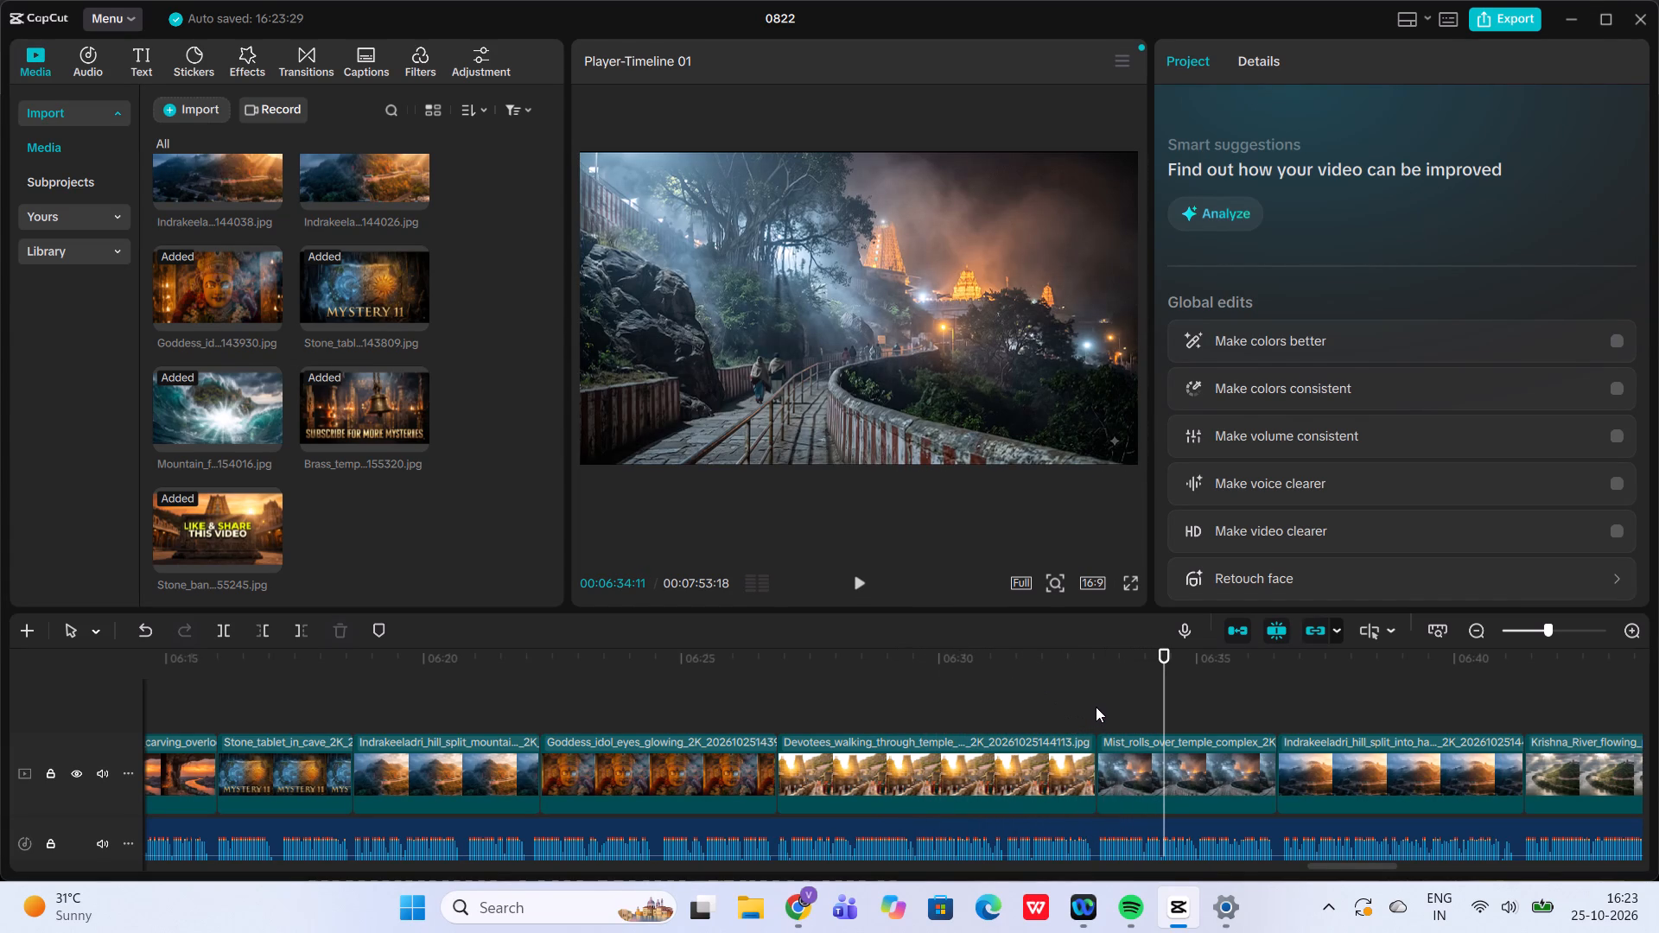
# Add a scale keyframe of 111% at the start of the Mist_rolls_over_temple_complex clip.
pyautogui.click(1096, 707)
pyautogui.click(1122, 766)
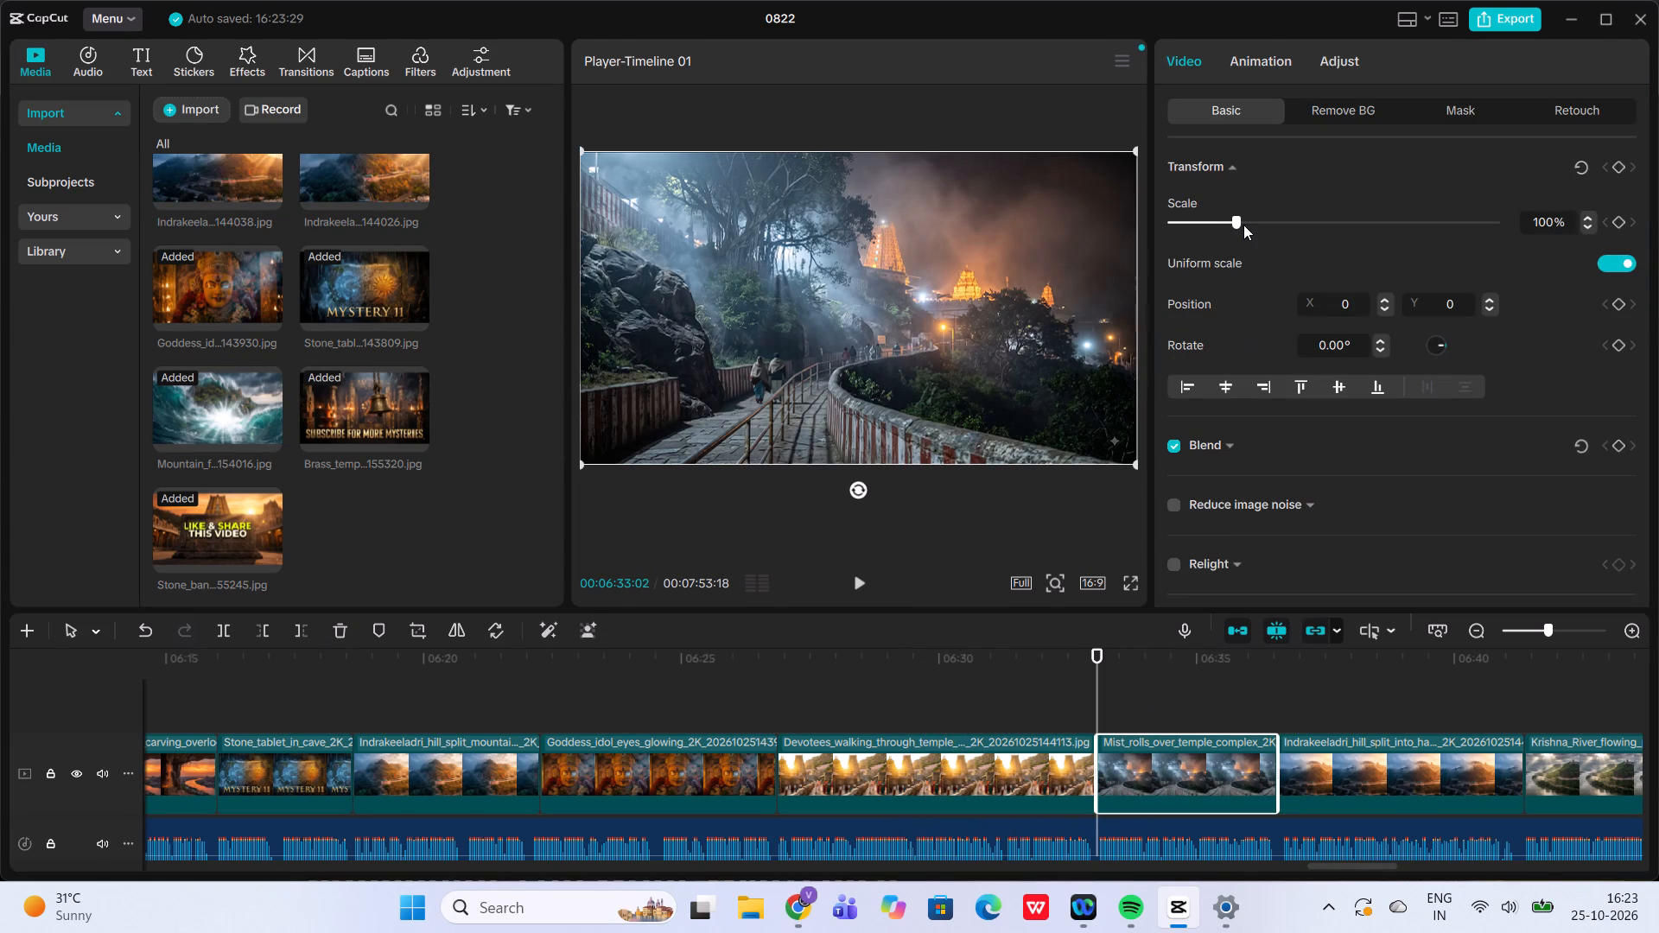
pyautogui.click(1243, 225)
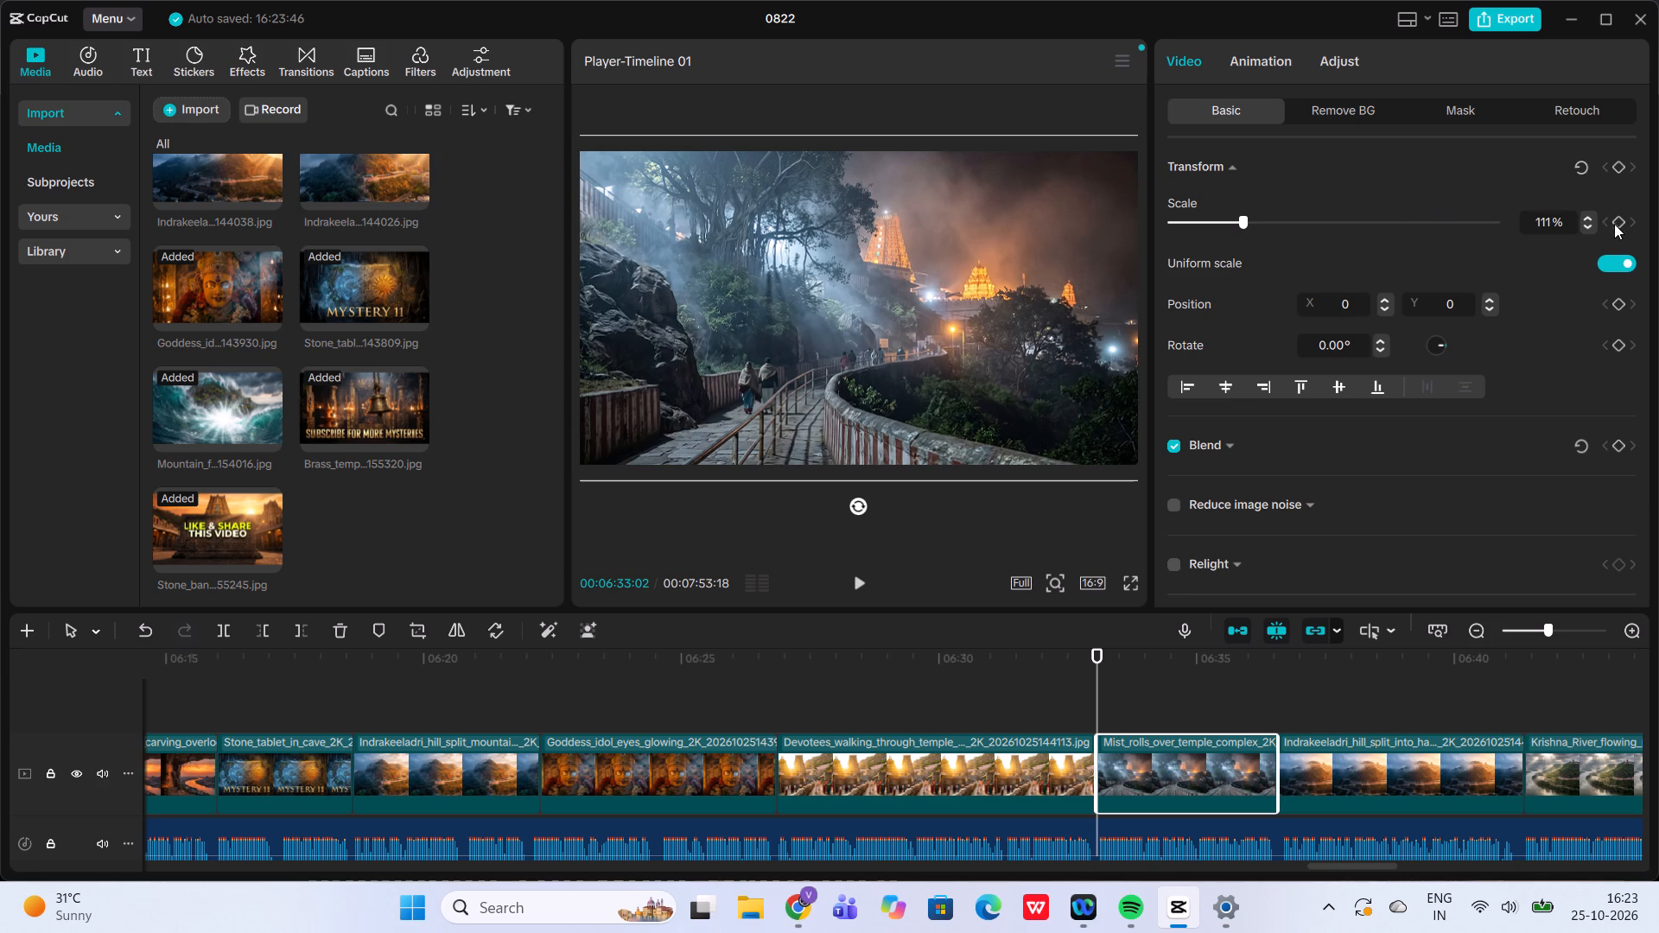
pyautogui.click(1619, 224)
# Set the scale to 123% at the end of the Mist_rolls_over_temple_complex clip and play back its zoom.
pyautogui.click(1280, 720)
pyautogui.click(1230, 758)
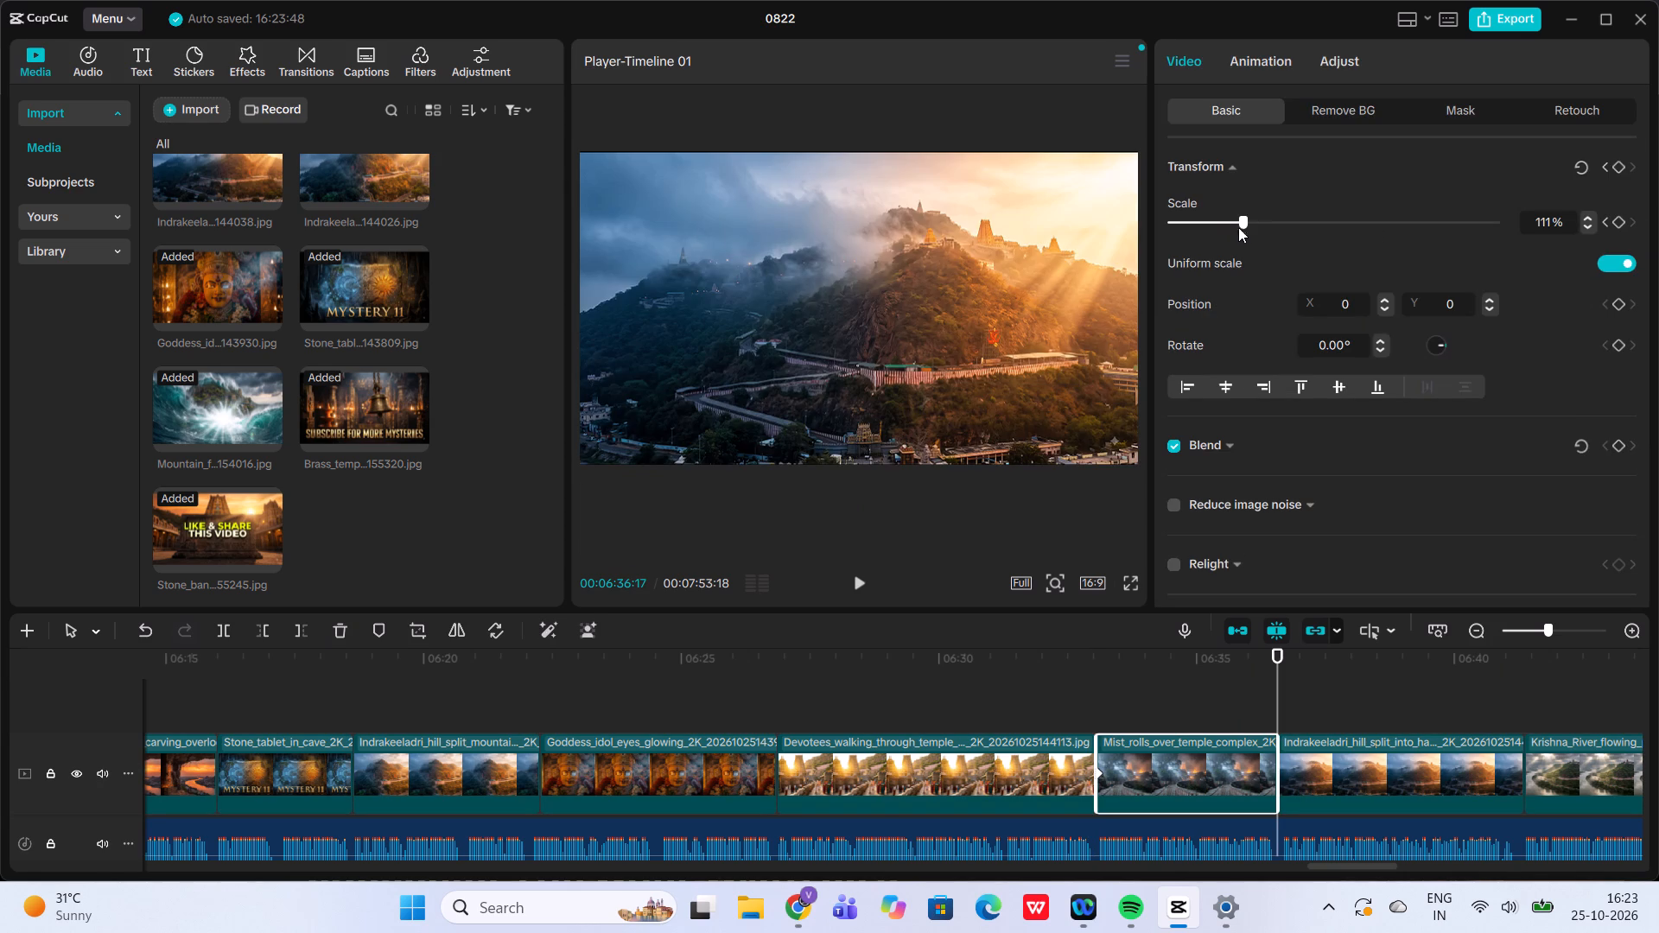
pyautogui.click(1251, 224)
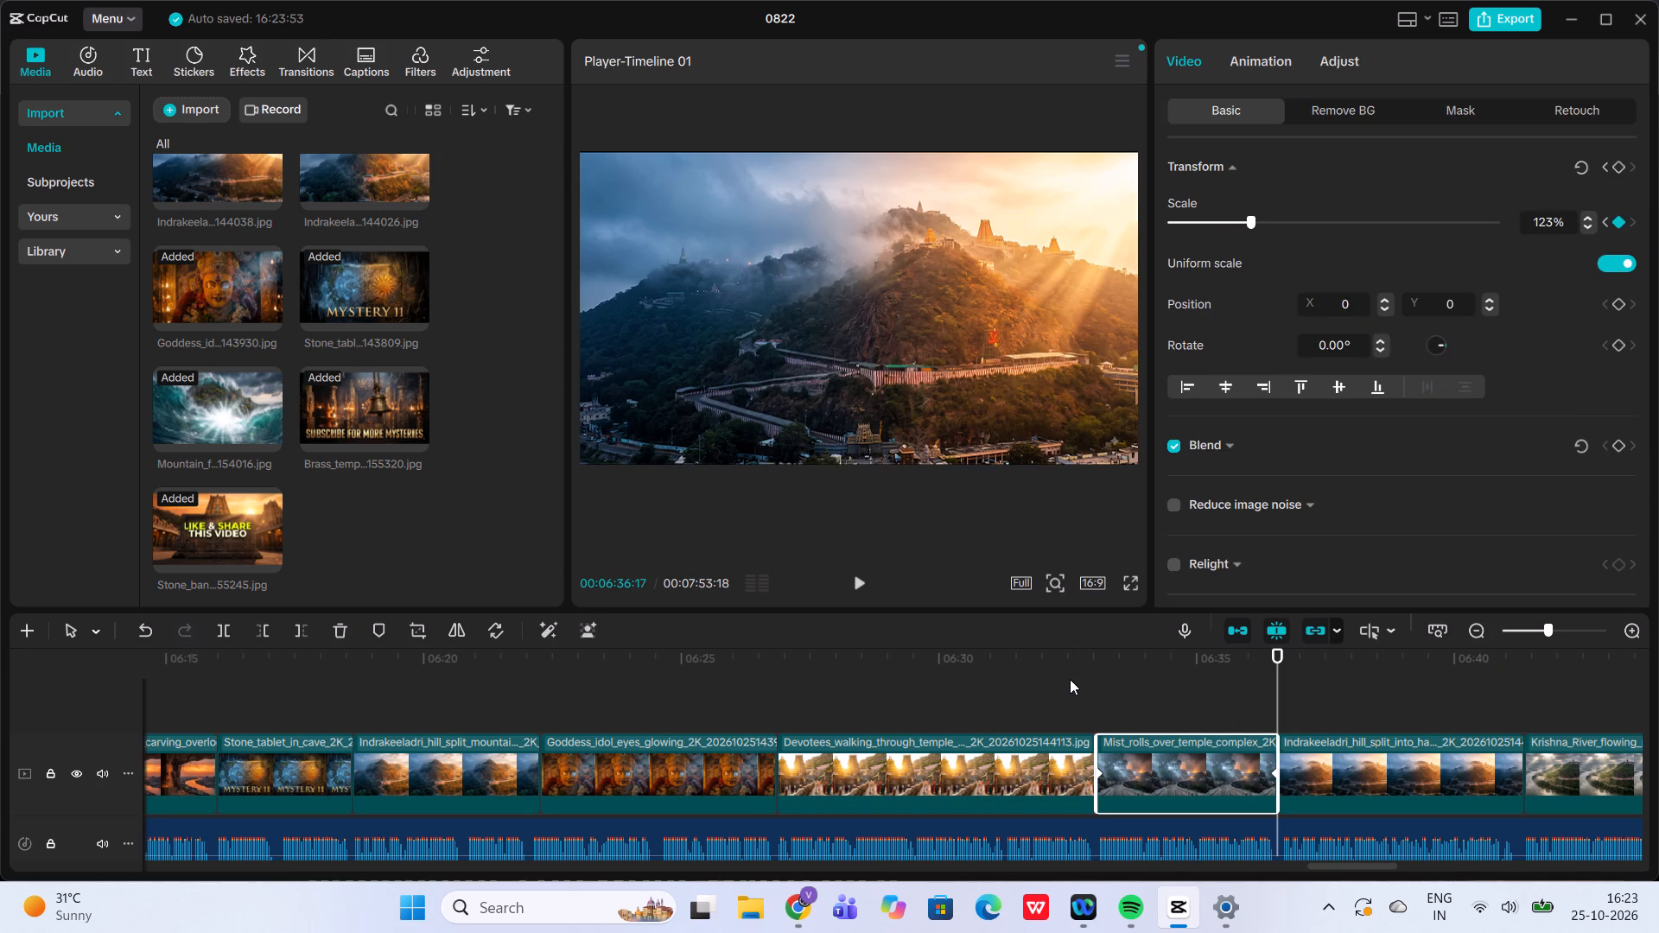
pyautogui.click(1071, 686)
pyautogui.click(860, 588)
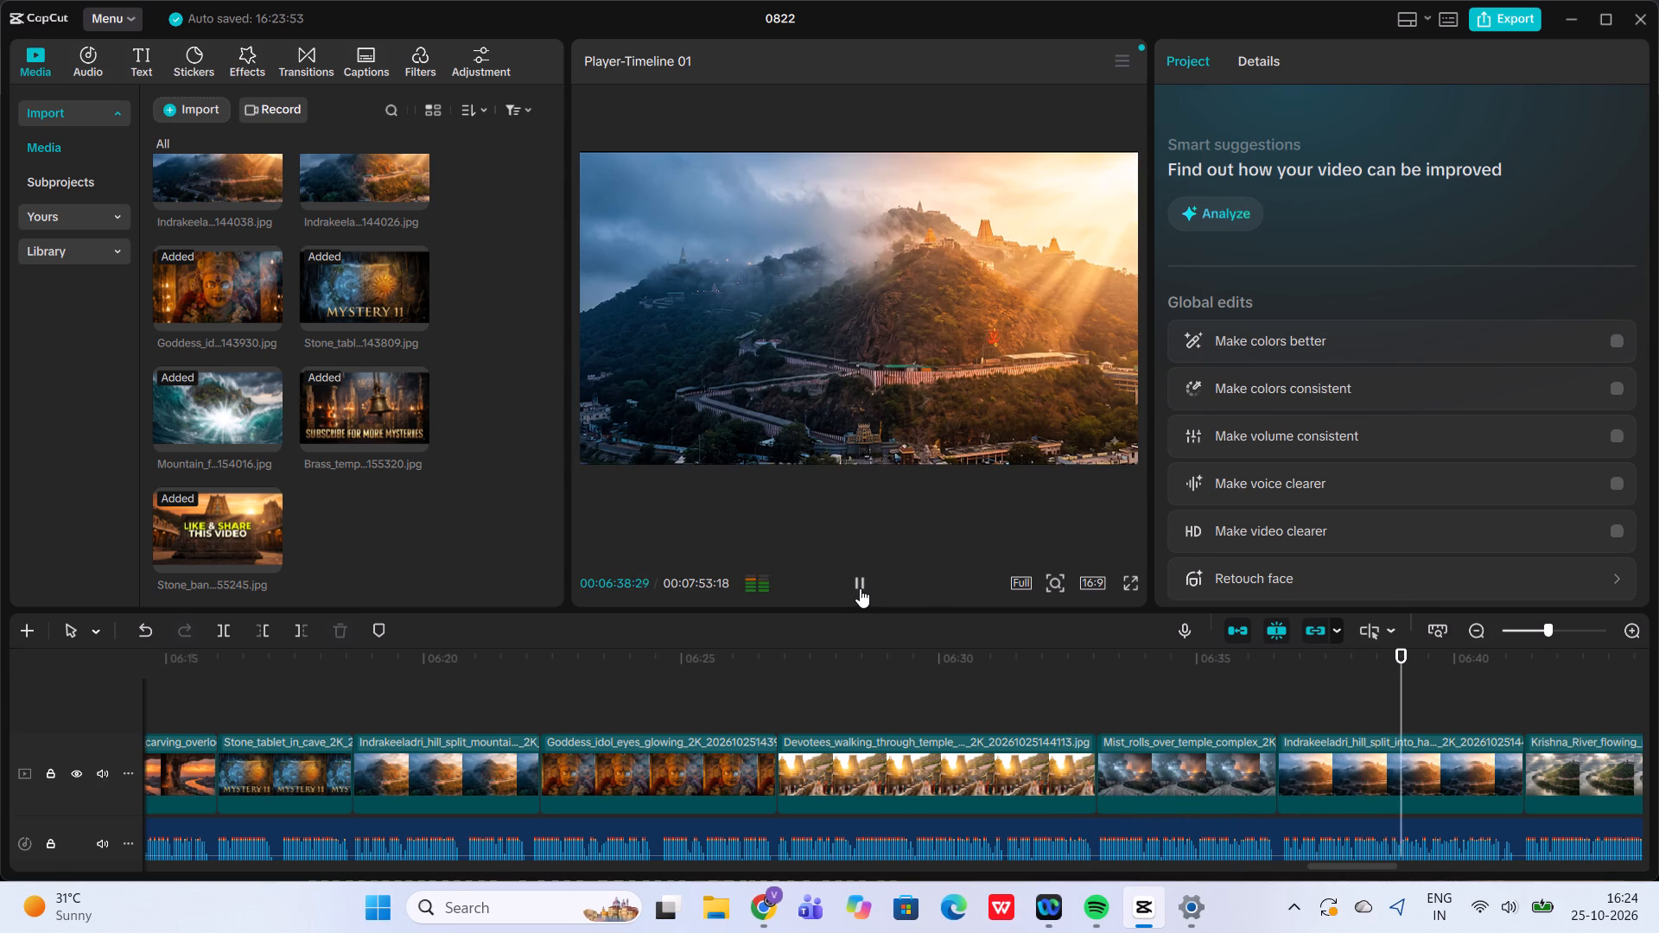
pyautogui.click(860, 588)
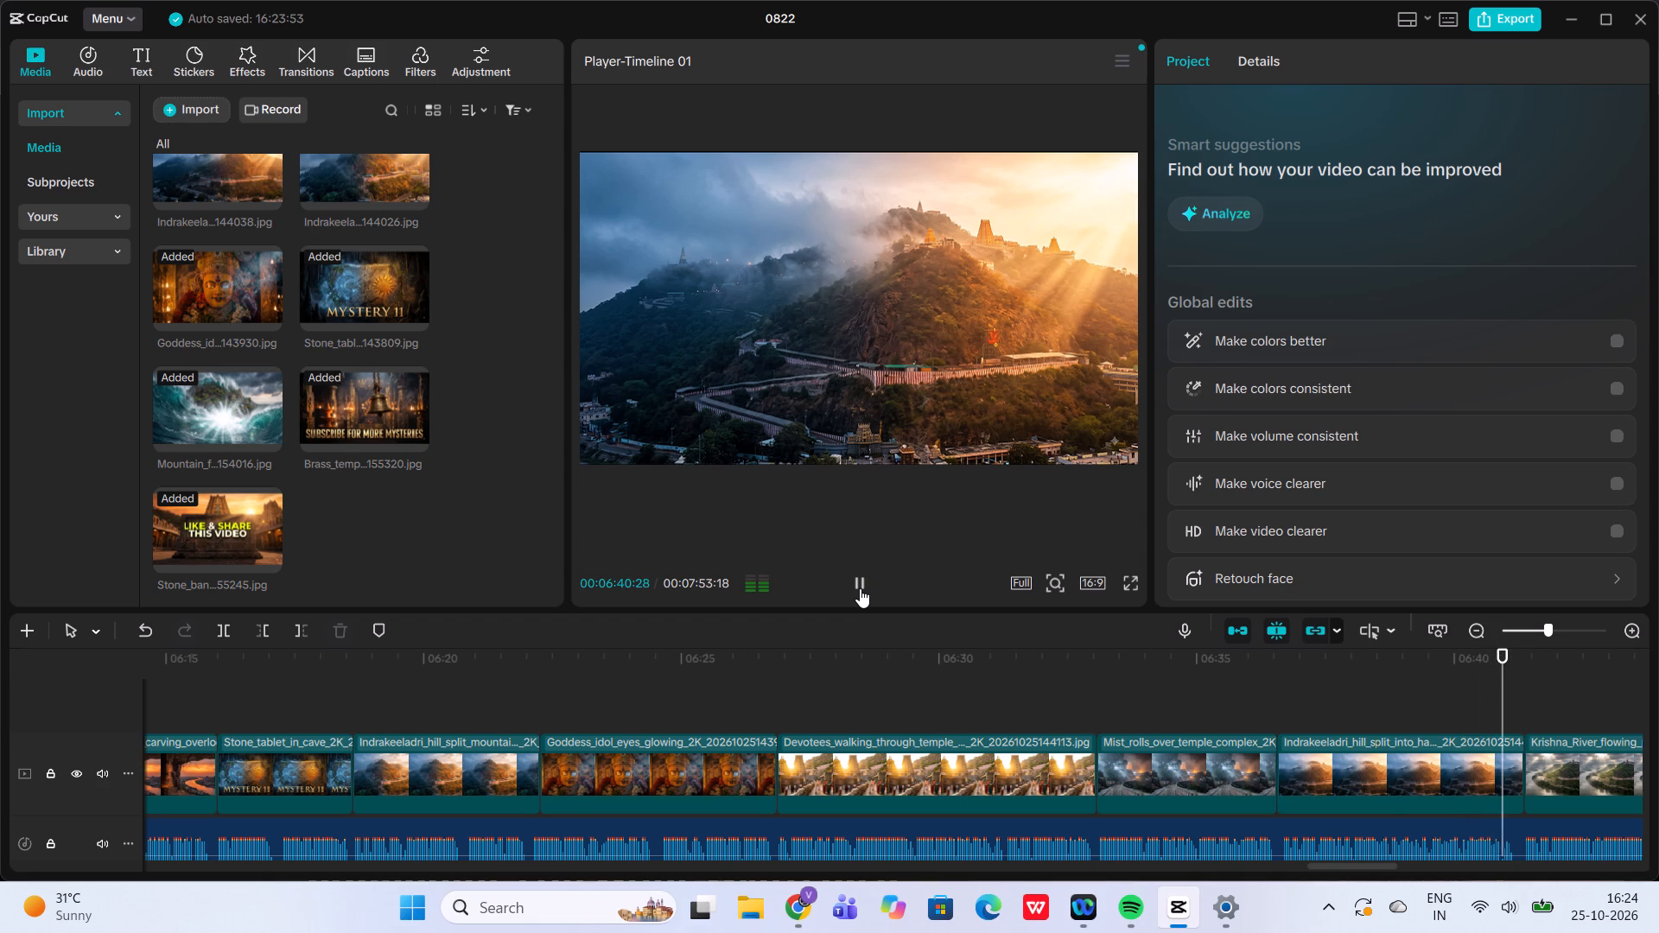
# Add a scale keyframe of 112% at the start of the Indrakeeladri_hill_split_into clip.
pyautogui.click(1273, 714)
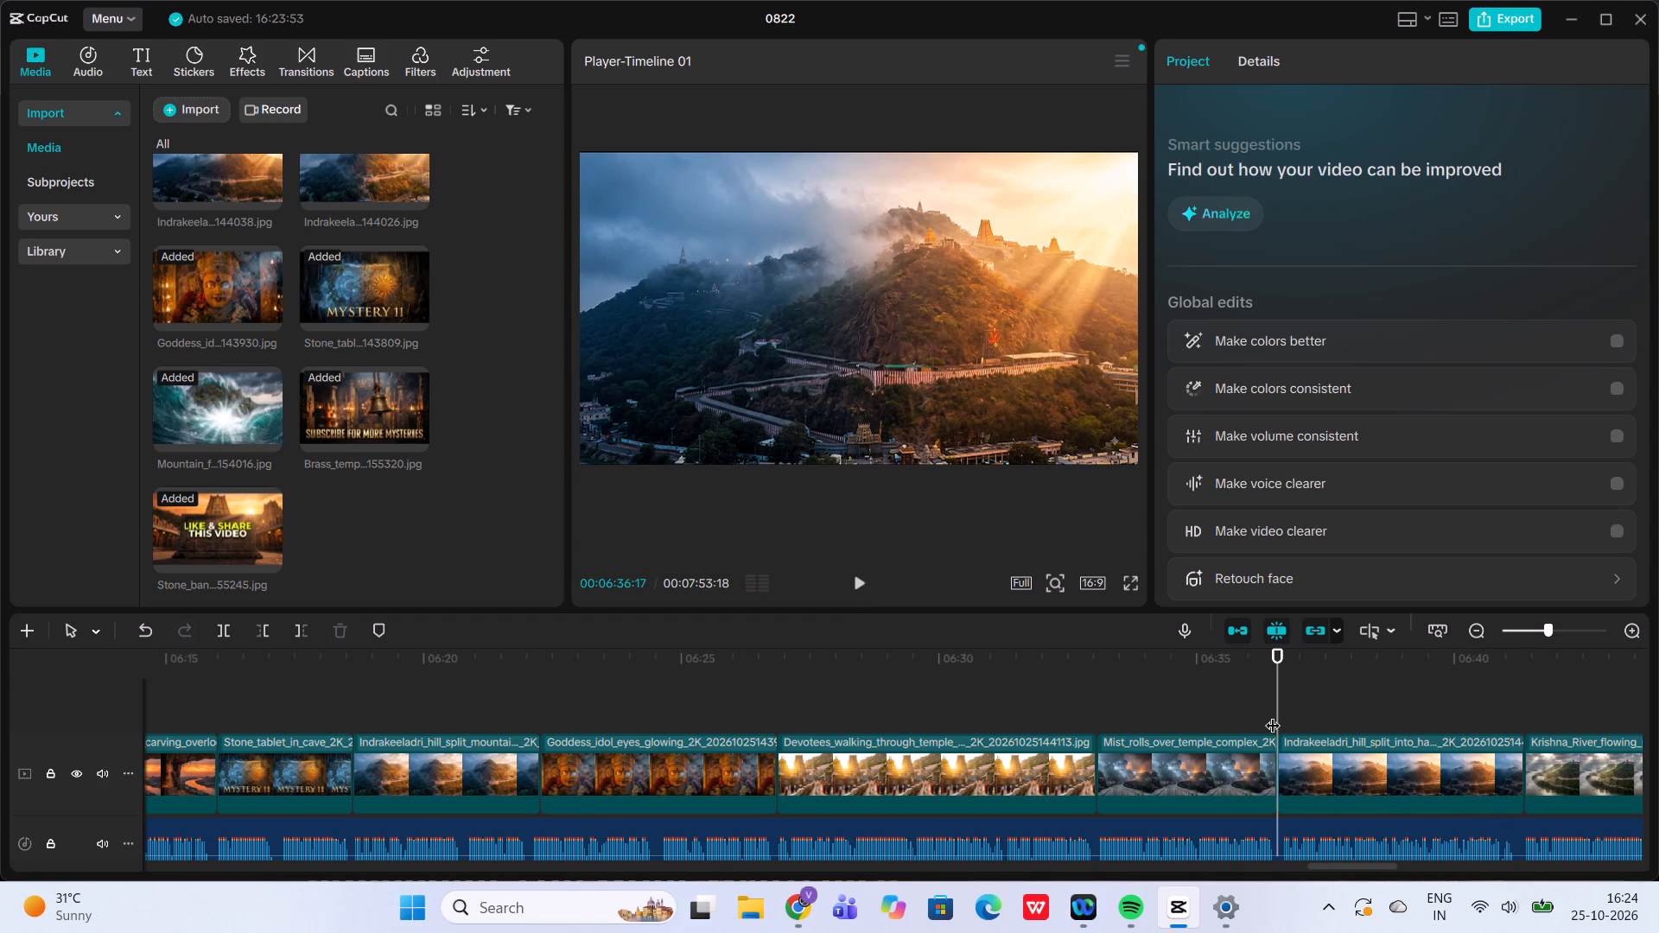
pyautogui.click(1325, 758)
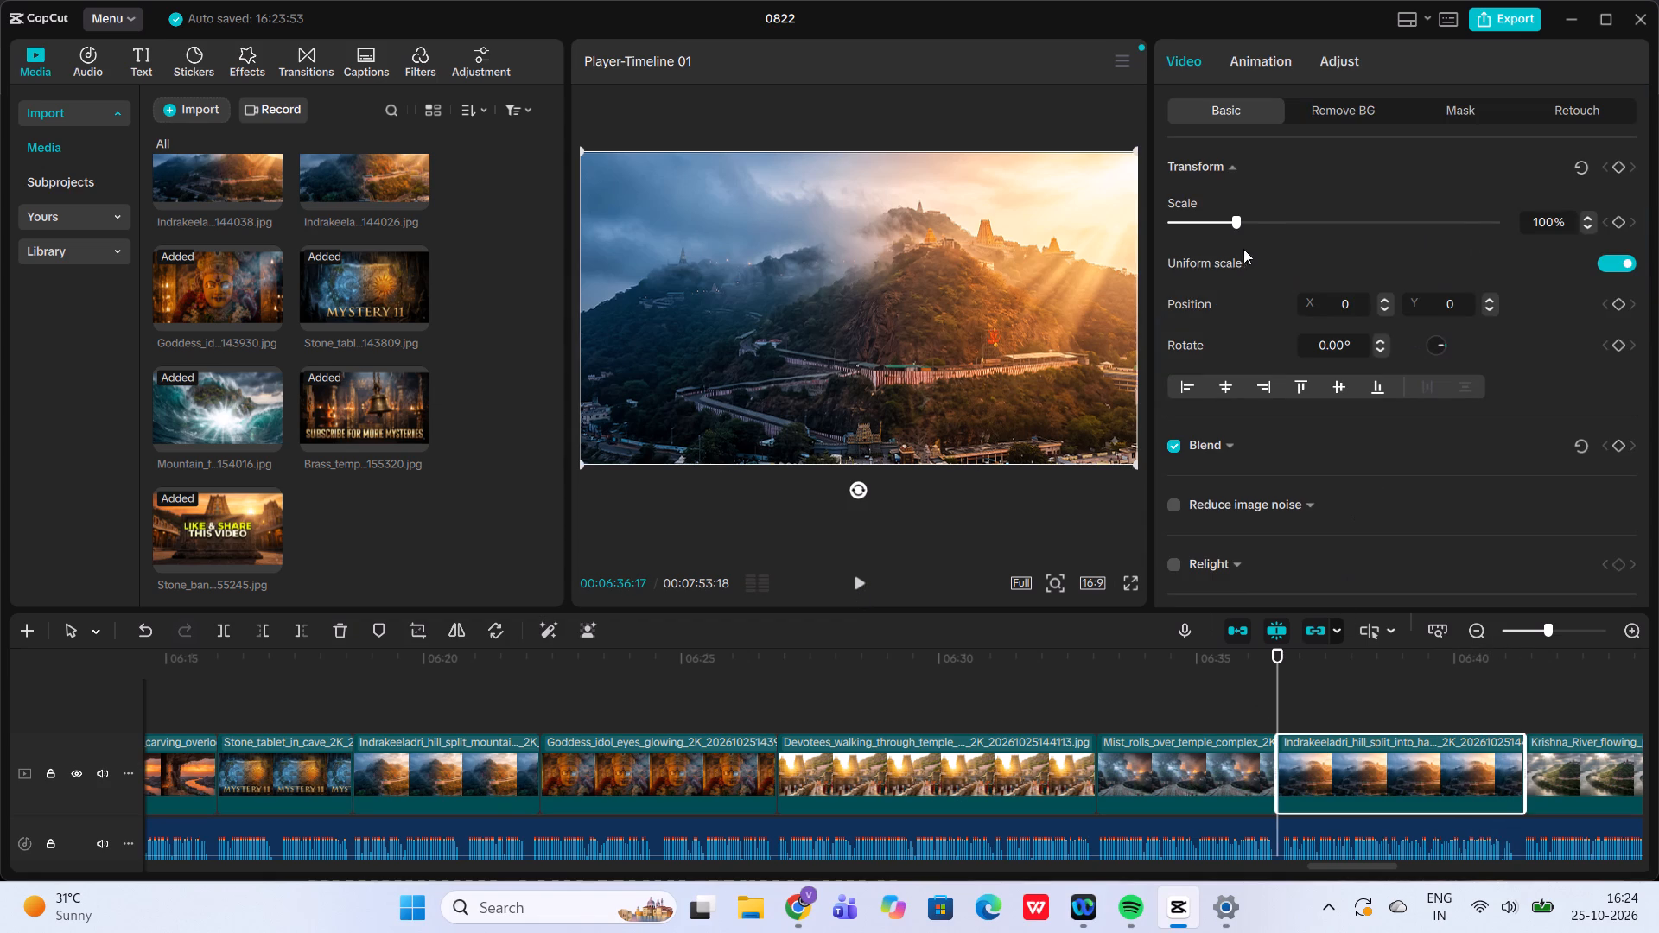
pyautogui.click(1246, 222)
pyautogui.click(1246, 222)
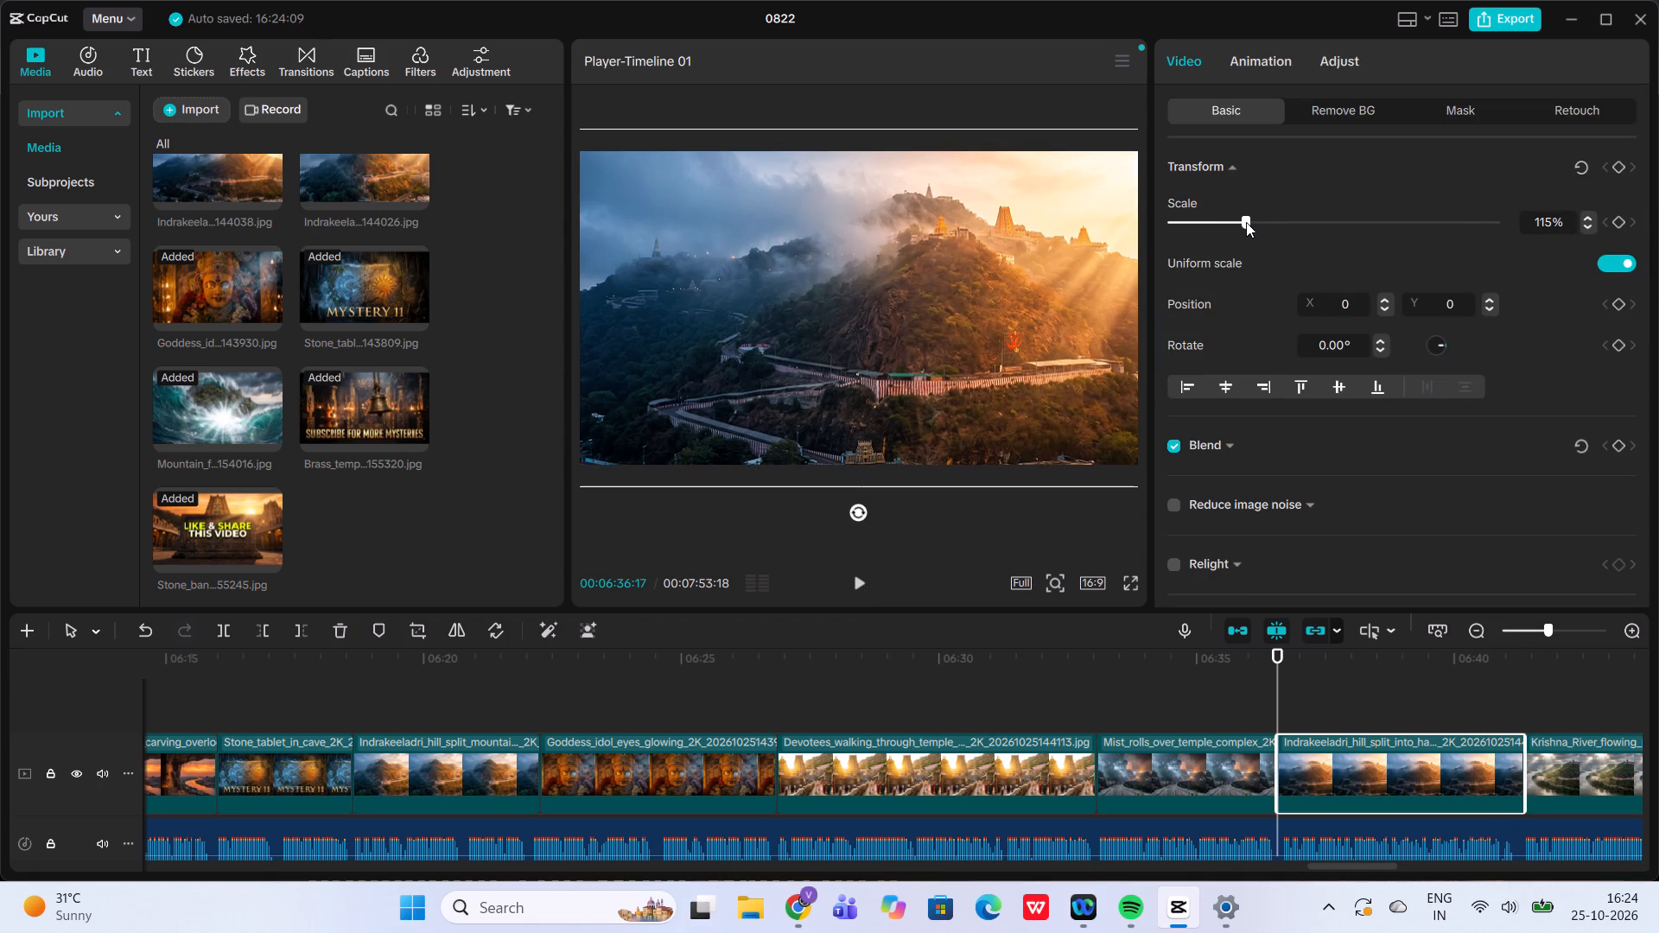
pyautogui.click(1618, 228)
# Set the scale to 134% at the end of the Indrakeeladri_hill_split_into clip and play back its zoom.
pyautogui.click(1530, 702)
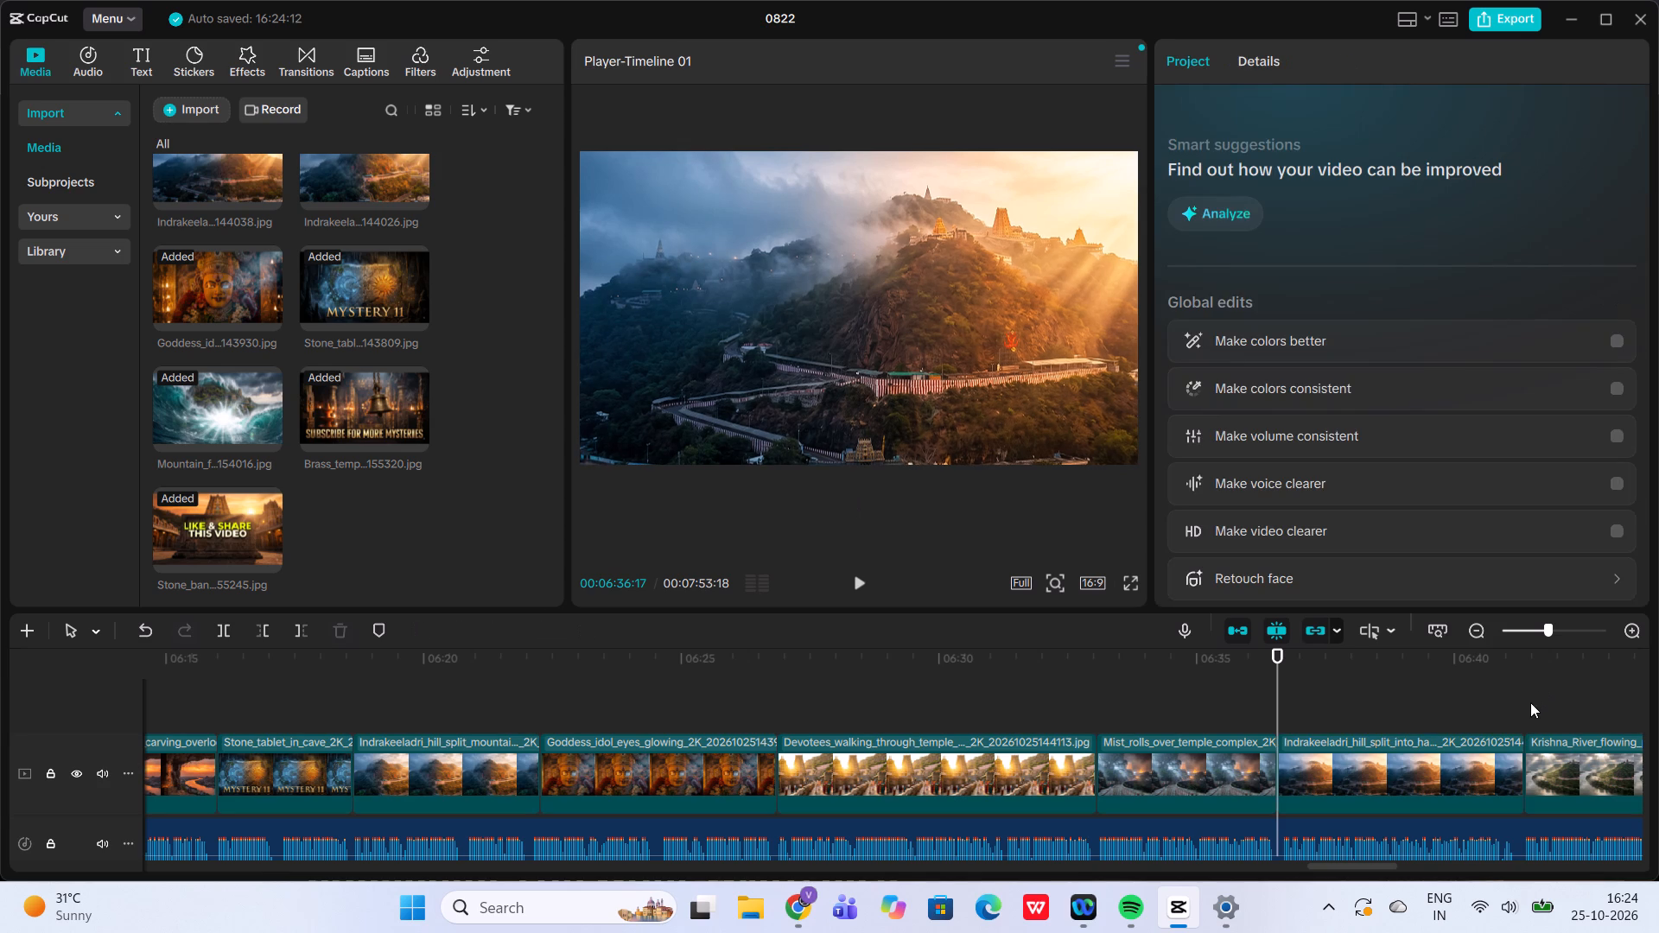
pyautogui.click(1465, 771)
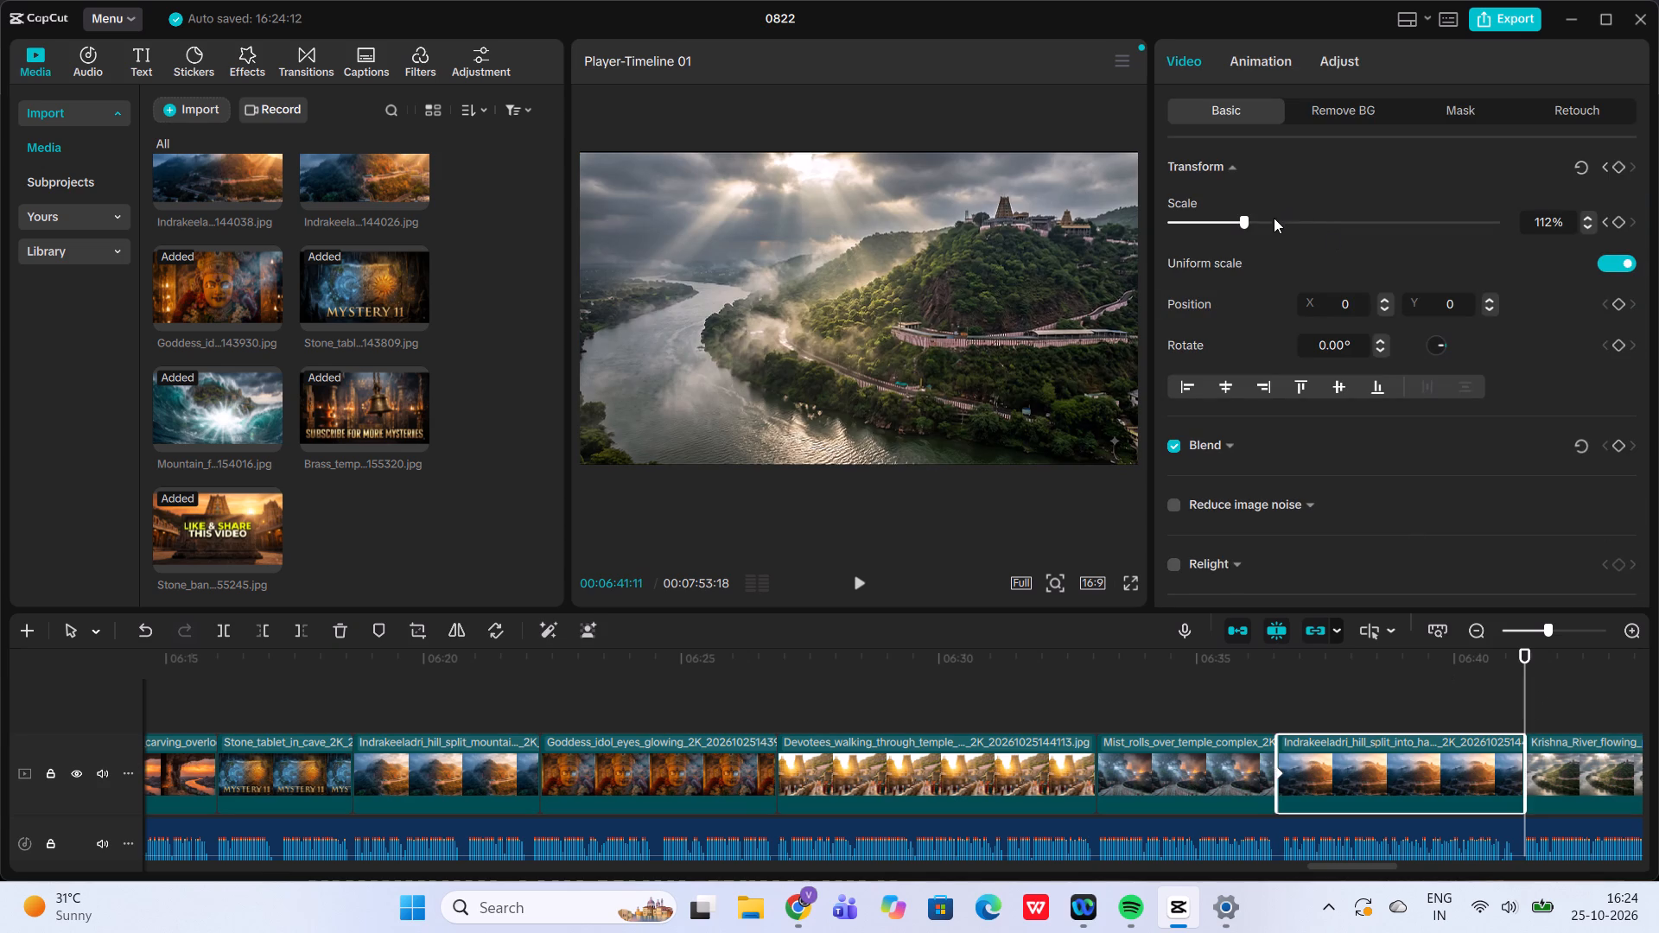
pyautogui.click(1264, 221)
pyautogui.click(1264, 221)
pyautogui.click(1269, 704)
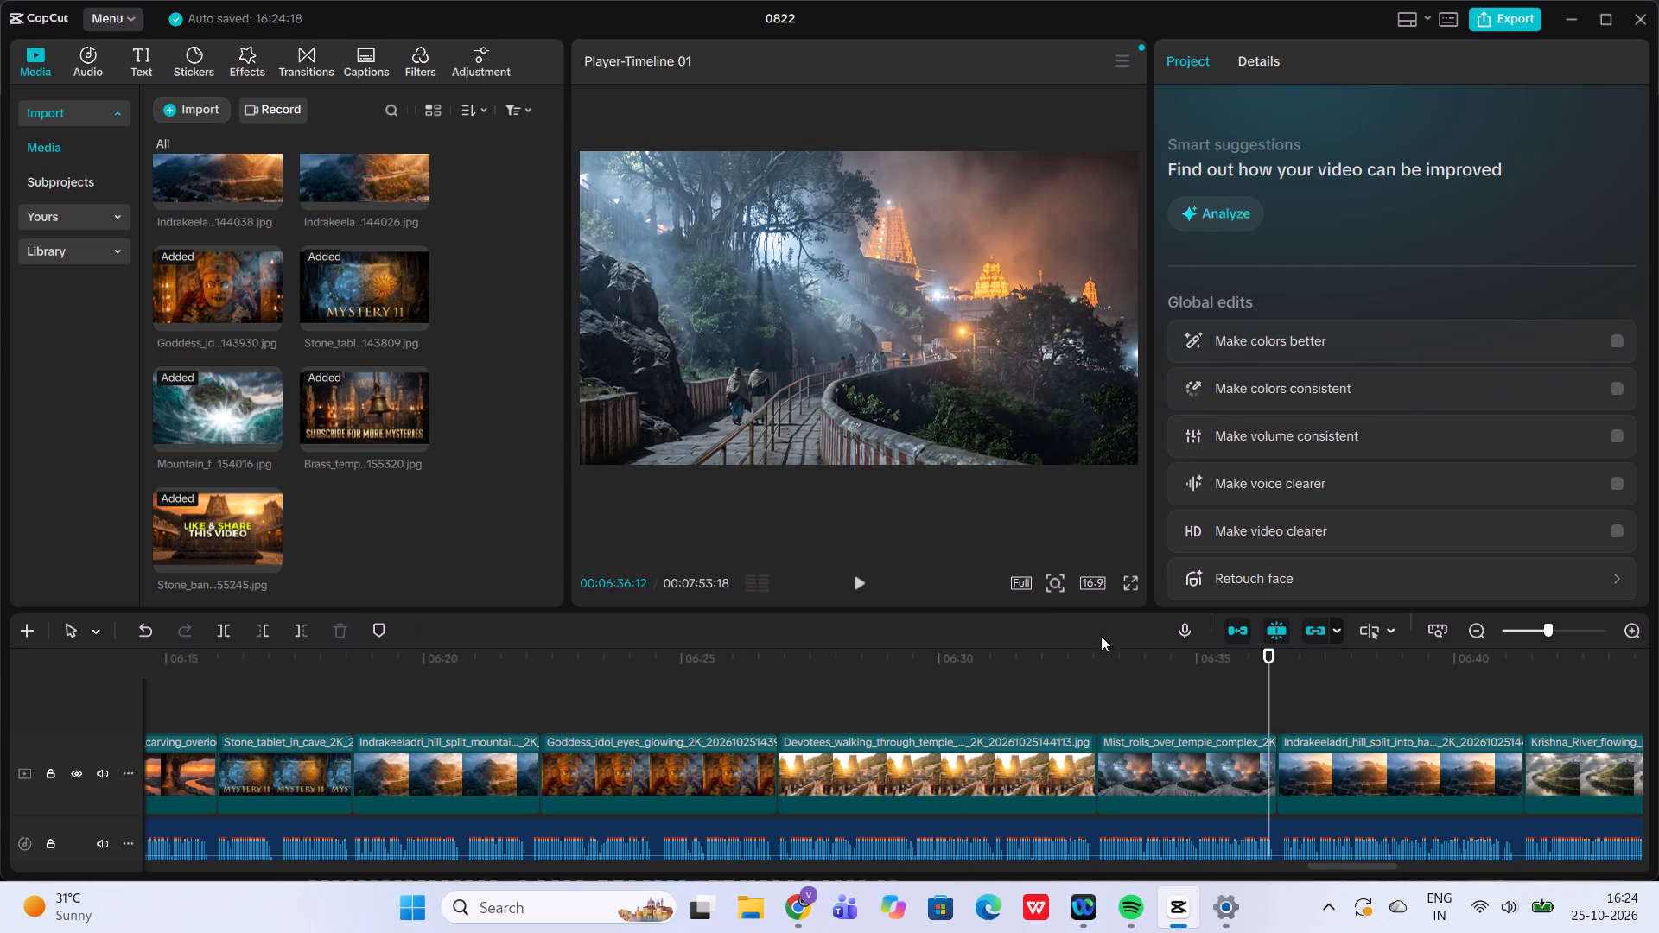
pyautogui.click(861, 585)
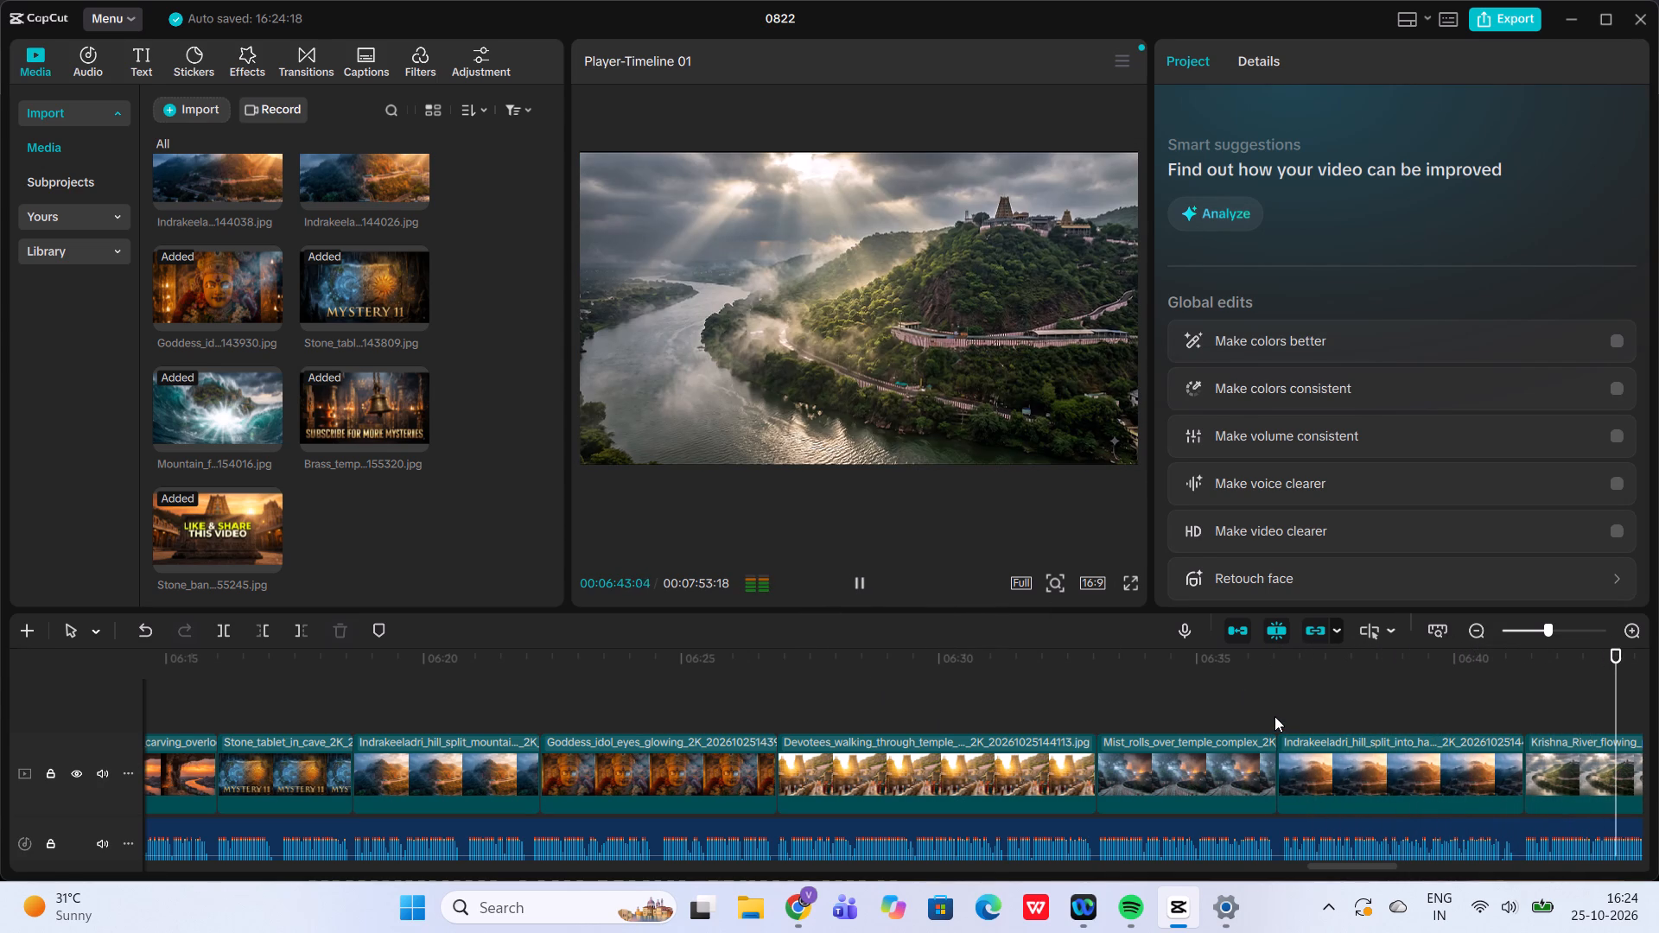
pyautogui.click(1274, 716)
pyautogui.click(1315, 767)
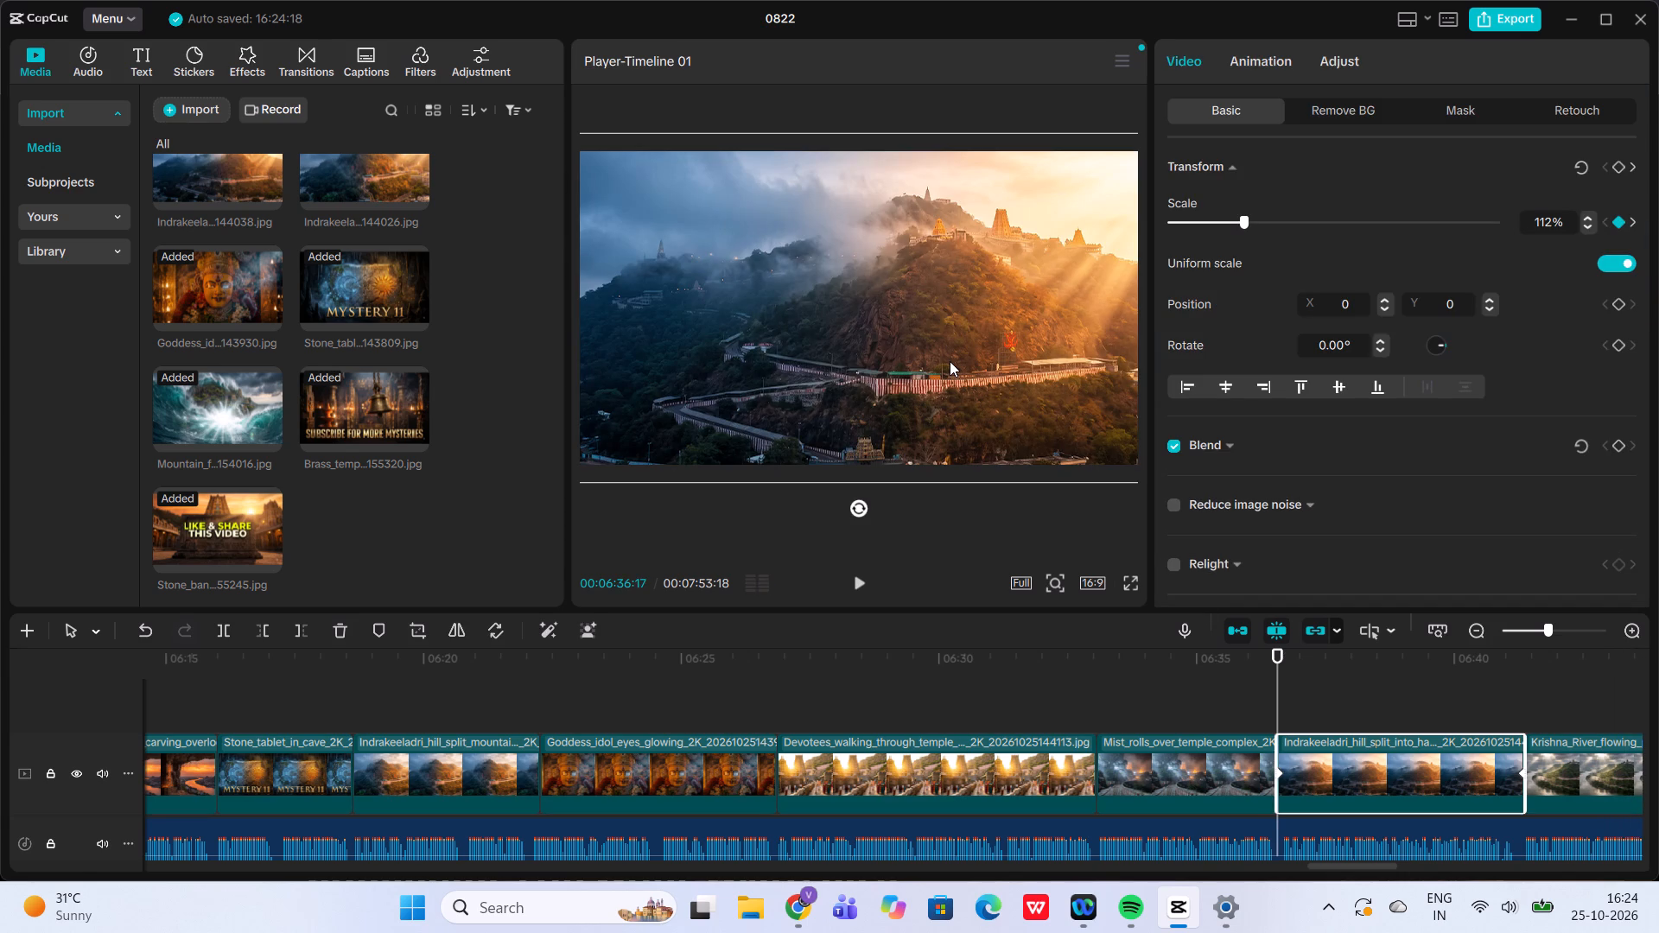
# Add a scale keyframe of 112% at the start of the Krishna_River_flowing clip.
pyautogui.click(1527, 681)
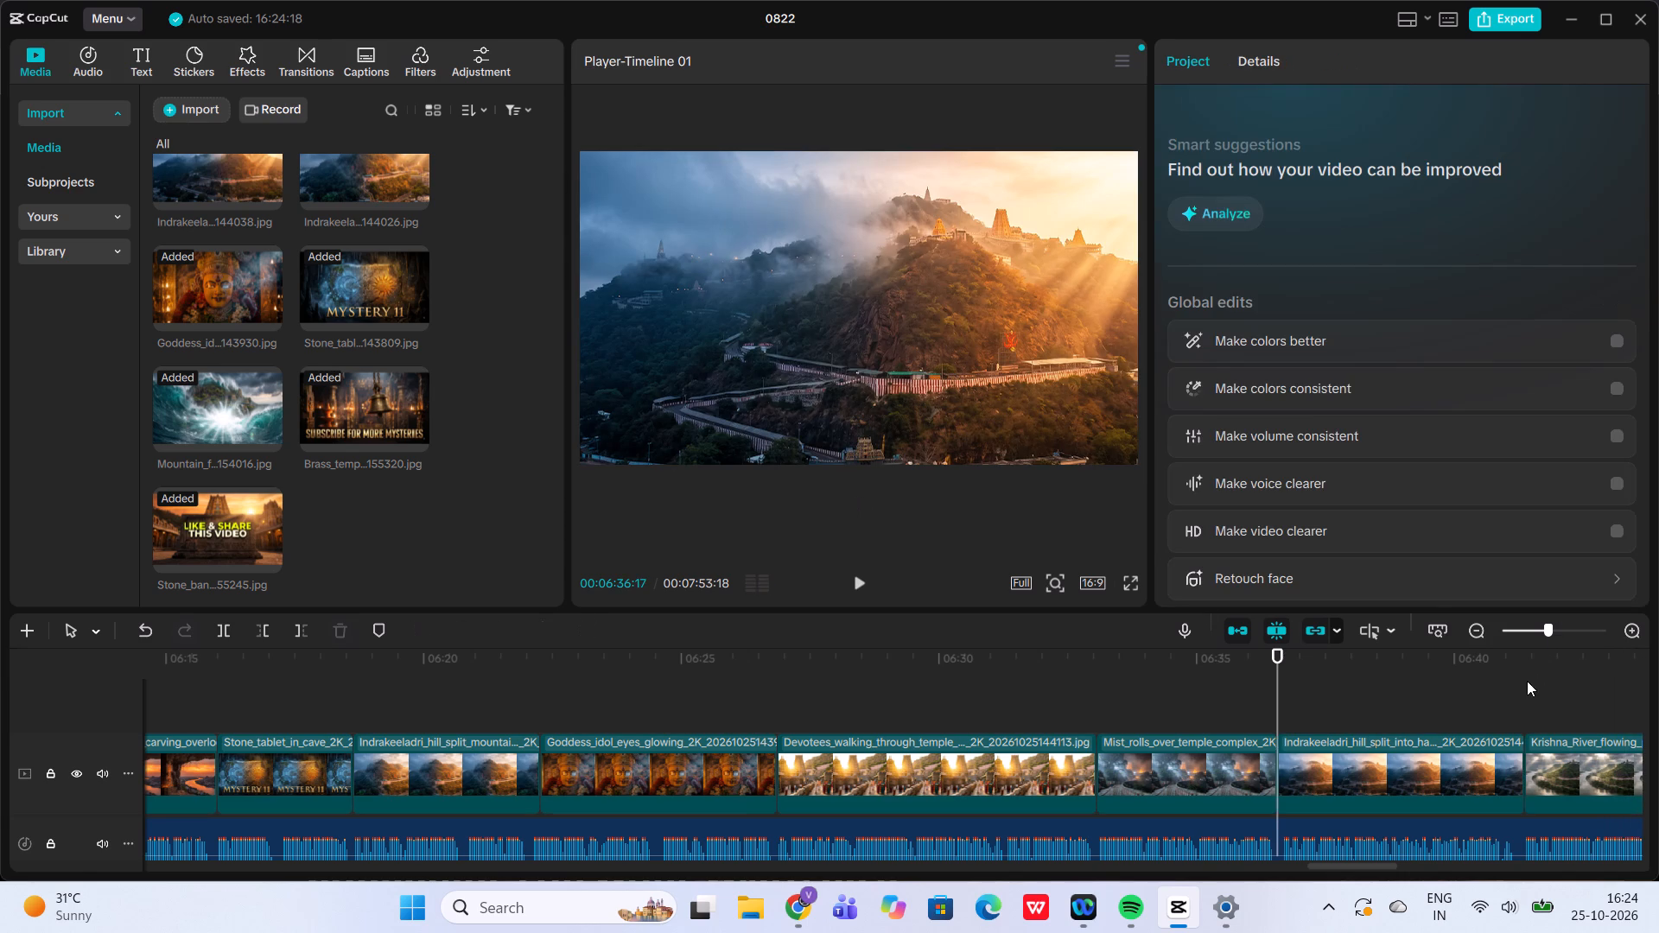
pyautogui.click(1546, 771)
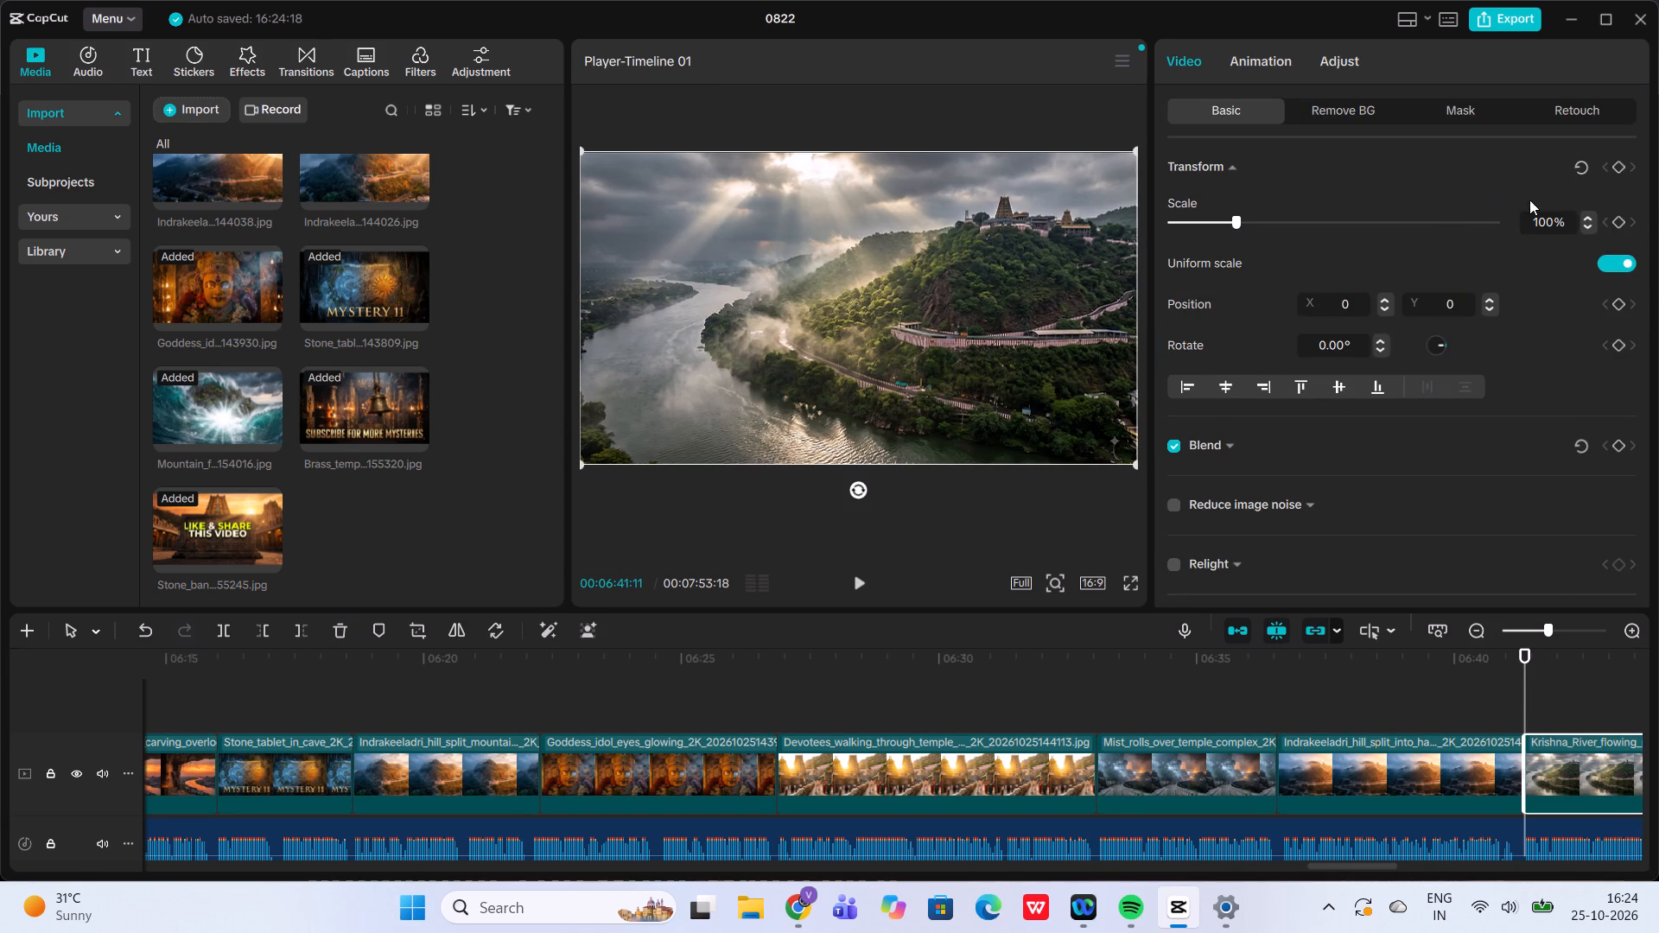
pyautogui.click(1241, 217)
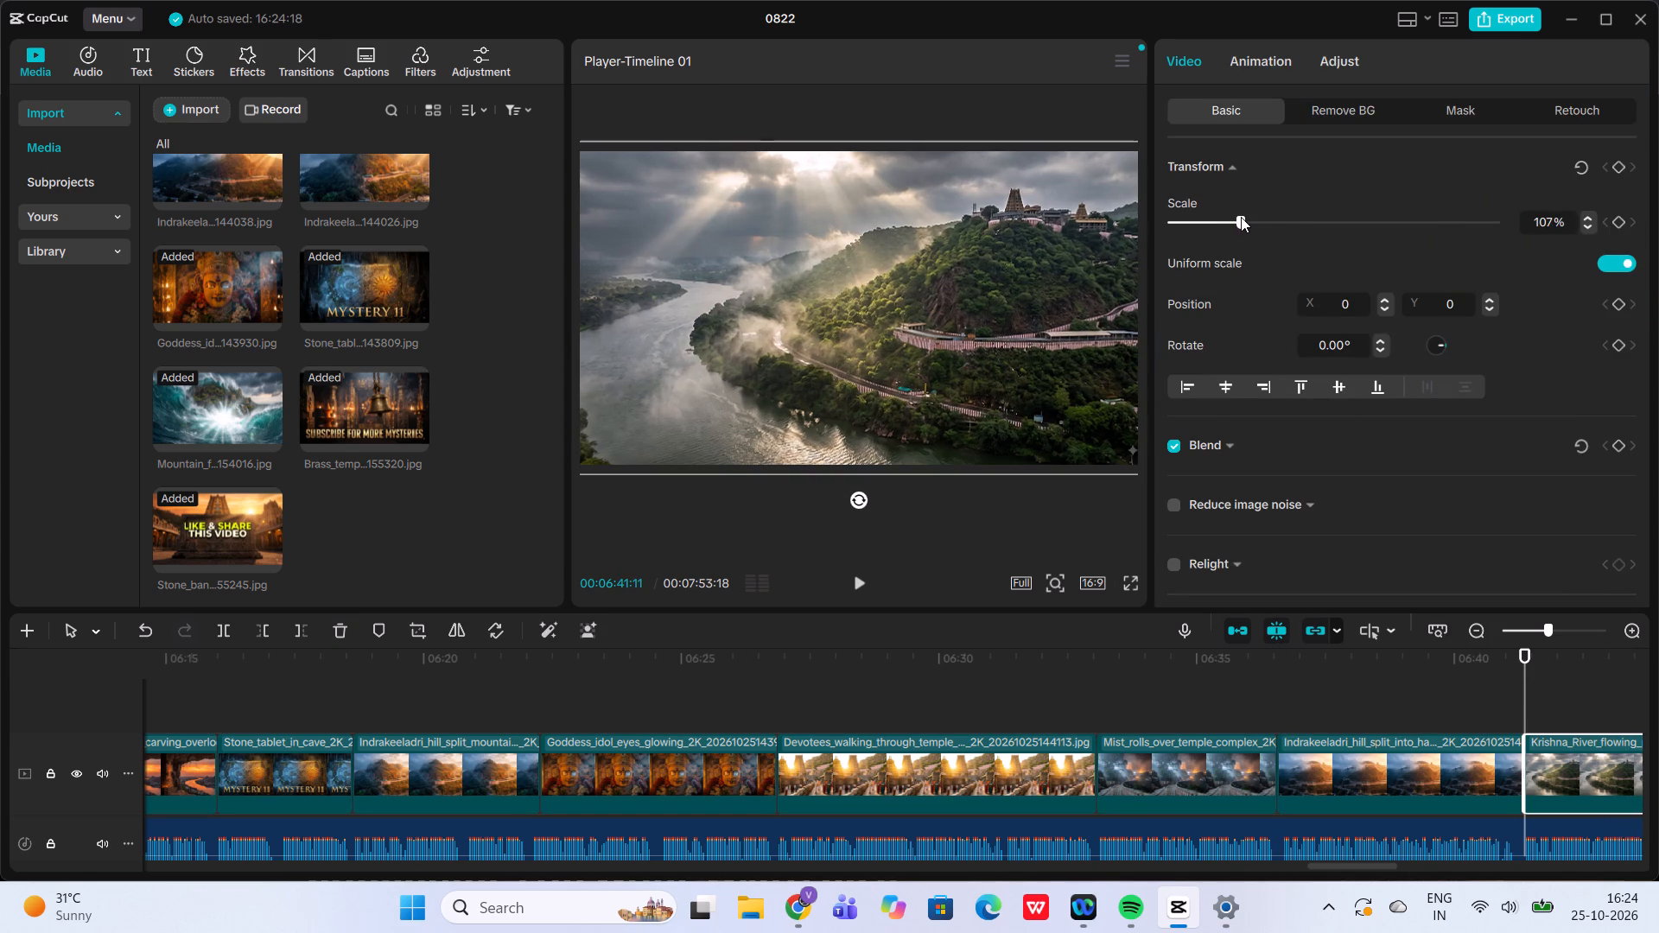
pyautogui.click(1241, 217)
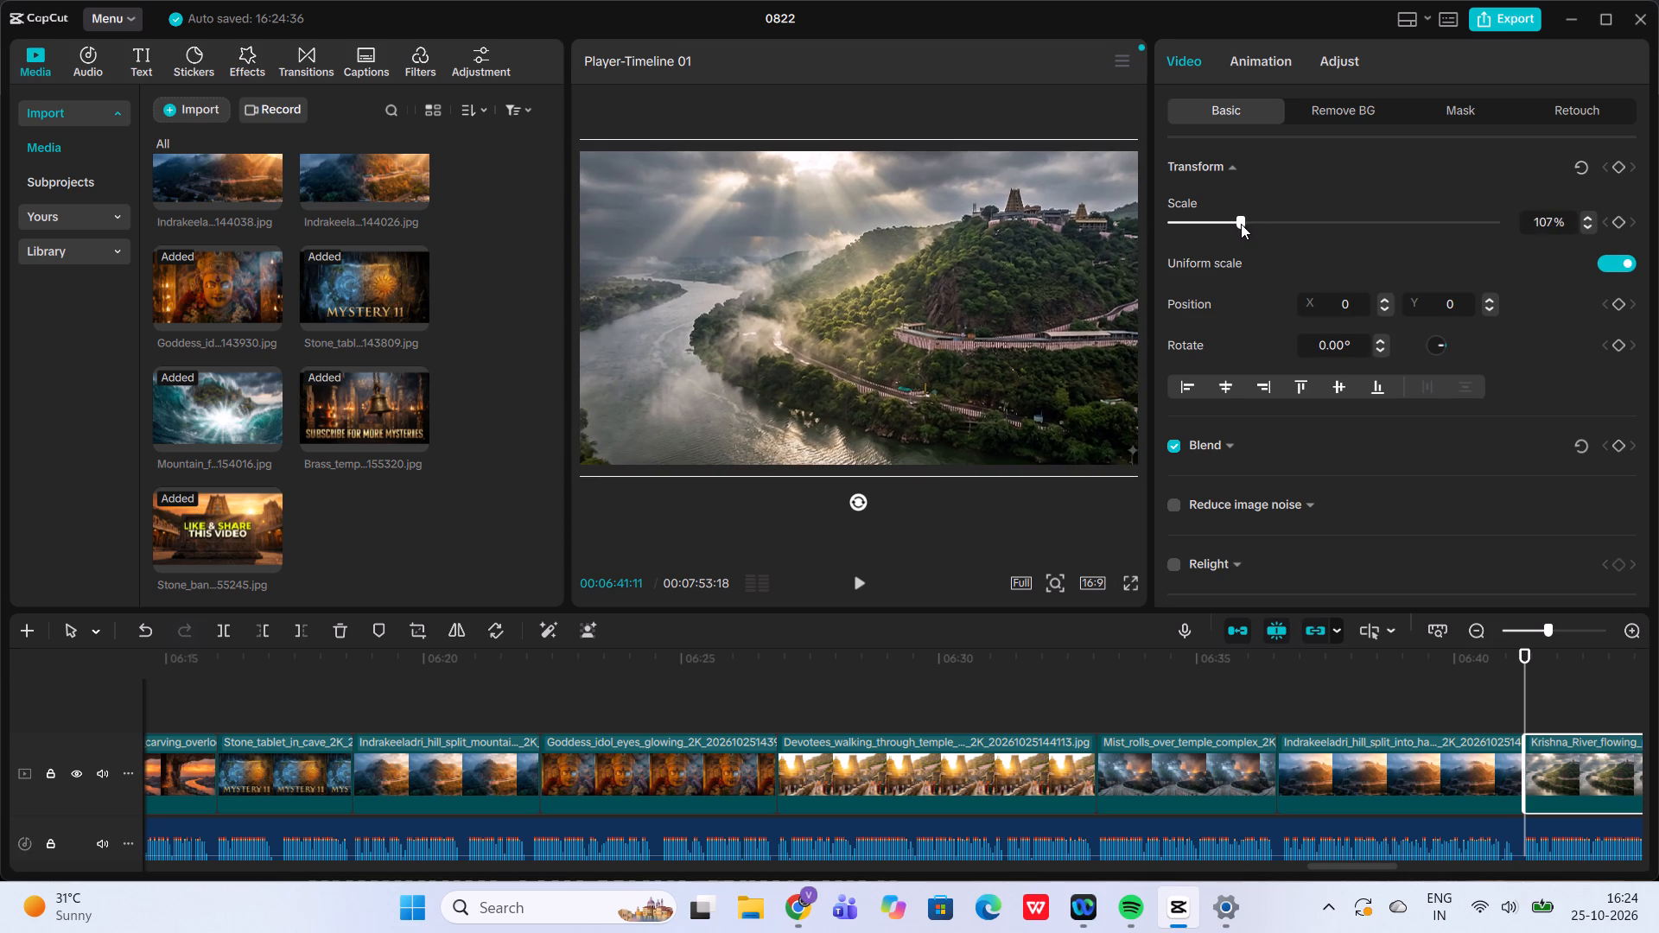
pyautogui.click(1624, 228)
# Set the scale to 124% at the end of the Krishna_River_flowing clip and play back its zoom.
pyautogui.hscroll(-1, 1569, 713)
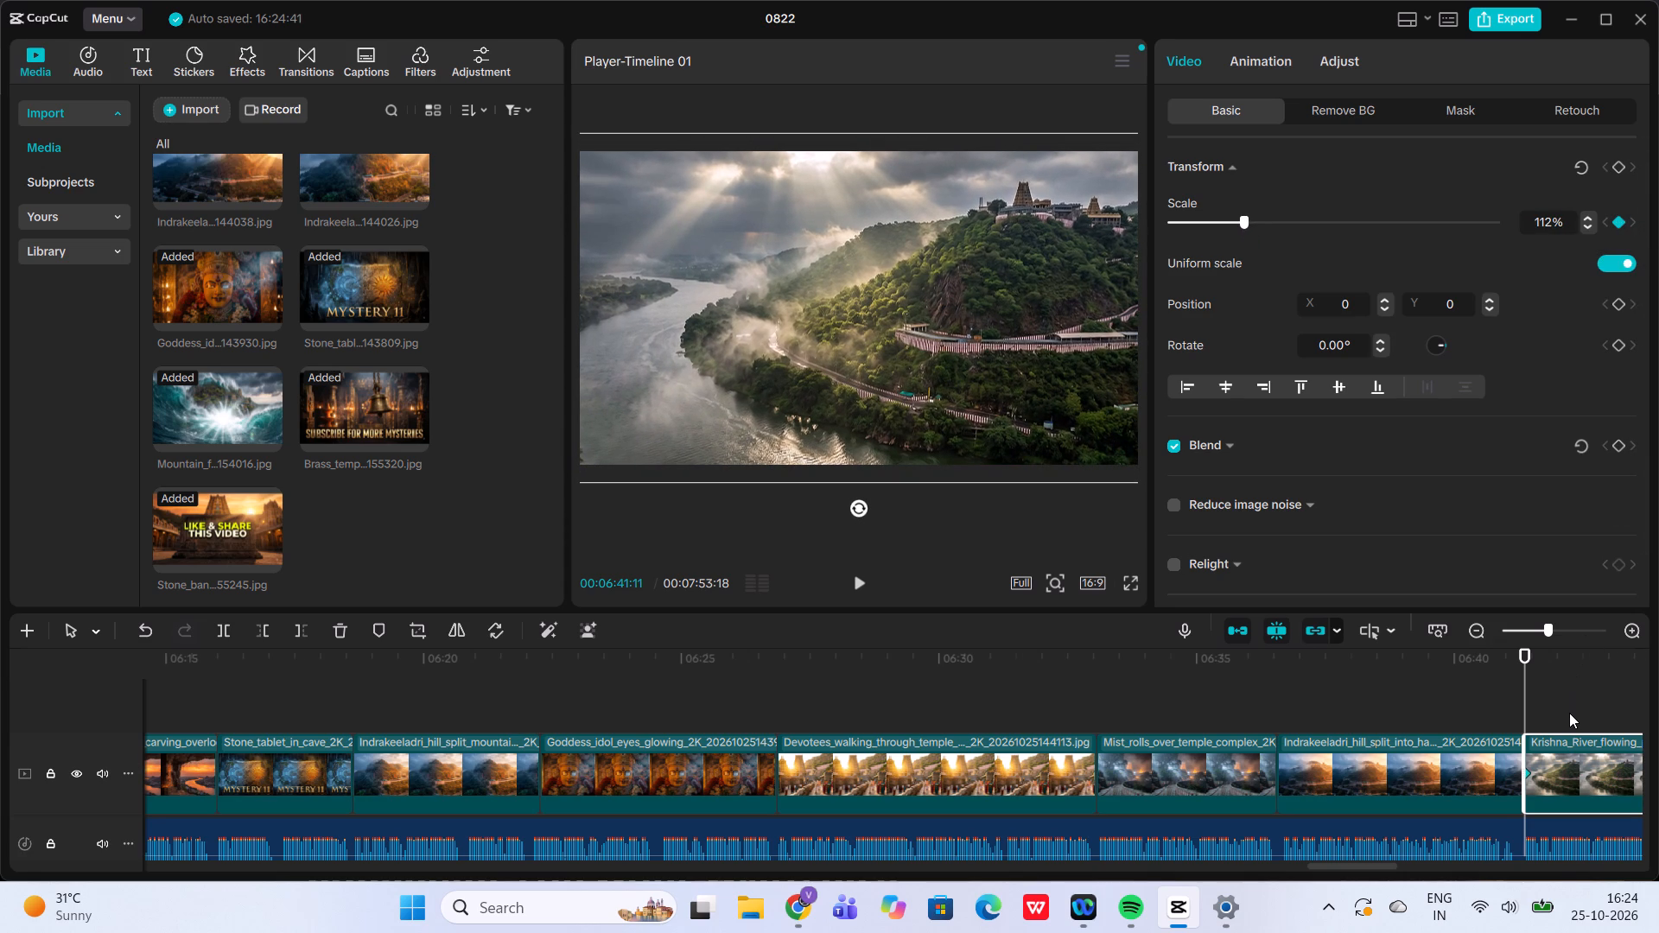
pyautogui.hscroll(-1, 1569, 713)
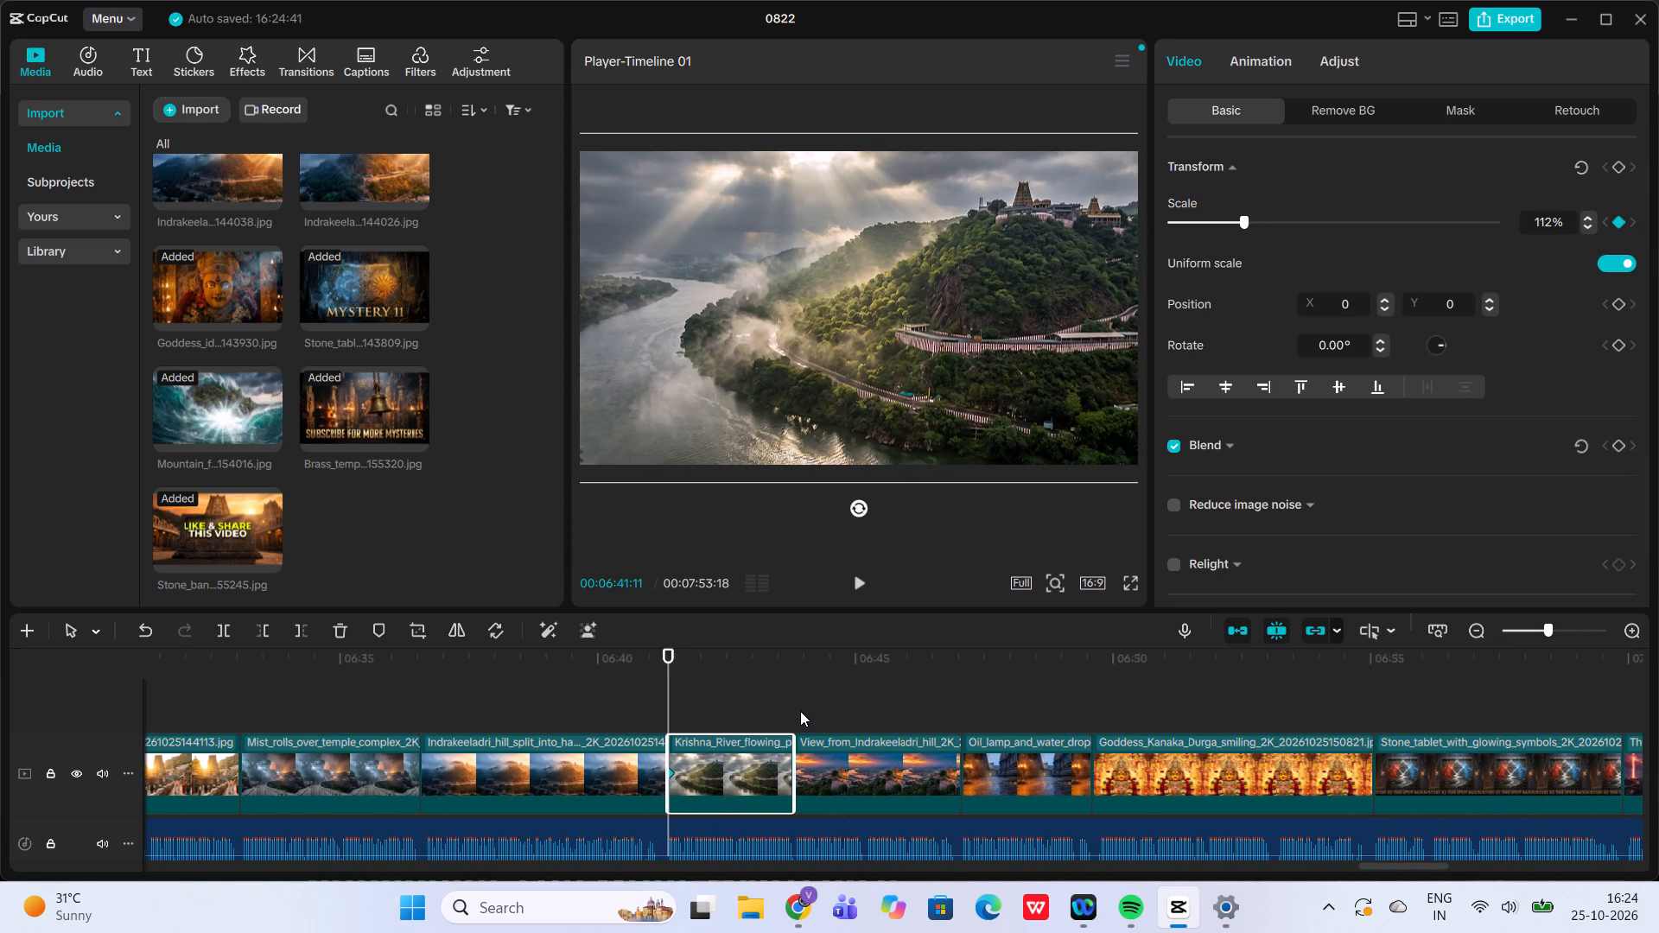
pyautogui.click(798, 711)
pyautogui.click(766, 769)
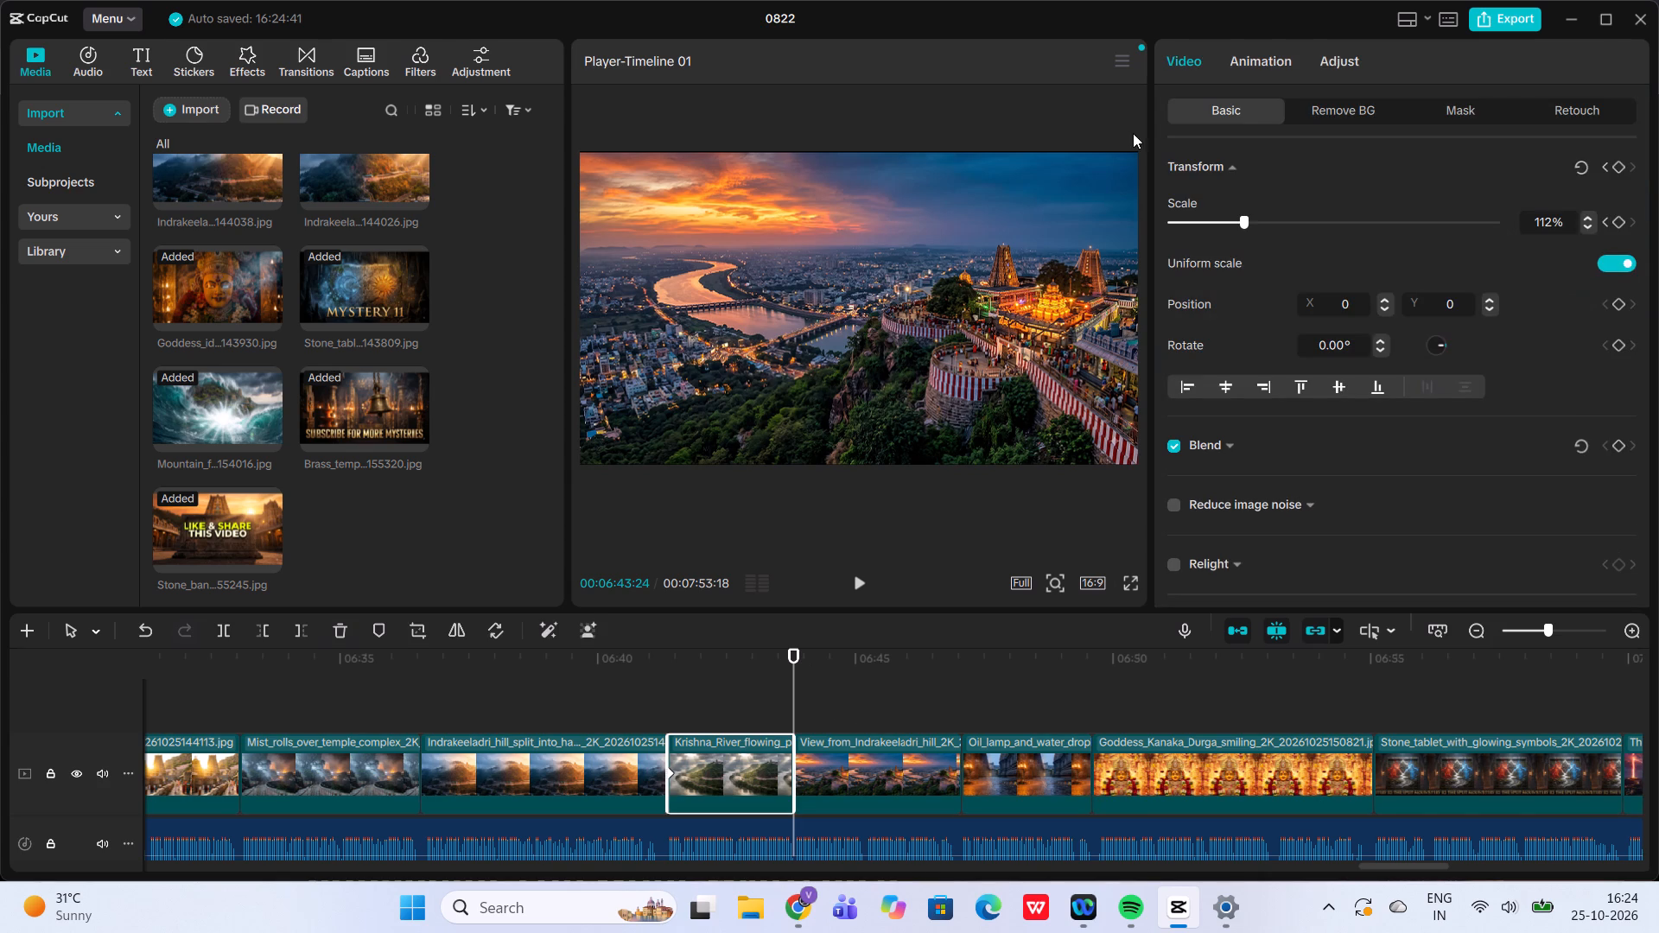
pyautogui.click(1252, 222)
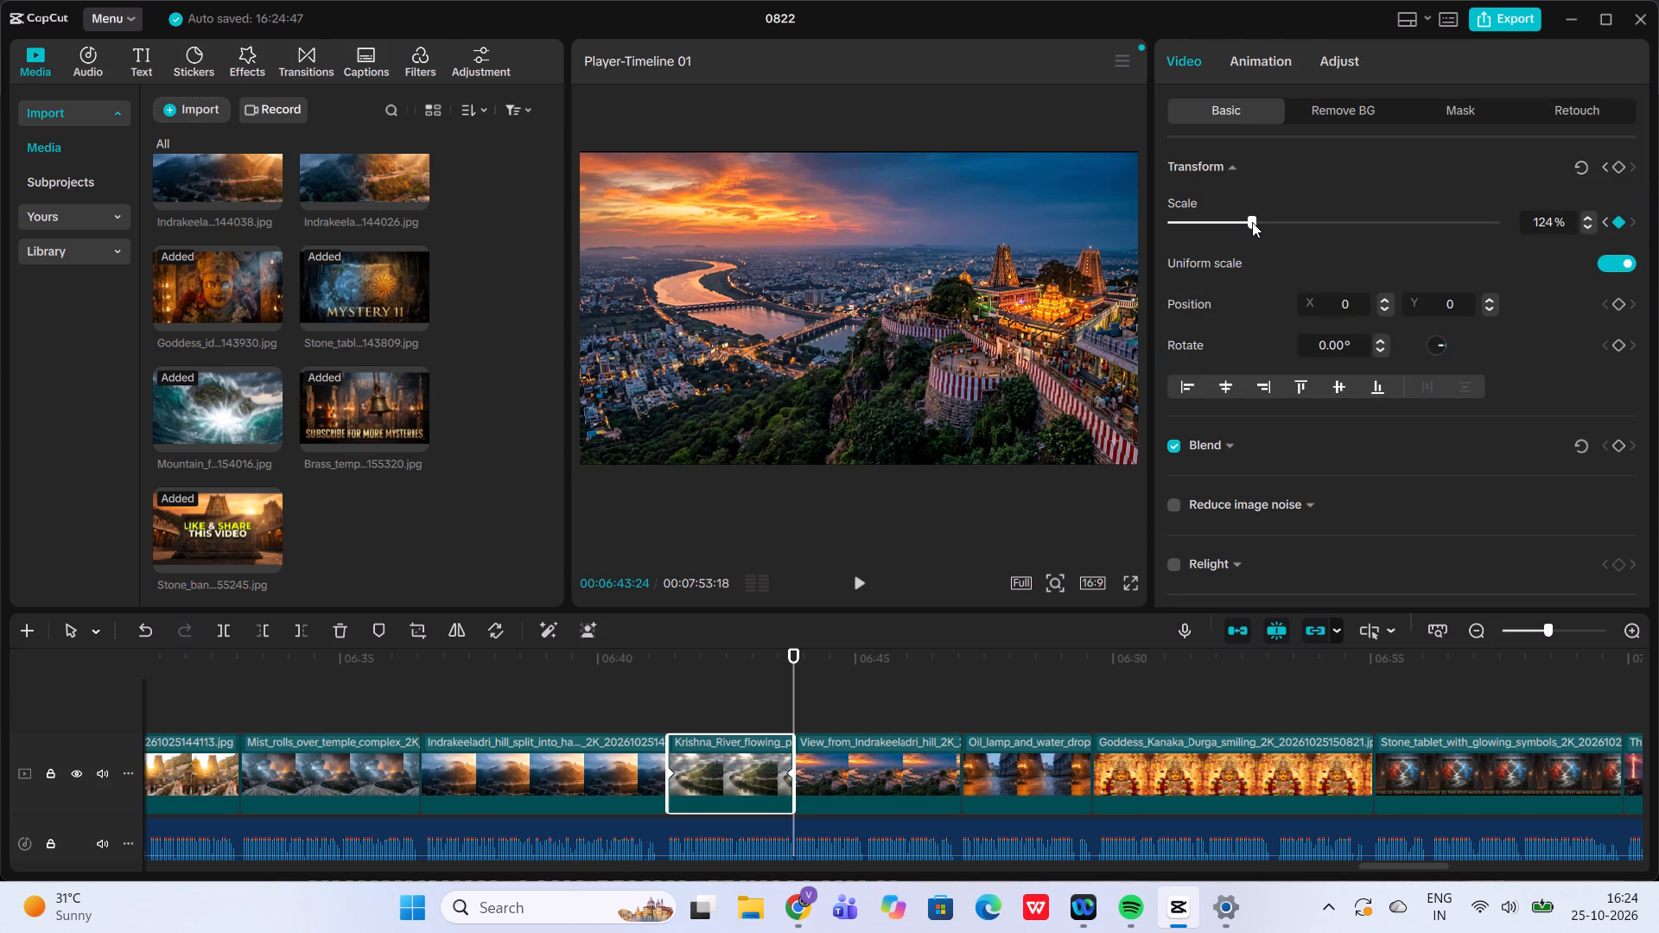
pyautogui.click(1252, 222)
pyautogui.click(624, 694)
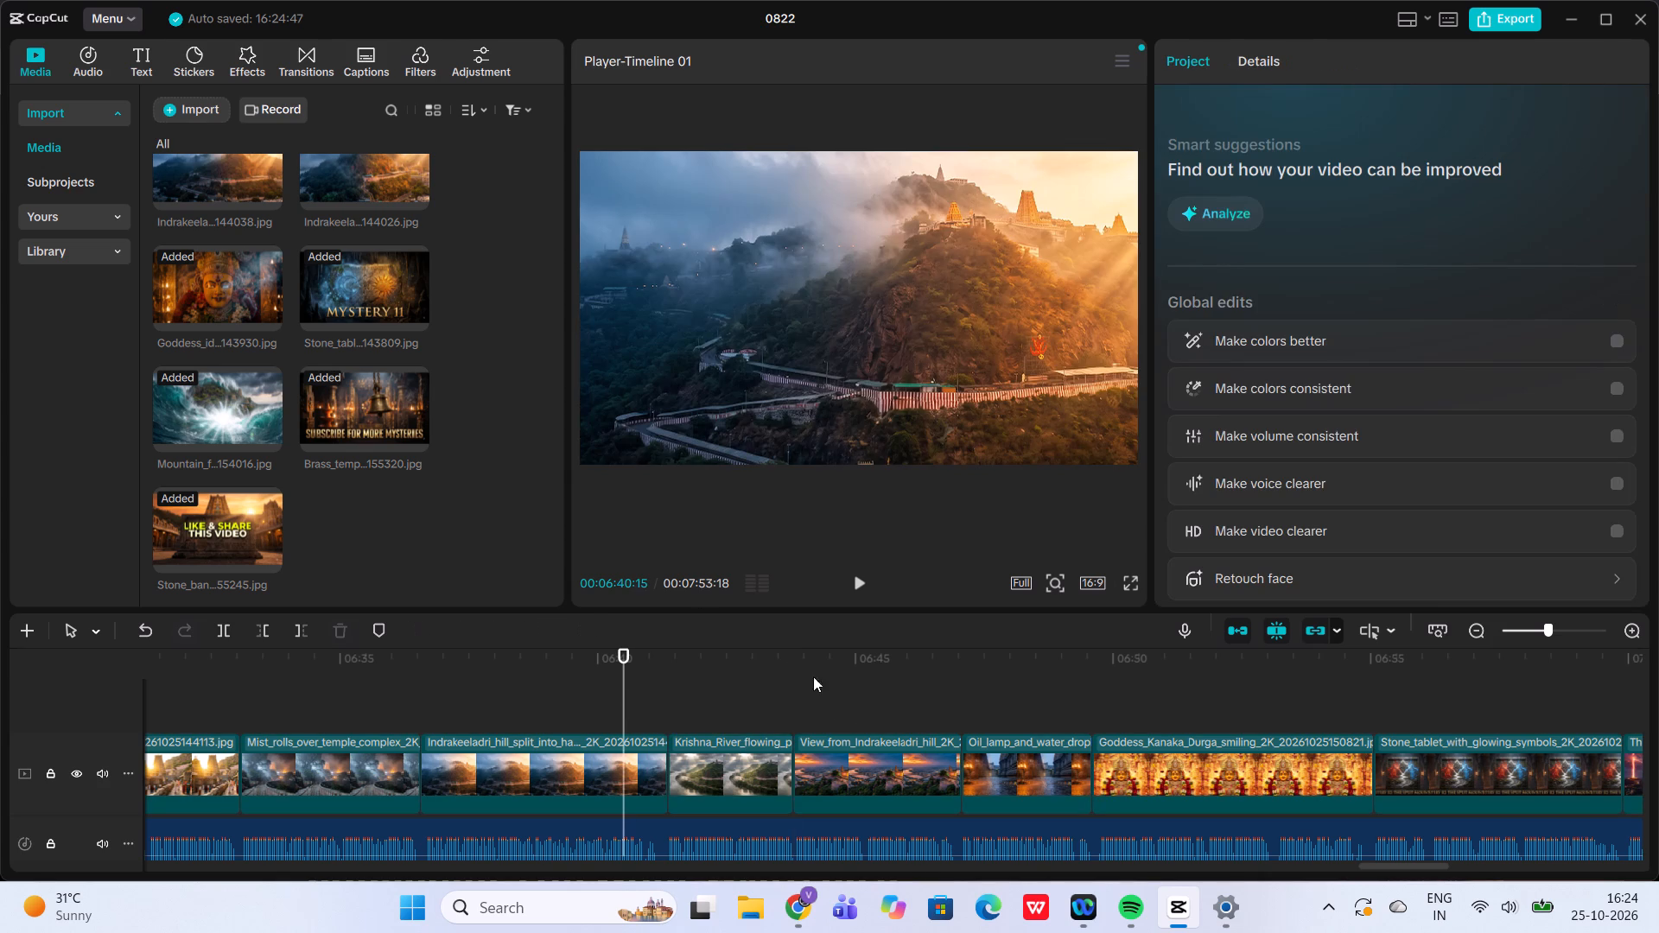
pyautogui.click(855, 580)
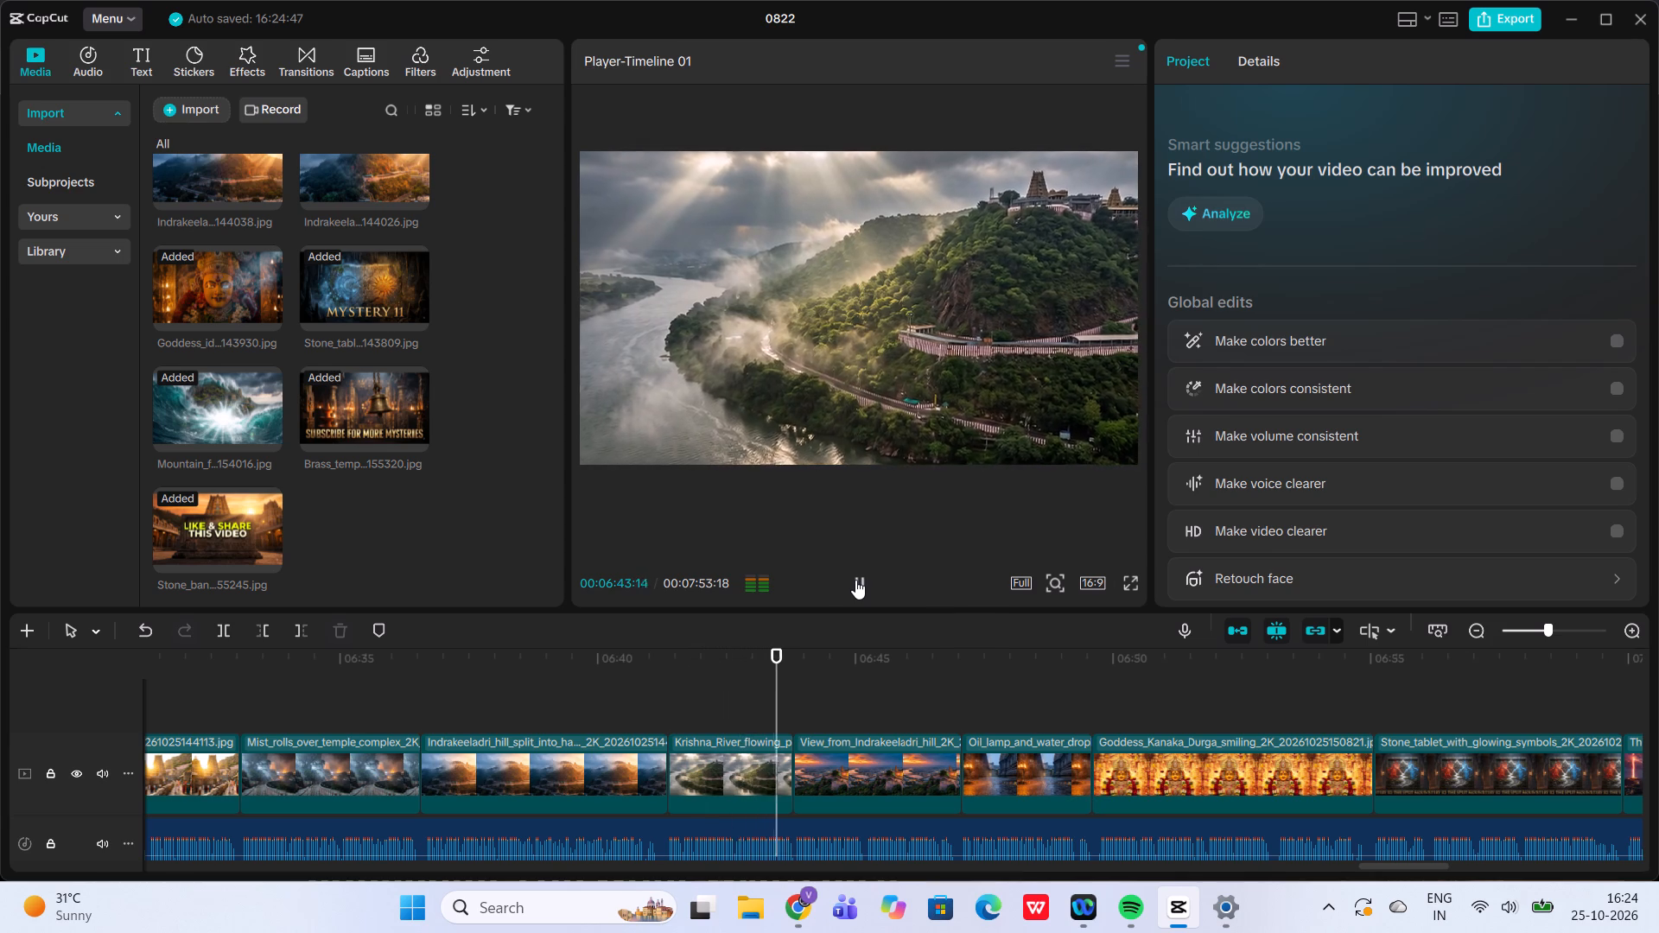
pyautogui.click(855, 580)
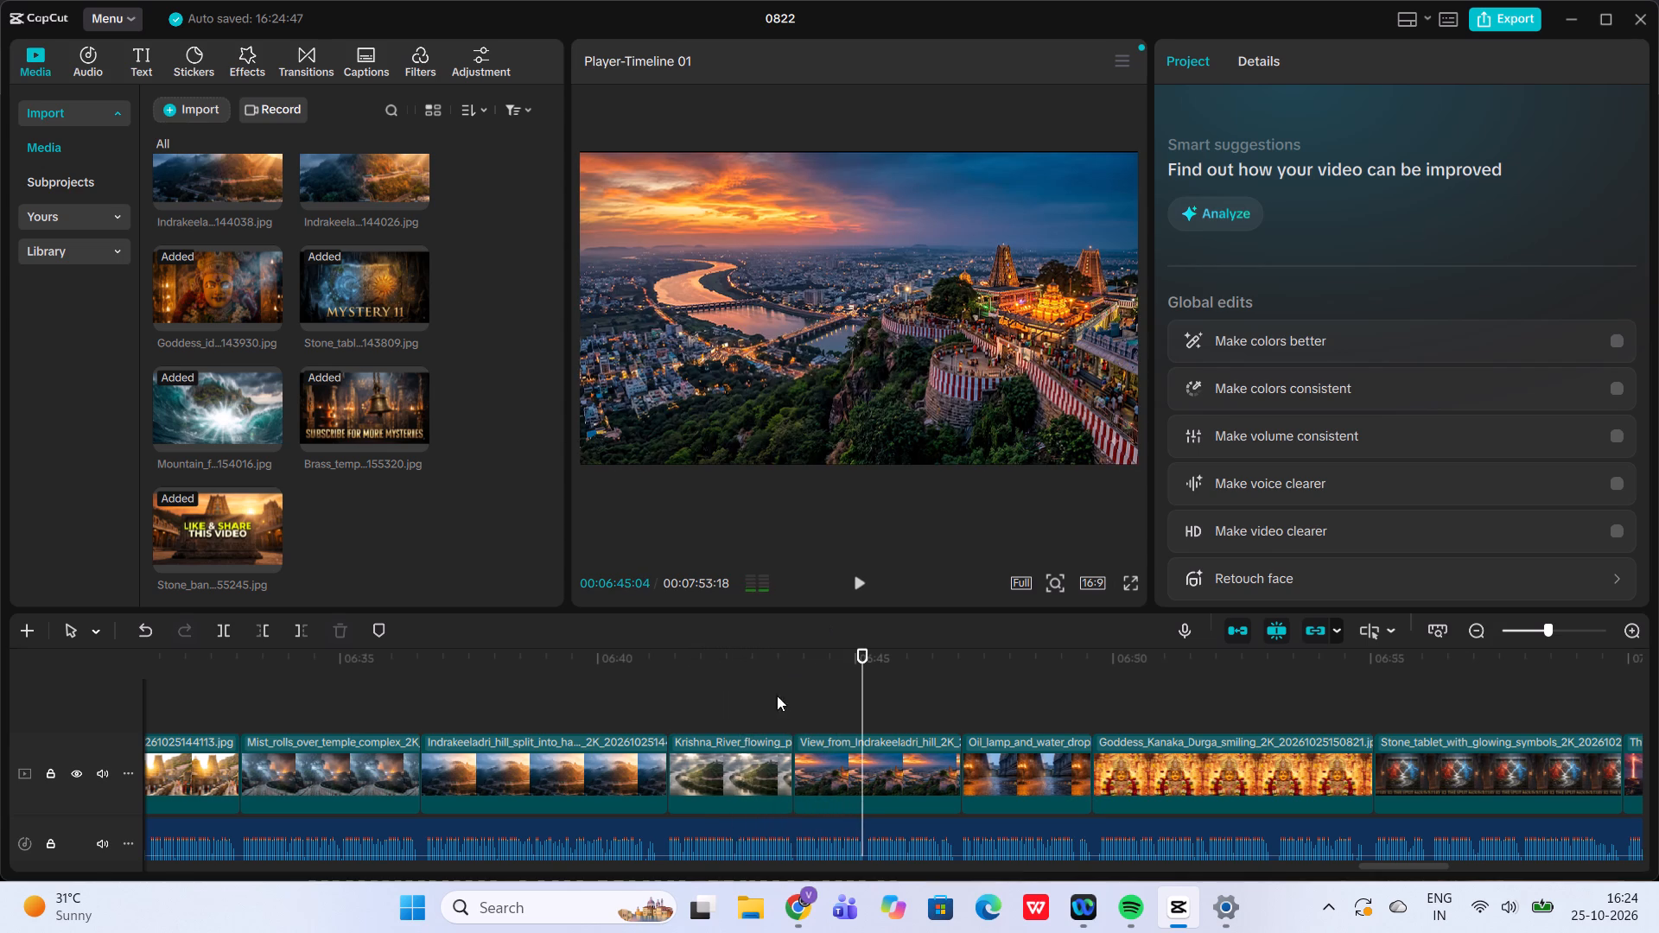
# Add a scale keyframe of 112% at the start of the View_from_Indrakeeladri_hill clip.
pyautogui.click(791, 719)
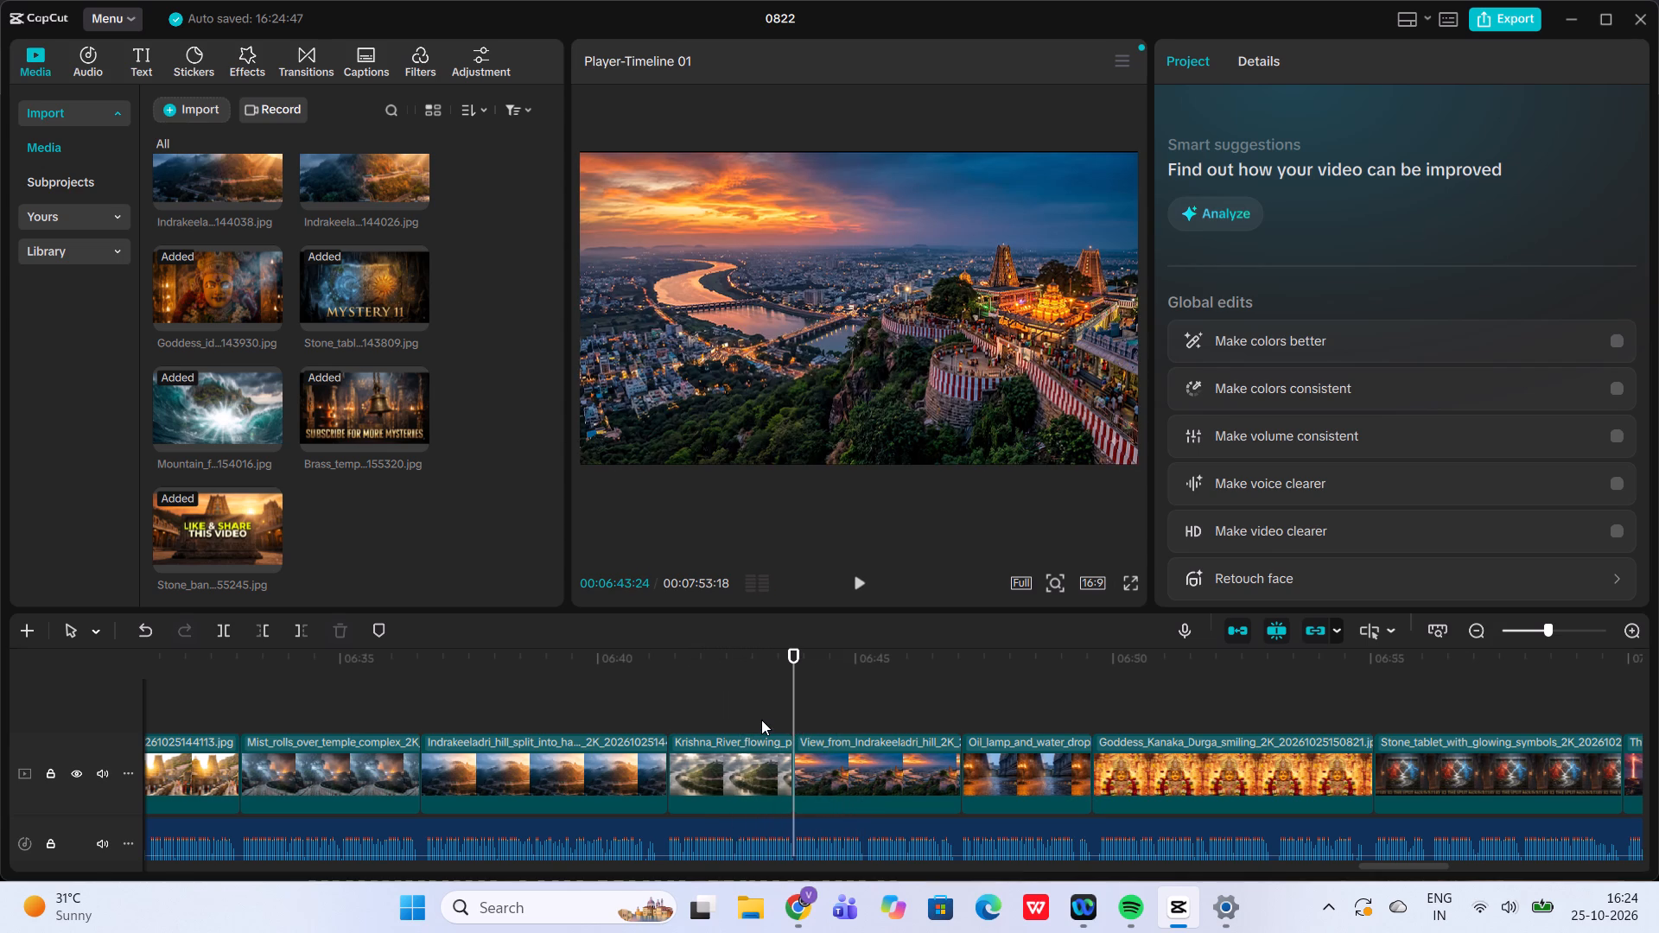
pyautogui.click(761, 720)
pyautogui.click(864, 578)
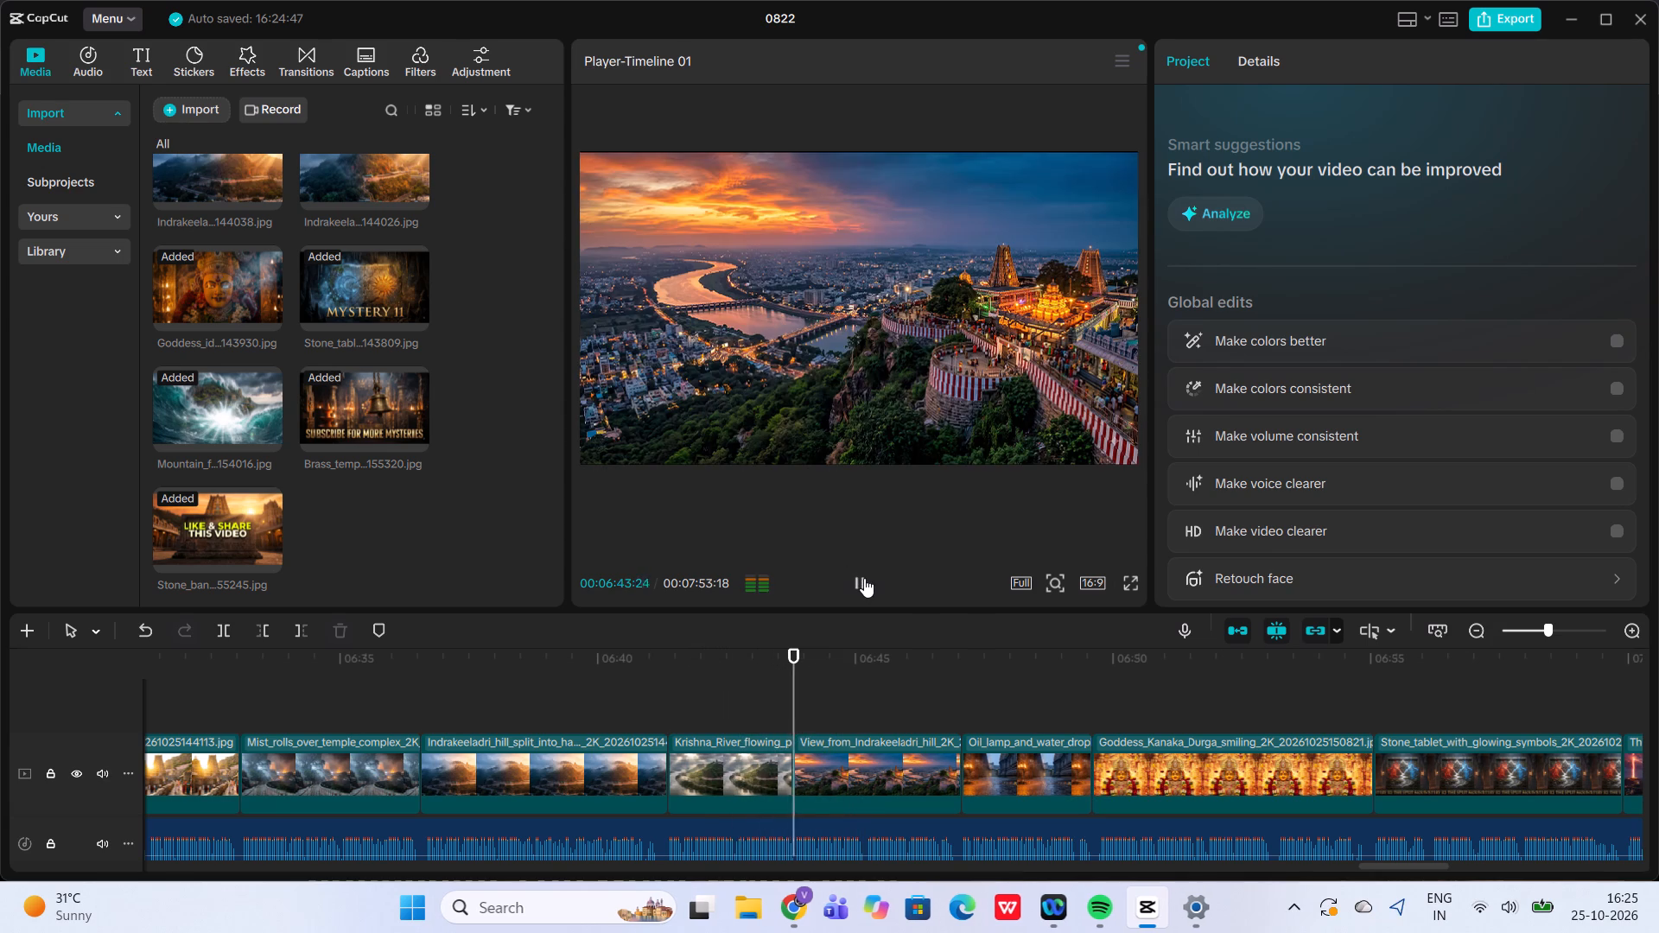
pyautogui.click(786, 715)
pyautogui.click(786, 715)
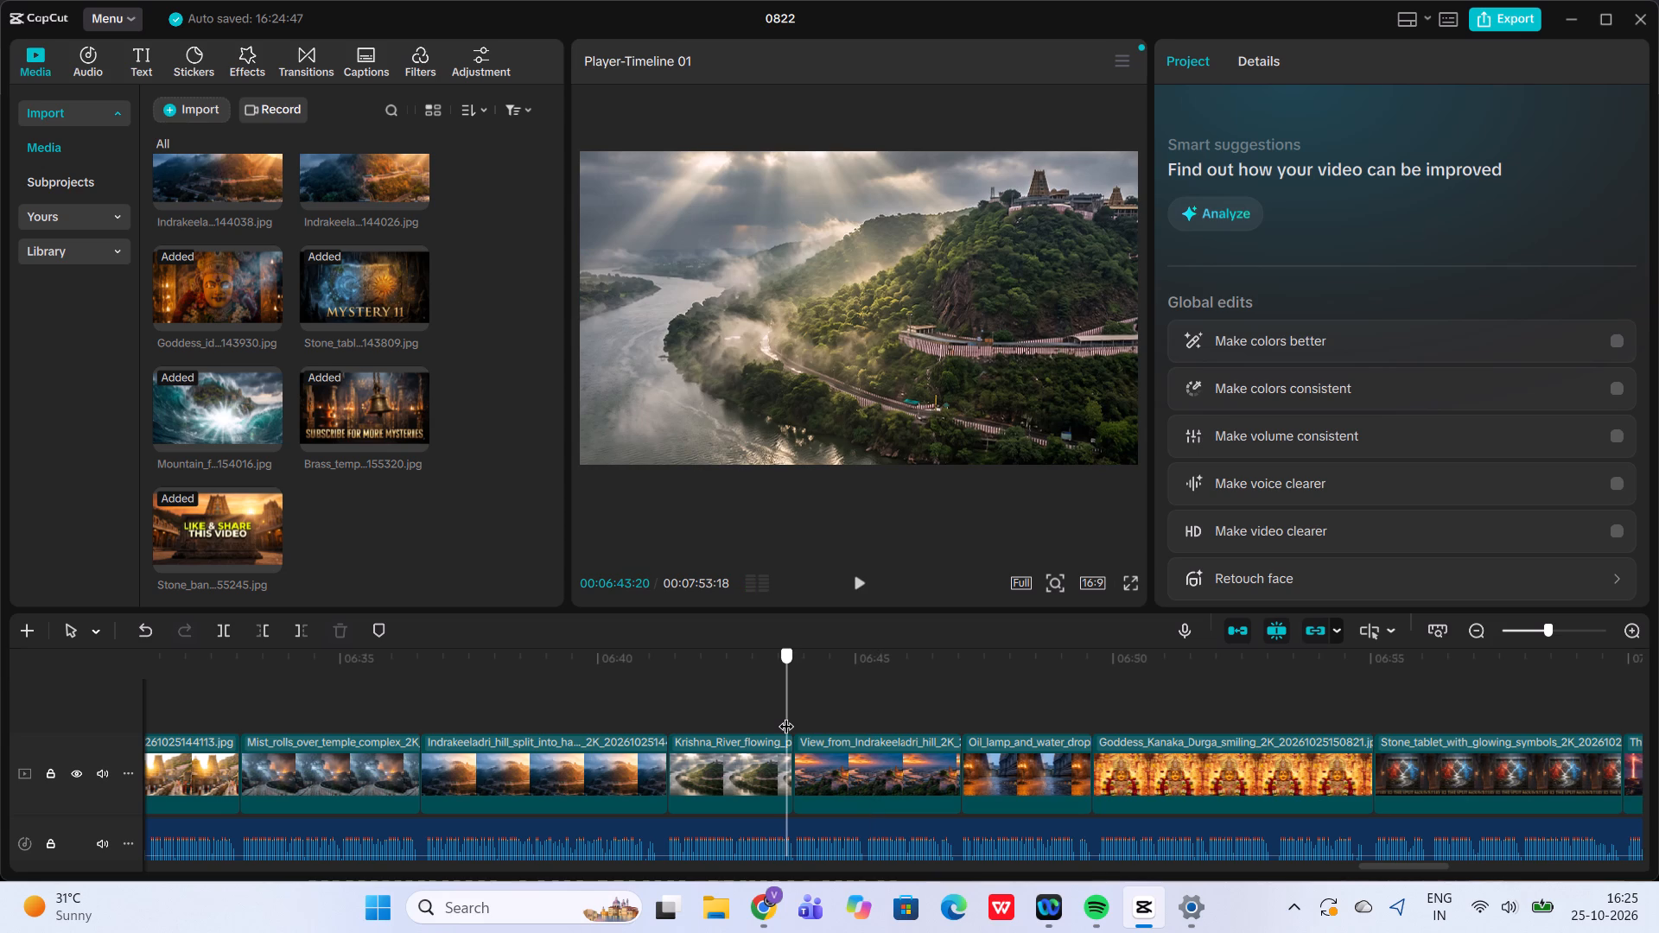
pyautogui.click(827, 754)
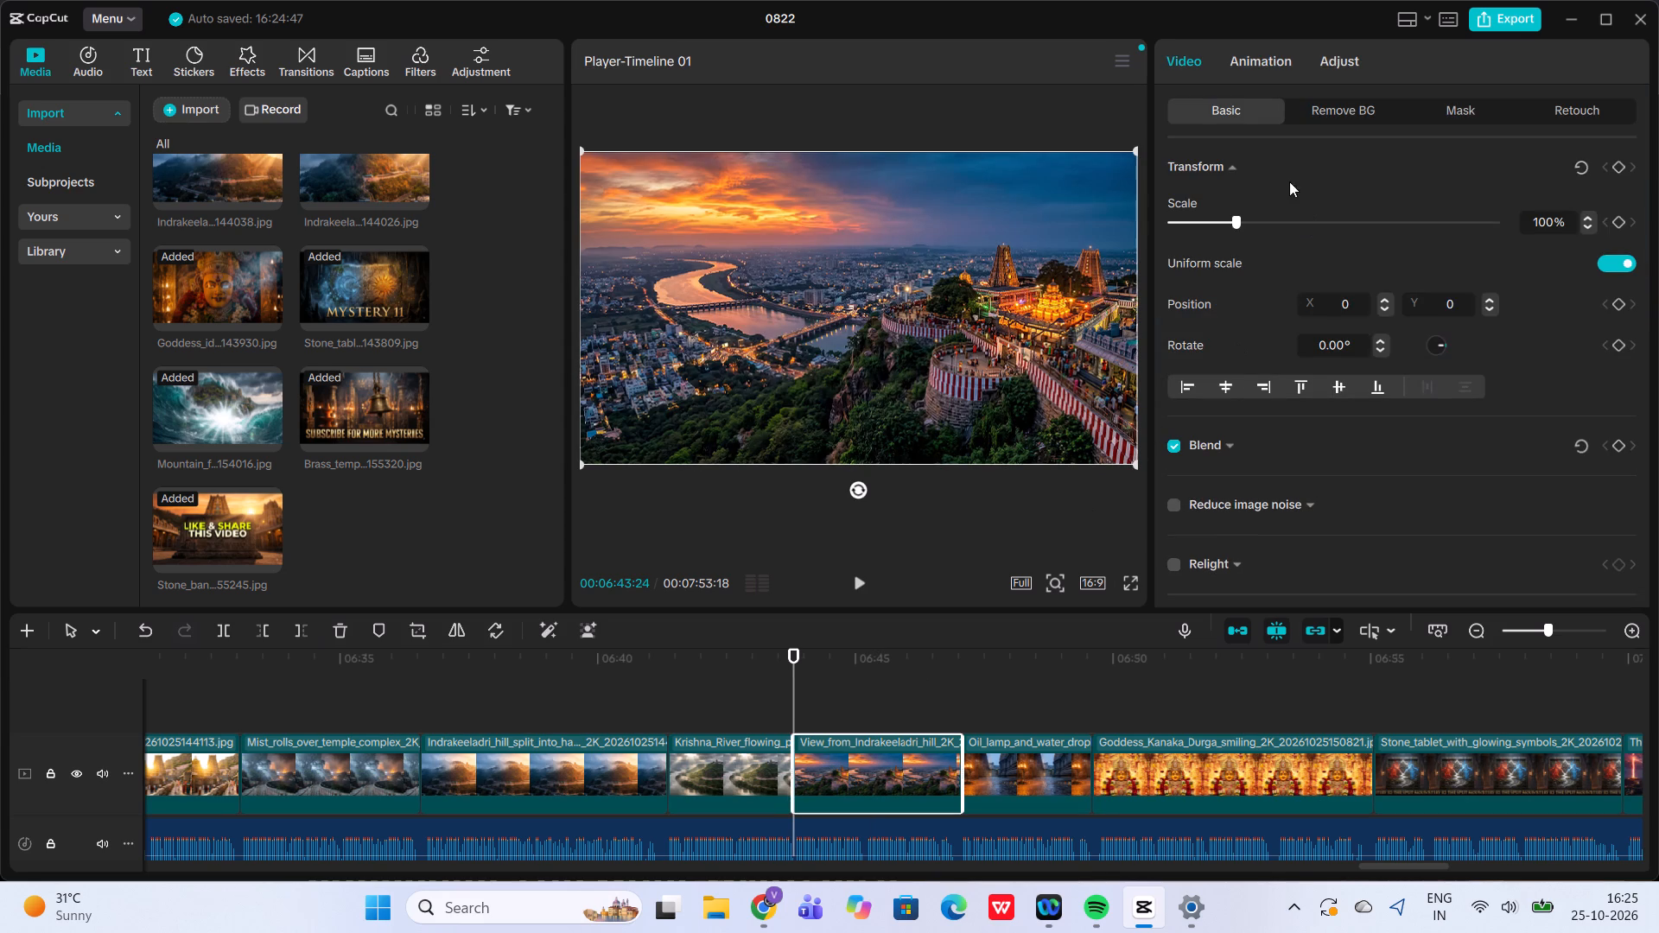
pyautogui.click(1244, 223)
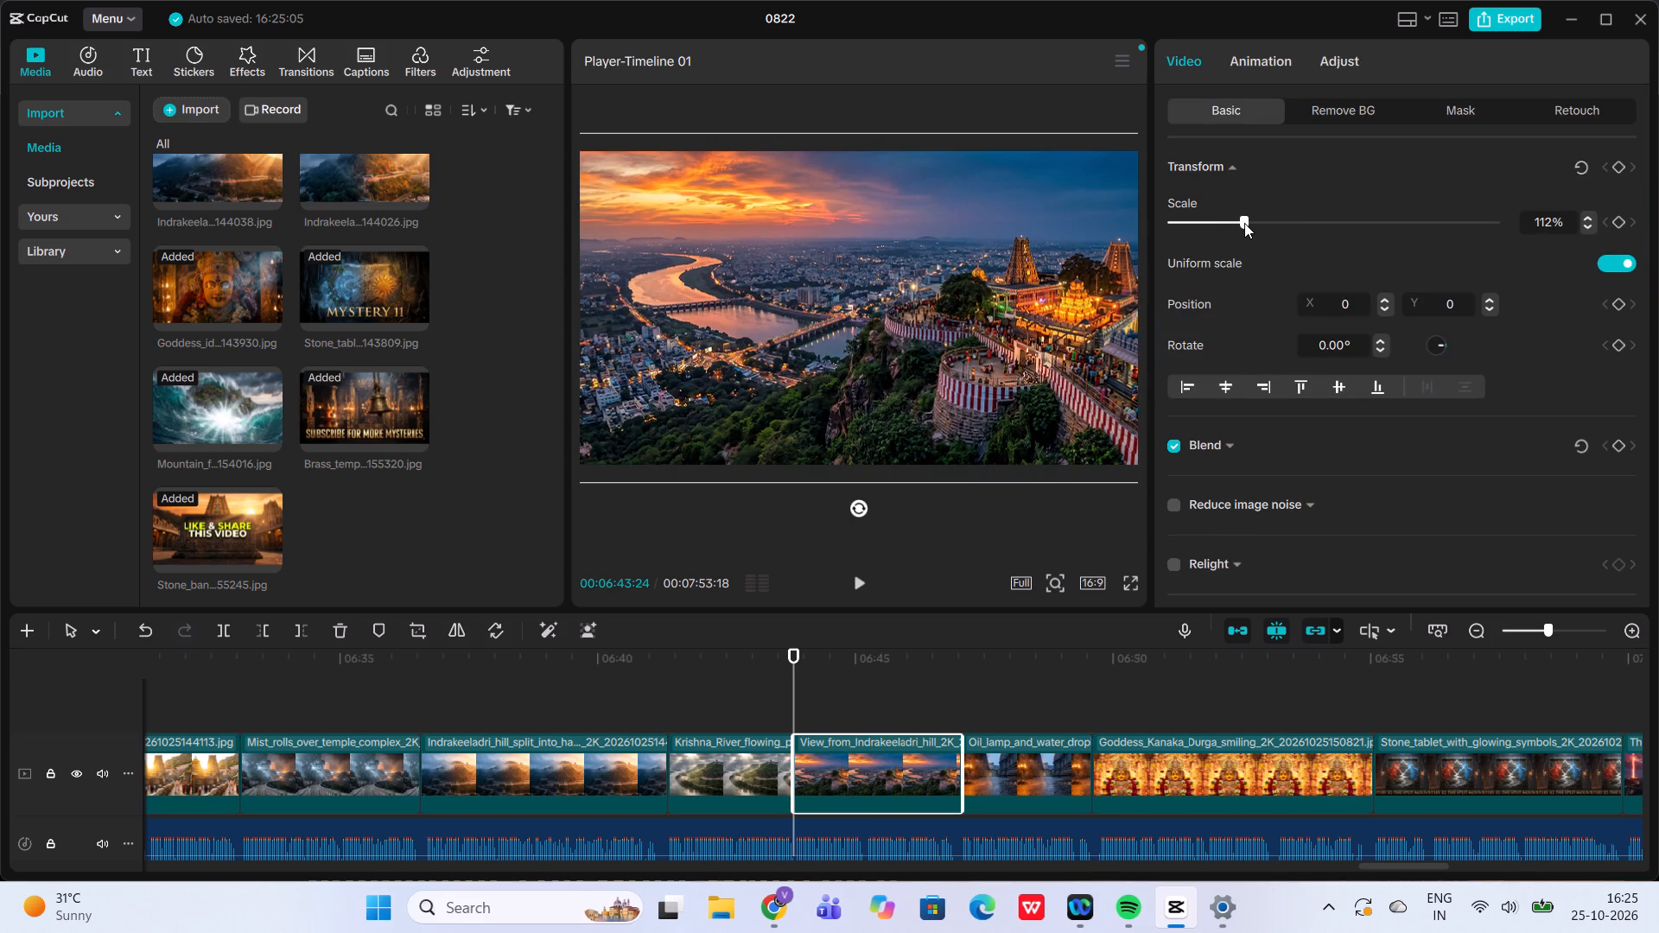
pyautogui.click(1244, 223)
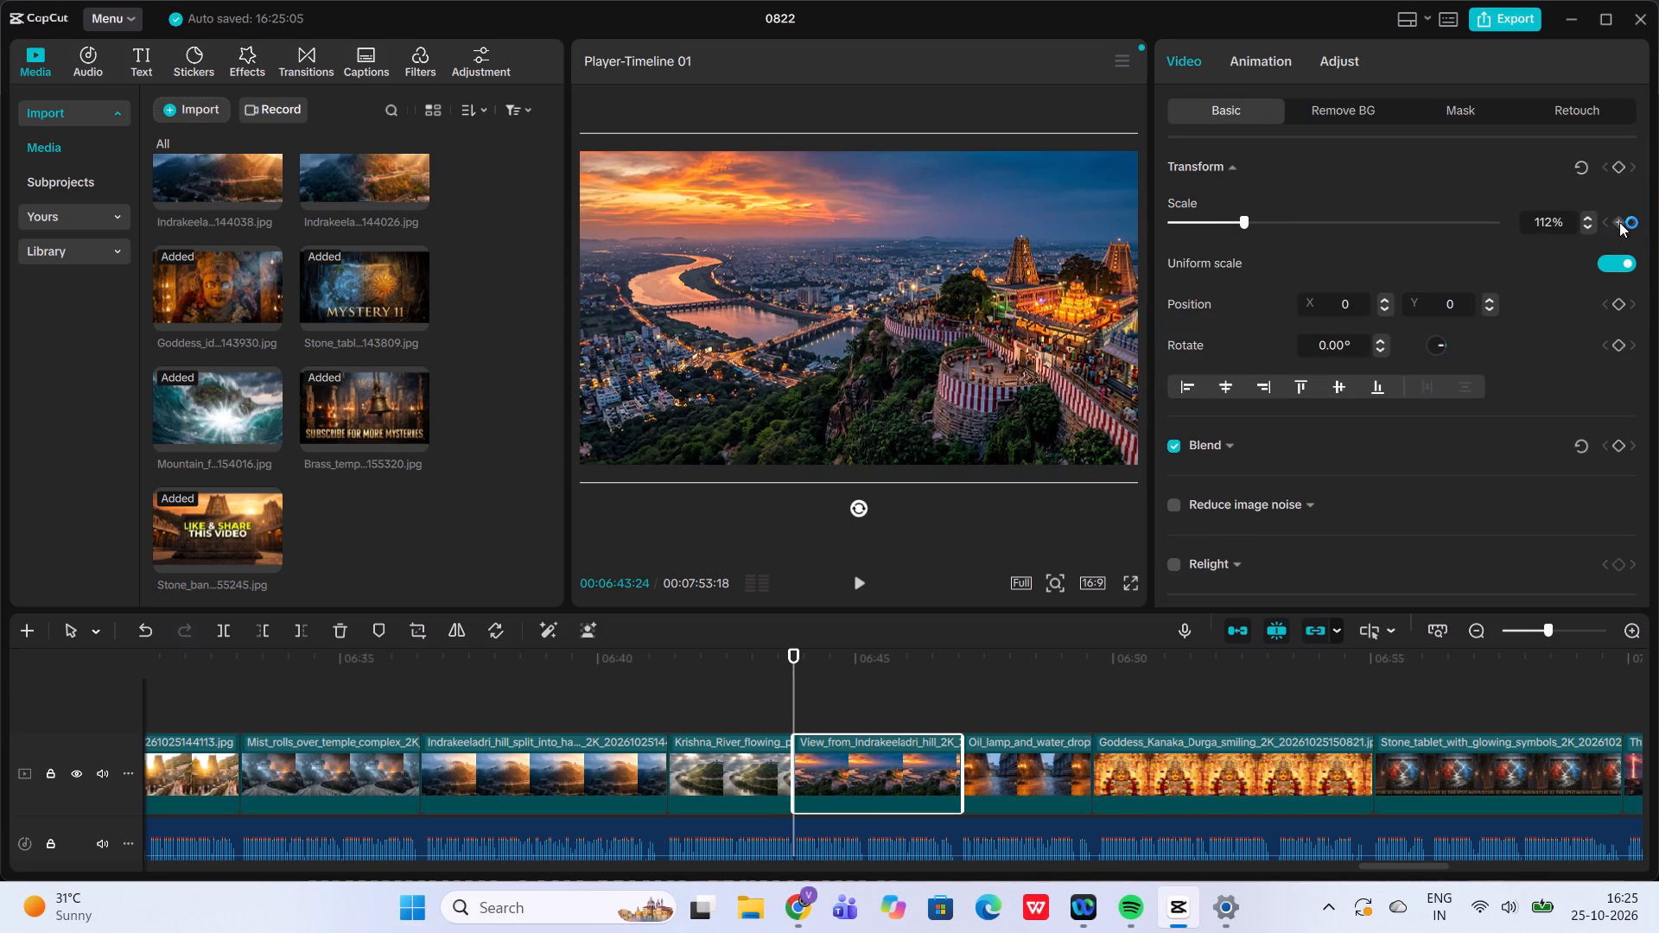
pyautogui.click(1619, 222)
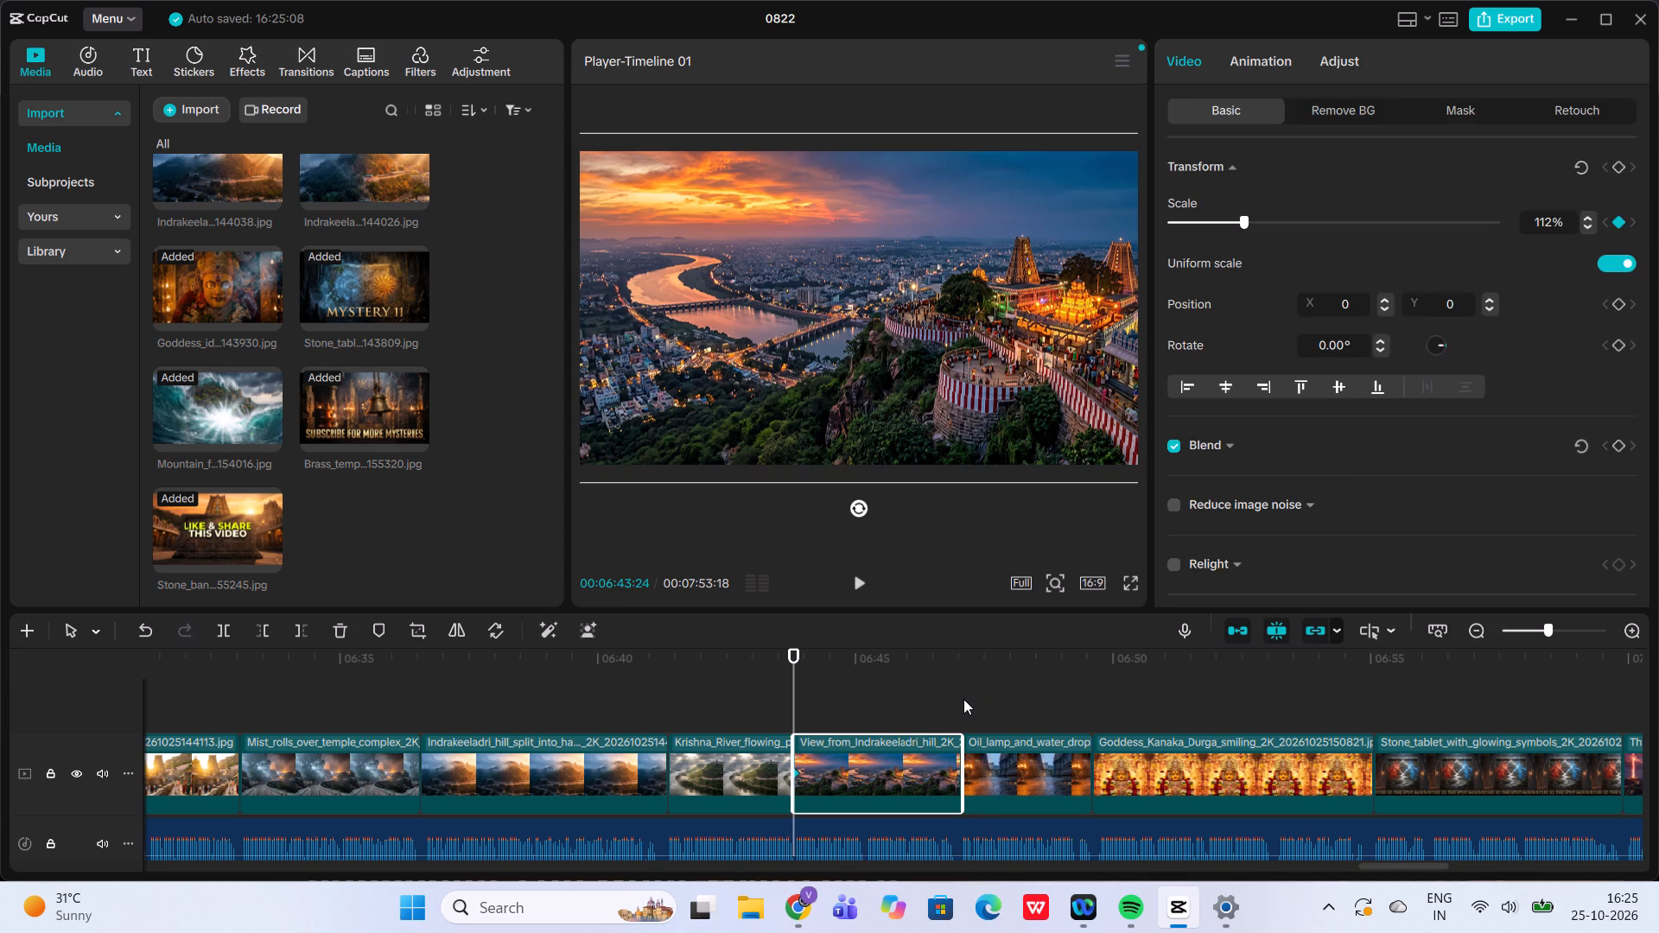
# Set the scale to 124% at the end of the View_from_Indrakeeladri_hill clip and play back its zoom.
pyautogui.click(963, 699)
pyautogui.click(880, 769)
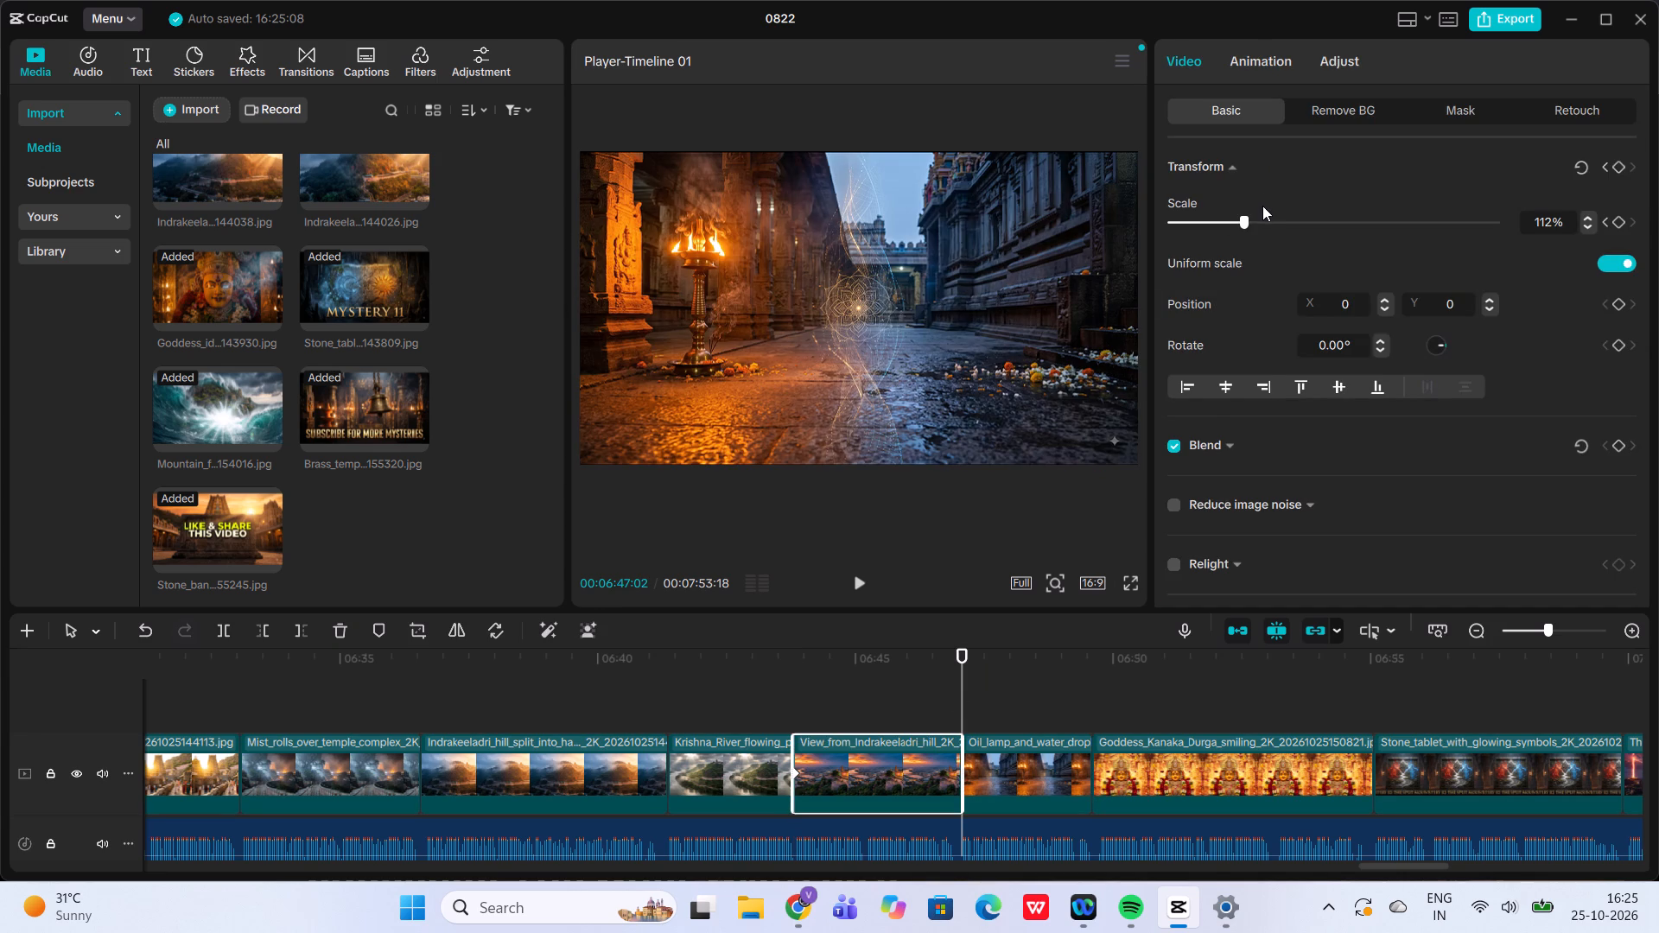
pyautogui.click(1249, 223)
pyautogui.click(1249, 223)
pyautogui.click(763, 720)
pyautogui.click(855, 578)
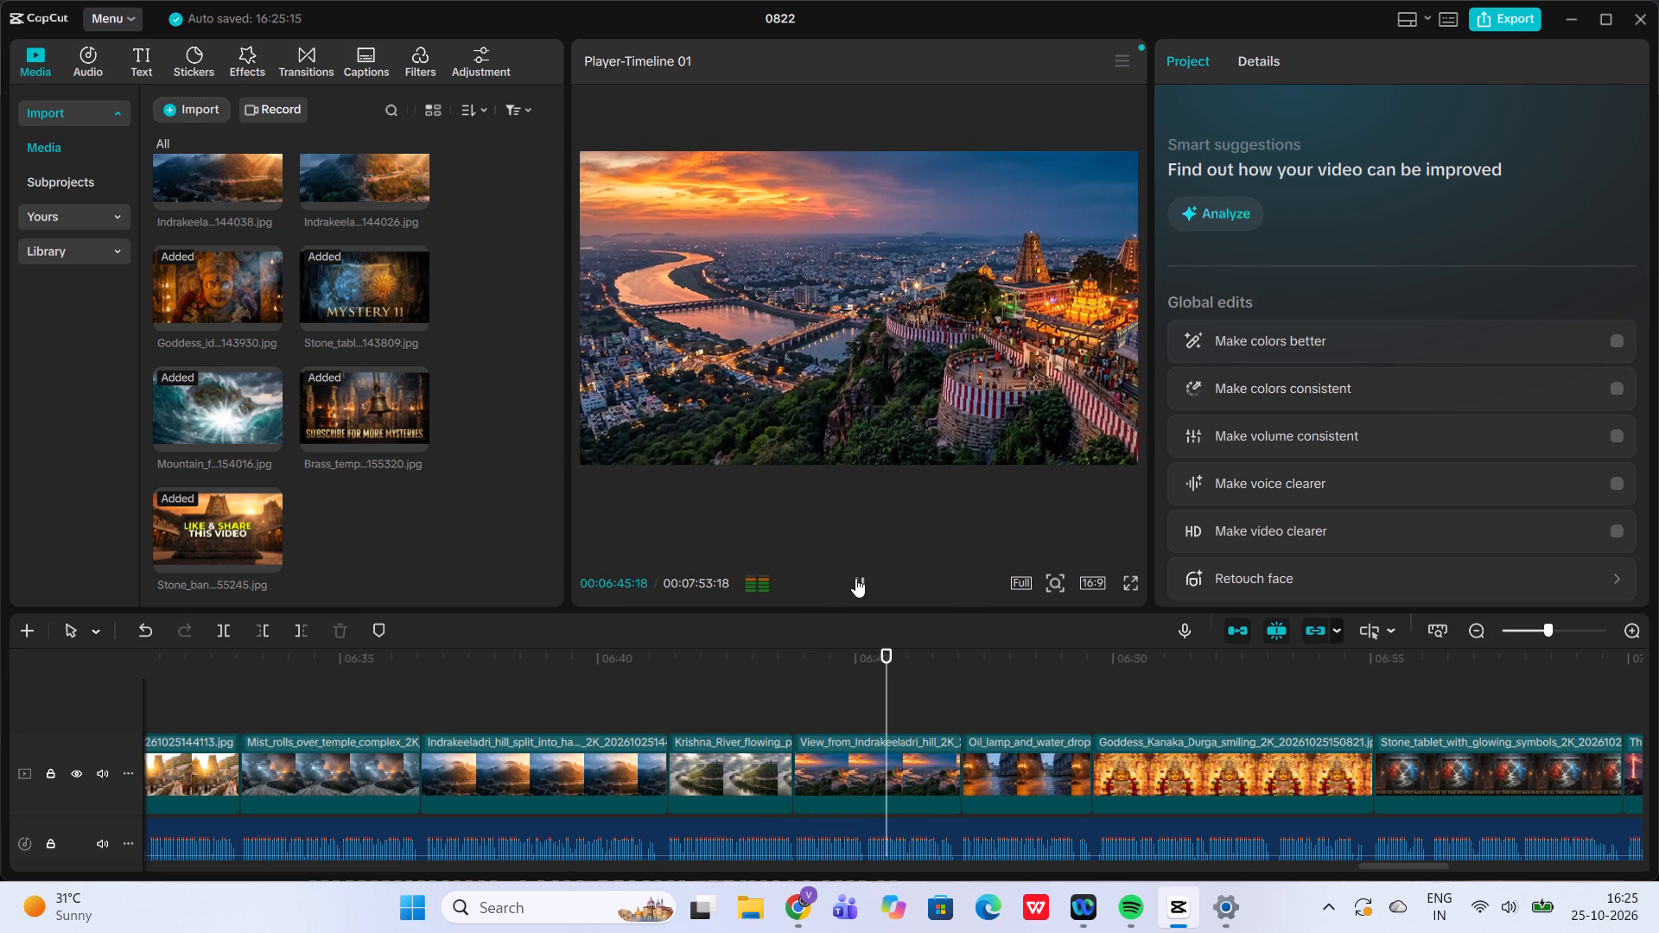
pyautogui.click(855, 578)
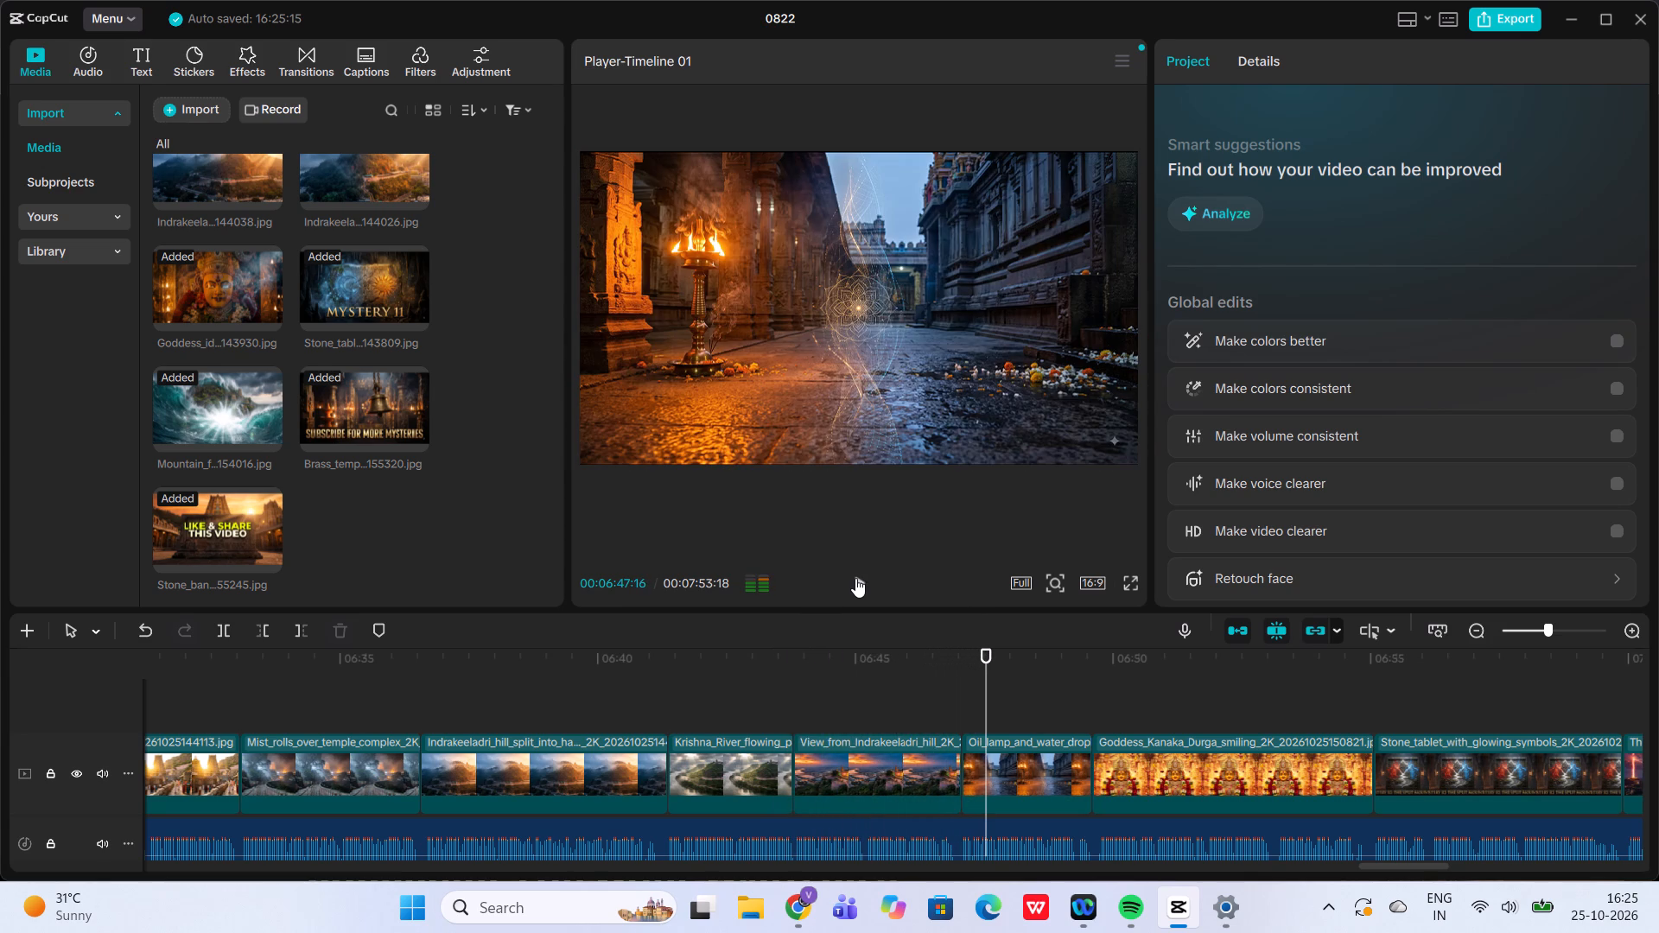
# Add a scale keyframe of 111% at the start of the Oil_lamp_and_water_drop clip.
pyautogui.click(961, 713)
pyautogui.click(989, 771)
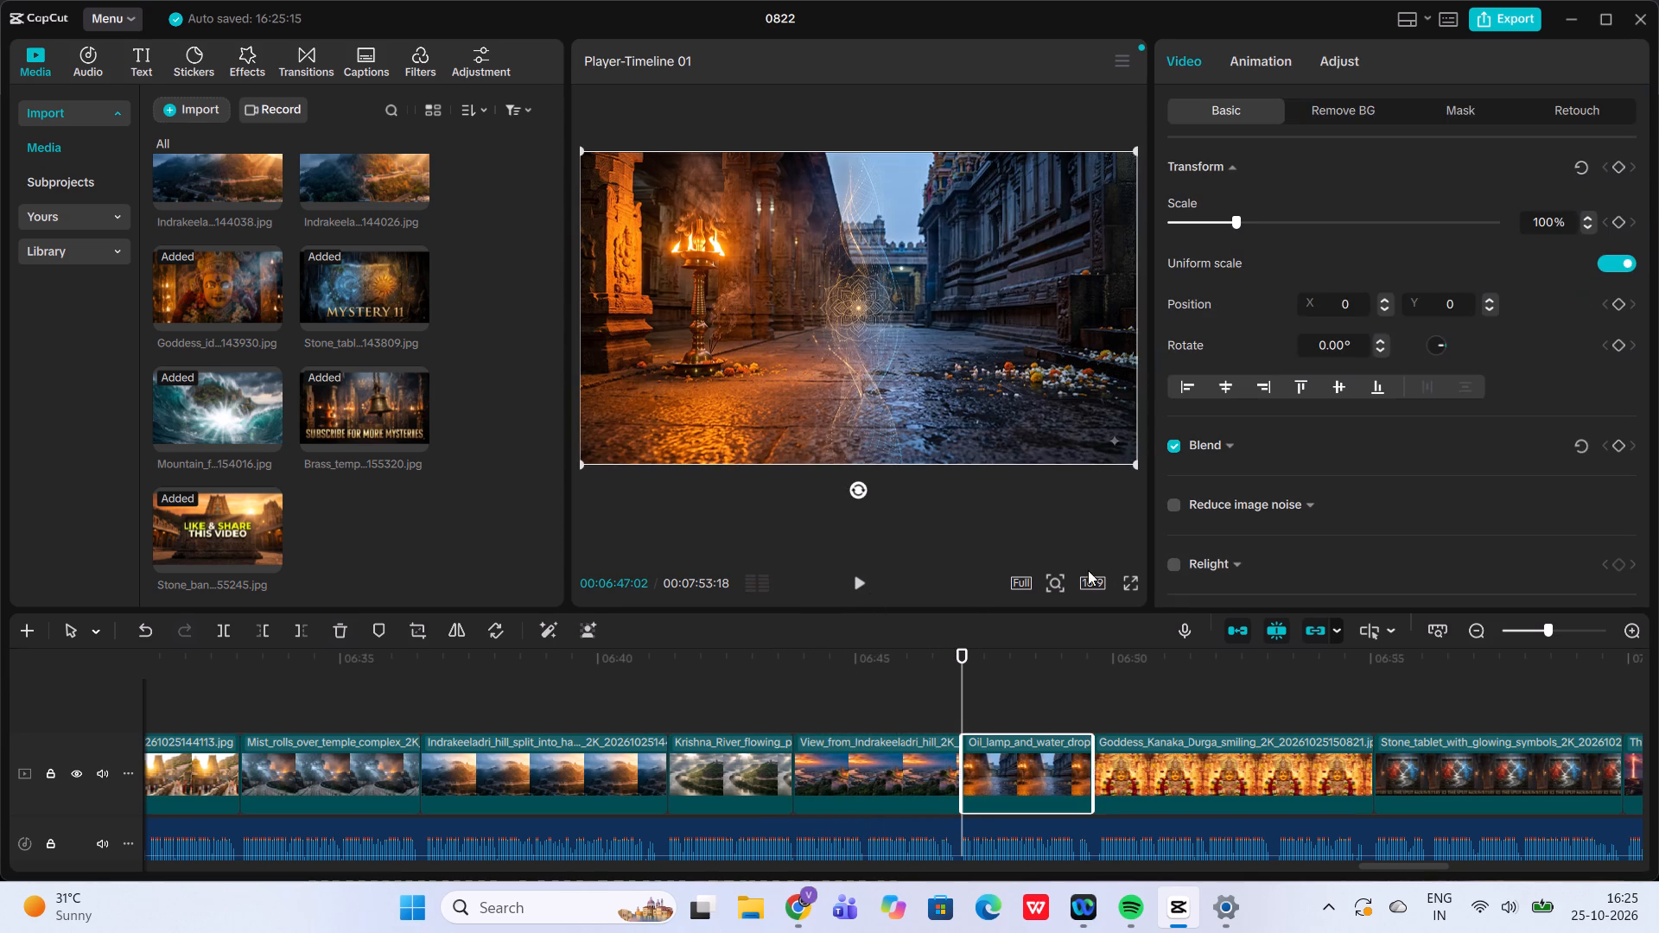
pyautogui.click(1240, 223)
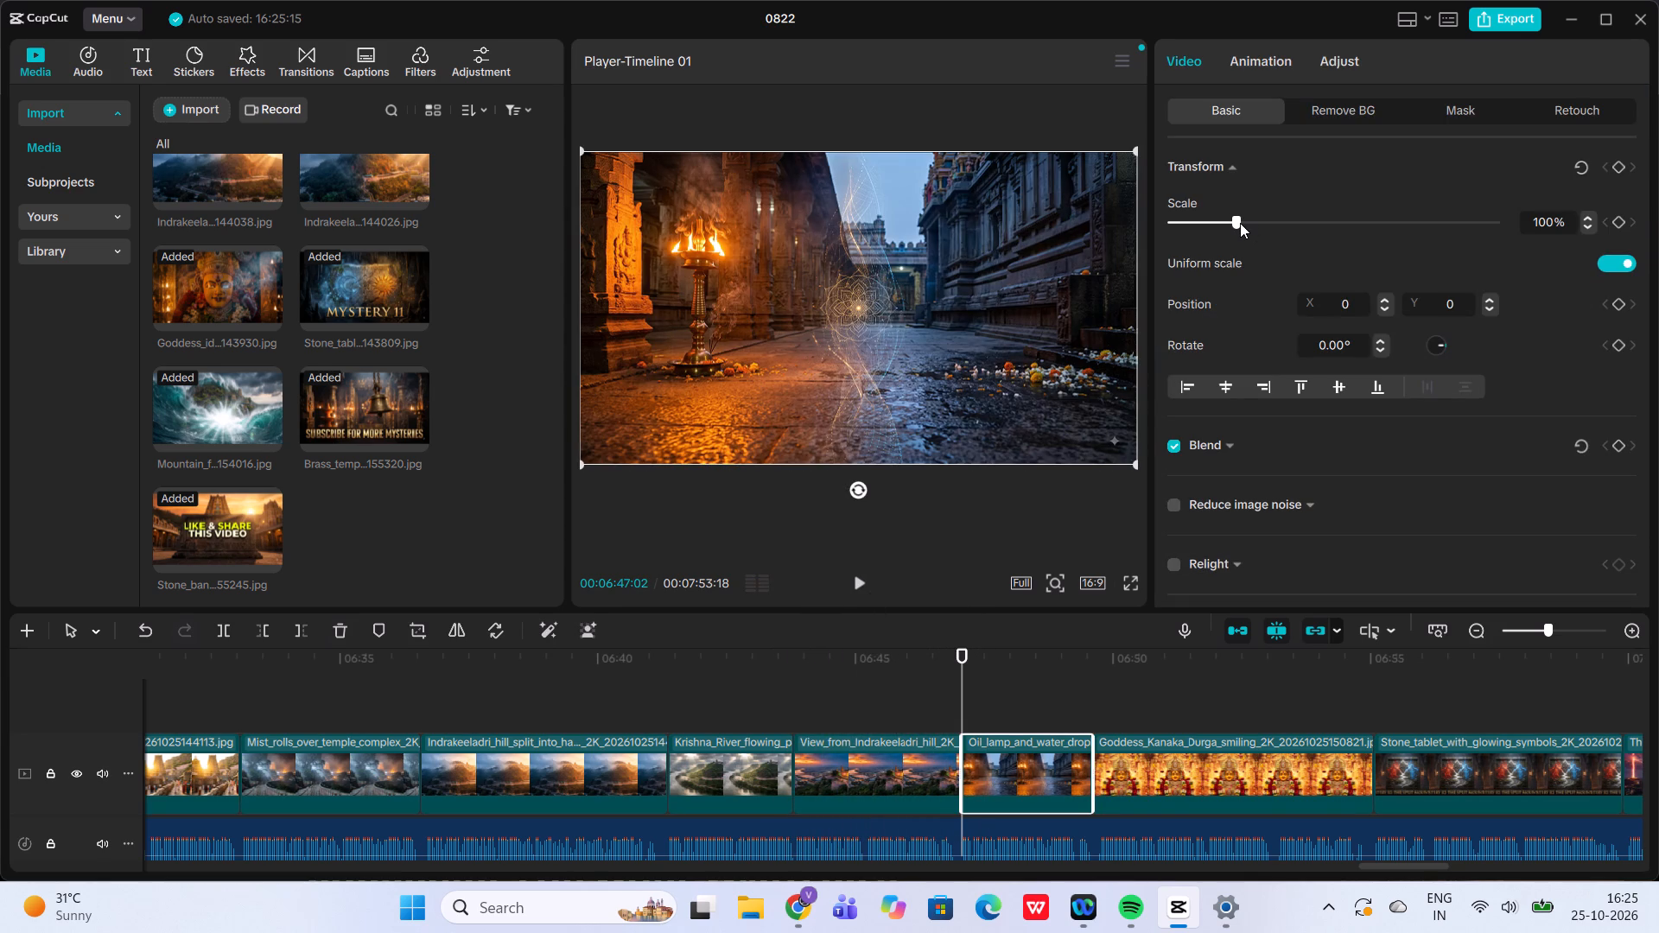
pyautogui.click(1240, 223)
pyautogui.click(1240, 223)
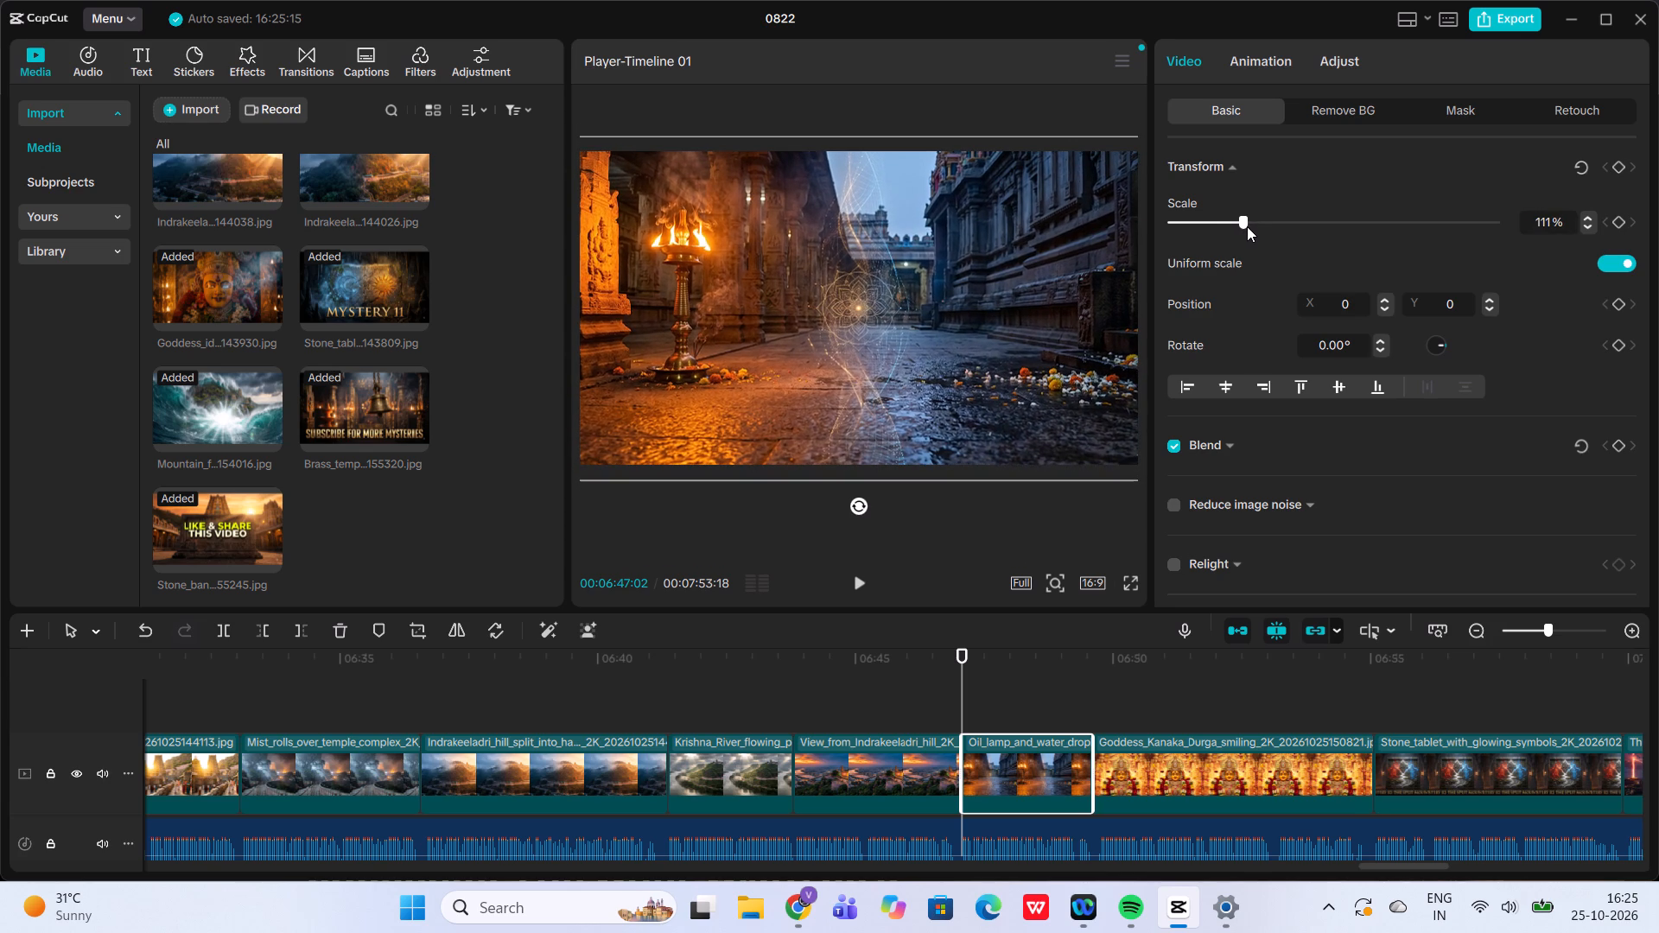
pyautogui.click(1620, 229)
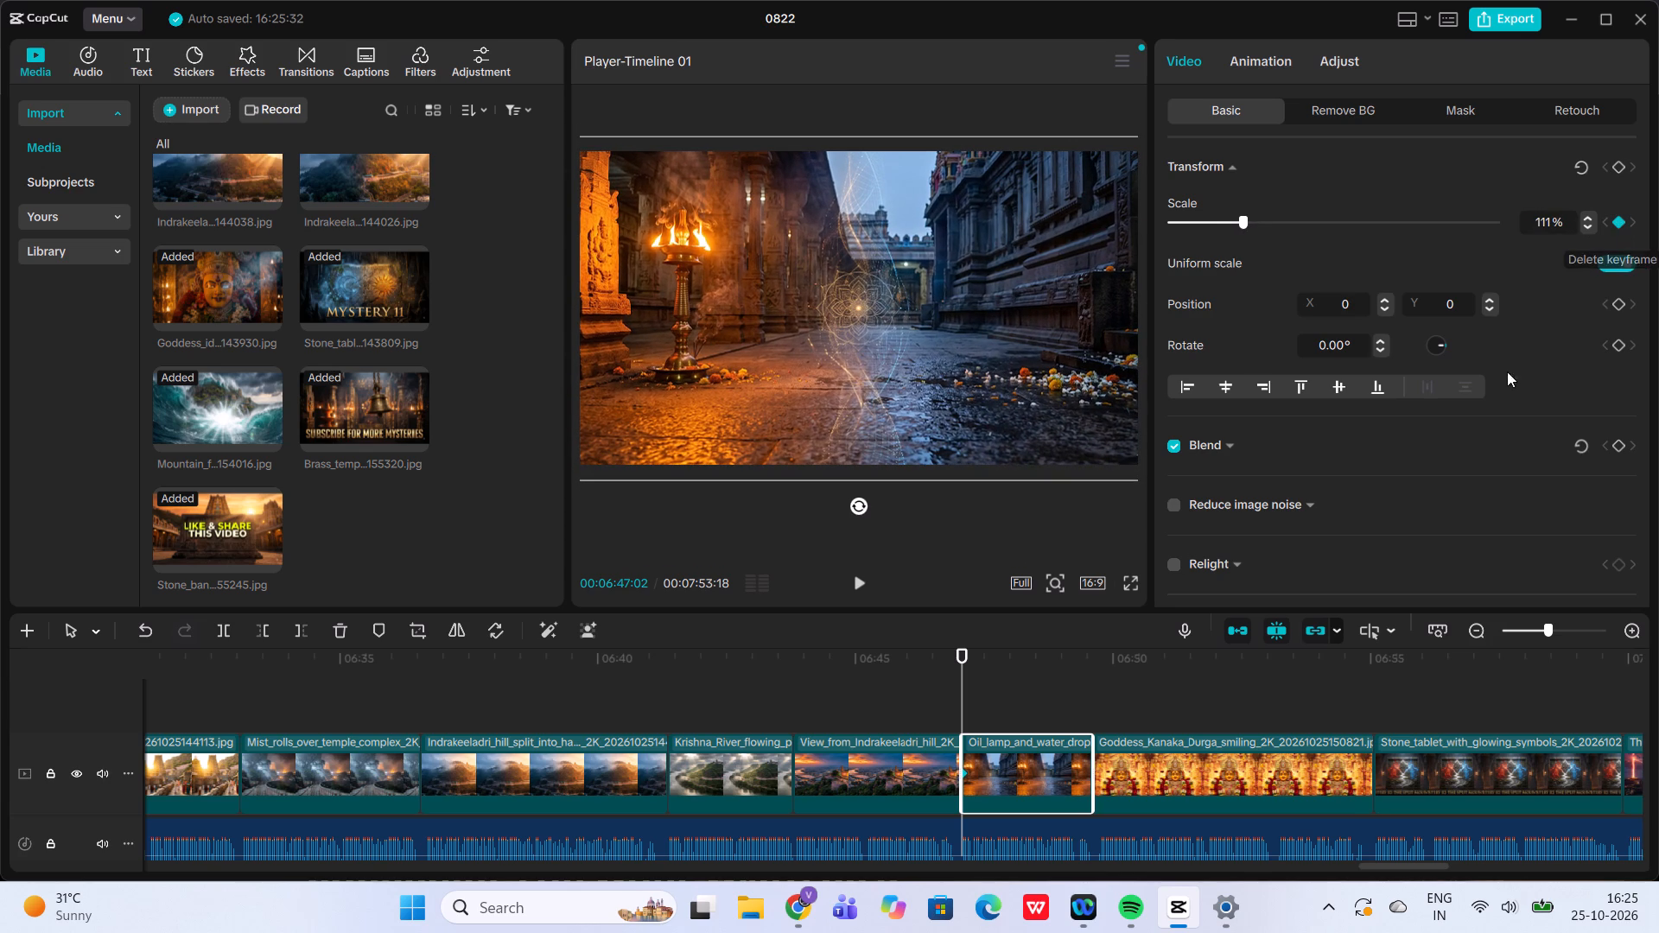
# Set the scale to 120% at the end of the Oil_lamp_and_water_drop clip and play back its zoom.
pyautogui.click(1089, 716)
pyautogui.click(1040, 755)
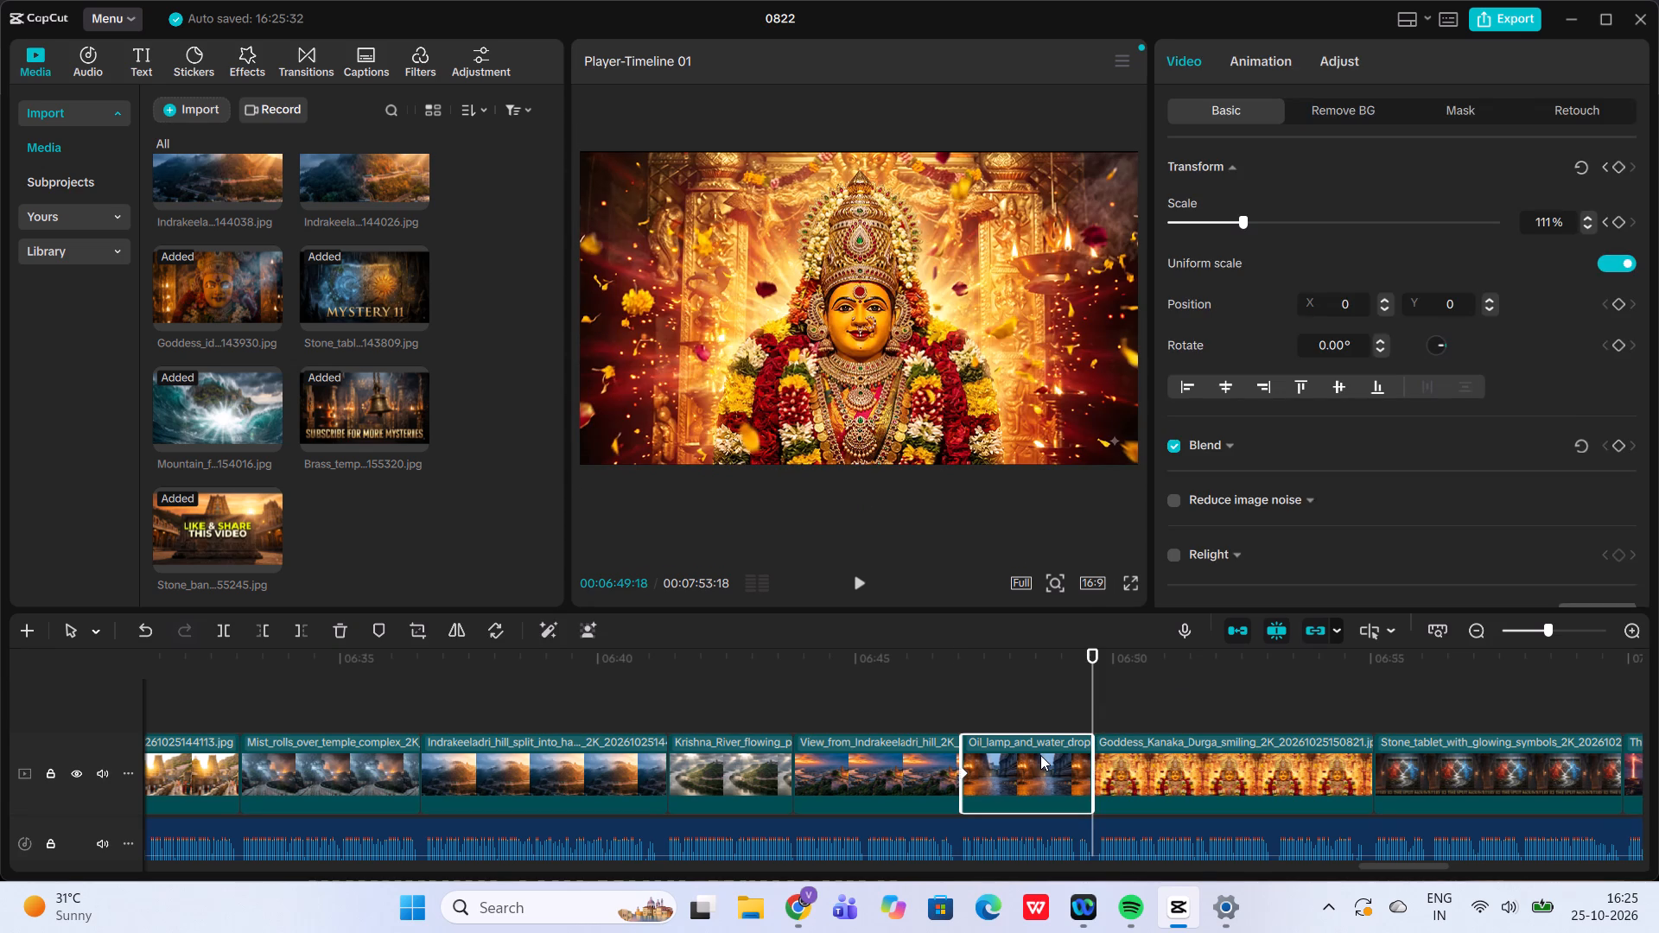
pyautogui.click(1246, 223)
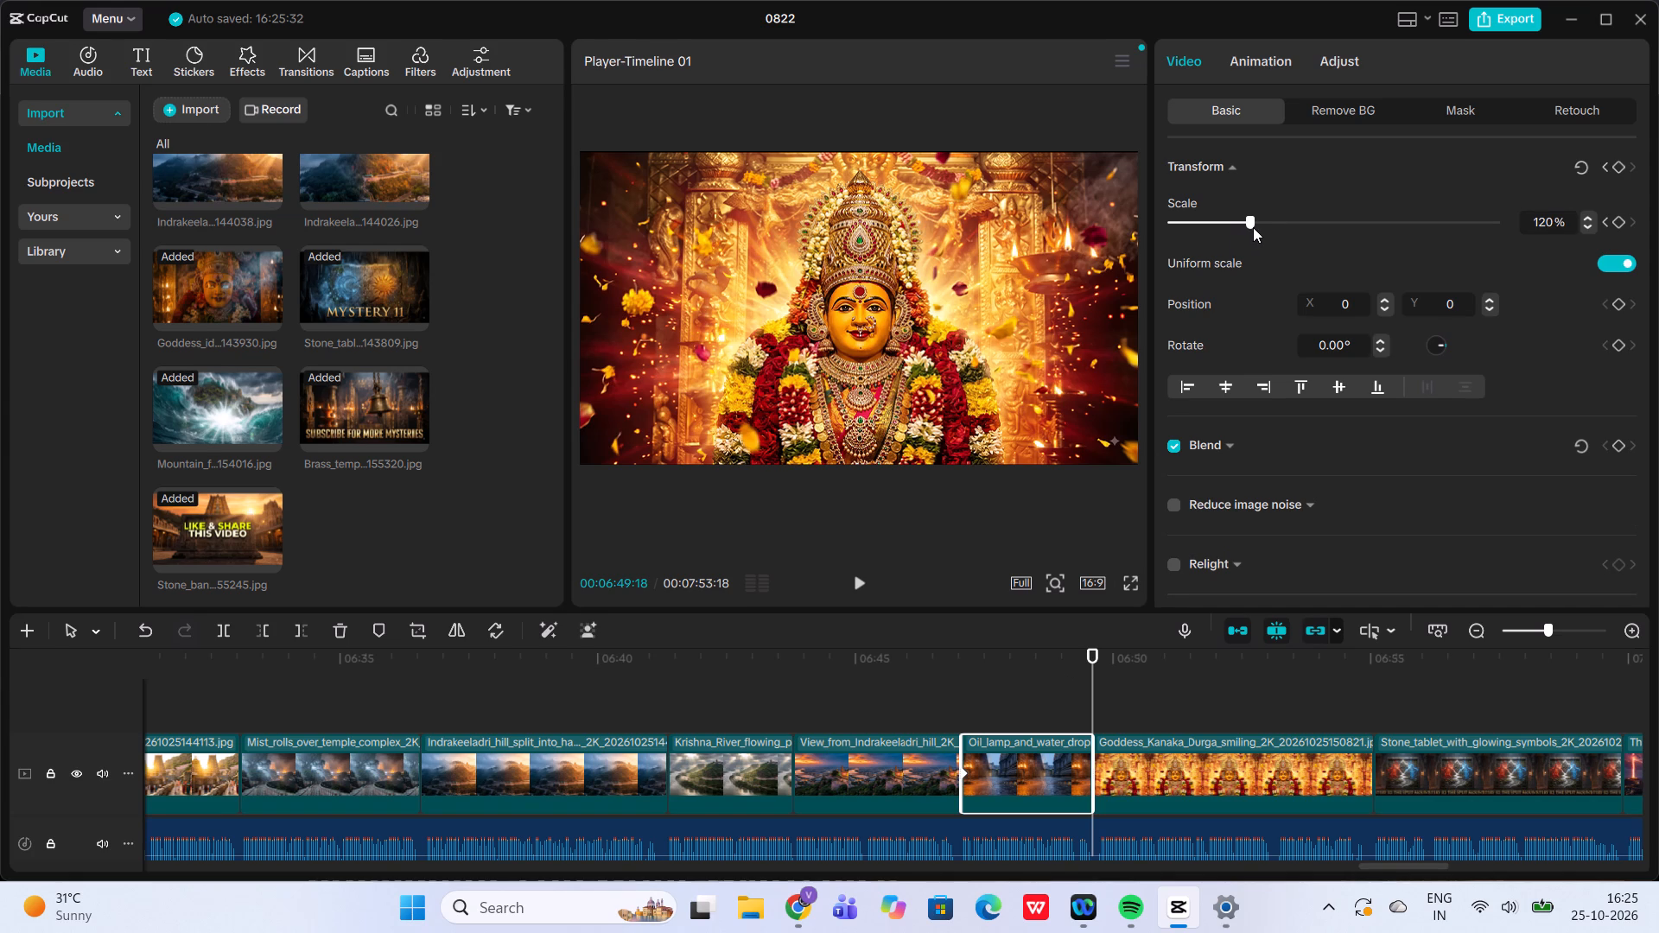
pyautogui.click(950, 684)
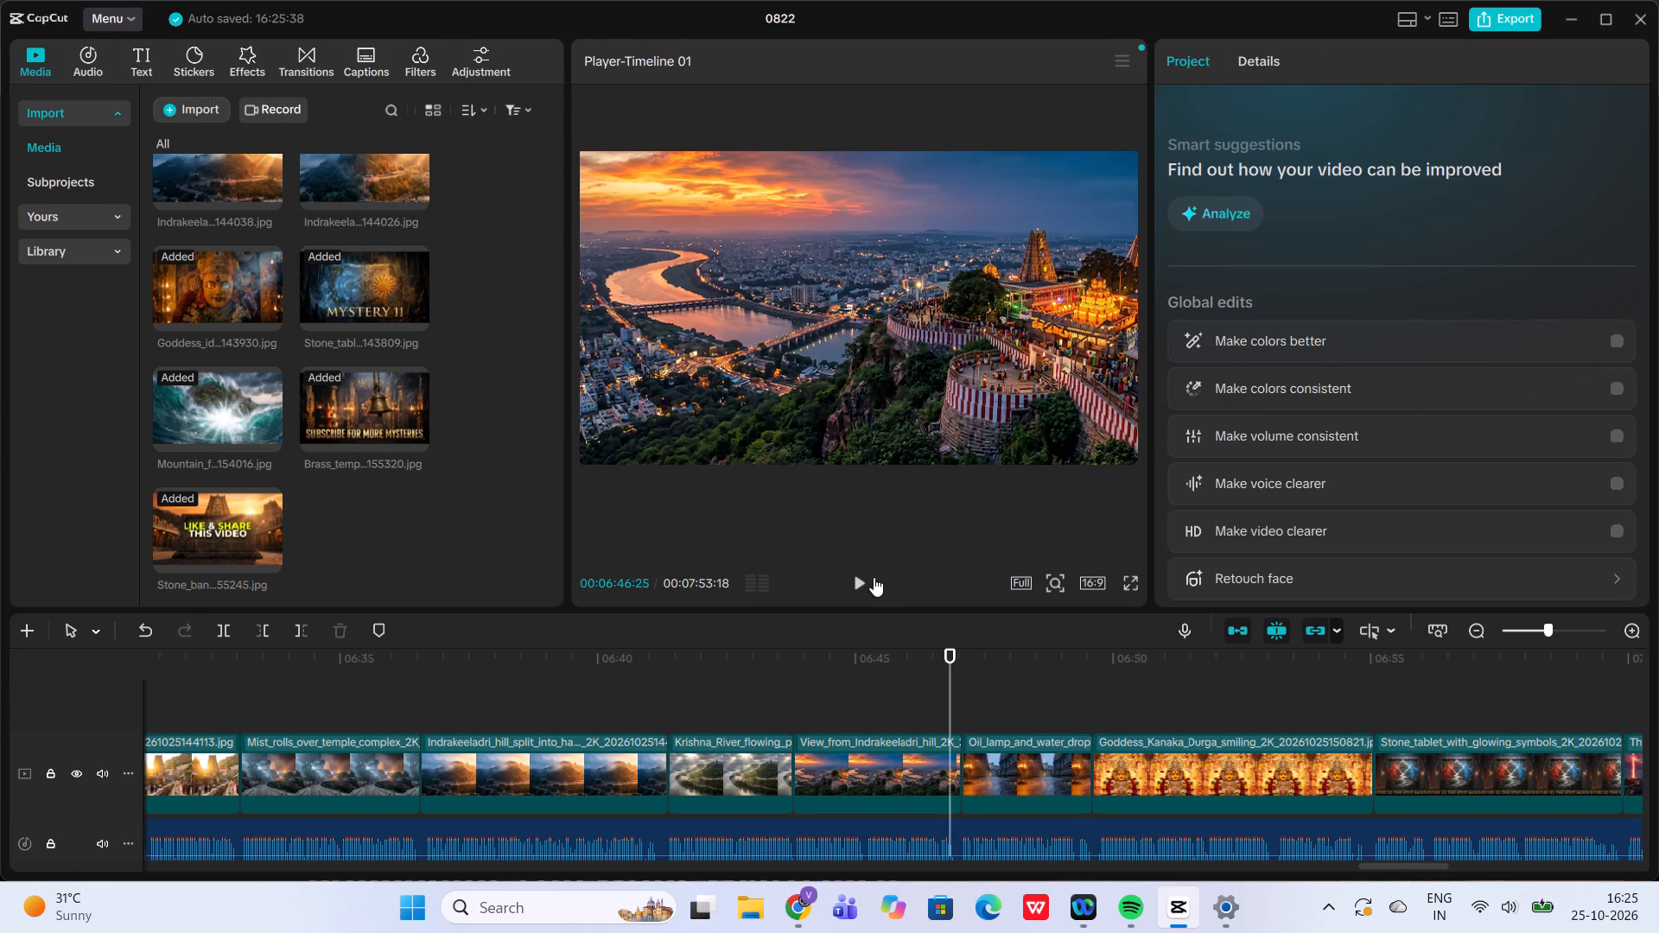
pyautogui.click(861, 574)
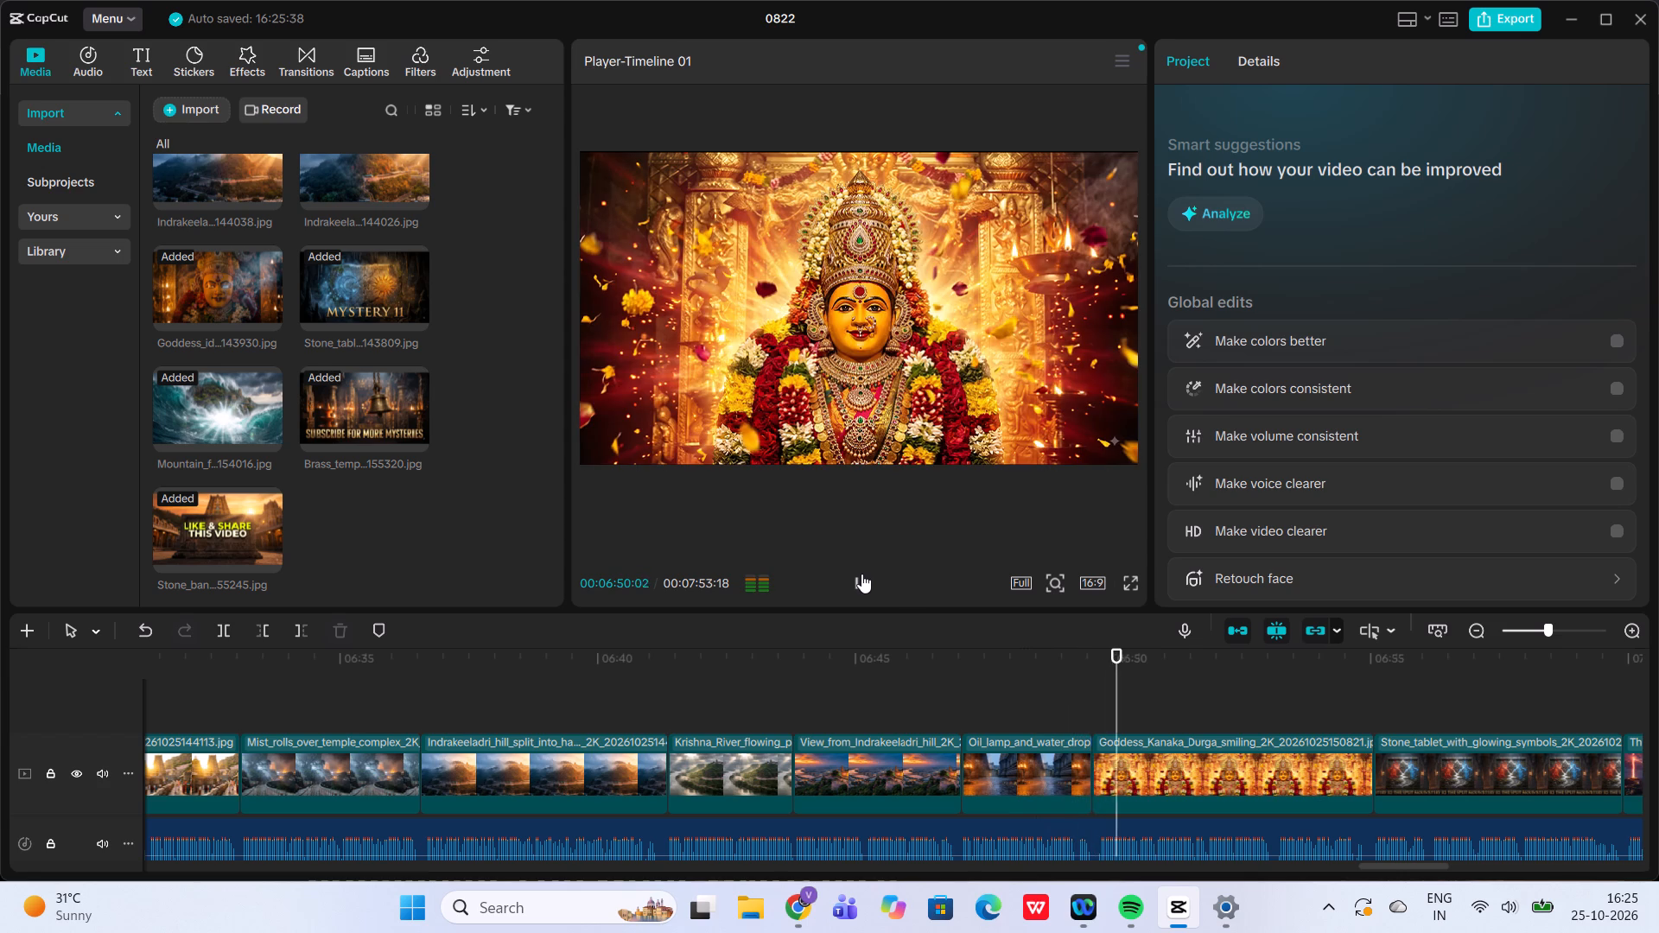
# Add a scale keyframe of 108% at the start of the Goddess_Kanaka_Durga_smiling clip.
pyautogui.click(1089, 707)
pyautogui.click(1151, 773)
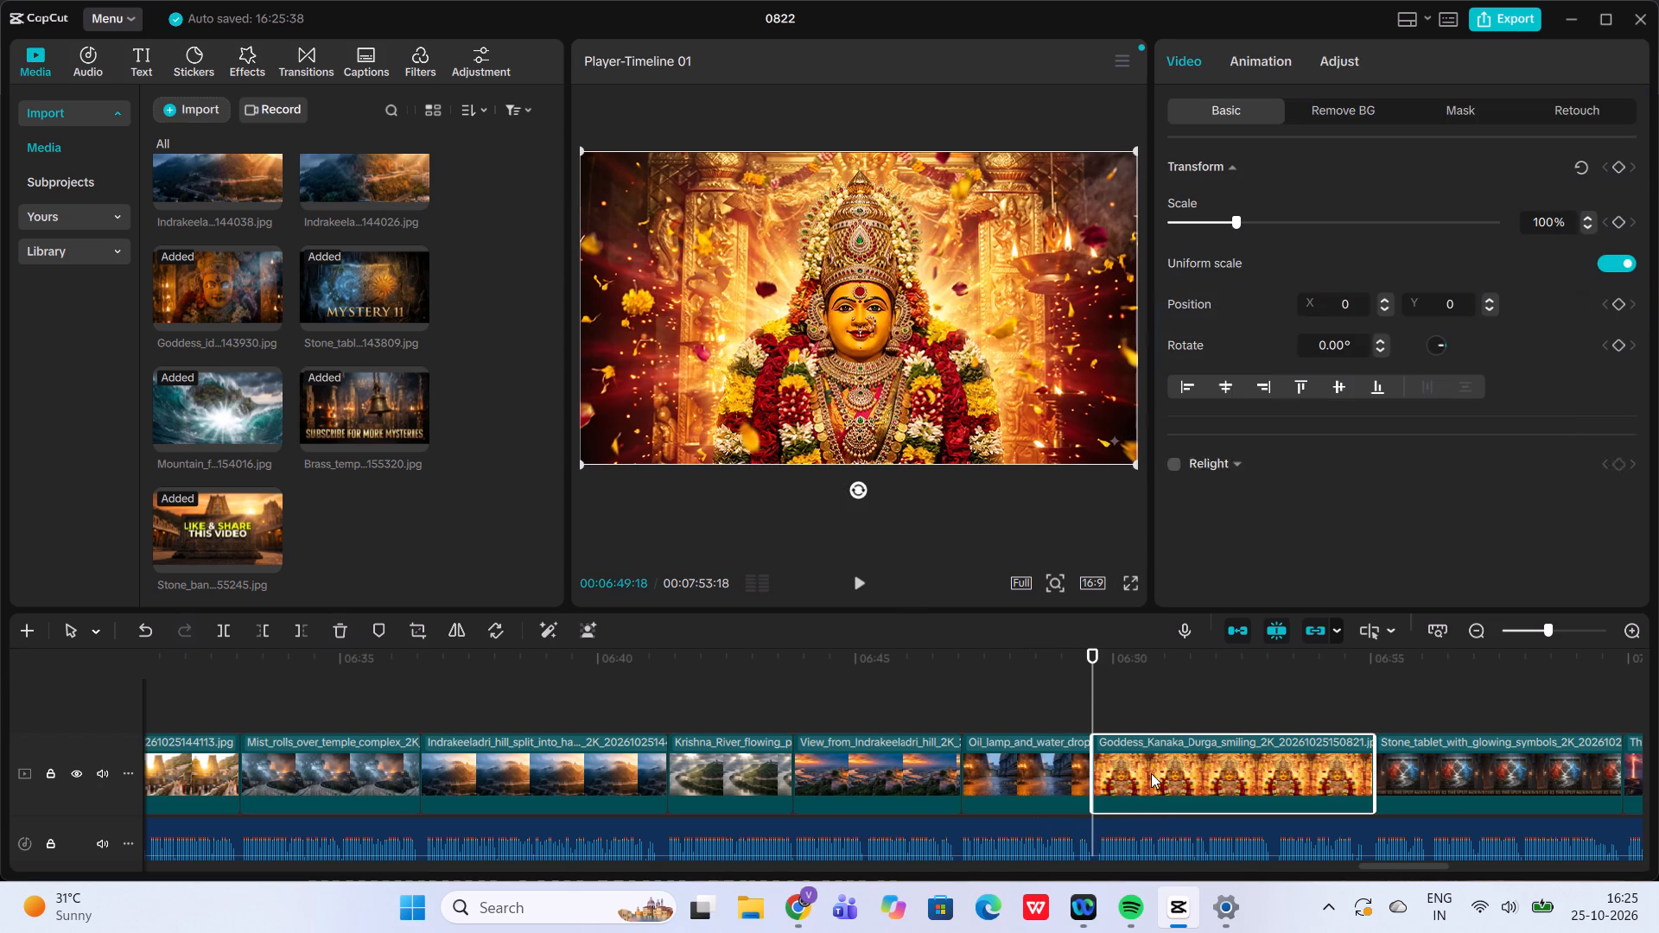
pyautogui.click(1242, 221)
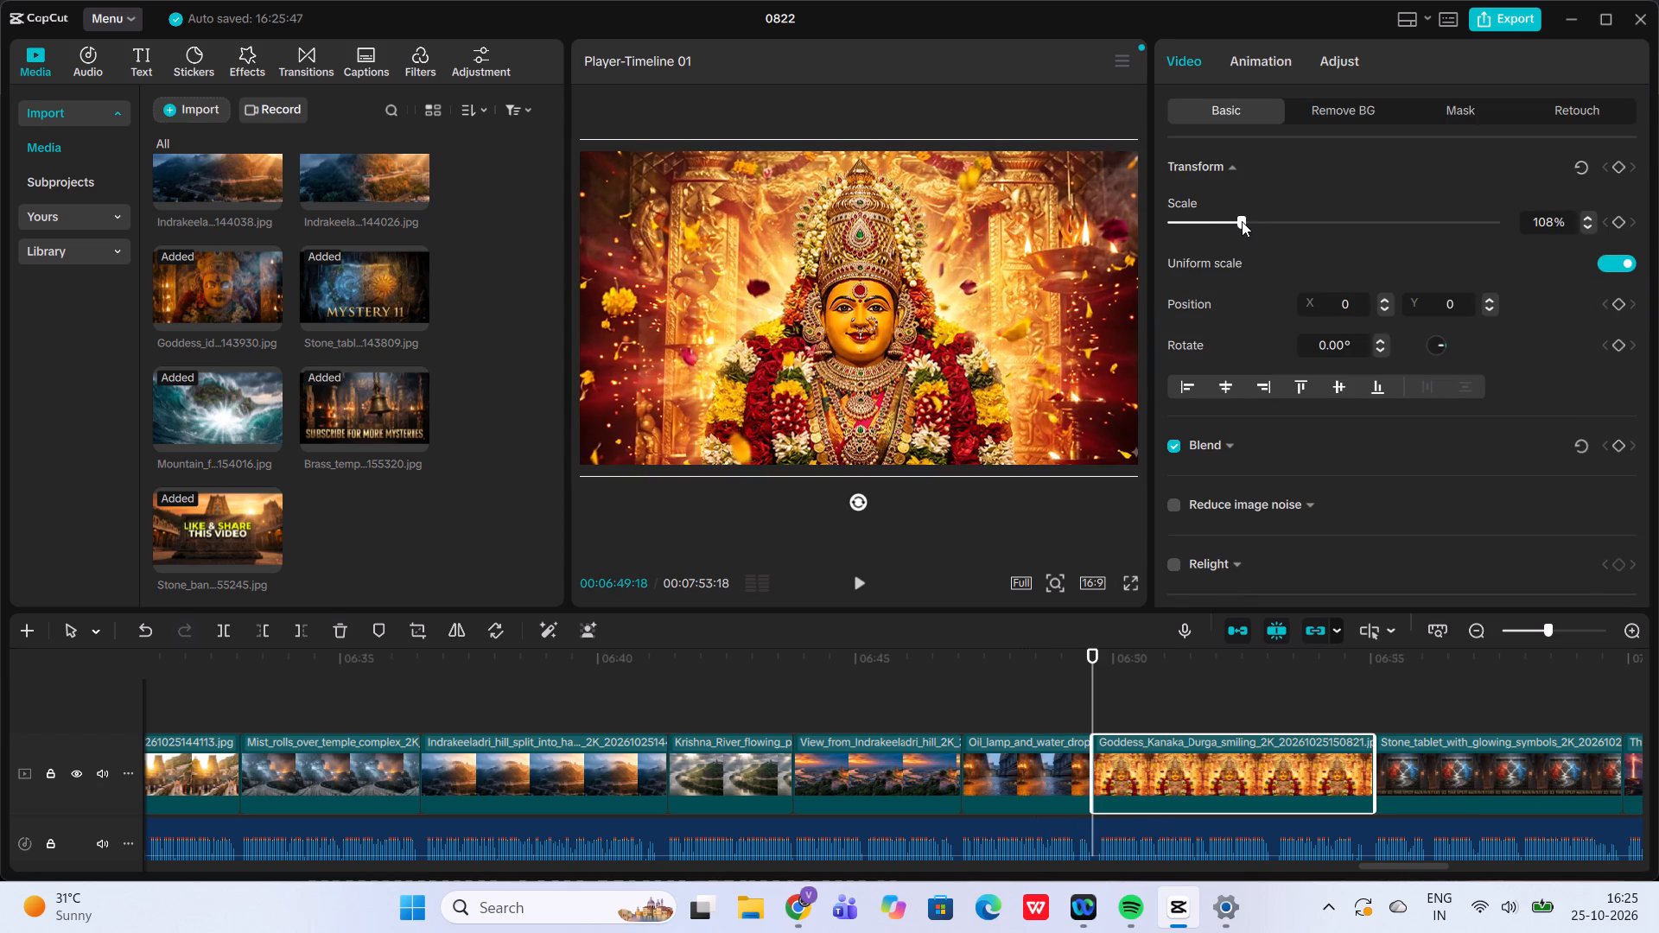
pyautogui.click(1613, 219)
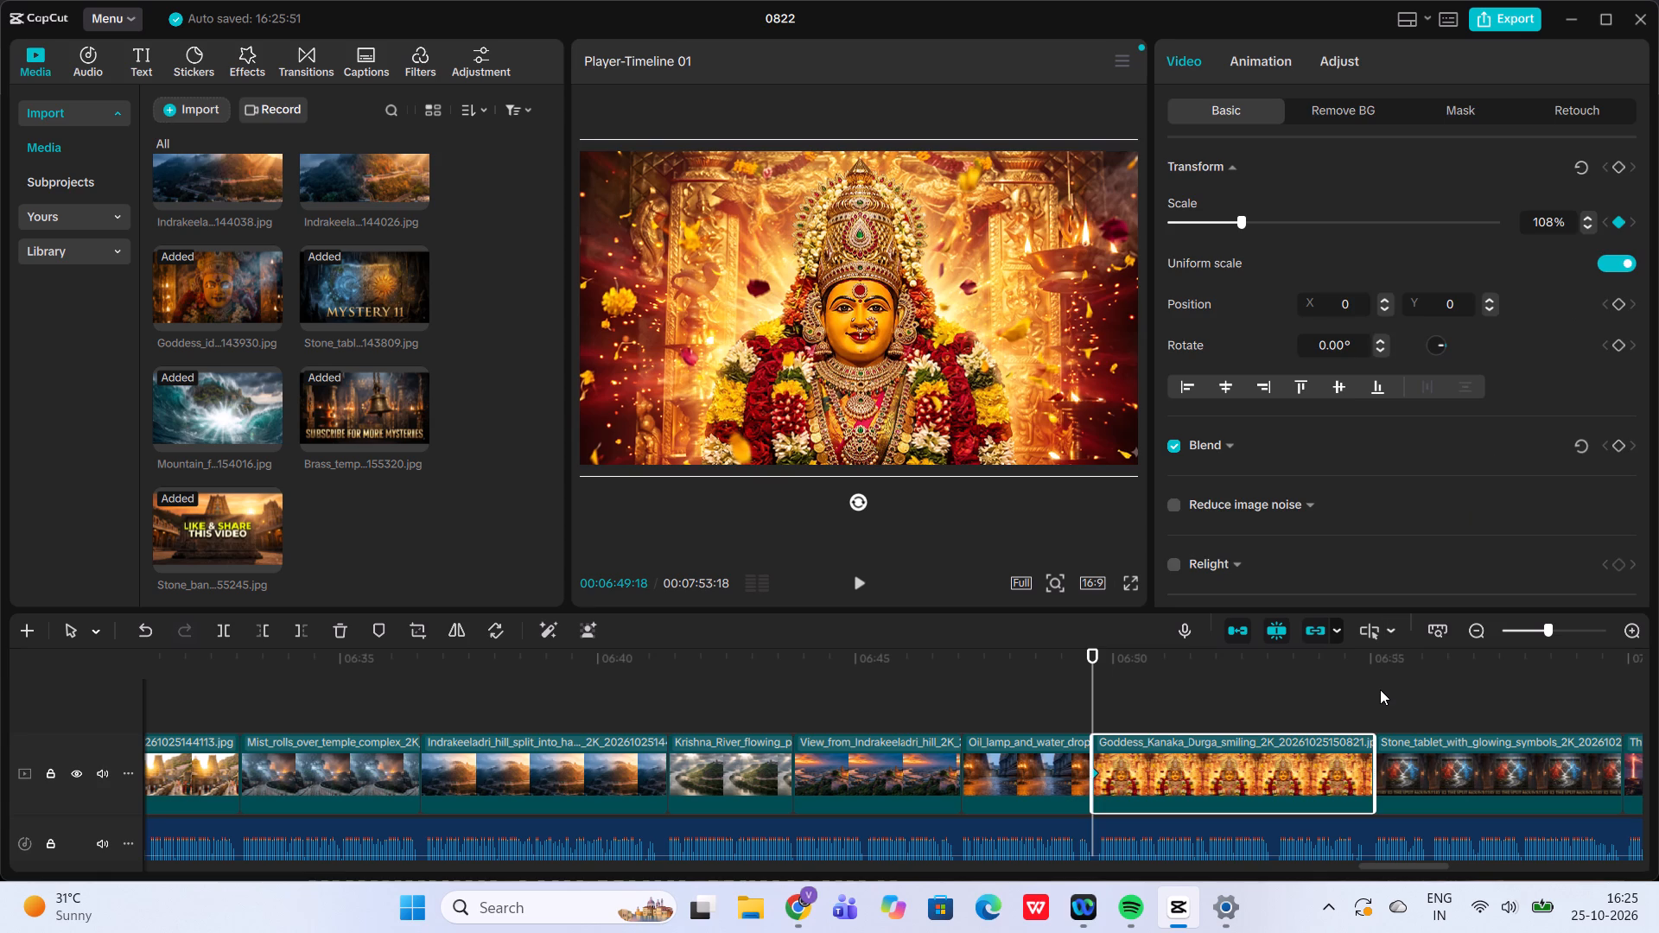
# Set the scale to 132% at the end of the Goddess_Kanaka_Durga_smiling clip and play back its zoom.
pyautogui.click(1380, 689)
pyautogui.click(1310, 790)
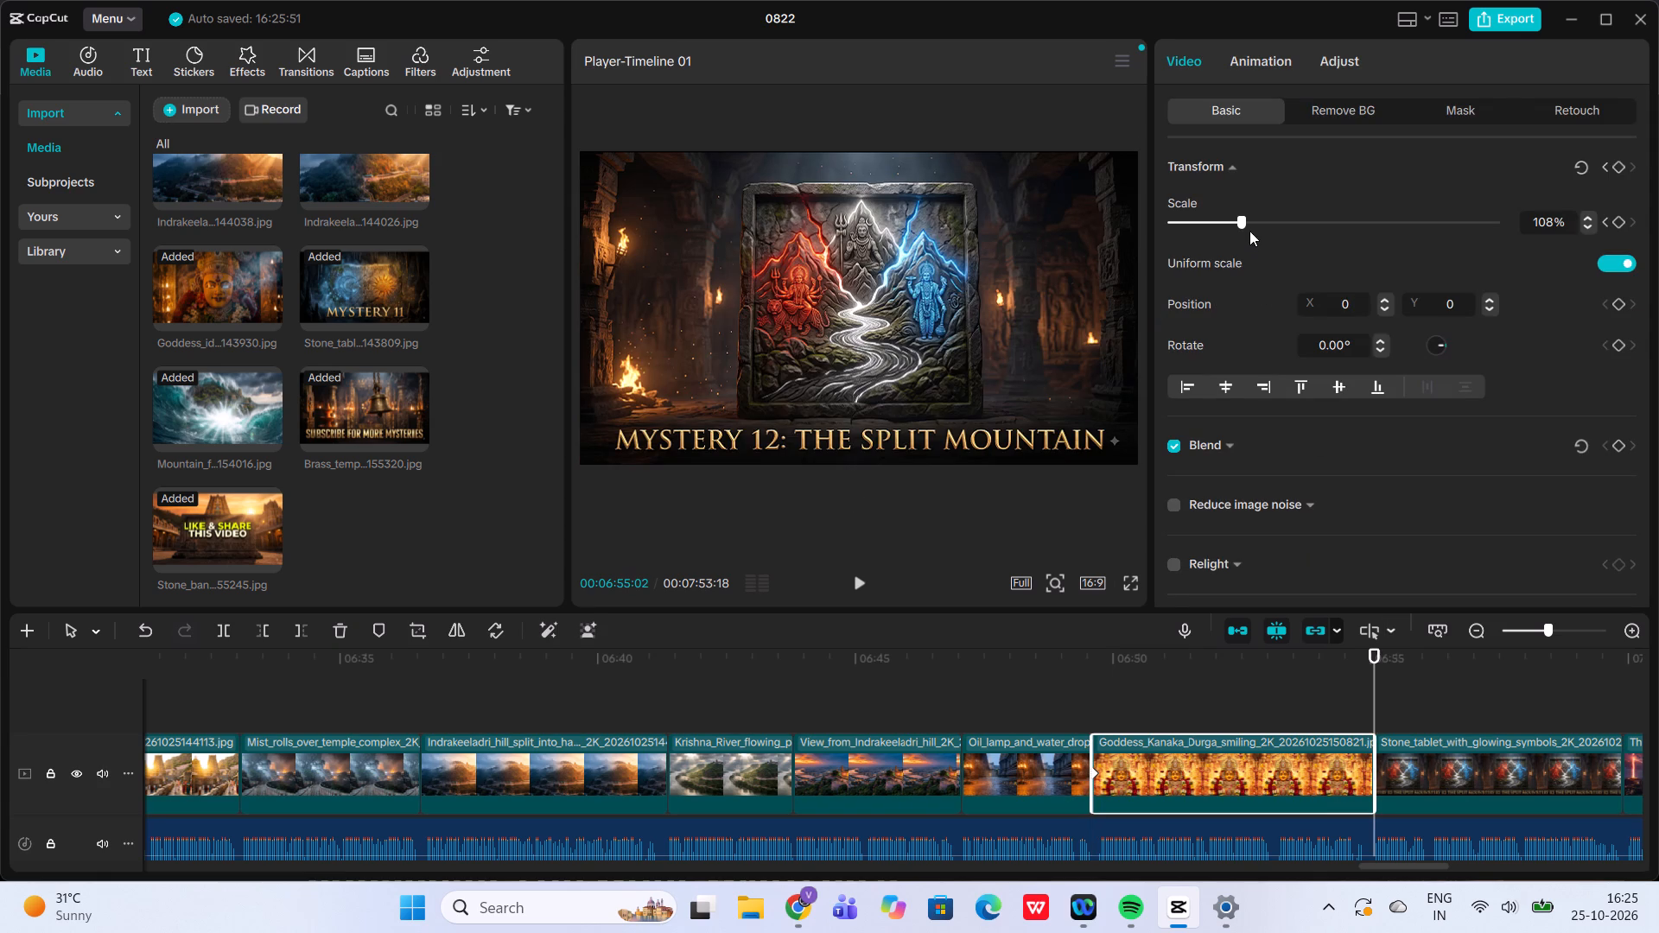
pyautogui.click(1252, 225)
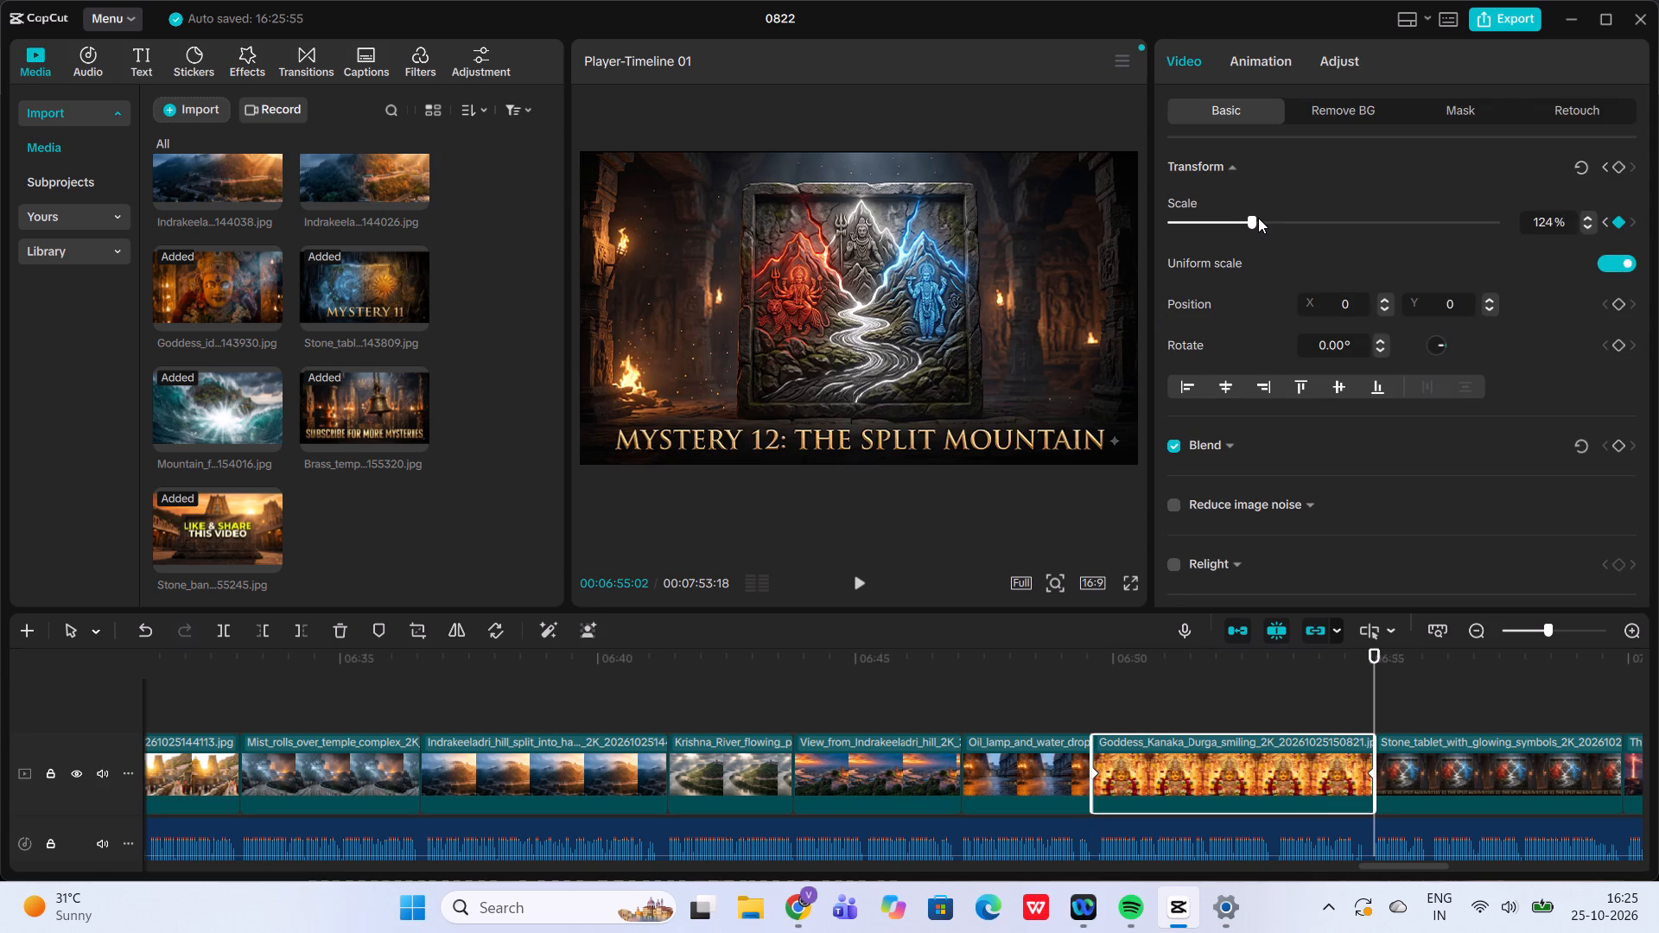
pyautogui.click(1260, 218)
pyautogui.click(1260, 218)
pyautogui.click(1077, 705)
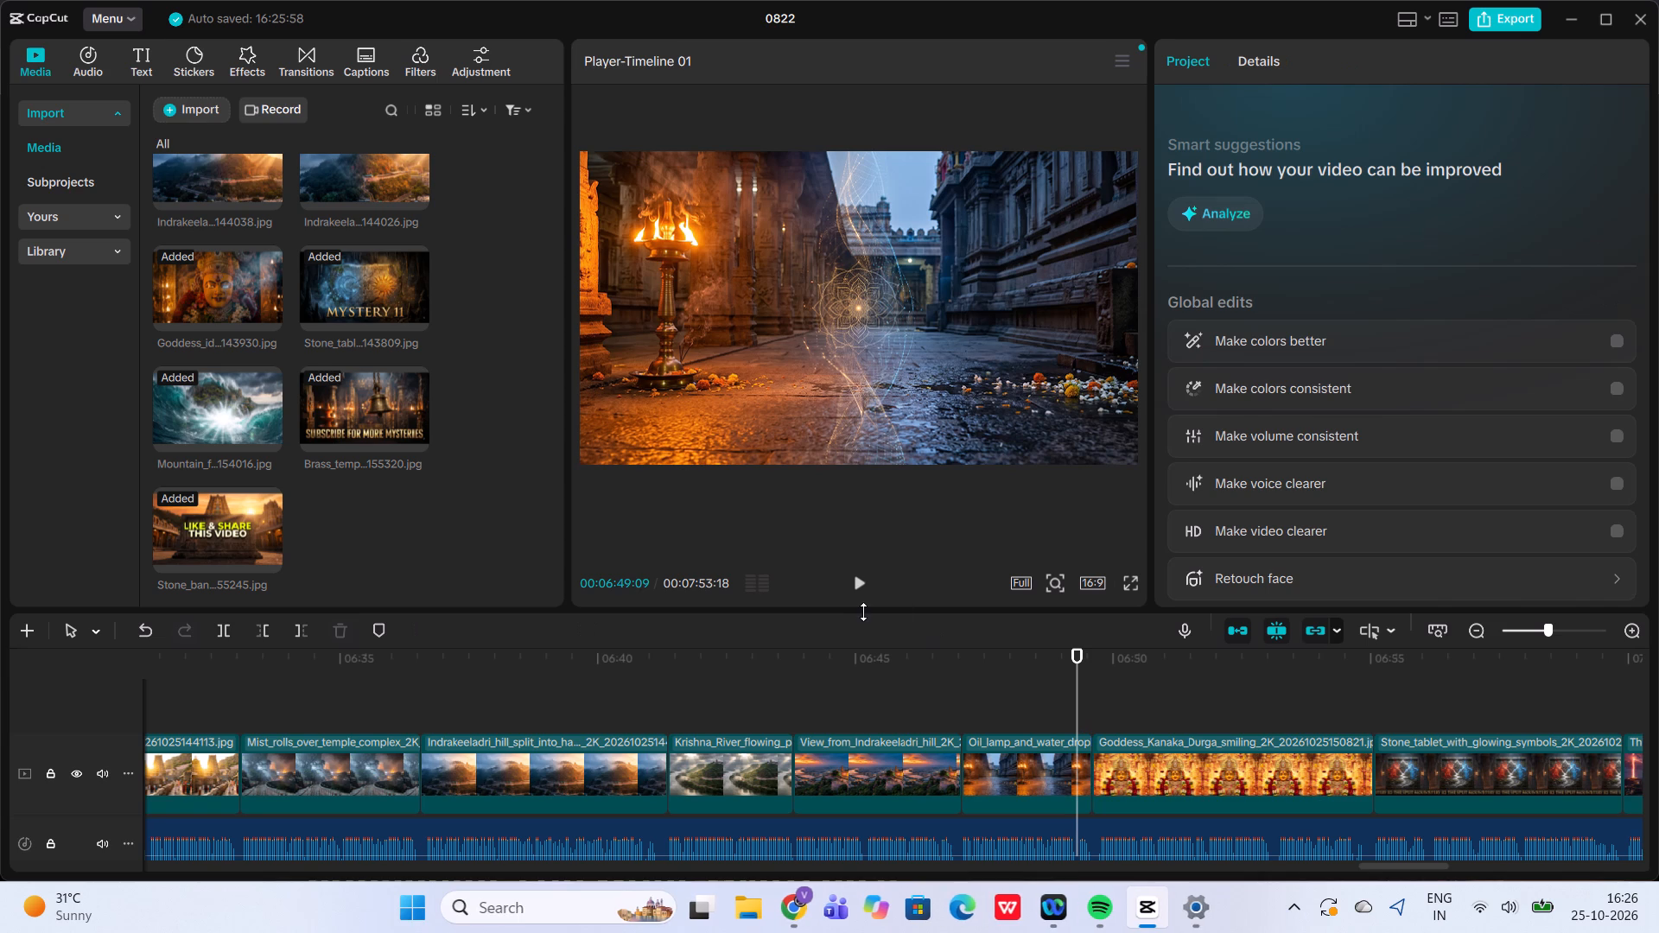
pyautogui.click(860, 590)
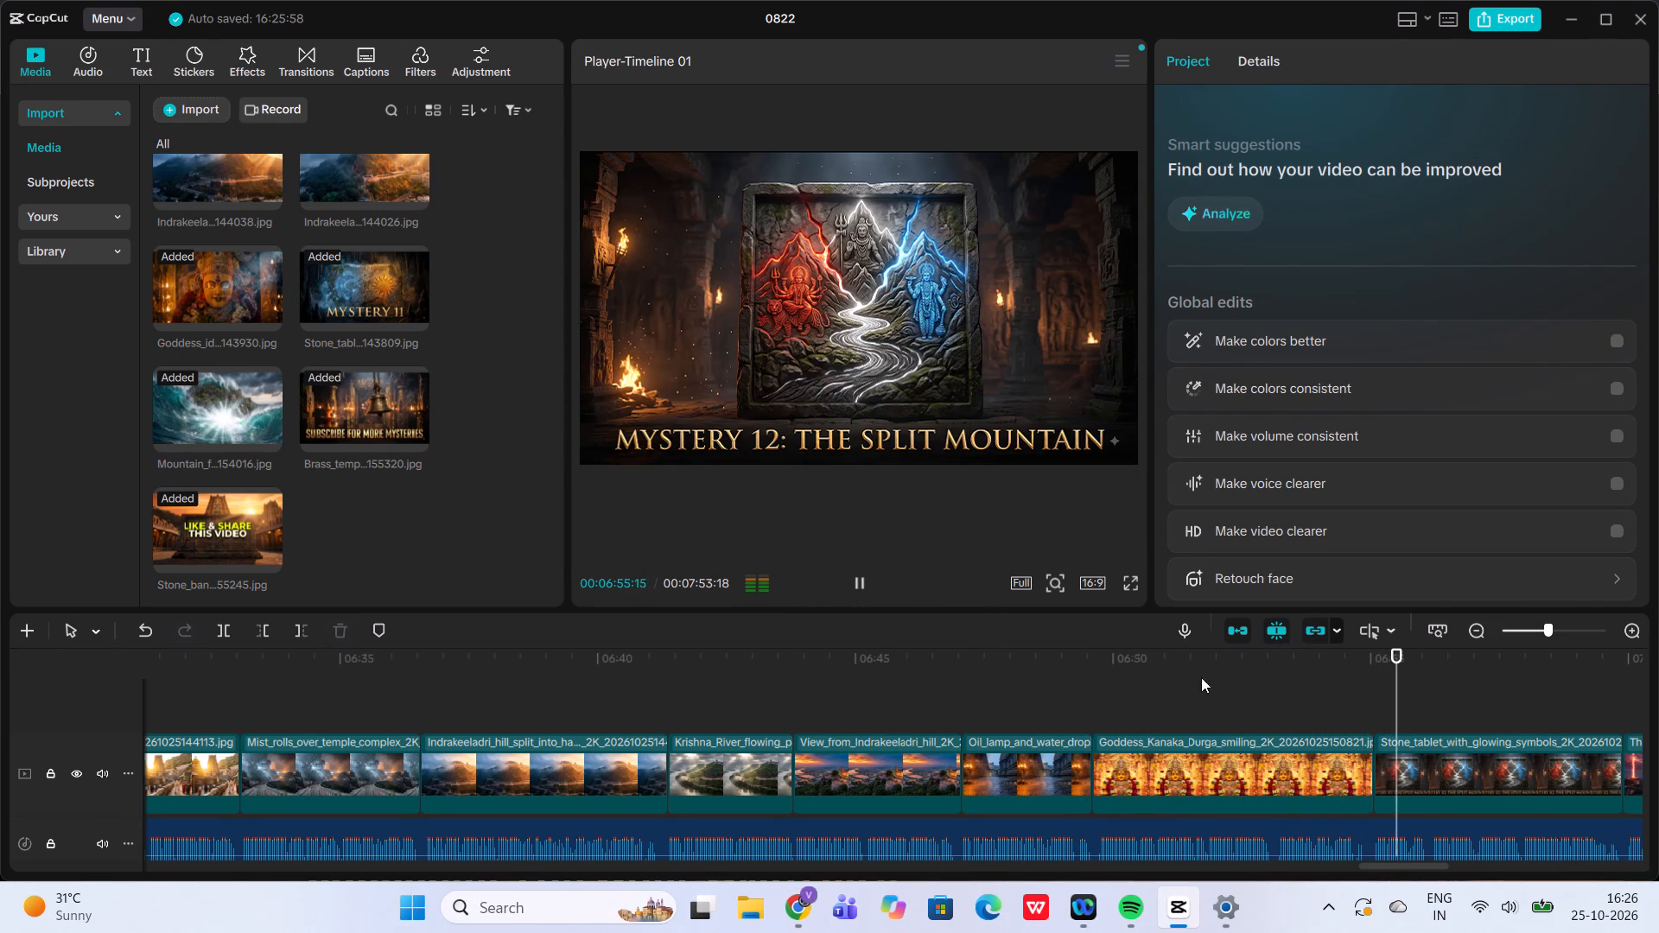
# Add a scale keyframe of 112% at the start of the Stone_tablet_with_glowing_symbols clip.
pyautogui.click(1368, 697)
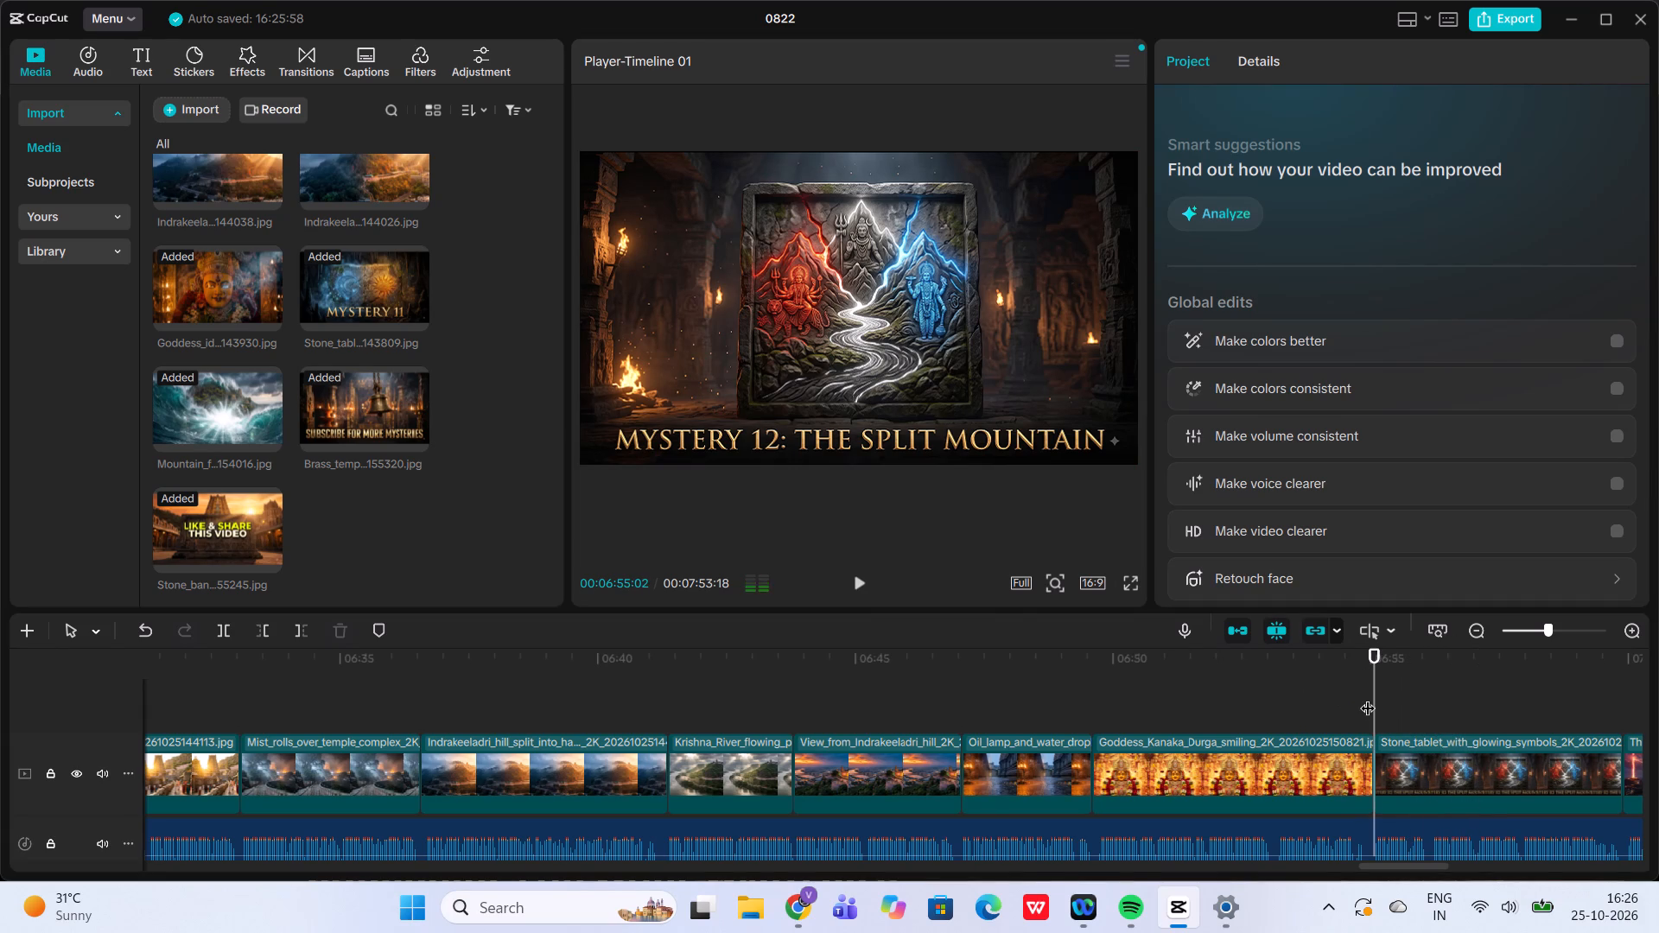
pyautogui.click(1401, 758)
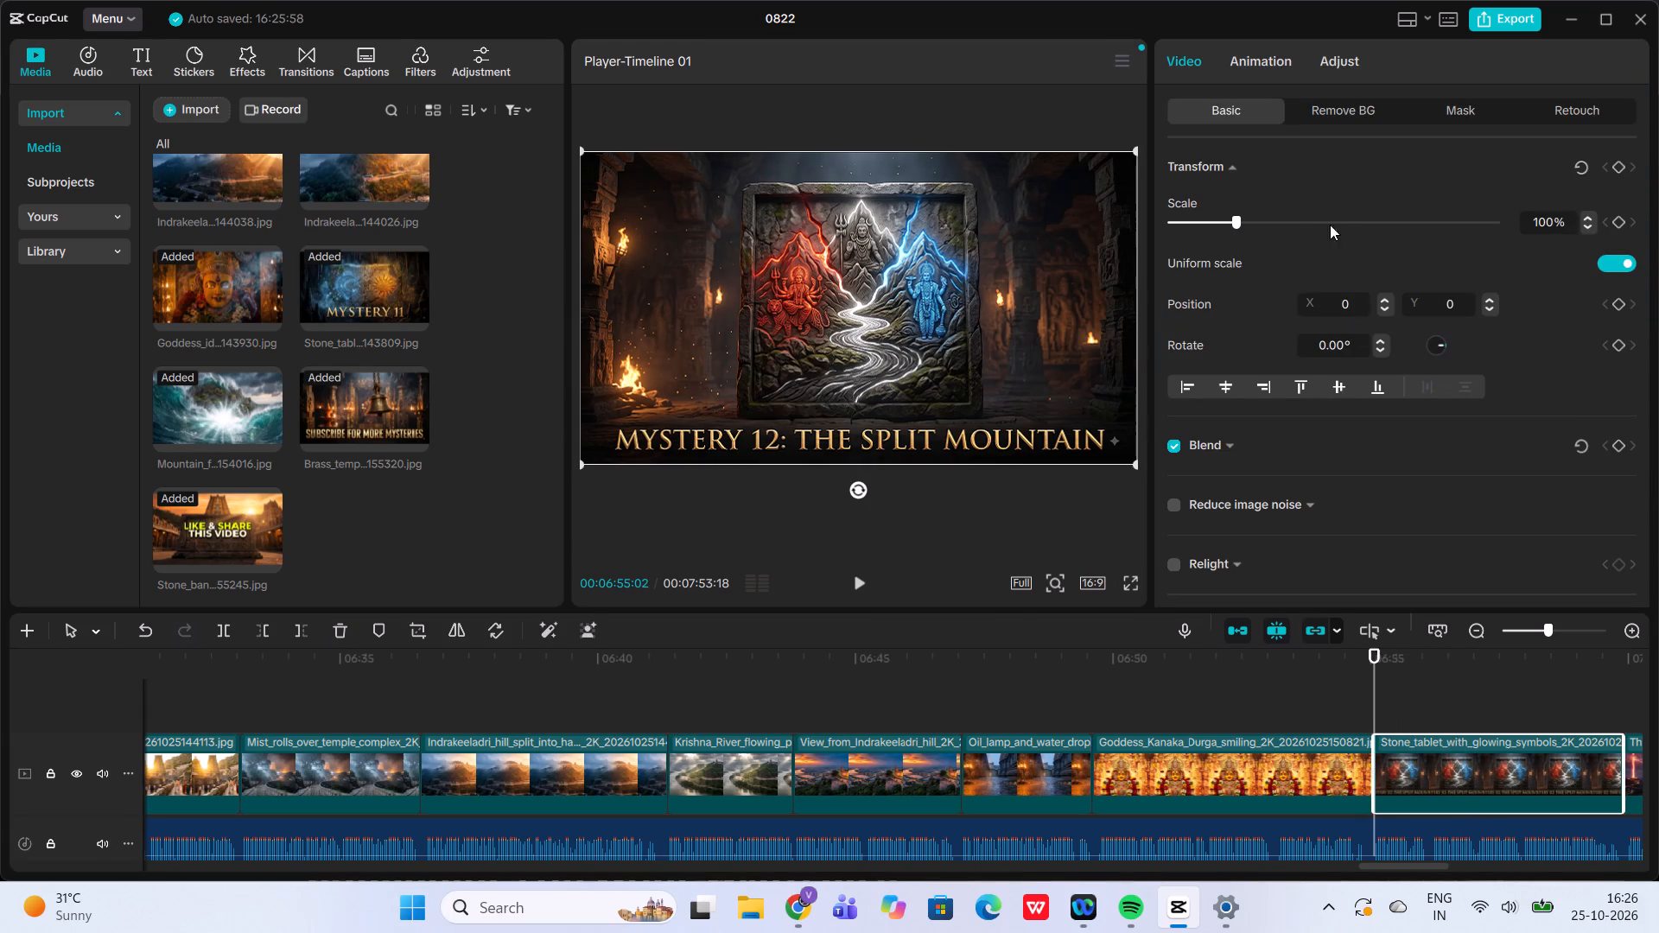
pyautogui.click(1245, 219)
pyautogui.click(1245, 219)
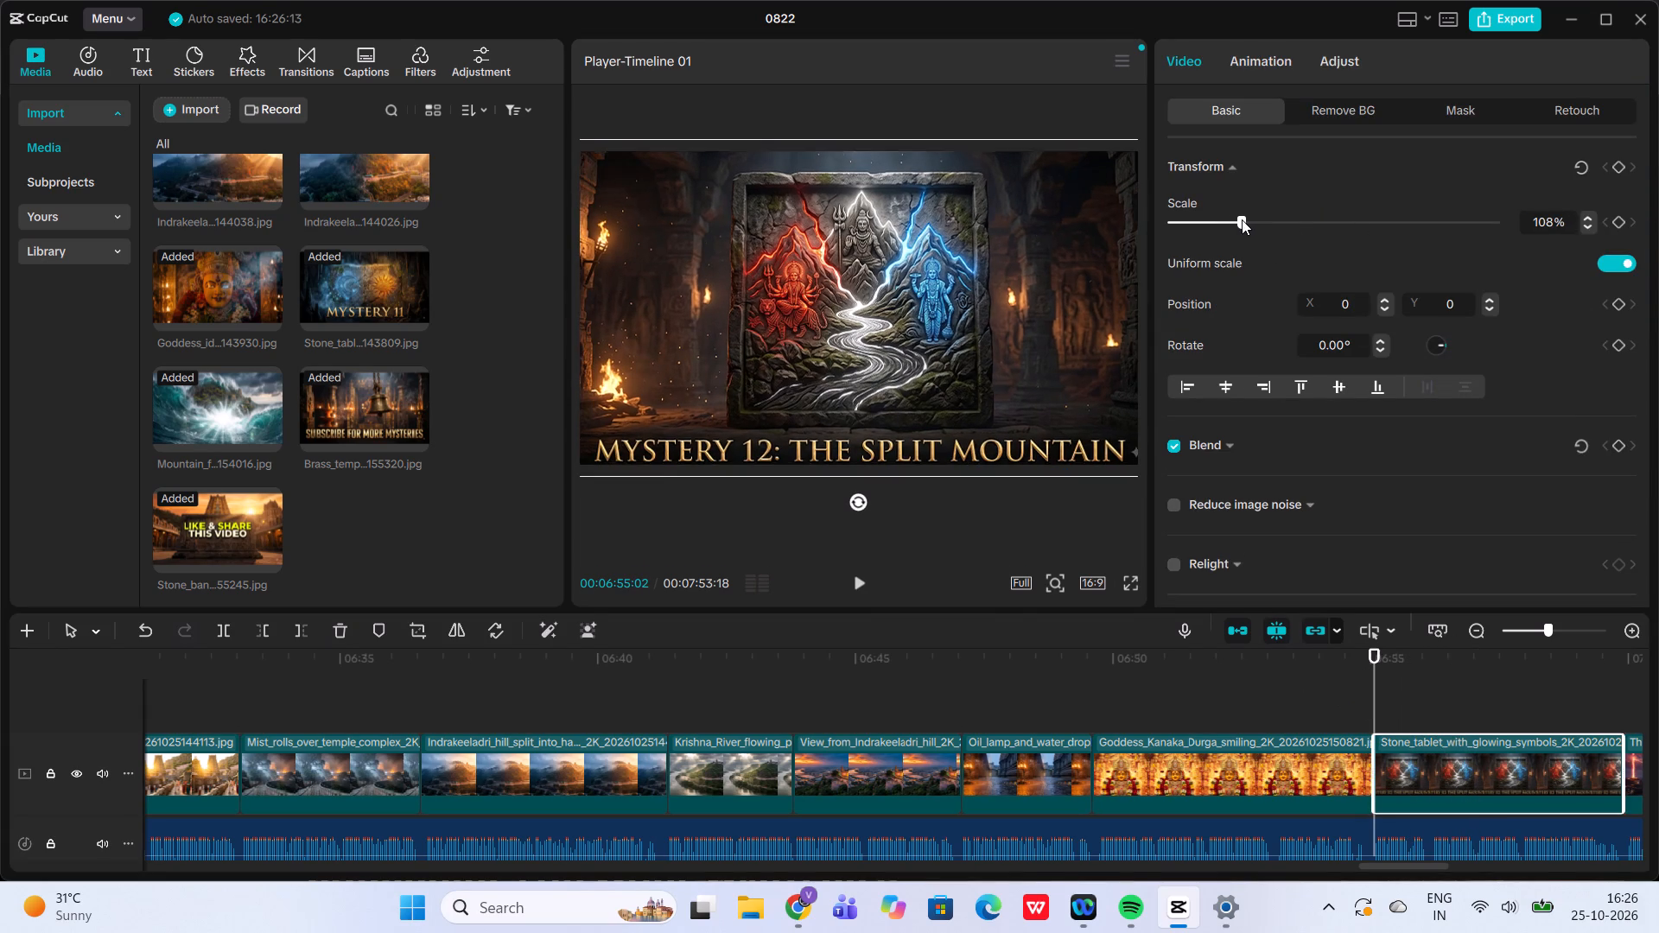
pyautogui.click(1611, 227)
pyautogui.click(1616, 223)
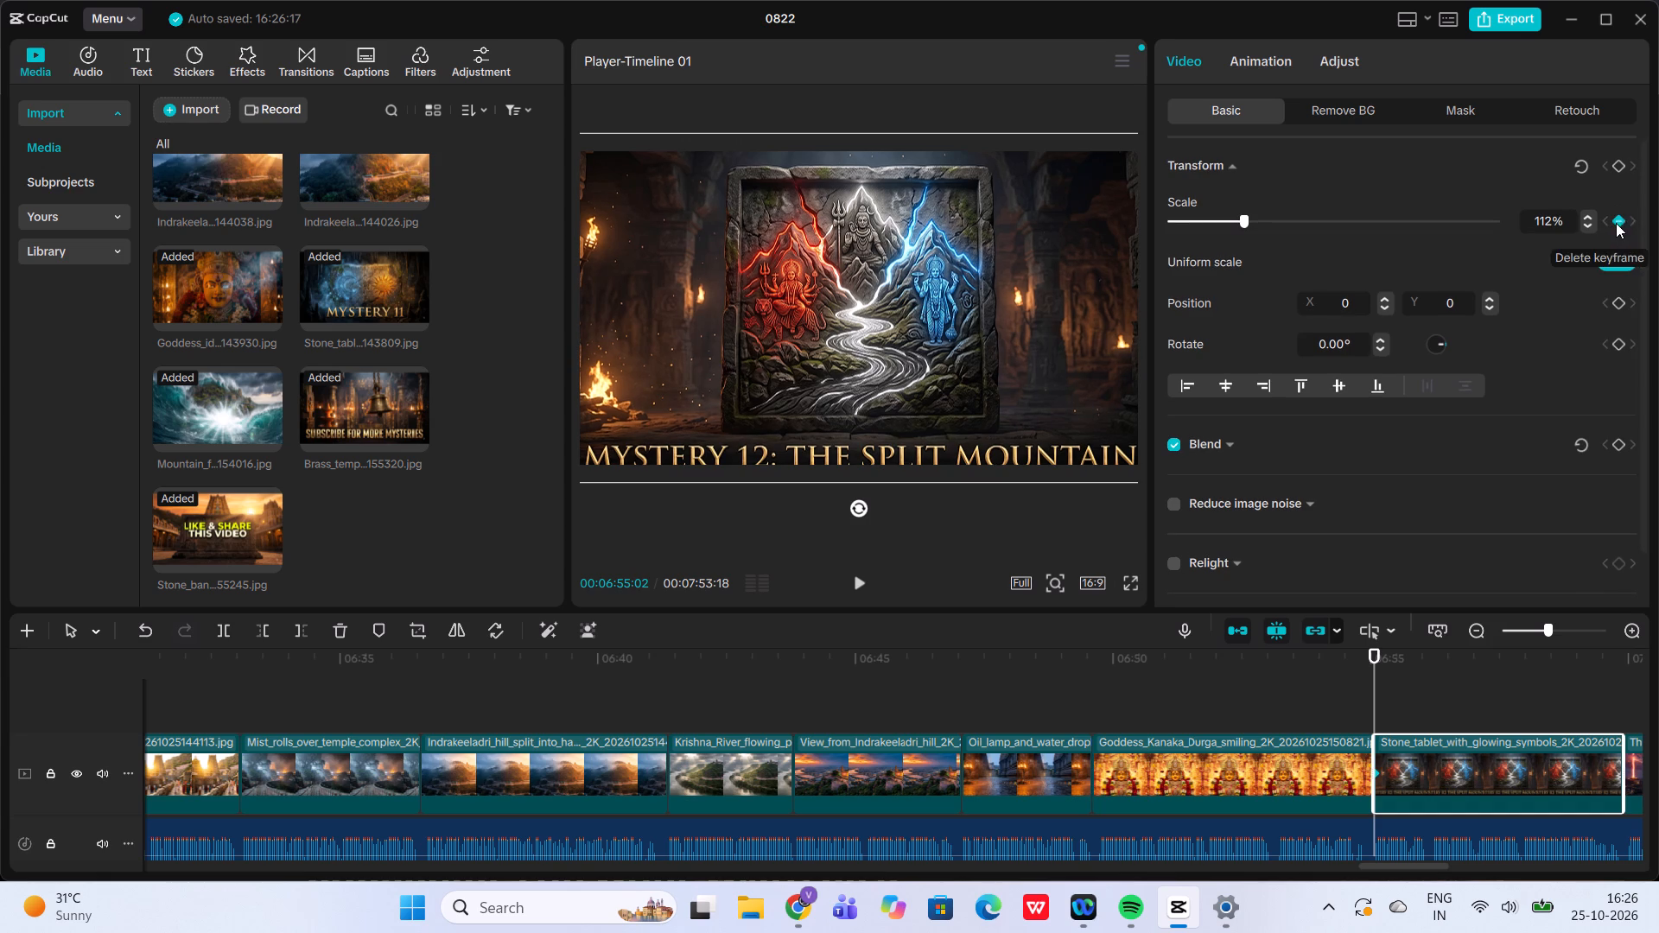
# Set the scale to 126% at the end of the Stone_tablet_with_glowing_symbols clip.
pyautogui.hscroll(-2, 1519, 699)
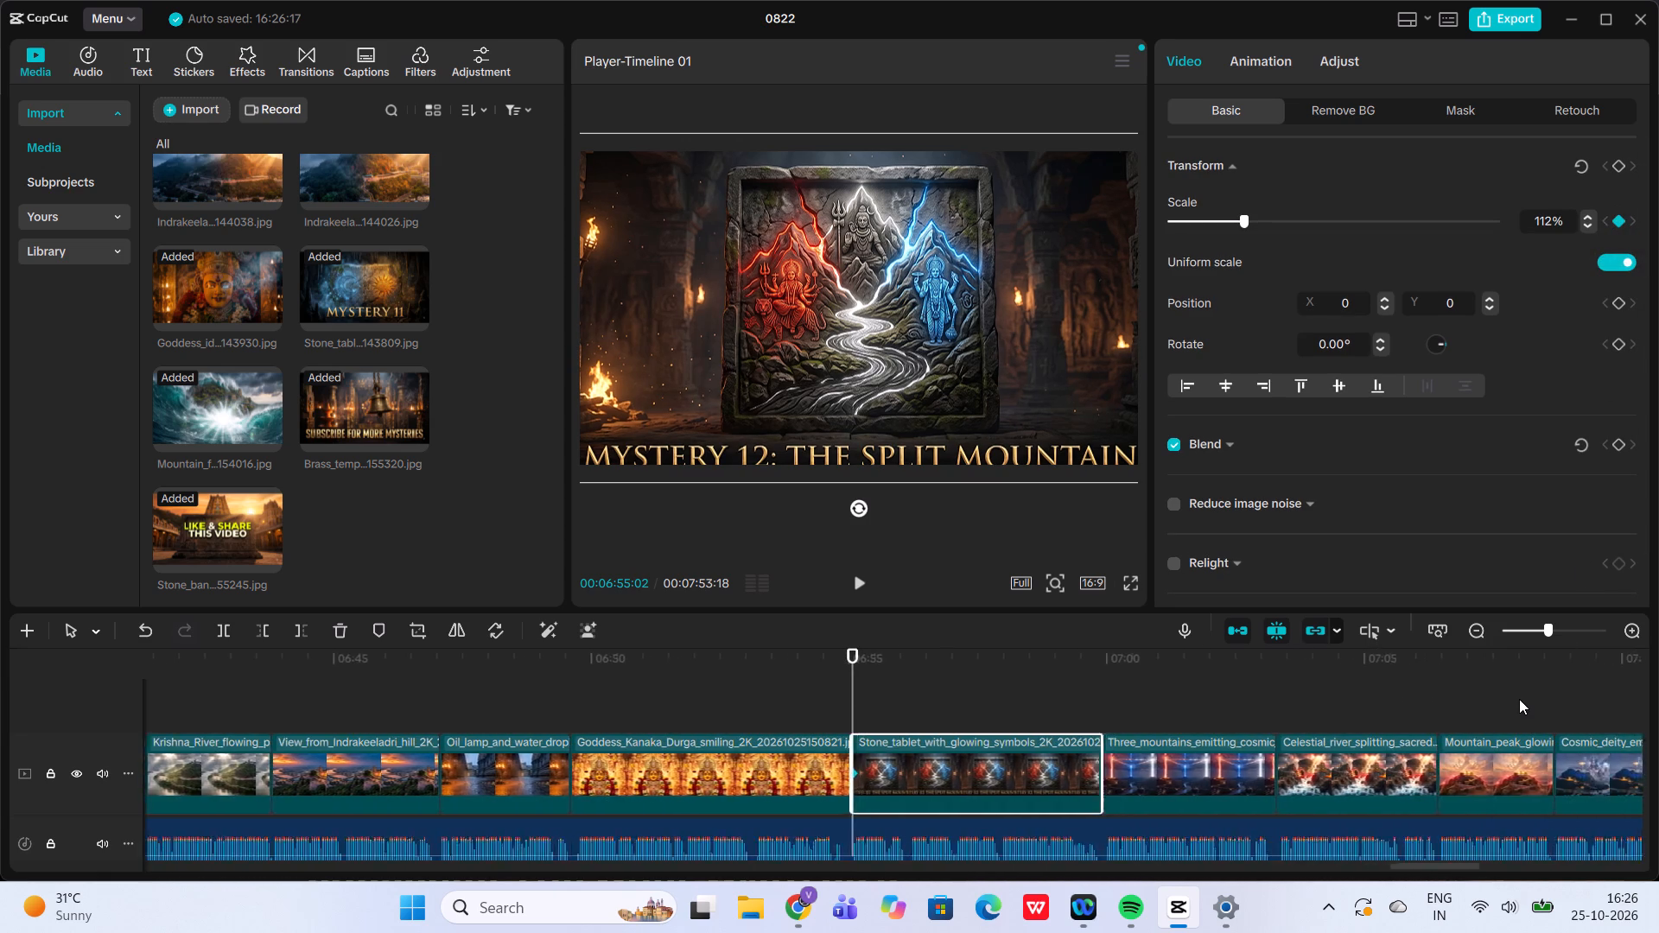
pyautogui.hscroll(-1, 1519, 699)
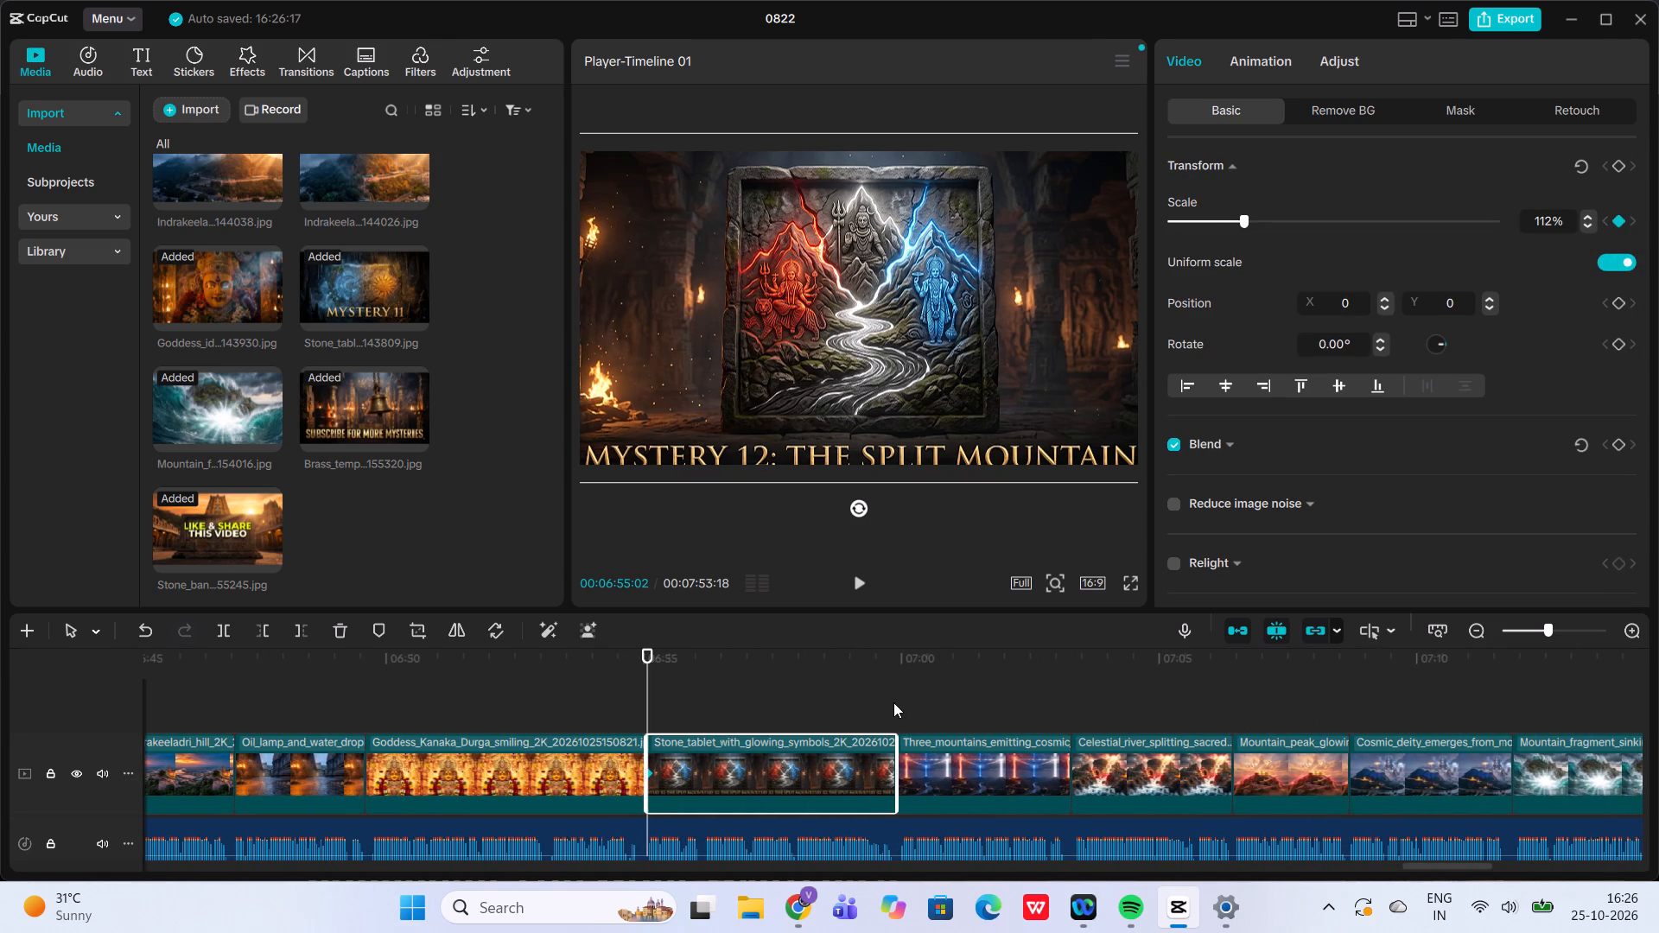
pyautogui.click(893, 702)
pyautogui.click(855, 754)
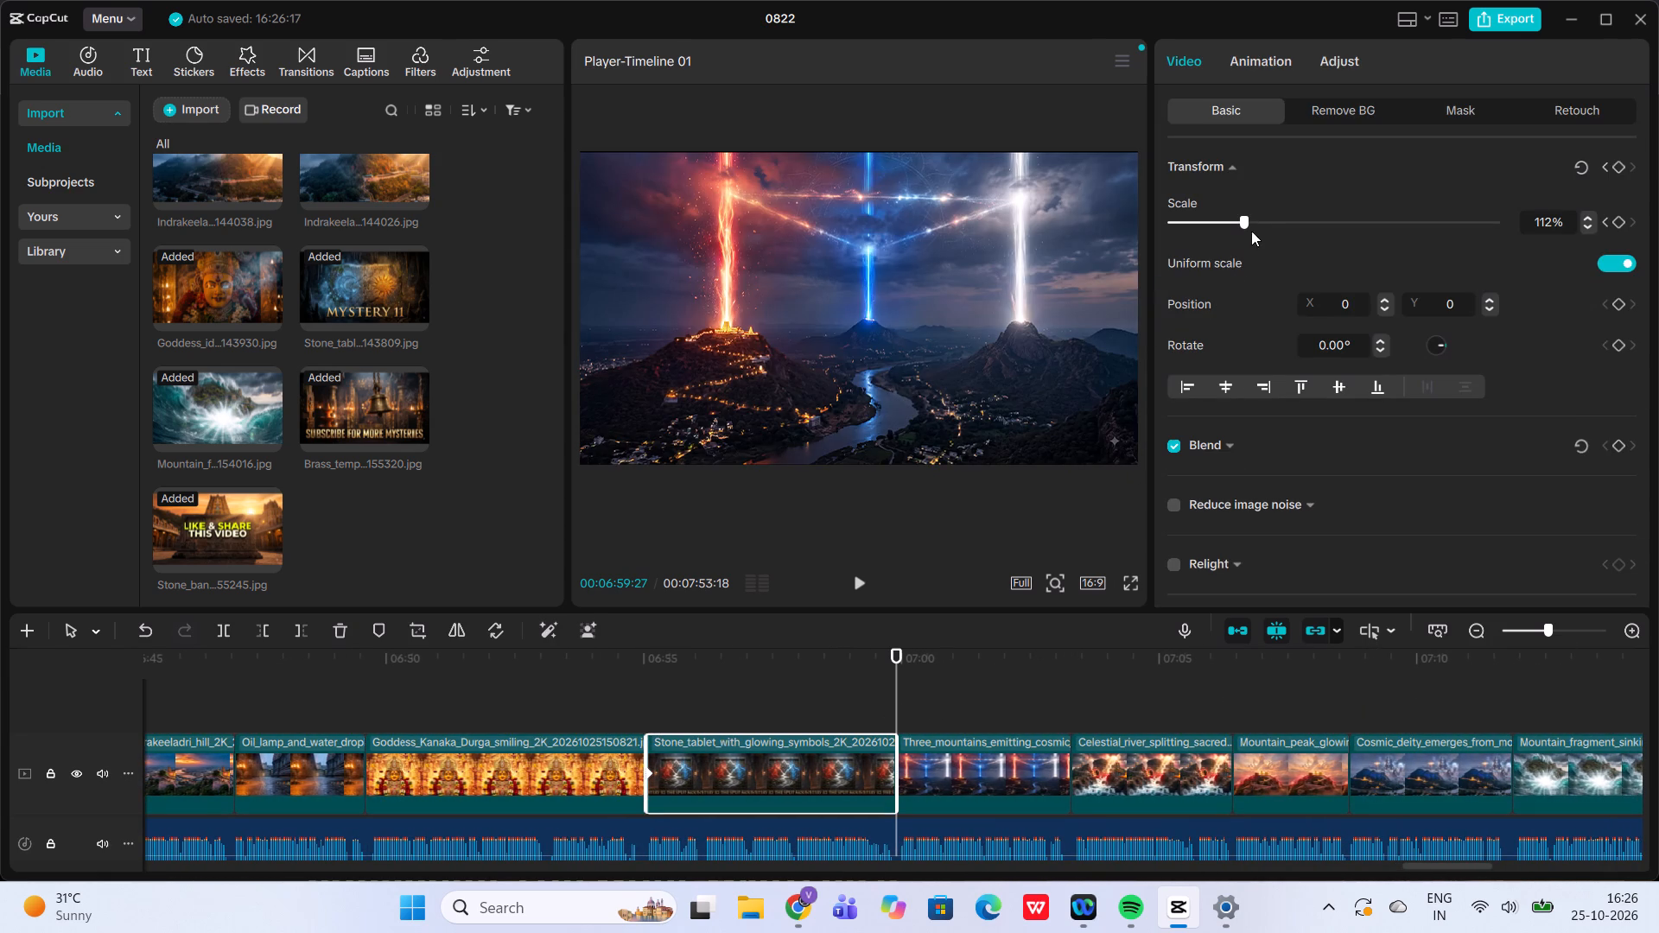
pyautogui.click(1253, 217)
pyautogui.click(1253, 217)
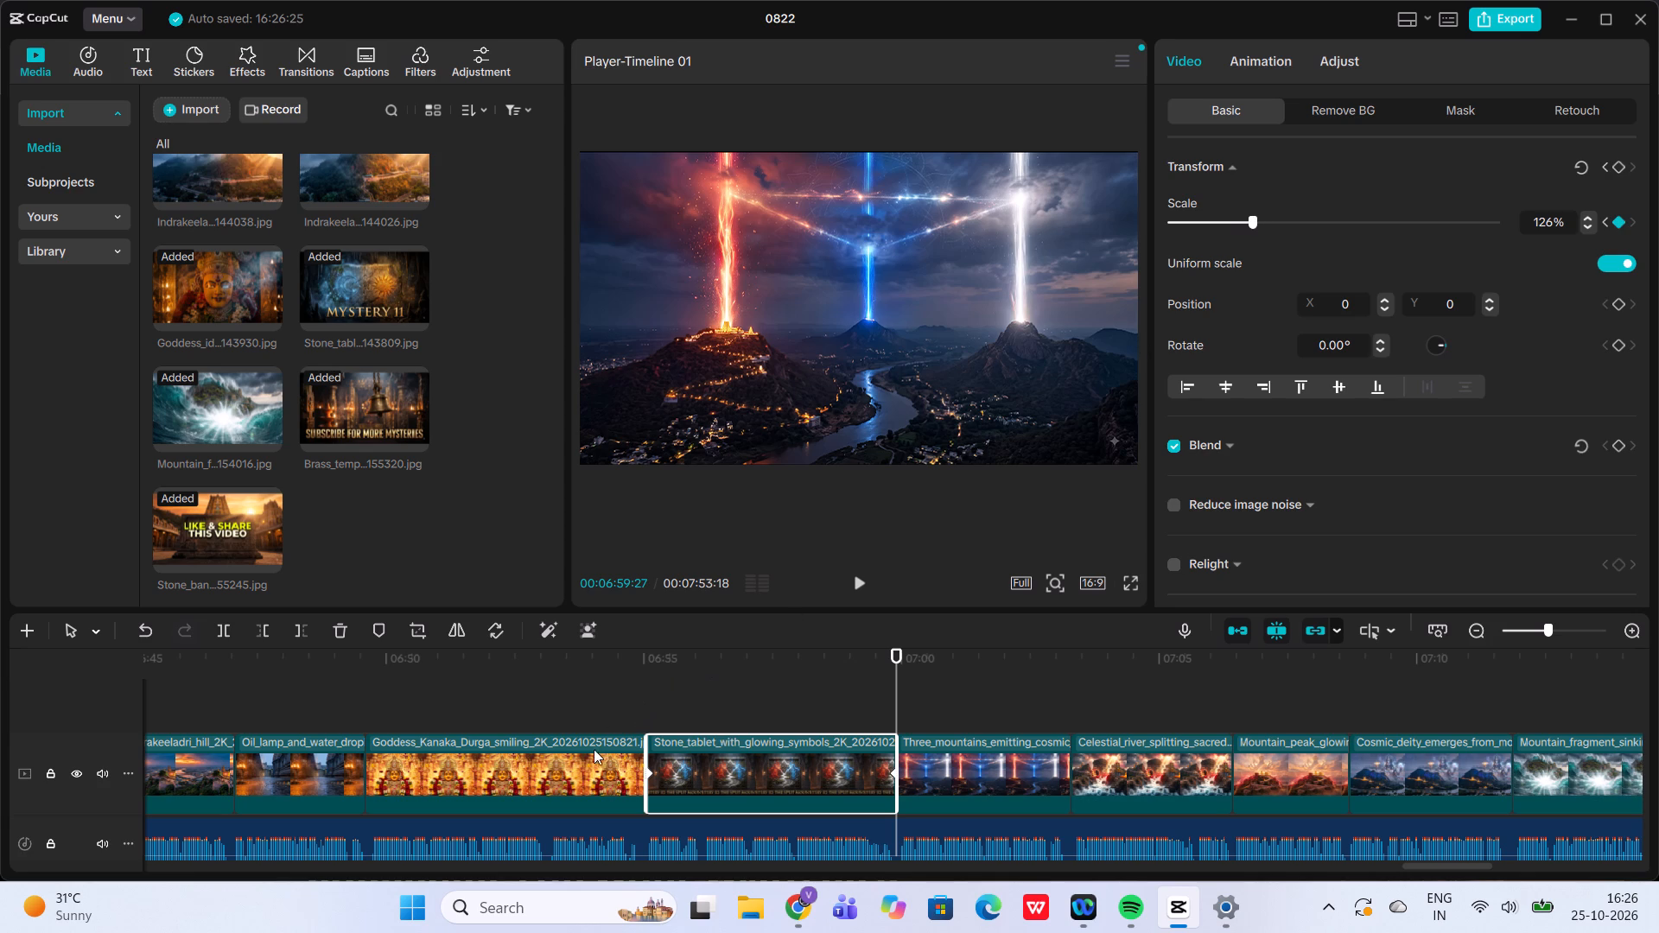
# Shift the Stone_tablet_with_glowing_symbols image upward to Y position 126 at the clip's start and play back its zoom.
pyautogui.click(632, 704)
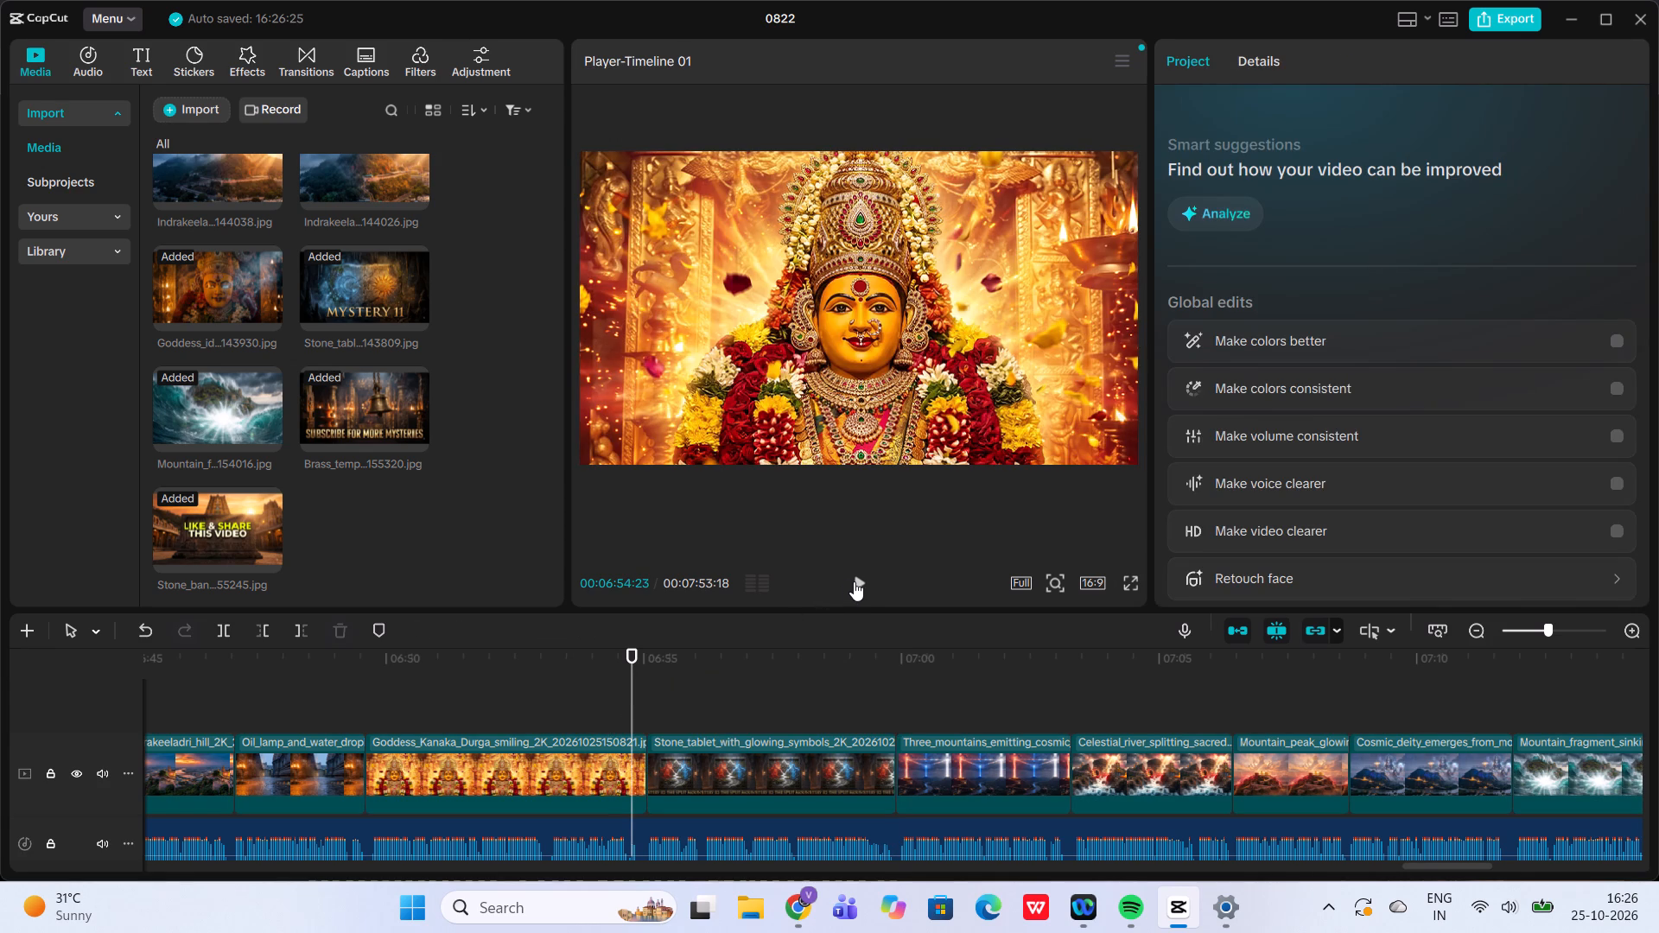
pyautogui.click(854, 581)
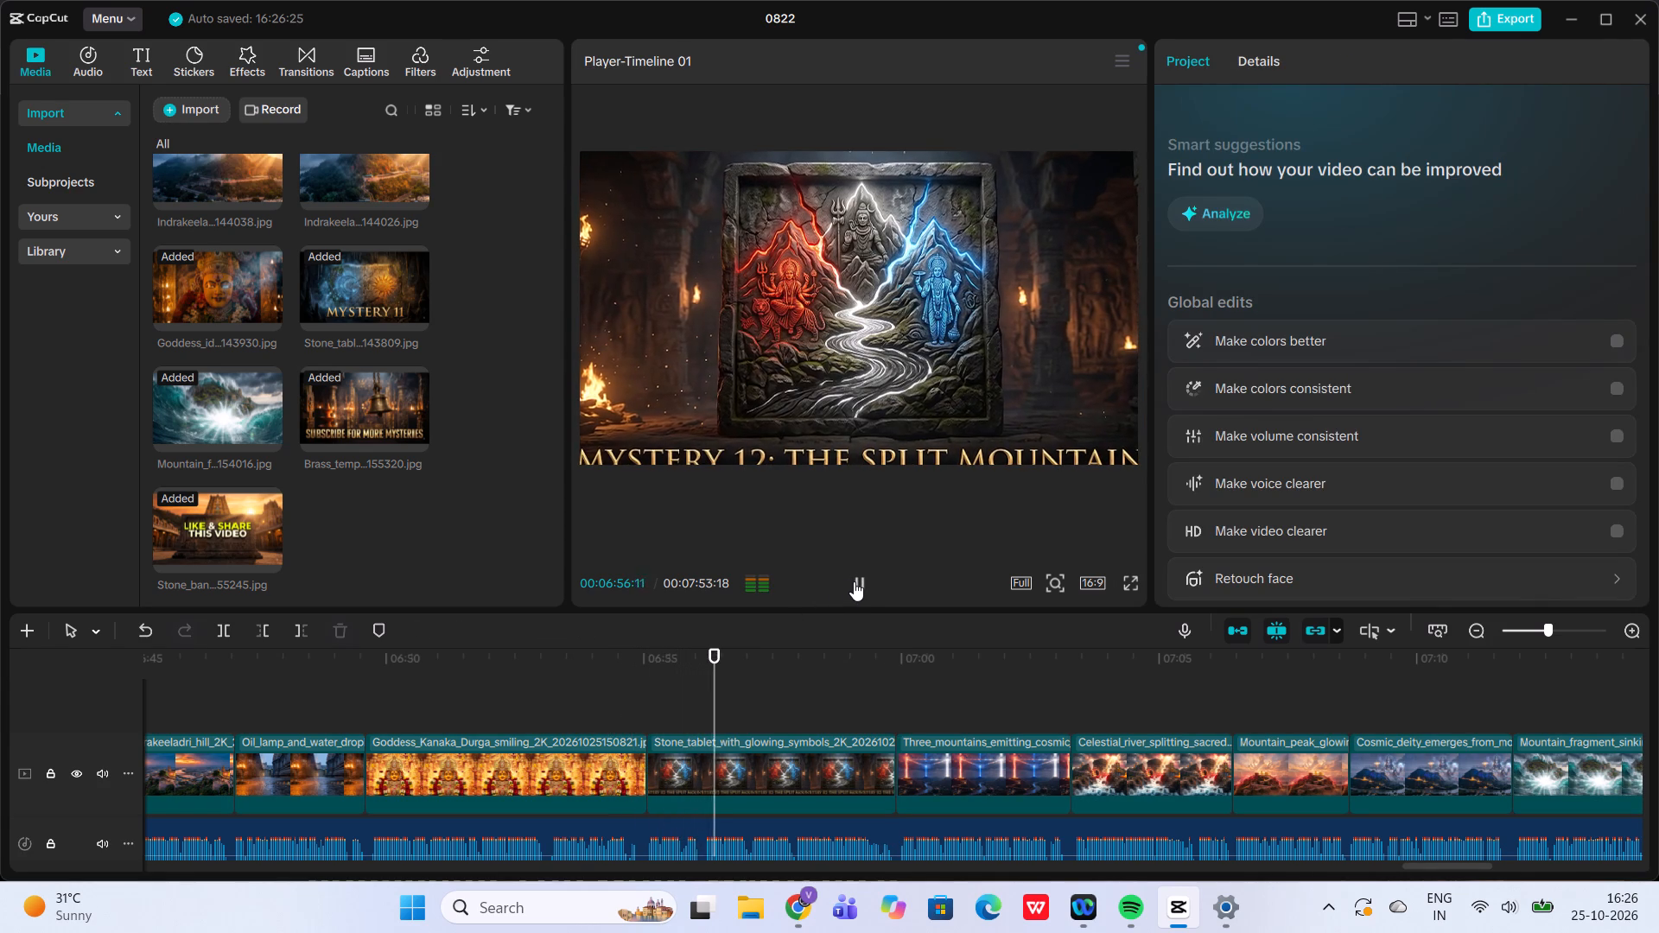
pyautogui.click(645, 718)
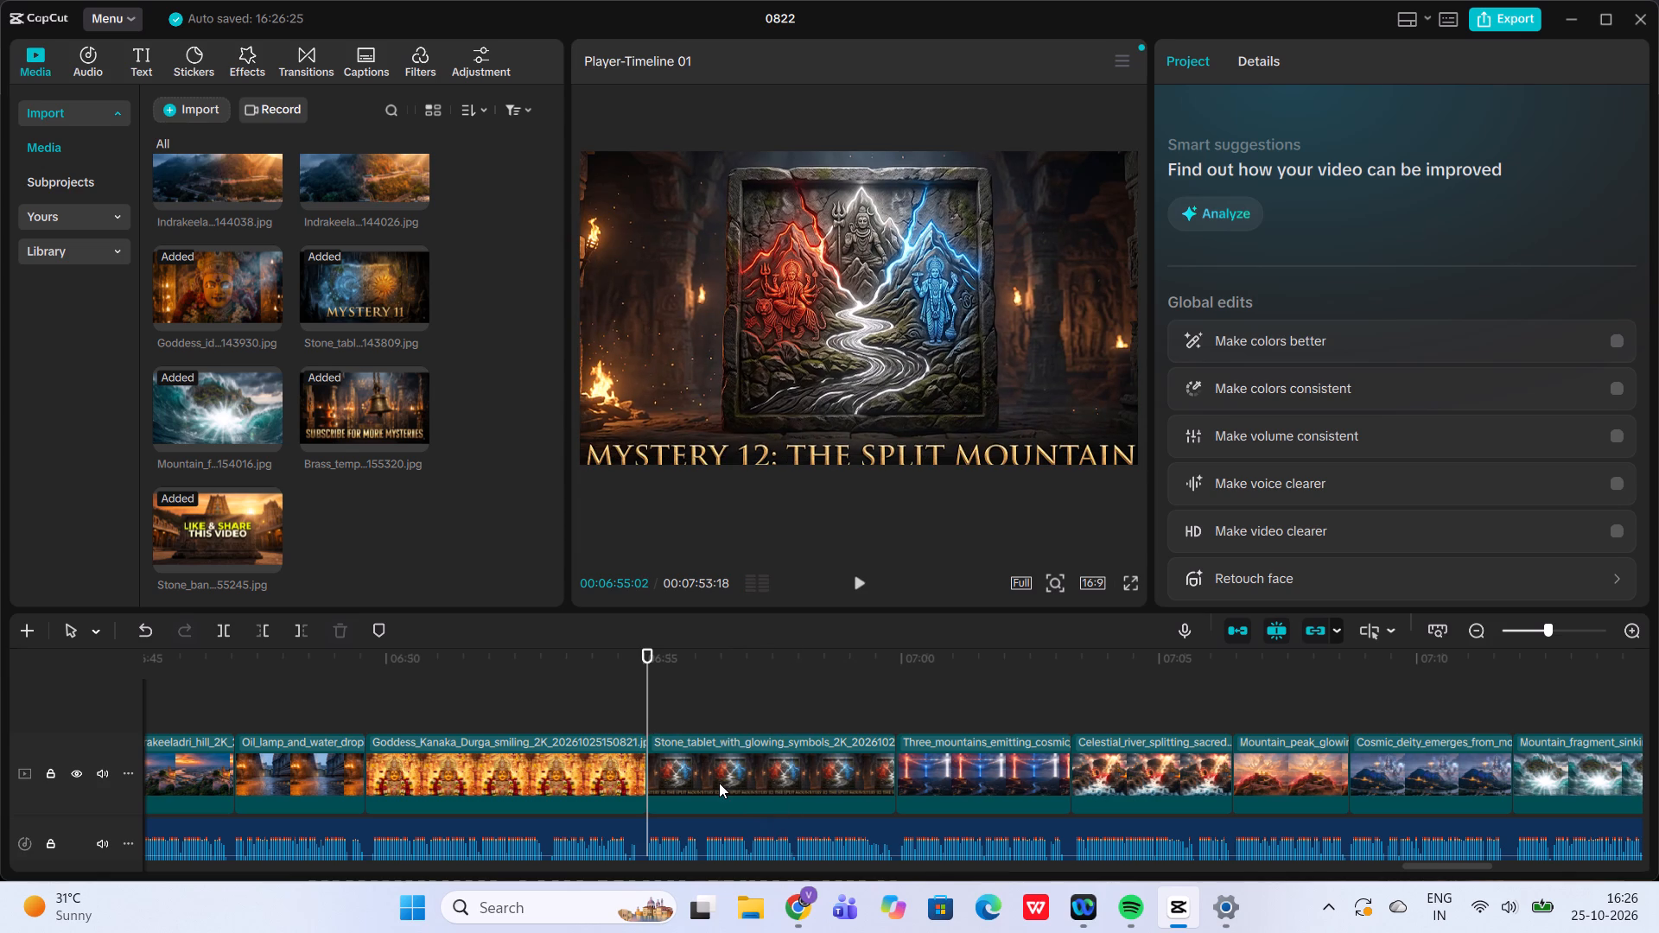
pyautogui.click(719, 783)
pyautogui.moveTo(818, 325); pyautogui.dragTo(820, 306)
pyautogui.click(607, 661)
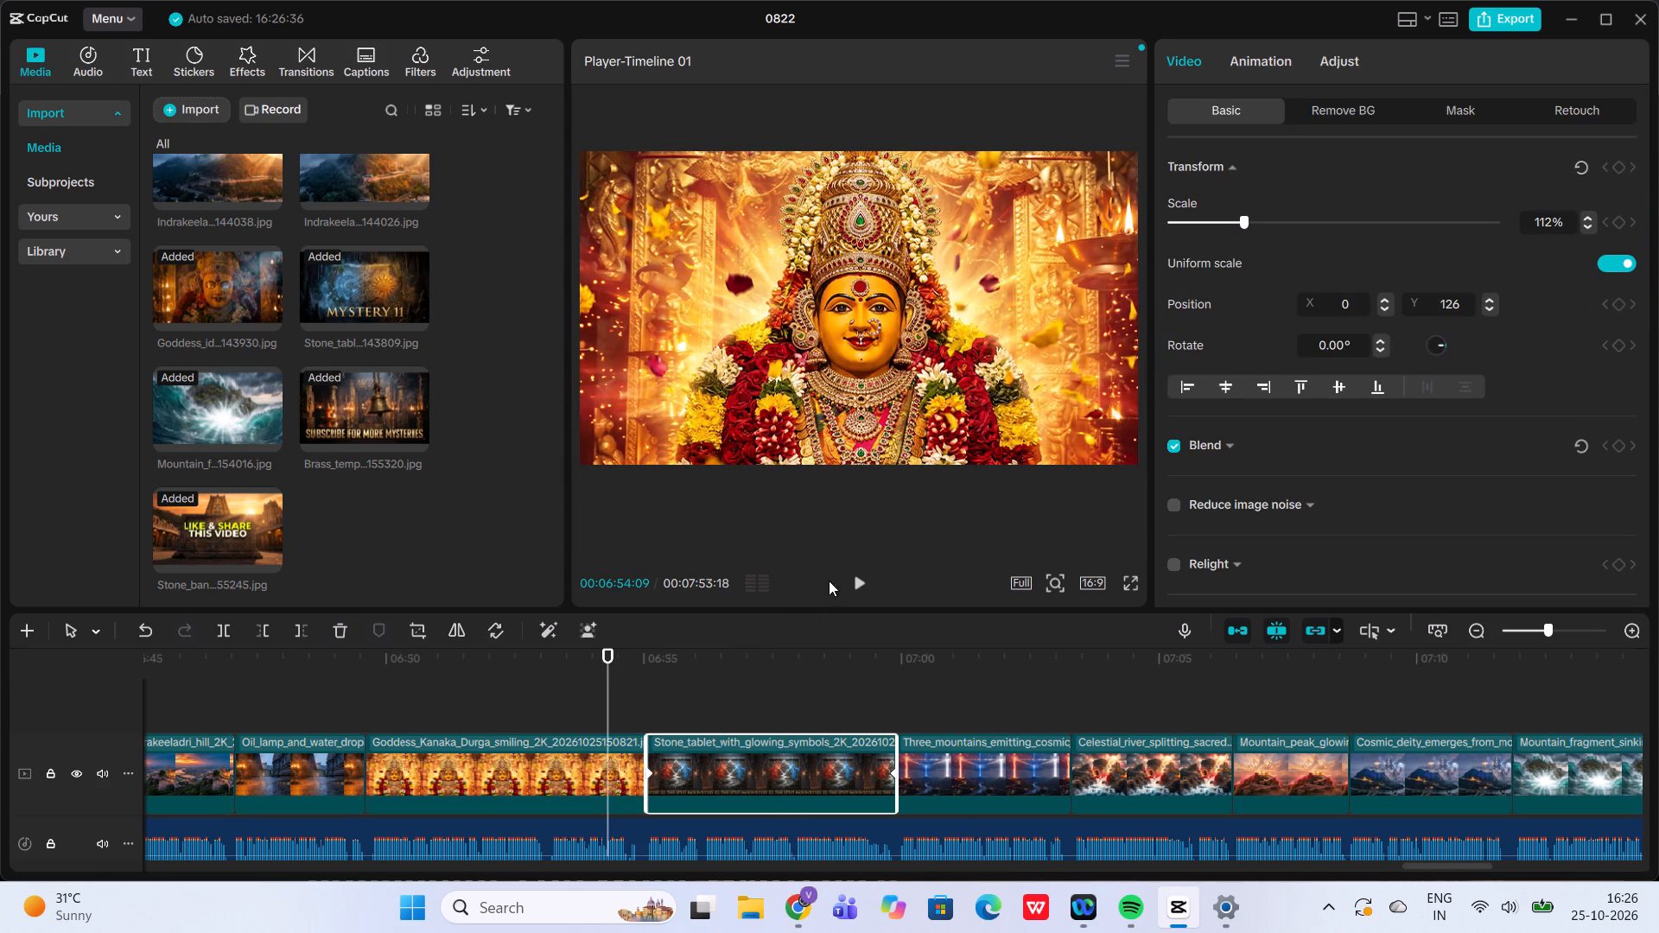
pyautogui.click(866, 577)
pyautogui.click(863, 695)
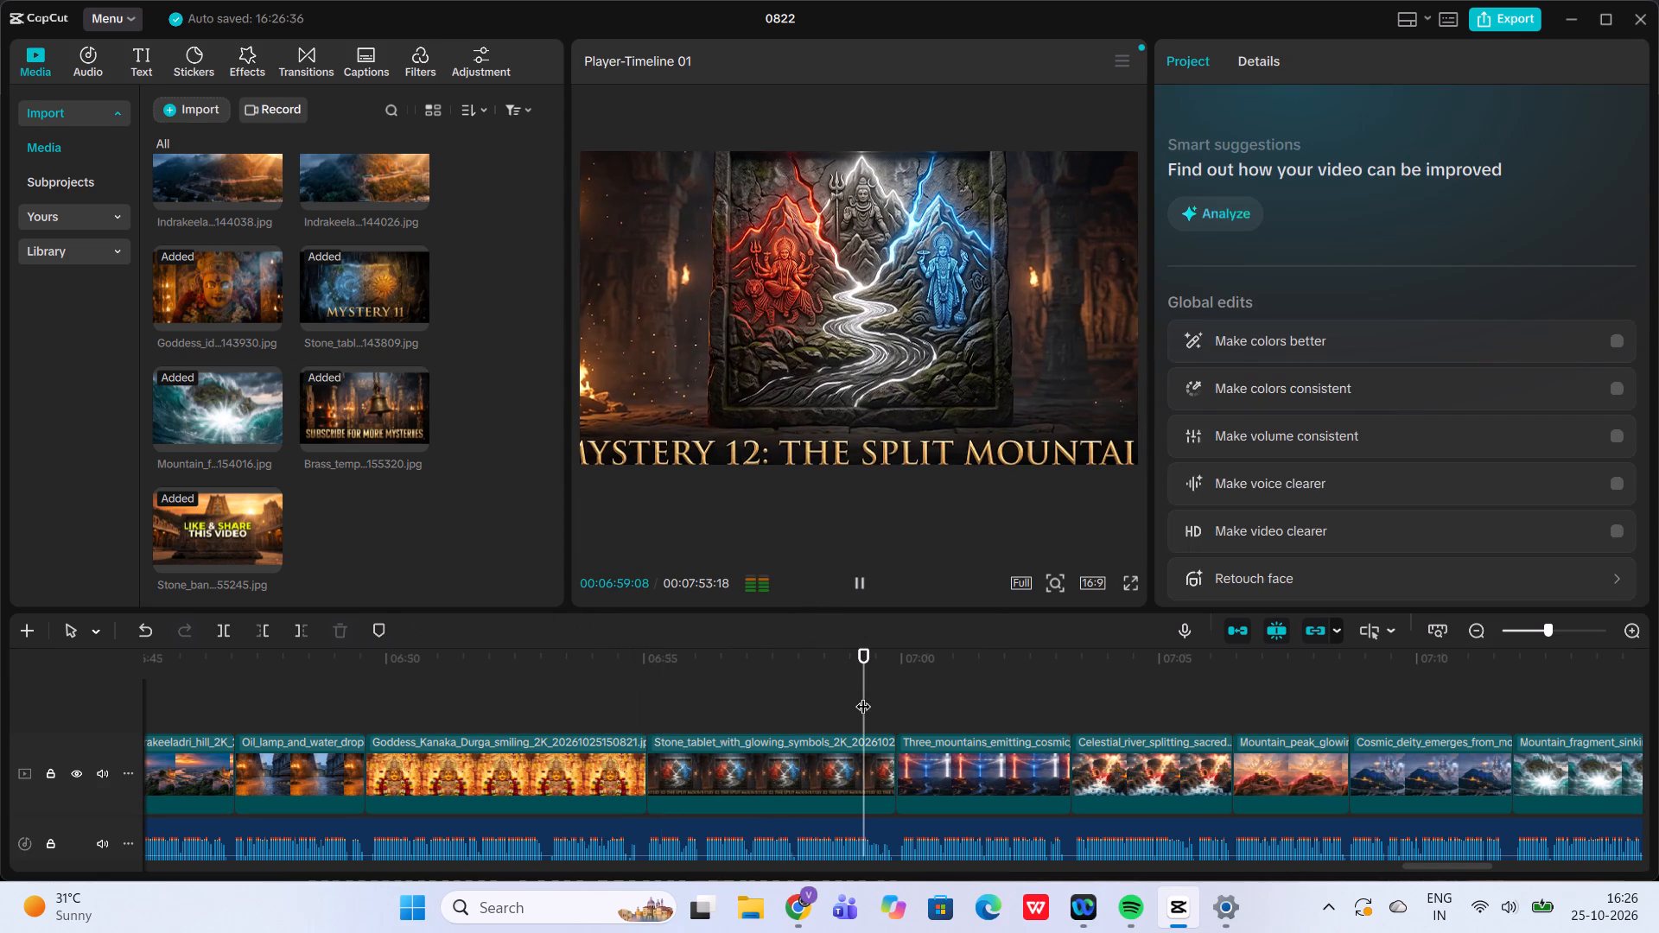
pyautogui.click(632, 698)
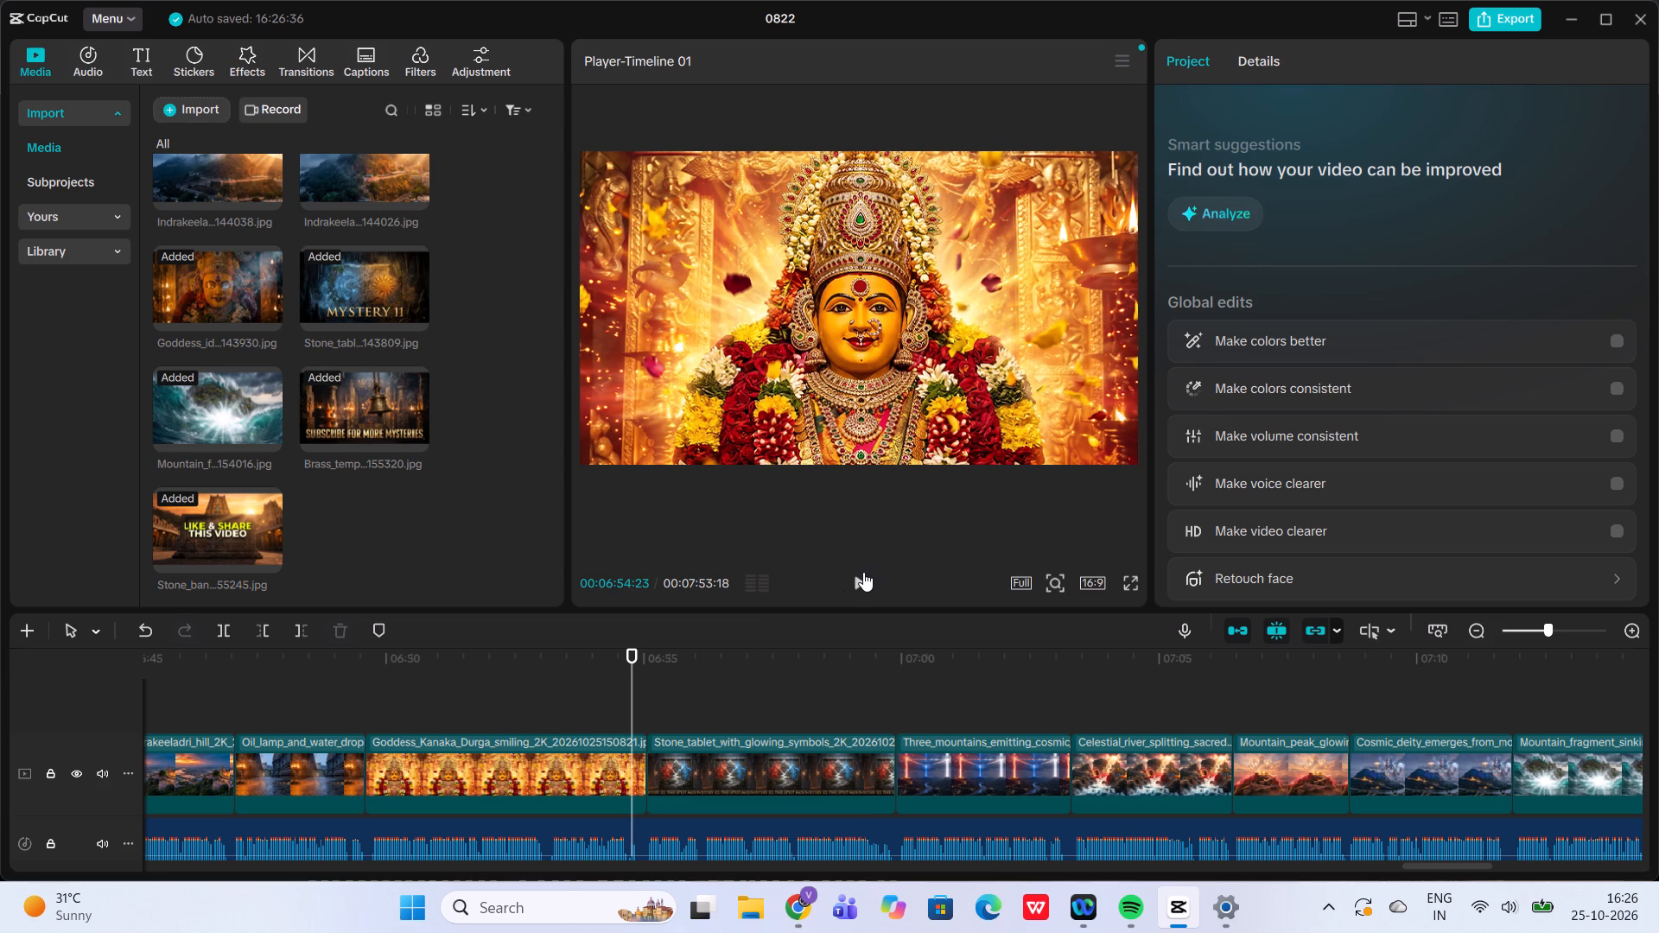
pyautogui.click(862, 573)
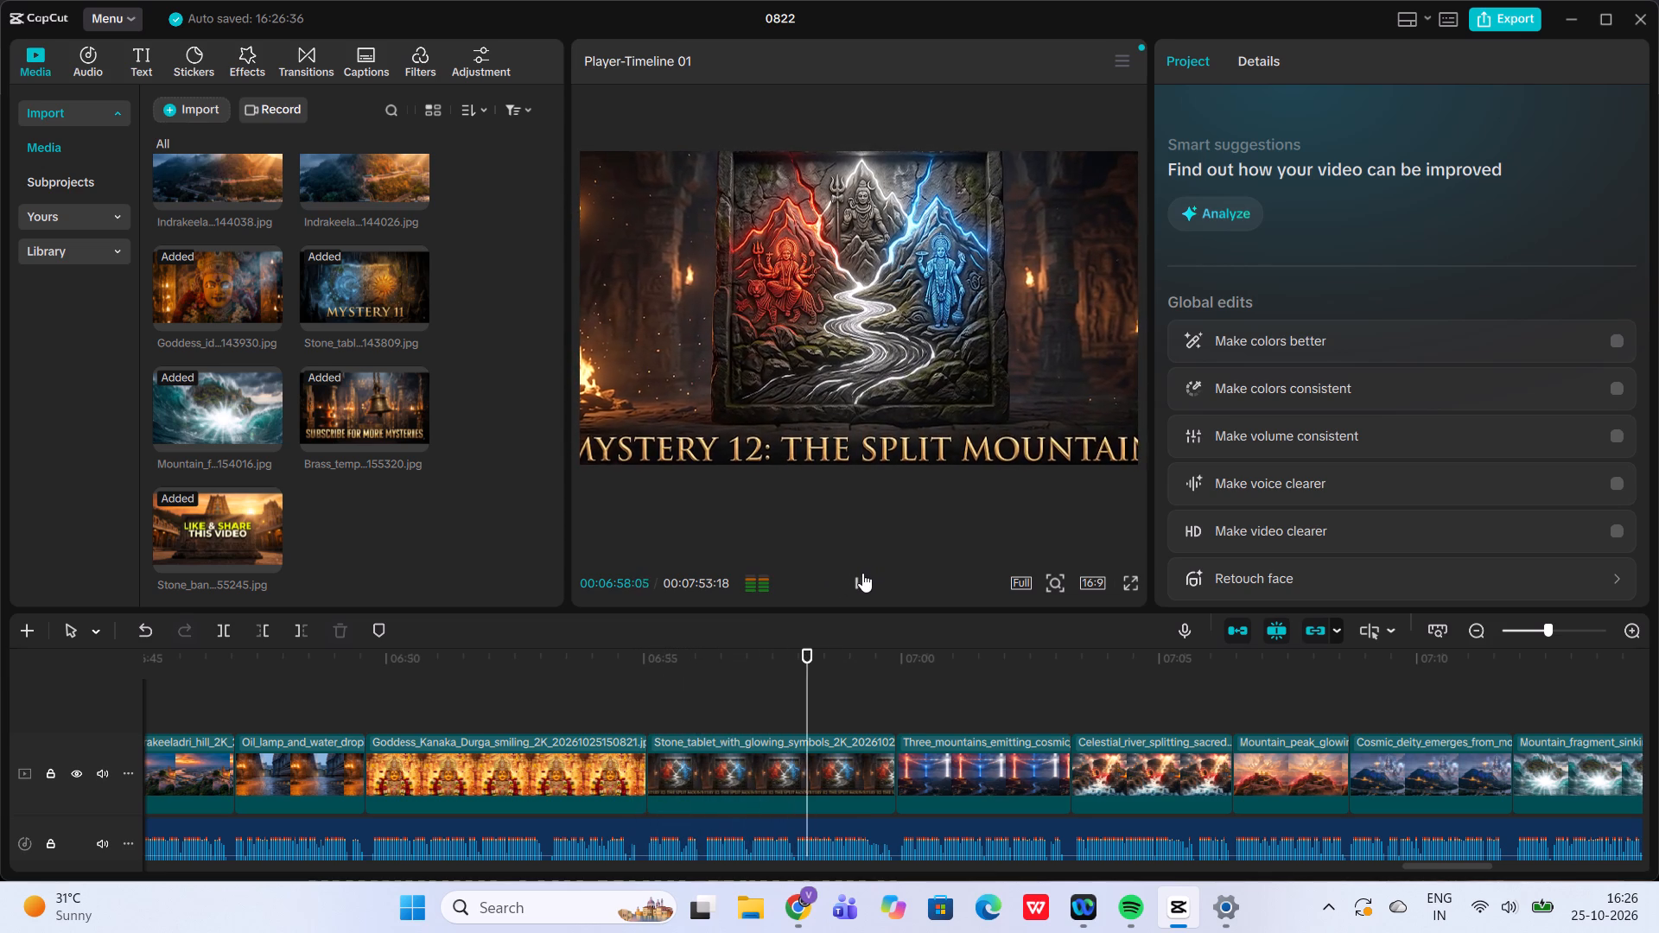
pyautogui.click(862, 573)
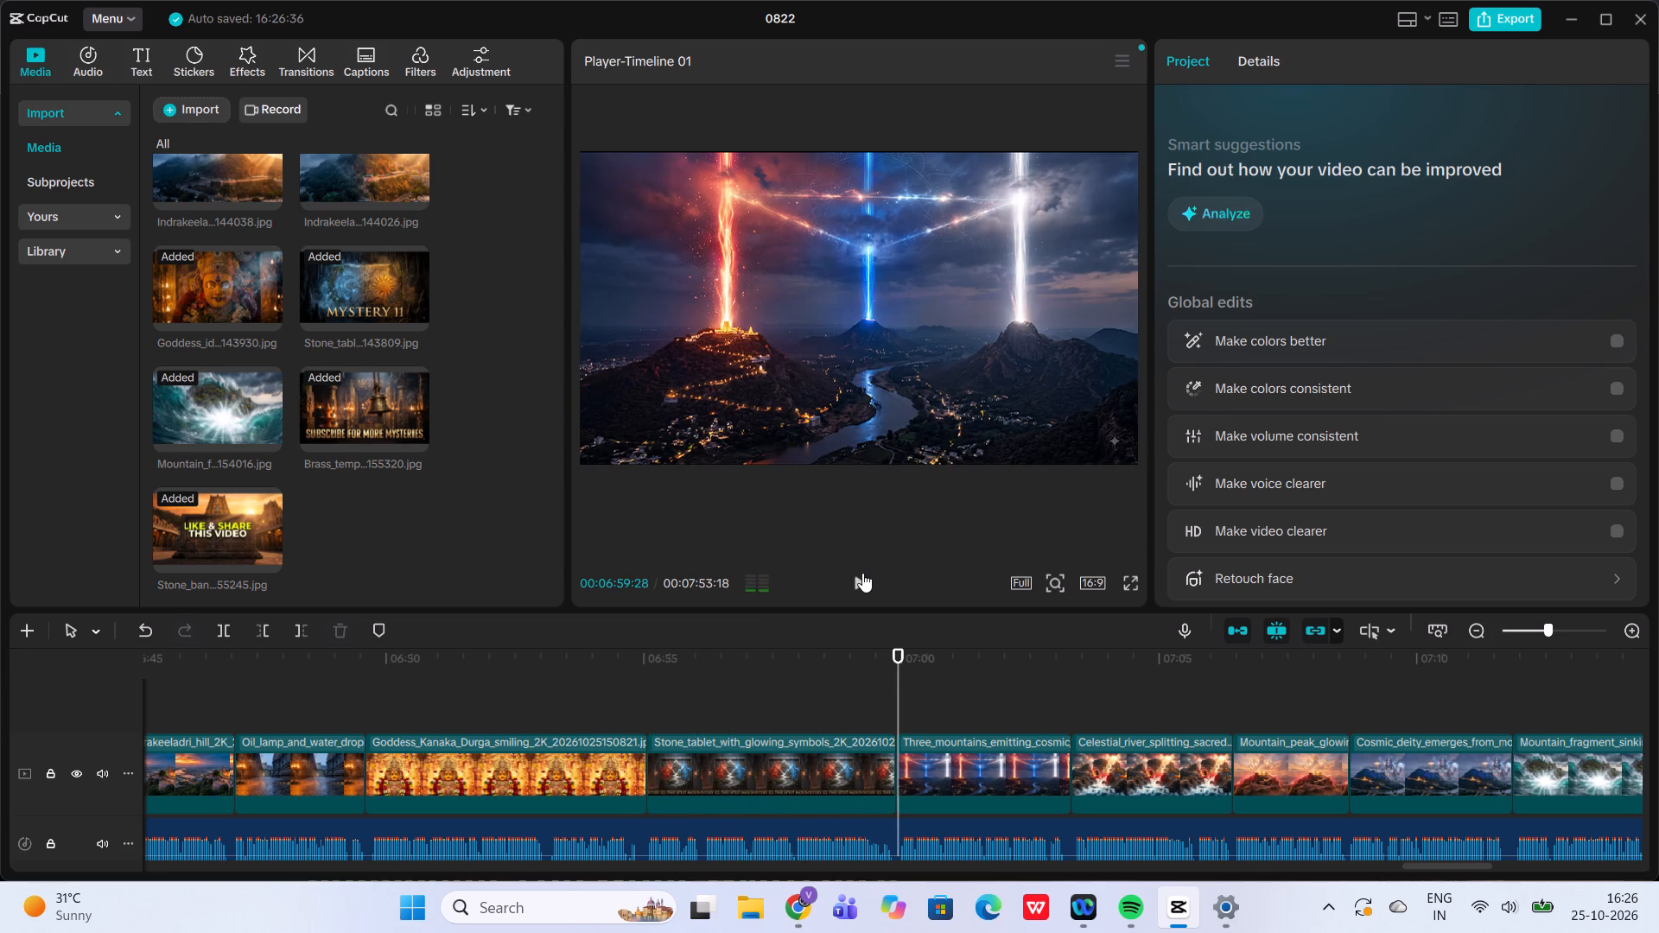
# Add a scale keyframe of 112% at the start of the Three_mountains_emitting_cosmic clip.
pyautogui.click(898, 689)
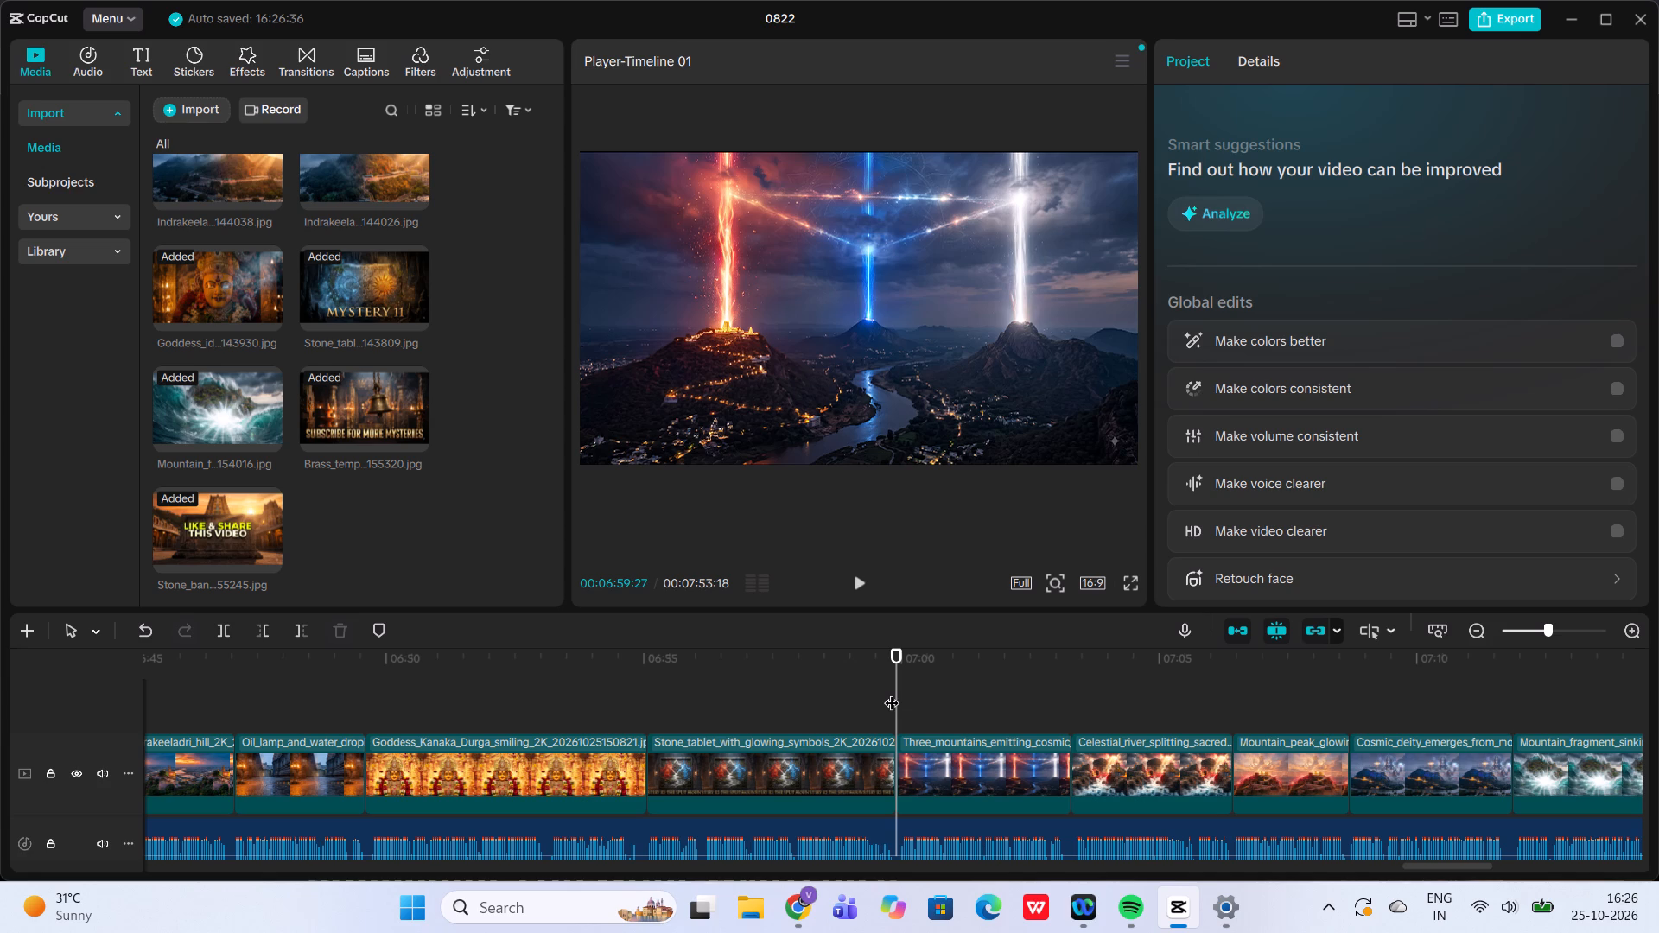
pyautogui.click(931, 761)
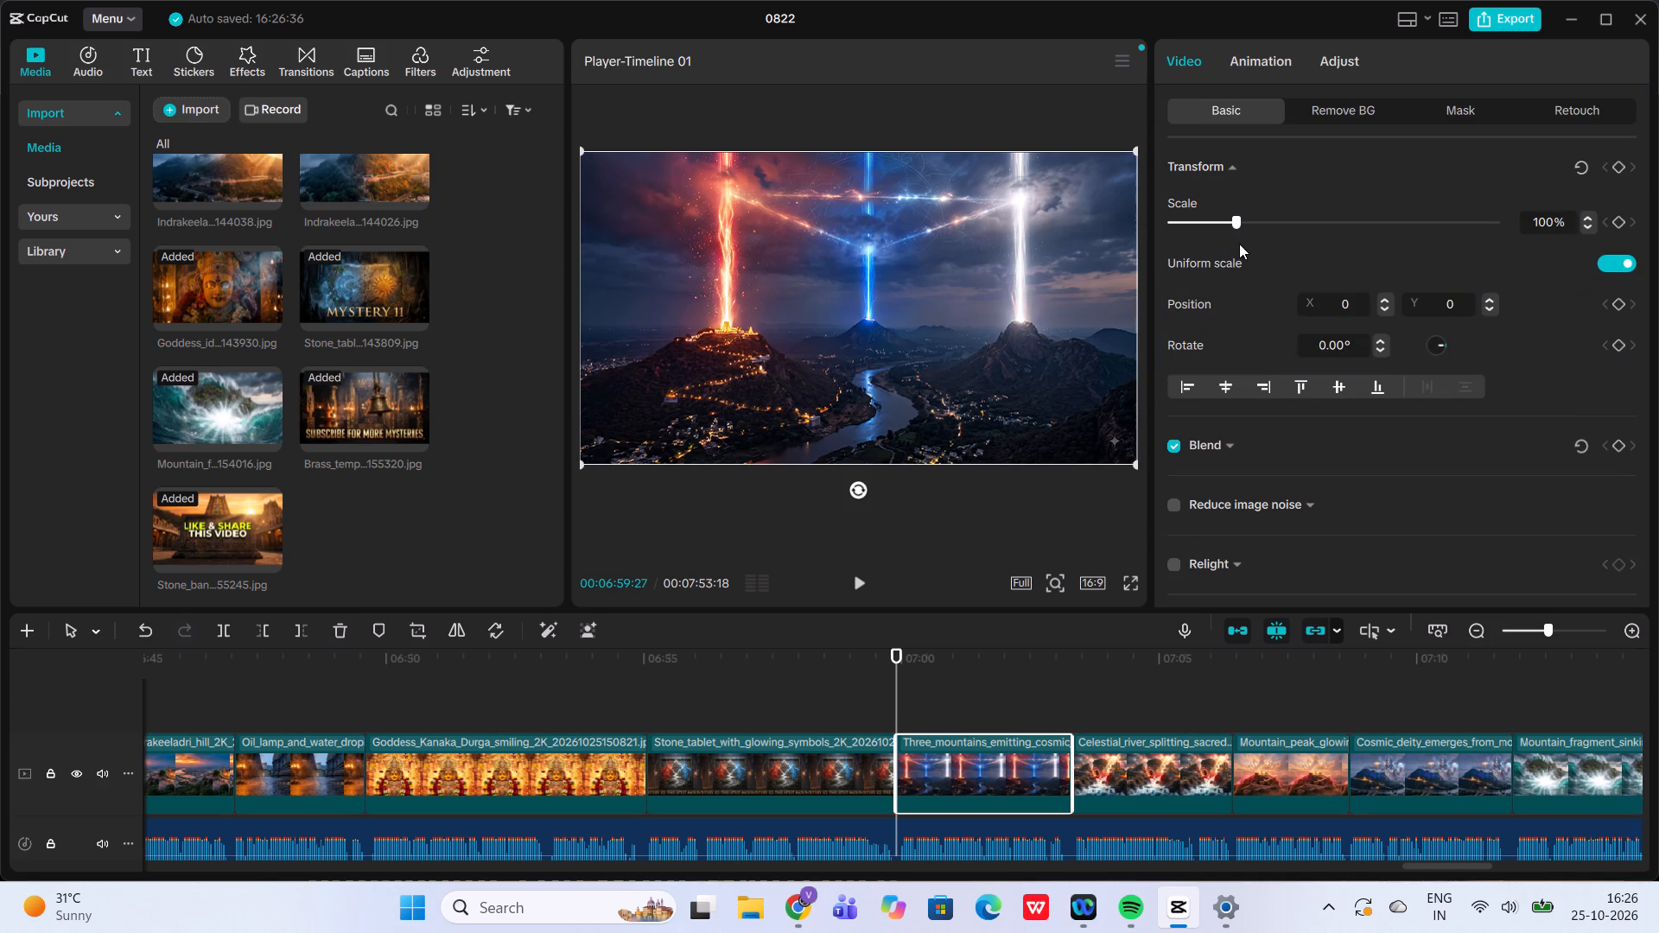
pyautogui.click(1244, 219)
pyautogui.click(1244, 219)
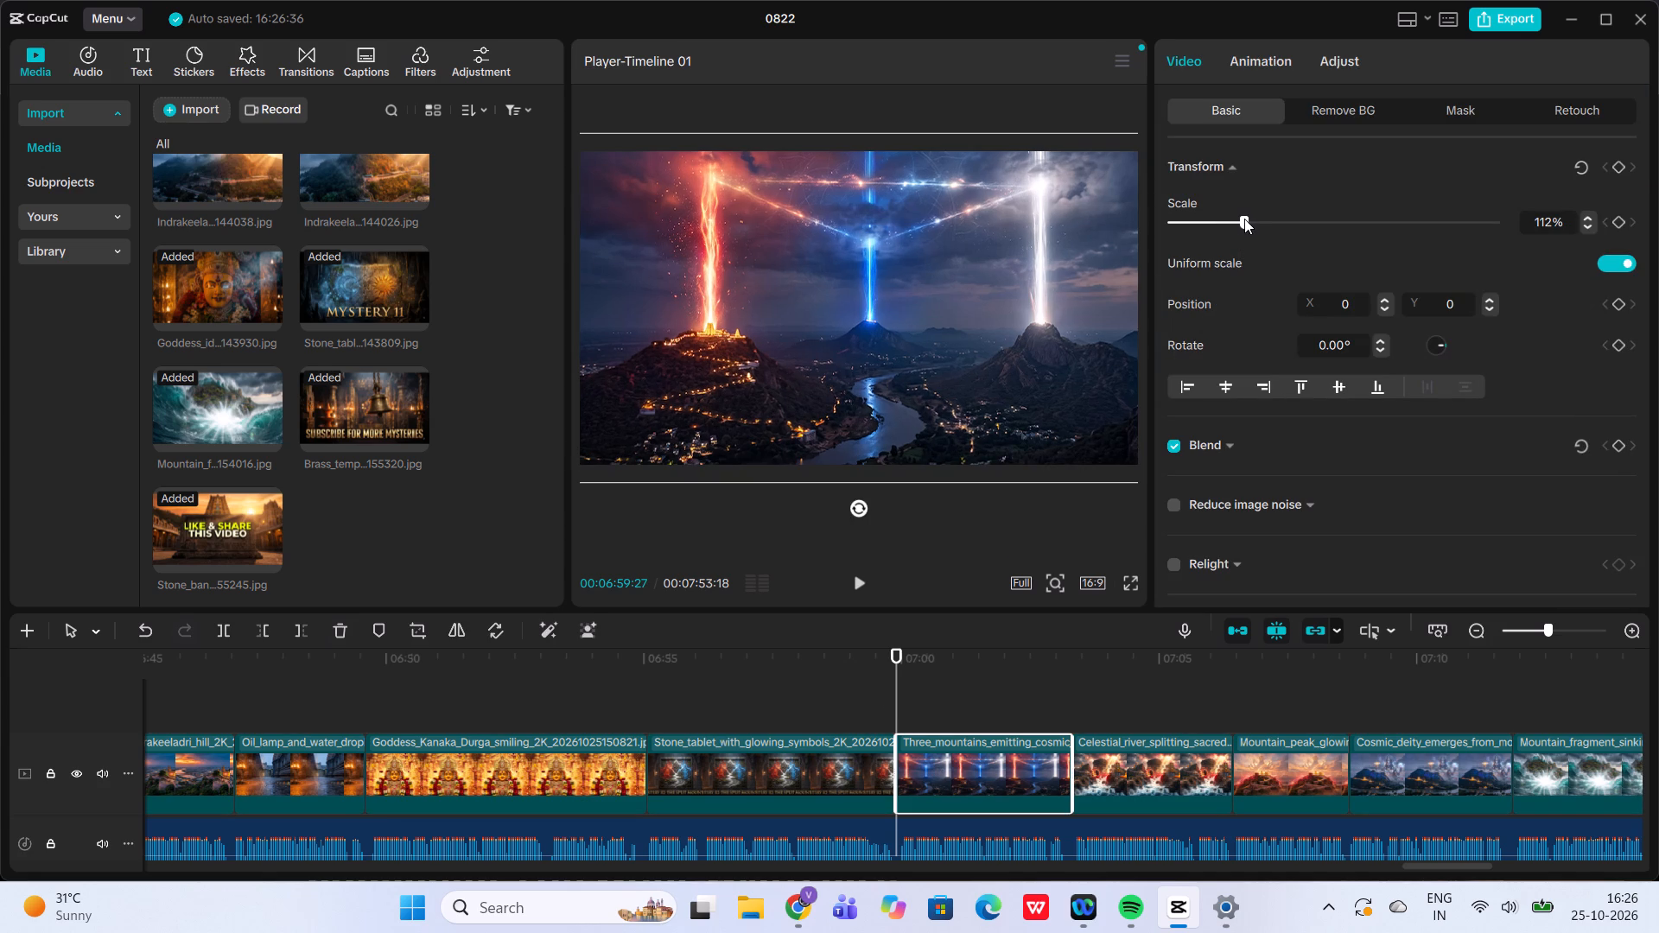
pyautogui.click(1244, 219)
pyautogui.click(1614, 220)
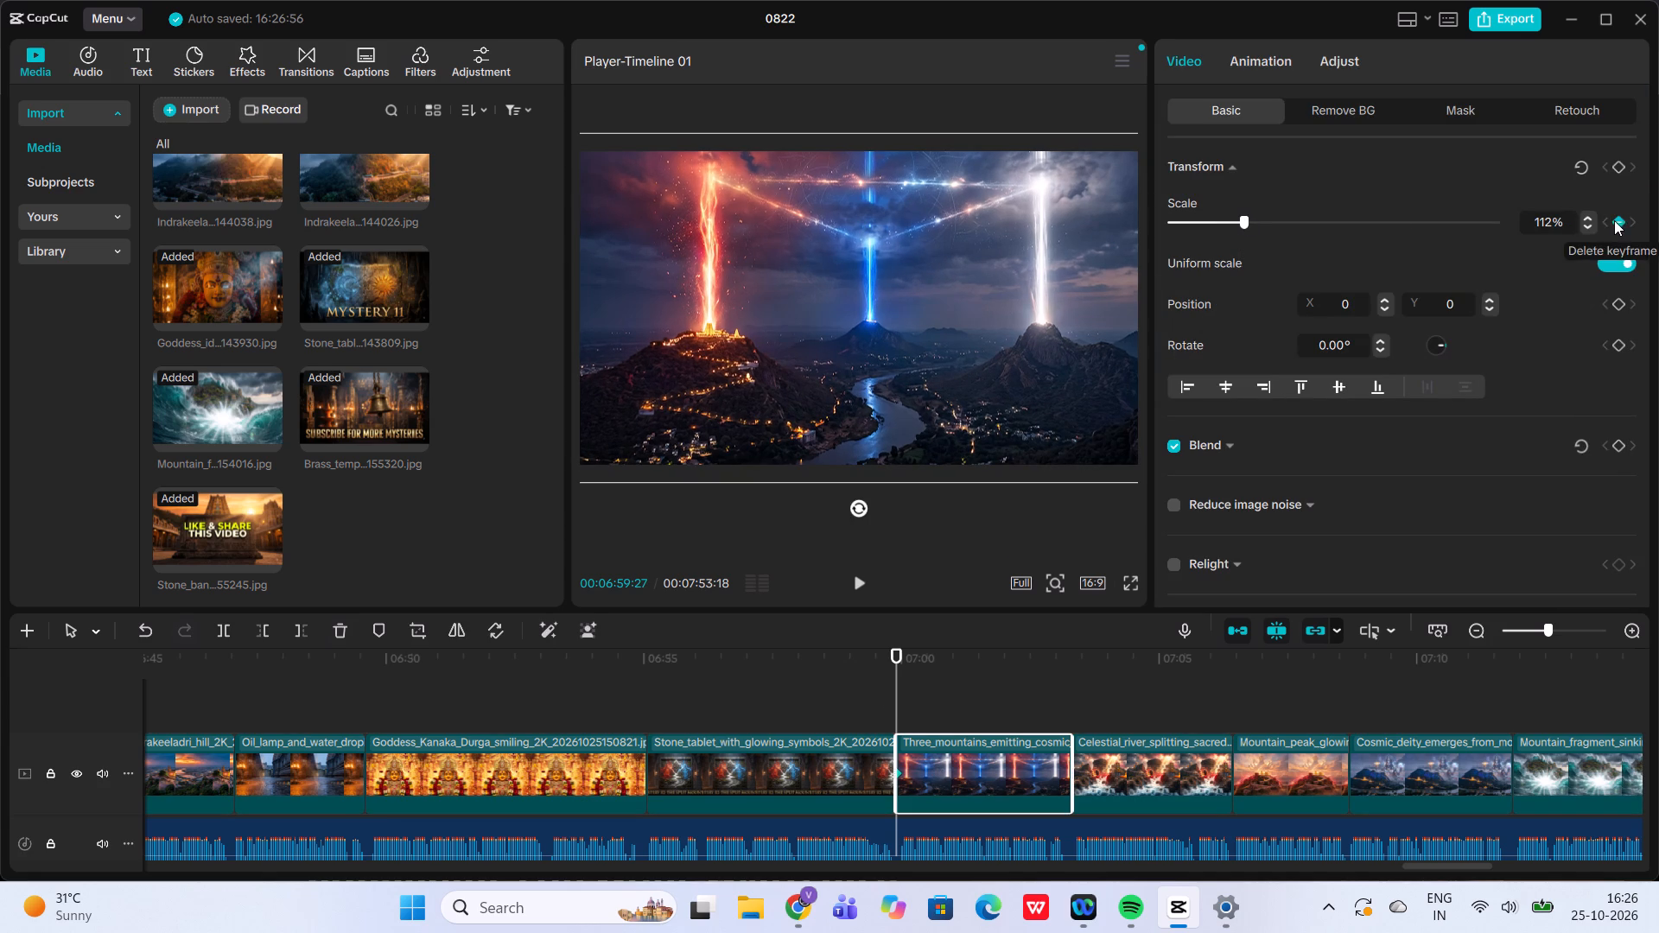
# Set the scale to 126% at the end of the Three_mountains_emitting_cosmic clip and play back its zoom.
pyautogui.click(1073, 710)
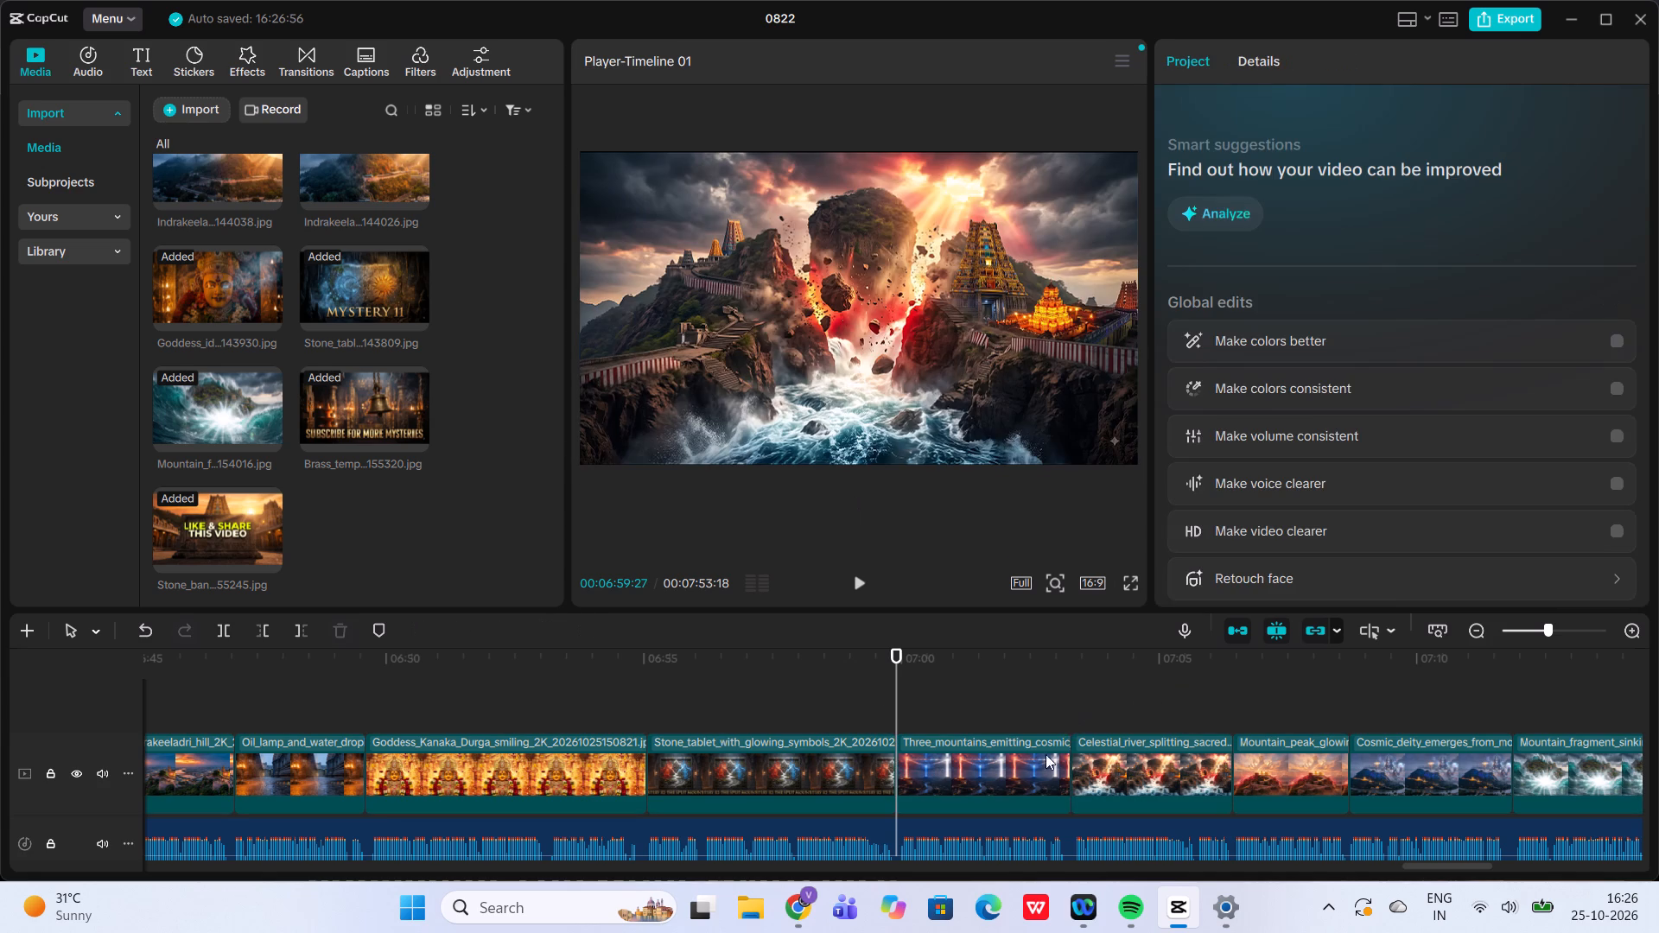
pyautogui.click(1025, 775)
pyautogui.click(1253, 216)
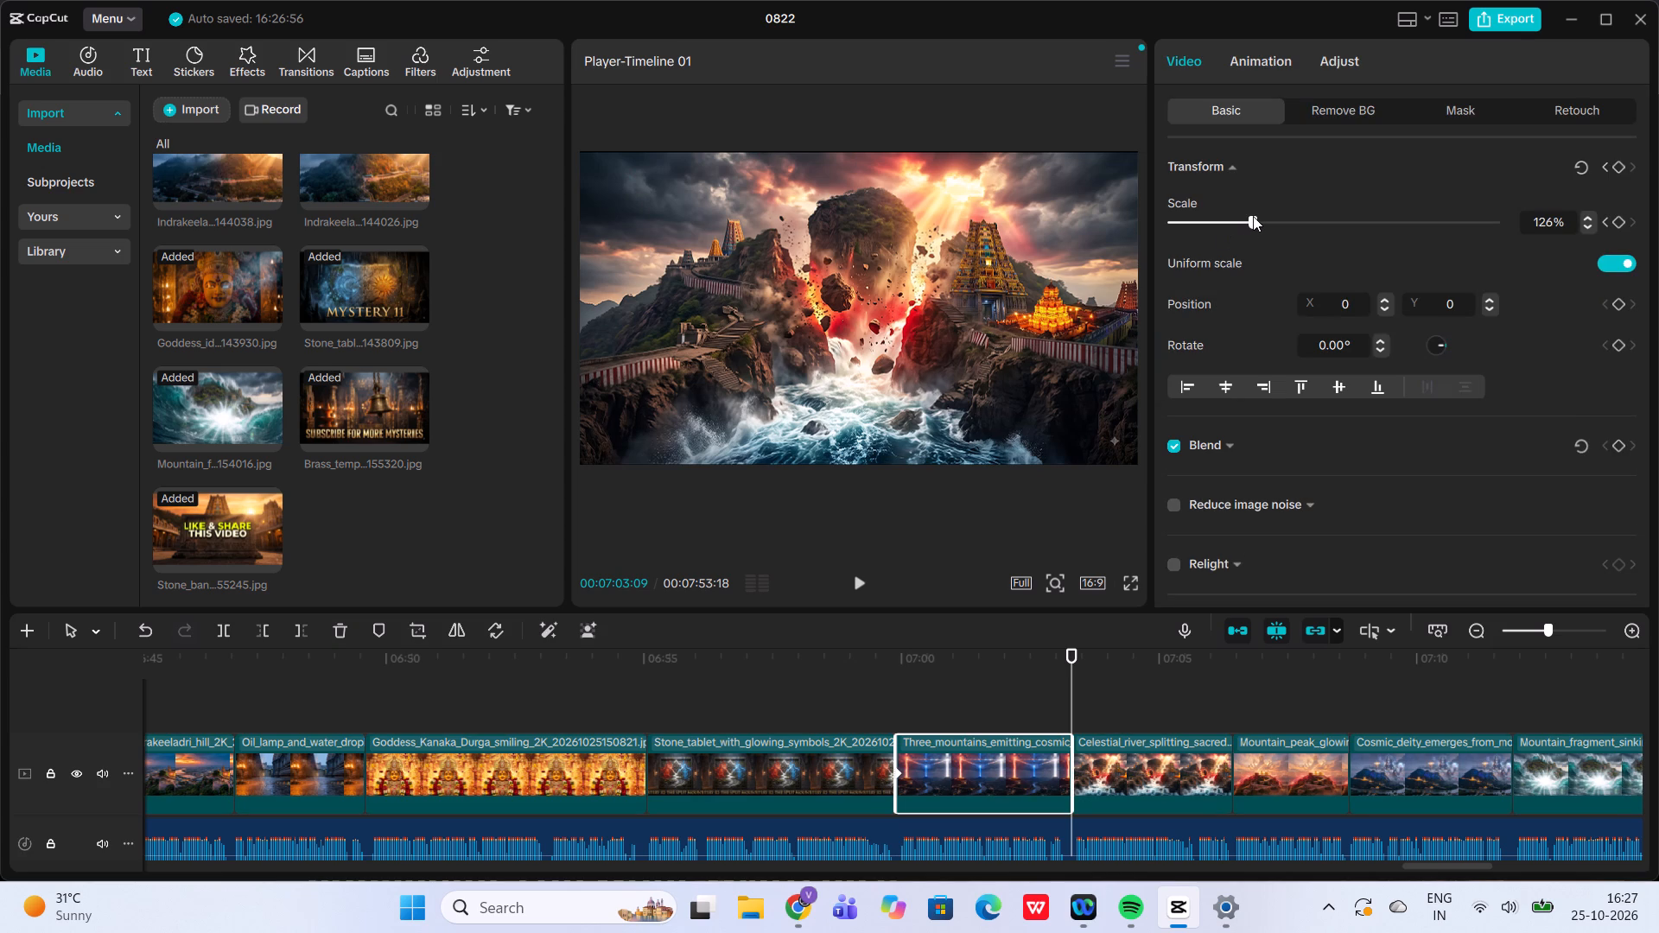
pyautogui.click(1253, 216)
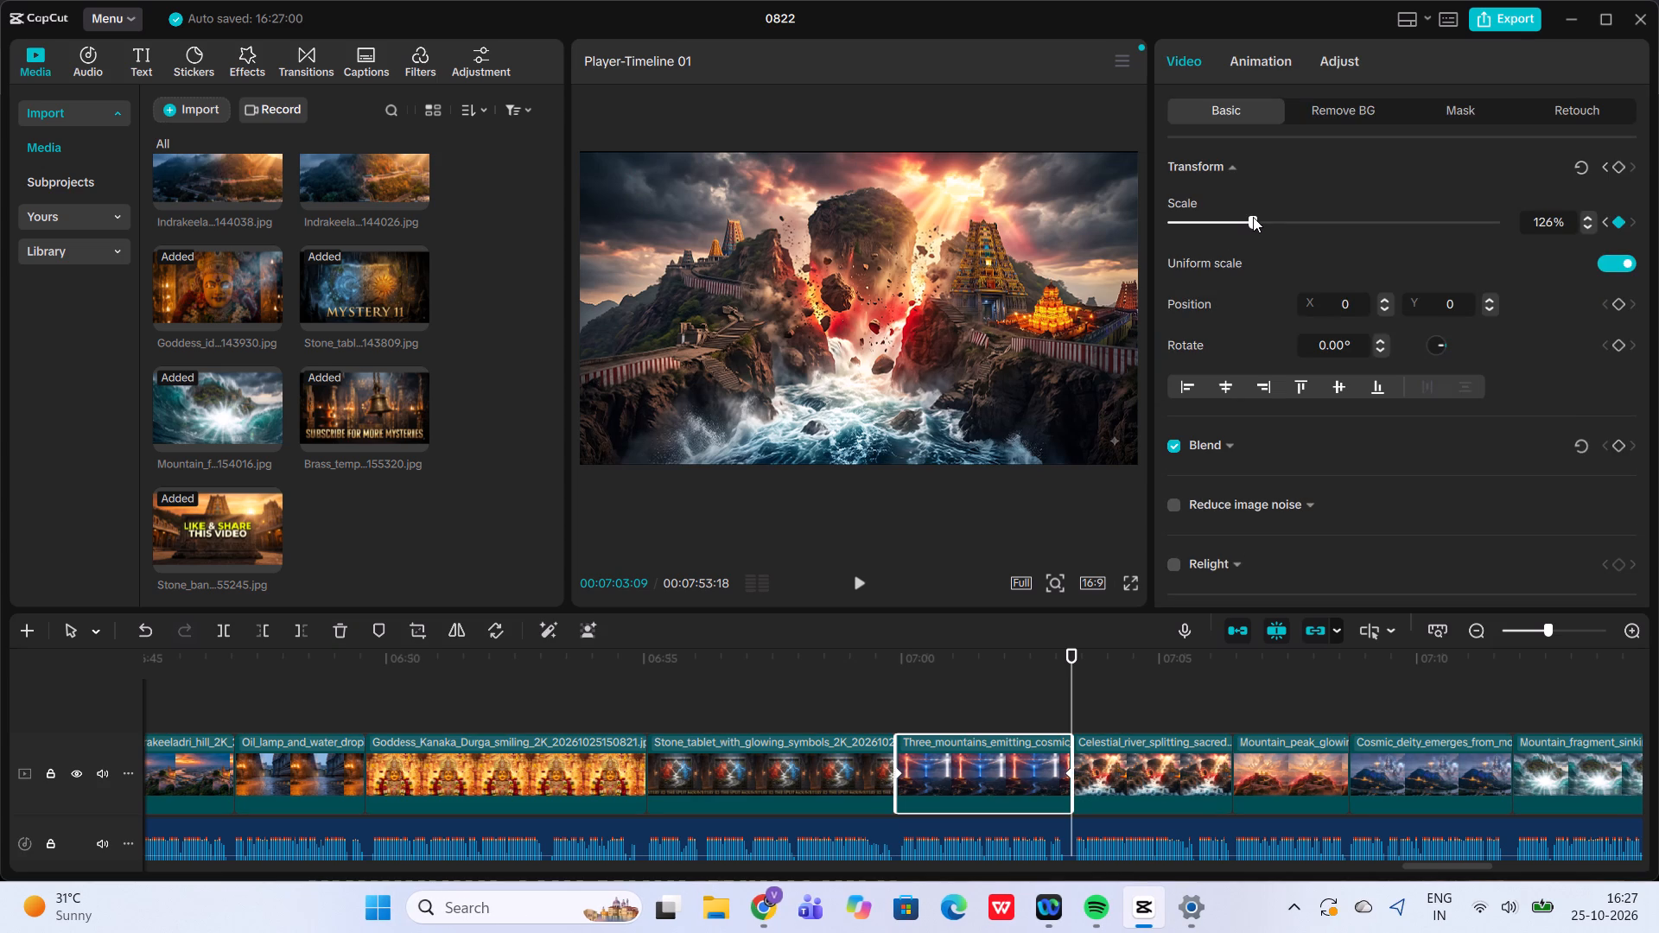
pyautogui.click(884, 685)
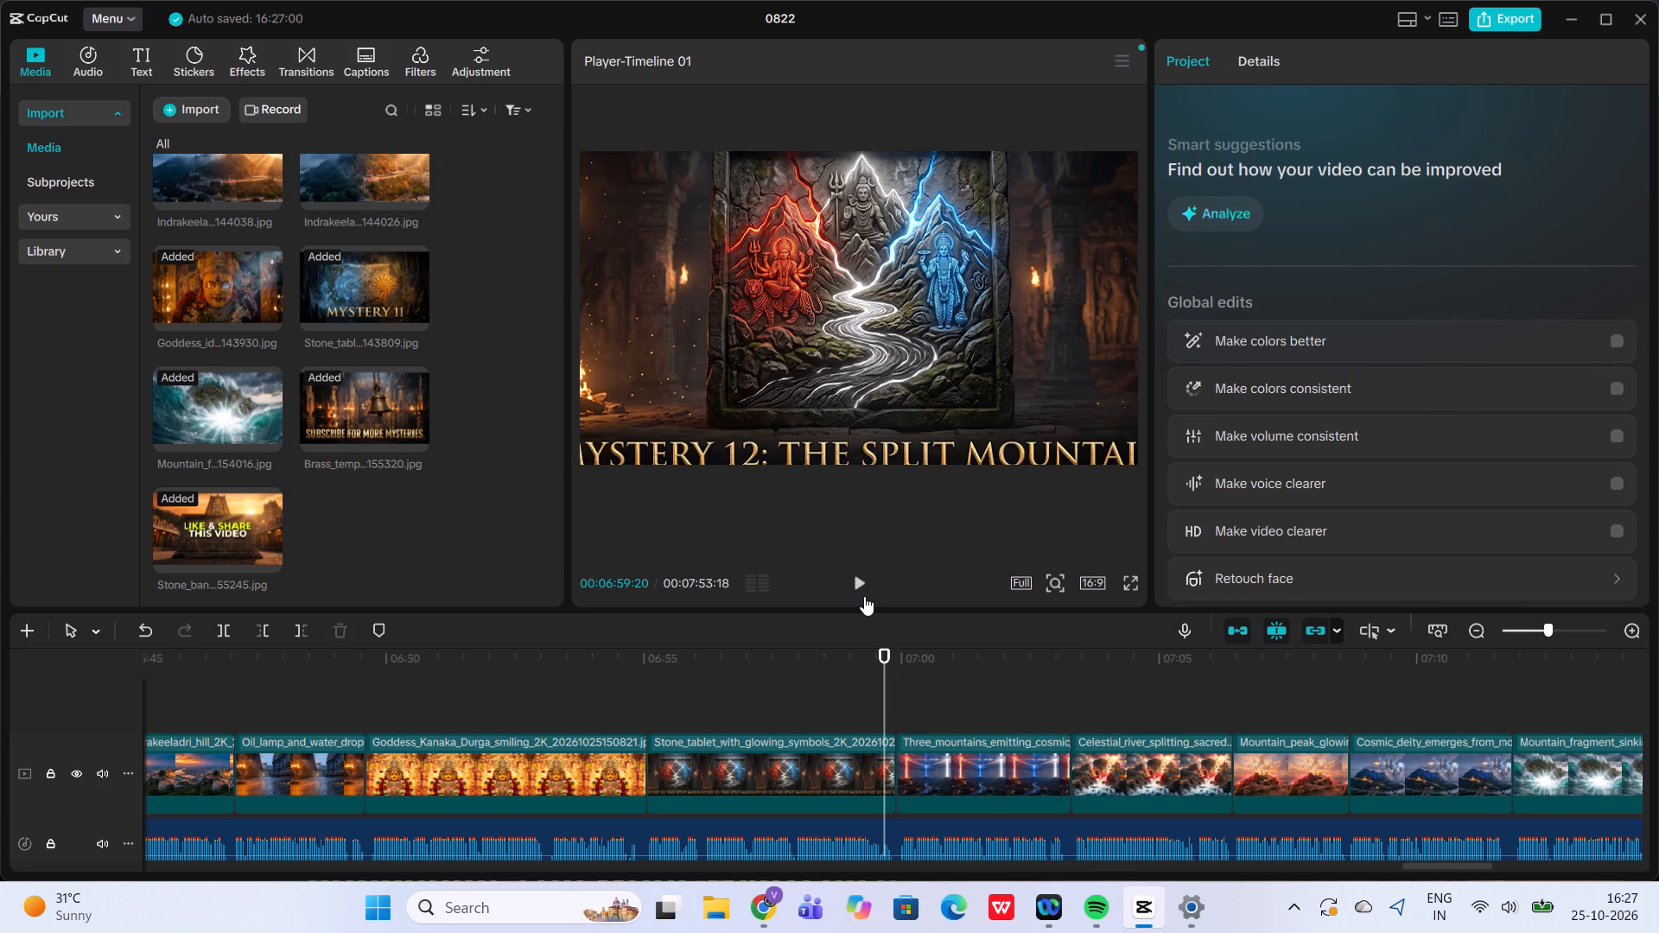
pyautogui.click(864, 596)
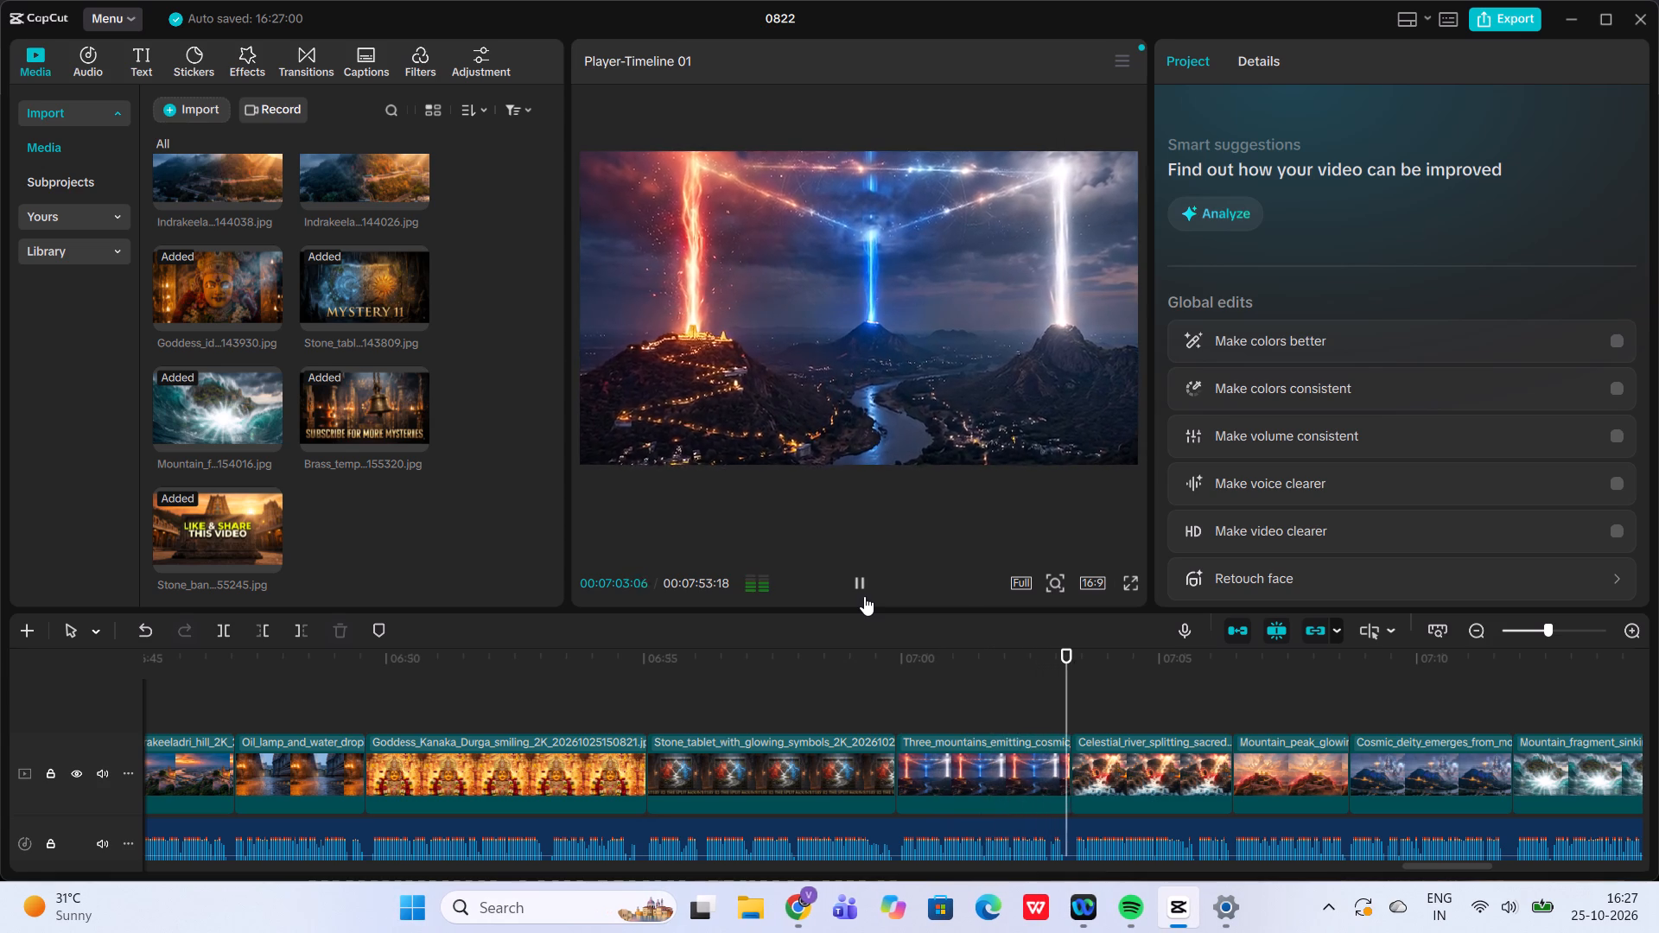
pyautogui.click(864, 596)
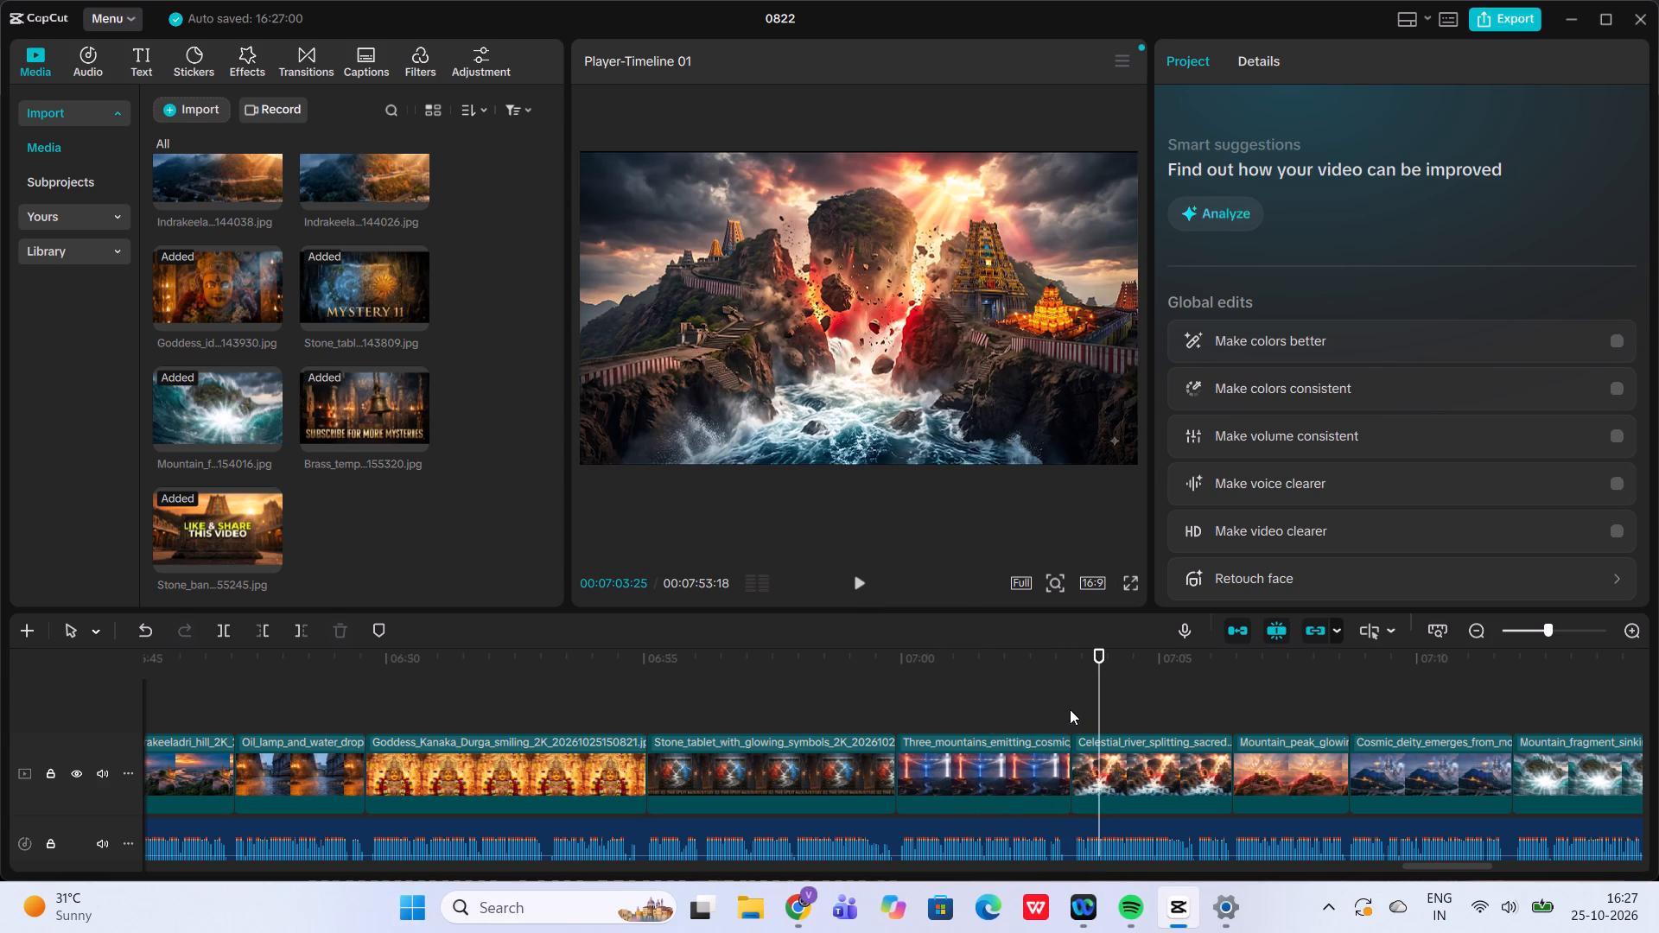
# Add a scale keyframe of 112% at the start of the Celestial_river_splitting_sacred clip.
pyautogui.click(1070, 709)
pyautogui.click(1099, 748)
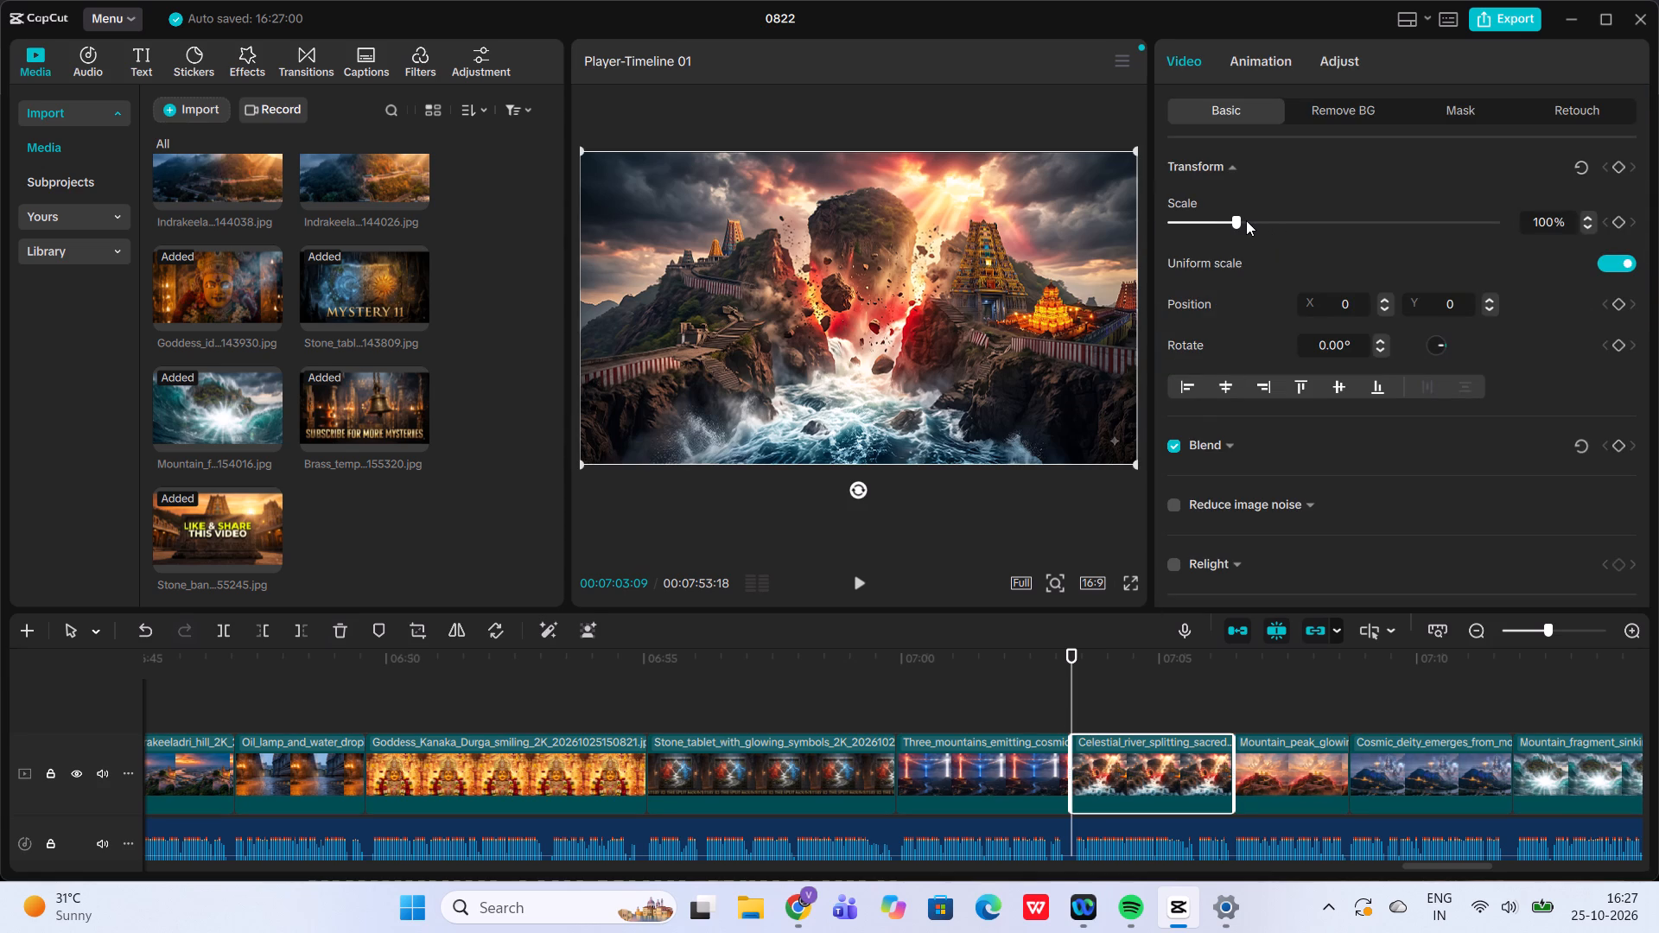
pyautogui.click(1246, 220)
pyautogui.click(1246, 220)
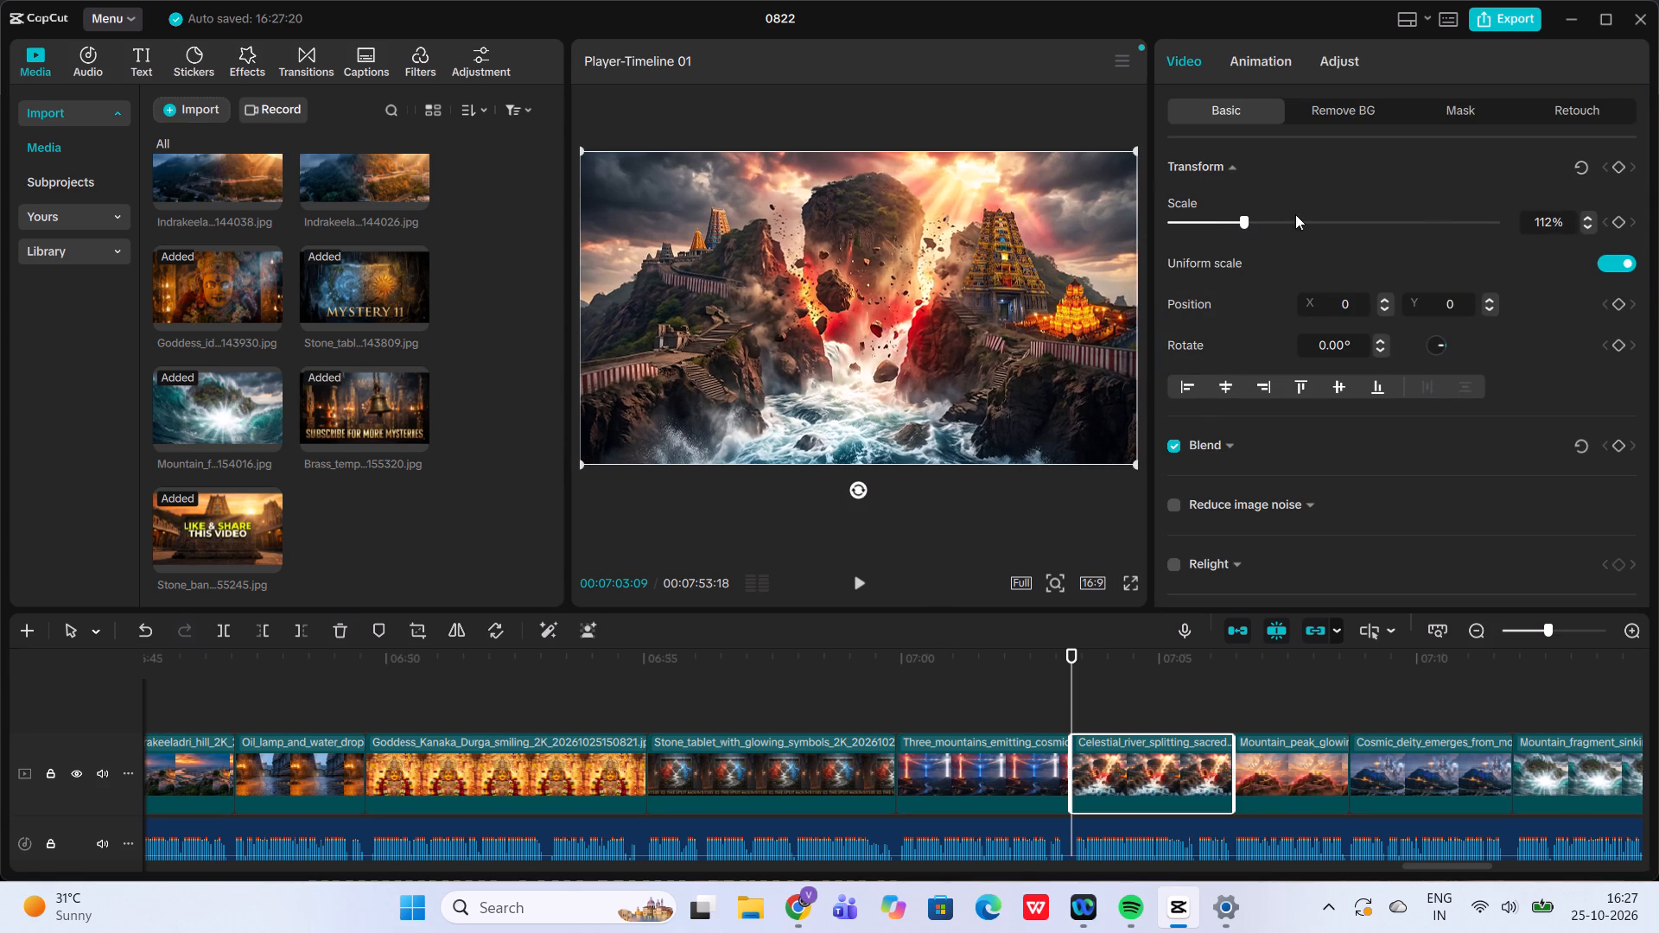
pyautogui.click(1616, 220)
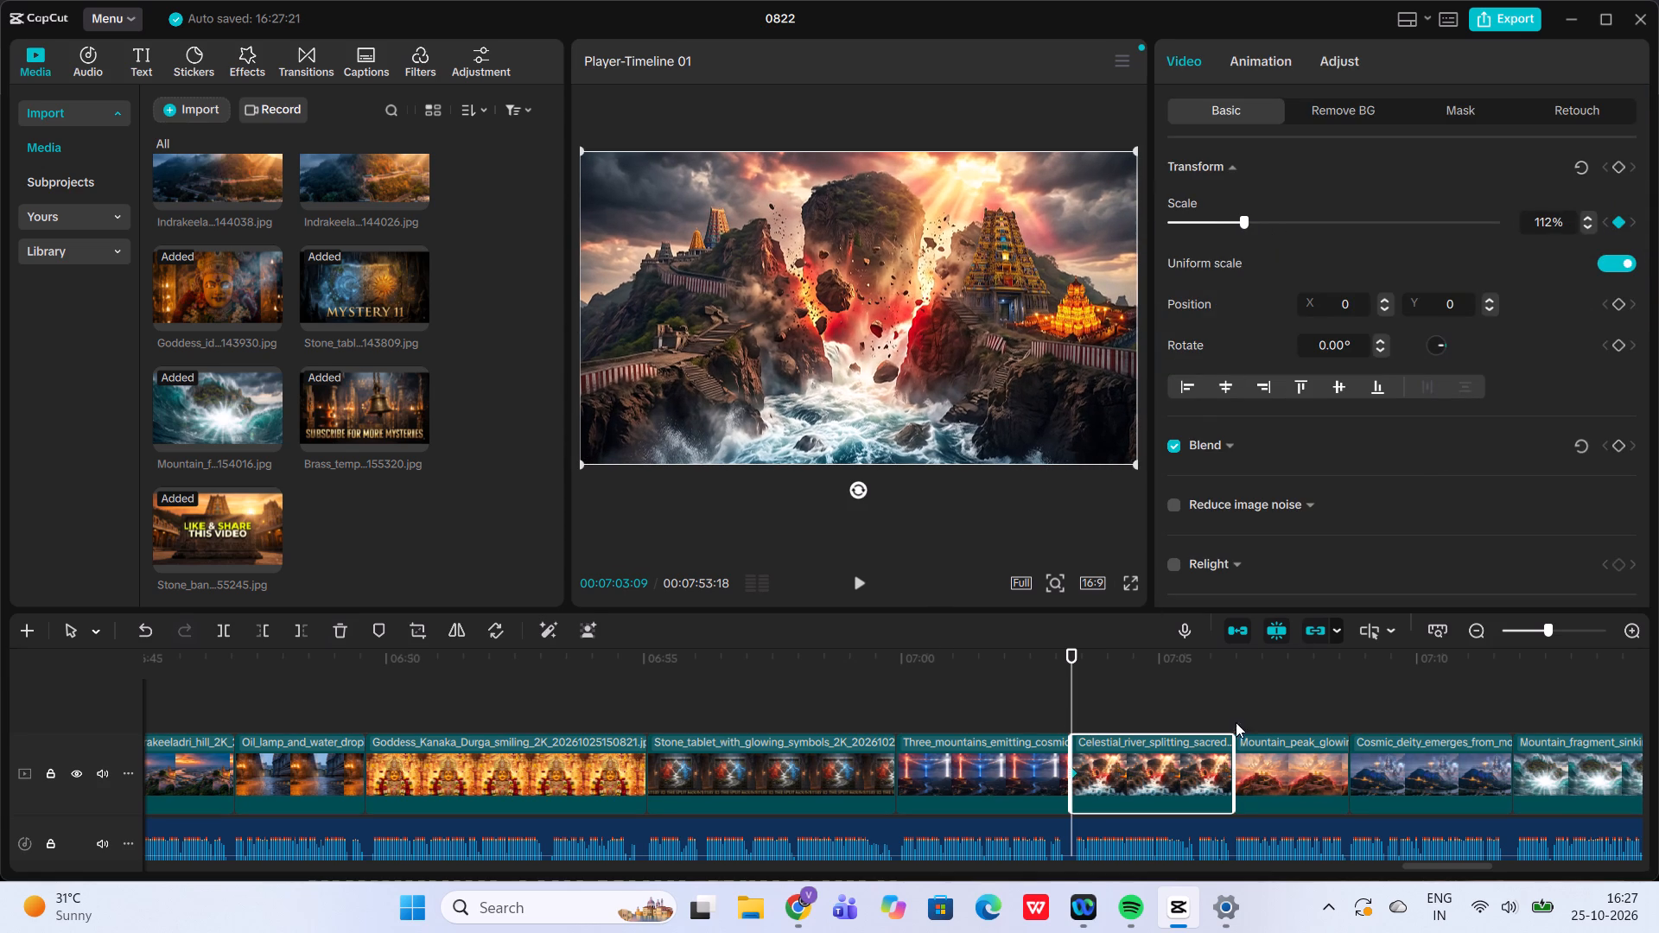
# Set the scale to 131% at the end of the Celestial_river_splitting_sacred clip and play back its zoom.
pyautogui.click(1232, 713)
pyautogui.click(1210, 741)
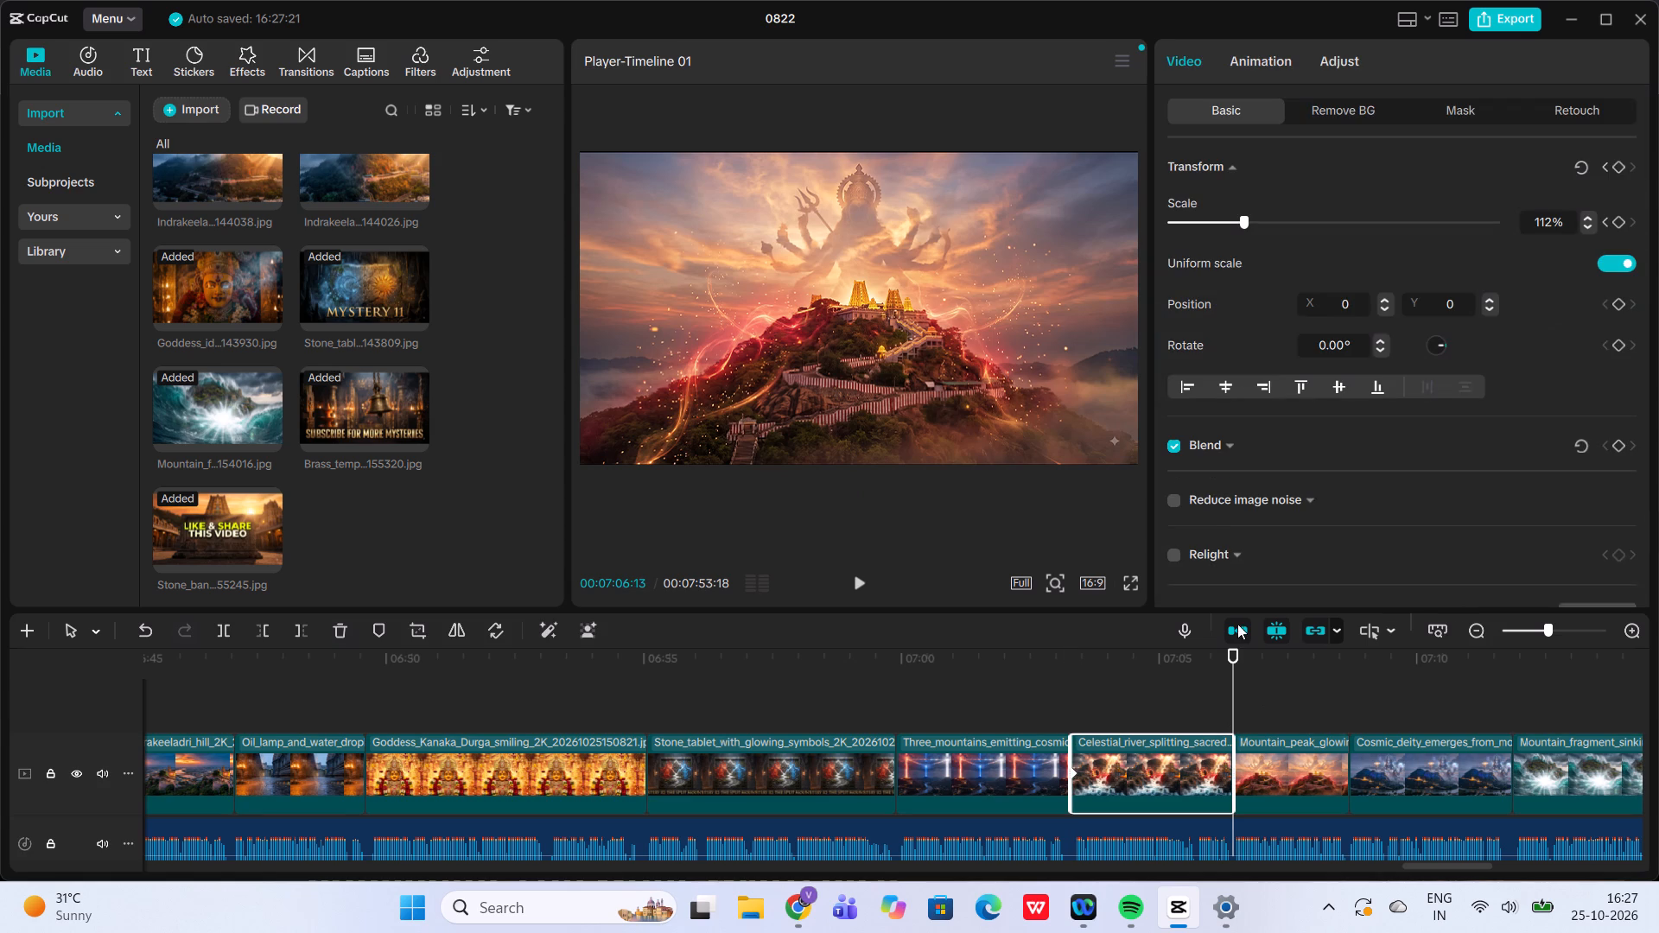
pyautogui.click(1256, 216)
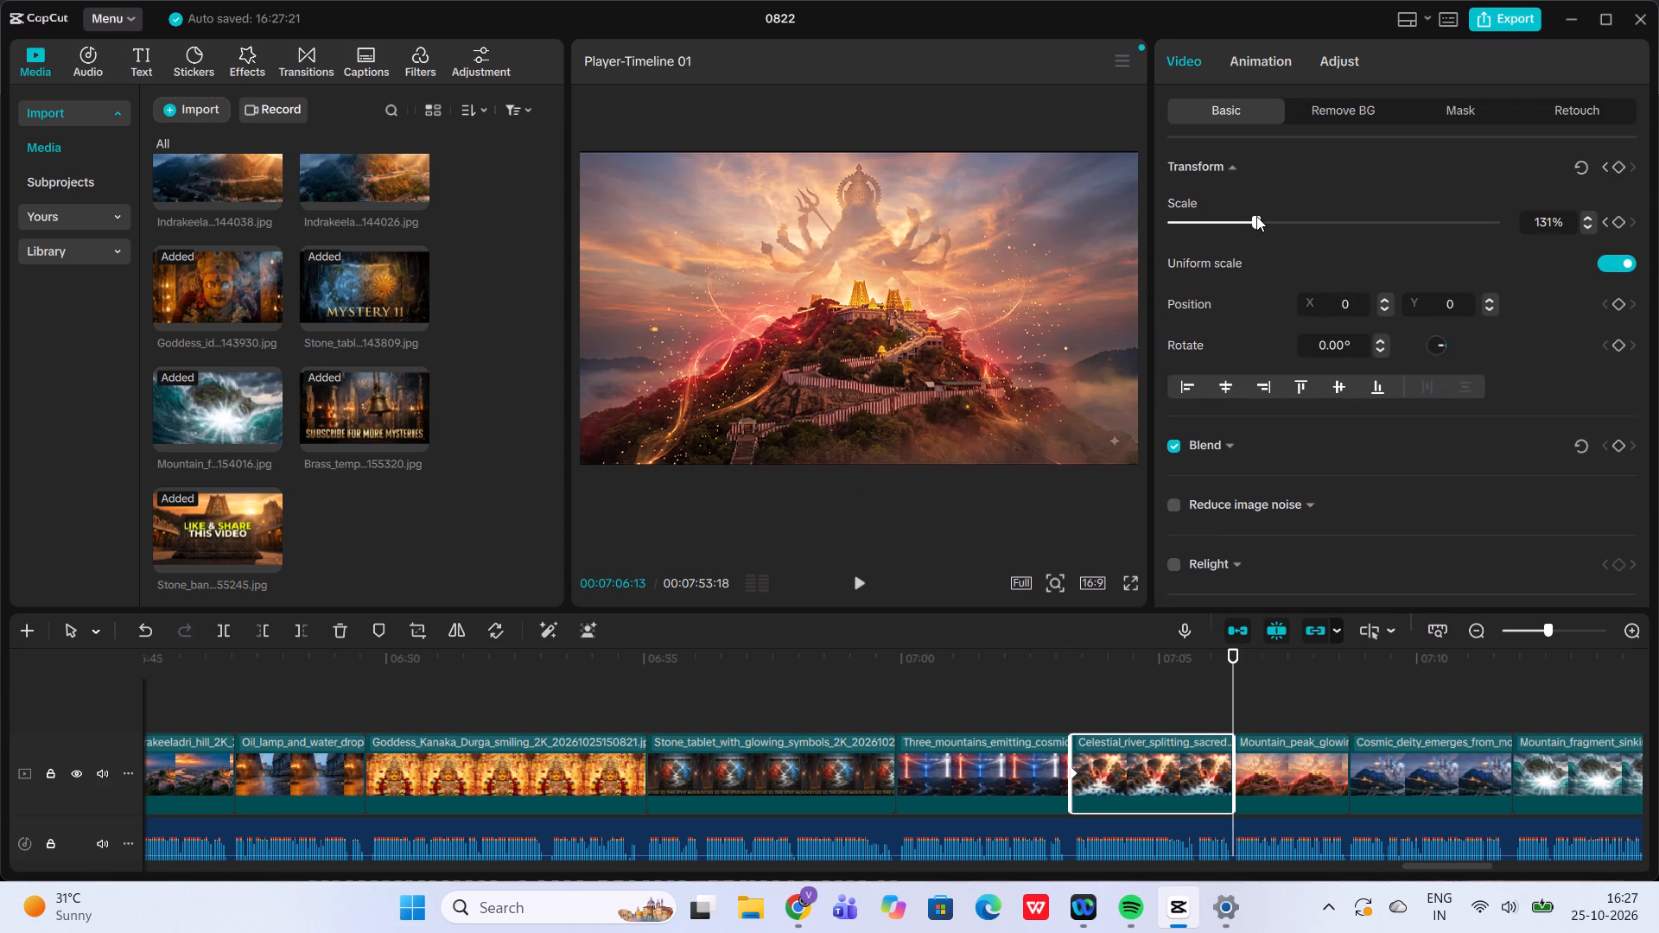
pyautogui.click(1020, 678)
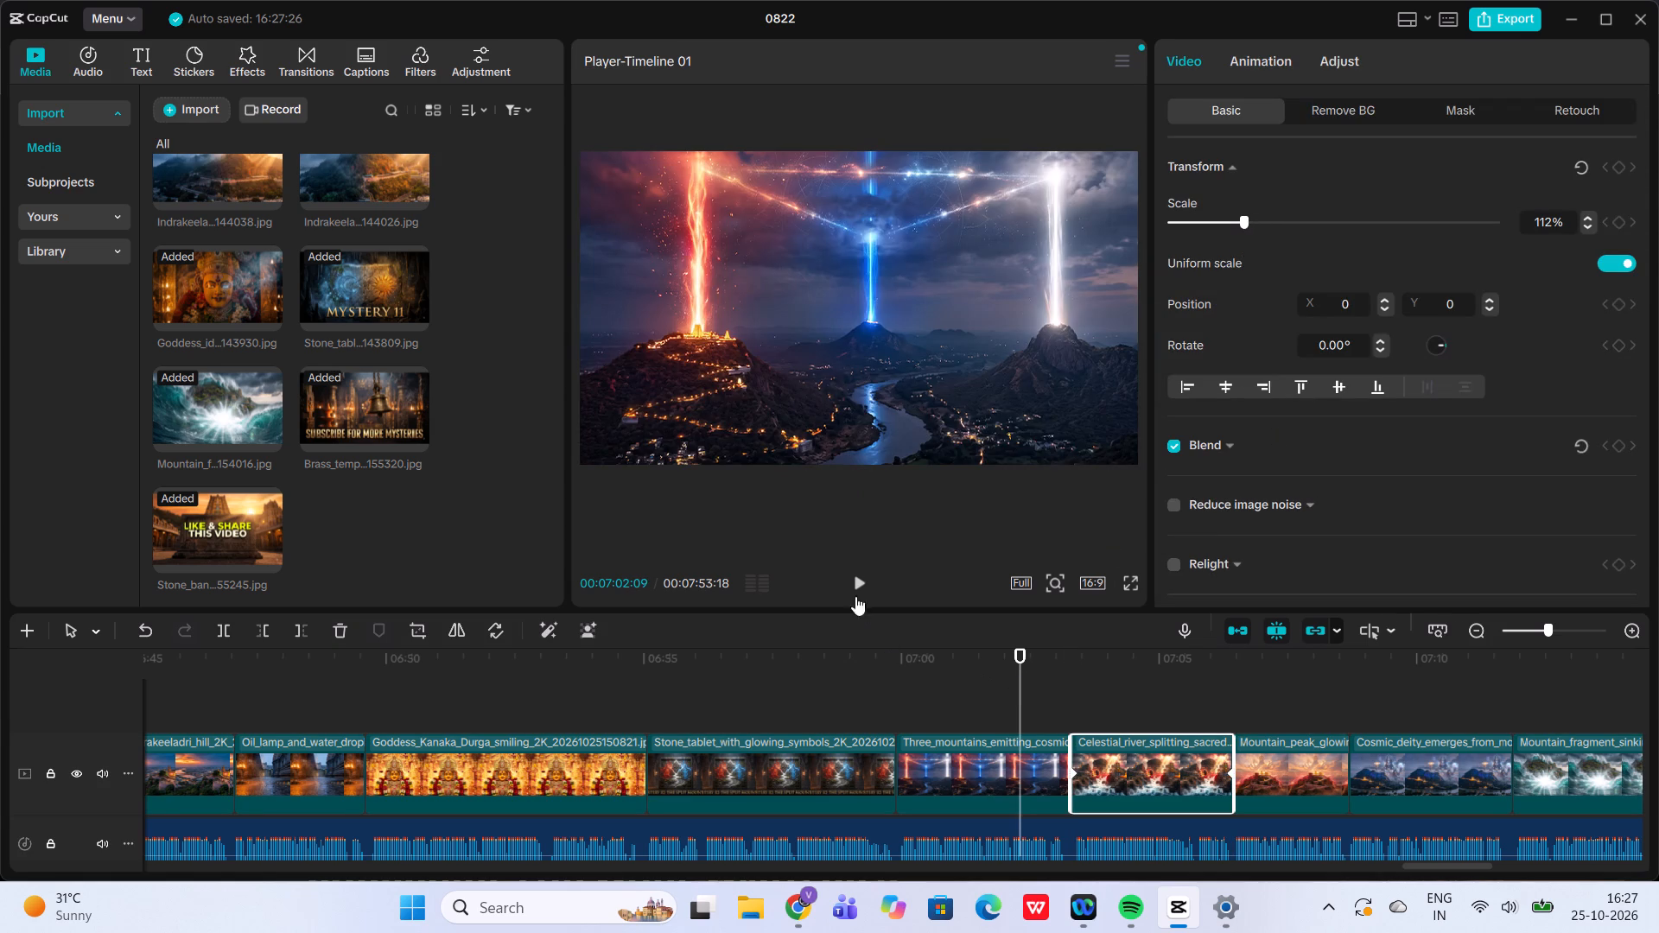
pyautogui.click(849, 581)
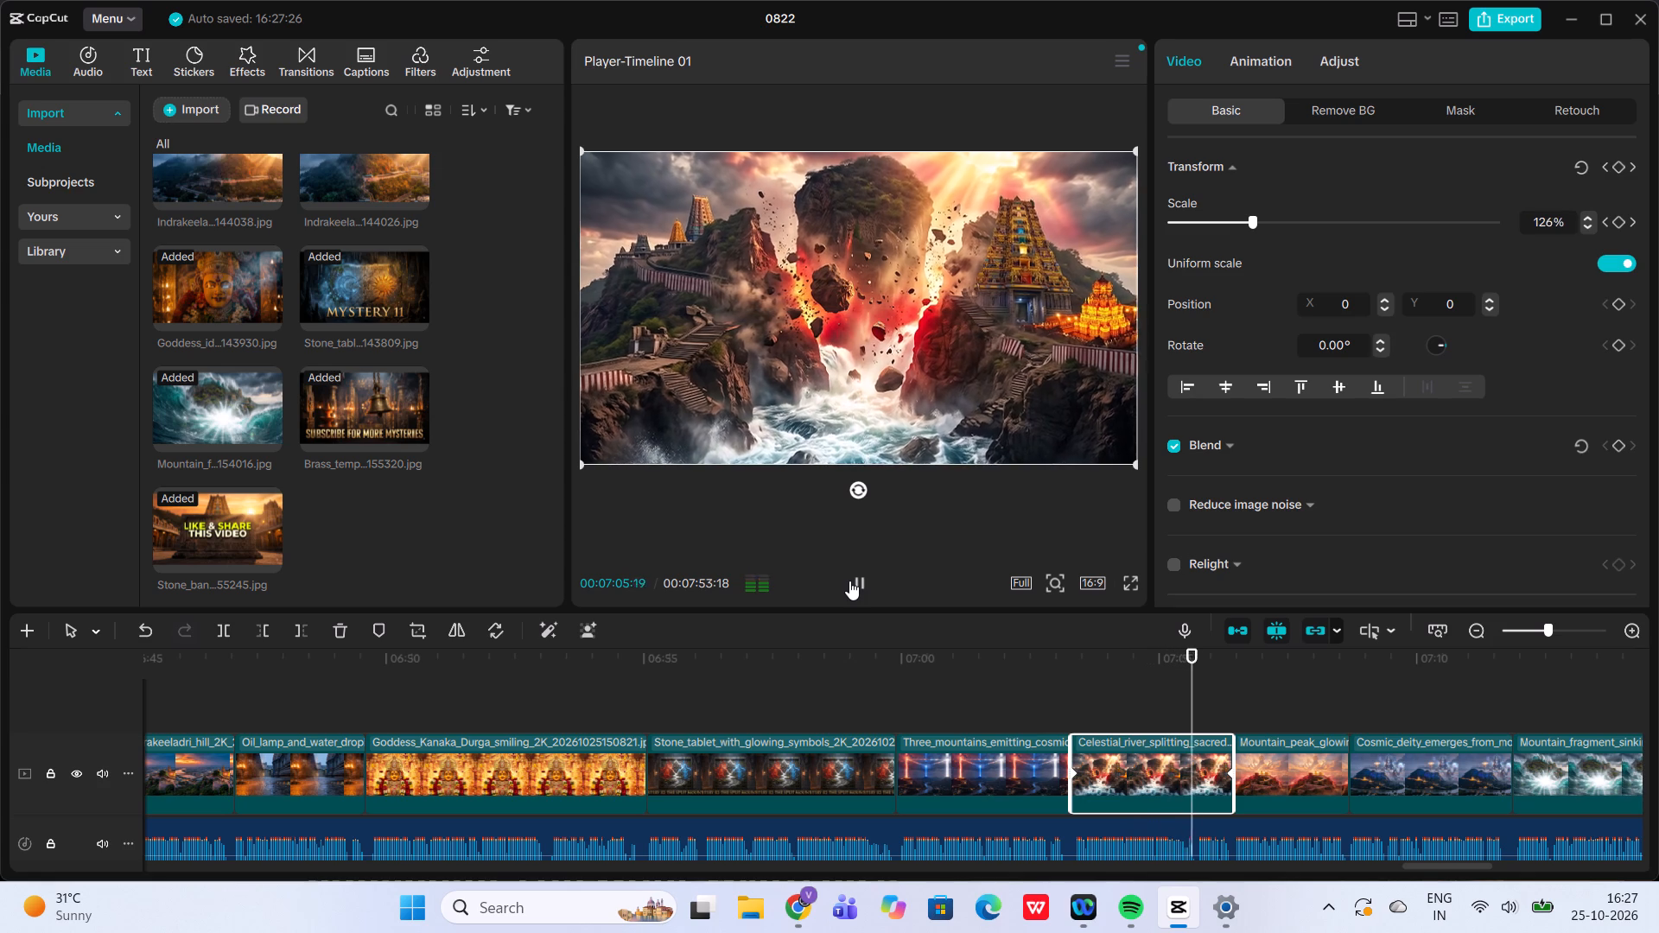
pyautogui.click(1067, 682)
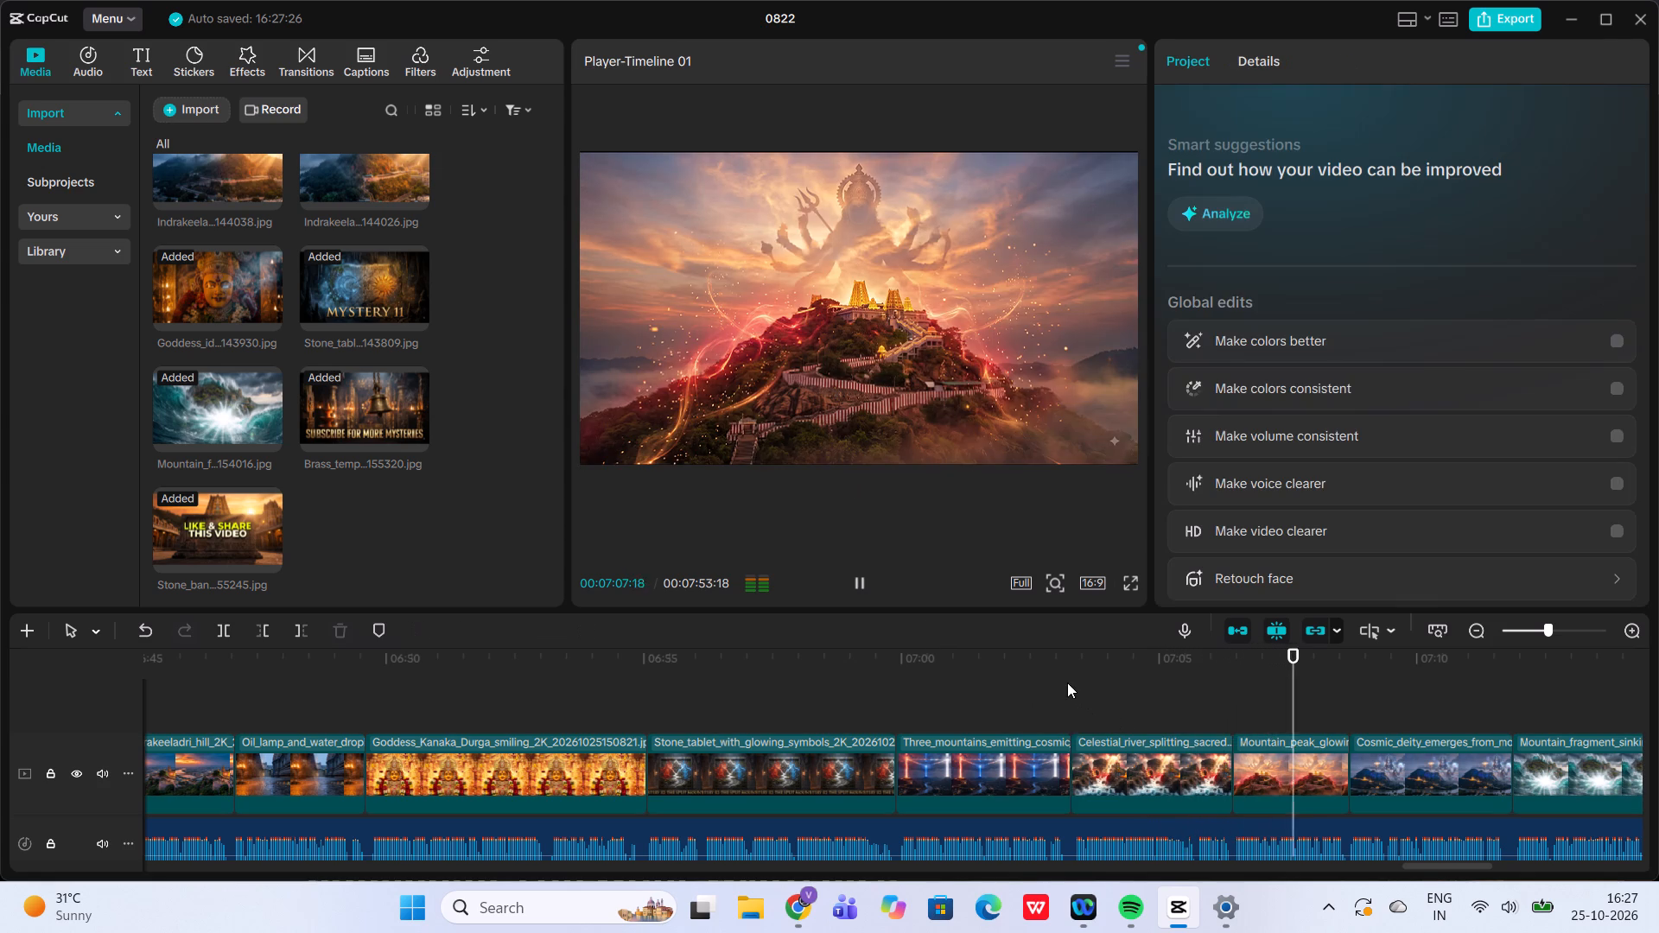
pyautogui.click(1036, 682)
pyautogui.click(855, 571)
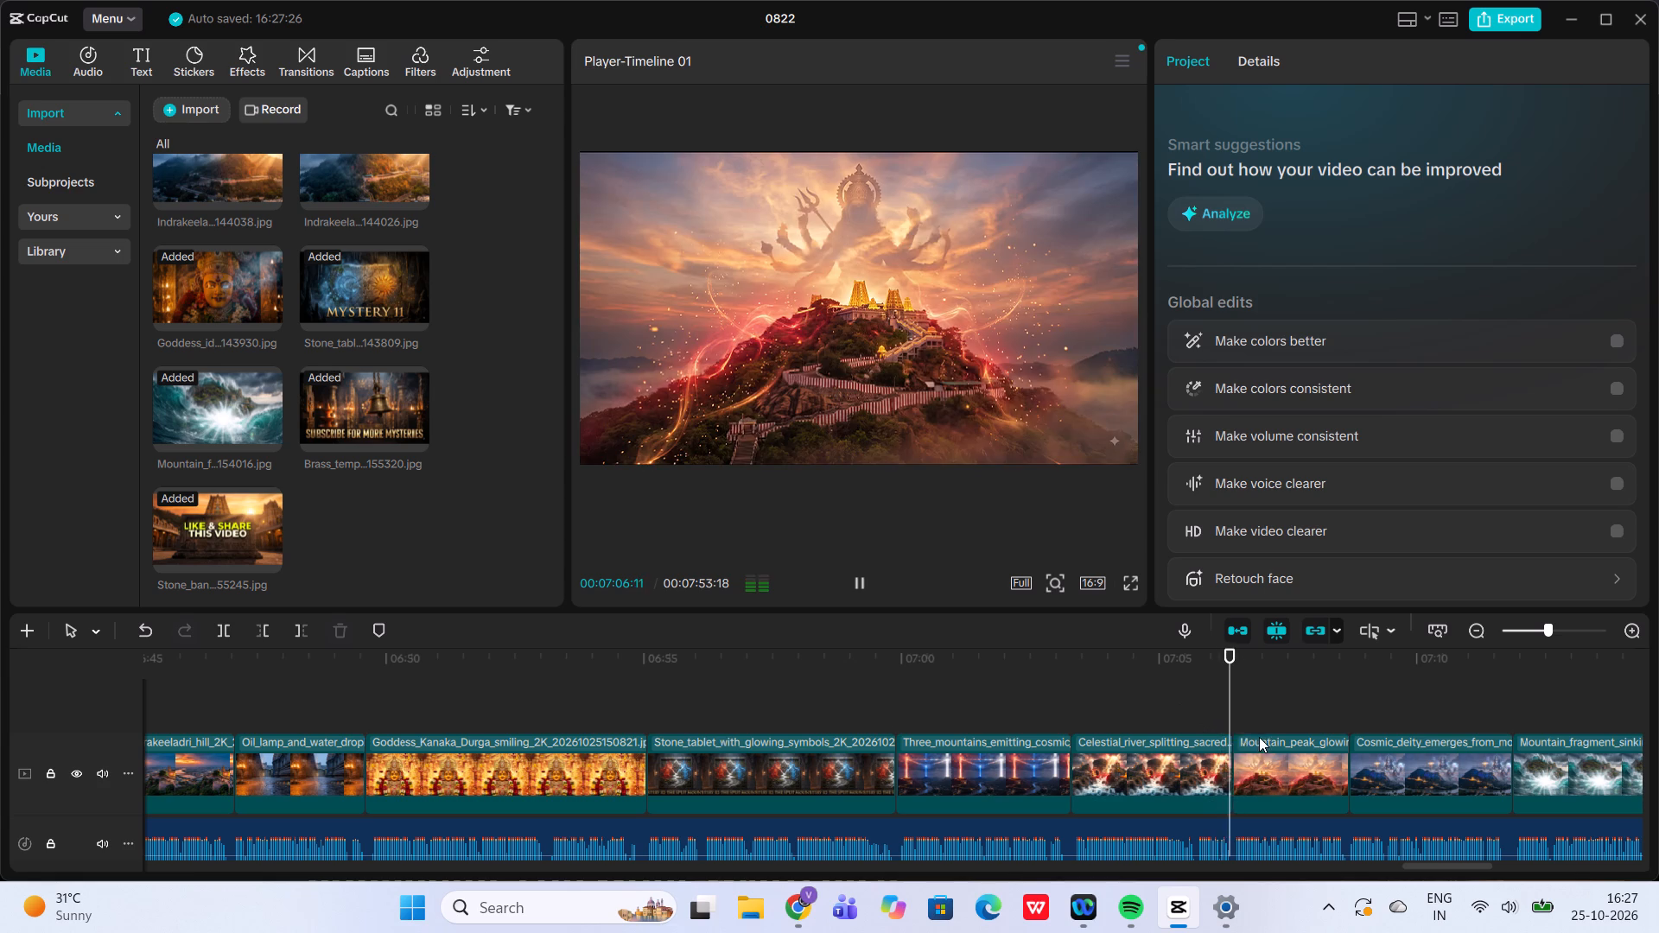
# Add a scale keyframe of 110% at the start of the Mountain_peak clip.
pyautogui.click(1230, 710)
pyautogui.click(1281, 744)
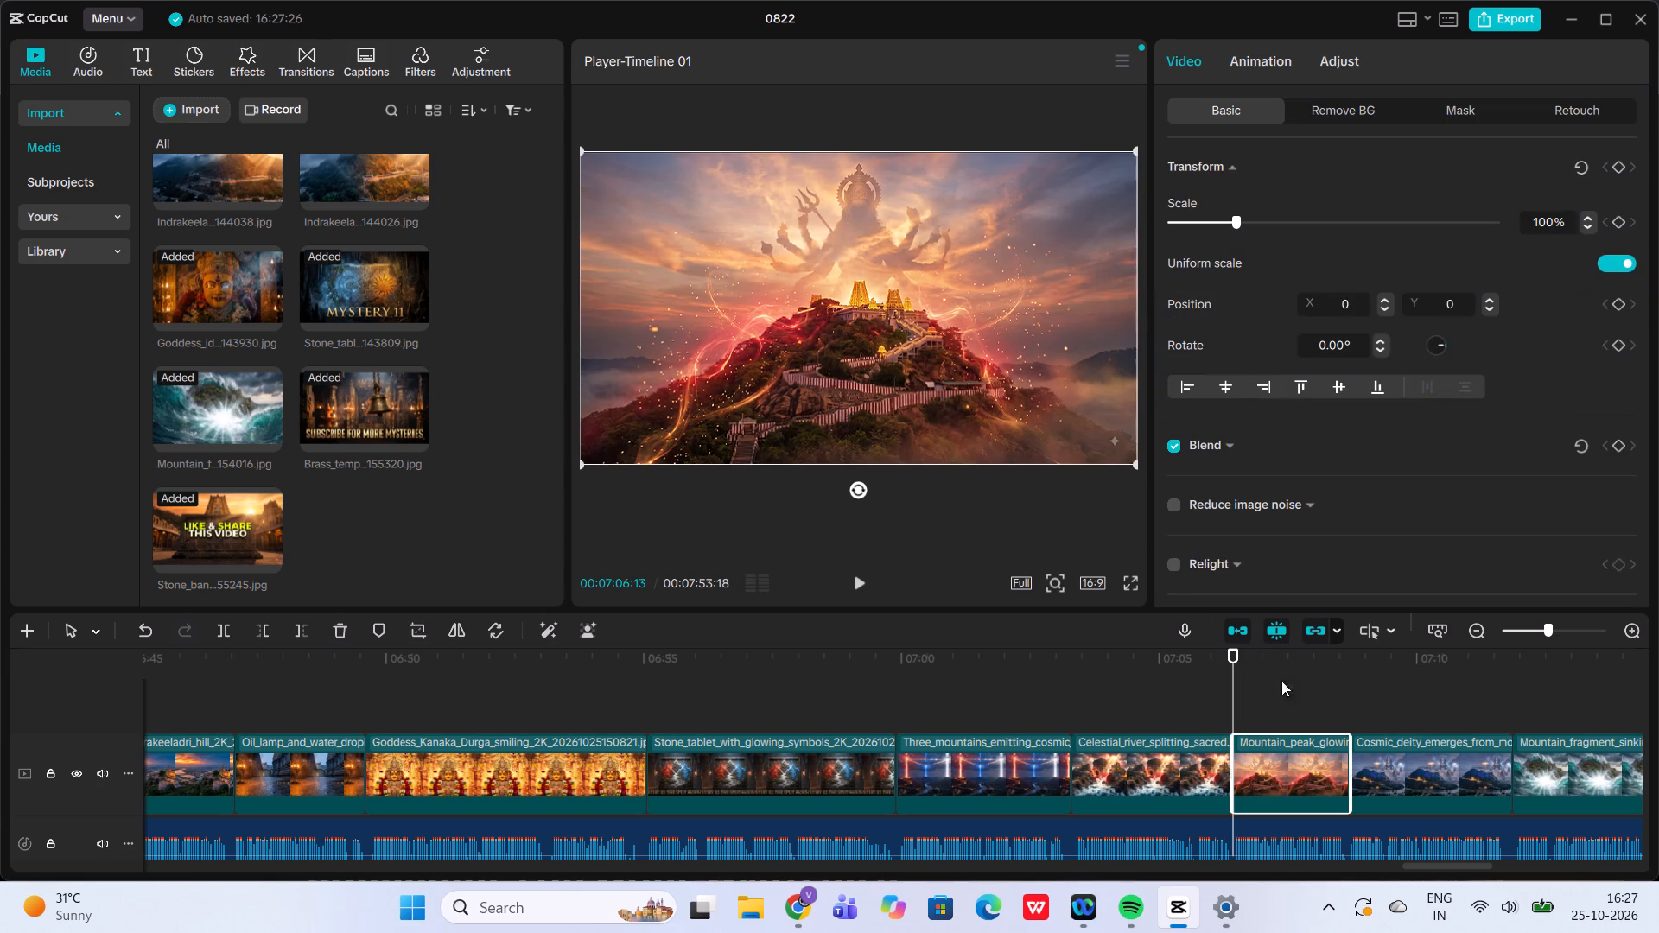
pyautogui.click(1241, 223)
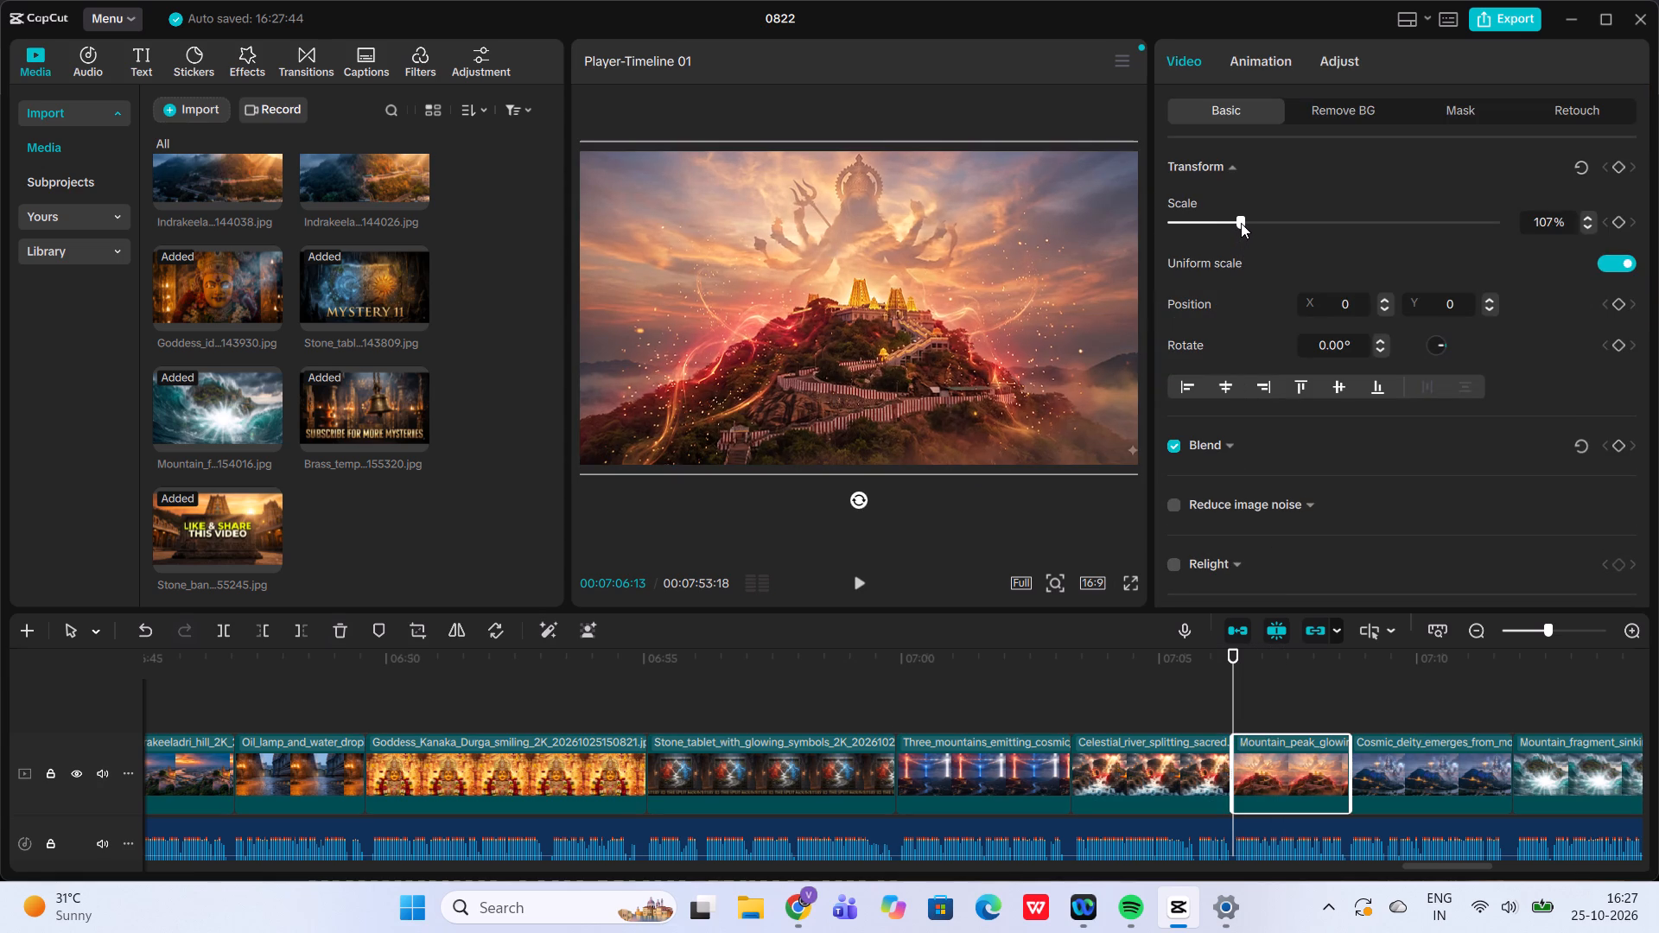
pyautogui.click(1241, 223)
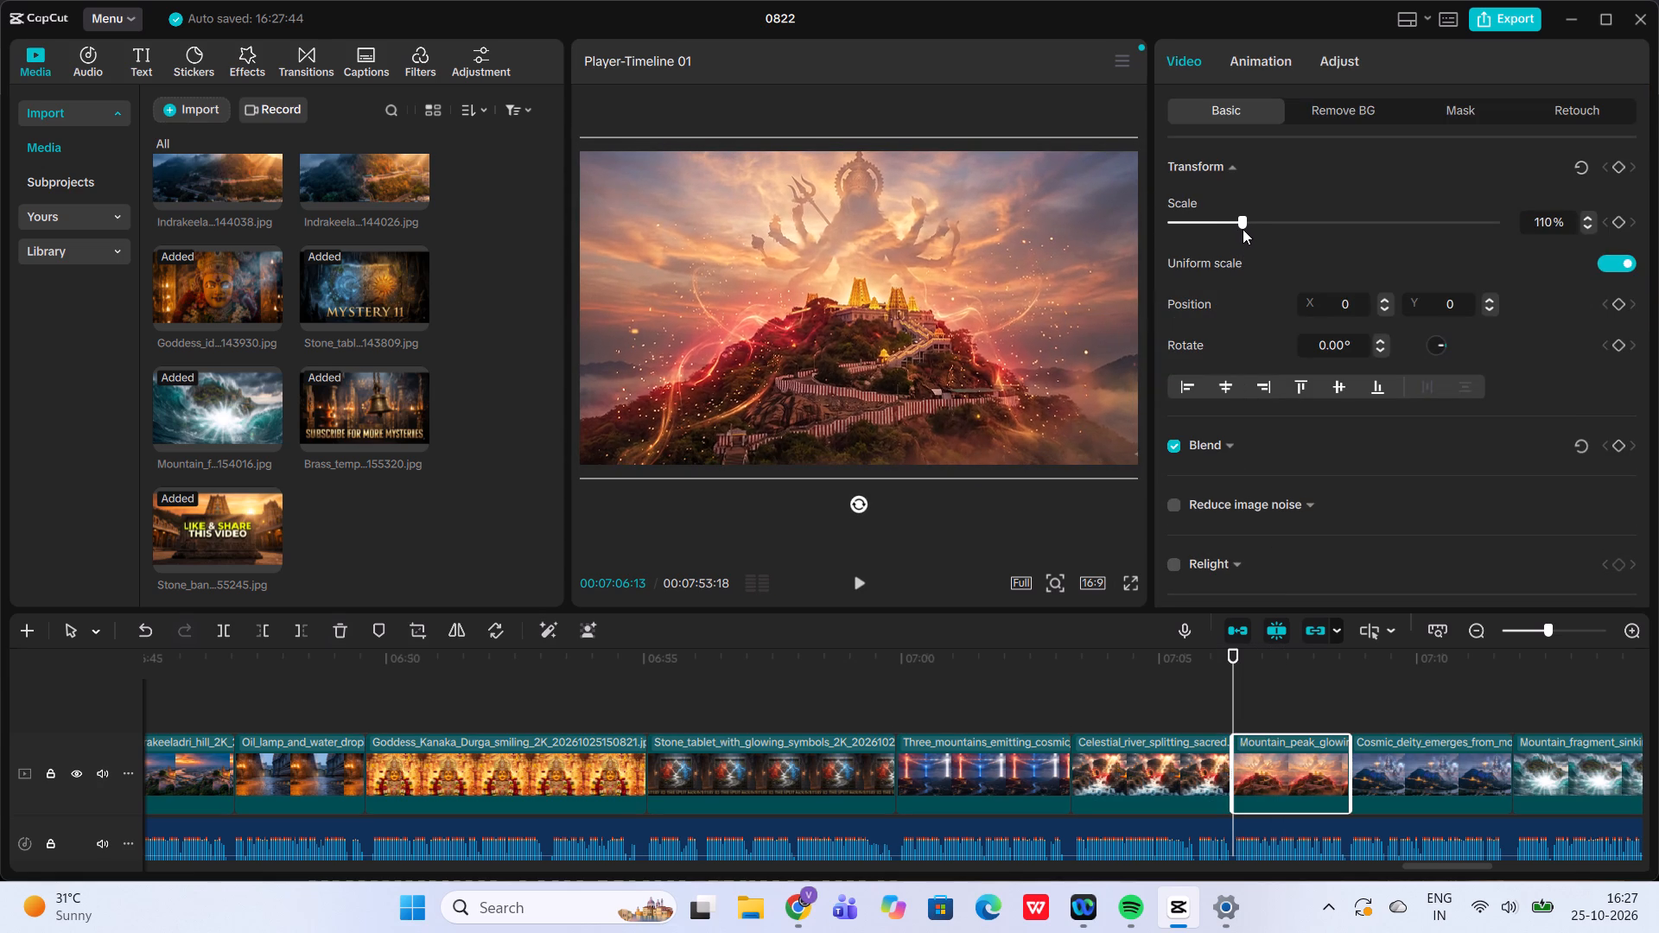
pyautogui.click(1616, 223)
# Set the scale to 128% at the end of the Mountain_peak clip.
pyautogui.click(1351, 707)
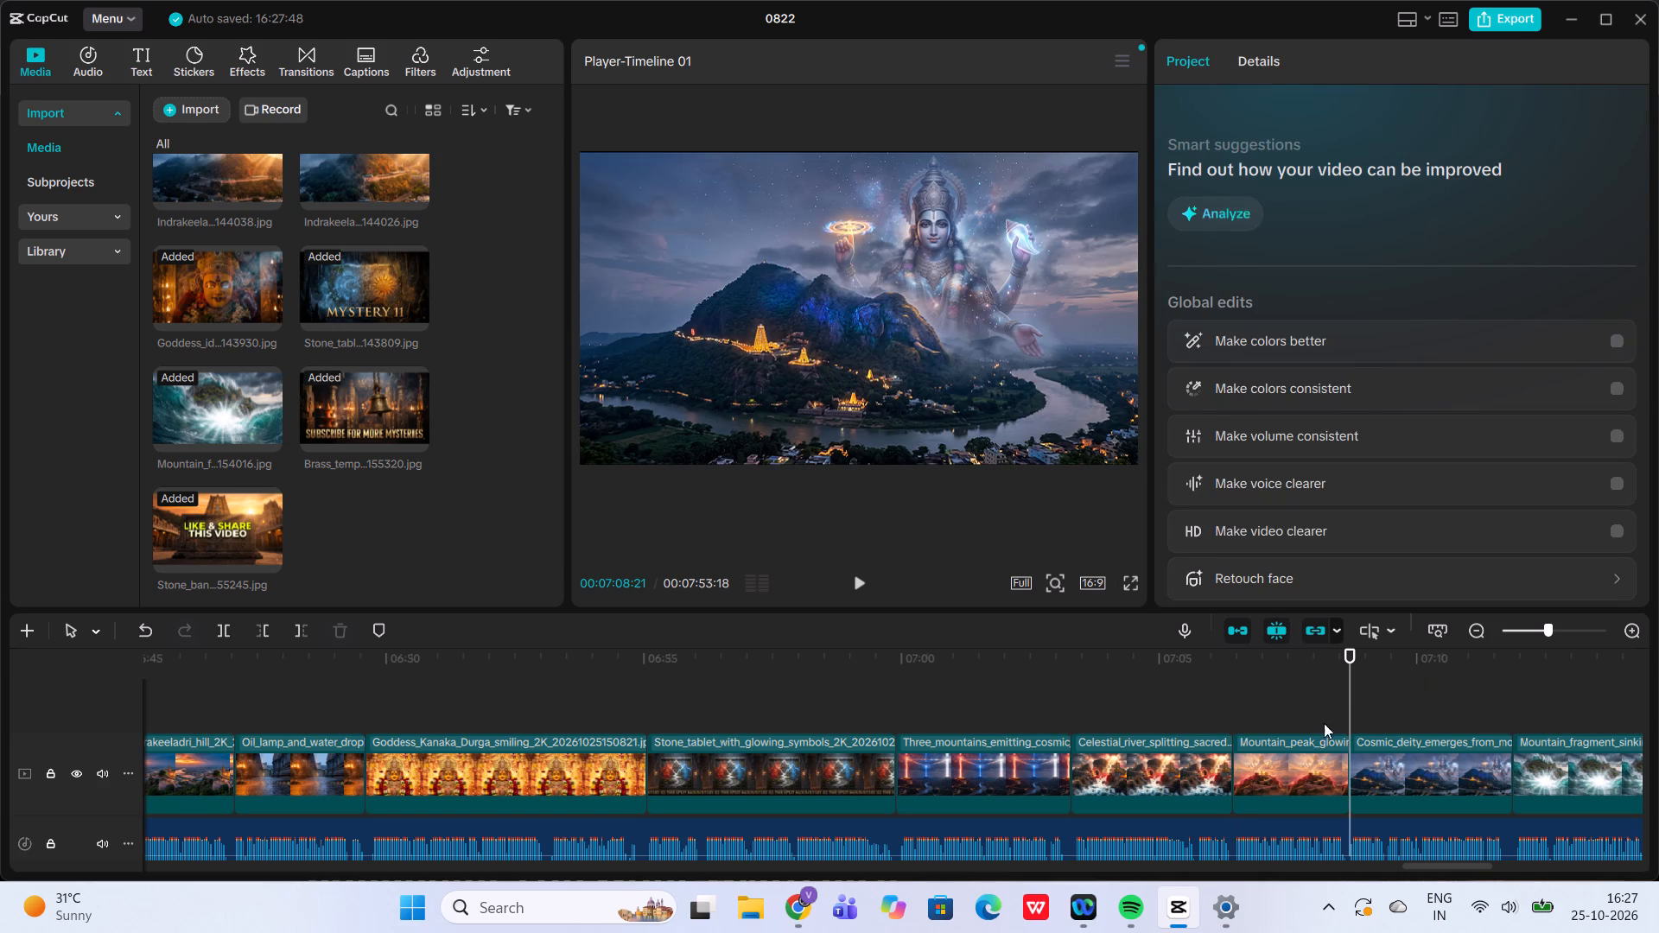
pyautogui.click(1295, 760)
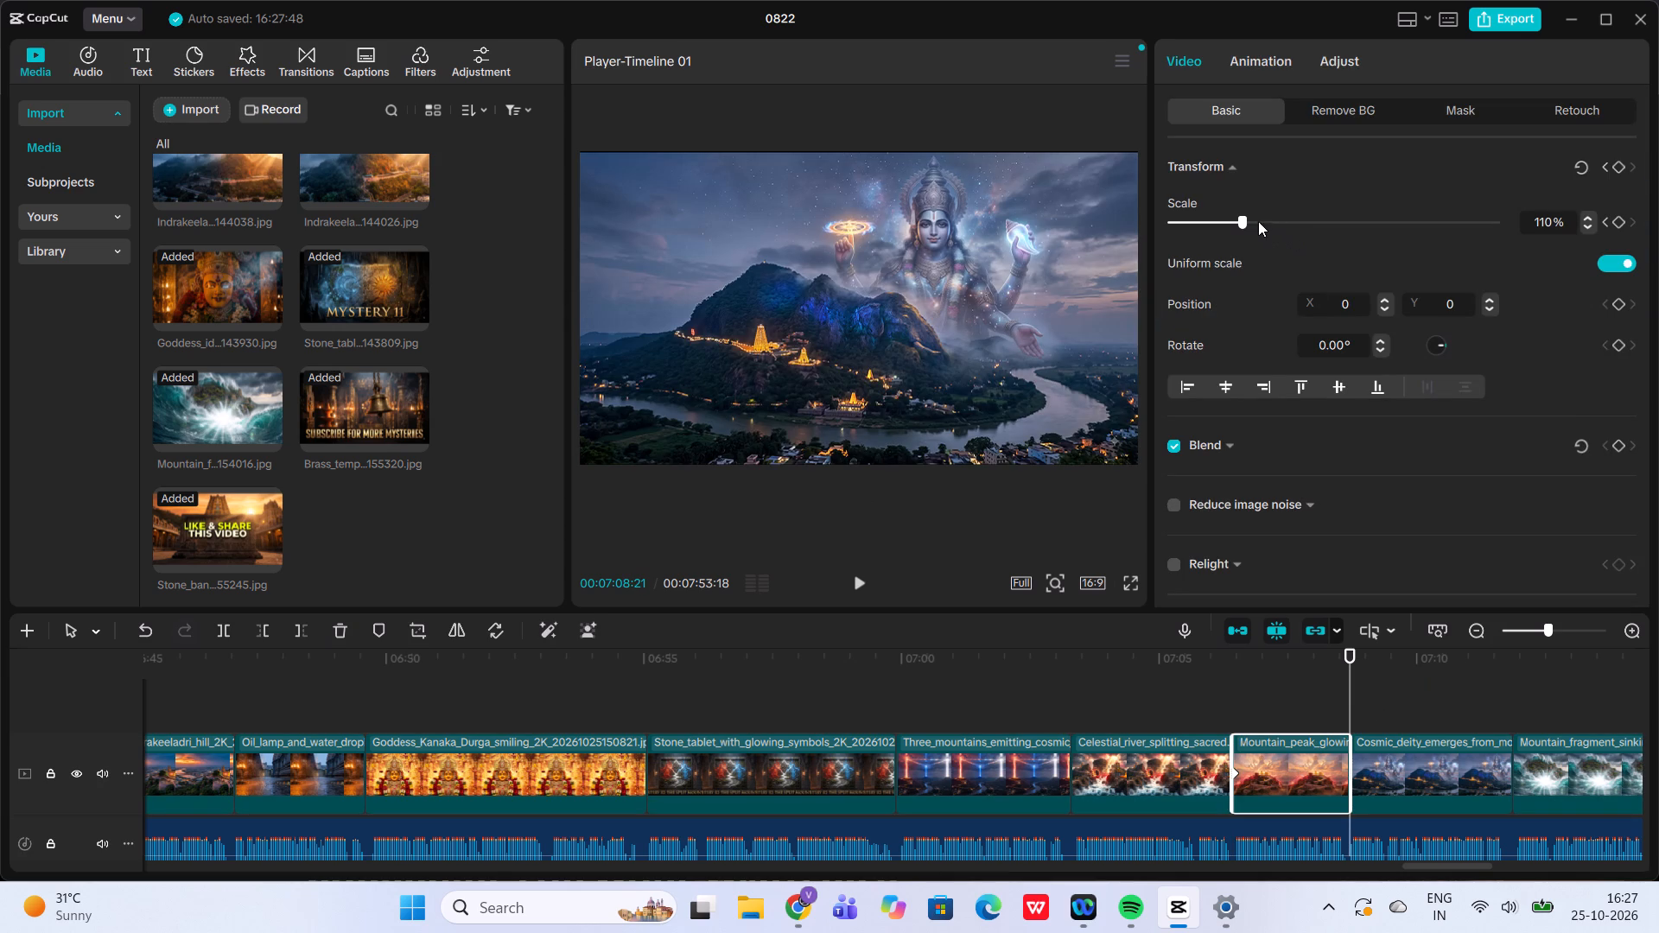
pyautogui.click(1256, 220)
pyautogui.click(1256, 220)
# Play back the zoom on the Mountain_peak clip.
pyautogui.click(1216, 708)
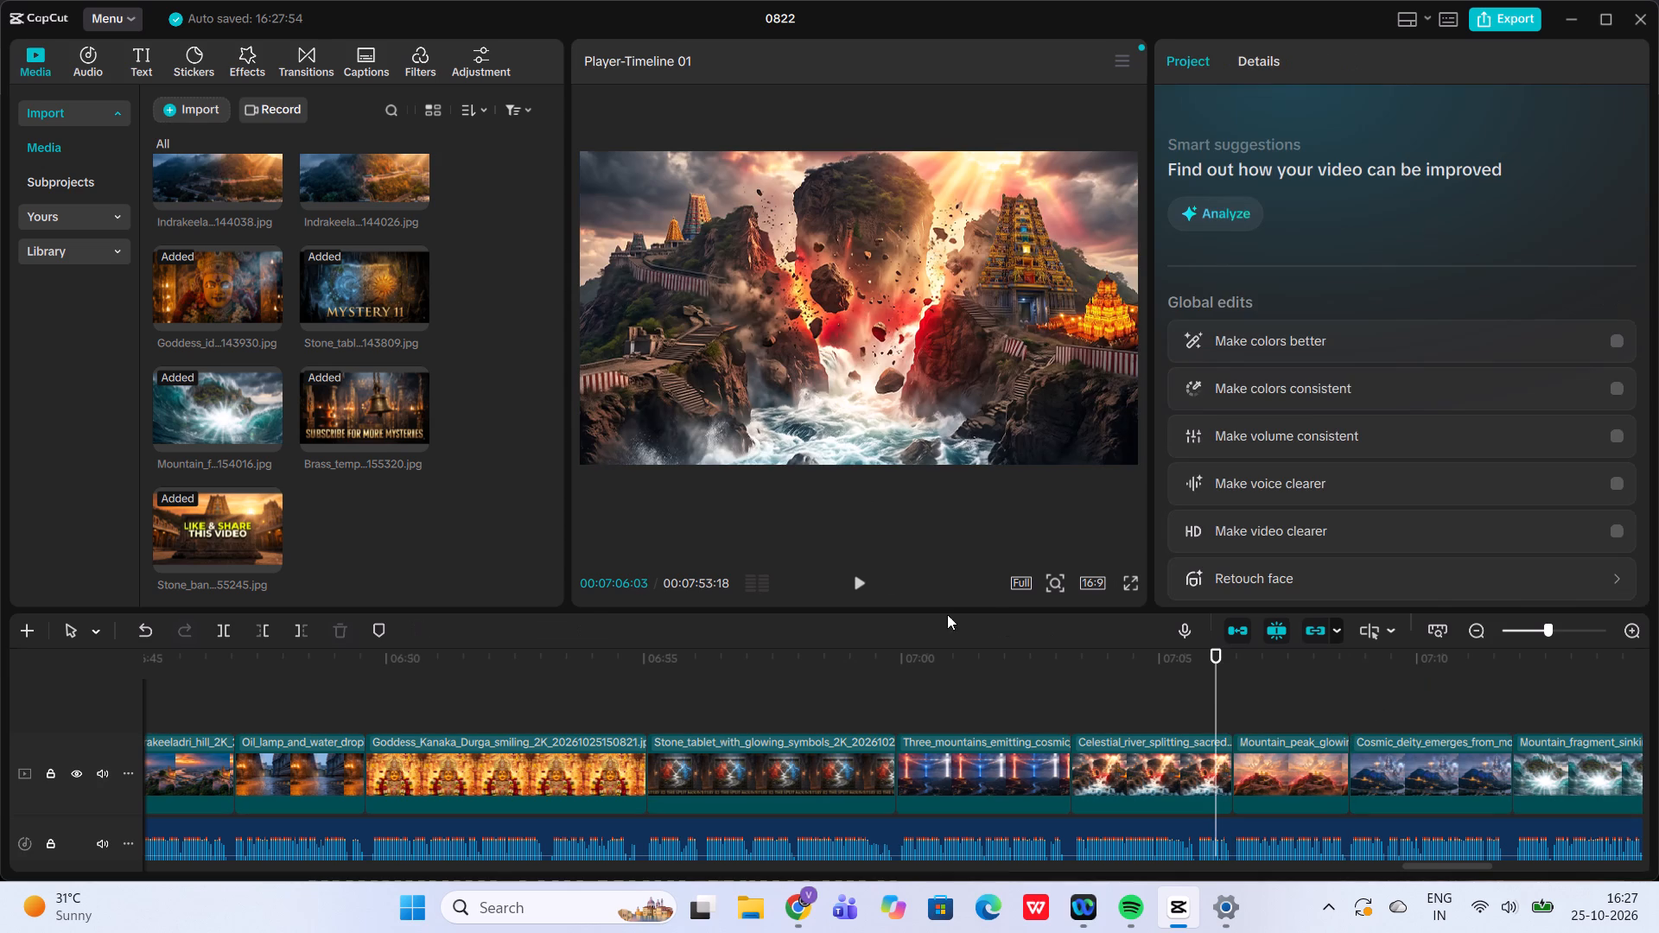
pyautogui.click(857, 587)
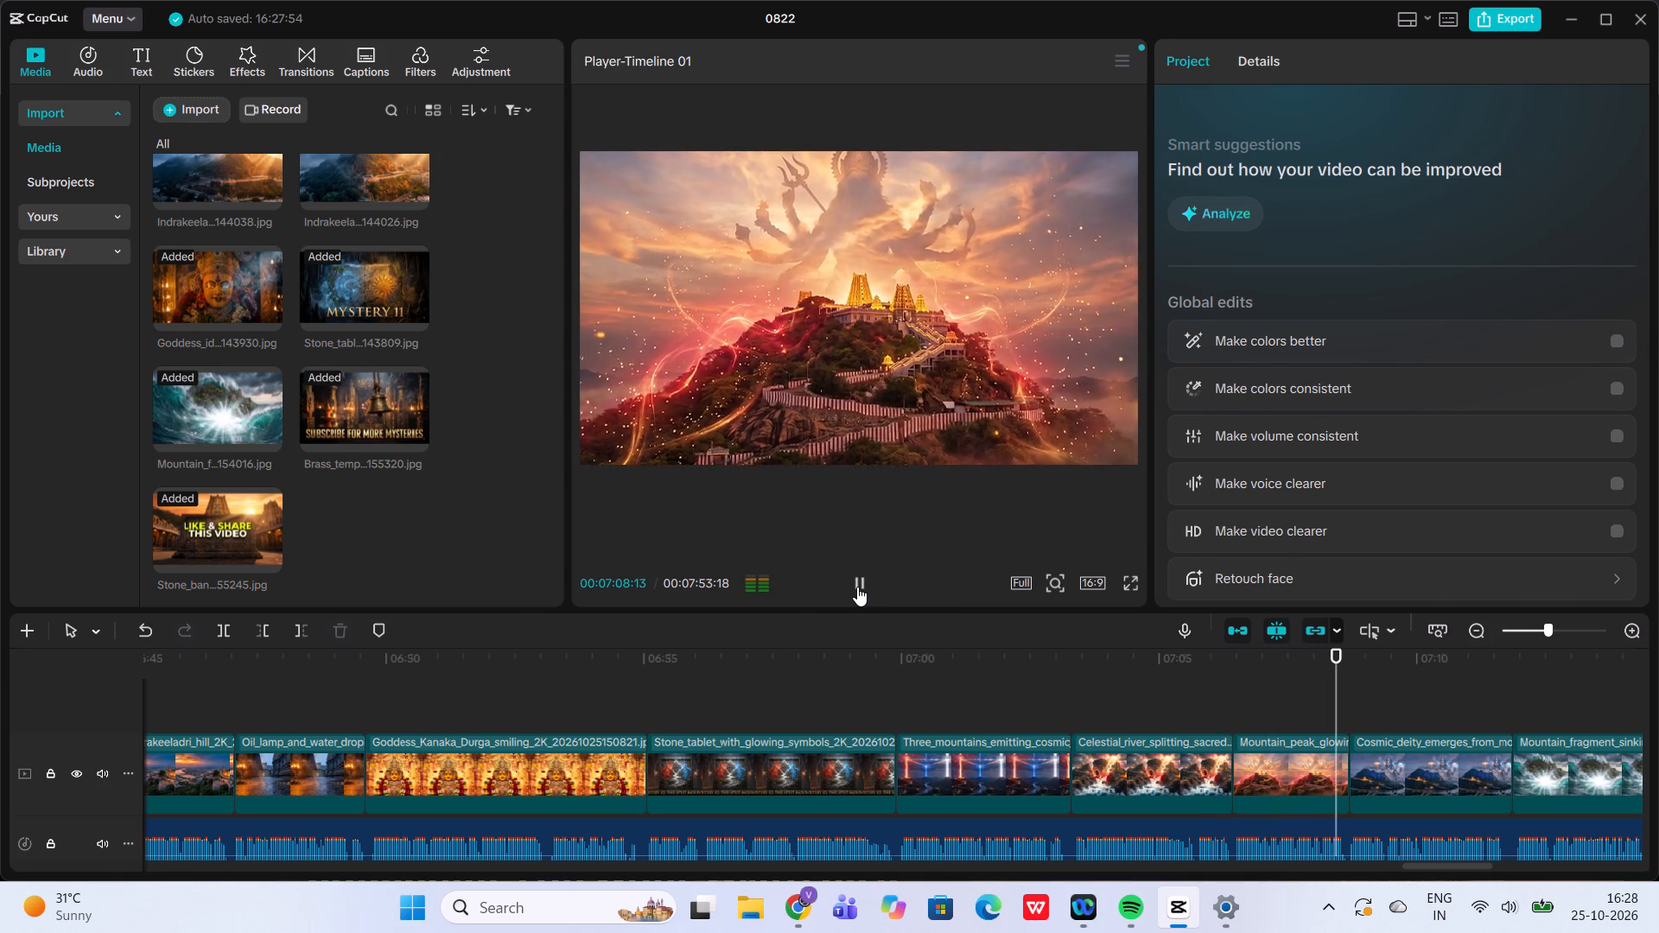
# Add a scale keyframe of 111% at the start of the Cosmic_deity_emerges clip.
pyautogui.click(1351, 695)
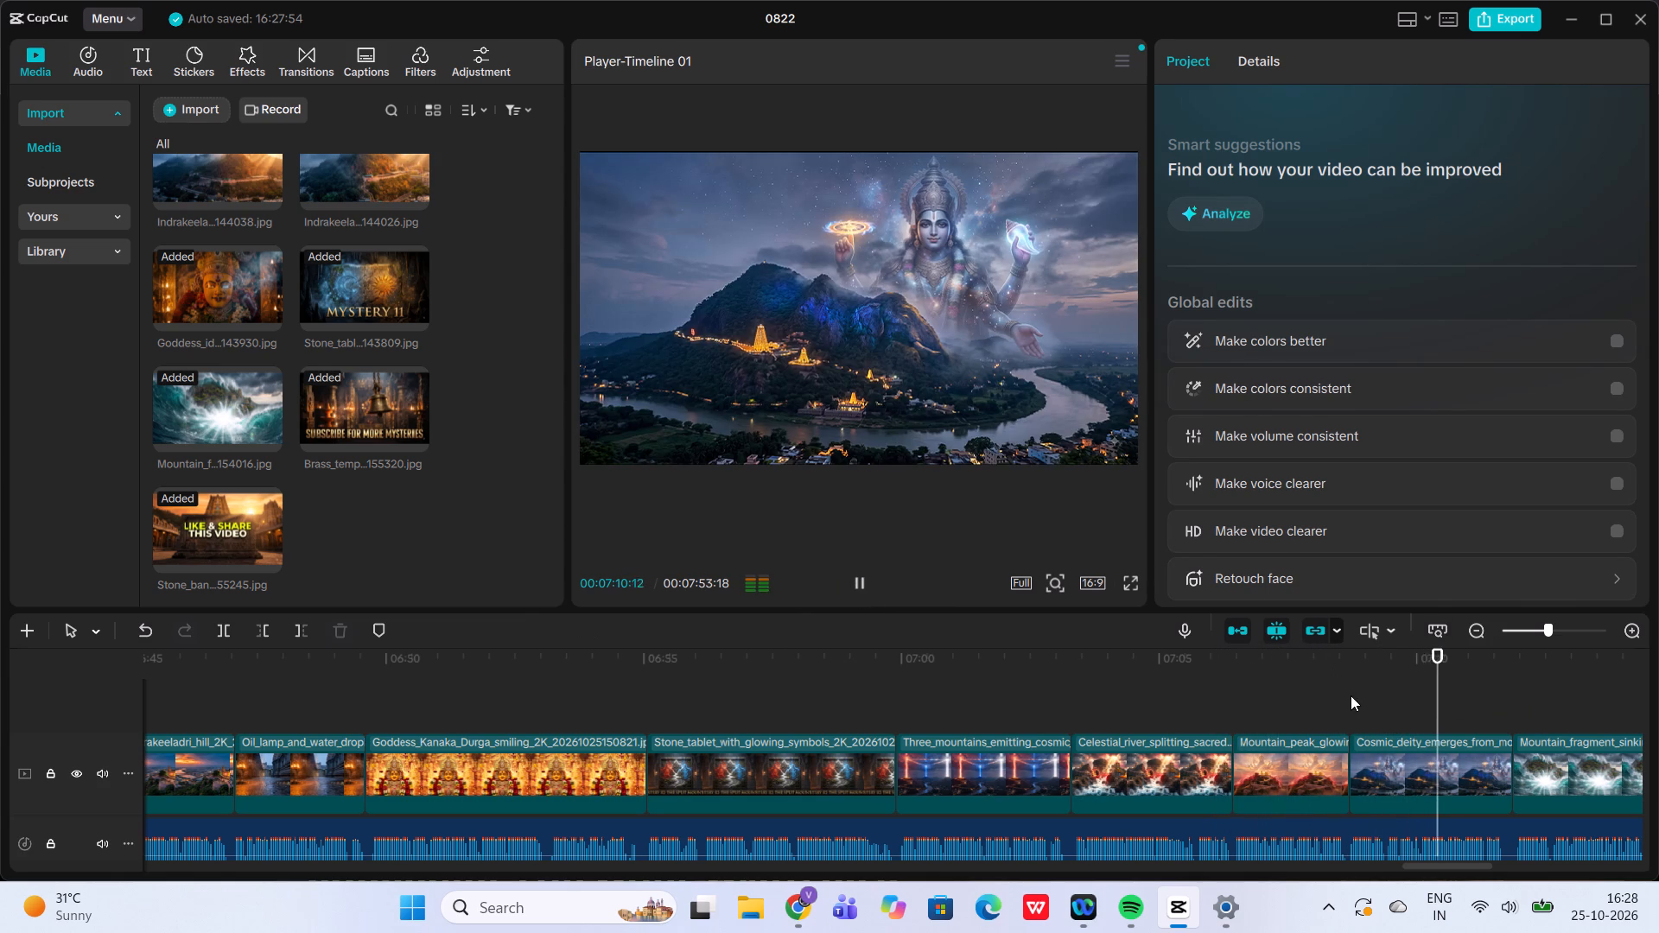
pyautogui.click(1420, 763)
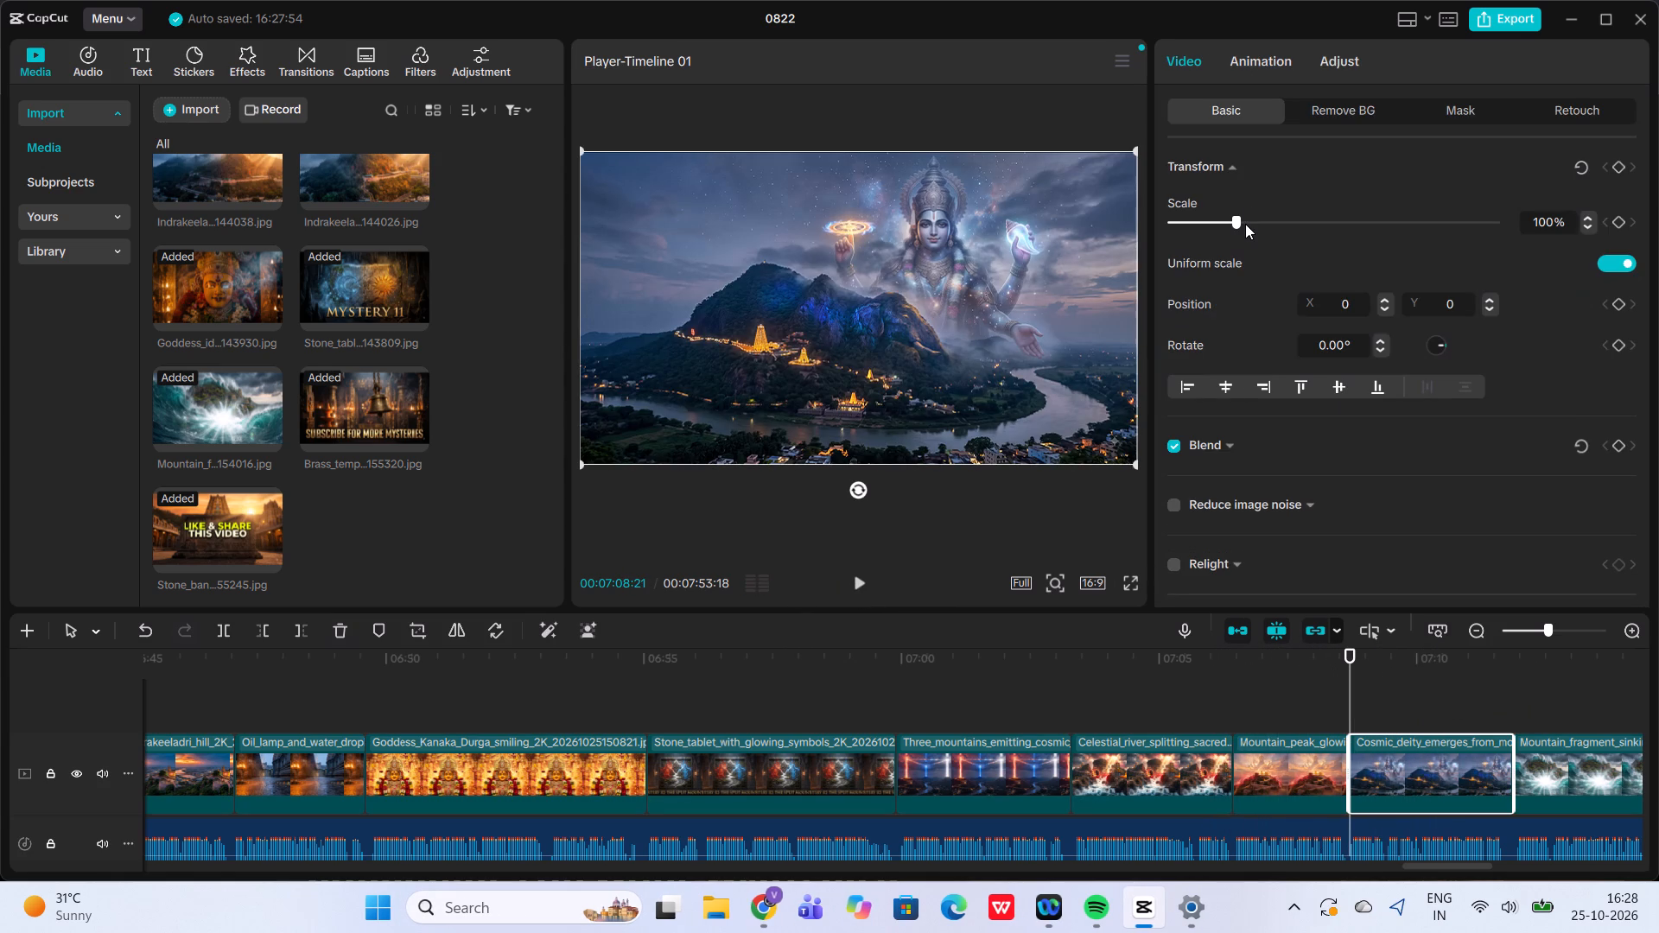
pyautogui.click(1245, 223)
pyautogui.click(1245, 223)
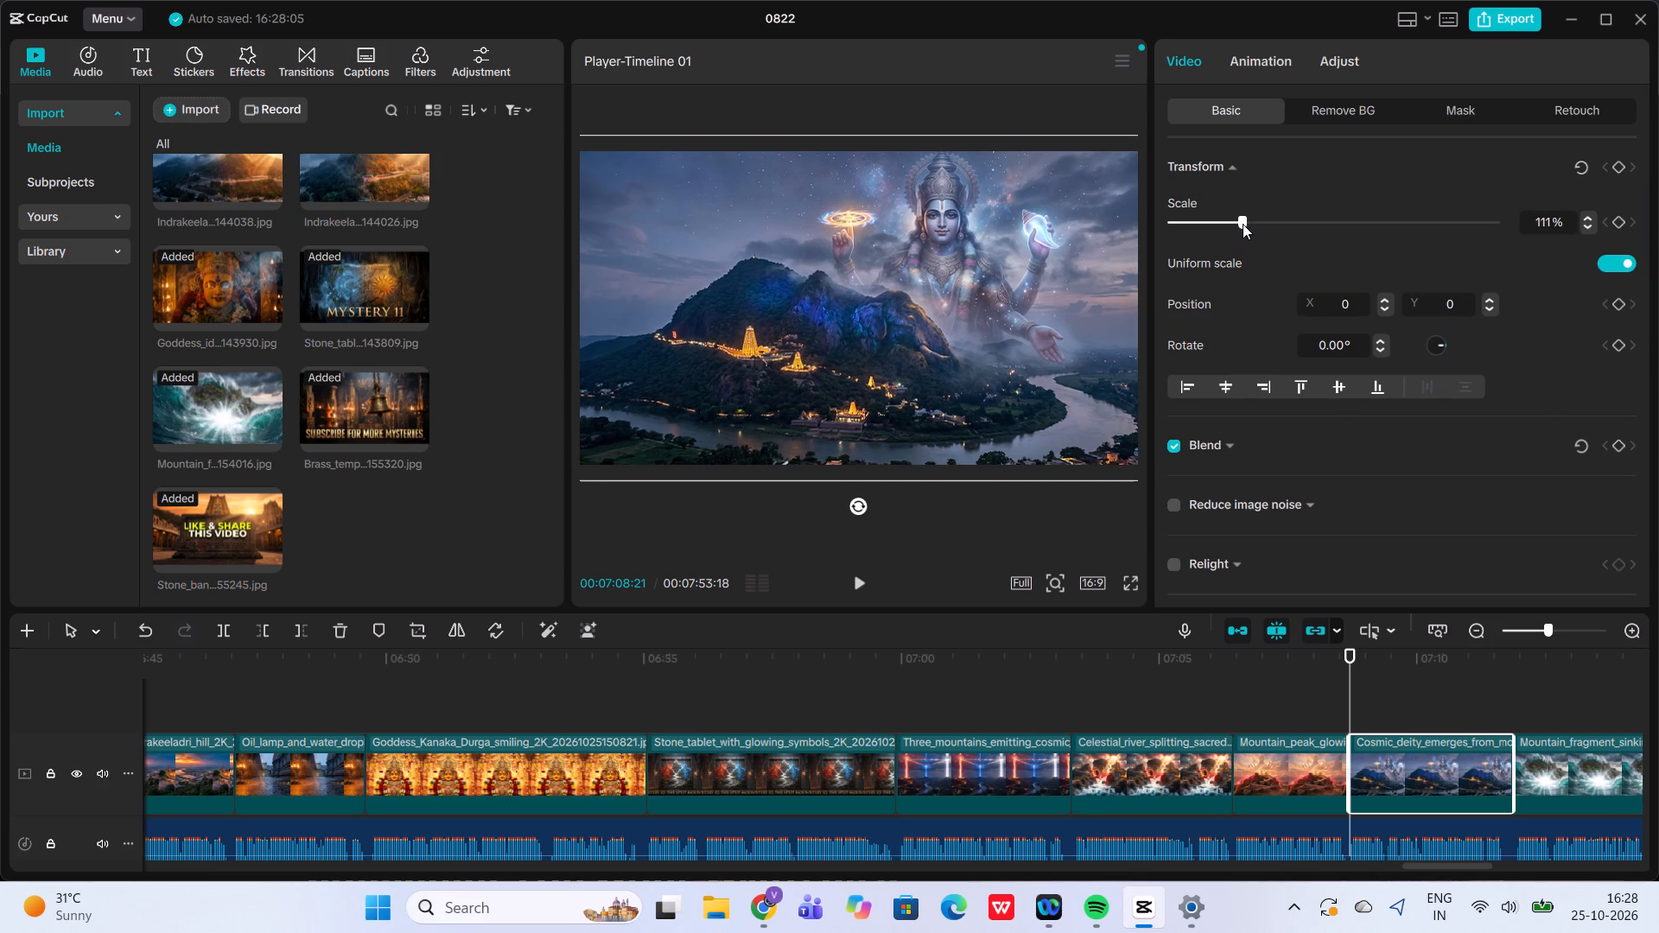
pyautogui.click(1616, 229)
# Set the scale to 134% at the end of the Cosmic_deity_emerges clip and play back its zoom.
pyautogui.click(1512, 705)
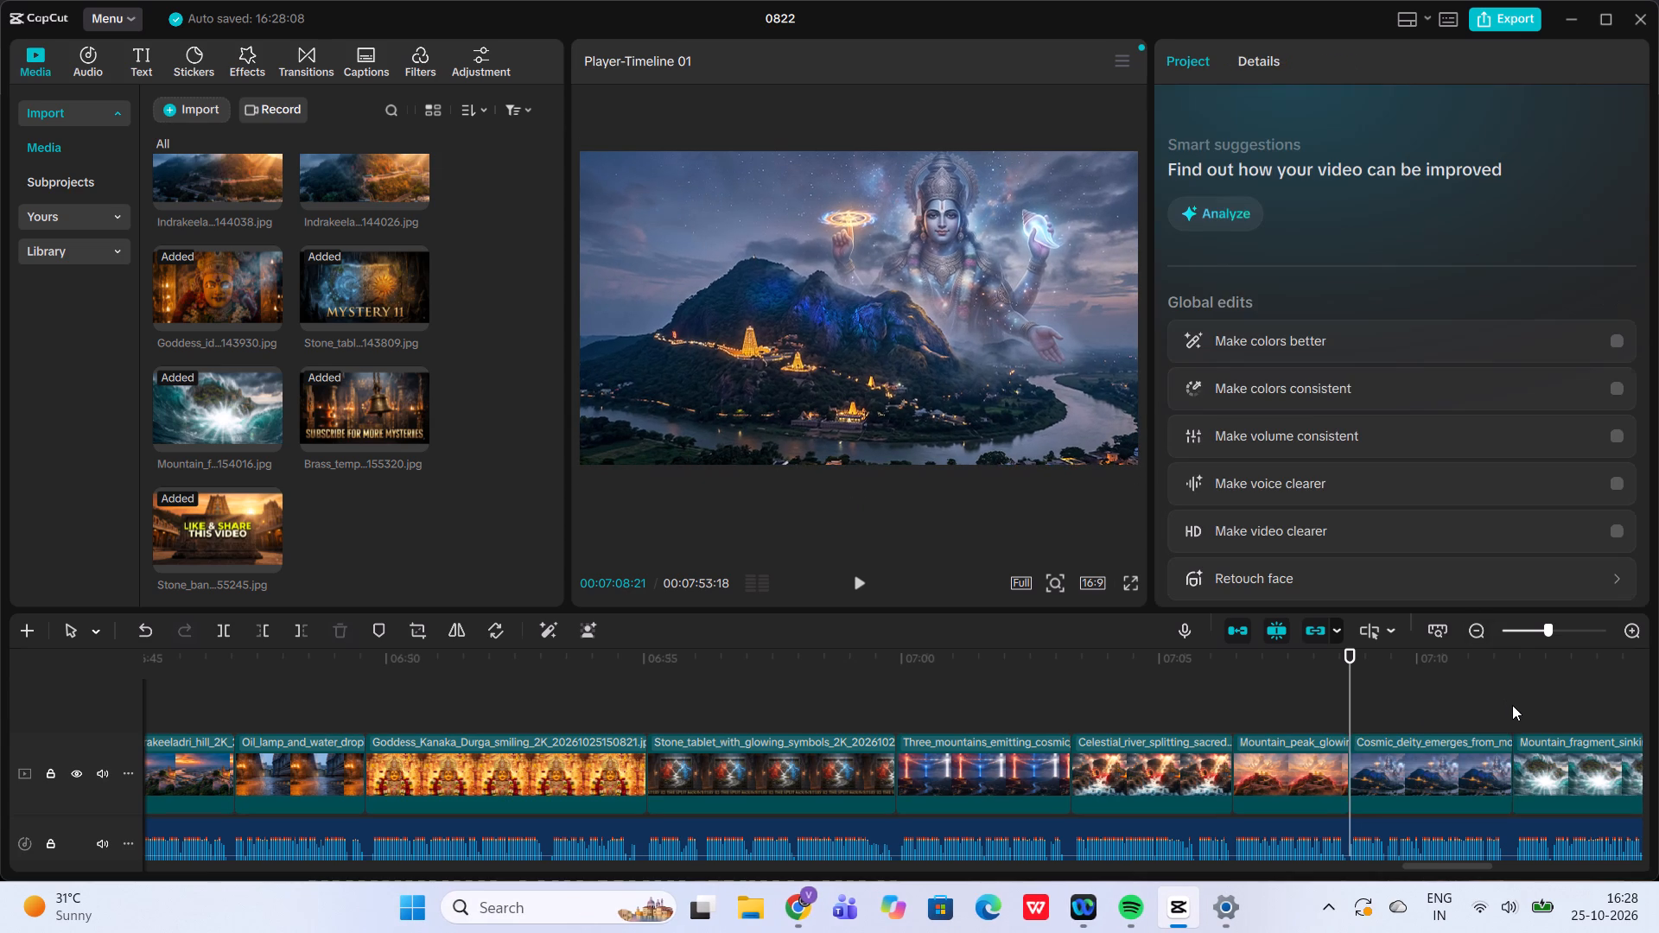
pyautogui.click(1470, 748)
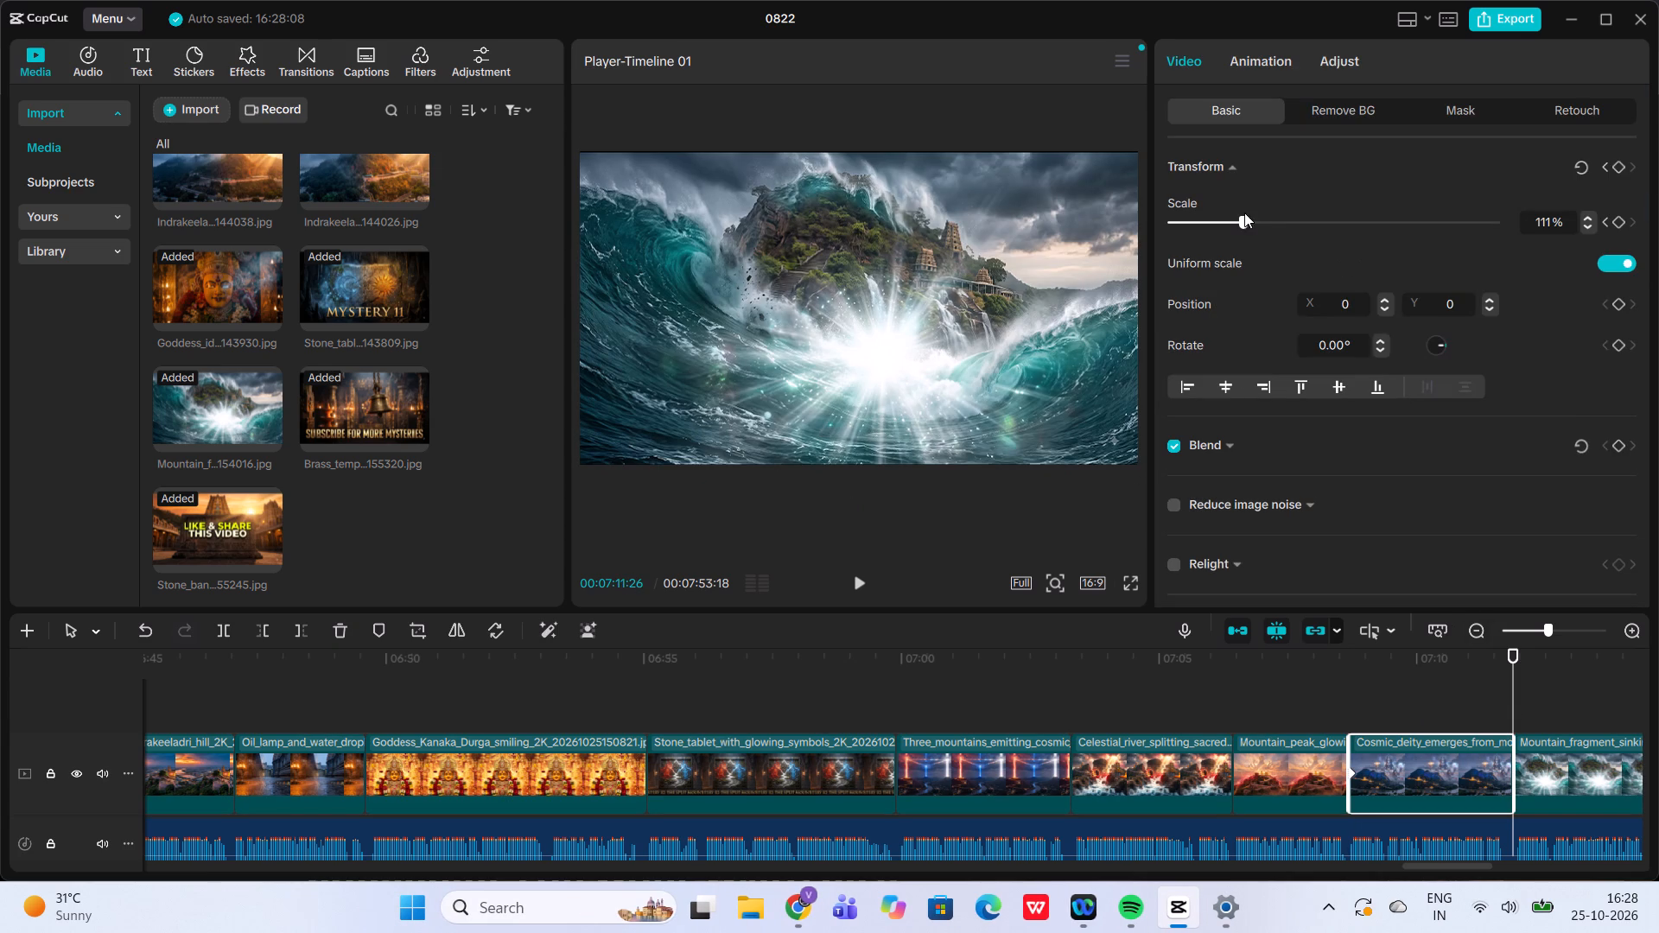
pyautogui.click(1260, 214)
pyautogui.click(1260, 214)
pyautogui.click(1337, 708)
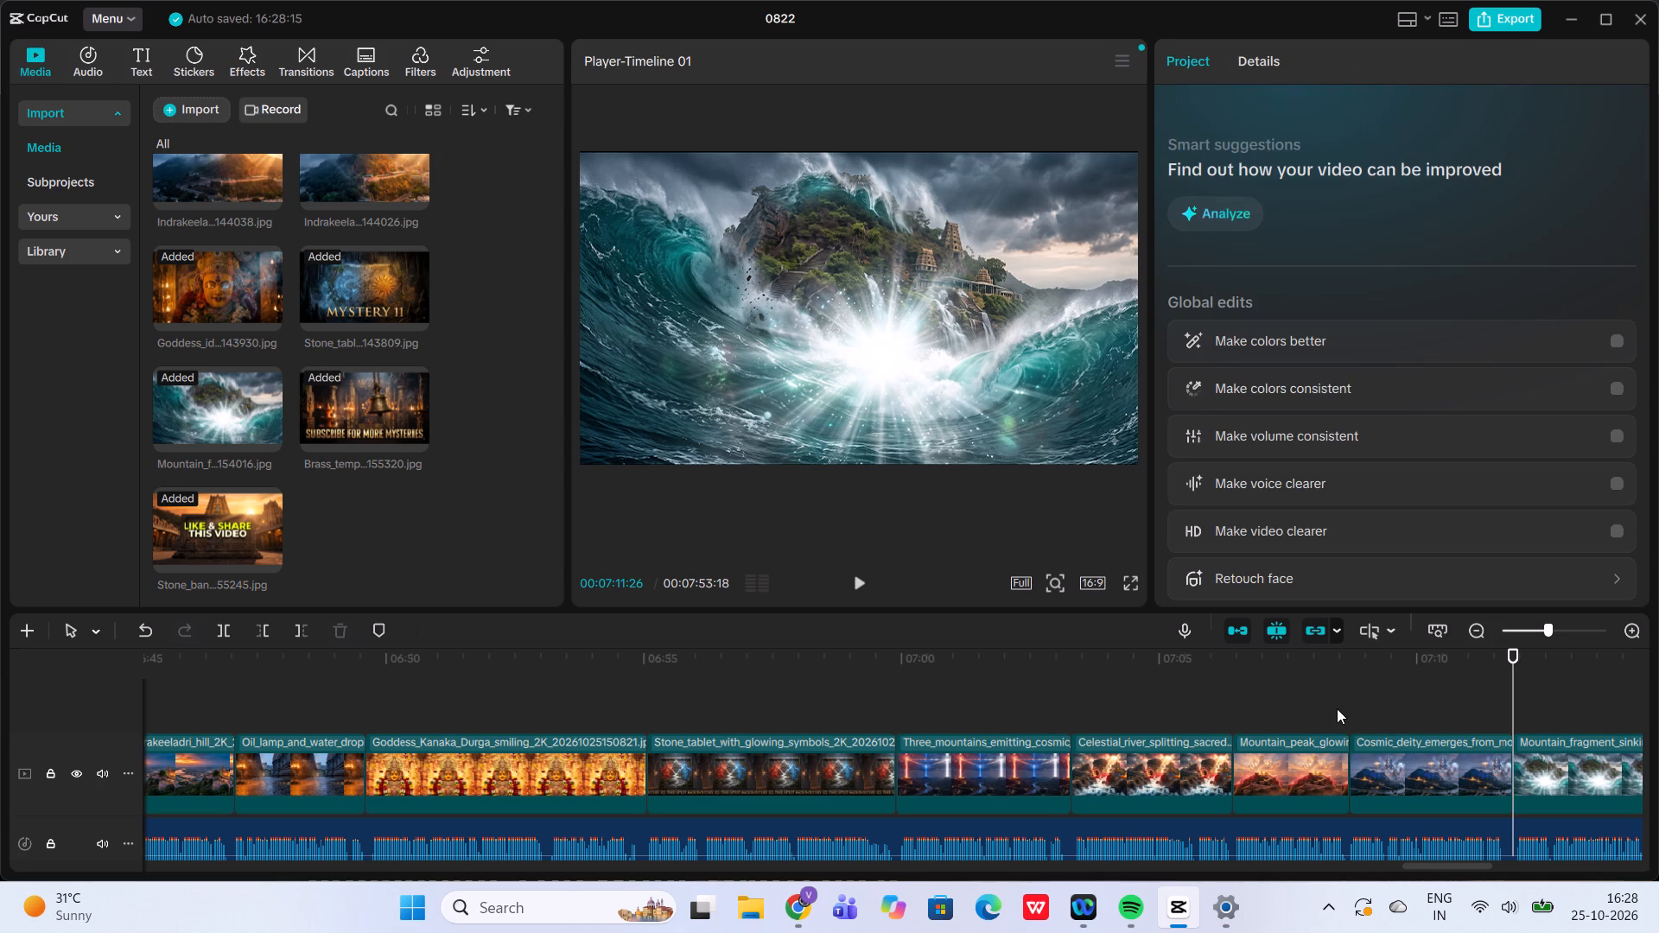
pyautogui.click(868, 574)
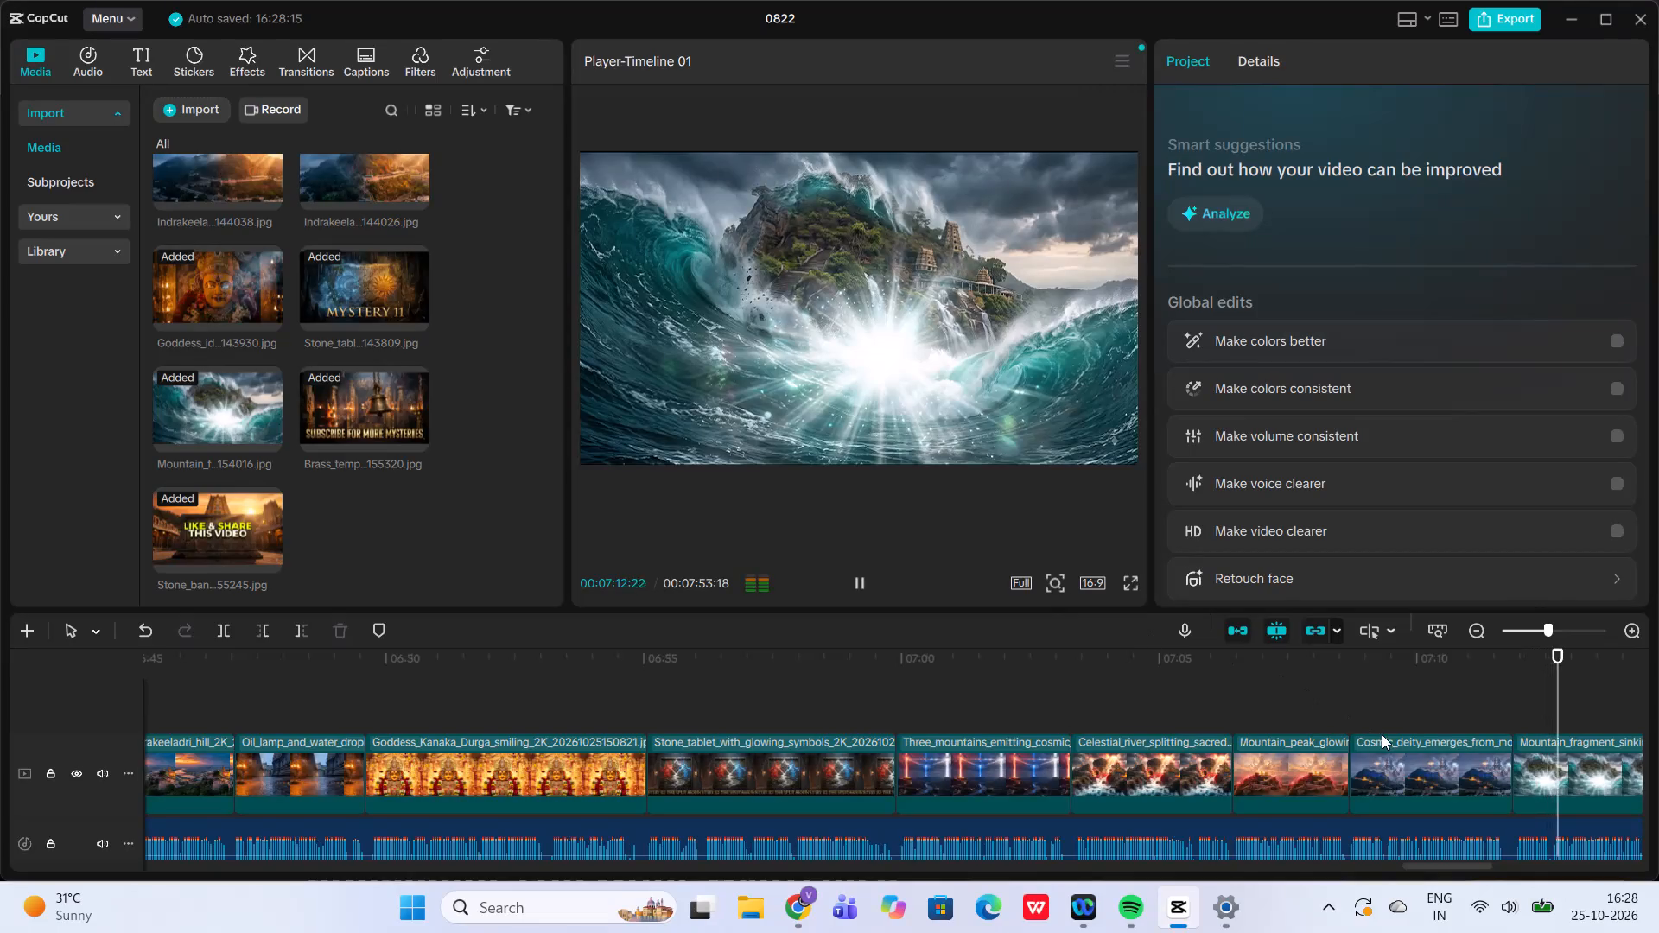
# Add a scale keyframe of 110% at the start of the Mountain_fragment_sinking clip.
pyautogui.hscroll(-1, 1382, 734)
pyautogui.click(1190, 708)
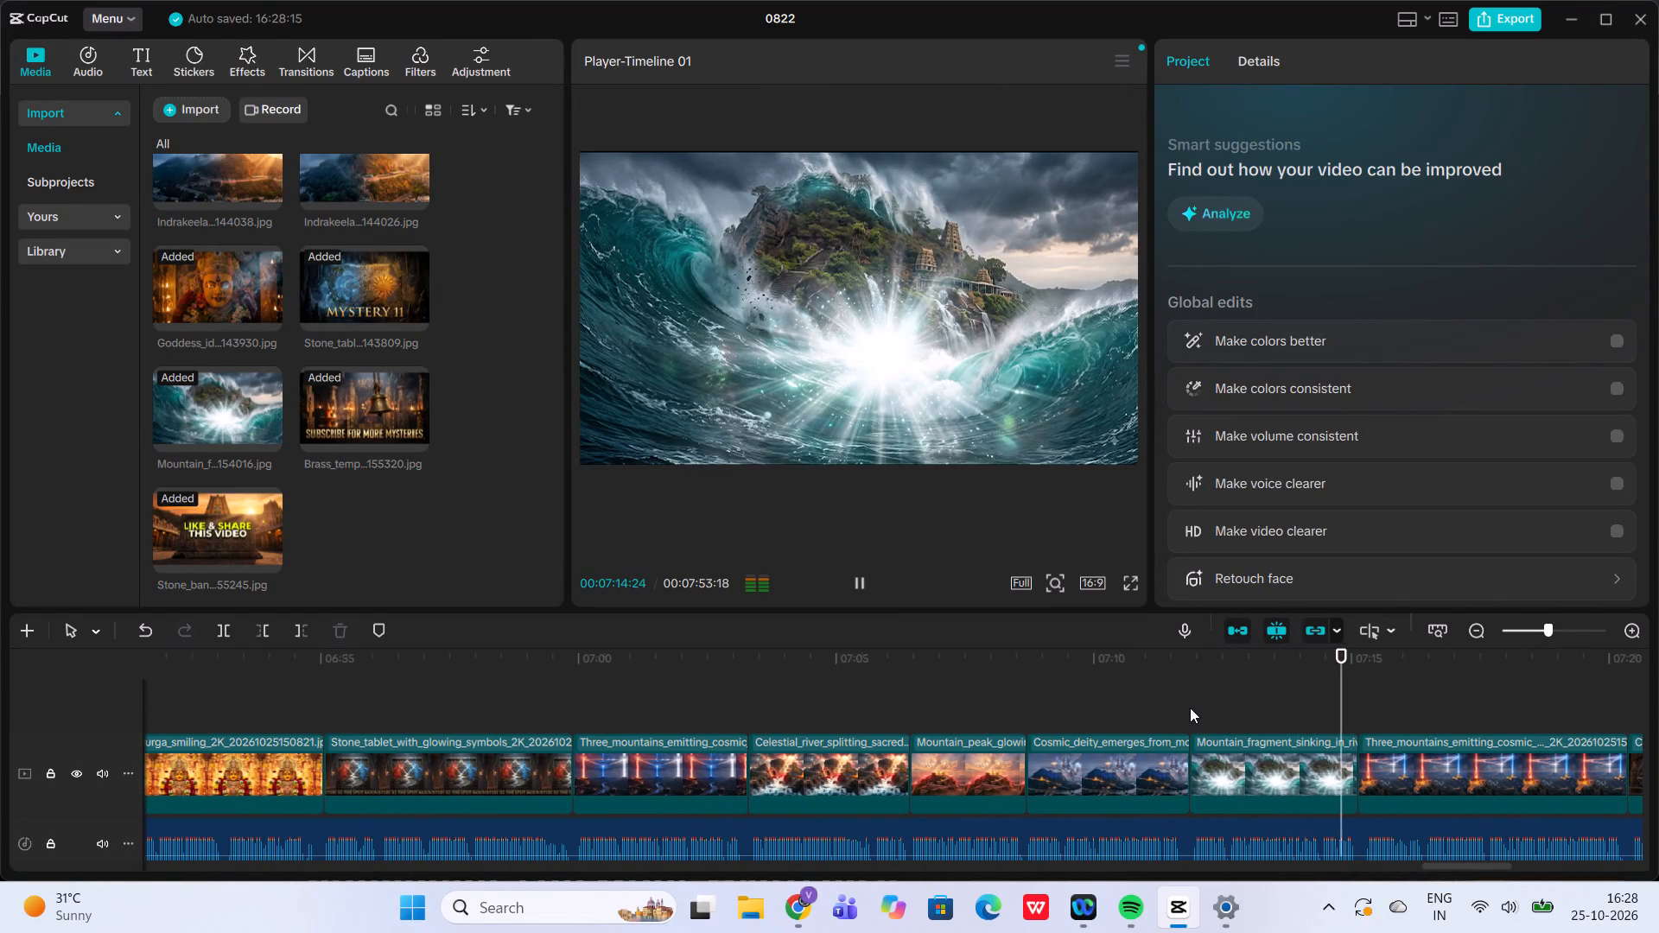
pyautogui.click(1270, 778)
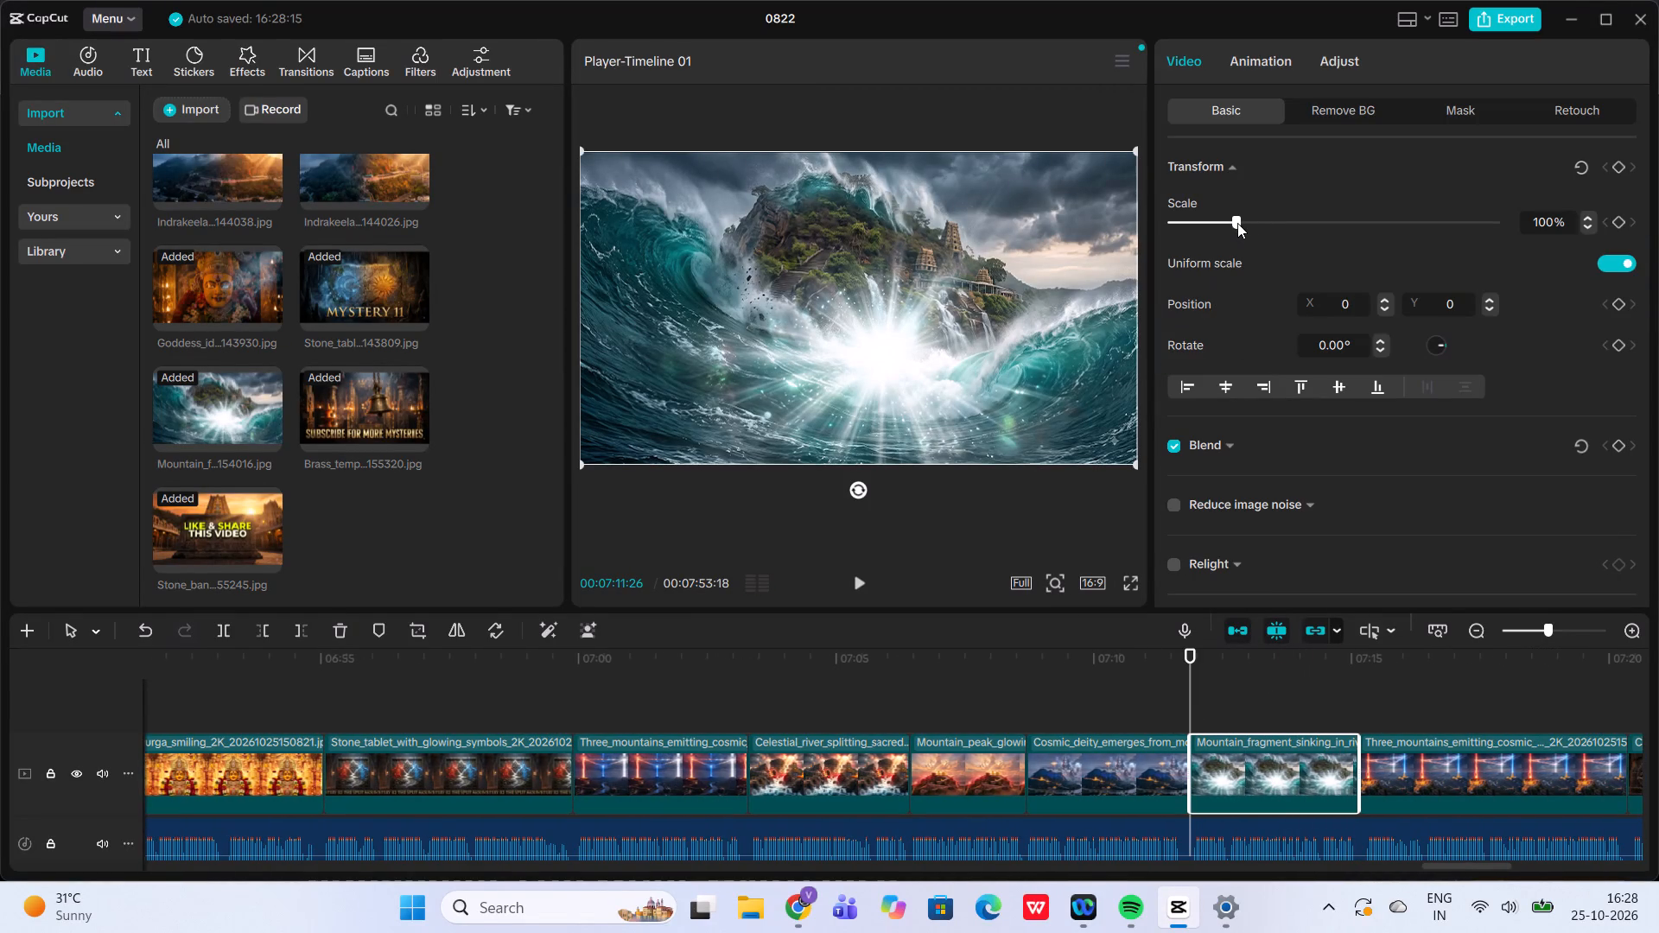
pyautogui.click(1243, 222)
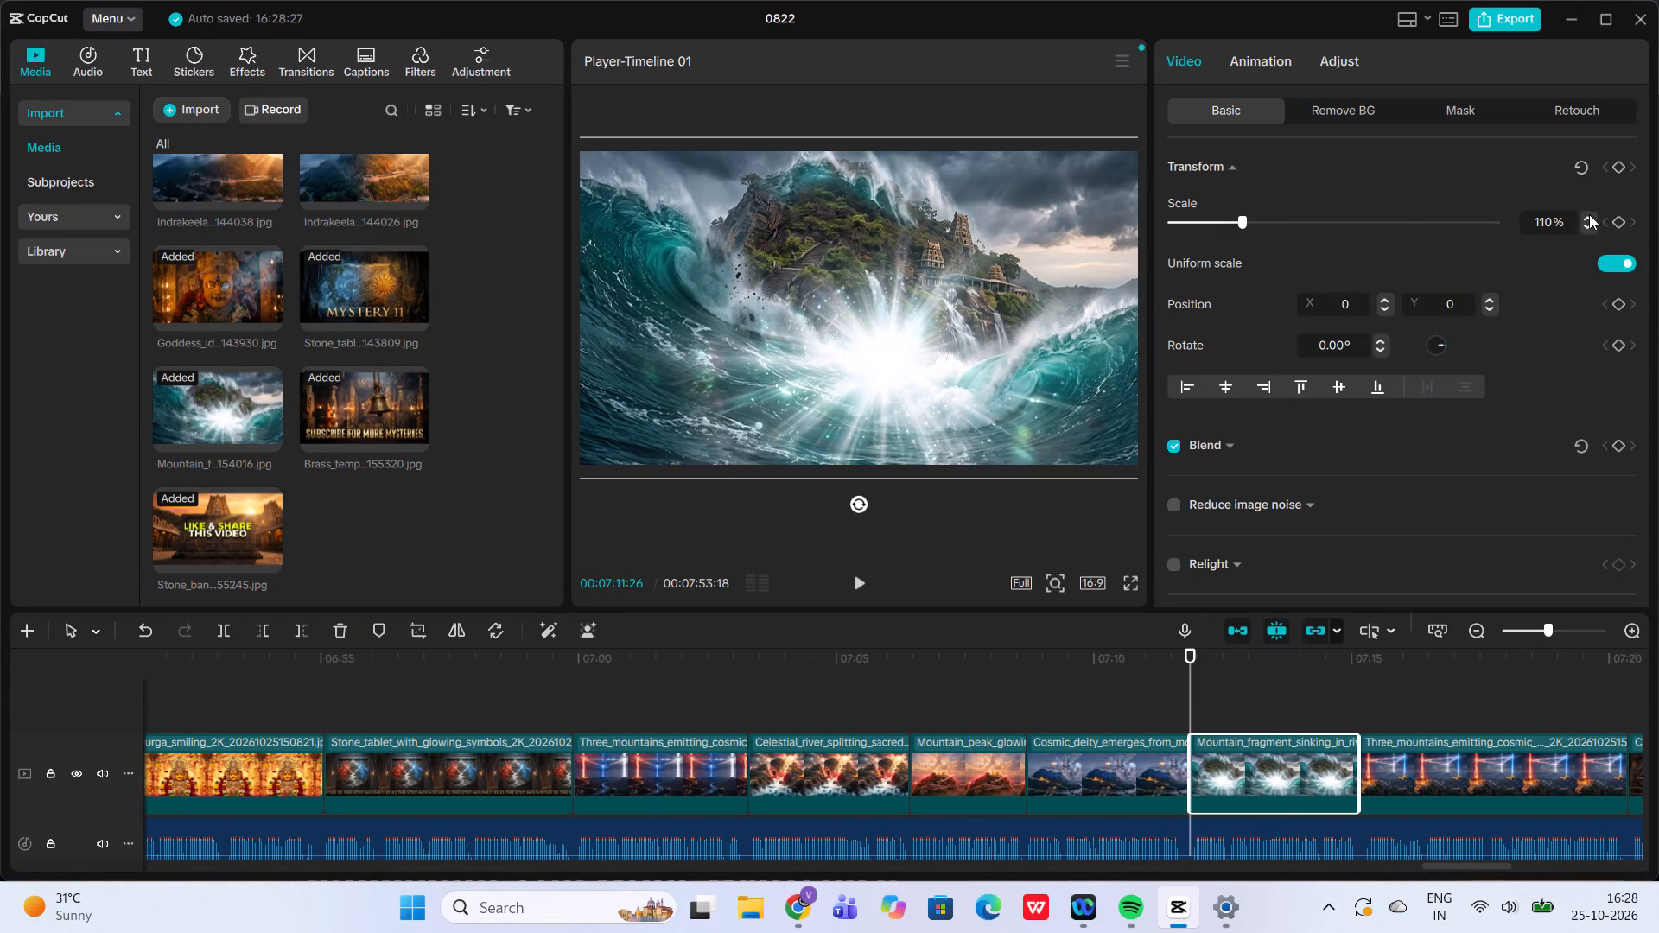
pyautogui.click(1616, 224)
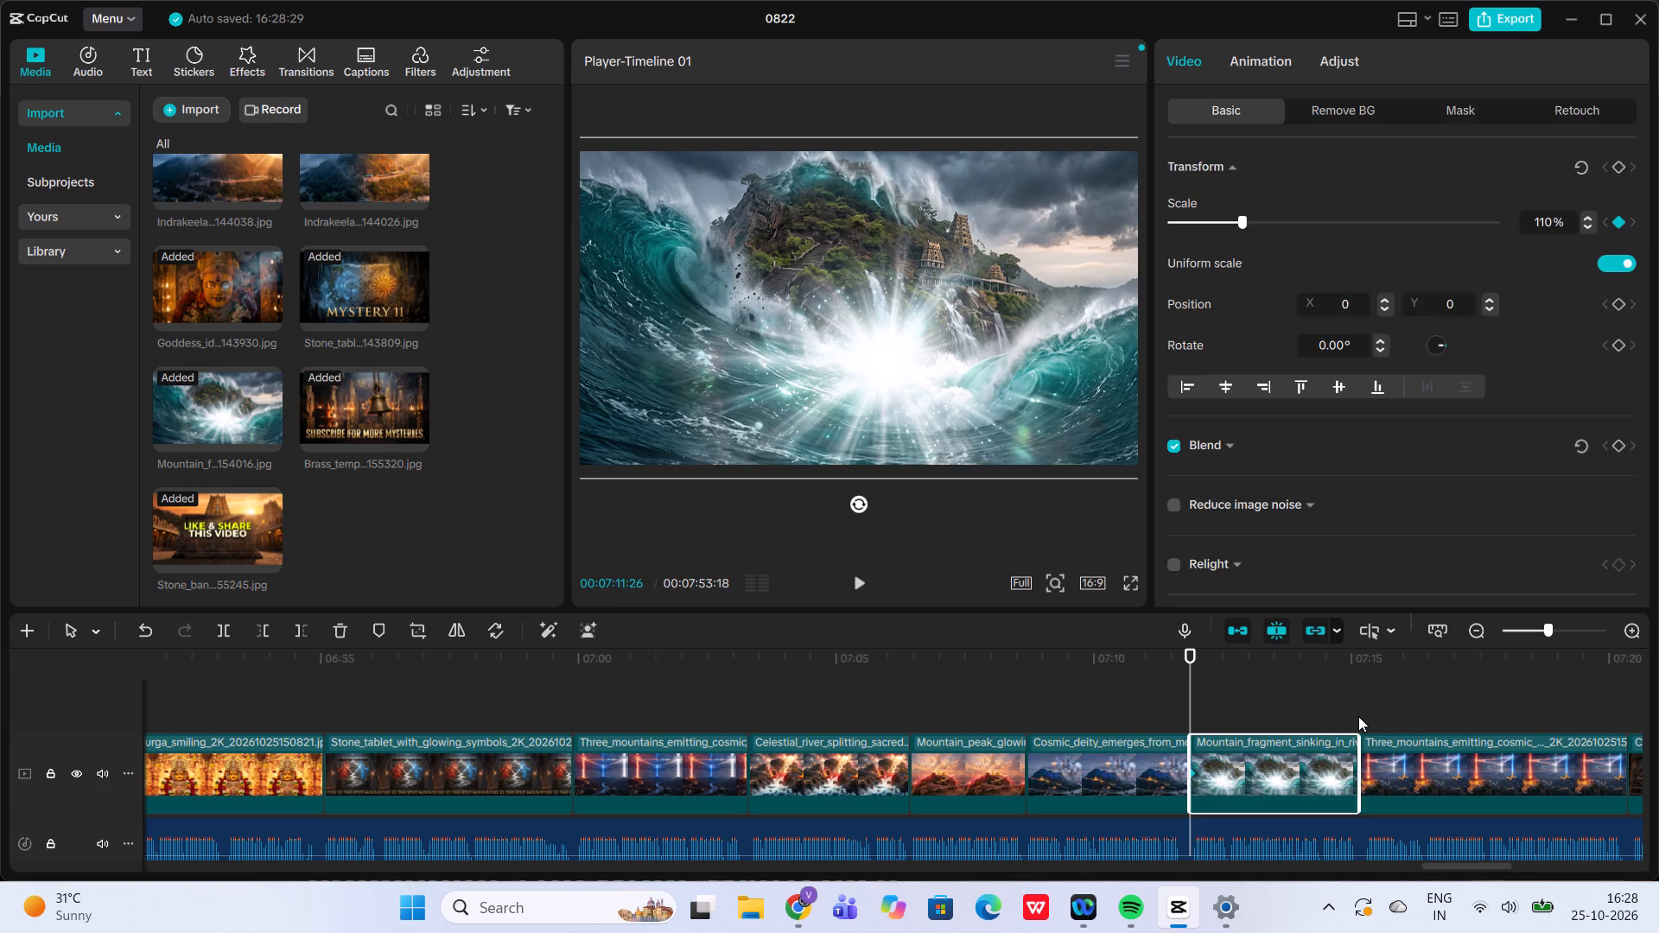
# Set the scale to 128% at the end of the Mountain_fragment_sinking clip and play back its zoom.
pyautogui.click(1358, 716)
pyautogui.click(1313, 758)
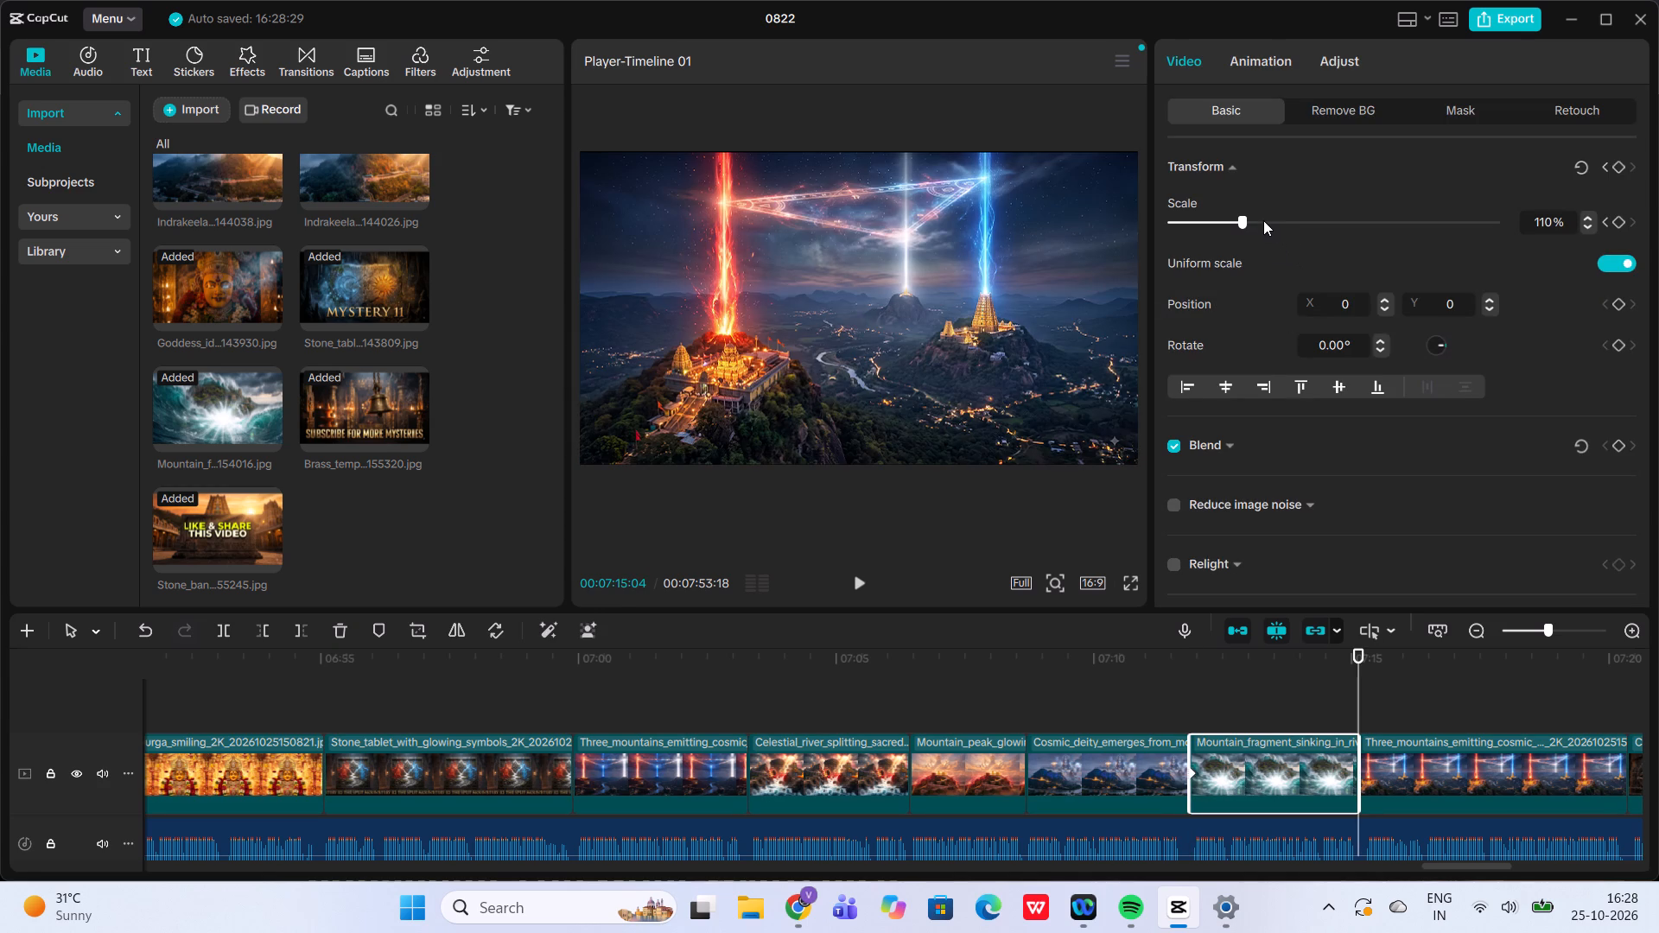
pyautogui.click(1258, 219)
pyautogui.click(1258, 219)
pyautogui.click(1150, 704)
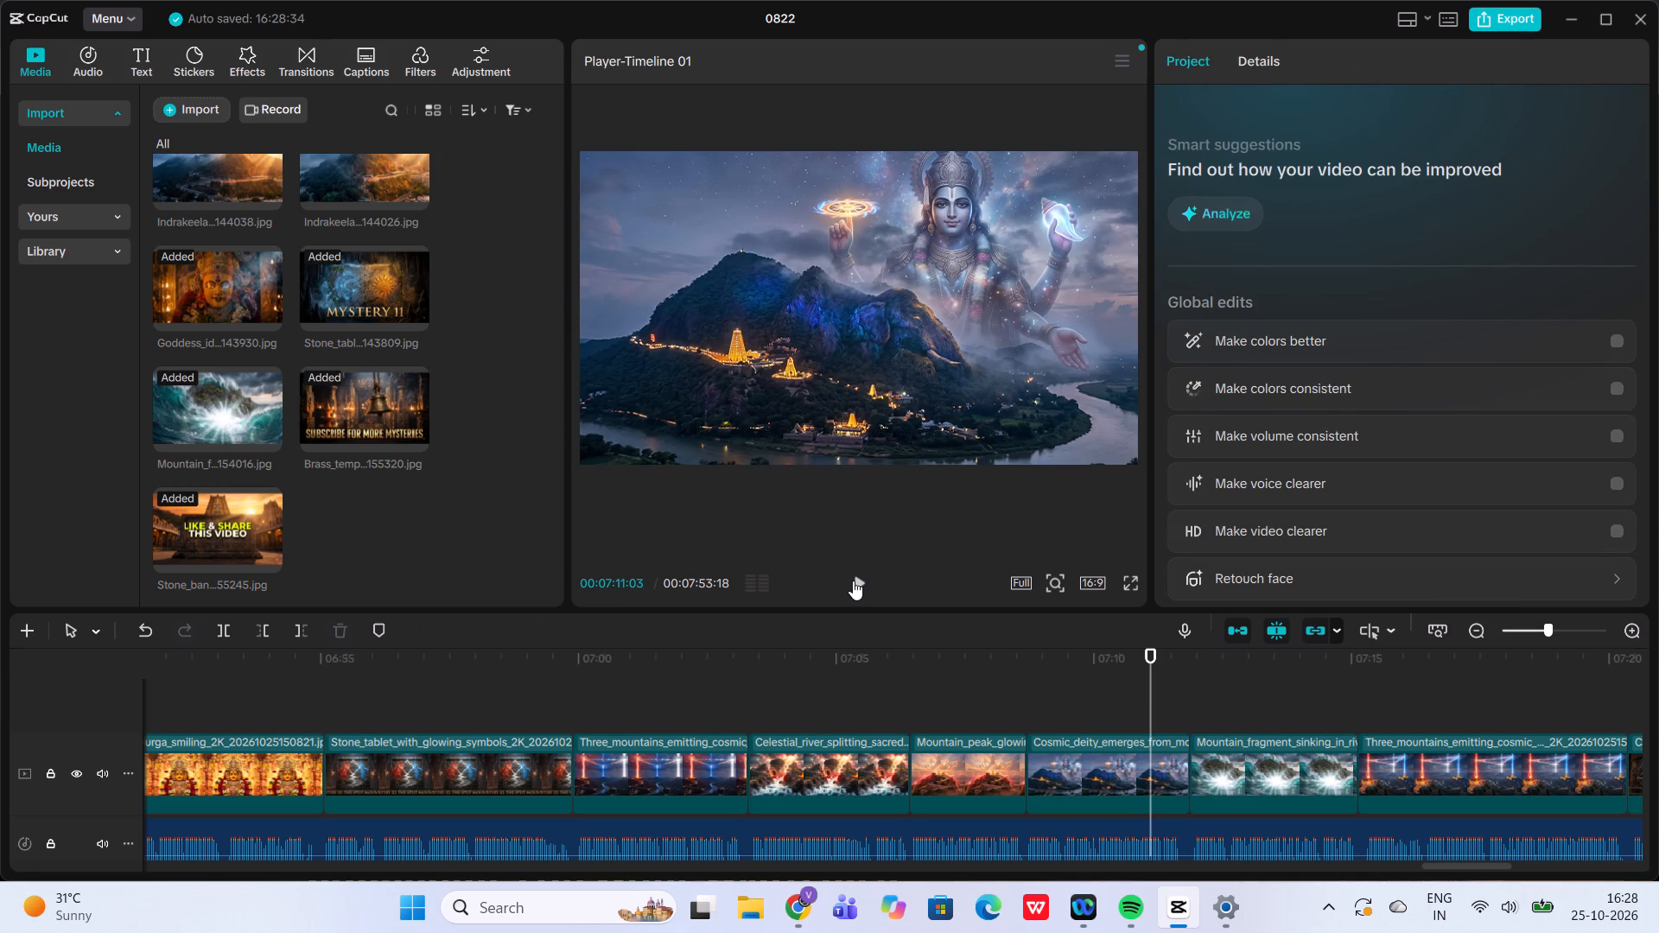
pyautogui.click(853, 581)
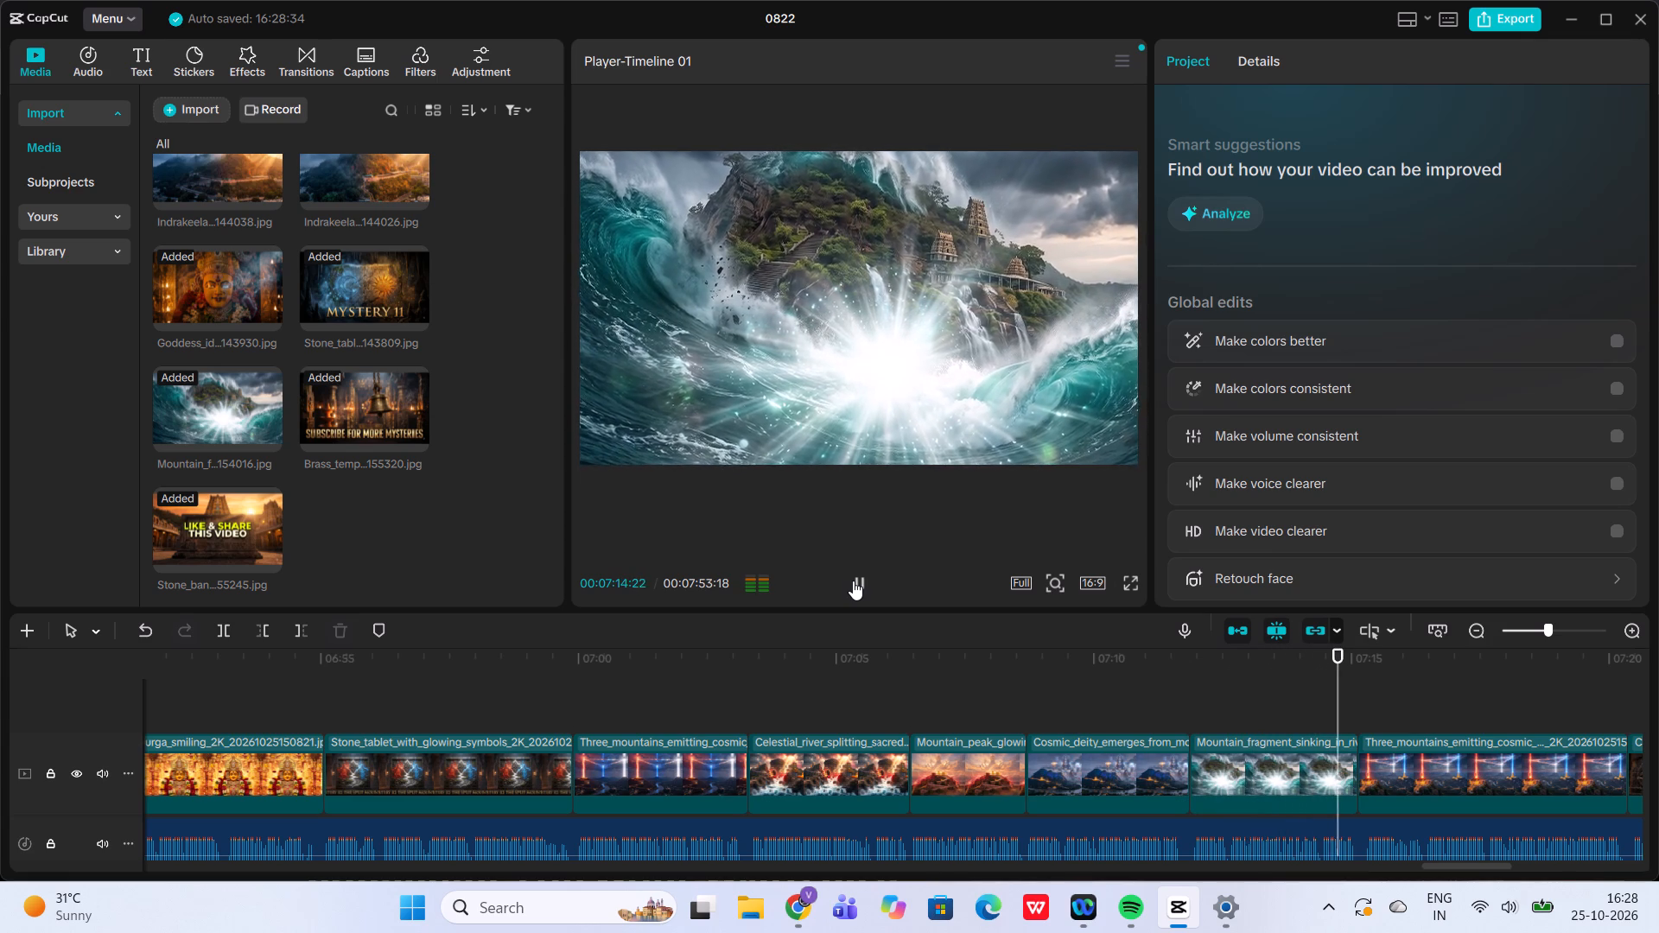
# Add a scale keyframe of 112% at the start of the Three_mountains_emitting_cosmic clip that follows Mountain_fragment_sinking.
pyautogui.click(1362, 713)
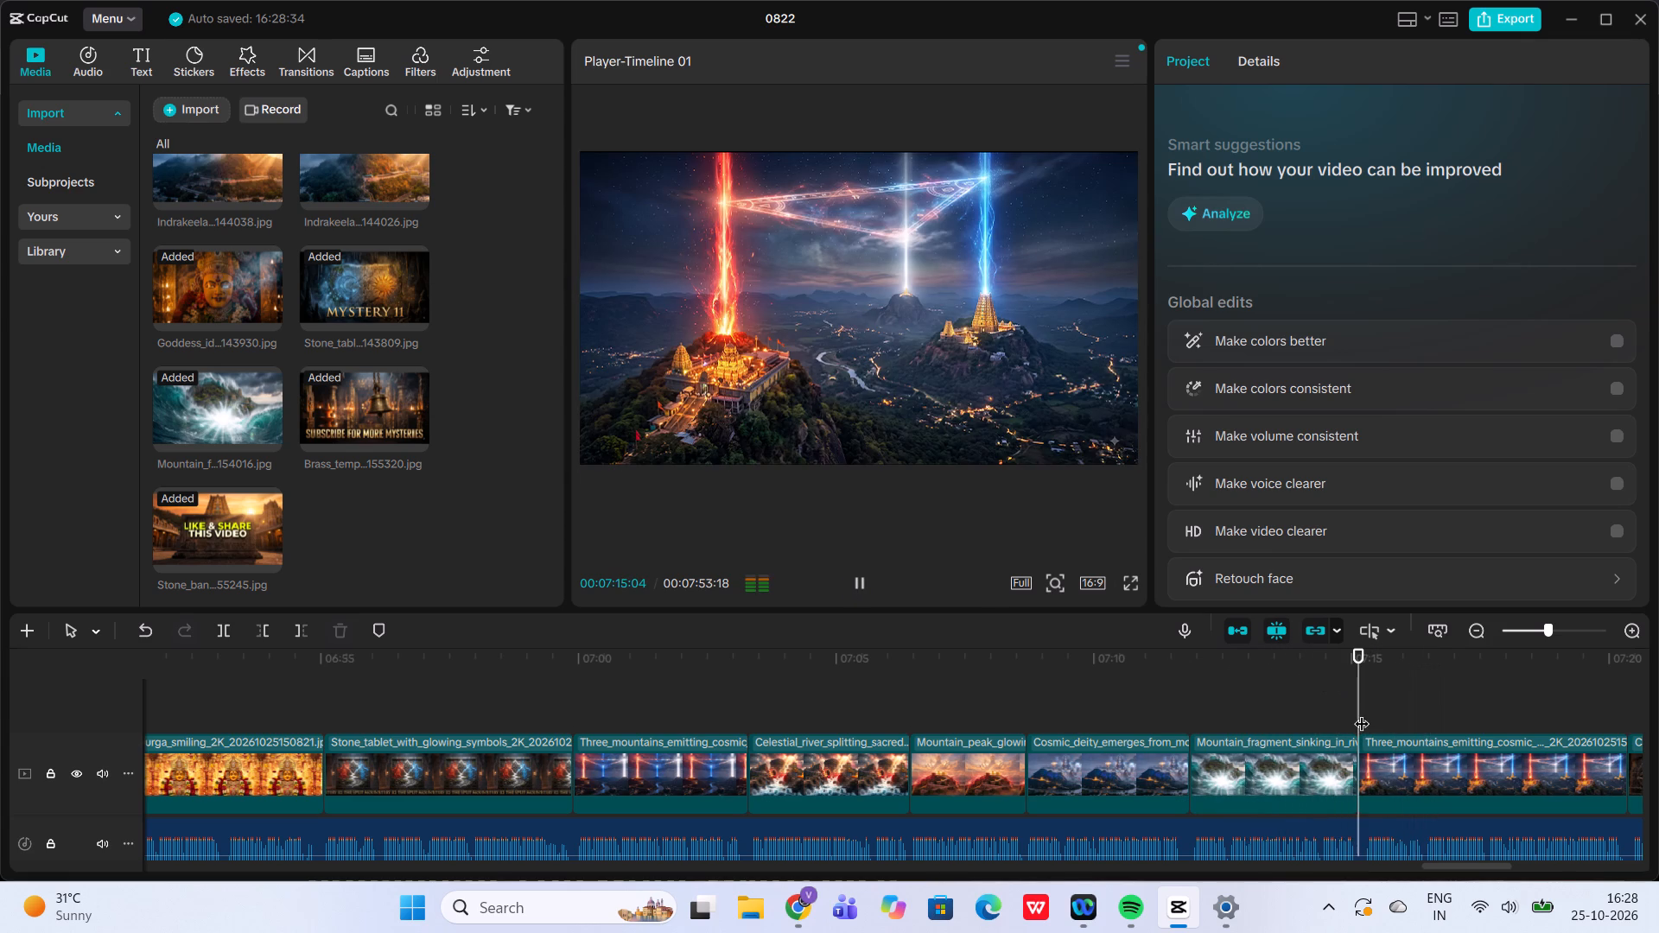
pyautogui.click(1439, 797)
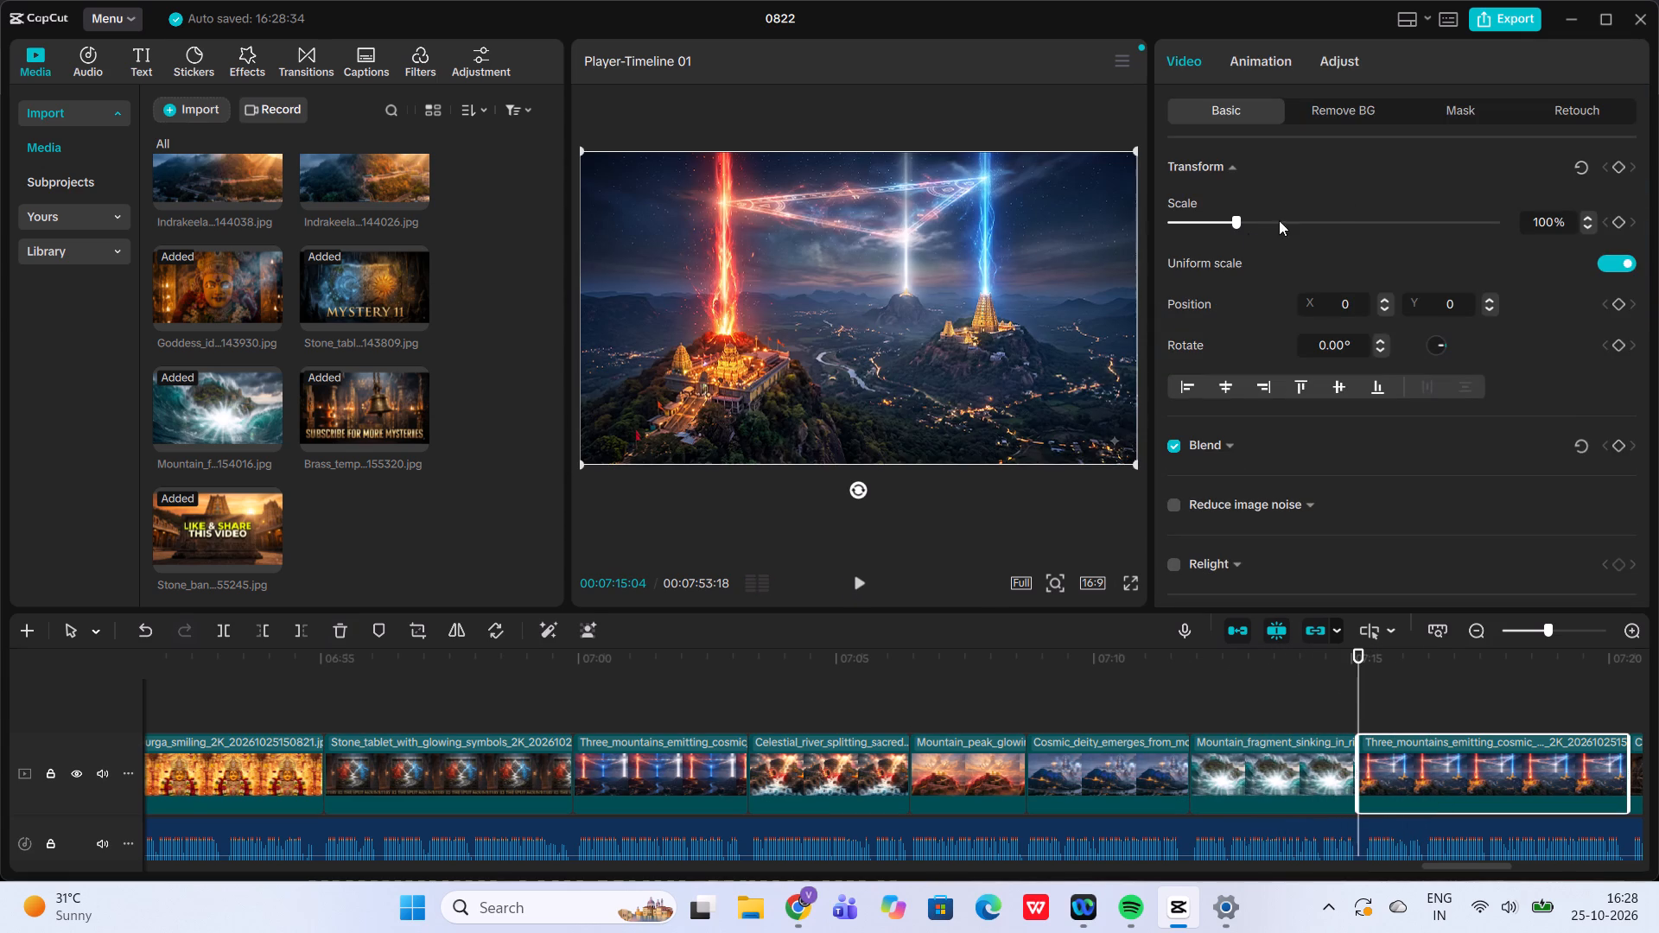
pyautogui.click(1242, 220)
pyautogui.click(1242, 220)
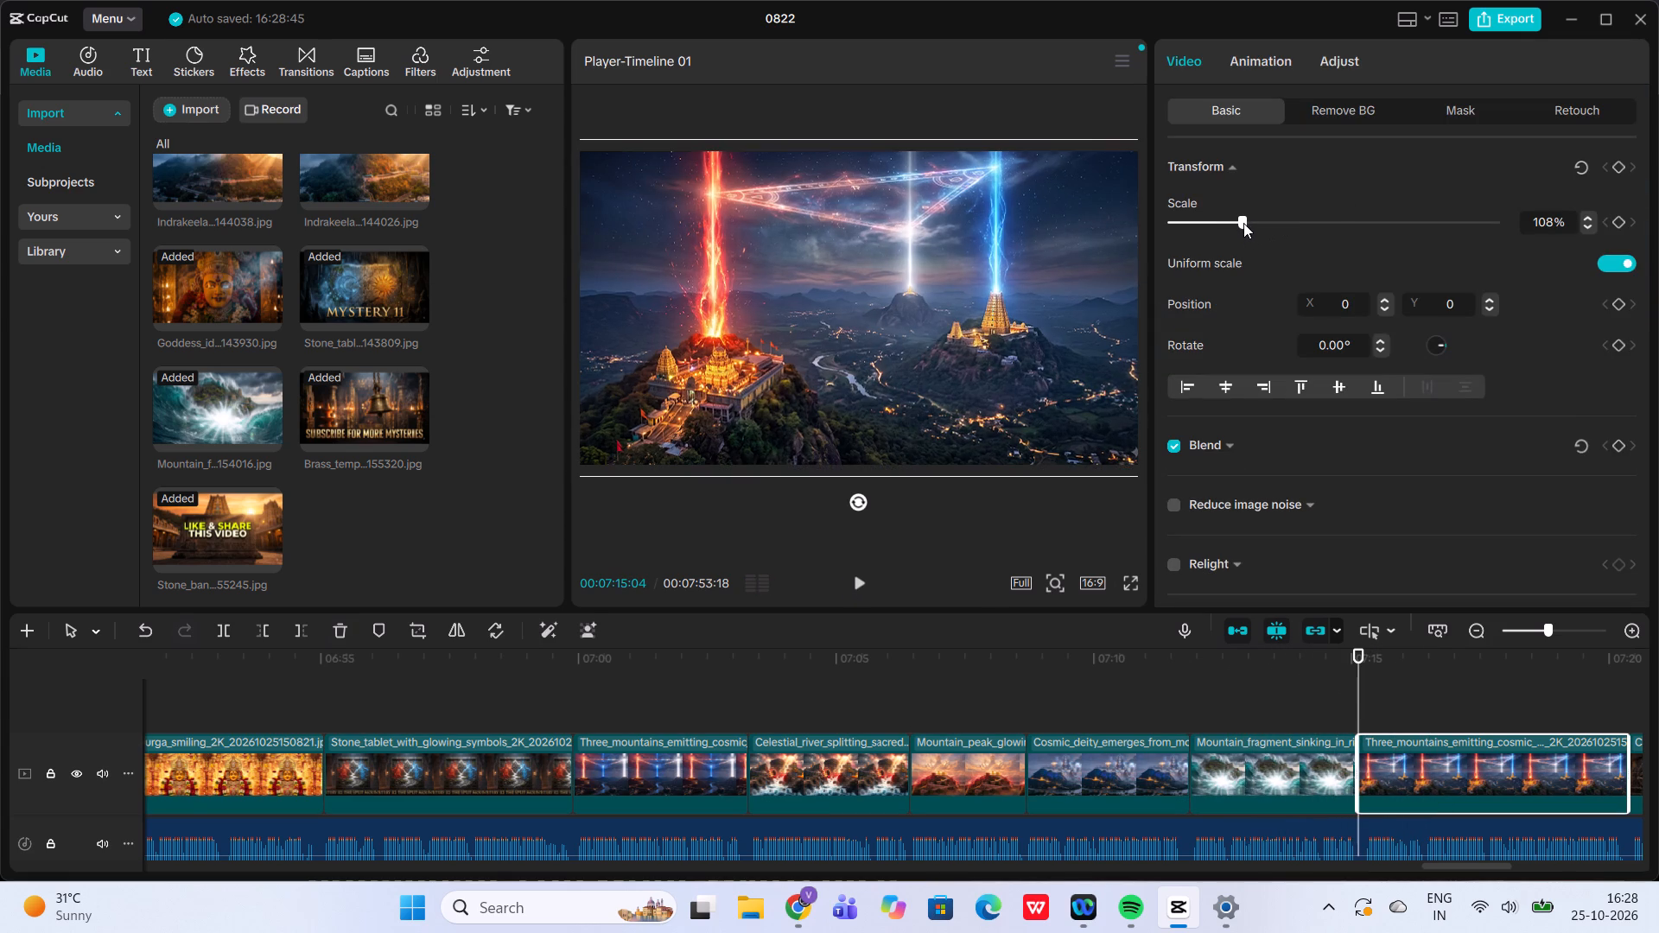
pyautogui.click(1617, 224)
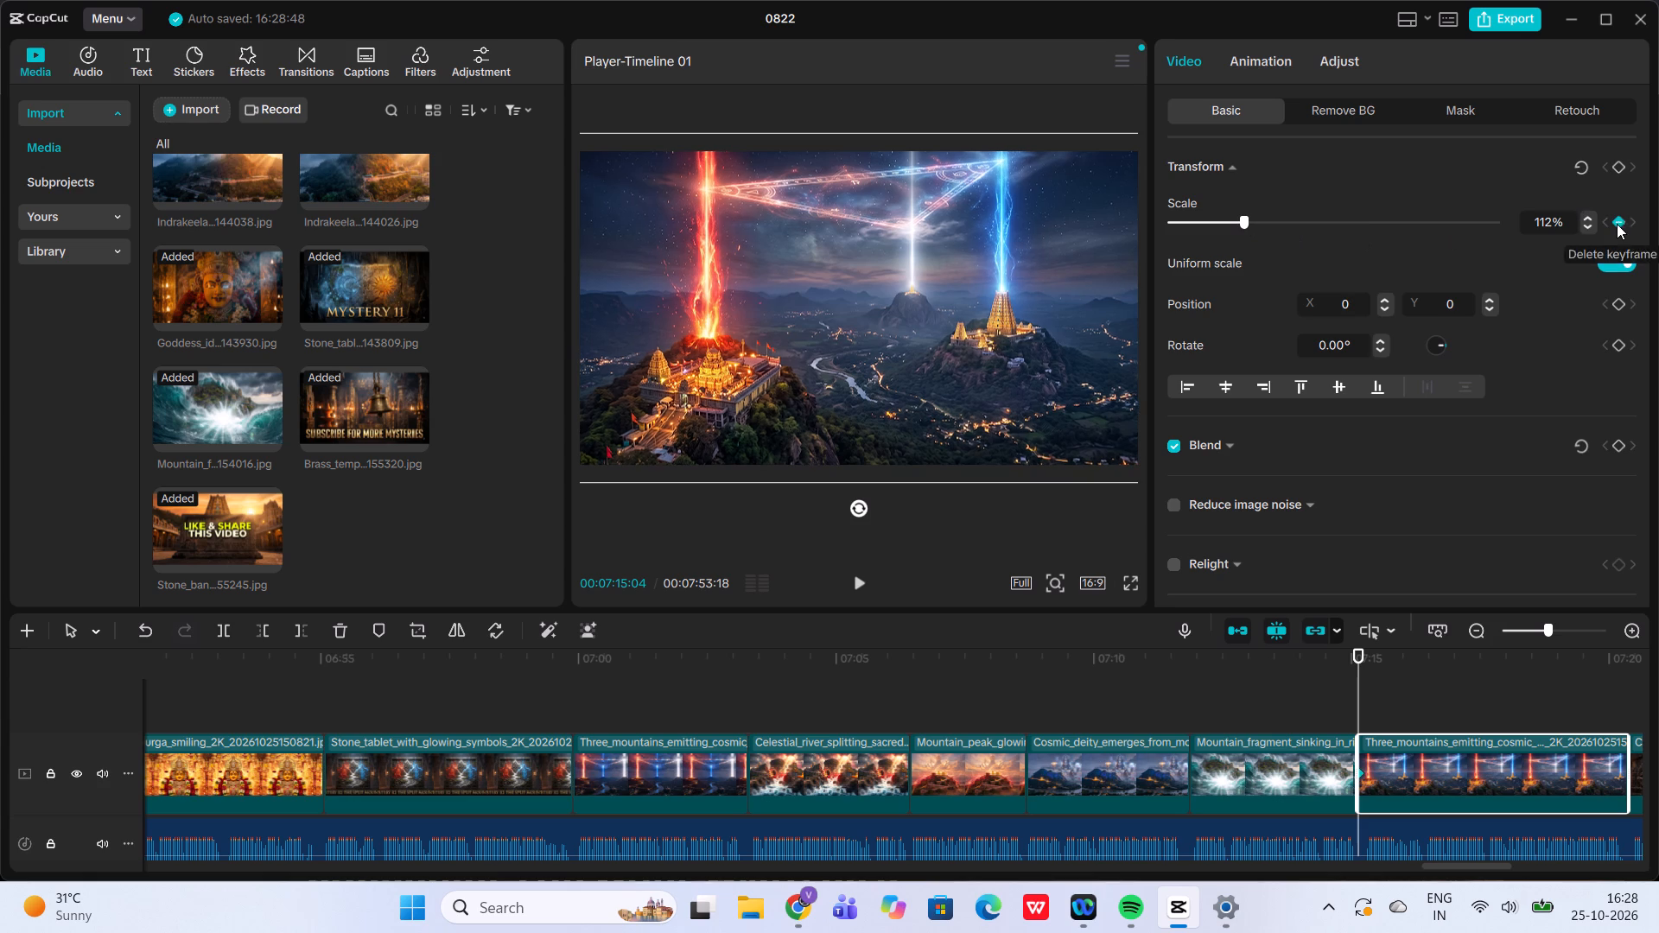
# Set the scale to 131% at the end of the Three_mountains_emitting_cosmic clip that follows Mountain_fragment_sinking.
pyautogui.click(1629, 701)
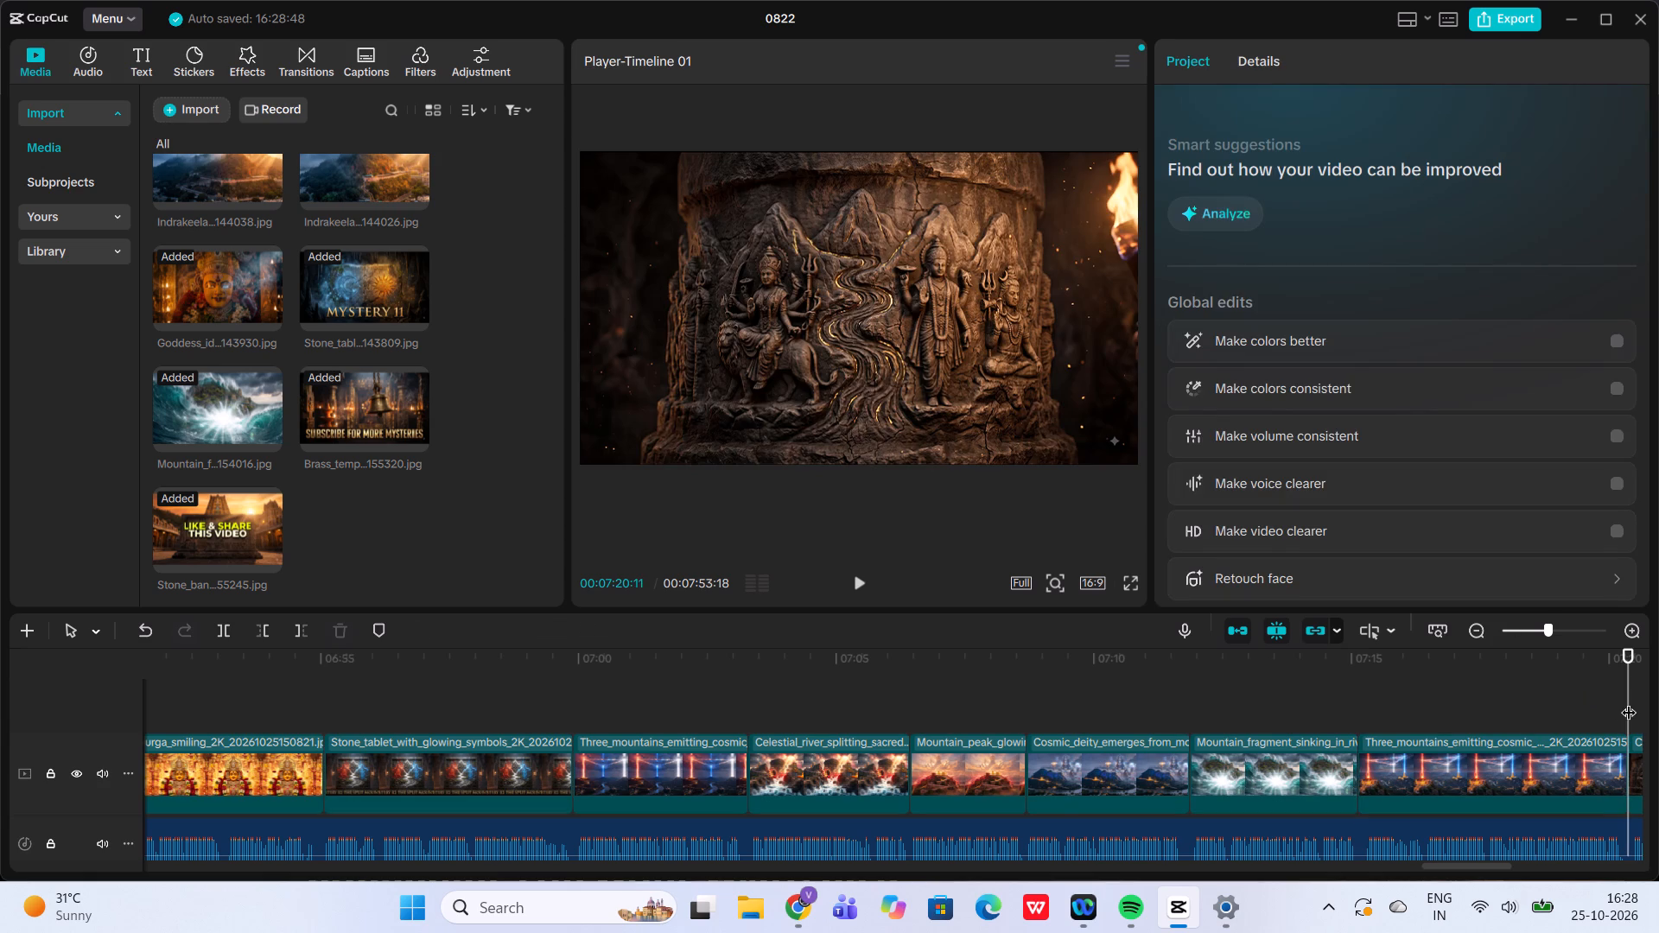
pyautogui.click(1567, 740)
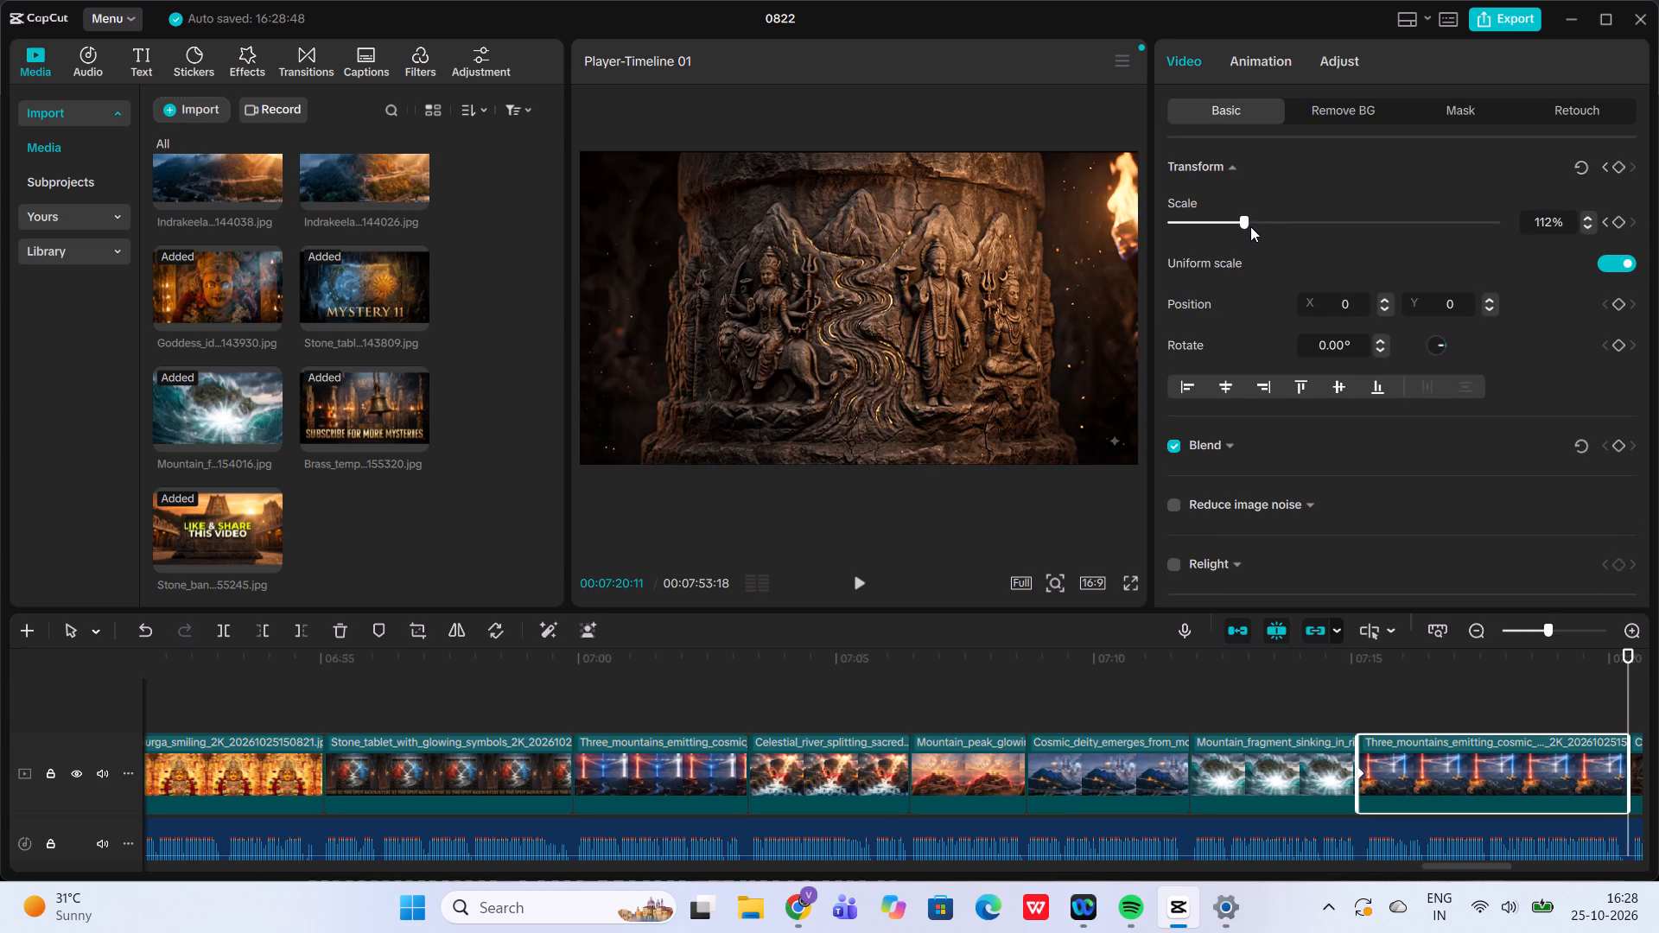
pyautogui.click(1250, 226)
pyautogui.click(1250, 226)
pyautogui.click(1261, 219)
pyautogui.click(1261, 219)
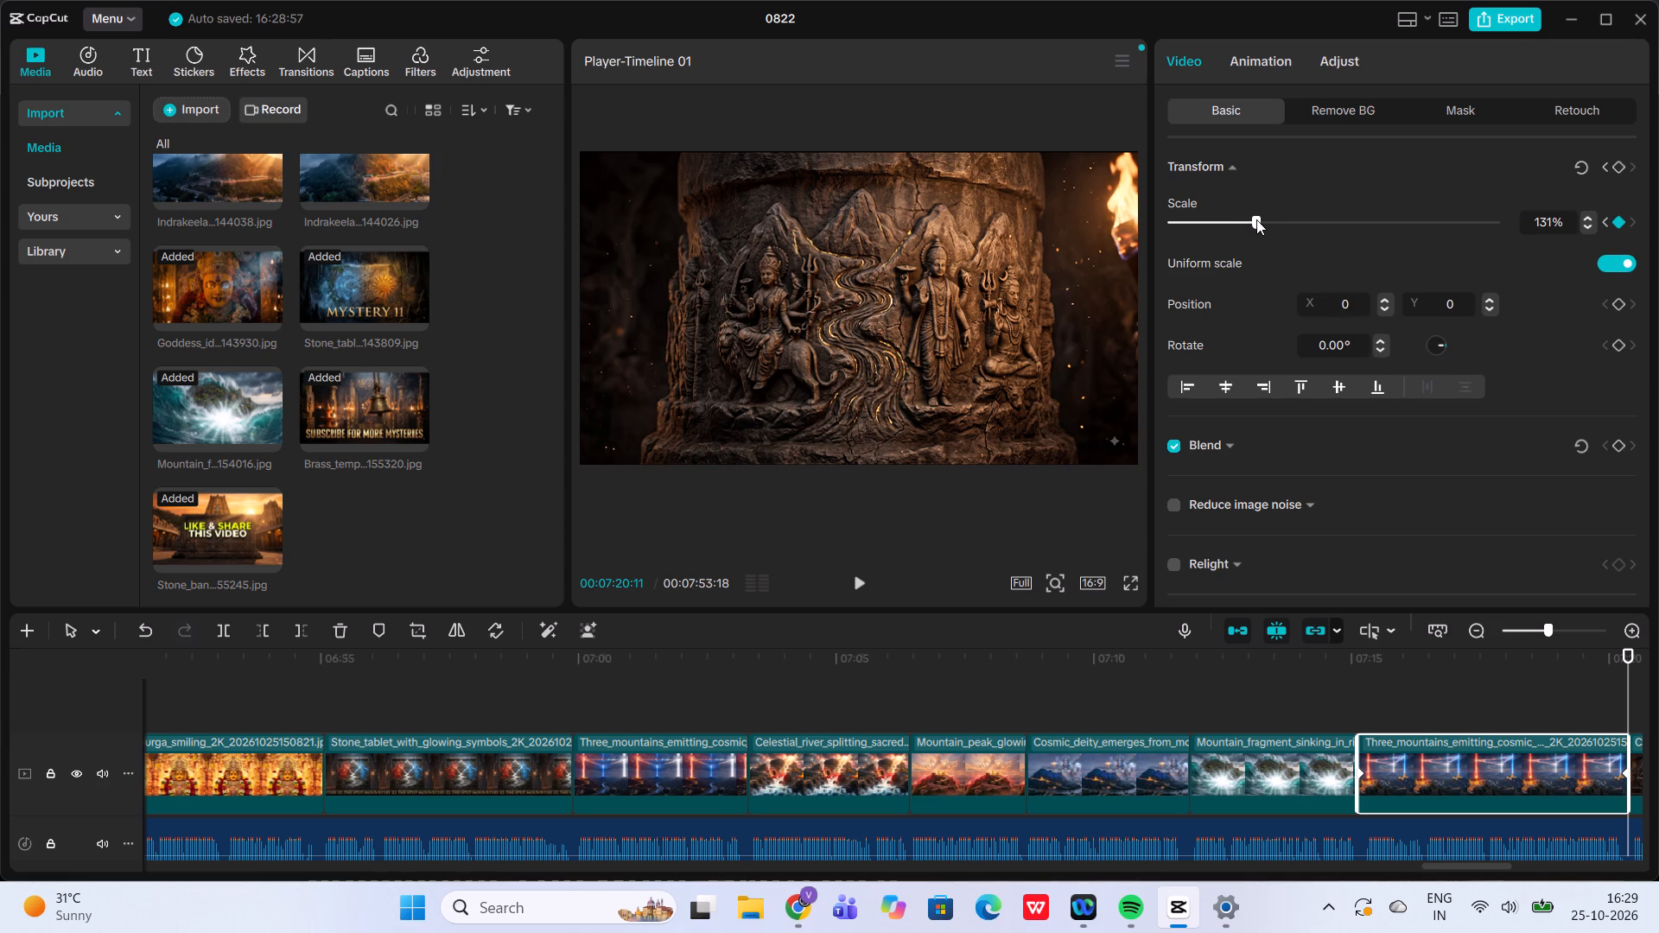
# Play back the zoom on the Three_mountains_emitting_cosmic clip, starting from late in the Mountain_fragment_sinking clip.
pyautogui.click(1306, 701)
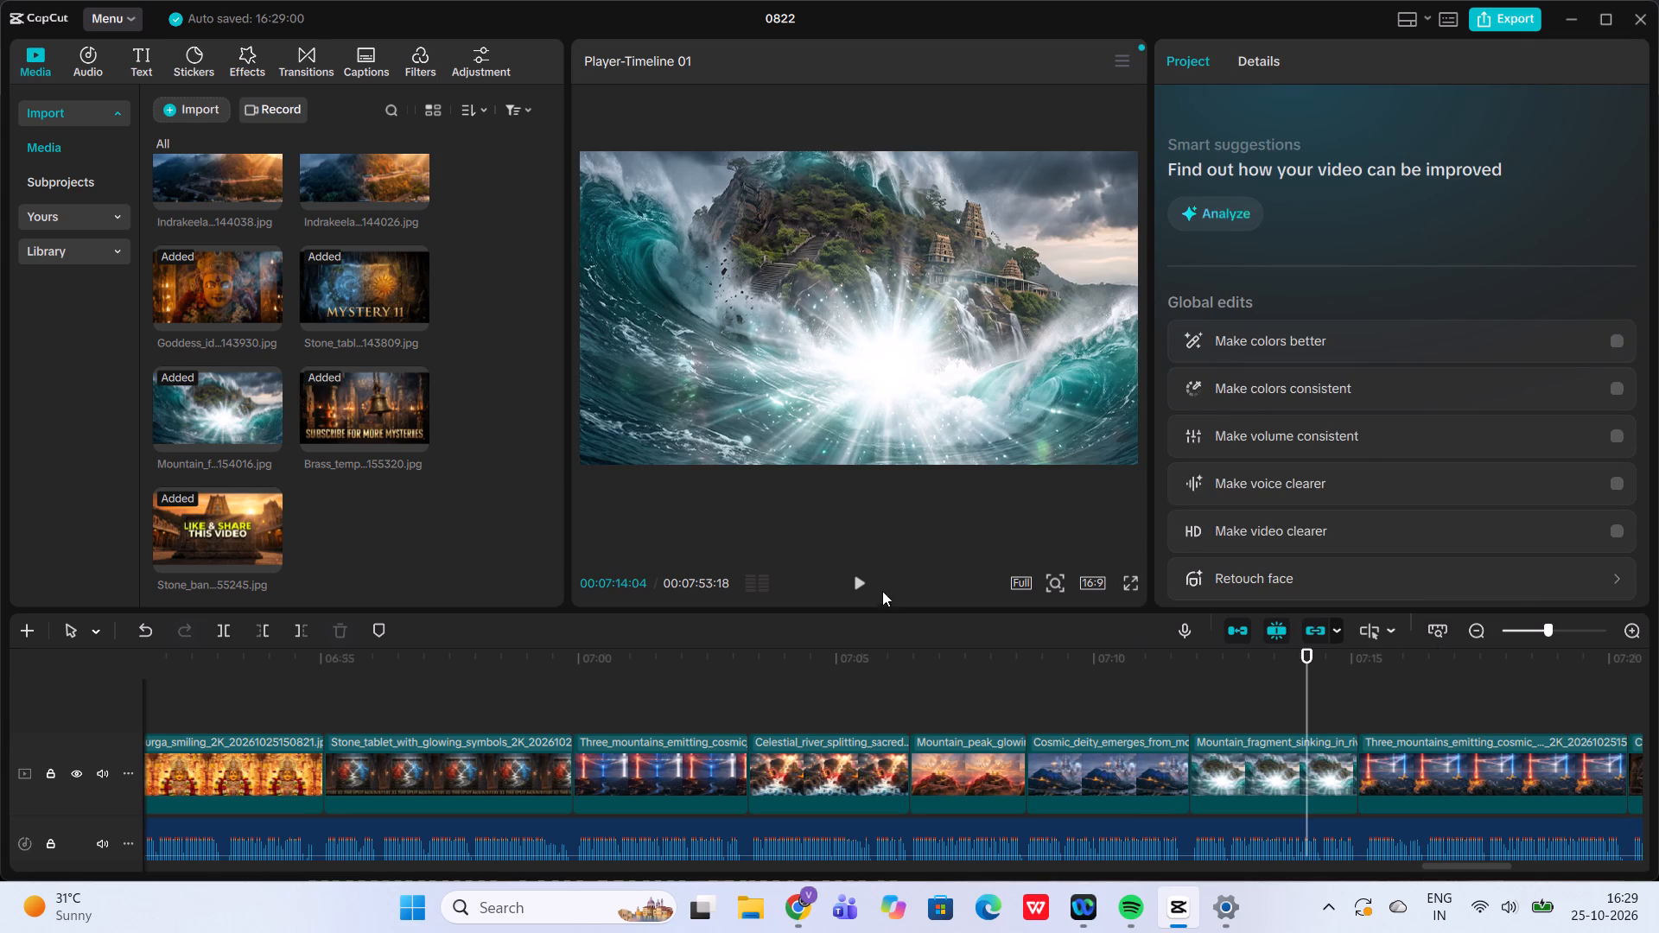
pyautogui.click(862, 581)
pyautogui.moveTo(862, 581); pyautogui.dragTo(871, 539)
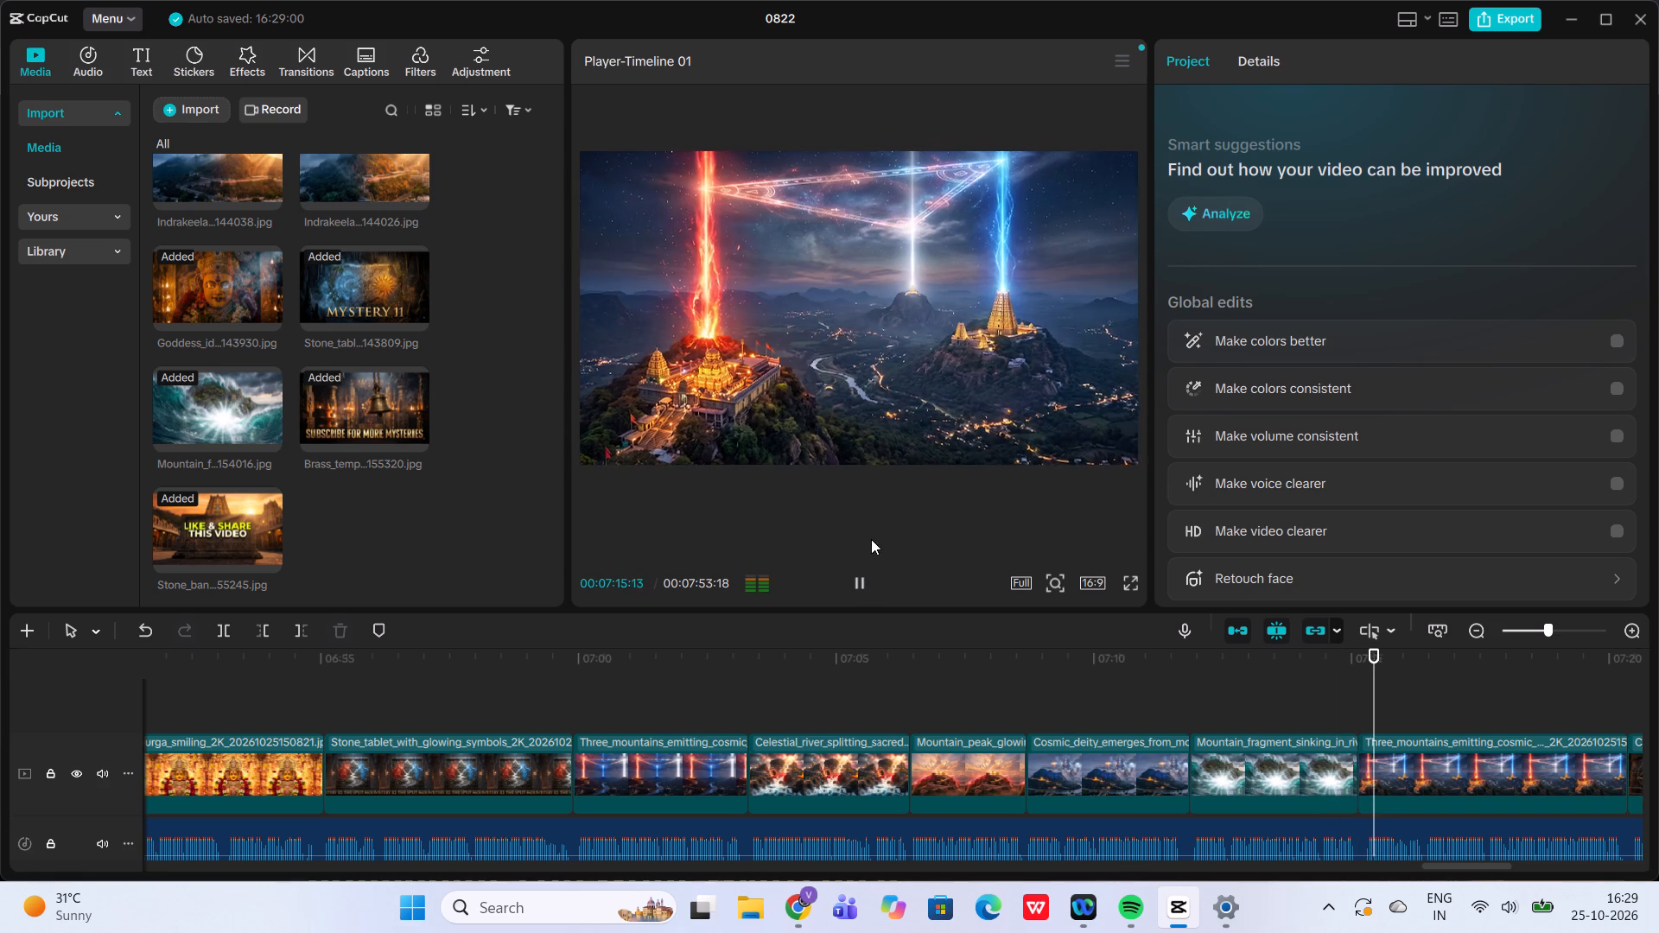
pyautogui.moveTo(871, 539); pyautogui.dragTo(869, 557)
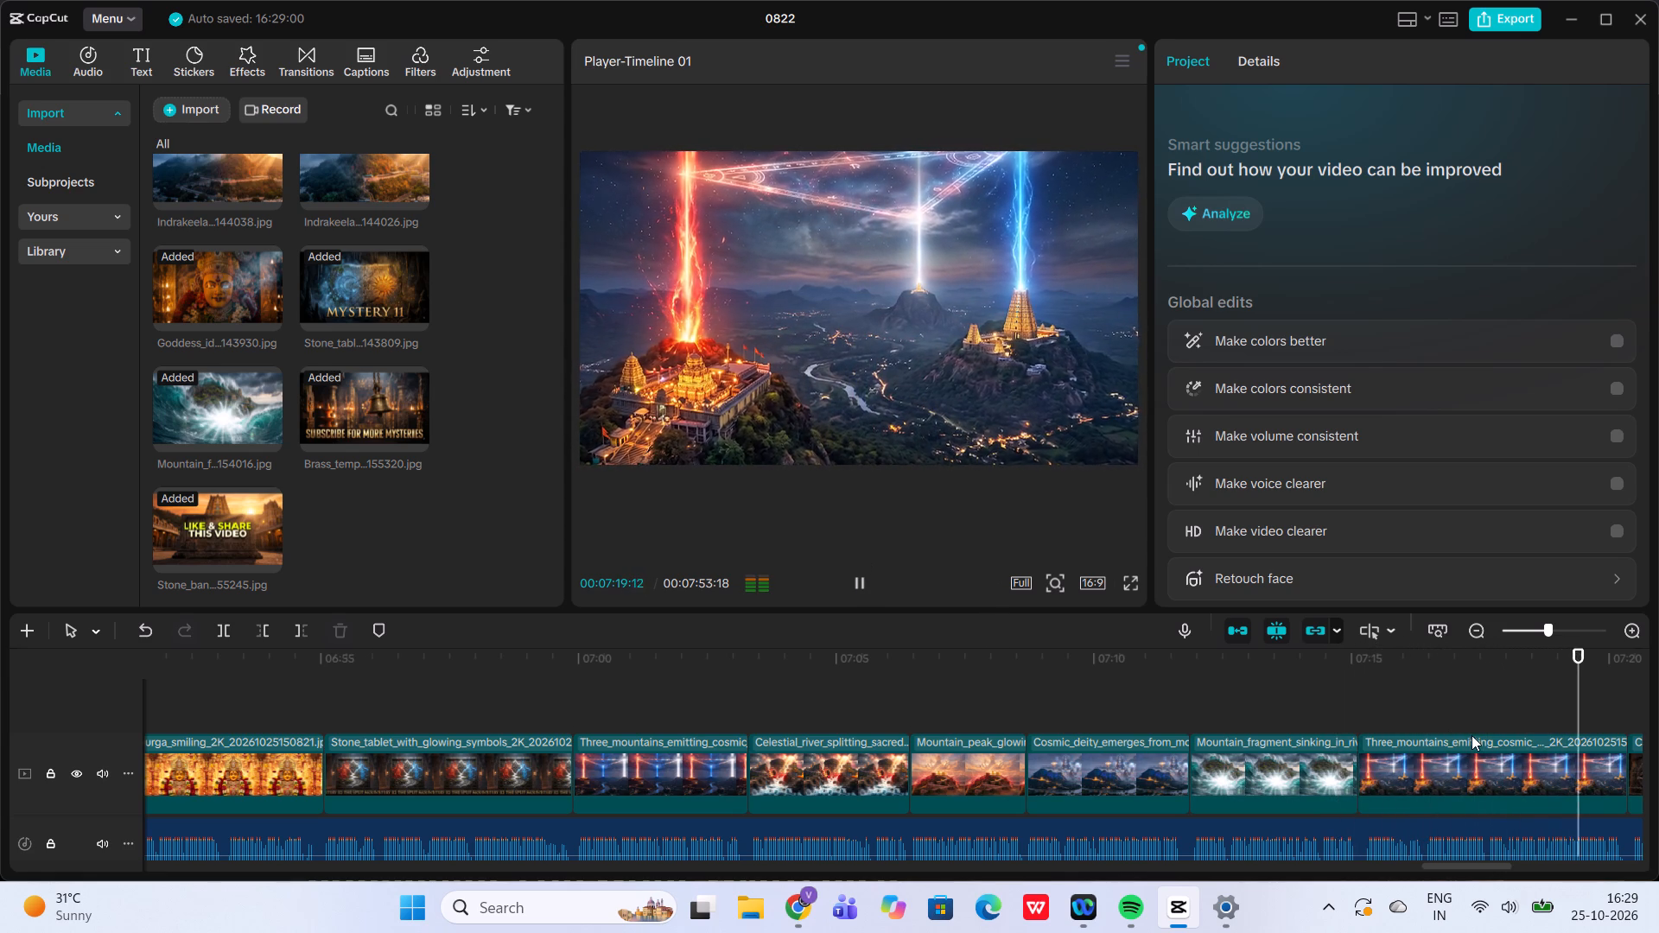
# Set the end scale keyframe of the Three_mountains_emitting_cosmic clip before Carved_stone_pillar to 138%.
pyautogui.hscroll(-2, 1471, 735)
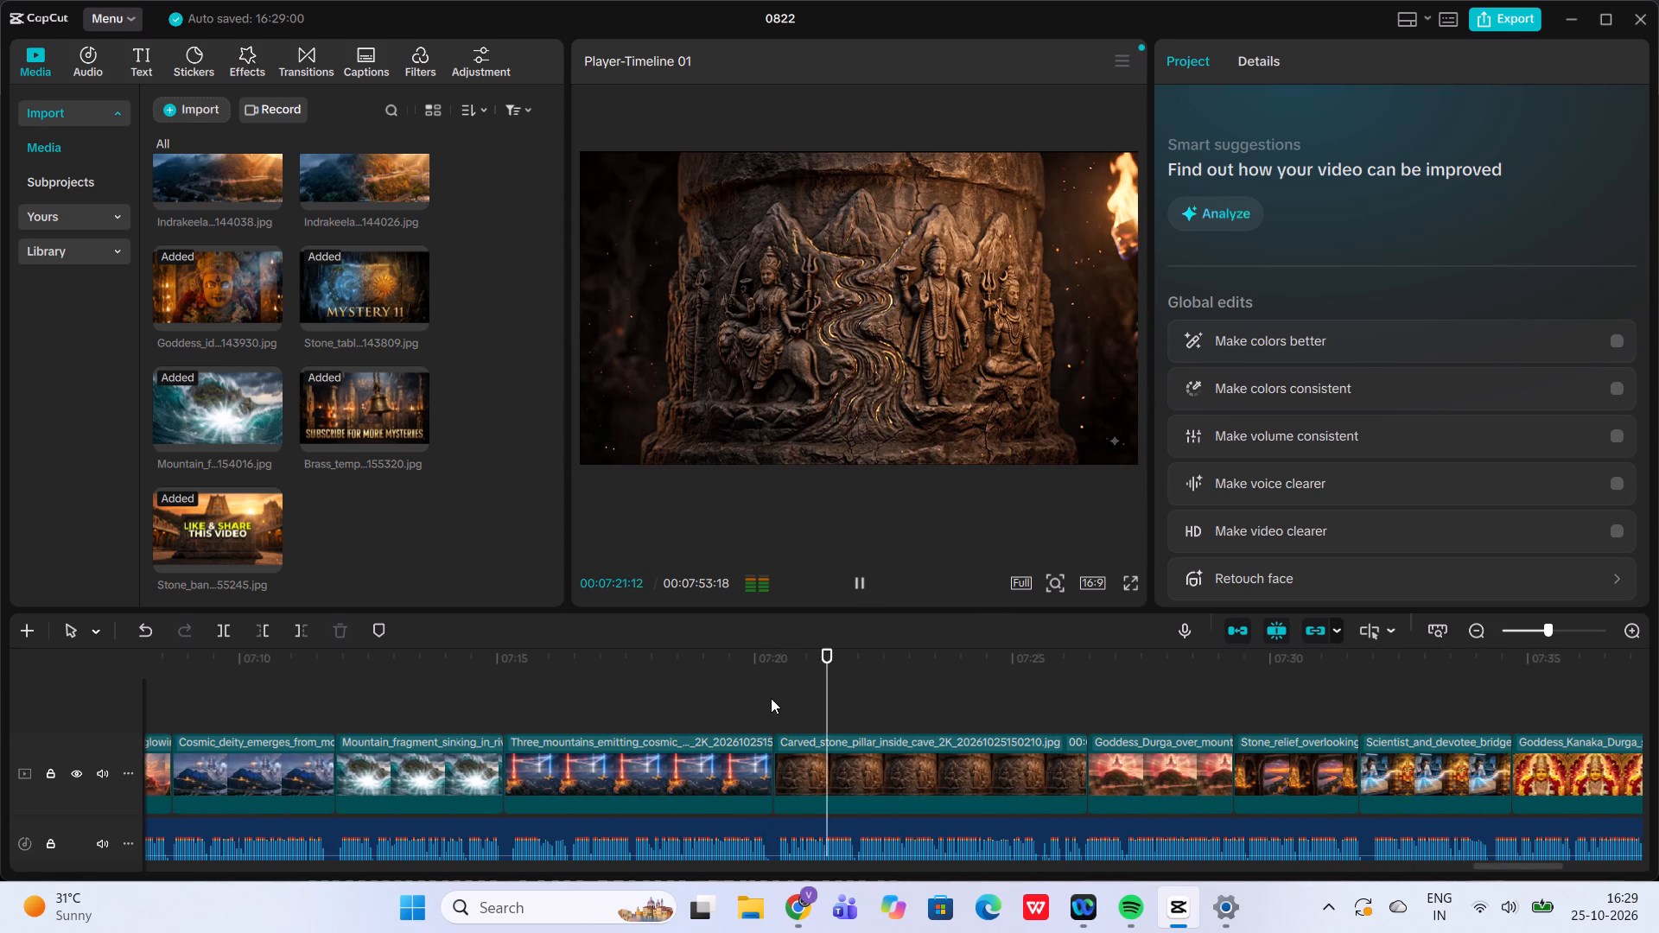
pyautogui.click(771, 698)
pyautogui.click(718, 789)
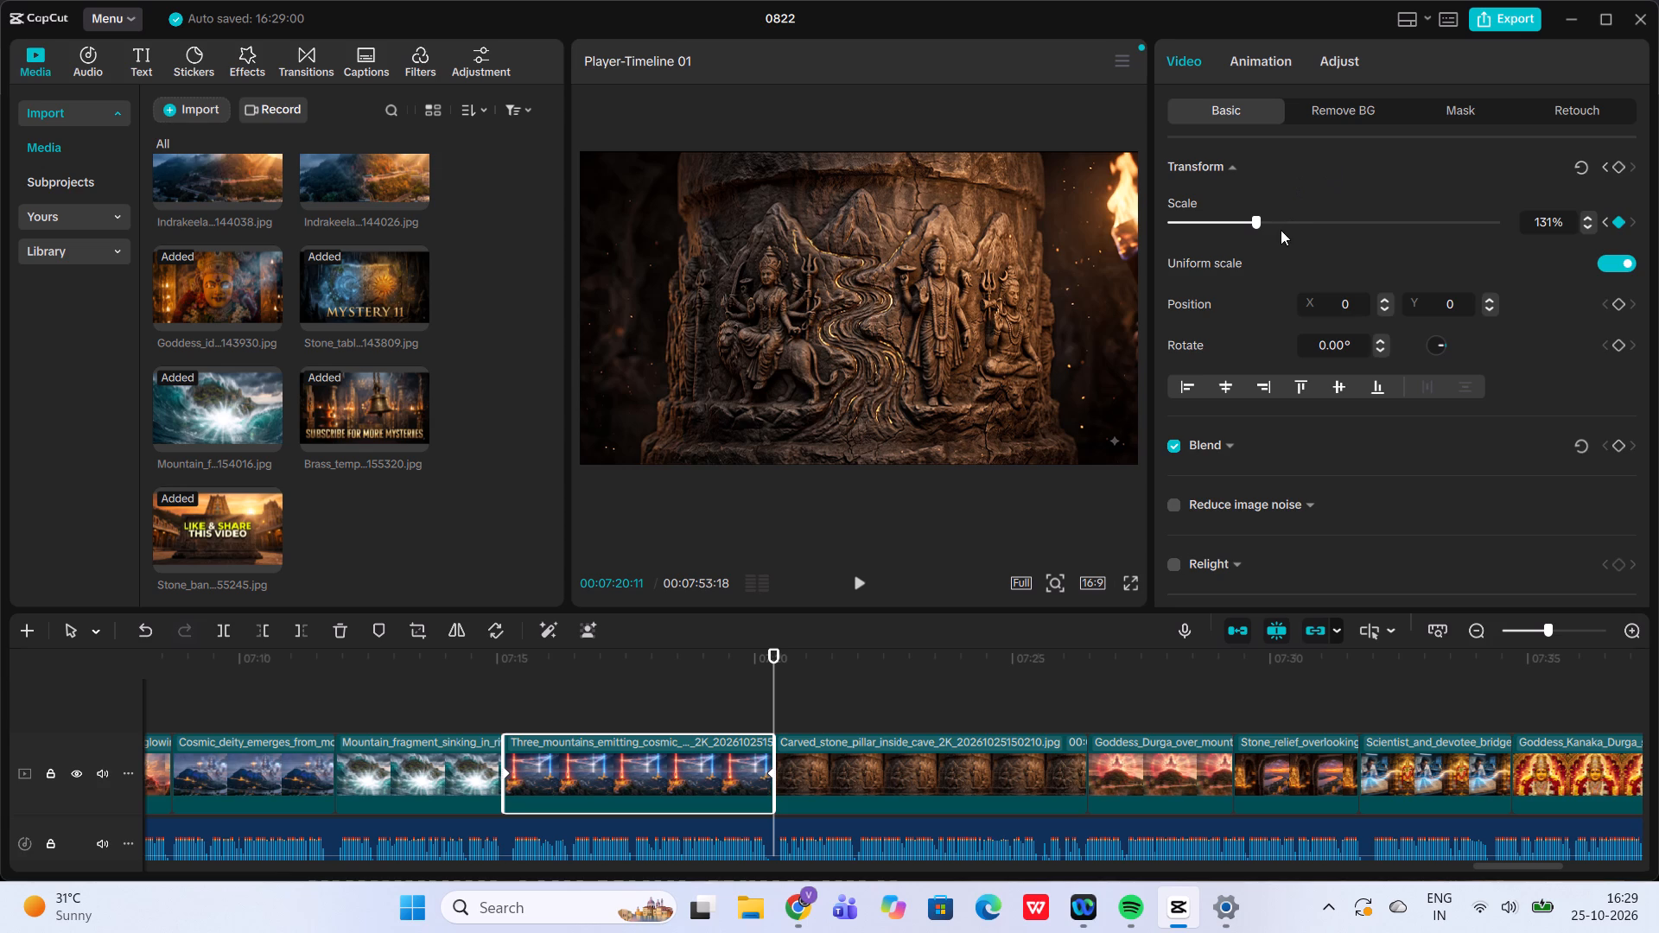
pyautogui.click(1259, 219)
pyautogui.click(1259, 219)
pyautogui.click(1254, 218)
pyautogui.moveTo(1254, 218); pyautogui.dragTo(1261, 227)
# Play back the zoom on the Three_mountains_emitting_cosmic clip, starting from late in the Mountain_fragment_sinking clip.
pyautogui.click(481, 701)
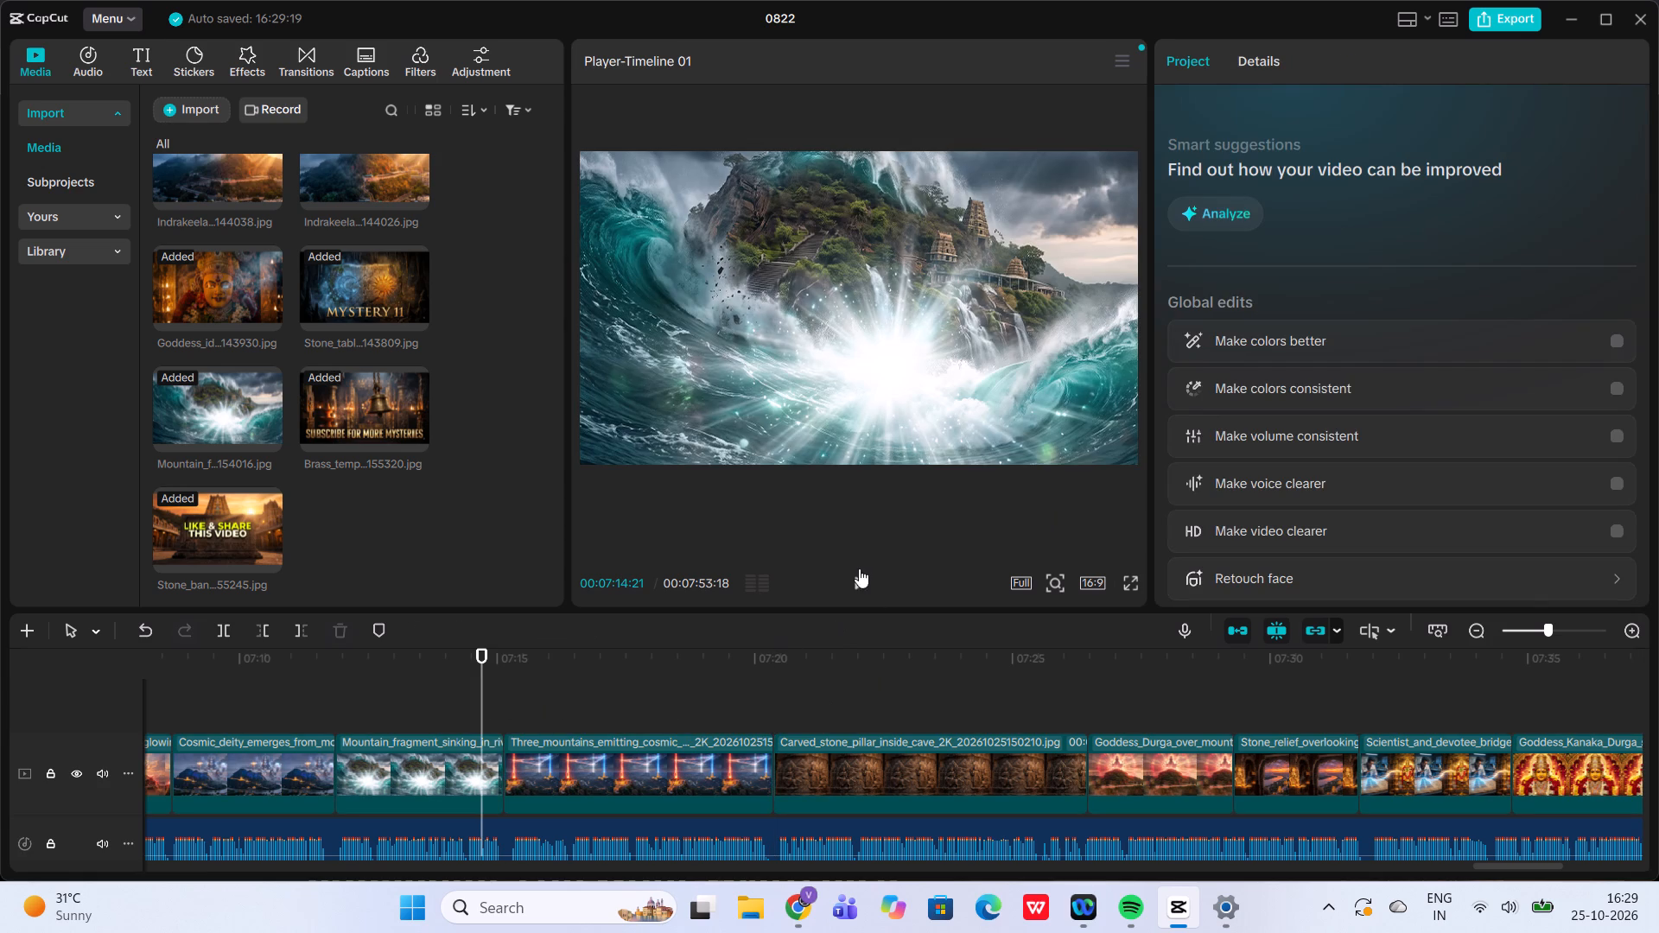
pyautogui.moveTo(859, 568); pyautogui.dragTo(864, 584)
pyautogui.click(864, 584)
pyautogui.click(864, 584)
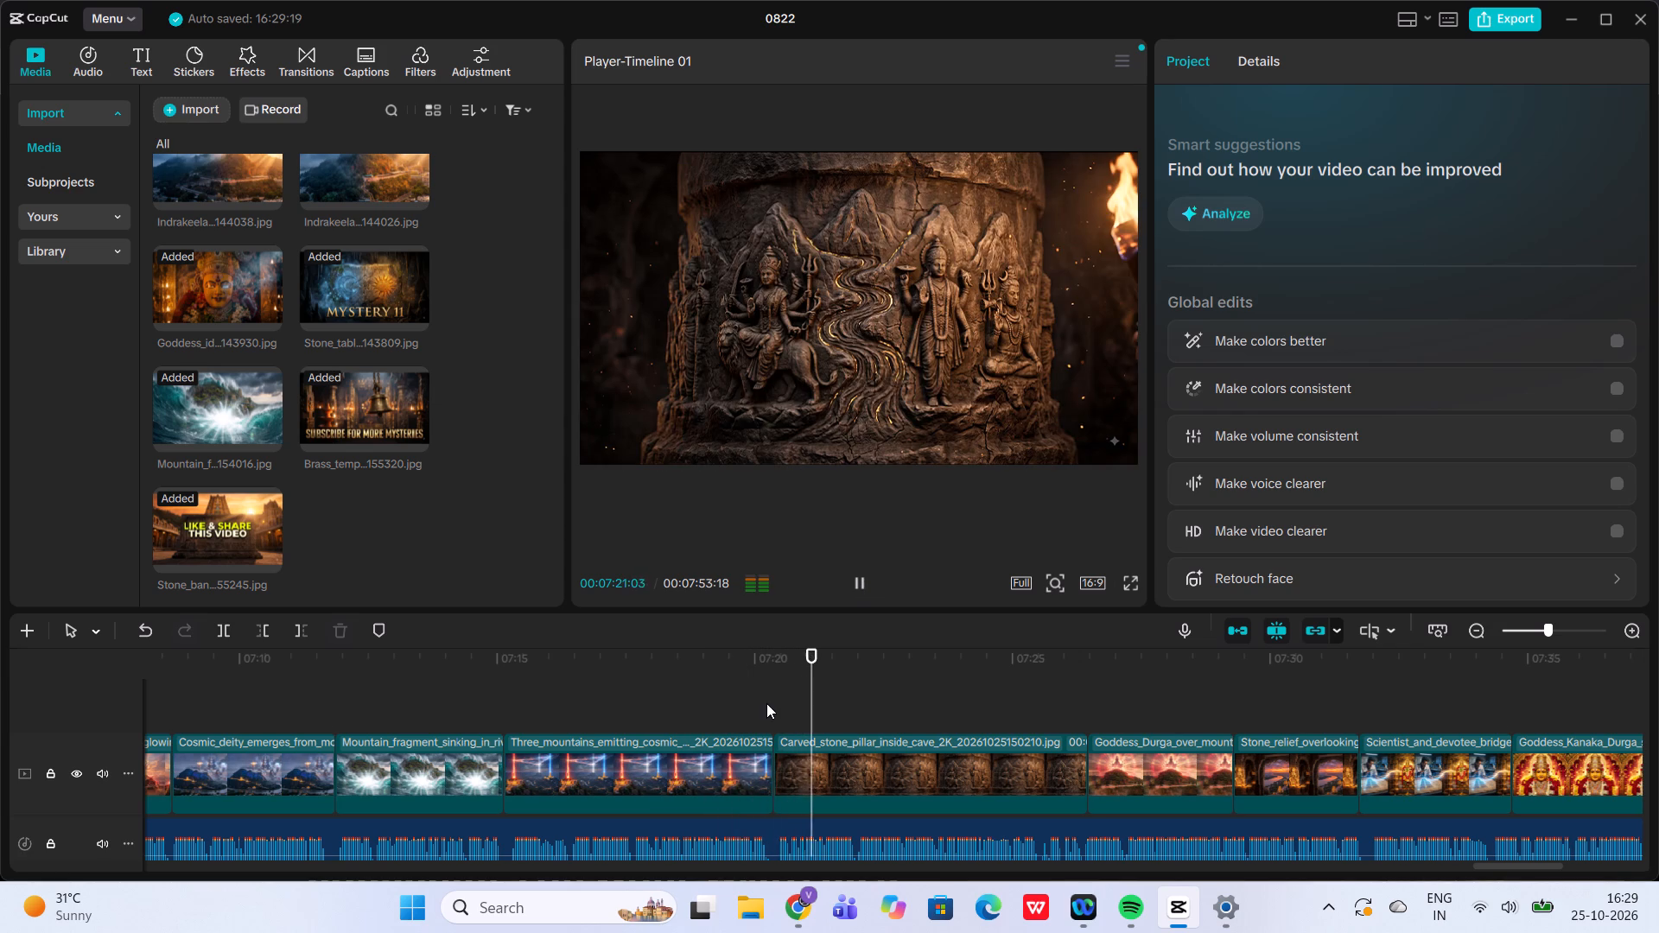
# Add a scale keyframe of 111% at the start of the Carved_stone_pillar_inside_cave clip.
pyautogui.click(766, 703)
pyautogui.moveTo(766, 703); pyautogui.dragTo(774, 717)
pyautogui.click(831, 752)
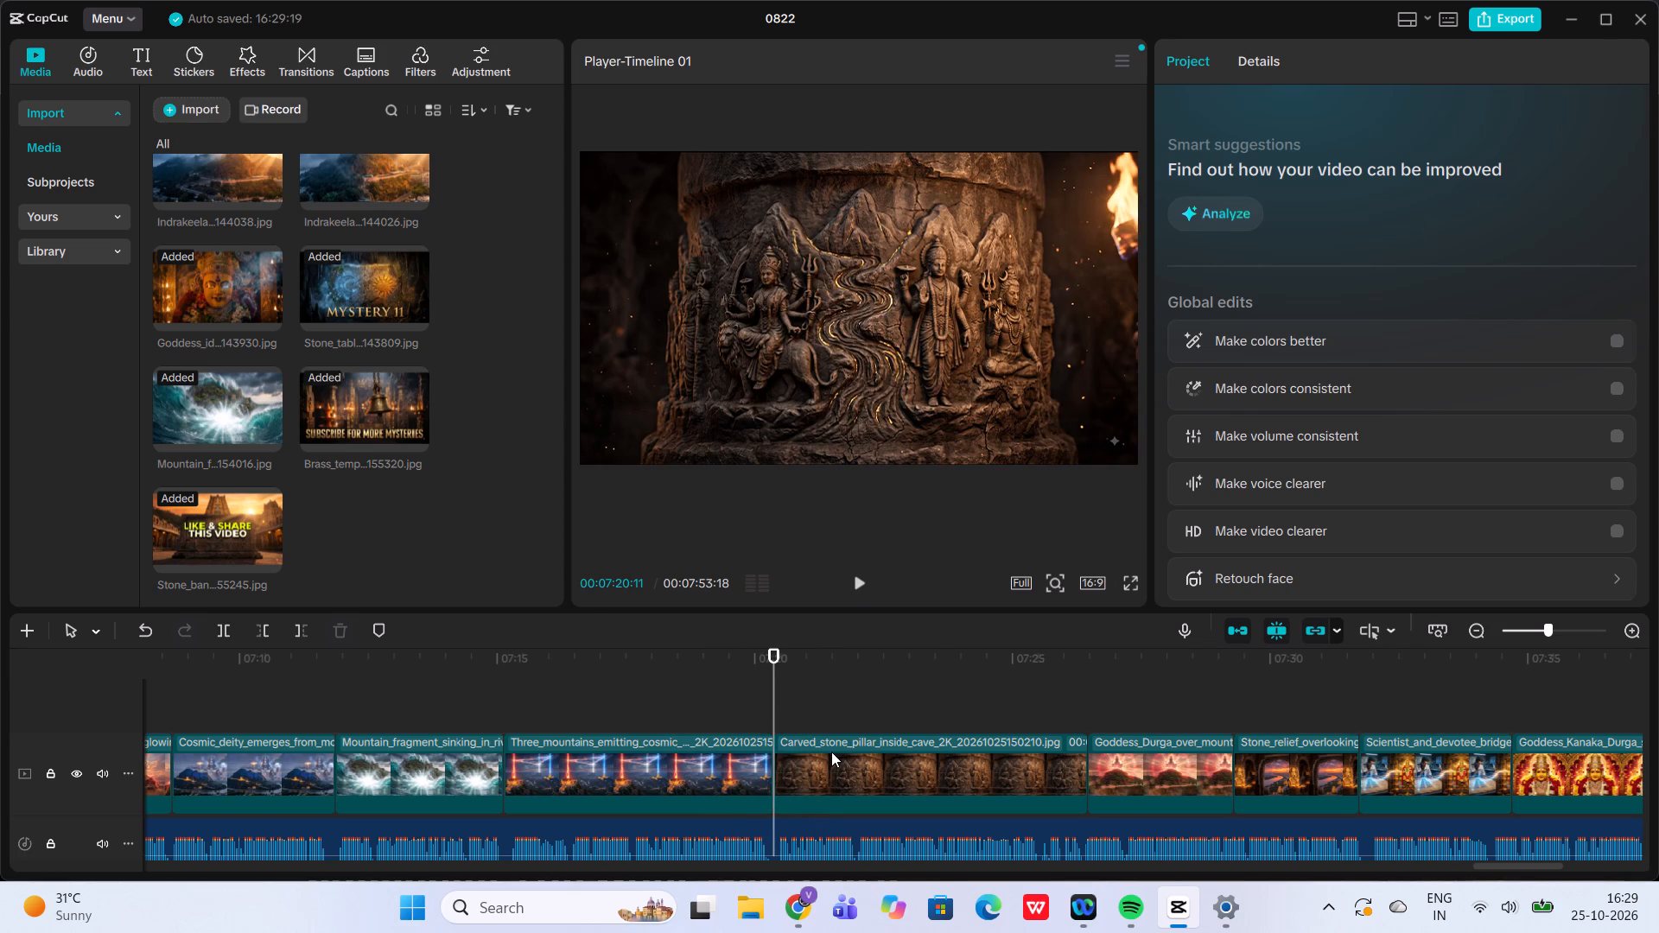
pyautogui.click(1243, 224)
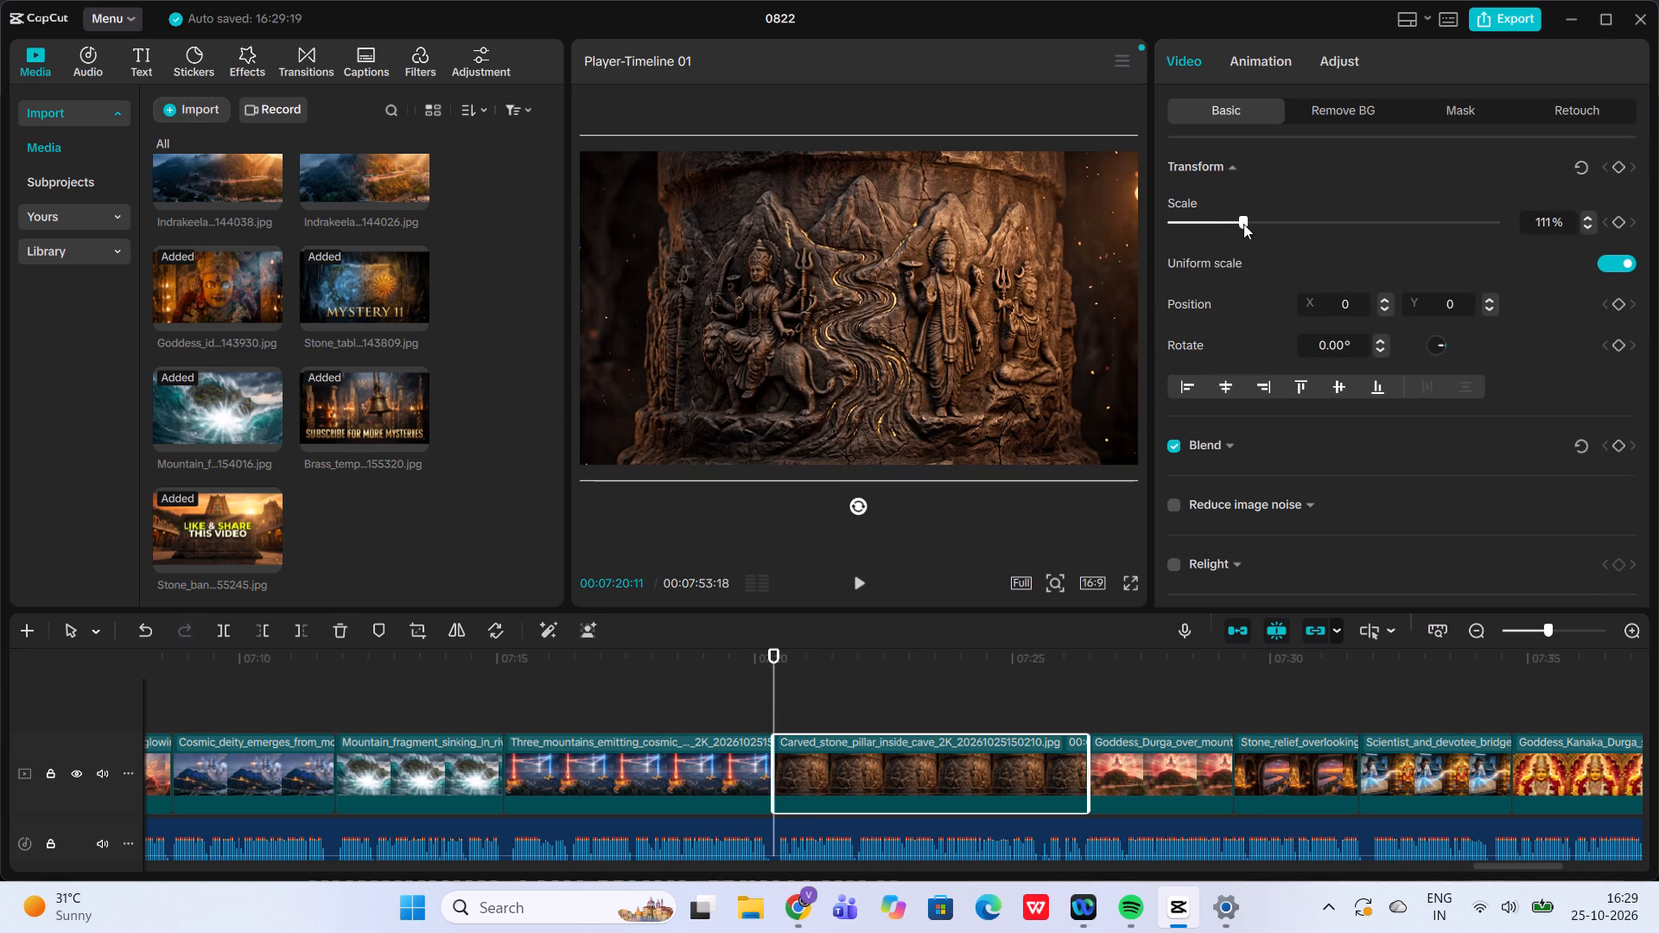
pyautogui.click(1618, 223)
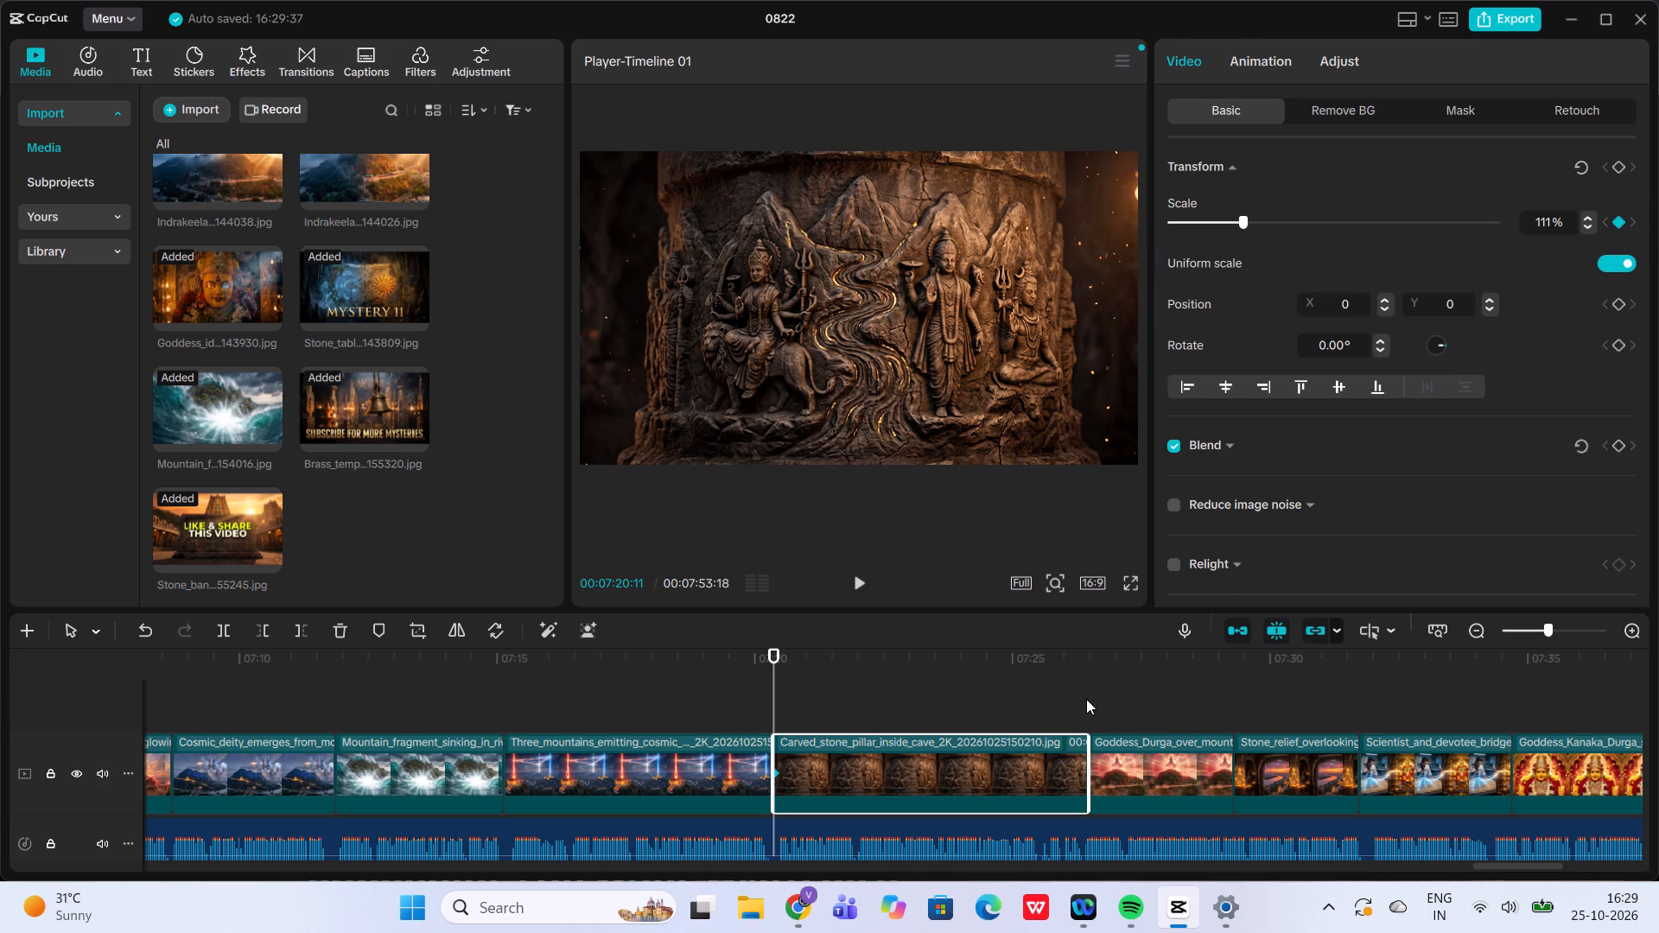
# Set the scale to 134% at the end of the Carved_stone_pillar_inside_cave clip.
pyautogui.click(1086, 699)
pyautogui.click(1014, 762)
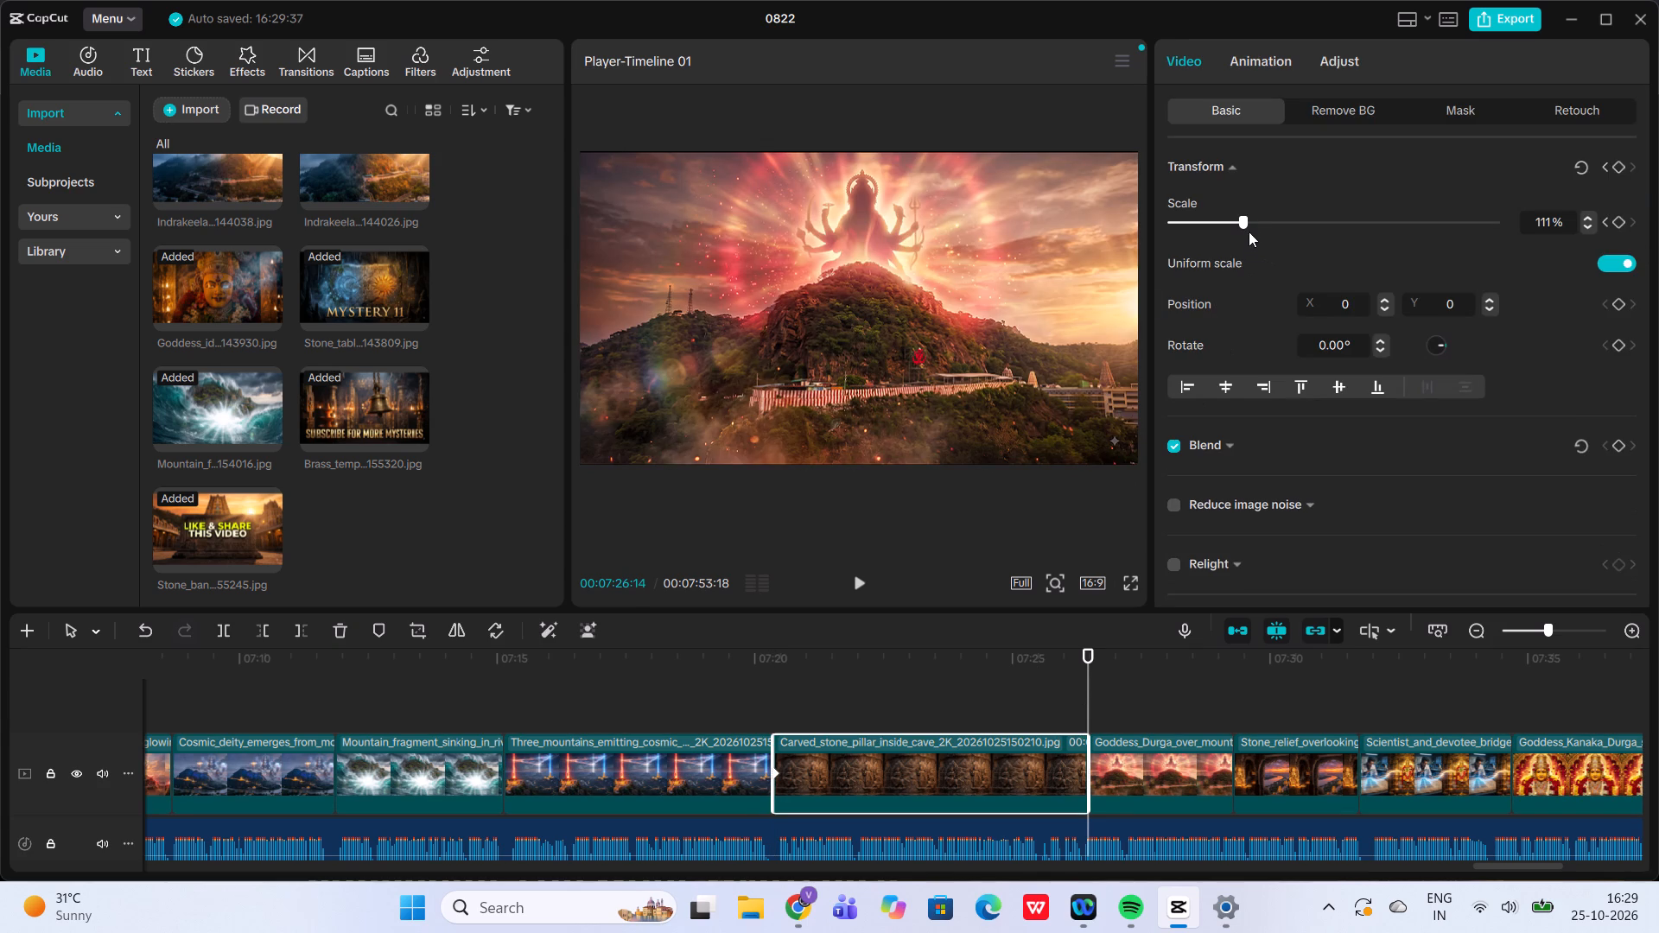
pyautogui.click(1250, 224)
pyautogui.click(1250, 224)
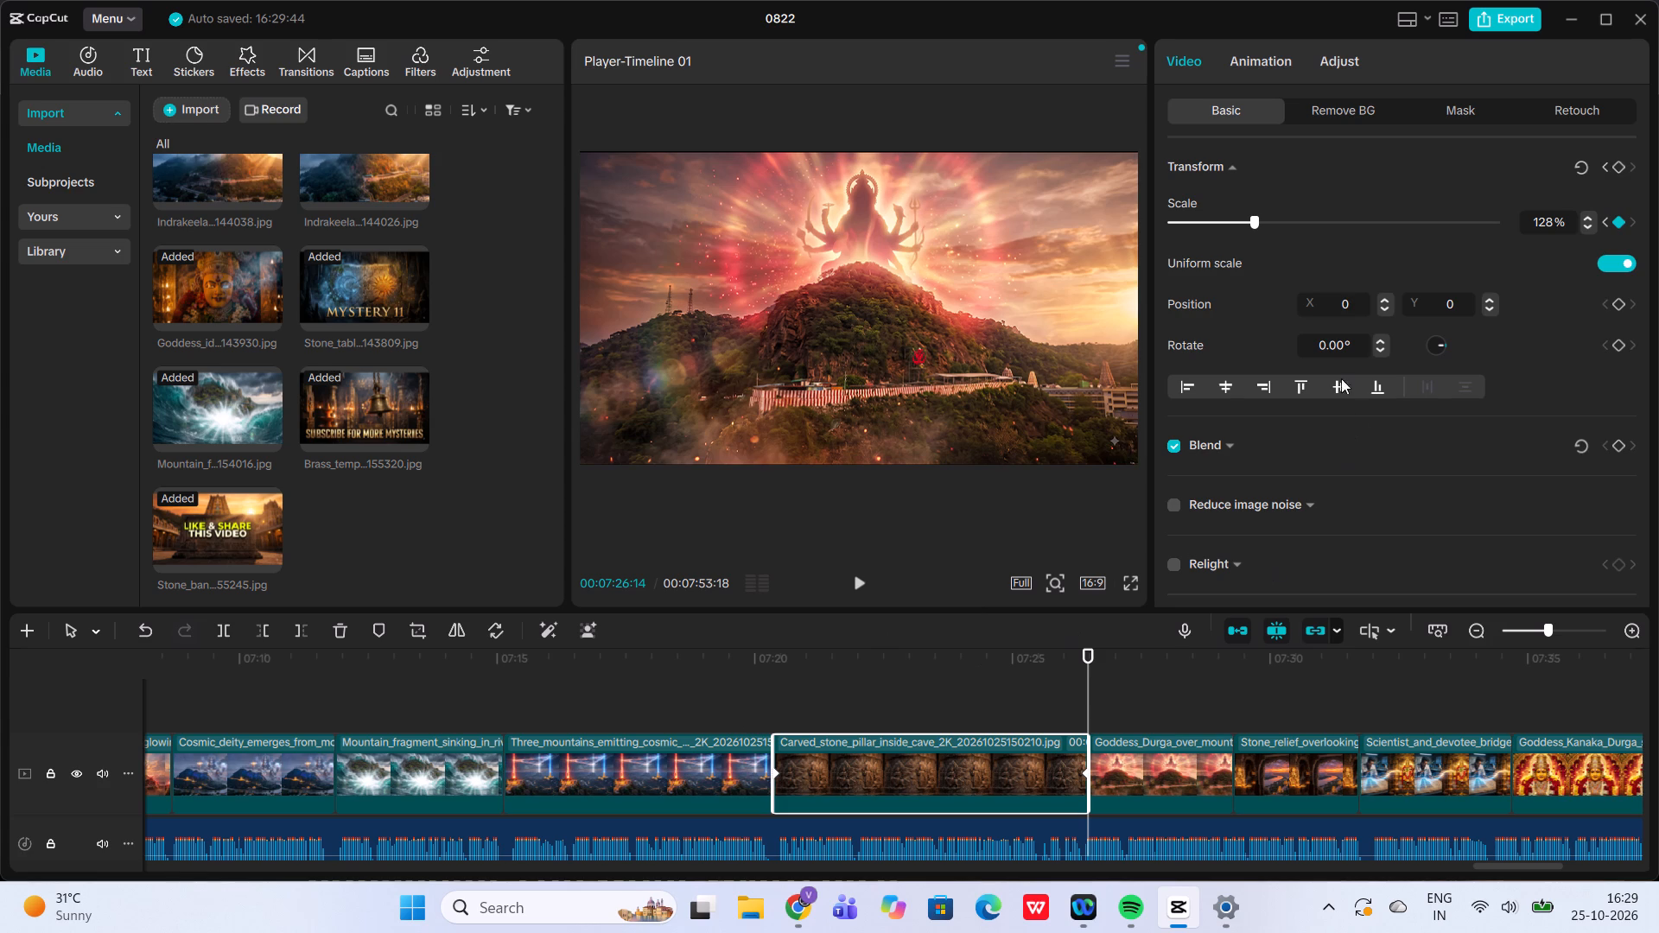
pyautogui.click(1261, 225)
pyautogui.click(1261, 225)
# Play back the zoom on the Carved_stone_pillar_inside_cave clip, starting from late in the Three_mountains_emitting_cosmic clip.
pyautogui.click(753, 726)
pyautogui.click(865, 580)
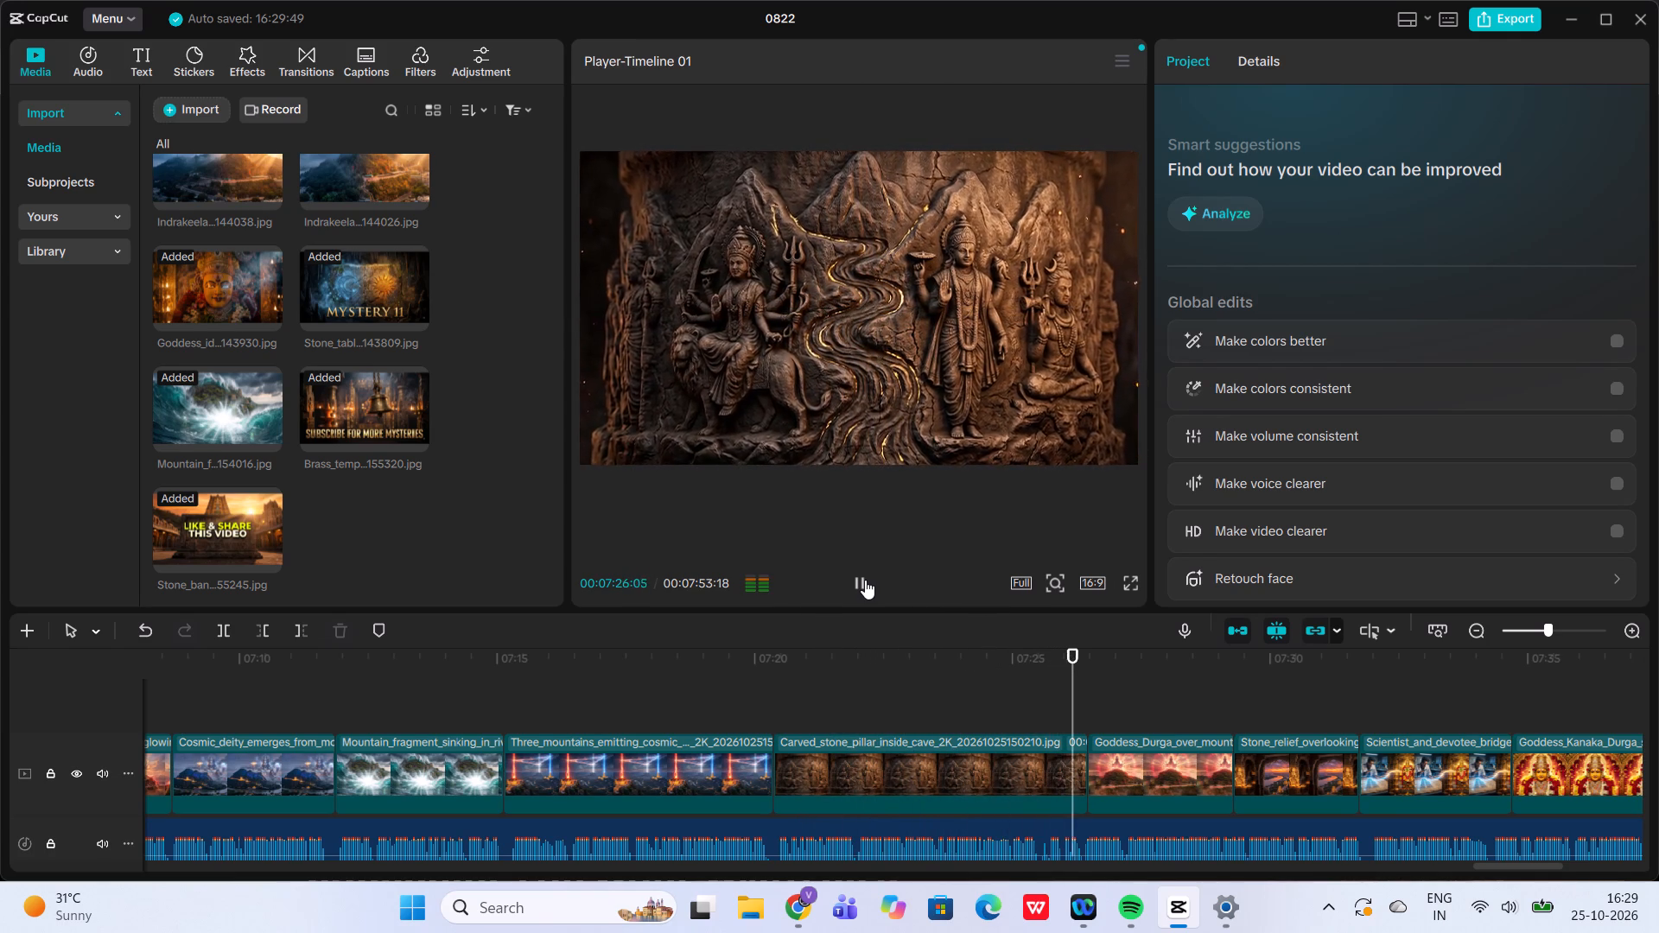
# Add a scale keyframe of 110% at the start of the Goddess_Durga_over_mountain clip.
pyautogui.click(1080, 703)
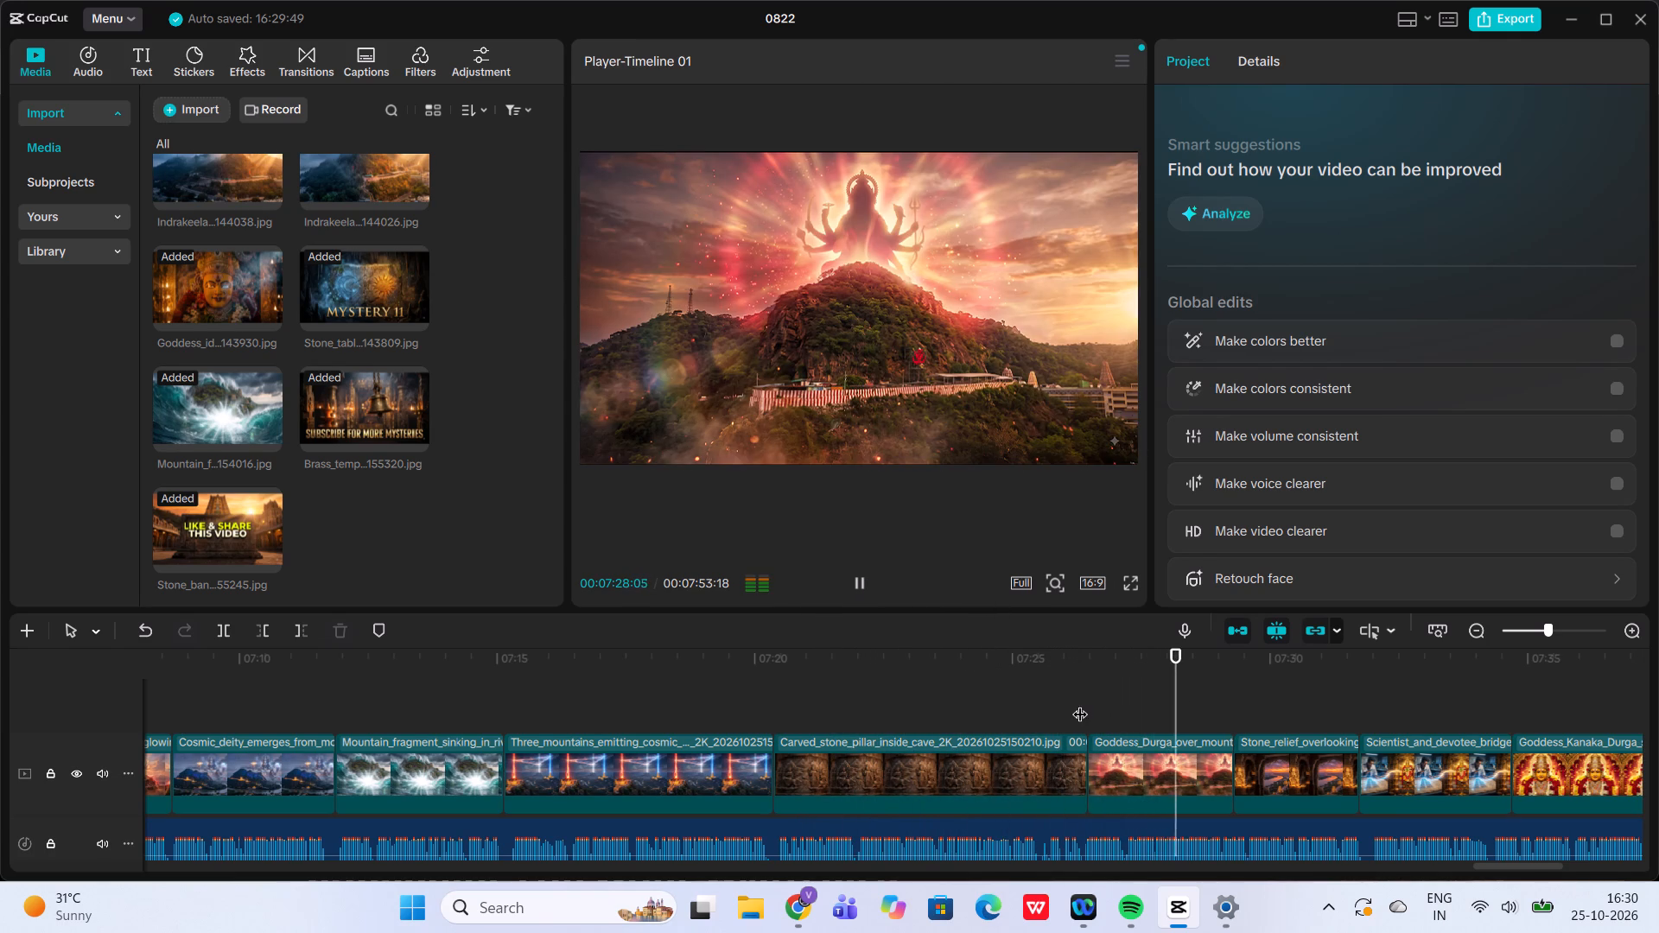
pyautogui.moveTo(1080, 703); pyautogui.dragTo(1090, 728)
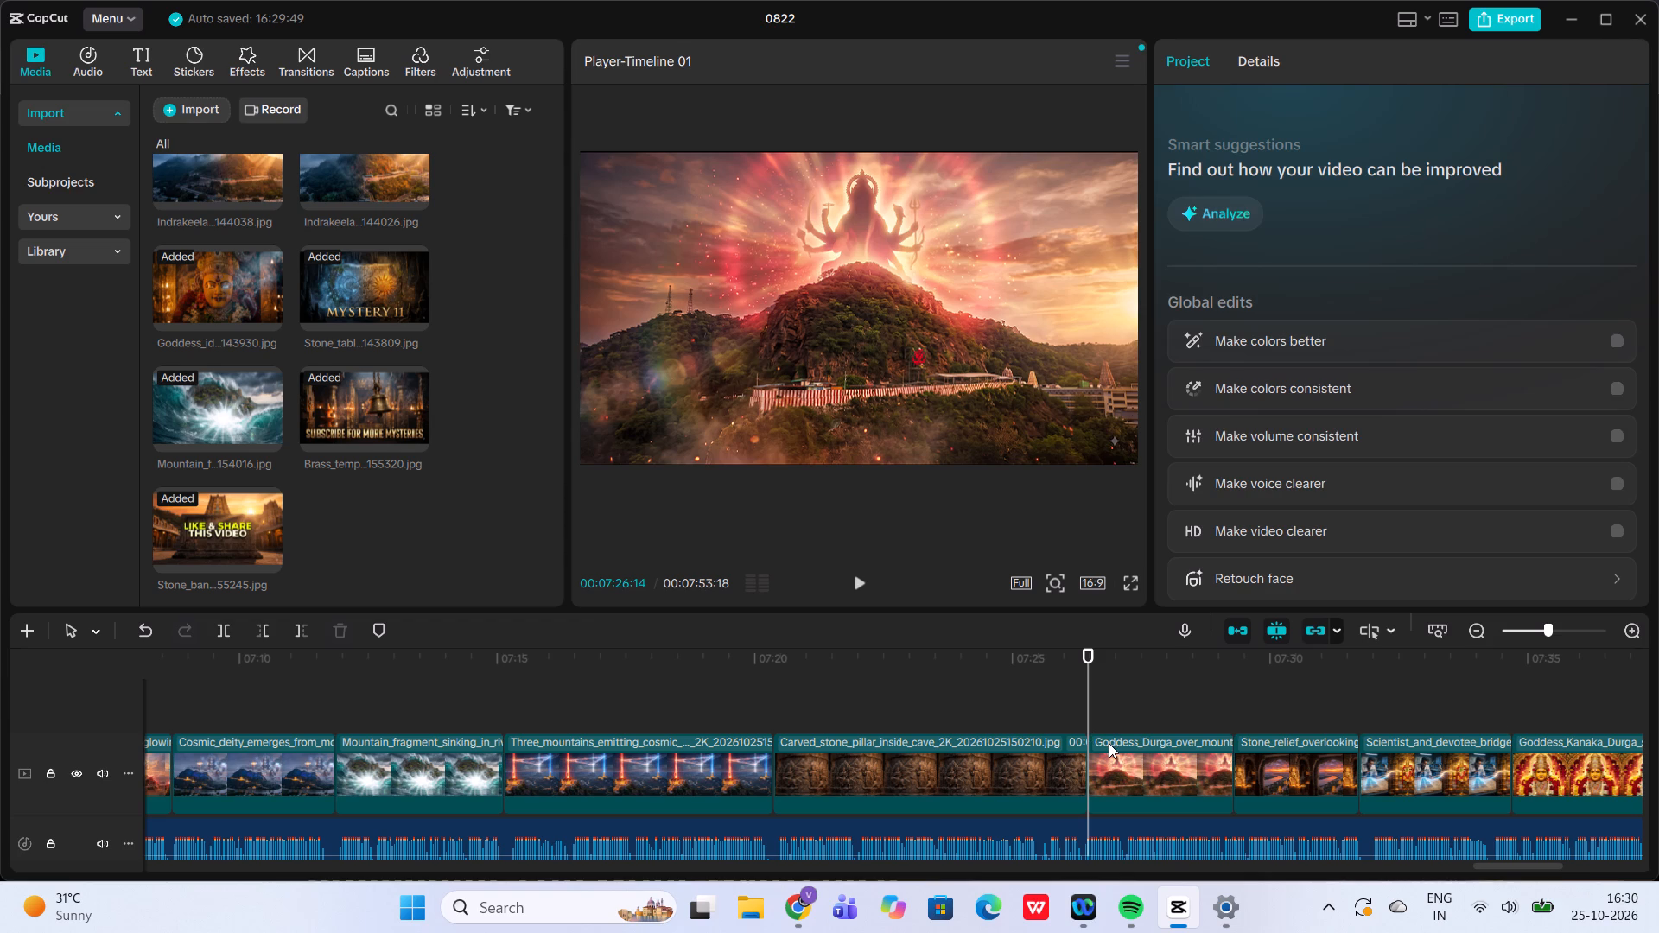
pyautogui.click(1109, 743)
pyautogui.click(1244, 222)
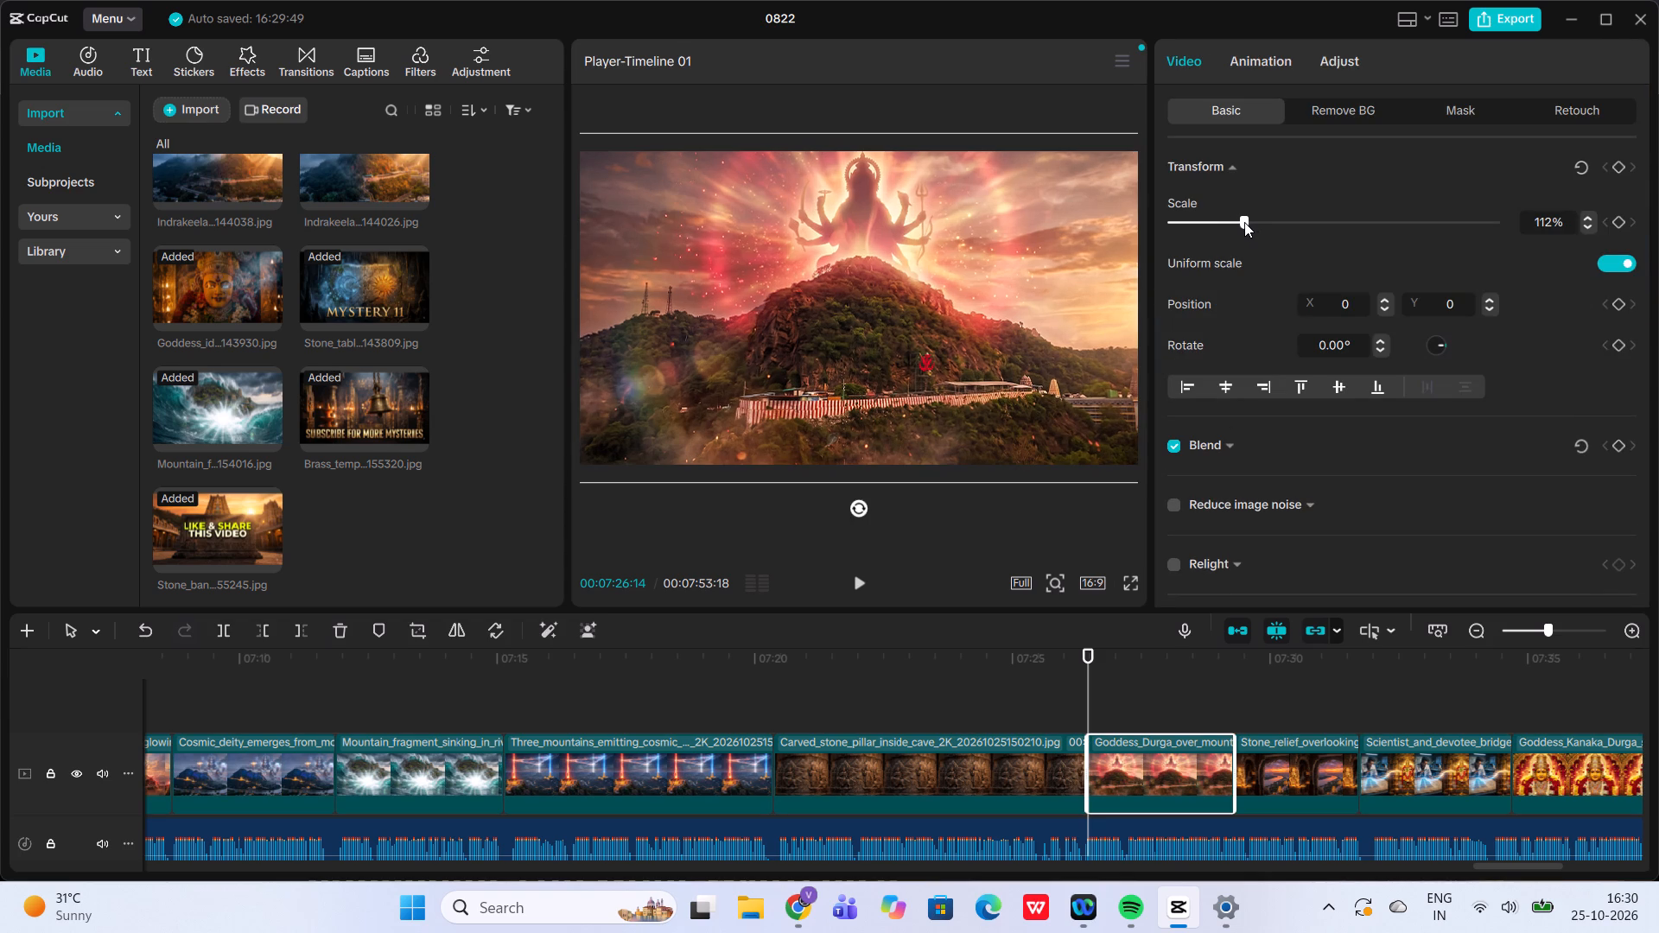
pyautogui.click(1244, 222)
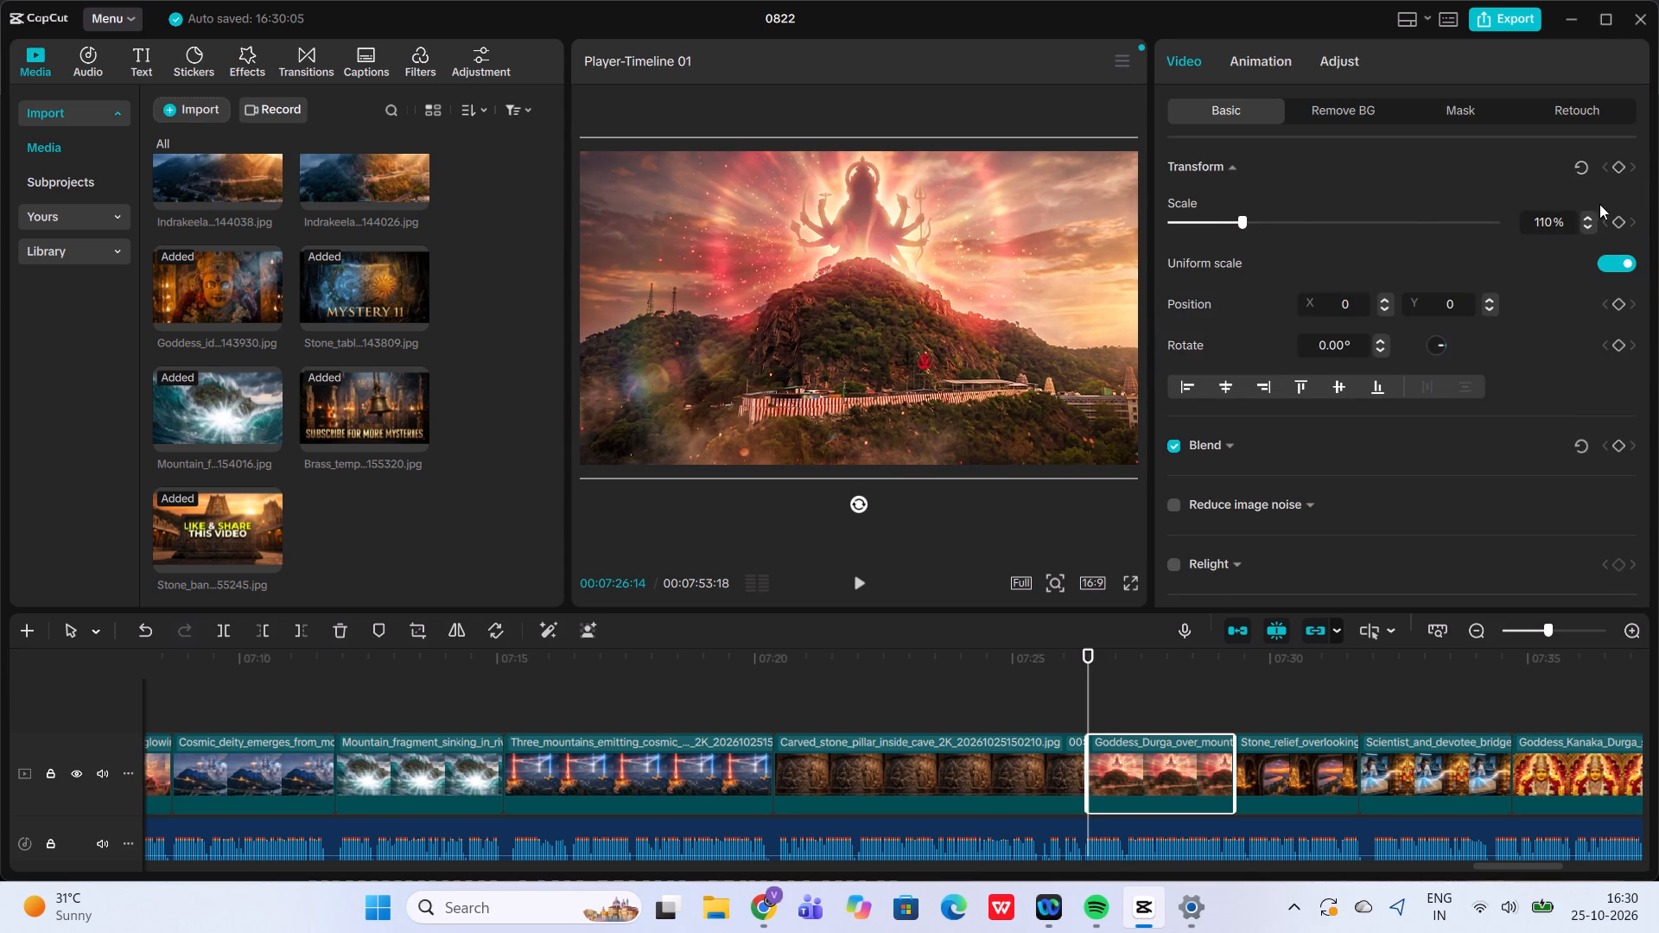
pyautogui.click(1618, 225)
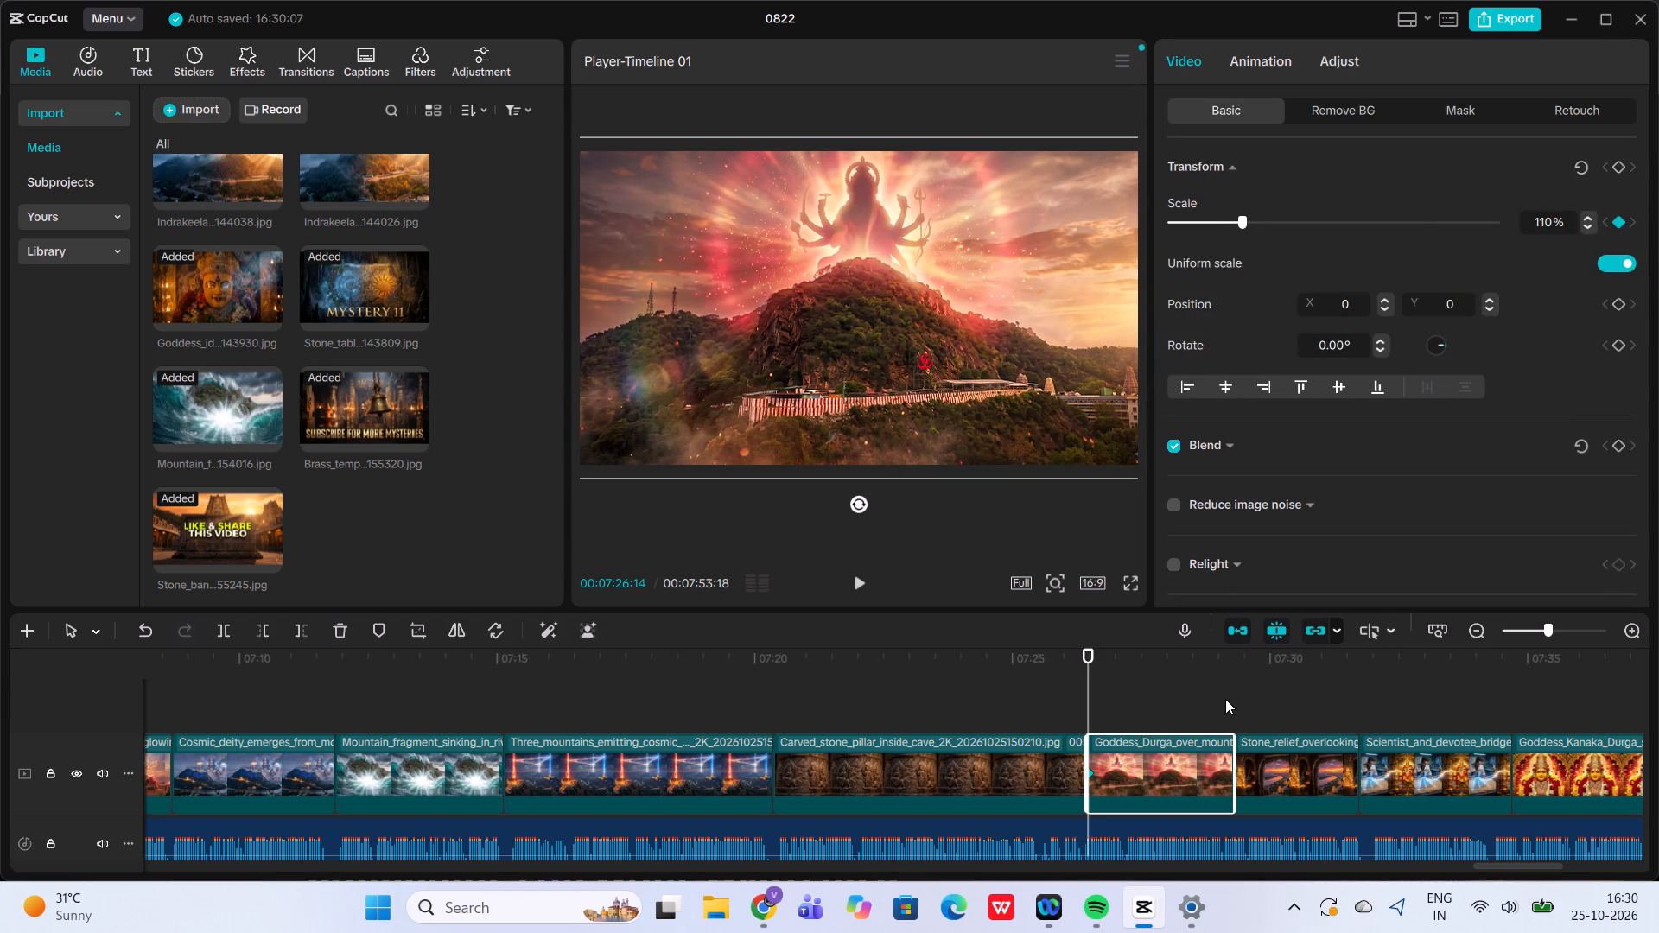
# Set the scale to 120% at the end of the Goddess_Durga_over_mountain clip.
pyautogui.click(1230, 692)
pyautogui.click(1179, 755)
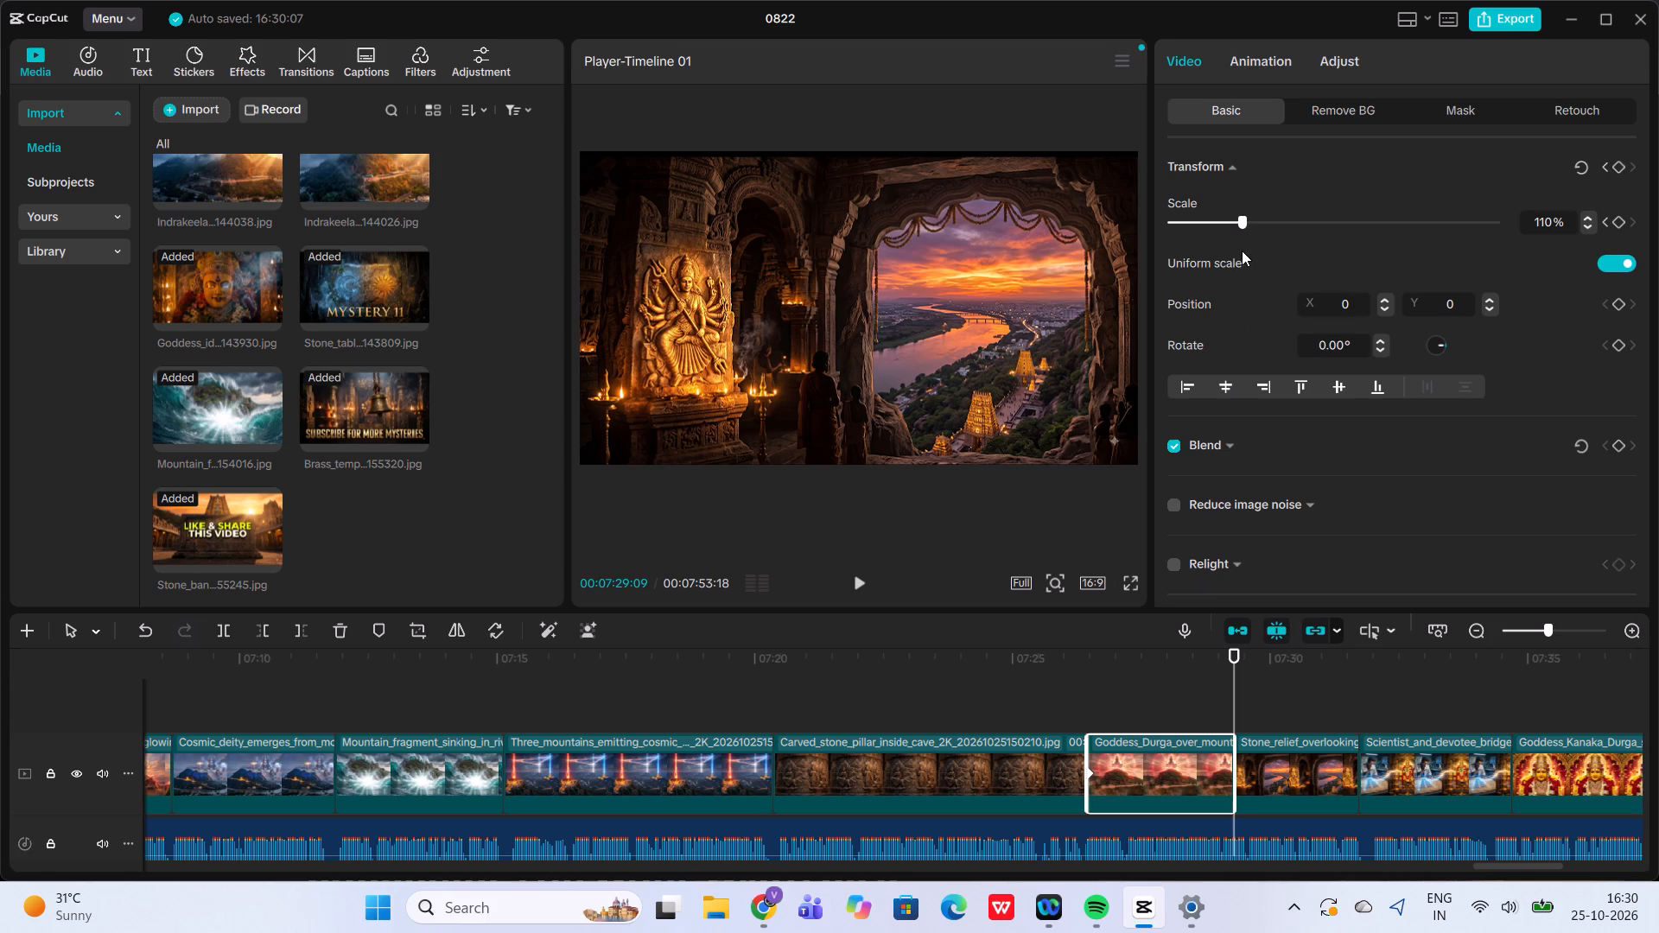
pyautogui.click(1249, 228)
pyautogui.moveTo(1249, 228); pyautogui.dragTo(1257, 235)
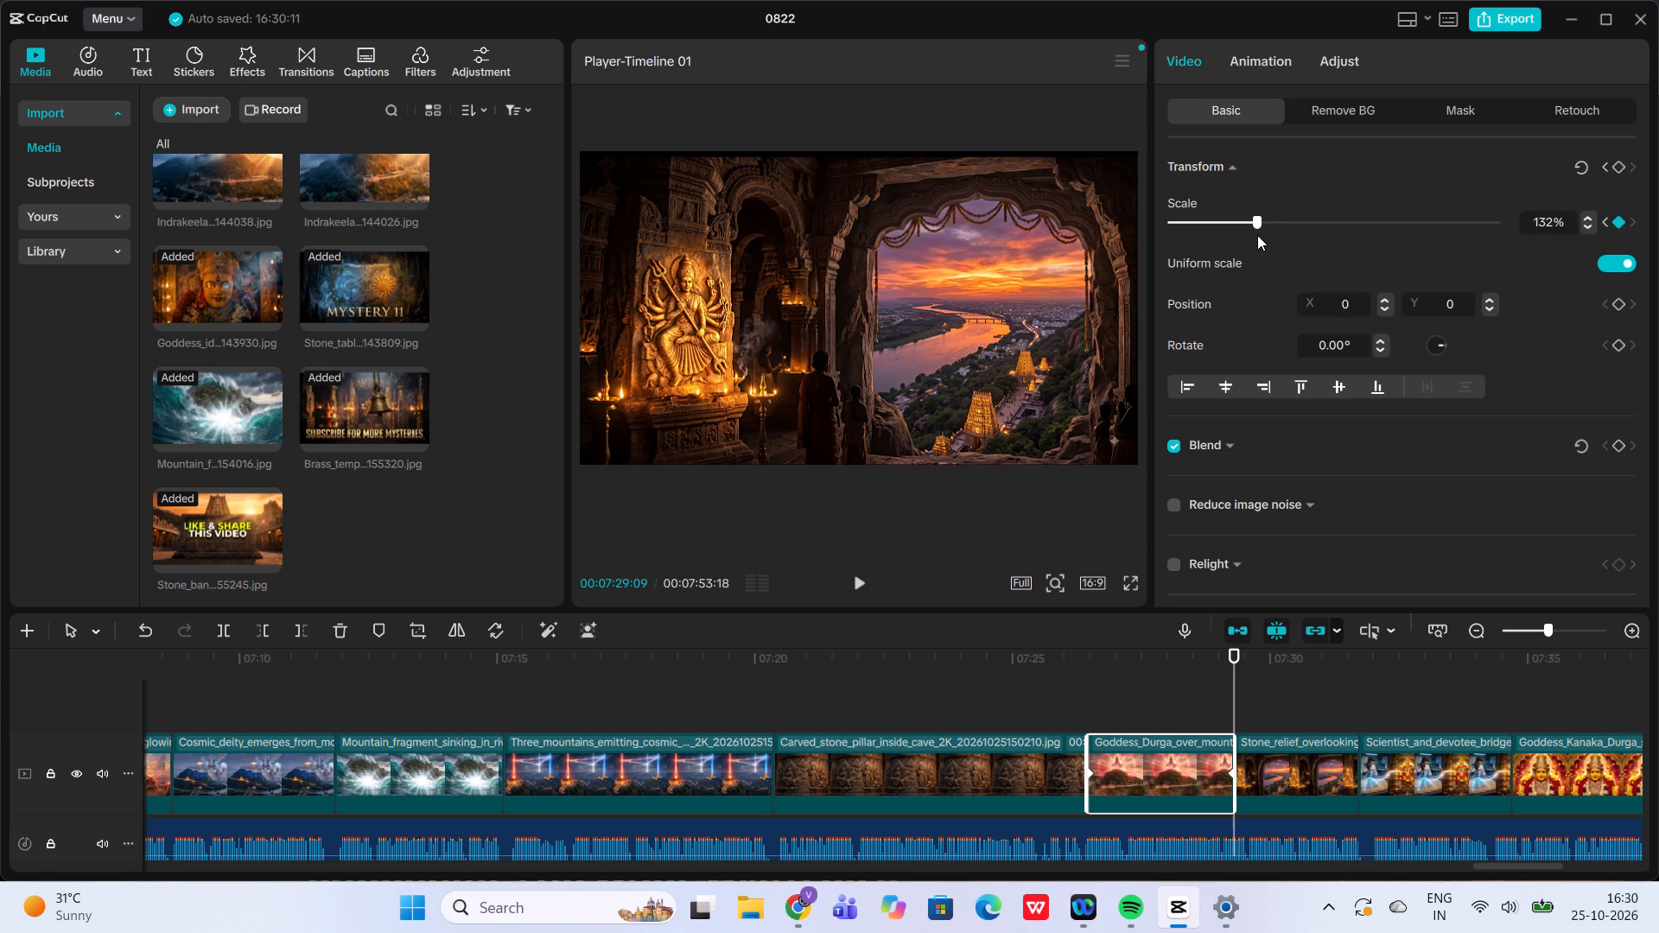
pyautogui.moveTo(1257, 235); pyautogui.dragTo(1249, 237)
# Play back the zoom on the Goddess_Durga_over_mountain clip from its start.
pyautogui.moveTo(1249, 237); pyautogui.dragTo(1087, 701)
pyautogui.doubleClick(1087, 701)
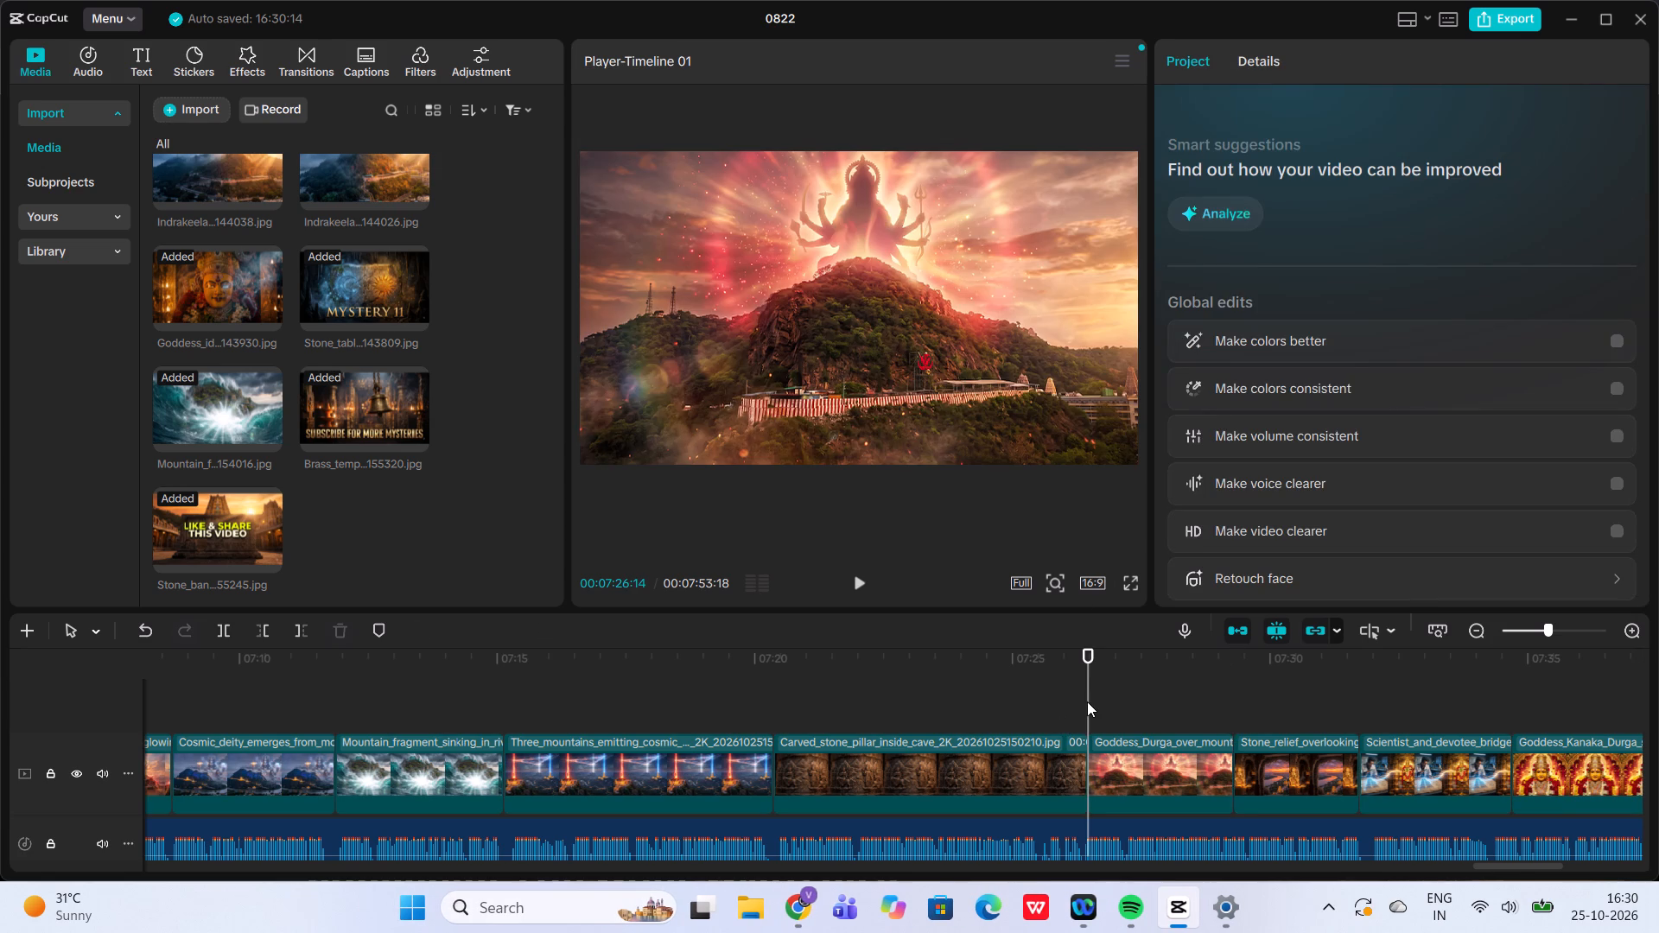
pyautogui.click(857, 586)
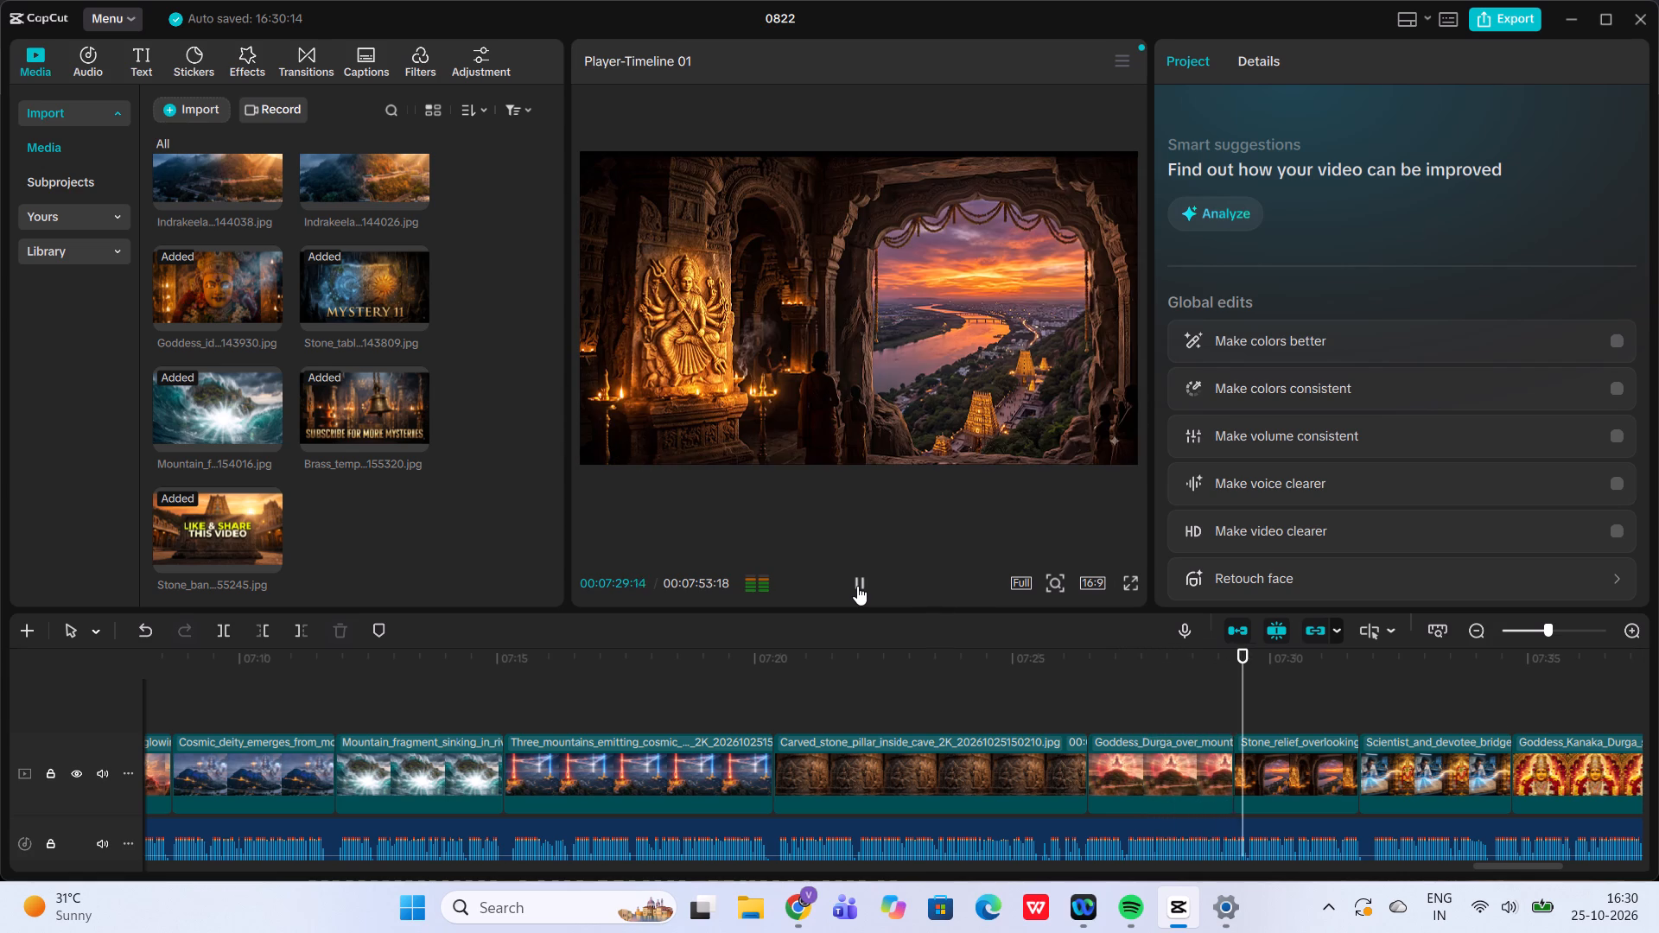
# Move the Goddess_Durga_over_mountain image down in the frame to a Y position of about -98.
pyautogui.click(1092, 708)
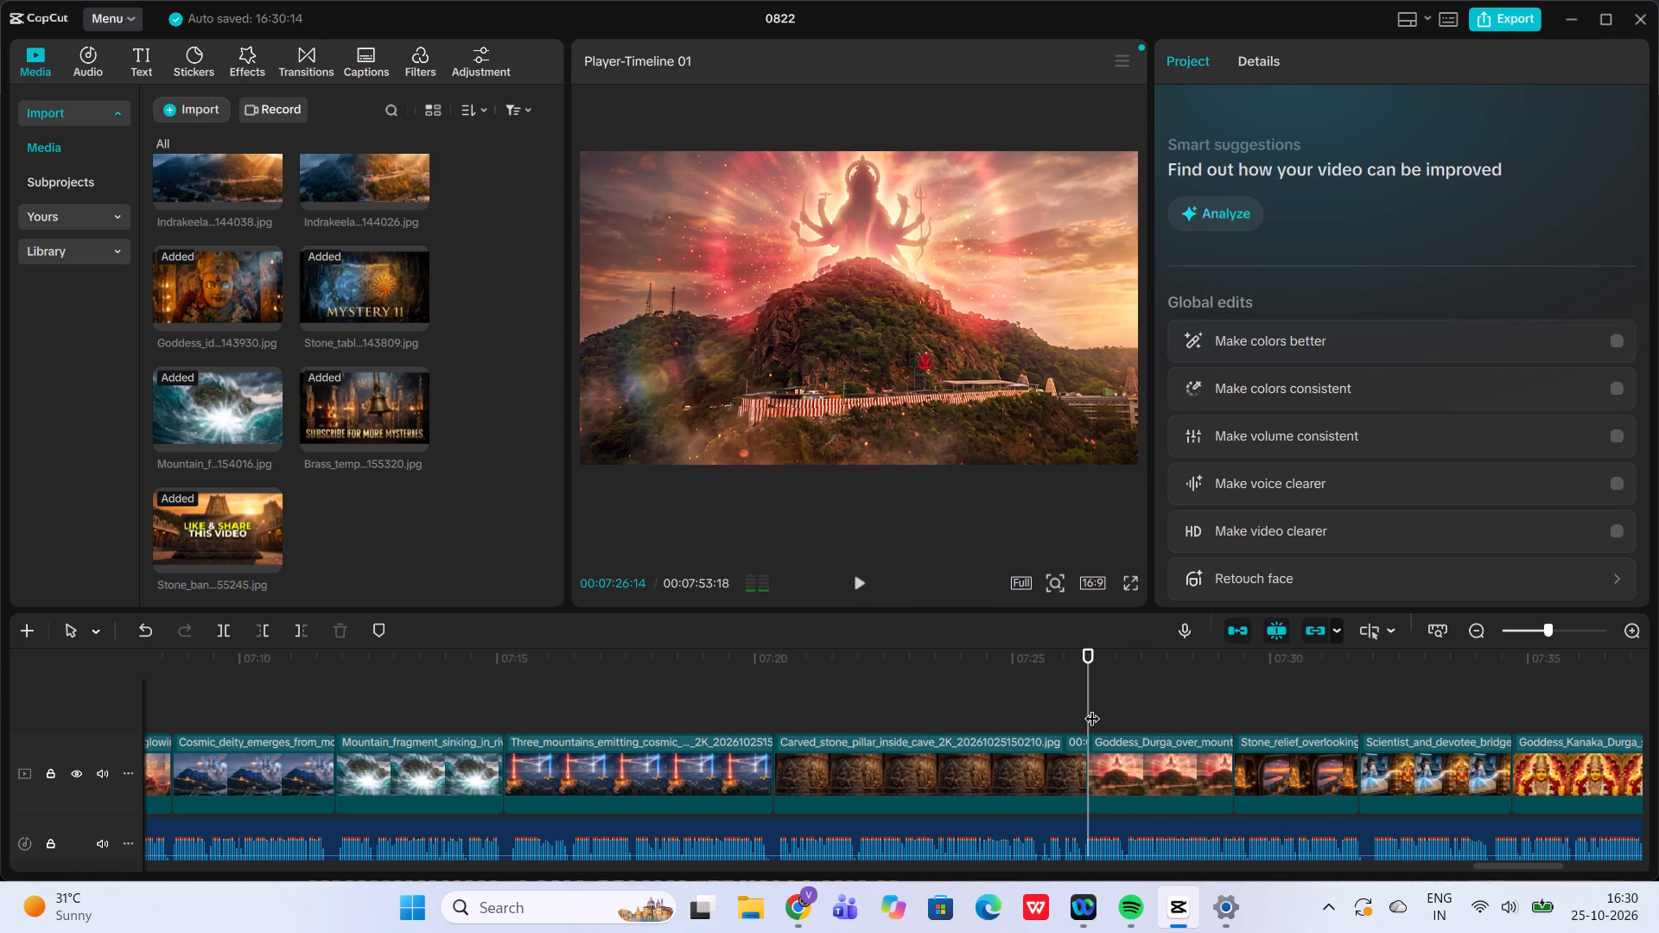
pyautogui.click(1122, 755)
pyautogui.moveTo(1001, 407); pyautogui.dragTo(1001, 413)
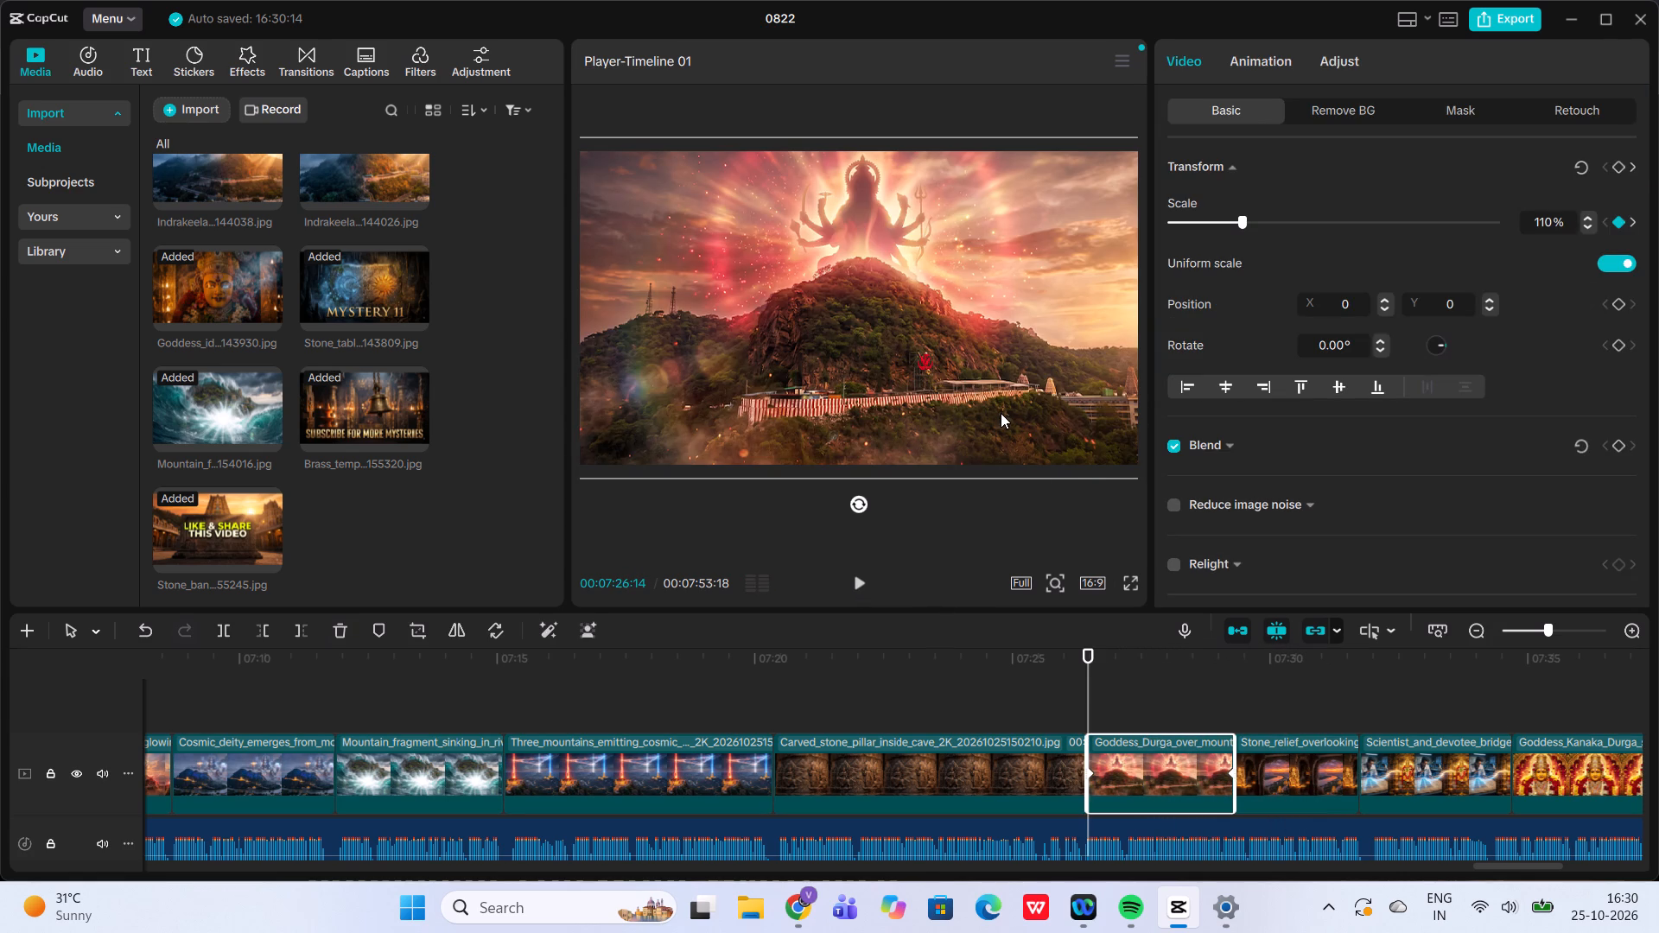
pyautogui.moveTo(1001, 413); pyautogui.dragTo(1000, 418)
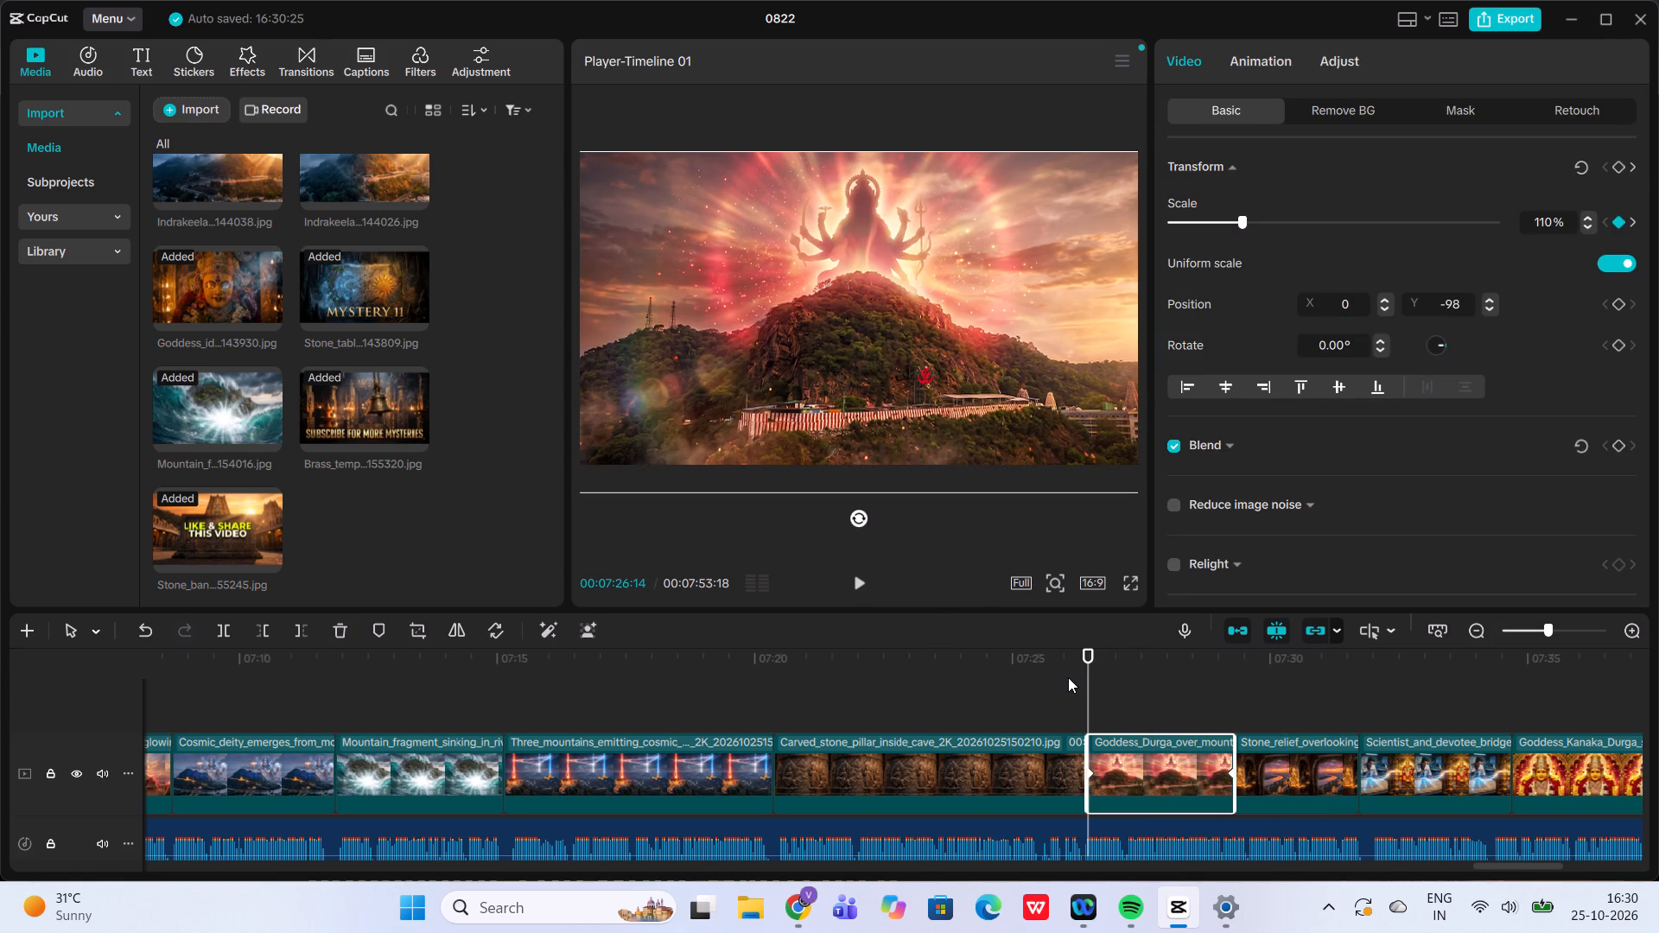
# Set the end scale keyframe of the Goddess_Durga_over_mountain clip to 124%.
pyautogui.click(1068, 677)
pyautogui.click(1228, 714)
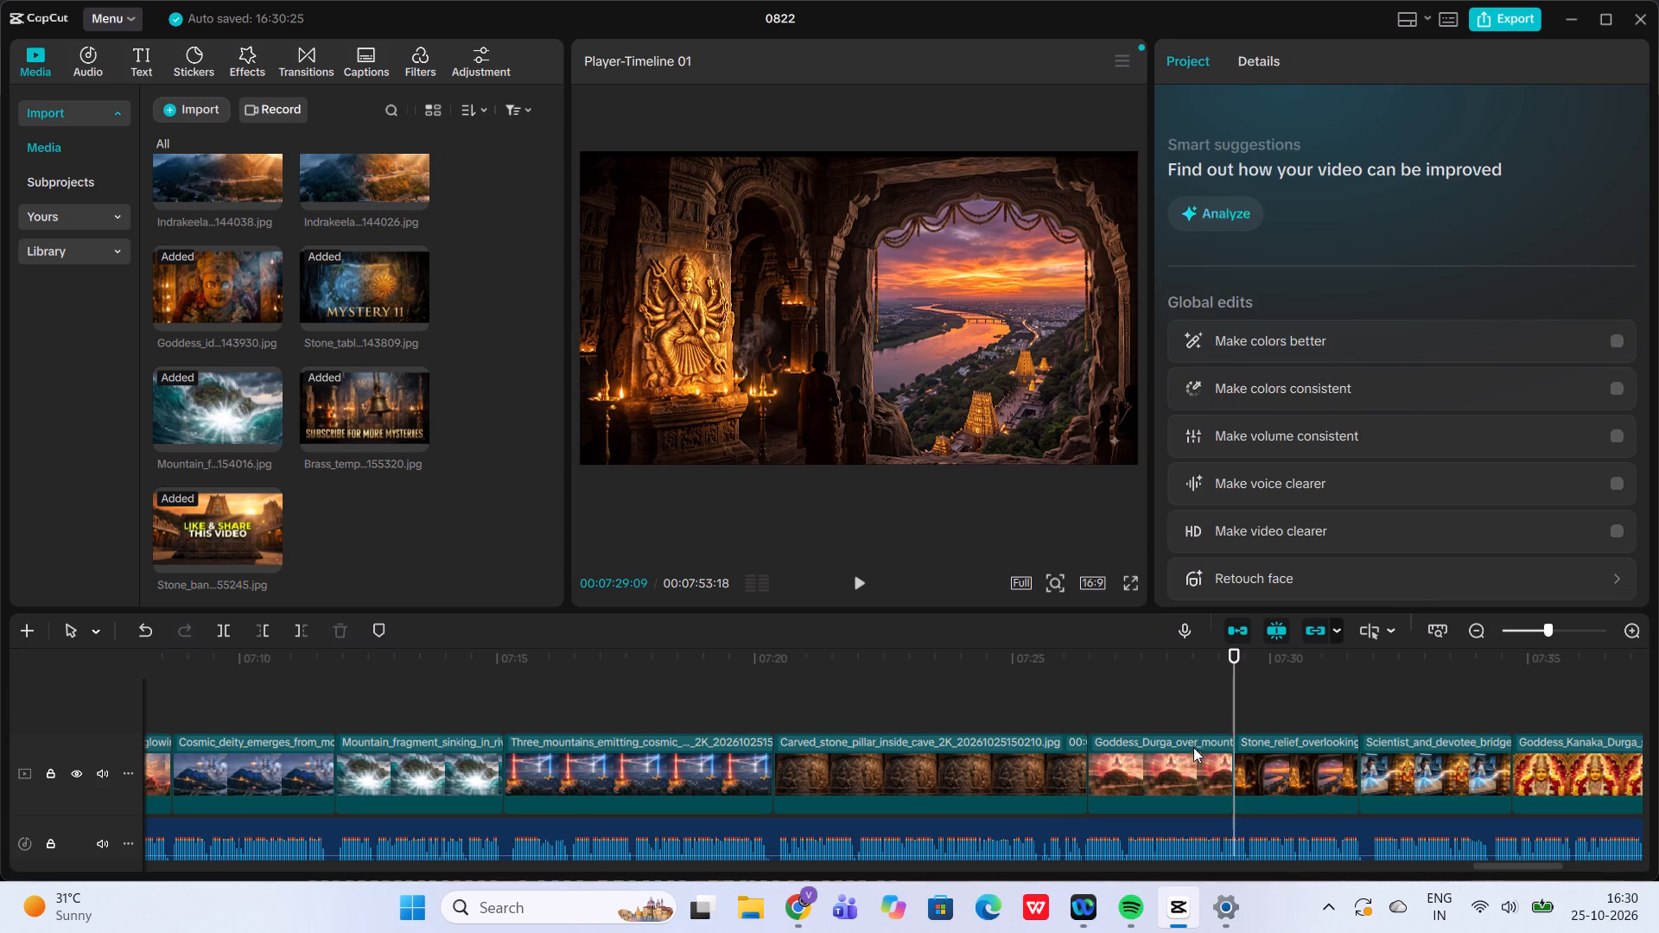
pyautogui.click(1189, 749)
pyautogui.click(1249, 223)
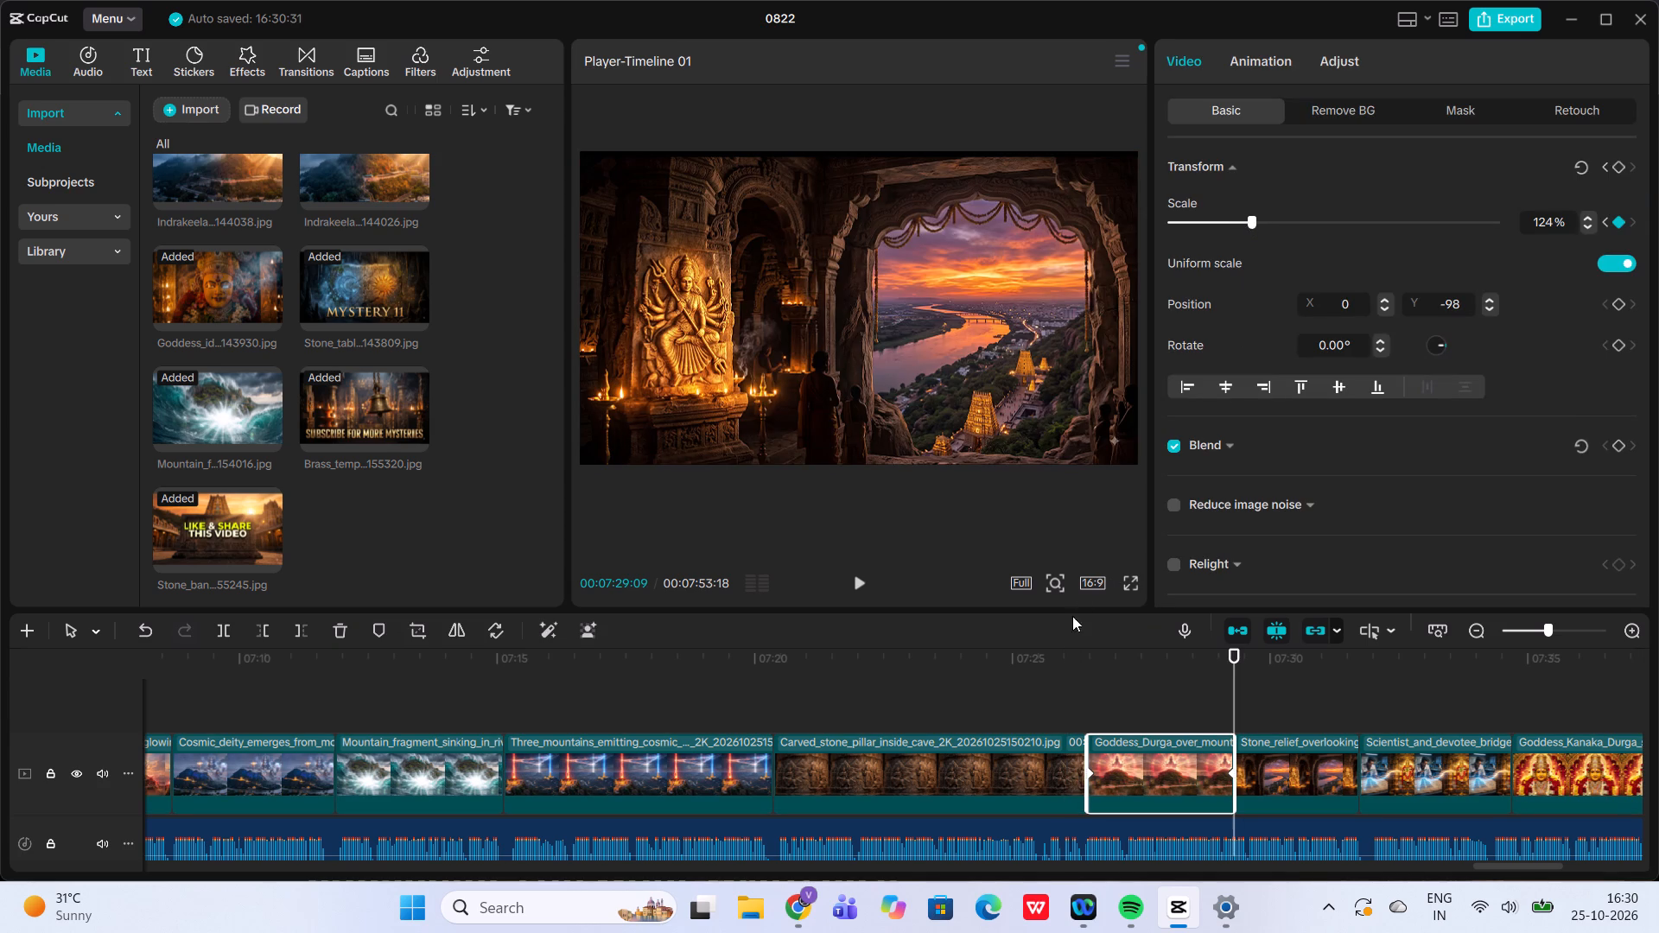
# Play back the Goddess_Durga_over_mountain clip's zoom and framing, starting from late in the Carved_stone_pillar_inside_cave clip.
pyautogui.click(1063, 682)
pyautogui.click(861, 587)
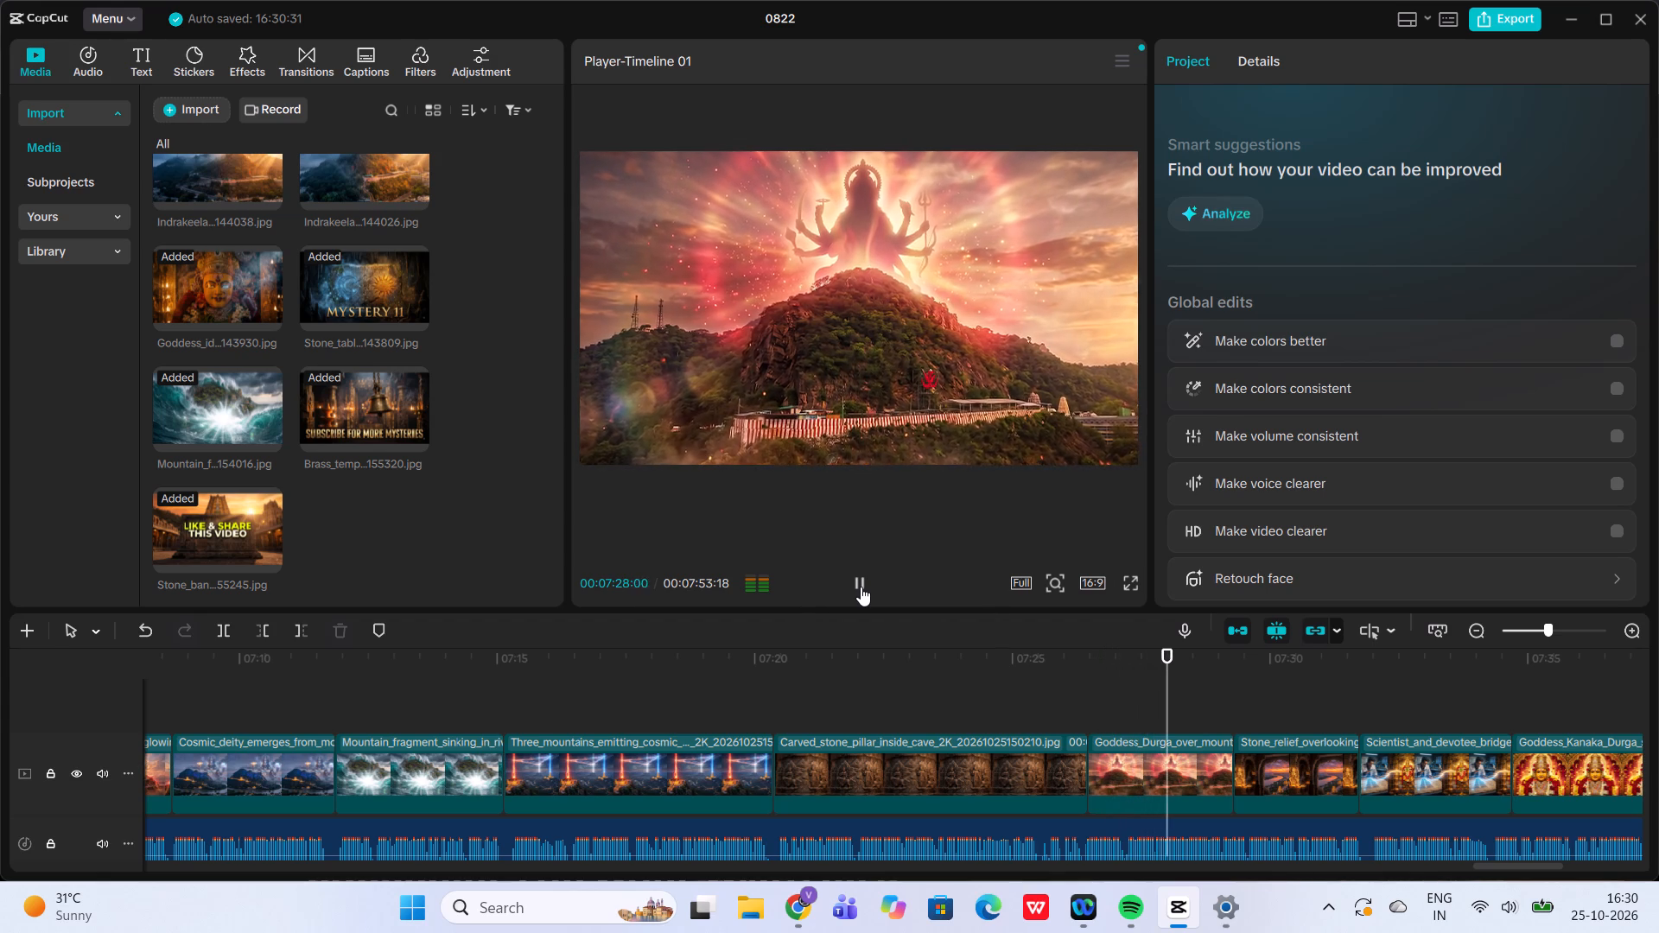
# Add a scale keyframe of 111% at the start of the Stone_relief_overlooking clip.
pyautogui.click(1226, 706)
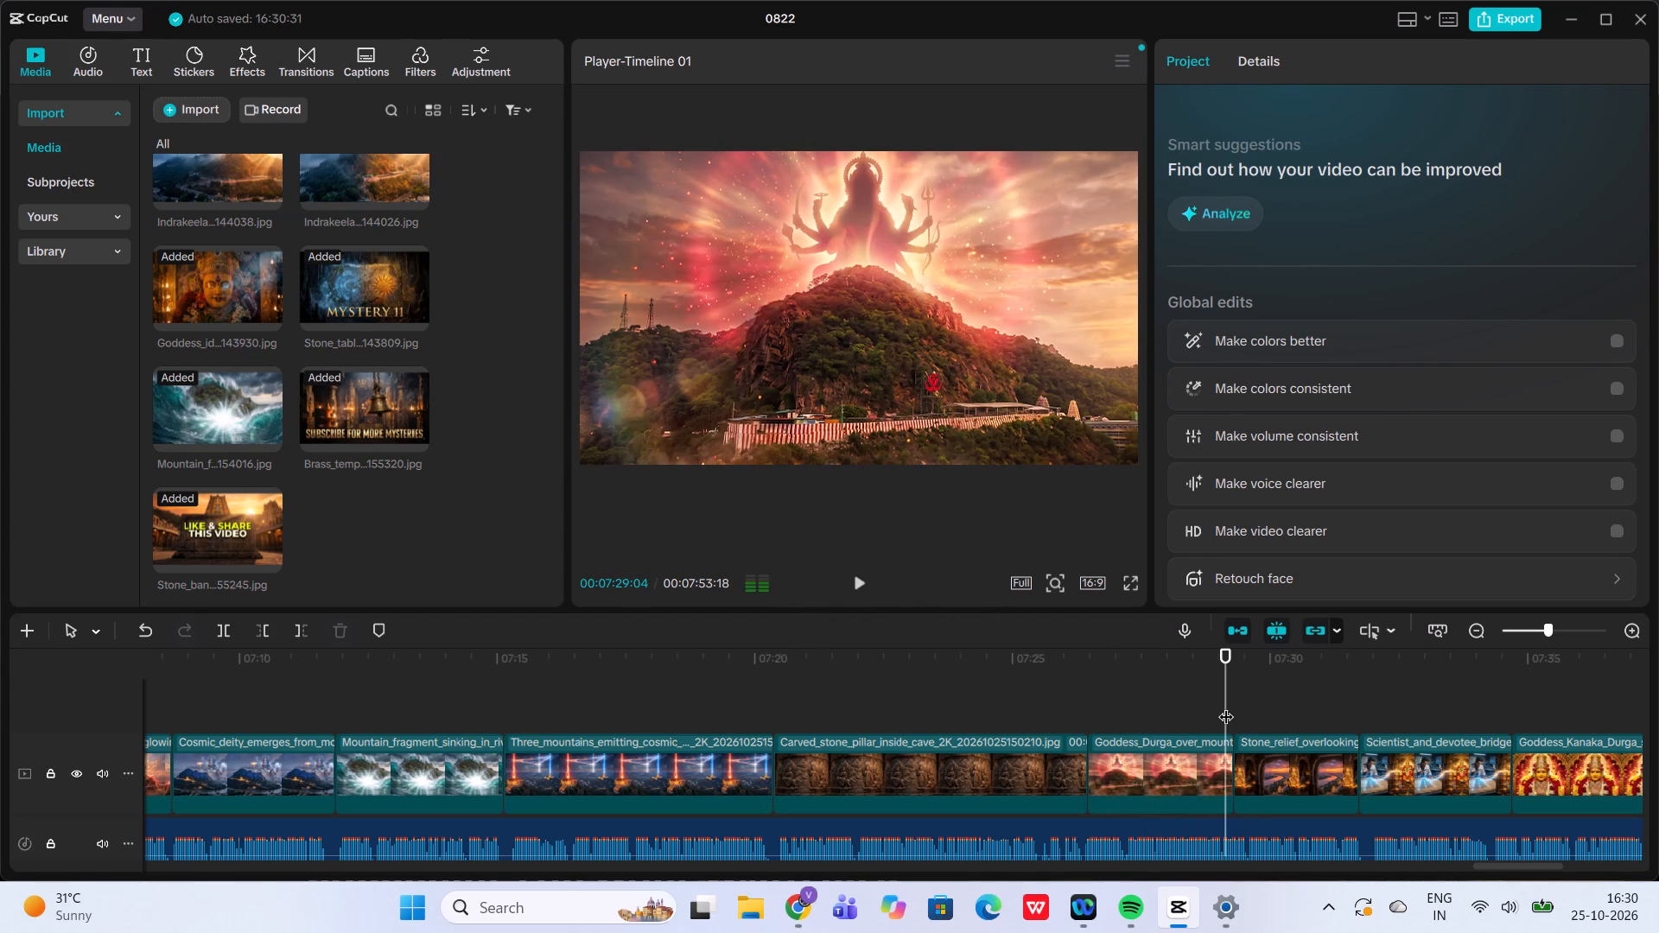
pyautogui.moveTo(1226, 706); pyautogui.dragTo(1238, 725)
pyautogui.click(1279, 764)
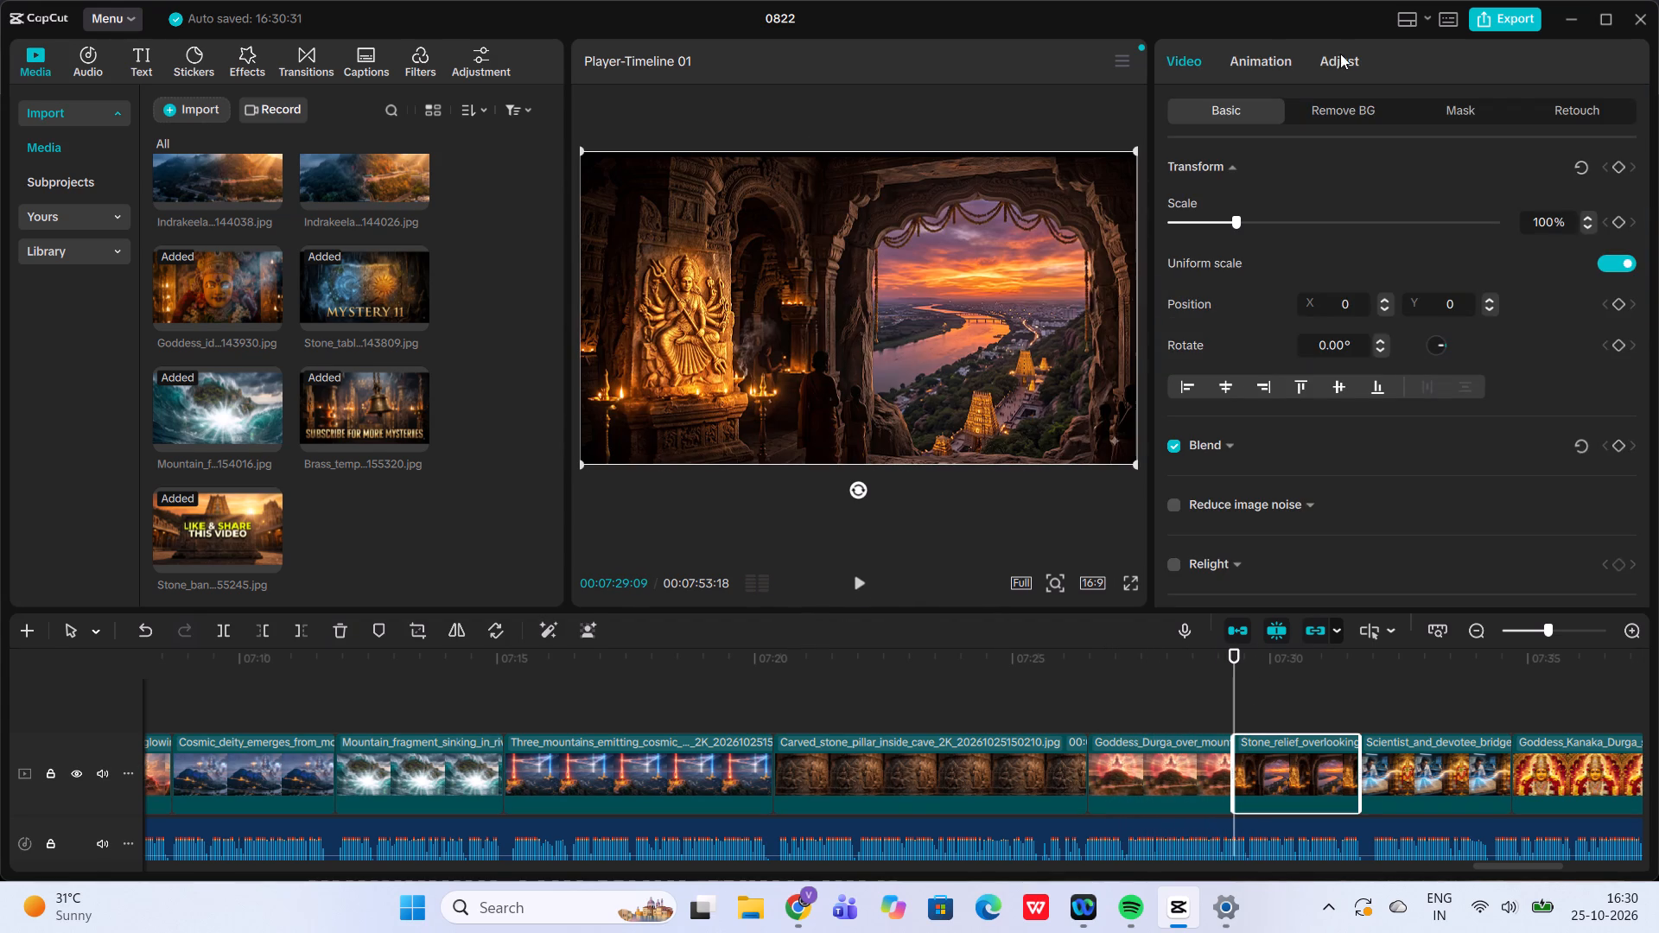
pyautogui.moveTo(1239, 225); pyautogui.dragTo(1246, 232)
pyautogui.click(1615, 223)
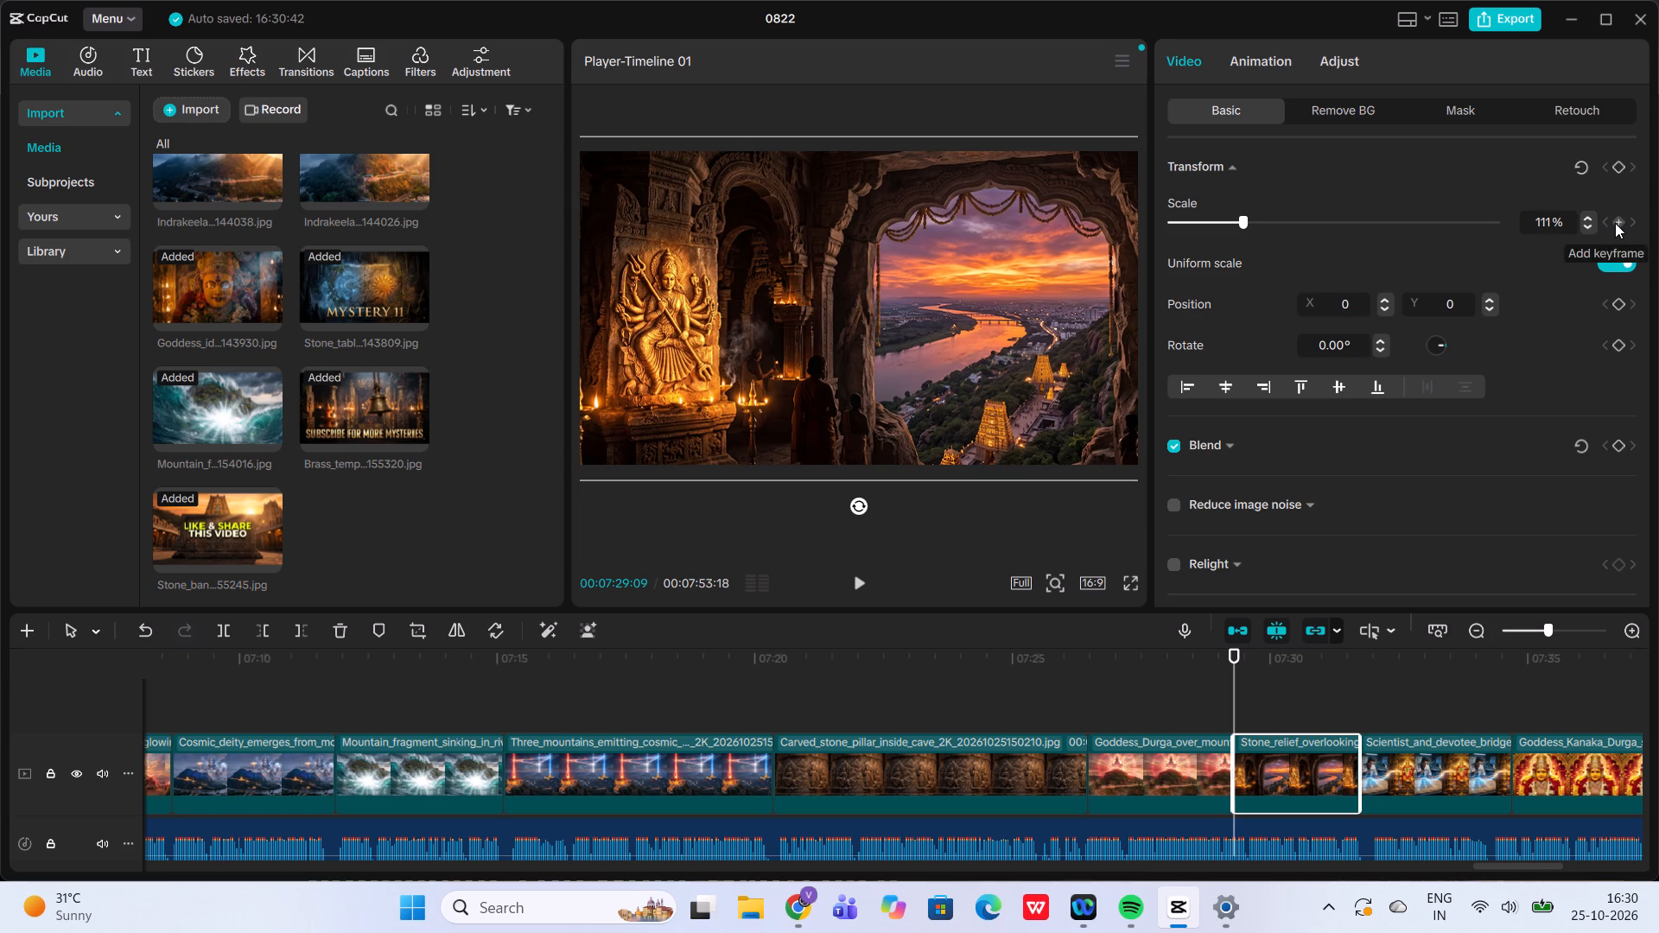
# Set the scale to 127% at the end of the Stone_relief_overlooking clip.
pyautogui.click(1364, 702)
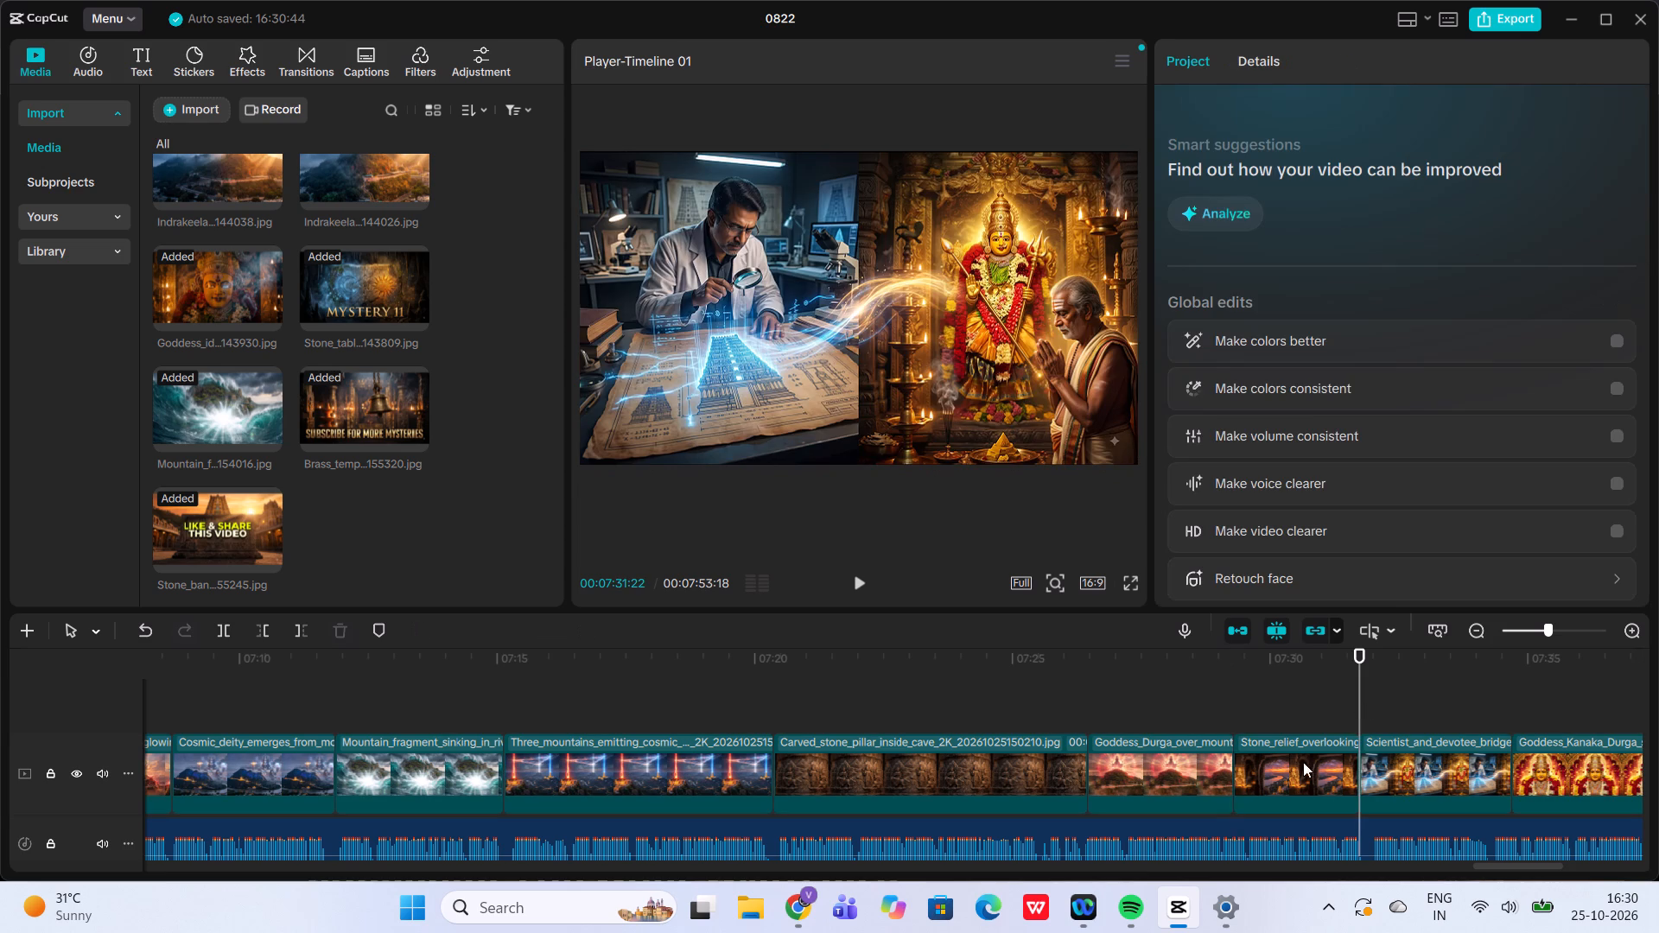
pyautogui.click(1297, 771)
pyautogui.click(1254, 219)
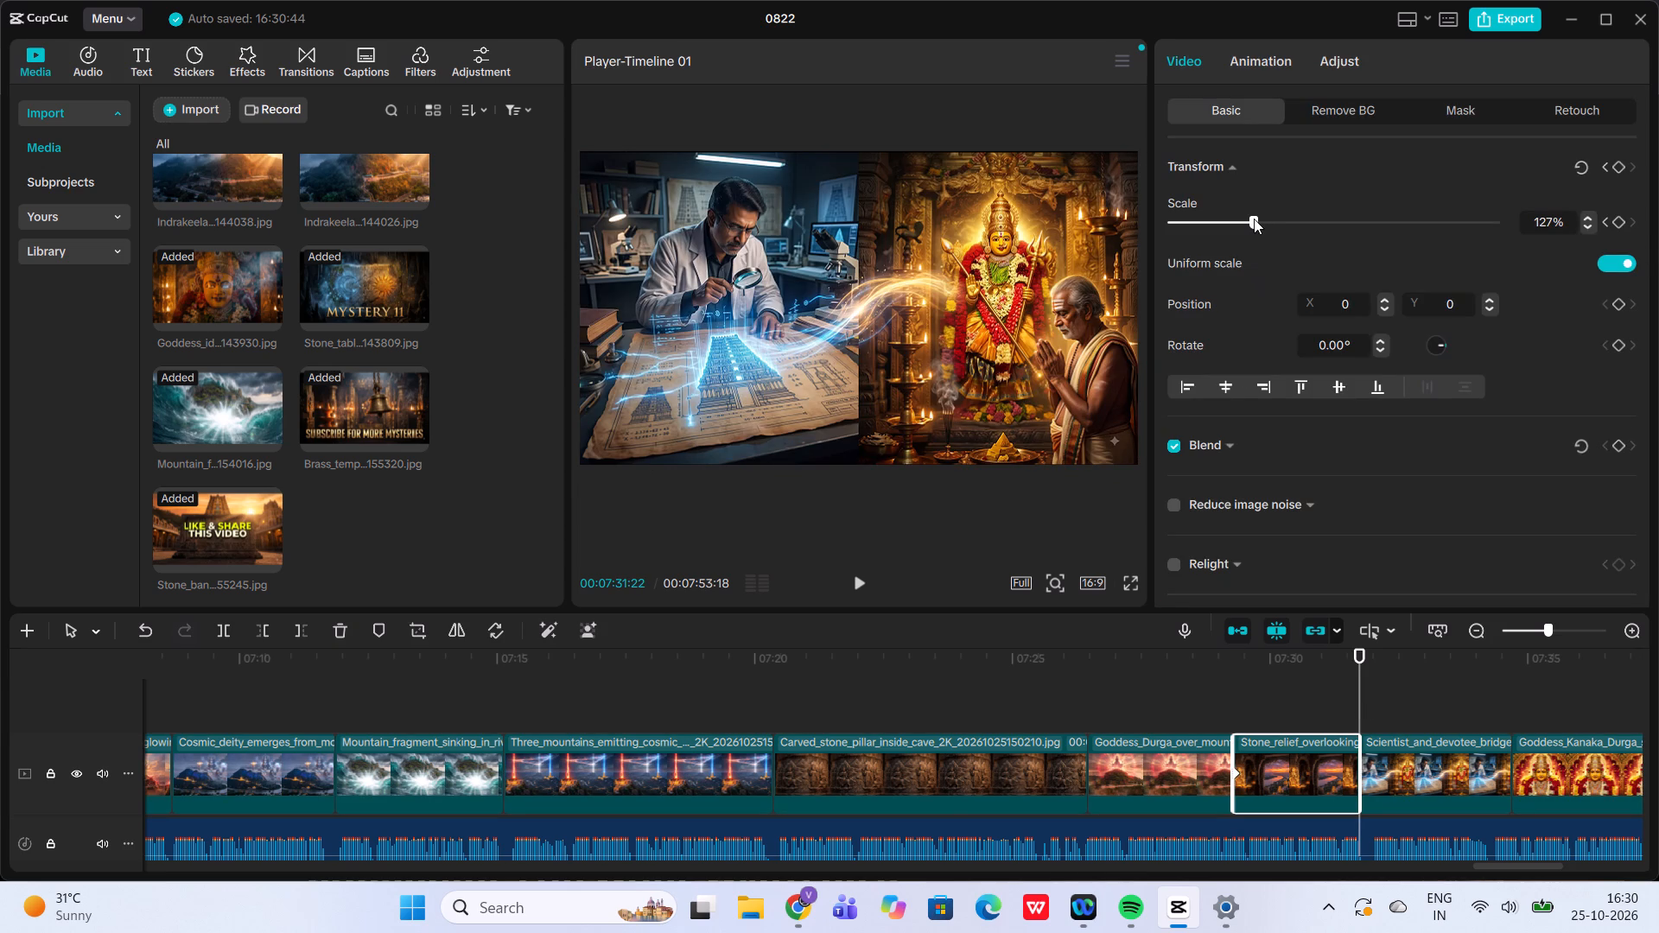
# Play back the zoom on the Stone_relief_overlooking clip, starting from late in the Goddess_Durga_over_mountain clip.
pyautogui.click(1226, 690)
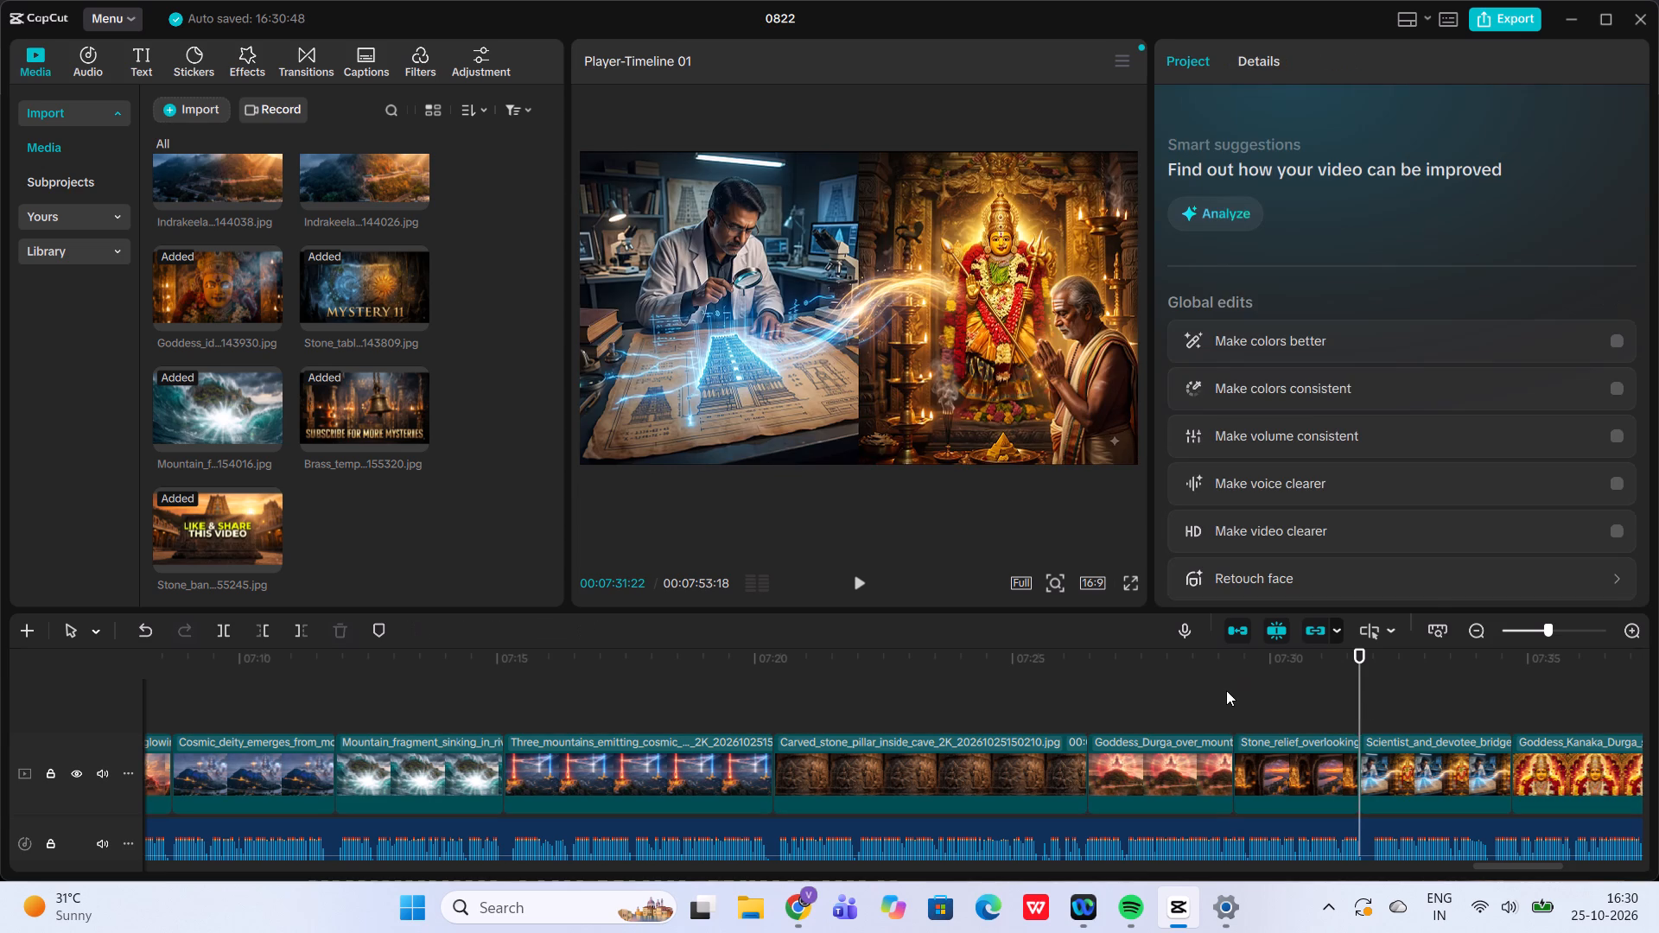
pyautogui.click(853, 572)
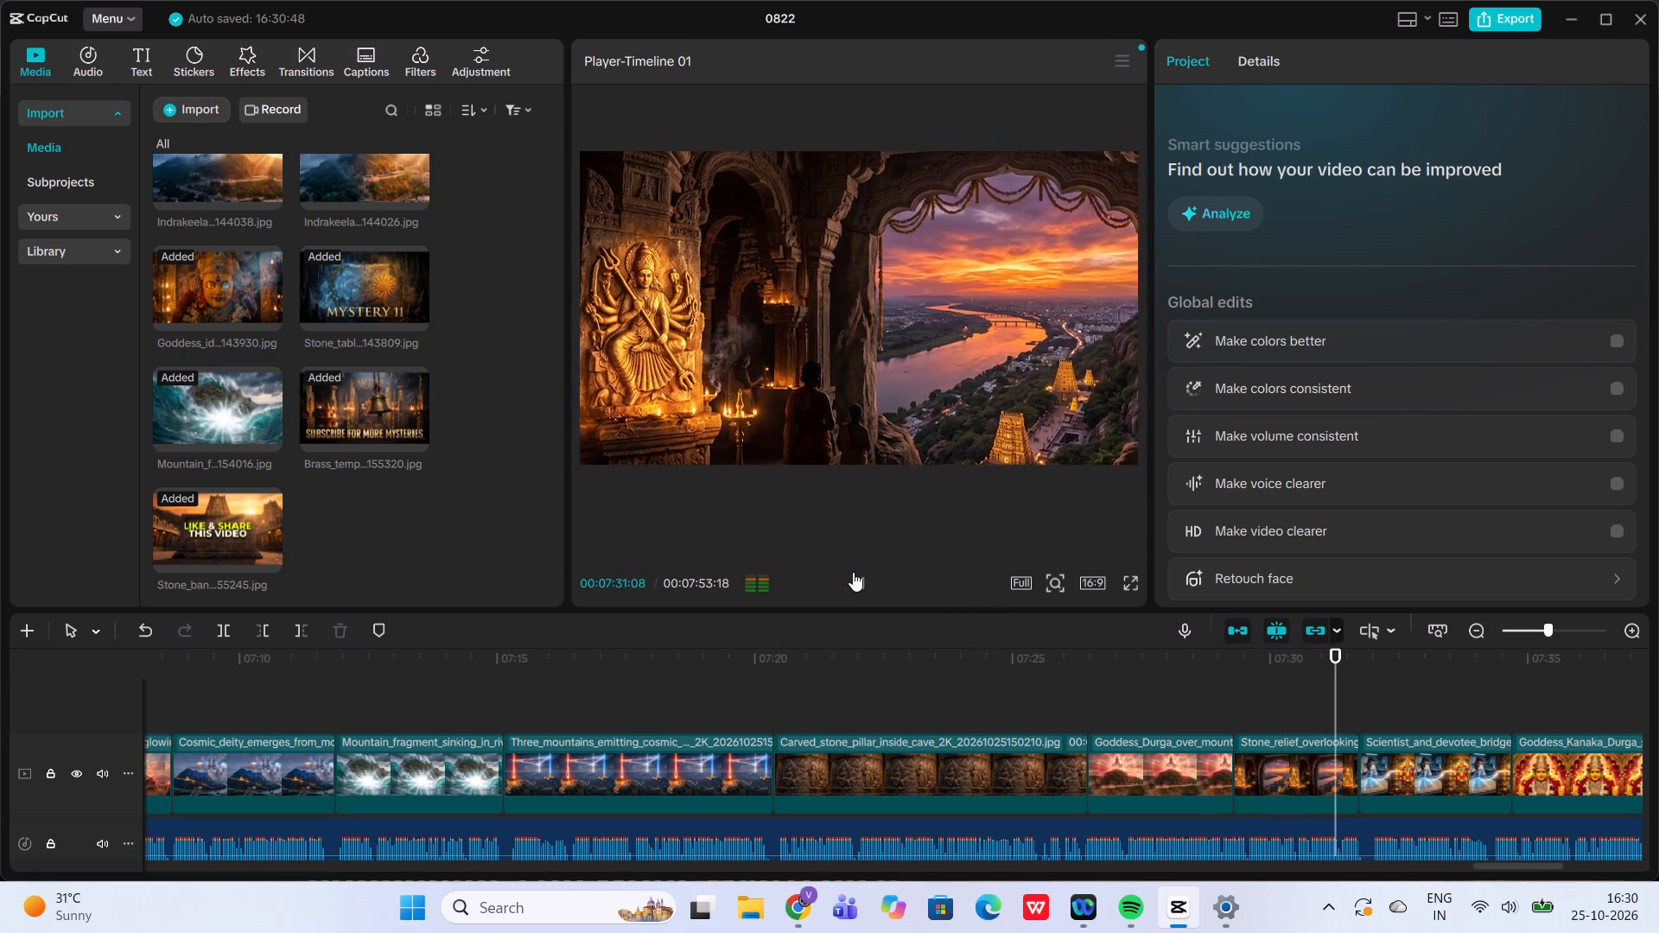
pyautogui.click(853, 572)
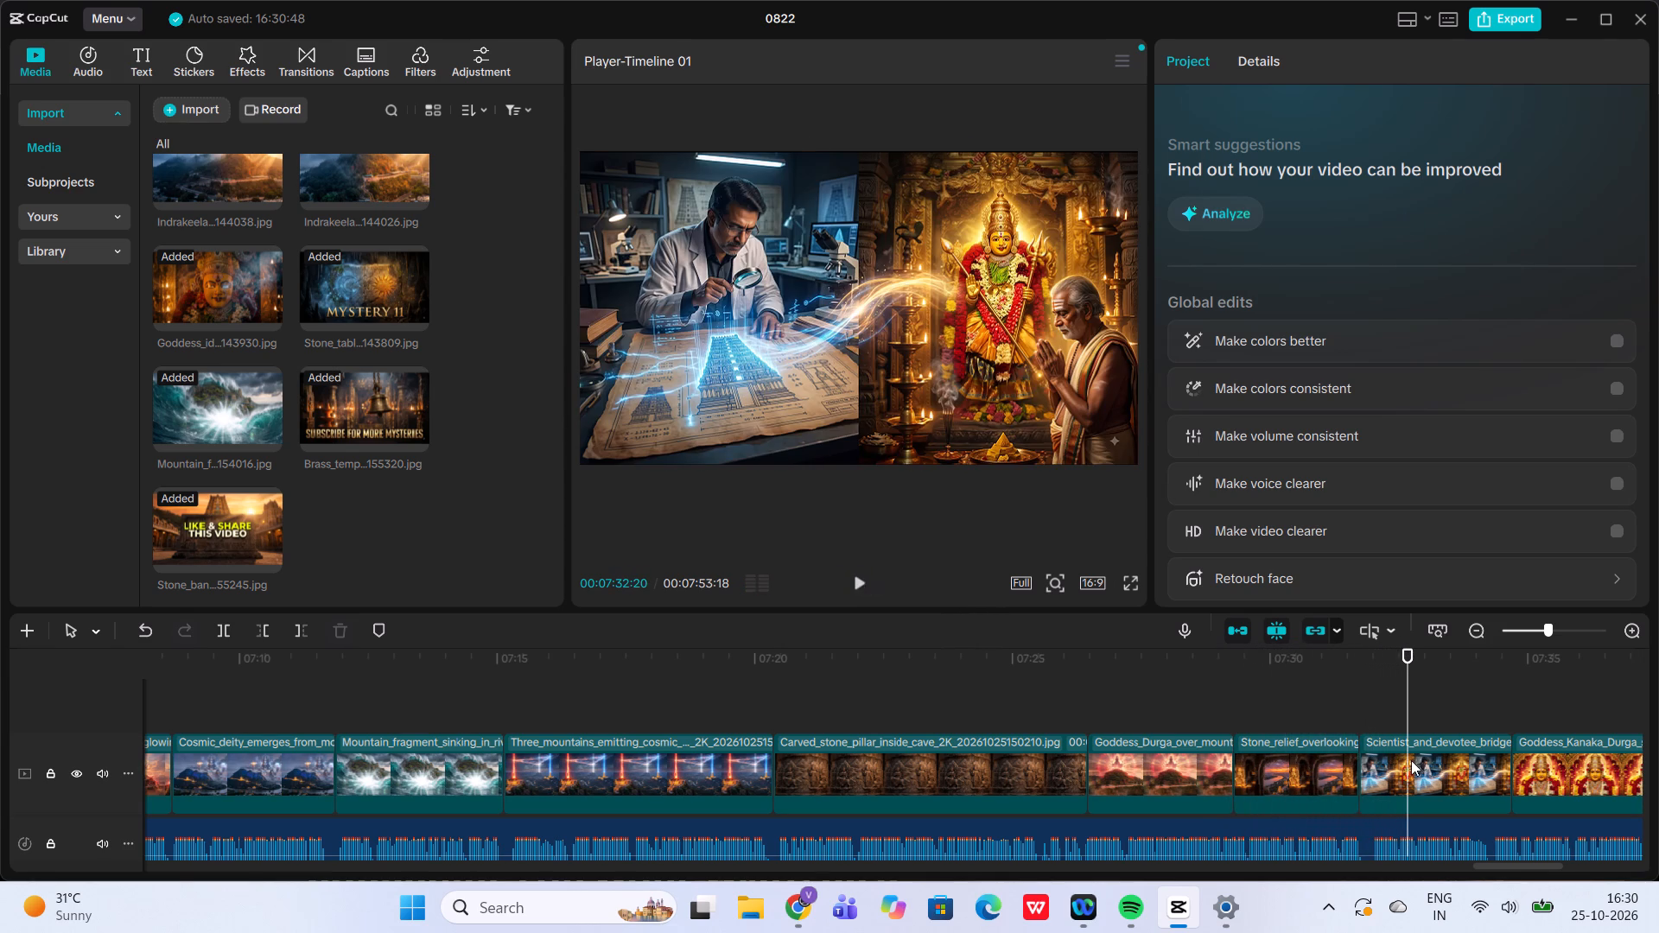
# Add a scale keyframe of 112% at the start of the Scientist_and_devotee clip.
pyautogui.click(1357, 710)
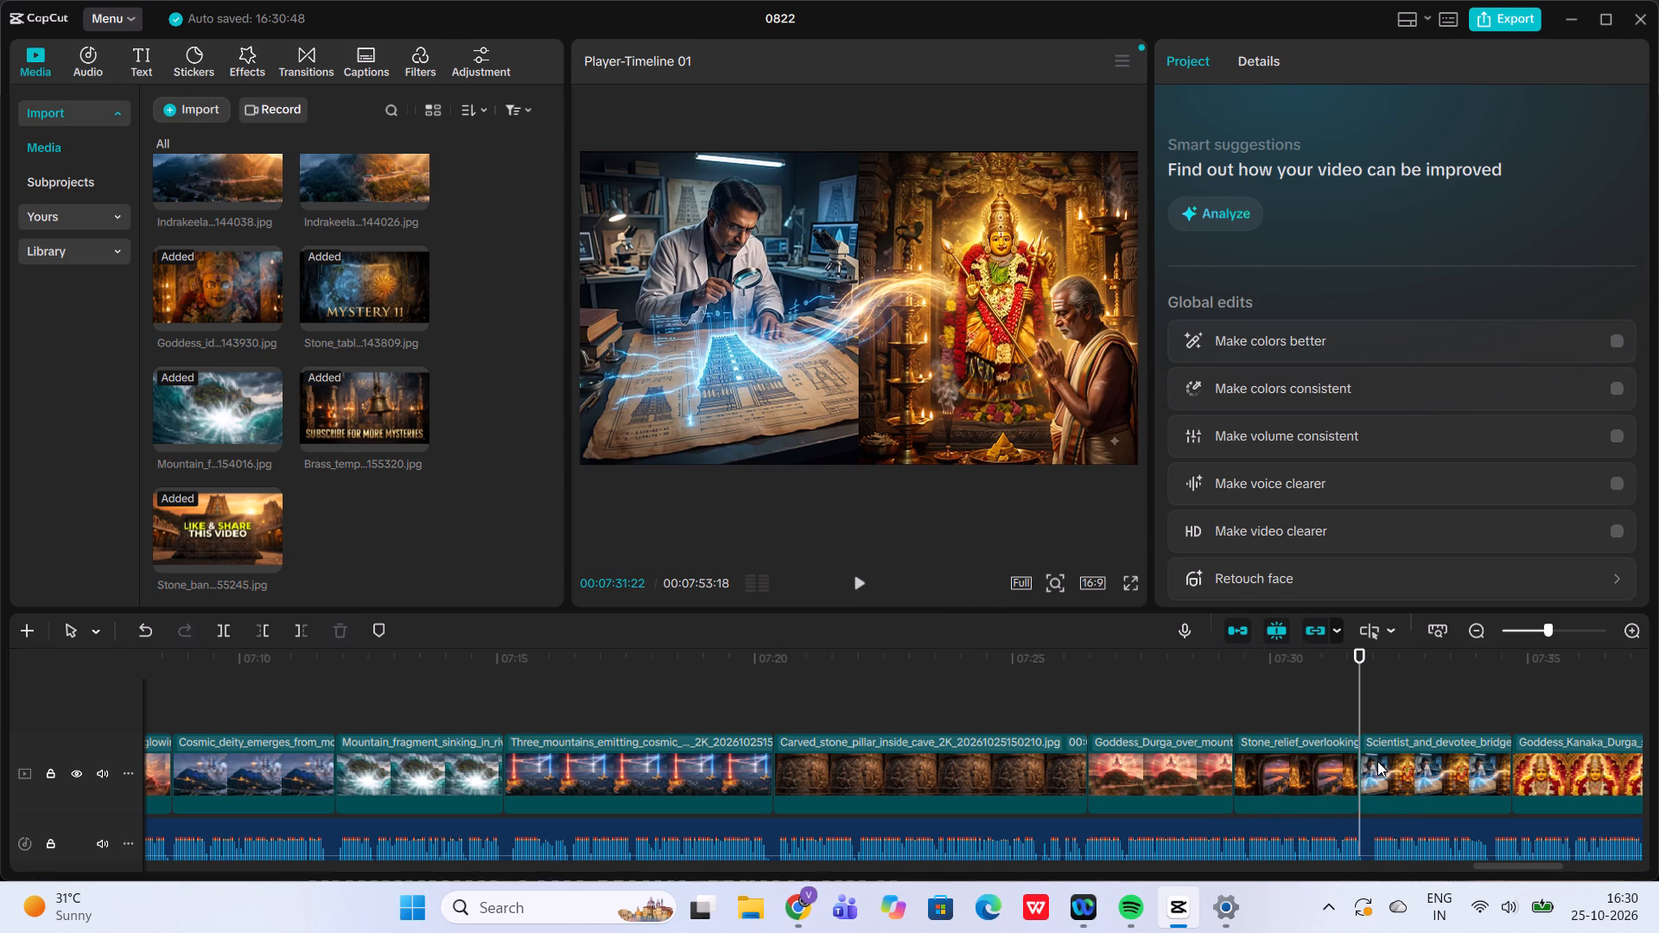
pyautogui.click(1377, 761)
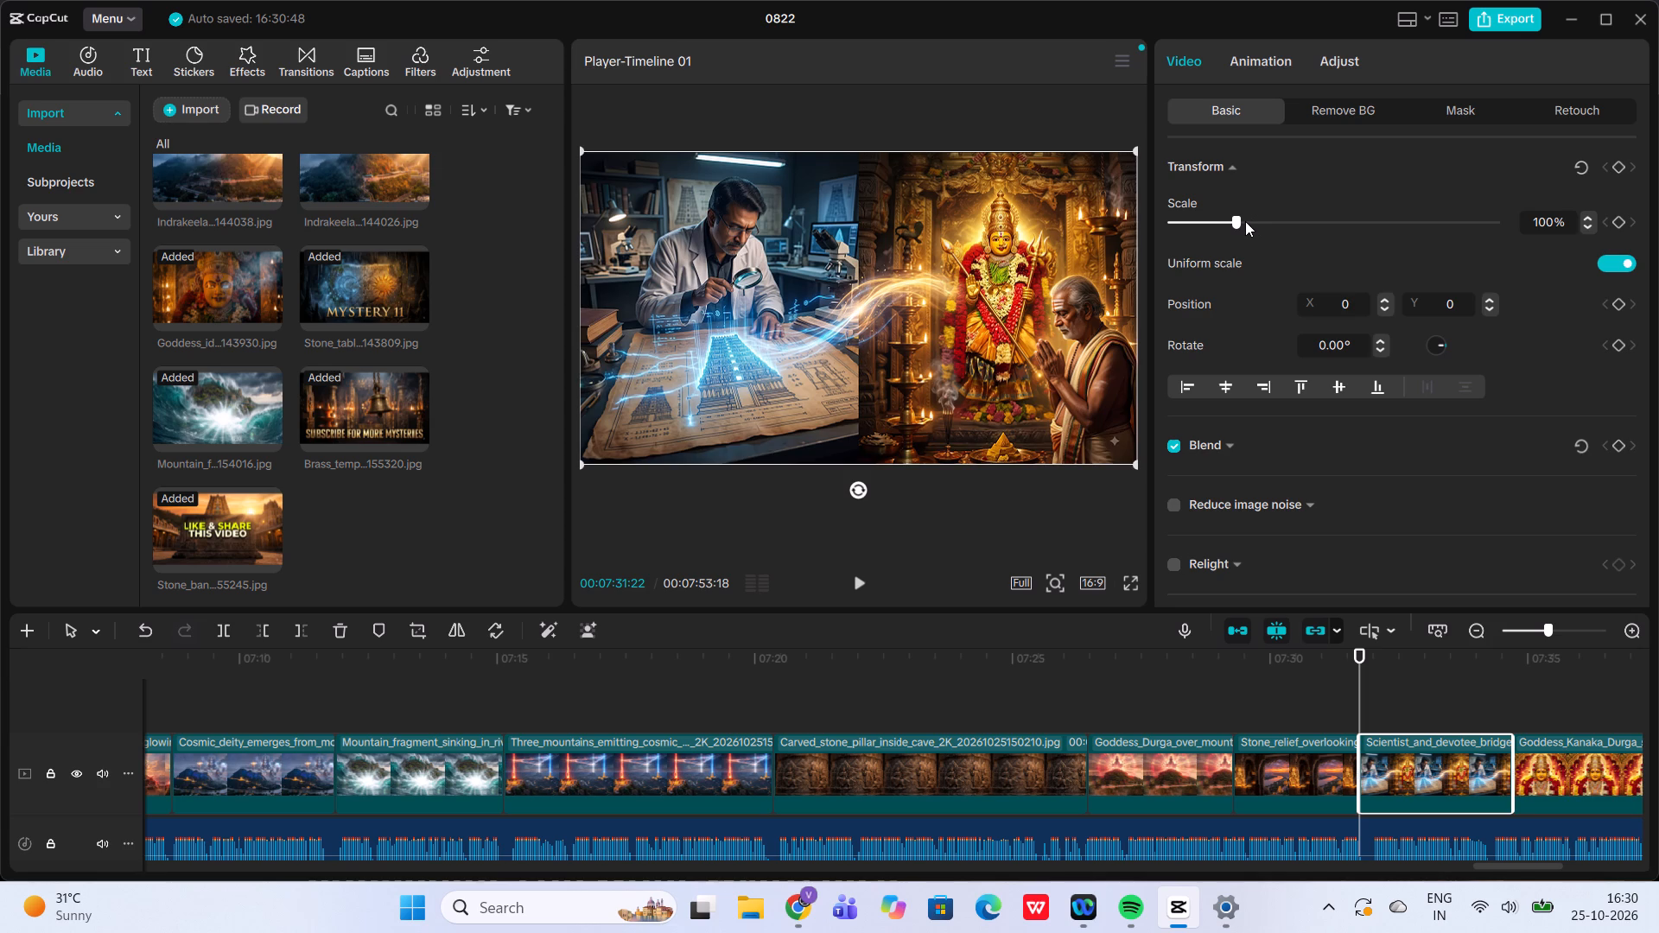
pyautogui.click(1244, 221)
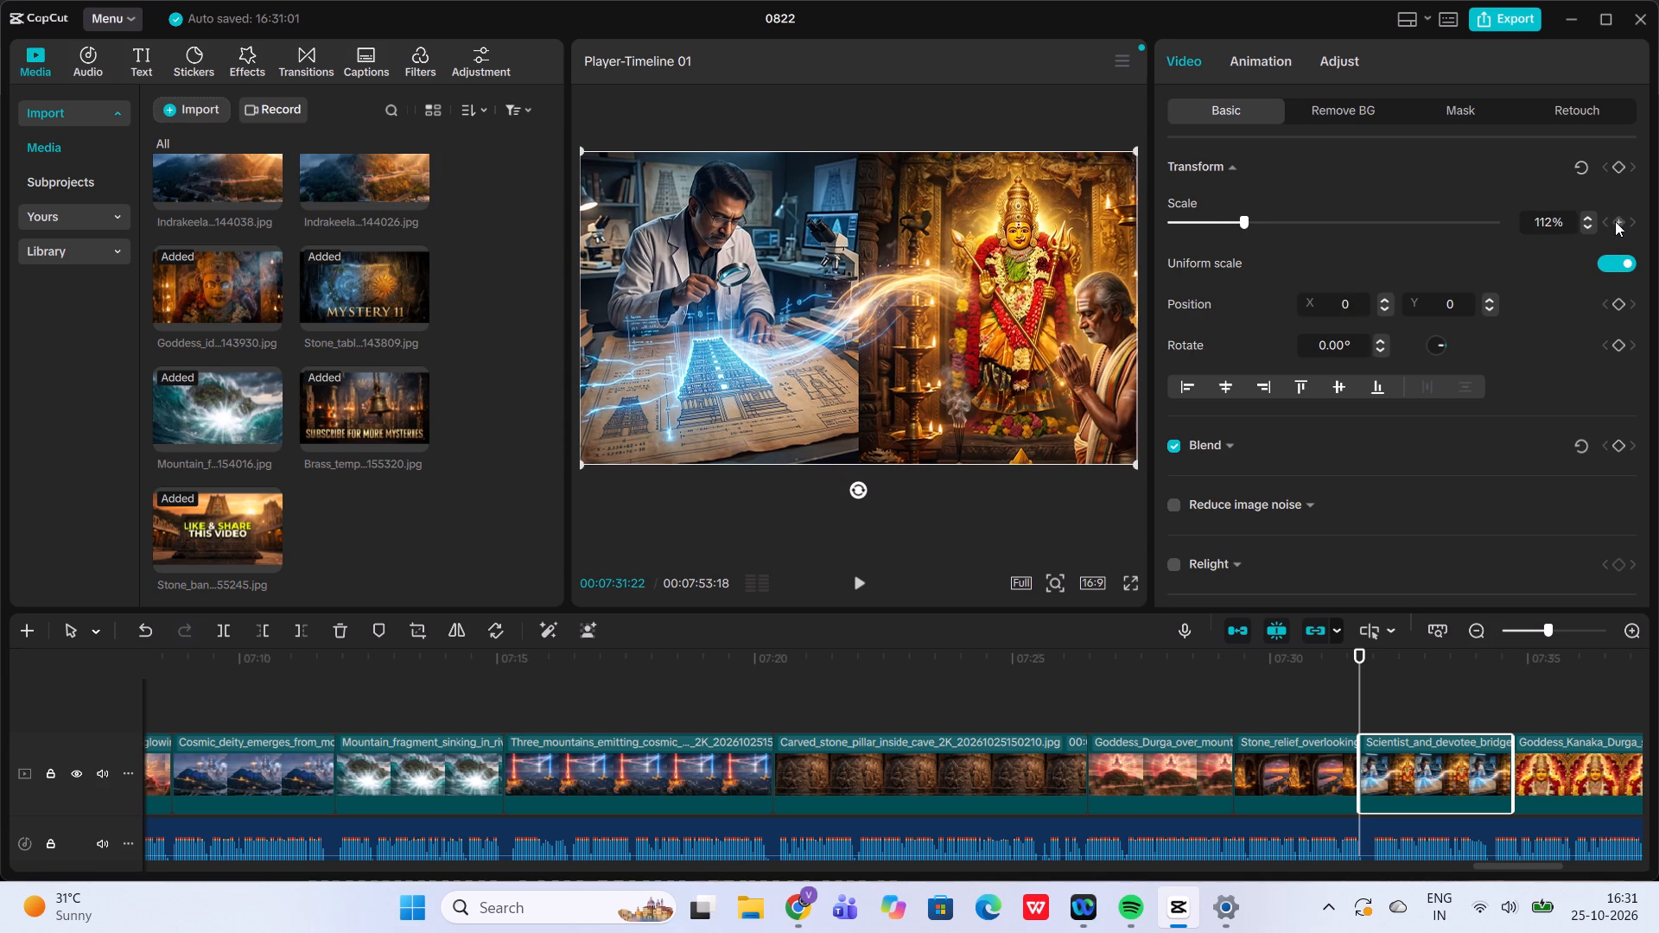
pyautogui.click(1615, 221)
# Set the scale to 128% at the end of the Scientist_and_devotee clip.
pyautogui.click(1516, 712)
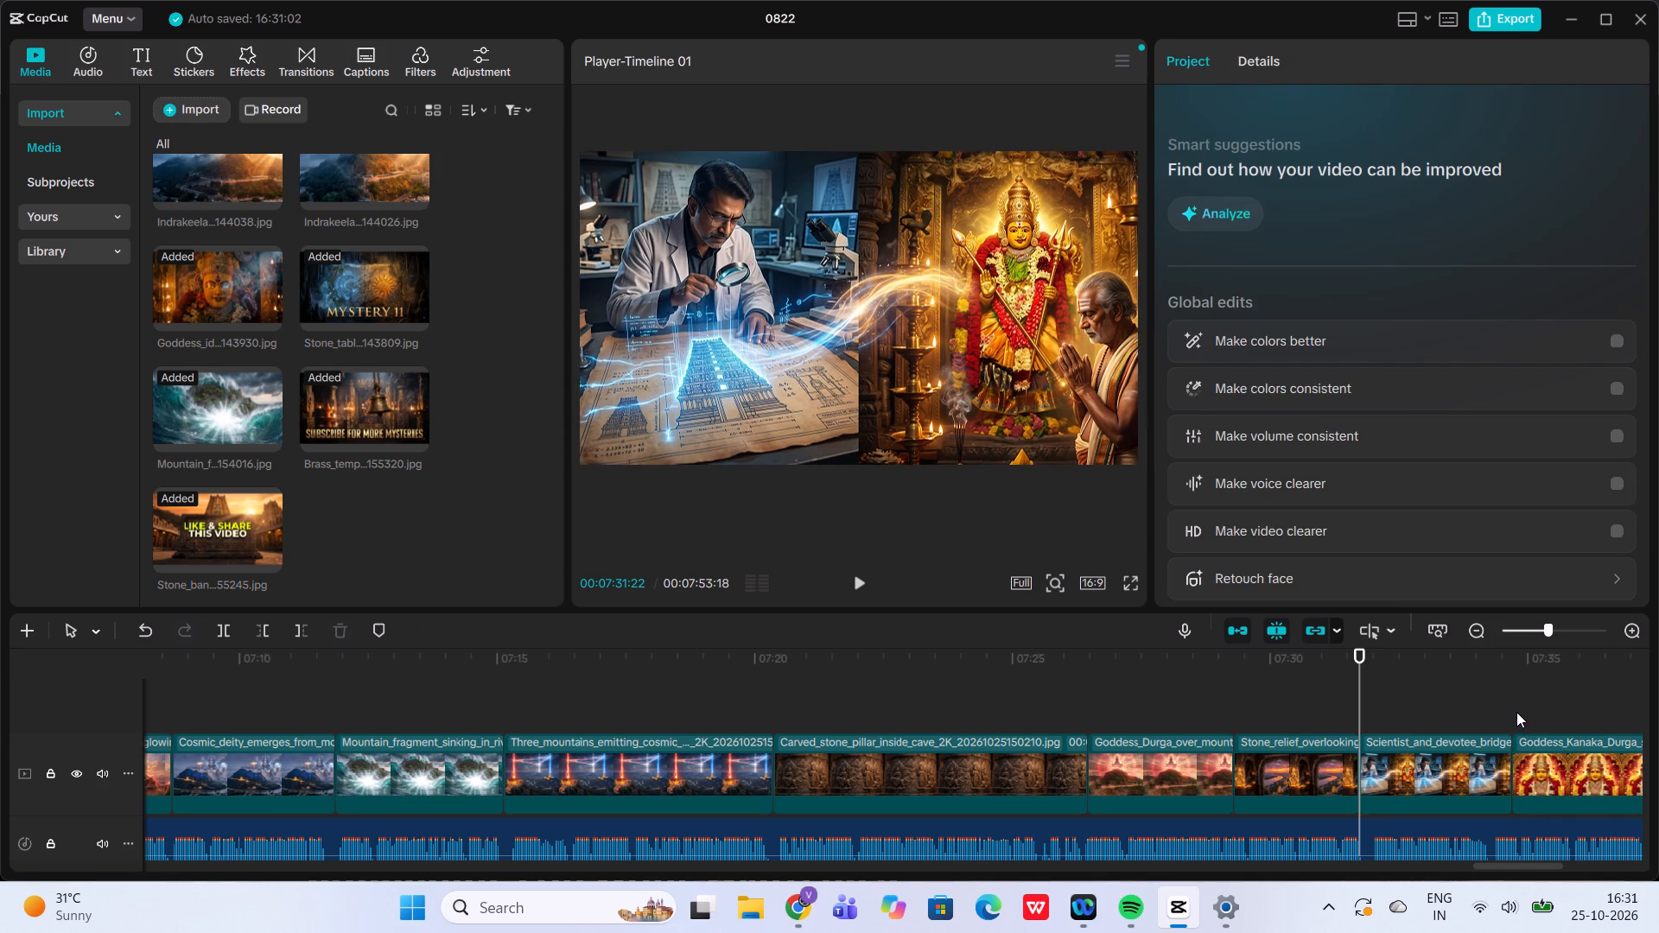
pyautogui.click(1431, 800)
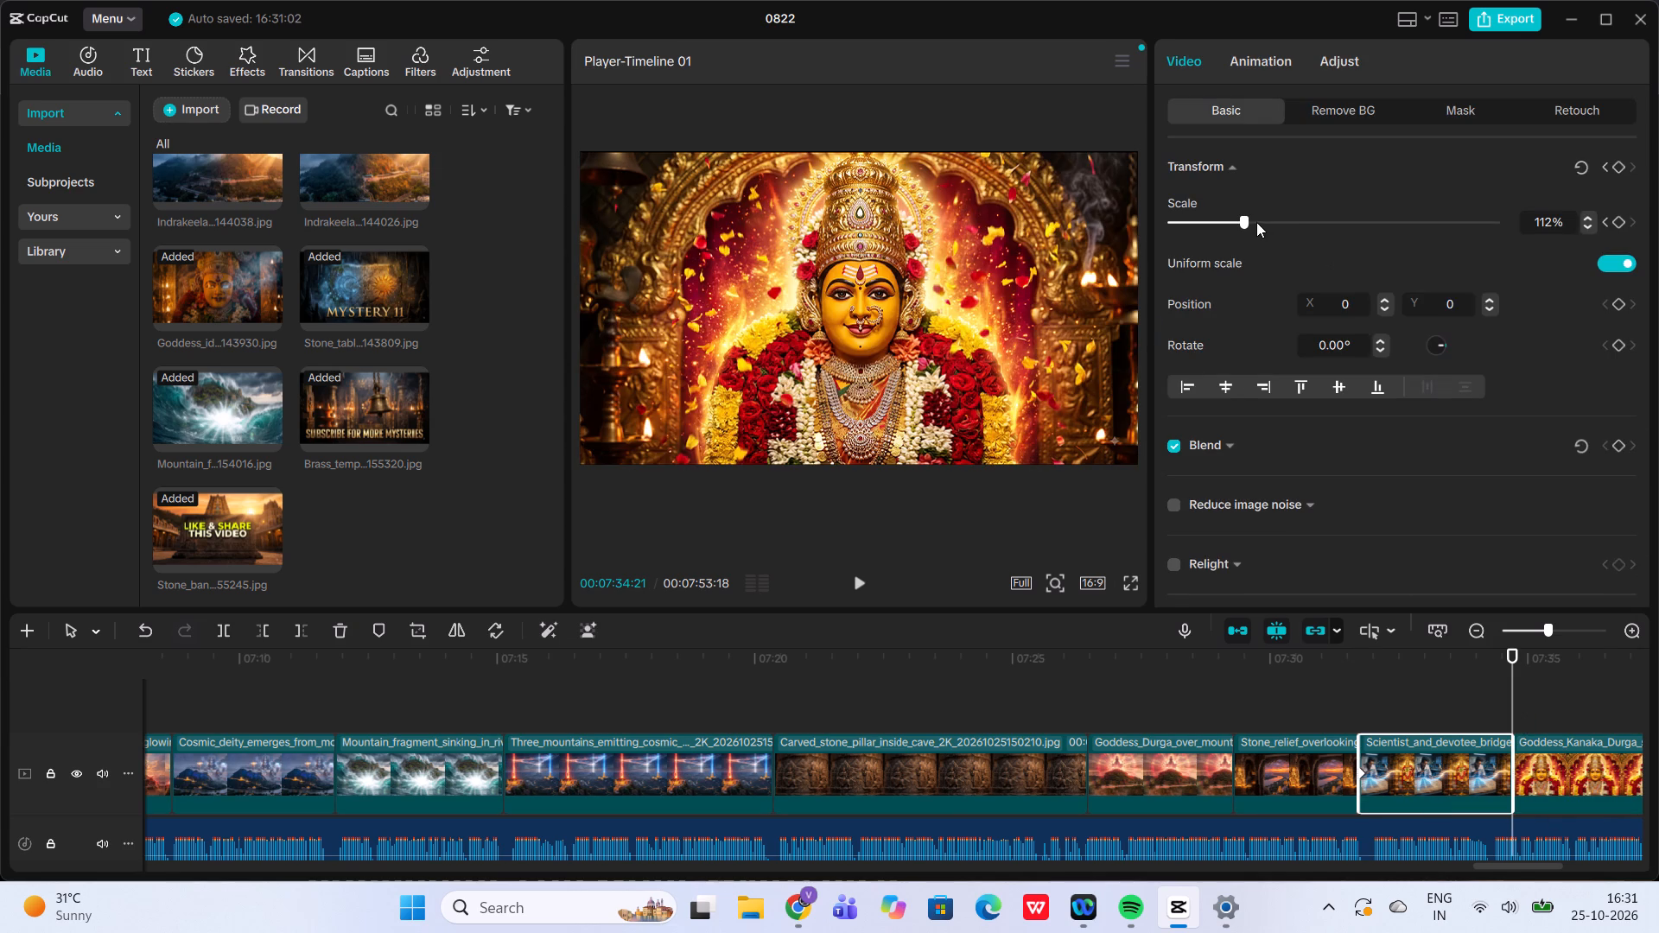
pyautogui.click(1256, 222)
pyautogui.click(1256, 222)
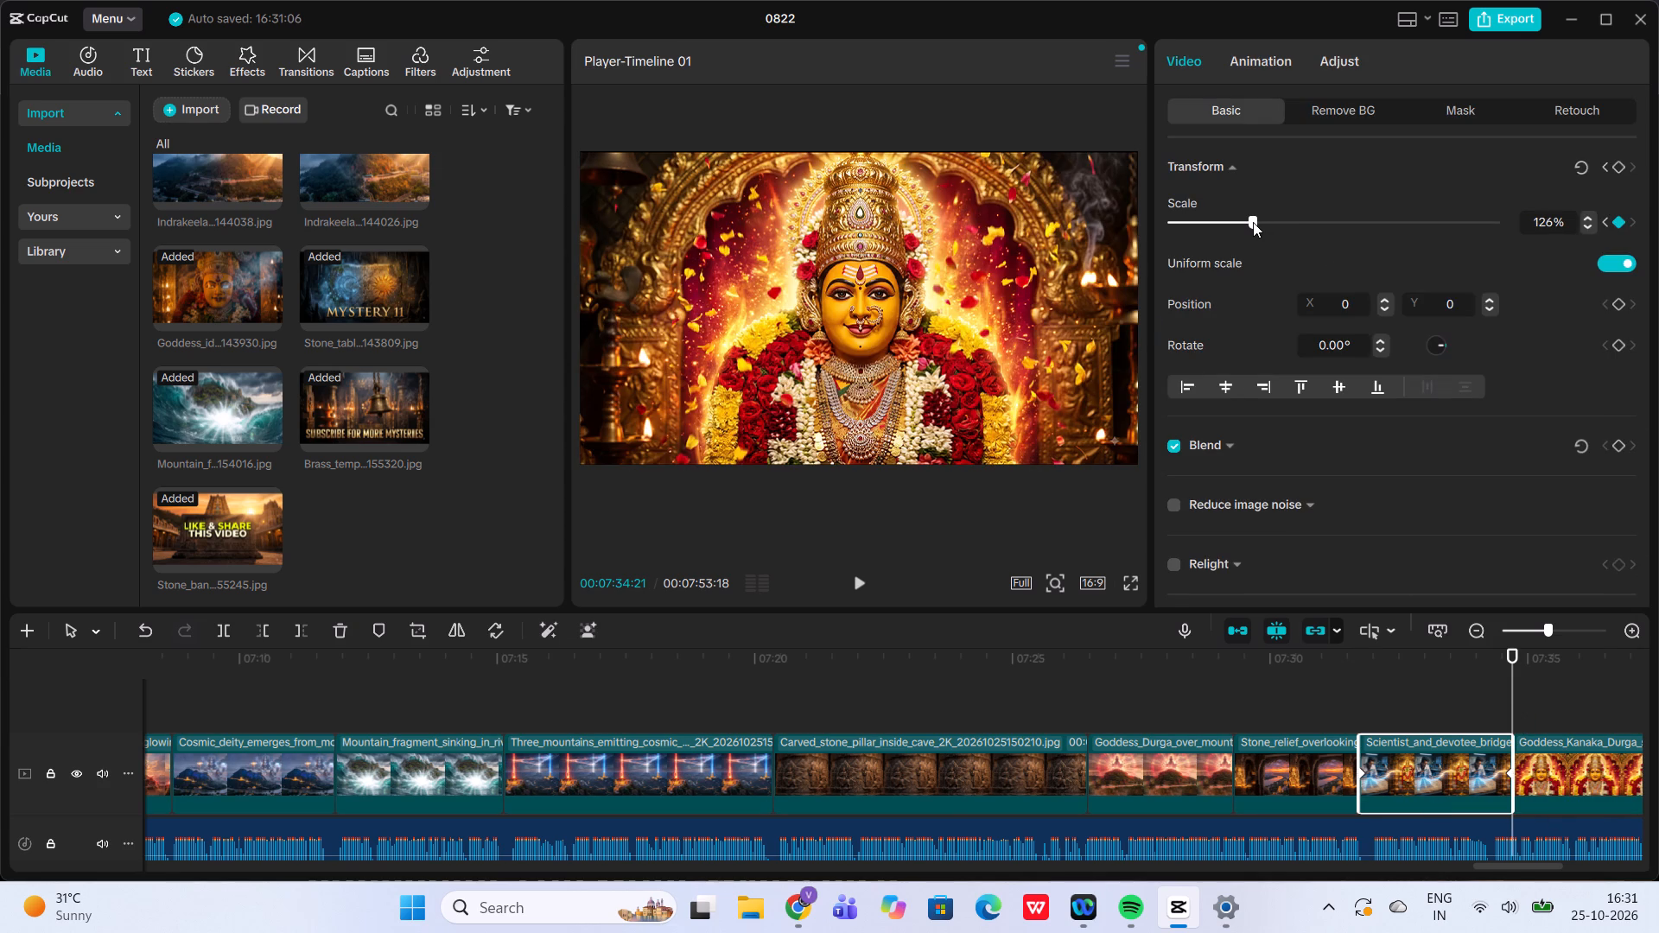
pyautogui.click(1253, 222)
# Play back the zoom on the Scientist_and_devotee clip, starting from the end of the Stone_relief_overlooking clip.
pyautogui.click(1351, 707)
pyautogui.click(861, 590)
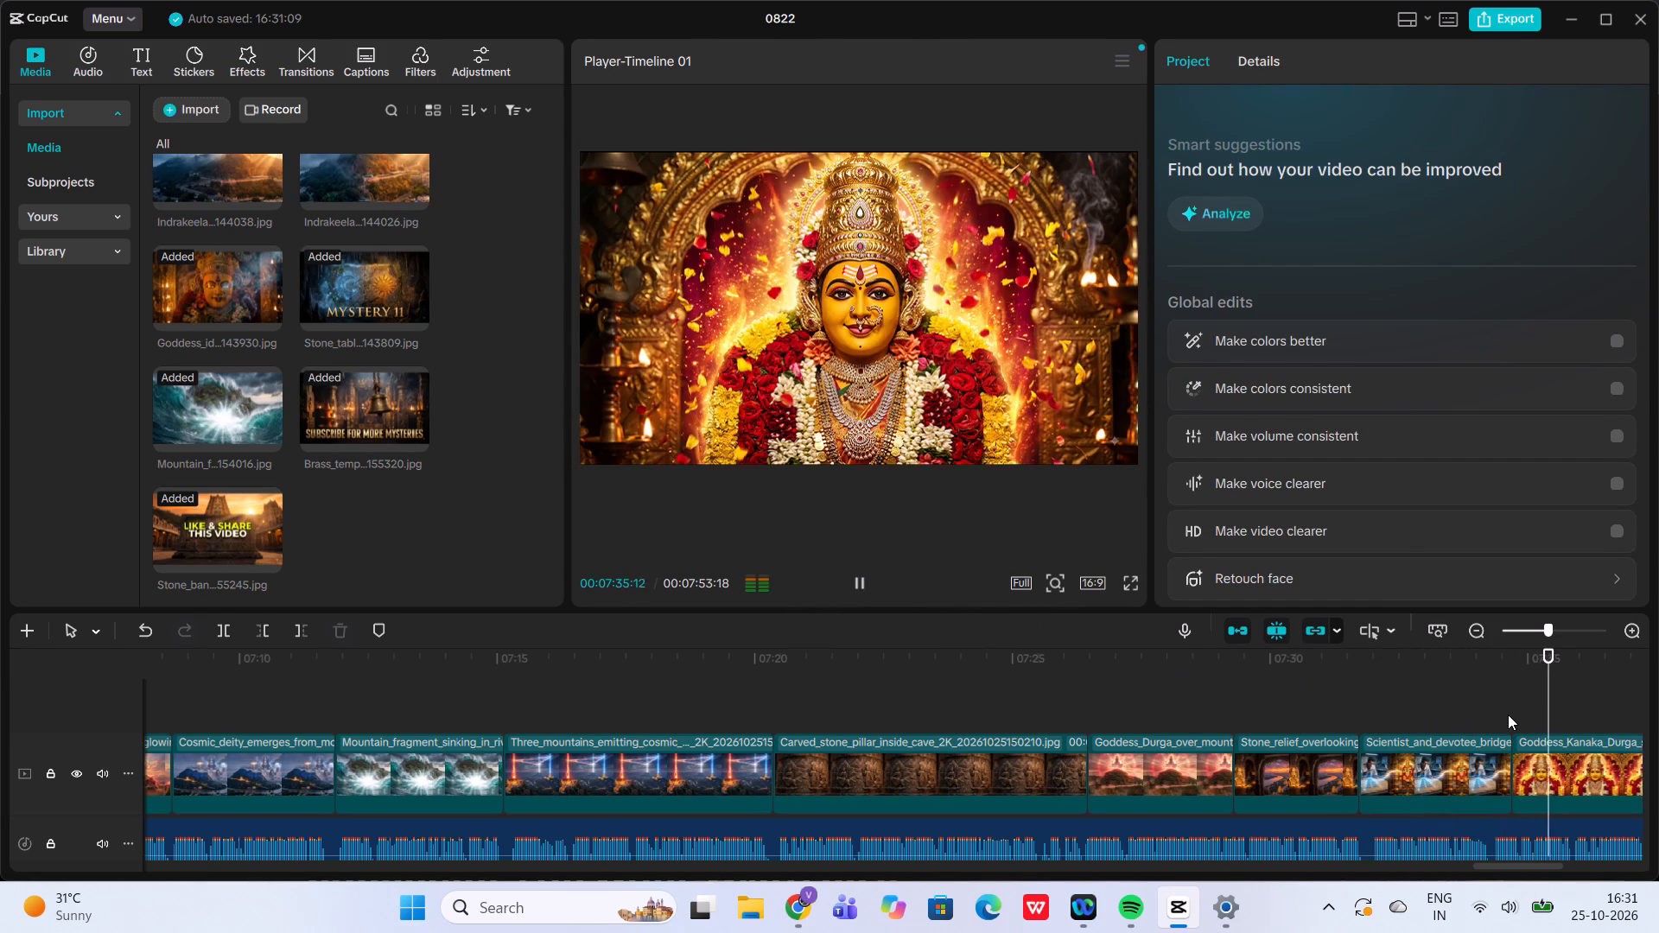
# Add a scale keyframe of 111% at the start of the Goddess_Kanaka_Durga clip and shift its image down to Y -112.
pyautogui.click(1508, 714)
pyautogui.click(1536, 758)
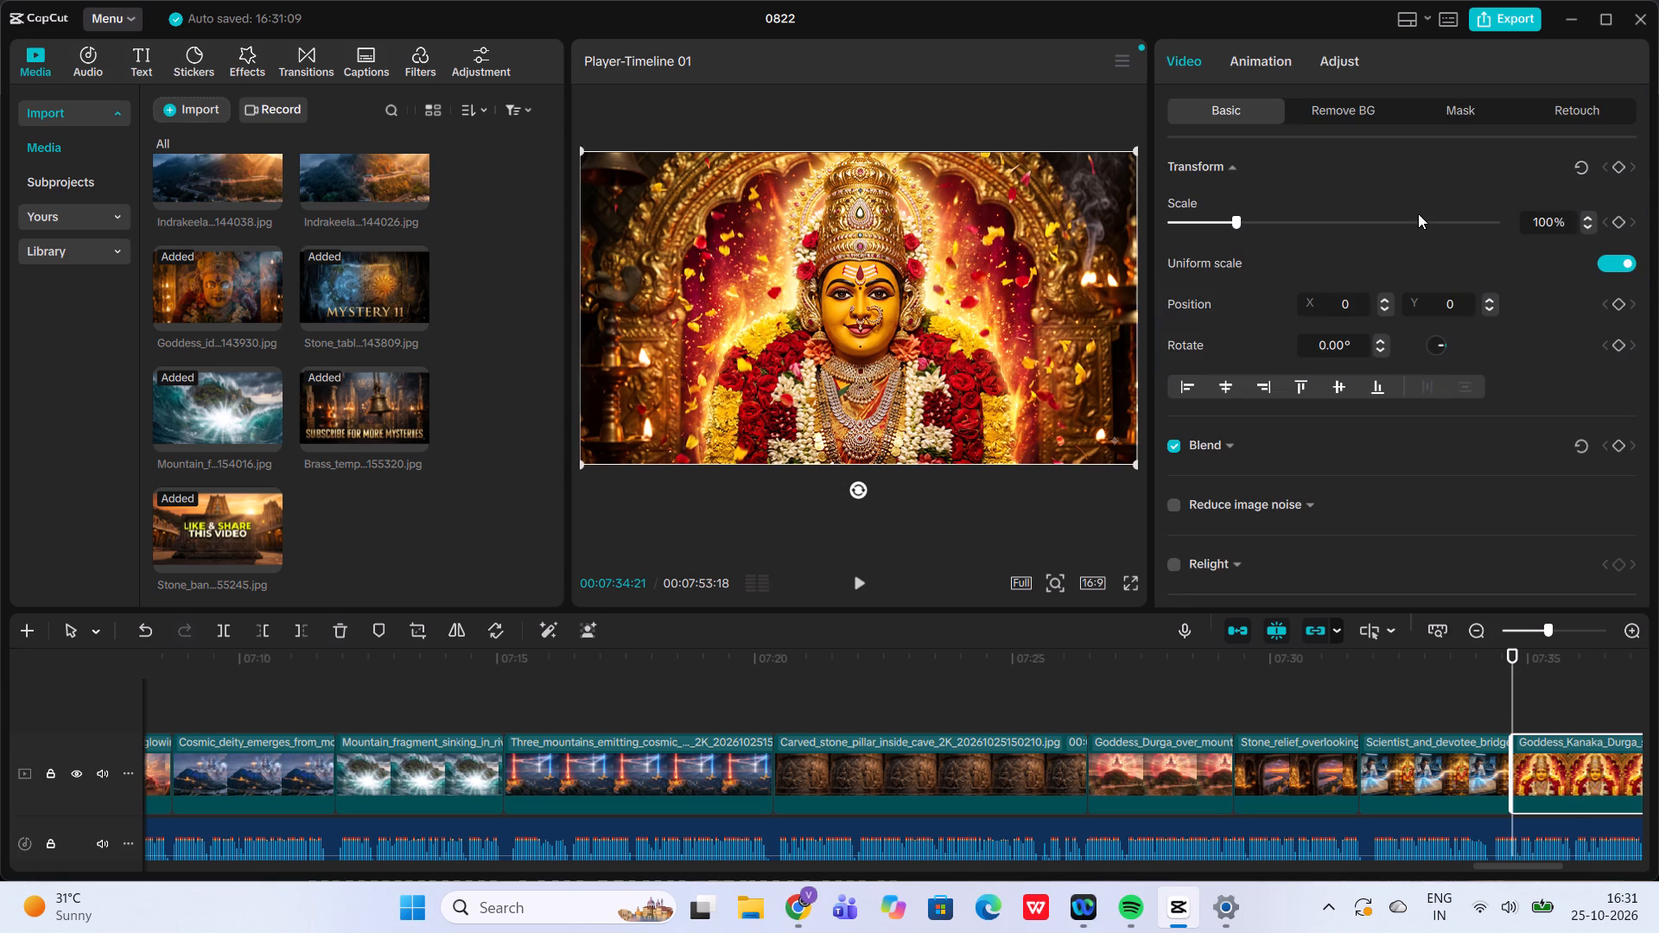
pyautogui.click(1243, 215)
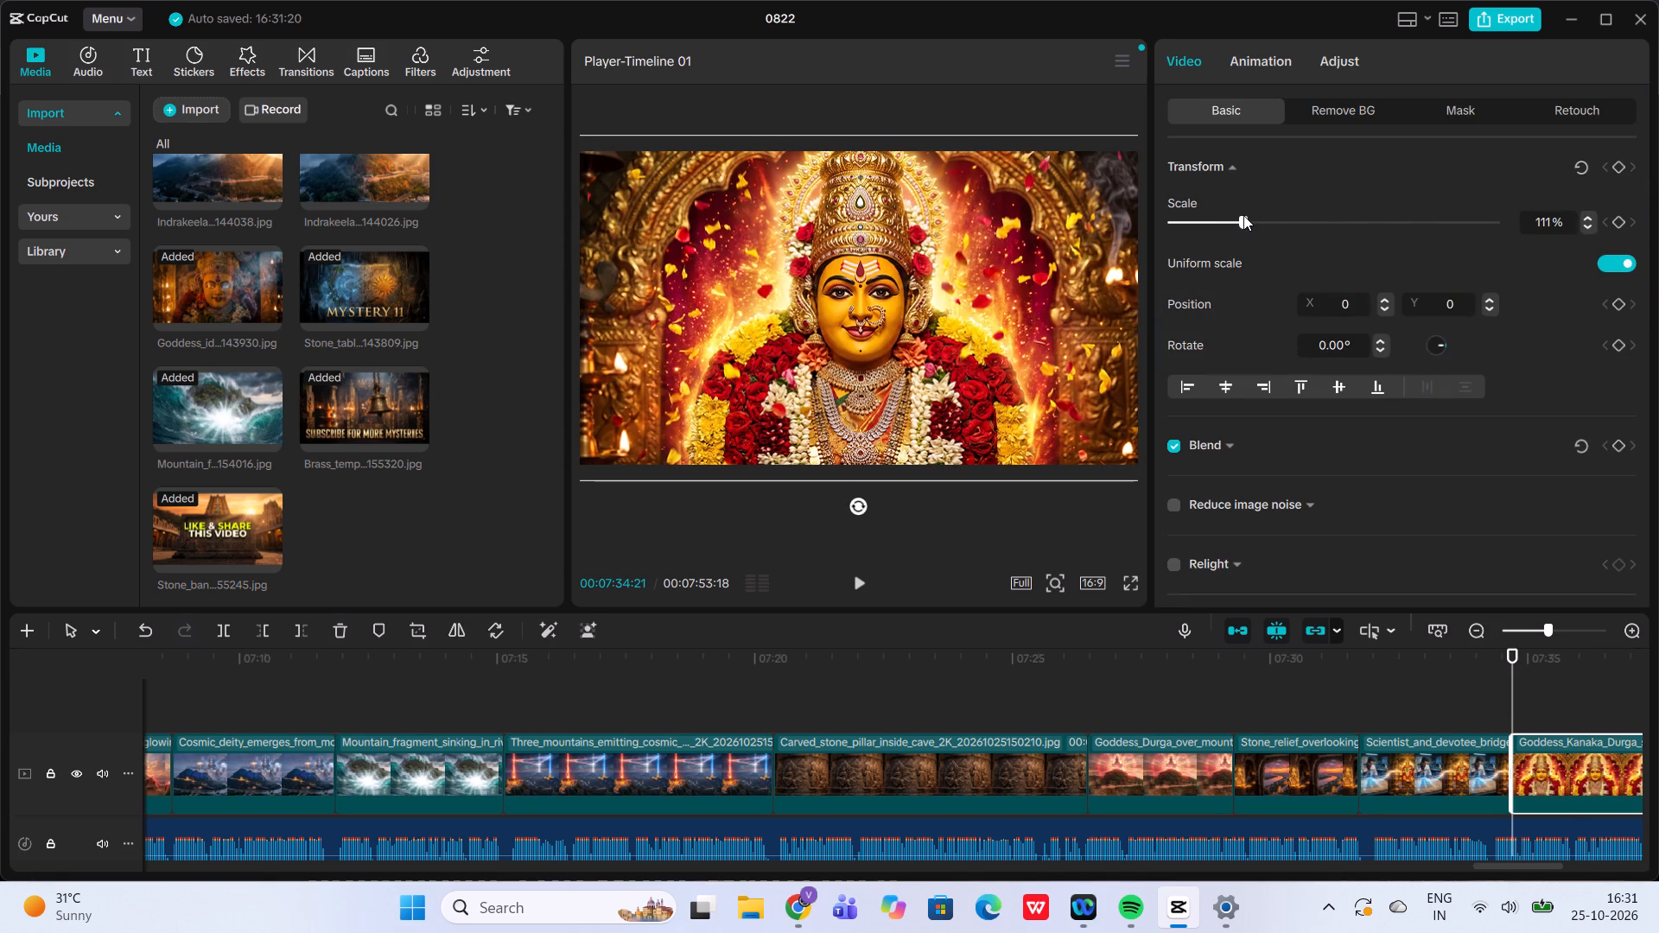
pyautogui.click(1621, 219)
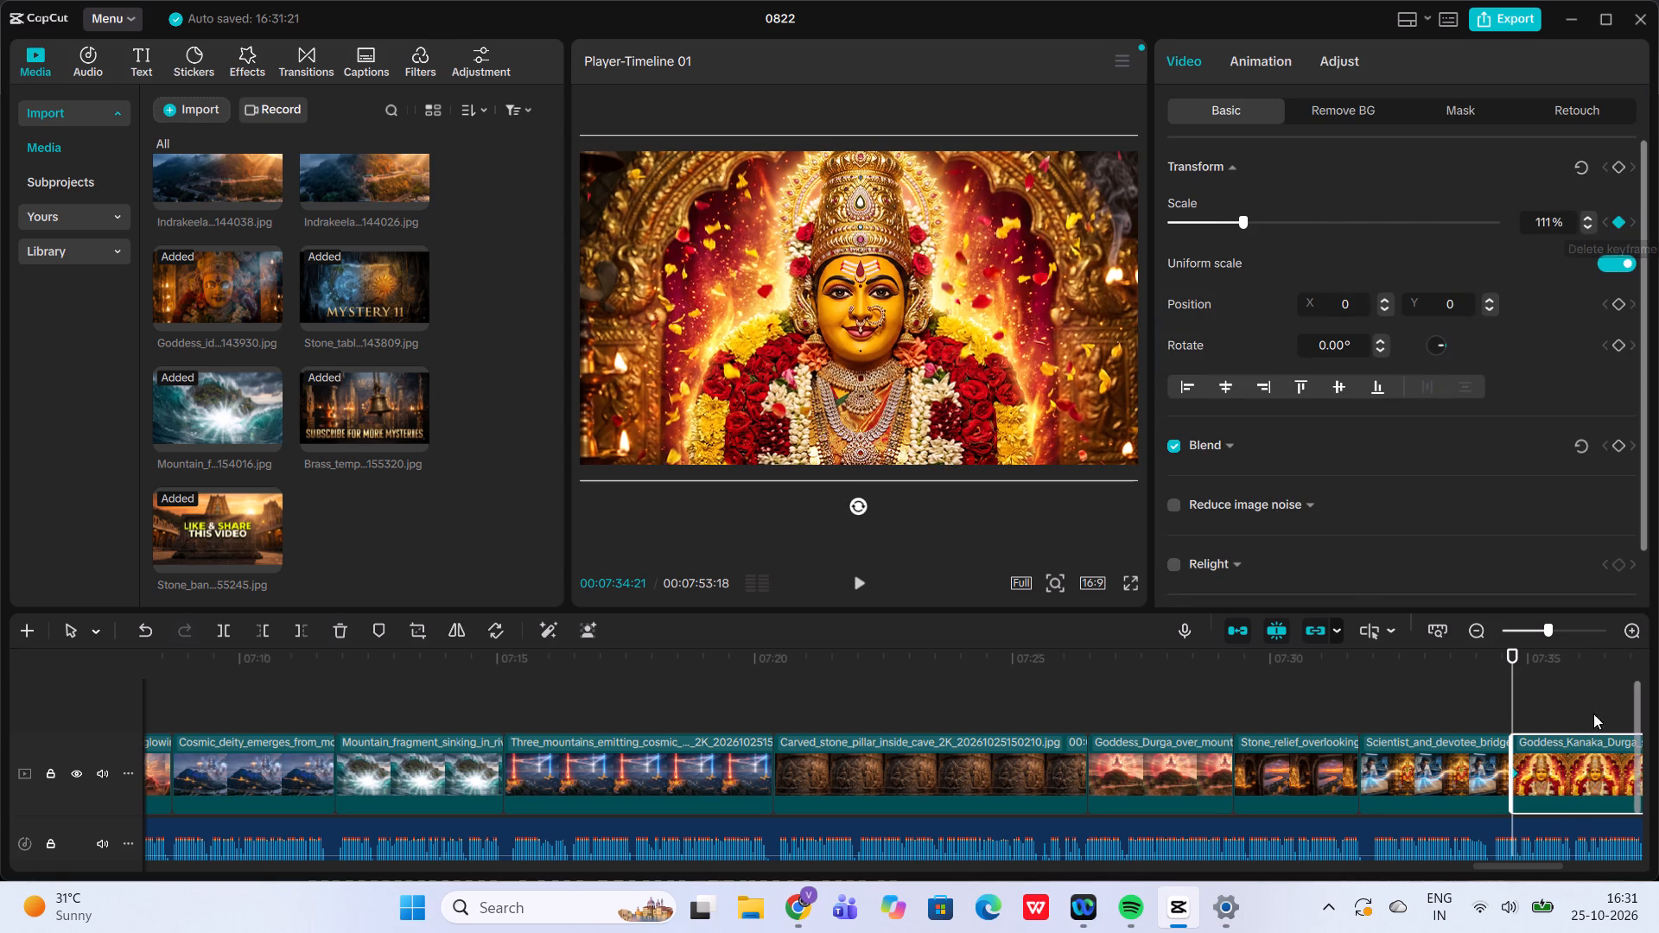
pyautogui.moveTo(907, 411); pyautogui.dragTo(909, 430)
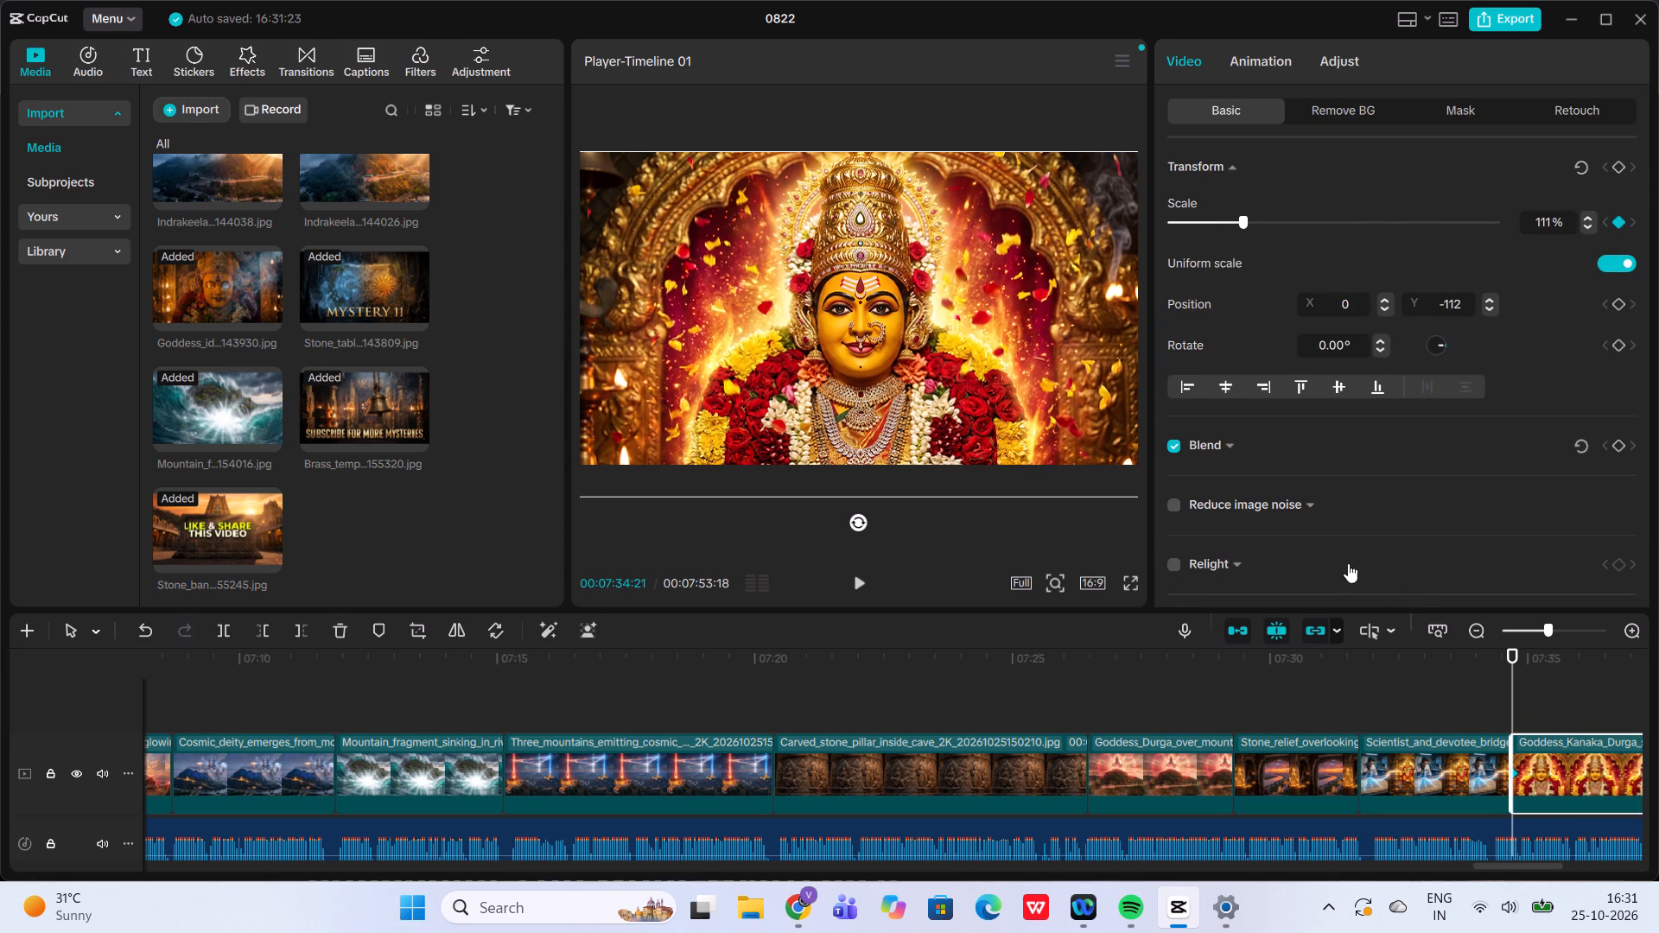
# Set the scale to 127% at the end of the Goddess_Kanaka_Durga clip.
pyautogui.hscroll(-1, 1455, 682)
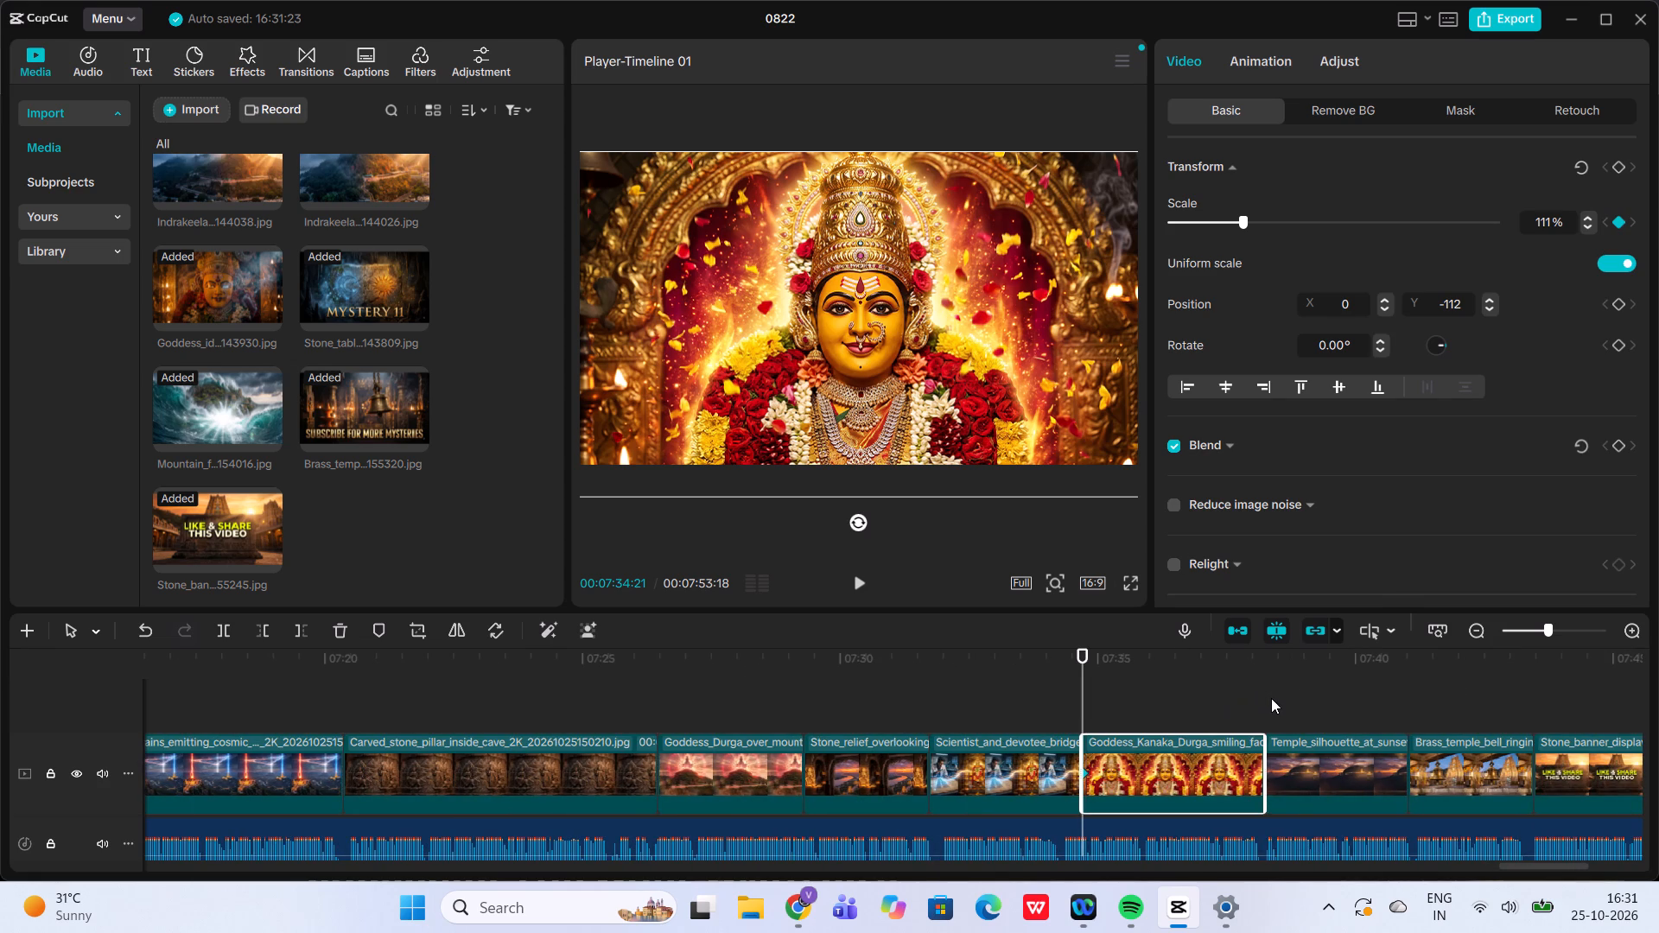
pyautogui.click(1269, 699)
pyautogui.click(1189, 756)
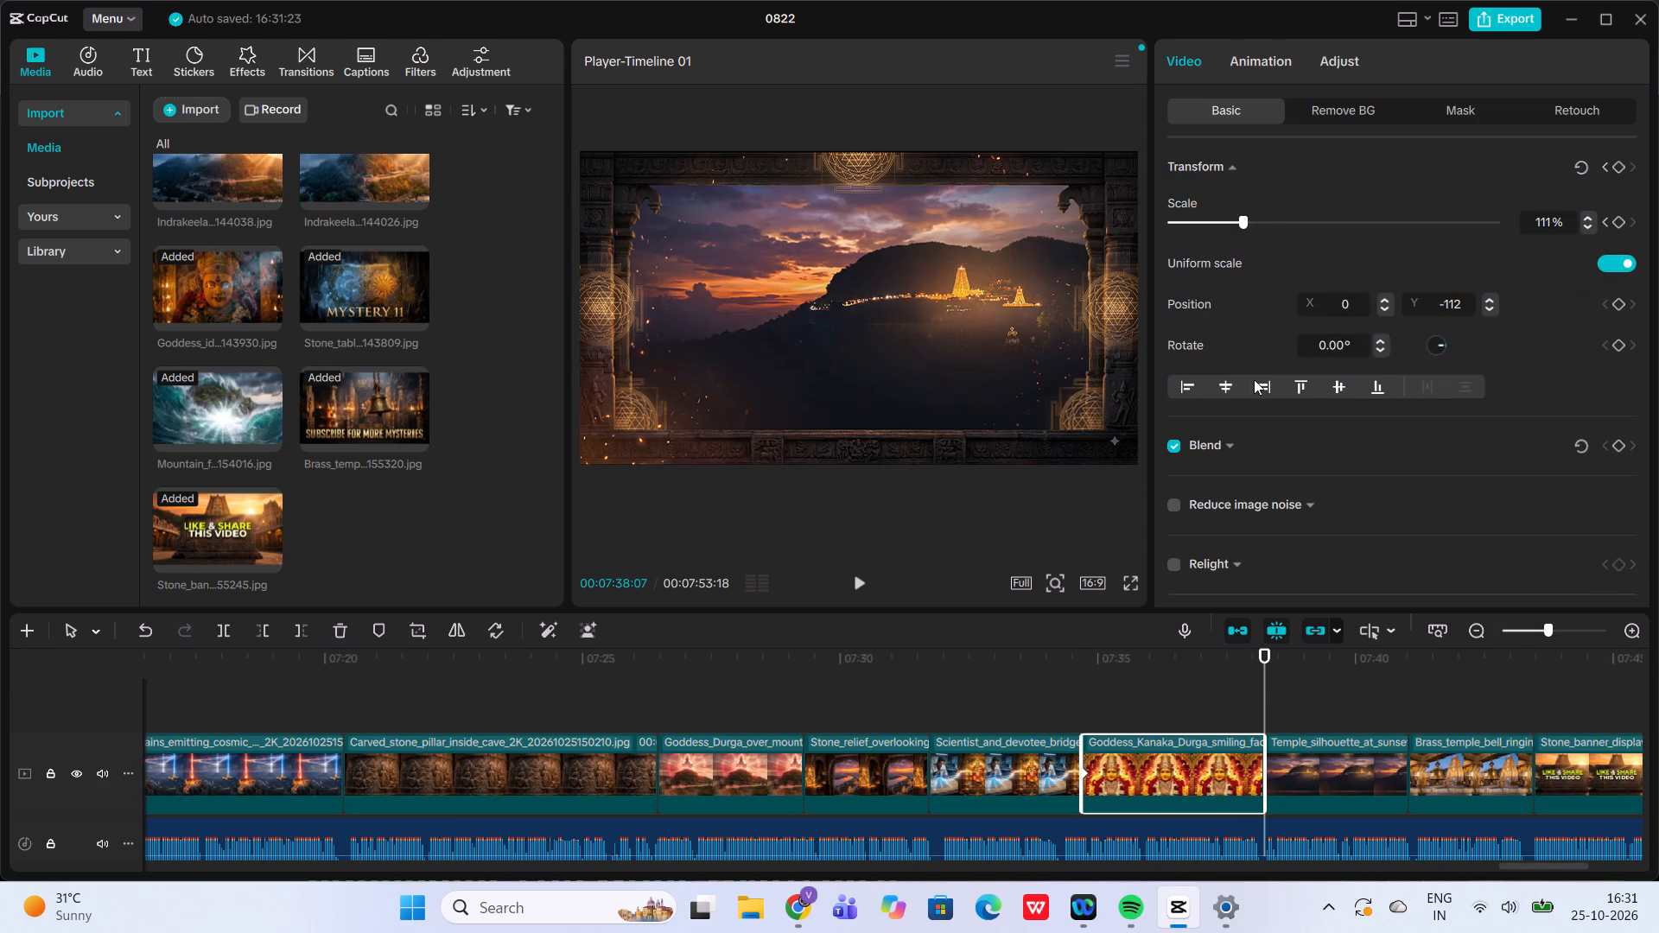
pyautogui.click(1254, 216)
# Play back the Goddess_Kanaka_Durga clip's zoom and framing, starting from within the Scientist_and_devotee clip.
pyautogui.click(1056, 678)
pyautogui.click(844, 581)
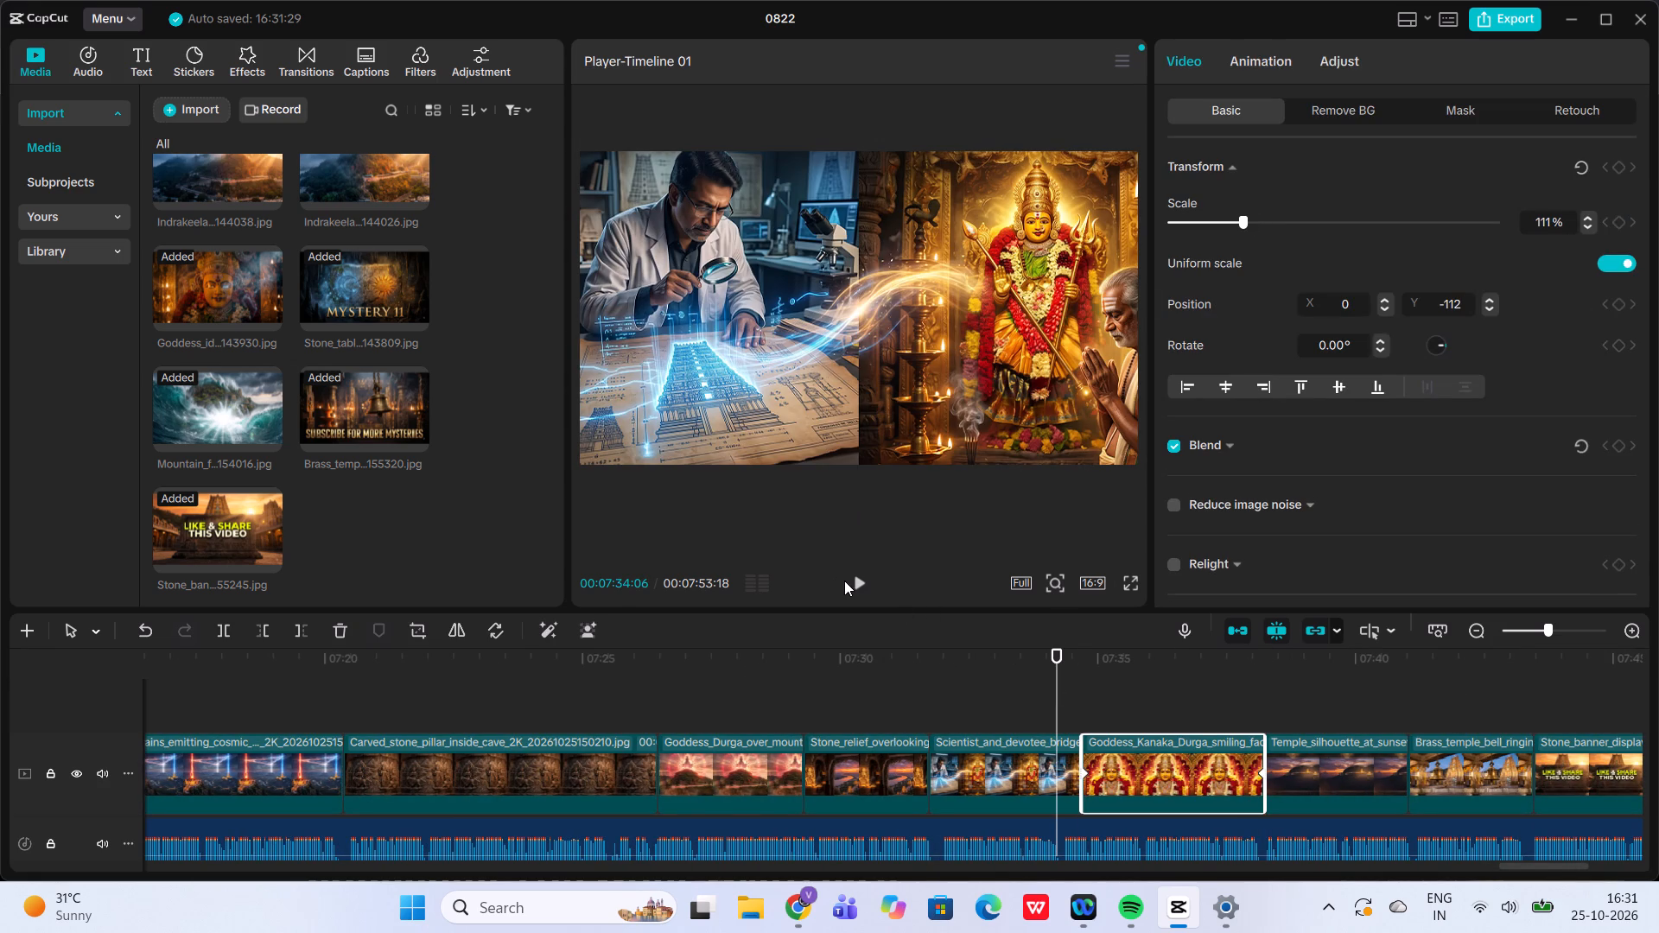
pyautogui.click(865, 581)
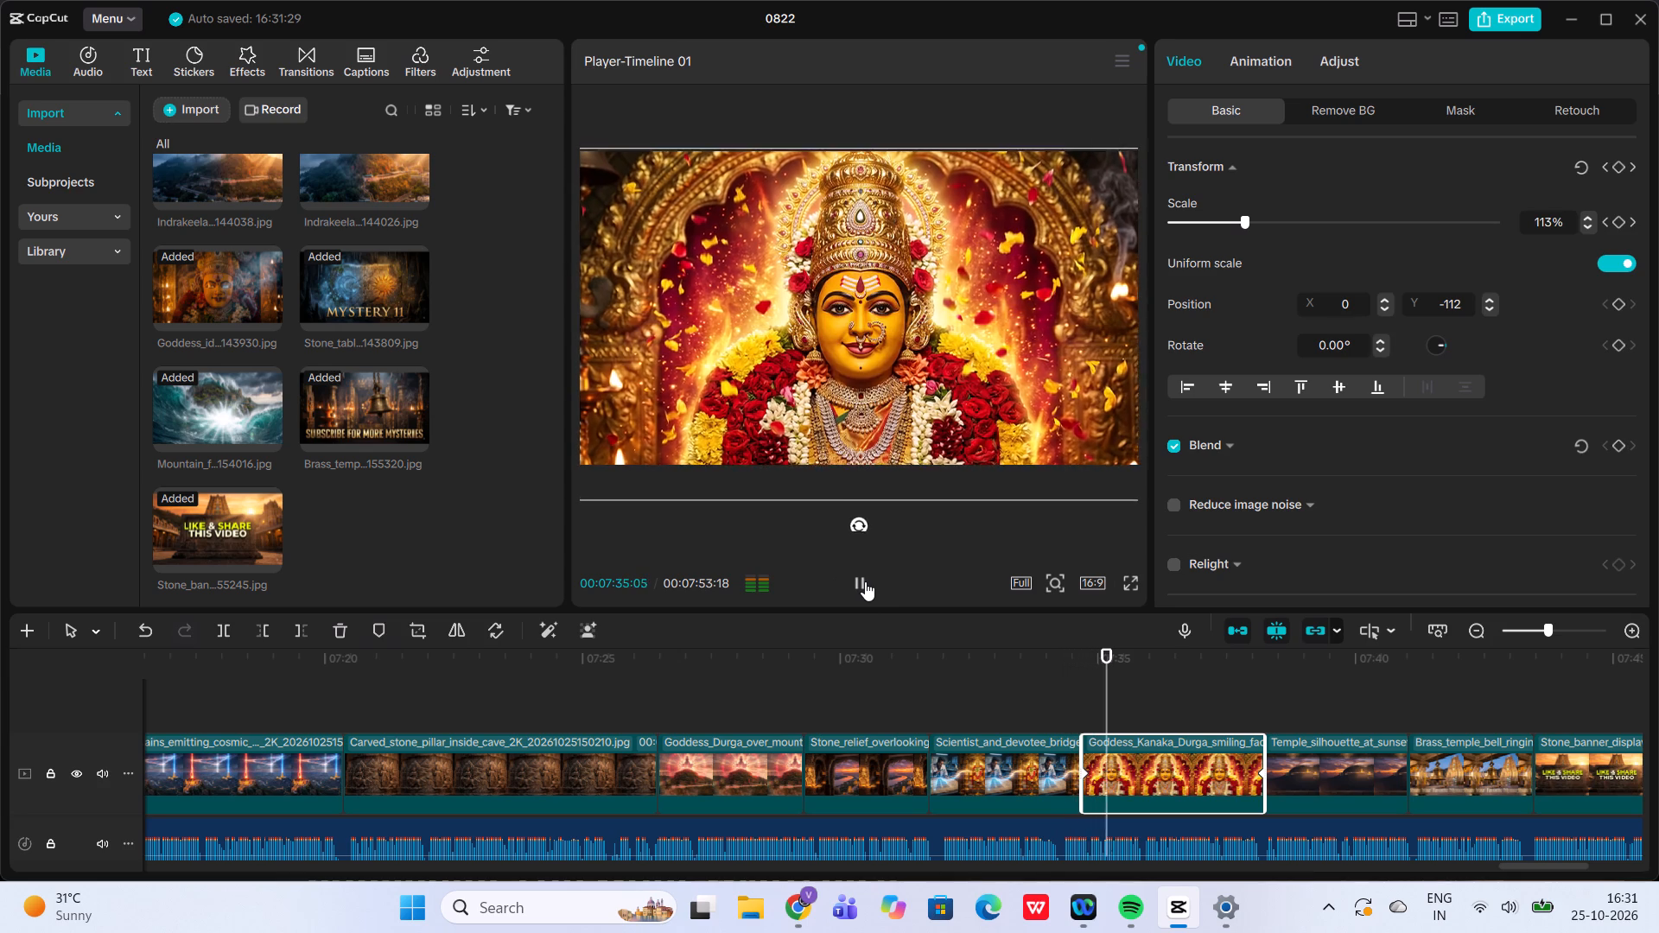
pyautogui.click(900, 657)
pyautogui.click(900, 657)
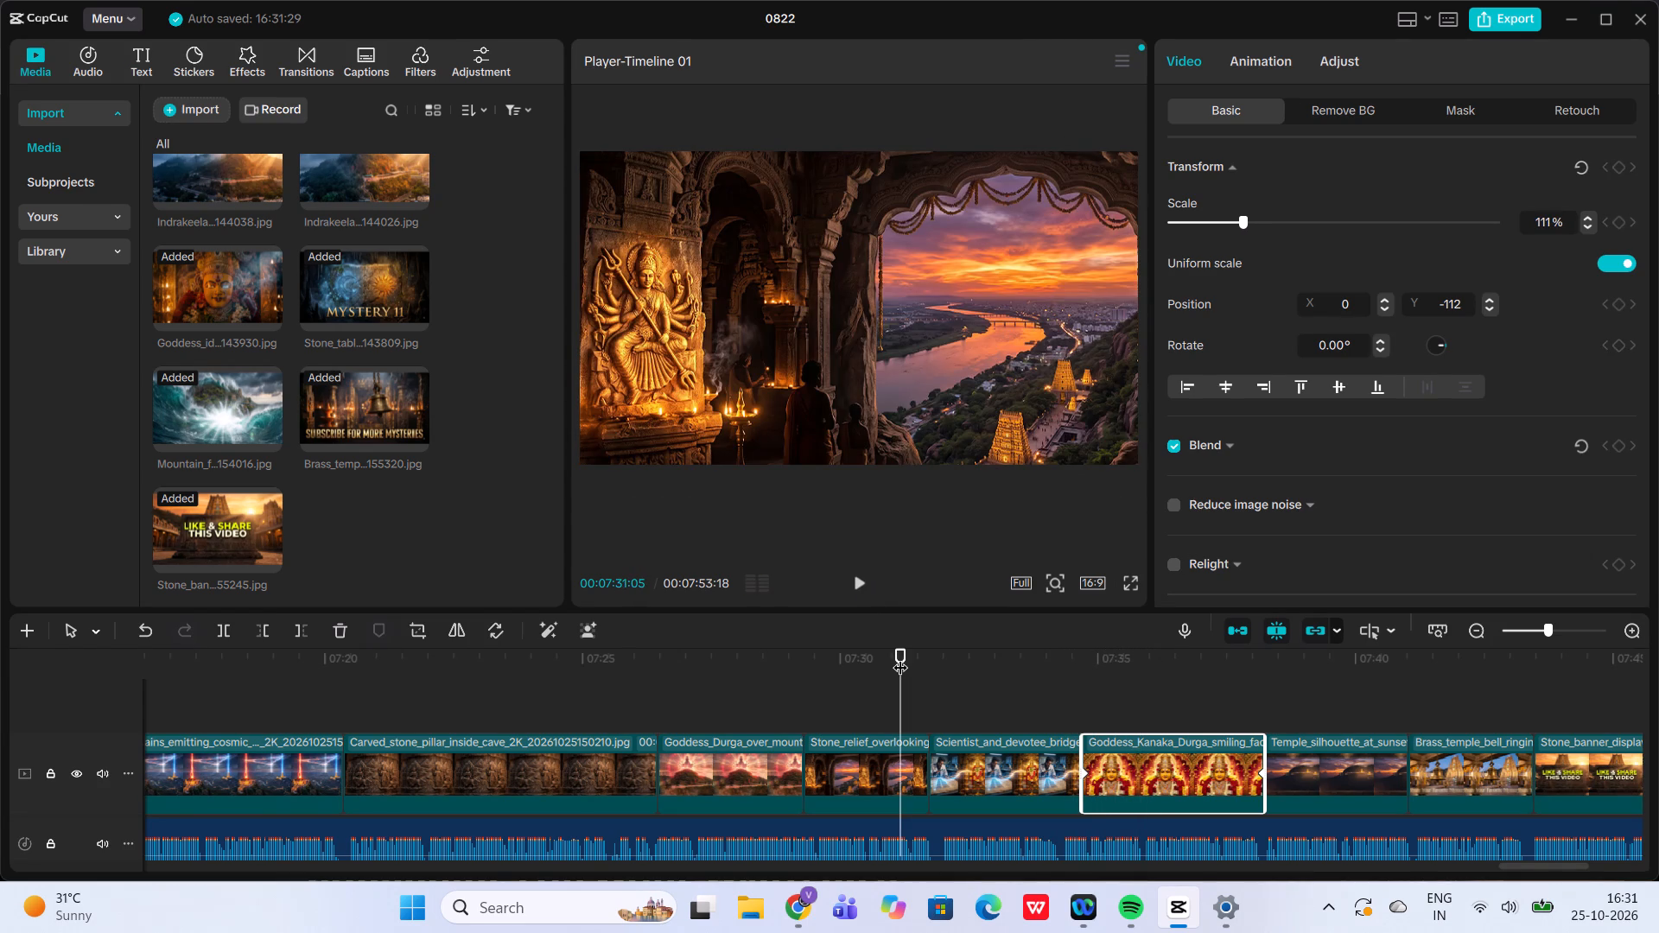
pyautogui.moveTo(900, 657); pyautogui.dragTo(989, 703)
pyautogui.click(989, 703)
pyautogui.click(989, 703)
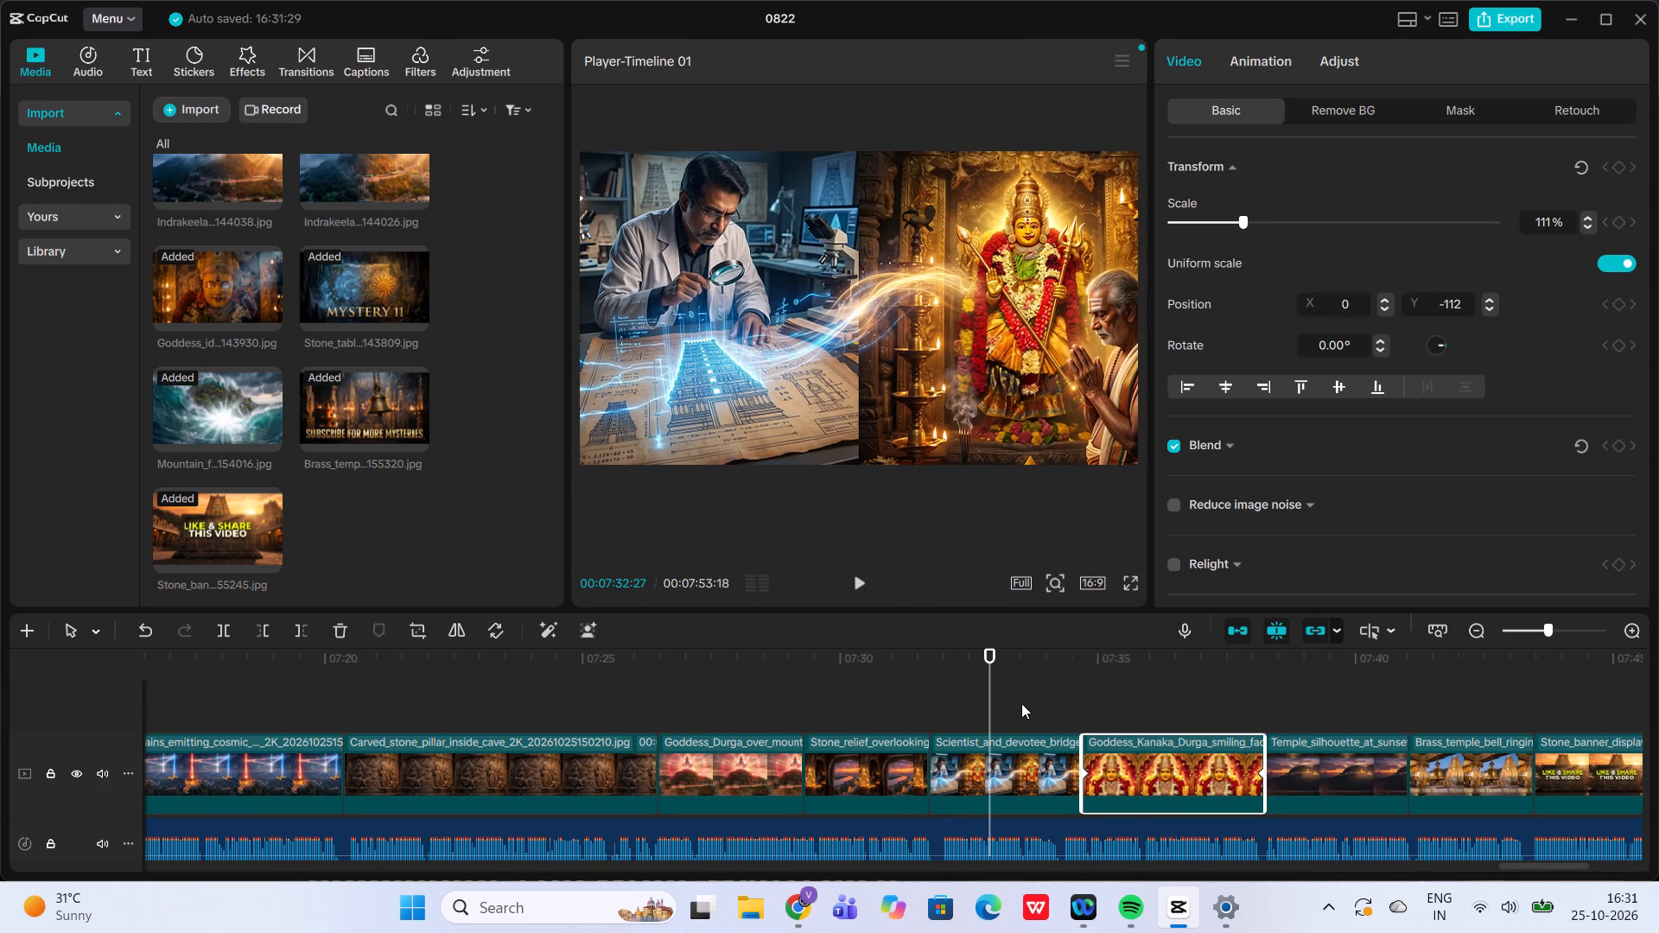
pyautogui.click(1021, 703)
pyautogui.click(1021, 703)
pyautogui.click(871, 575)
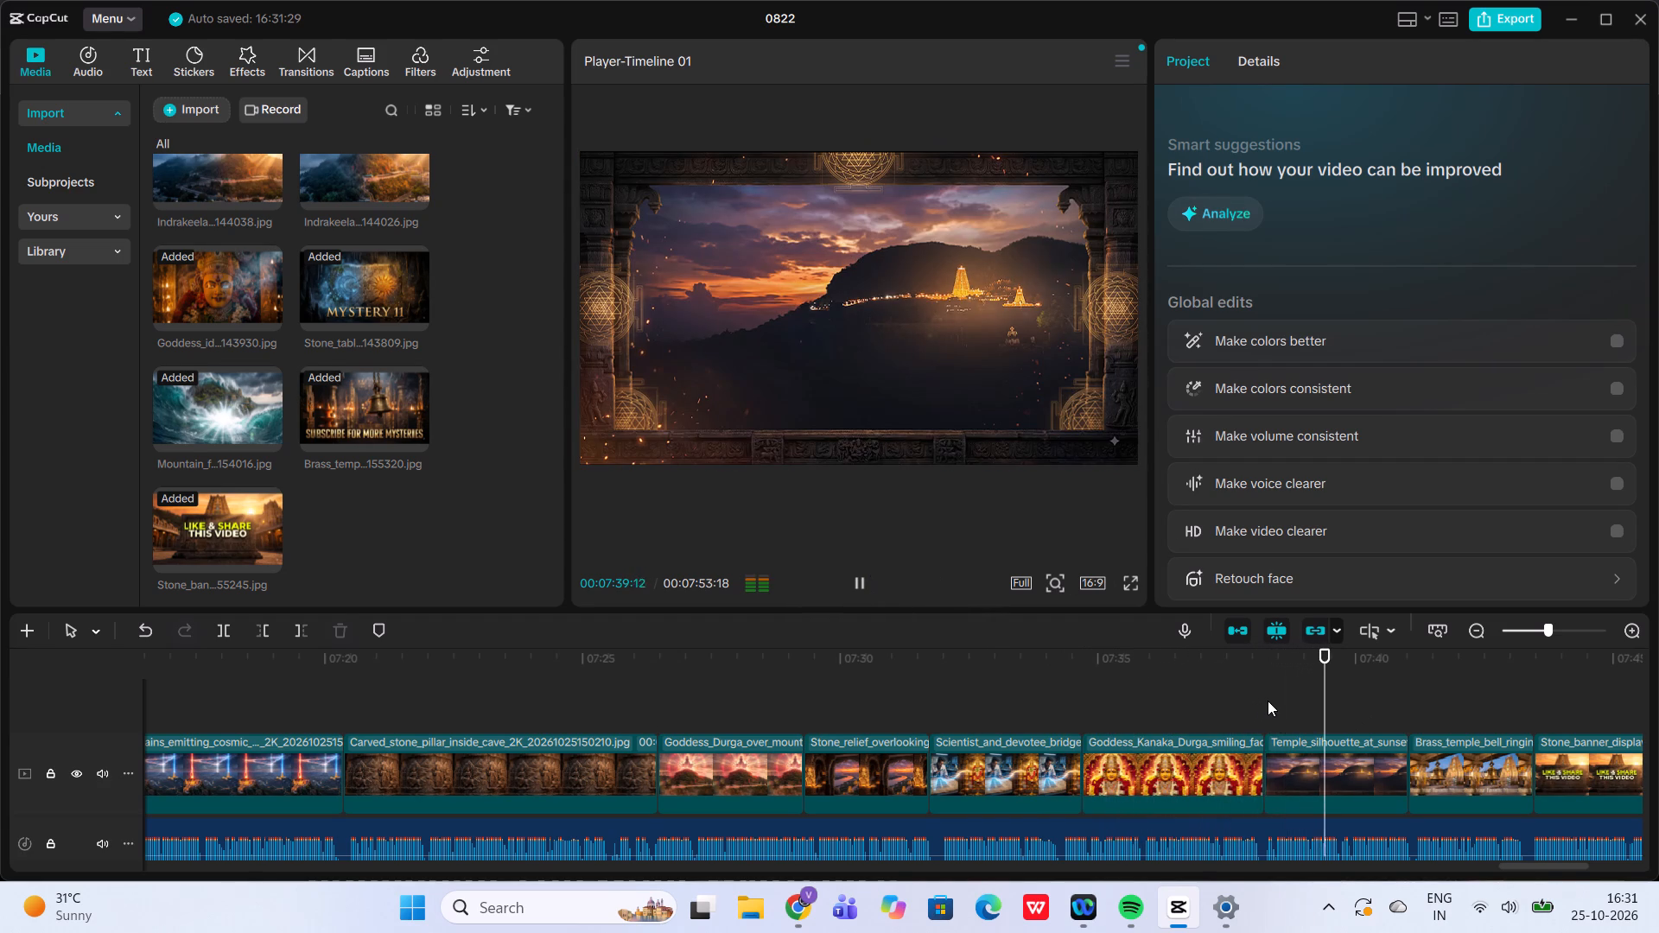
# Add a scale keyframe of 112% at the start of the Temple_silhouette_at_sunset clip.
pyautogui.click(1268, 701)
pyautogui.click(1351, 771)
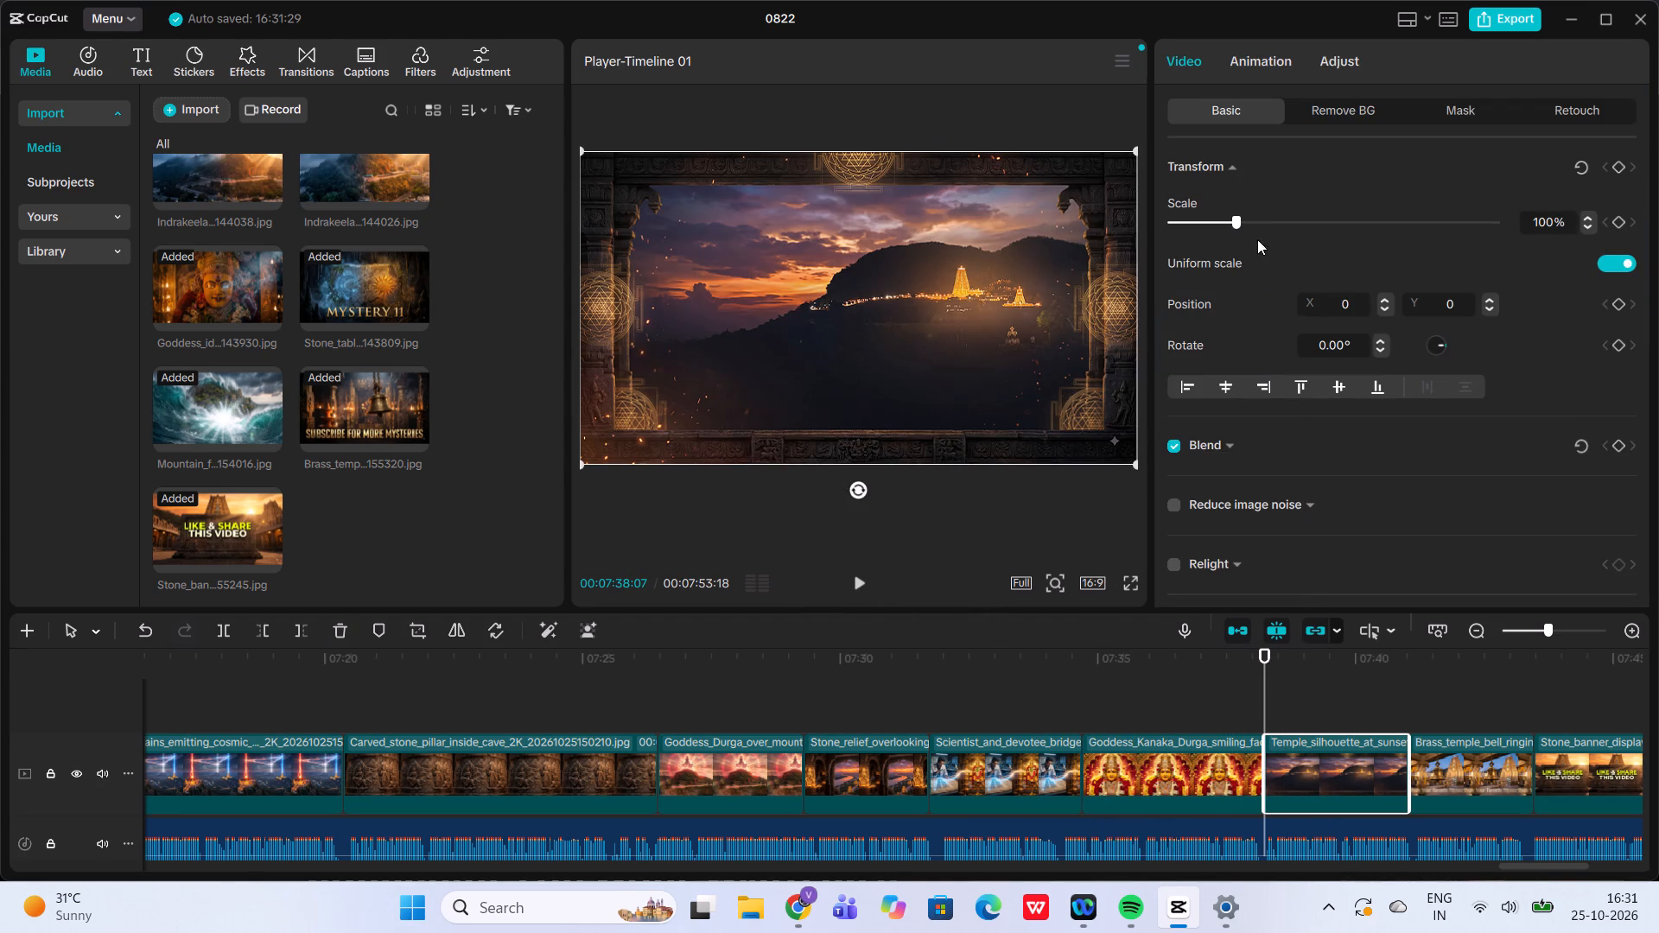
pyautogui.click(1244, 229)
pyautogui.click(1244, 229)
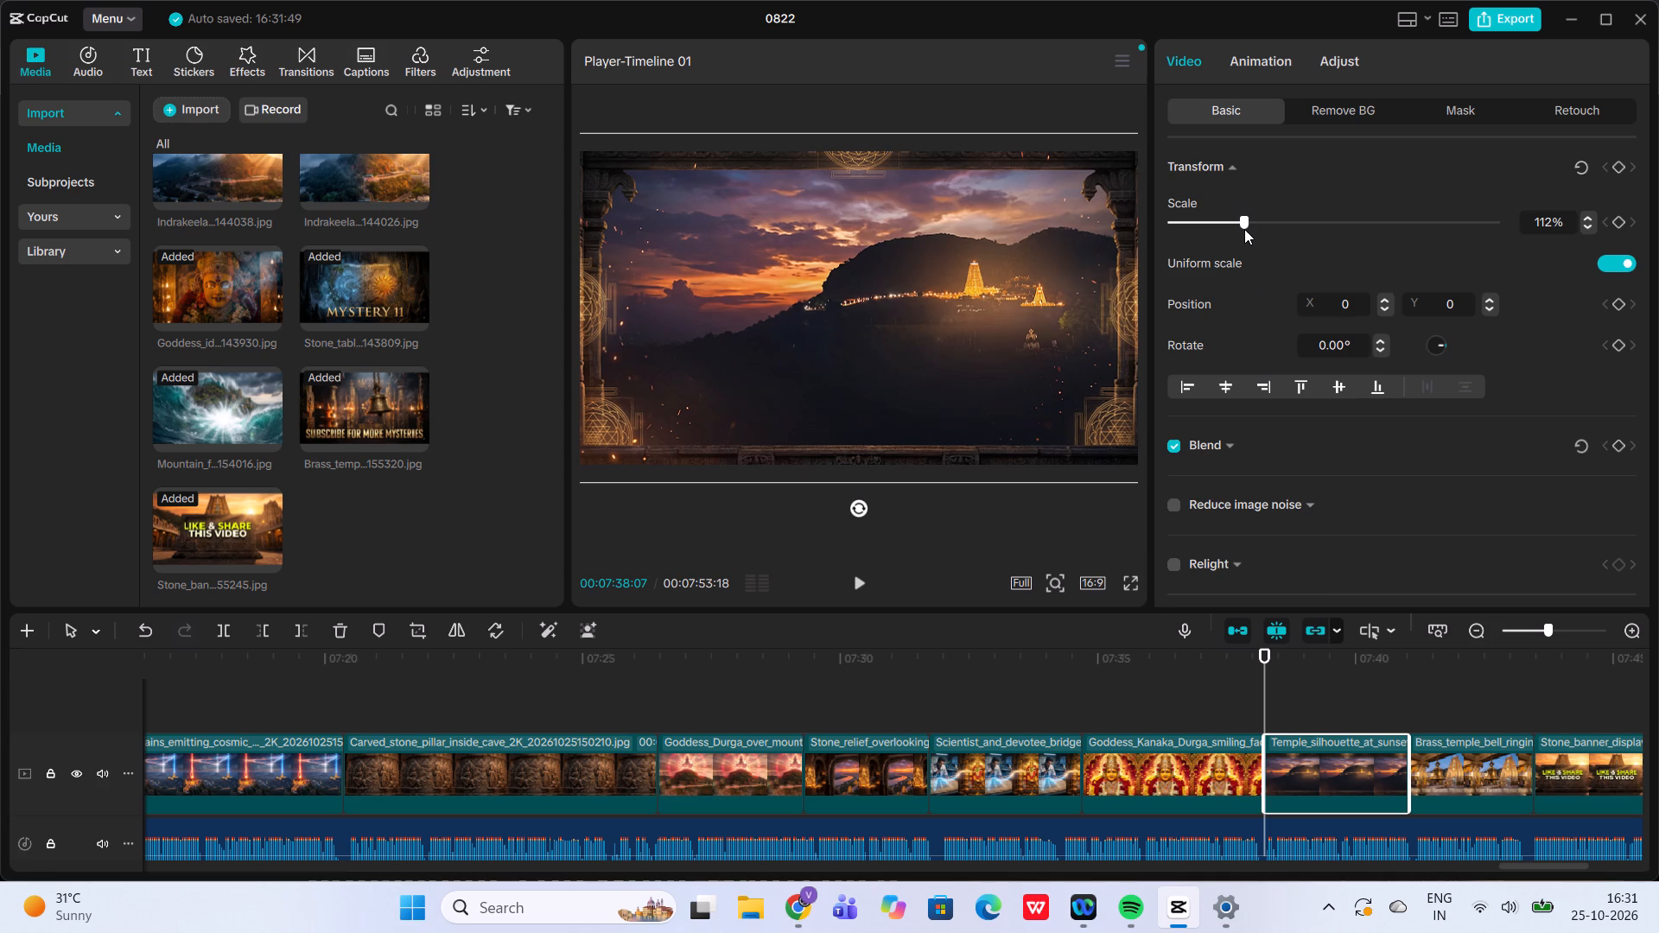
pyautogui.click(1616, 217)
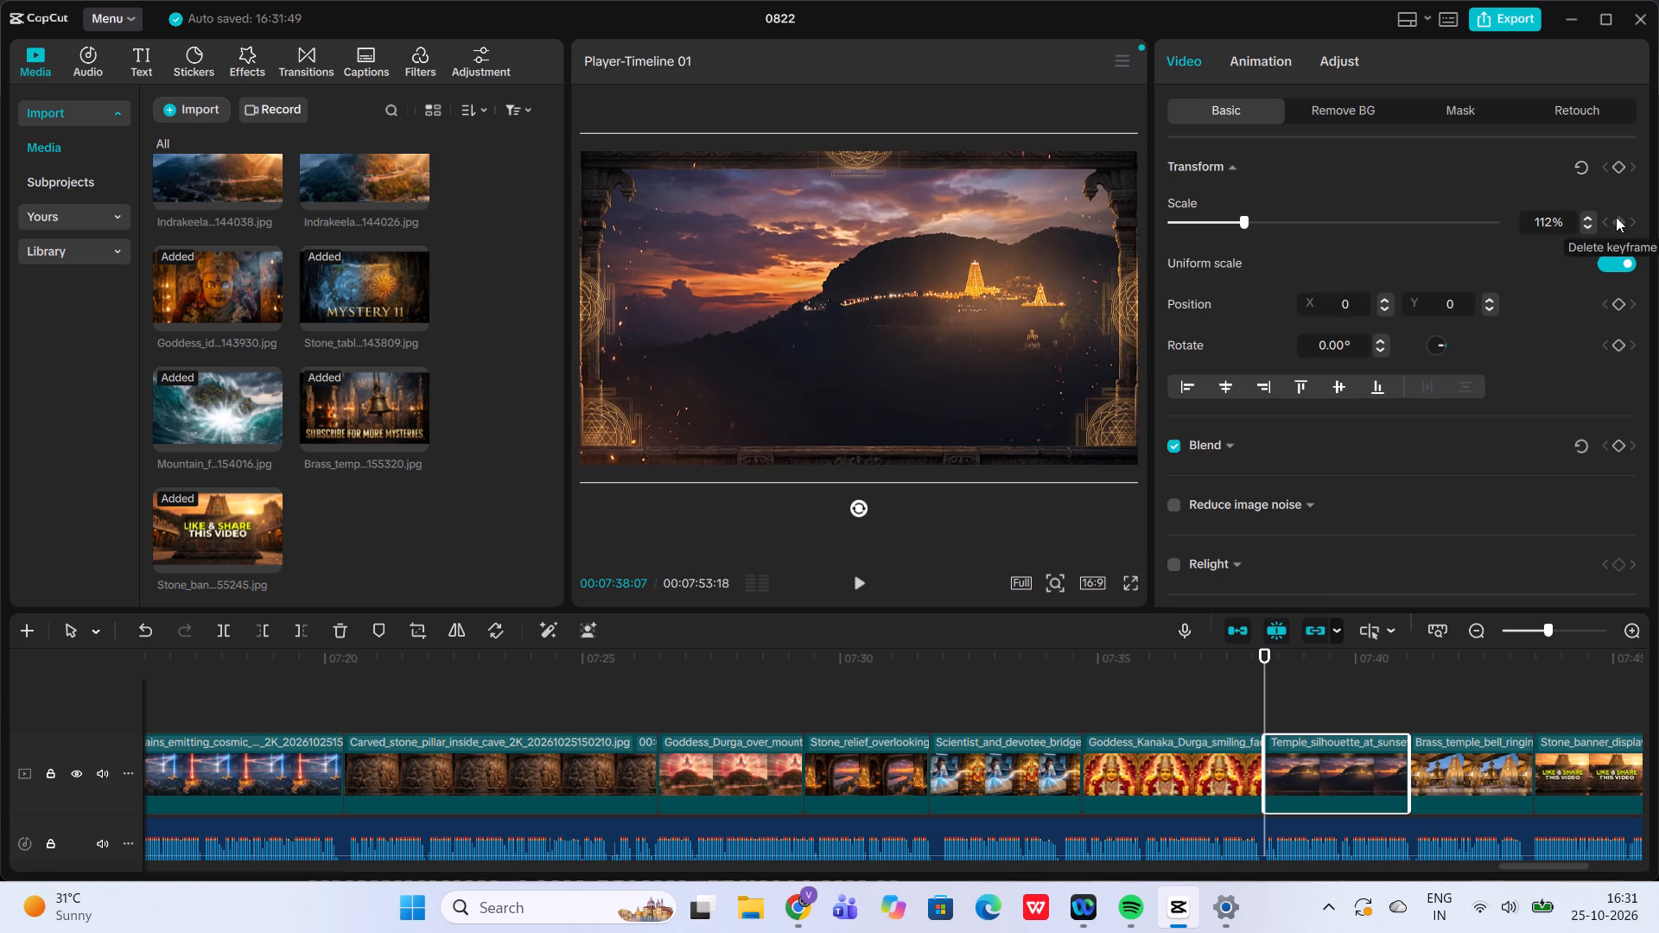
# Set the scale to 126% at the end of the Temple_silhouette_at_sunset clip.
pyautogui.click(1400, 689)
pyautogui.moveTo(1400, 689); pyautogui.dragTo(1409, 700)
pyautogui.click(1361, 754)
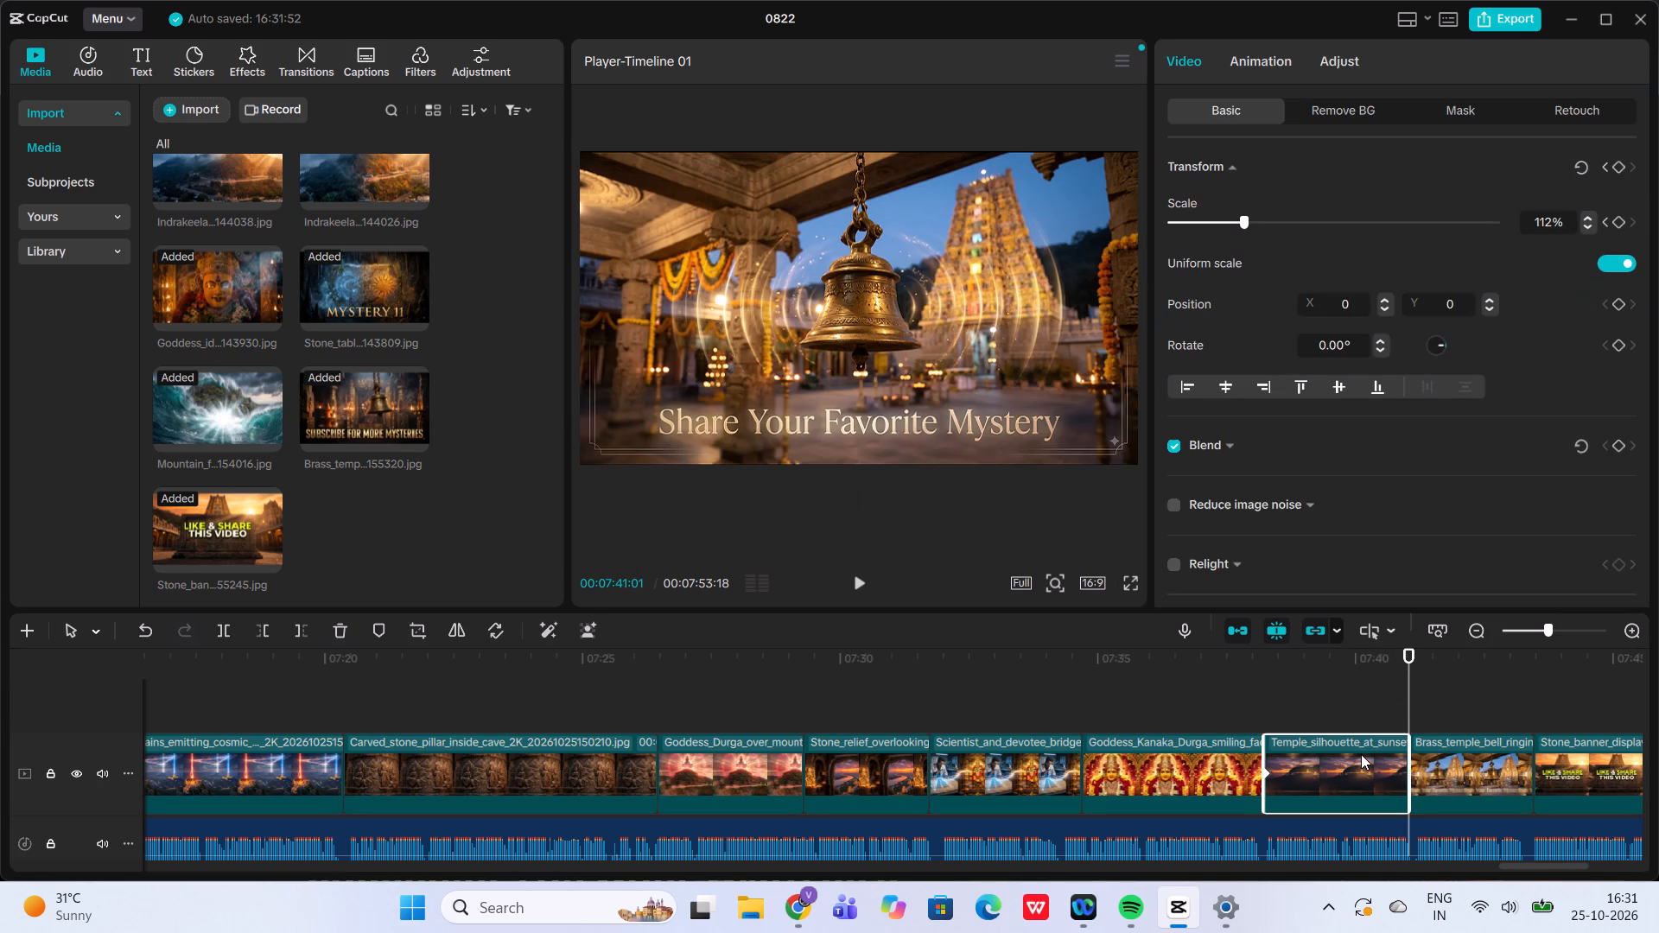
pyautogui.click(1256, 219)
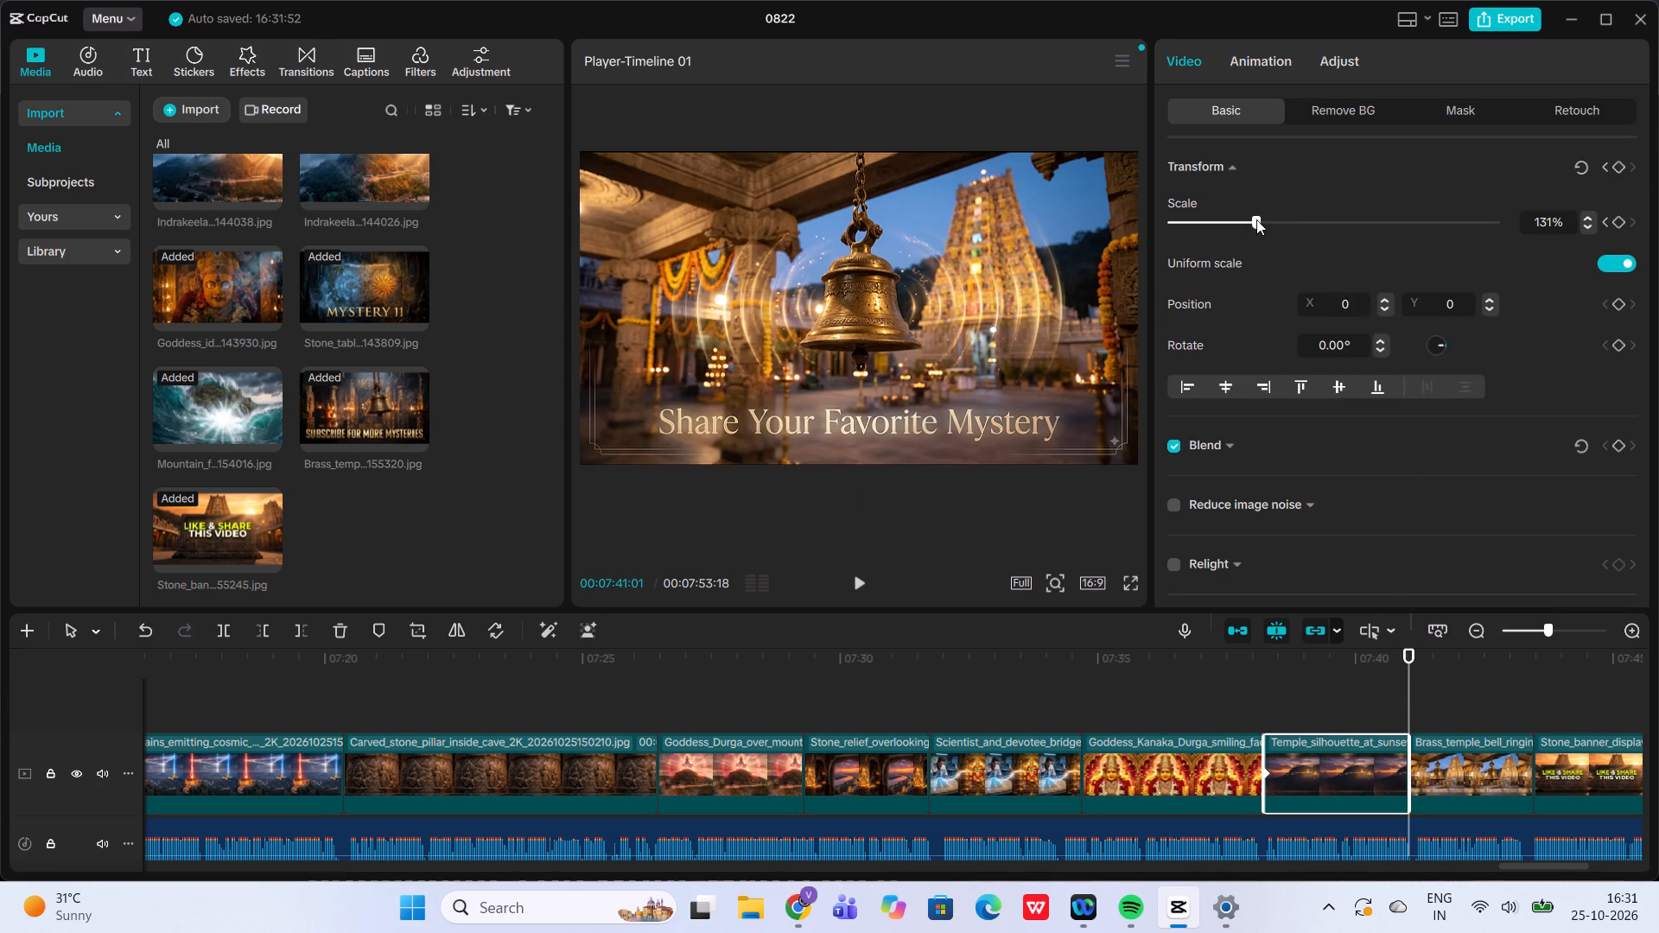
pyautogui.click(1256, 219)
# Play back the zoom on the Temple_silhouette_at_sunset clip, starting from late in the Goddess_Kanaka_Durga clip.
pyautogui.click(1242, 711)
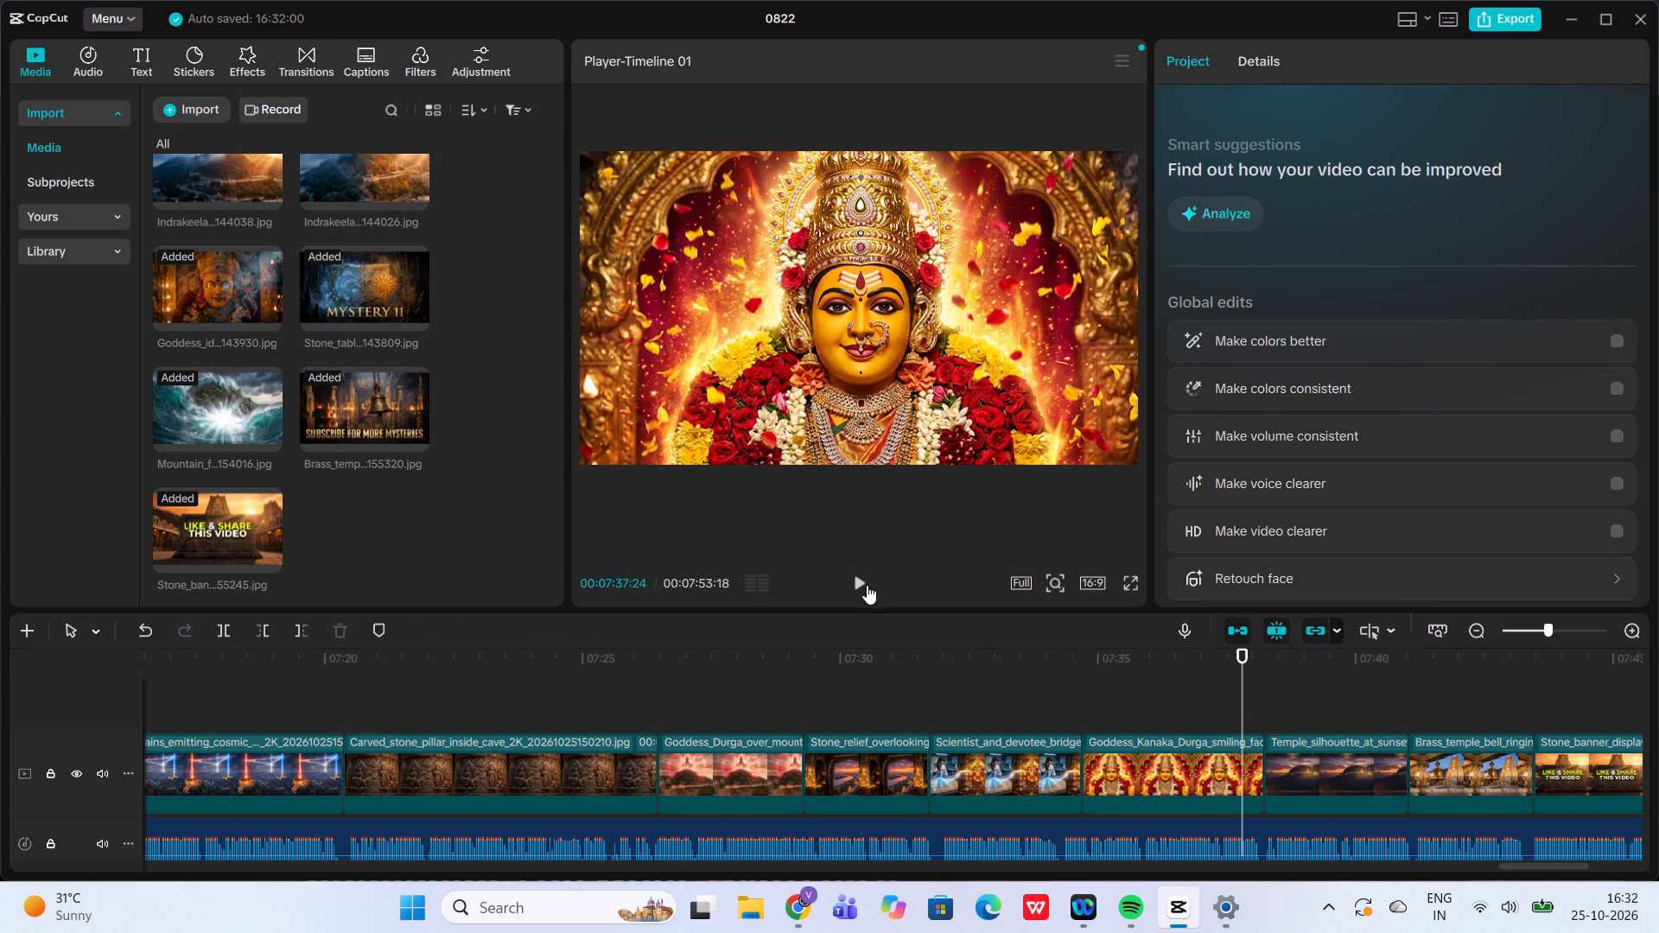
pyautogui.click(856, 581)
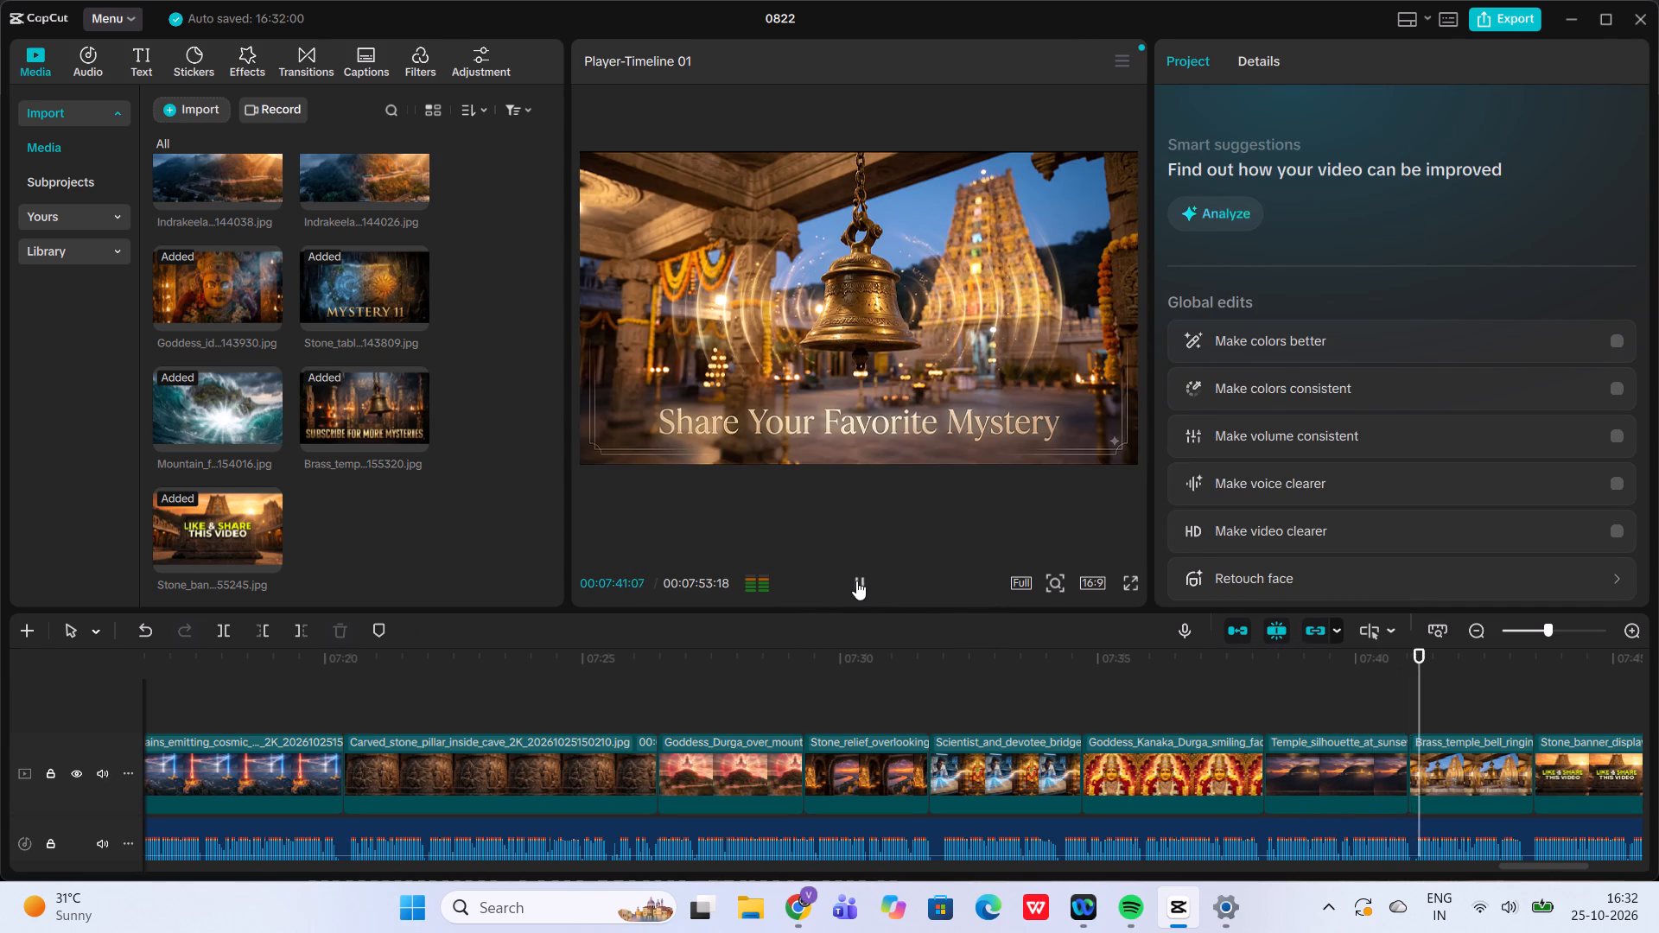
# Add a scale keyframe of 111% at the start of the Brass_temple_bell_ringing clip.
pyautogui.click(1406, 701)
pyautogui.click(1471, 793)
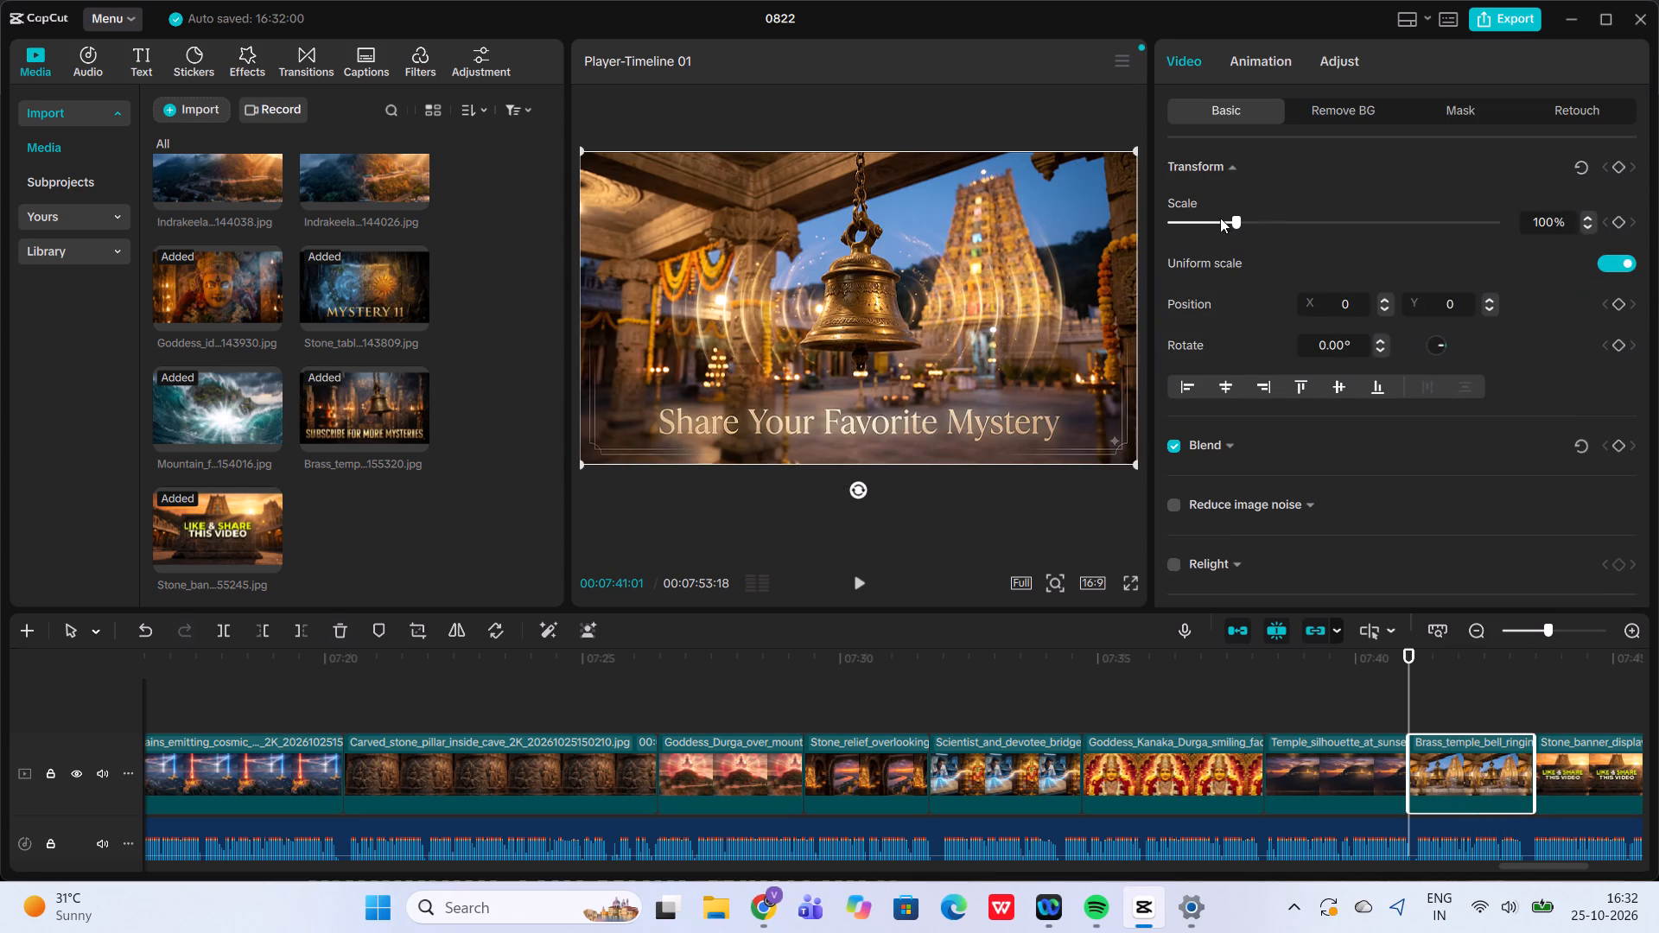
pyautogui.click(1239, 216)
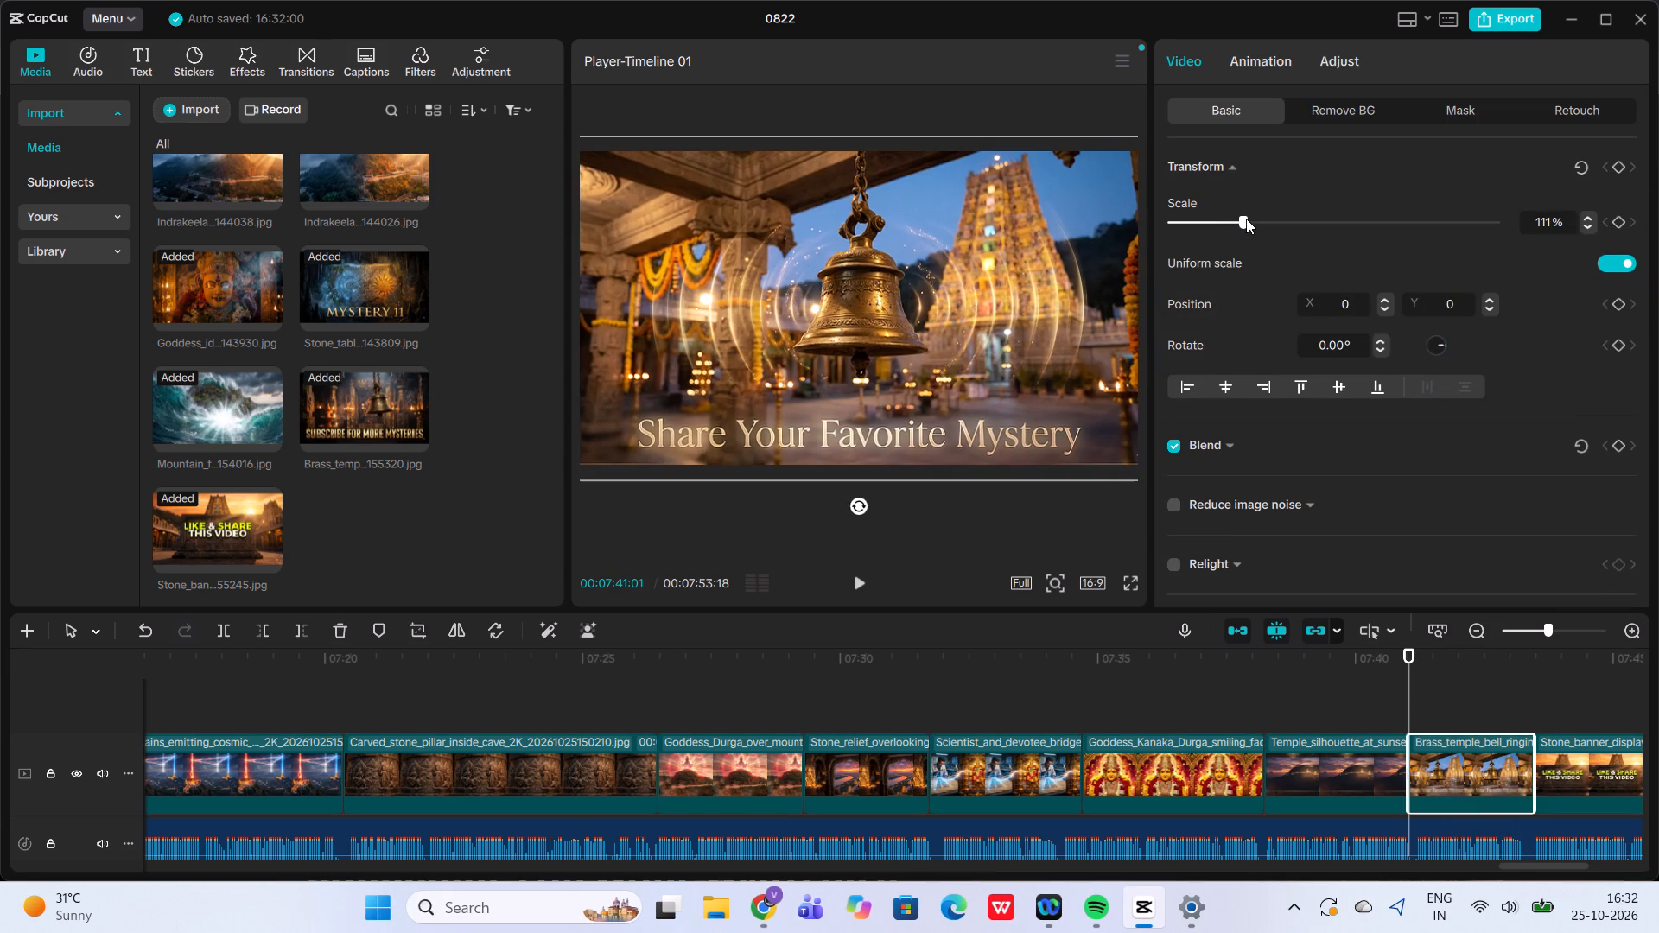
pyautogui.click(1624, 224)
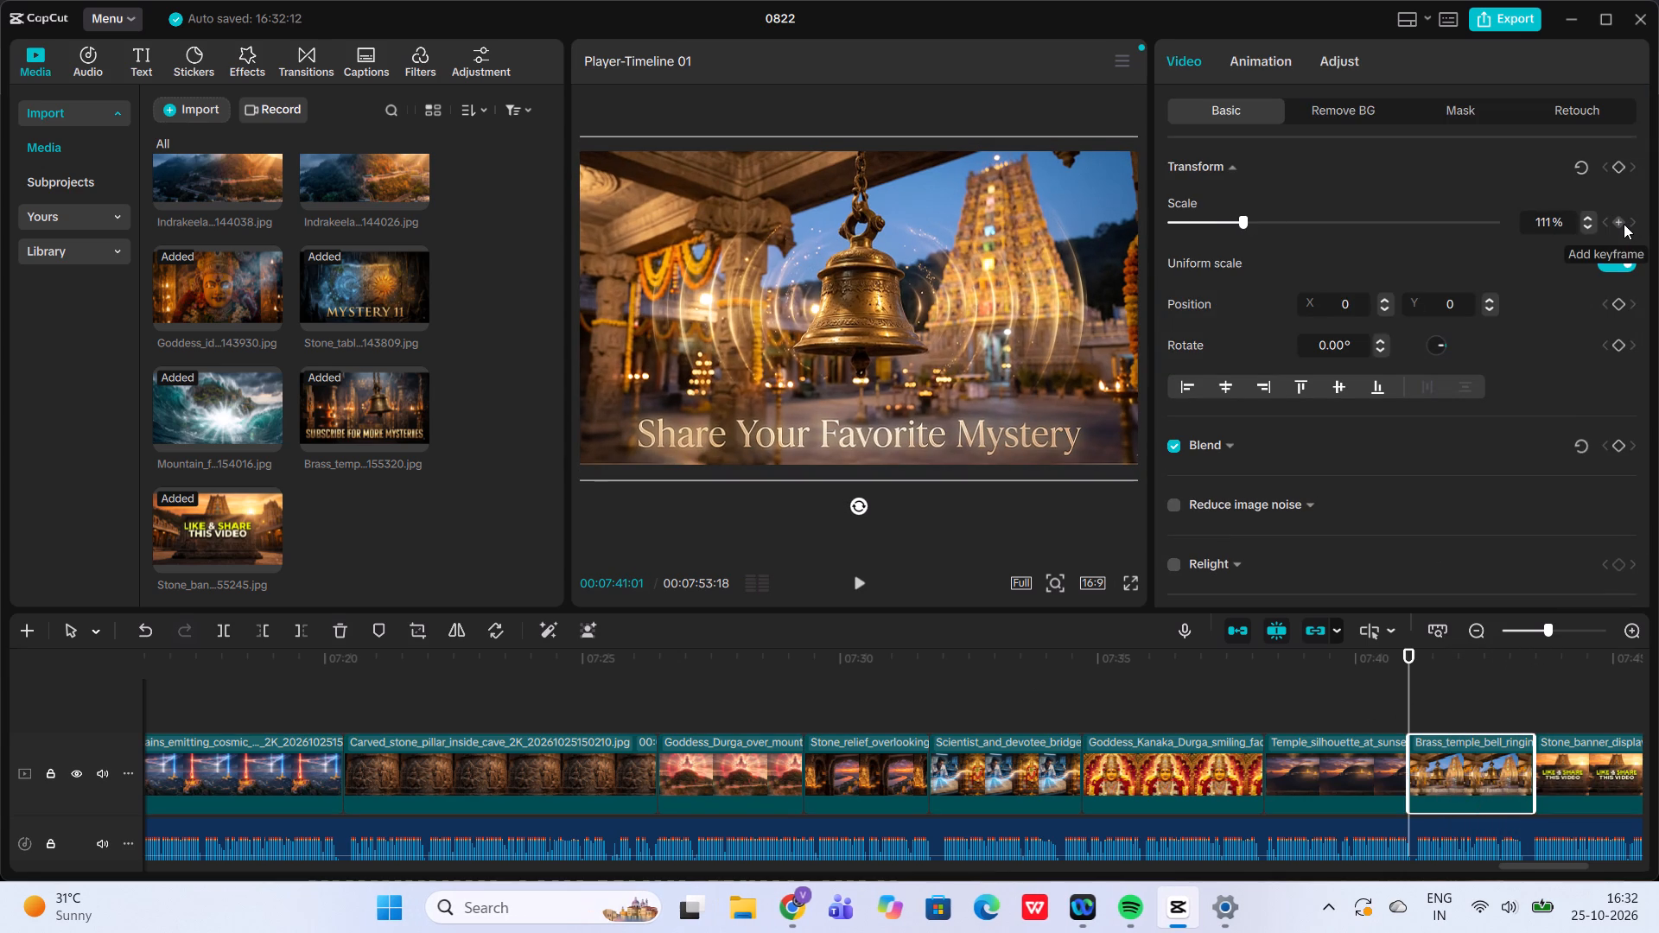
# Set the scale to 127% at the end of the Brass_temple_bell_ringing clip.
pyautogui.click(1533, 704)
pyautogui.click(1491, 779)
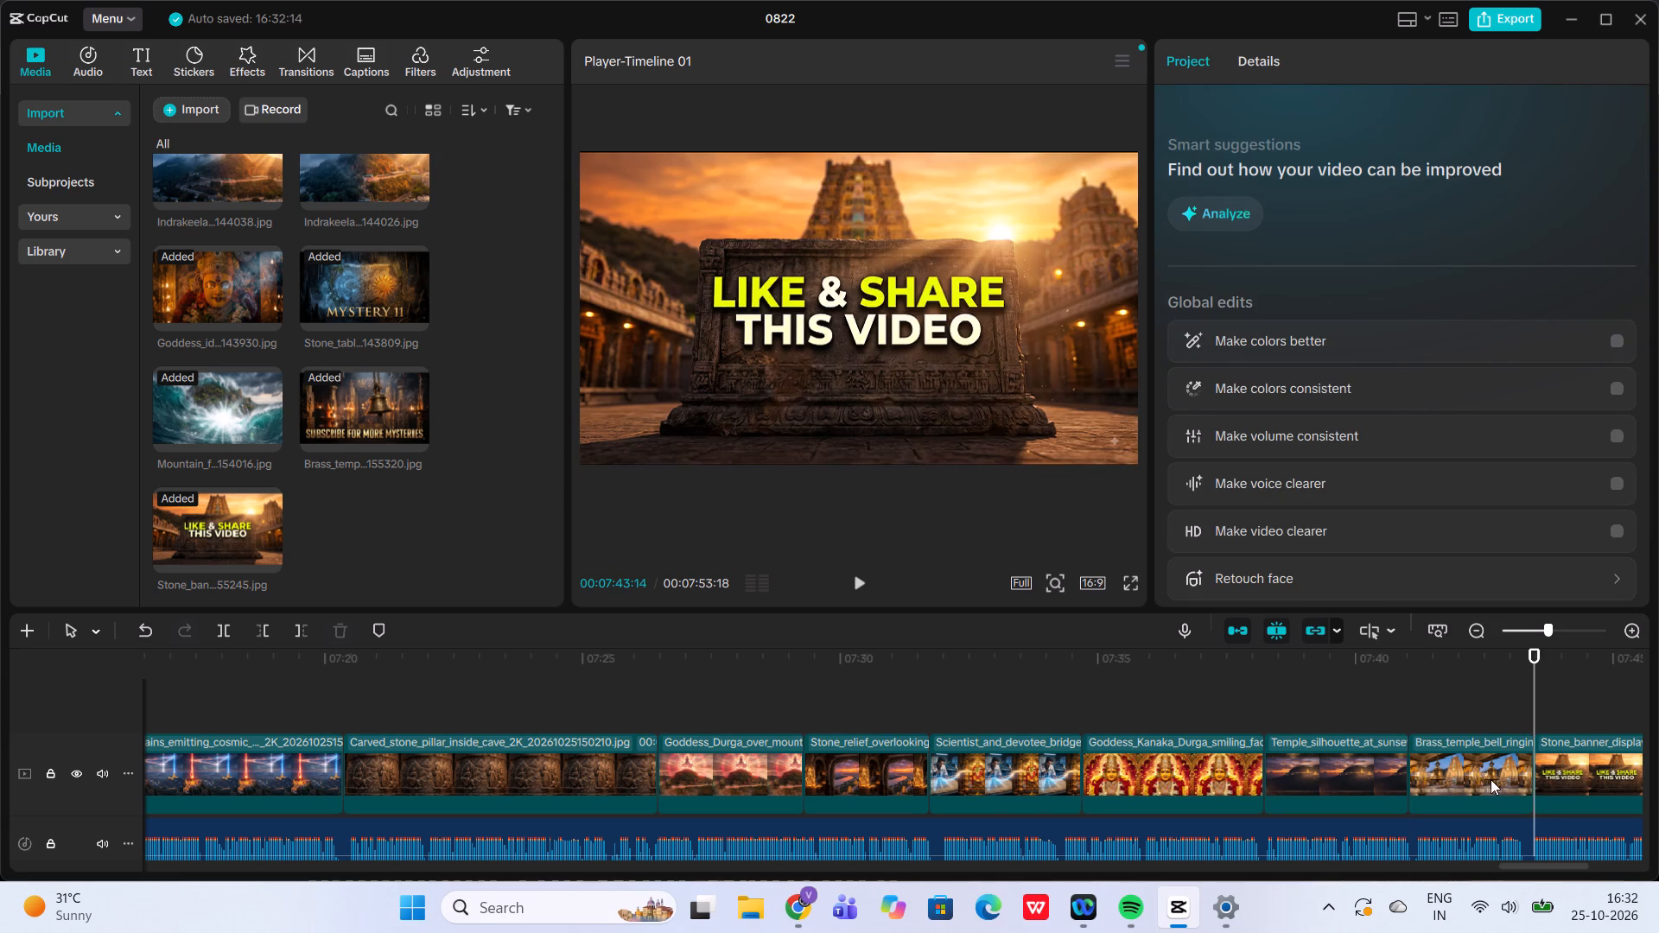
pyautogui.click(1251, 224)
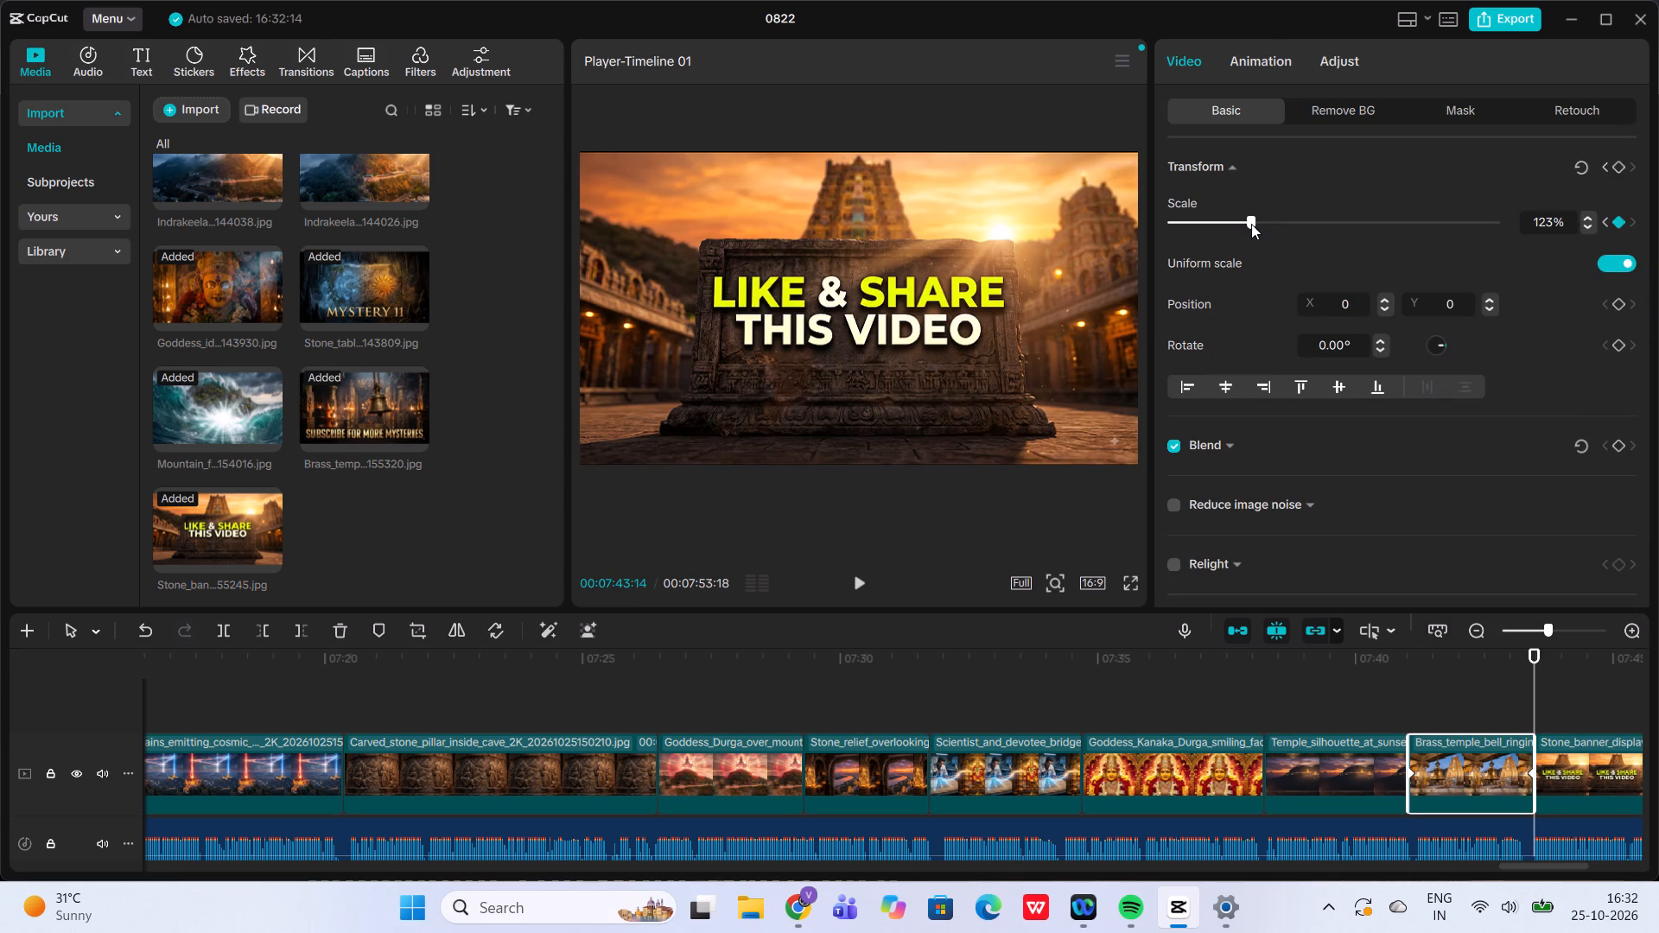
pyautogui.click(1251, 224)
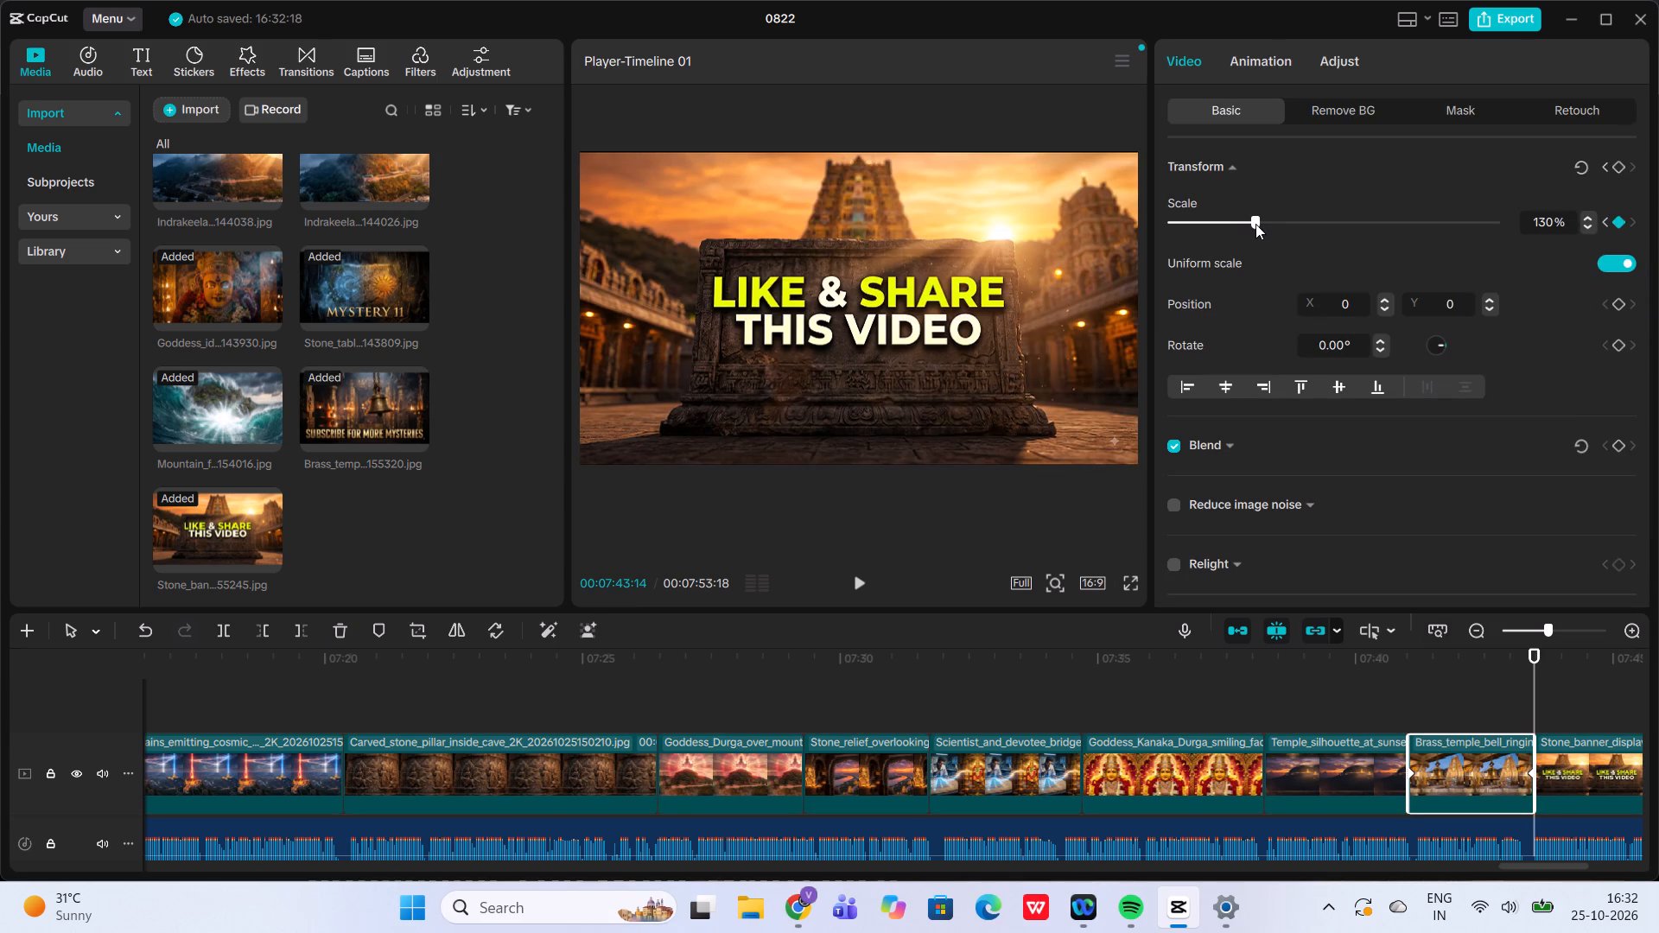
pyautogui.click(1255, 224)
# Play back the zoom on the Brass_temple_bell_ringing clip, starting from late in the Temple_silhouette_at_sunset clip.
pyautogui.click(1395, 701)
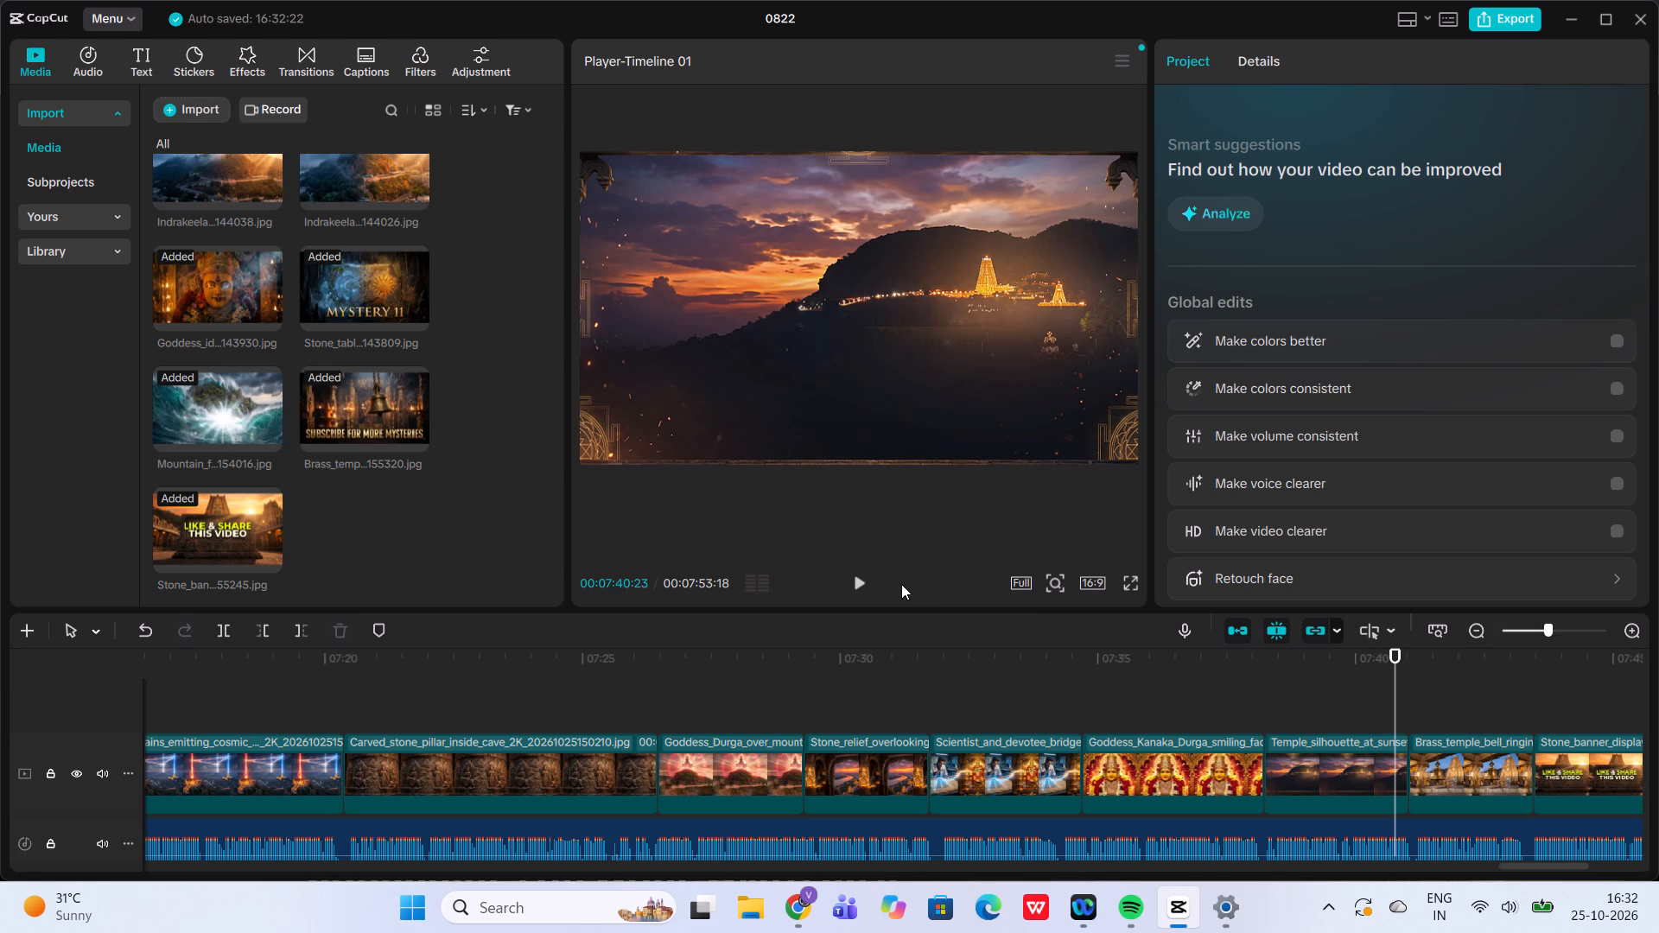
pyautogui.click(867, 582)
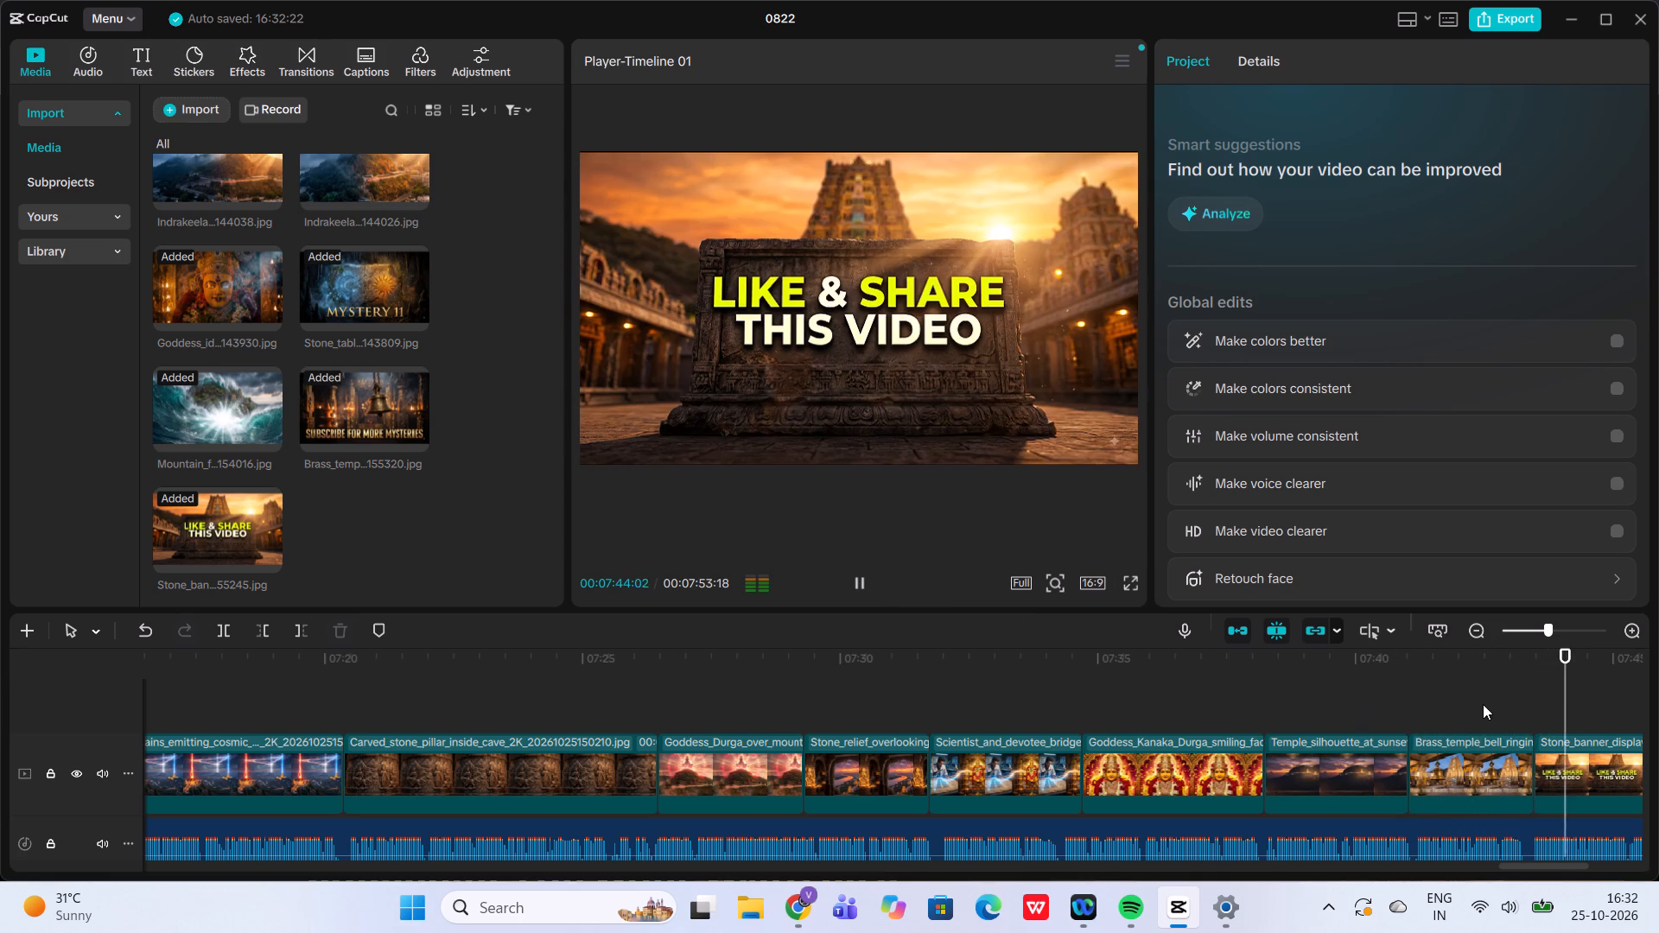
# Set the scale to 124% at the end of the Brass_temple_bell_ringing clip.
pyautogui.click(1528, 708)
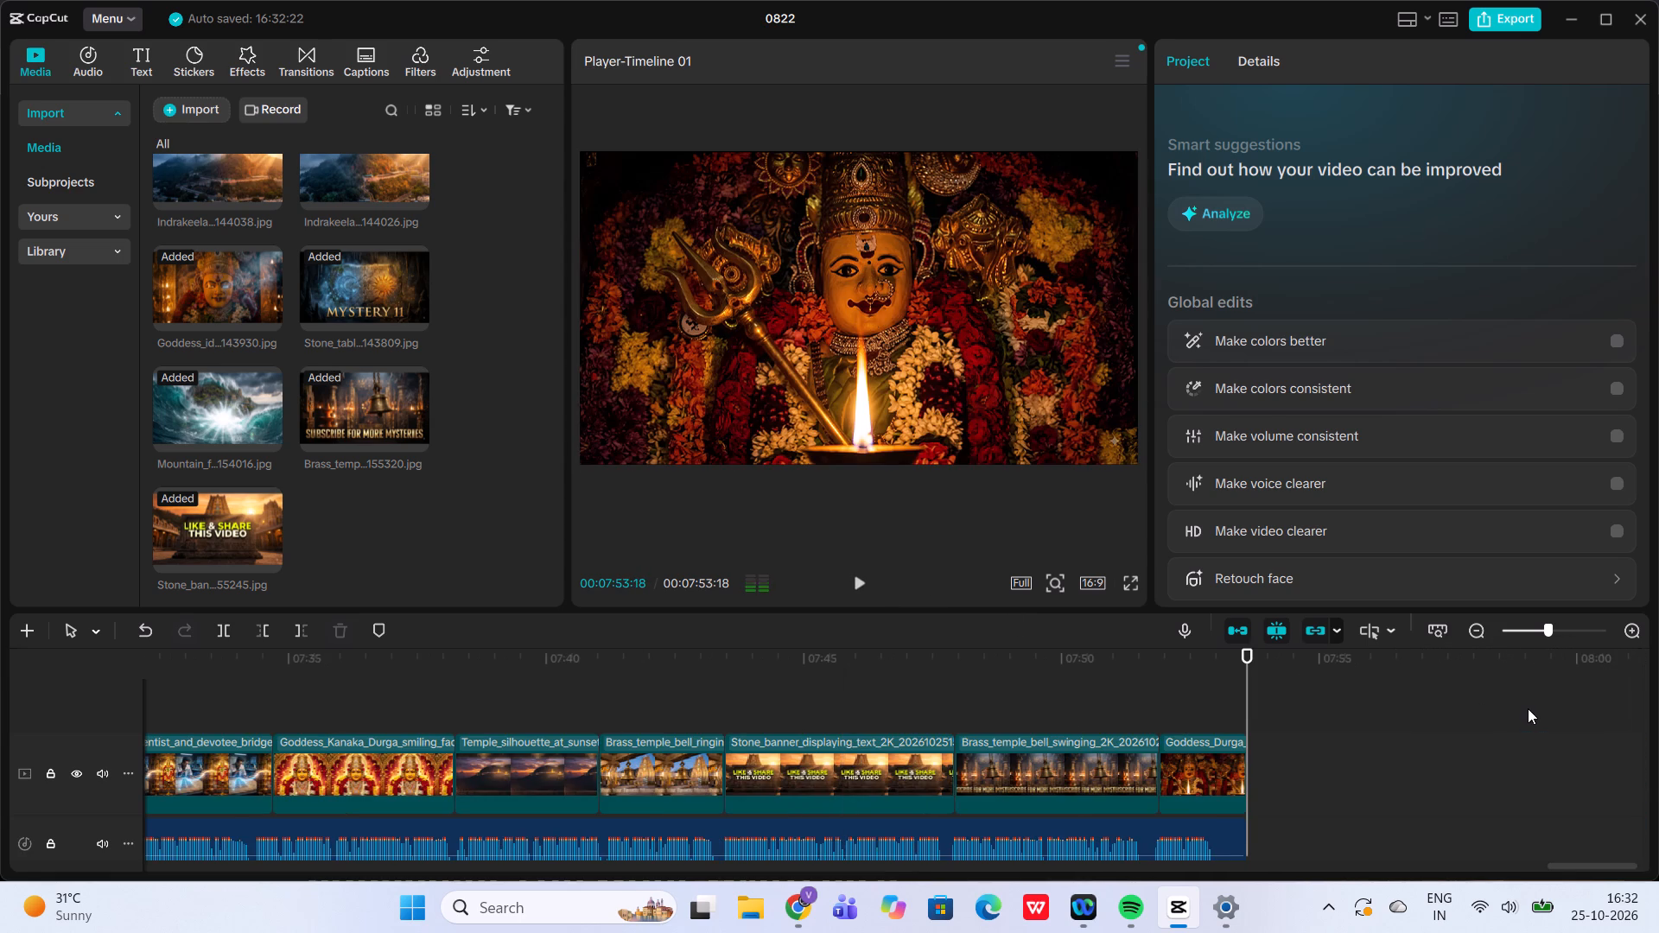
pyautogui.click(725, 691)
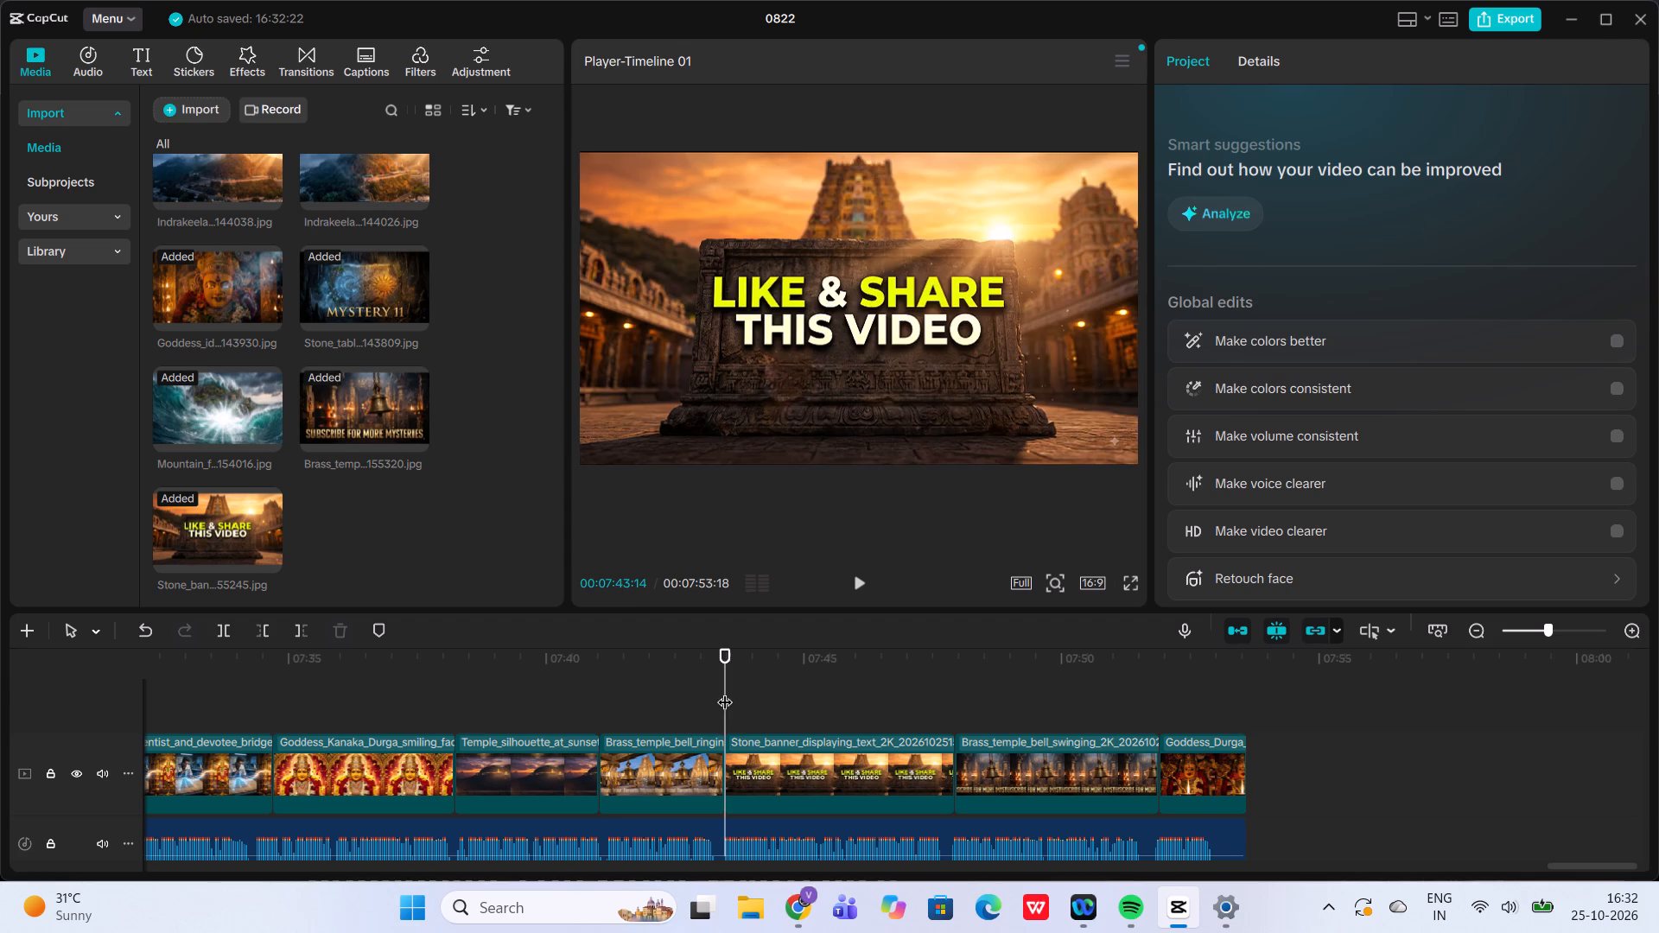
pyautogui.click(685, 754)
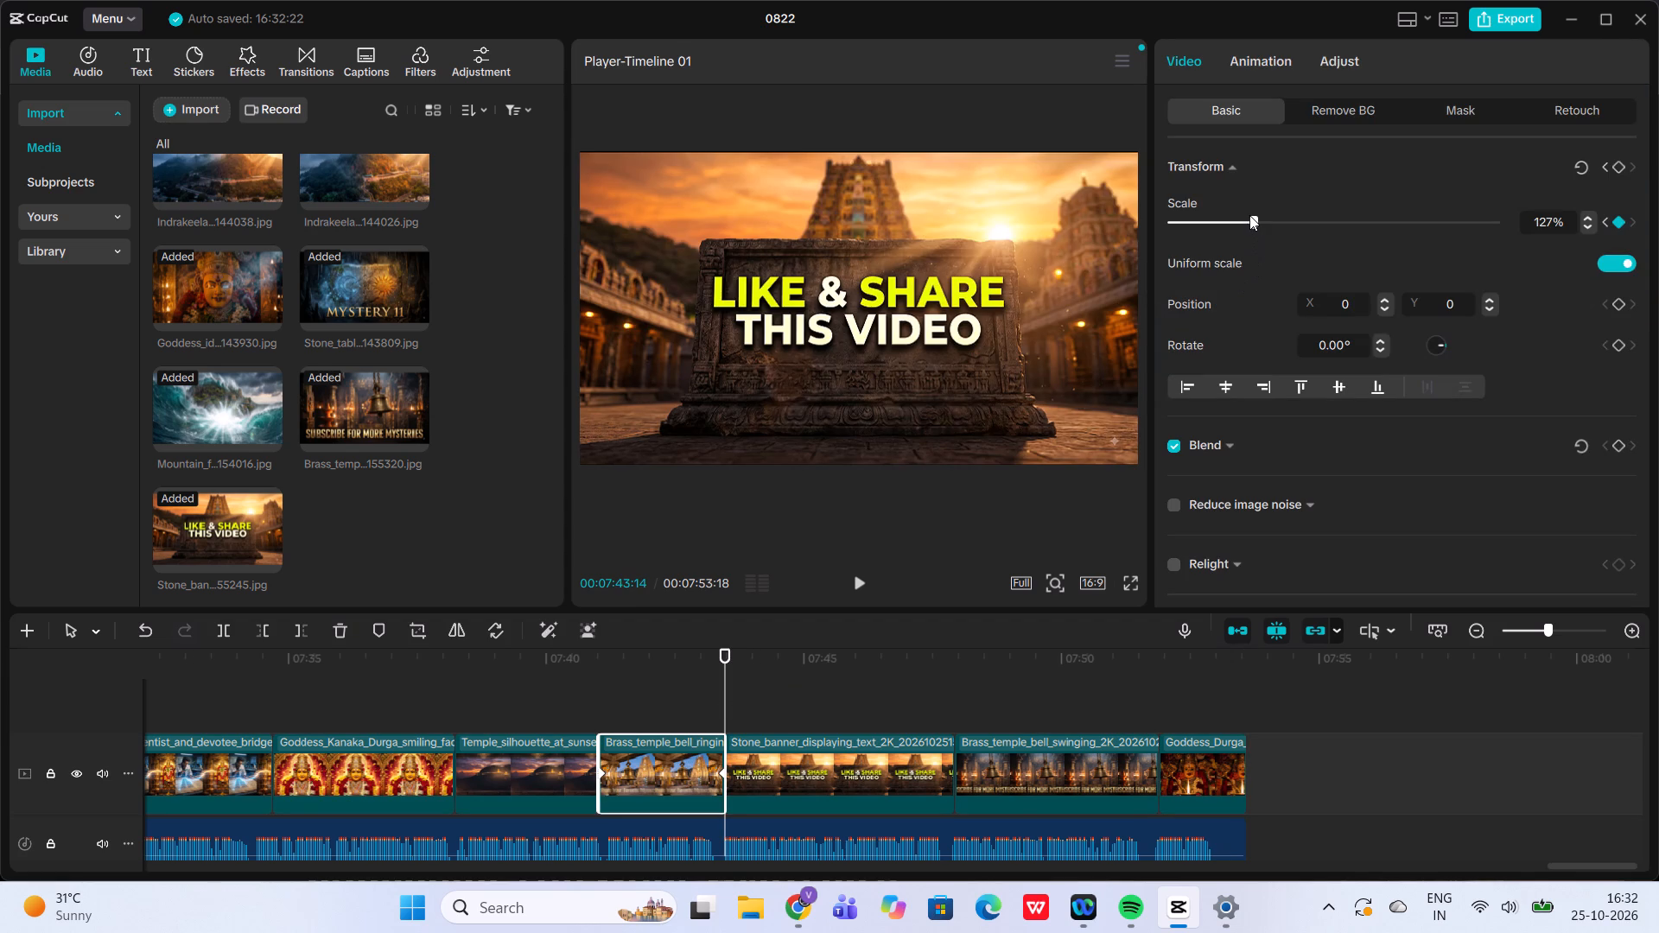
pyautogui.click(1249, 215)
# Play back the Brass_temple_bell_ringing zoom again, starting from late in the Temple_silhouette_at_sunset clip.
pyautogui.click(574, 691)
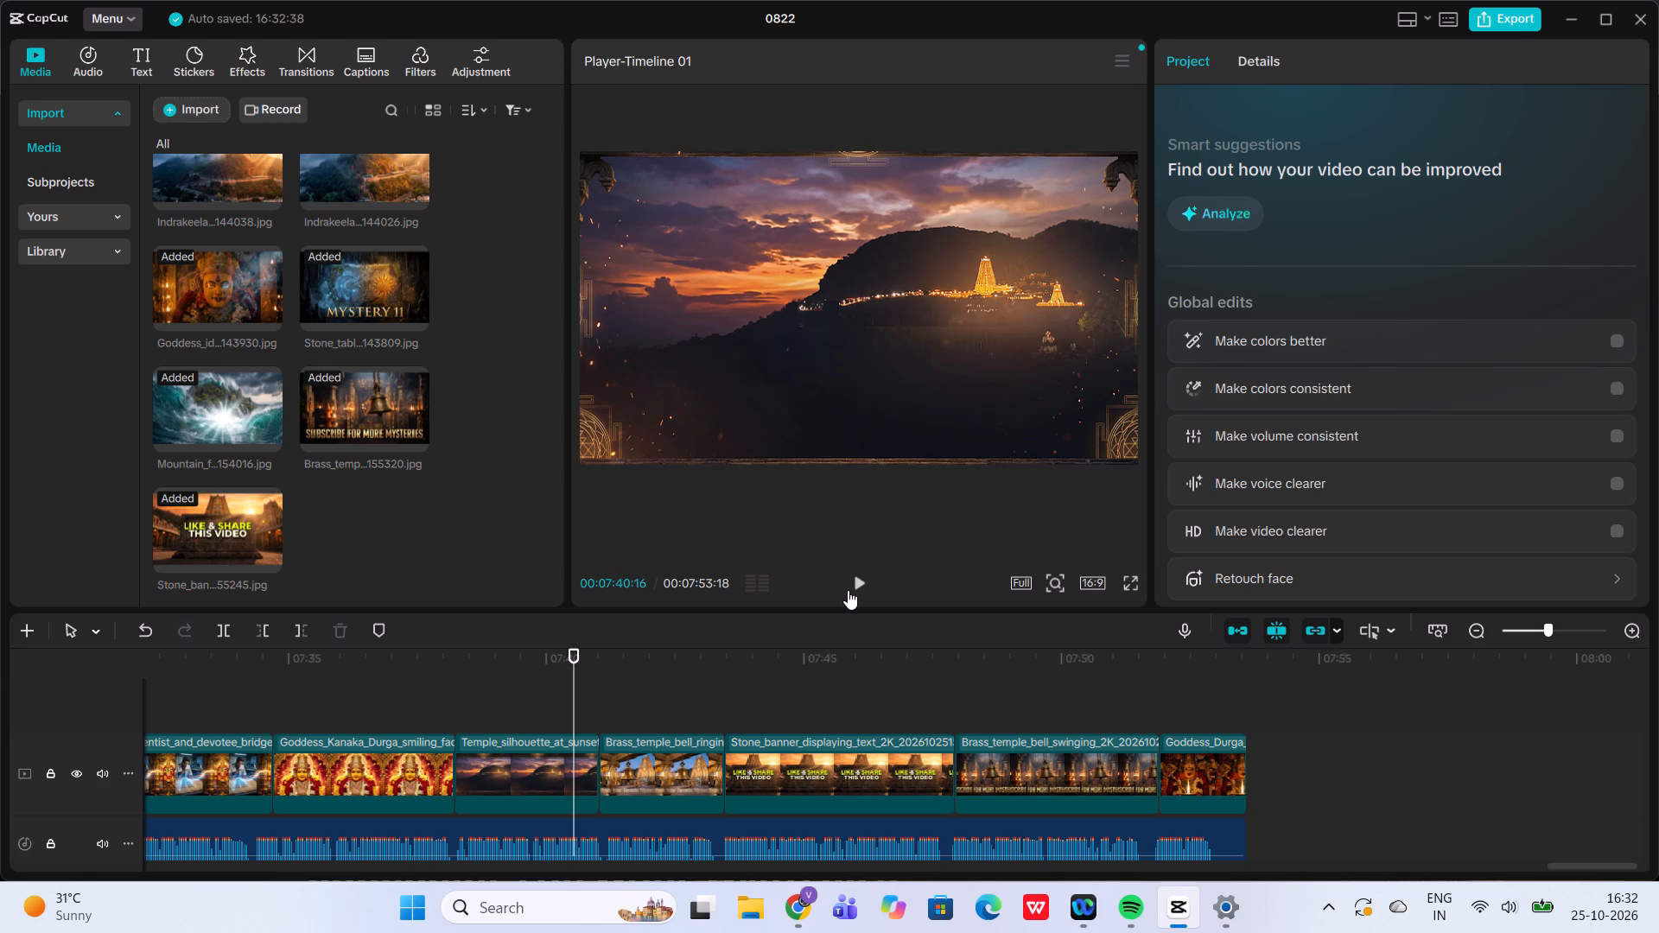
pyautogui.click(848, 590)
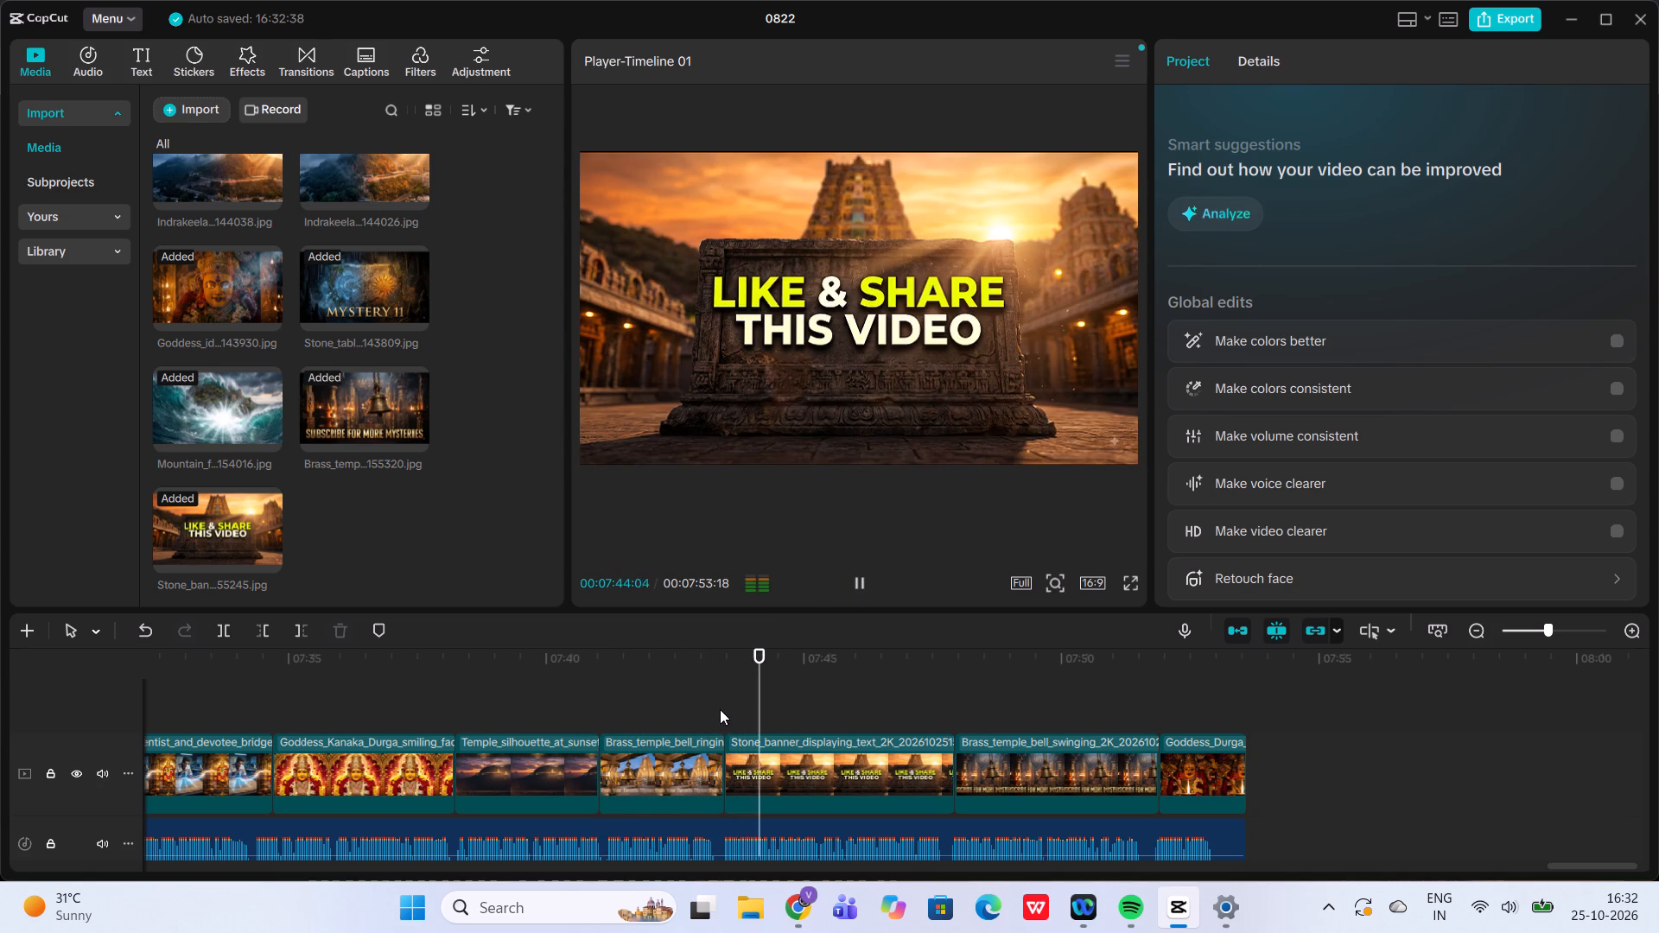
# Add a scale keyframe of 110% at the start of the Stone_banner_displaying_text clip.
pyautogui.click(723, 709)
pyautogui.click(788, 746)
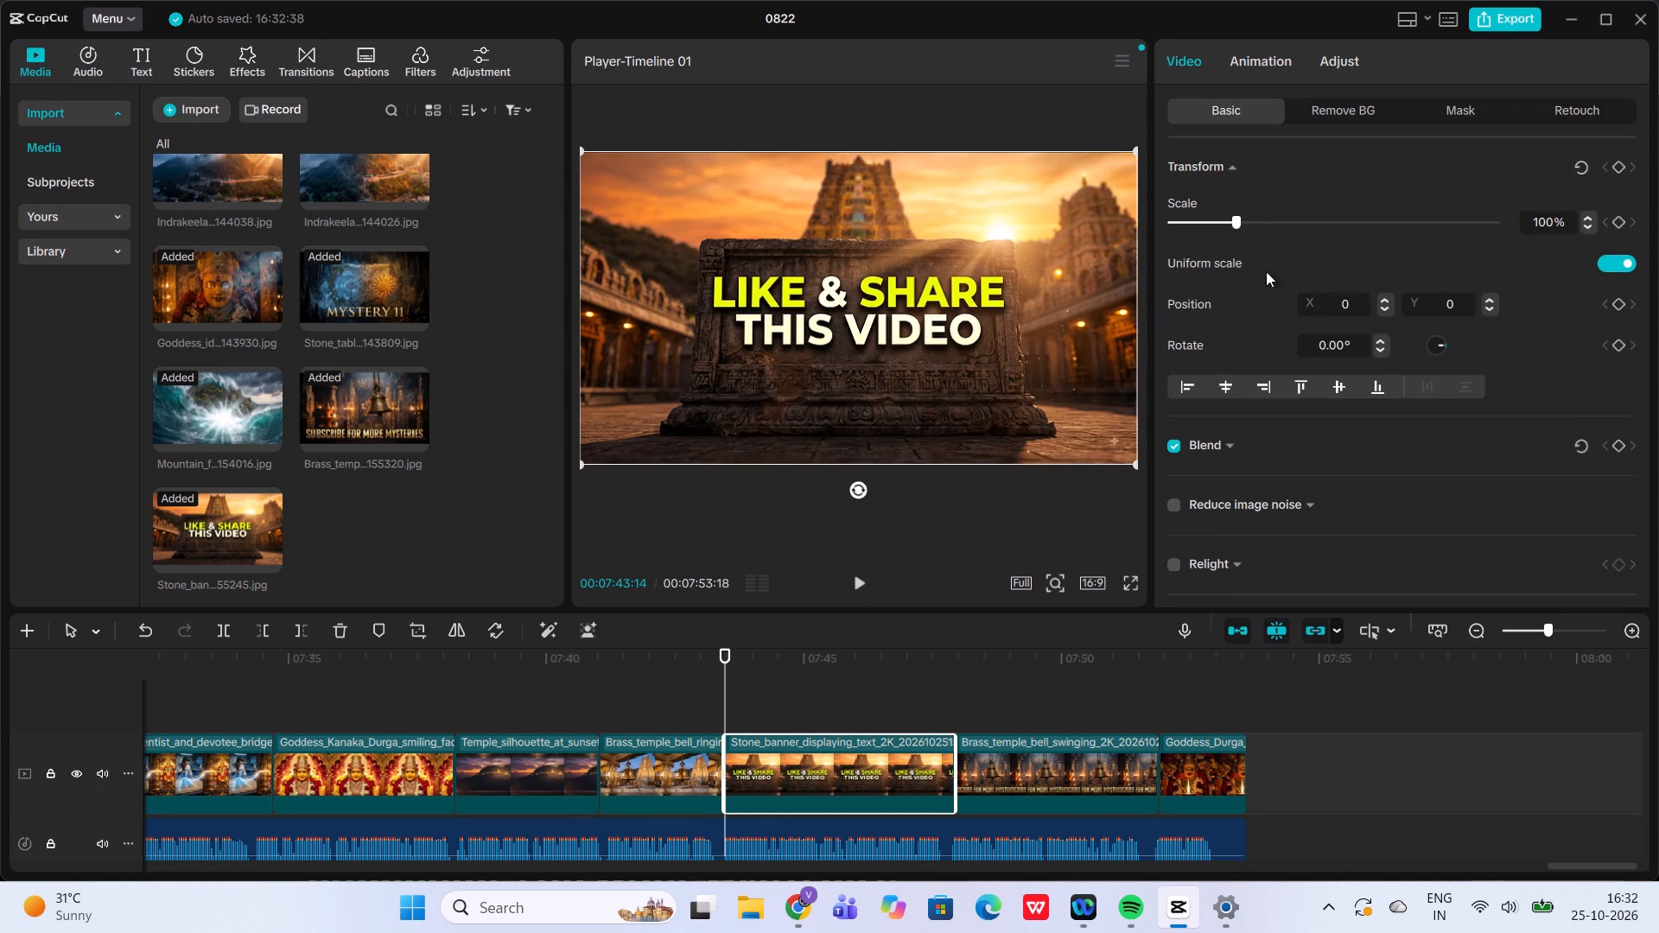
pyautogui.moveTo(1236, 213); pyautogui.dragTo(1243, 221)
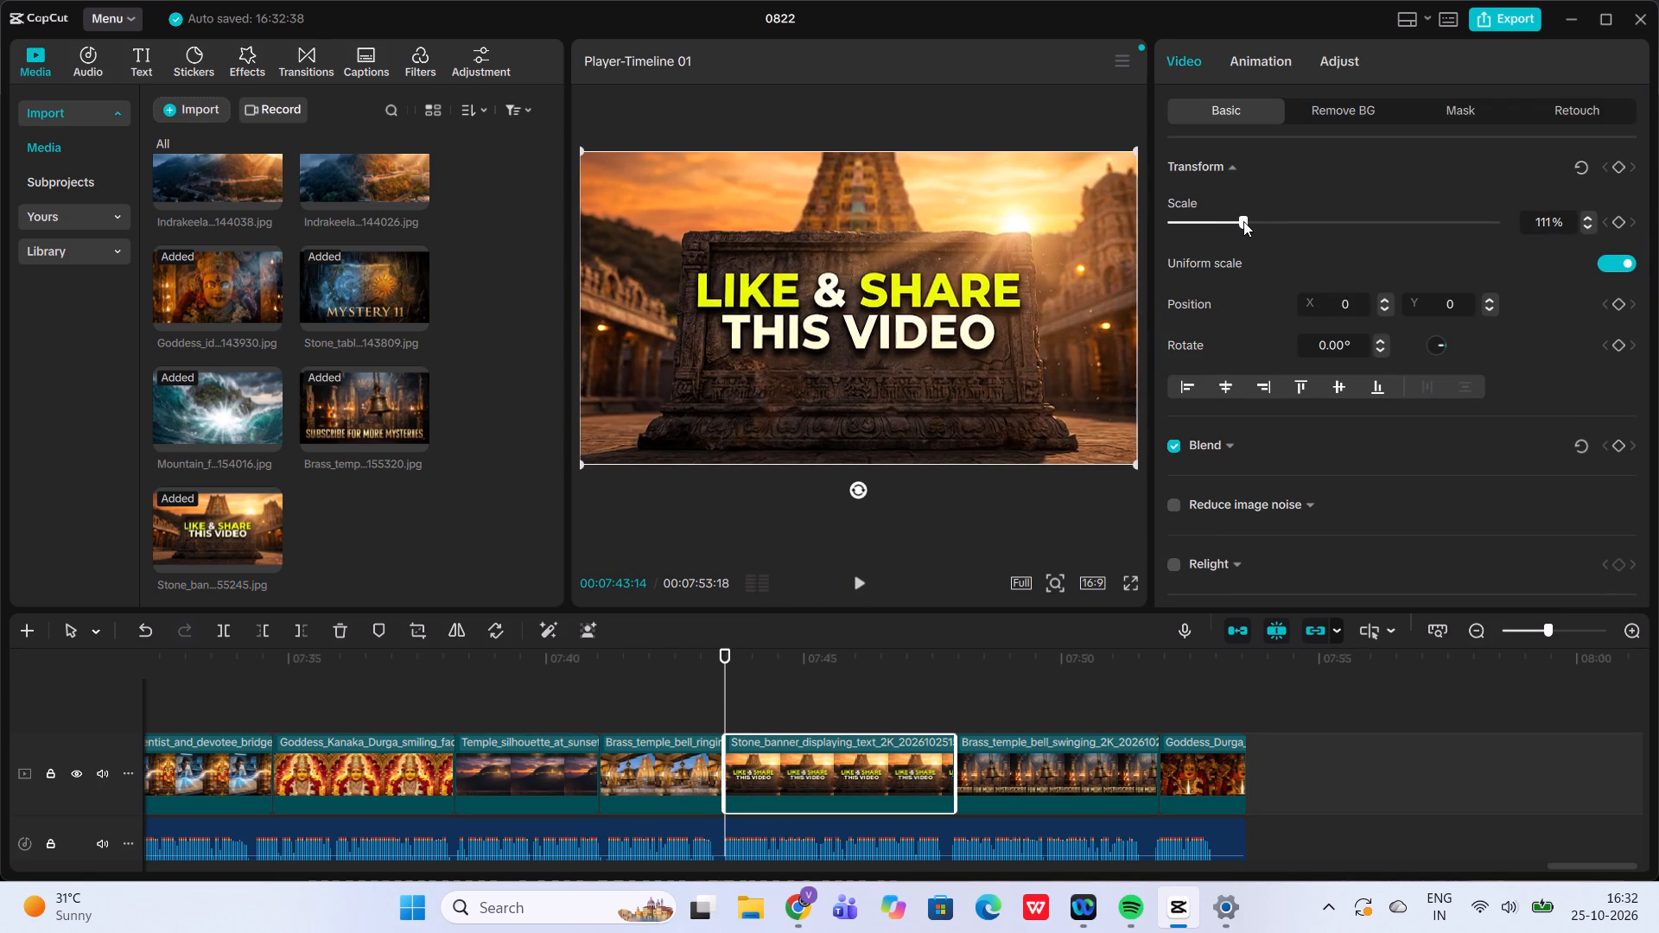
pyautogui.moveTo(1243, 221); pyautogui.dragTo(1243, 222)
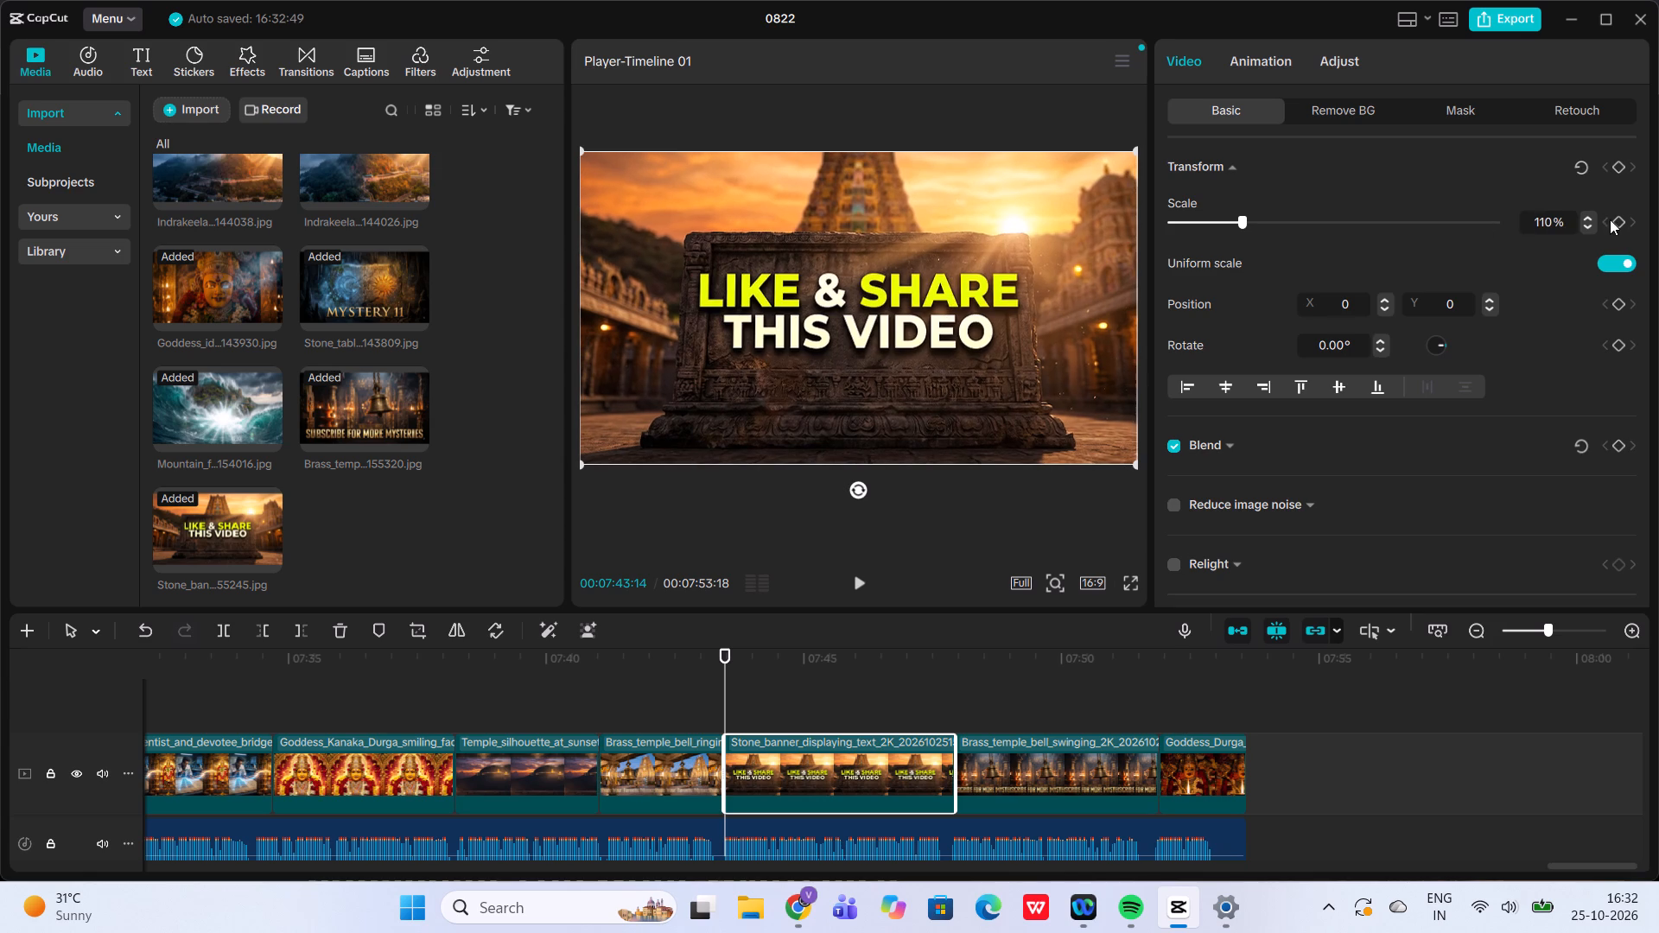
pyautogui.click(1619, 220)
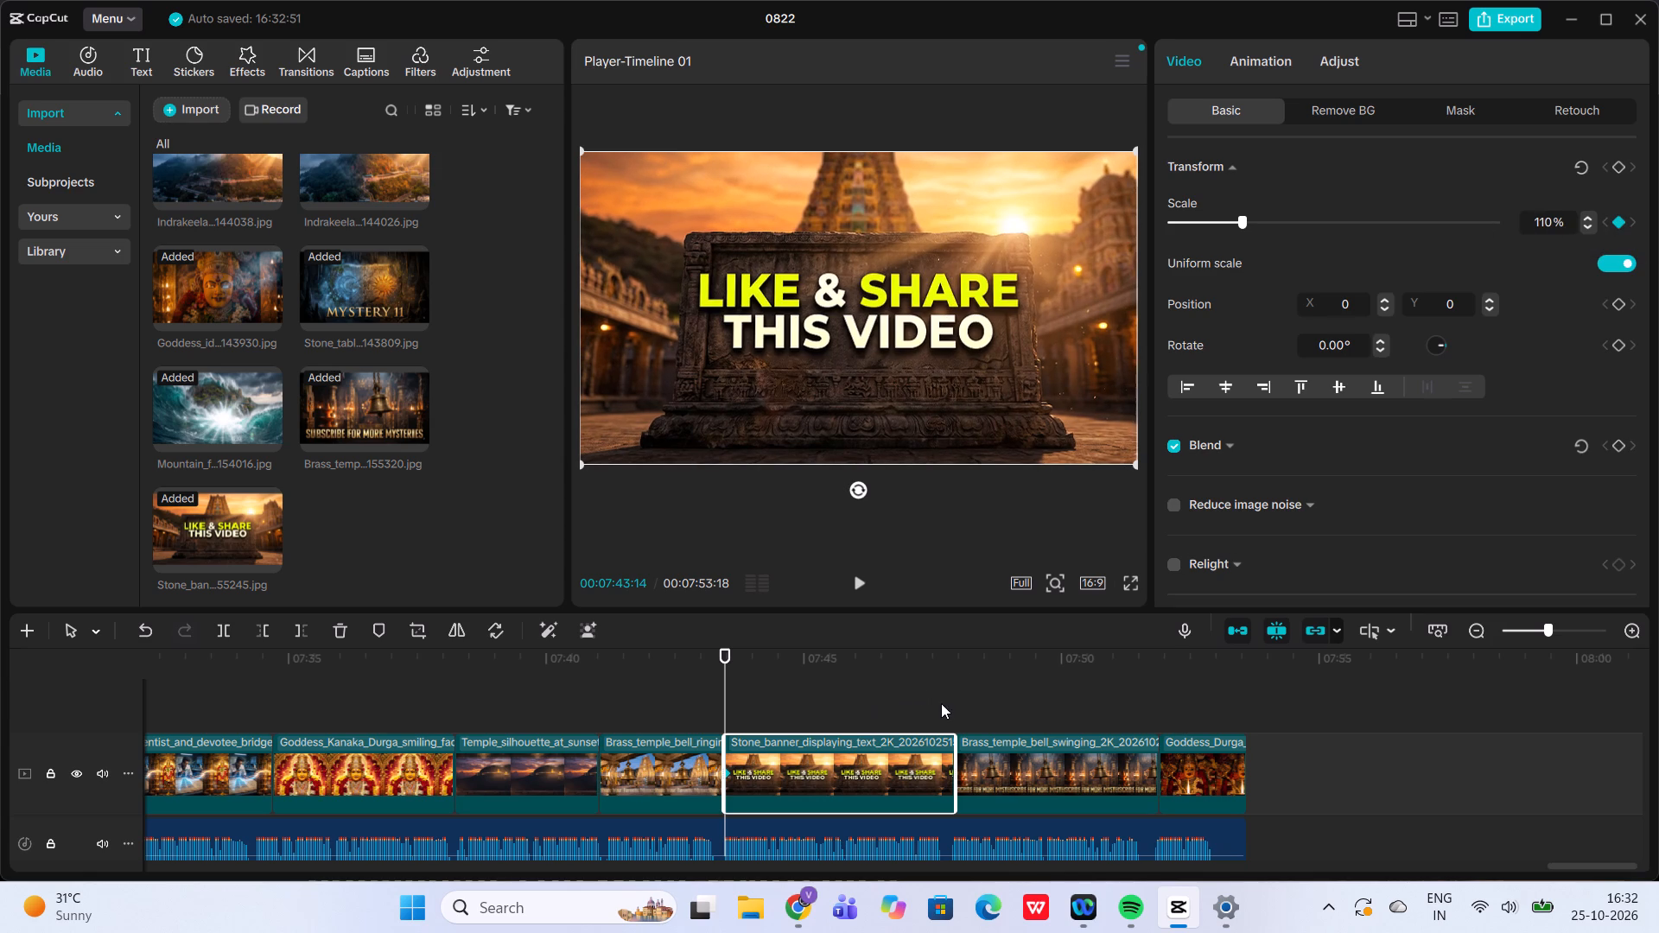
# Set the scale to 131% at the end of the Stone_banner_displaying_text clip.
pyautogui.click(960, 708)
pyautogui.click(861, 767)
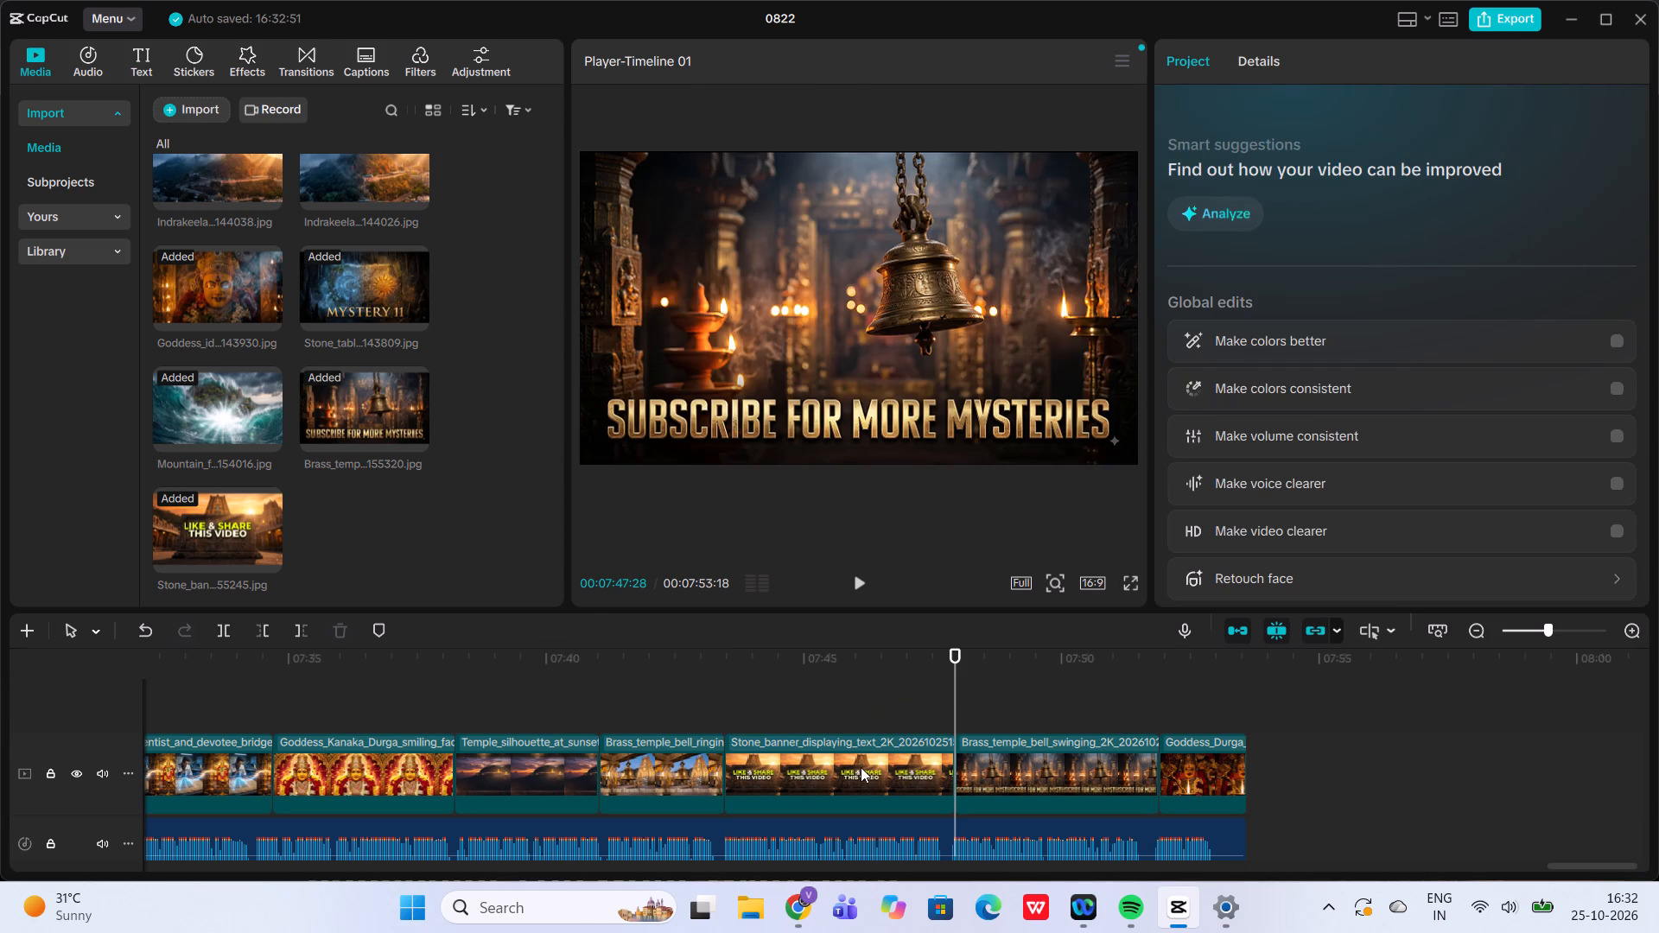
pyautogui.click(1254, 216)
pyautogui.click(1254, 216)
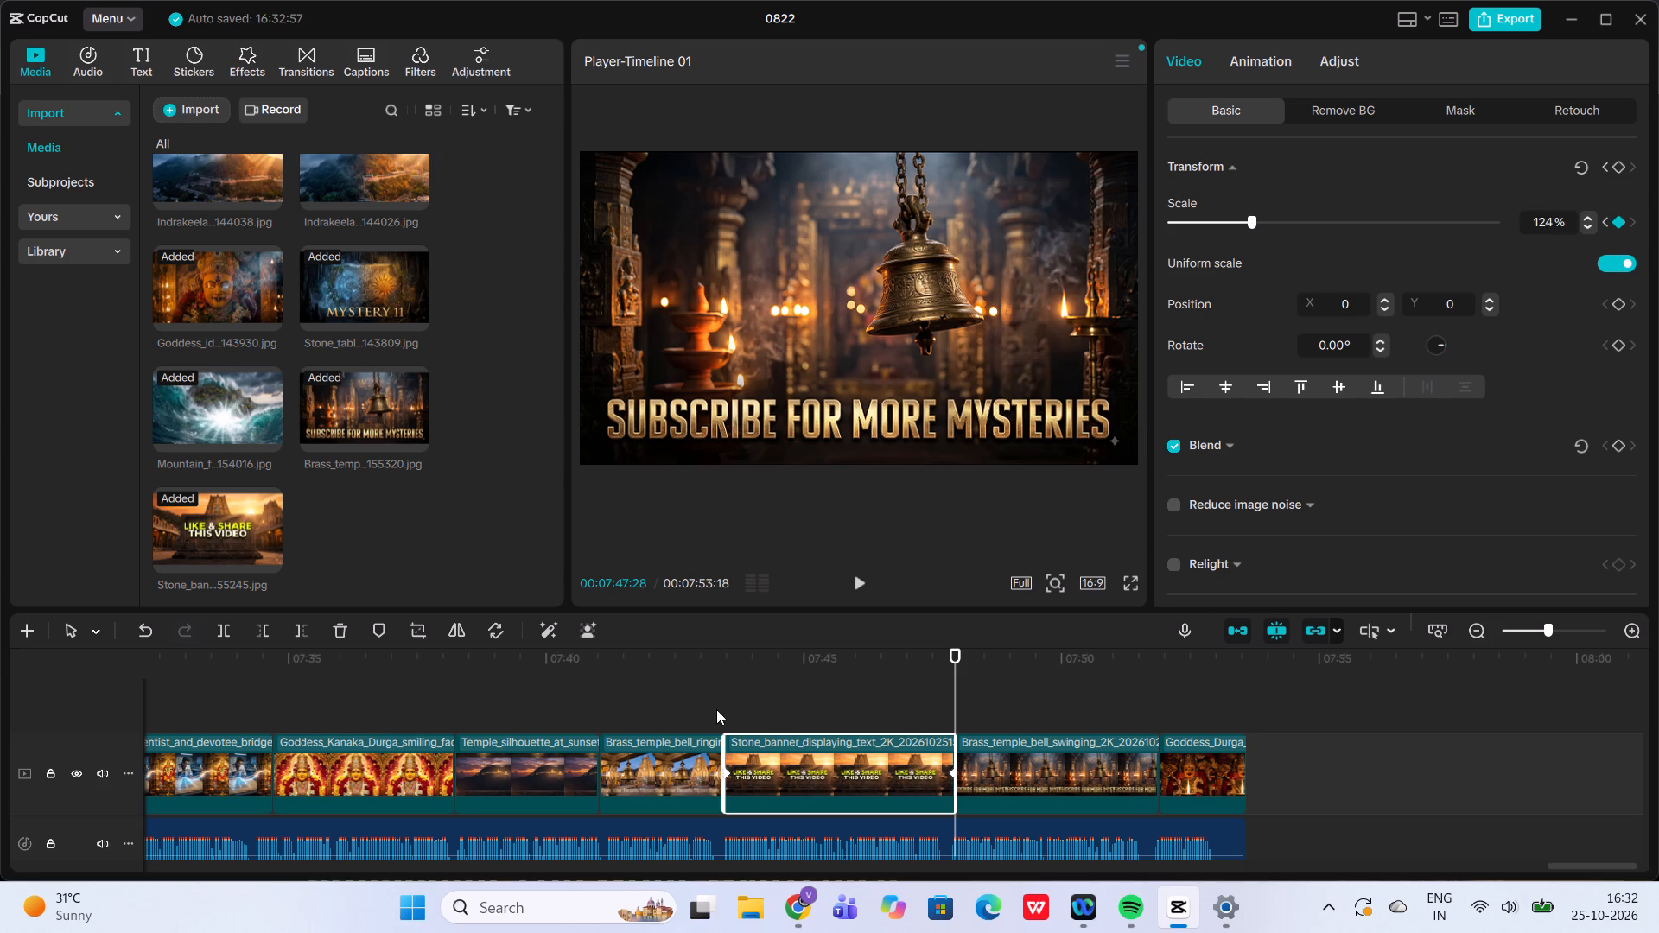
pyautogui.click(1259, 225)
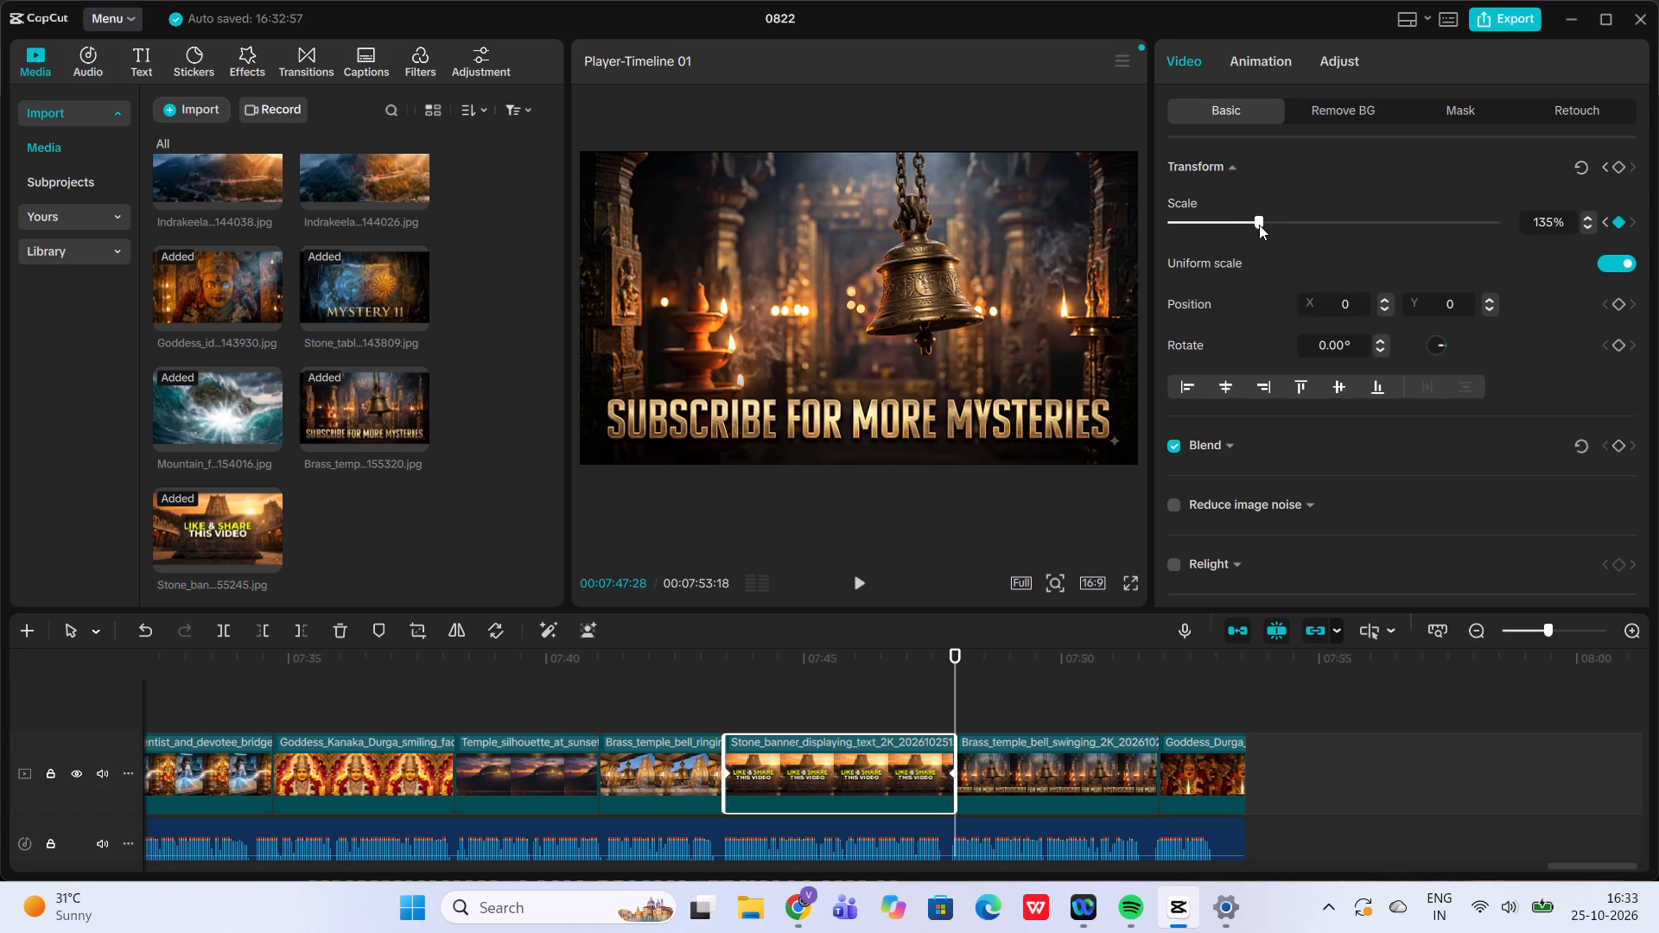
pyautogui.click(1259, 225)
# Play back the zoom on the Stone_banner_displaying_text clip, starting from late in the Brass_temple_bell_ringing clip.
pyautogui.click(691, 711)
pyautogui.click(859, 579)
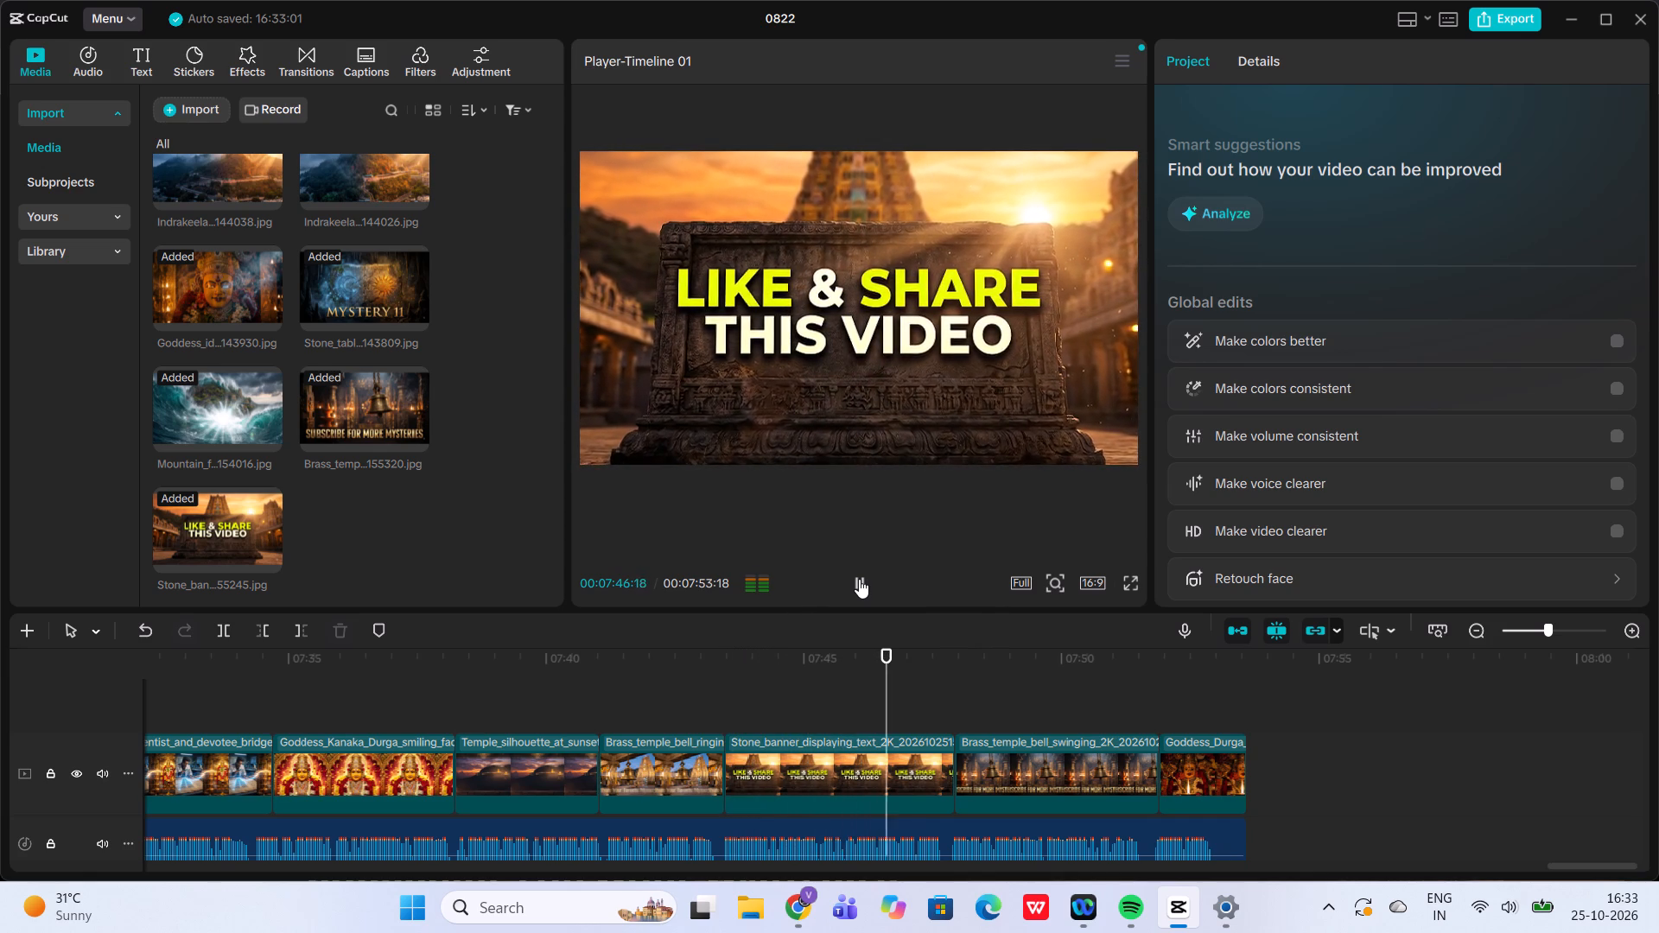
pyautogui.click(859, 579)
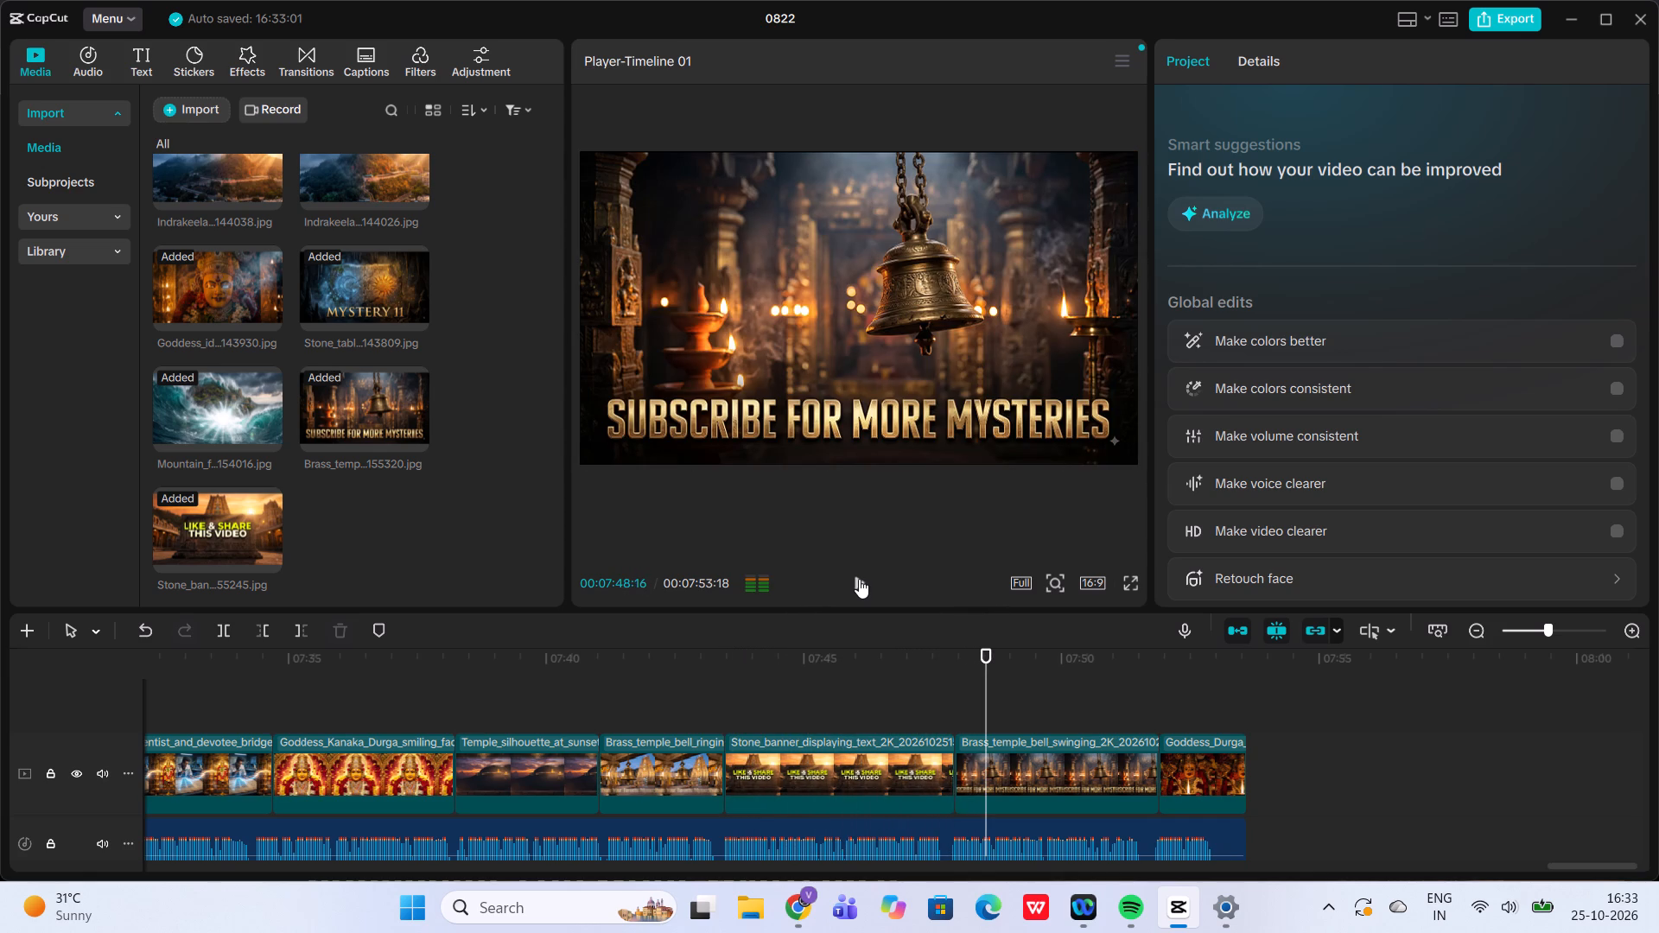
# Add a scale keyframe of 111% at the start of the Brass_temple_bell_swinging clip.
pyautogui.click(955, 701)
pyautogui.click(1033, 775)
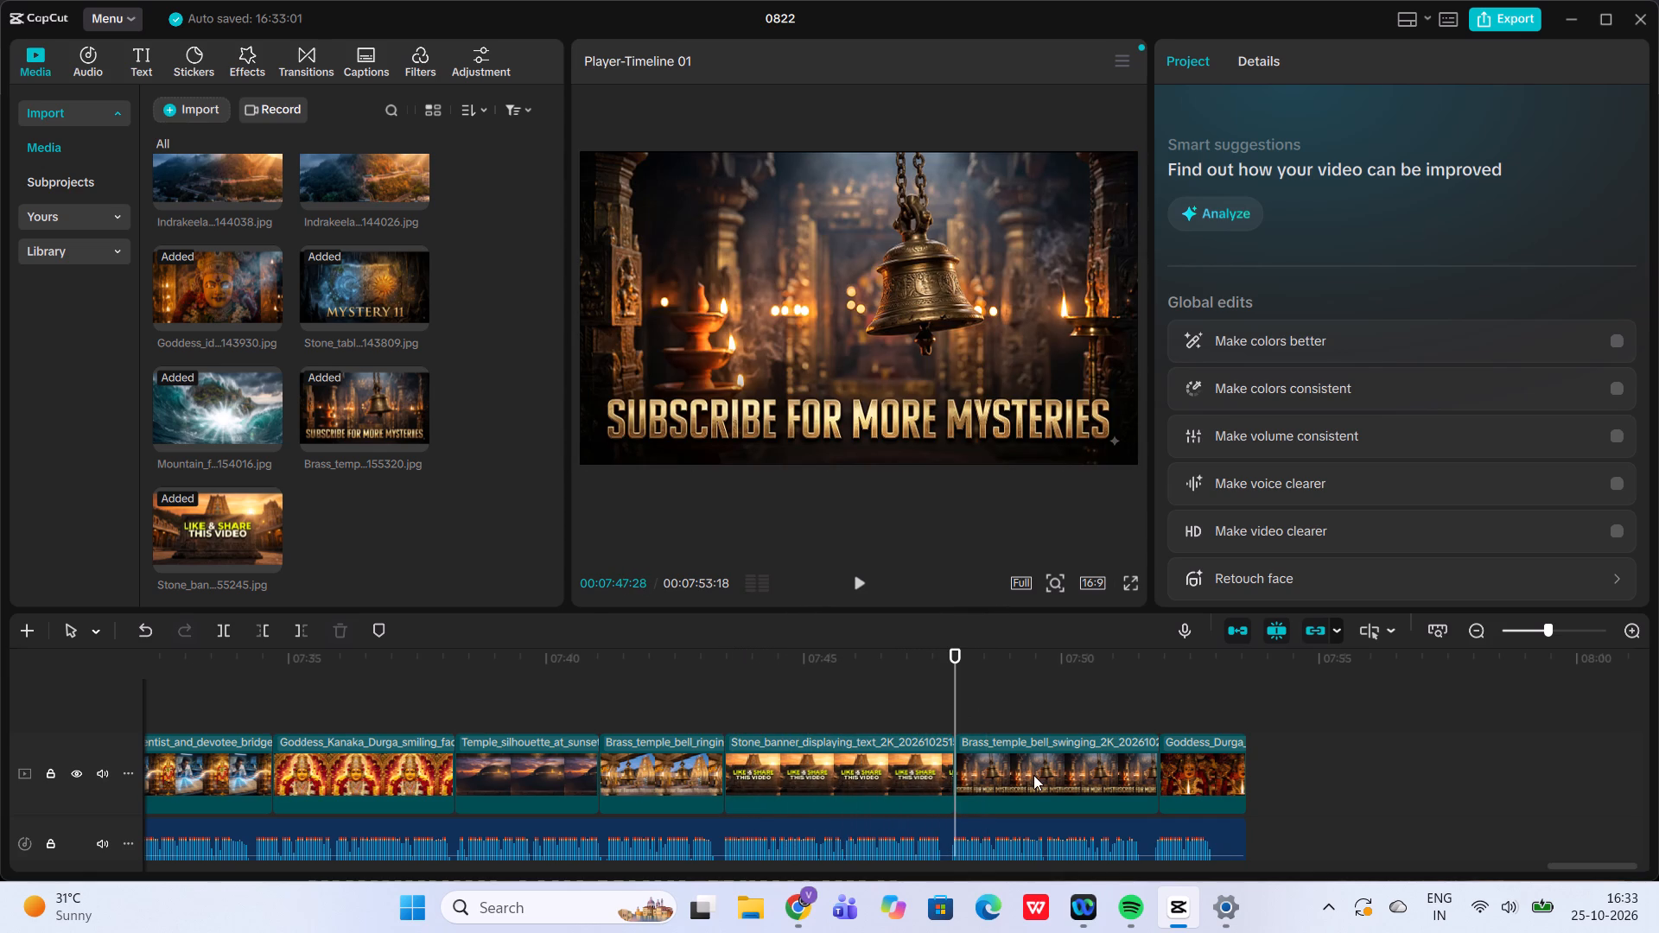
pyautogui.click(1240, 219)
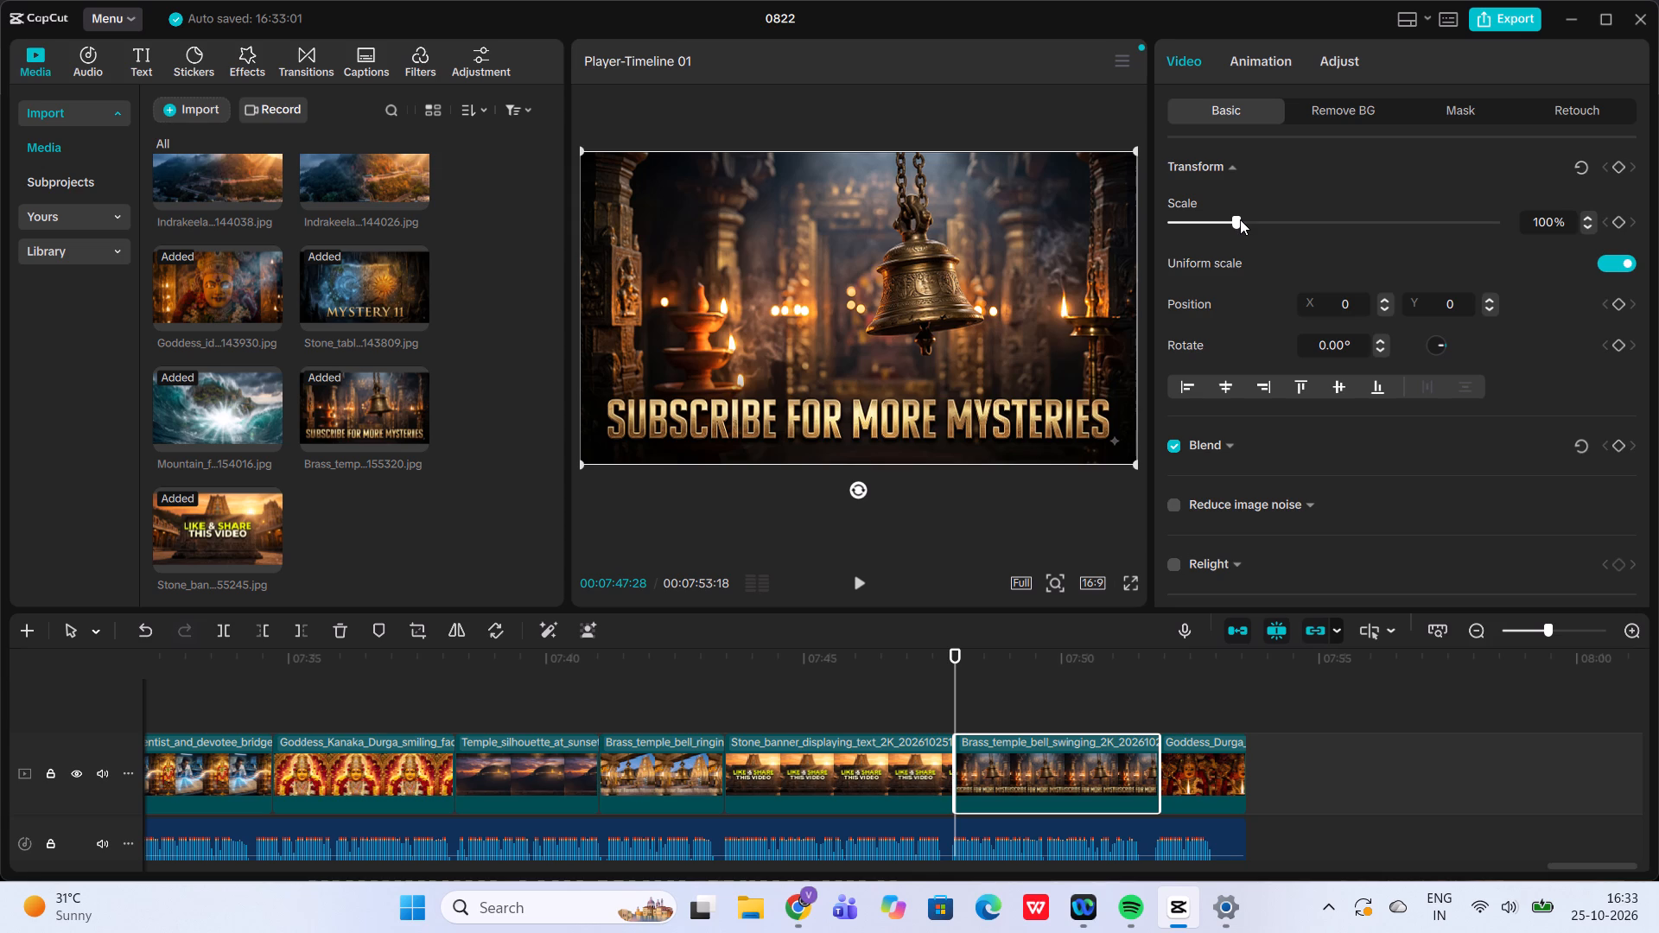
pyautogui.click(1240, 219)
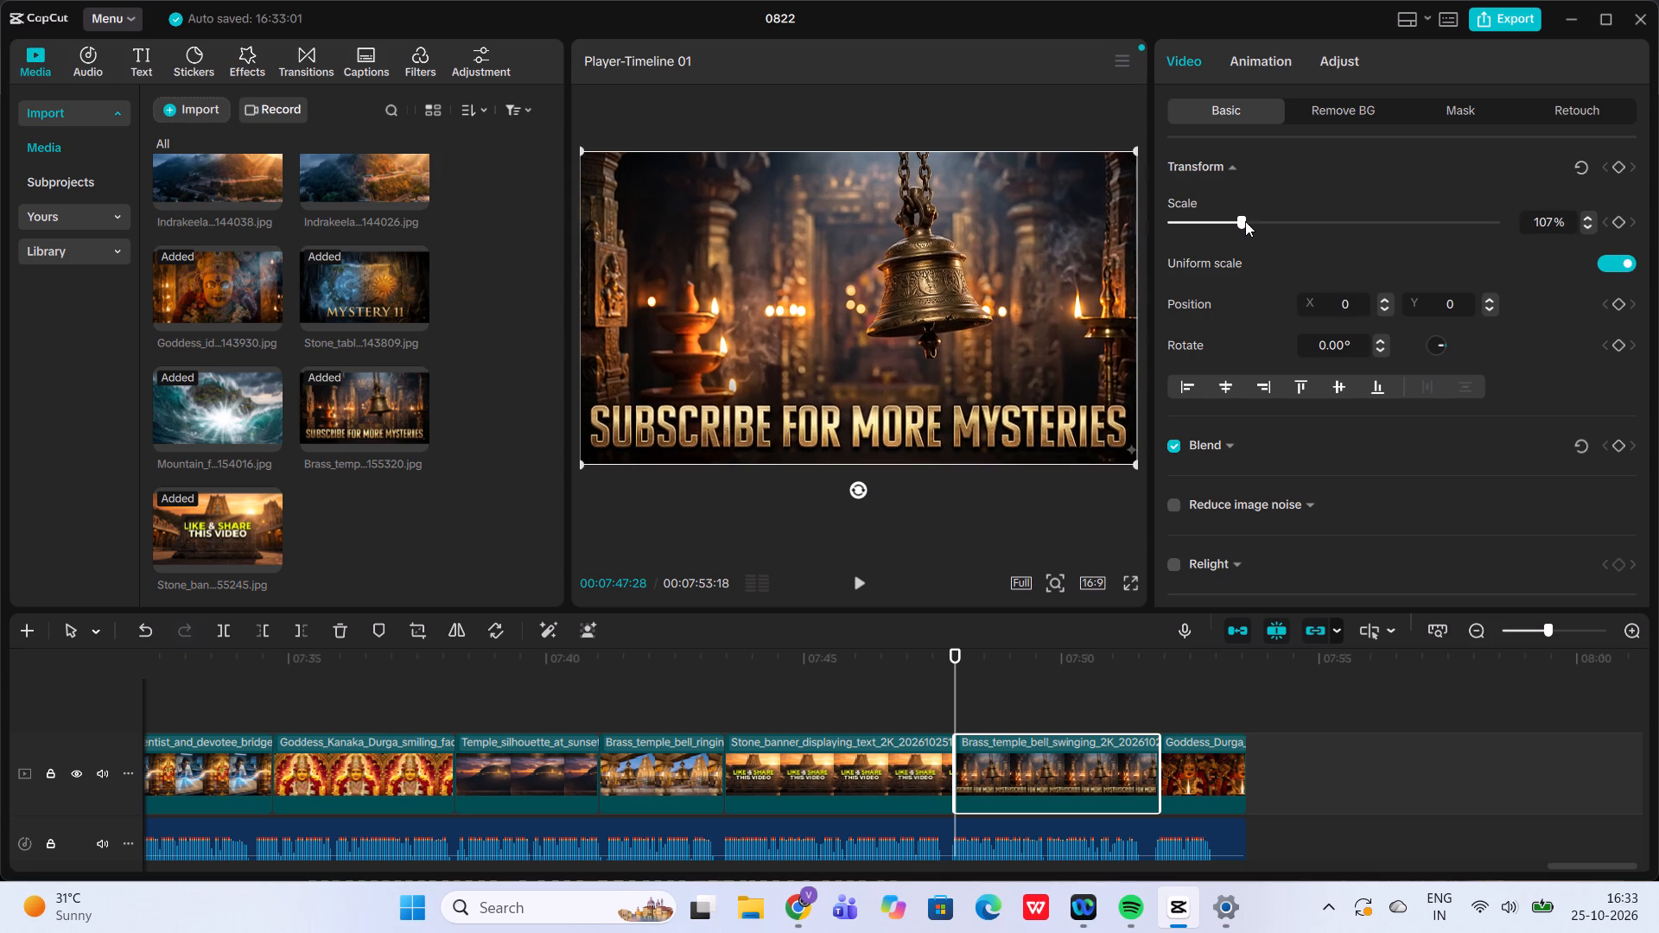
pyautogui.click(1616, 217)
# Set the scale to 130% at the end of the Brass_temple_bell_swinging clip.
pyautogui.click(1154, 692)
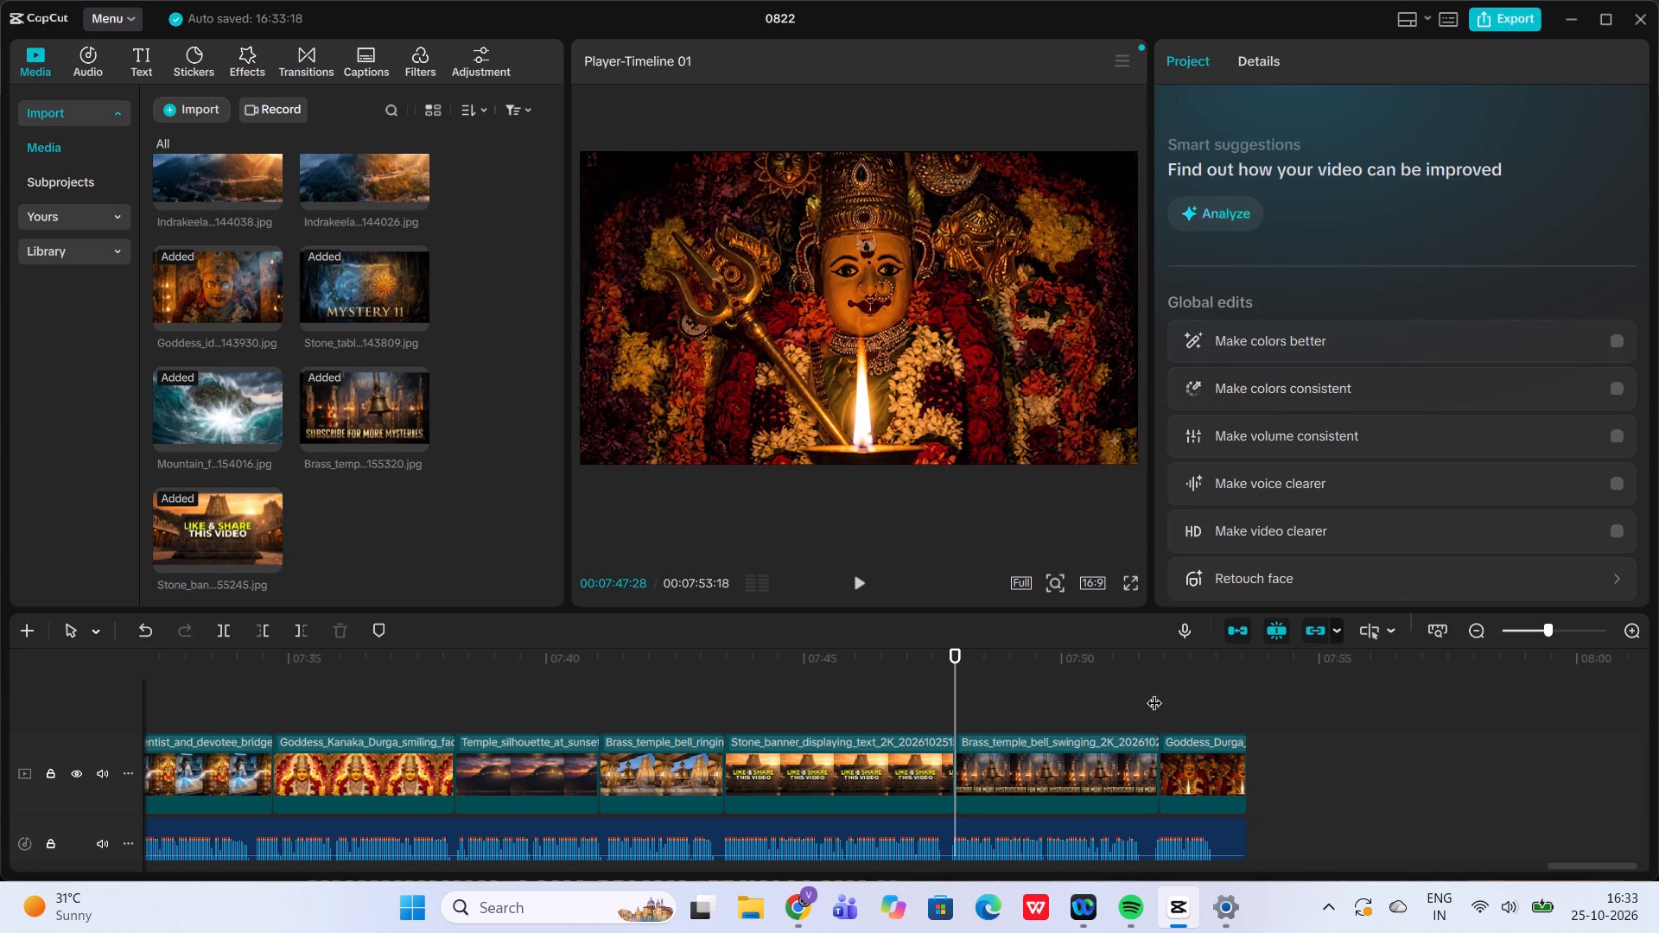
pyautogui.click(1081, 768)
pyautogui.click(1255, 222)
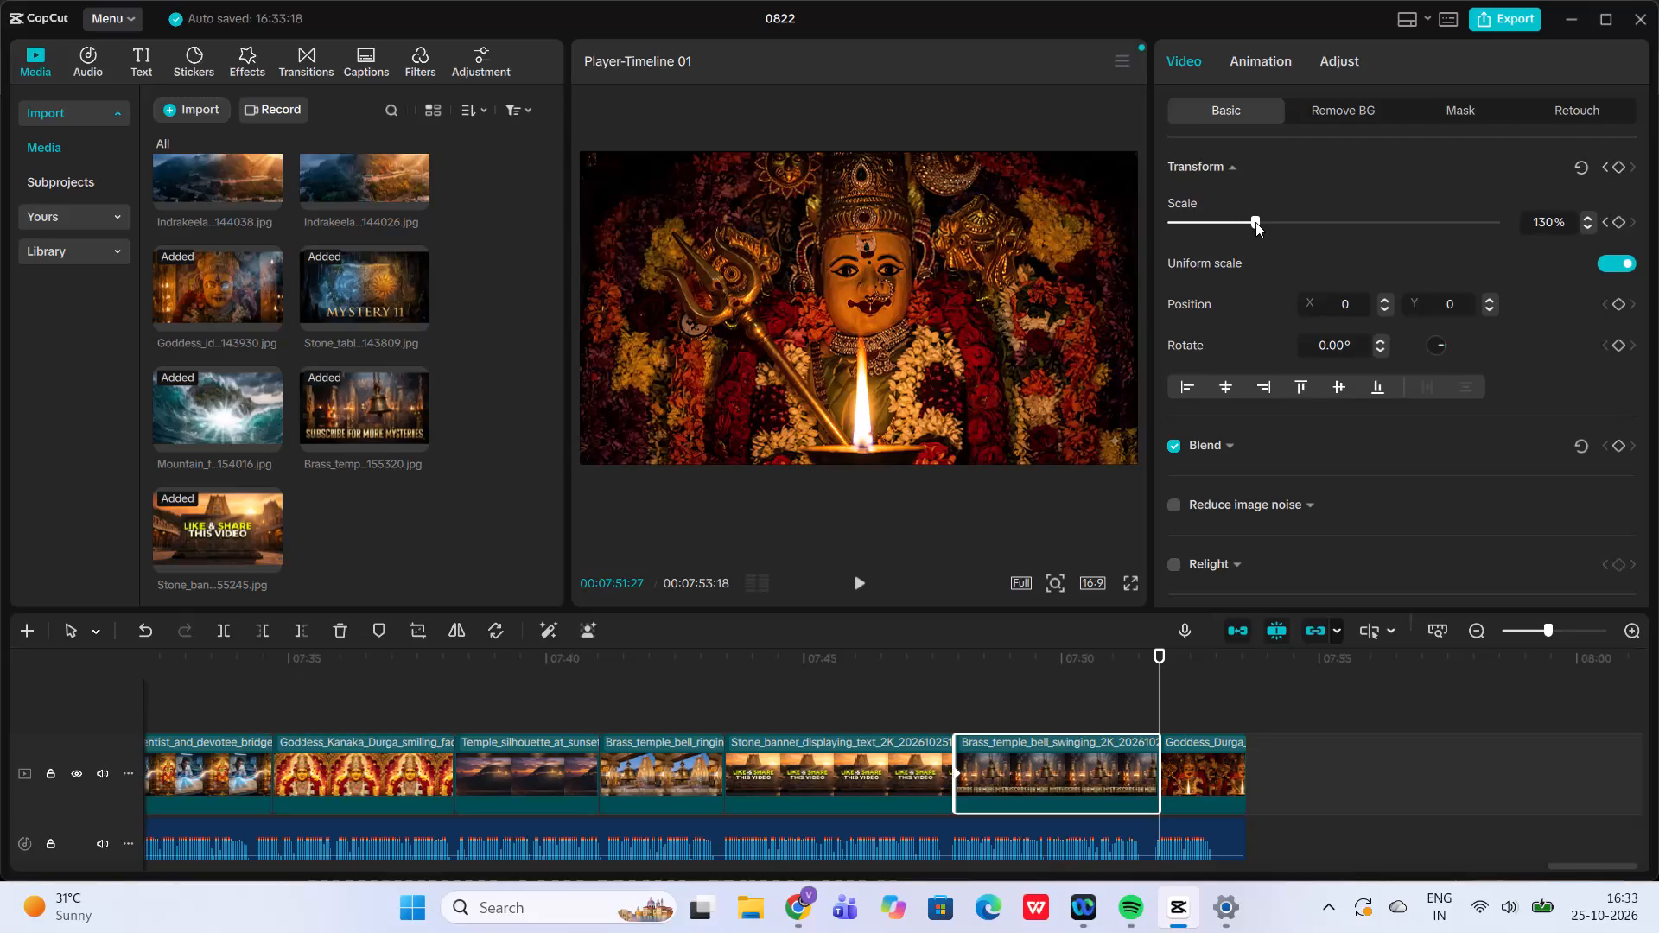
pyautogui.click(1255, 222)
# Check the Brass_temple_bell_swinging clip's start and play back its zoom from late in the Stone_banner_displaying_text clip.
pyautogui.click(933, 697)
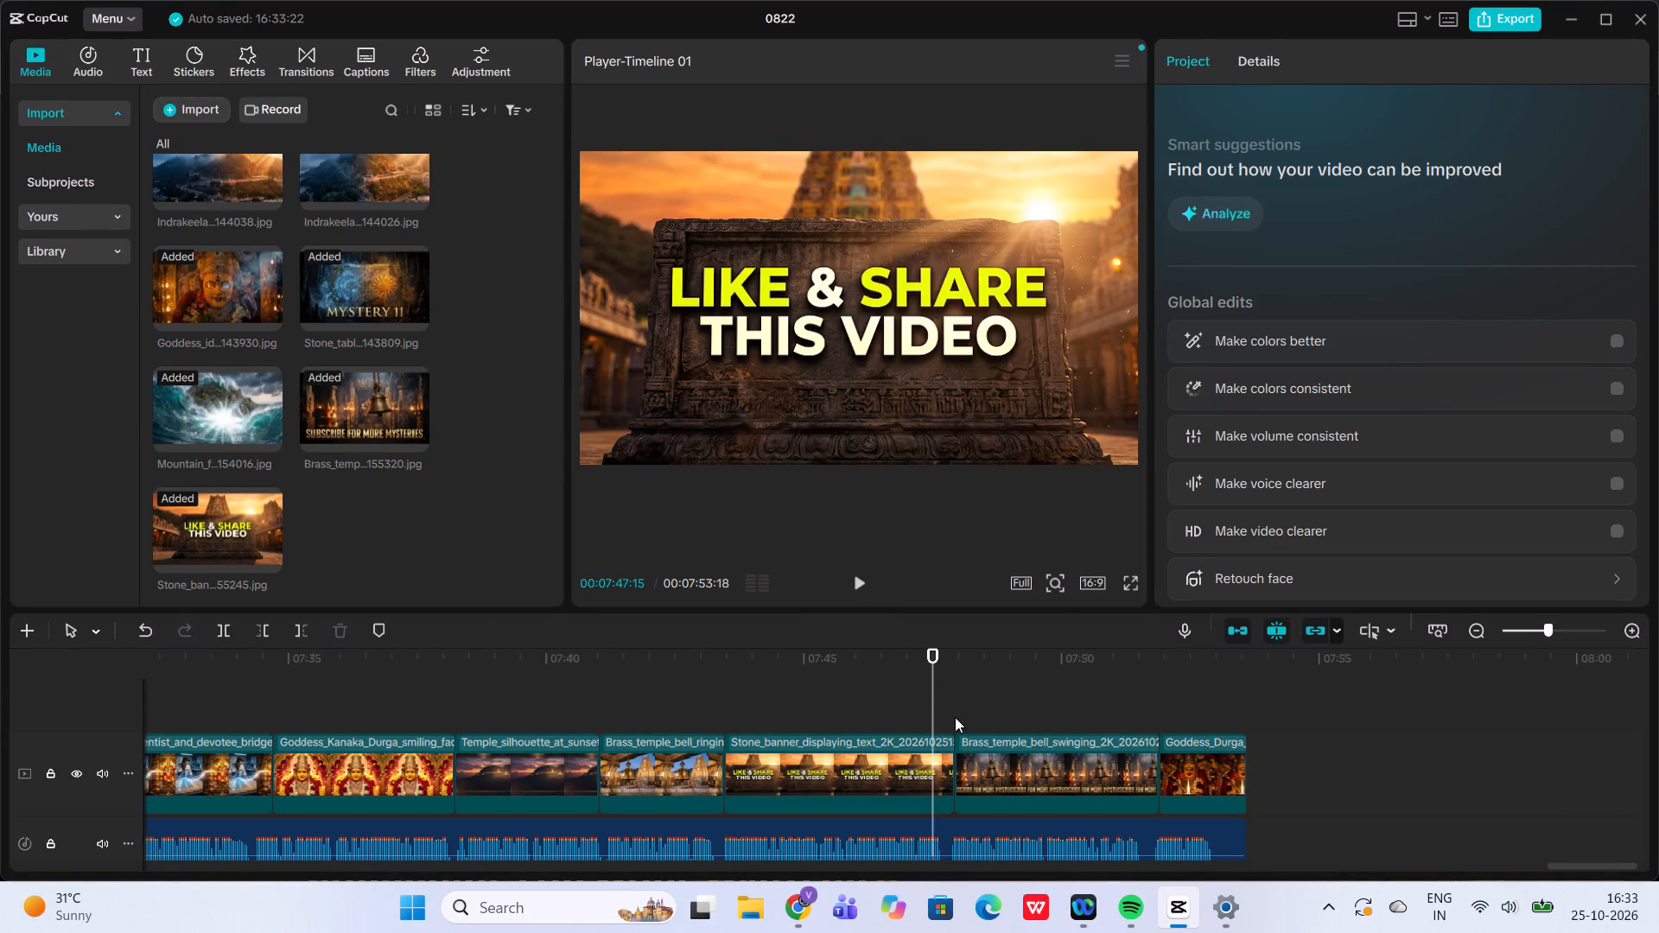
pyautogui.click(955, 716)
pyautogui.click(992, 775)
pyautogui.click(915, 411)
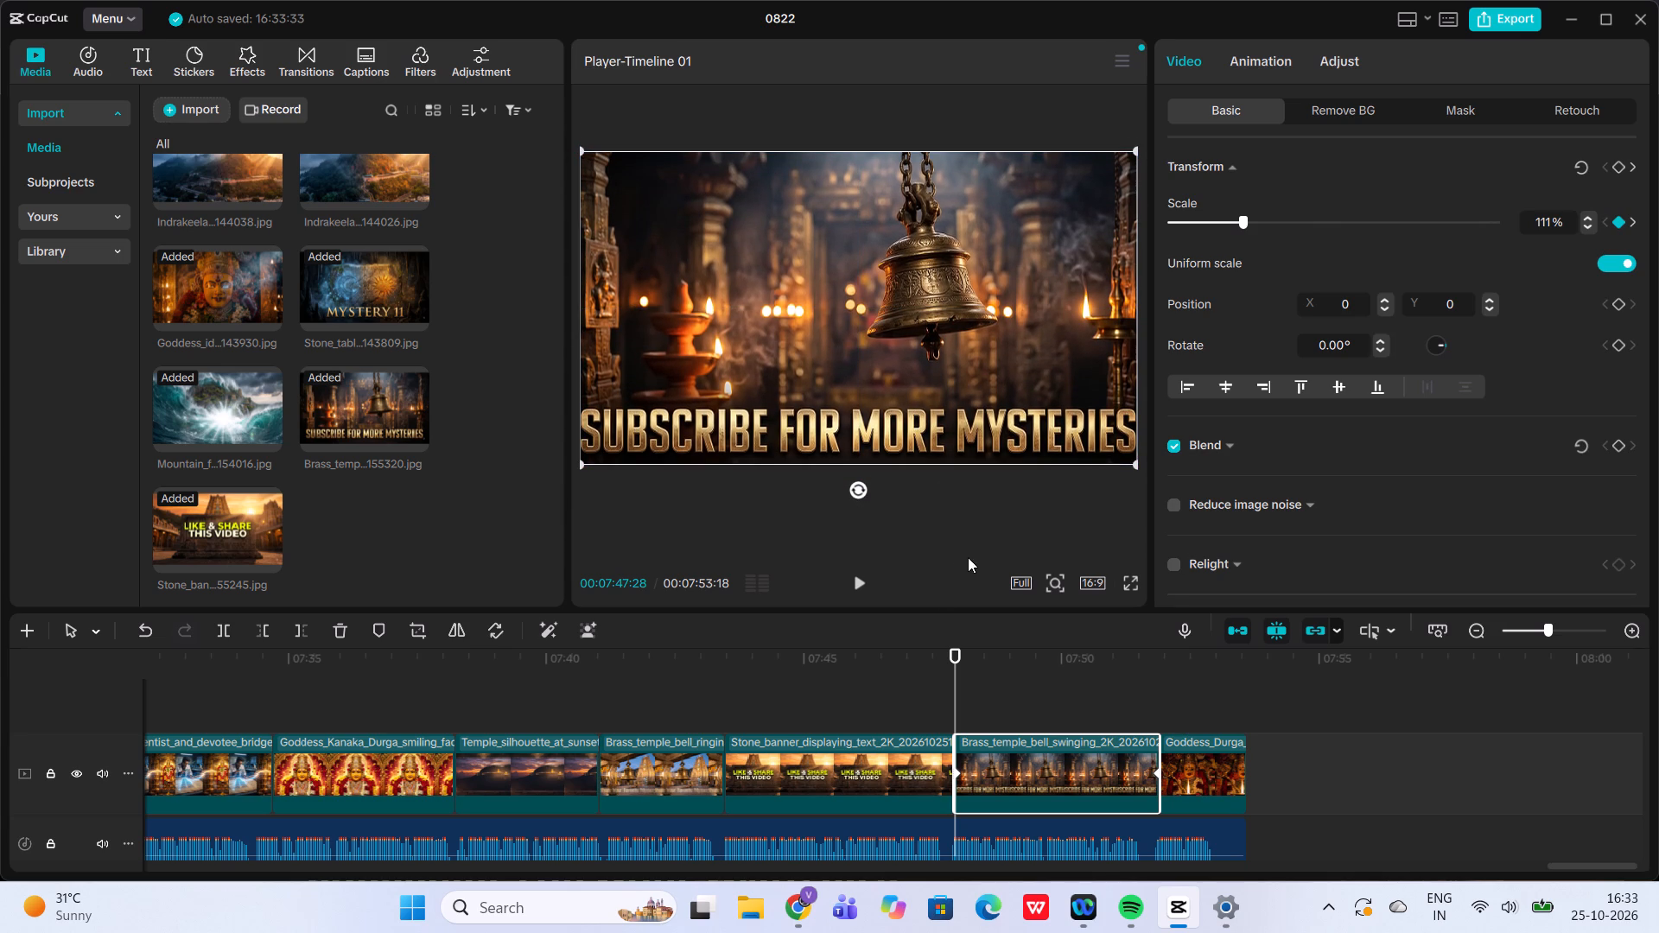
pyautogui.click(938, 718)
pyautogui.click(861, 569)
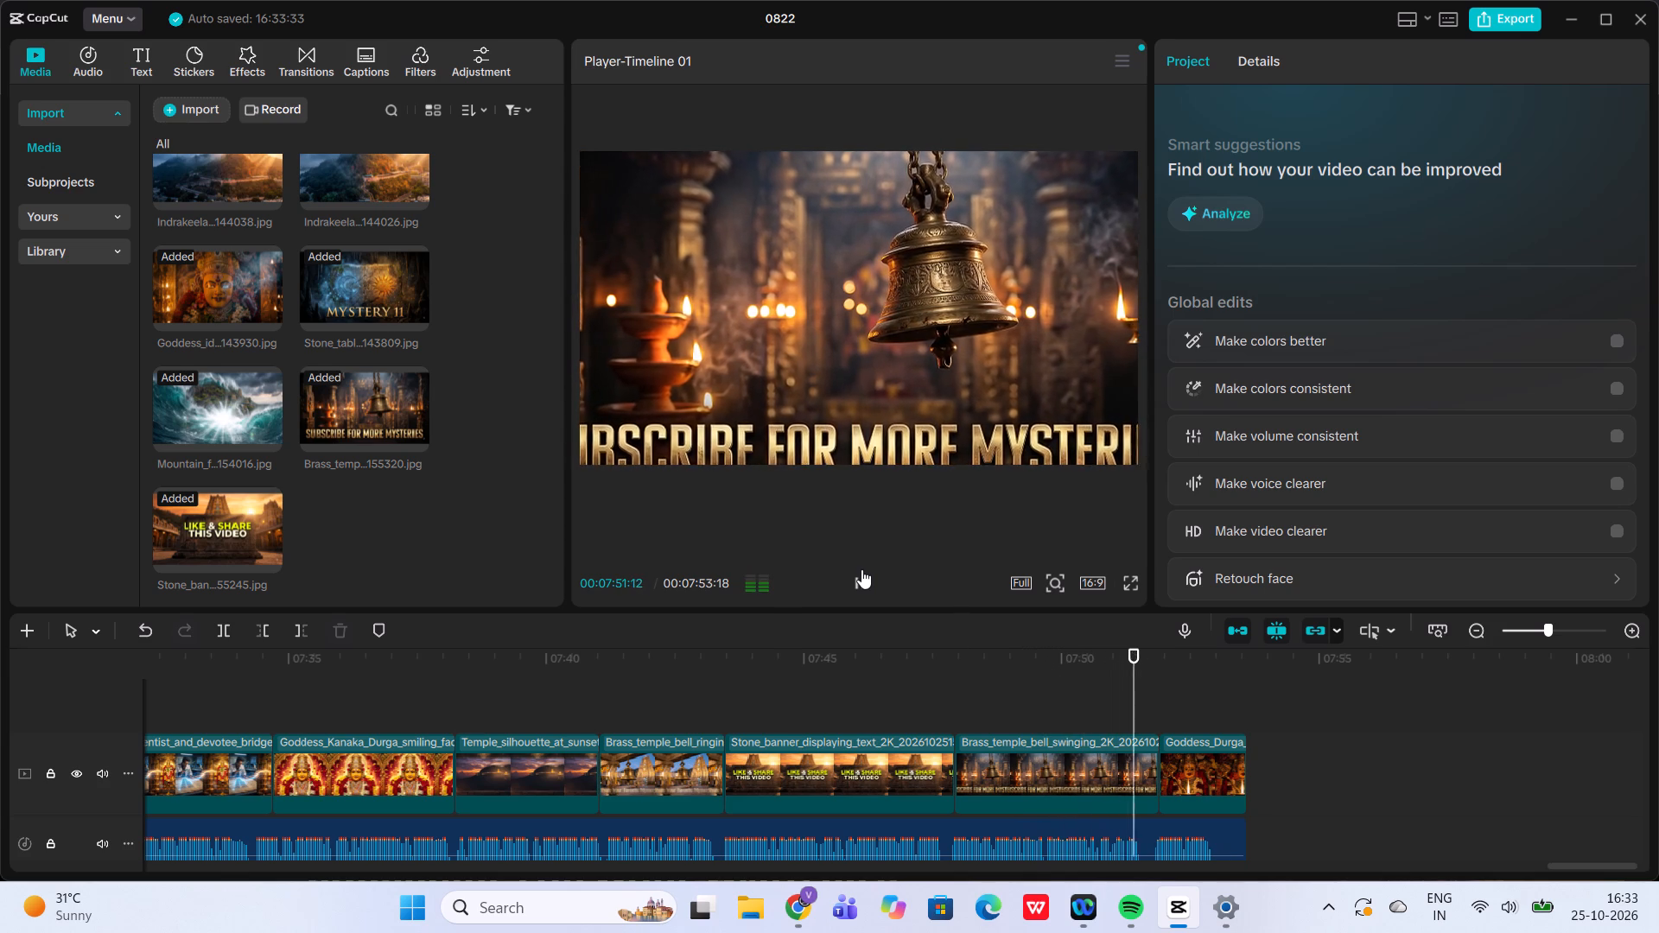
pyautogui.click(861, 569)
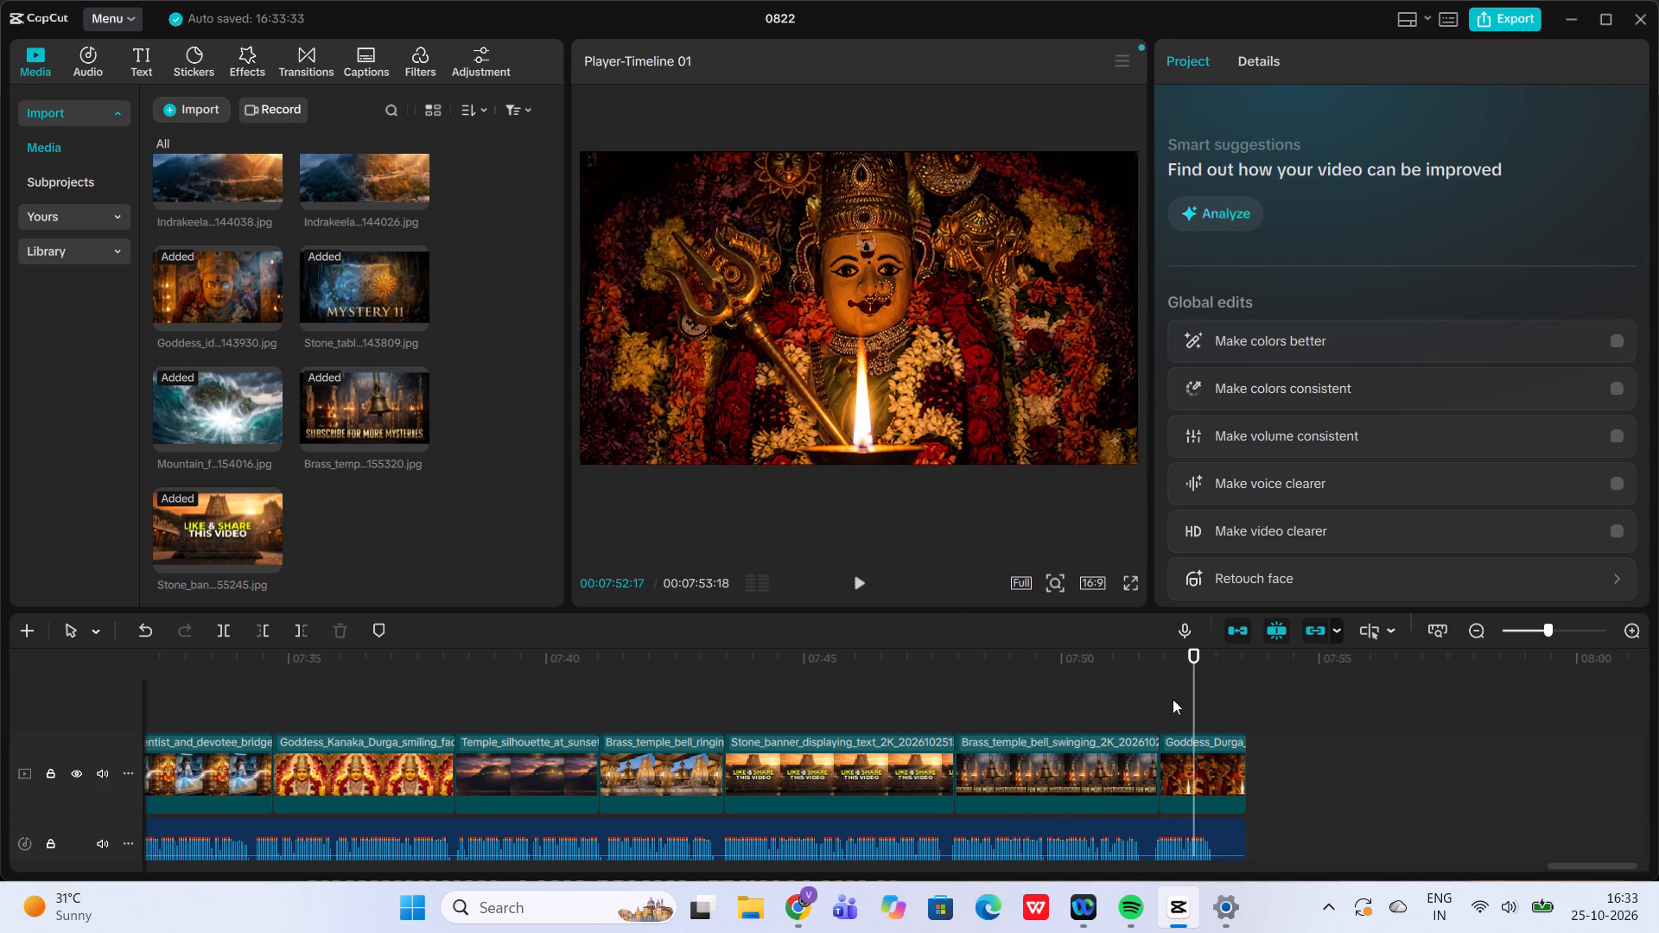
# Add a scale keyframe of 108% at the start of the final Goddess_Durga_idol_lit clip.
pyautogui.click(1163, 701)
pyautogui.click(1202, 771)
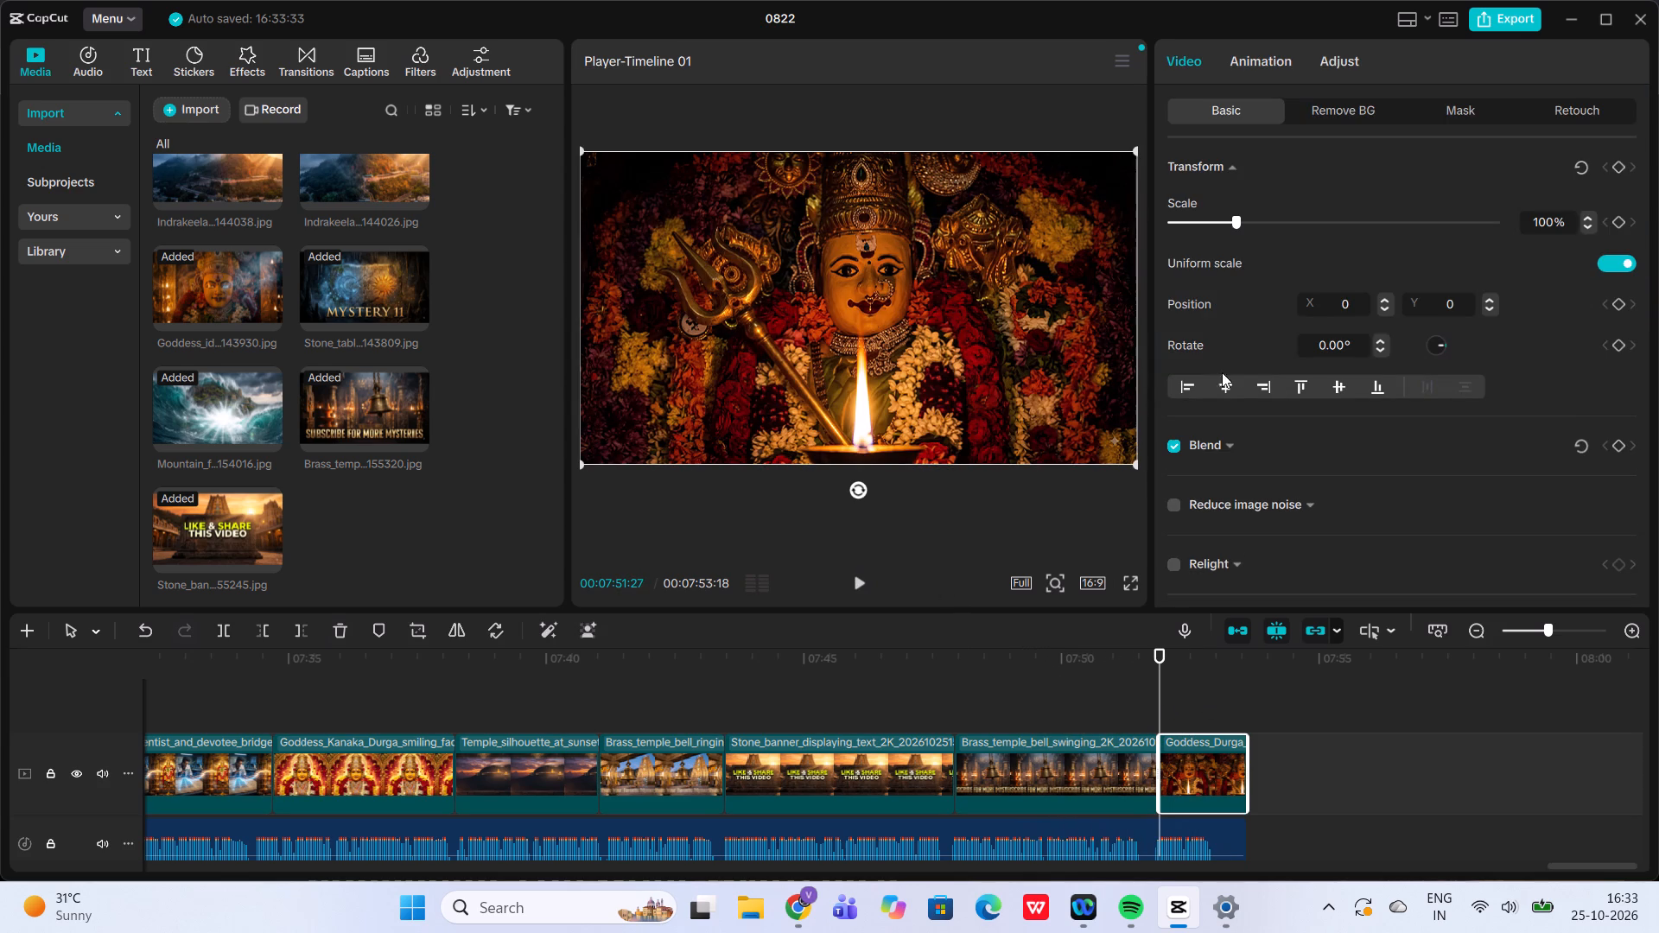
pyautogui.click(1242, 224)
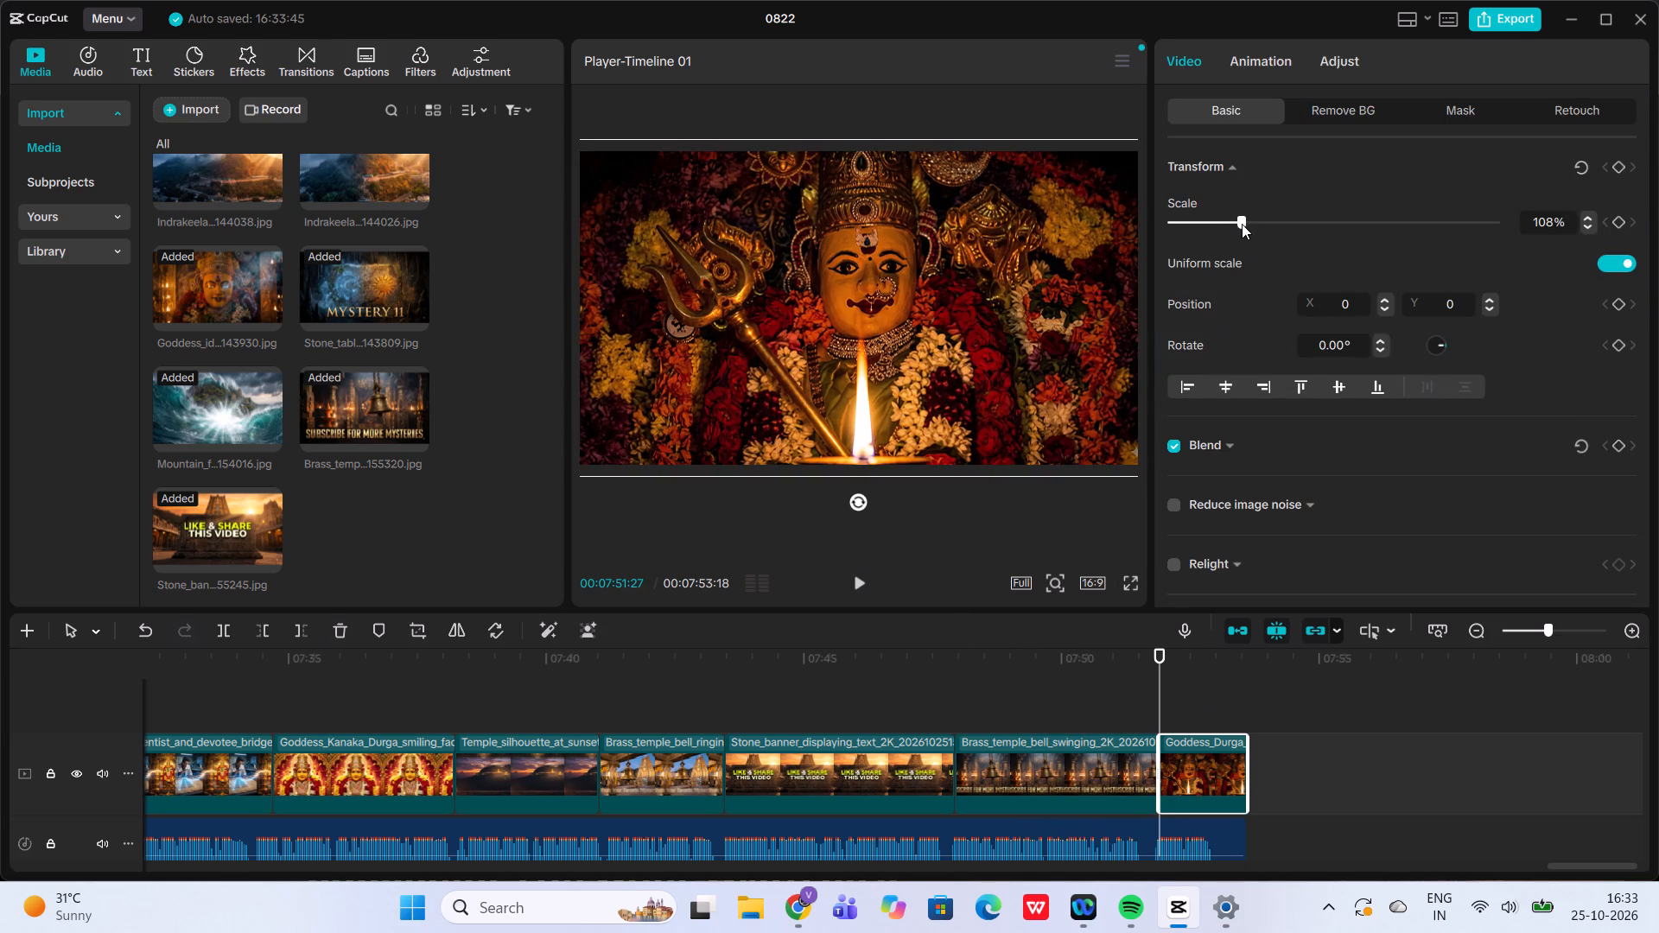
pyautogui.click(1618, 224)
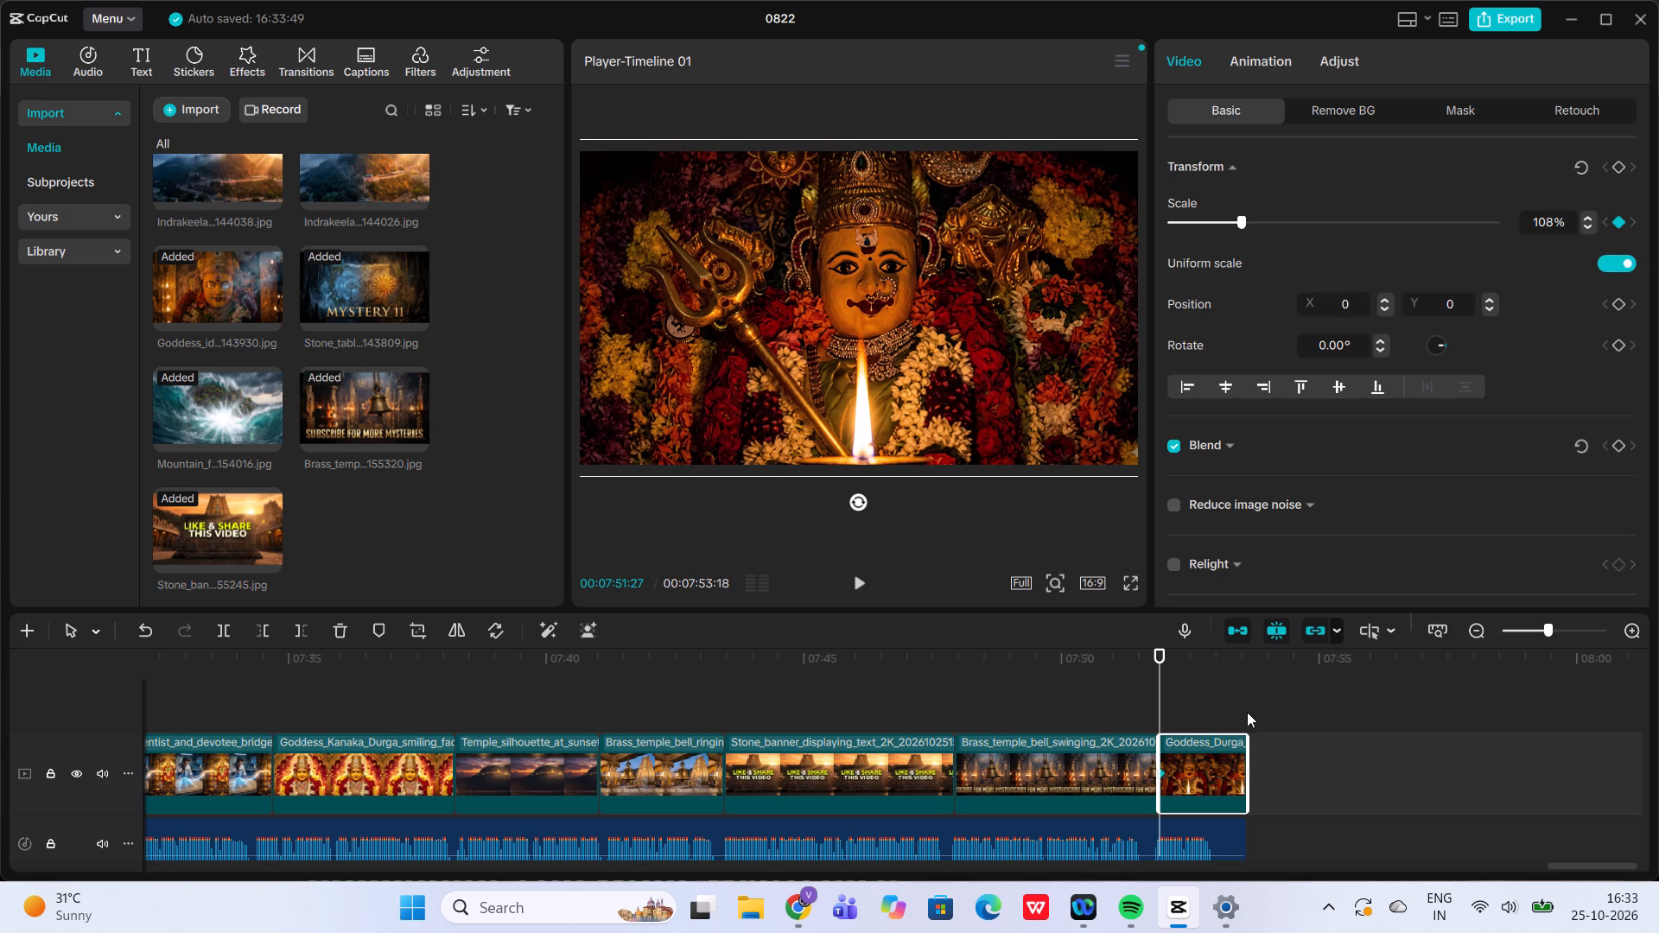
# Extend the end of the final Goddess_Durga_idol_lit clip to about 00:07:56:14 on the timeline.
pyautogui.click(1247, 712)
pyautogui.click(1195, 769)
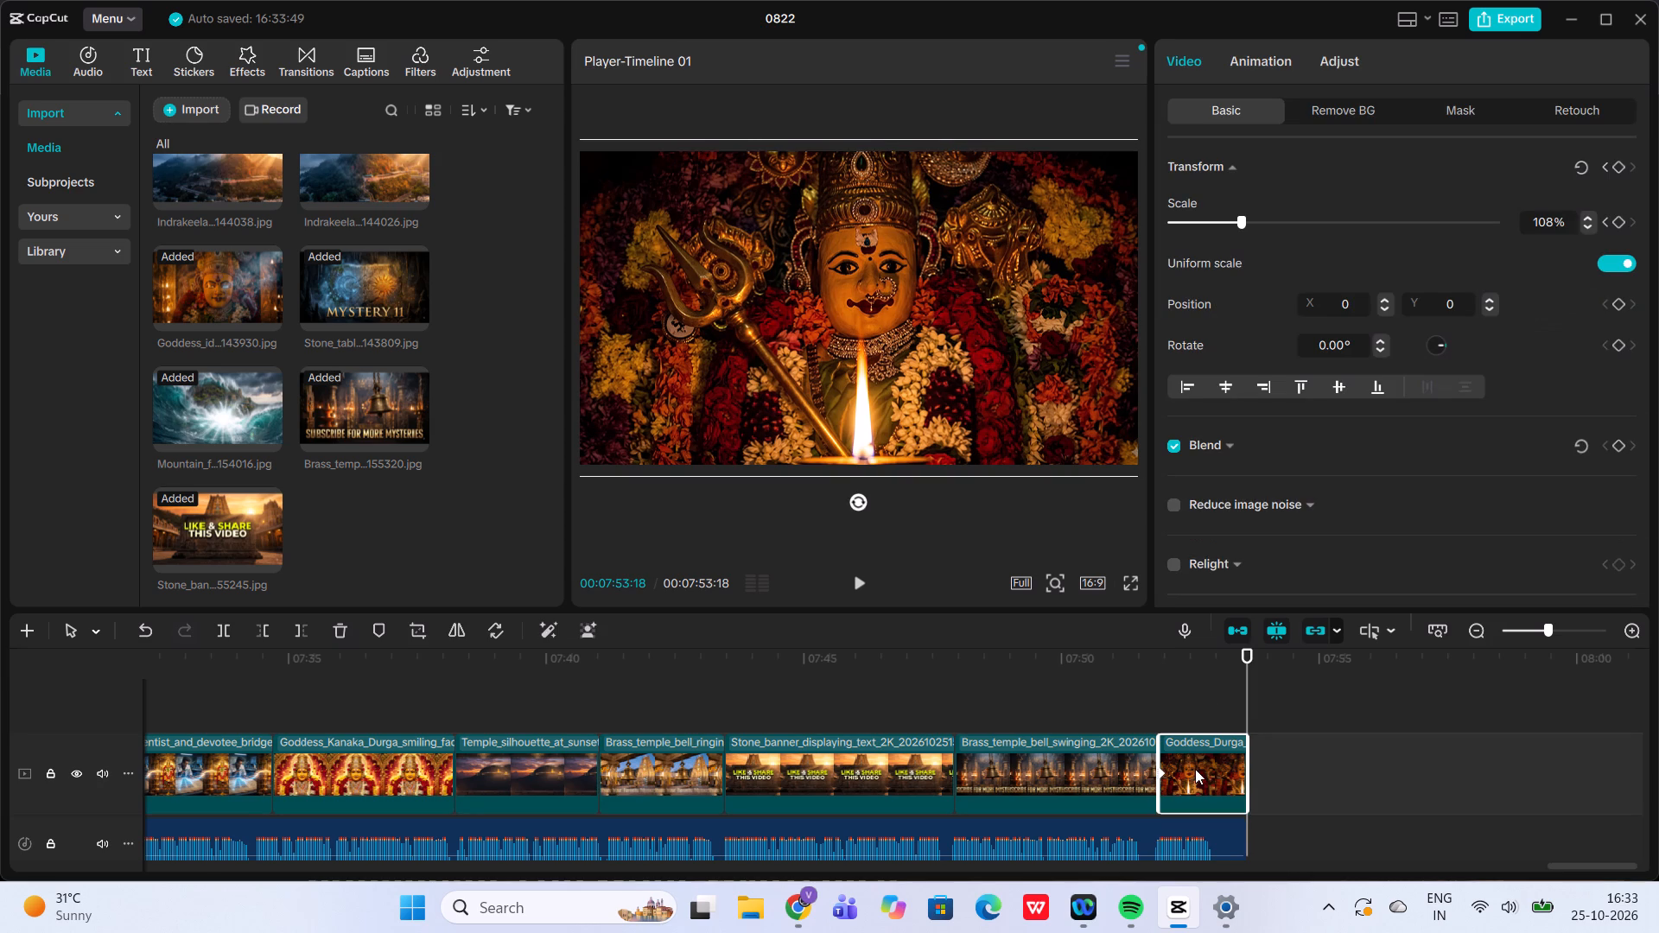
pyautogui.moveTo(1252, 720); pyautogui.dragTo(1267, 726)
pyautogui.click(1236, 709)
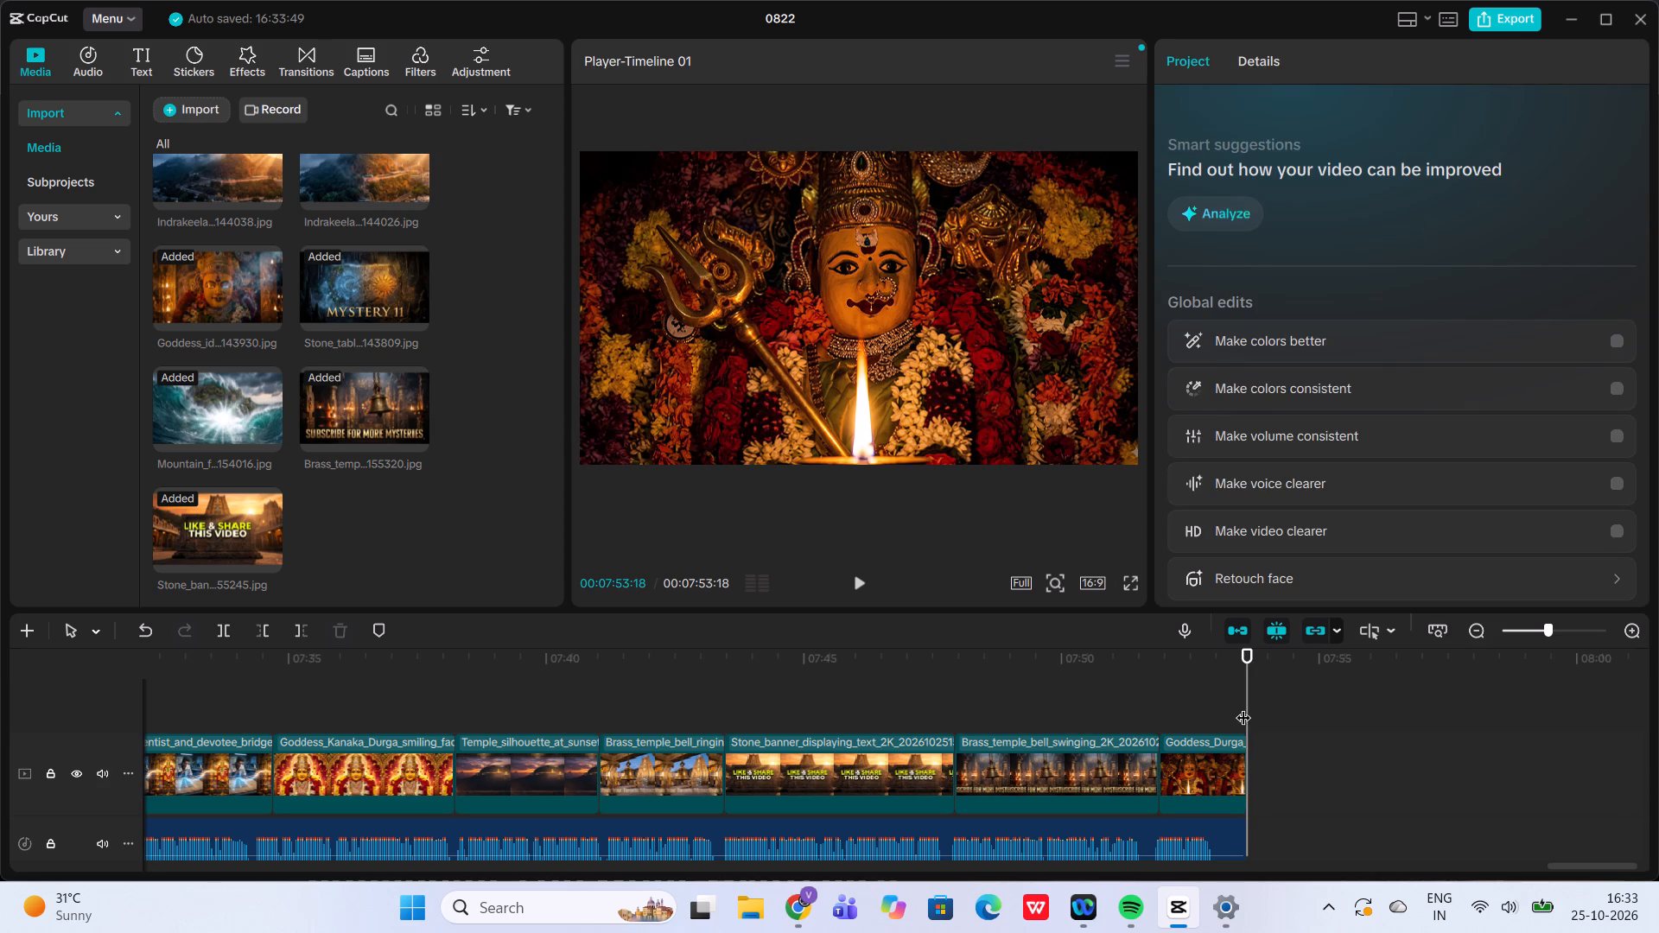
pyautogui.moveTo(1238, 707); pyautogui.dragTo(1260, 710)
pyautogui.click(1221, 758)
pyautogui.moveTo(1246, 755); pyautogui.dragTo(1388, 758)
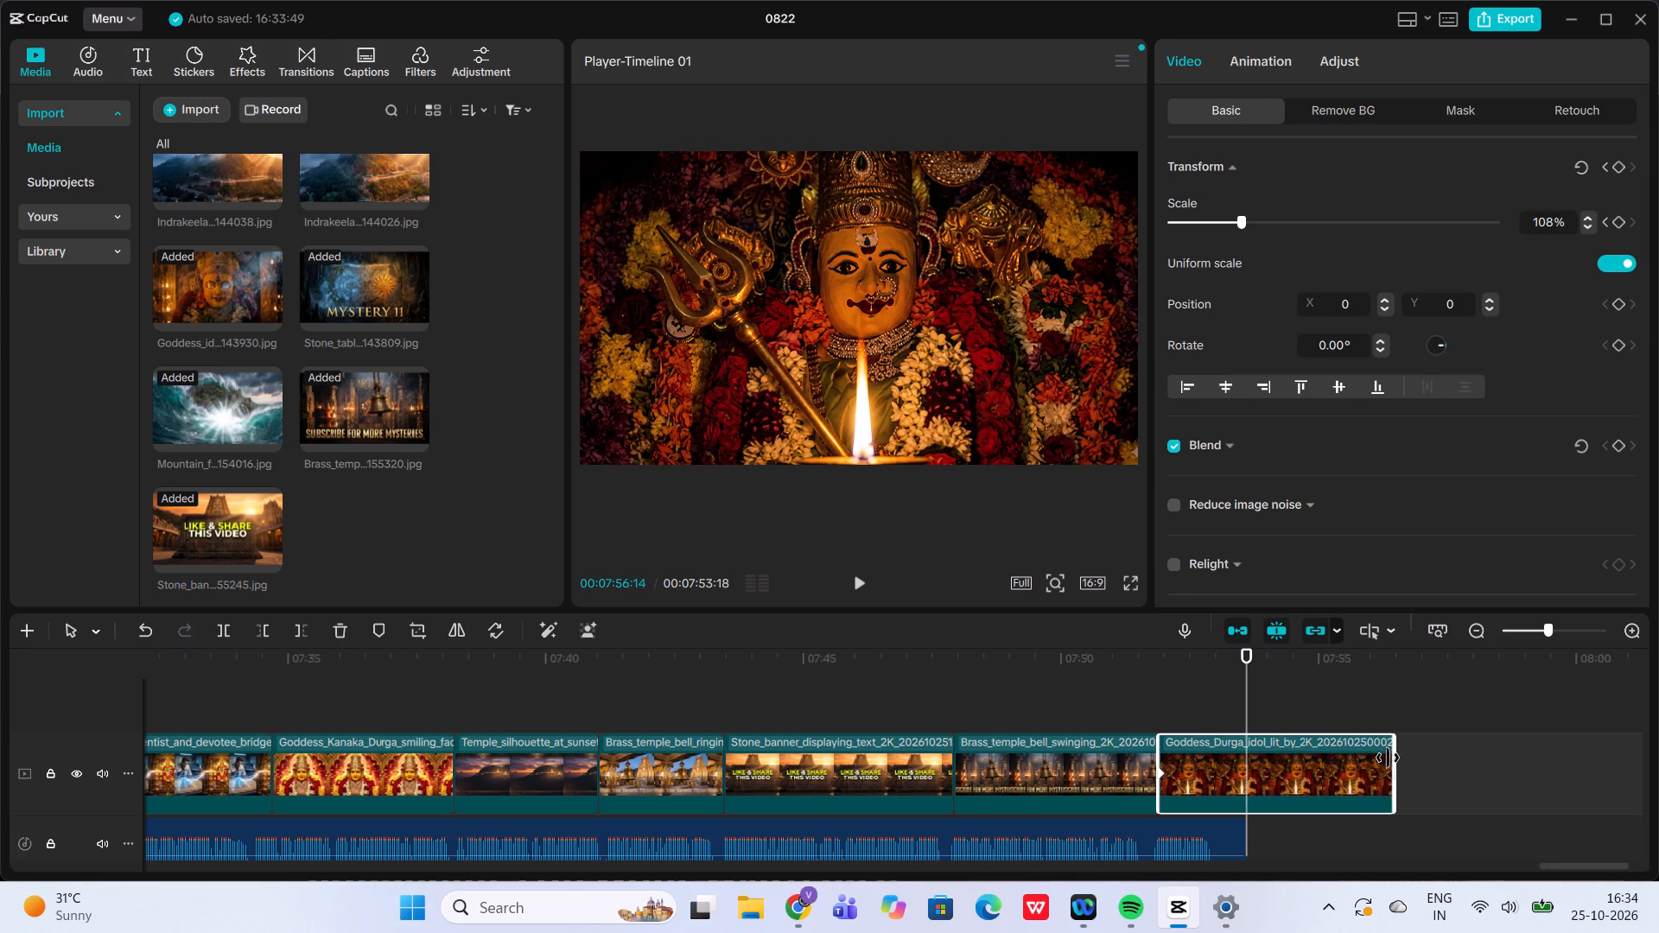
# Trim the end of the Goddess_Durga_idol_lit clip back to 00:07:53:18, level with the end of the audio track.
pyautogui.moveTo(1388, 758); pyautogui.dragTo(1253, 771)
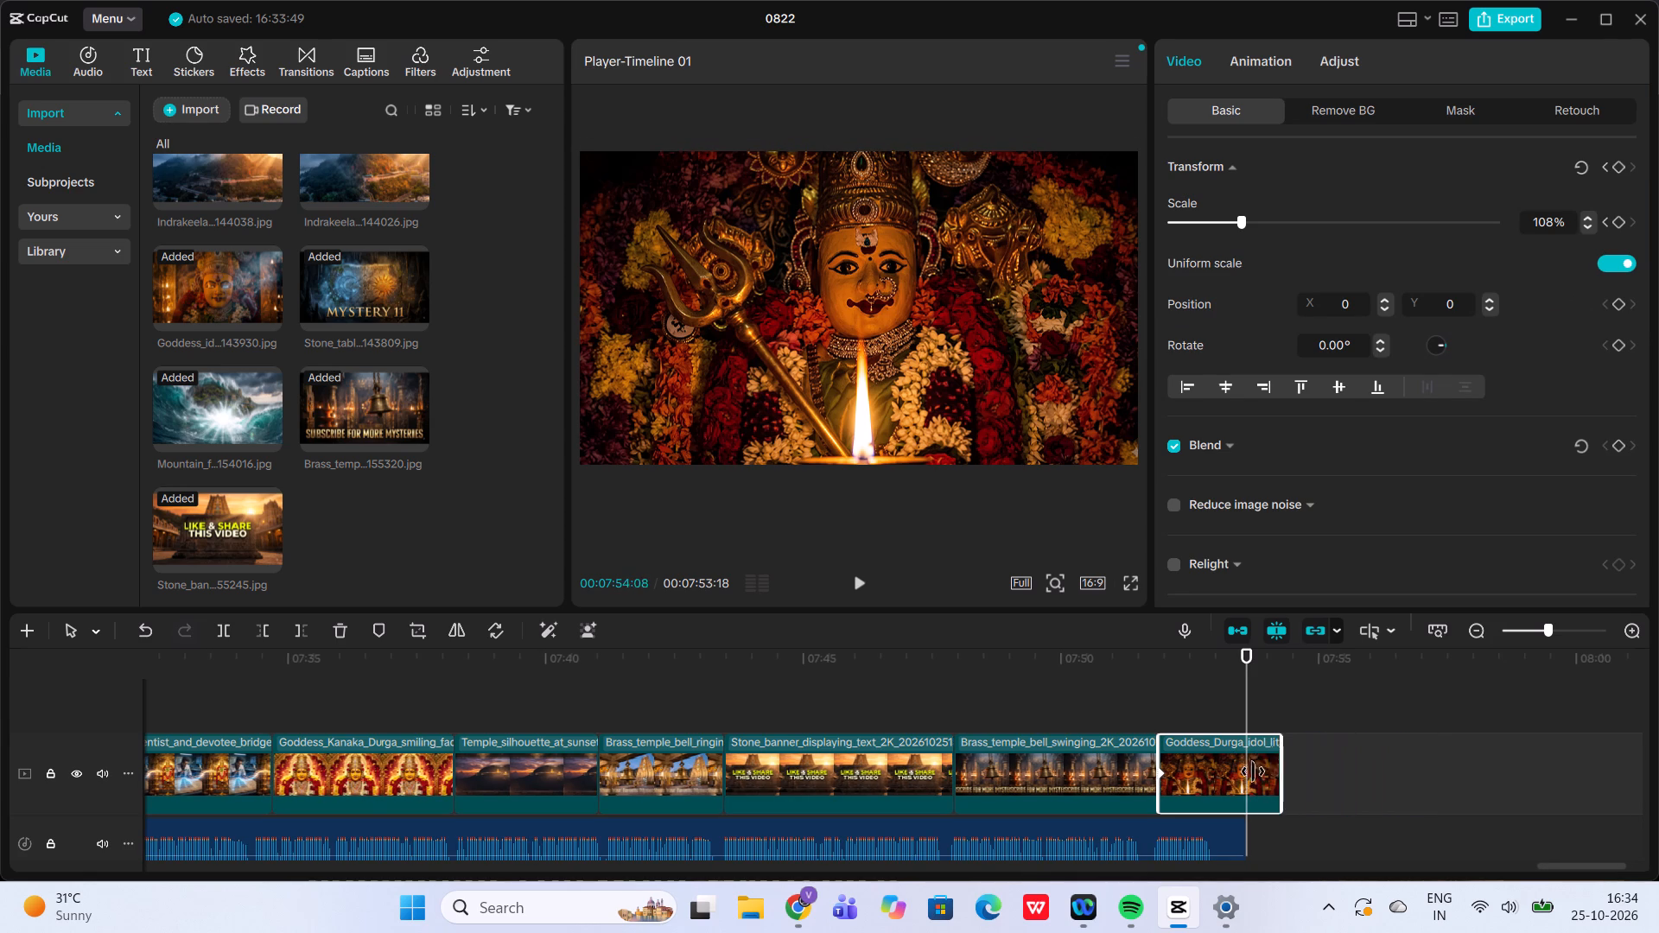
pyautogui.moveTo(1253, 771); pyautogui.dragTo(1241, 771)
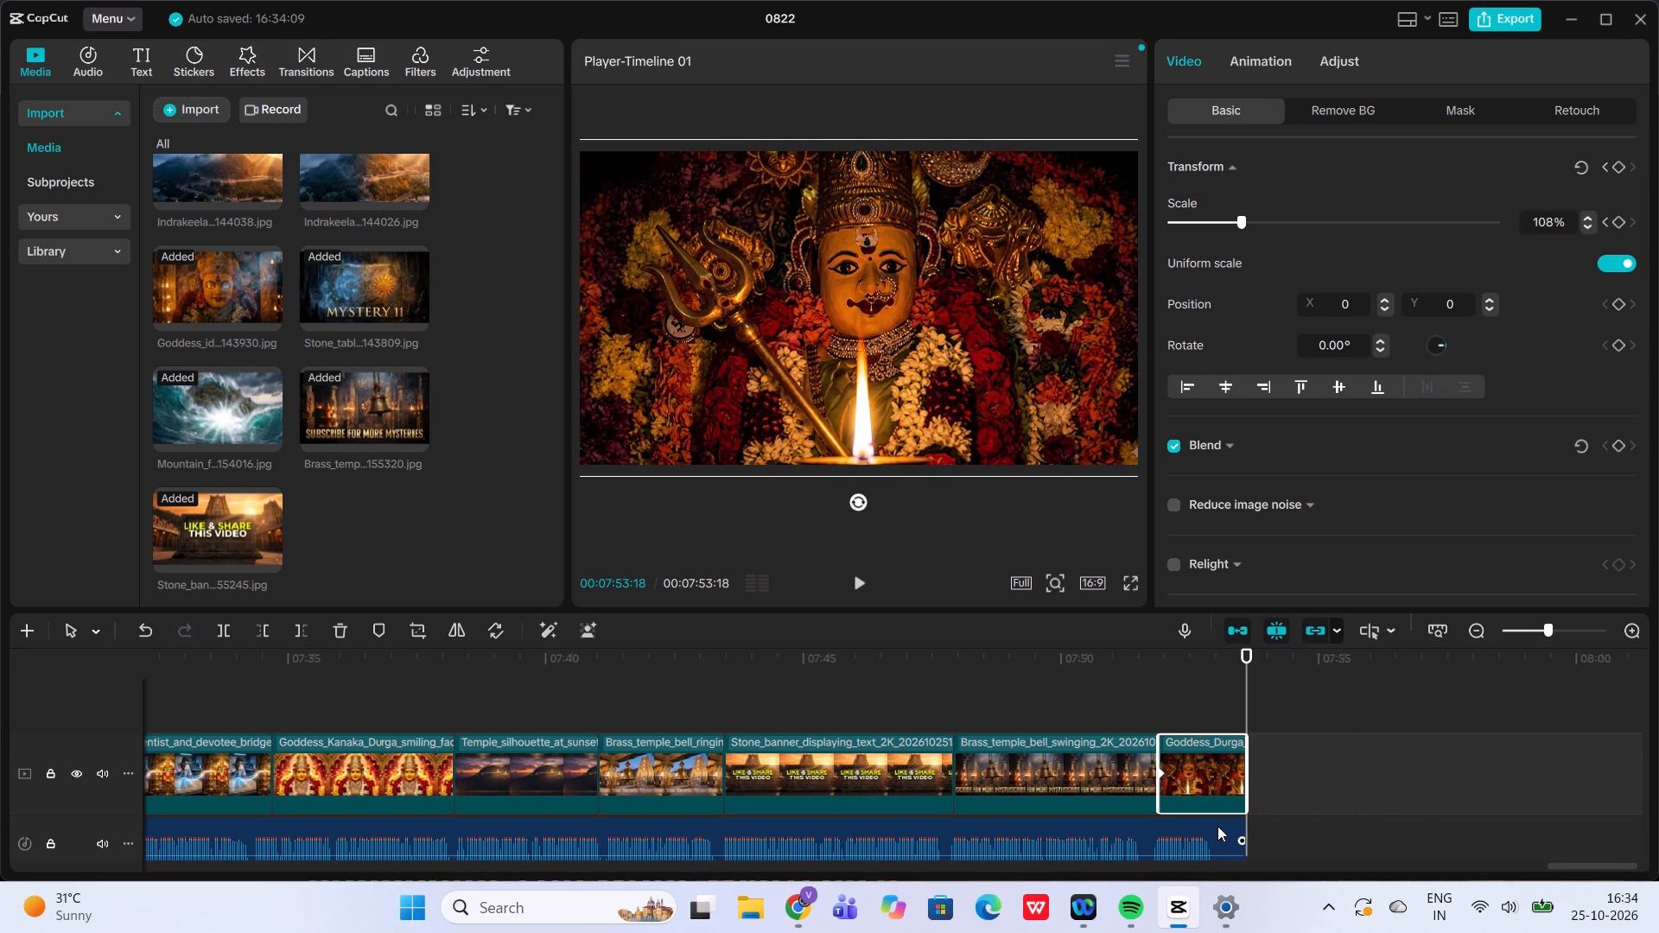
# Extend the end of the audio clip to 00:08:00:01 on the timeline.
pyautogui.click(1217, 826)
pyautogui.moveTo(1246, 829); pyautogui.dragTo(1440, 843)
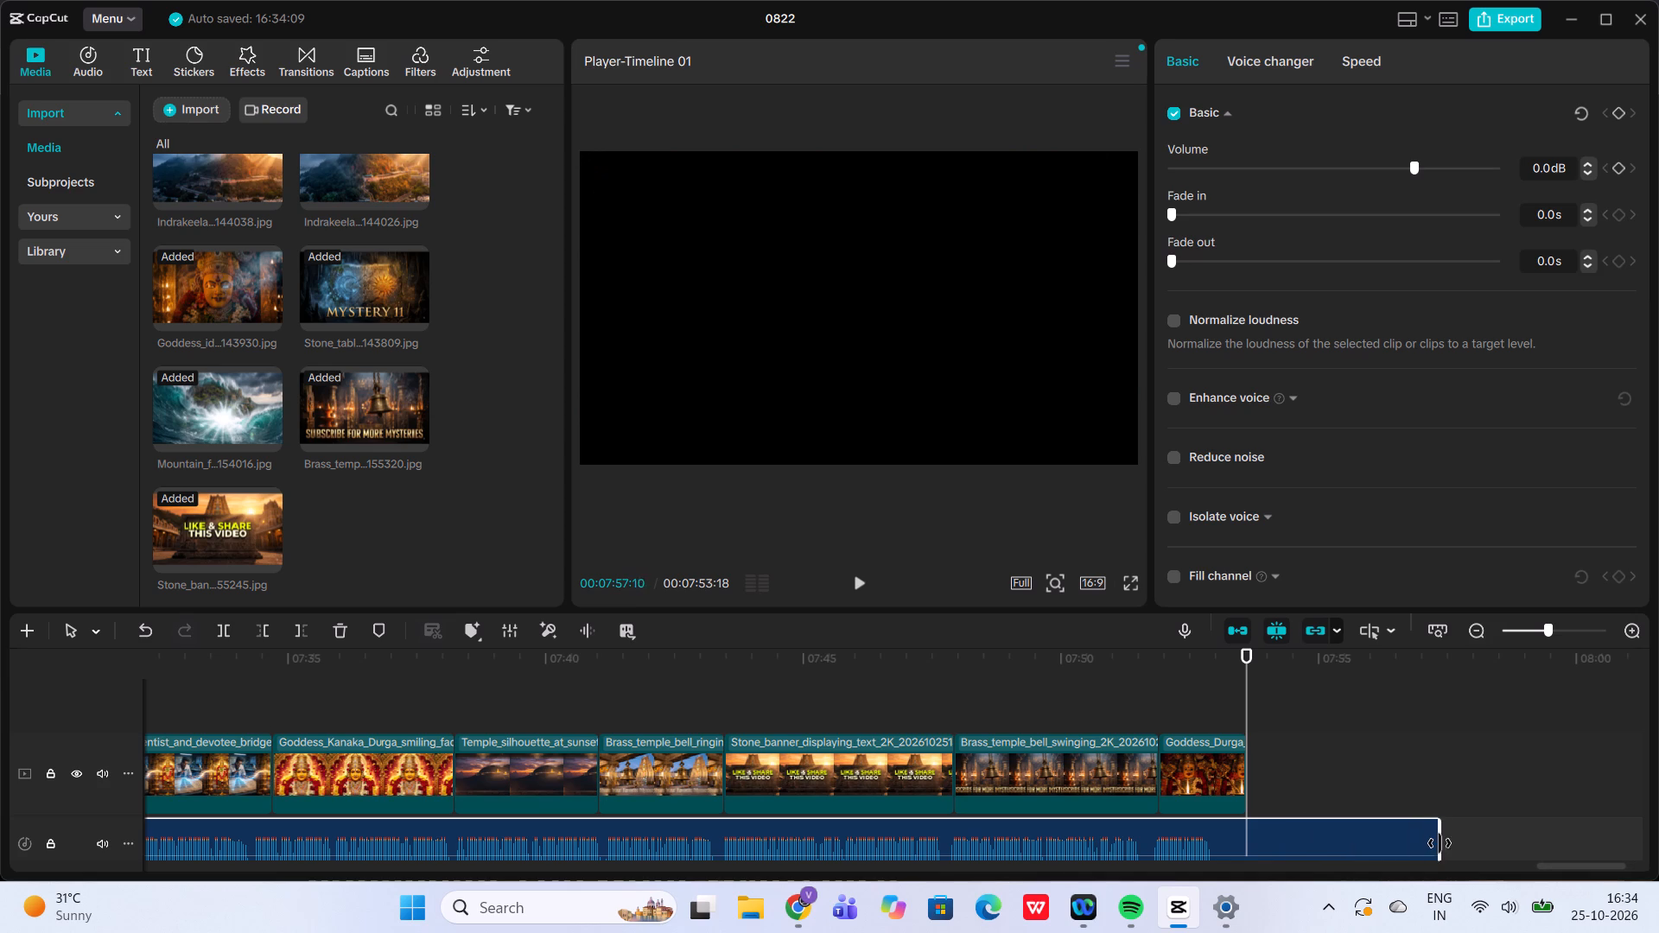
pyautogui.moveTo(1440, 843); pyautogui.dragTo(1510, 842)
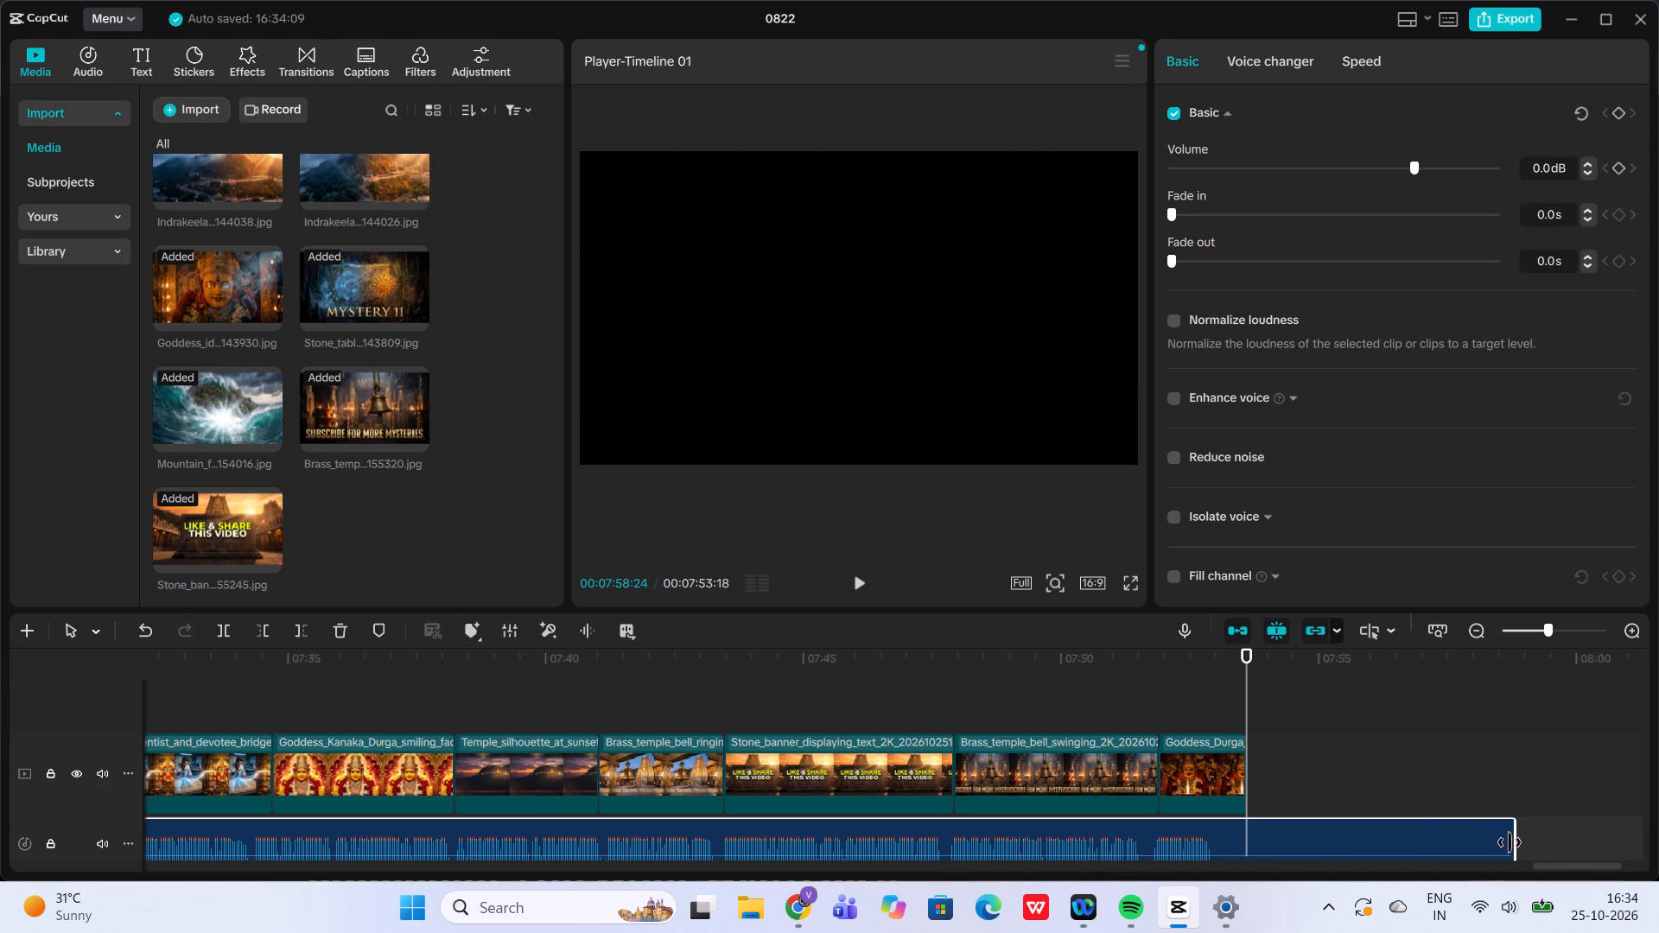
pyautogui.moveTo(1510, 842); pyautogui.dragTo(1511, 856)
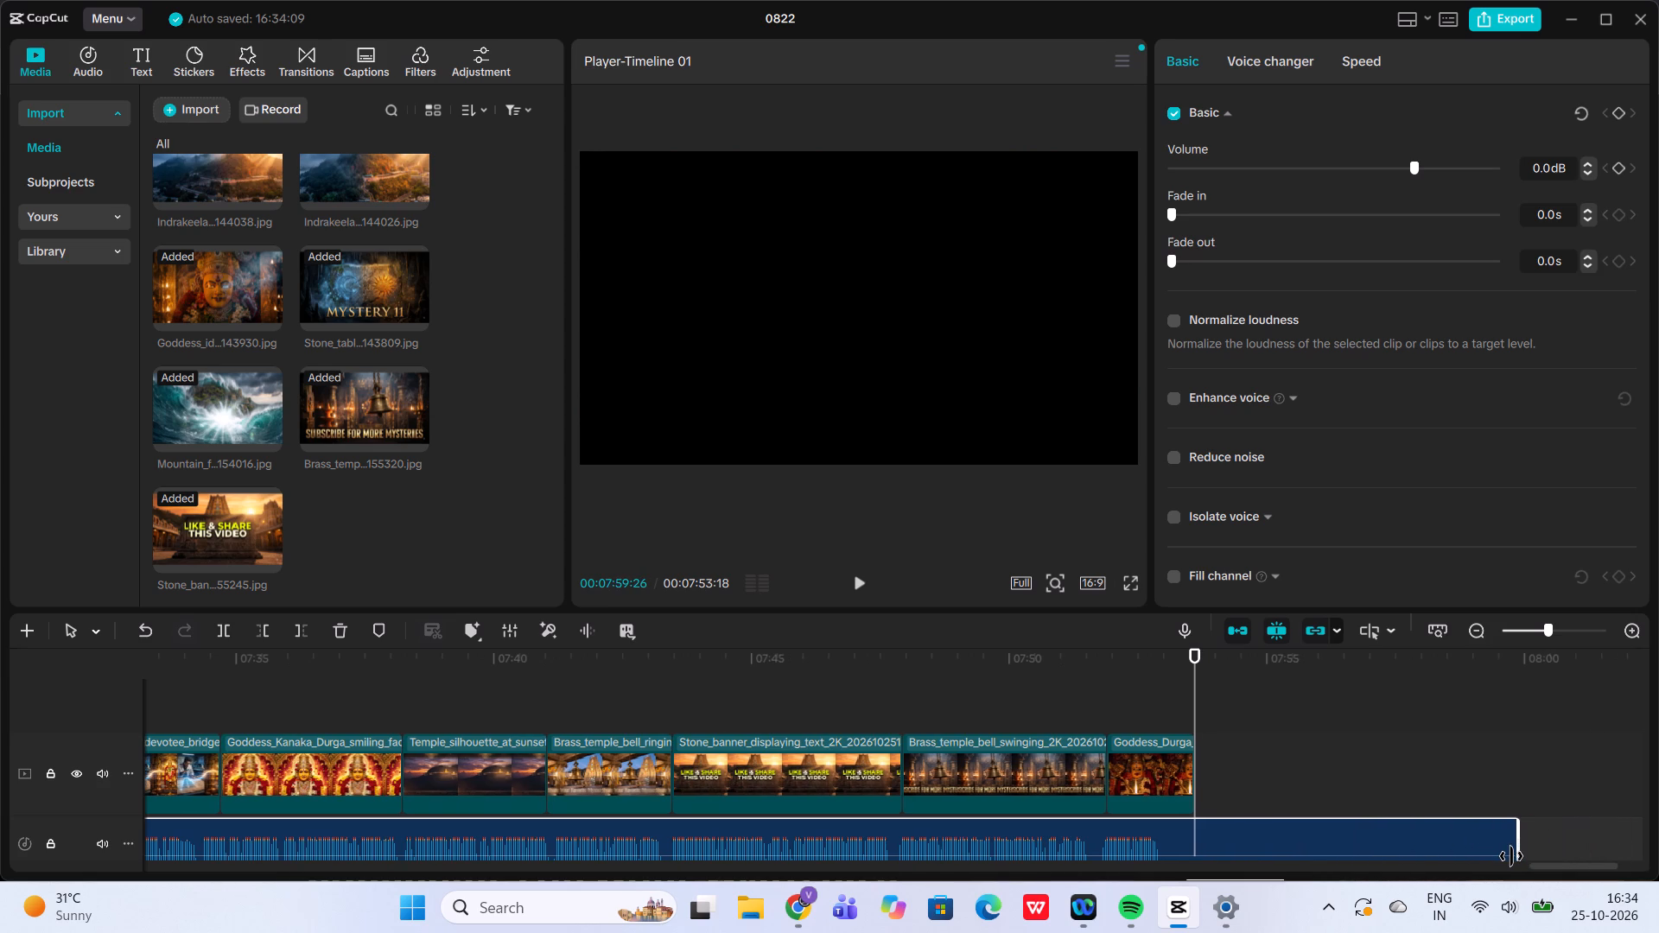
pyautogui.moveTo(1511, 856); pyautogui.dragTo(1519, 856)
pyautogui.moveTo(1519, 856); pyautogui.dragTo(1520, 856)
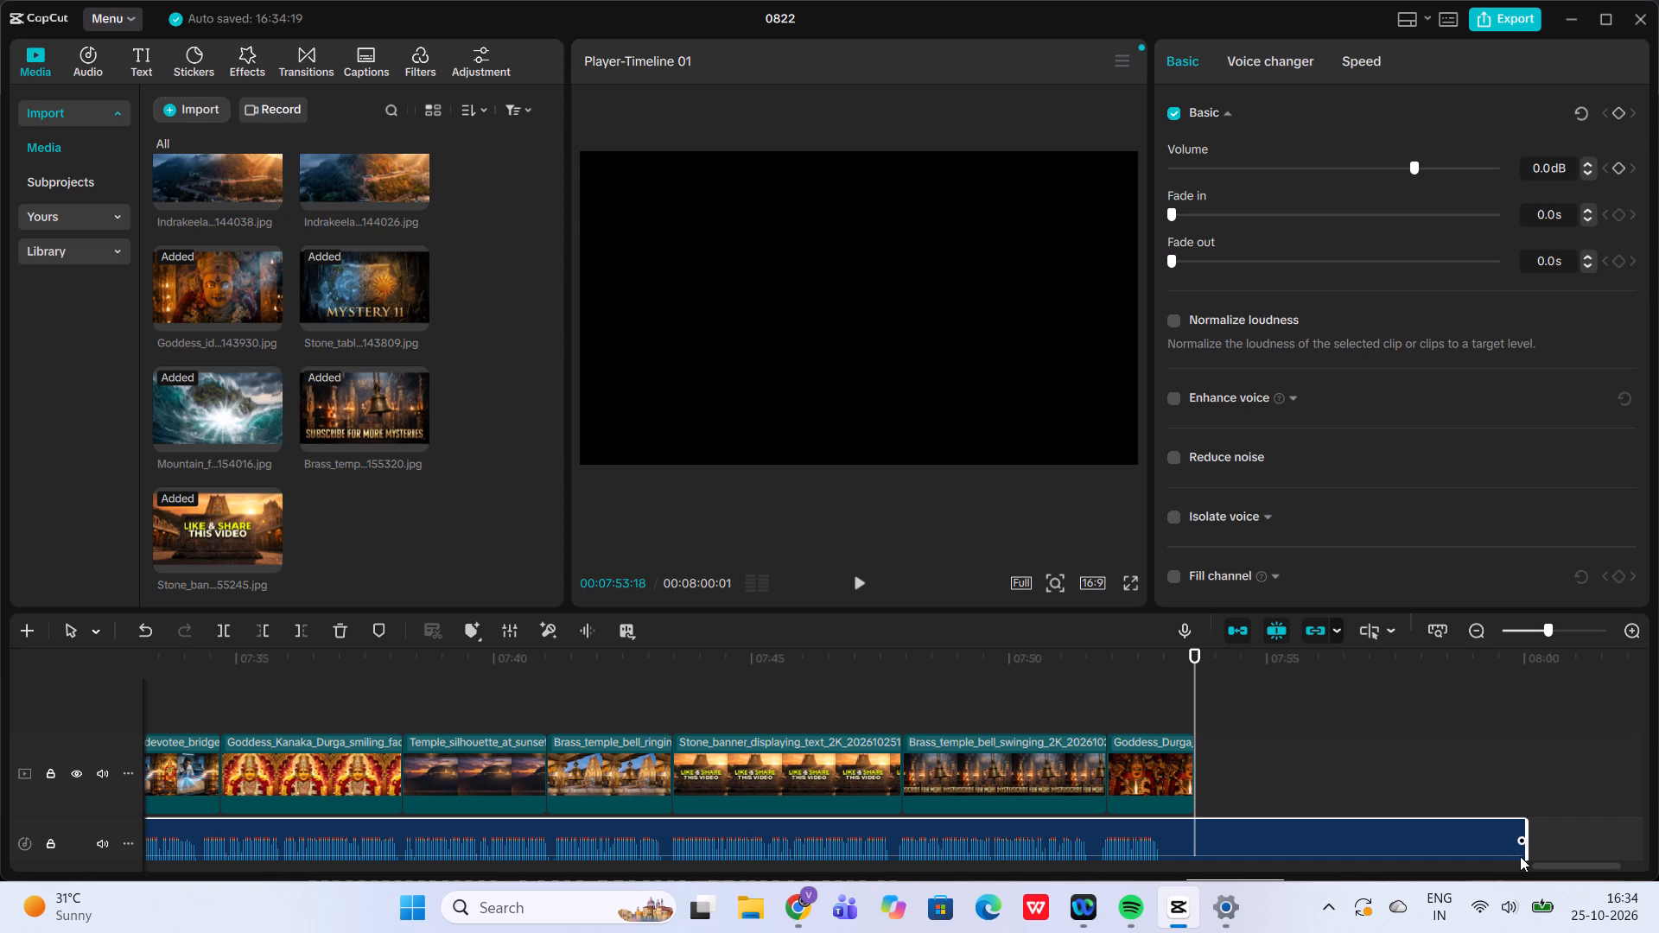
pyautogui.click(1520, 856)
pyautogui.click(1520, 856)
# Add the Water_dro…35645.jpg nose-ring image from the media library to the timeline directly after the Goddess_Durga_idol_lit clip.
pyautogui.click(1205, 748)
pyautogui.moveTo(1205, 748); pyautogui.dragTo(1190, 749)
pyautogui.click(252, 303)
pyautogui.scroll(1, 252, 303)
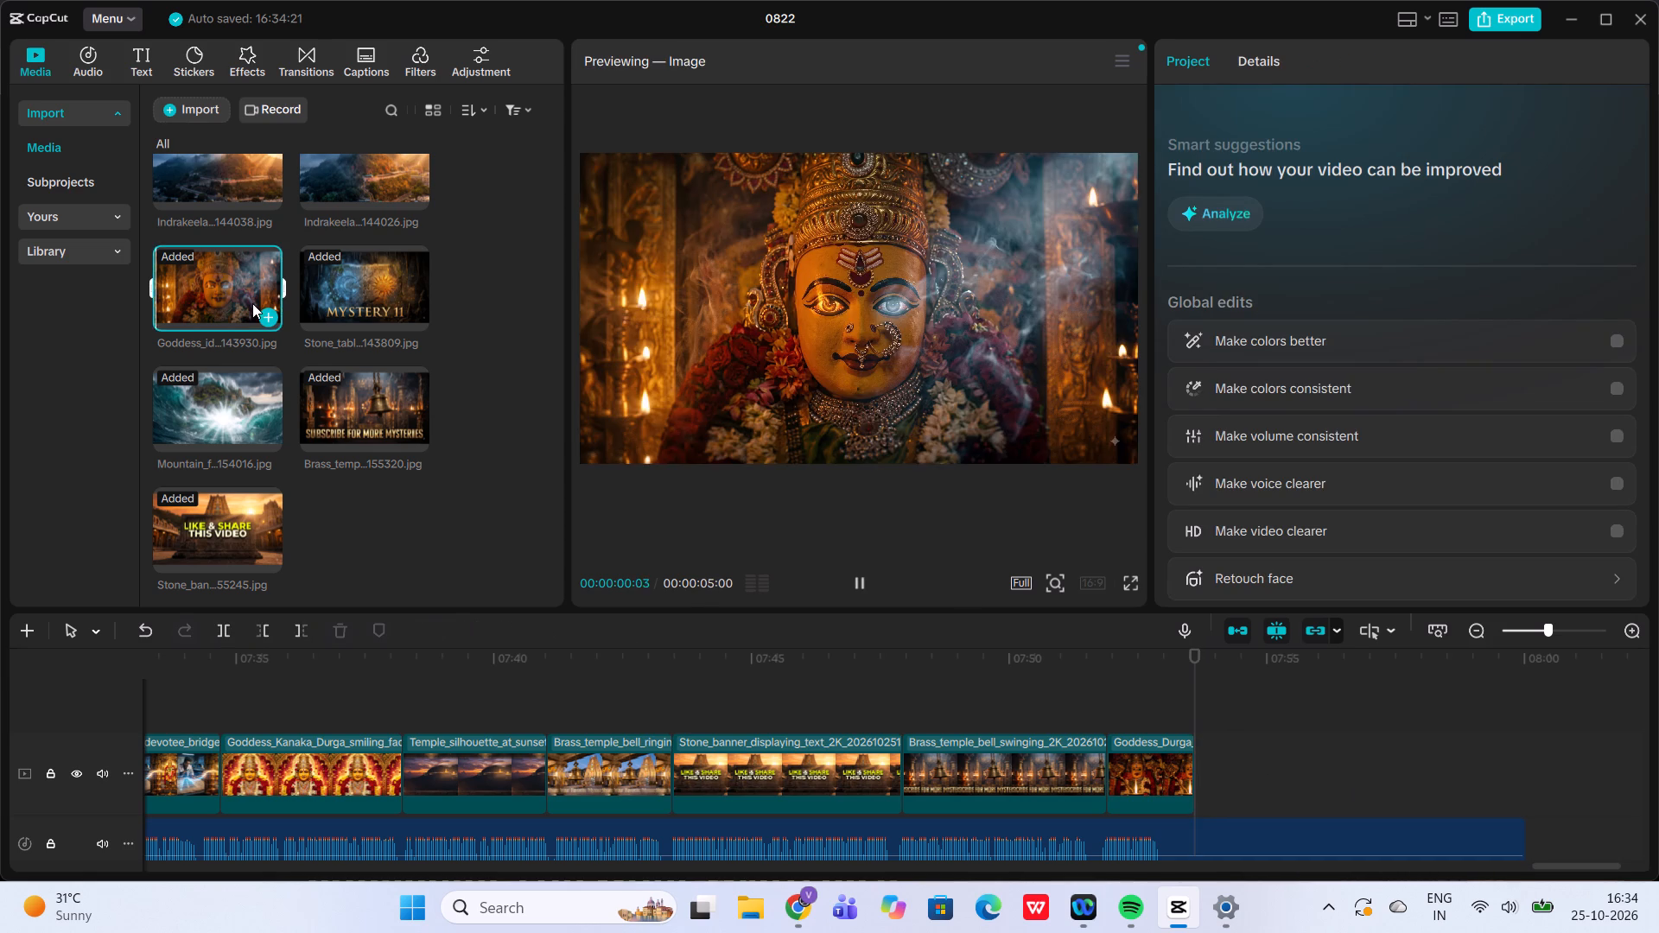
pyautogui.scroll(2, 252, 303)
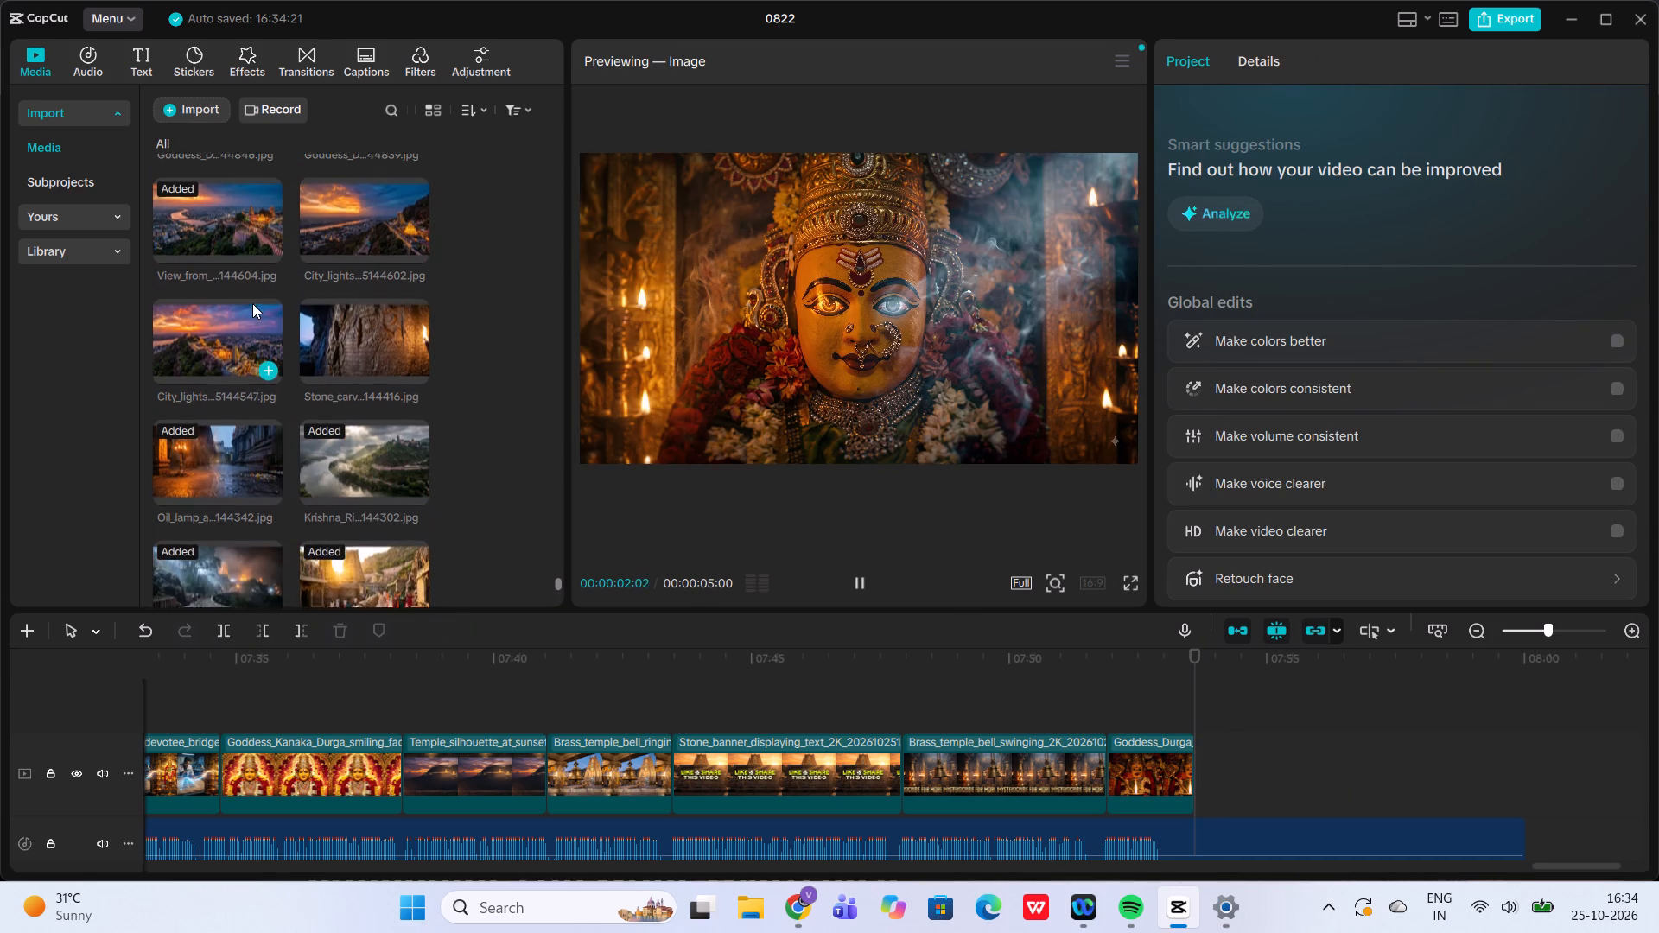
pyautogui.scroll(1, 252, 303)
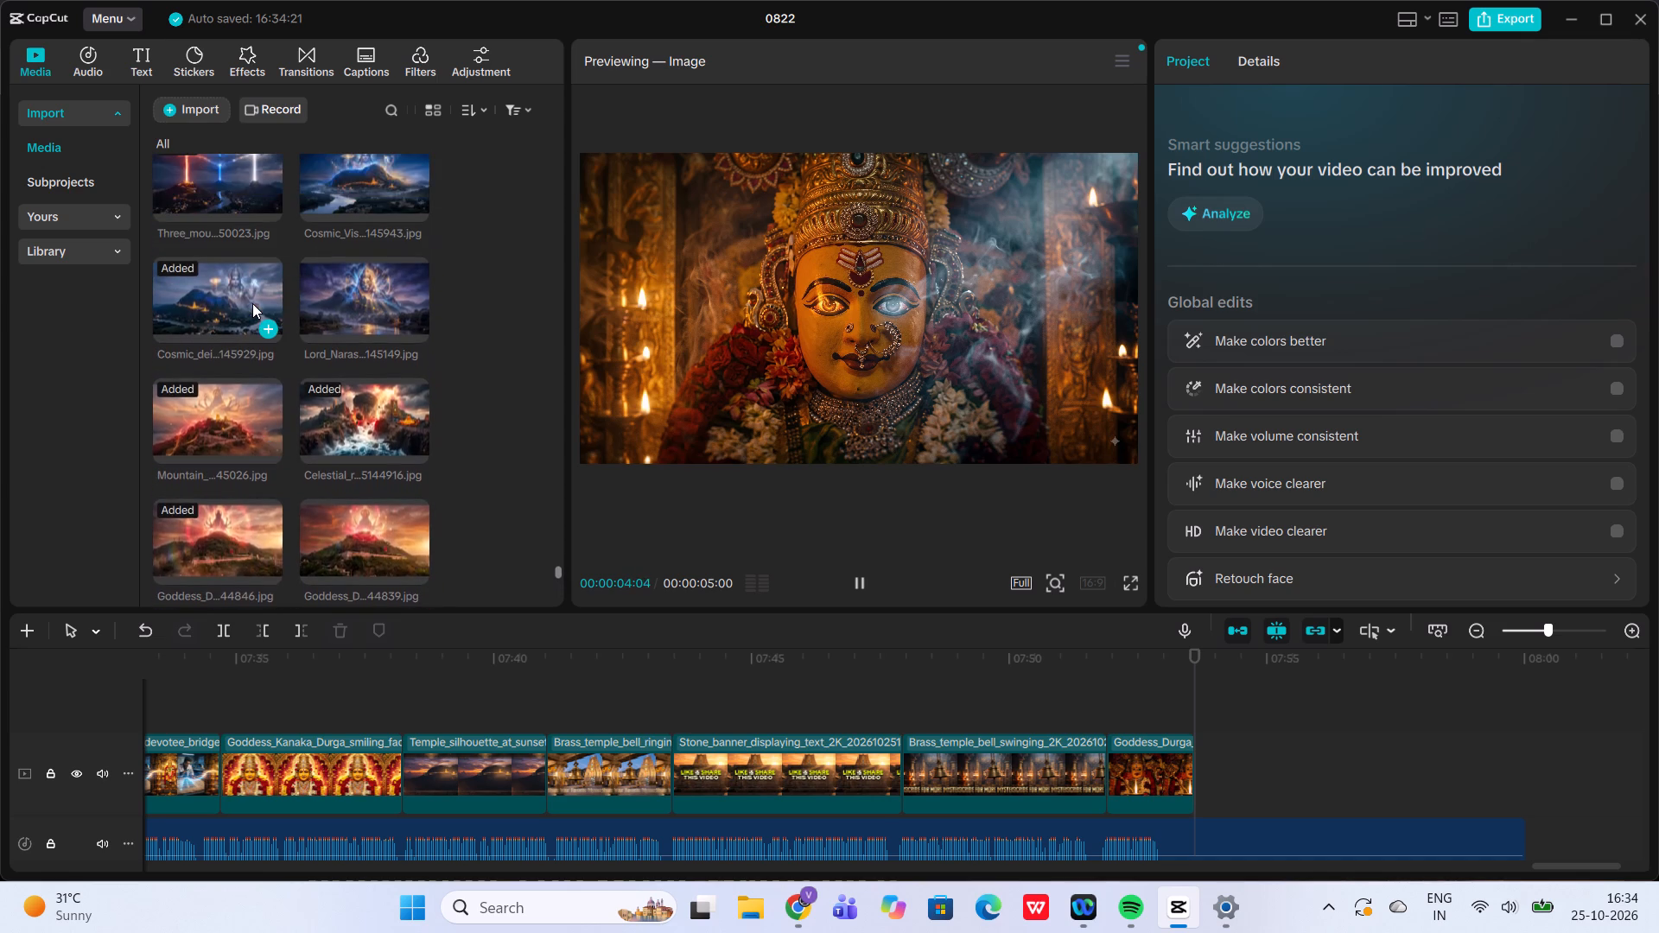
pyautogui.scroll(3, 252, 303)
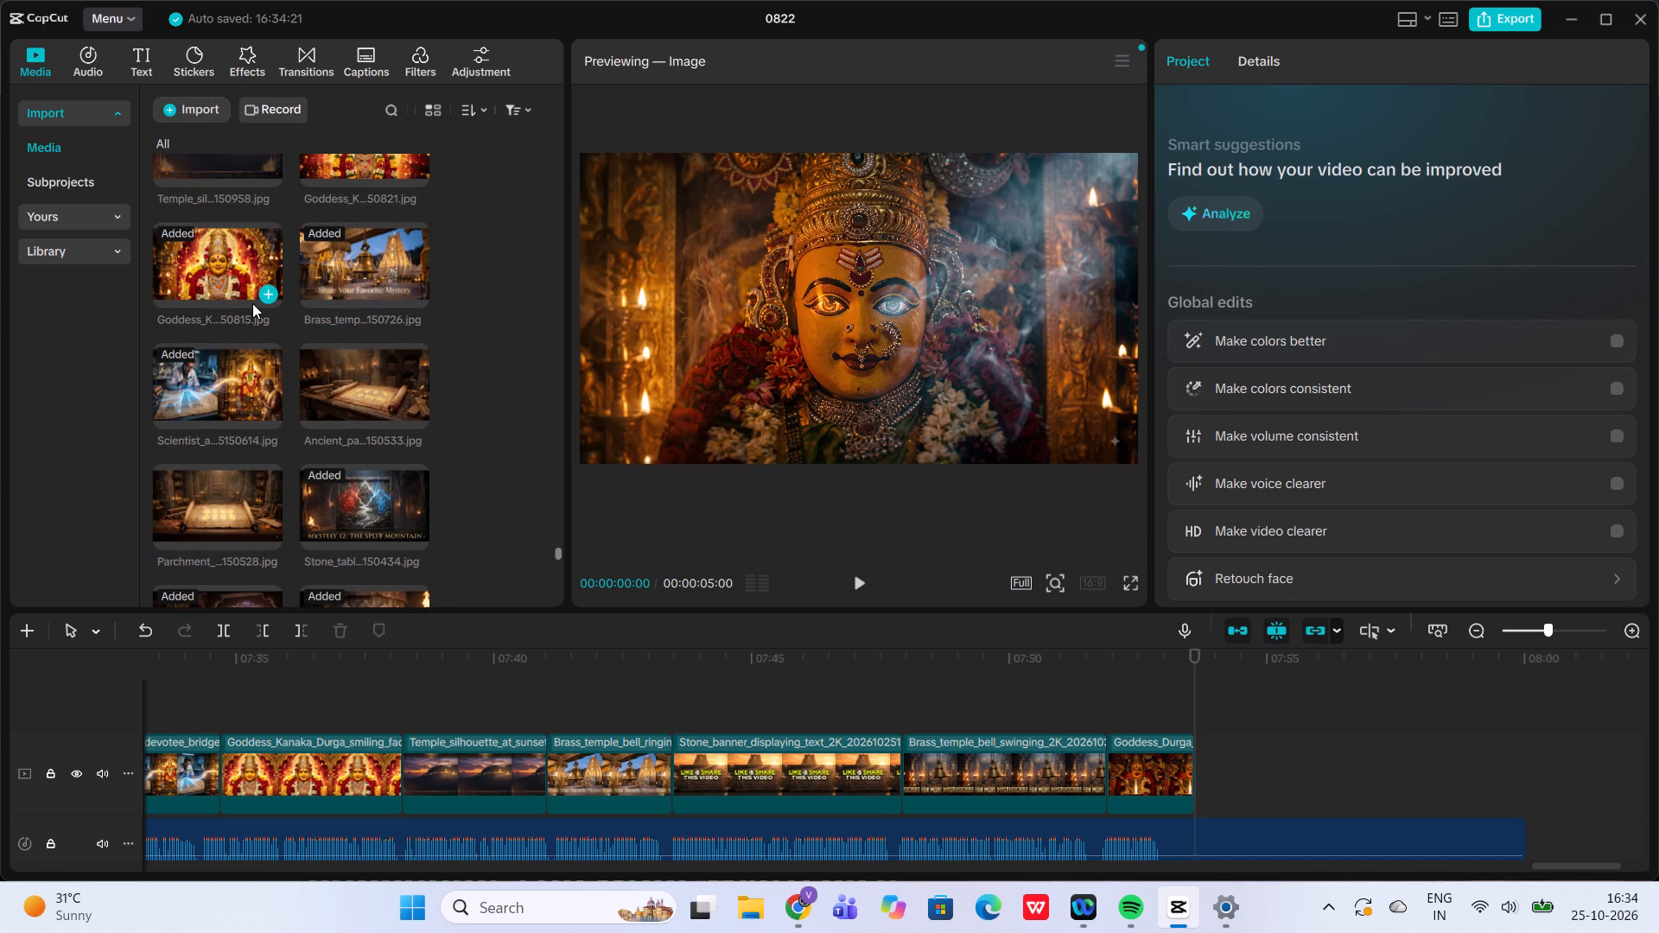
pyautogui.scroll(1, 252, 303)
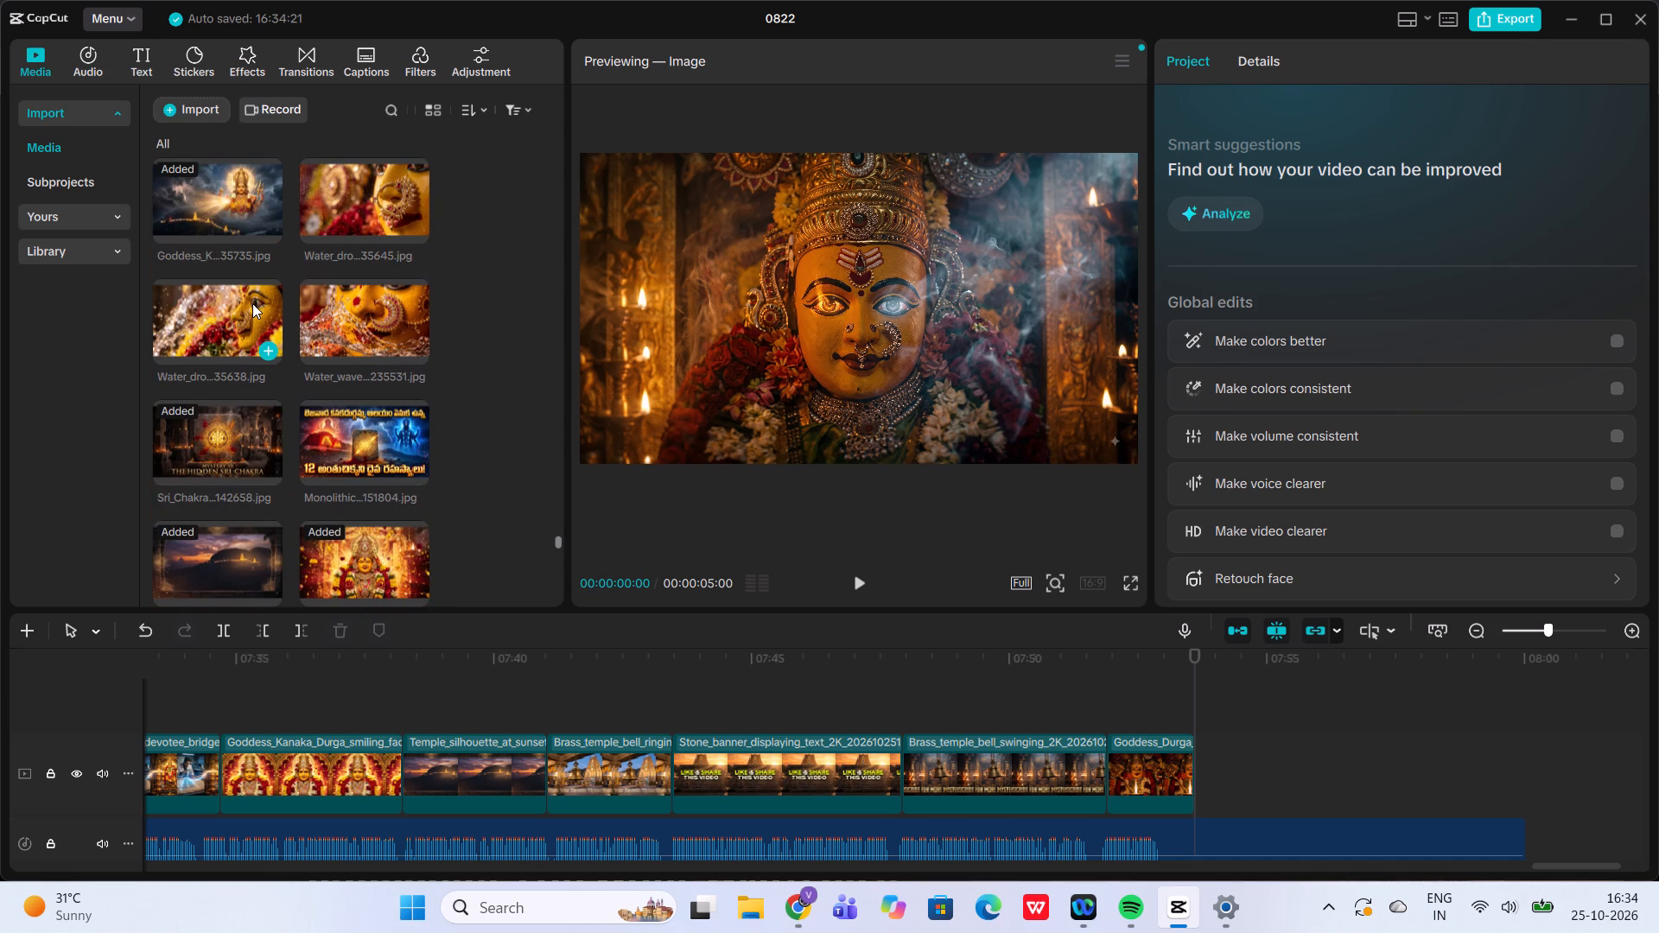
pyautogui.scroll(1, 252, 303)
pyautogui.click(354, 264)
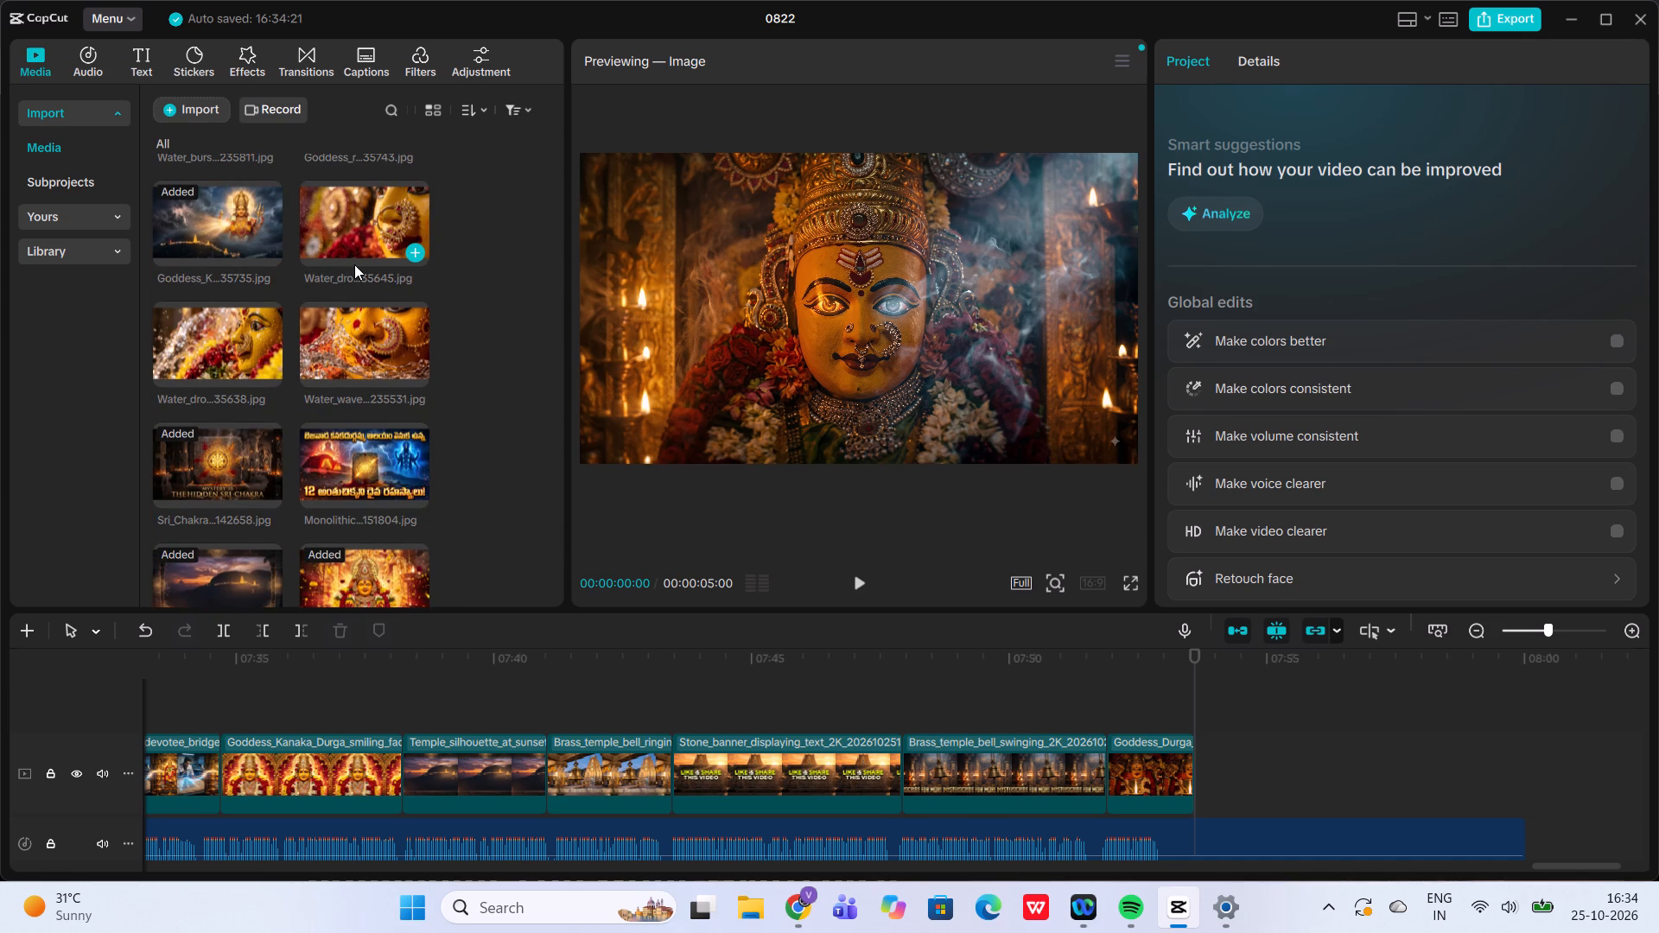
pyautogui.click(413, 254)
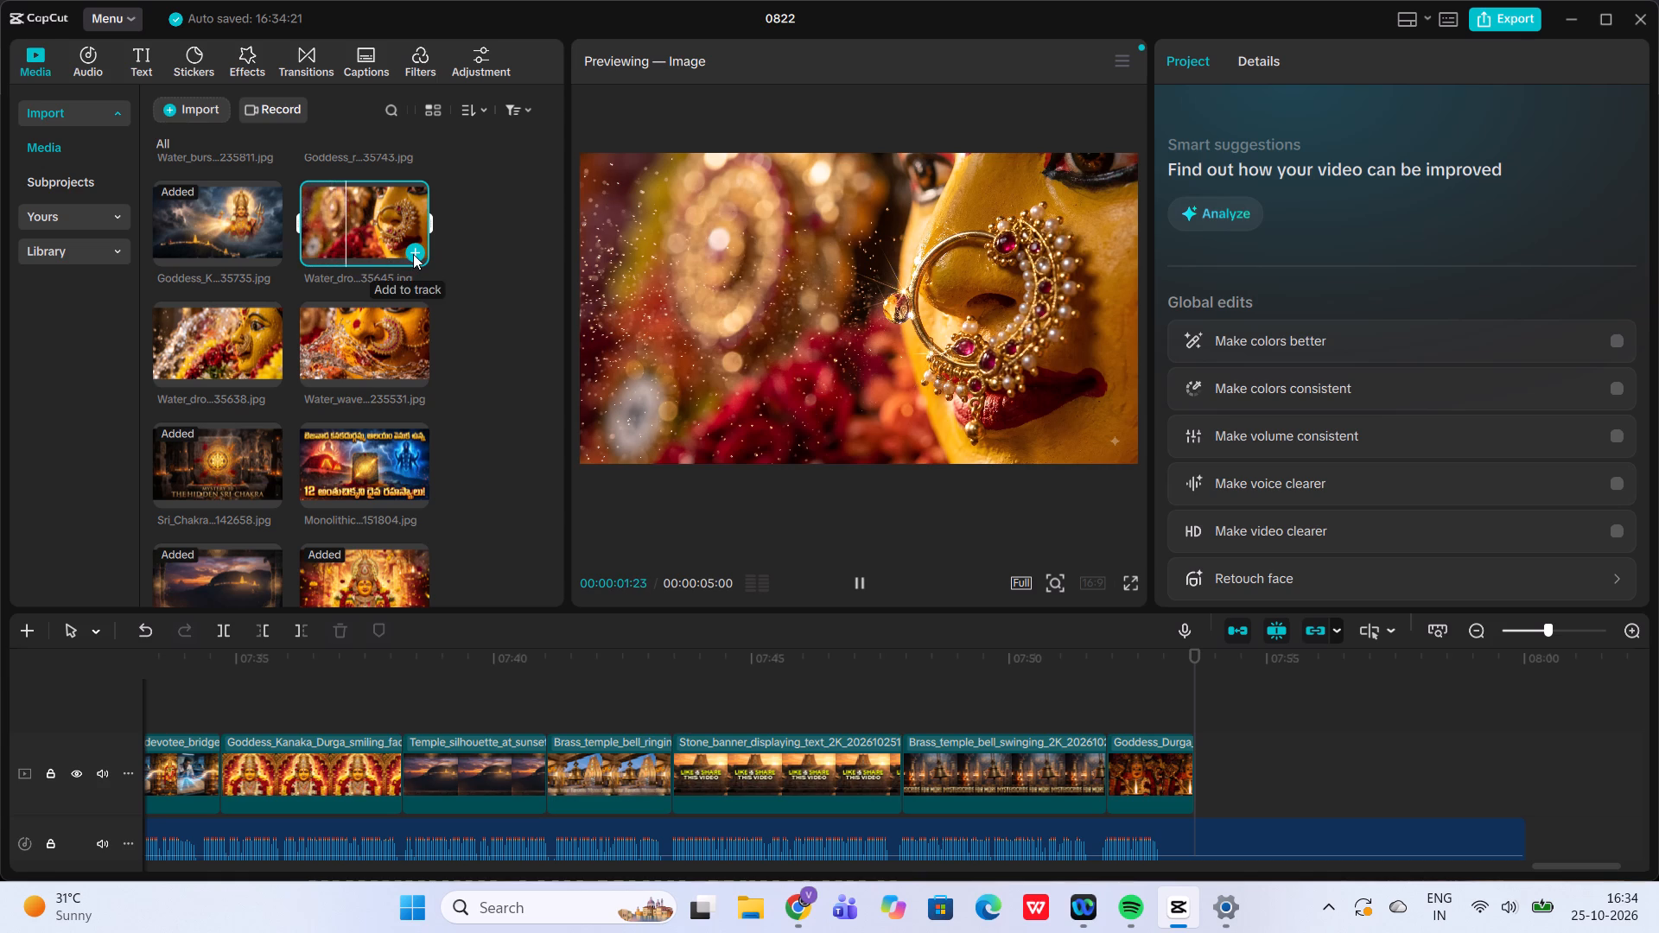
# Preview the neighbouring Water_wave…235531.jpg and Water_dro…35638.jpg images and browse the library for another closing image.
pyautogui.click(367, 372)
pyautogui.click(241, 337)
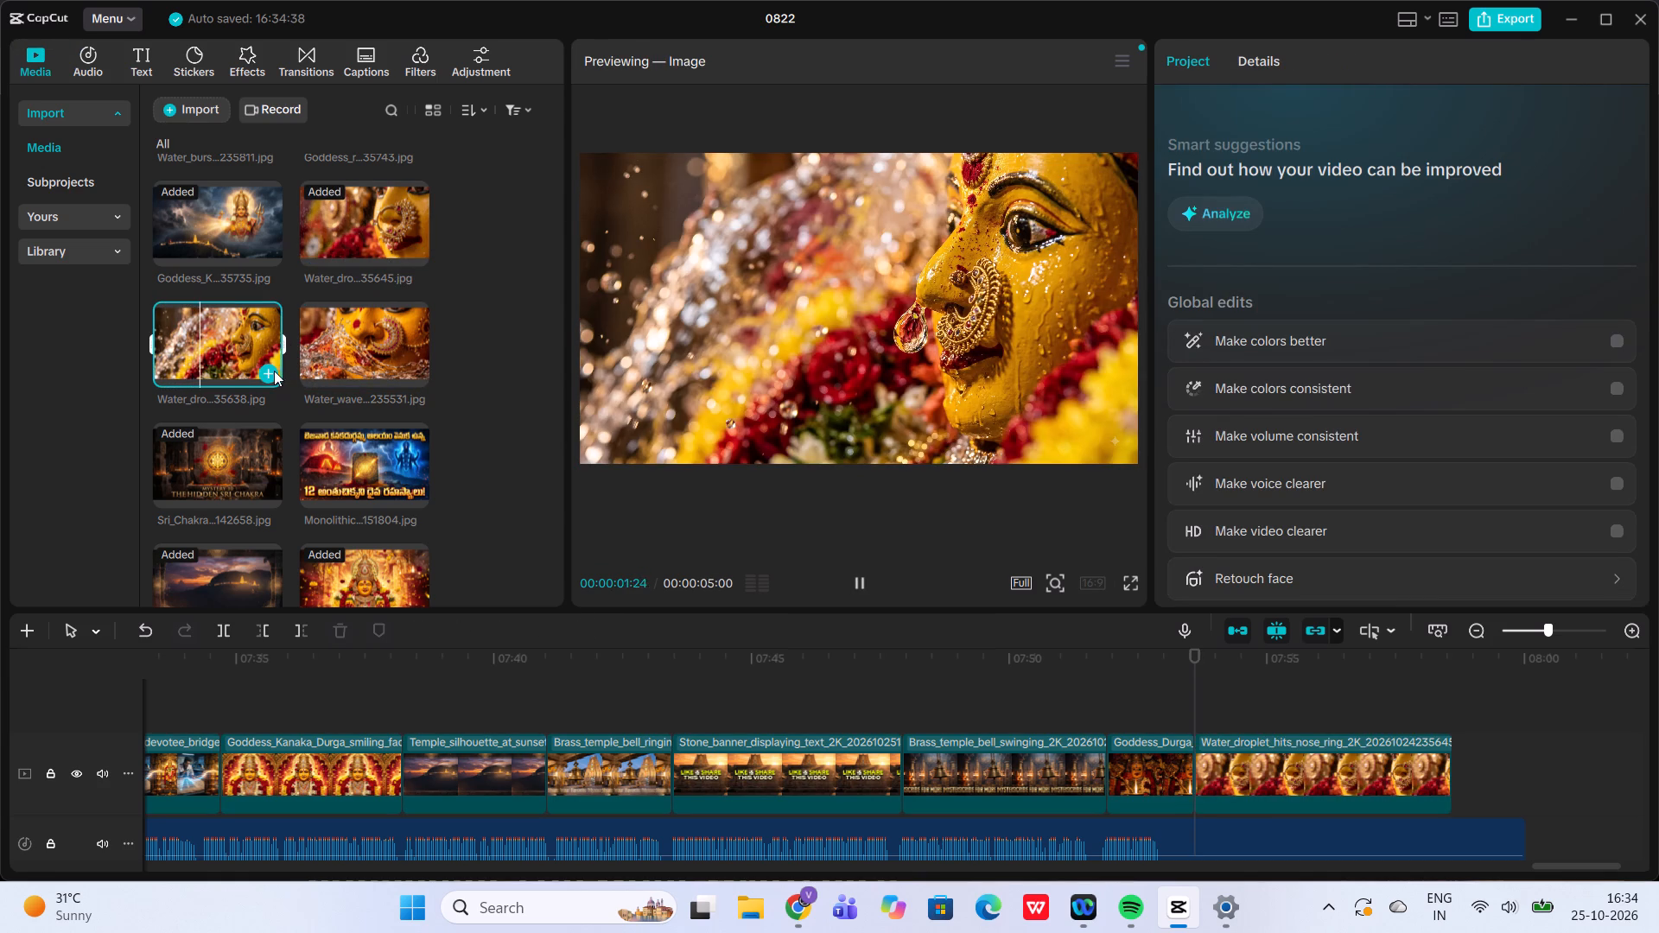
pyautogui.scroll(2, 331, 274)
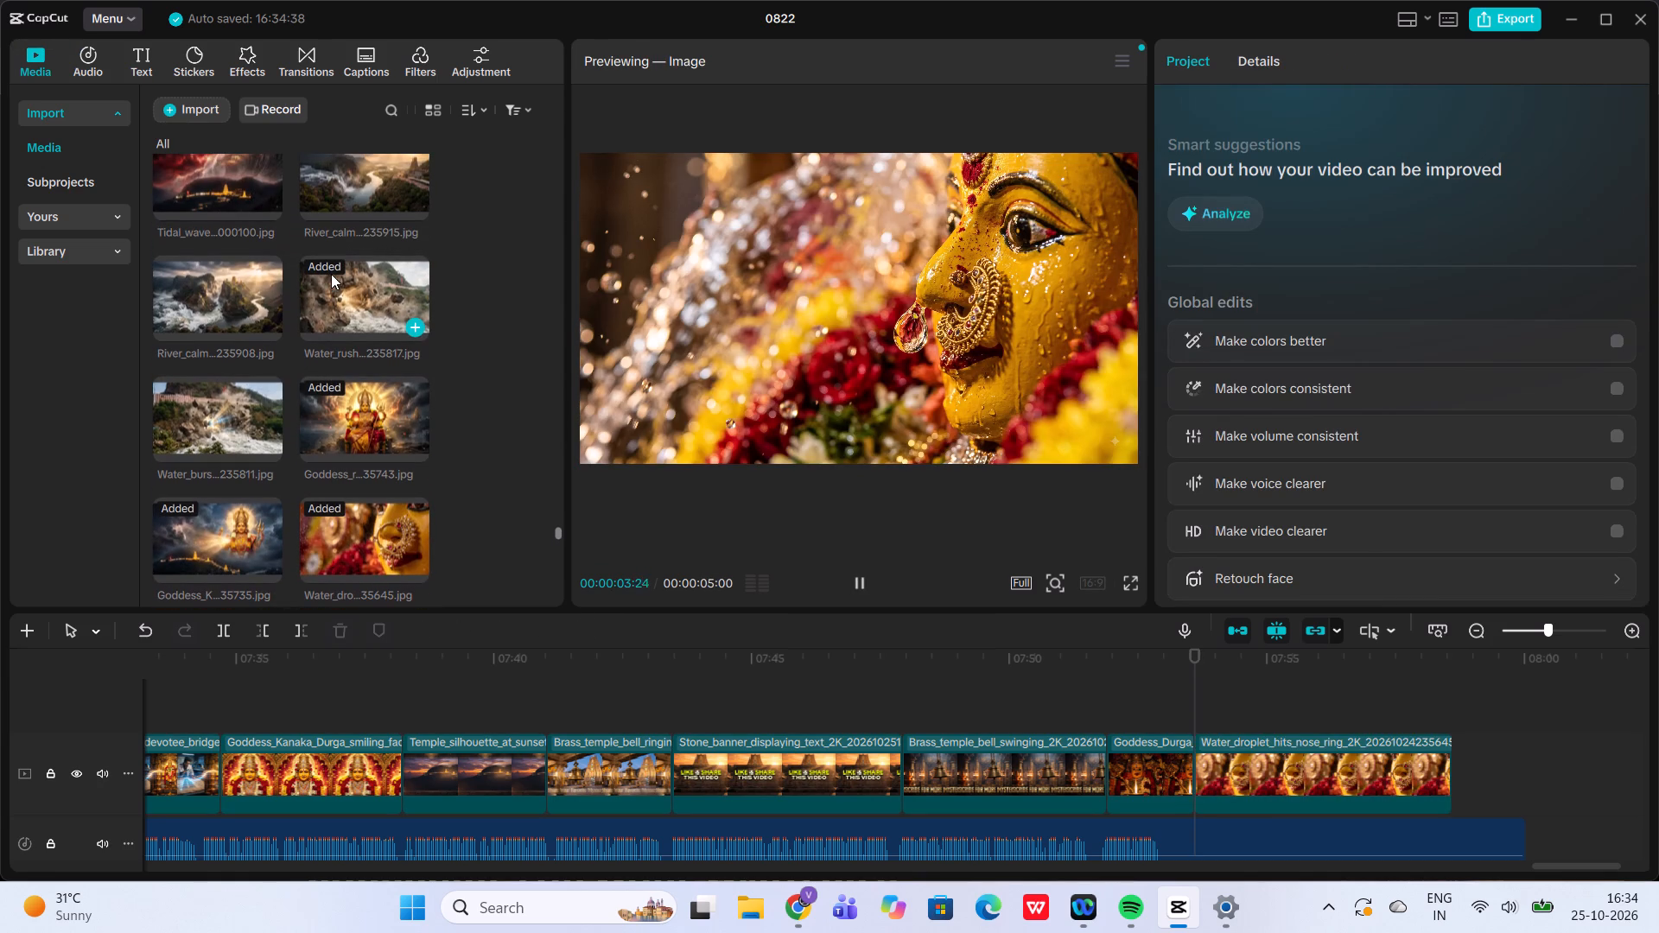
pyautogui.scroll(1, 291, 482)
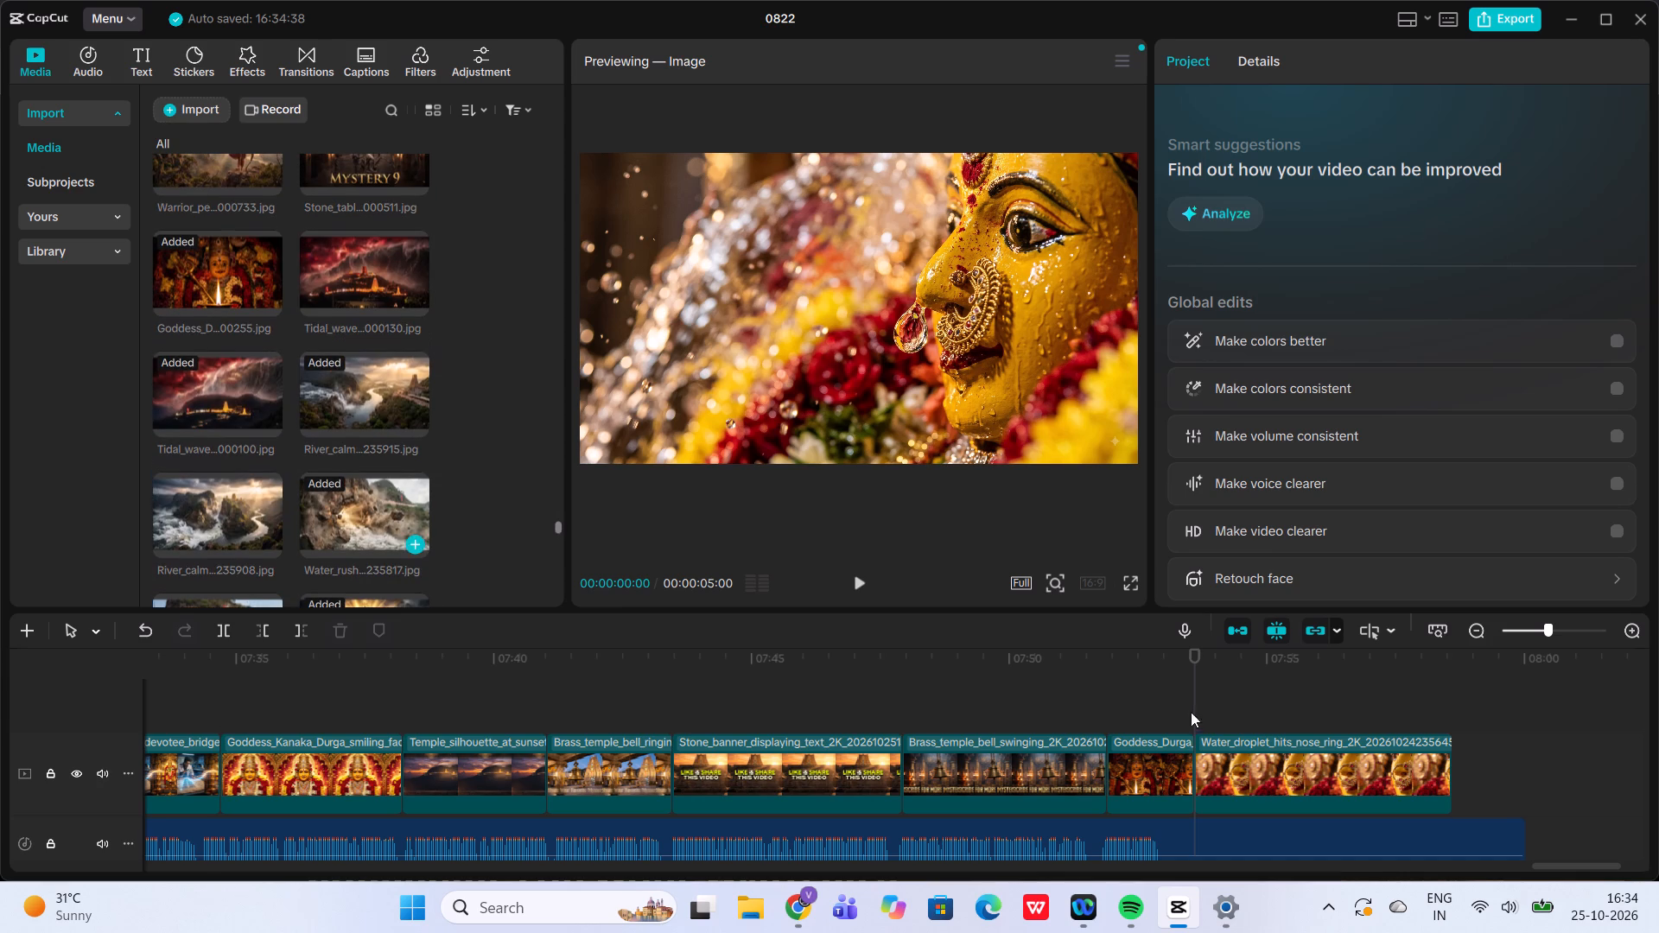
# Find the Golden_ido…170052.jpg idol image in the media library and add it at 00:07:58:18, directly after the Water_droplet clip.
pyautogui.click(1457, 702)
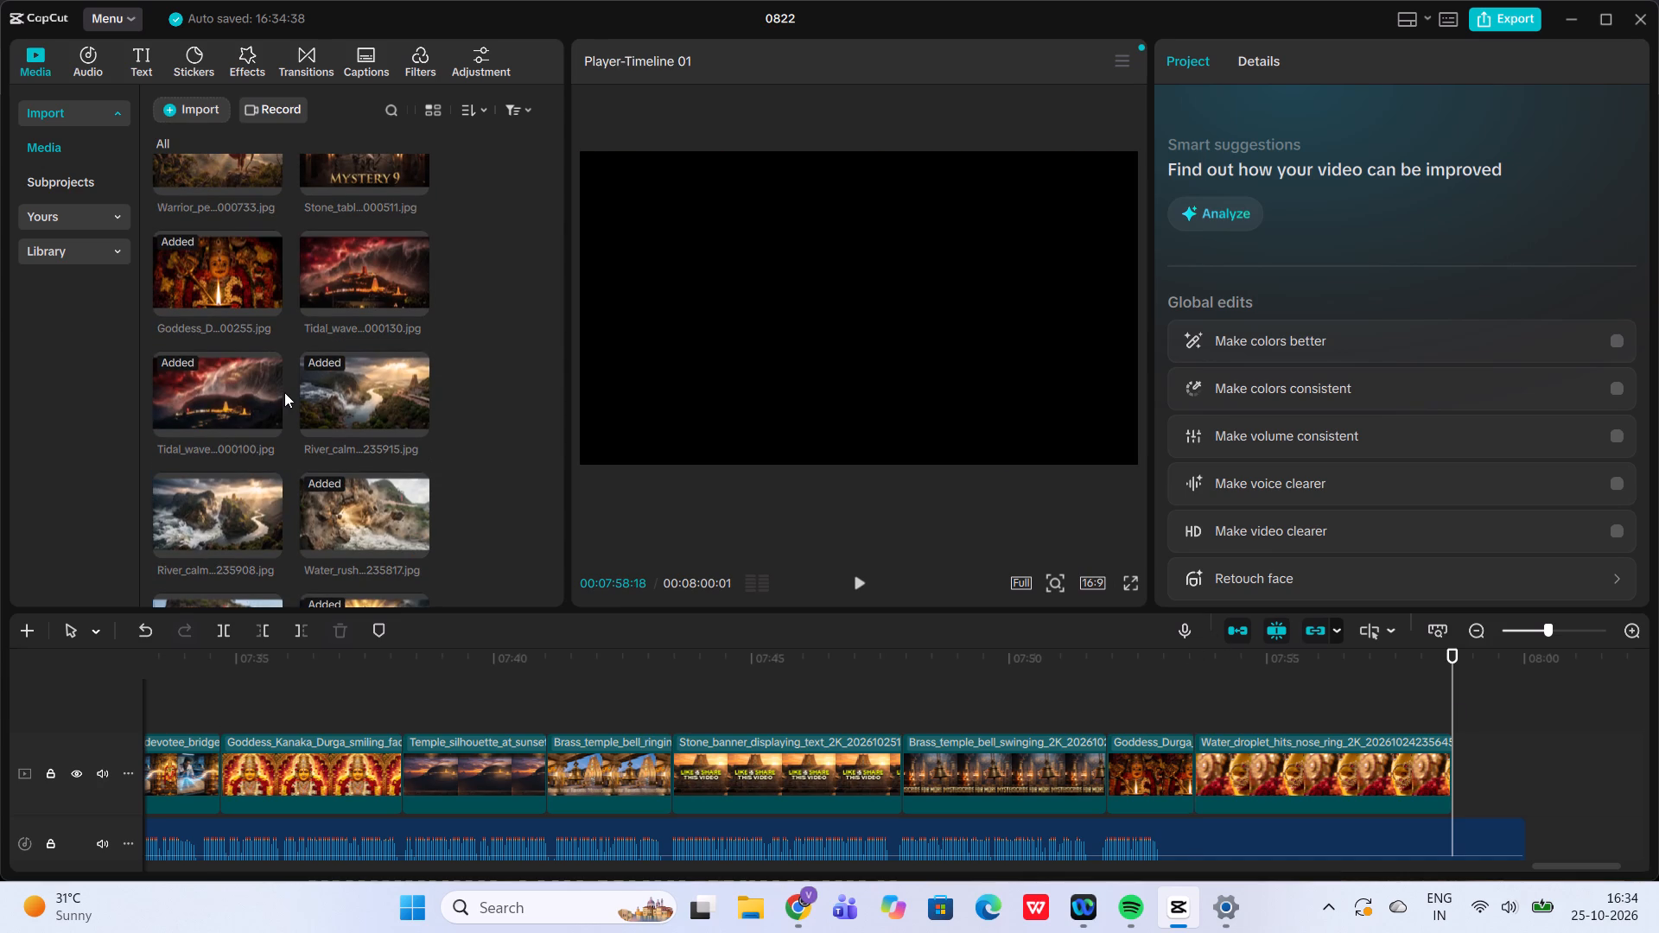
pyautogui.scroll(1, 225, 272)
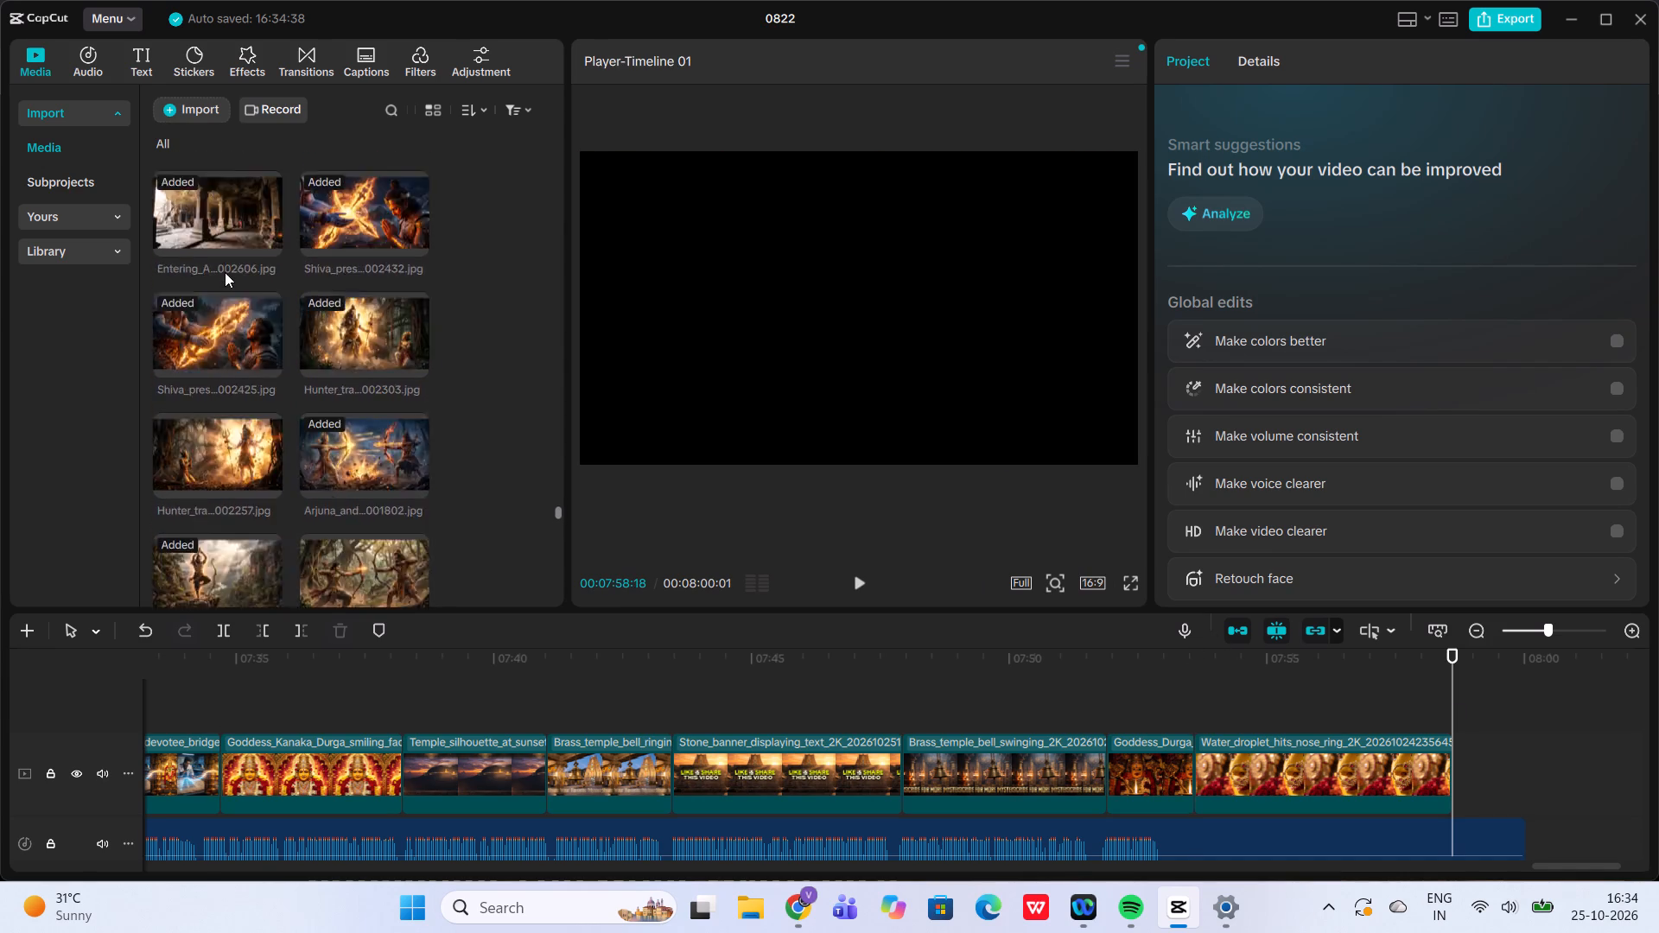
pyautogui.scroll(2, 225, 272)
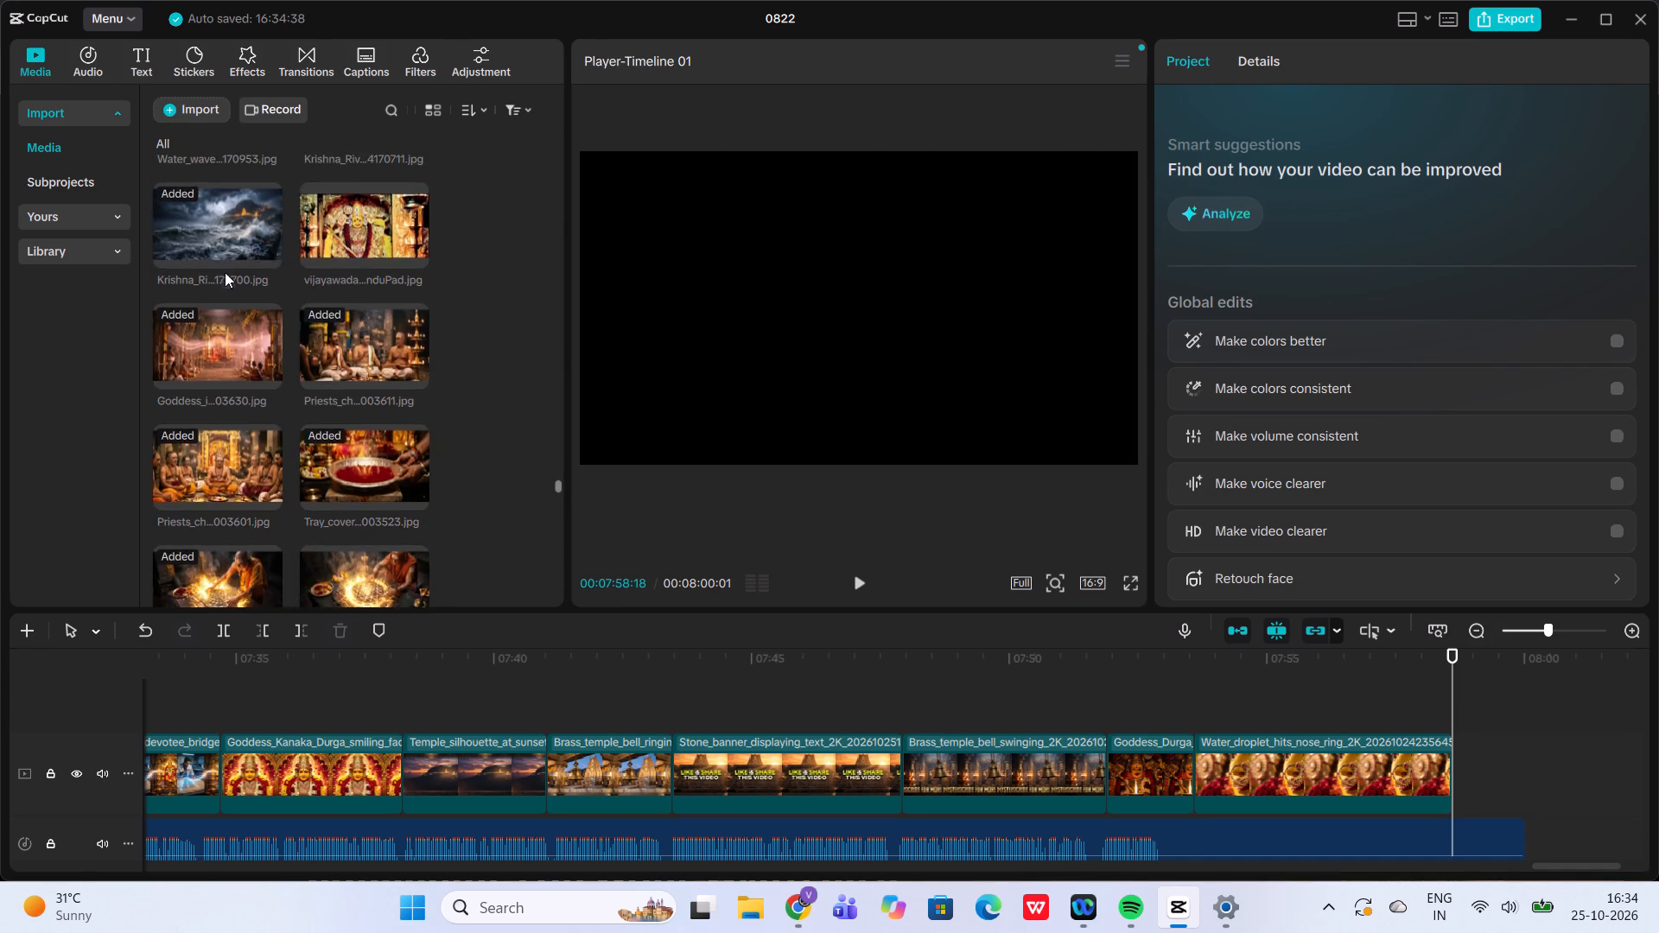
pyautogui.scroll(2, 225, 272)
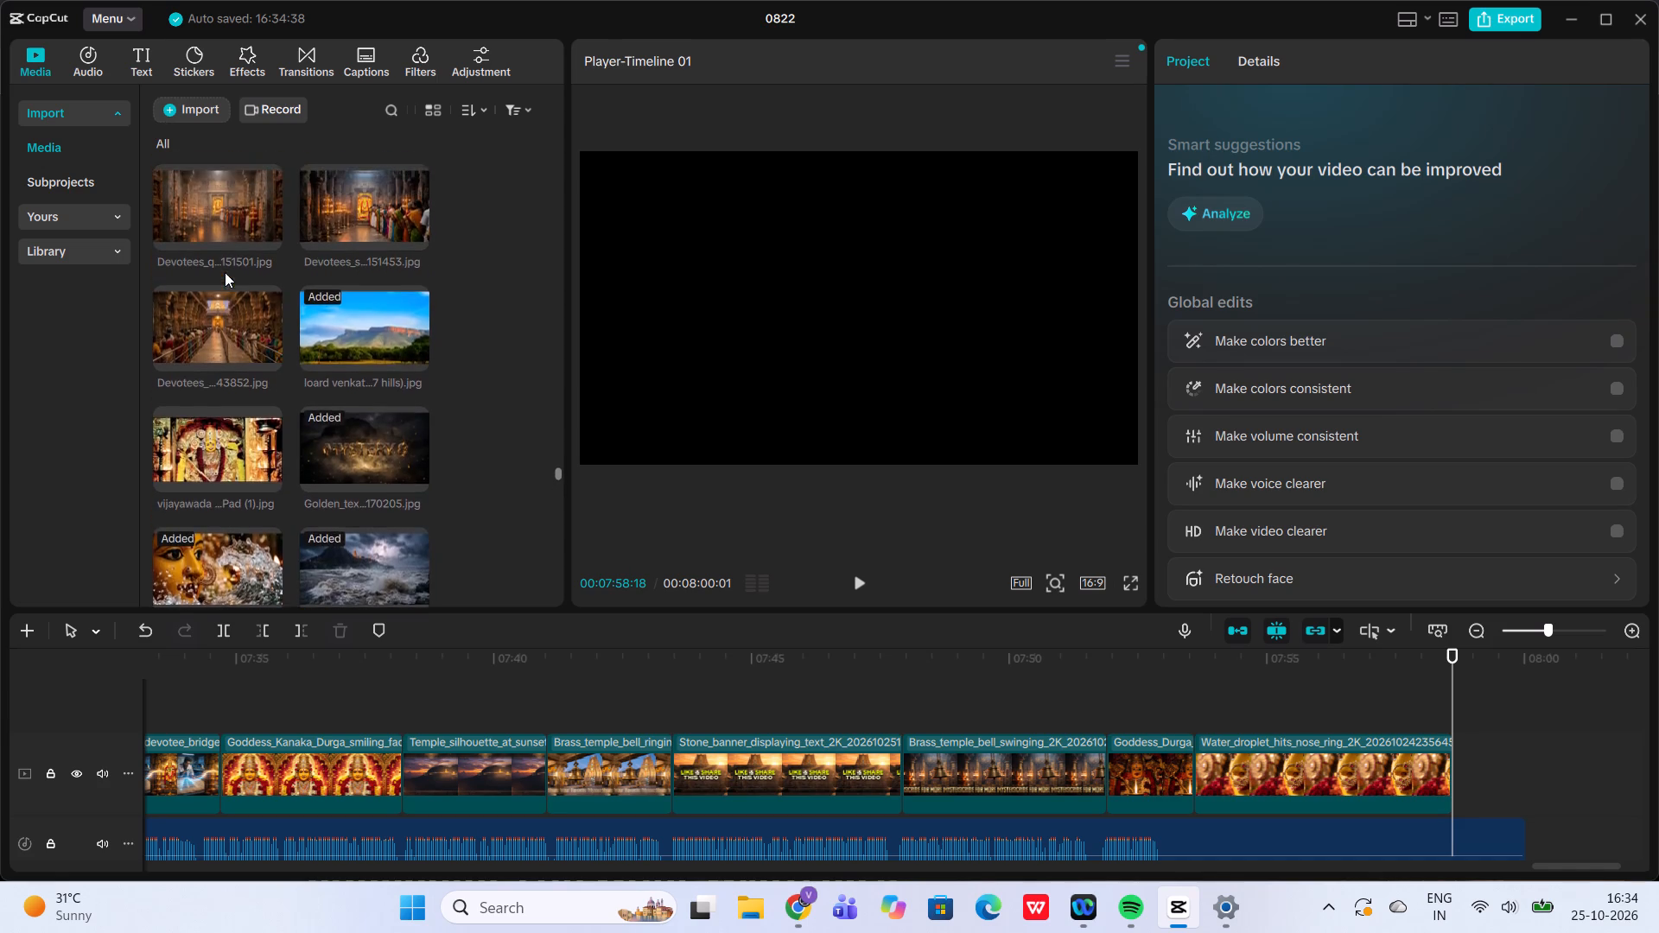
pyautogui.scroll(2, 225, 272)
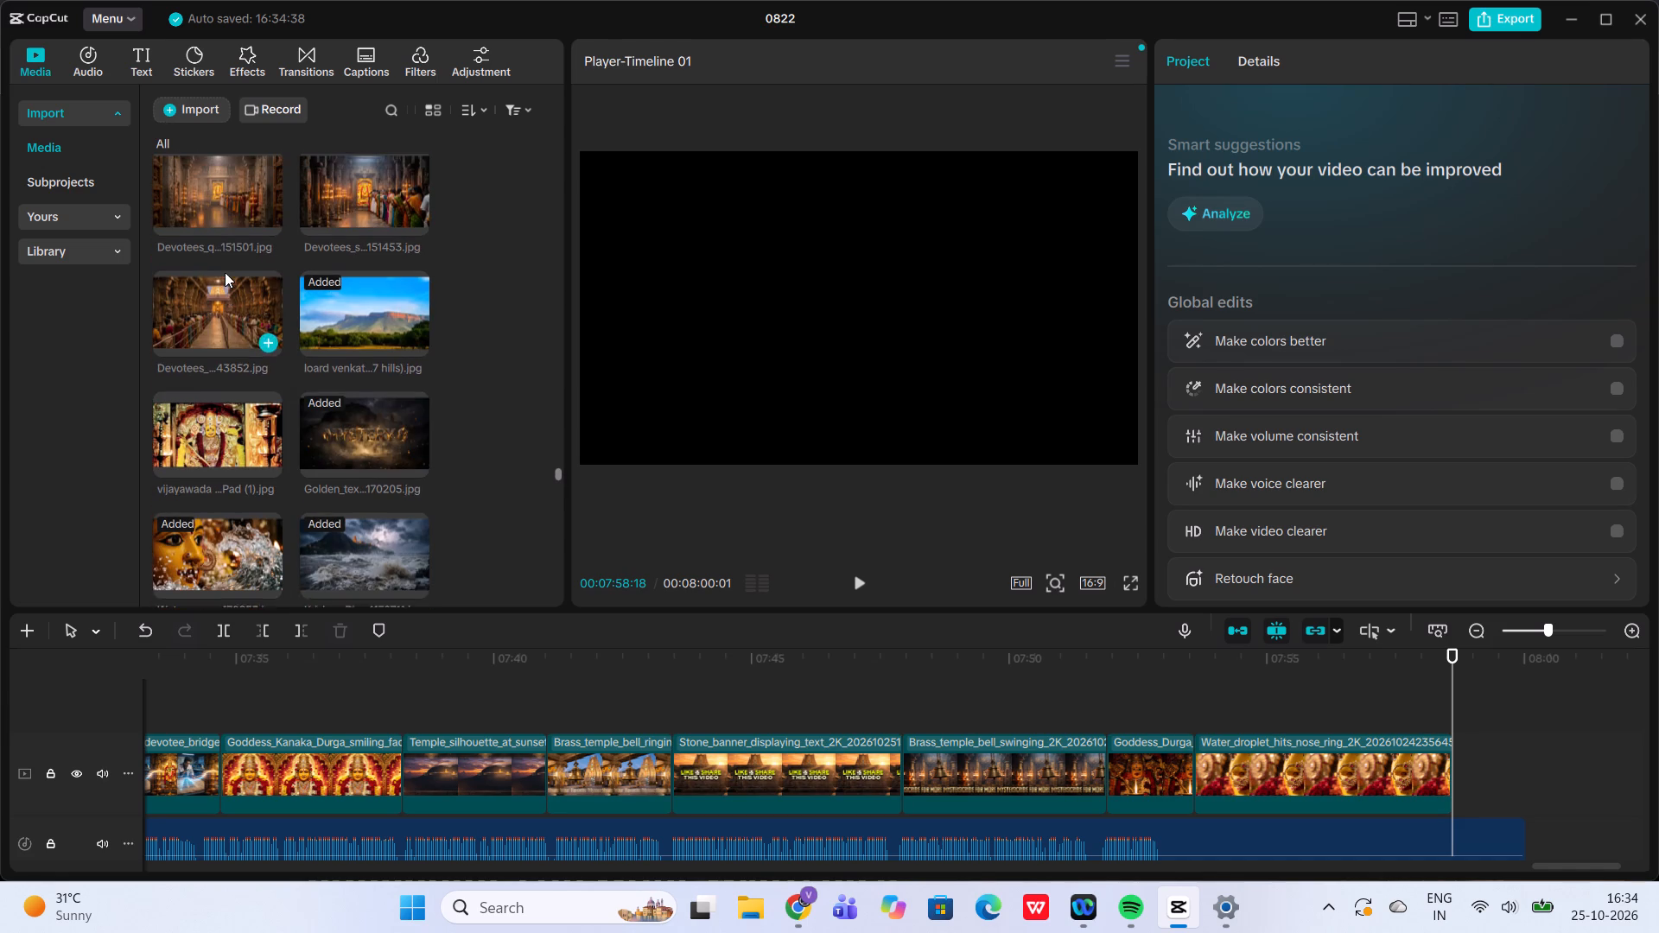
pyautogui.scroll(4, 225, 272)
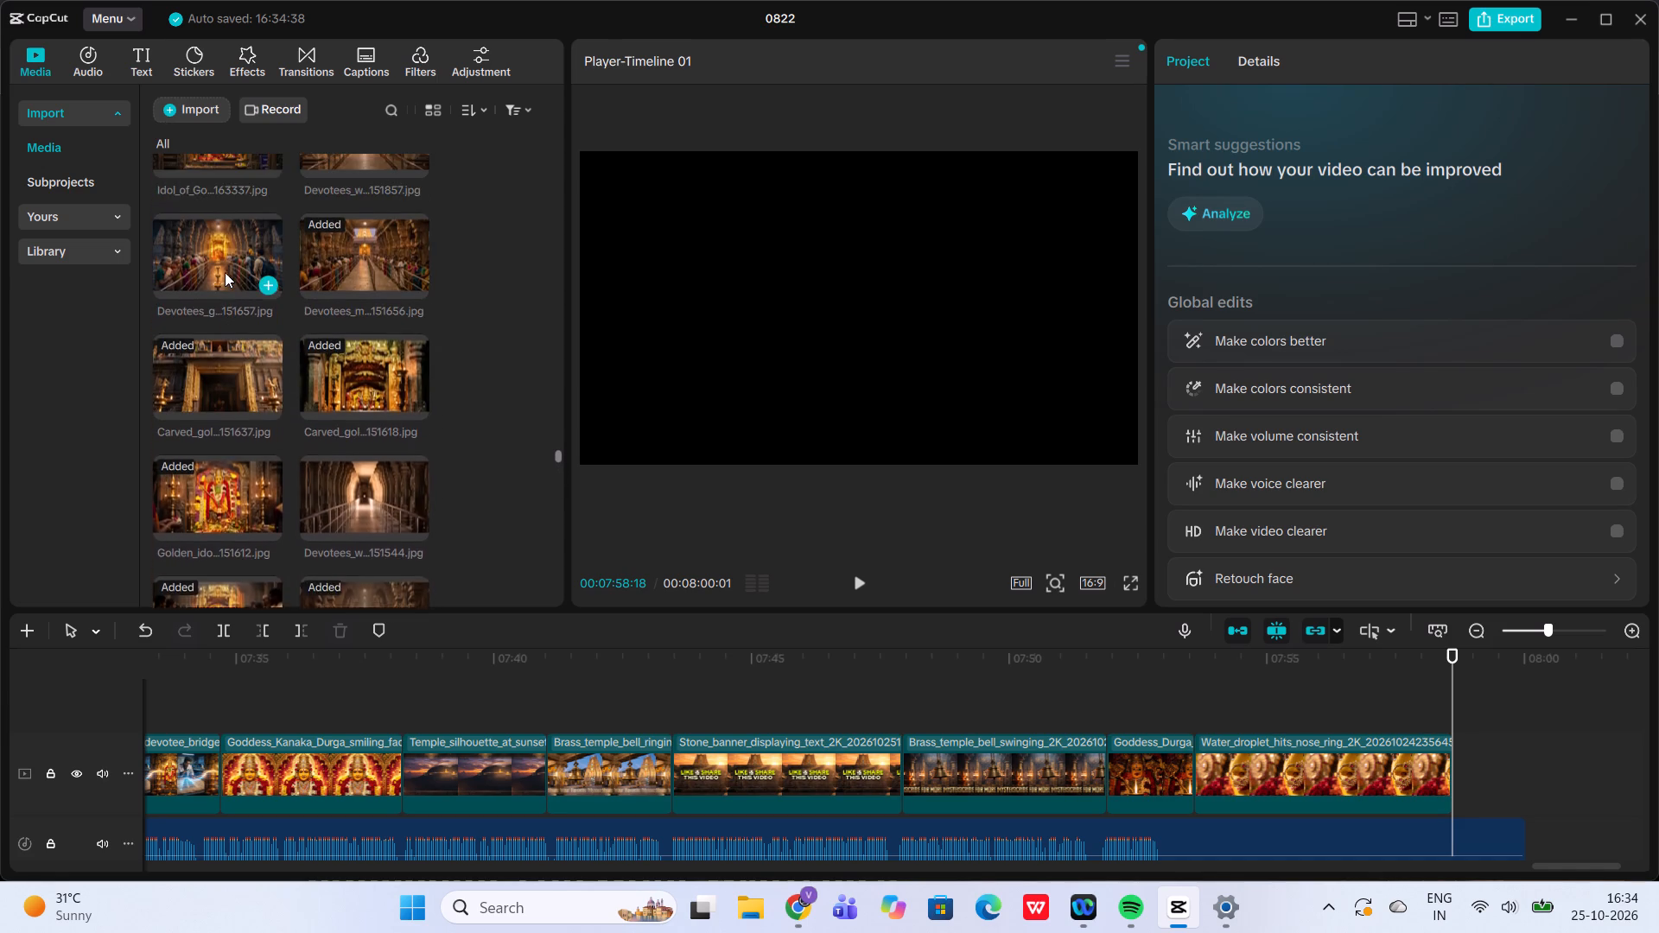
pyautogui.scroll(2, 225, 272)
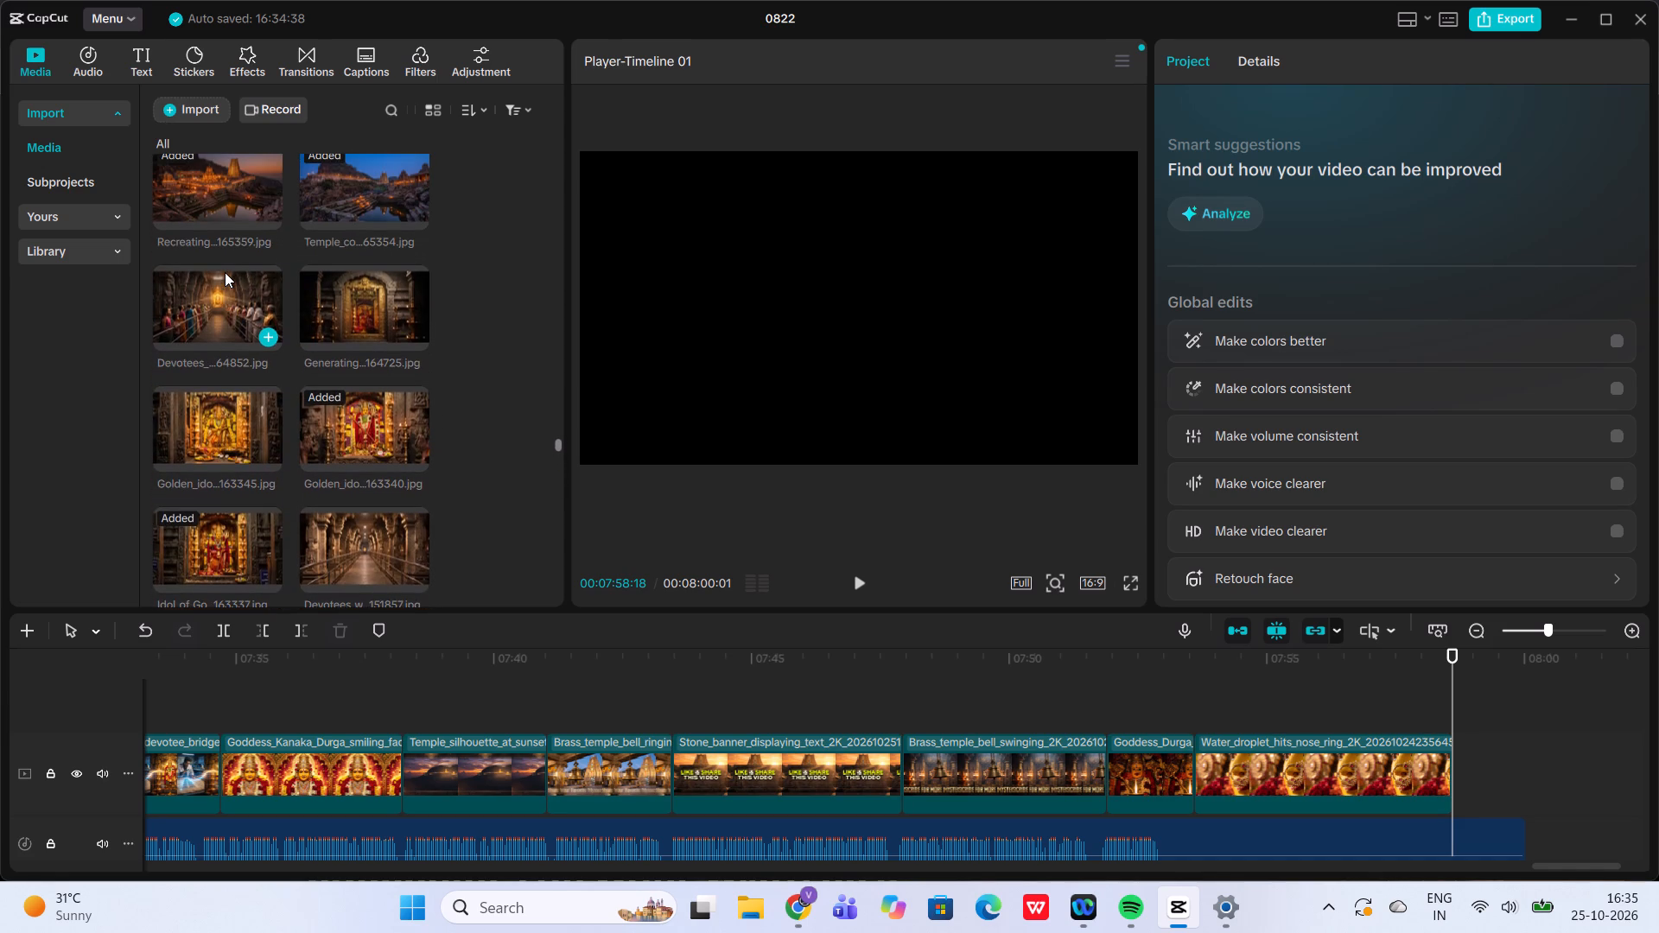
pyautogui.scroll(1, 225, 272)
pyautogui.click(216, 407)
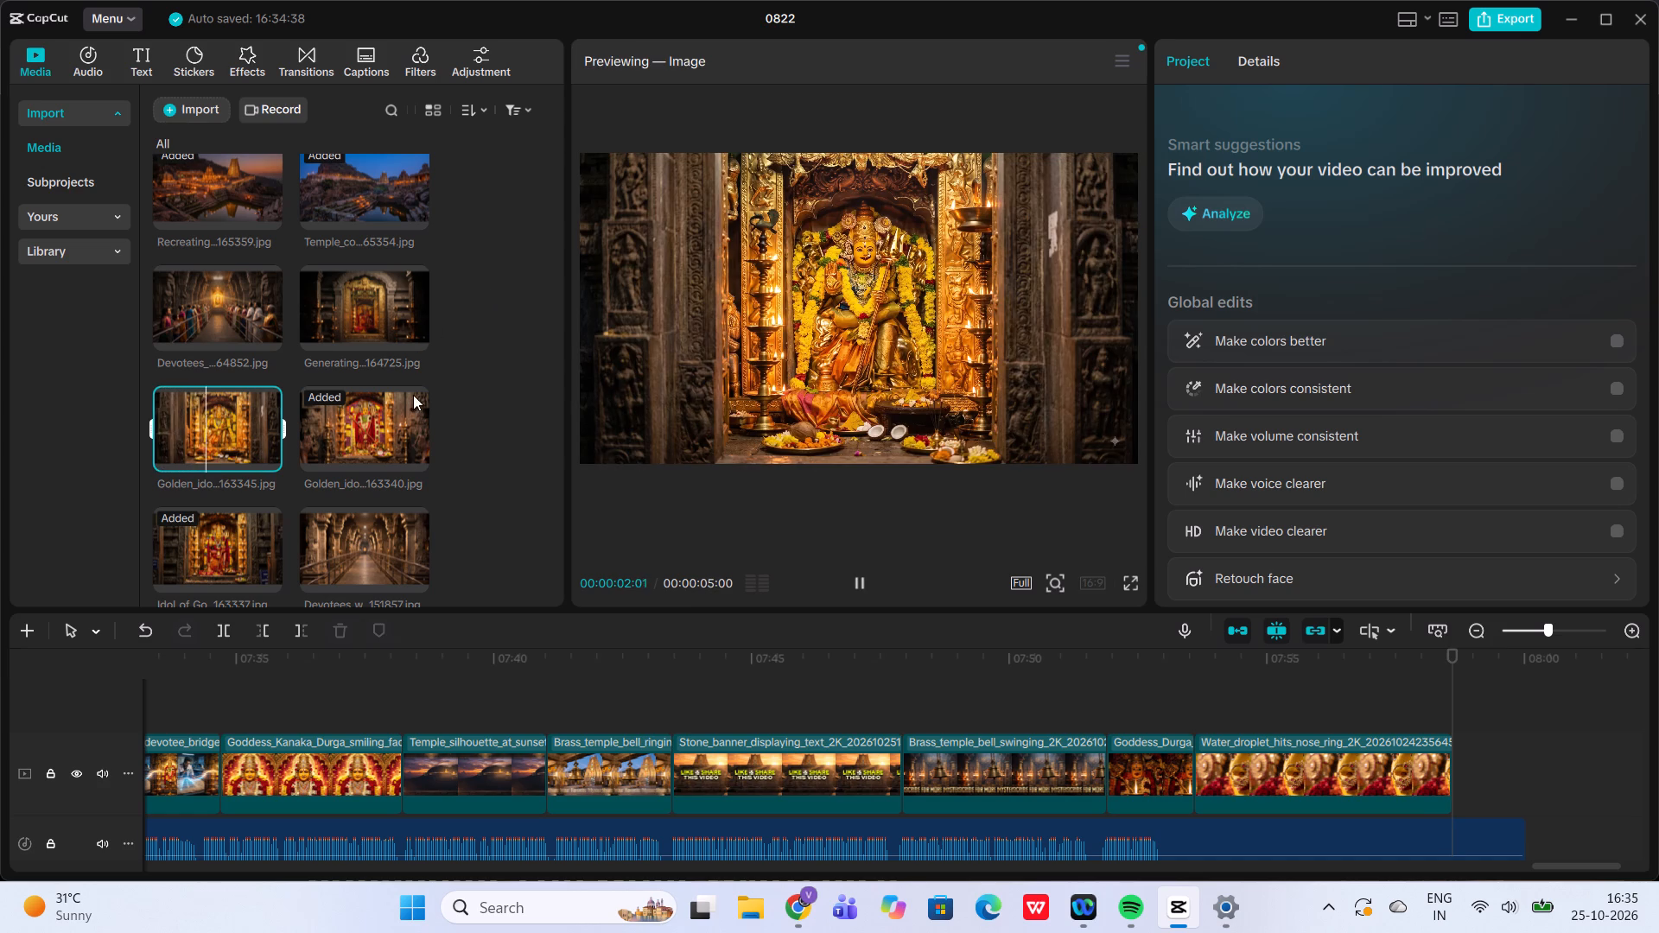
pyautogui.click(376, 315)
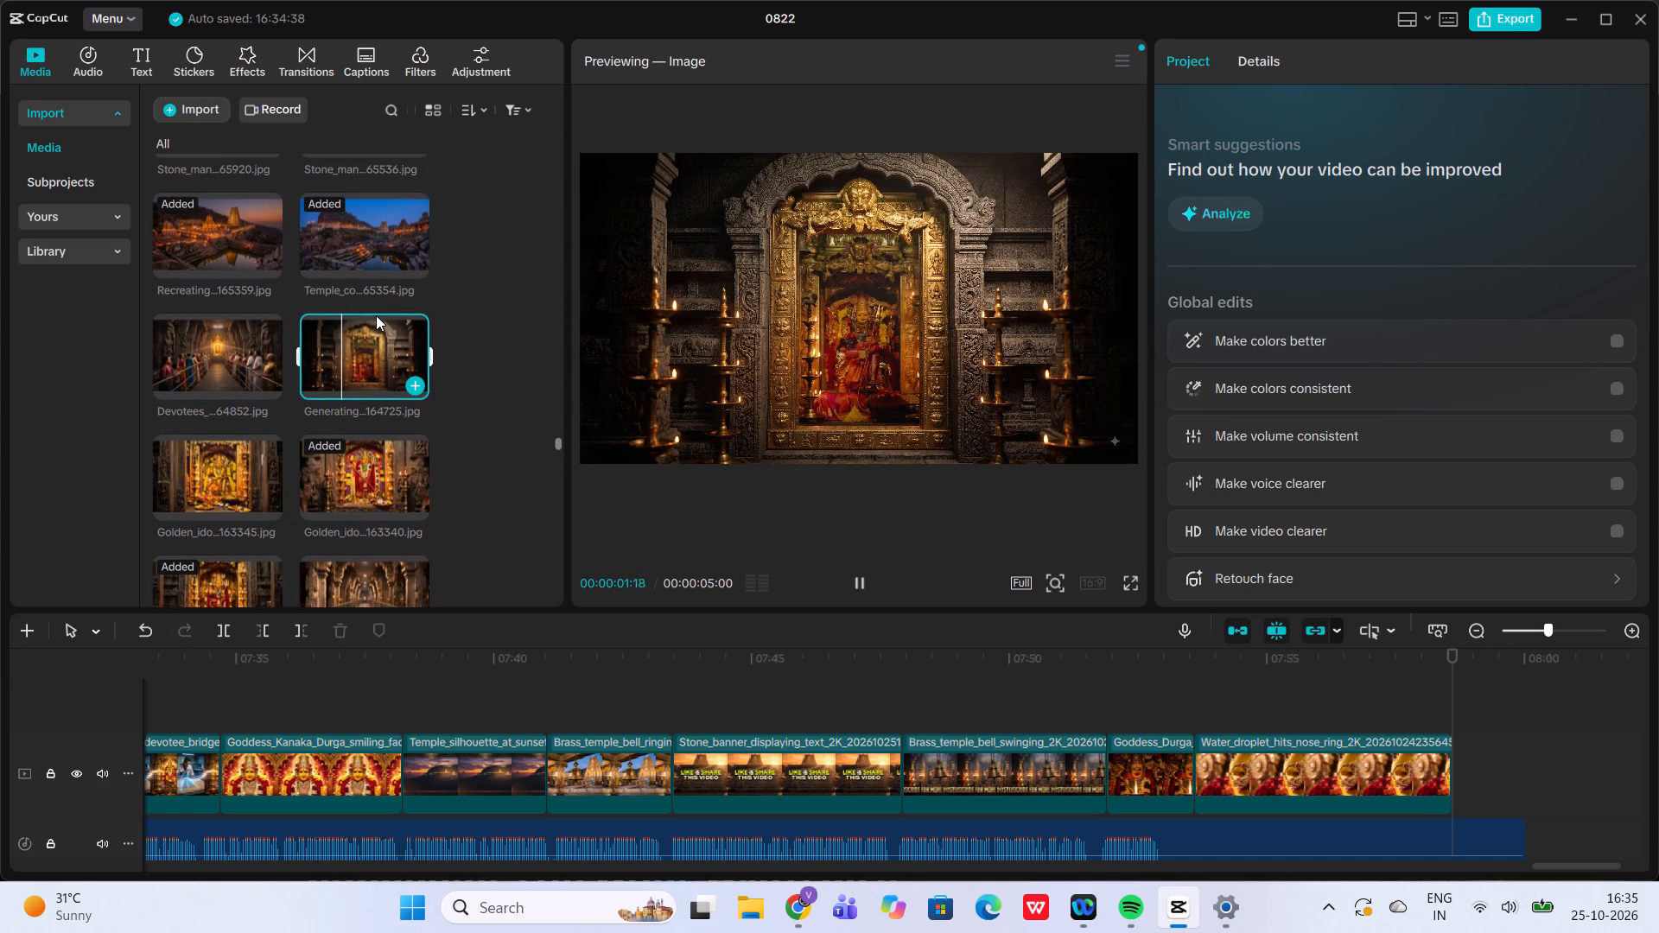
pyautogui.scroll(1, 376, 315)
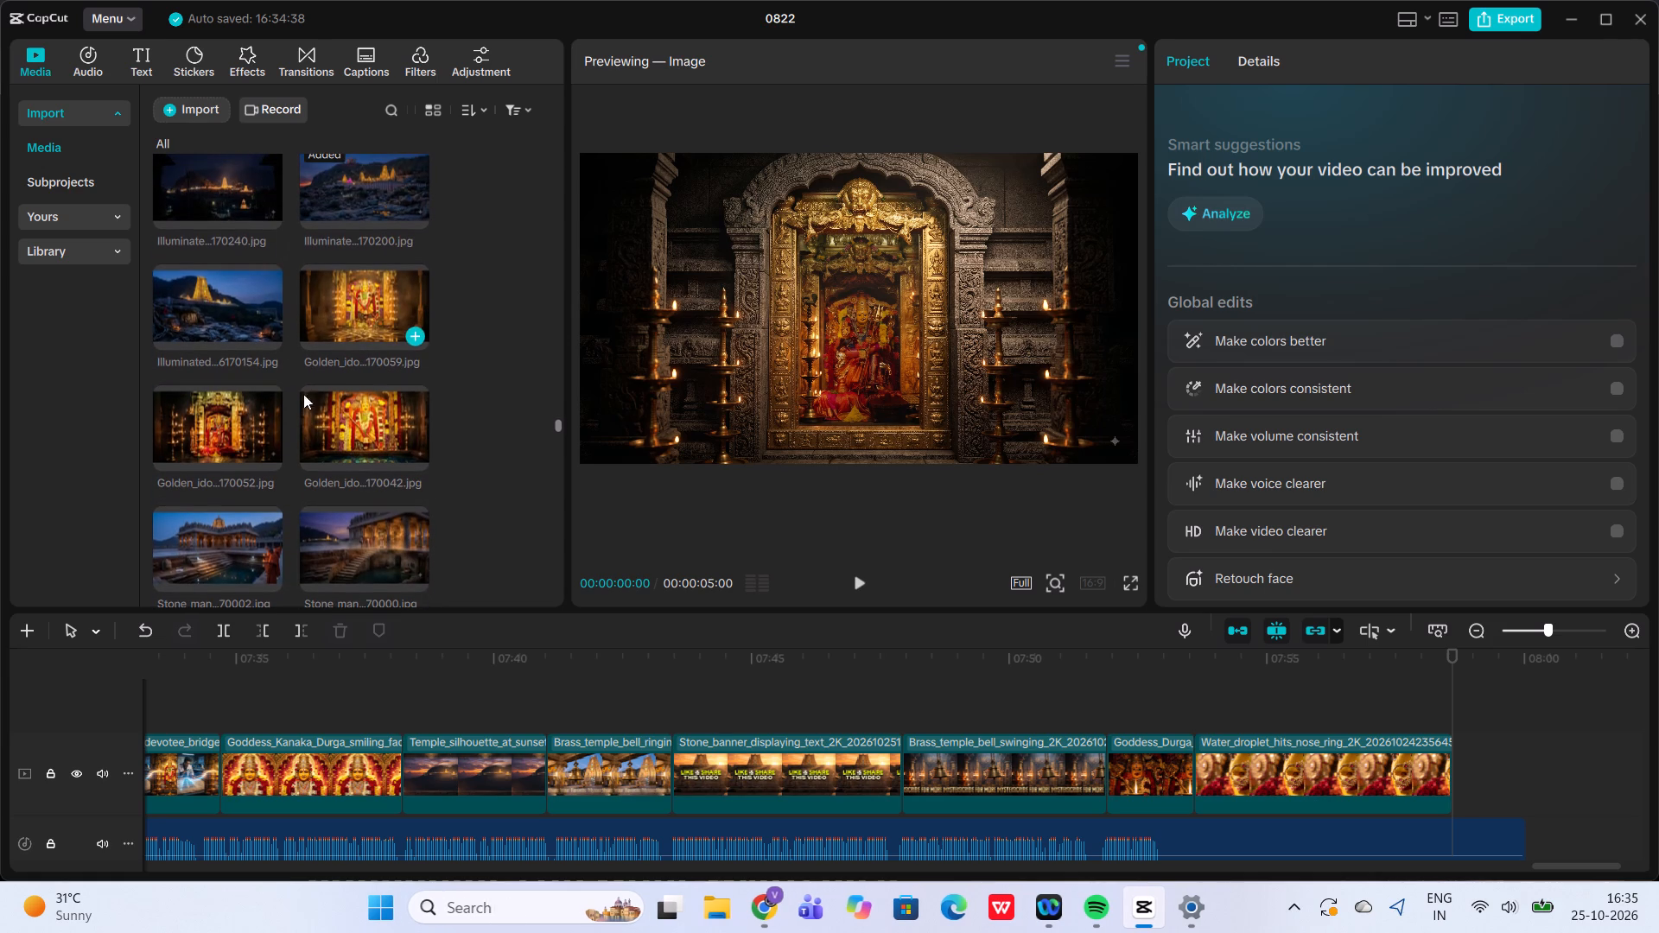
pyautogui.click(229, 435)
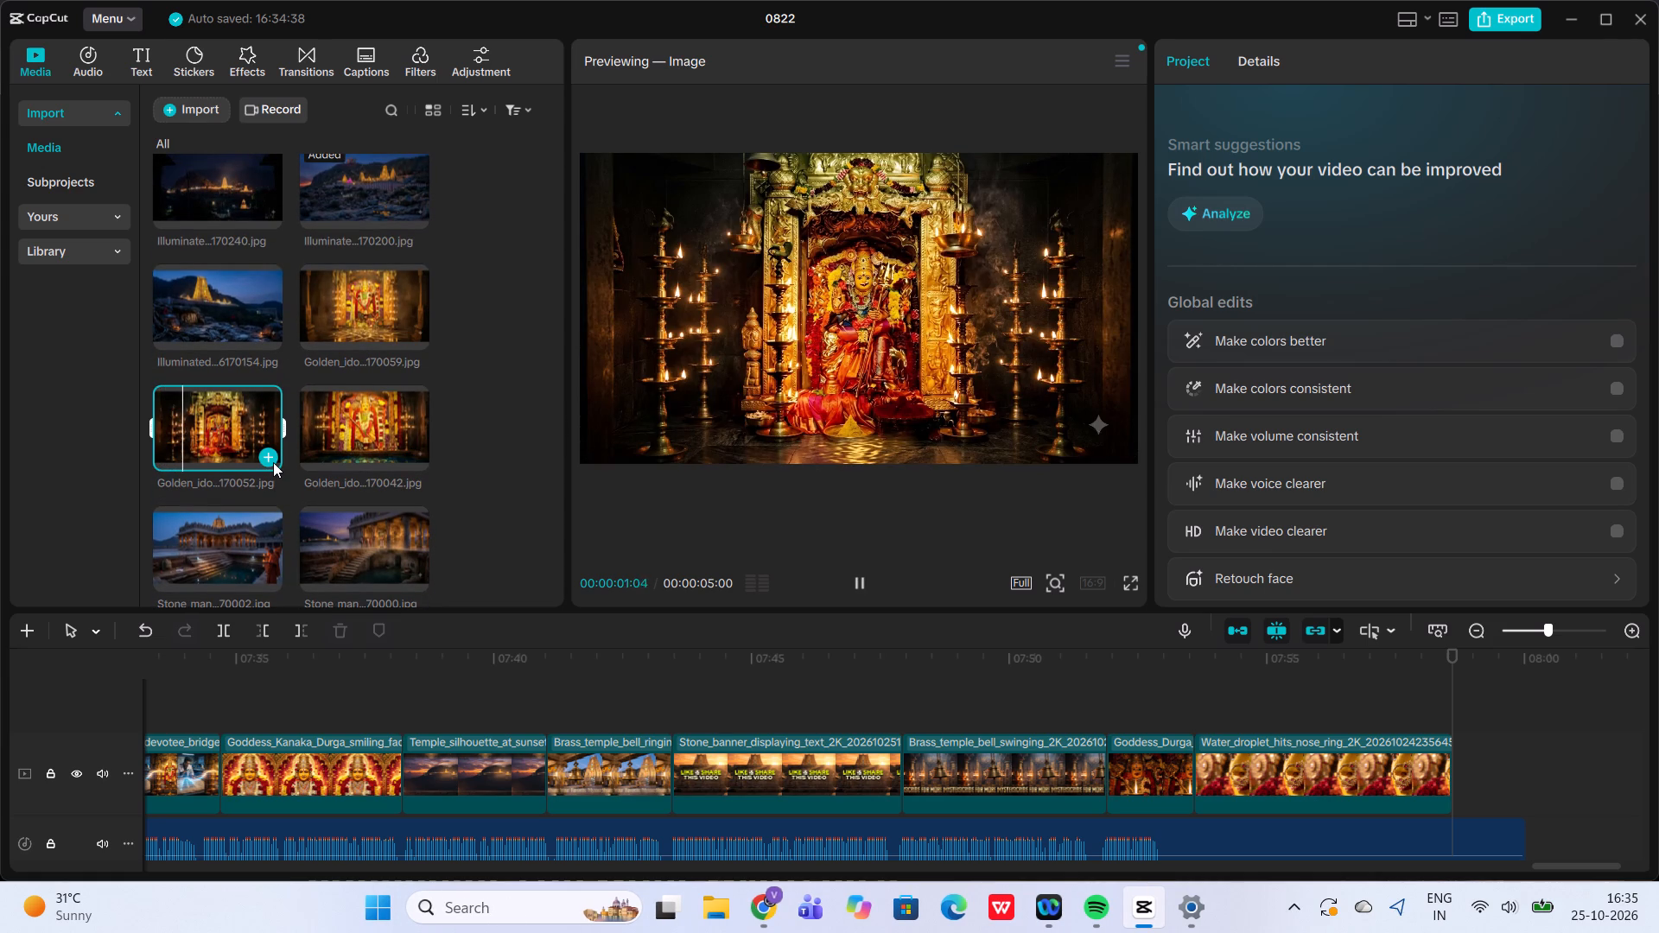
pyautogui.click(272, 460)
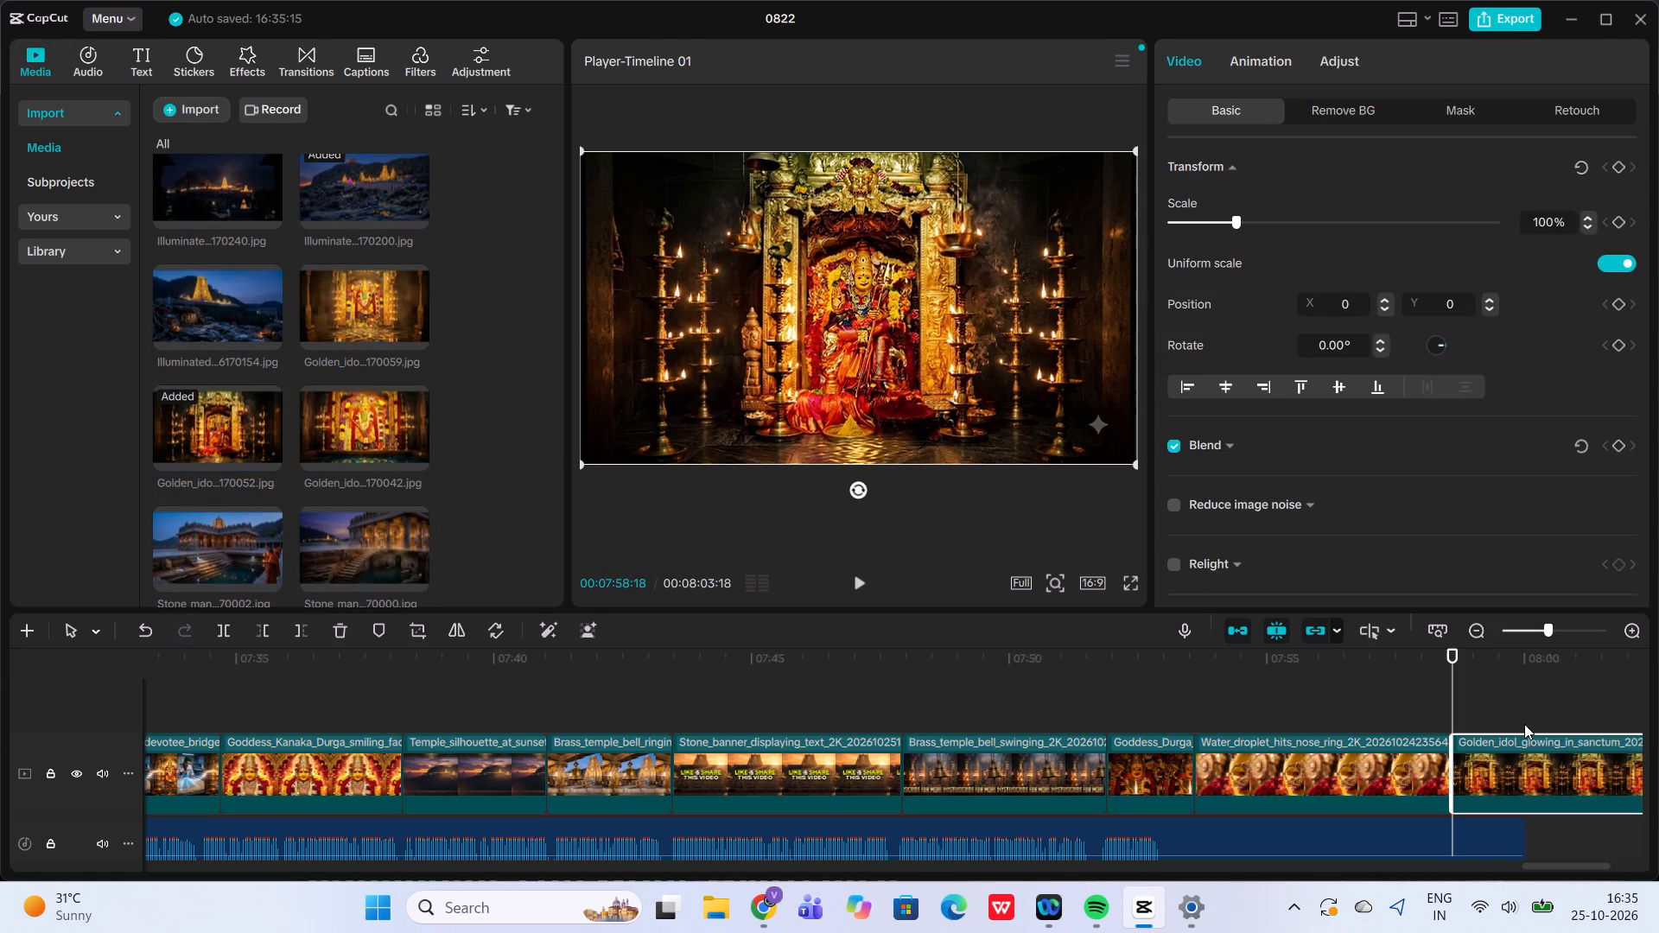
# Shorten the Water_droplet_hits_nose_ring clip so it ends at about 00:07:56 on the timeline.
pyautogui.click(1420, 765)
pyautogui.moveTo(1452, 765); pyautogui.dragTo(1313, 771)
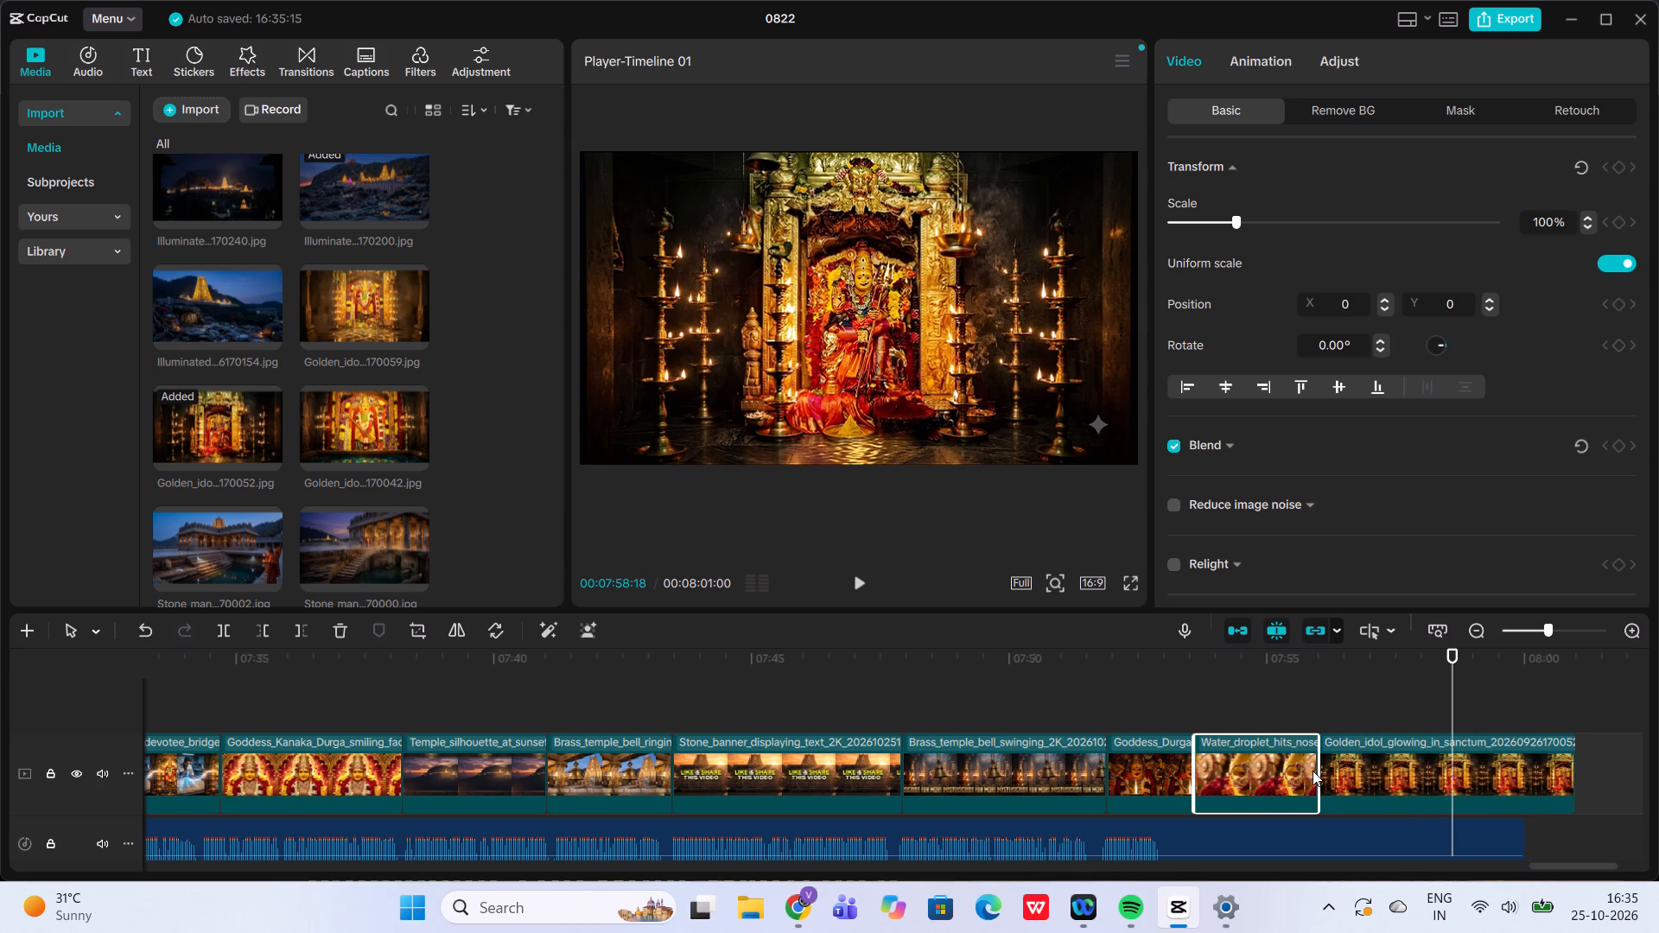
# Trim the end of the final Golden_idol_glowing_in_sanctum clip to 00:08:00:01, level with the end of the audio.
pyautogui.click(1541, 768)
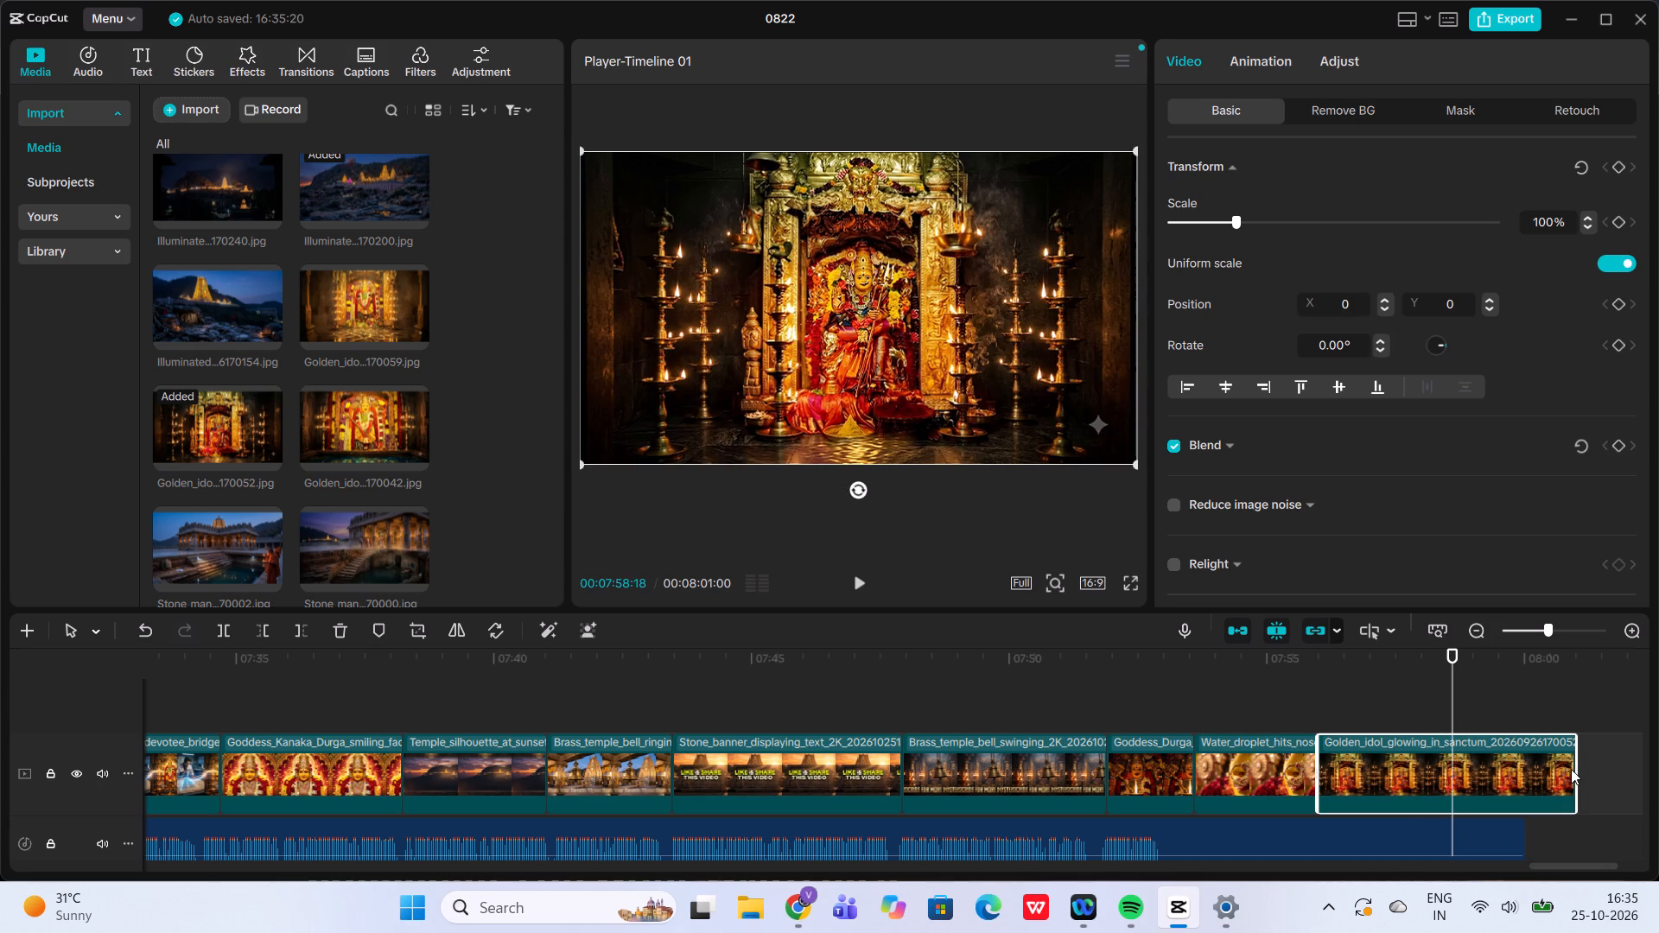
pyautogui.moveTo(1573, 768); pyautogui.dragTo(1523, 781)
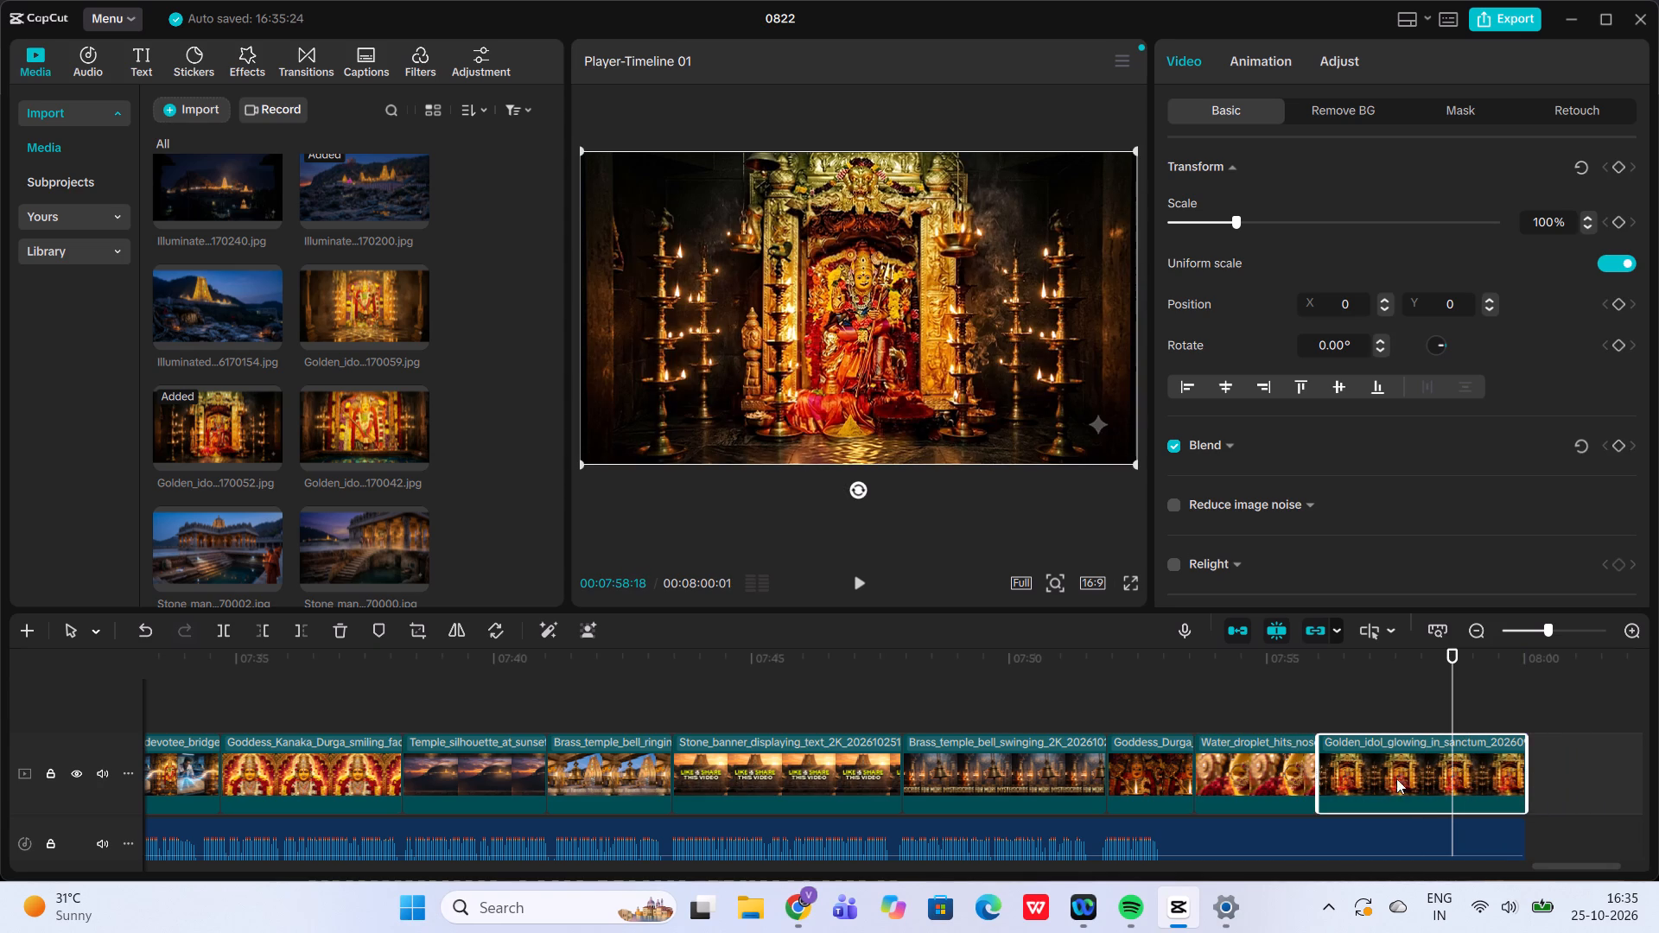
# Scrub through the closing clips to the end of the timeline at 00:08:00:01.
pyautogui.click(1188, 712)
pyautogui.moveTo(1188, 712); pyautogui.dragTo(1445, 736)
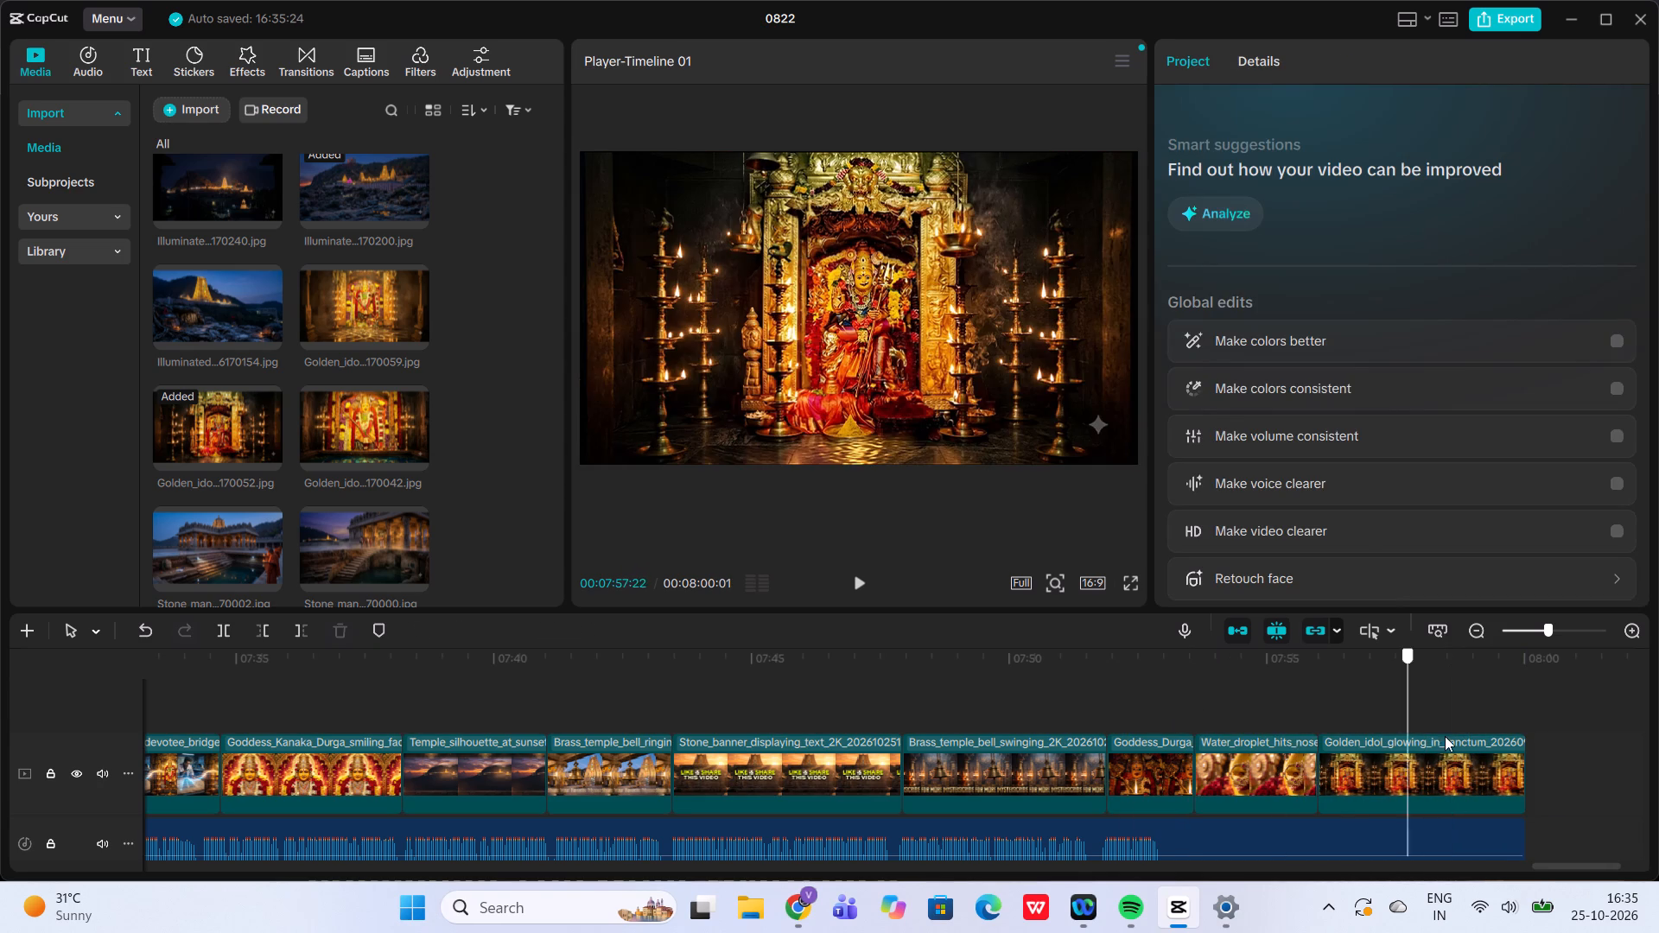
pyautogui.moveTo(1445, 736); pyautogui.dragTo(1530, 739)
pyautogui.scroll(-1, 1396, 758)
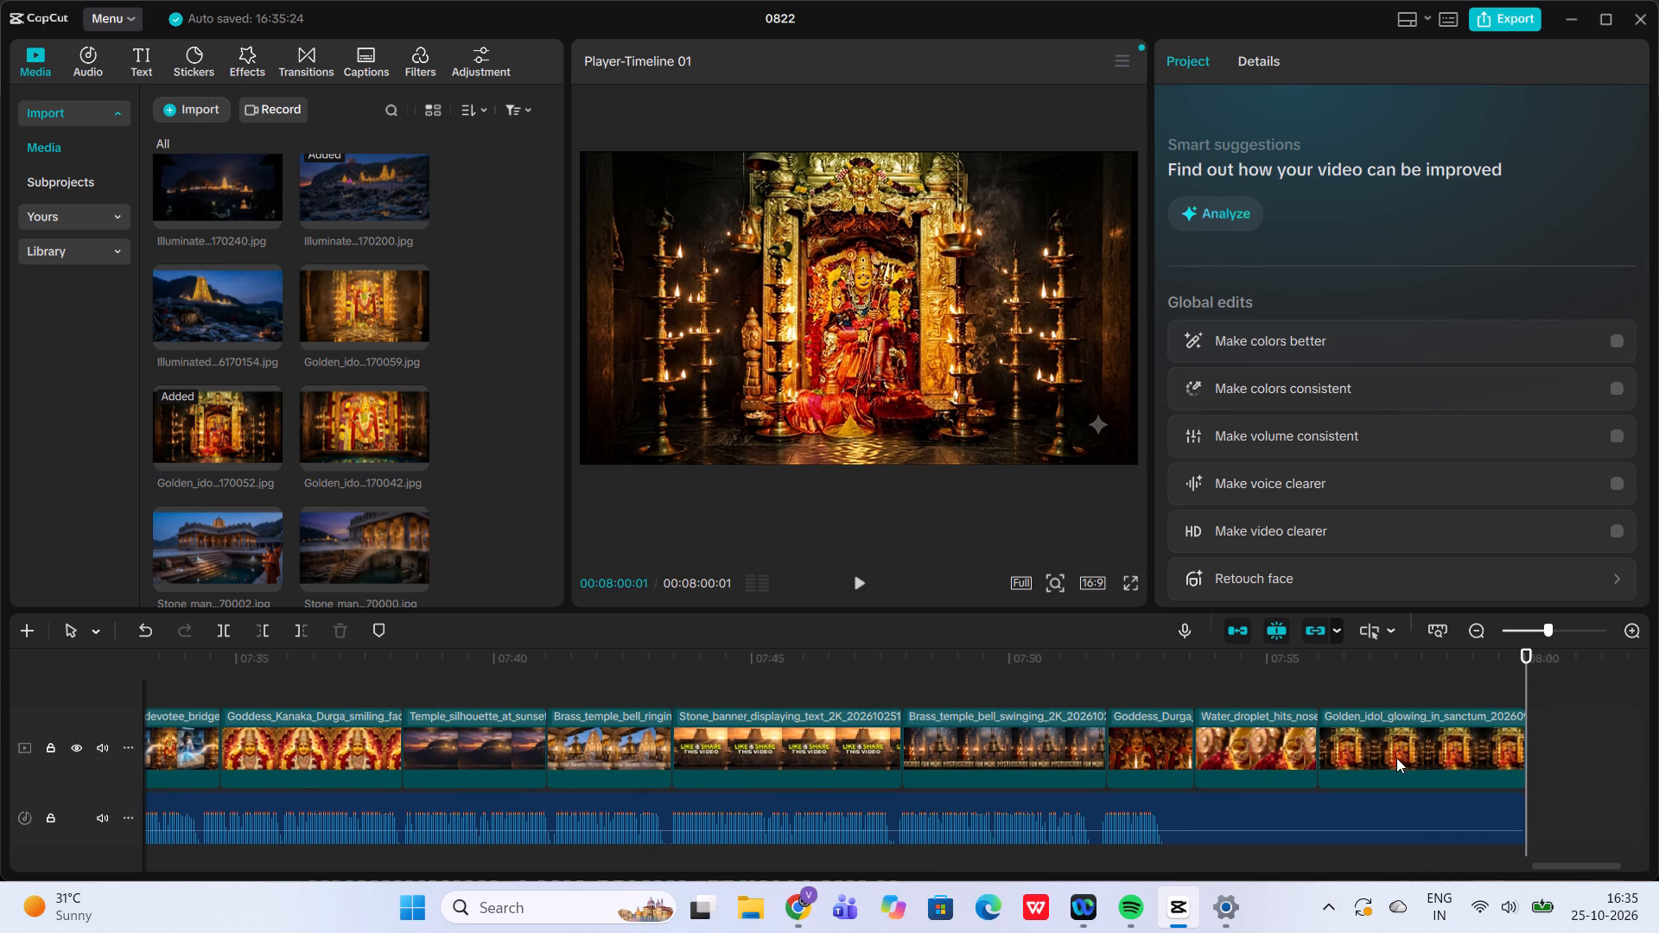
# Extend the end of the audio clip slightly to 00:08:00:08.
pyautogui.scroll(-1, 1396, 758)
pyautogui.click(1487, 812)
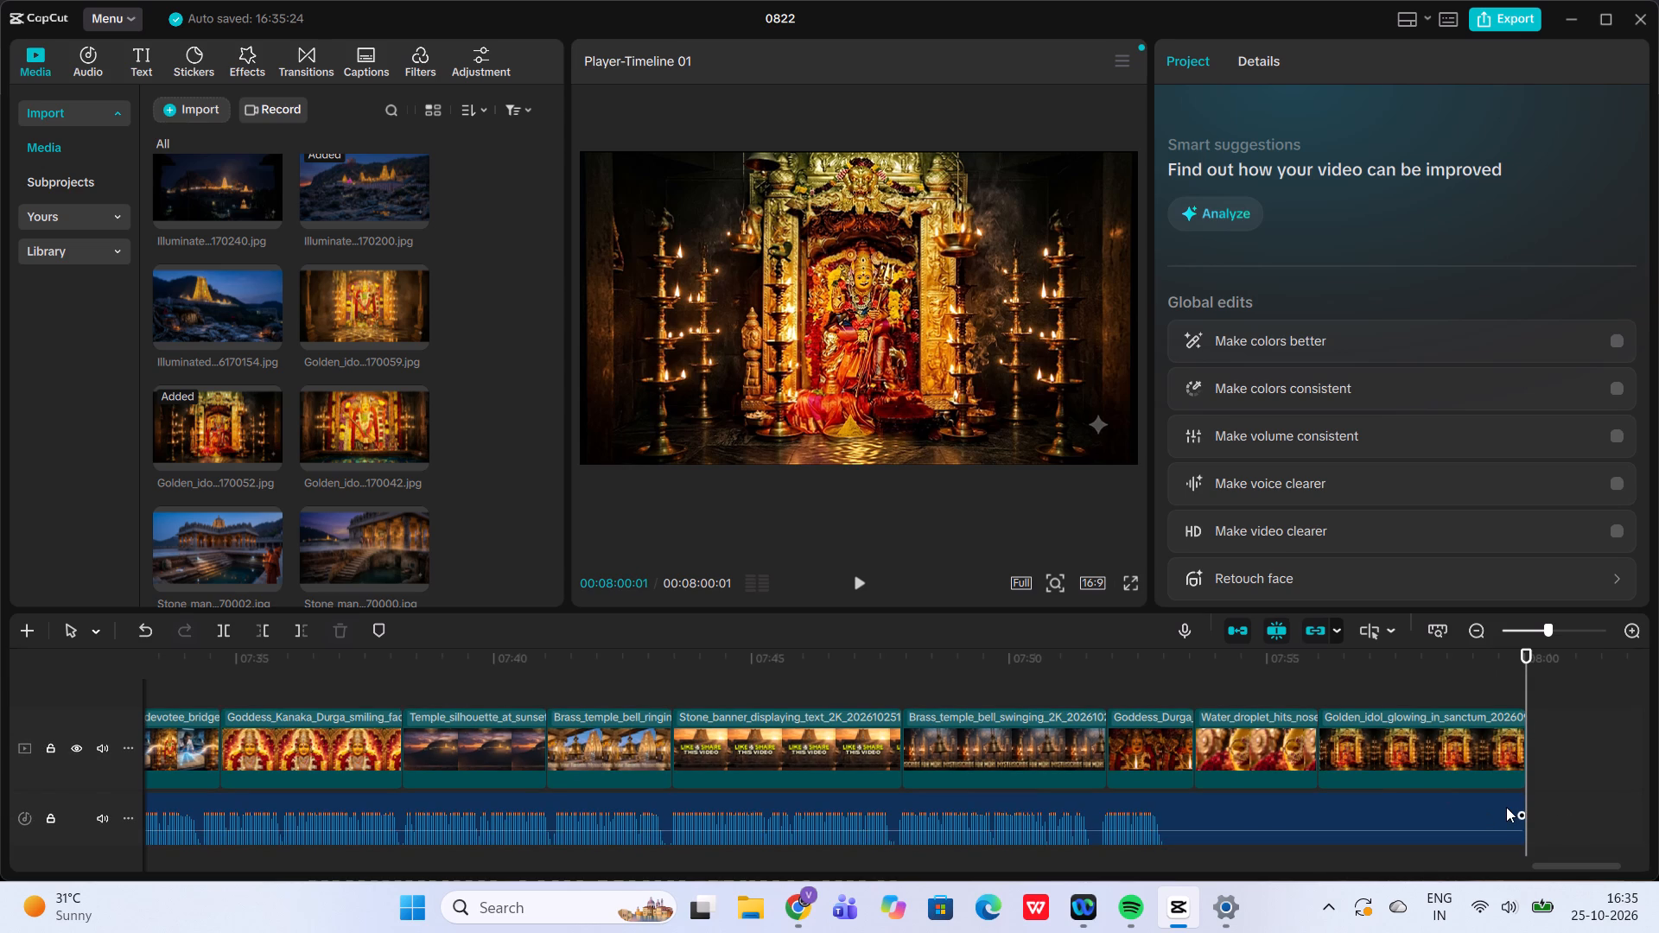
pyautogui.click(1506, 807)
pyautogui.moveTo(1524, 813); pyautogui.dragTo(1532, 816)
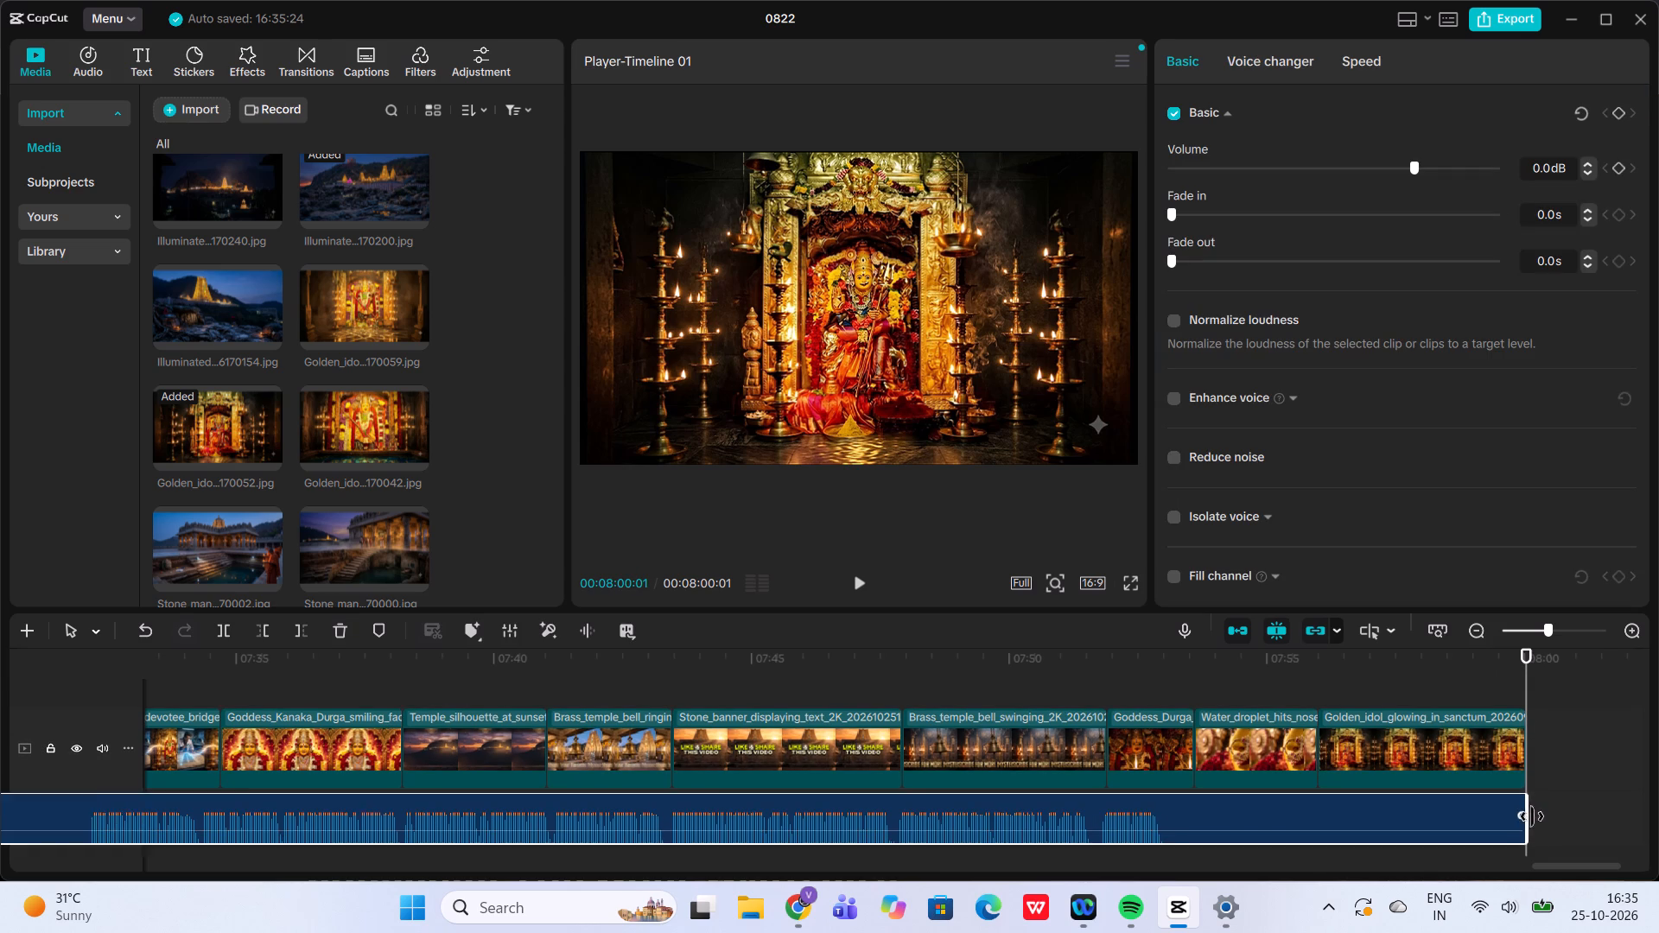
pyautogui.moveTo(1532, 816); pyautogui.dragTo(1516, 817)
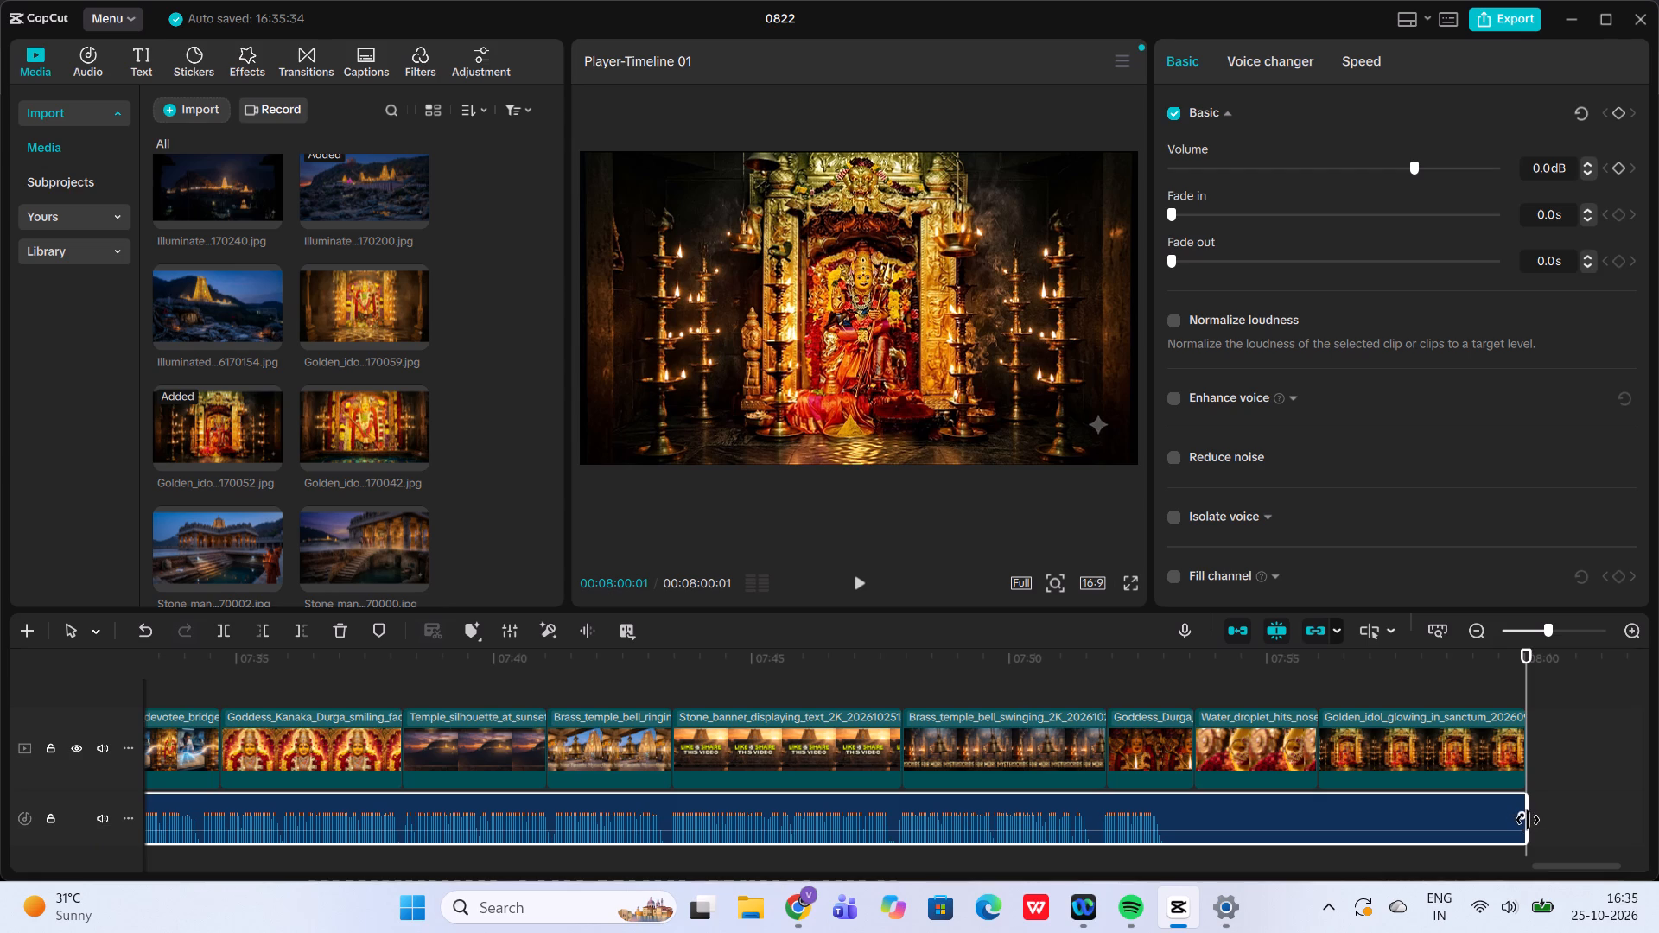
pyautogui.click(1528, 820)
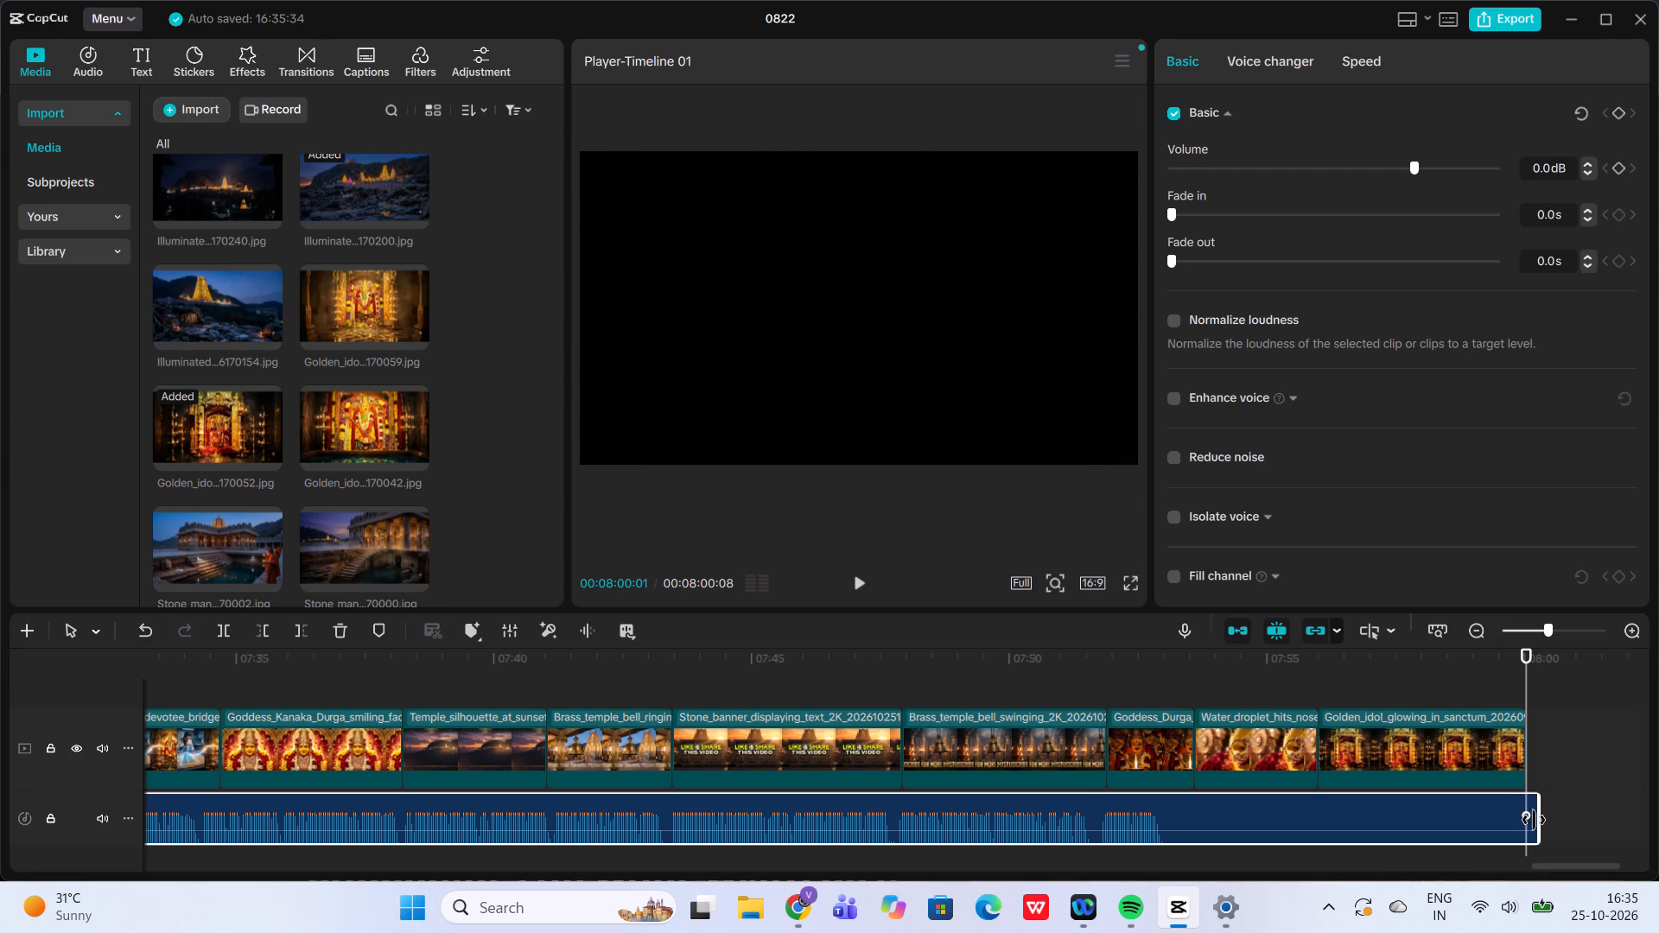
# Lengthen the final Golden_idol_glowing_in_sanctum clip to 00:08:00:08, level with the end of the audio.
pyautogui.click(1511, 758)
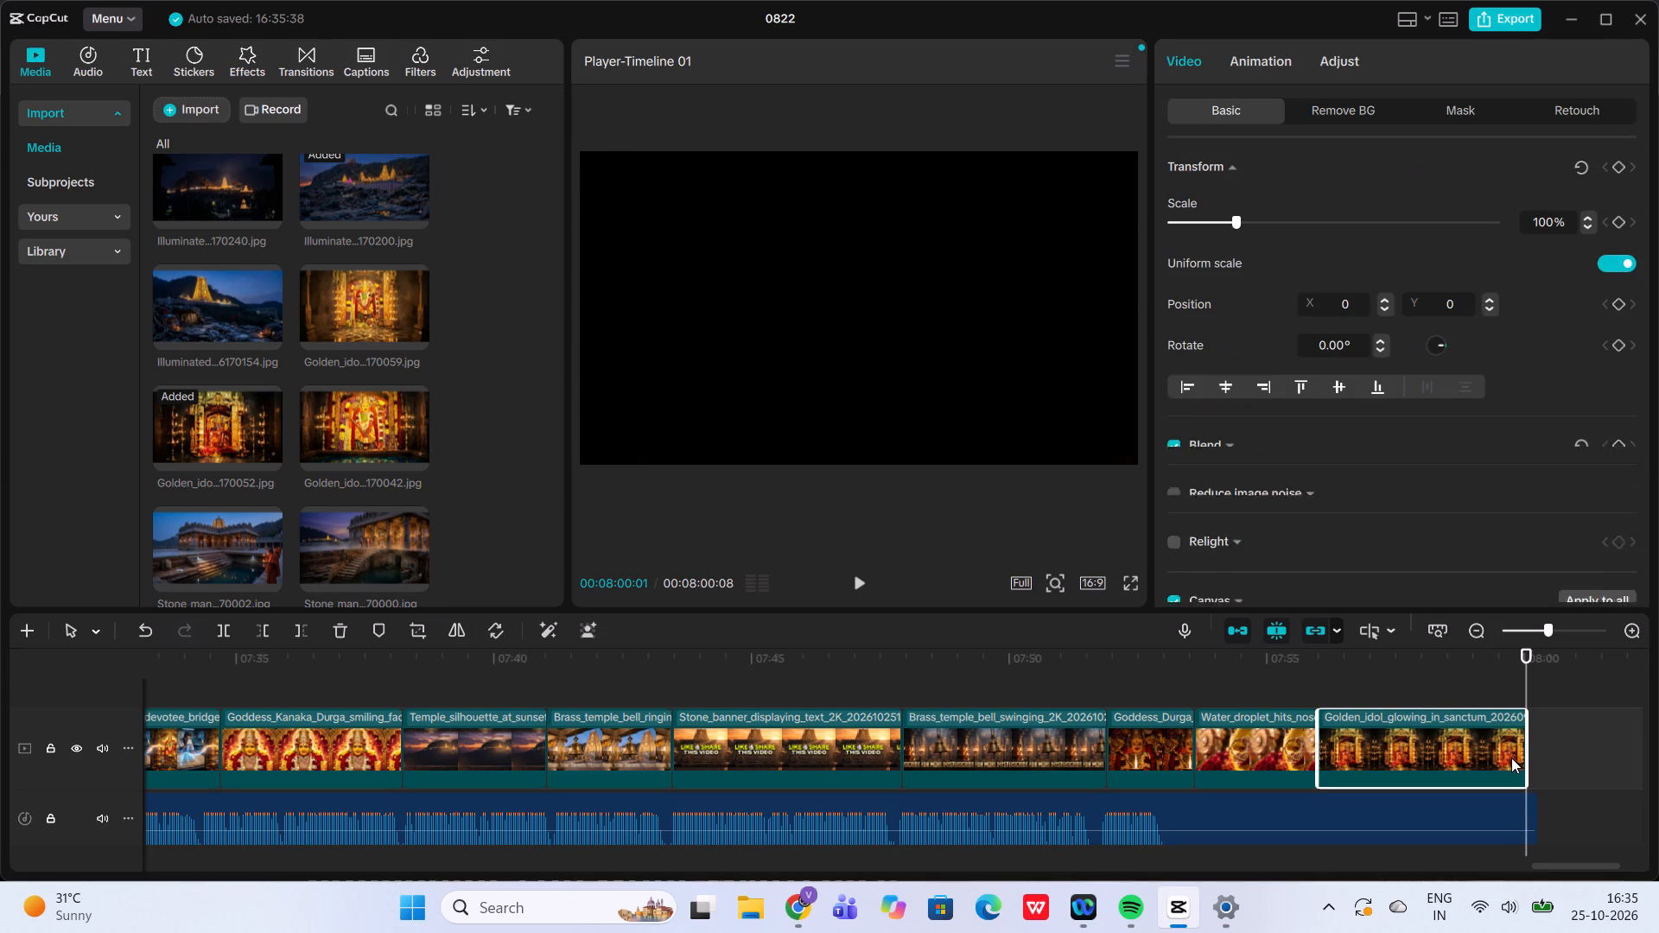
pyautogui.moveTo(1529, 733); pyautogui.dragTo(1535, 747)
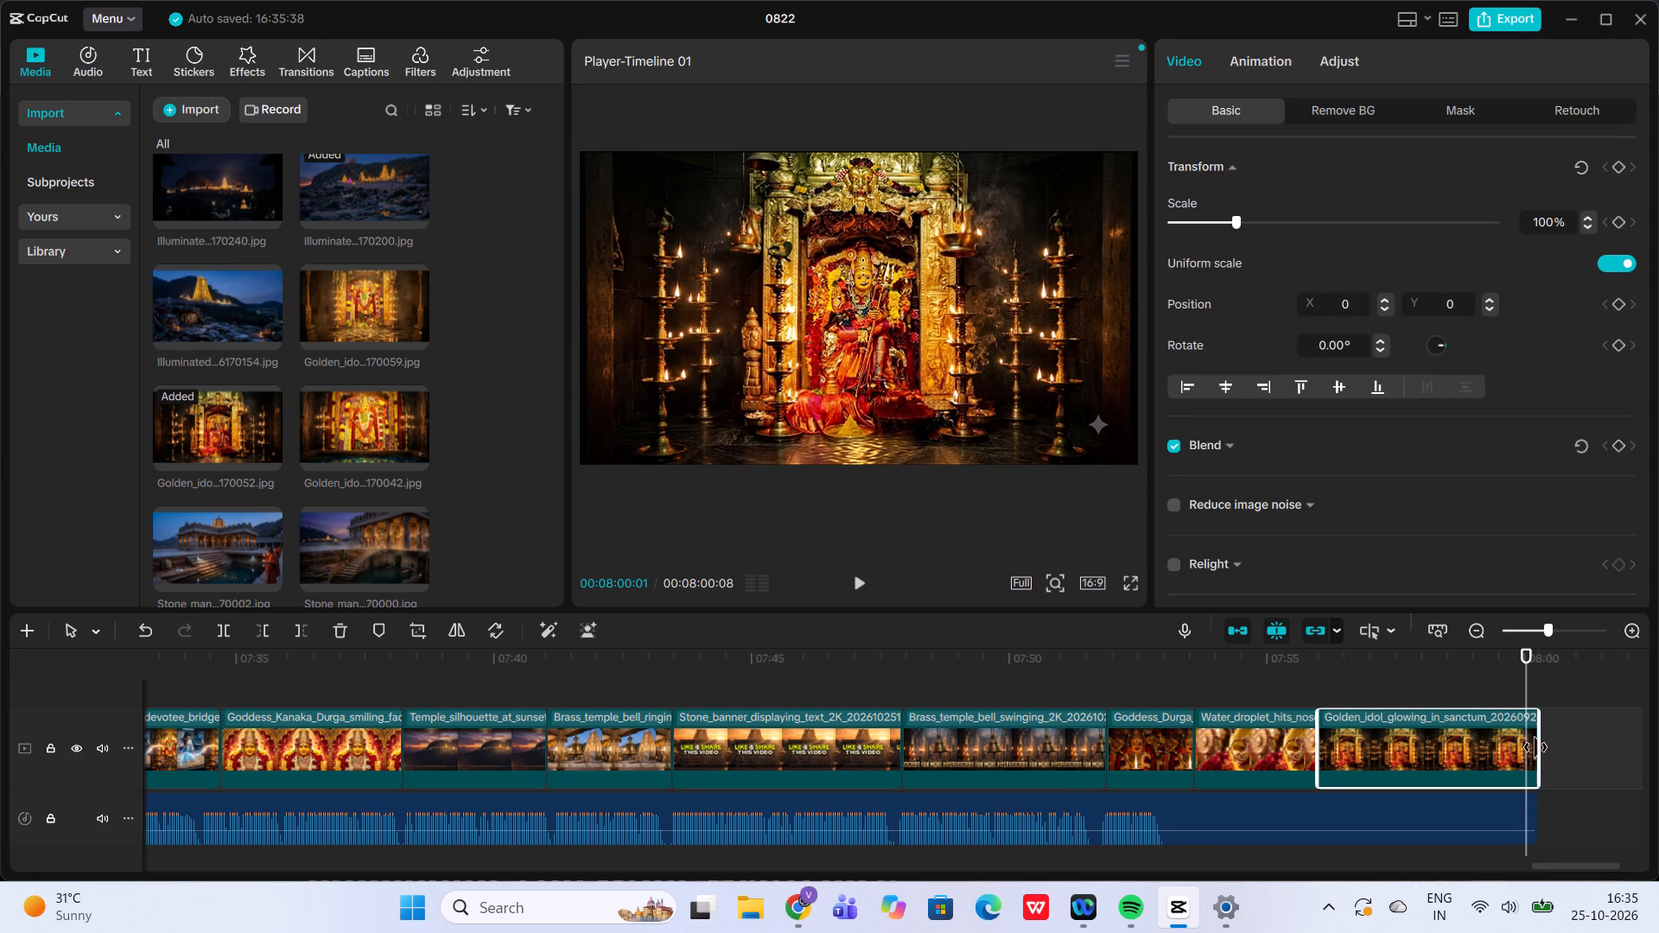
pyautogui.click(1062, 686)
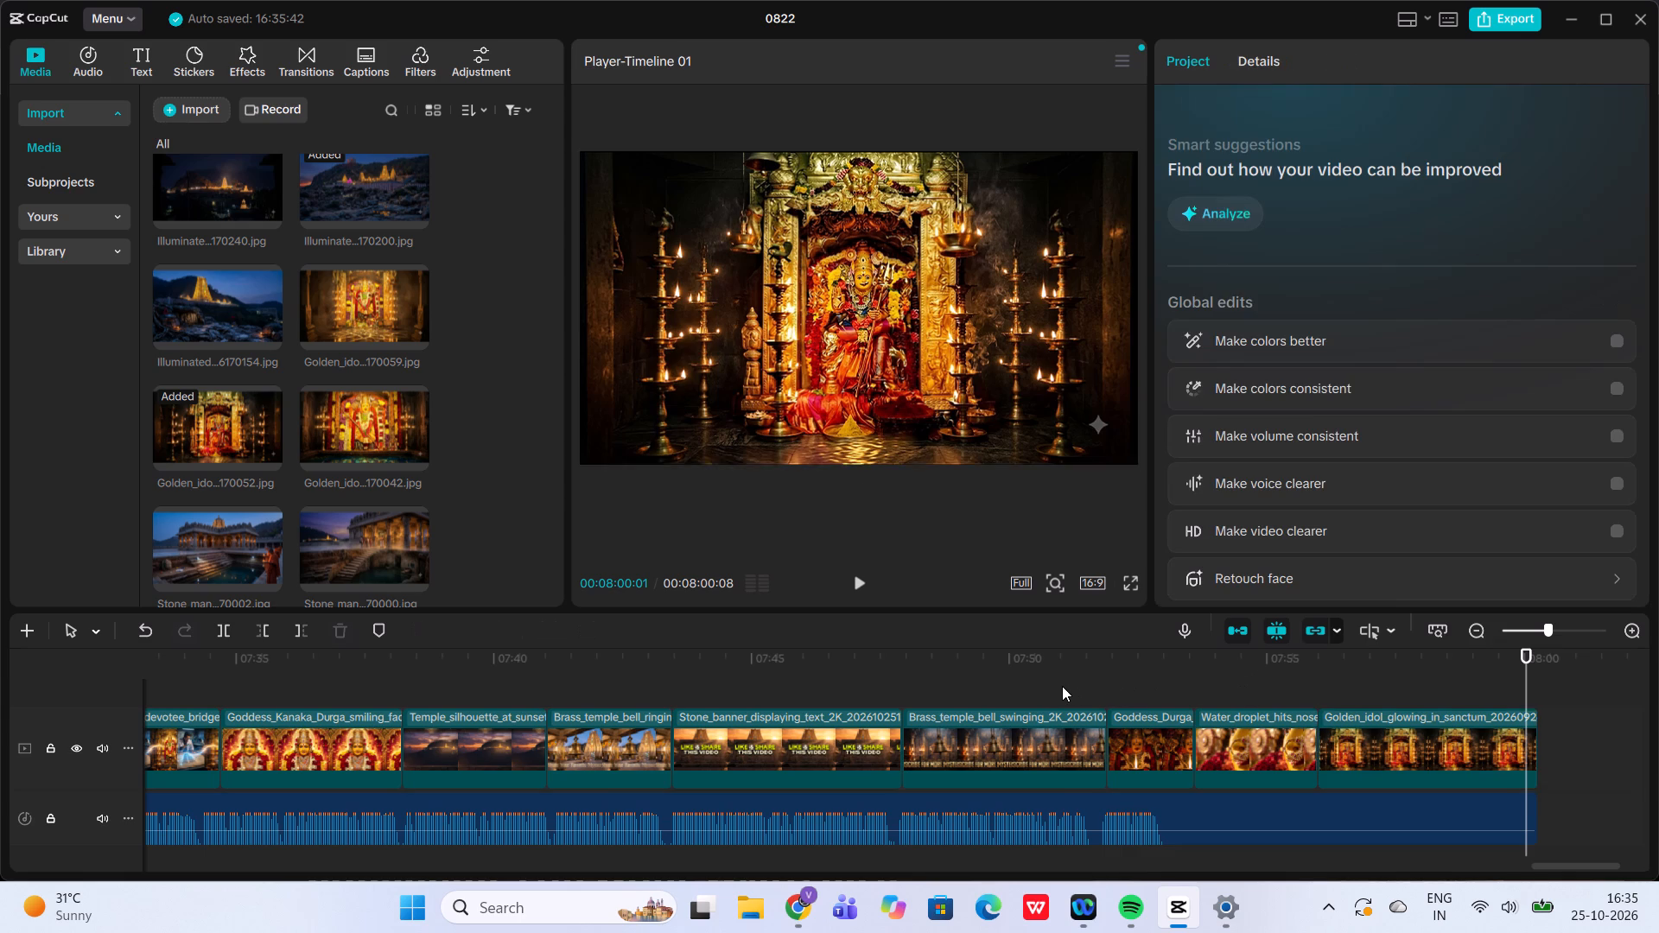
# Play the closing Goddess_Durga idol clip from its start and extend its end to about 00:07:54:01.
pyautogui.moveTo(1062, 686); pyautogui.dragTo(1118, 695)
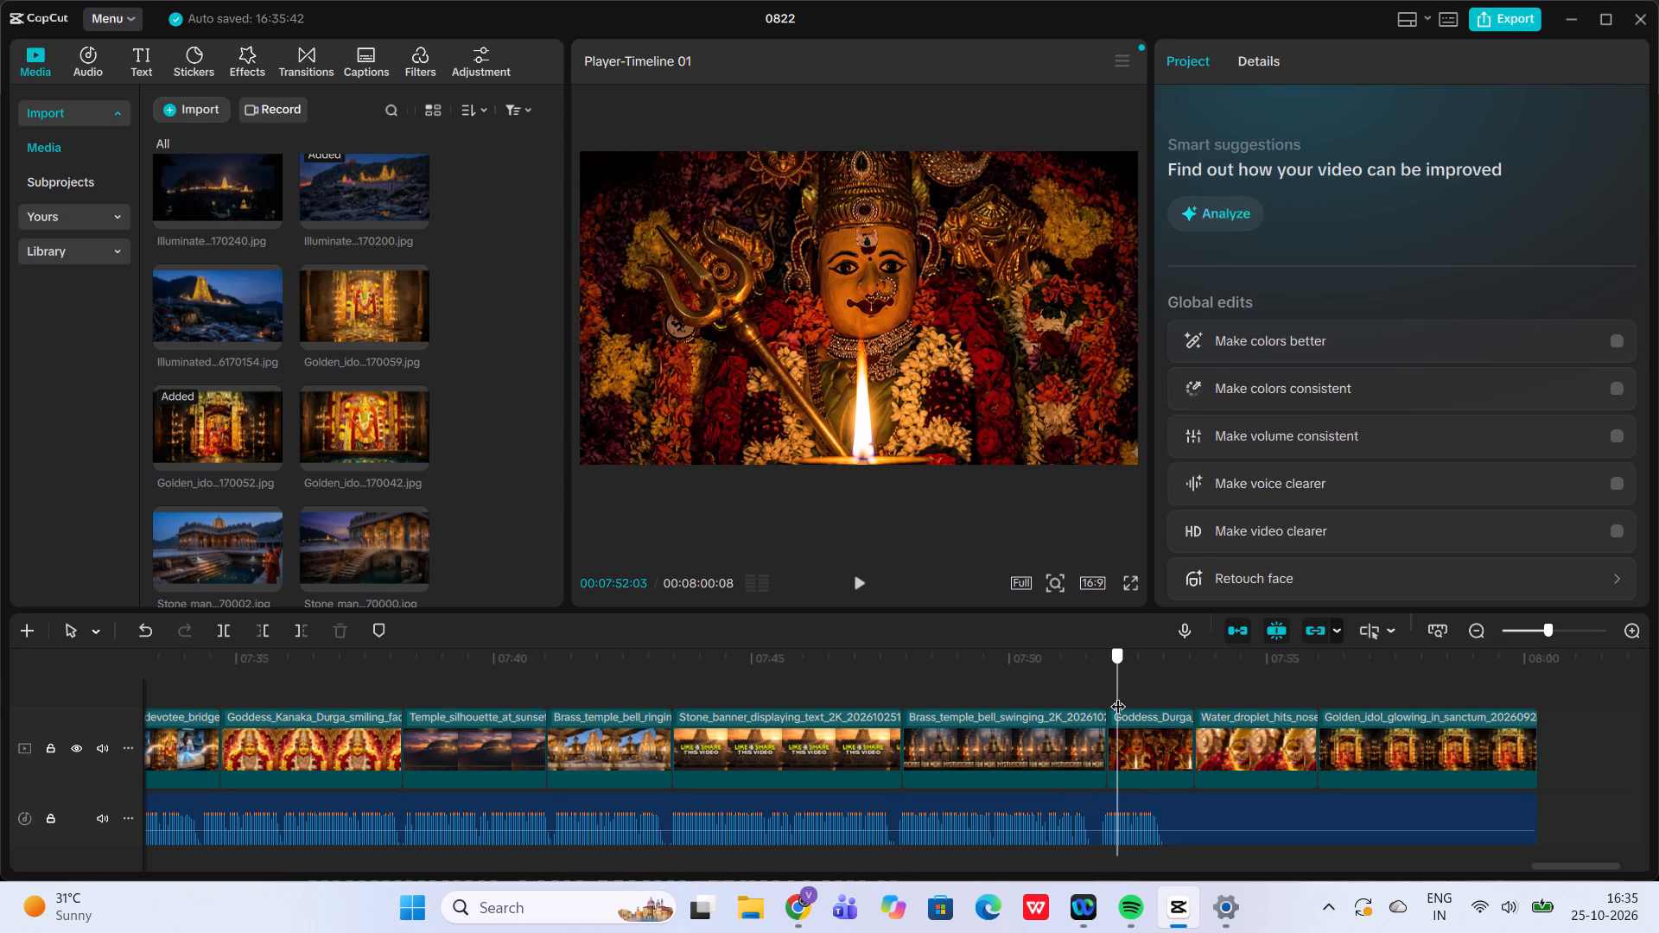
pyautogui.moveTo(1118, 695); pyautogui.dragTo(1111, 695)
pyautogui.click(1166, 746)
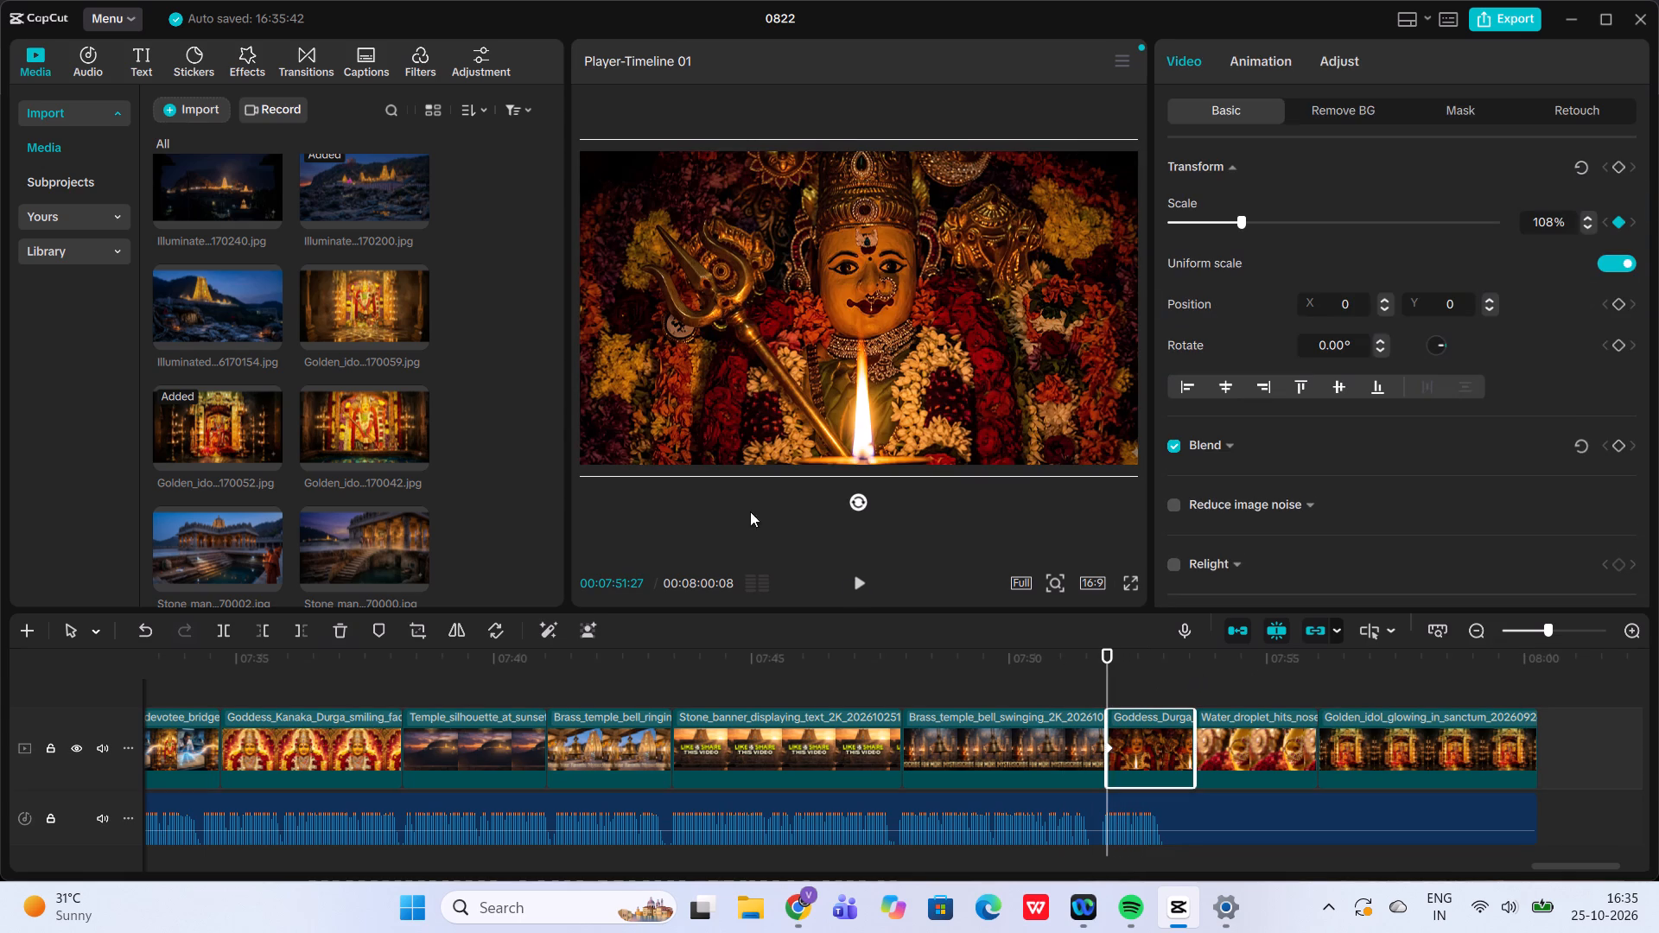
pyautogui.click(849, 581)
pyautogui.click(849, 581)
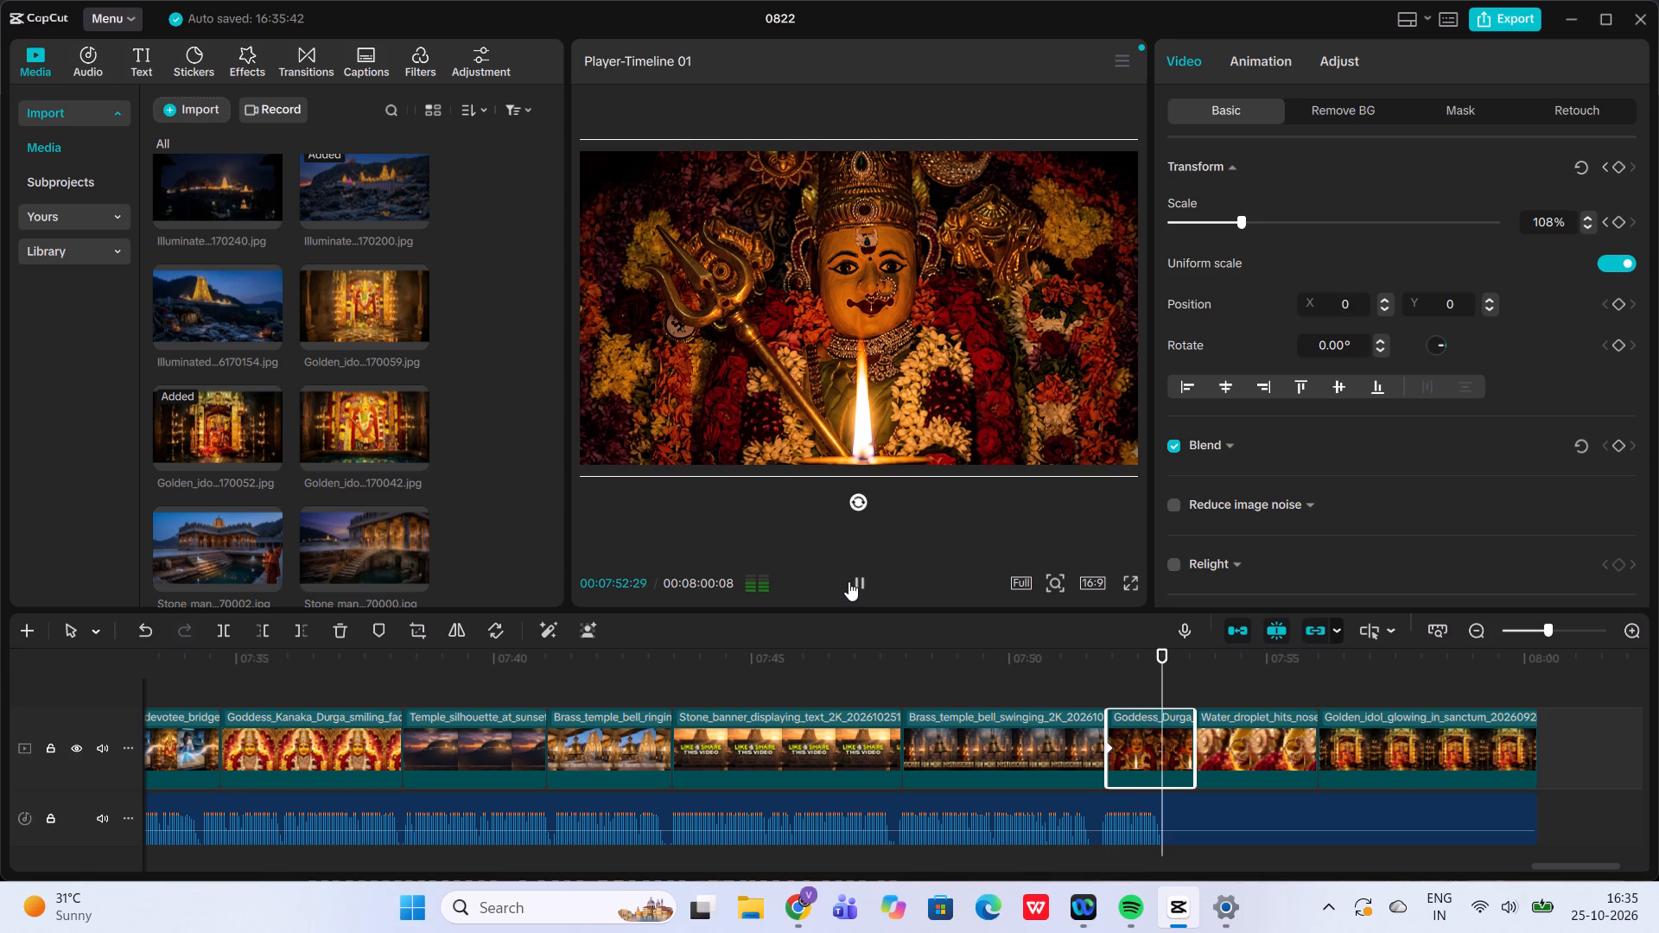
pyautogui.click(1194, 693)
pyautogui.click(1161, 716)
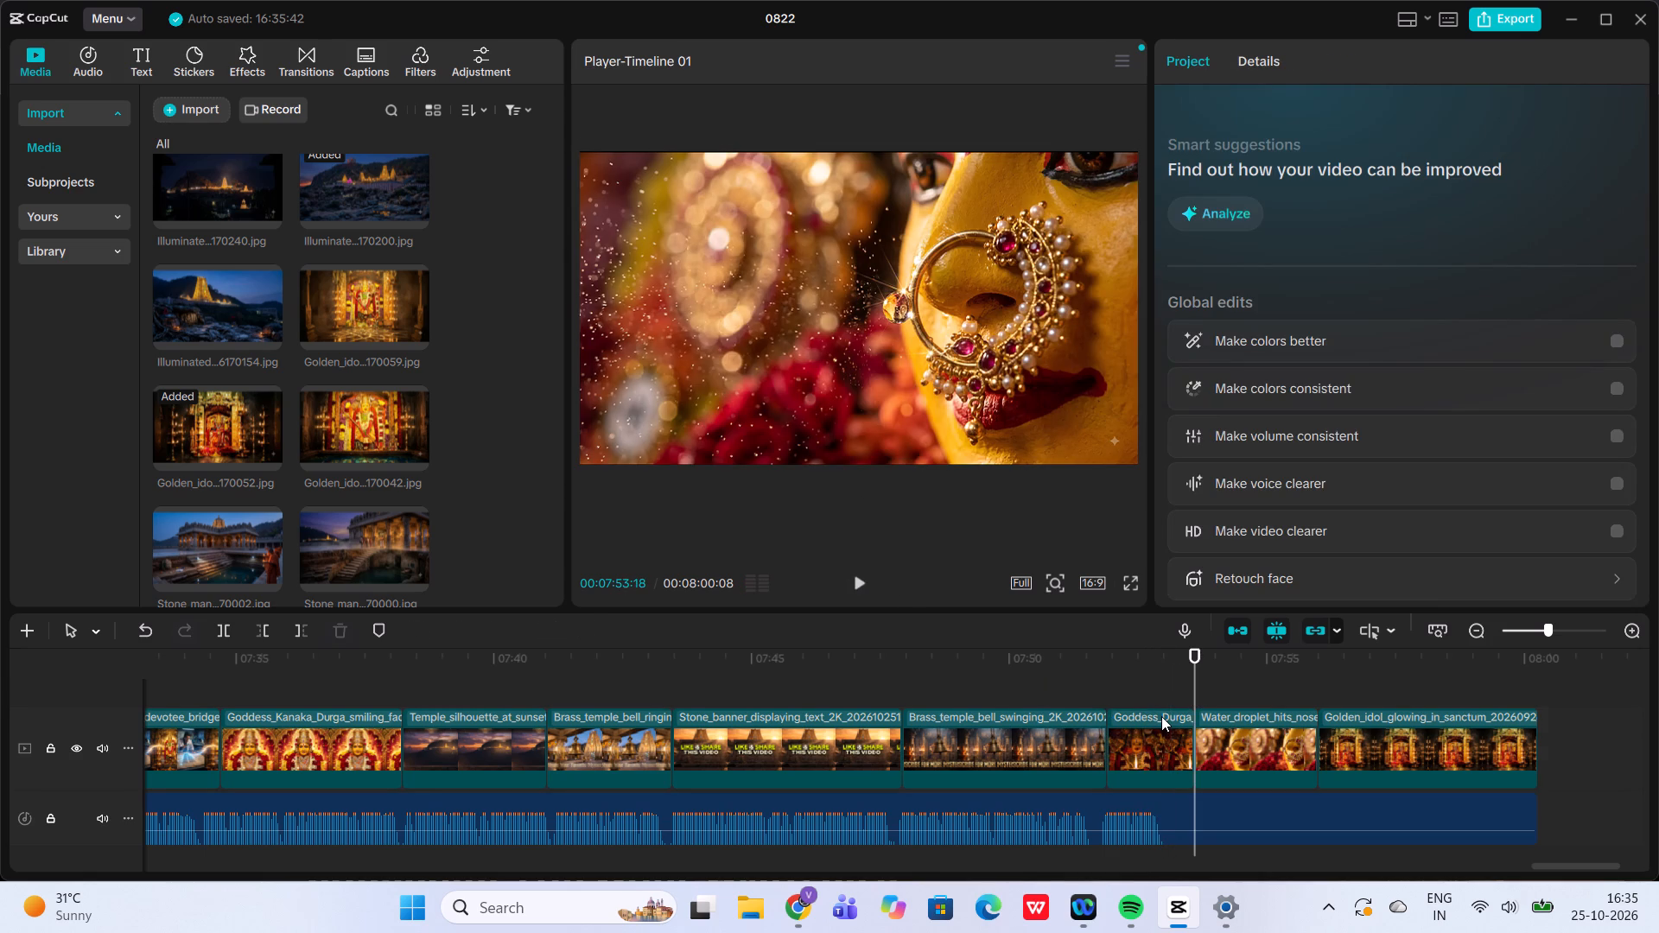
pyautogui.moveTo(1194, 746); pyautogui.dragTo(1221, 757)
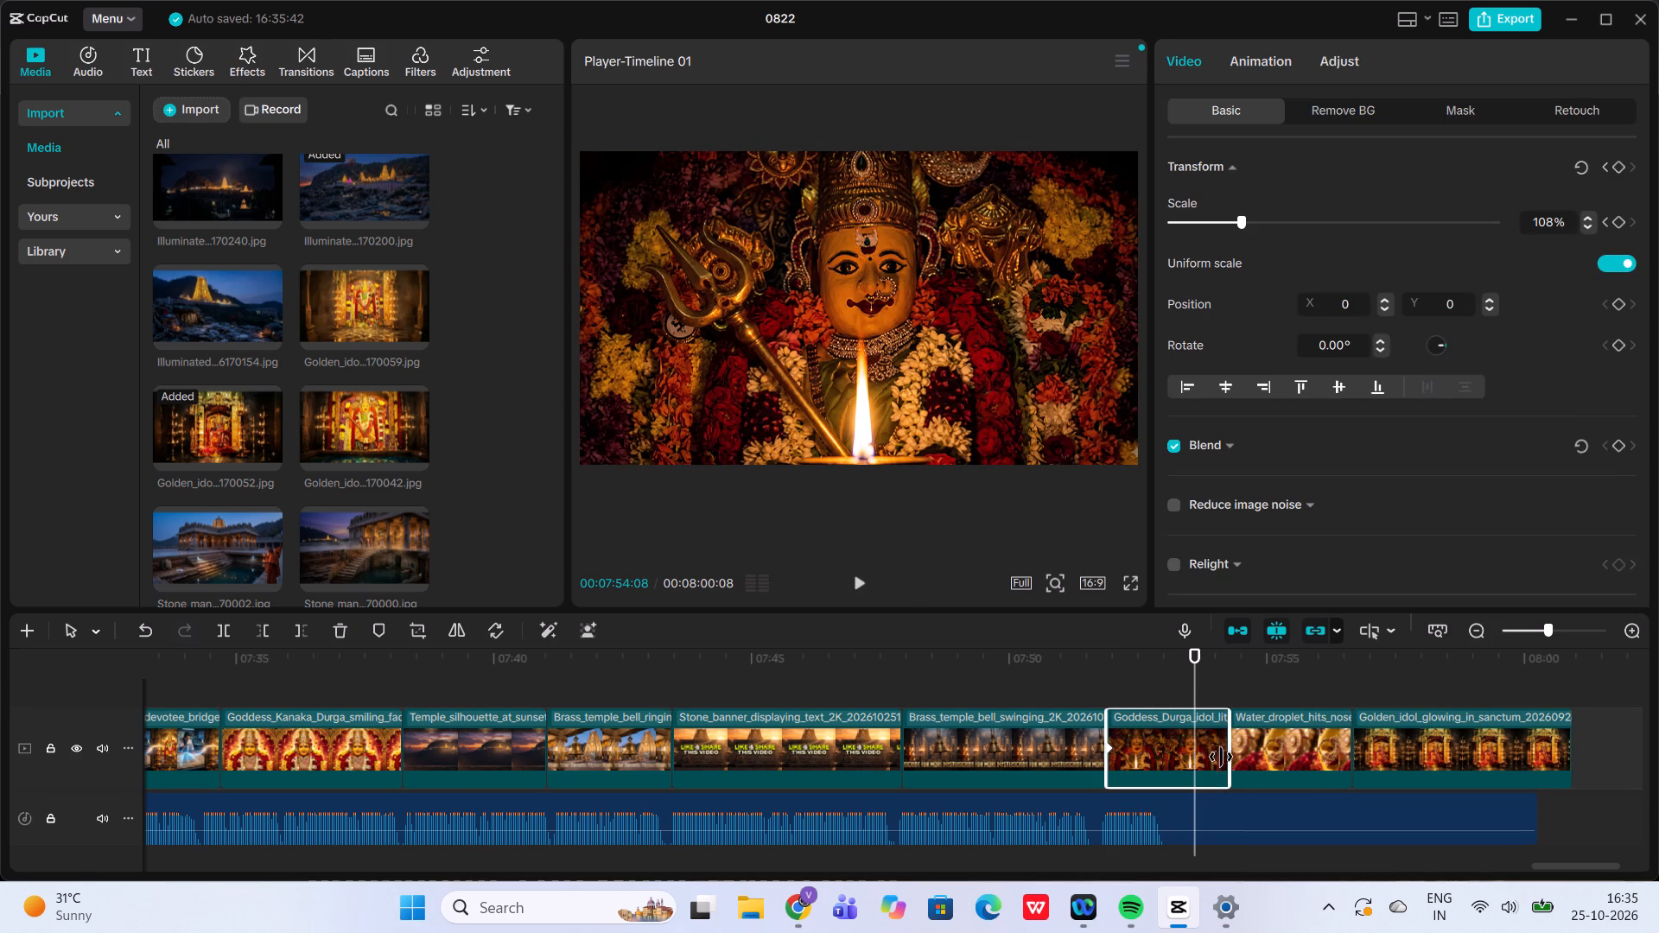
pyautogui.moveTo(1221, 757); pyautogui.dragTo(1211, 758)
# Trim the end of the final Golden_idol_glowing_in_sanctum clip to 00:08:00:08, matching the audio's end.
pyautogui.click(1480, 745)
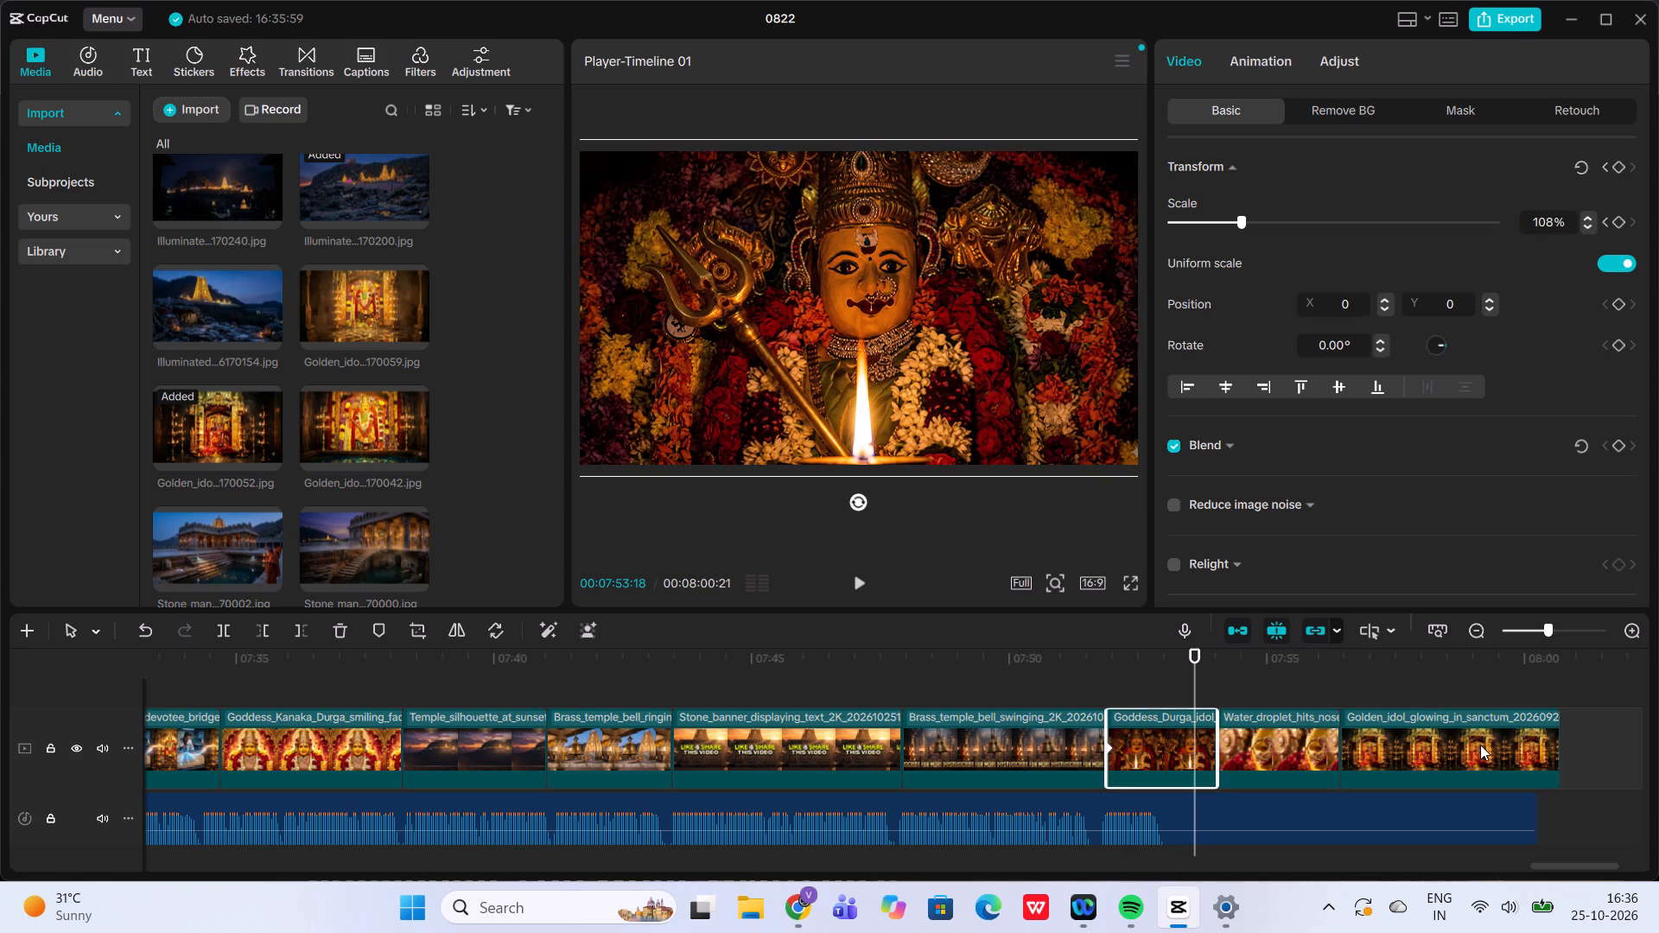
pyautogui.moveTo(1559, 744); pyautogui.dragTo(1529, 750)
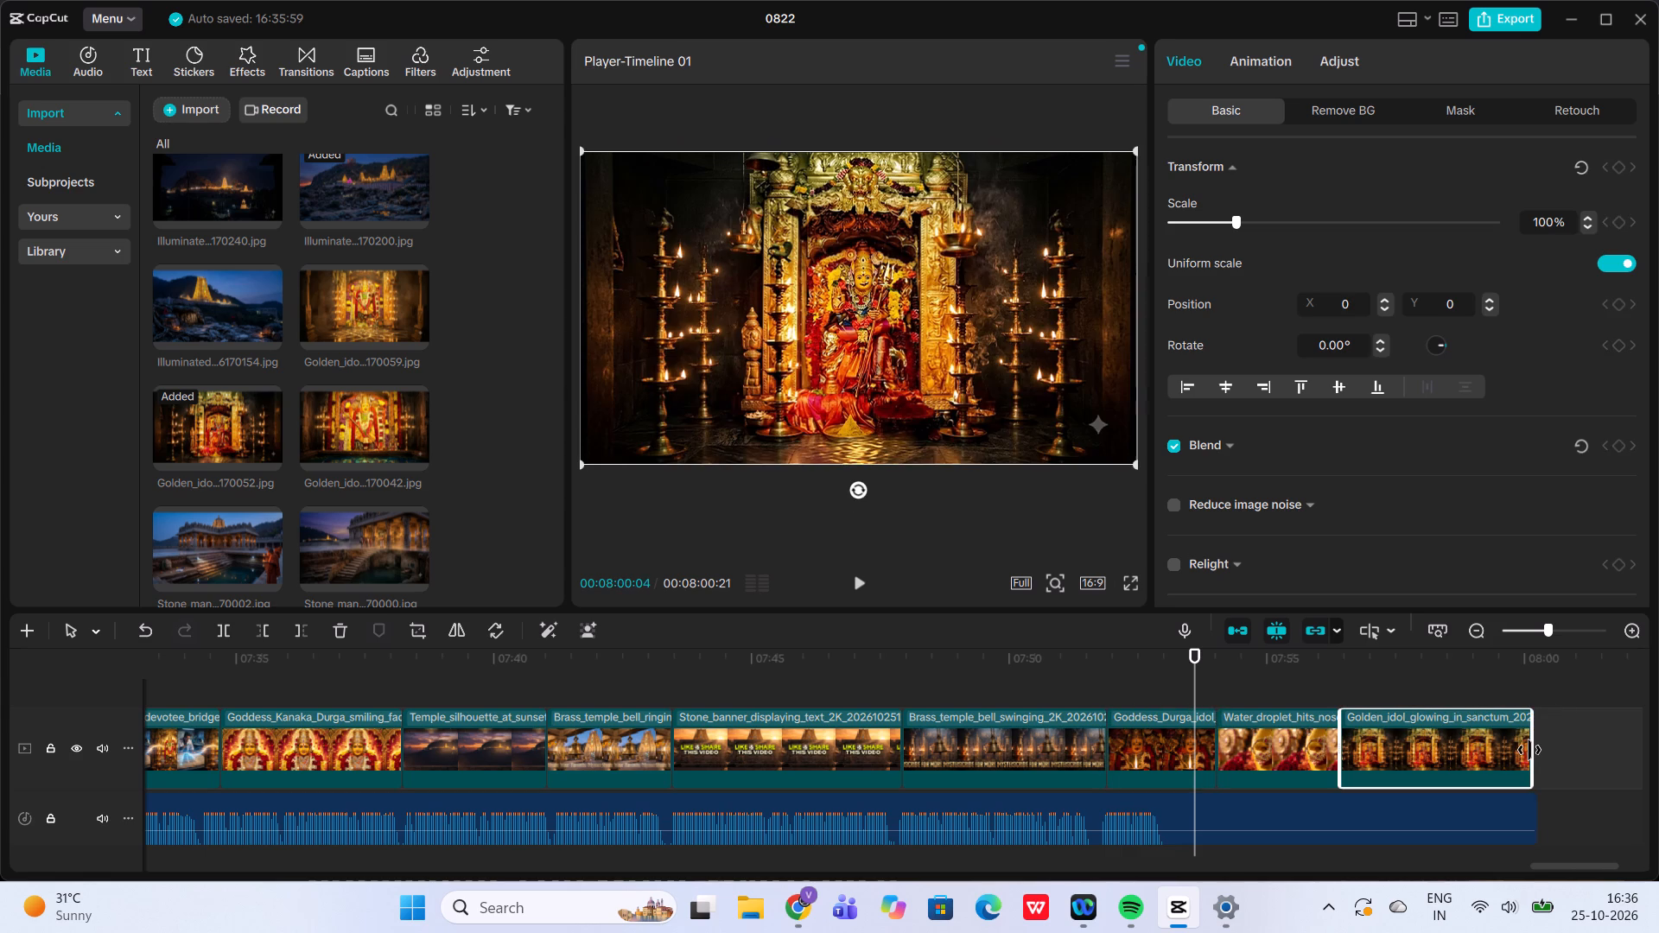
pyautogui.moveTo(1529, 750); pyautogui.dragTo(1533, 749)
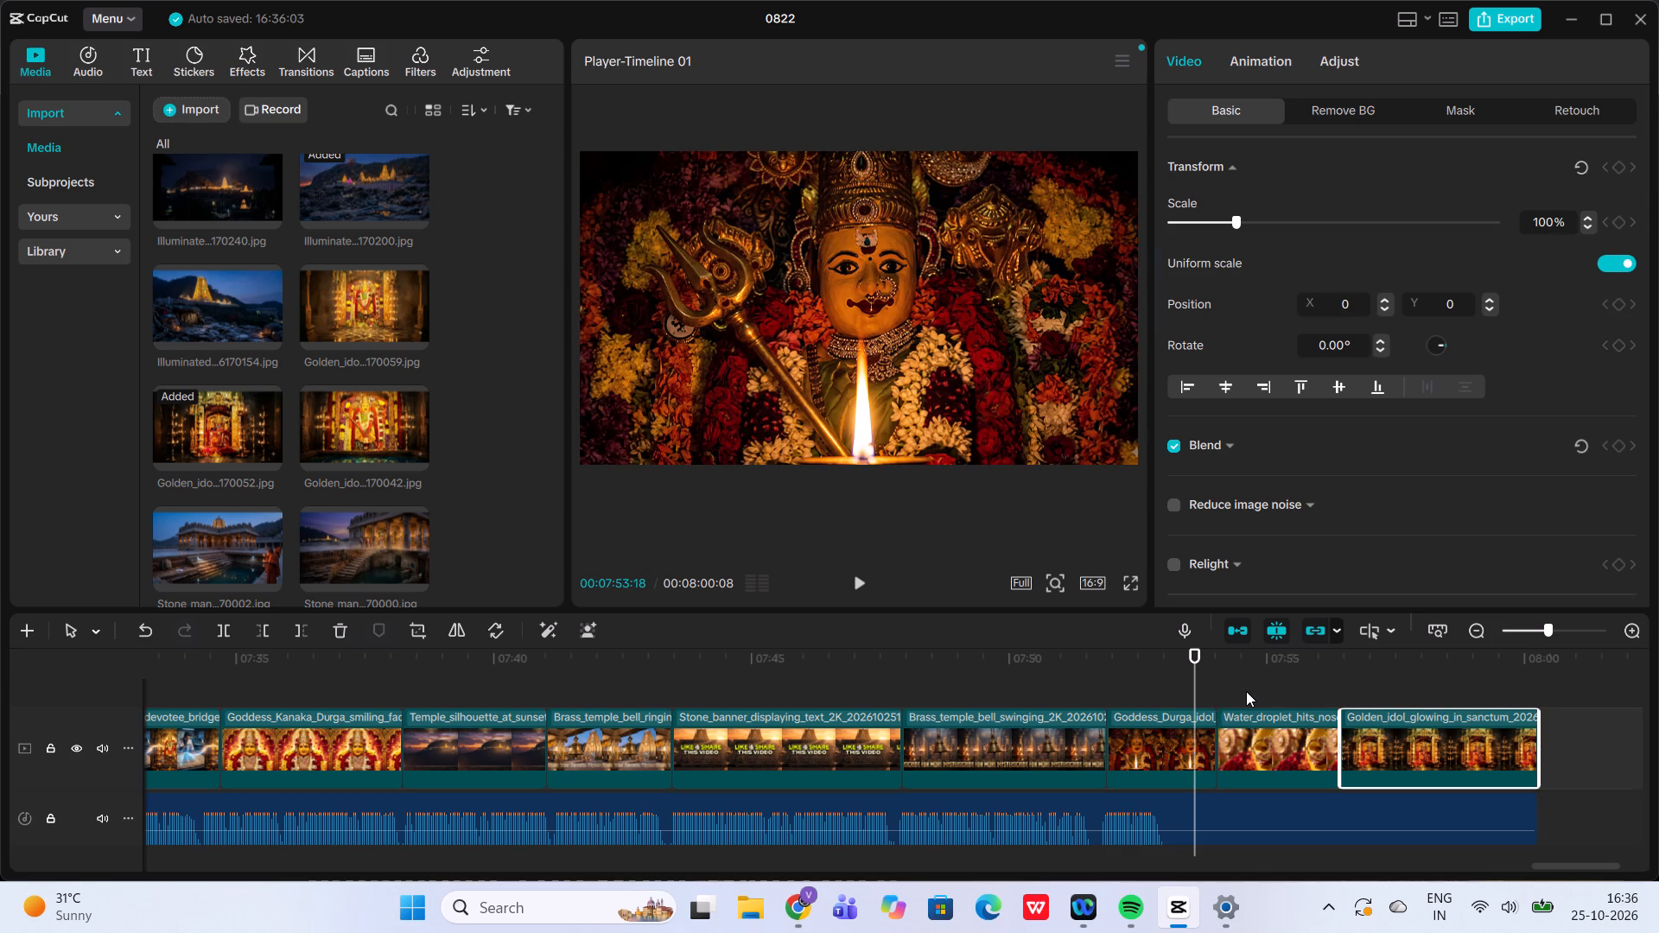
# Add a 128% scale keyframe at the end of the closing Goddess_Durga idol clip, at 00:07:54:01.
pyautogui.click(1246, 691)
pyautogui.moveTo(1246, 691); pyautogui.dragTo(1213, 695)
pyautogui.click(1187, 716)
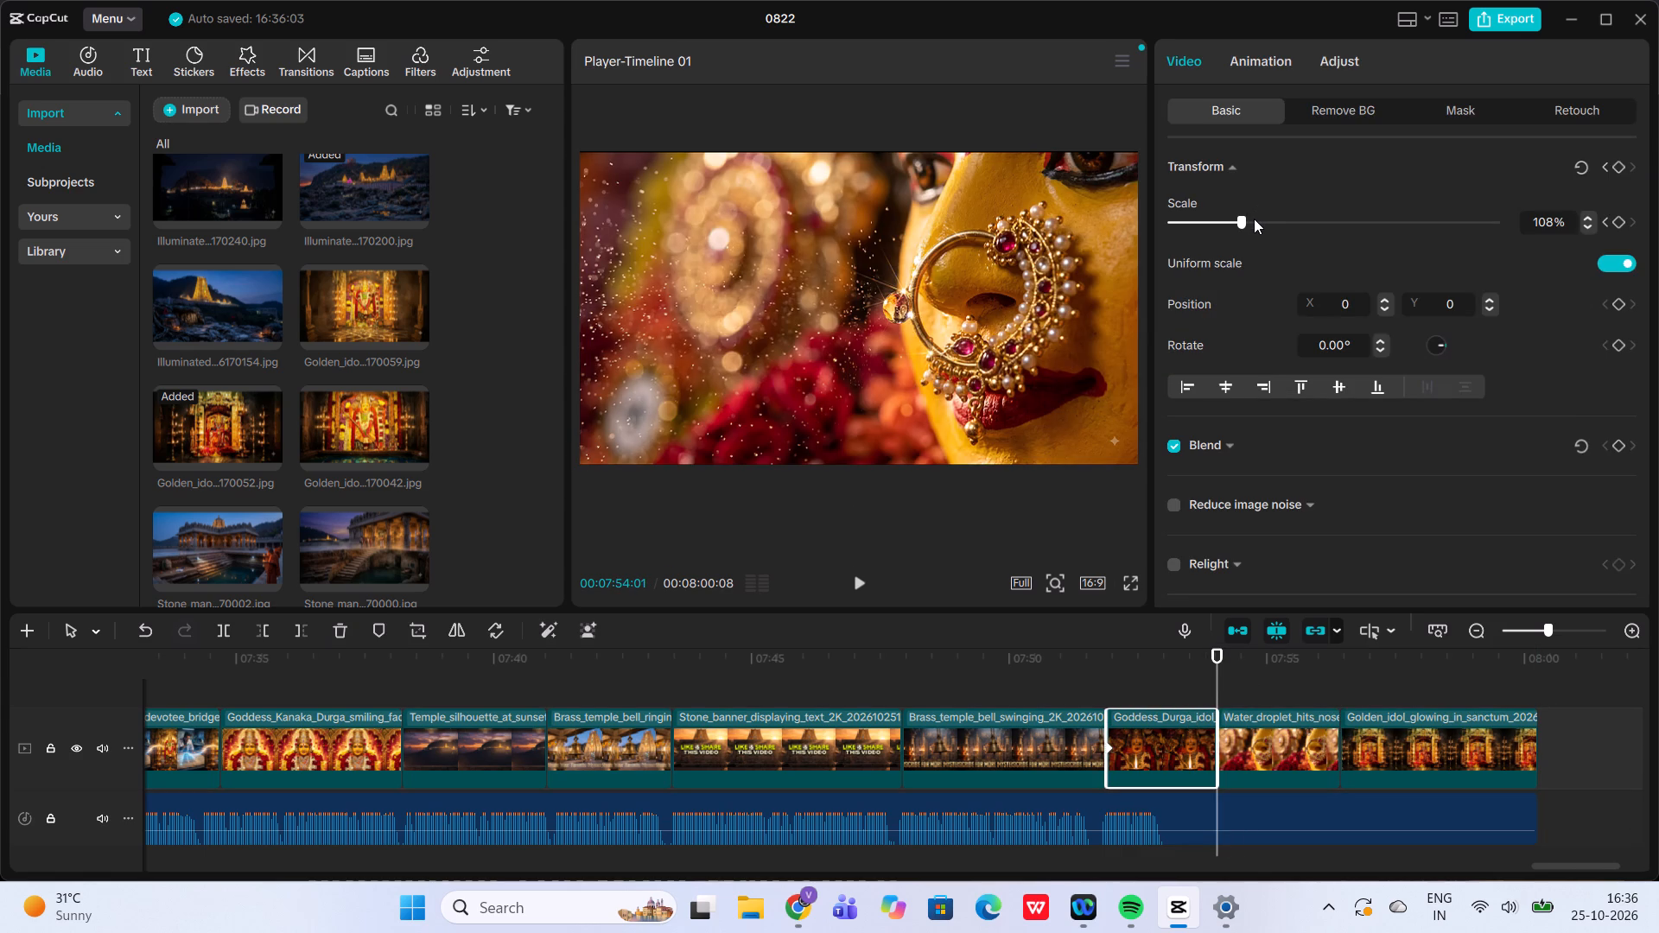
pyautogui.click(1255, 219)
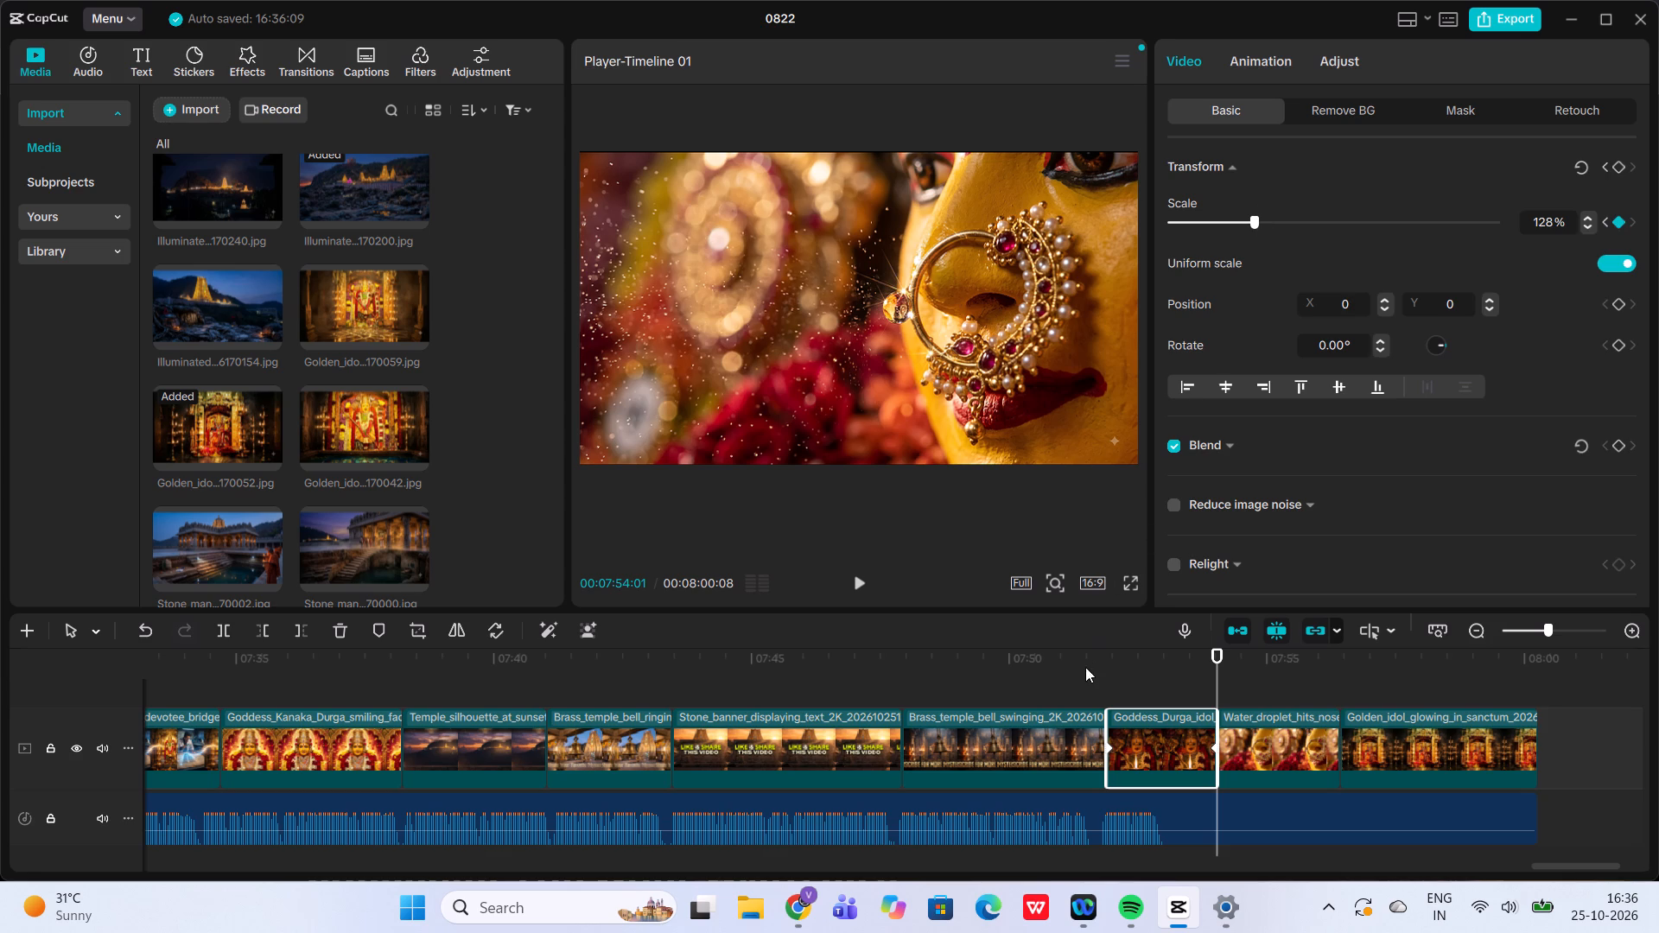
# Play back the closing clips from the stone banner through the Goddess_Durga idol clip to check the zoom and cuts.
pyautogui.click(1085, 667)
pyautogui.click(860, 571)
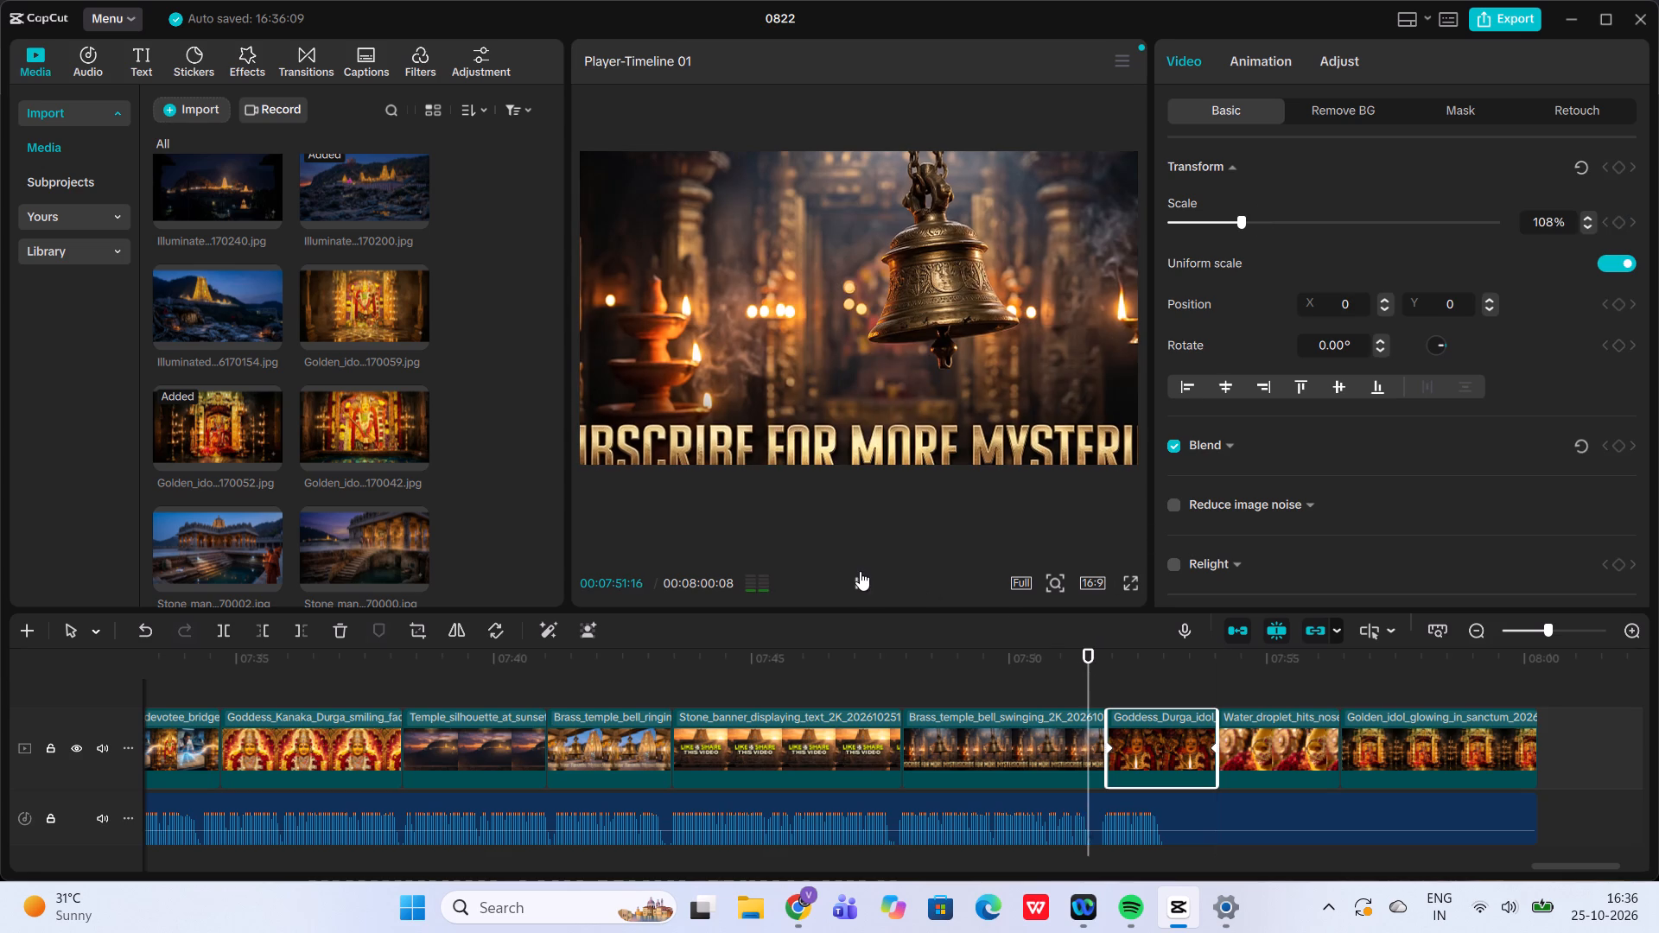
pyautogui.click(890, 658)
pyautogui.click(890, 658)
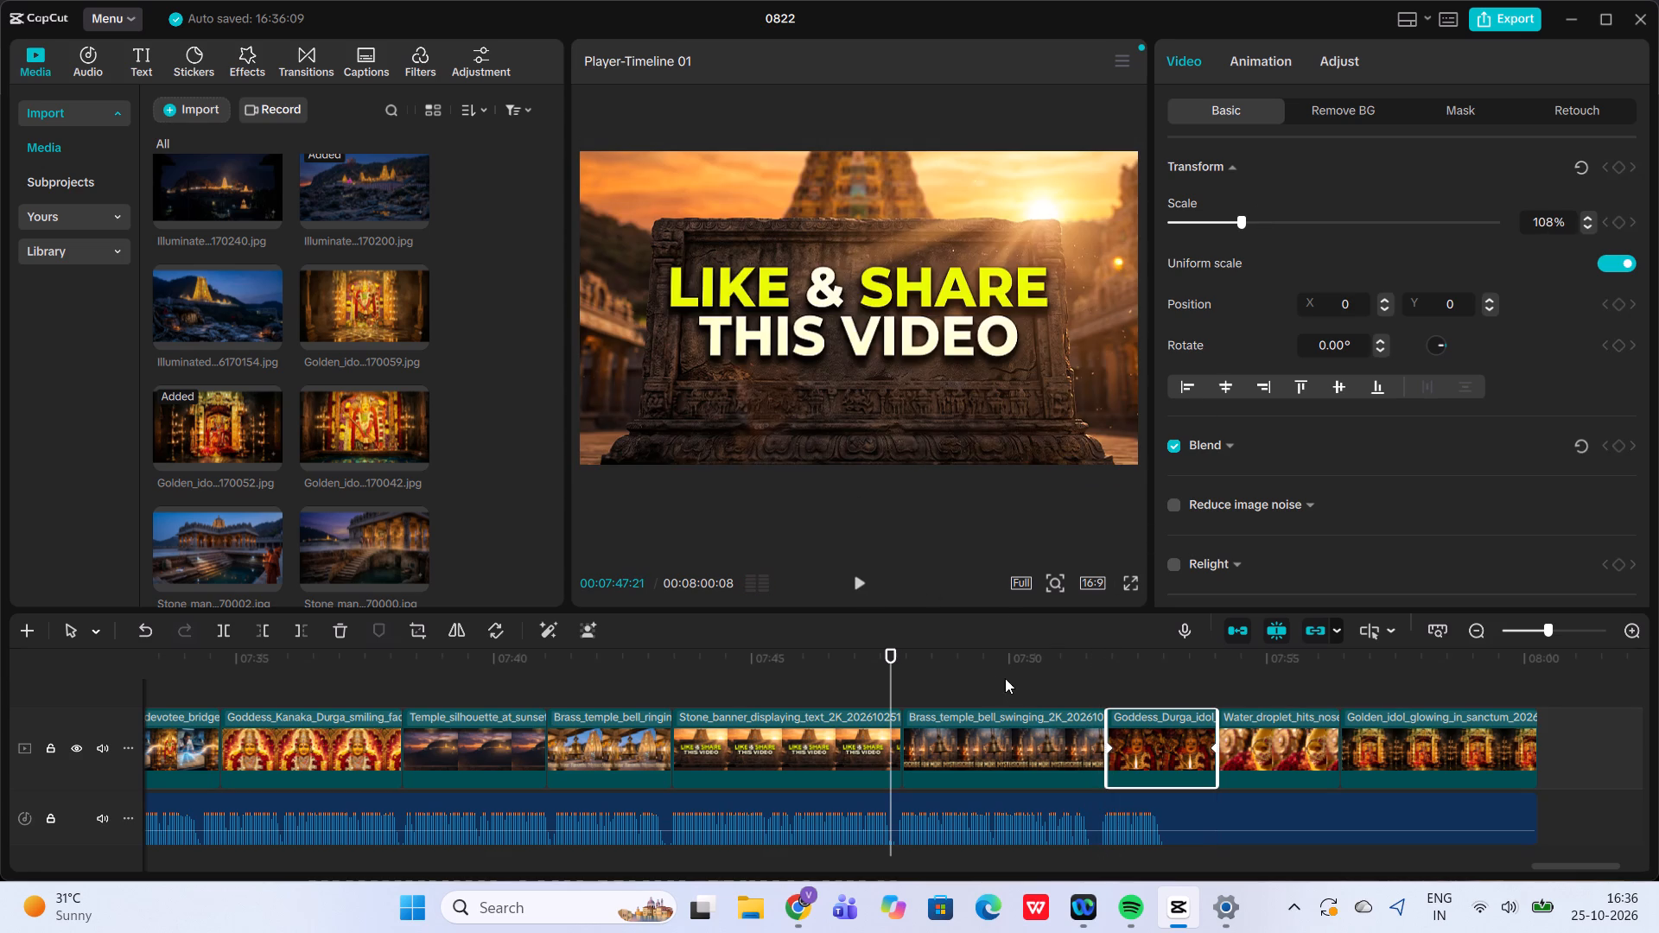
pyautogui.click(1005, 678)
pyautogui.click(1005, 678)
pyautogui.moveTo(1005, 678); pyautogui.dragTo(1057, 676)
pyautogui.click(1057, 676)
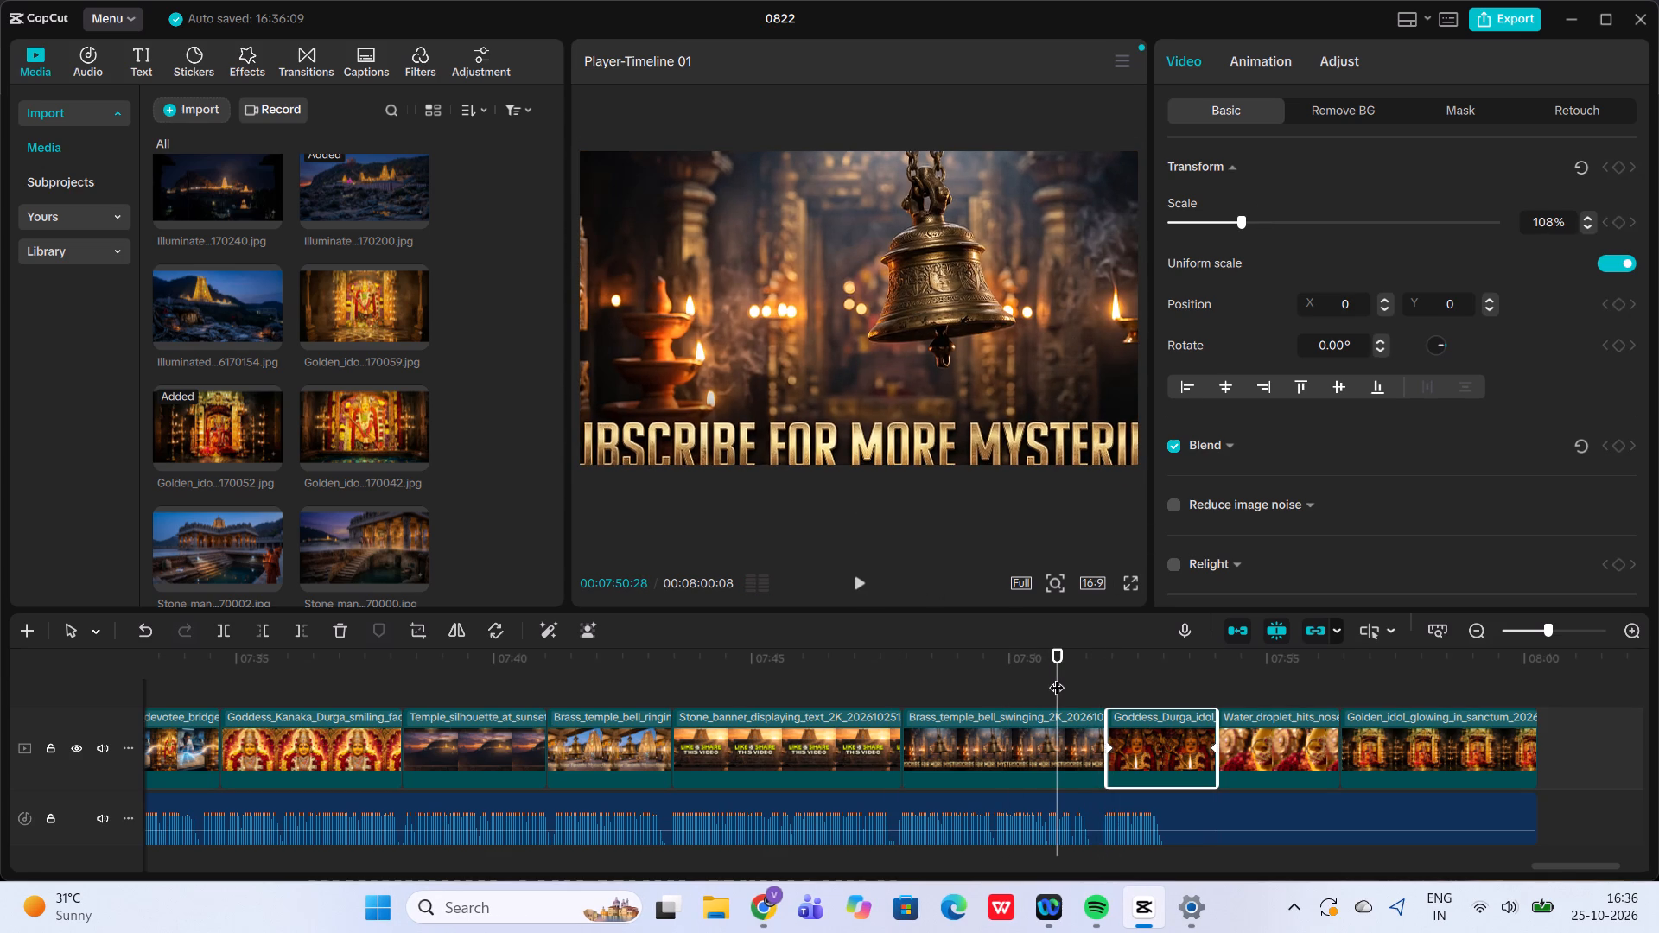
pyautogui.click(1076, 674)
pyautogui.click(1063, 686)
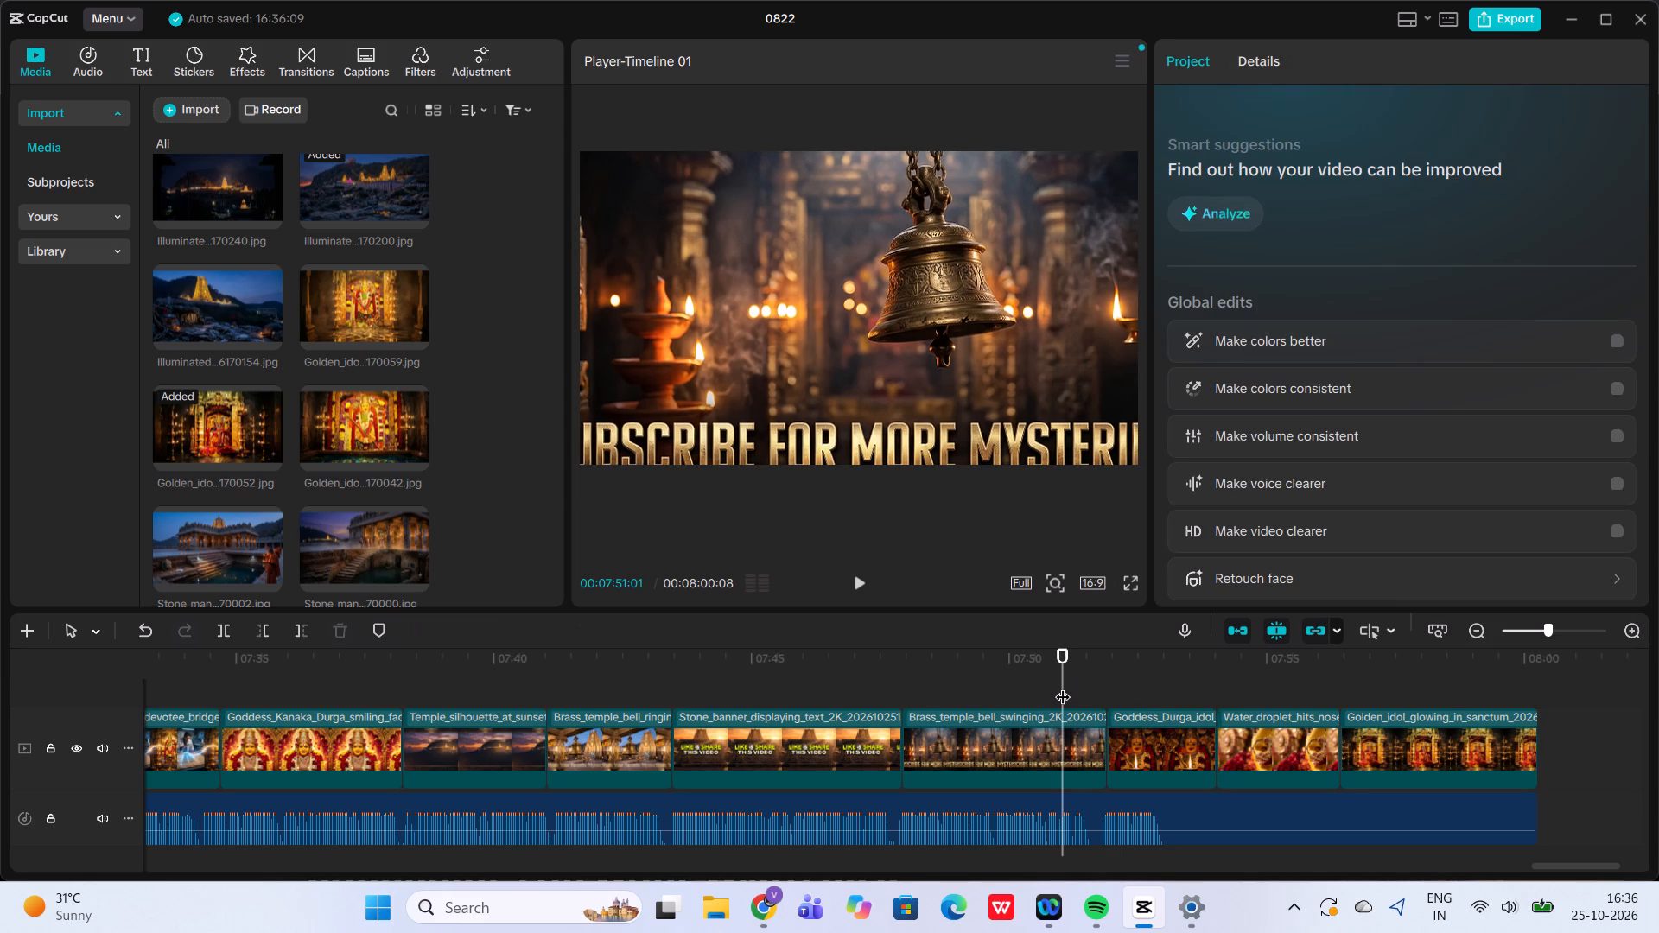
pyautogui.click(1113, 693)
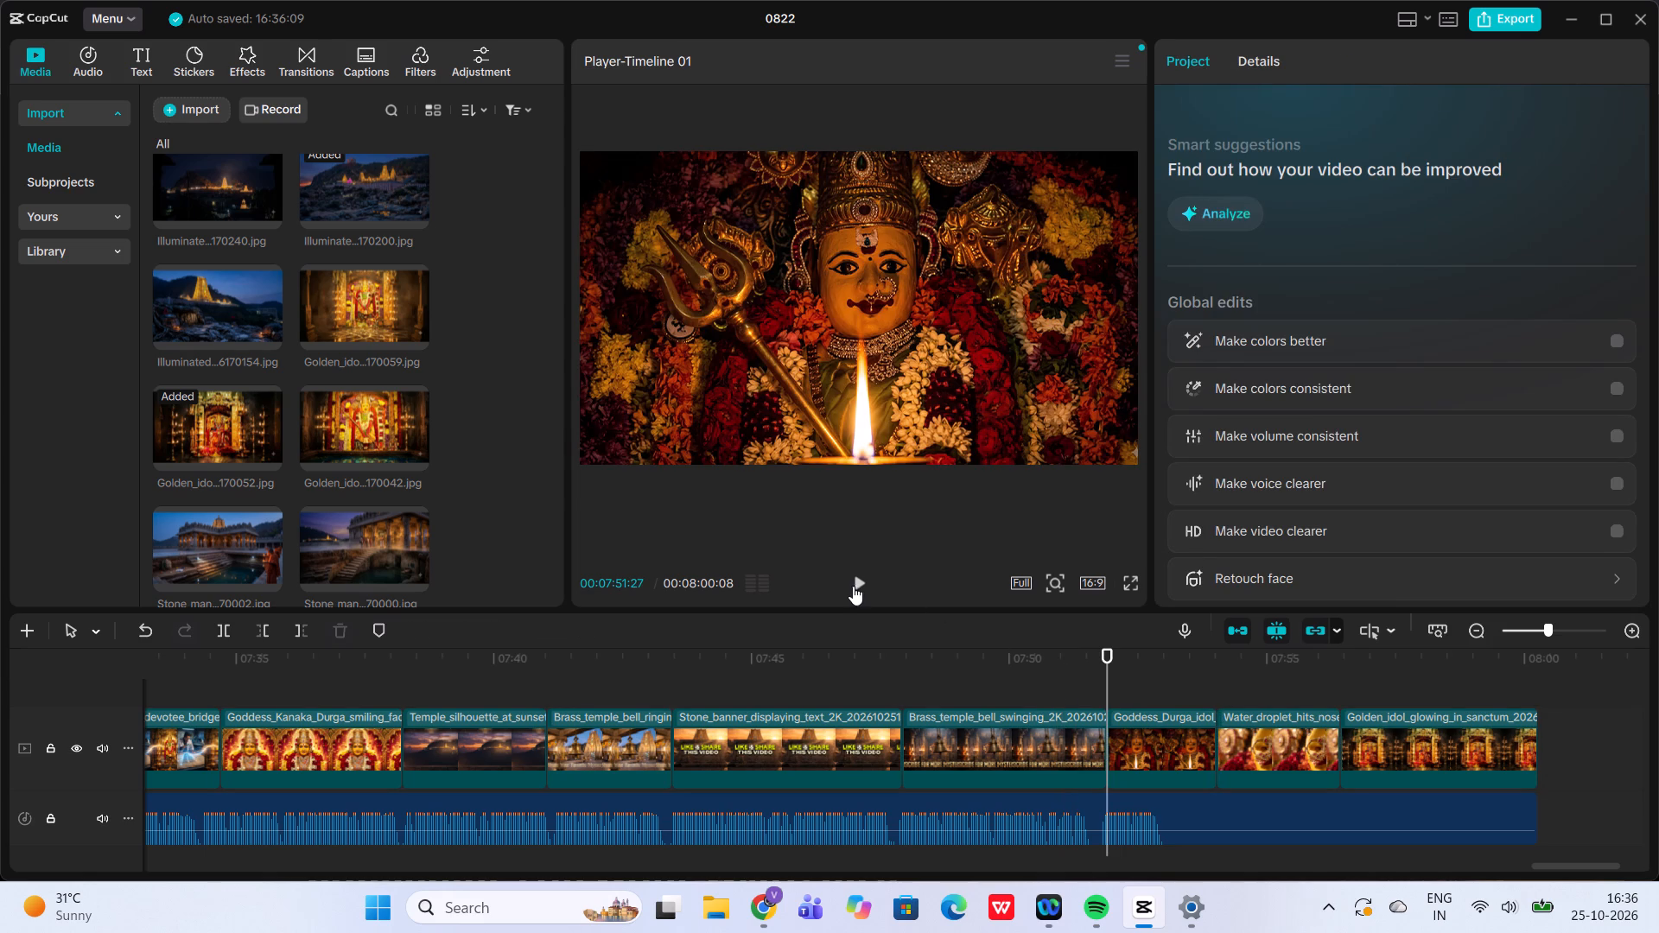
pyautogui.click(852, 584)
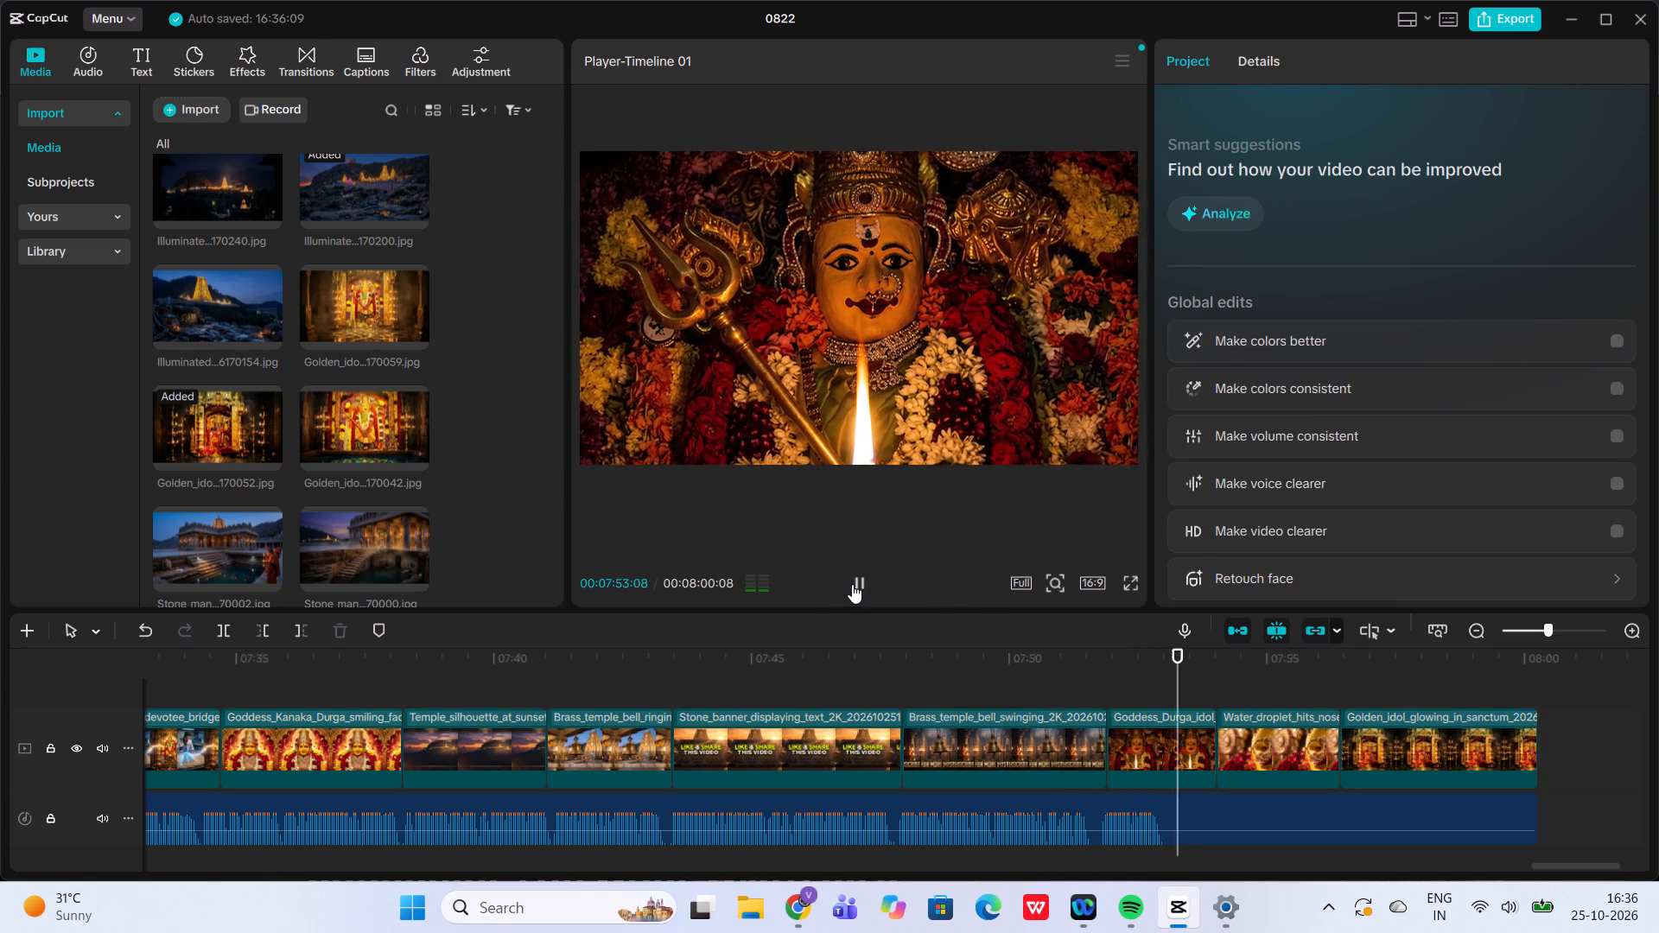
pyautogui.click(852, 584)
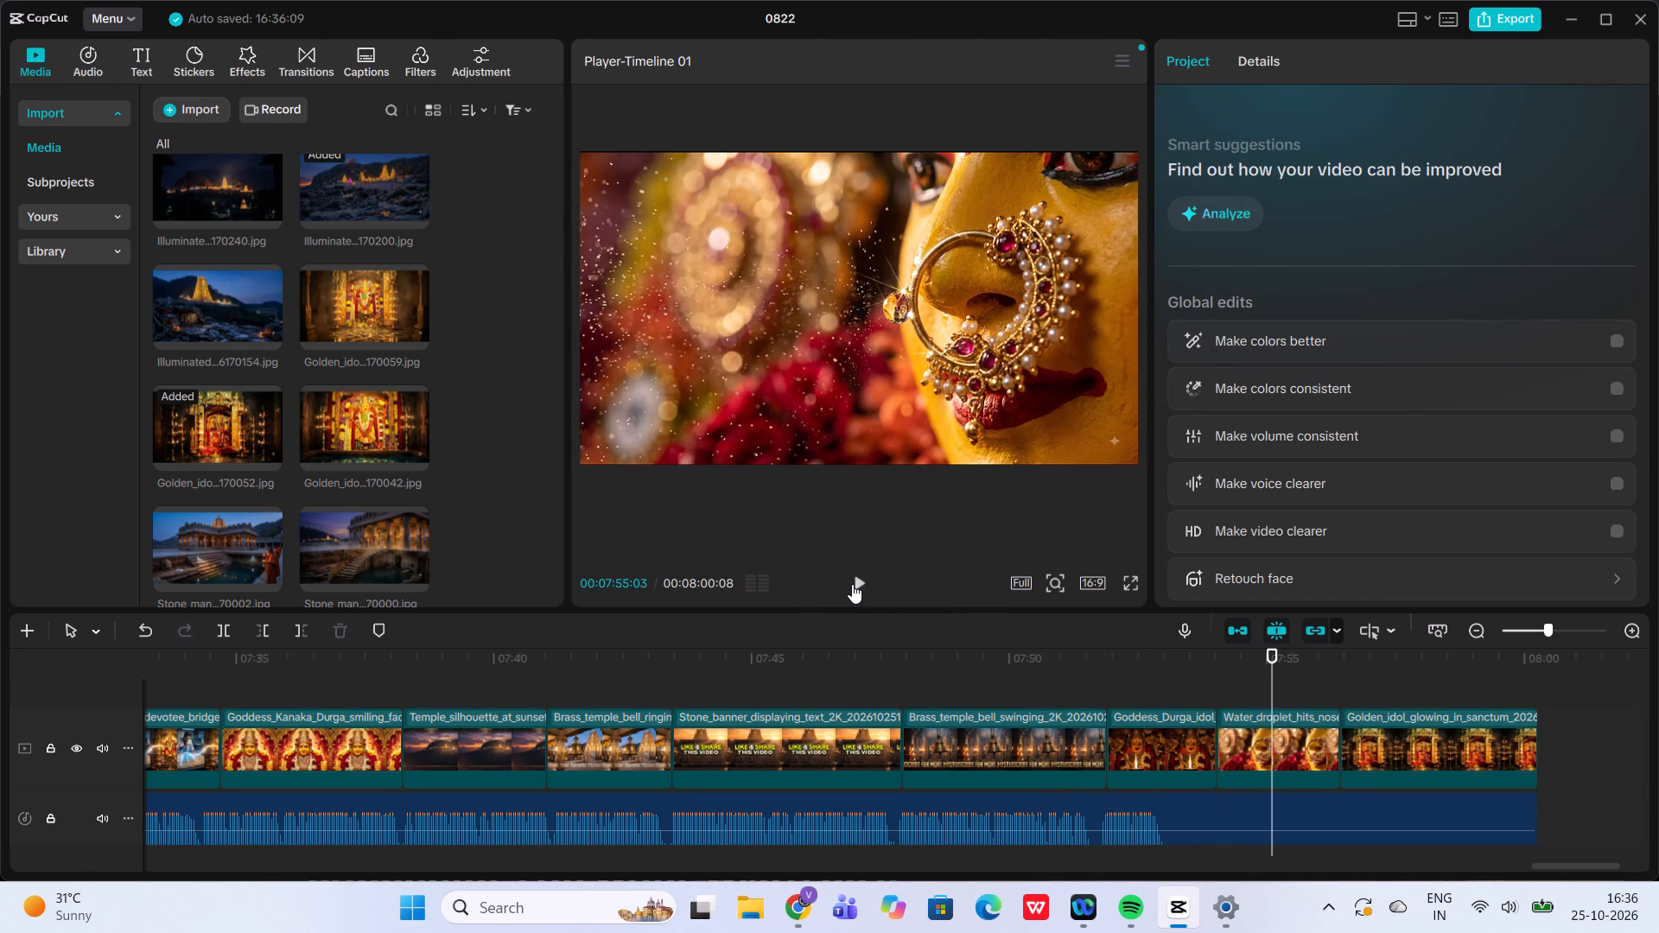
# At 00:07:54:01, set the Water_droplet_hits_nose_ring clip's scale to 111% with a scale keyframe and shift its Y position to -71.
pyautogui.click(1216, 701)
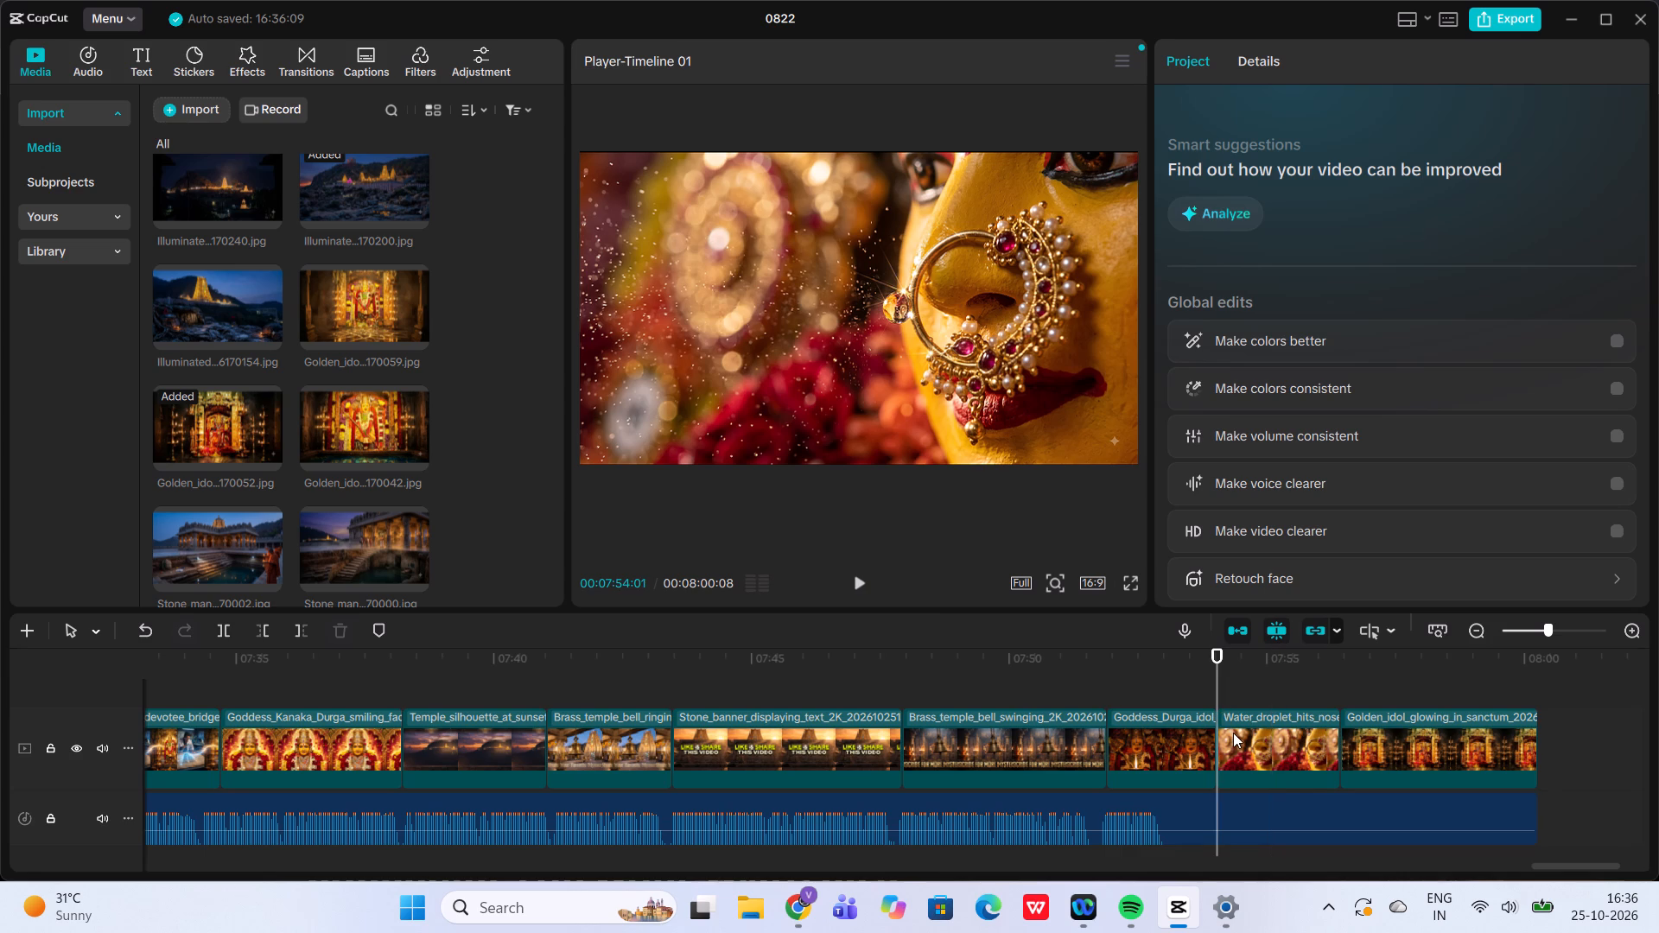
pyautogui.click(1233, 733)
pyautogui.click(1250, 224)
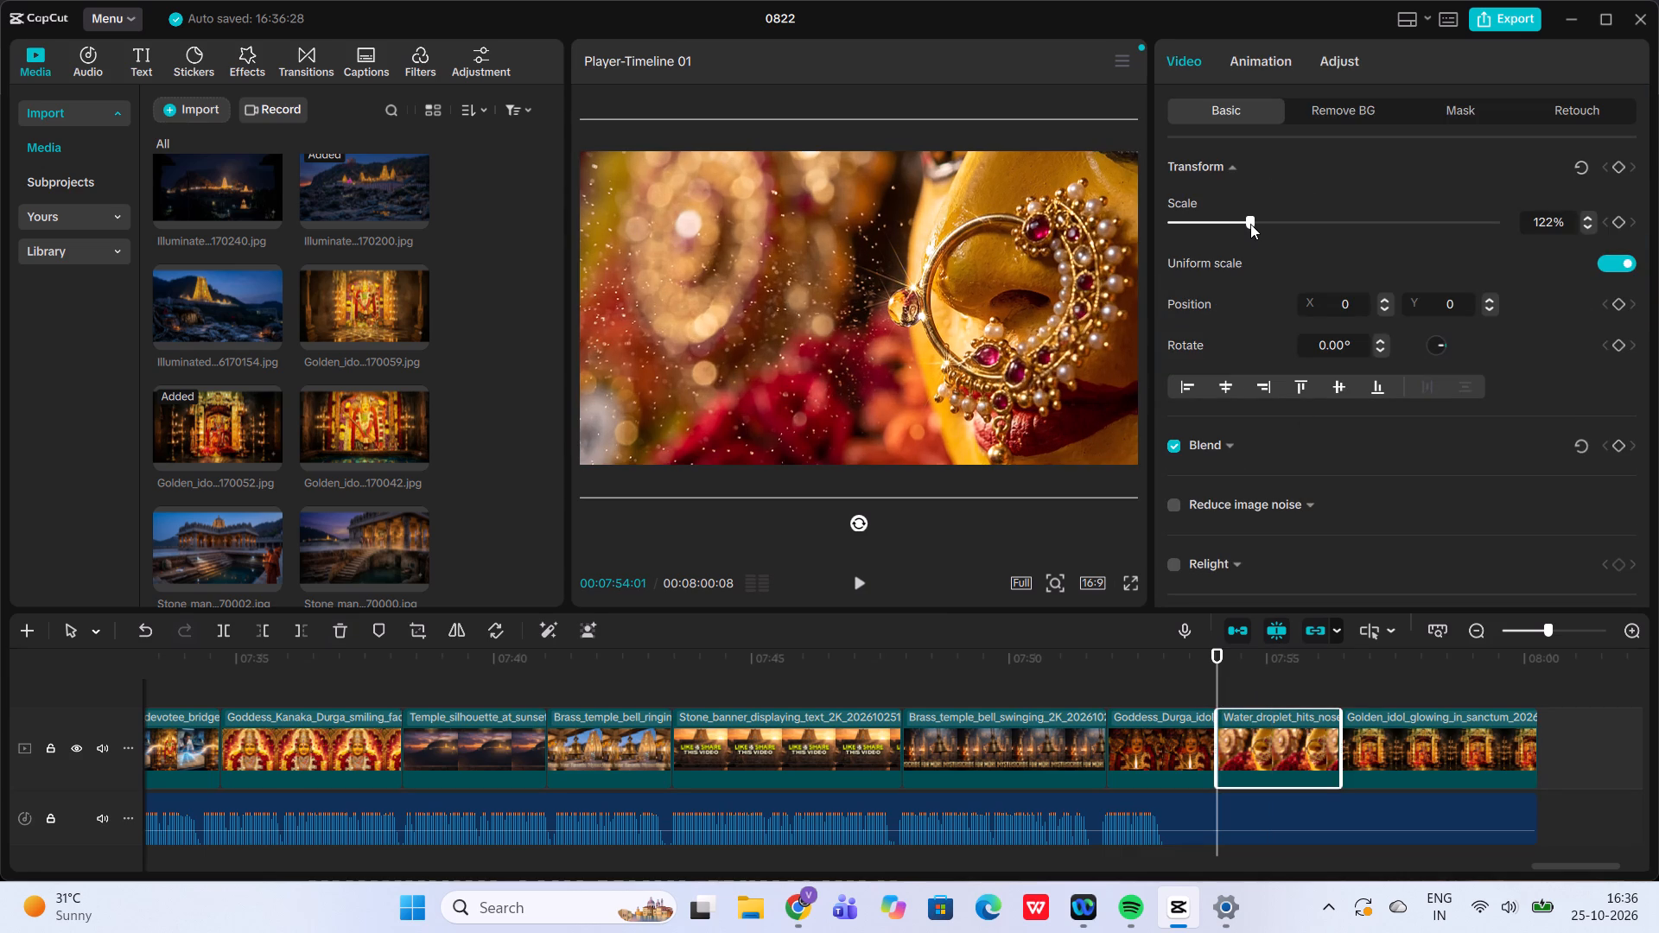
pyautogui.click(1250, 224)
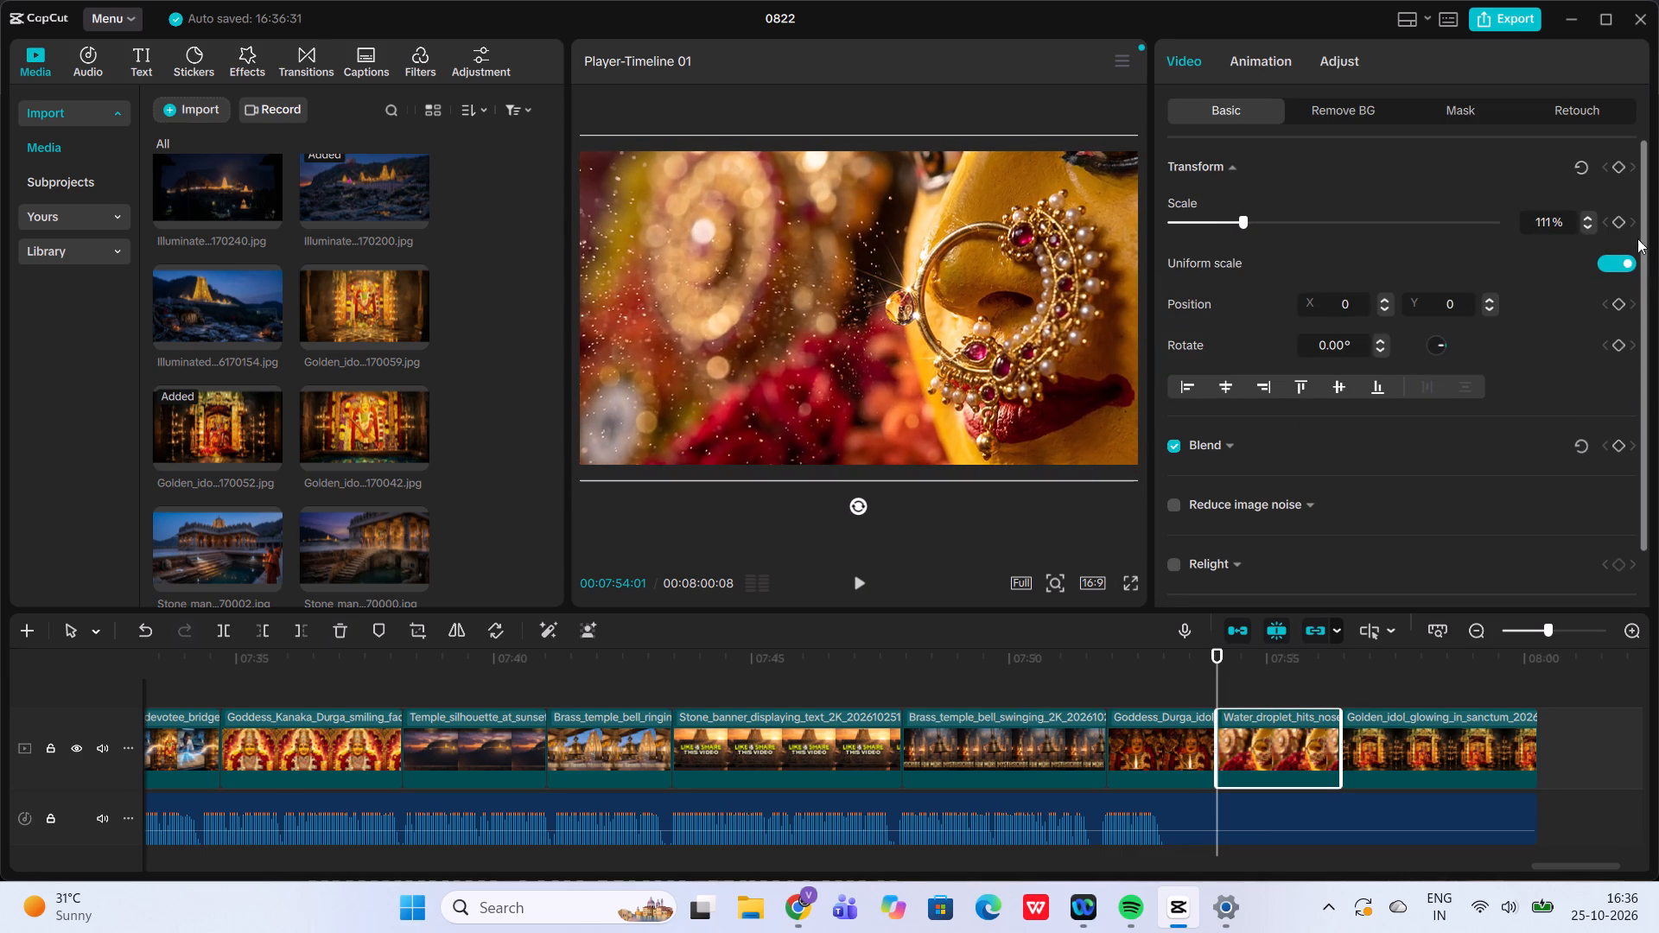
pyautogui.click(1612, 225)
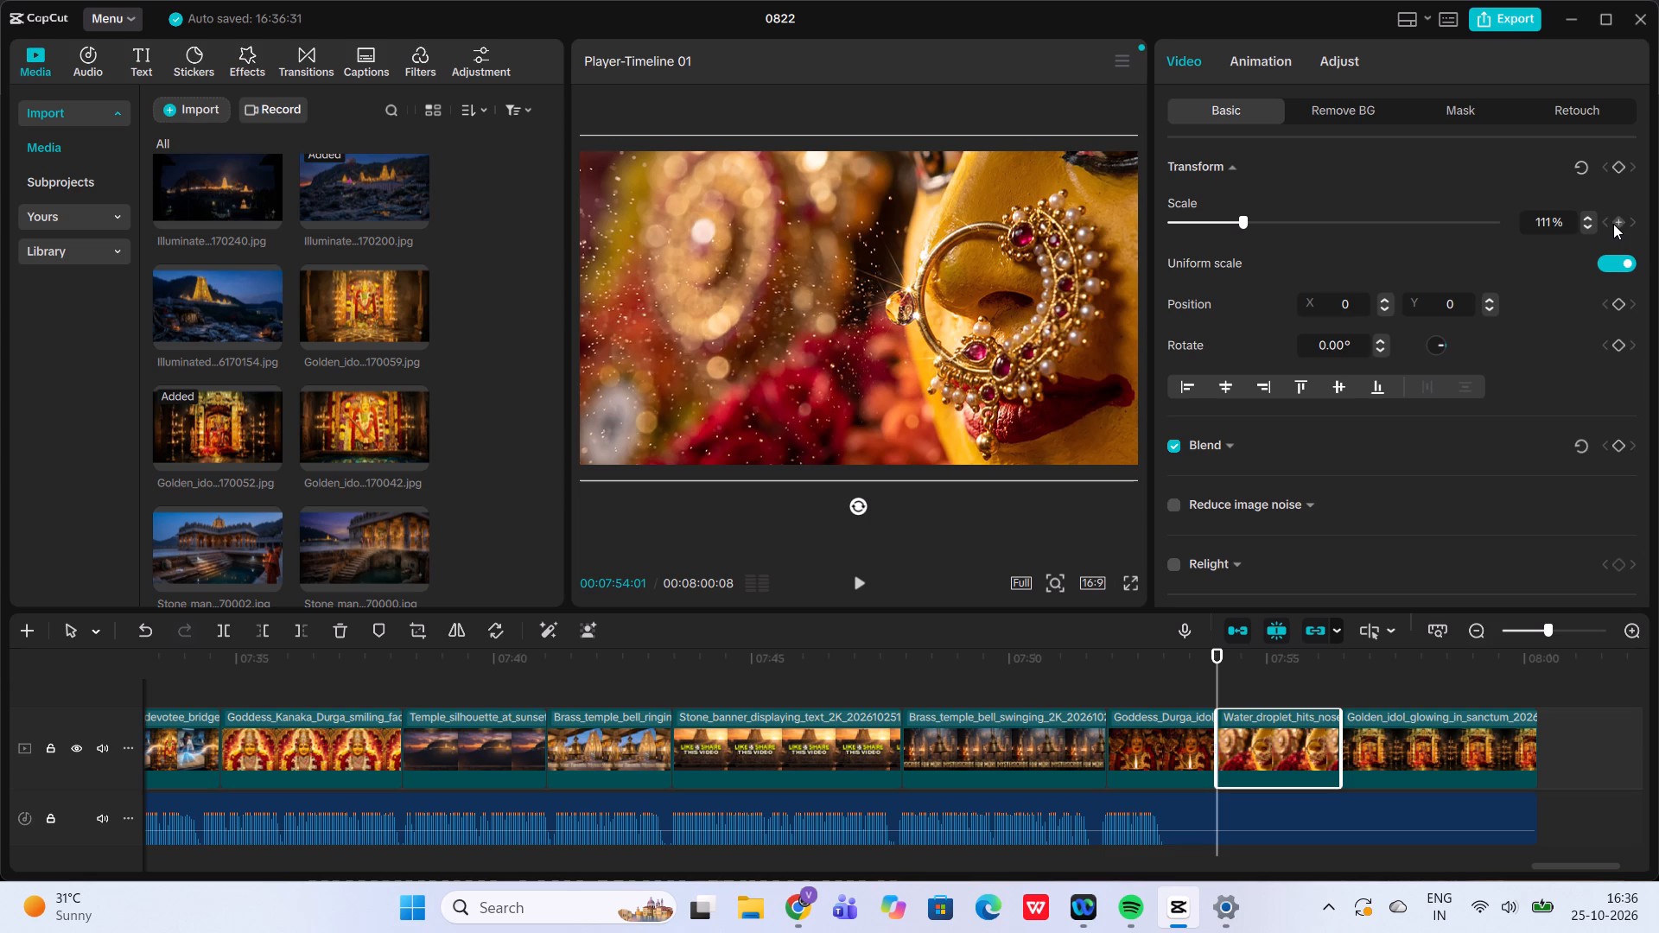
pyautogui.click(1613, 224)
pyautogui.moveTo(1115, 292); pyautogui.dragTo(1113, 302)
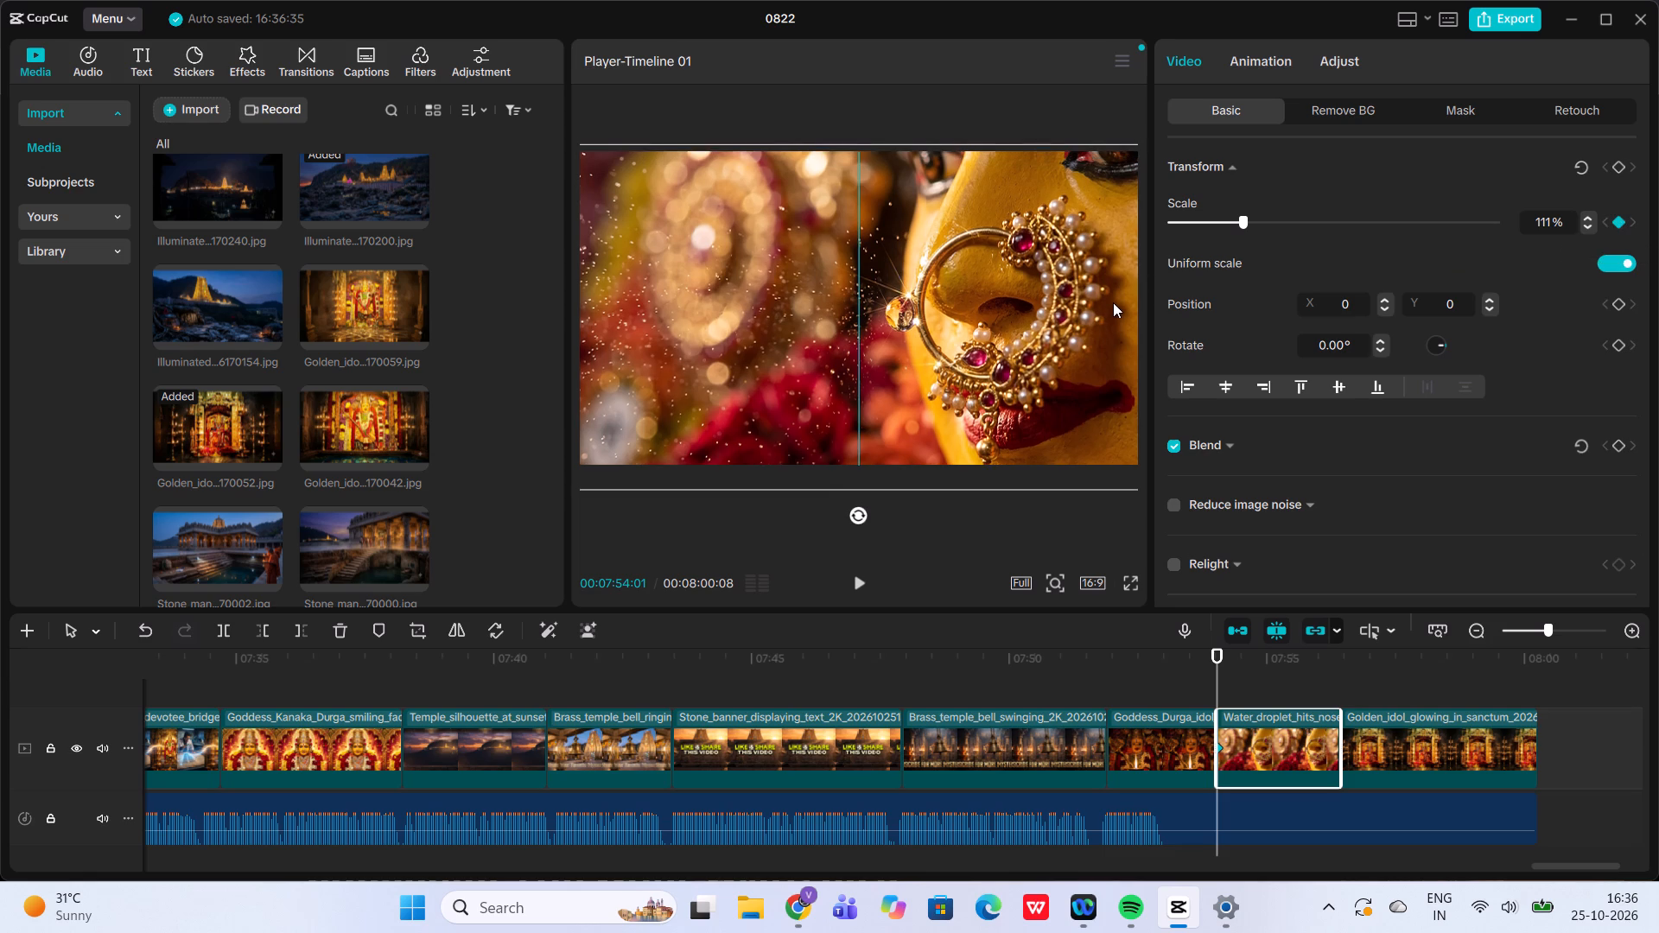
pyautogui.moveTo(1113, 302); pyautogui.dragTo(1113, 303)
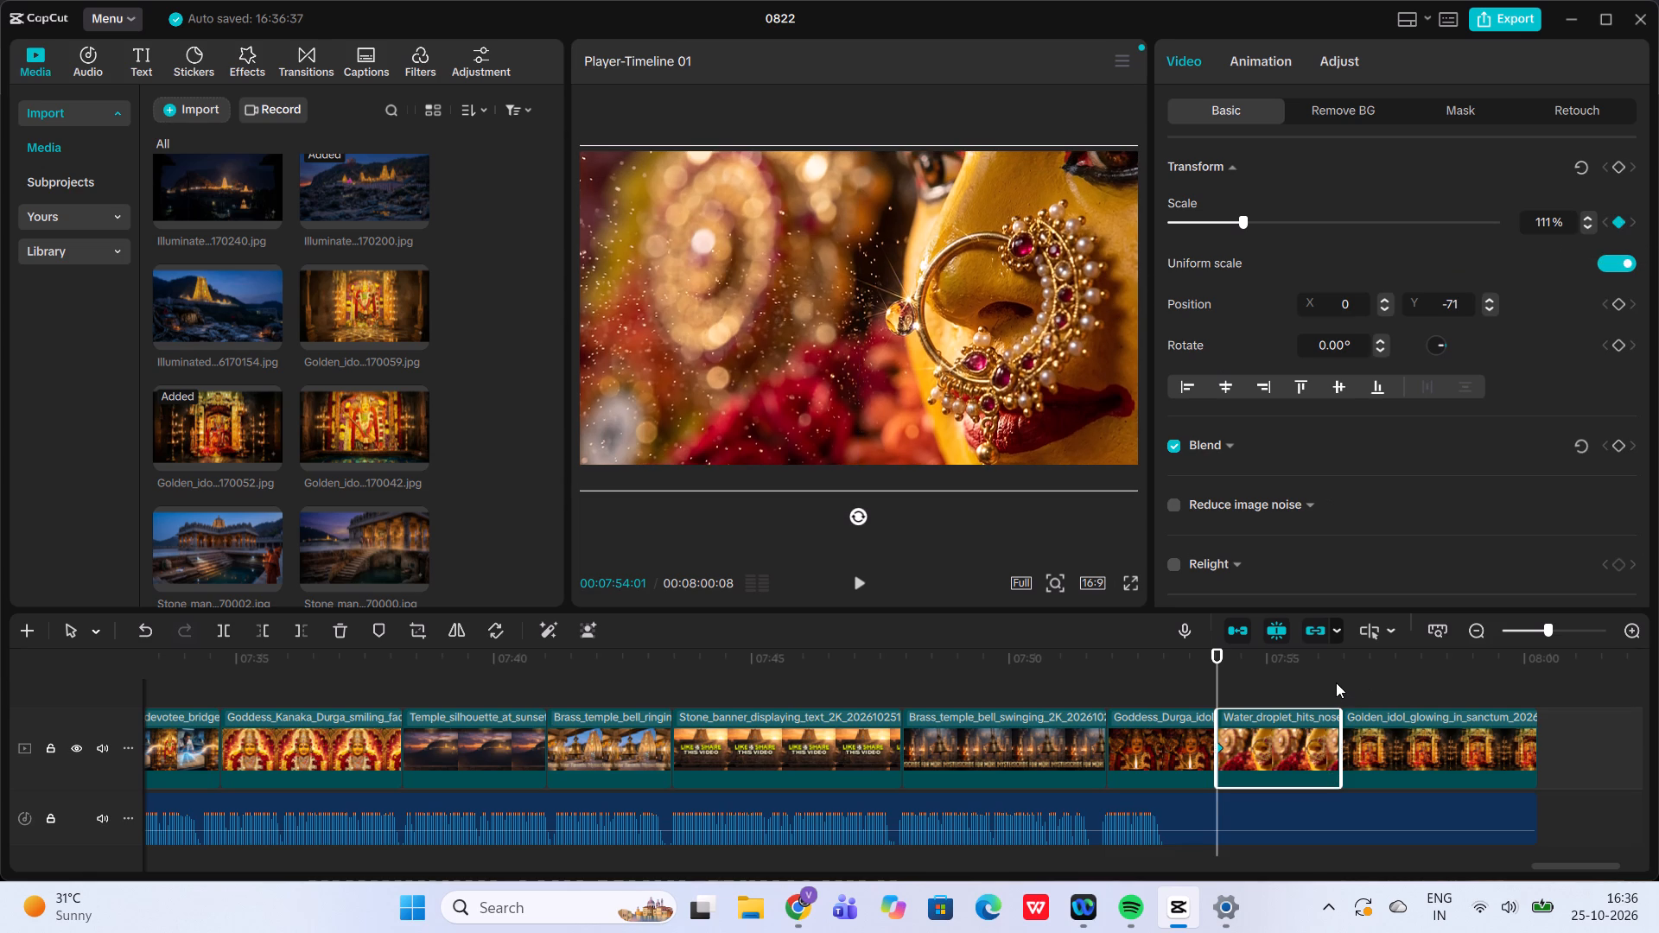
# Add a 130% scale keyframe at the end of the Water_droplet_hits_nose_ring clip, at 00:07:56:13, and play back the zoom.
pyautogui.click(1336, 682)
pyautogui.click(1268, 752)
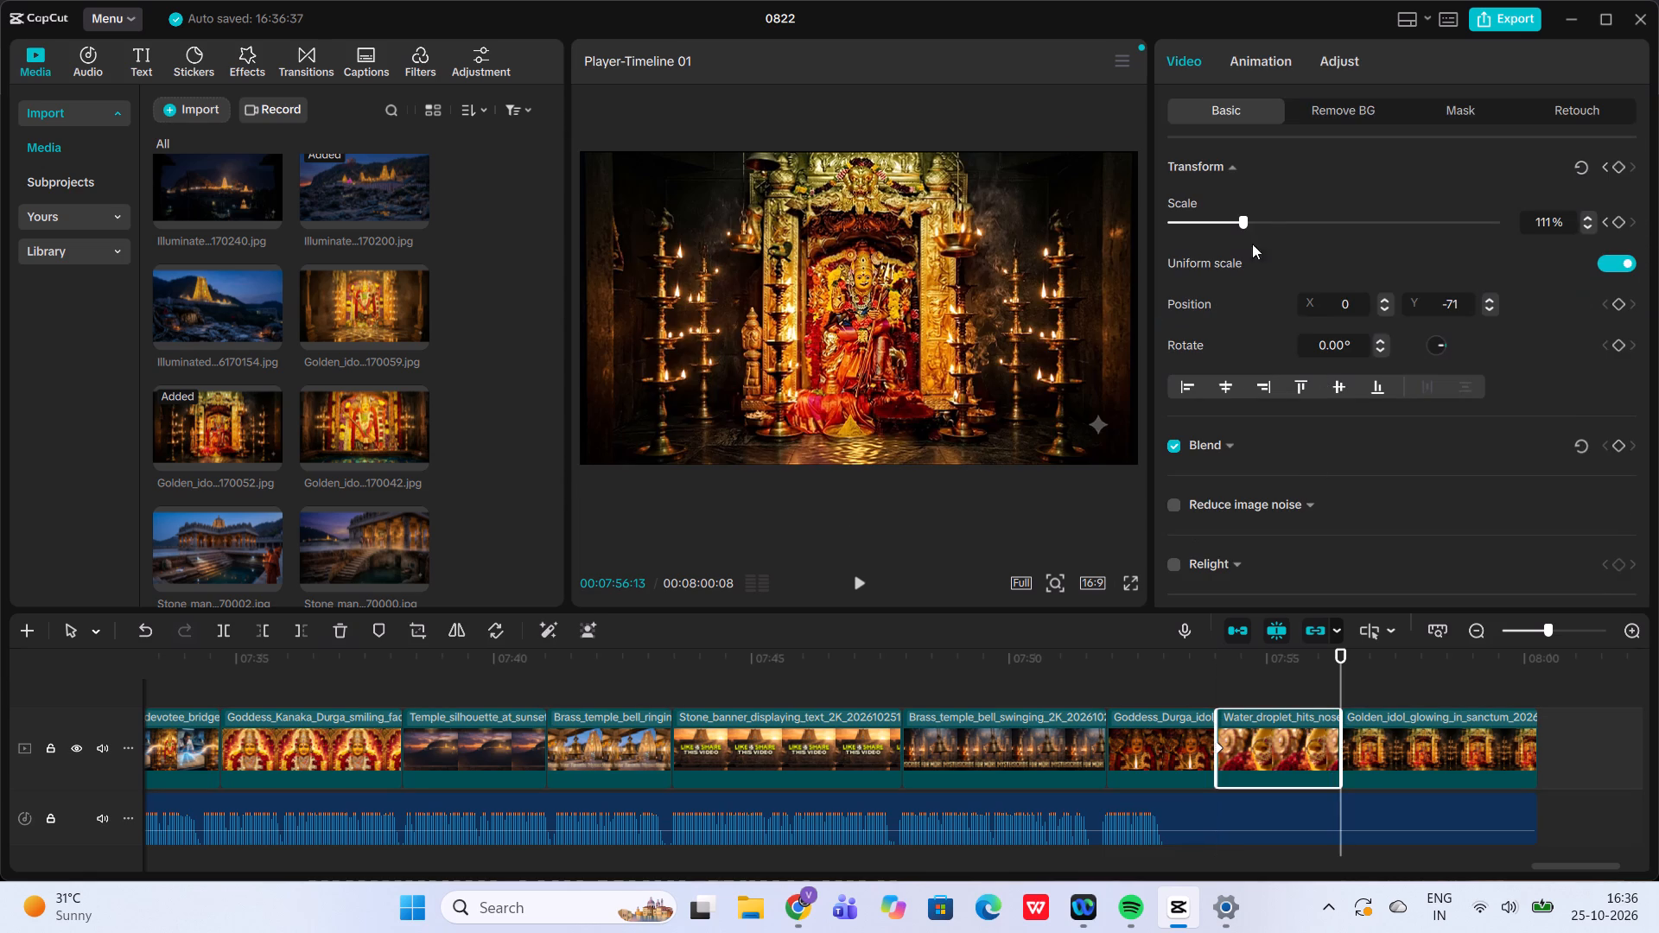
pyautogui.click(1251, 215)
pyautogui.click(1251, 215)
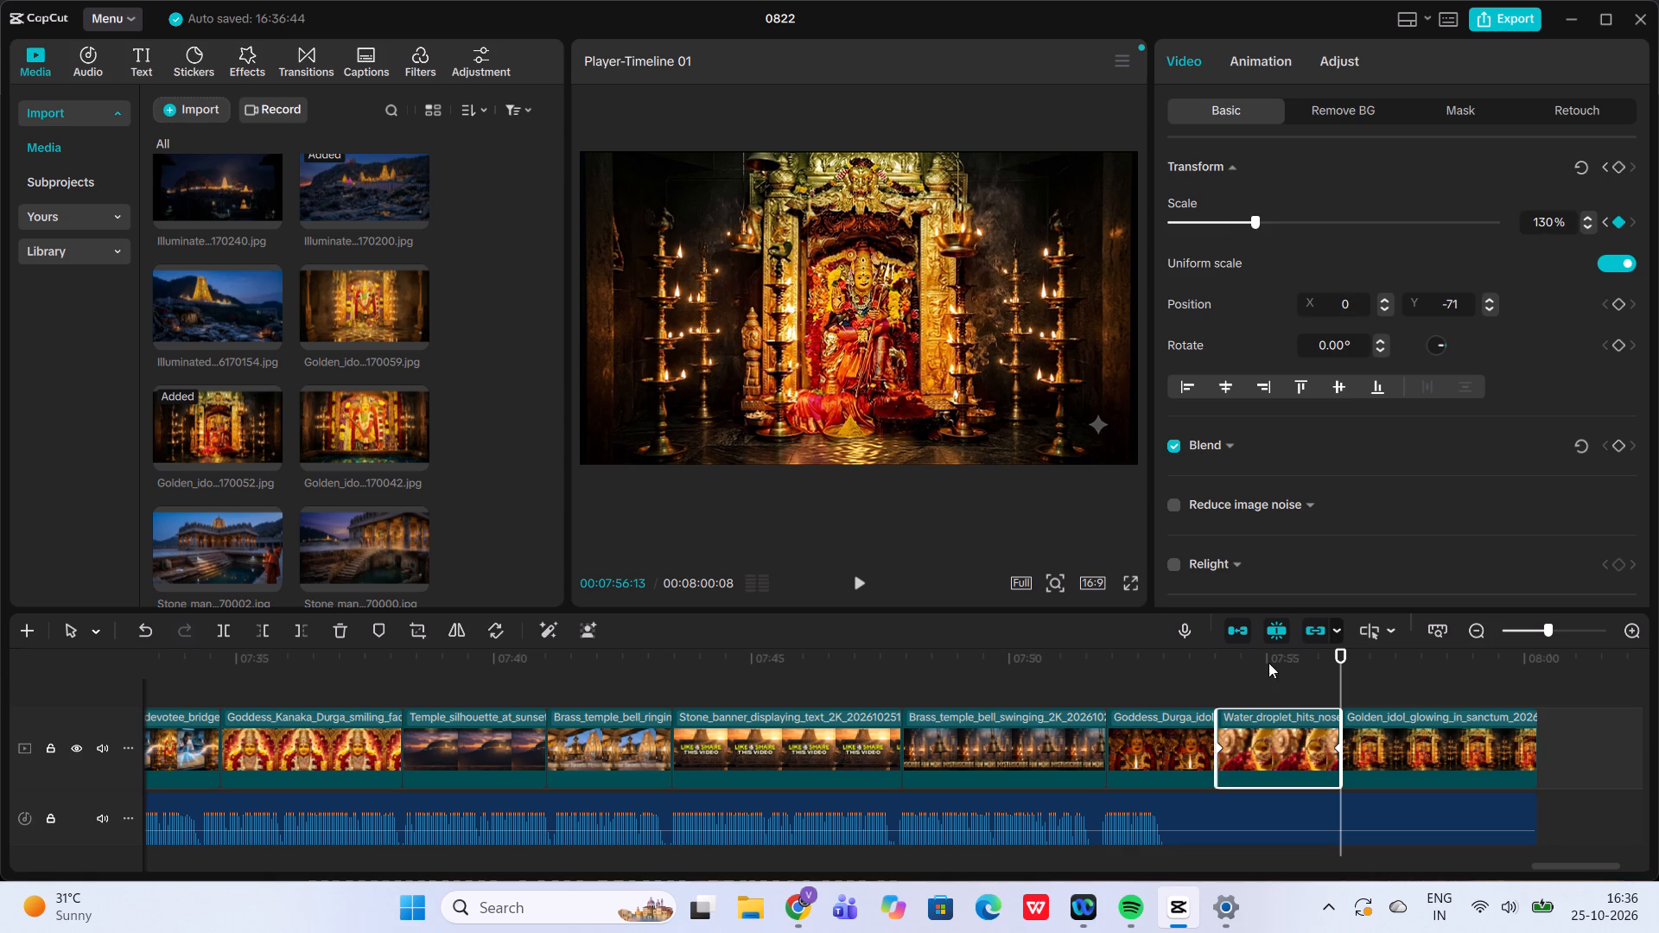
pyautogui.click(1208, 695)
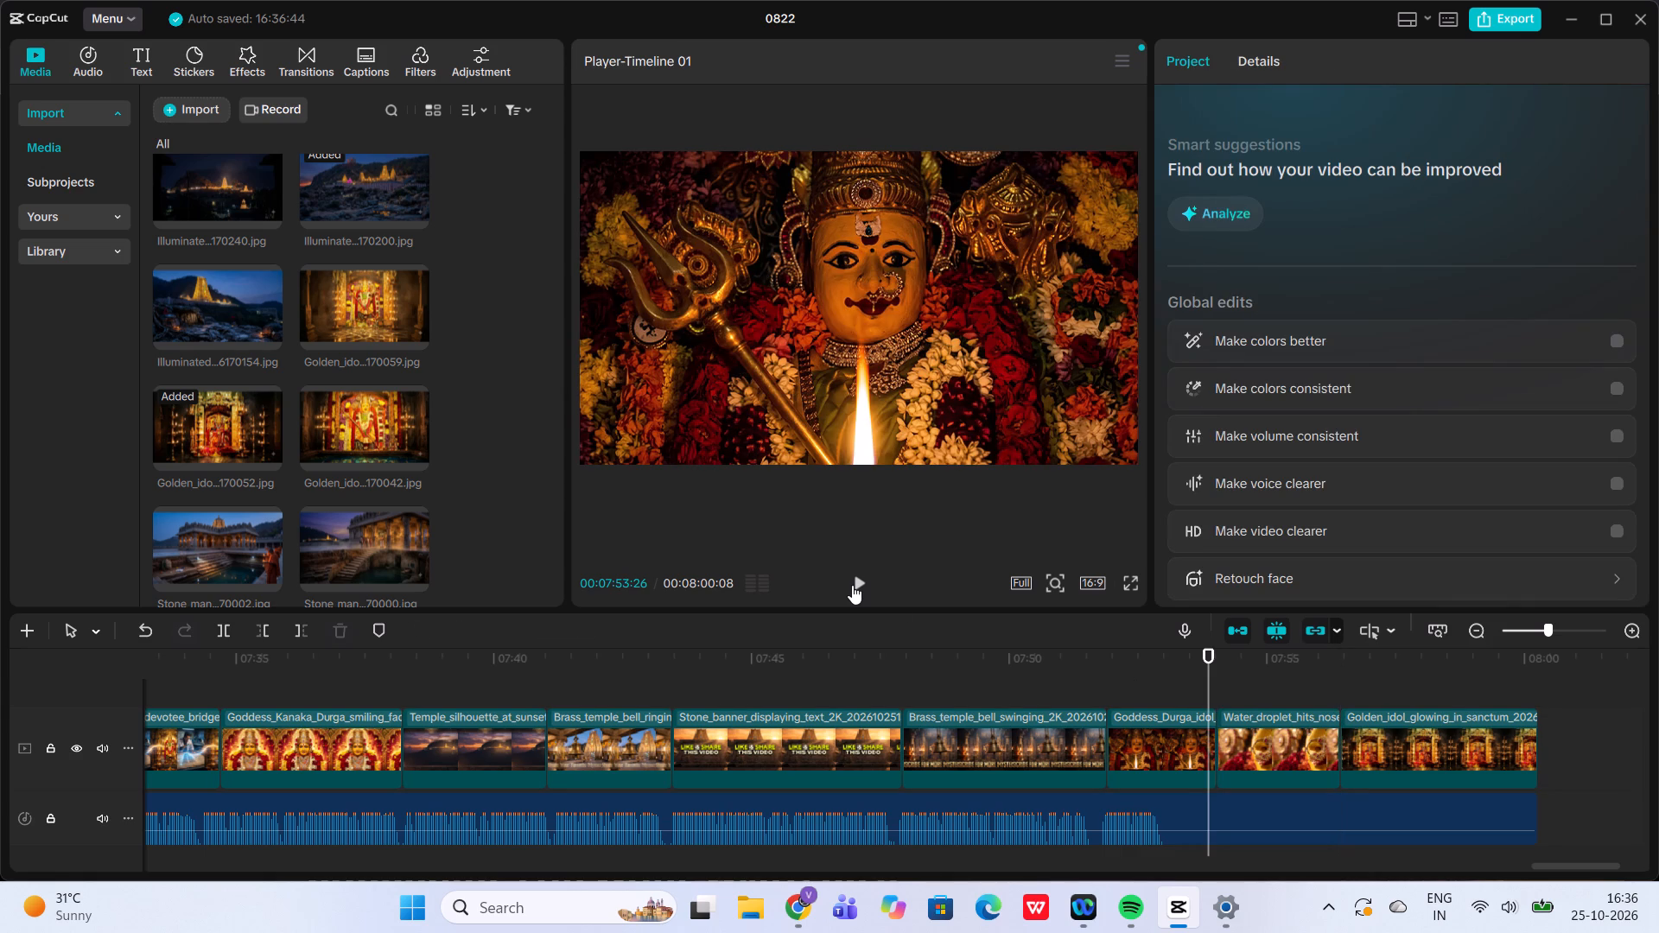
pyautogui.click(852, 585)
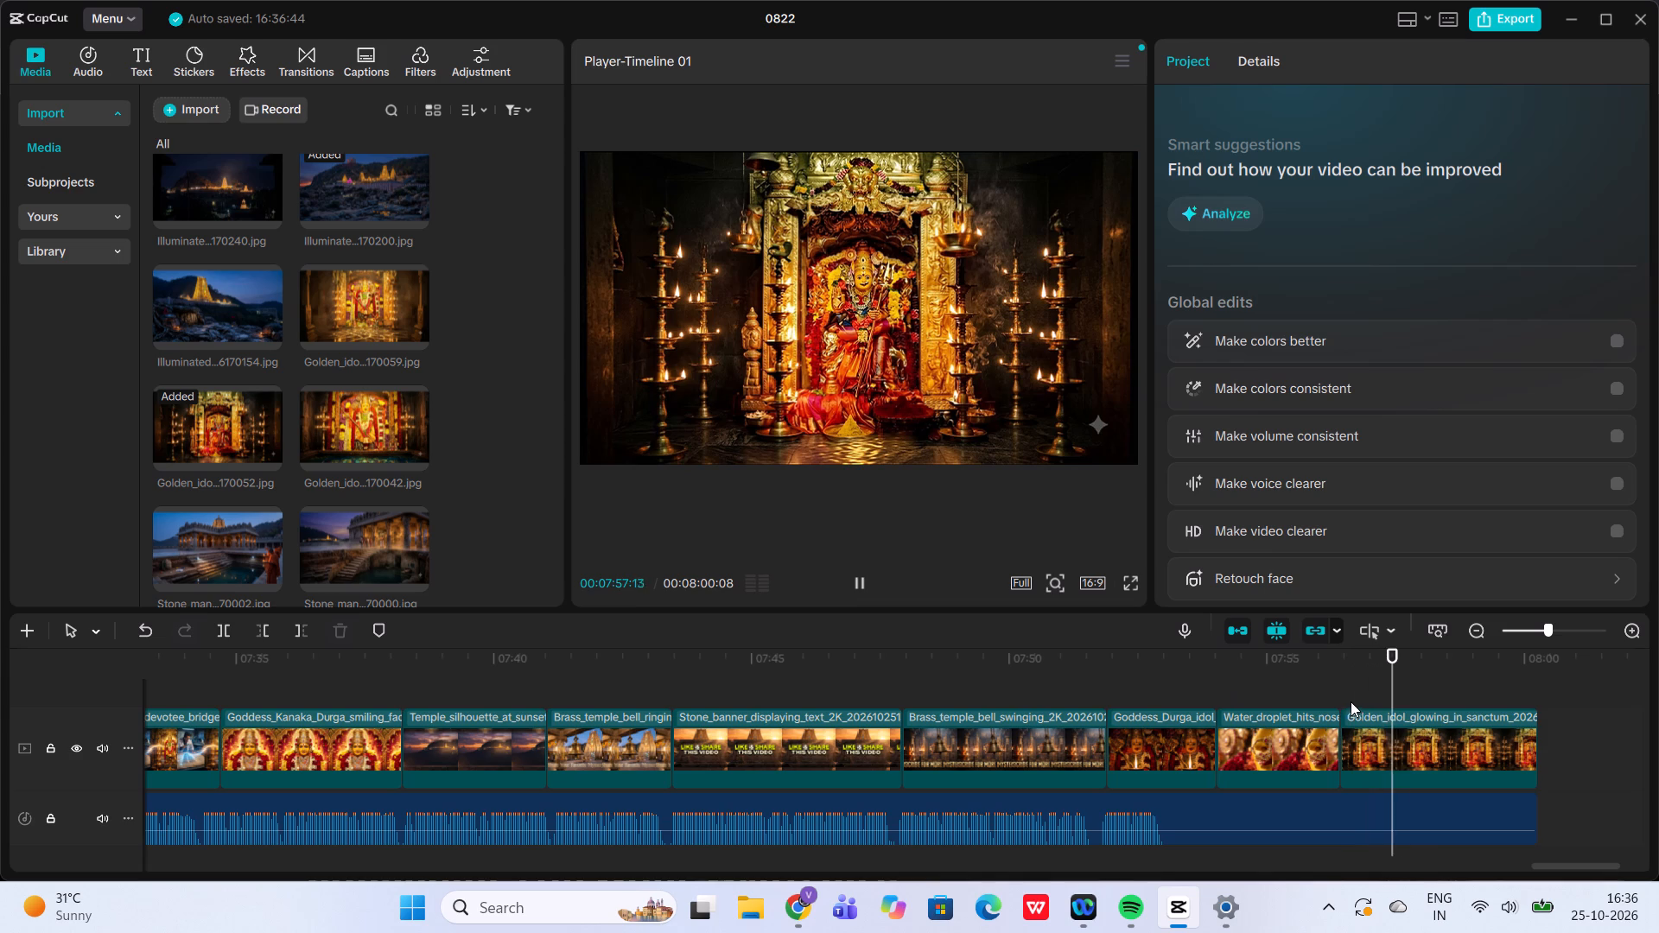
# Delete the Golden_idol_glowing_in_sanctum clip at the end of the timeline.
pyautogui.click(1337, 695)
pyautogui.click(1393, 726)
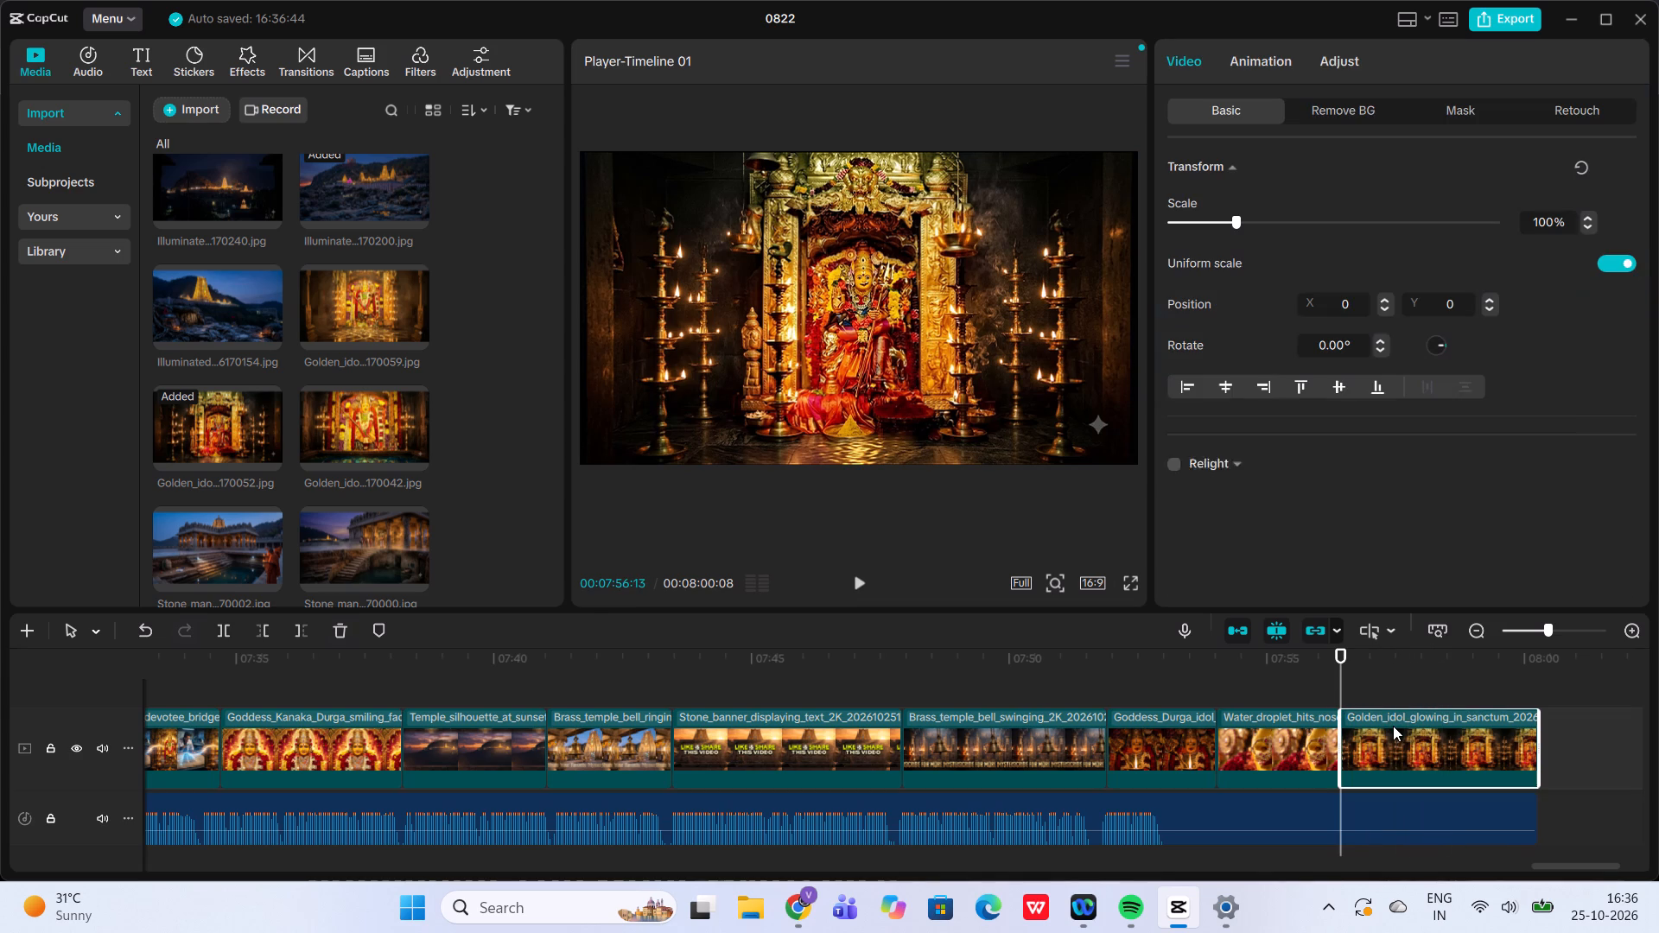
pyautogui.click(1248, 217)
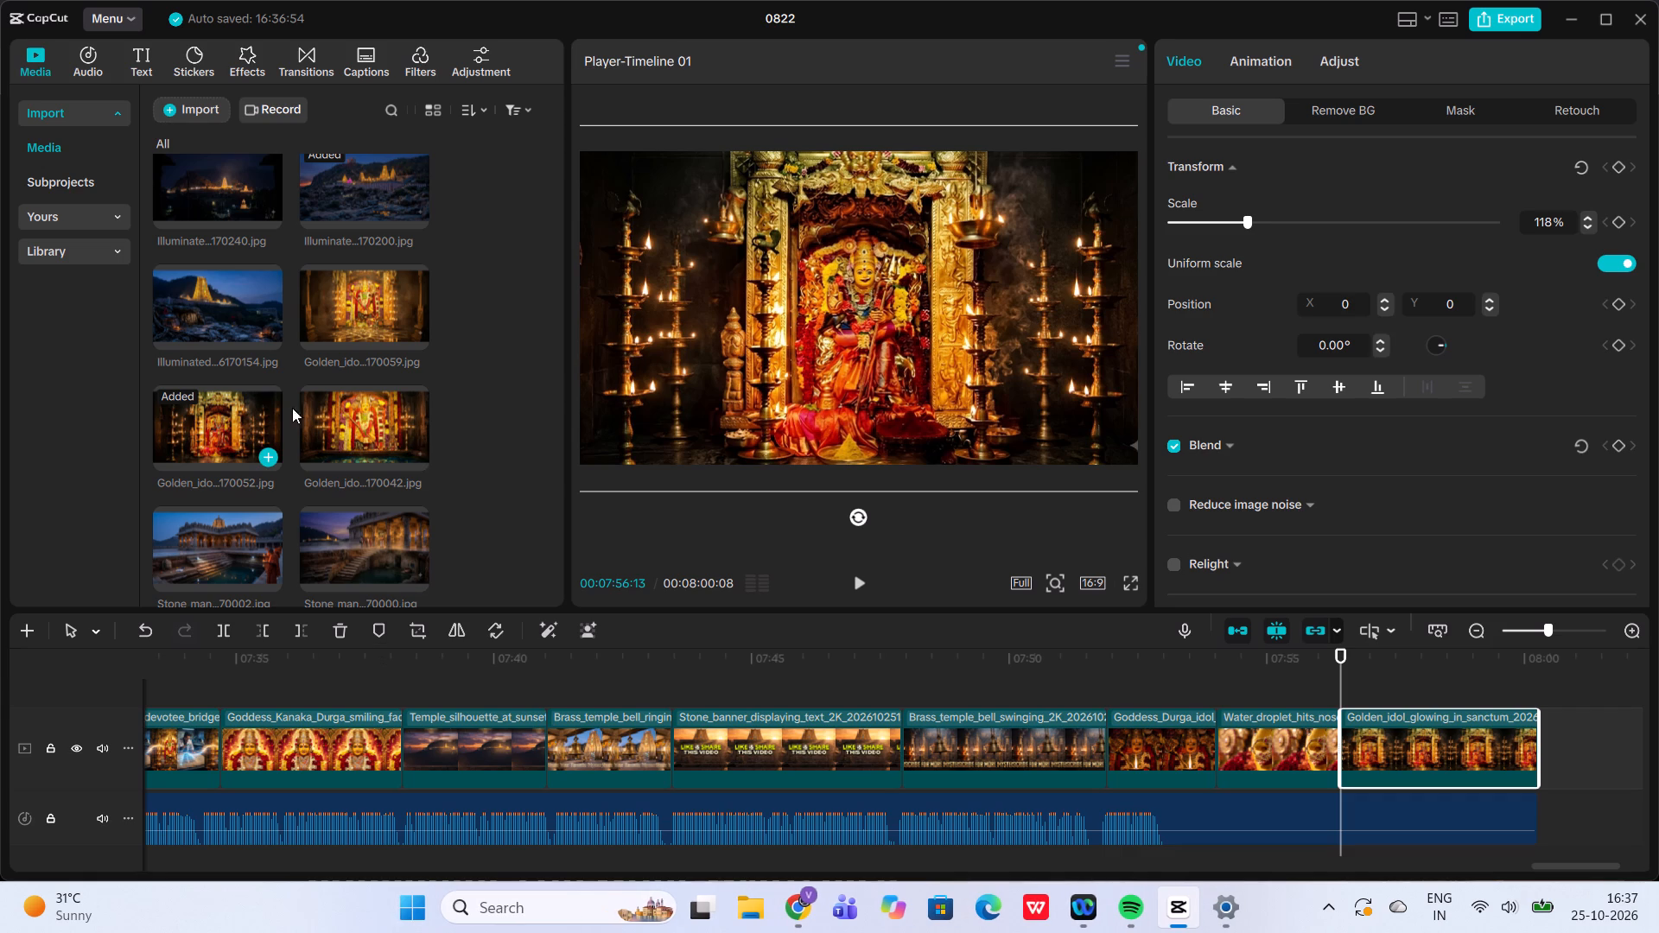
pyautogui.click(334, 622)
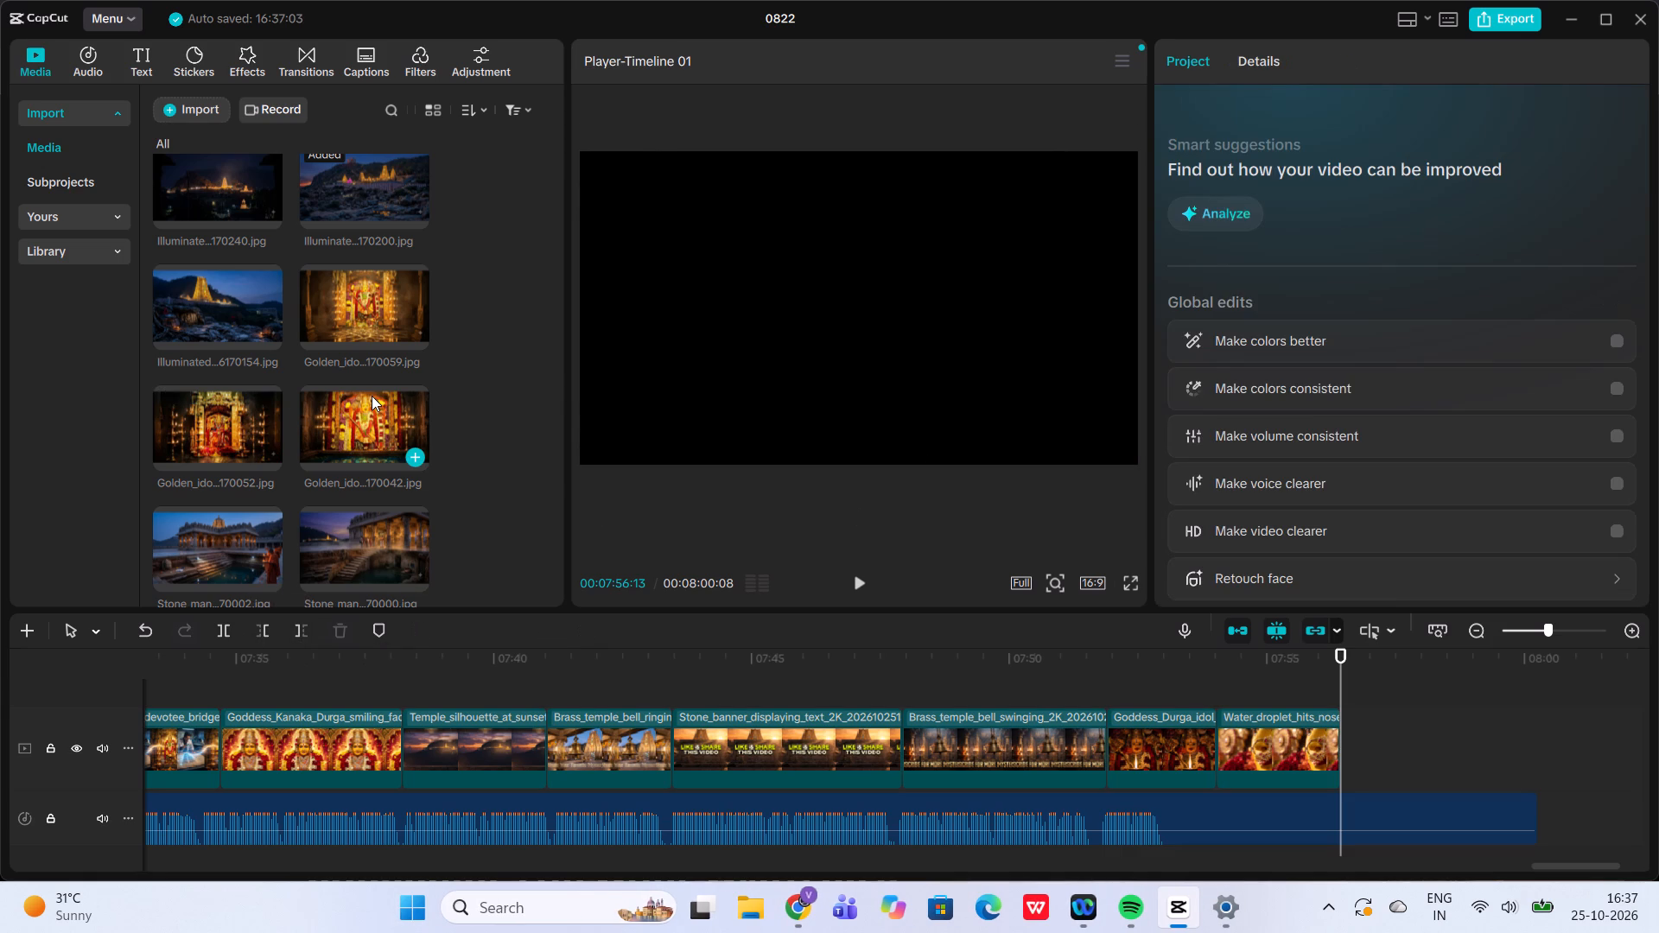
# Find the Golden_idol_with_crown_garlands image in the imported media and add it after the Water_droplet_hits_nose_ring clip, at 00:07:56:13.
pyautogui.click(372, 396)
pyautogui.scroll(1, 372, 396)
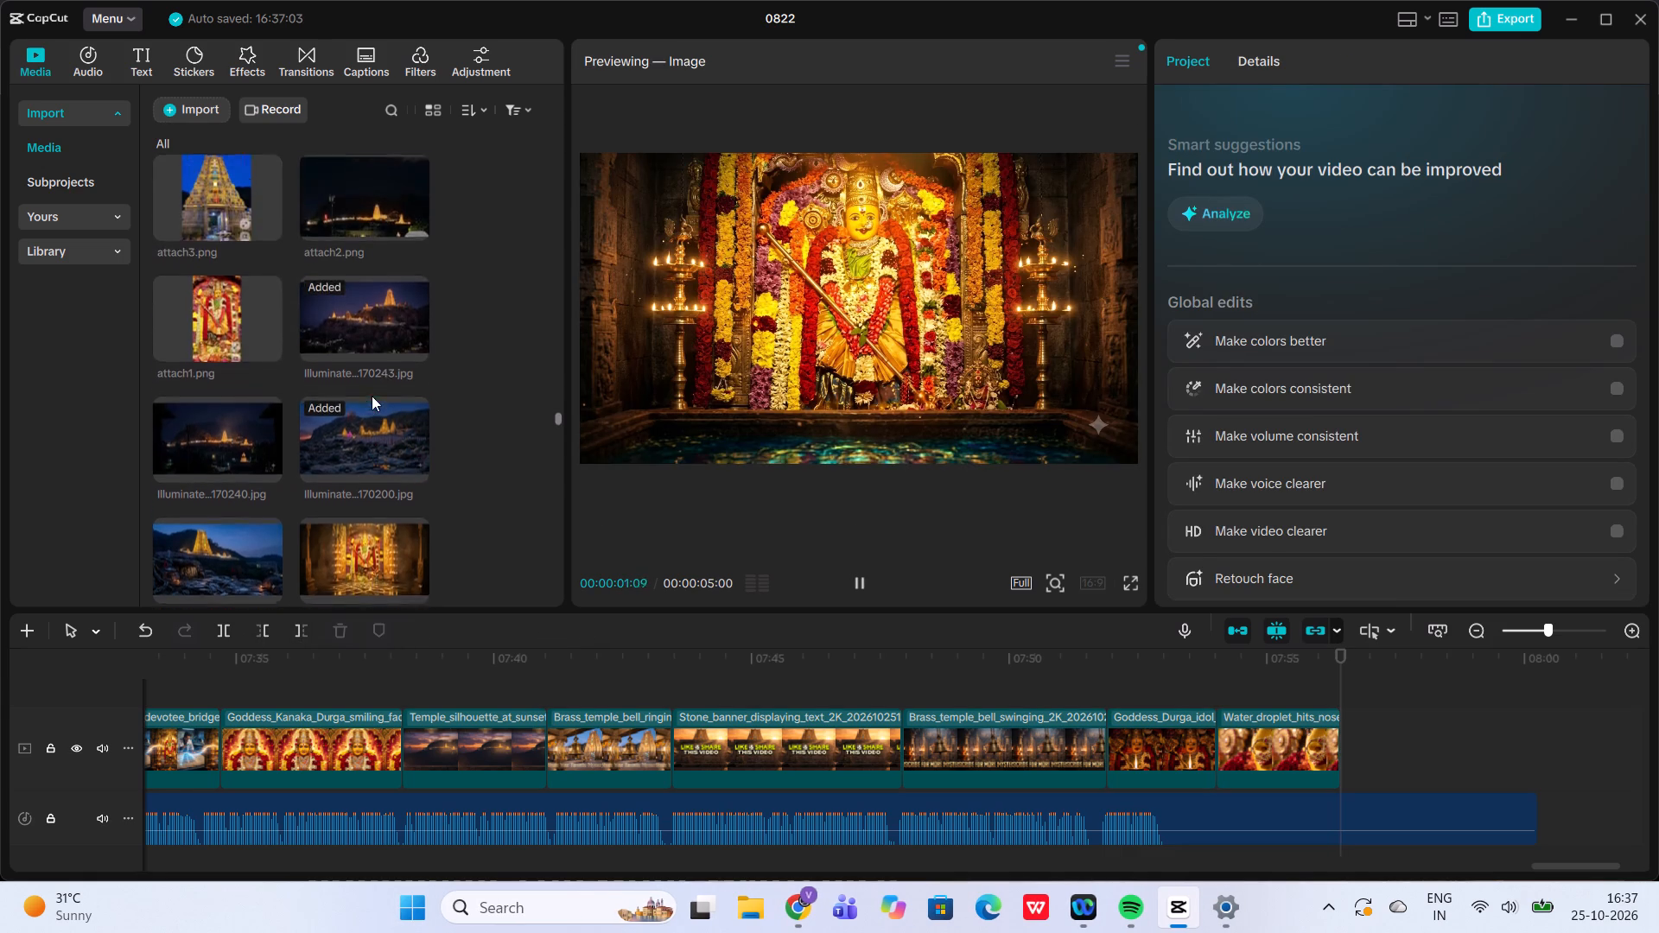
pyautogui.scroll(5, 372, 396)
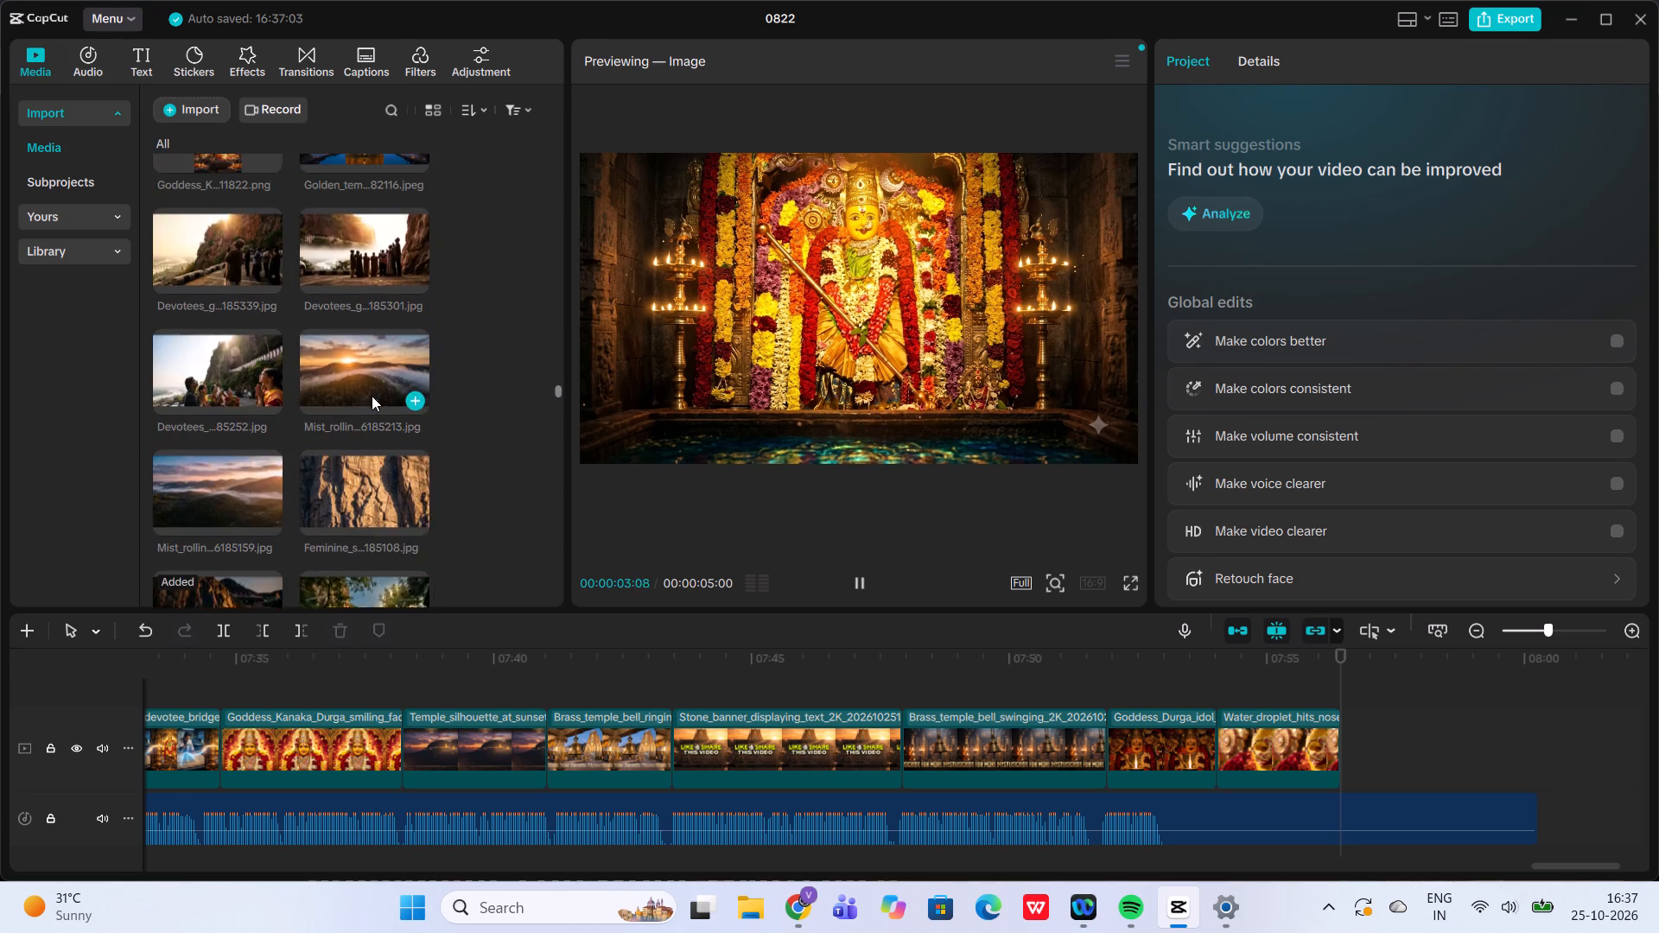
pyautogui.scroll(6, 372, 396)
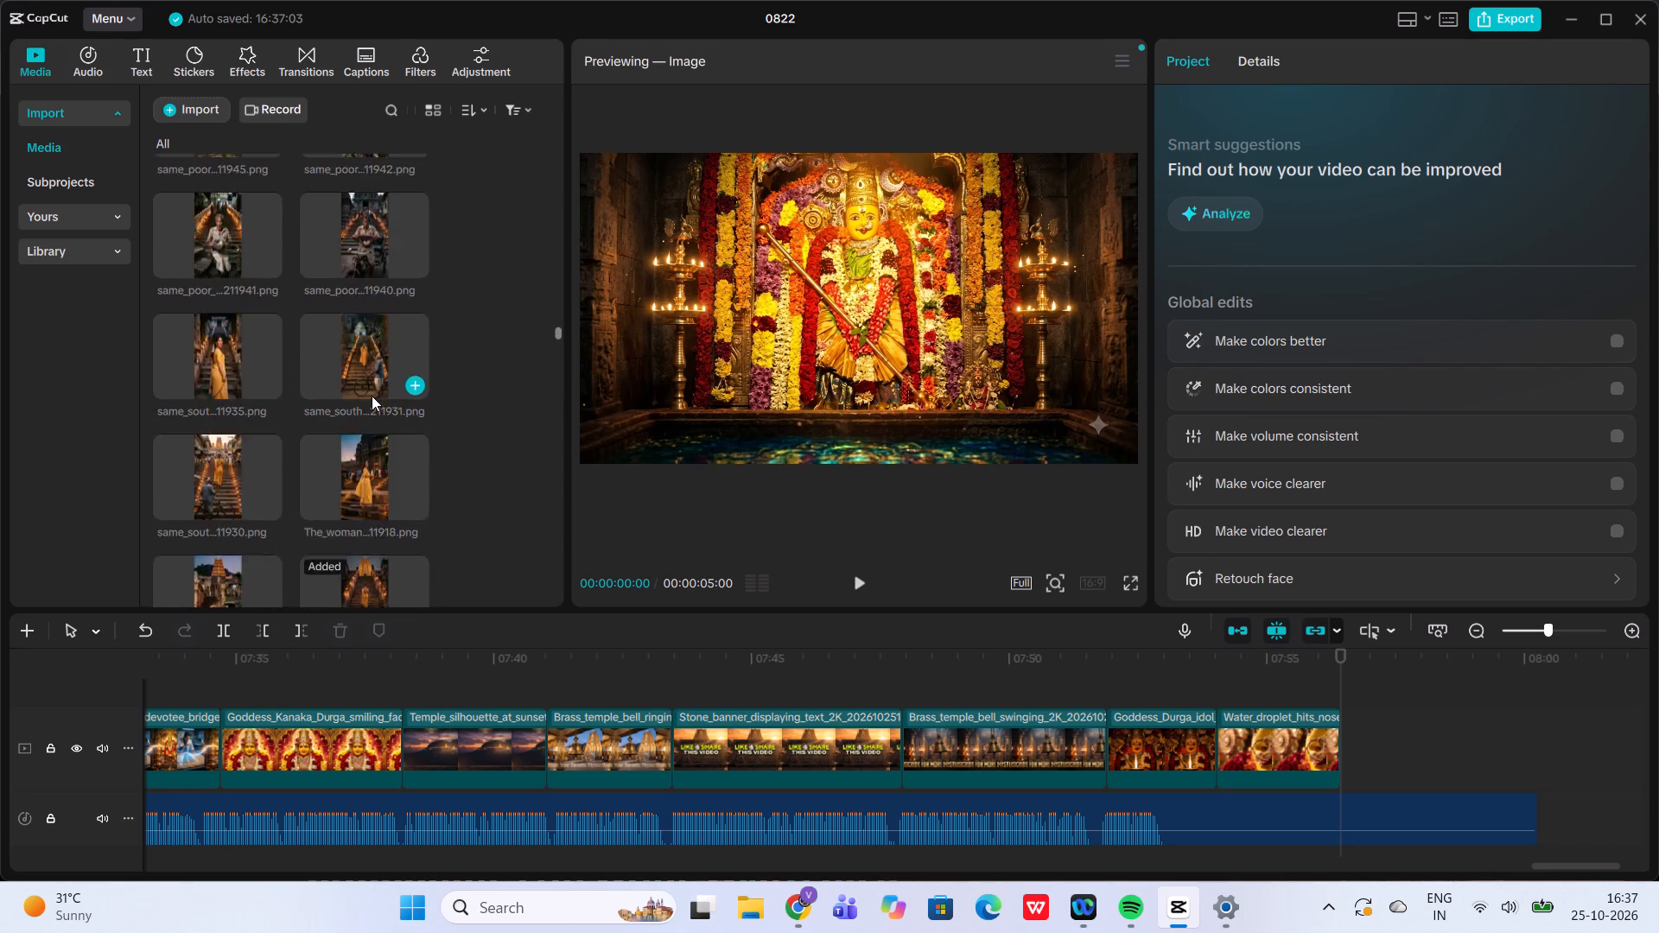
pyautogui.scroll(7, 372, 396)
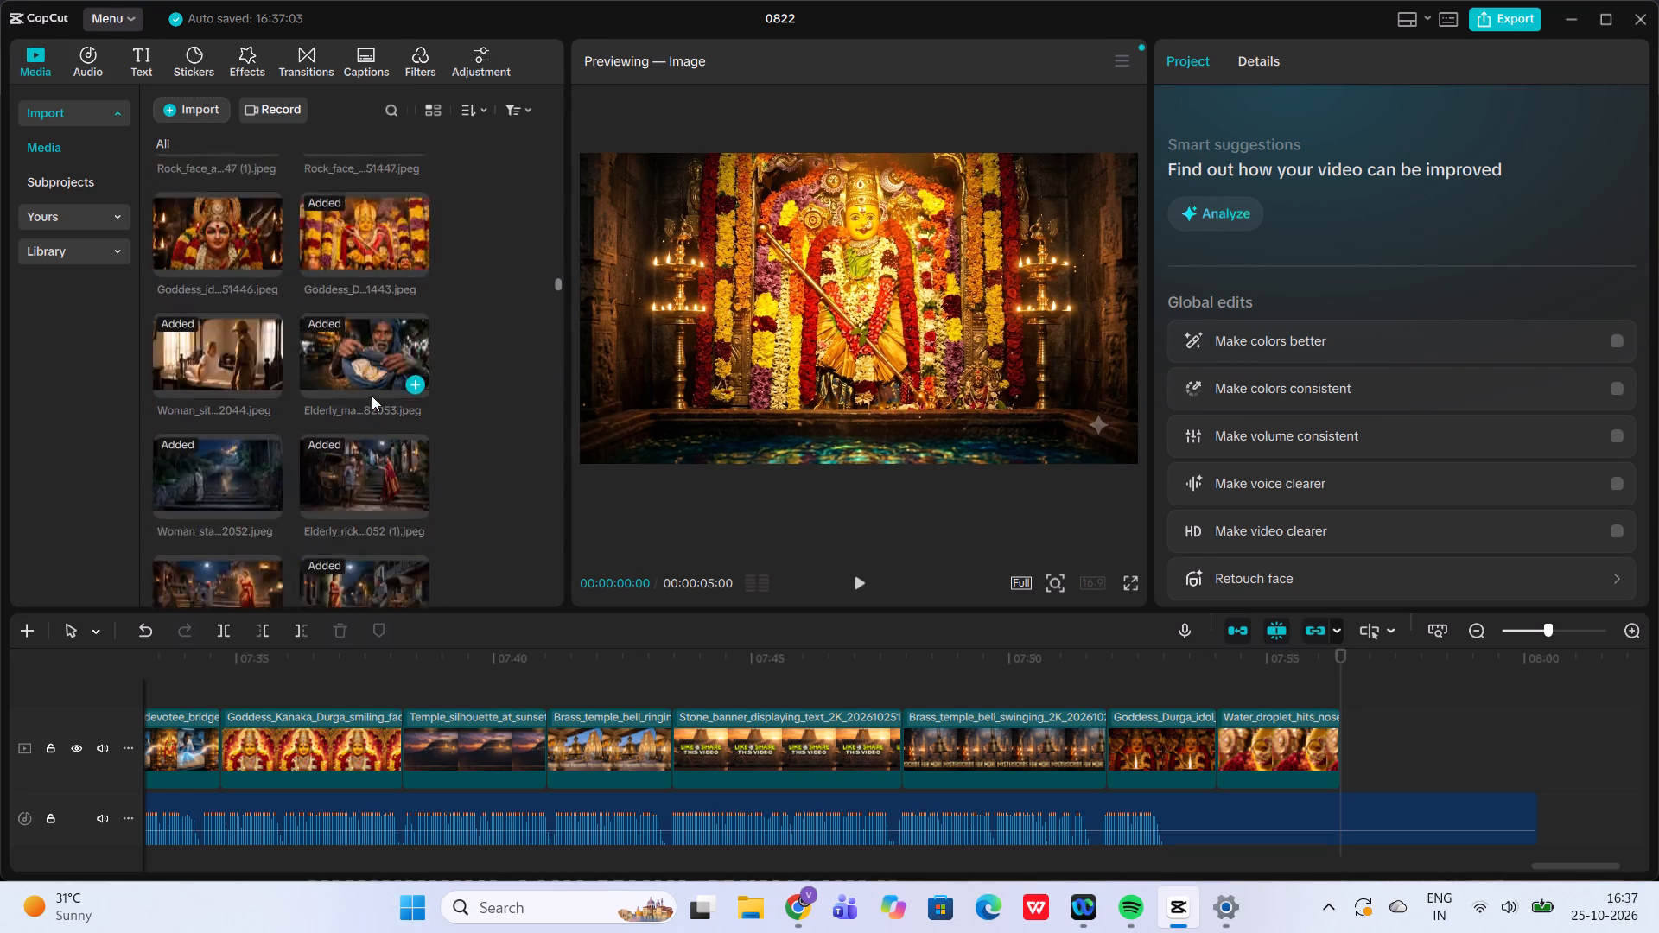
pyautogui.scroll(1, 372, 396)
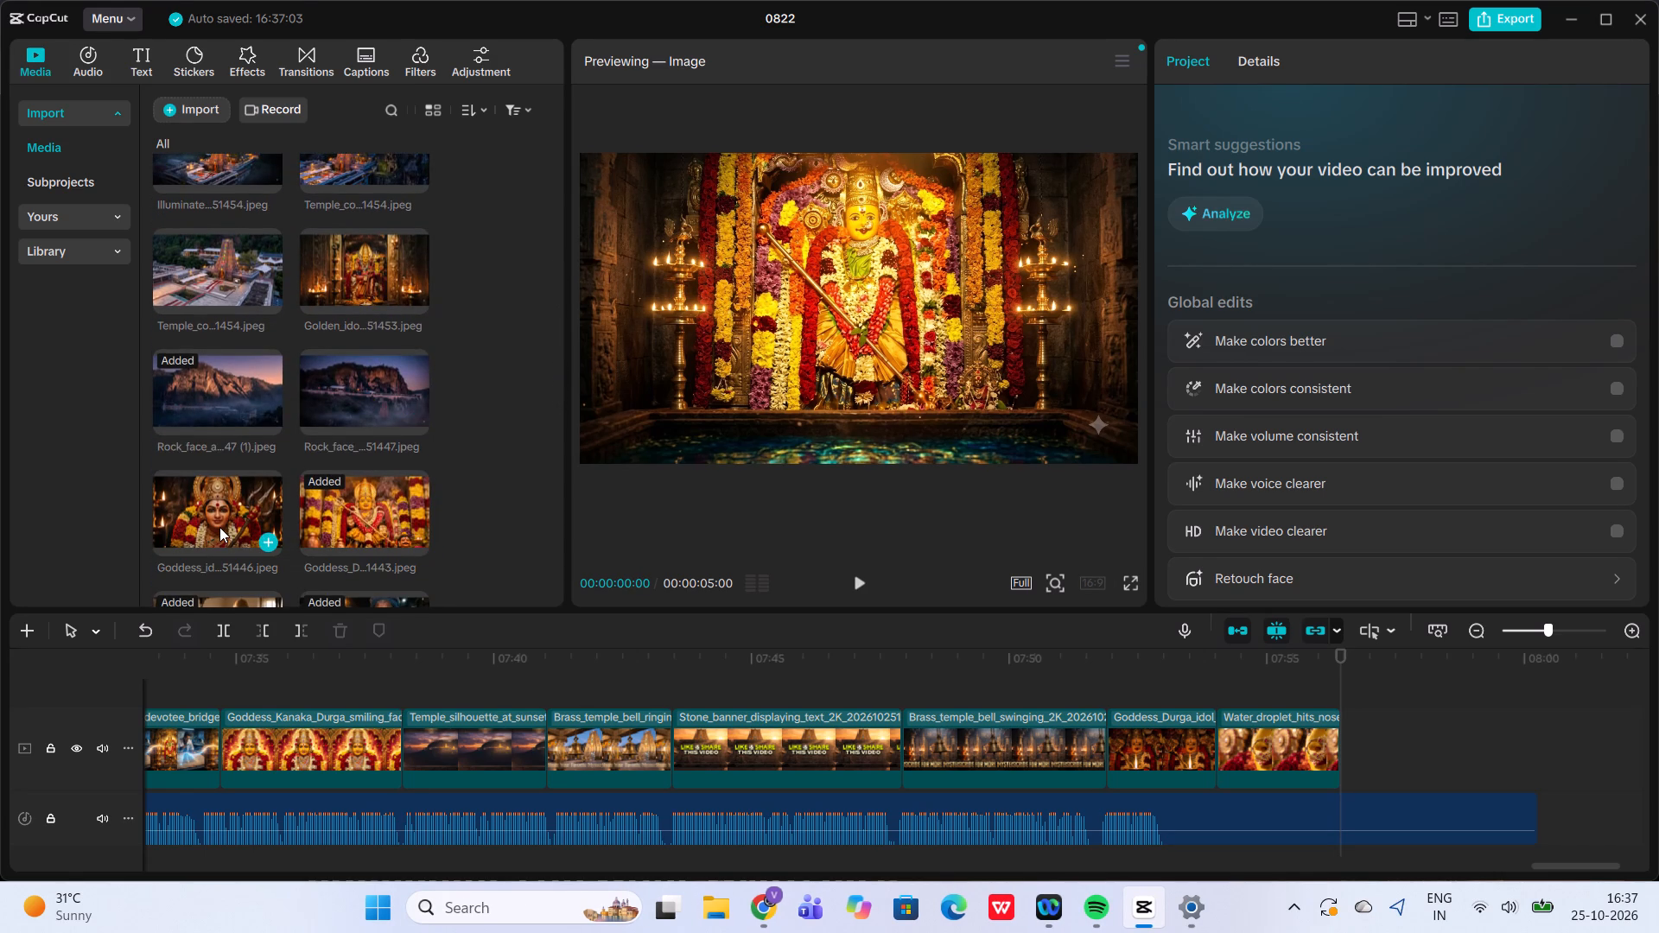
pyautogui.scroll(2, 219, 527)
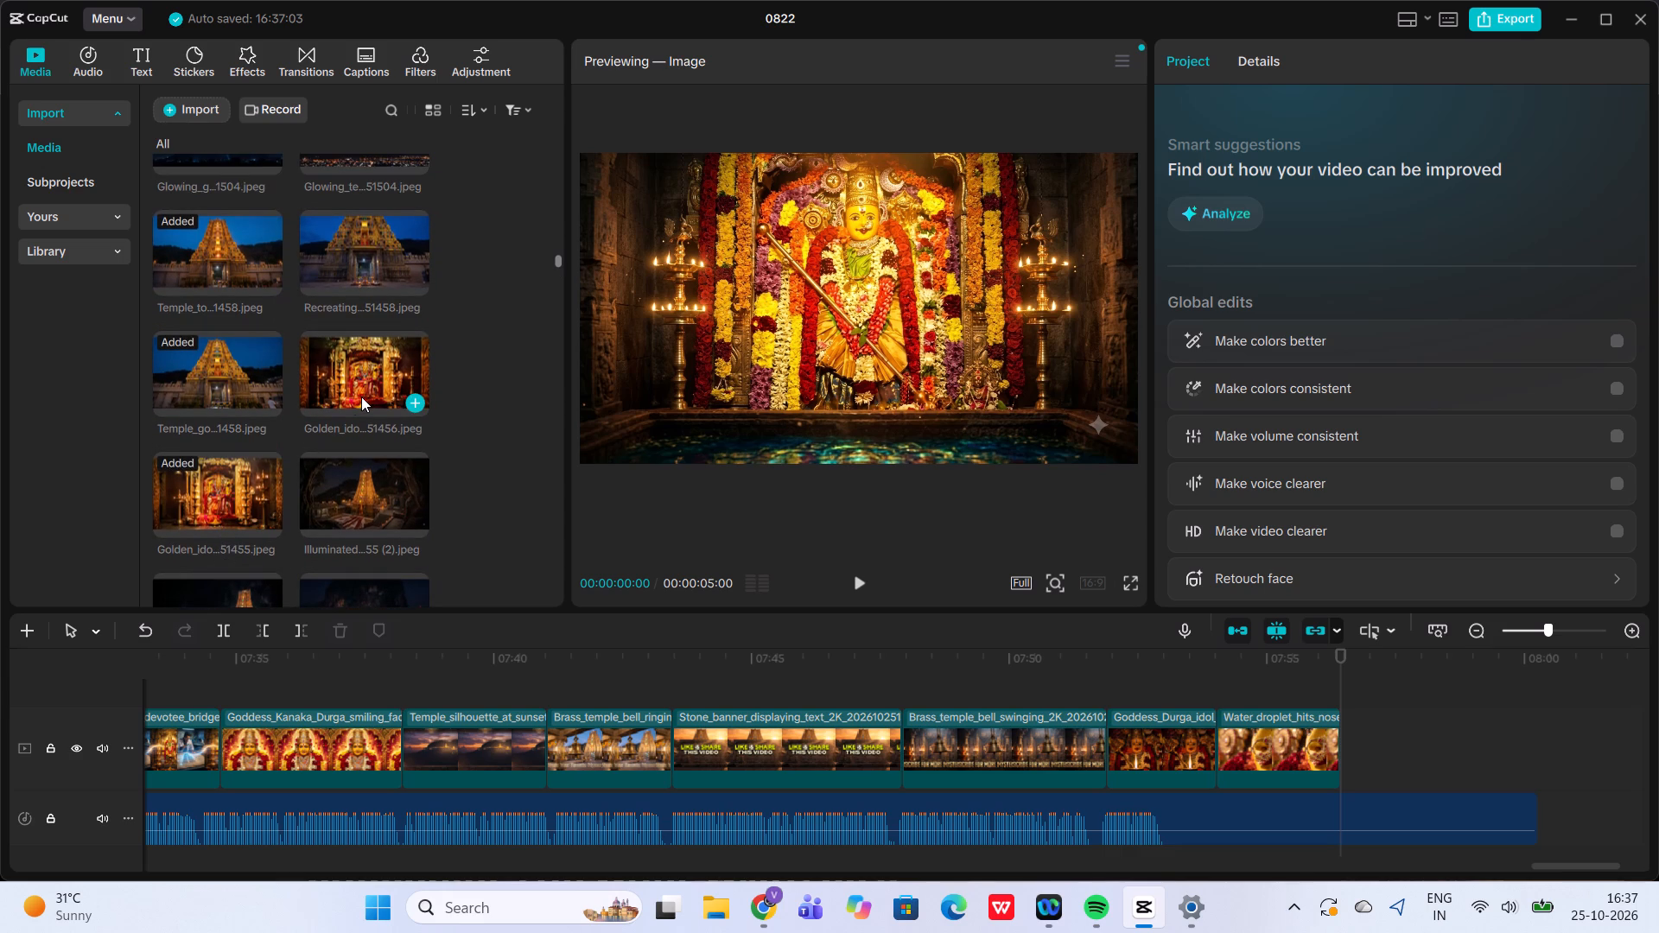
pyautogui.click(361, 397)
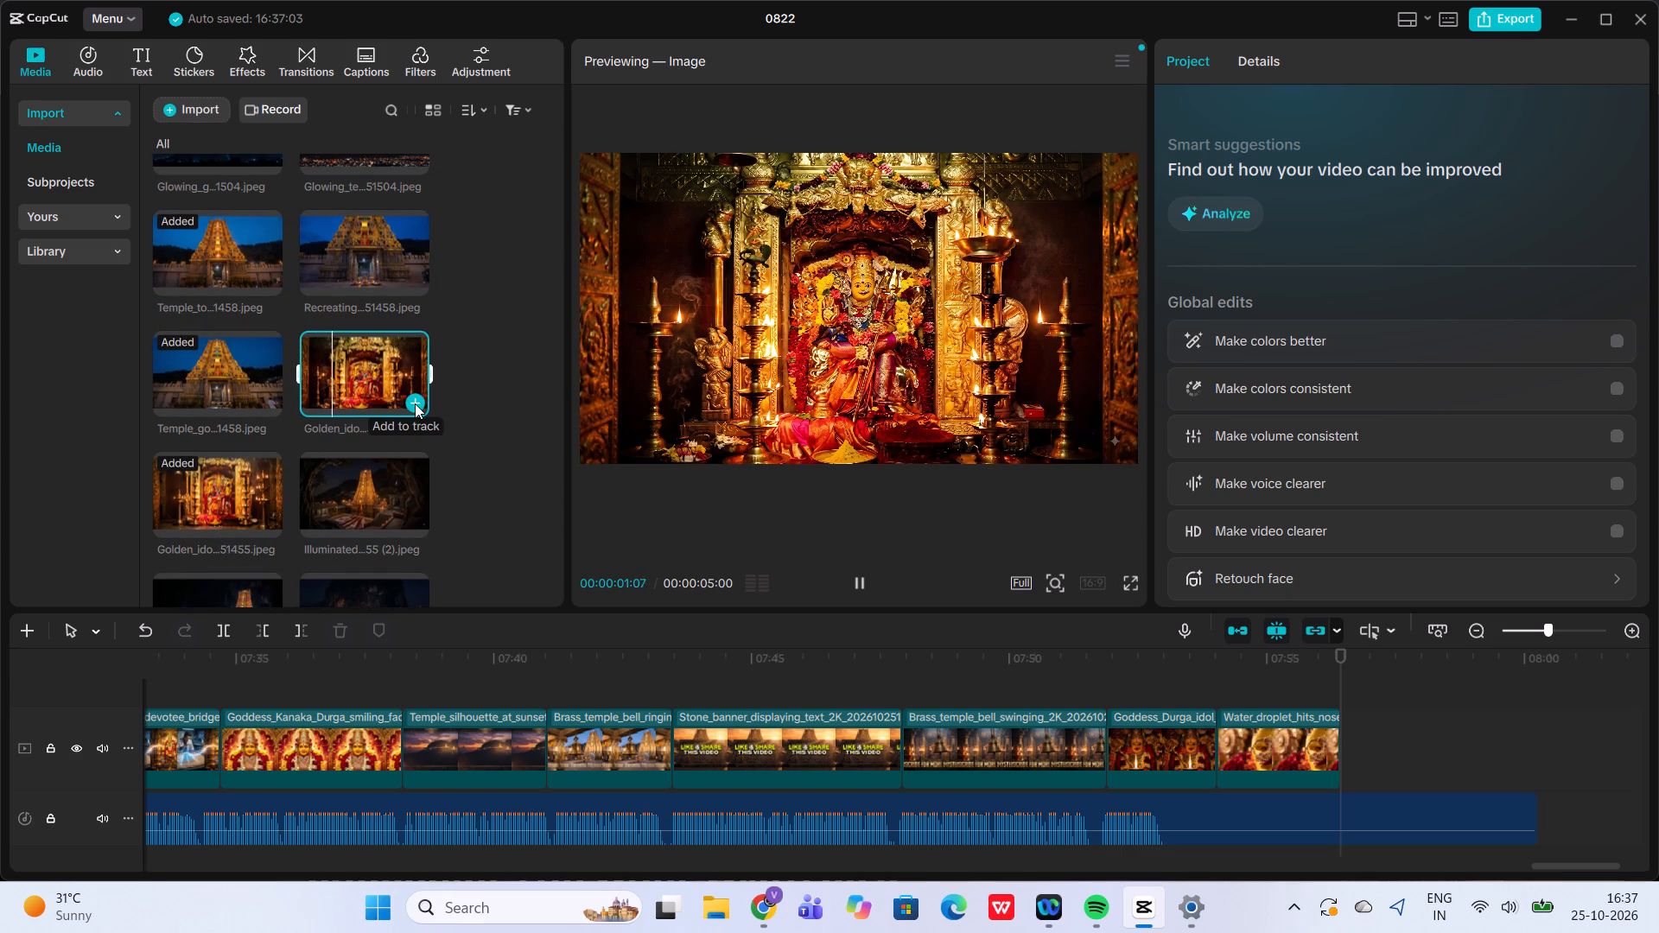
pyautogui.click(418, 403)
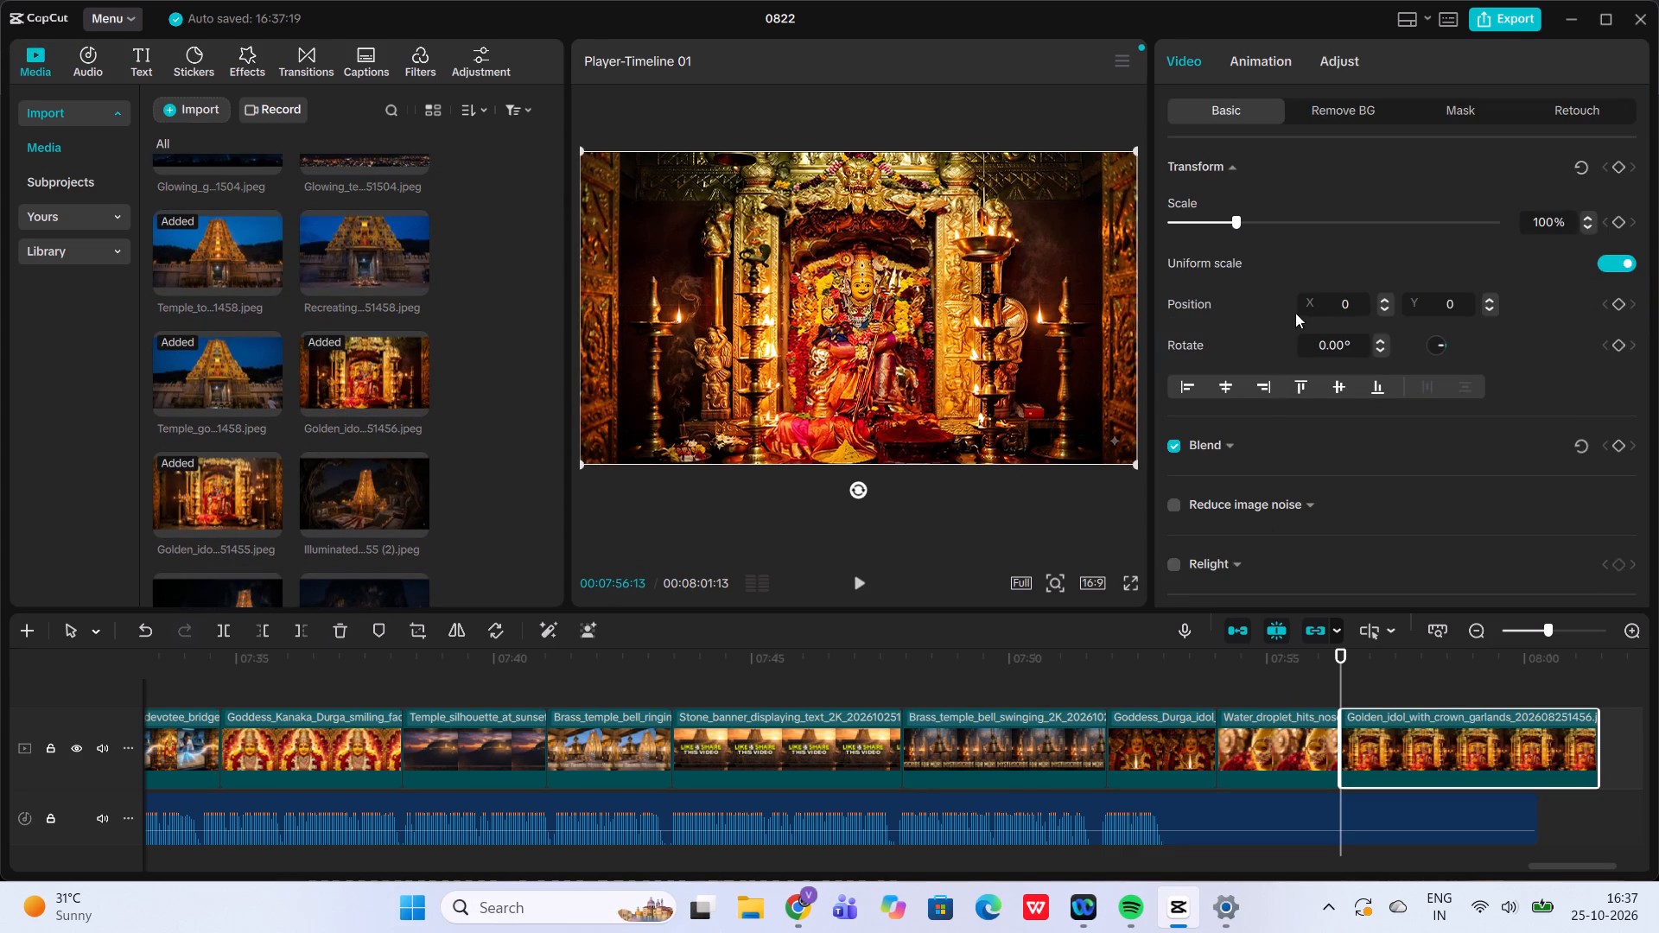
# Set the Golden_idol_with_crown_garlands clip's scale to 112% with a scale keyframe at its start, 00:07:56:13.
pyautogui.click(1244, 219)
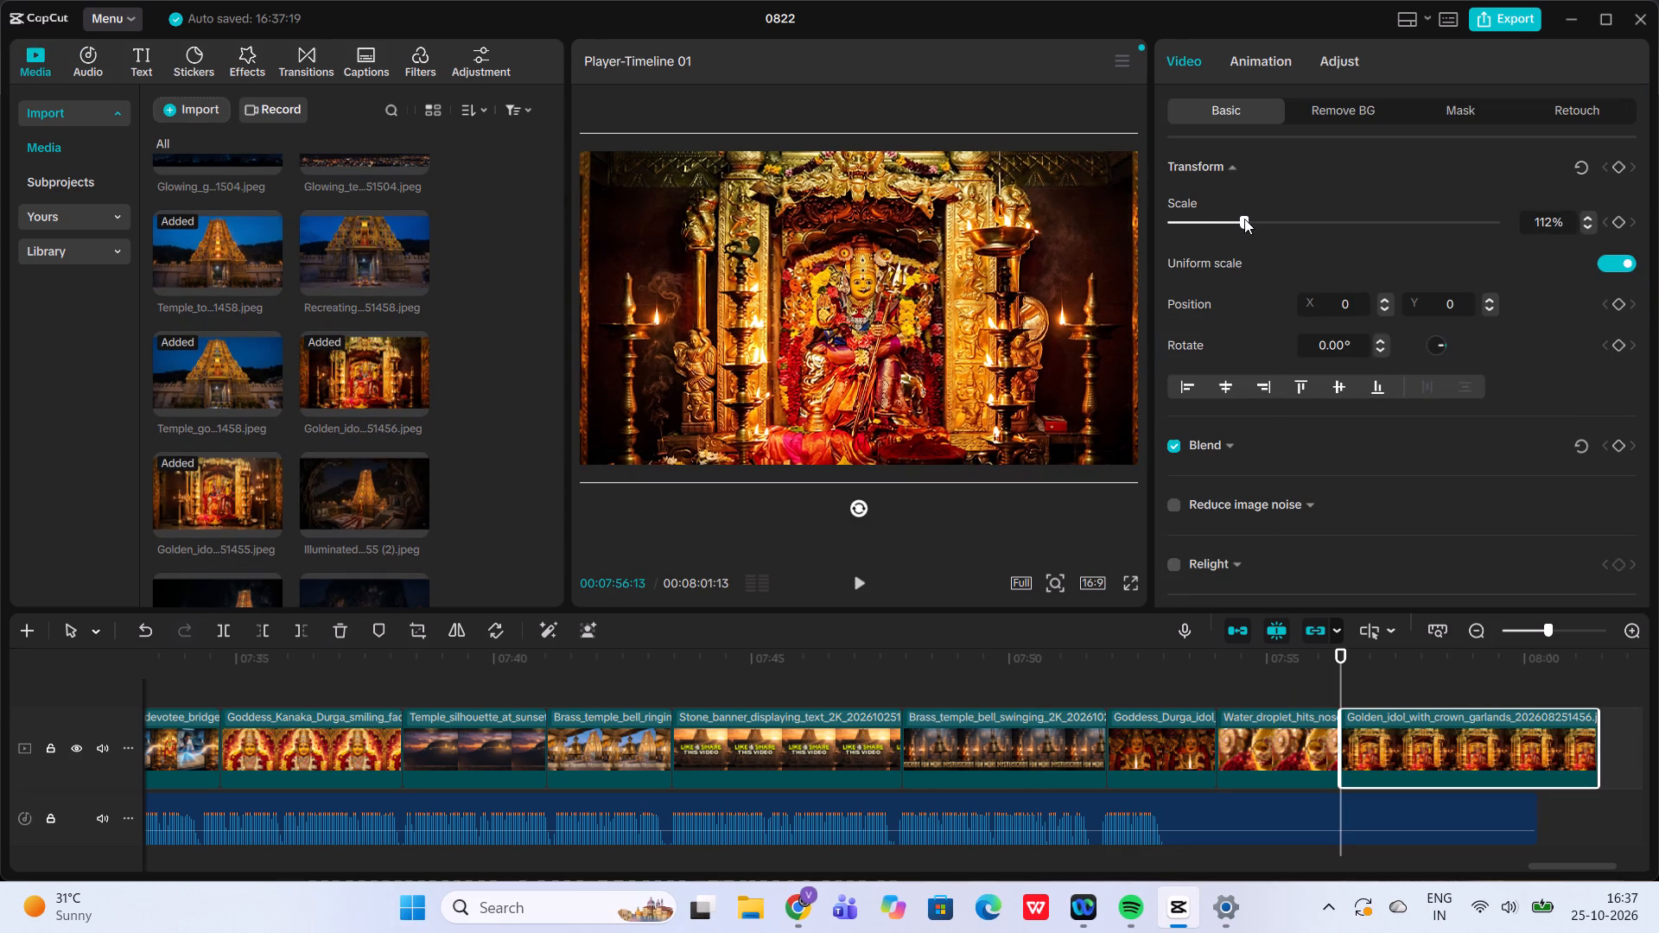
pyautogui.click(1618, 222)
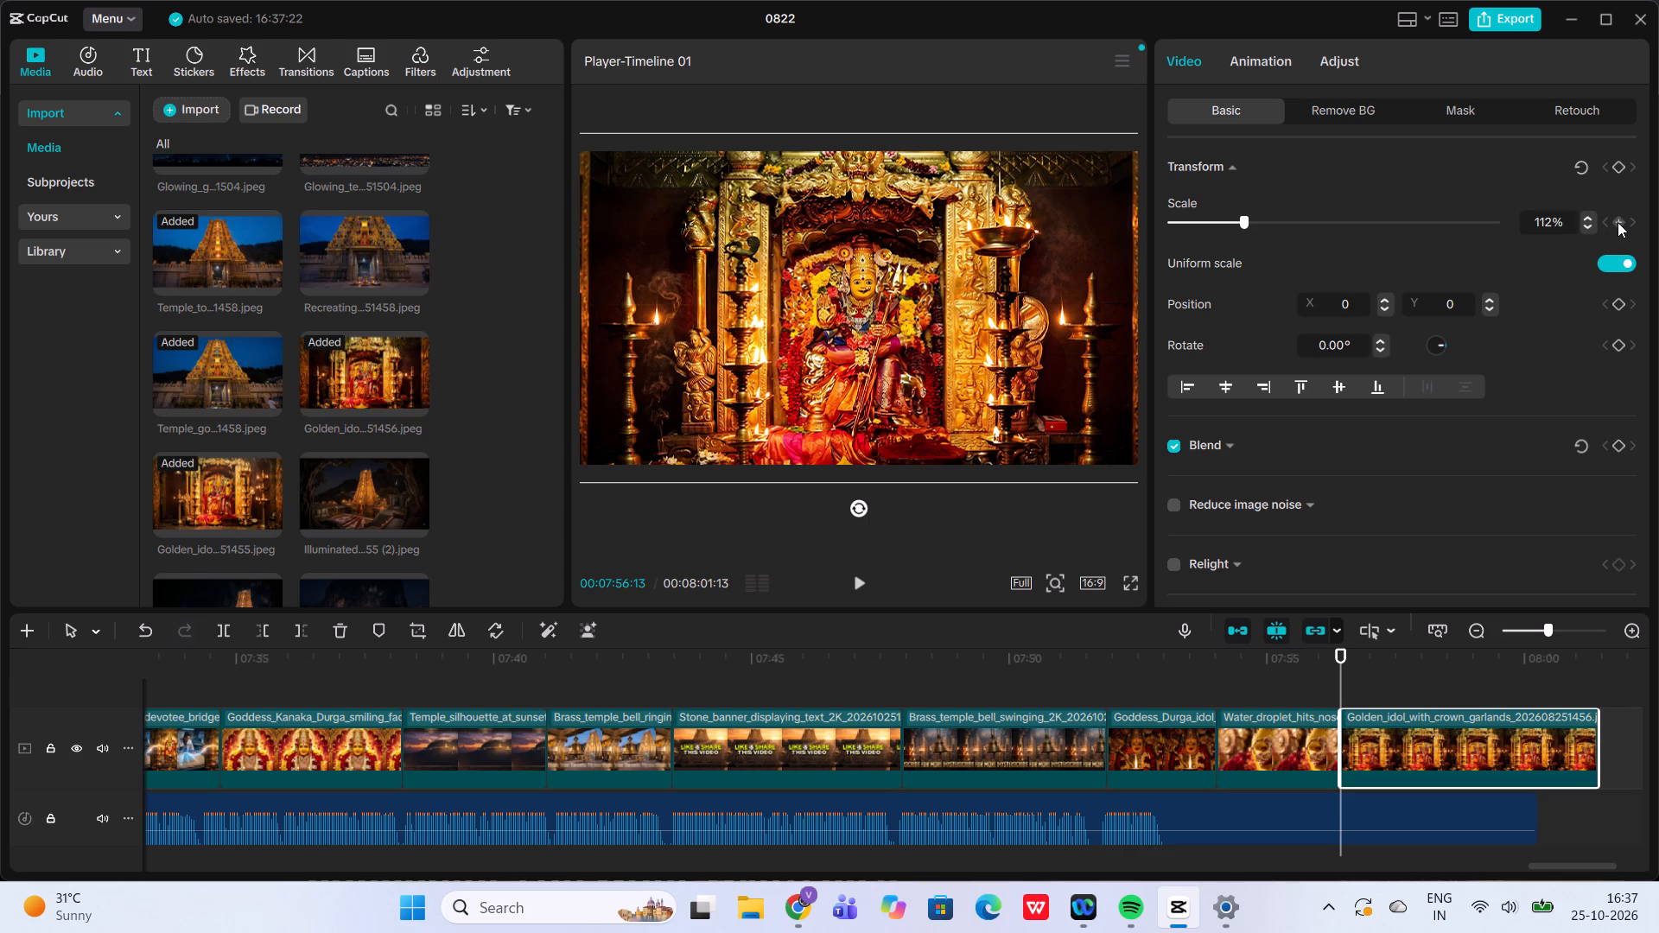
# Trim the end of the Golden_idol_with_crown_garlands clip to 00:08:00:08, matching the end of the audio.
pyautogui.moveTo(1597, 743); pyautogui.dragTo(1561, 751)
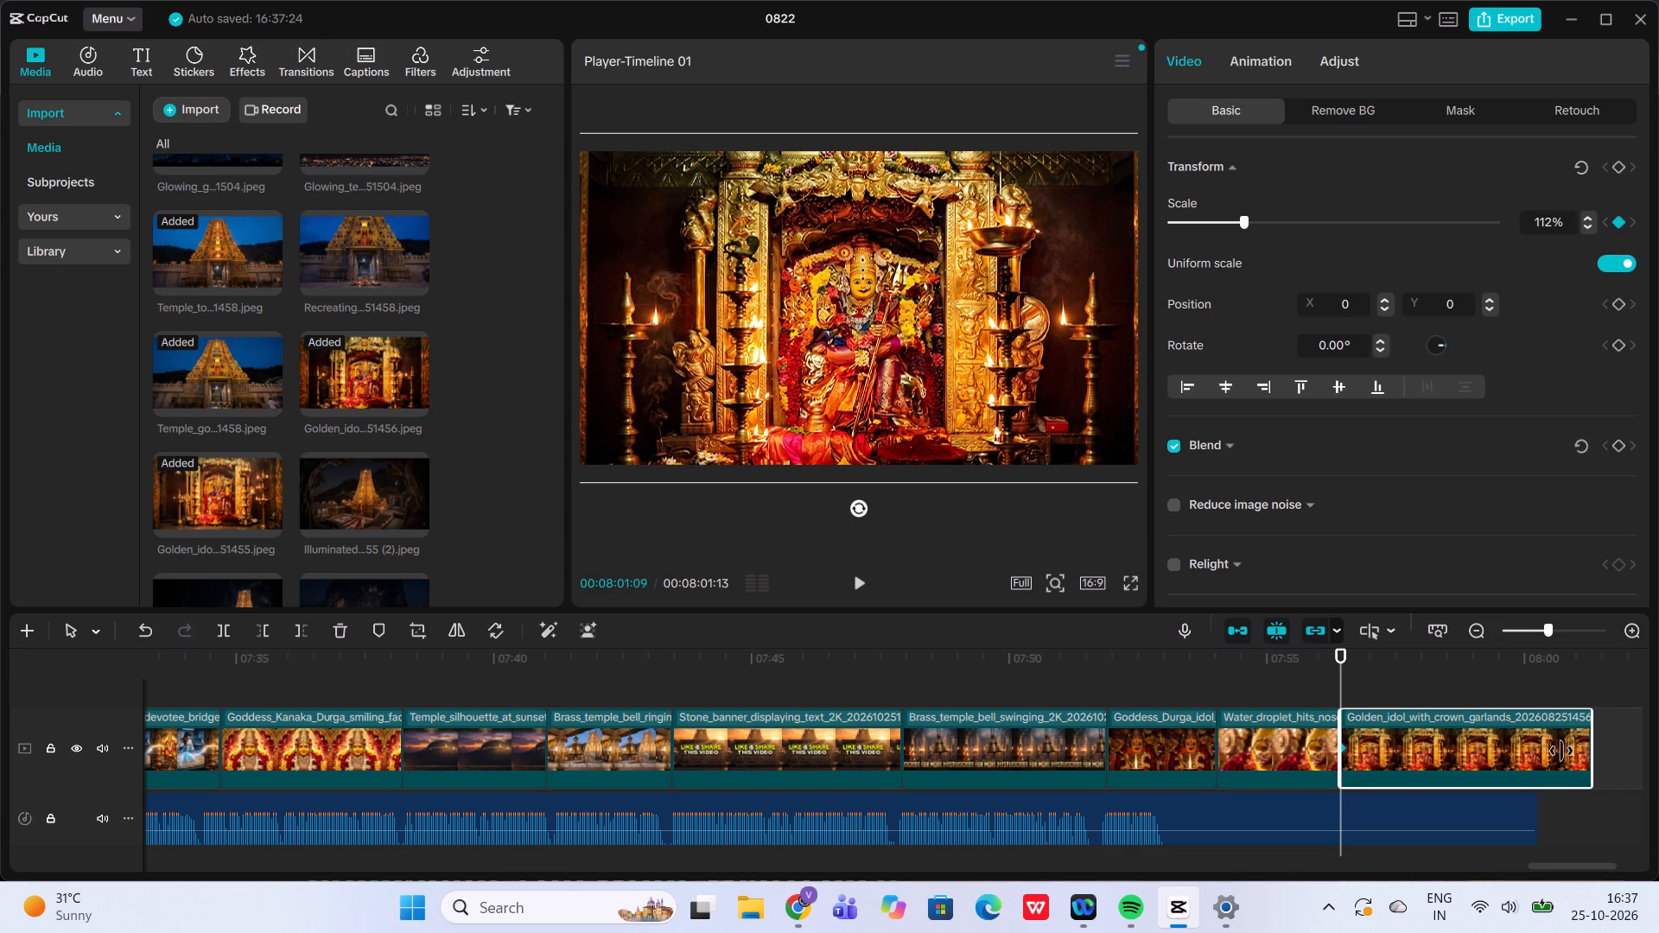
pyautogui.moveTo(1561, 751); pyautogui.dragTo(1540, 755)
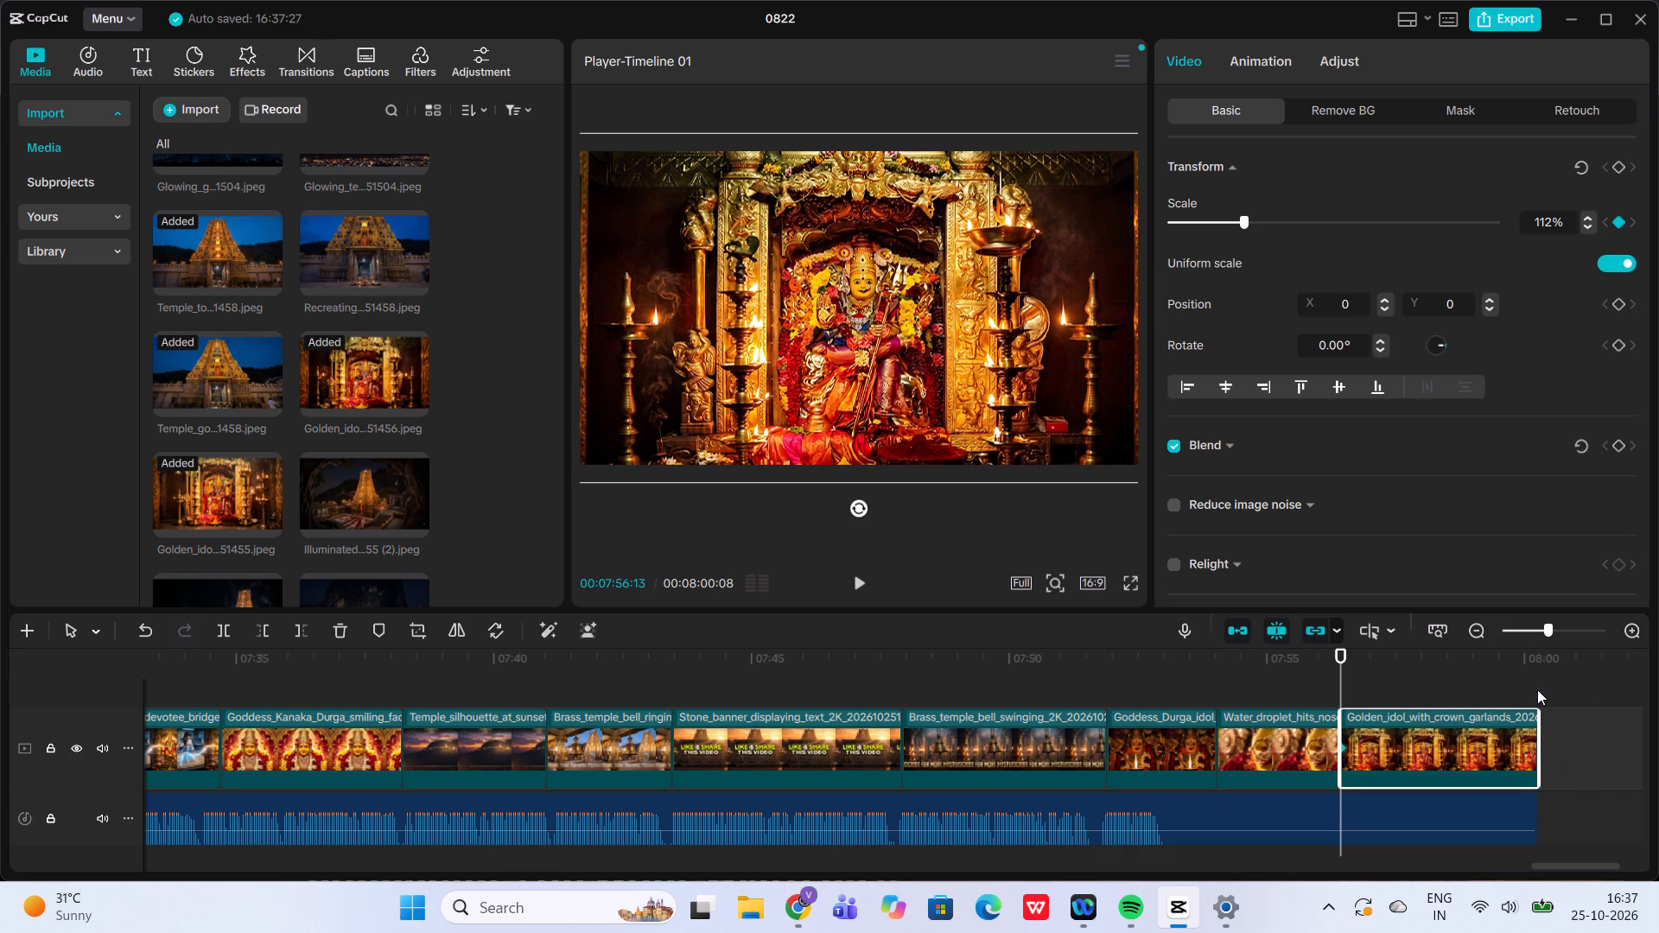
# Add a 144% scale keyframe at the end of the Golden_idol_with_crown_garlands clip, at 00:08:00:08, and play back the last two clips.
pyautogui.click(1537, 689)
pyautogui.click(1463, 759)
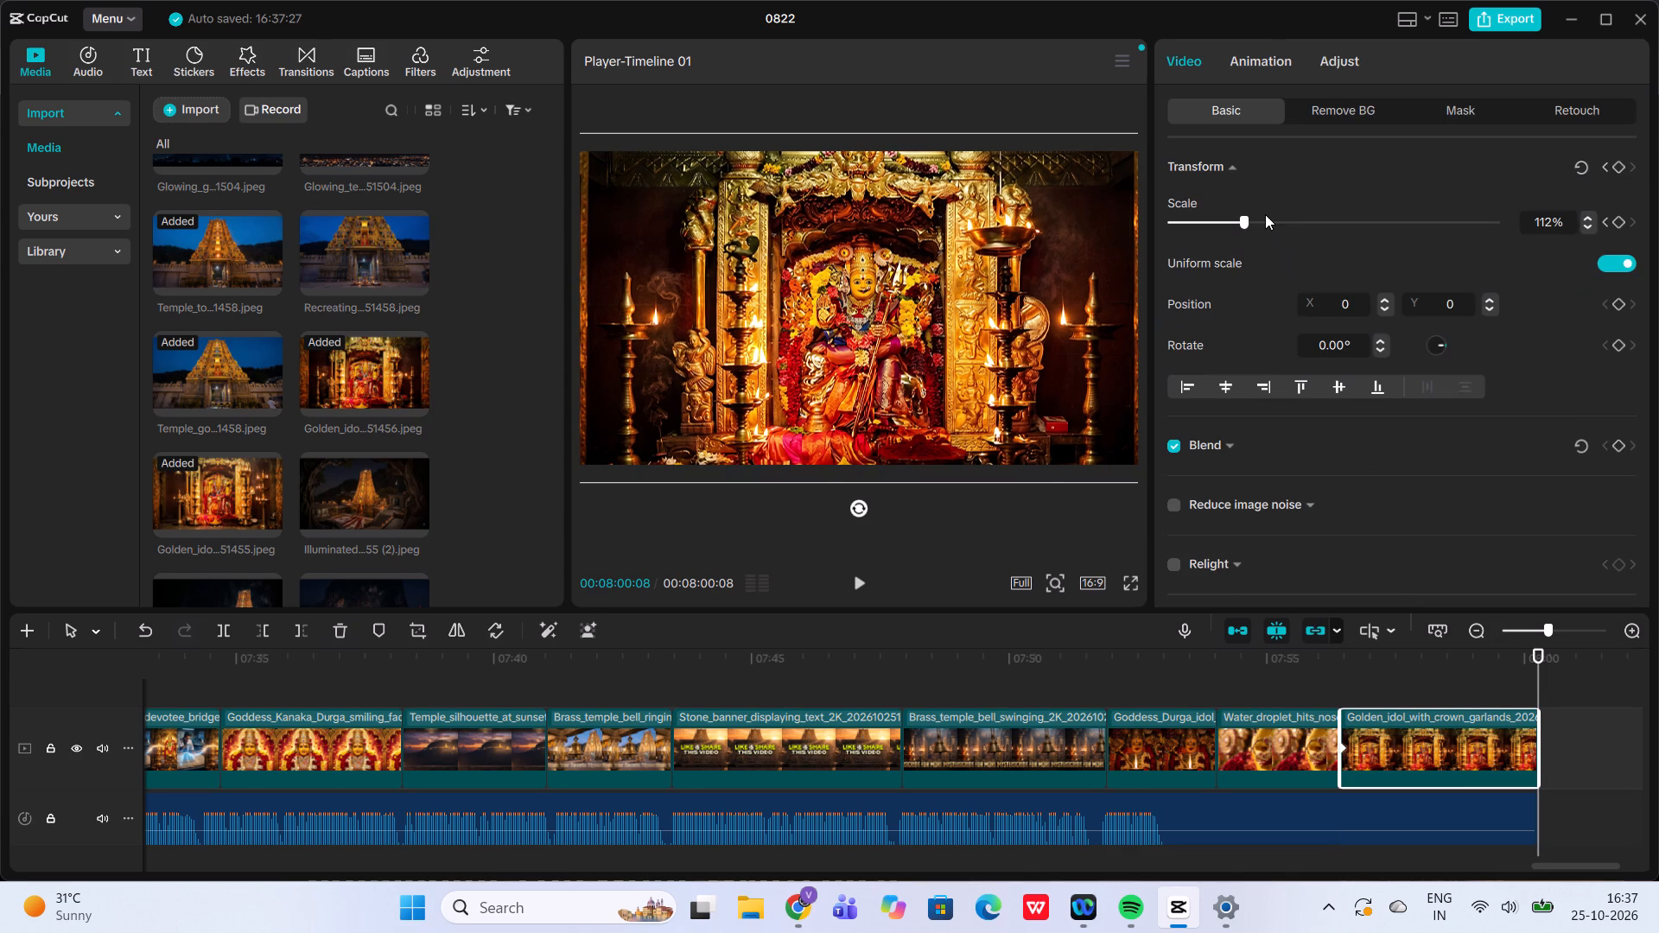
pyautogui.click(1265, 214)
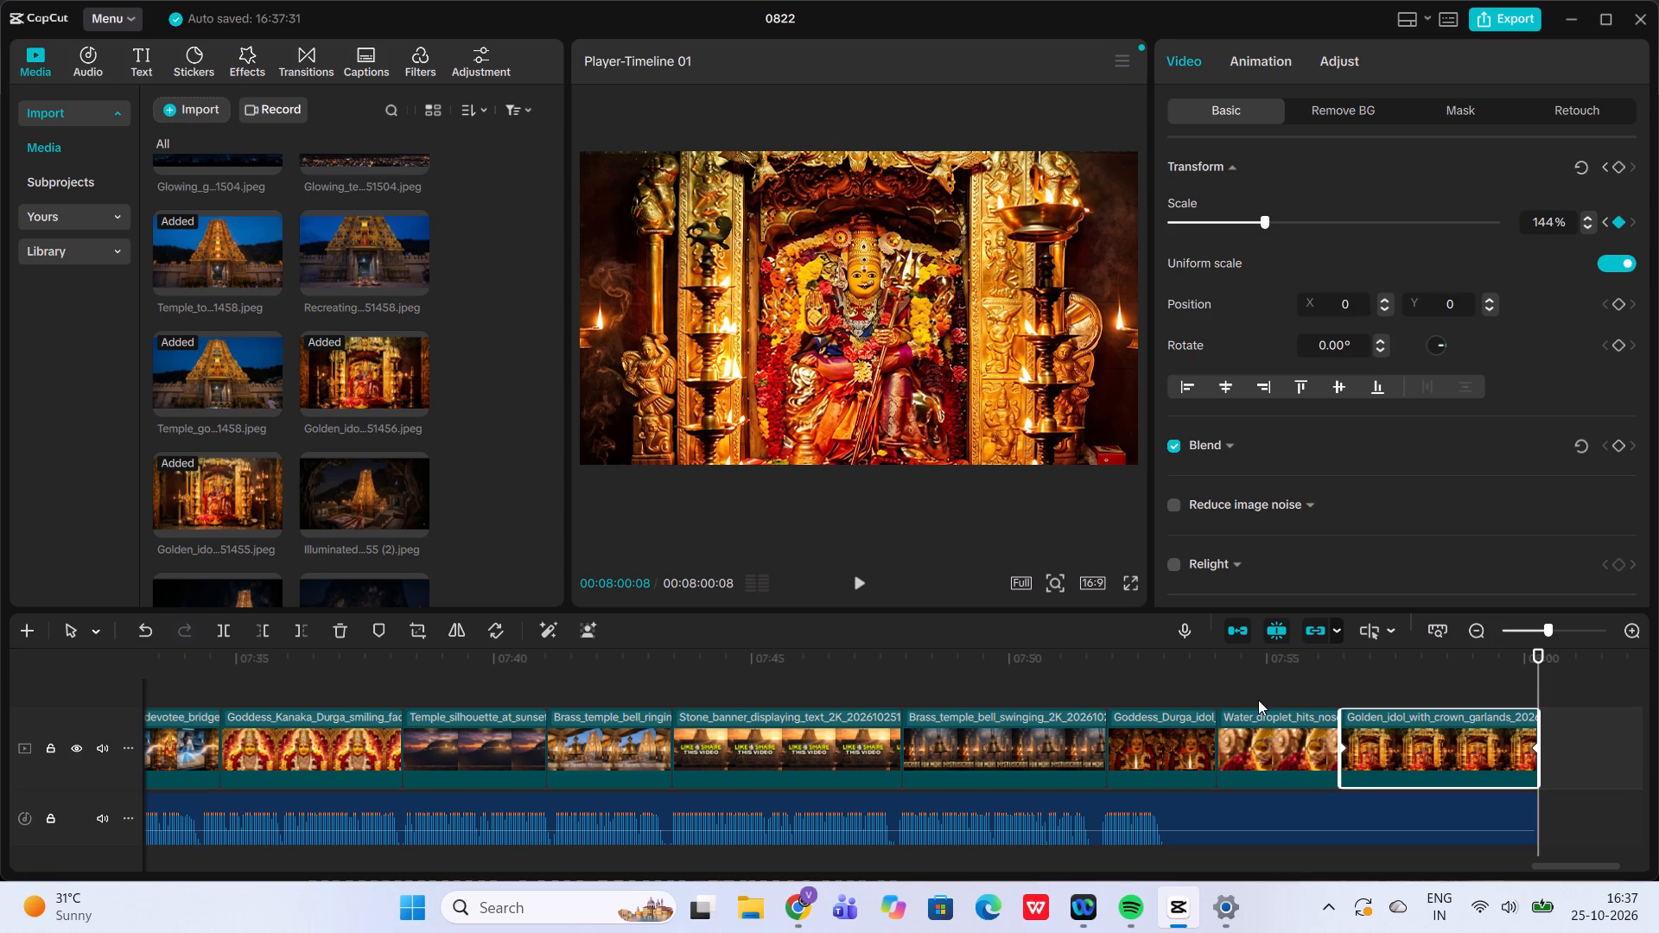
pyautogui.click(1277, 701)
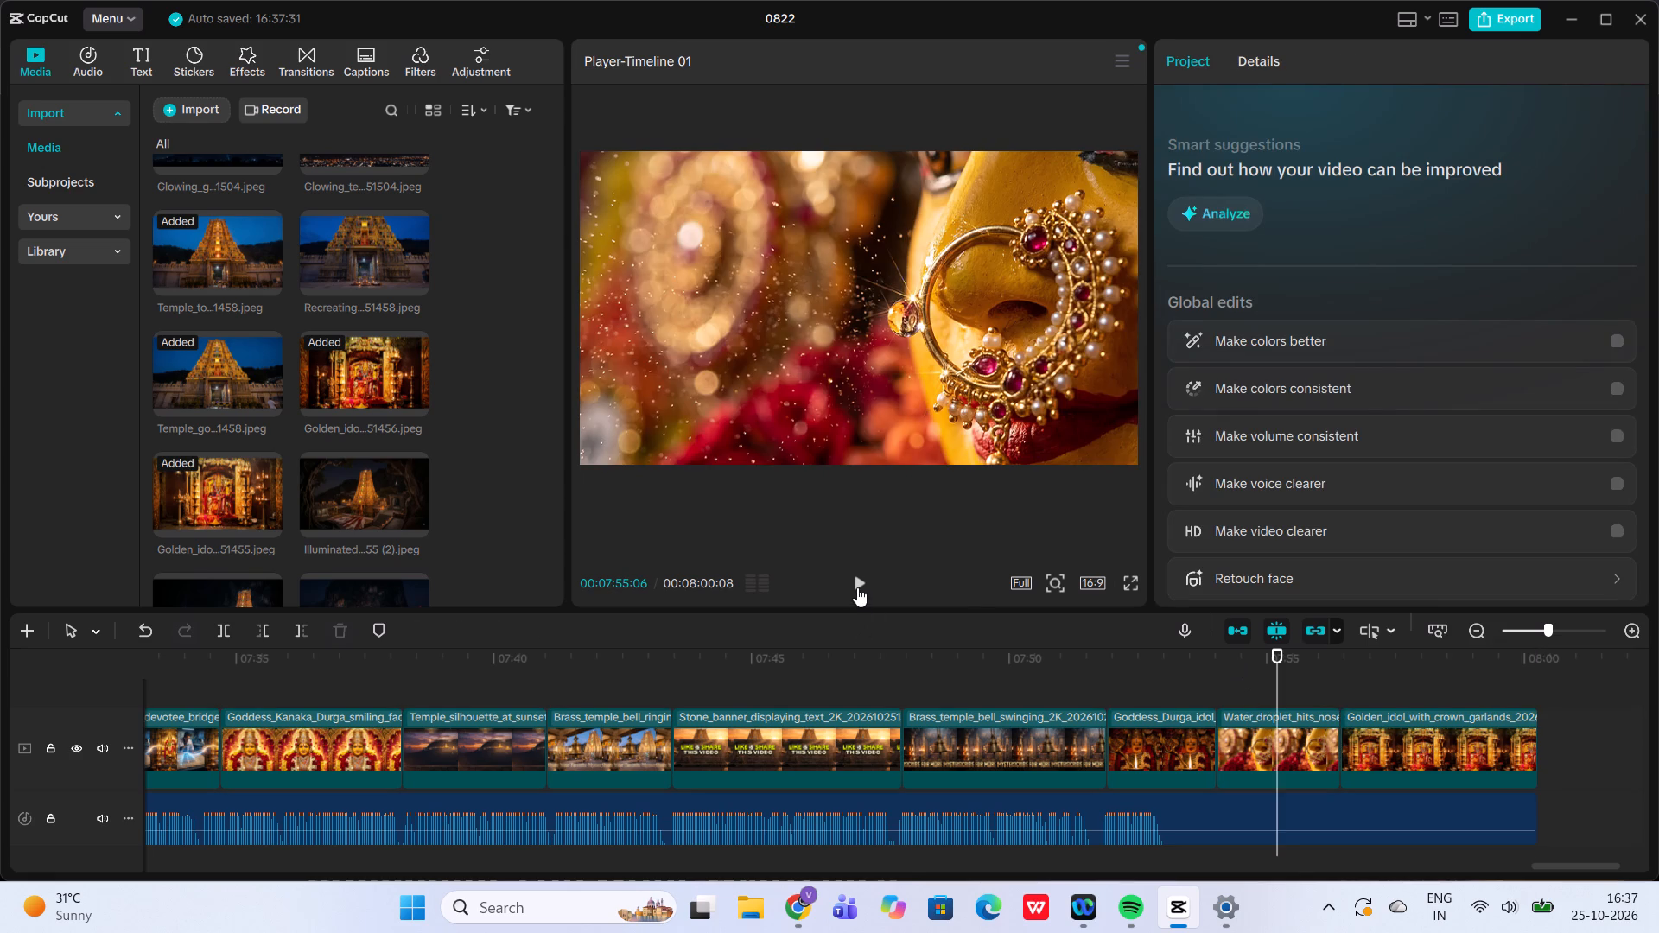
pyautogui.click(857, 580)
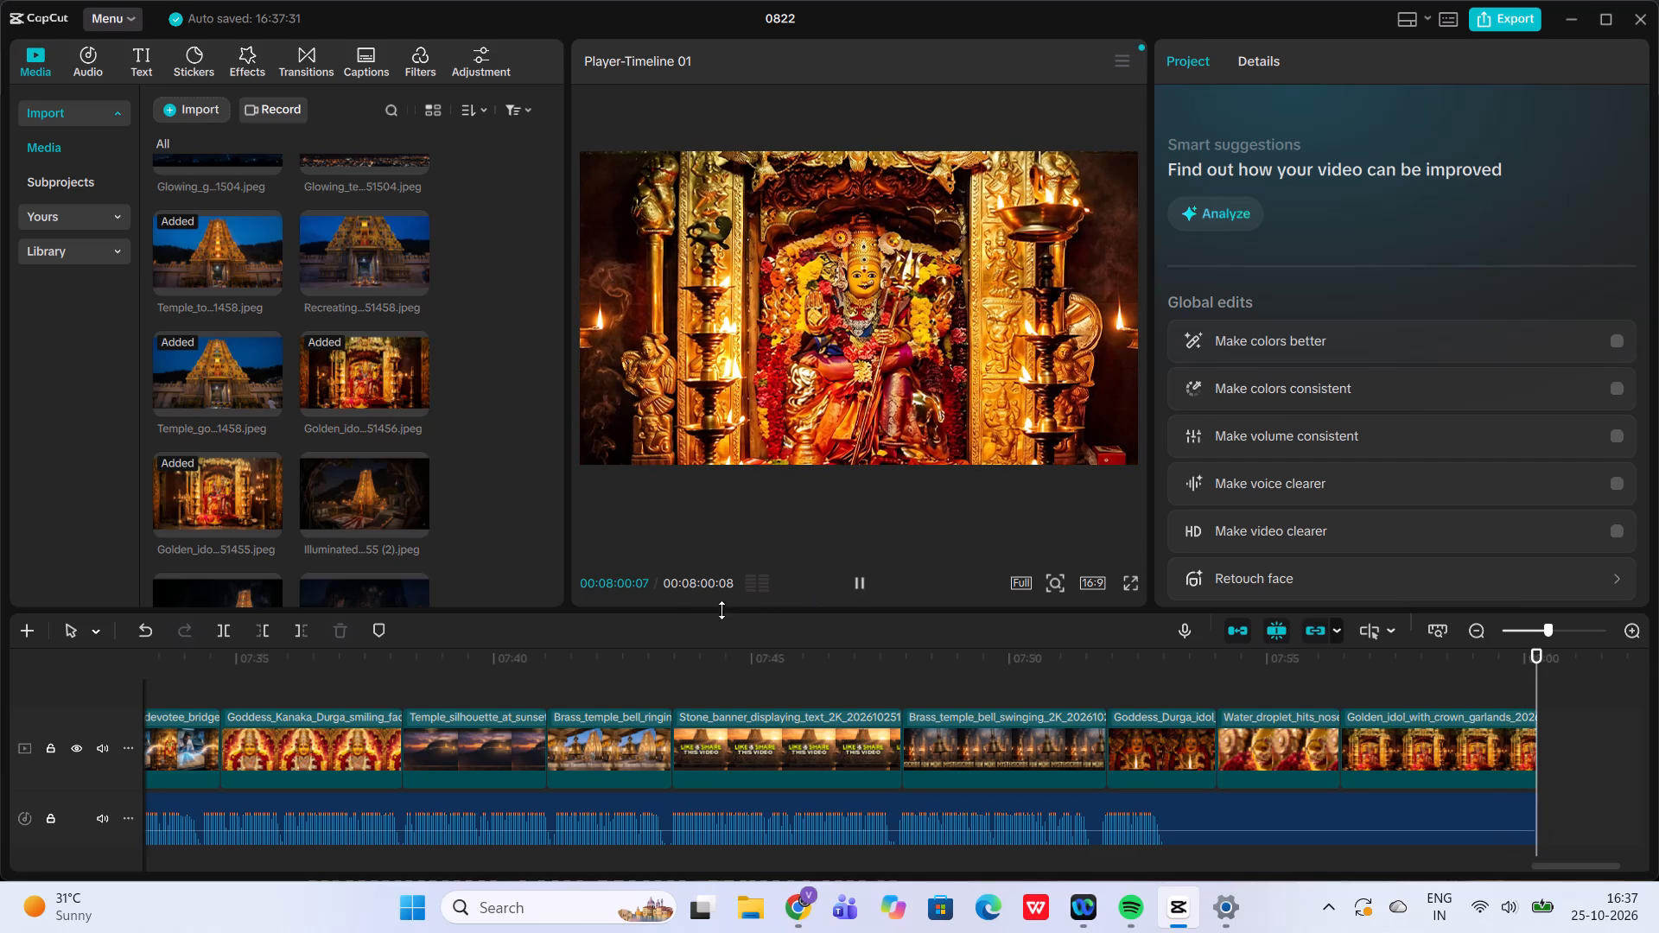
# Return to the start of the timeline and play back the opening clips from 00:00:00:00 to review the video.
pyautogui.hscroll(10, 658, 619)
pyautogui.hscroll(17, 632, 689)
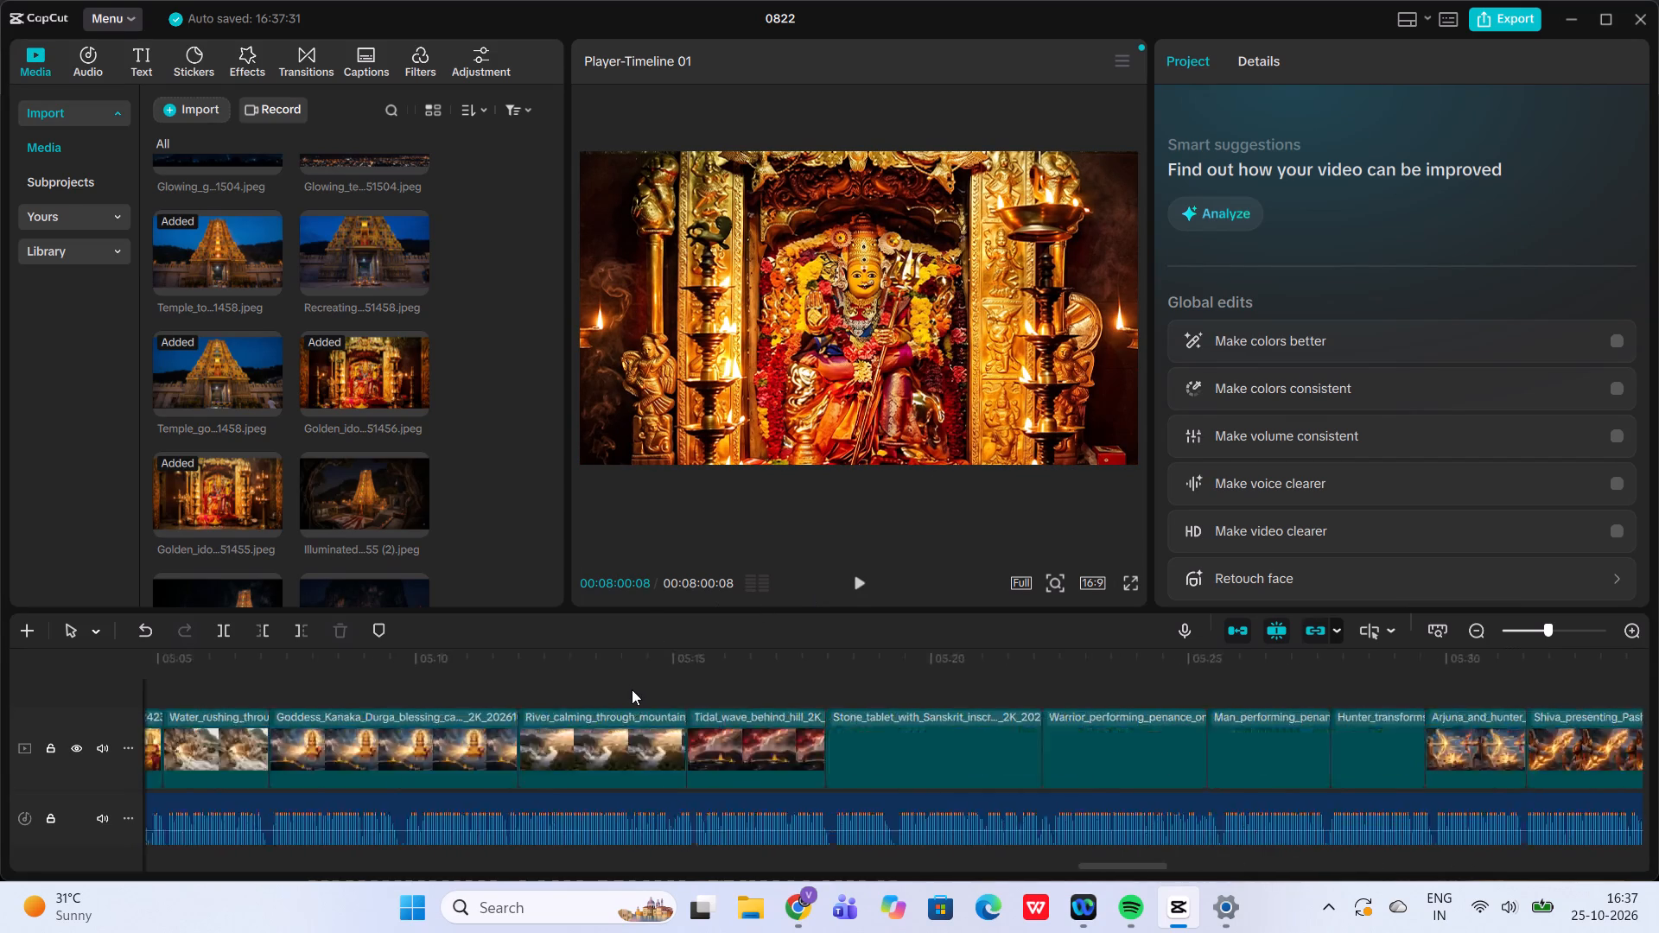
pyautogui.hscroll(6, 632, 689)
pyautogui.keyDown('ctrl'); pyautogui.scroll(-6, 632, 689); pyautogui.keyUp('ctrl')
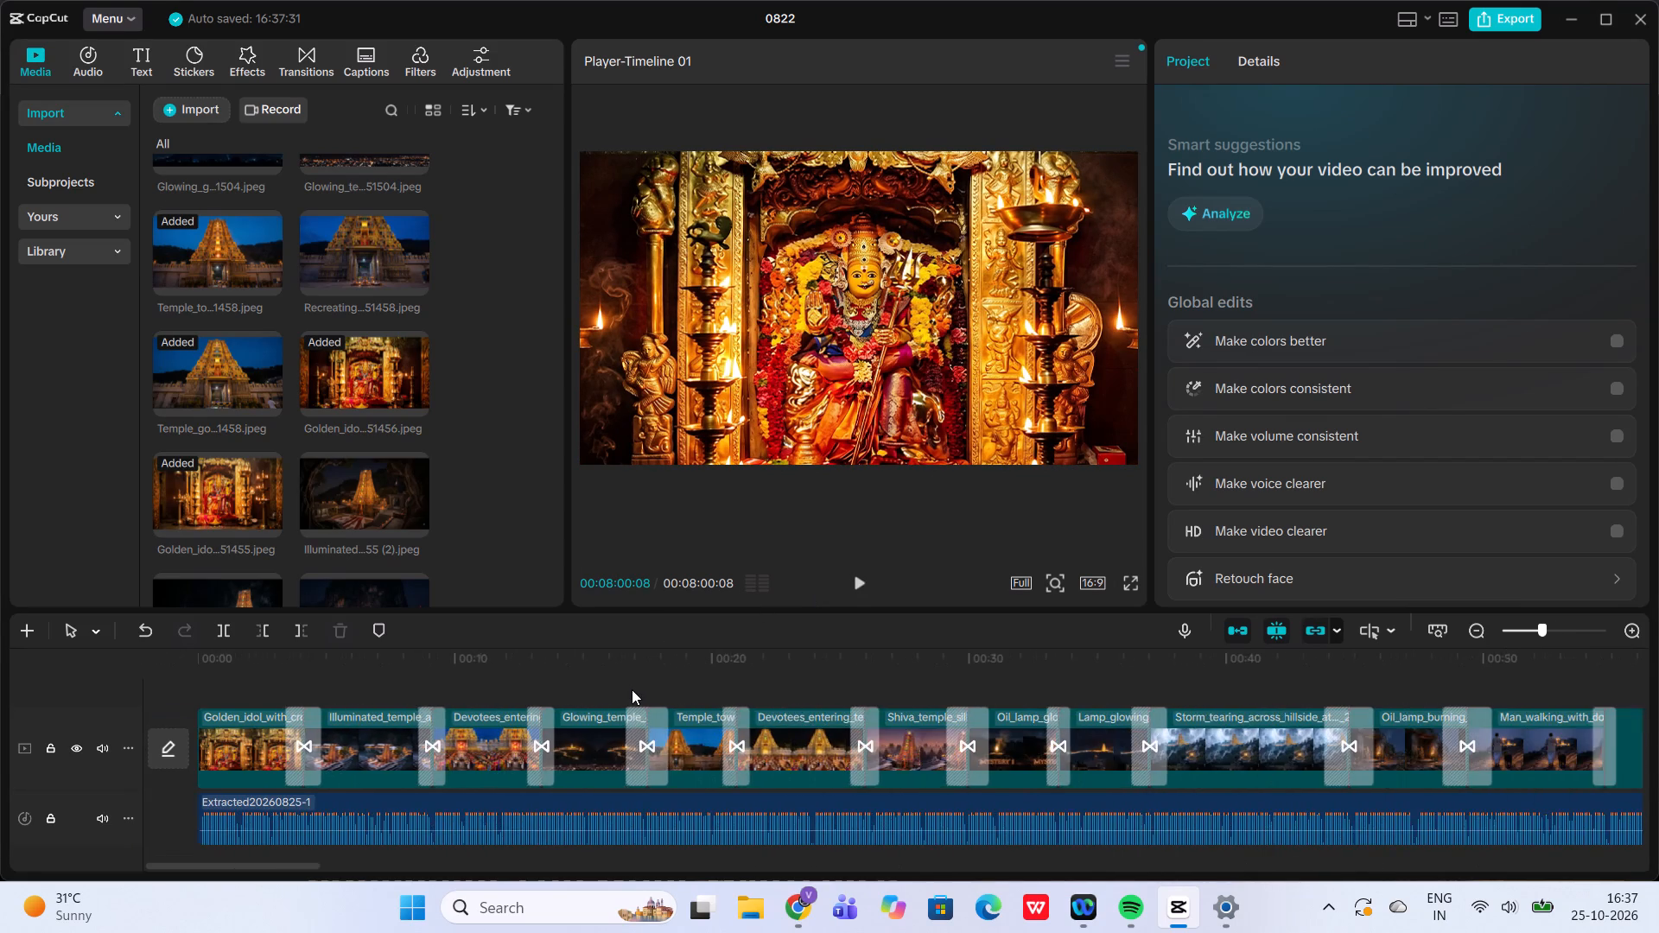
pyautogui.keyDown('ctrl'); pyautogui.scroll(-5, 632, 689); pyautogui.keyUp('ctrl')
pyautogui.hscroll(10, 632, 689)
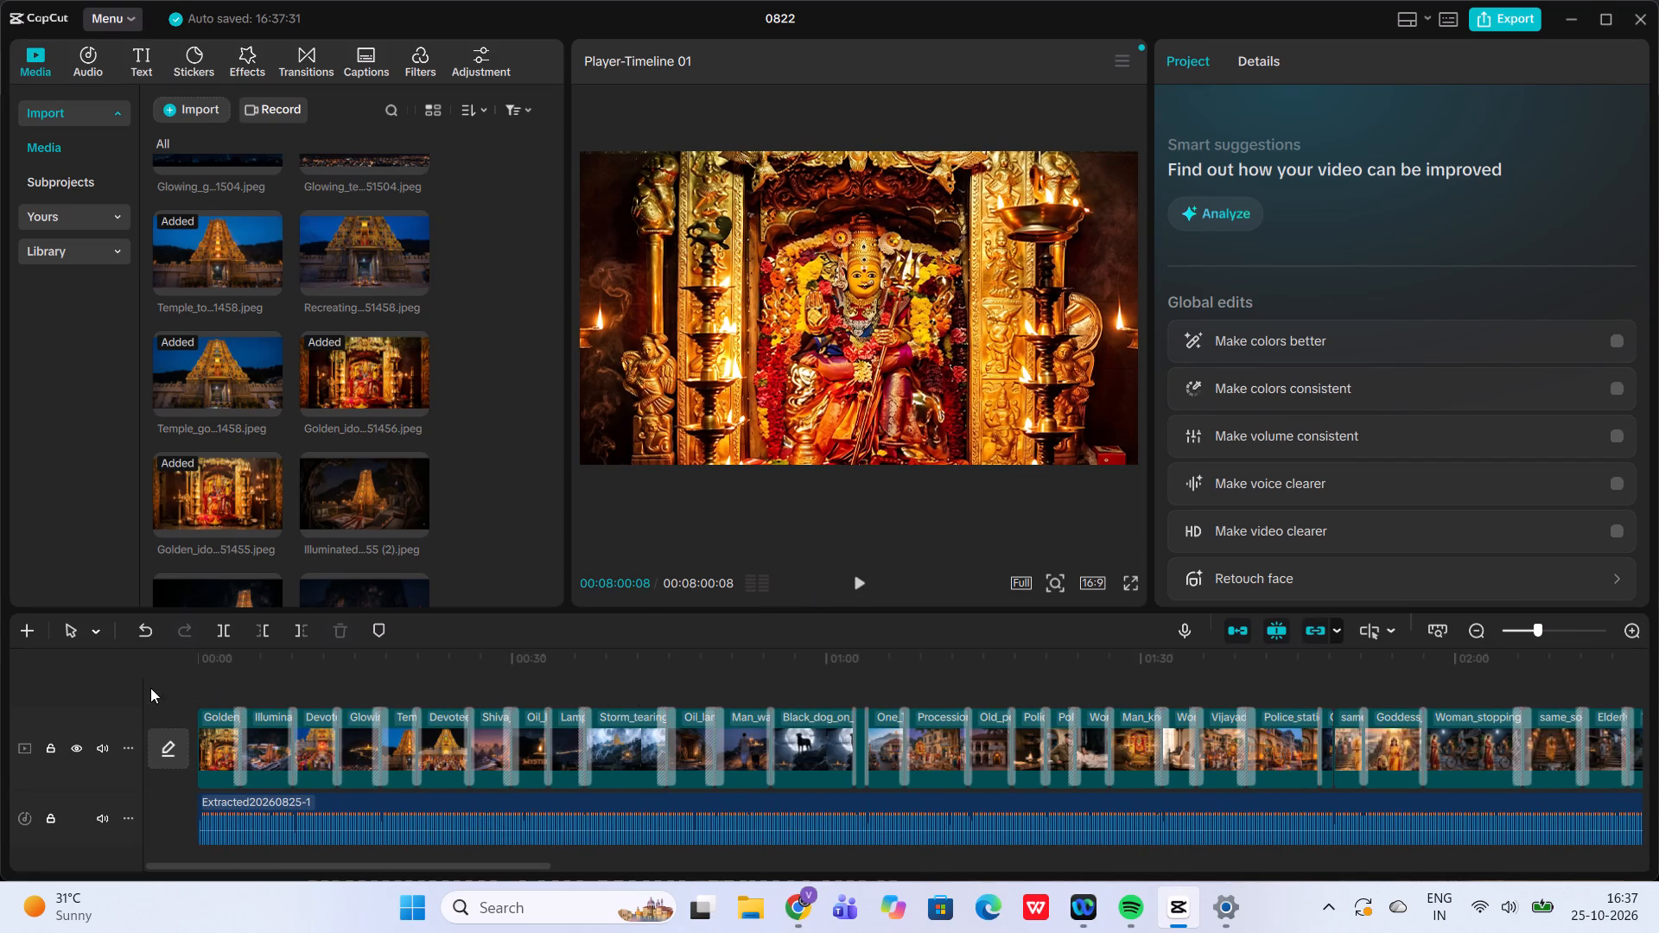
pyautogui.click(186, 688)
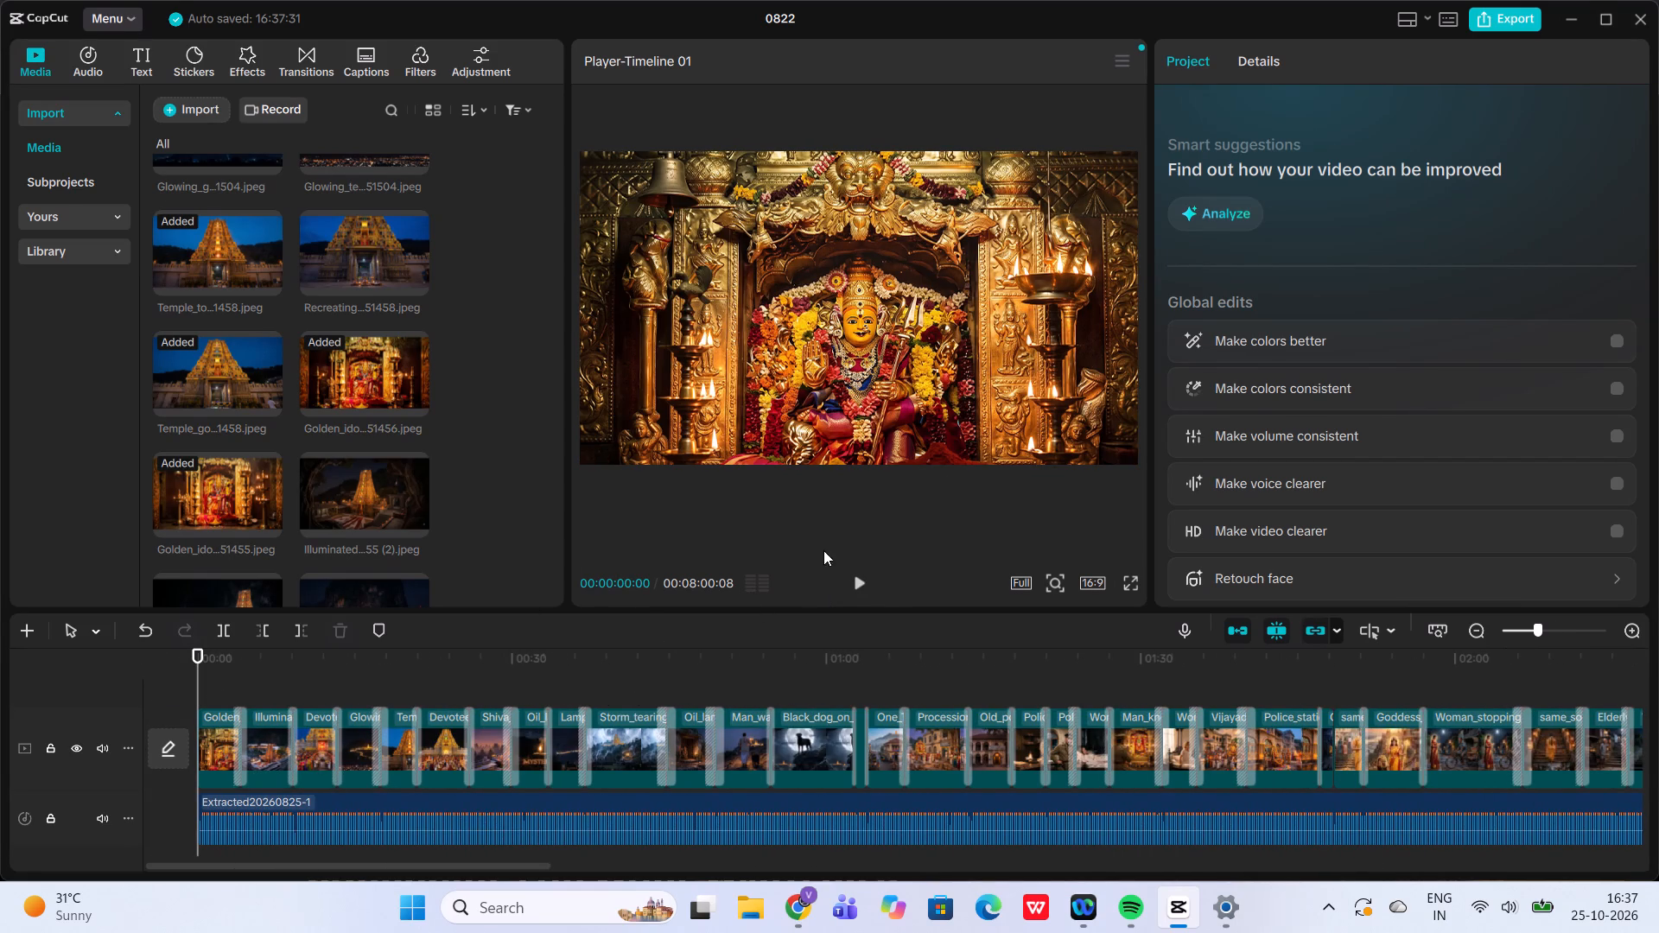
pyautogui.click(869, 585)
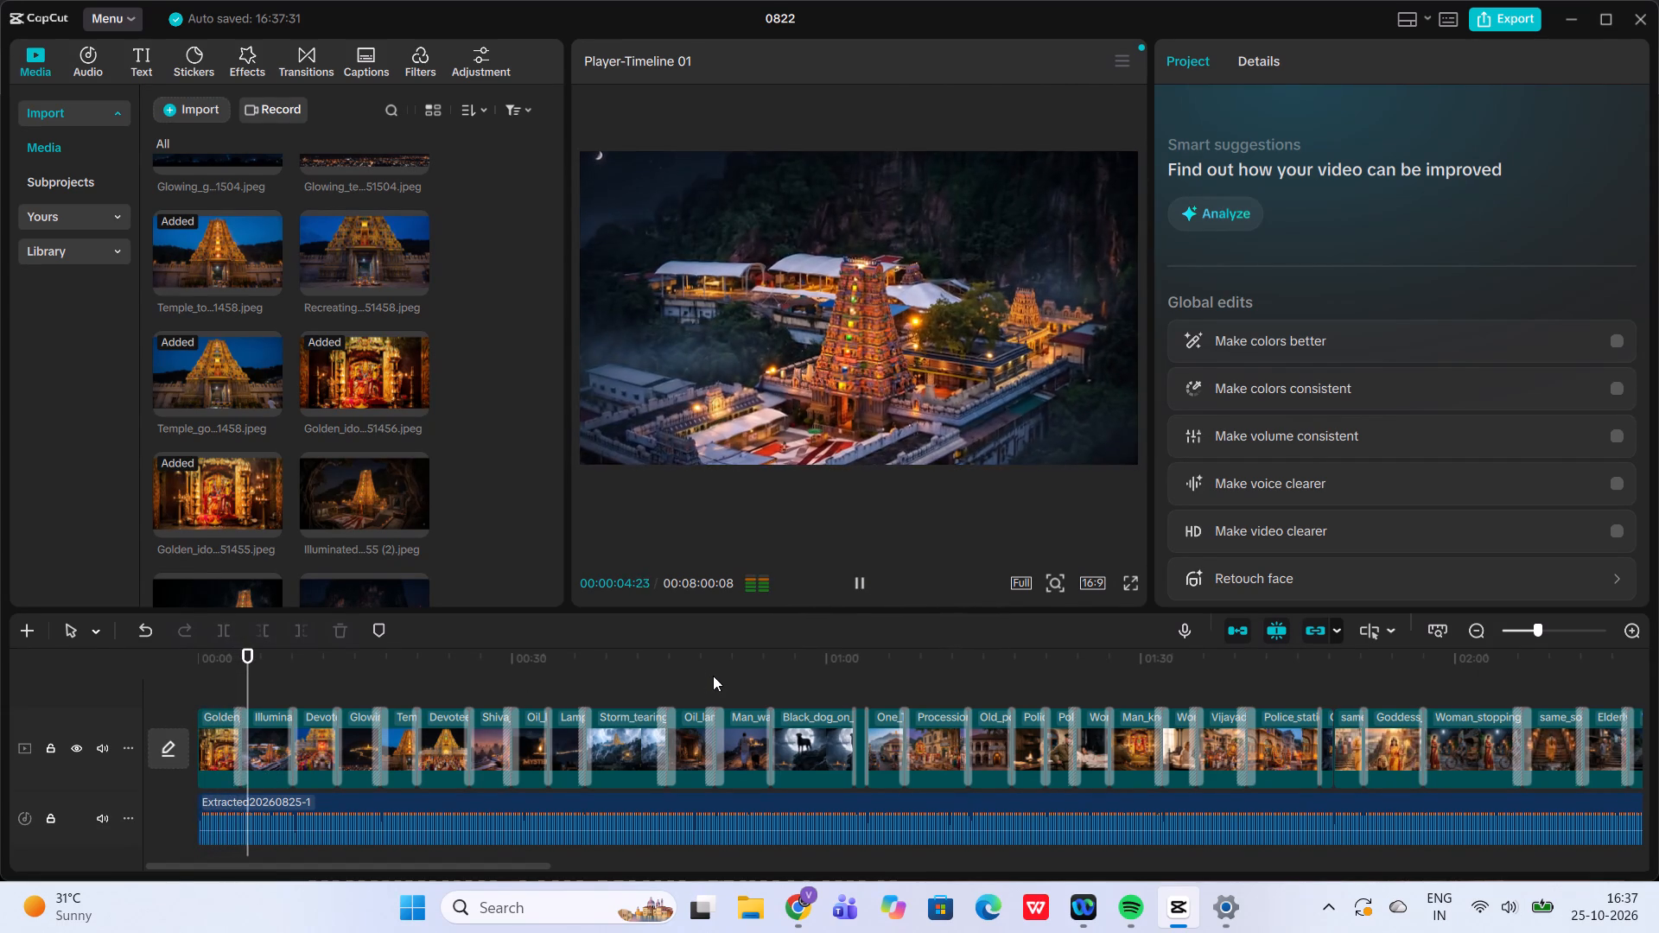
pyautogui.moveTo(266, 686); pyautogui.dragTo(149, 696)
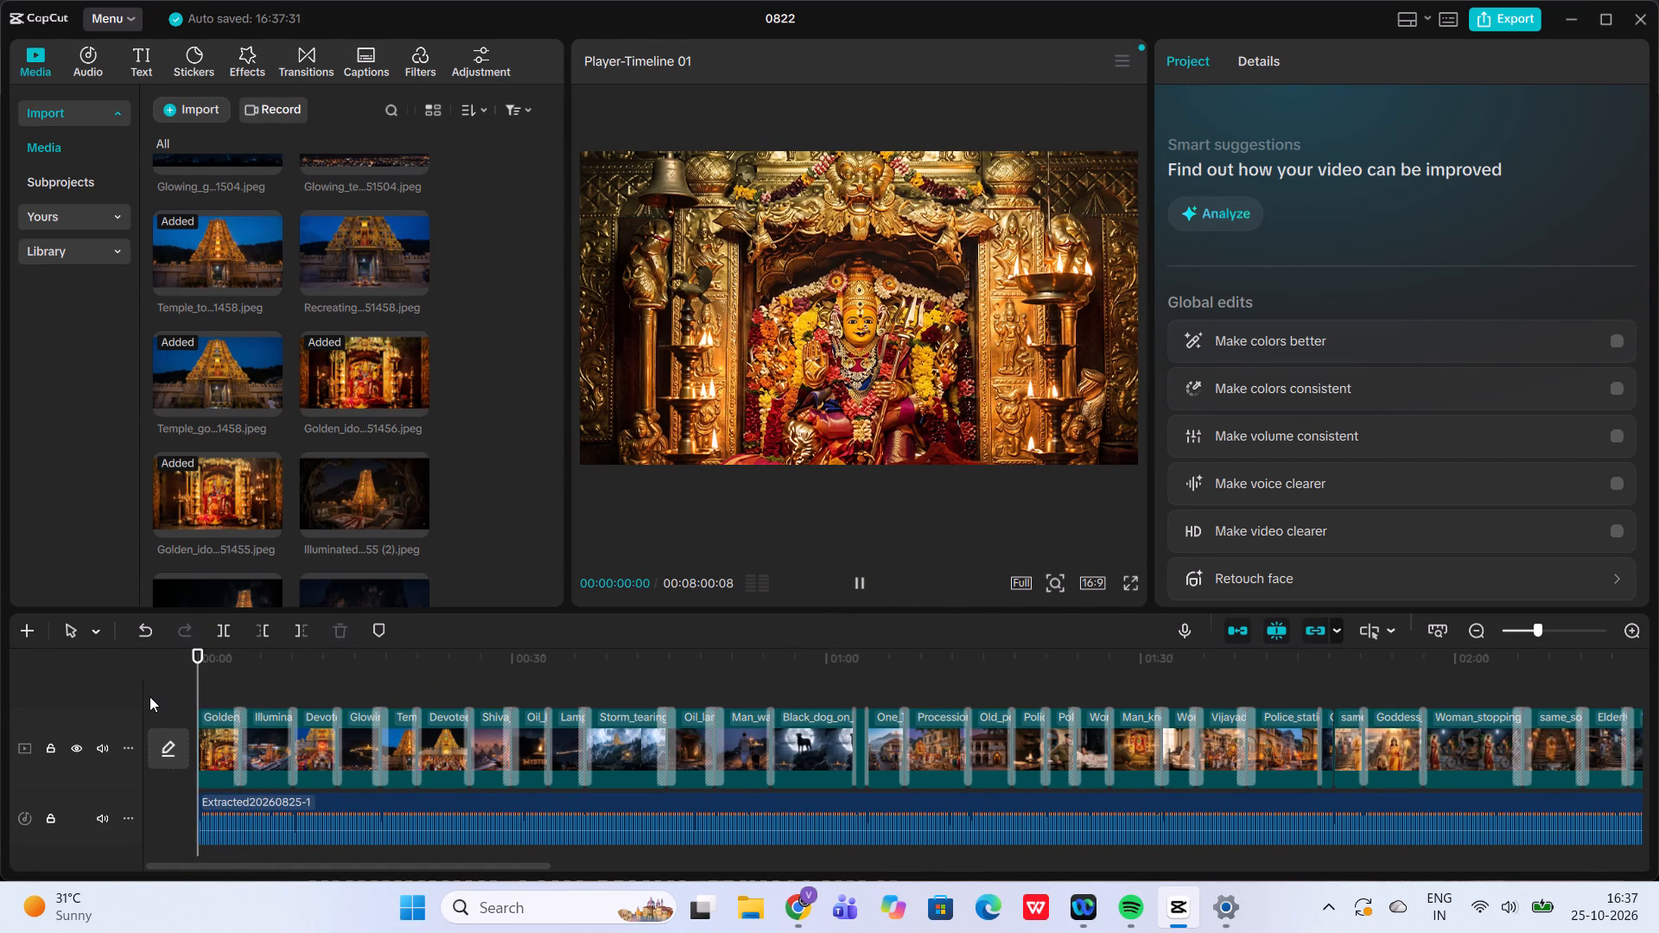
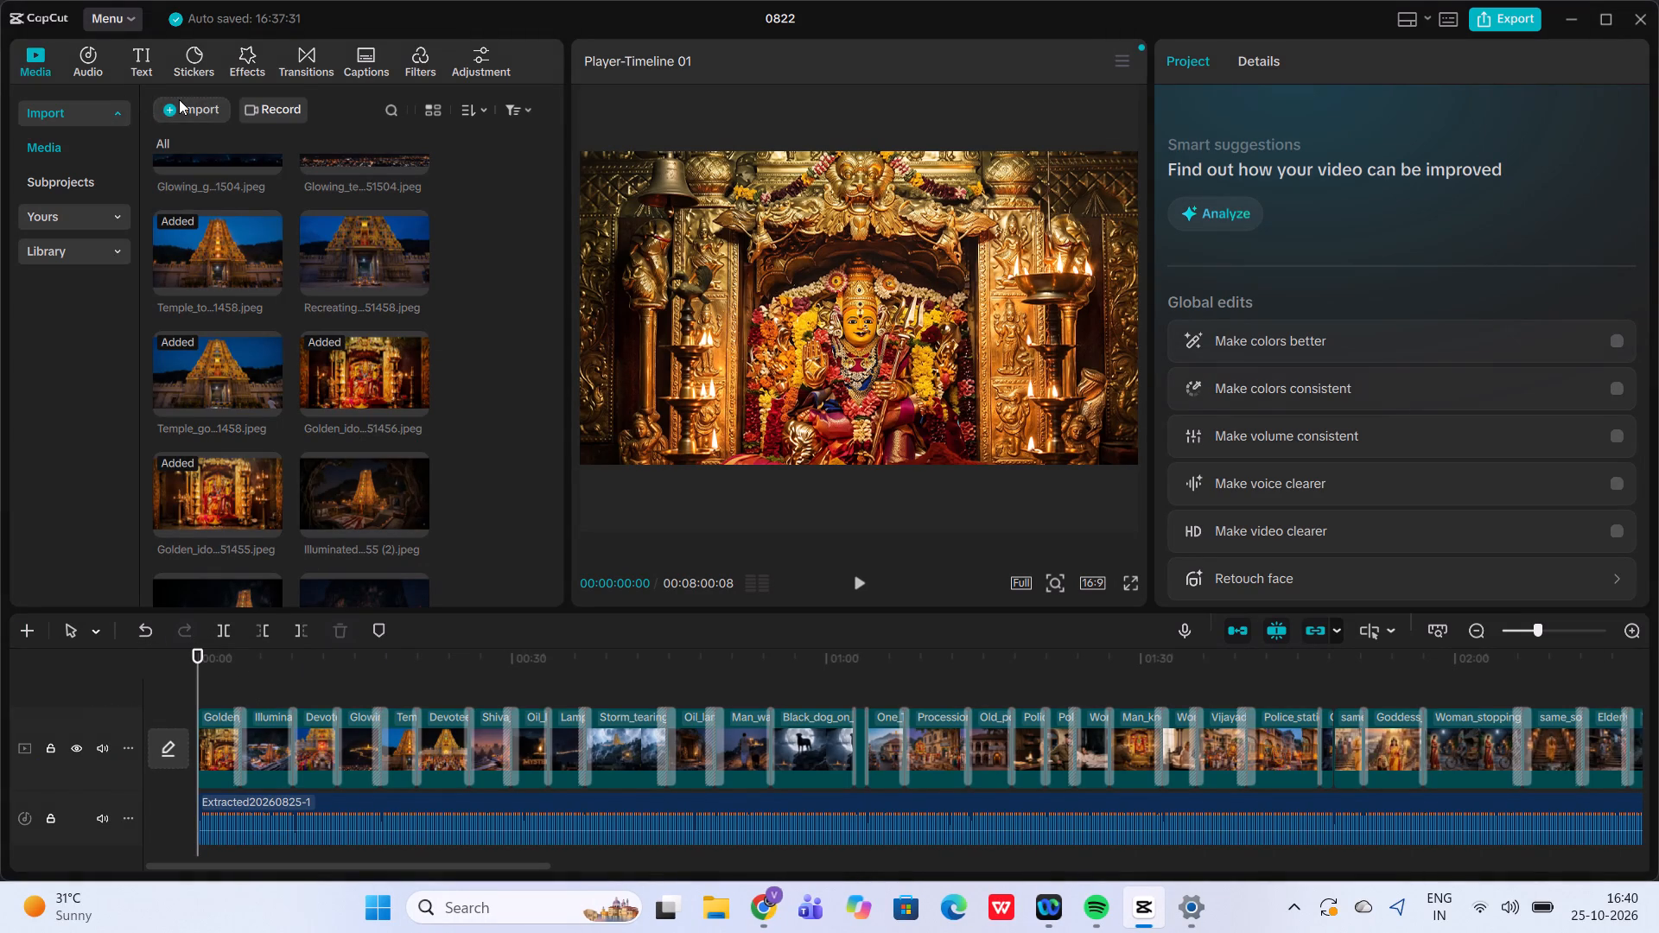
# Import Satya Yuga - Jesse Gallagher.mp3 from Downloads and place it on a new audio track below the existing audio, starting at 00:00:00:00.
pyautogui.click(218, 162)
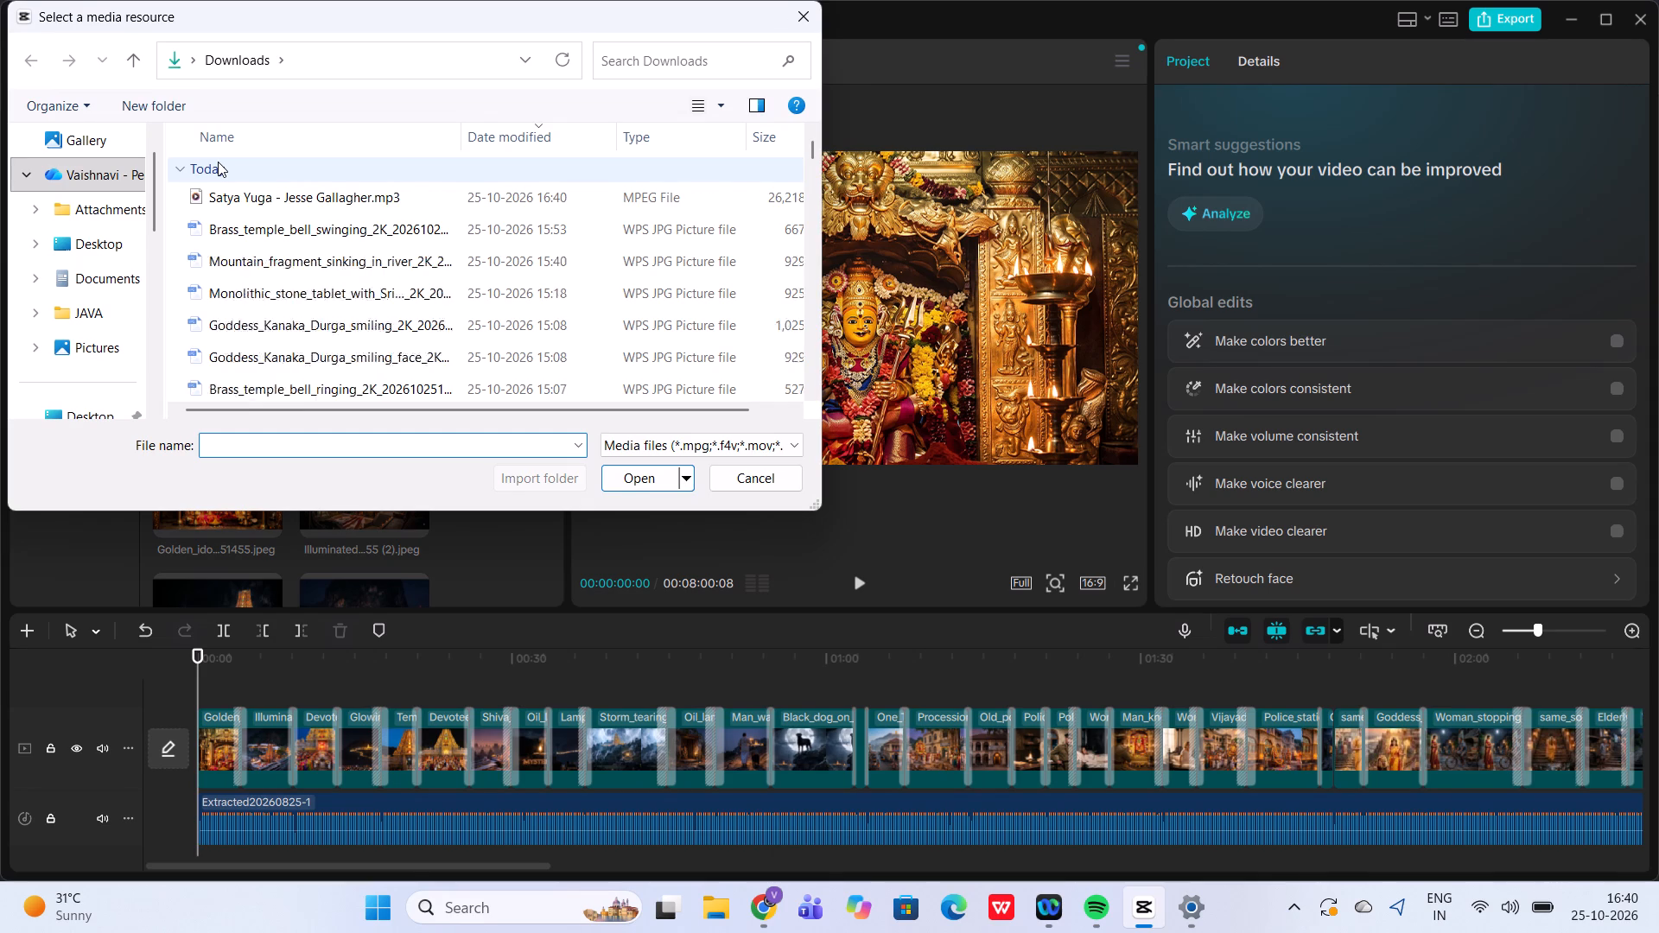
pyautogui.doubleClick(238, 194)
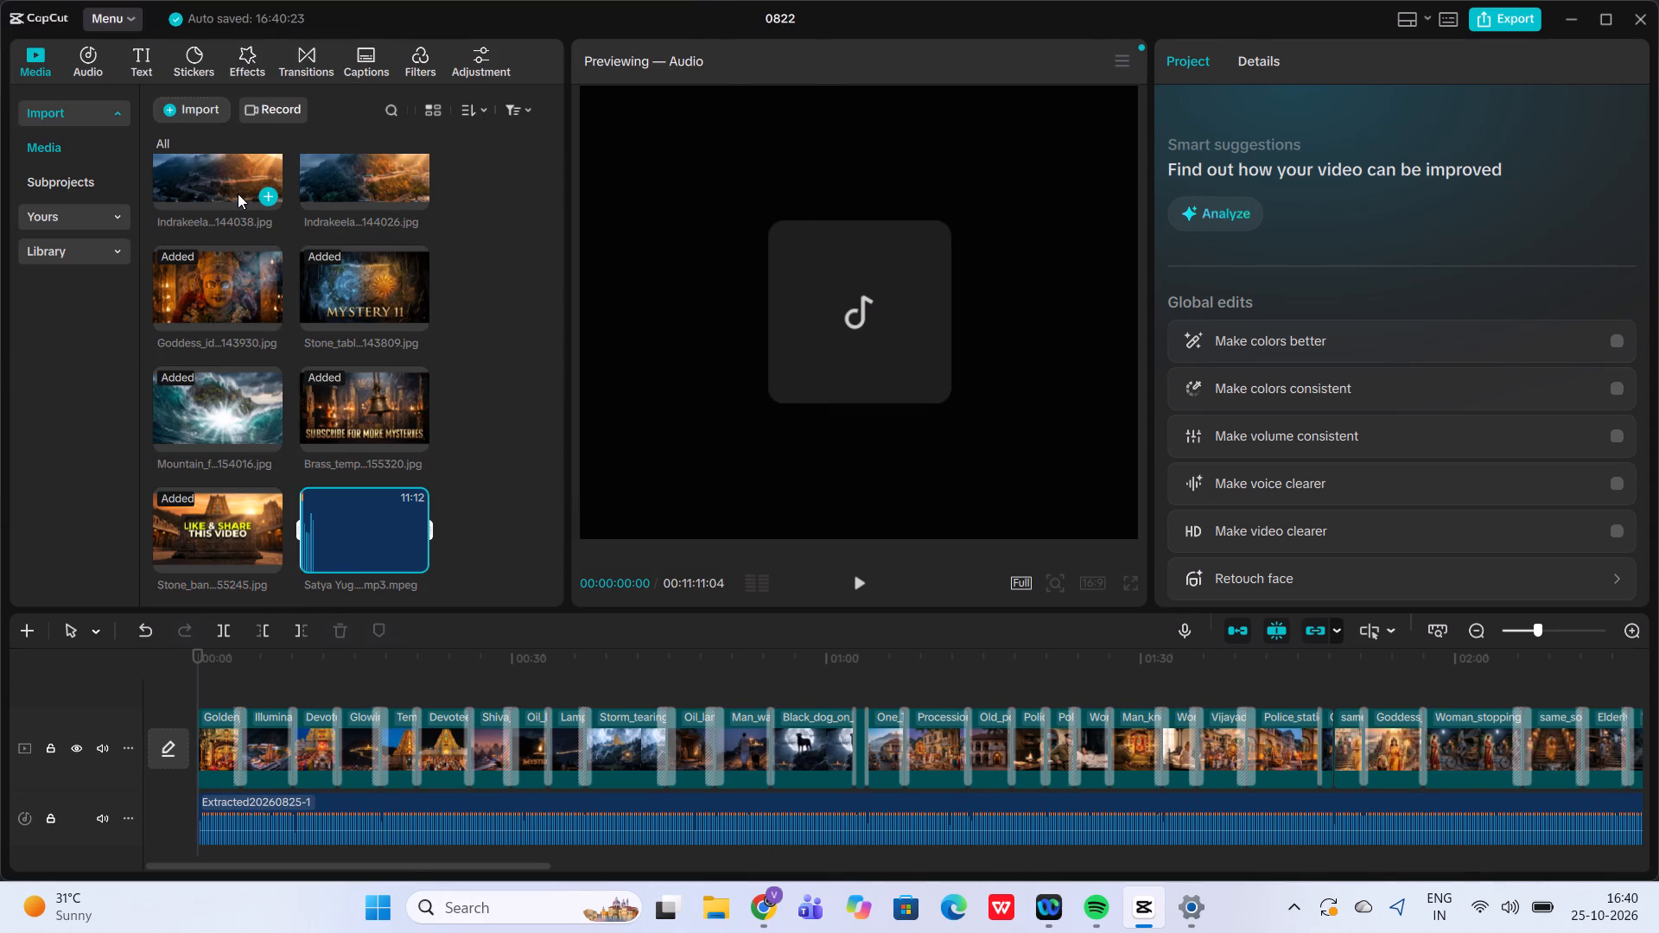
pyautogui.moveTo(381, 541); pyautogui.dragTo(393, 873)
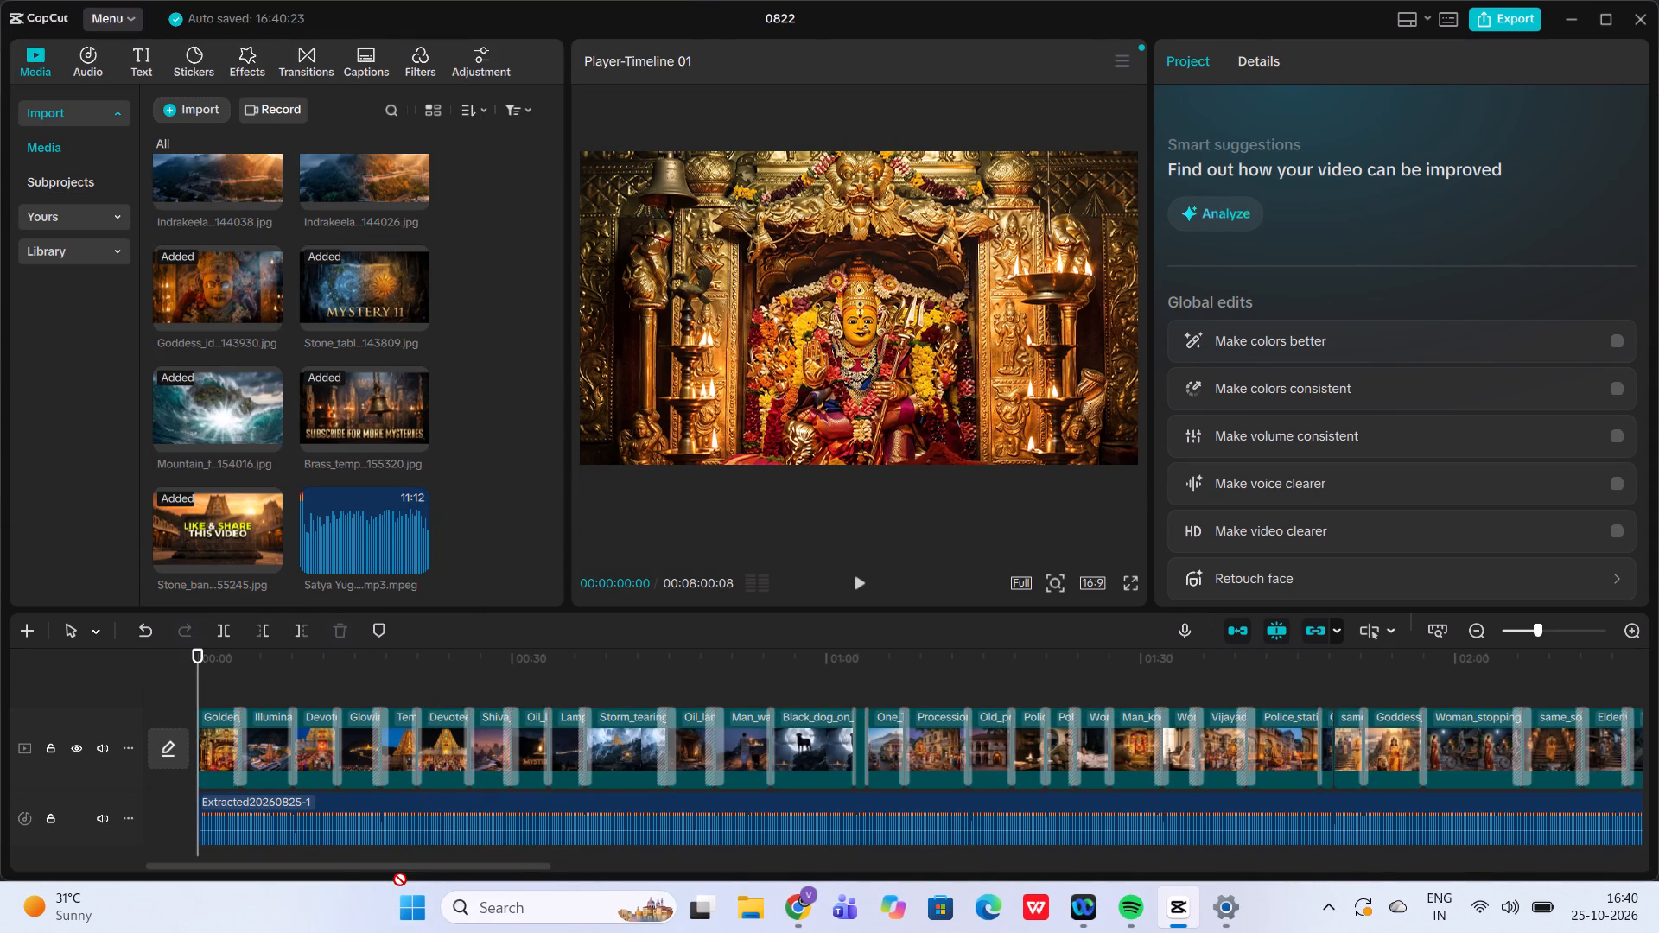
pyautogui.moveTo(393, 873); pyautogui.dragTo(212, 833)
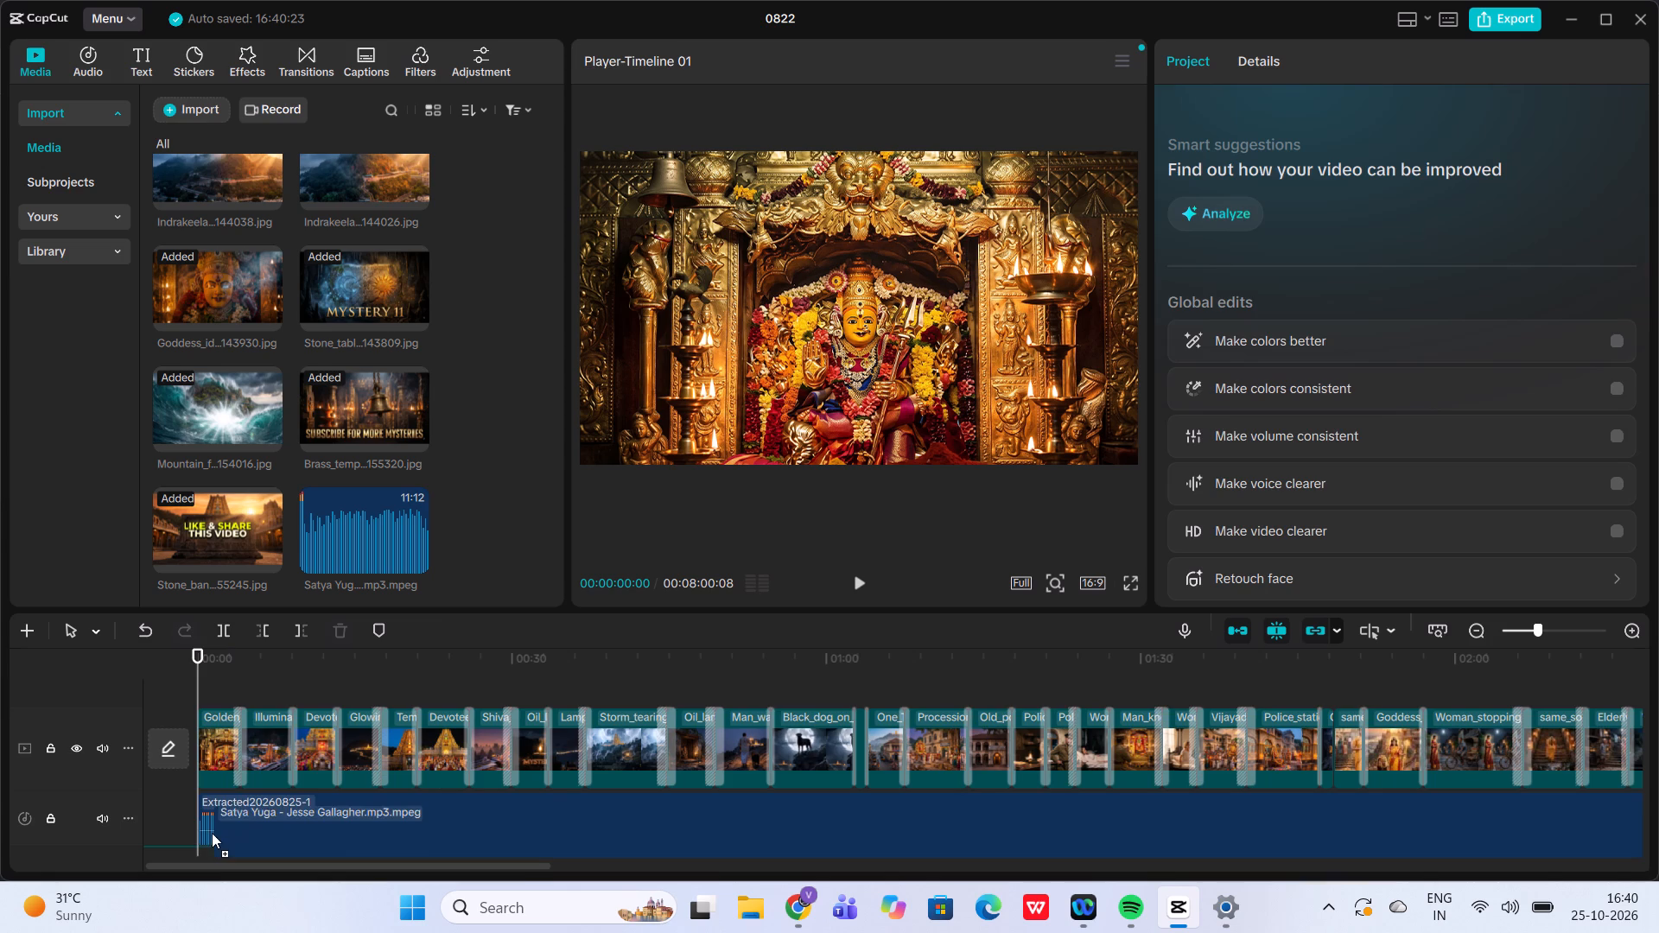
pyautogui.moveTo(212, 833); pyautogui.dragTo(204, 859)
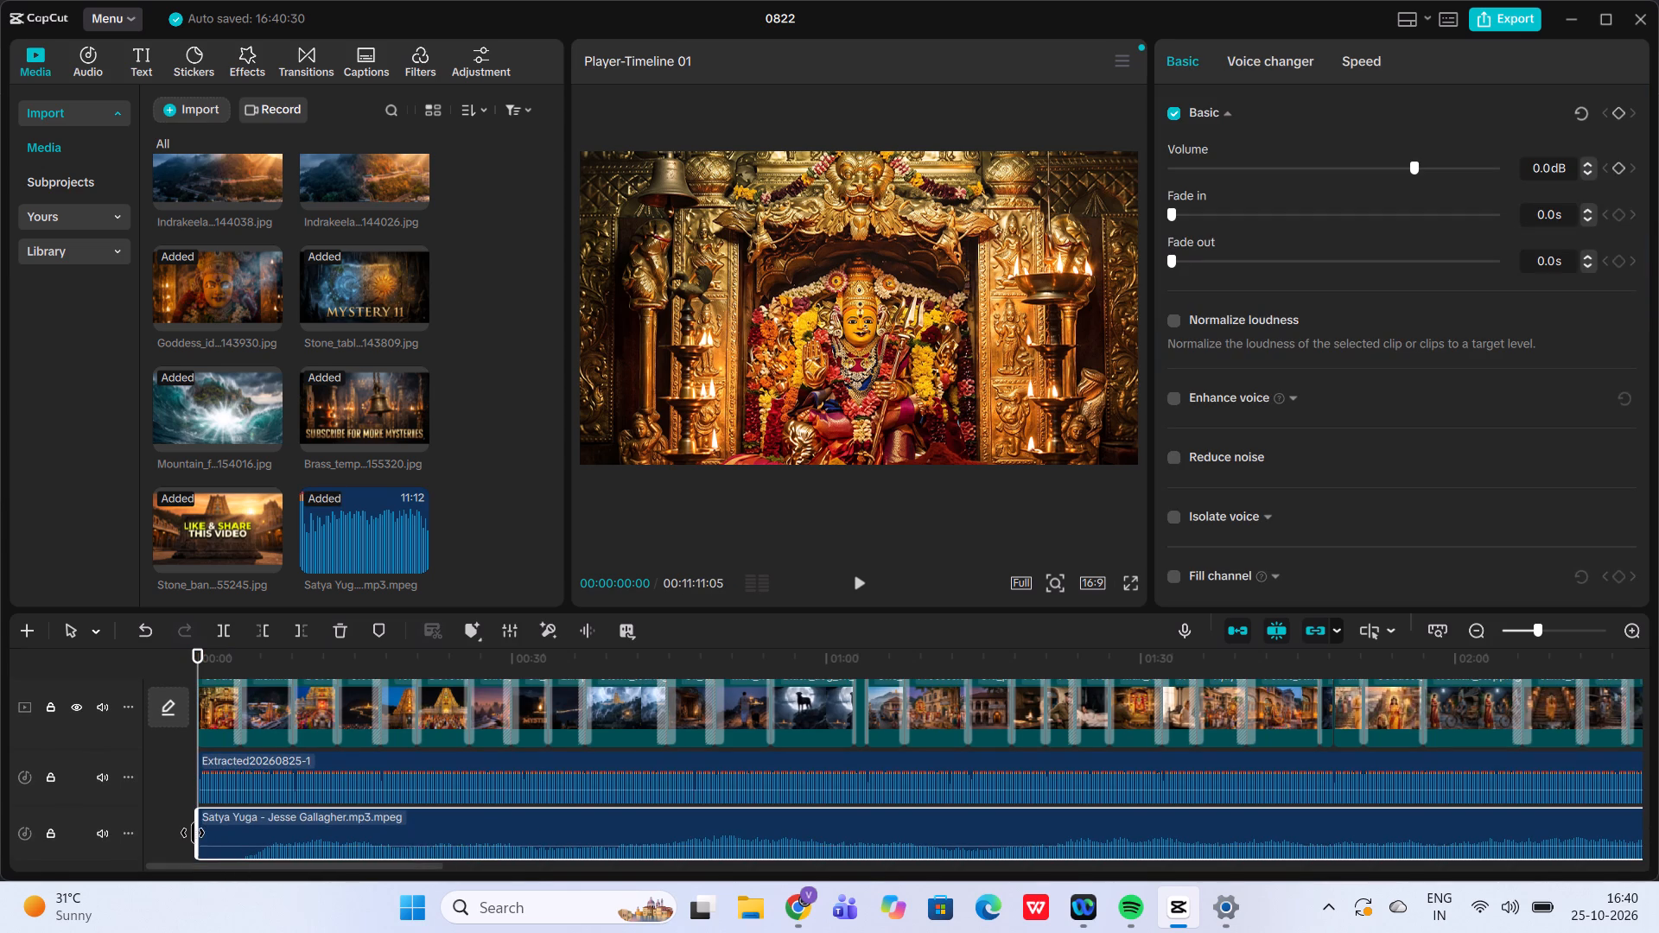
# Trim about 4 seconds off the start of the Satya Yuga audio clip and move it back to 00:00:00:00.
pyautogui.moveTo(193, 832); pyautogui.dragTo(234, 835)
pyautogui.moveTo(263, 830); pyautogui.dragTo(217, 828)
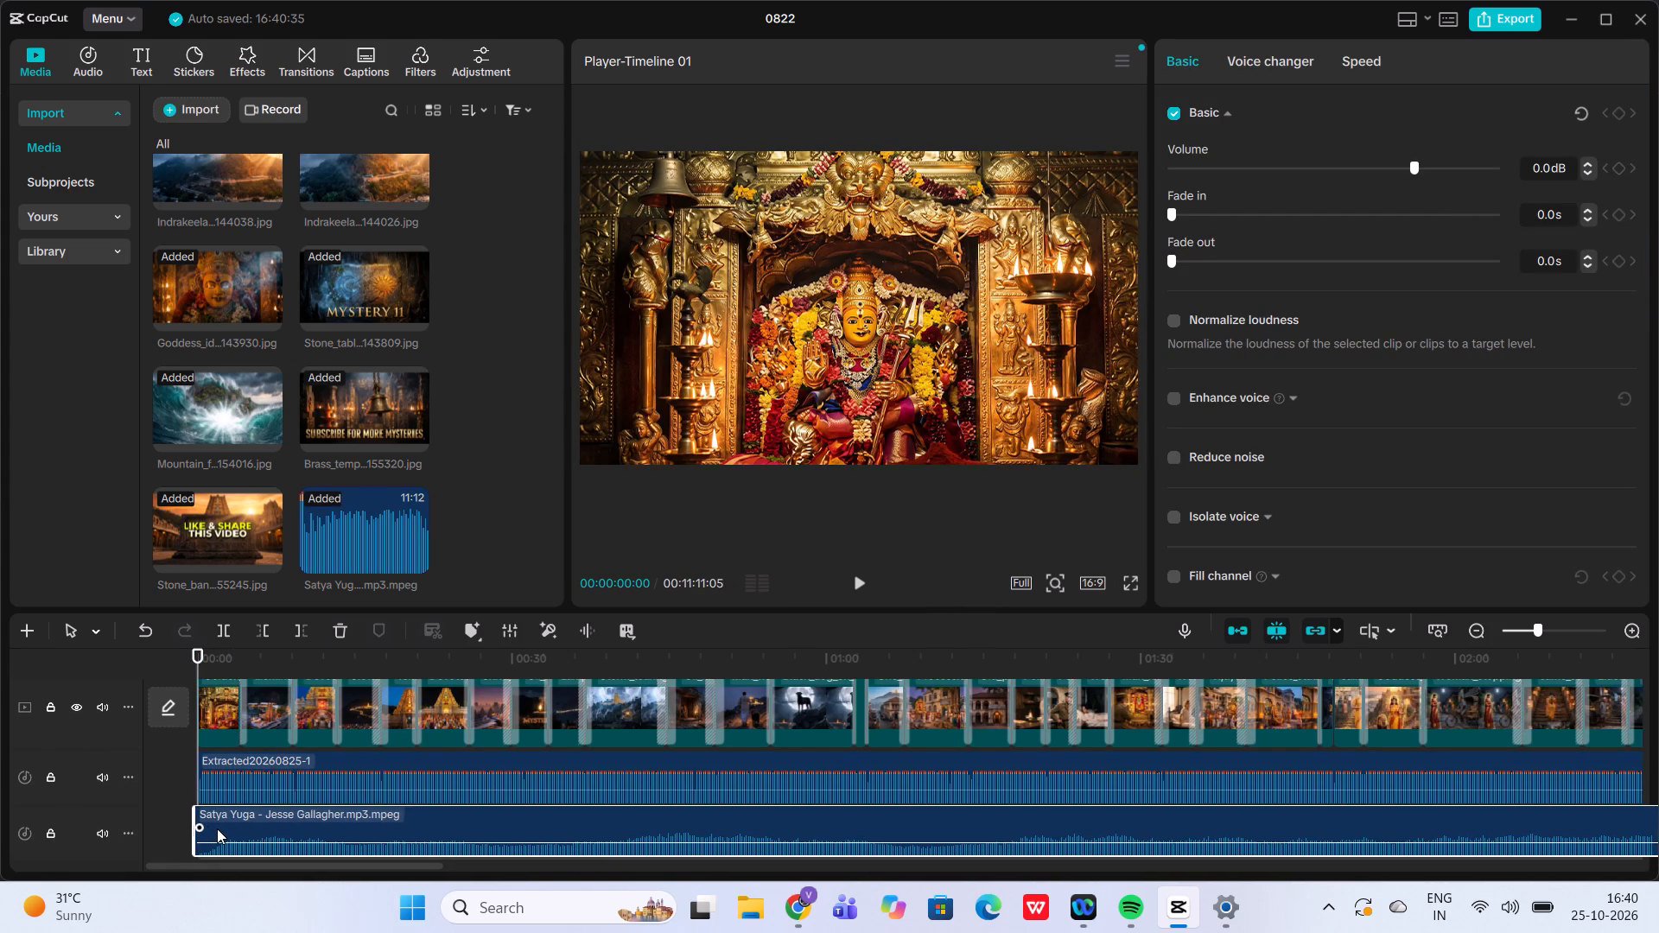
pyautogui.moveTo(217, 828); pyautogui.dragTo(228, 829)
pyautogui.click(228, 829)
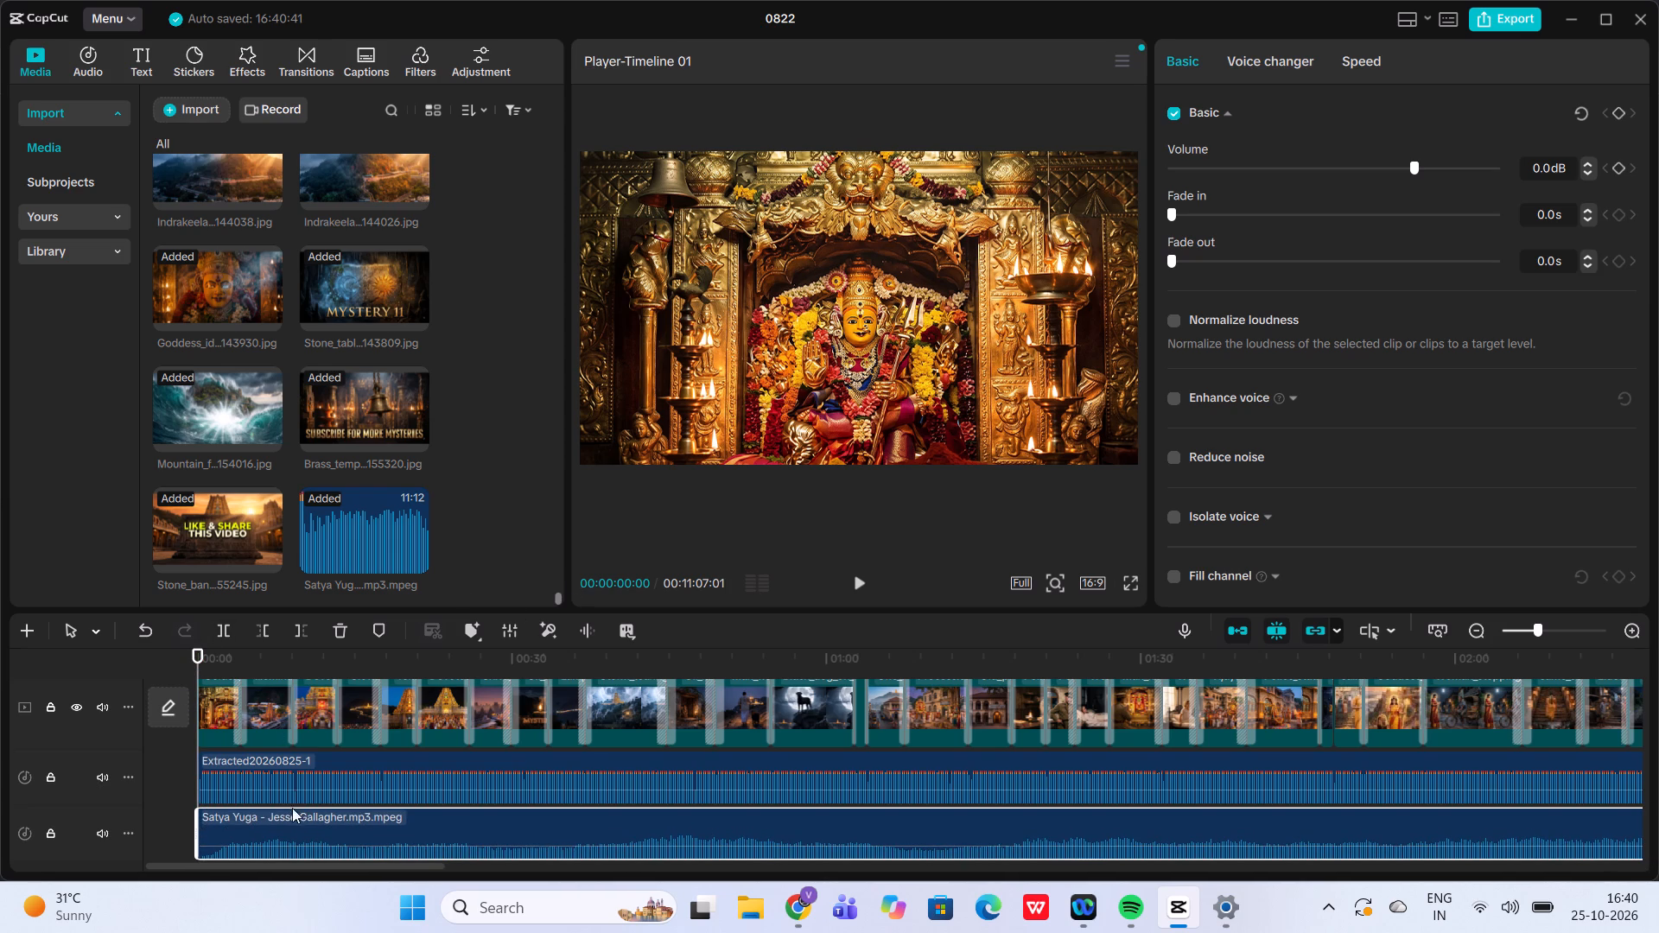
pyautogui.click(177, 791)
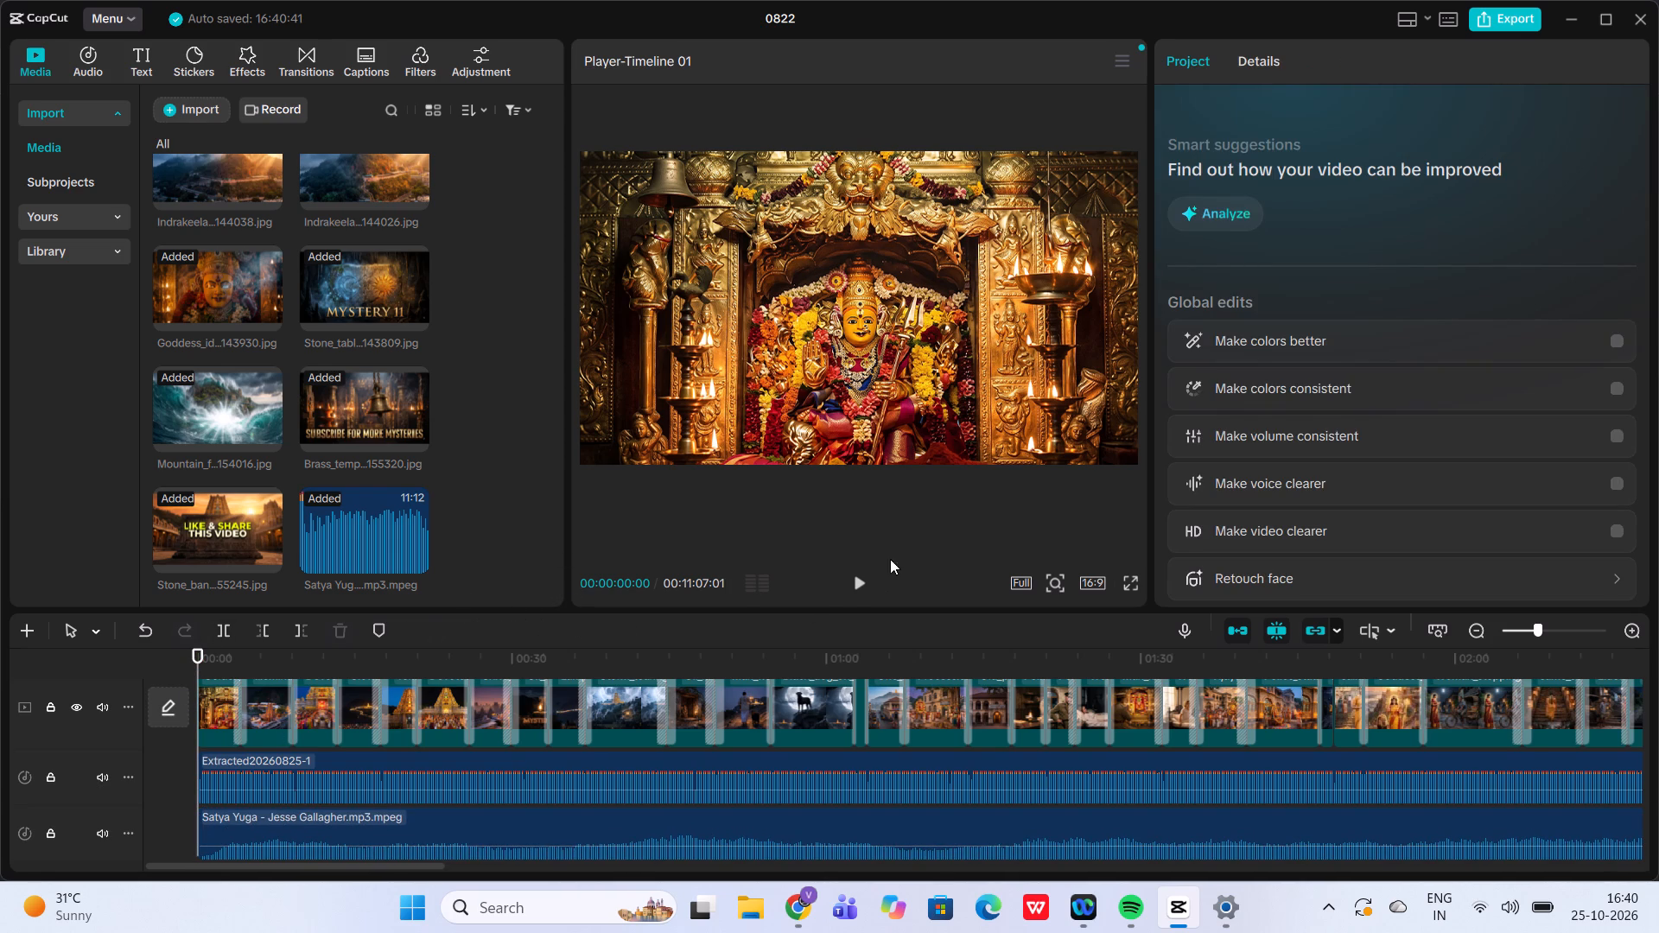
# Lower the volume of the Satya Yuga audio clip to -7.6 dB, judging the level while playing the opening clips.
pyautogui.click(645, 835)
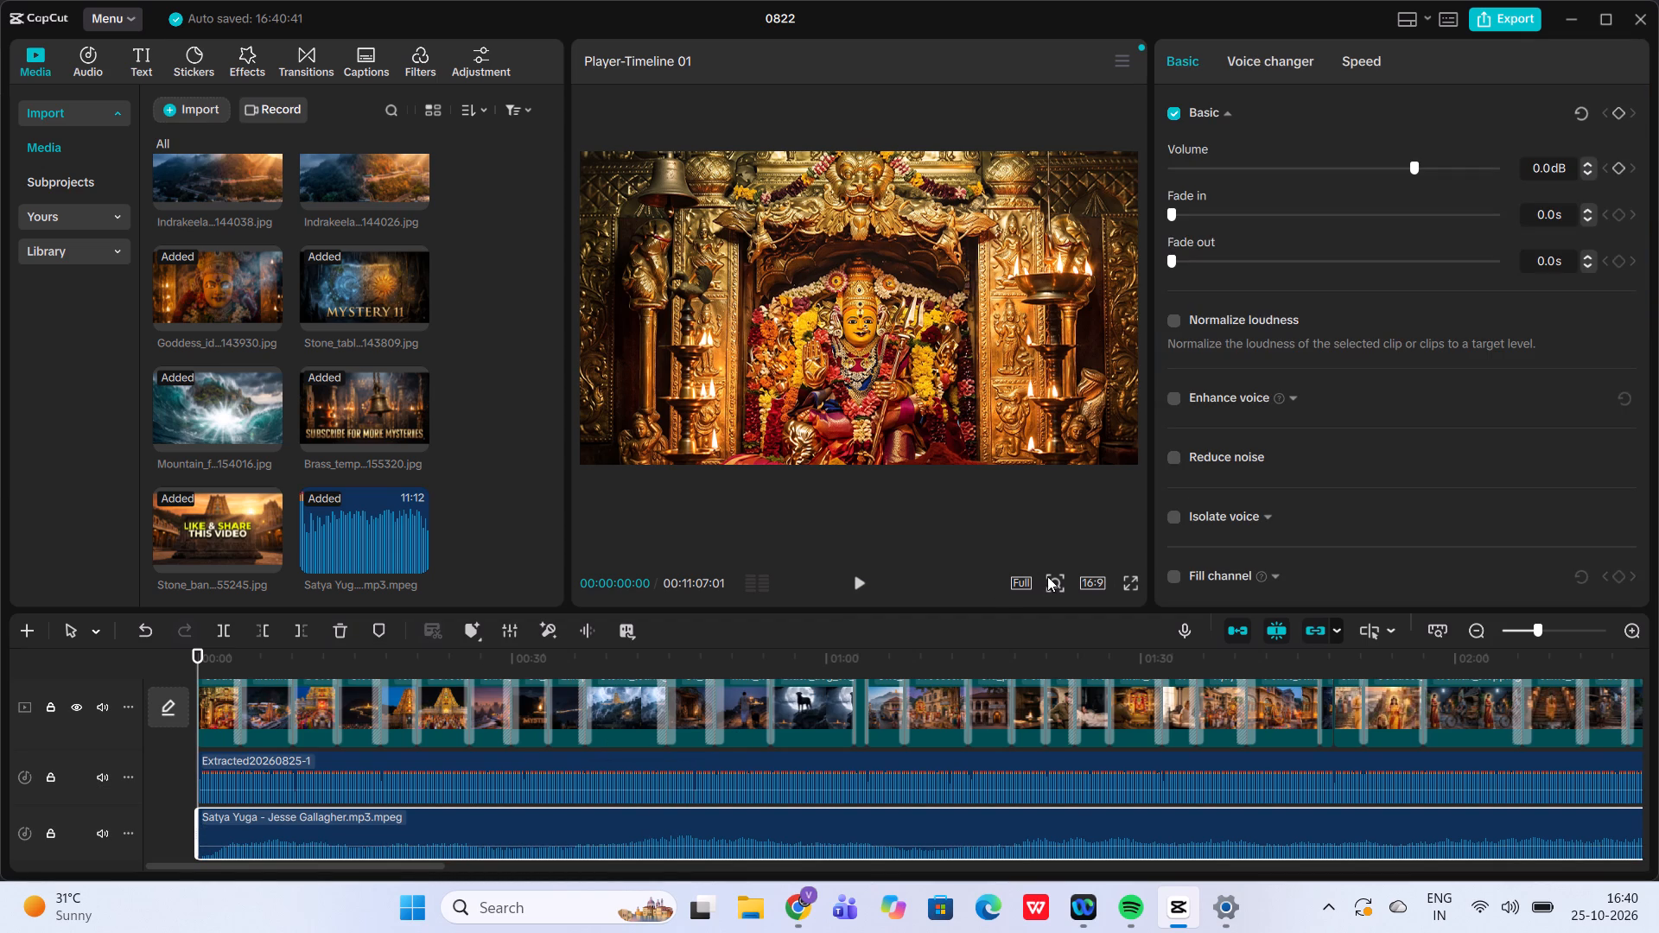
pyautogui.click(1411, 162)
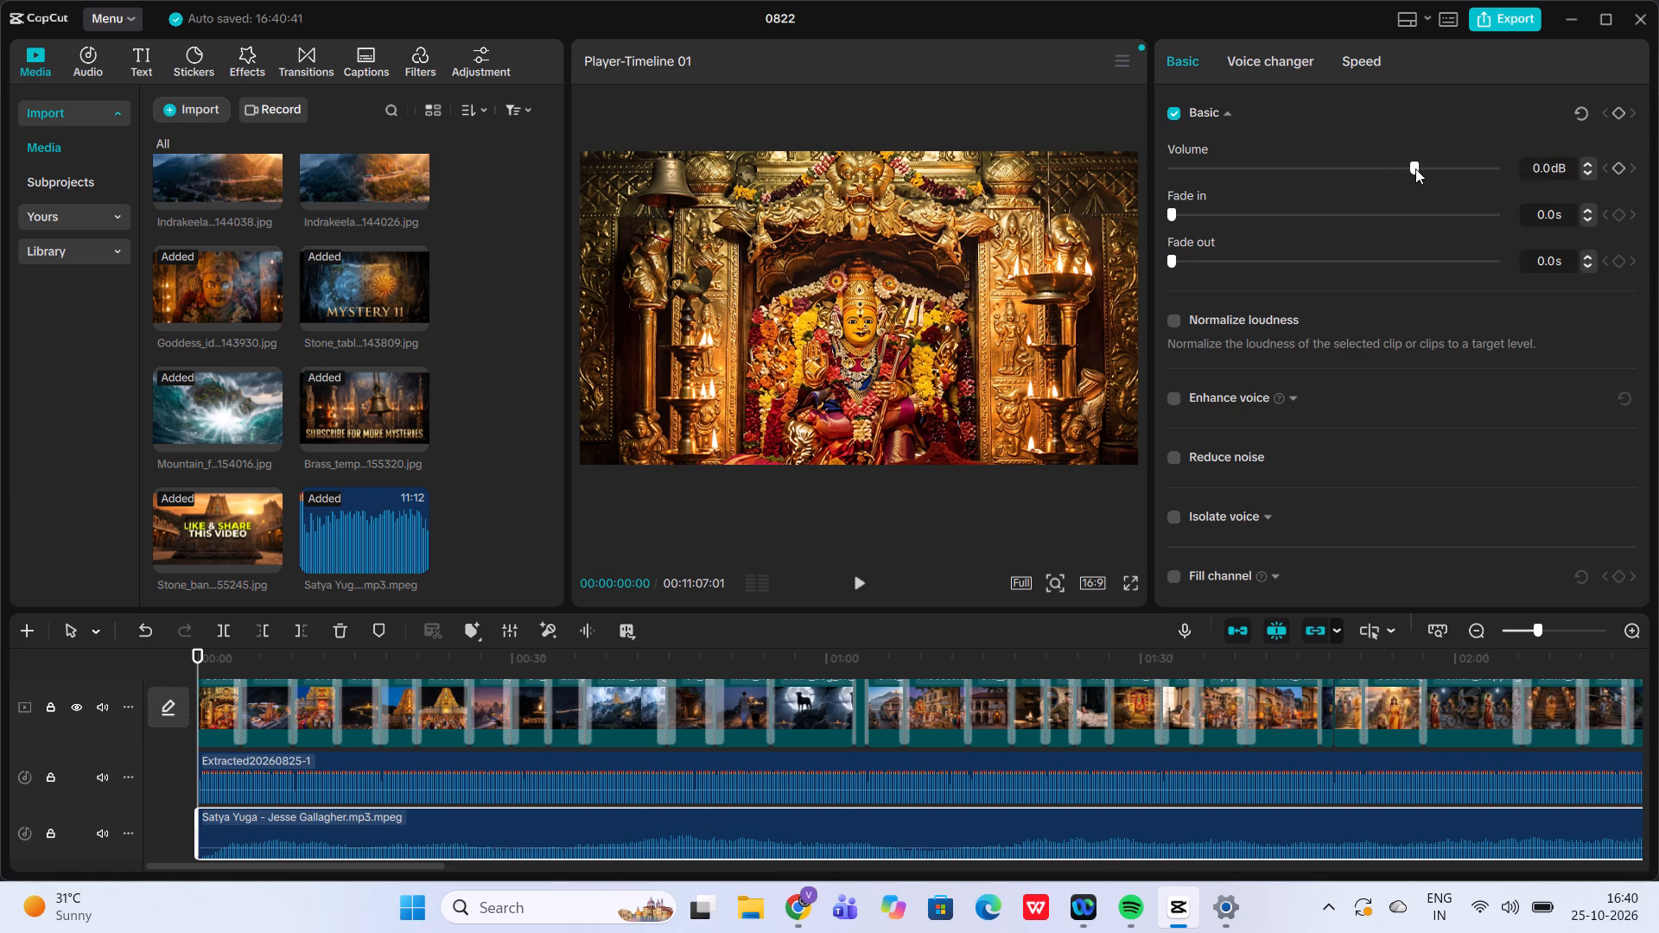
pyautogui.click(853, 580)
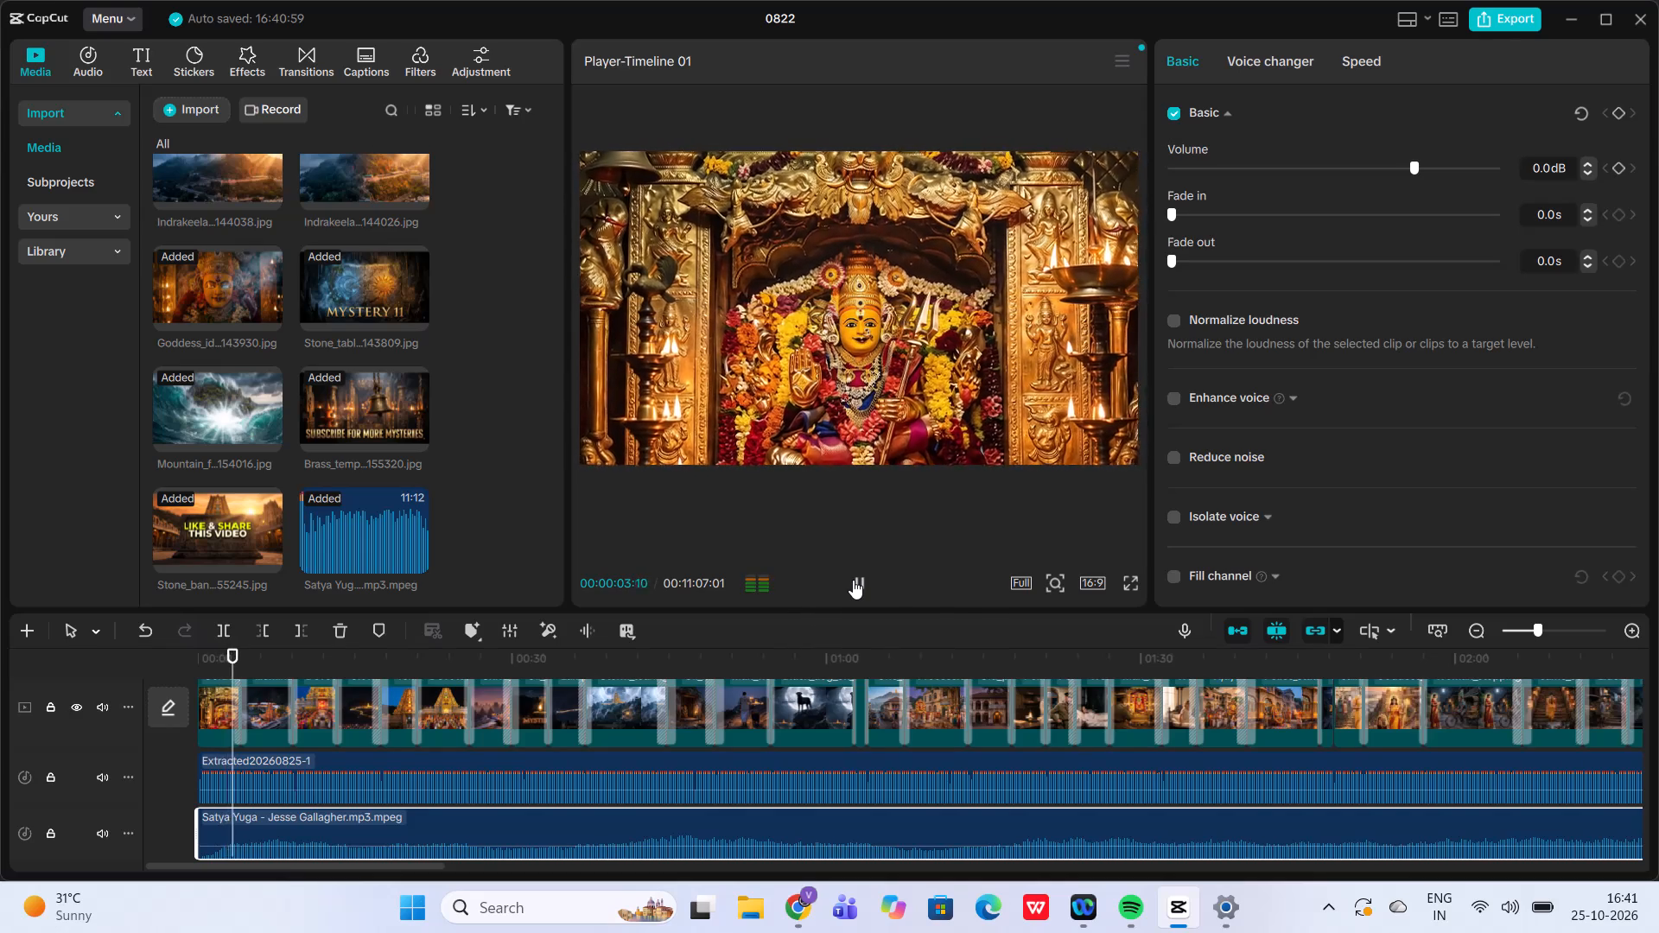
pyautogui.click(1371, 171)
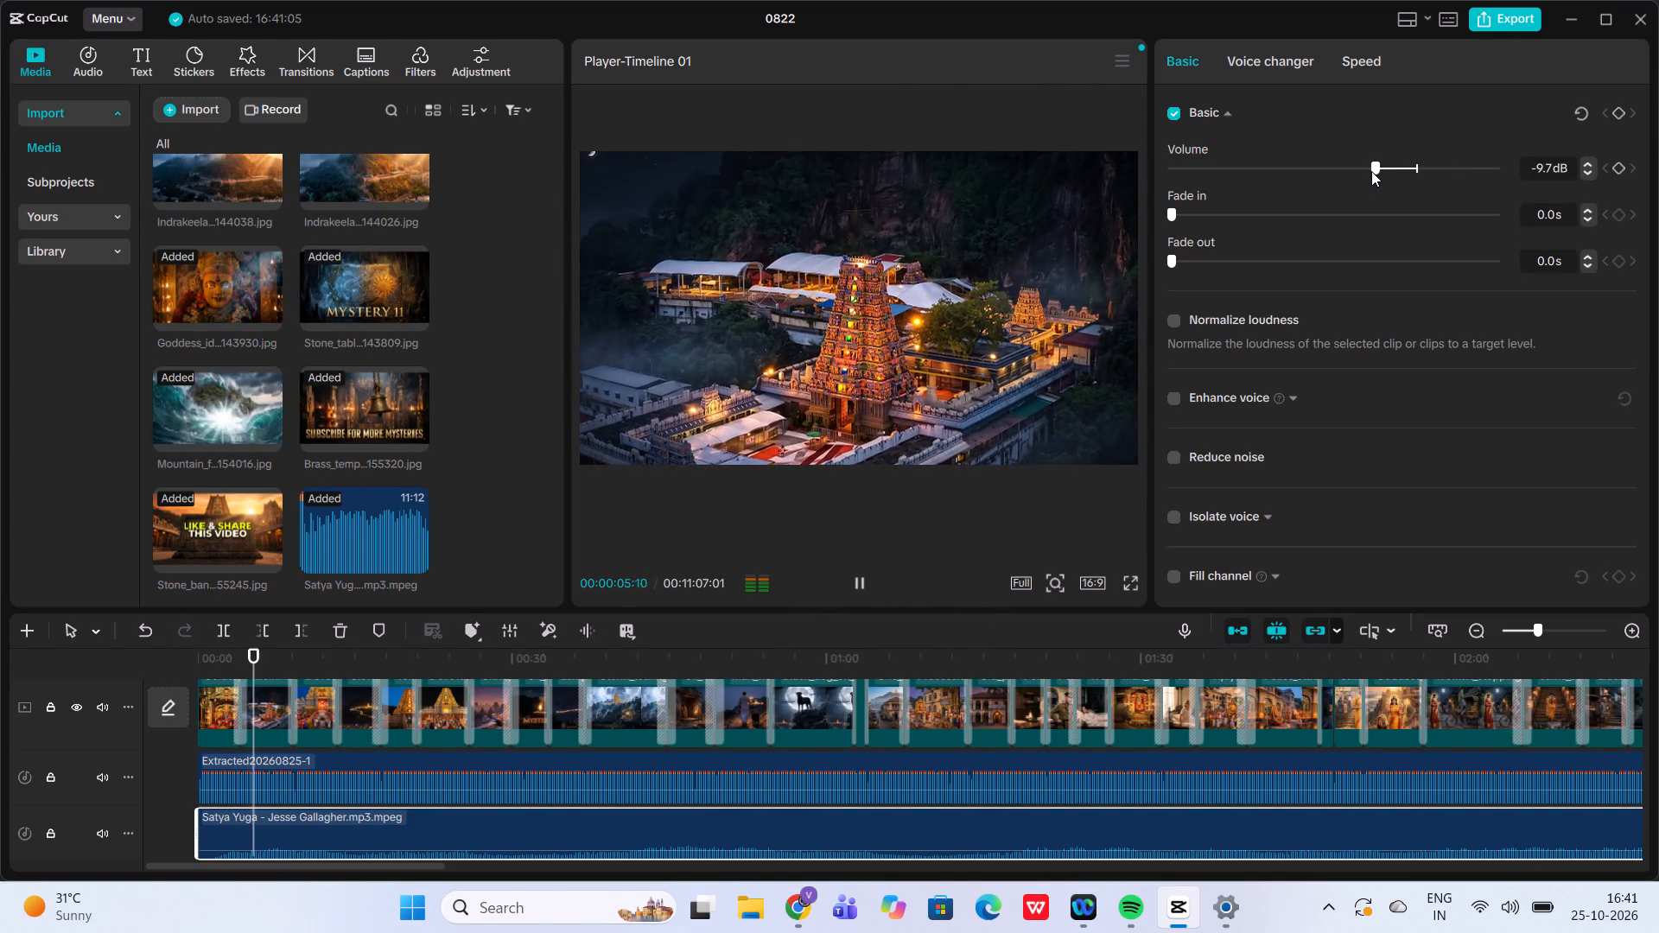
pyautogui.click(1371, 171)
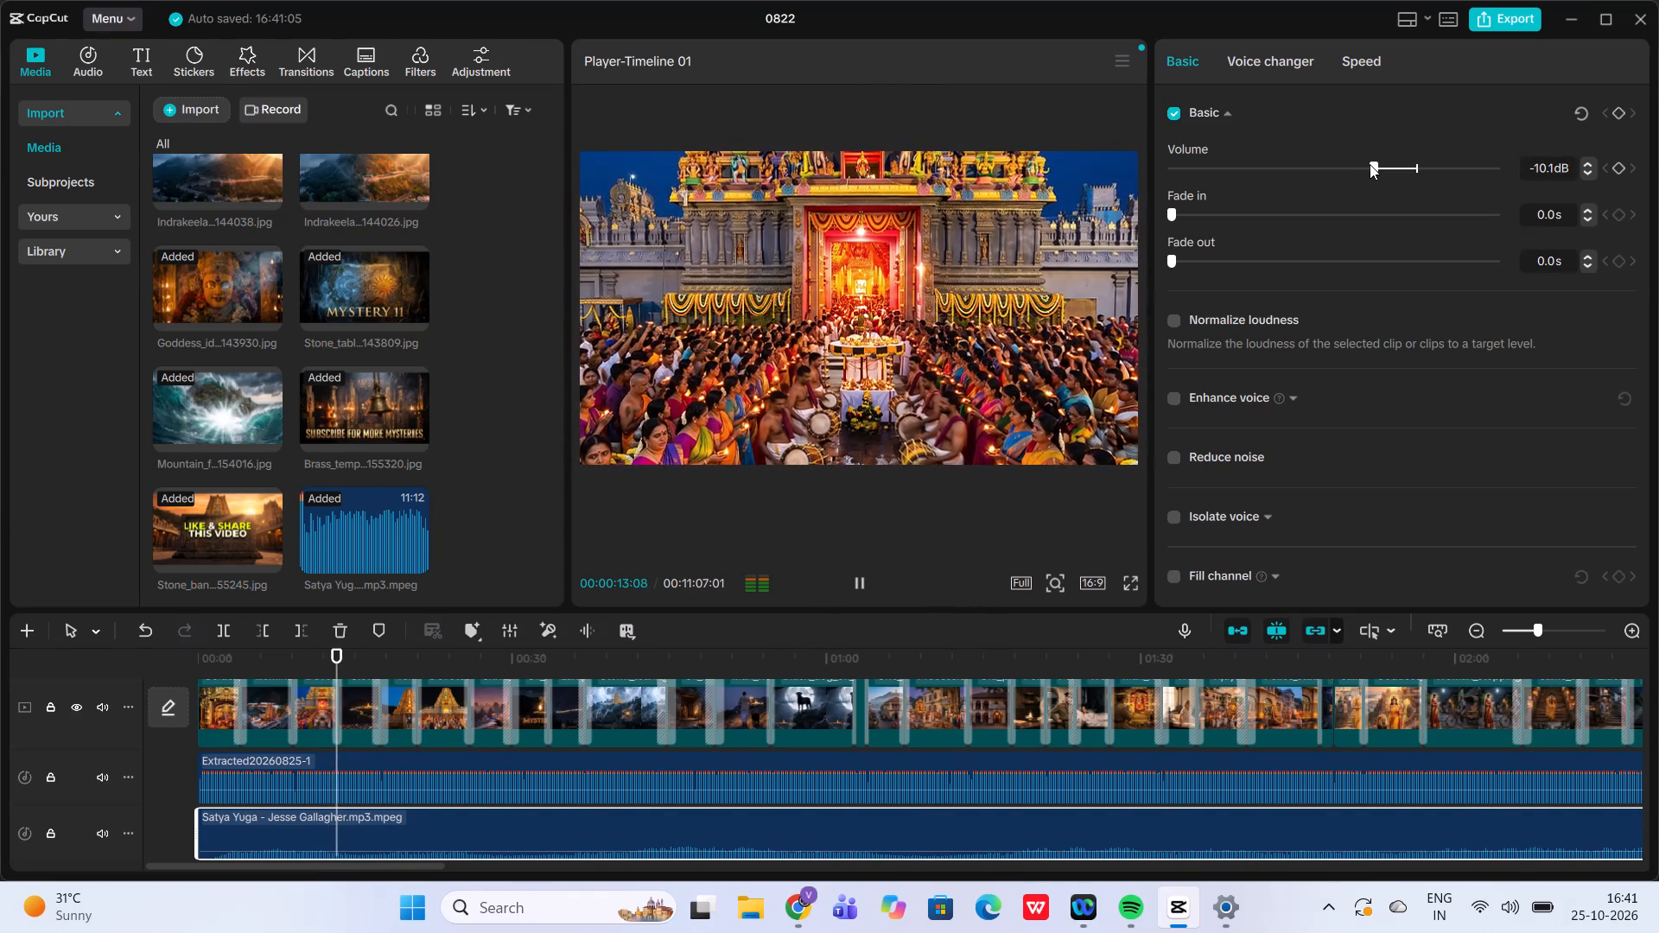
pyautogui.click(1319, 138)
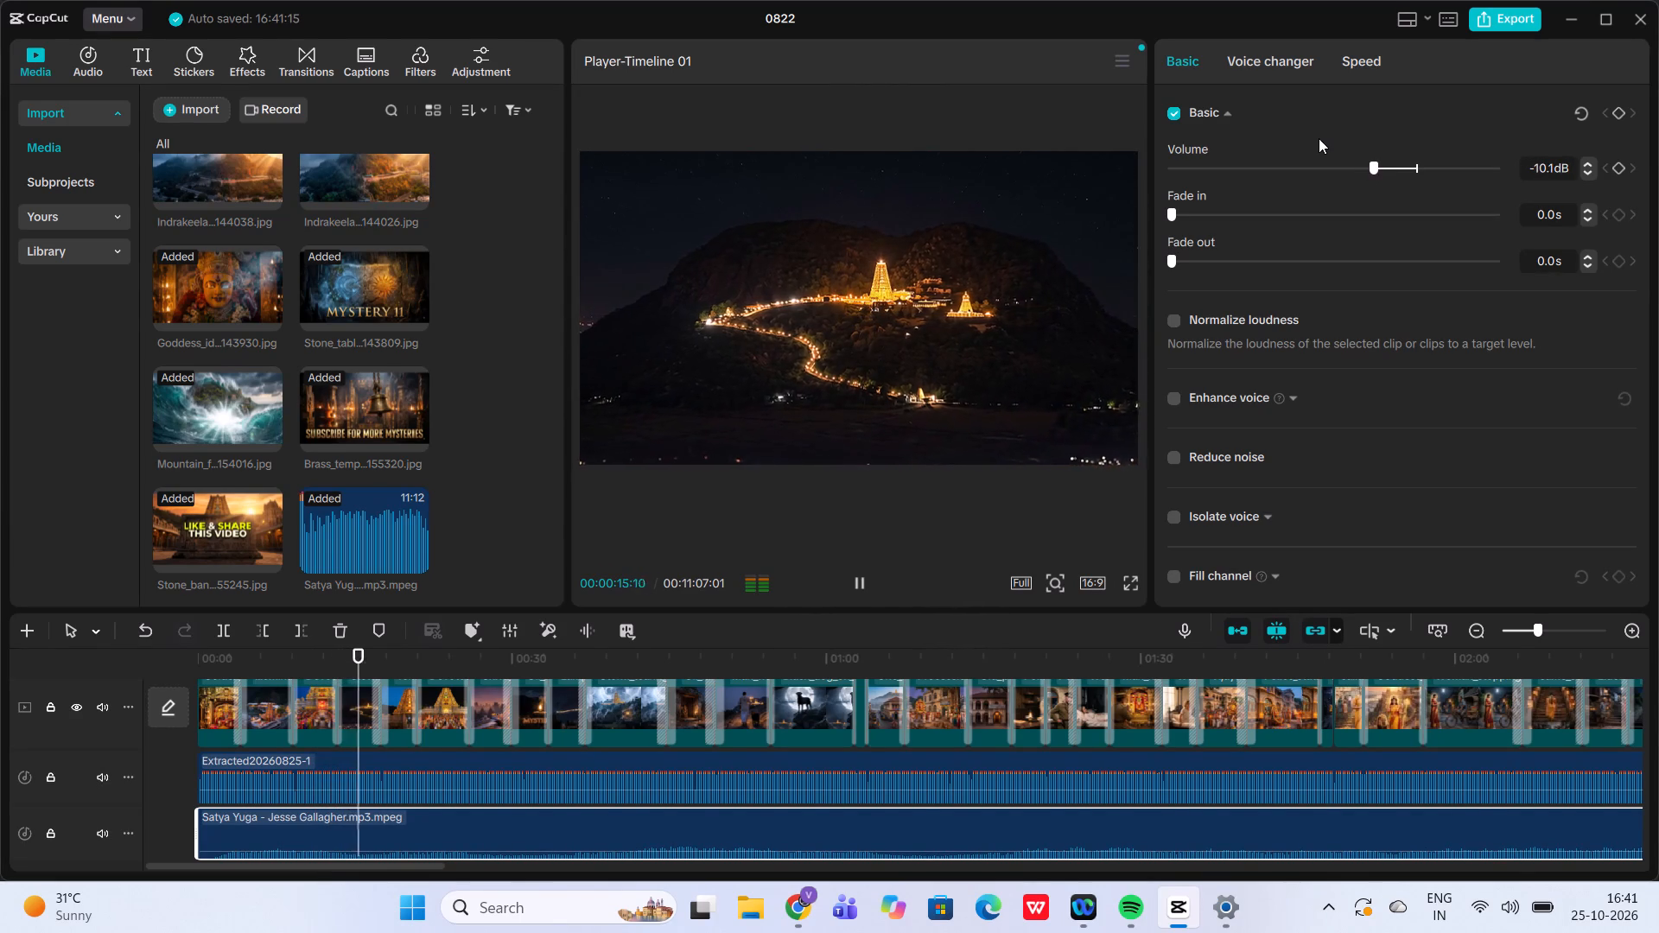
pyautogui.click(1392, 165)
pyautogui.moveTo(1392, 165); pyautogui.dragTo(1379, 168)
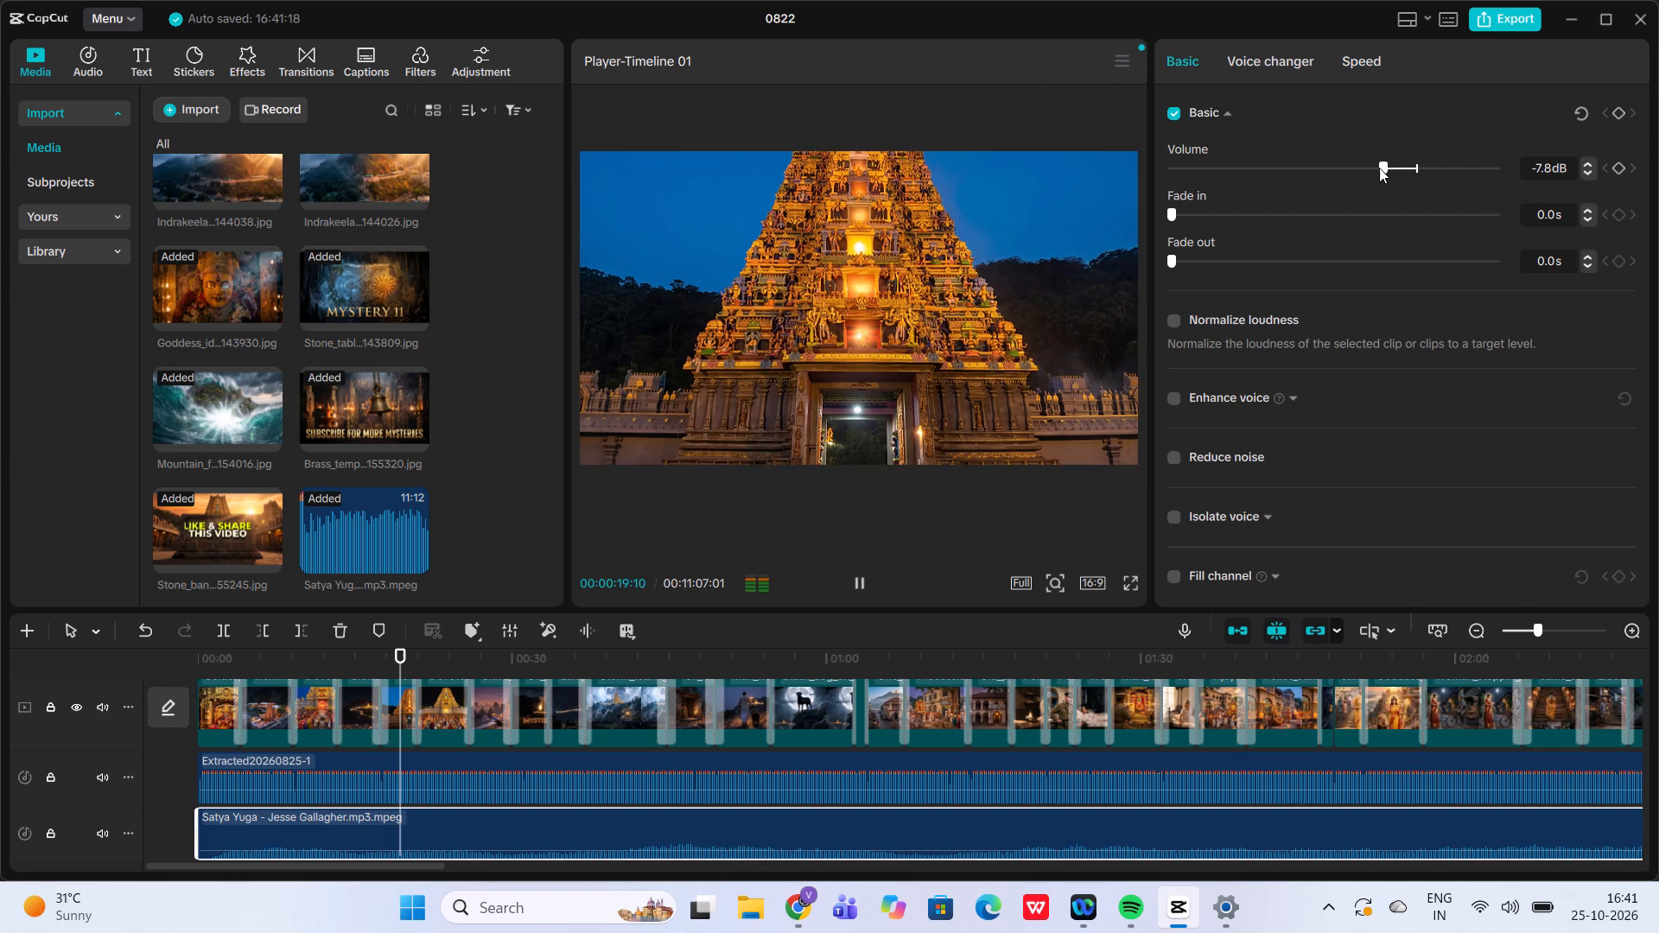
pyautogui.moveTo(1379, 168); pyautogui.dragTo(1380, 167)
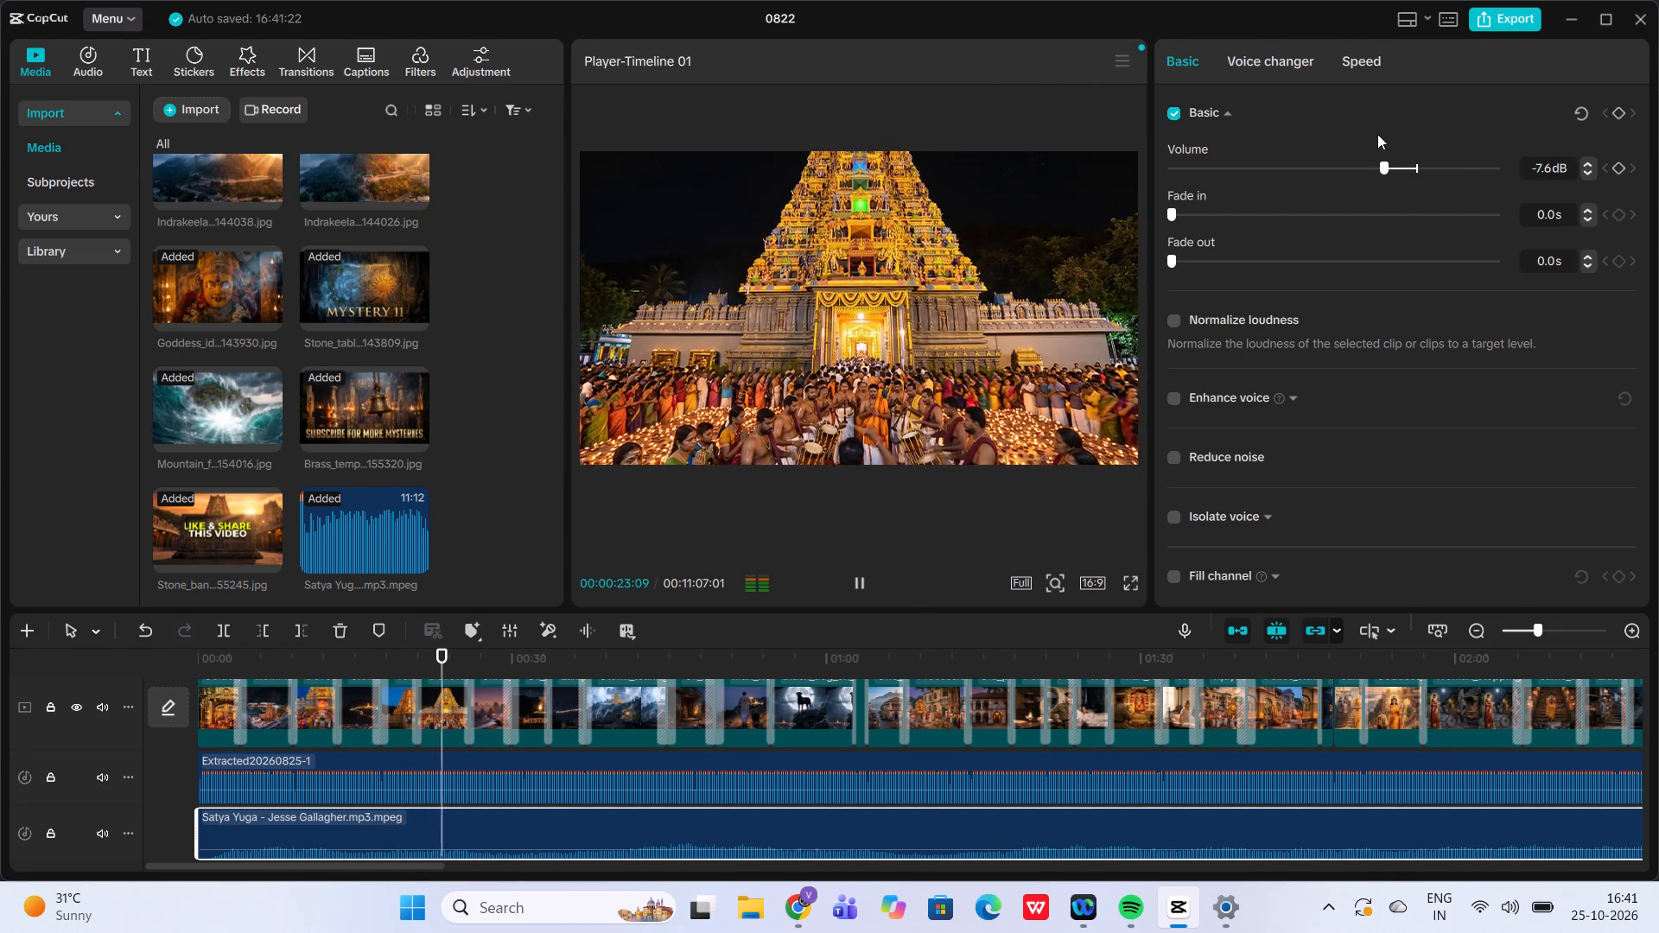
pyautogui.click(1377, 134)
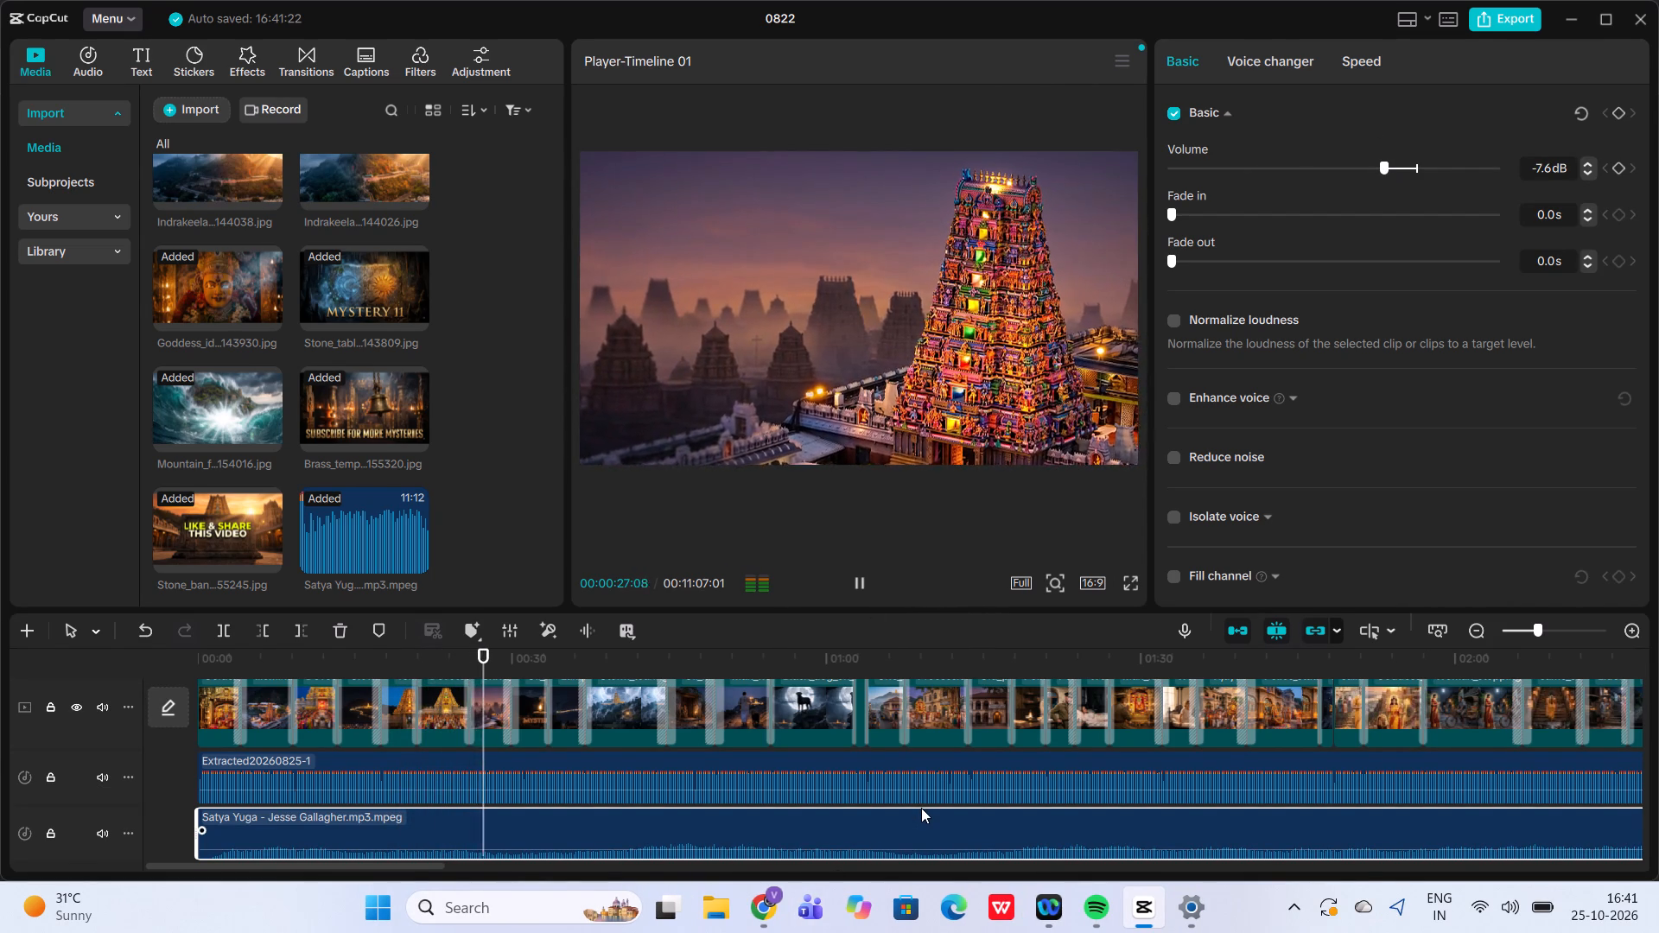
# Play the video full screen from the beginning to review it with the background music.
pyautogui.click(1135, 572)
pyautogui.click(1131, 578)
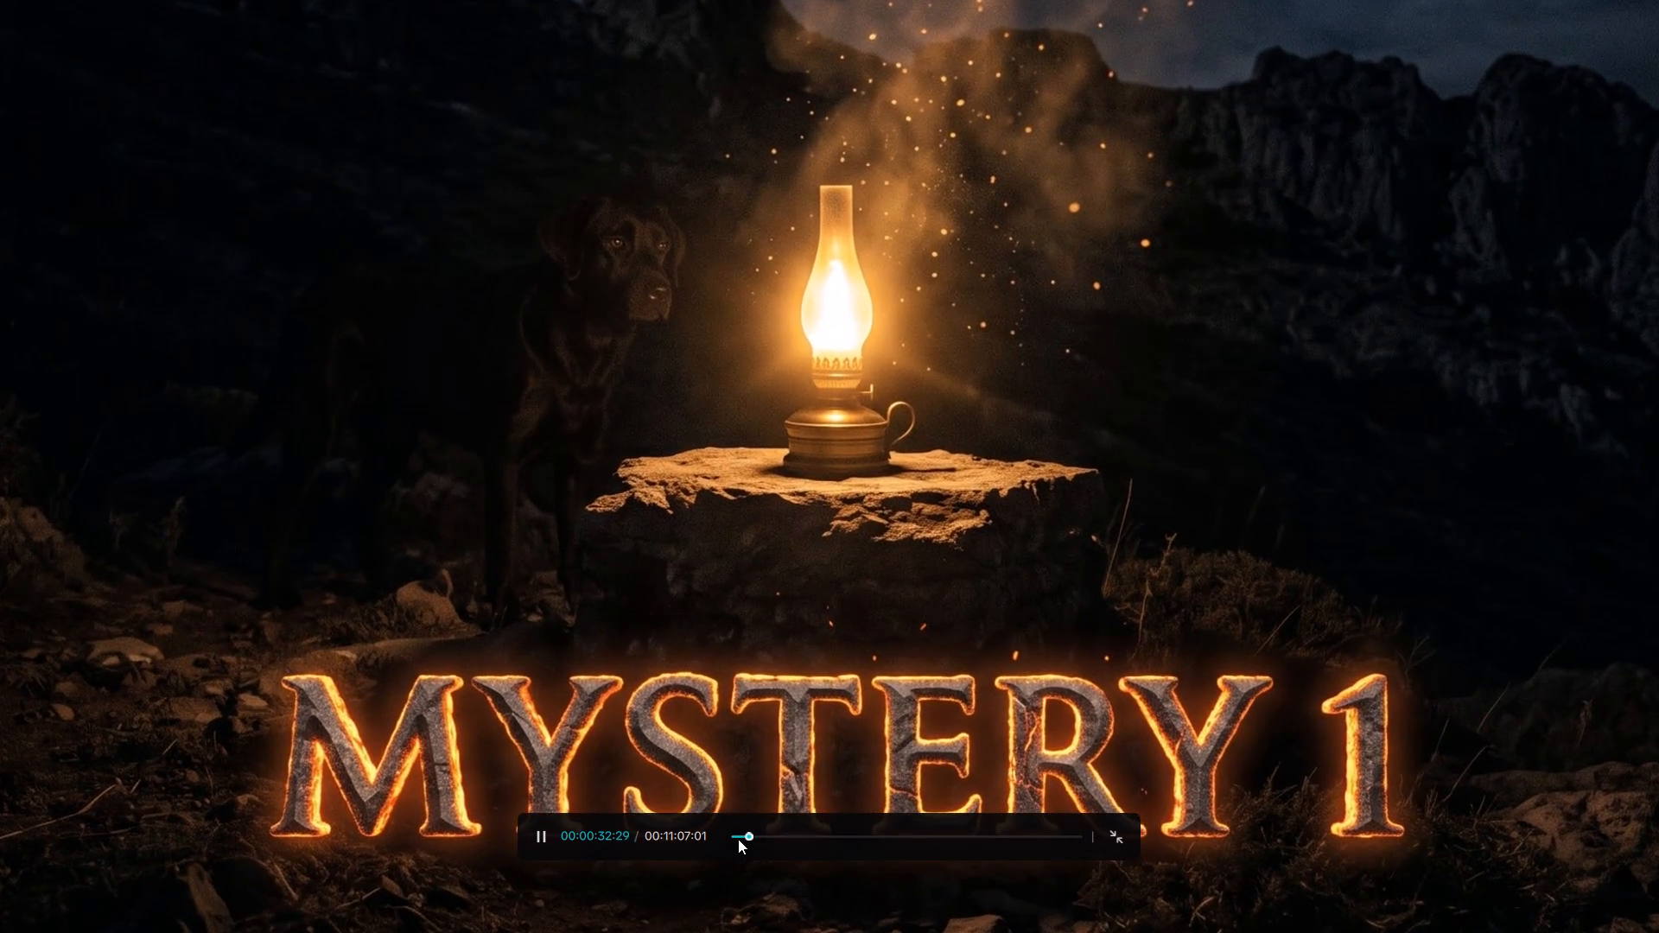
pyautogui.click(737, 835)
pyautogui.click(729, 836)
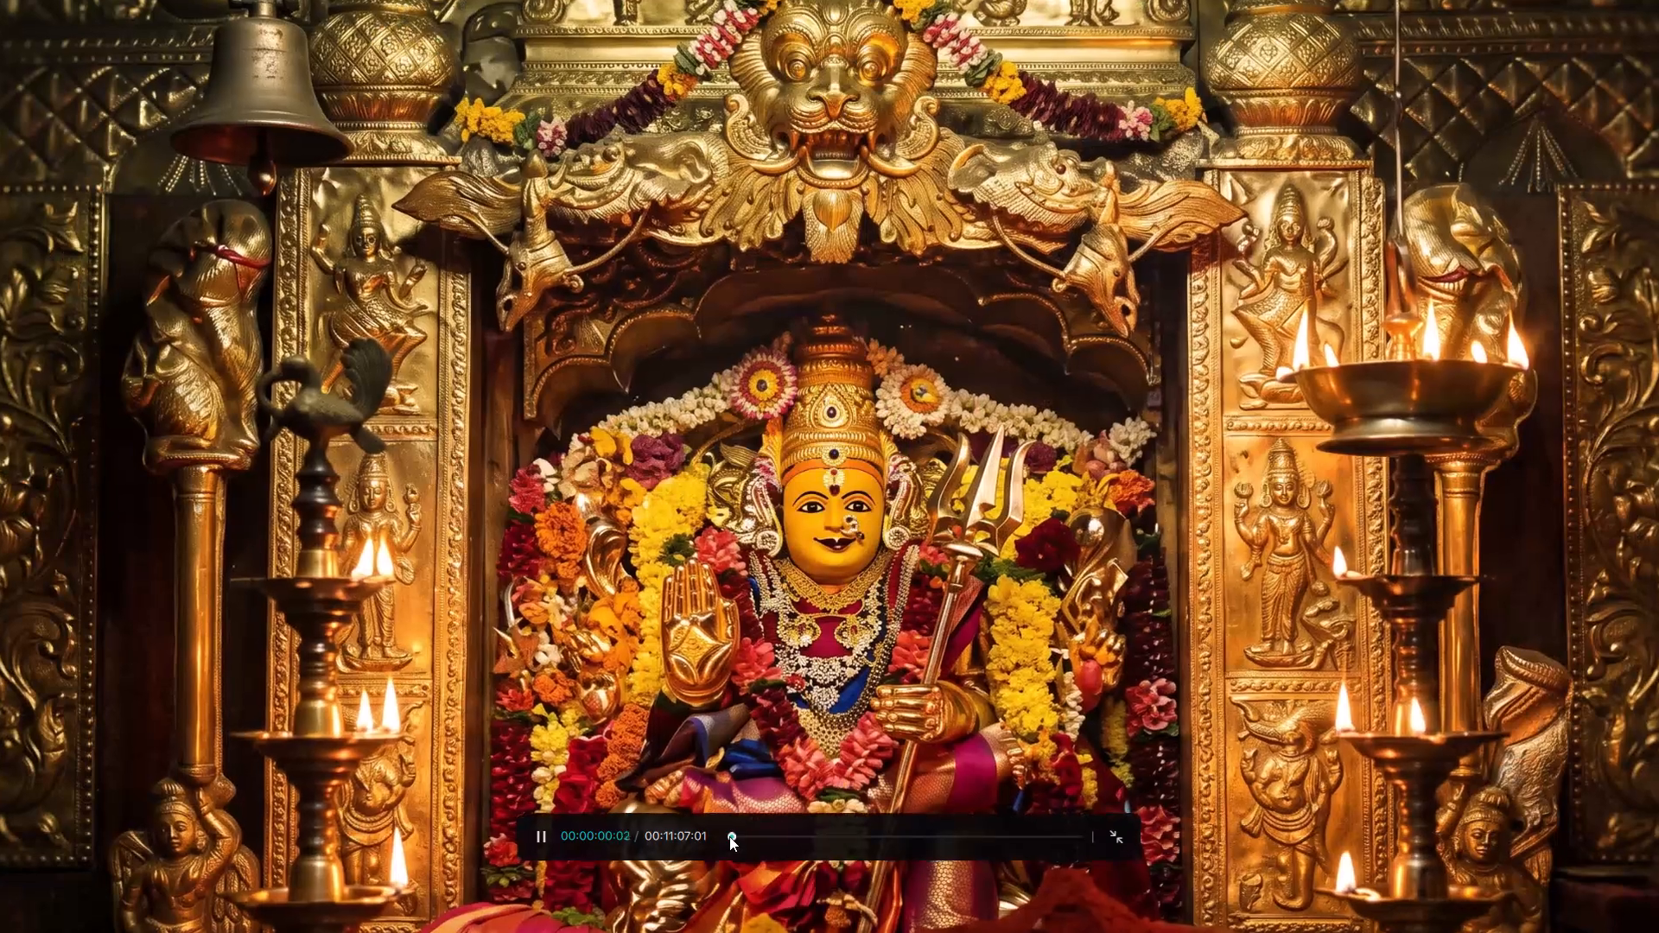
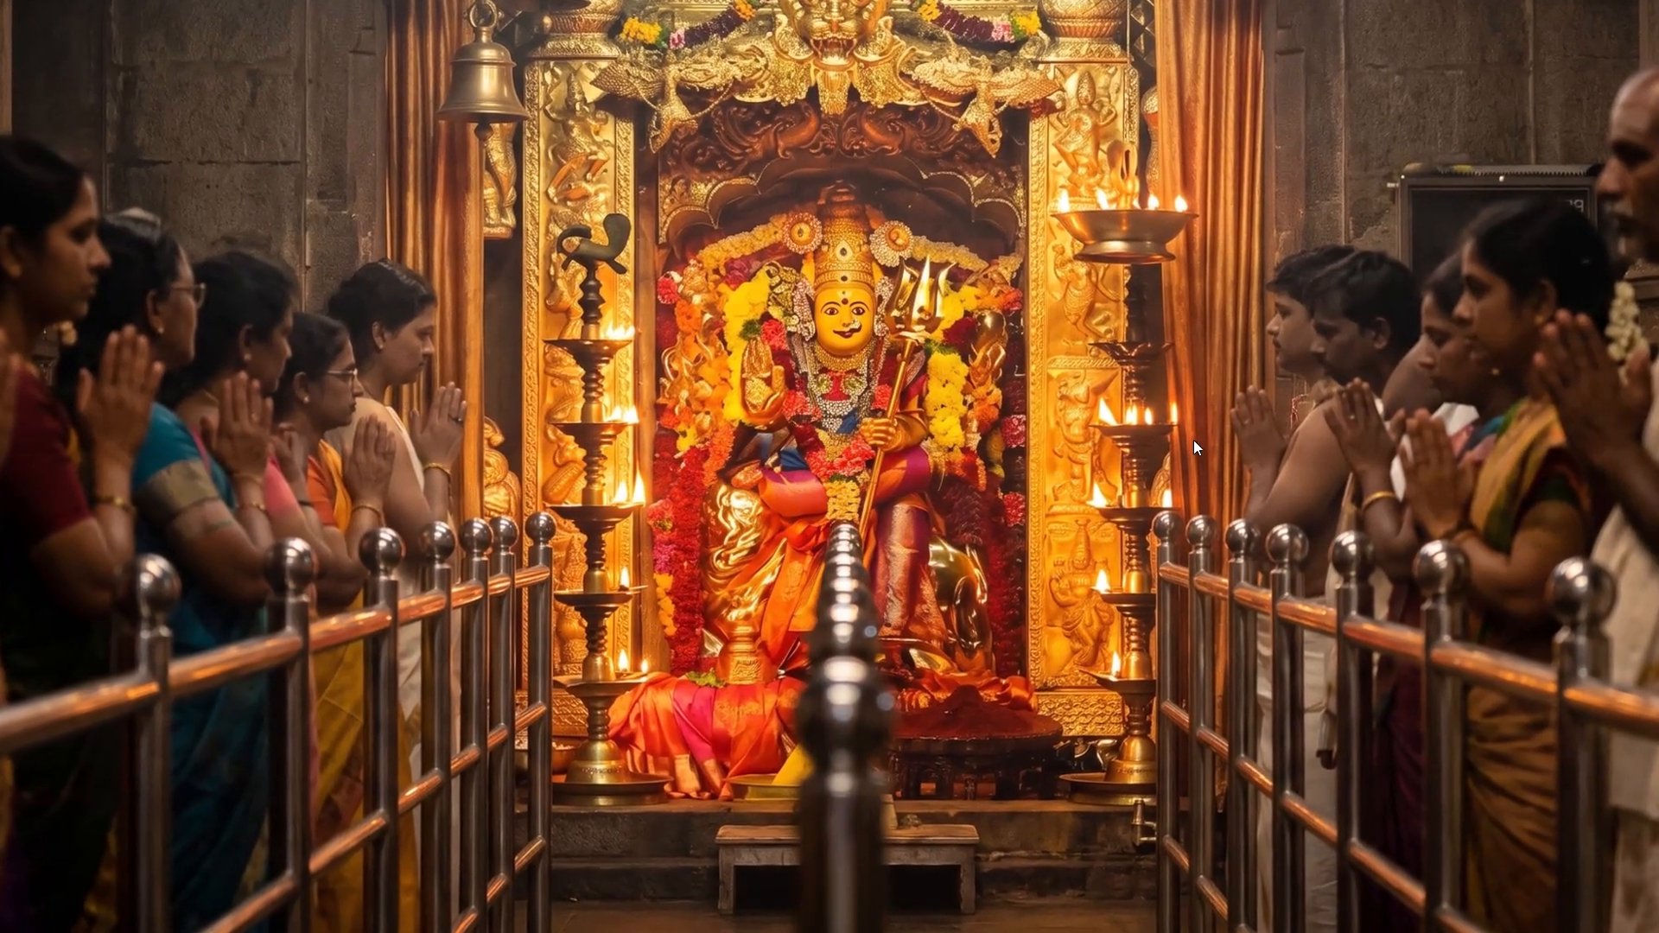
# Stop the full-screen playback, return to the timeline and replay the opening clips from about 3 seconds.
pyautogui.click(1193, 440)
pyautogui.click(1193, 440)
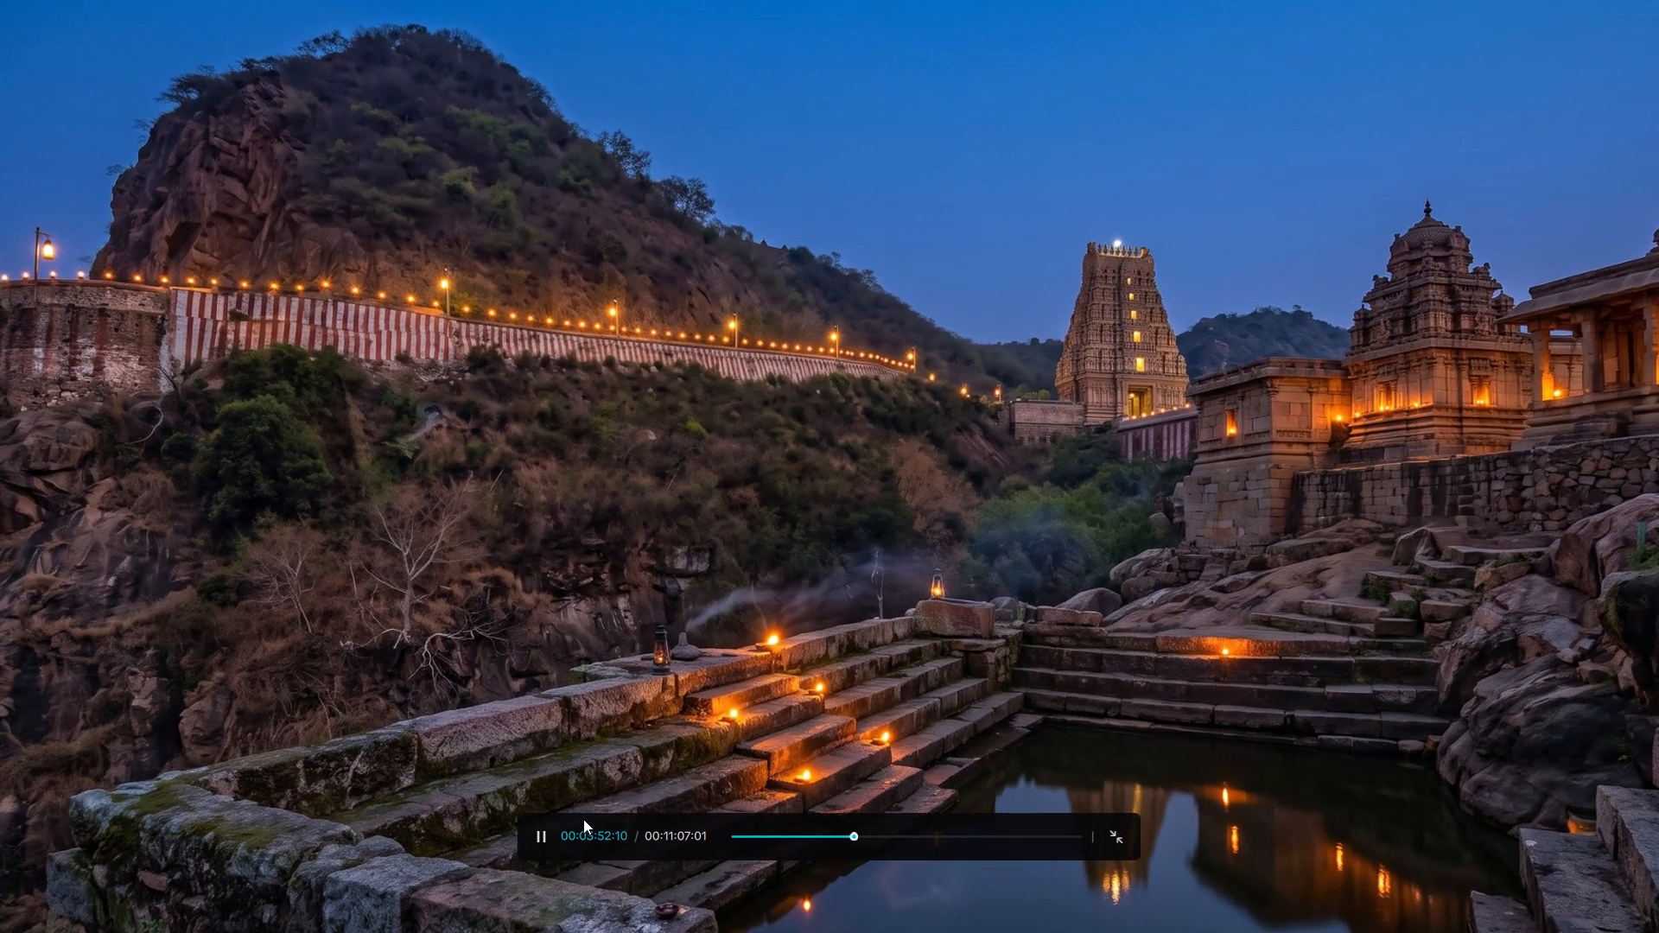
pyautogui.click(546, 831)
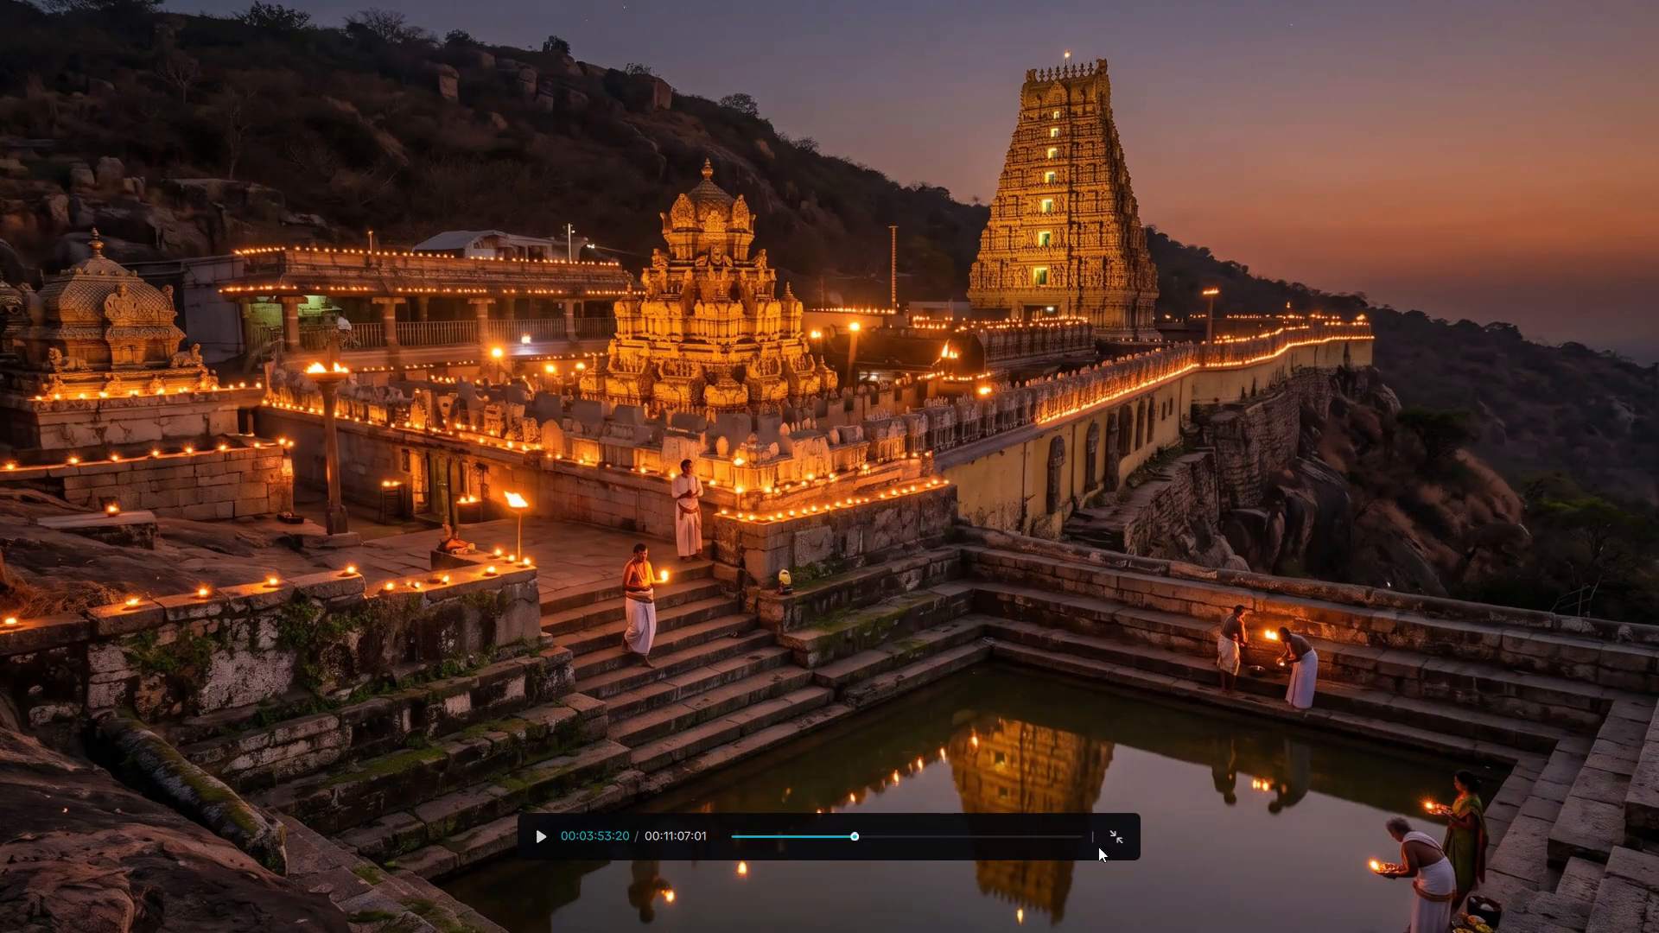
pyautogui.click(1118, 840)
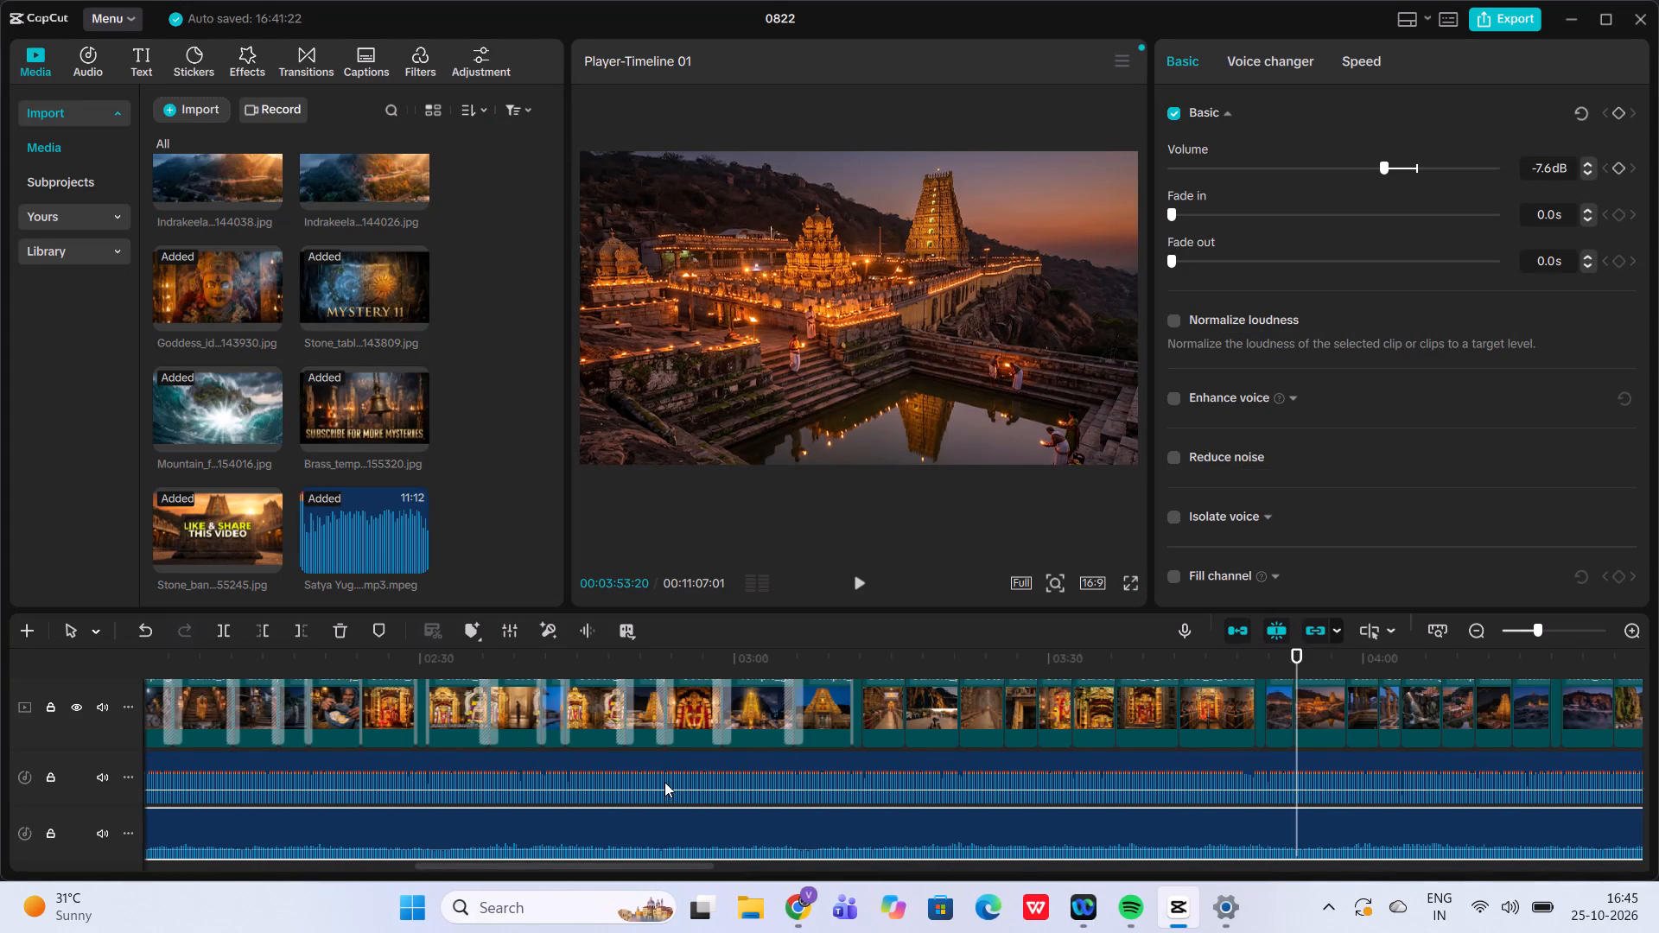
pyautogui.click(1294, 660)
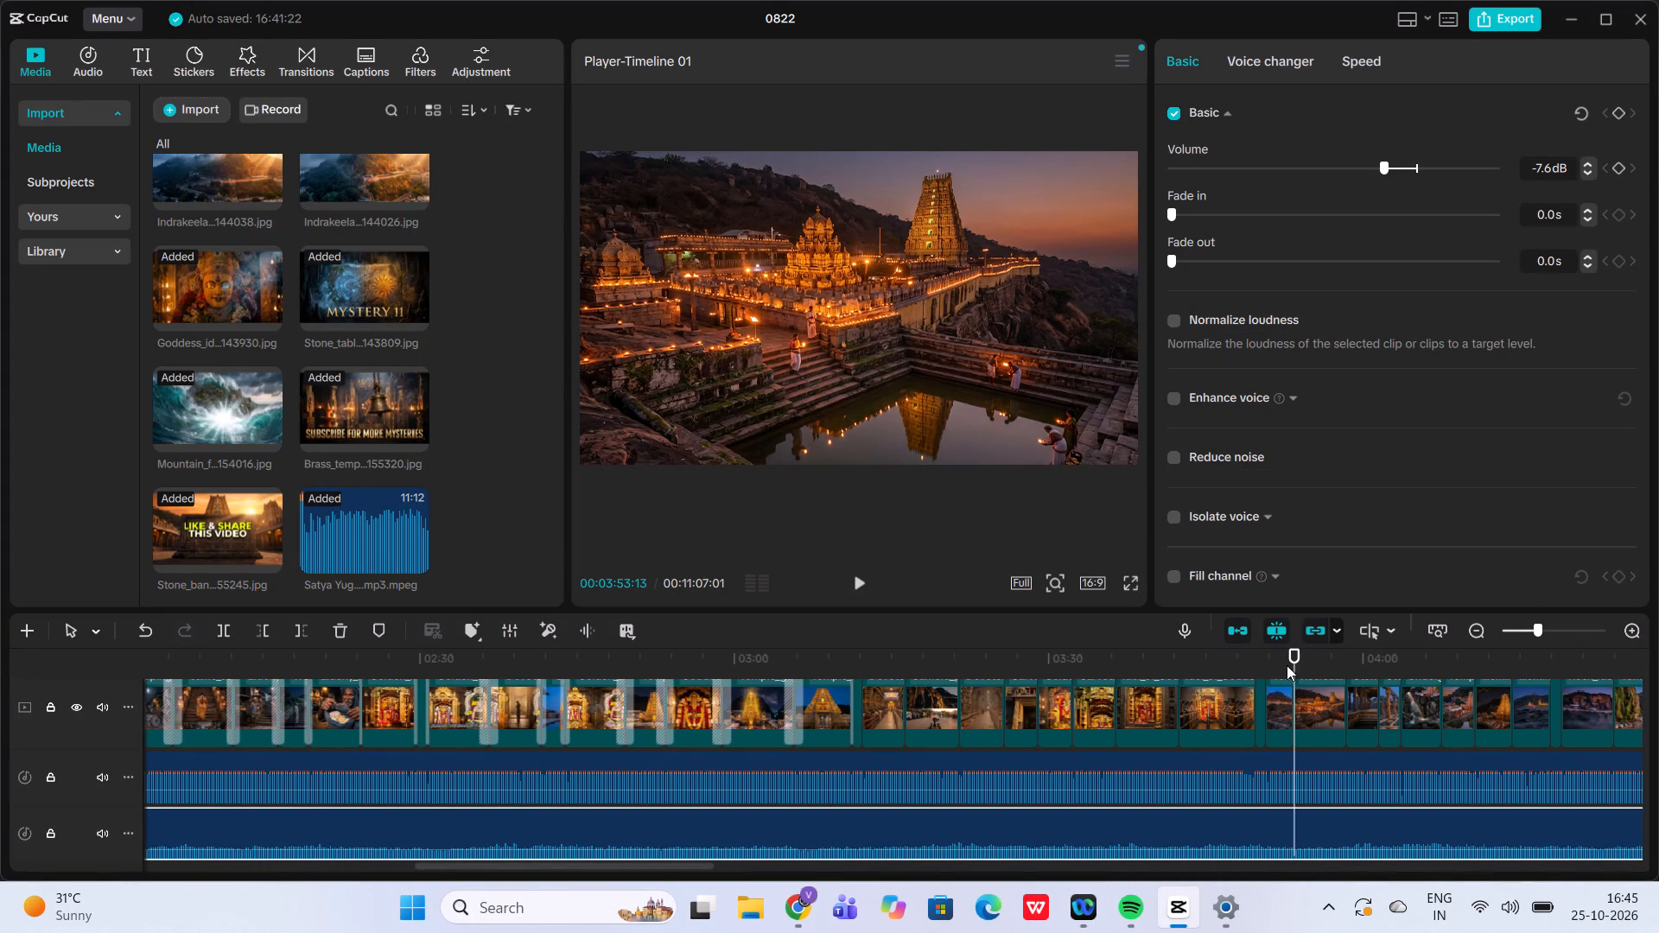
pyautogui.moveTo(1293, 663); pyautogui.dragTo(550, 682)
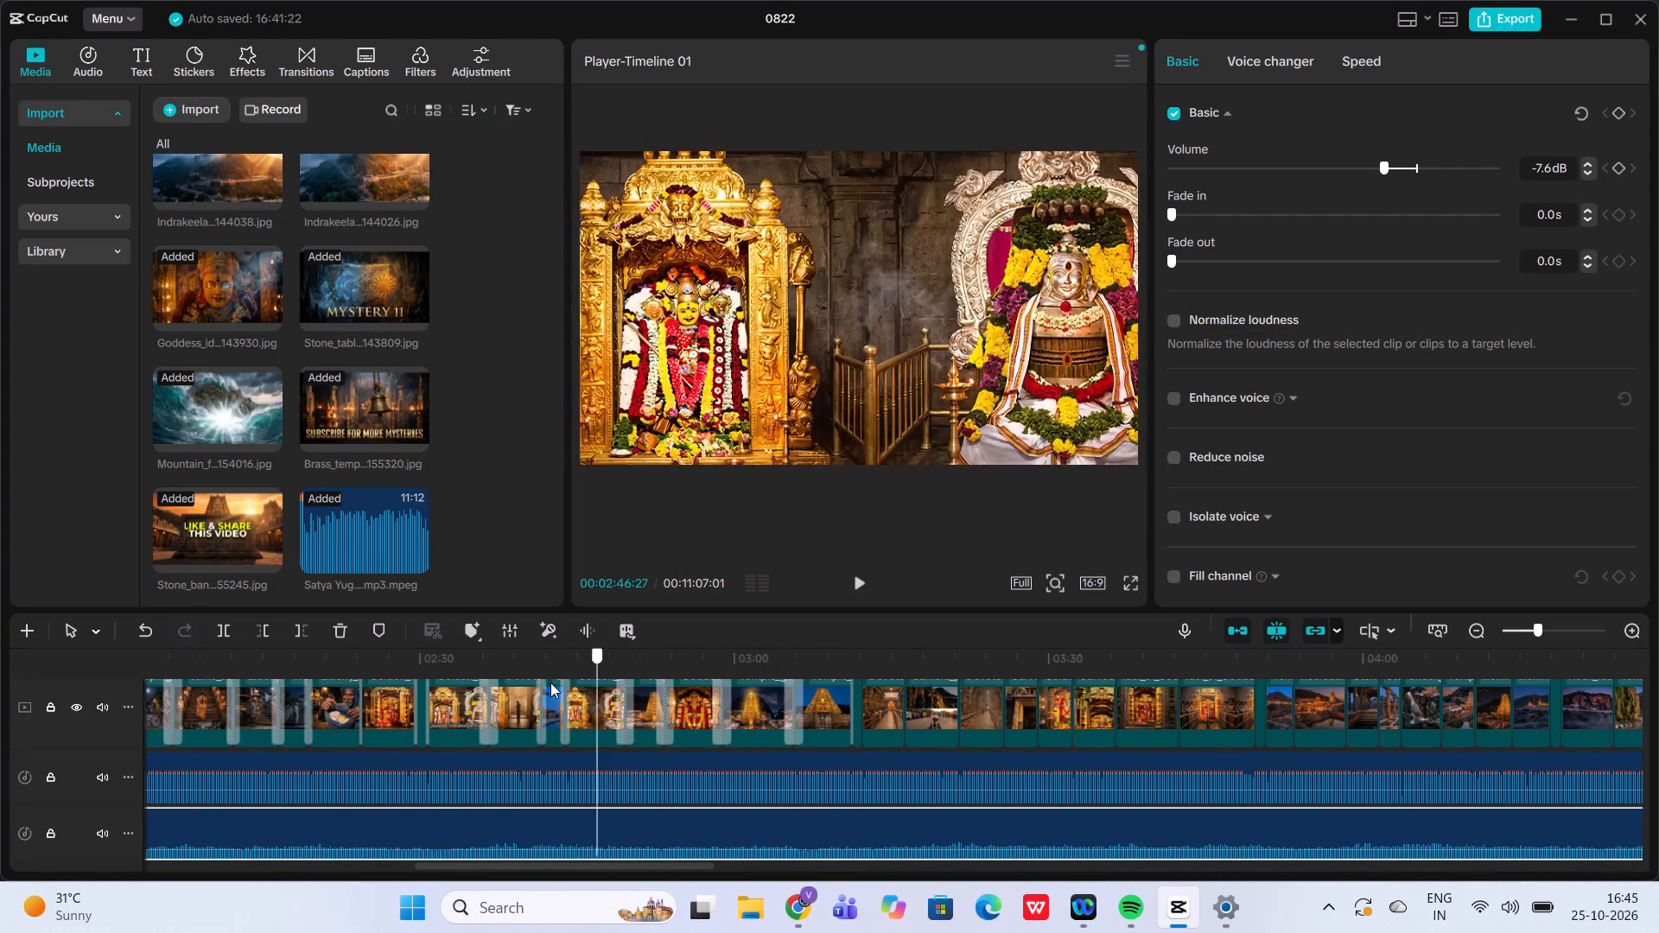
pyautogui.moveTo(550, 682); pyautogui.dragTo(80, 649)
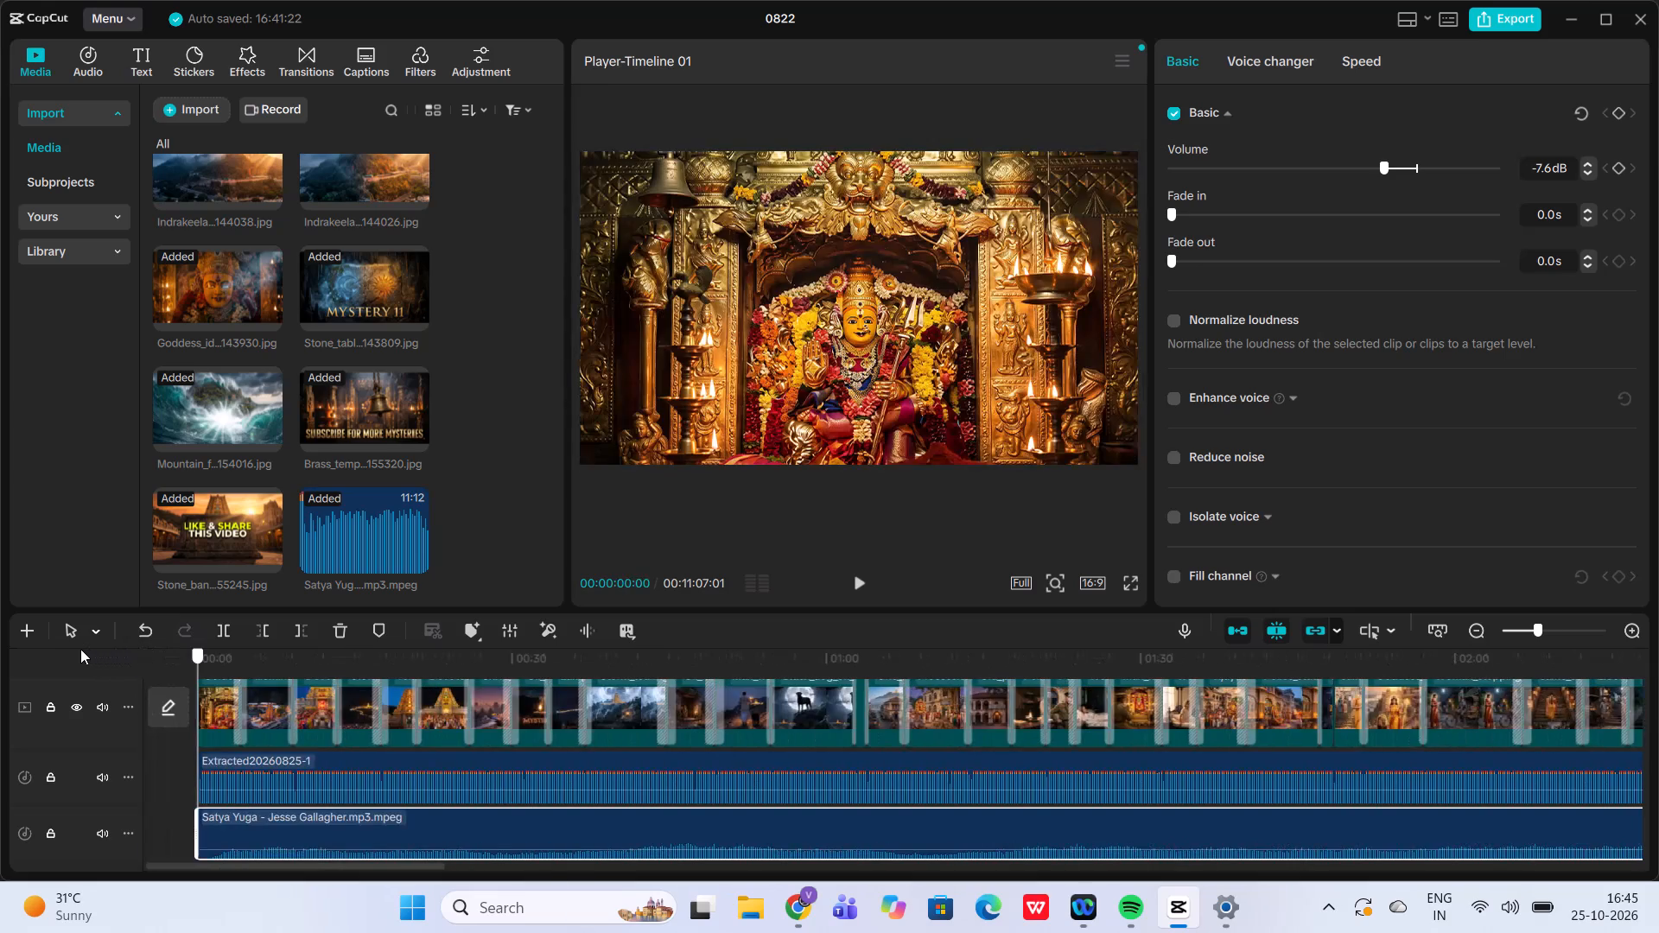
pyautogui.moveTo(80, 649); pyautogui.dragTo(227, 658)
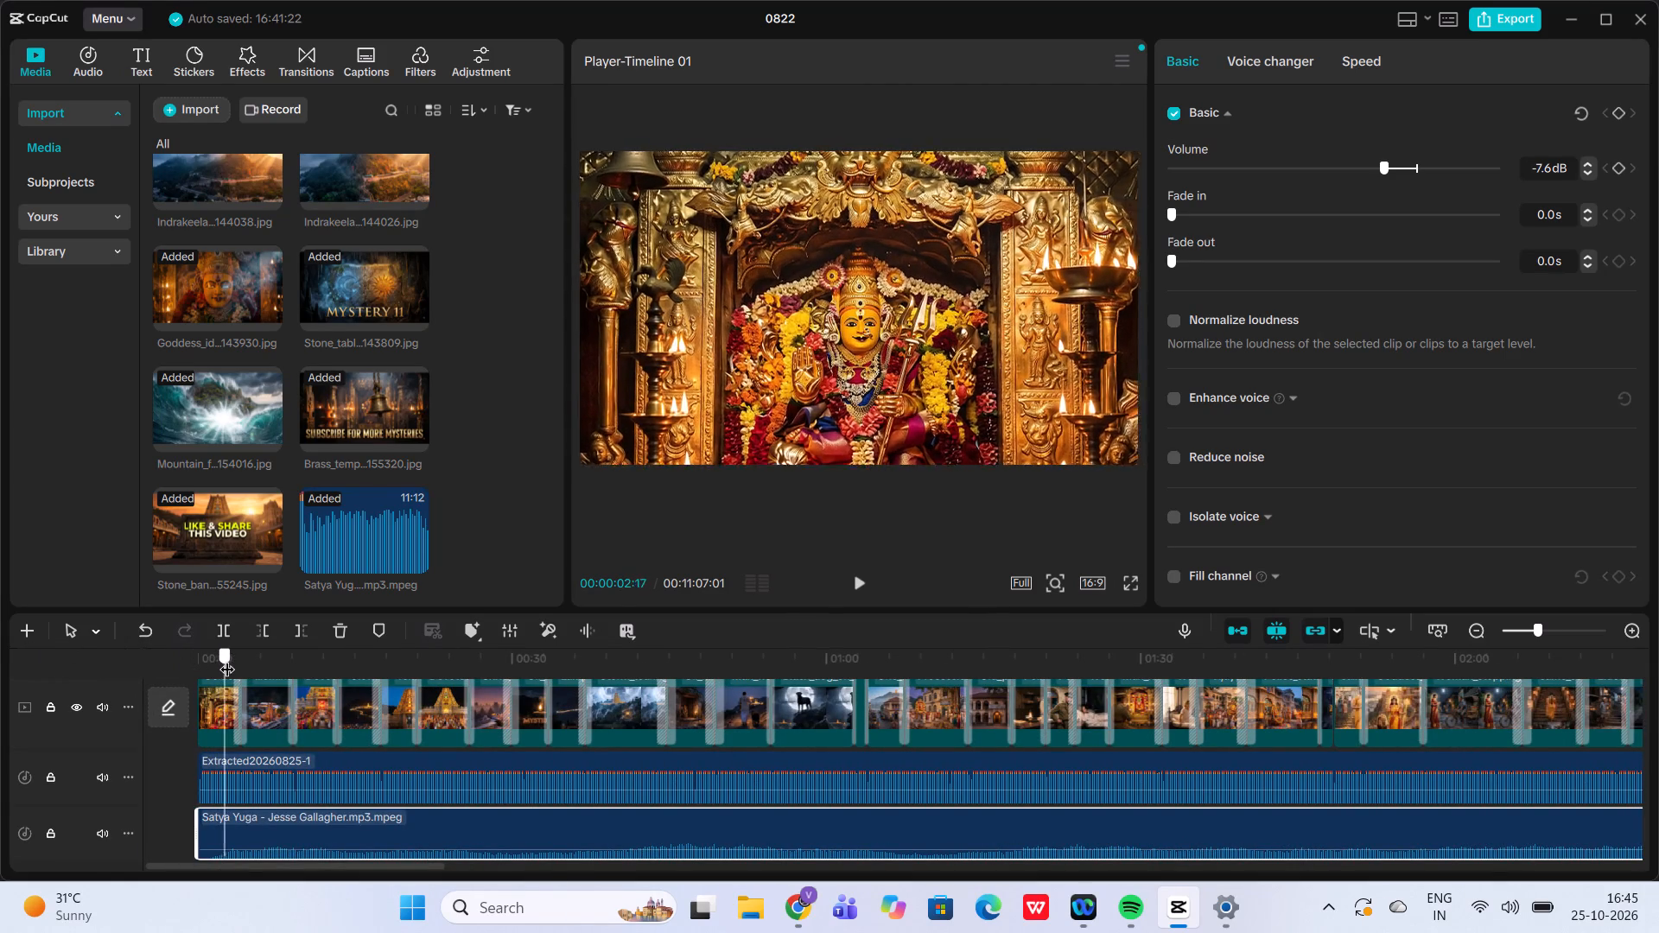
pyautogui.moveTo(227, 658); pyautogui.dragTo(231, 656)
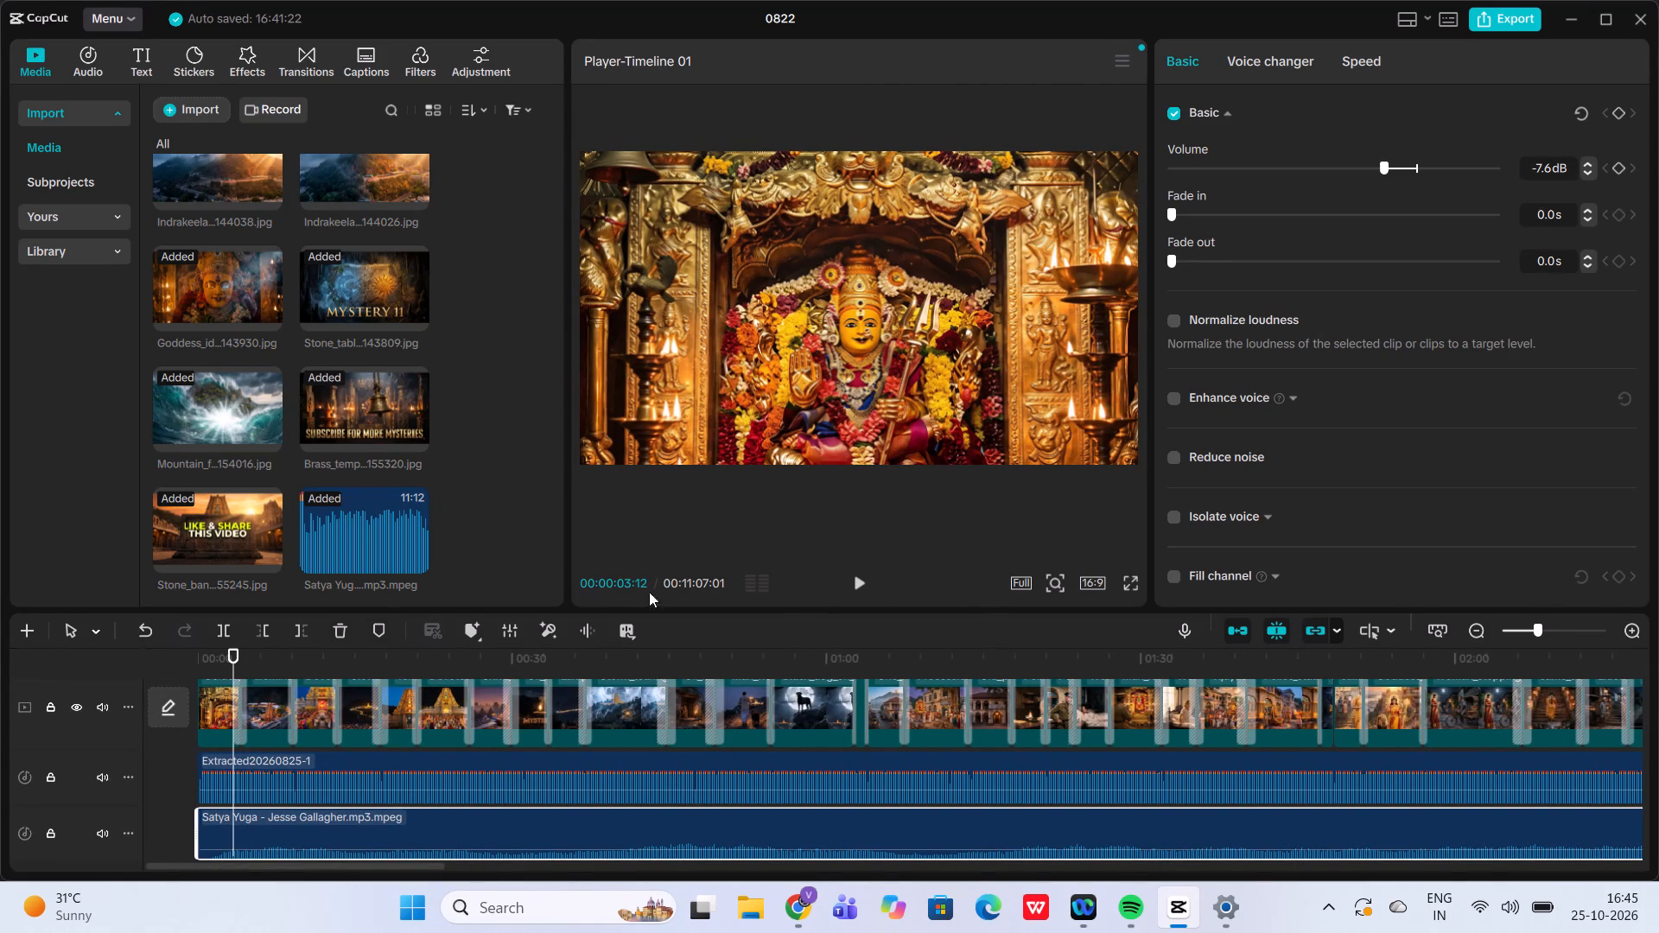
pyautogui.click(861, 584)
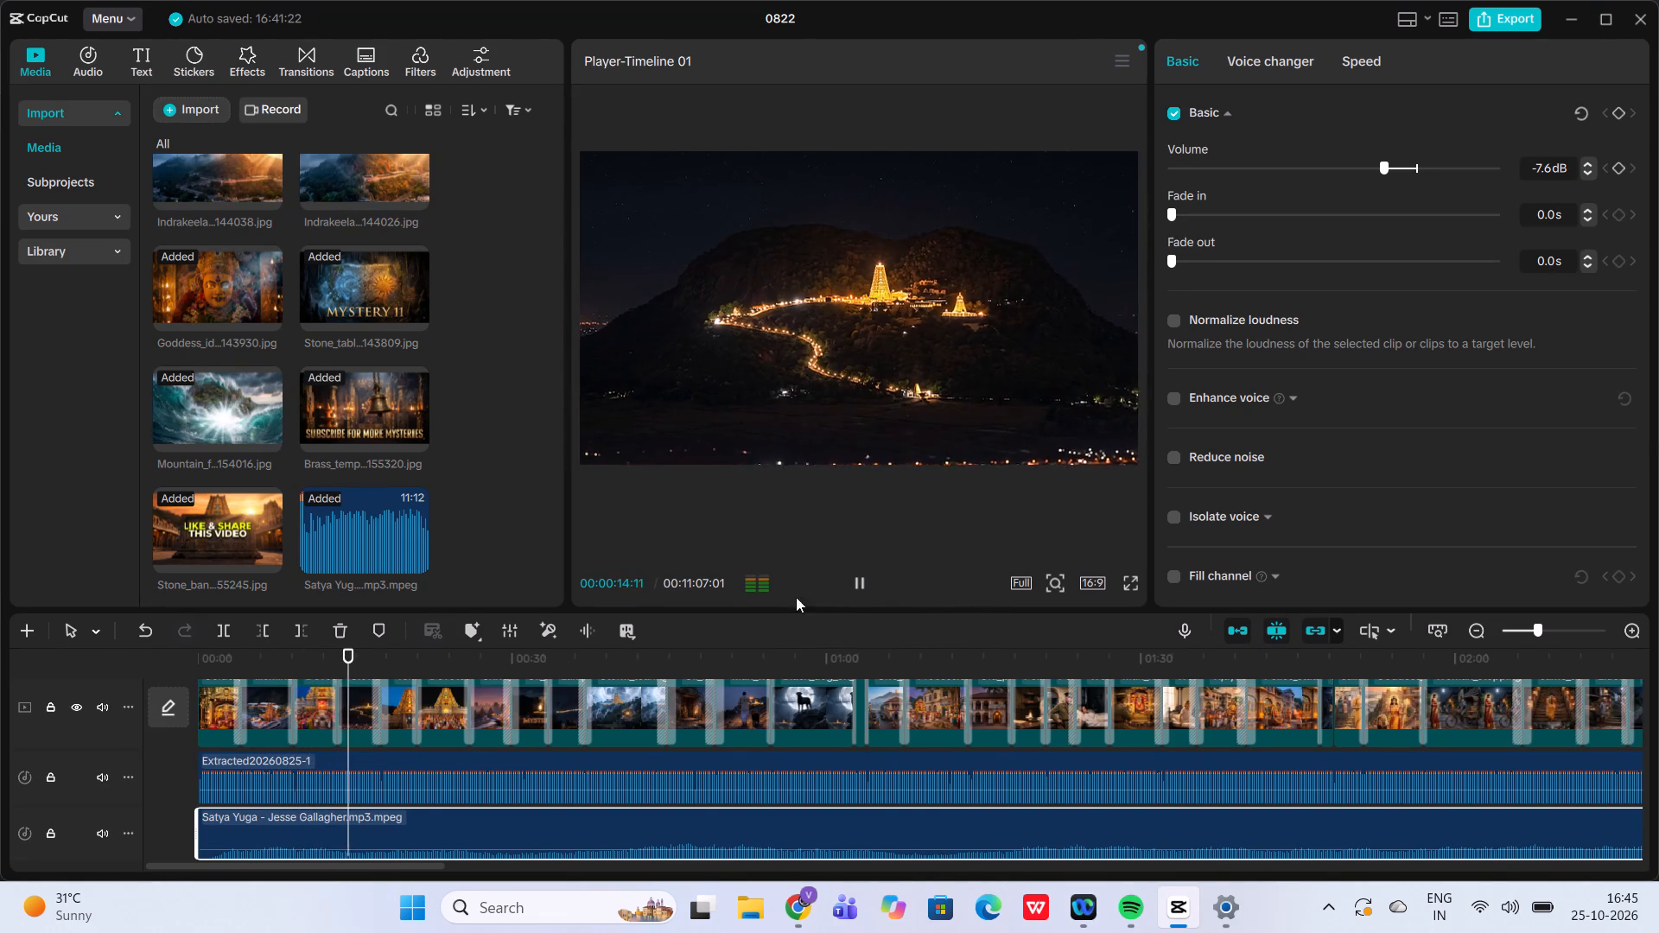
# Replace the Blurry Shock transition at 00:00:13:11 with the Trending transition labelled Vibrat... Amped, accepting duplicate frames.
pyautogui.click(339, 651)
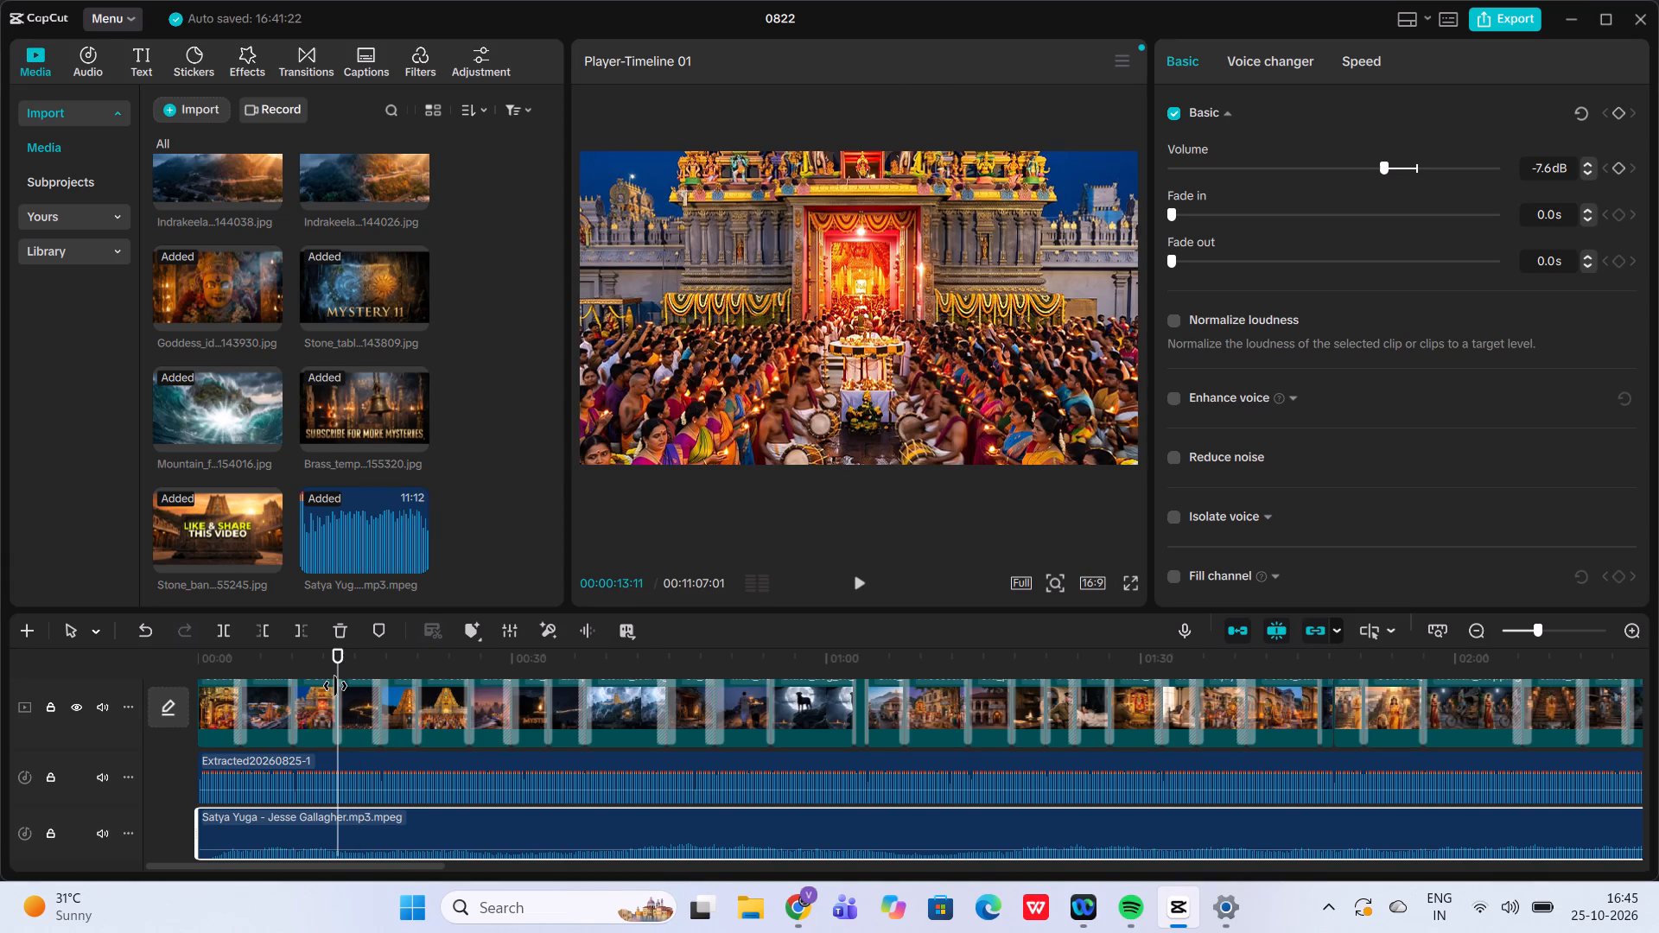
pyautogui.click(335, 686)
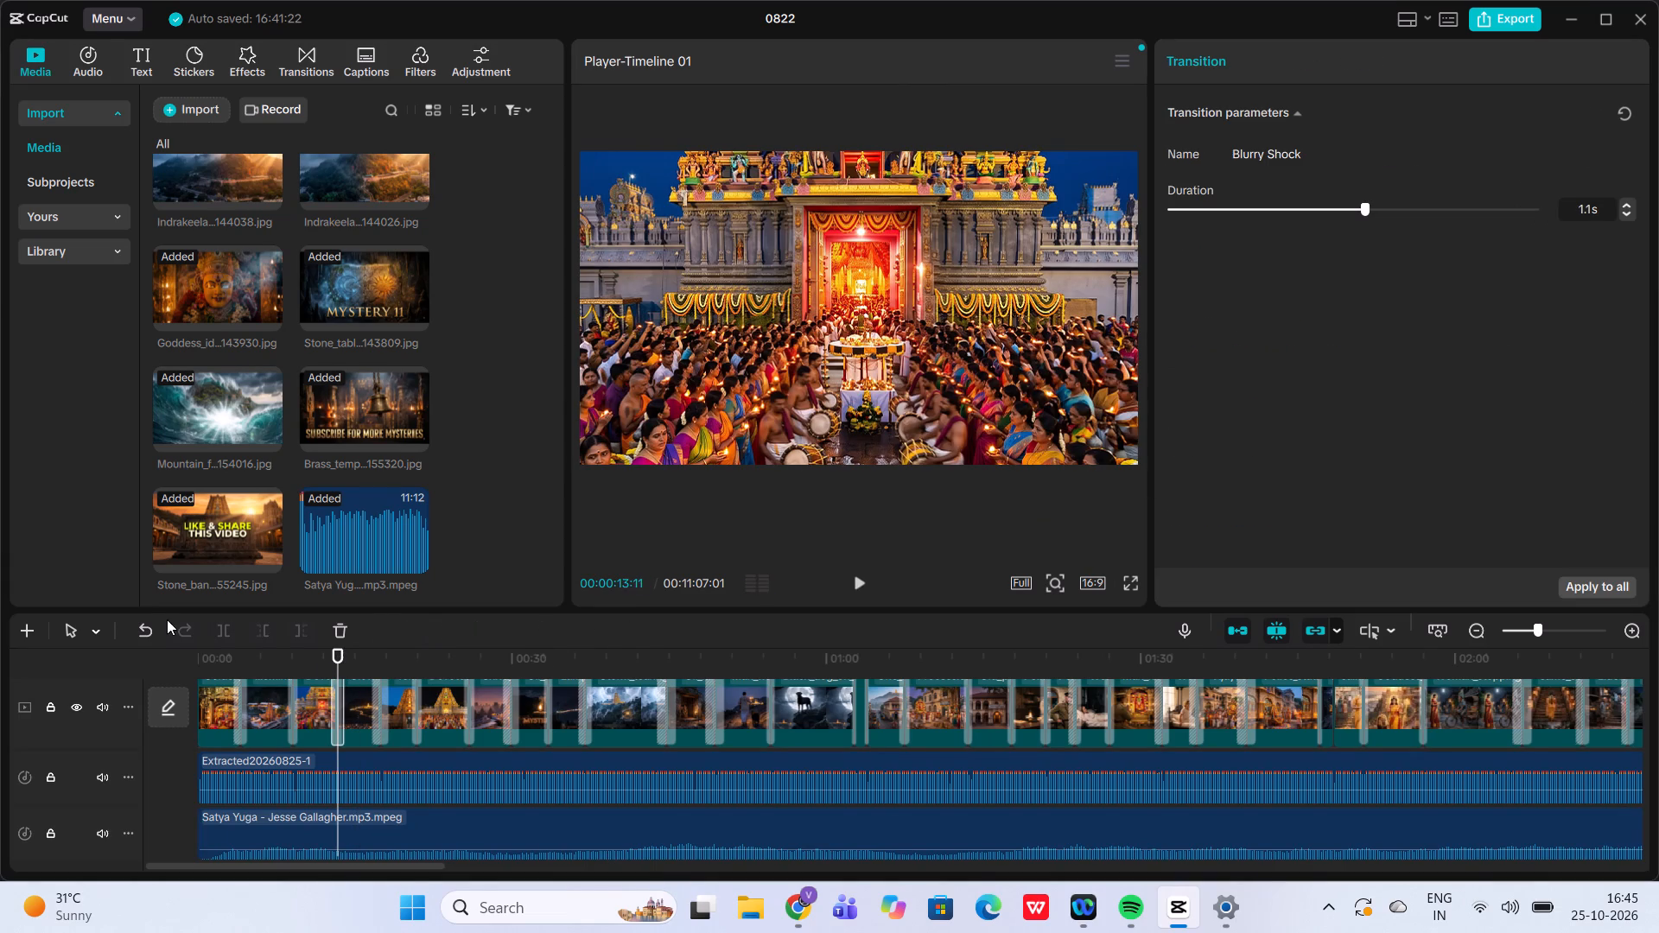
pyautogui.click(338, 635)
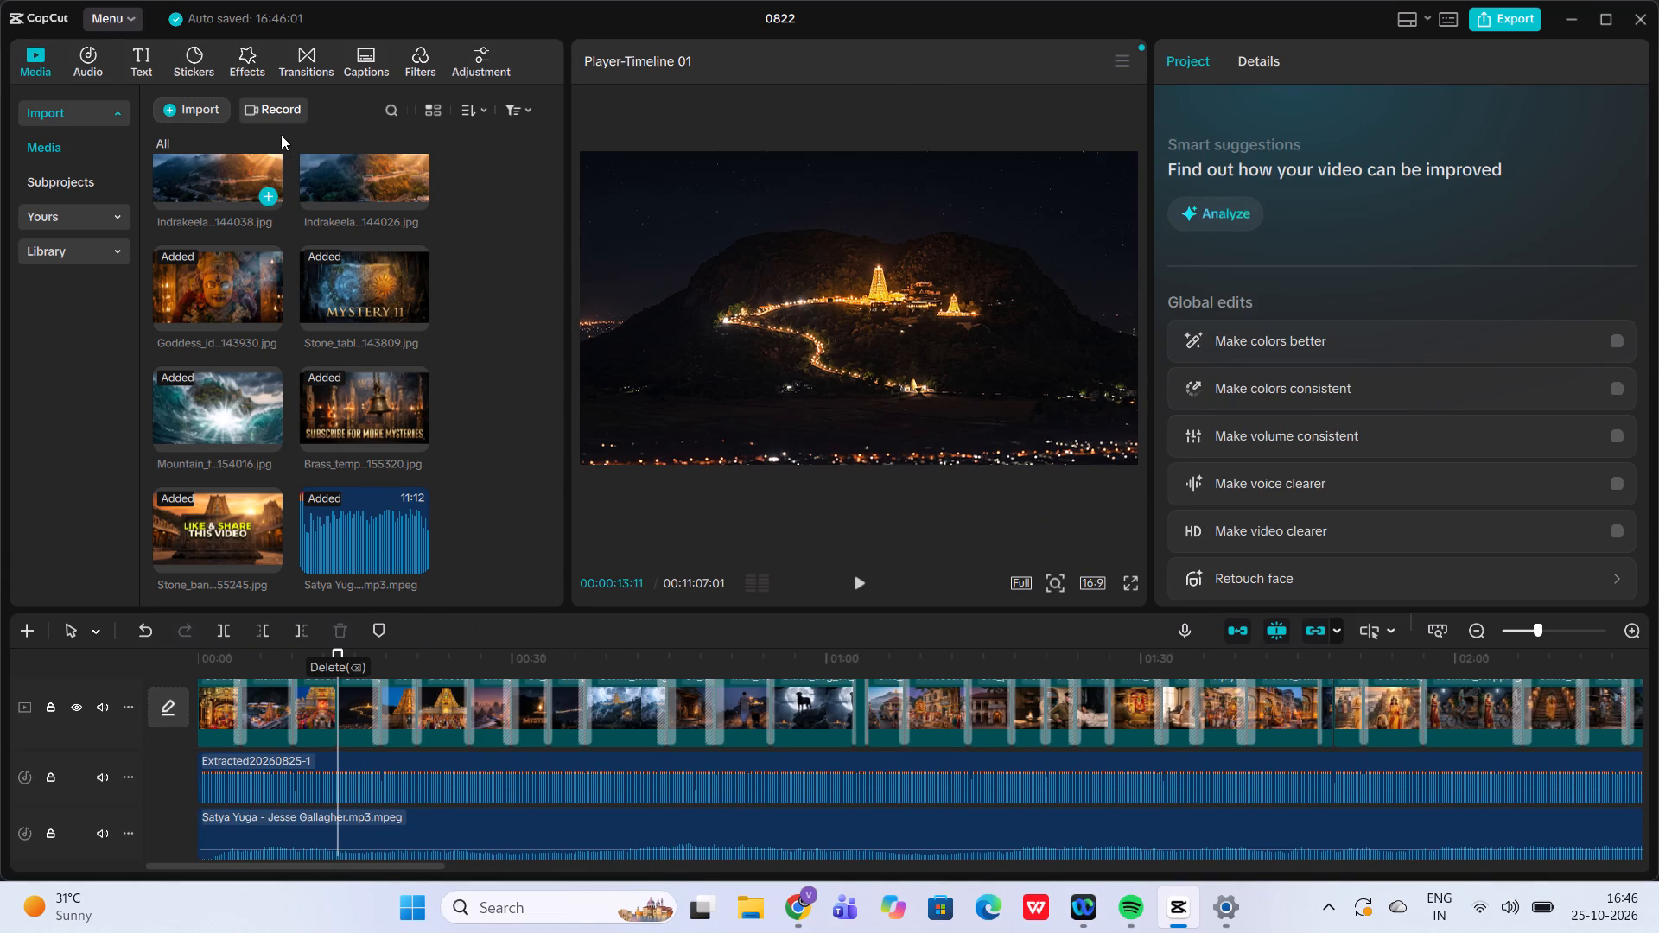
pyautogui.click(312, 58)
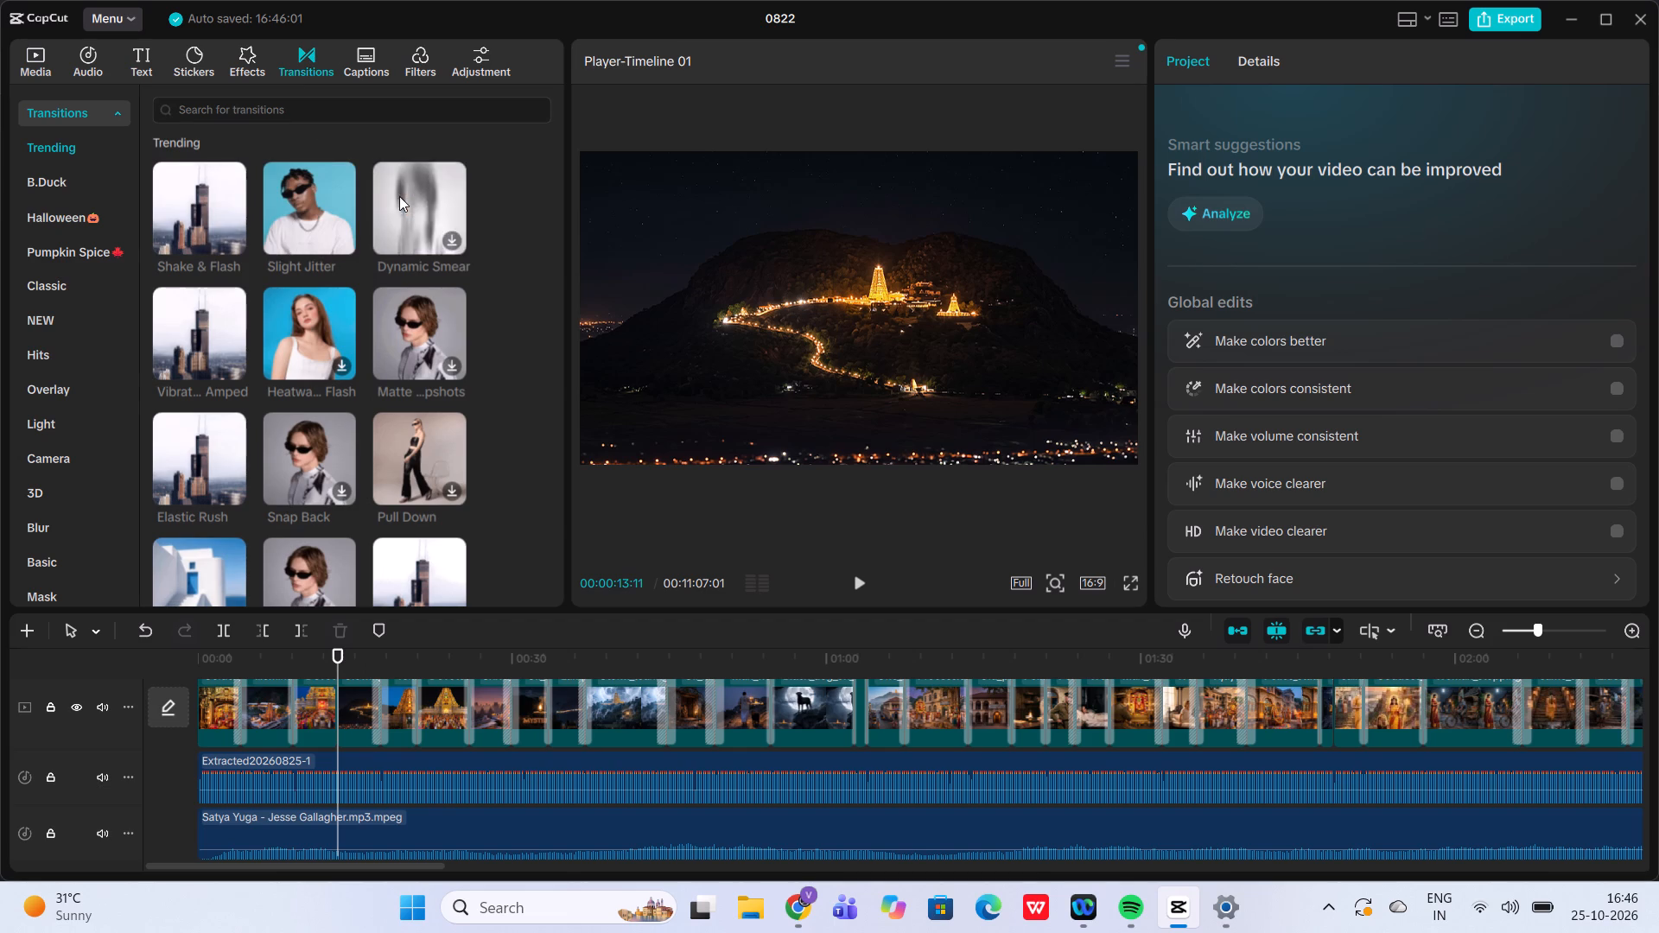
pyautogui.click(230, 307)
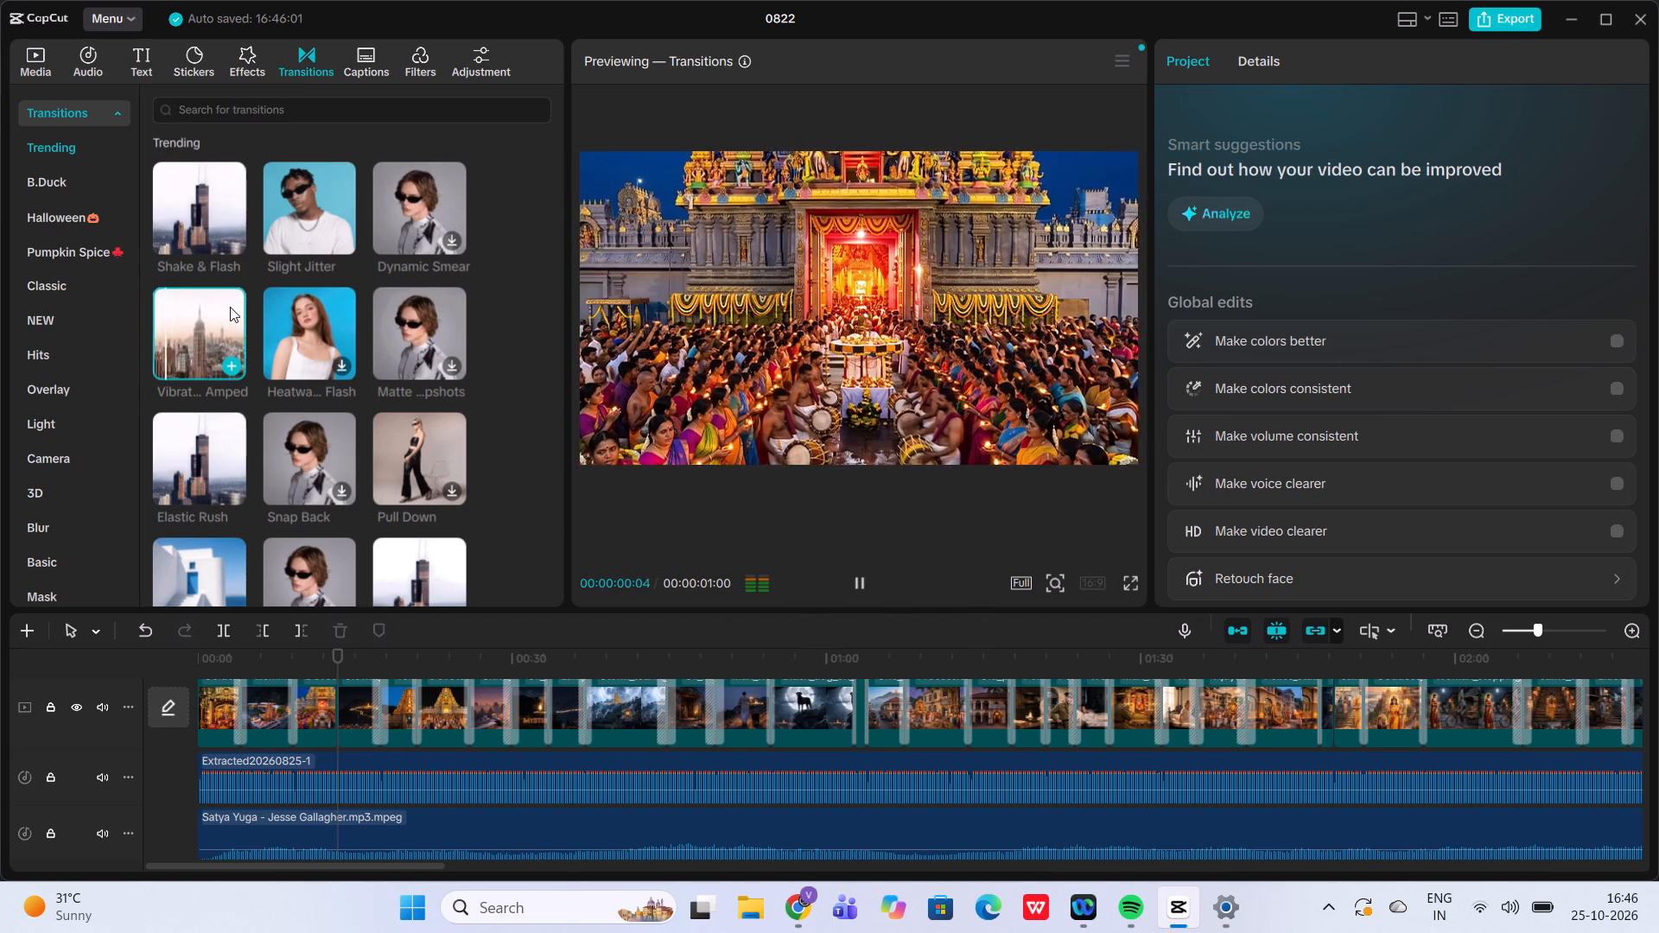
pyautogui.click(231, 359)
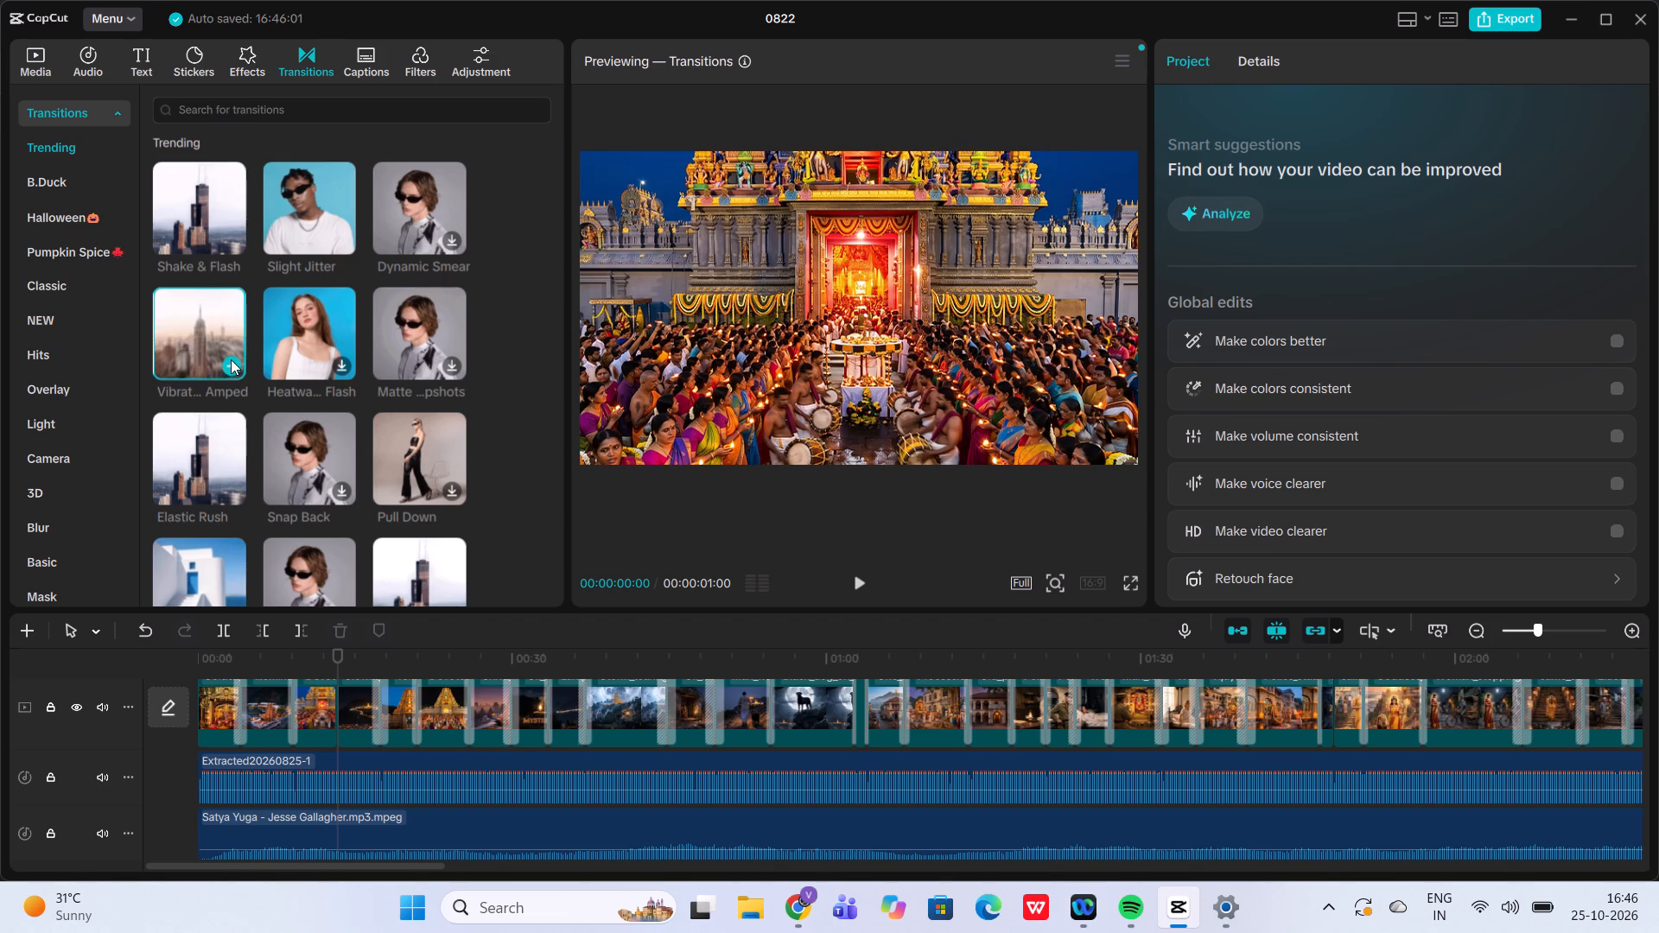
pyautogui.click(932, 511)
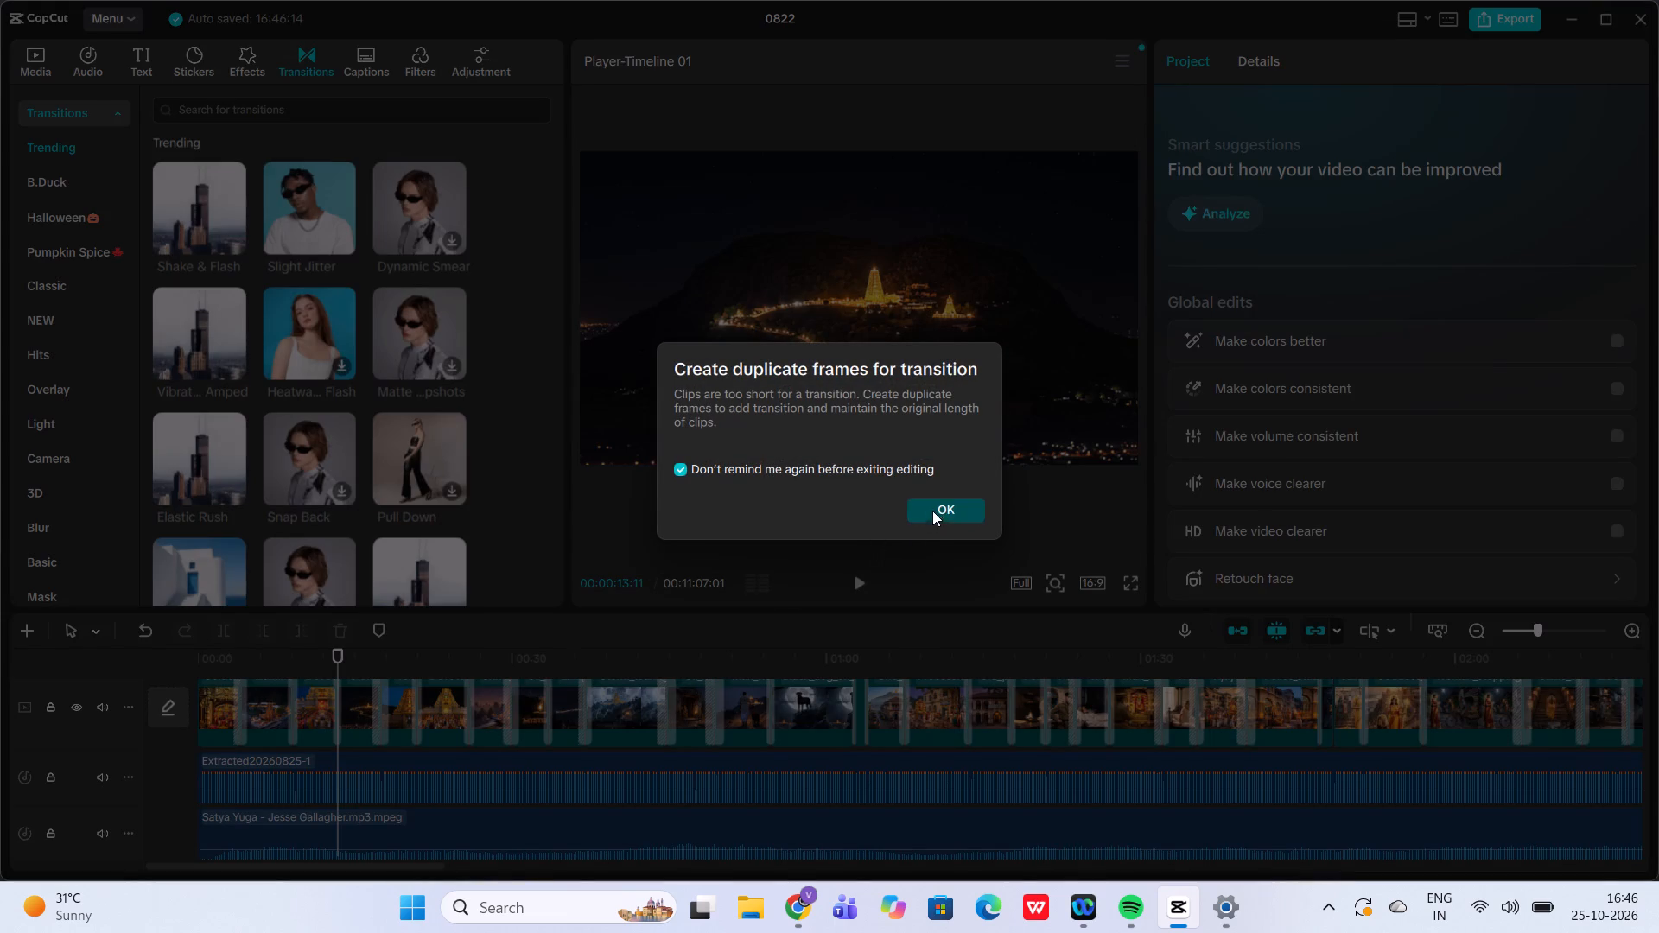
# Play the video from 00:00:11:07 to check the replaced transition and review the clips and transitions that follow.
pyautogui.click(315, 666)
pyautogui.keyDown('ctrl'); pyautogui.scroll(1, 315, 666); pyautogui.keyUp('ctrl')
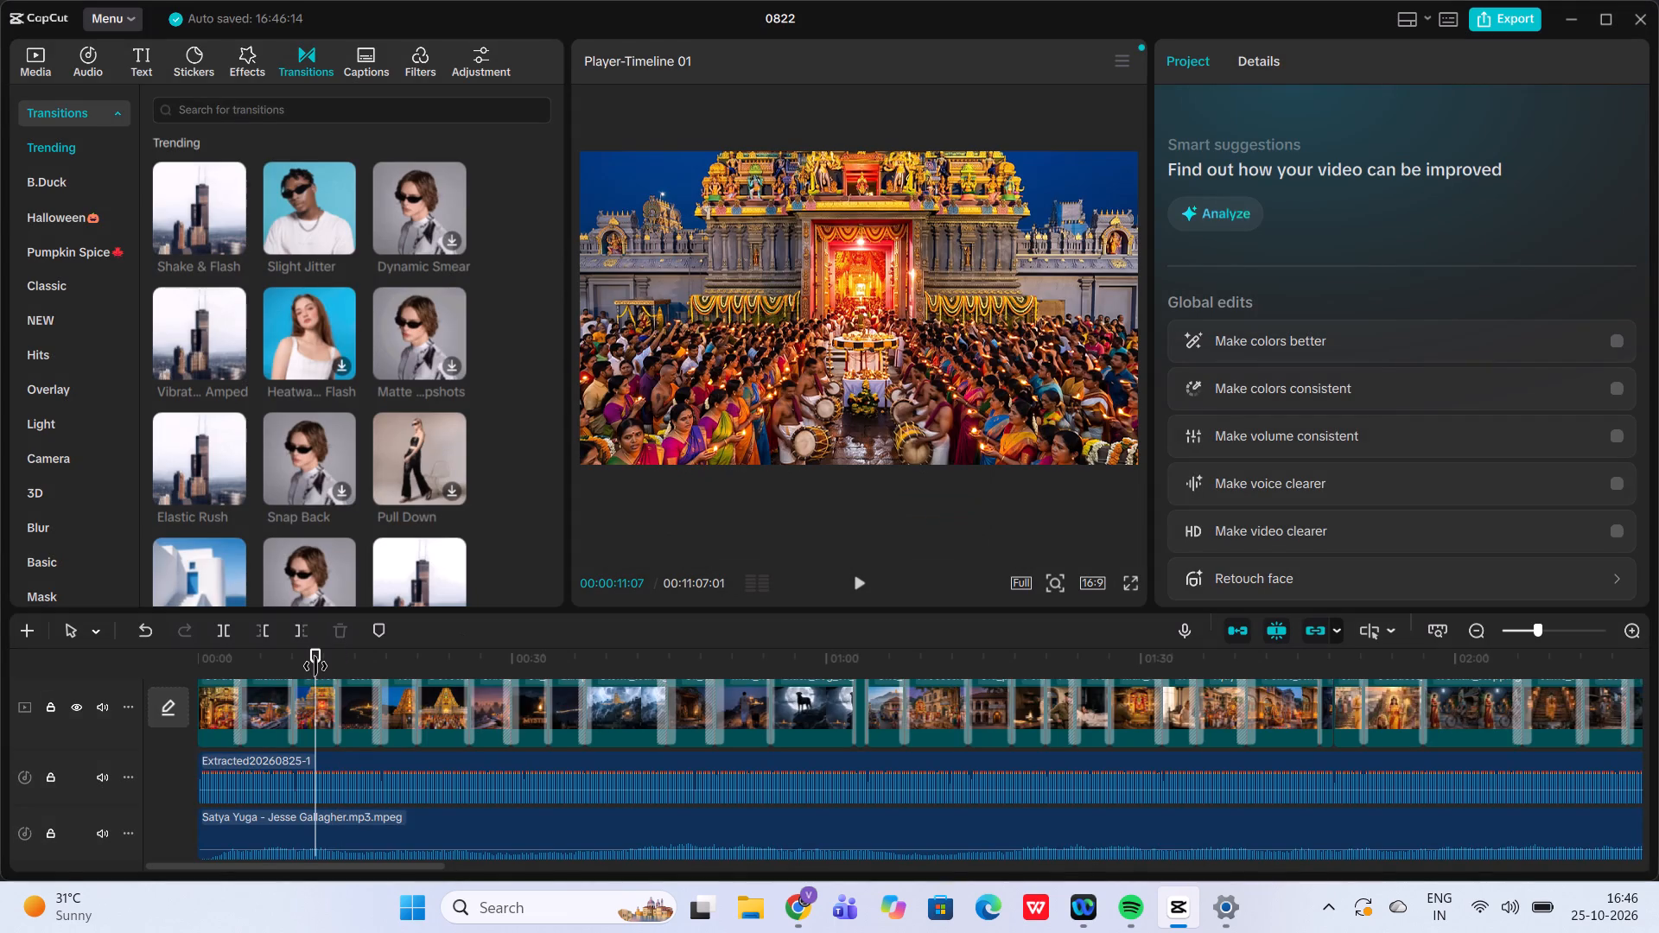
pyautogui.keyDown('ctrl'); pyautogui.scroll(11, 315, 666); pyautogui.keyUp('ctrl')
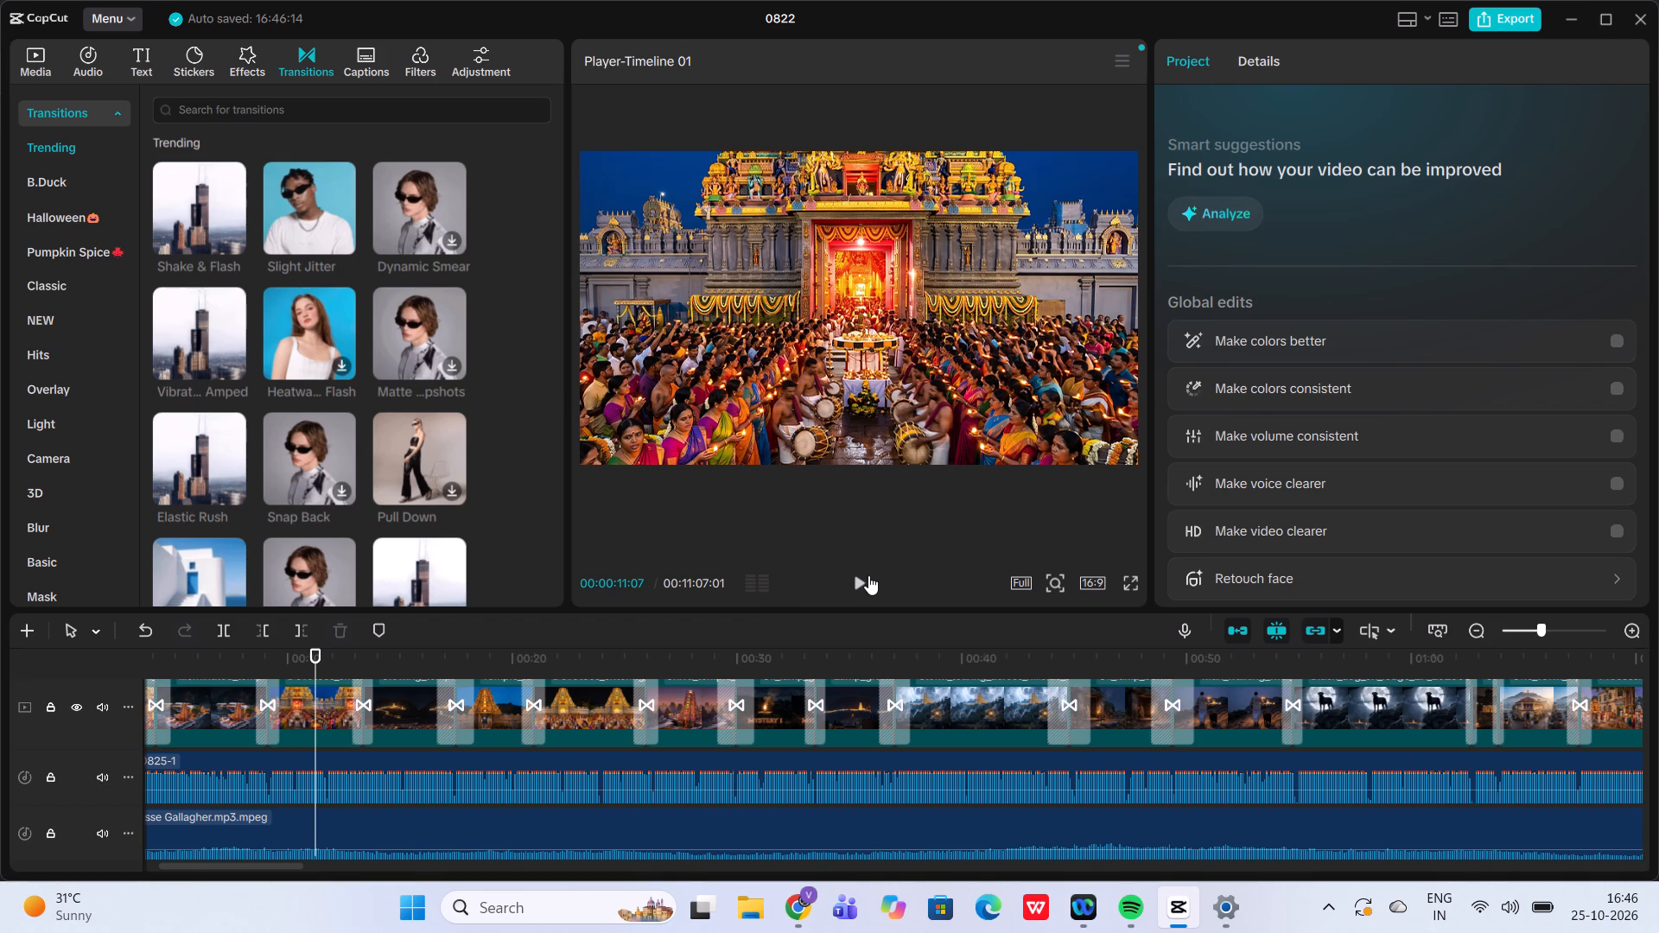
pyautogui.click(863, 575)
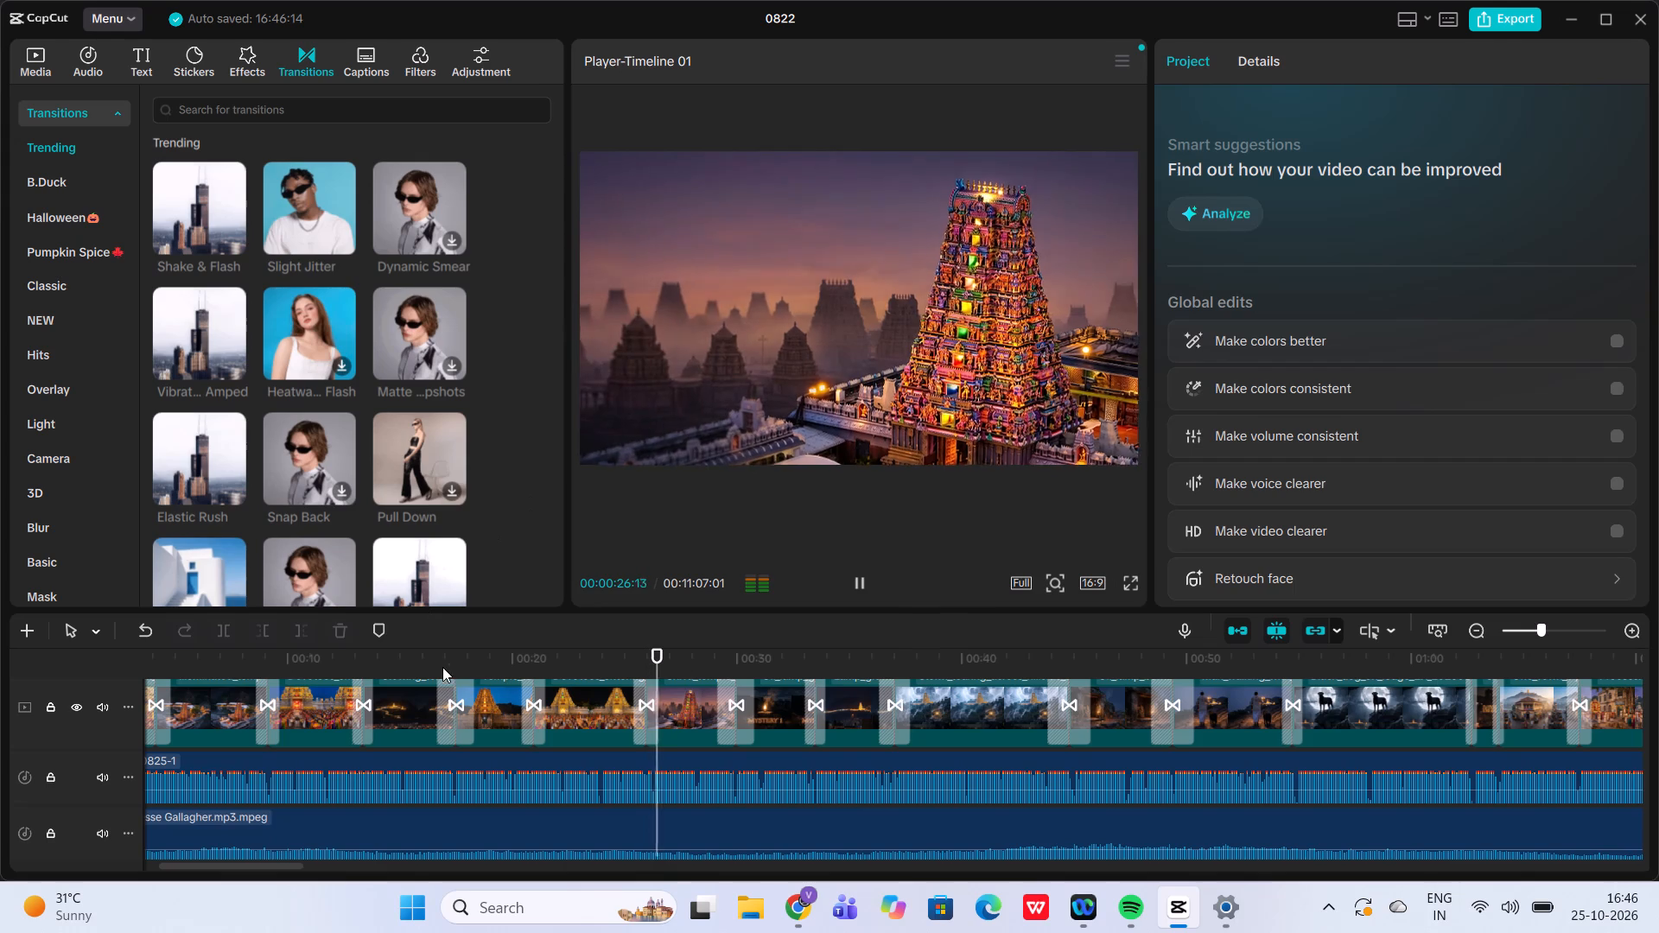
pyautogui.click(495, 669)
pyautogui.click(845, 576)
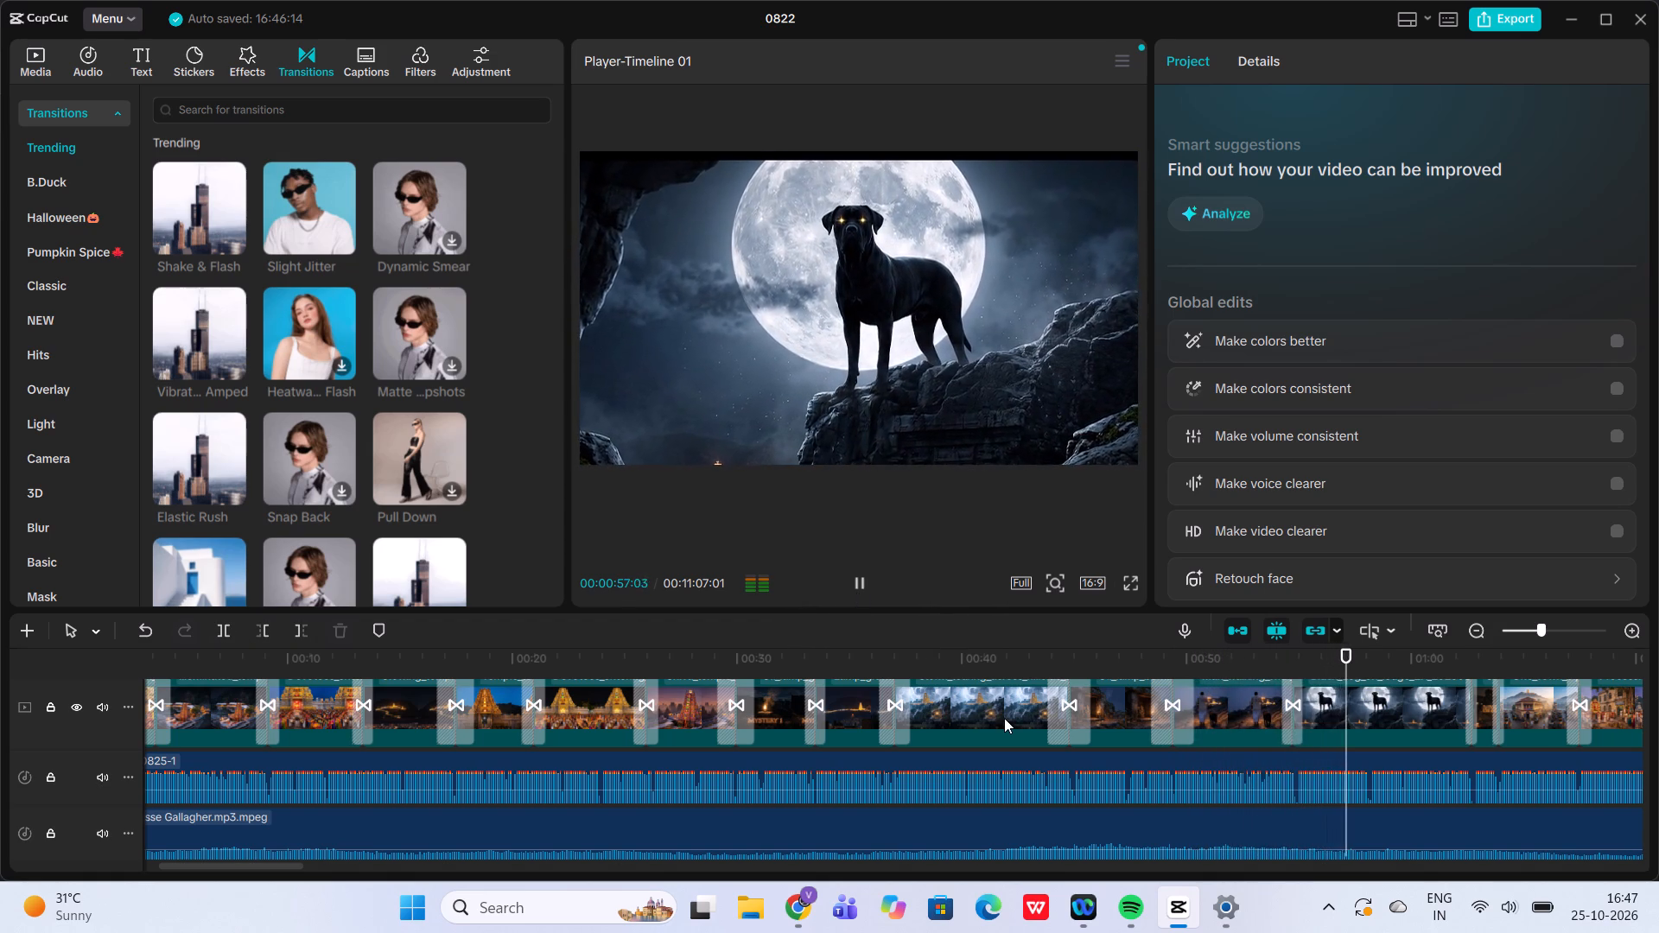
pyautogui.hscroll(-3, 1004, 718)
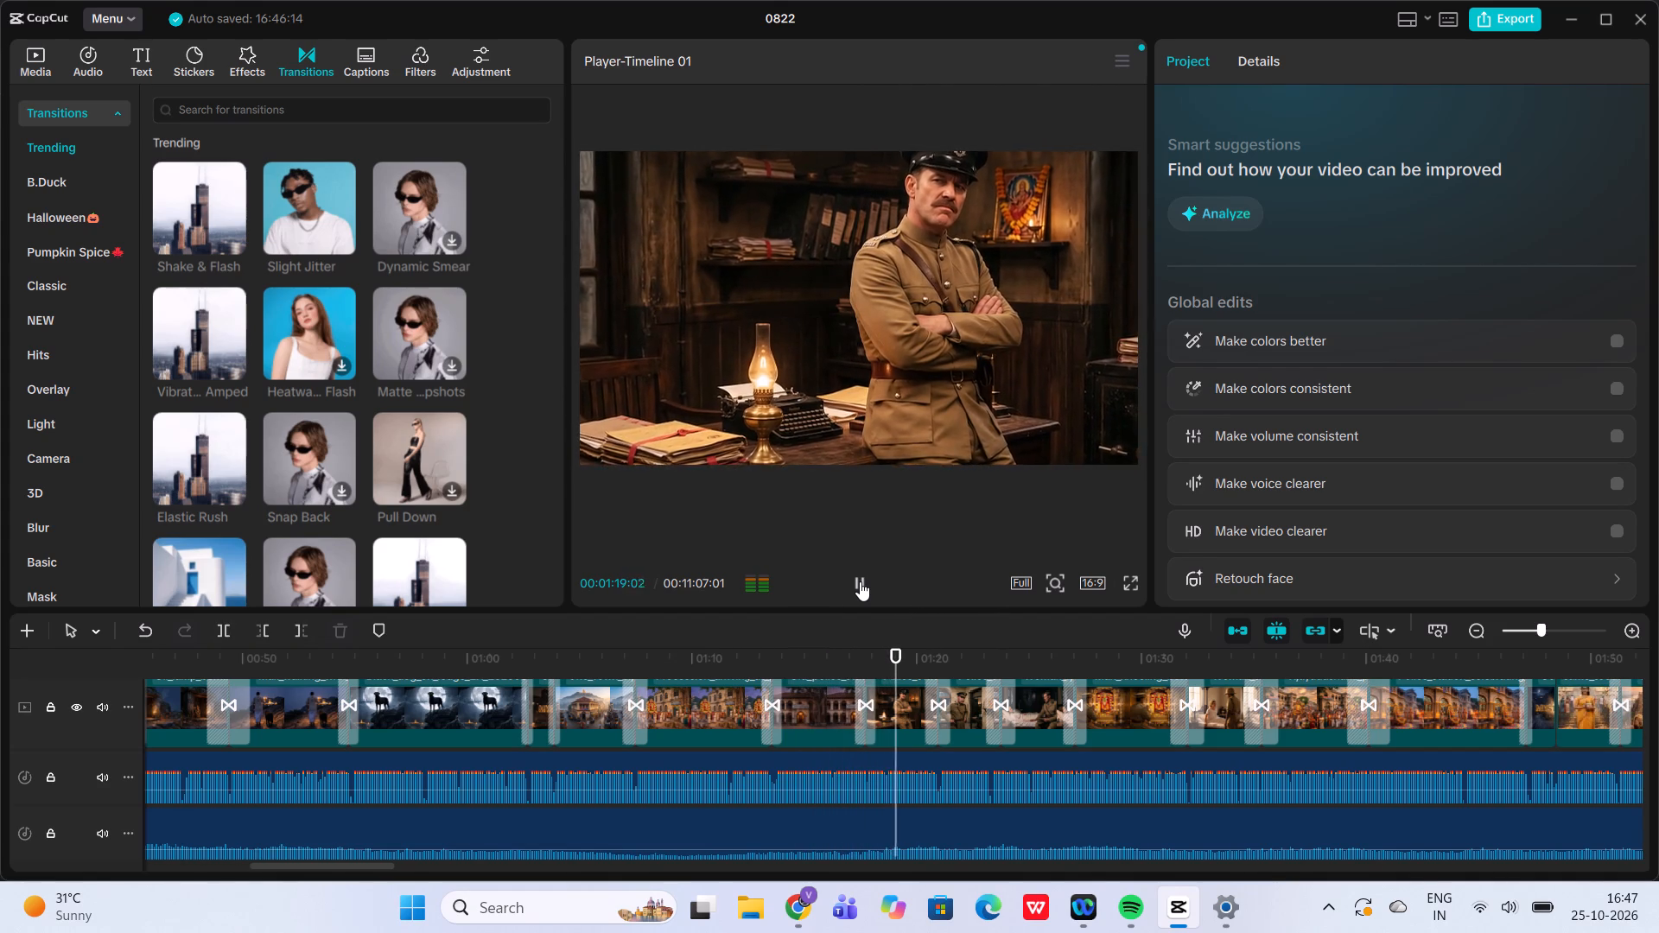
# Select the clip of the officer standing by the desk lamp and shift its picture vertically to Y -89 at 00:01:17:22.
pyautogui.click(886, 684)
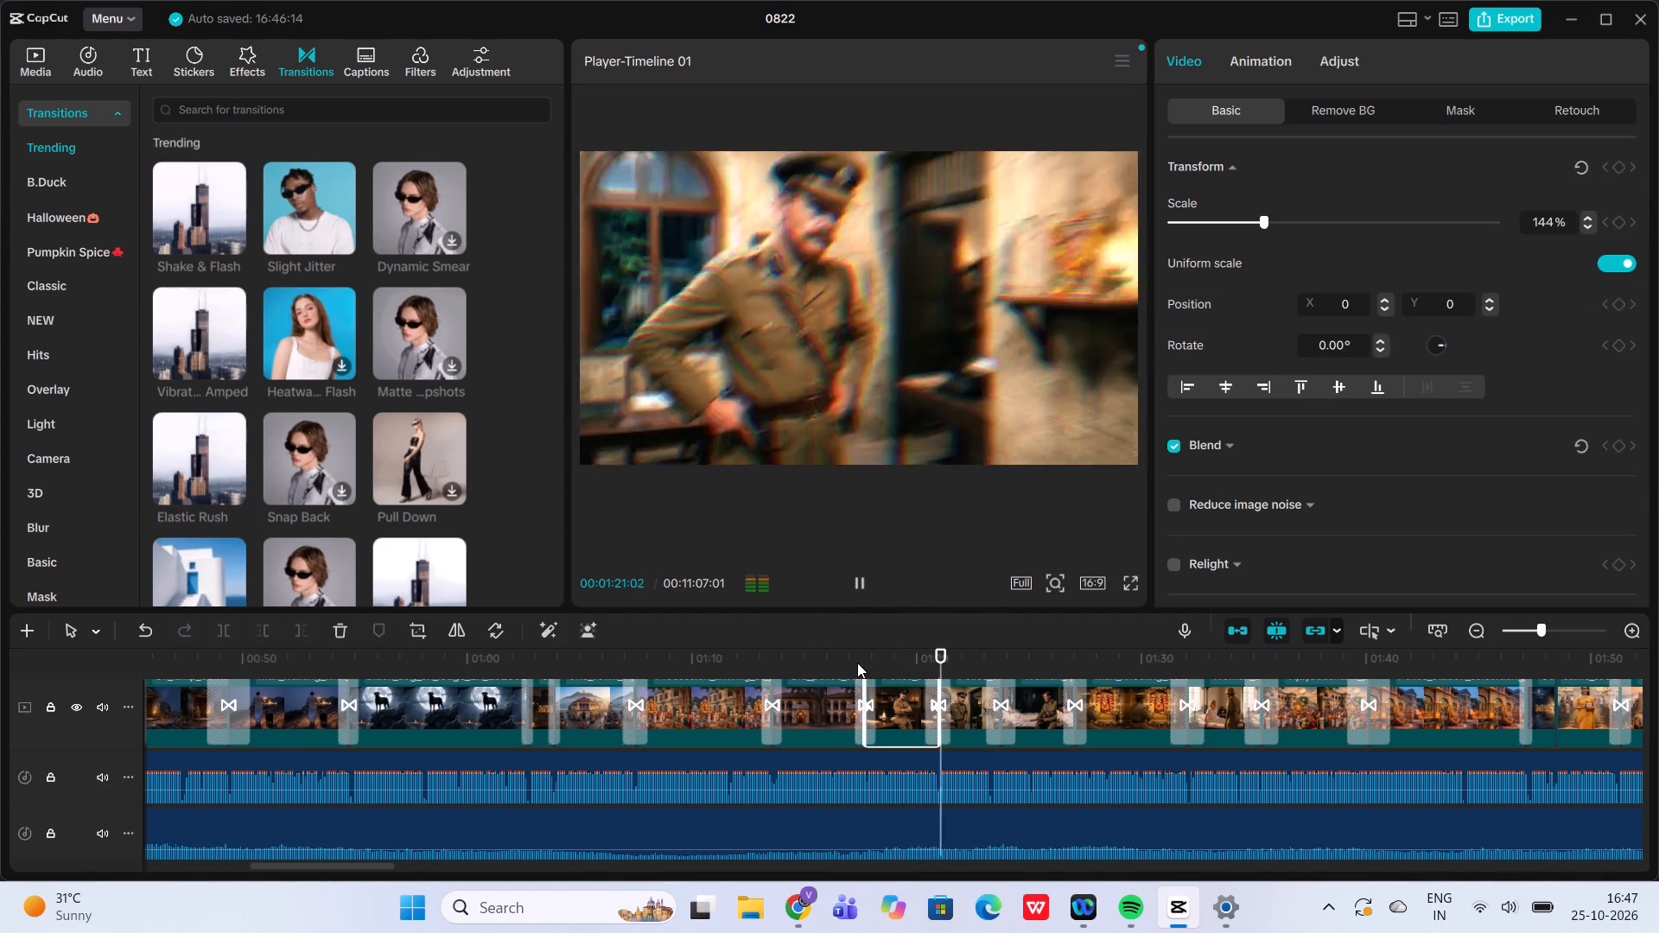
pyautogui.click(862, 657)
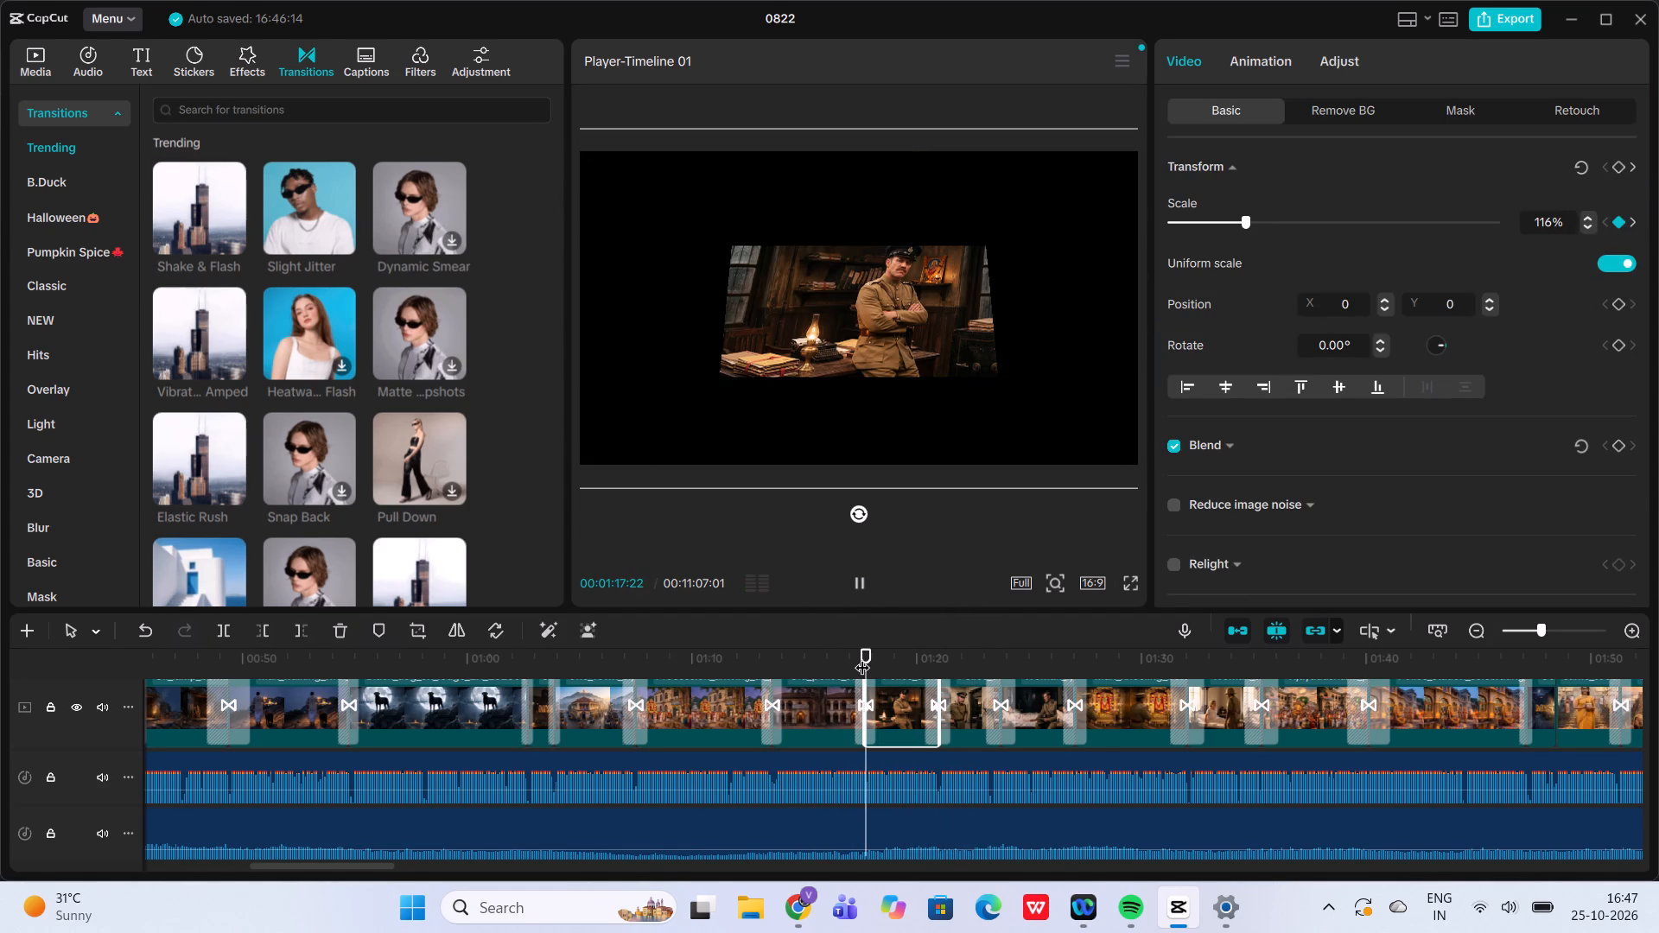
pyautogui.moveTo(887, 308); pyautogui.dragTo(888, 314)
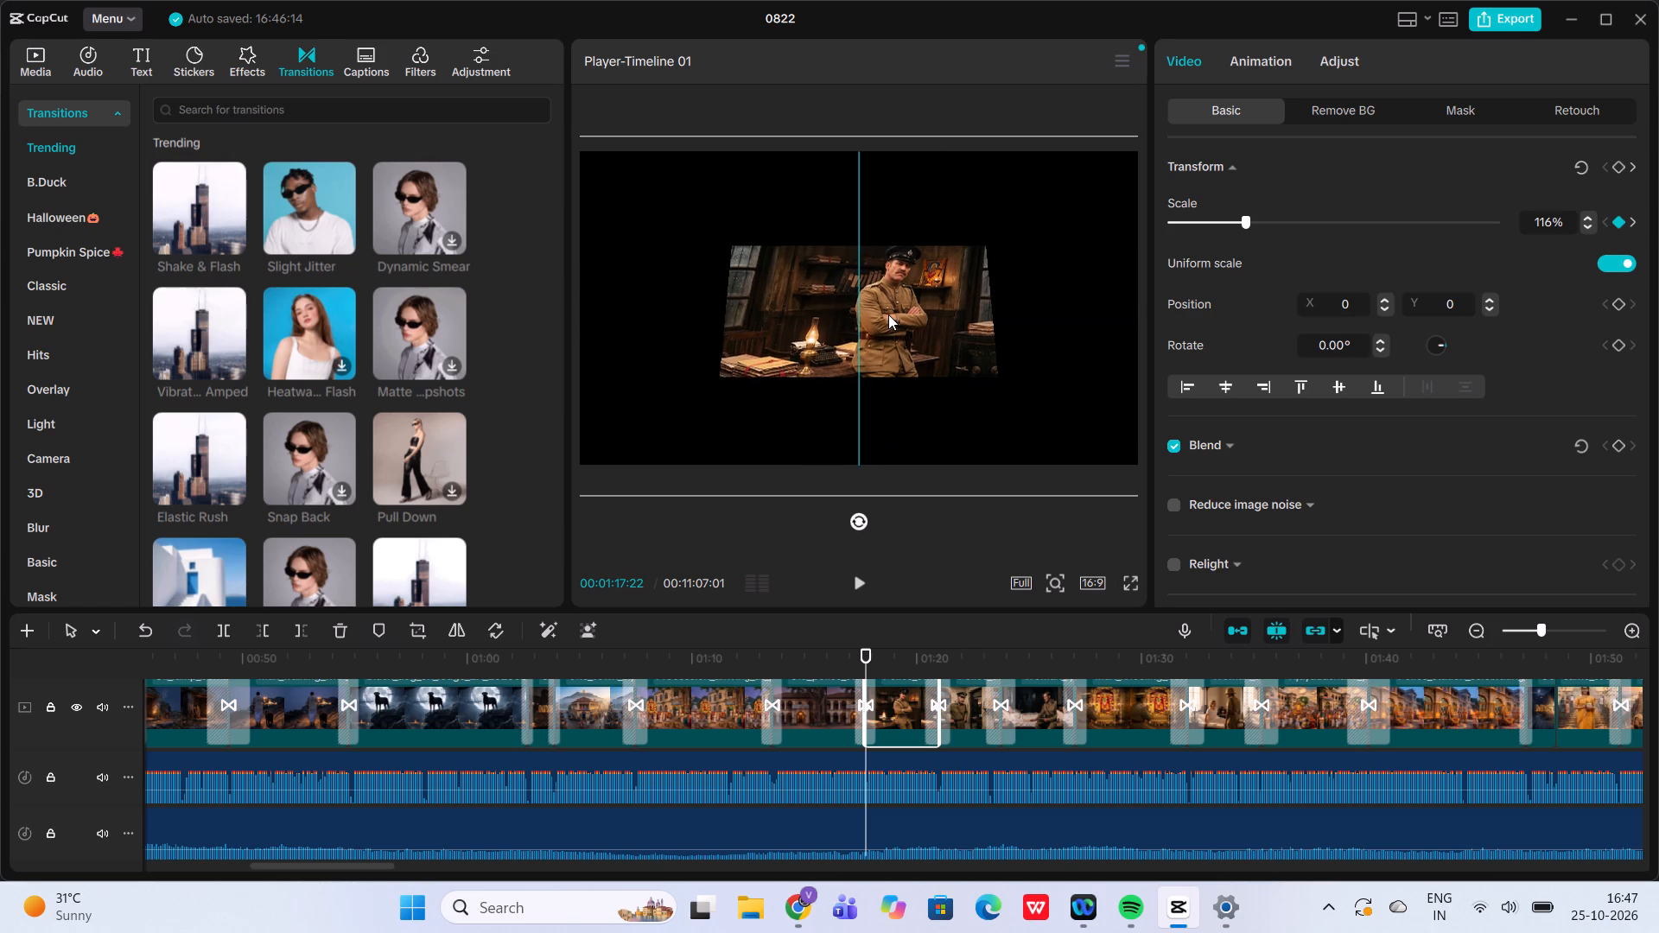
pyautogui.moveTo(888, 314); pyautogui.dragTo(889, 321)
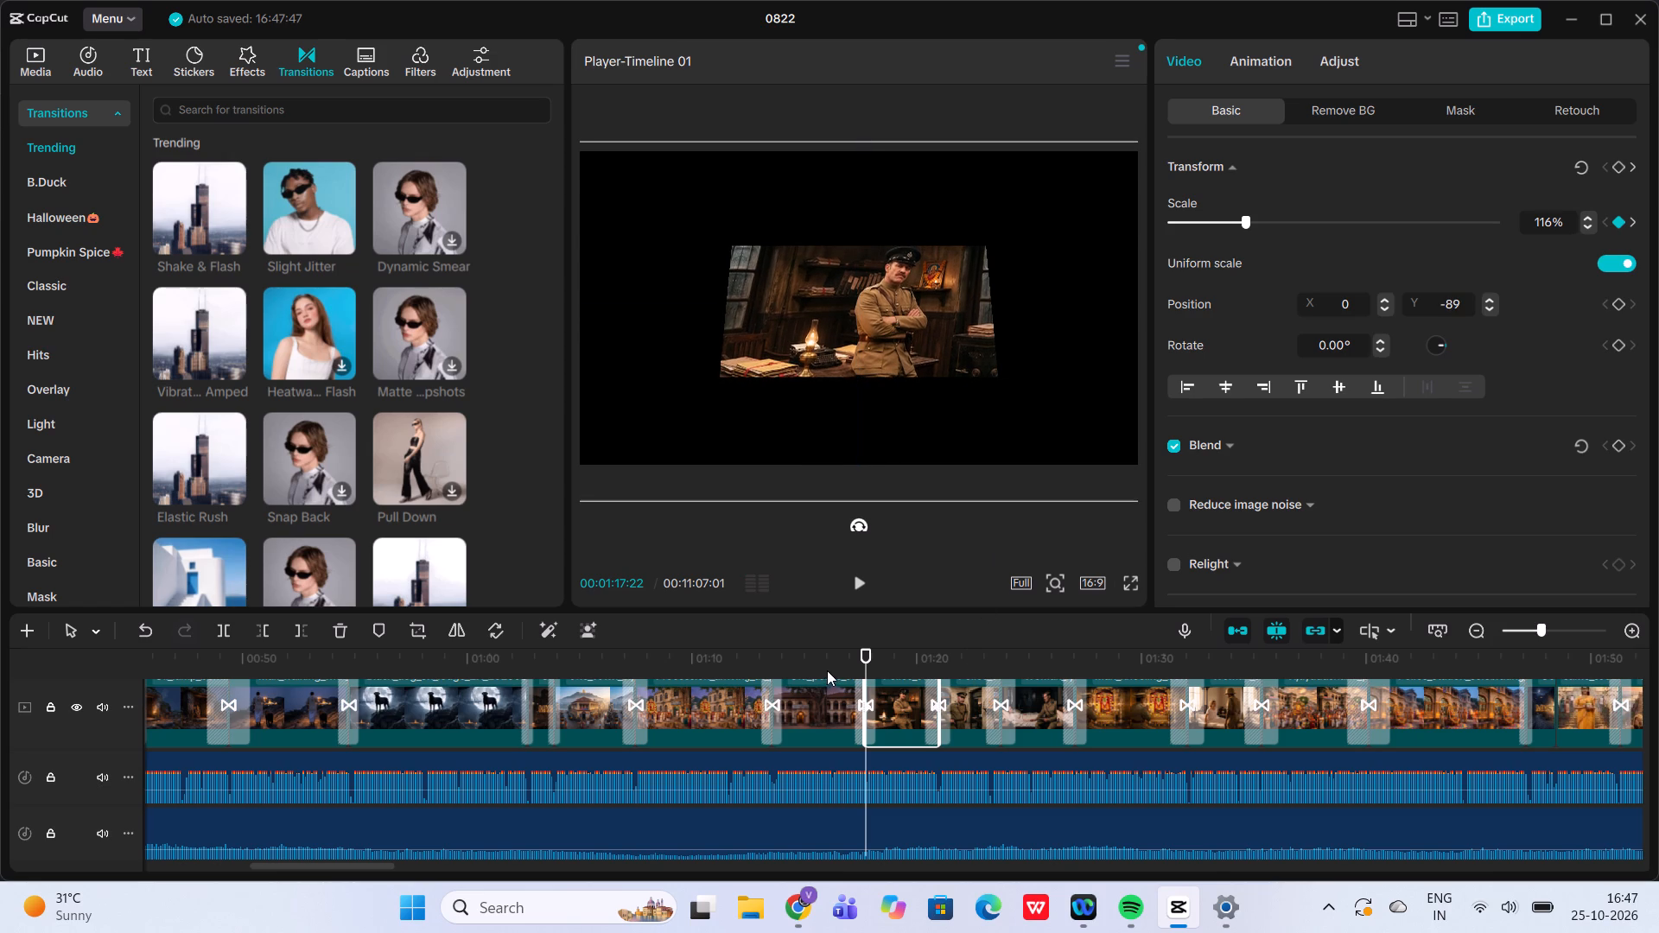
# Replay the section from the police station clip at 00:01:15:27 through the bedside scene to check its transitions.
pyautogui.click(828, 667)
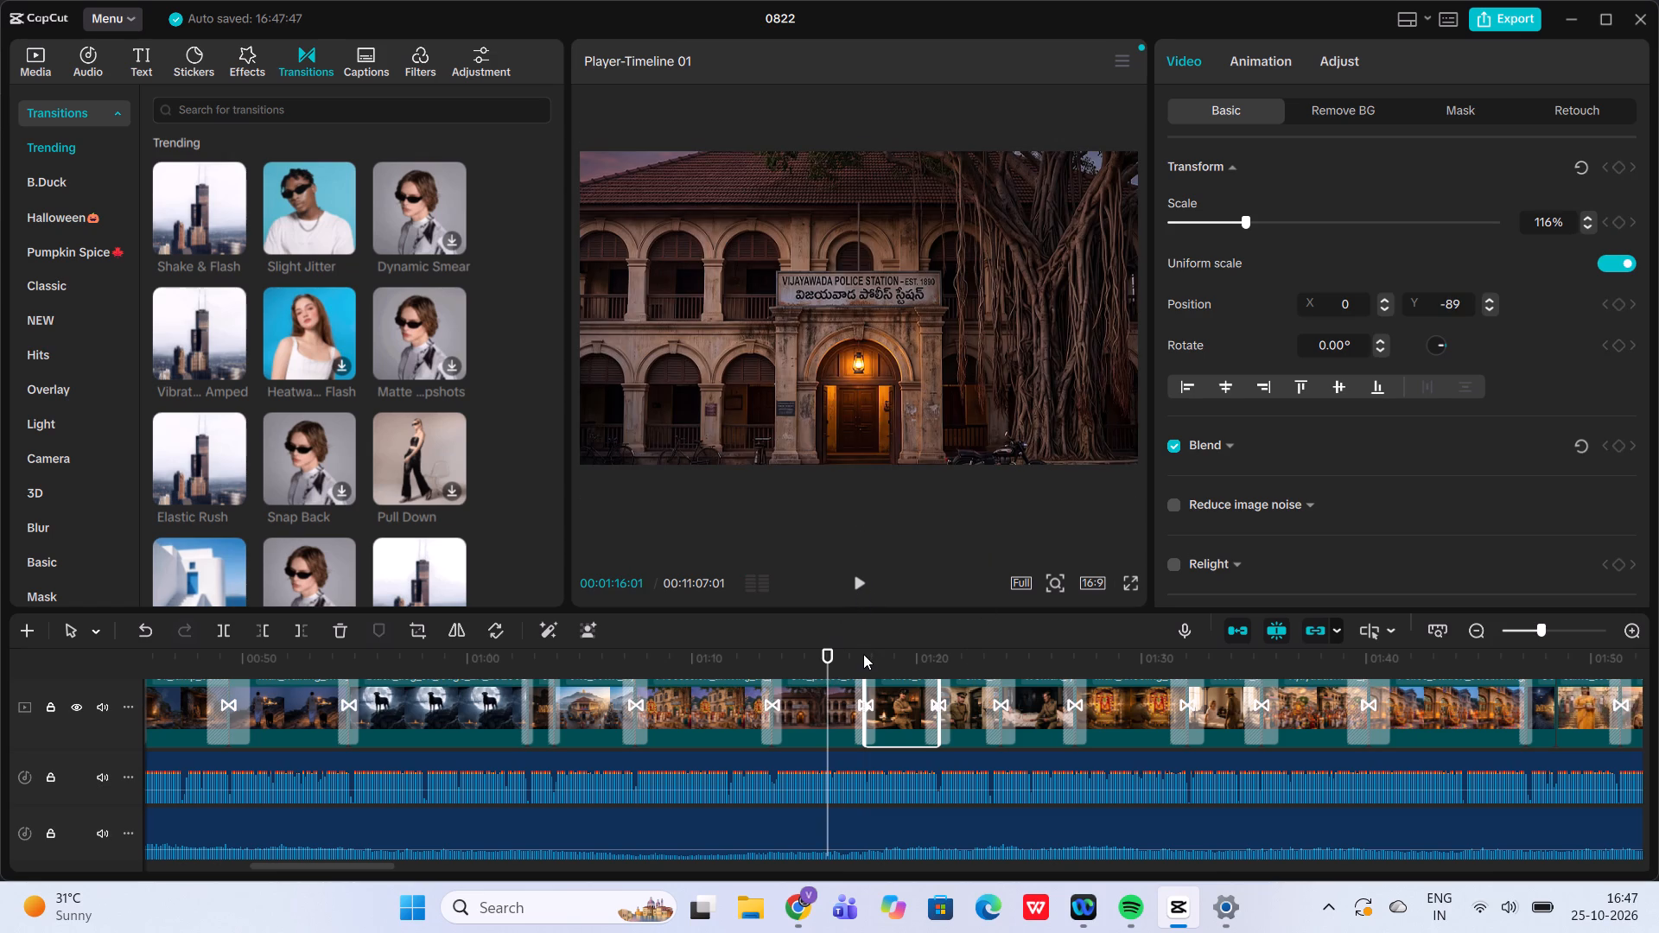
pyautogui.click(863, 654)
pyautogui.click(824, 672)
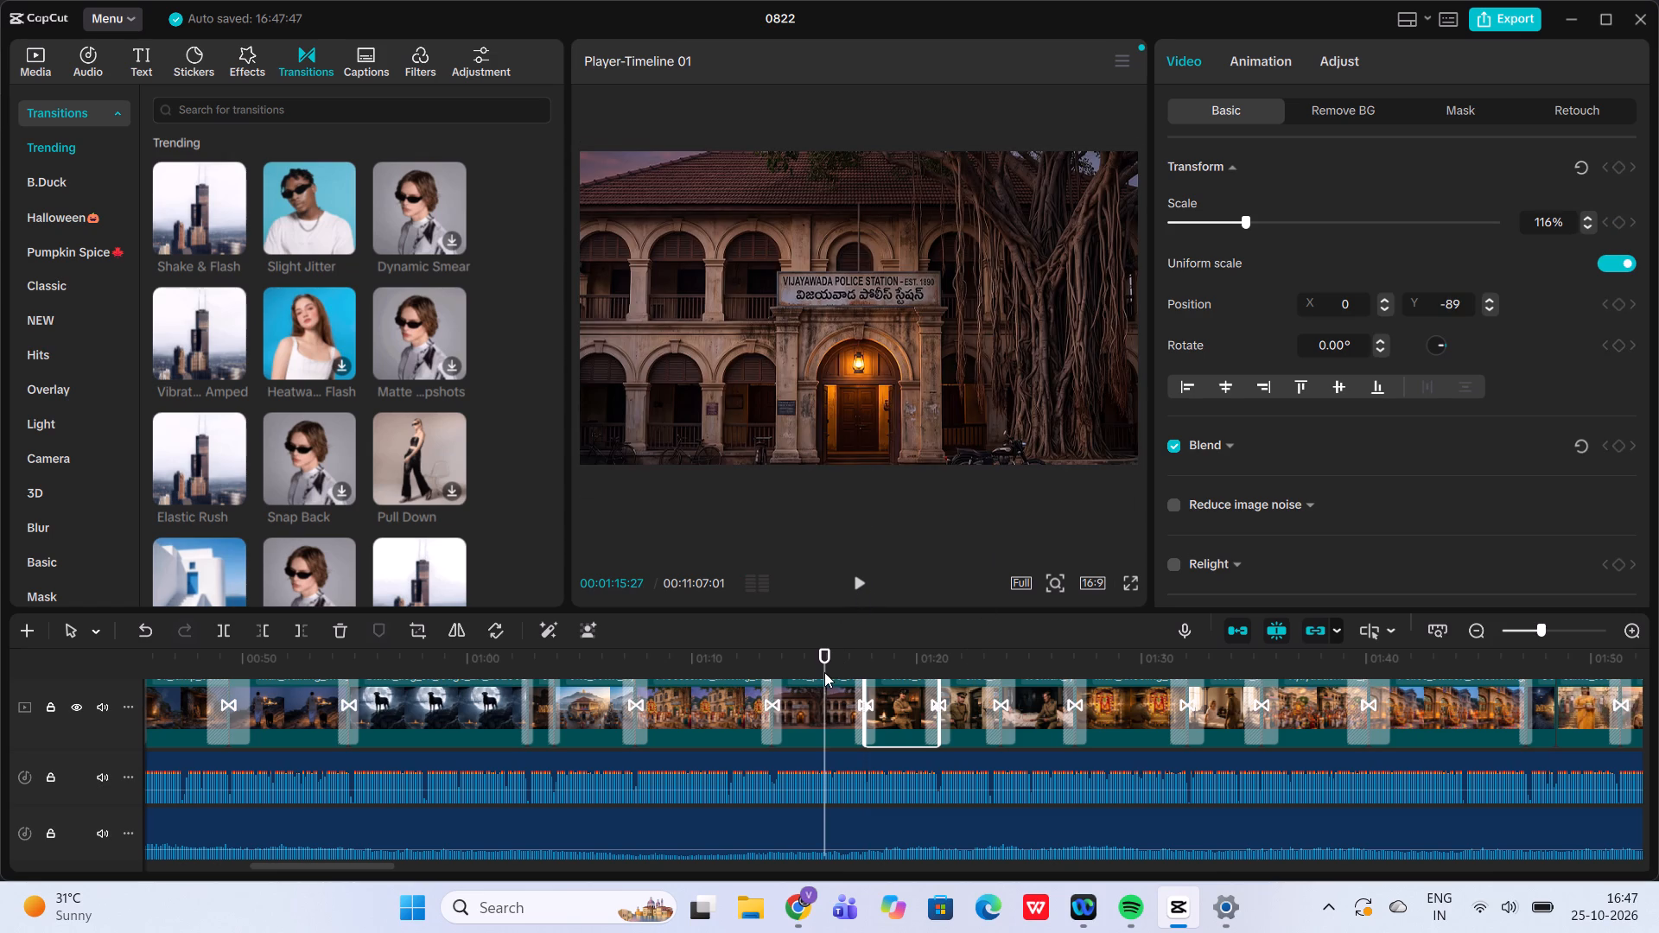
pyautogui.click(824, 672)
pyautogui.click(728, 695)
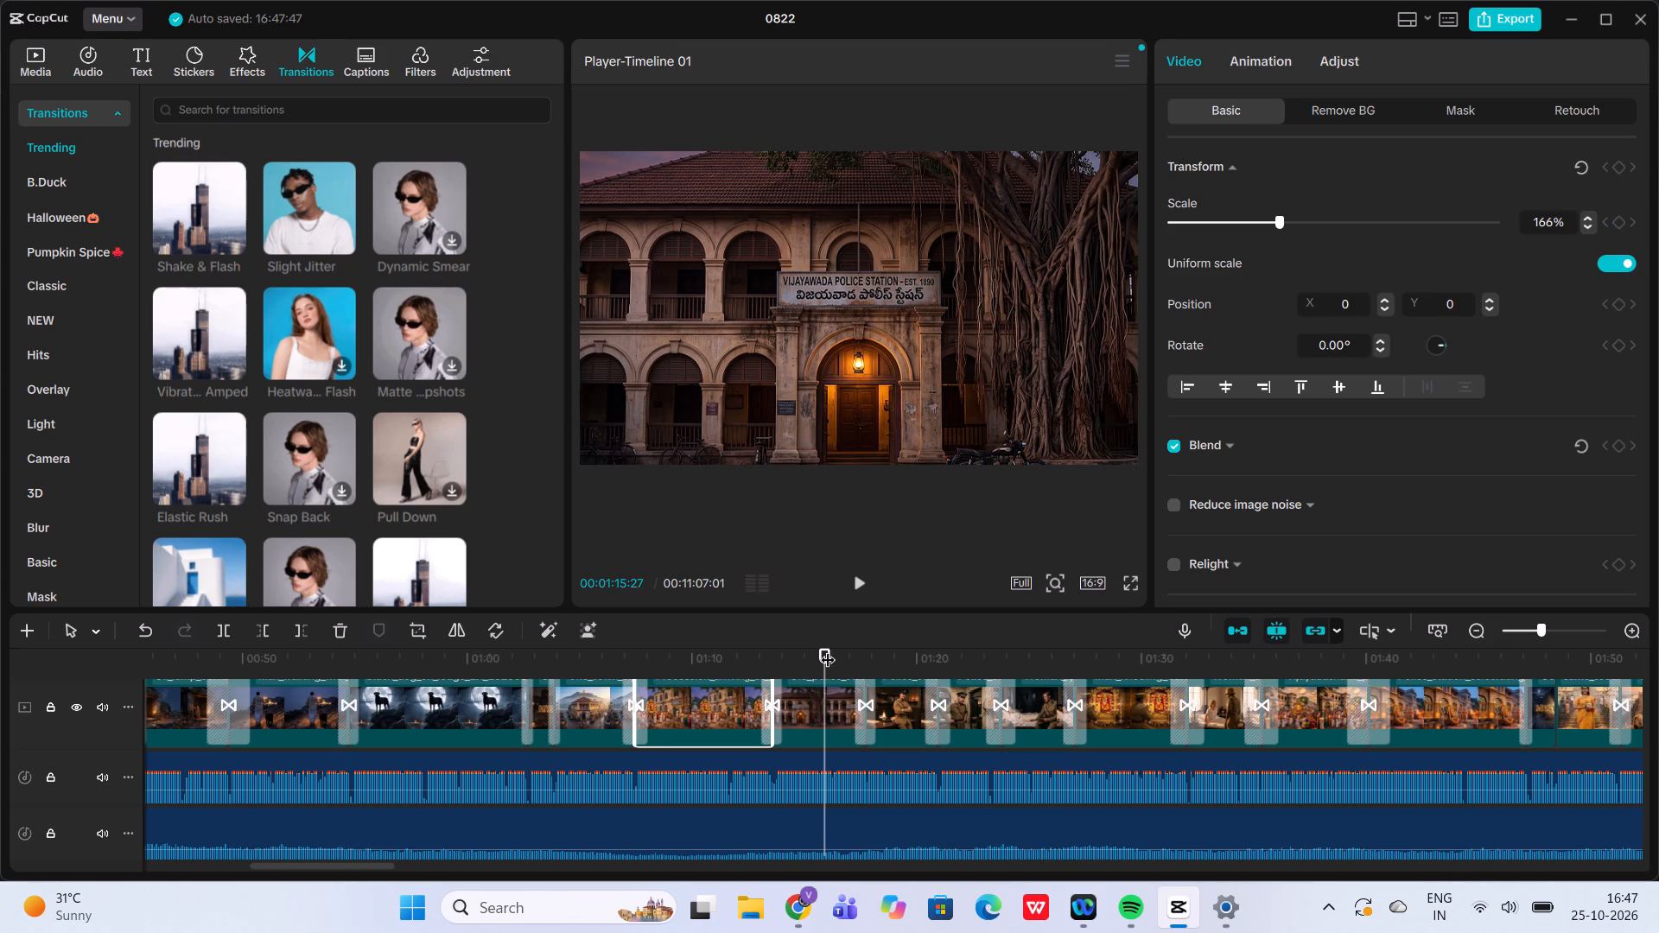
pyautogui.click(860, 568)
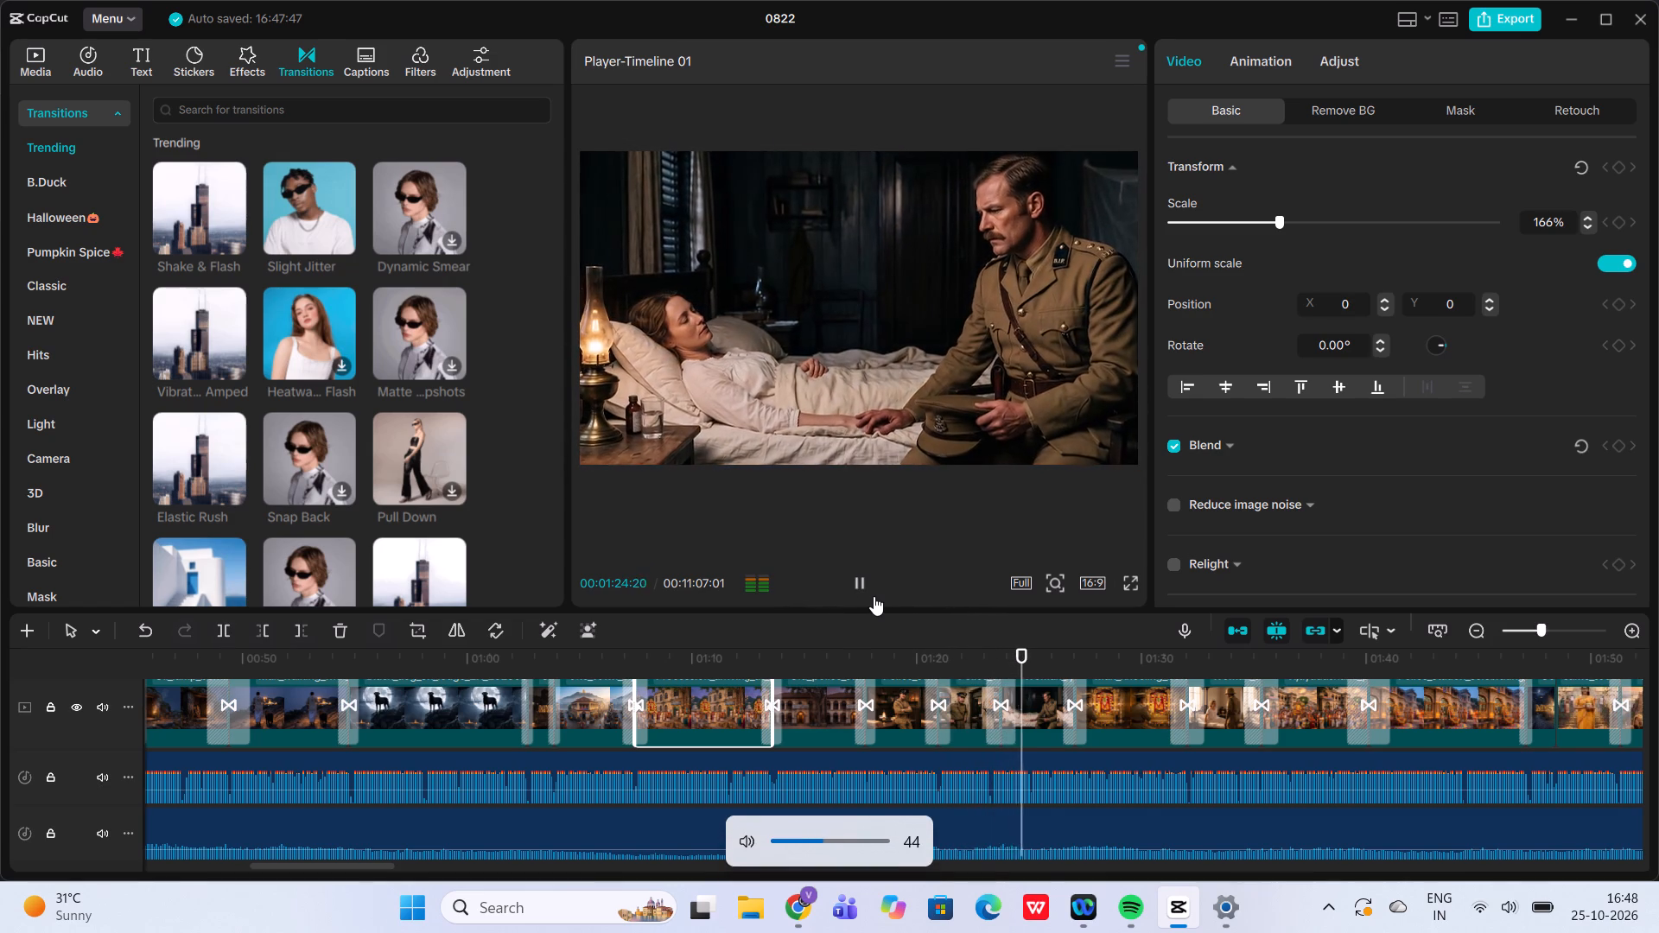
pyautogui.click(963, 666)
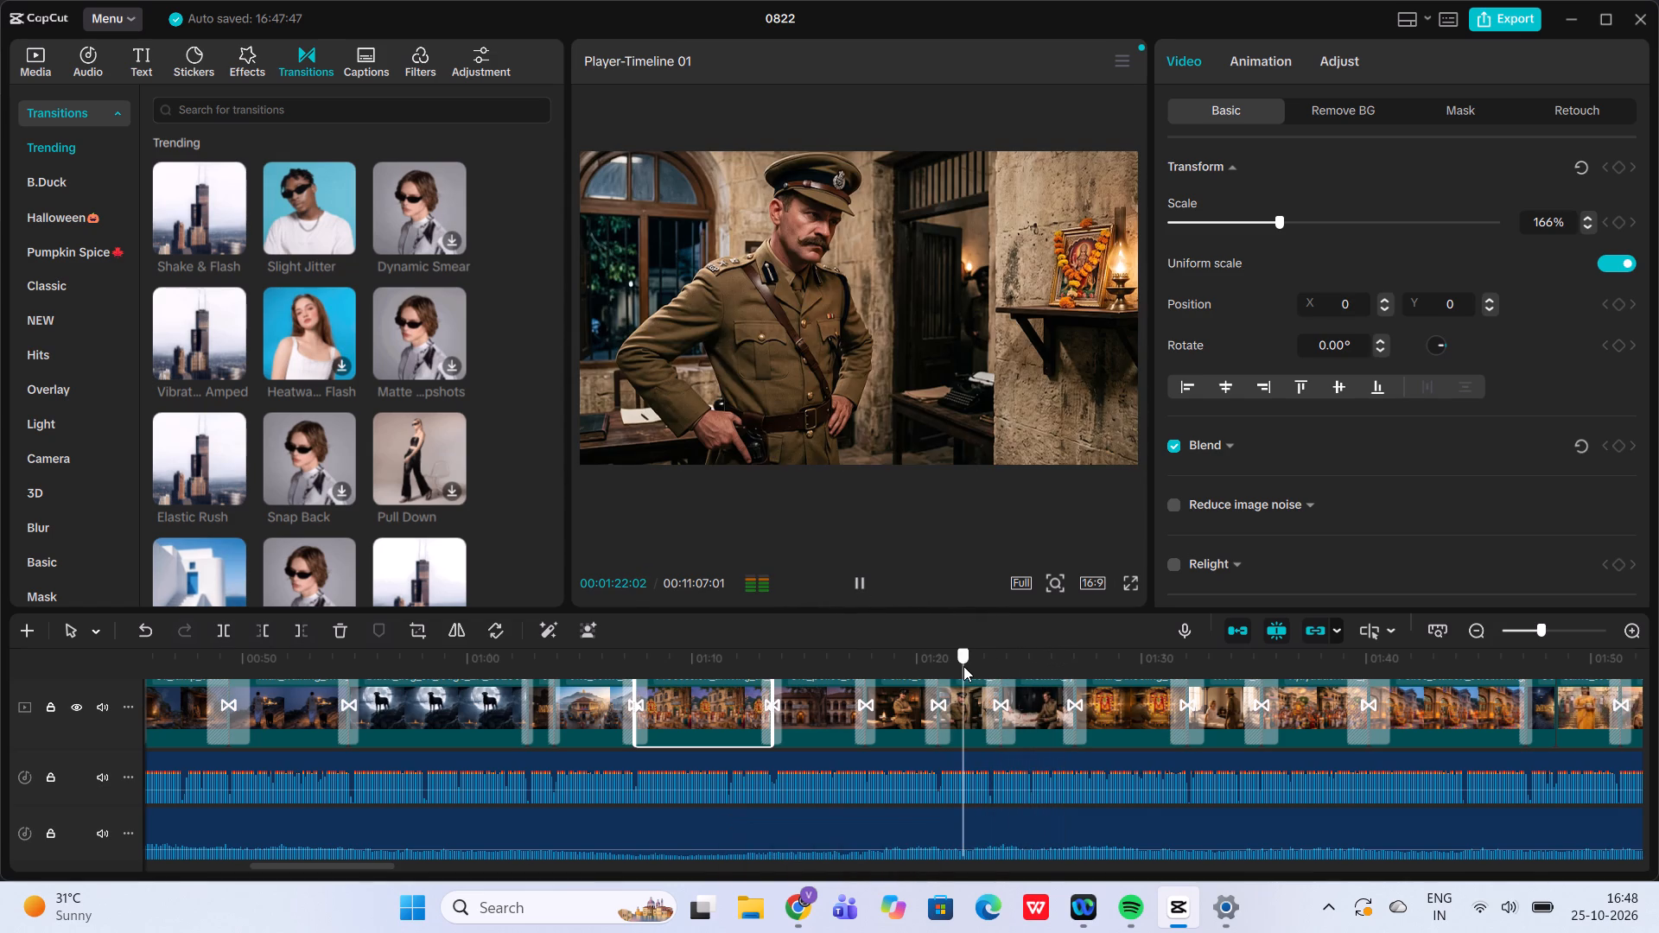
pyautogui.click(866, 584)
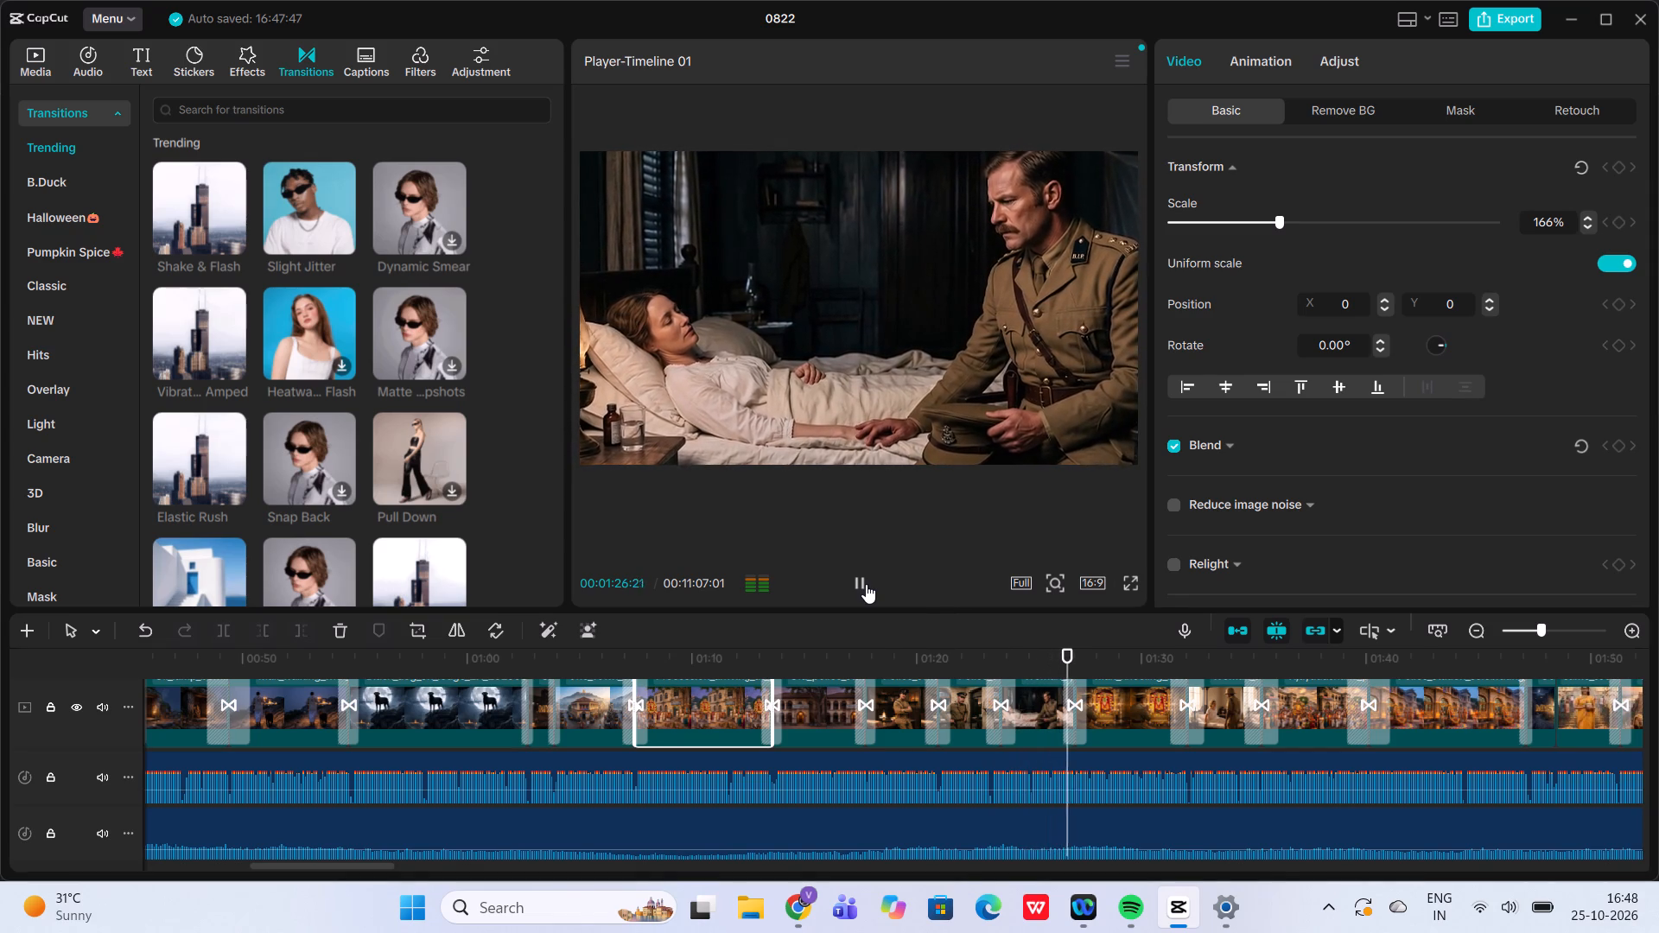
# Delete the Blurry Shock transition at 00:01:27:02, between the bedside scene and the officer facing the shrine.
pyautogui.click(1077, 663)
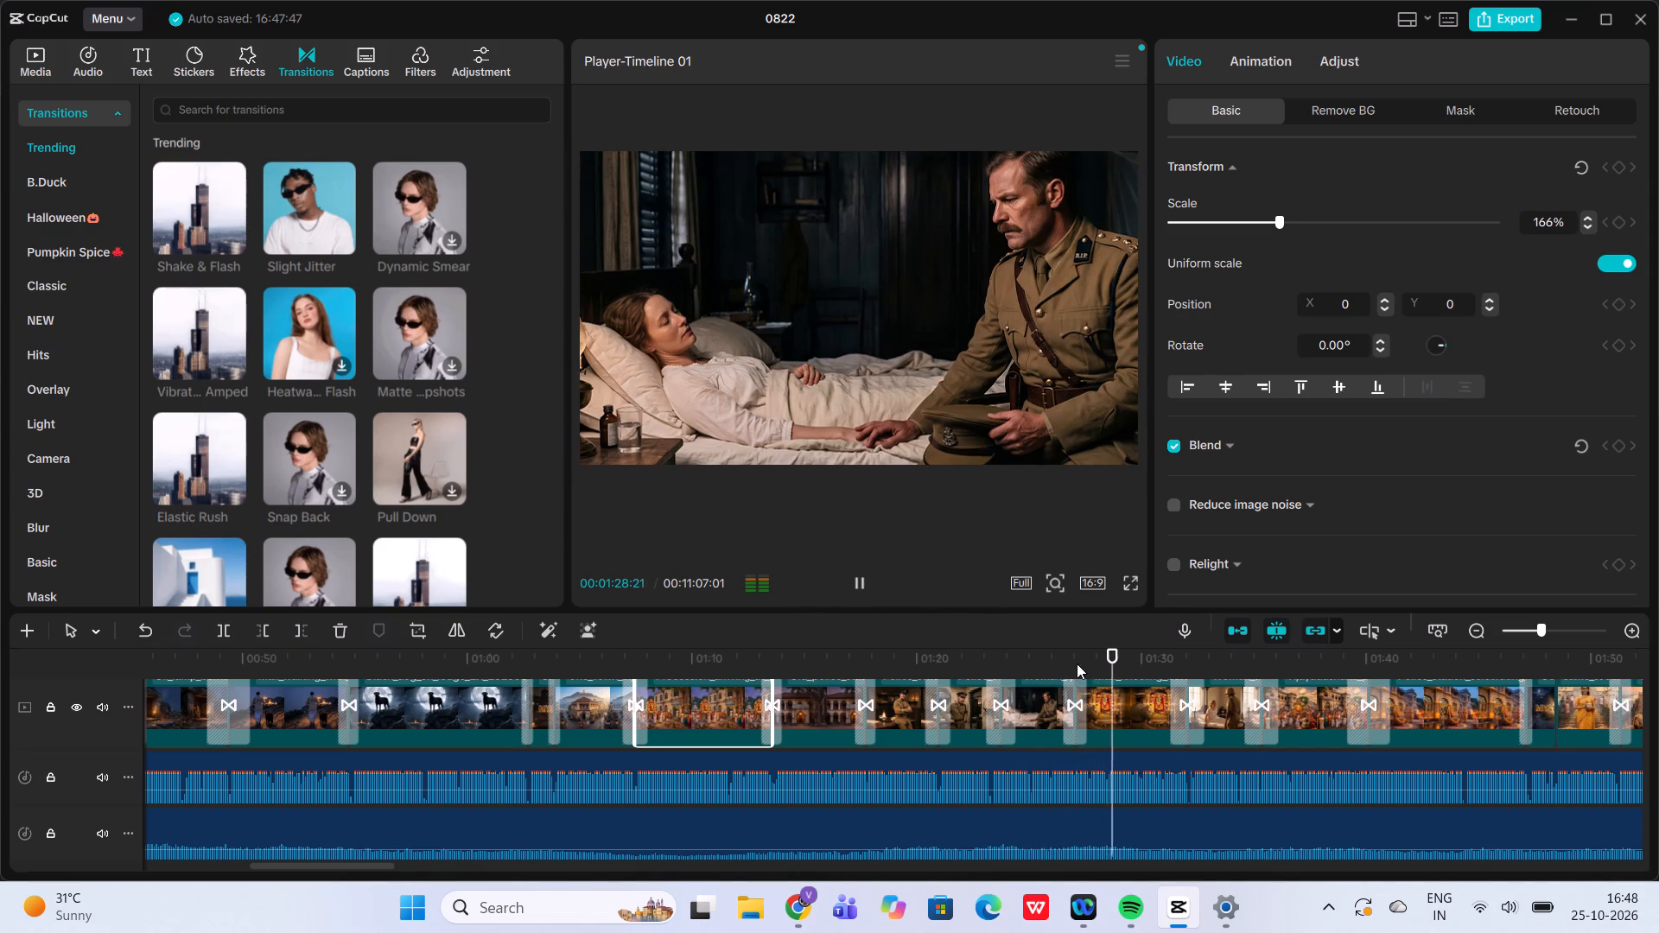
pyautogui.click(1076, 693)
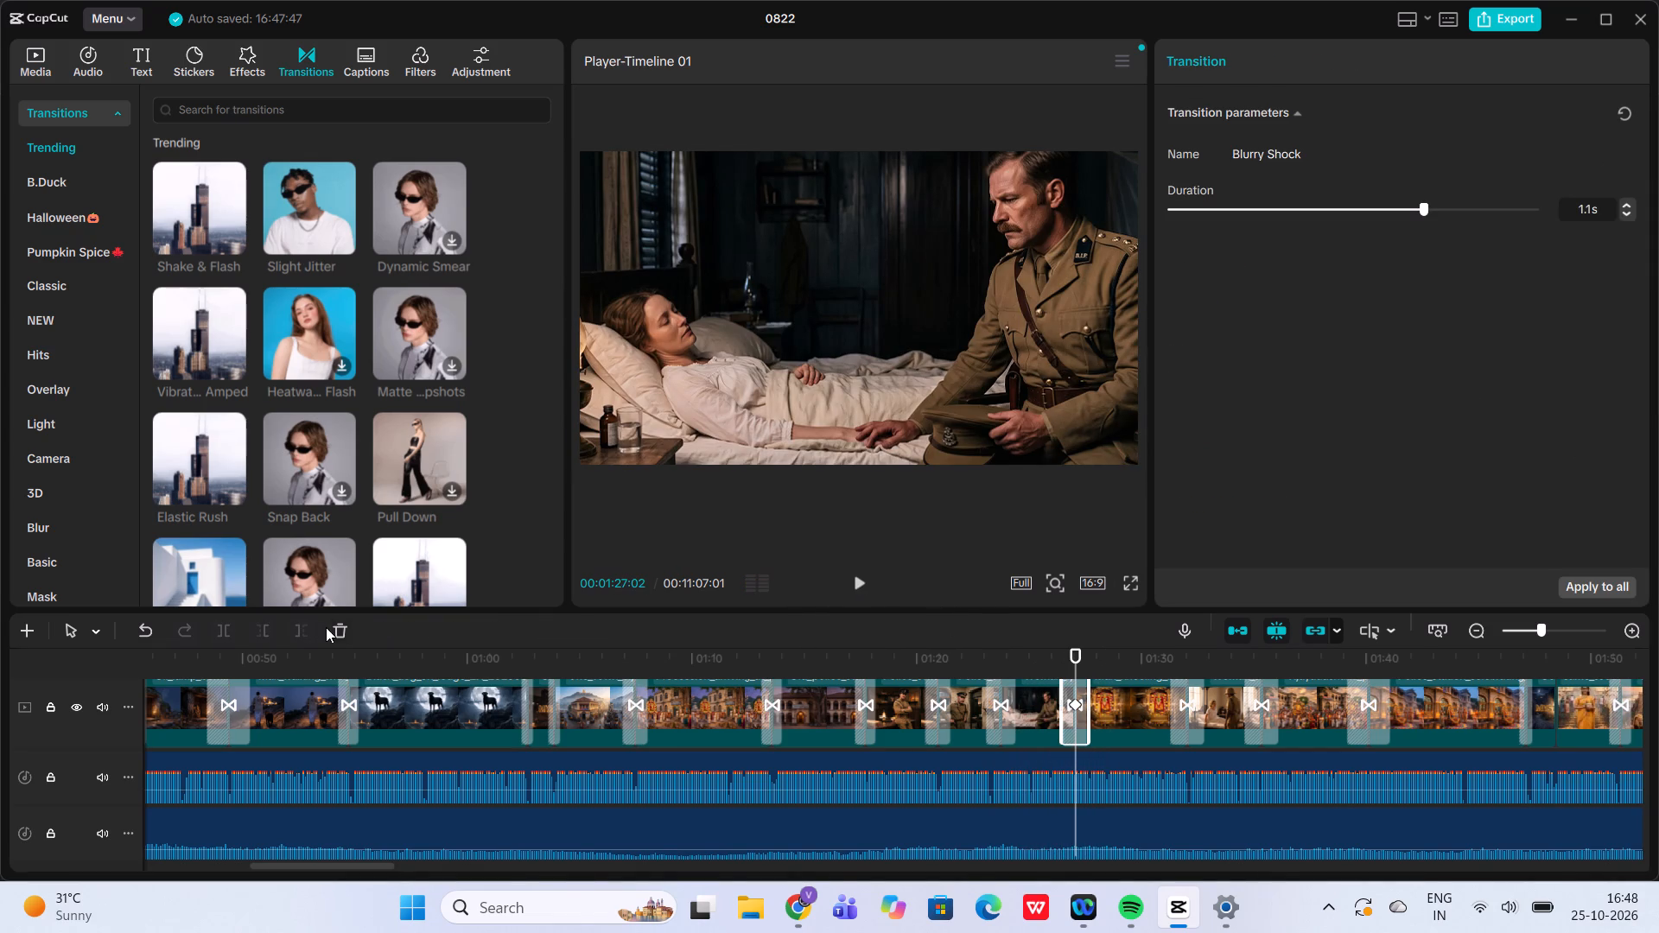
pyautogui.click(343, 623)
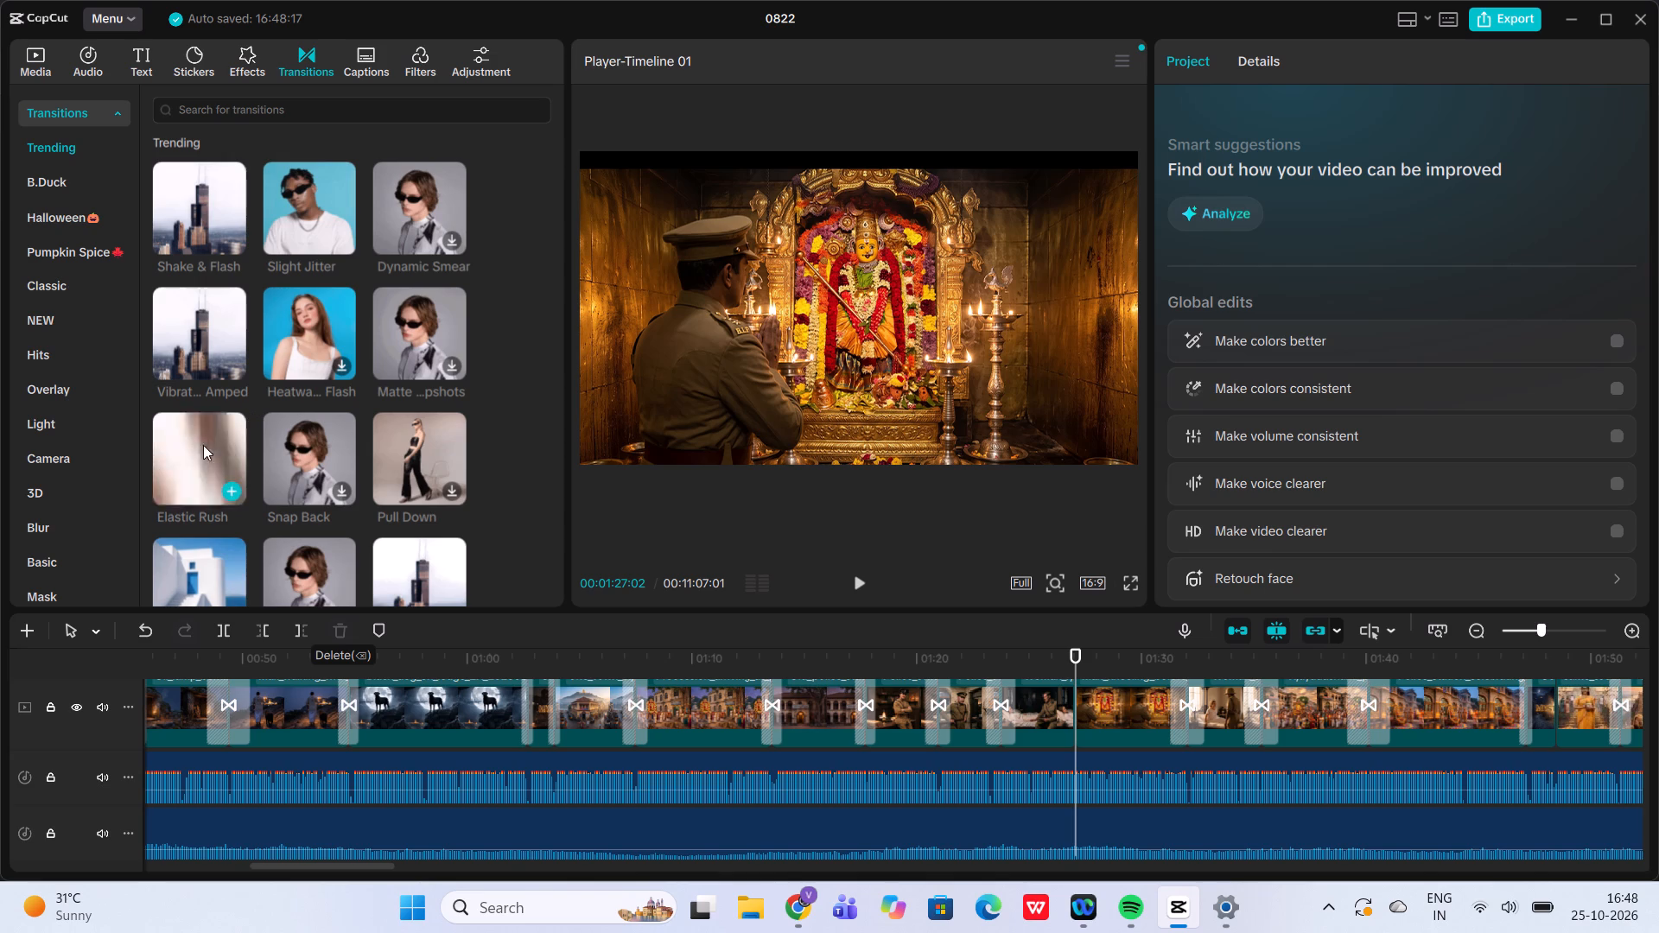
# Add the Elastic Rush transition at 00:01:27:02, between the bedside scene and the officer facing the shrine.
pyautogui.click(226, 484)
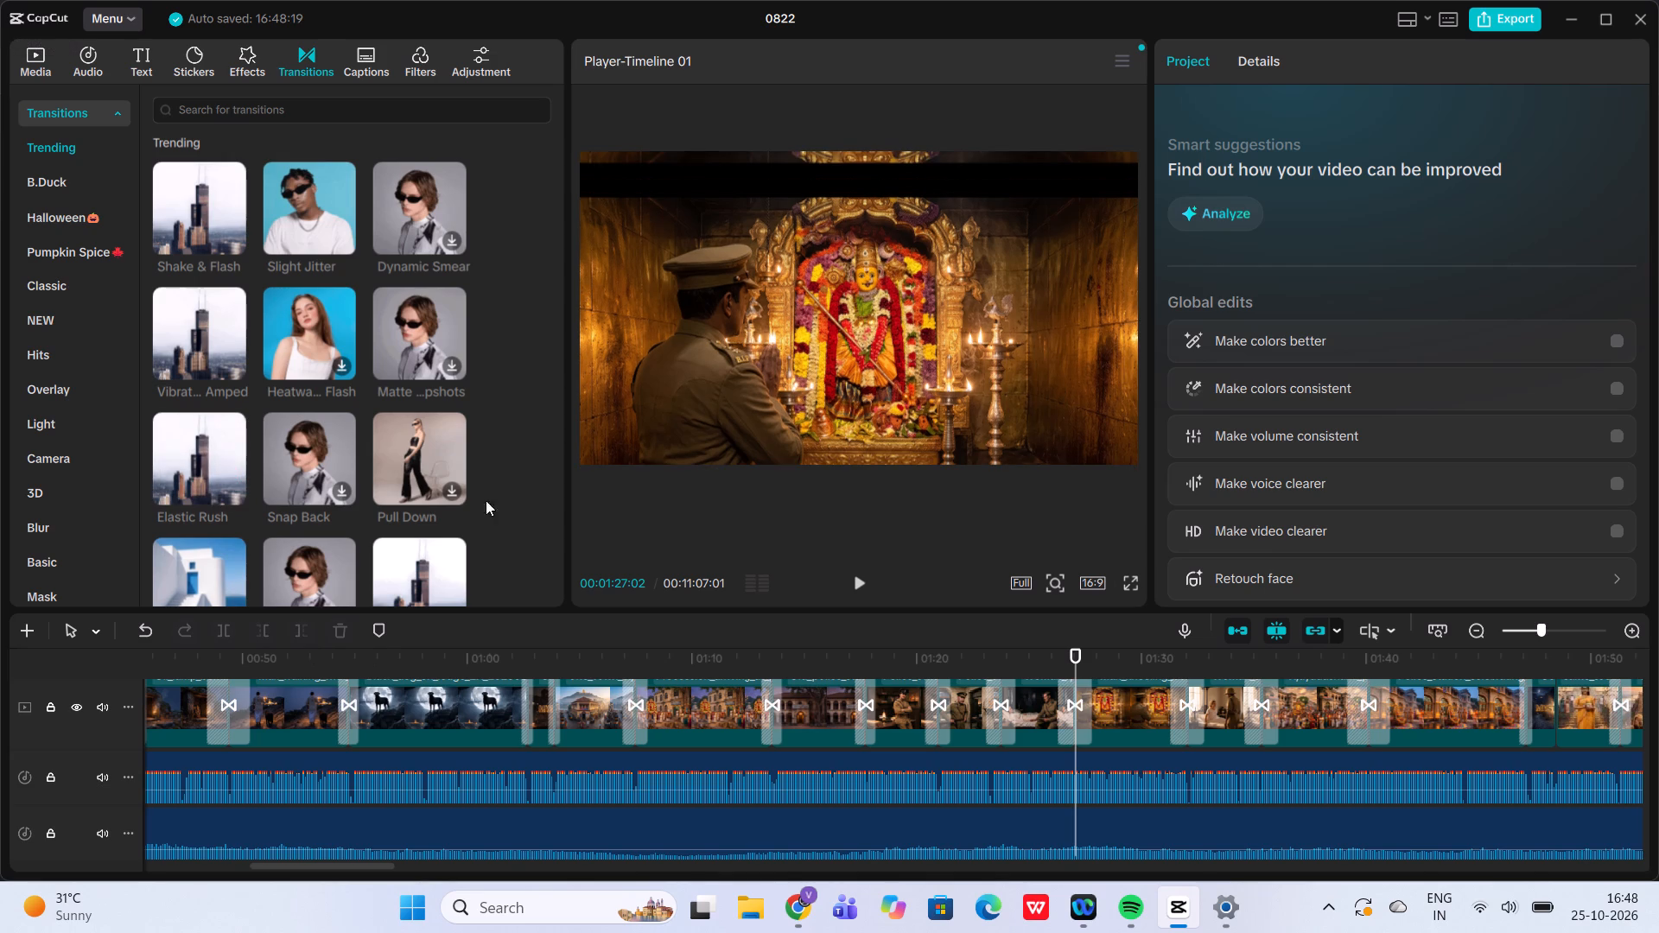
pyautogui.click(238, 490)
pyautogui.click(211, 479)
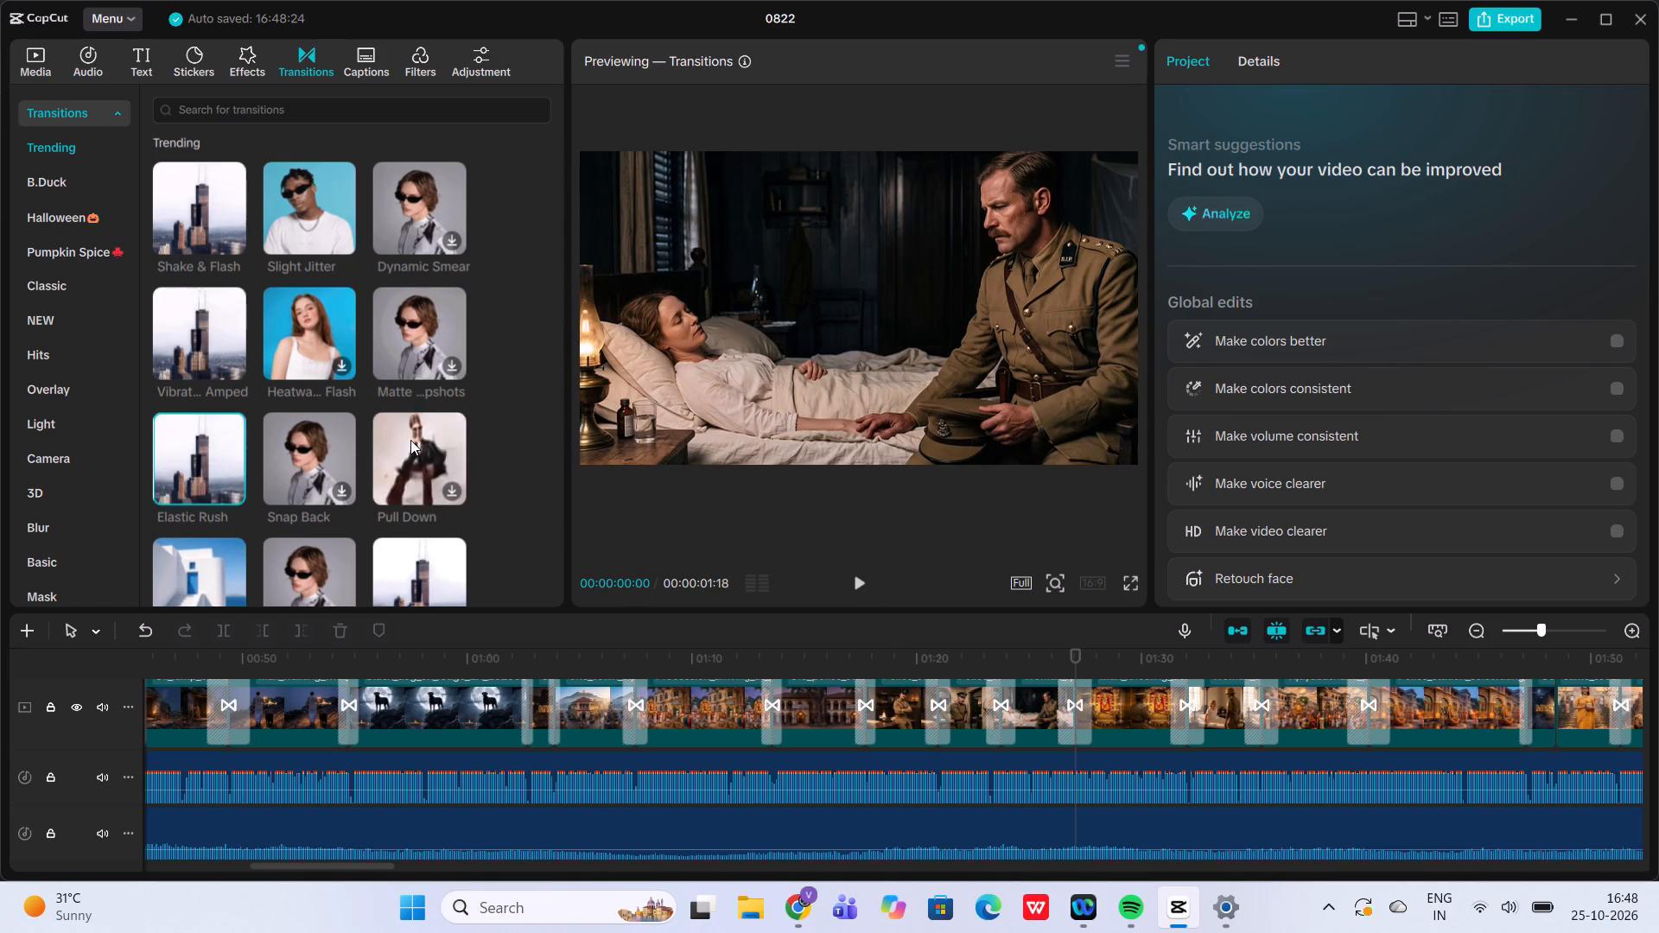
# Play the video from the end of the bedside scene, around 00:01:26, to about 00:01:50 to check the new transition and following cuts.
pyautogui.click(1036, 653)
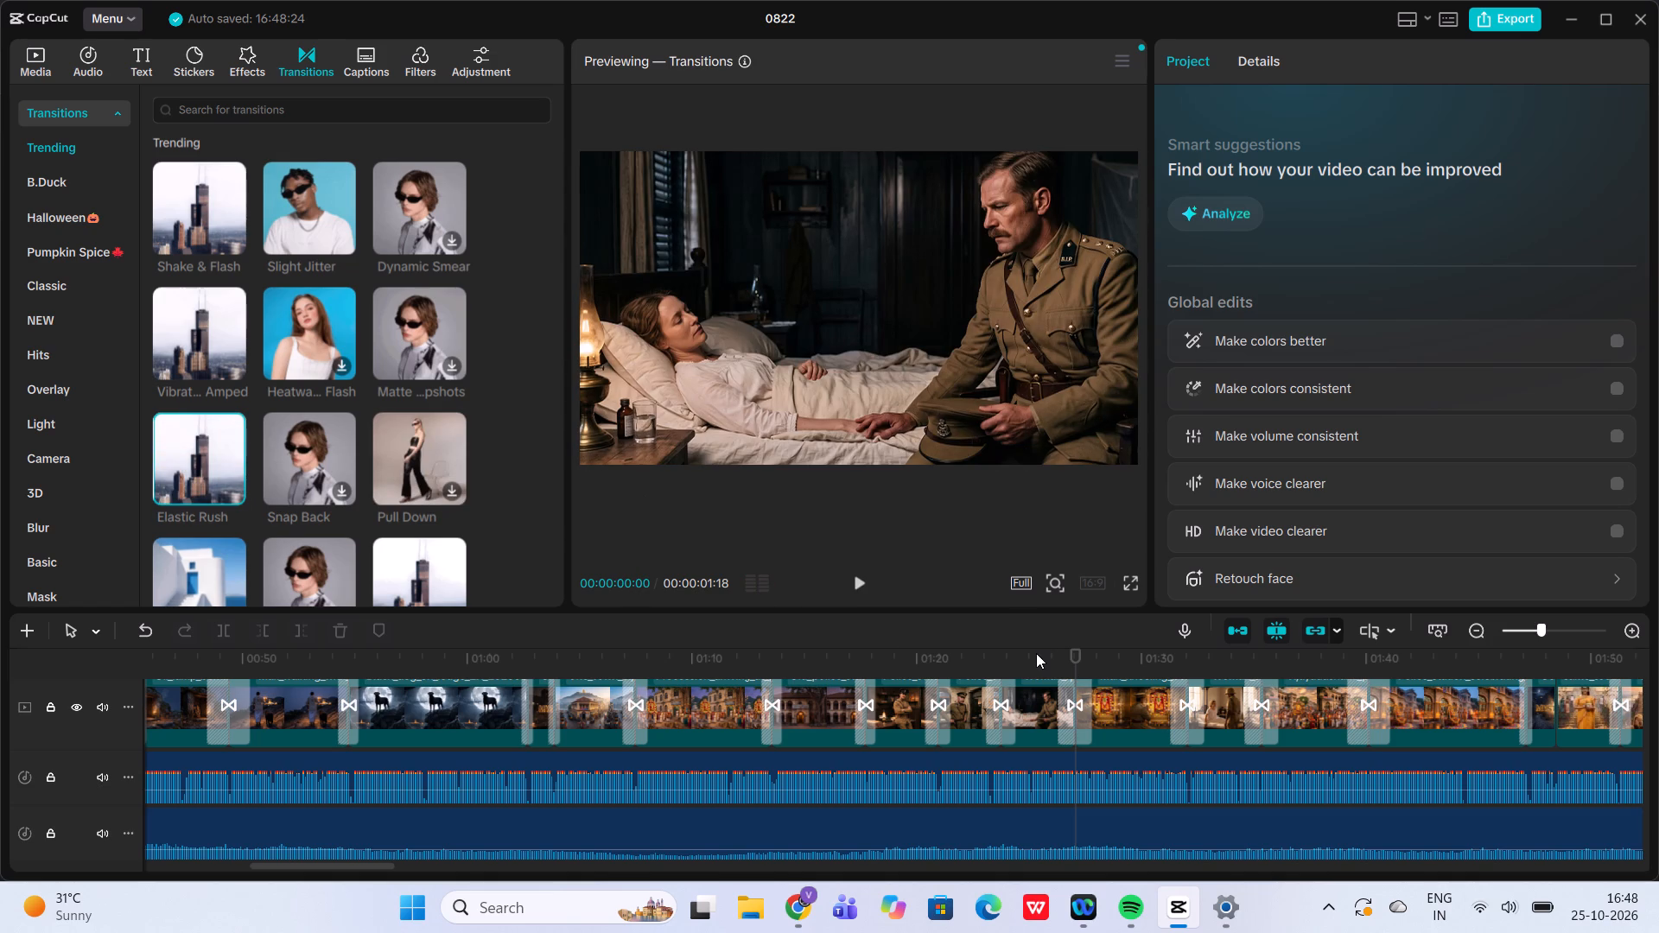
pyautogui.click(1036, 653)
pyautogui.click(1036, 653)
pyautogui.tripleClick(971, 657)
pyautogui.click(696, 456)
pyautogui.click(891, 684)
pyautogui.click(925, 674)
pyautogui.moveTo(925, 674); pyautogui.dragTo(1051, 695)
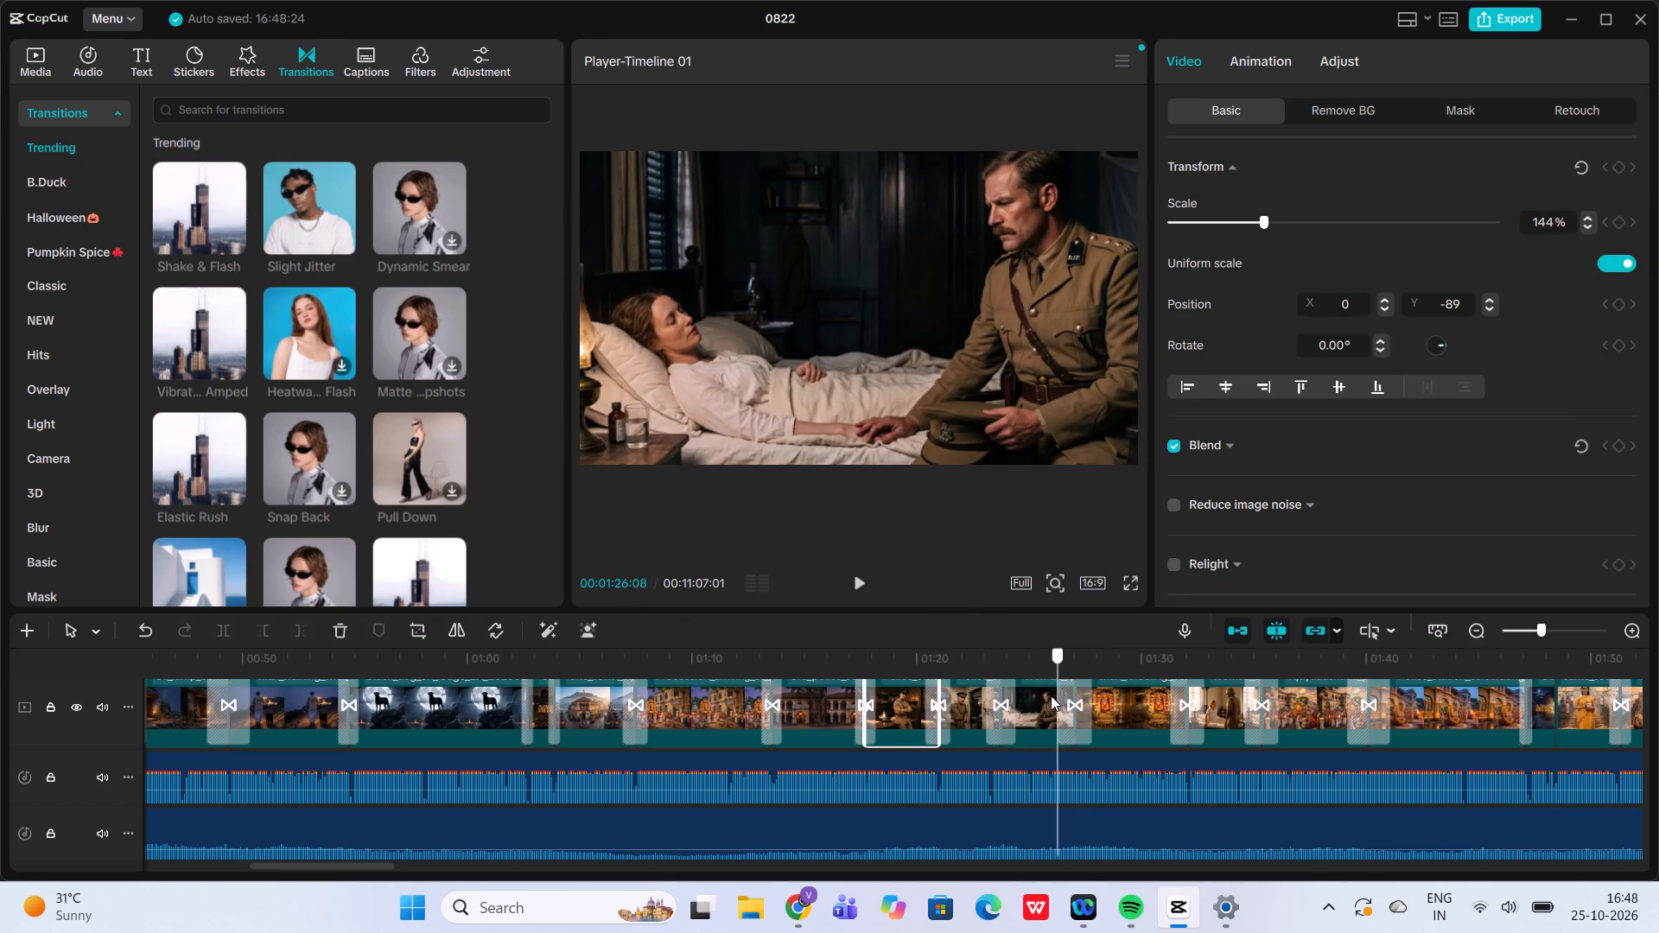
pyautogui.moveTo(1051, 695); pyautogui.dragTo(1043, 696)
pyautogui.click(864, 587)
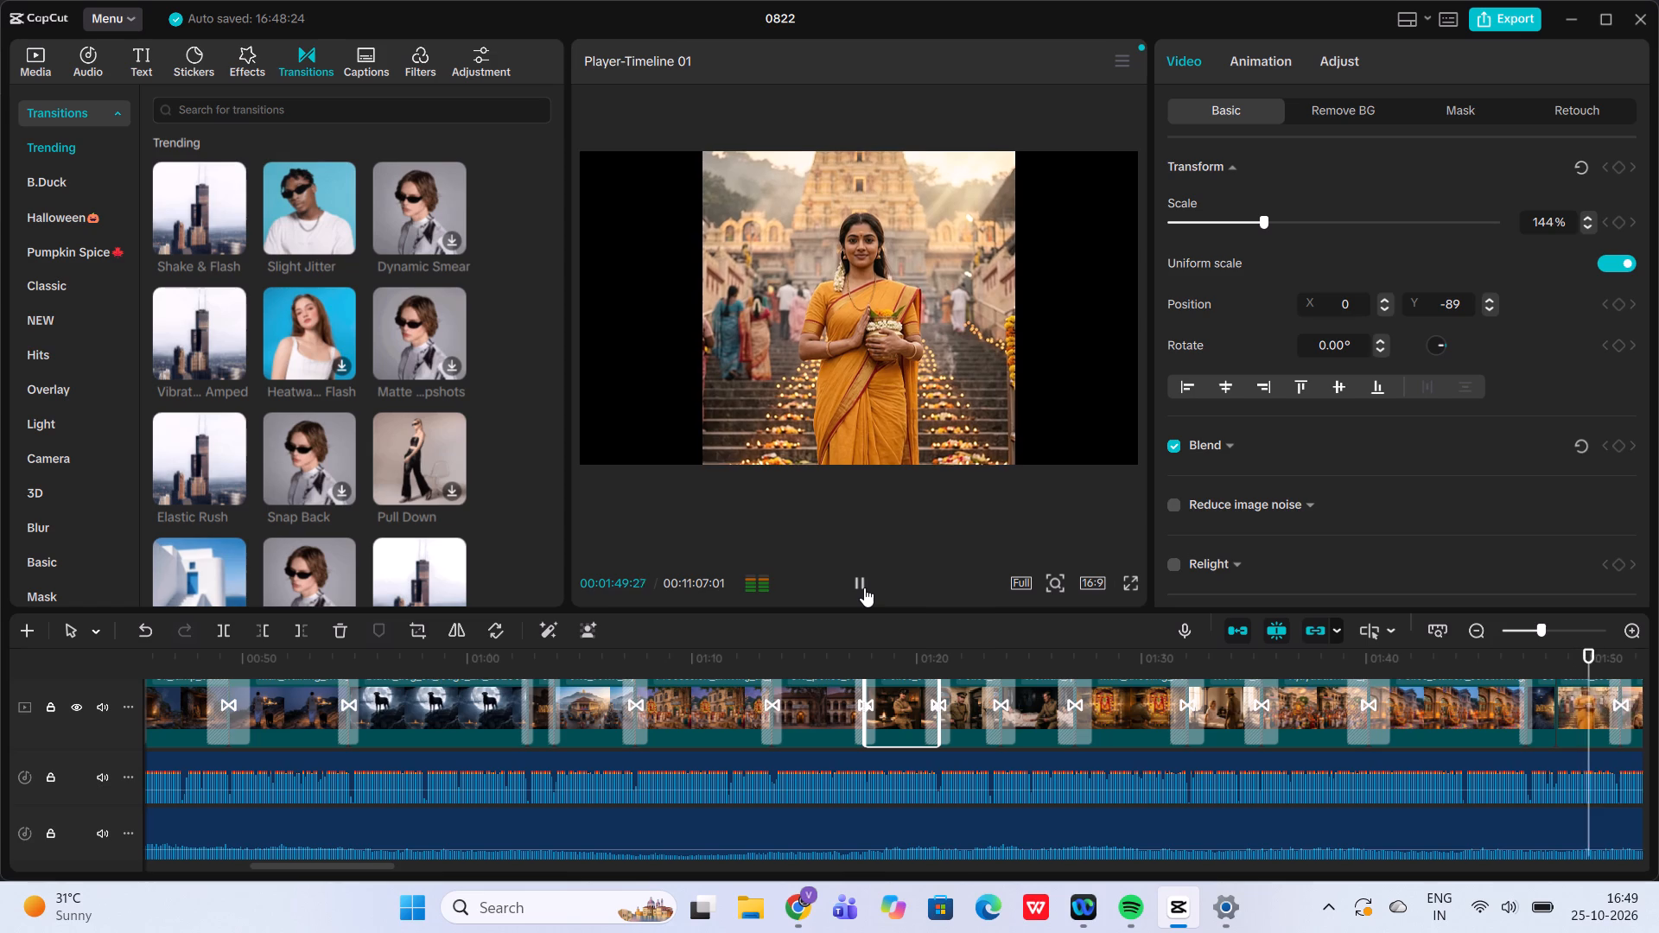
pyautogui.click(864, 587)
# Add the Dazzle Blur transition at 00:01:48:14, between the MYSTERY 3 title and the woman on the temple steps.
pyautogui.hscroll(-1, 1020, 748)
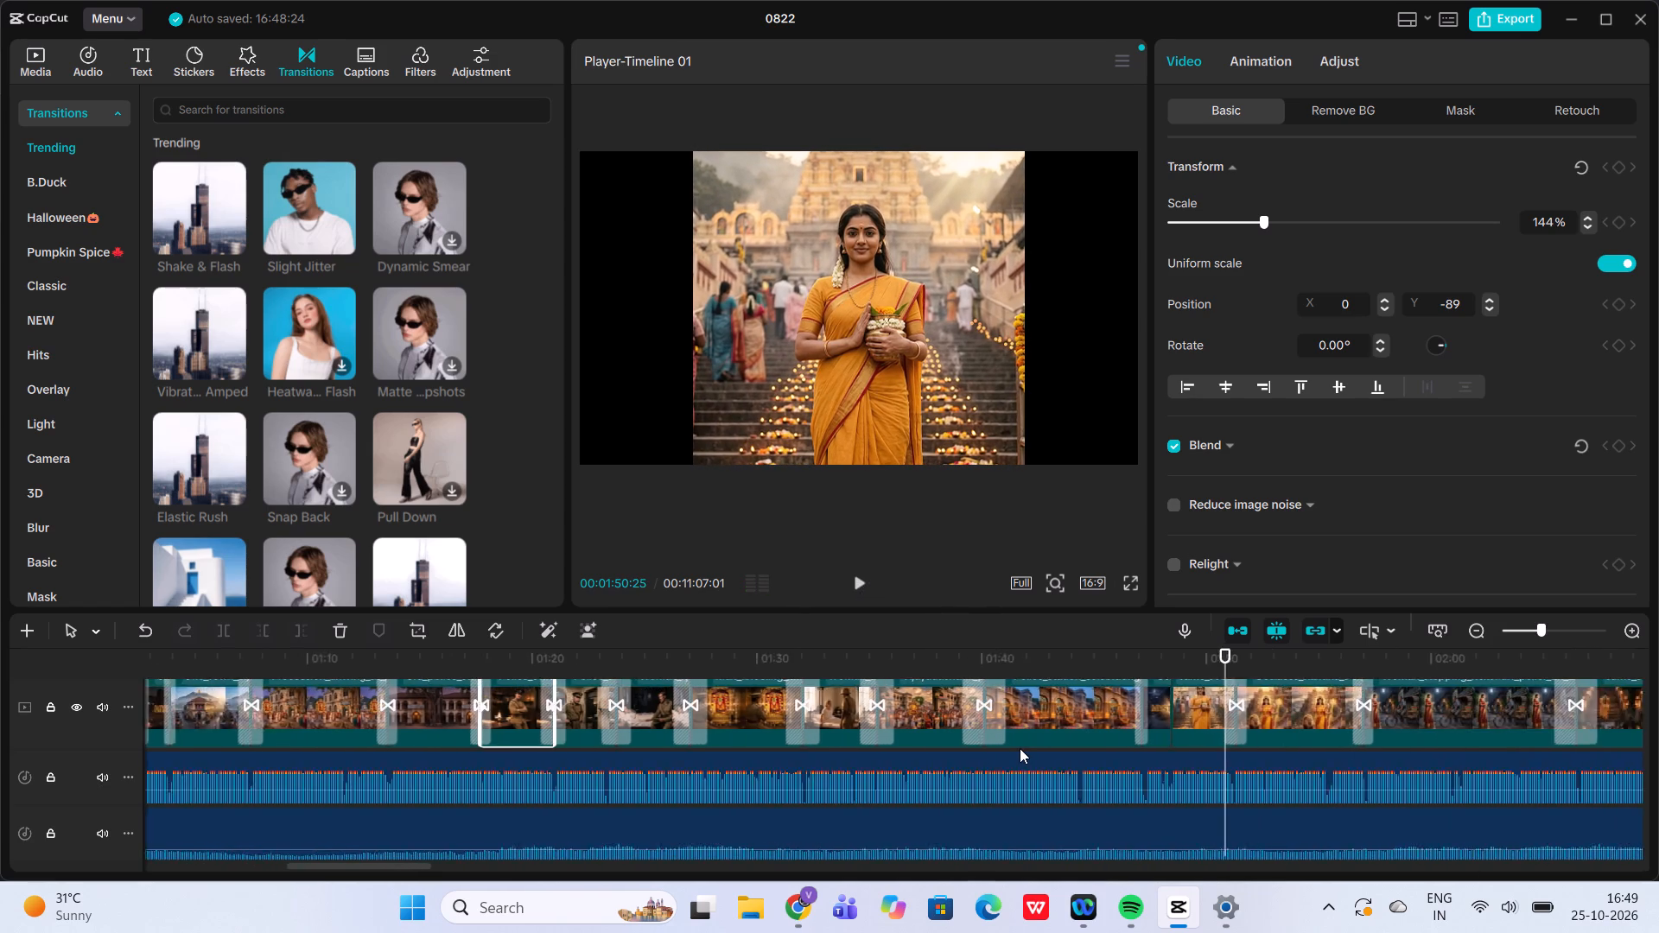
pyautogui.hscroll(-1, 1020, 748)
pyautogui.click(984, 663)
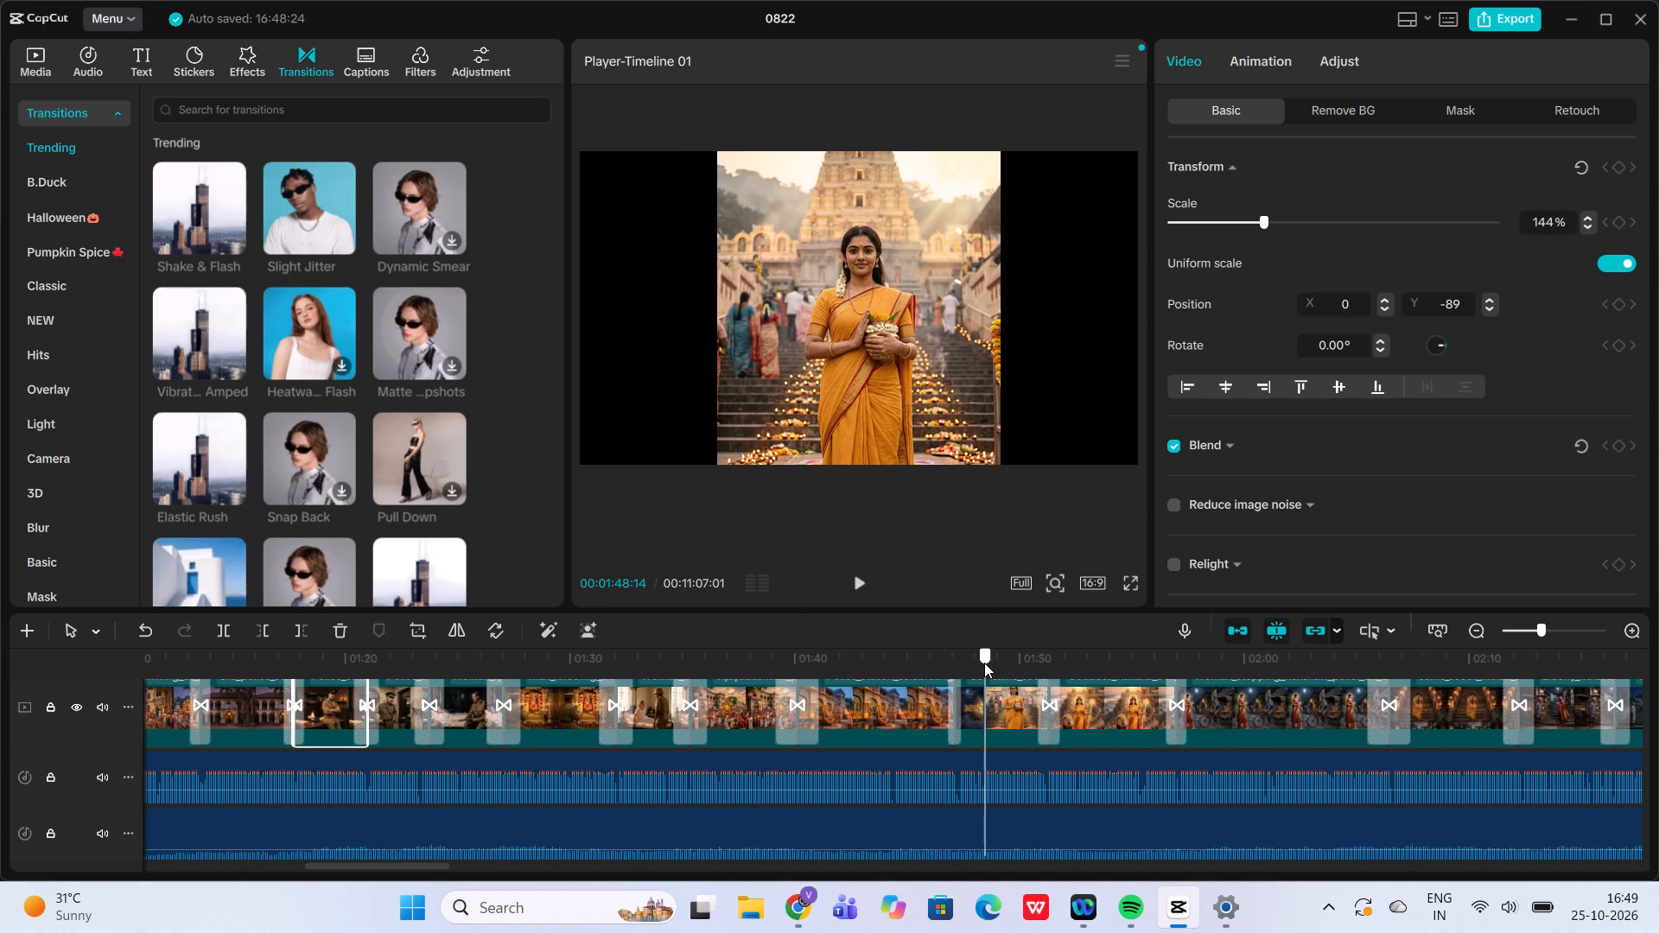
pyautogui.scroll(-1, 303, 371)
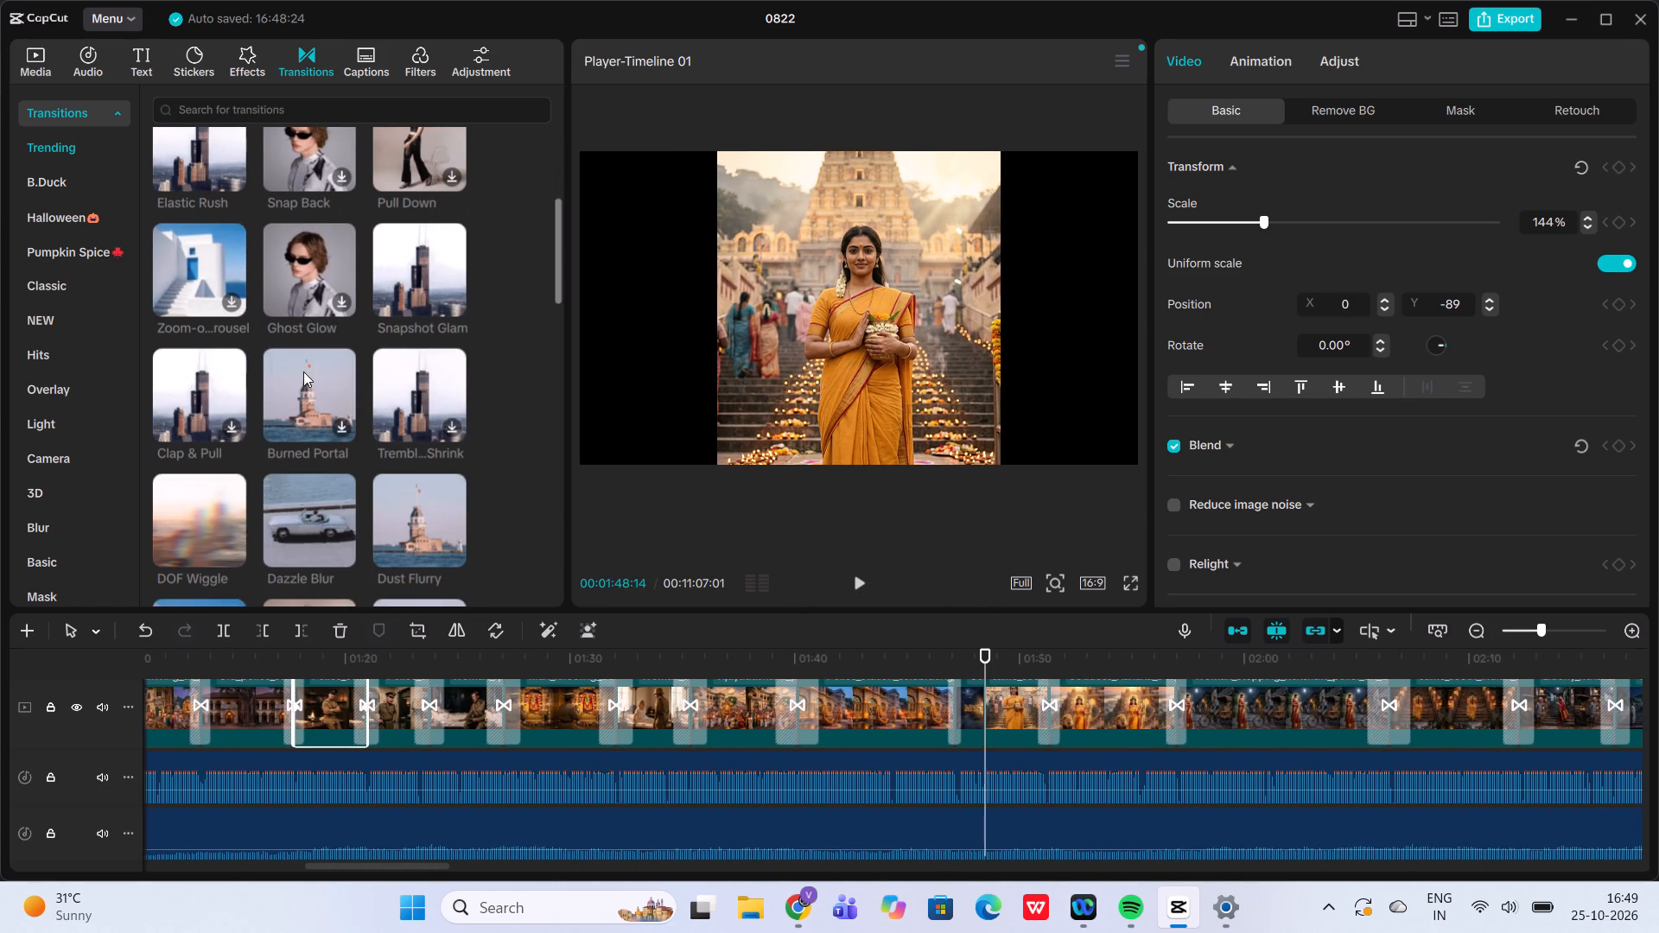
pyautogui.scroll(-1, 303, 371)
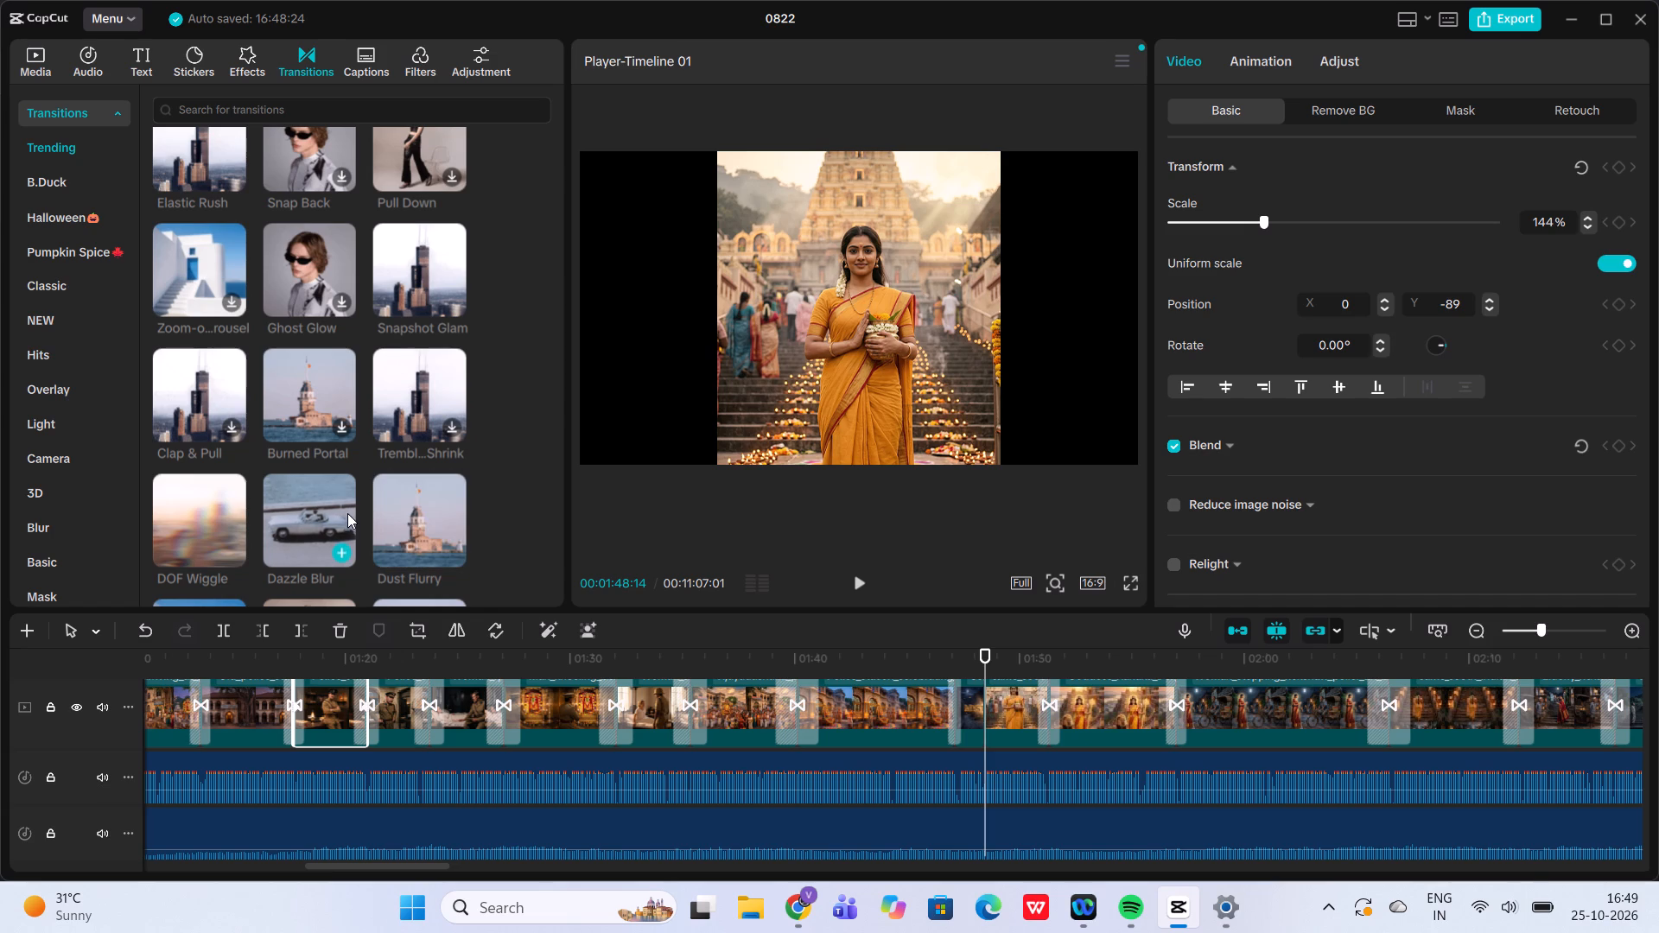
pyautogui.click(347, 557)
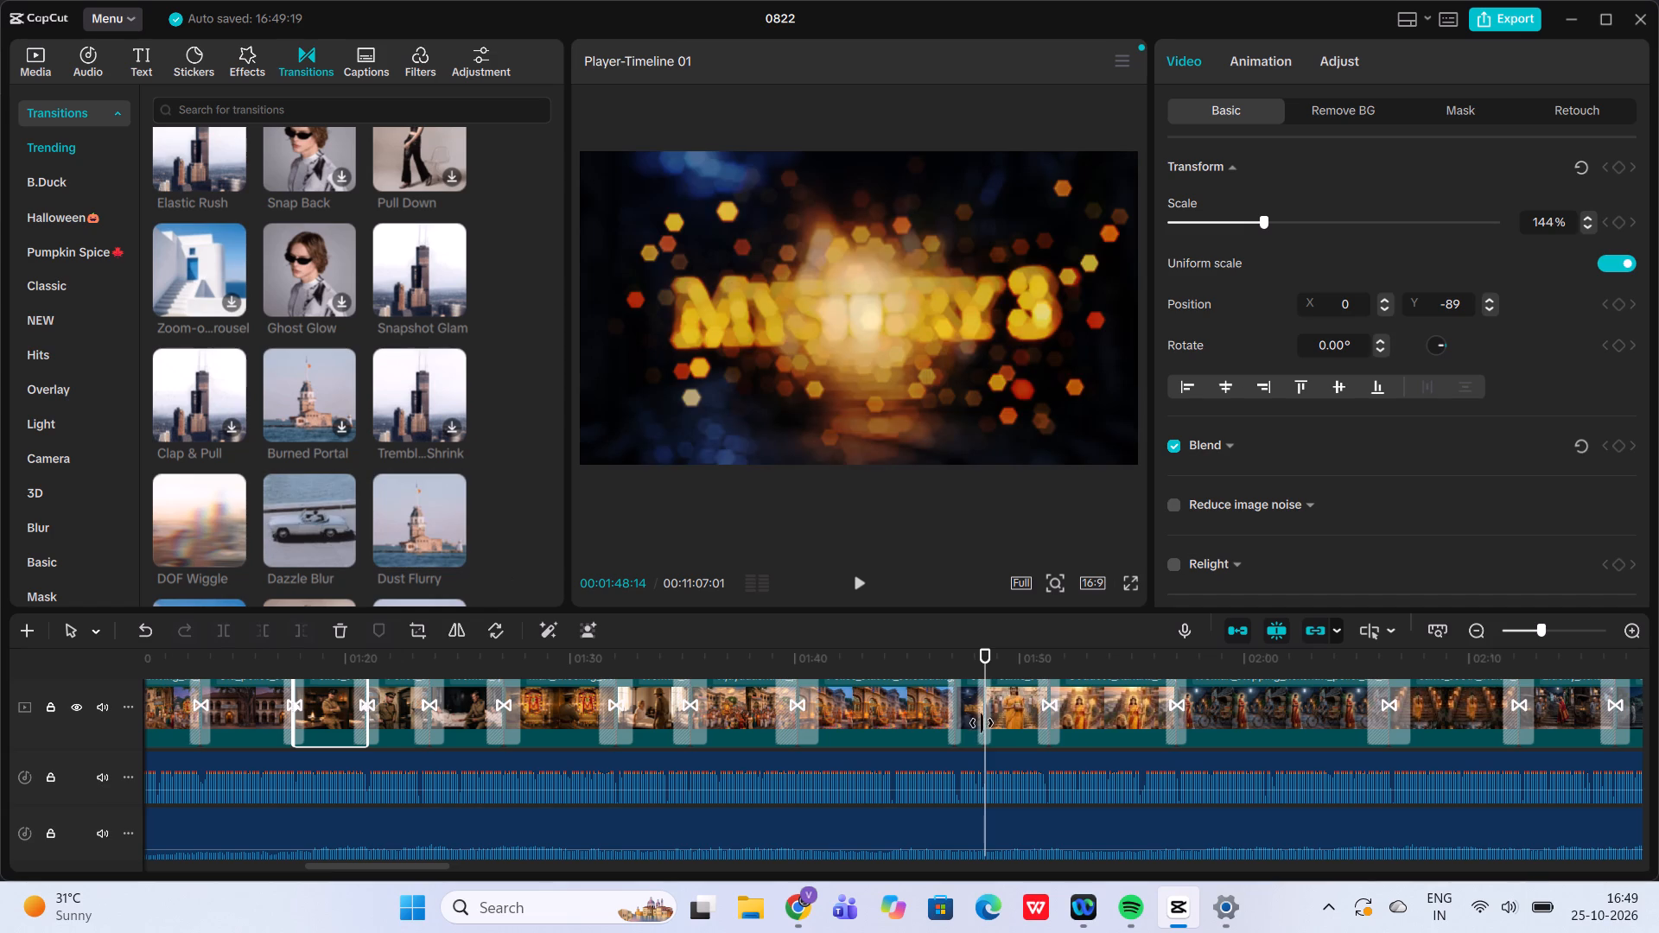
# Play the video from just before the MYSTERY 3 cut to about 00:03:12, reviewing the clips and transitions along the way.
pyautogui.click(945, 664)
pyautogui.click(863, 589)
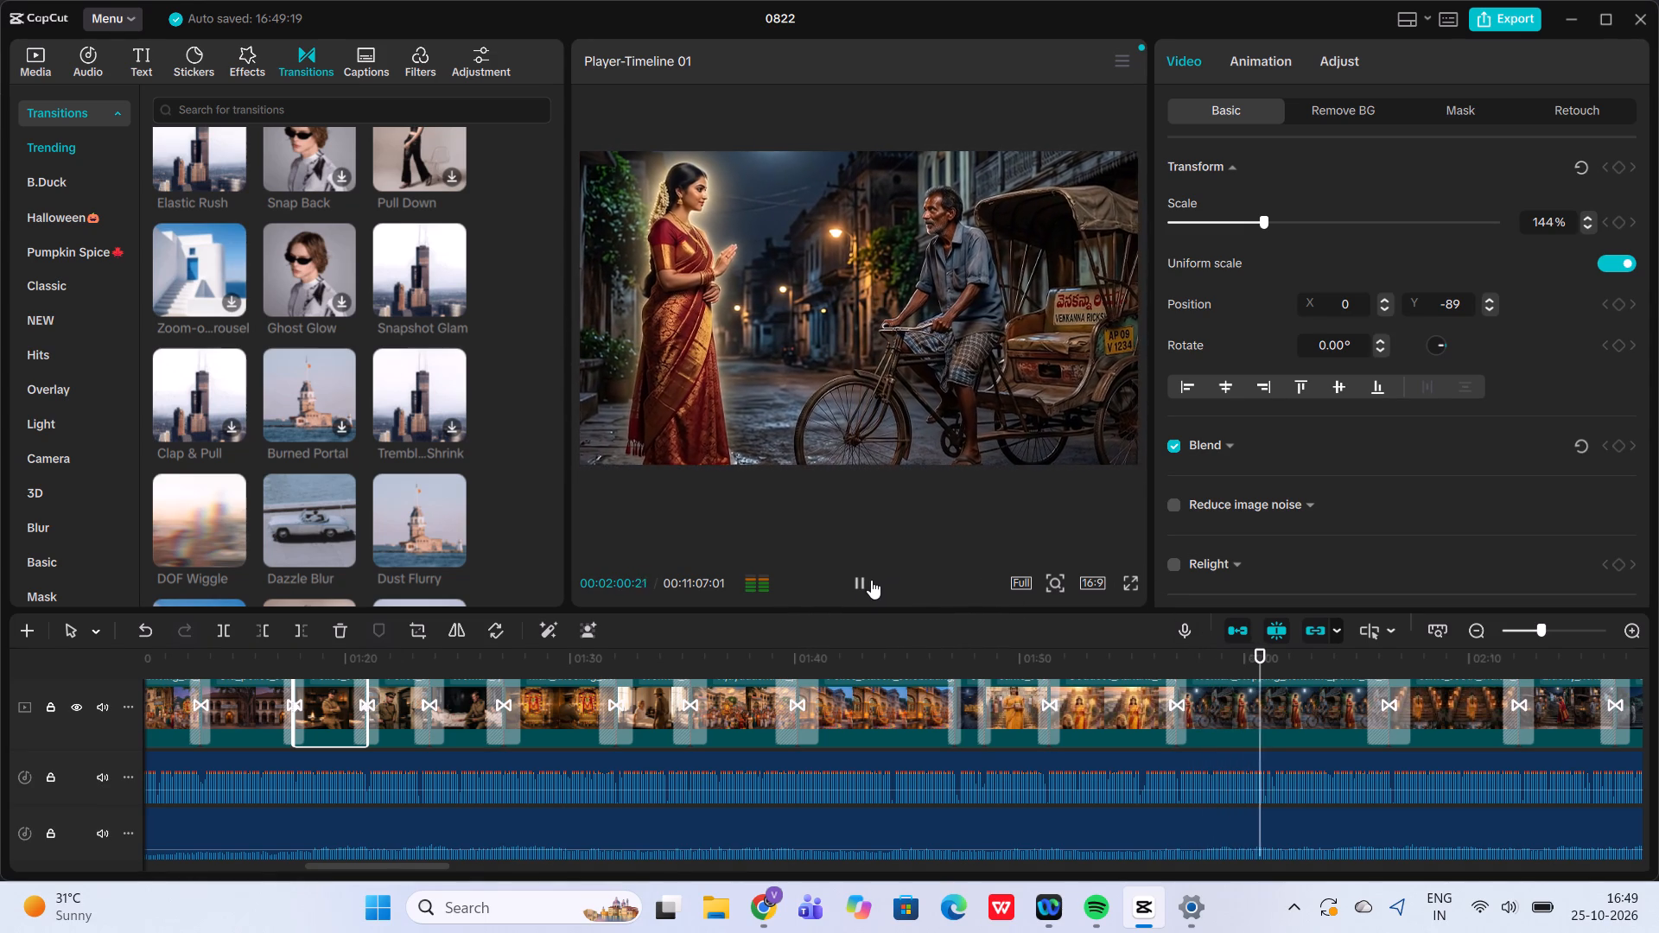
pyautogui.hscroll(-2, 828, 655)
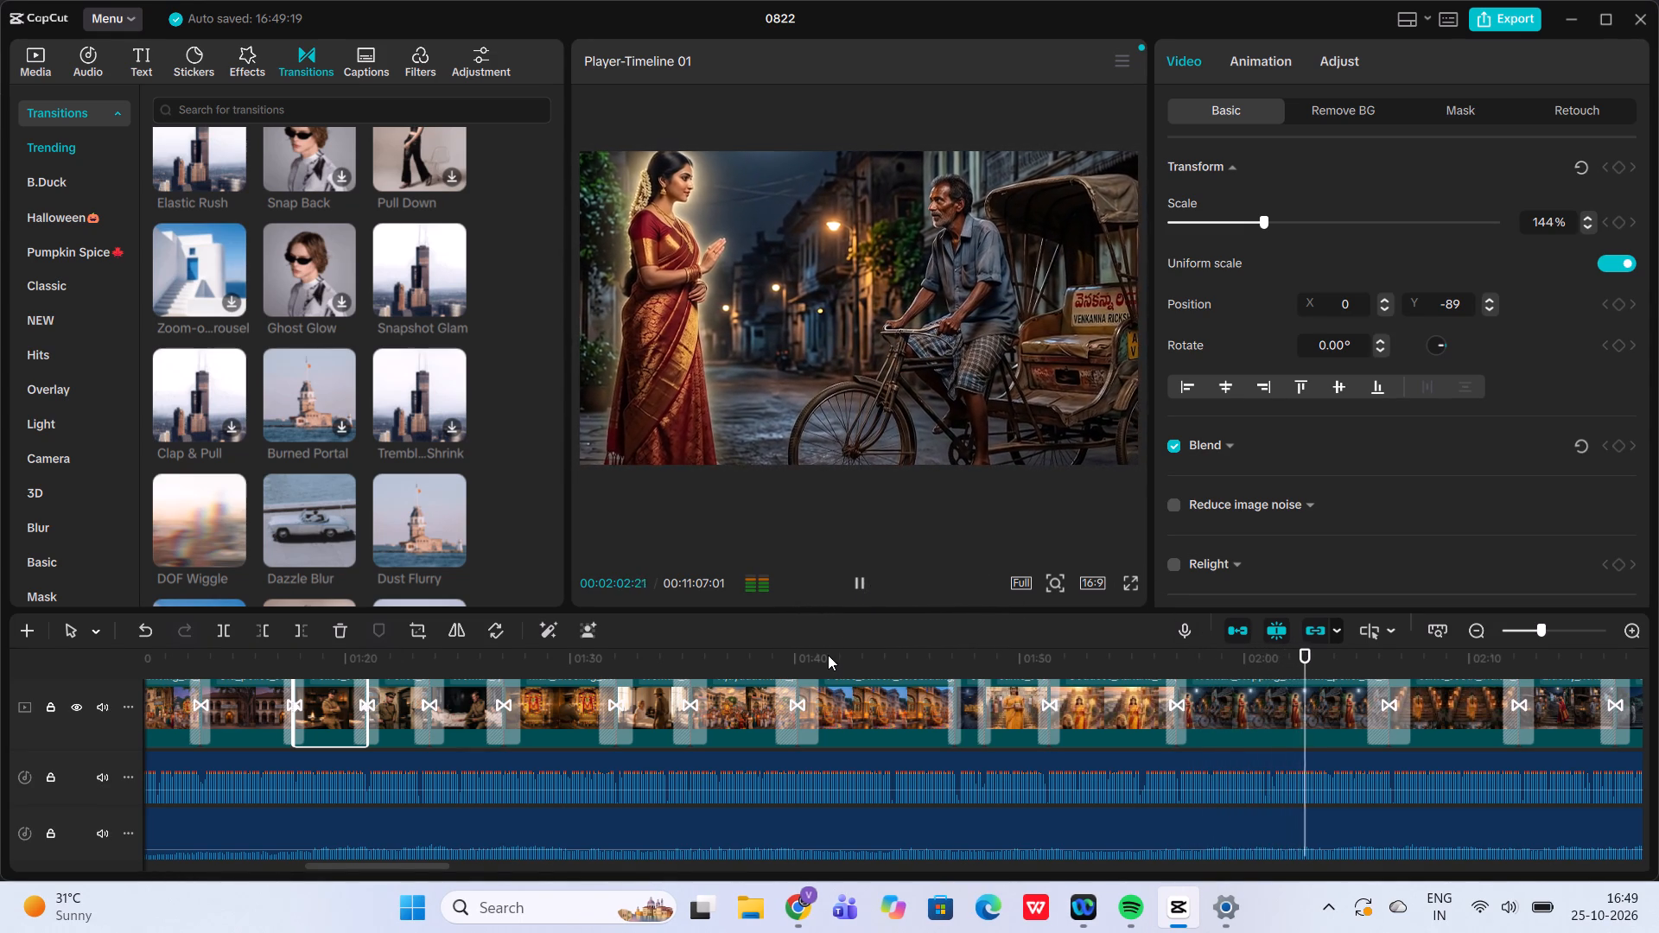
pyautogui.hscroll(-4, 828, 655)
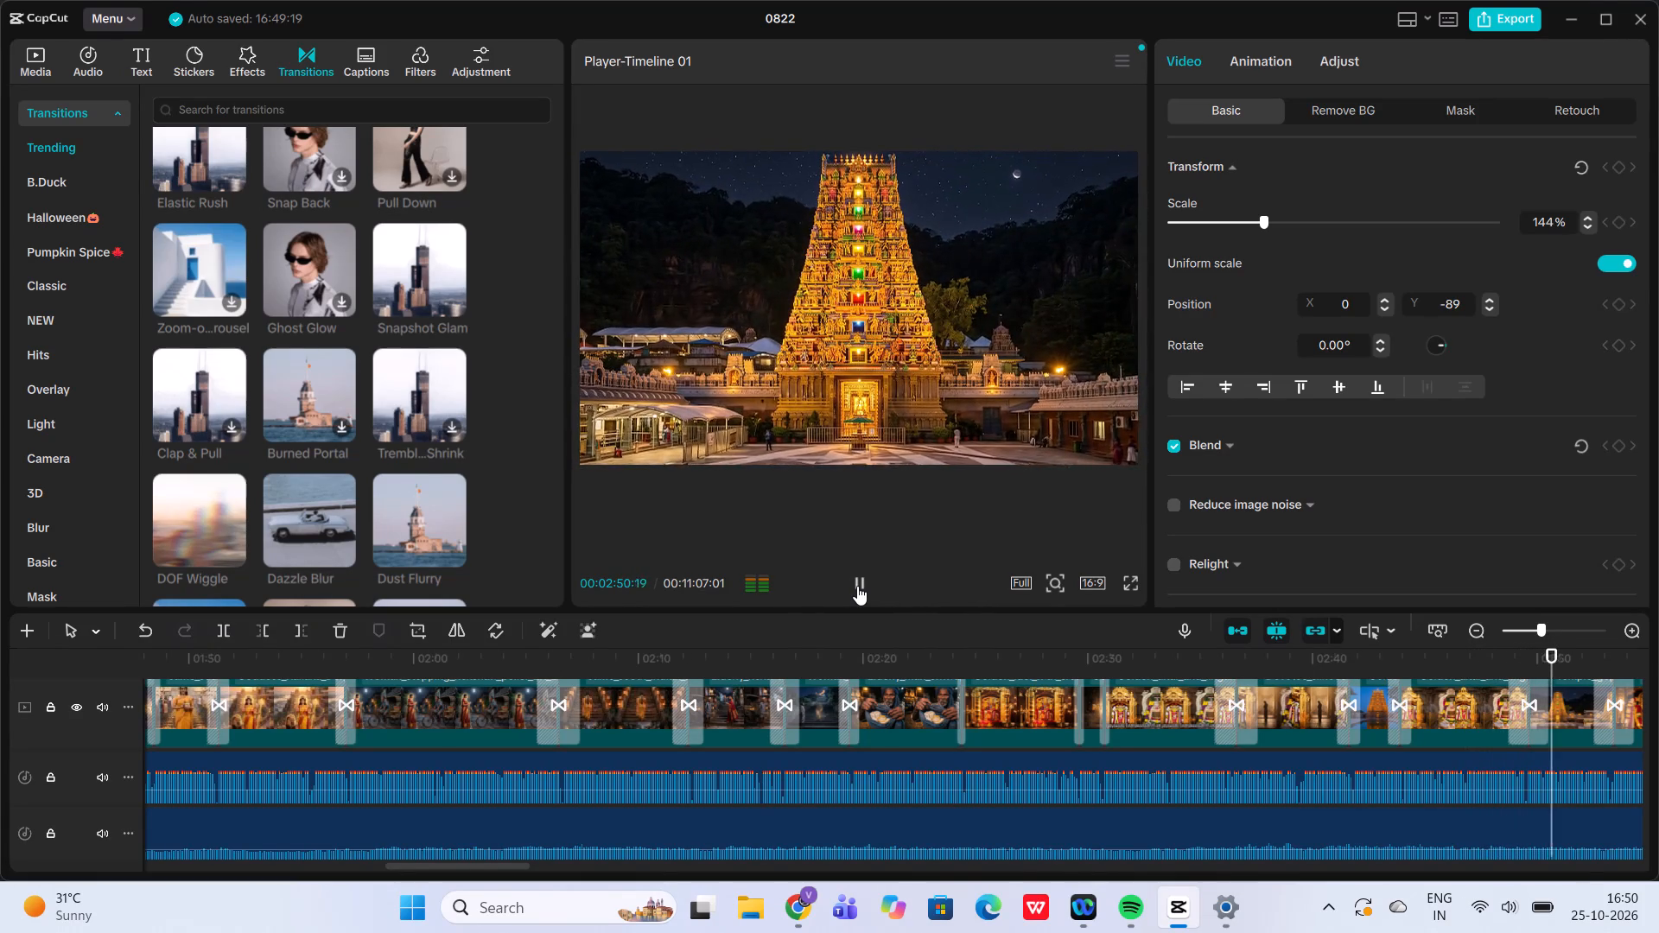
pyautogui.hscroll(-2, 895, 696)
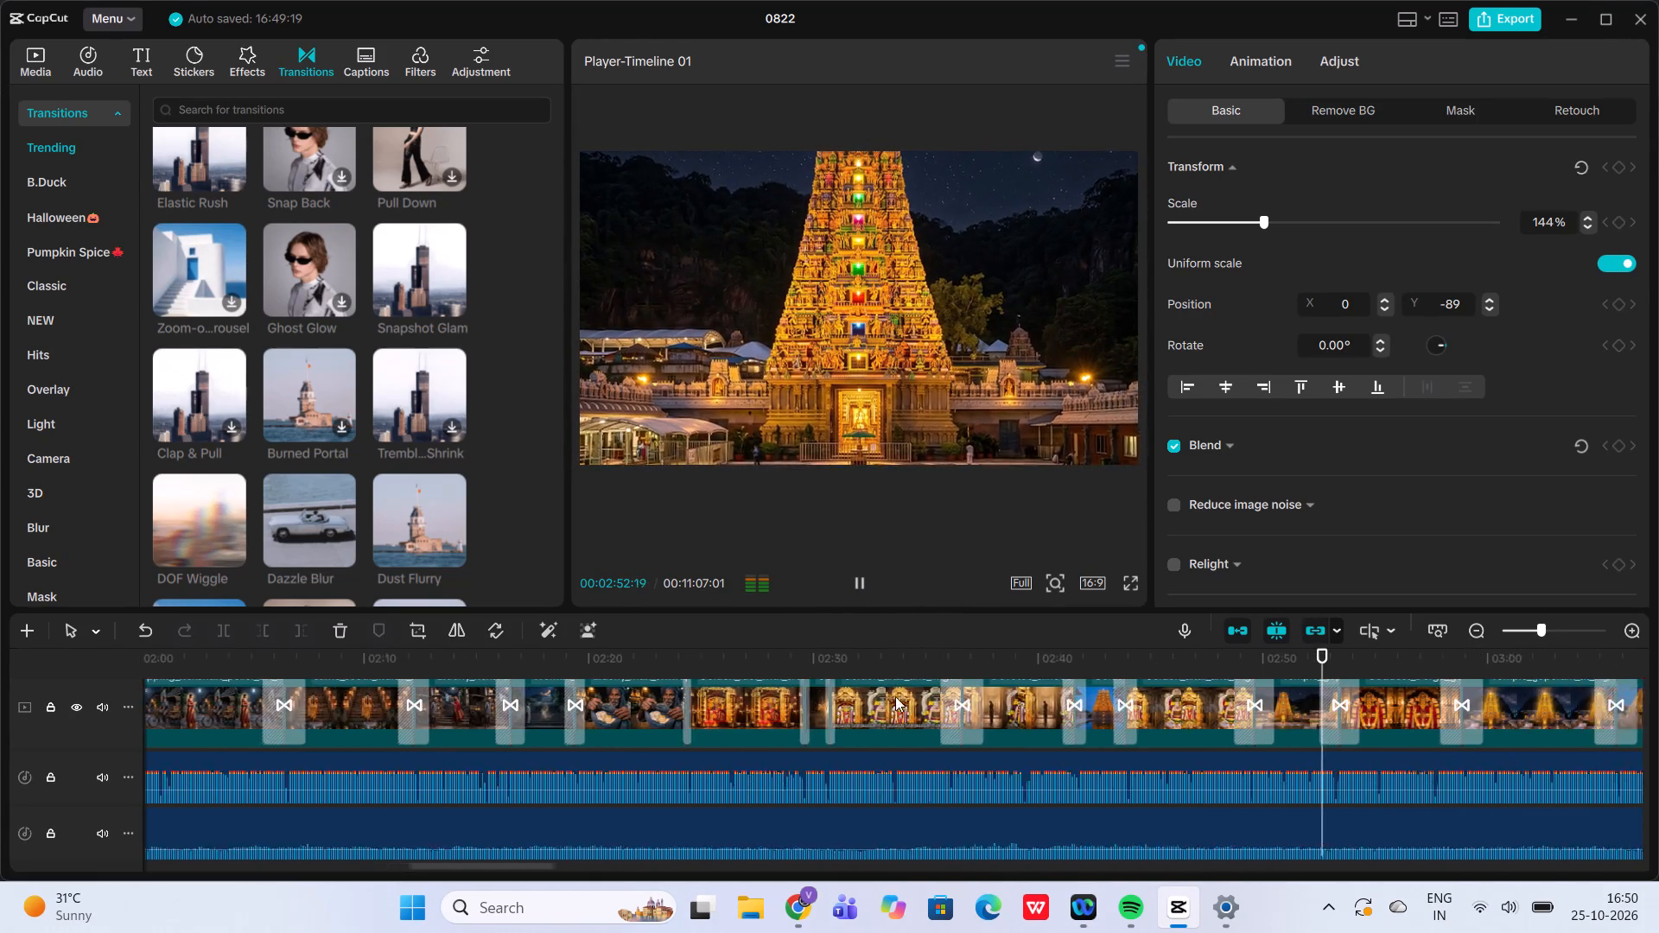
pyautogui.hscroll(-2, 895, 696)
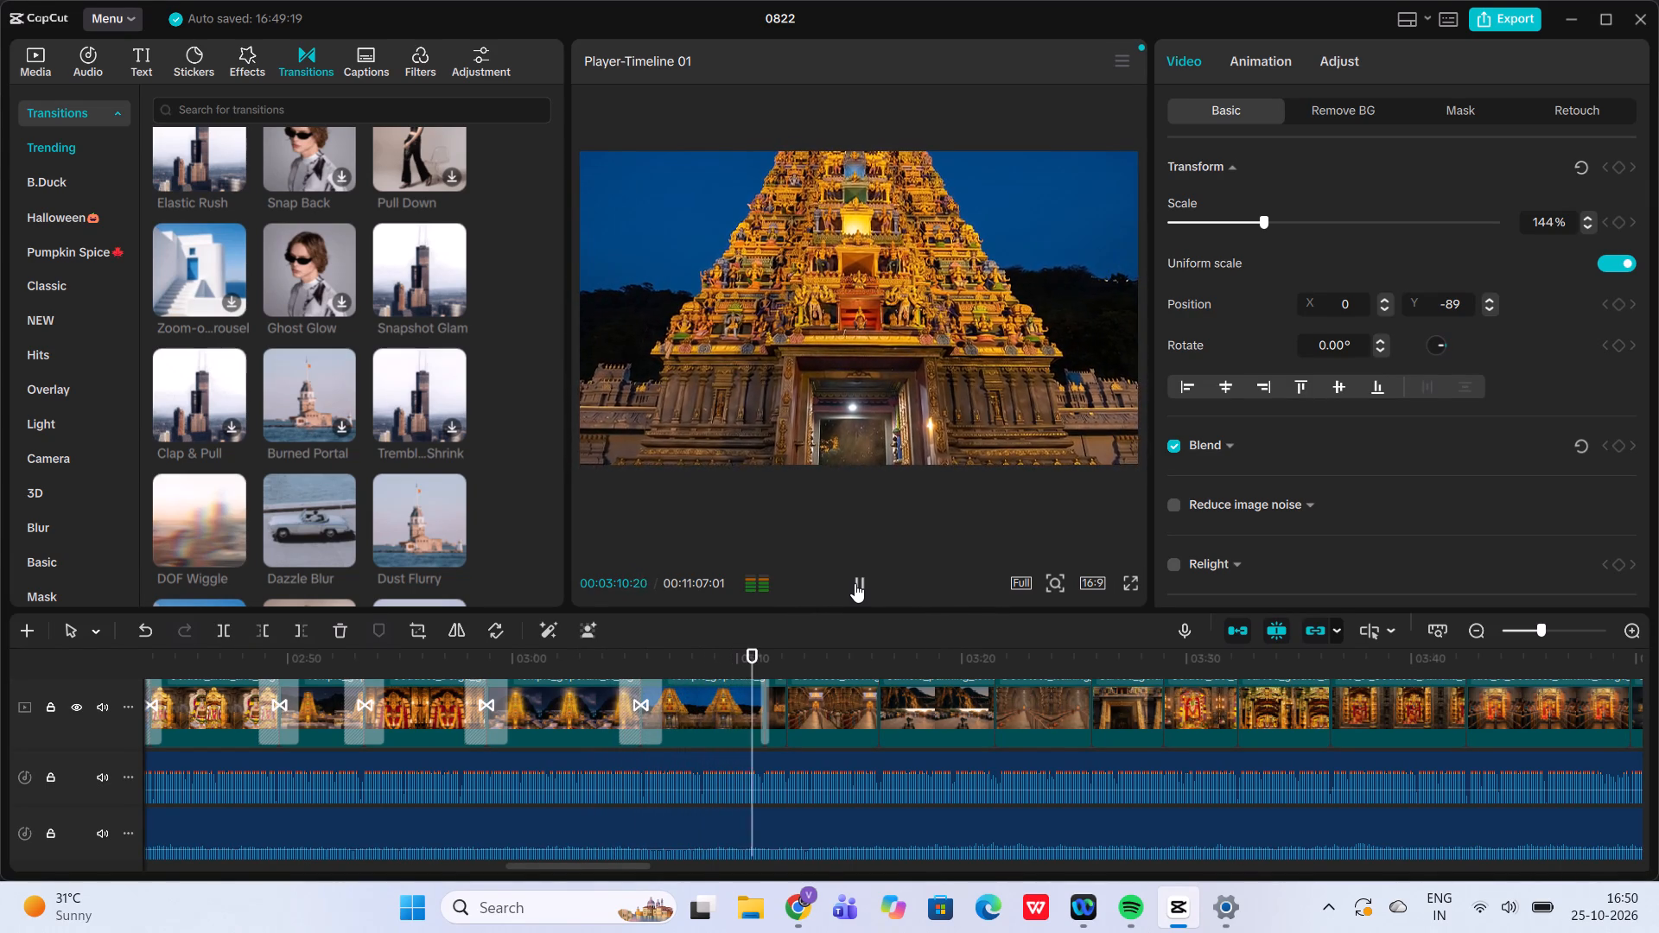
pyautogui.click(855, 583)
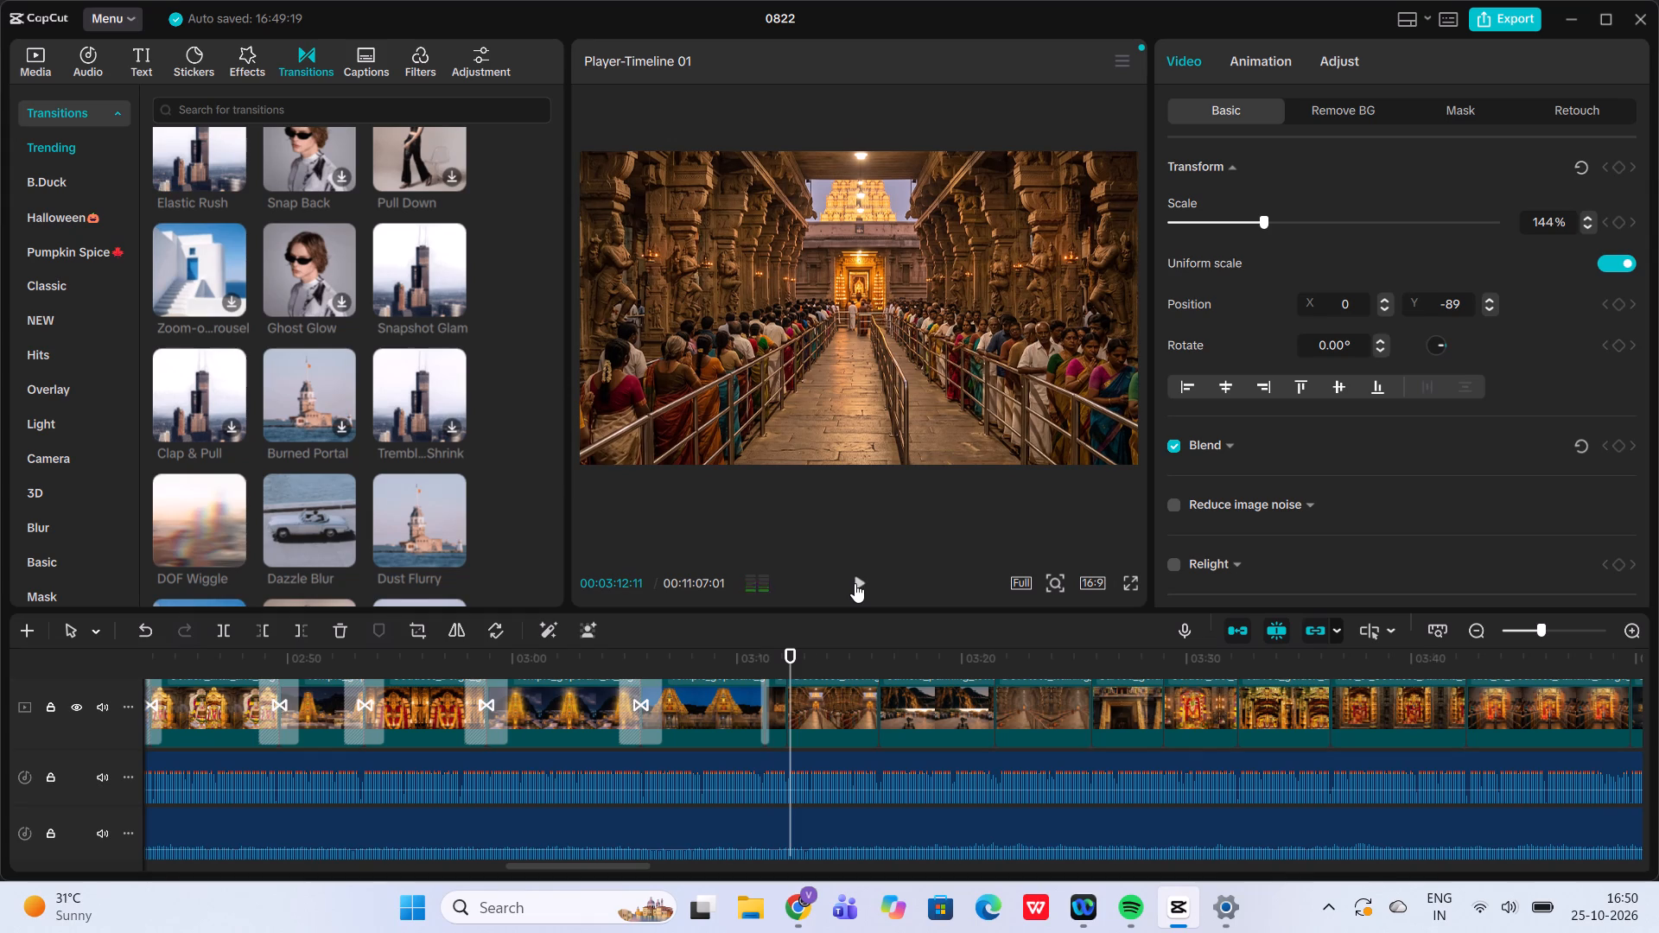
# Add the Dazzle Blur transition at 00:03:12:07, between the mystery title and the crowded temple queue clip.
pyautogui.click(781, 662)
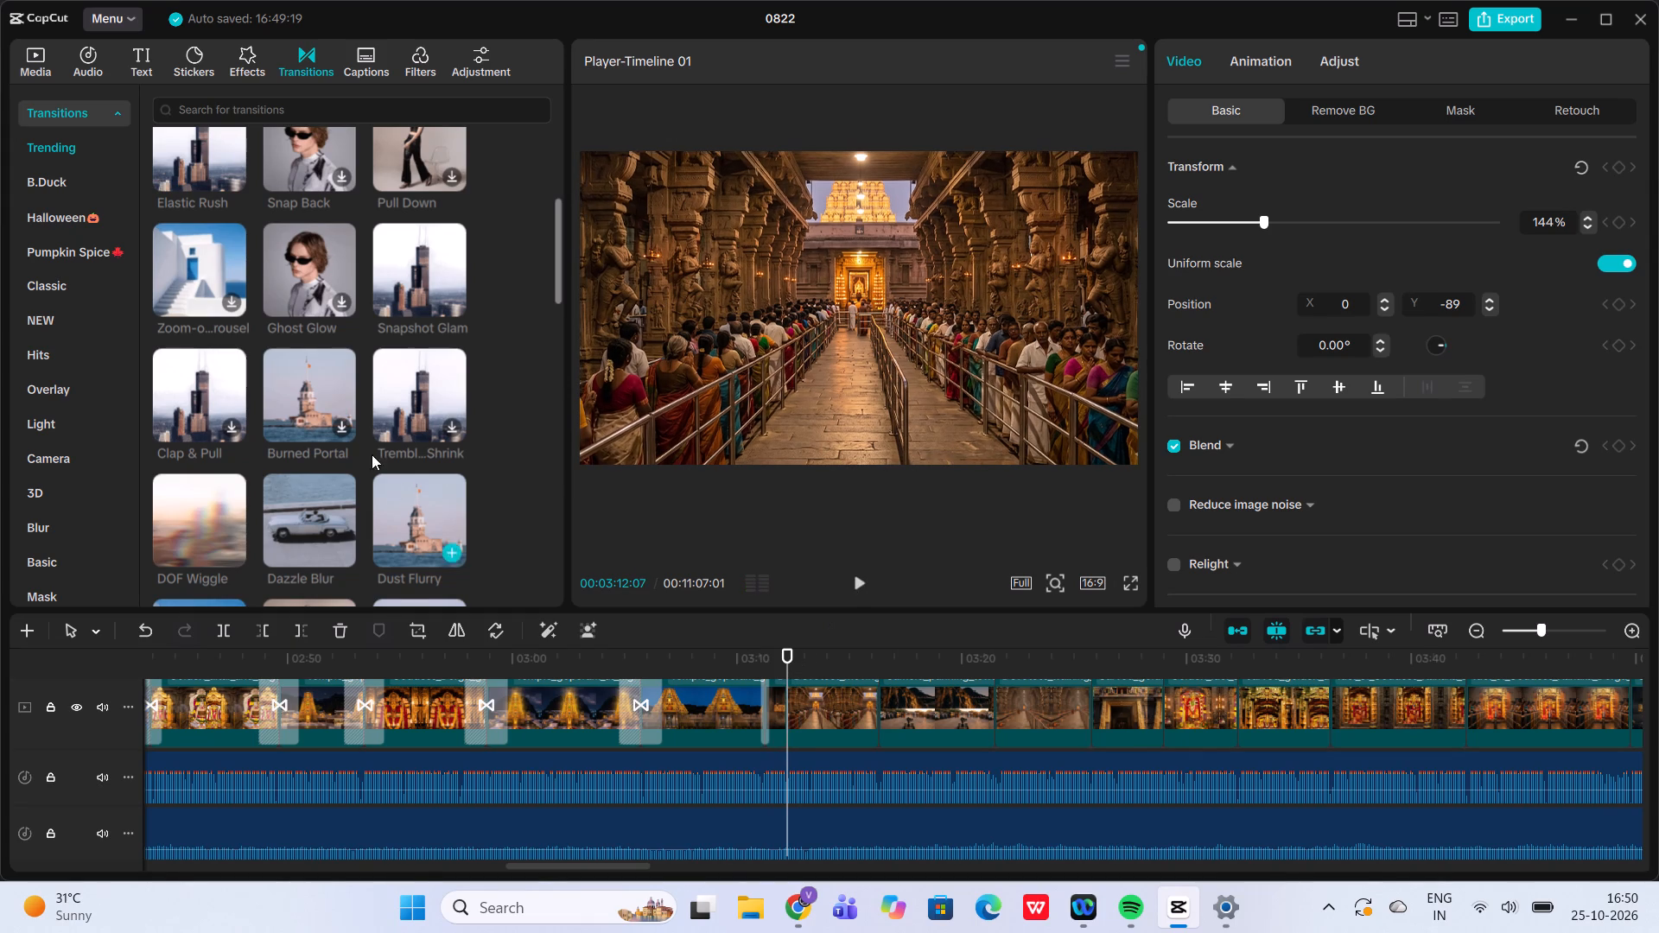
pyautogui.scroll(-1, 348, 410)
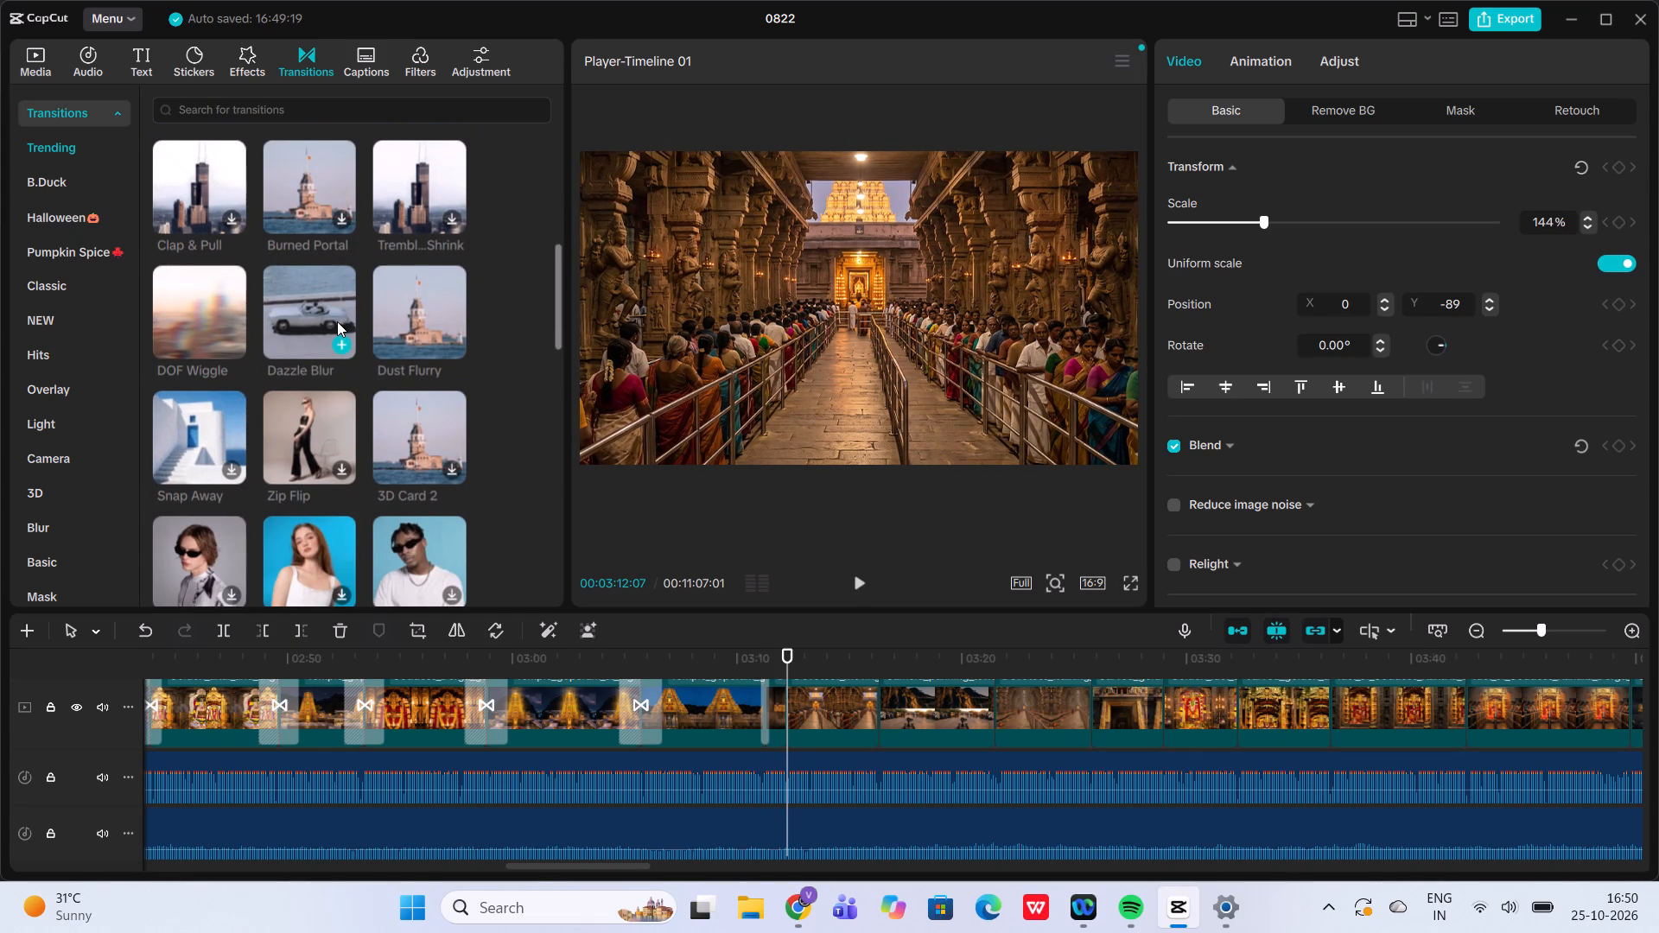
pyautogui.click(336, 346)
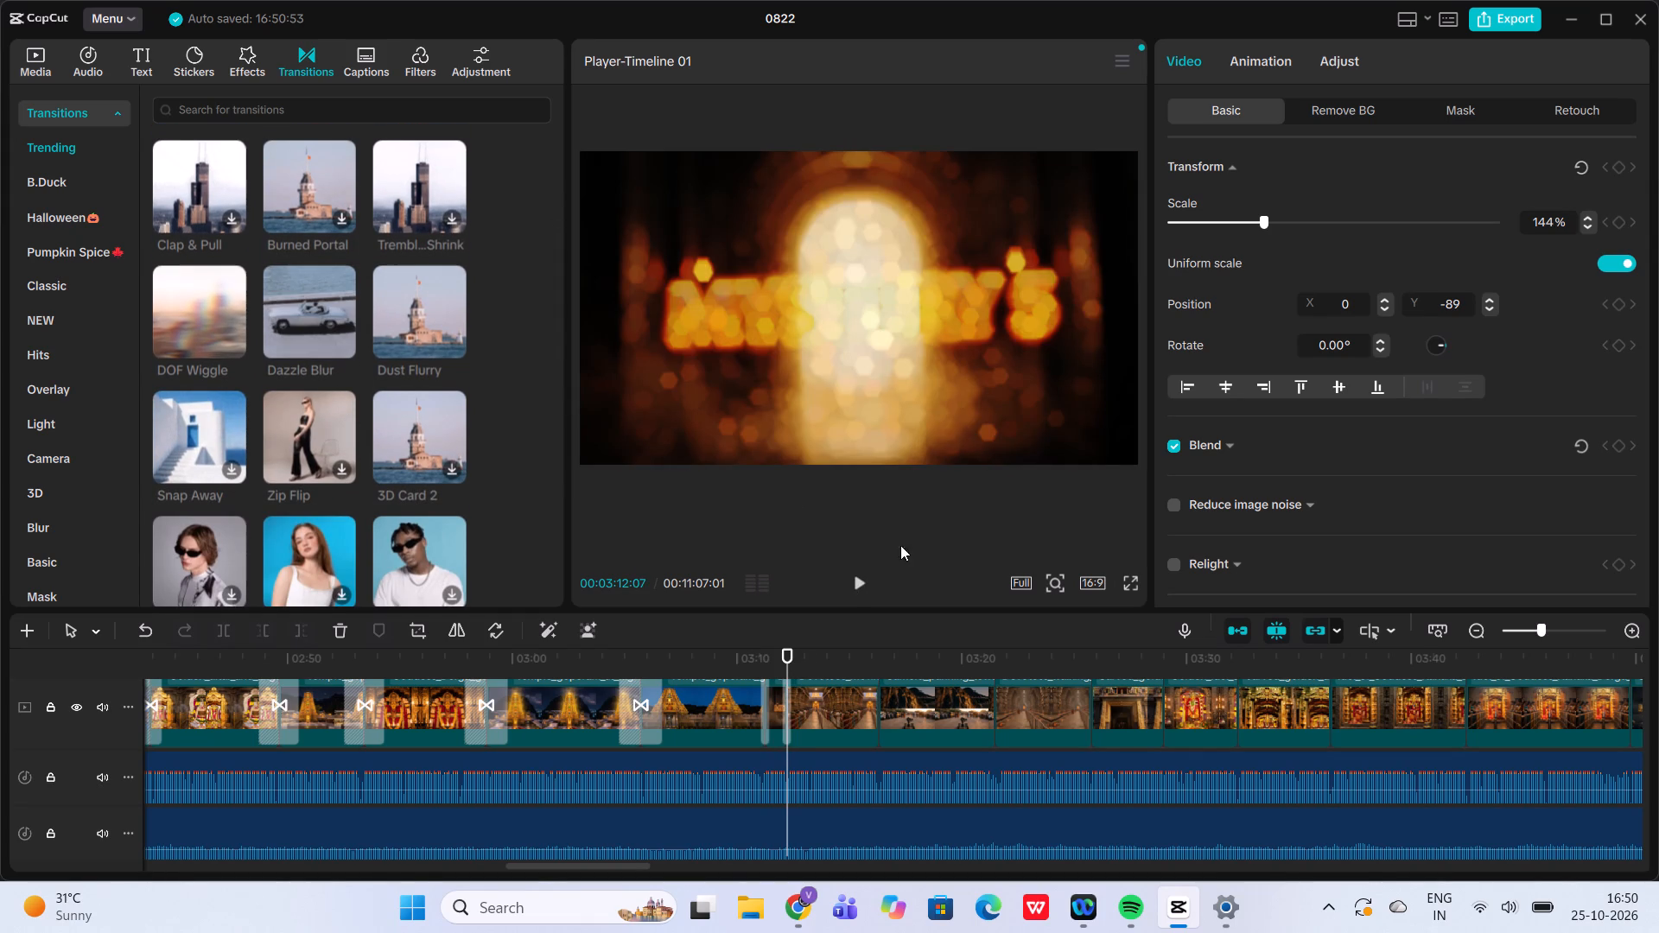
# Add the DOF Wiggle transition at 00:03:16:10, between the temple queue clip and the split hillside and parking area clip.
pyautogui.click(853, 576)
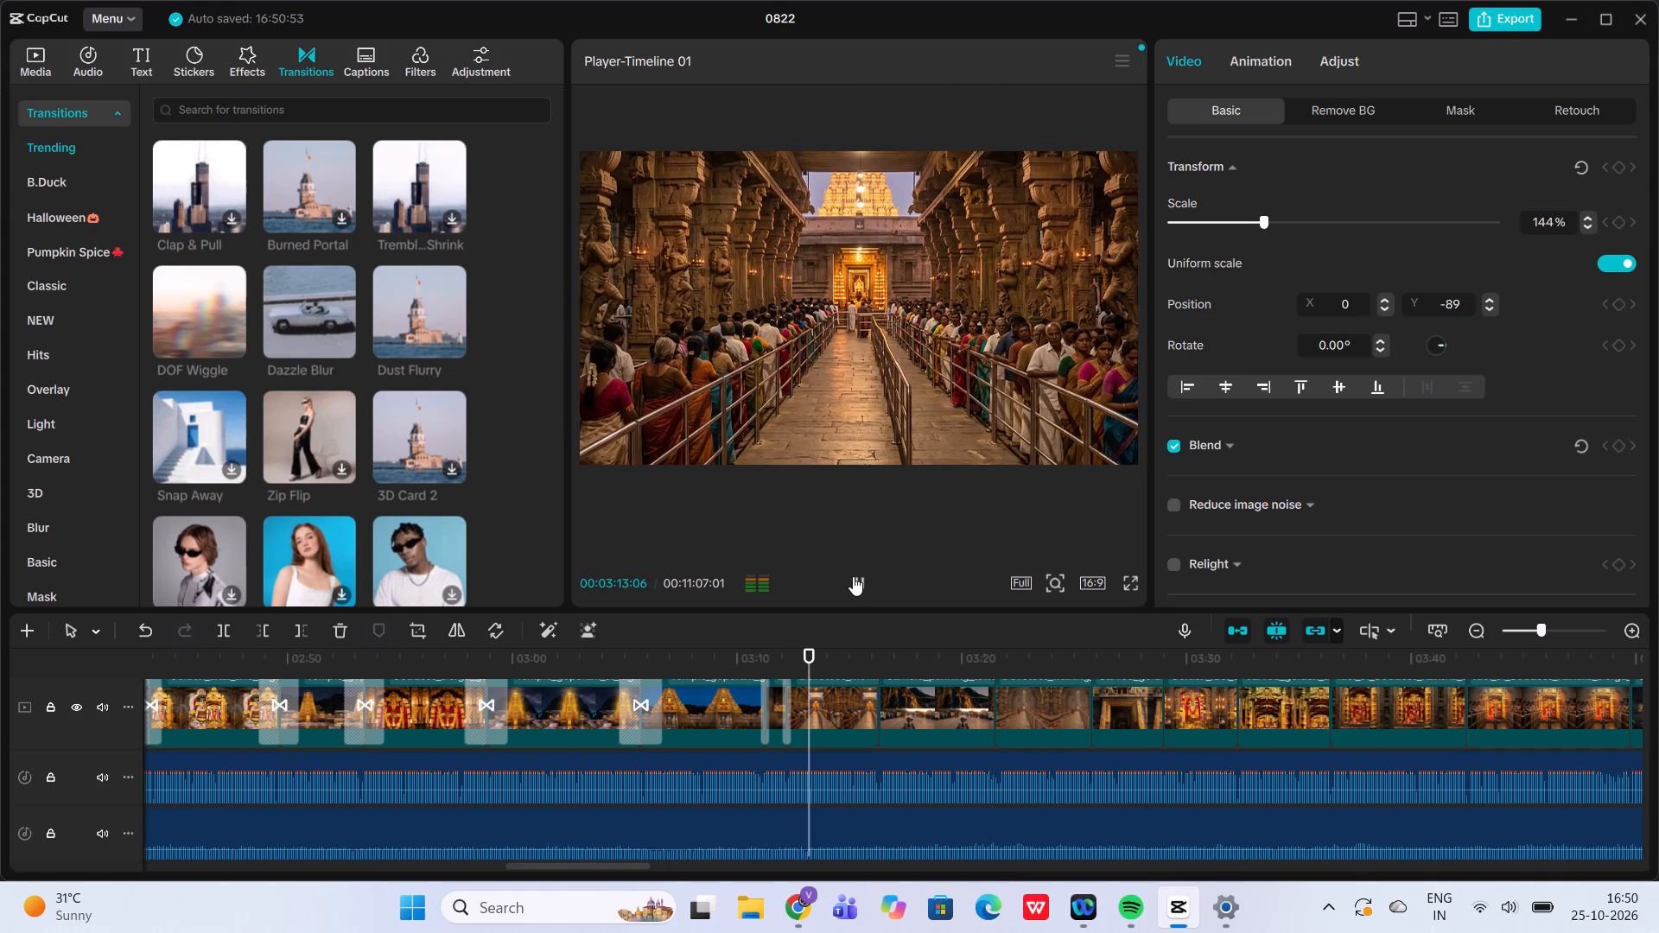
pyautogui.click(879, 666)
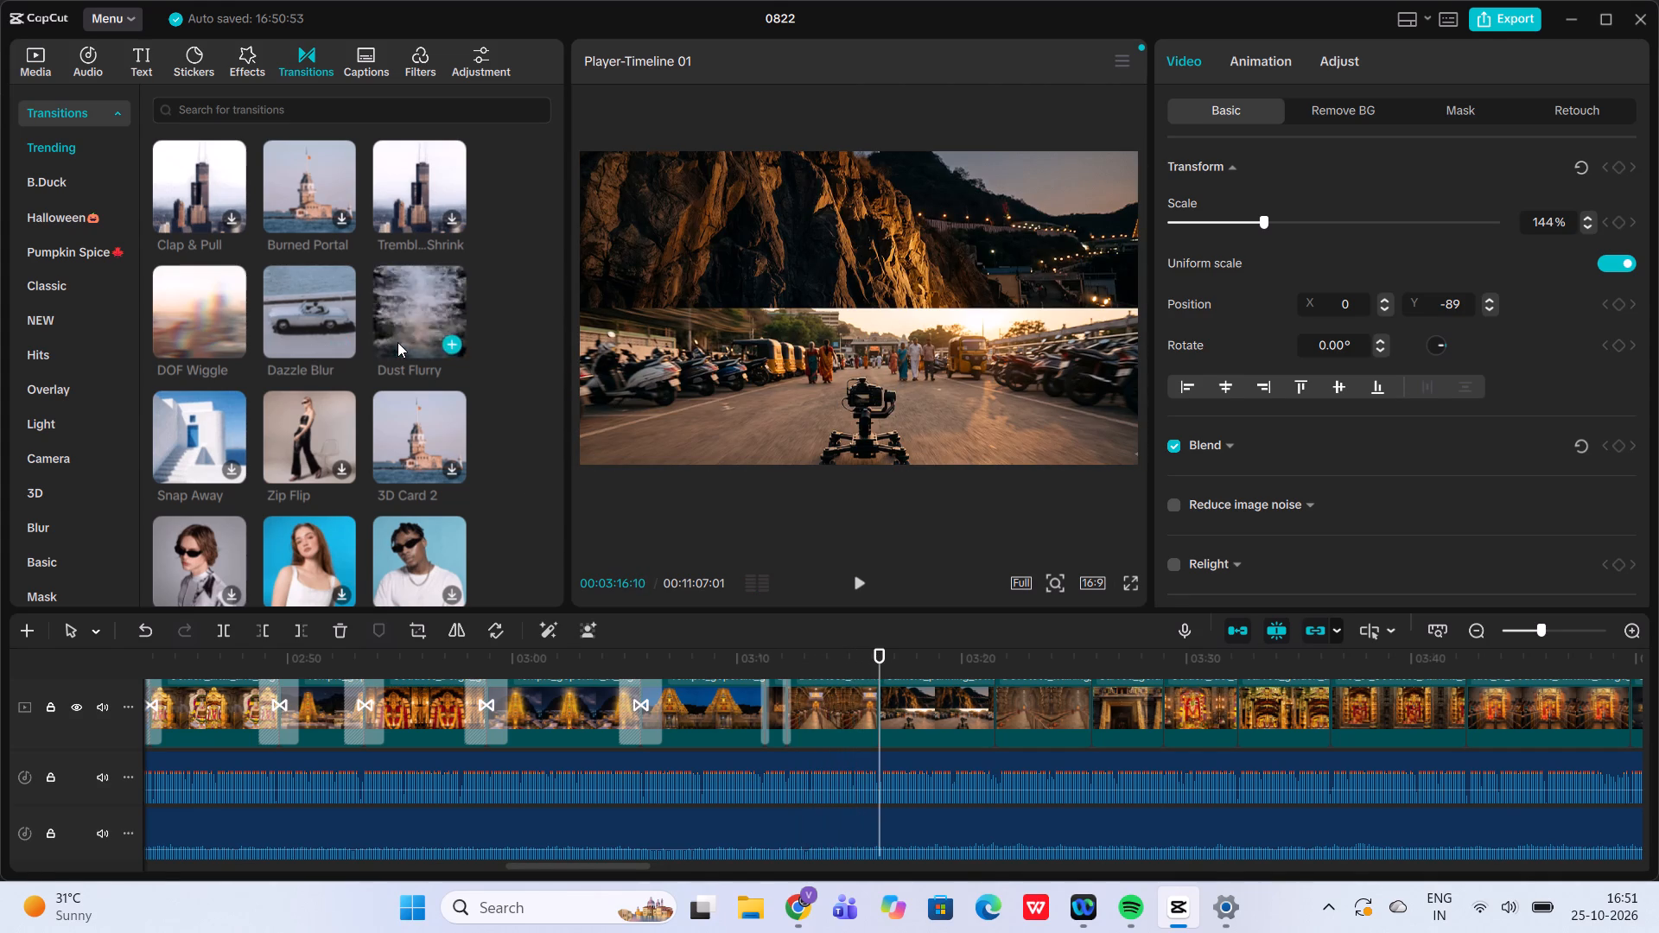
pyautogui.click(232, 340)
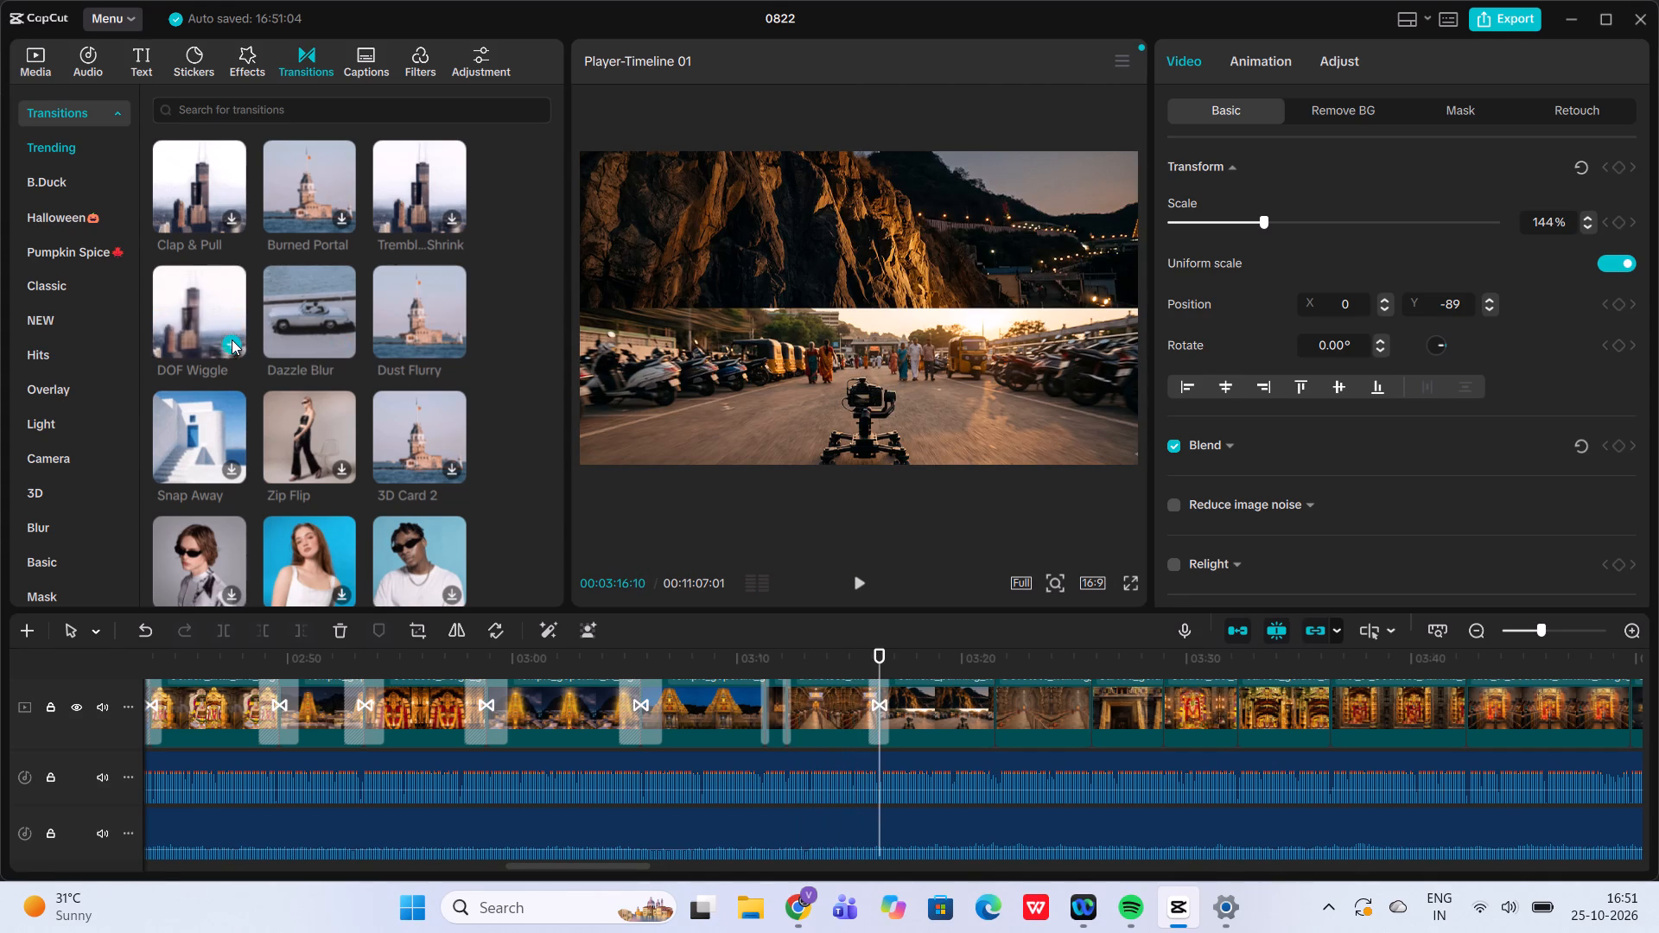
# Play the section from 00:03:13:23 to about 00:03:21 to check the DOF Wiggle transition.
pyautogui.click(822, 656)
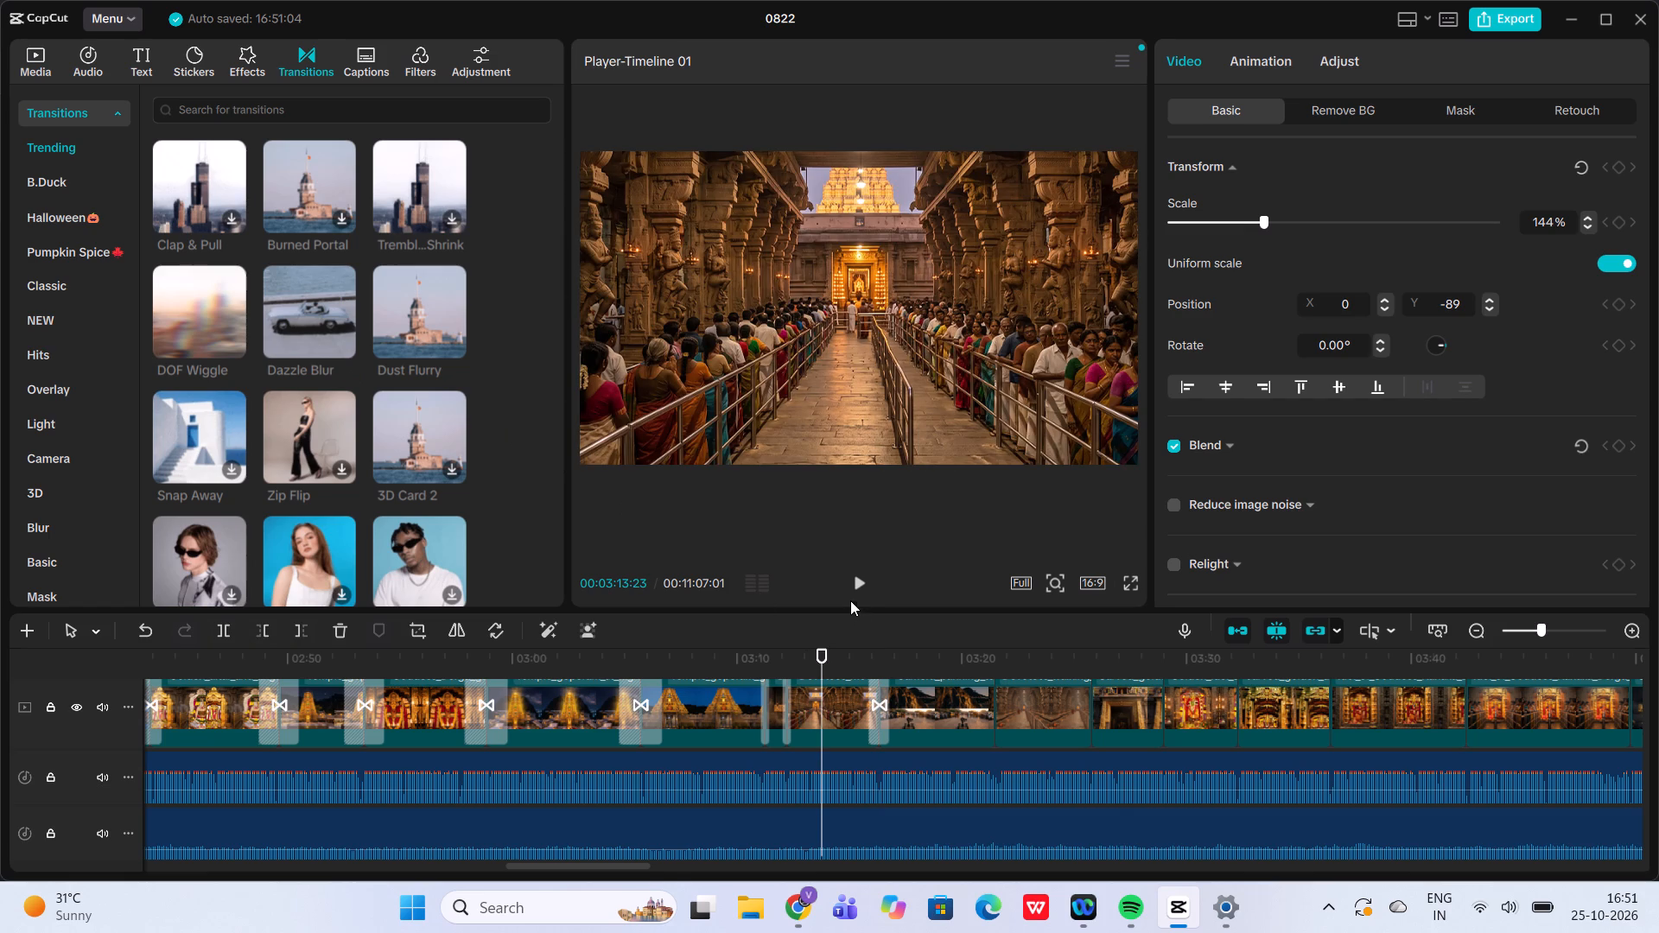
pyautogui.click(854, 579)
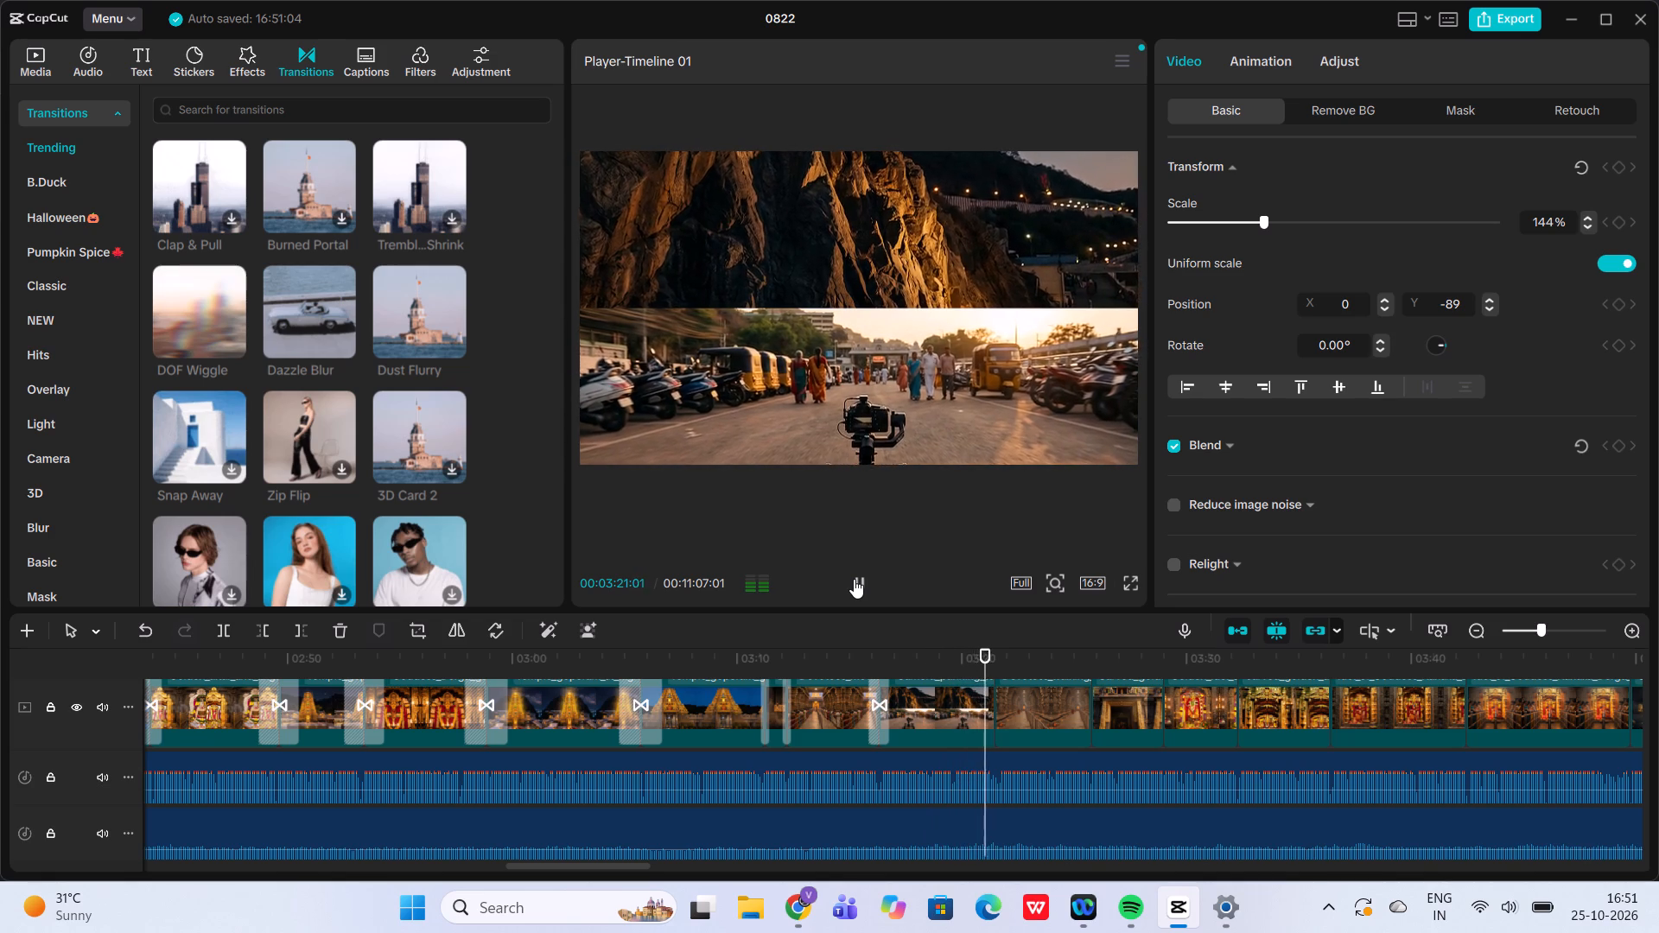
pyautogui.click(854, 579)
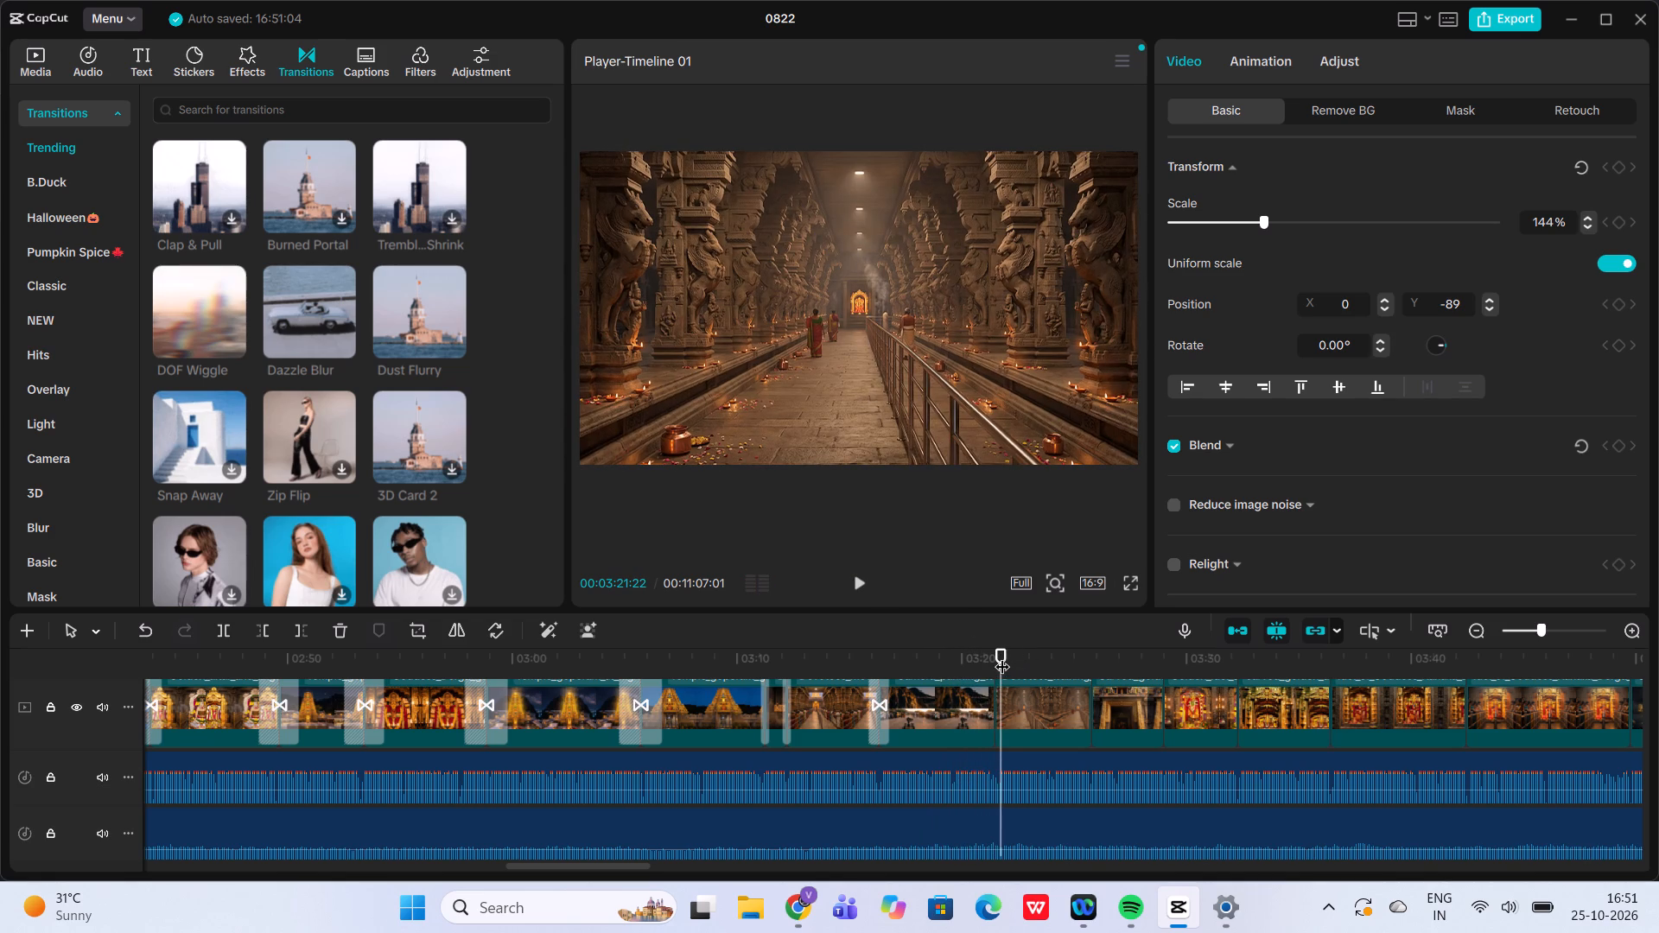
# Browse the Trending transitions for one that suits the cut at 00:03:21:15, where the pillared temple hall clip starts.
pyautogui.moveTo(1002, 656); pyautogui.dragTo(988, 659)
pyautogui.click(988, 659)
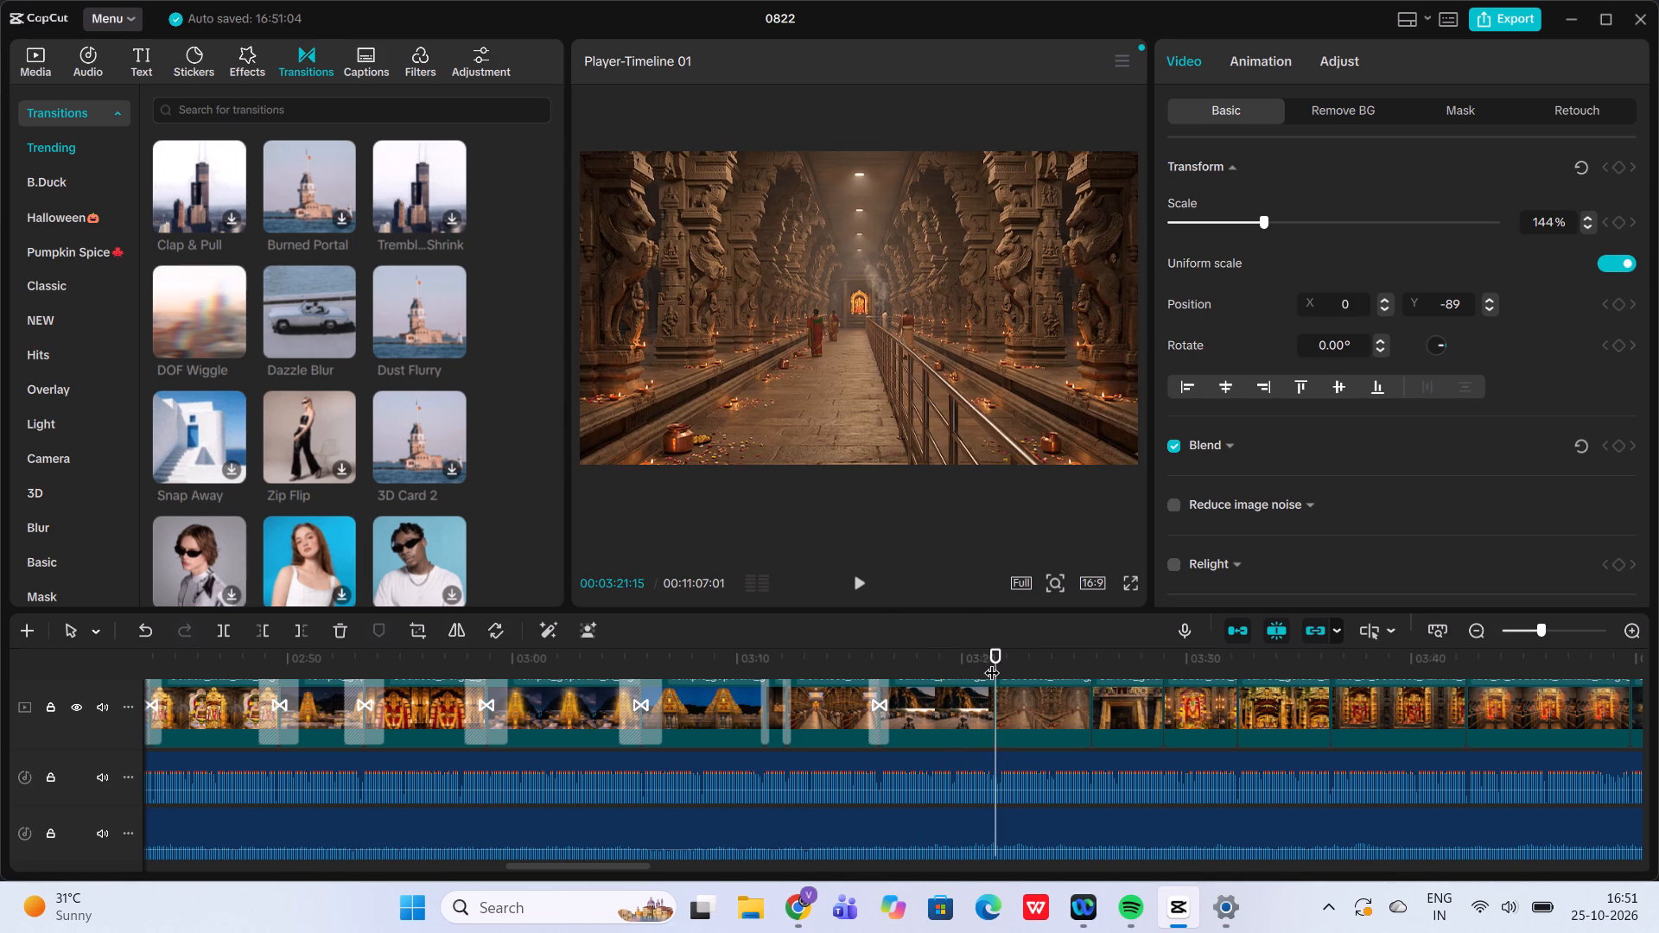
pyautogui.scroll(-1, 326, 422)
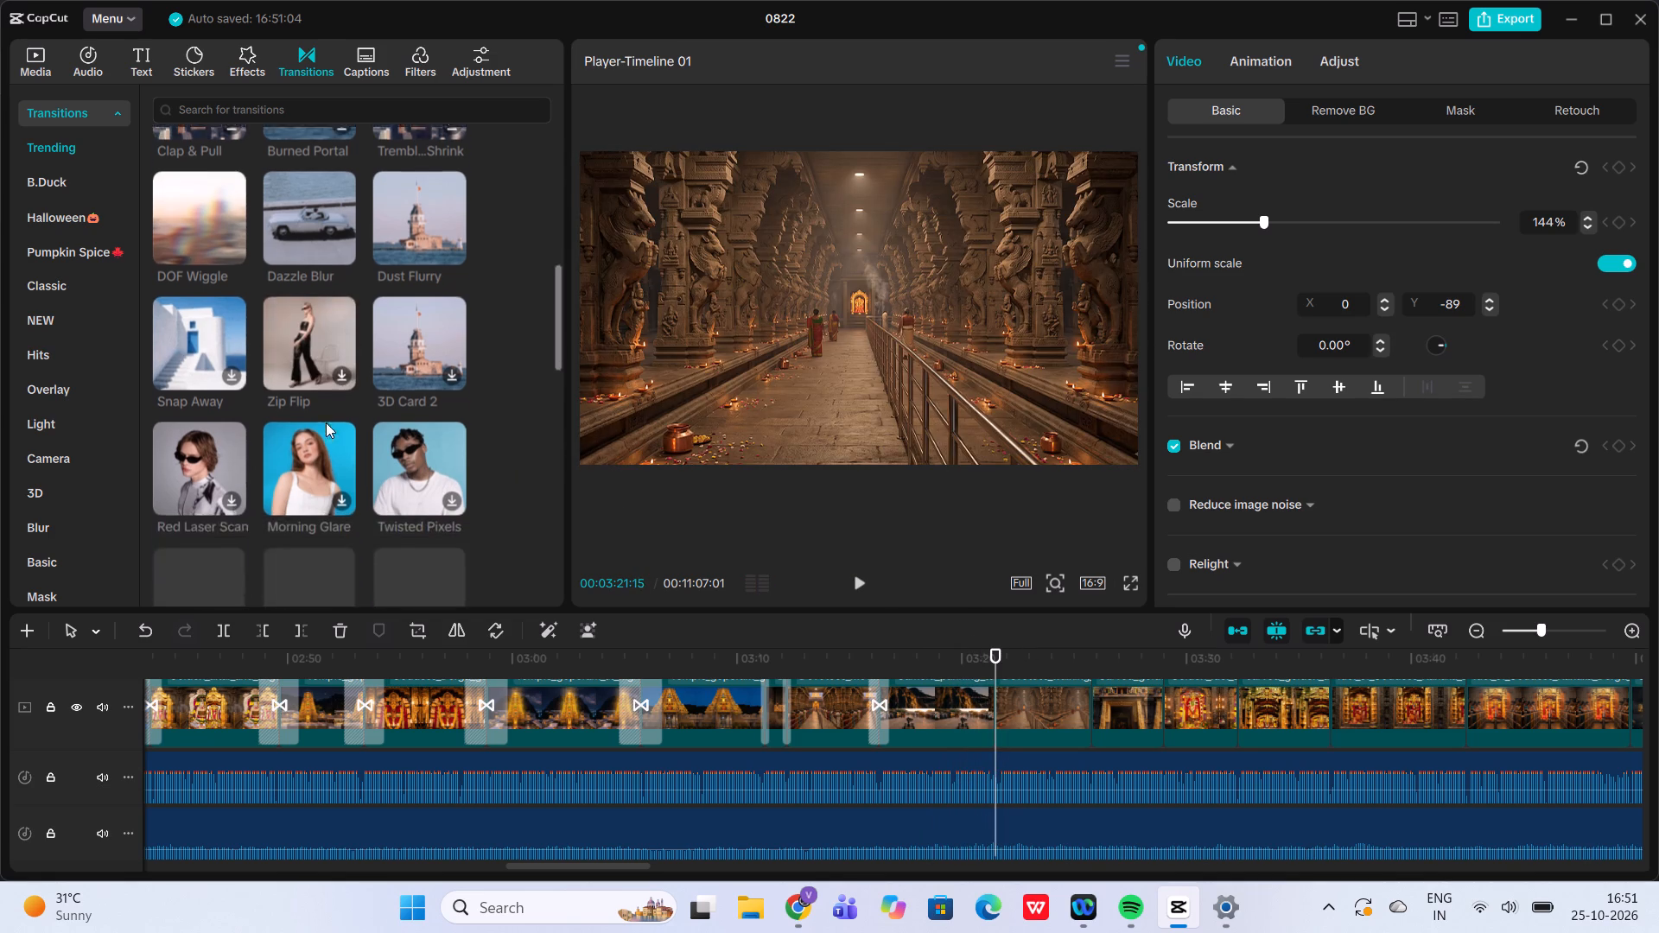
pyautogui.scroll(-1, 326, 422)
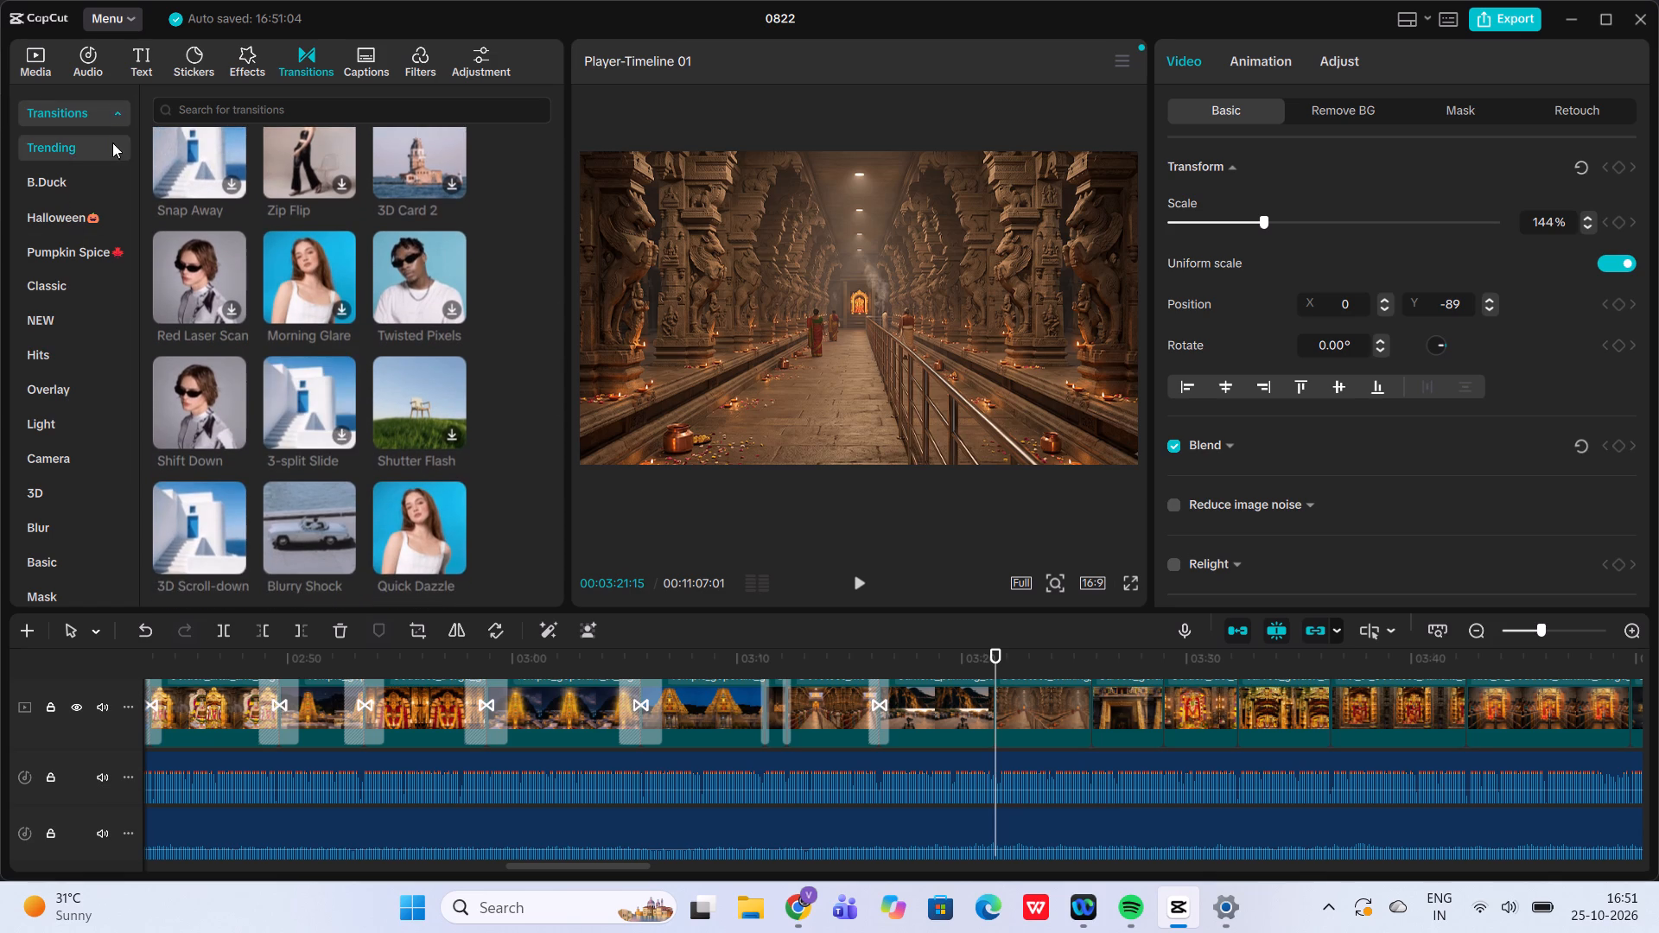
pyautogui.click(105, 111)
pyautogui.click(105, 111)
pyautogui.scroll(2, 106, 169)
pyautogui.scroll(-3, 106, 169)
pyautogui.scroll(3, 106, 169)
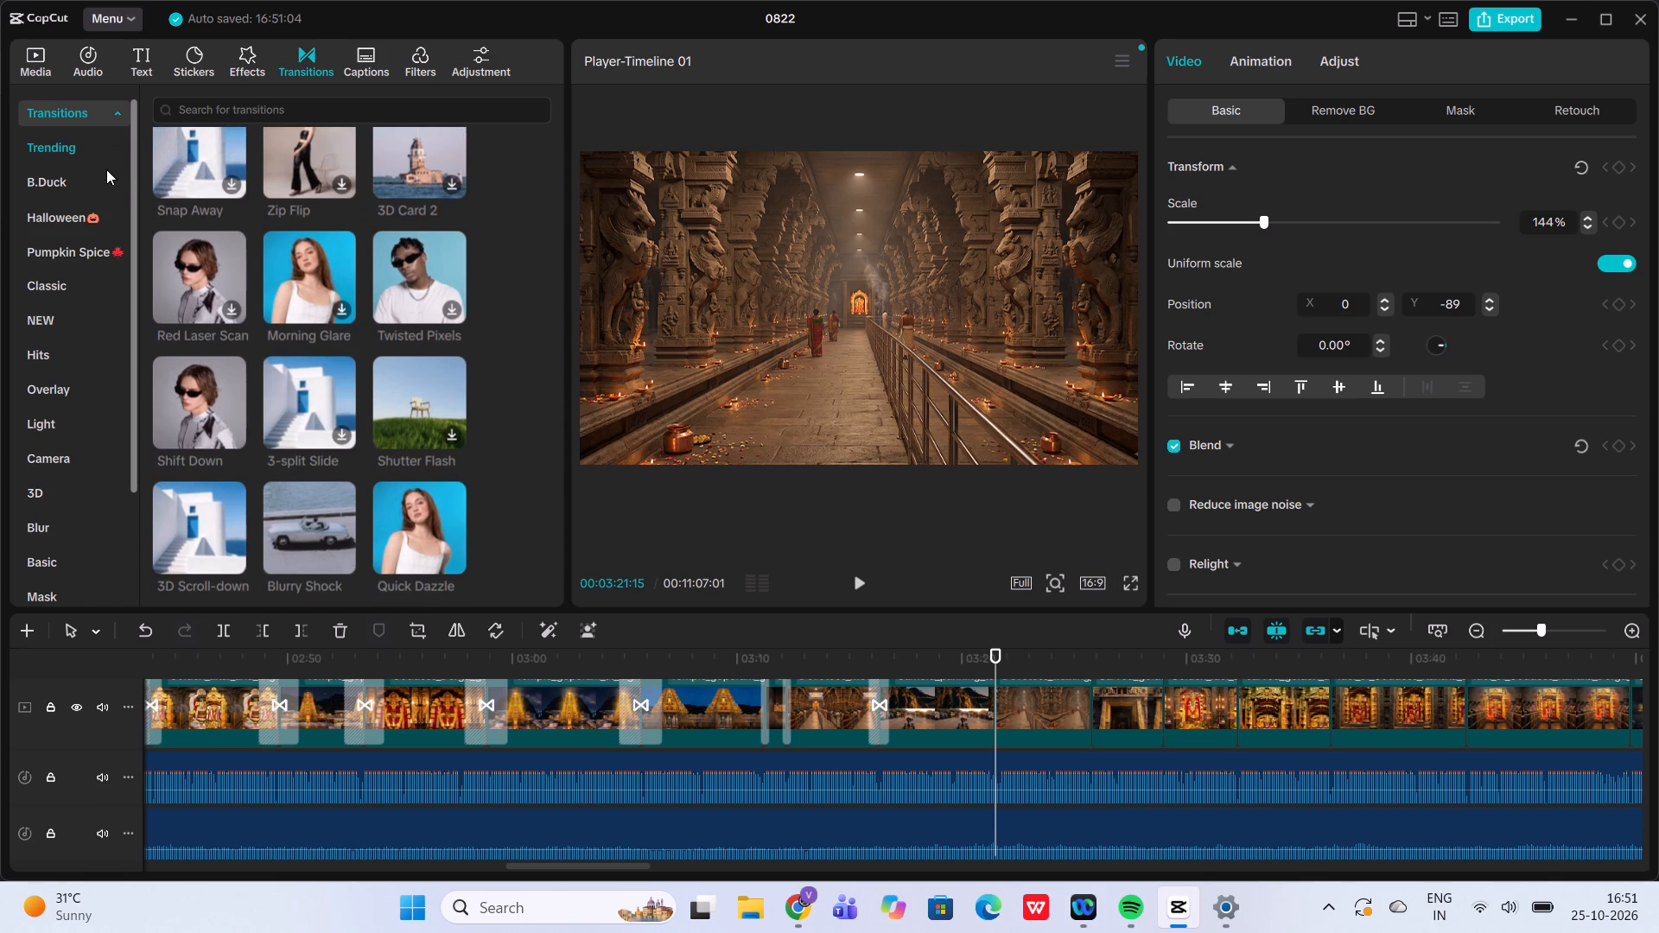
pyautogui.scroll(1, 106, 169)
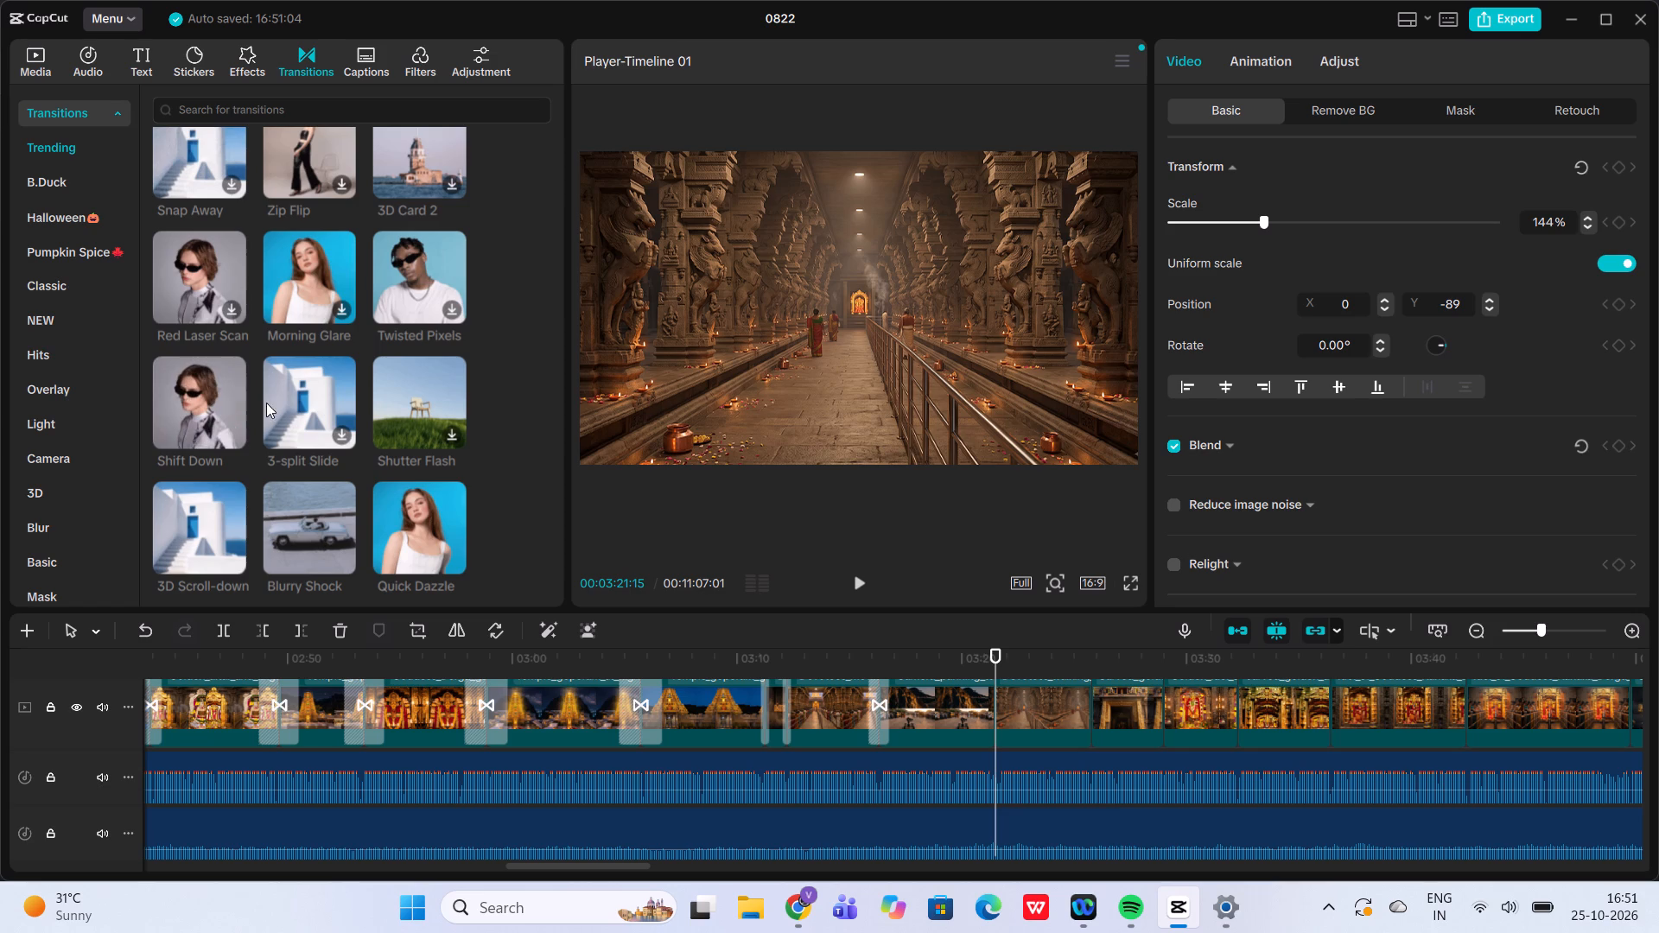
pyautogui.scroll(-1, 270, 403)
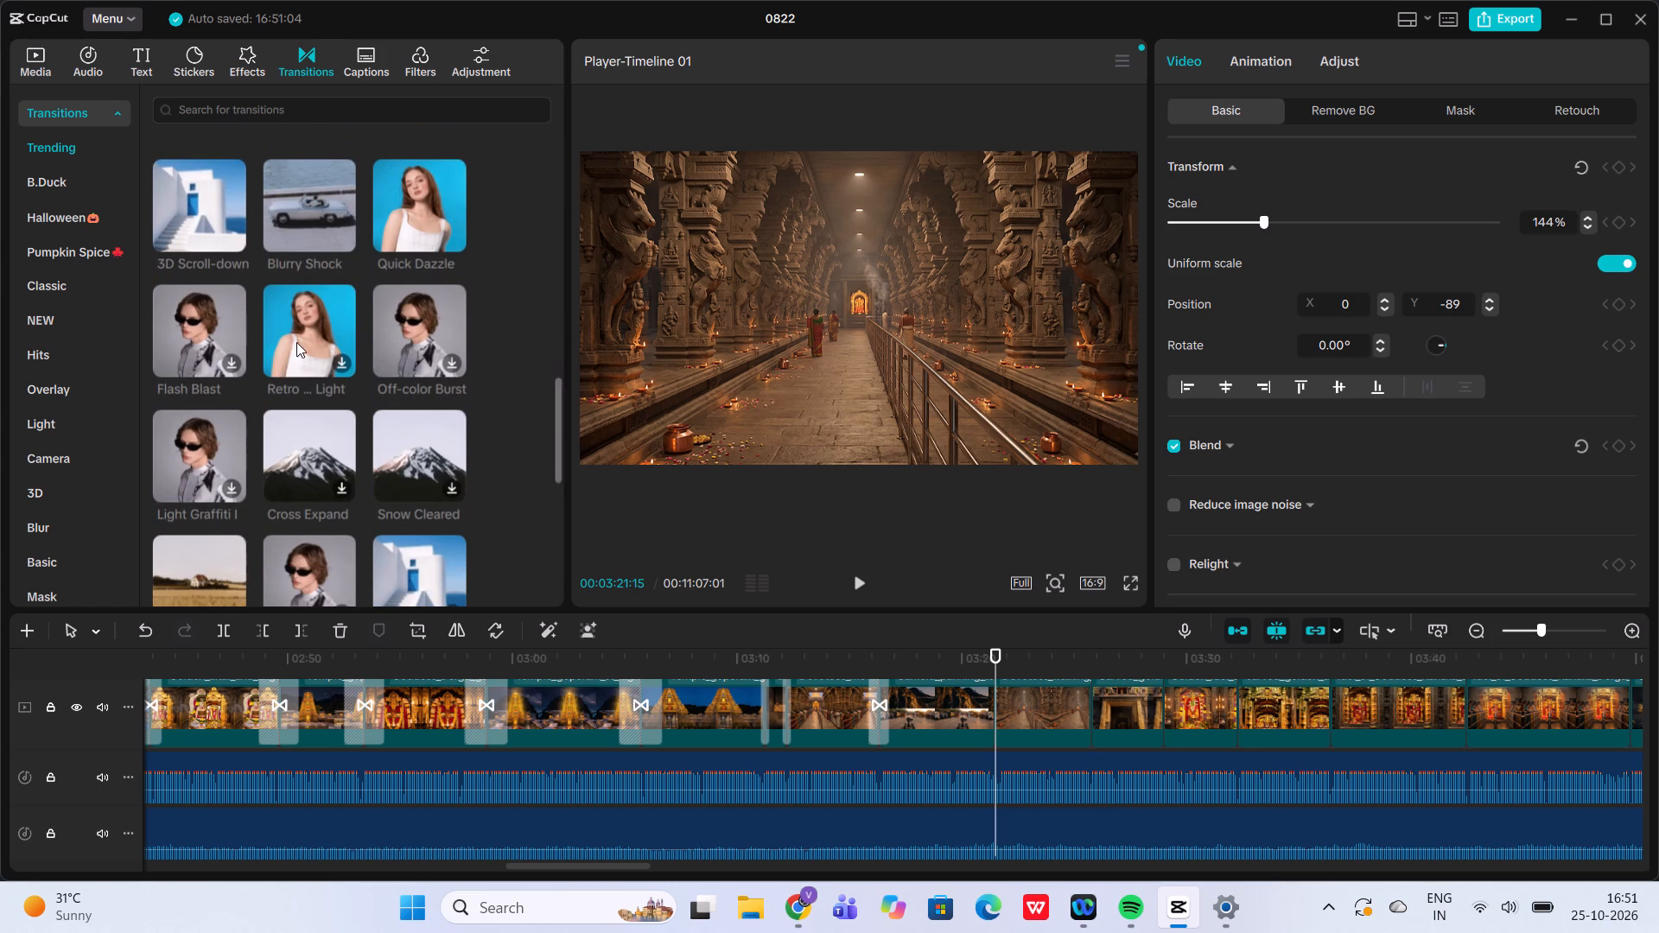
pyautogui.scroll(-1, 302, 466)
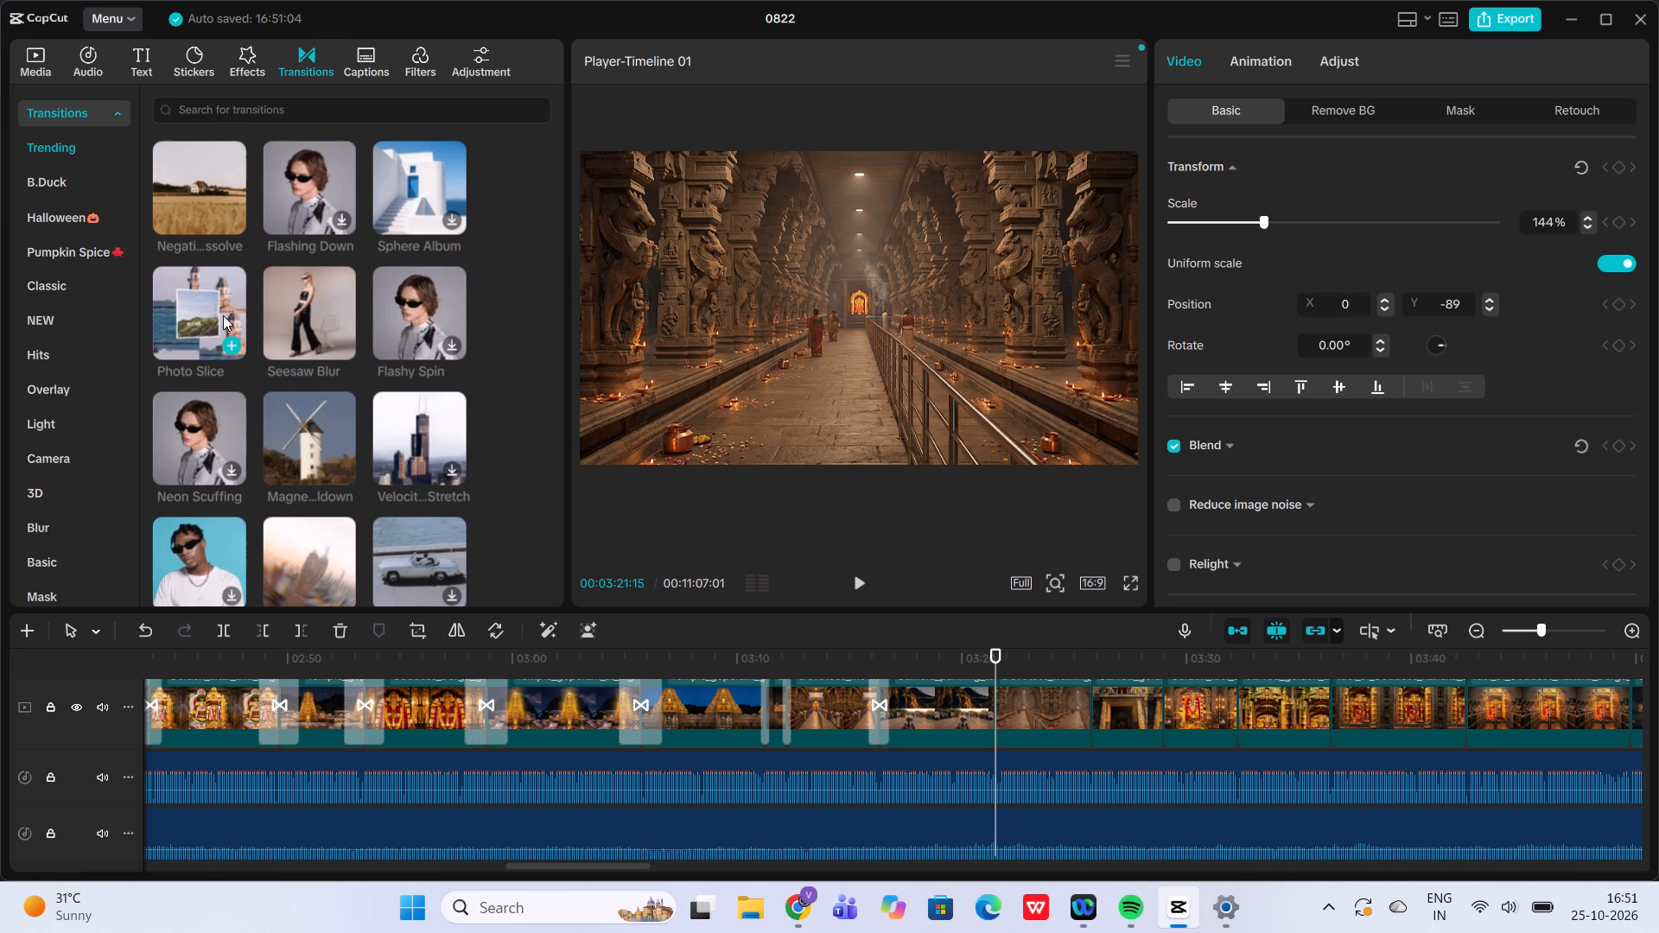
pyautogui.scroll(-1, 286, 448)
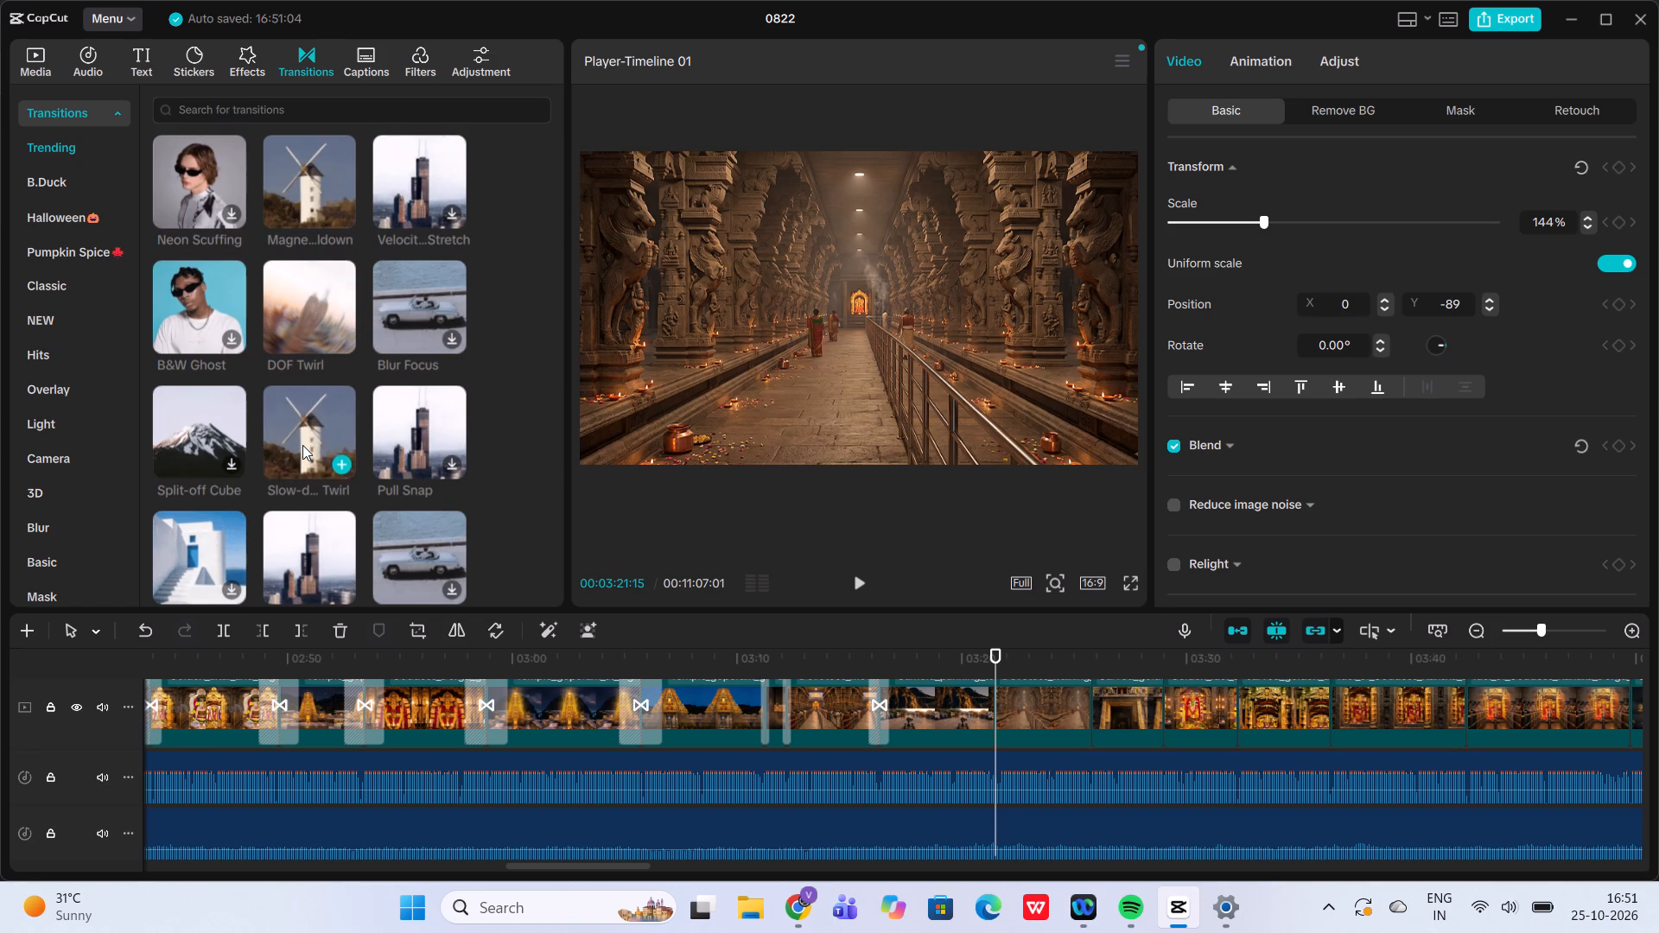
pyautogui.scroll(-1, 184, 417)
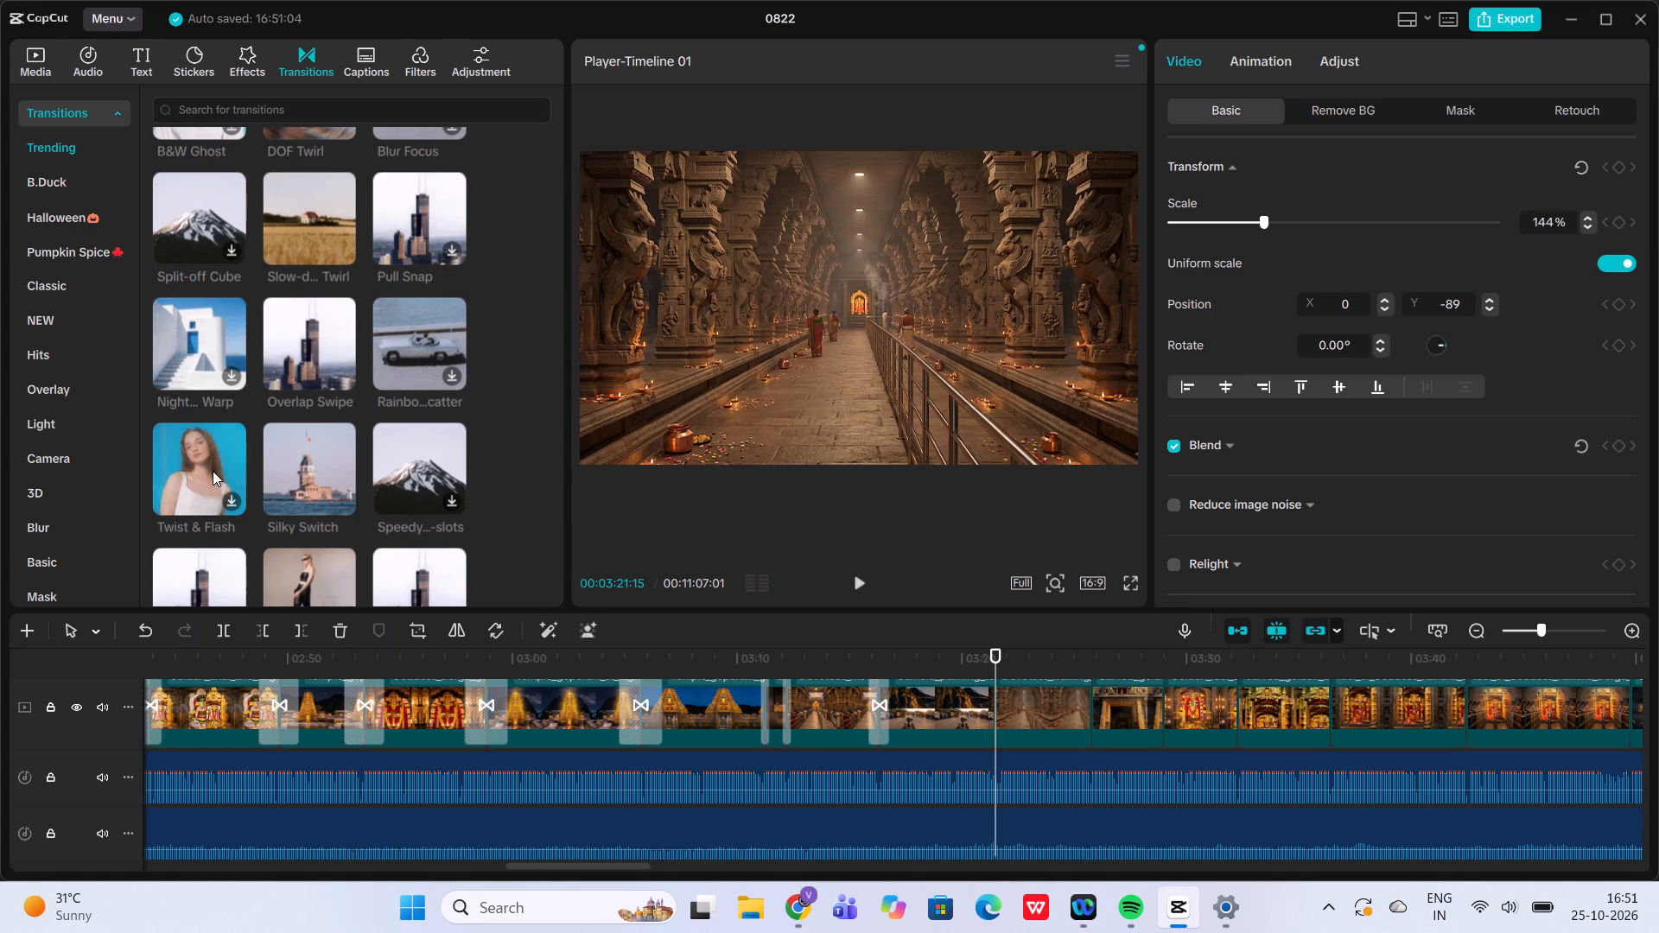
pyautogui.scroll(-1, 213, 471)
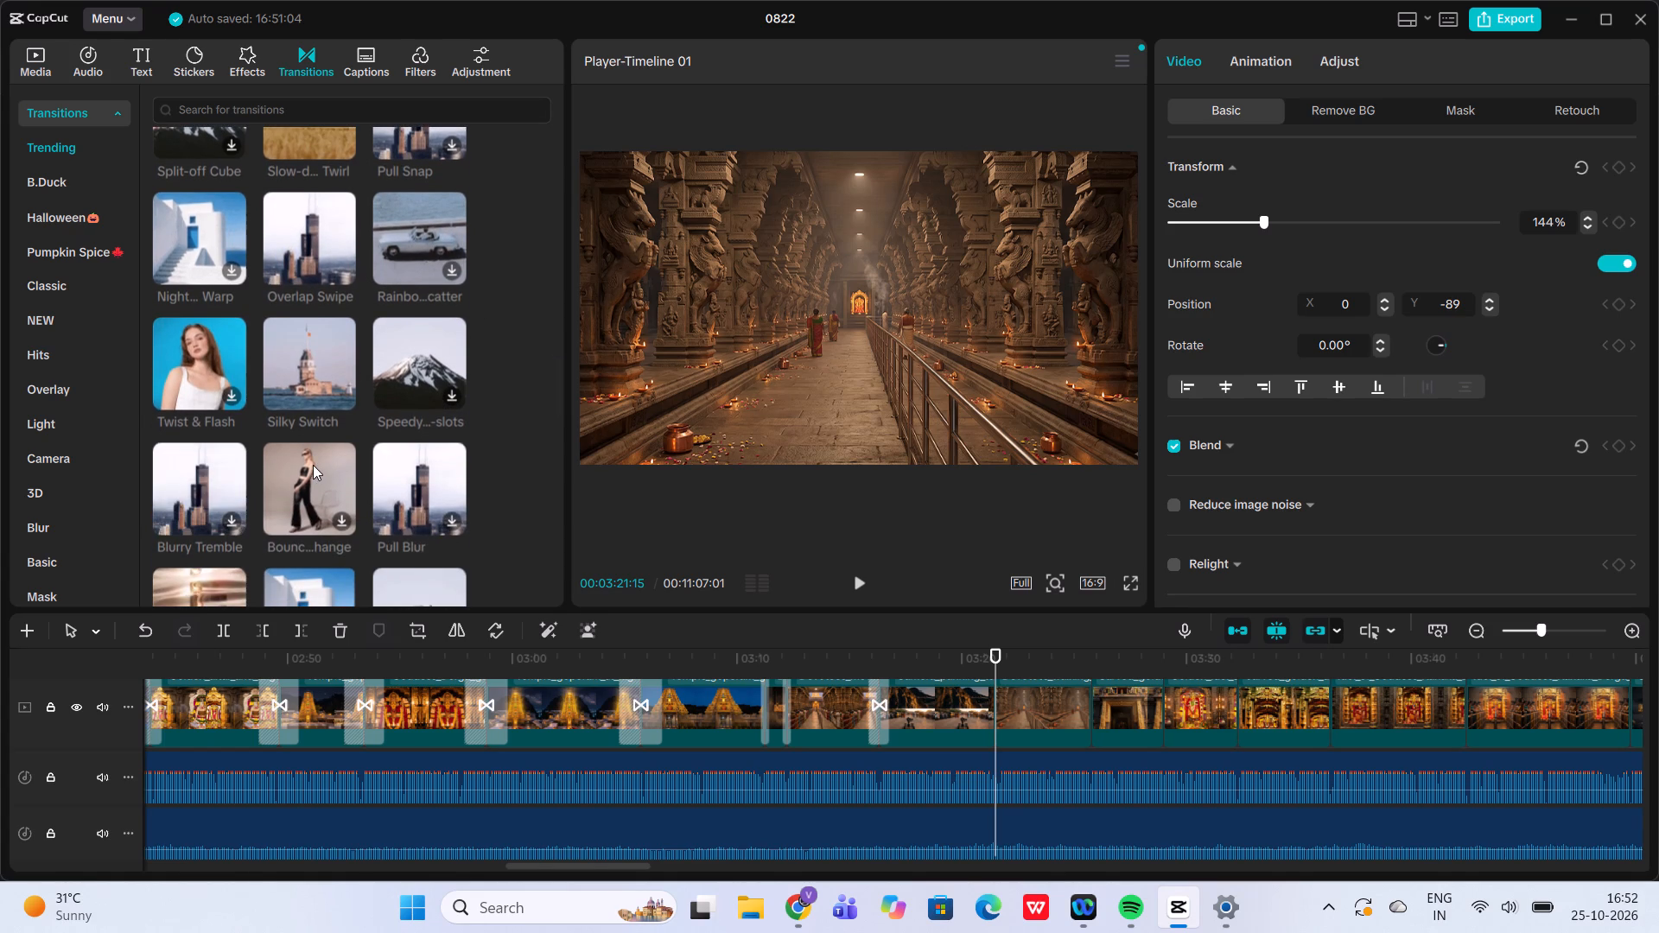
pyautogui.scroll(-1, 419, 471)
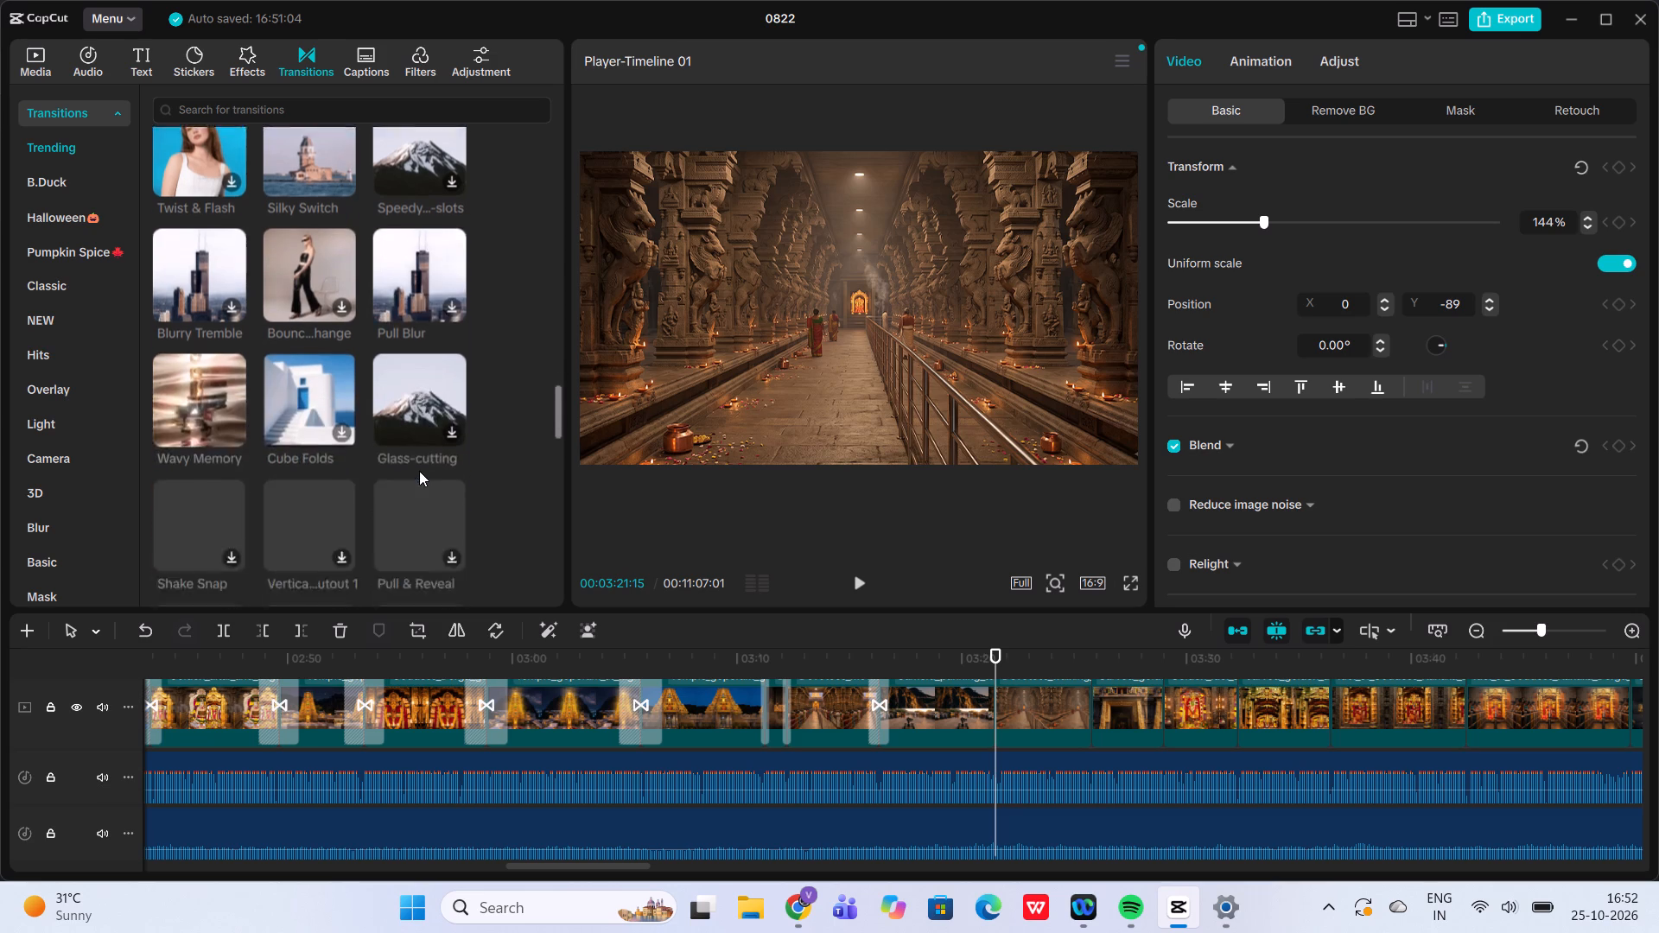
pyautogui.scroll(-1, 419, 471)
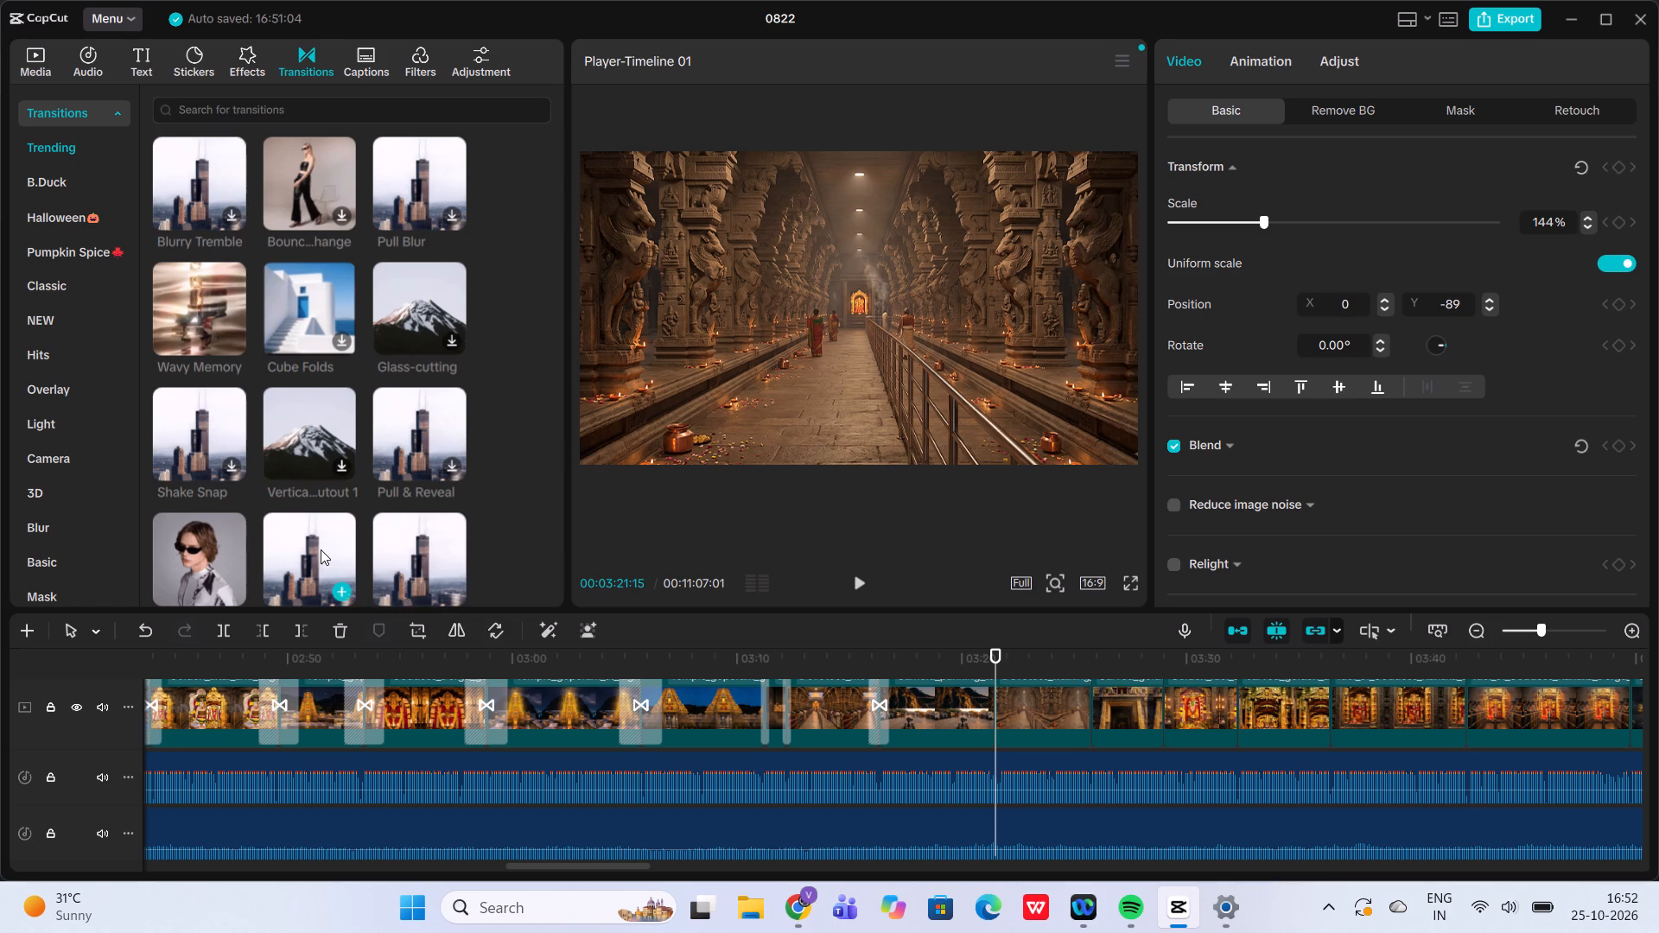
pyautogui.scroll(-1, 208, 536)
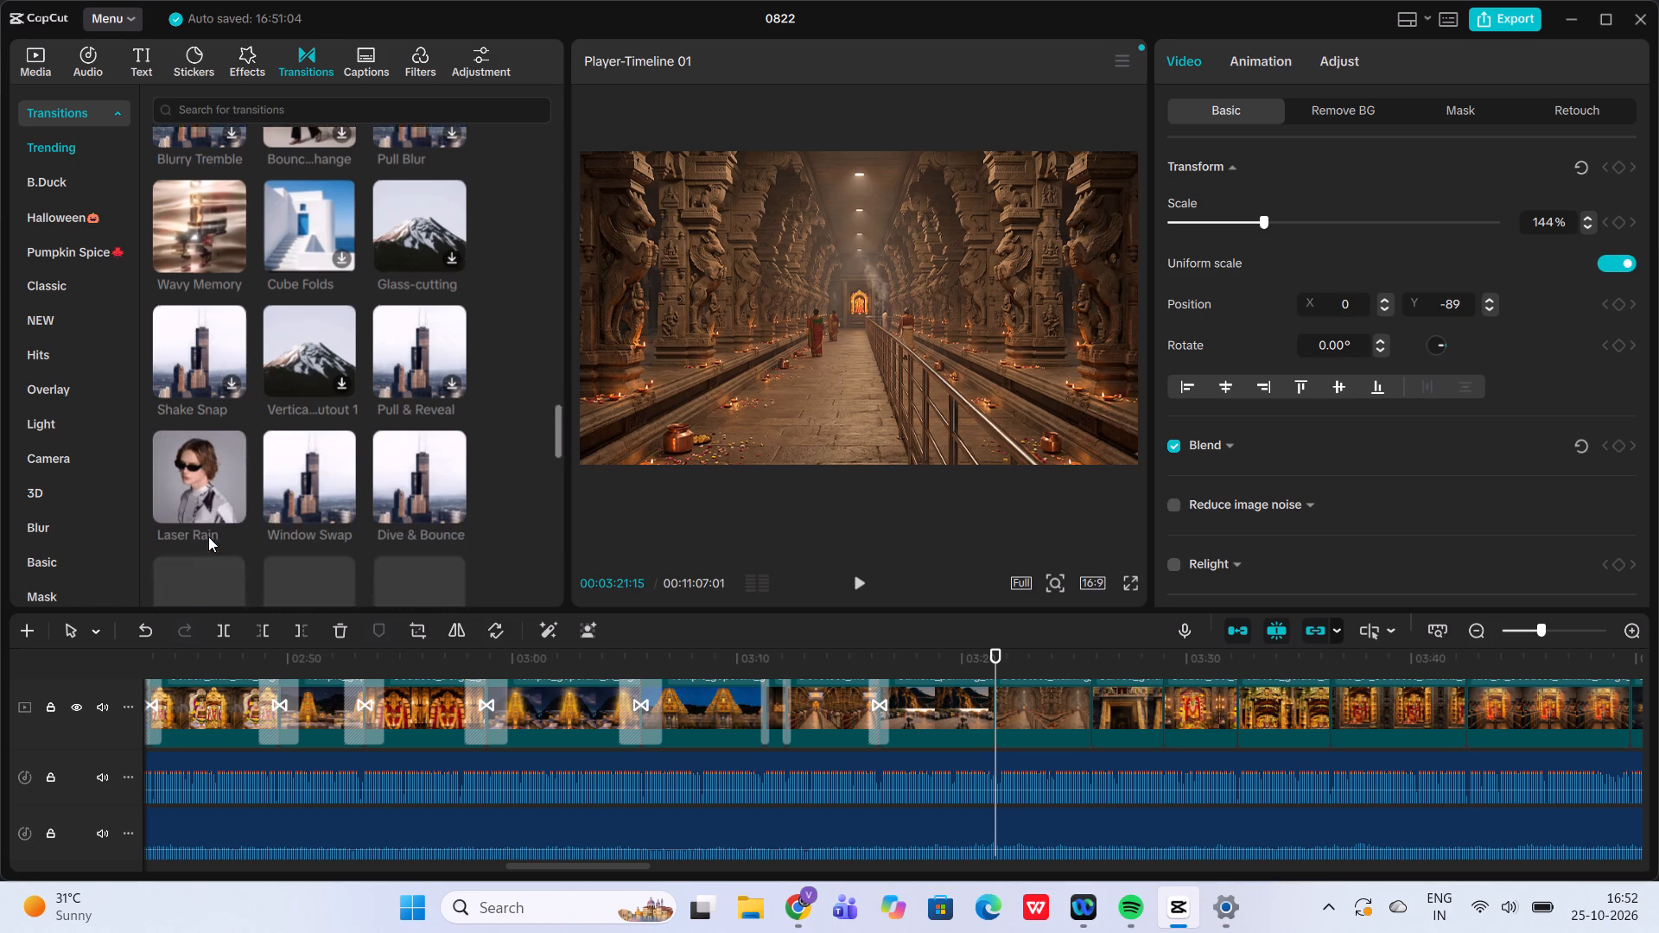
pyautogui.scroll(-1, 208, 536)
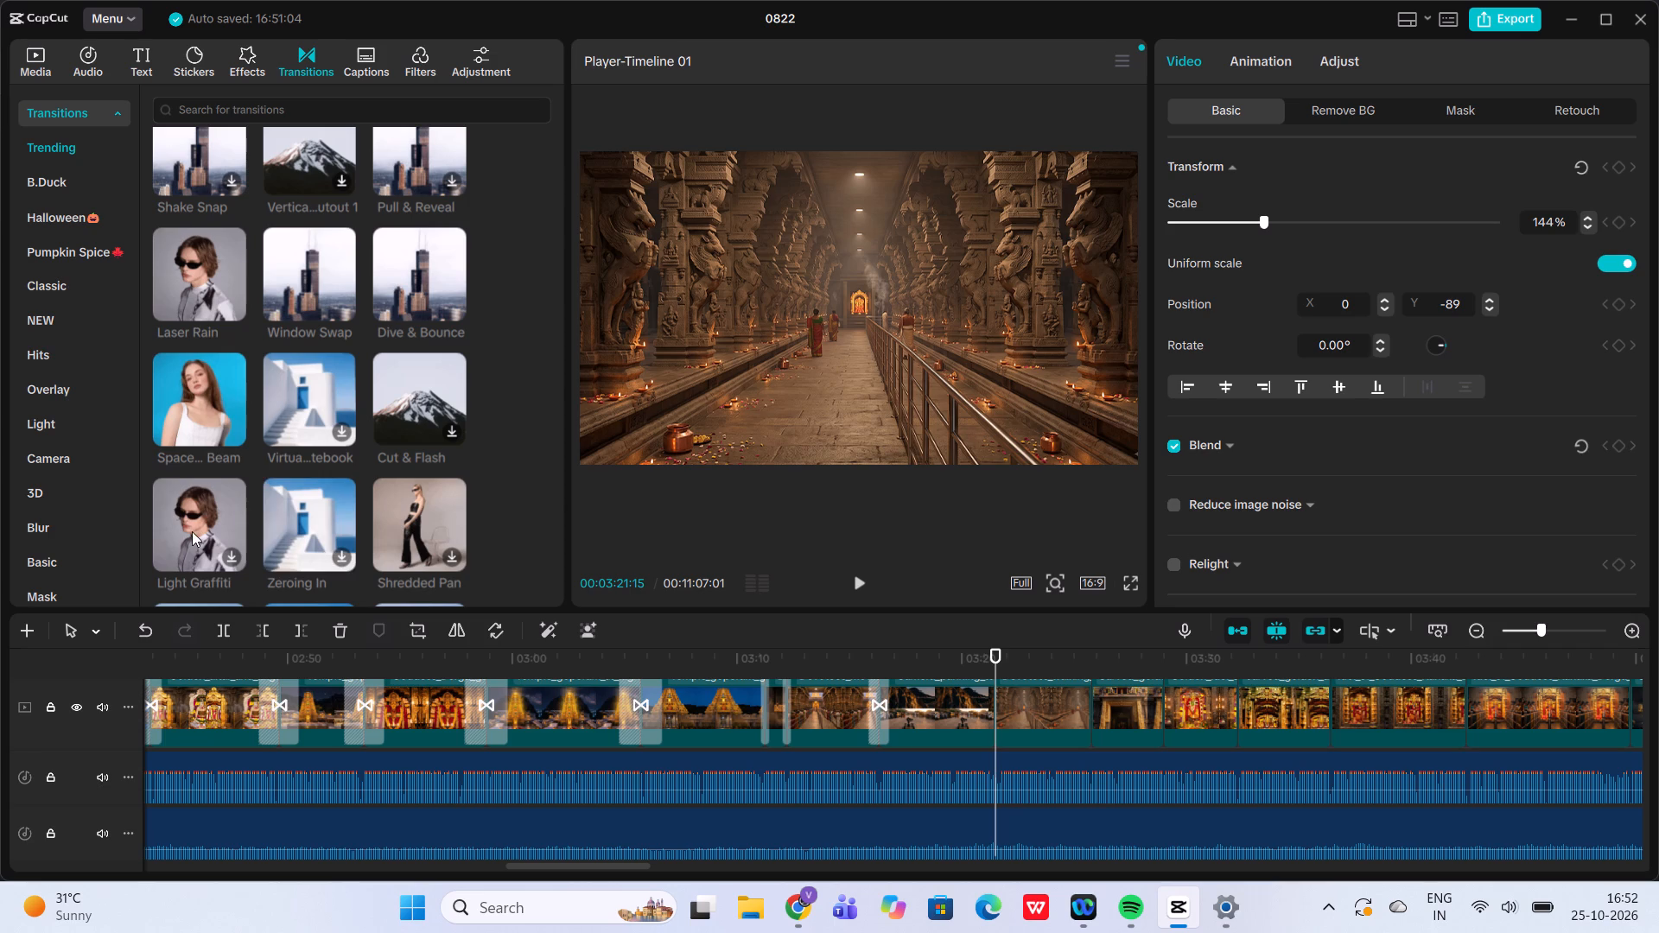
pyautogui.scroll(-2, 192, 531)
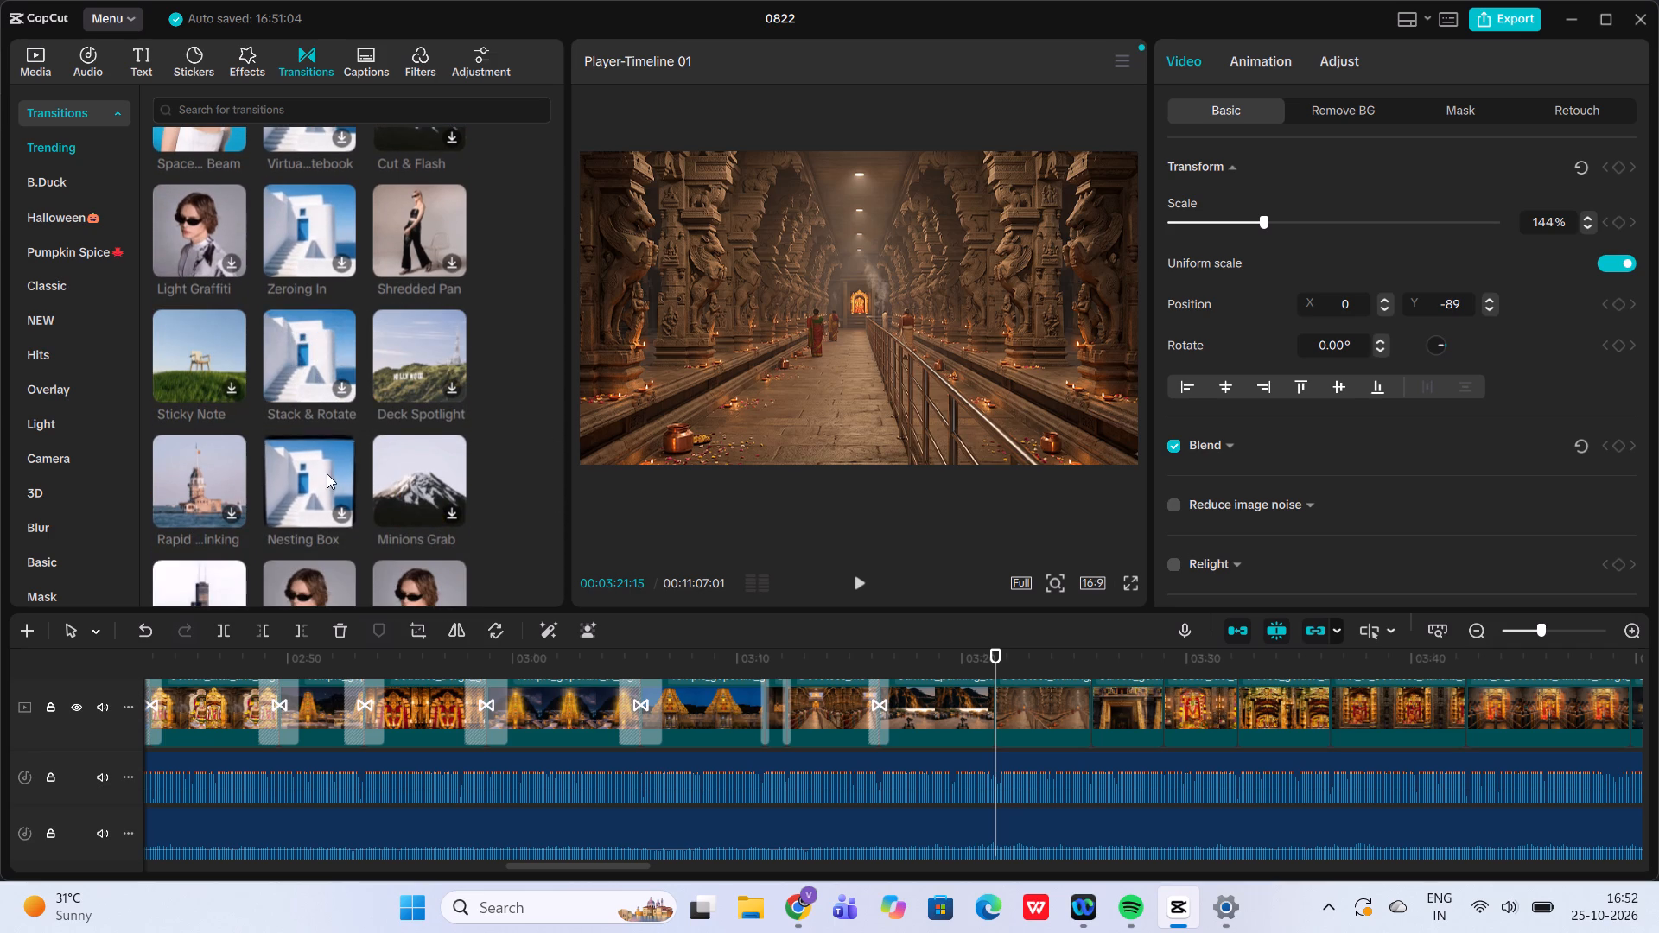
pyautogui.scroll(-1, 205, 472)
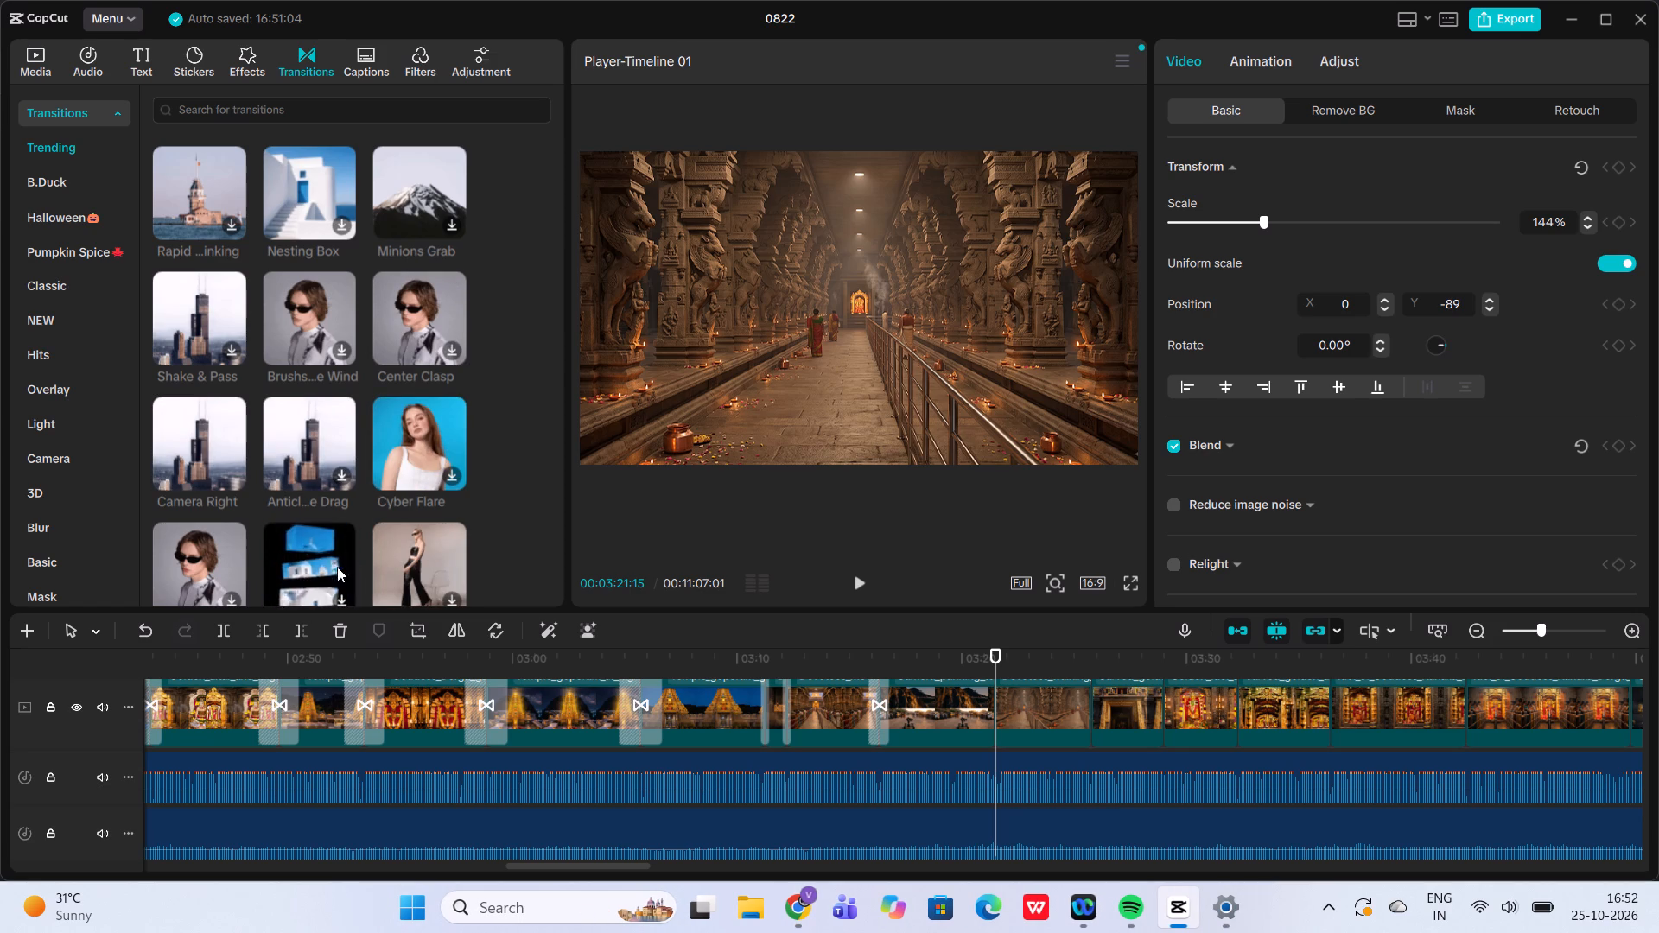
pyautogui.scroll(-2, 233, 561)
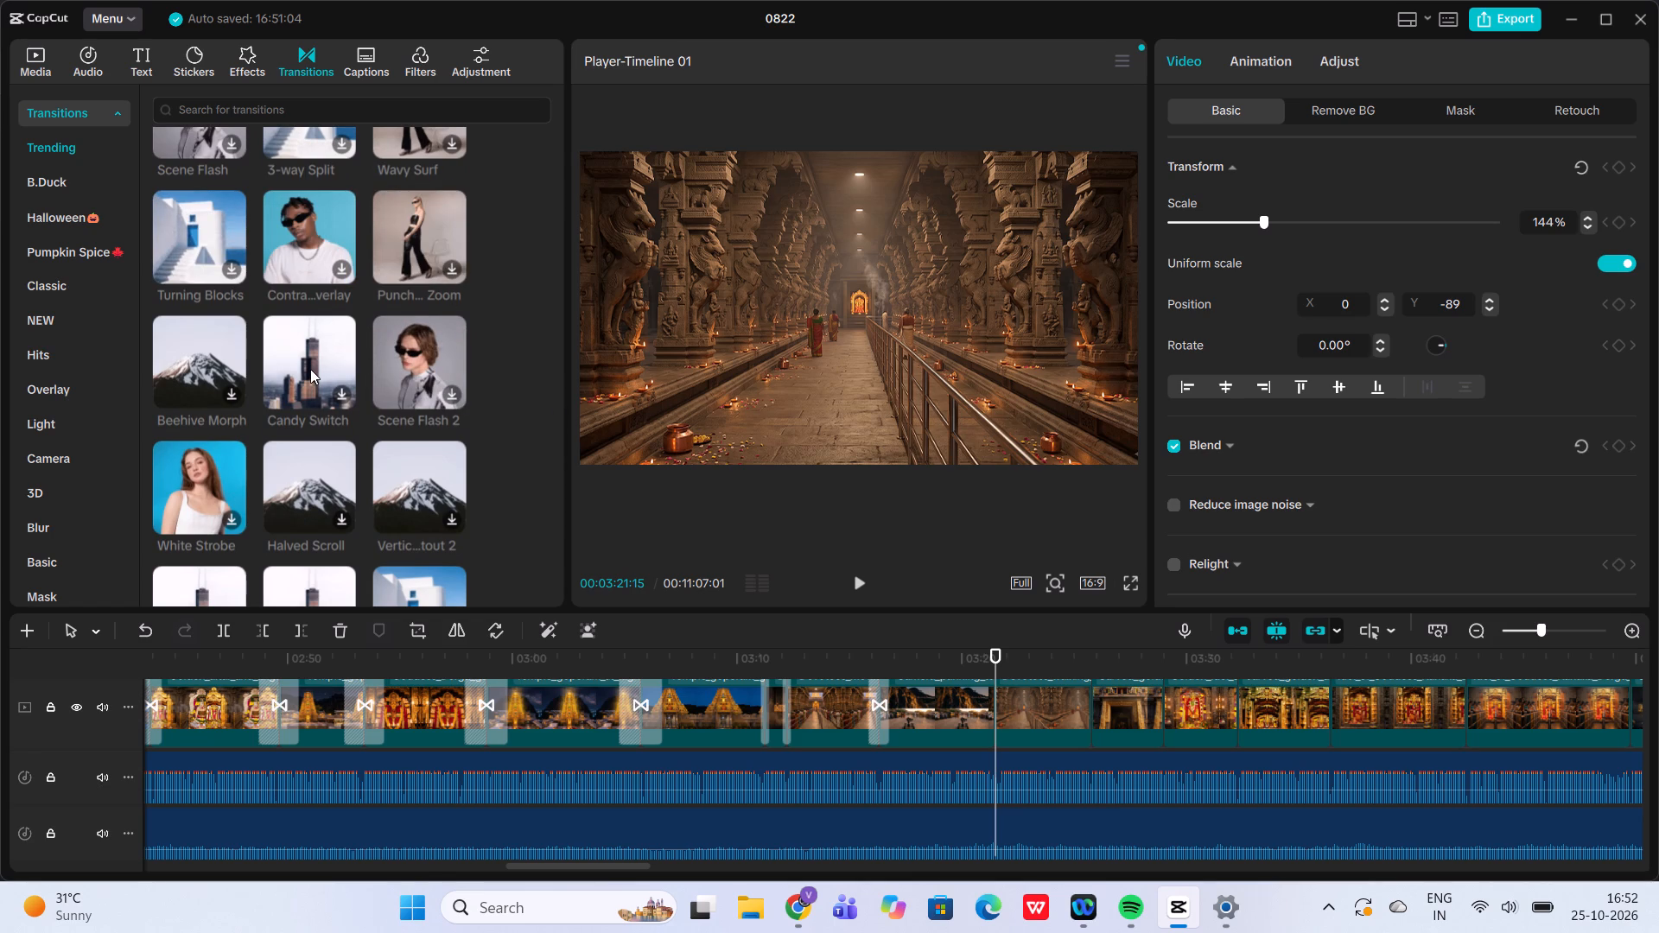
pyautogui.scroll(-1, 179, 359)
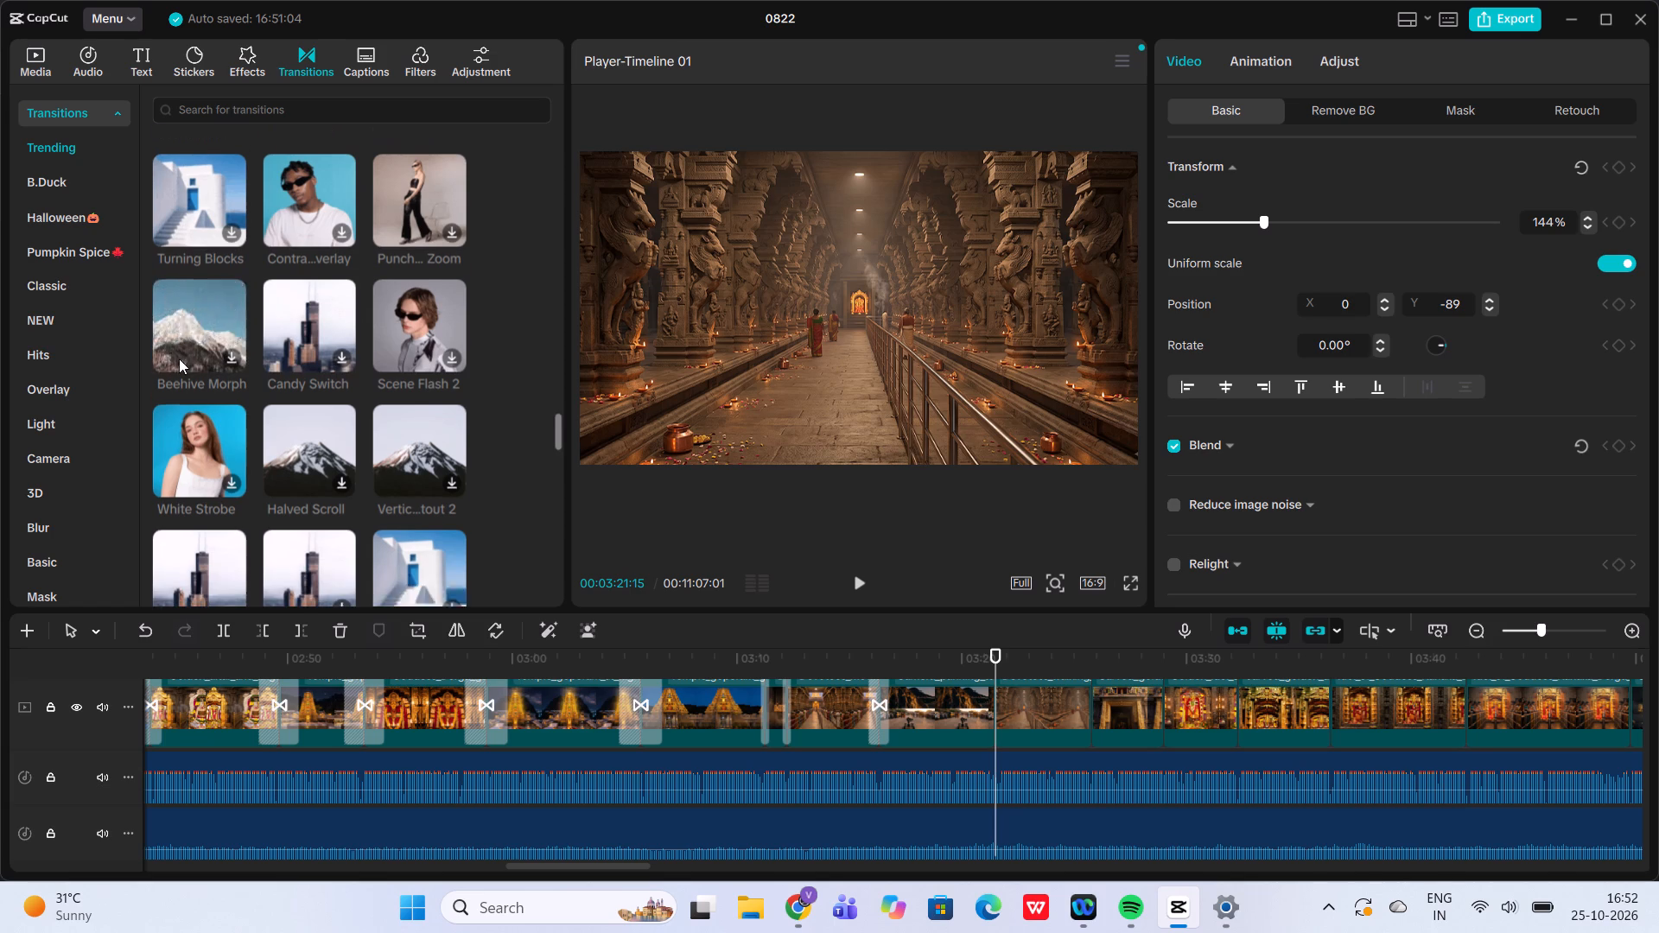
pyautogui.scroll(-1, 179, 359)
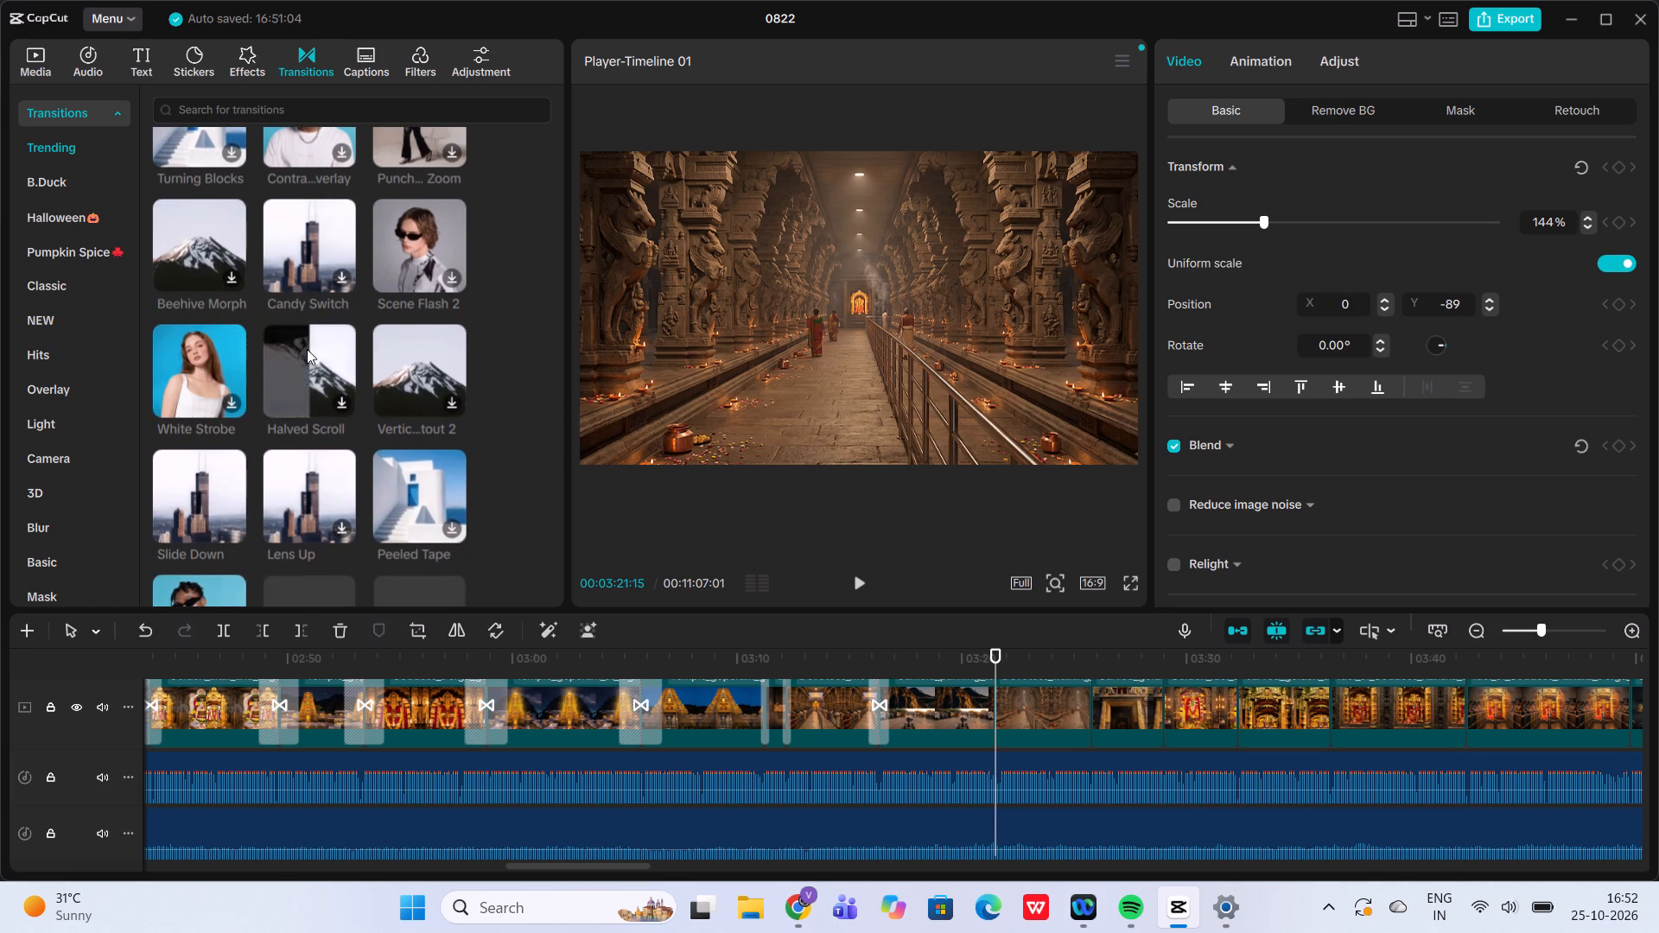
pyautogui.scroll(-1, 401, 358)
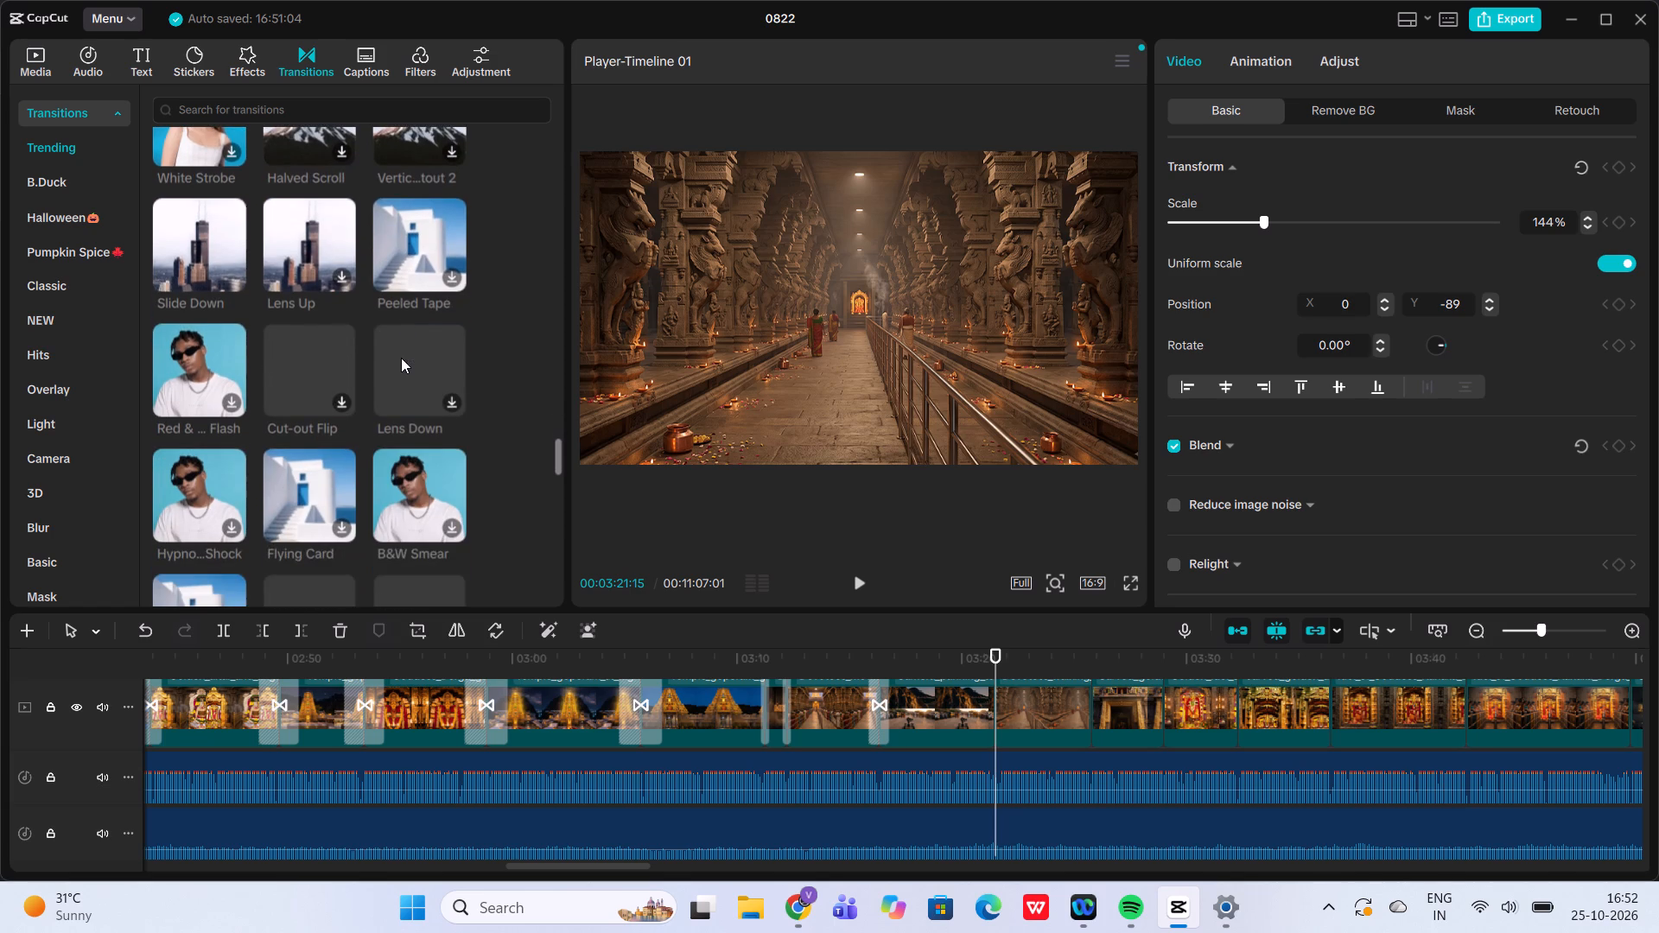
pyautogui.scroll(-1, 401, 358)
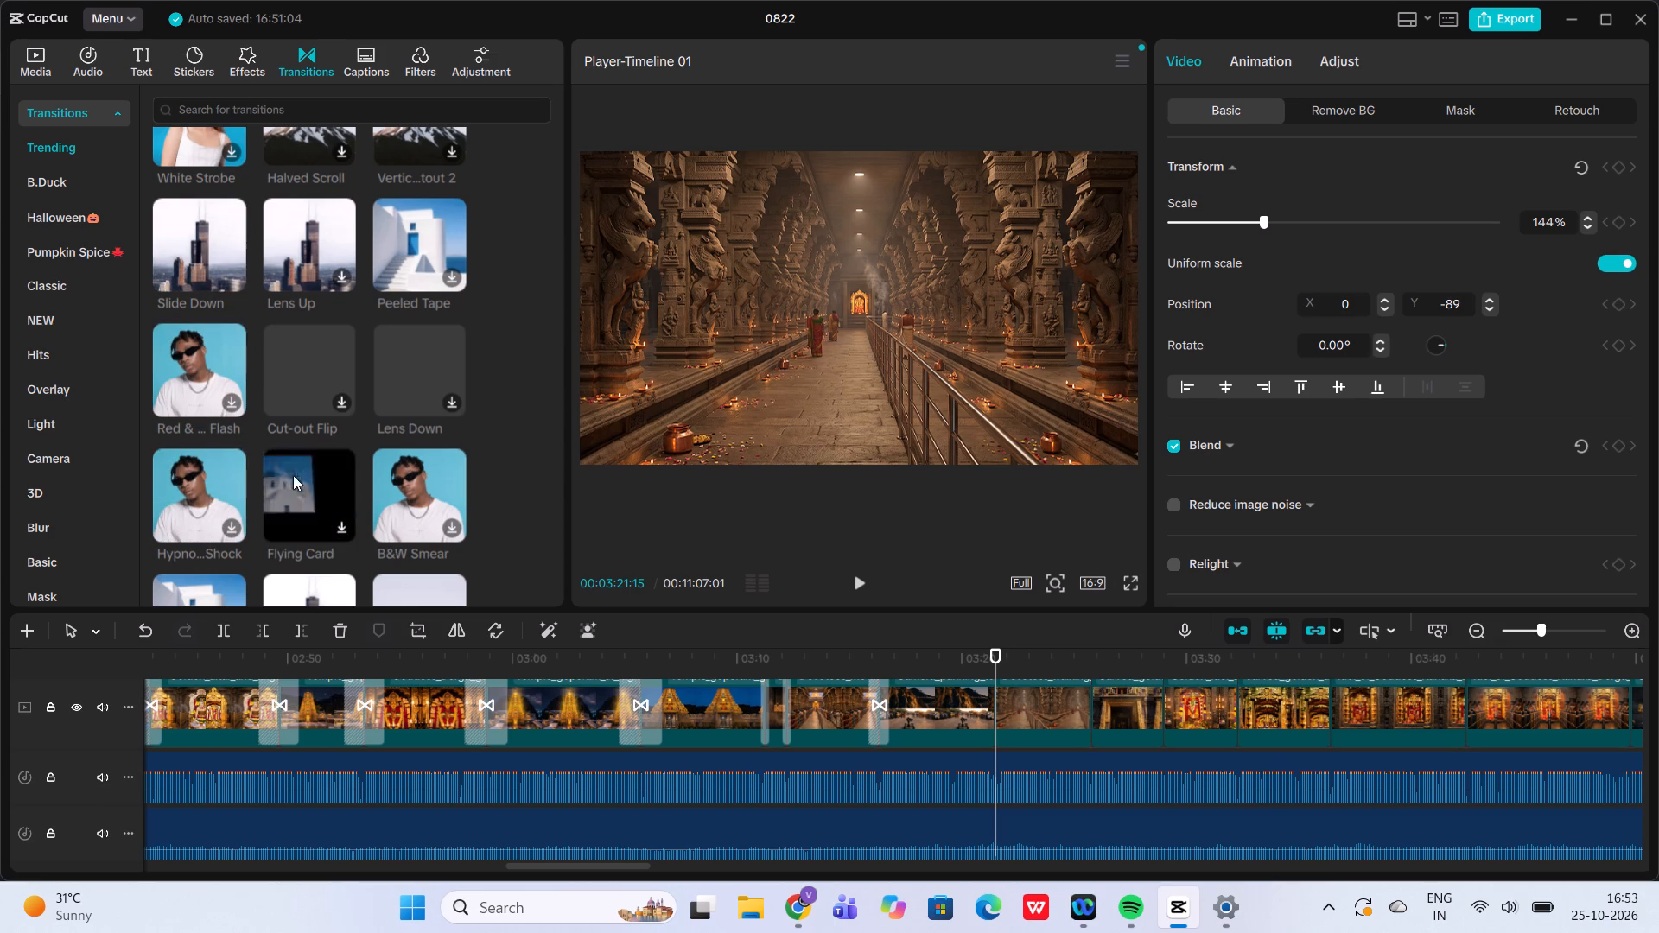
pyautogui.scroll(-1, 385, 488)
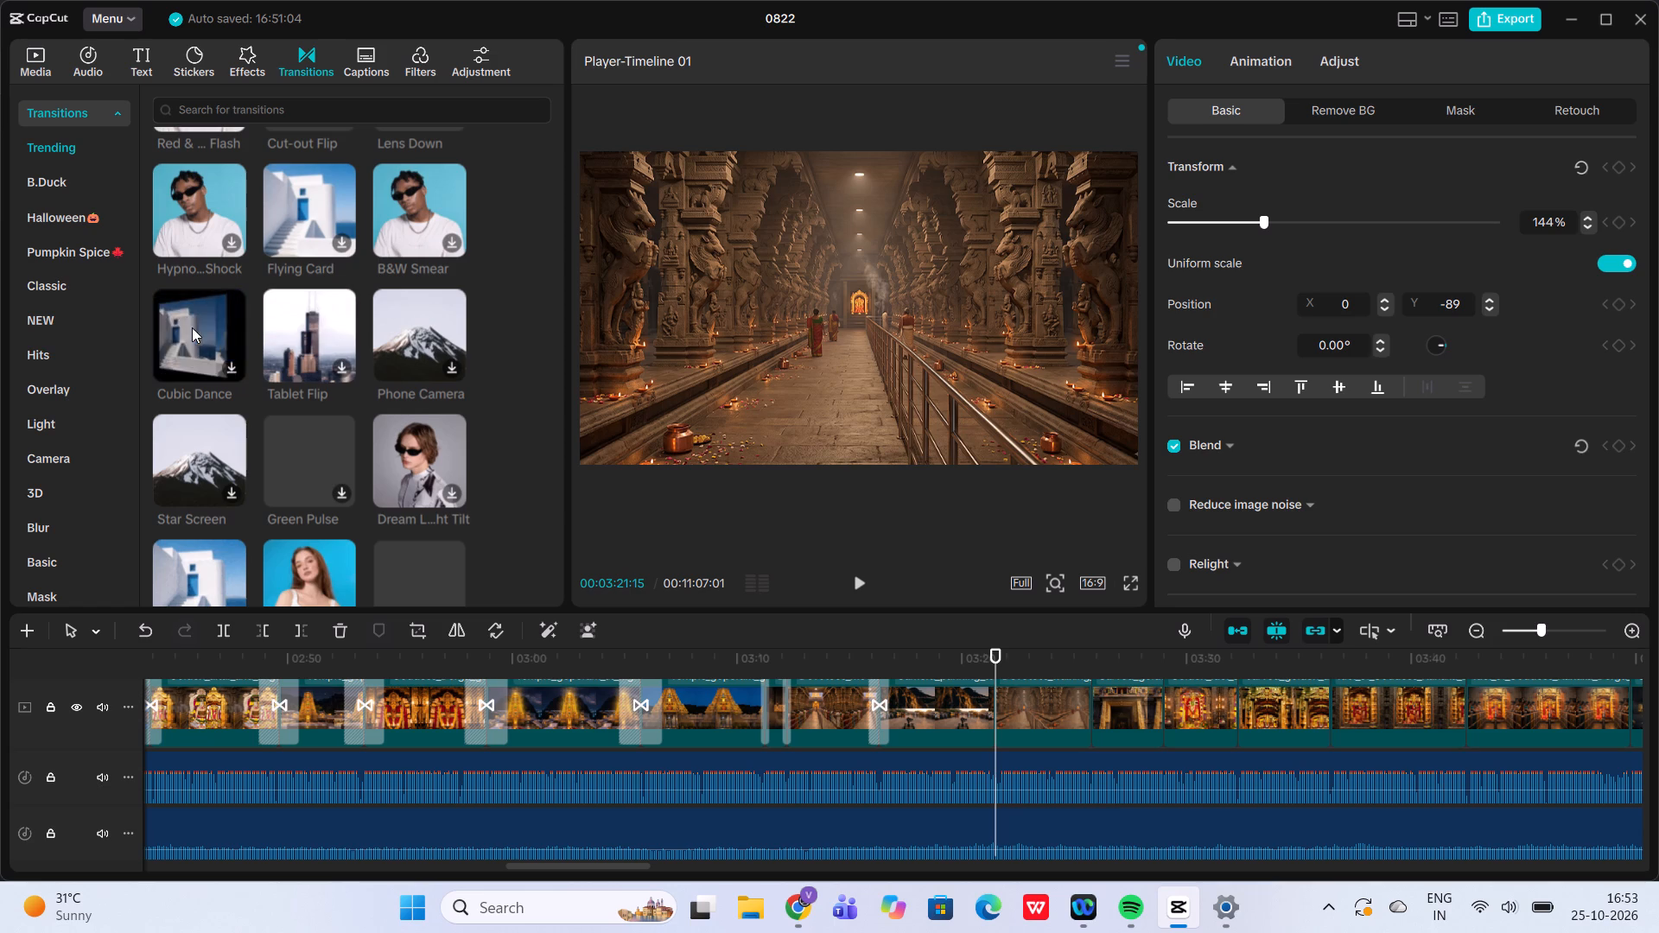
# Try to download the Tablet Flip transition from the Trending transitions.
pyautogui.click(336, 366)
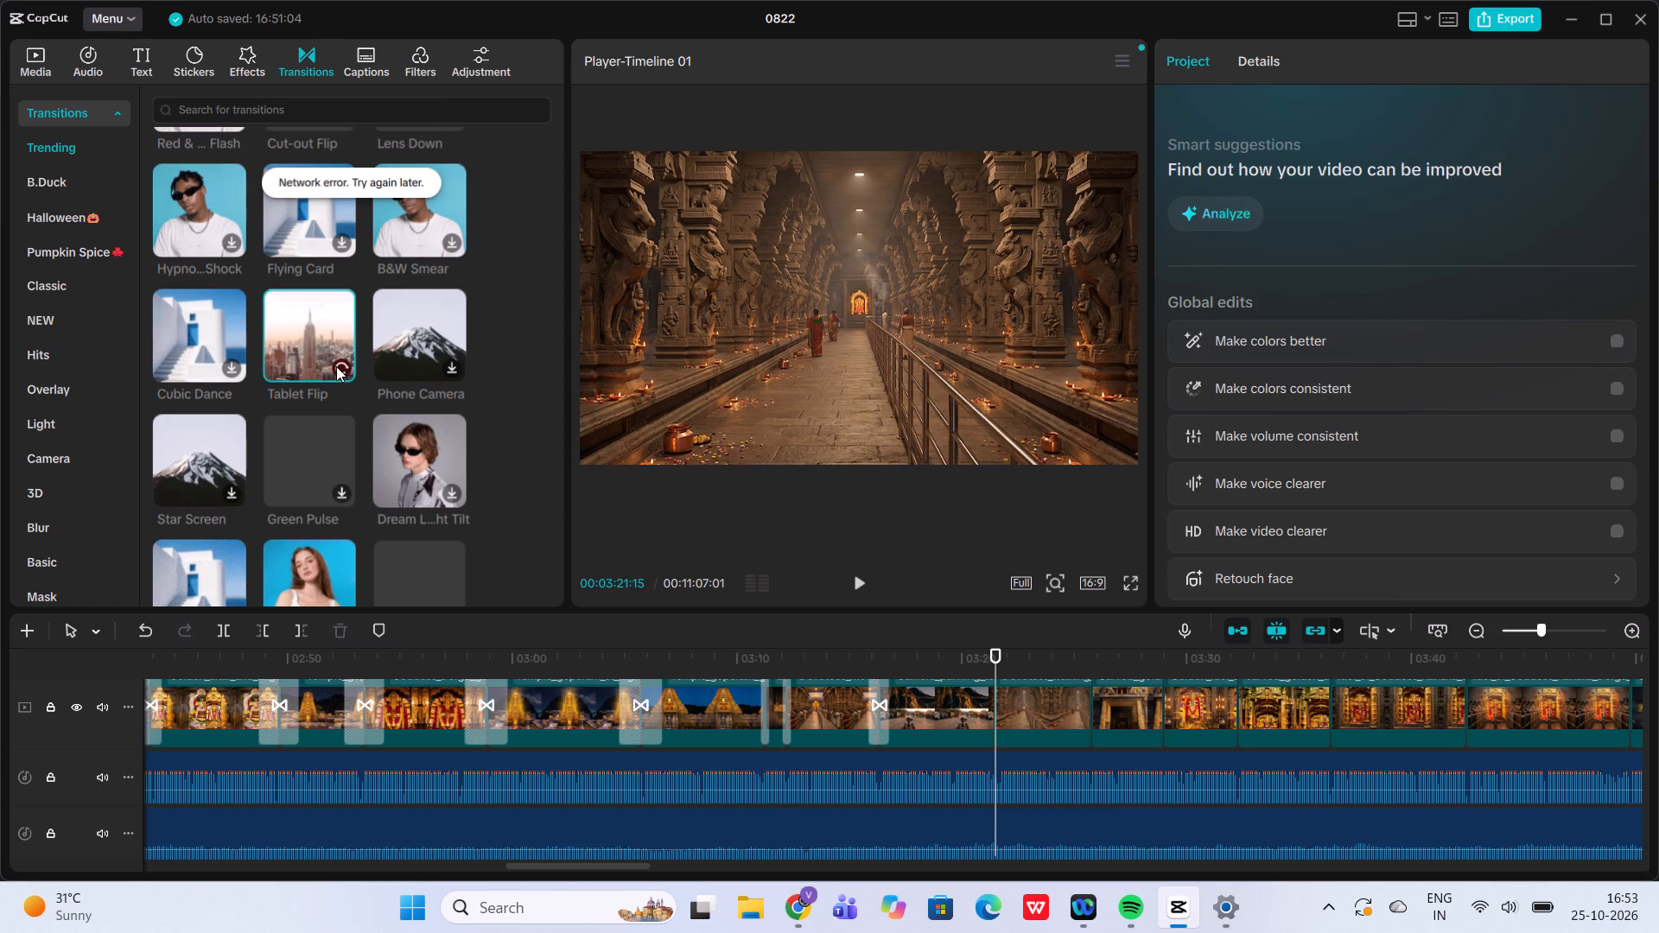
# Turn on the VPN connection in the Windows quick settings.
pyautogui.click(1478, 918)
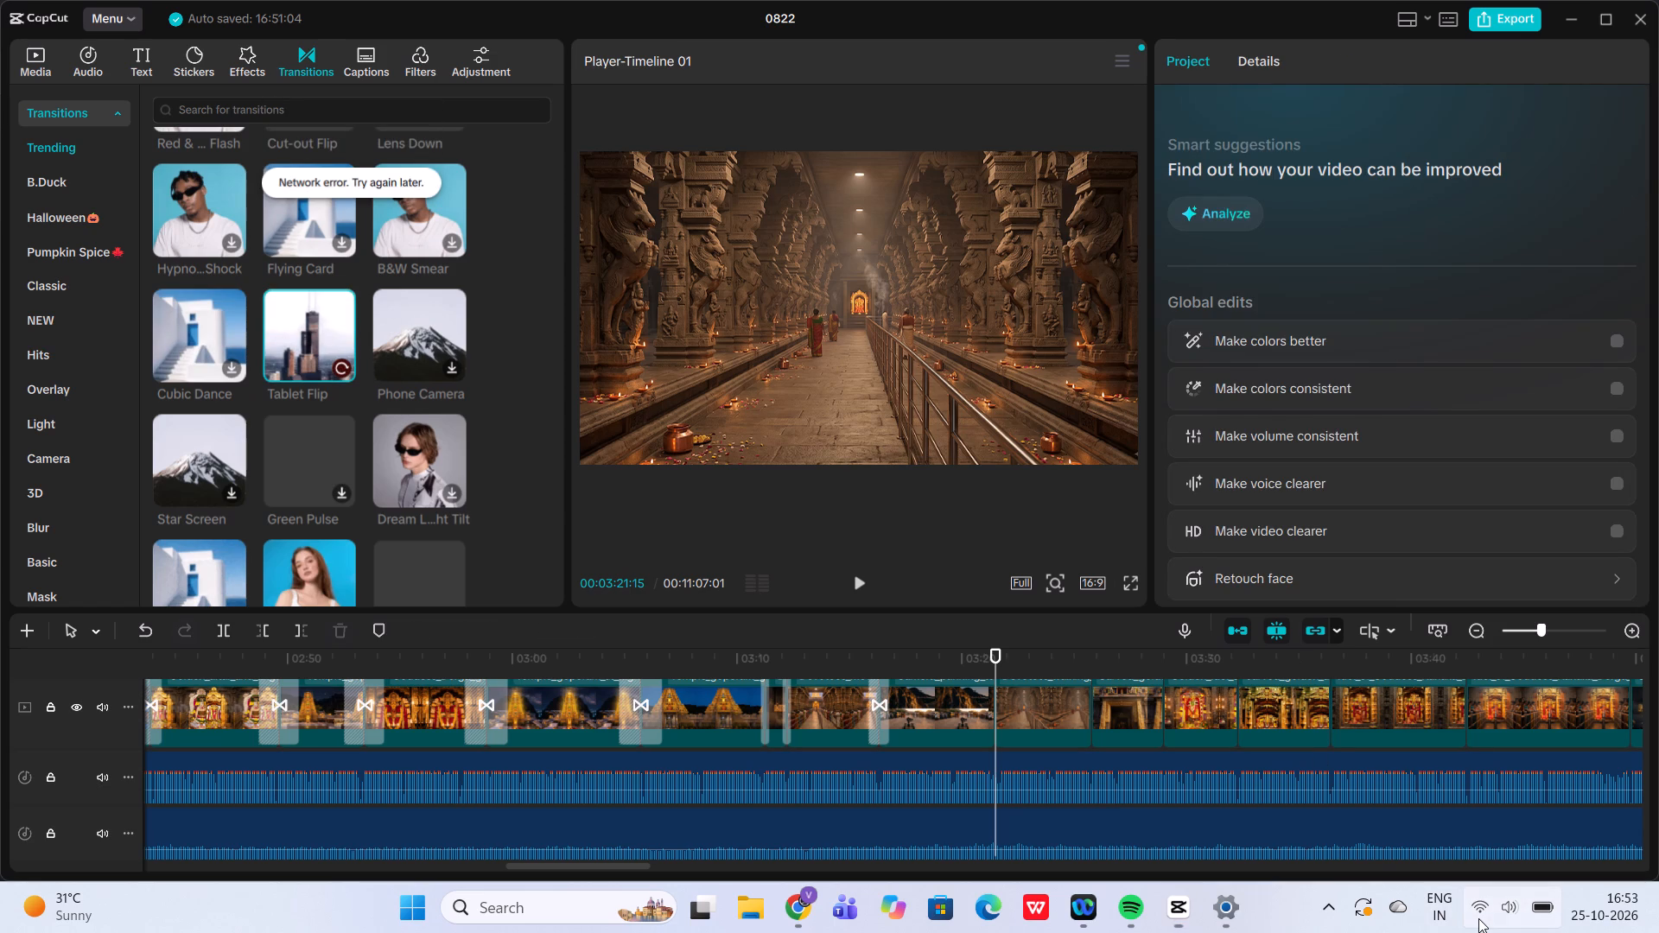
pyautogui.click(1546, 521)
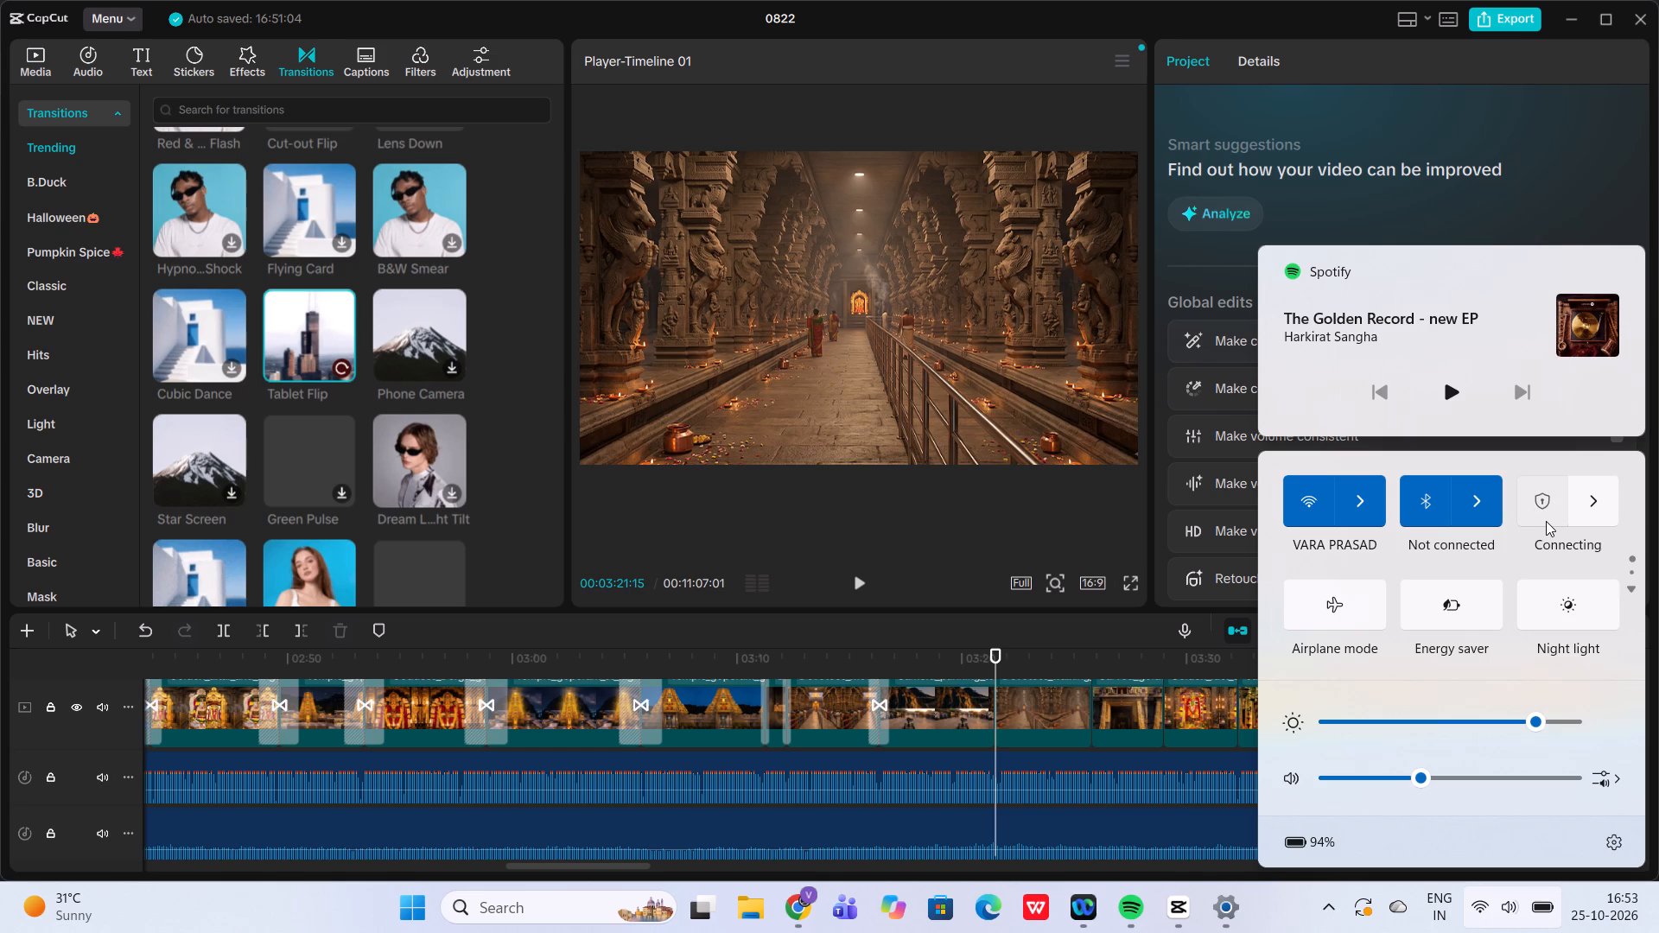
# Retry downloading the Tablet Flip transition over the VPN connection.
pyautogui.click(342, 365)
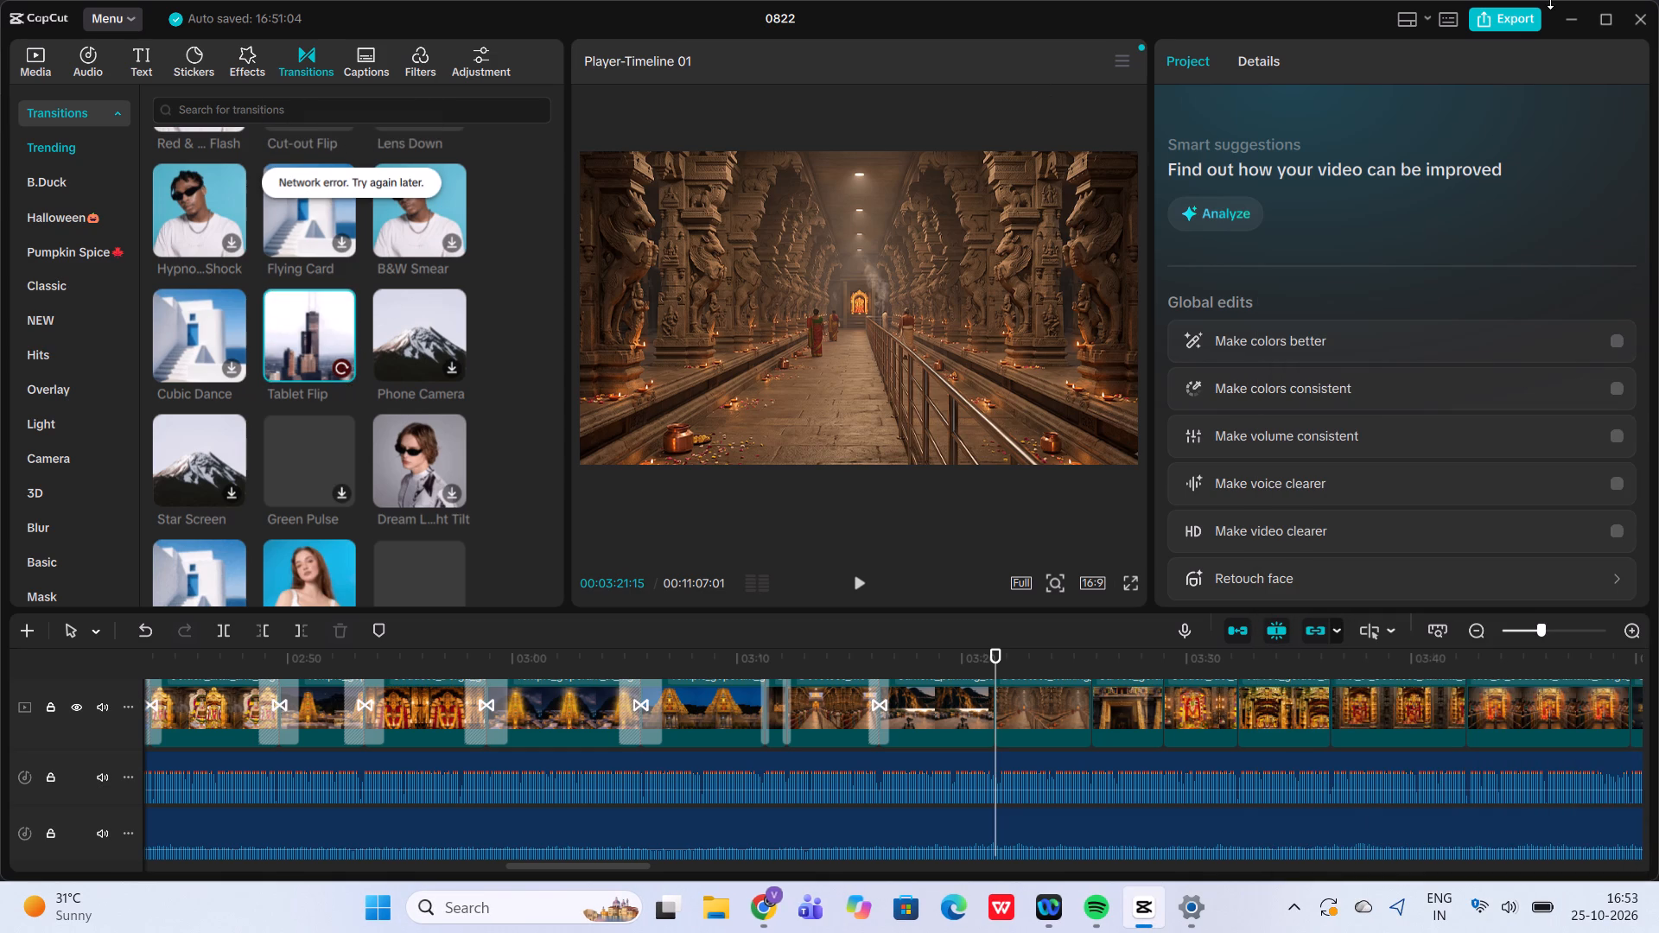
# Close the 0822 project and return to the home screen.
pyautogui.click(1649, 16)
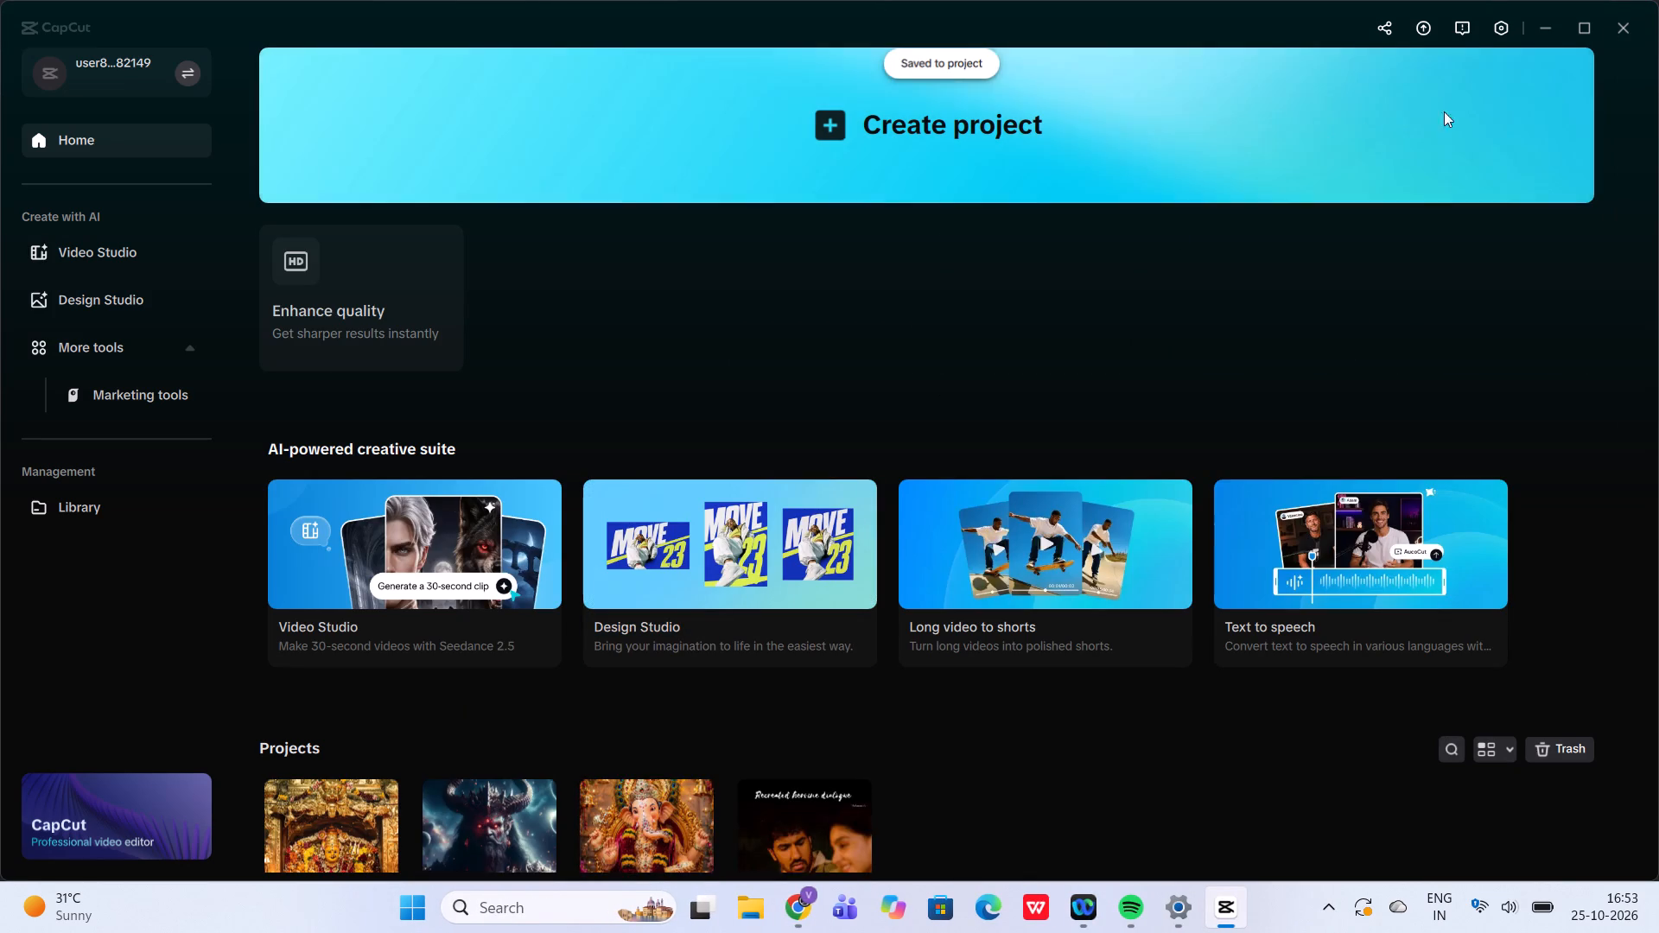
# Close CapCut, minimize the Chrome window and relaunch CapCut from the desktop.
pyautogui.click(1622, 39)
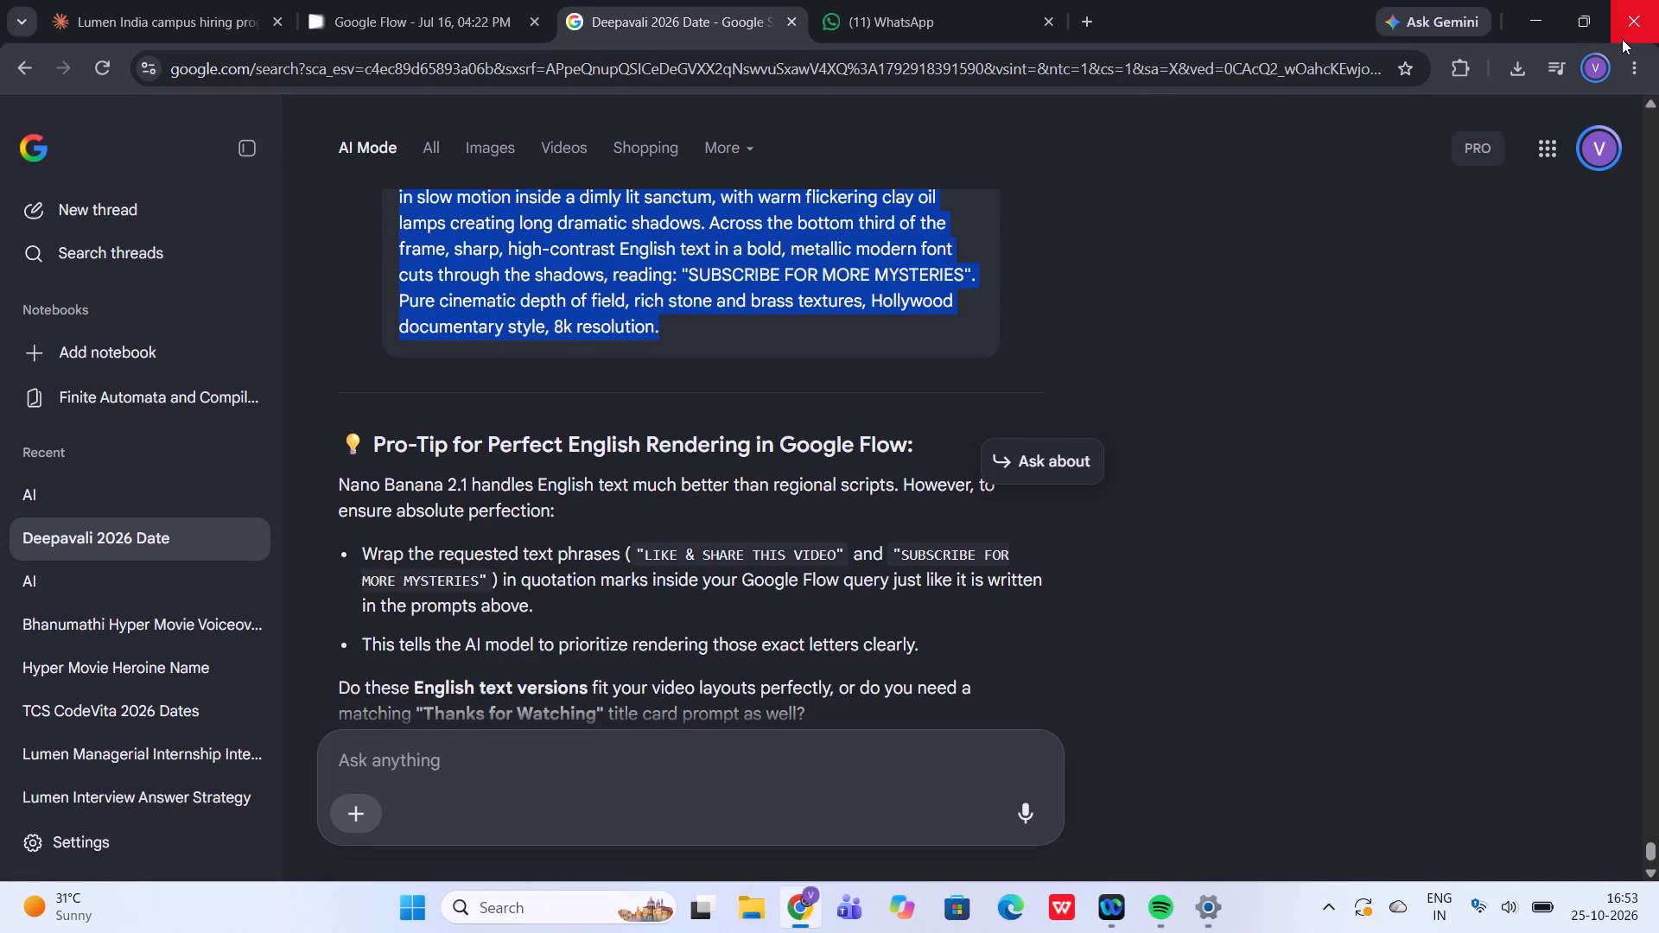
pyautogui.click(1515, 3)
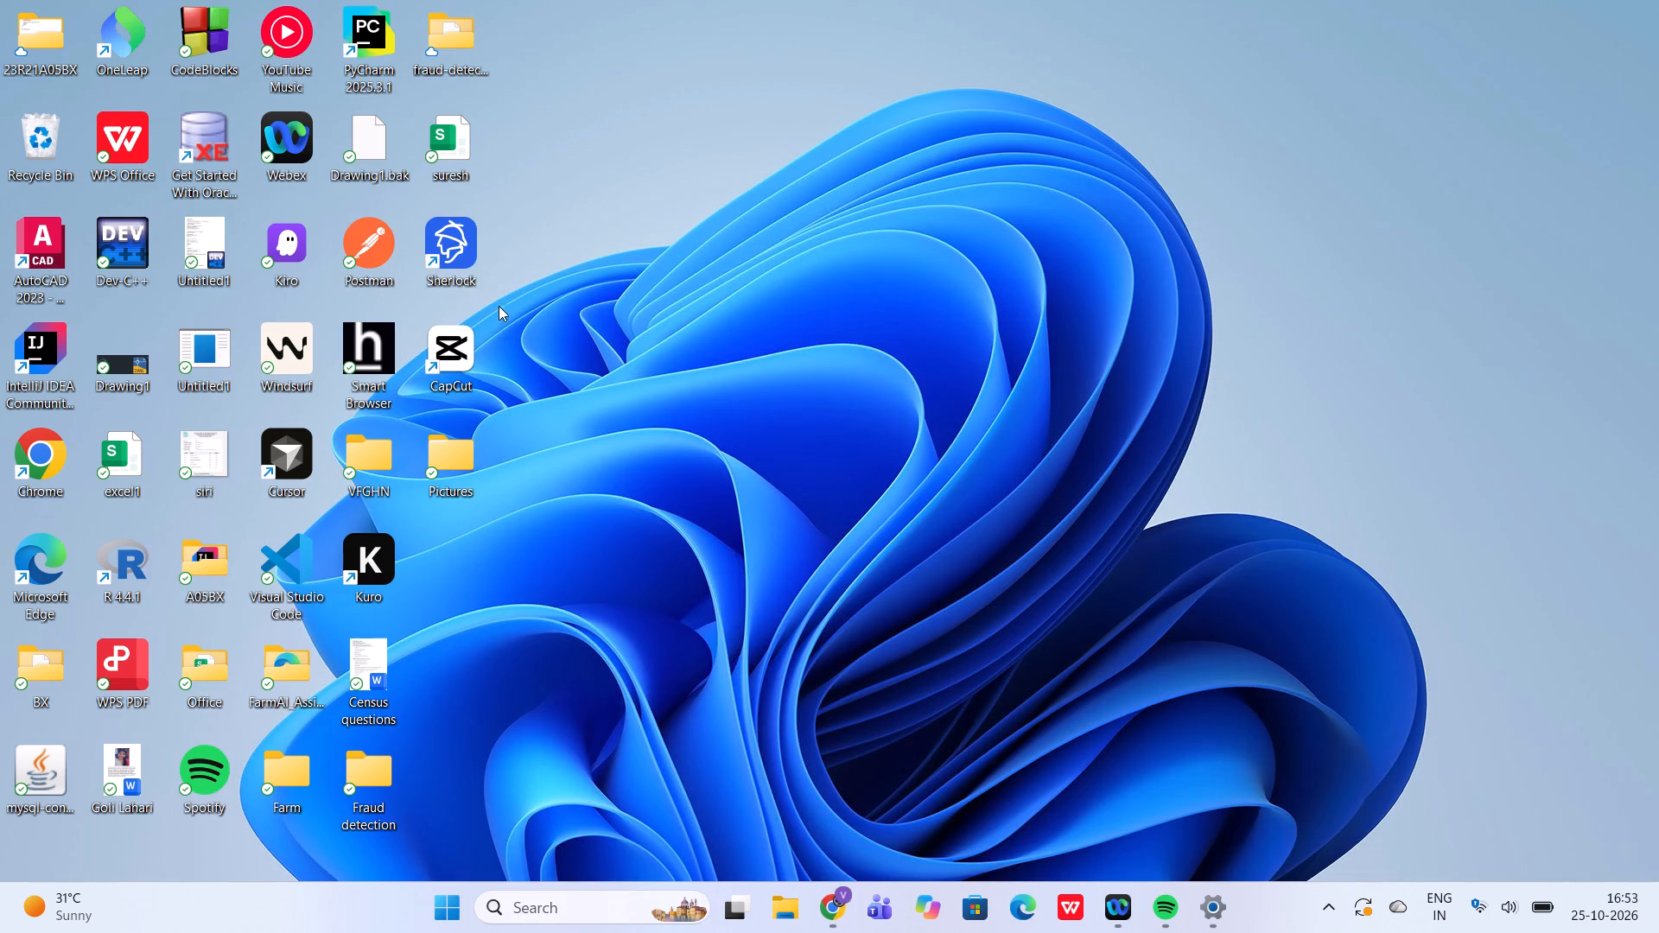
pyautogui.doubleClick(443, 352)
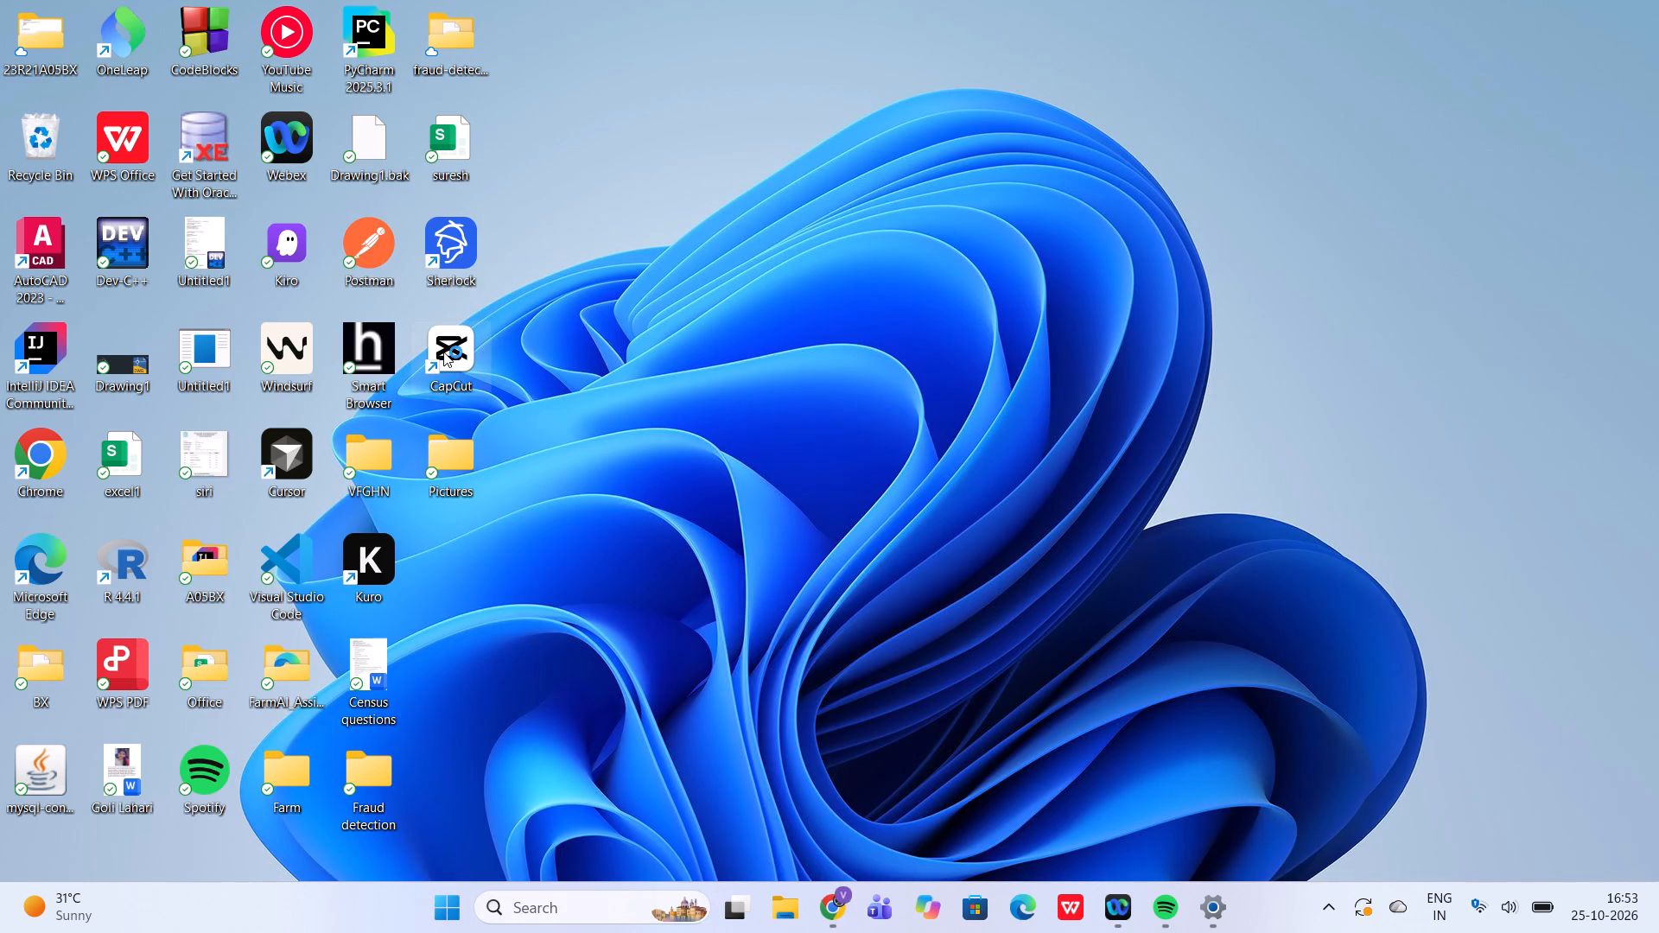
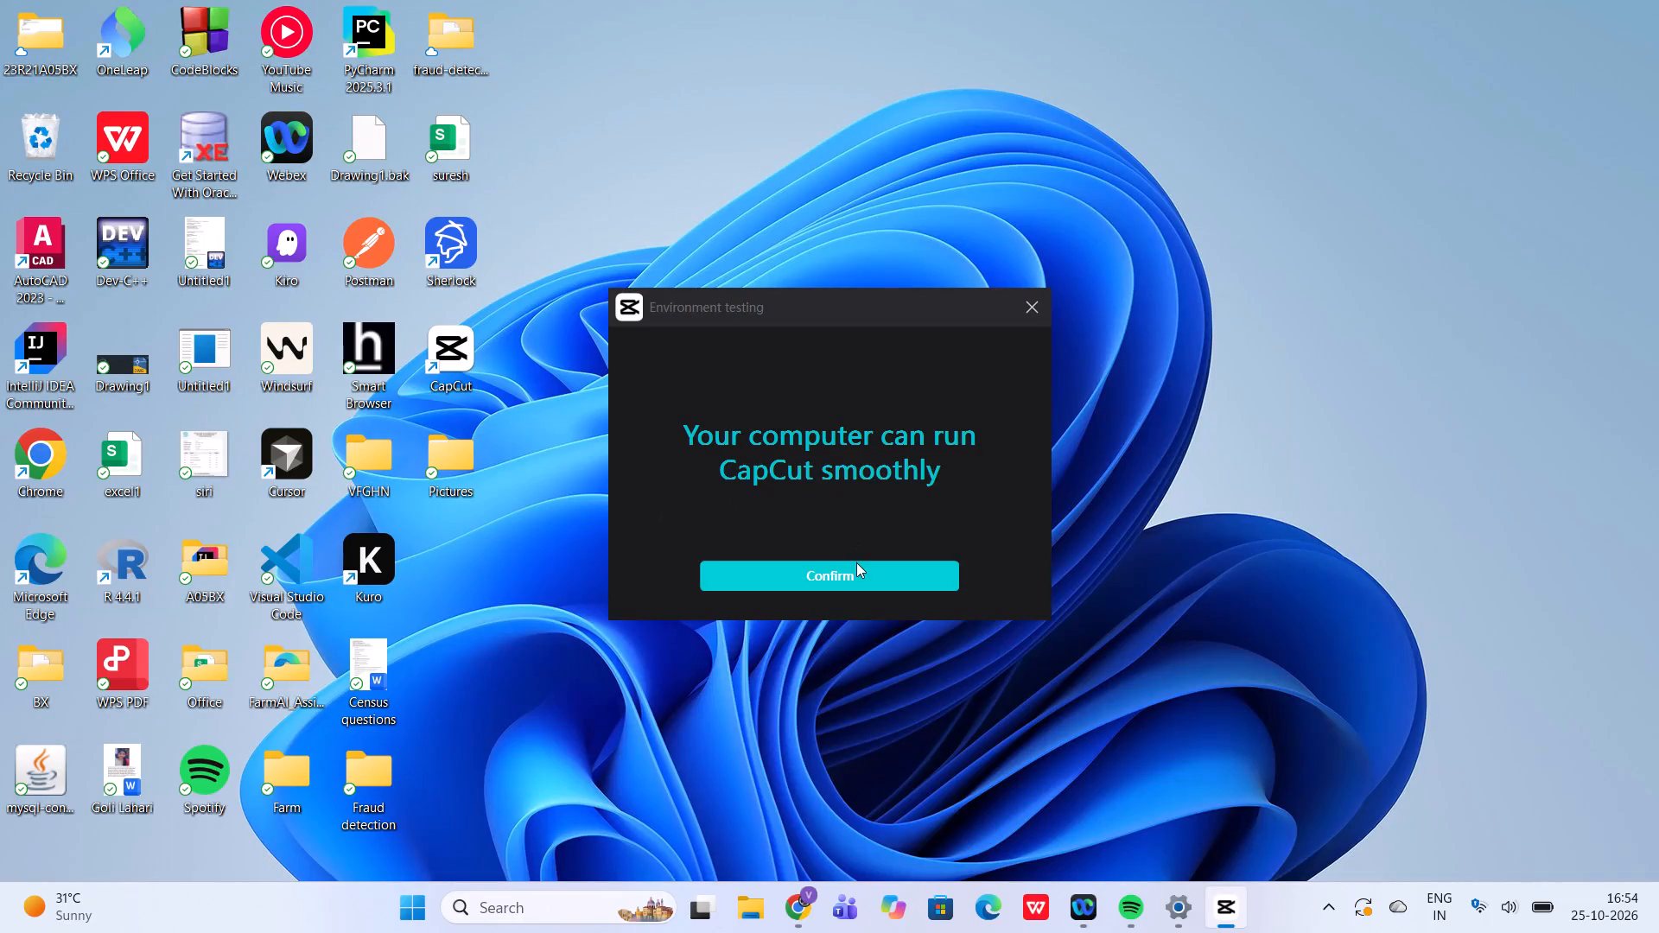
# Confirm the environment test and open the 0822 project.
pyautogui.click(856, 562)
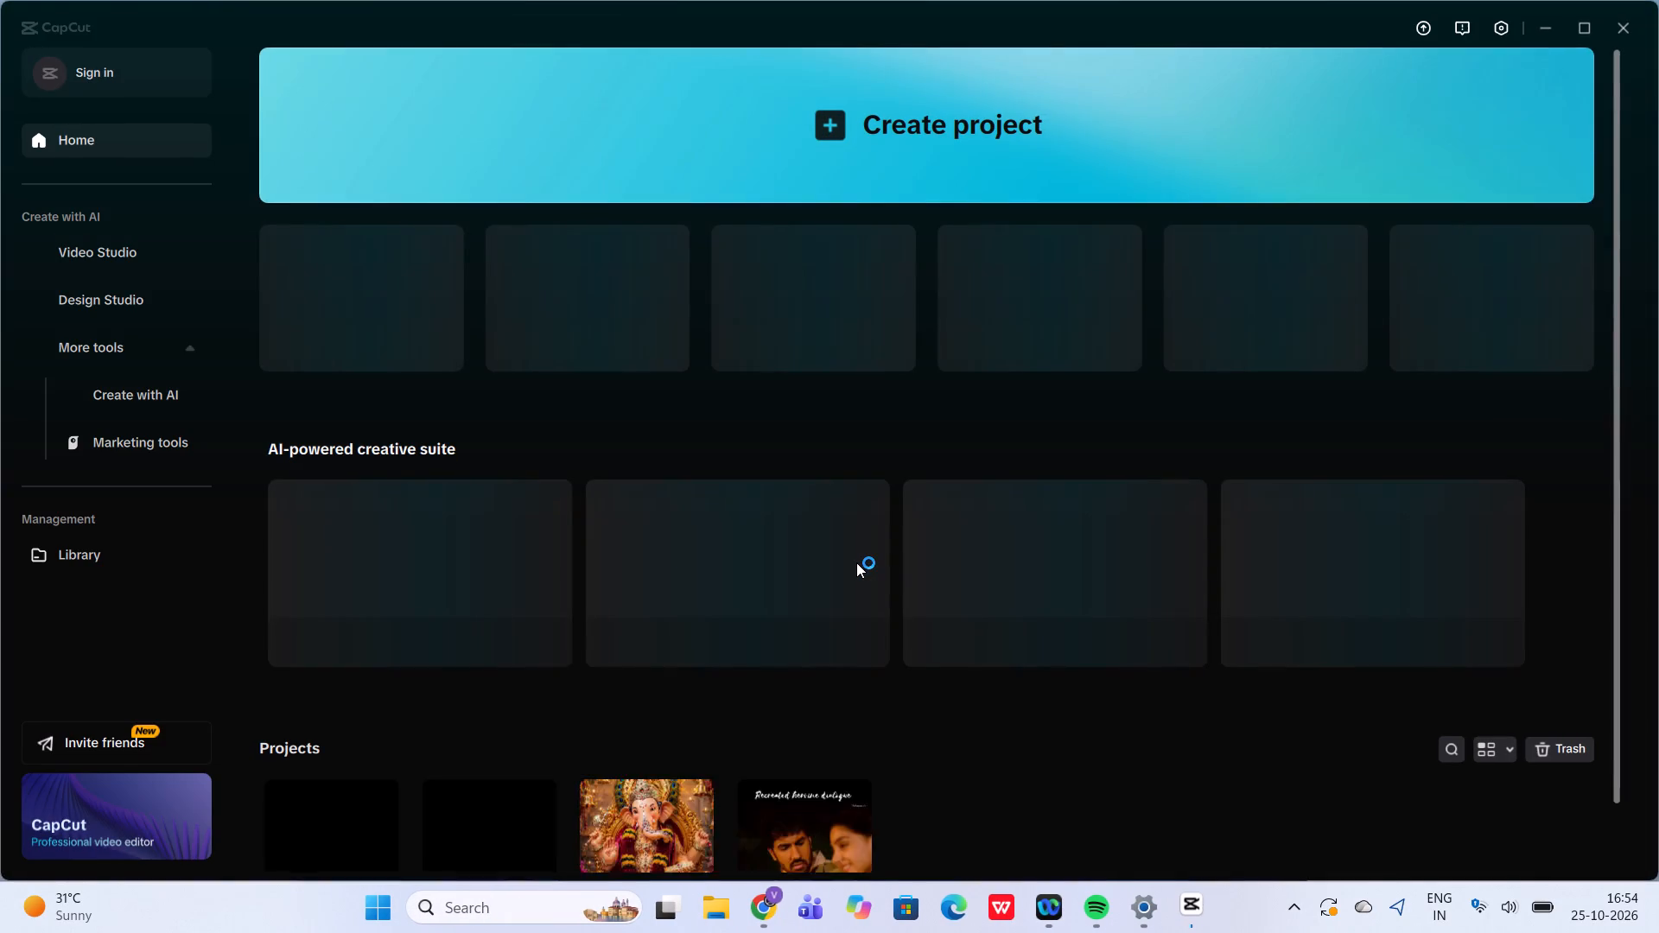
pyautogui.click(338, 803)
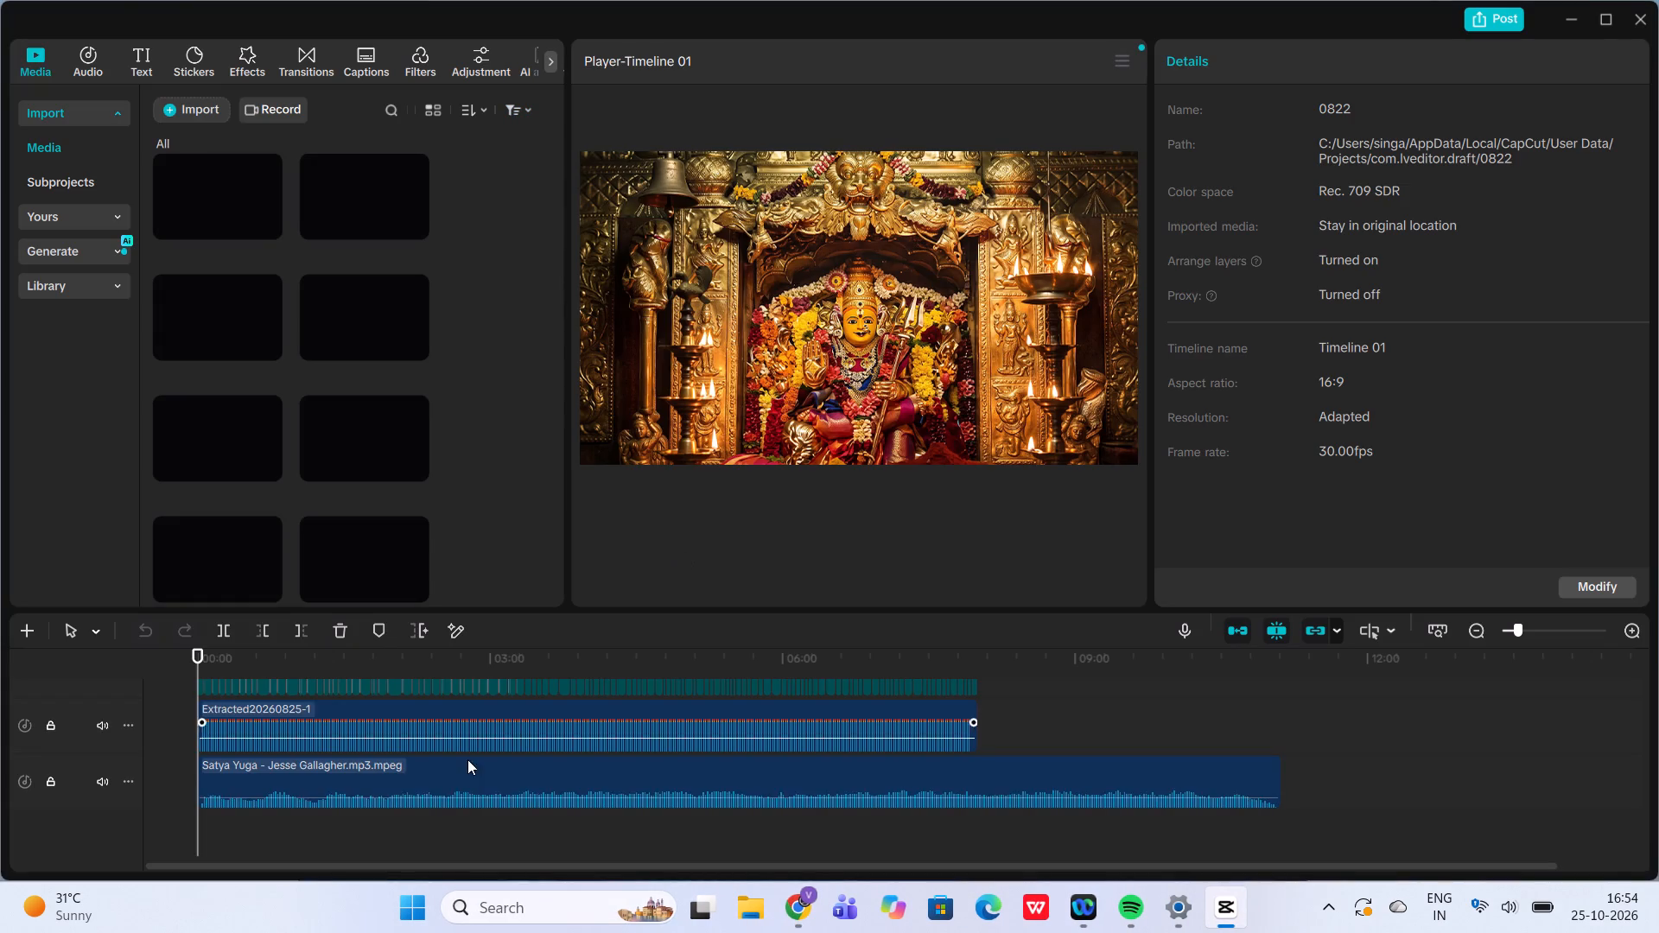
# Place the playhead at 00:03:21:15, where the pillared temple hall clip starts.
pyautogui.keyDown('ctrl'); pyautogui.scroll(10, 454, 773); pyautogui.keyUp('ctrl')
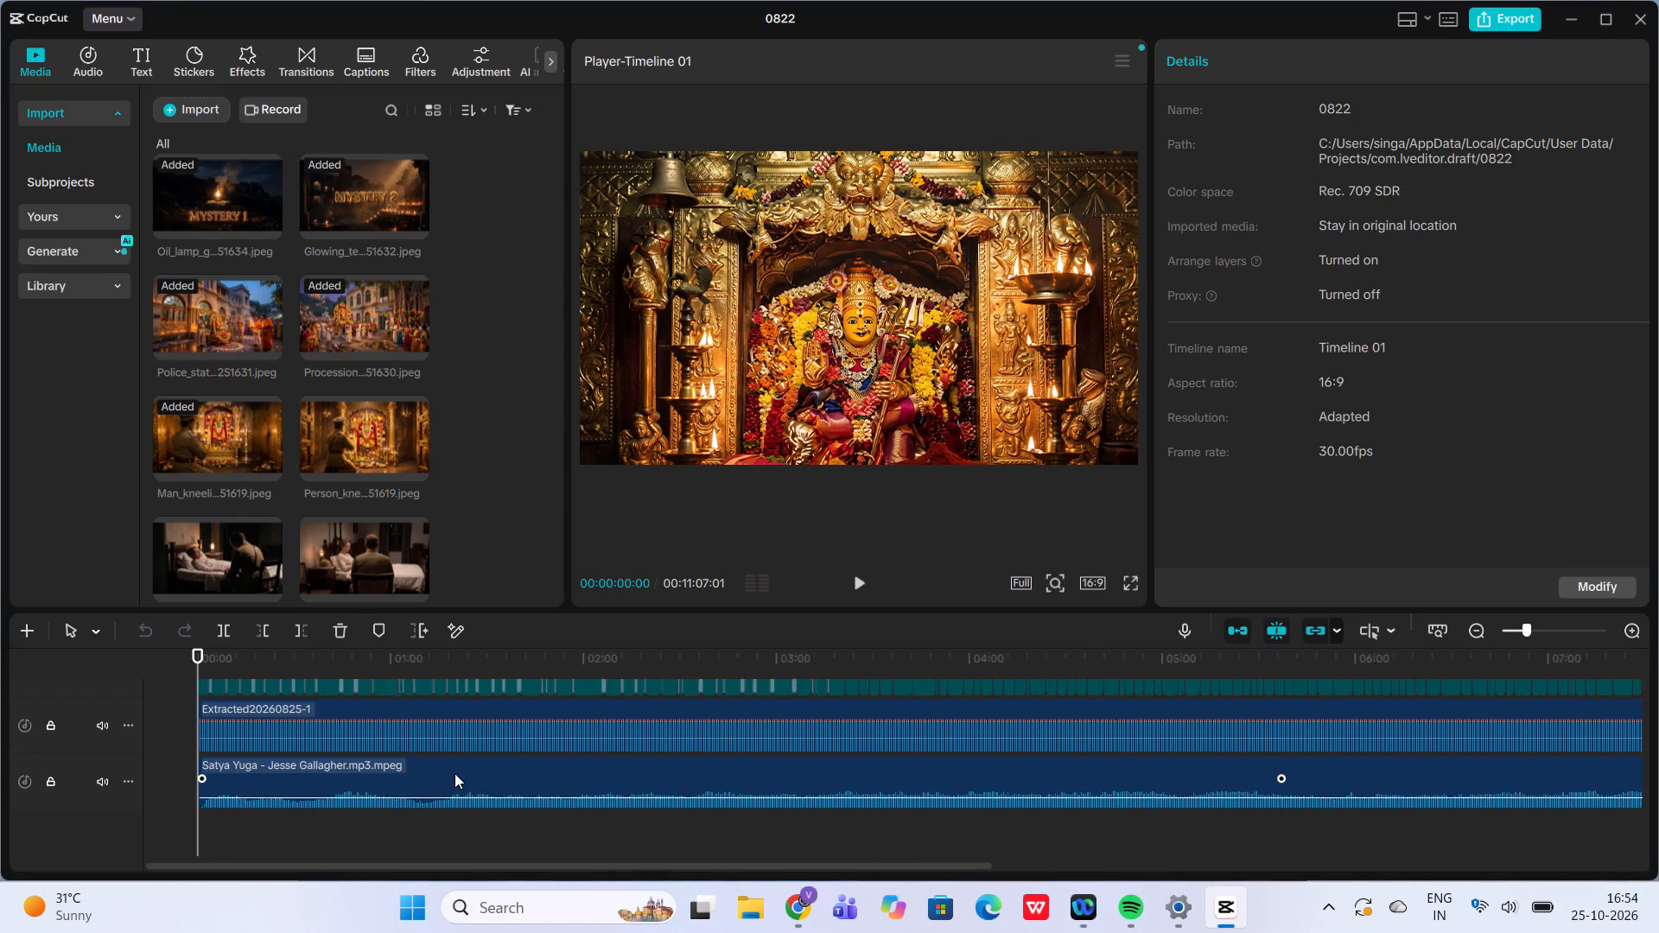
pyautogui.keyDown('ctrl'); pyautogui.scroll(17, 454, 773); pyautogui.keyUp('ctrl')
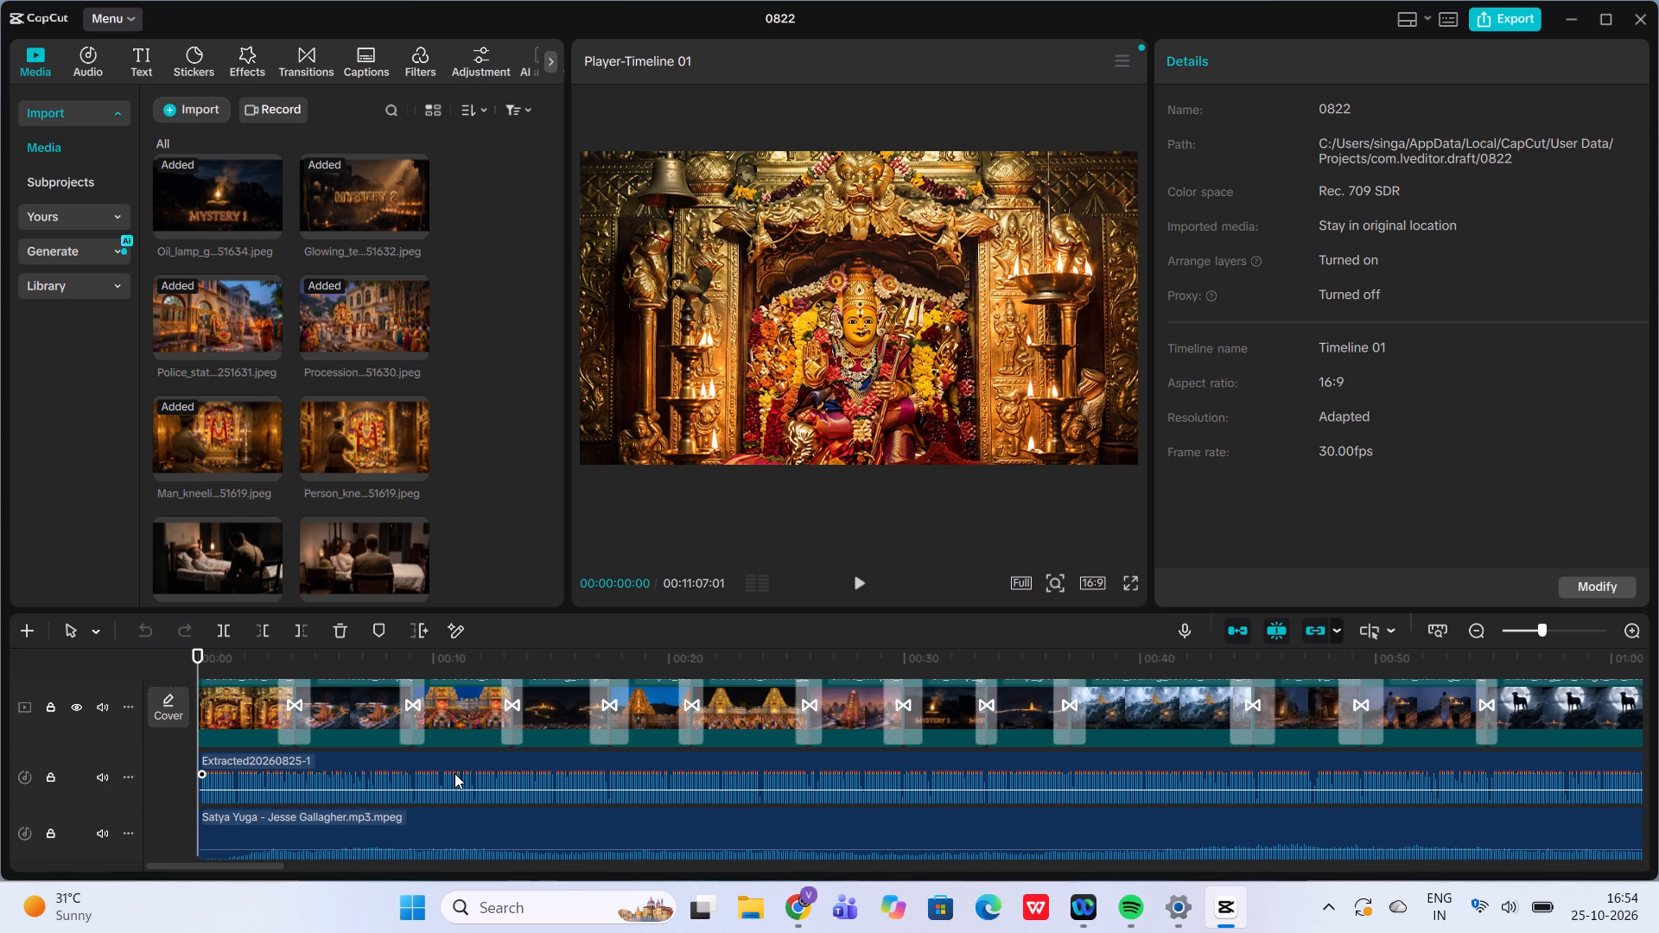
pyautogui.hscroll(-9, 454, 773)
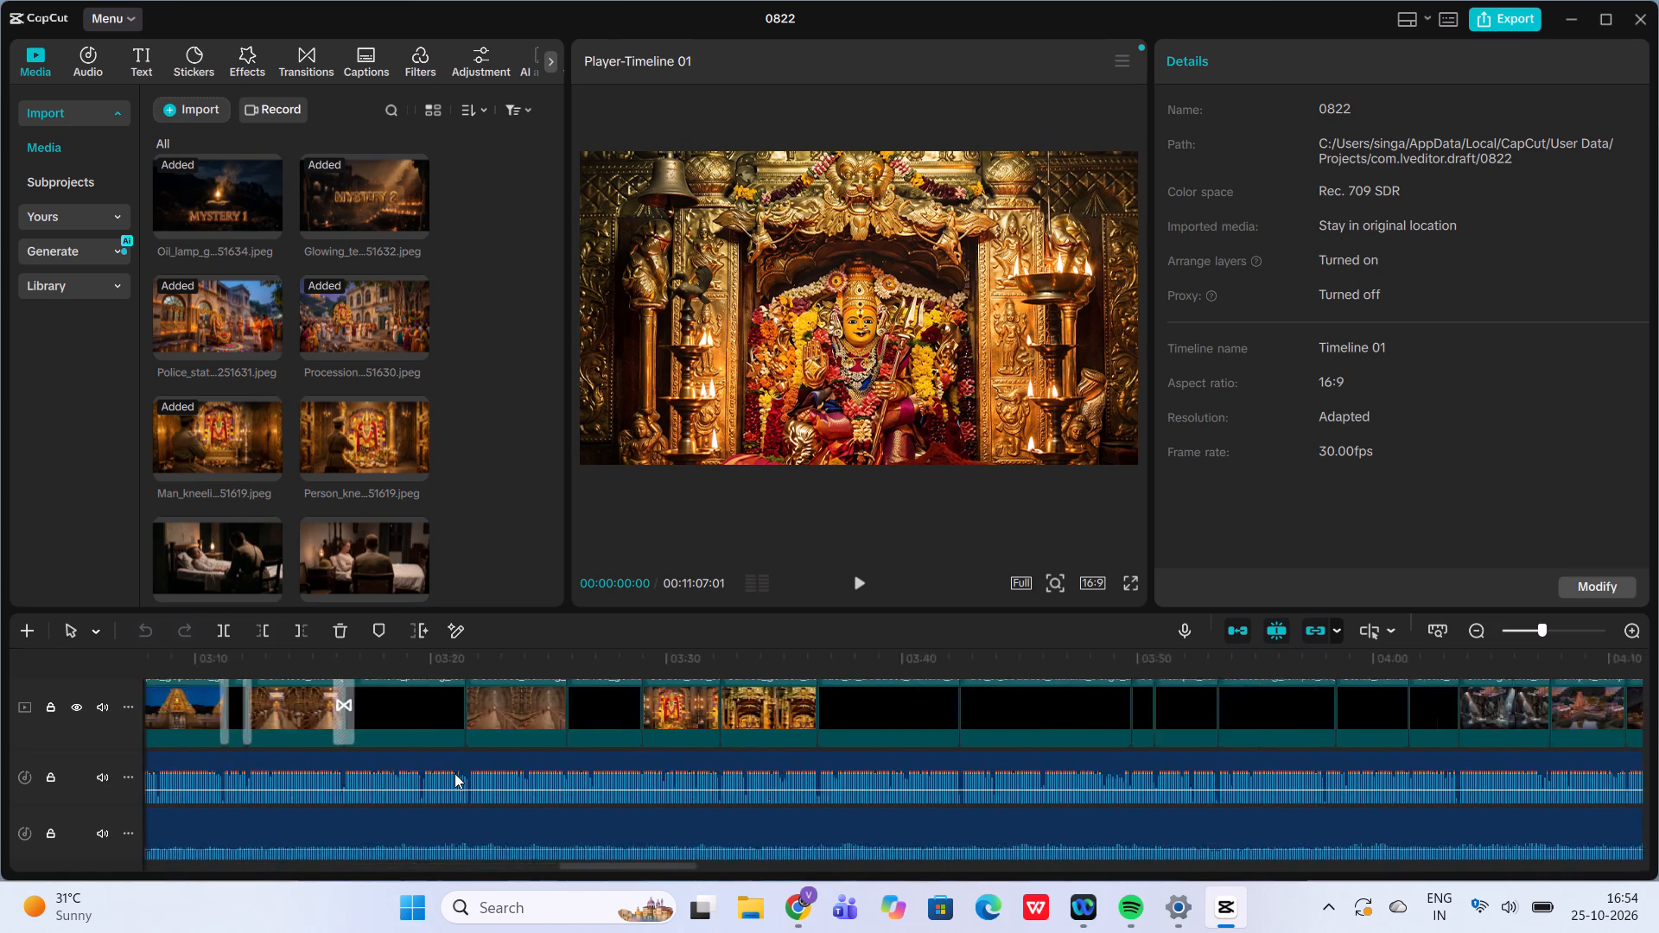
pyautogui.hscroll(-1, 454, 773)
pyautogui.hscroll(1, 276, 720)
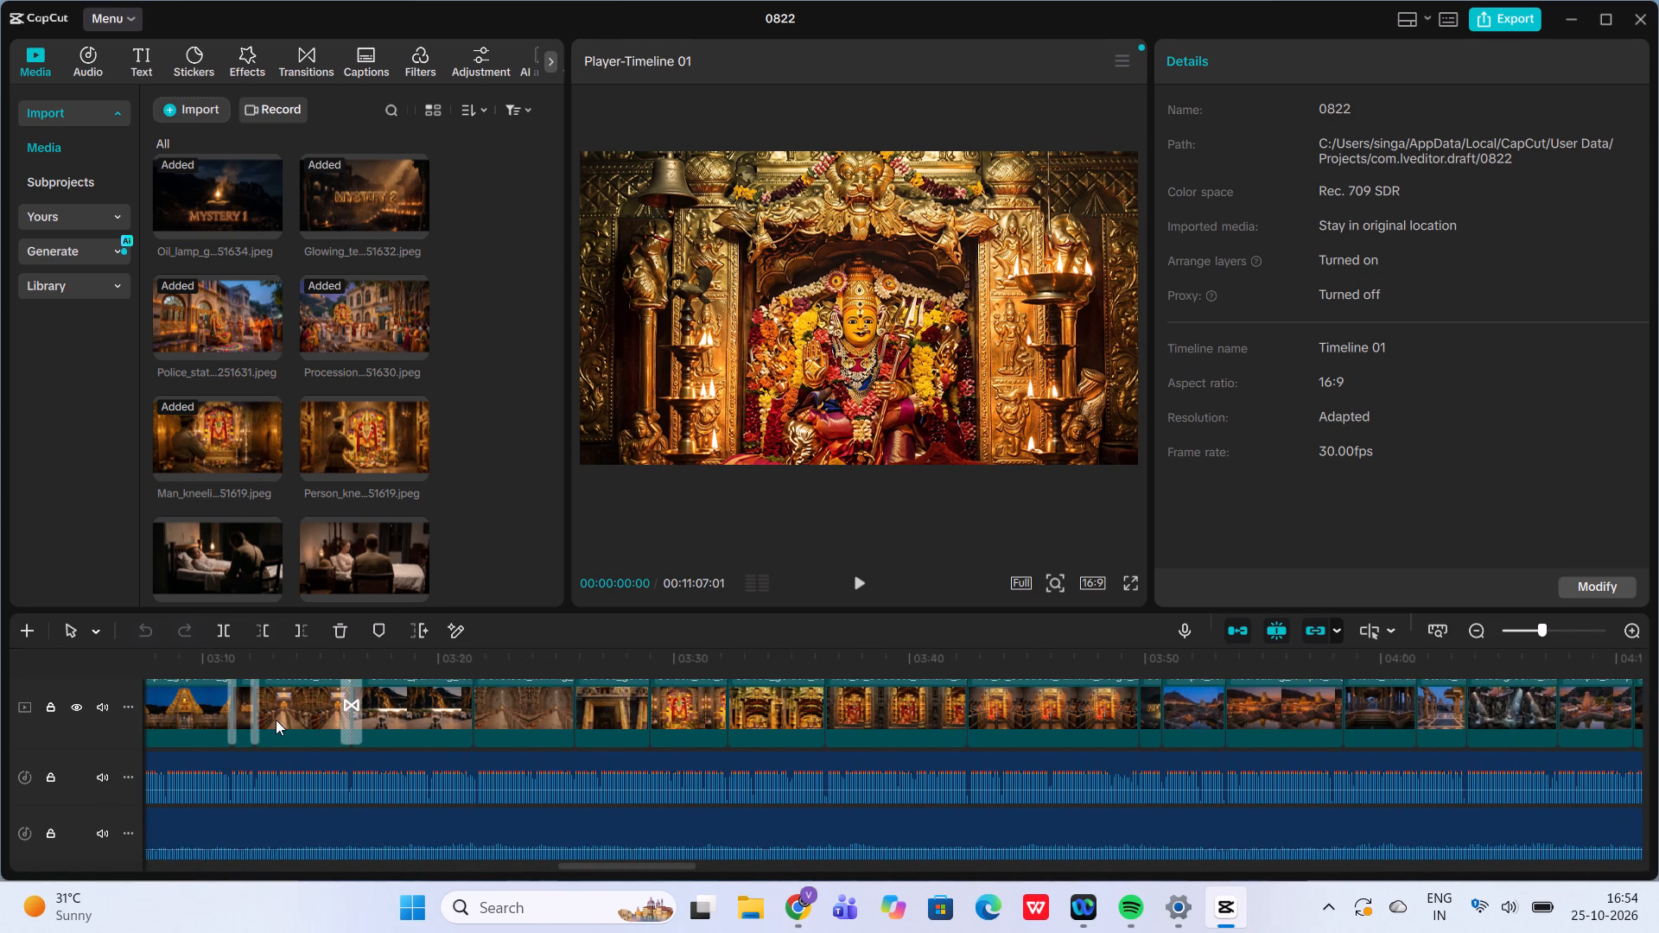
pyautogui.click(477, 660)
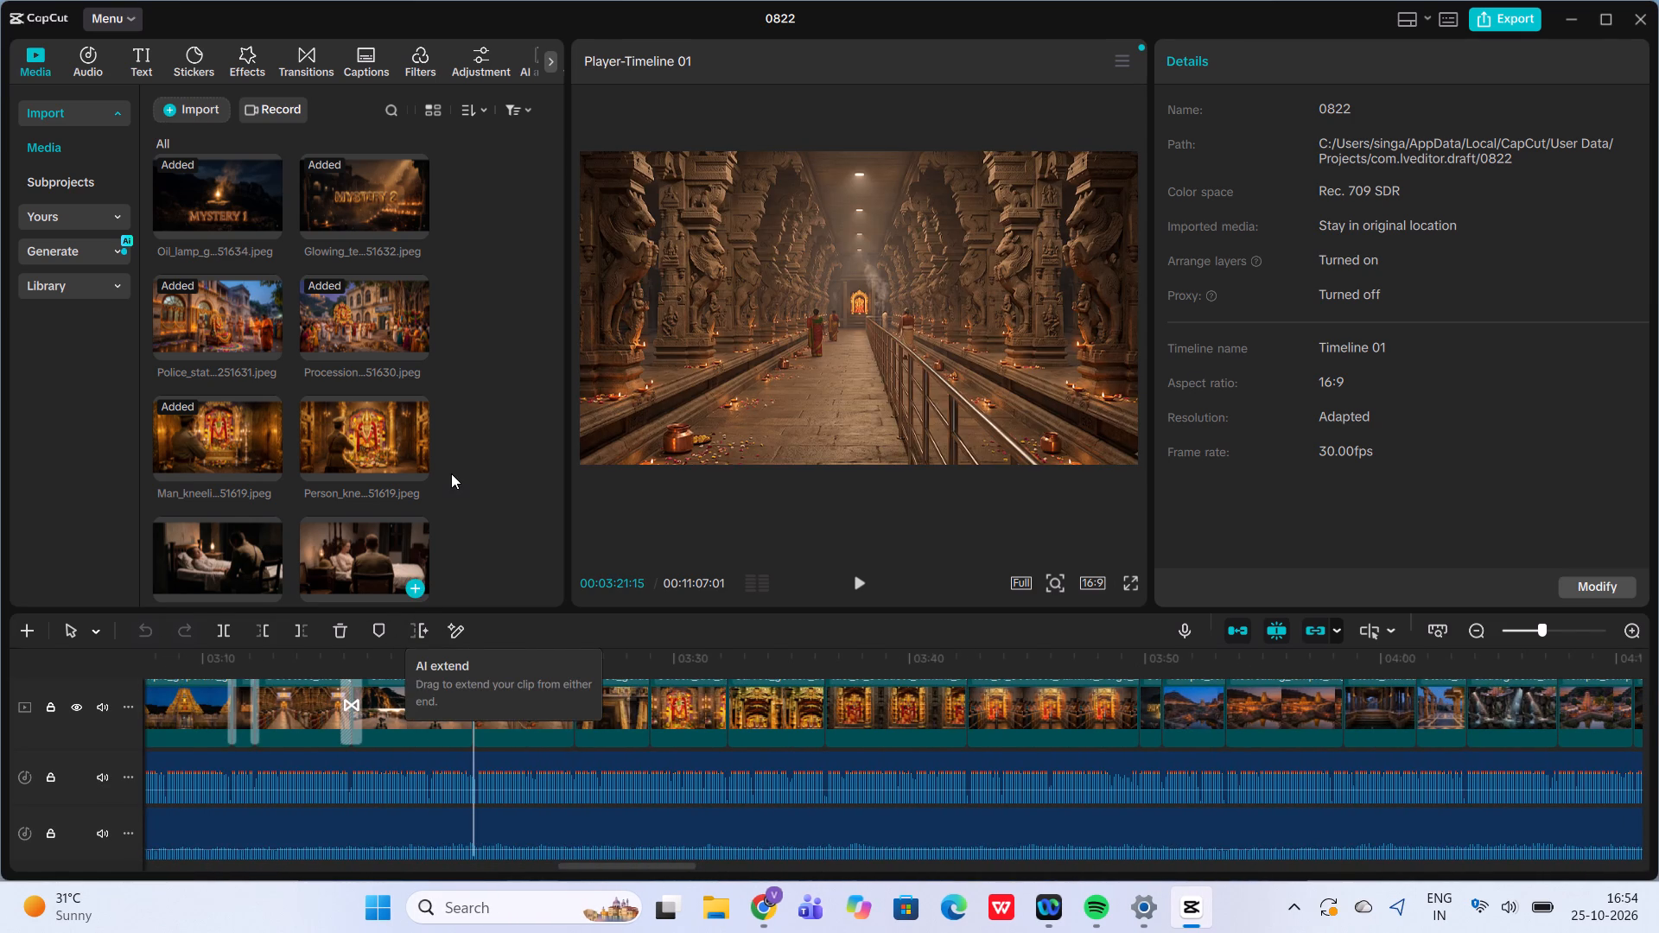
# Browse the Trending transitions for one that suits the cut at 00:03:21:15.
pyautogui.scroll(-1, 451, 473)
pyautogui.scroll(3, 451, 473)
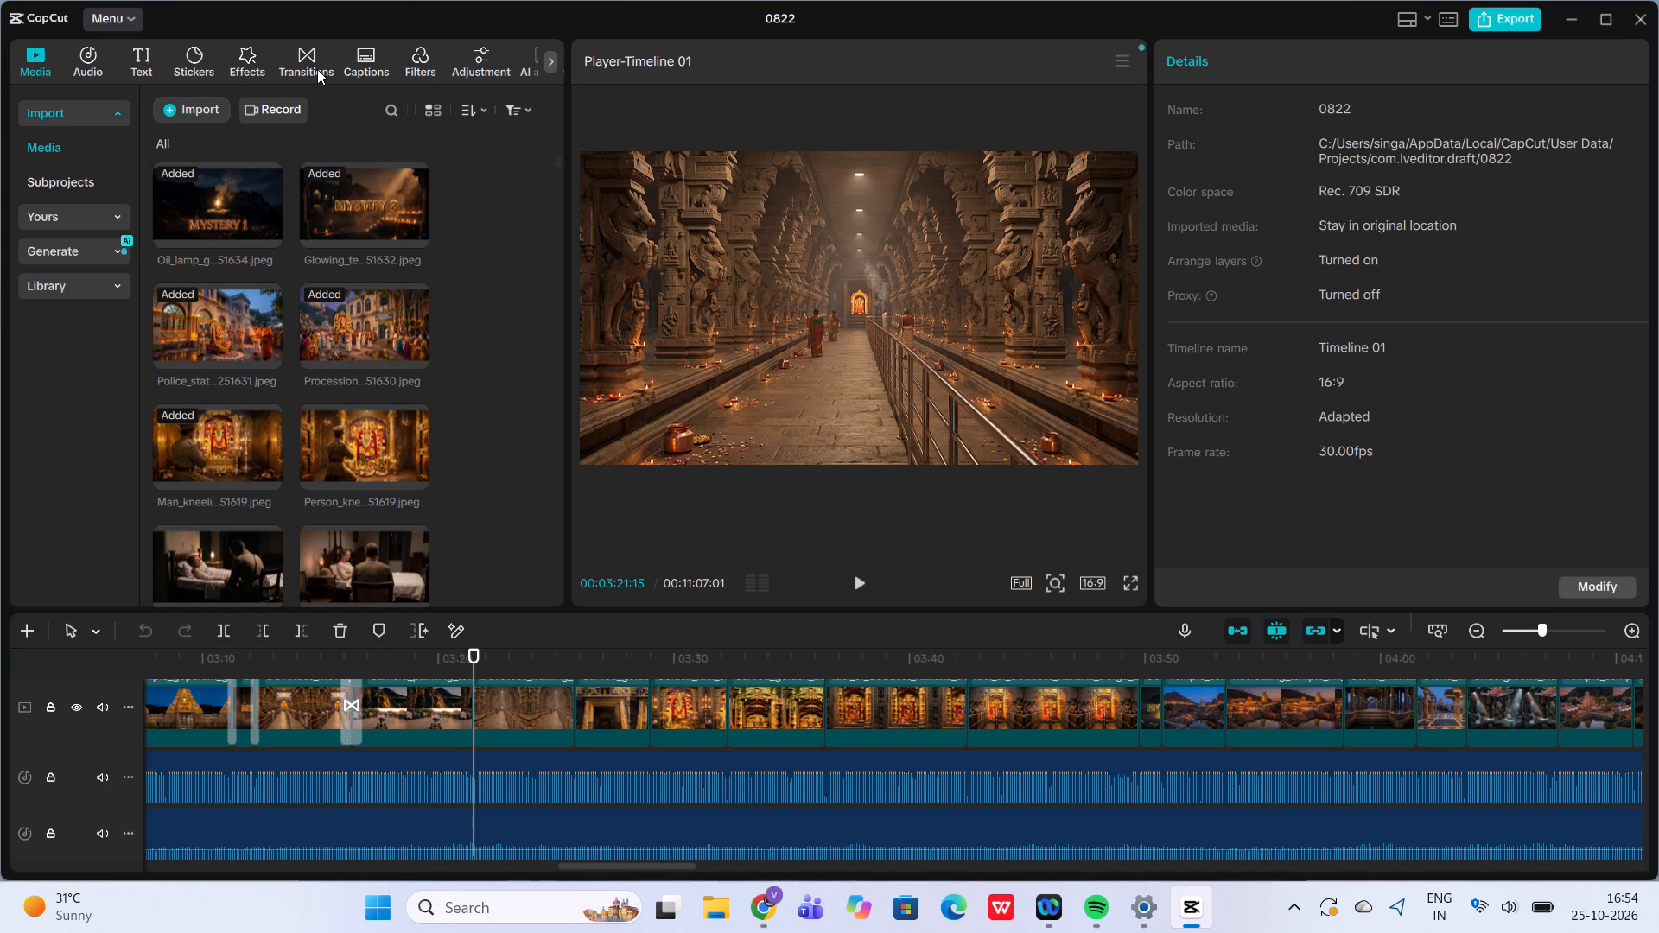
pyautogui.click(317, 69)
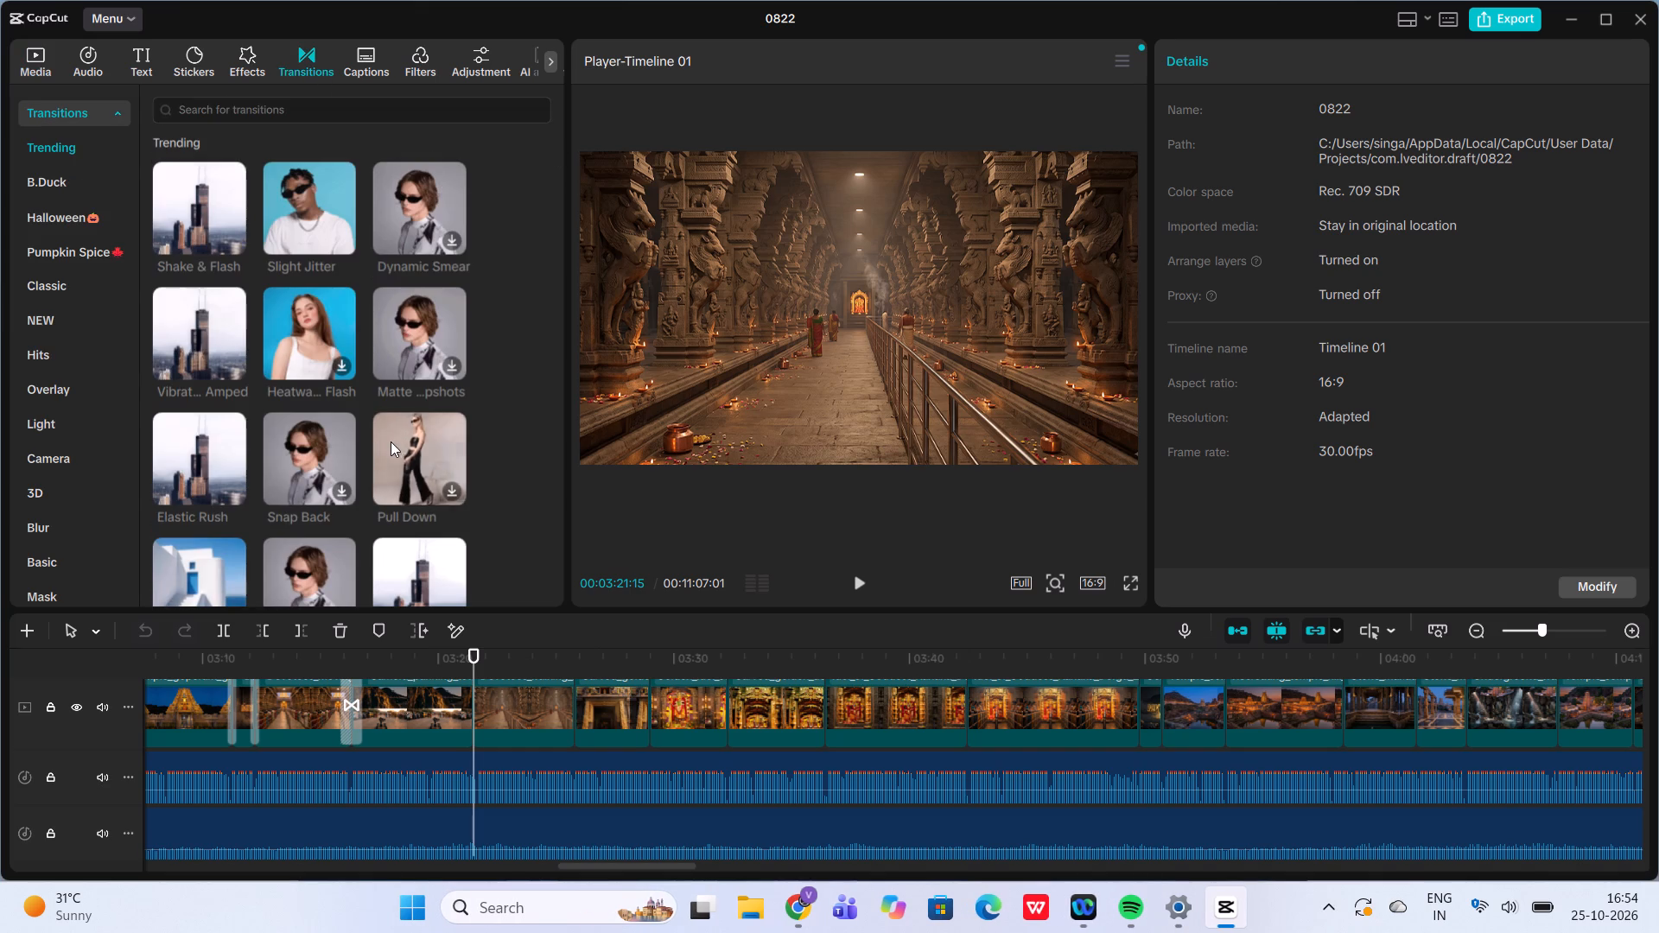
pyautogui.scroll(-6, 391, 441)
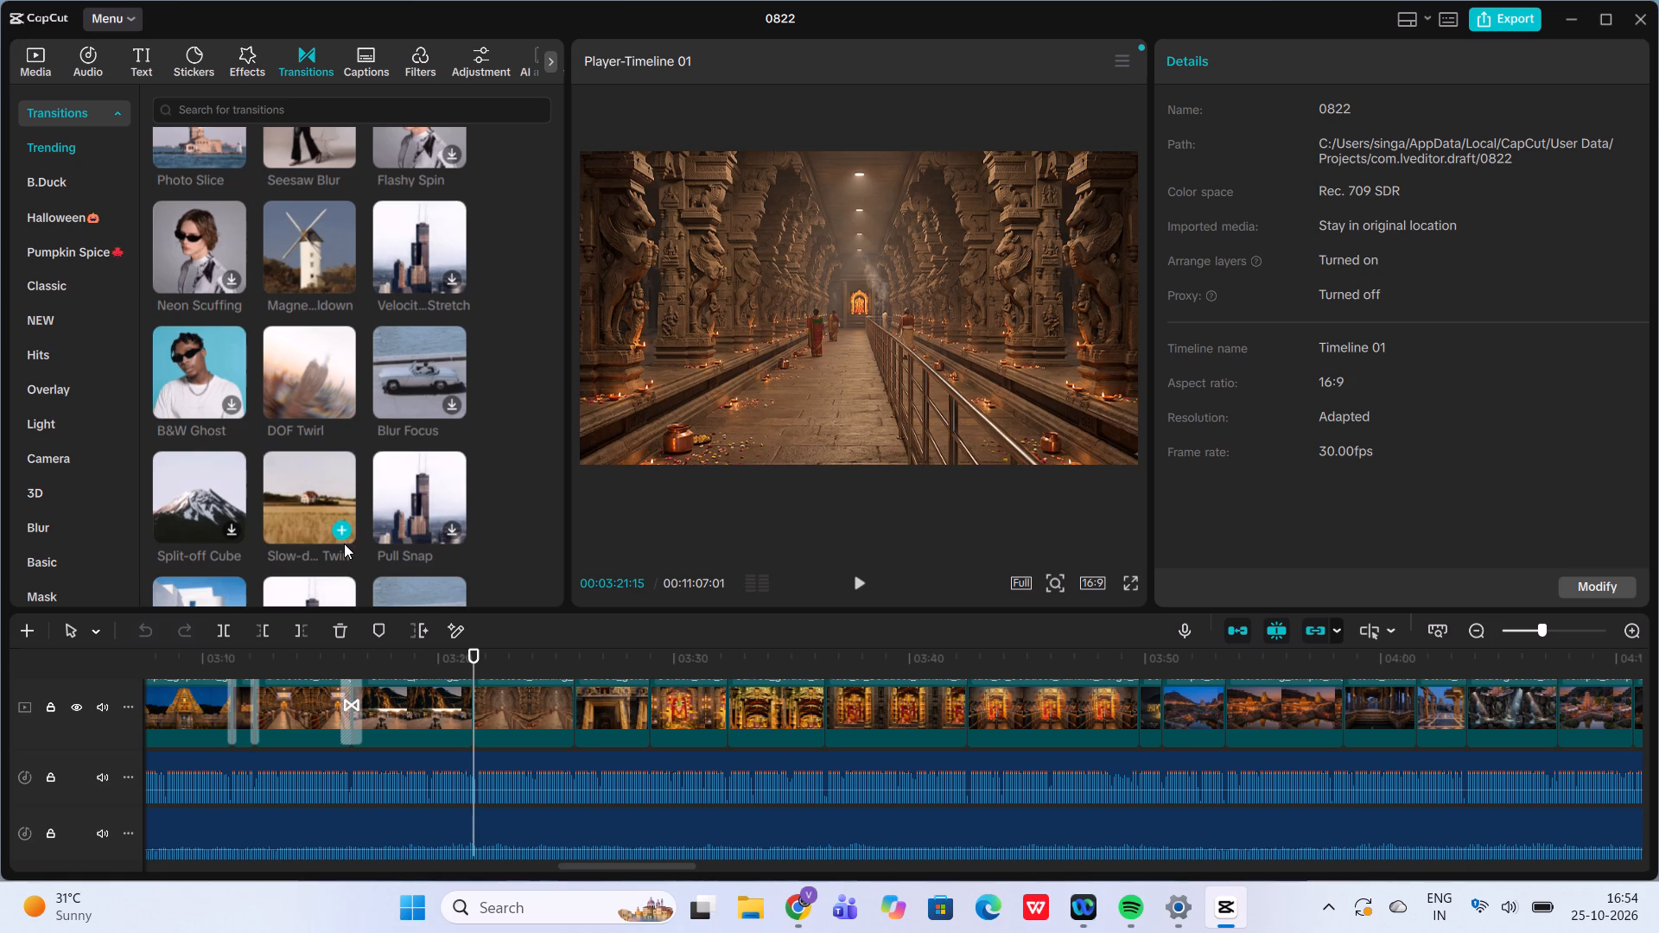
pyautogui.scroll(-3, 436, 518)
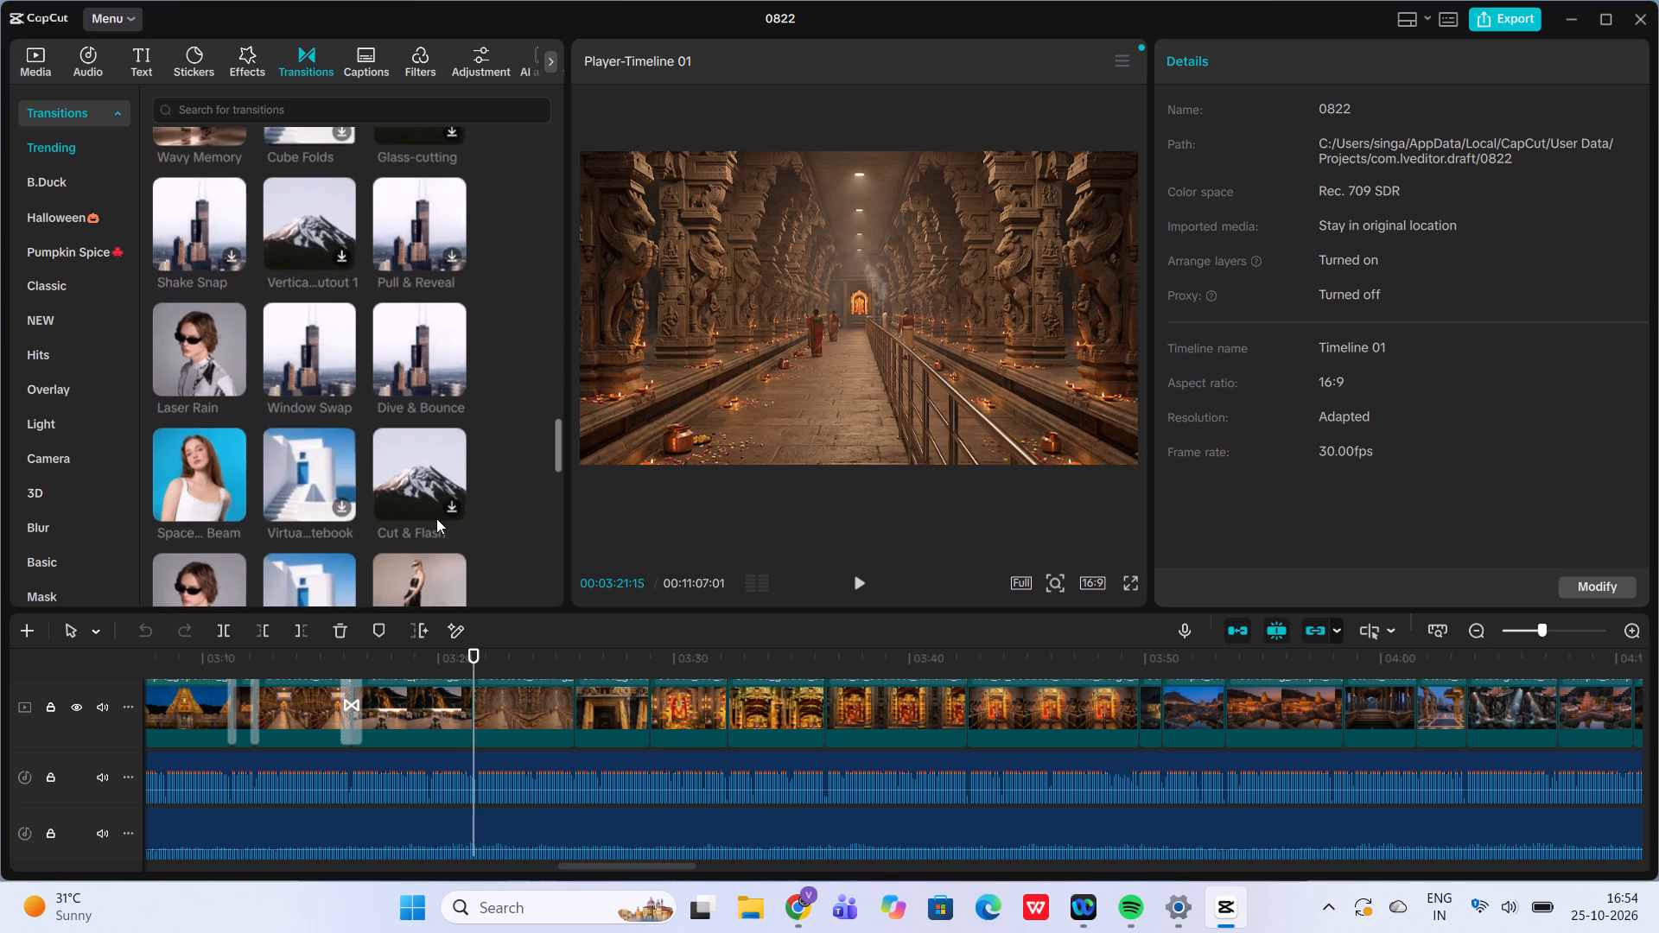
pyautogui.scroll(-1, 436, 518)
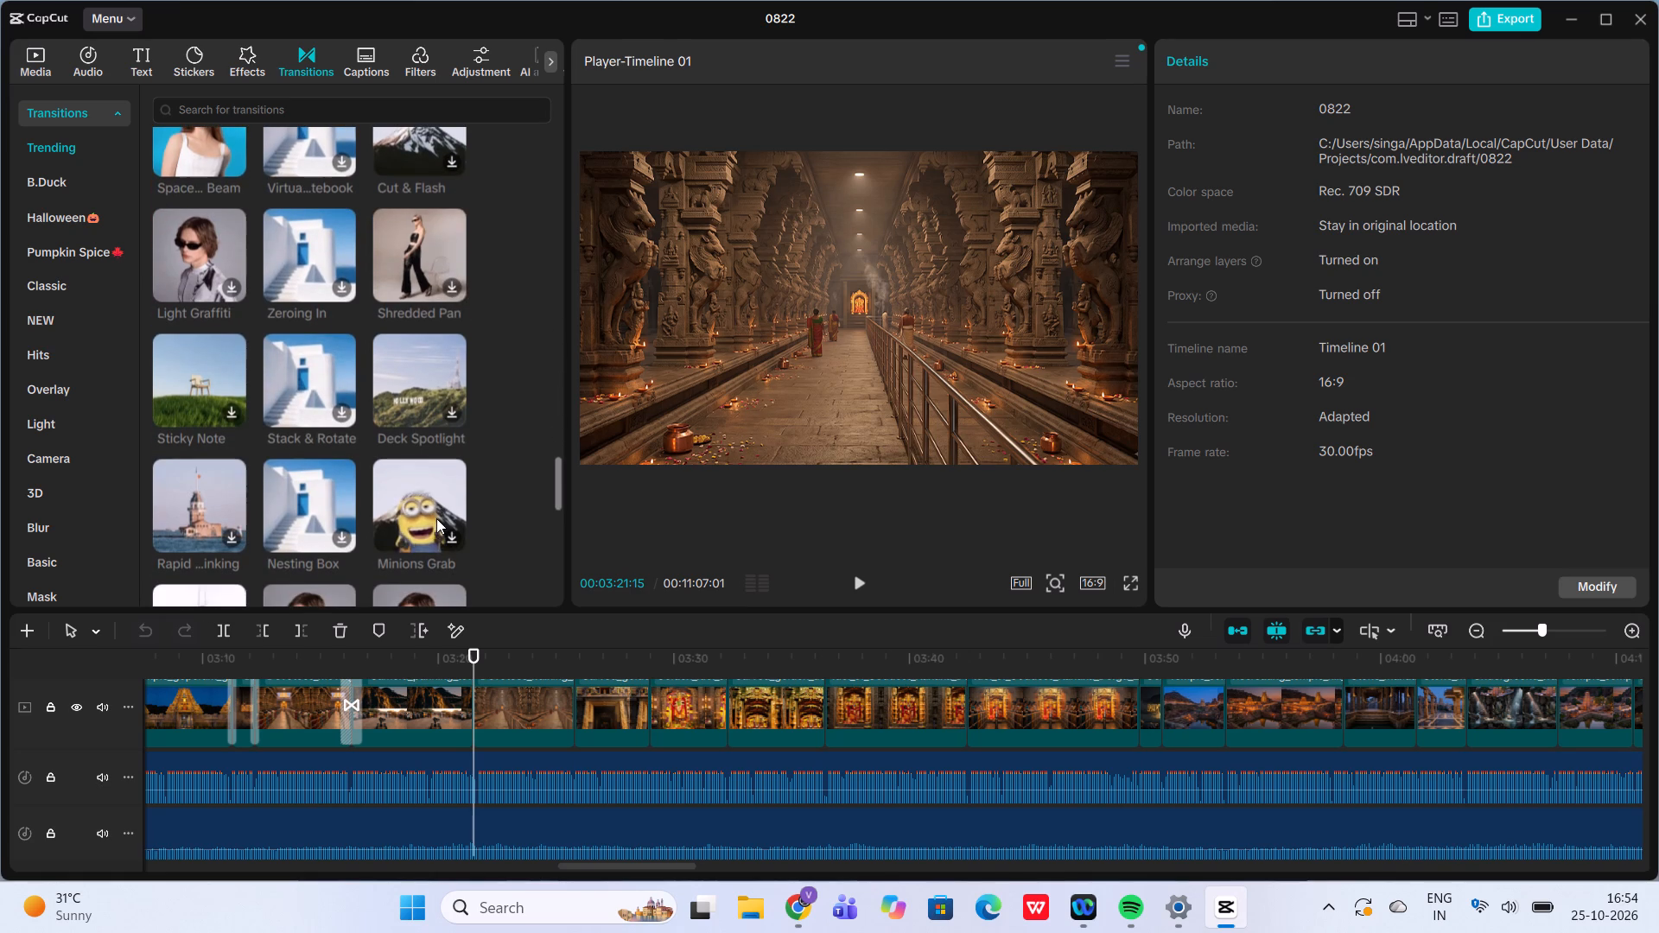
pyautogui.scroll(2, 70, 198)
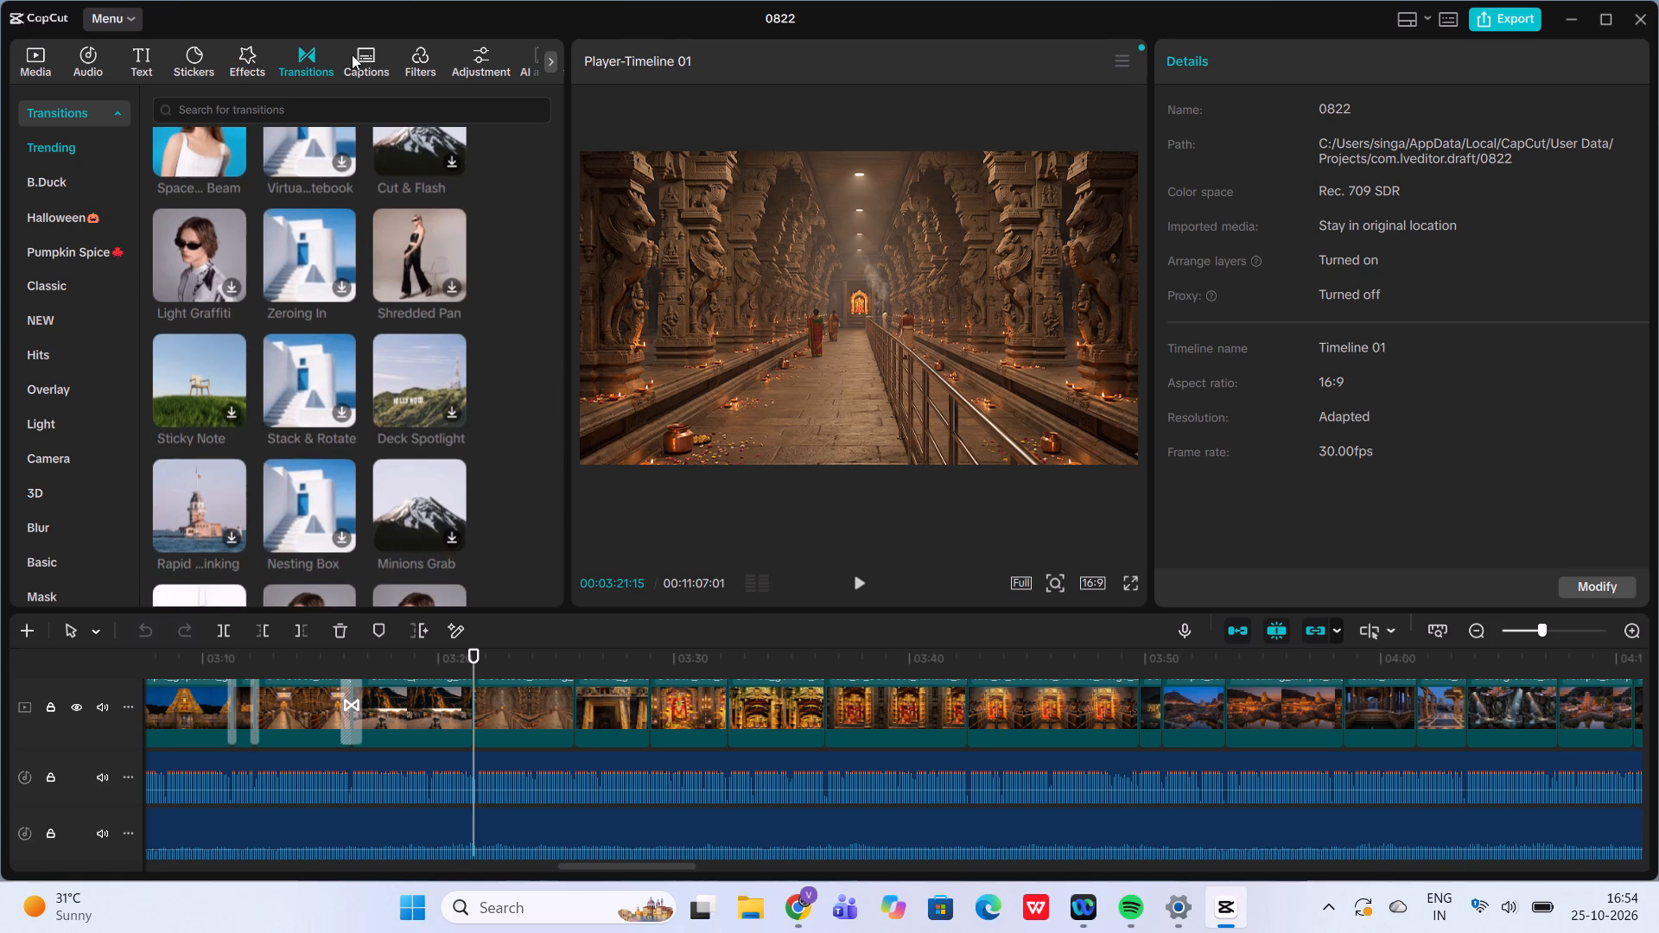
pyautogui.scroll(-3, 93, 288)
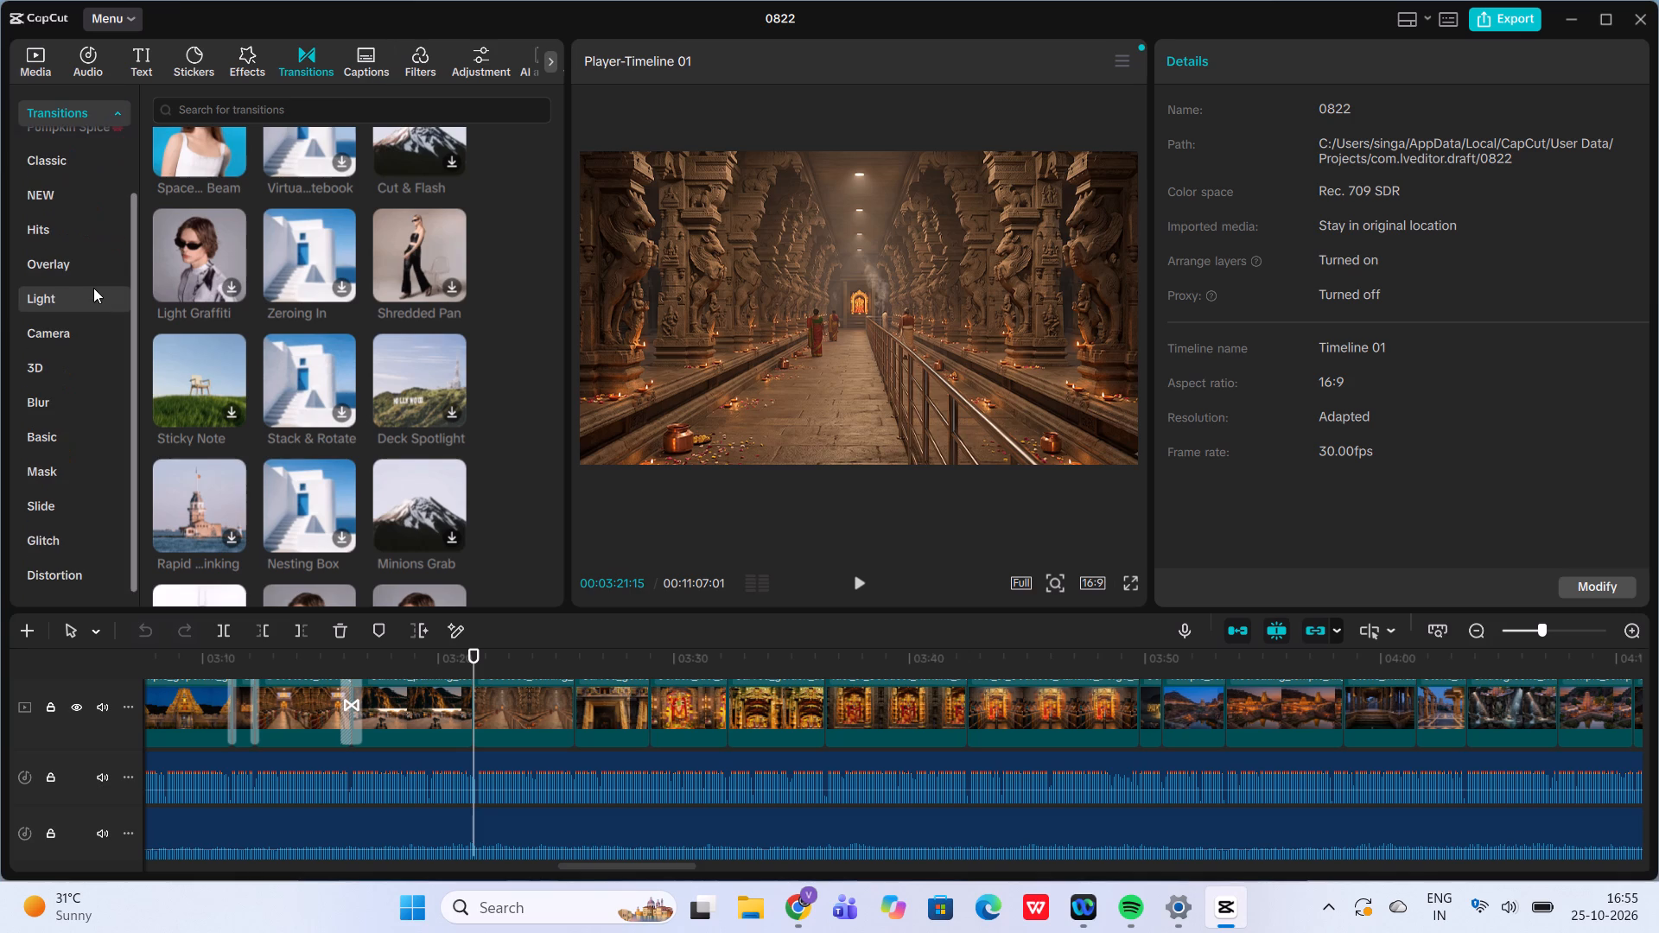
# Add the Flash Zoom transition from the Blur category at 00:03:21:15, allowing duplicate frames and turning off further reminders.
pyautogui.click(78, 447)
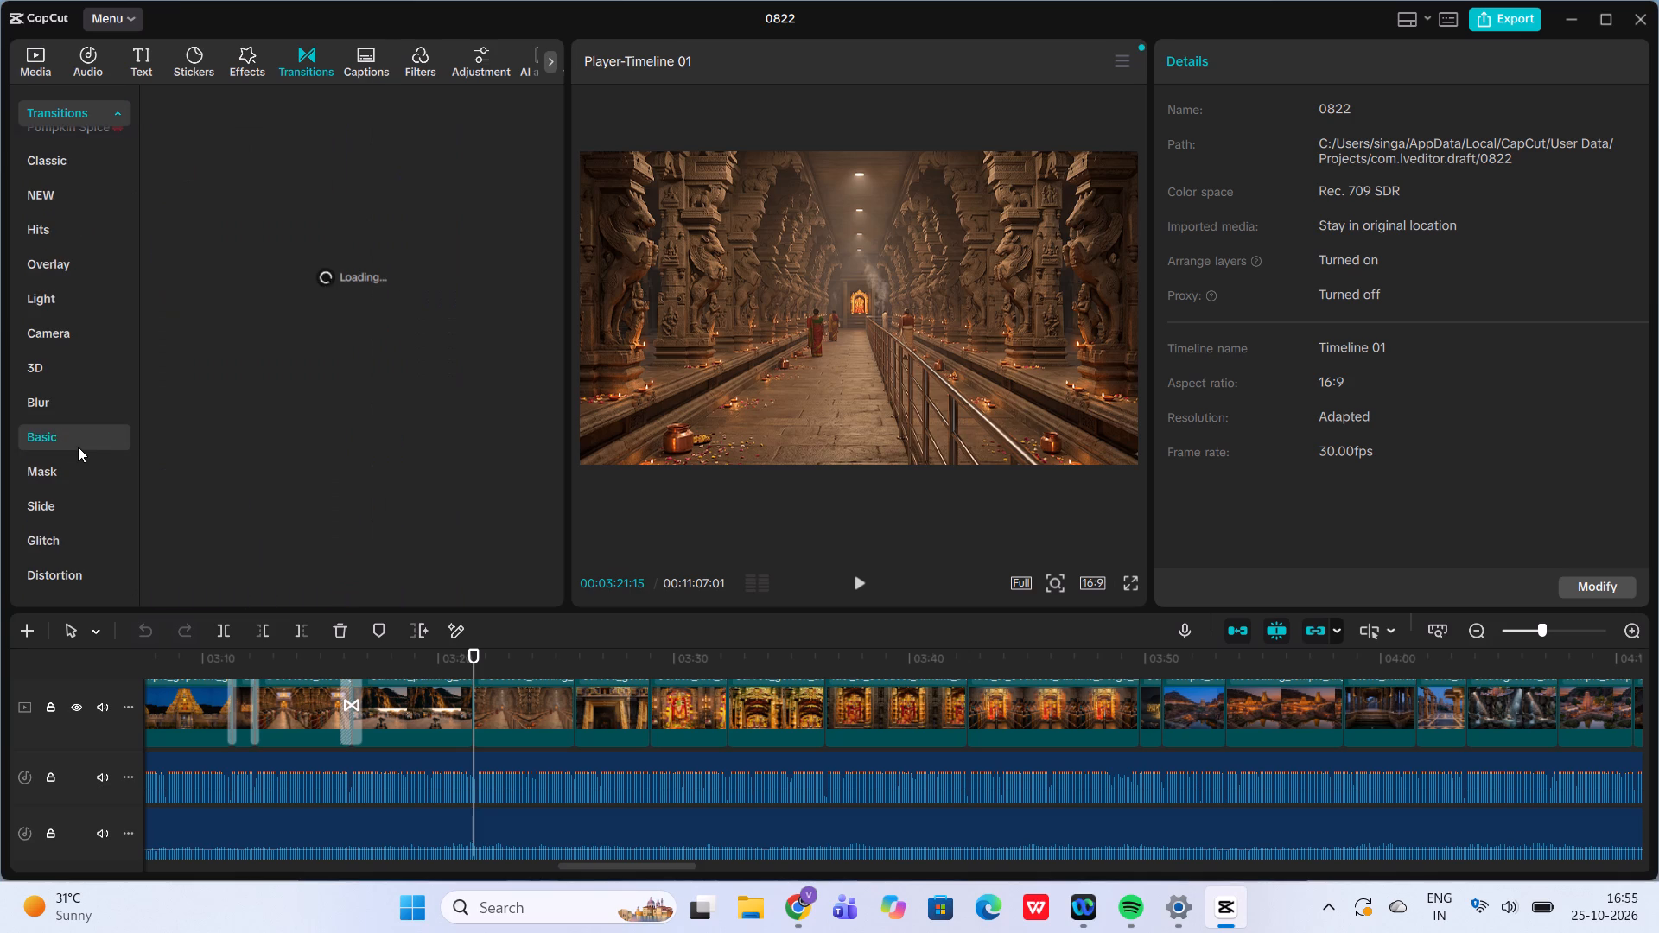
pyautogui.click(79, 412)
pyautogui.scroll(1, 79, 412)
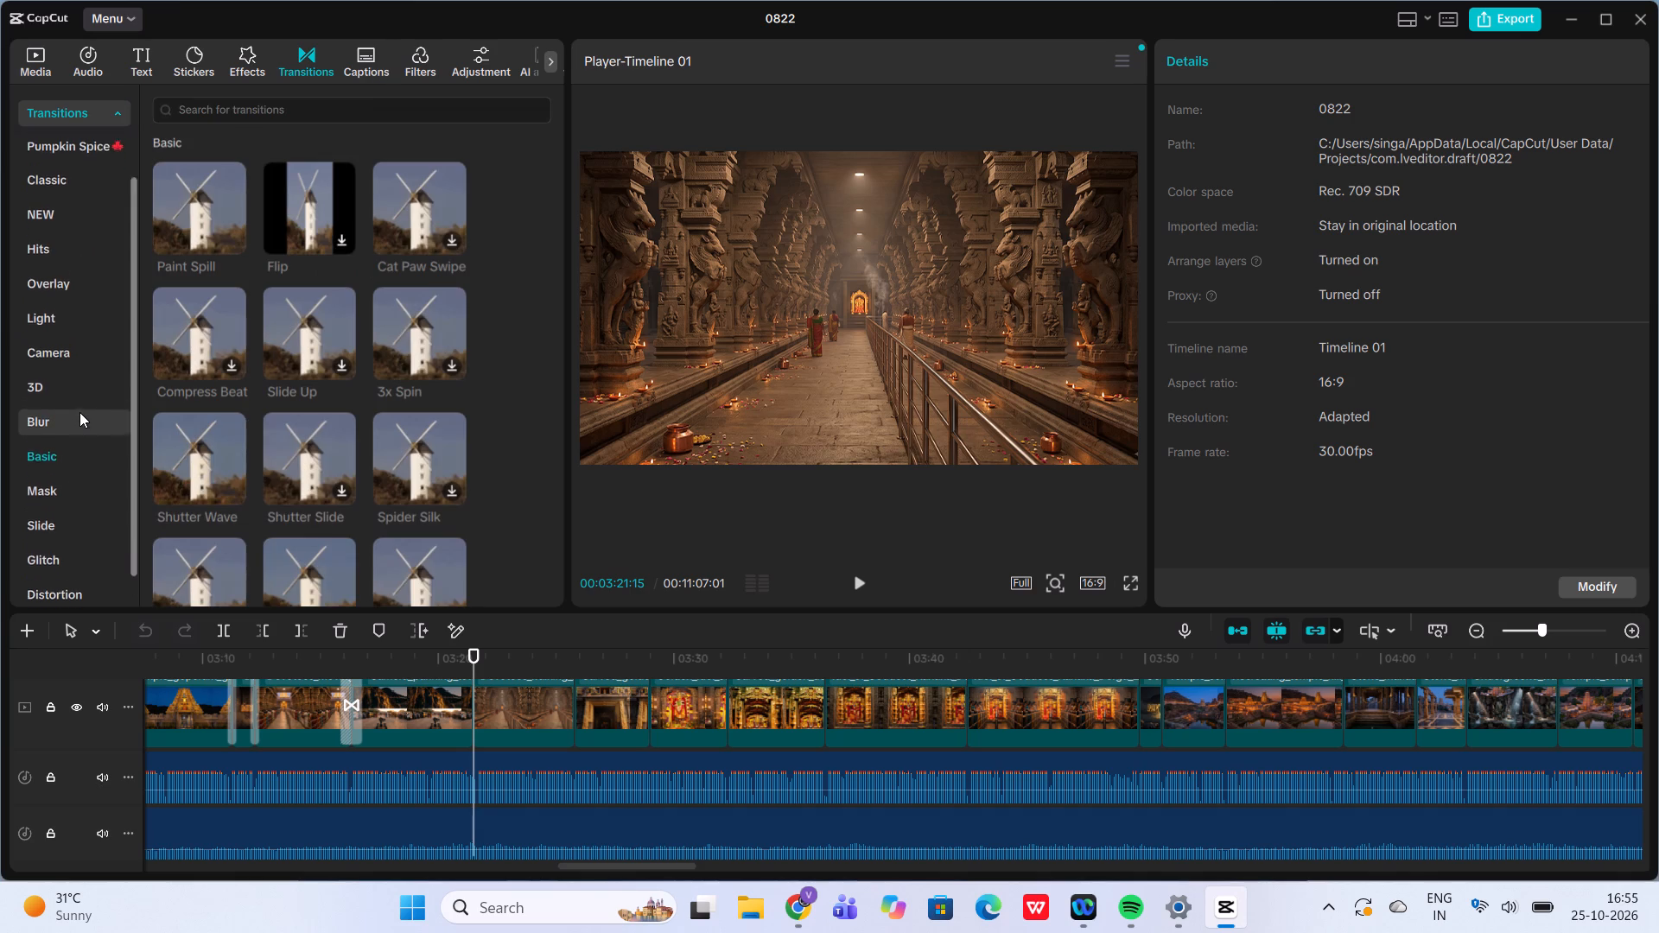
pyautogui.scroll(1, 79, 412)
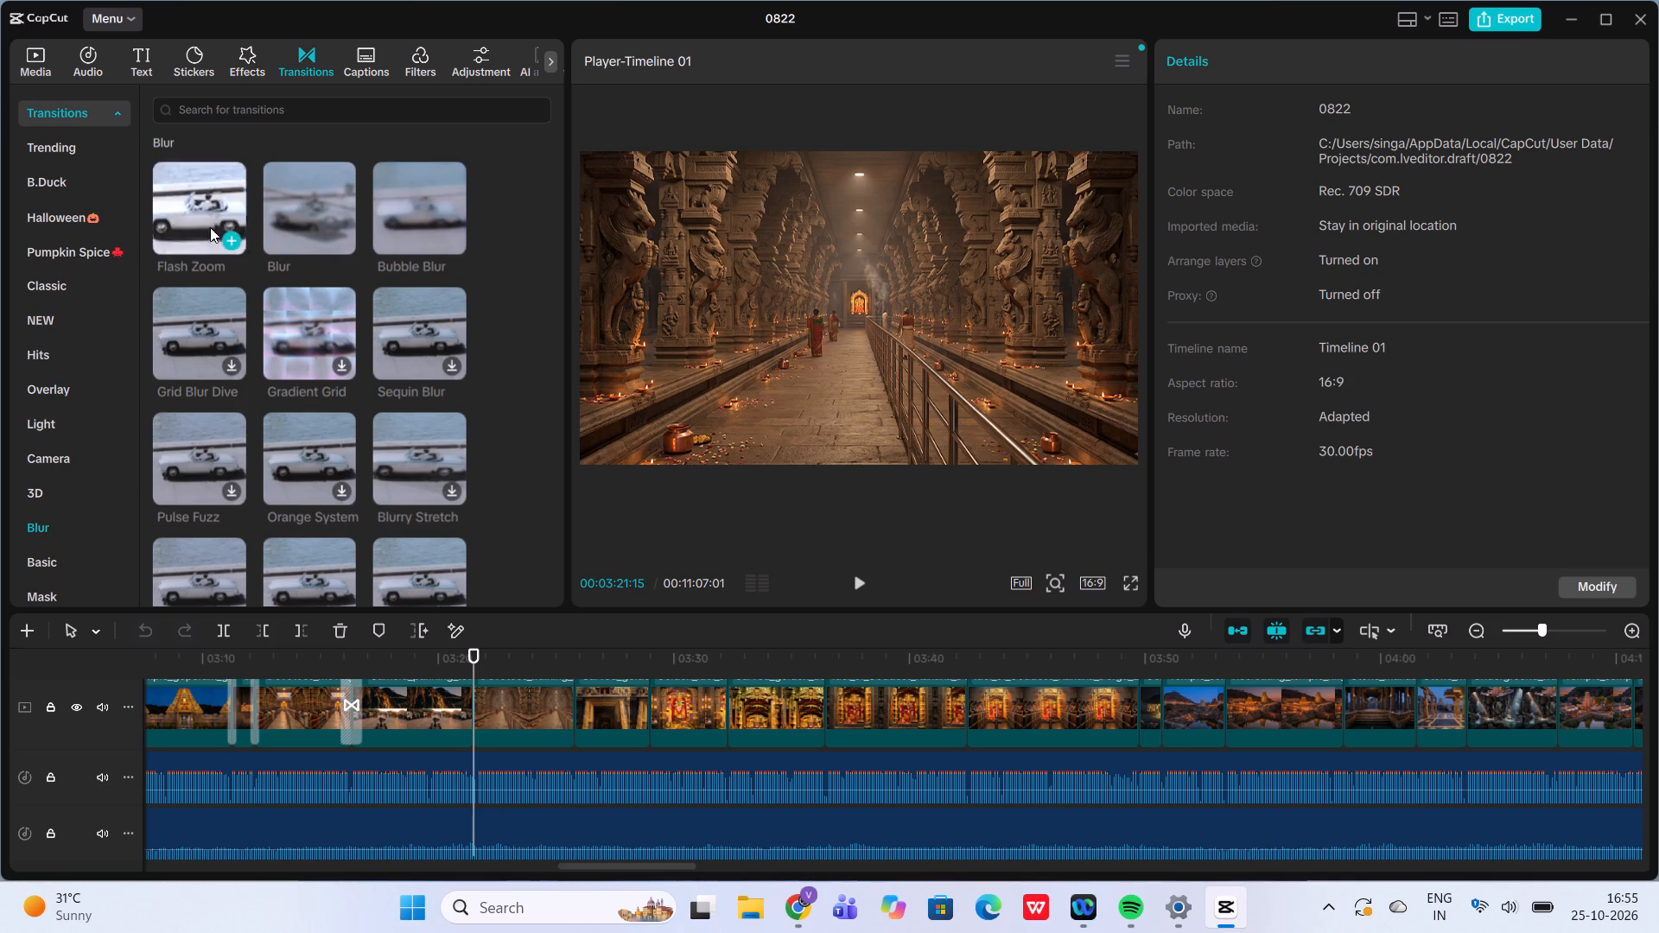
pyautogui.click(232, 238)
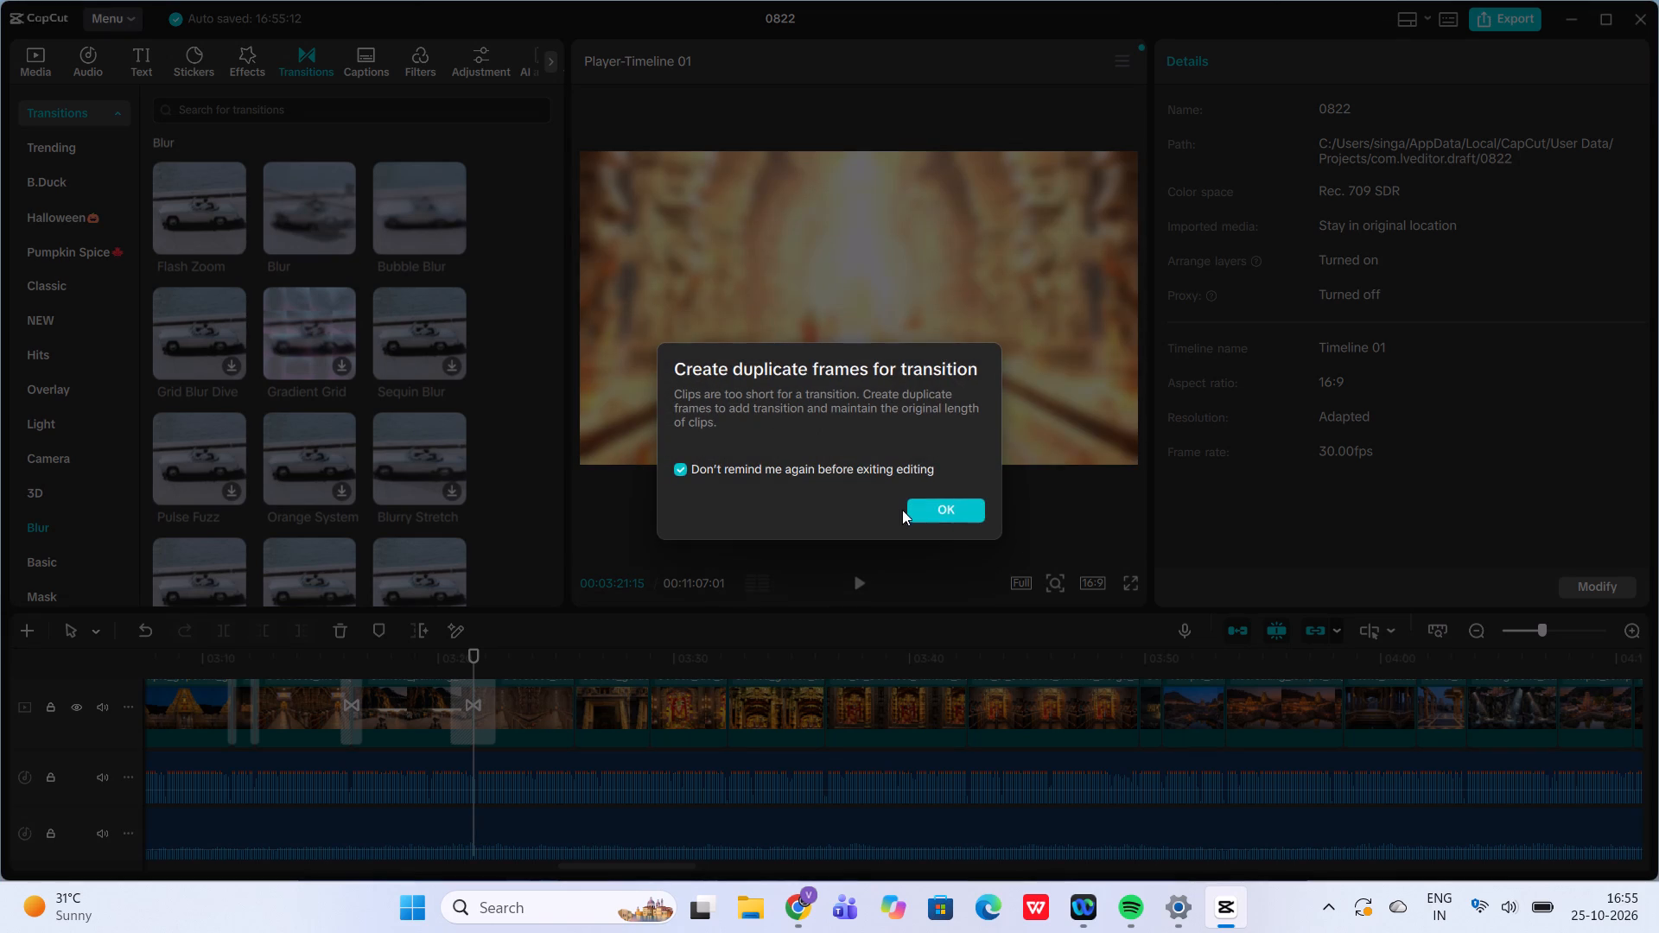
pyautogui.click(946, 519)
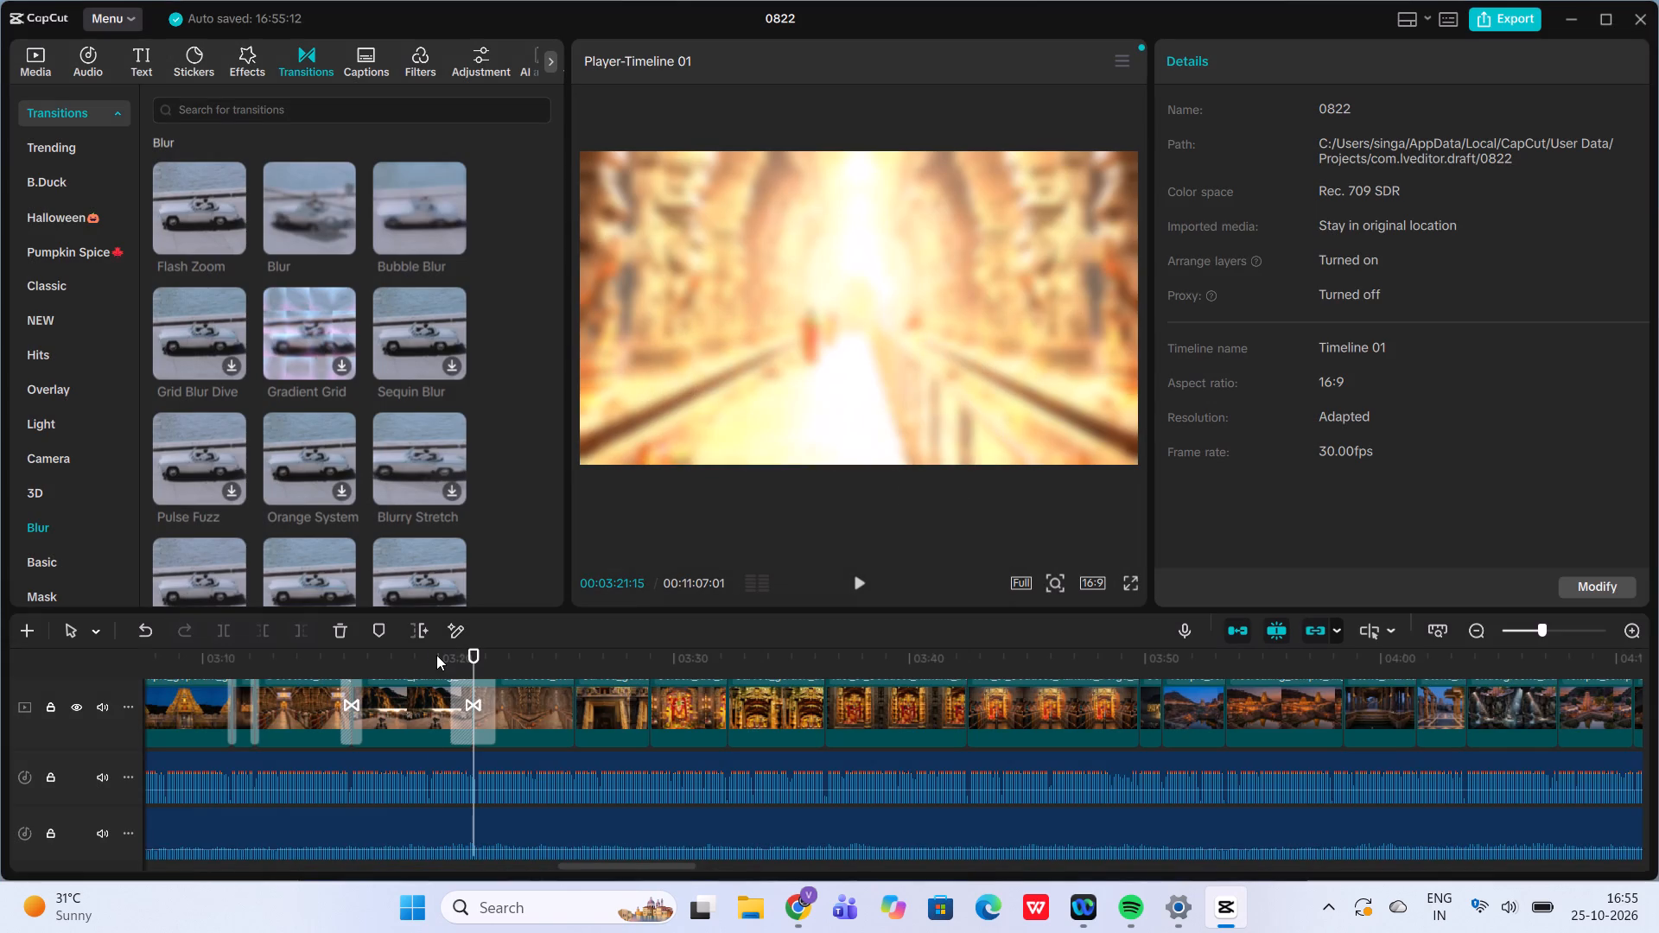
# Play the section from about 00:03:20 to check the Flash Zoom transition.
pyautogui.click(436, 655)
pyautogui.click(849, 587)
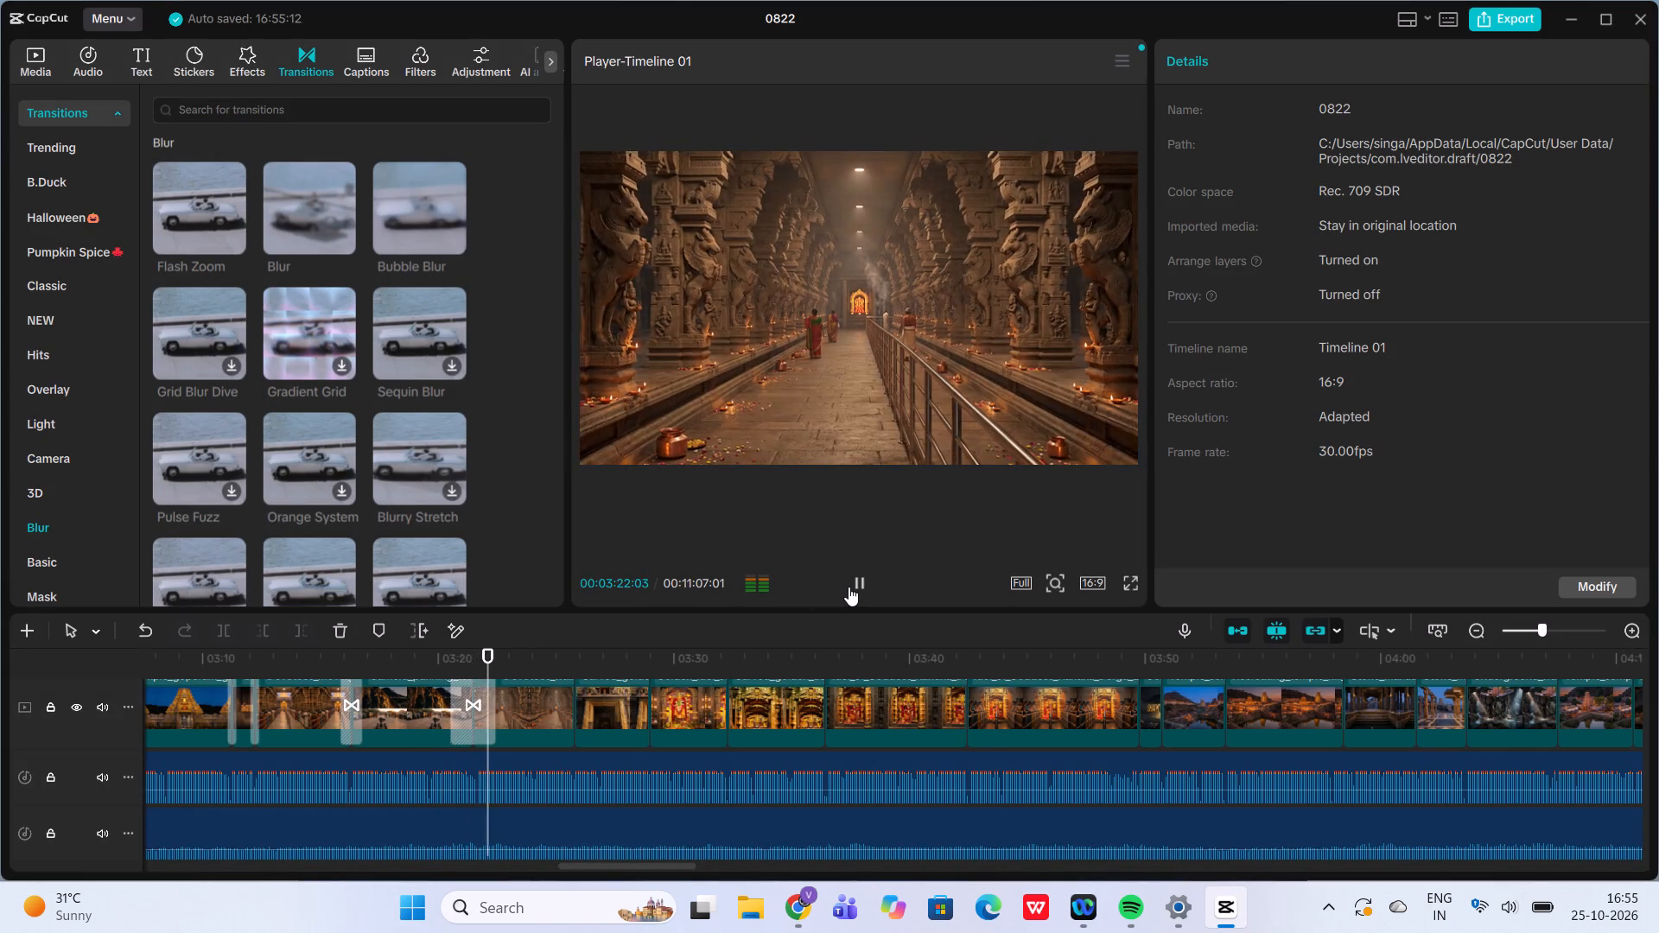
pyautogui.click(849, 587)
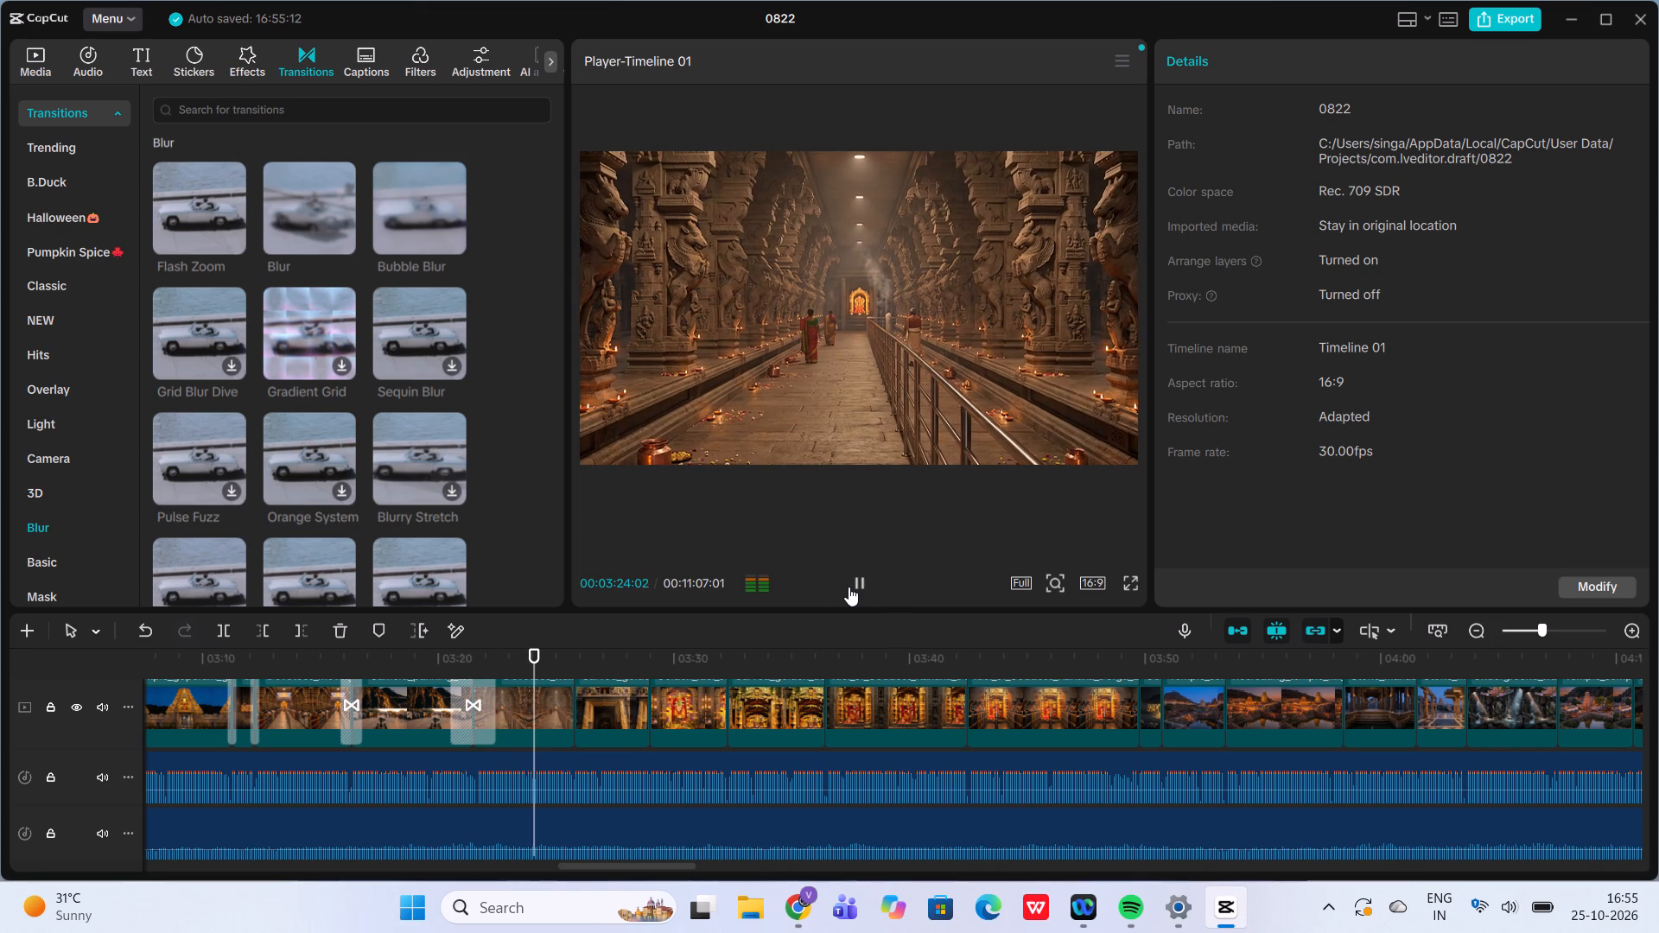
# Add the Bubble Blur transition at 00:03:25:24, between the pillared temple hall clip and the golden doorway clip.
pyautogui.click(571, 659)
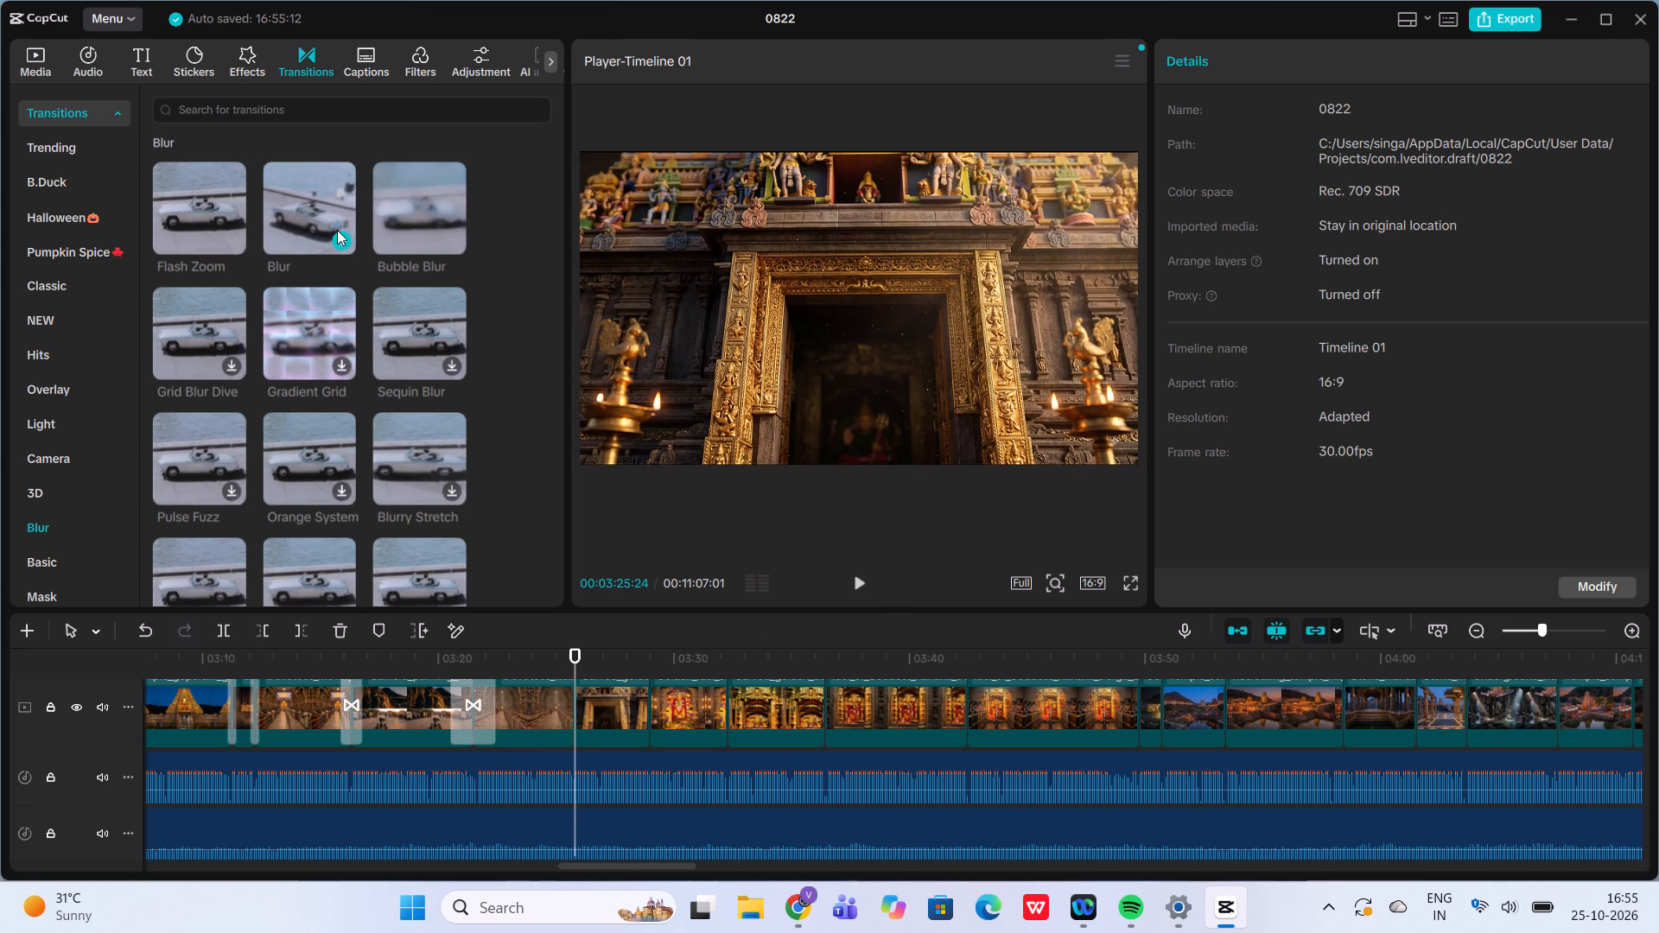
pyautogui.click(454, 240)
# Play the section from 00:03:25:09 to check the Bubble Blur transition.
pyautogui.click(558, 651)
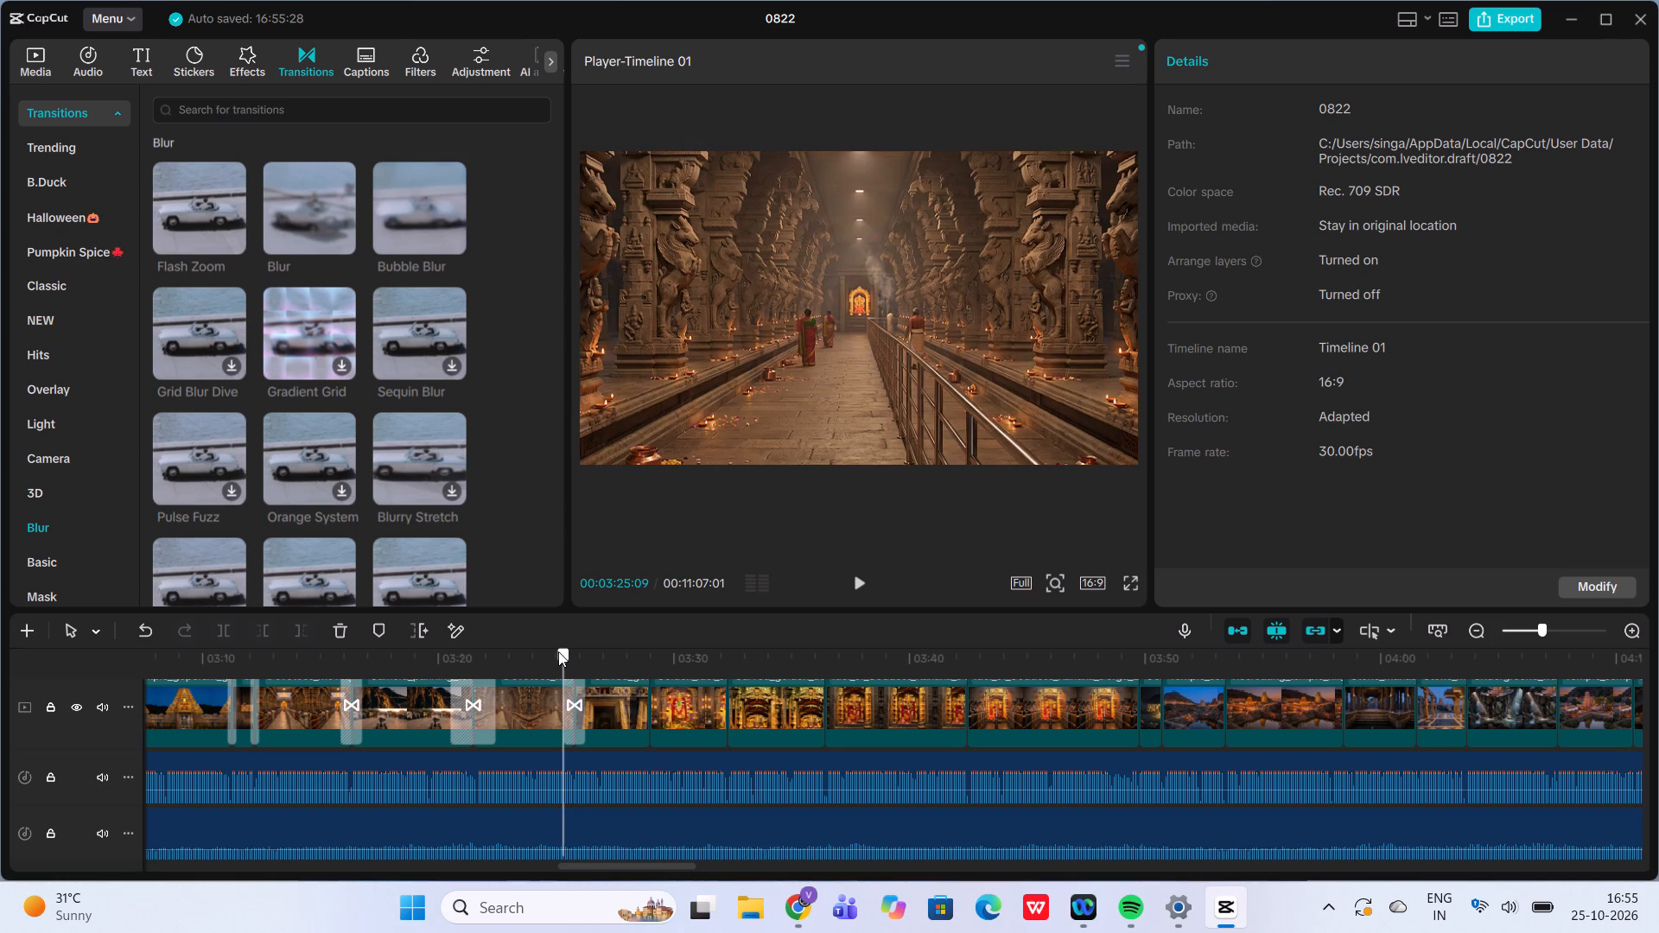
pyautogui.click(850, 596)
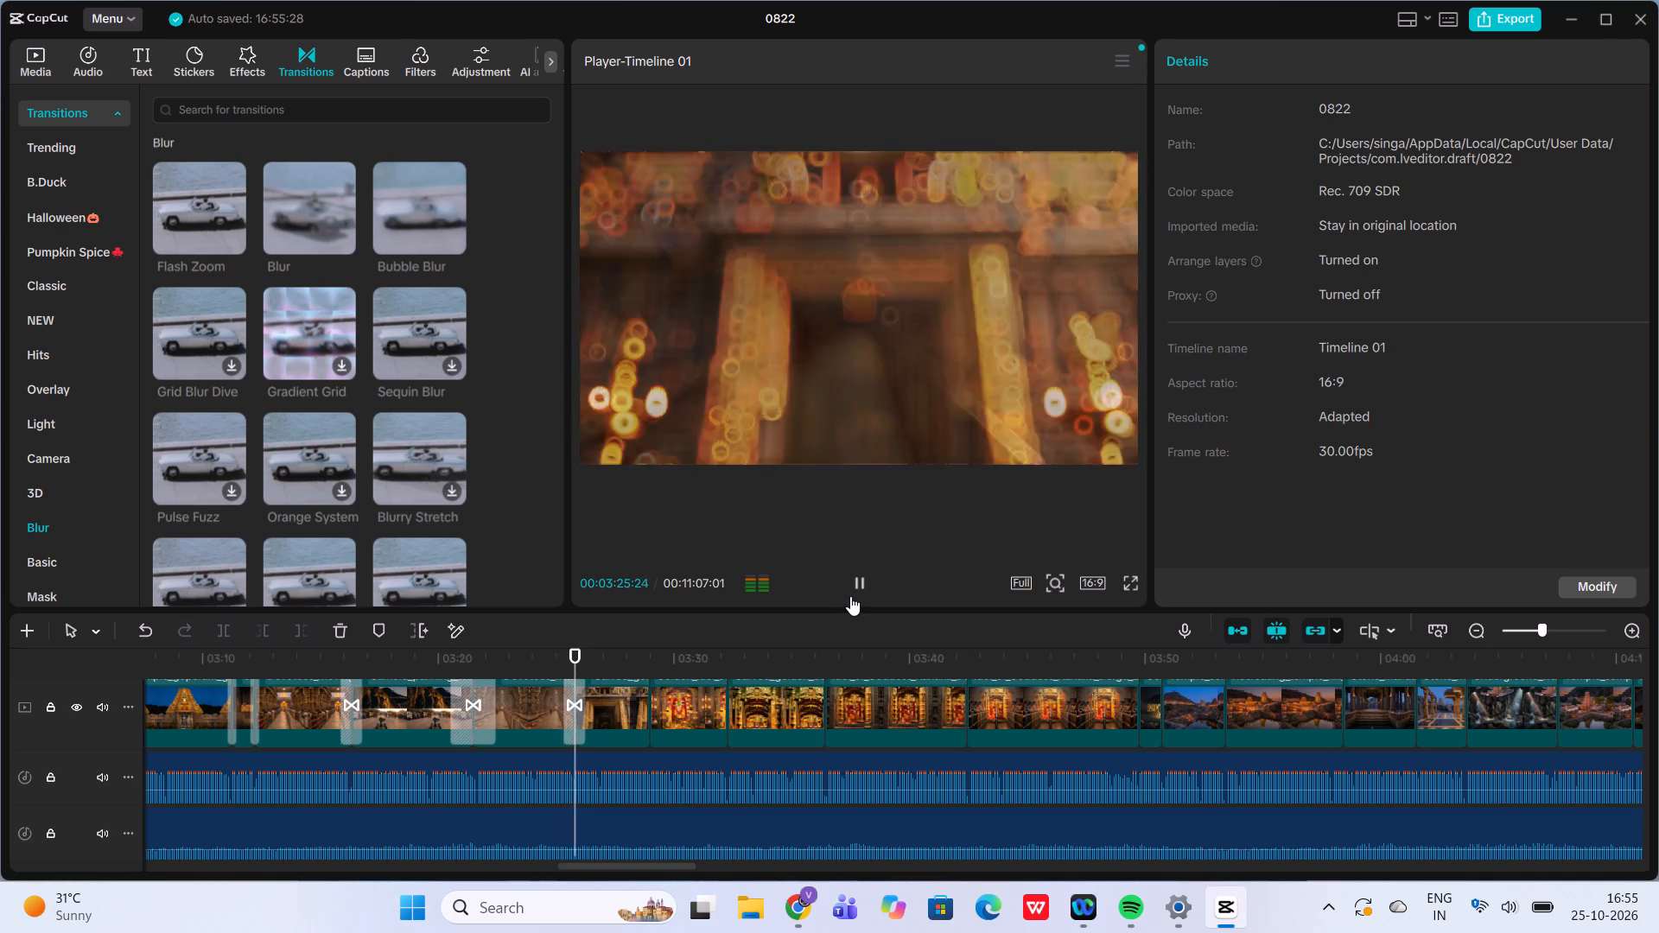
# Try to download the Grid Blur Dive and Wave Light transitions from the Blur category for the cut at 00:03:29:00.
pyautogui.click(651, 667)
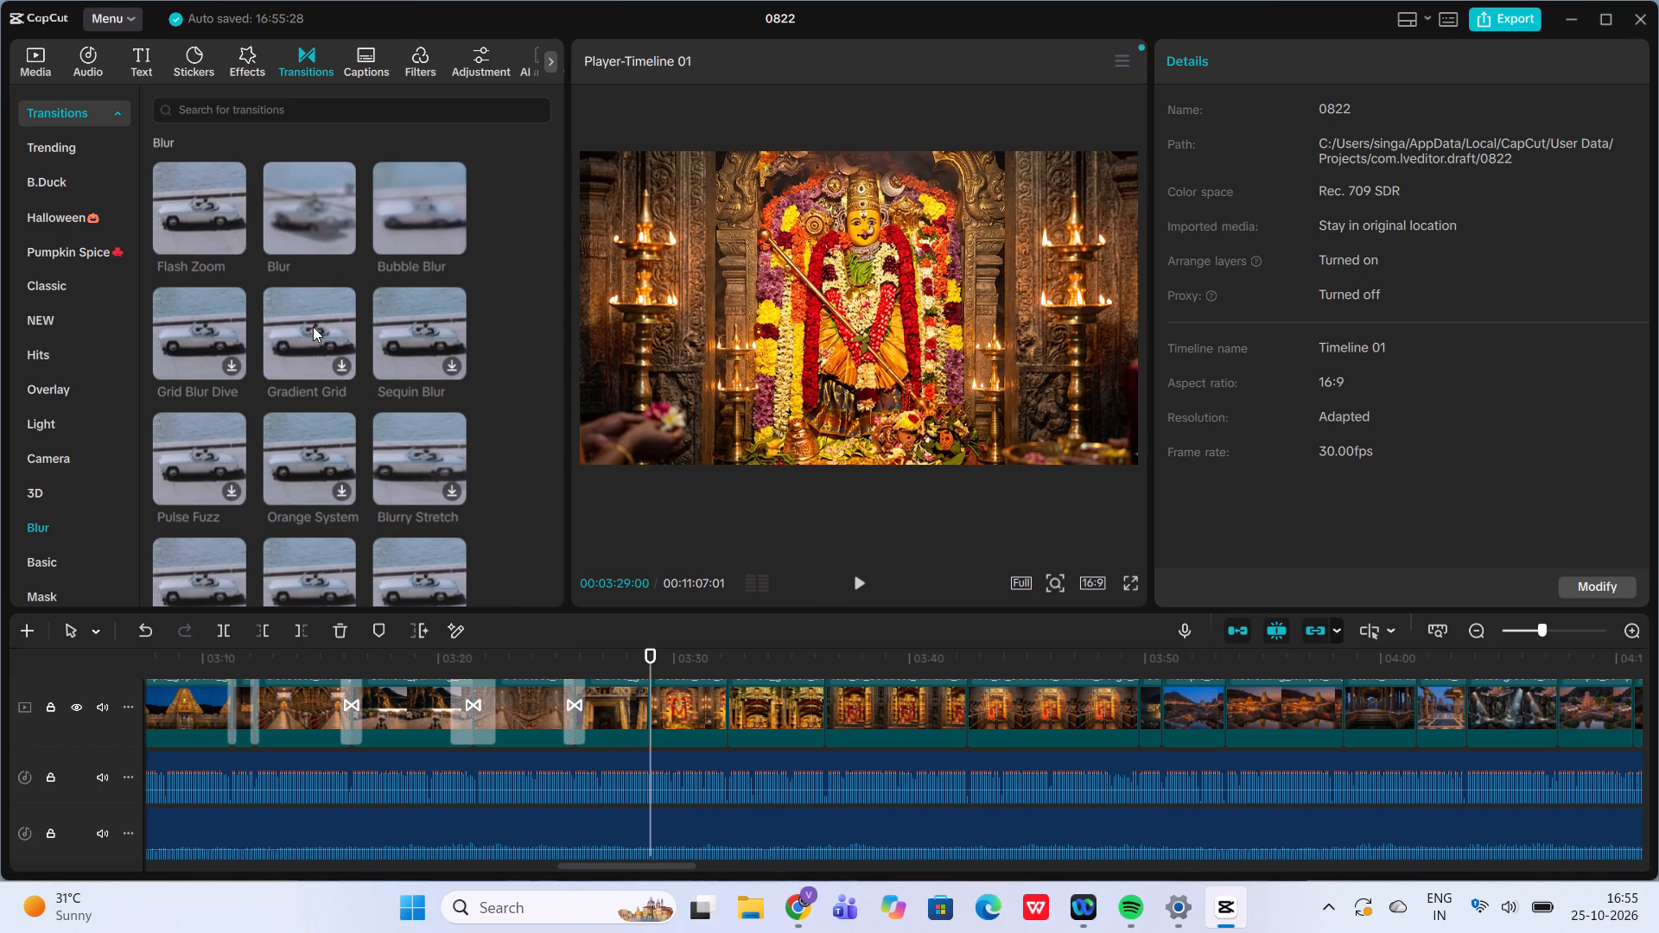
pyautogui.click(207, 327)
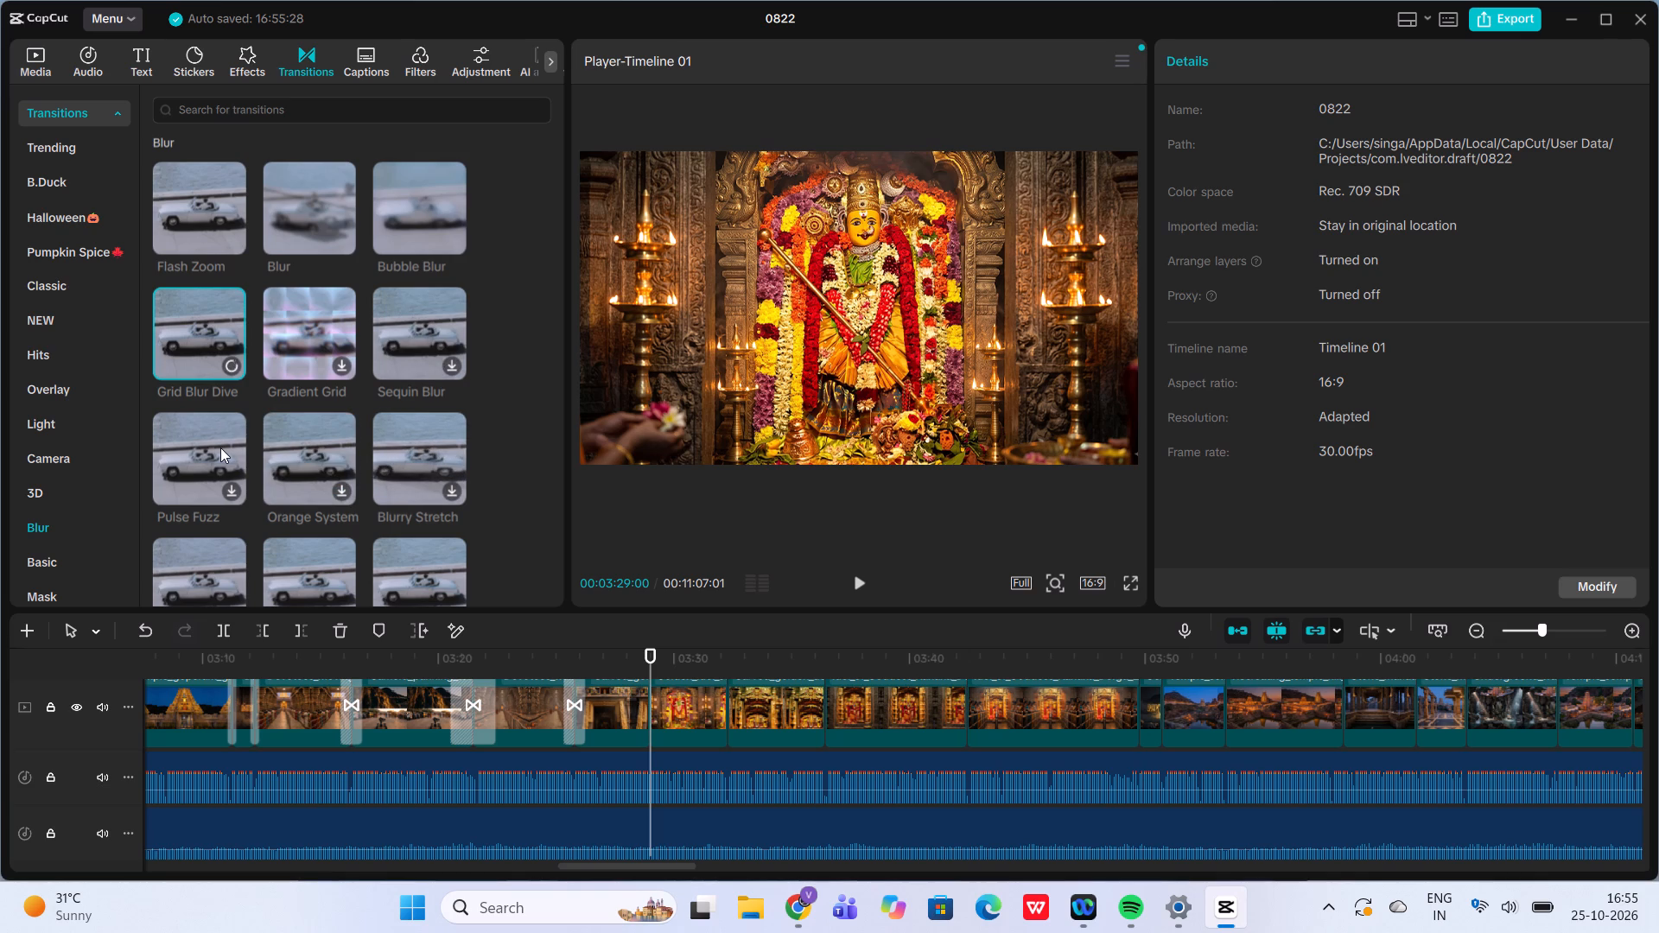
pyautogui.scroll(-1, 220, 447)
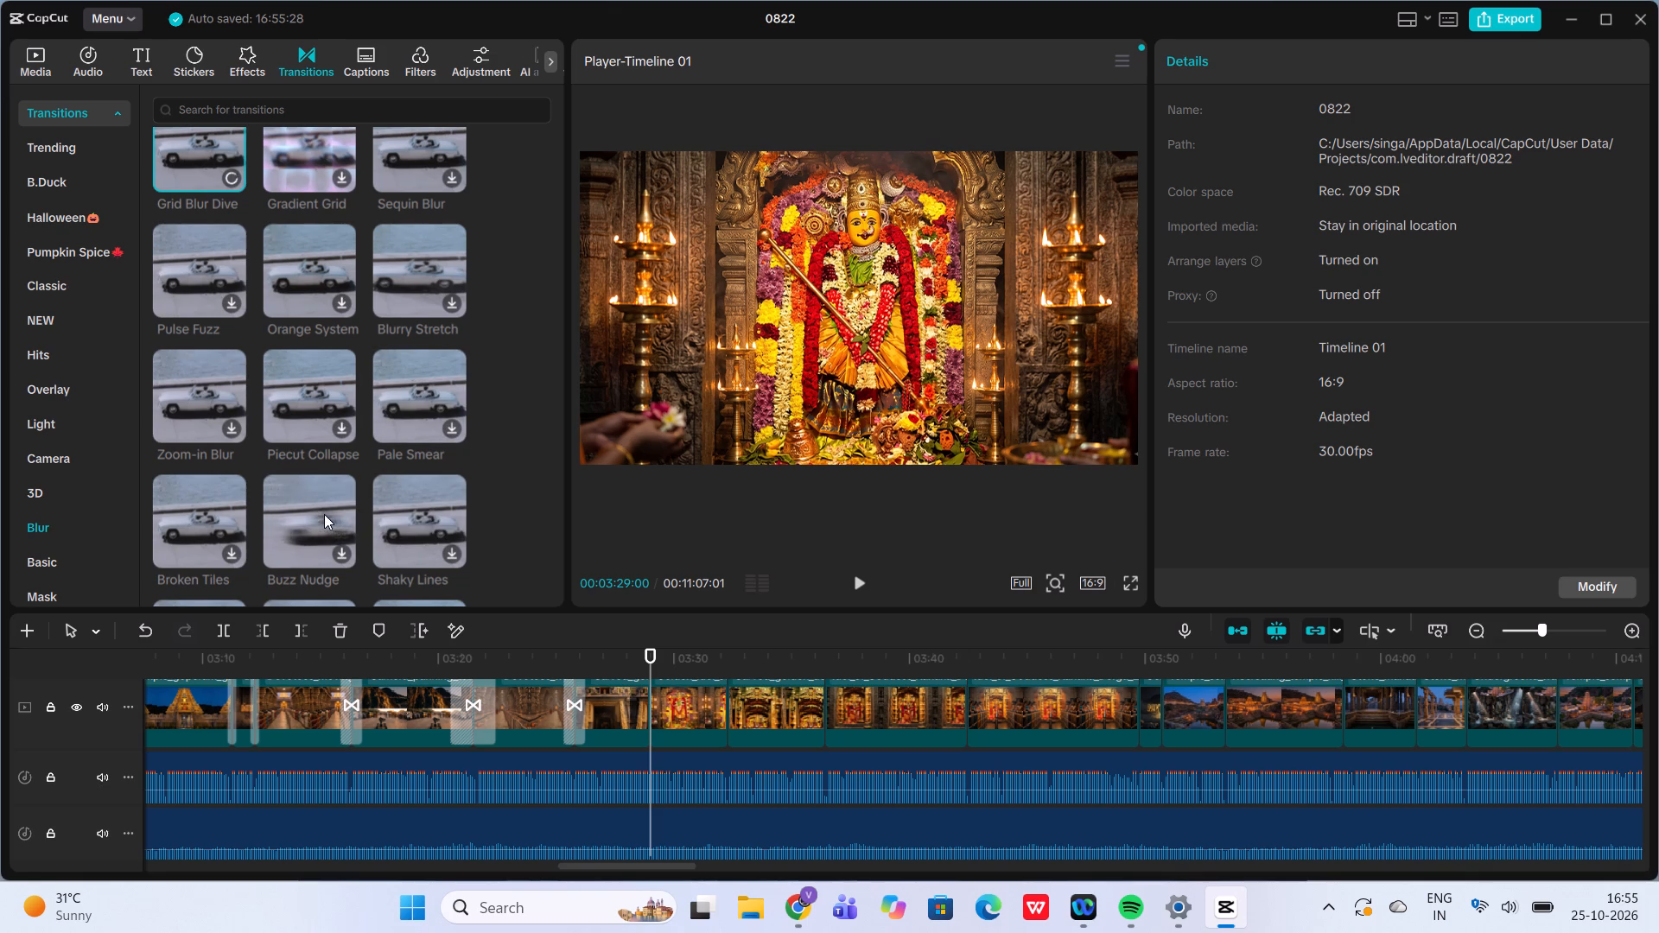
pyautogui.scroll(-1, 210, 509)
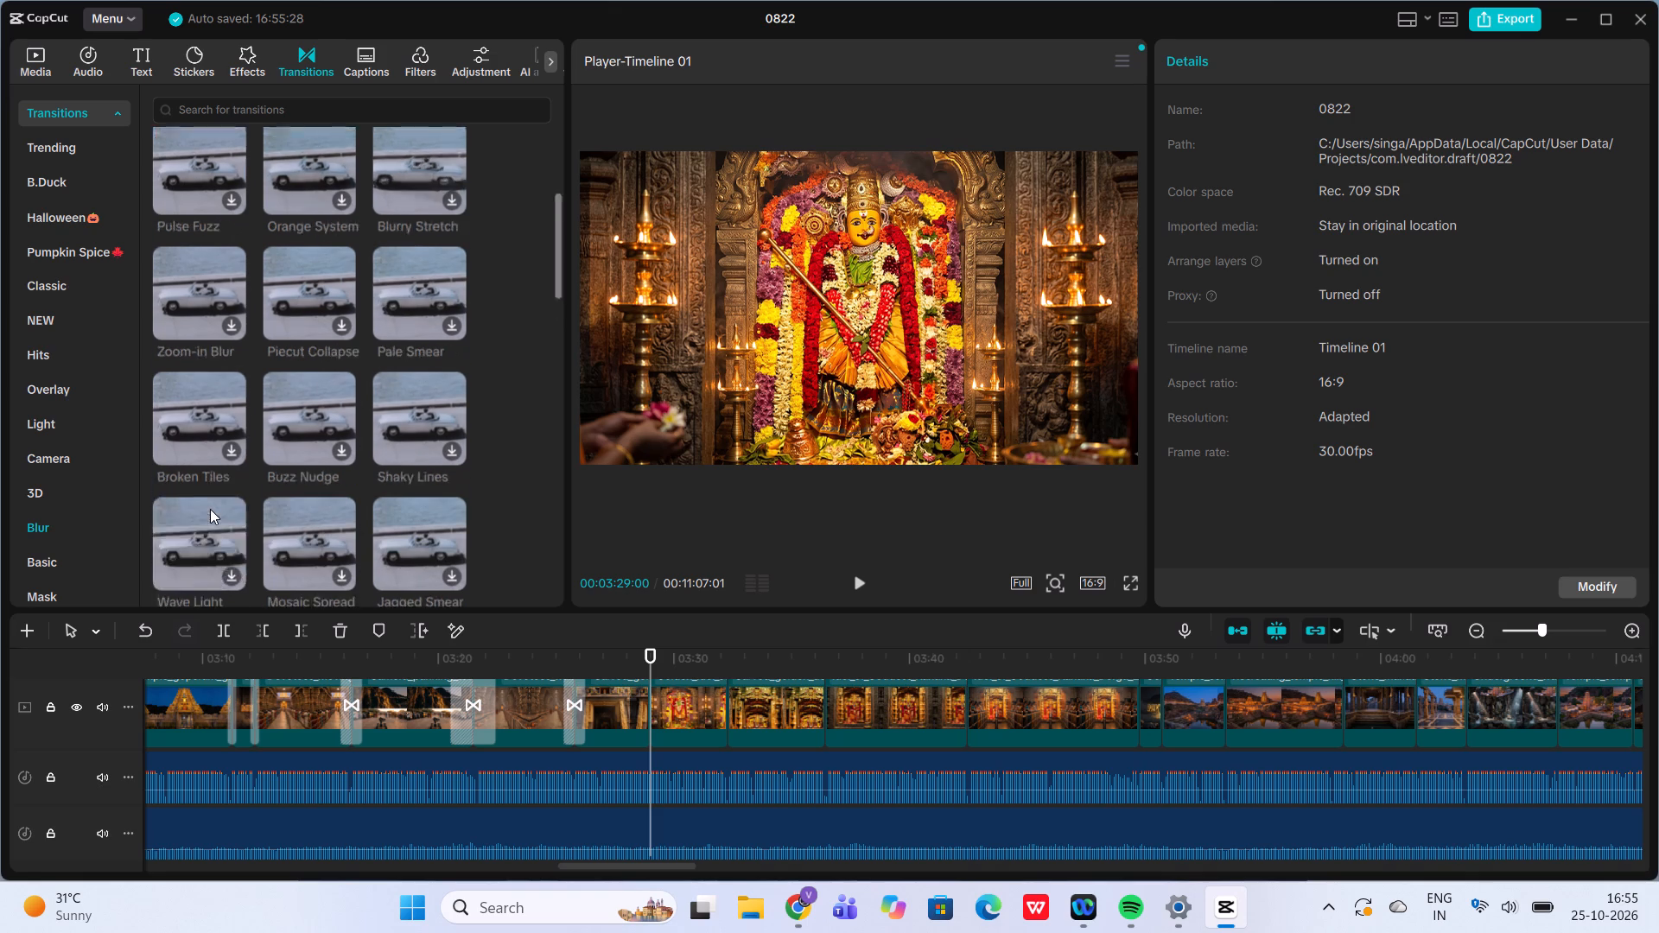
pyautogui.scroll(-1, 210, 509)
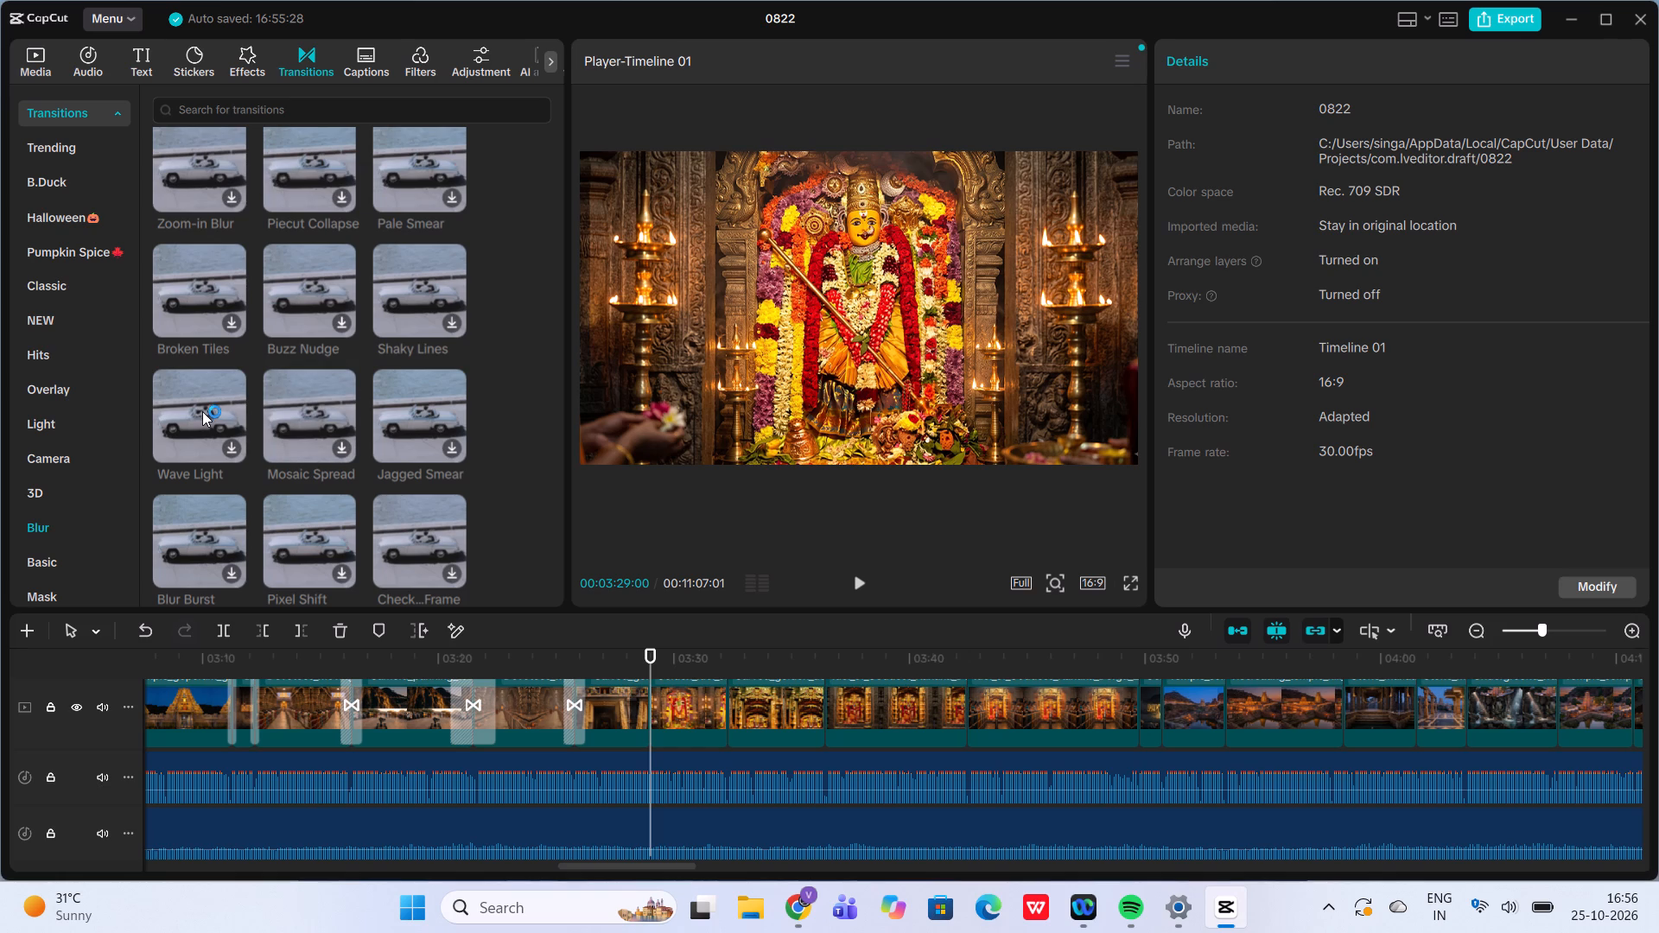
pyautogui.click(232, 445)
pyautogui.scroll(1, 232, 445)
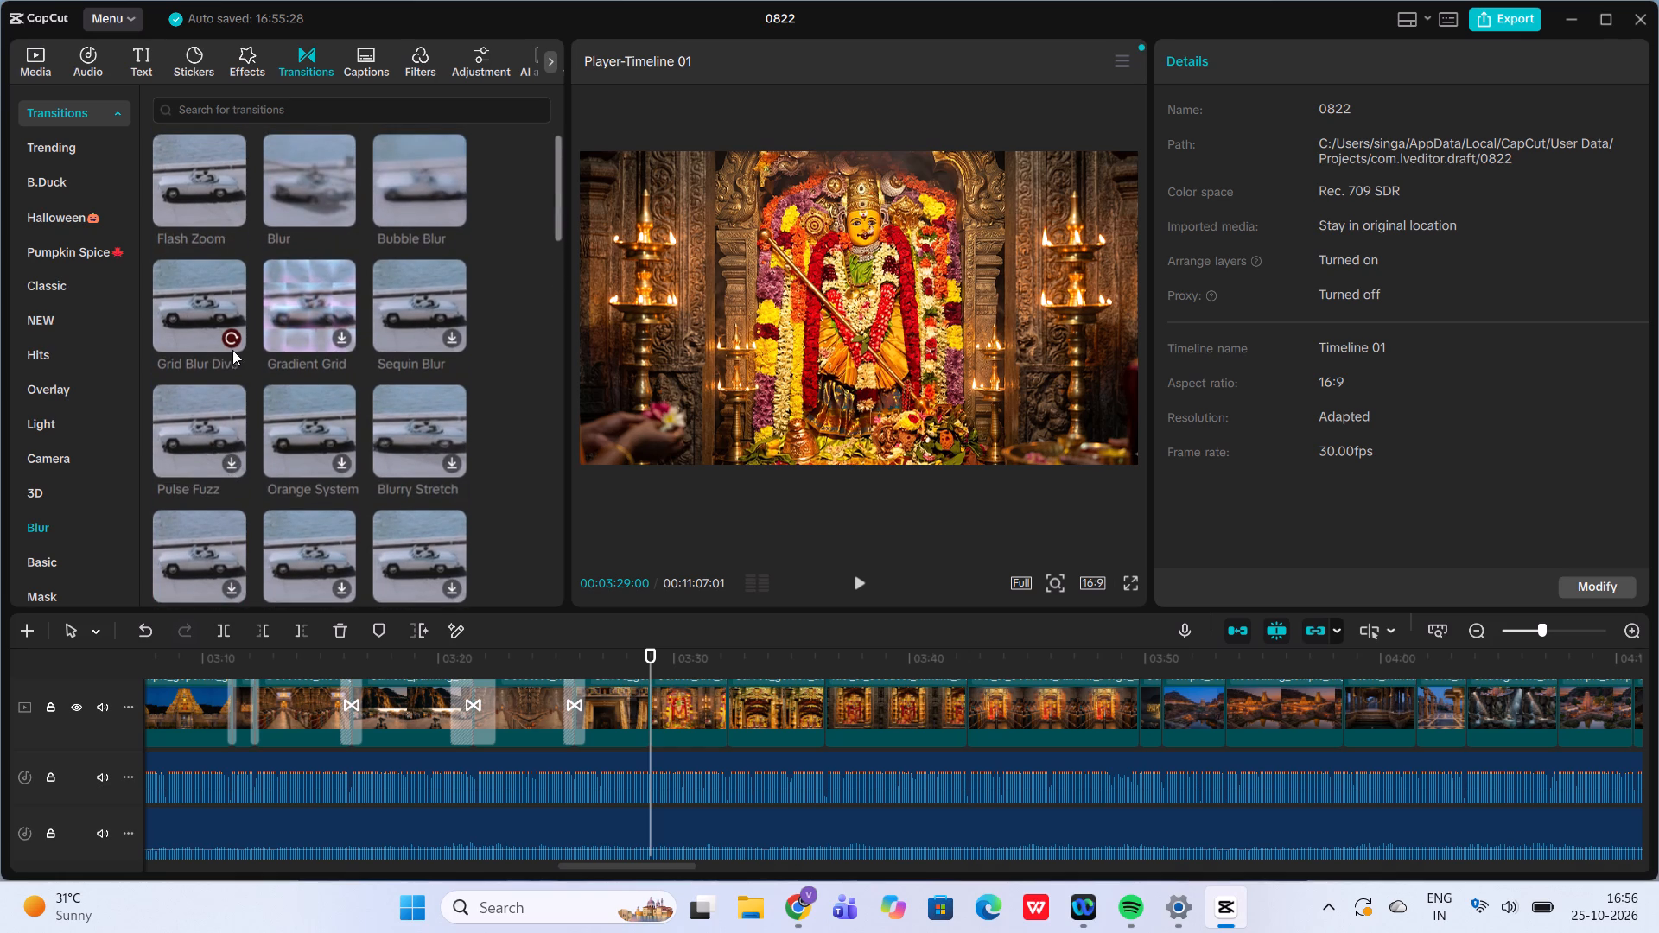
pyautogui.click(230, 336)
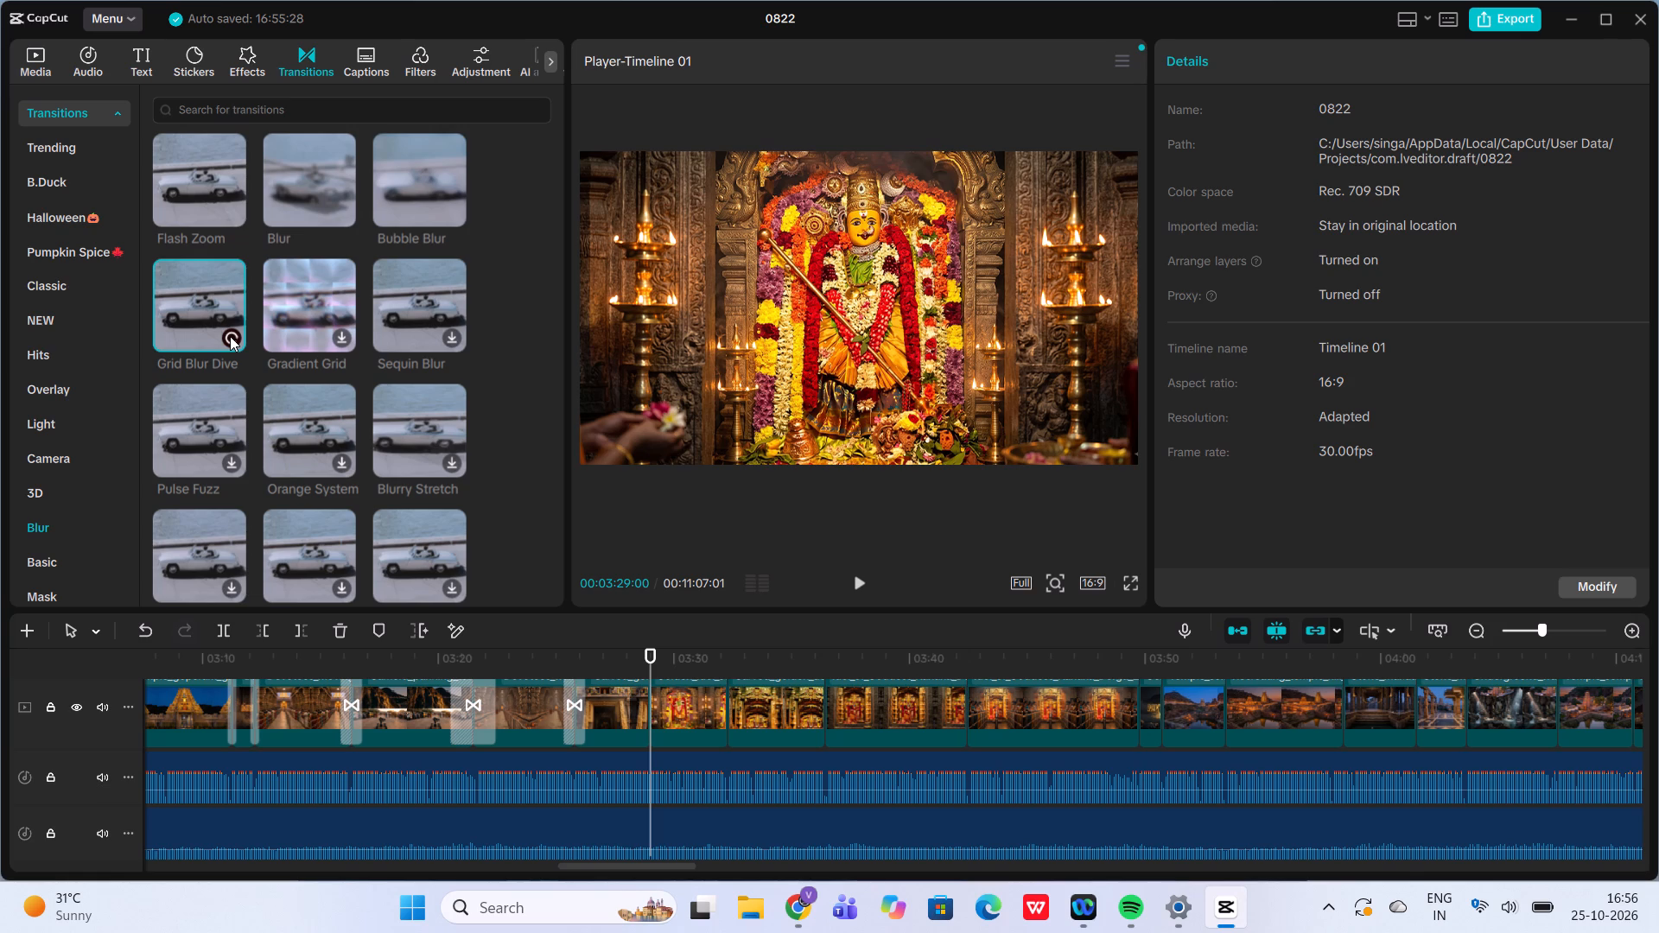
# Look through the Blur category for another transition that suits the cut at 00:03:29:00.
pyautogui.scroll(-1, 230, 336)
pyautogui.scroll(1, 230, 336)
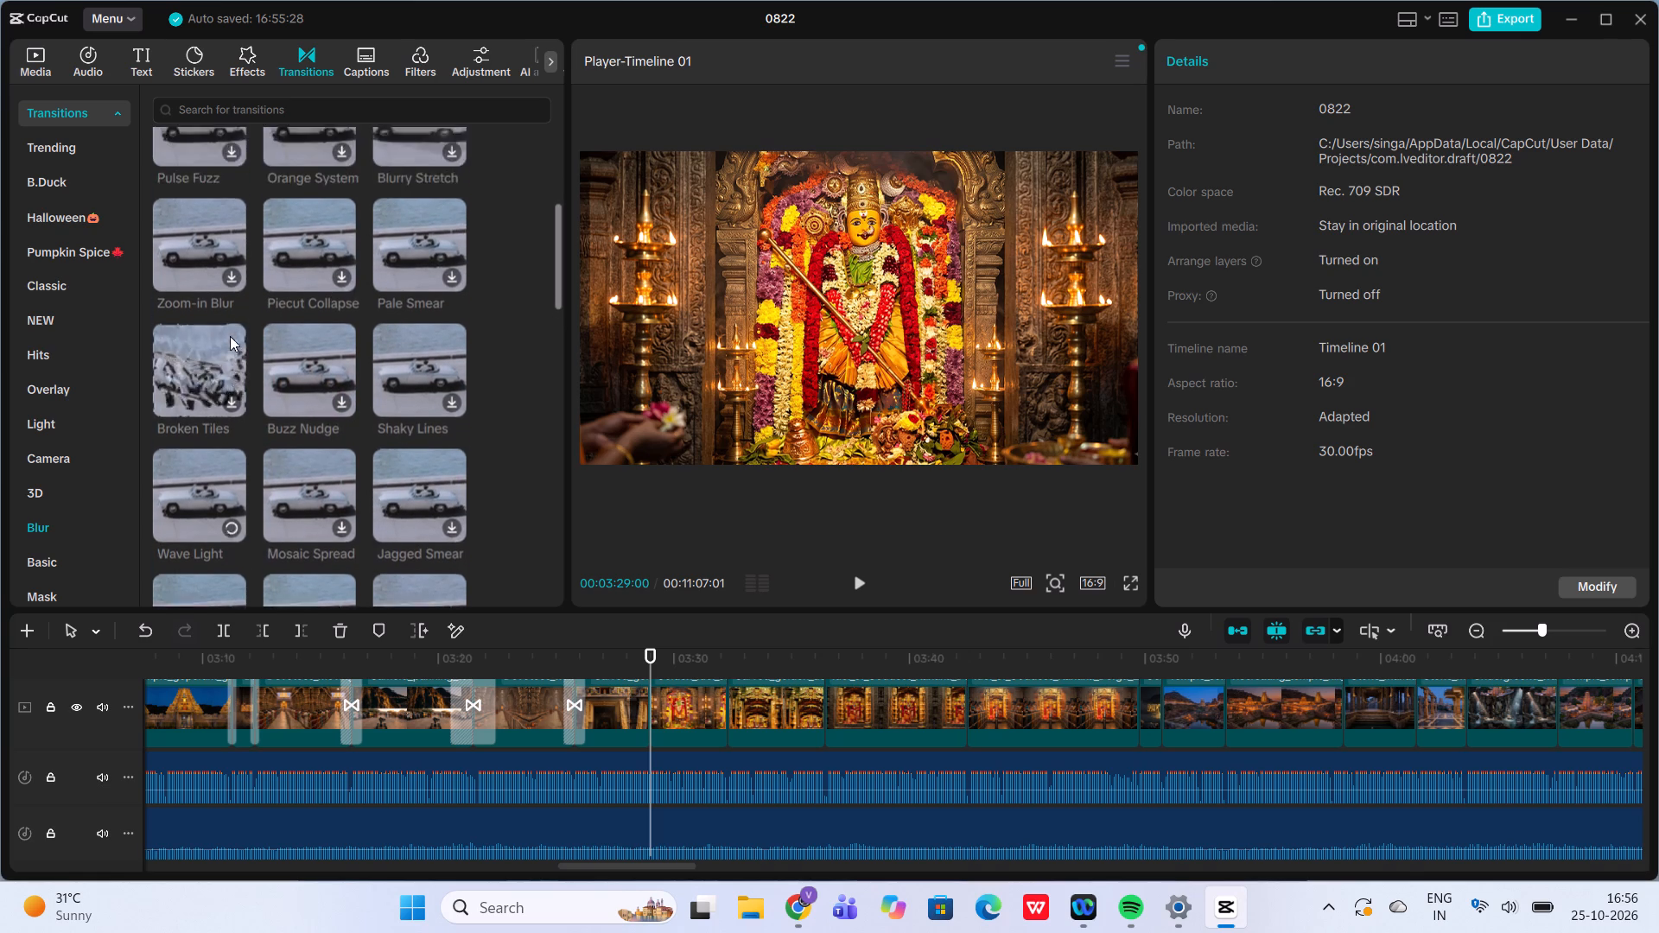
pyautogui.scroll(1, 230, 336)
pyautogui.scroll(-1, 230, 336)
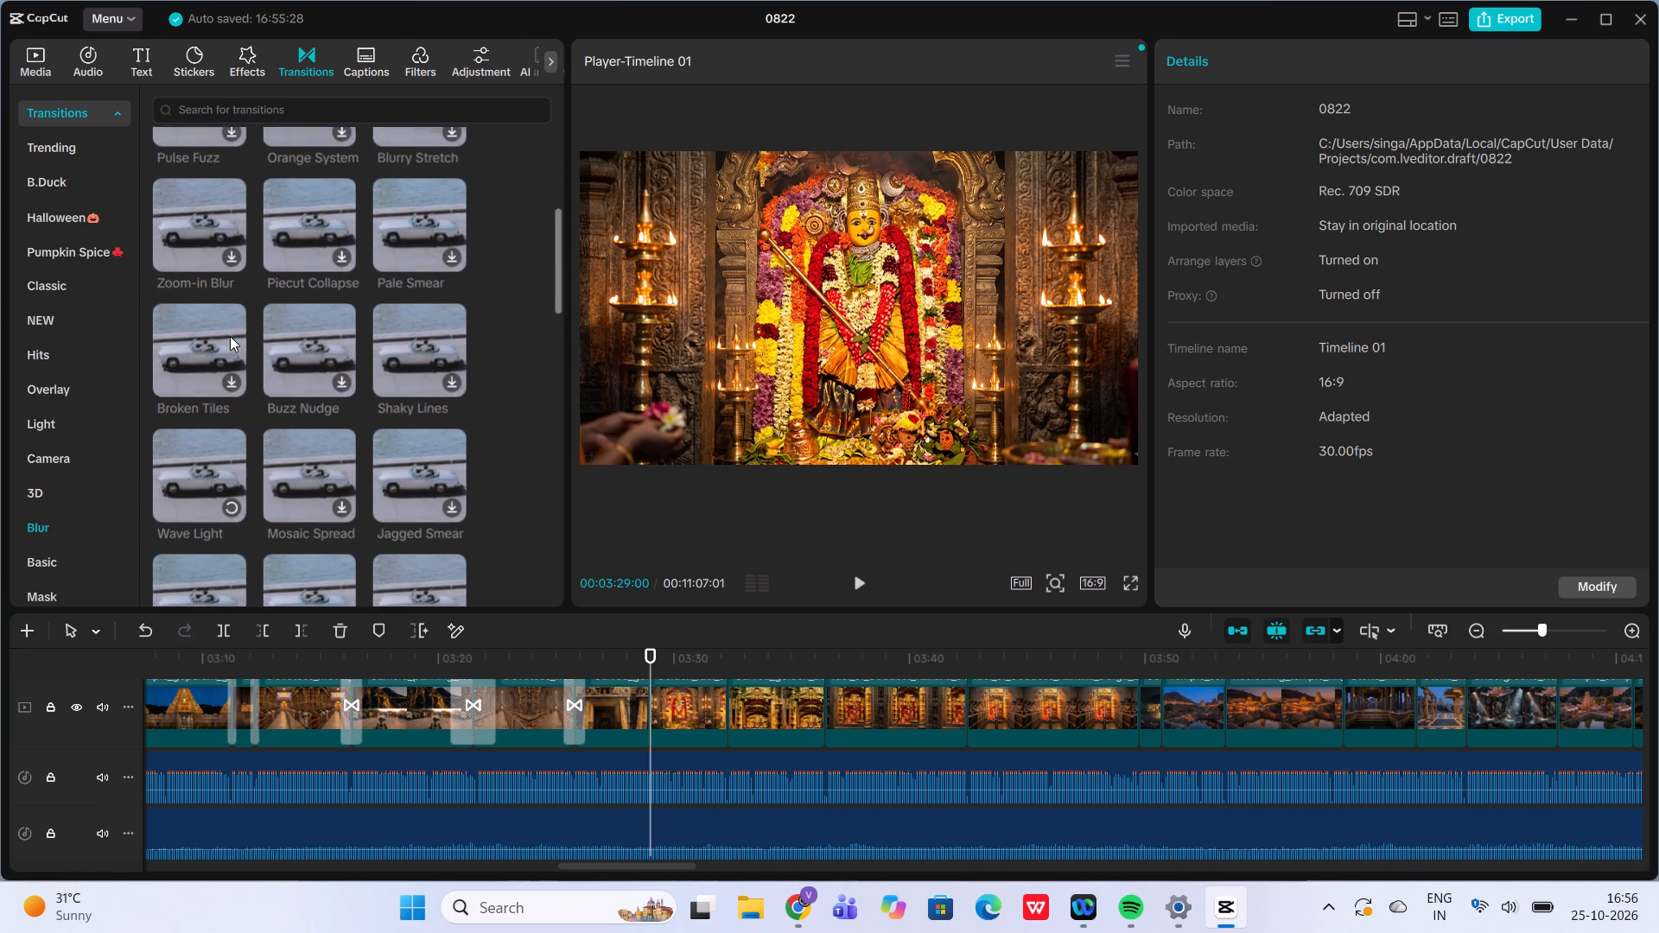
pyautogui.scroll(-1, 230, 336)
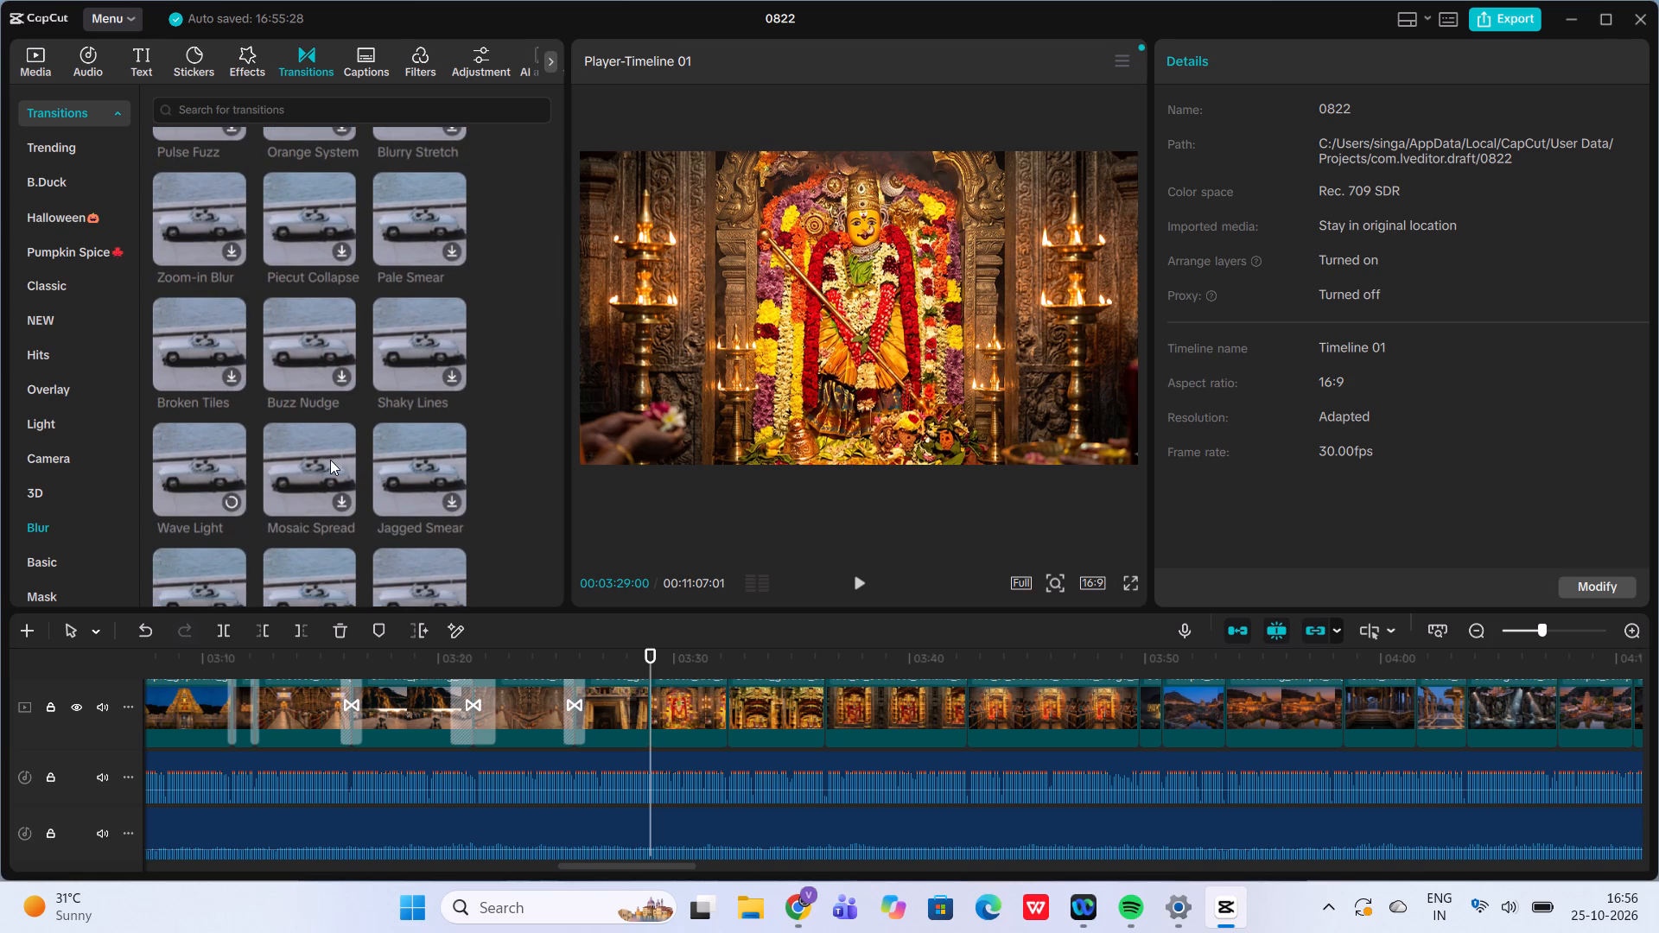
pyautogui.scroll(-1, 434, 473)
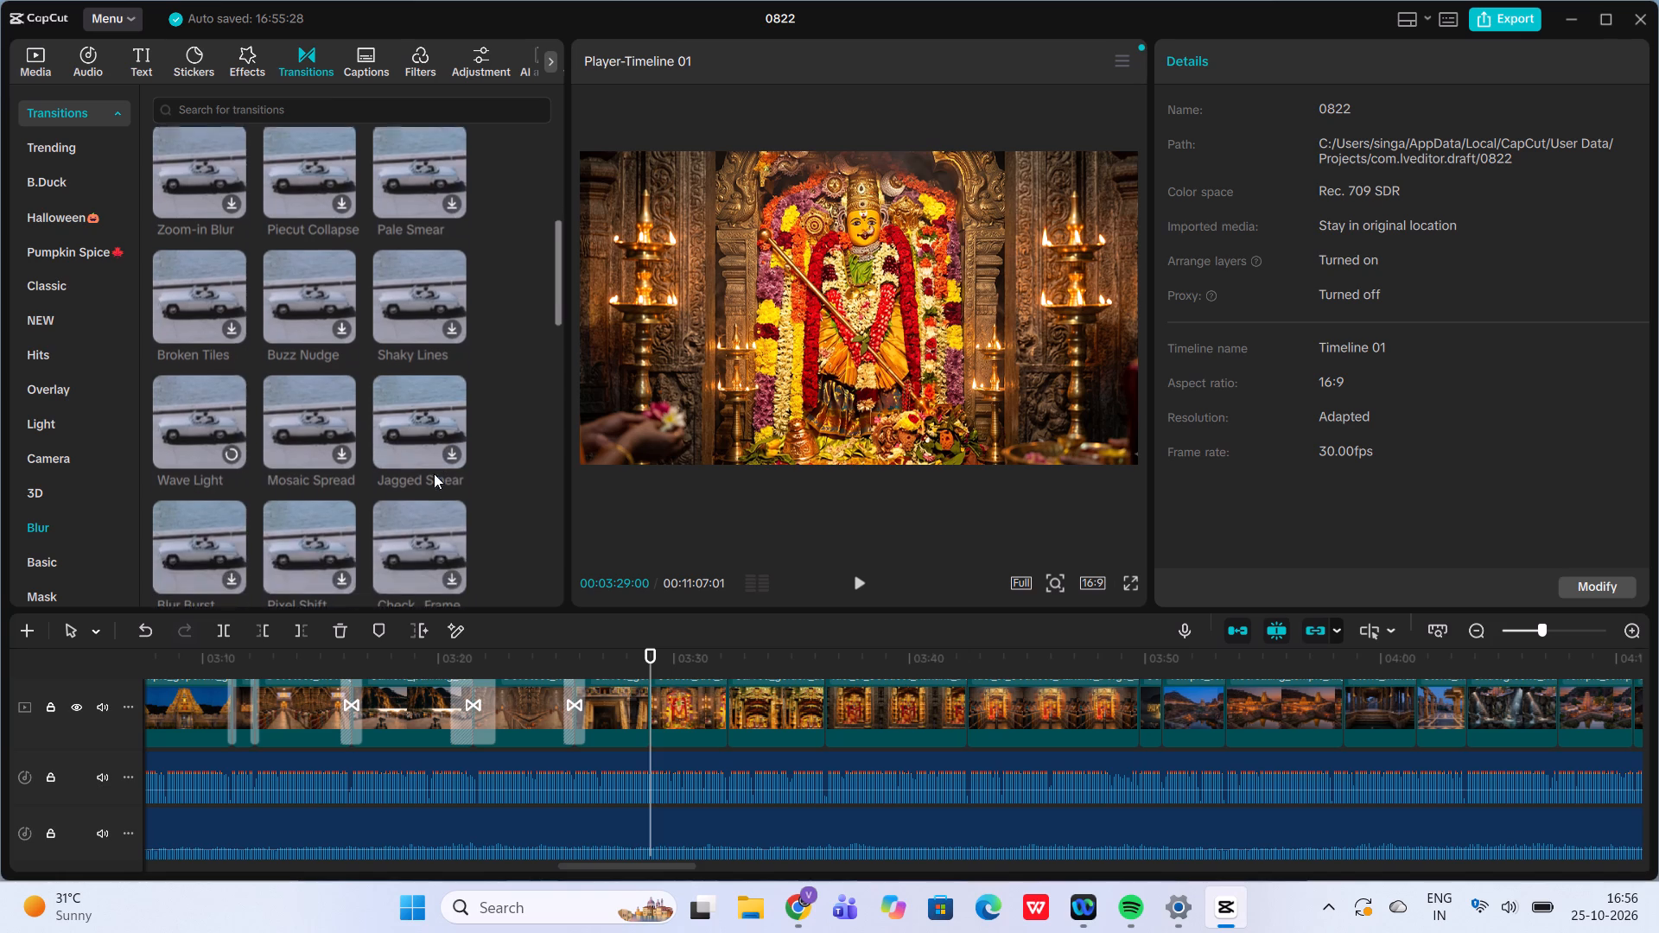
pyautogui.scroll(-1, 434, 473)
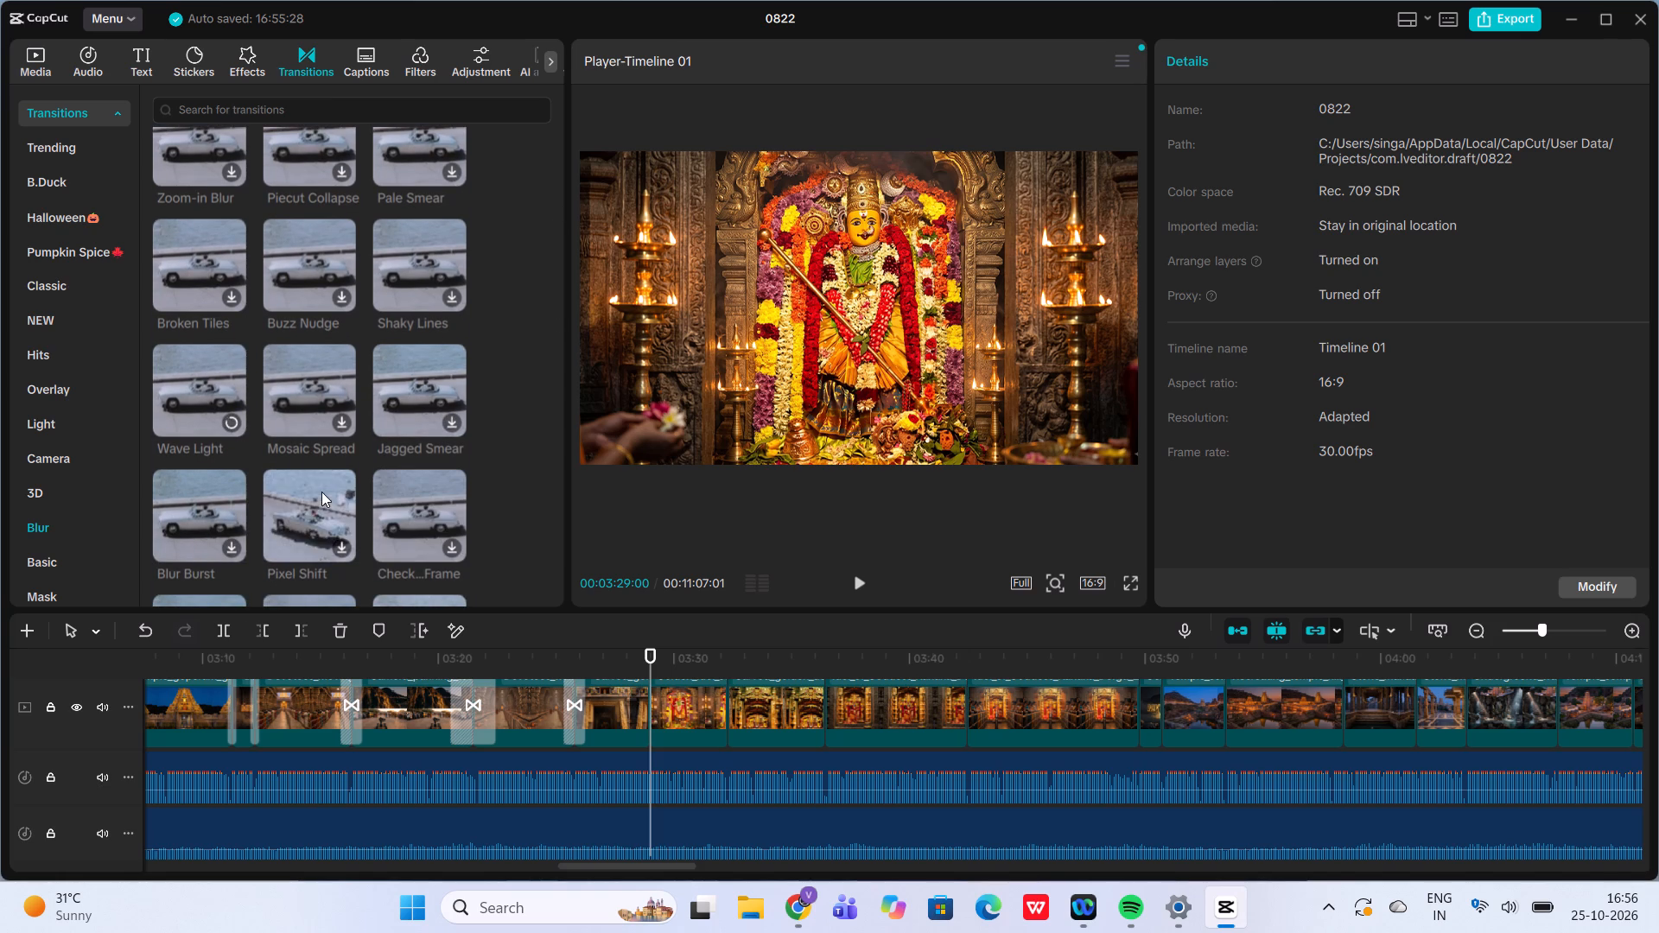
pyautogui.scroll(-1, 207, 498)
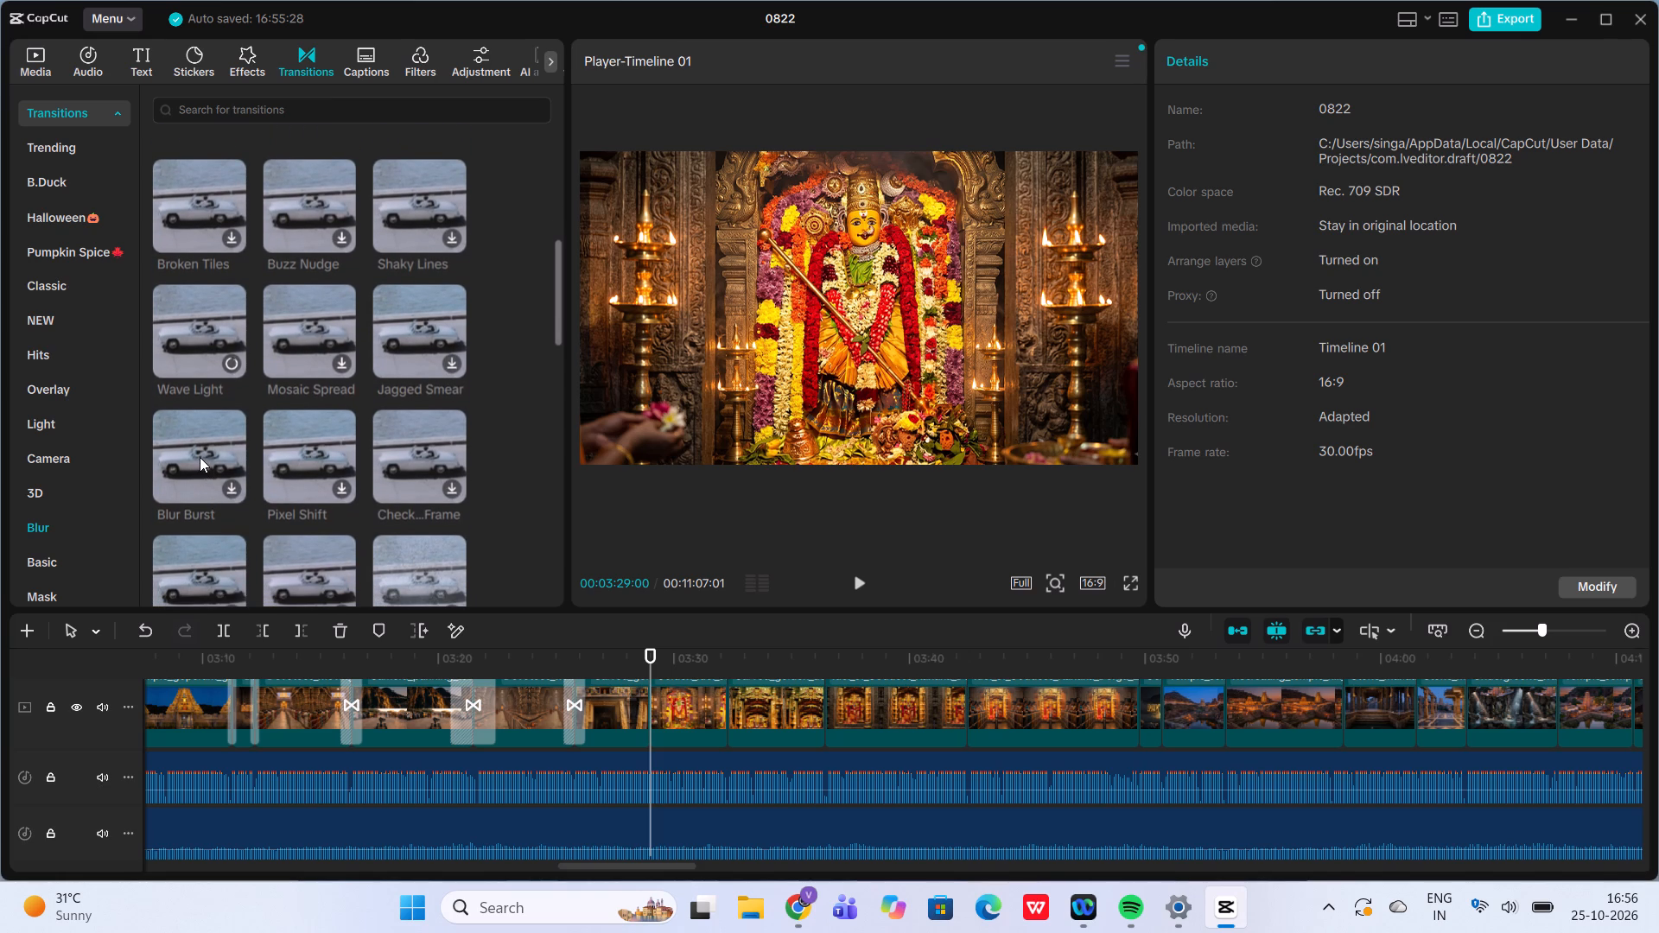
pyautogui.scroll(-1, 200, 457)
pyautogui.scroll(3, 200, 457)
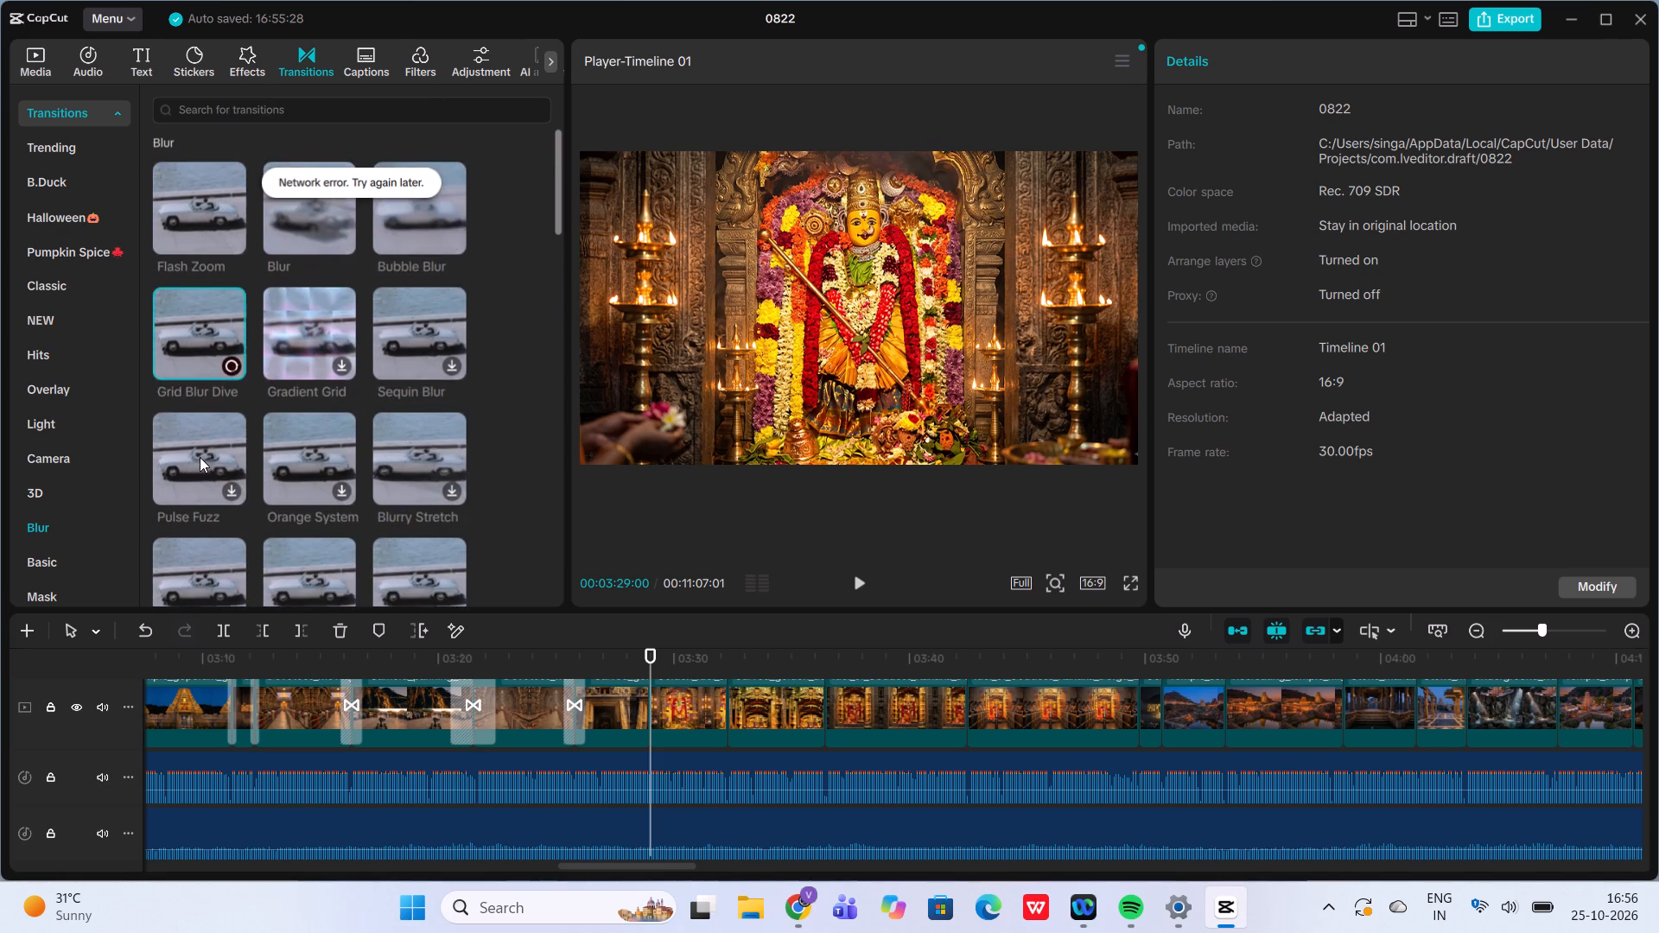
pyautogui.scroll(4, 200, 457)
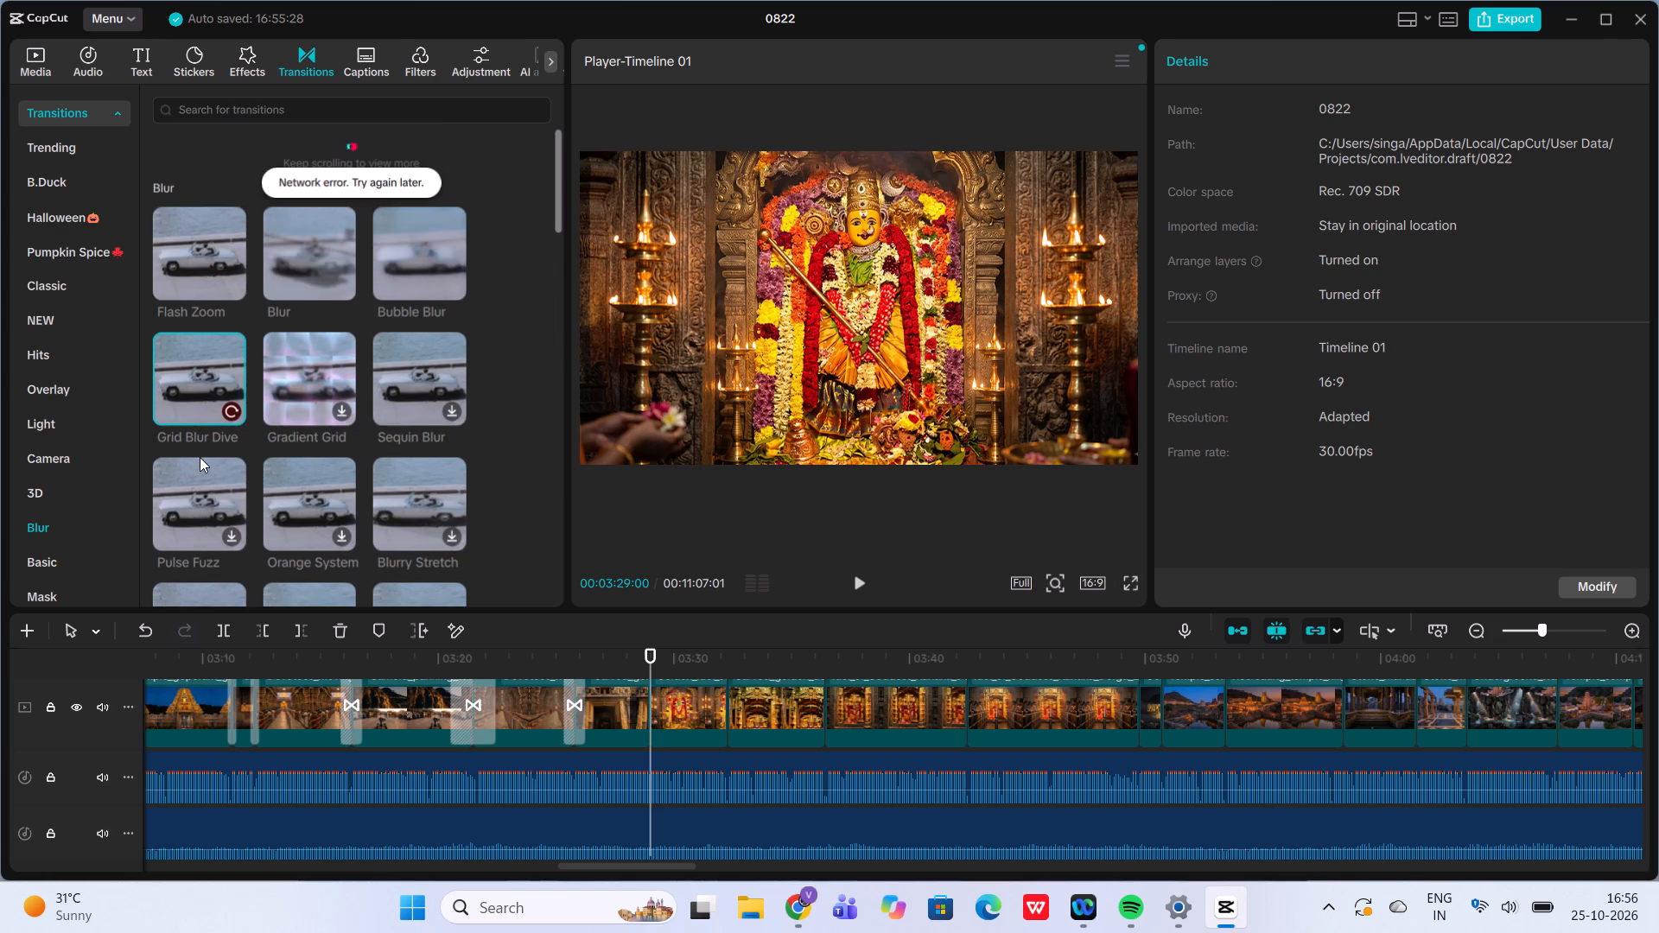
pyautogui.scroll(1, 200, 457)
pyautogui.tripleClick(299, 57)
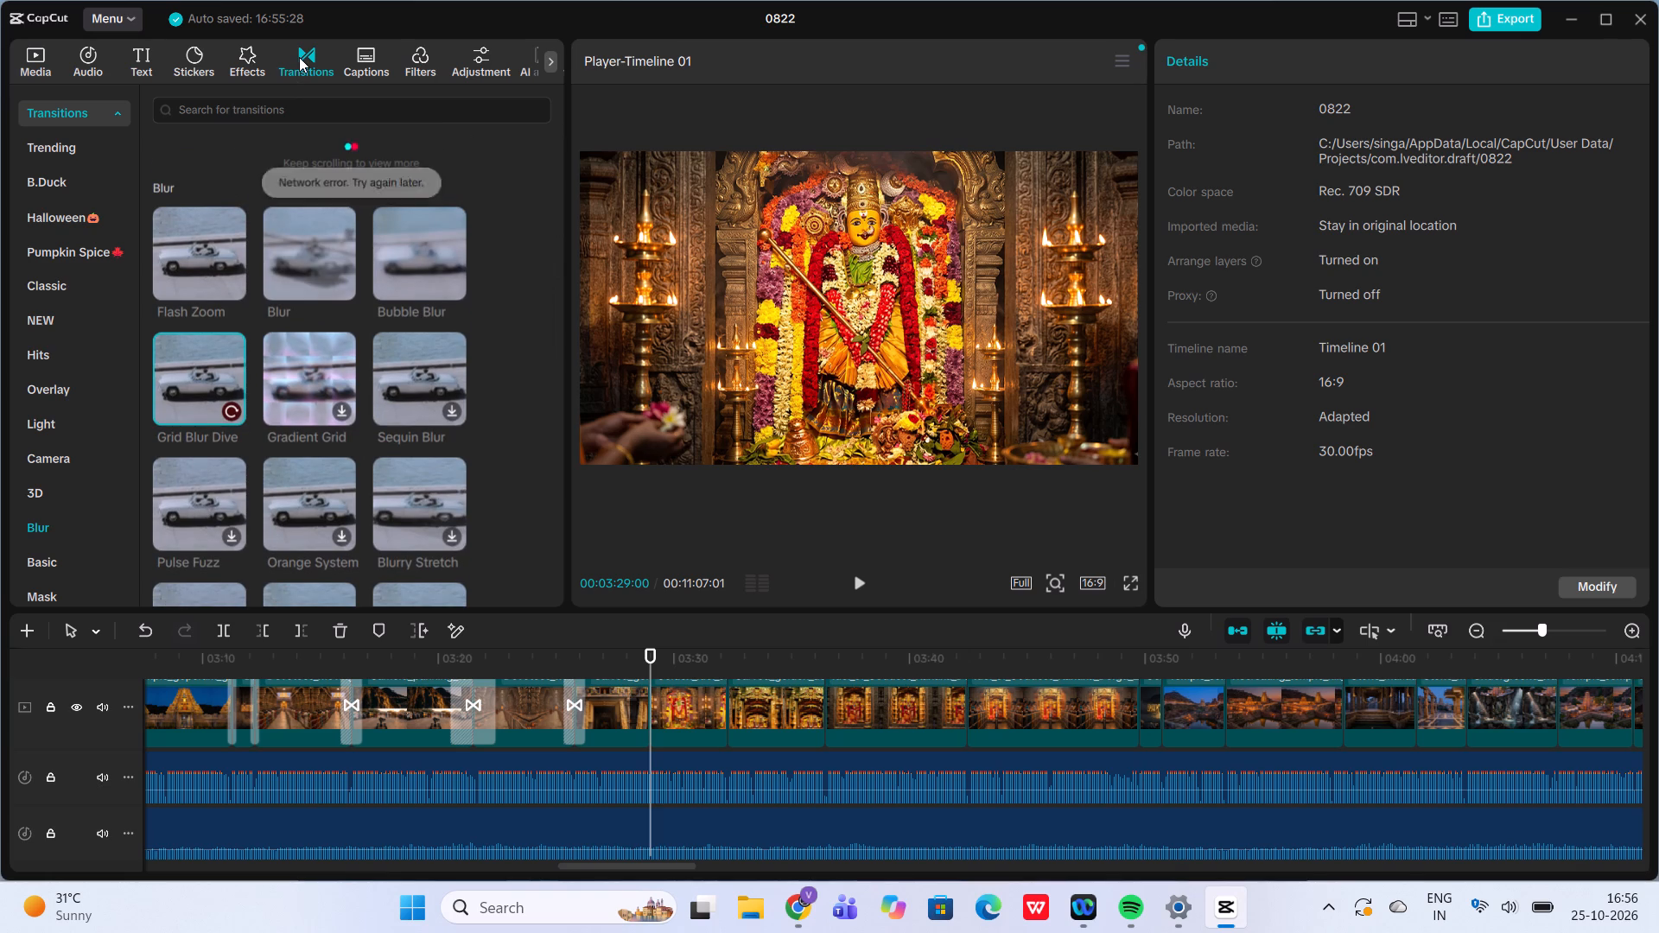
pyautogui.click(299, 57)
pyautogui.tripleClick(299, 57)
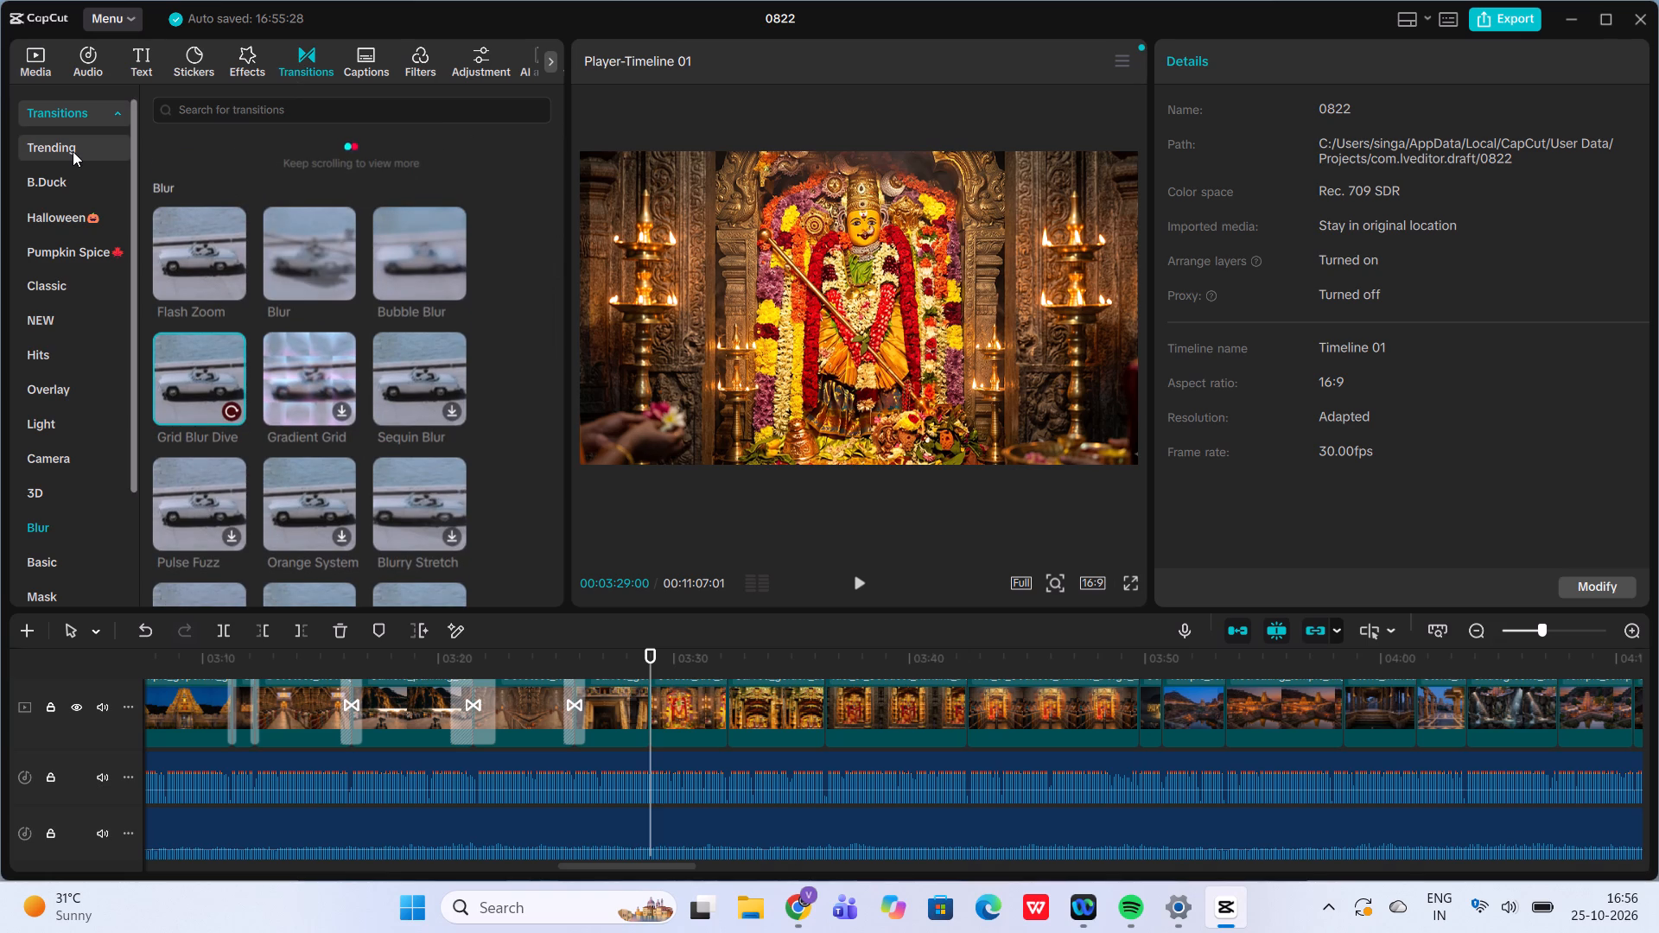
# Look through the Trending transitions for one that suits the cut at 00:03:29:00.
pyautogui.click(73, 151)
pyautogui.scroll(-1, 333, 407)
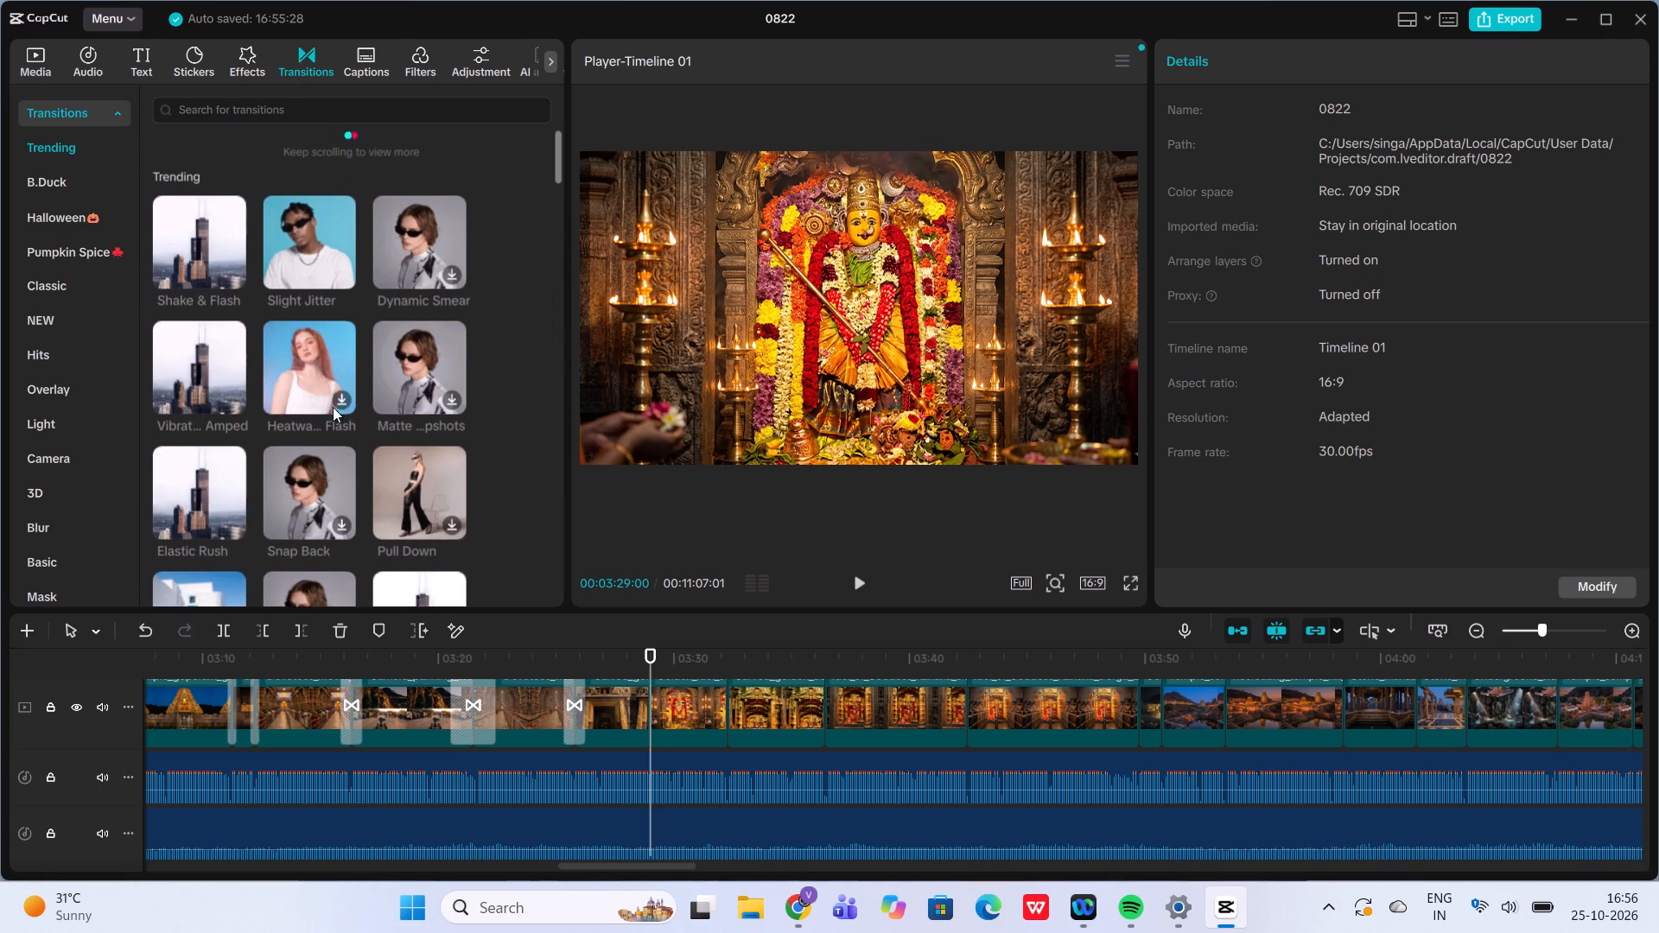
pyautogui.scroll(-12, 333, 407)
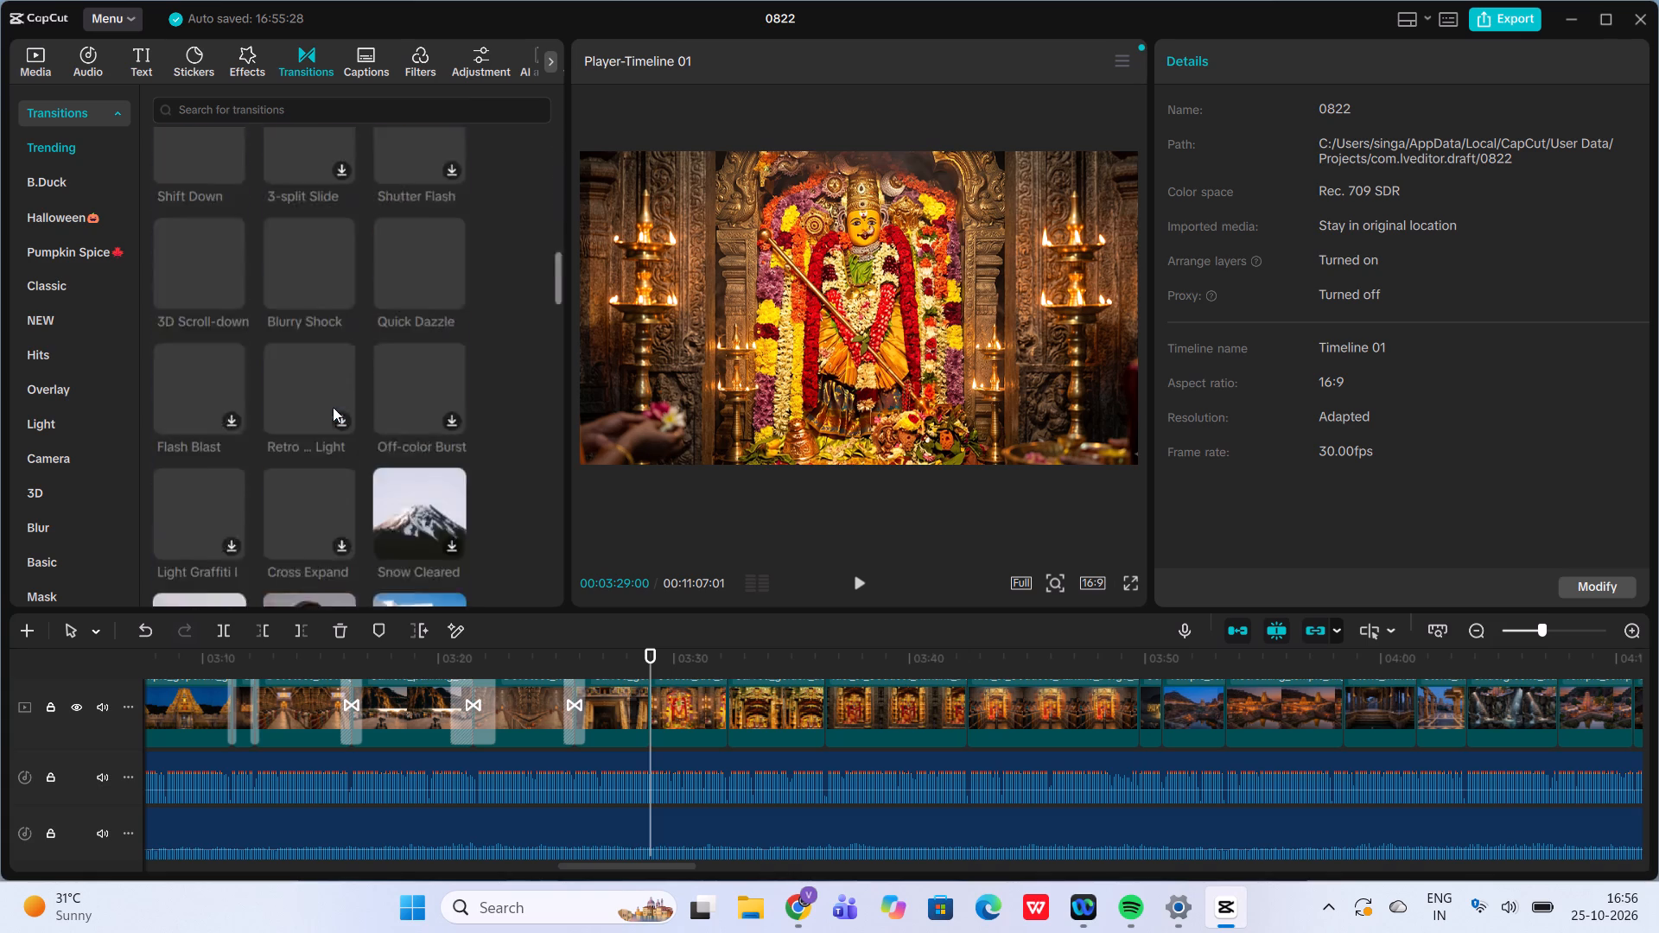
pyautogui.scroll(-5, 333, 407)
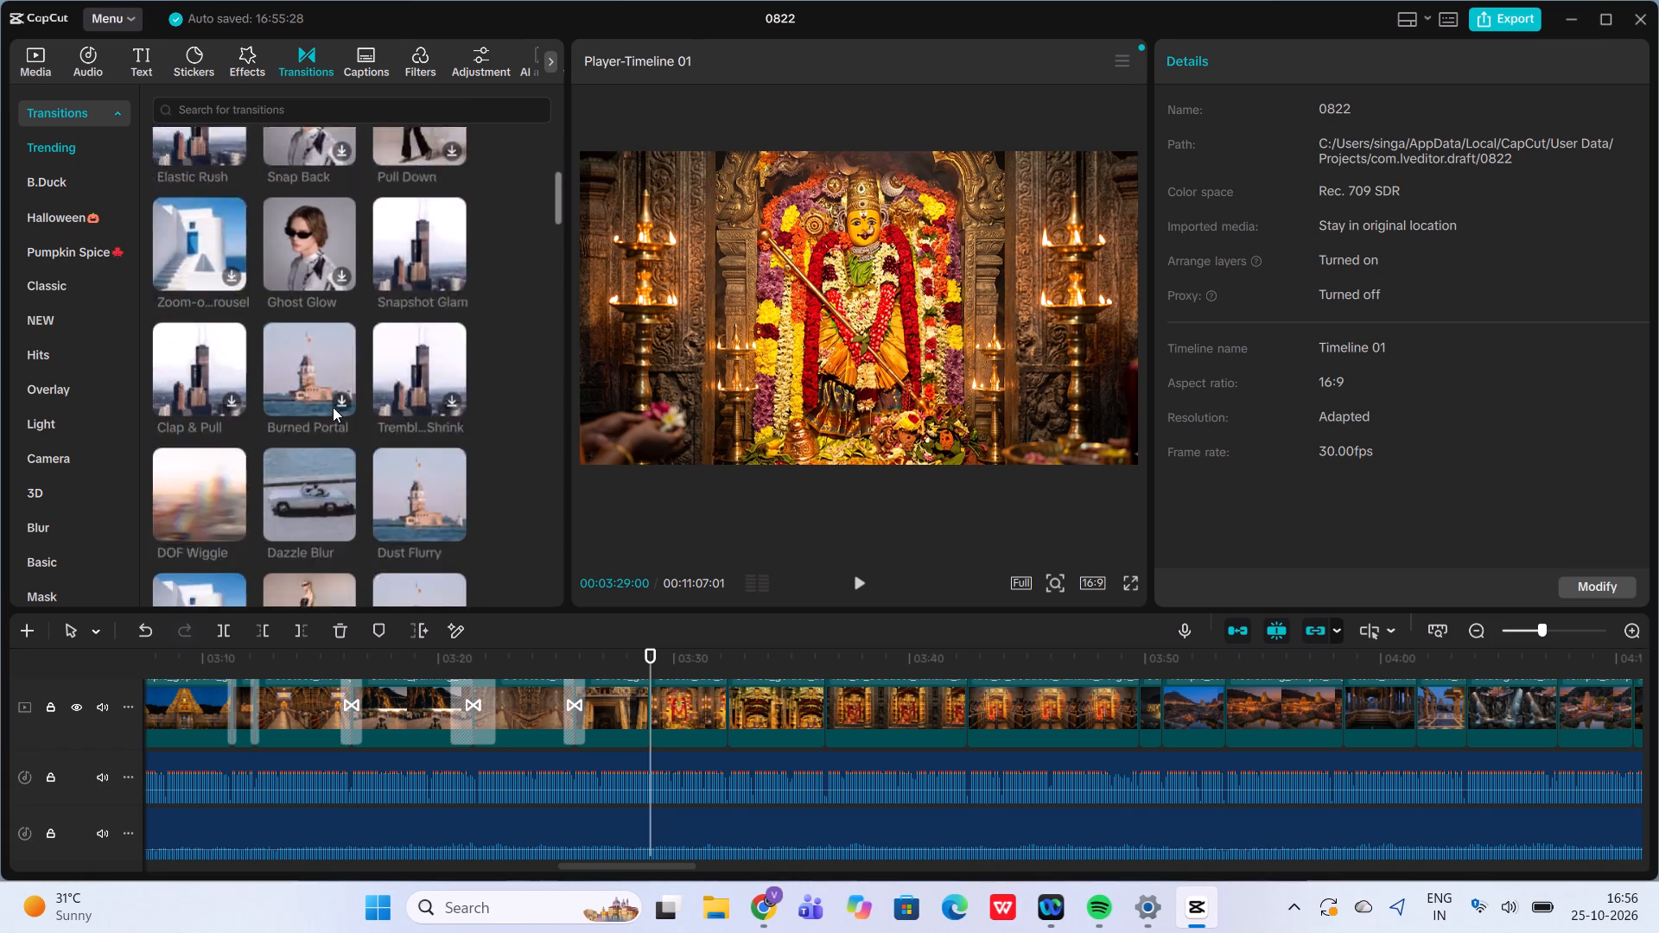
pyautogui.scroll(-5, 546, 437)
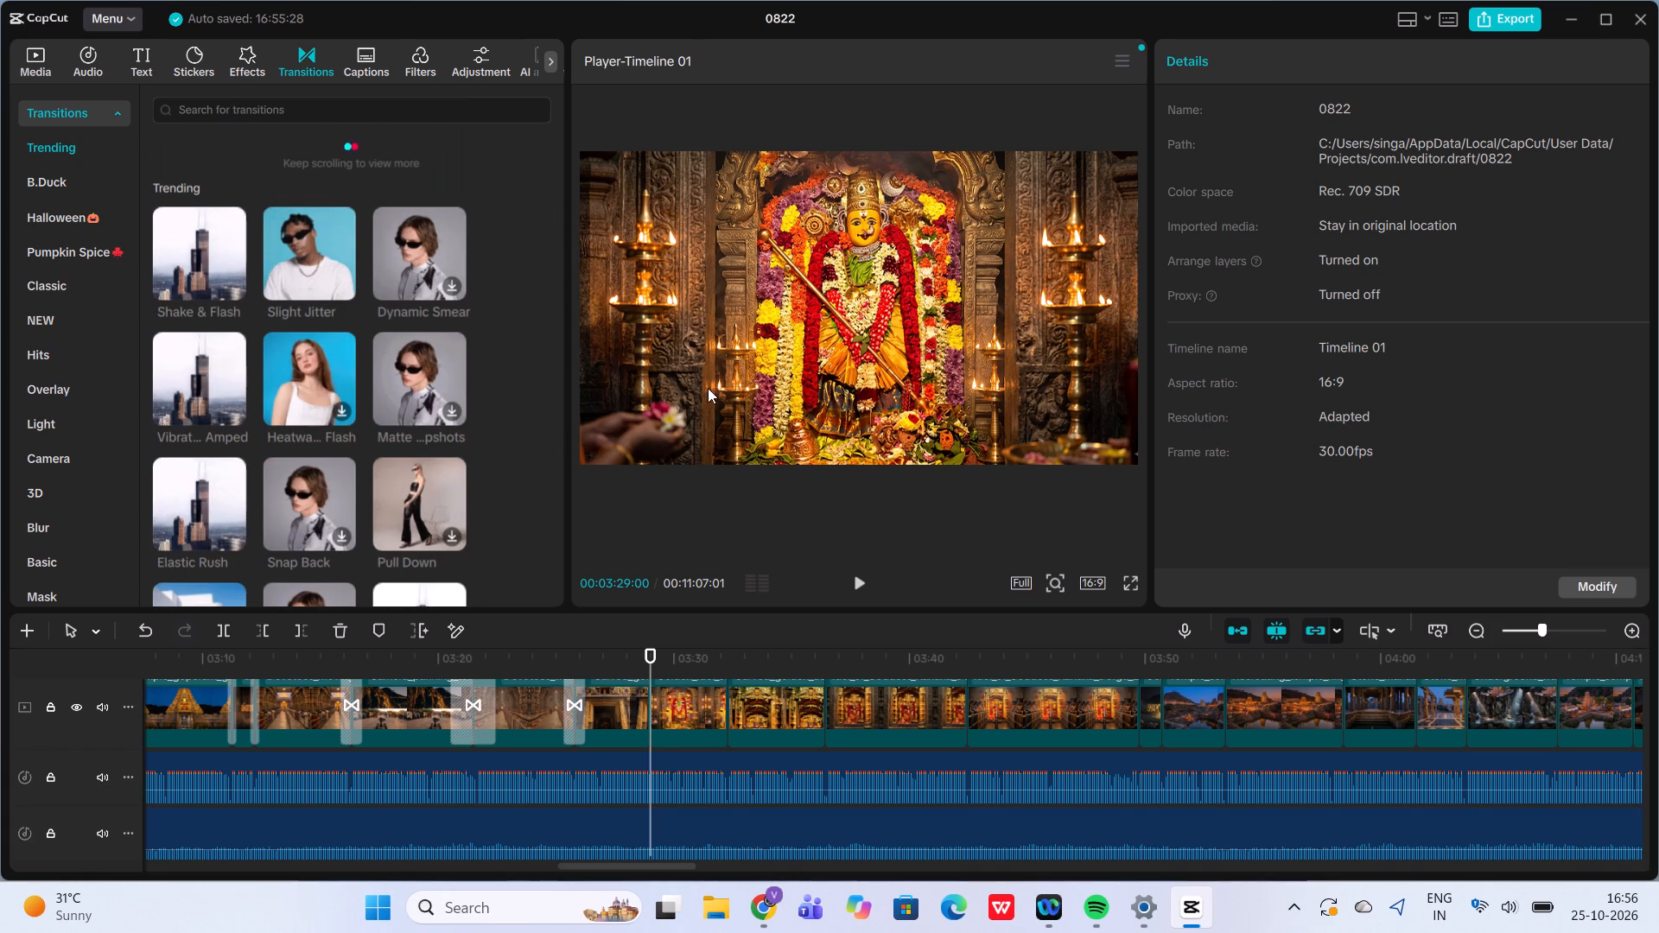
# Close the 0822 project and reopen it from the home screen.
pyautogui.click(1624, 12)
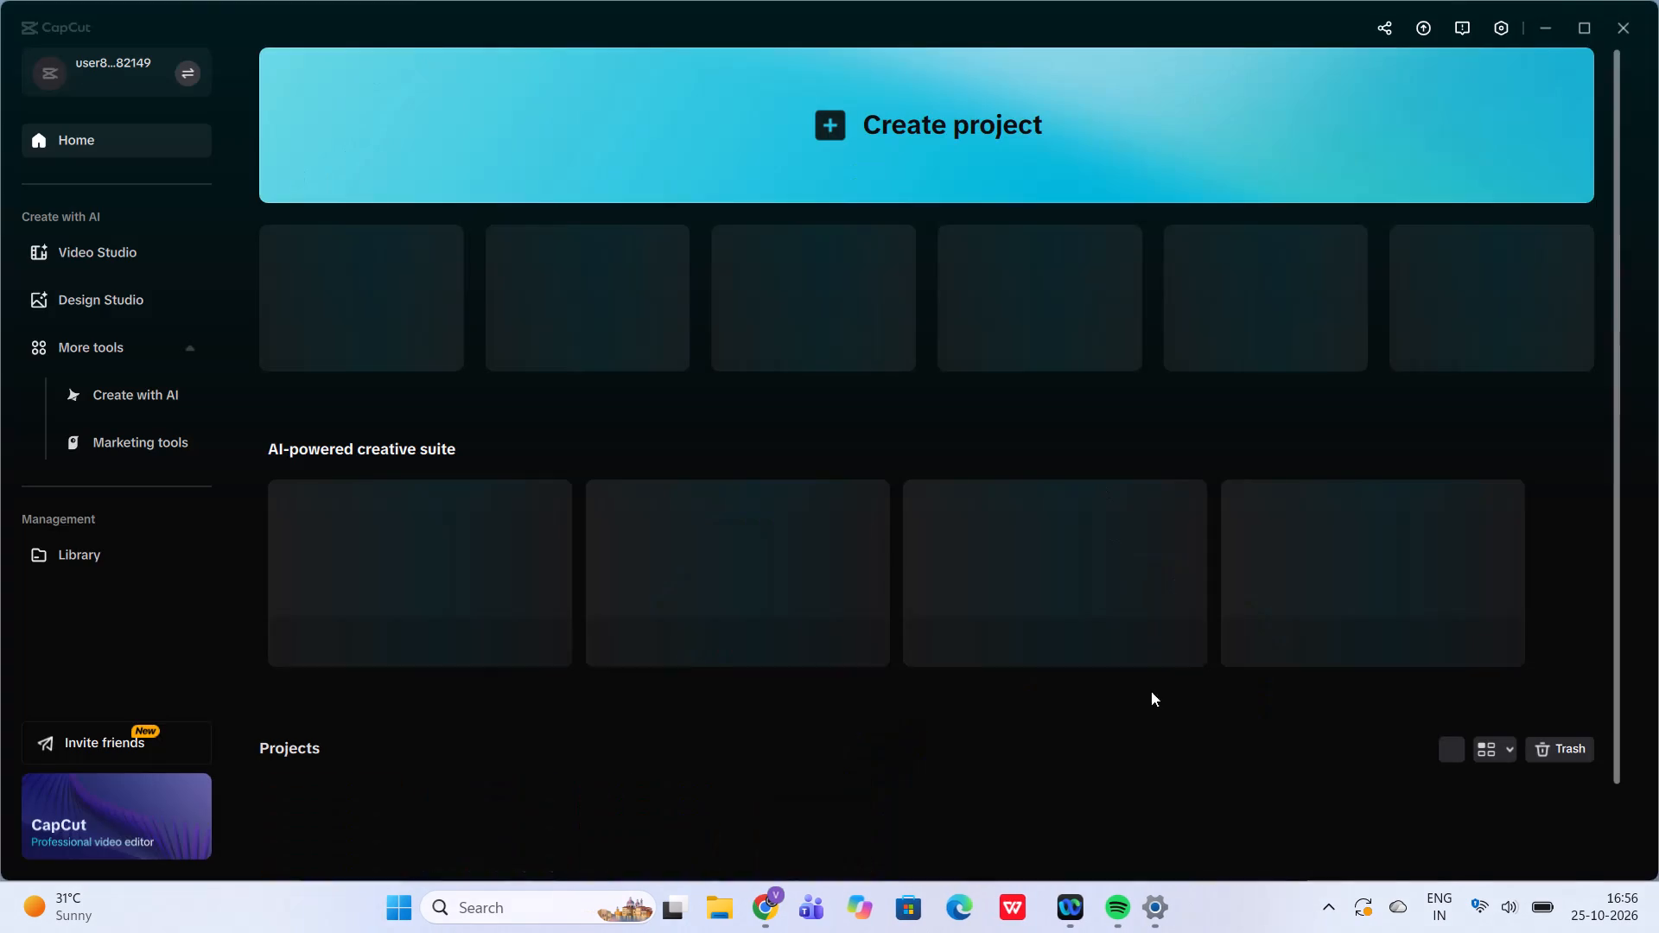
pyautogui.click(296, 837)
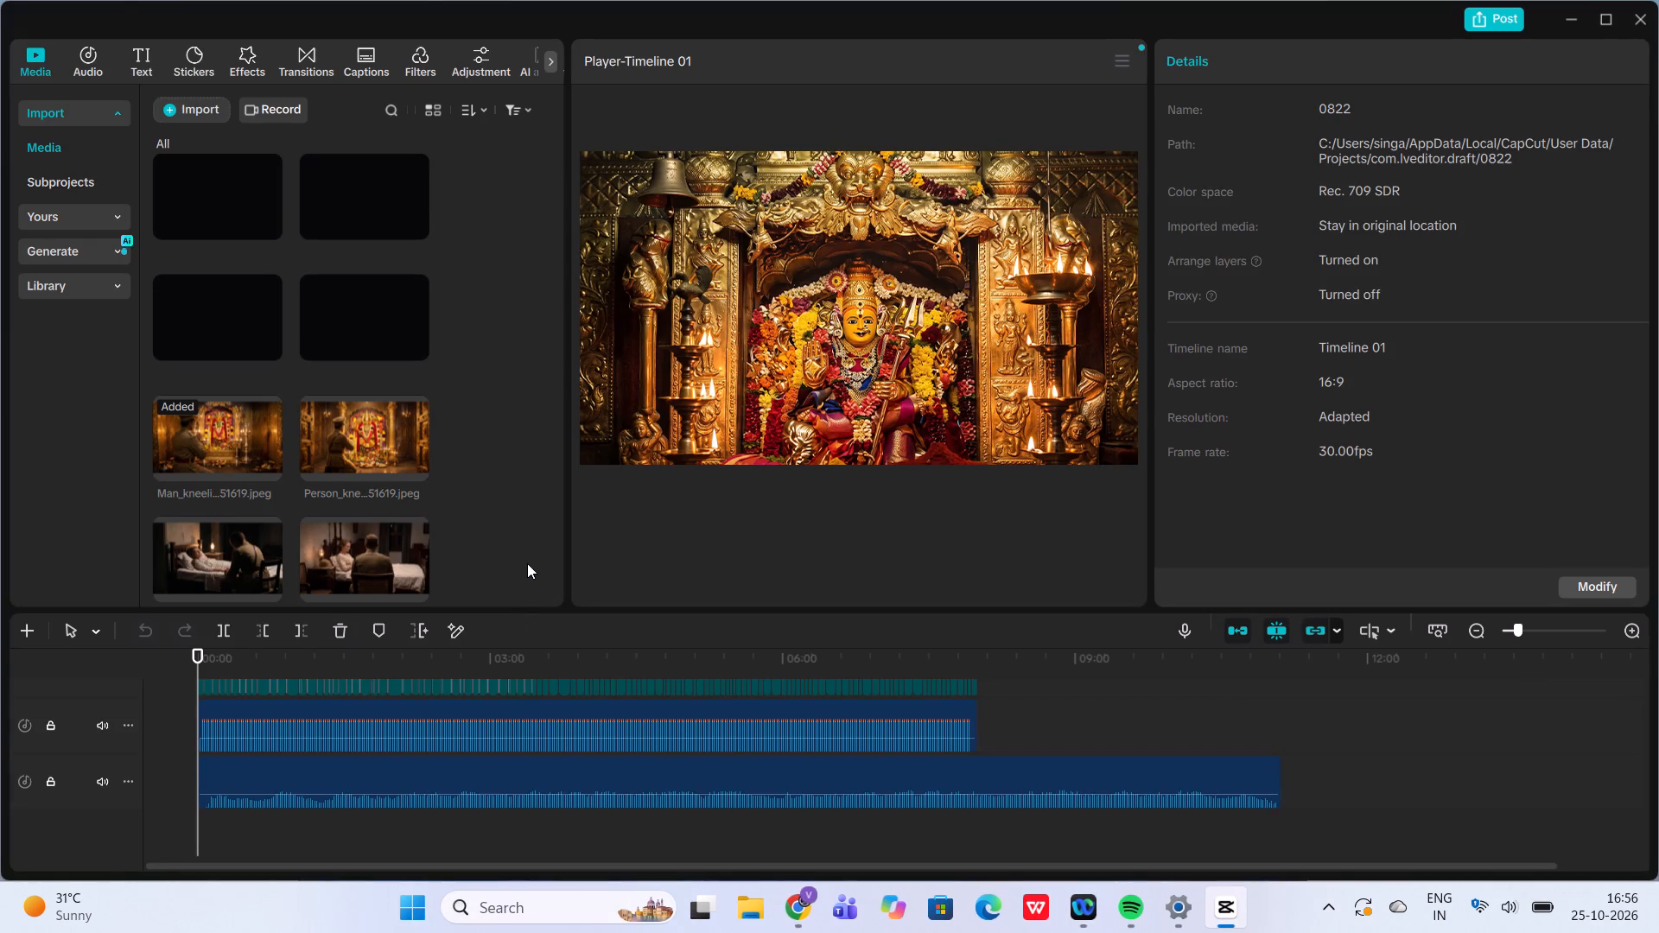
# Add the Transf...himmer transition from the NEW category at 00:03:29:00, between the carved doorway and golden idol clips, allowing duplicate frames without further reminders.
pyautogui.keyDown('ctrl'); pyautogui.scroll(12, 536, 720); pyautogui.keyUp('ctrl')
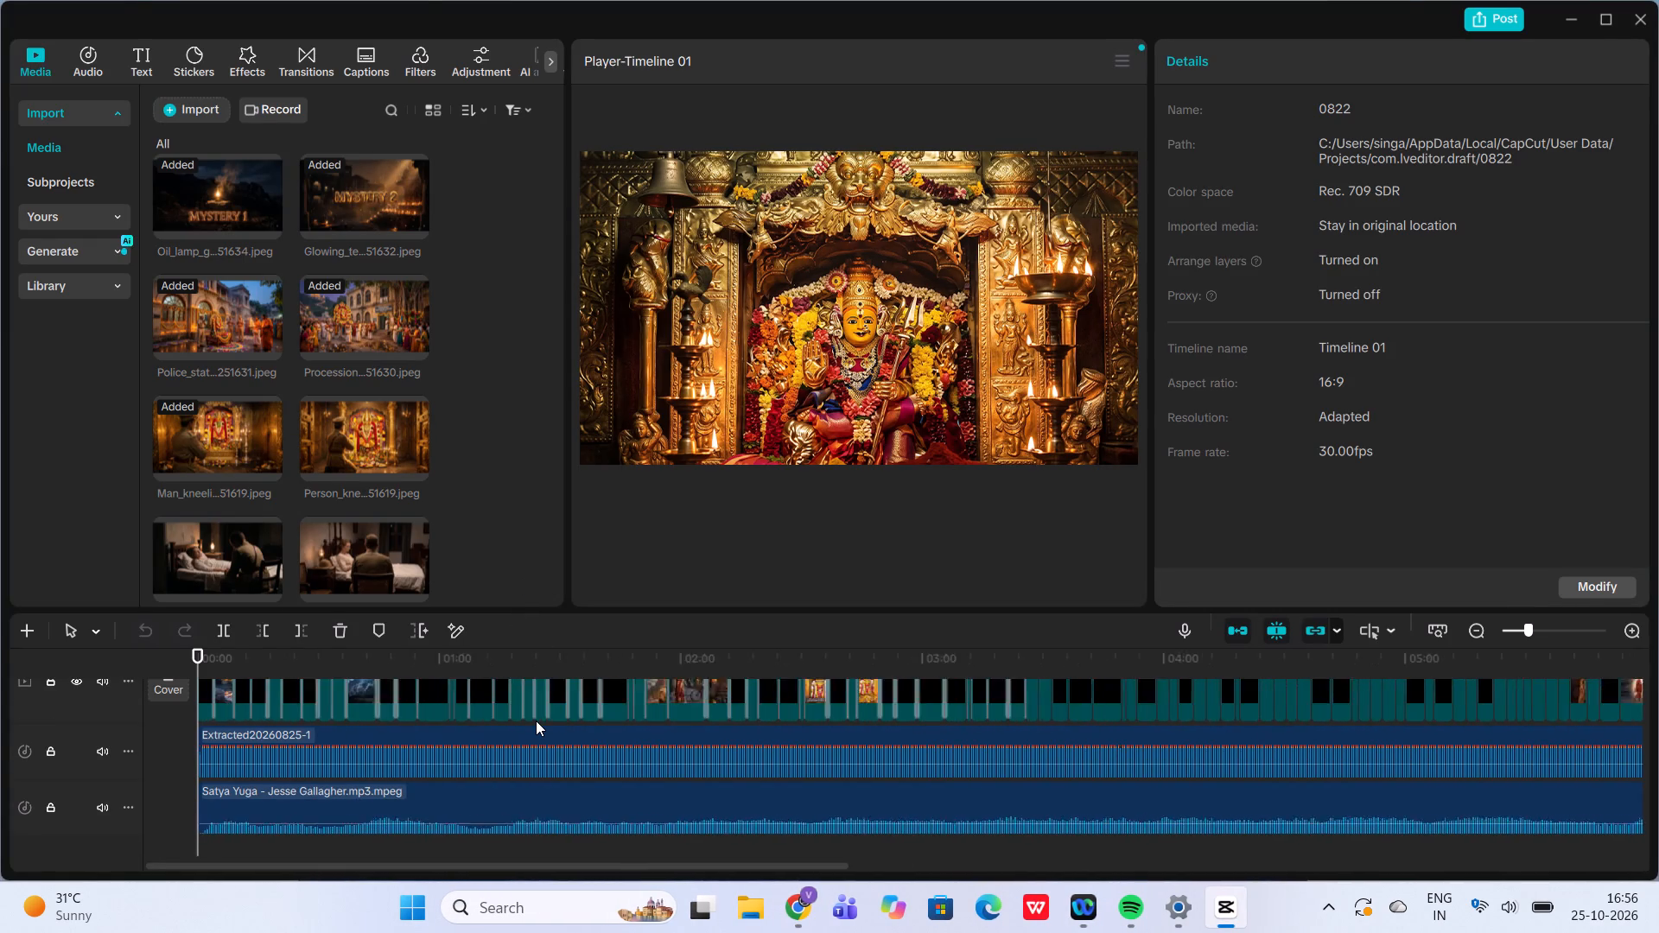
pyautogui.keyDown('ctrl'); pyautogui.scroll(14, 536, 720); pyautogui.keyUp('ctrl')
pyautogui.hscroll(-4, 536, 720)
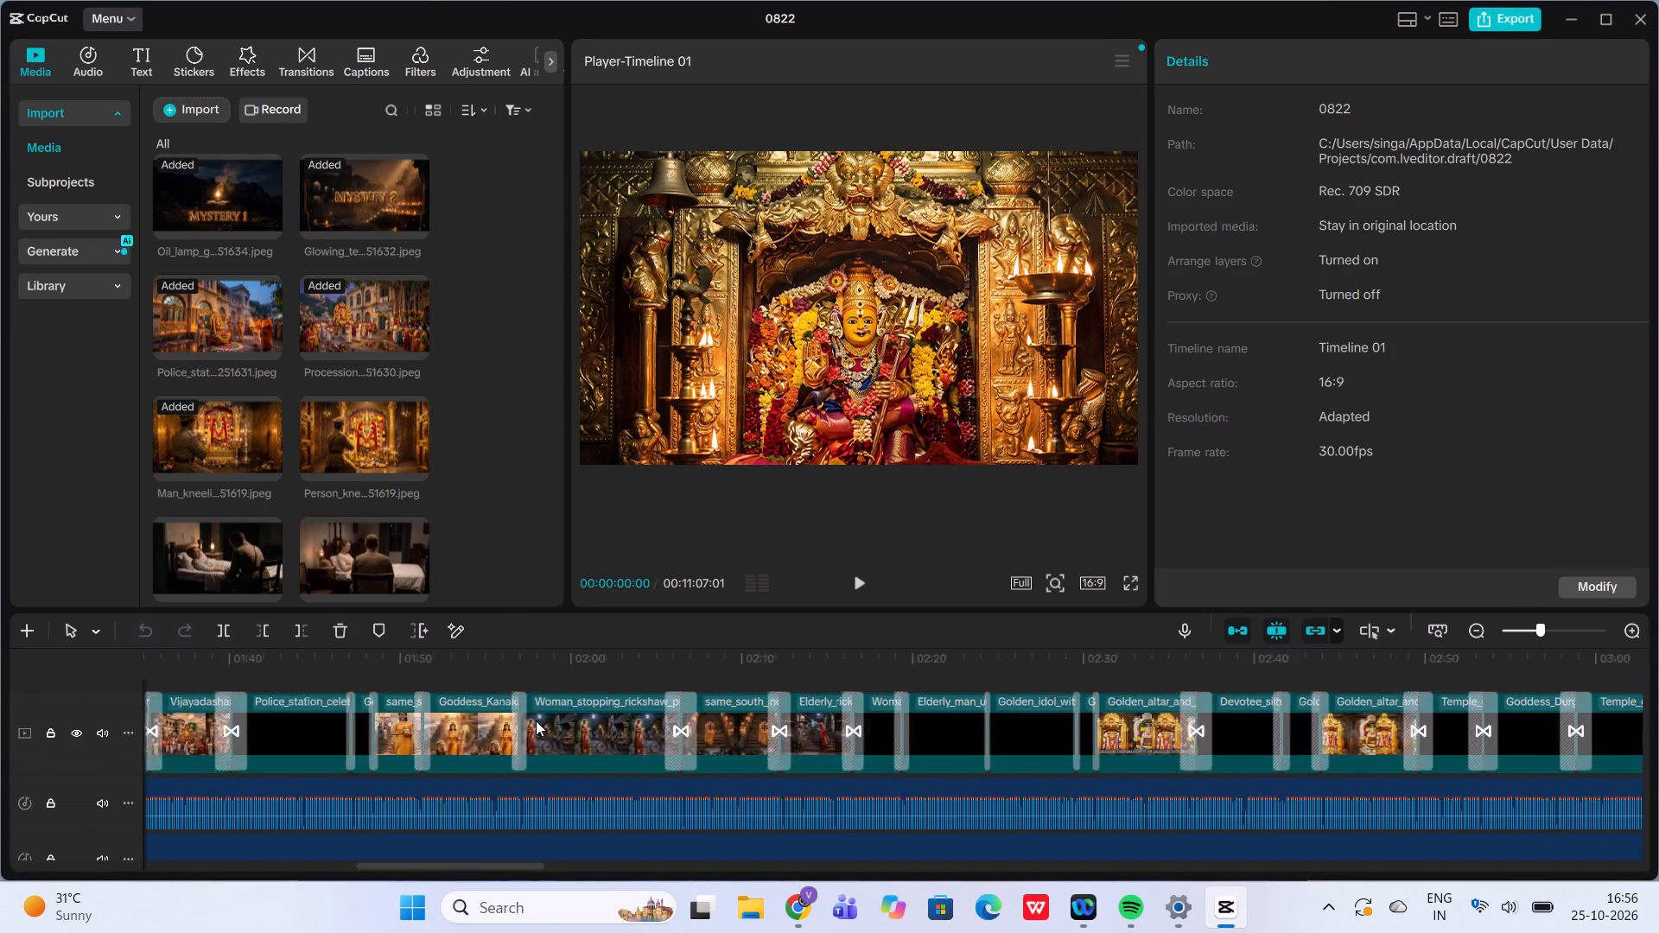
pyautogui.hscroll(-6, 536, 720)
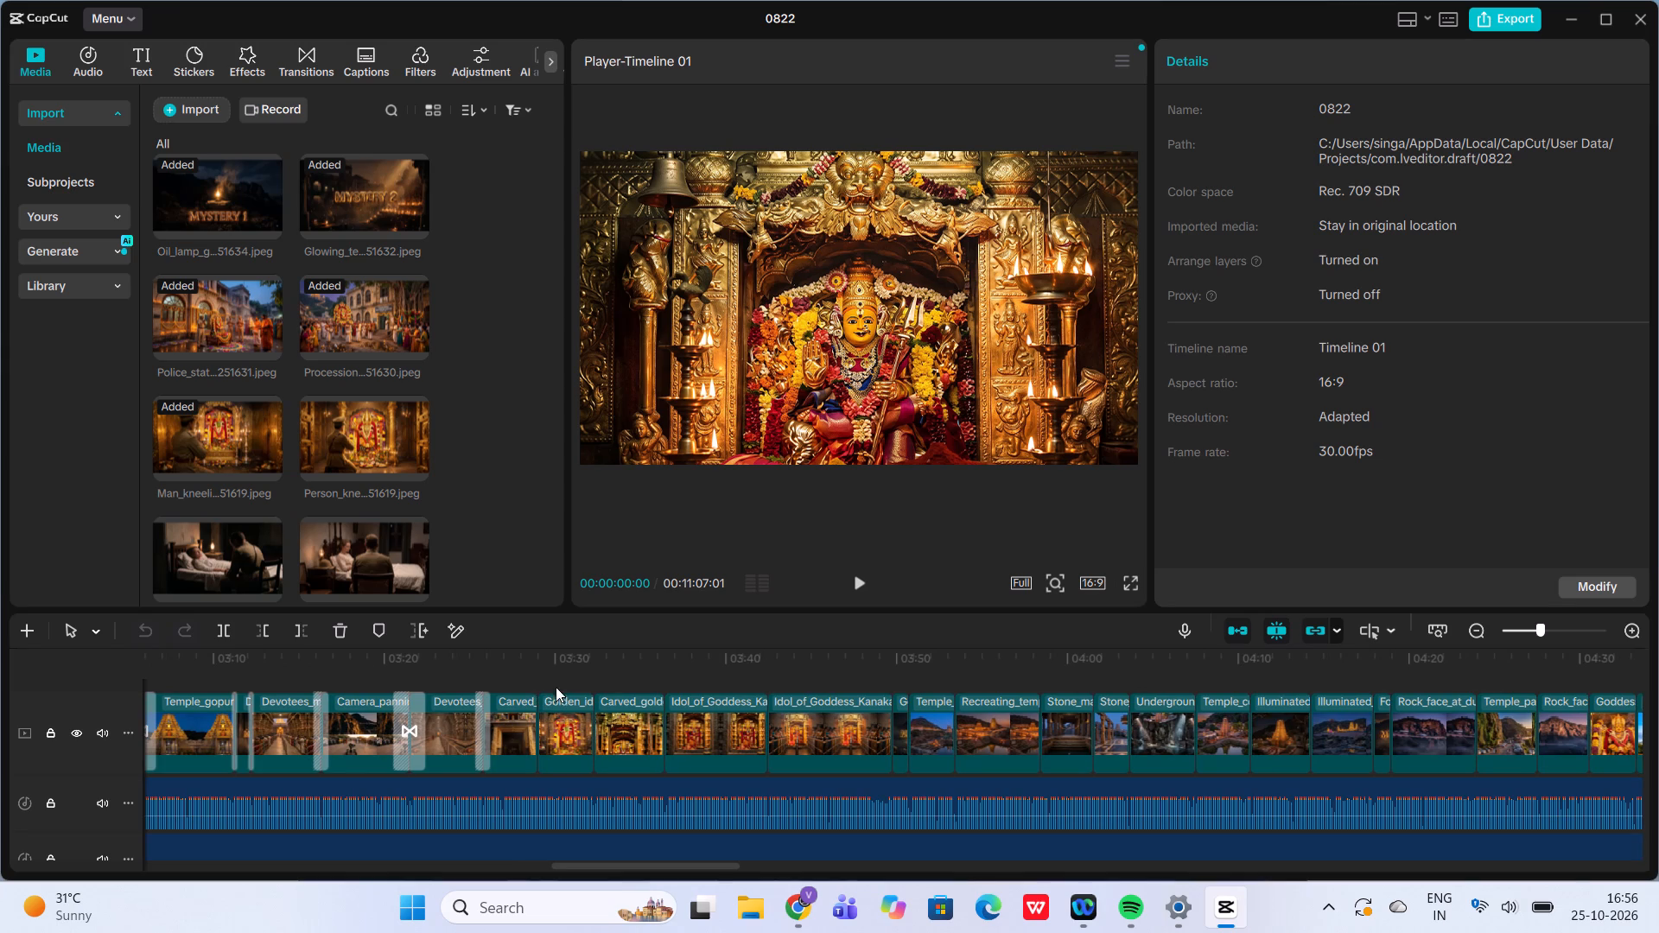
pyautogui.click(524, 681)
pyautogui.moveTo(524, 681); pyautogui.dragTo(533, 681)
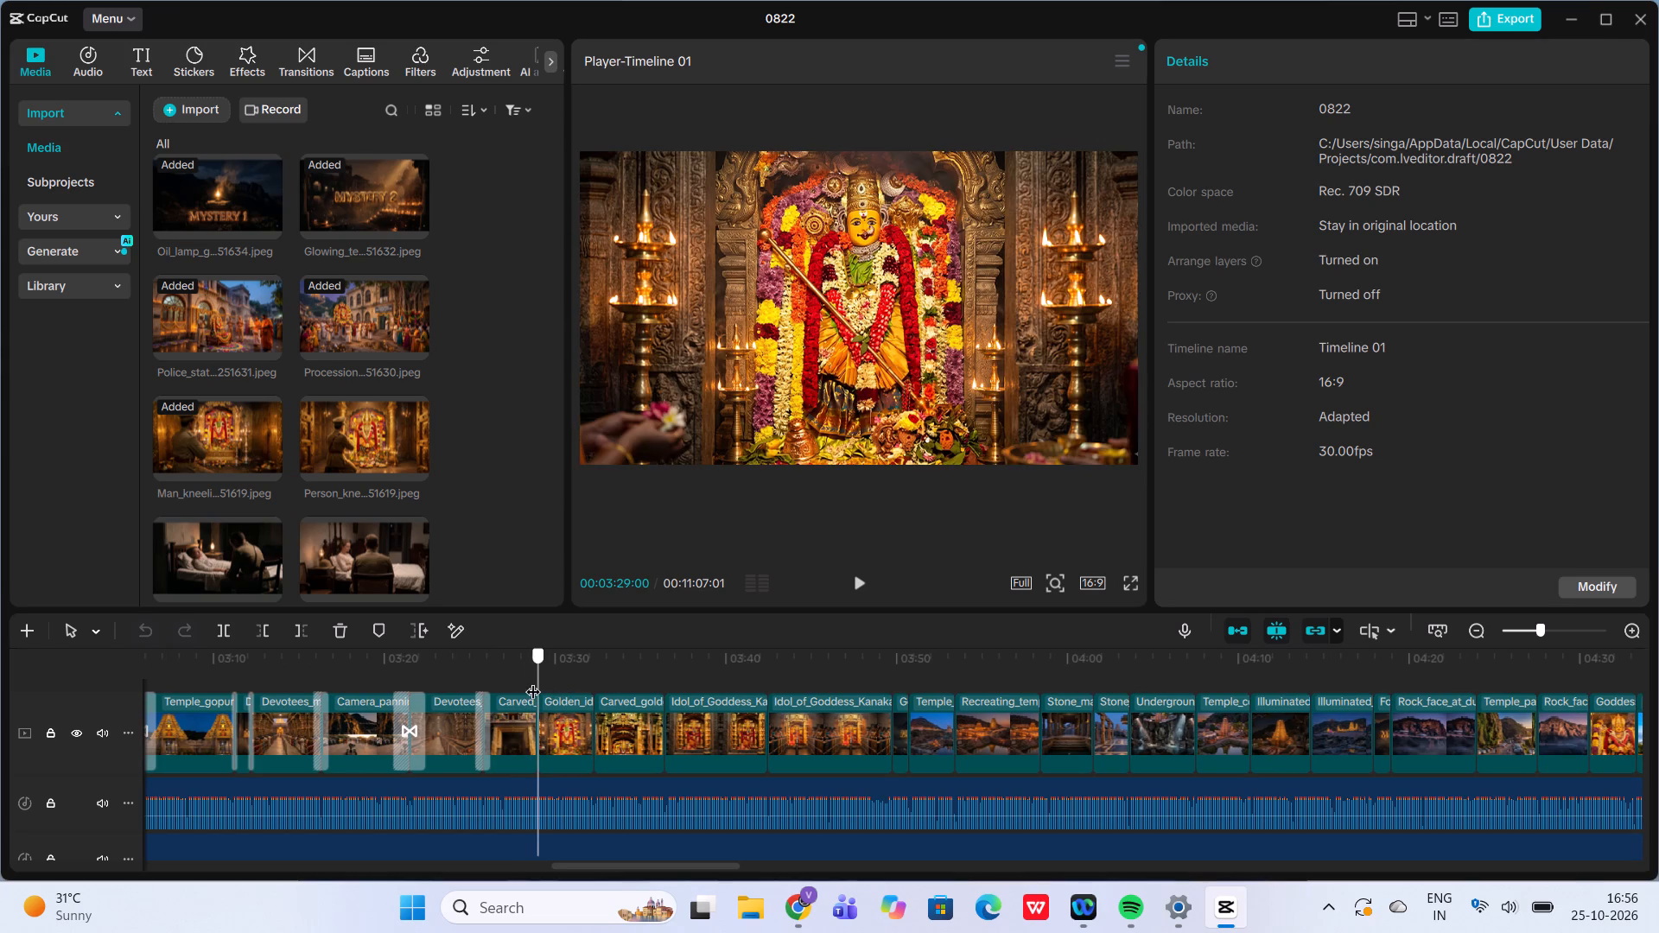
pyautogui.moveTo(533, 681); pyautogui.dragTo(537, 680)
pyautogui.click(315, 48)
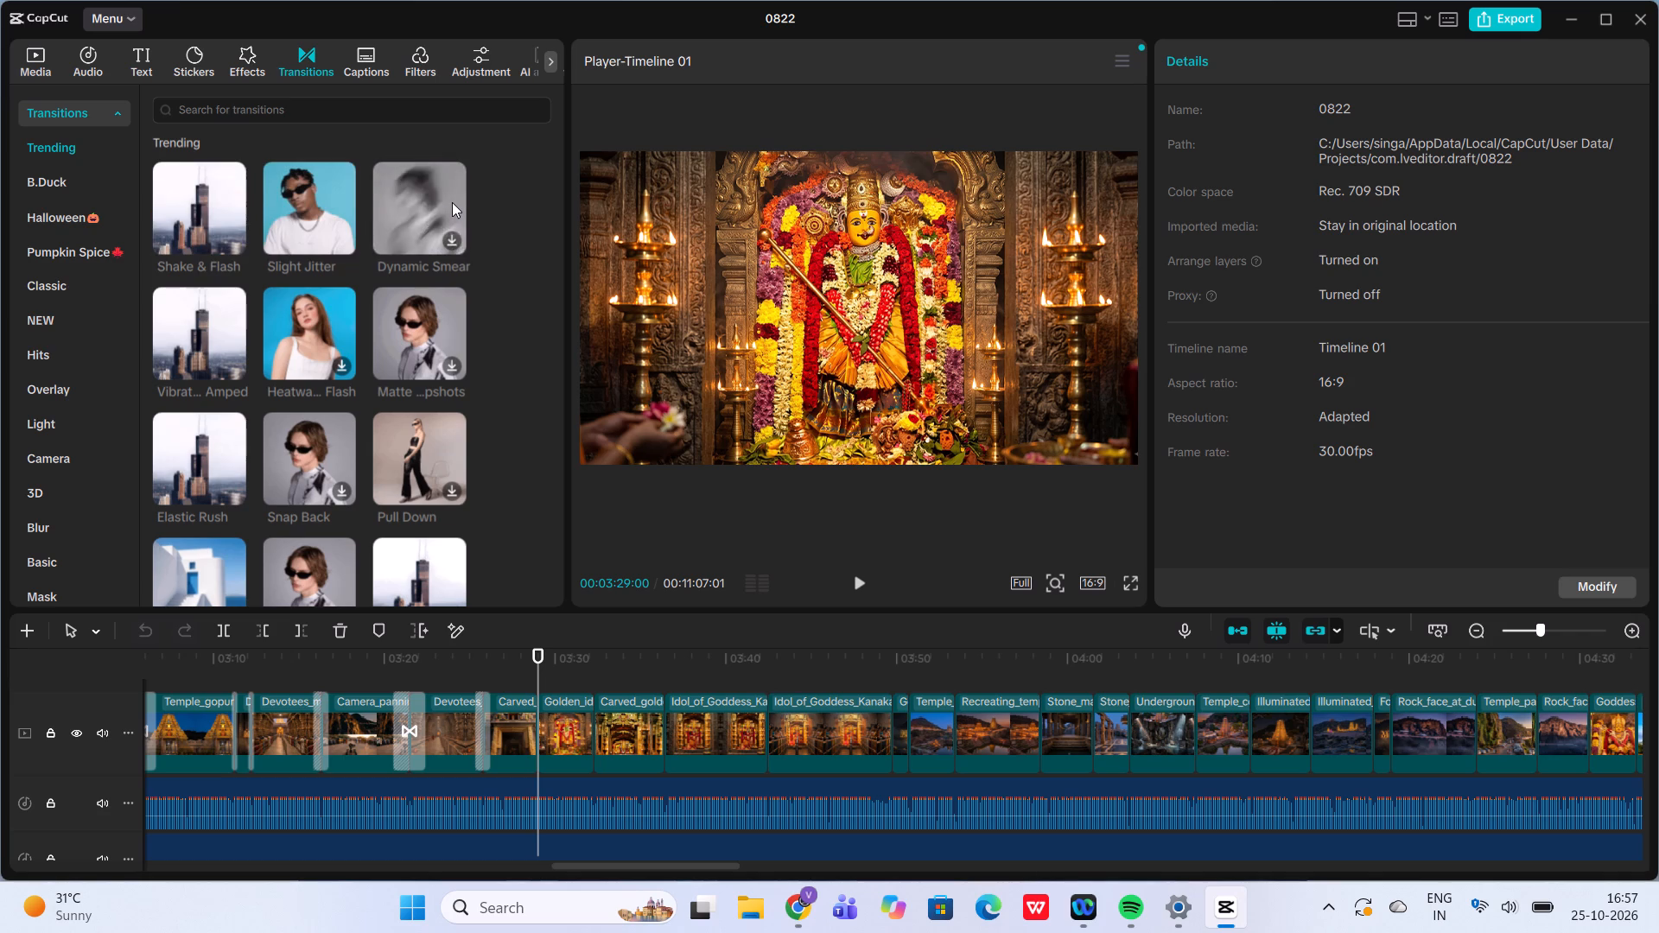
pyautogui.click(100, 324)
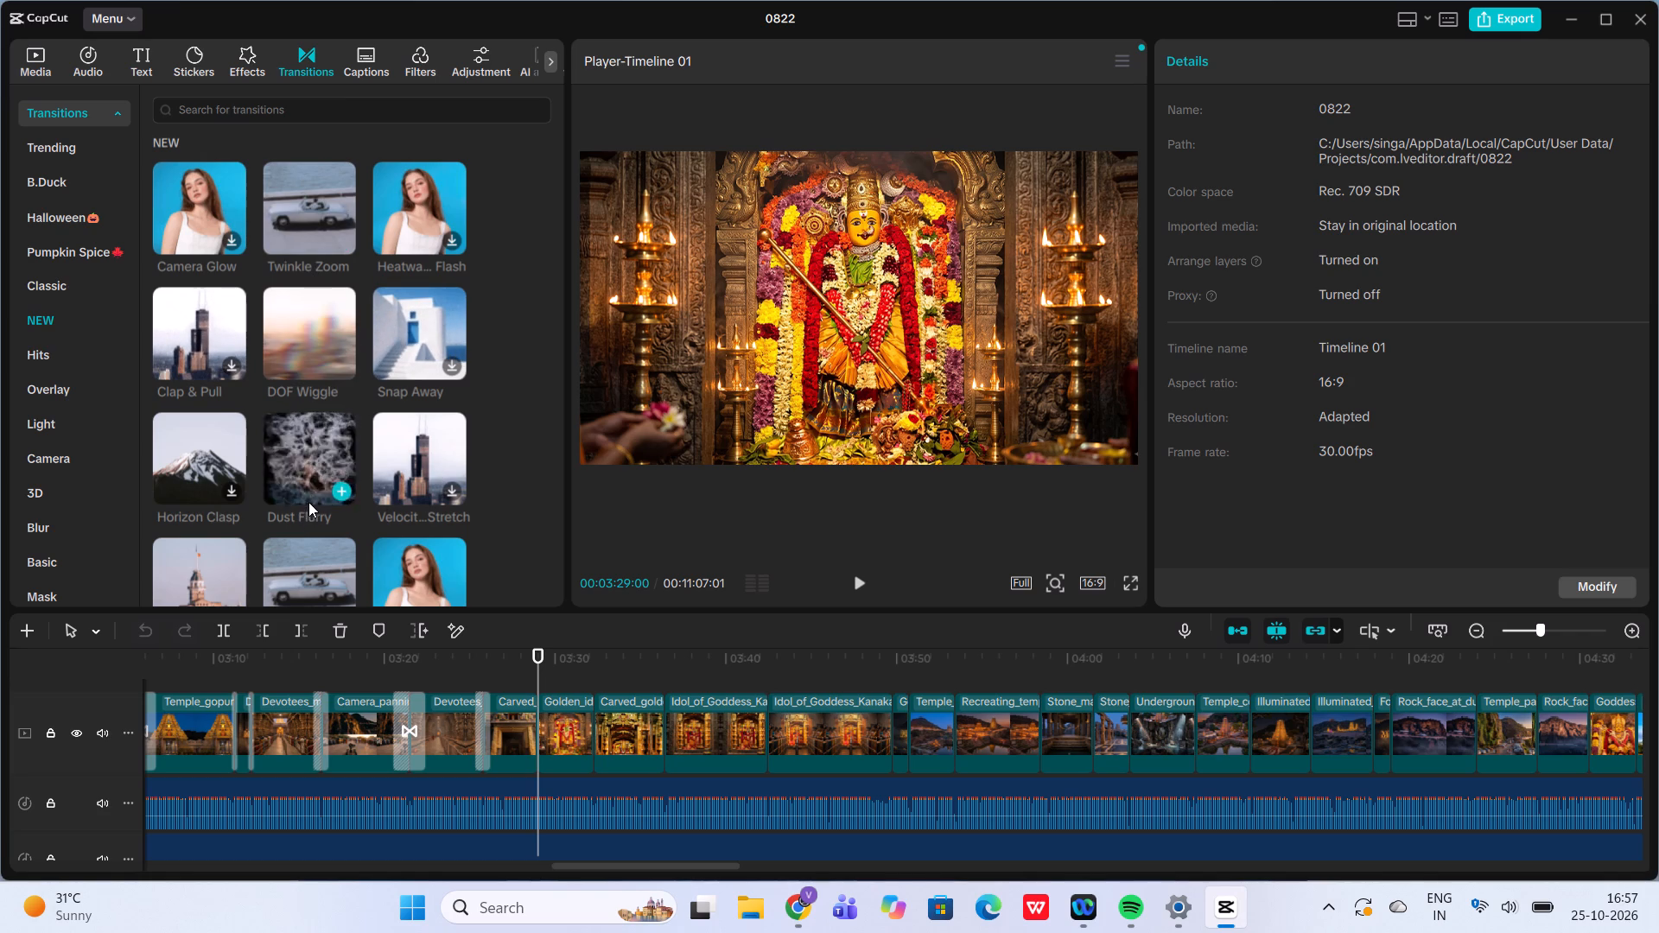
pyautogui.scroll(-1, 308, 502)
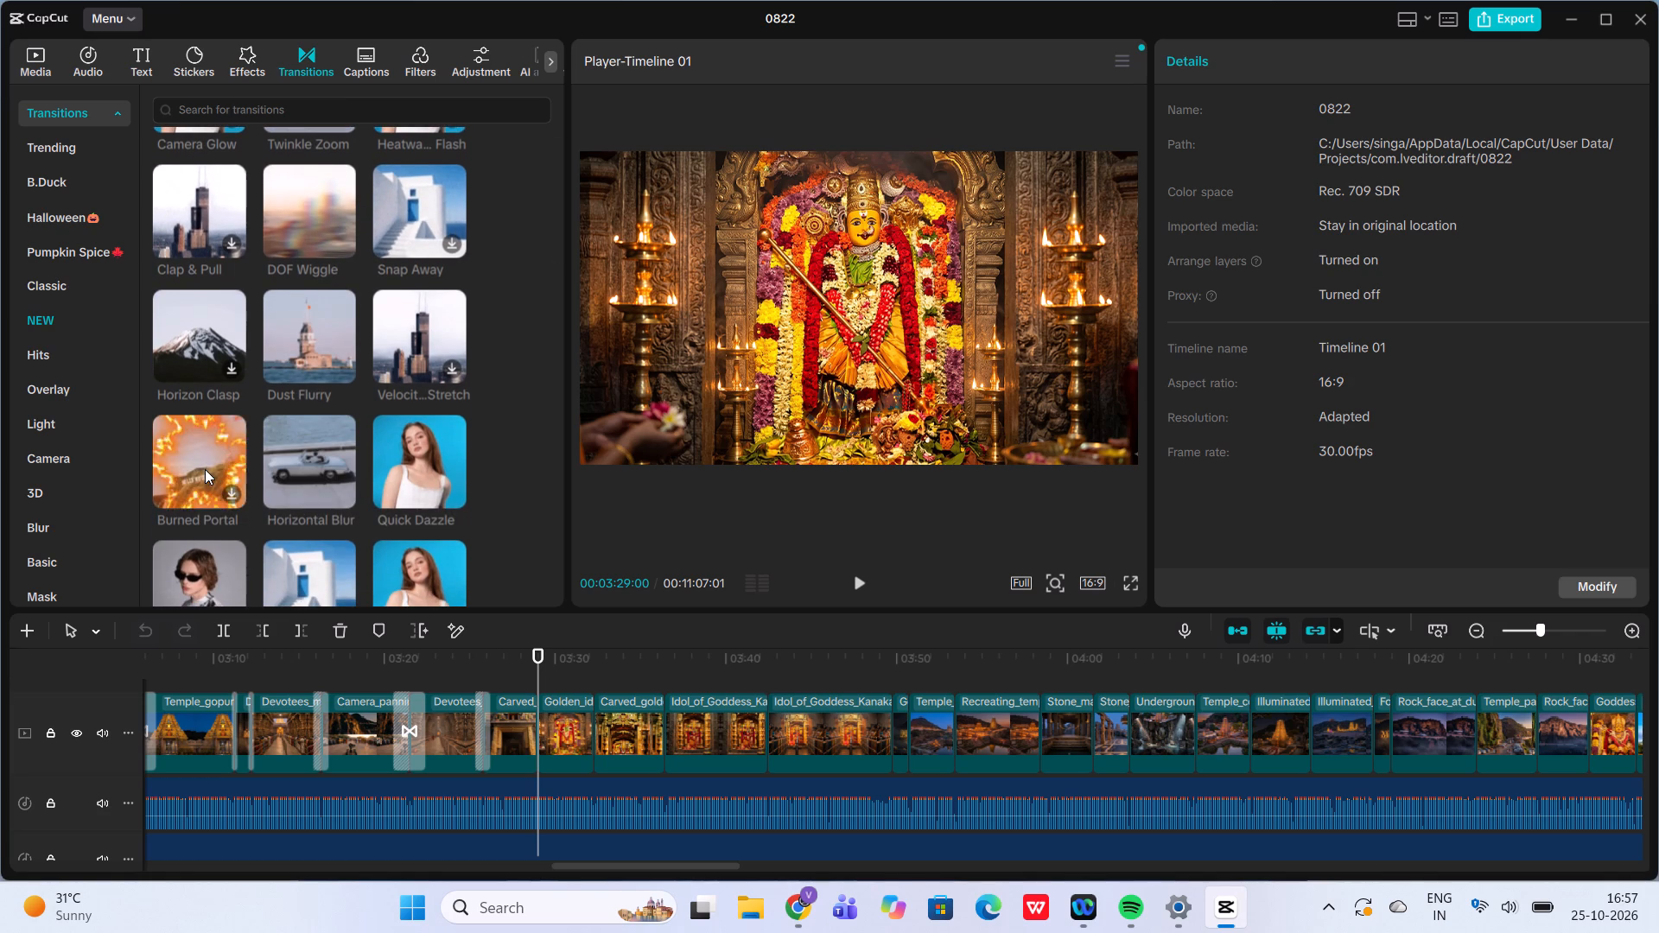
pyautogui.scroll(-2, 205, 469)
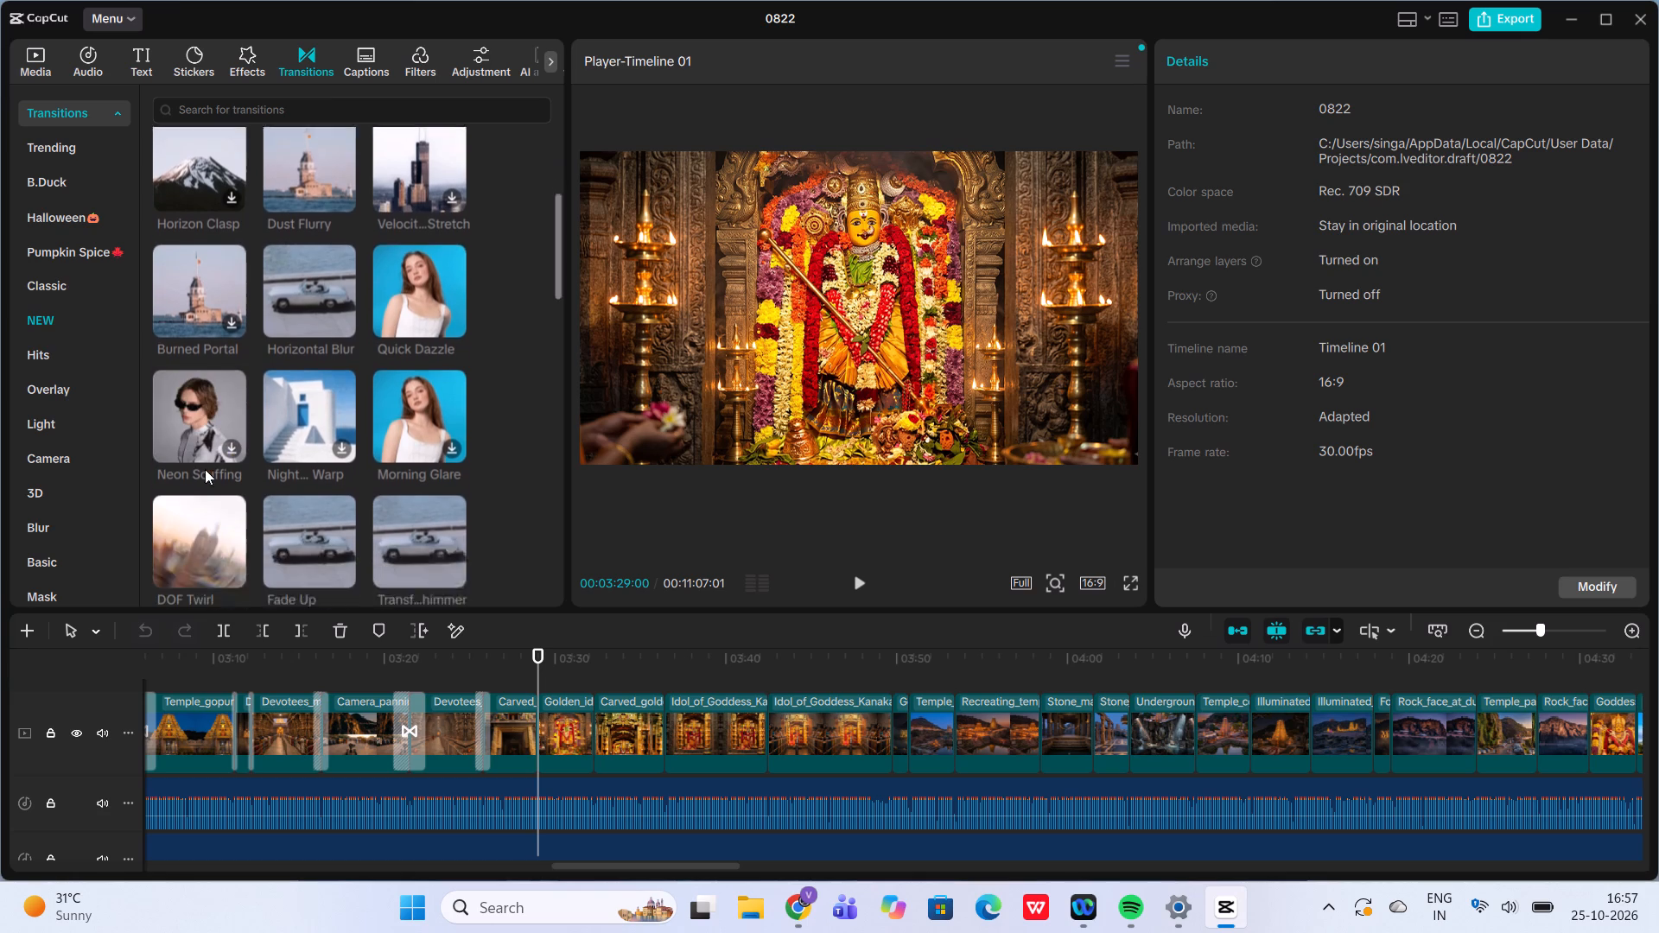
pyautogui.scroll(-1, 205, 469)
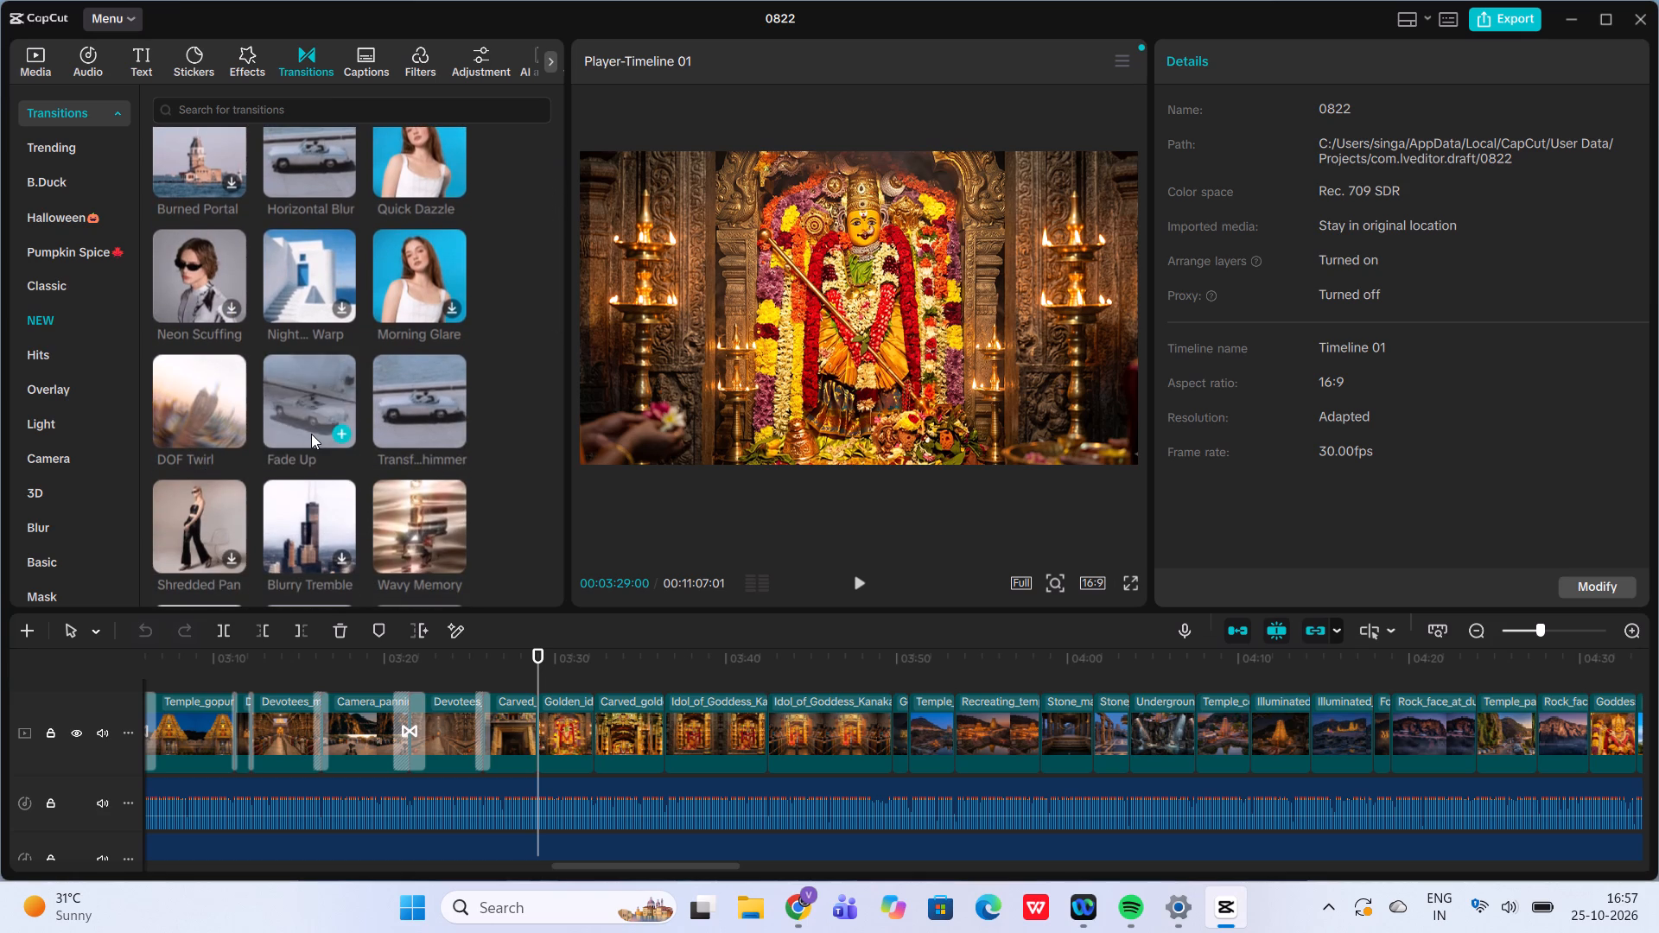
pyautogui.click(451, 432)
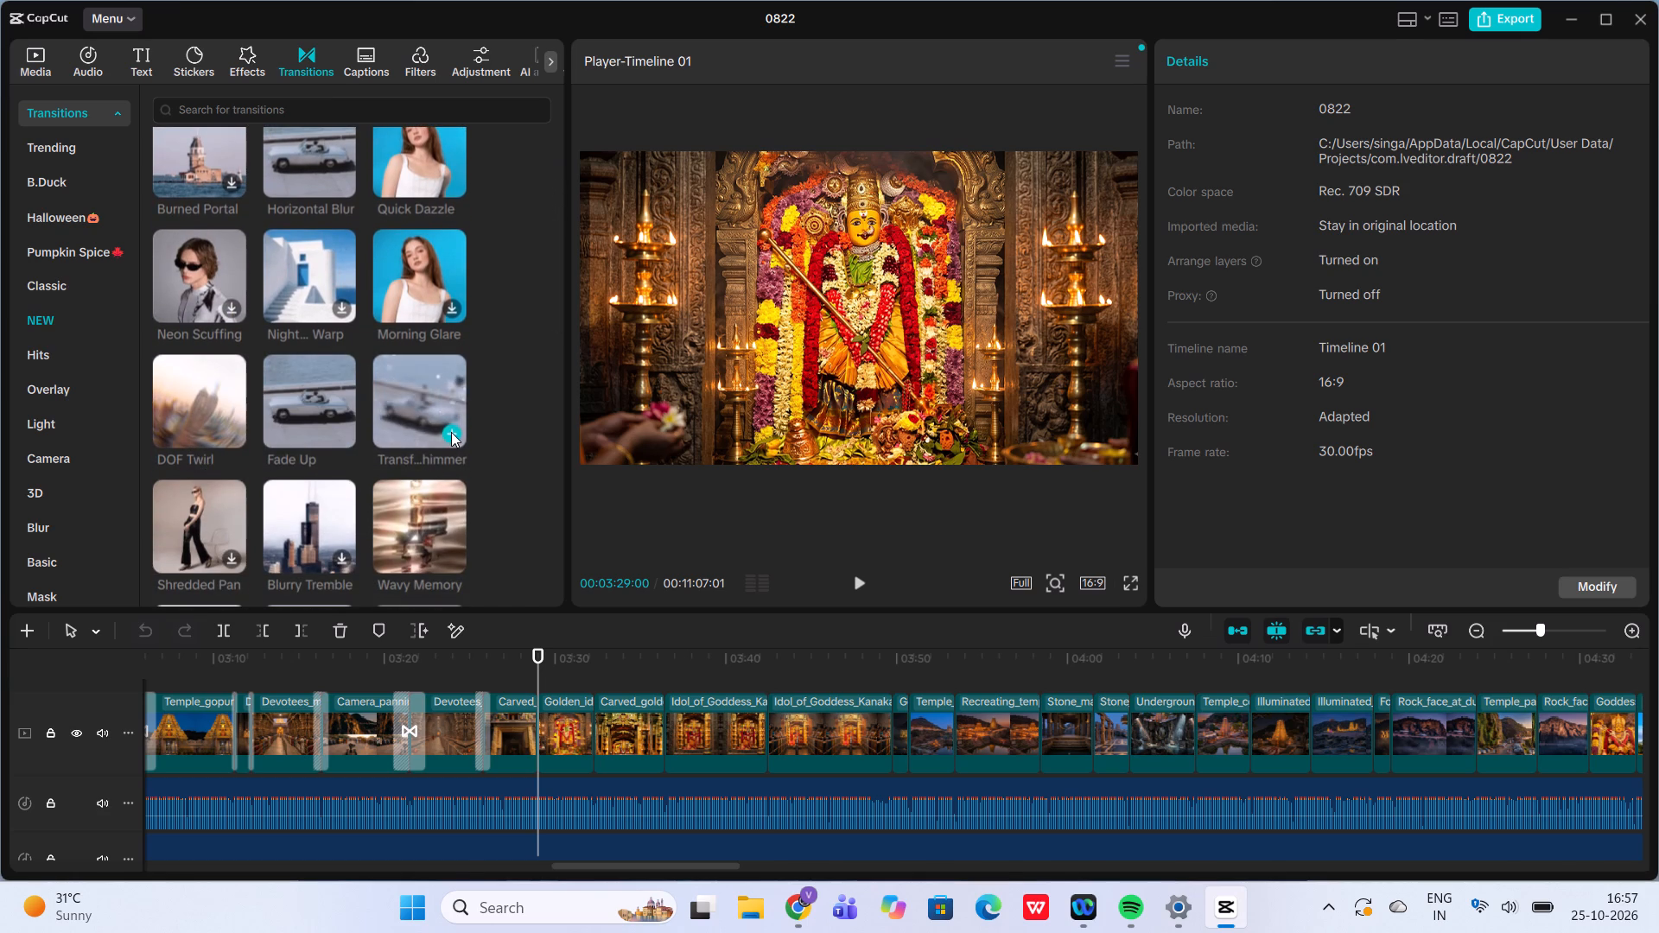
pyautogui.click(942, 511)
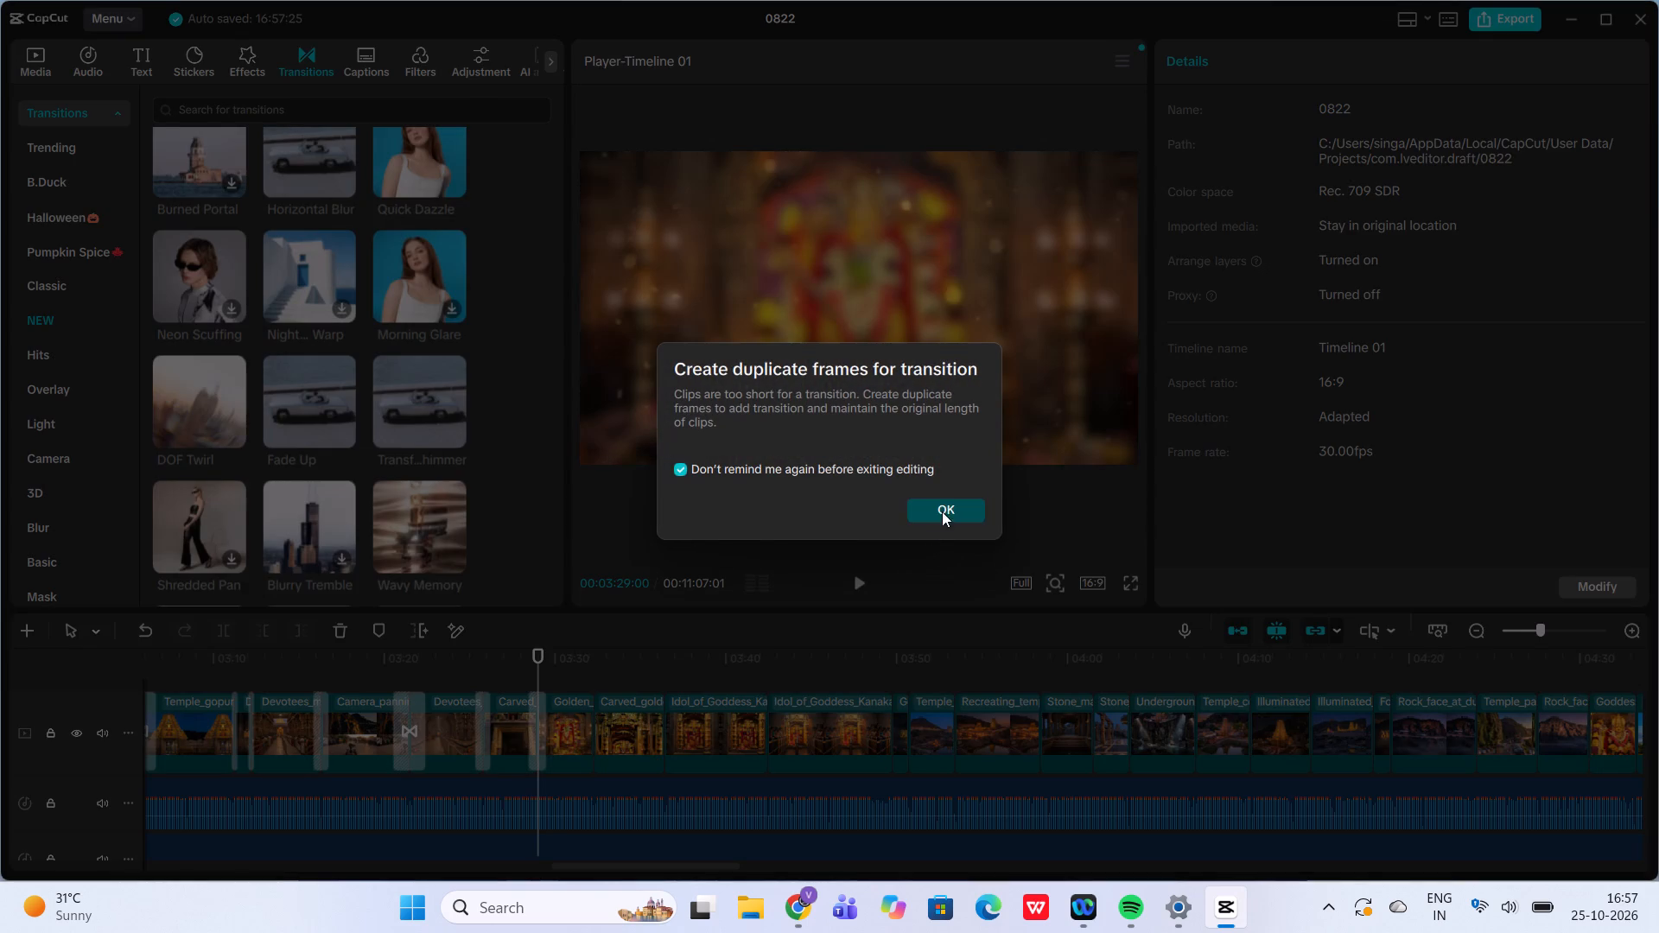
# Play back the transition at 00:03:29:00 between the carved doorway and golden idol clips to review it.
pyautogui.click(520, 665)
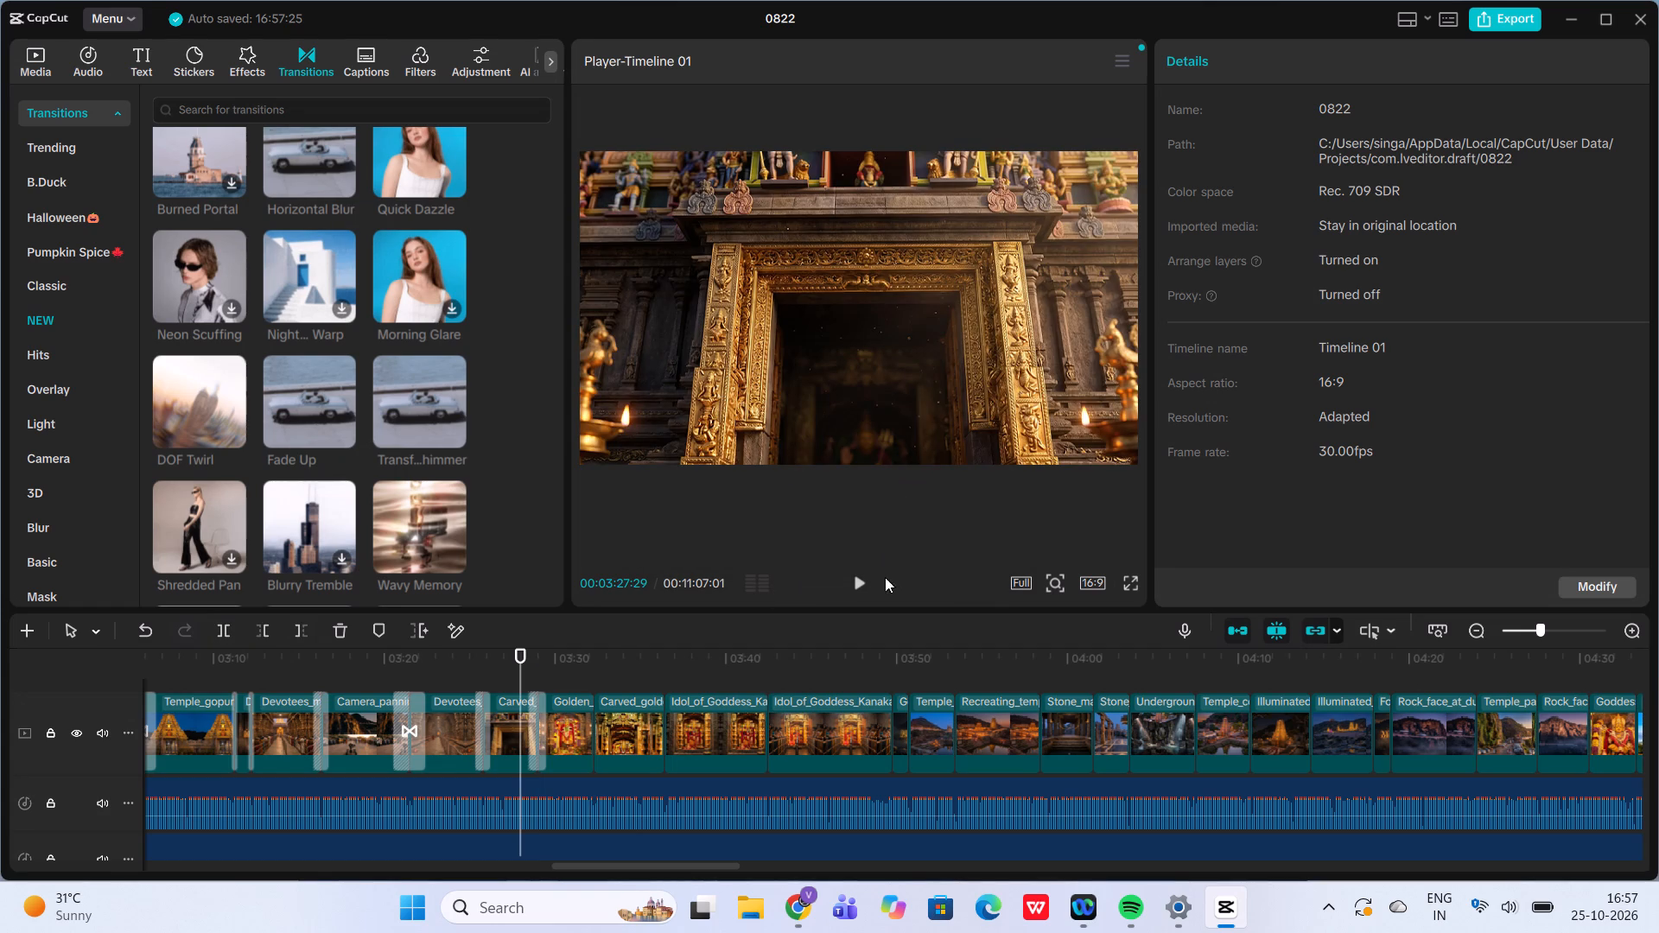
pyautogui.click(855, 578)
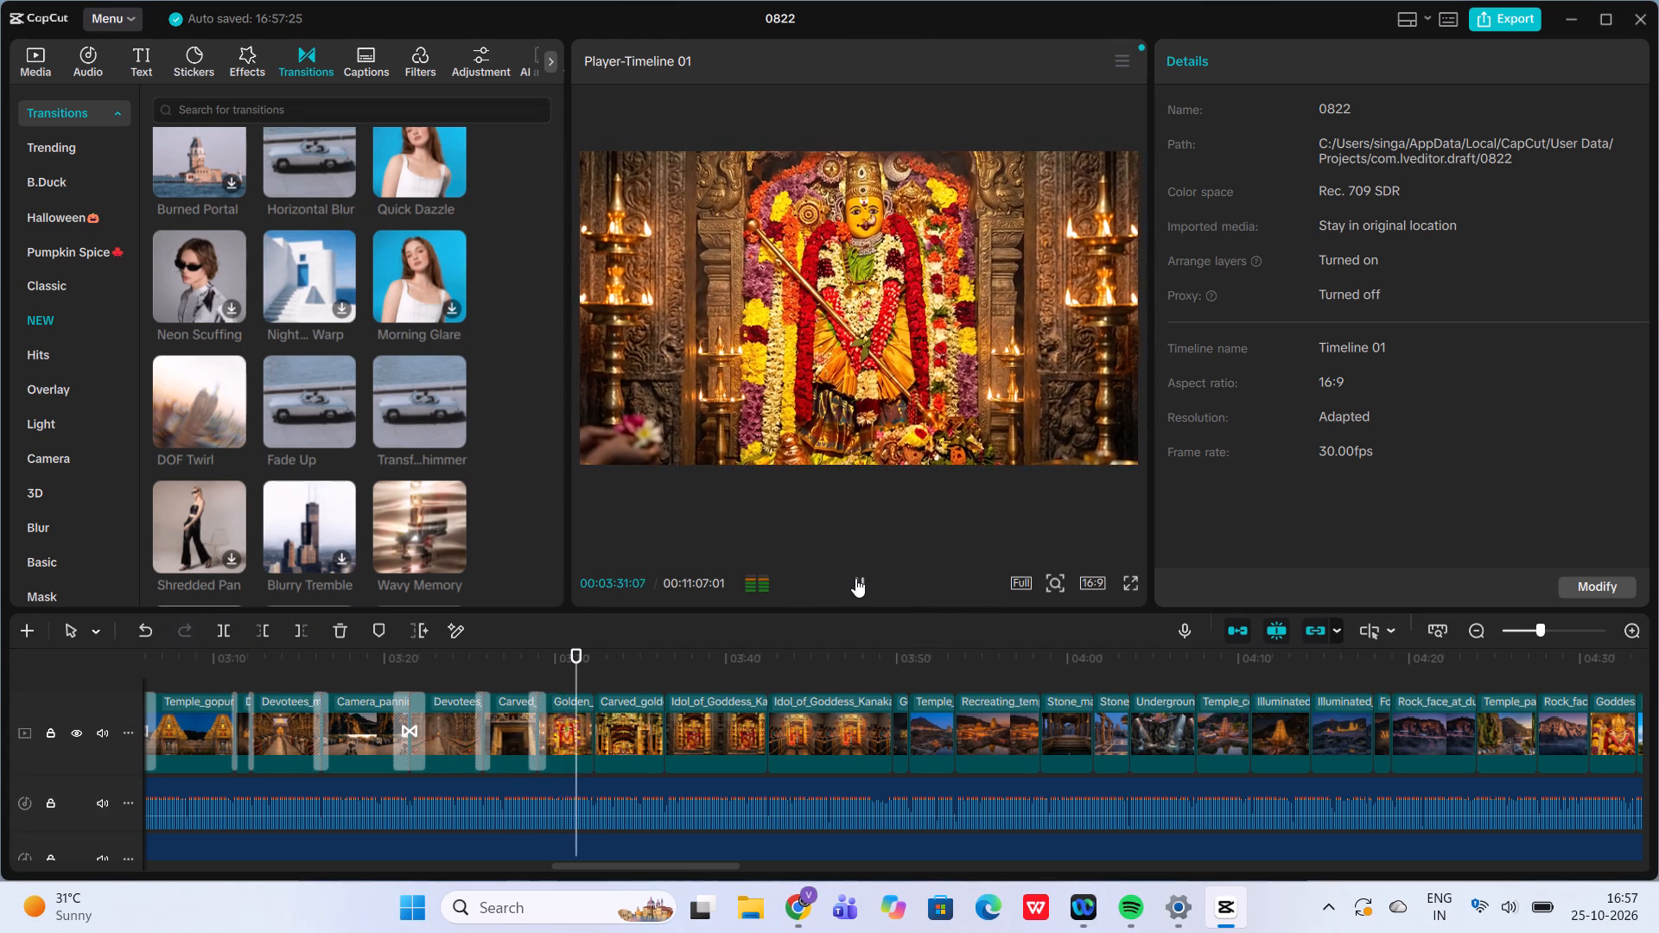
pyautogui.click(855, 578)
# Go to the cut at 00:03:32:09 and look through the NEW transitions for one that suits it.
pyautogui.click(586, 661)
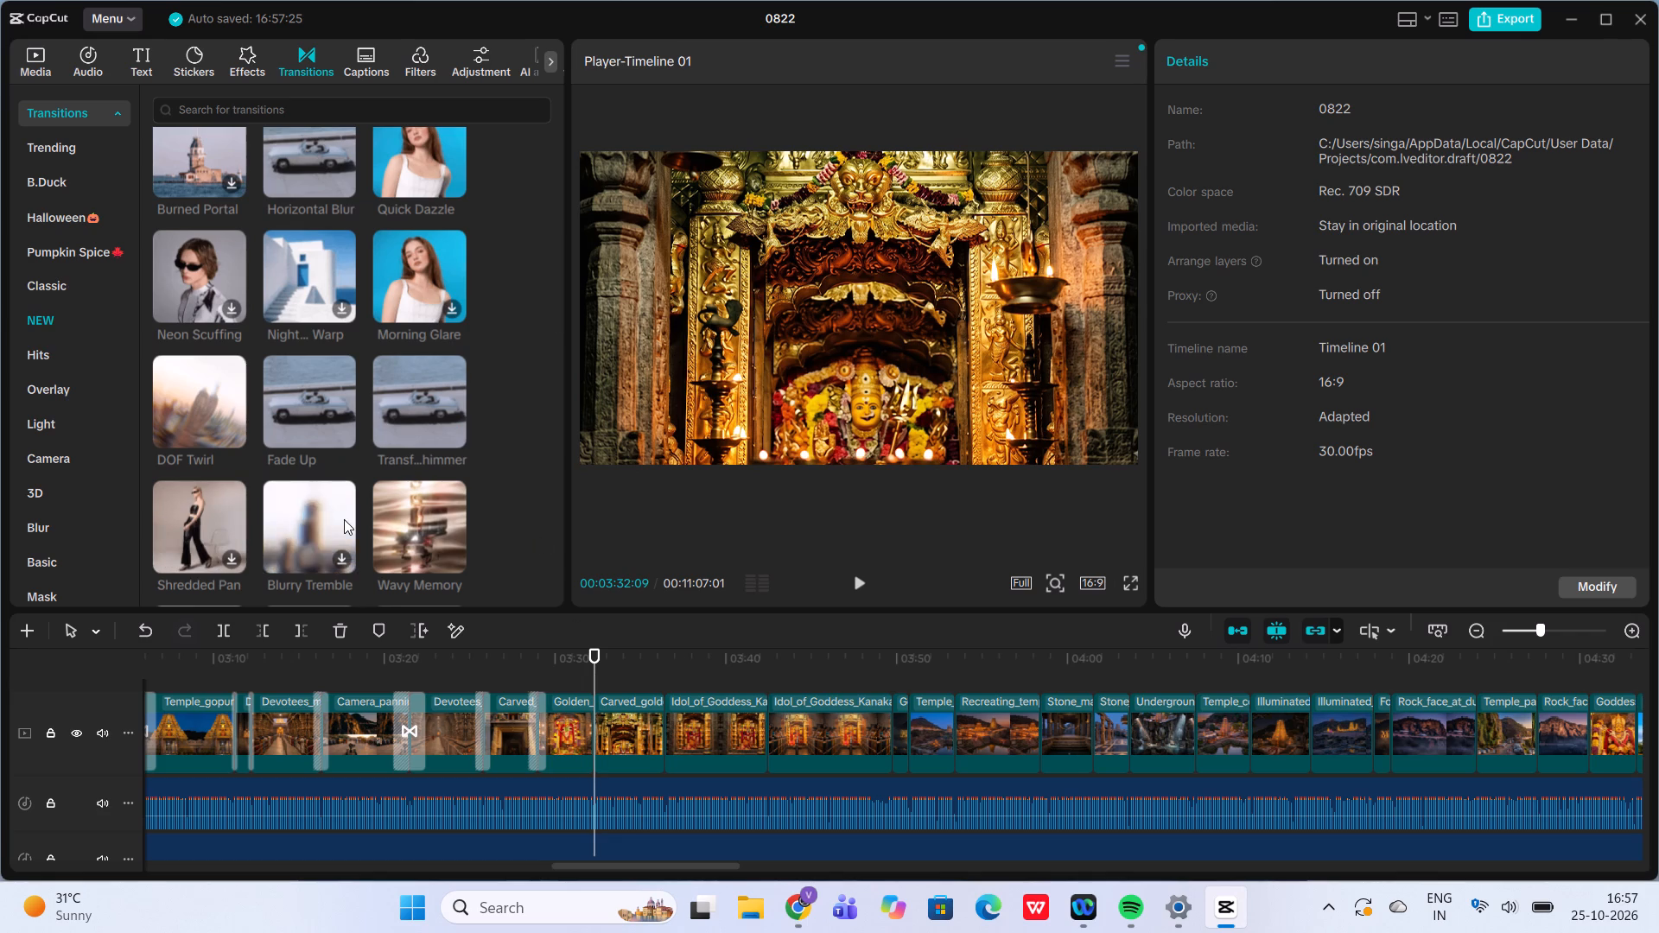
pyautogui.scroll(-1, 399, 520)
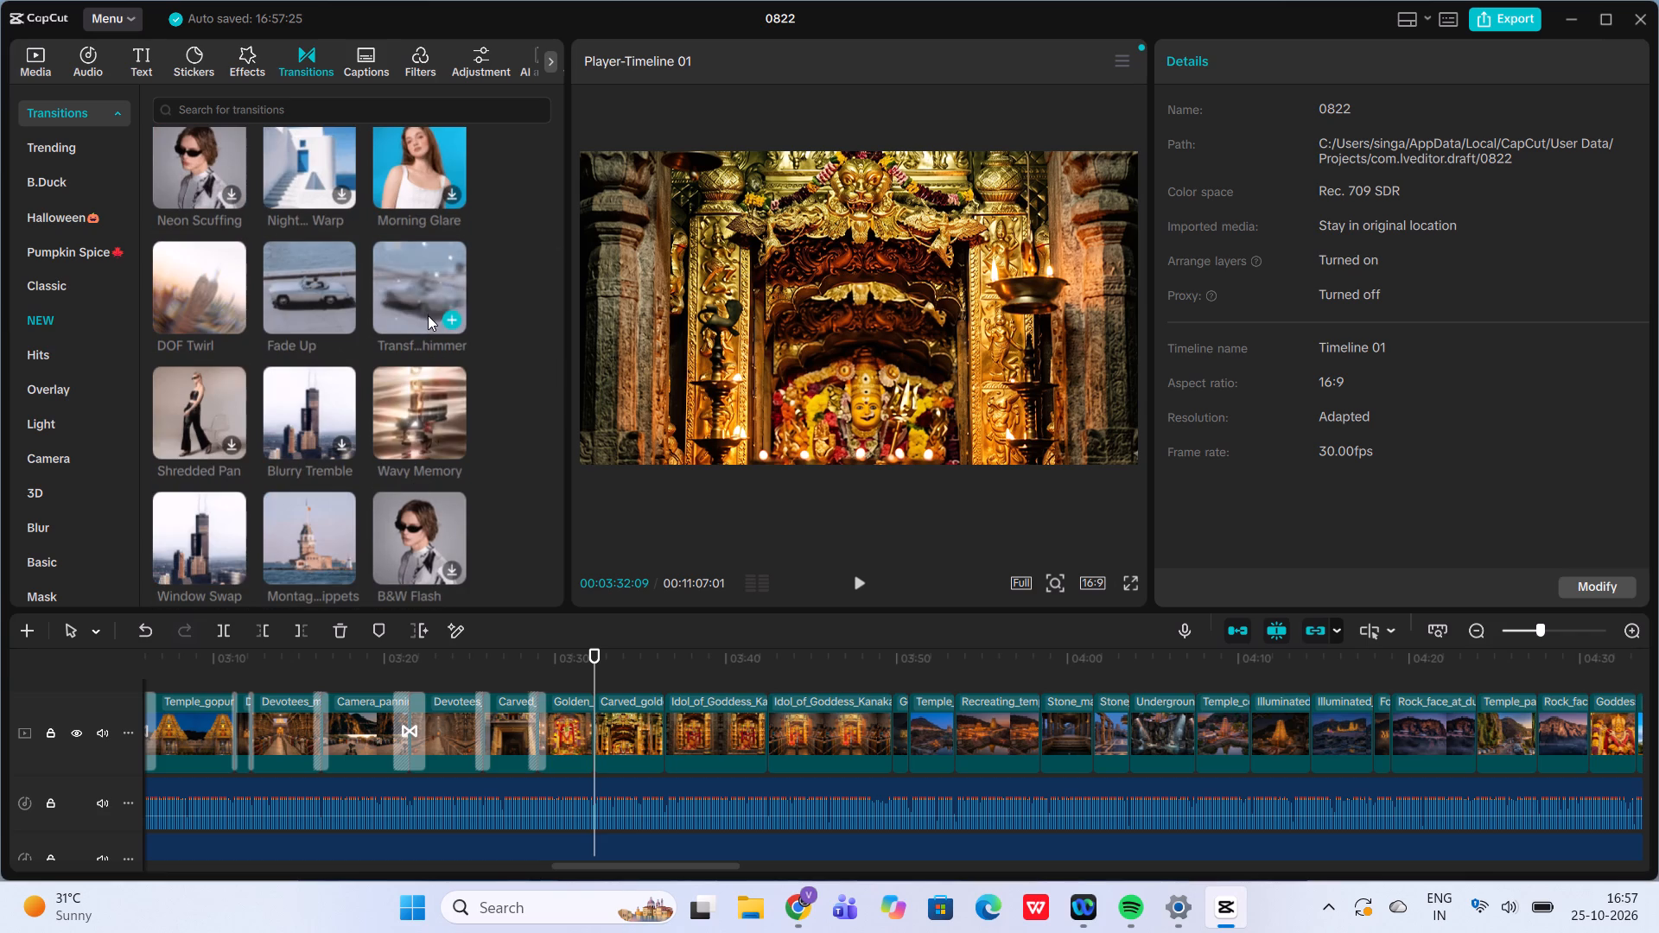
pyautogui.scroll(-1, 329, 333)
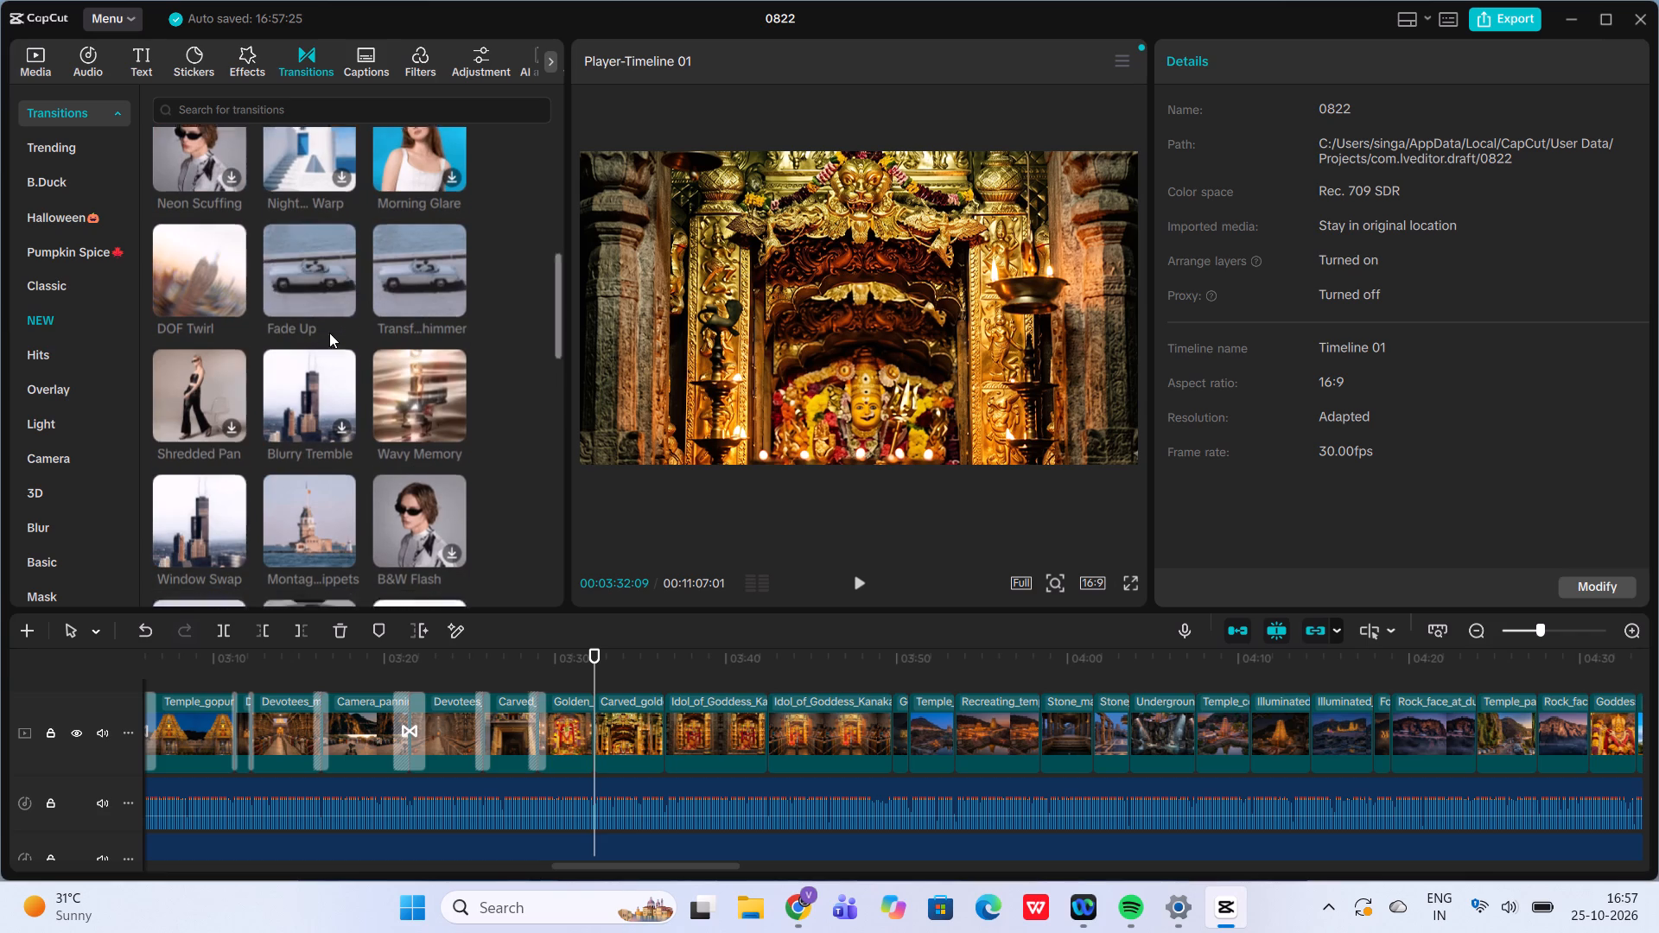
pyautogui.scroll(-1, 329, 333)
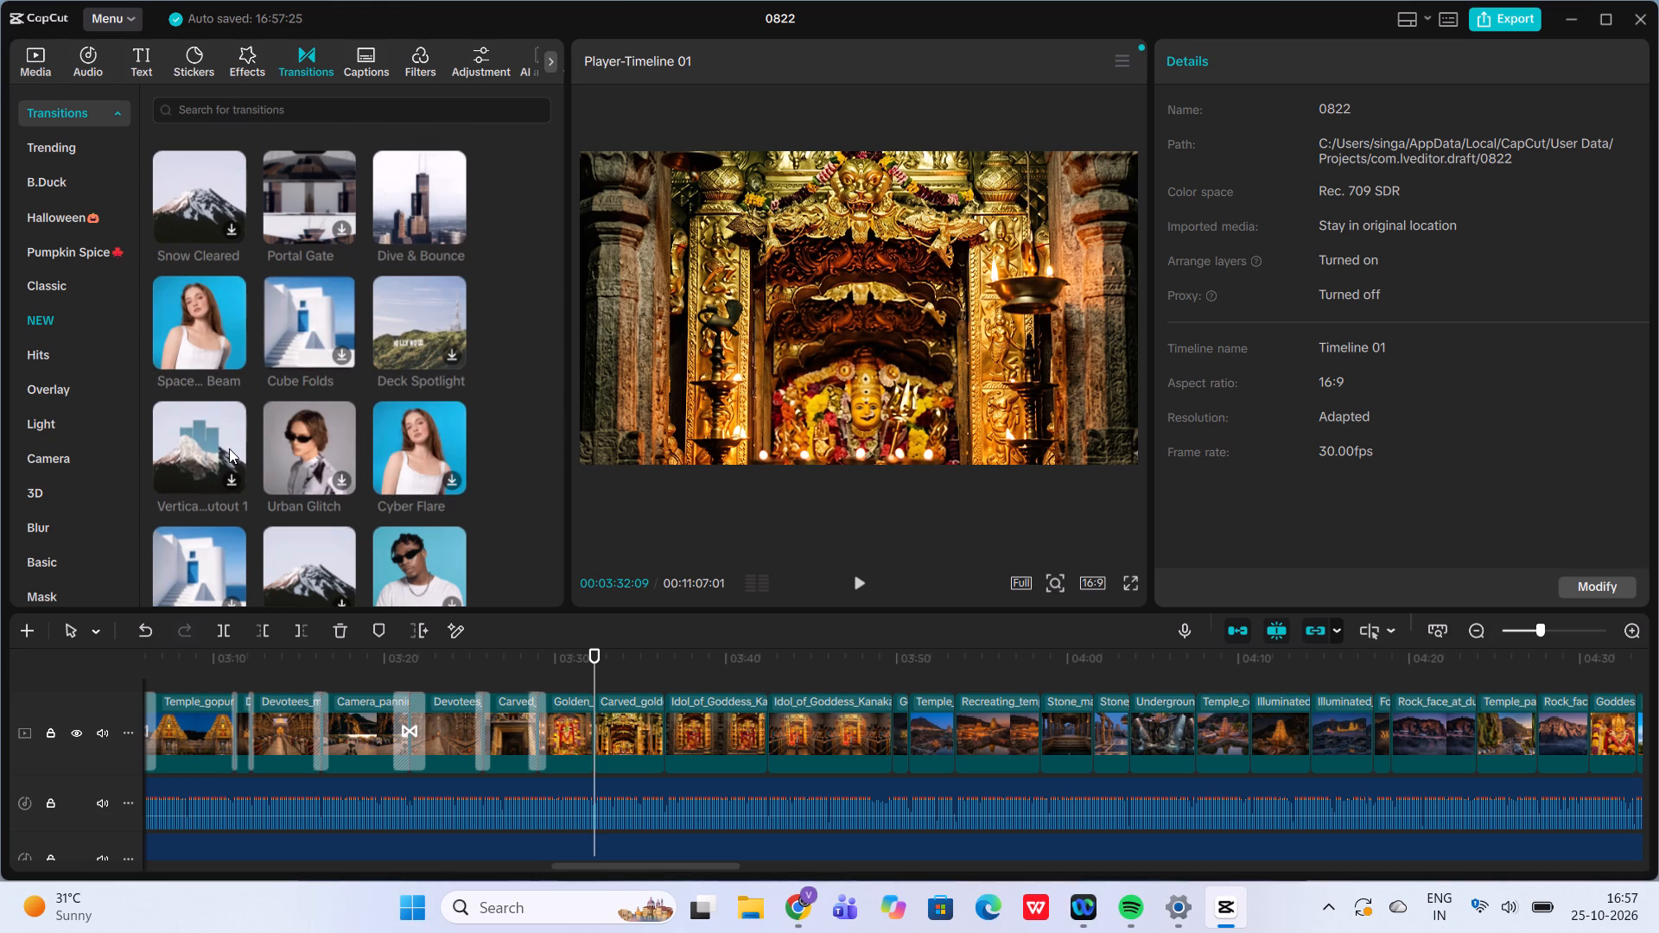
pyautogui.scroll(-1, 229, 448)
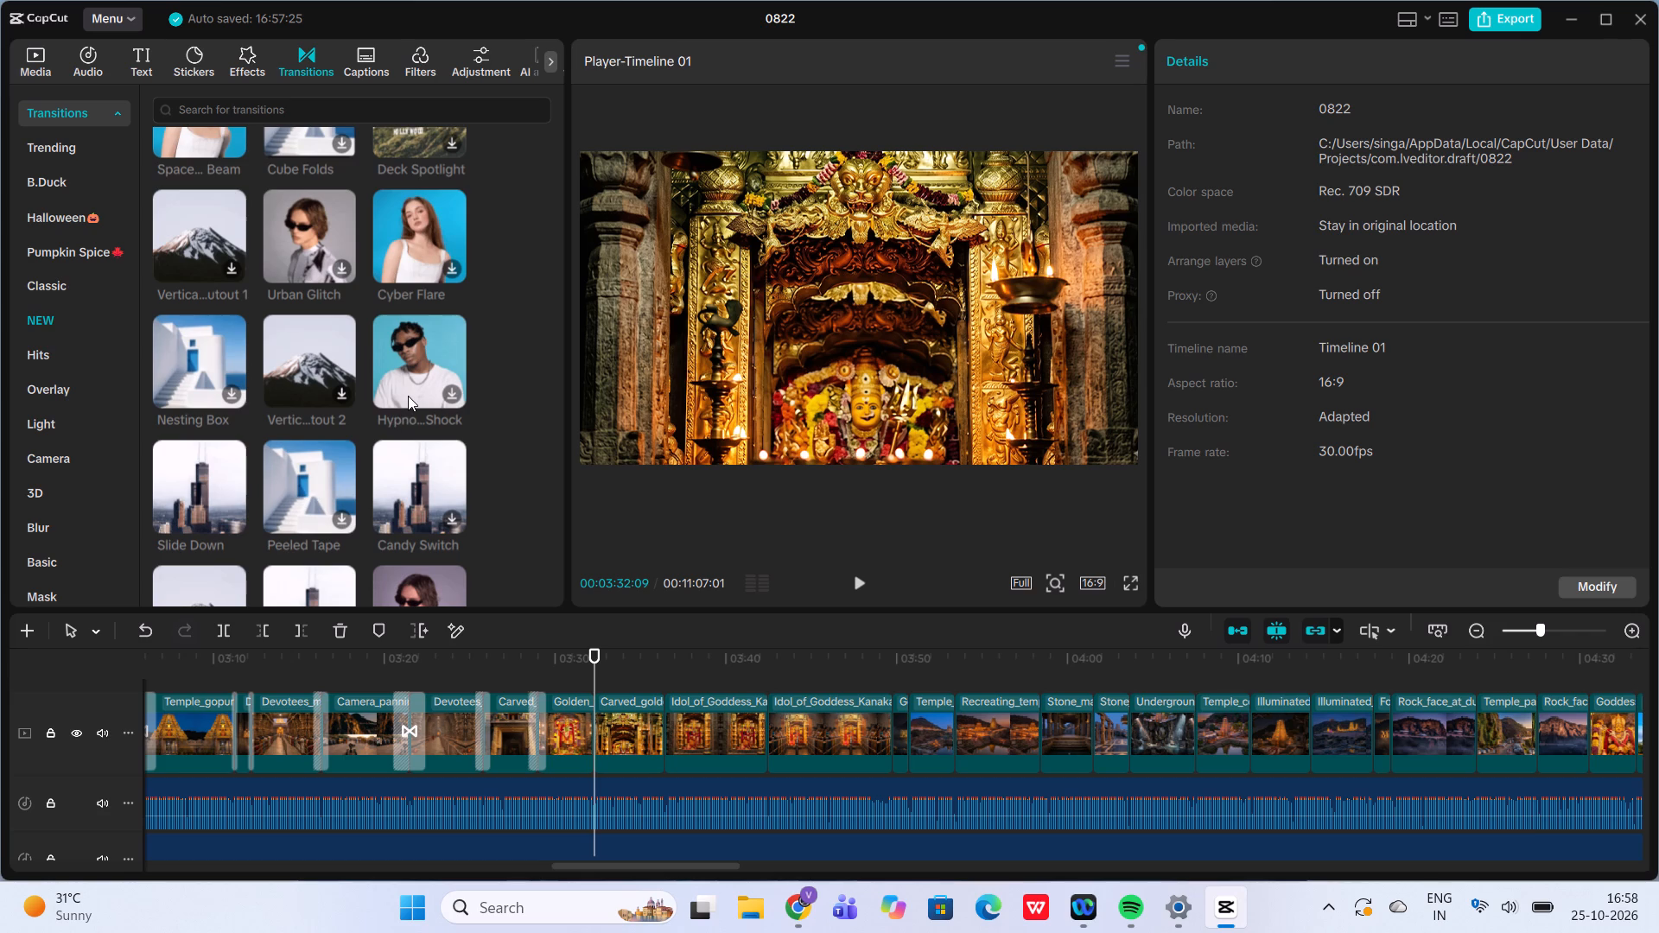
pyautogui.scroll(-1, 408, 493)
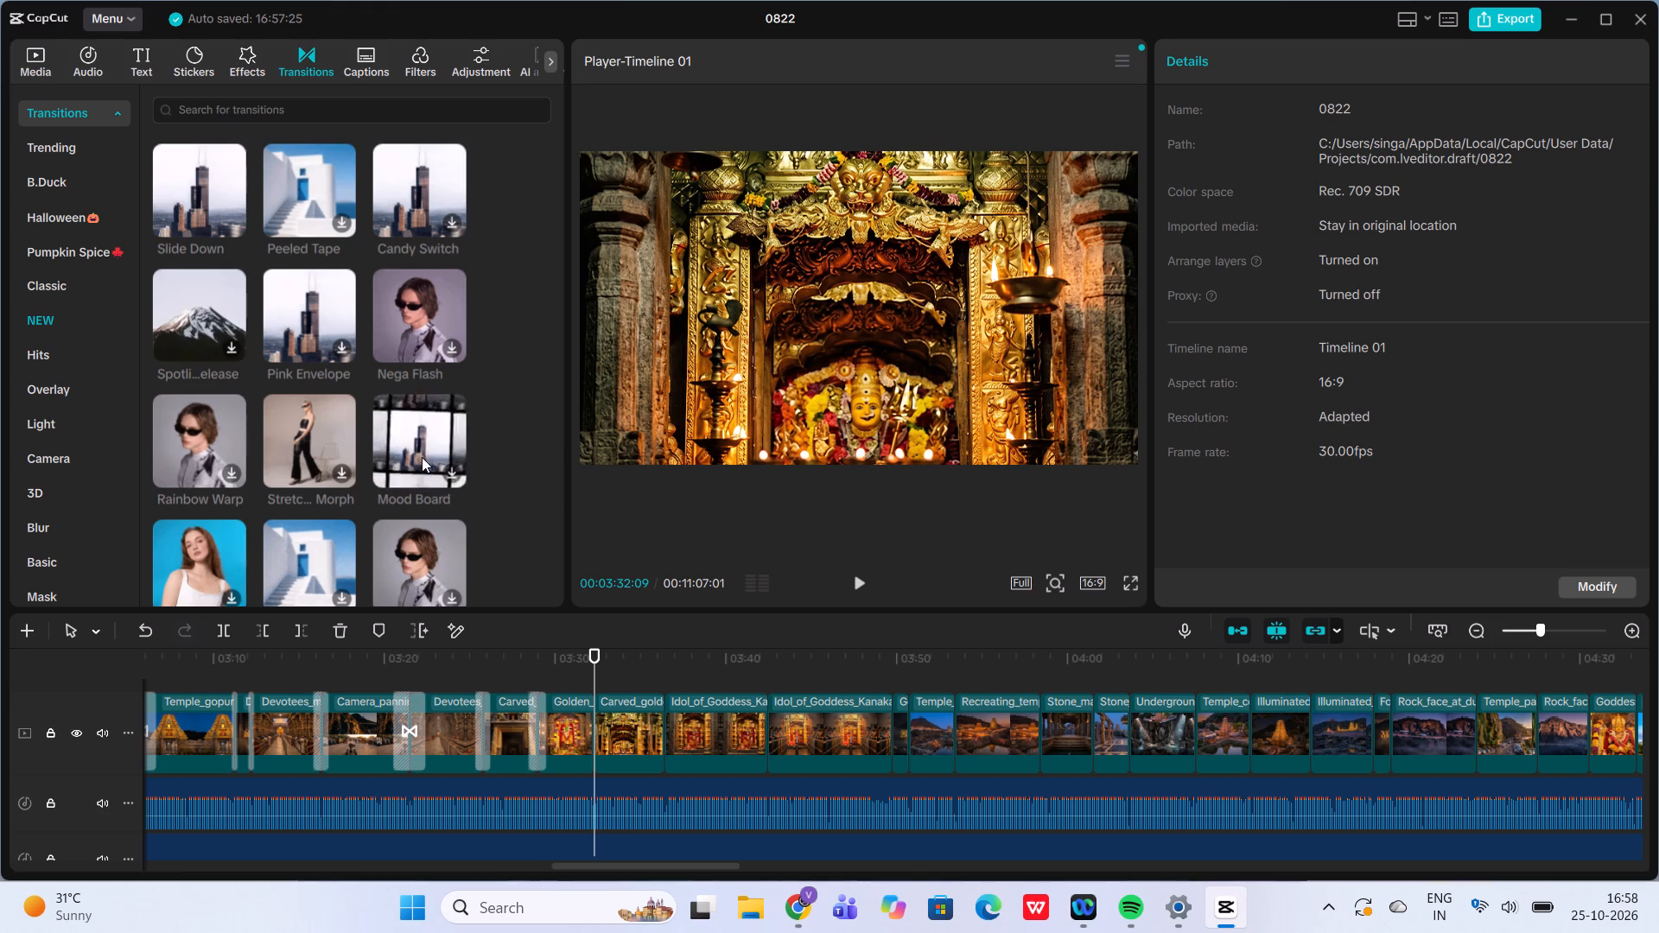
pyautogui.scroll(-1, 422, 457)
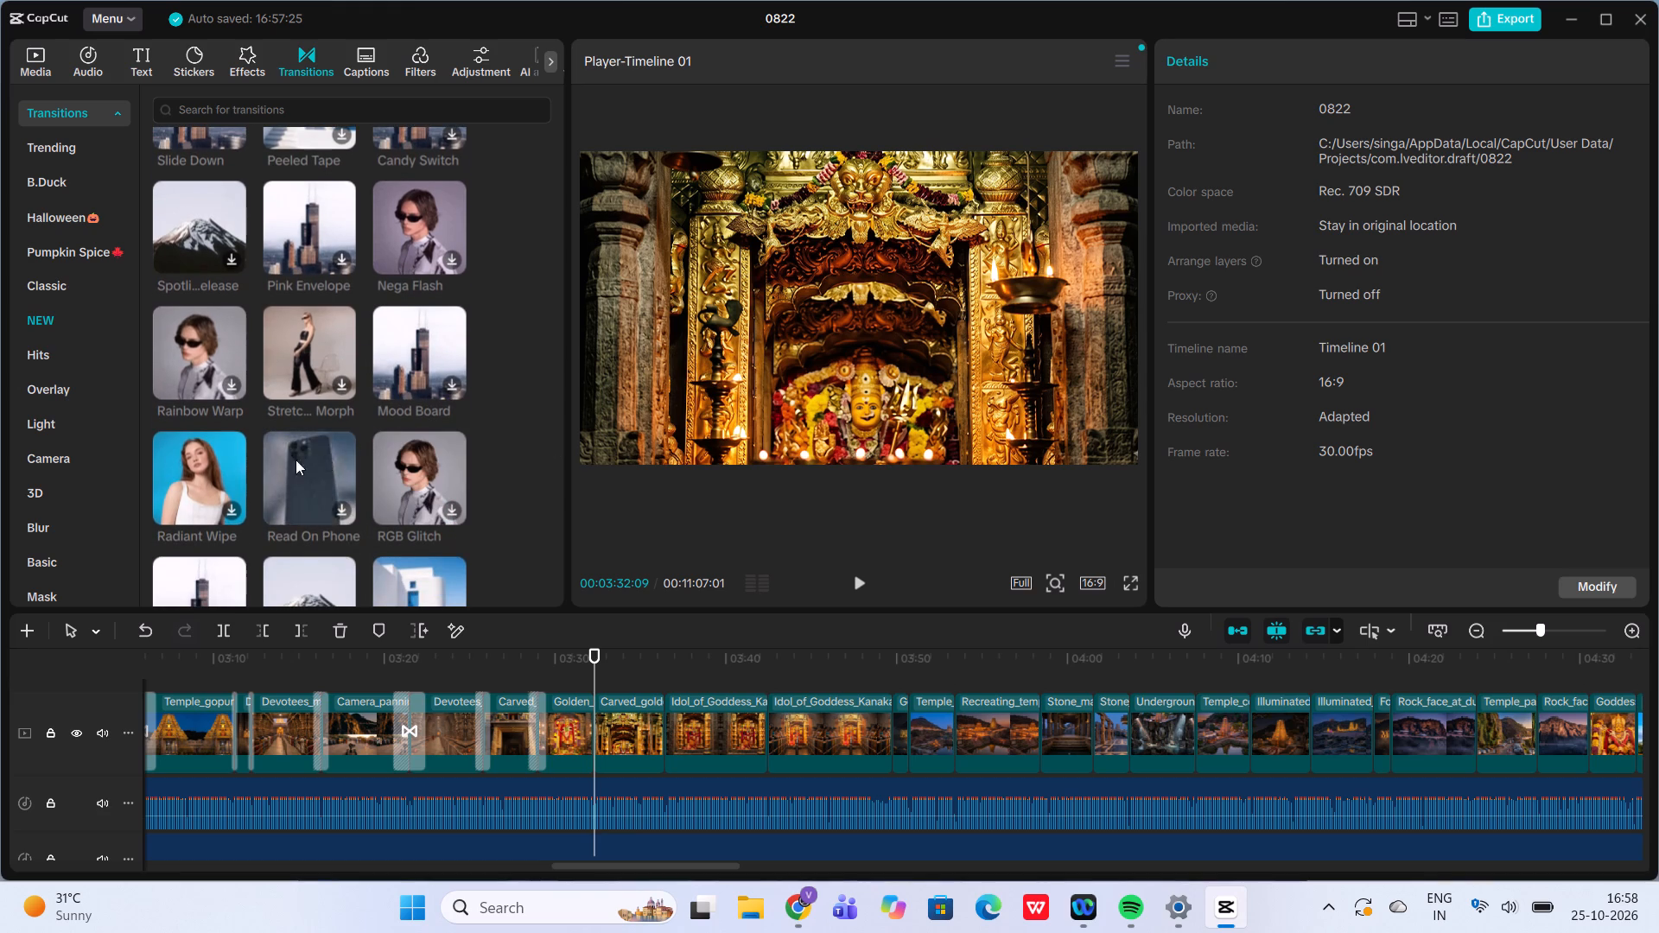
pyautogui.scroll(-1, 195, 466)
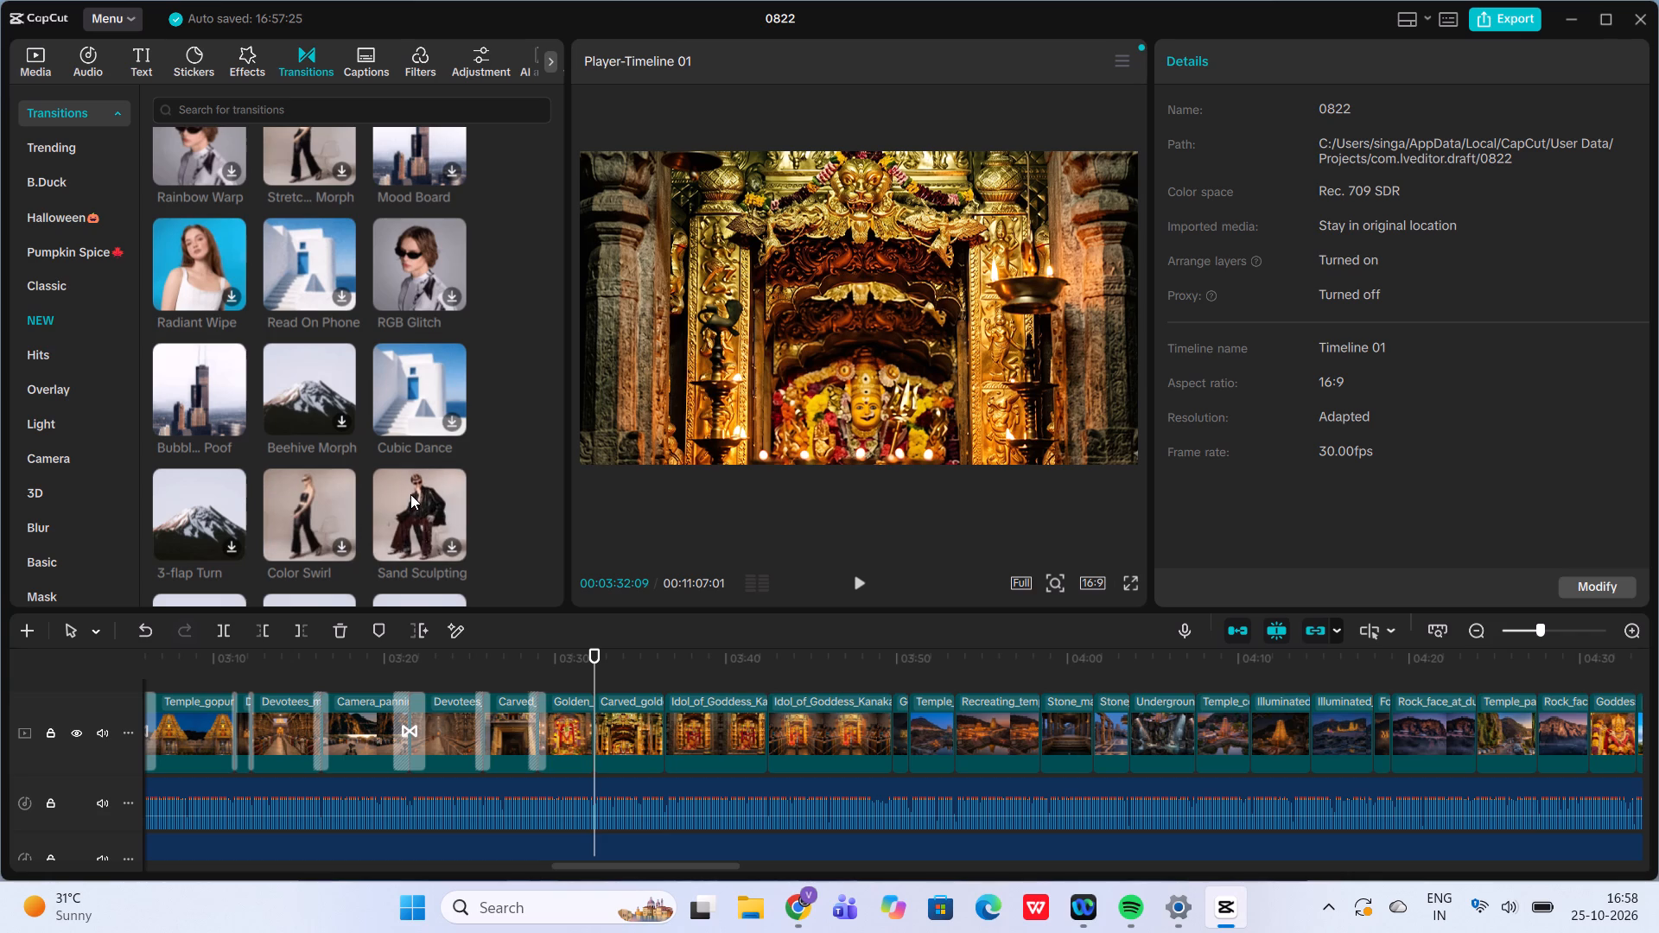
pyautogui.scroll(-1, 428, 534)
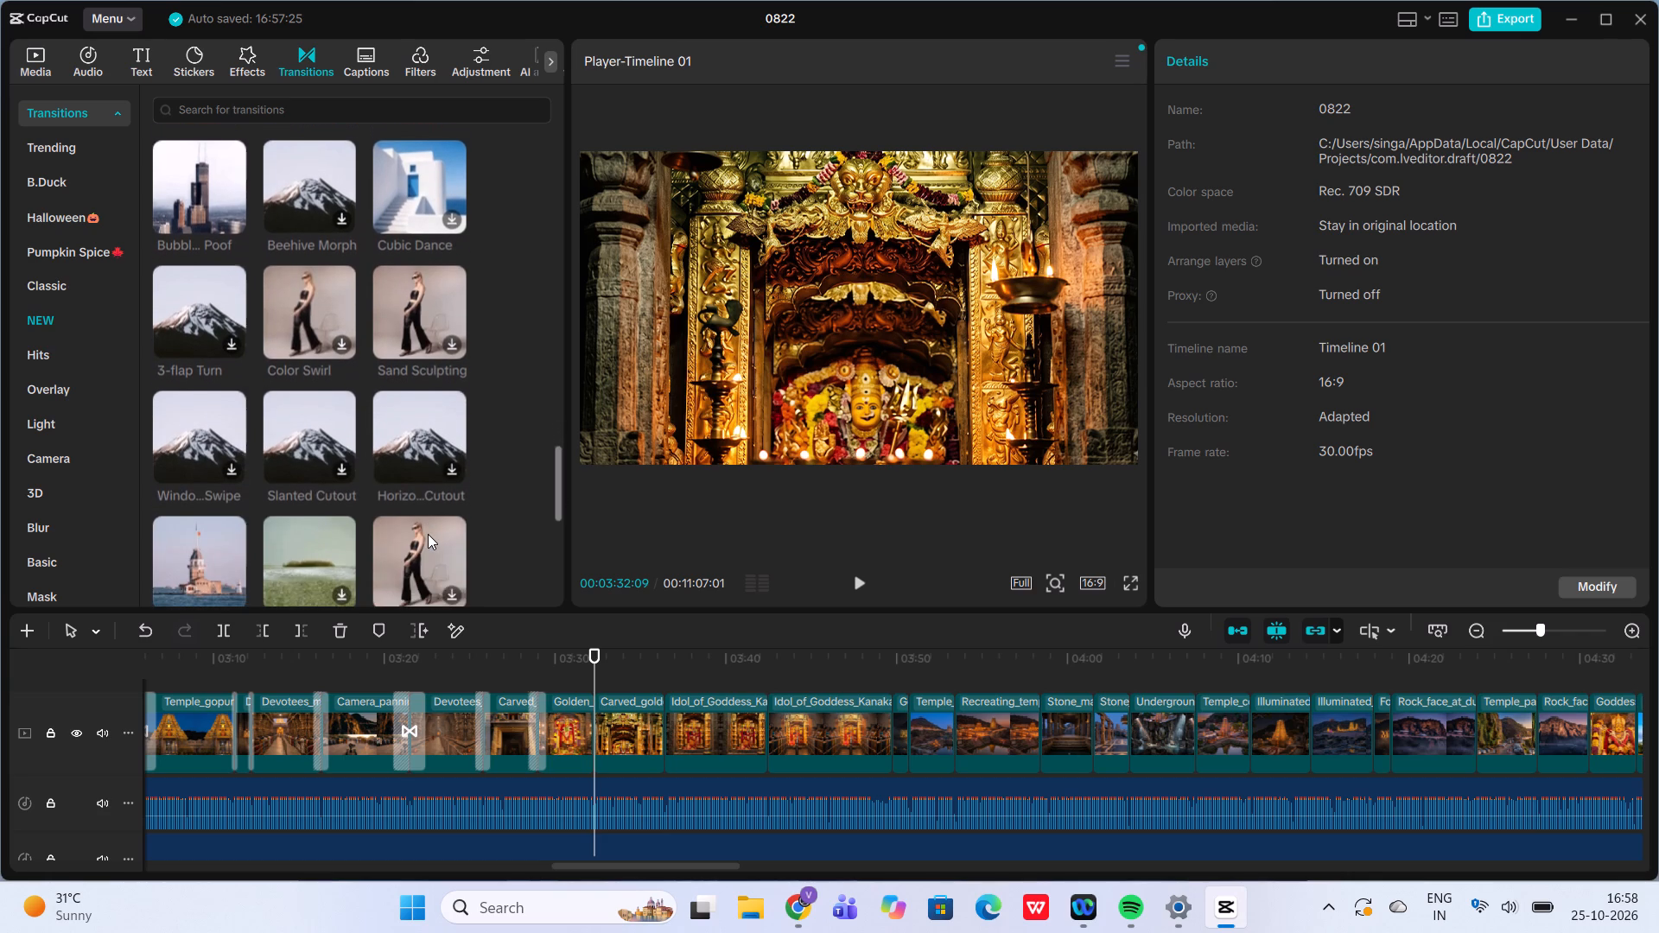
pyautogui.scroll(-1, 428, 534)
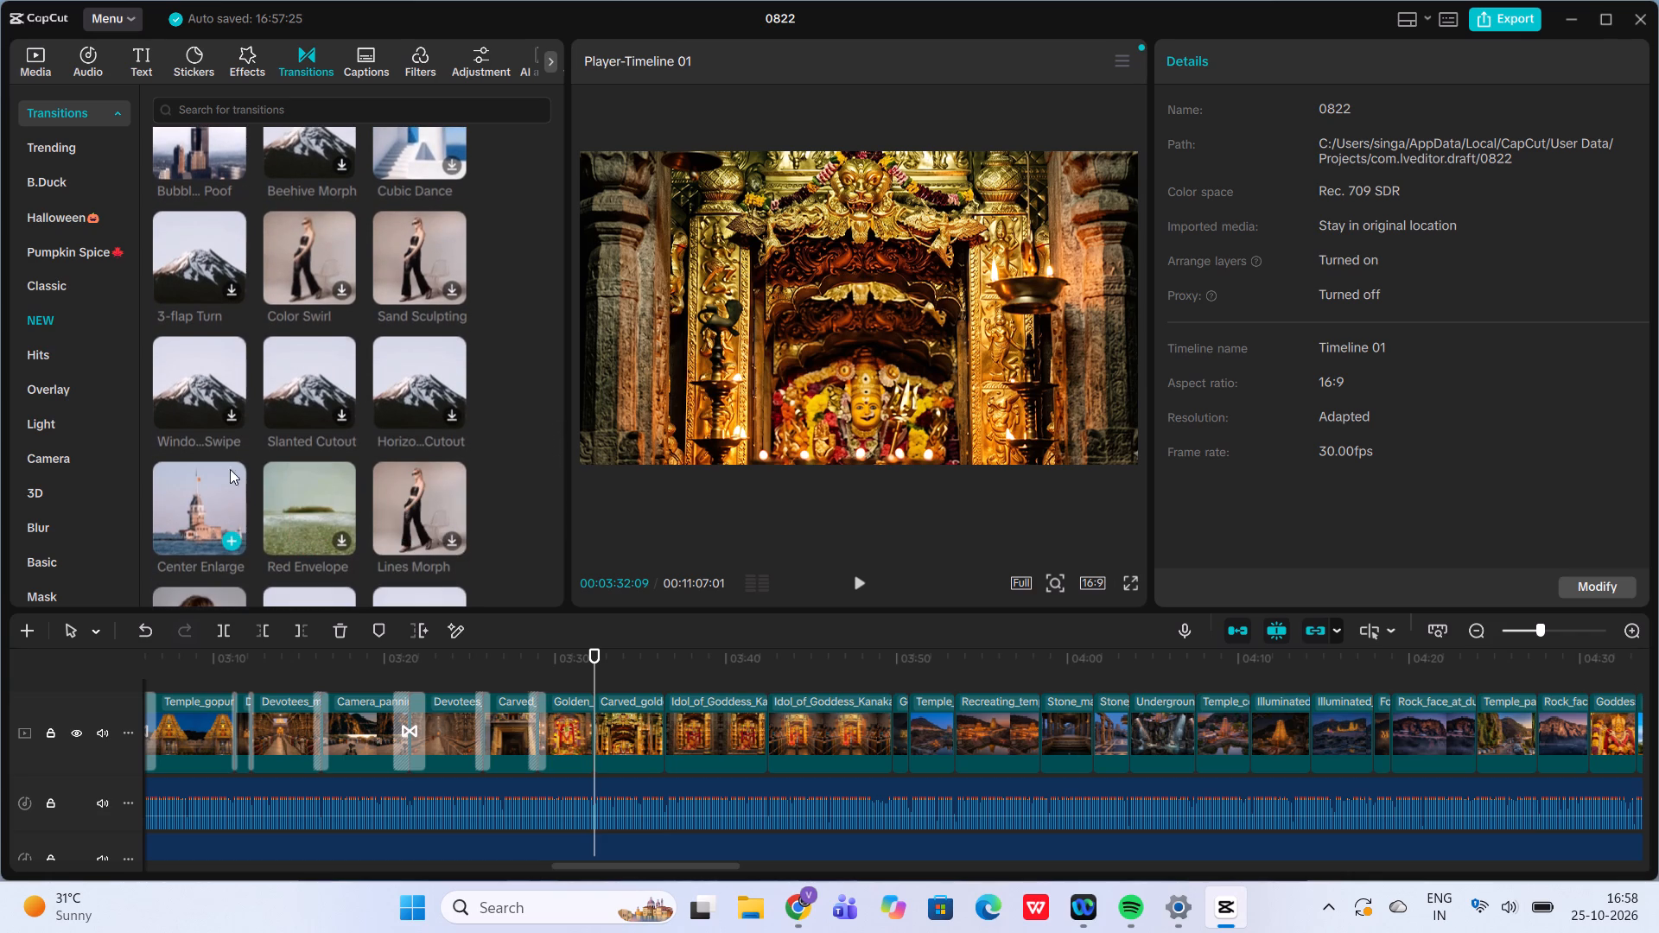
pyautogui.scroll(-1, 209, 468)
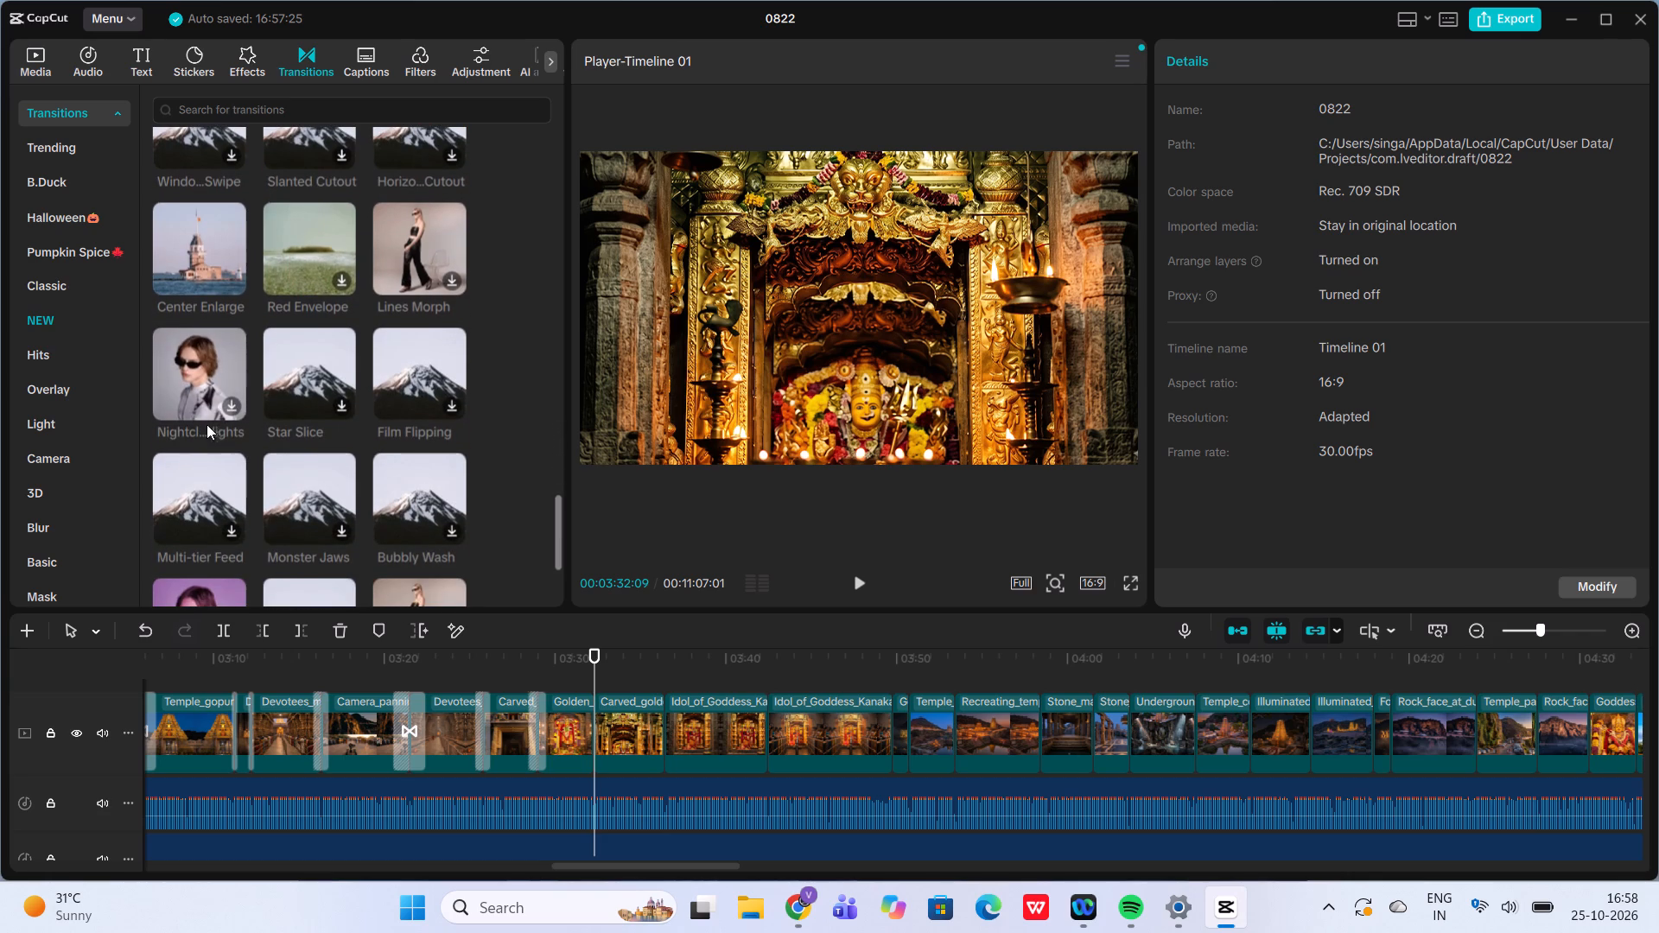
pyautogui.scroll(-1, 287, 416)
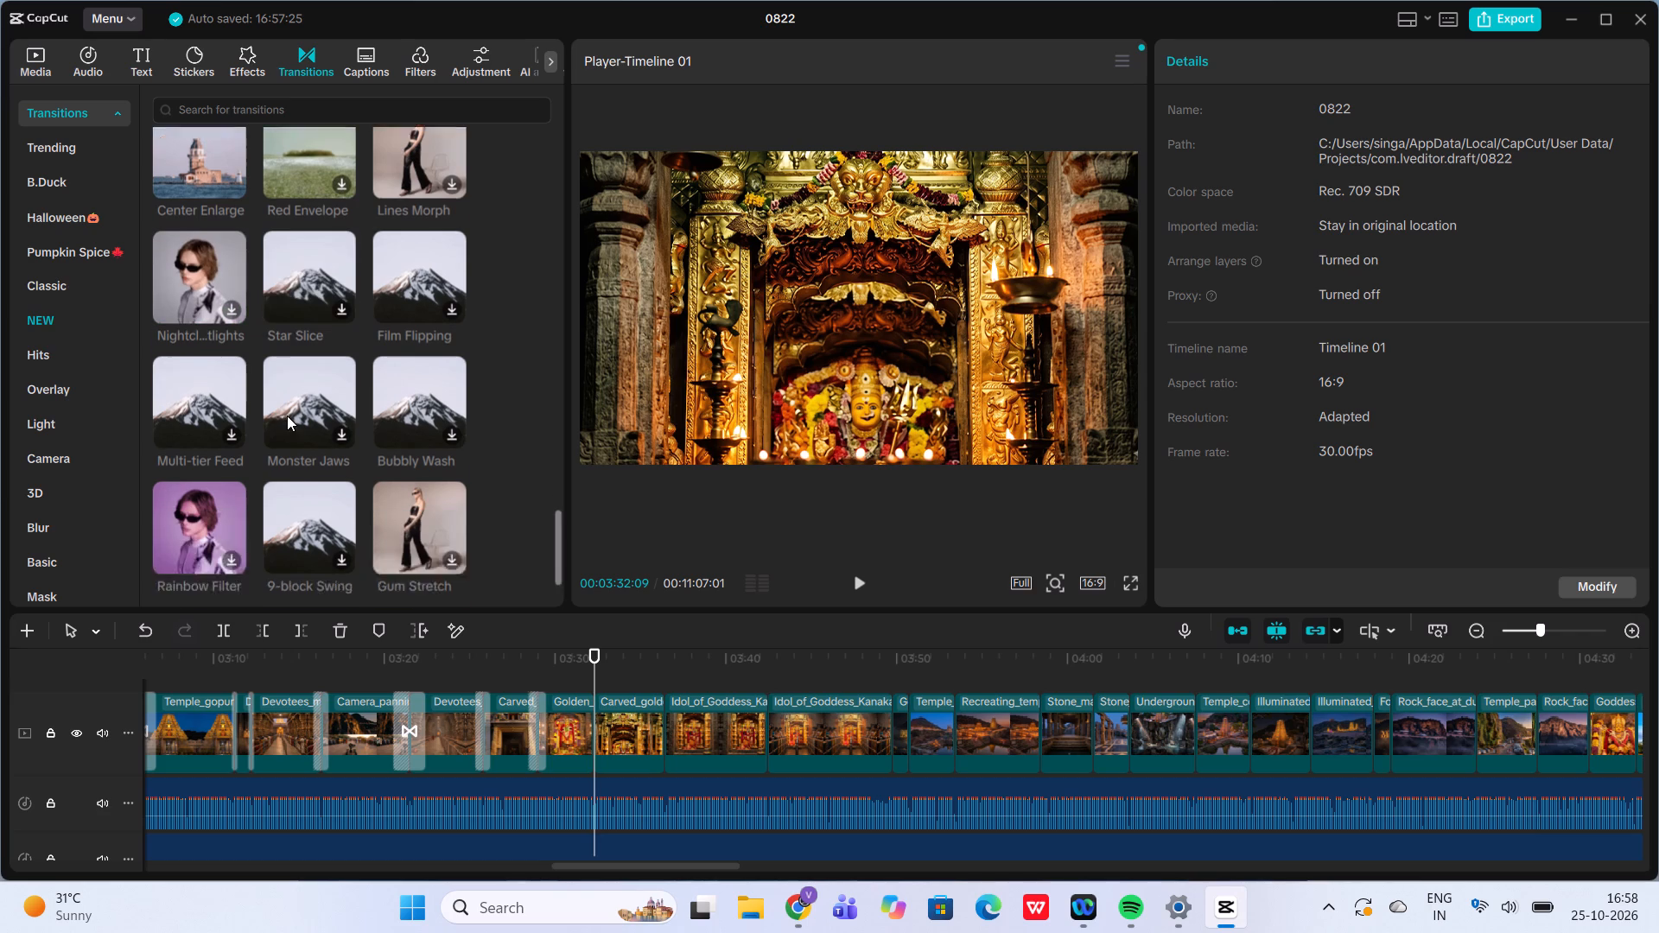
pyautogui.scroll(-1, 287, 416)
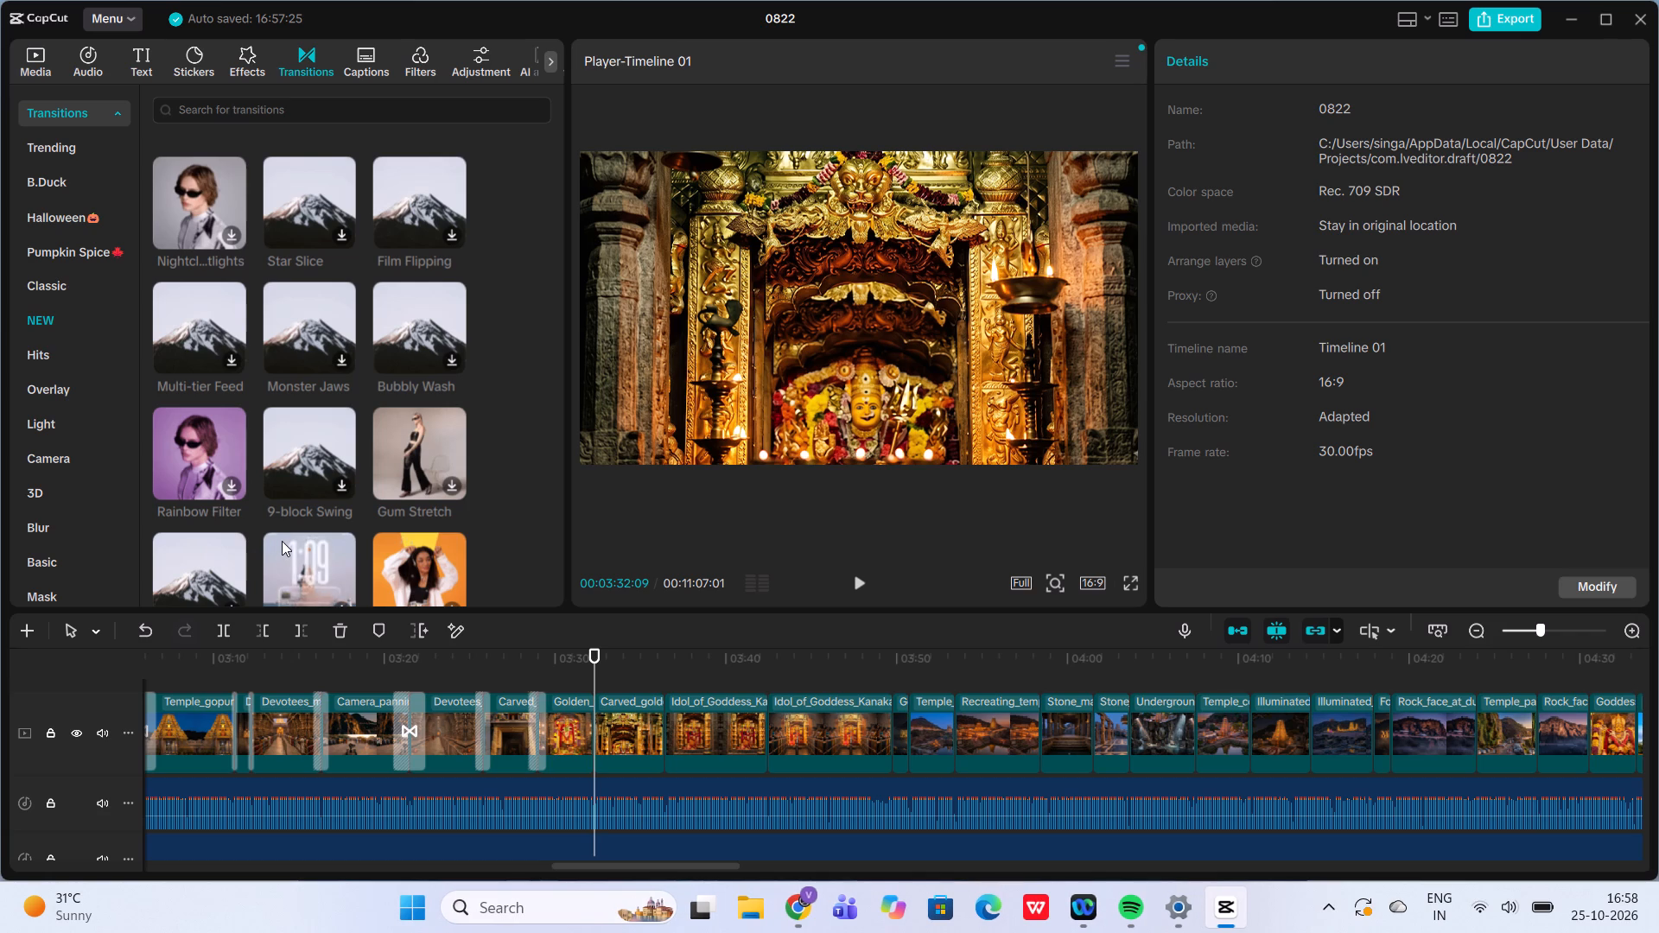
pyautogui.scroll(-1, 410, 541)
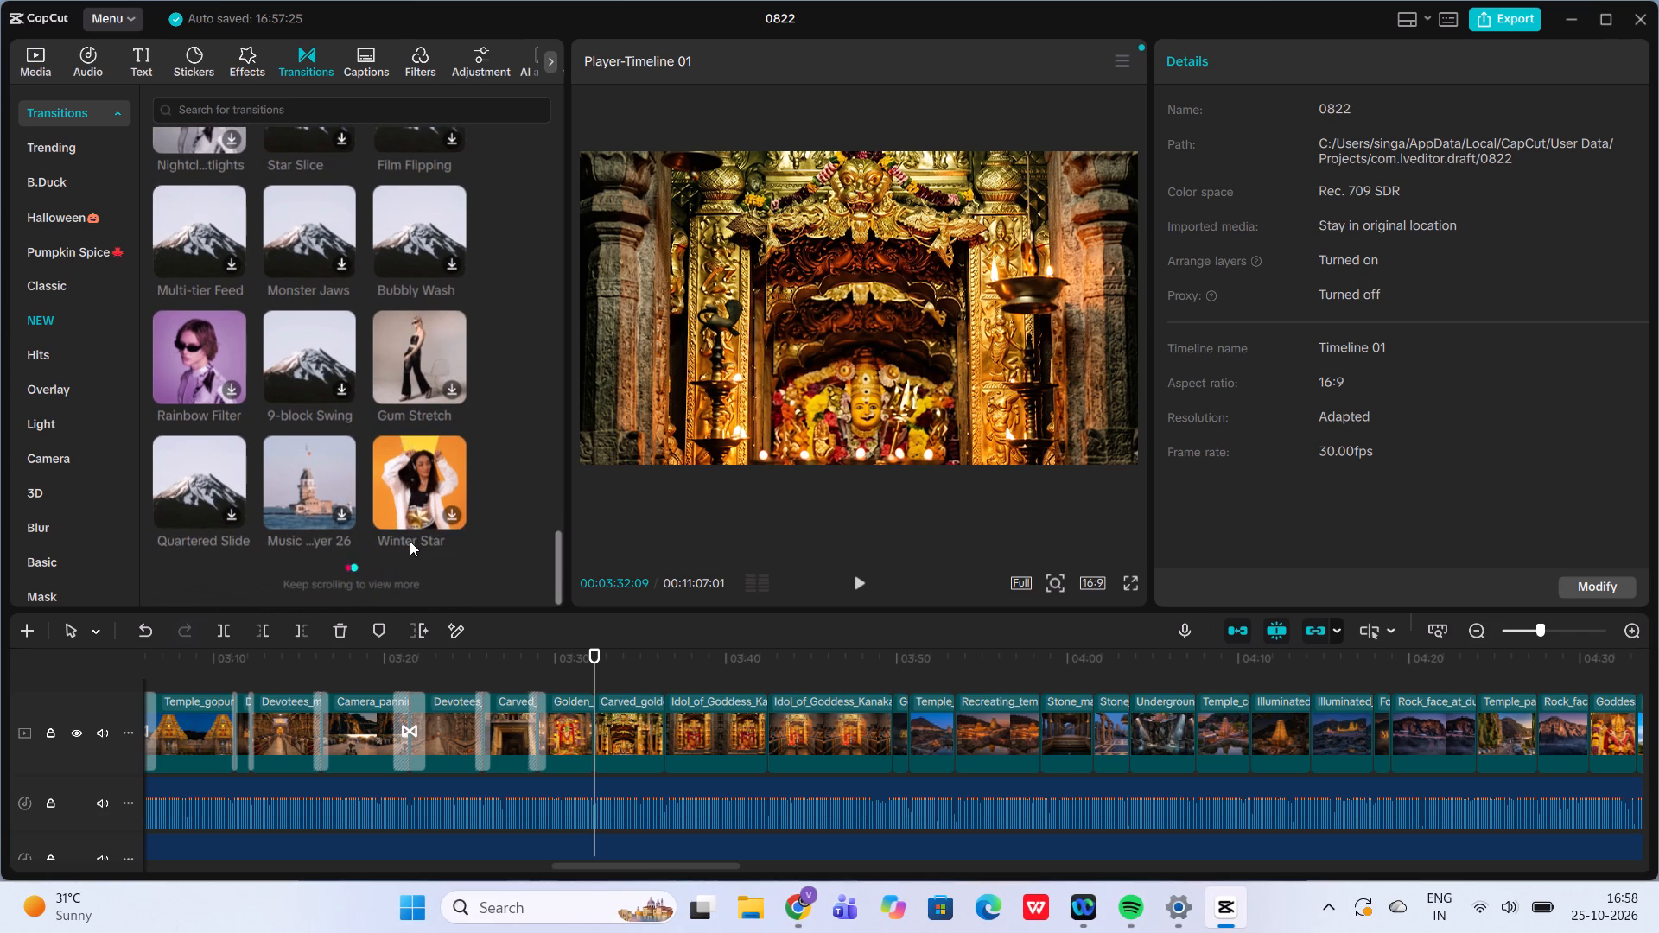
# Add the Blur Swap transition from the Hits category at 00:03:32:09, between the golden idol and carved gold shrine clips.
pyautogui.scroll(-1, 410, 541)
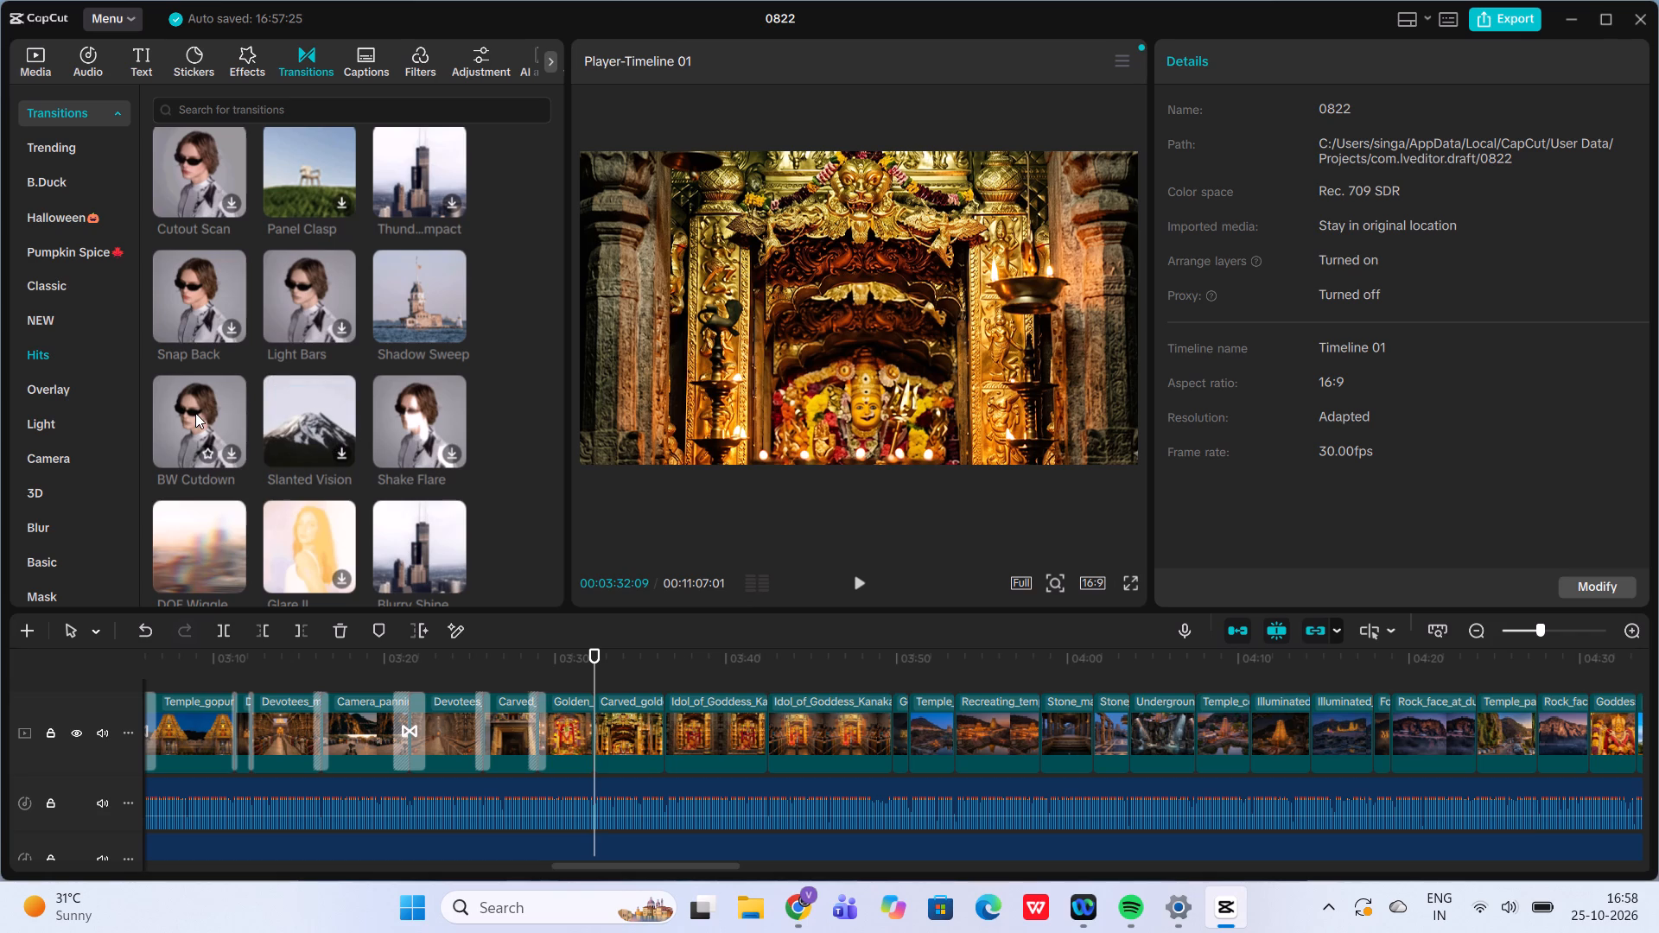
pyautogui.scroll(-10, 302, 549)
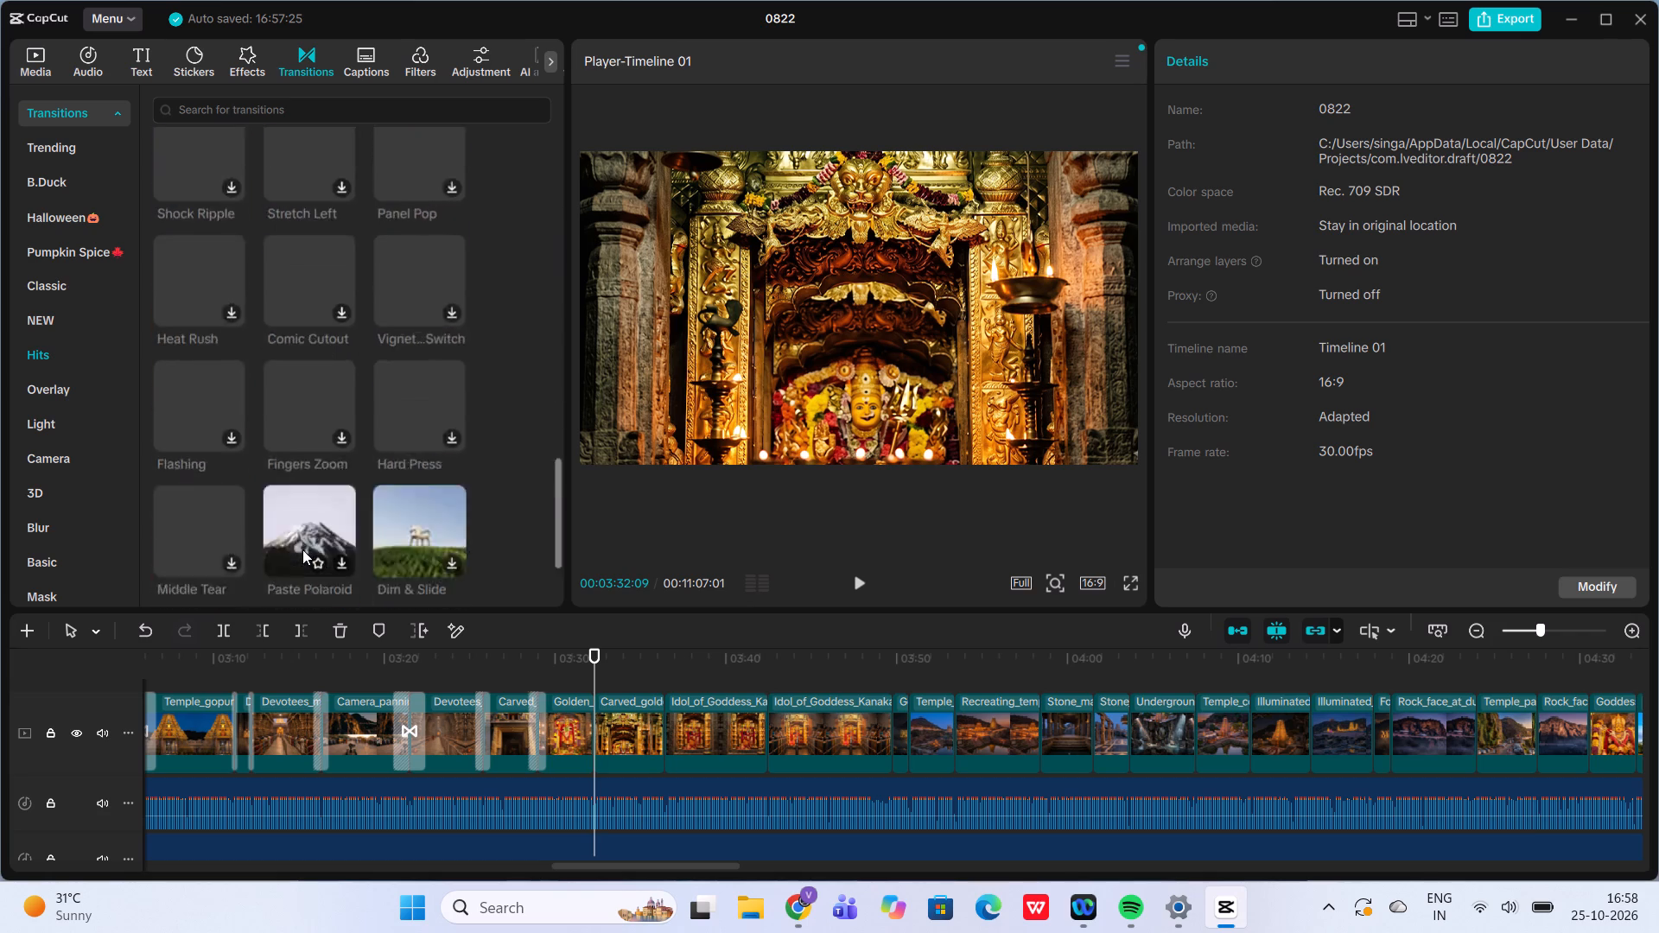
pyautogui.scroll(-6, 302, 549)
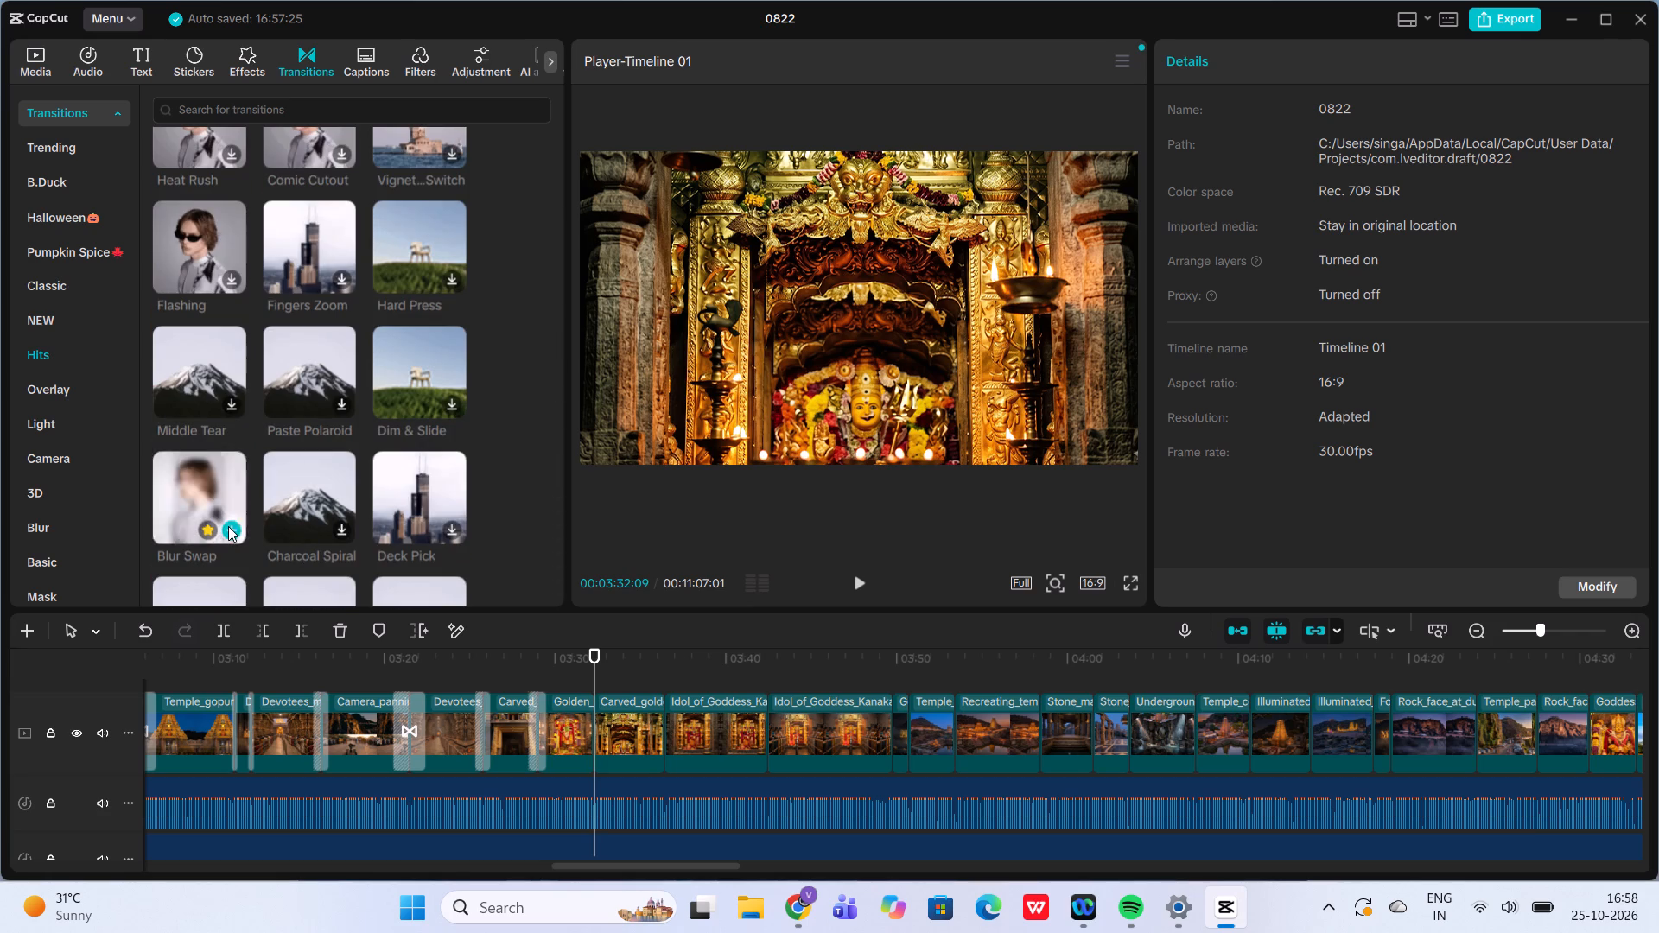
pyautogui.click(201, 460)
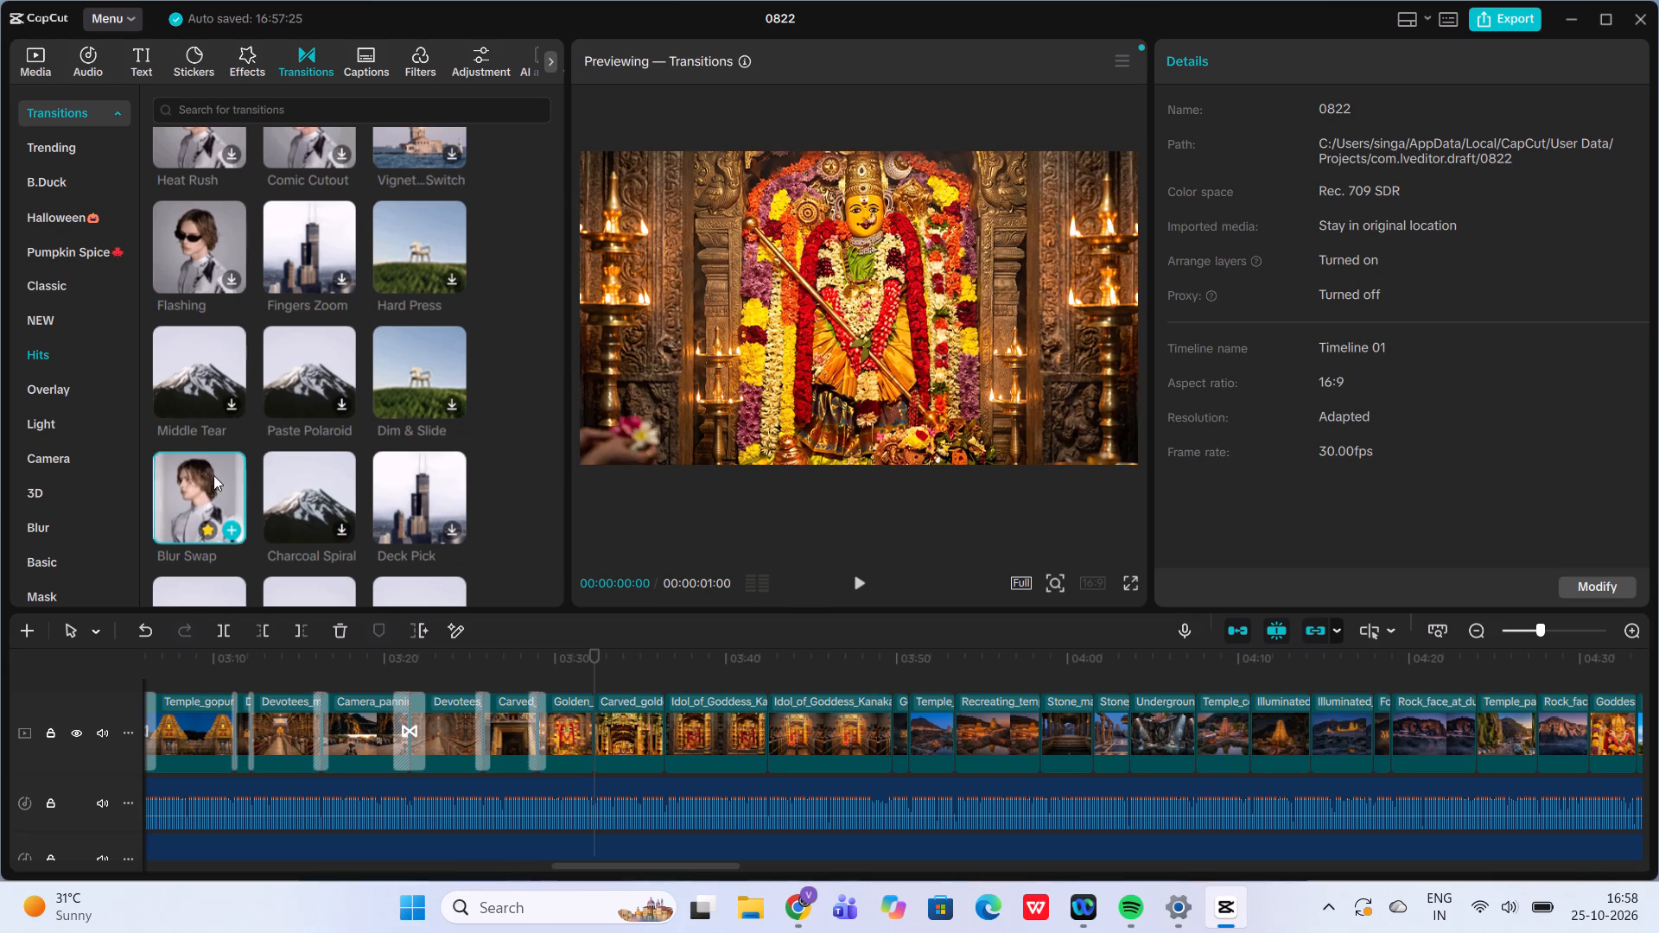
pyautogui.click(227, 524)
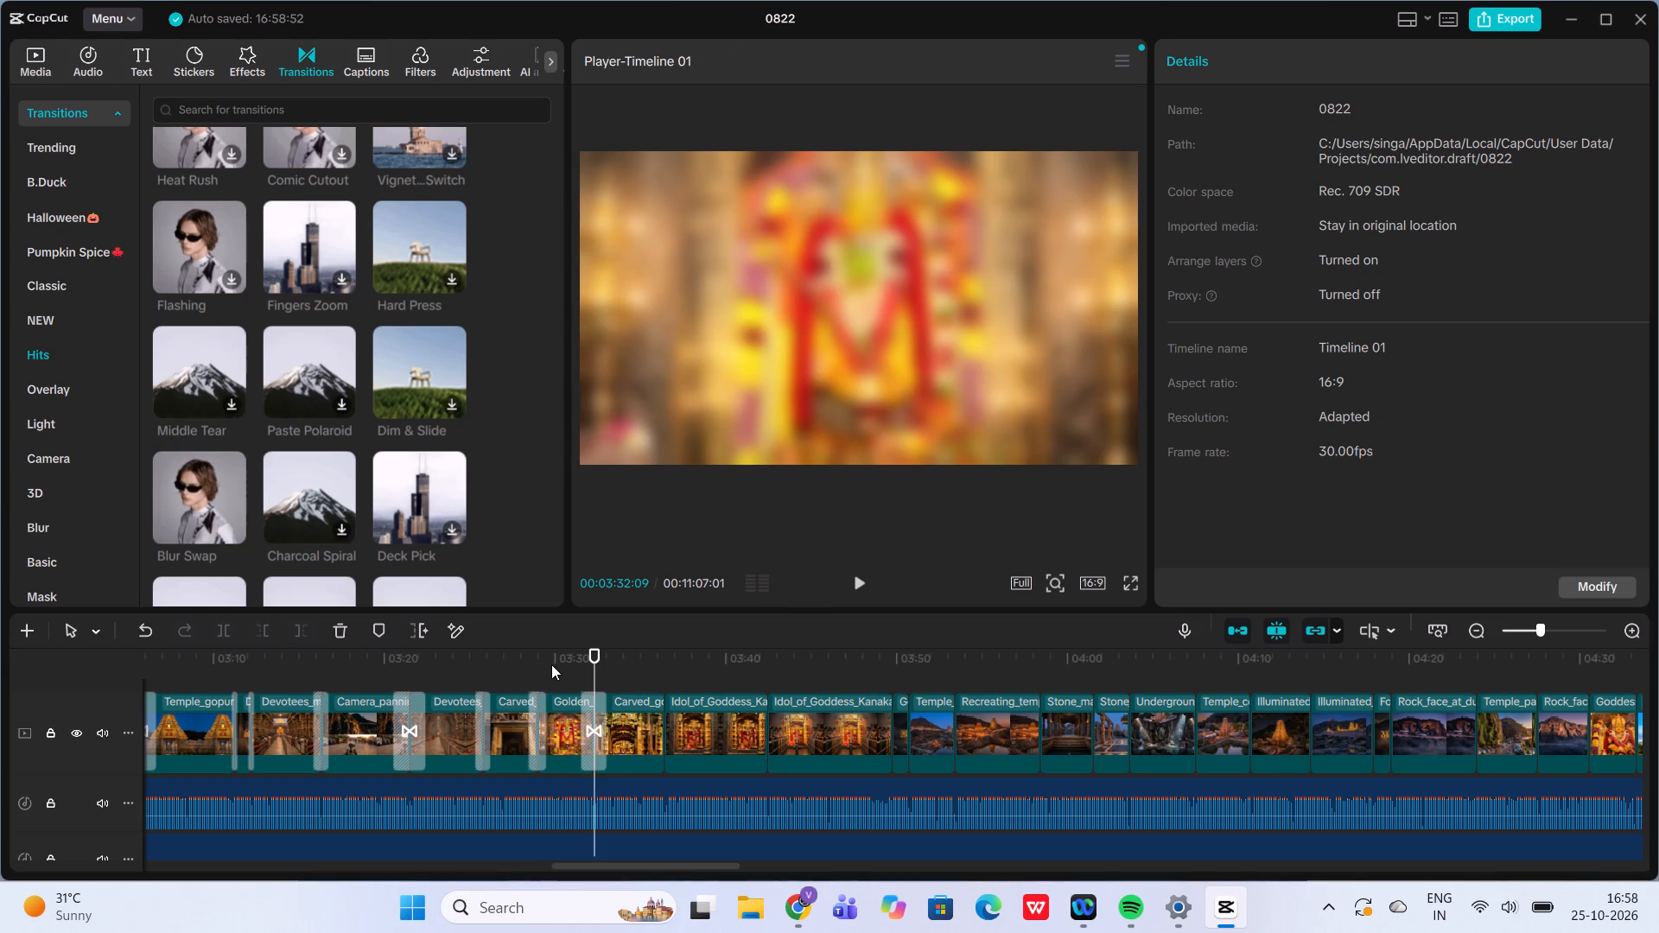
# Play back the Blur Swap transition at 00:03:32:09 to review it.
pyautogui.click(565, 663)
pyautogui.click(859, 581)
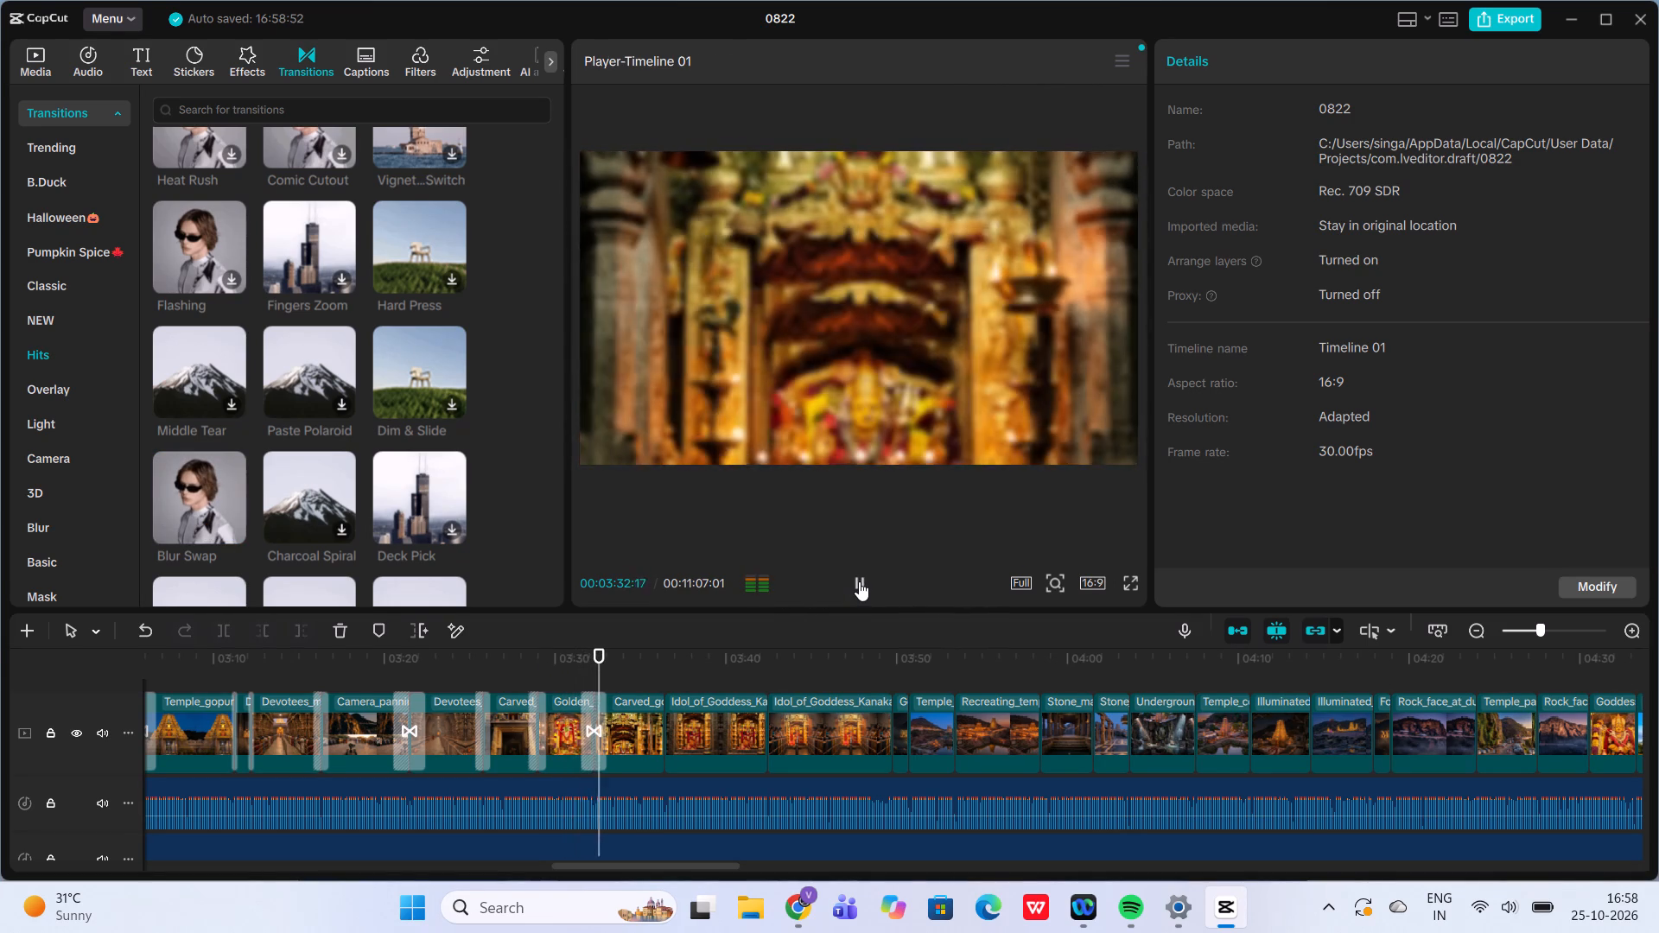
pyautogui.click(859, 581)
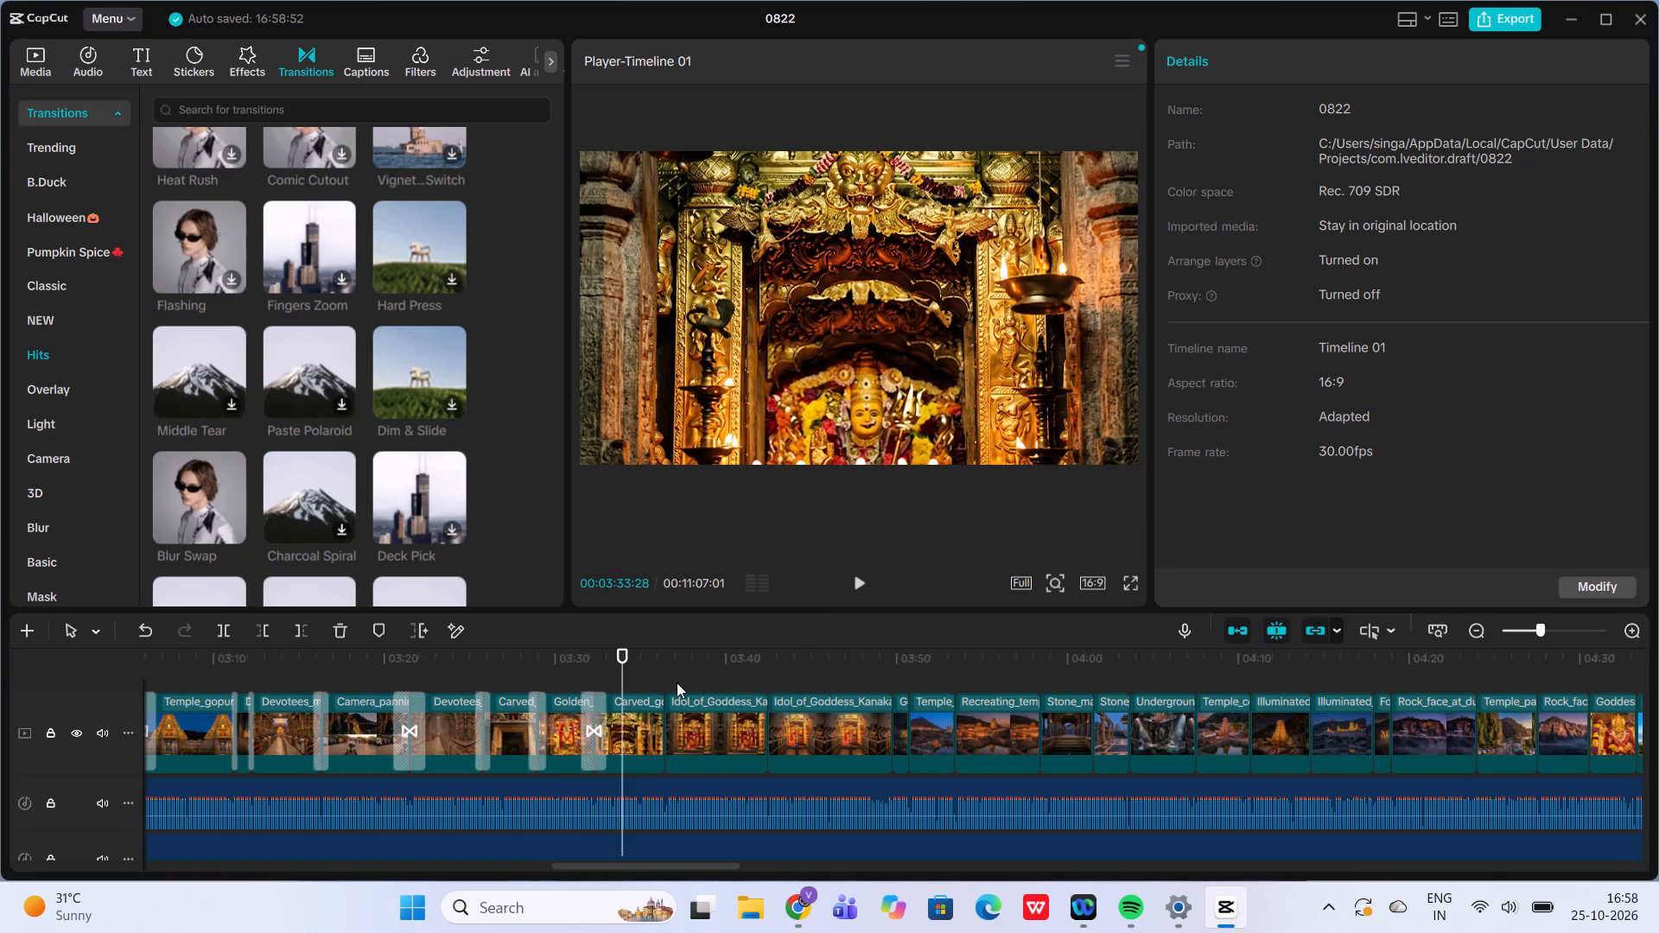
# Add the Bokeh Swing transition from the Hits category at 00:03:36:13, between the carved gold shrine and first goddess idol clips.
pyautogui.click(668, 676)
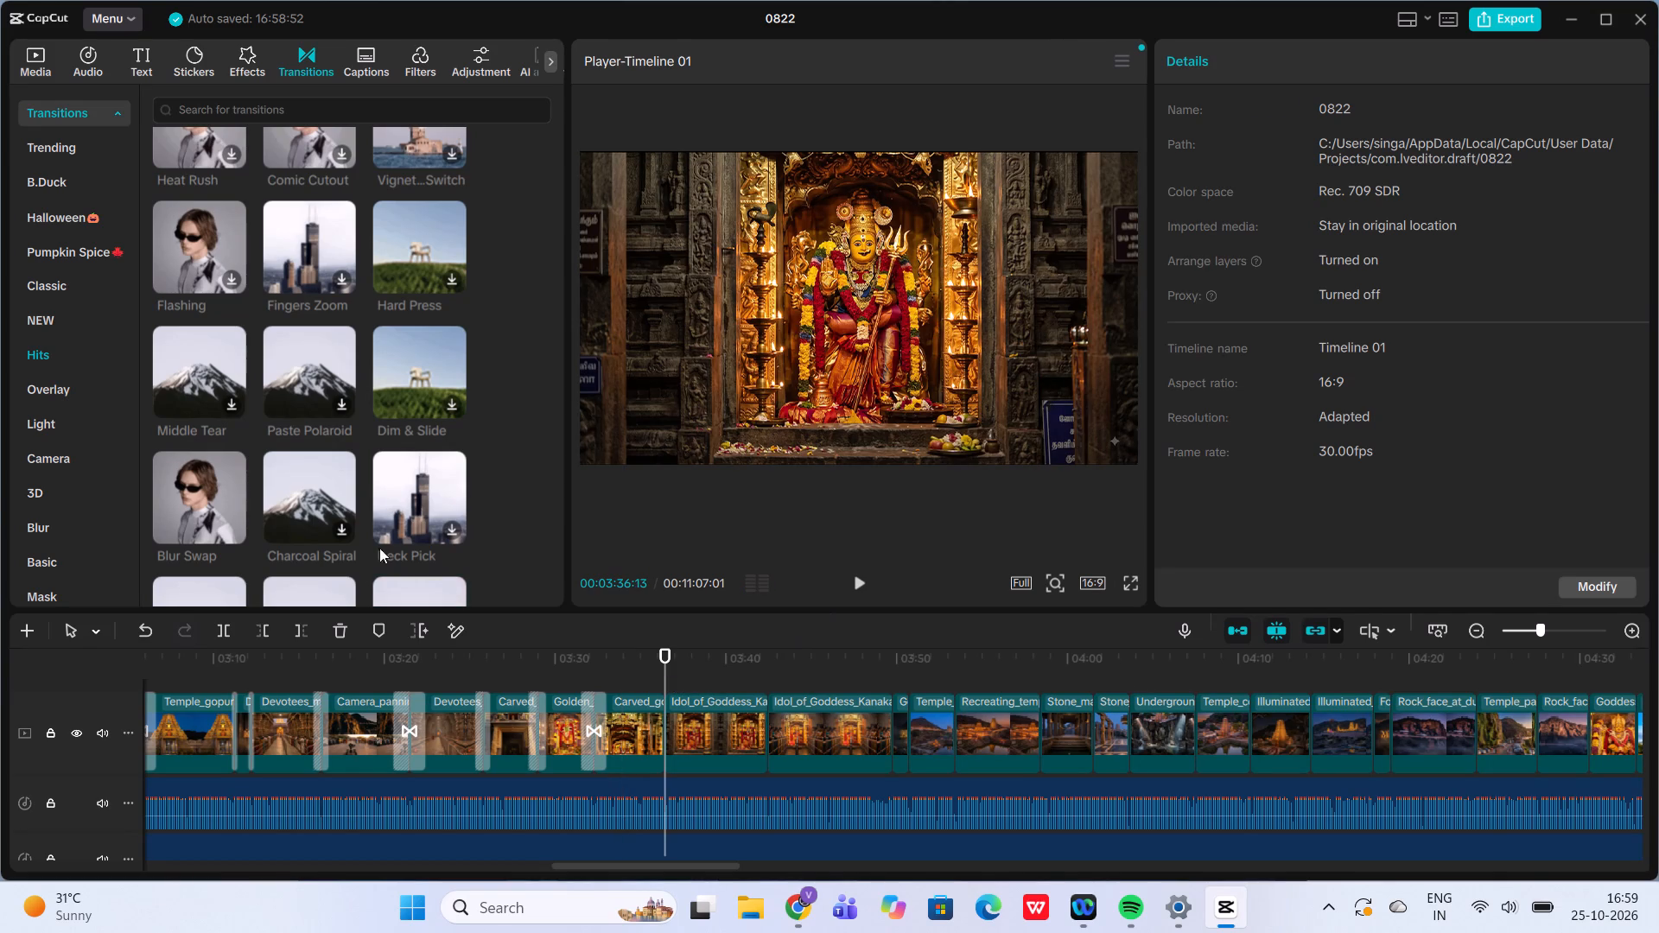
pyautogui.scroll(-1, 412, 492)
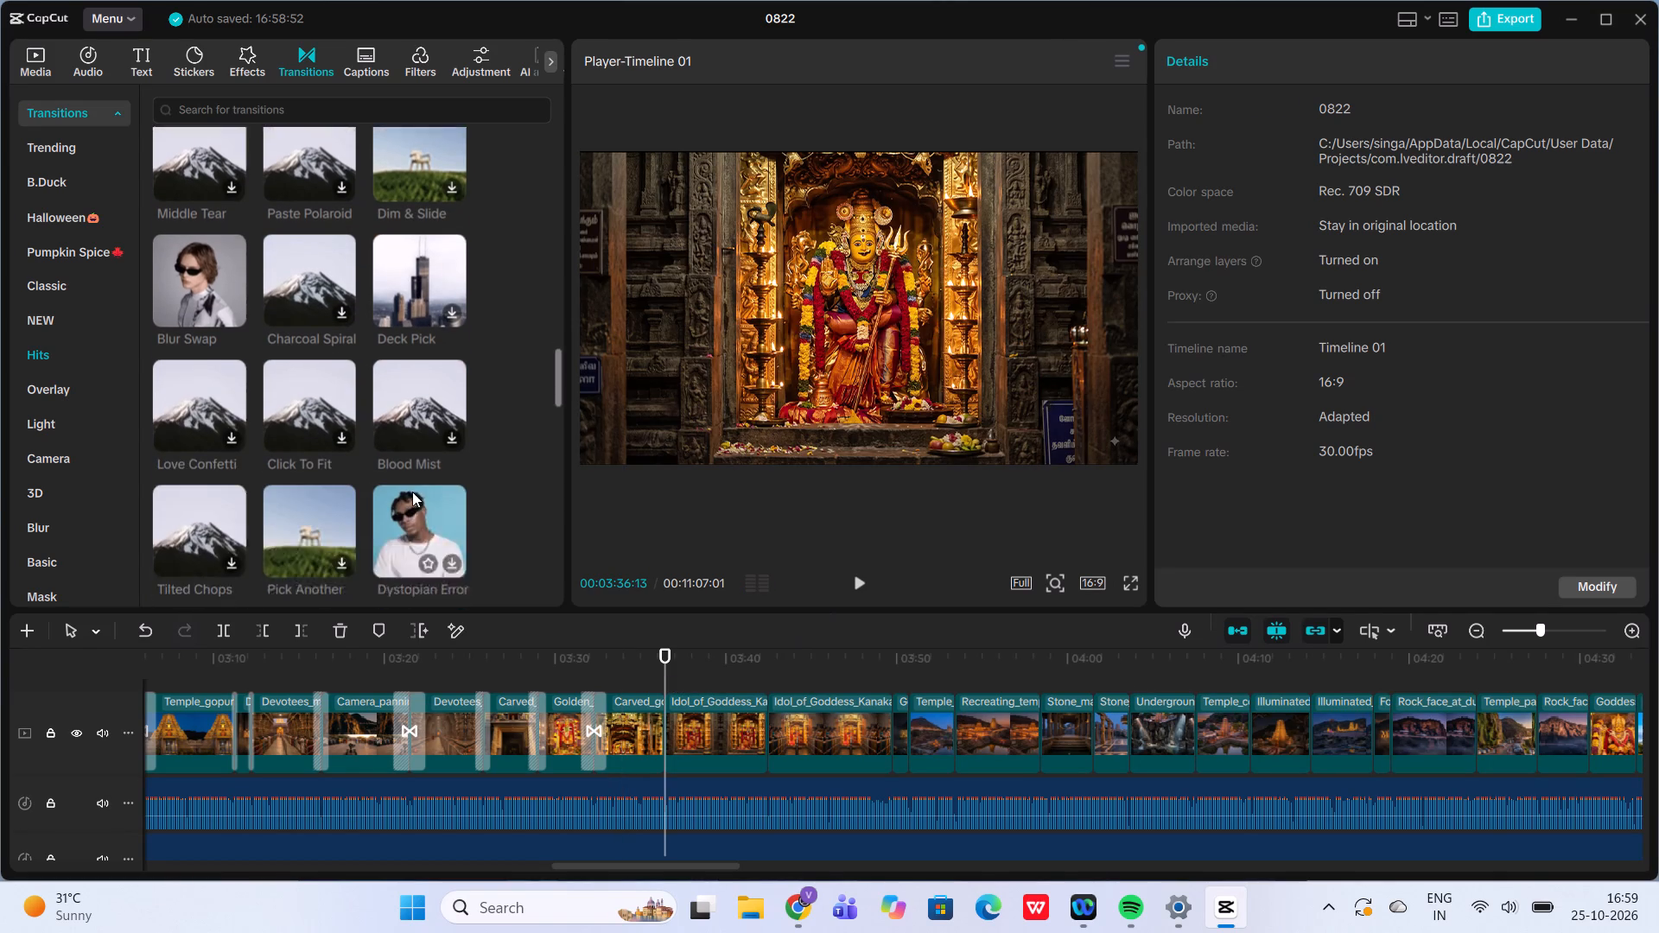
pyautogui.scroll(-1, 412, 492)
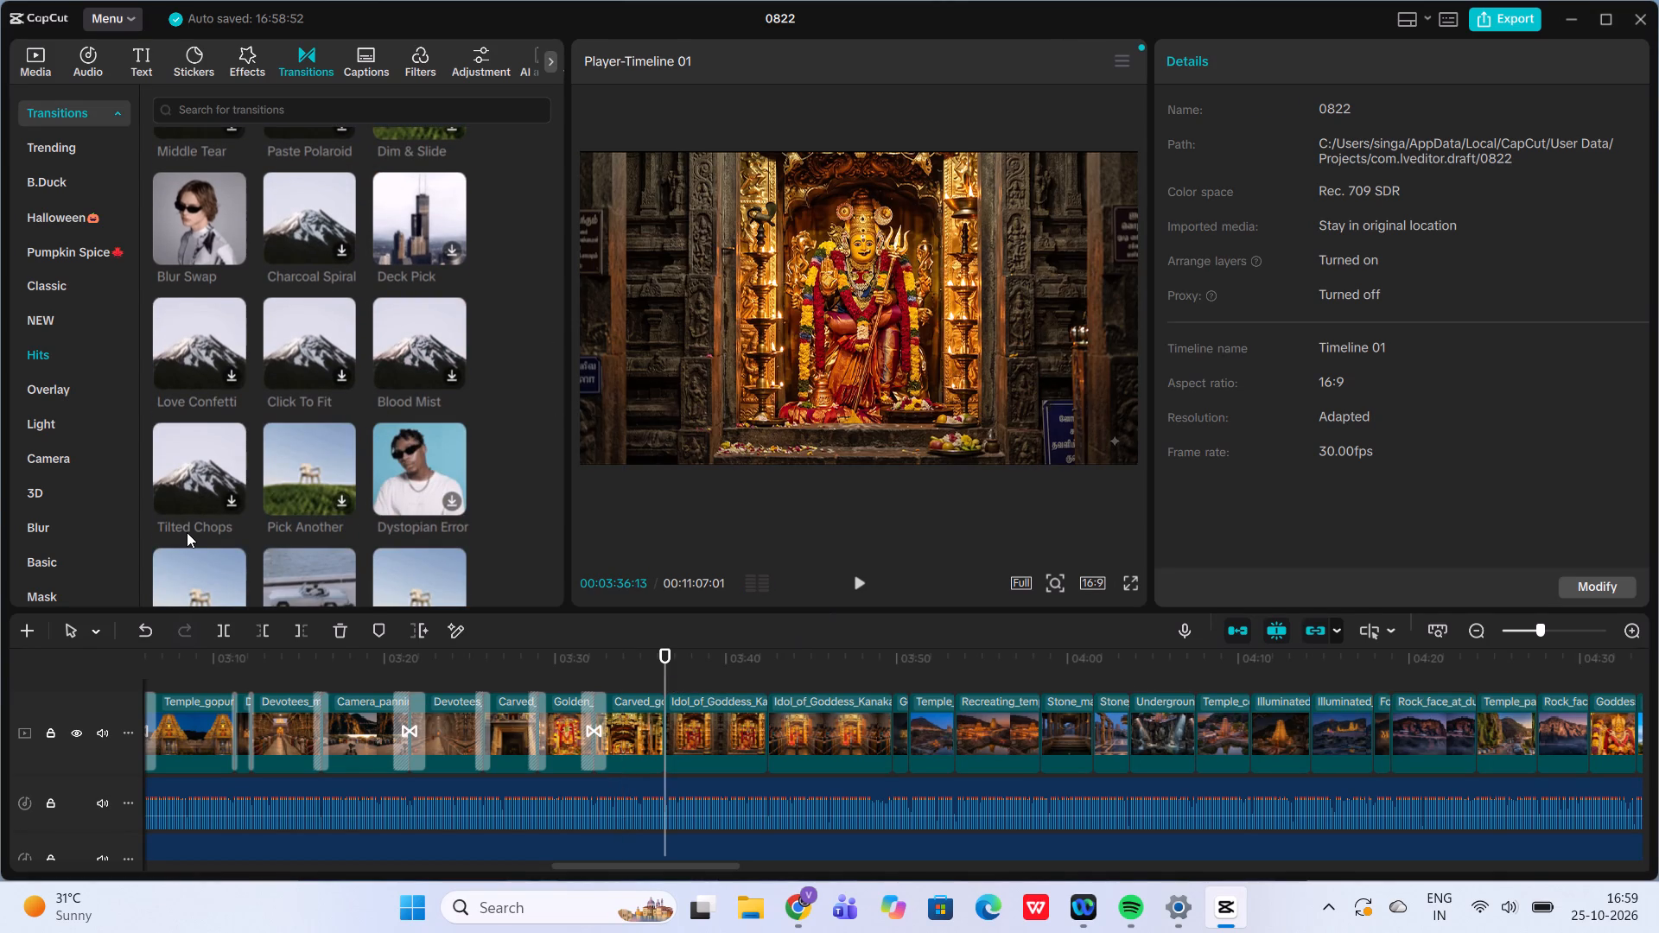
pyautogui.scroll(-1, 187, 532)
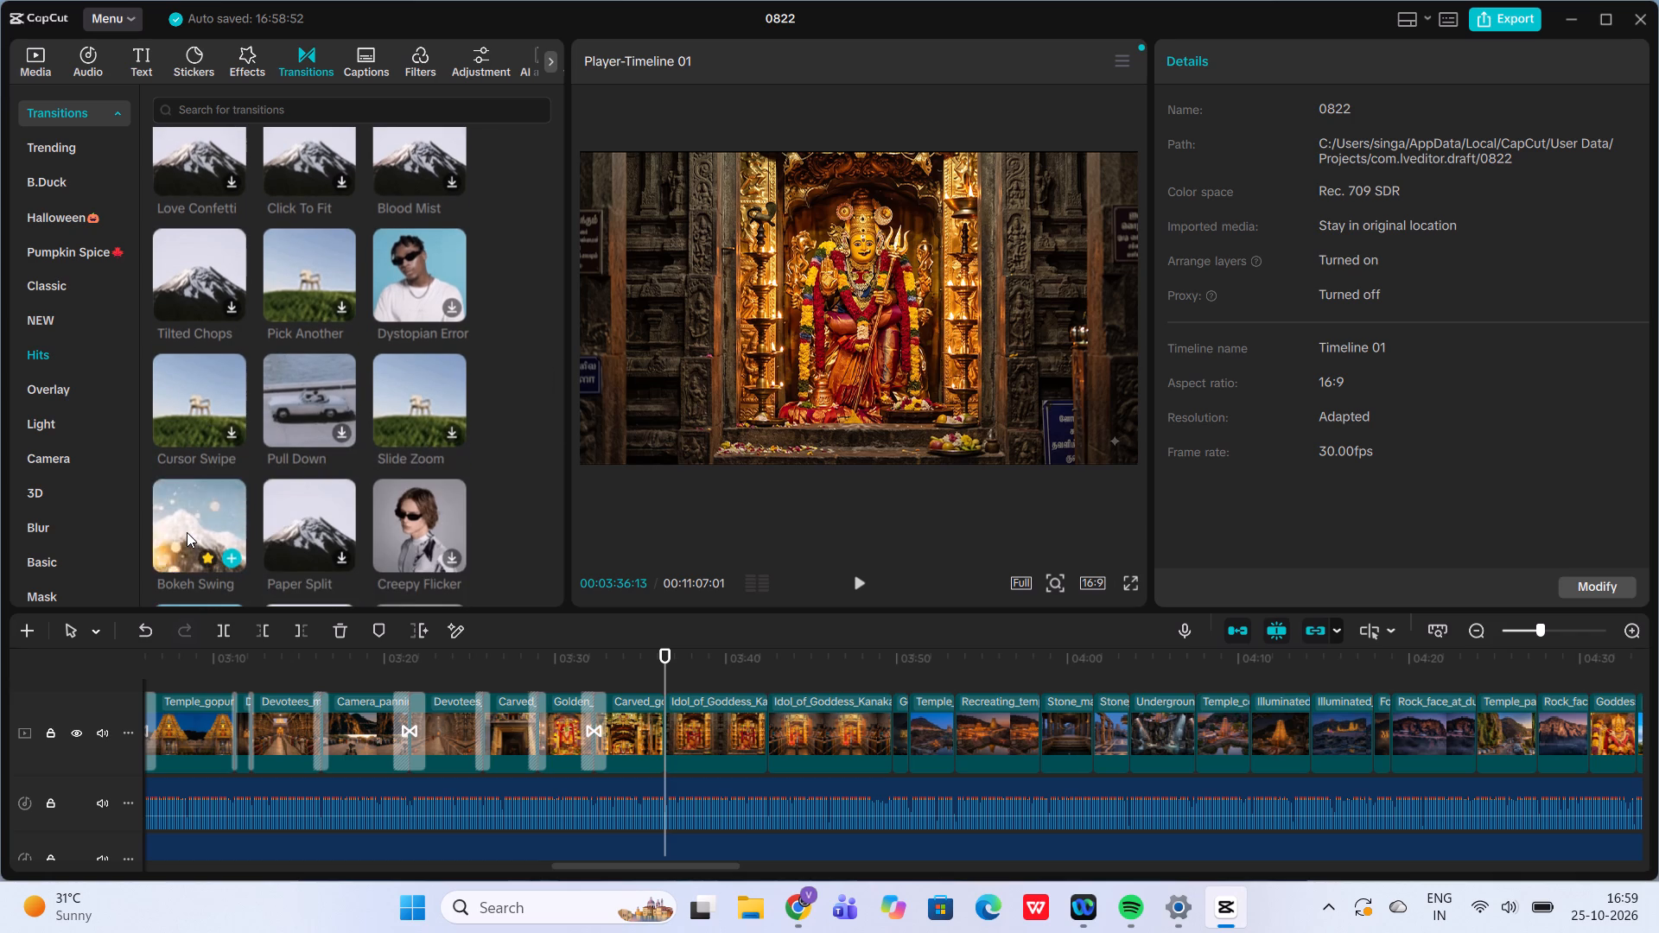
pyautogui.click(187, 532)
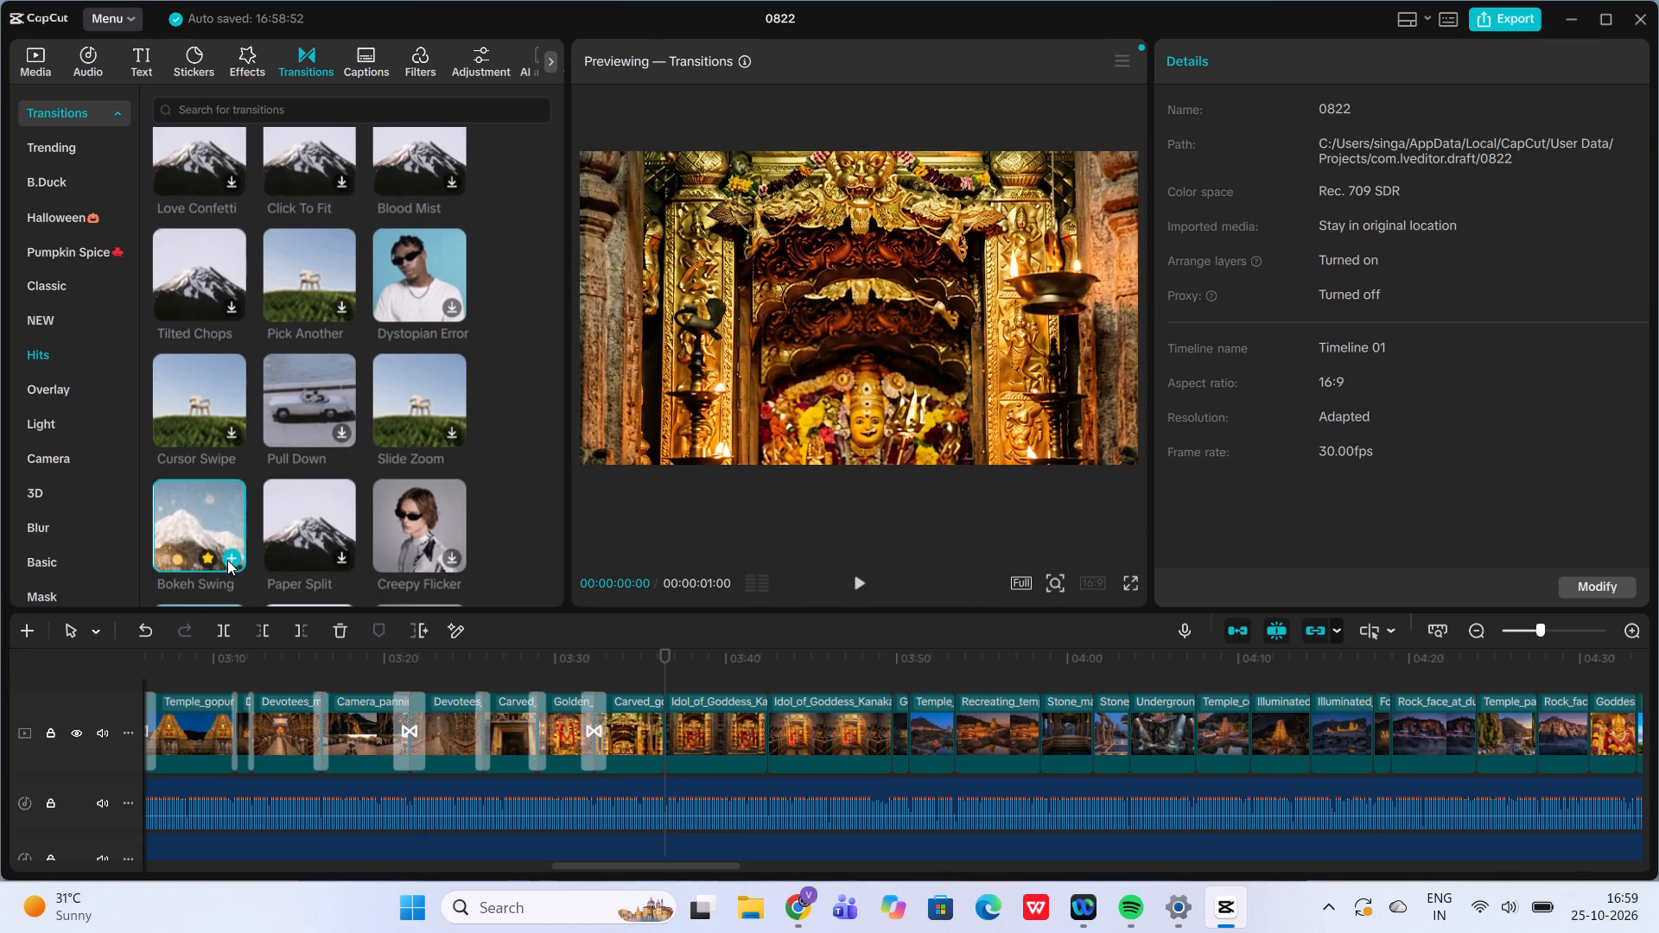
pyautogui.click(229, 557)
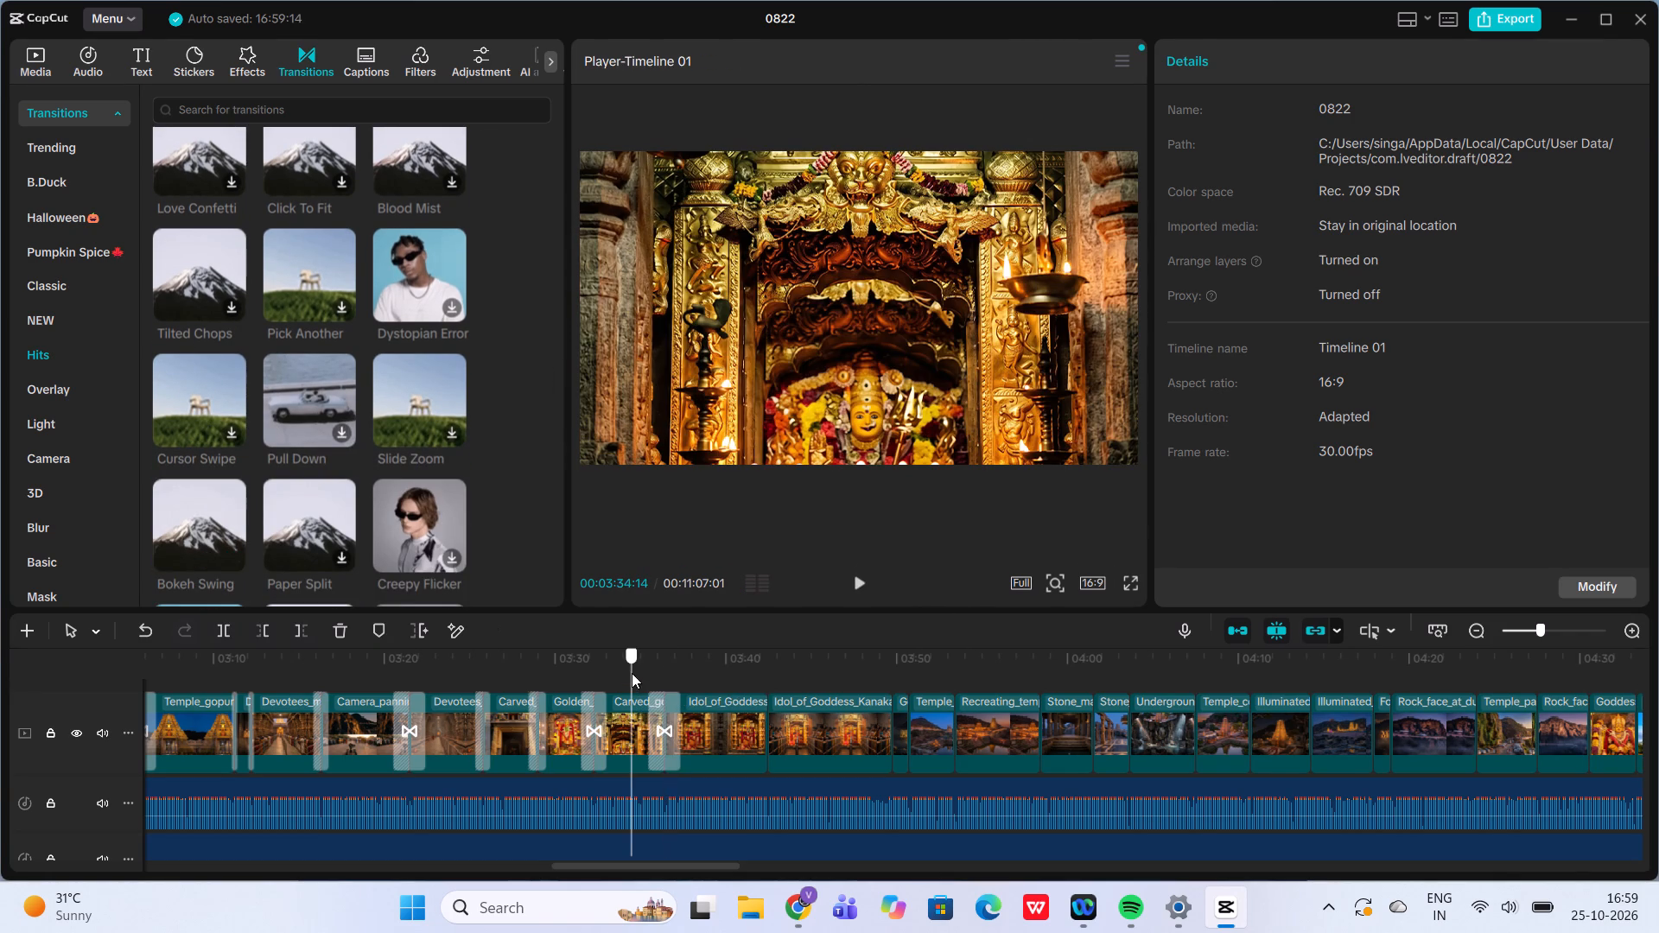
# Play back the Bokeh Swing transition at 00:03:36:13 to review it.
pyautogui.click(632, 673)
pyautogui.click(855, 591)
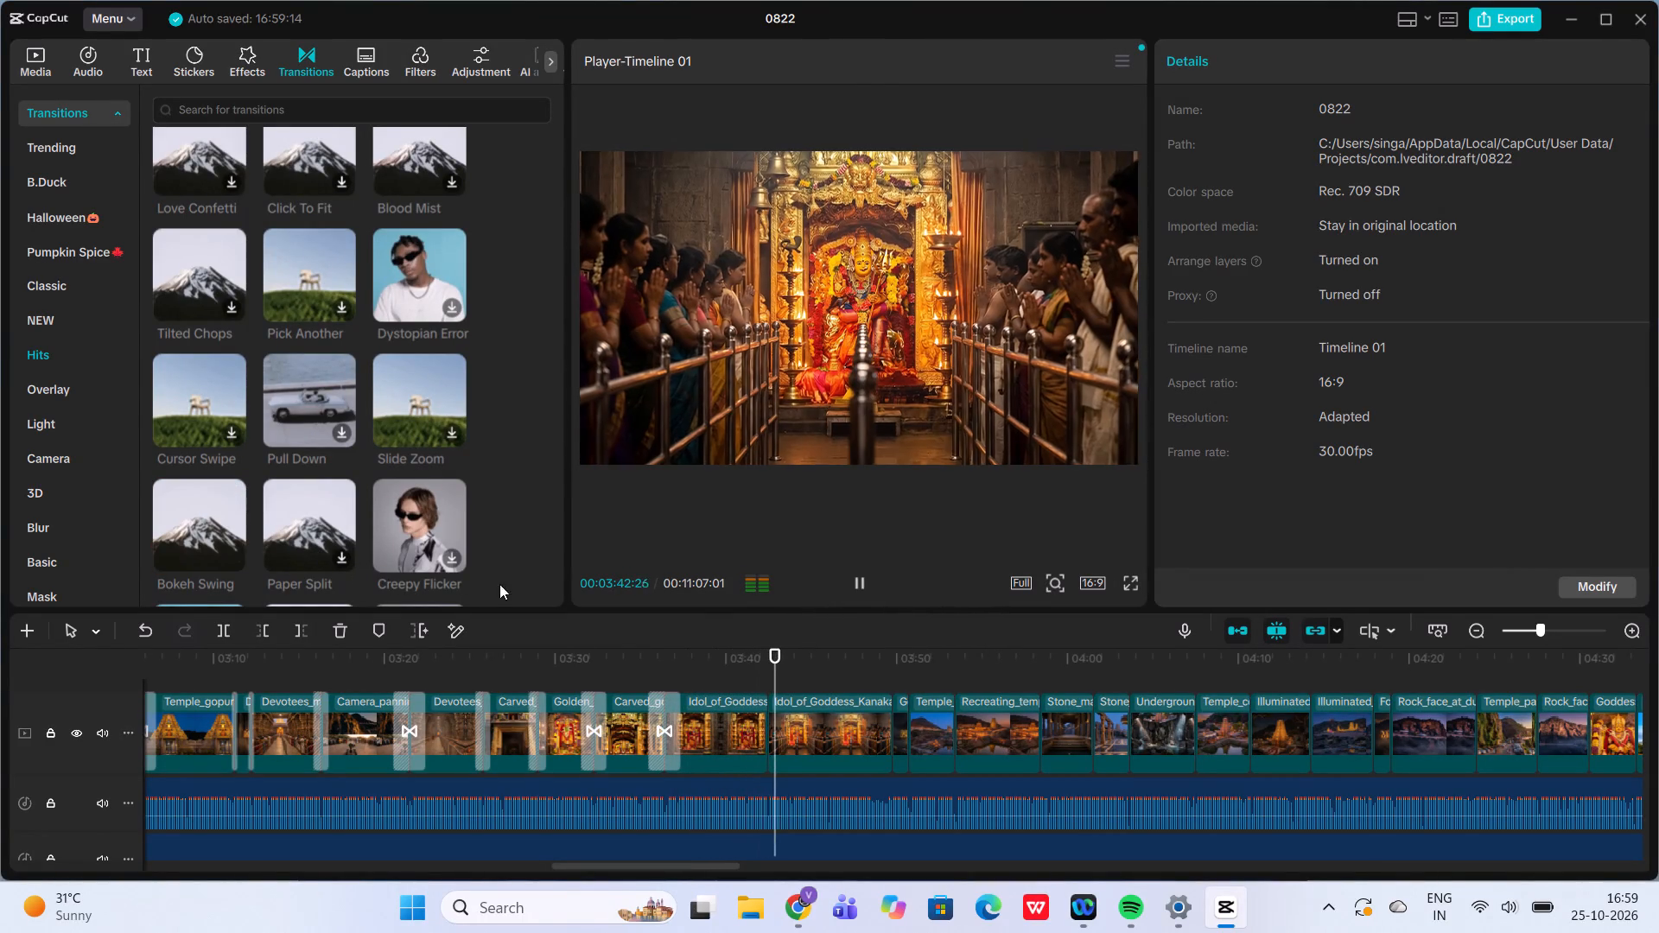
pyautogui.click(654, 677)
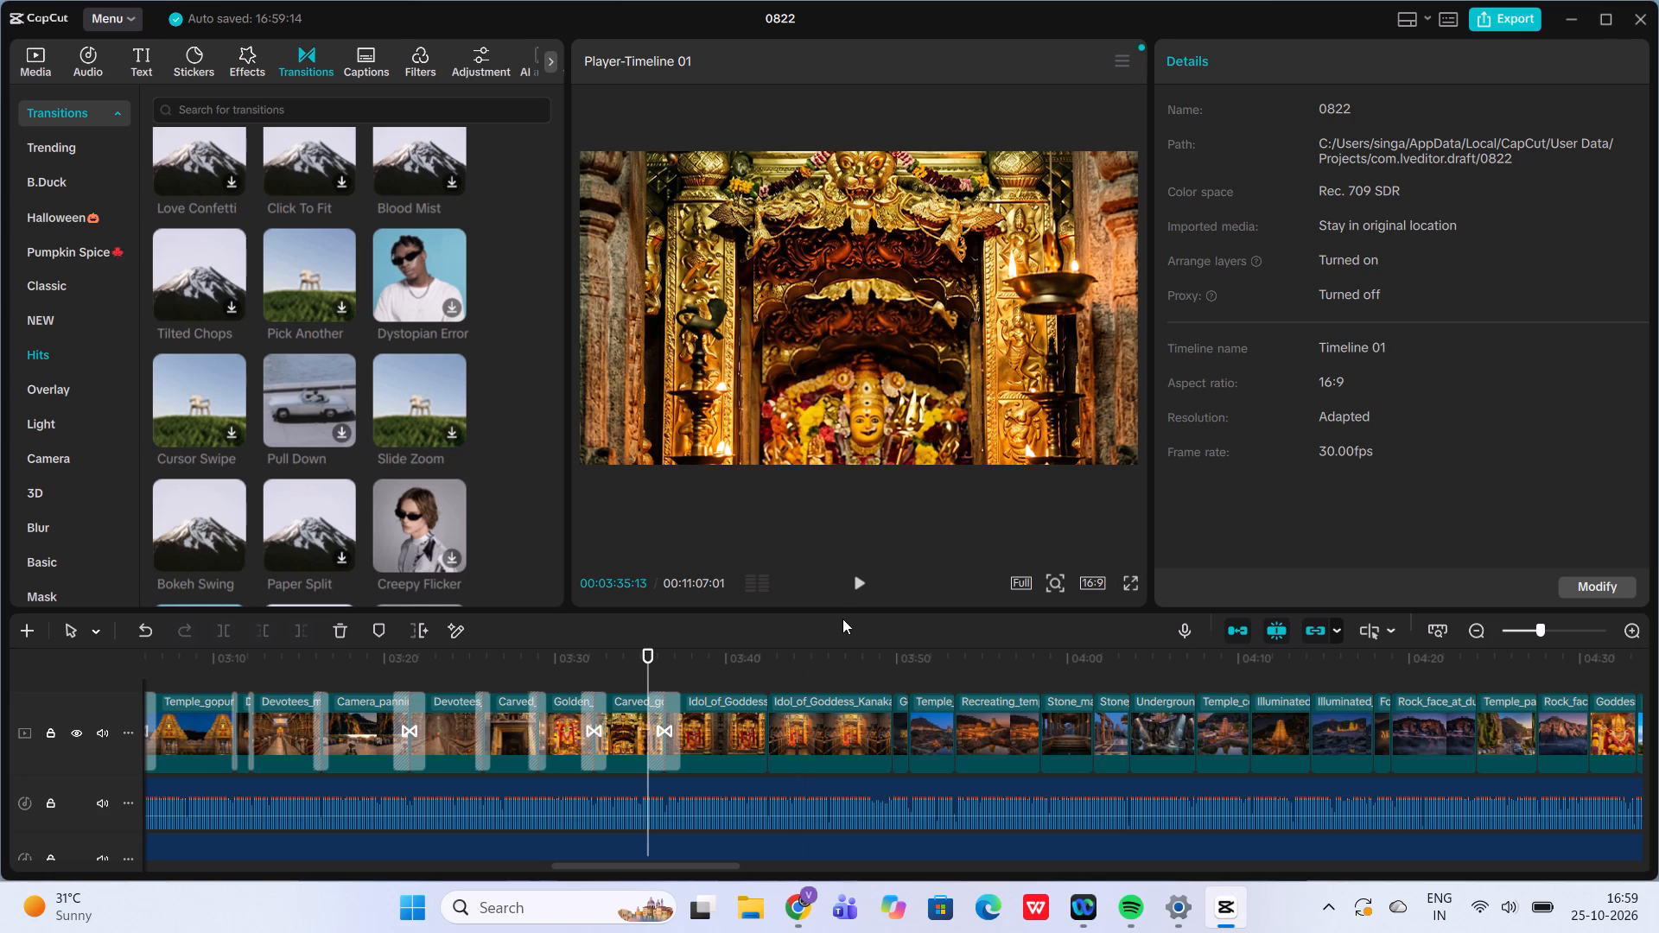
pyautogui.click(855, 587)
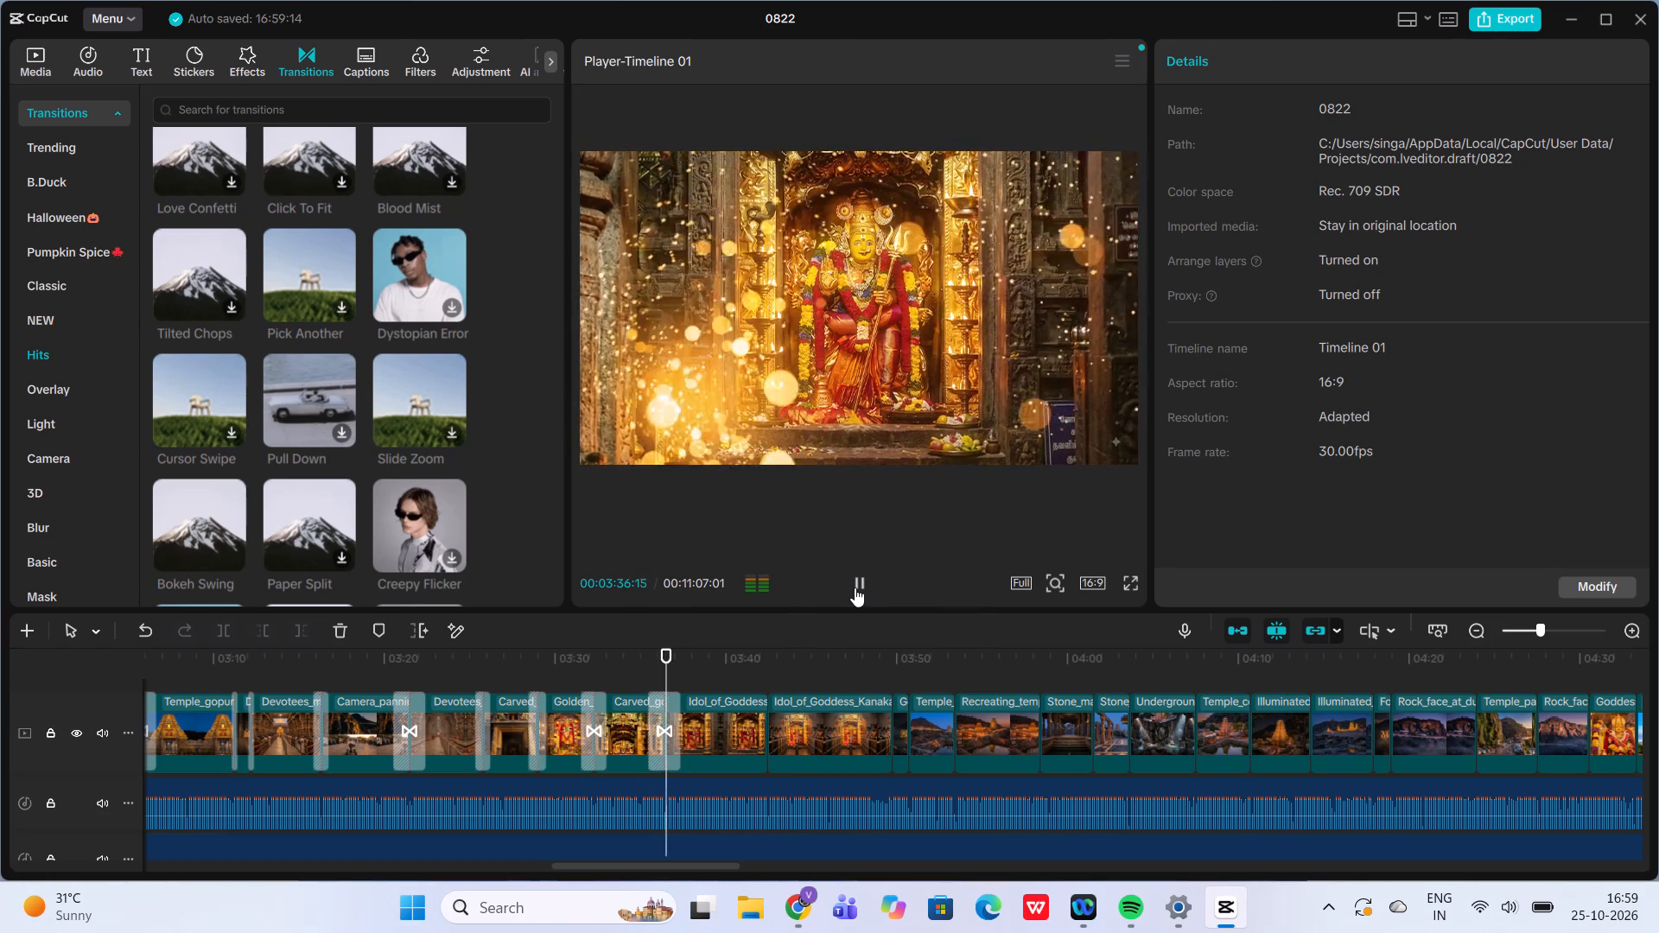
# Add the "Glare ...sation" transition from the Hits category at 00:03:42:14, between the first and second goddess idol clips.
pyautogui.click(769, 668)
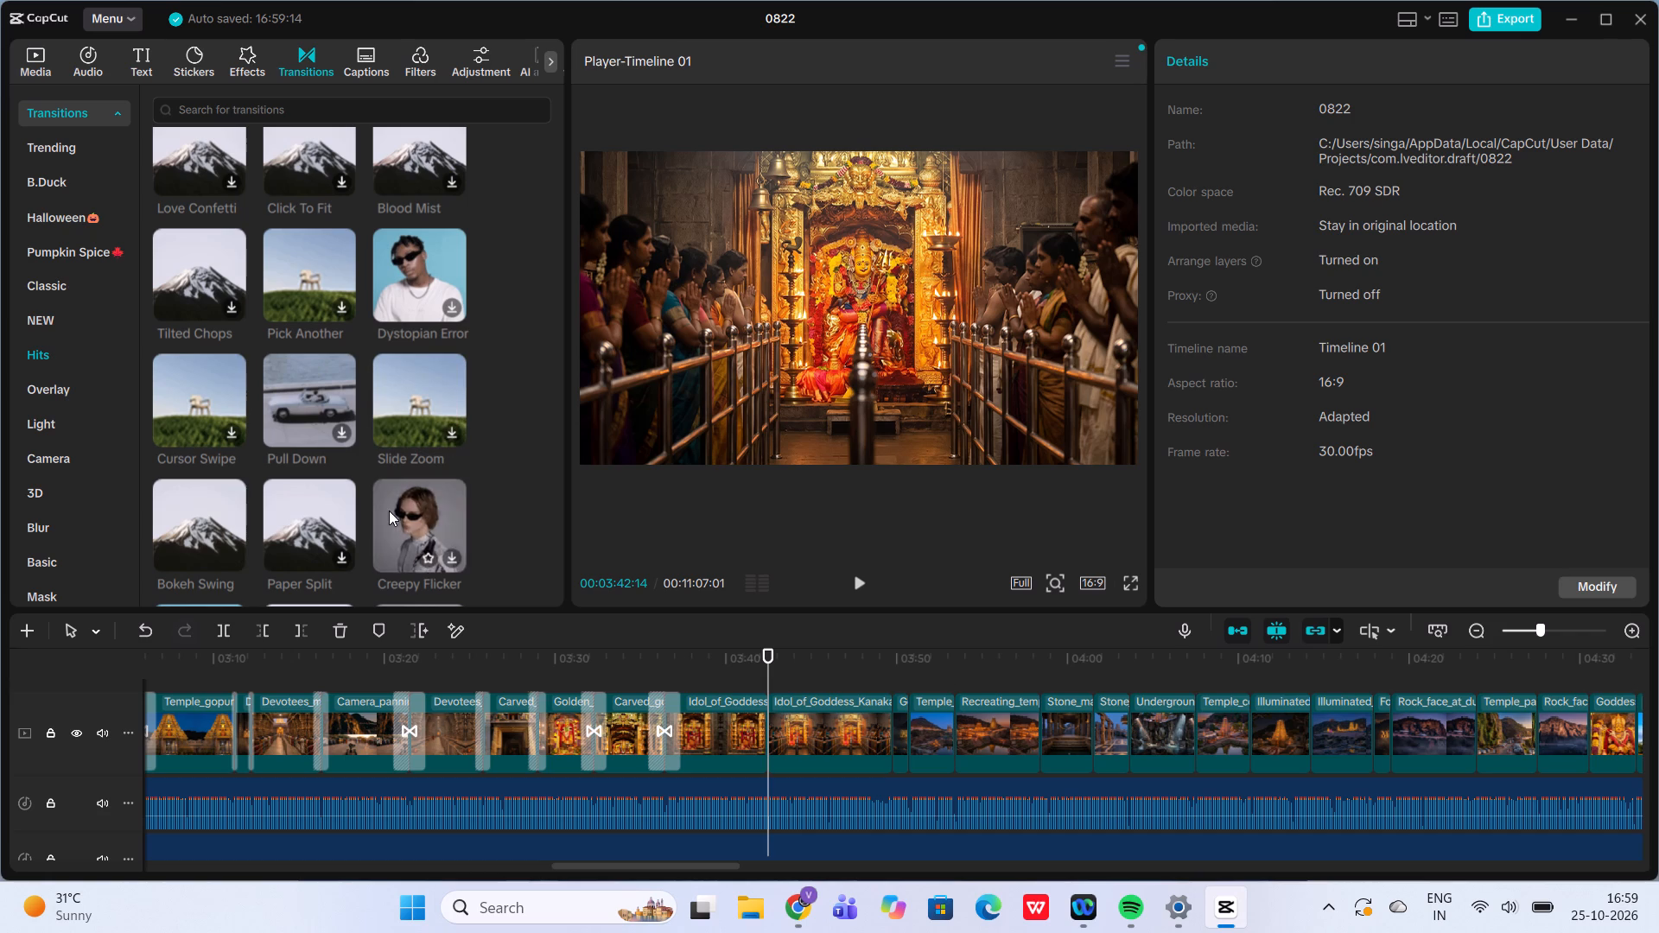
pyautogui.scroll(-1, 201, 521)
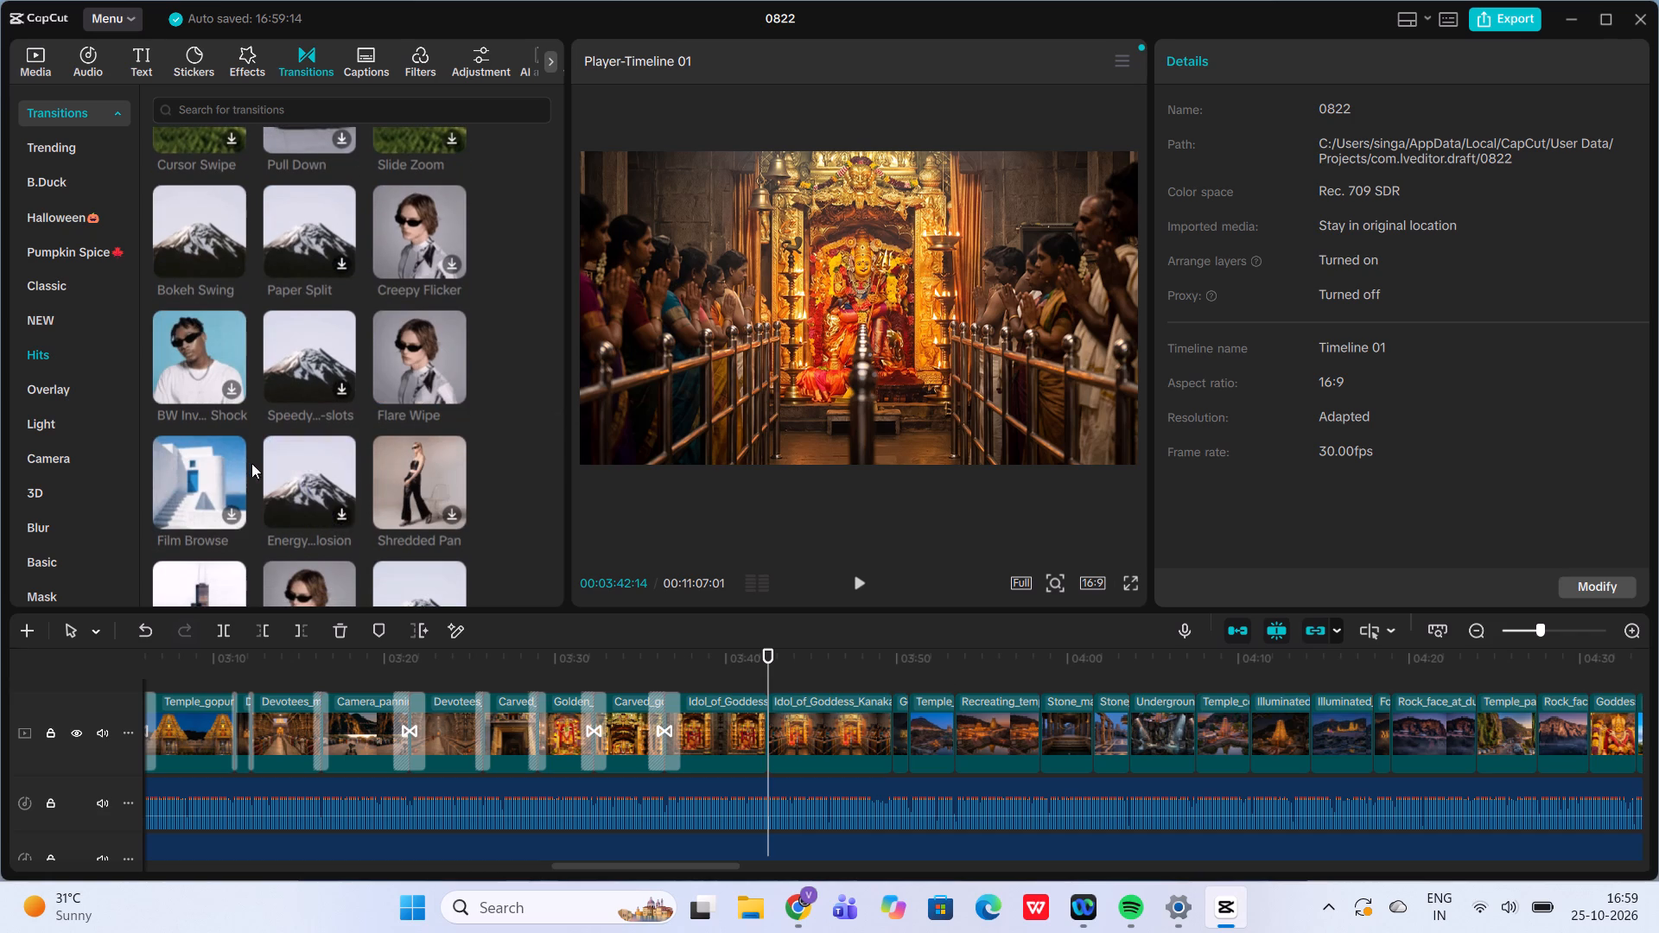
pyautogui.scroll(-1, 226, 462)
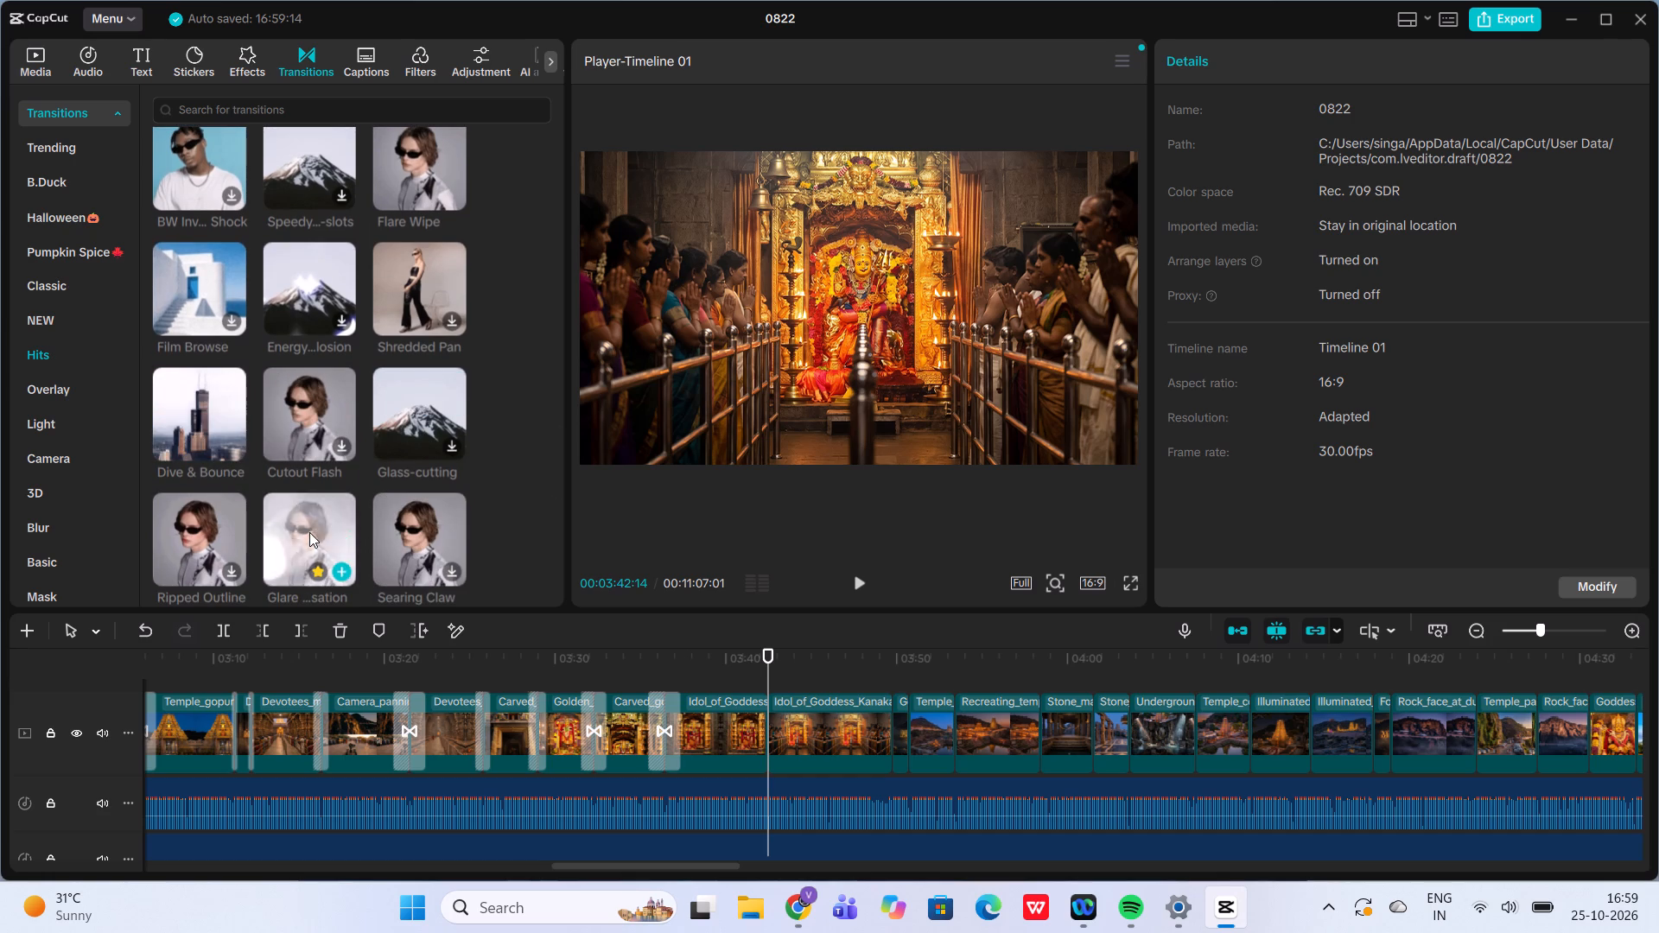
pyautogui.click(344, 569)
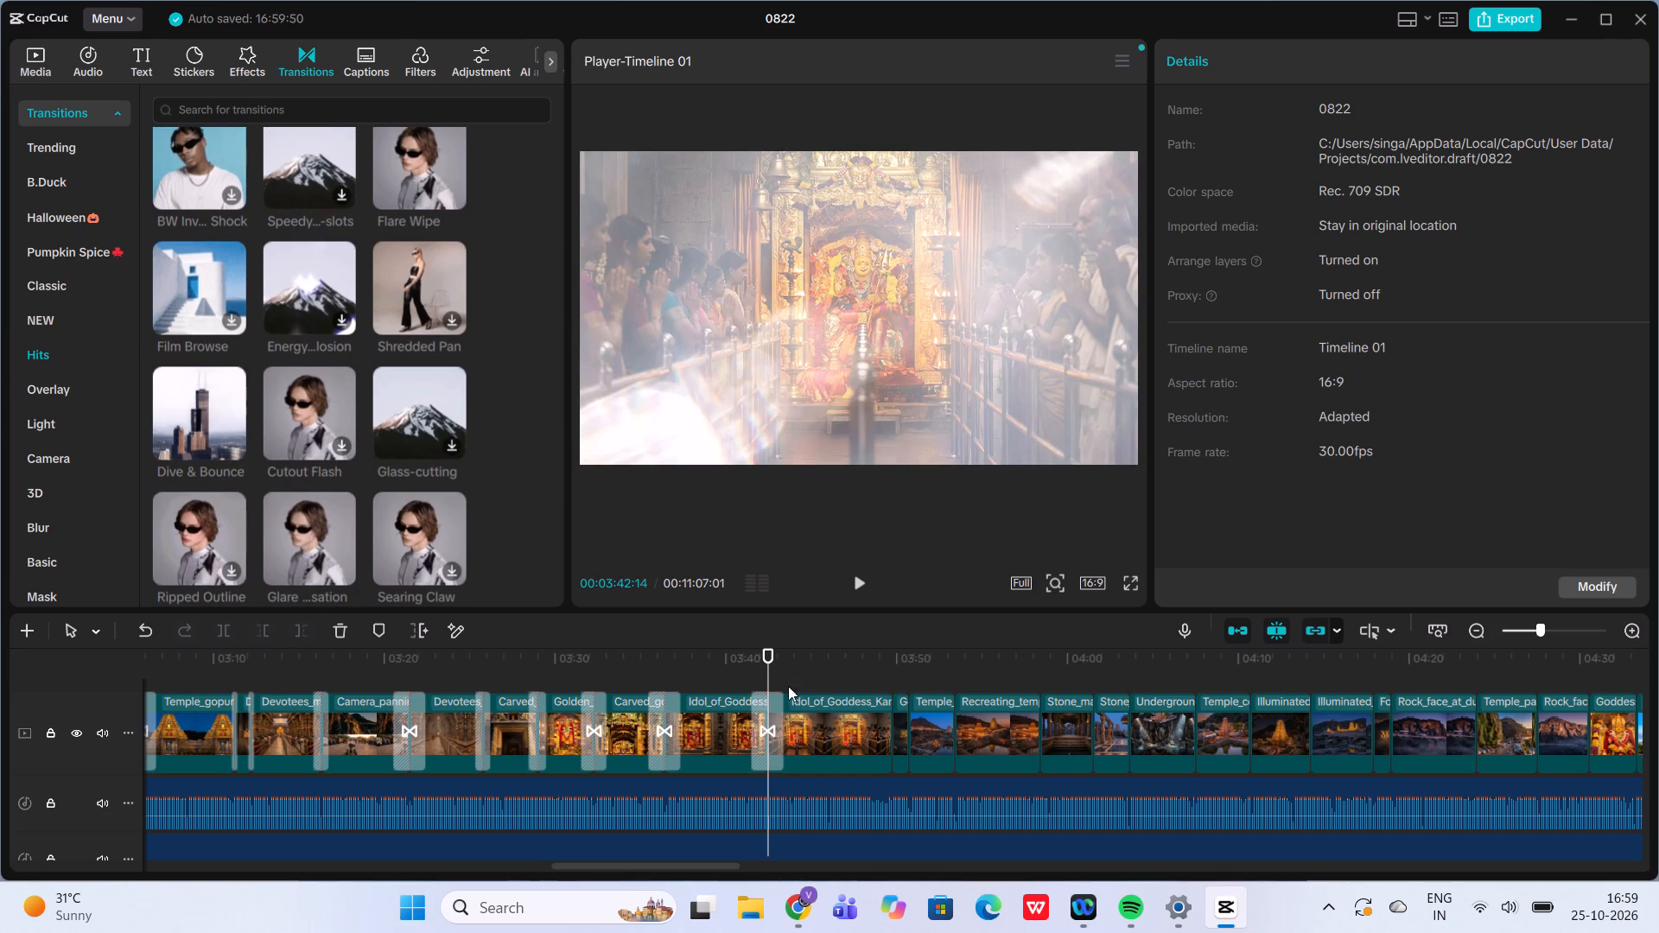
# Play back the glare transition at 00:03:42:14 to review it.
pyautogui.click(722, 674)
pyautogui.click(849, 571)
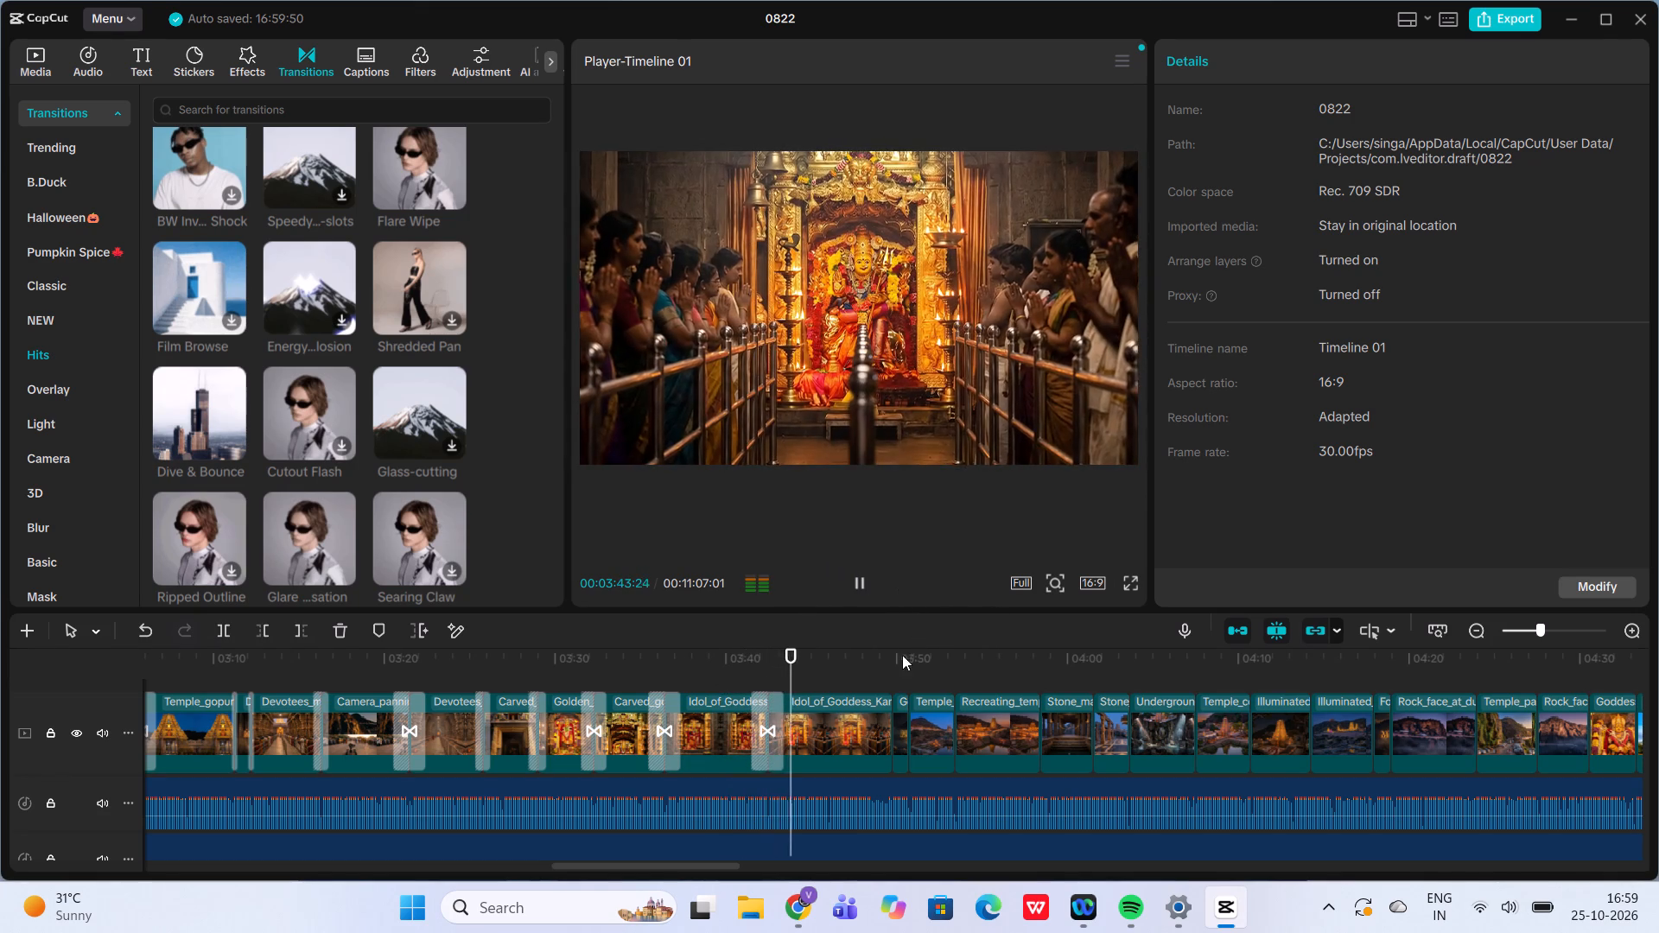
# Add the Acrylic Fades transition from the Hits category at 00:03:49:23, between the second goddess idol and MYSTERY 6 title clips.
pyautogui.click(889, 668)
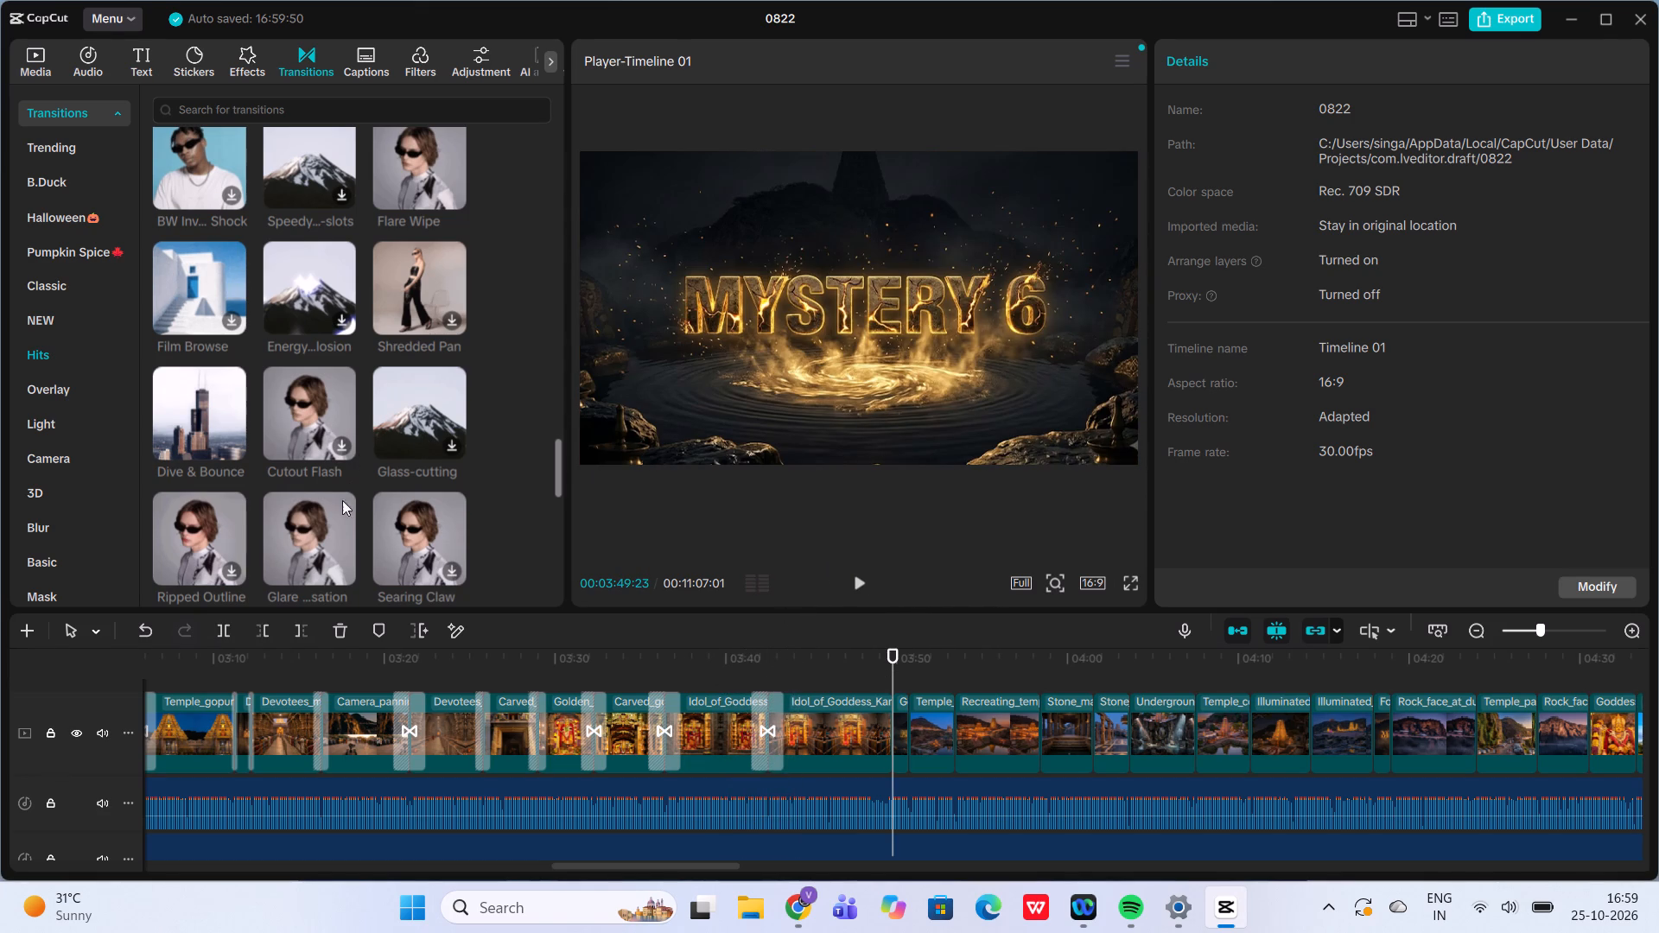
pyautogui.scroll(-1, 322, 534)
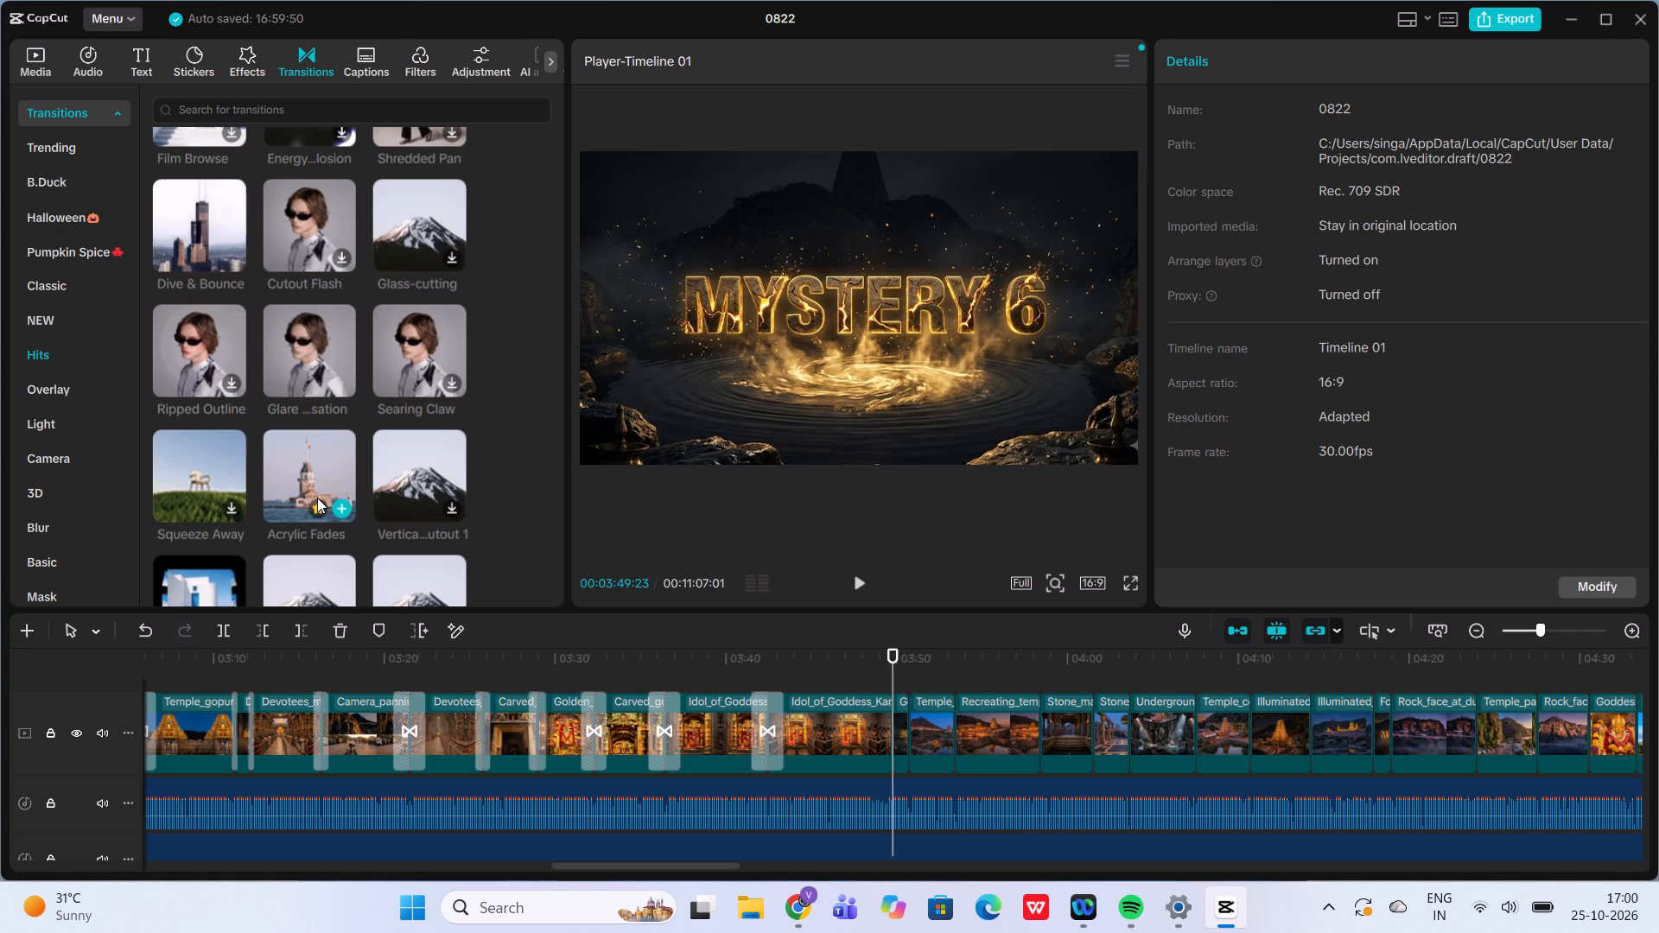
pyautogui.click(340, 504)
# Play back from 00:03:48:09 to review the Acrylic Fades transition at 00:03:49:23.
pyautogui.click(868, 659)
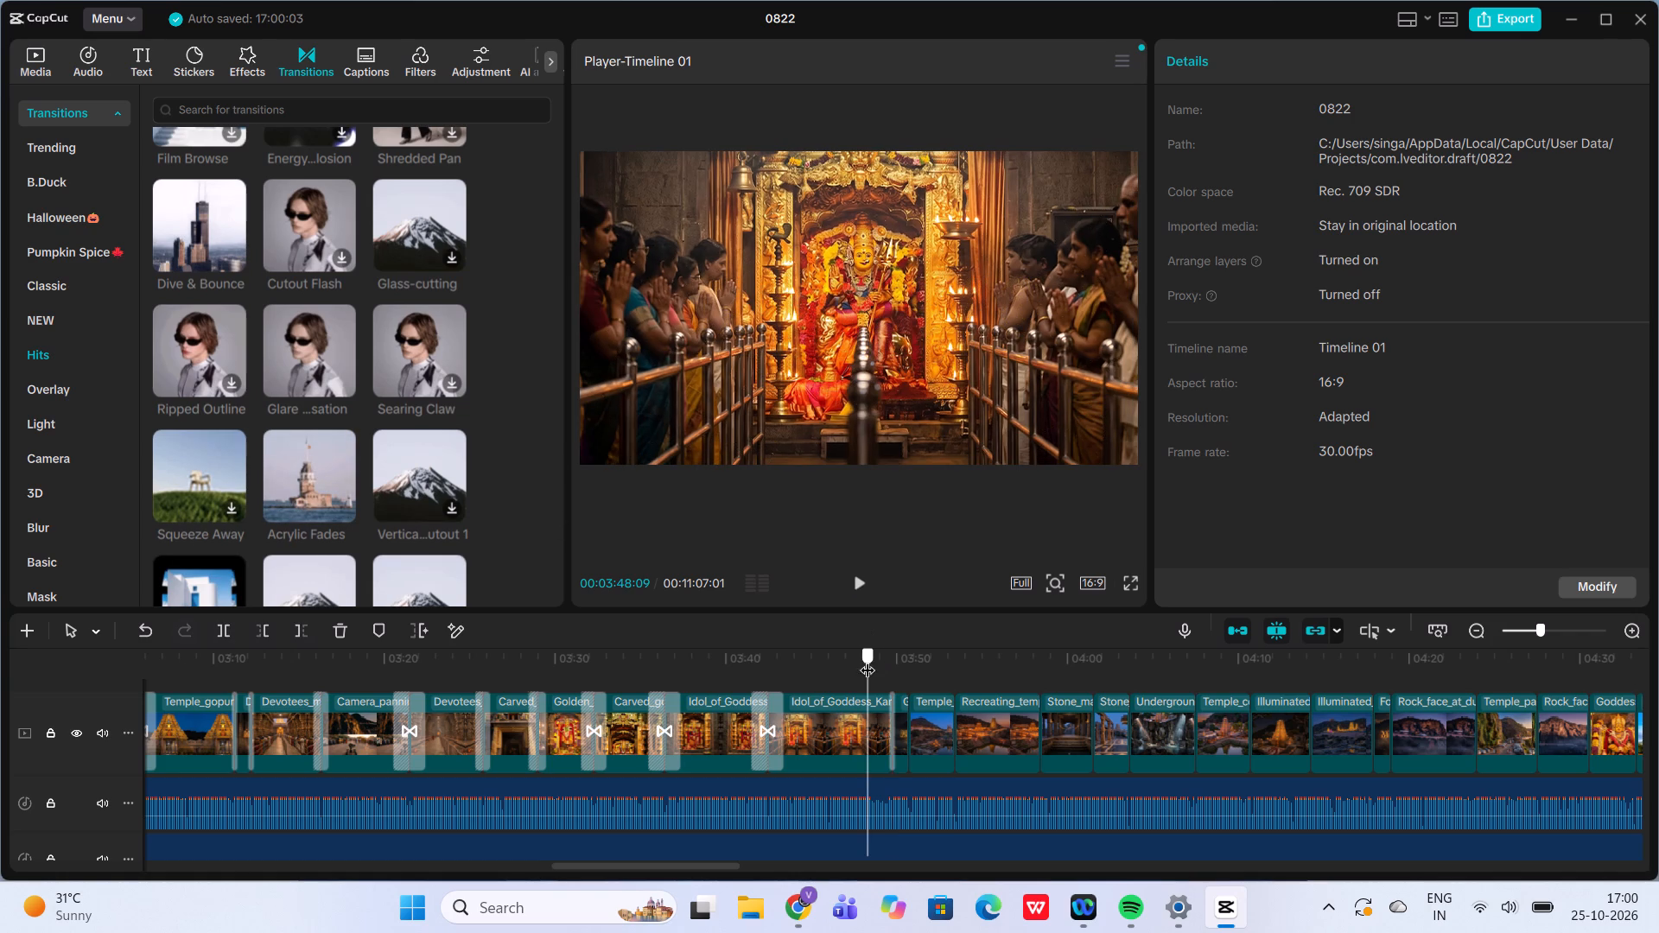
pyautogui.click(861, 584)
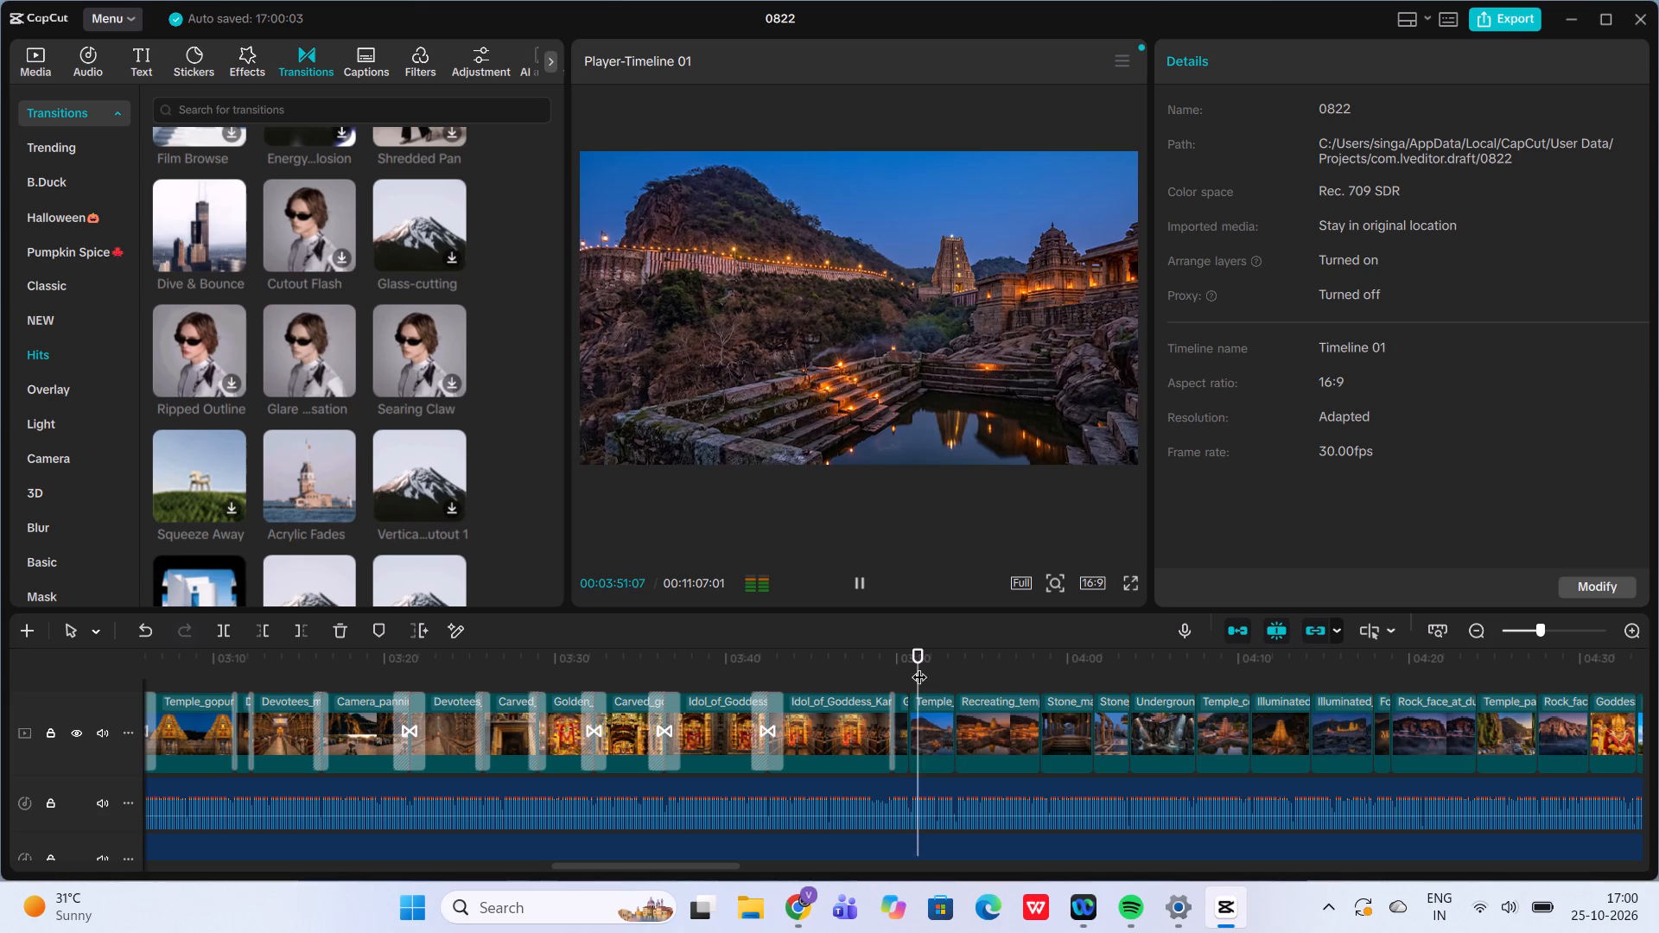
# Add the Passing Light transition from the Hits category at 00:03:50:22, between the MYSTERY 6 title and hillside temple clips.
pyautogui.click(917, 667)
pyautogui.click(917, 667)
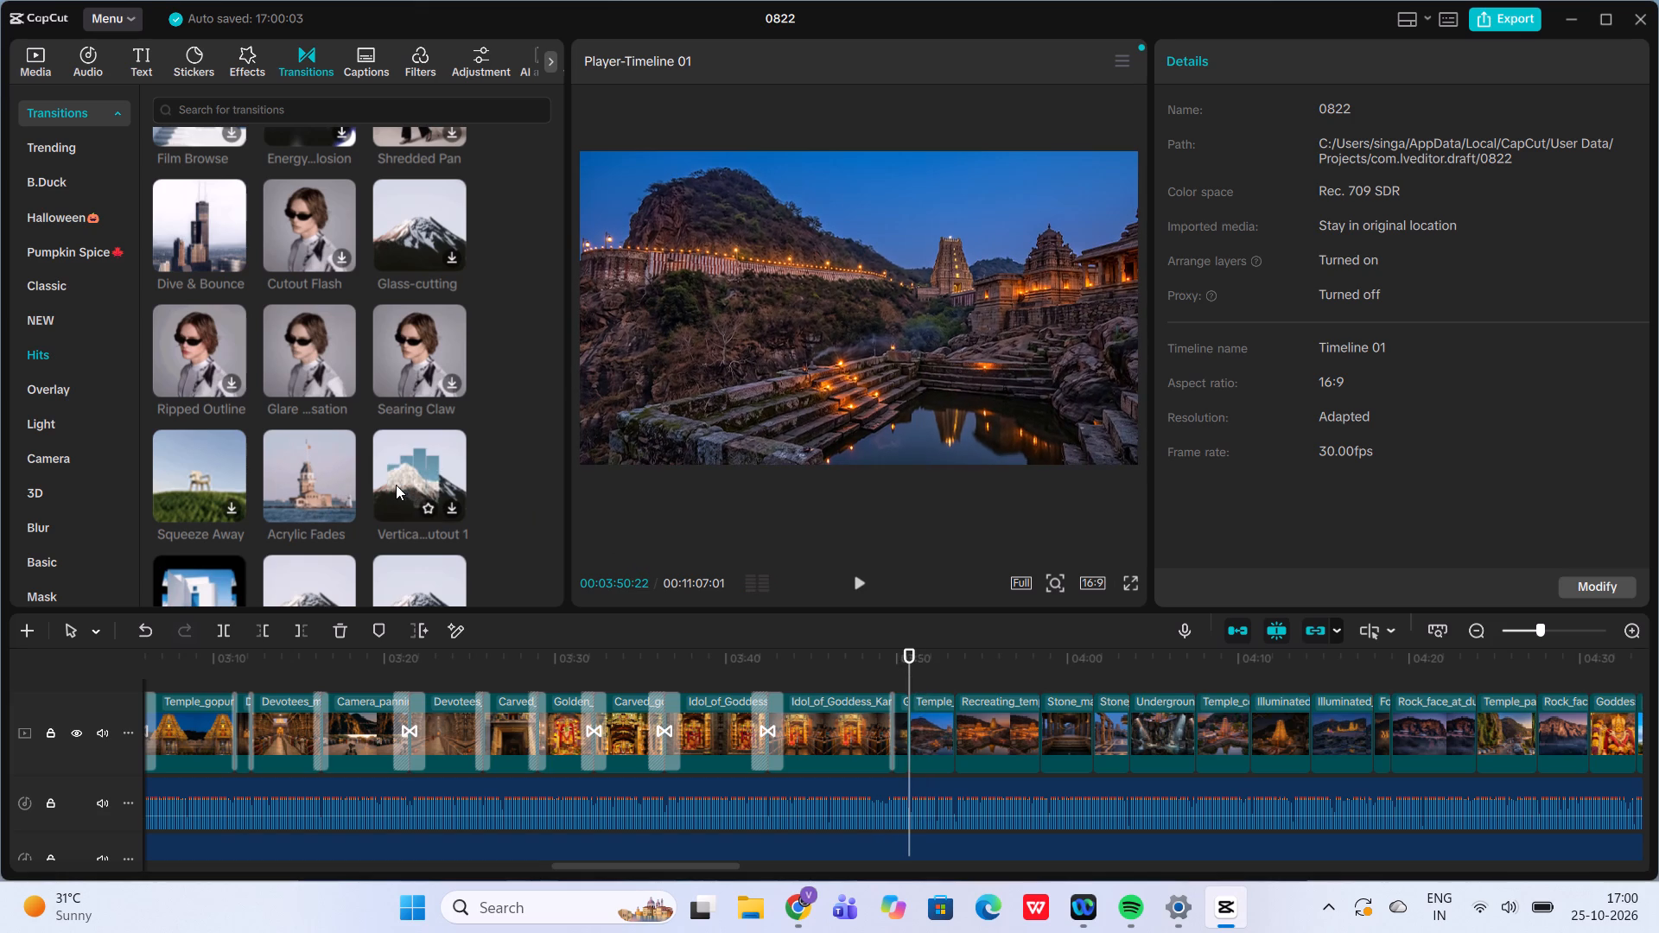
pyautogui.scroll(-1, 213, 461)
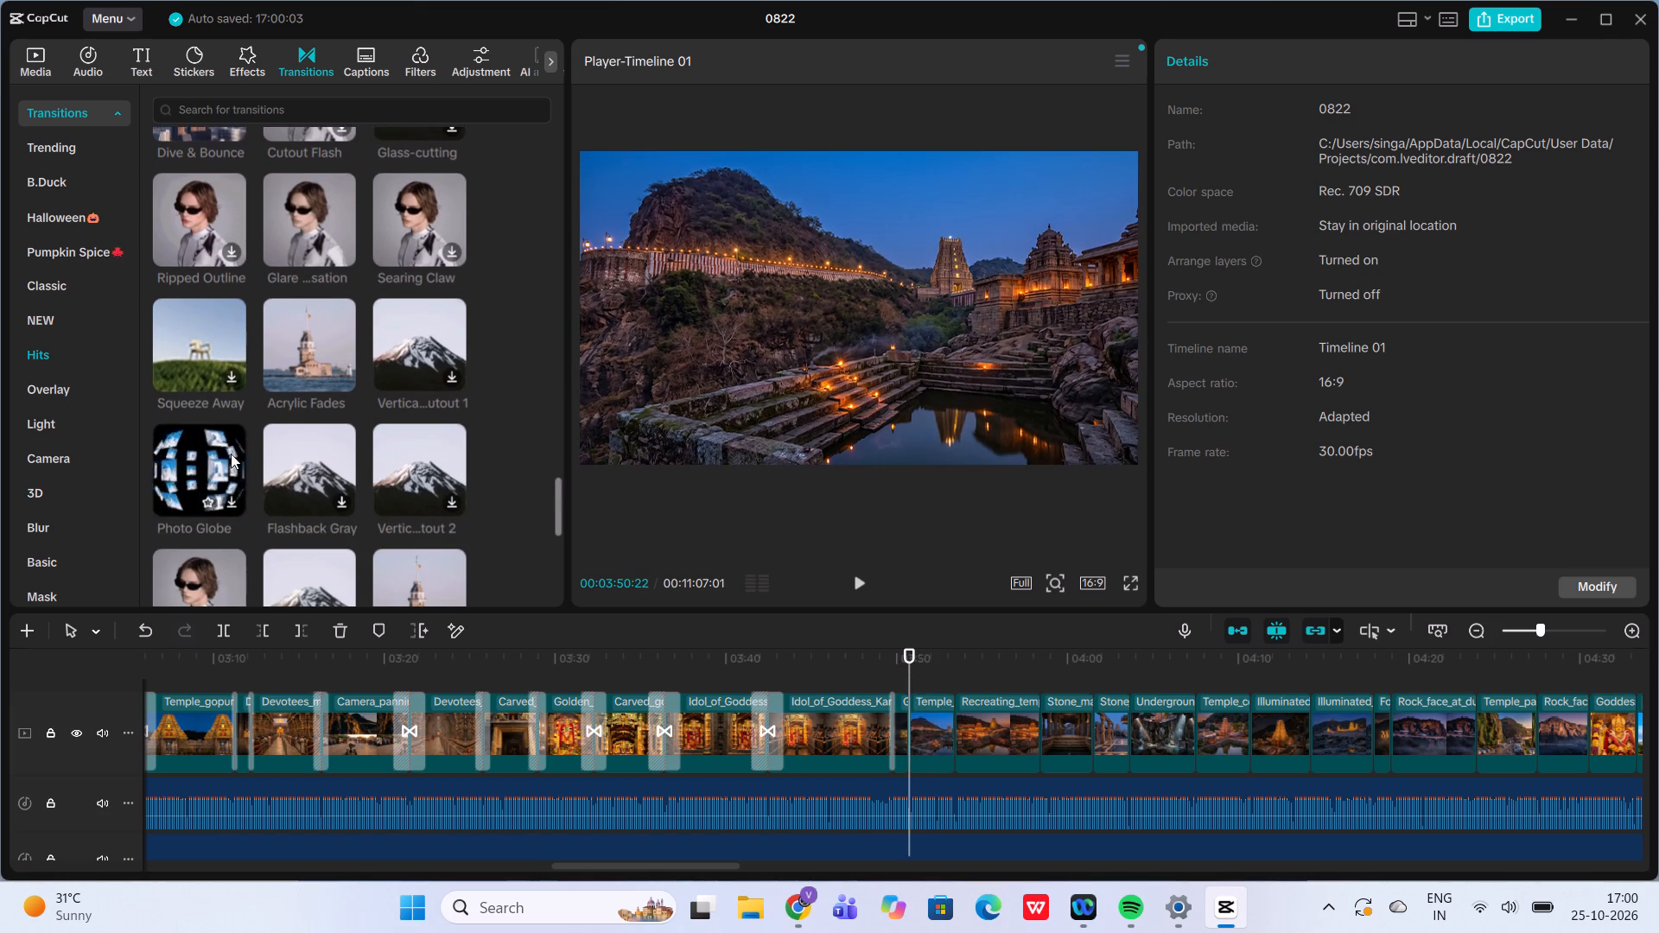
pyautogui.scroll(-1, 360, 505)
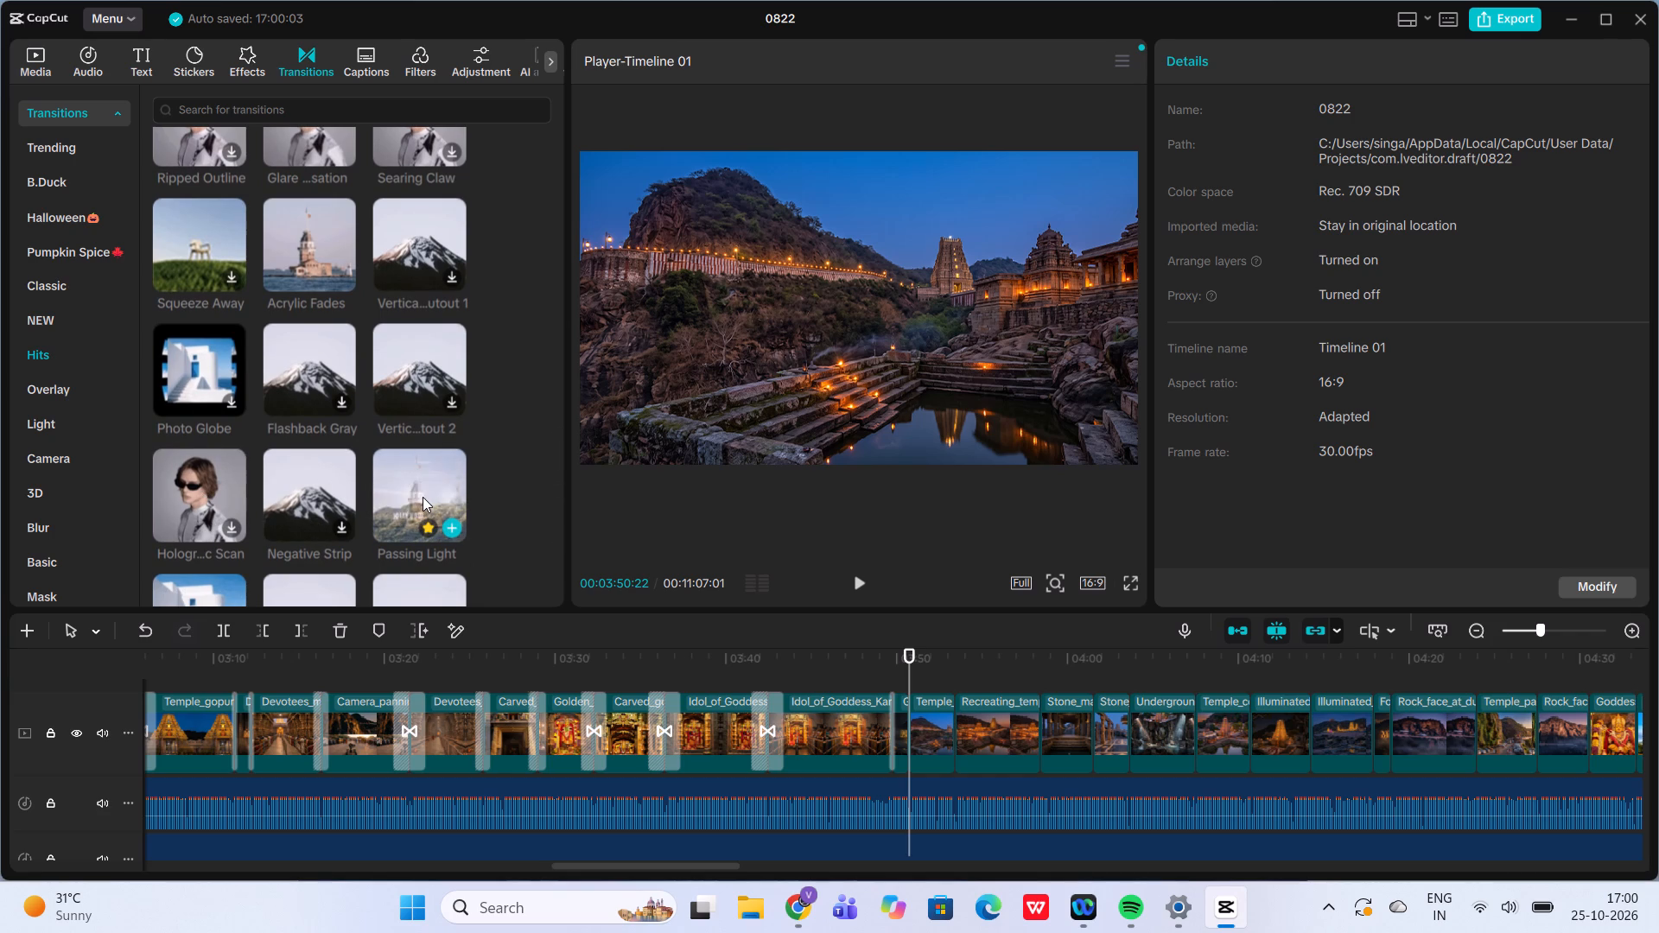
pyautogui.scroll(-1, 423, 497)
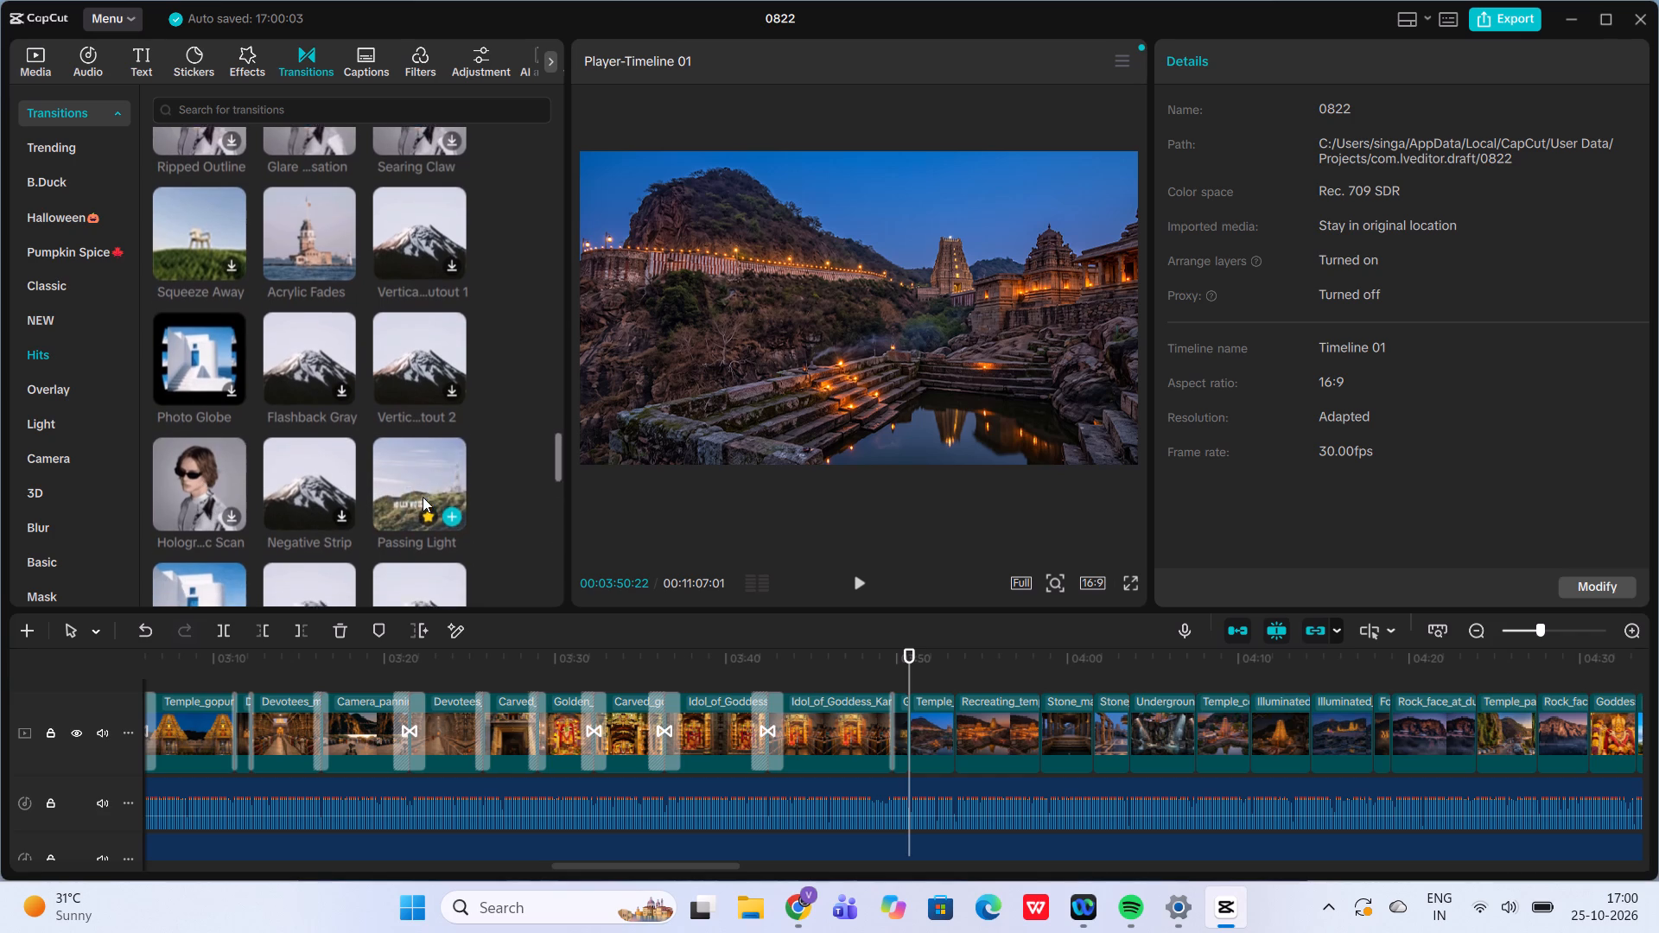
pyautogui.scroll(-1, 423, 497)
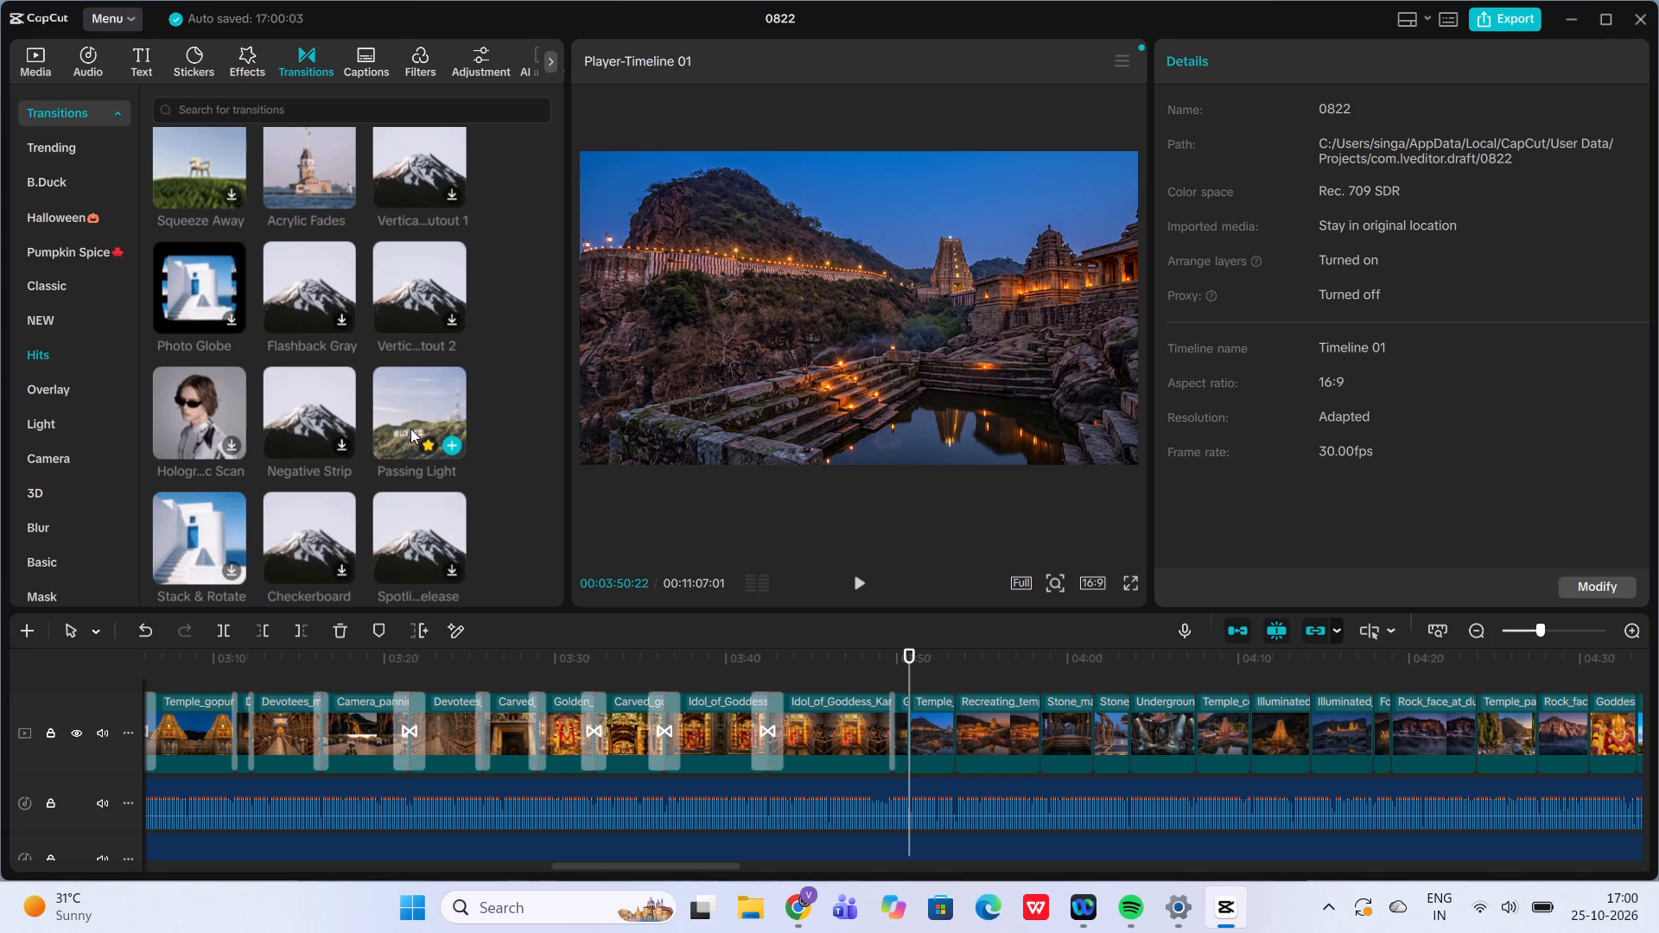
pyautogui.click(452, 442)
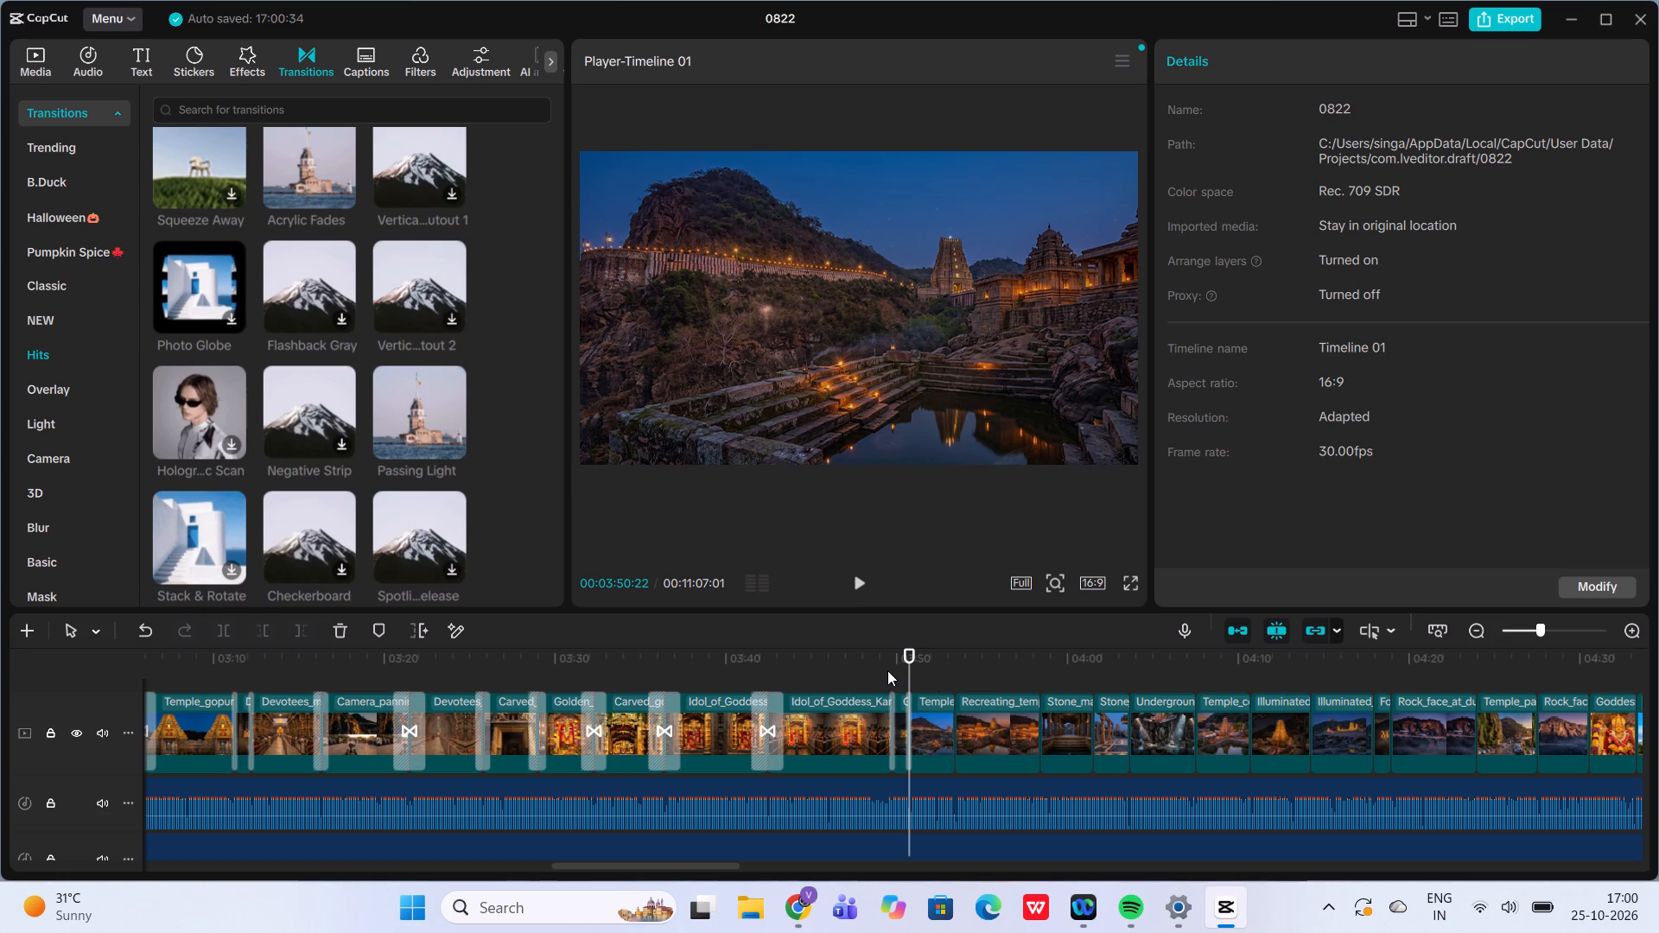
# Play back the Passing Light transition at 00:03:50:22 to review it.
pyautogui.click(887, 670)
pyautogui.click(856, 593)
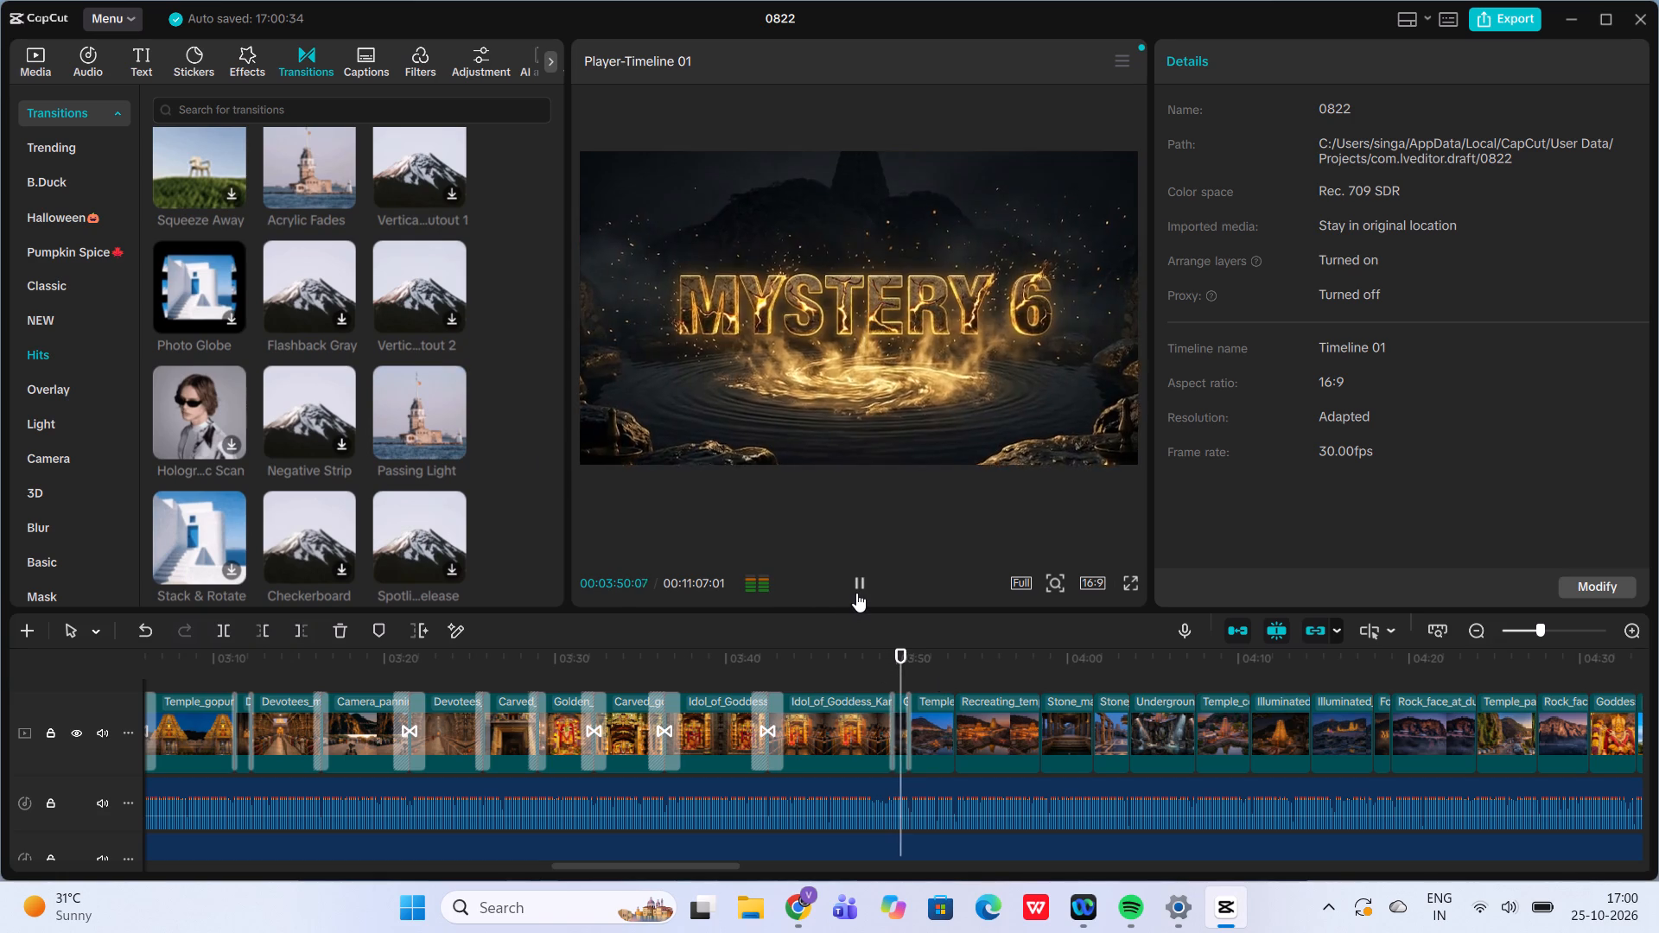
pyautogui.click(856, 593)
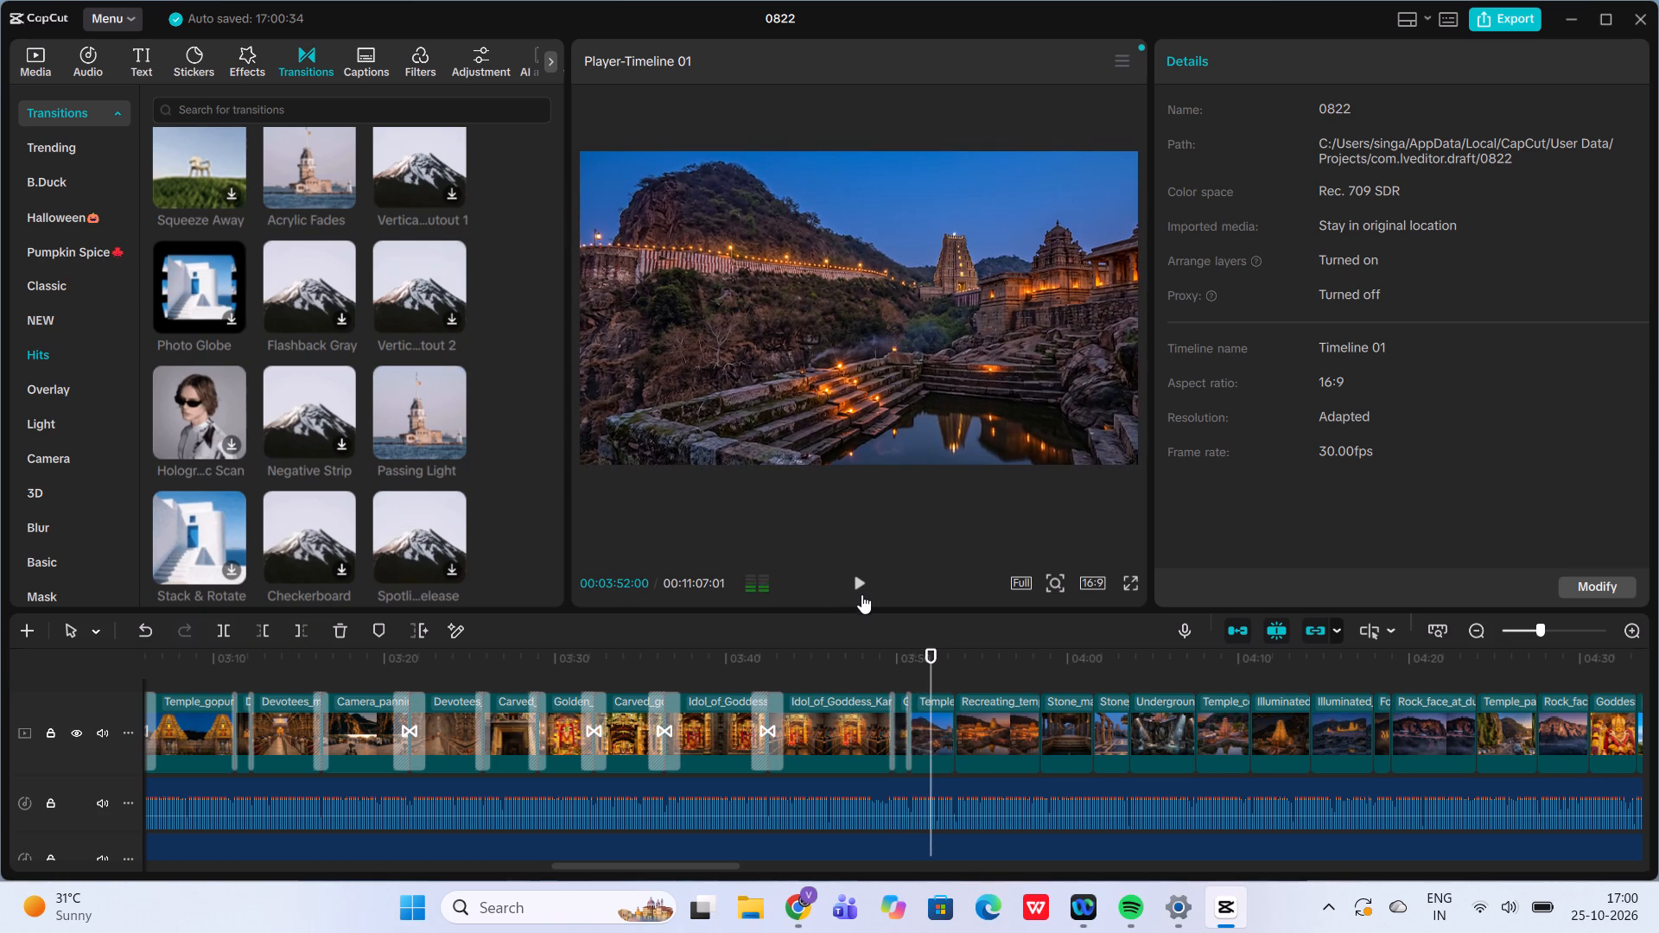
# Add the Cross Fade transition from the Overlay category at 00:03:53:13, between the hillside temple and lamp-lit temple complex clips.
pyautogui.click(955, 681)
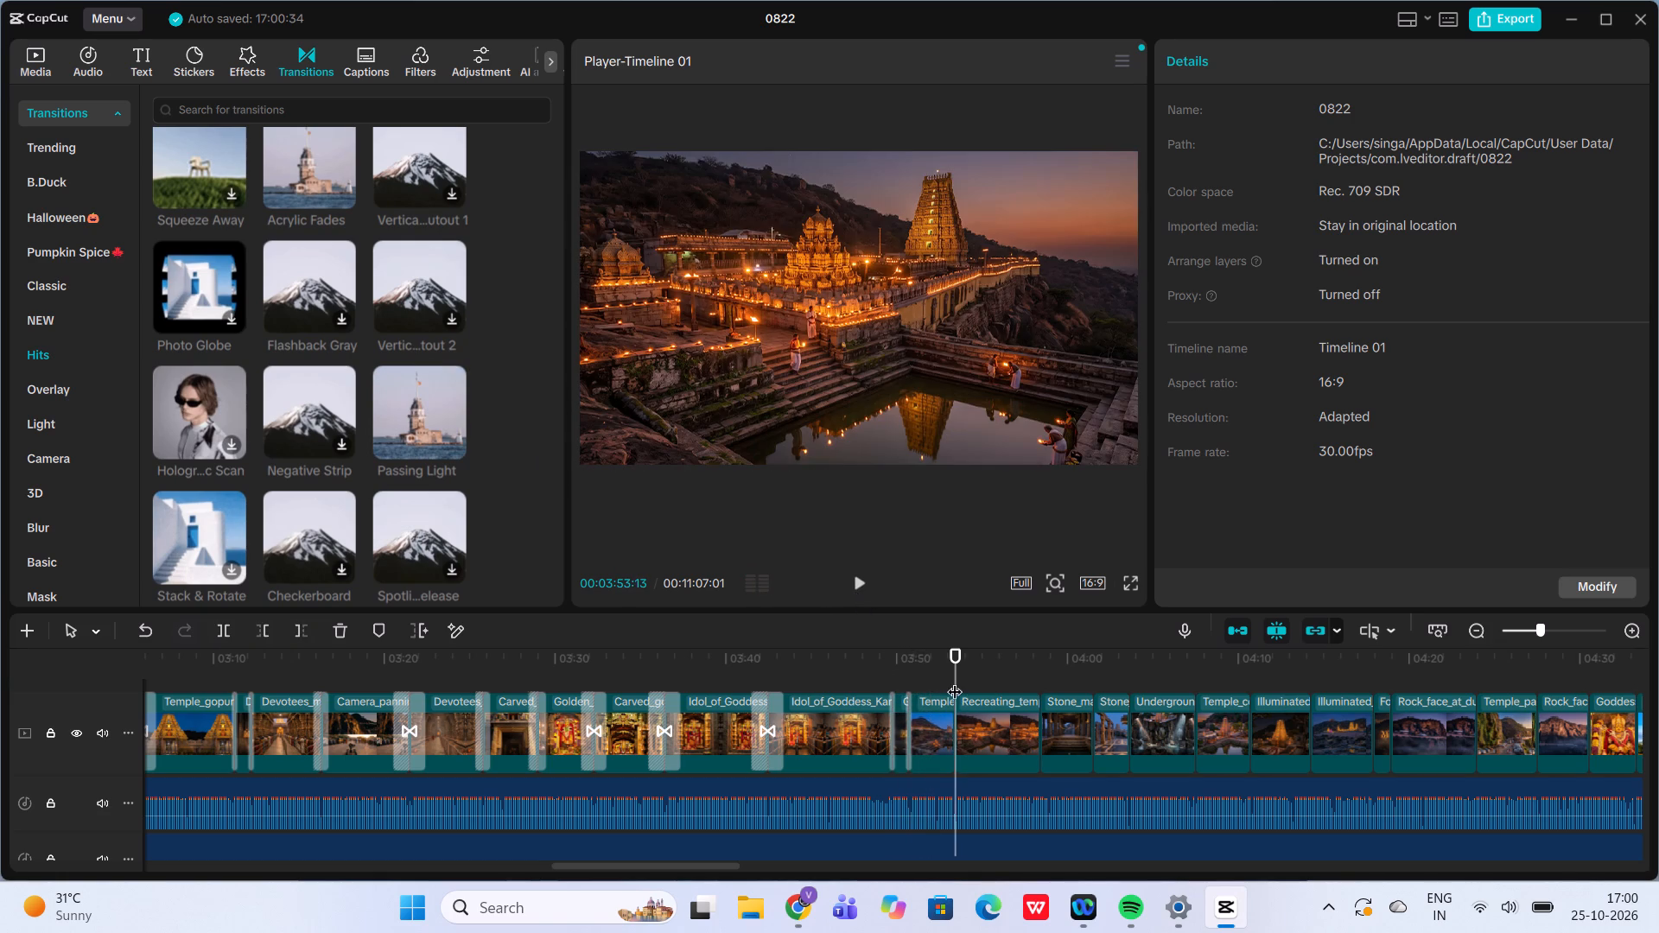
pyautogui.click(919, 709)
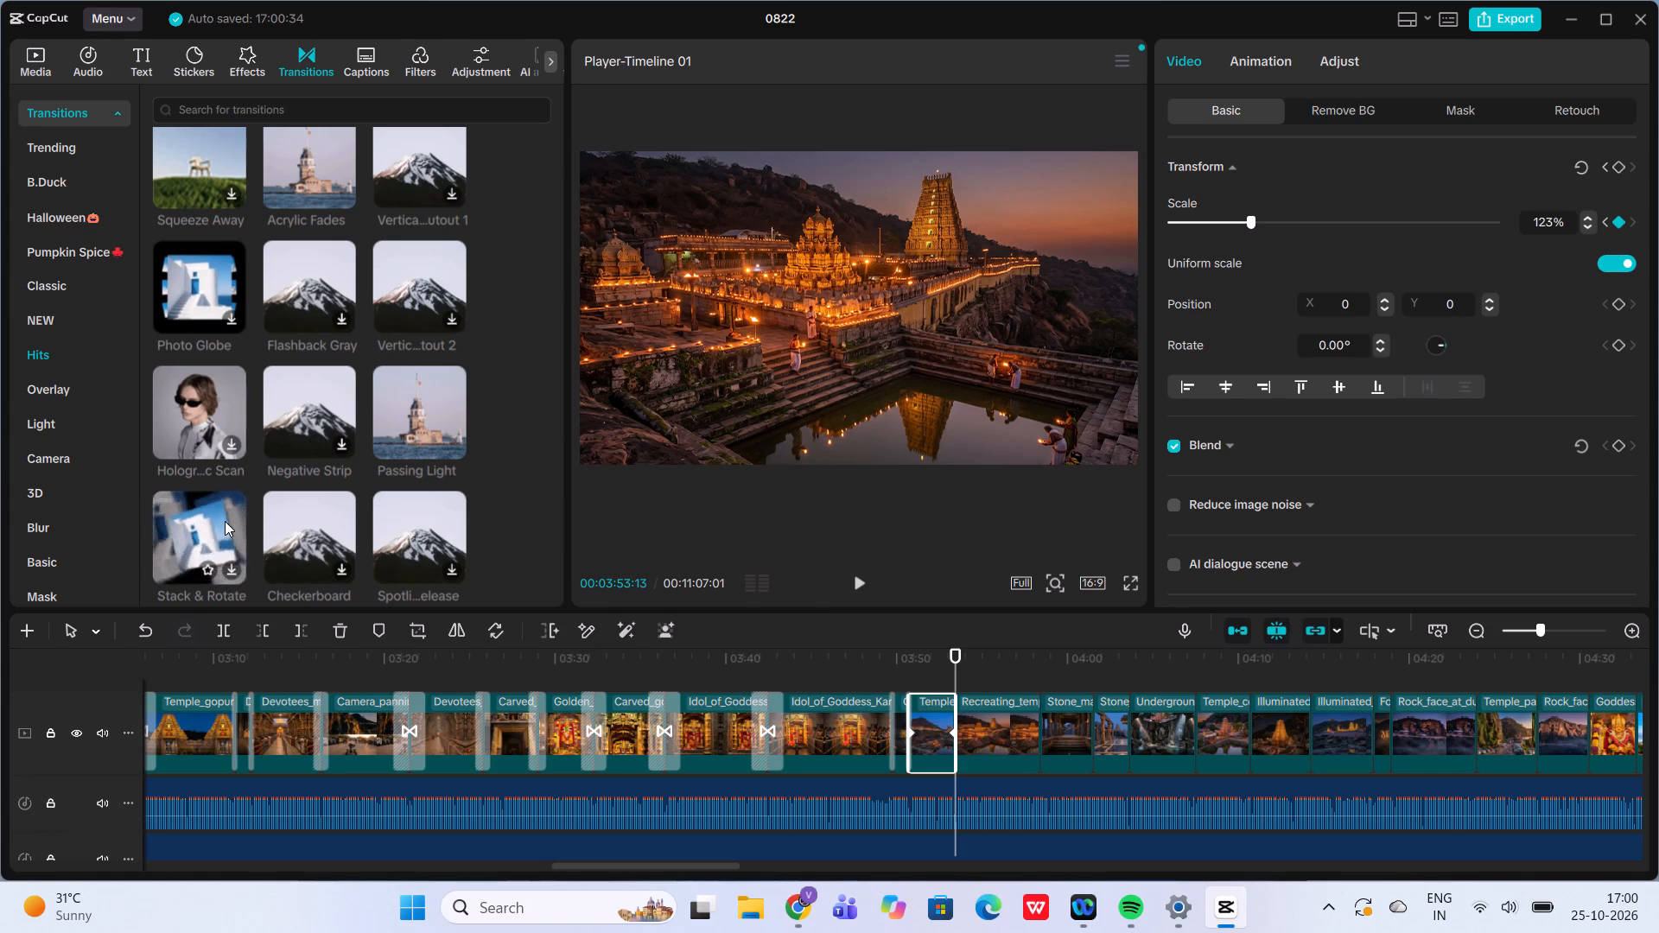
pyautogui.scroll(-1, 225, 521)
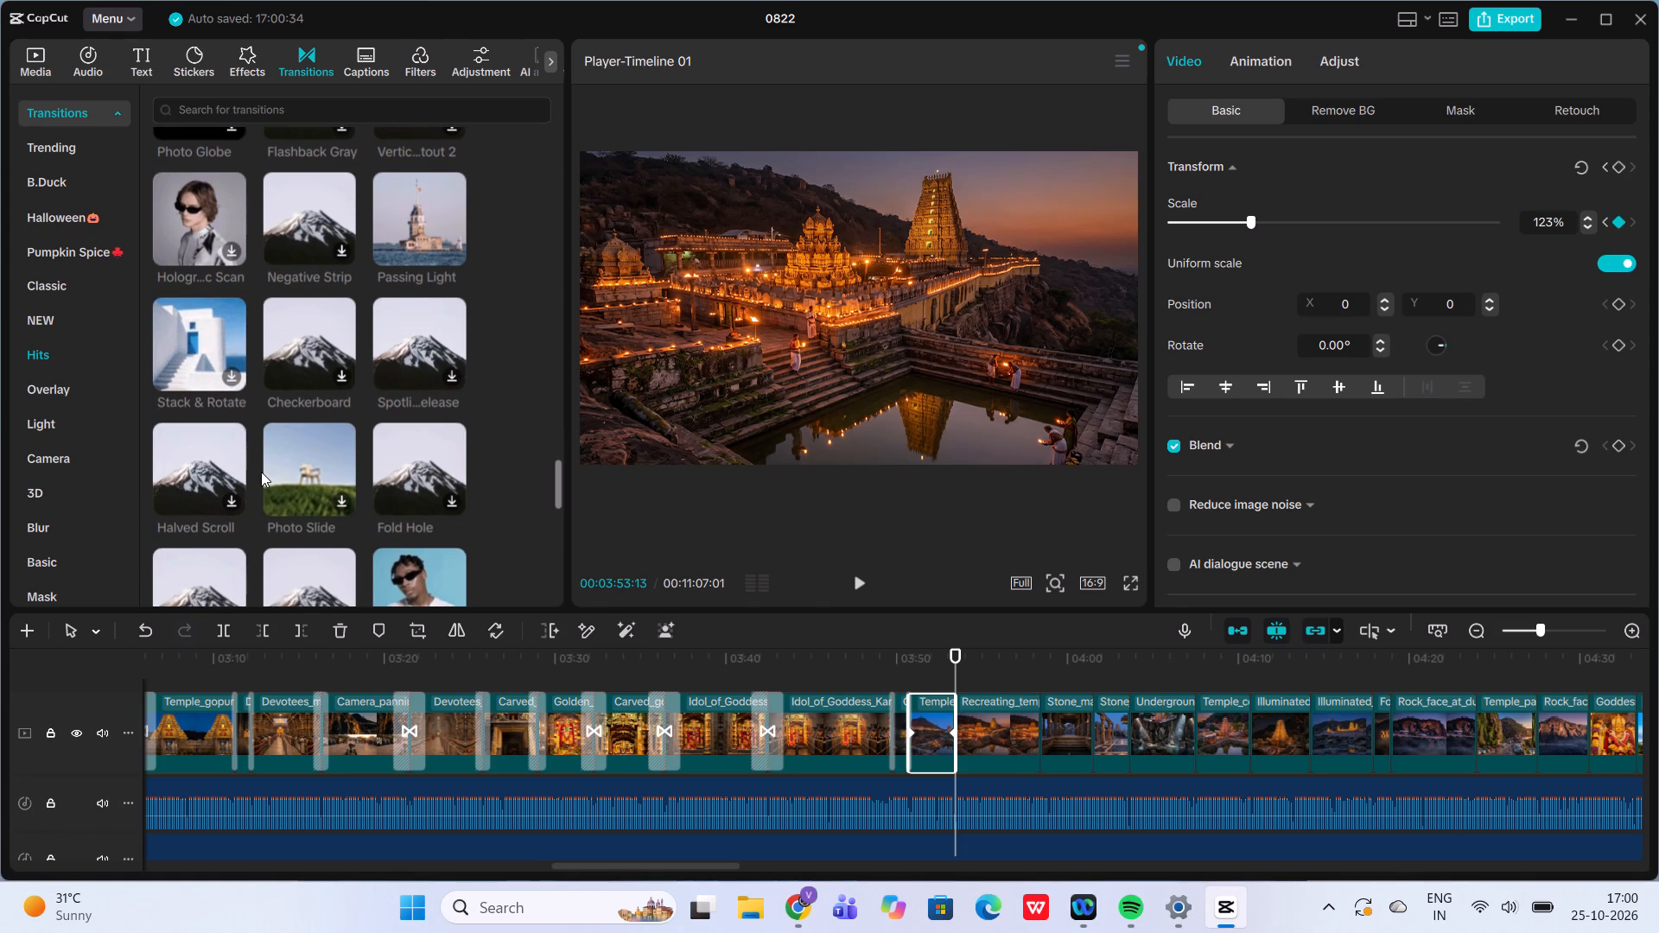
pyautogui.scroll(-1, 411, 466)
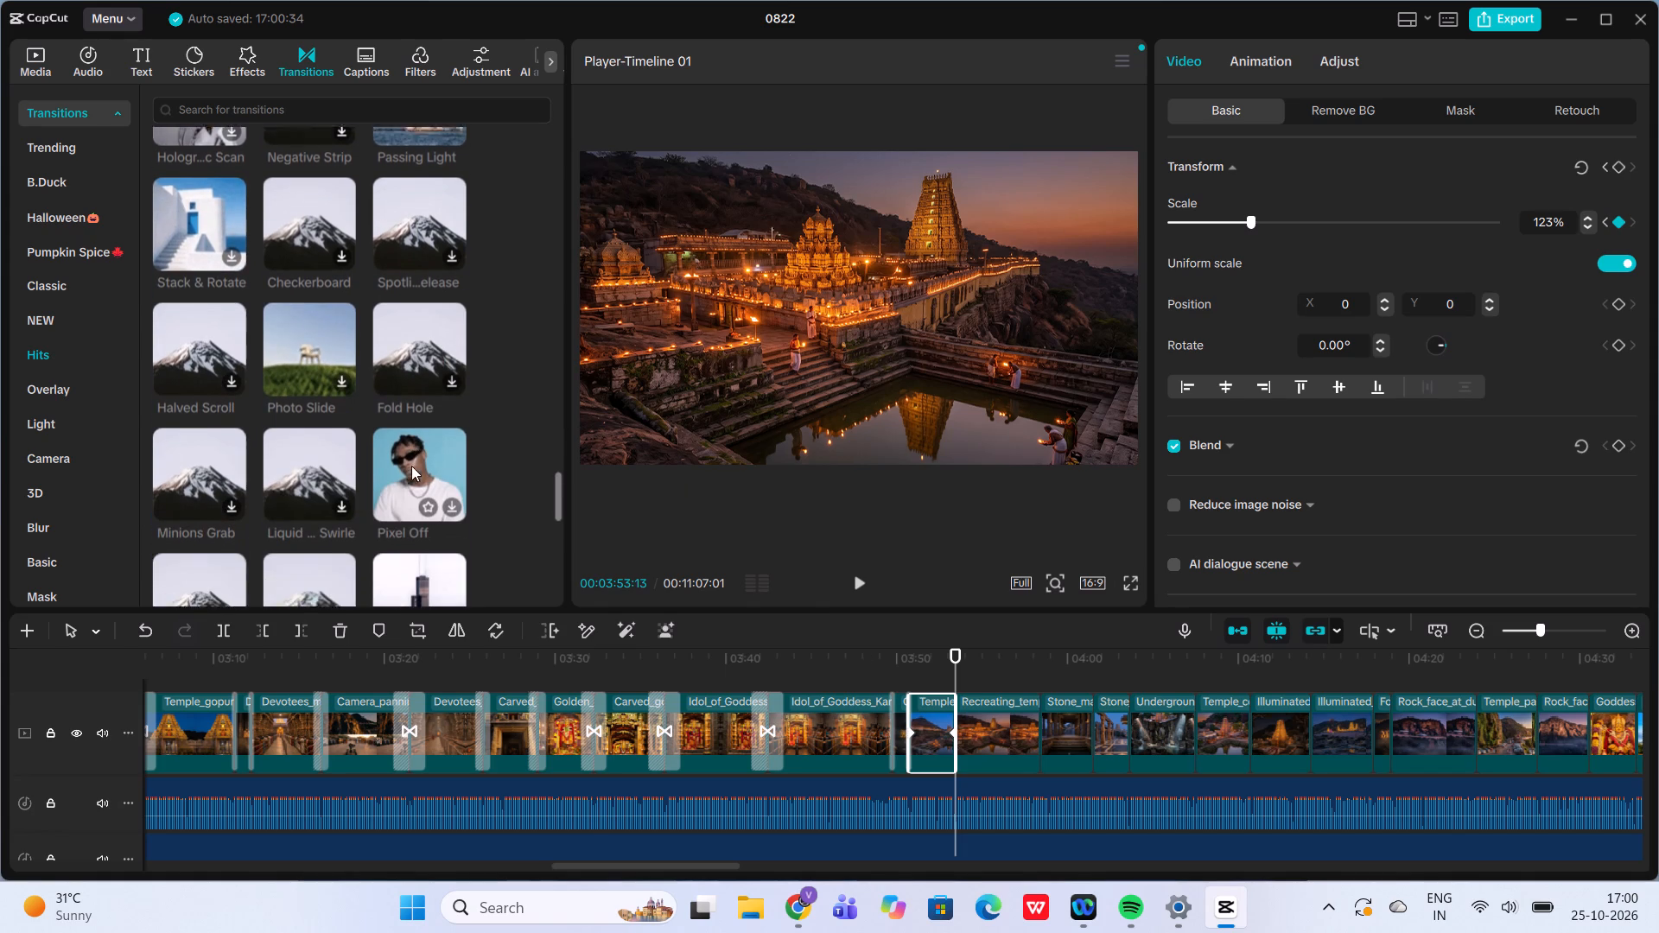
pyautogui.scroll(-2, 411, 466)
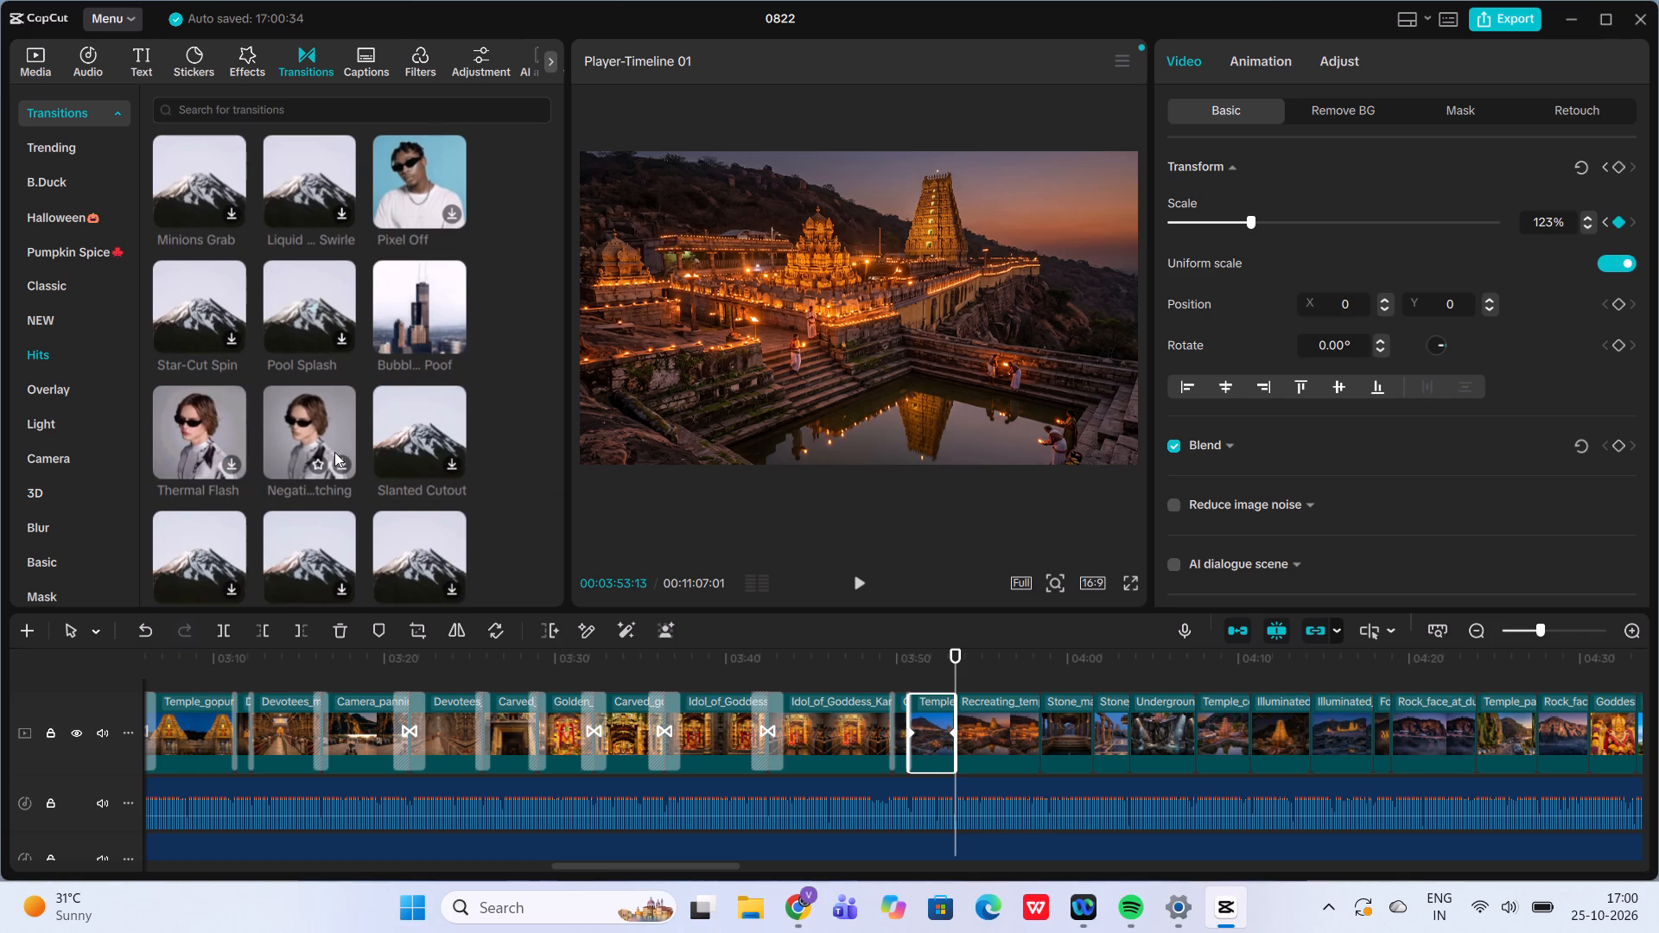
pyautogui.scroll(-1, 350, 486)
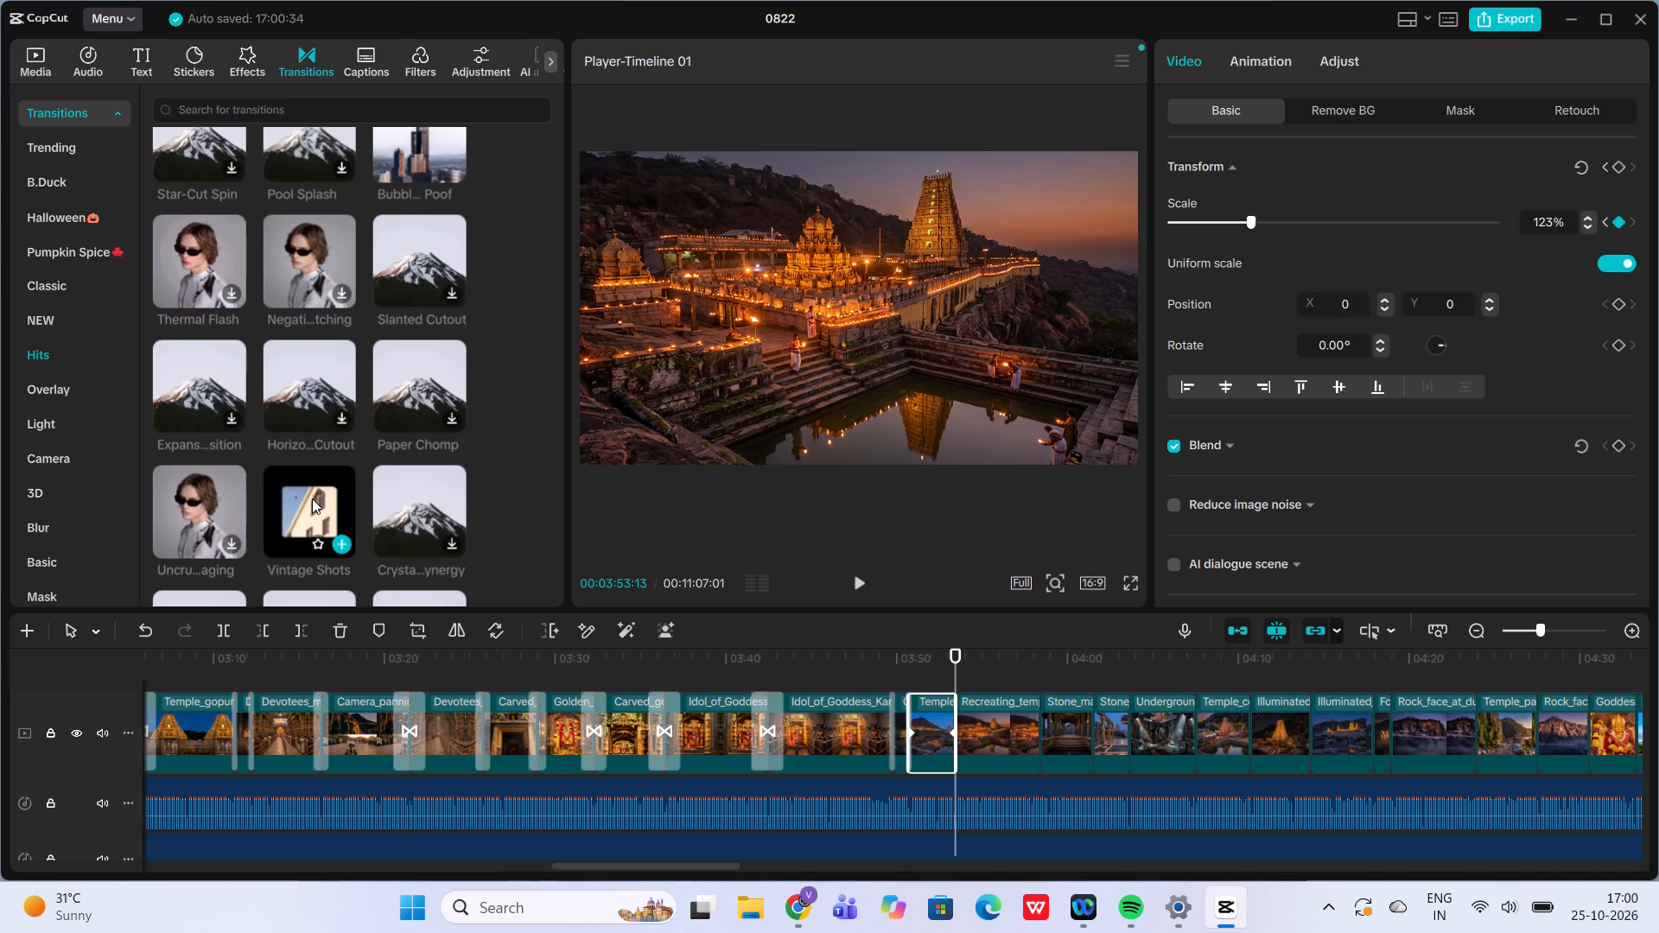
pyautogui.scroll(-2, 312, 498)
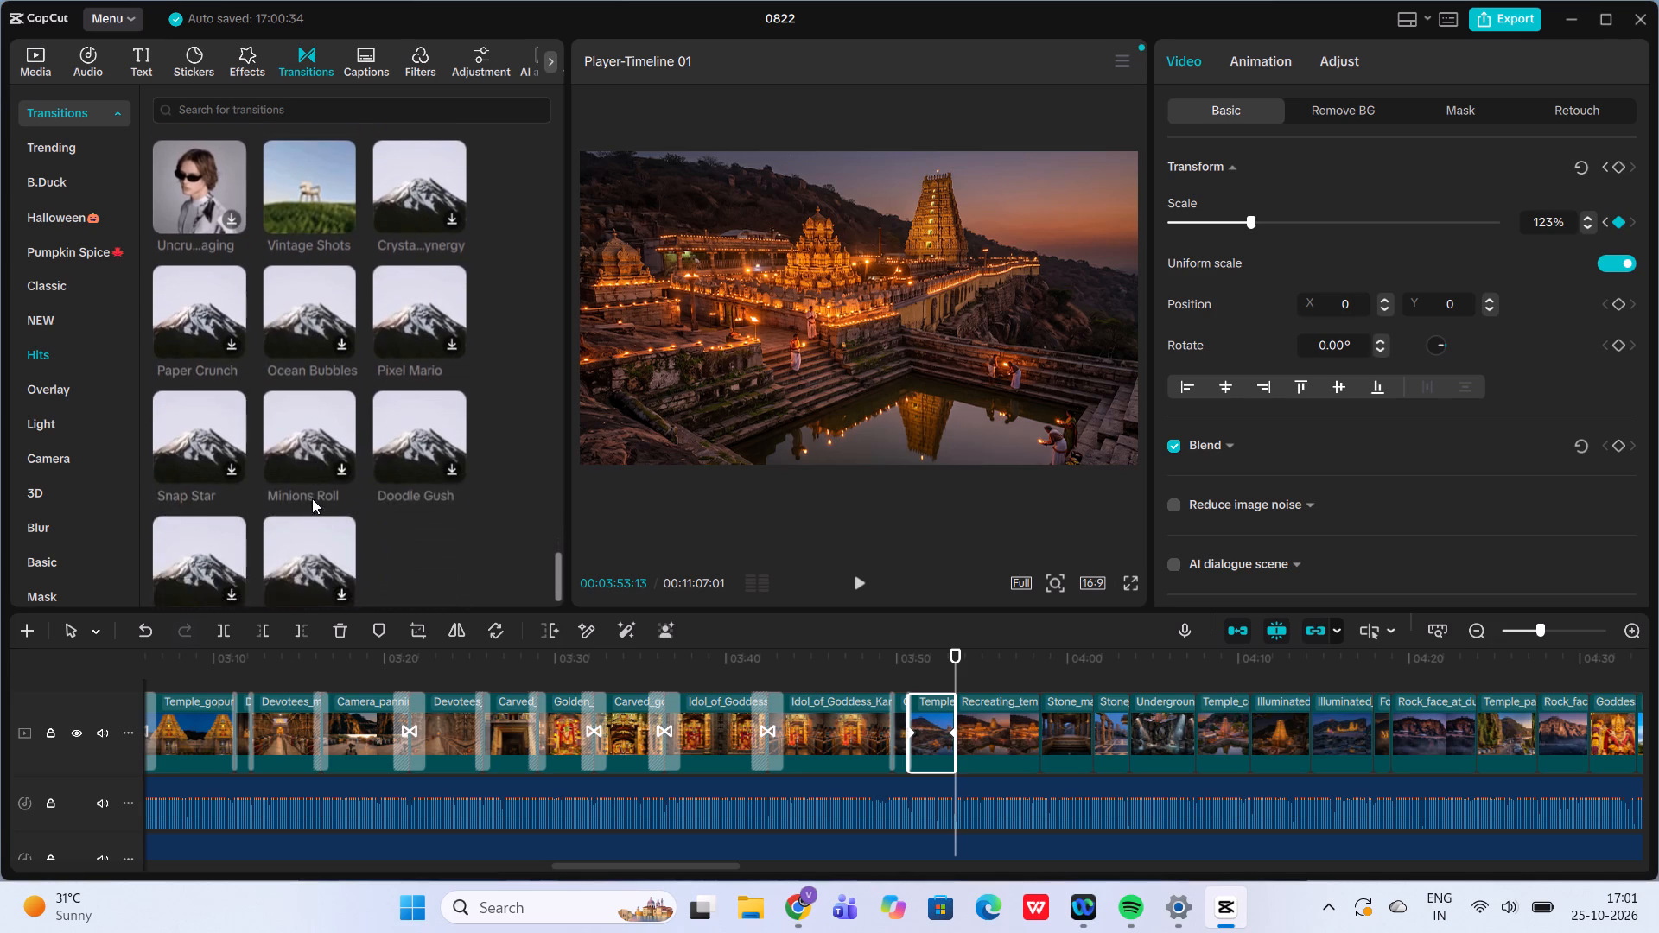
pyautogui.scroll(-1, 312, 498)
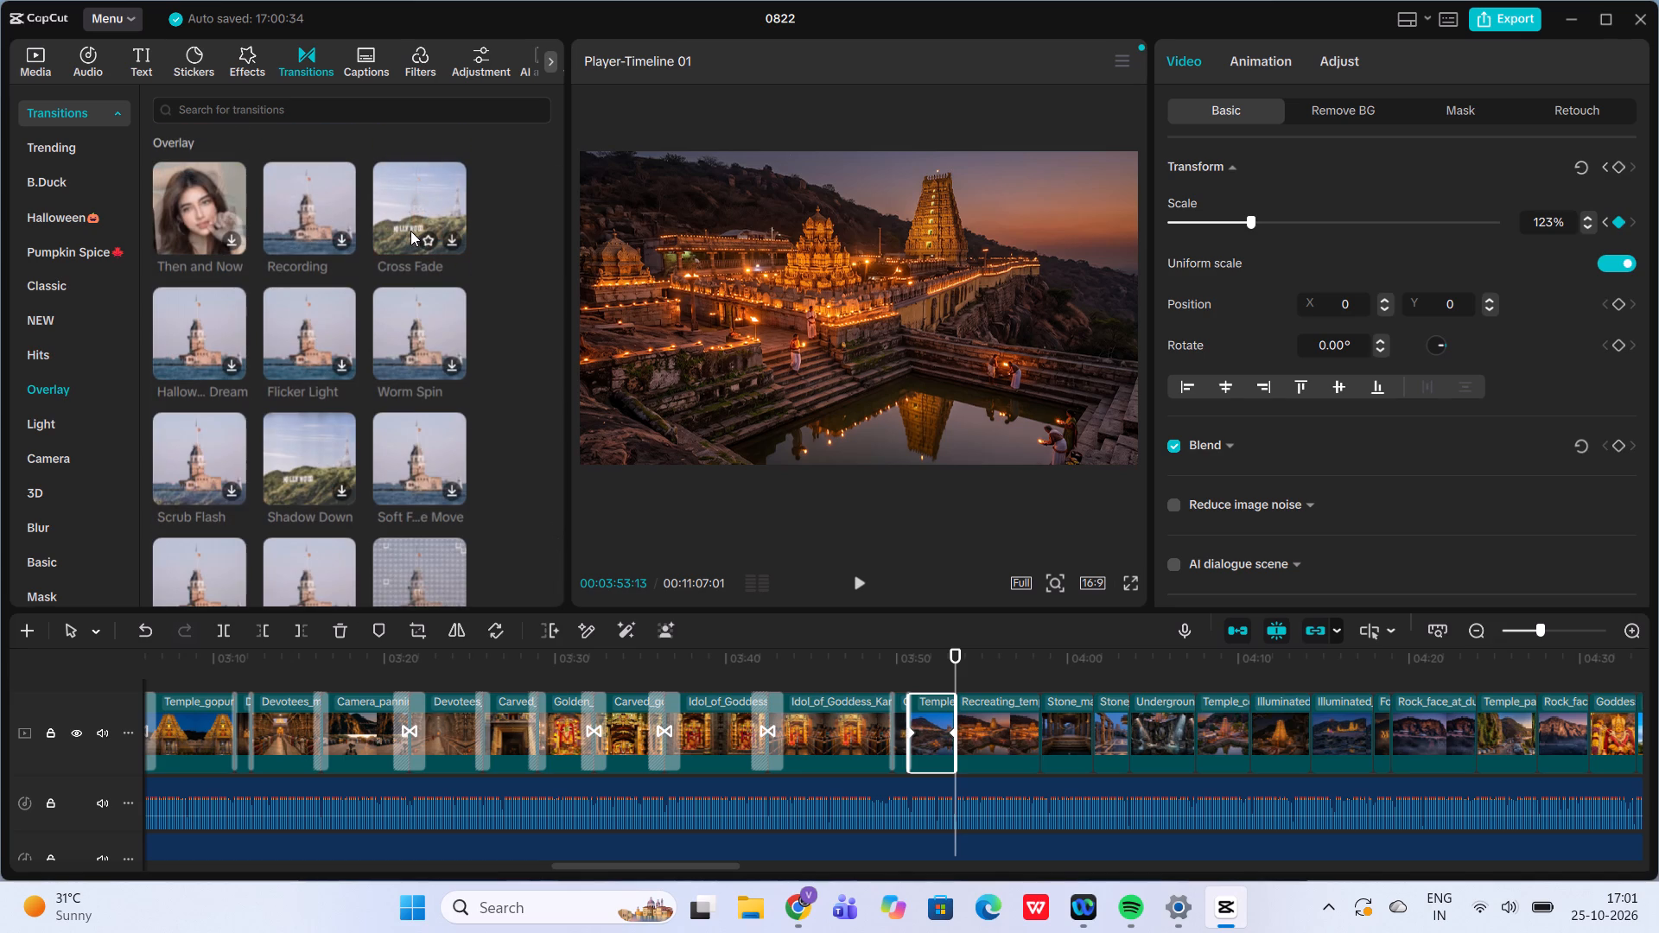
pyautogui.click(448, 240)
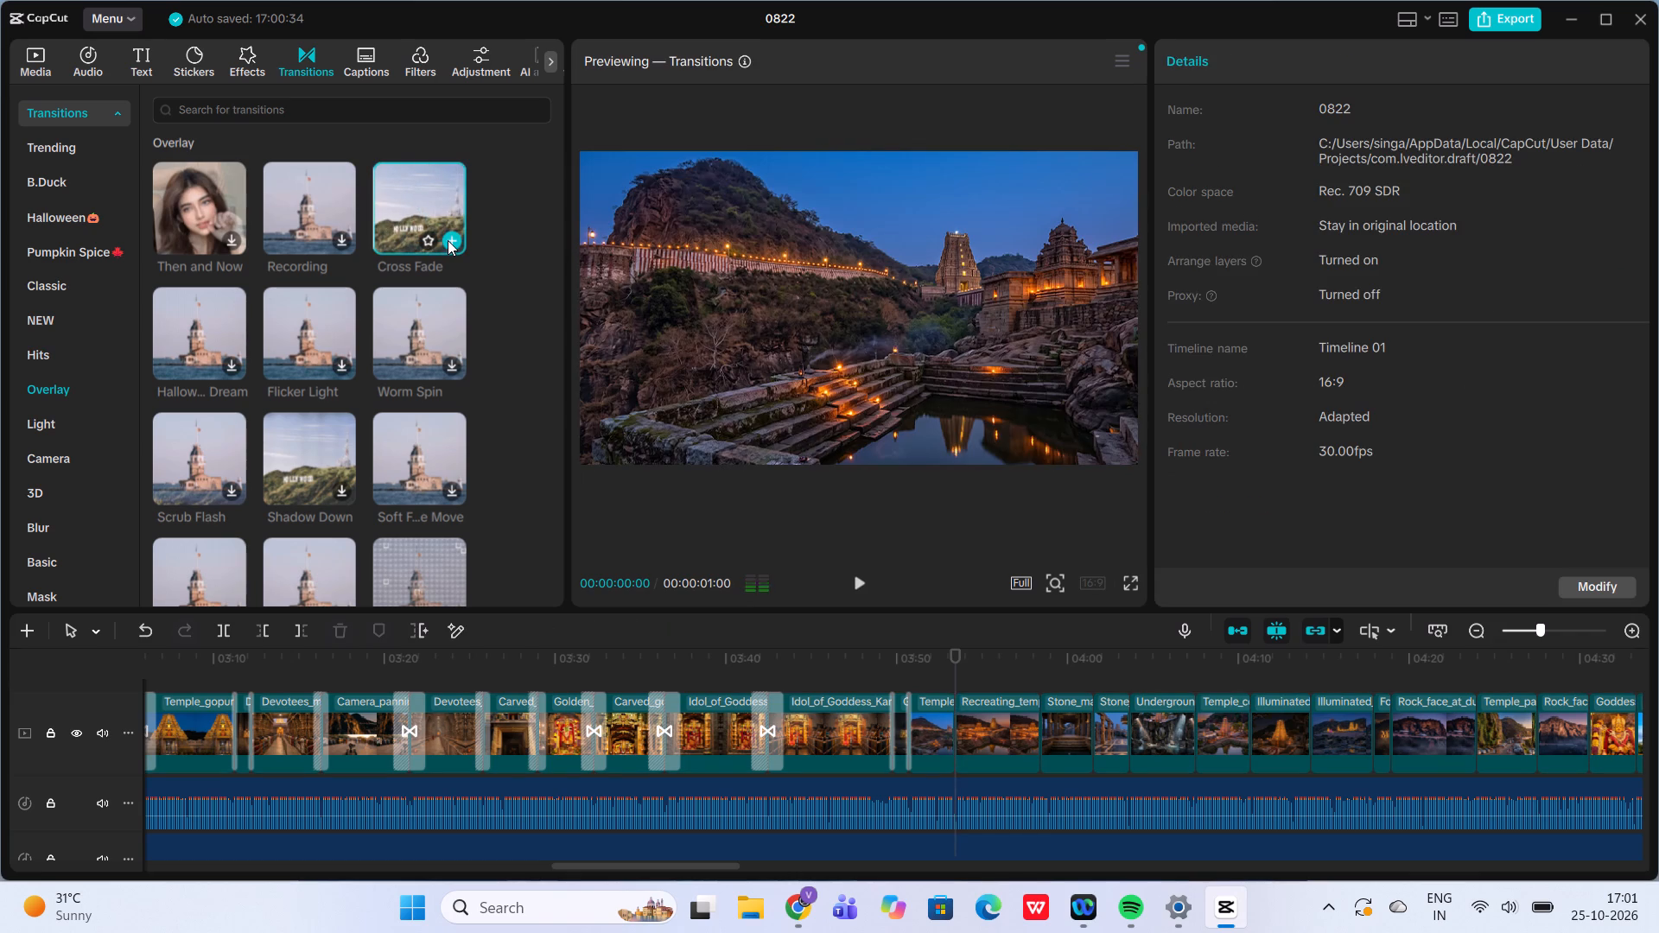
pyautogui.click(448, 240)
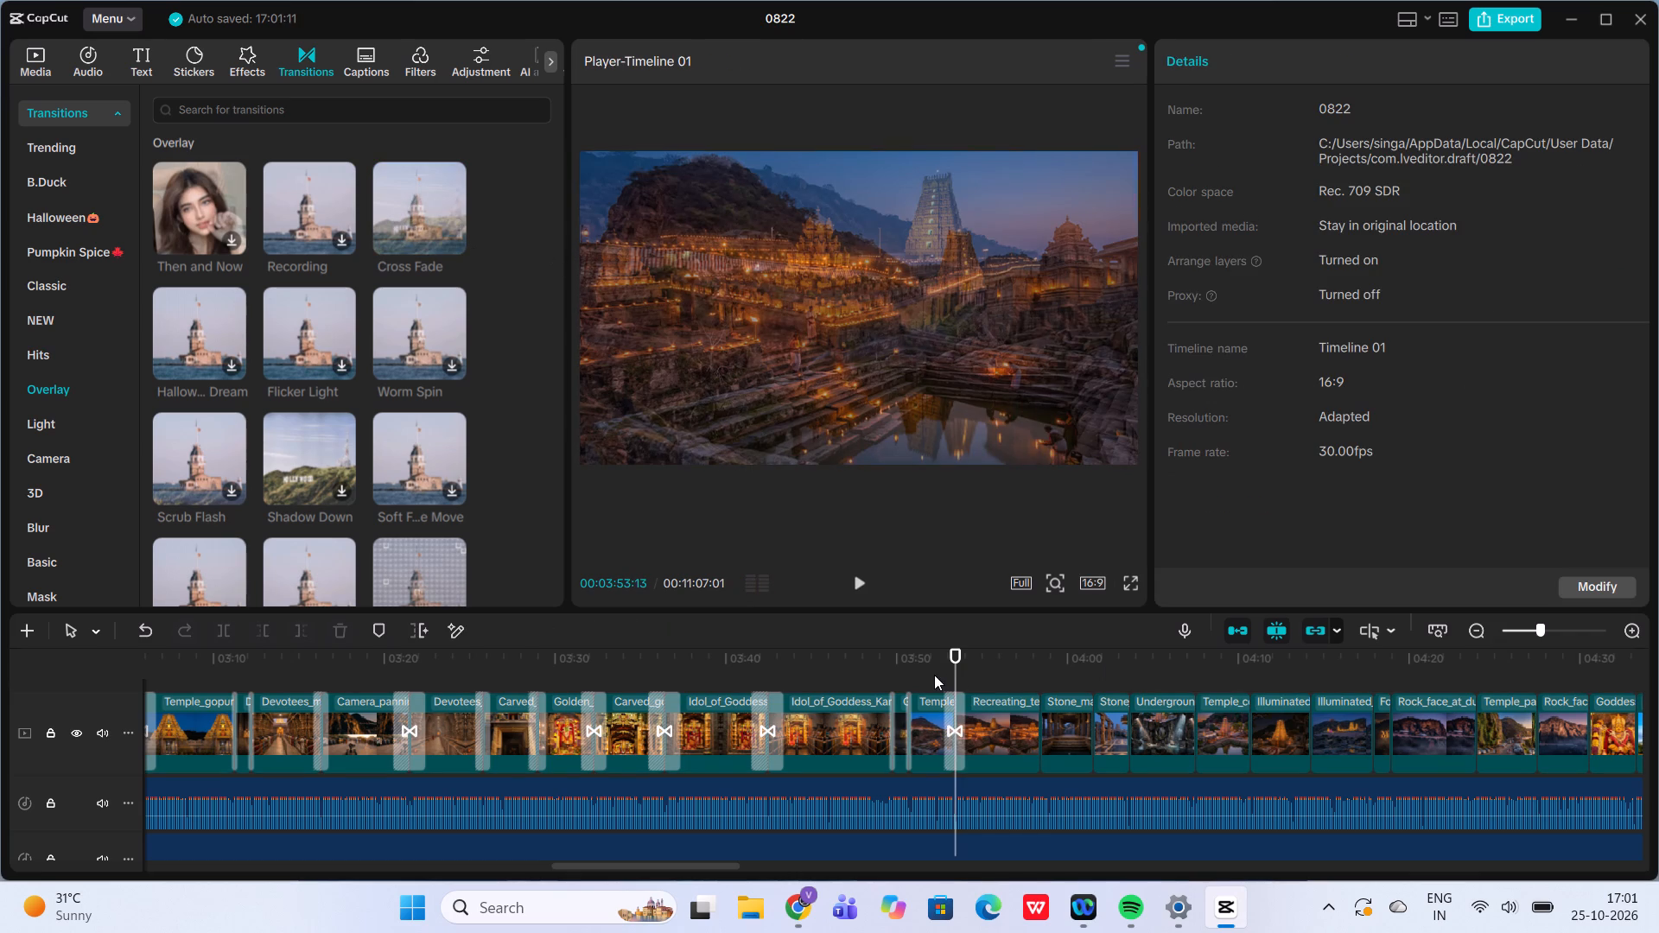
# Play back the Cross Fade transition at 00:03:53:13 to review it.
pyautogui.click(934, 675)
pyautogui.click(849, 585)
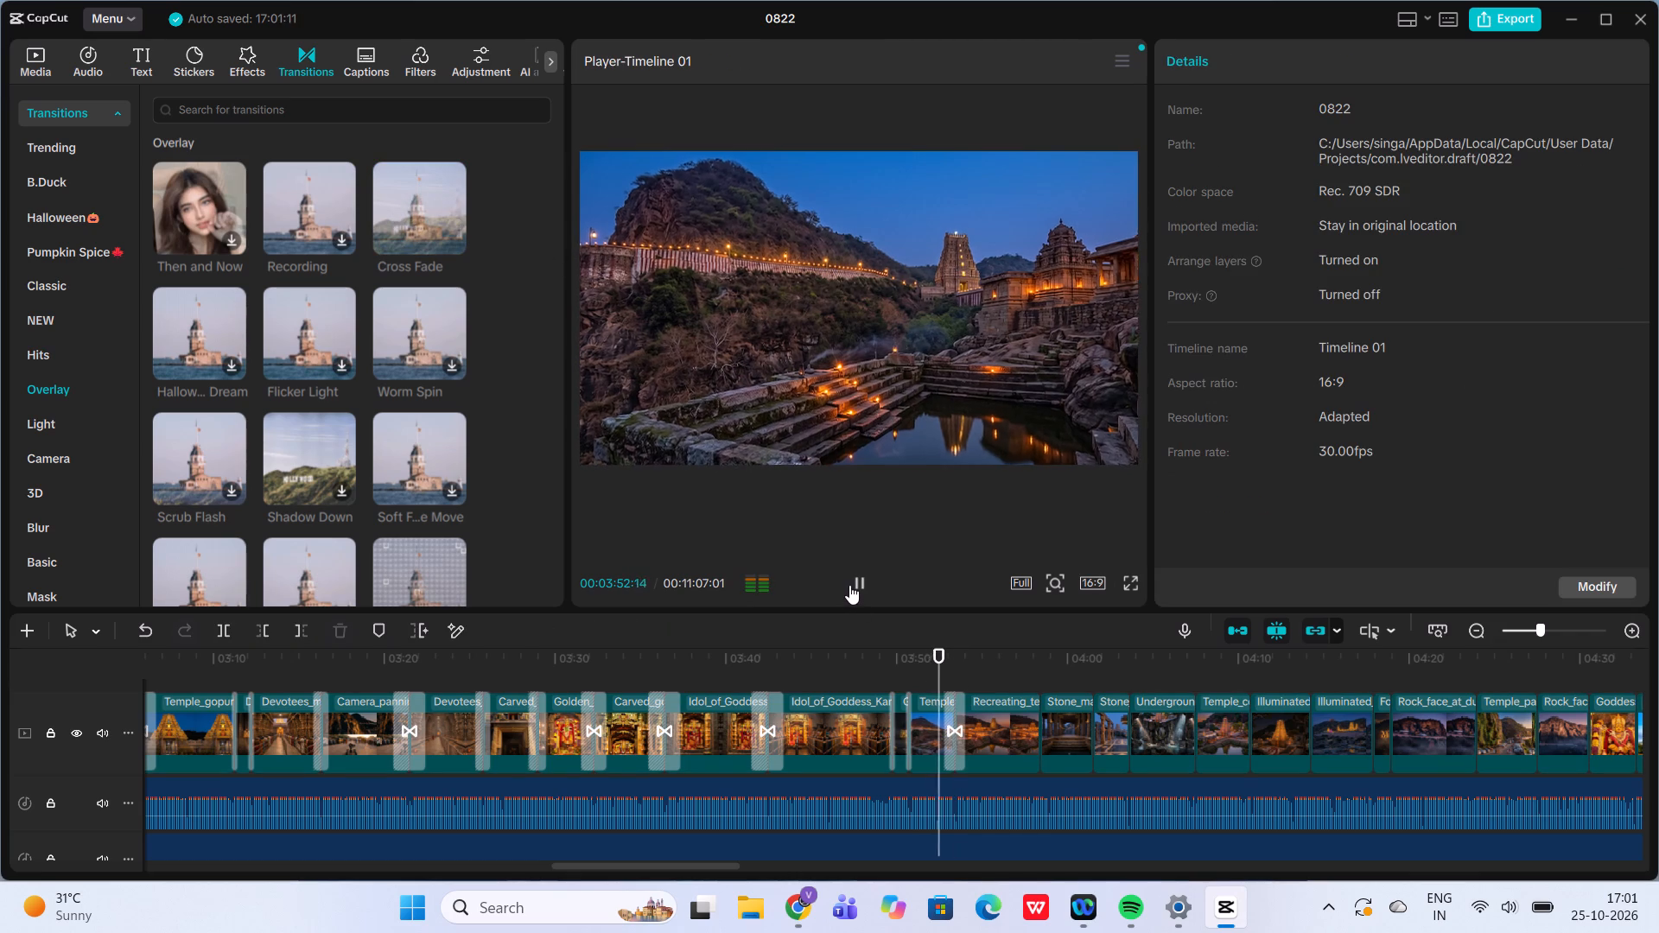
pyautogui.click(849, 585)
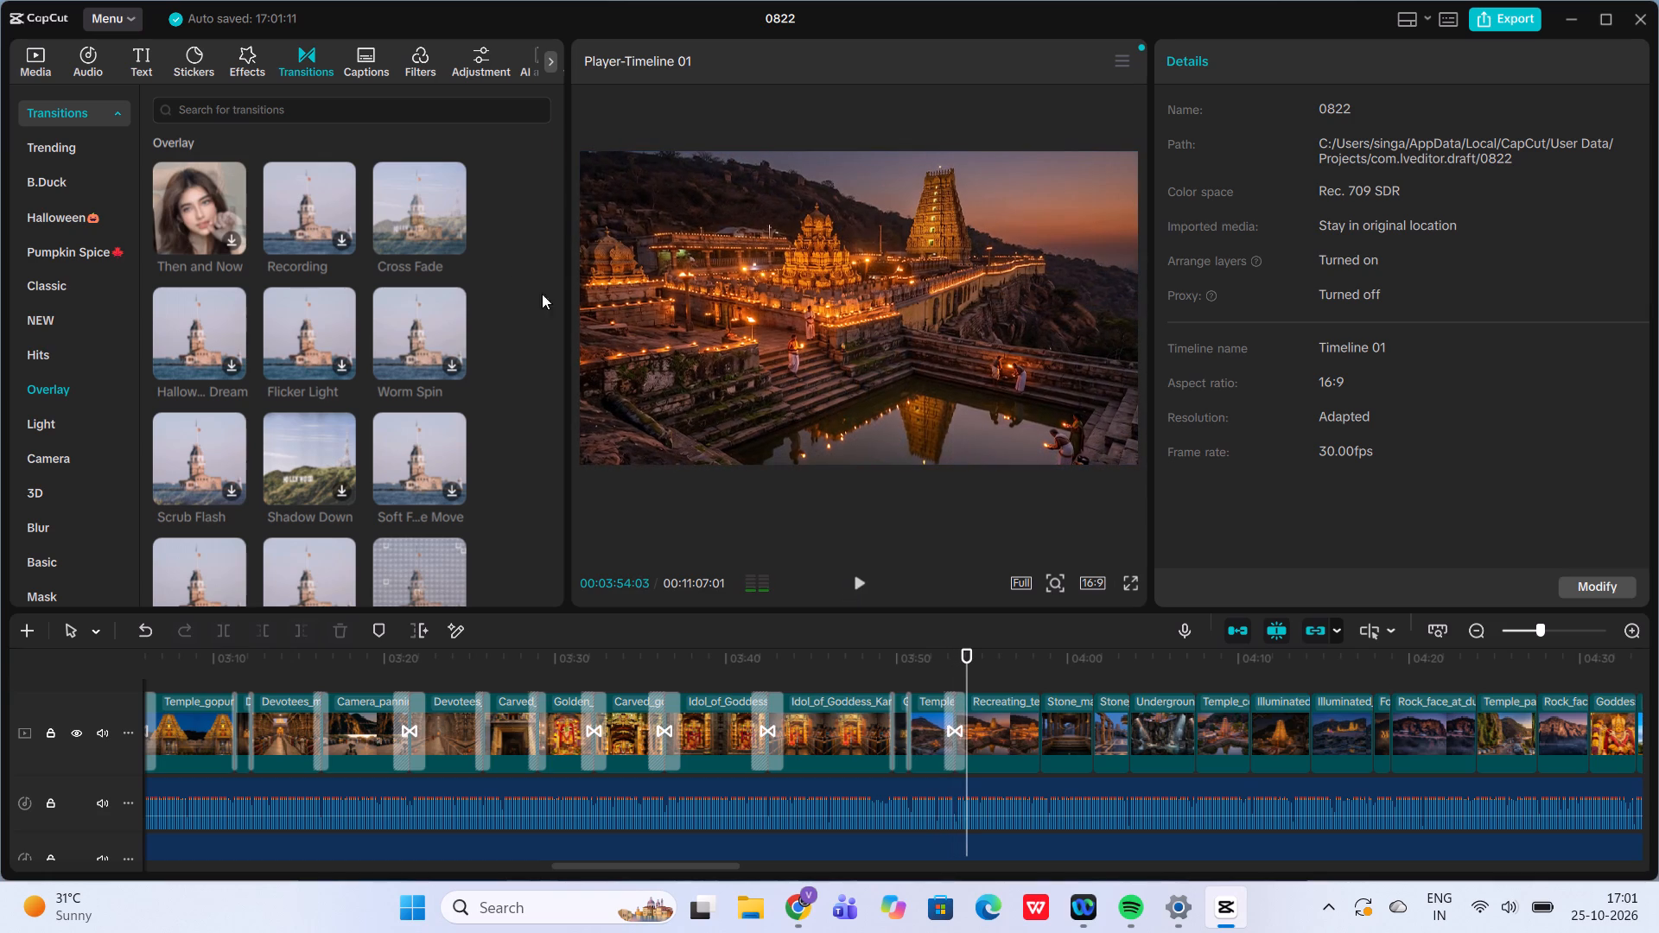
# Mark the Cross Fade transition in the Overlay category as a favourite.
pyautogui.click(426, 240)
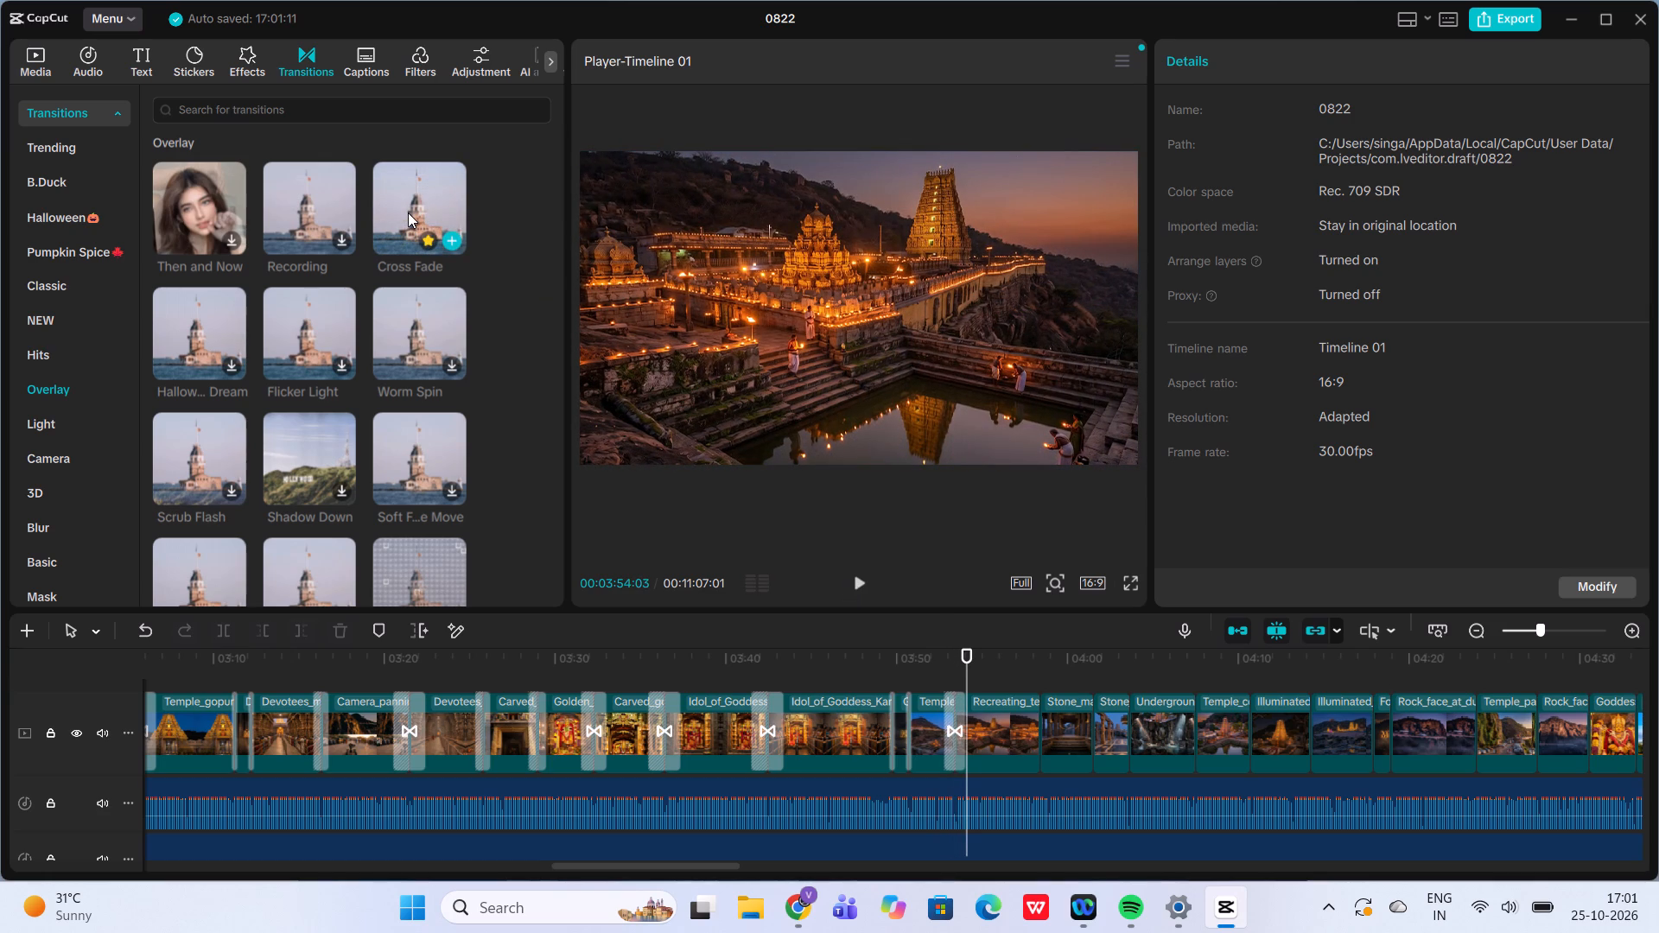
# Continue playback from 00:03:54:03 and add a transition at 00:03:58:13, between the lamp-lit temple complex and stone pillared steps clips.
pyautogui.click(852, 579)
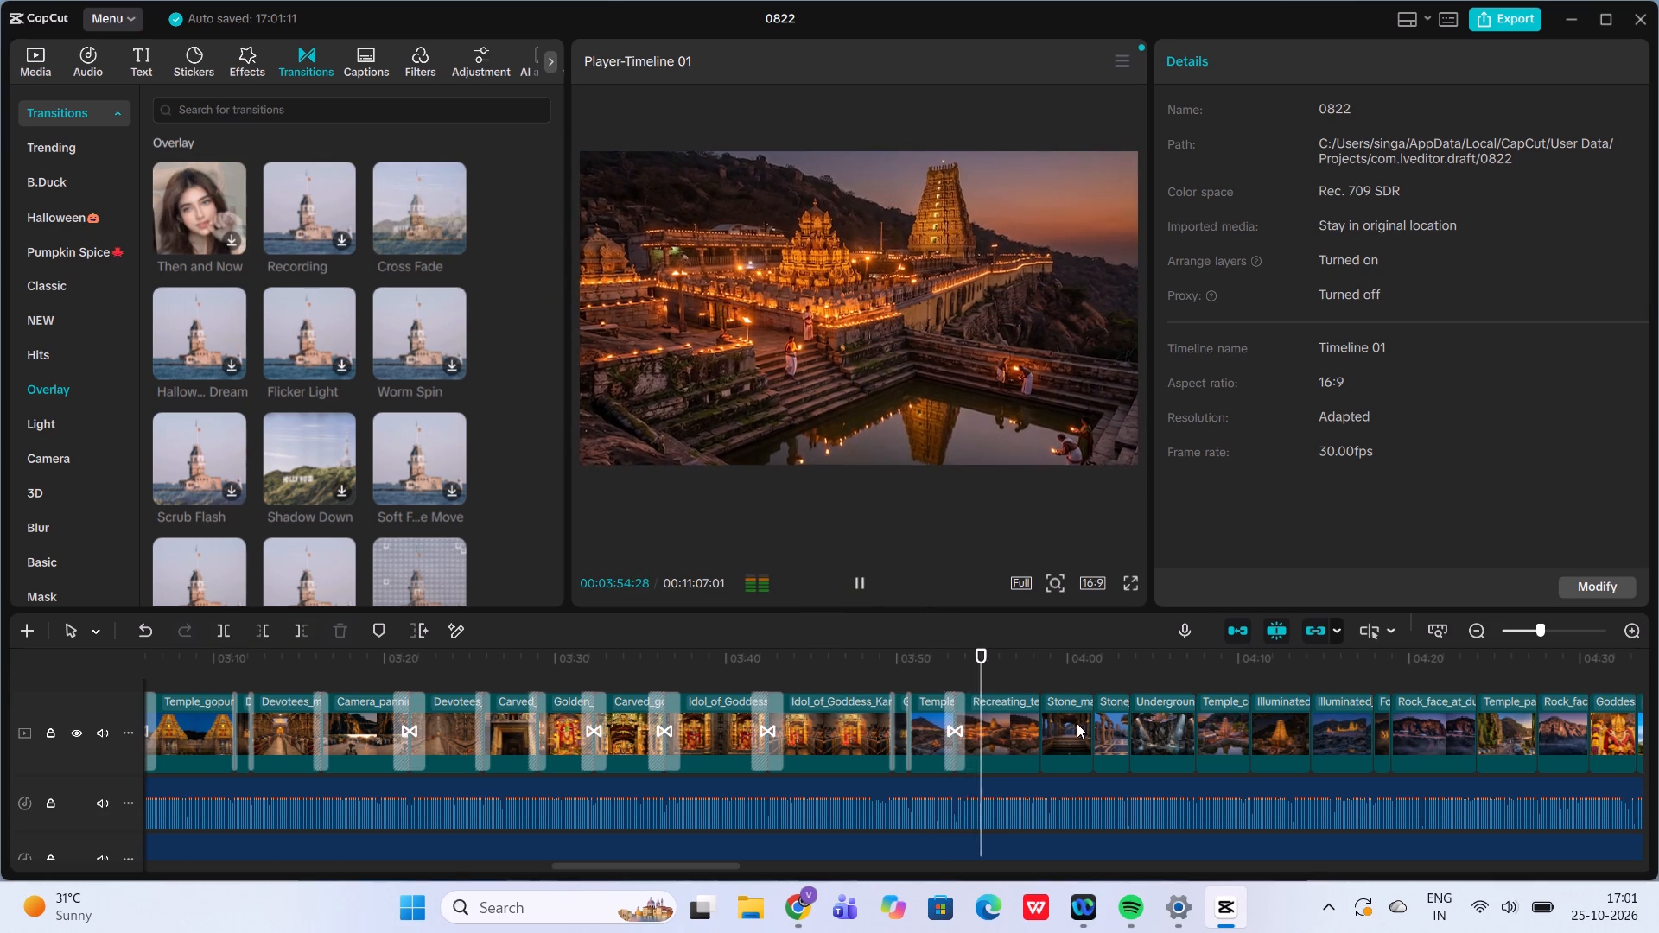
# Play back the timeline from 00:03:48:09 through the Cross Fade transition to the start of the stone pillared steps clip.
pyautogui.click(868, 670)
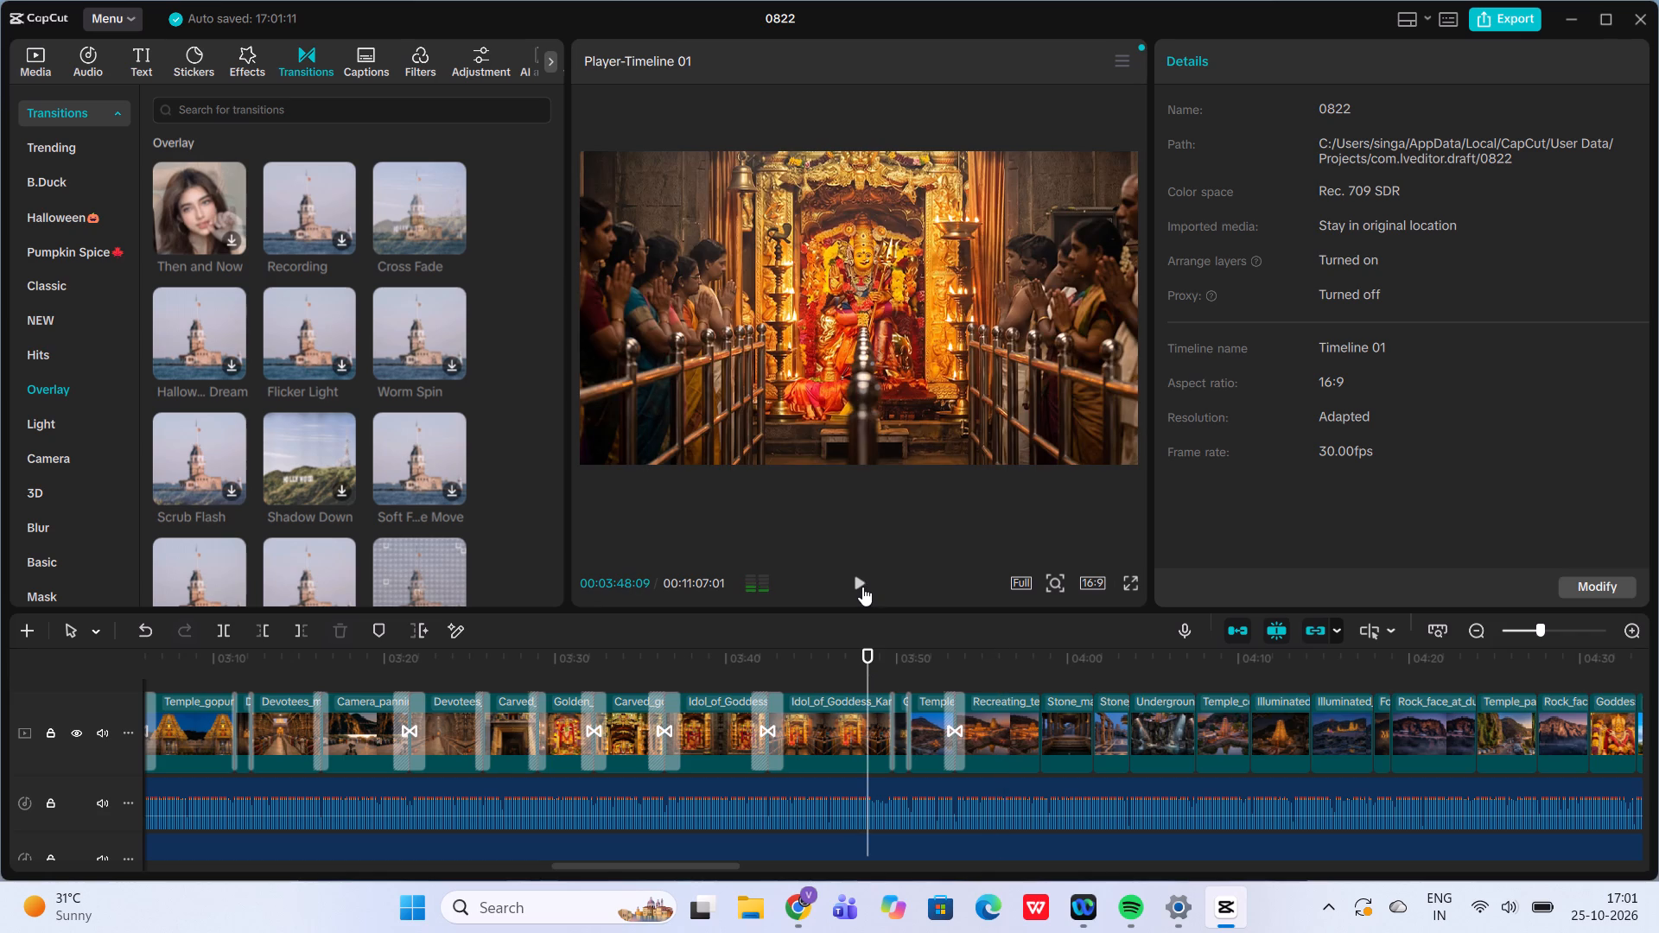
pyautogui.click(862, 587)
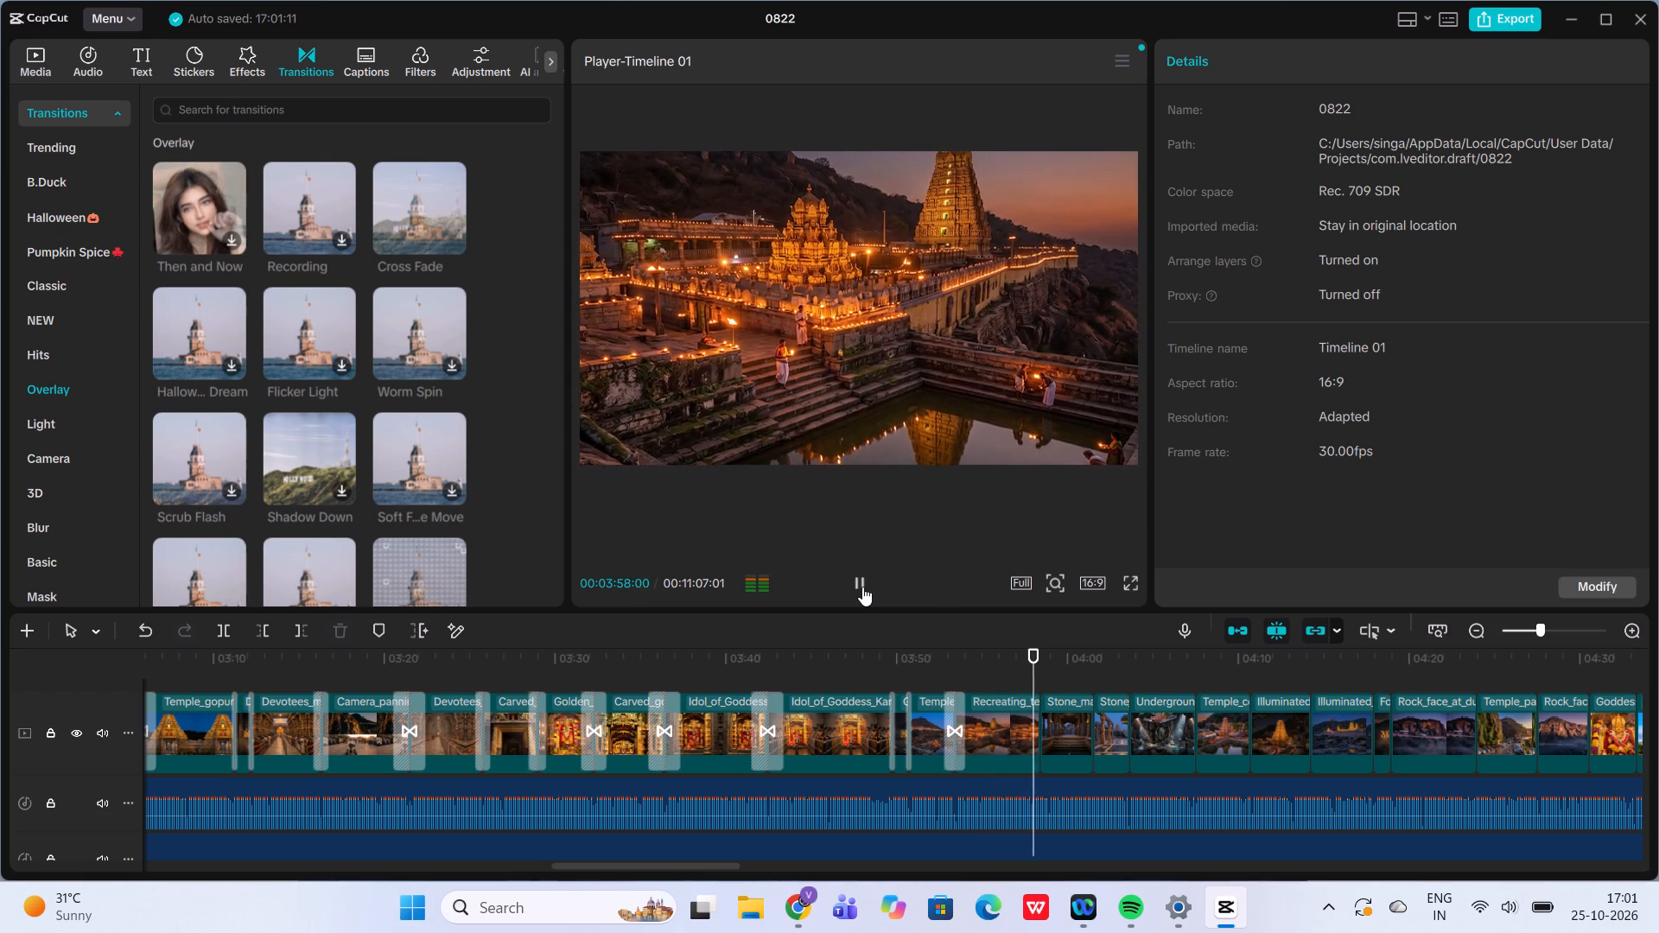
pyautogui.click(862, 587)
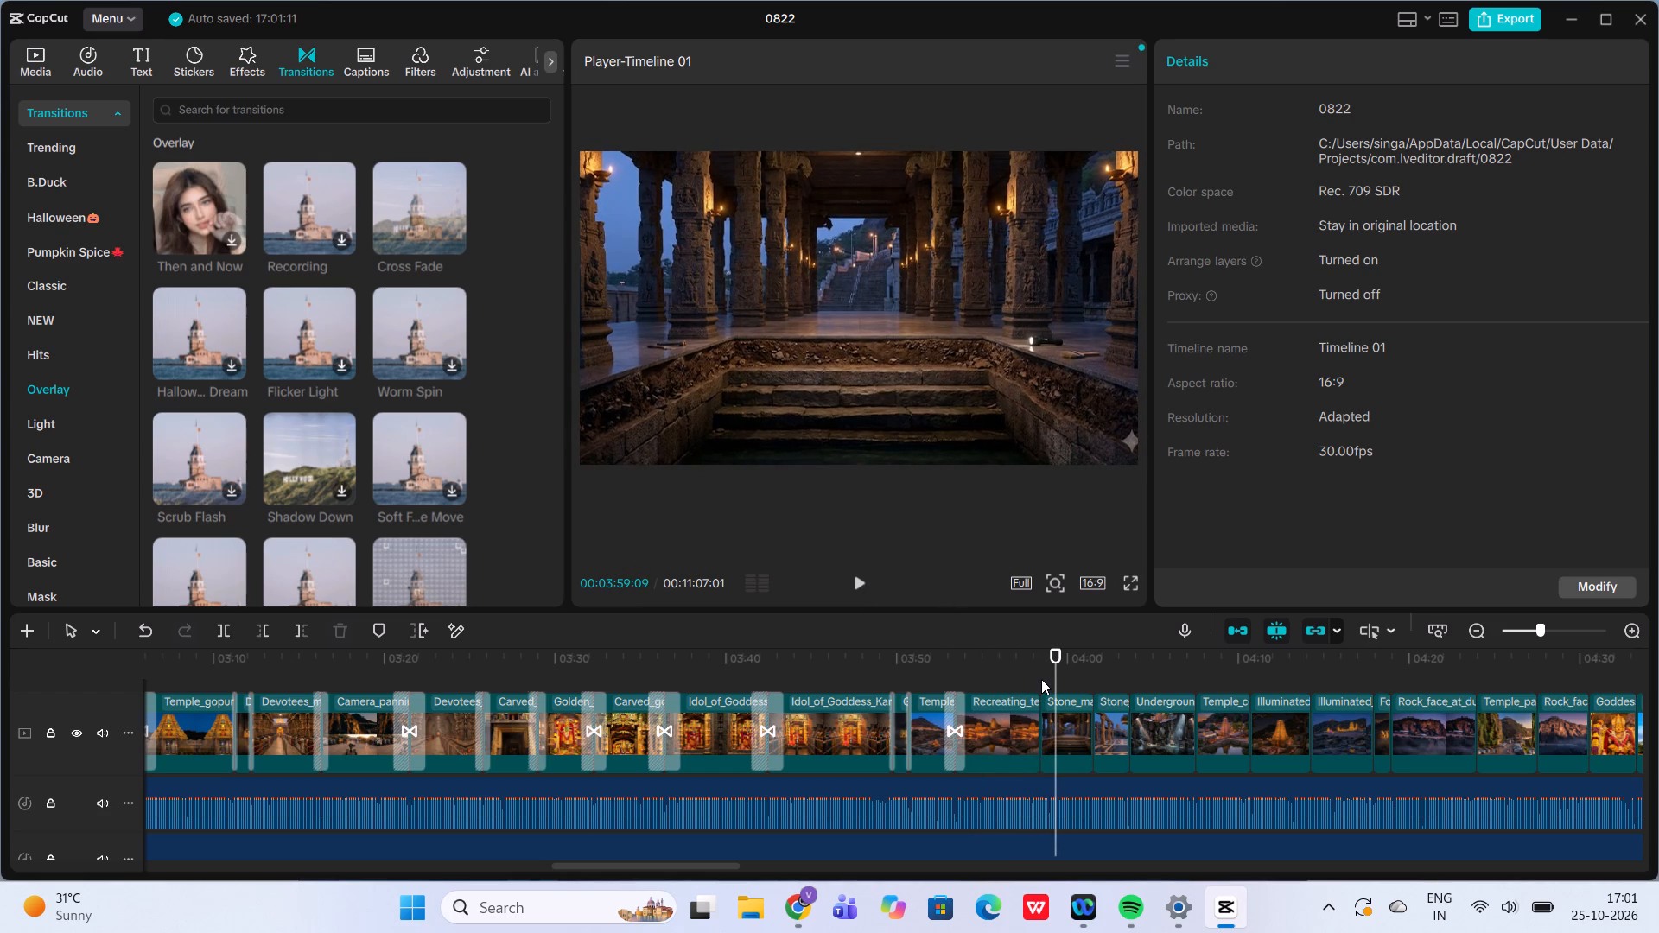
# Download the Soft F...e Move transition from the Overlay category and add it at 00:03:58:13, between the lamp-lit temple complex and stone pillared steps clips.
pyautogui.click(1040, 678)
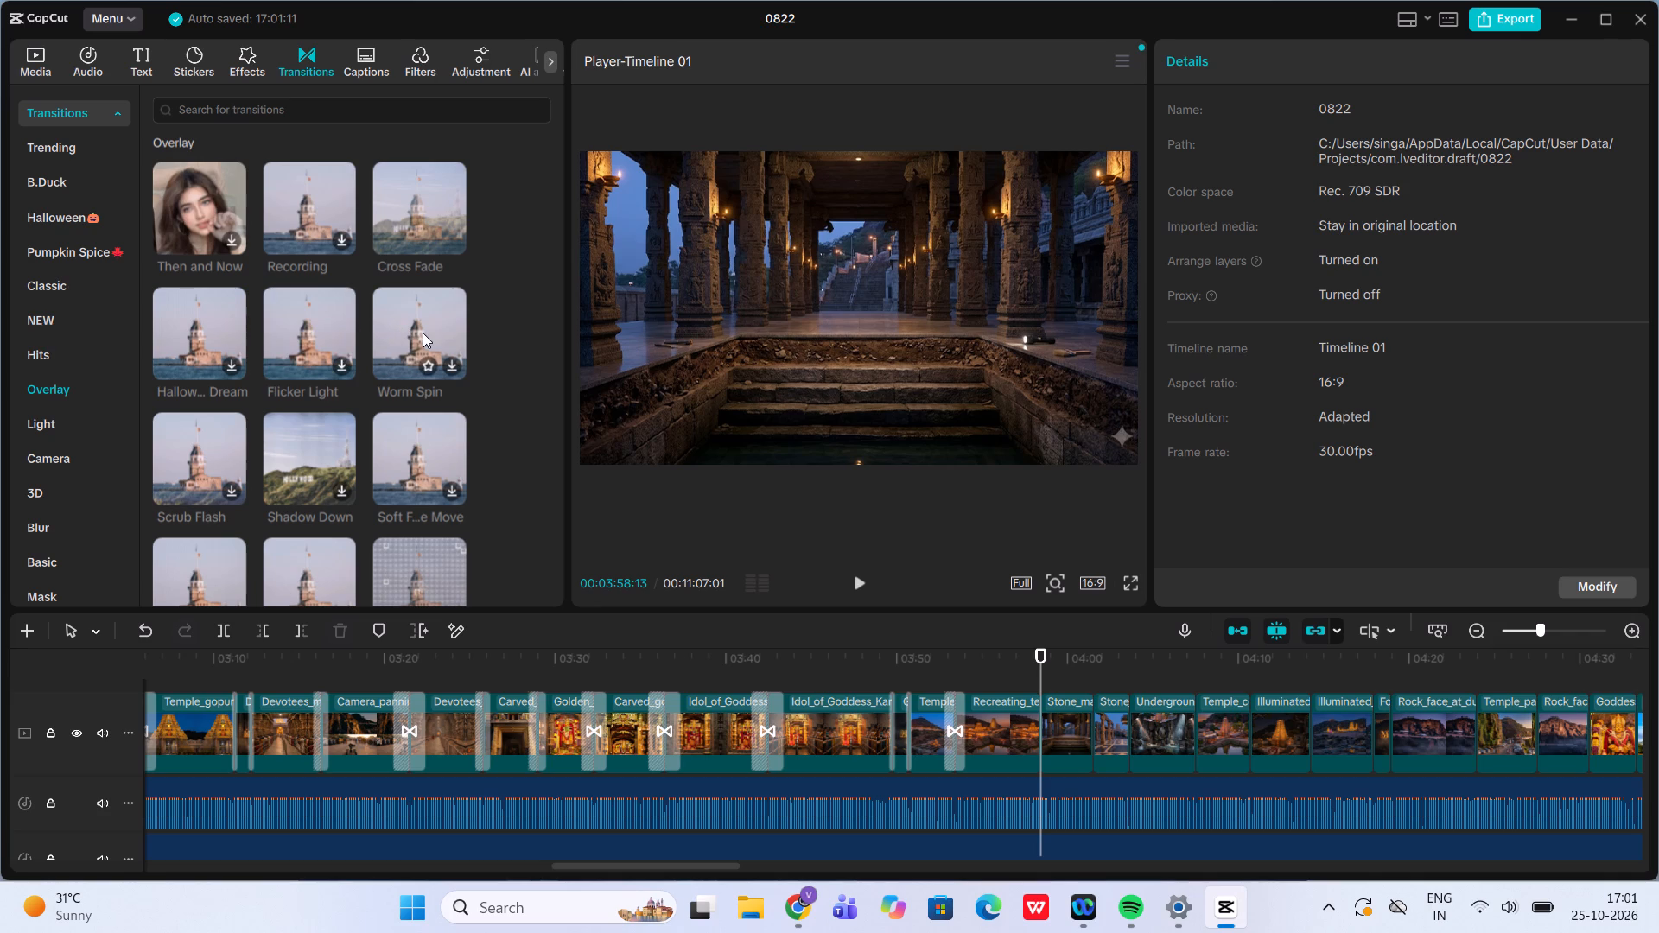
pyautogui.click(451, 491)
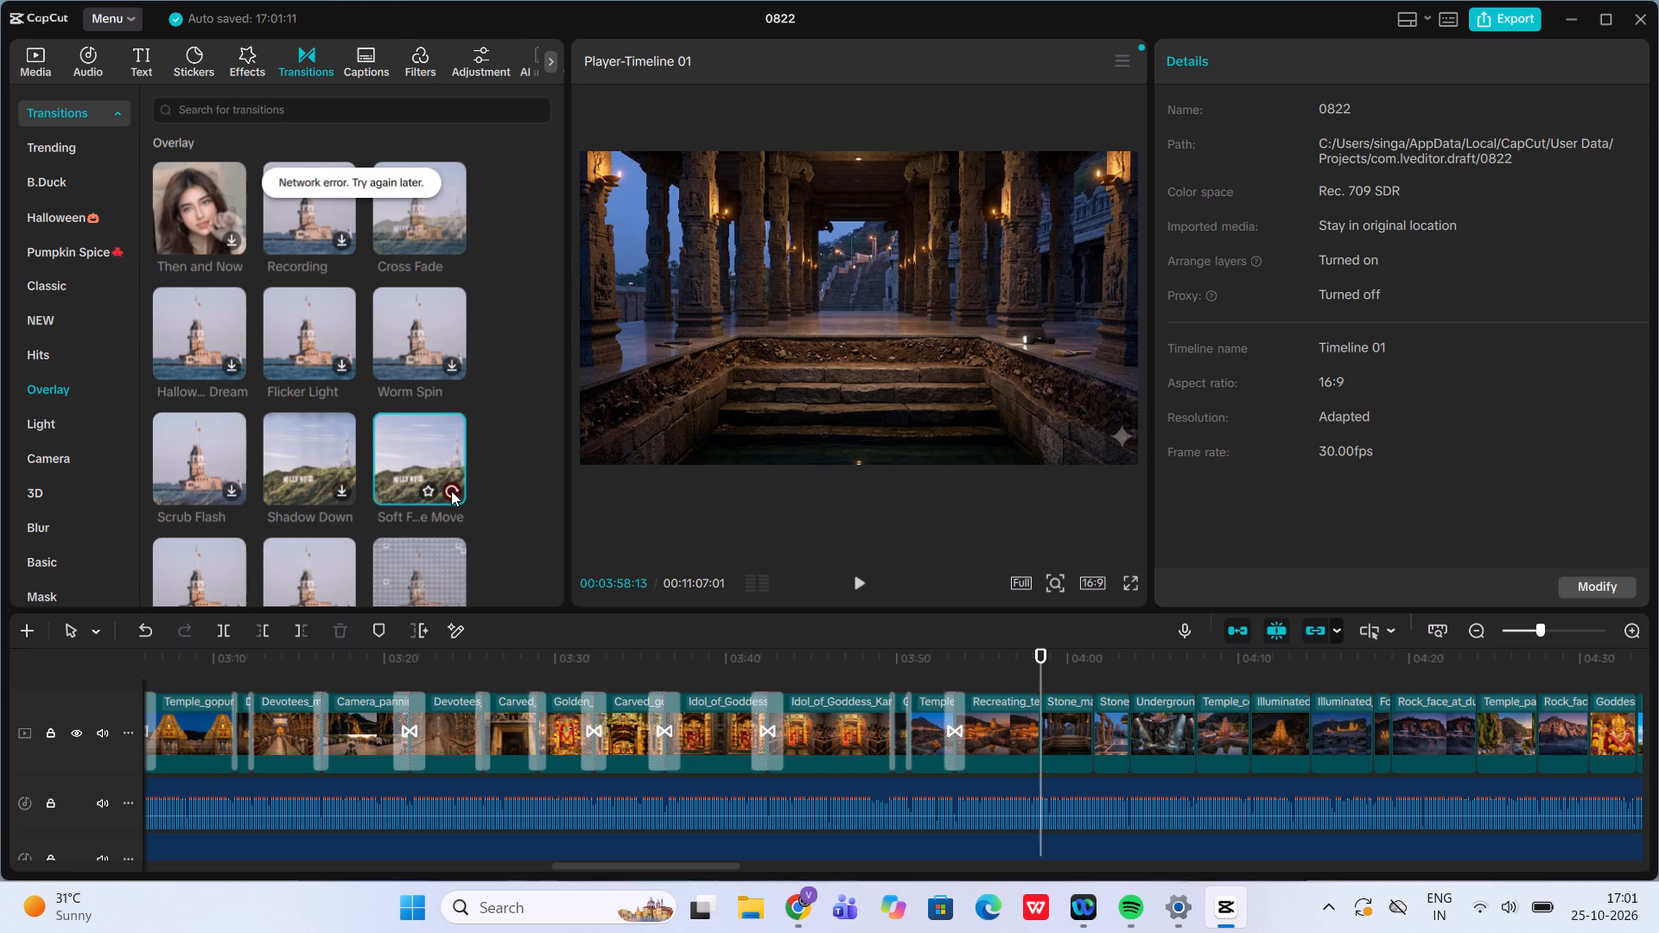
pyautogui.click(451, 491)
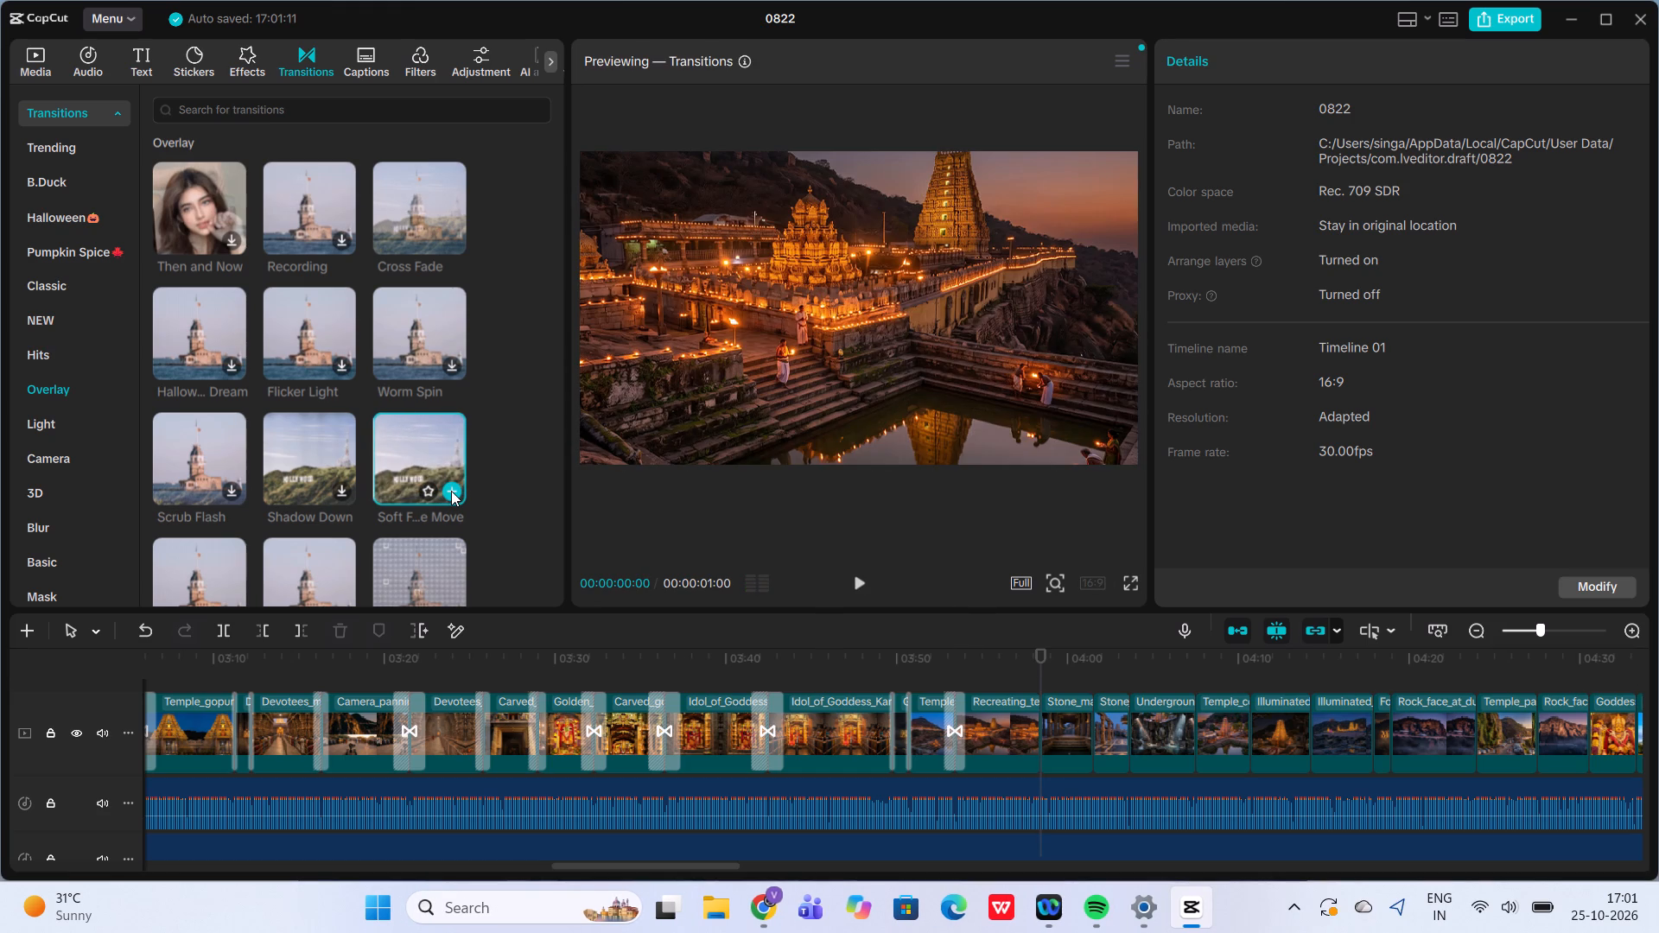
pyautogui.click(451, 491)
# Mark the Soft F...e Move transition in the Overlay category as a favourite.
pyautogui.click(429, 491)
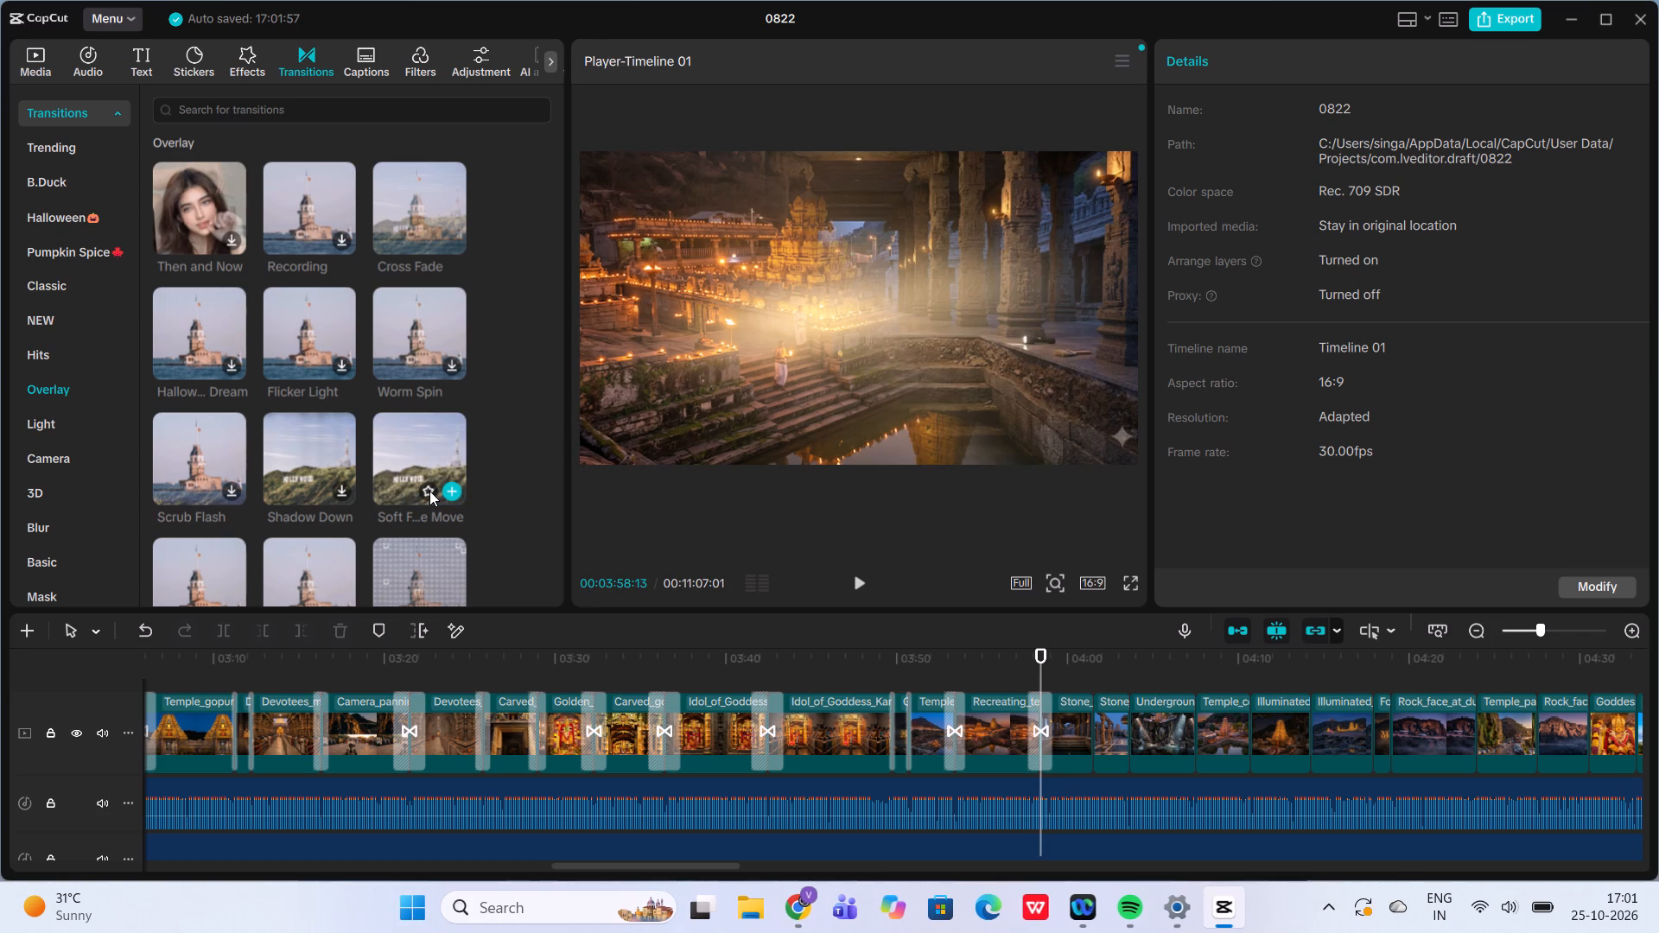
# Play back the transition at 00:03:58:13 to review it.
pyautogui.click(1020, 671)
pyautogui.click(860, 585)
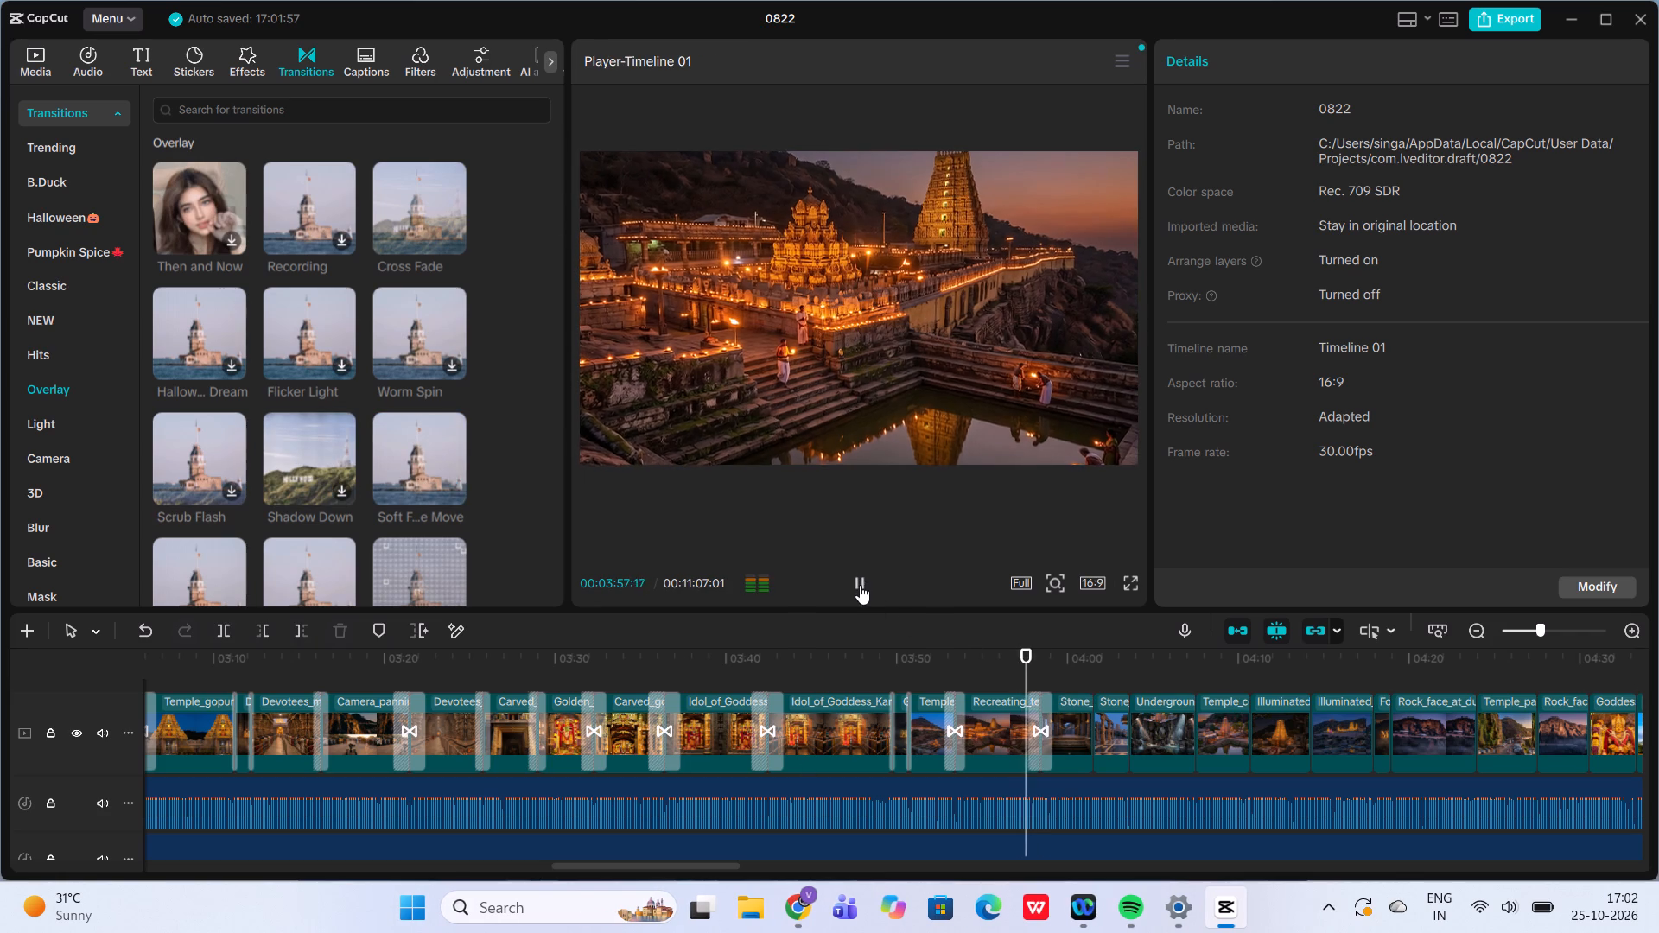
pyautogui.click(860, 585)
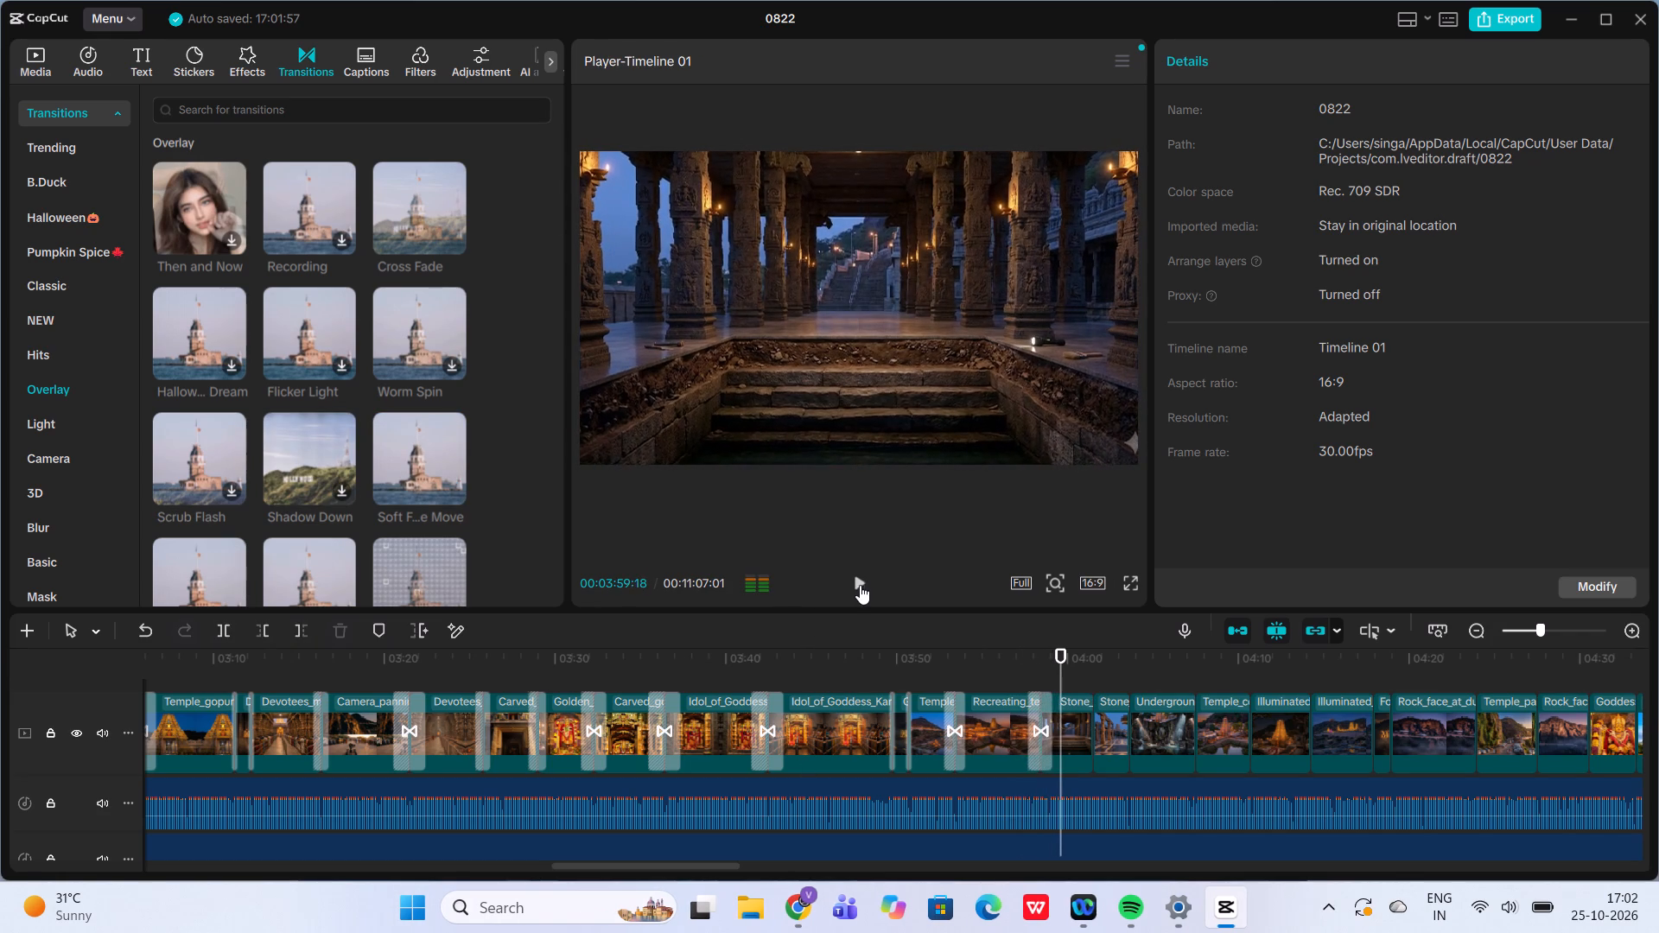
# Add the Organic Wipe overlay transition at 00:04:01:16, between the stone steps and pillared courtyard clips, and mark it as a favourite.
pyautogui.click(1095, 670)
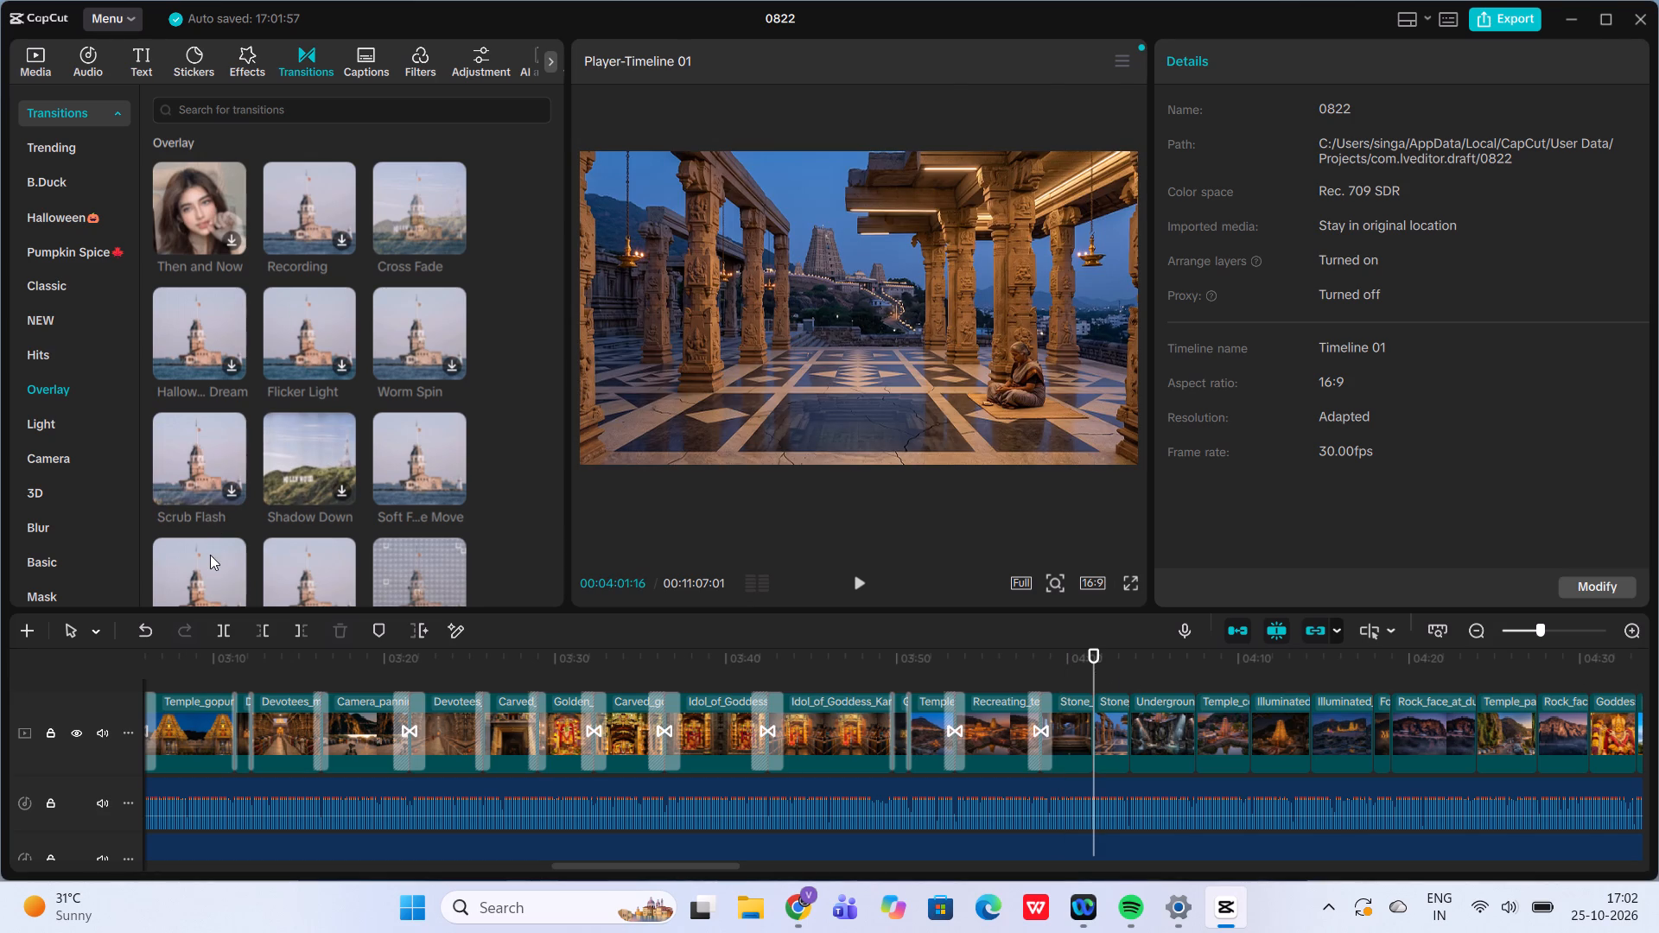
pyautogui.scroll(-1, 210, 555)
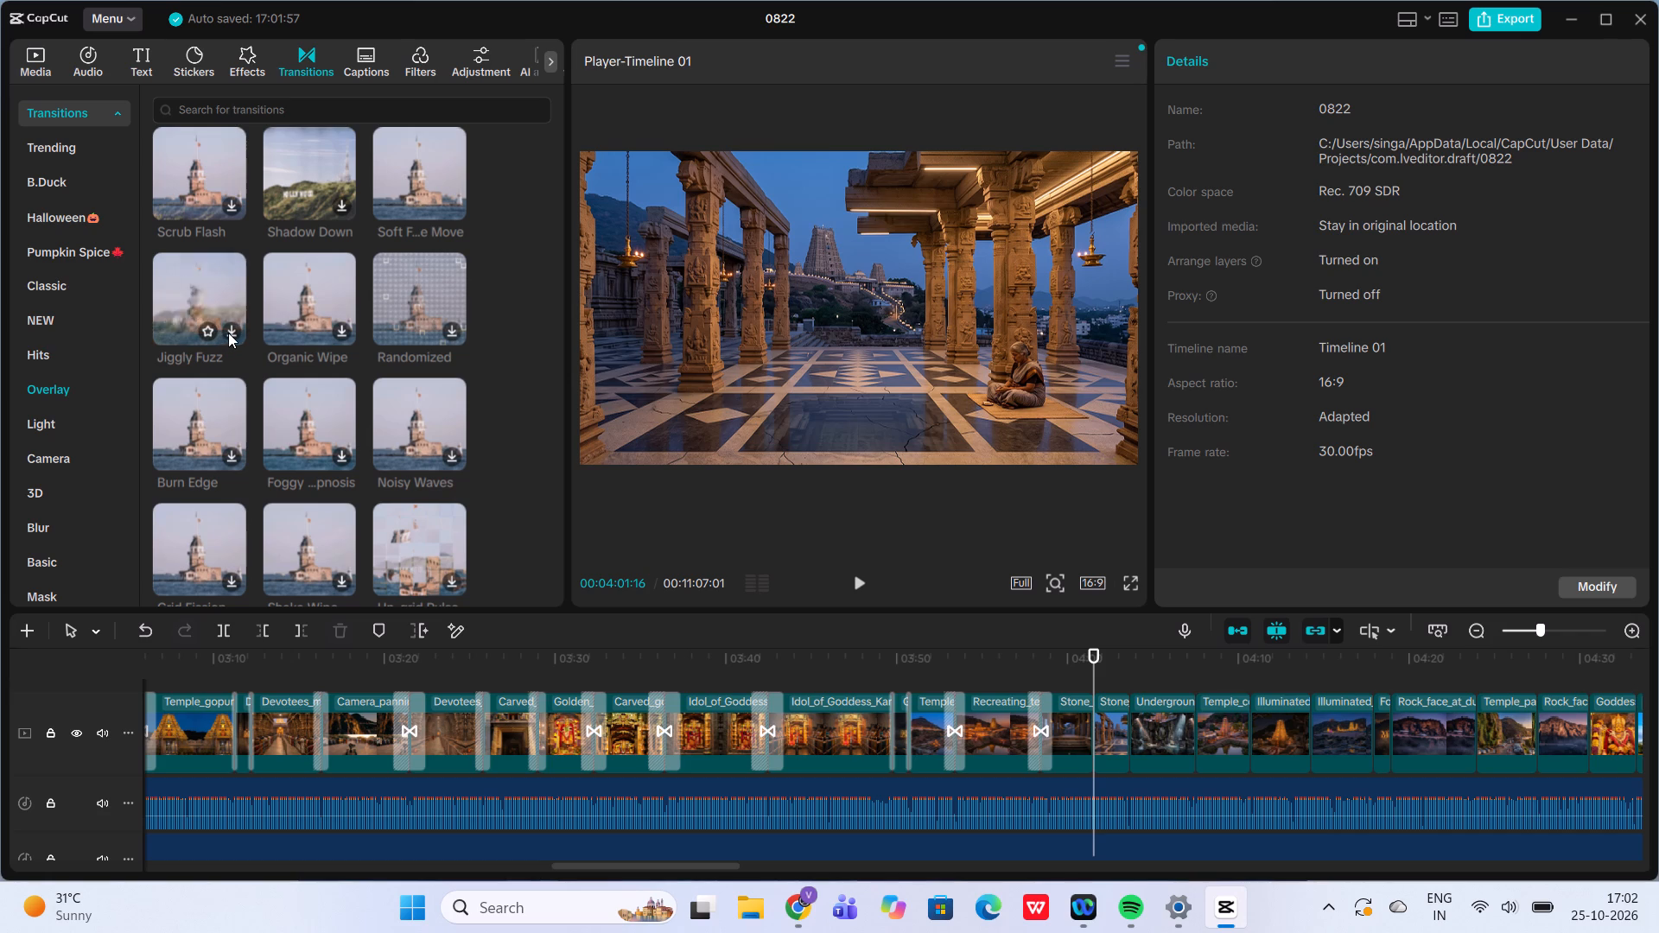
pyautogui.click(231, 332)
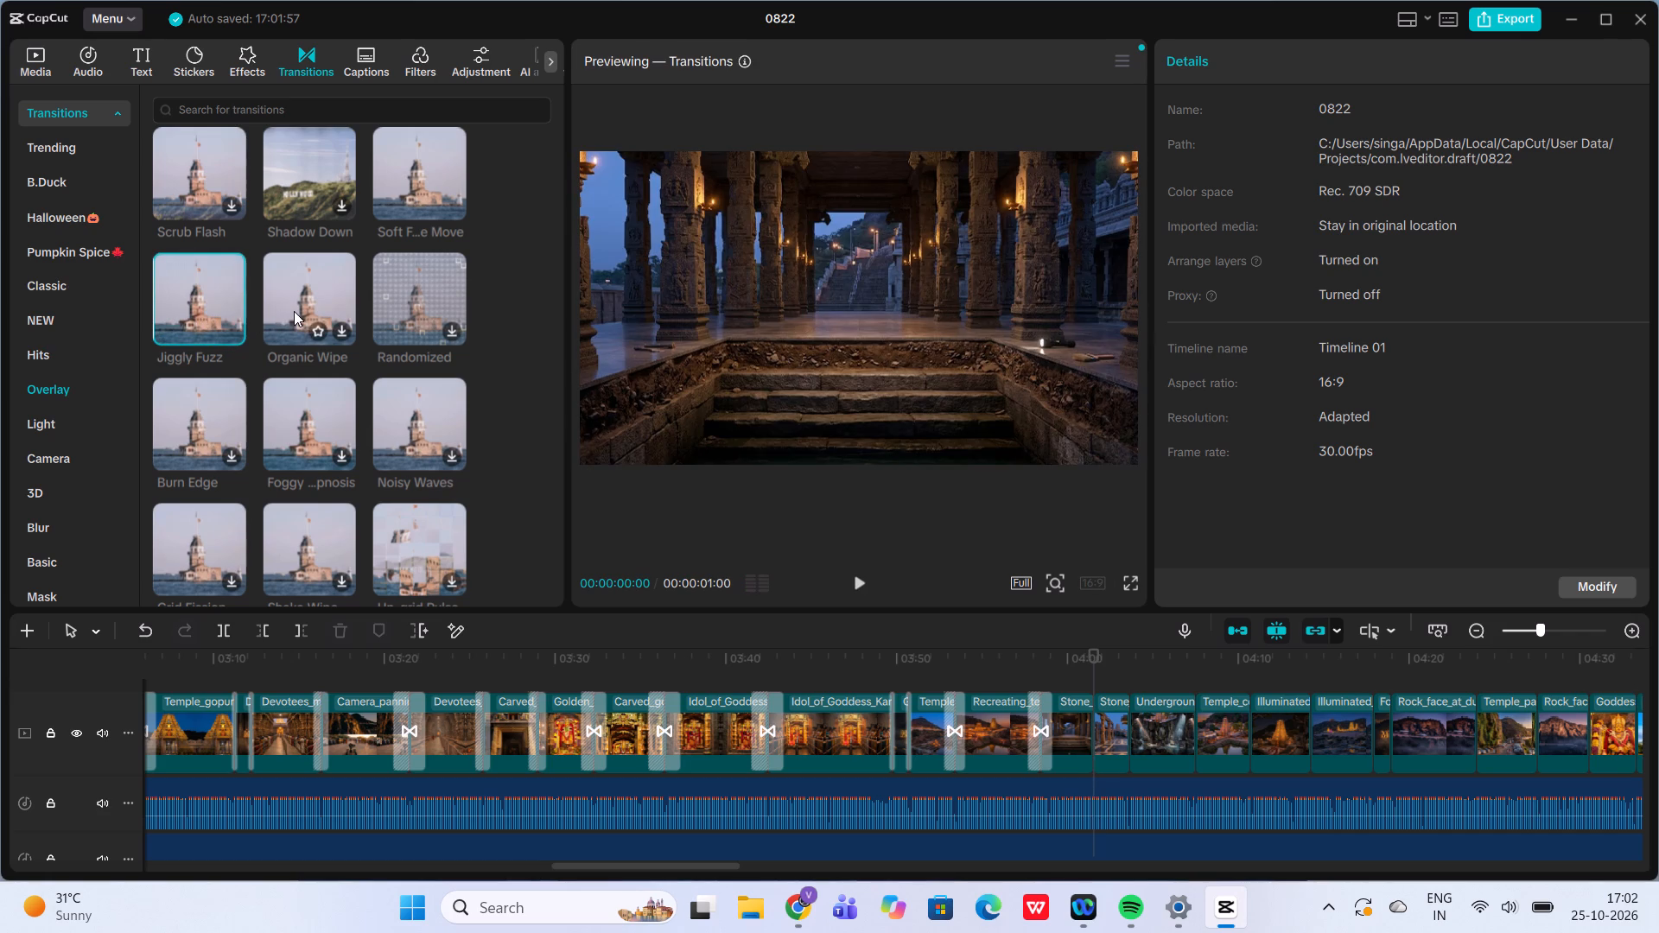
pyautogui.click(339, 333)
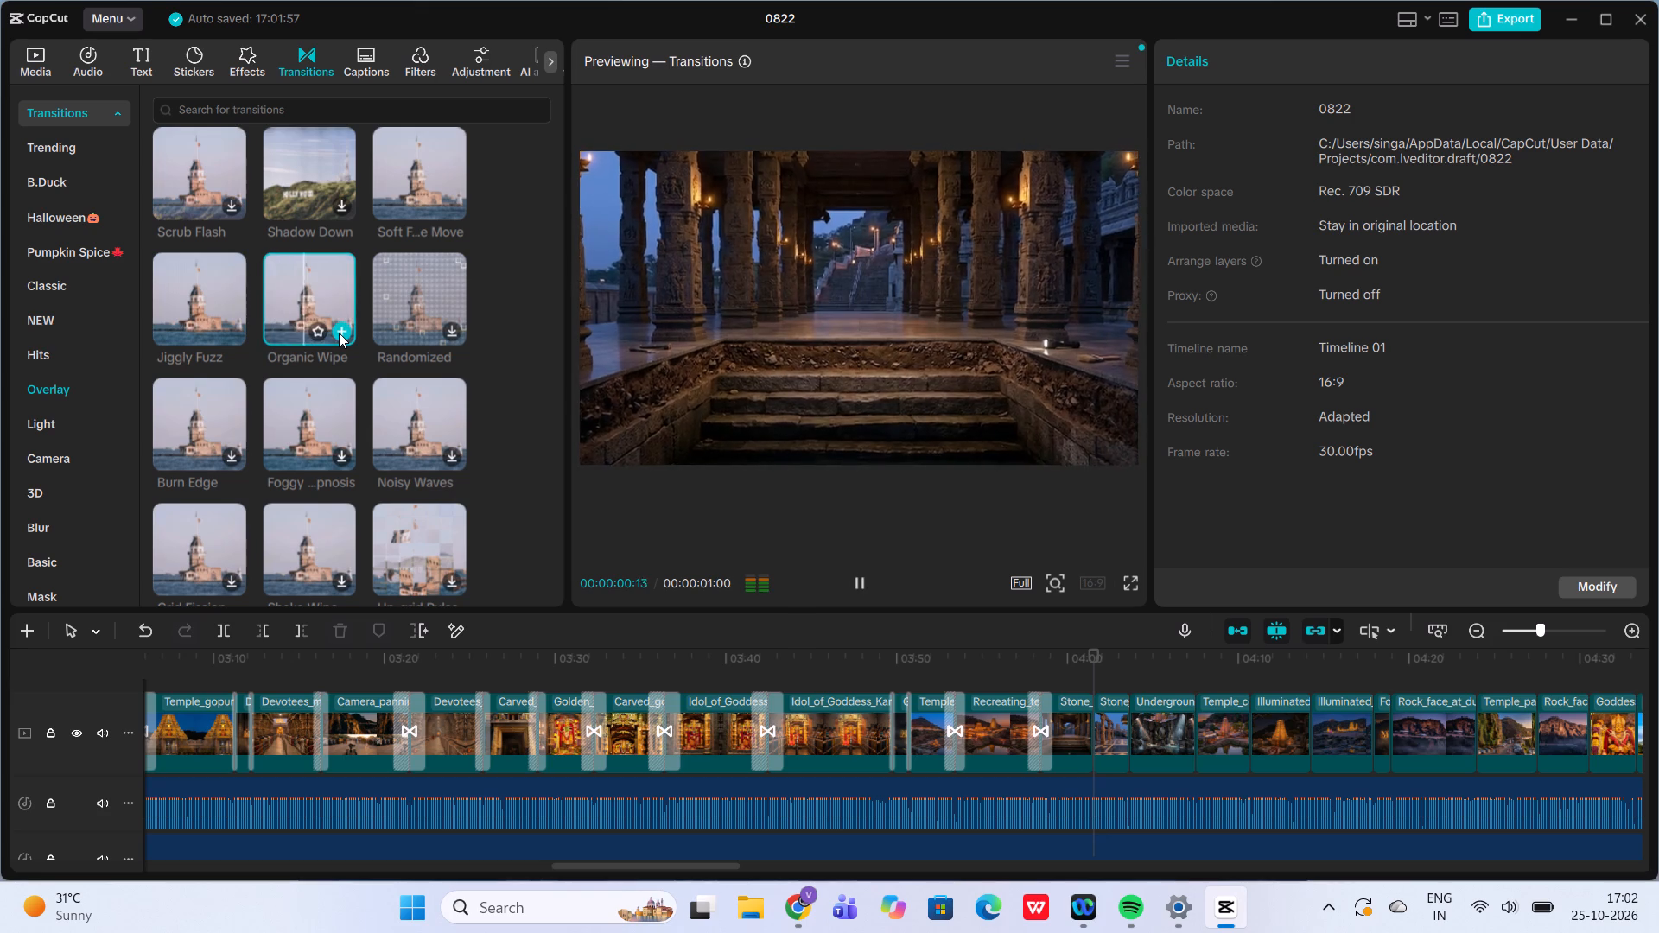
pyautogui.click(339, 333)
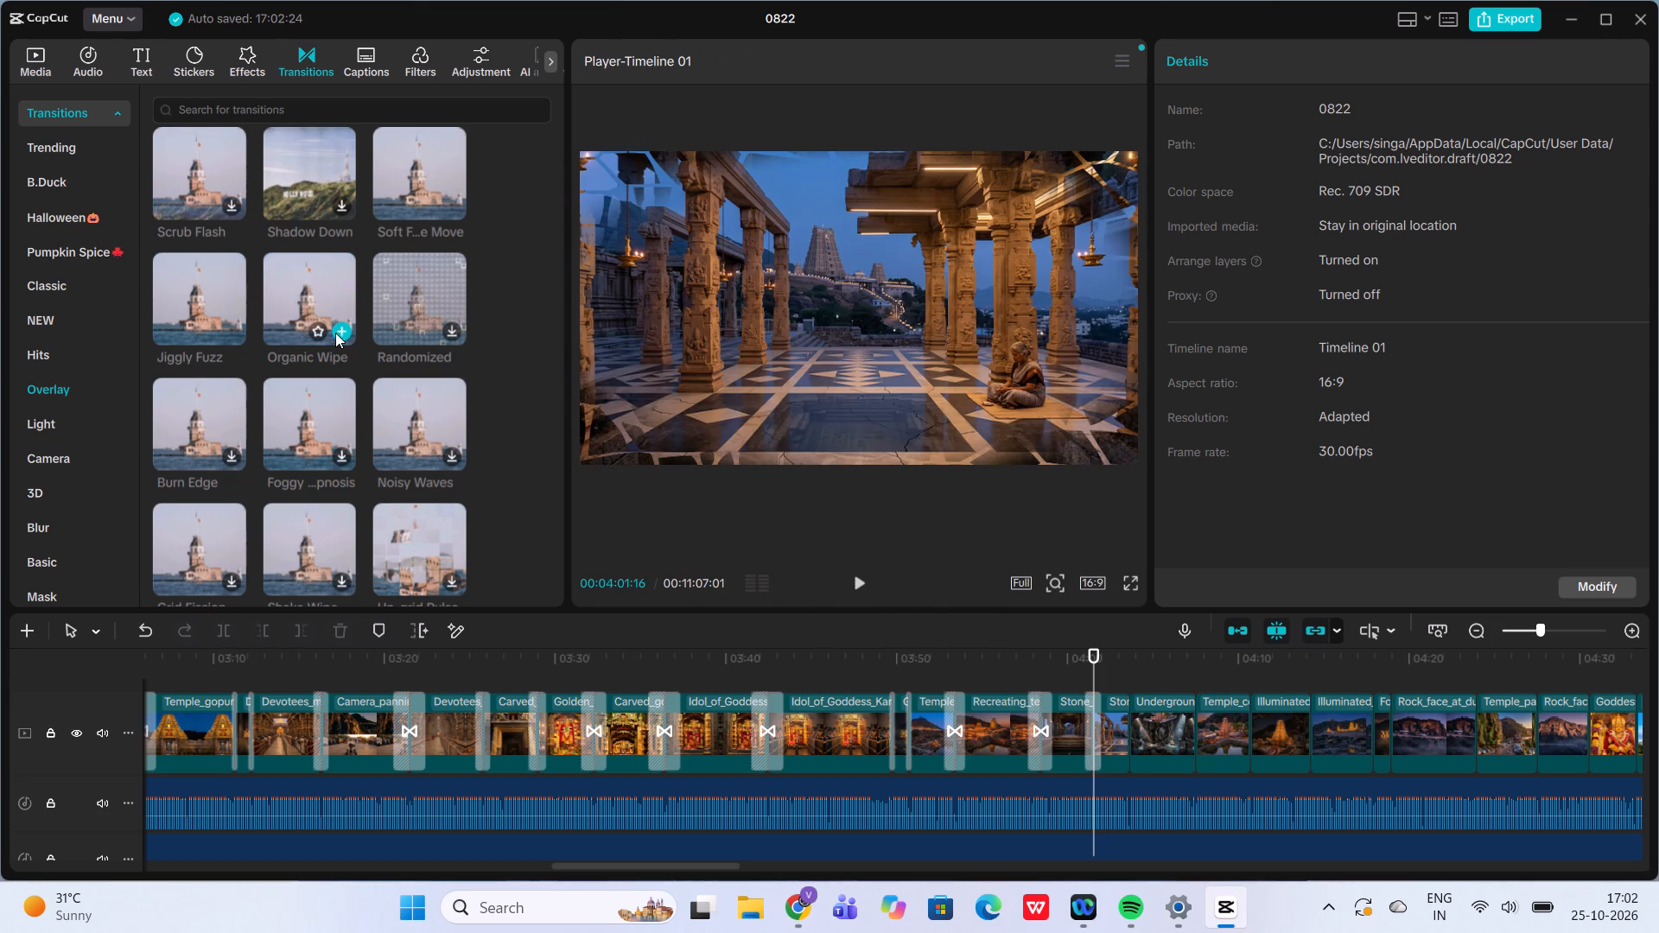
pyautogui.click(324, 327)
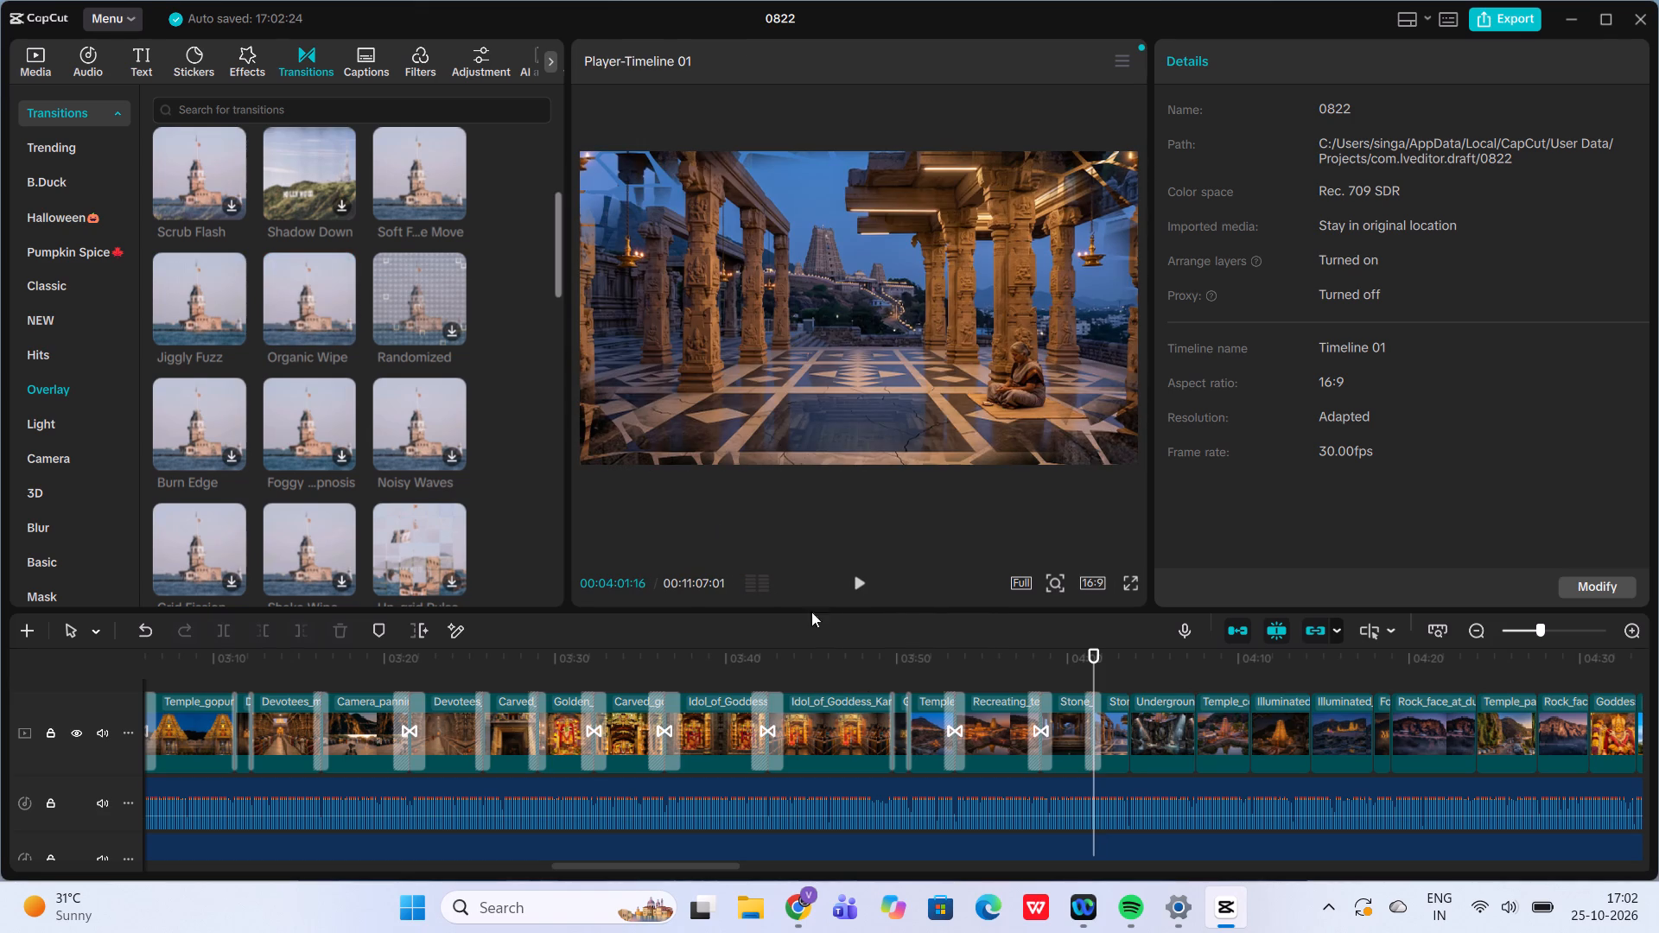
# Play back the Organic Wipe transition from 00:04:01:00 to review it.
pyautogui.click(1083, 670)
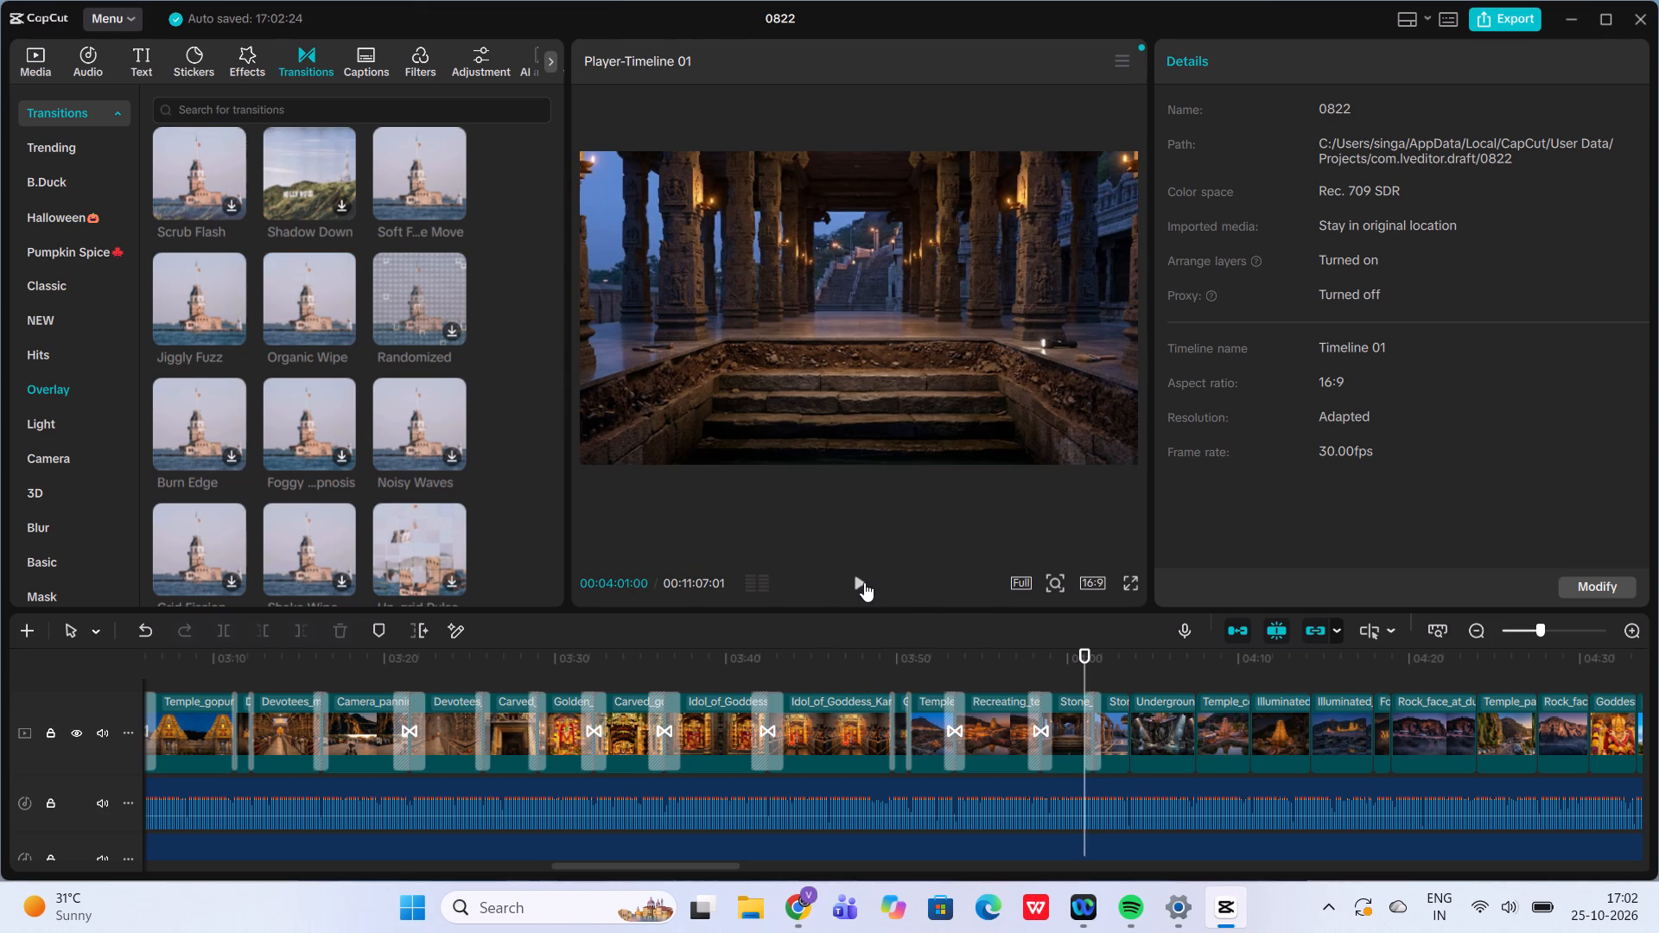
pyautogui.click(864, 582)
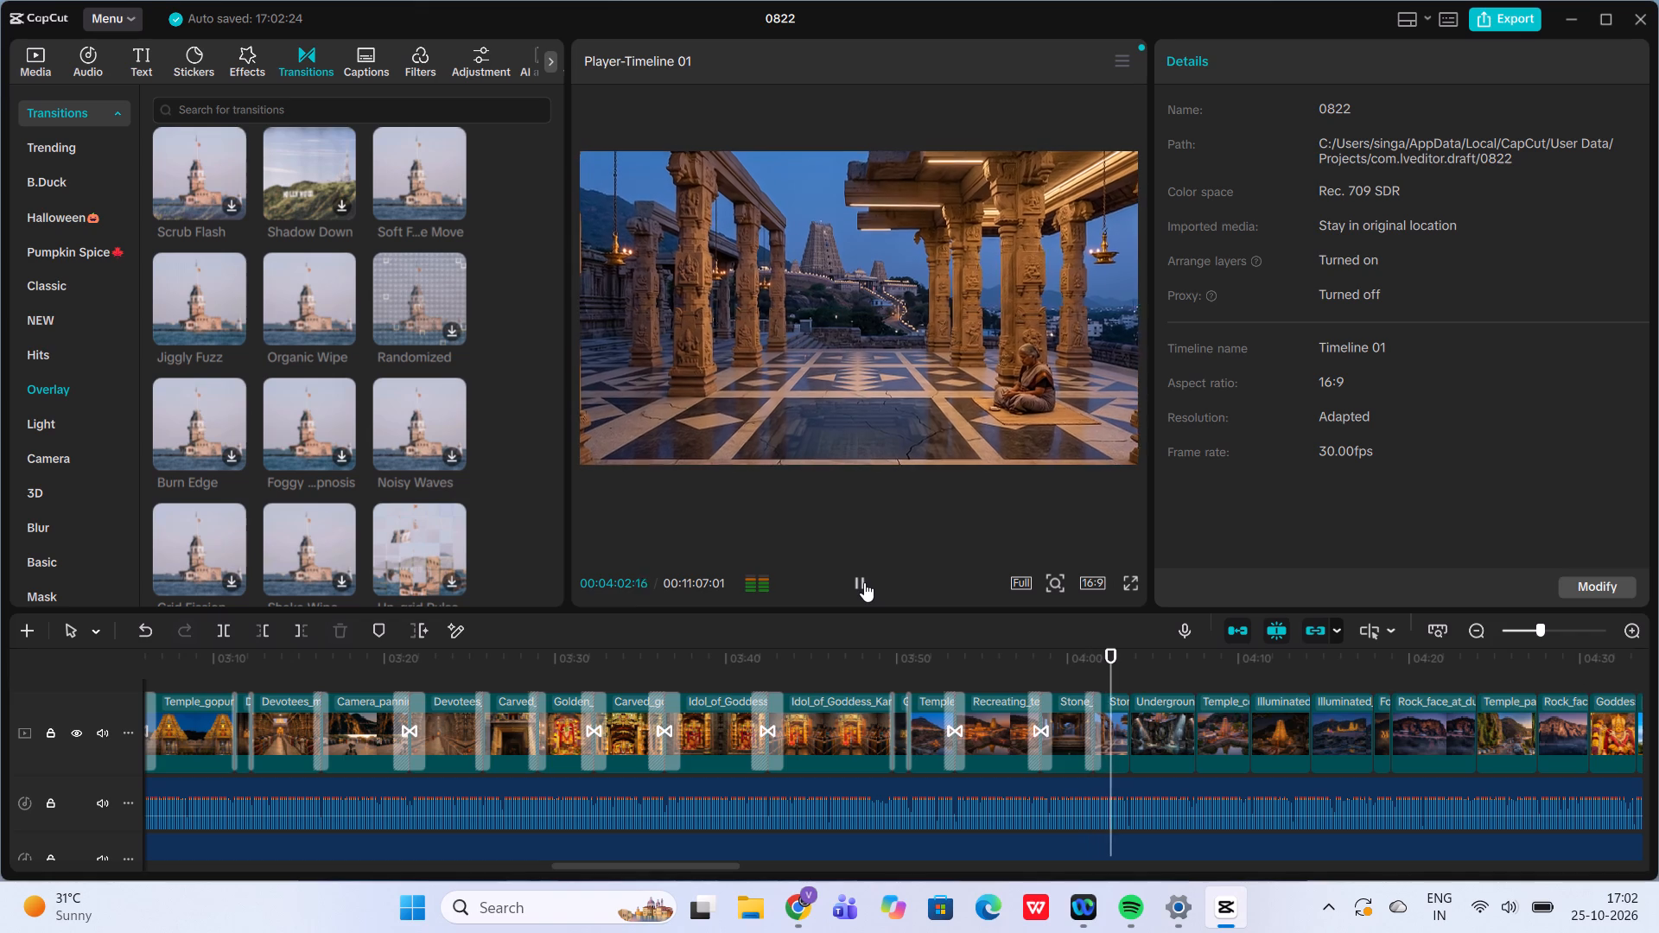
pyautogui.click(864, 582)
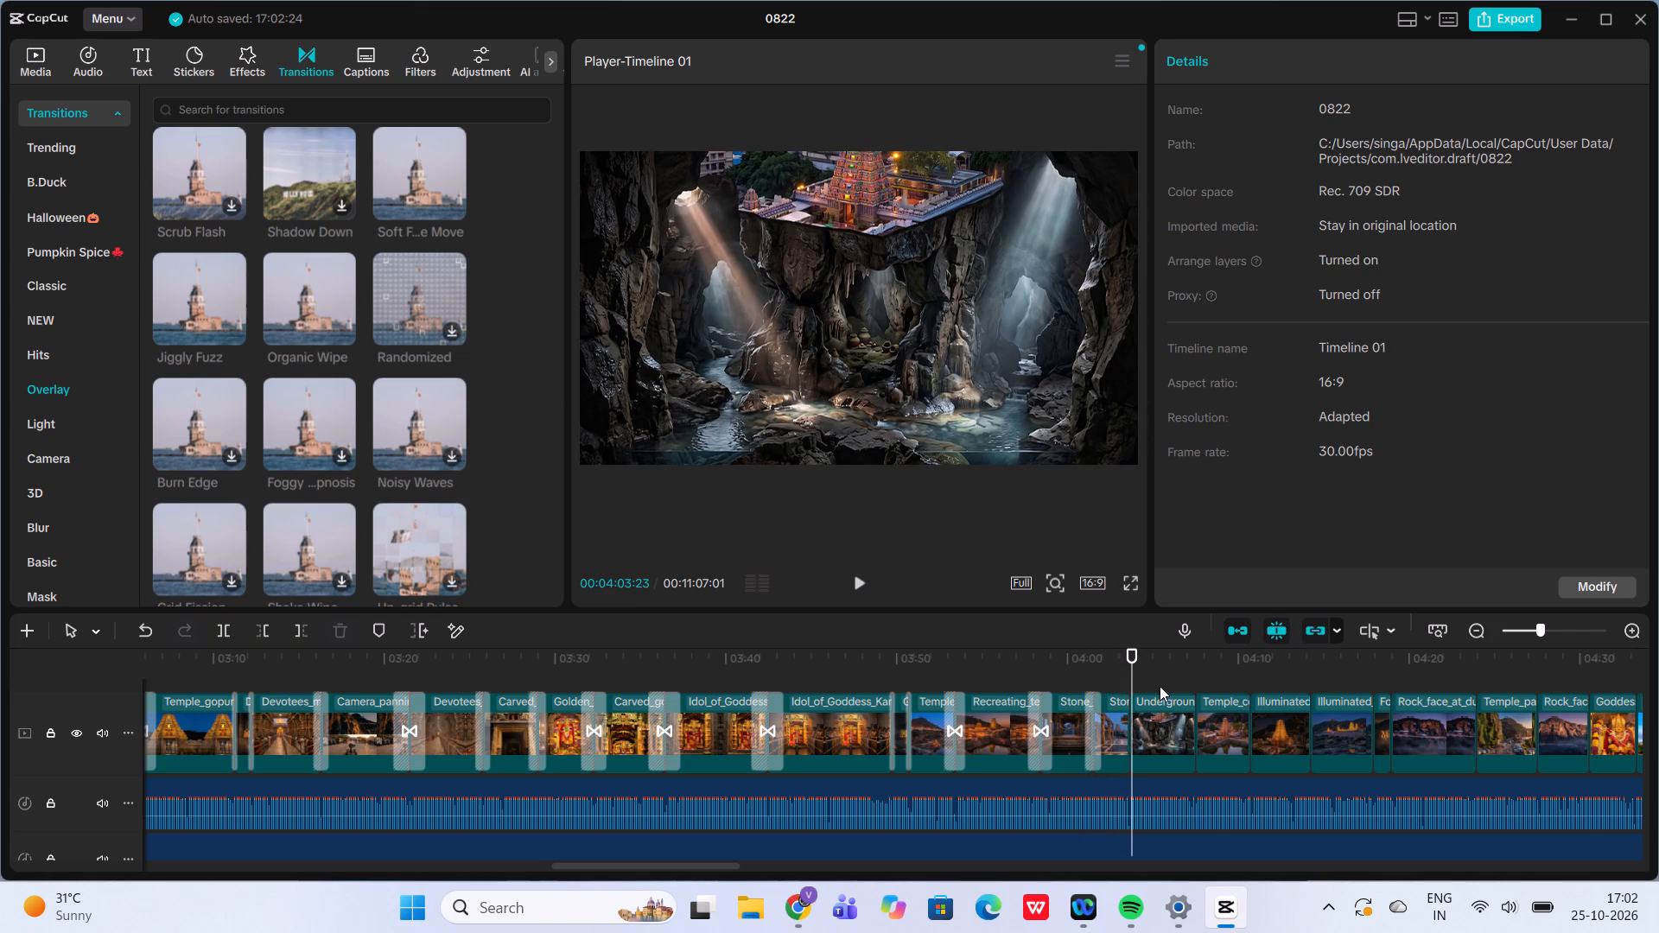
# Add the Burn Edge transition at 00:04:03:20, between the pillared courtyard and underground cave clips, and mark it as a favourite.
pyautogui.click(1128, 672)
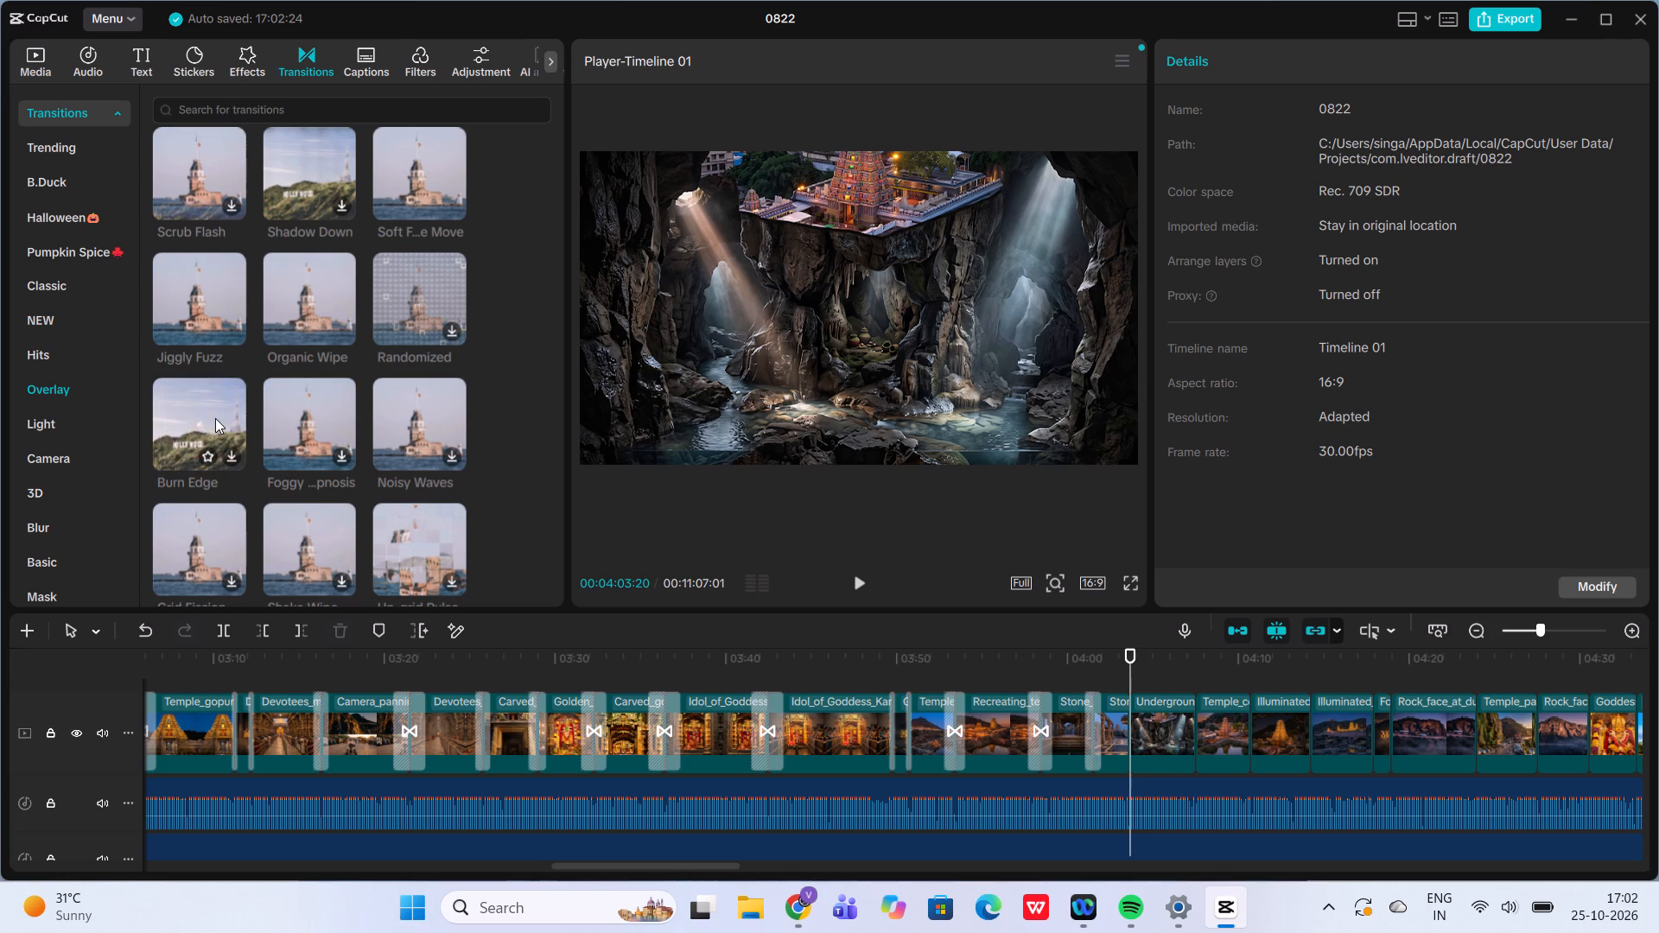
pyautogui.click(232, 451)
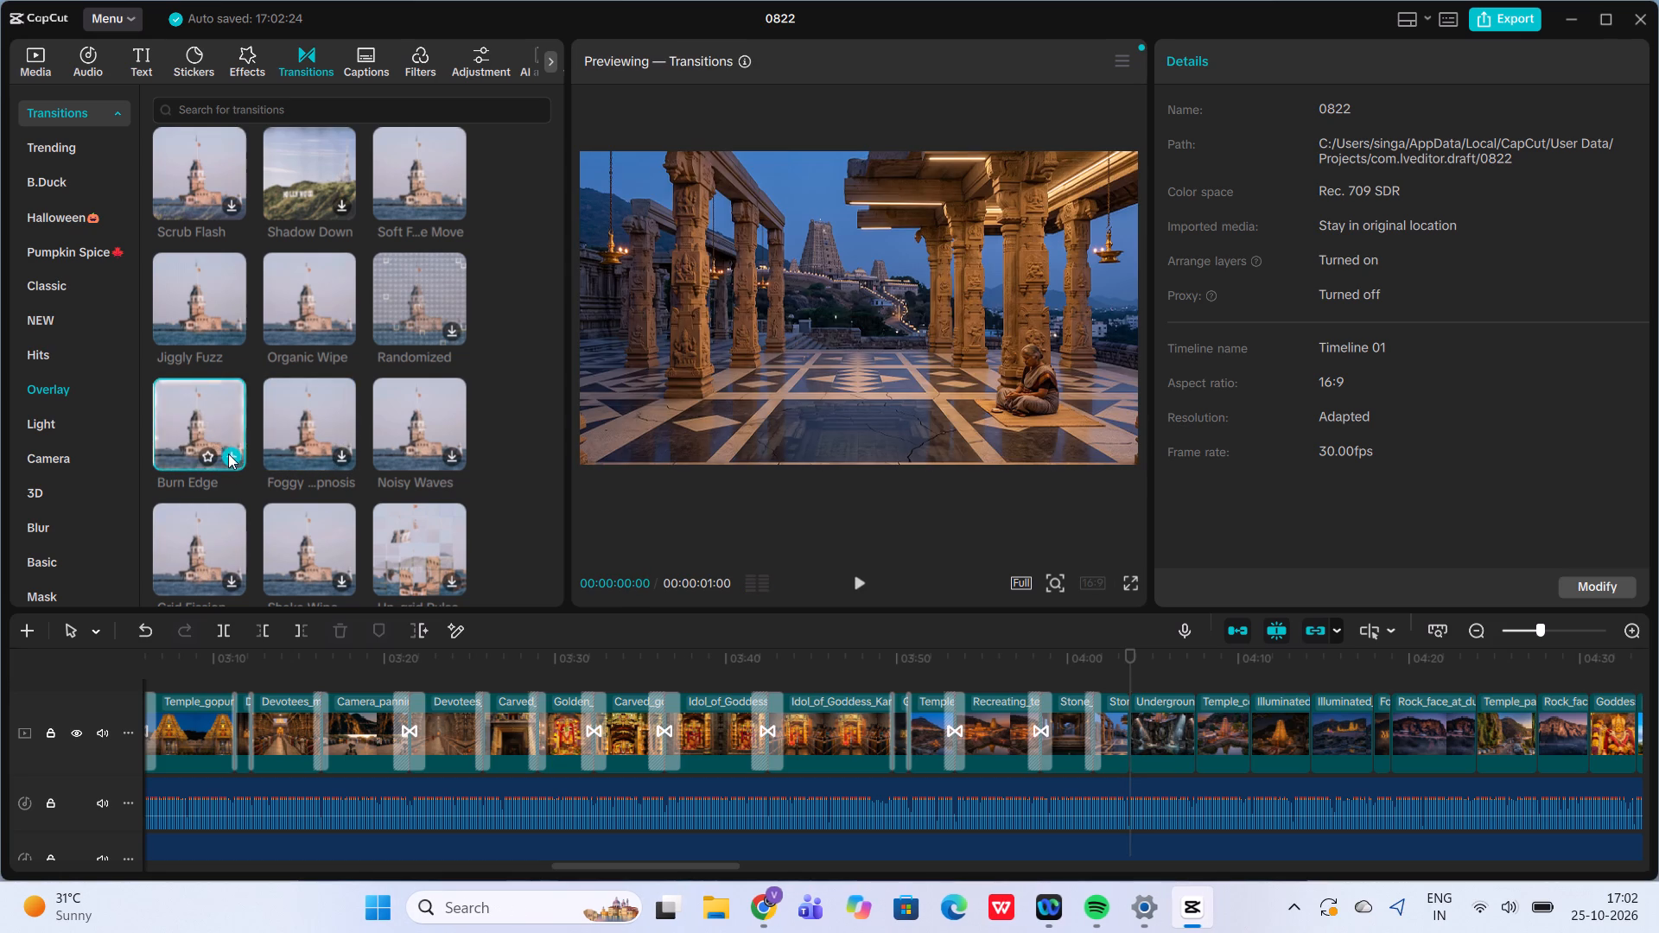
pyautogui.click(228, 457)
pyautogui.click(208, 454)
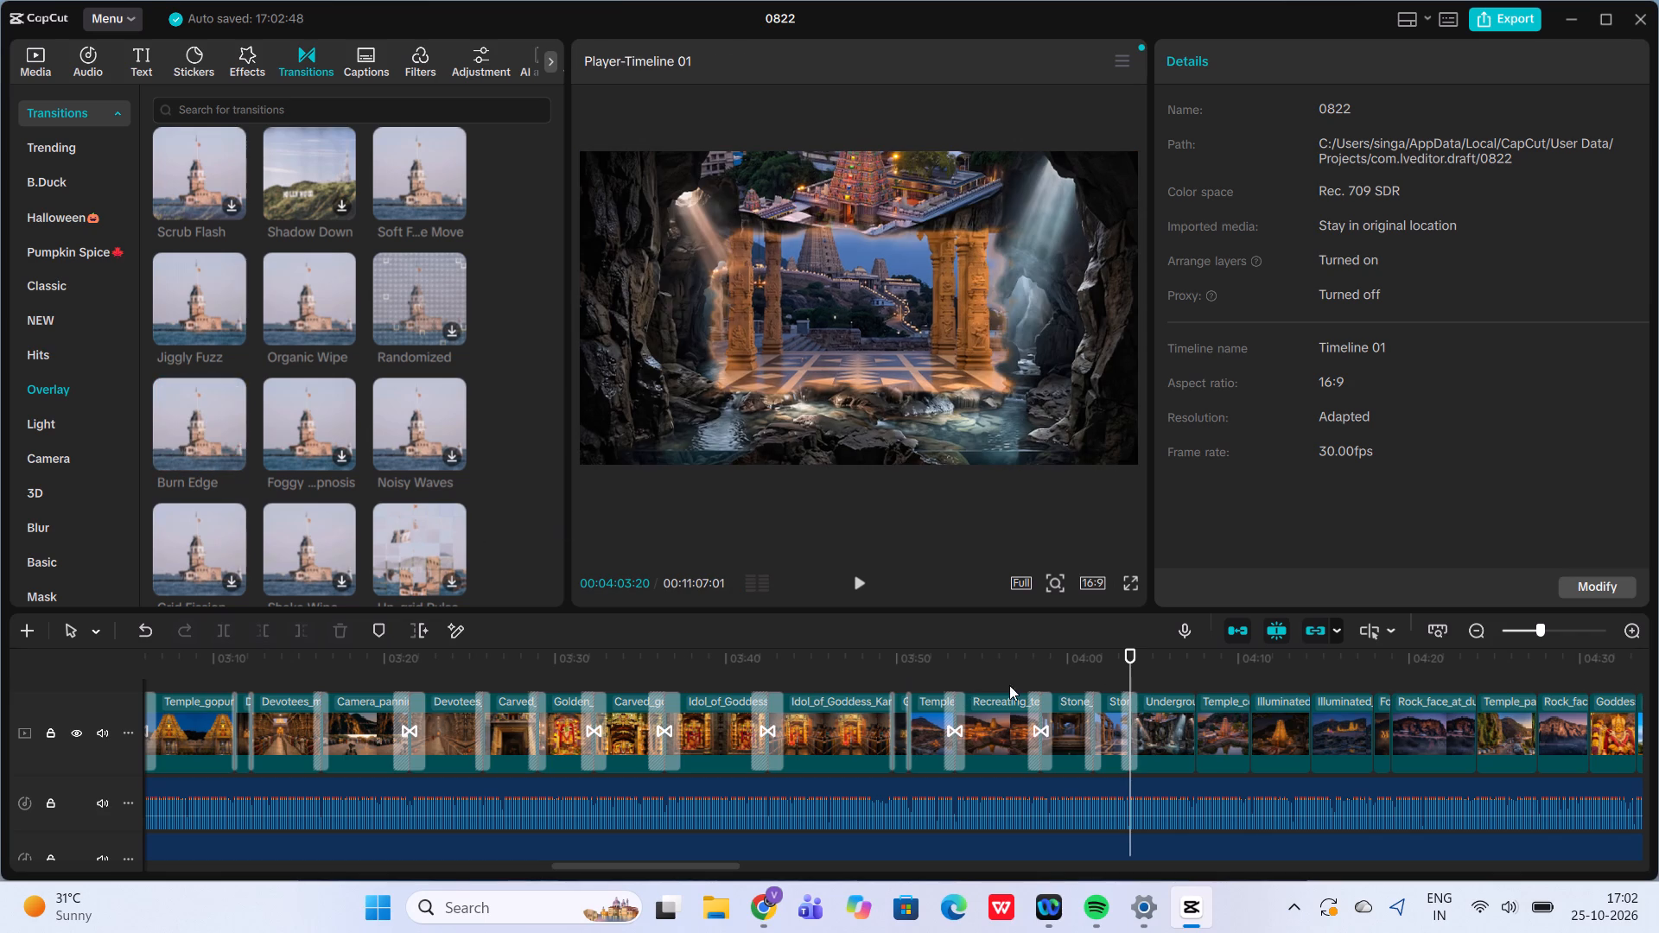
# Play back the Burn Edge transition from 00:04:02:02 to review it.
pyautogui.click(1101, 673)
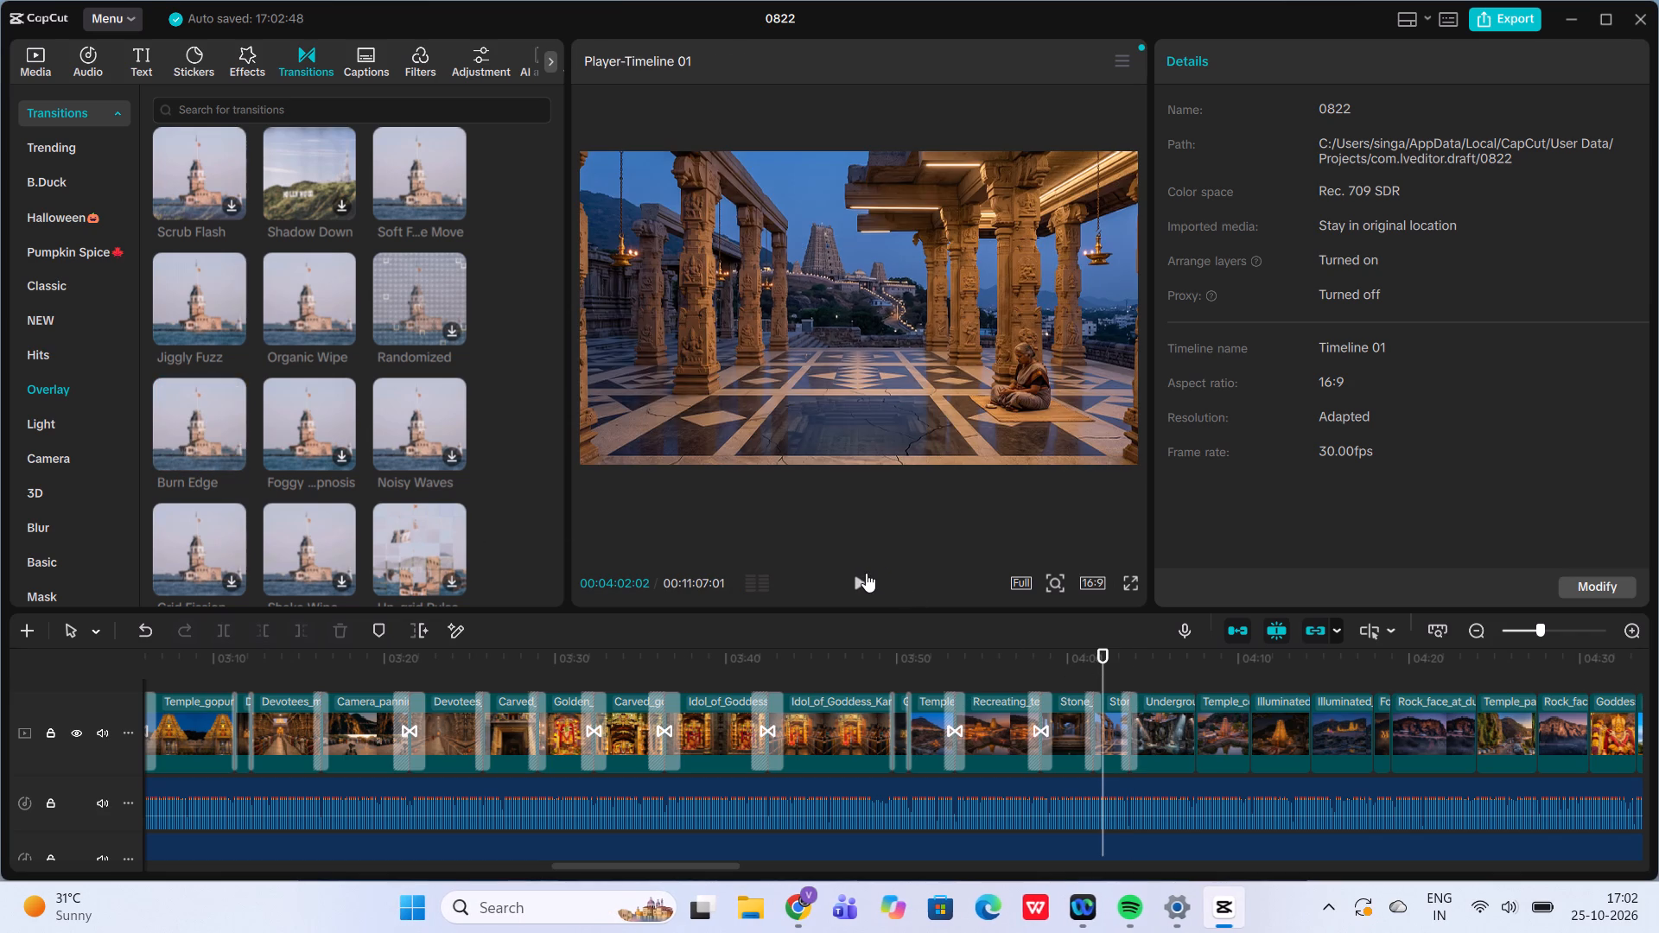
pyautogui.click(866, 573)
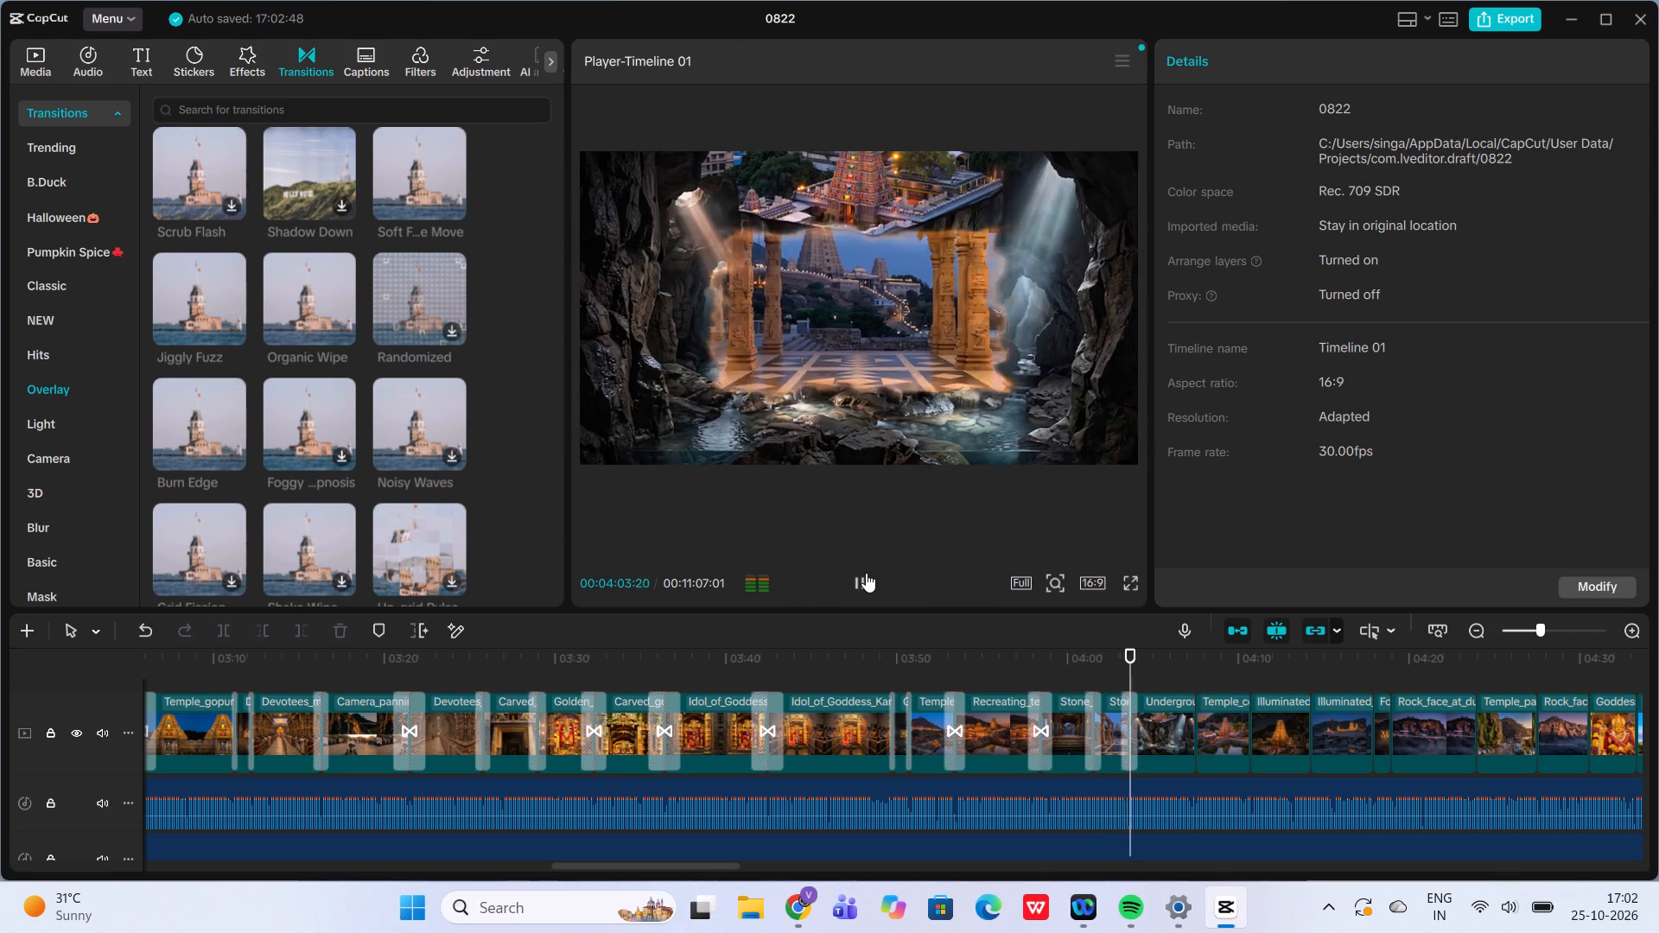
# Add the Fade Wipe transition at 00:04:07:16, between the underground cave and temple with water tank clips, and mark it as a favourite.
pyautogui.click(1189, 675)
pyautogui.click(1189, 675)
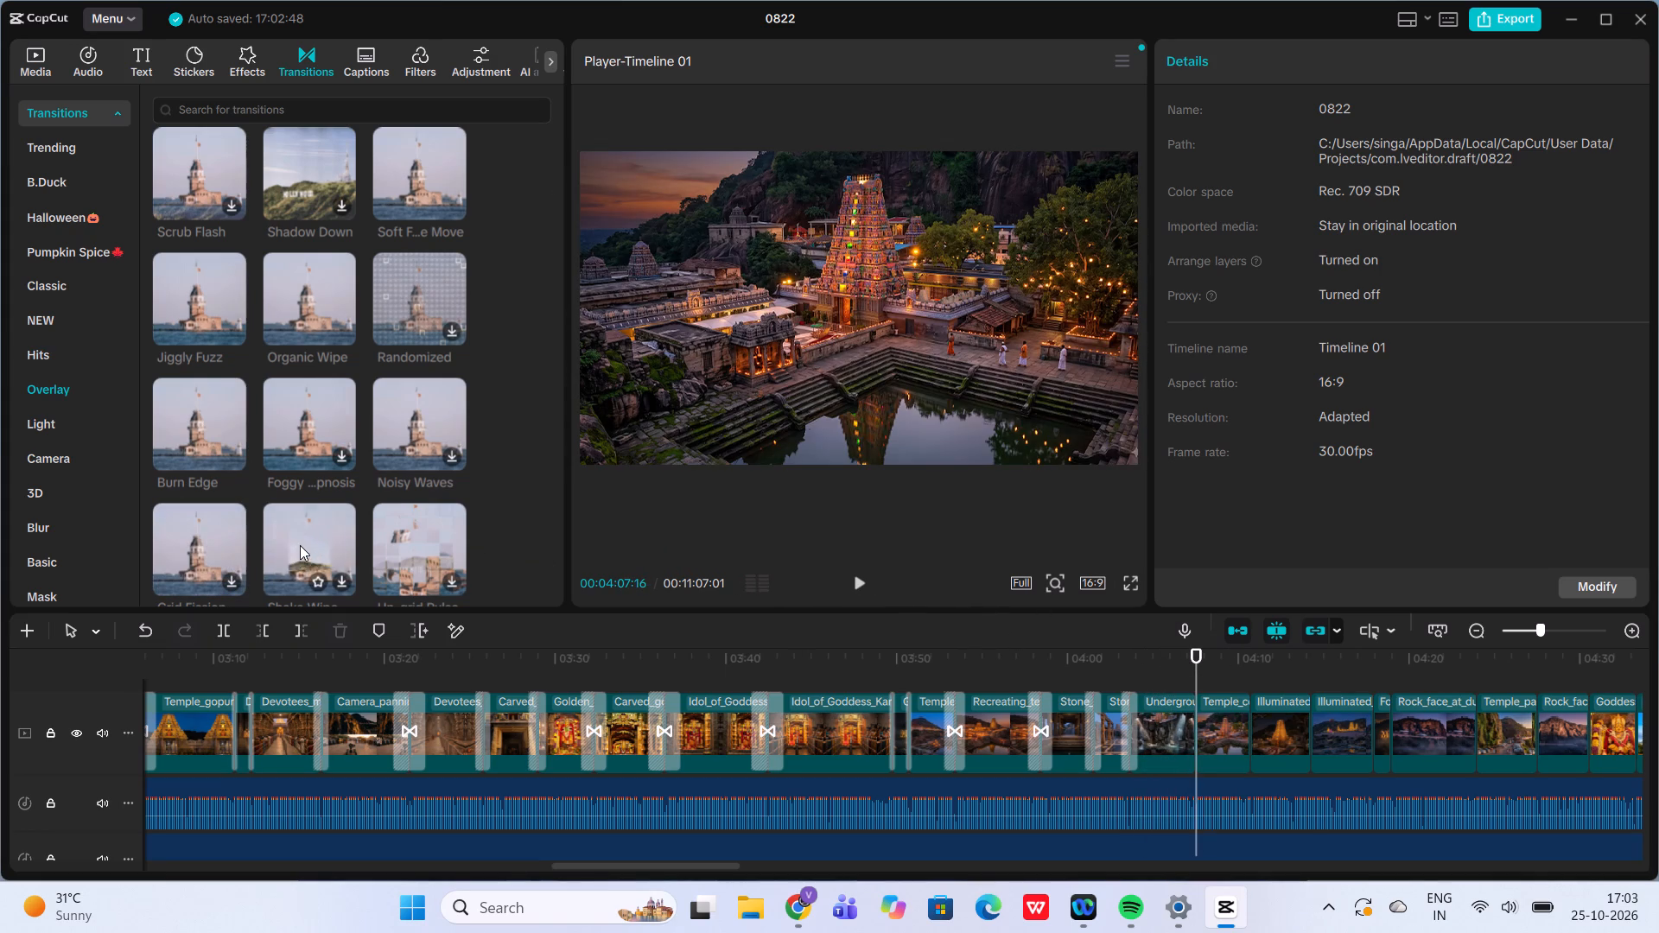
pyautogui.scroll(-1, 409, 526)
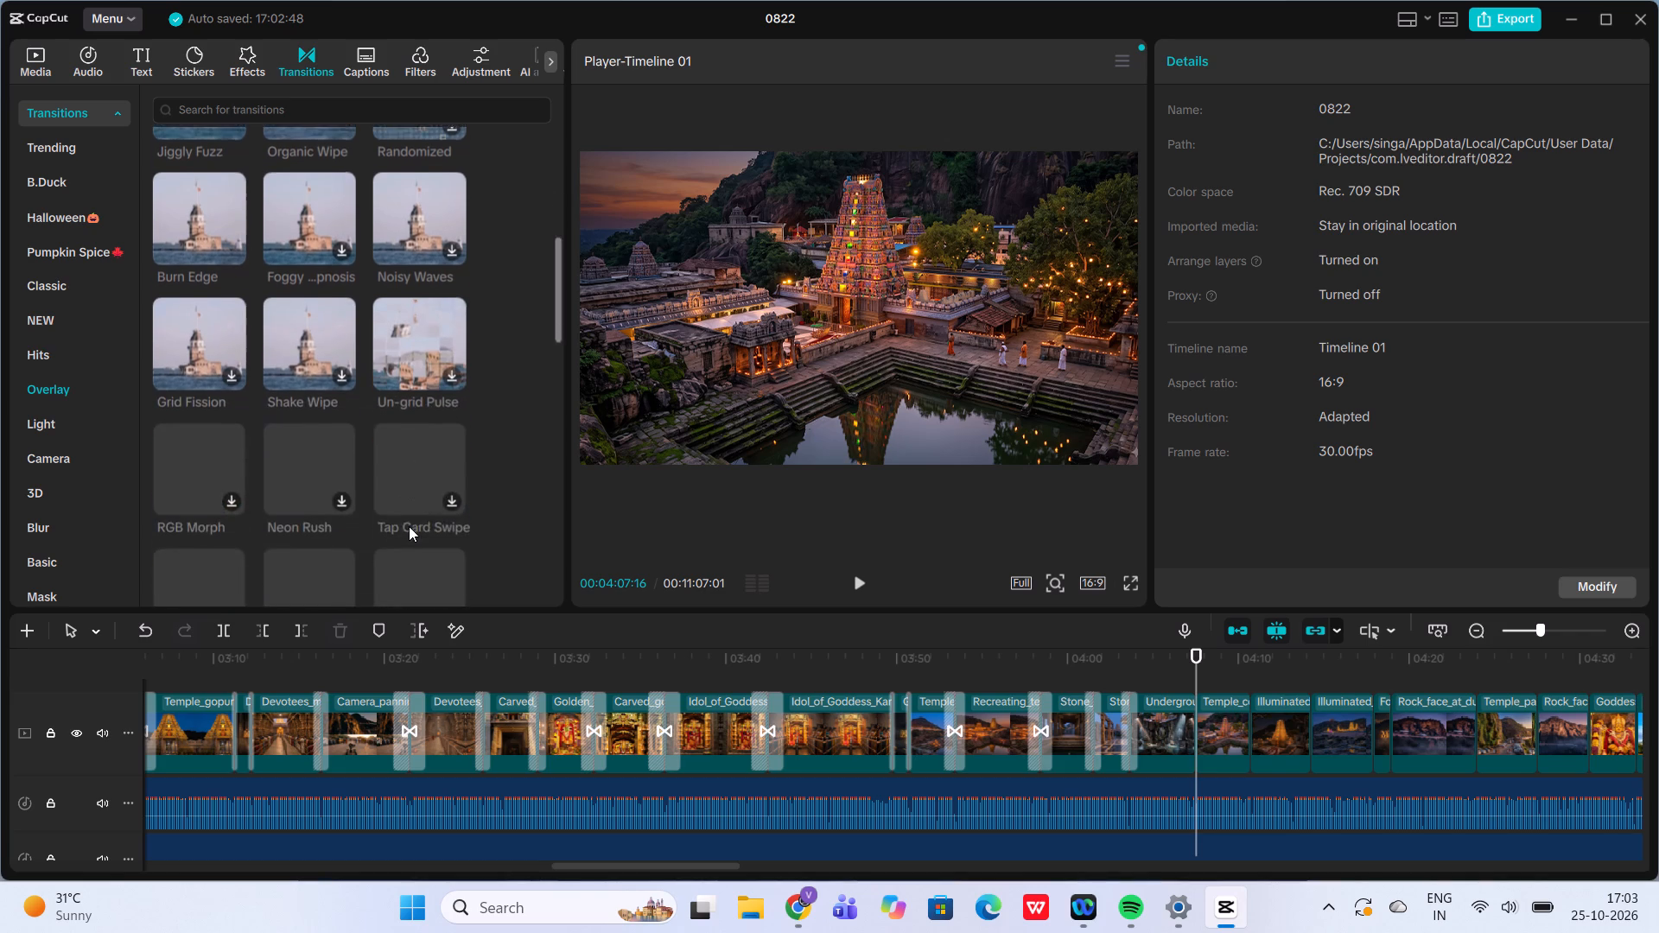
pyautogui.scroll(-1, 409, 526)
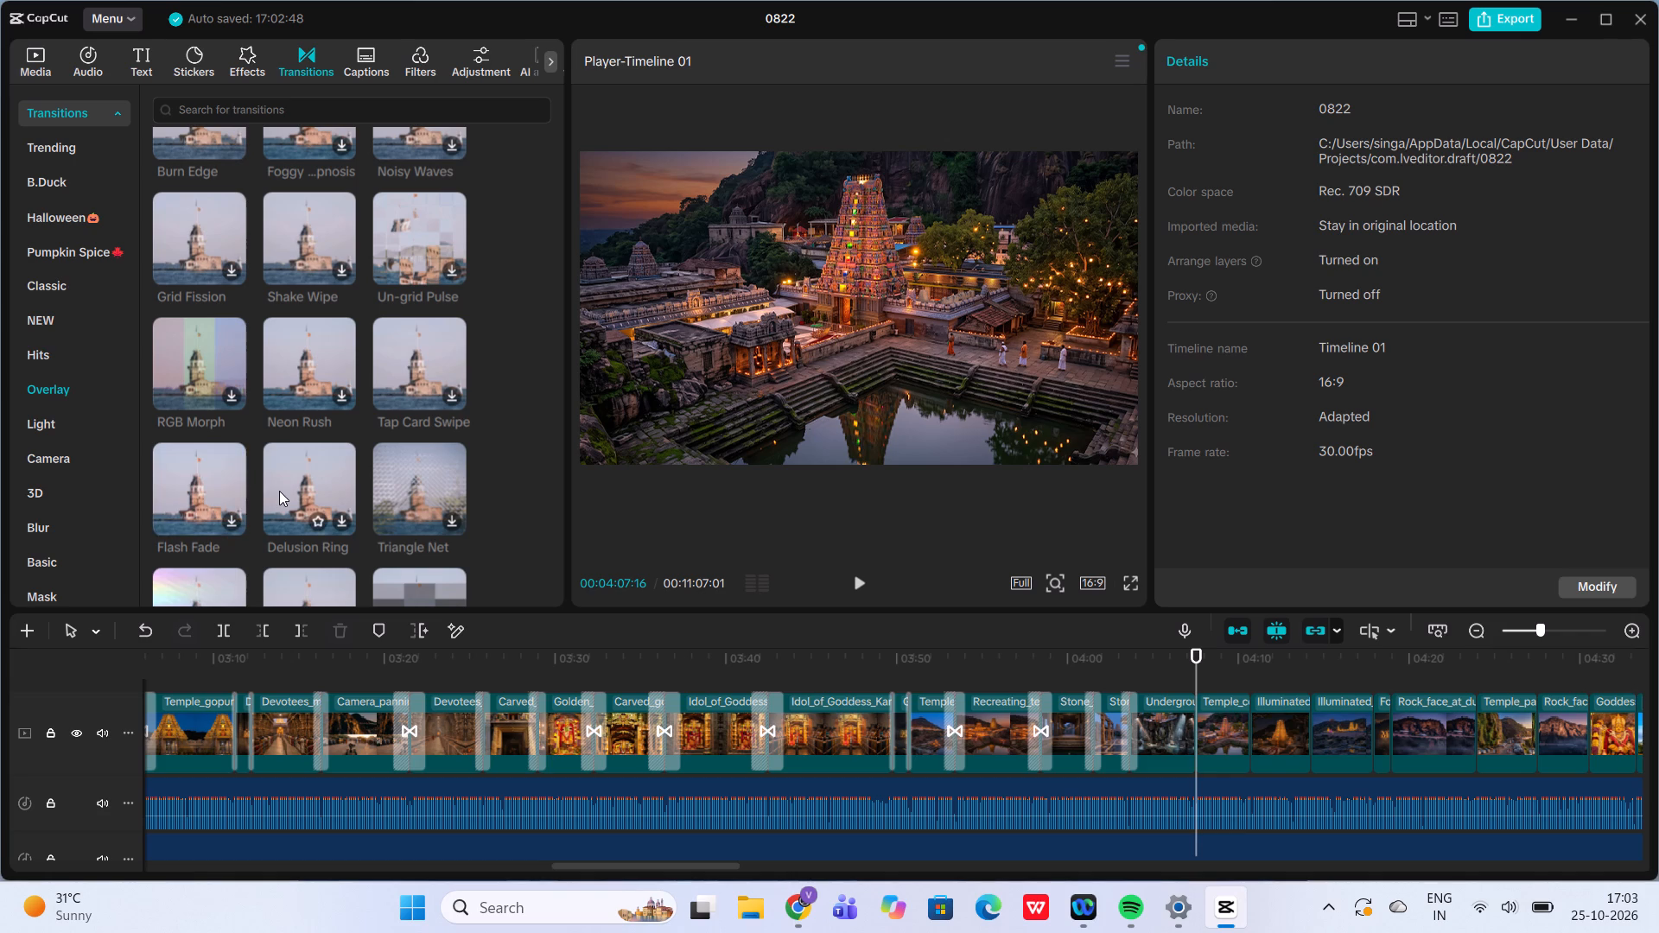
pyautogui.scroll(-1, 386, 490)
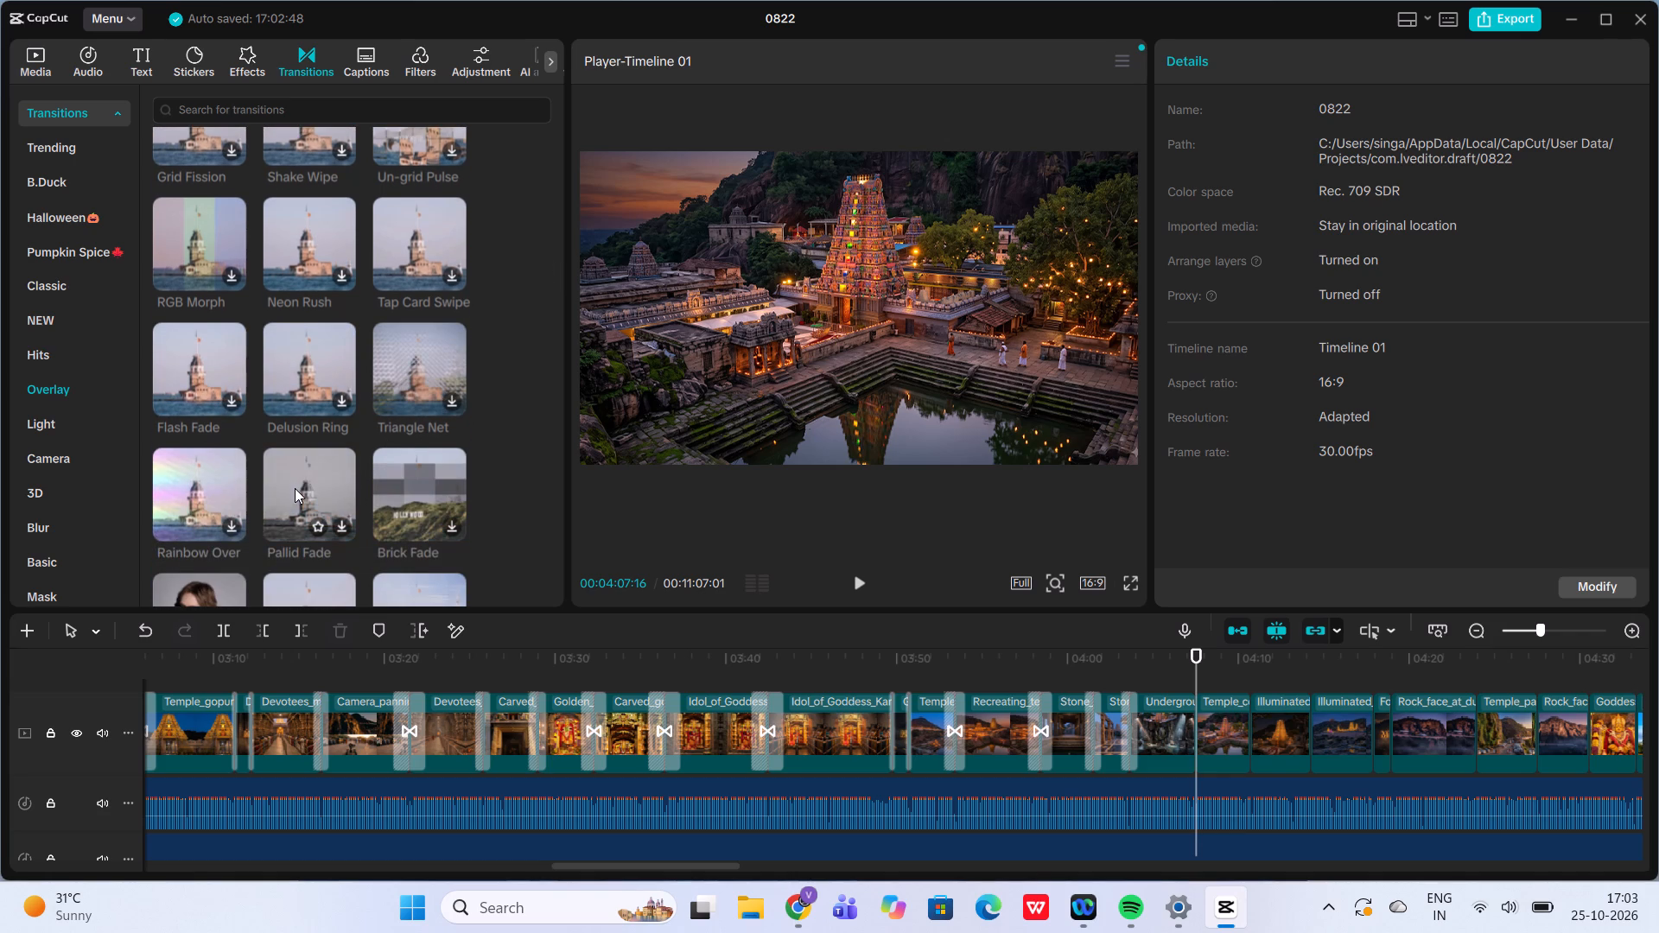
pyautogui.scroll(-1, 191, 487)
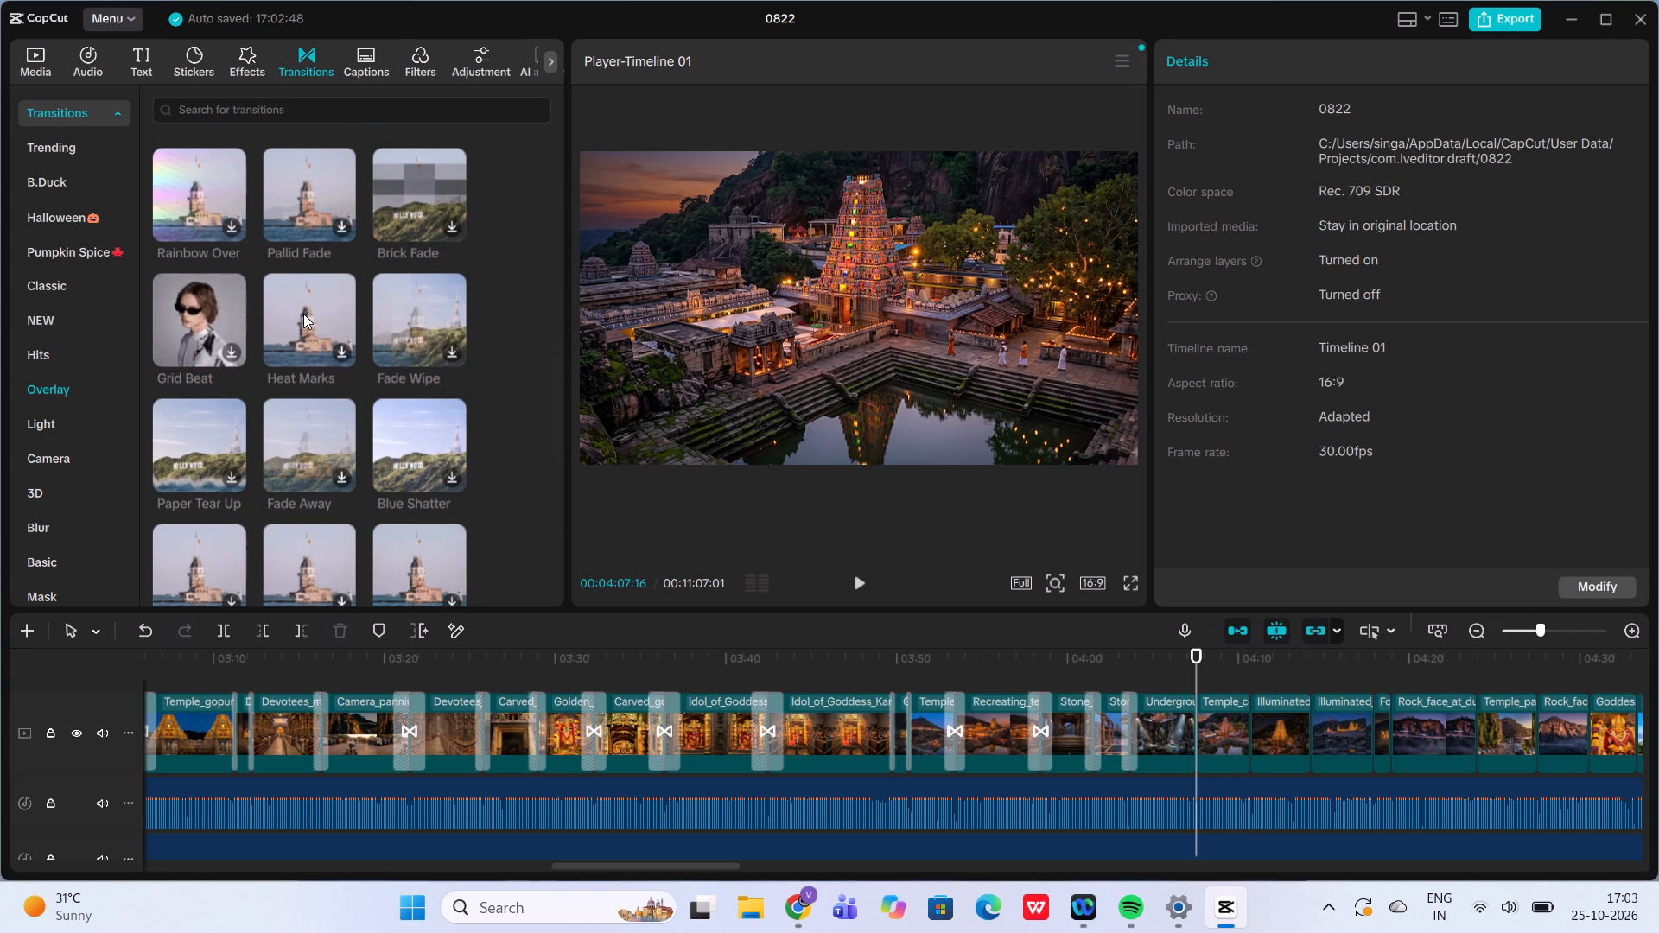
pyautogui.click(449, 349)
pyautogui.click(428, 349)
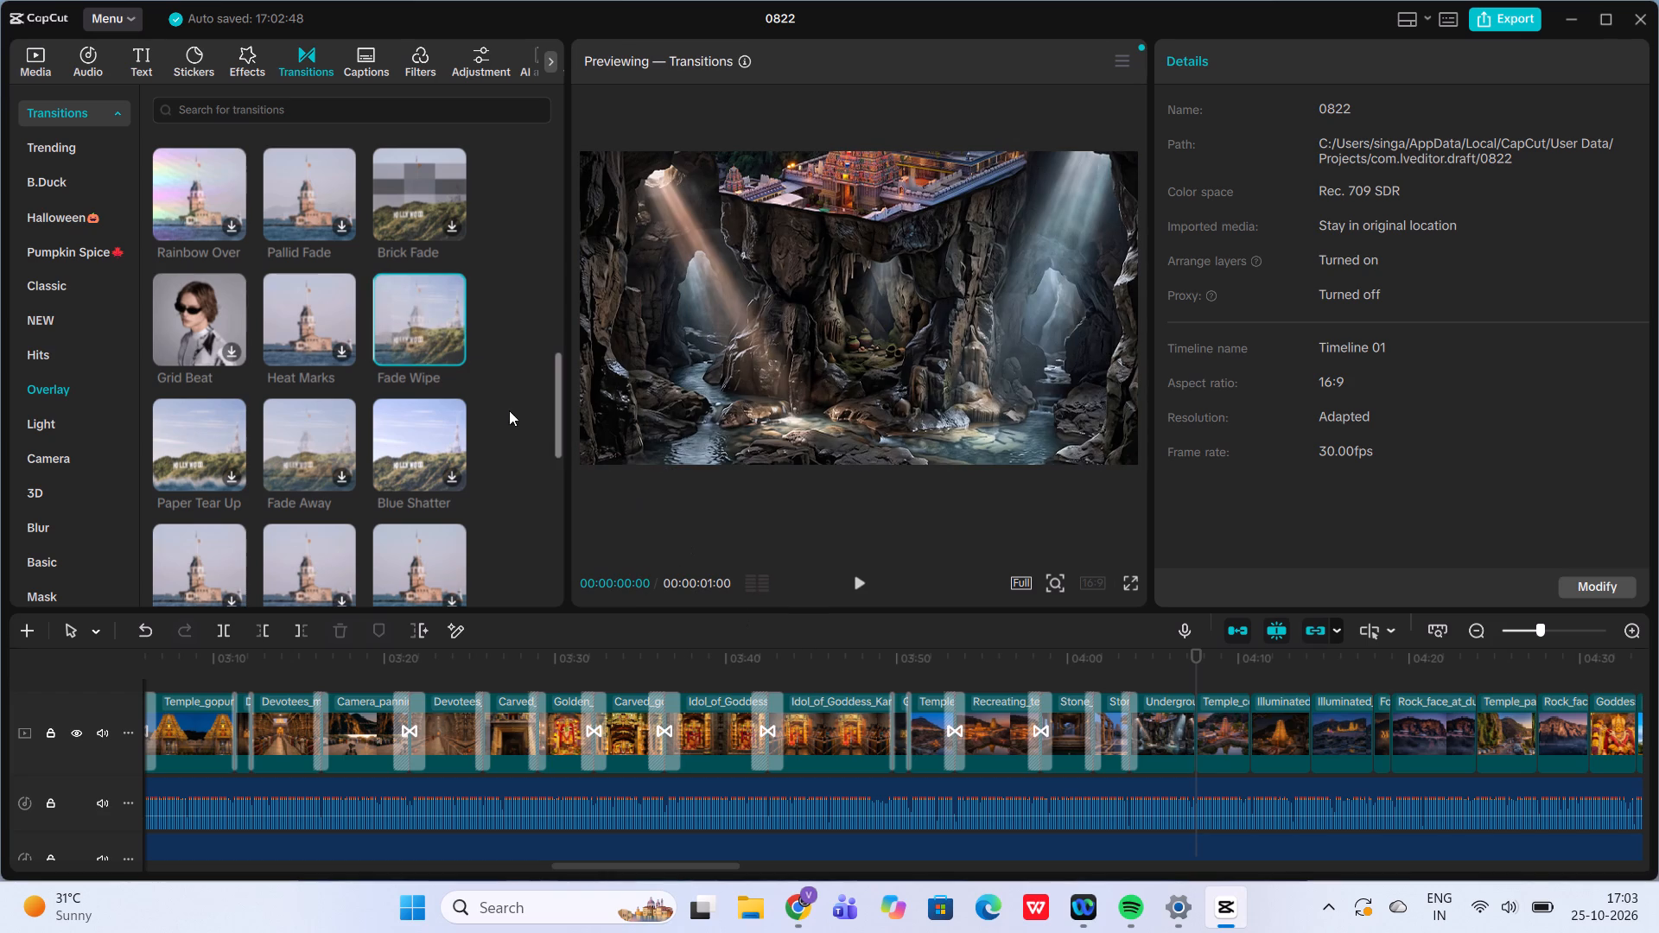
pyautogui.click(448, 344)
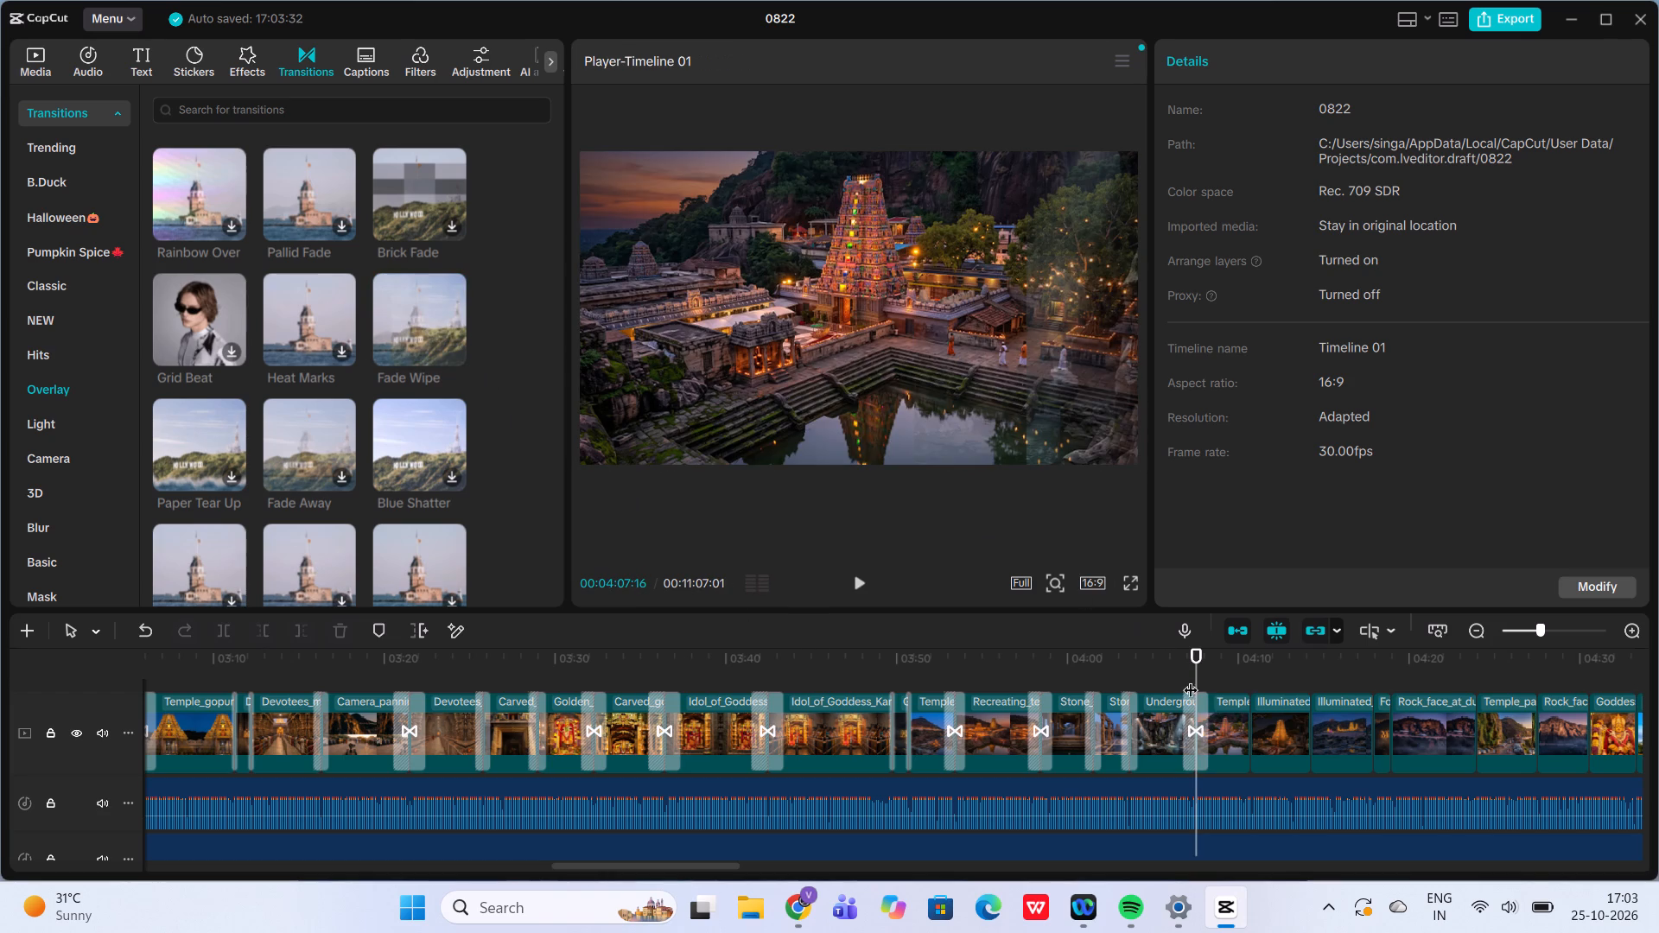
# Play back the Fade Wipe transition at 00:04:07:16 to review it.
pyautogui.click(1168, 678)
pyautogui.click(863, 572)
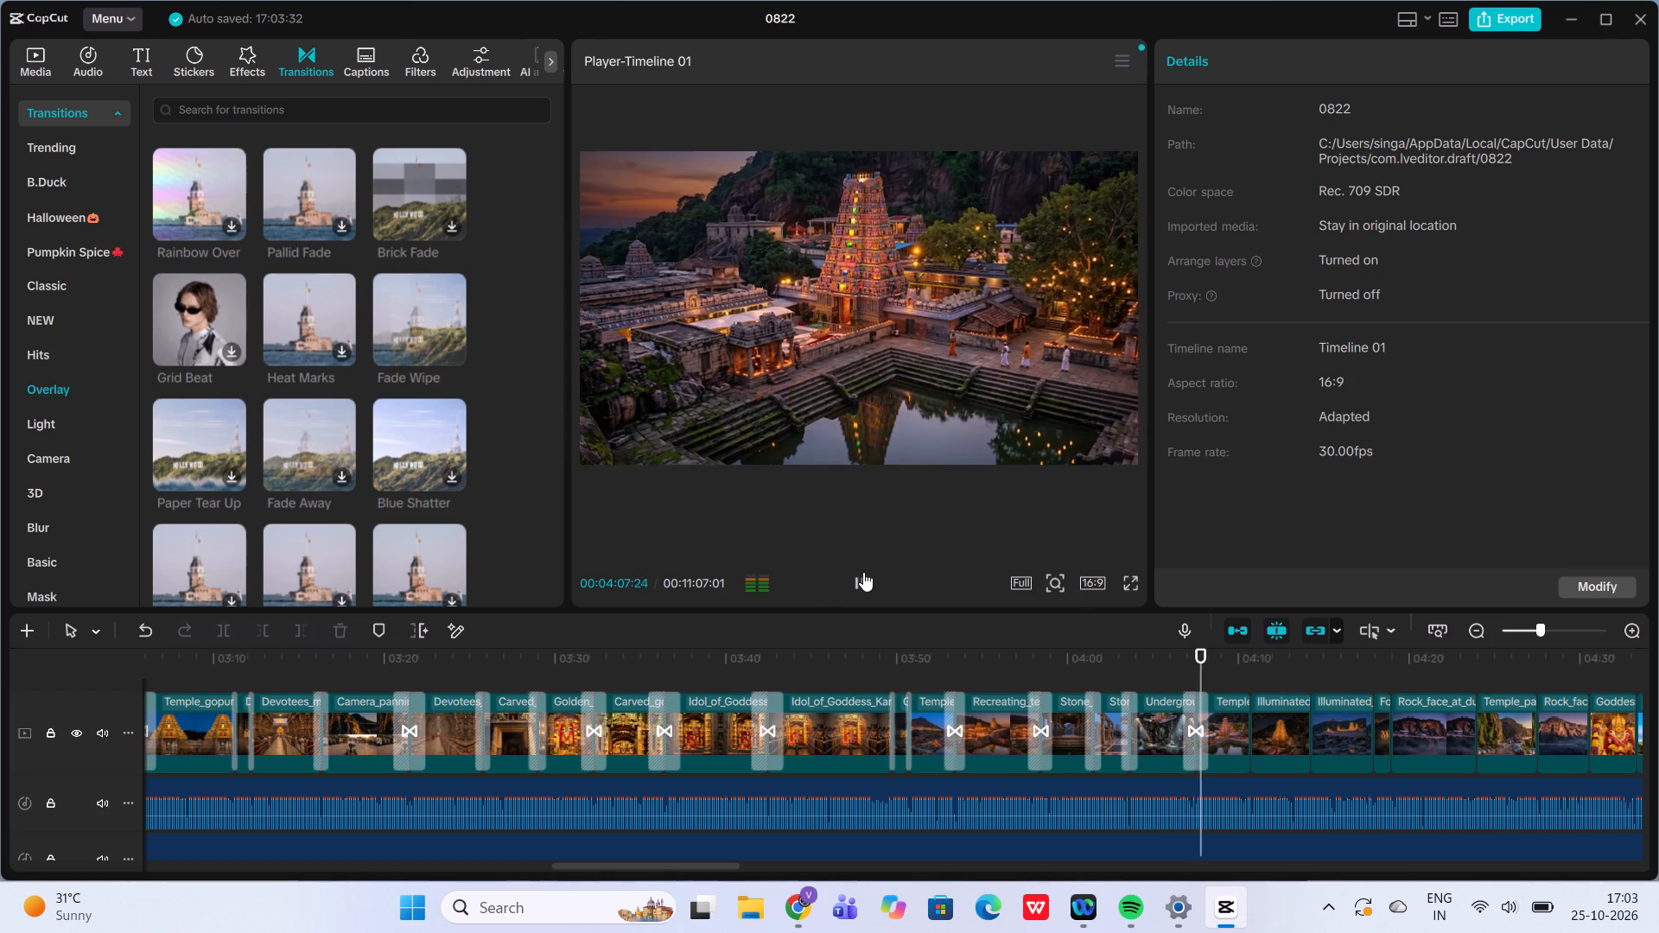
# Add the Paper Tear Up transition at 00:04:10:22, between the water tank temple and illuminated gopuram clips, and mark it as a favourite.
pyautogui.click(1249, 677)
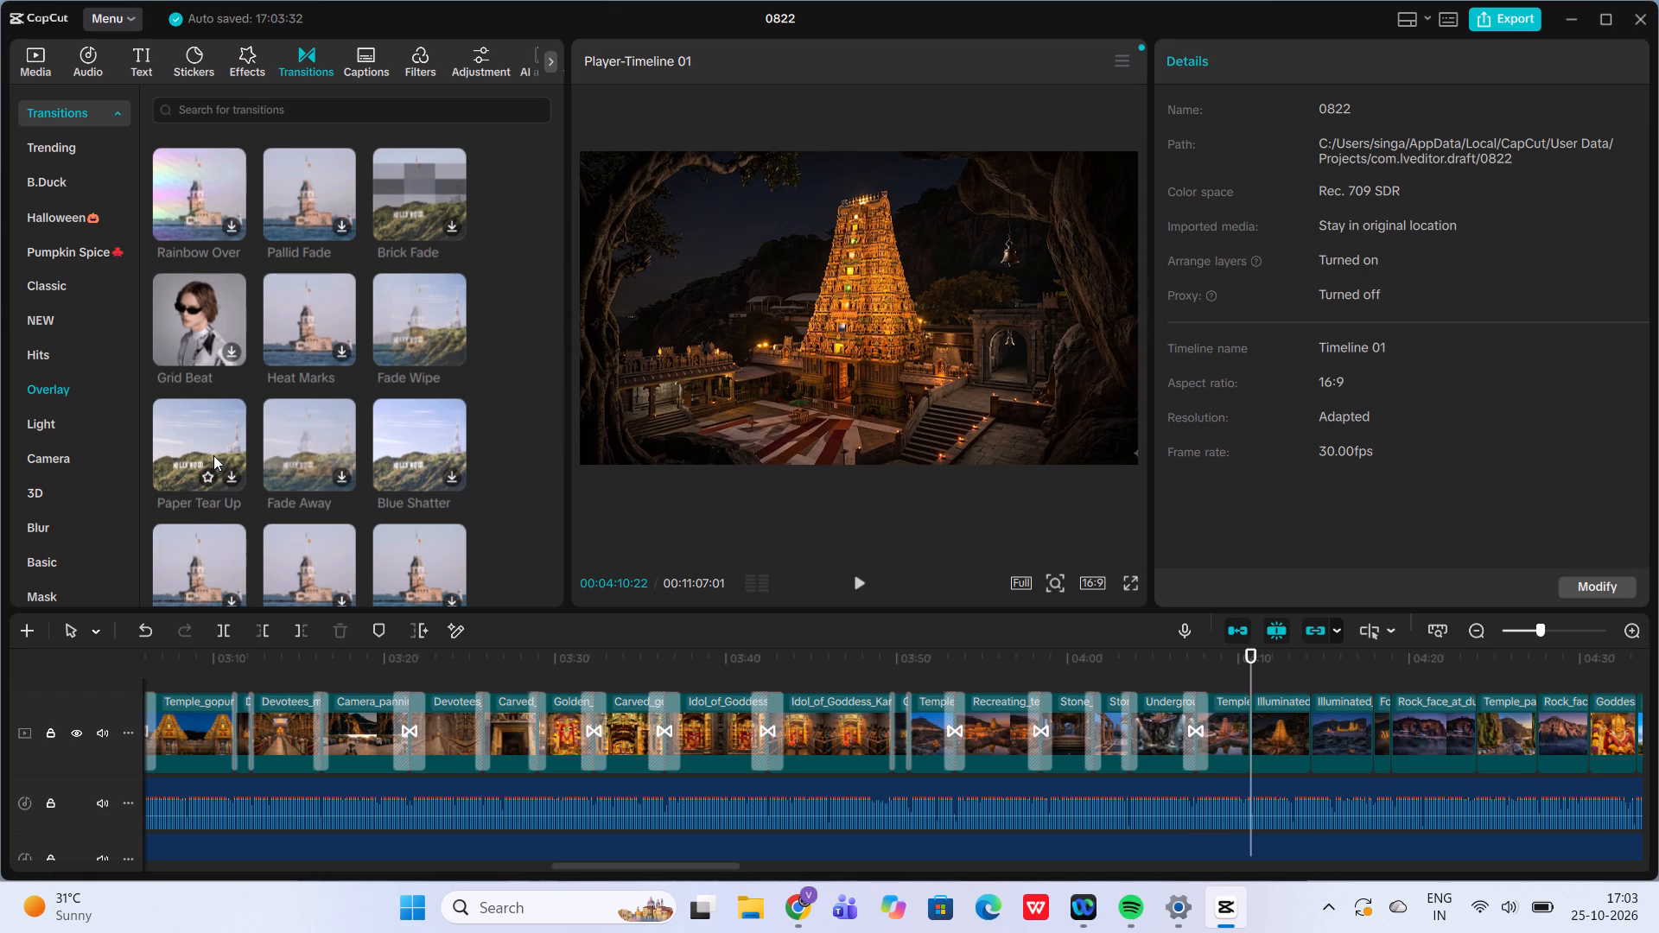
pyautogui.click(232, 474)
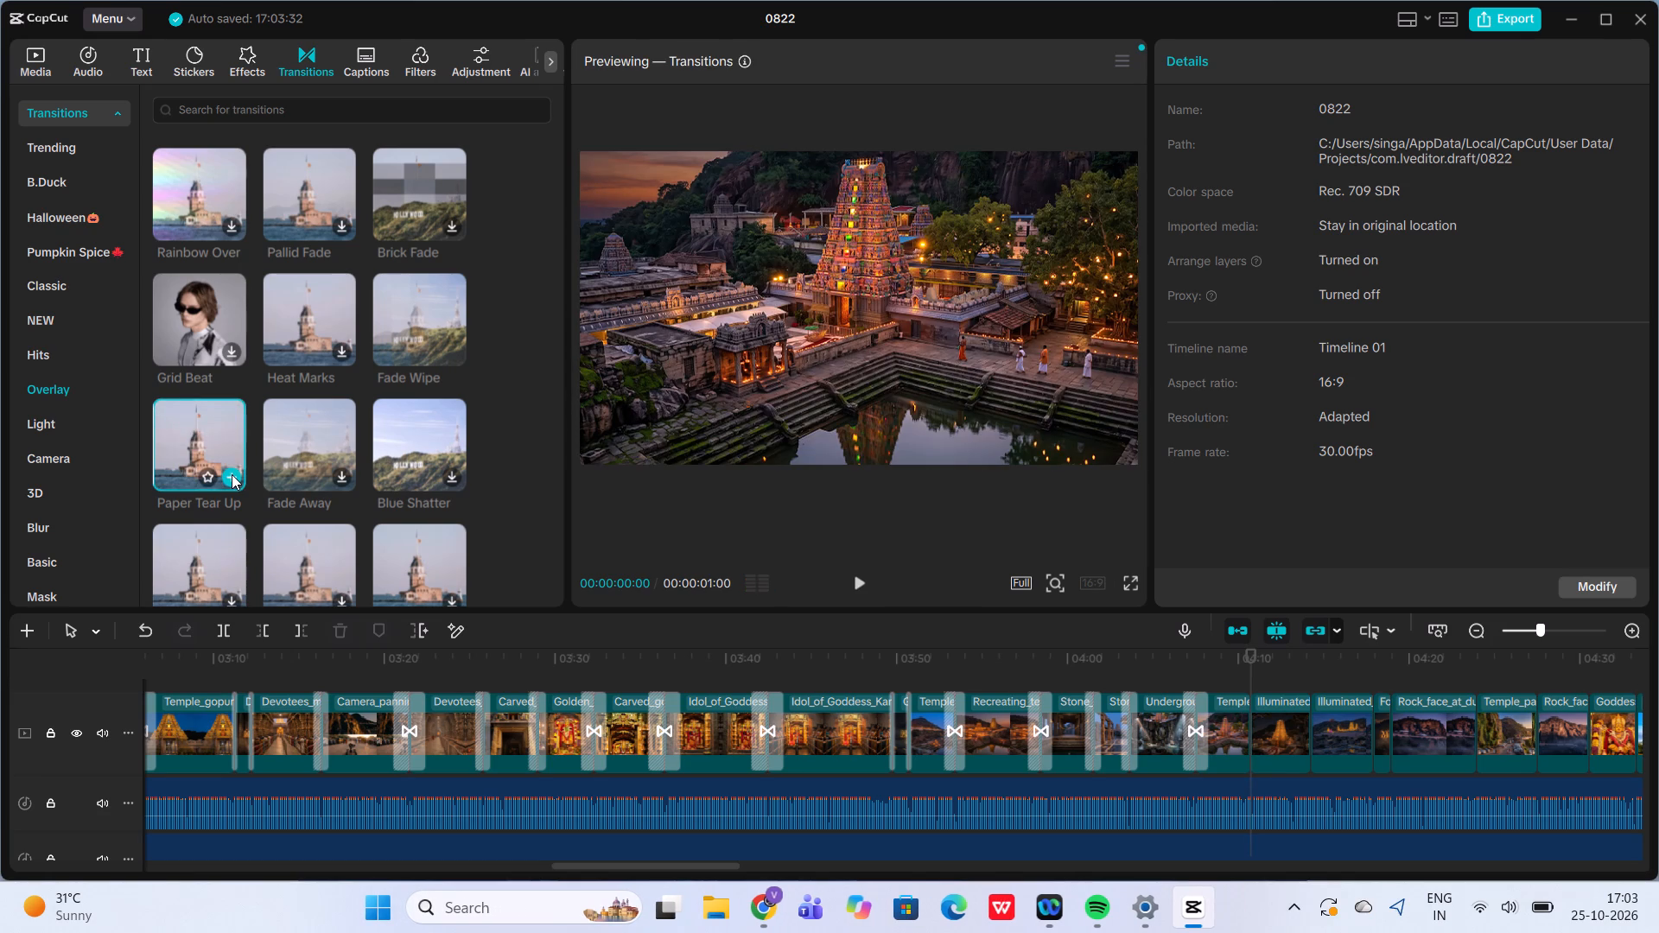
pyautogui.click(232, 480)
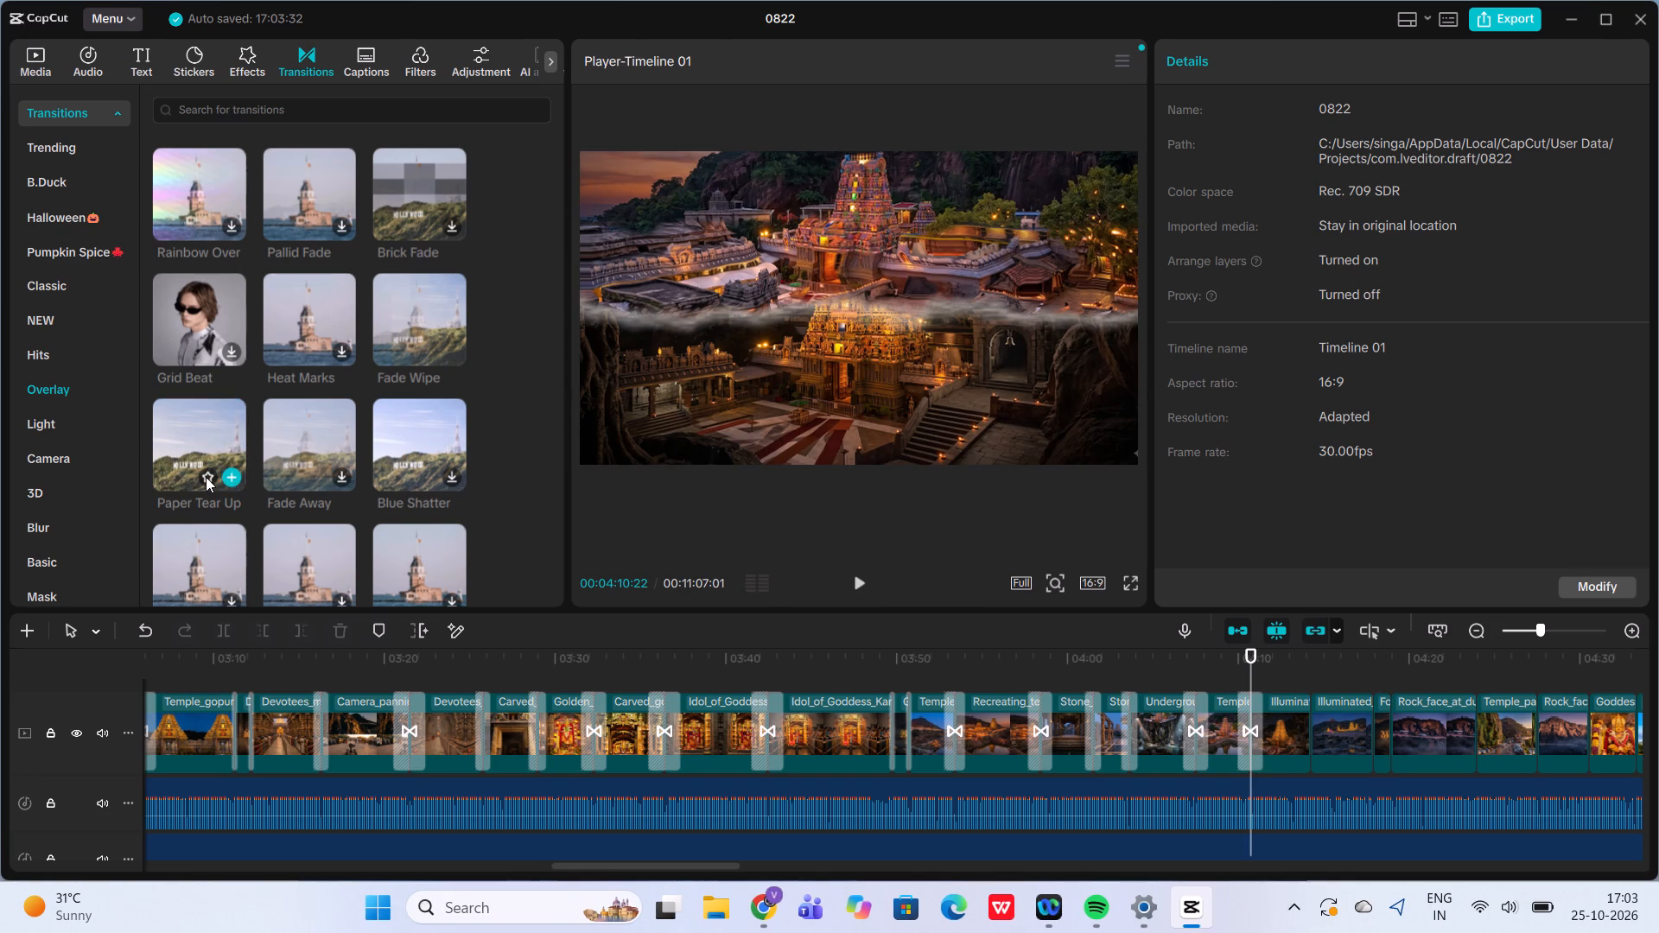
pyautogui.click(206, 477)
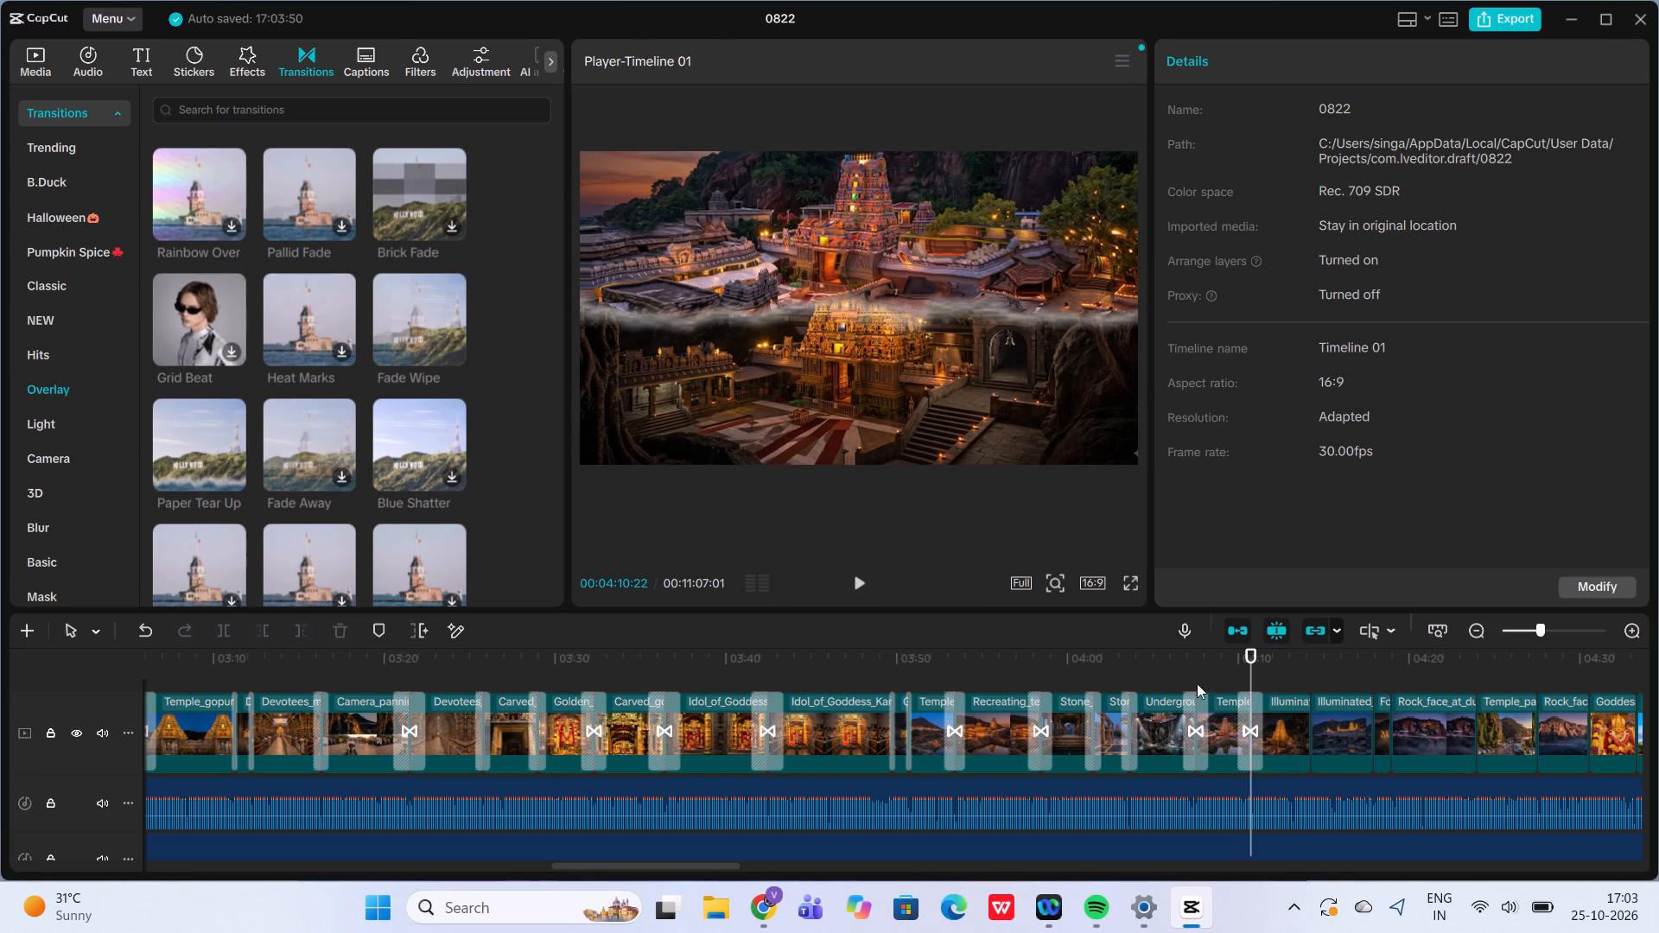
# Play back the Paper Tear Up transition from 00:04:09:04 to review it.
pyautogui.click(1224, 674)
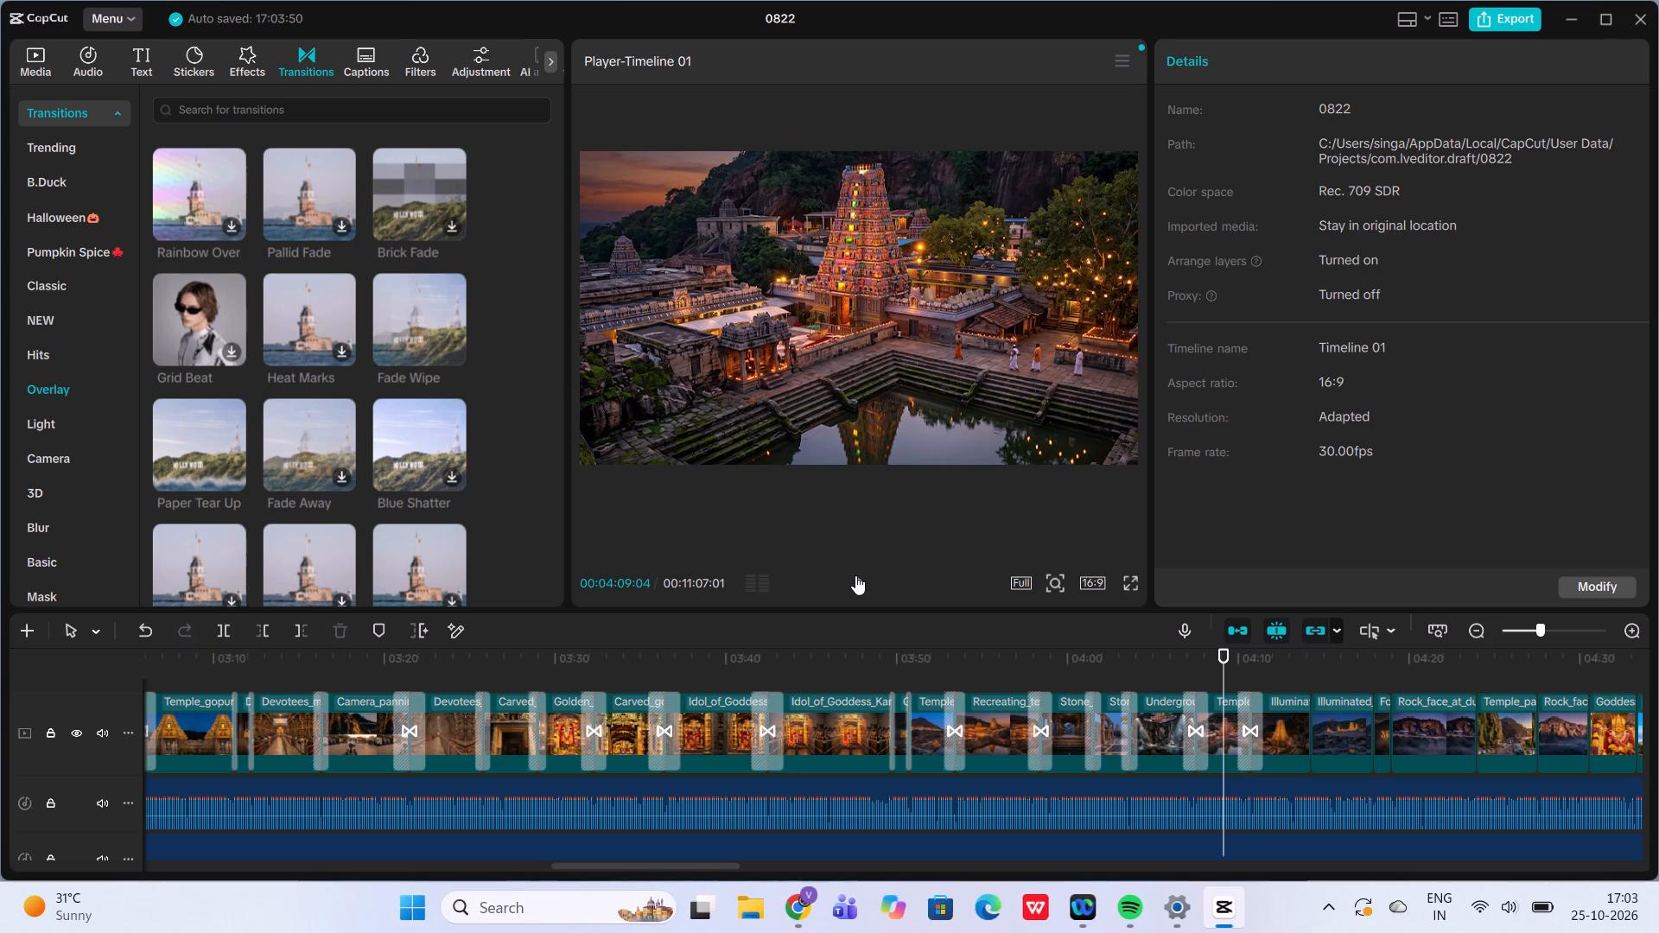
pyautogui.click(863, 584)
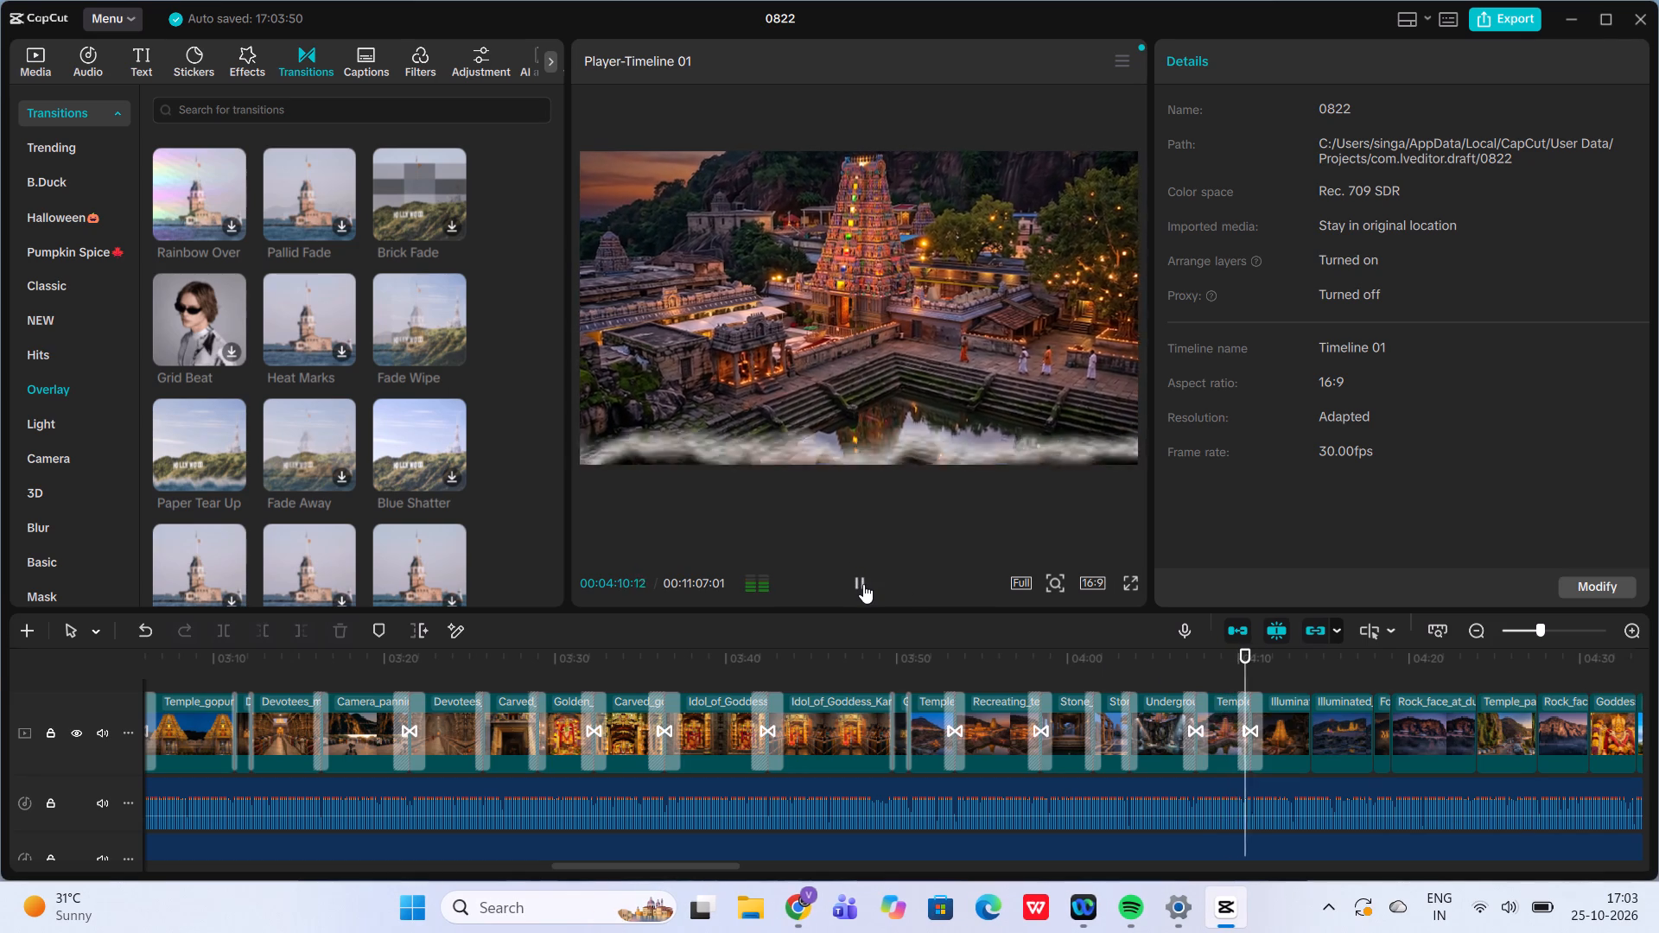
# Add the Fade Away transition at 00:04:14:08, between the illuminated gopuram and rocky hillside temple clips, and mark it as a favourite.
pyautogui.click(1311, 679)
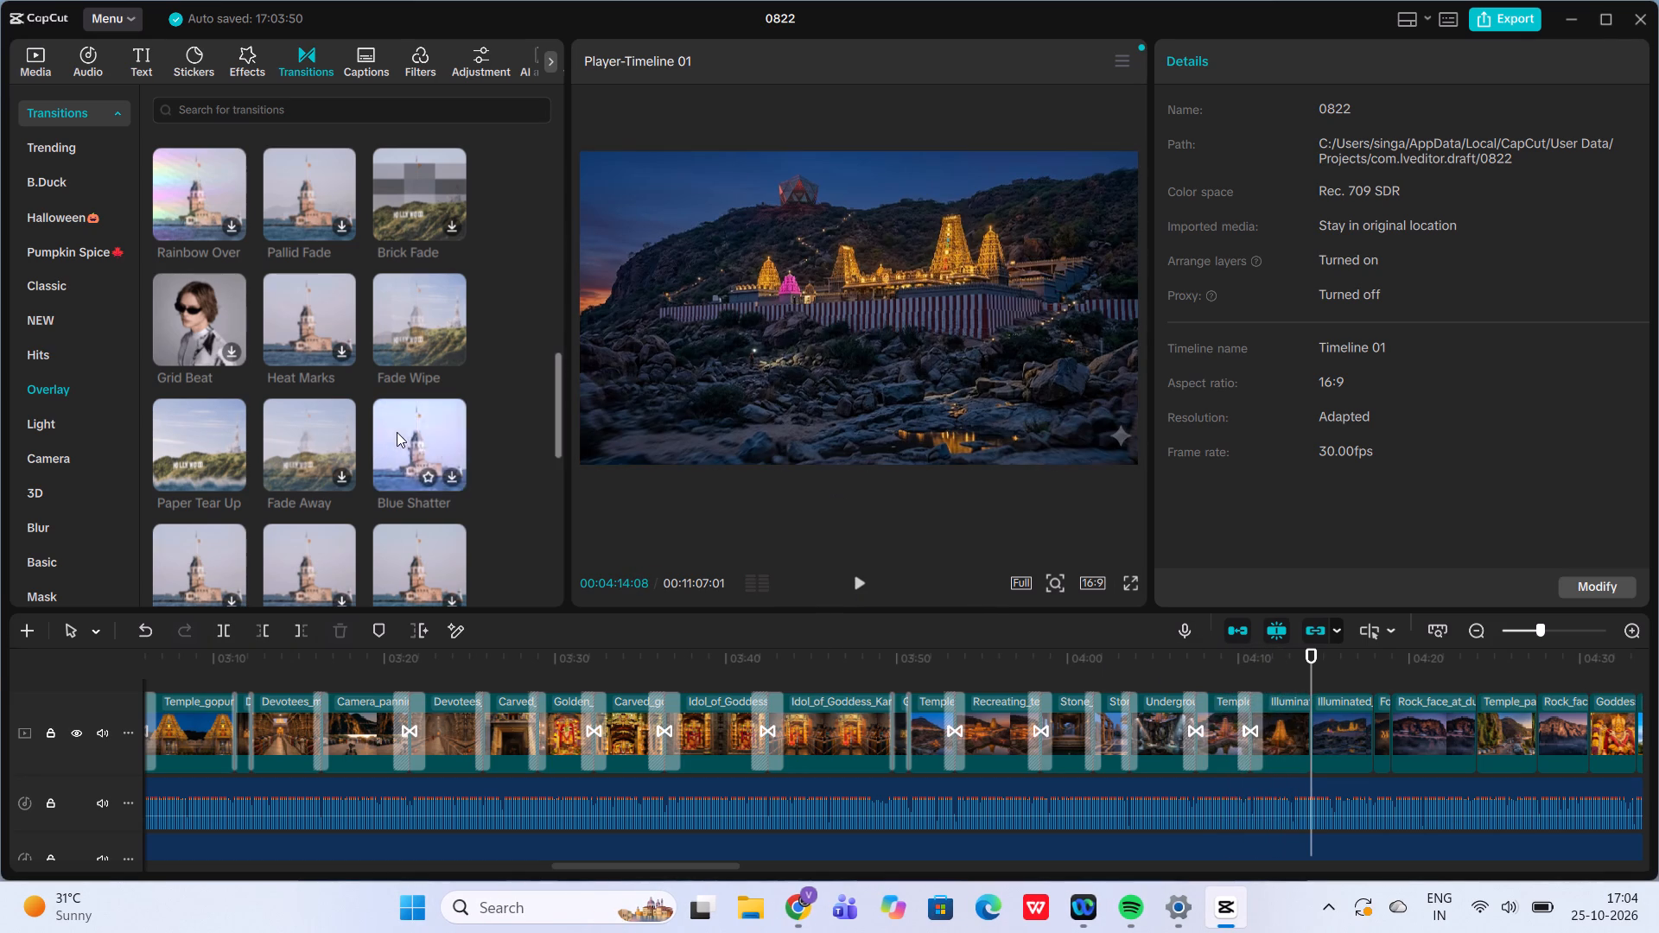
pyautogui.click(339, 476)
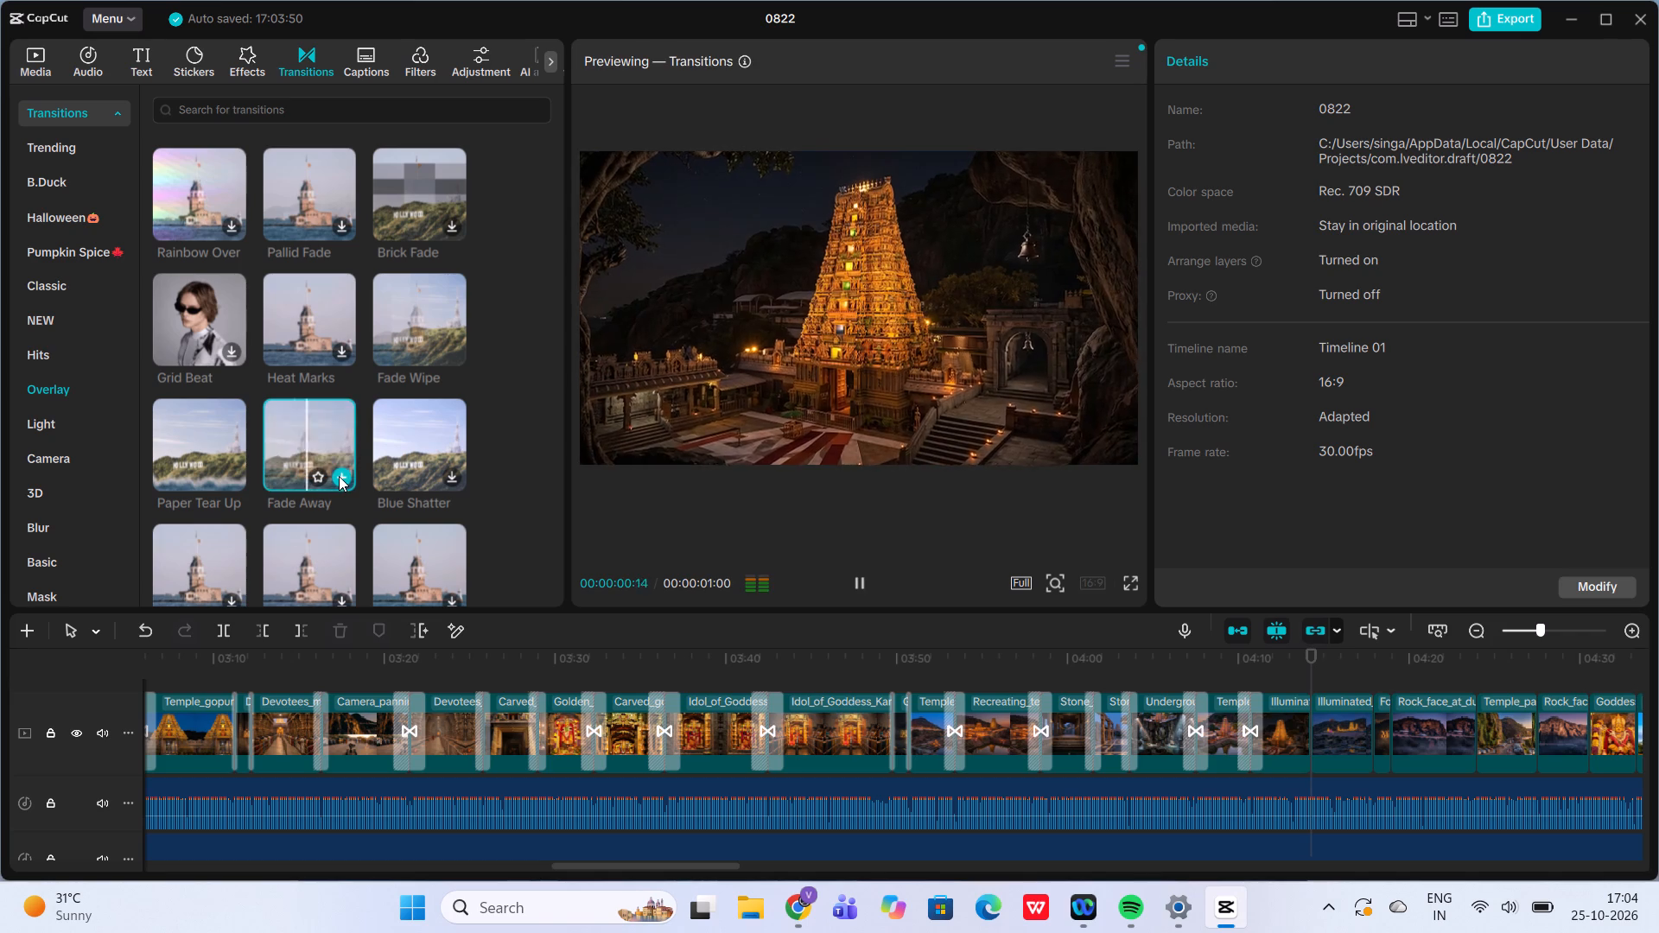
pyautogui.click(315, 476)
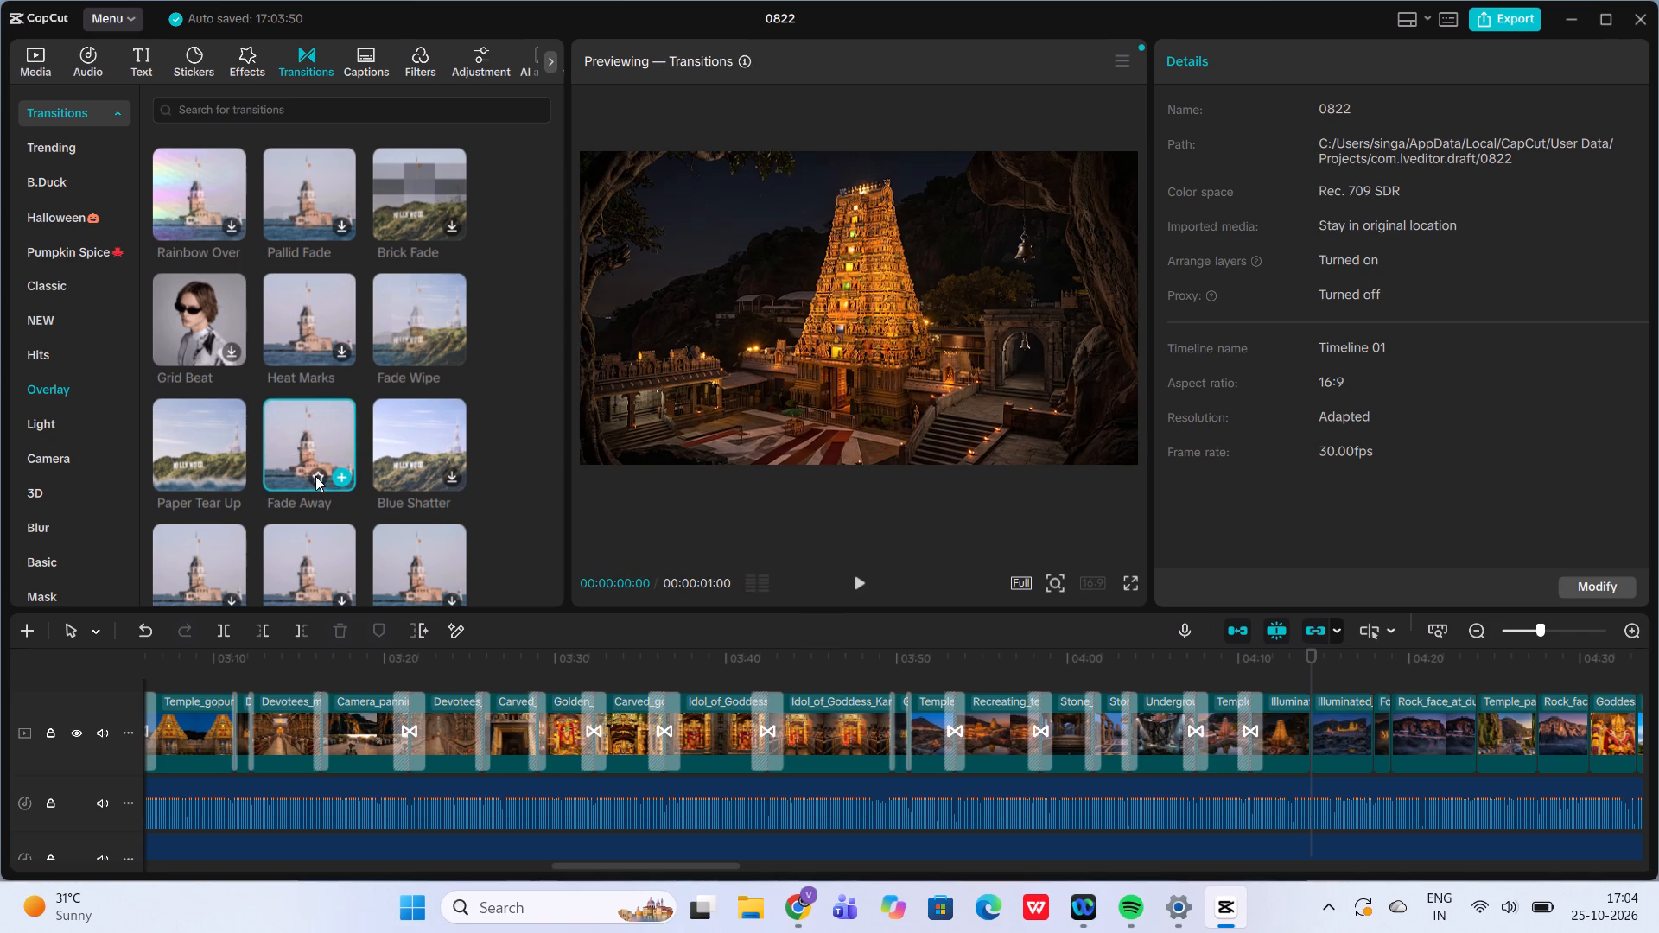
pyautogui.click(336, 477)
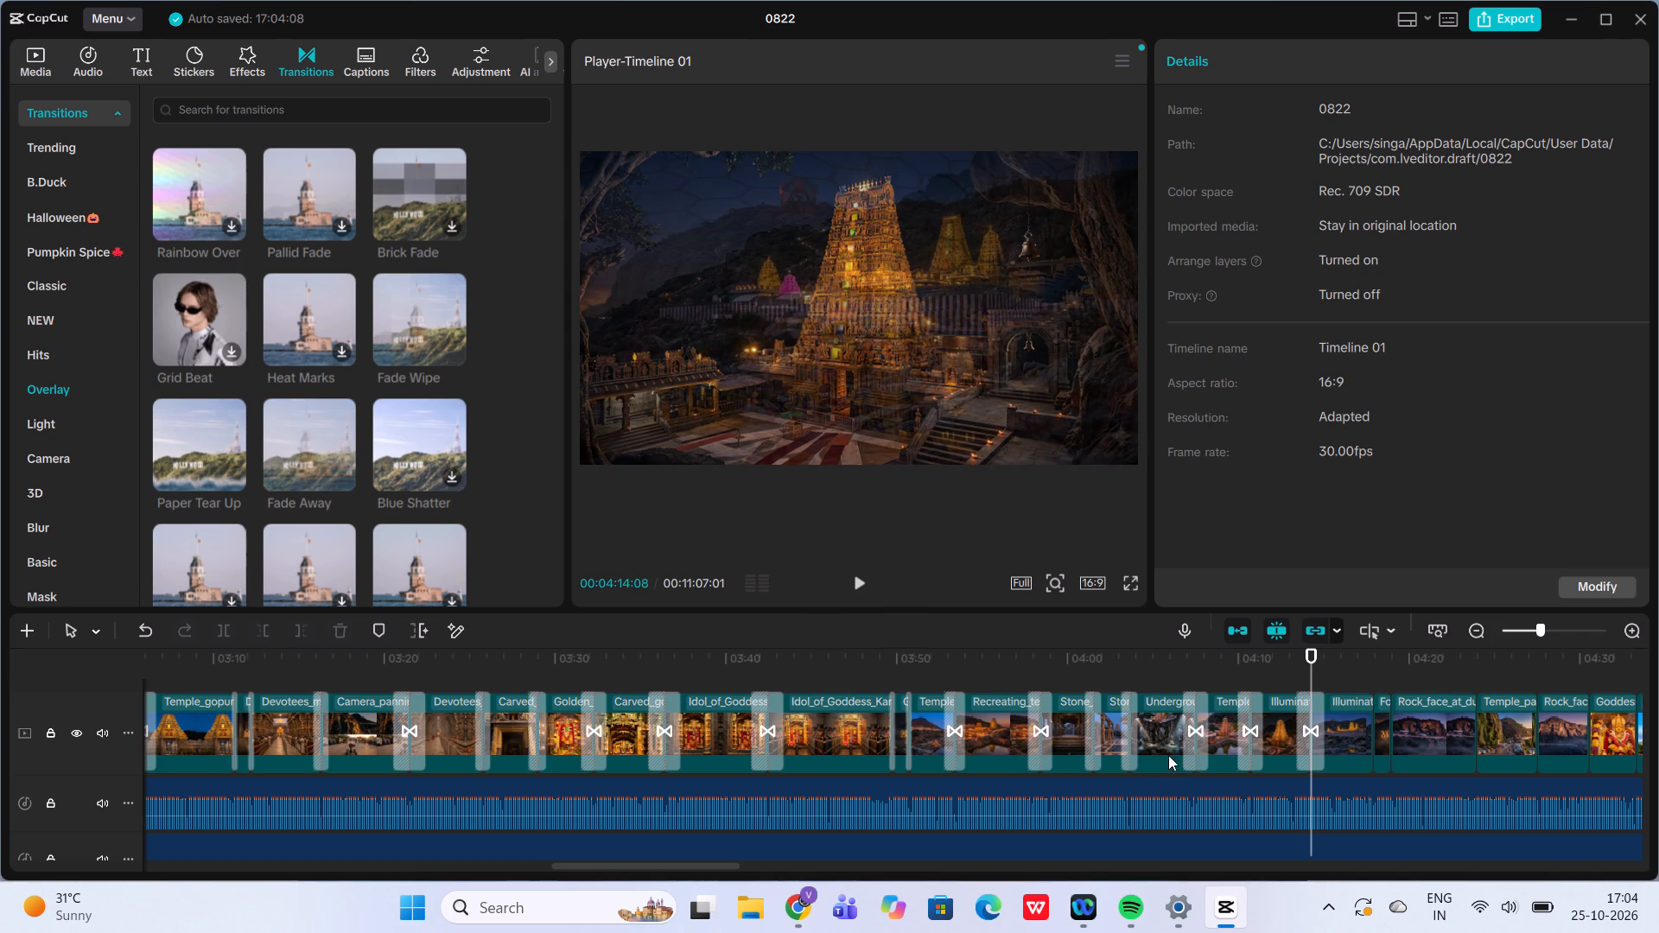
# Play back the Fade Away transition from 00:04:12:26 to review it.
pyautogui.click(1287, 681)
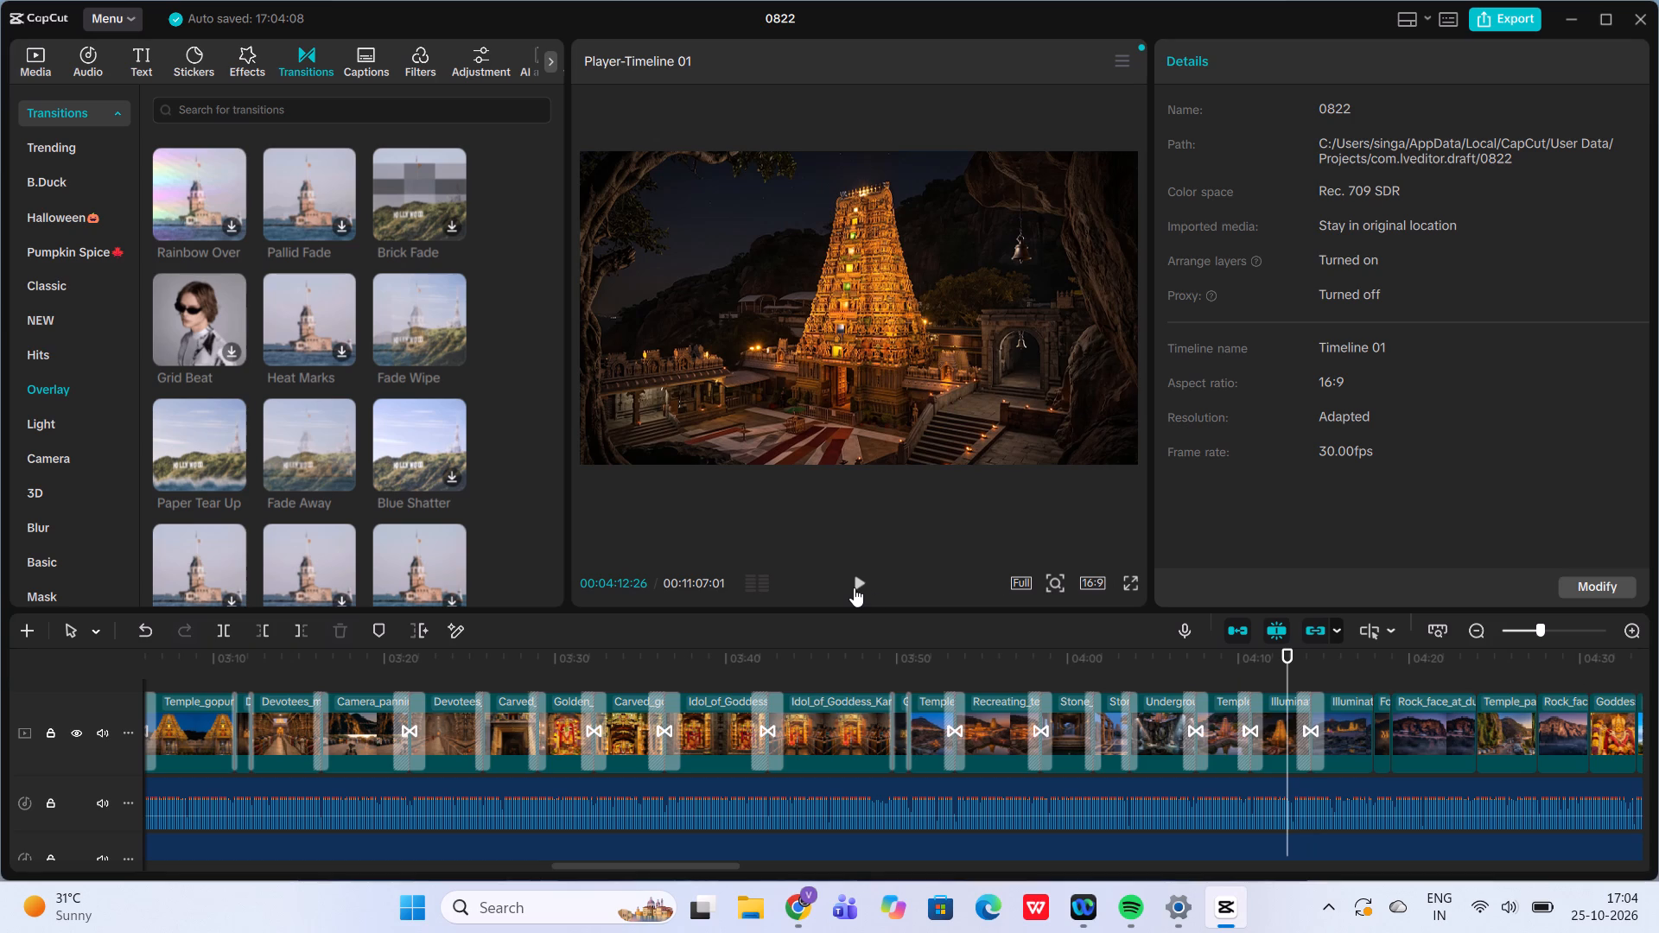
pyautogui.click(854, 587)
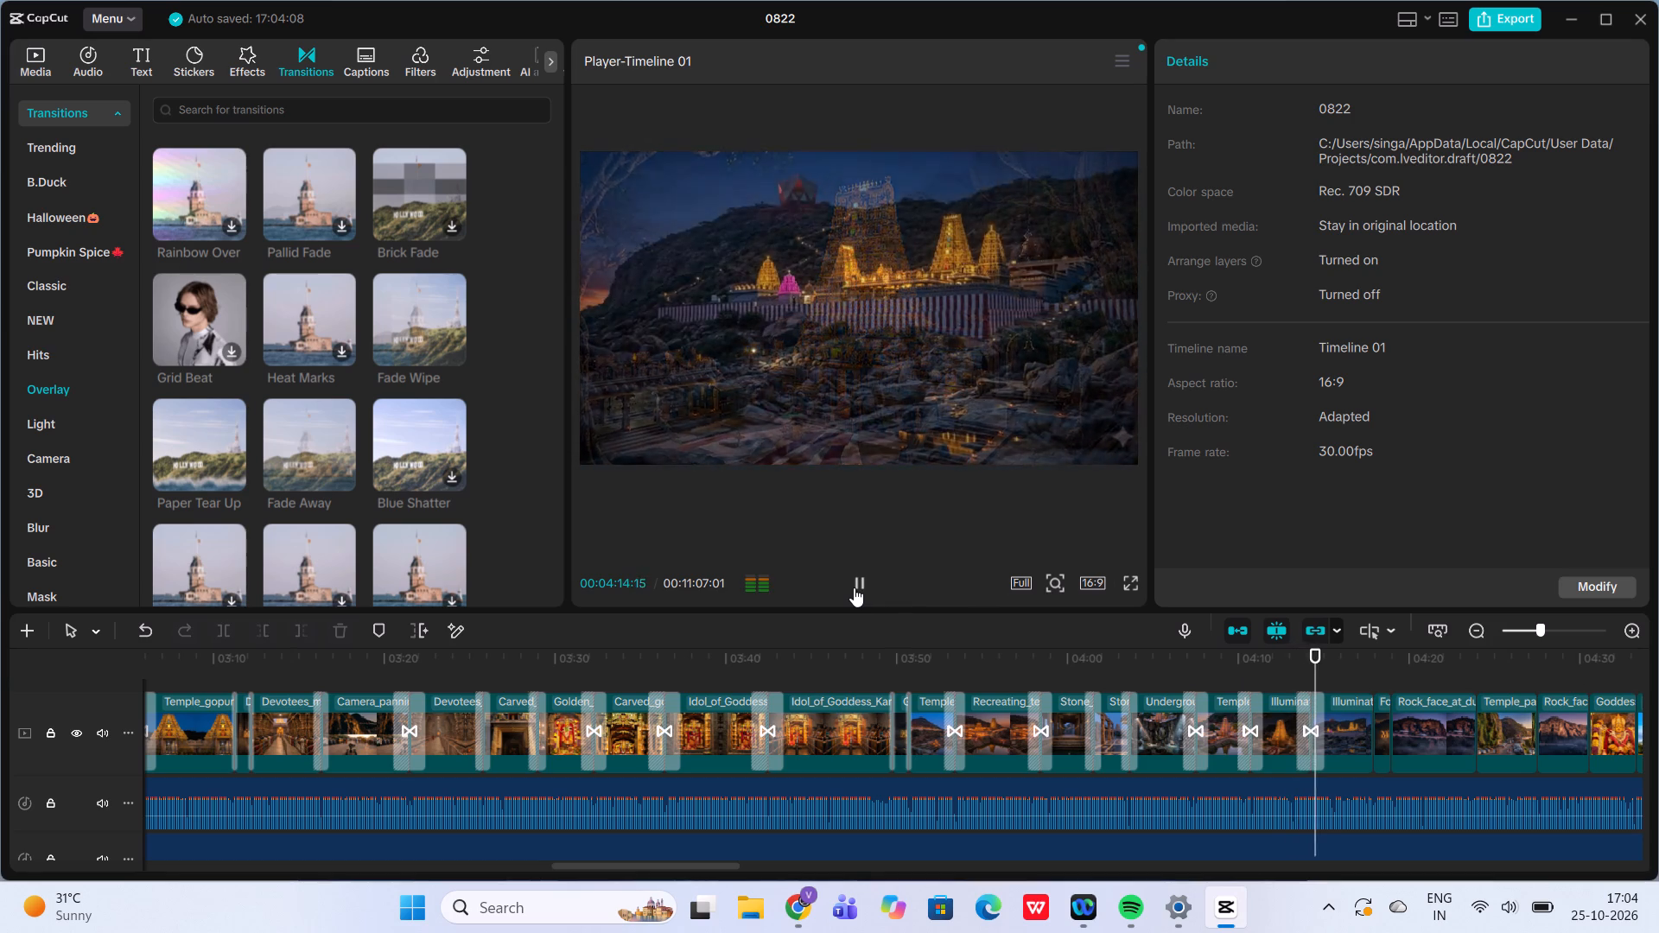
# Move the playhead to the cut between the rocky hillside temple clip and the MYSTERY 7 title clip.
pyautogui.hscroll(-2, 1368, 704)
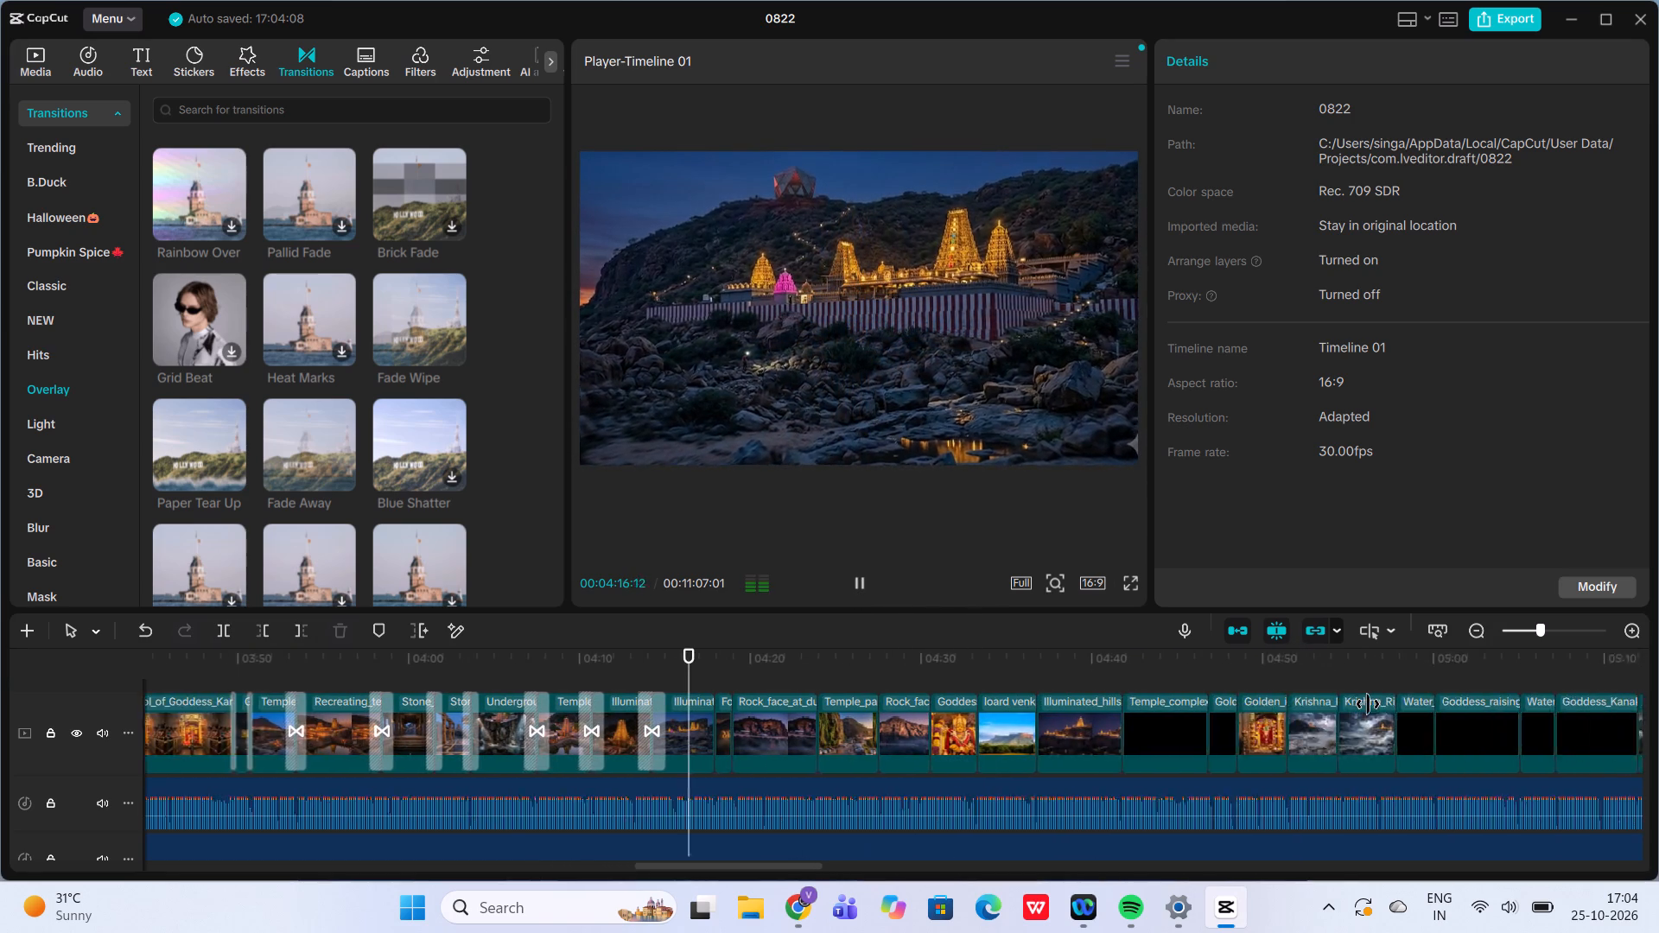
pyautogui.hscroll(-1, 1368, 704)
pyautogui.click(531, 669)
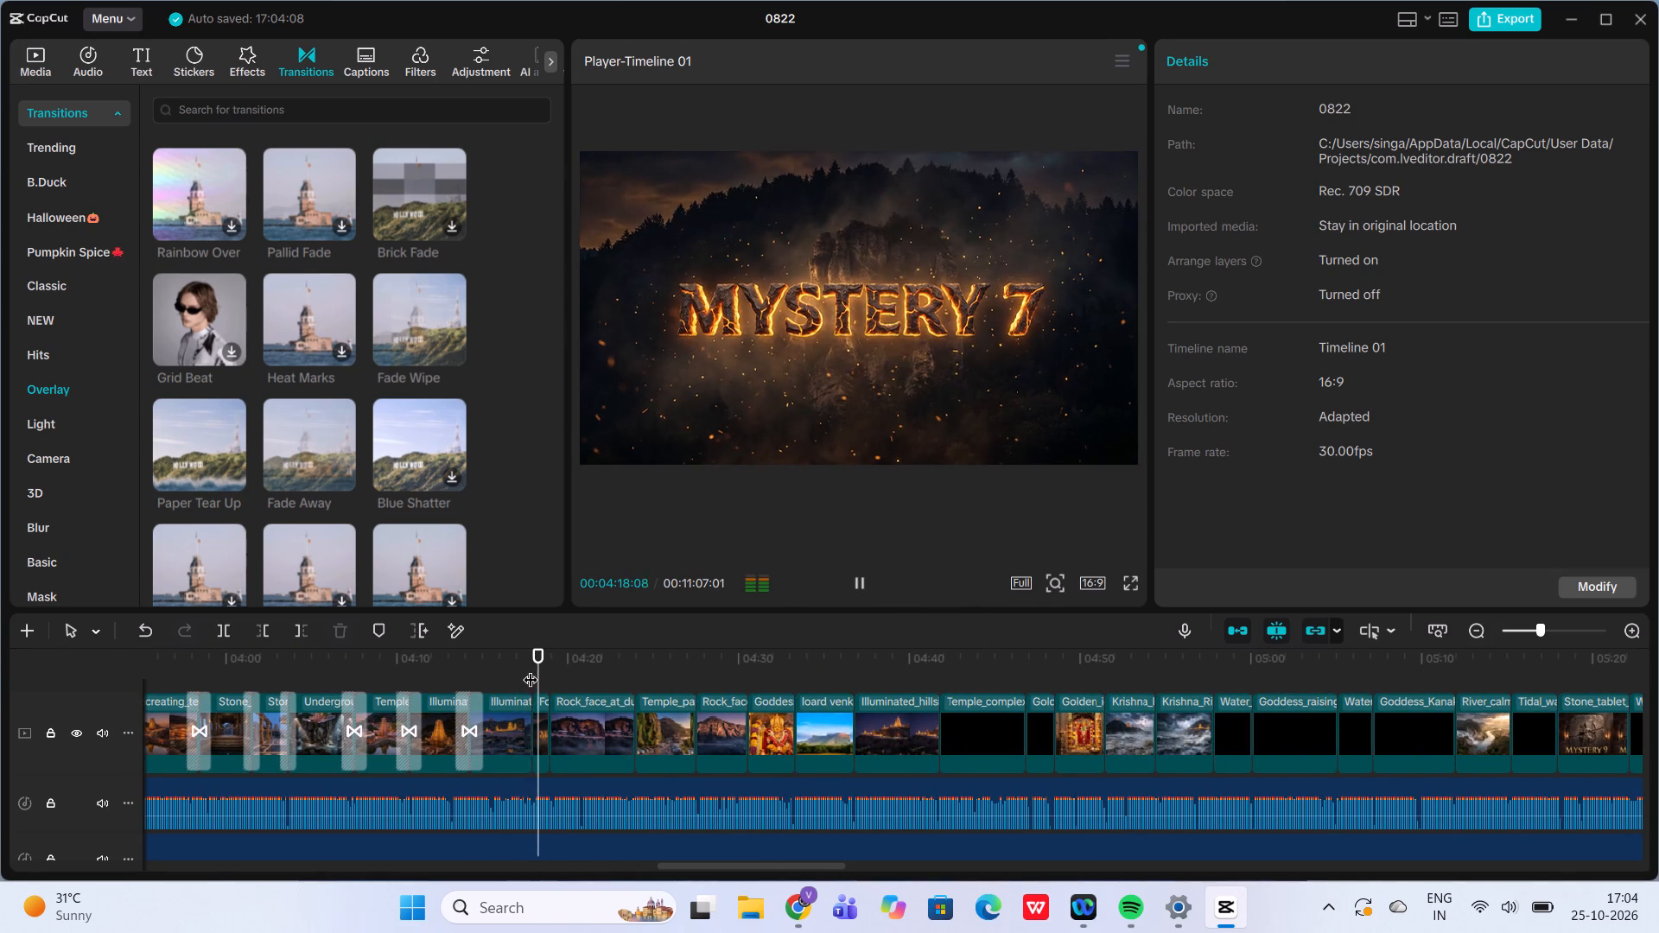